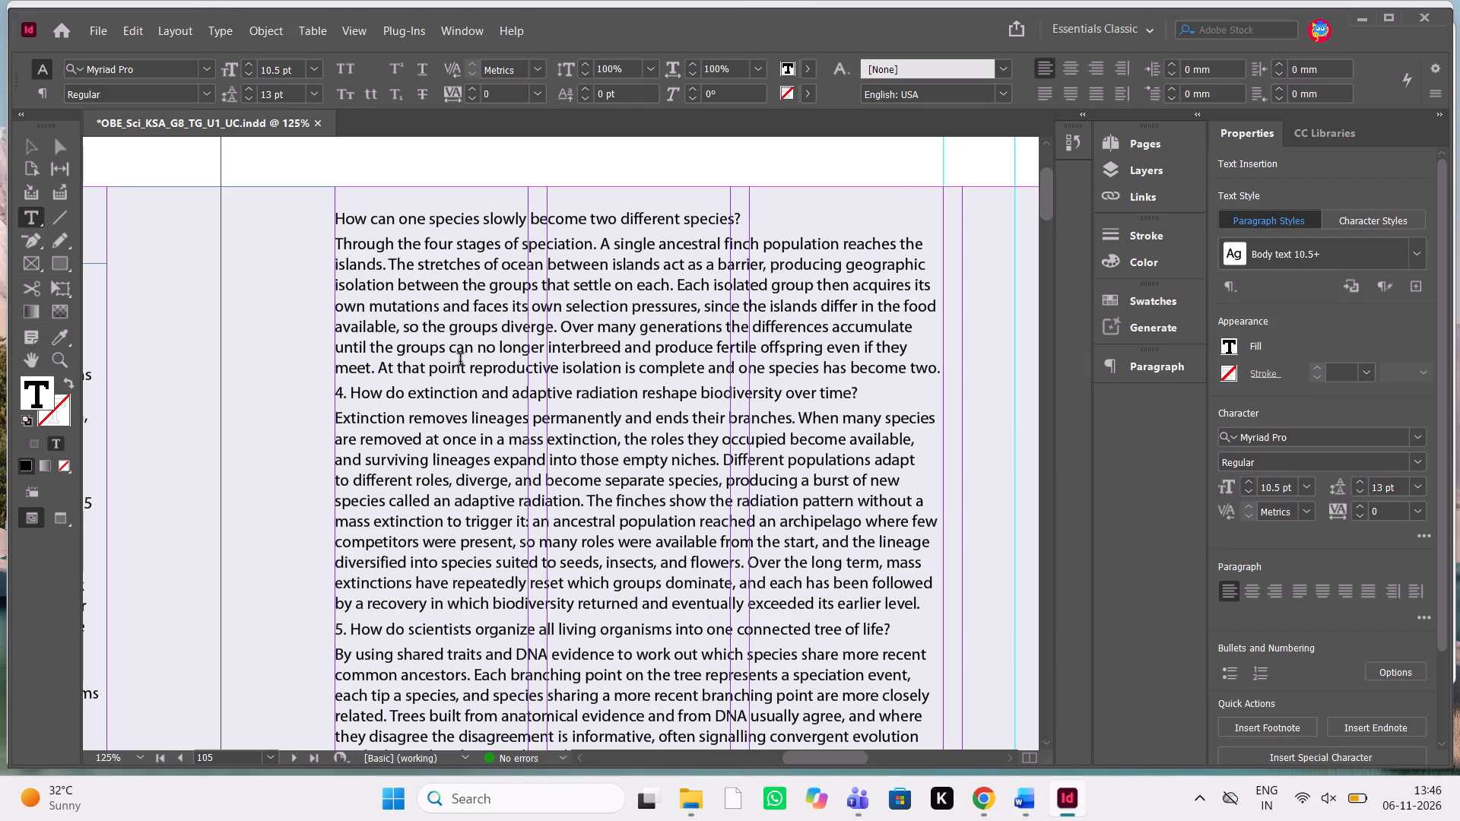
# Apply automatic numbering to the question "How can one species slowly become two different species?" on page 105.
pyautogui.moveTo(756, 219); pyautogui.dragTo(341, 193)
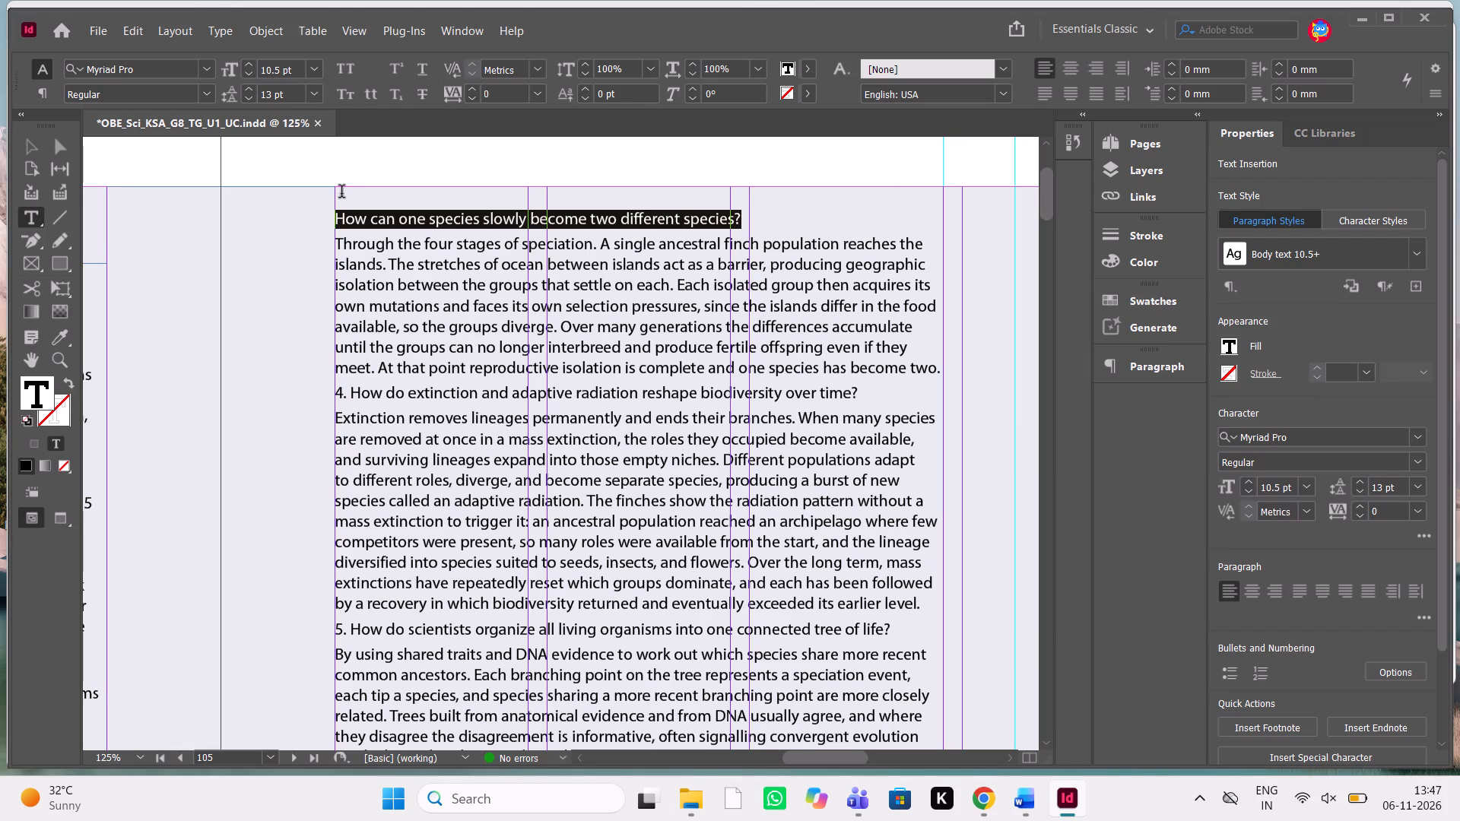
pyautogui.click(1262, 667)
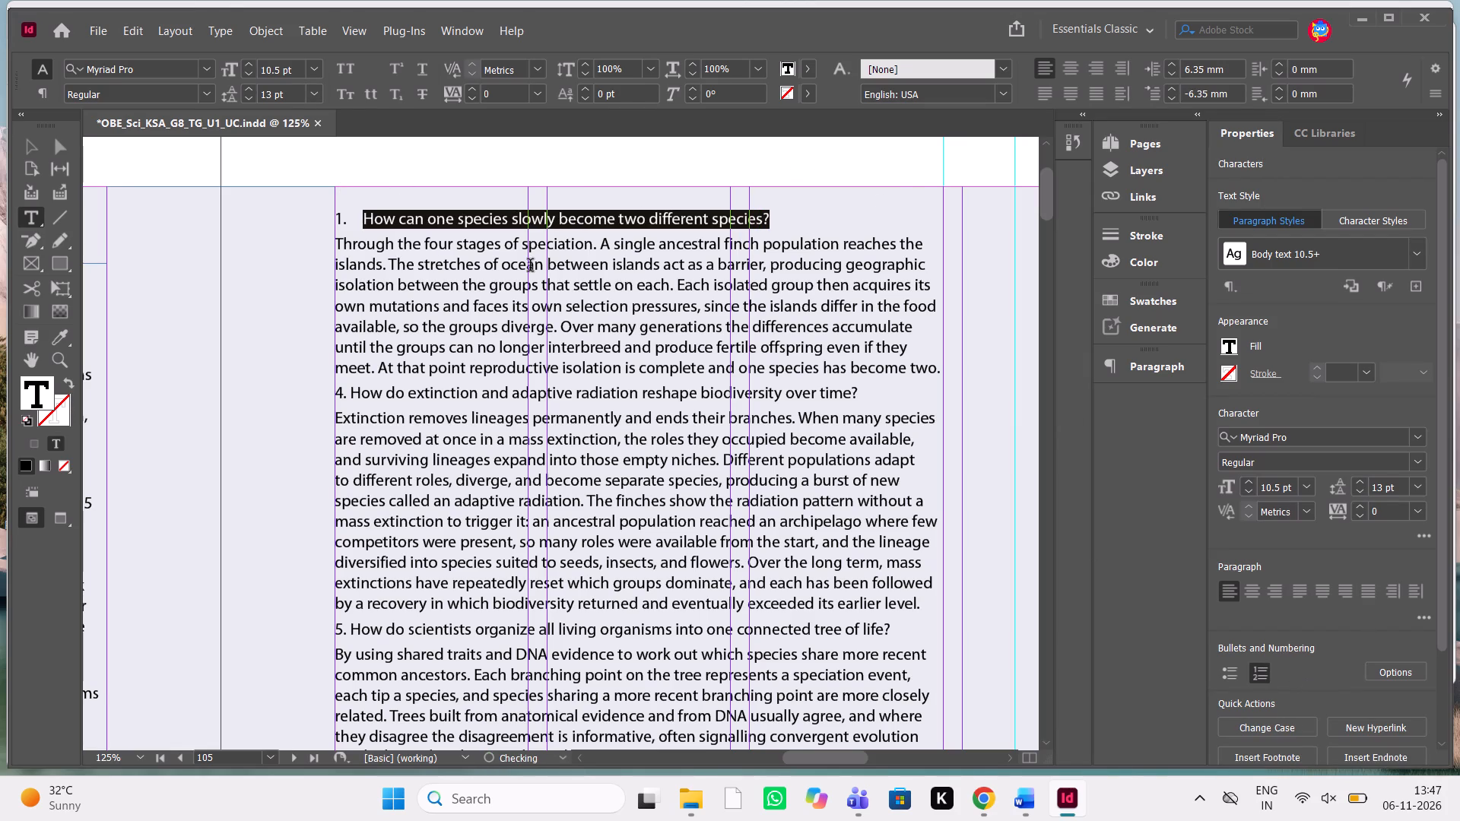
# Delete the blank line above the "How can one species slowly become two different species?" question in the text frame.
pyautogui.click(28, 135)
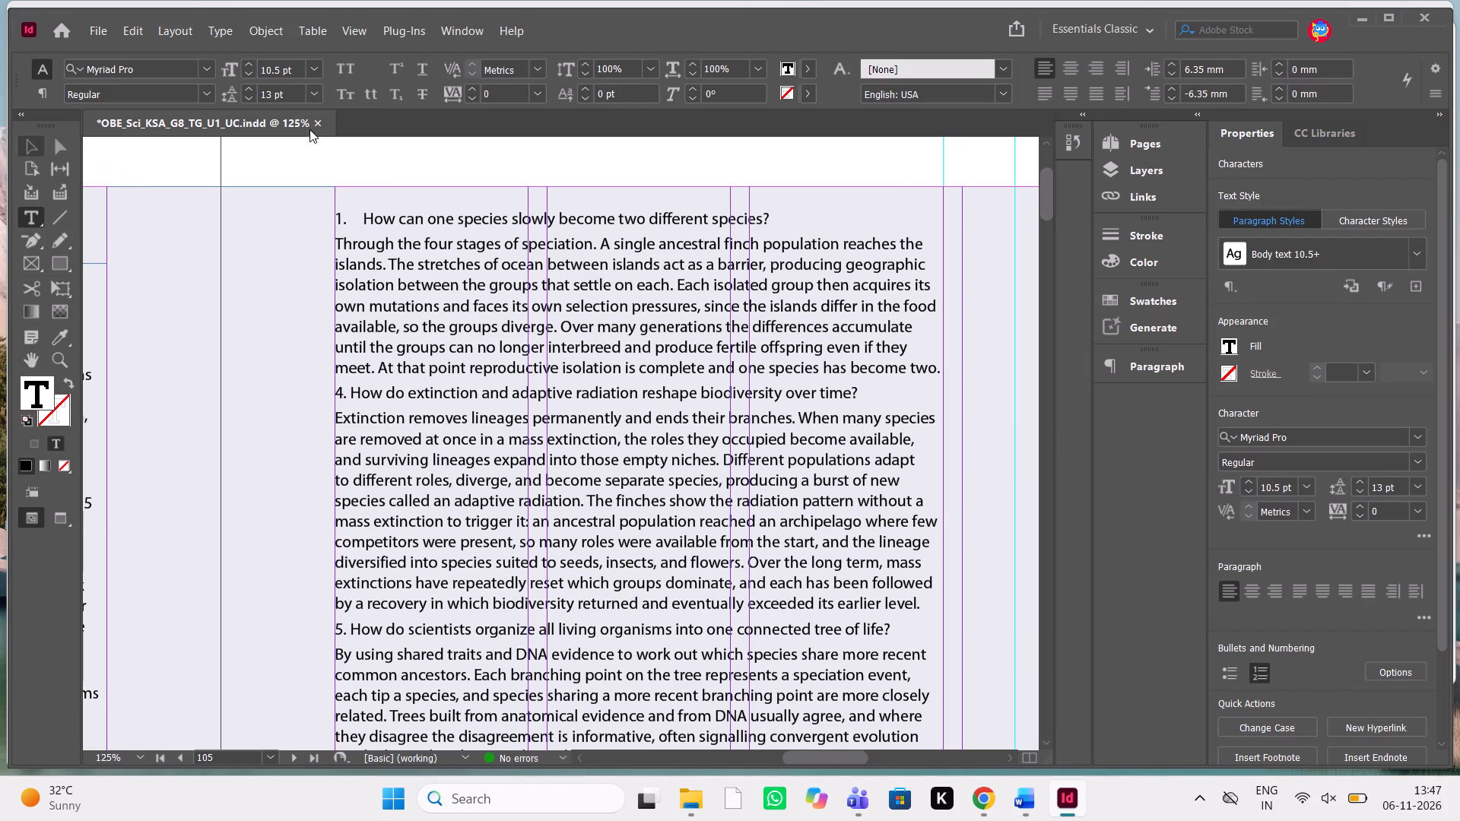
pyautogui.click(408, 246)
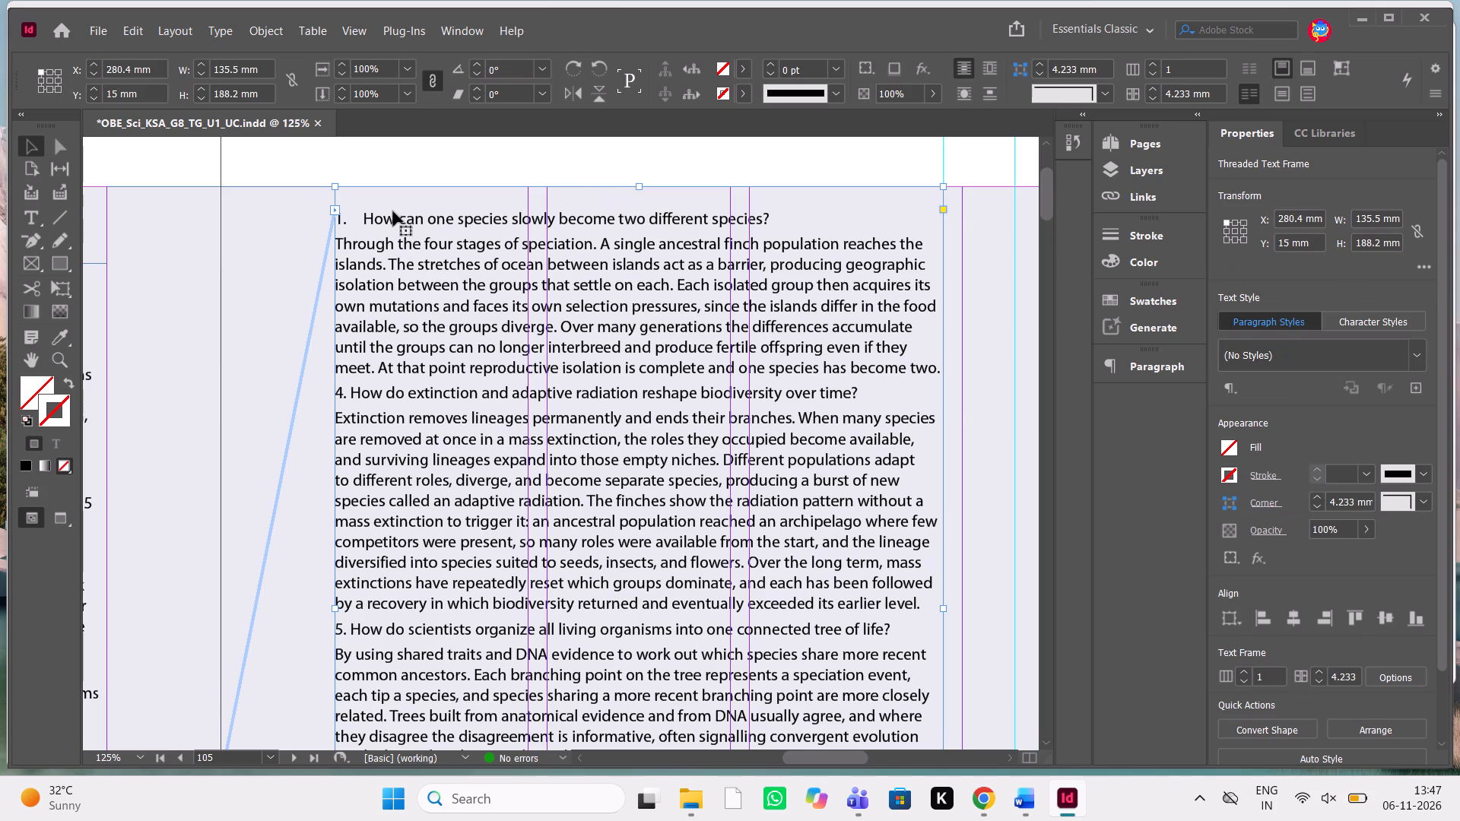
pyautogui.doubleClick(391, 210)
pyautogui.click(349, 195)
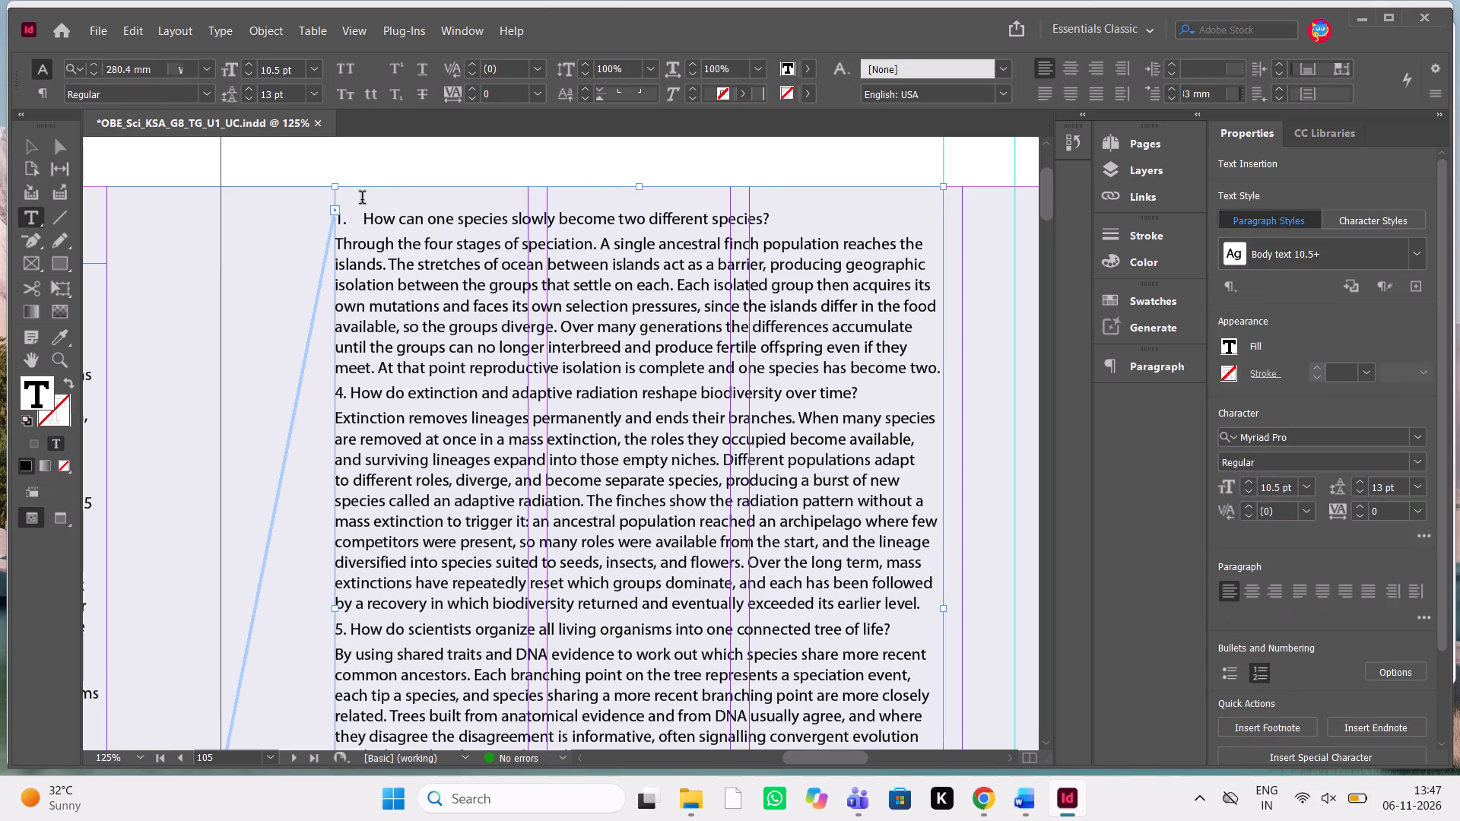
pyautogui.press('Delete')
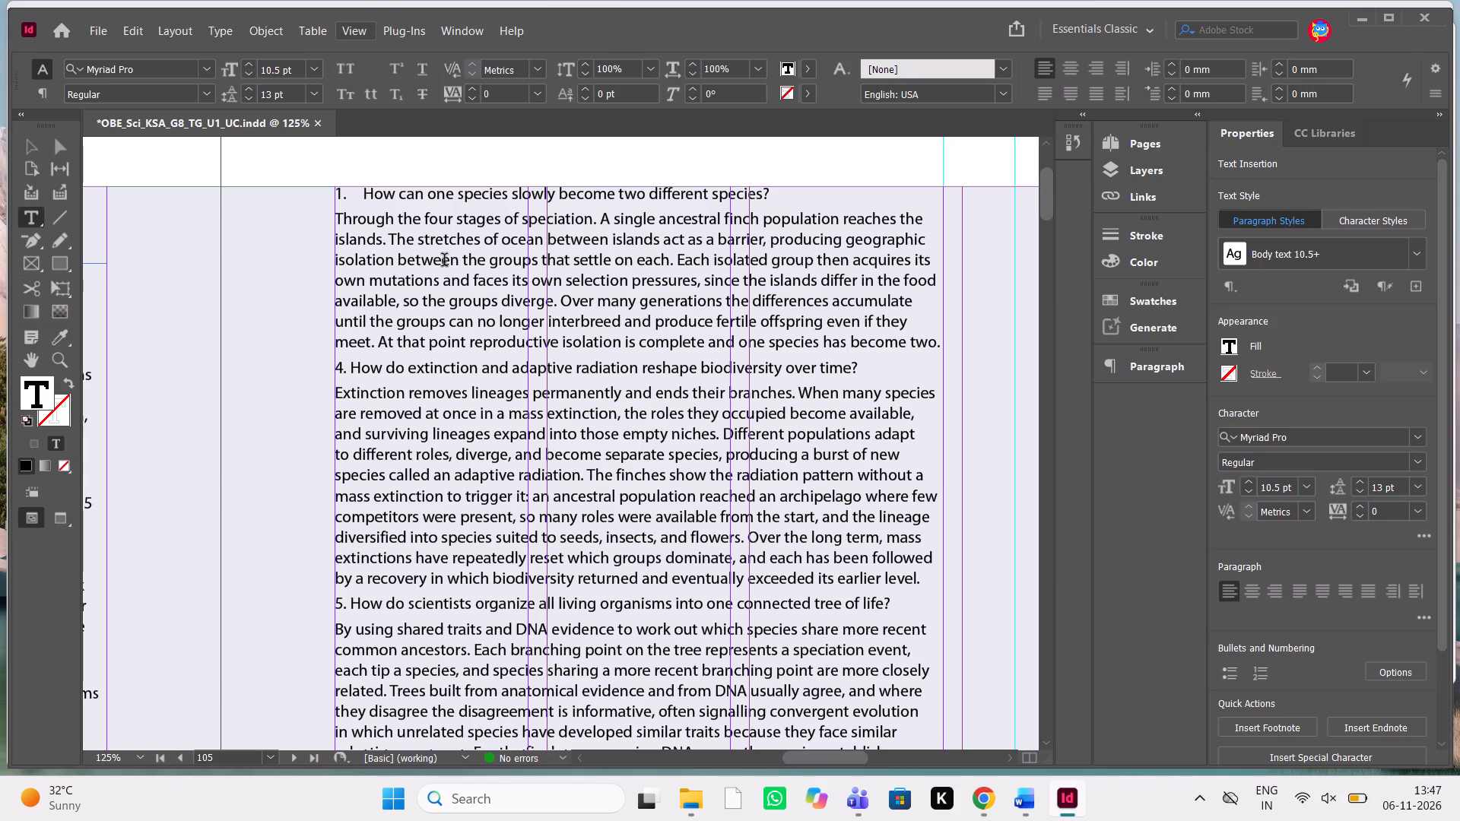
# Make the "How can one species slowly become two different species?" question continue the numbering of the preceding list.
pyautogui.moveTo(786, 195); pyautogui.dragTo(744, 194)
pyautogui.moveTo(744, 194); pyautogui.dragTo(318, 178)
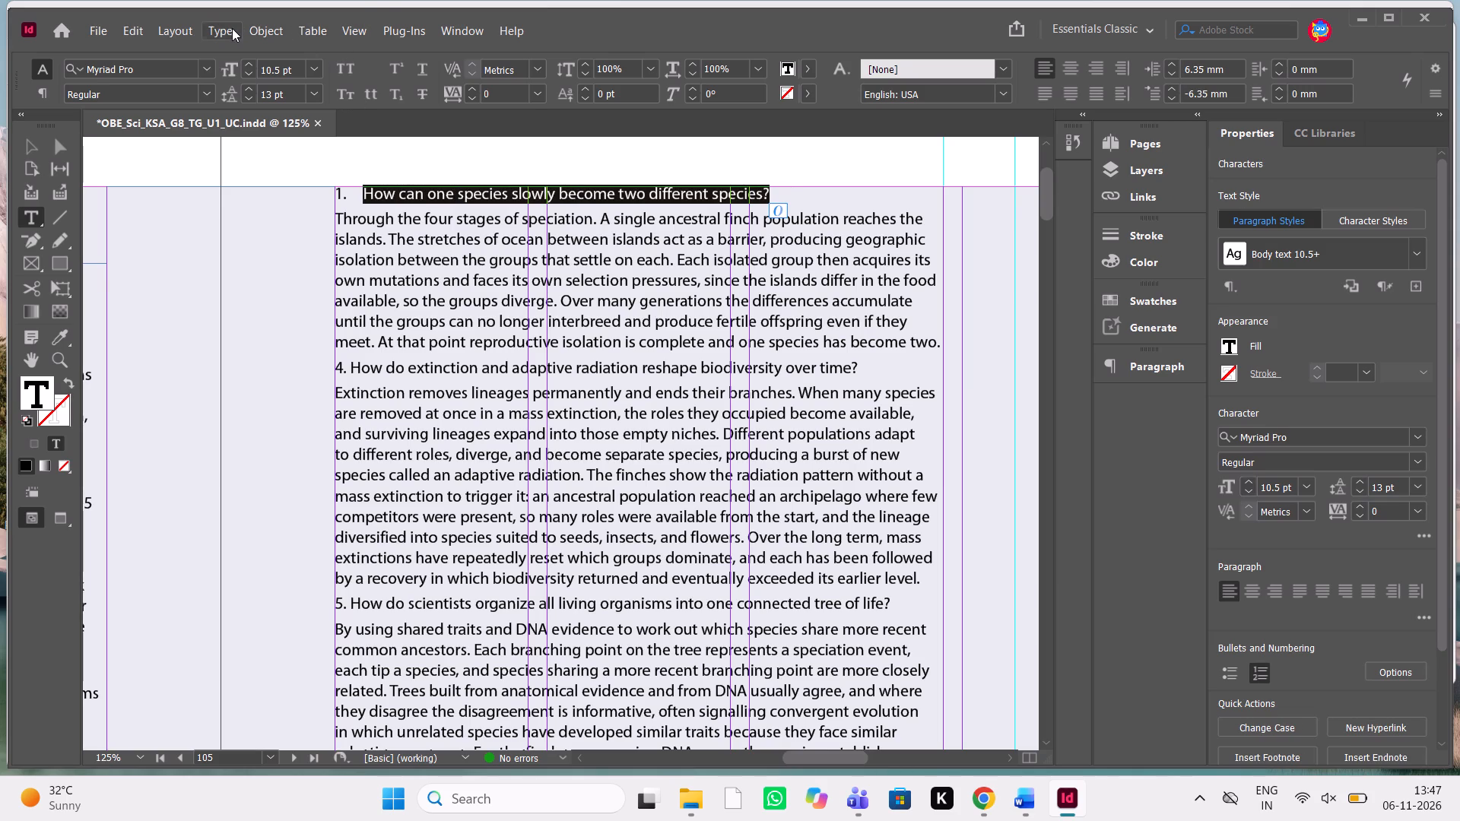
pyautogui.click(222, 26)
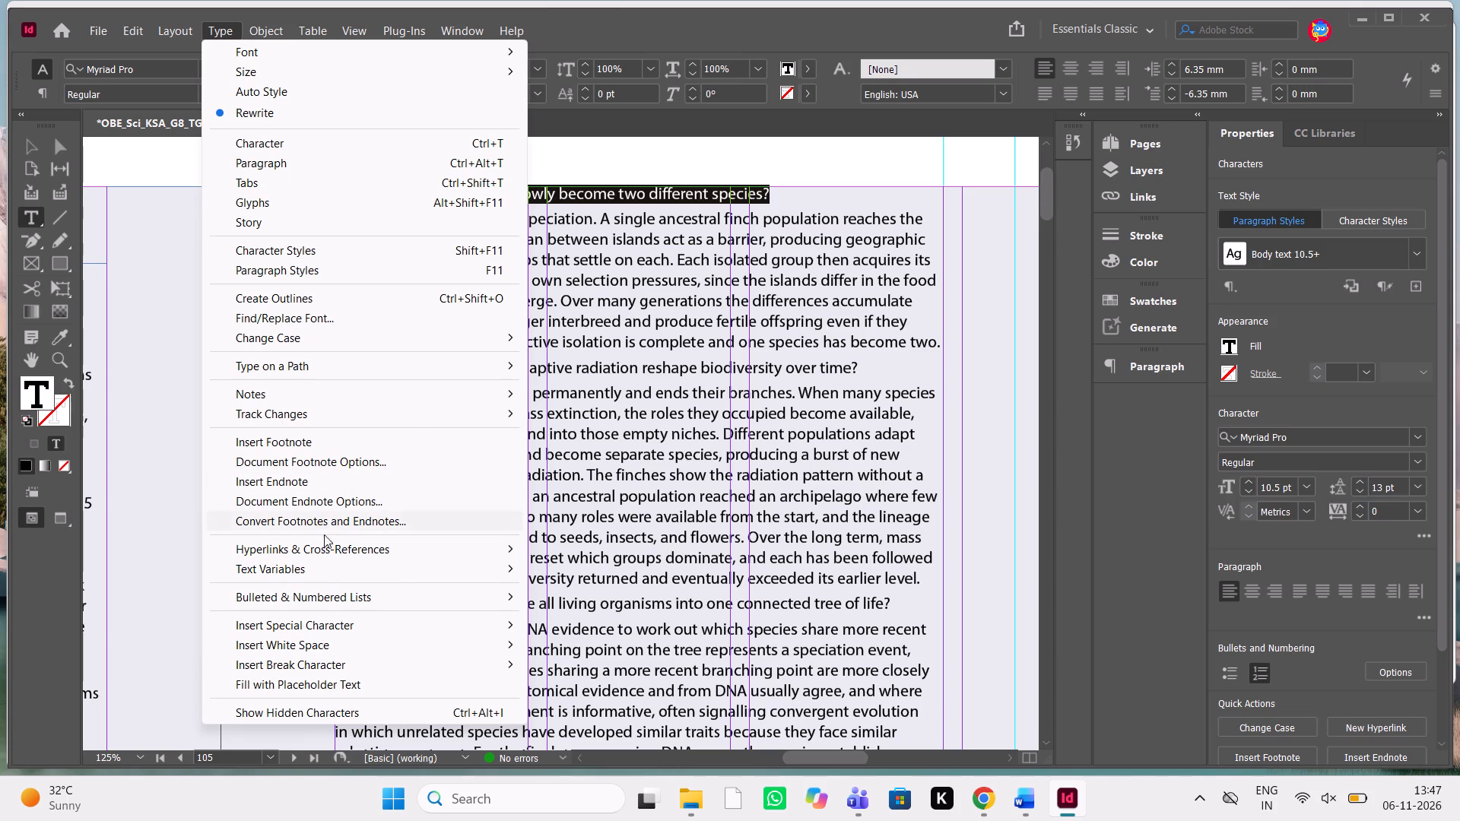
pyautogui.click(334, 599)
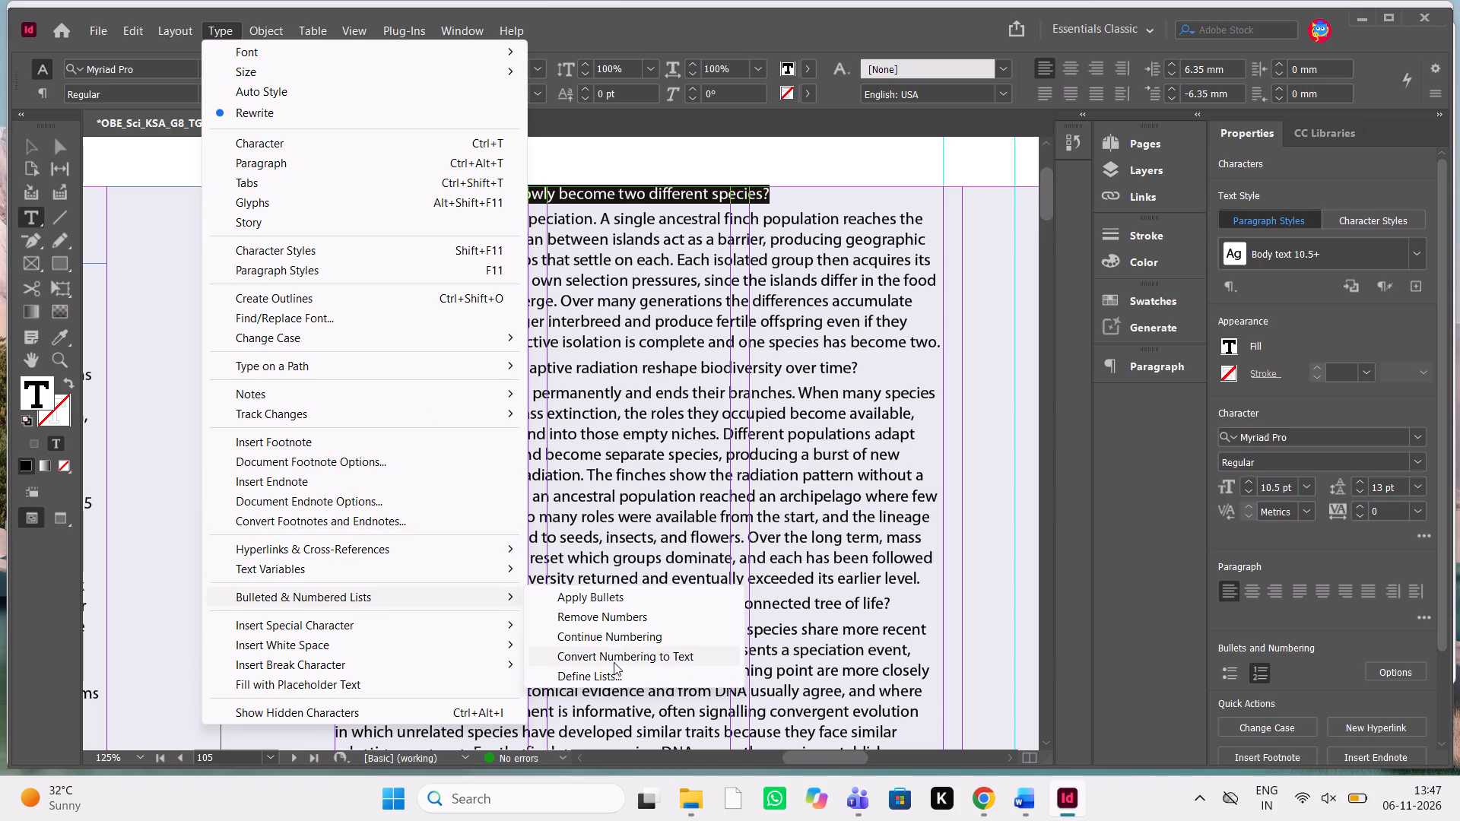
pyautogui.click(650, 639)
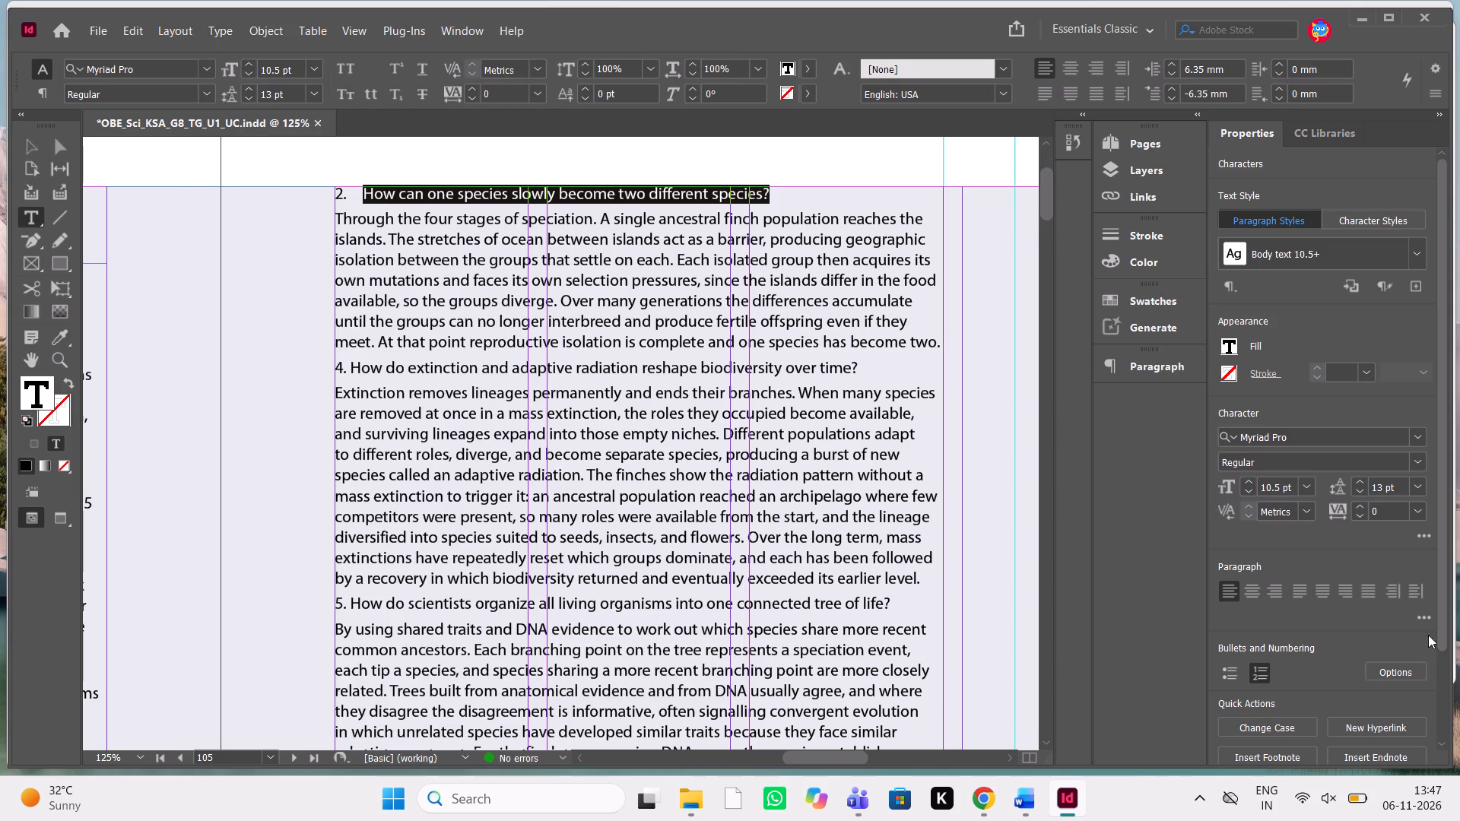
# Set the number's character style to Bold for the "How can one species slowly become two different species?" question.
pyautogui.click(1395, 673)
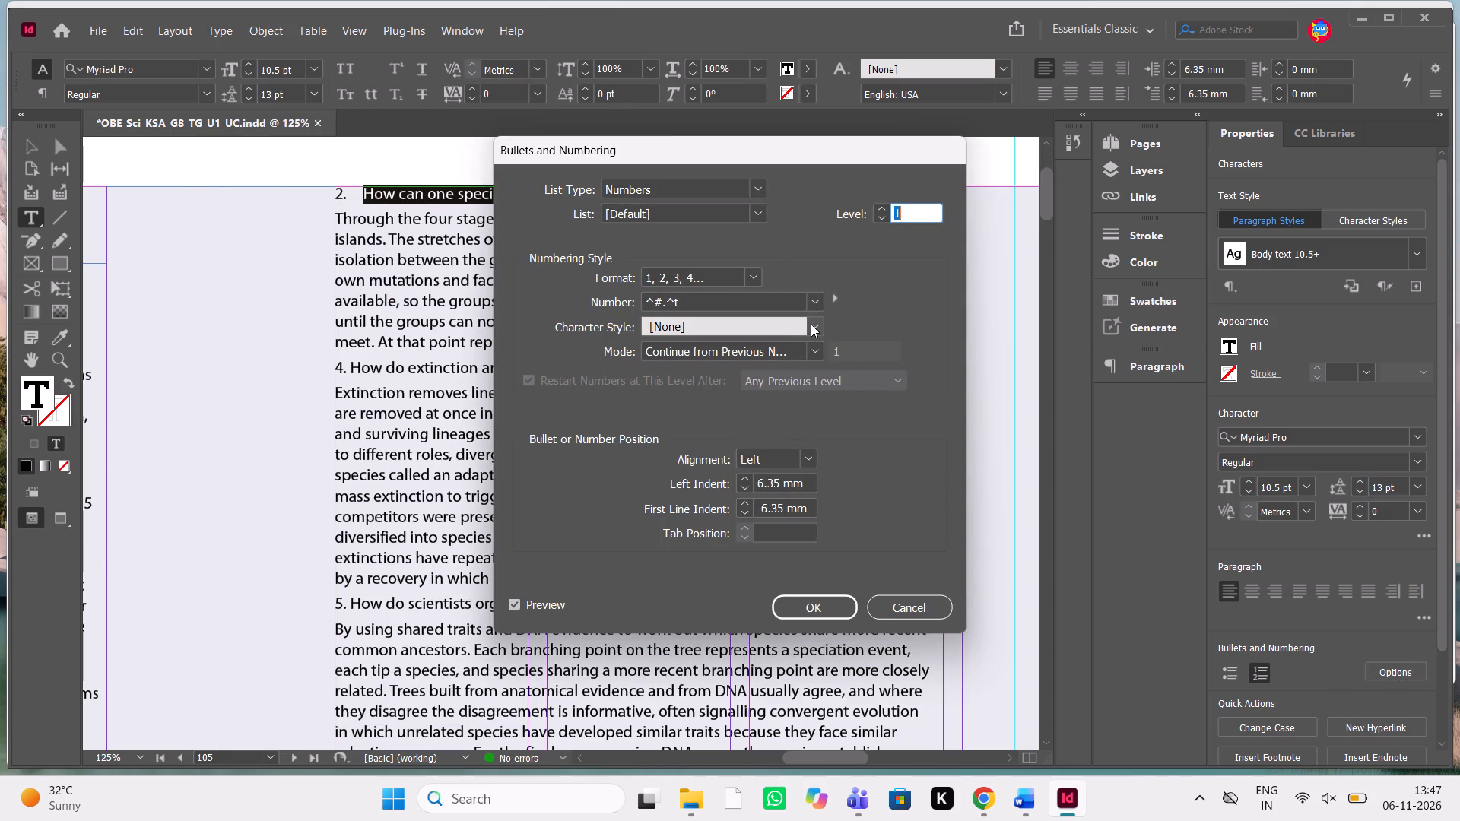
pyautogui.click(811, 324)
pyautogui.moveTo(684, 631); pyautogui.dragTo(795, 615)
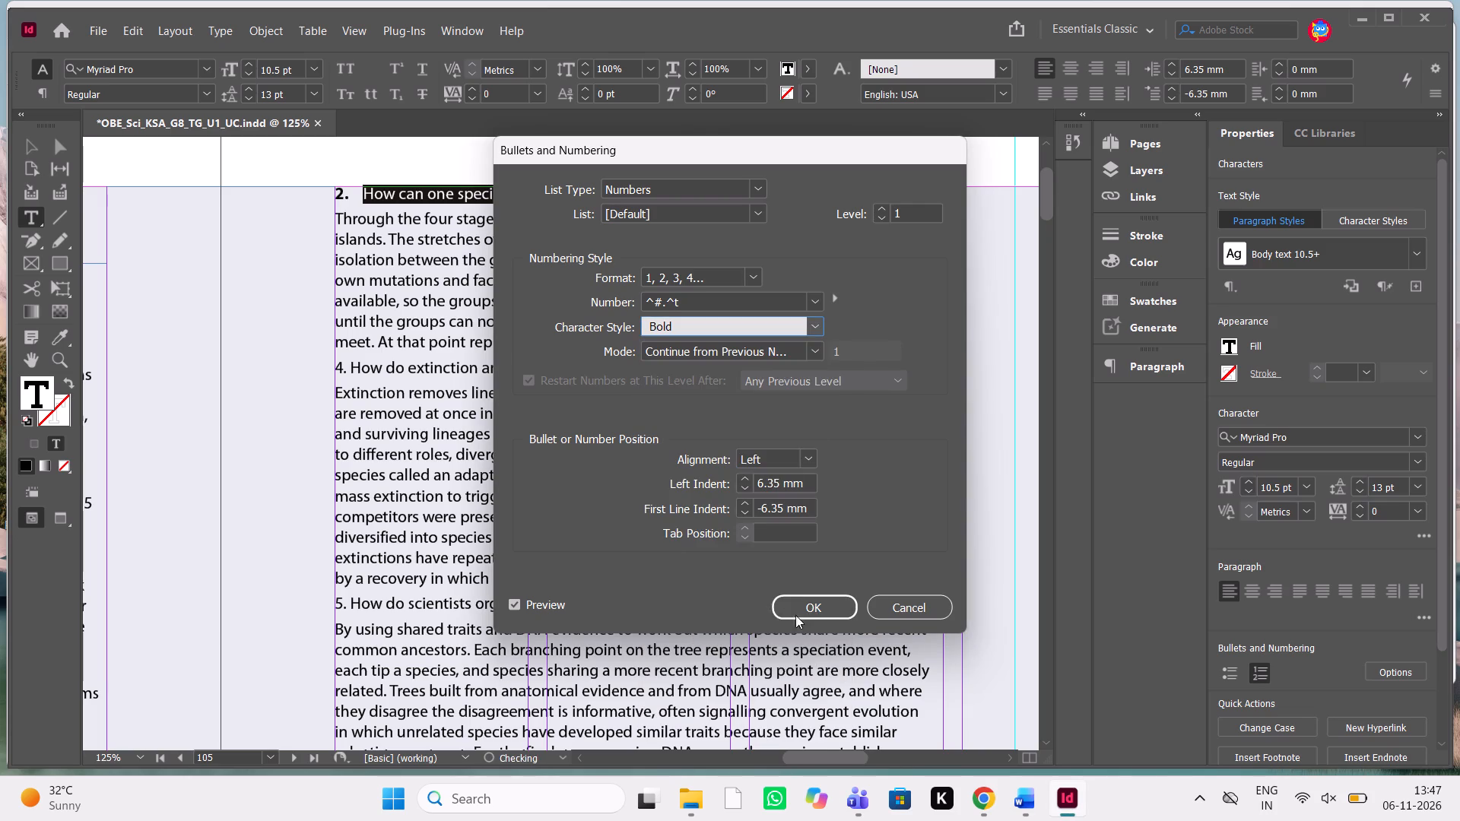
pyautogui.moveTo(795, 615); pyautogui.dragTo(817, 605)
pyautogui.click(817, 605)
# Apply automatic numbering to the question "How do extinction and adaptive radiation reshape biodiversity over time?".
pyautogui.scroll(-2, 572, 499)
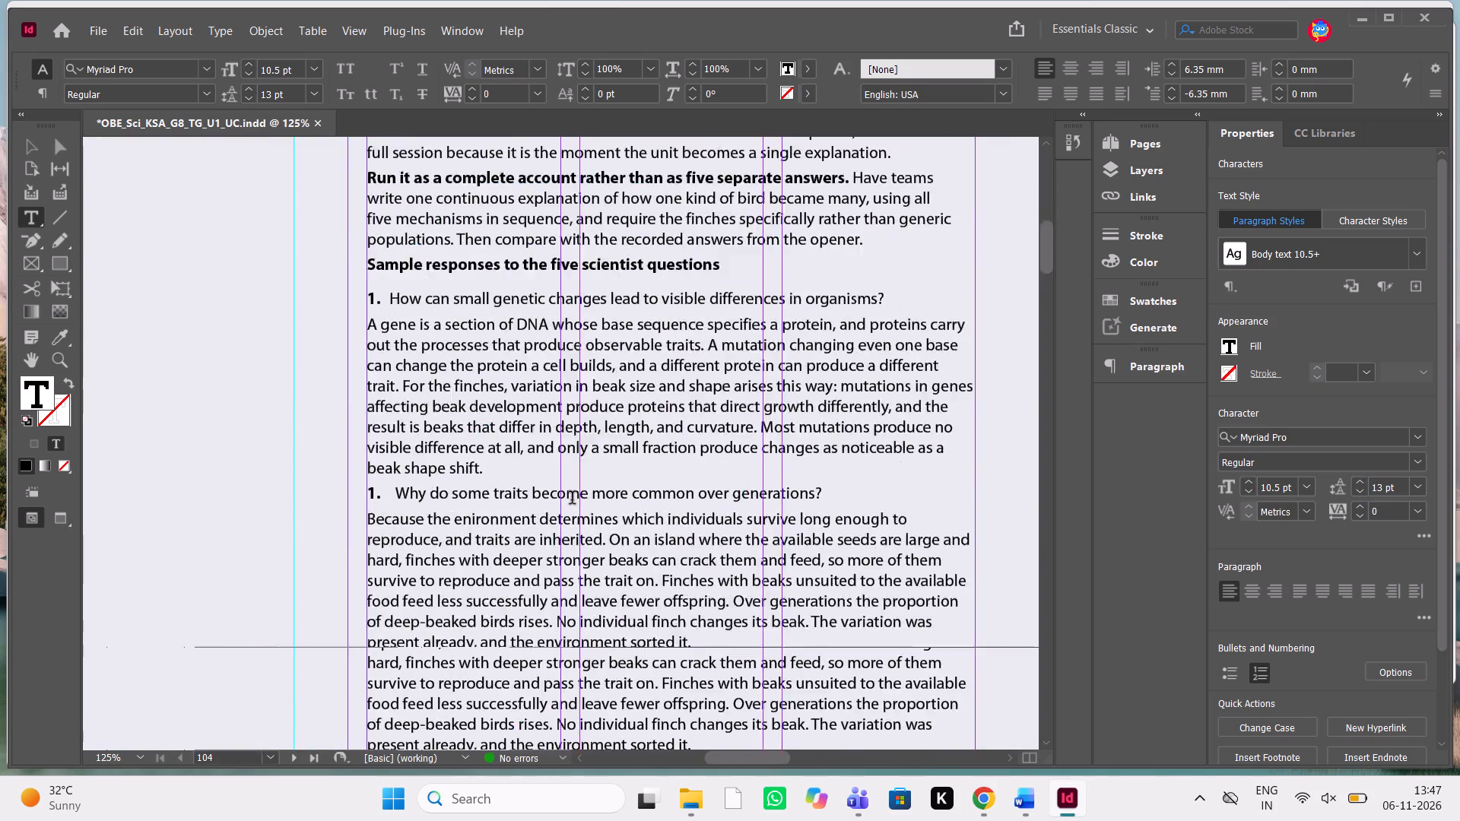
pyautogui.scroll(-1, 572, 499)
pyautogui.scroll(3, 572, 499)
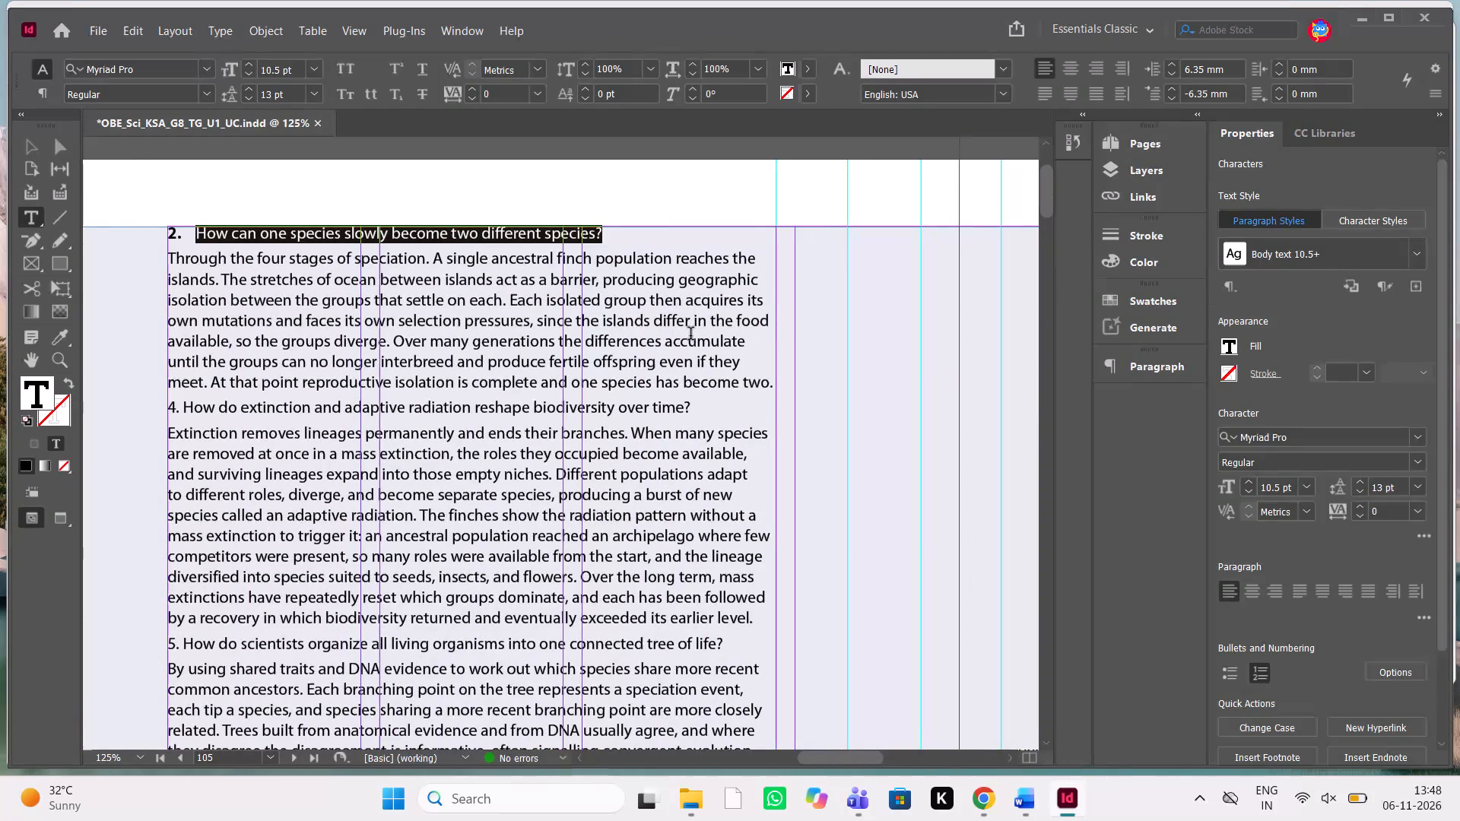
pyautogui.moveTo(691, 404); pyautogui.dragTo(133, 402)
pyautogui.click(218, 32)
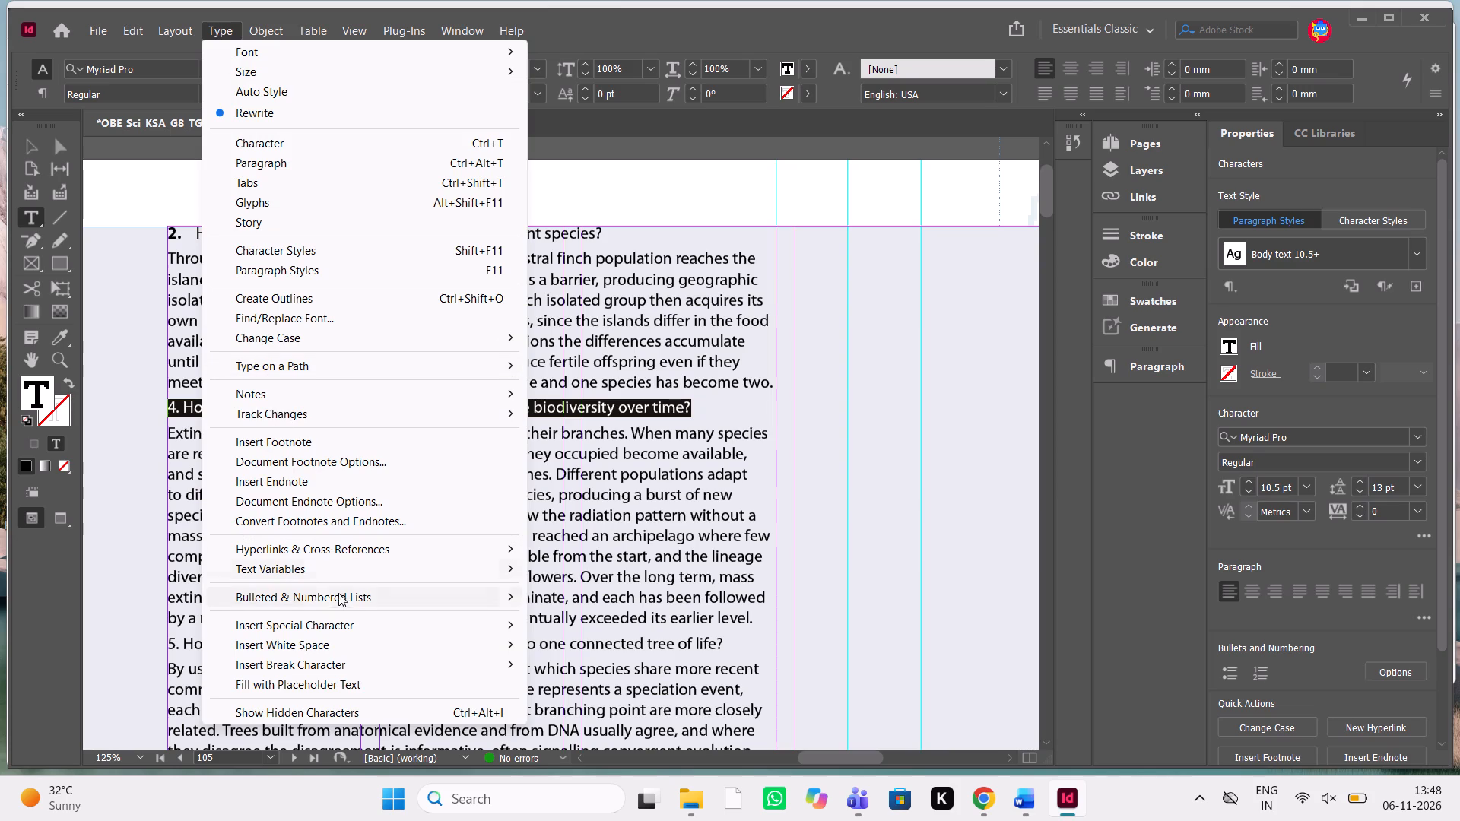
pyautogui.click(330, 598)
pyautogui.click(671, 615)
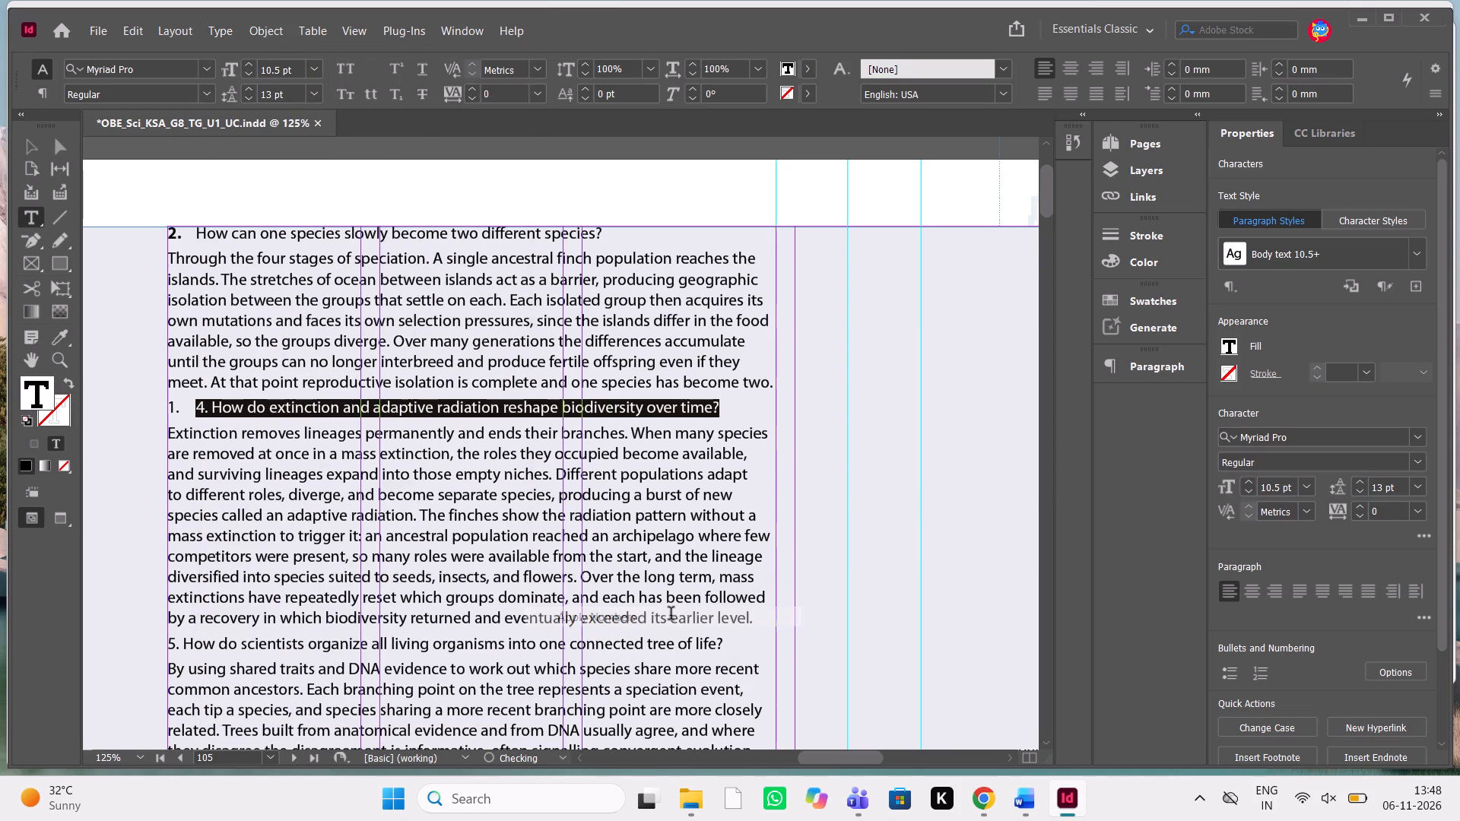
# Set the extinction and adaptive radiation question's number to character style BL_Black and its mode to Continue from Previous Number.
pyautogui.click(1401, 668)
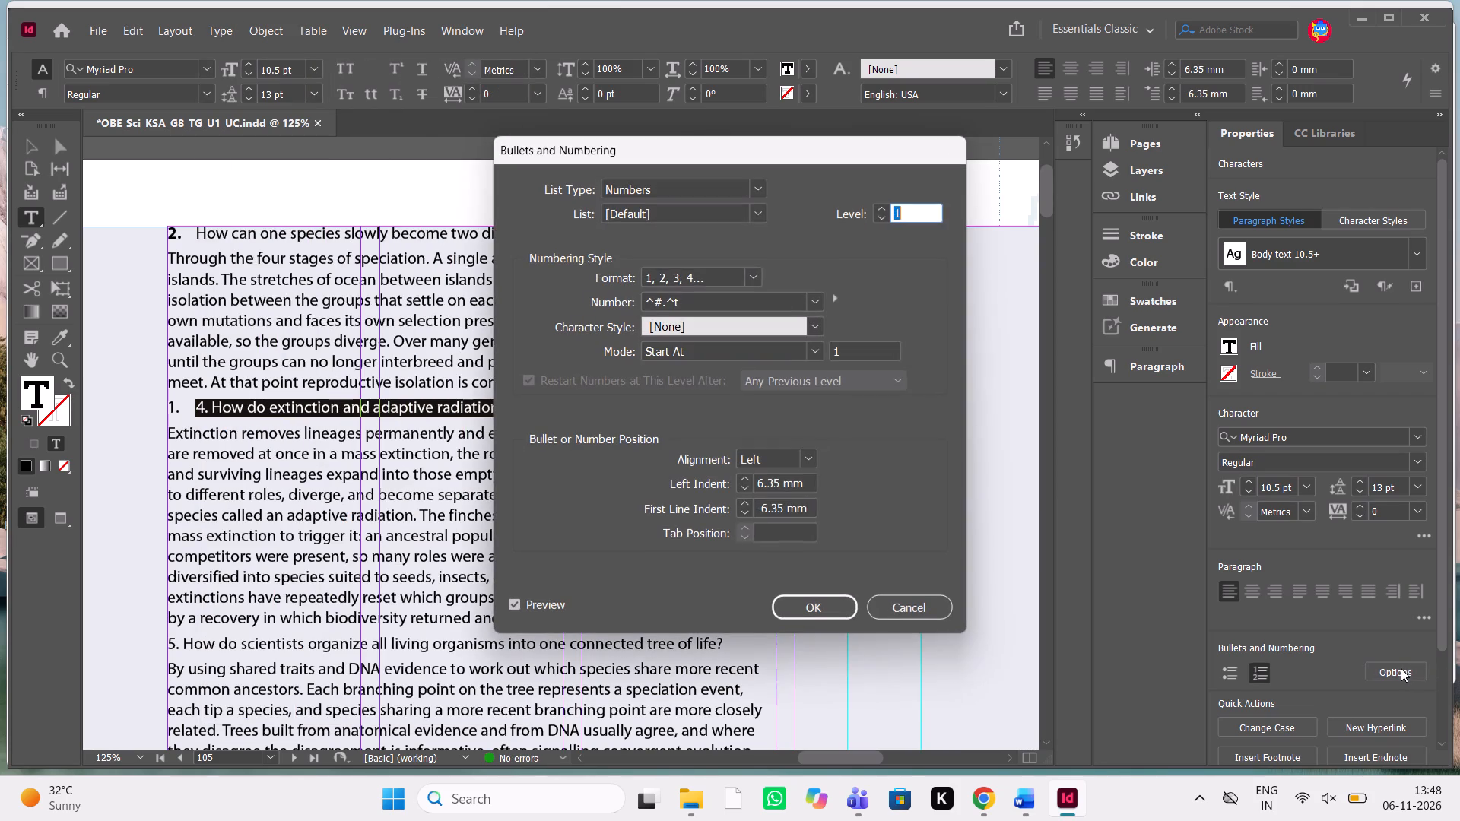
pyautogui.click(814, 325)
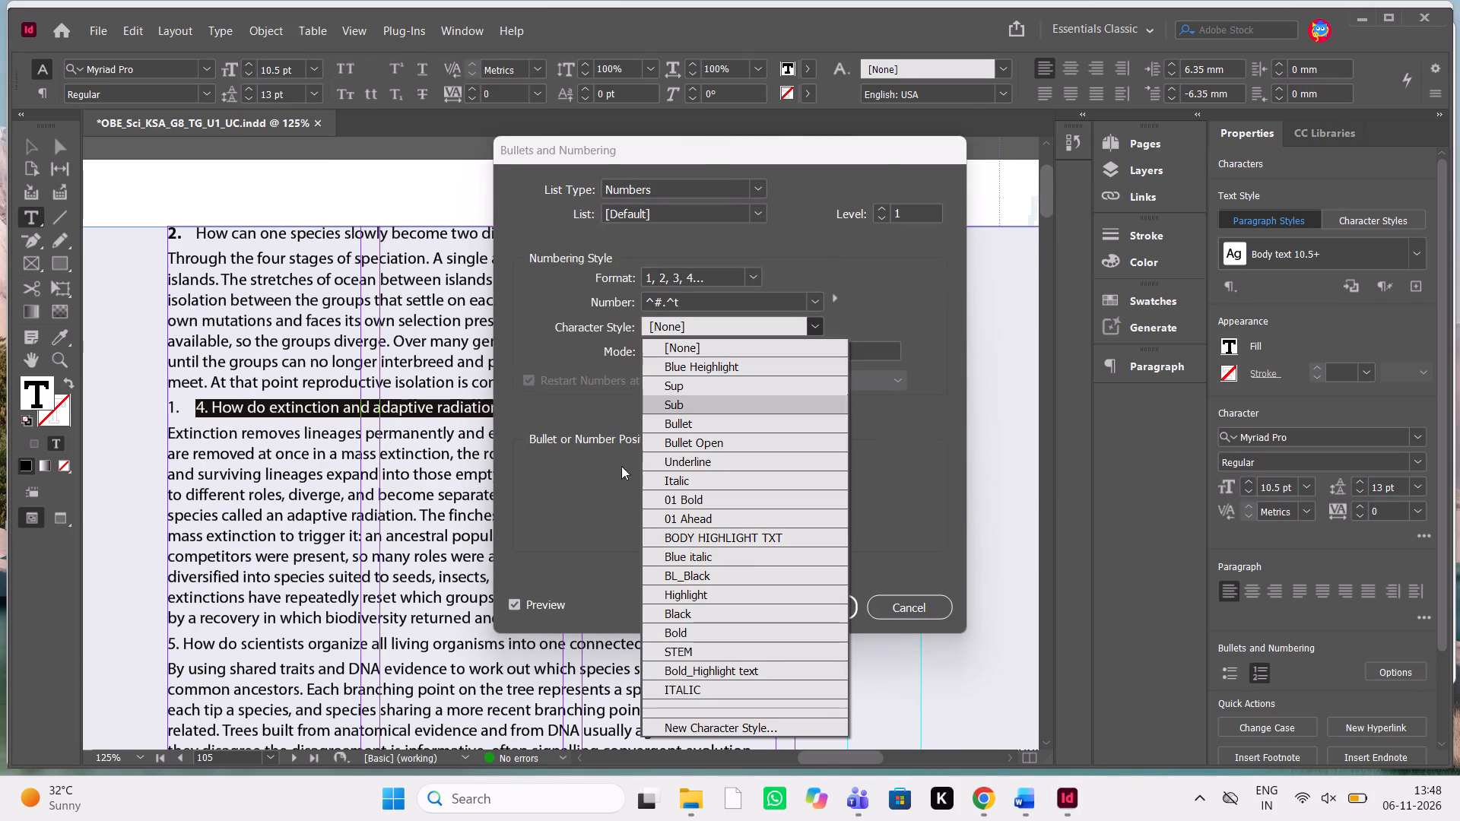
pyautogui.click(732, 569)
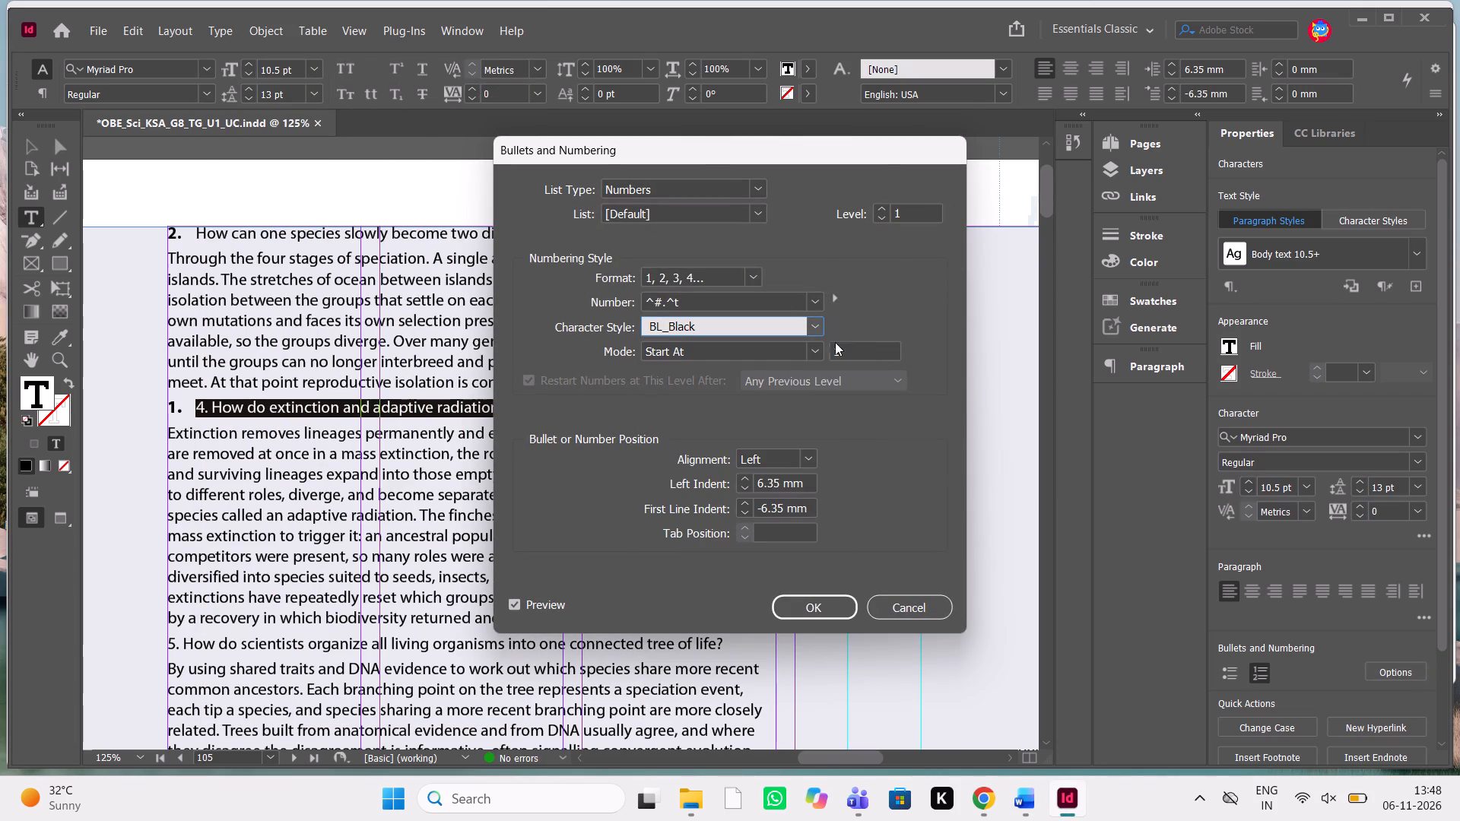
pyautogui.doubleClick(888, 376)
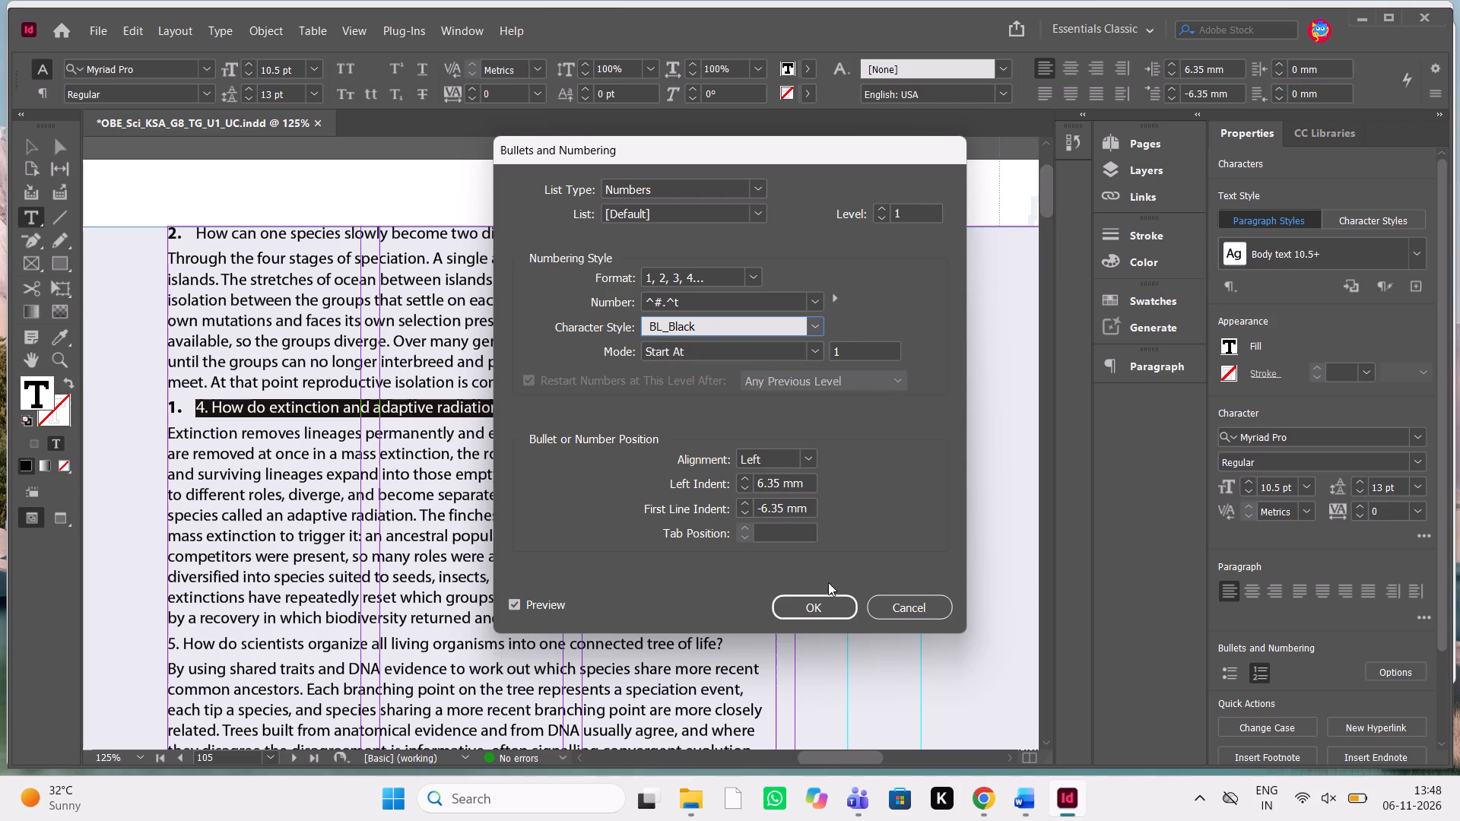
pyautogui.click(811, 348)
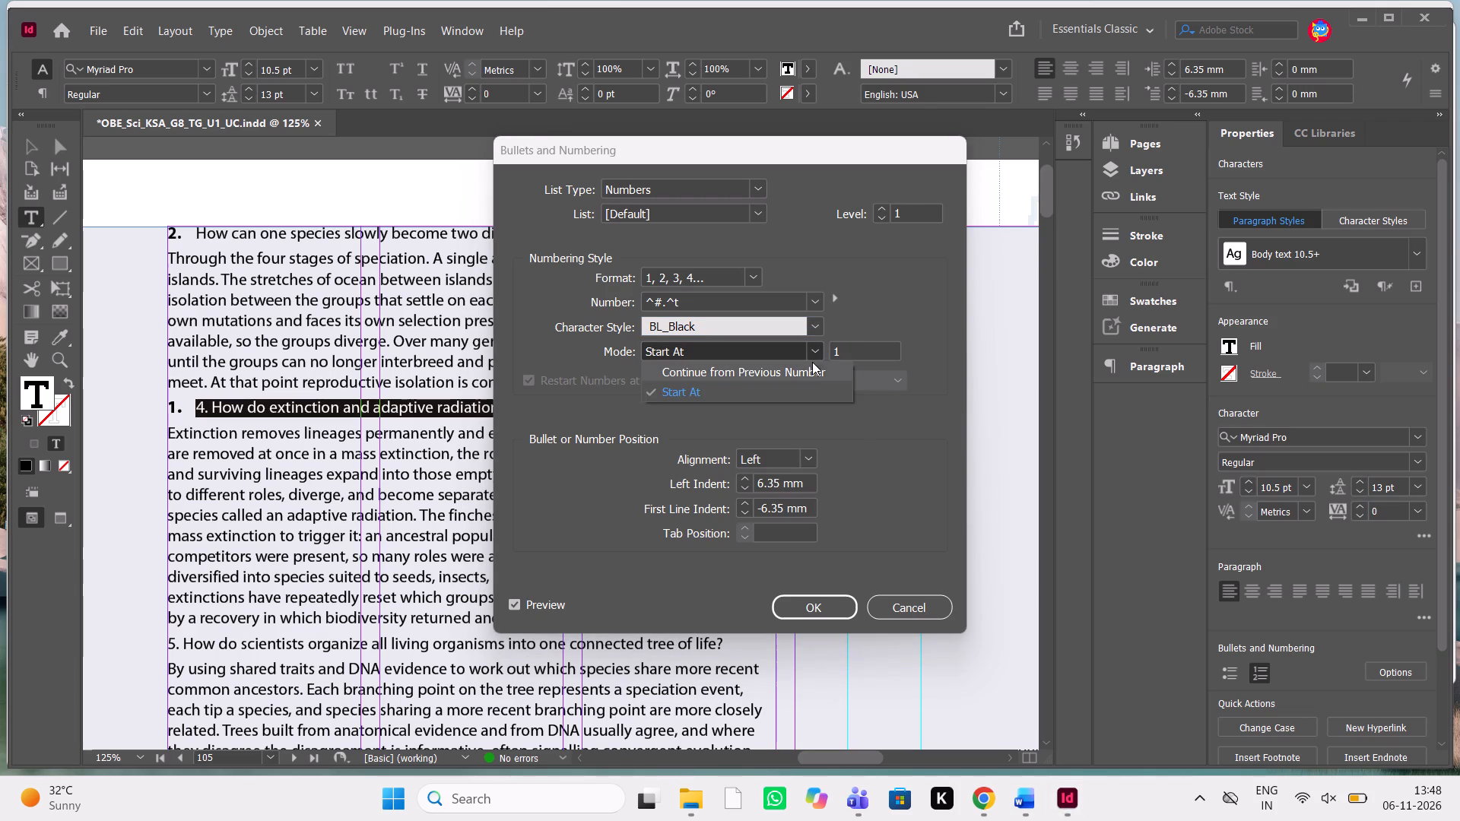
pyautogui.click(808, 371)
pyautogui.click(808, 613)
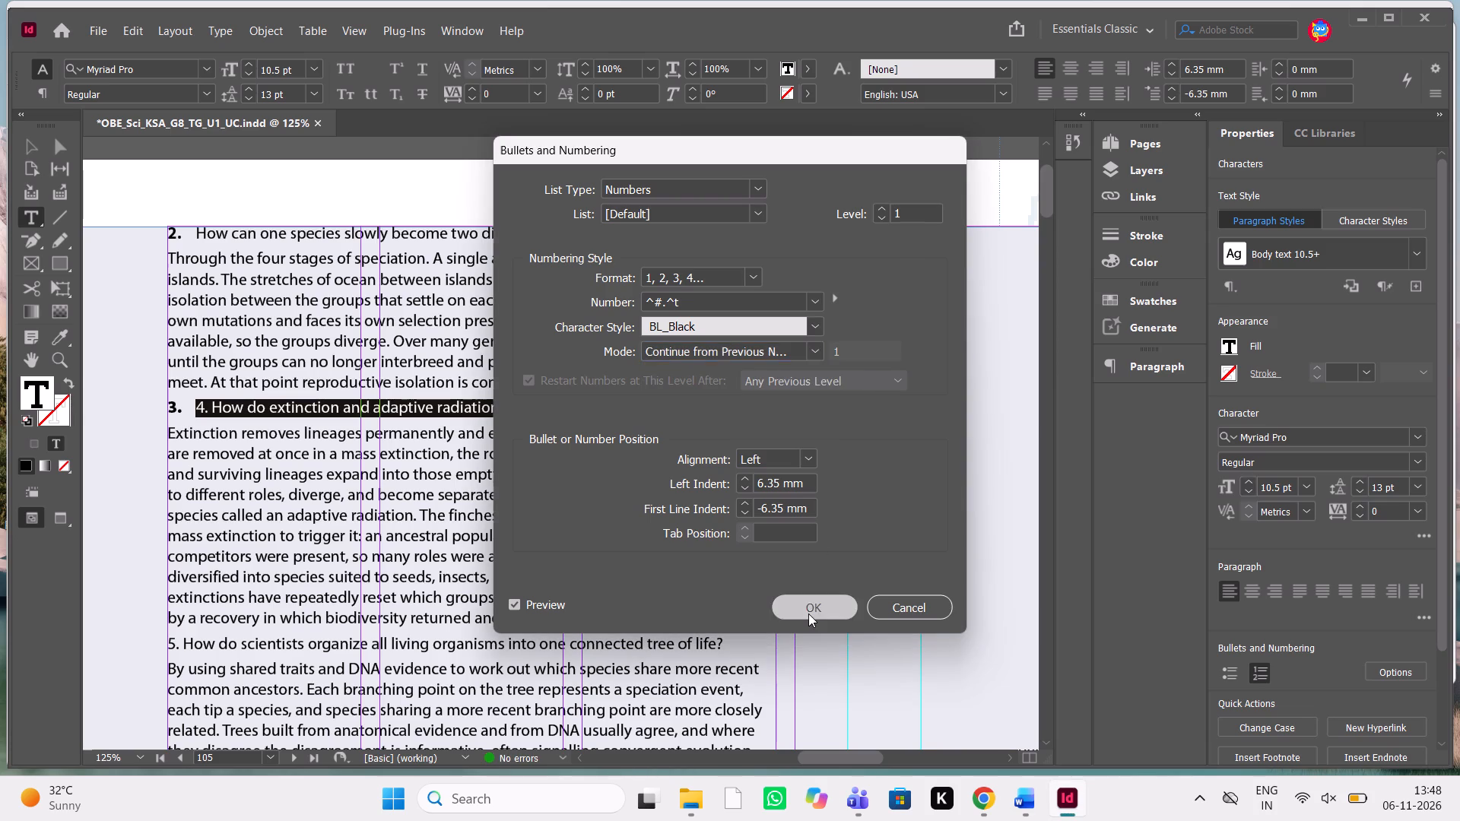
# Delete the manually typed "4. " at the start of the extinction and adaptive radiation question.
pyautogui.scroll(-2, 636, 382)
pyautogui.scroll(1, 636, 382)
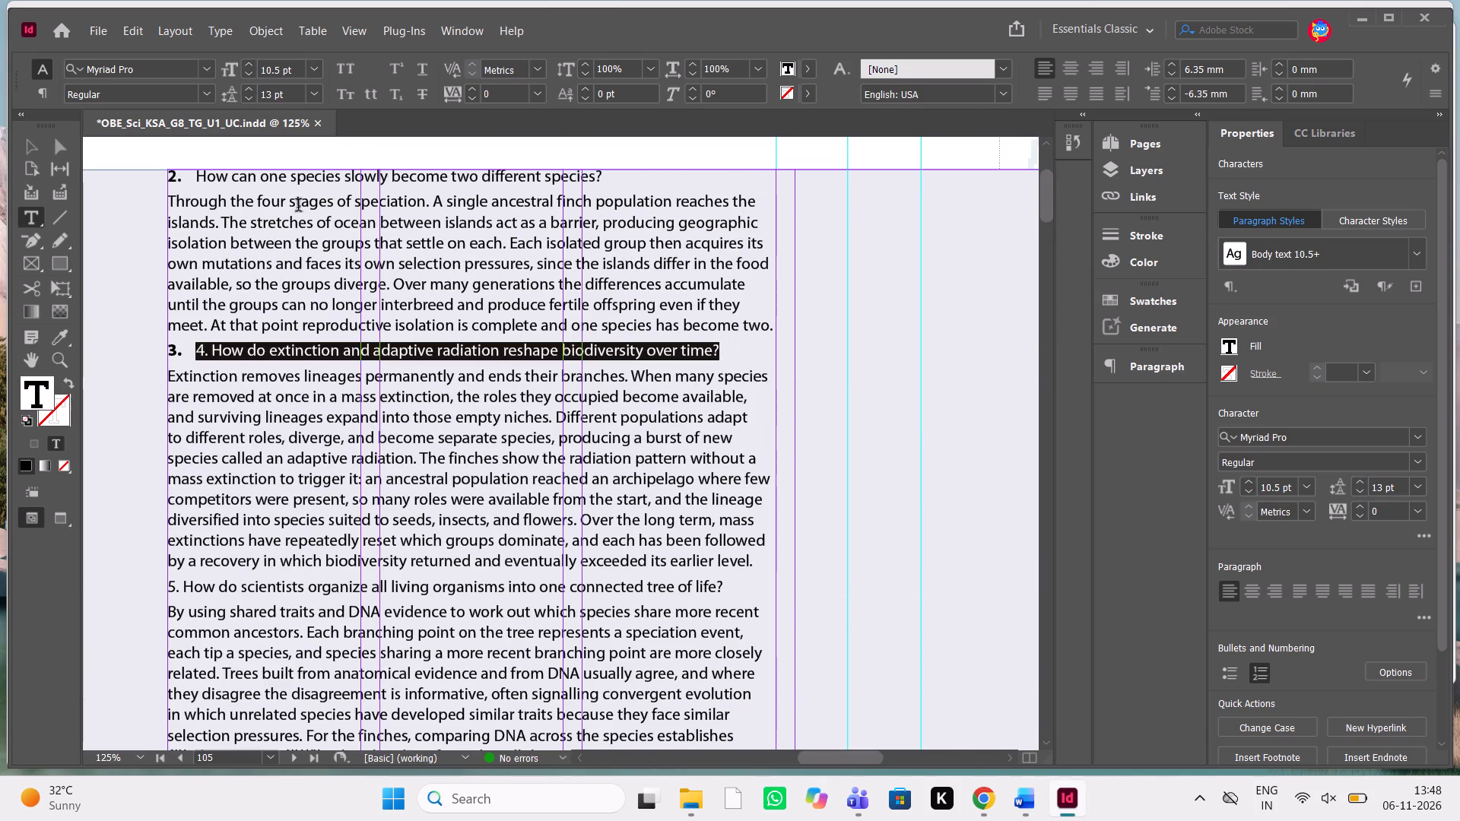
pyautogui.click(195, 347)
pyautogui.press('Delete')
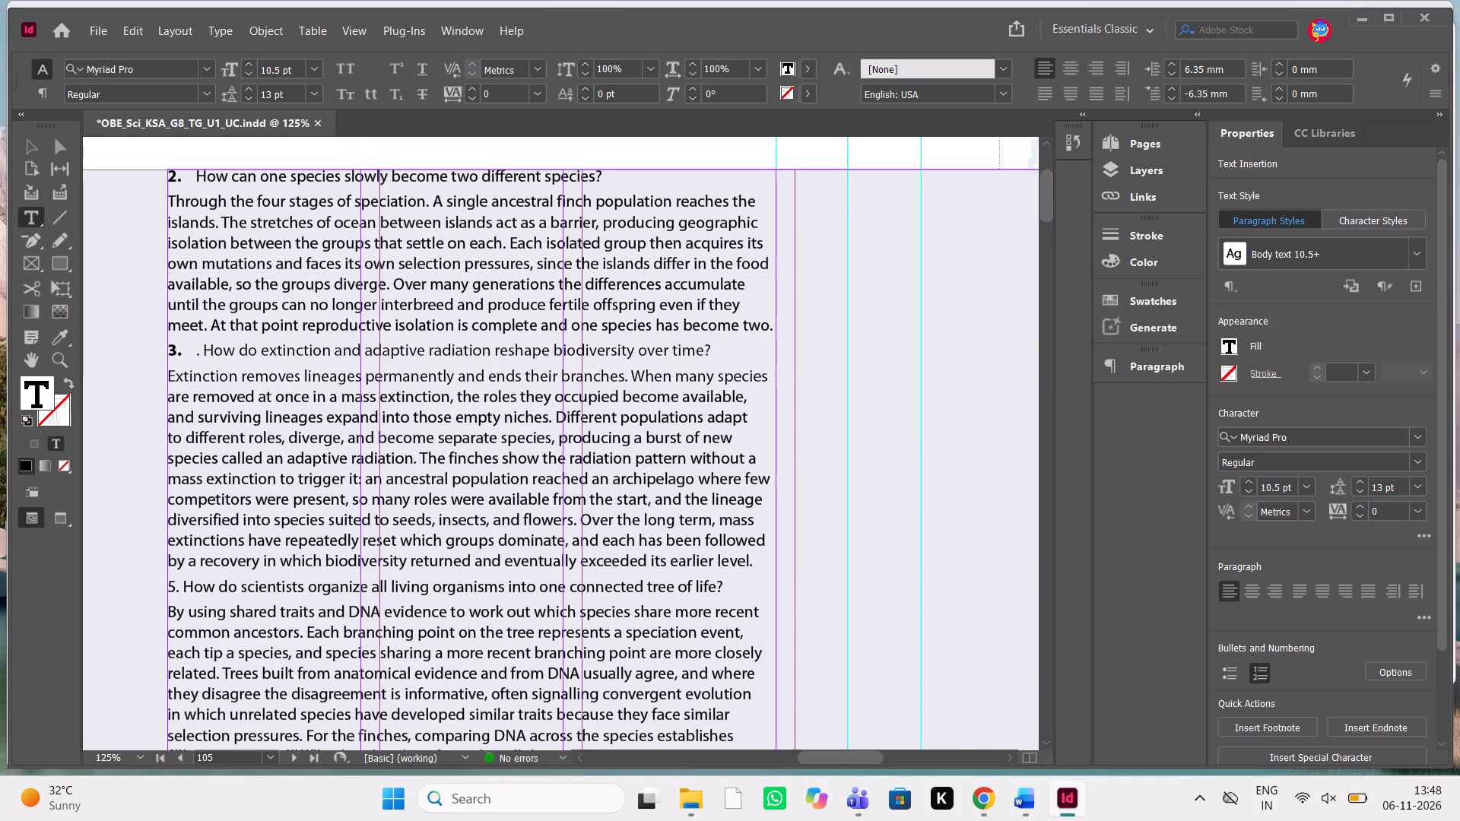
pyautogui.press('Delete')
pyautogui.press('Delete')
# Set the numbering mode of "Why do some traits become more common over generations?" on page 104 to Continue from Previous Number.
pyautogui.scroll(-2, 195, 347)
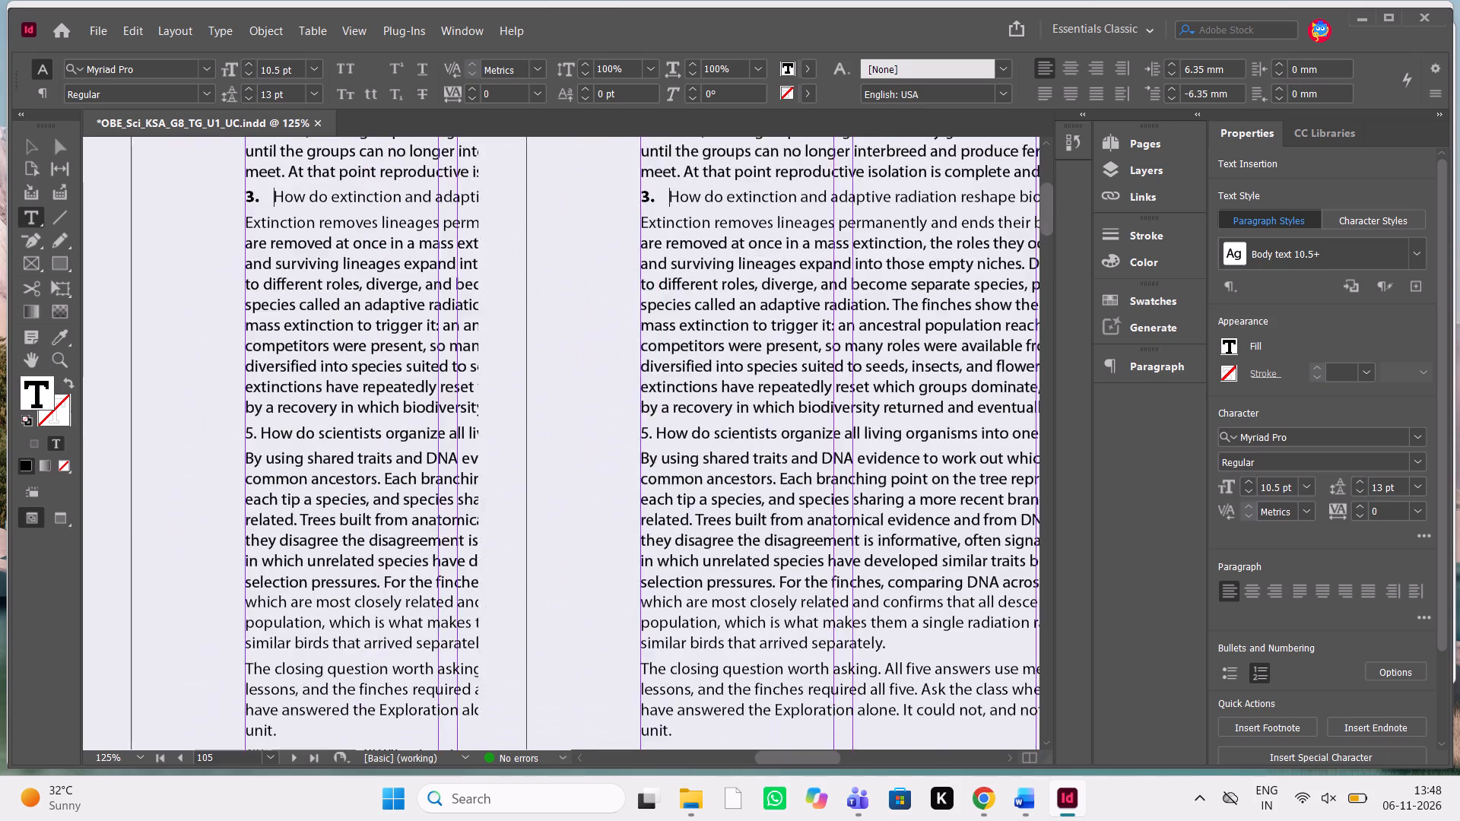
pyautogui.scroll(-4, 195, 347)
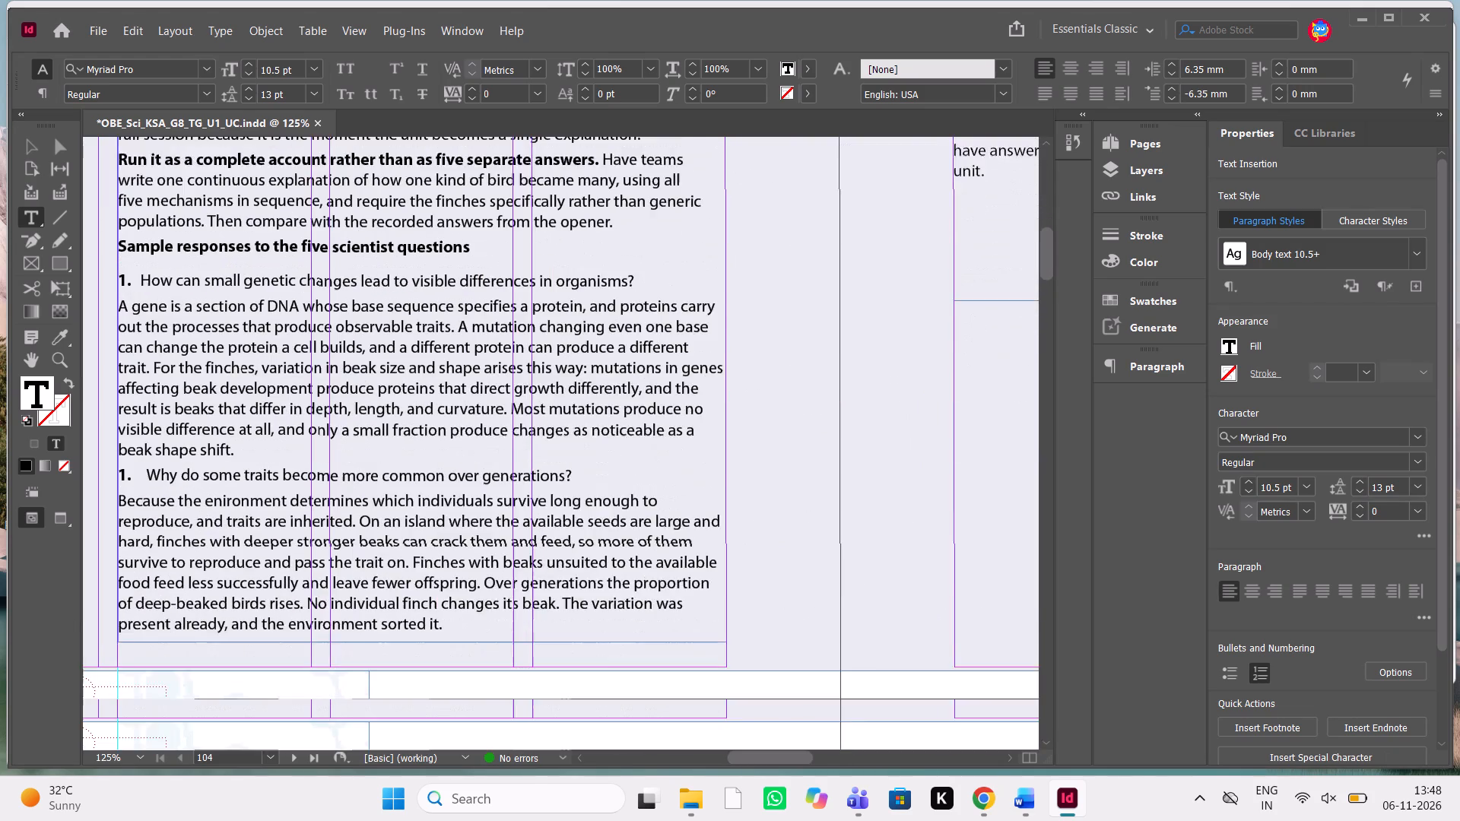
pyautogui.scroll(-1, 195, 347)
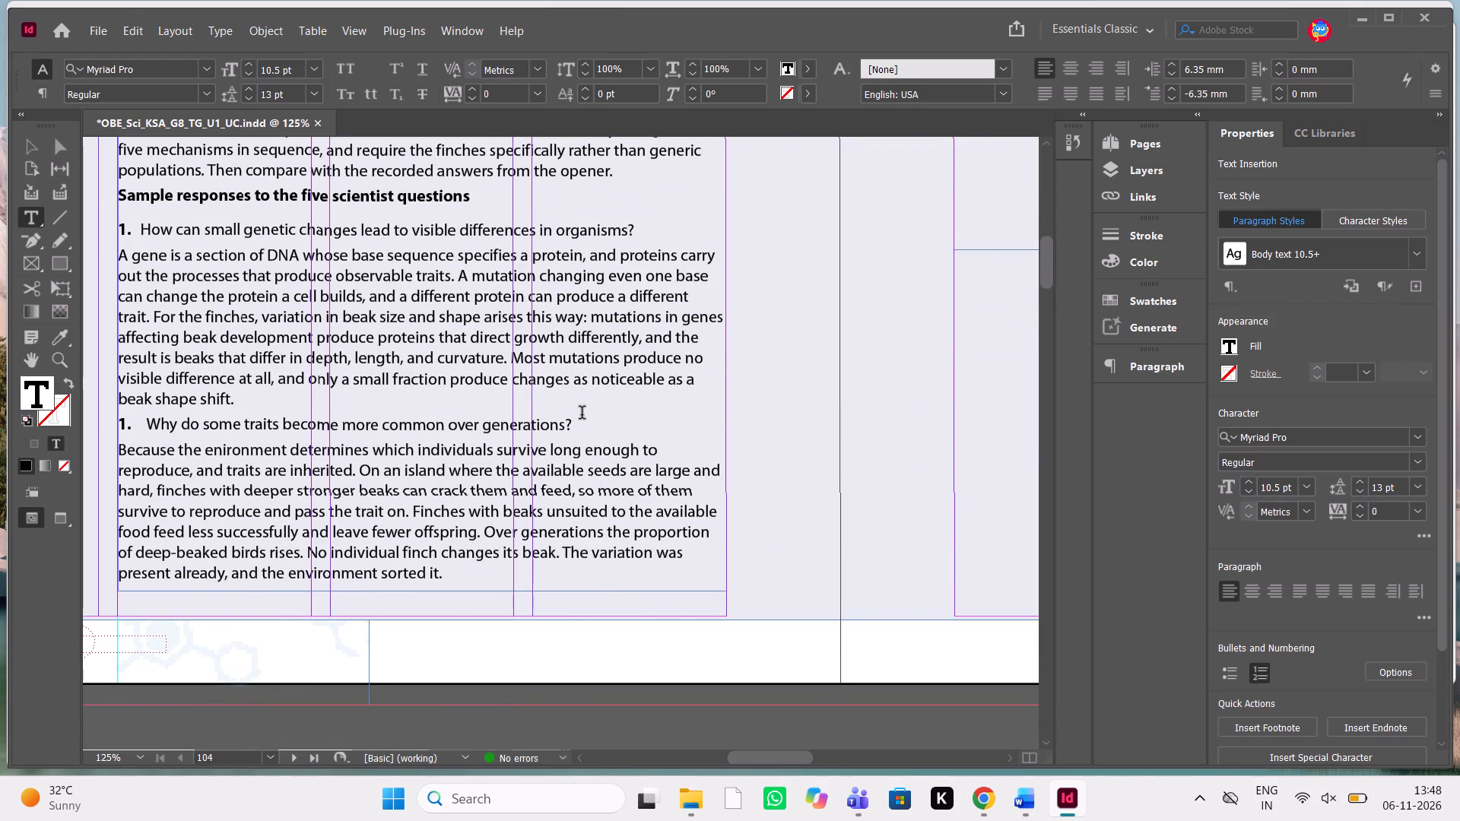
pyautogui.moveTo(581, 420); pyautogui.dragTo(143, 425)
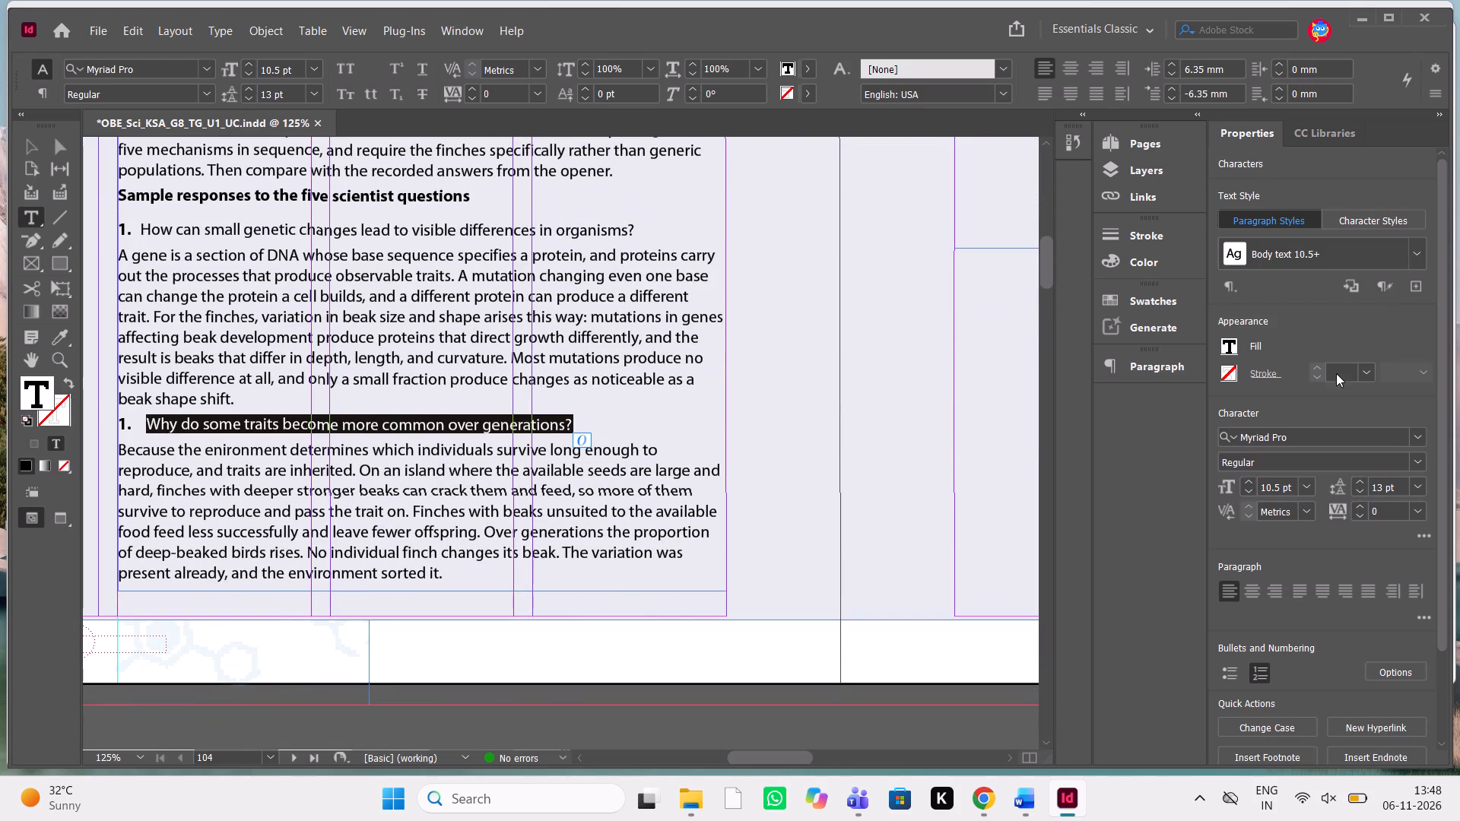
pyautogui.click(1401, 674)
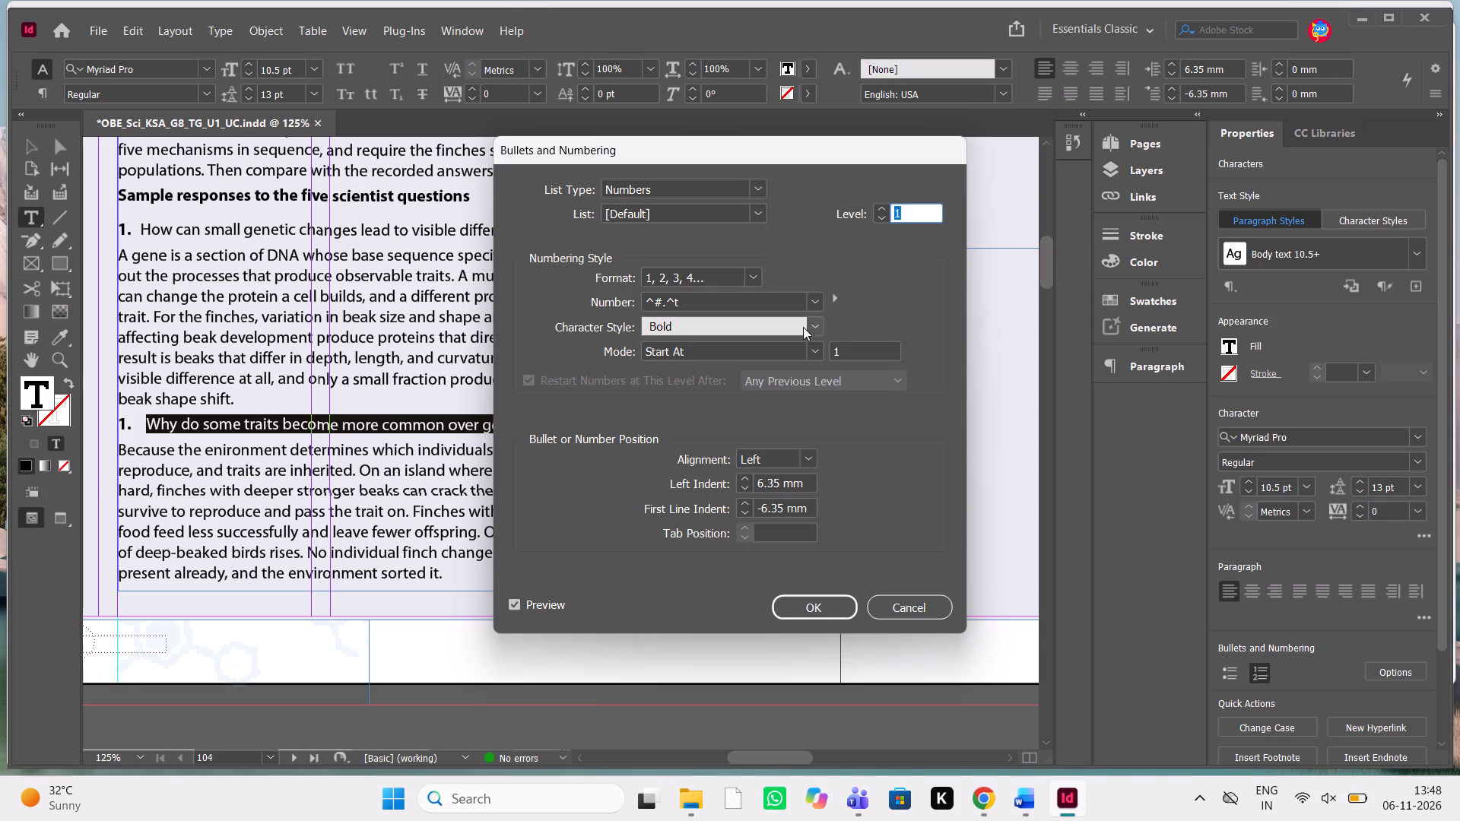
pyautogui.moveTo(814, 349); pyautogui.dragTo(788, 376)
pyautogui.click(788, 376)
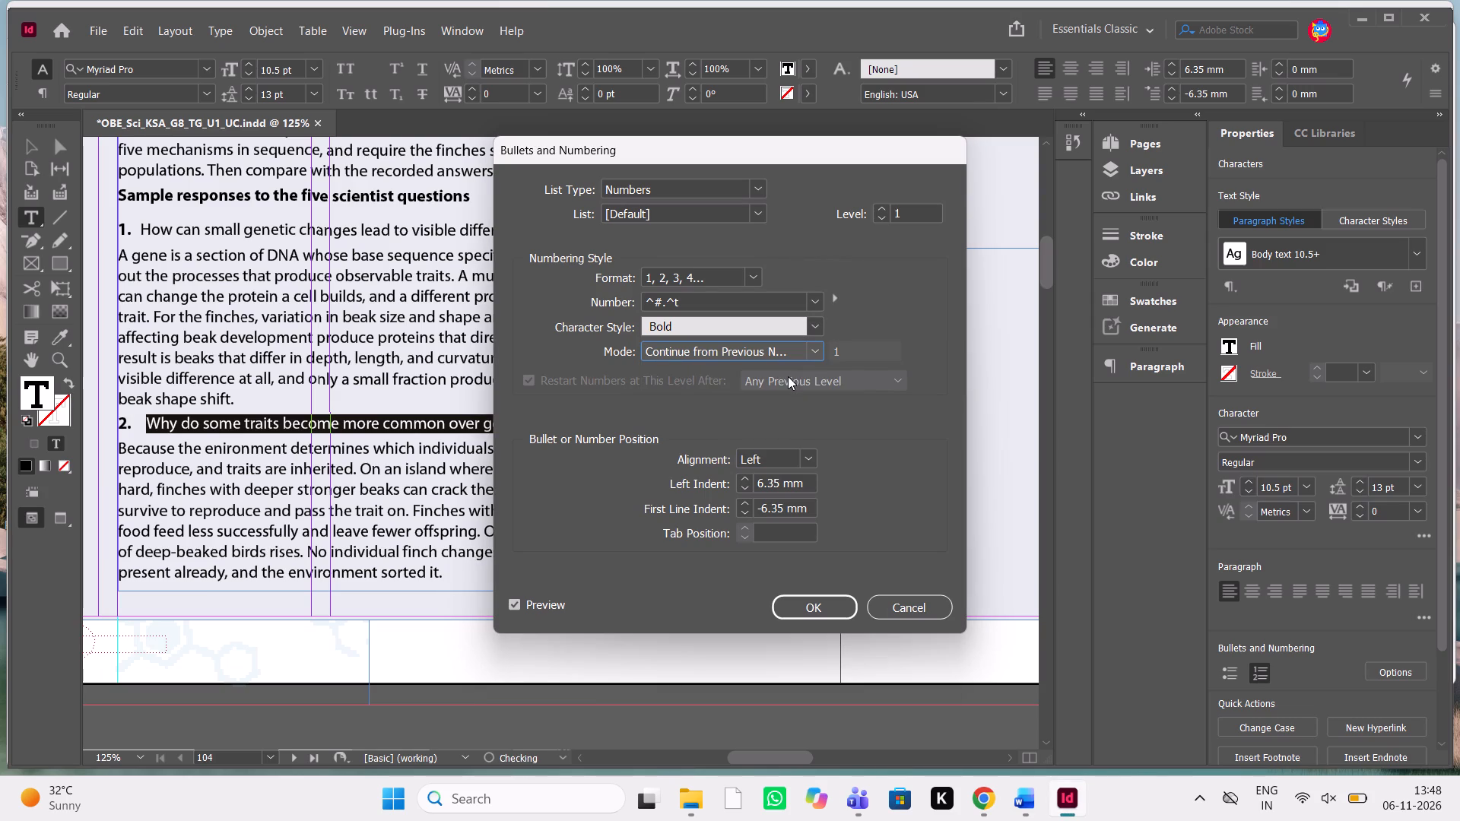
pyautogui.click(799, 607)
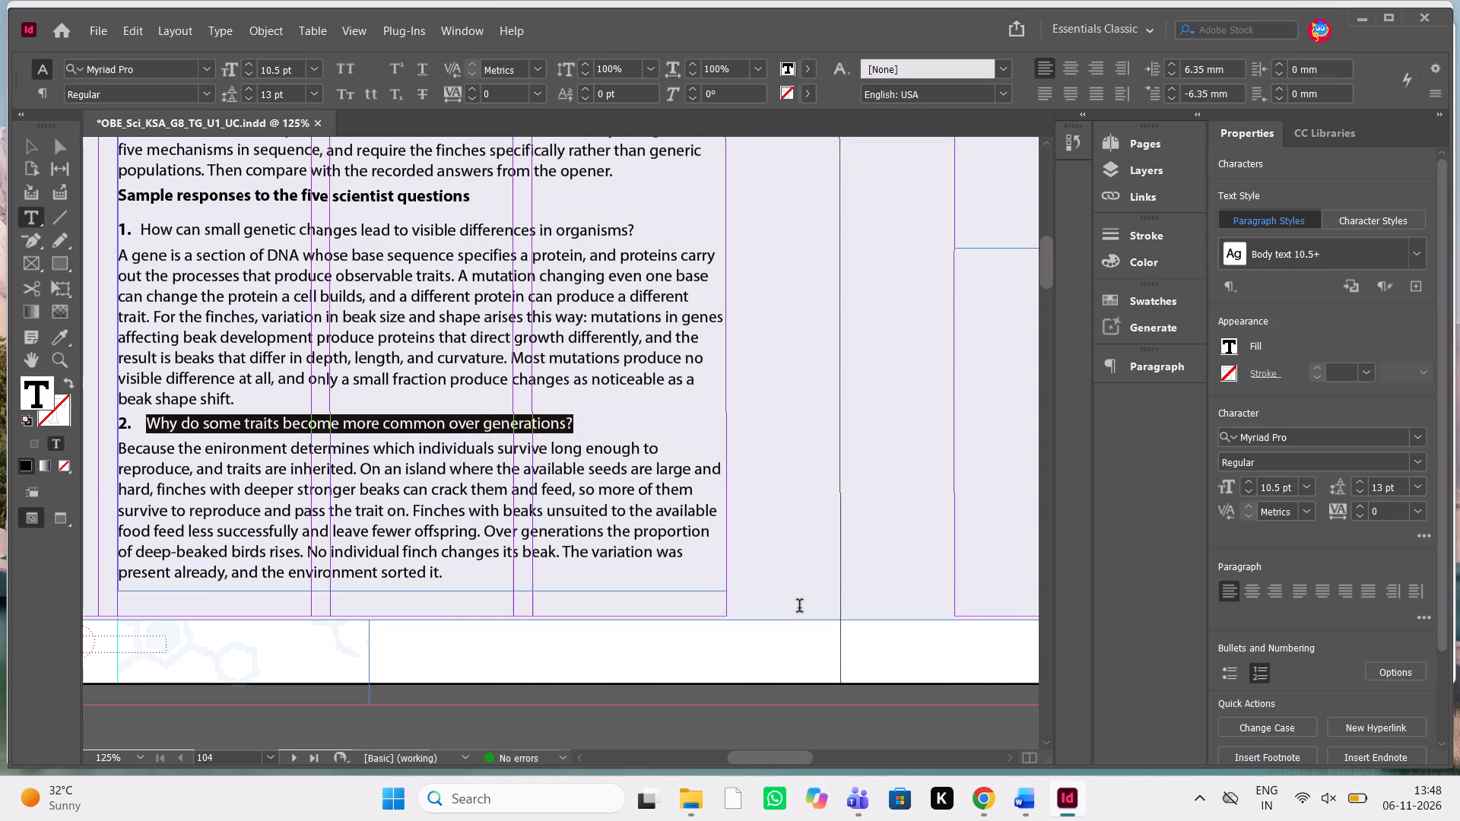
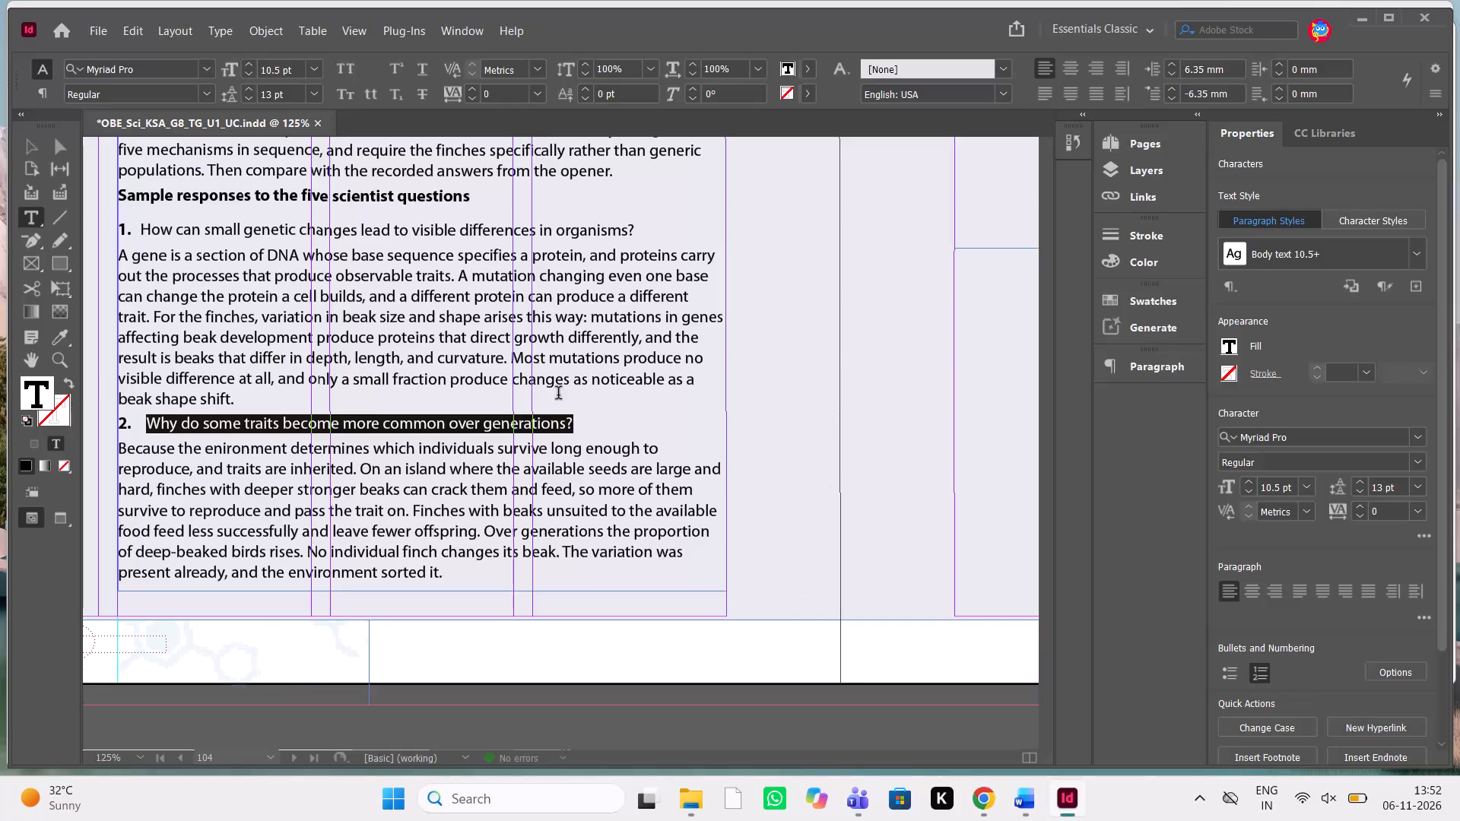
# Apply automatic numbering to the question "How do scientists organize all living organisms into one connected tree of life?" on page 105.
pyautogui.scroll(2, 564, 407)
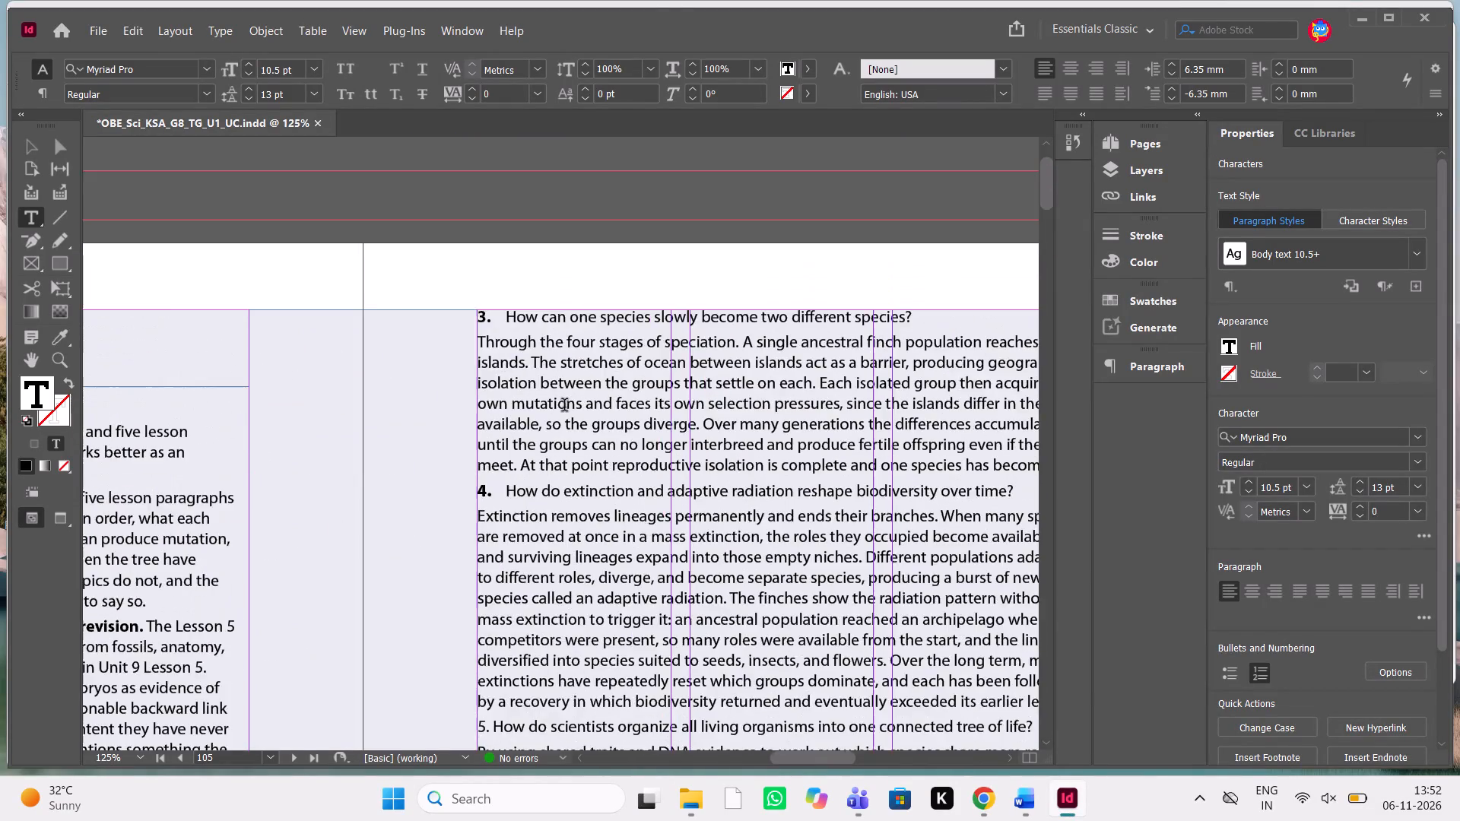
pyautogui.scroll(1, 564, 407)
pyautogui.scroll(-2, 564, 407)
pyautogui.scroll(1, 564, 407)
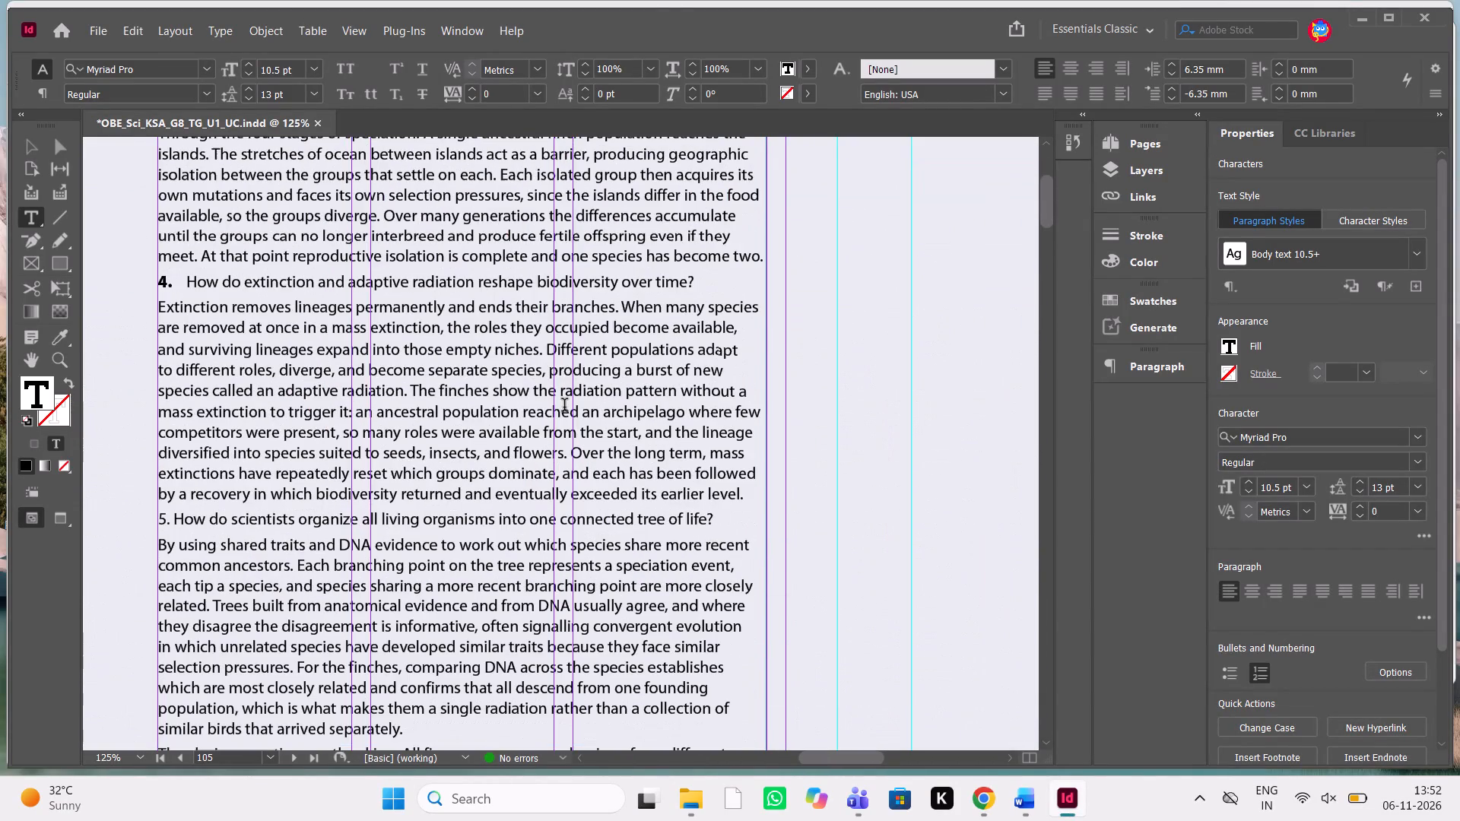
pyautogui.moveTo(718, 518); pyautogui.dragTo(144, 514)
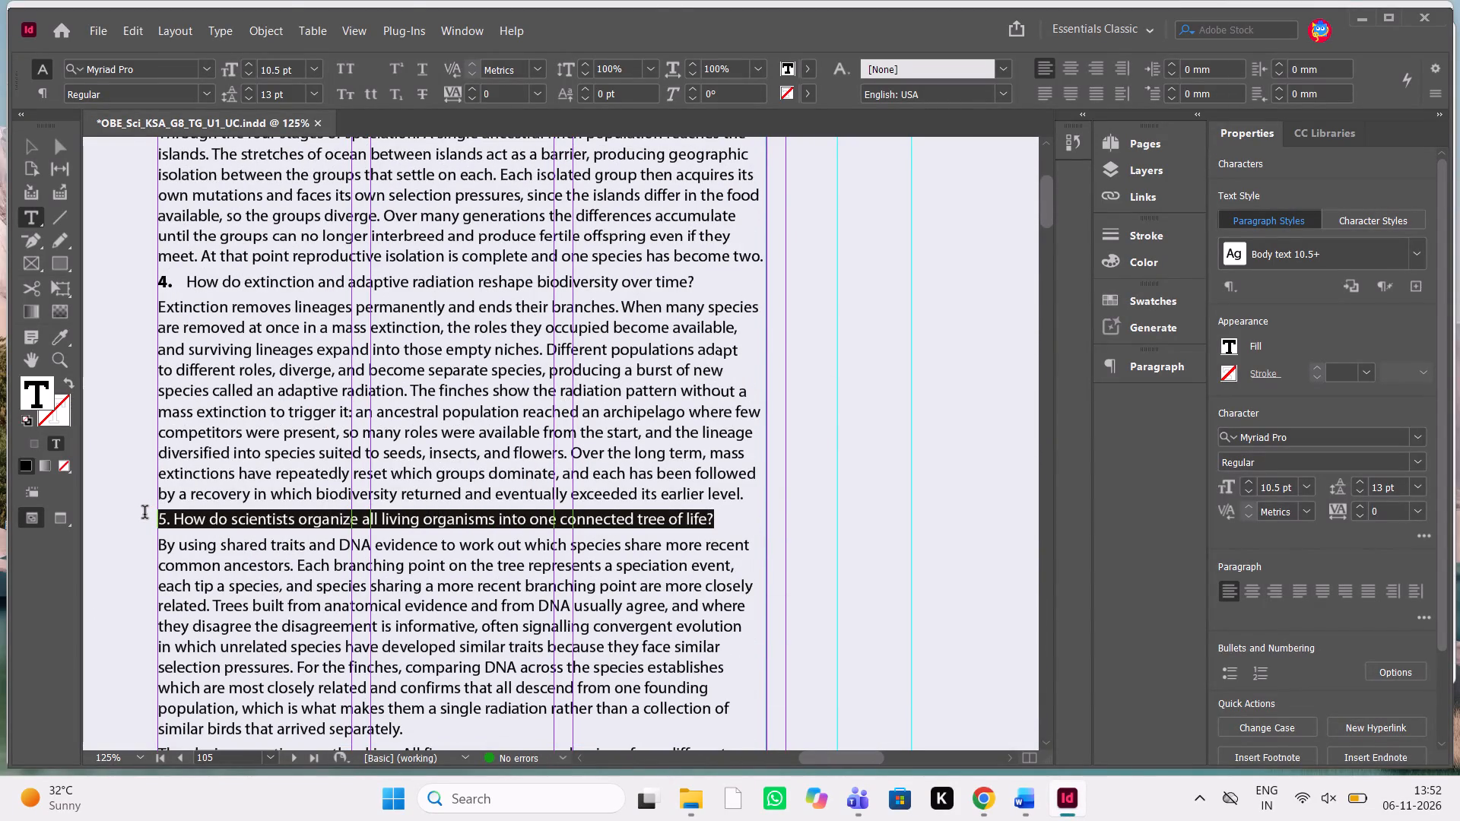
pyautogui.moveTo(144, 514); pyautogui.dragTo(138, 515)
pyautogui.click(1404, 672)
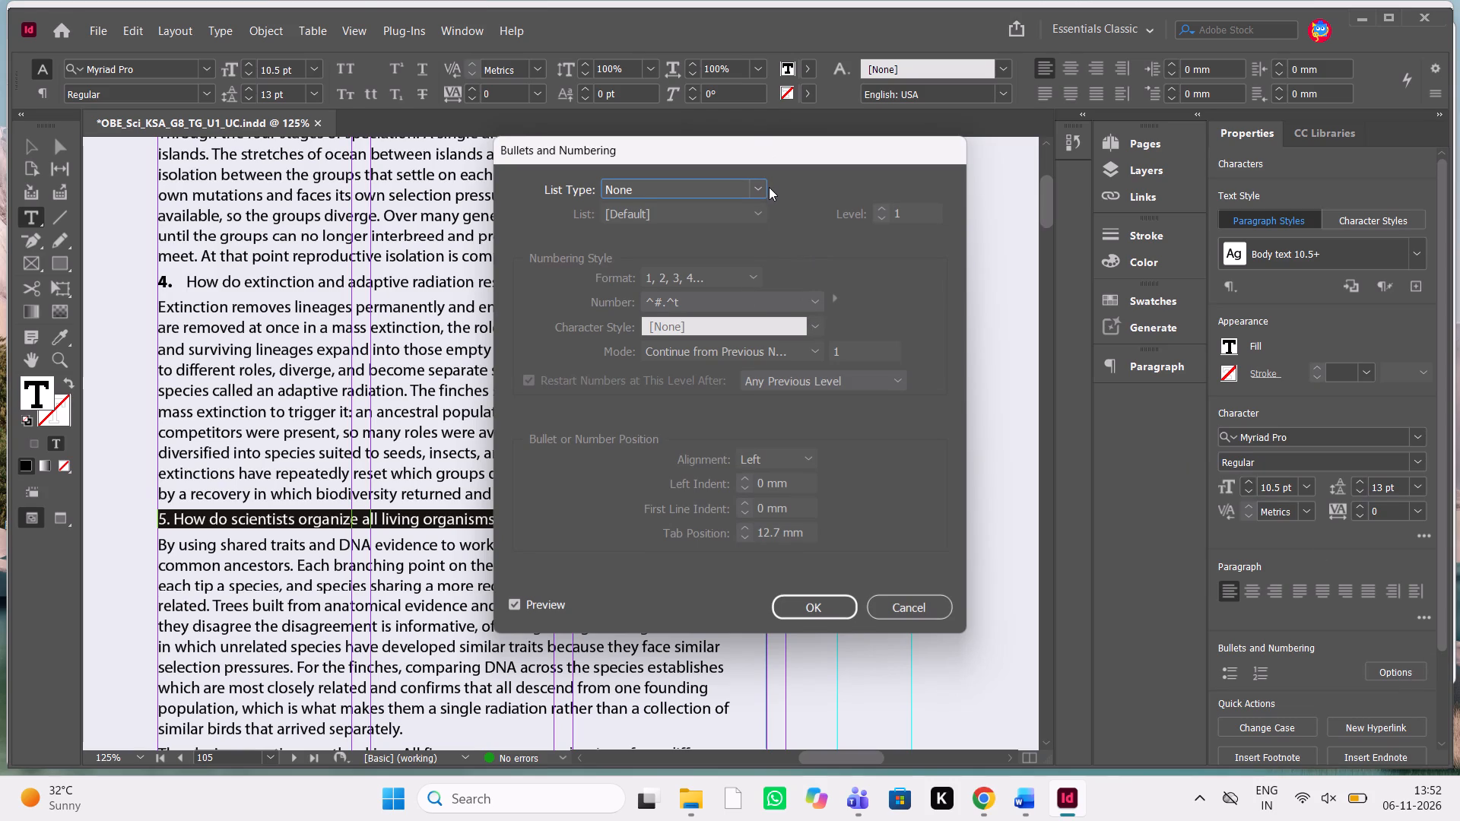
pyautogui.click(769, 187)
pyautogui.click(1258, 670)
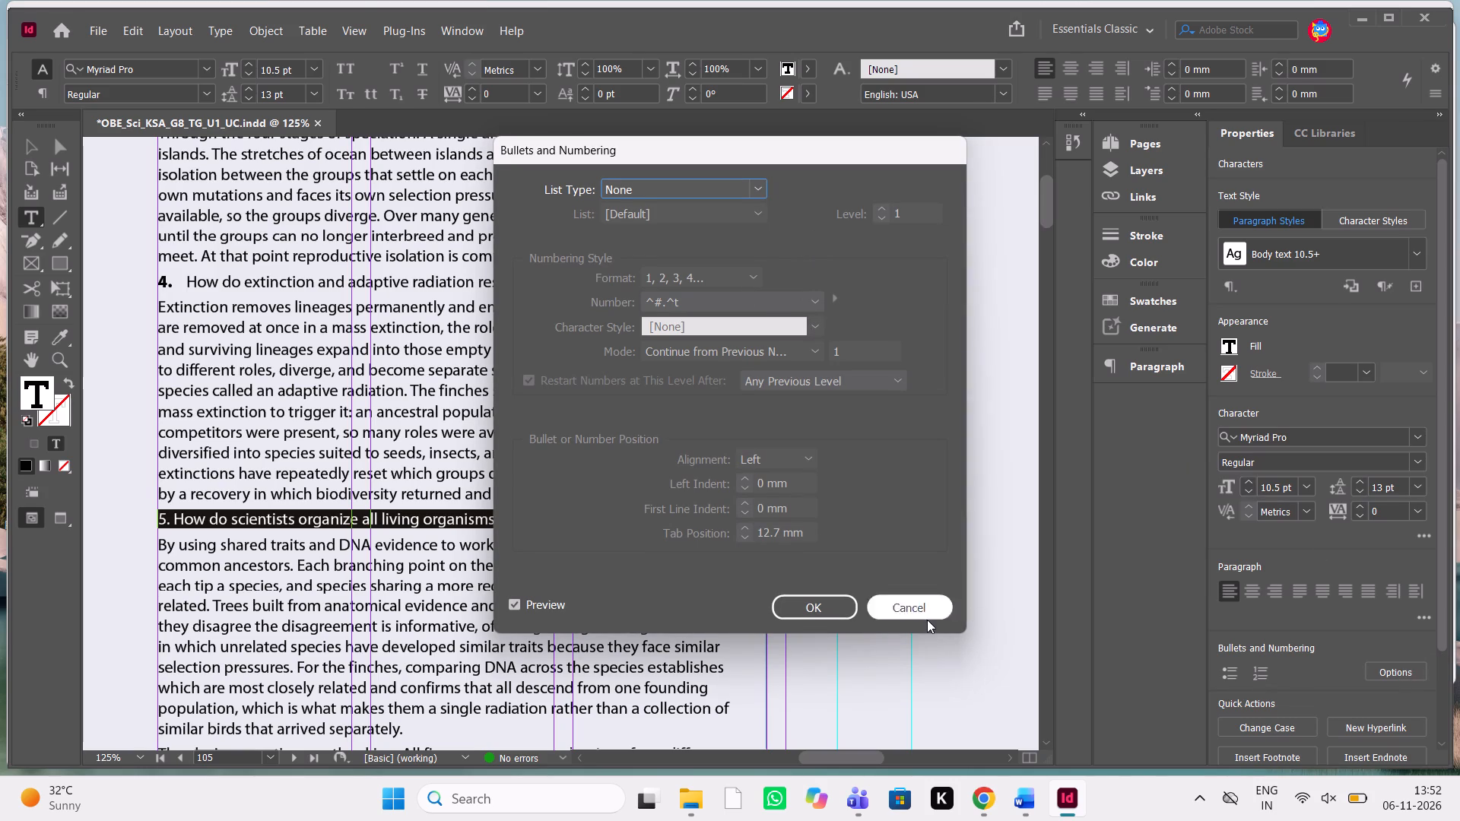
pyautogui.click(932, 620)
pyautogui.click(929, 611)
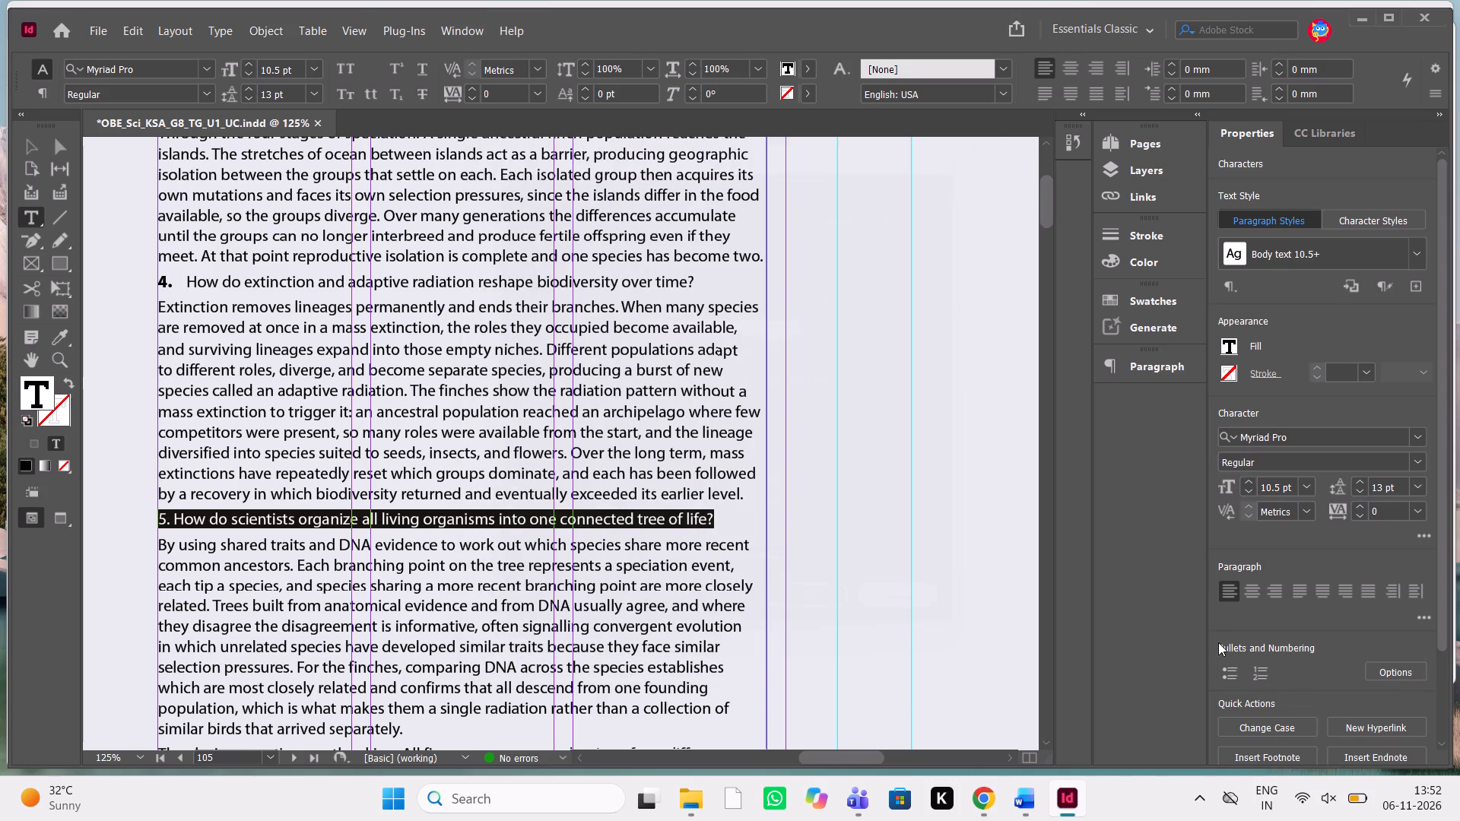
pyautogui.click(1262, 683)
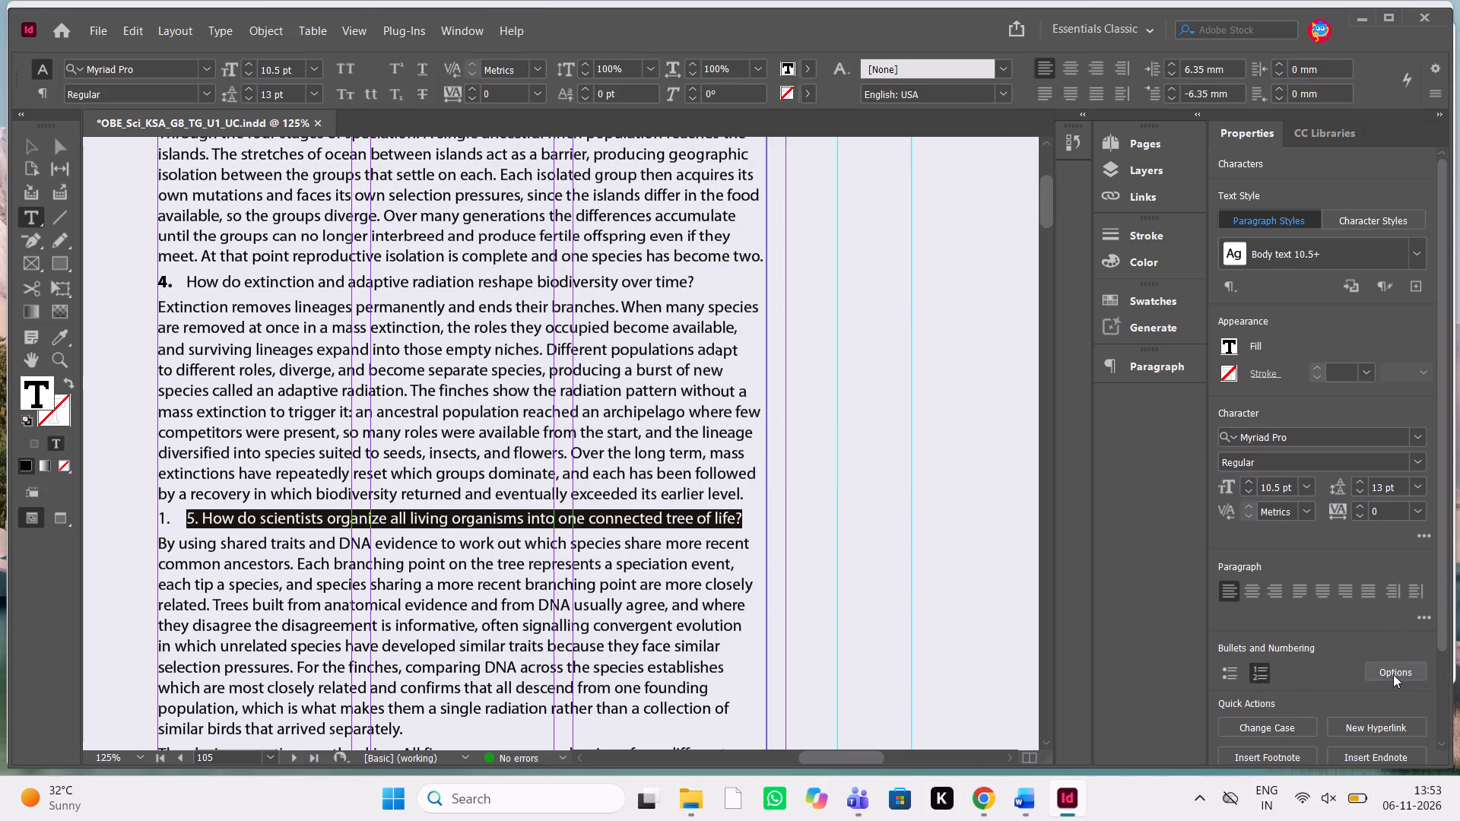
# Set the numbering mode of the tree of life question to Continue from Previous Number.
pyautogui.click(1393, 674)
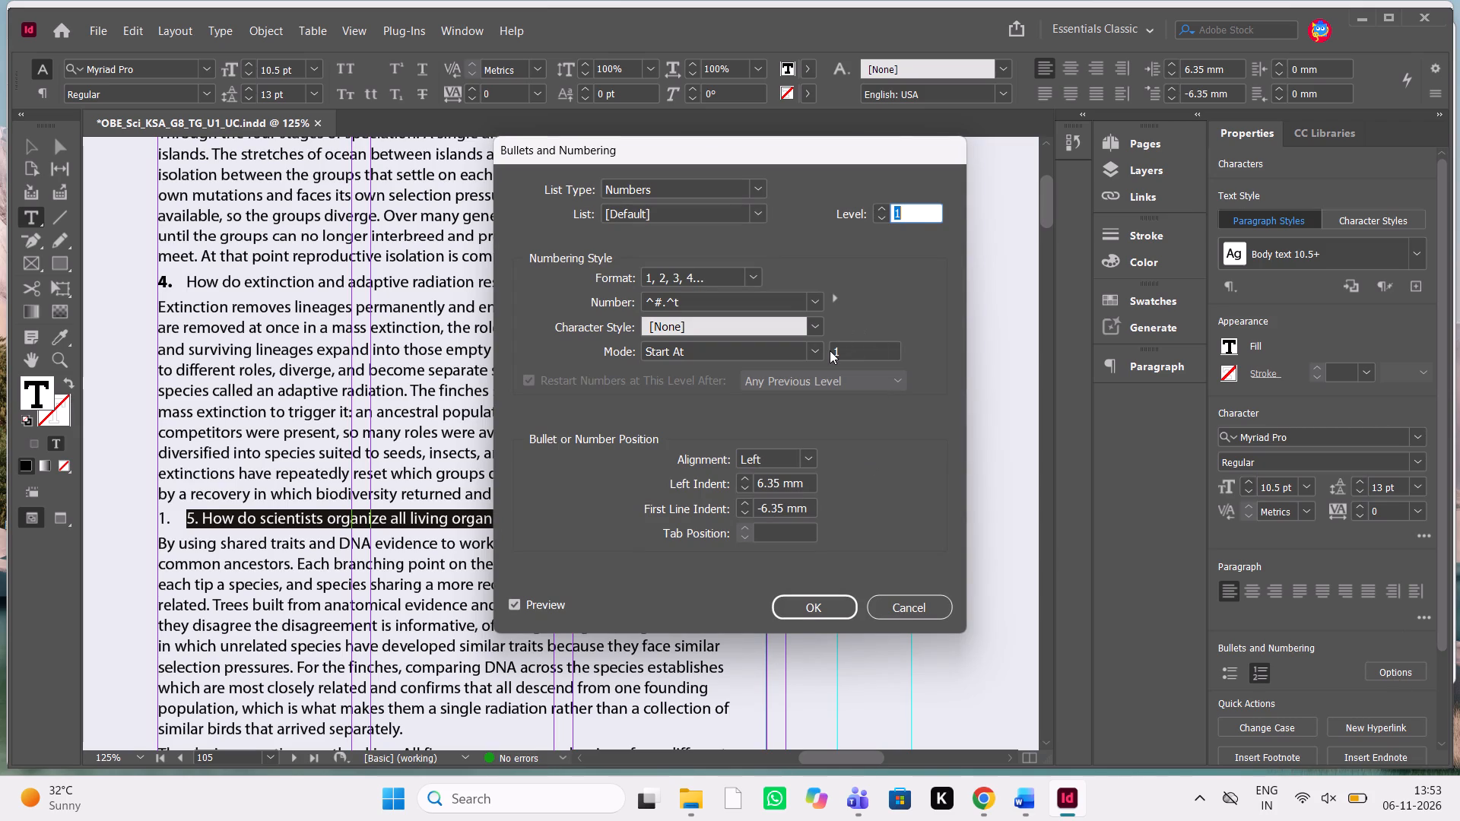
pyautogui.click(830, 350)
pyautogui.click(823, 350)
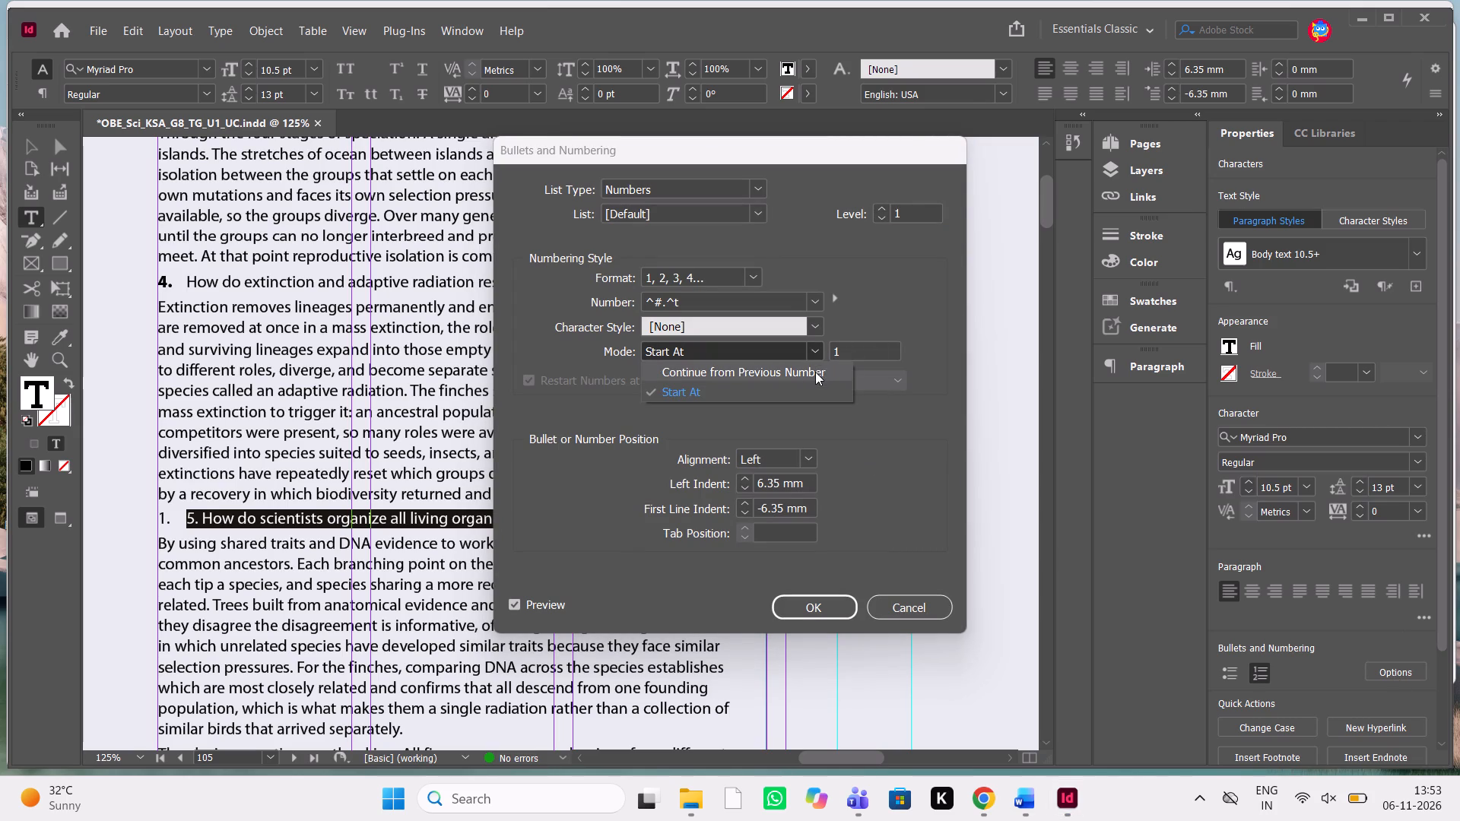
pyautogui.click(815, 372)
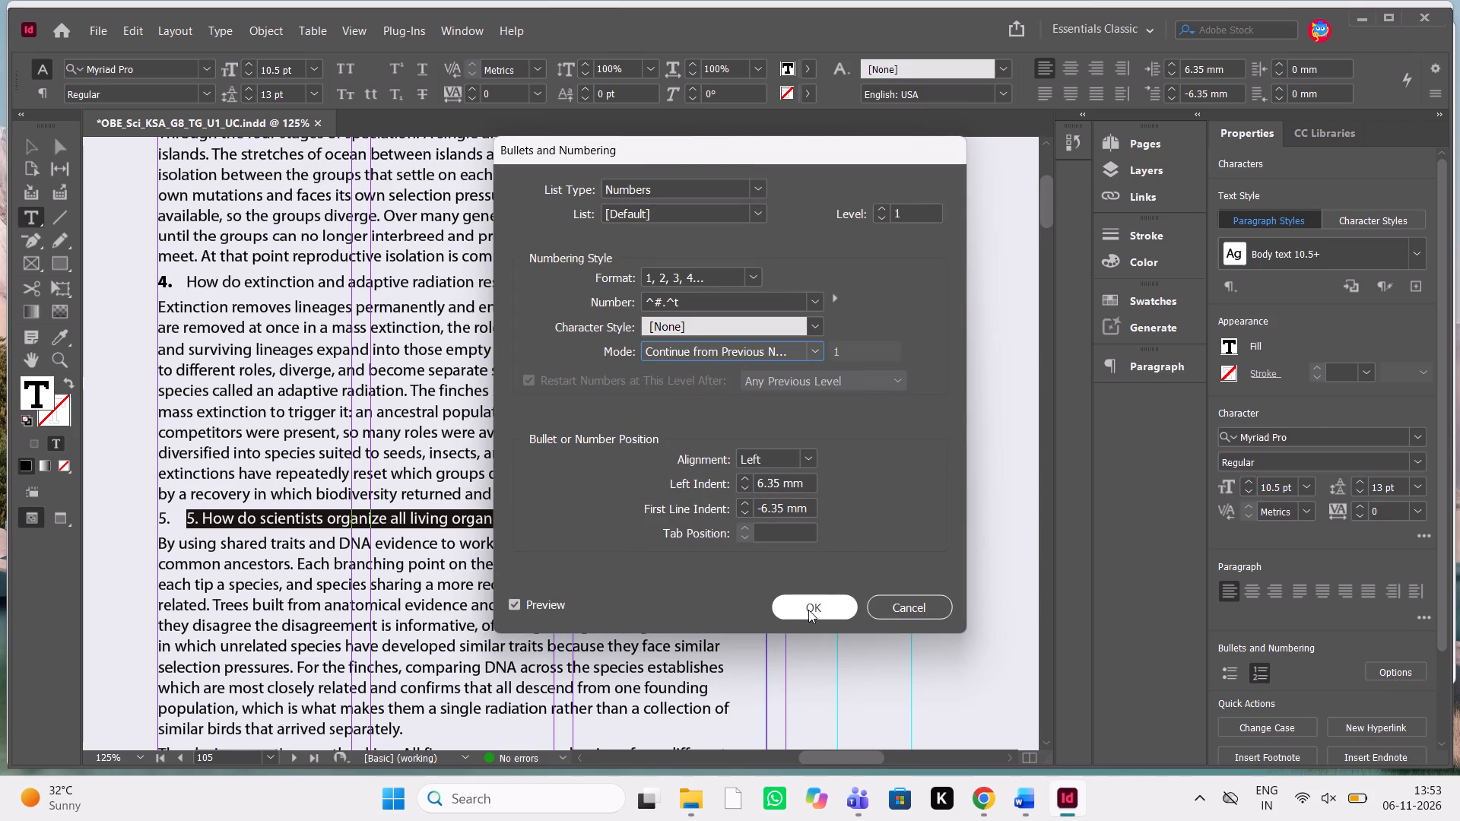
pyautogui.click(808, 610)
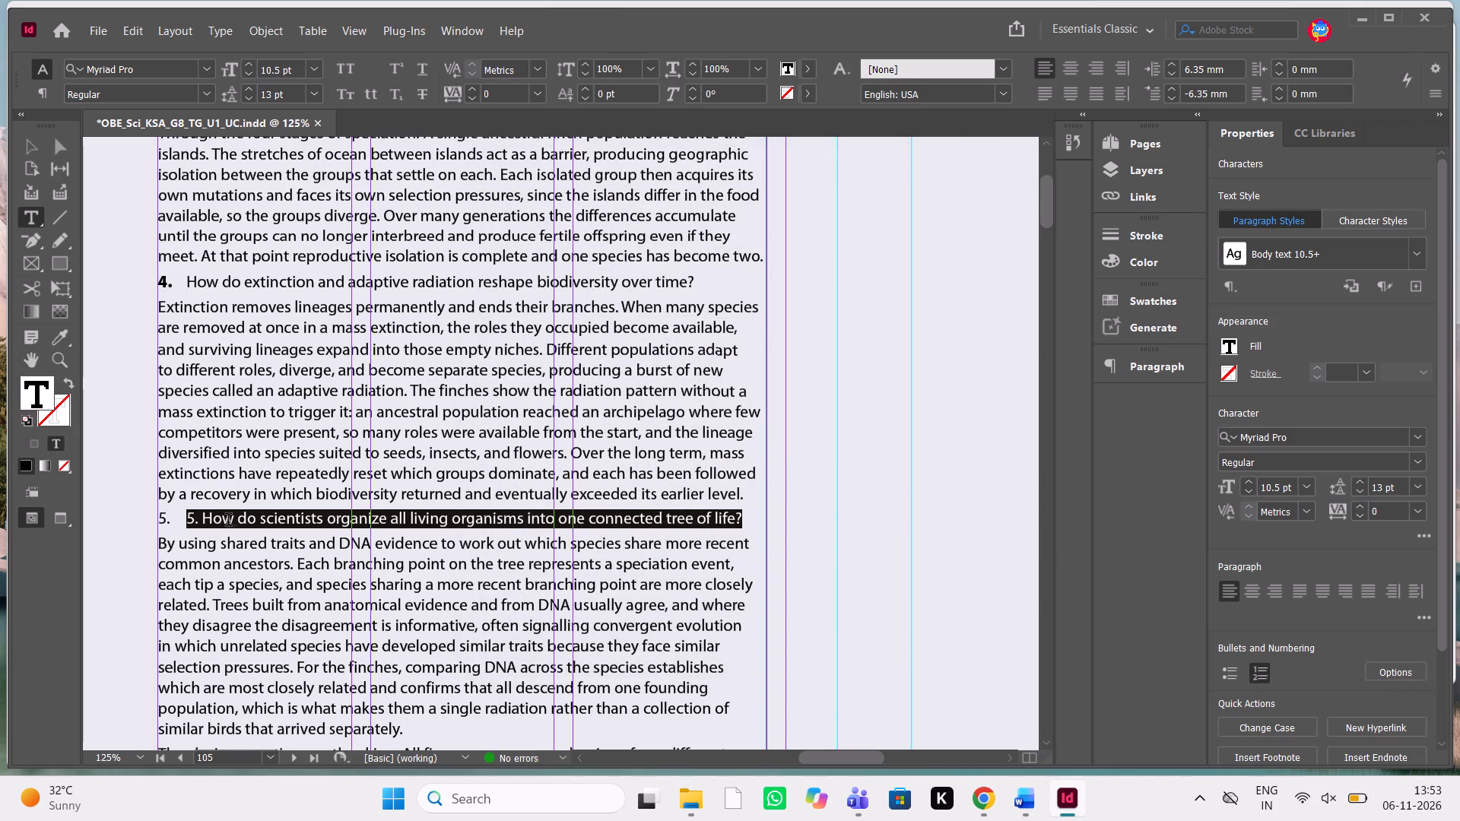
# Delete the manually typed "5. " at the start of the tree of life question.
pyautogui.click(186, 510)
pyautogui.press('Delete')
pyautogui.press('Delete')
pyautogui.press('Delete')
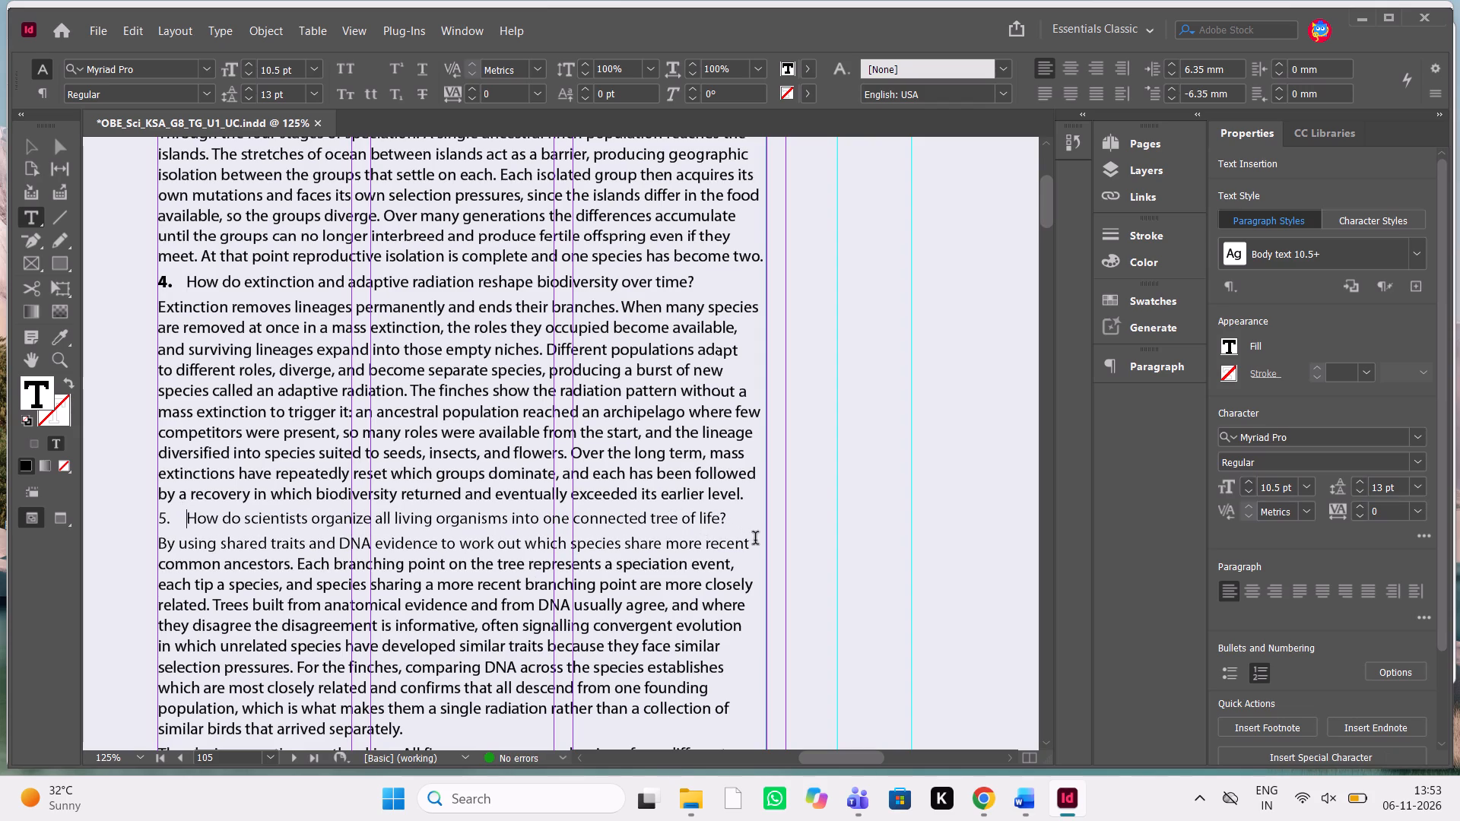
# Set the character style of the tree of life question's list number to Bold.
pyautogui.moveTo(757, 541); pyautogui.dragTo(312, 534)
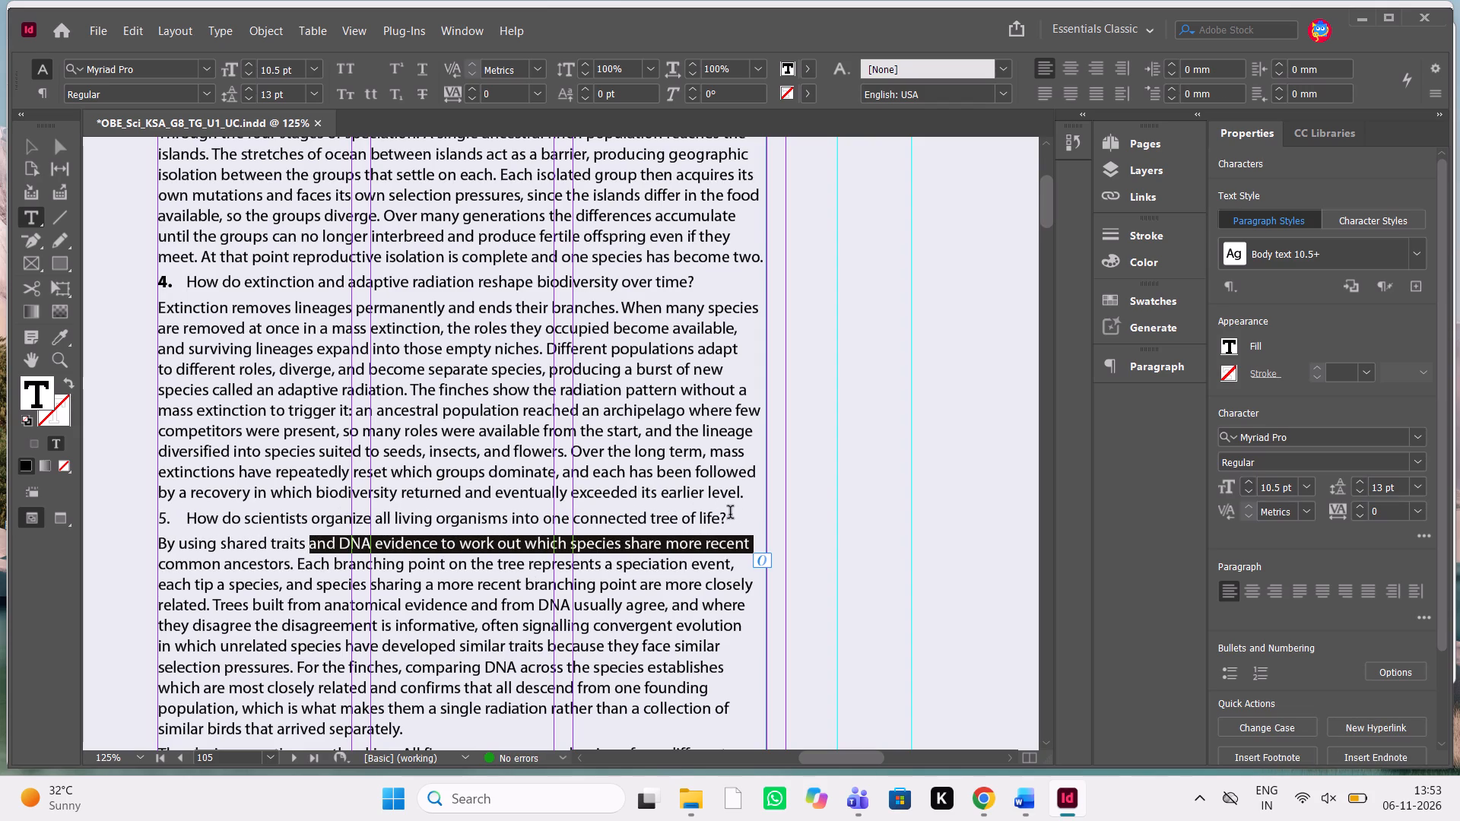
pyautogui.moveTo(735, 516); pyautogui.dragTo(806, 522)
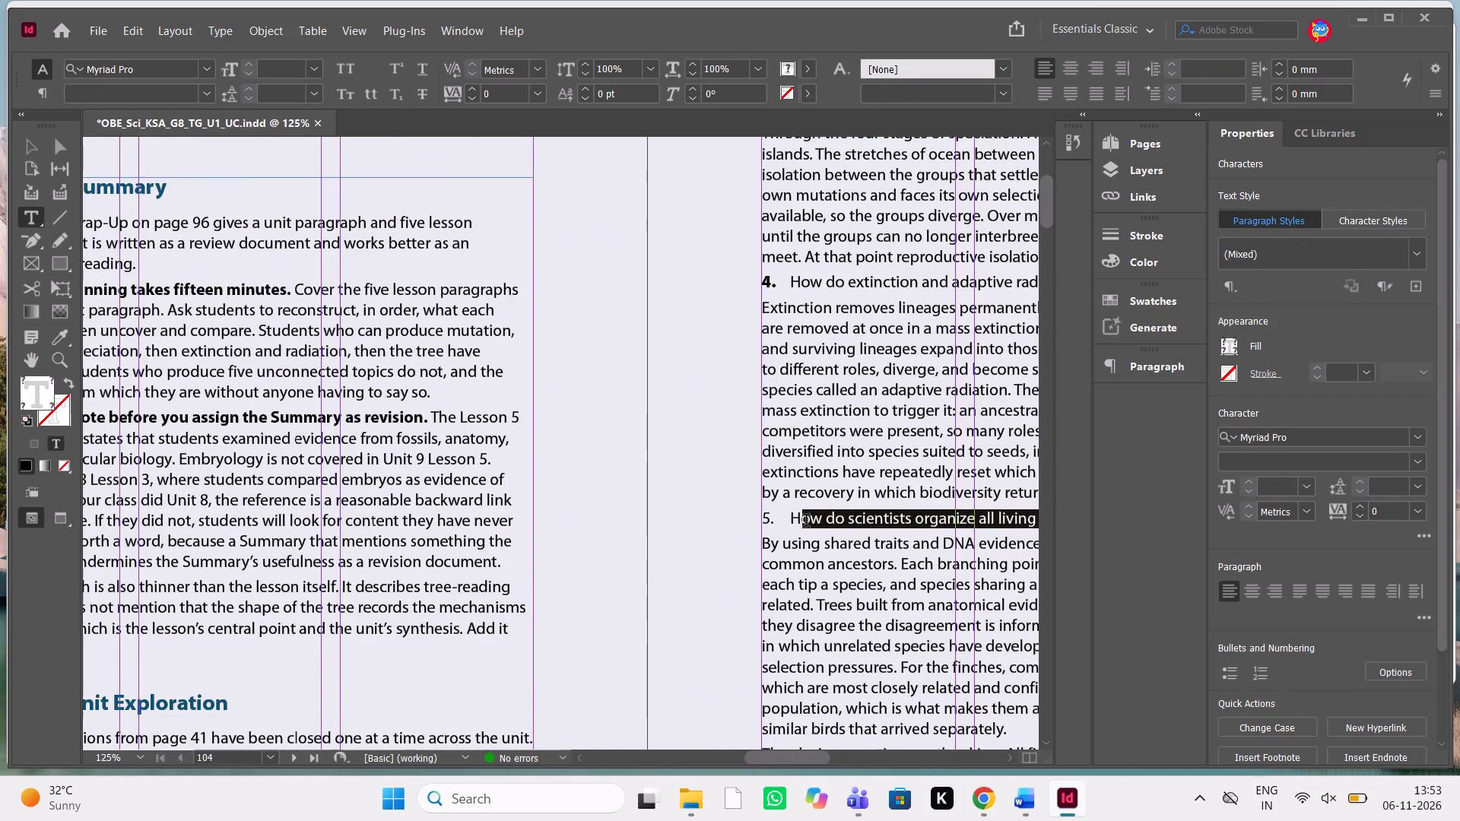
pyautogui.moveTo(806, 522); pyautogui.dragTo(786, 524)
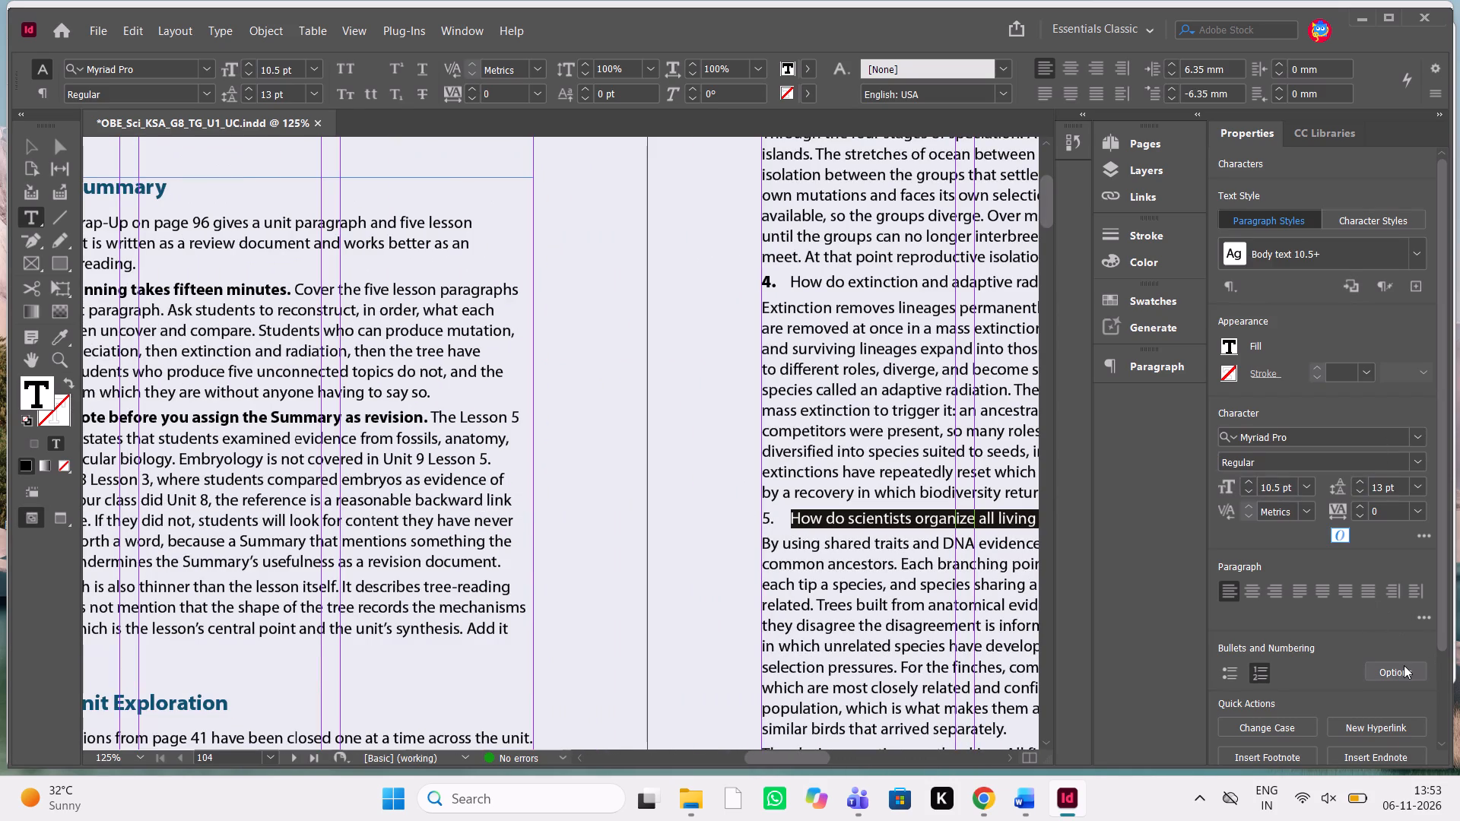
pyautogui.click(1404, 665)
pyautogui.click(810, 325)
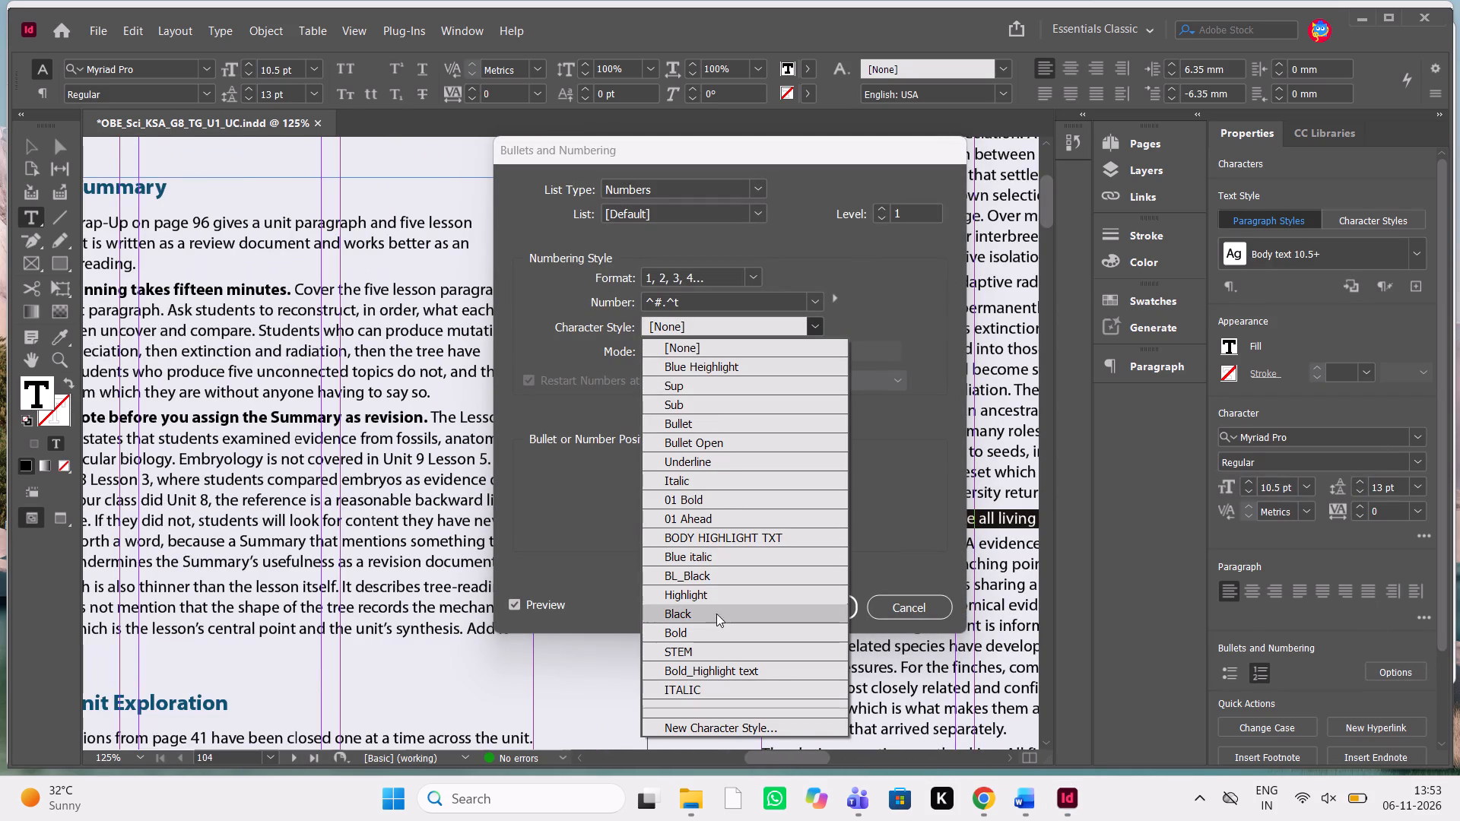
pyautogui.click(709, 632)
pyautogui.click(808, 609)
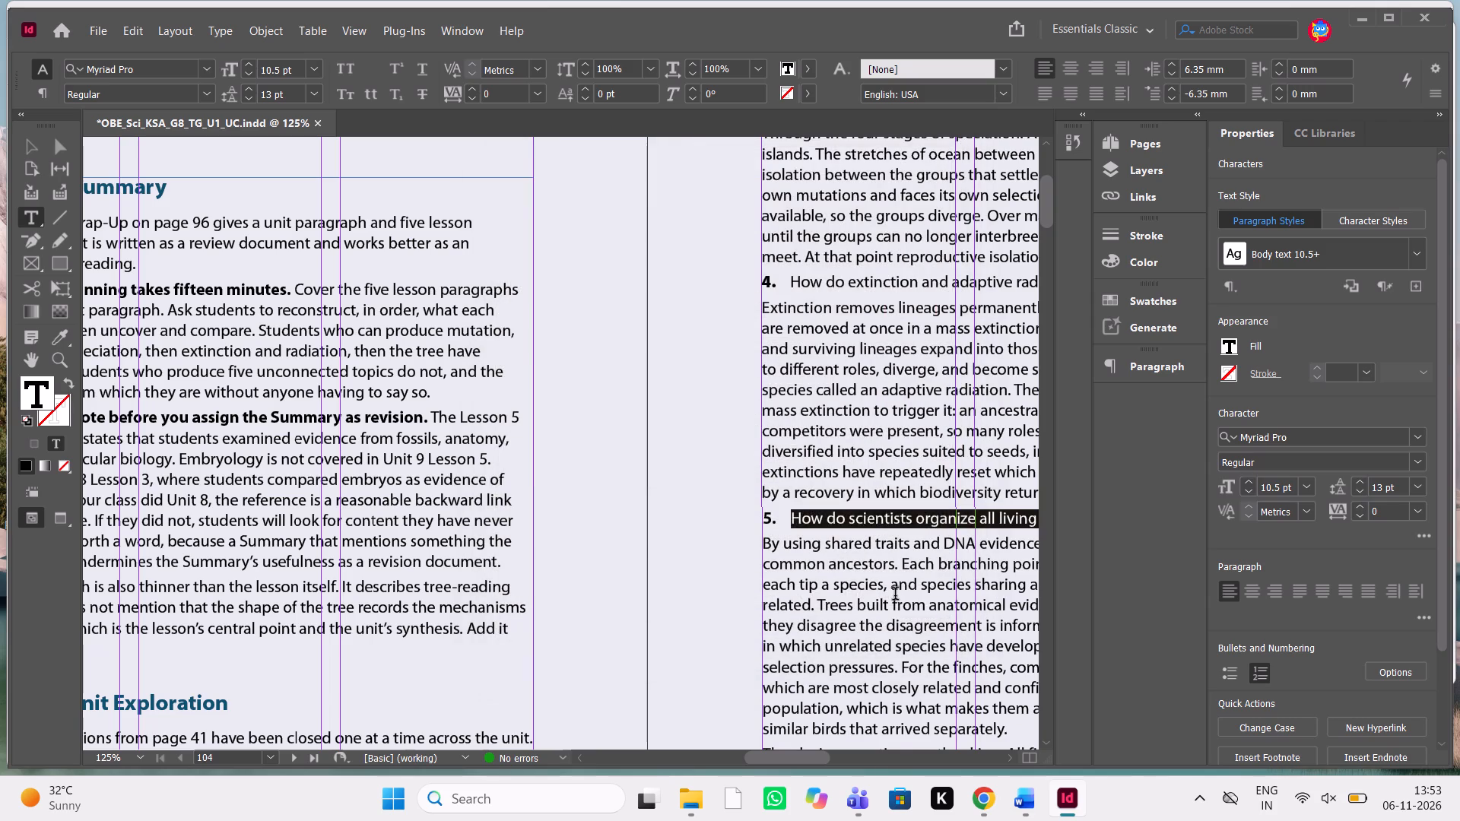
pyautogui.click(895, 595)
# Review the numbered scientist questions and their answers across pages 104 and 105.
pyautogui.hscroll(-2, 895, 595)
pyautogui.scroll(-1, 895, 595)
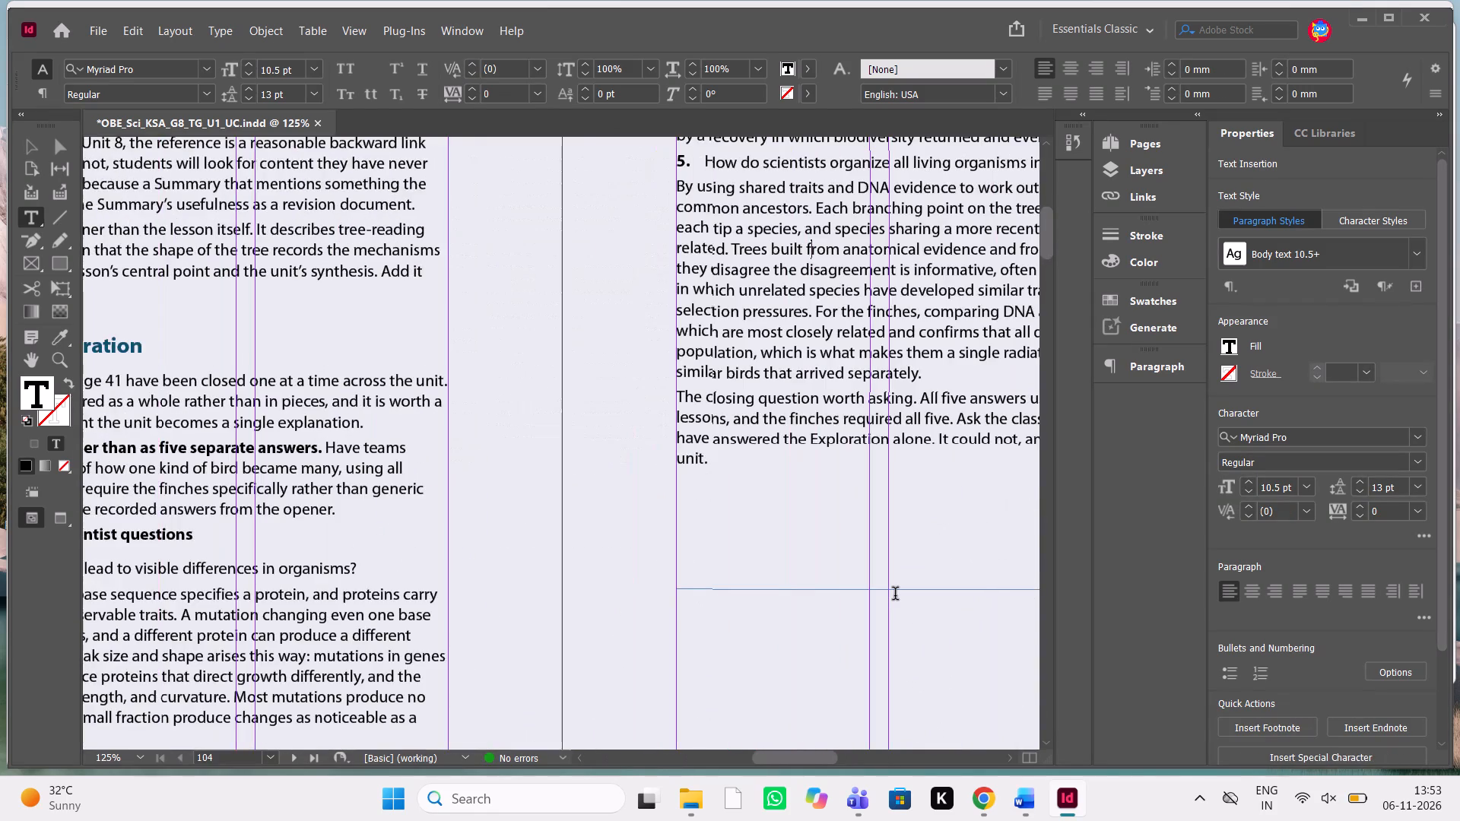
pyautogui.scroll(1, 895, 595)
pyautogui.scroll(-1, 895, 595)
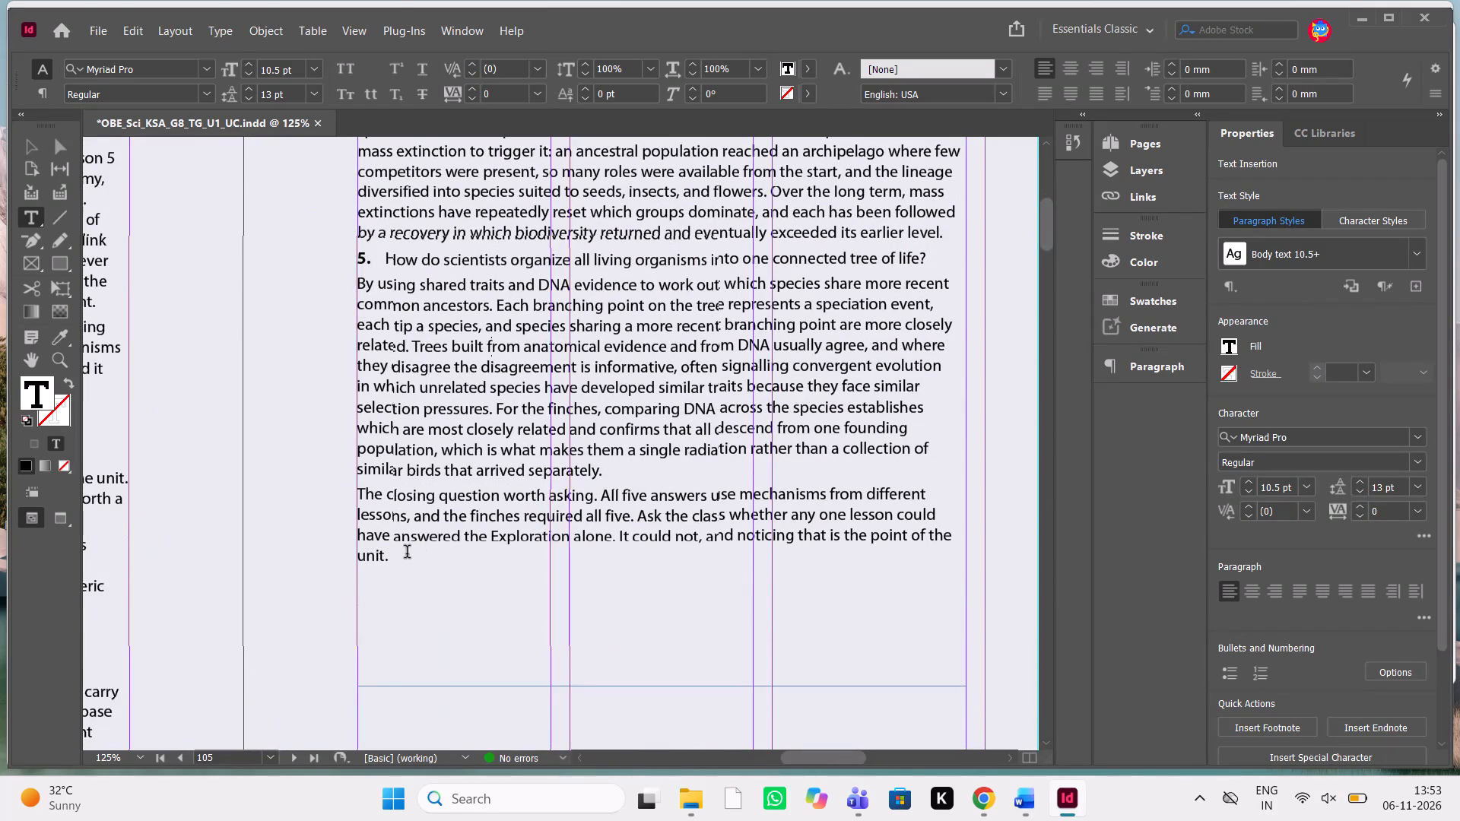
pyautogui.hscroll(2, 618, 616)
pyautogui.scroll(1, 618, 616)
pyautogui.scroll(-1, 618, 616)
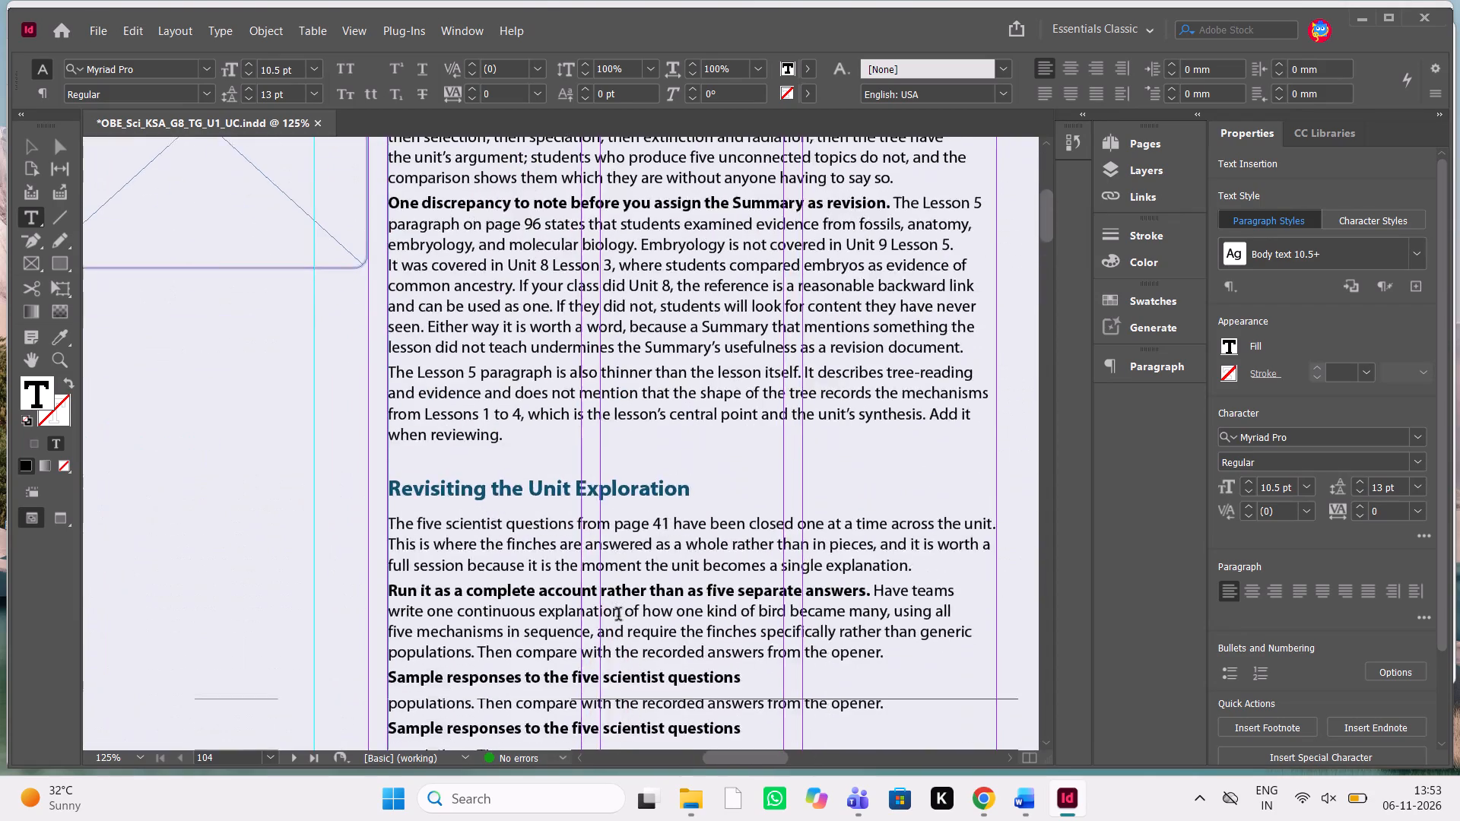
pyautogui.scroll(-1, 618, 616)
pyautogui.scroll(1, 618, 616)
pyautogui.hscroll(1, 618, 616)
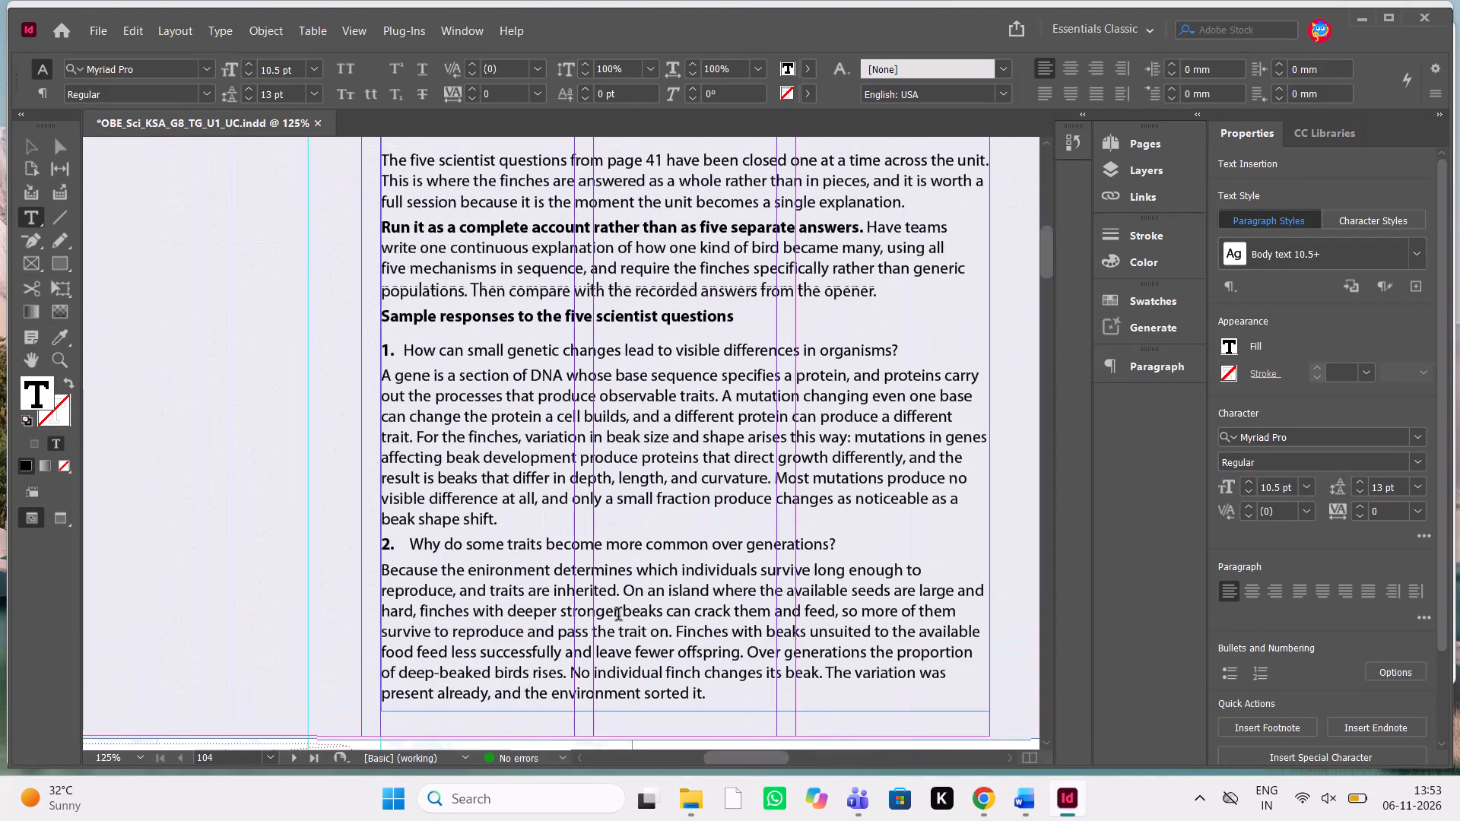
# Switch to the Word manuscript and examine the formatting of its sample responses to the five scientist questions.
pyautogui.click(1015, 819)
pyautogui.click(1123, 395)
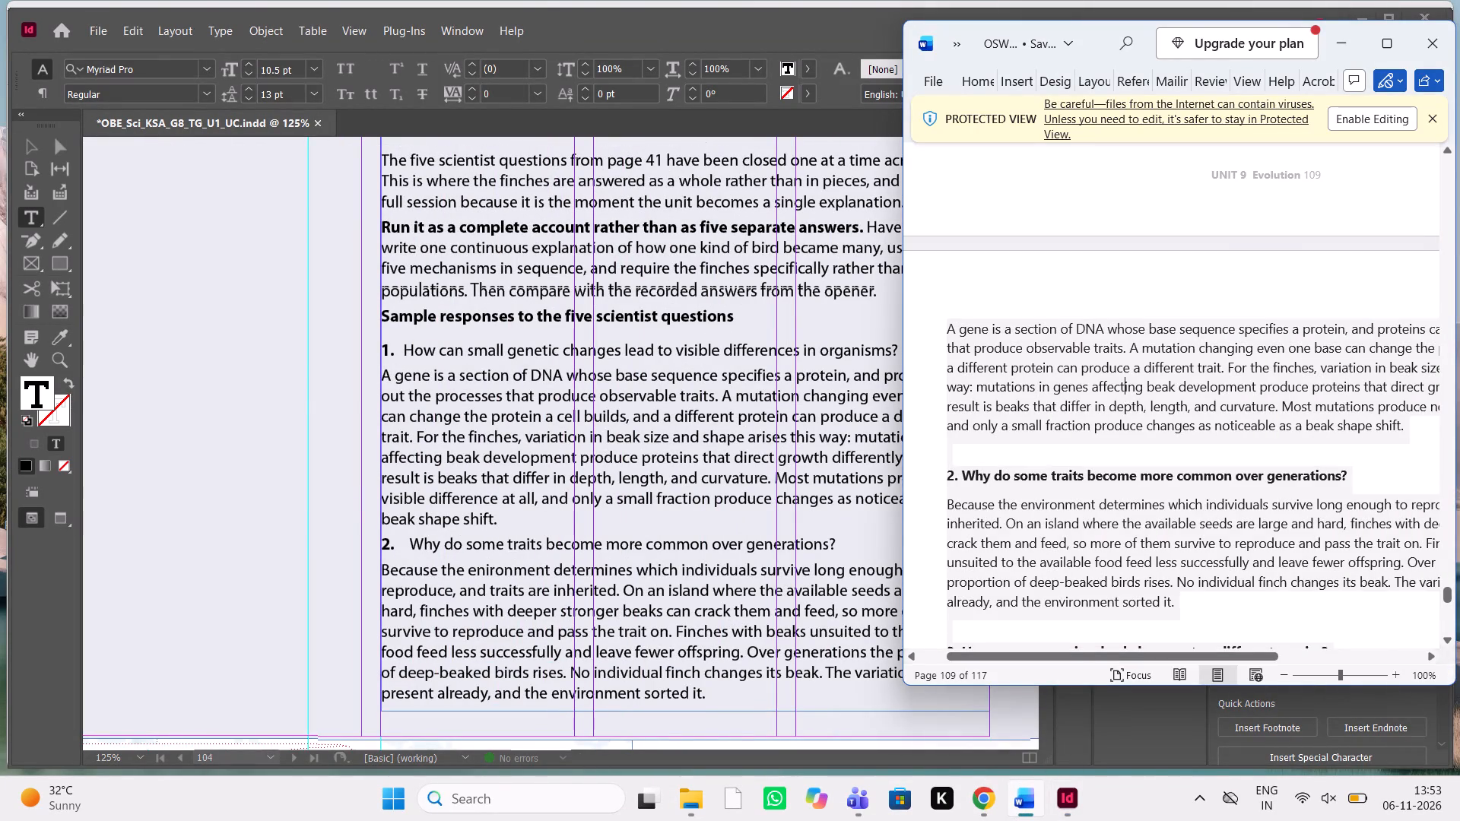
pyautogui.scroll(1, 1190, 466)
pyautogui.scroll(-1, 1190, 466)
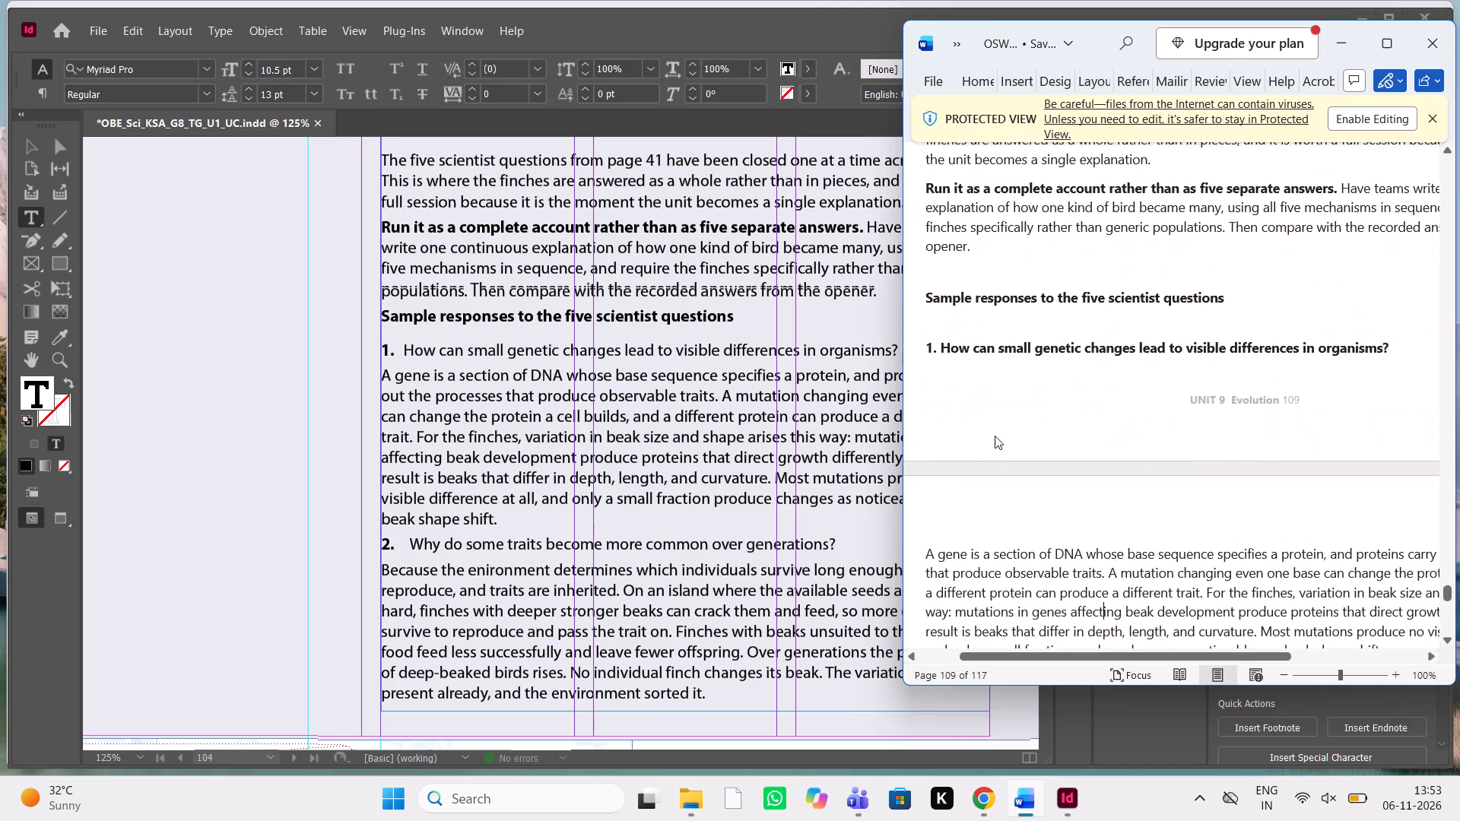
pyautogui.scroll(-1, 643, 525)
pyautogui.scroll(3, 643, 525)
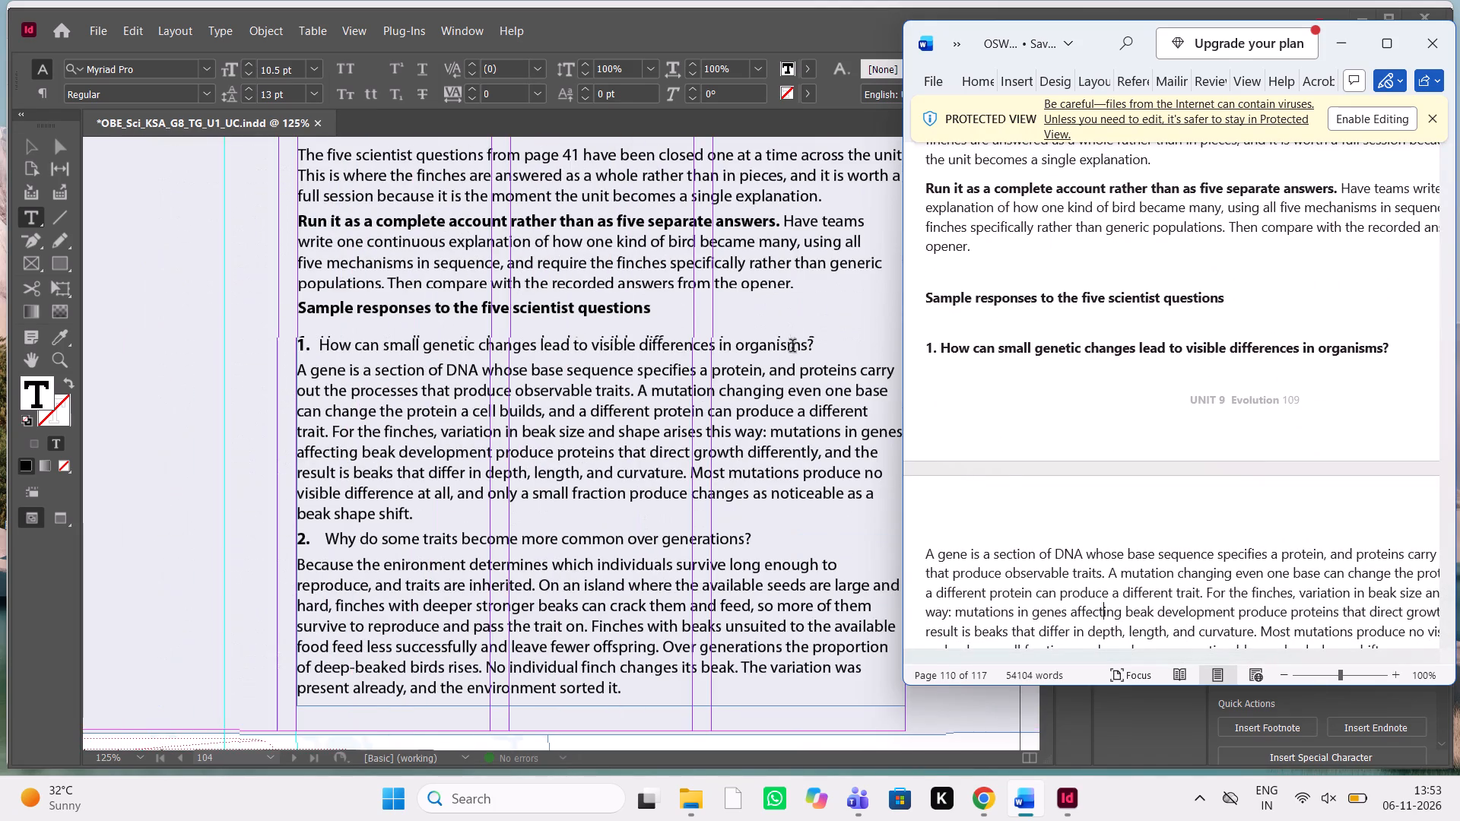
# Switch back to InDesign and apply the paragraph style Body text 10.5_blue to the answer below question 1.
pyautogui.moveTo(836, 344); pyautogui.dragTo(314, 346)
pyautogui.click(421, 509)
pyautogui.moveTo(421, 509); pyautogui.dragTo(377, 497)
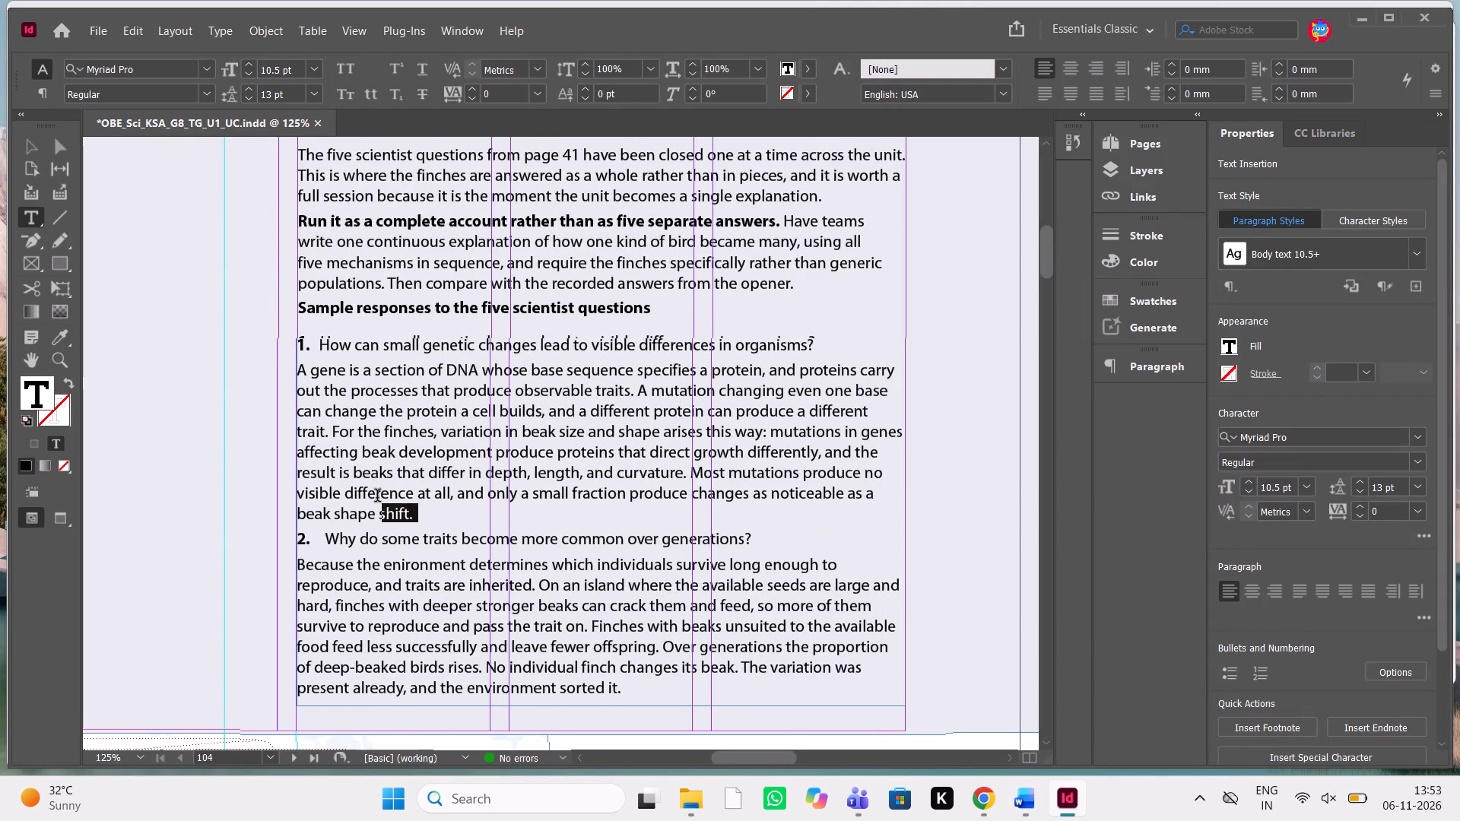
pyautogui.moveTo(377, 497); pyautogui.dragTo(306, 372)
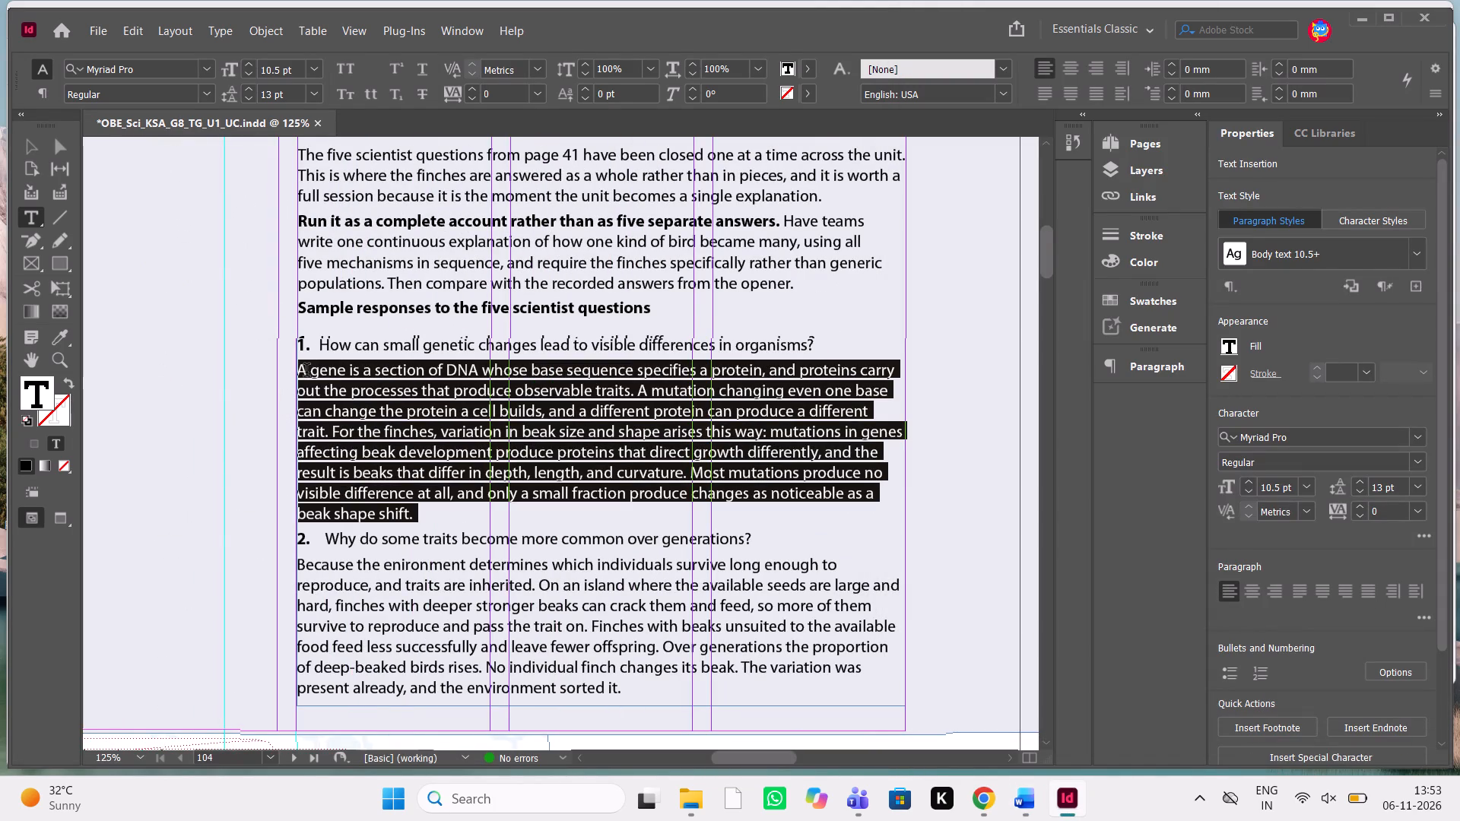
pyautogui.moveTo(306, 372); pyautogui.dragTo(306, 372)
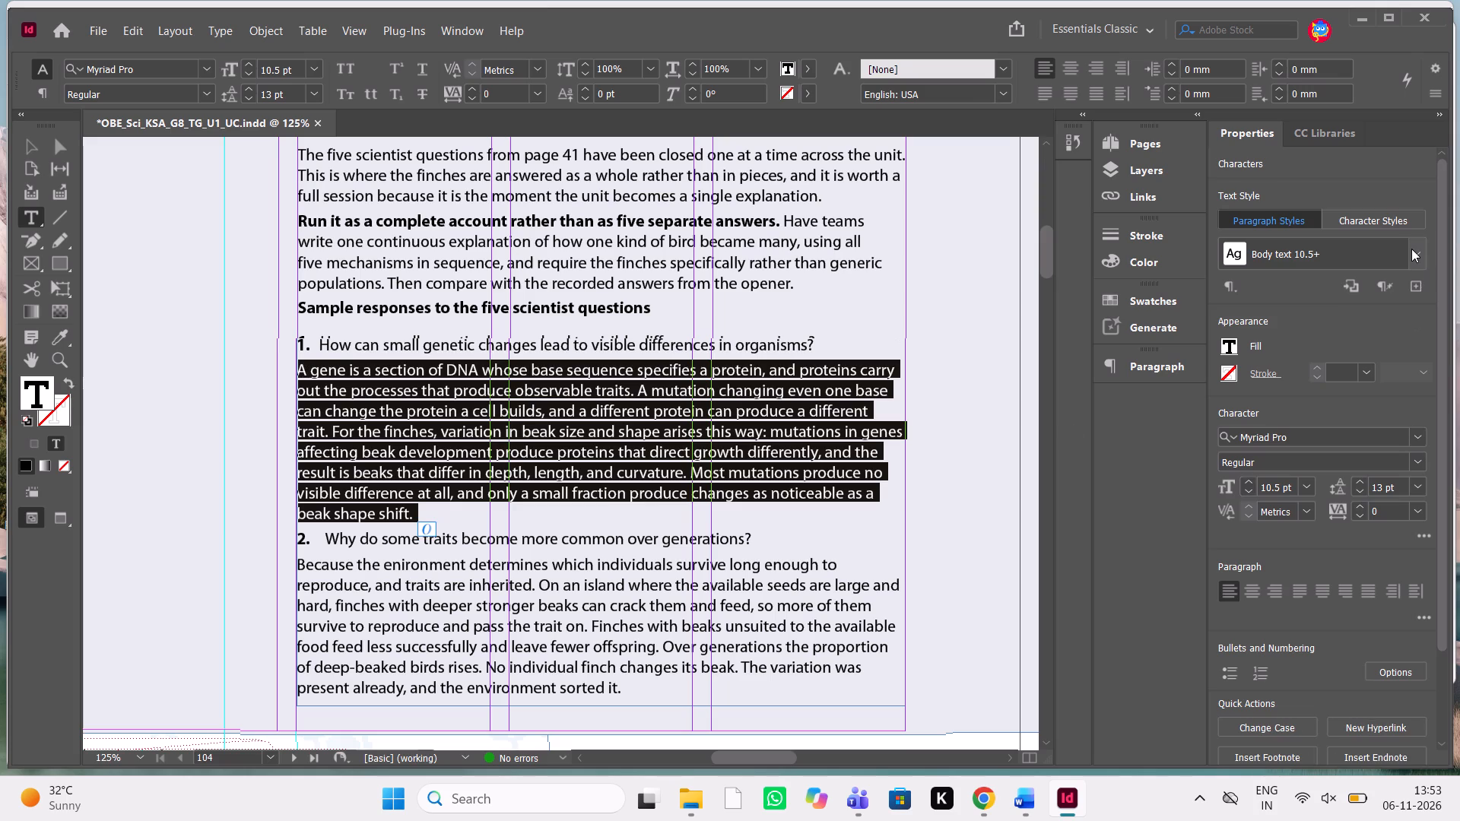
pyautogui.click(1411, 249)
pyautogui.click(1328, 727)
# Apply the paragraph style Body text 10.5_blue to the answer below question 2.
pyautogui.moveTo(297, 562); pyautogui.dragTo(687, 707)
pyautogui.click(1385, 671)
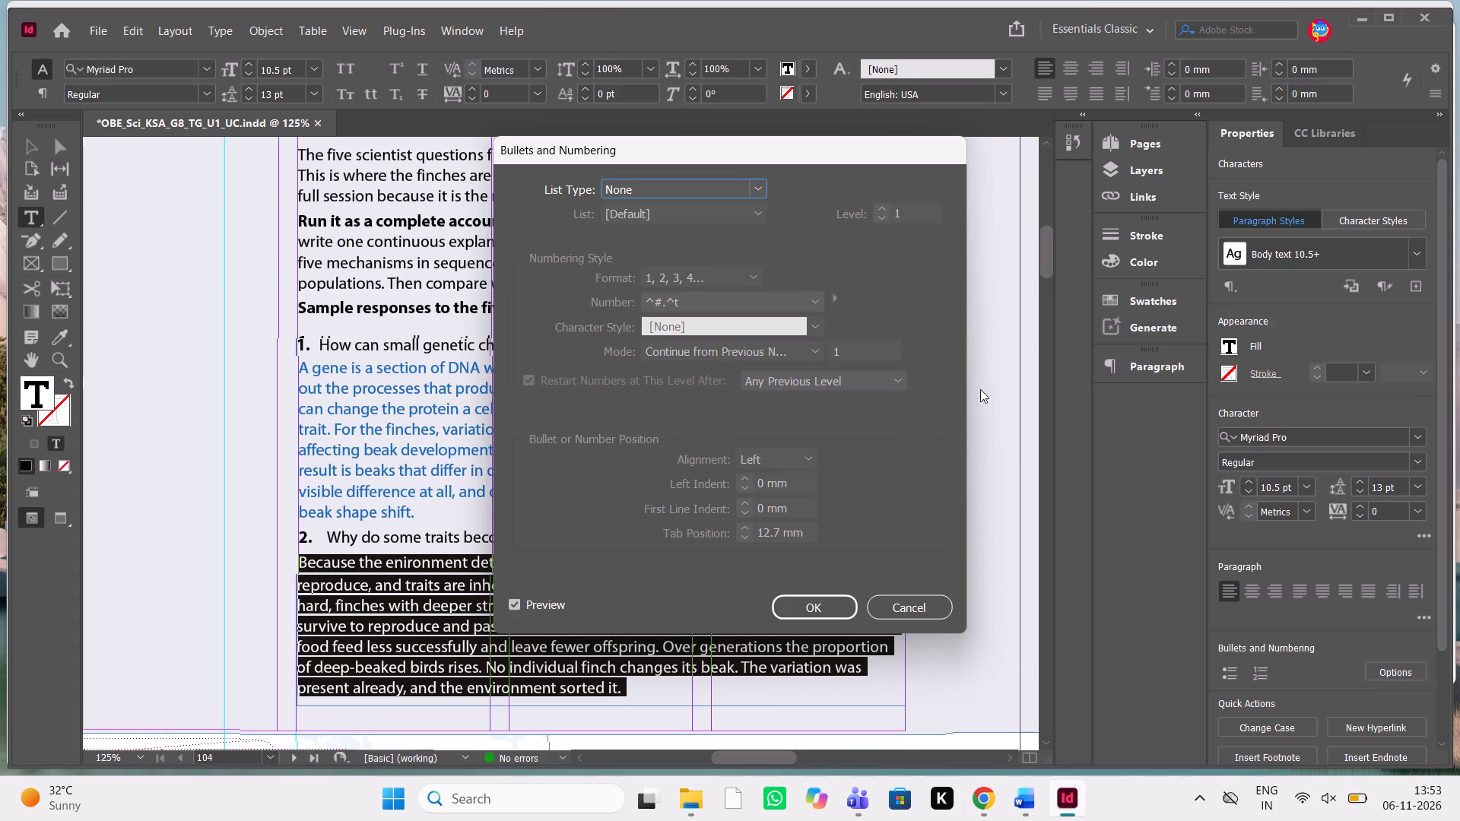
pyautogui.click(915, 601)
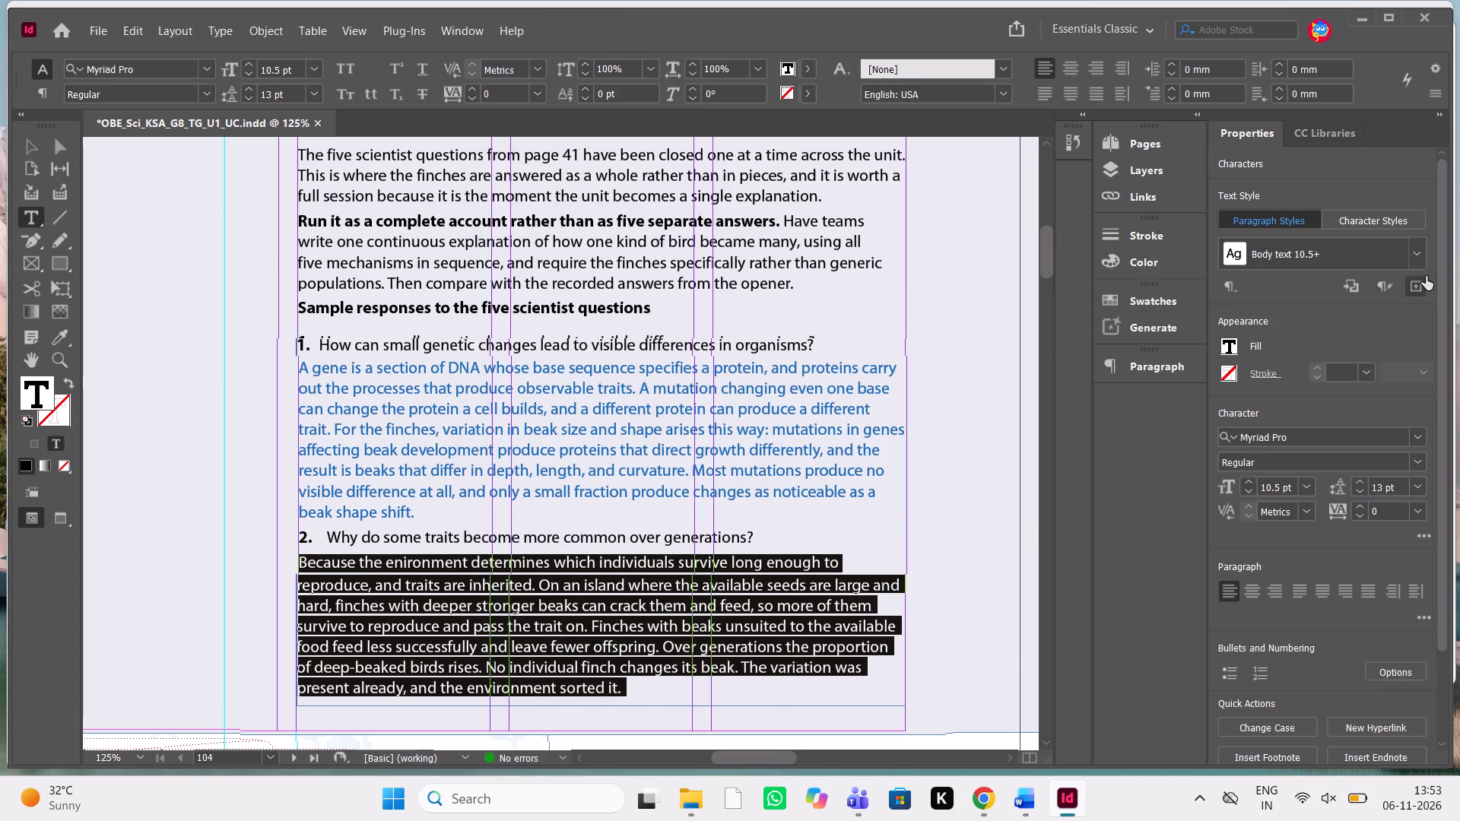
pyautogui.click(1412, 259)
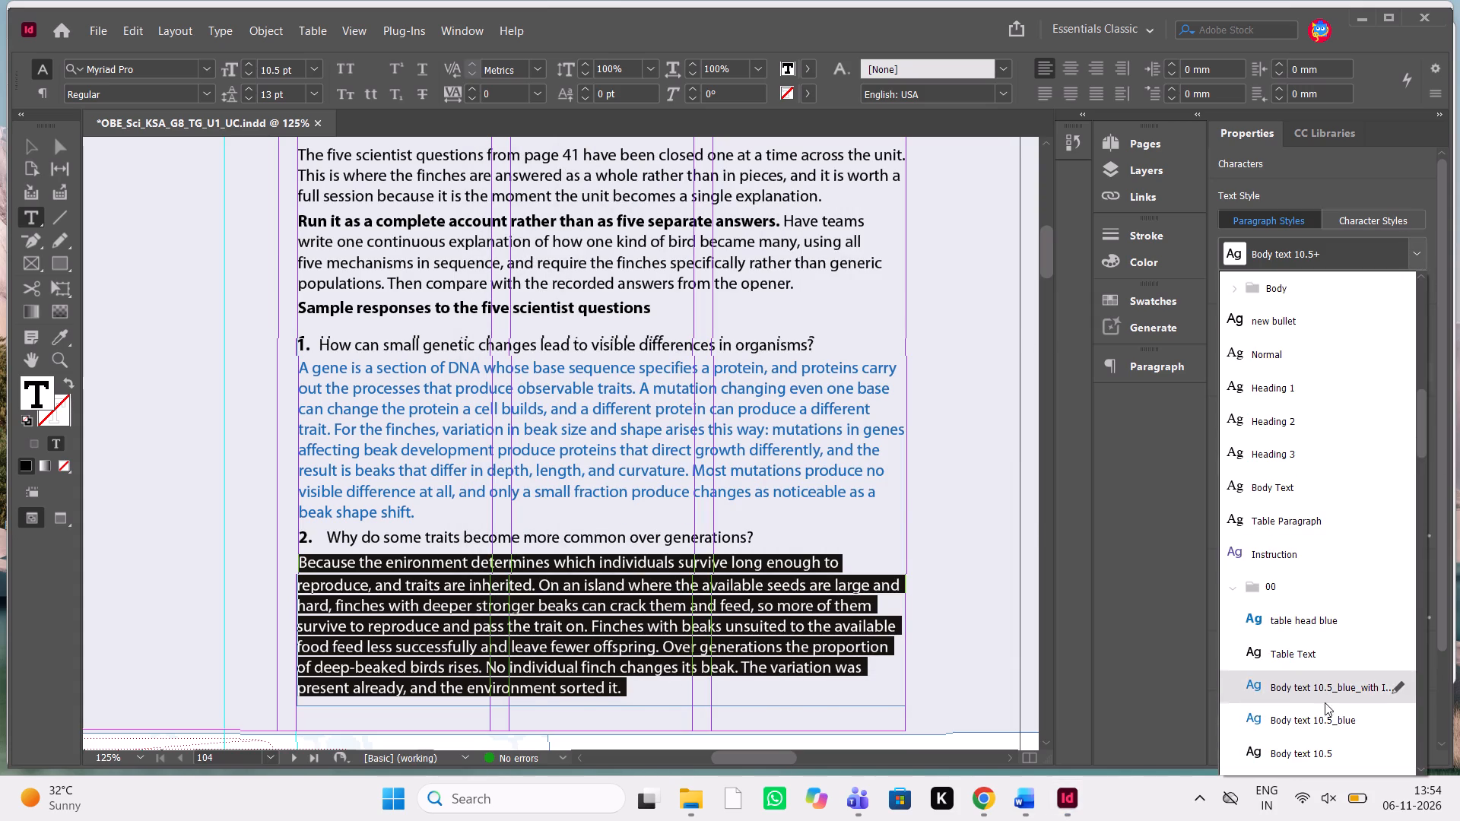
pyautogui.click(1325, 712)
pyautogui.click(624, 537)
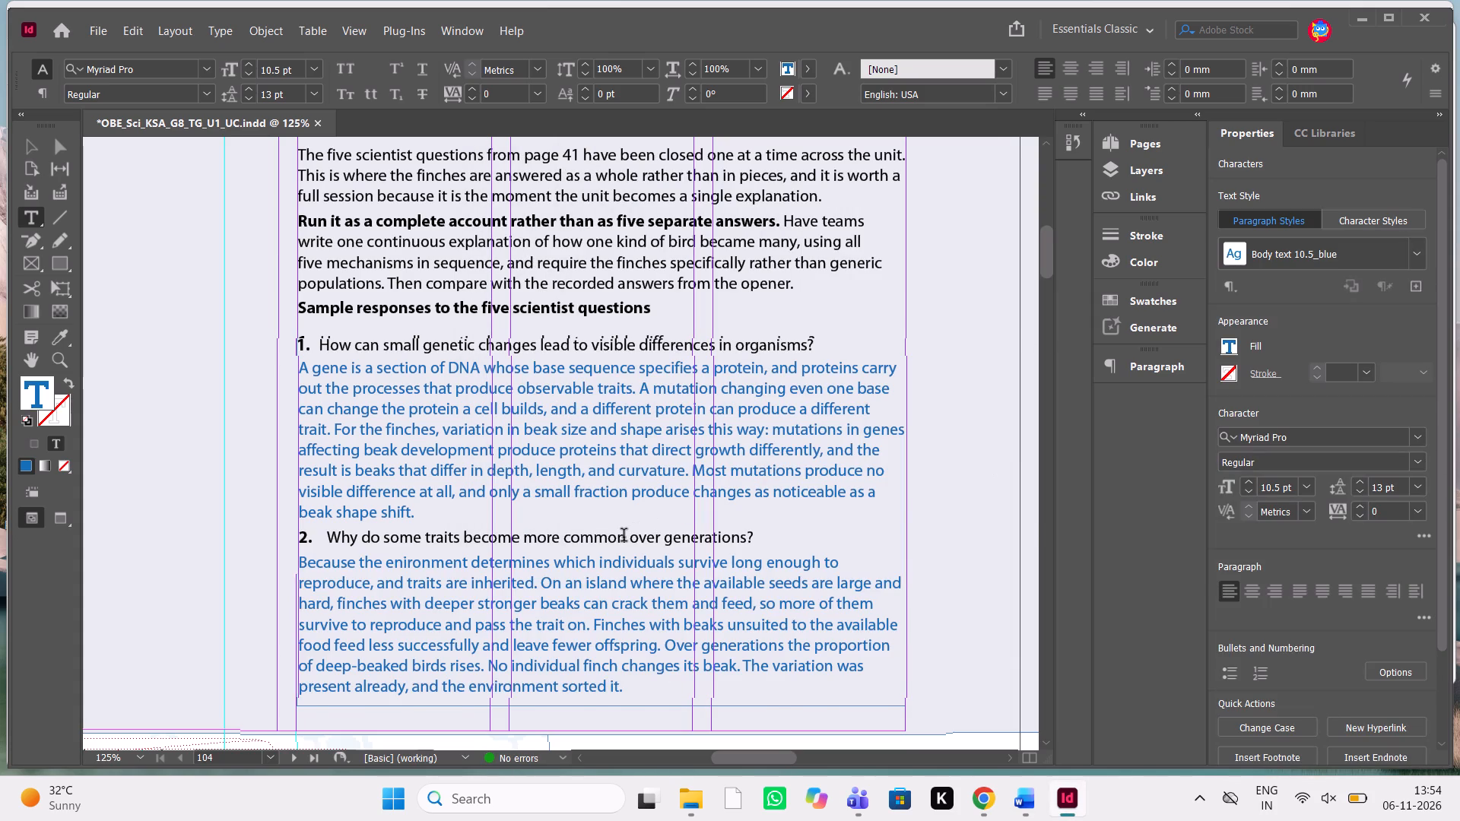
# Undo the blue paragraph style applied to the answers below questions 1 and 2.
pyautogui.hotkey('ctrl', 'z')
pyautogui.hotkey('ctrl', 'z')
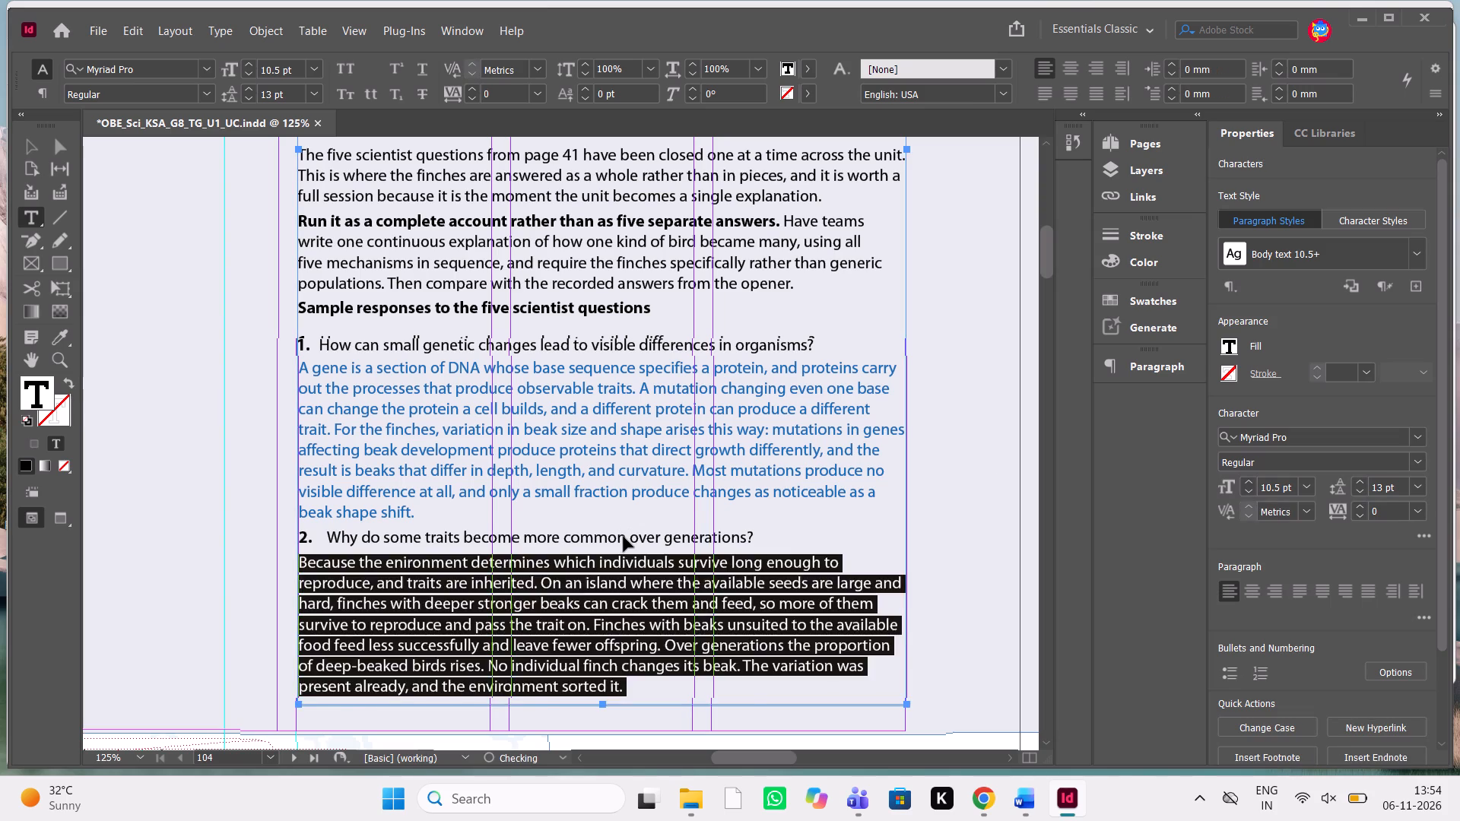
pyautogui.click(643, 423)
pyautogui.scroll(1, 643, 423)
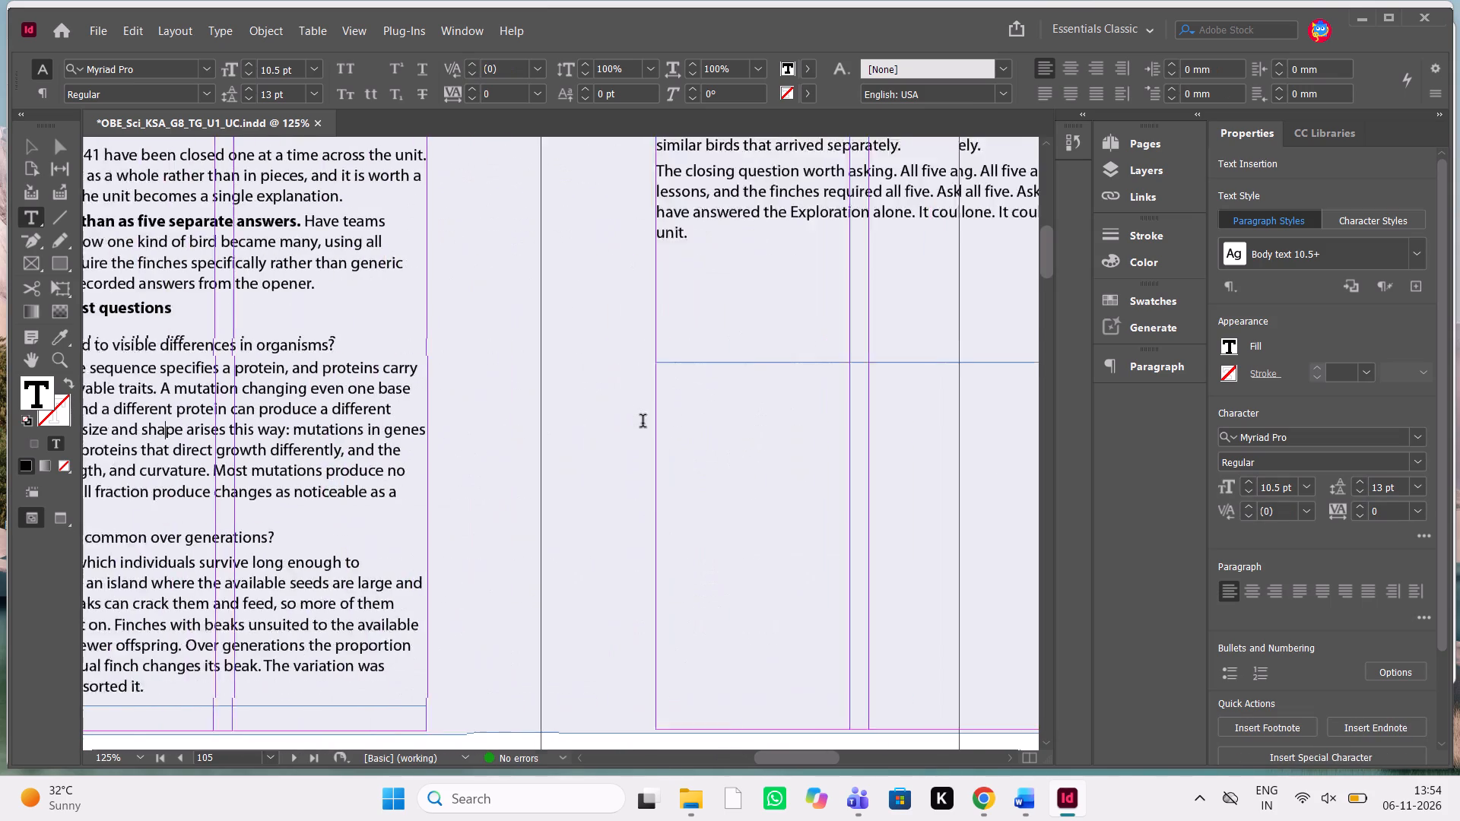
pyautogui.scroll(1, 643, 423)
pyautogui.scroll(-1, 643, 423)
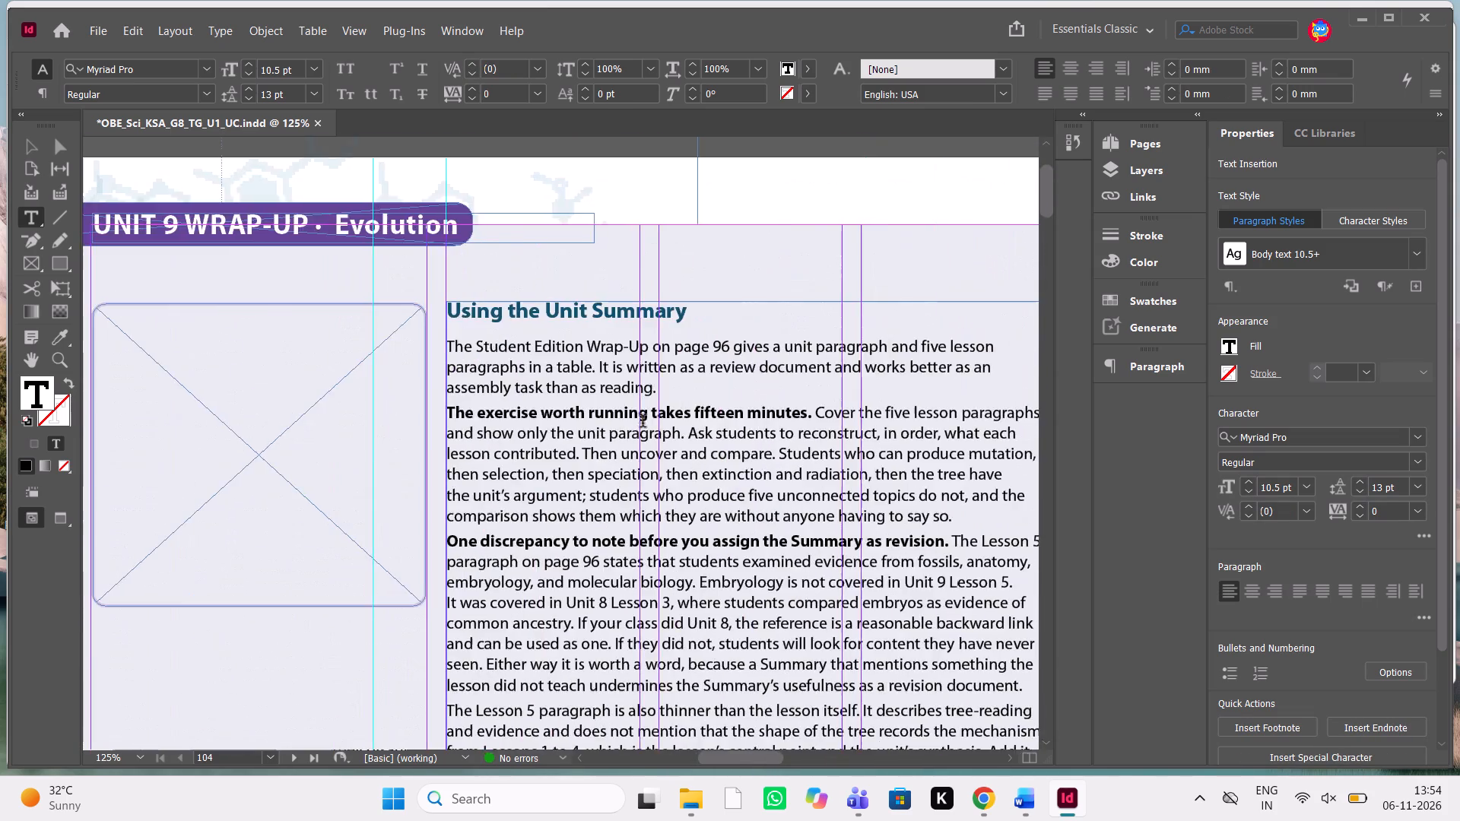
# Switch to the Word manuscript and examine the formatting of the closing paragraph that follows the response to question 5.
pyautogui.scroll(-2, 643, 423)
pyautogui.scroll(1, 643, 423)
pyautogui.hscroll(1, 643, 423)
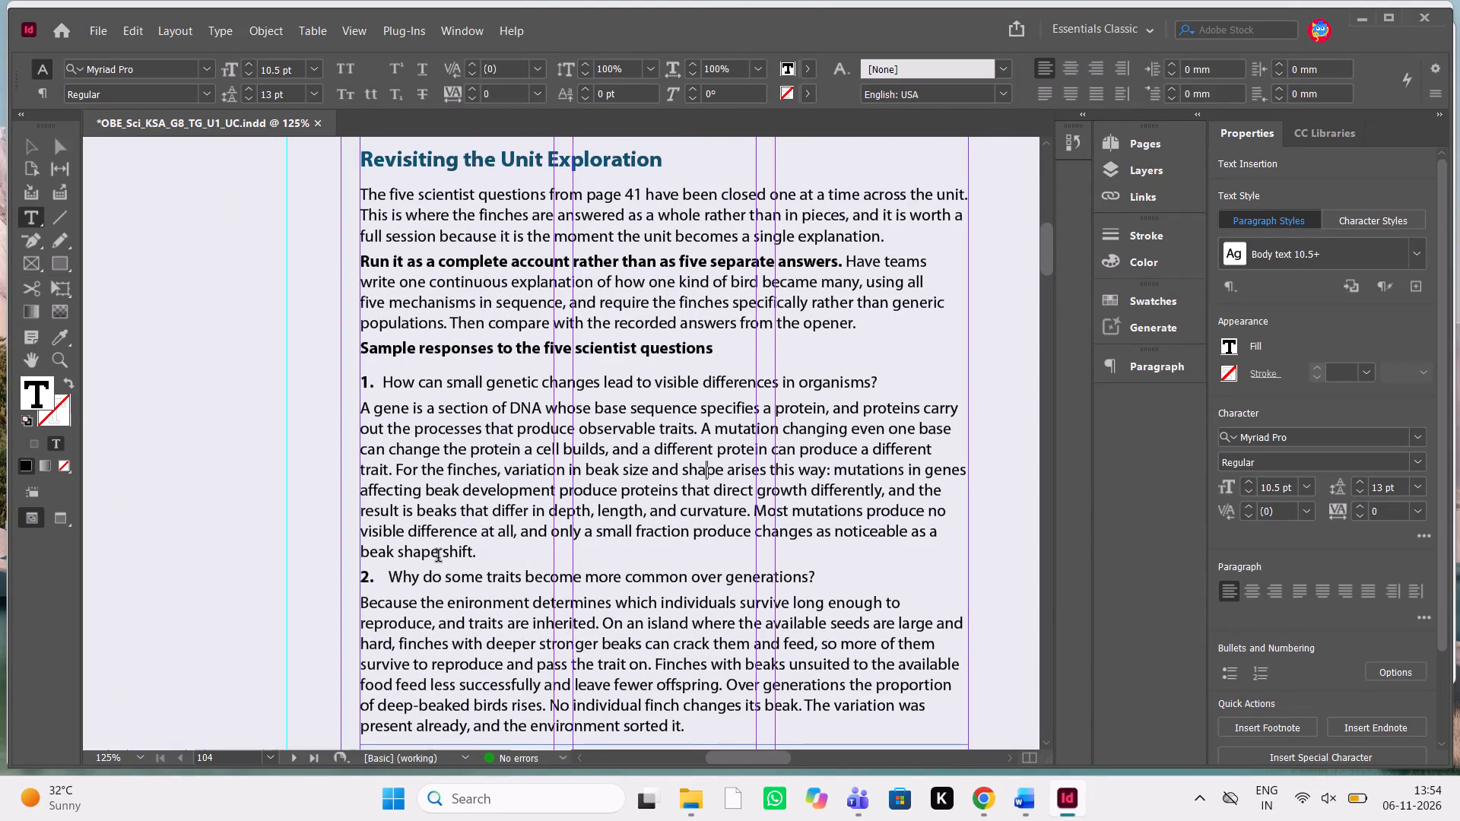
pyautogui.moveTo(504, 559); pyautogui.dragTo(340, 404)
pyautogui.click(577, 515)
pyautogui.scroll(1, 577, 515)
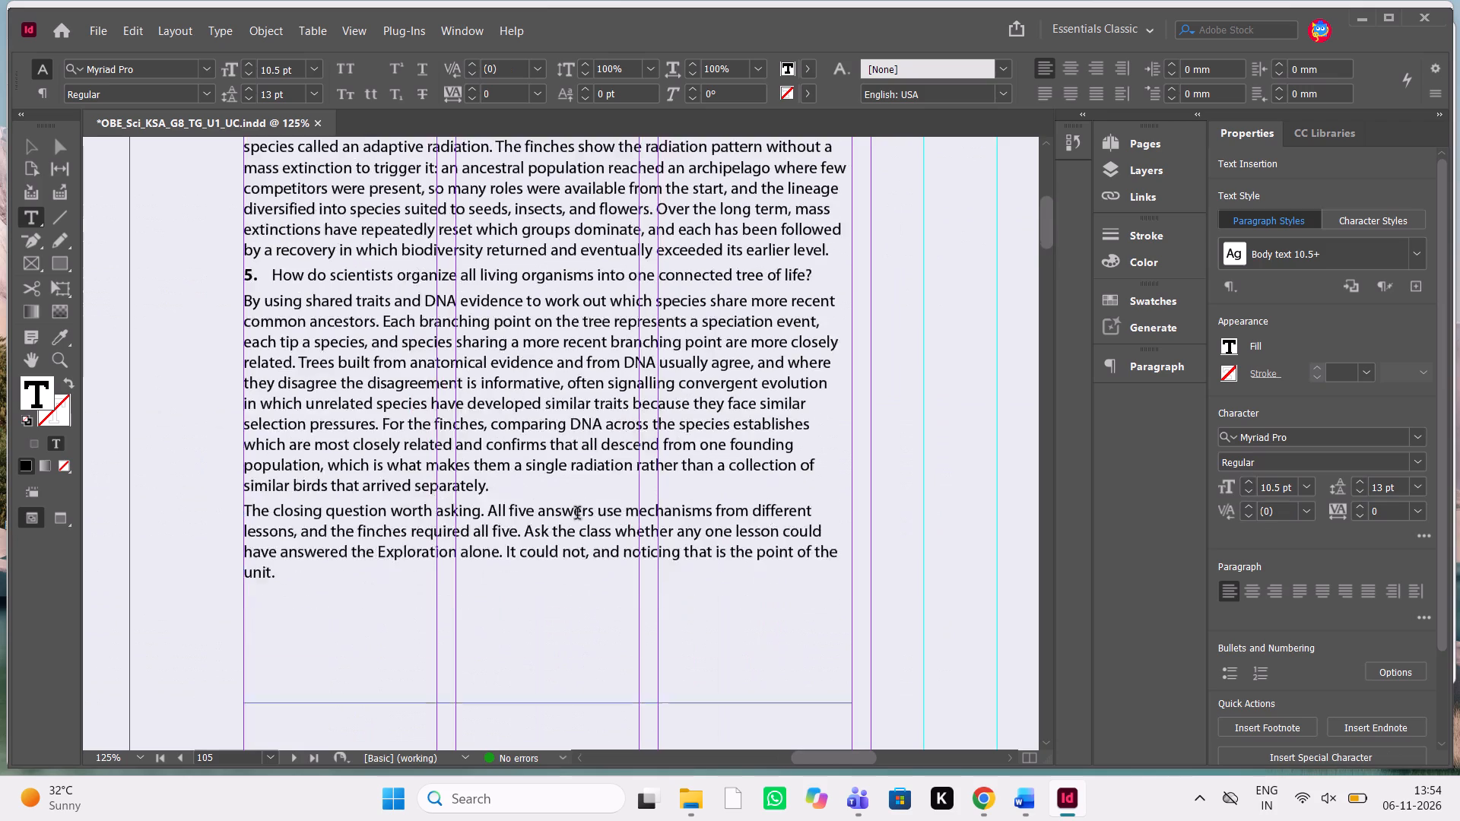
pyautogui.click(1036, 806)
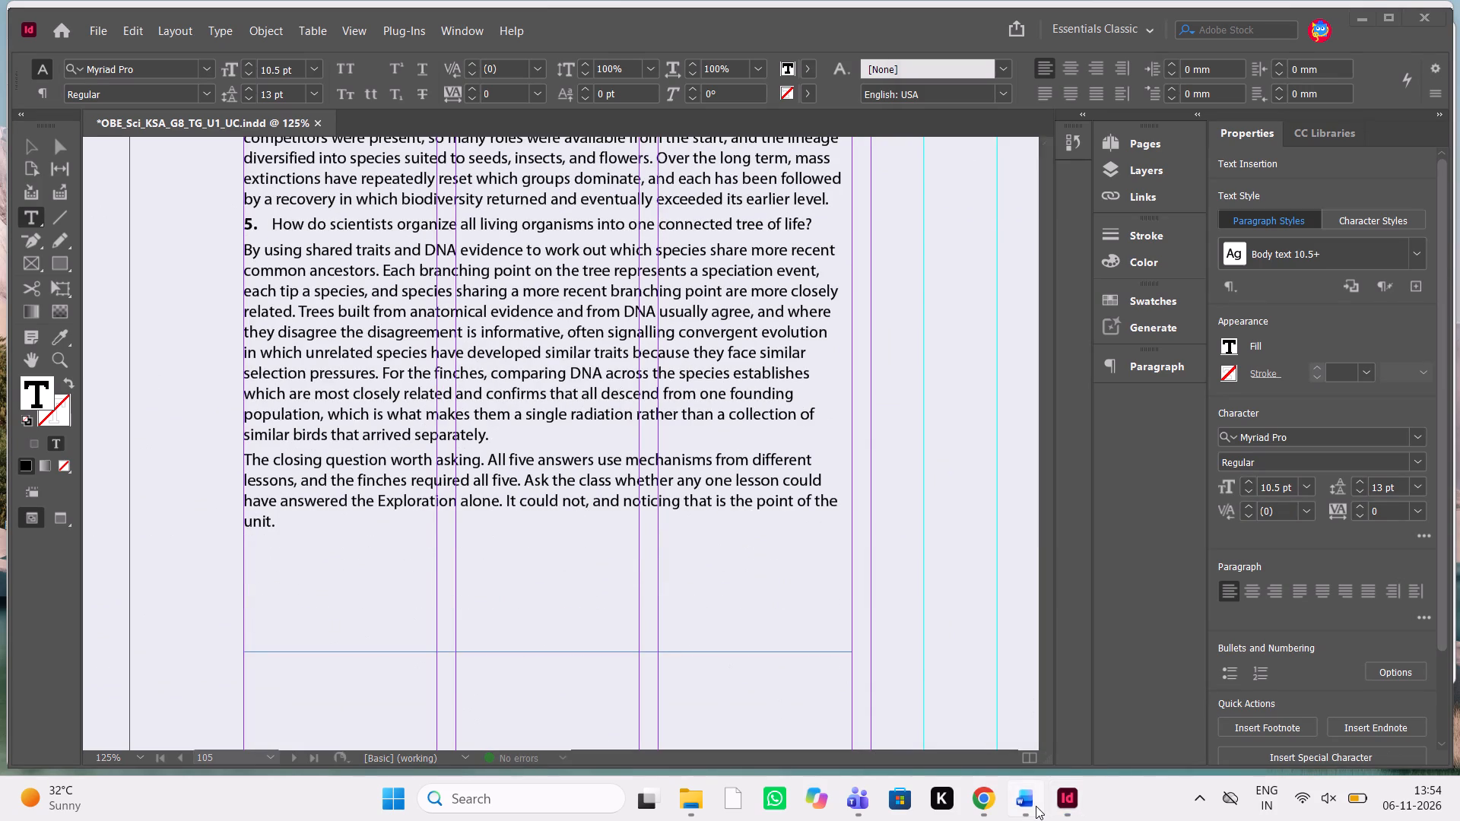
pyautogui.scroll(-4, 1116, 495)
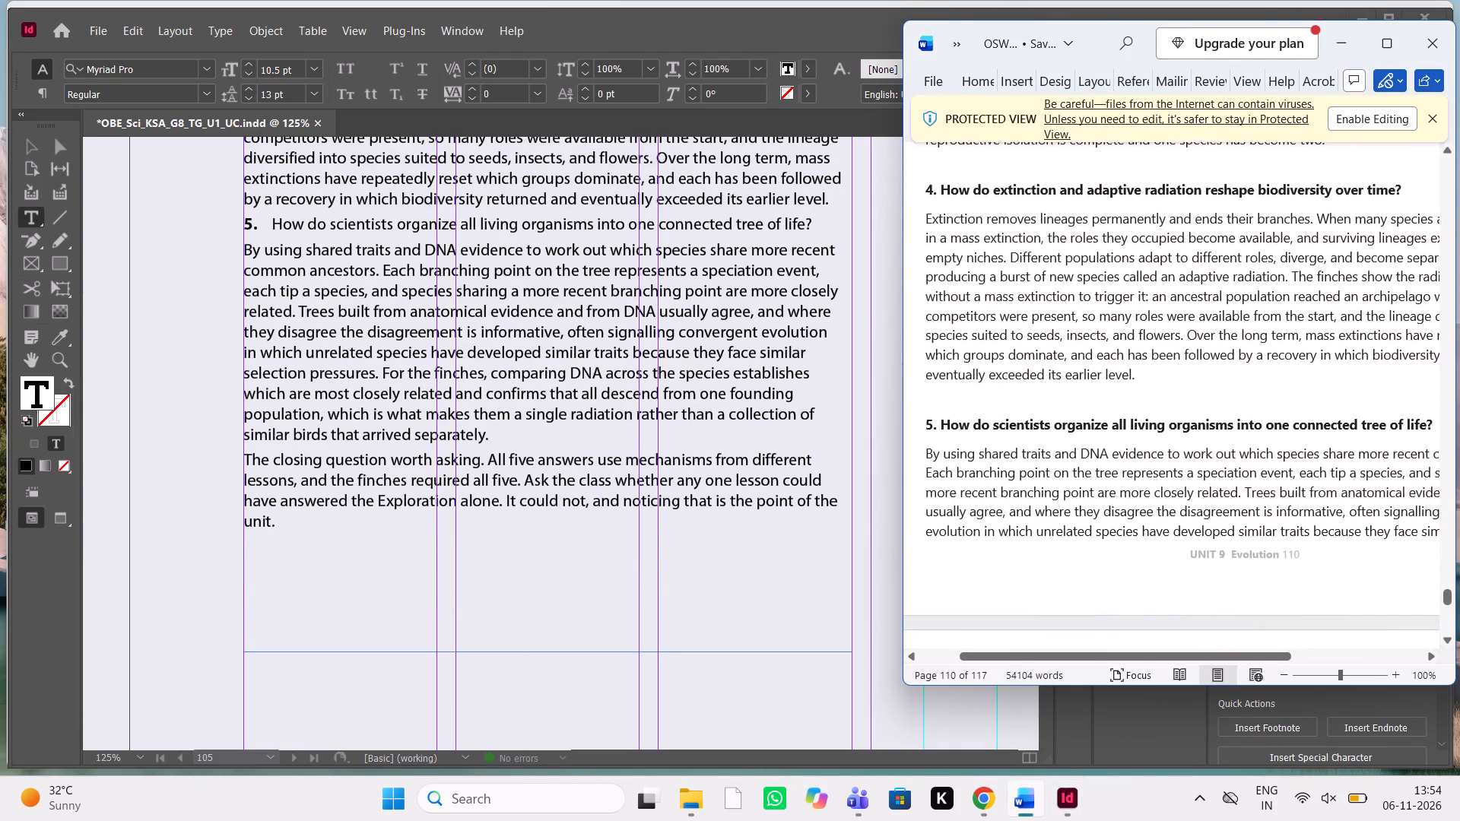
pyautogui.scroll(-2, 1116, 495)
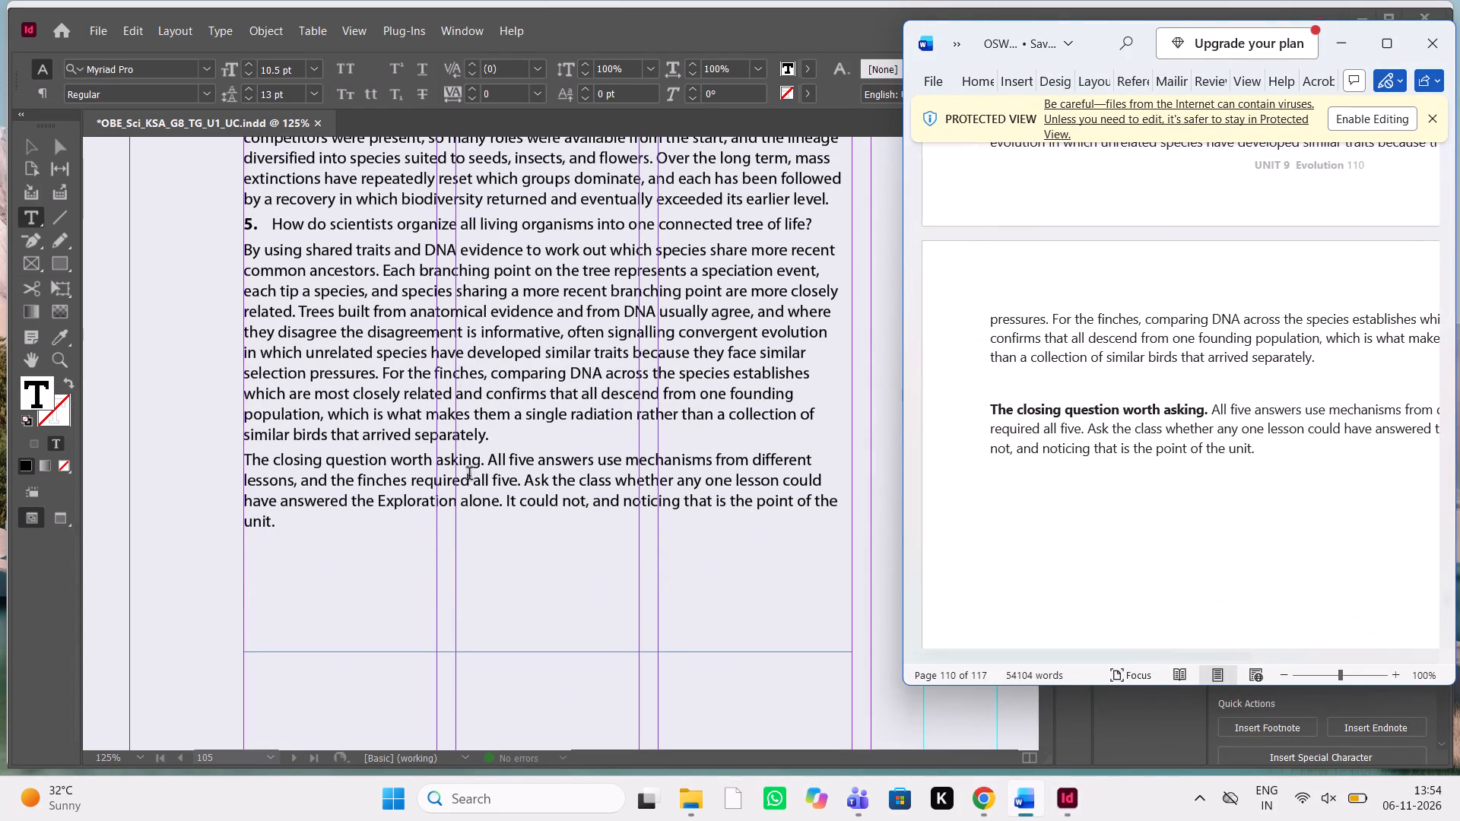
# Switch back to InDesign and make the lead-in "The closing question worth asking." bold in the final paragraph on page 105.
pyautogui.moveTo(485, 464); pyautogui.dragTo(250, 464)
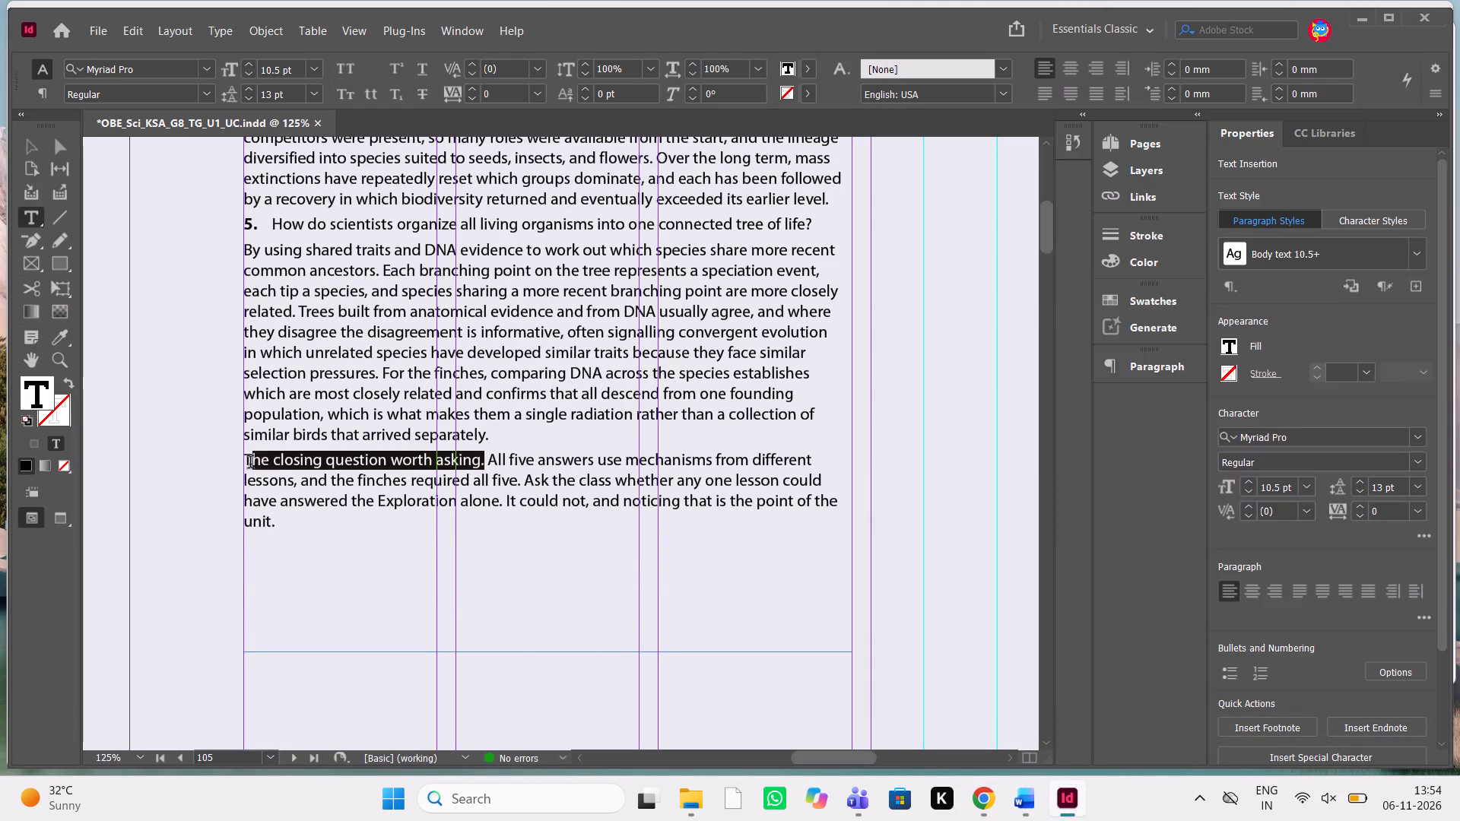
pyautogui.moveTo(250, 464); pyautogui.dragTo(226, 461)
pyautogui.hotkey('ctrl', 'shift', 'b')
# Set the tracking of the whole closing question paragraph to -5.
pyautogui.moveTo(385, 554); pyautogui.dragTo(262, 474)
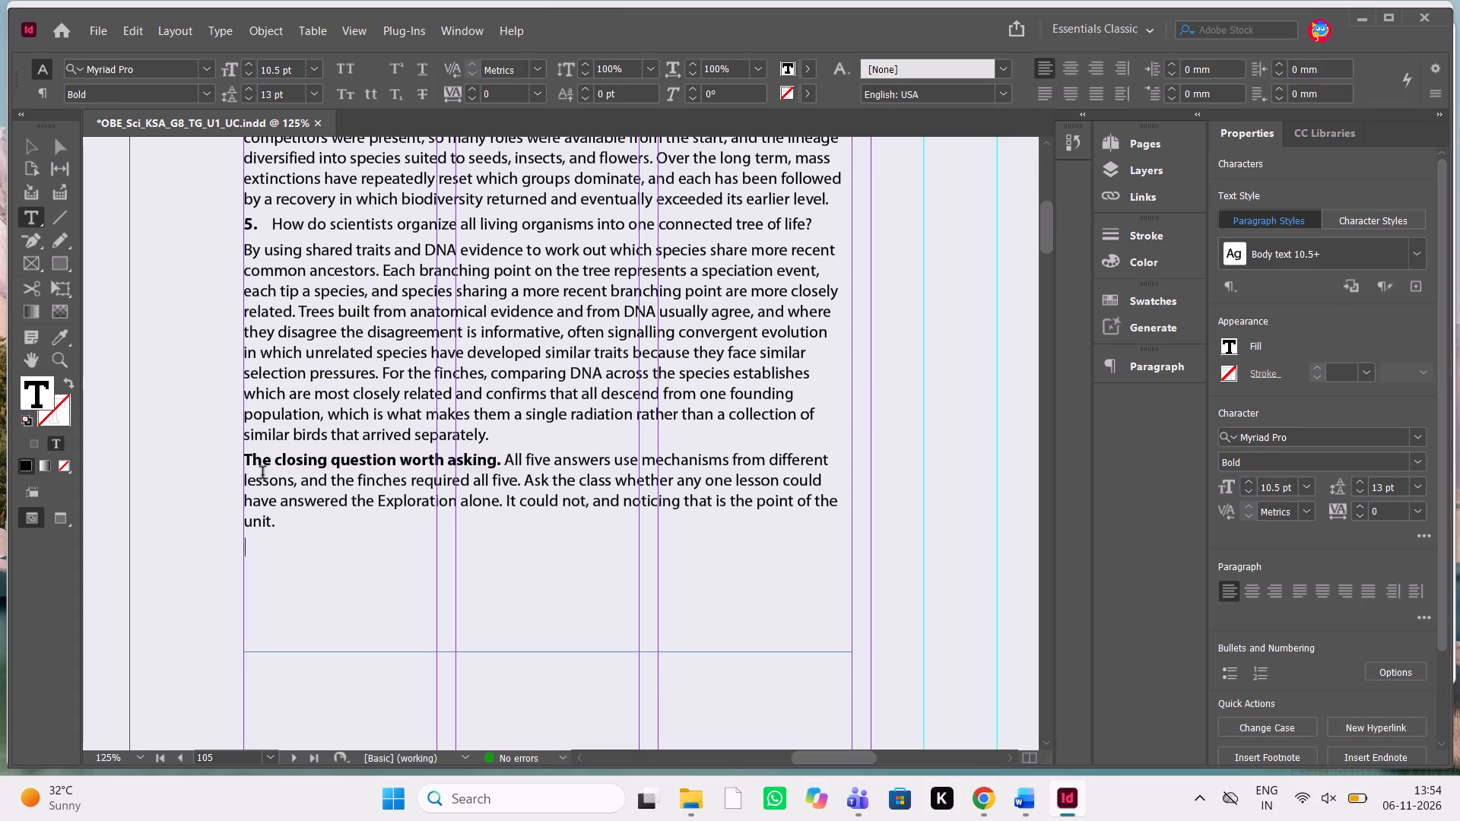
pyautogui.moveTo(262, 474); pyautogui.dragTo(227, 468)
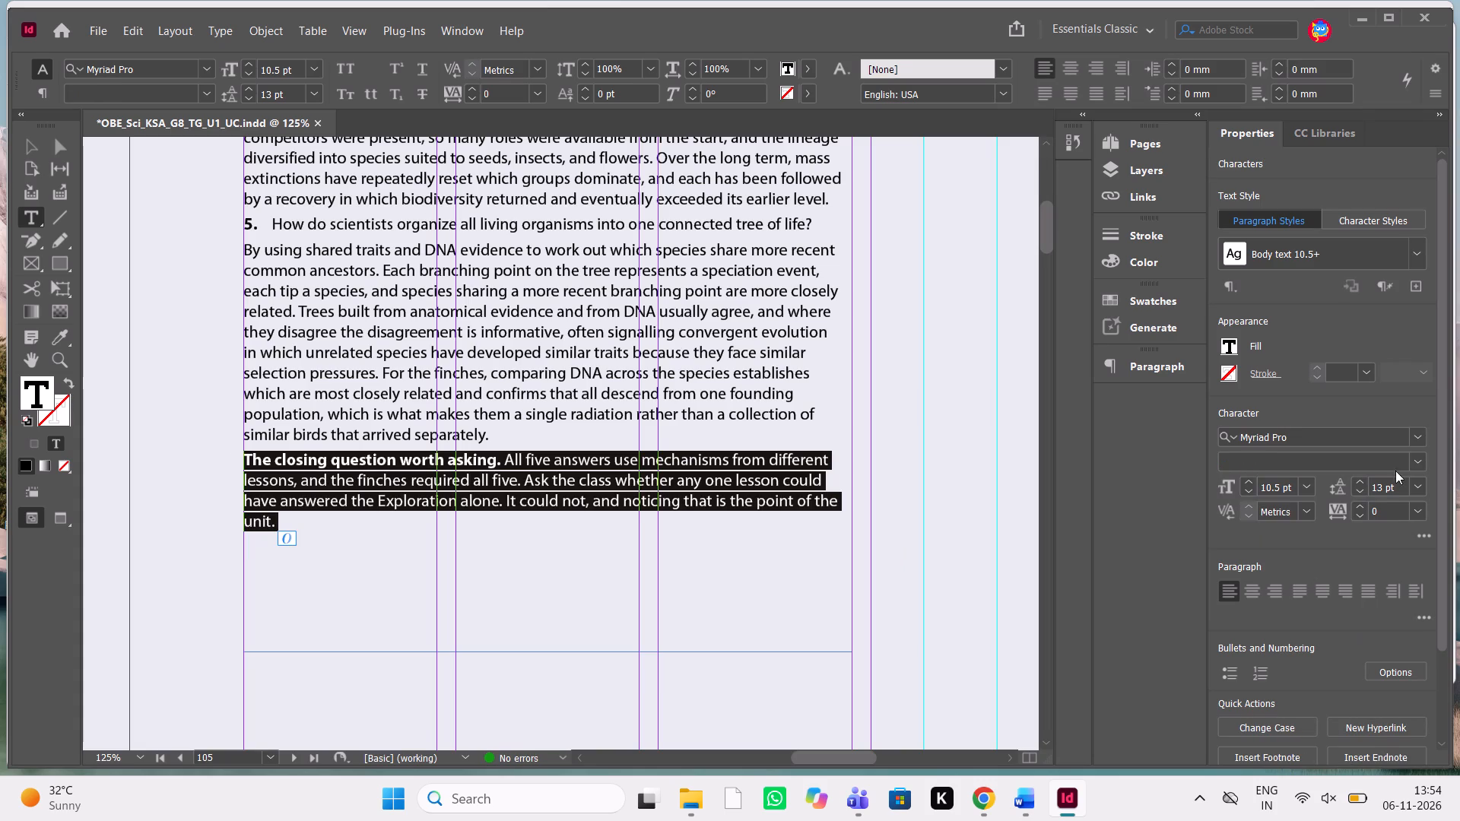
pyautogui.click(1425, 464)
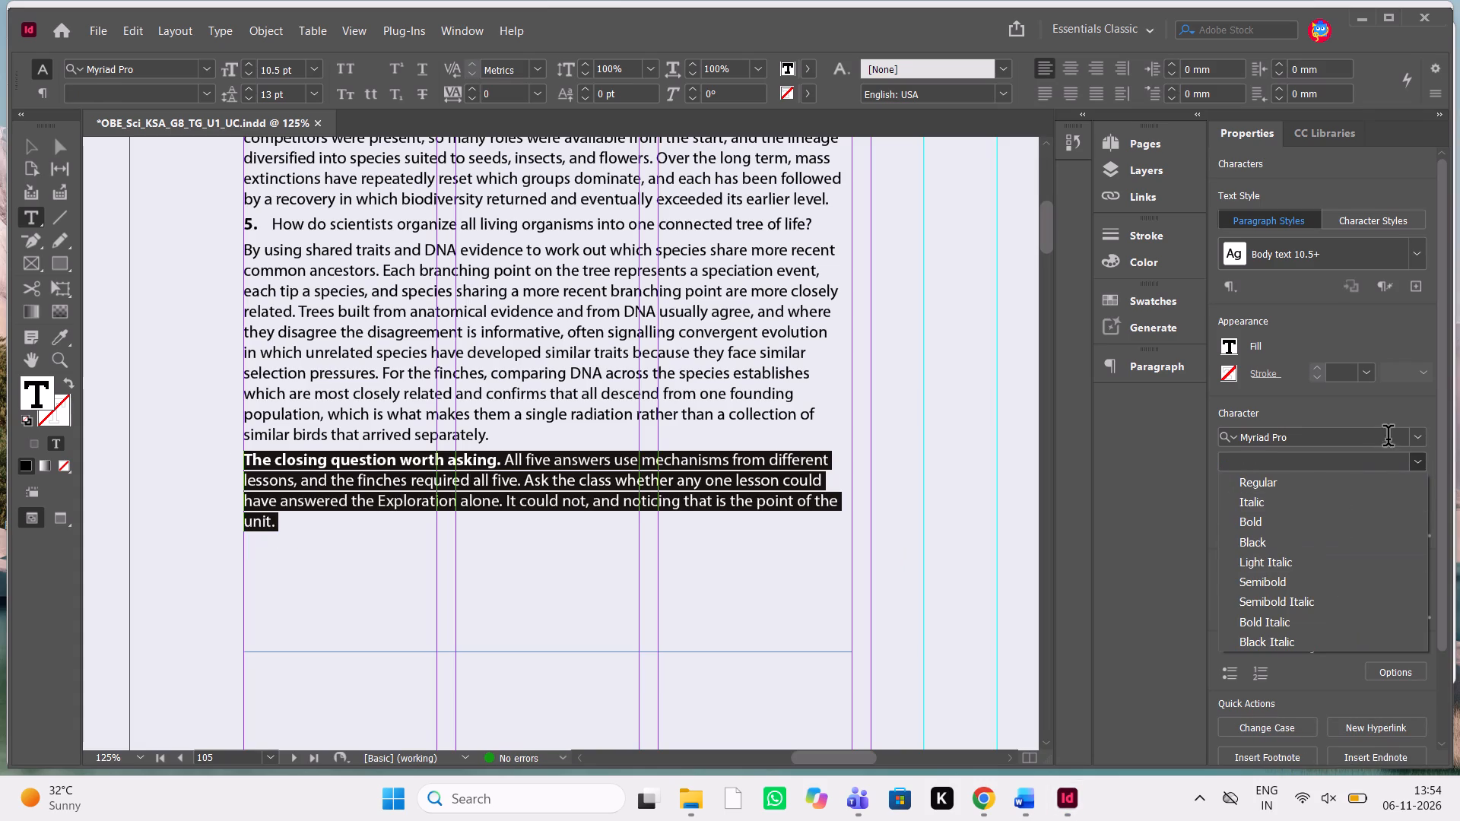
pyautogui.click(1397, 433)
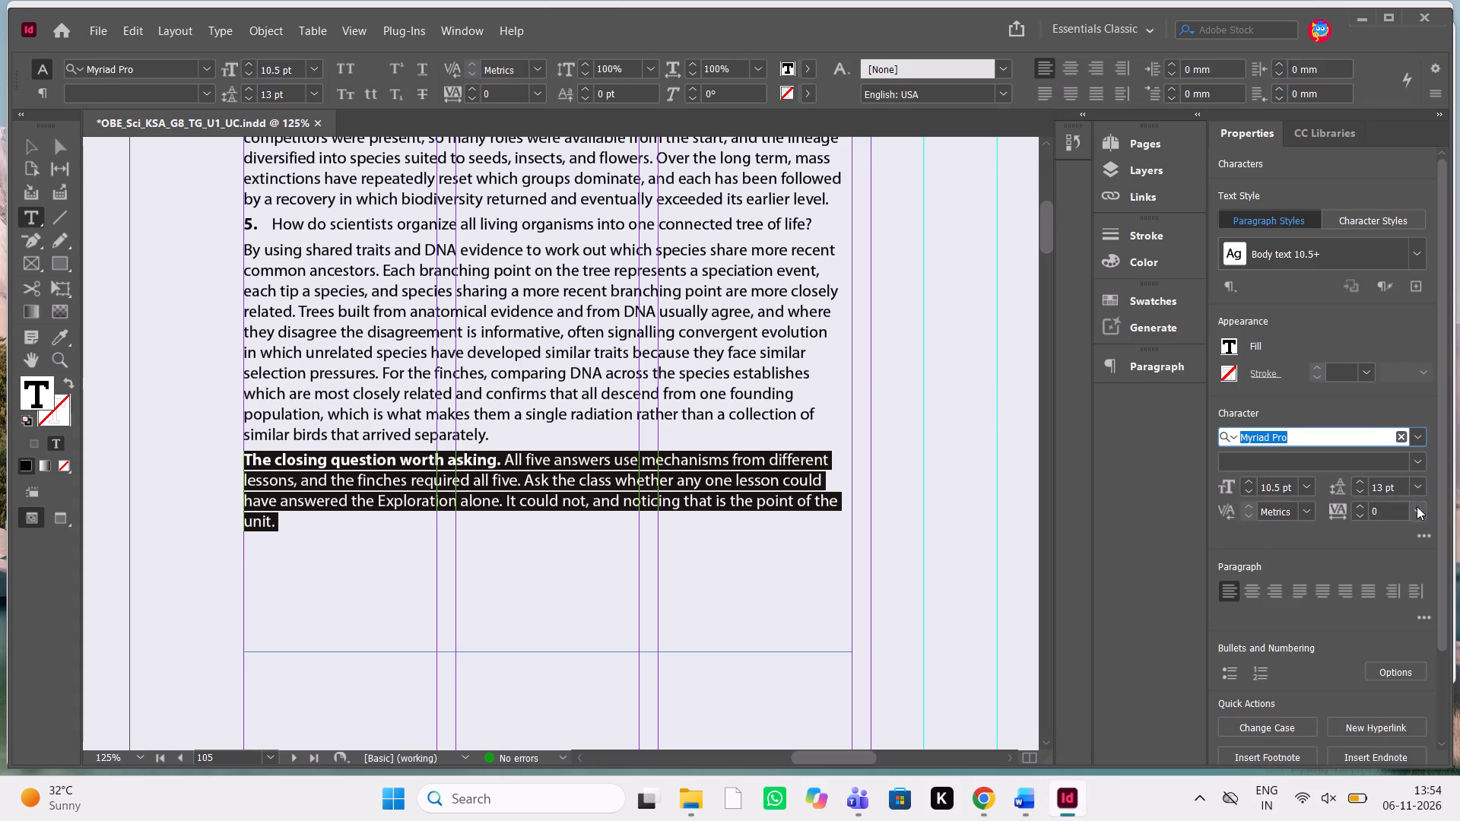
pyautogui.click(1417, 507)
pyautogui.click(1402, 371)
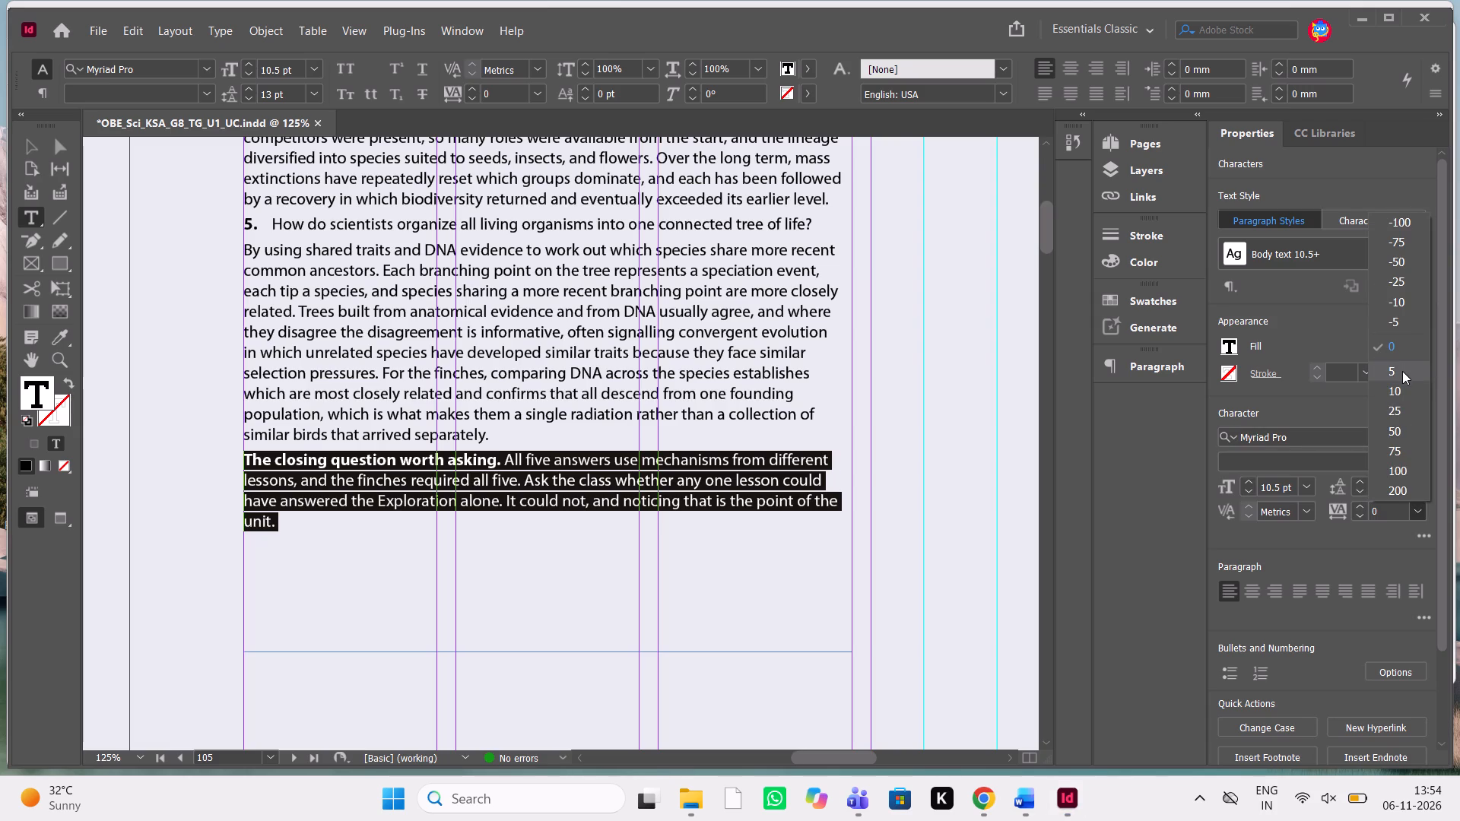
pyautogui.click(1419, 511)
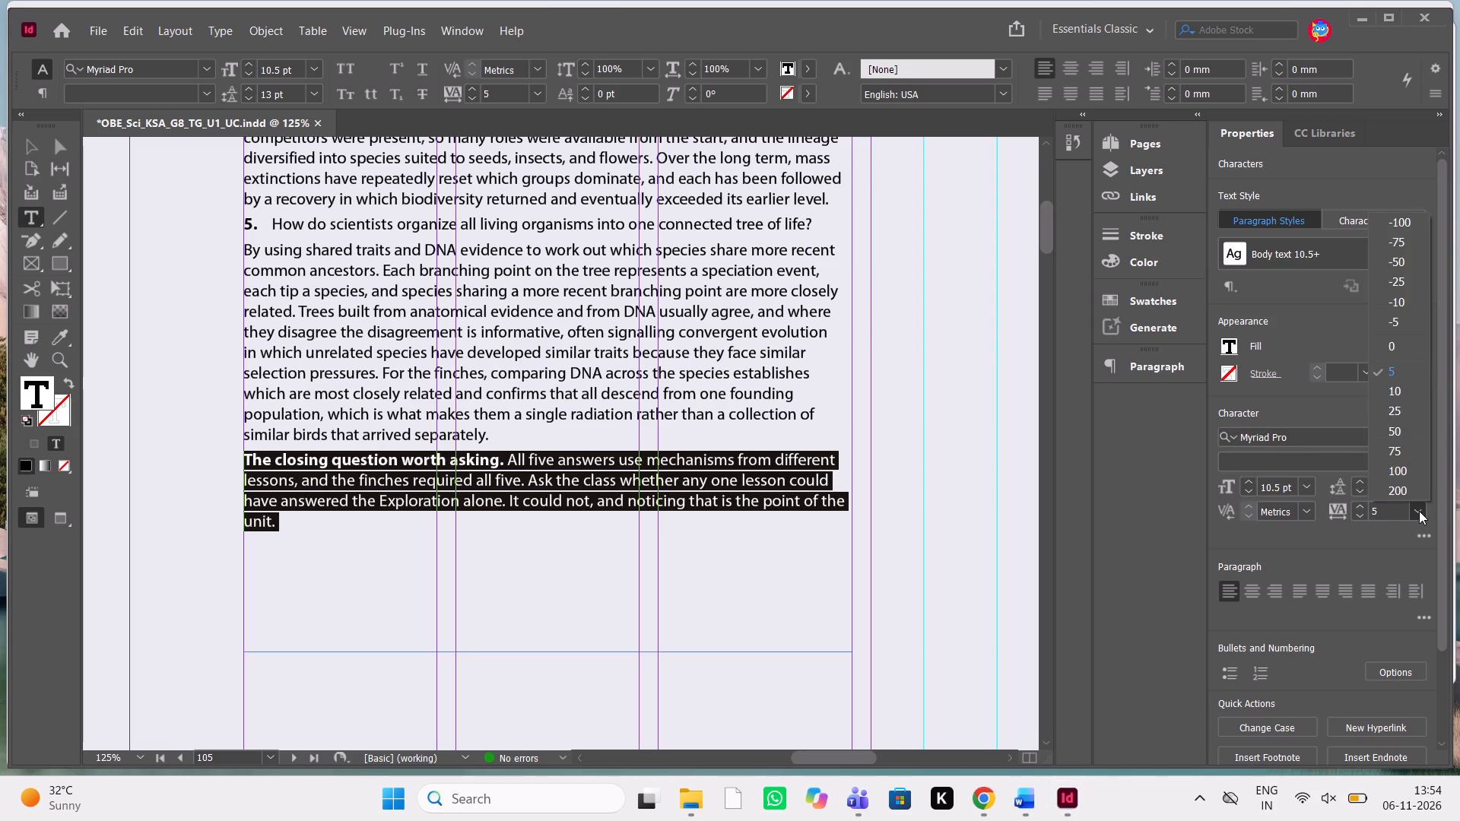
pyautogui.click(1415, 324)
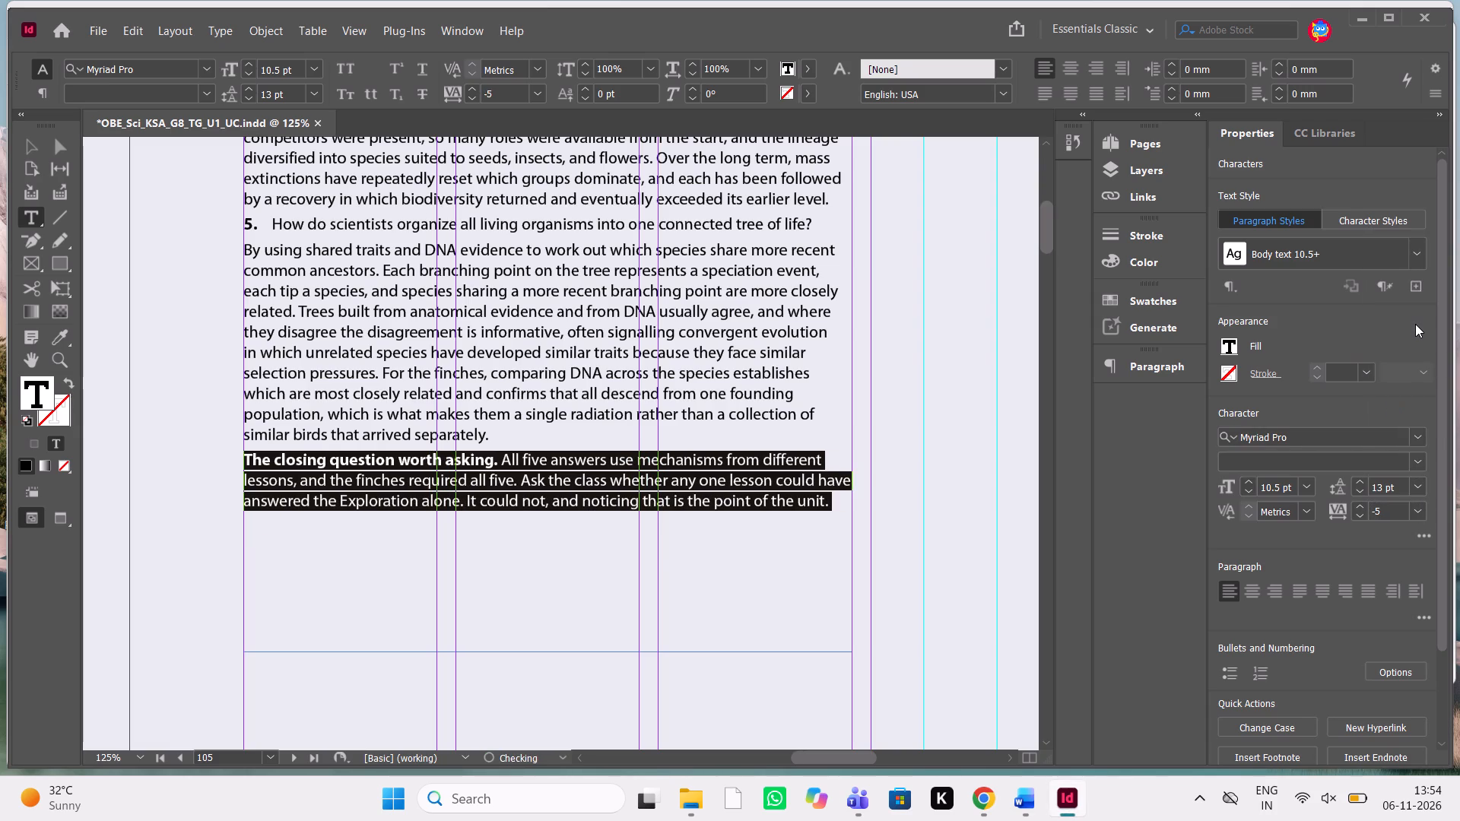
pyautogui.click(655, 550)
# Shorten the threaded text frame on page 105 to about 156.45 mm high, ending just below the closing paragraph.
pyautogui.hscroll(1, 655, 550)
pyautogui.hscroll(-1, 655, 550)
pyautogui.press('Escape')
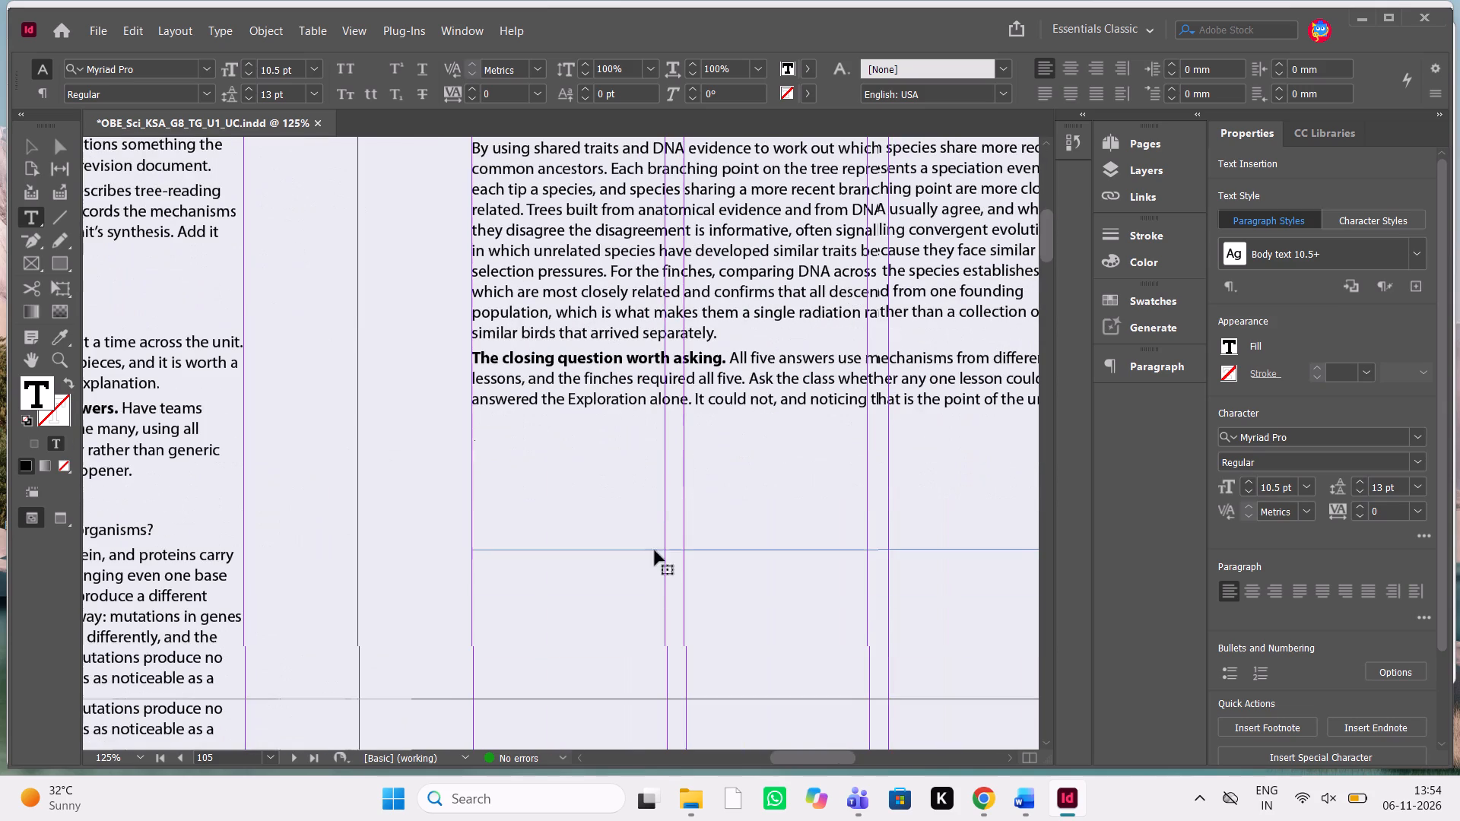
pyautogui.click(787, 553)
pyautogui.click(859, 499)
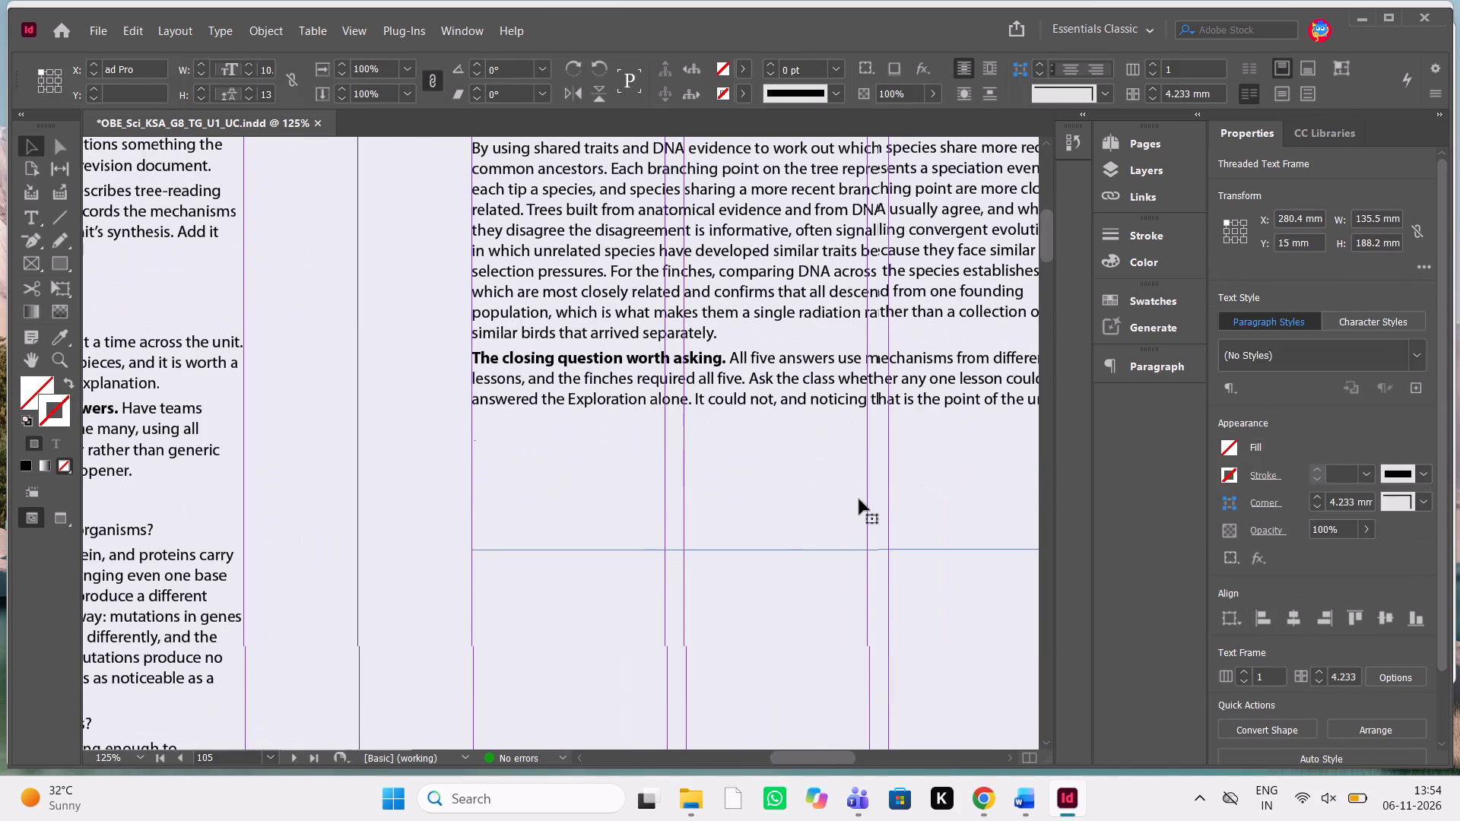
pyautogui.moveTo(777, 548); pyautogui.dragTo(772, 417)
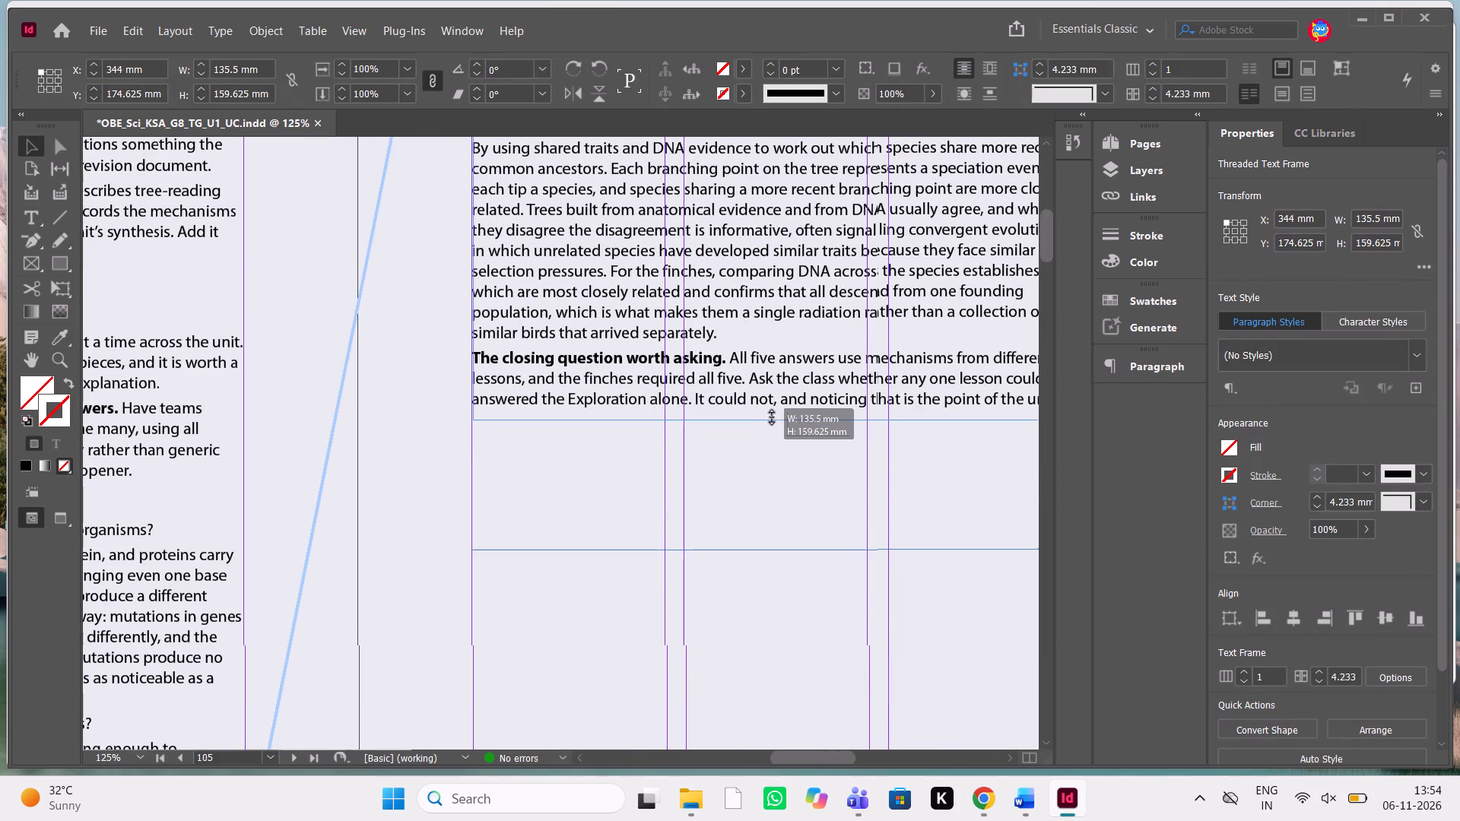
pyautogui.moveTo(772, 417); pyautogui.dragTo(793, 410)
pyautogui.click(757, 471)
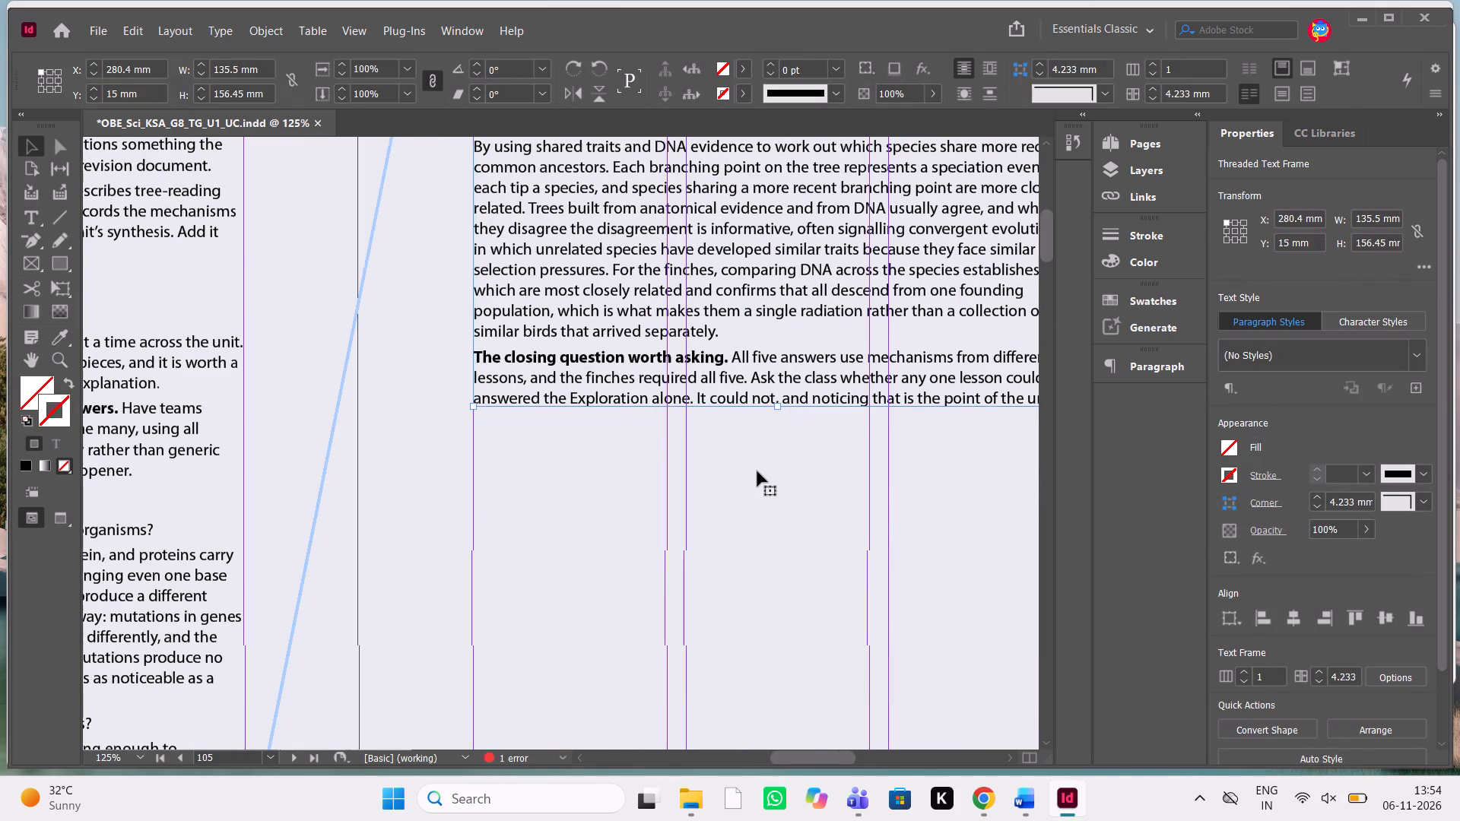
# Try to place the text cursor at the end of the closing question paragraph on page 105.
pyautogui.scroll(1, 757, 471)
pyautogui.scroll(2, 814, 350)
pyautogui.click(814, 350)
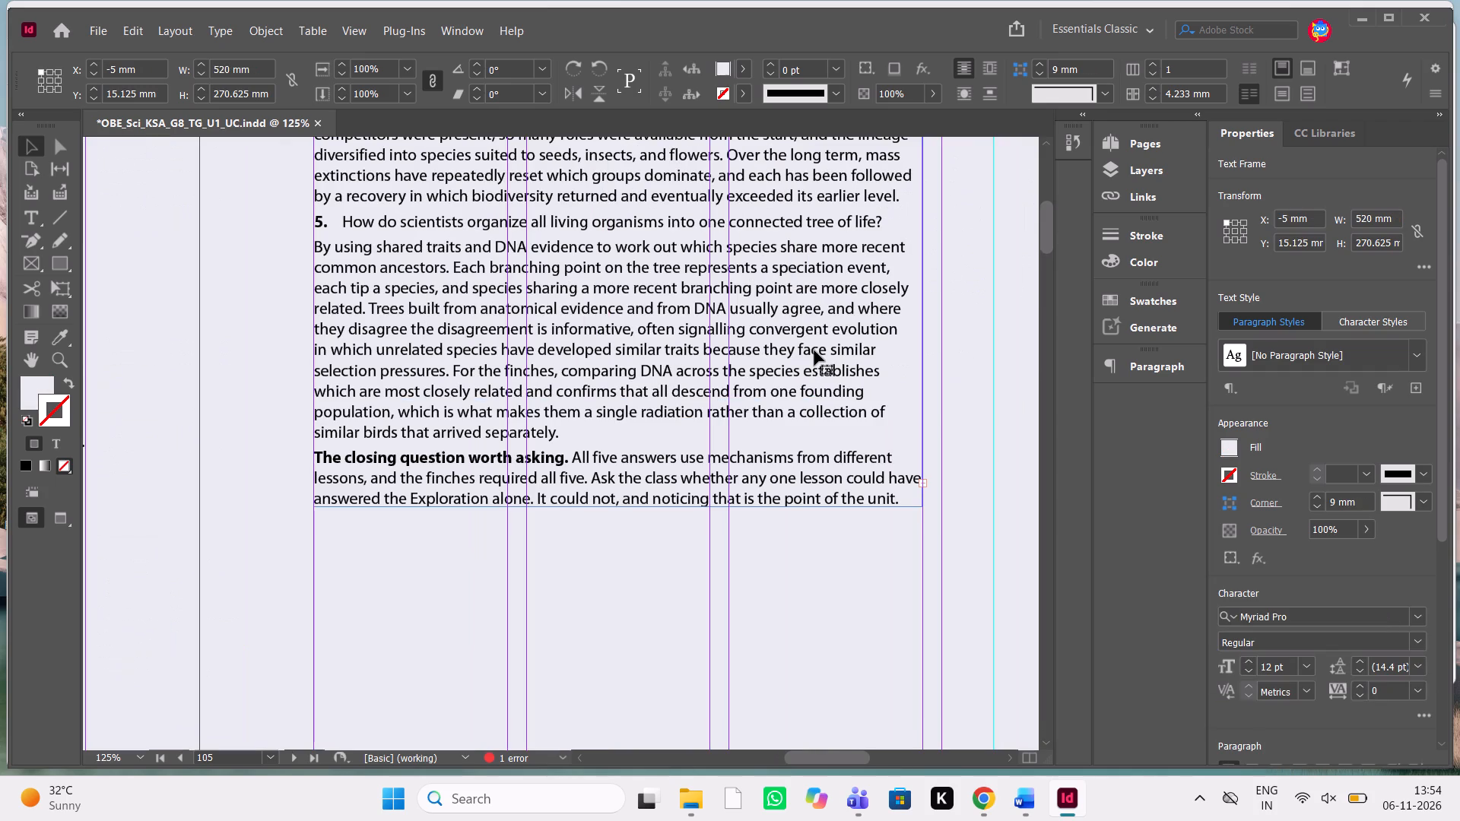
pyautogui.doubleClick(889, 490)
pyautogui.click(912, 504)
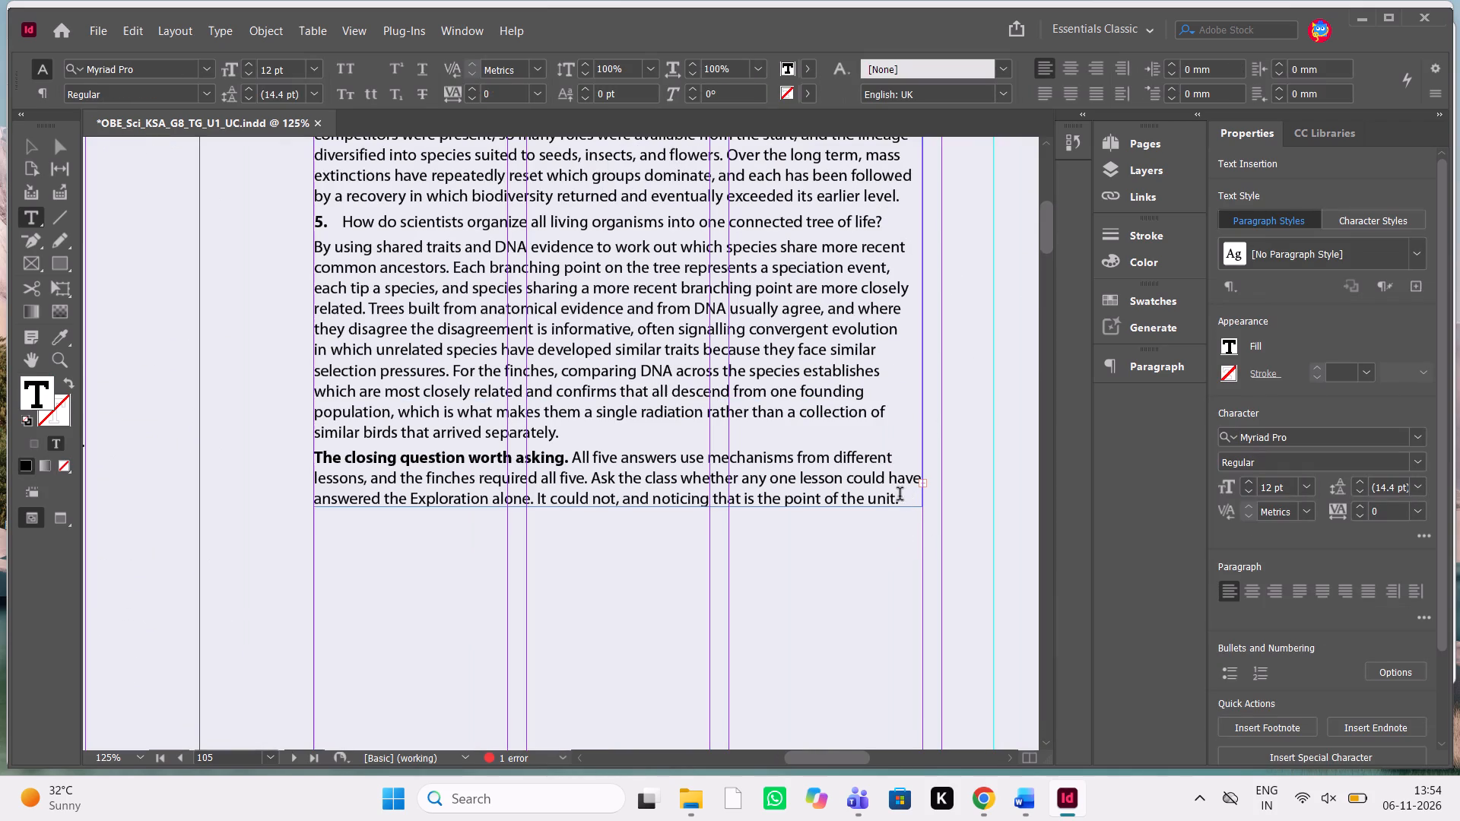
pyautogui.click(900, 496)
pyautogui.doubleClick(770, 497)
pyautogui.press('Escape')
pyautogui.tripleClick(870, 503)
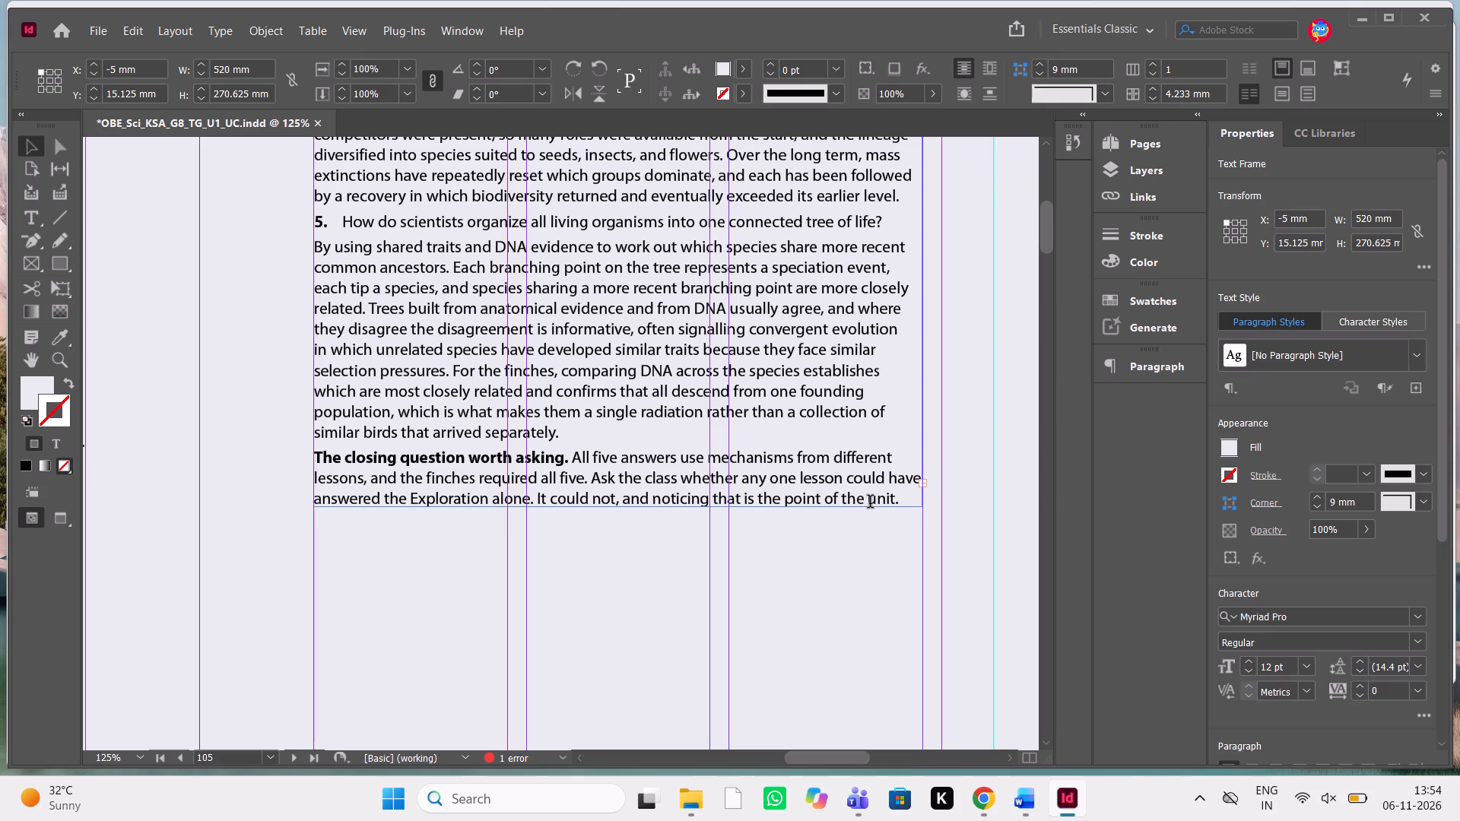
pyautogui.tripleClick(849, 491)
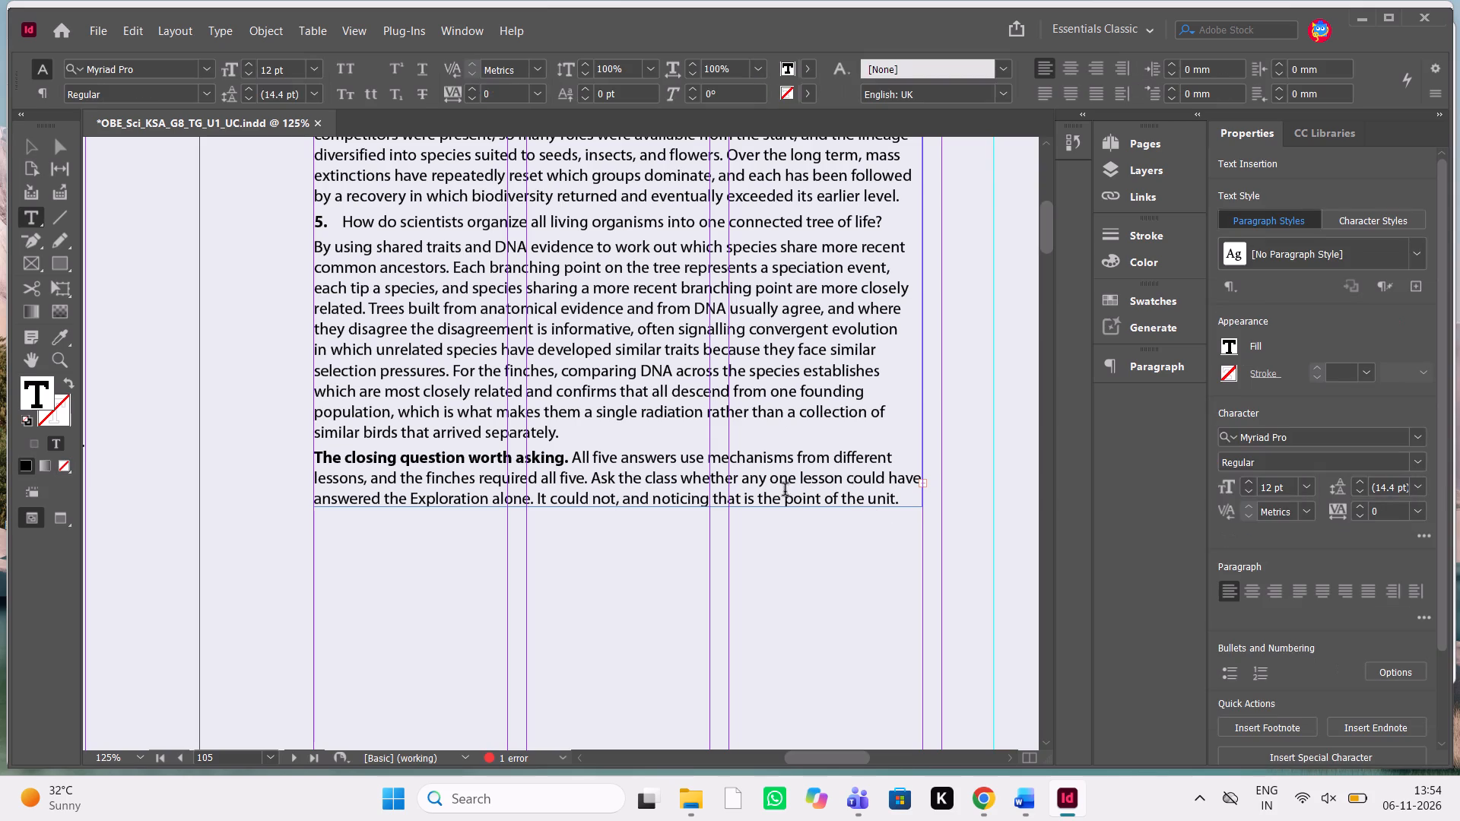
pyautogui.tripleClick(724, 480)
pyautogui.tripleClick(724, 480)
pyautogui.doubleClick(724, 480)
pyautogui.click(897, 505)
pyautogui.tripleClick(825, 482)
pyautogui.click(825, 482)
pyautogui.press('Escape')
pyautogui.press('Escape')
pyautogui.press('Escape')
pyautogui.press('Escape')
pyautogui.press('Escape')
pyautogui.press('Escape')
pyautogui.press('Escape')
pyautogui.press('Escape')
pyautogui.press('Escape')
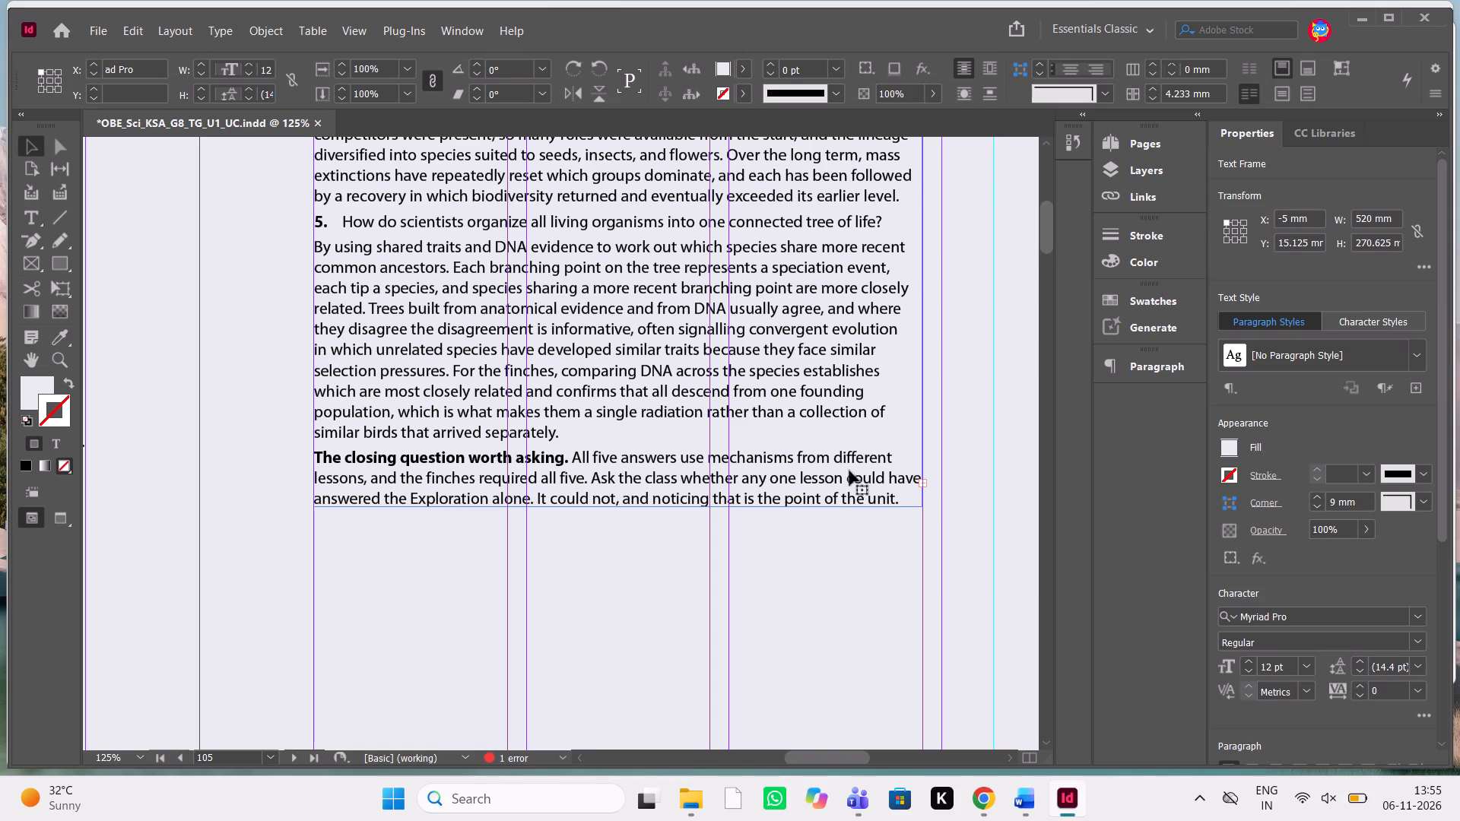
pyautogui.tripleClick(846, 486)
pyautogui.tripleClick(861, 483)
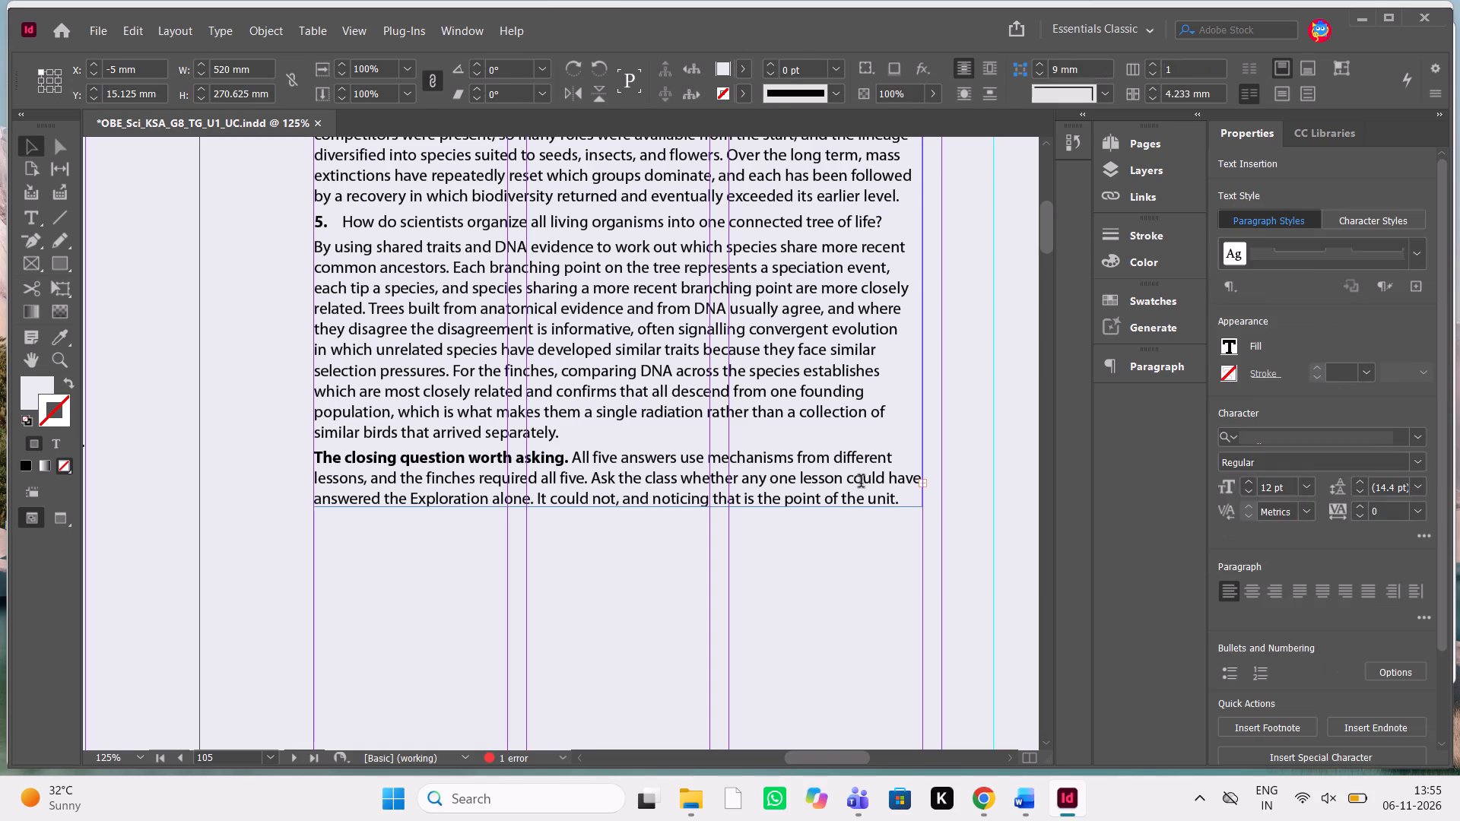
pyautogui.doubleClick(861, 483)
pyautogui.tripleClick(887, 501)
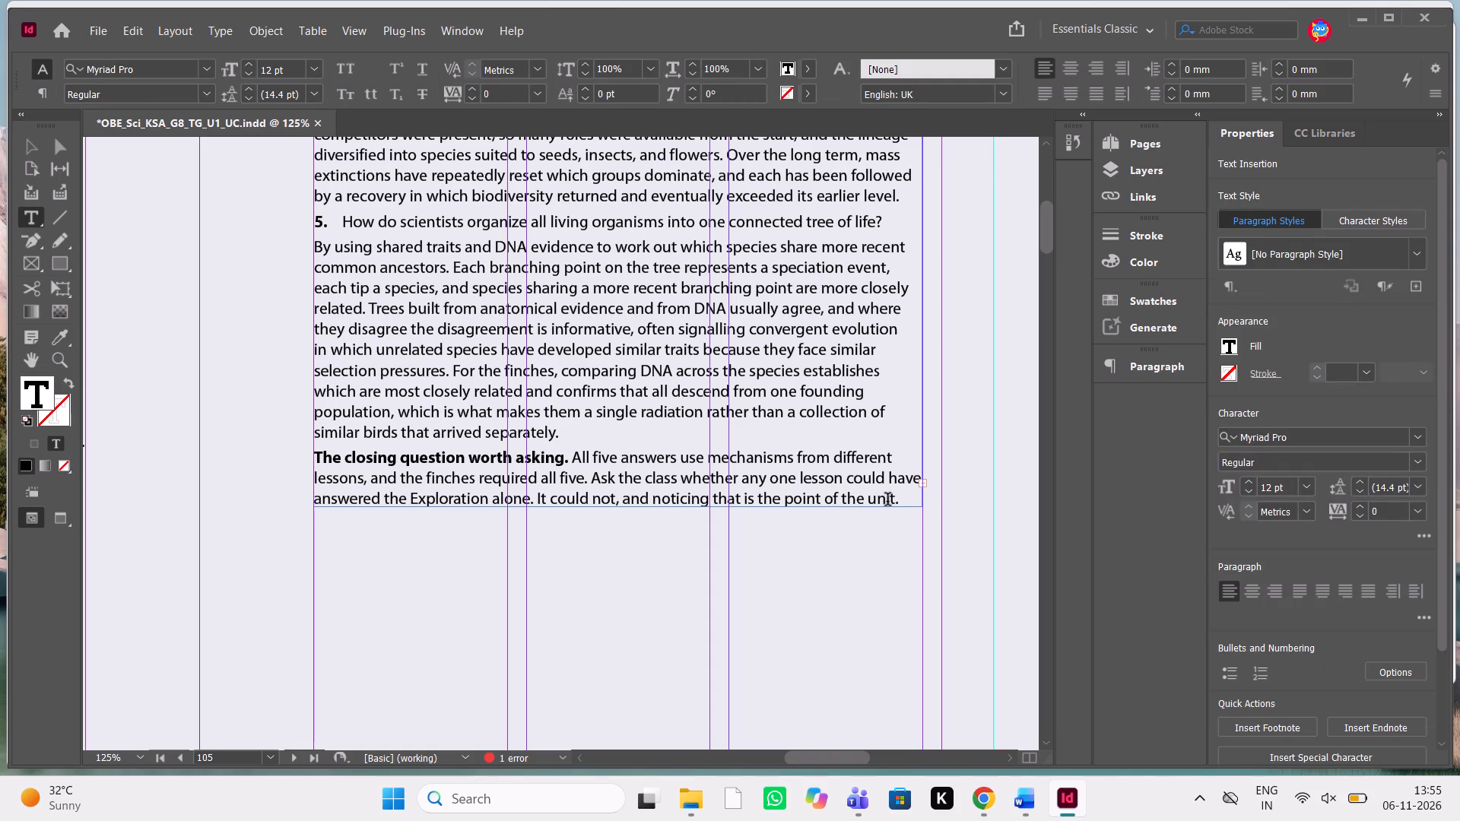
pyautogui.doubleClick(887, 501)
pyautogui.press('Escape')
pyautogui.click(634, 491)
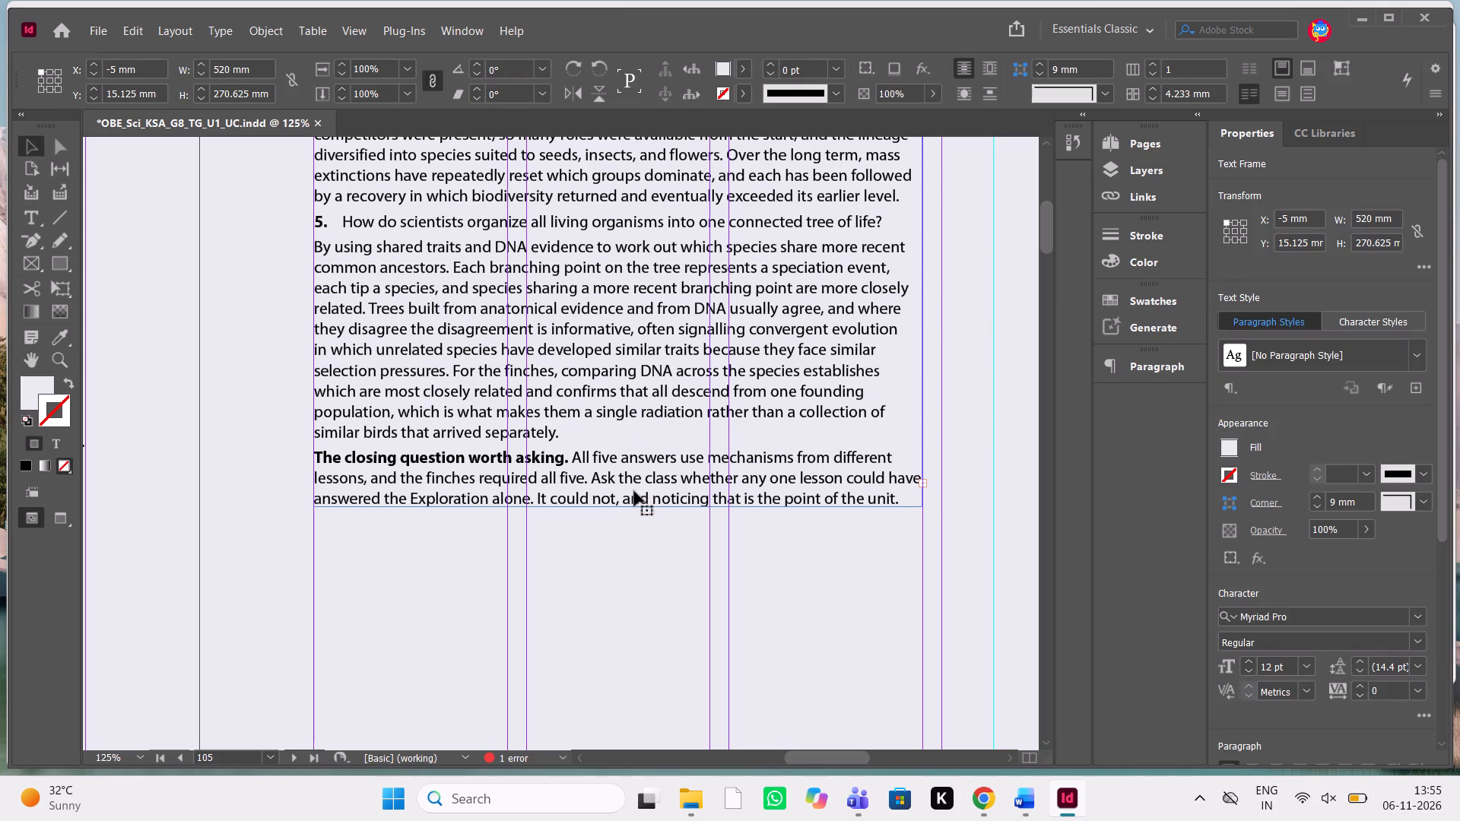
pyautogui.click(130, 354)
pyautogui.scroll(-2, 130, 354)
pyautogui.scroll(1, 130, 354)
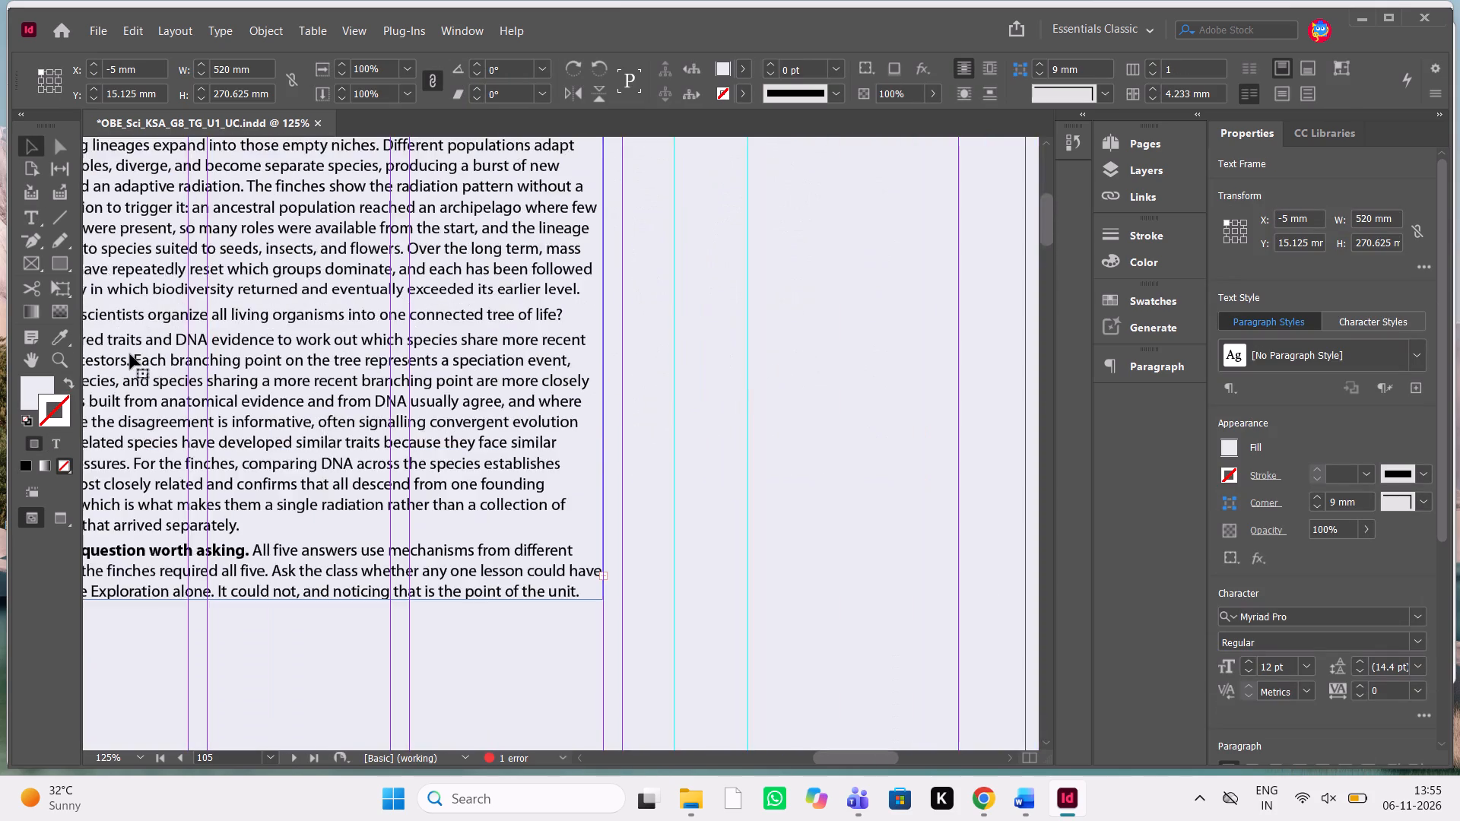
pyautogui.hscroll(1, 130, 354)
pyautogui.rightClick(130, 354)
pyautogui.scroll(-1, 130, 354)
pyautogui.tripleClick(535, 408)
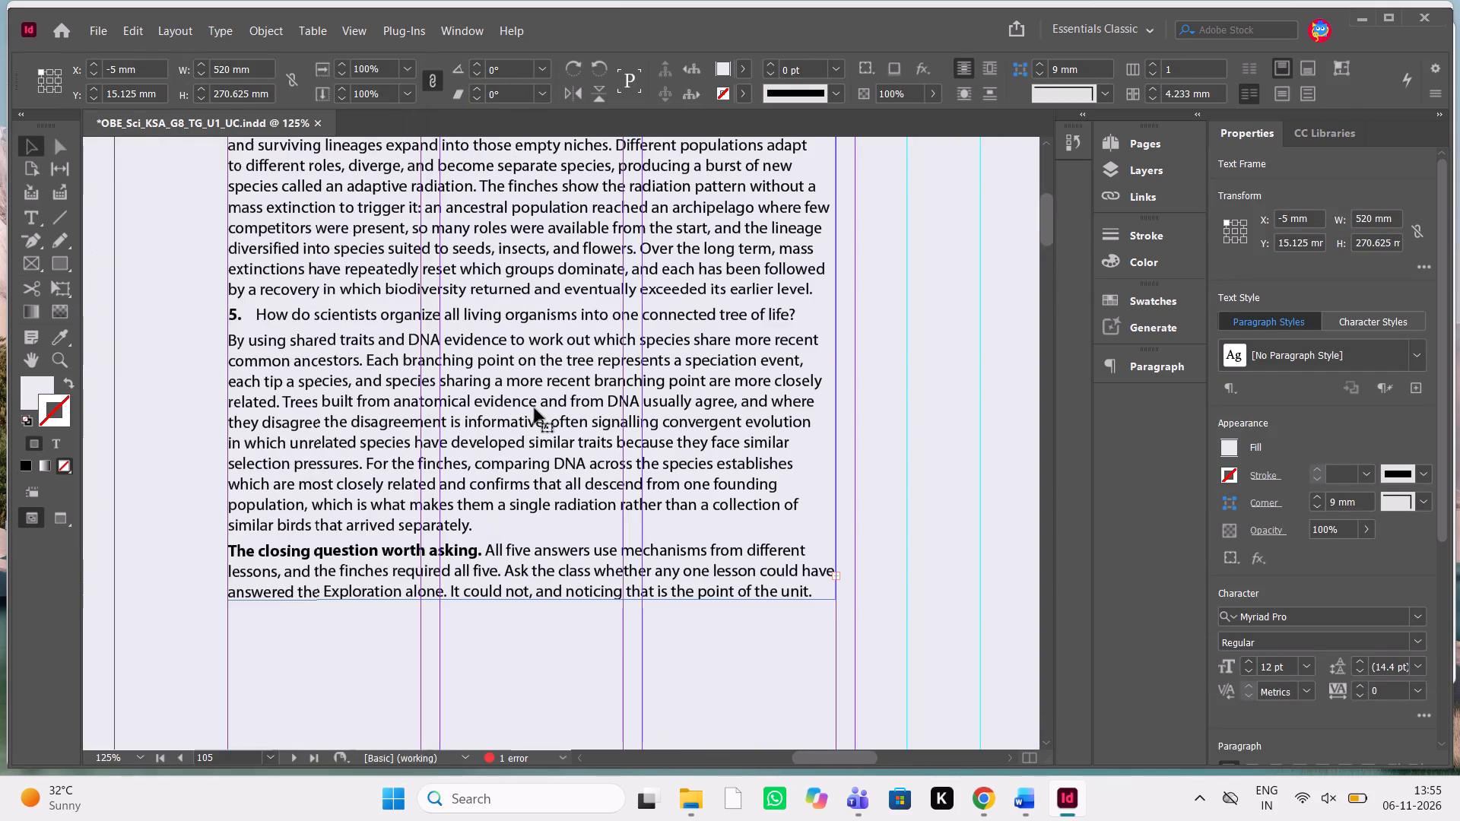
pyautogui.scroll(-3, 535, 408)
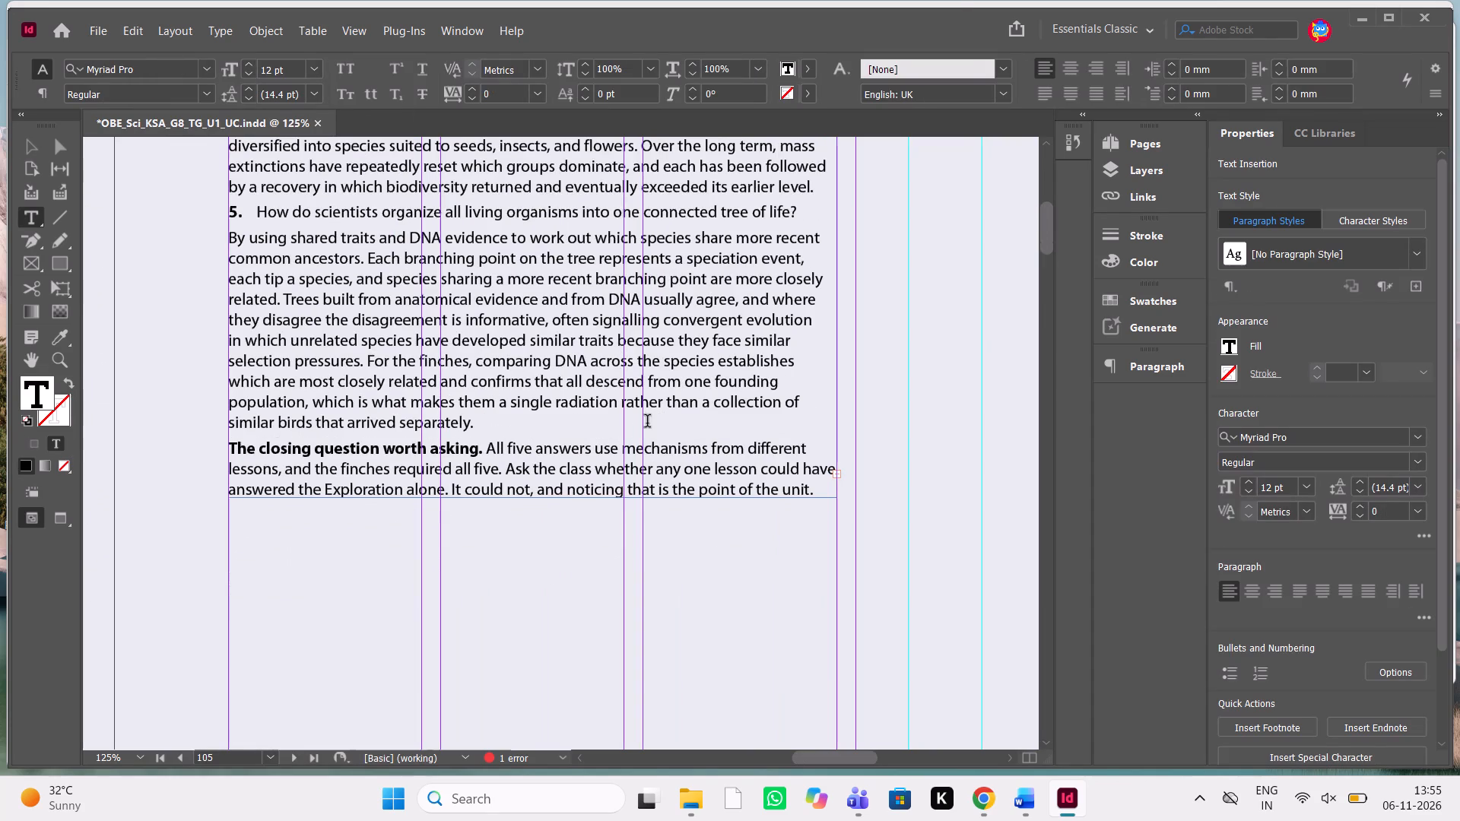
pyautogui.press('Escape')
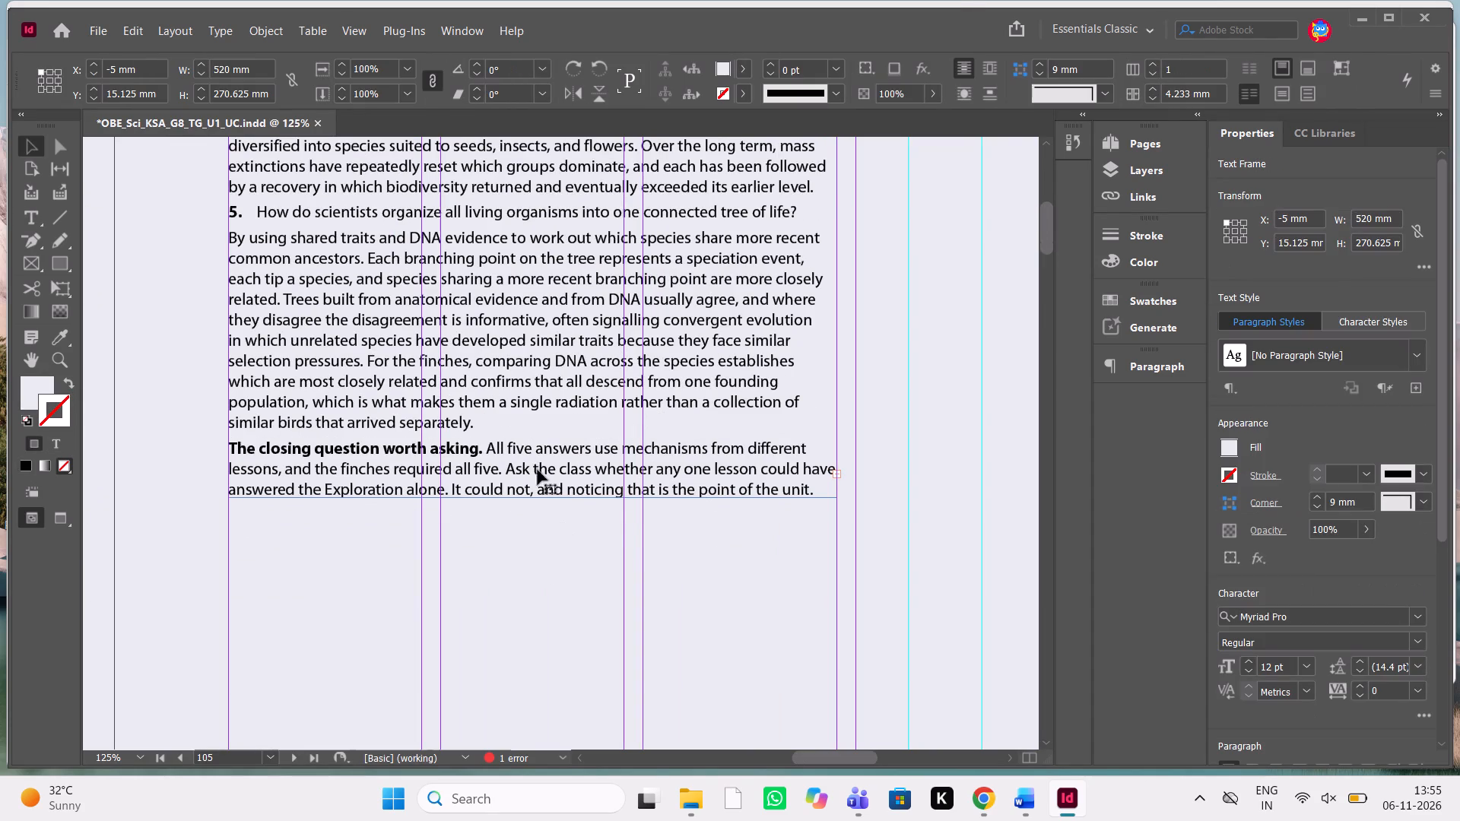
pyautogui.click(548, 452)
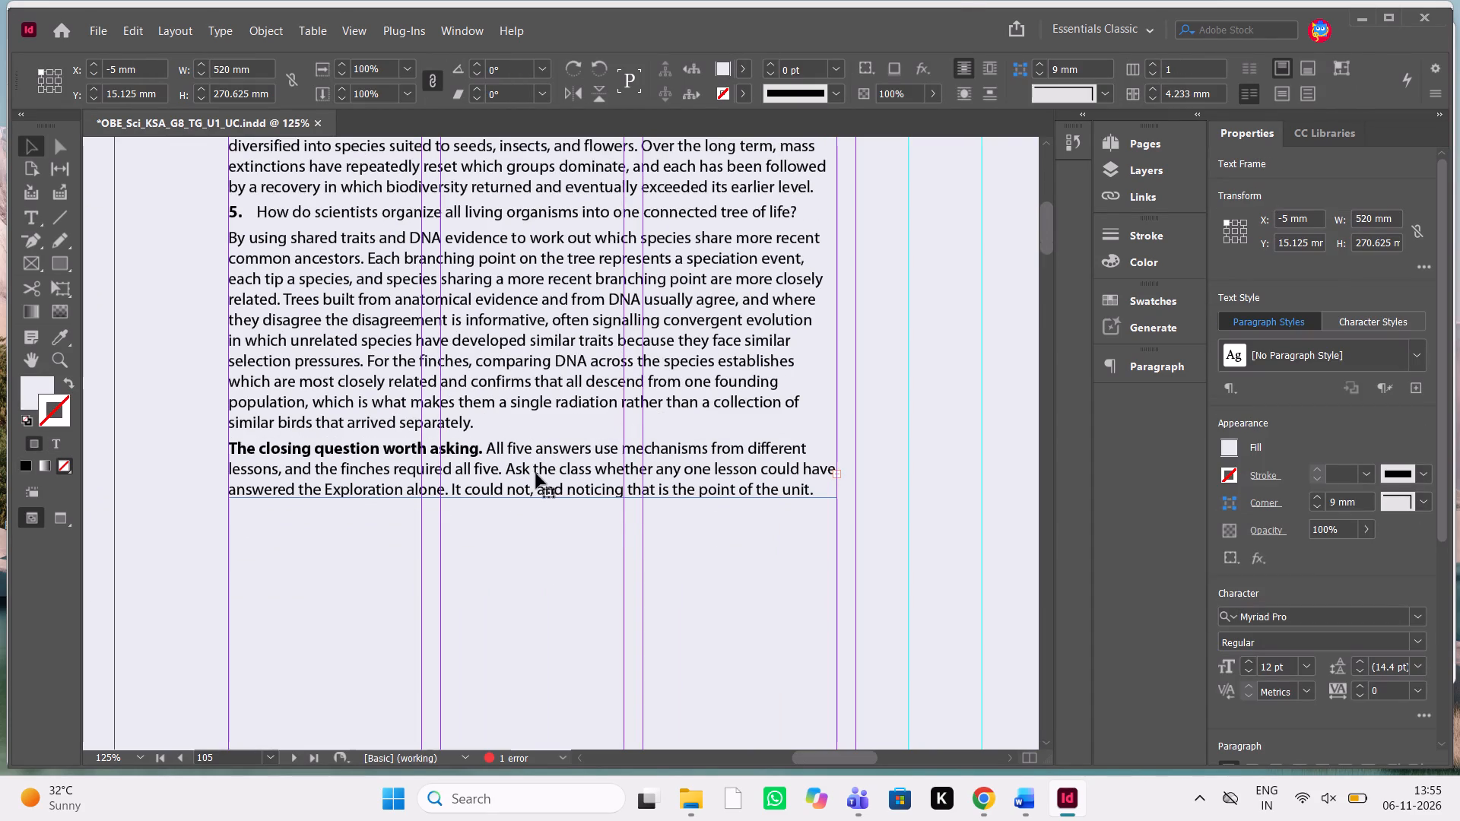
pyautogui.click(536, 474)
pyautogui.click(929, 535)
# Undo the last shortening of the threaded text frame on page 105.
pyautogui.hotkey('ctrl', 'z')
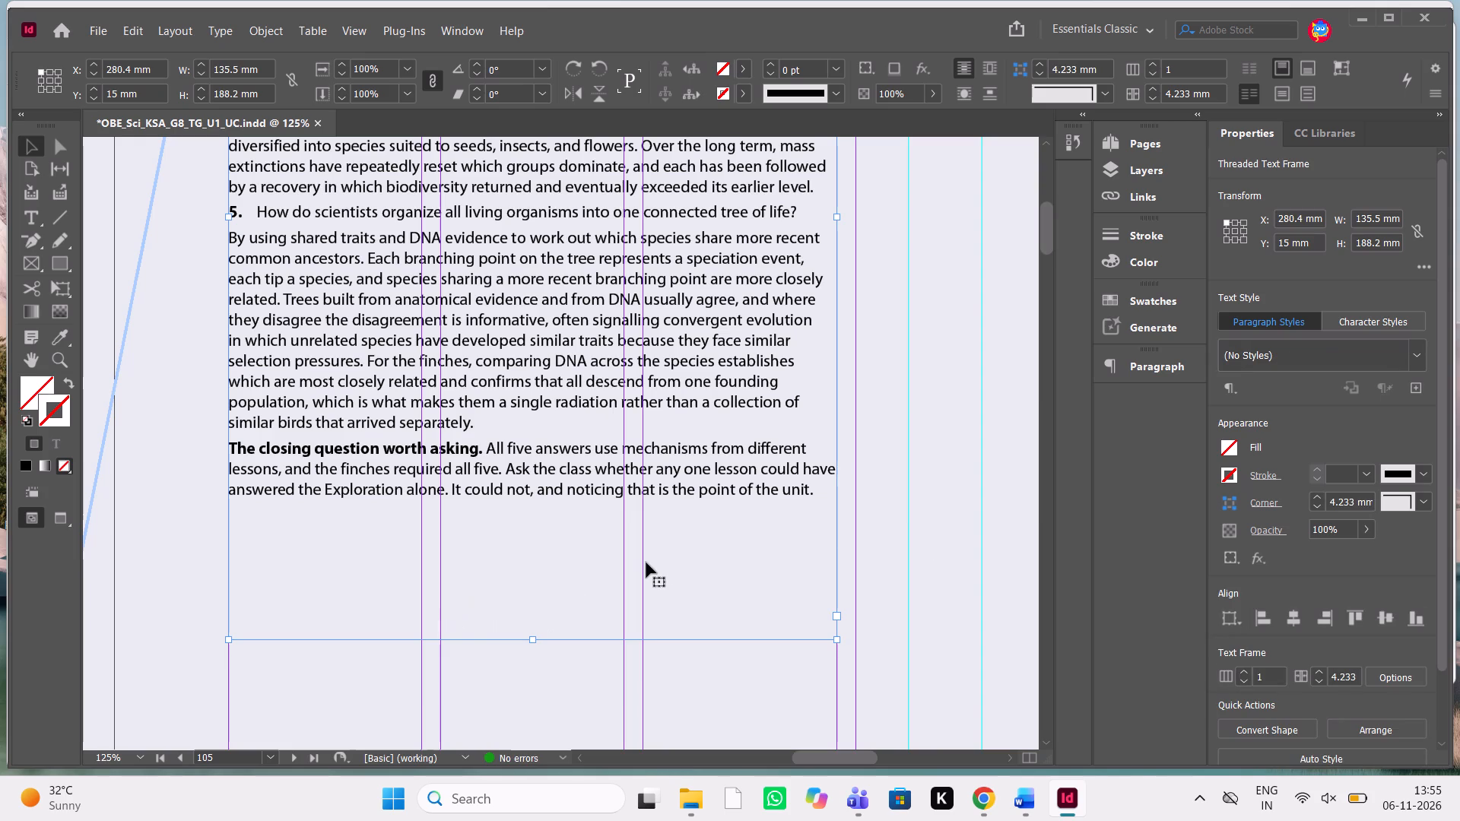
# Delete the leftover blank text after "the point of the unit." at the end of the closing paragraph.
pyautogui.doubleClick(656, 553)
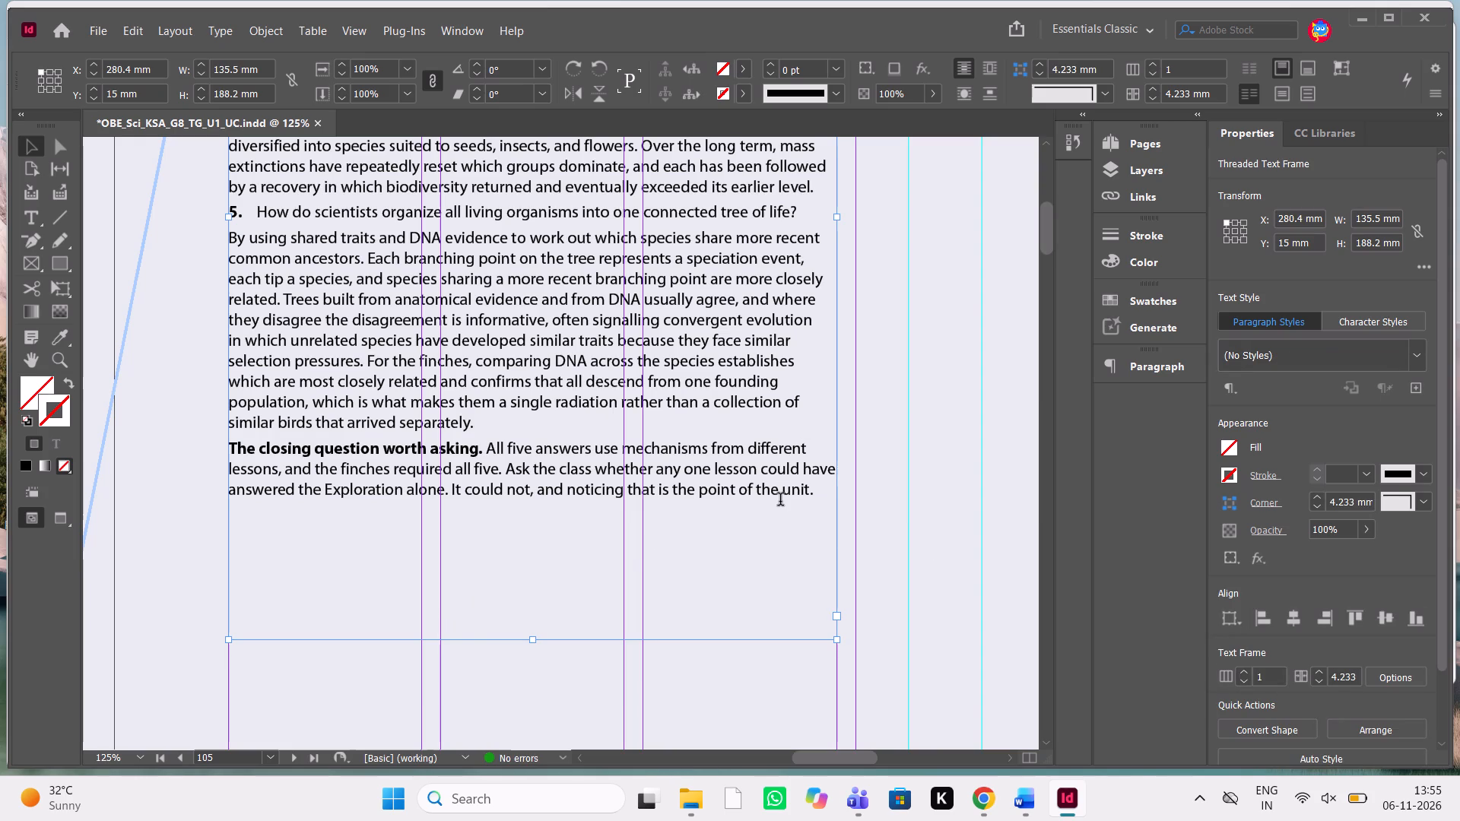
pyautogui.tripleClick(780, 501)
pyautogui.click(780, 501)
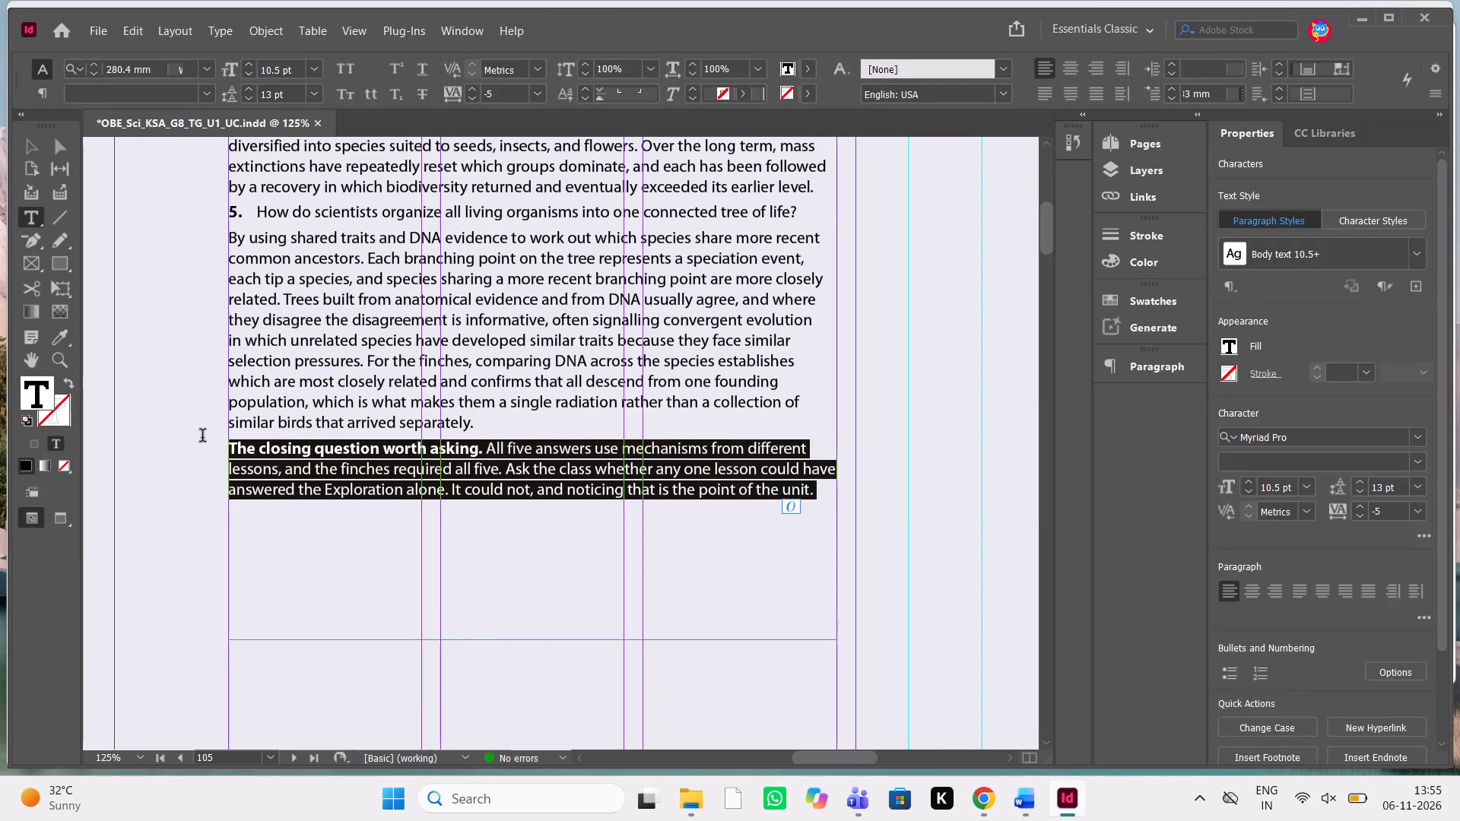
pyautogui.click(822, 496)
pyautogui.press('Delete')
pyautogui.press('Delete')
pyautogui.press('Delete')
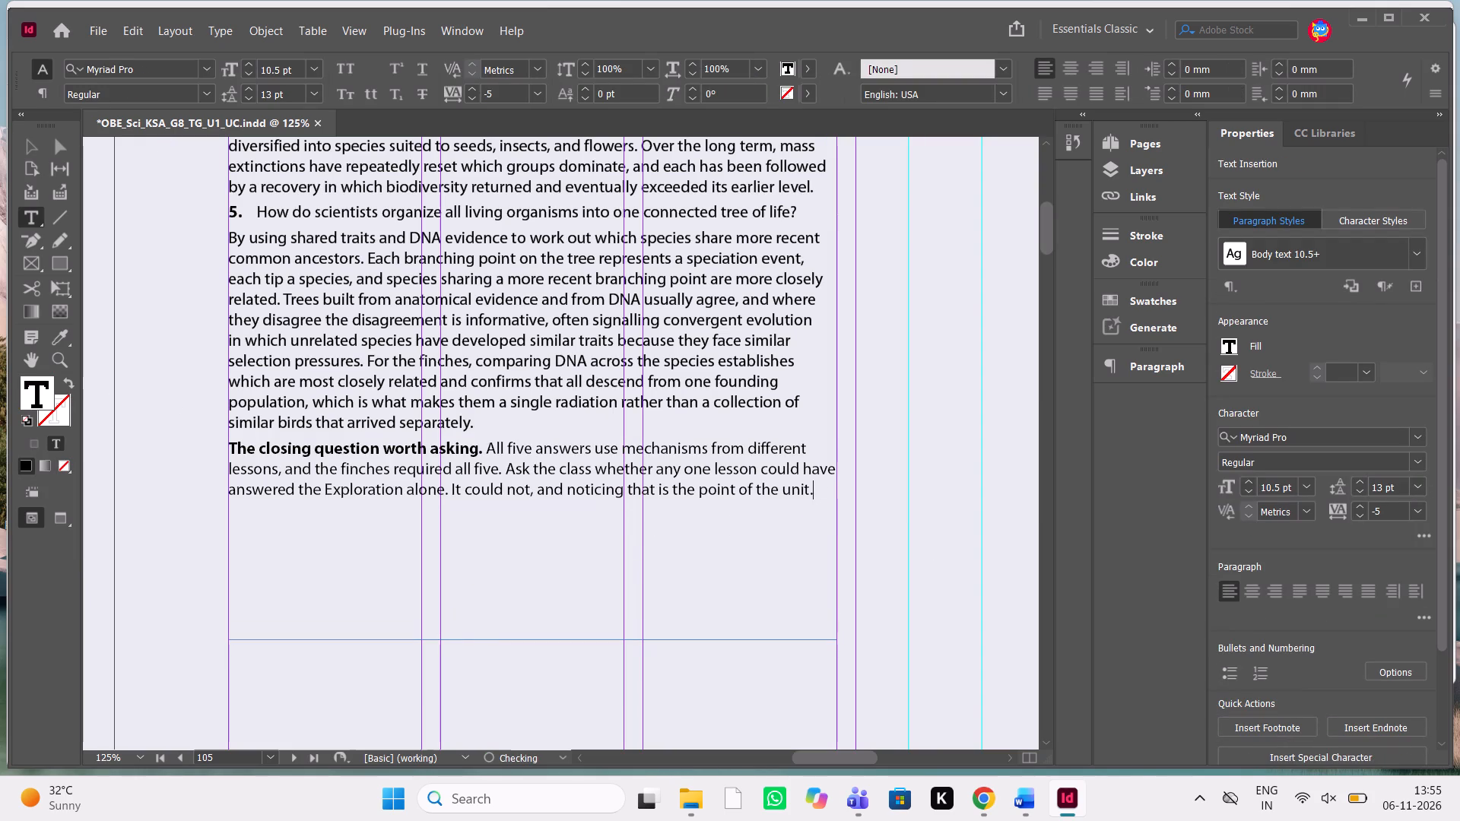
pyautogui.press('Delete')
# Shorten the threaded text frame on page 105 to about 157.5 mm high, ending just below the closing paragraph.
pyautogui.press('Escape')
pyautogui.click(562, 616)
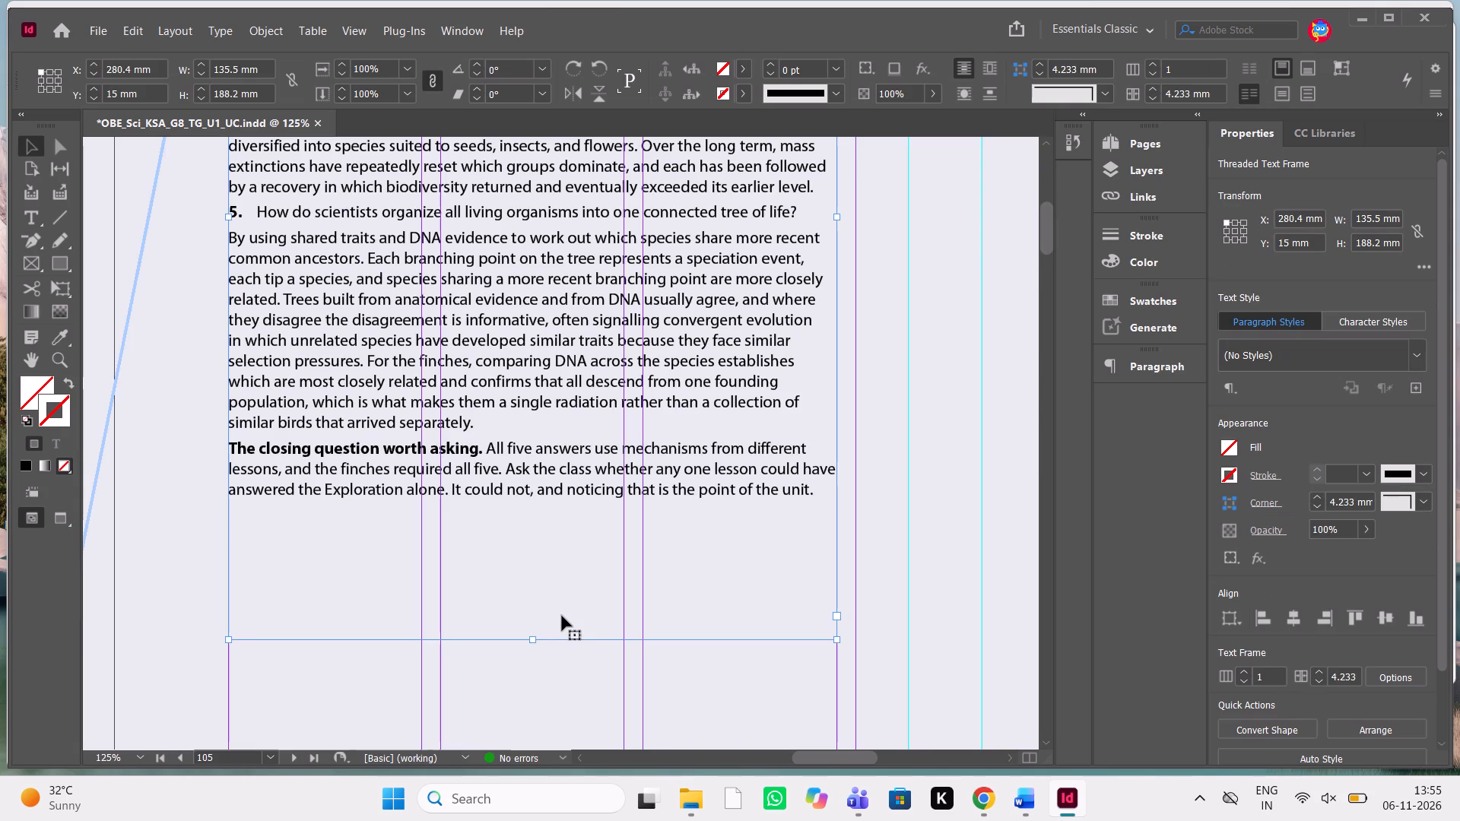
pyautogui.moveTo(533, 642); pyautogui.dragTo(528, 435)
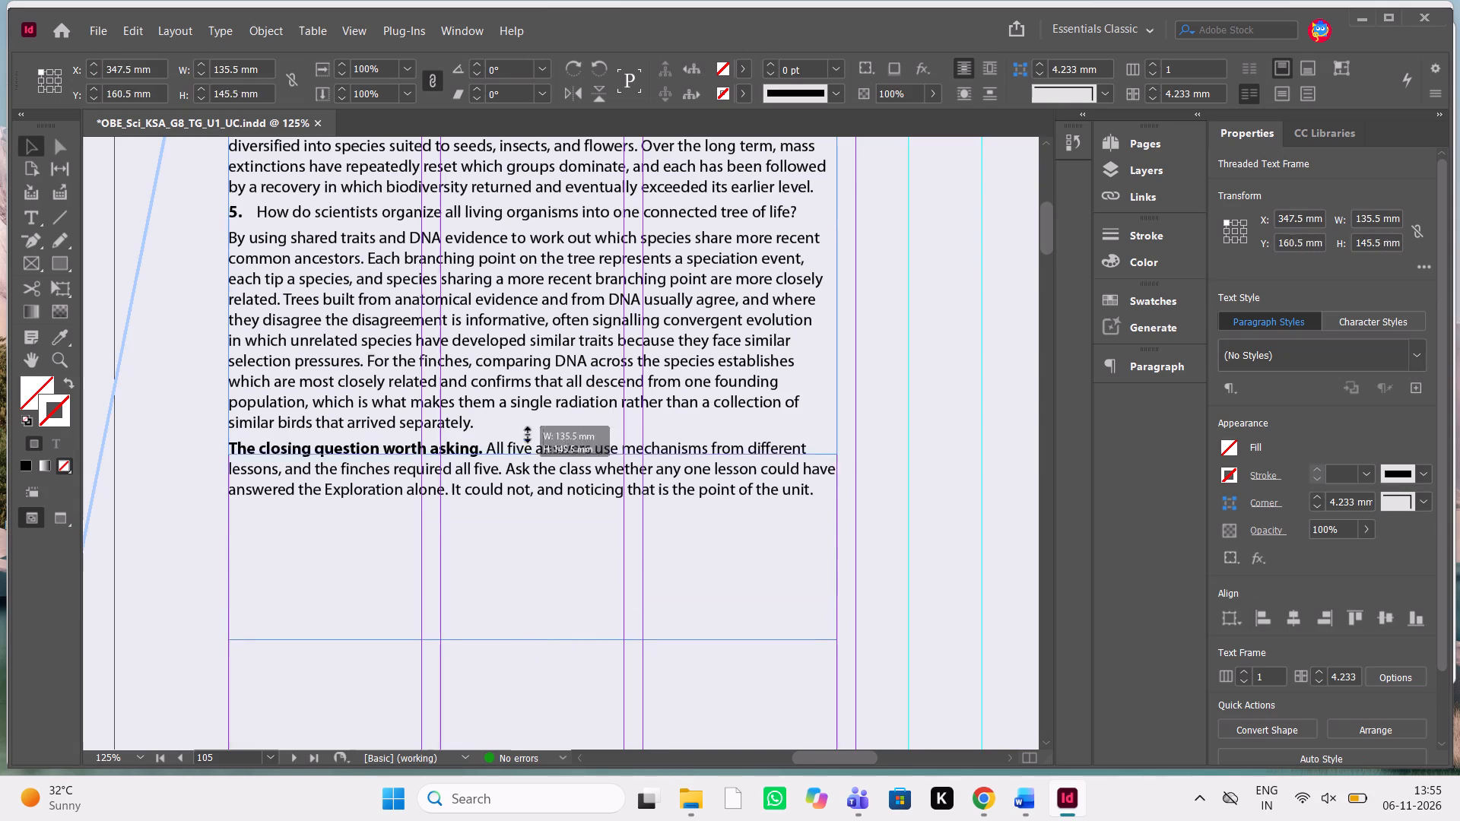
pyautogui.moveTo(528, 435); pyautogui.dragTo(532, 502)
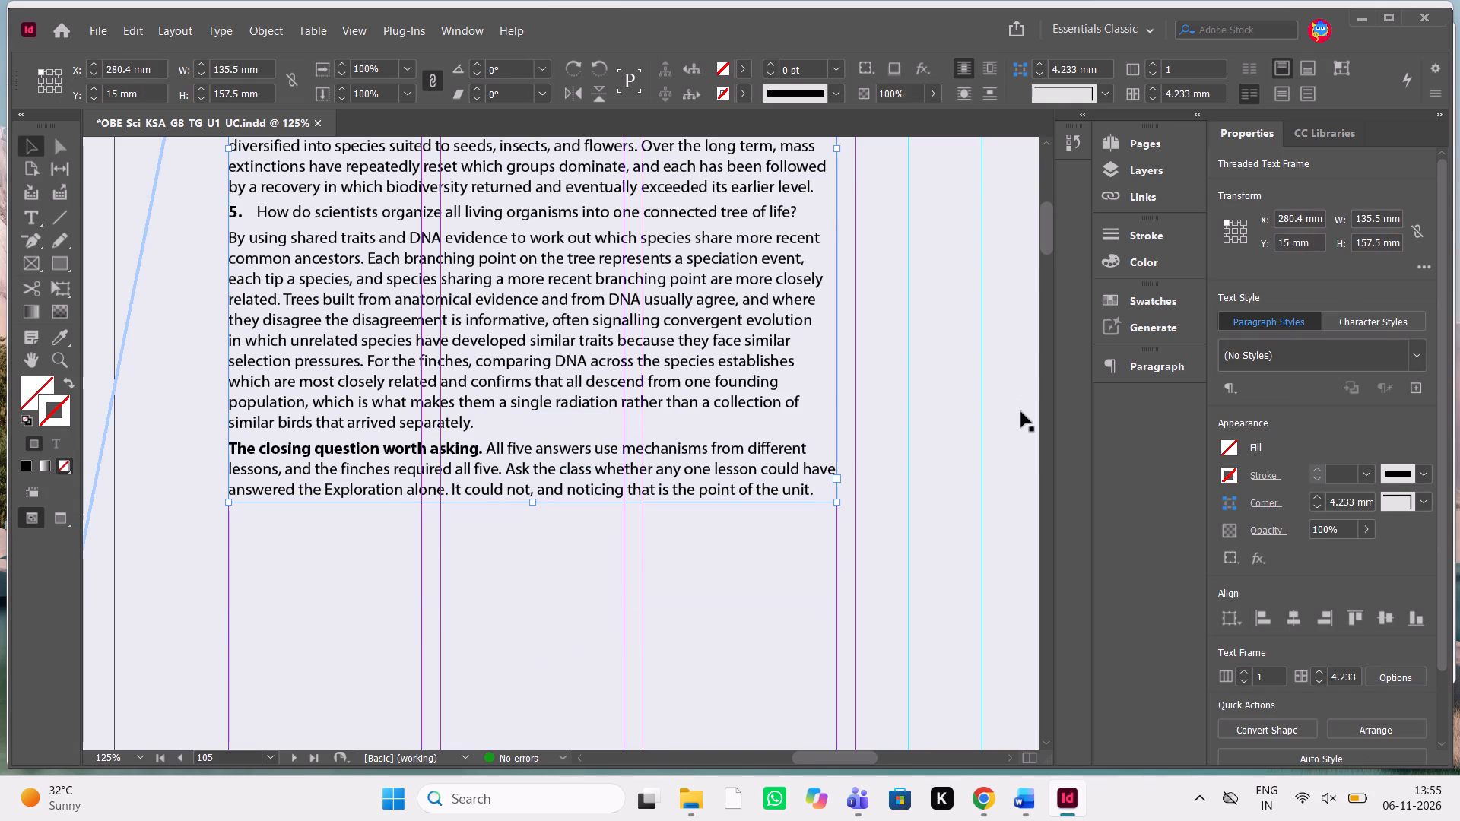
pyautogui.click(1021, 412)
# Switch to the Word manuscript and examine the section that follows the closing question paragraph.
pyautogui.hscroll(5, 678, 445)
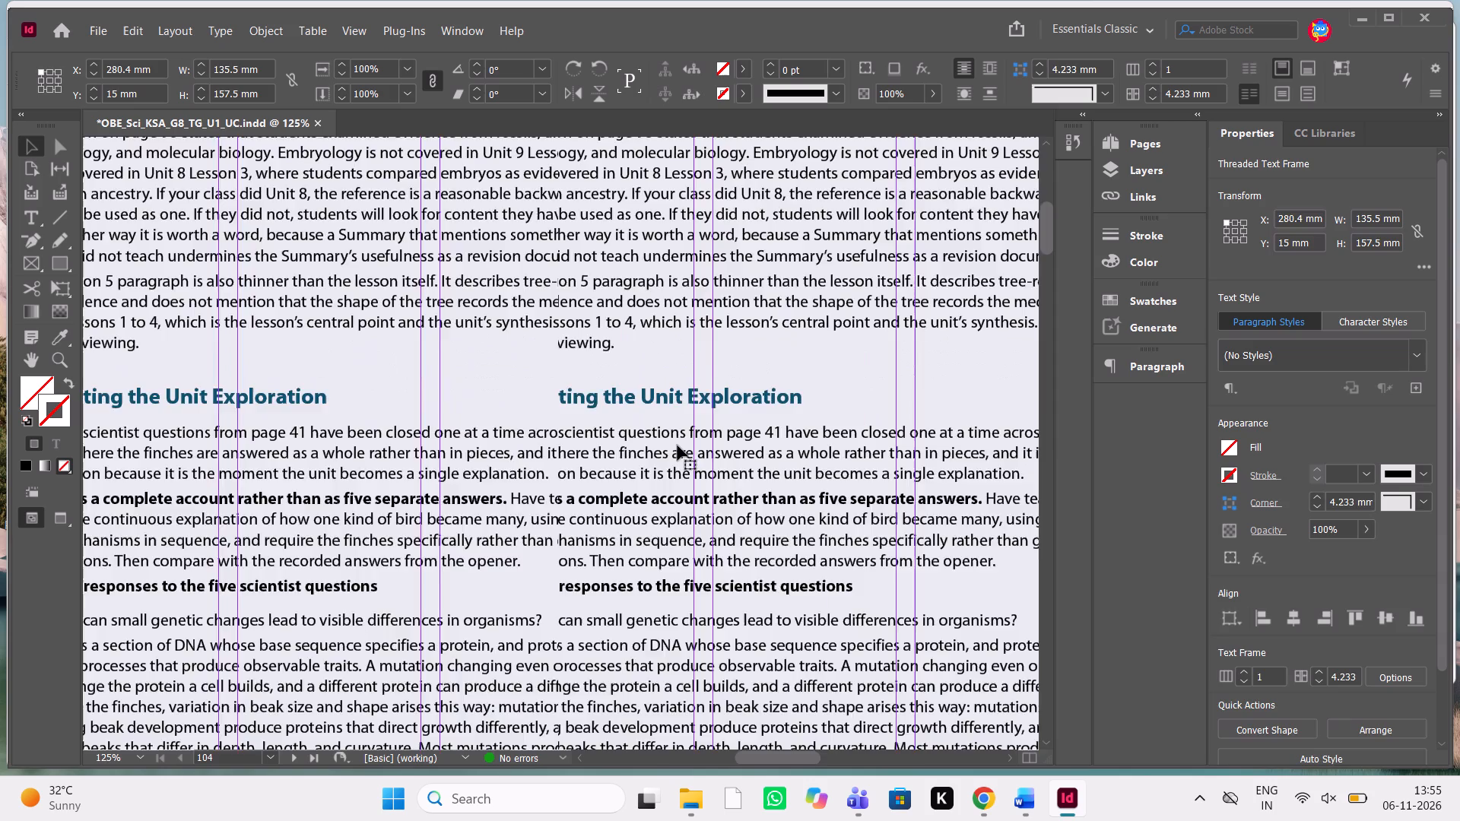
pyautogui.hscroll(1, 678, 445)
pyautogui.click(1033, 797)
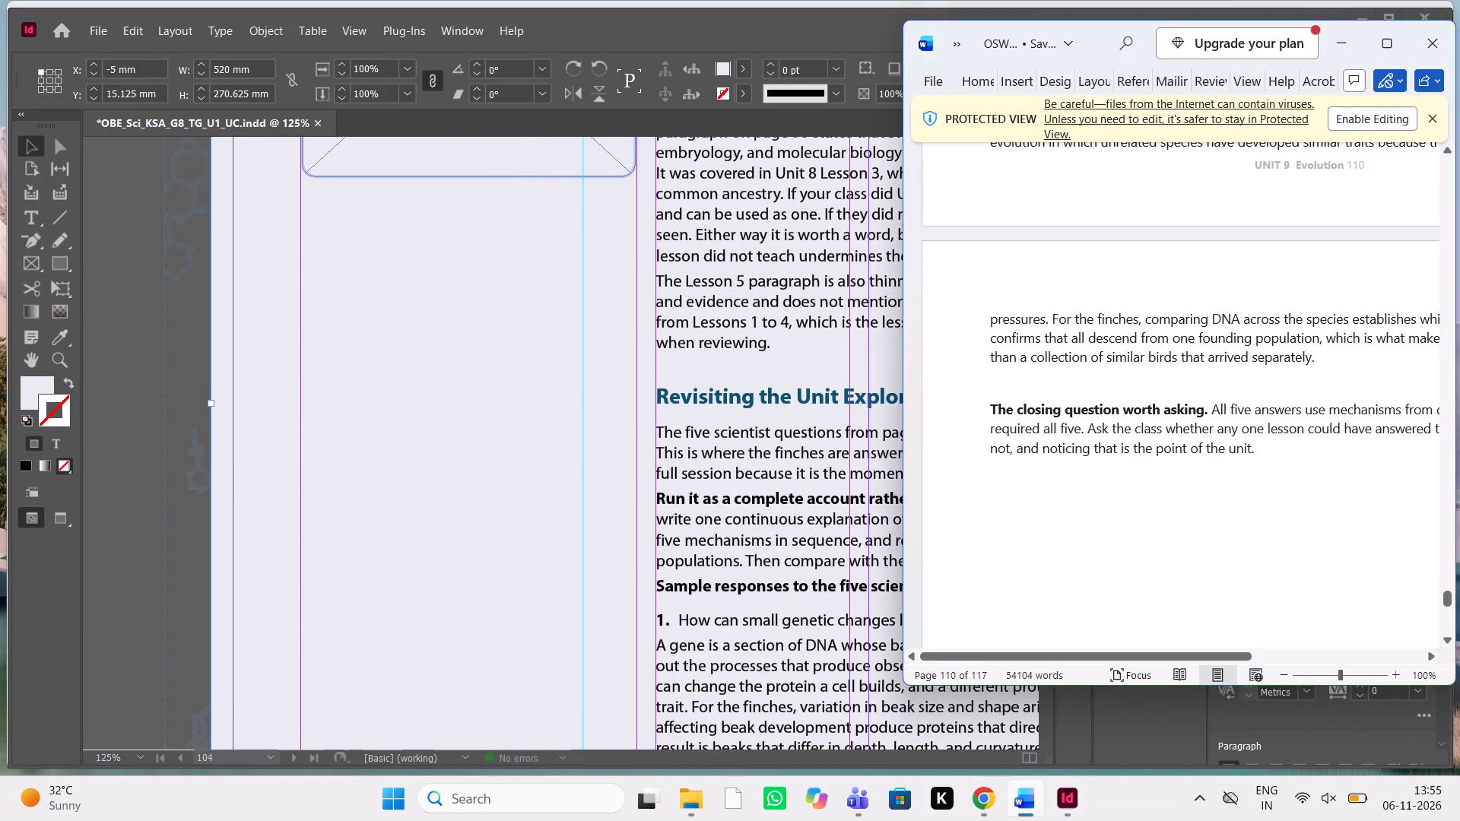
pyautogui.scroll(-4, 1165, 404)
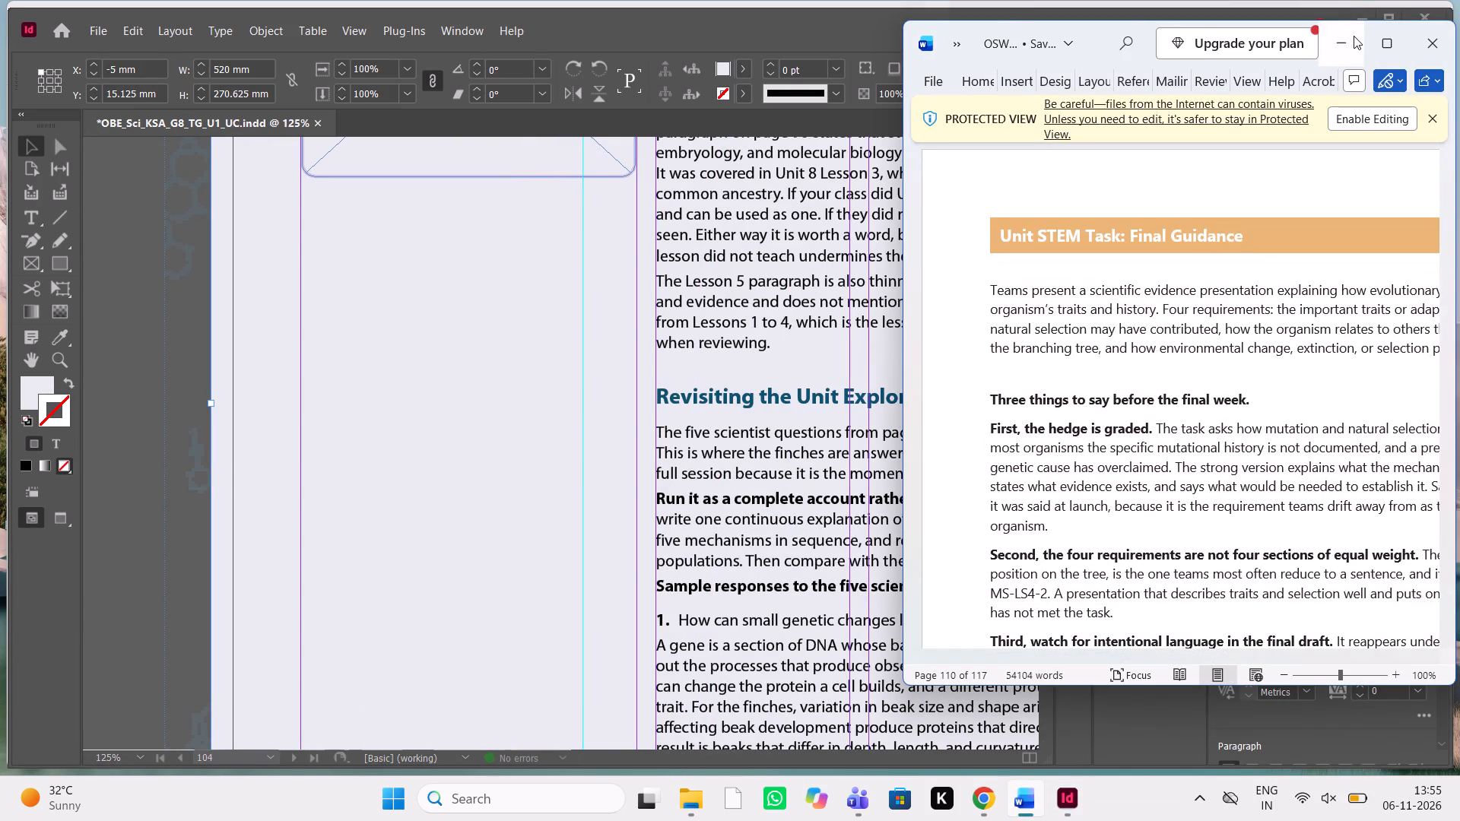
# Return to InDesign and review the whole spread of pages 104 and 105 at 50% zoom.
pyautogui.click(1354, 40)
pyautogui.scroll(1, 970, 416)
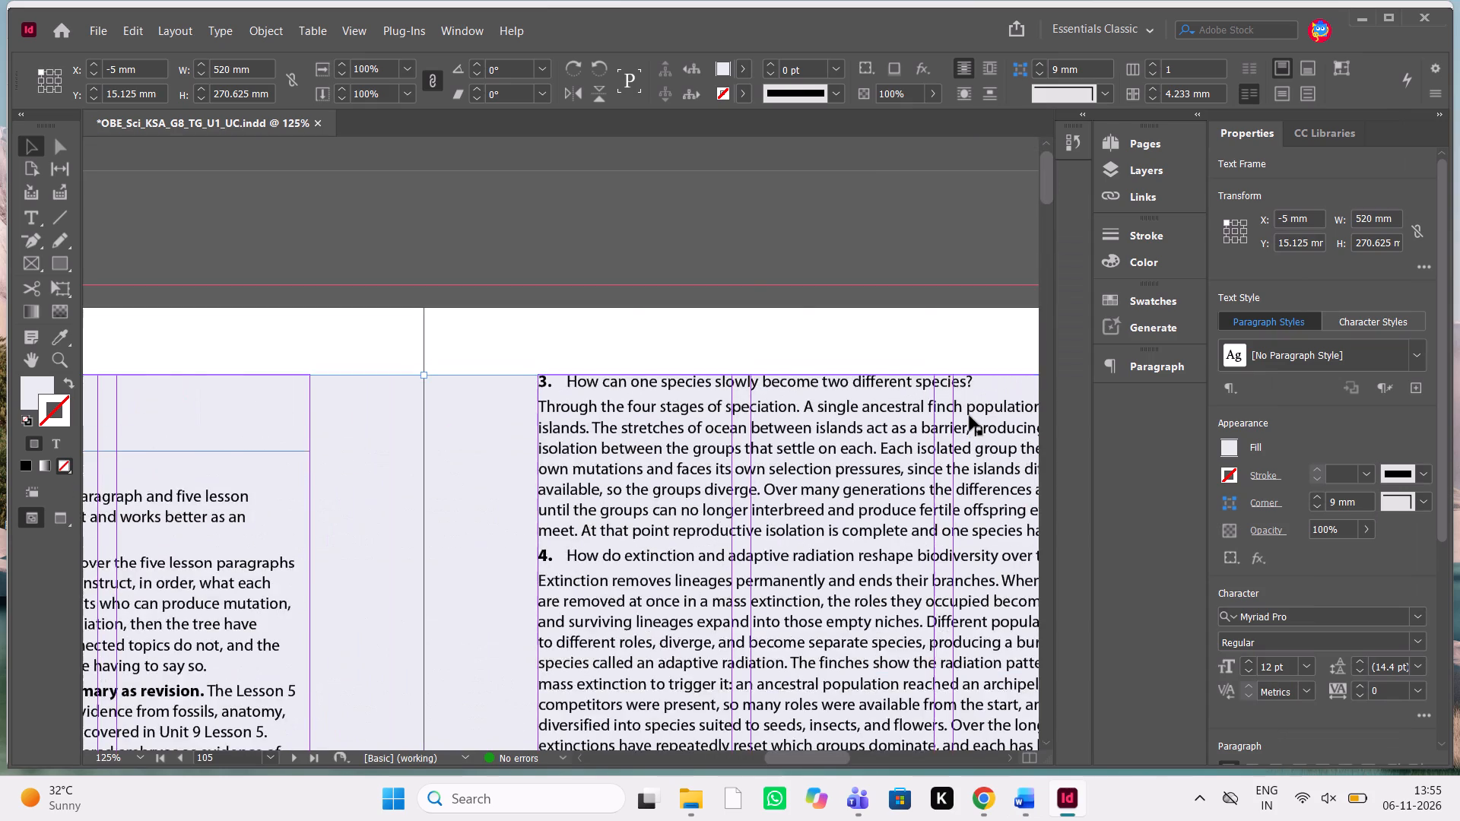
pyautogui.scroll(1, 970, 416)
pyautogui.scroll(-7, 970, 416)
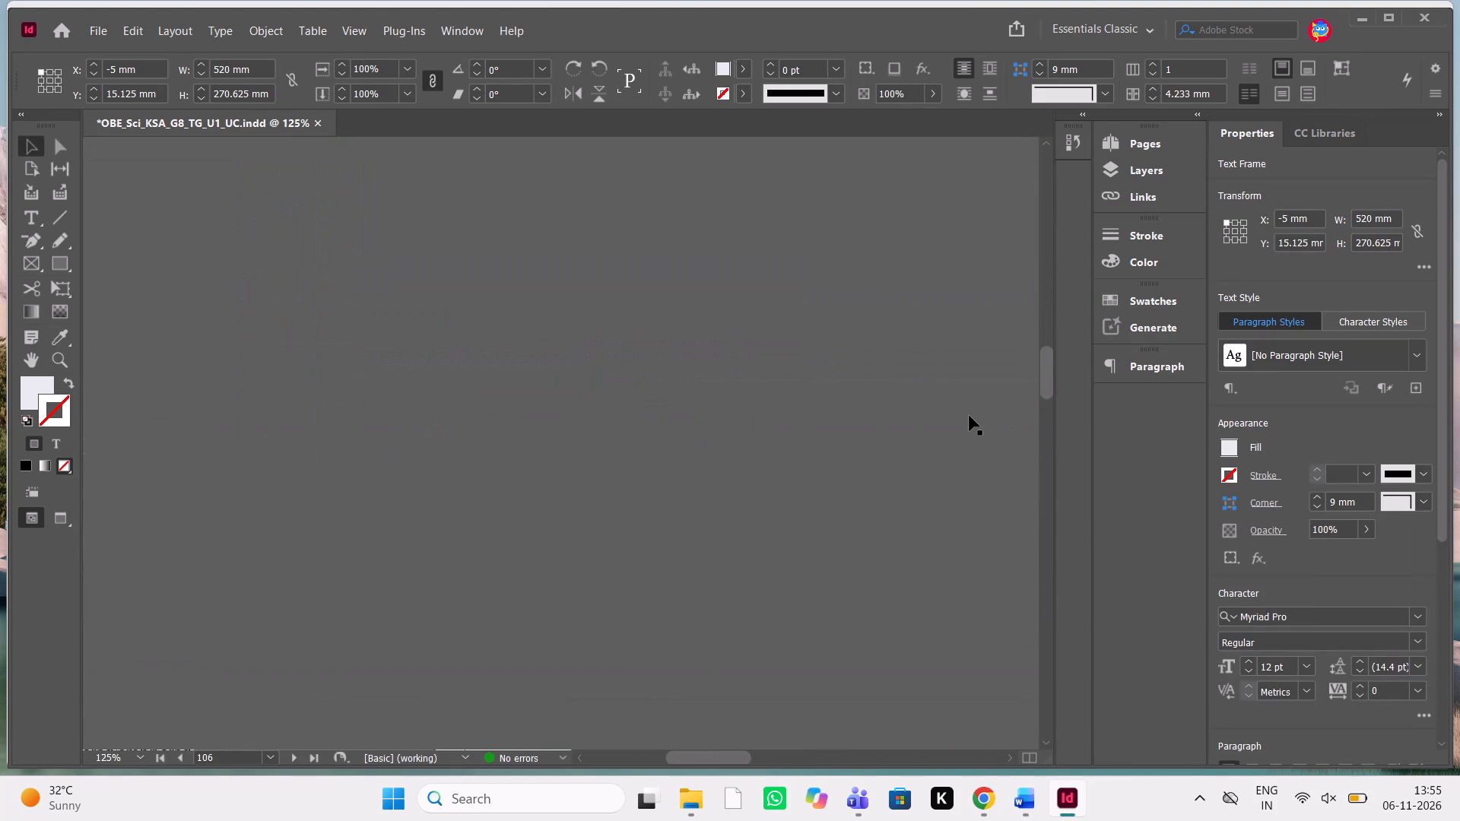
pyautogui.scroll(-4, 970, 416)
pyautogui.scroll(3, 970, 416)
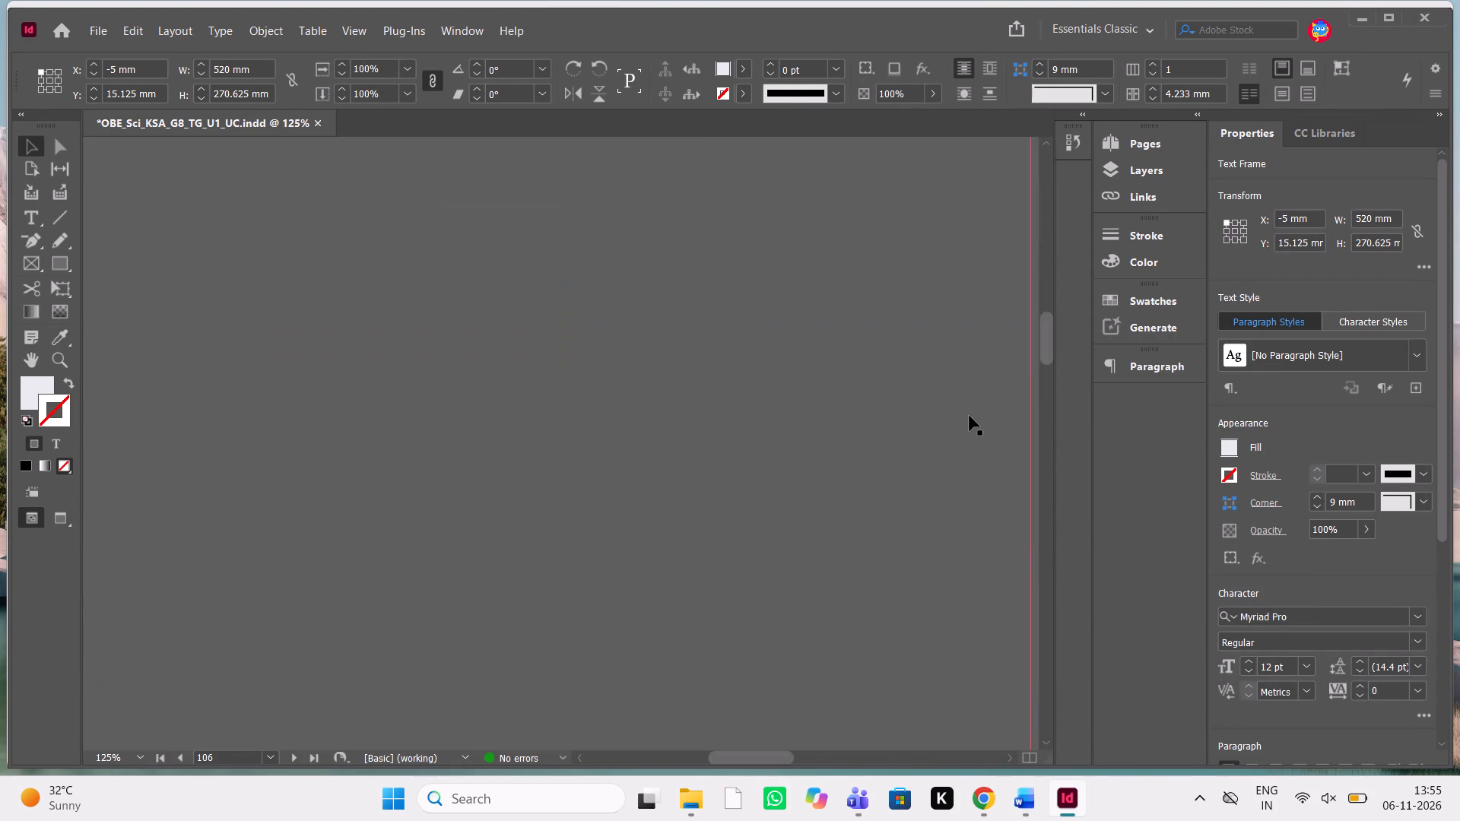
pyautogui.scroll(3, 970, 416)
pyautogui.hotkey('ctrl', '-')
pyautogui.hotkey('ctrl', '-')
pyautogui.hotkey('ctrl', '-')
pyautogui.press('-')
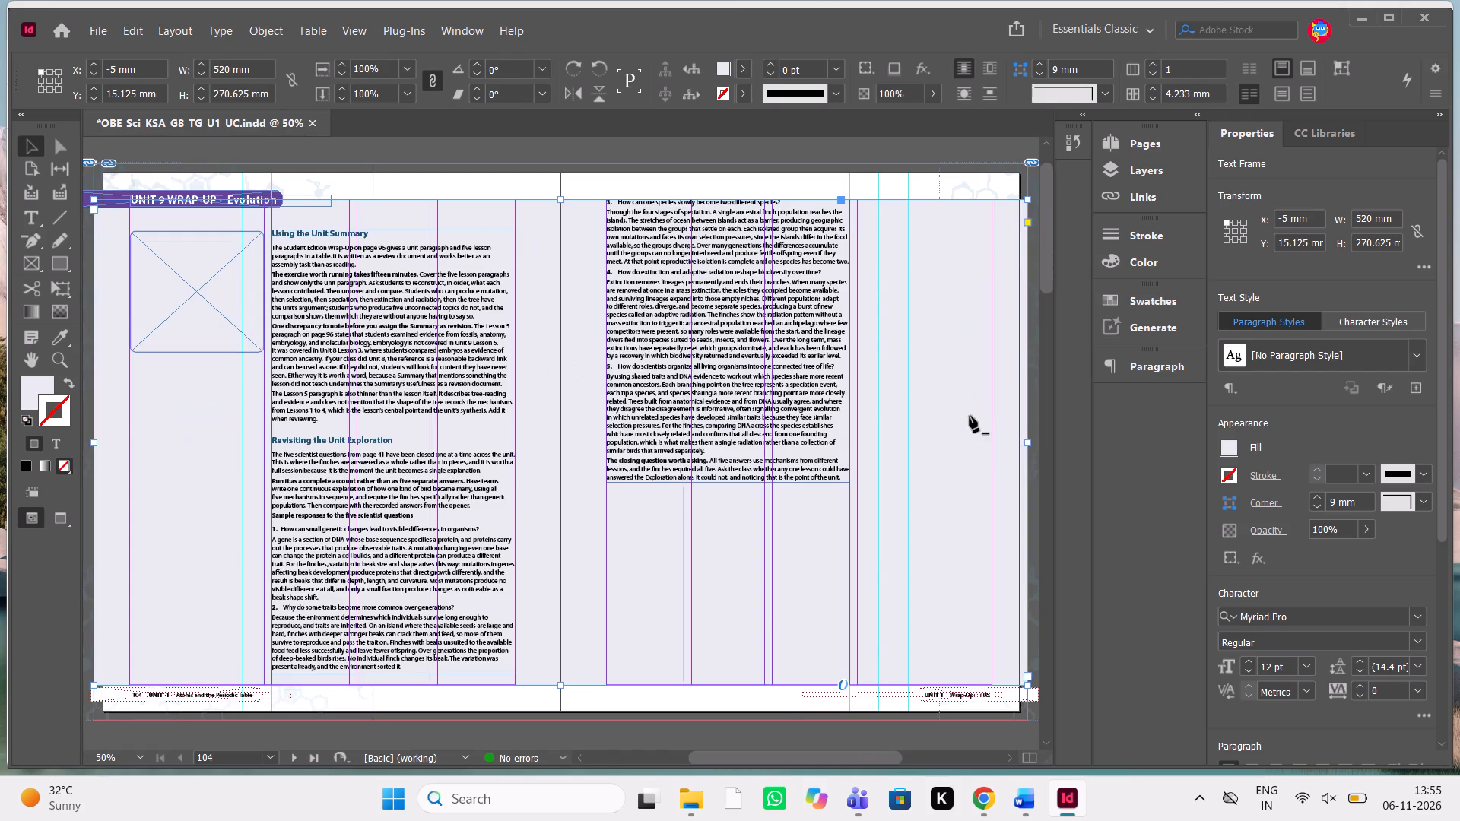
# Examine the end of page 105 and the Unit STEM Task guidance page that follows it.
pyautogui.hotkey('ctrl', '-')
pyautogui.scroll(-1, 970, 416)
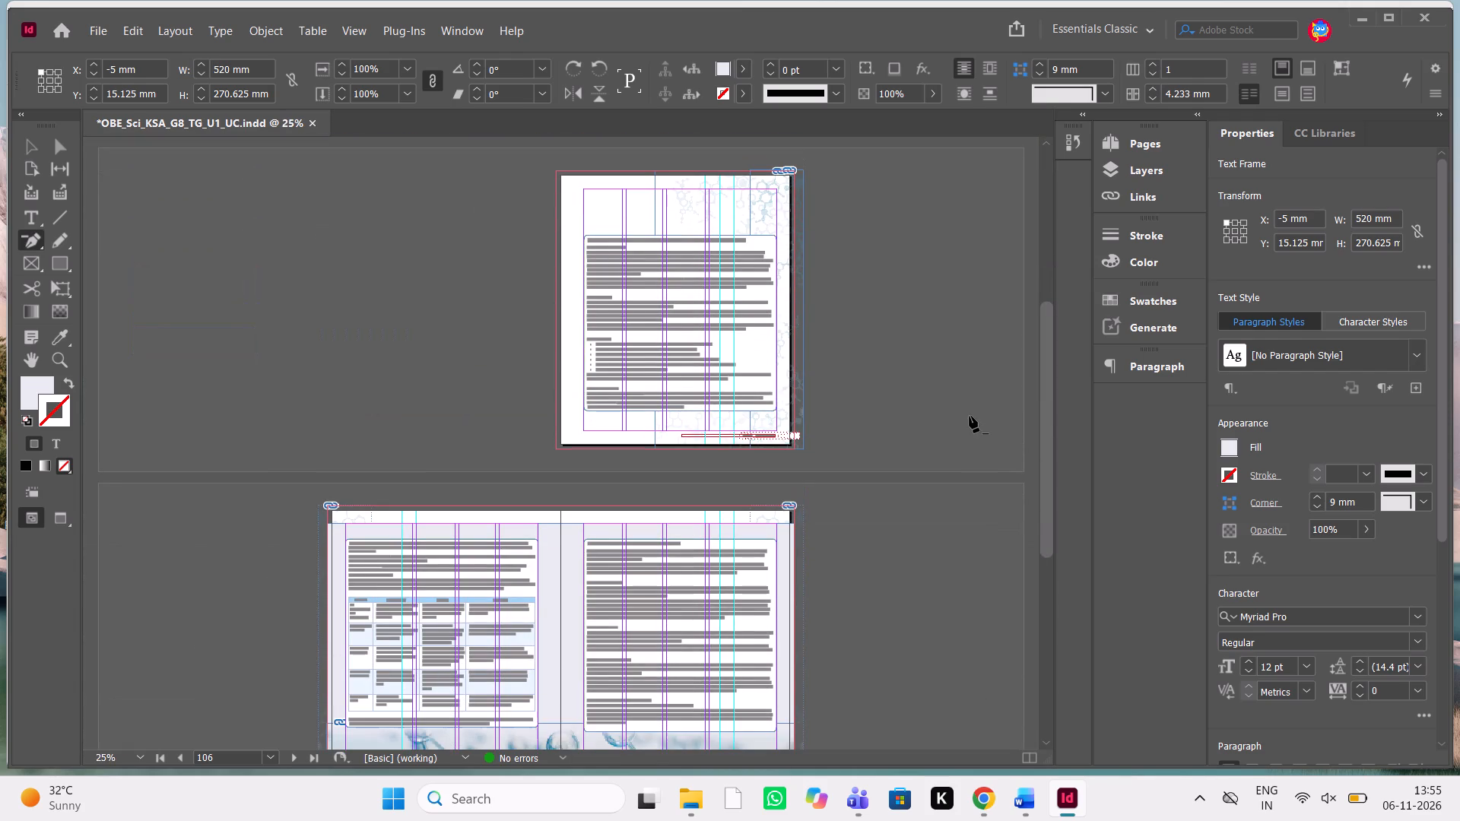
pyautogui.hotkey('ctrl', '=')
pyautogui.hotkey('ctrl', '=')
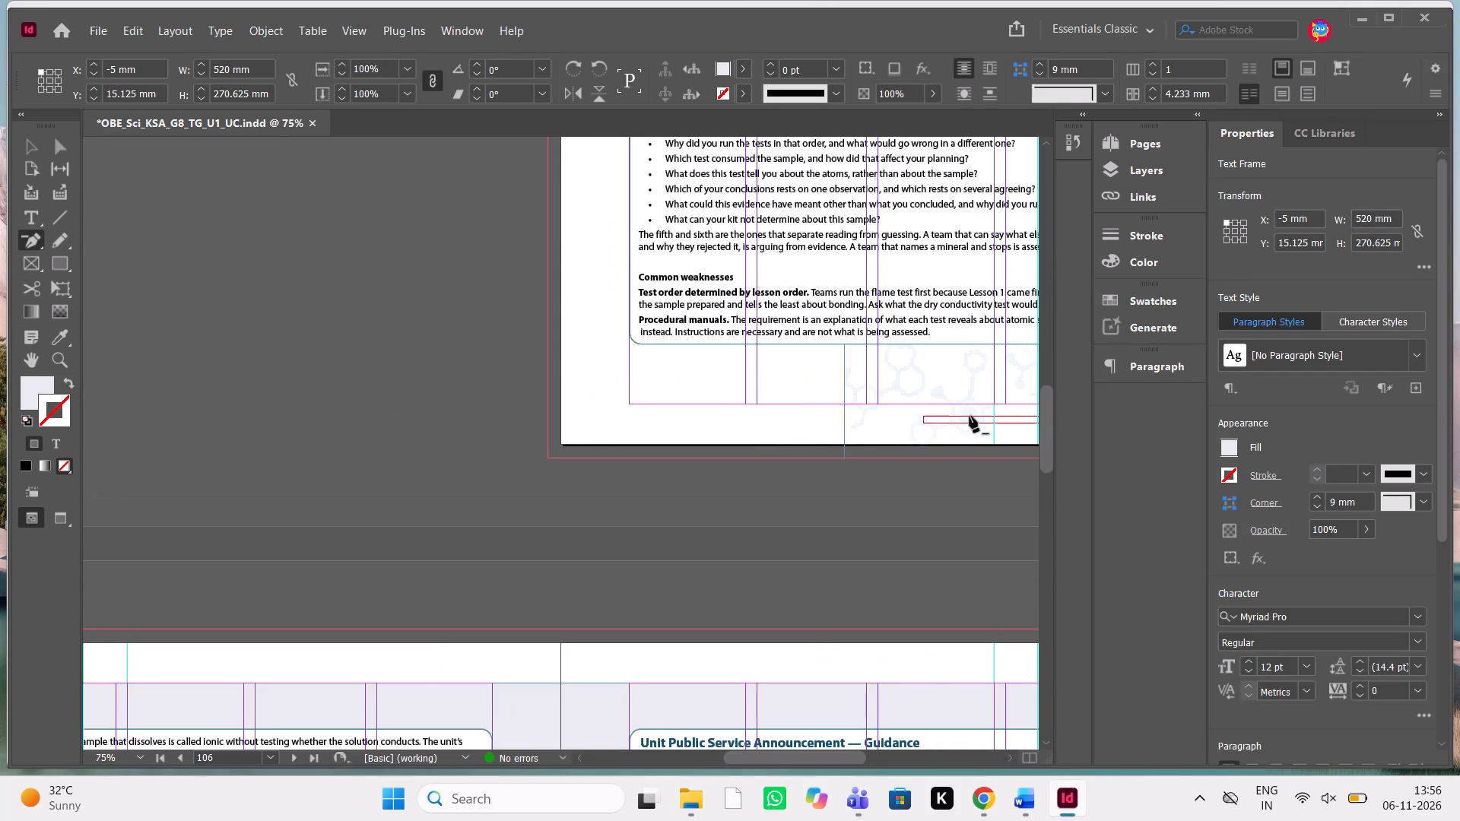
pyautogui.scroll(2, 970, 416)
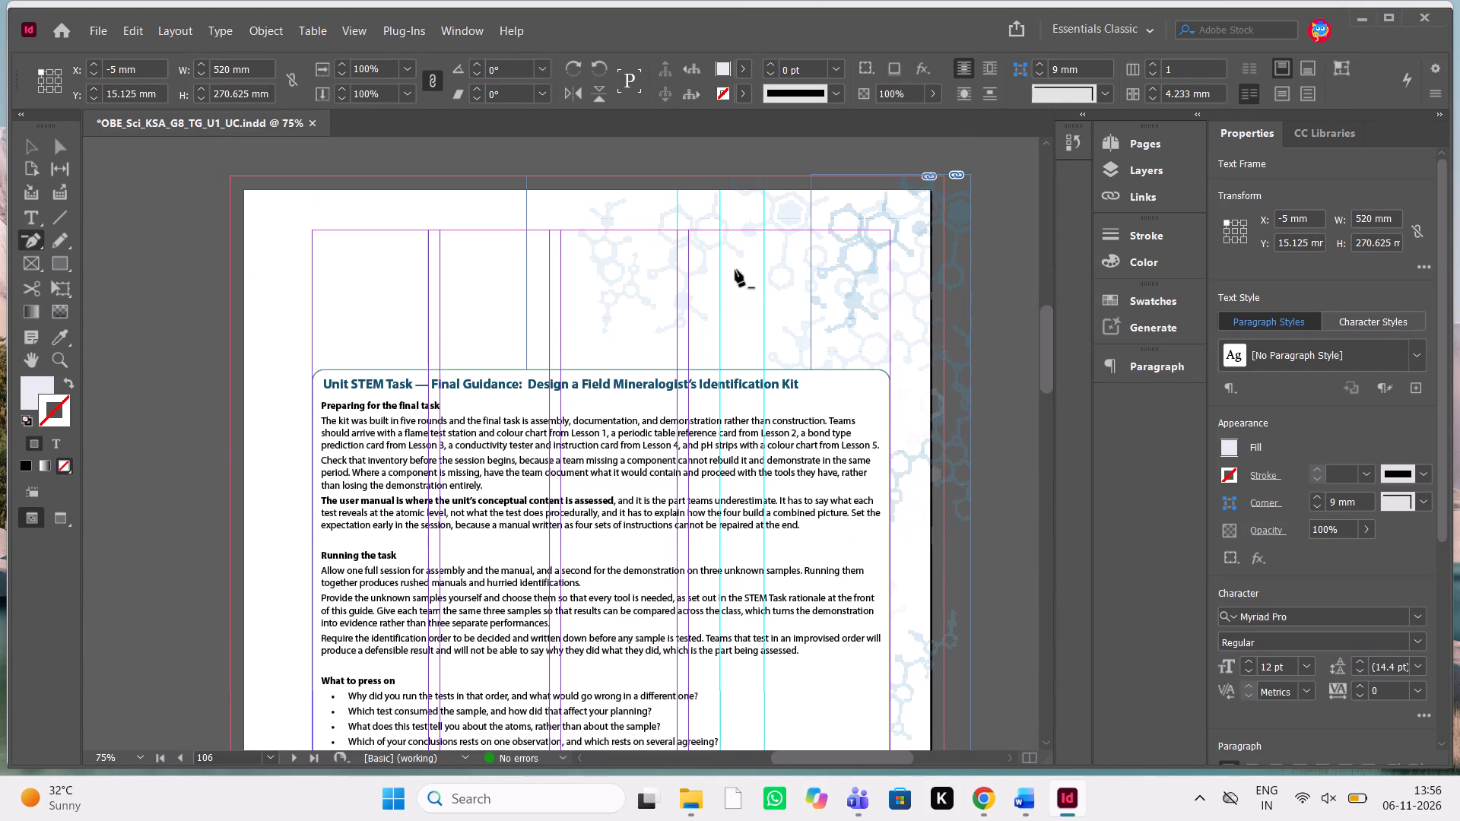
pyautogui.click(1029, 355)
pyautogui.hscroll(-1, 960, 348)
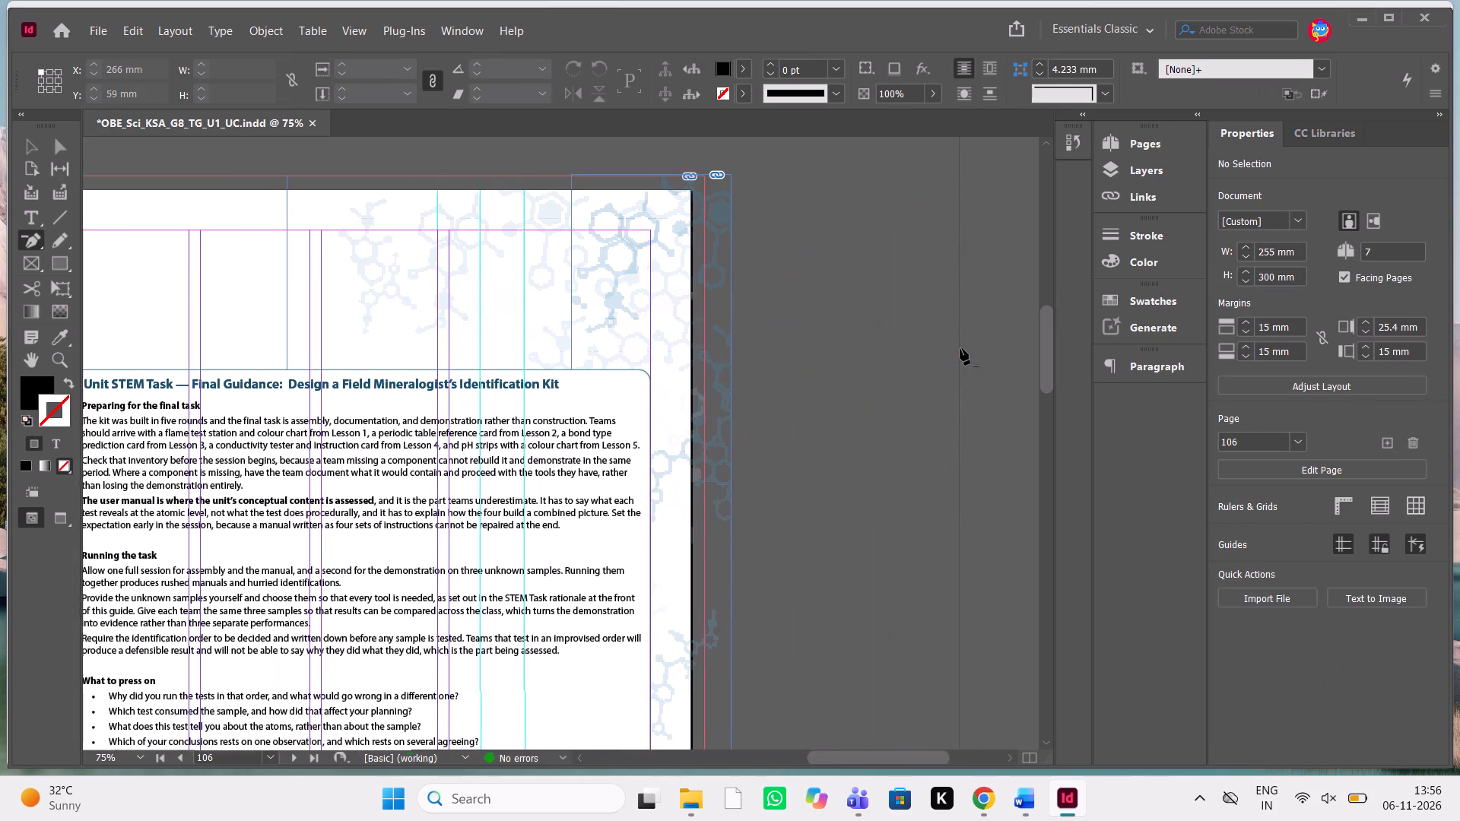
pyautogui.hscroll(-1, 960, 348)
pyautogui.hscroll(1, 960, 348)
pyautogui.scroll(2, 960, 348)
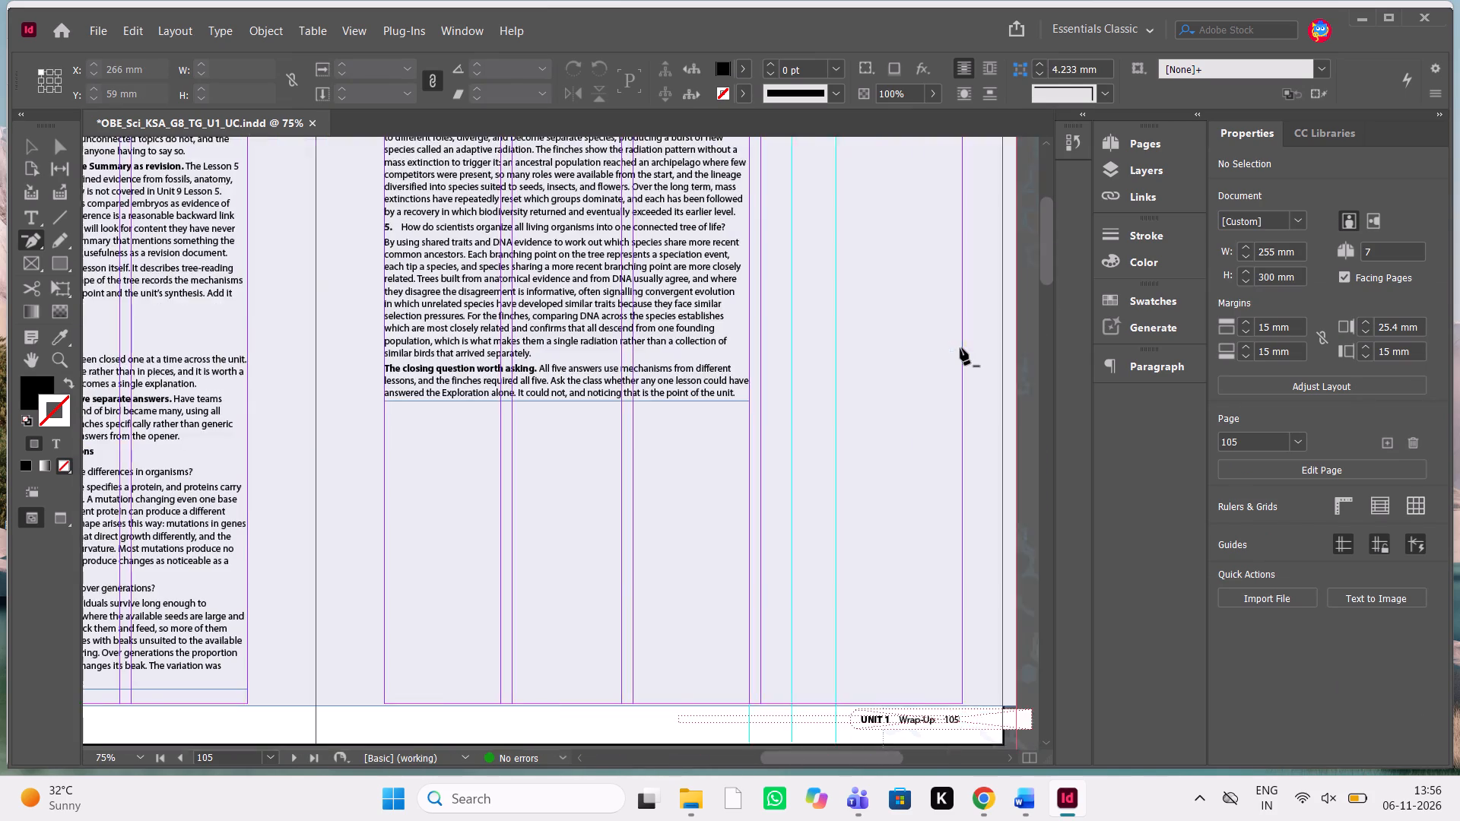
pyautogui.scroll(1, 960, 348)
pyautogui.scroll(-4, 960, 348)
pyautogui.scroll(1, 960, 348)
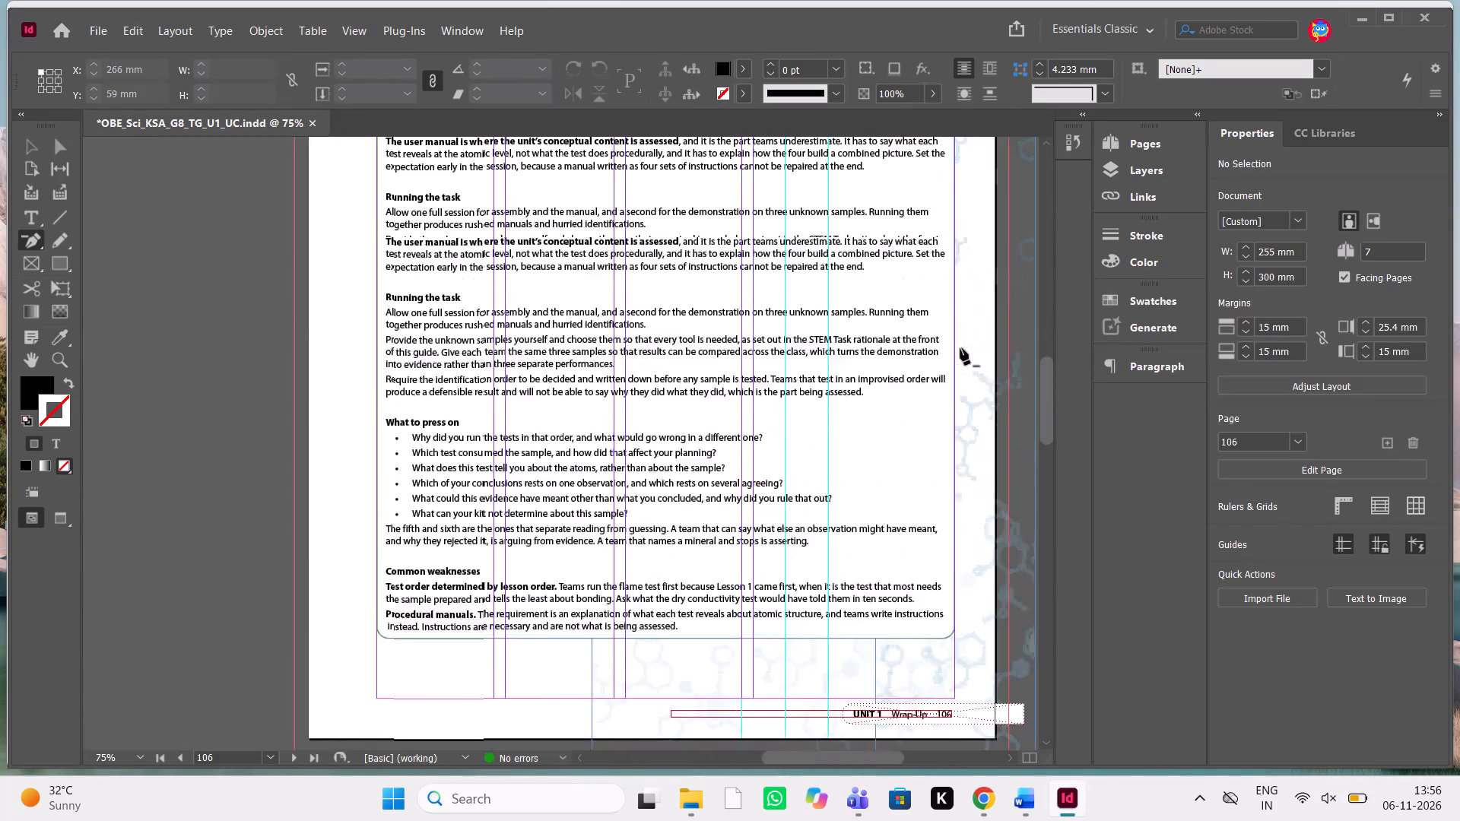
pyautogui.scroll(3, 960, 348)
pyautogui.scroll(-2, 960, 348)
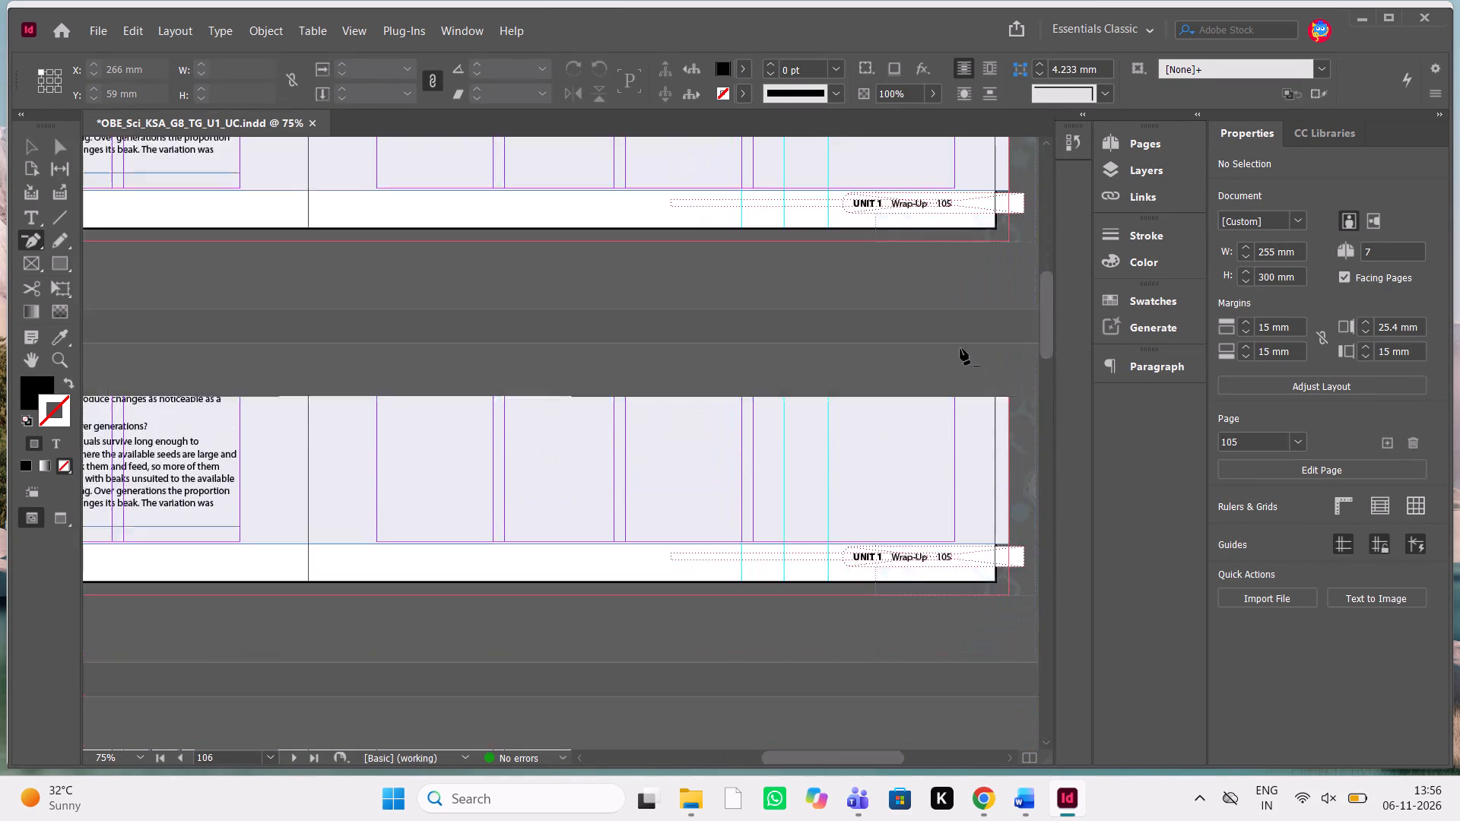
pyautogui.scroll(-1, 960, 348)
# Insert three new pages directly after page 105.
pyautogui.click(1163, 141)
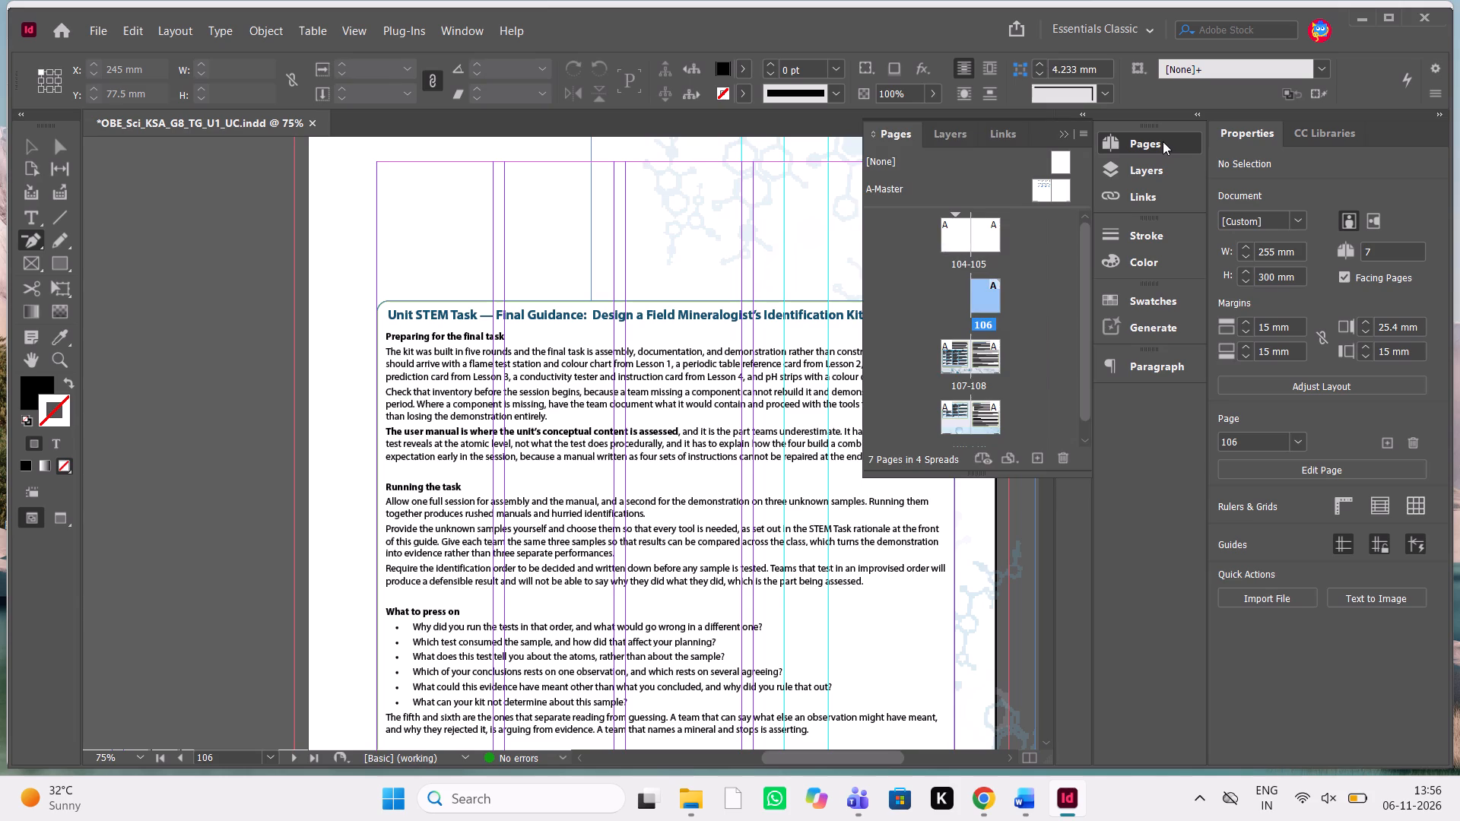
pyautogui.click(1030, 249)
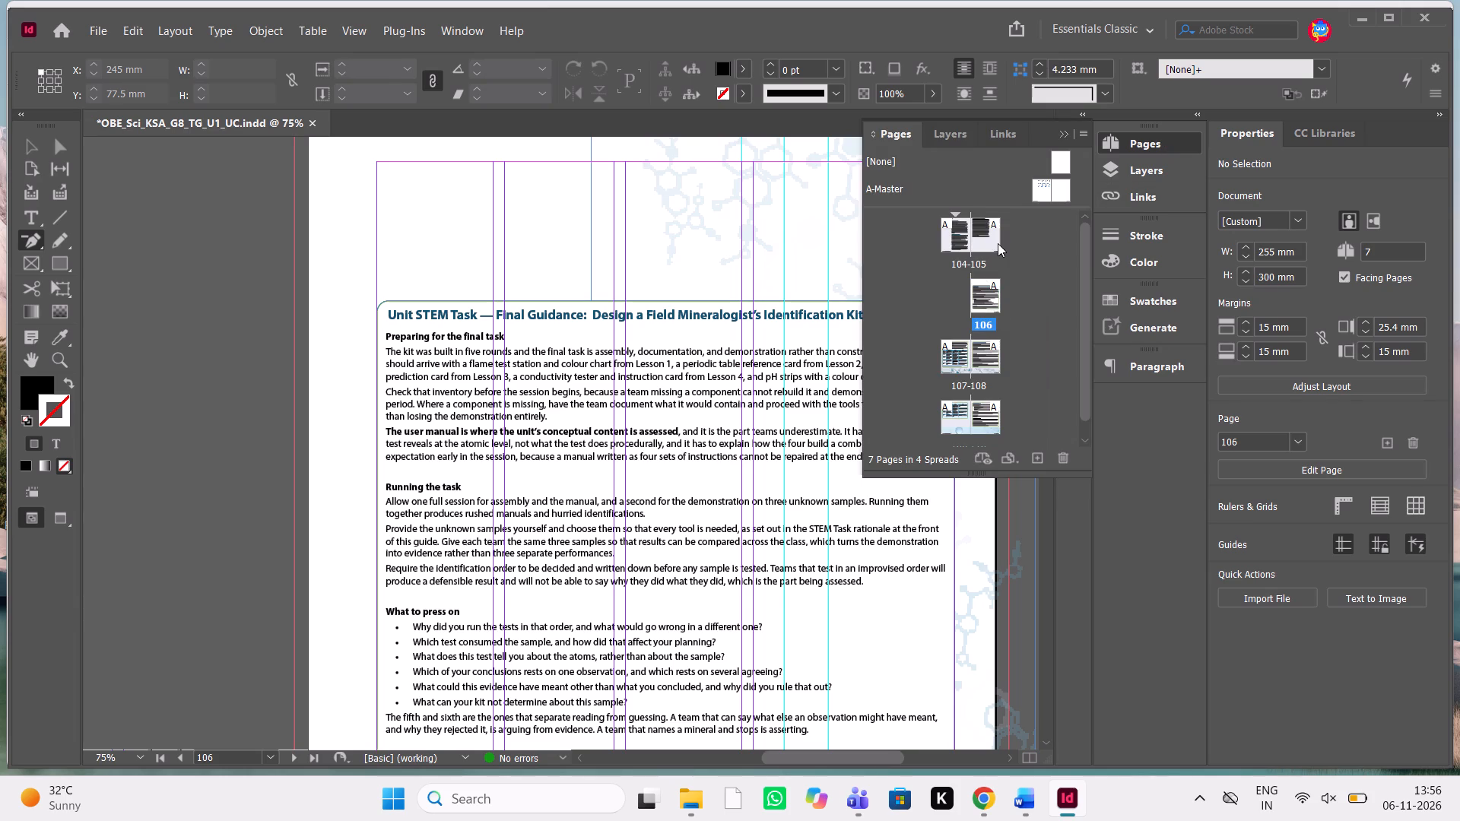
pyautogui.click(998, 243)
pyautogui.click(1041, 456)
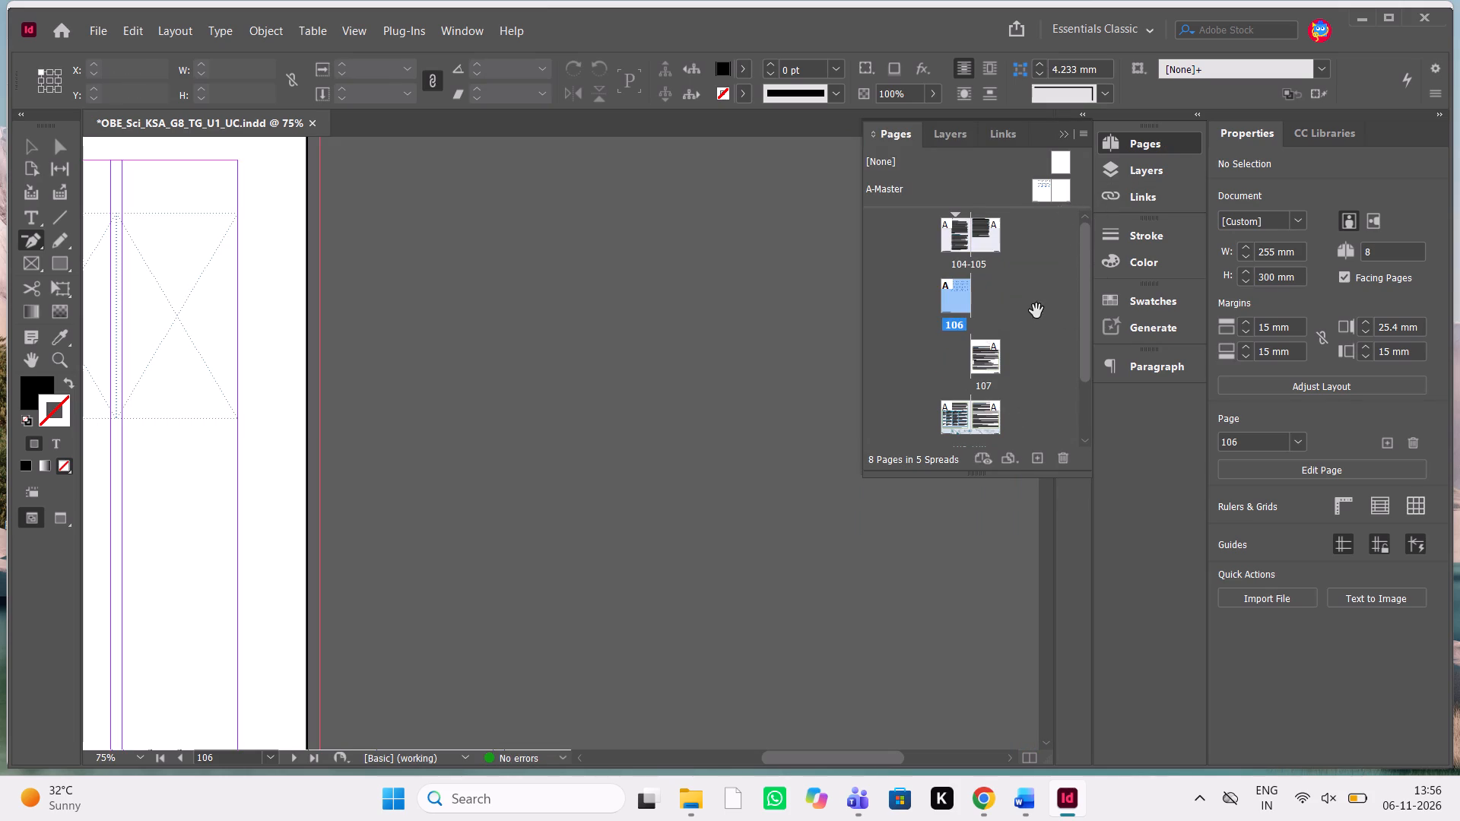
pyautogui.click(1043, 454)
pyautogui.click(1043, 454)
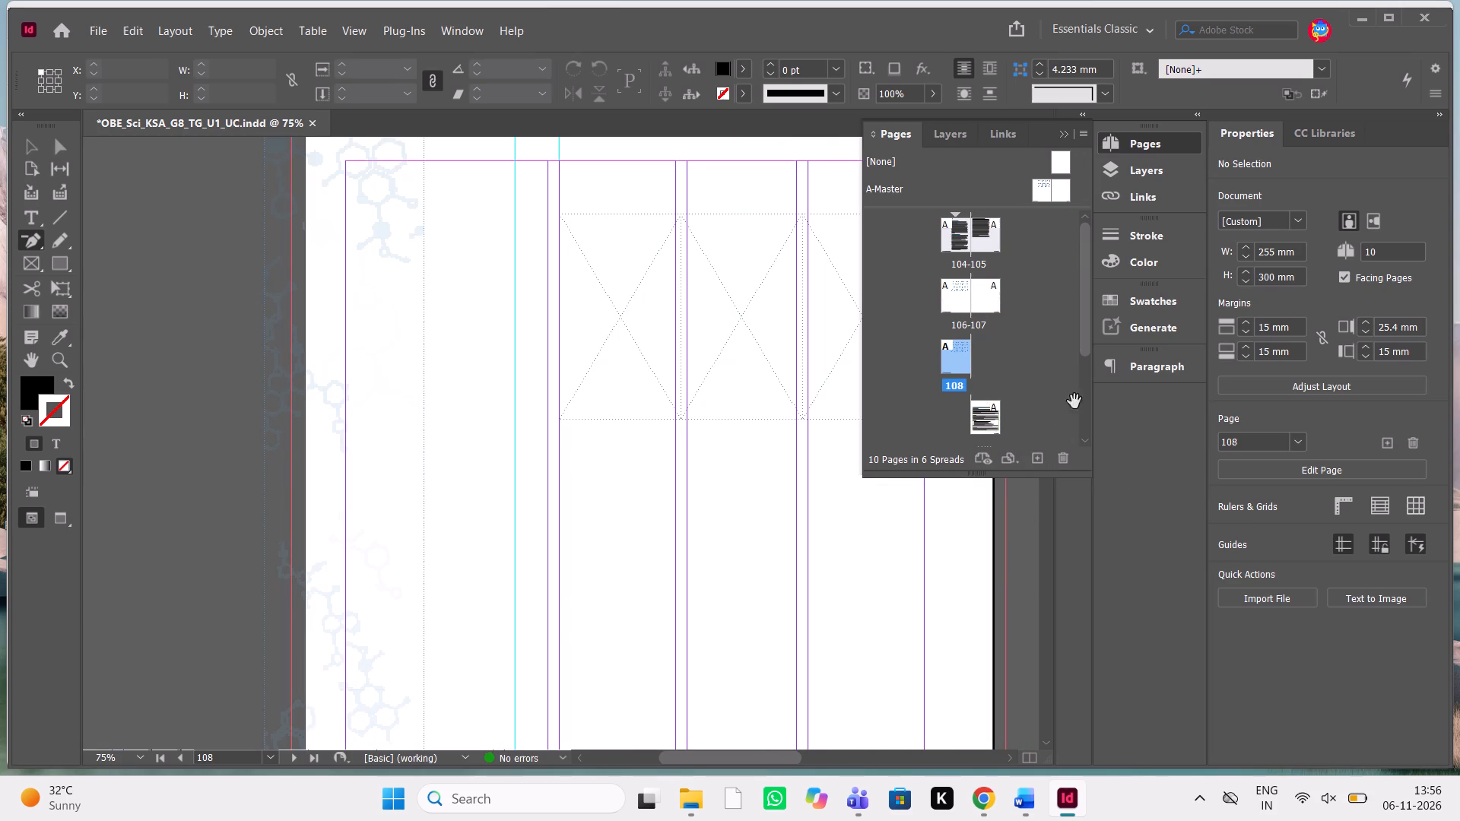
# Examine the layout of the newly inserted blank pages 106 to 108.
pyautogui.click(1065, 128)
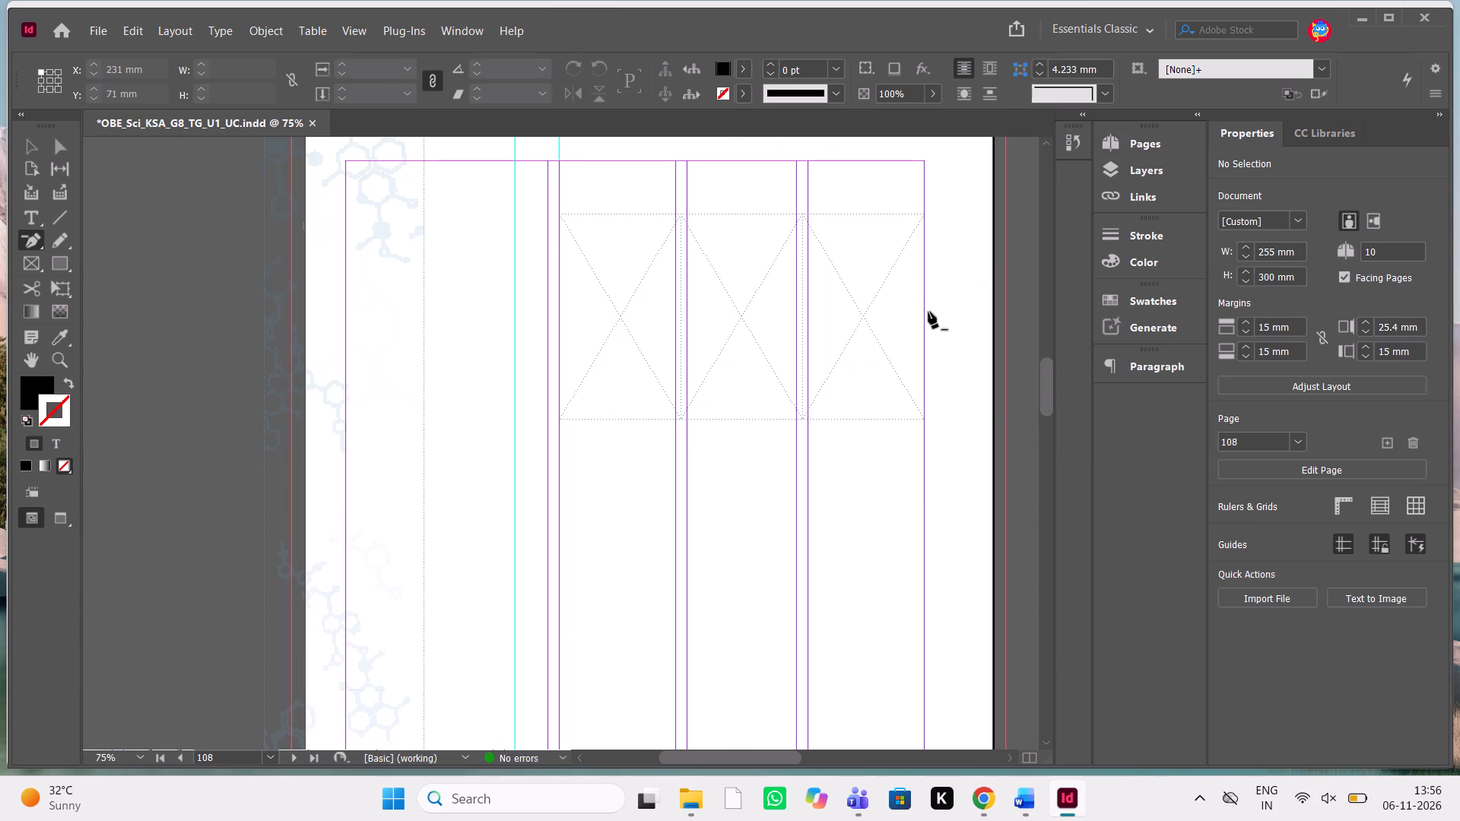
pyautogui.scroll(6, 928, 312)
pyautogui.scroll(-2, 928, 312)
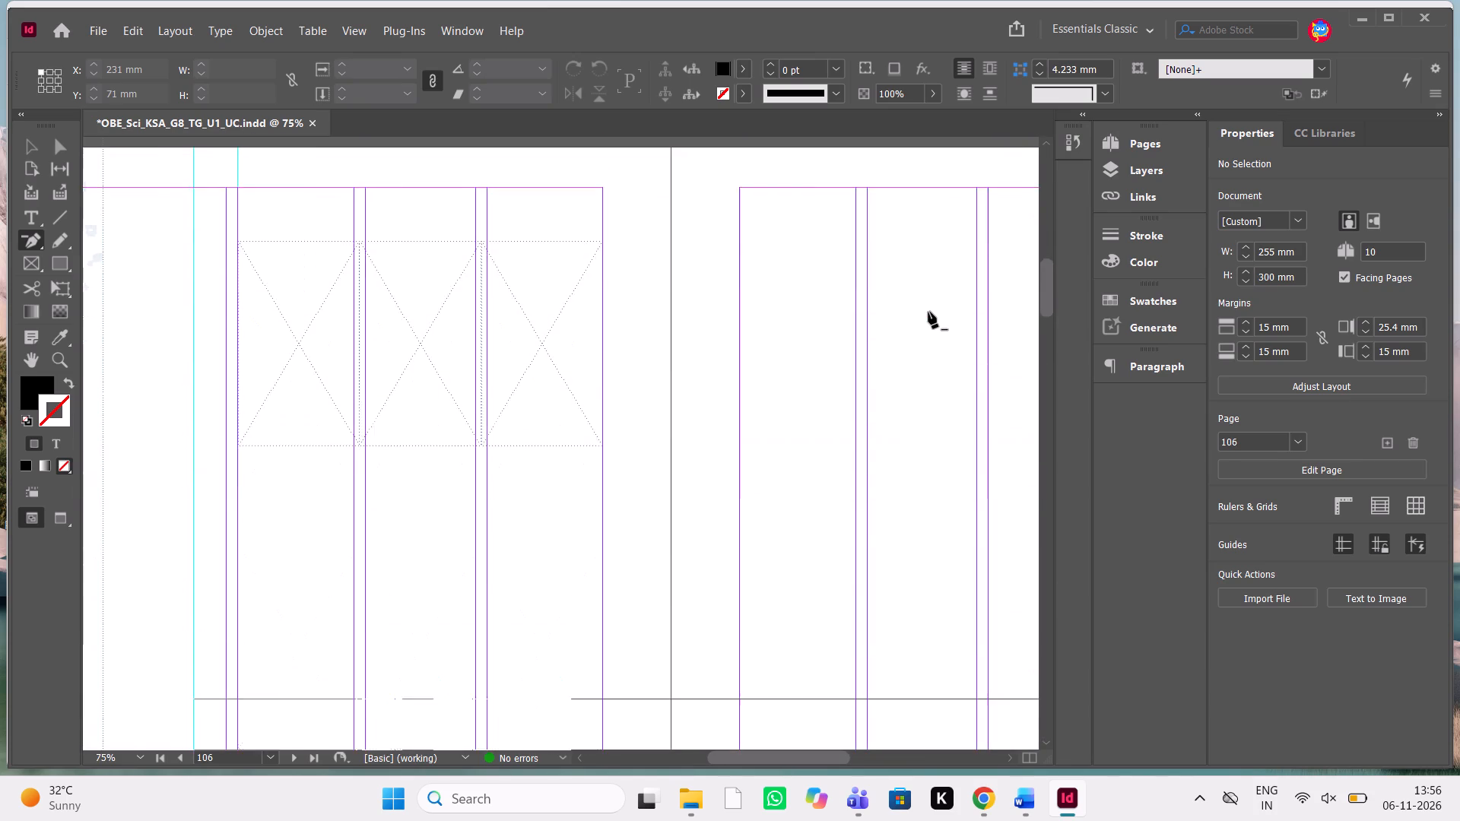
pyautogui.scroll(-2, 928, 312)
pyautogui.hscroll(-1, 928, 312)
pyautogui.scroll(-1, 928, 312)
pyautogui.hscroll(-1, 928, 312)
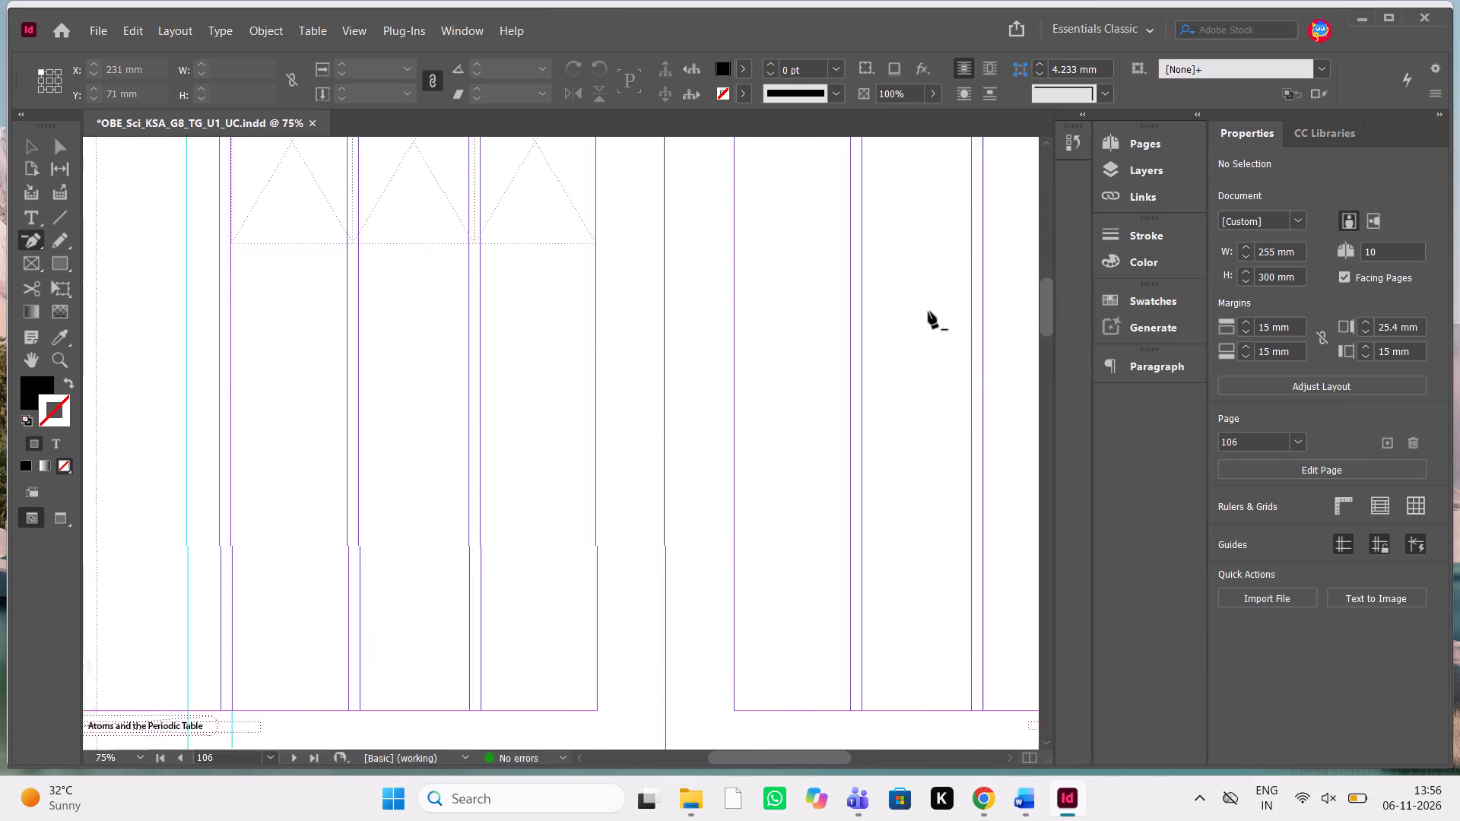
pyautogui.hscroll(-1, 928, 312)
pyautogui.scroll(-2, 928, 312)
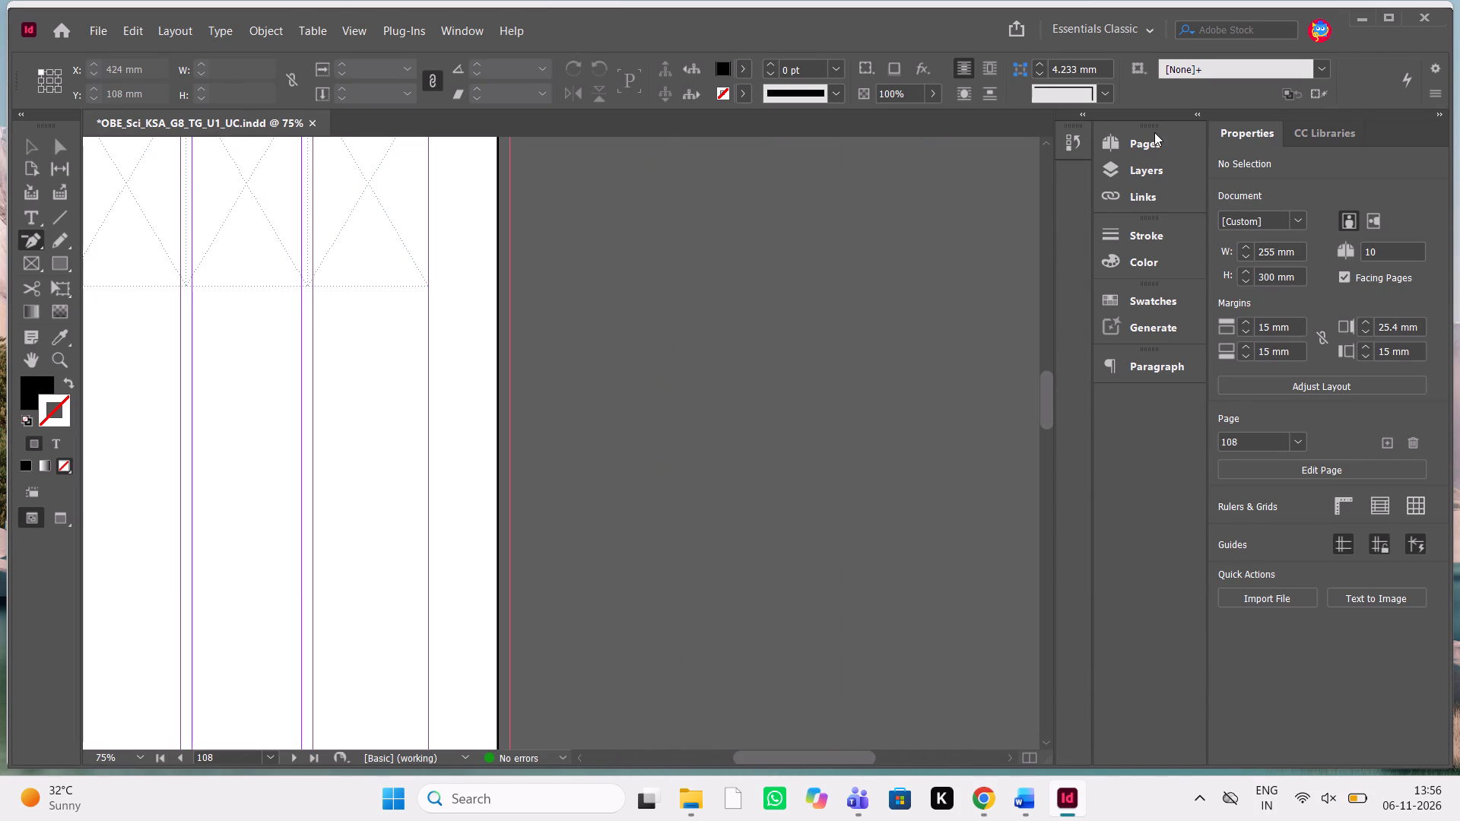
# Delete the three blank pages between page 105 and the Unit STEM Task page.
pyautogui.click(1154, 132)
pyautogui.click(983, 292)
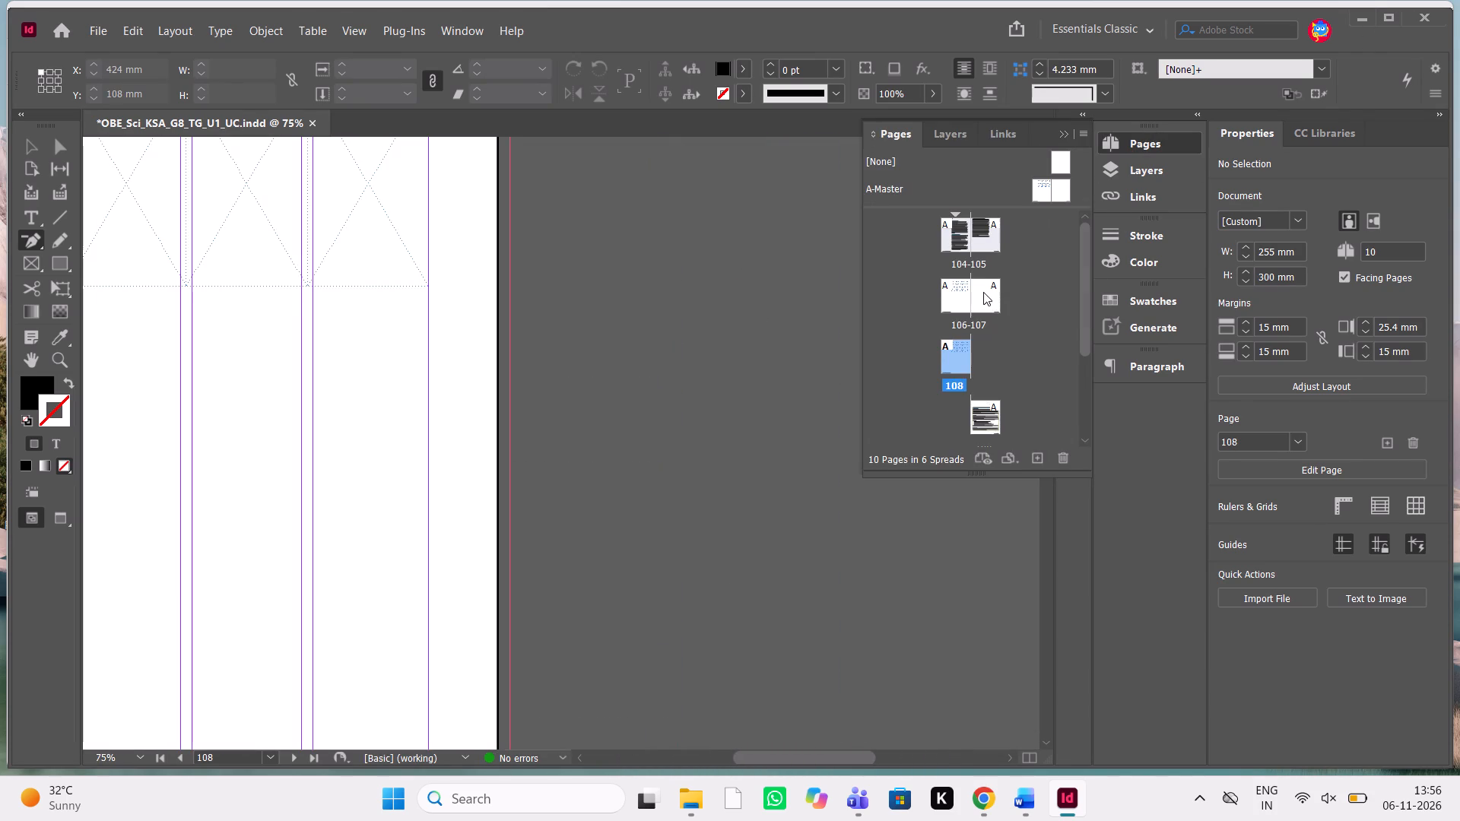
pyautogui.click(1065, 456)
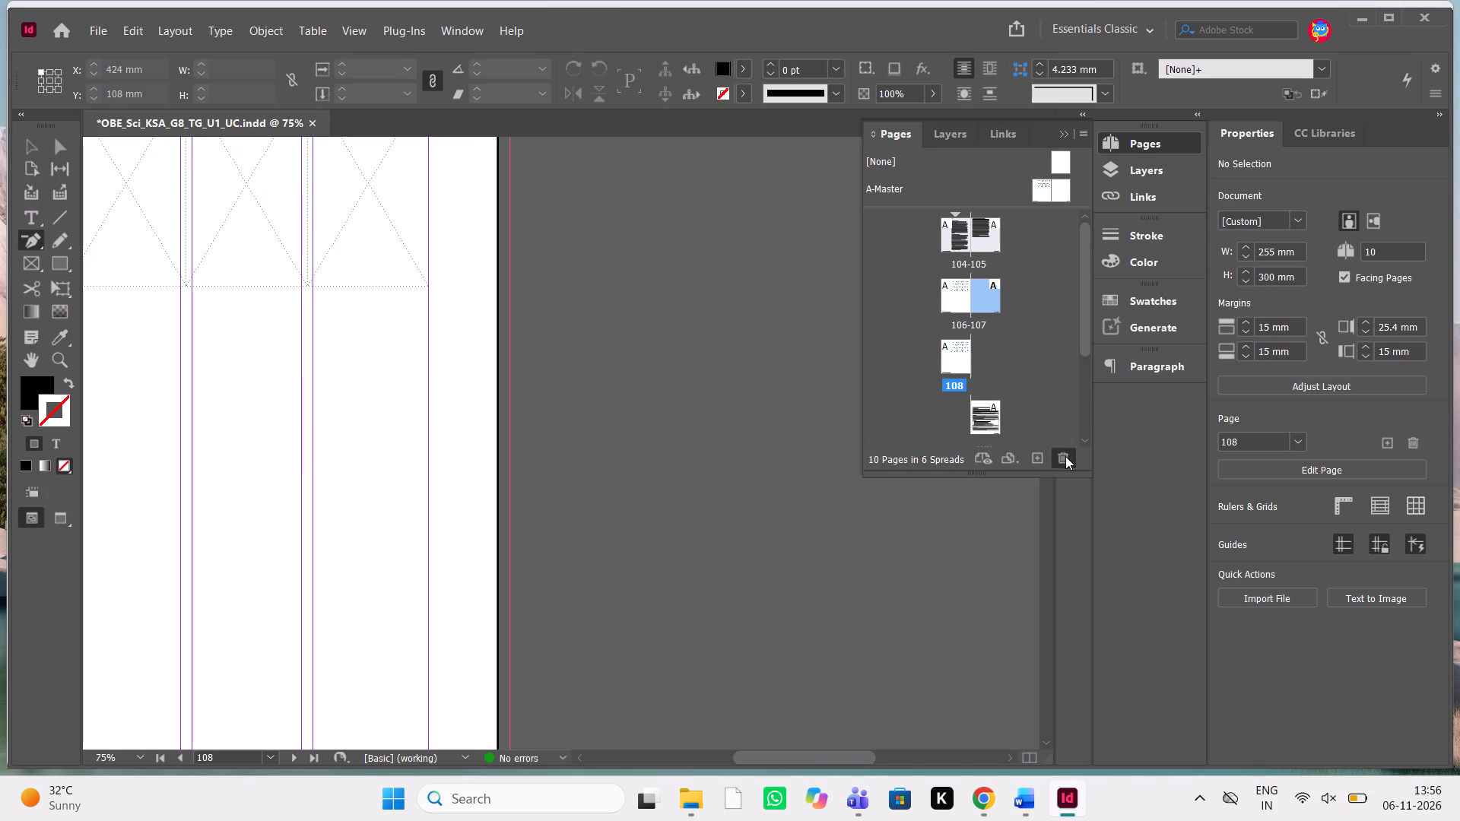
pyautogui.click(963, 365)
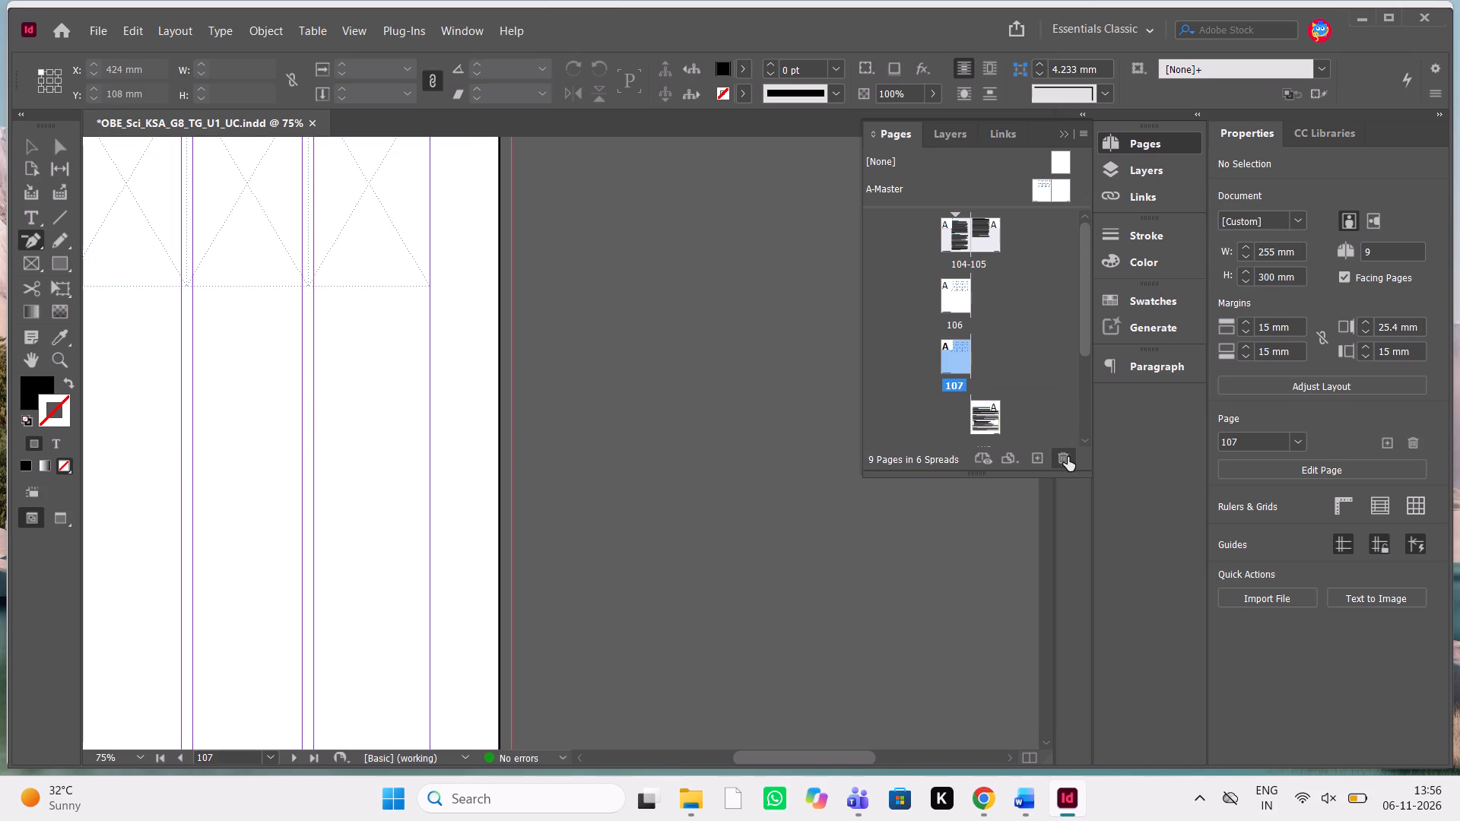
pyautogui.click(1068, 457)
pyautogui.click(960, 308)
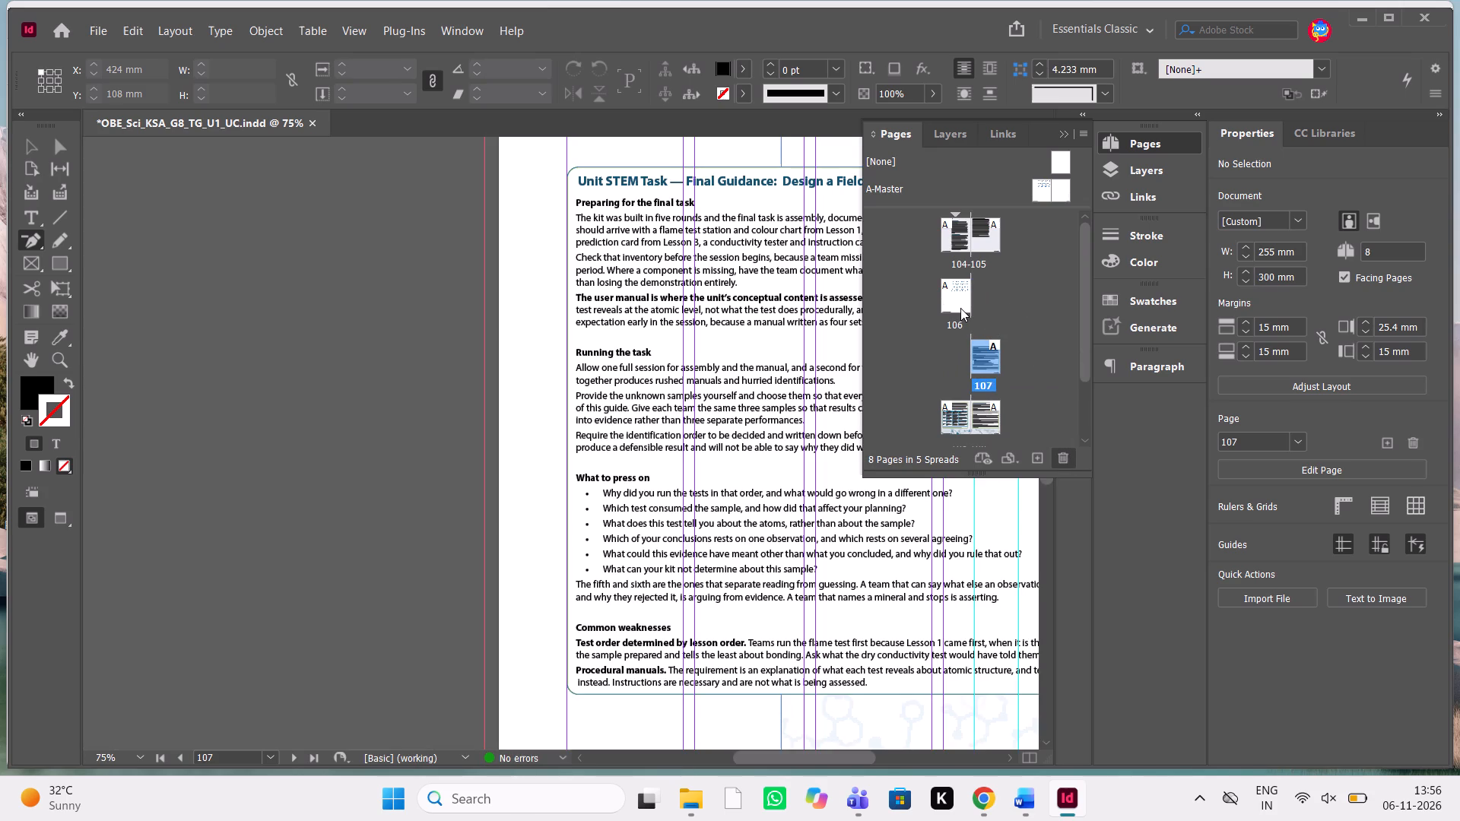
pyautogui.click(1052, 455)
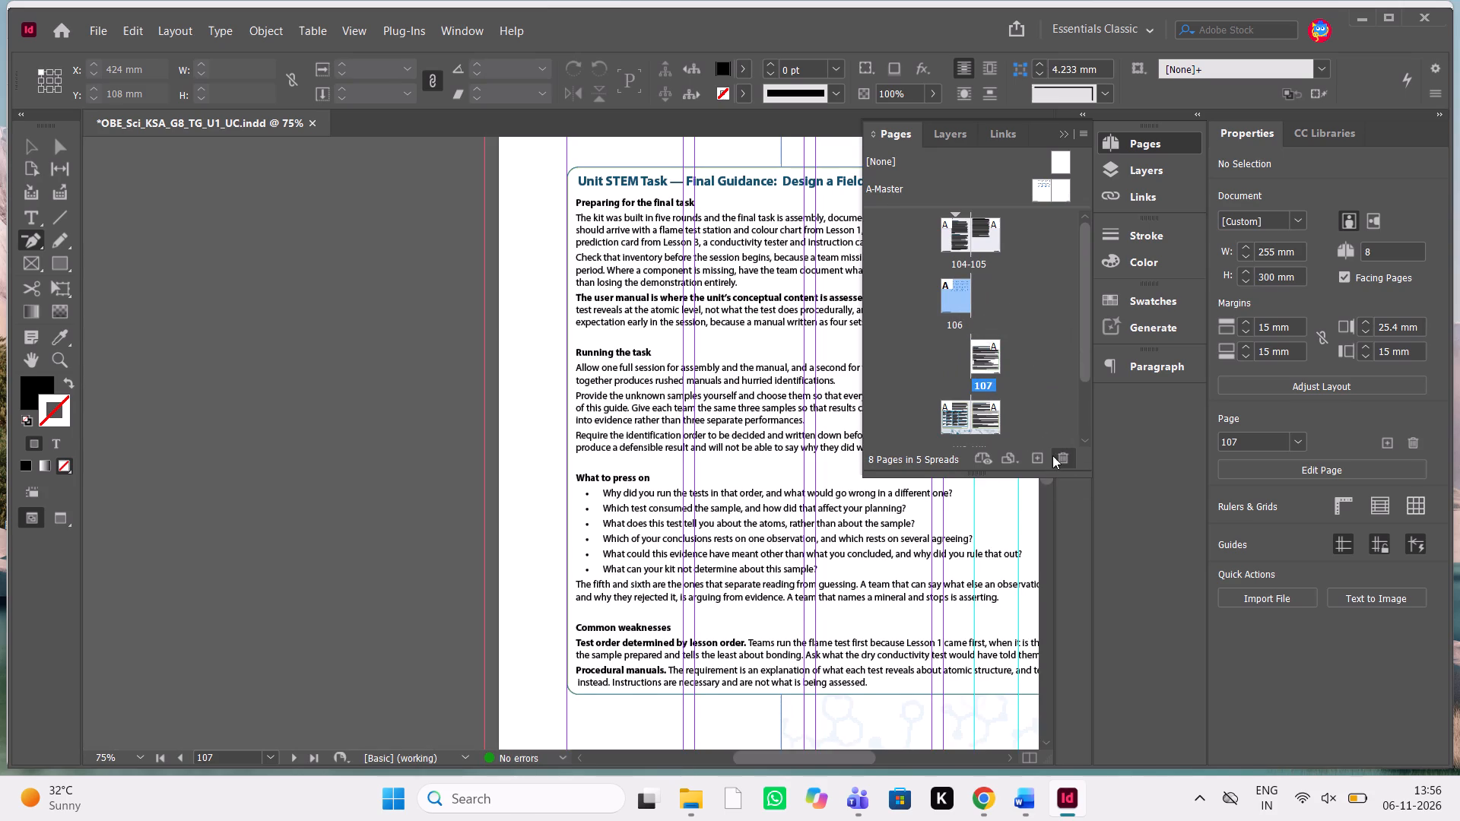
# Insert one new page after page 106, the Unit STEM Task page.
pyautogui.click(982, 305)
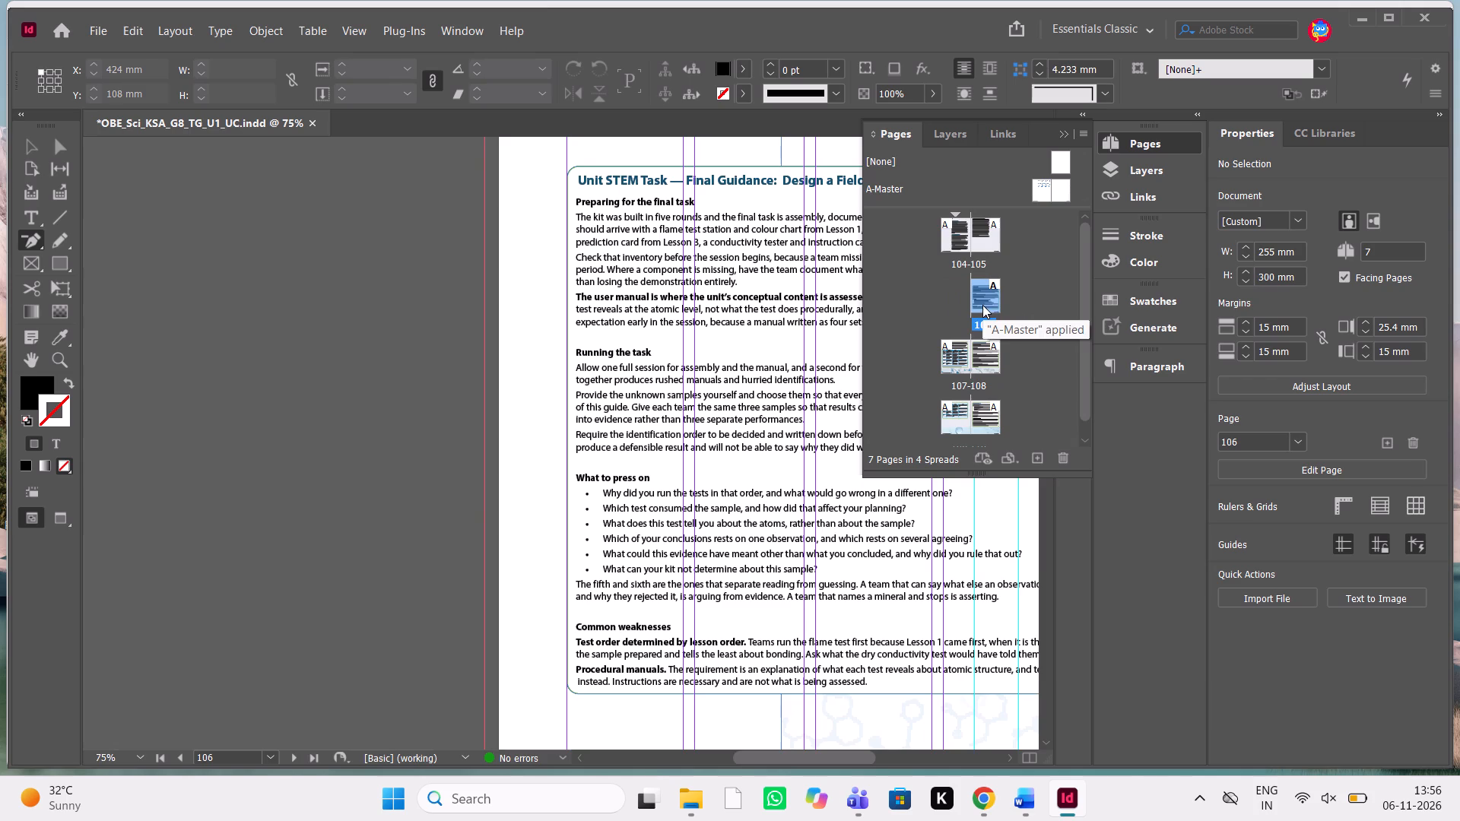
pyautogui.click(1036, 452)
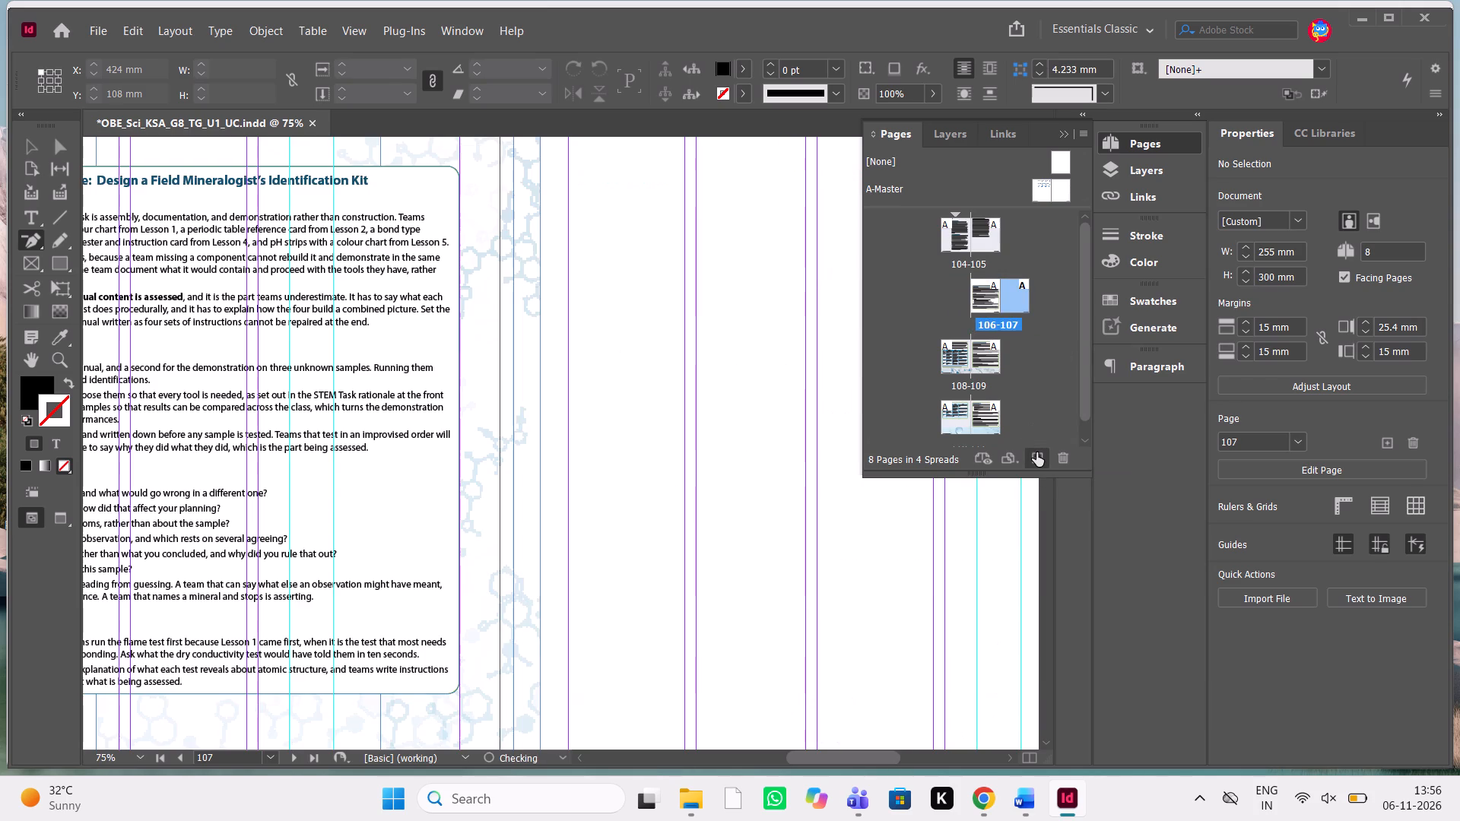
pyautogui.click(1067, 128)
# Examine the spread of pages 106 and 107, including the footer and background art on the new page.
pyautogui.hscroll(1, 721, 319)
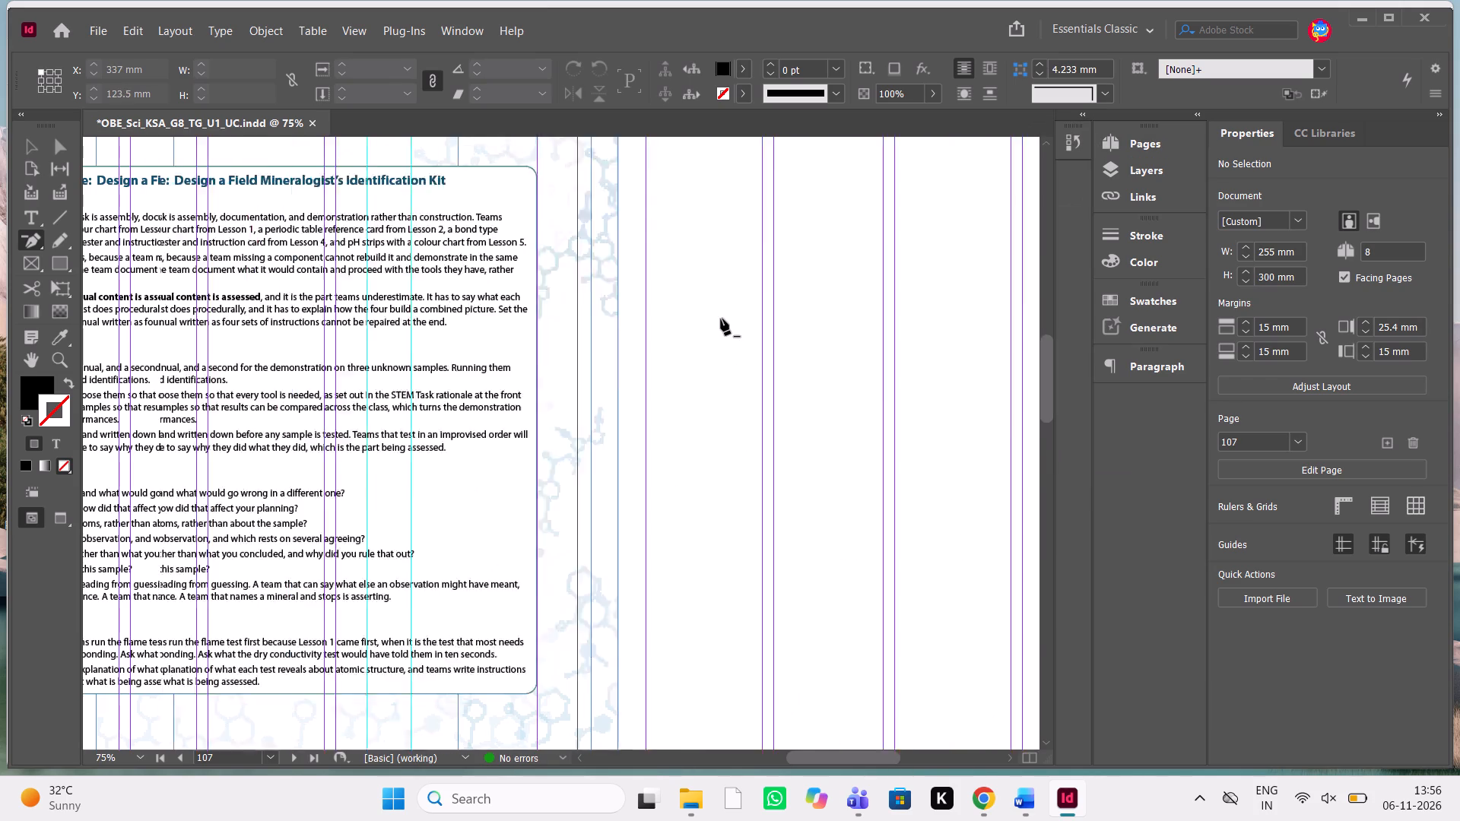
pyautogui.hscroll(1, 721, 319)
pyautogui.scroll(2, 721, 319)
pyautogui.scroll(-1, 721, 319)
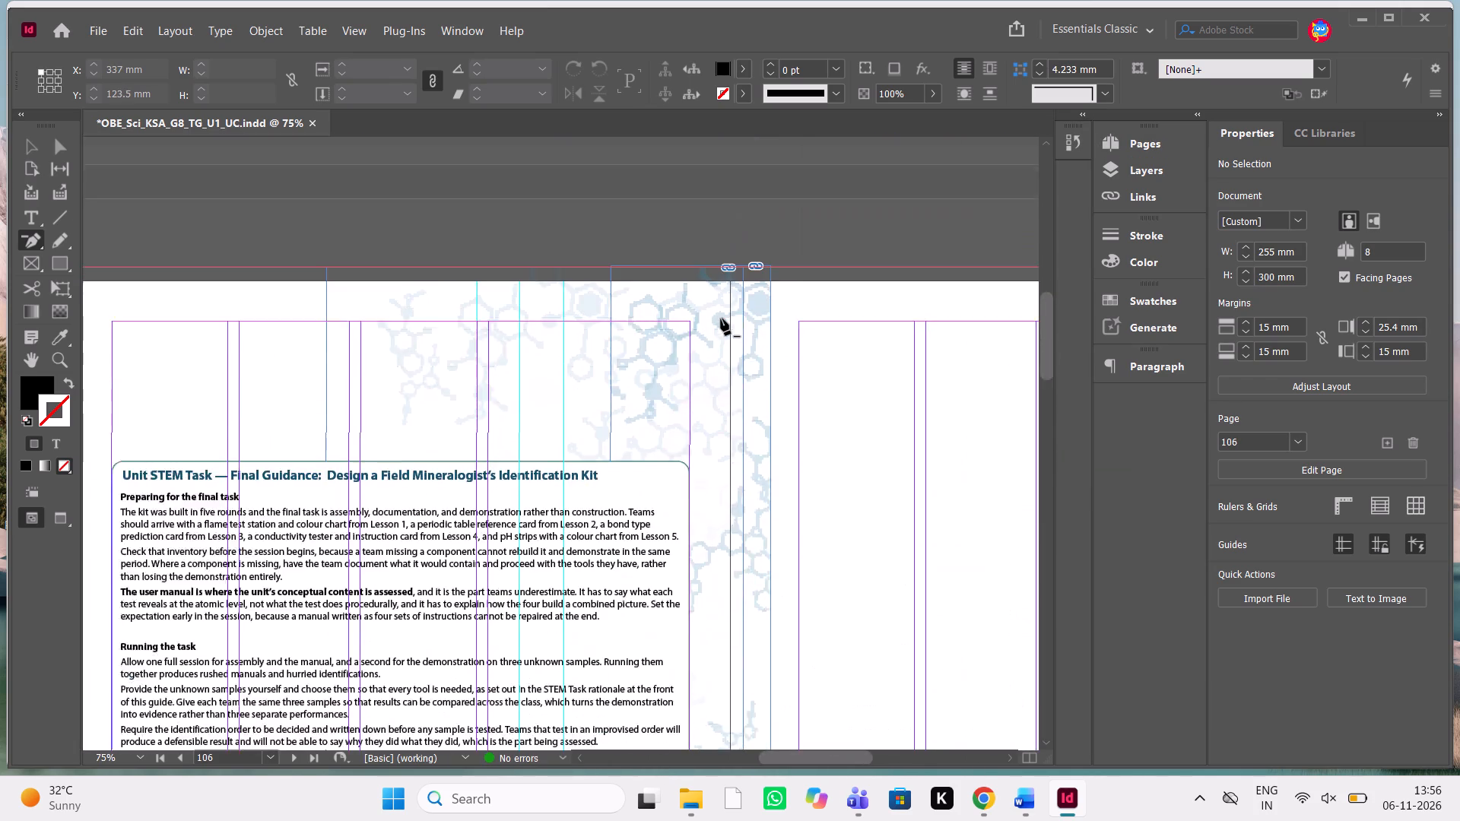
pyautogui.scroll(-1, 721, 319)
pyautogui.scroll(6, 721, 319)
pyautogui.scroll(-1, 721, 319)
pyautogui.hscroll(-1, 721, 319)
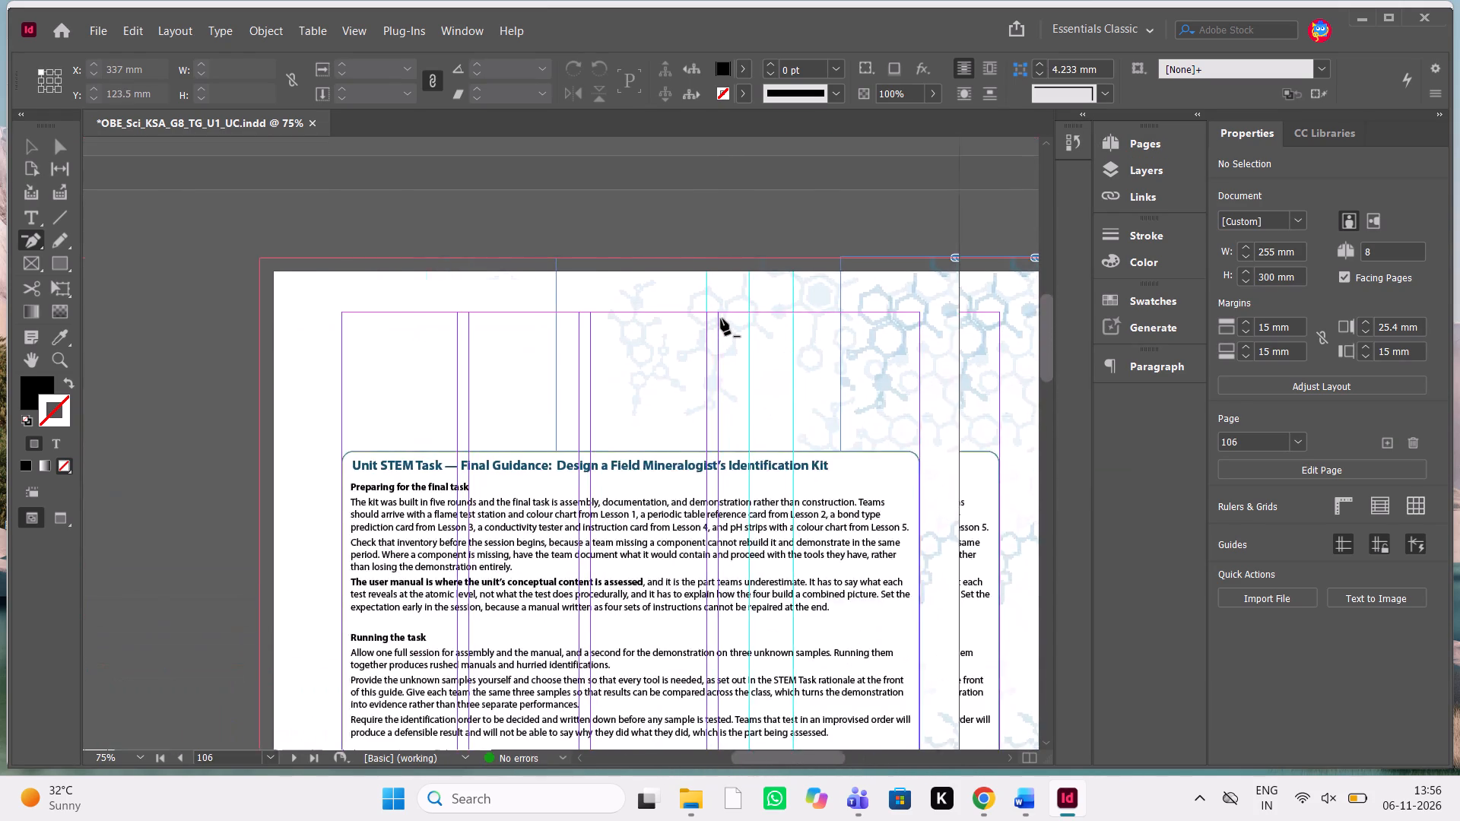
pyautogui.hscroll(-1, 721, 319)
pyautogui.scroll(-1, 721, 319)
pyautogui.hscroll(-1, 826, 410)
pyautogui.scroll(-2, 826, 410)
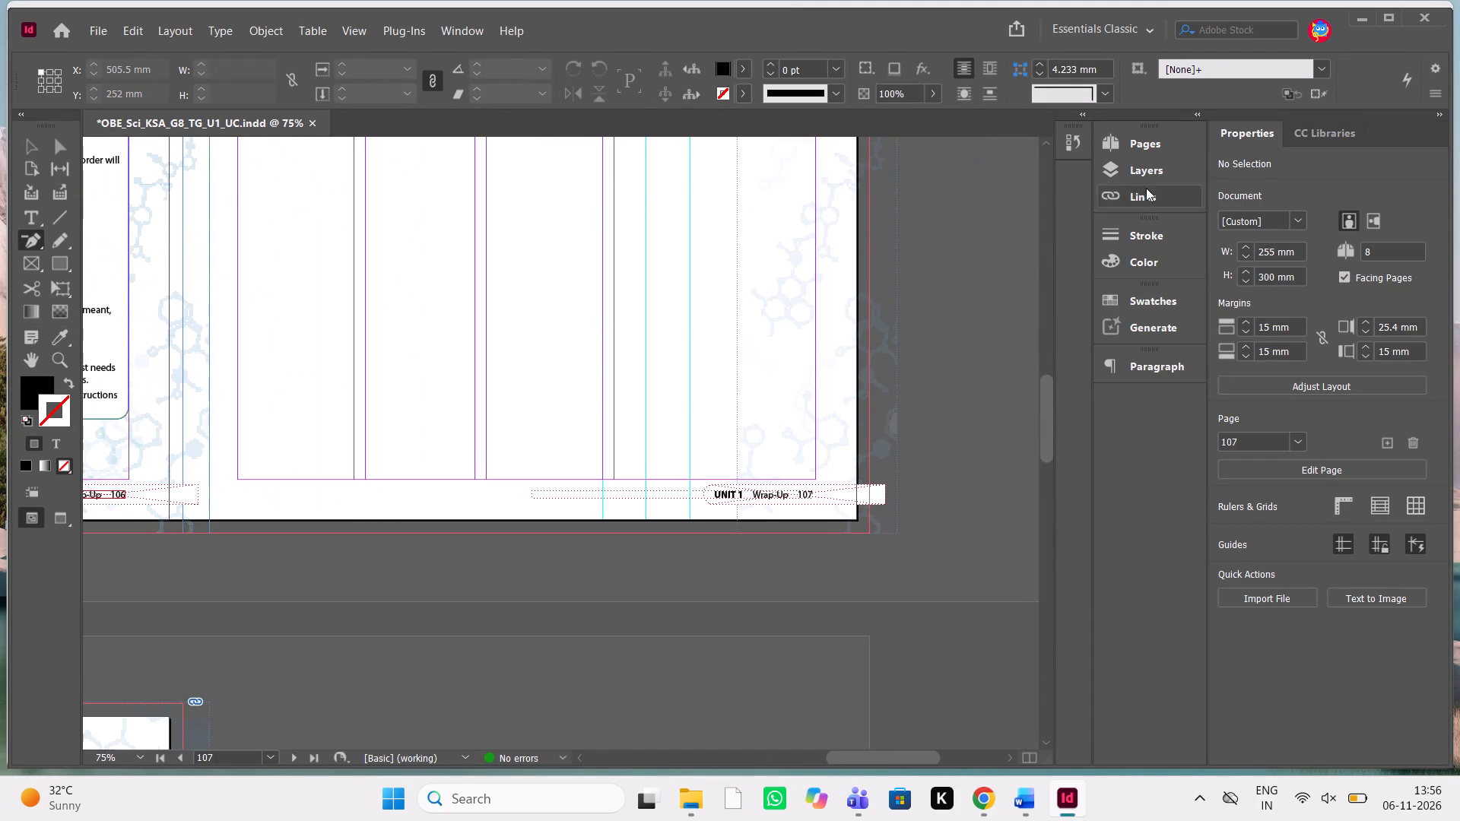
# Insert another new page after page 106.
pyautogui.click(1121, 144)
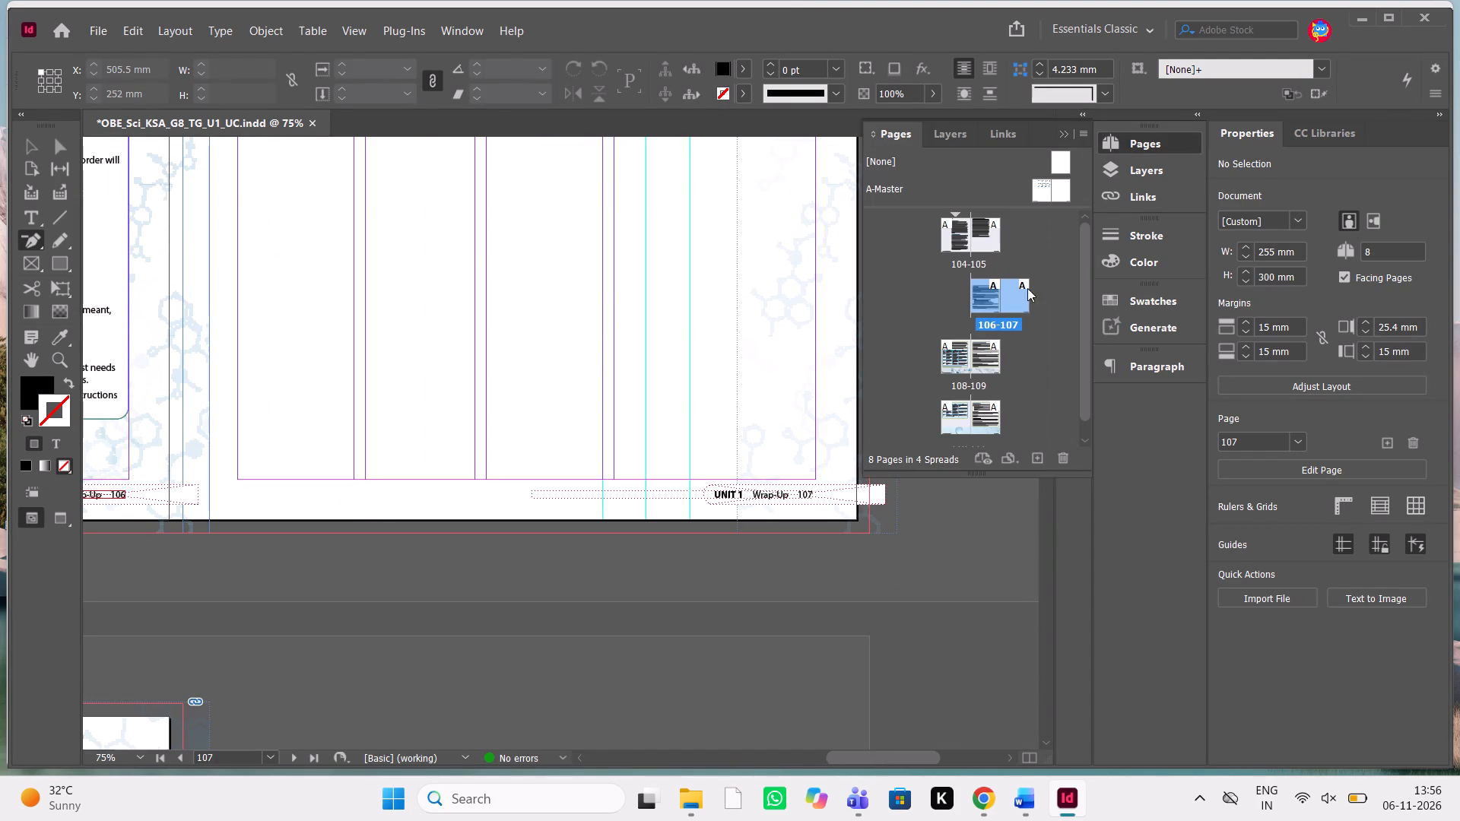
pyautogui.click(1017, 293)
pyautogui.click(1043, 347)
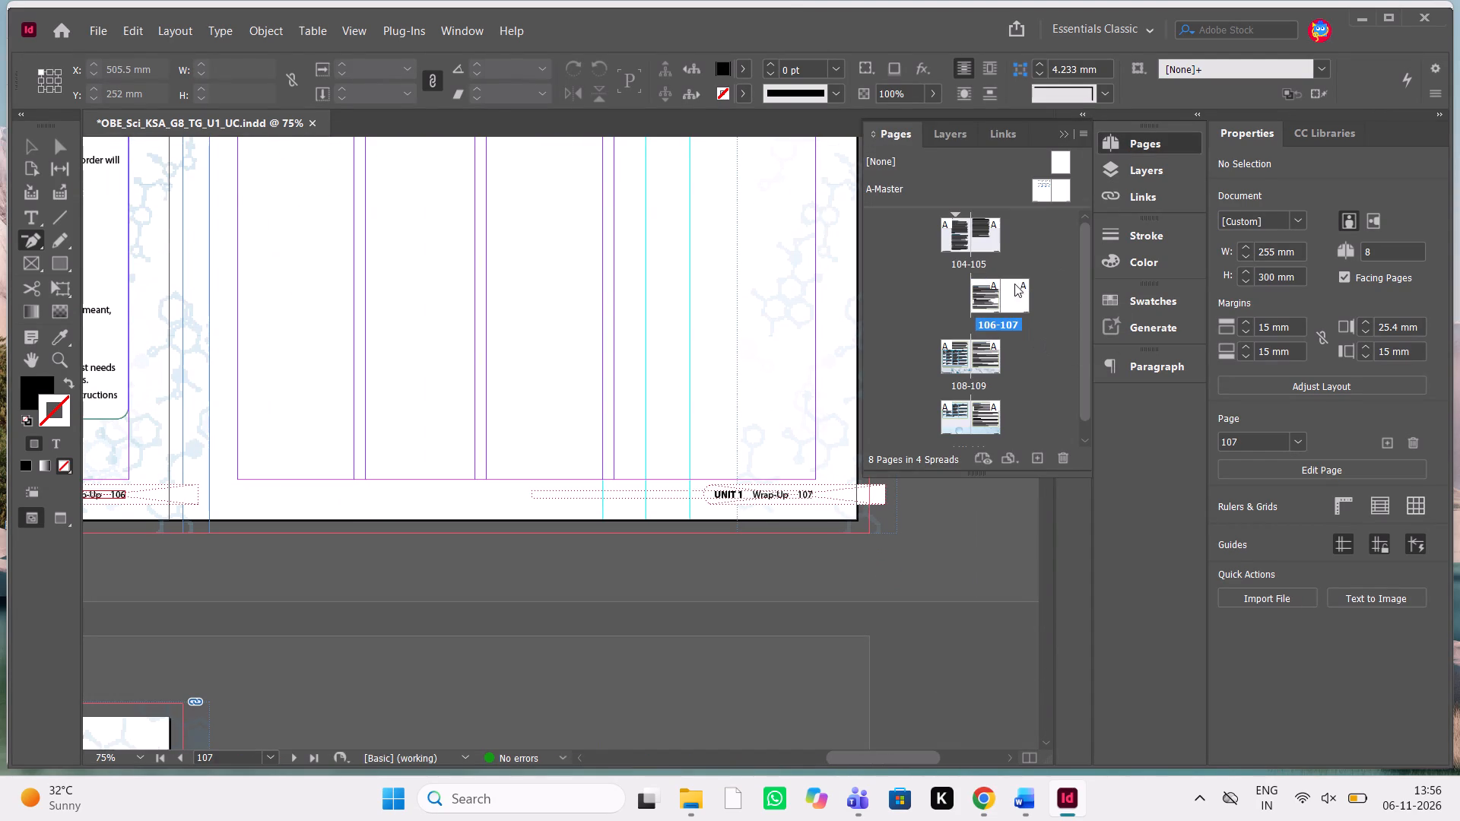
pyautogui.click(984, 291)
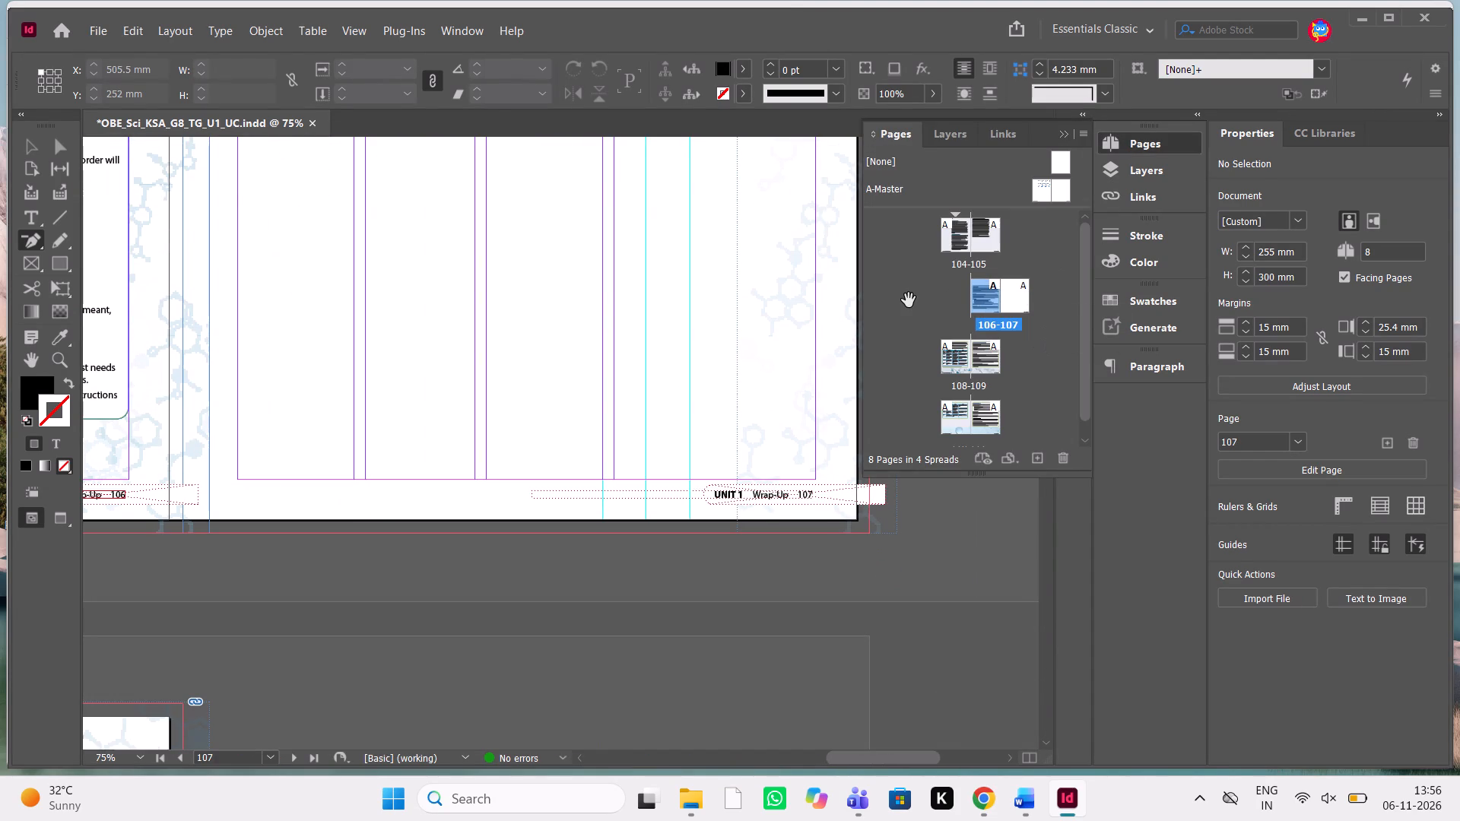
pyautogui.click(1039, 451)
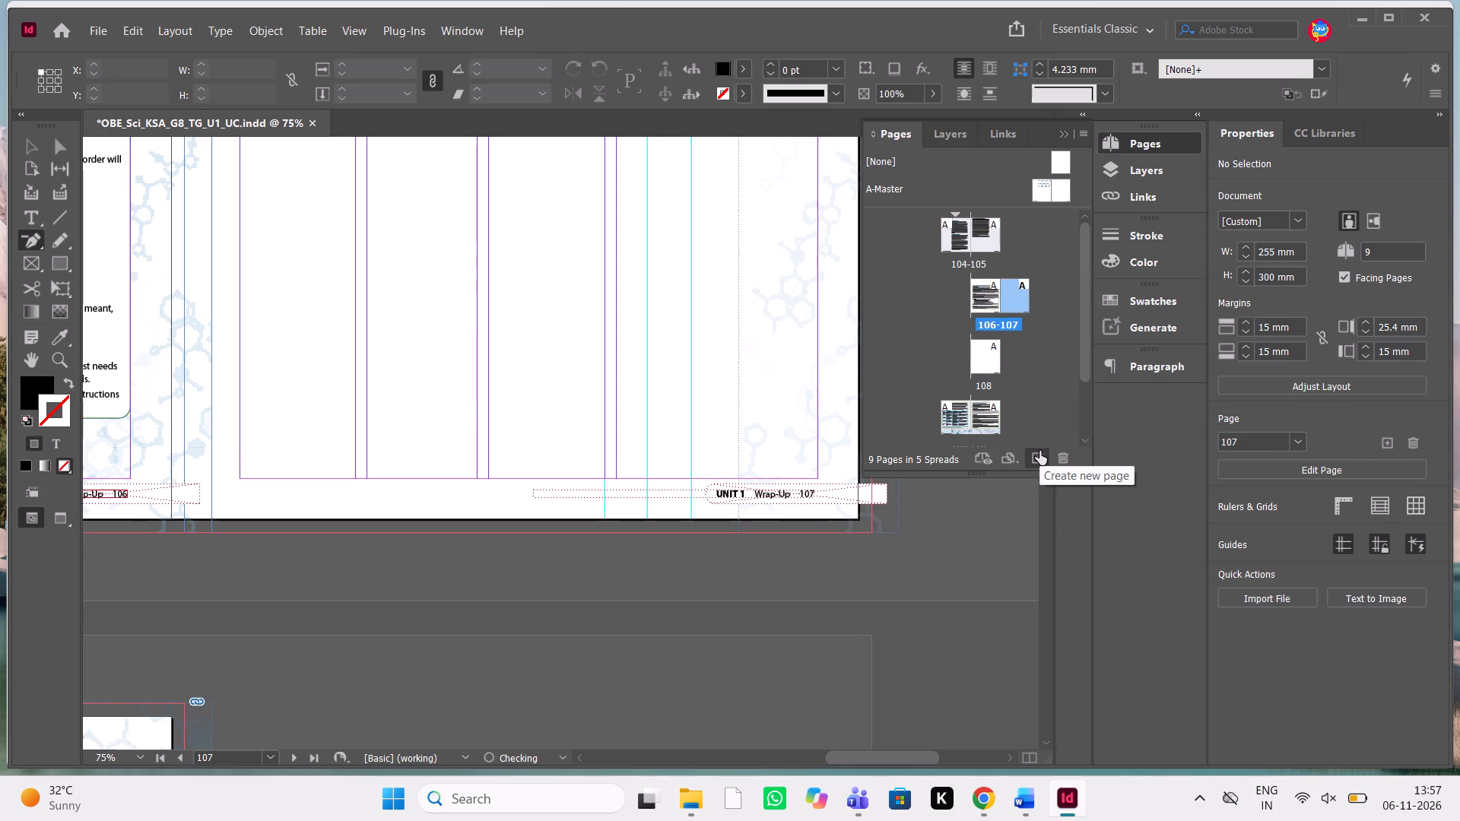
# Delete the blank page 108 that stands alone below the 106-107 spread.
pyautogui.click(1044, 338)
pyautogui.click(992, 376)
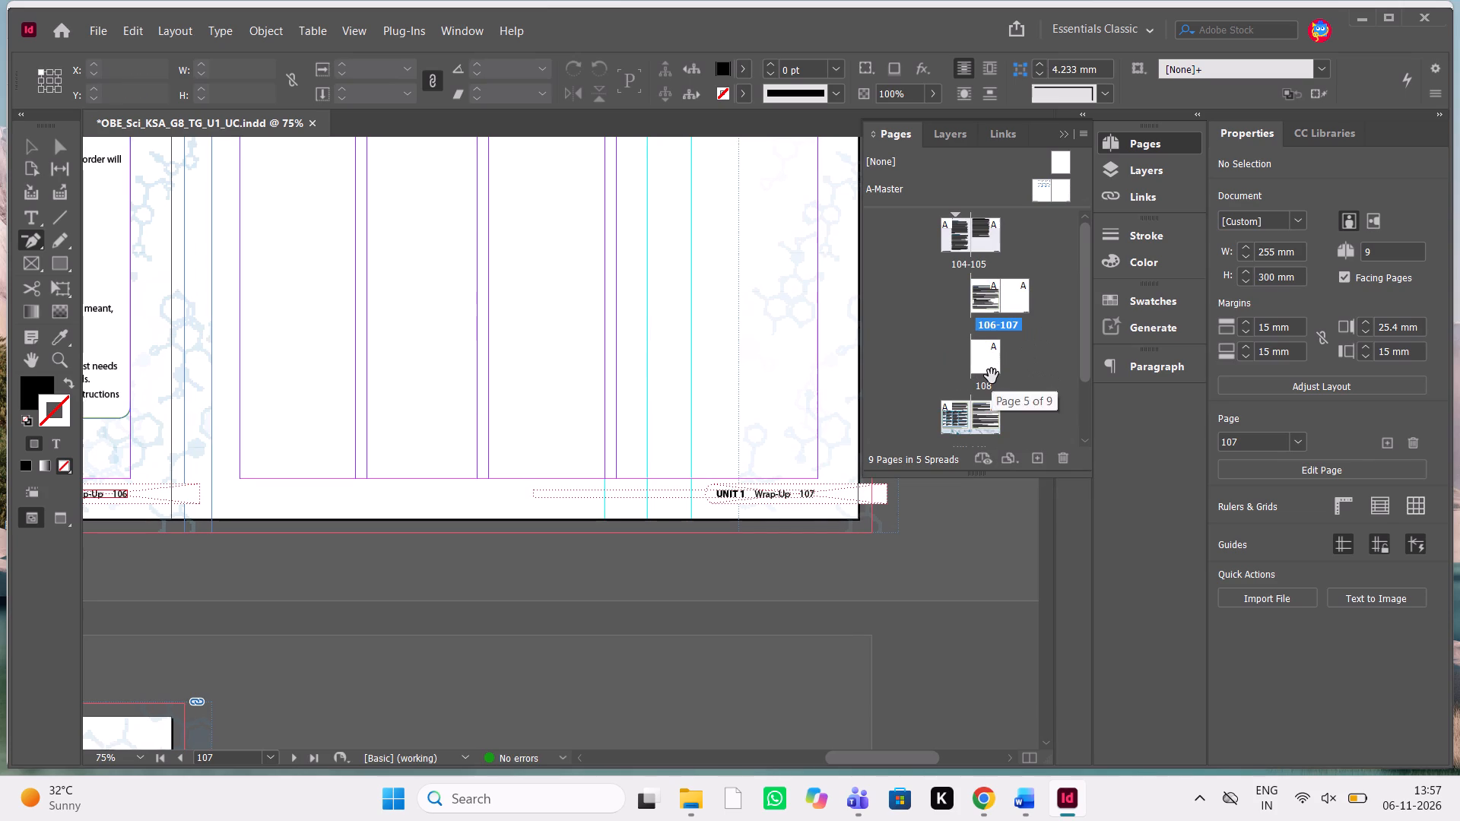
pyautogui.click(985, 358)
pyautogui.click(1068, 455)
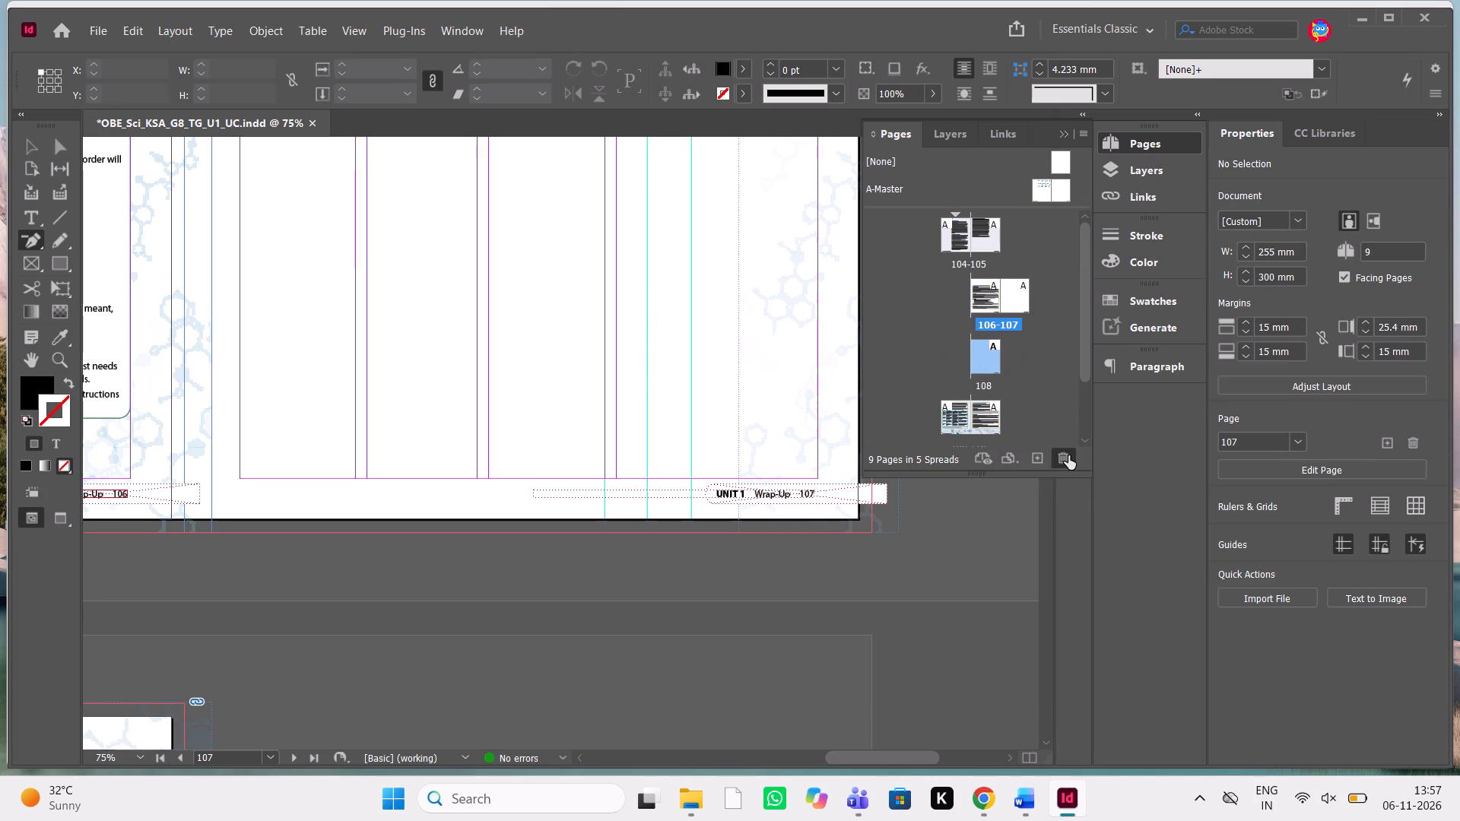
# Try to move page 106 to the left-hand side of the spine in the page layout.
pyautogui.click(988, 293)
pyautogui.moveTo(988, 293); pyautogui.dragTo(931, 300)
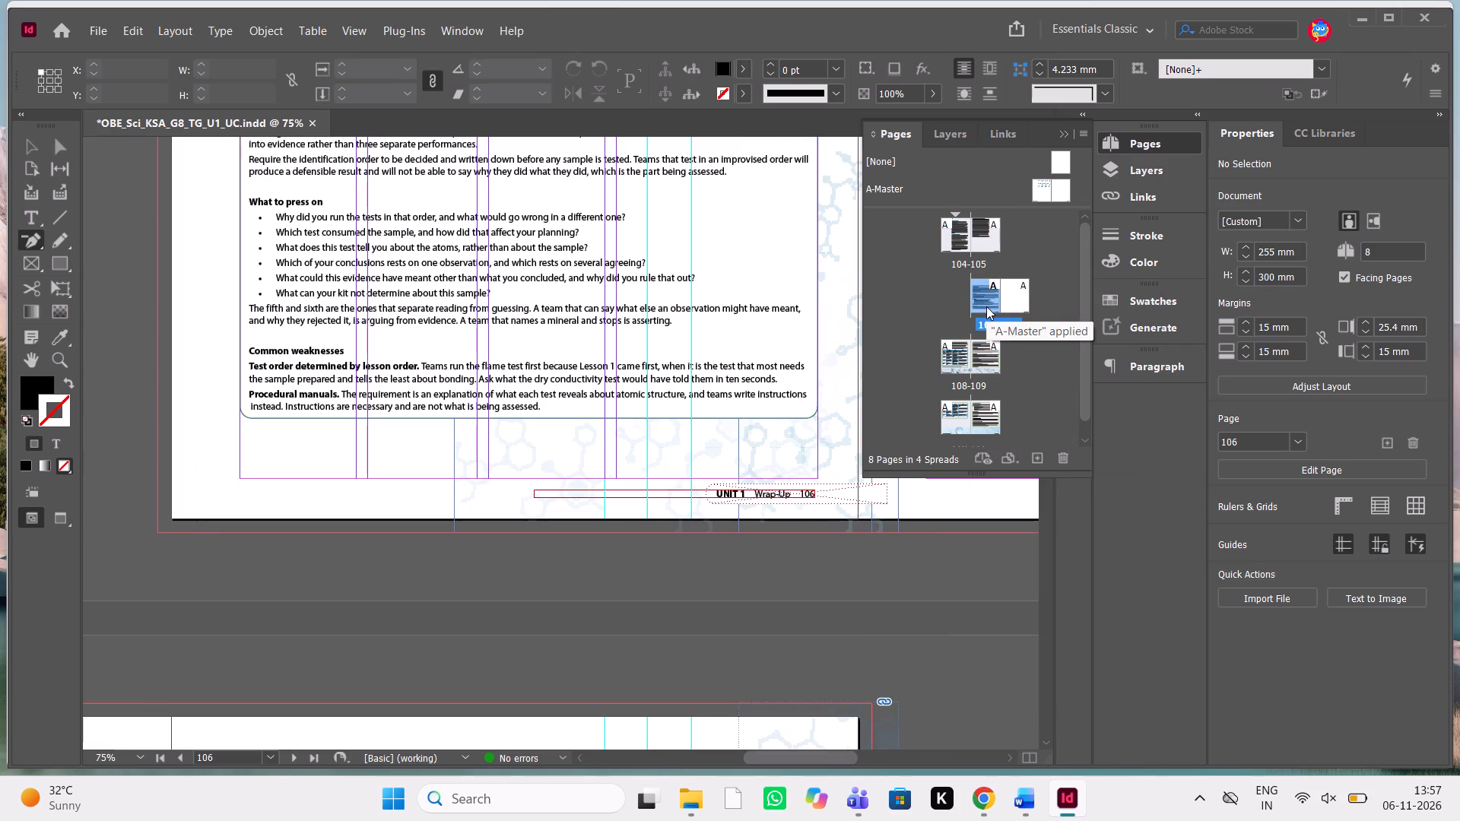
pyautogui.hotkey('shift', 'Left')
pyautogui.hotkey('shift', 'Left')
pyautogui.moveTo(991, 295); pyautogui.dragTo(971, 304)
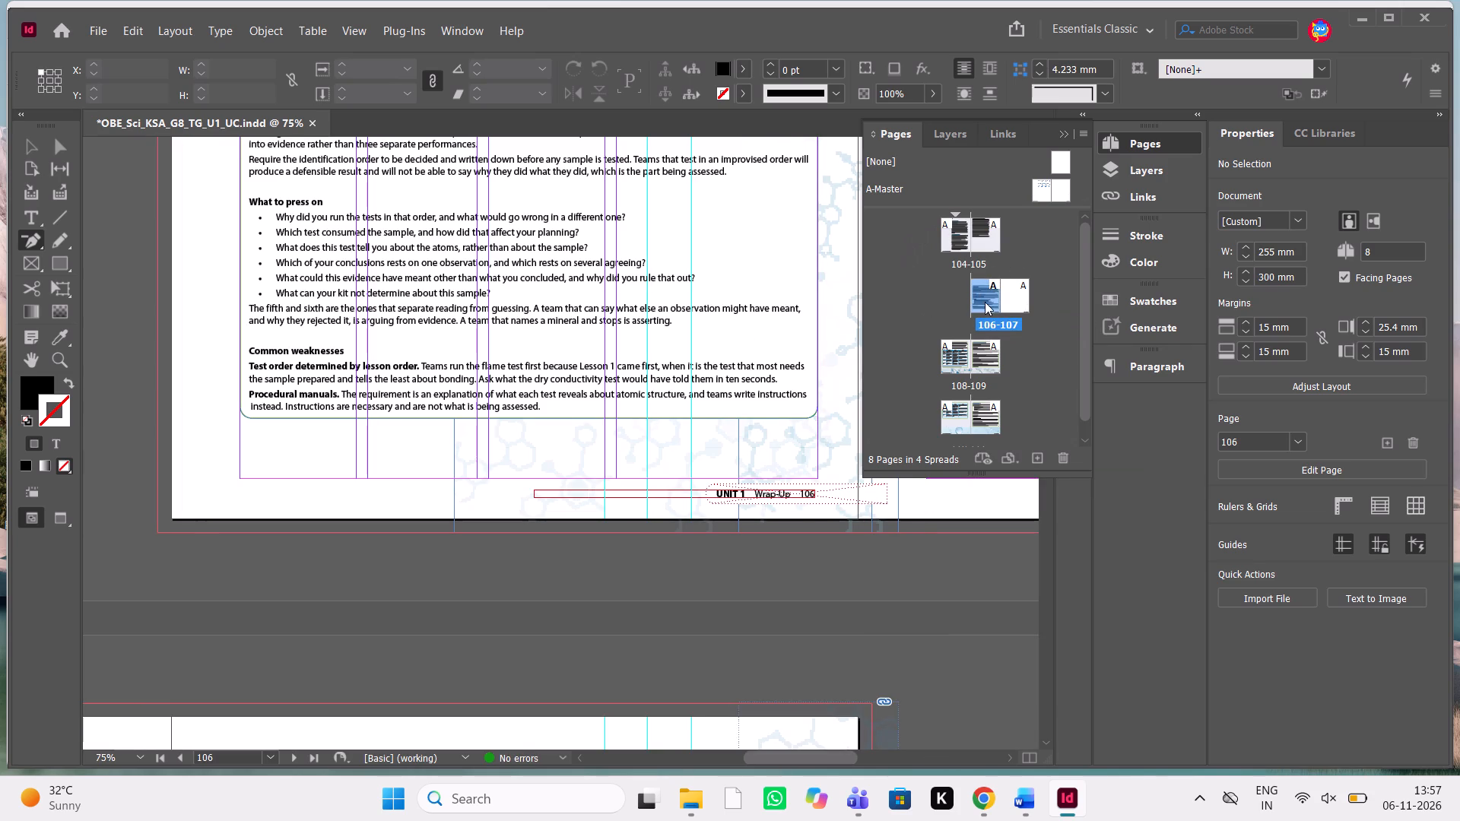
# Delete page 107, the page facing page 106.
pyautogui.click(1024, 296)
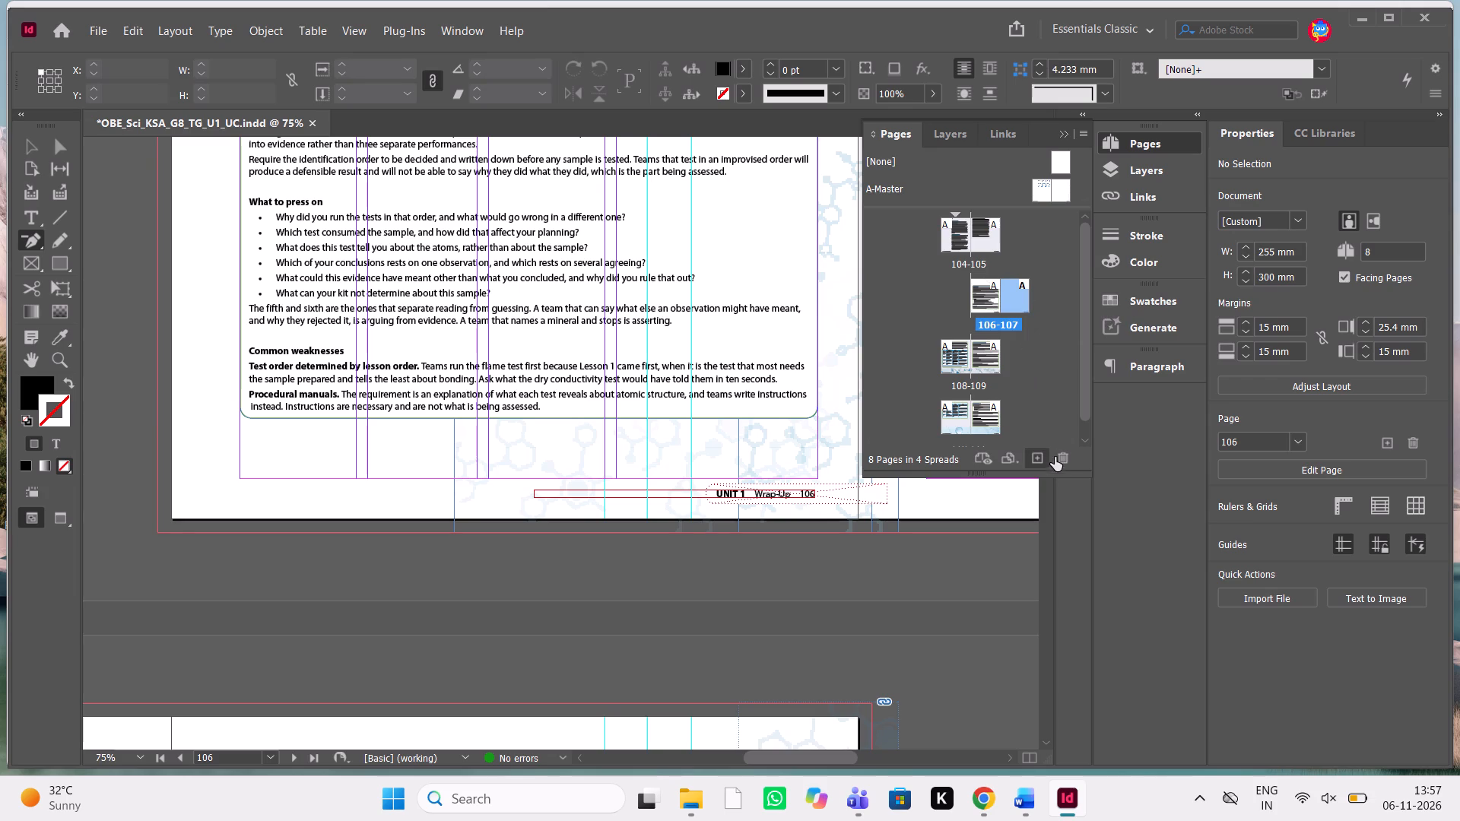
pyautogui.click(1063, 462)
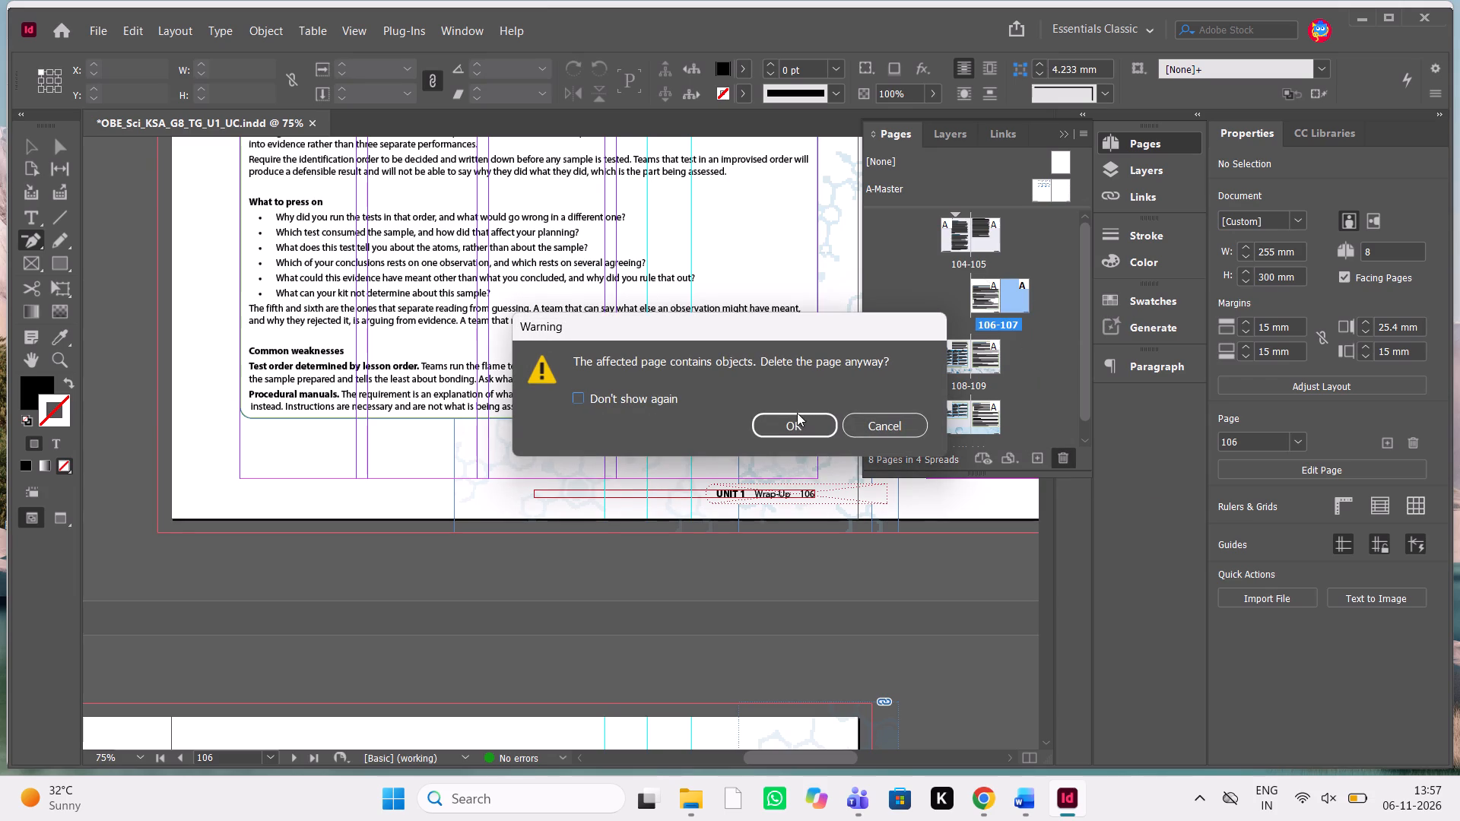
pyautogui.click(801, 423)
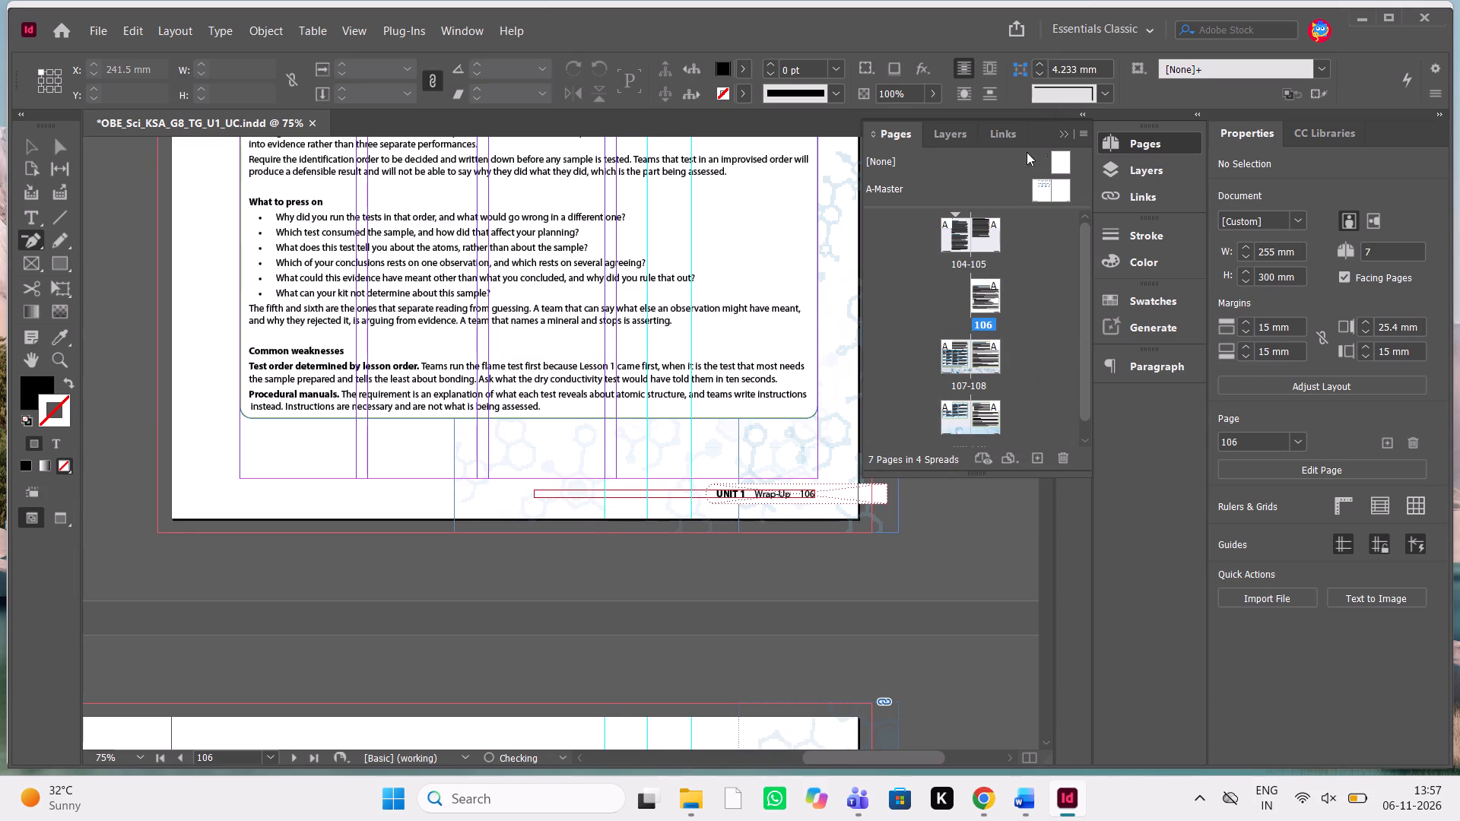
pyautogui.click(1063, 133)
# Insert two new pages after page 105.
pyautogui.hscroll(1, 817, 293)
pyautogui.scroll(1, 817, 293)
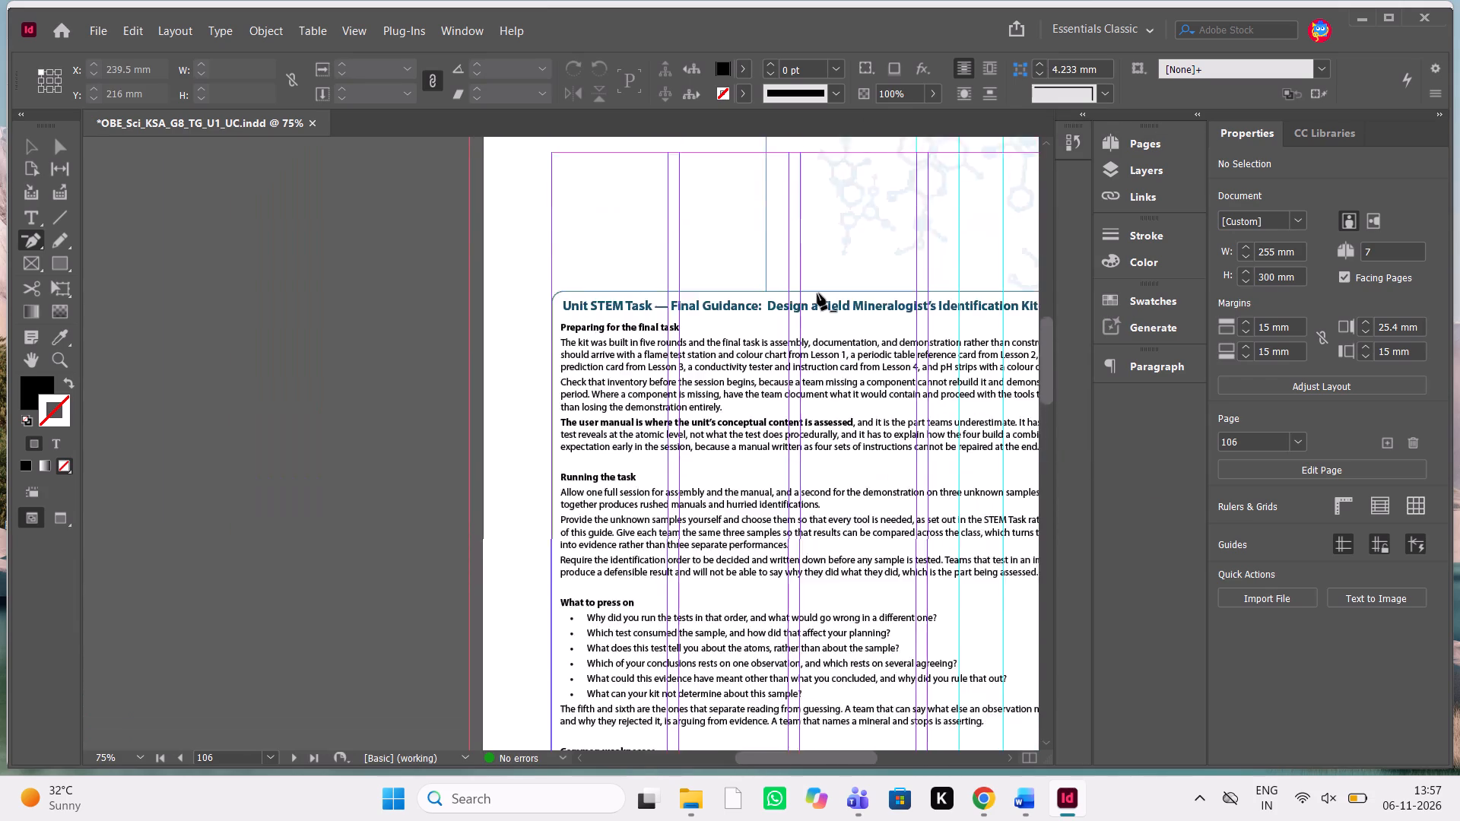
pyautogui.scroll(2, 817, 293)
pyautogui.scroll(-1, 817, 293)
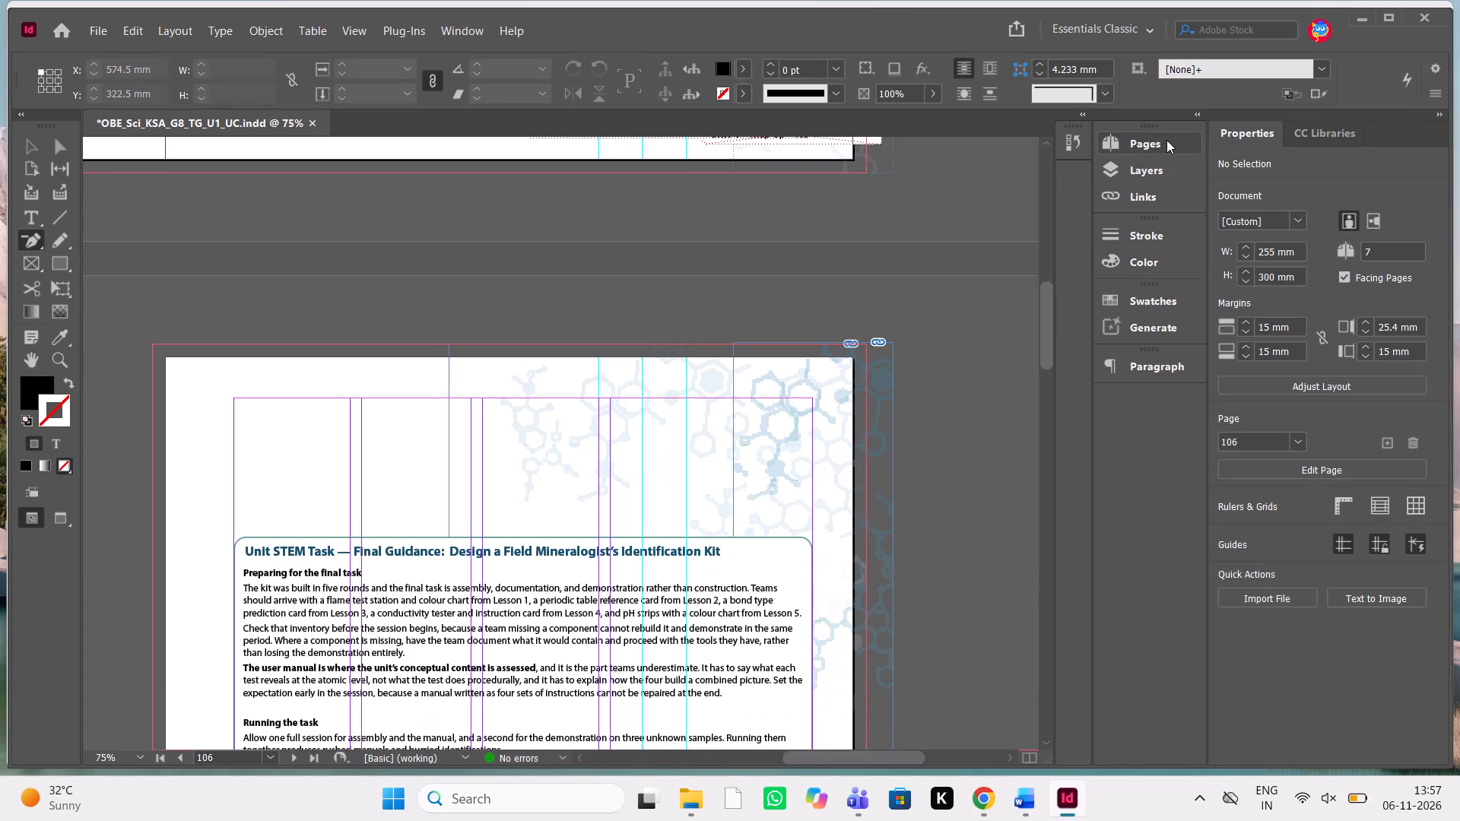
pyautogui.click(1166, 140)
pyautogui.click(995, 244)
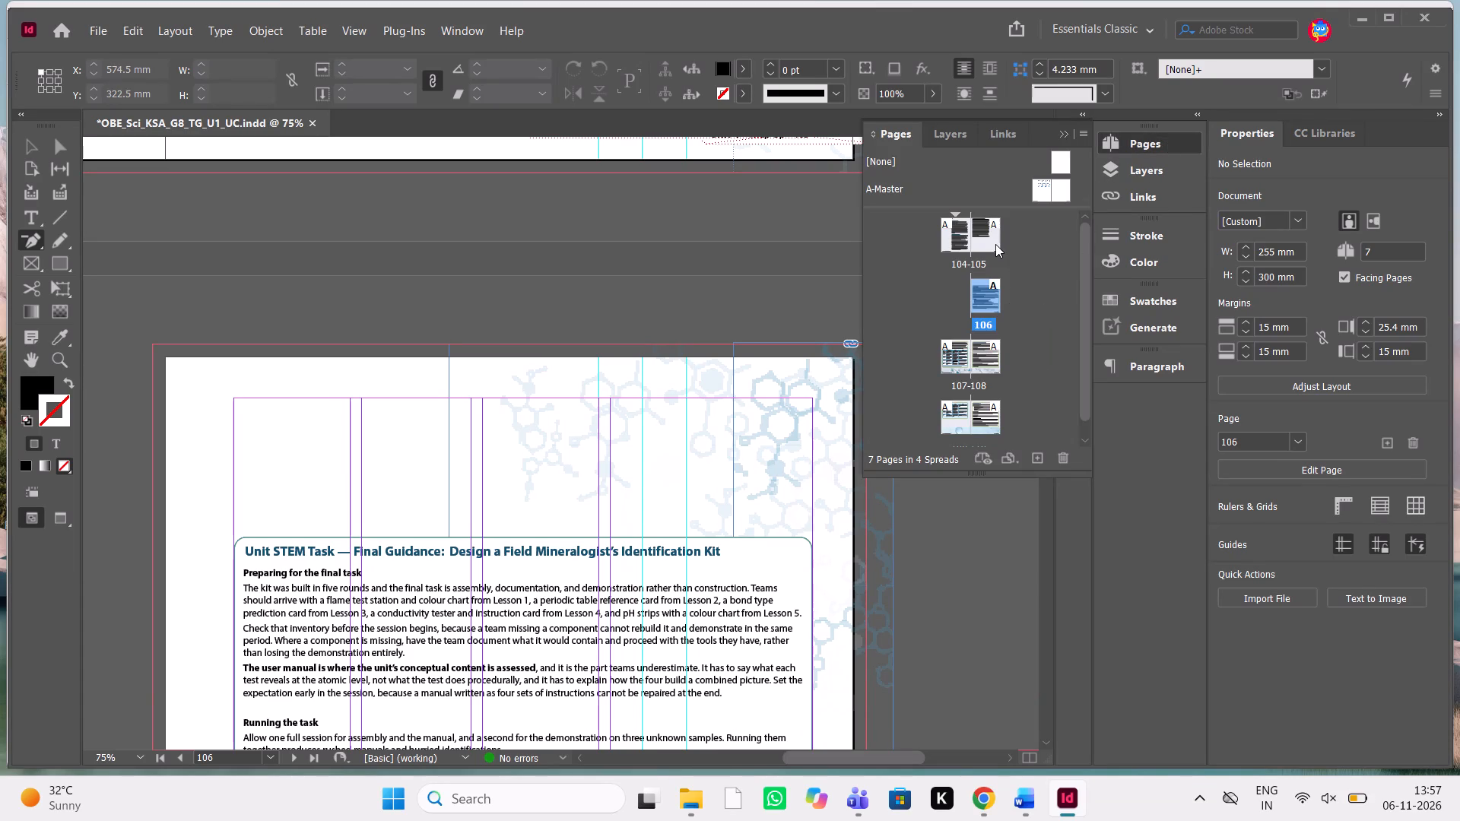
pyautogui.click(1041, 459)
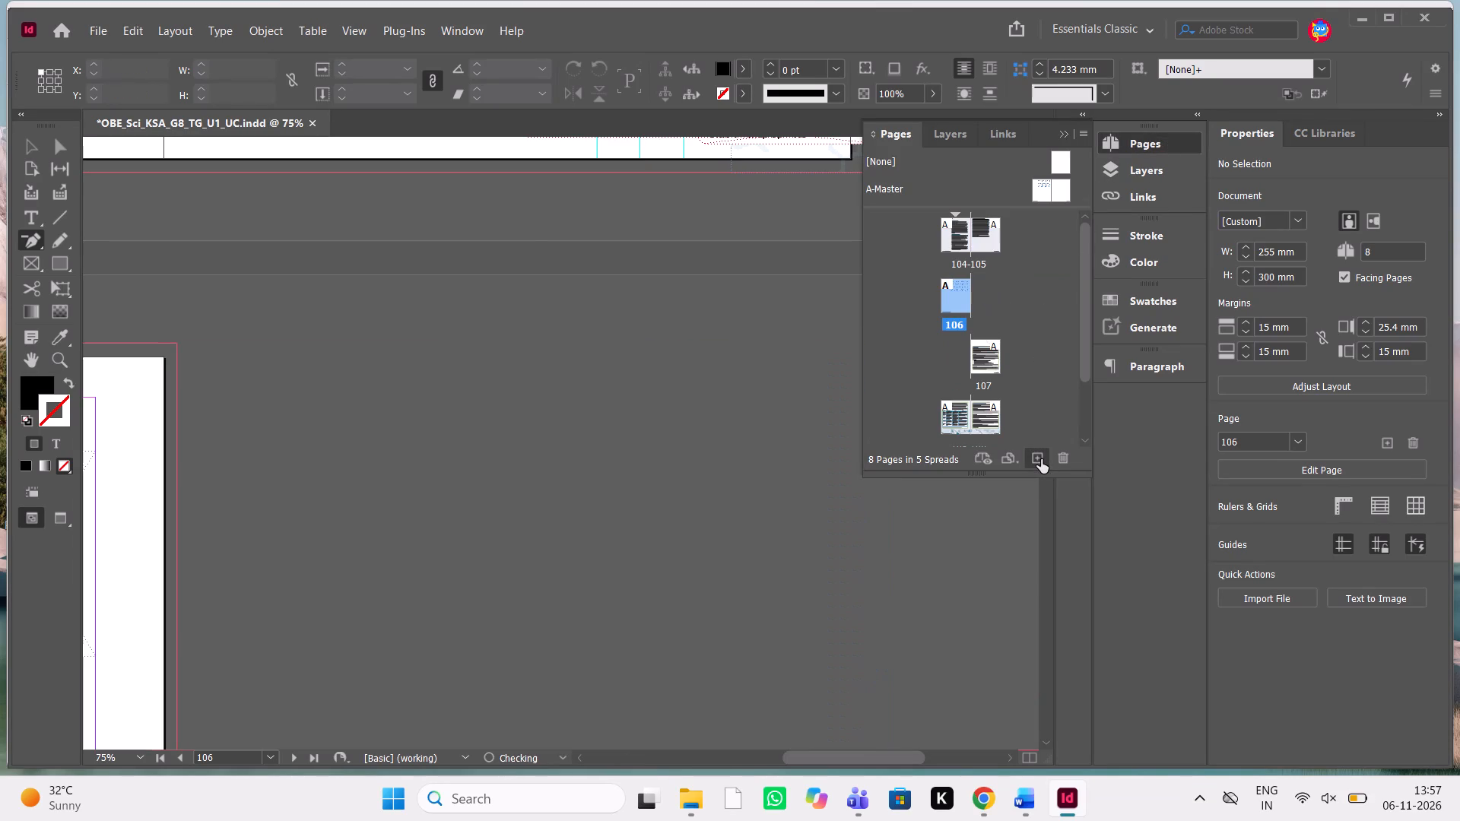
pyautogui.click(1041, 459)
pyautogui.moveTo(1065, 121); pyautogui.dragTo(1065, 129)
pyautogui.click(1065, 129)
# Cut the Unit STEM Task — Final Guidance frame and its background art from page 108 and paste them onto page 106.
pyautogui.scroll(3, 724, 303)
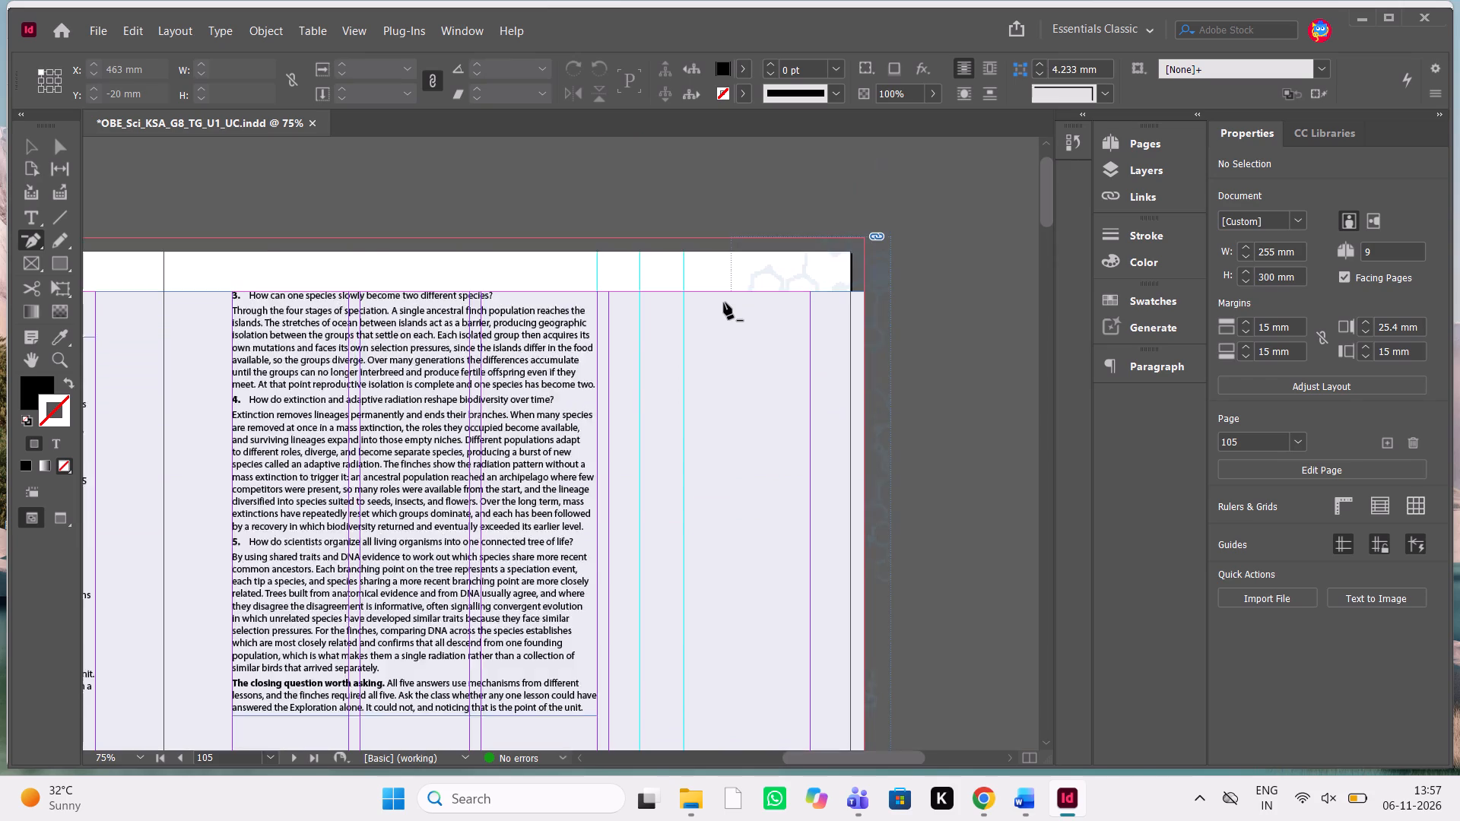
pyautogui.scroll(1, 724, 303)
pyautogui.scroll(-1, 724, 303)
pyautogui.click(36, 147)
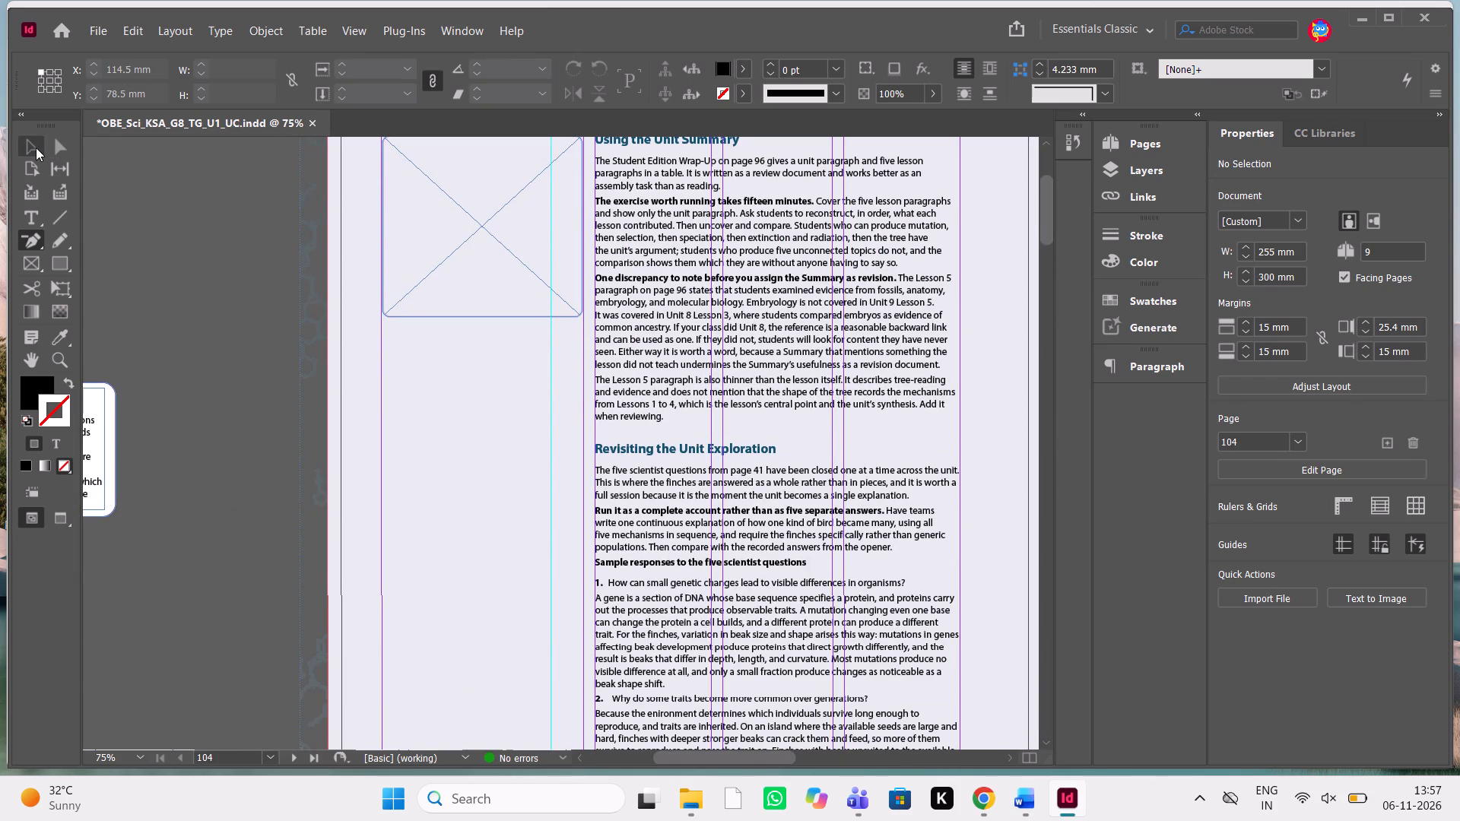
pyautogui.scroll(-8, 414, 390)
pyautogui.scroll(1, 414, 390)
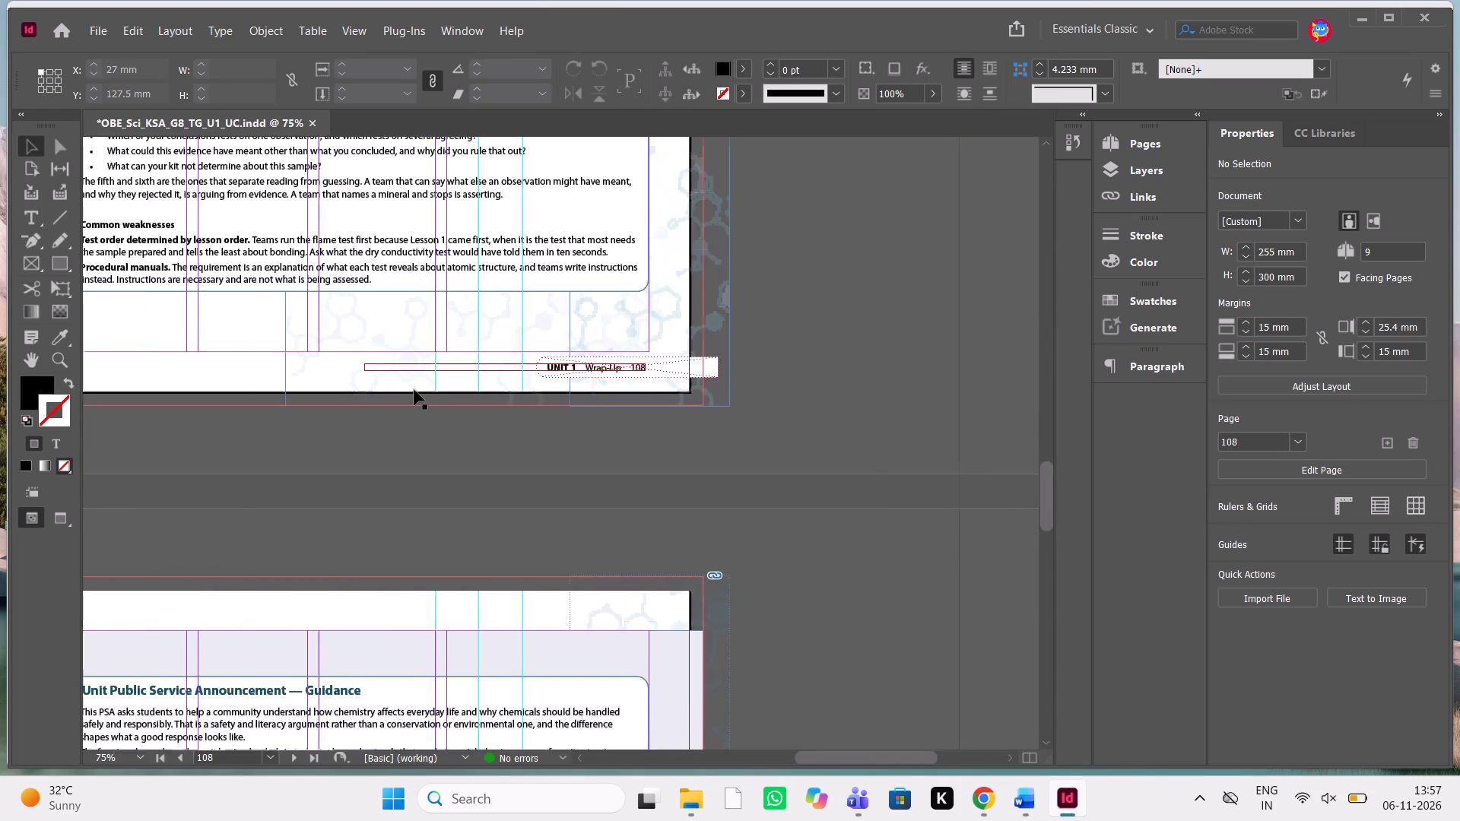
pyautogui.scroll(1, 414, 390)
pyautogui.hscroll(1, 414, 390)
pyautogui.scroll(1, 414, 390)
pyautogui.scroll(-1, 414, 390)
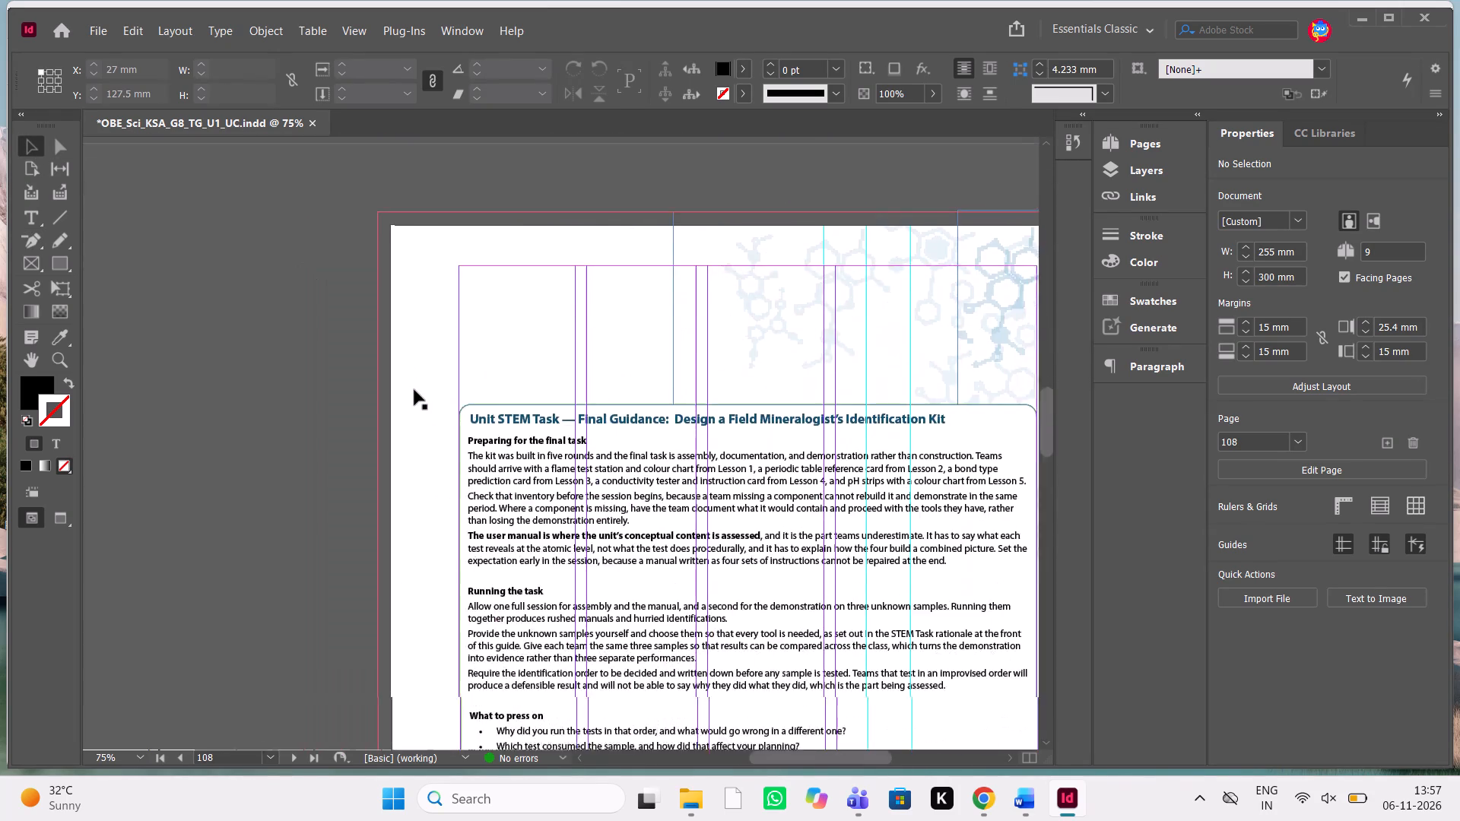
pyautogui.scroll(-1, 414, 390)
pyautogui.moveTo(500, 269); pyautogui.dragTo(677, 492)
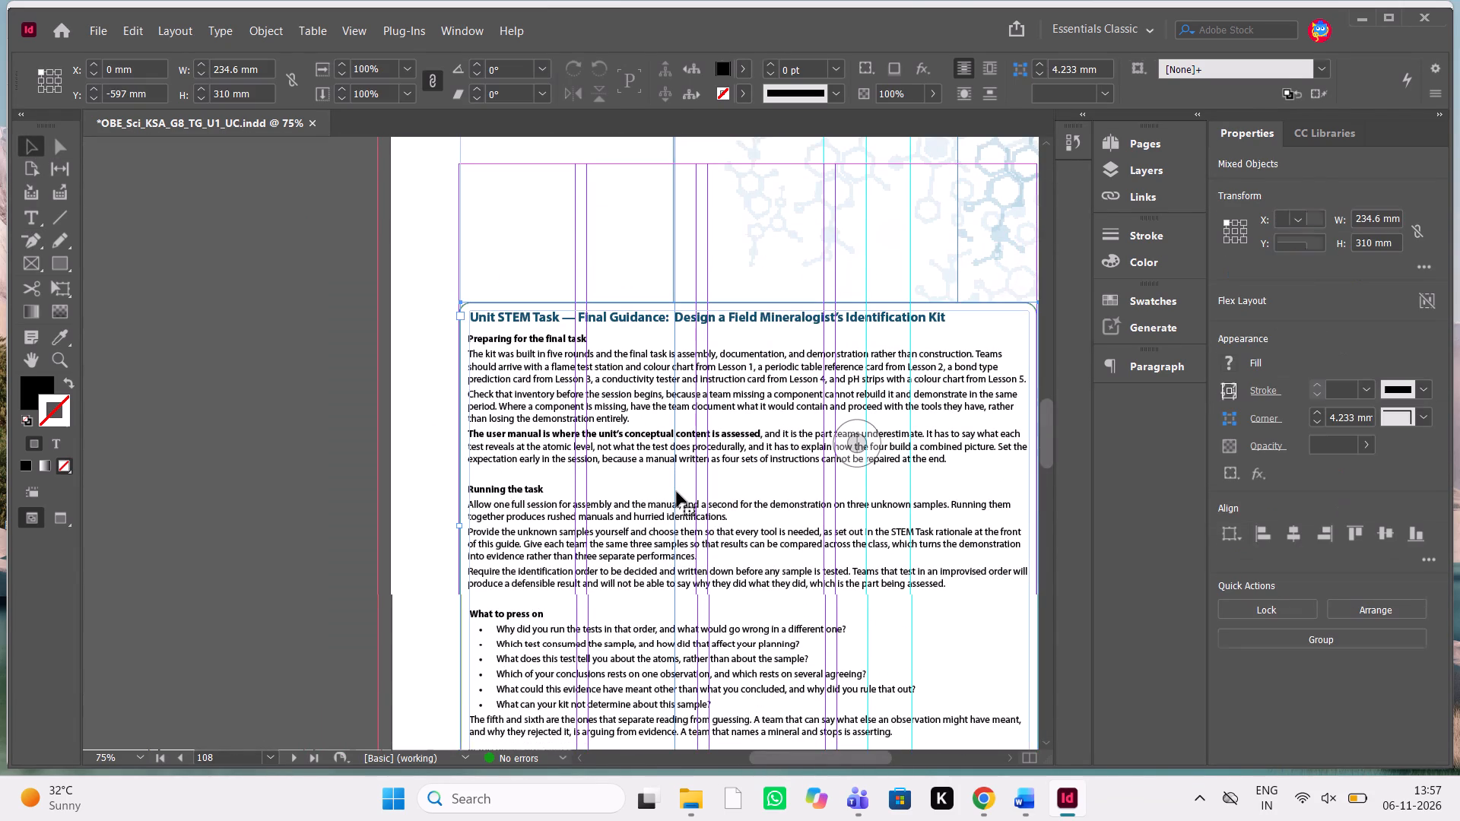
pyautogui.hotkey('ctrl', 'x')
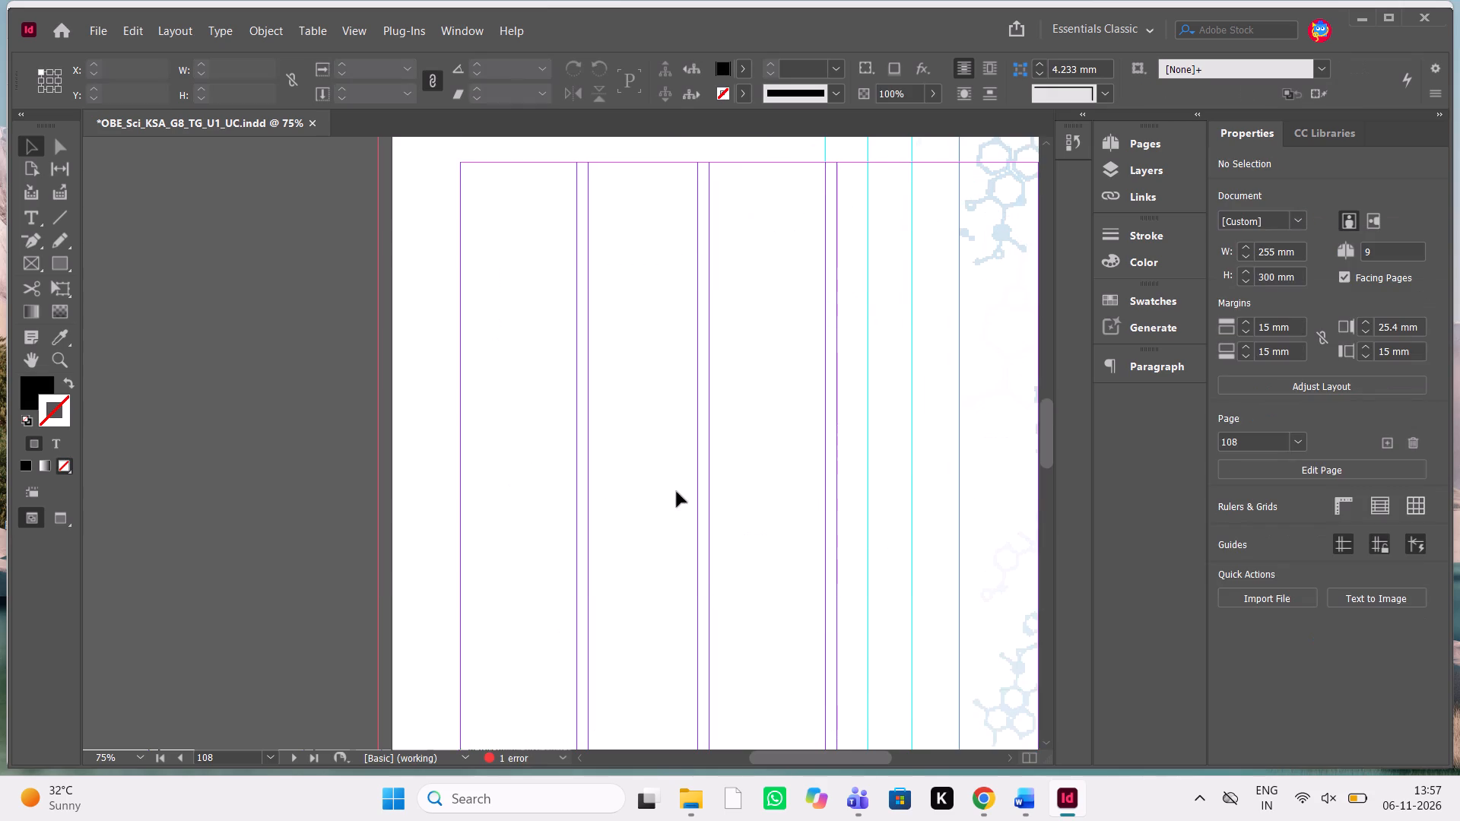
pyautogui.scroll(1, 677, 492)
pyautogui.hscroll(3, 677, 492)
pyautogui.scroll(2, 677, 492)
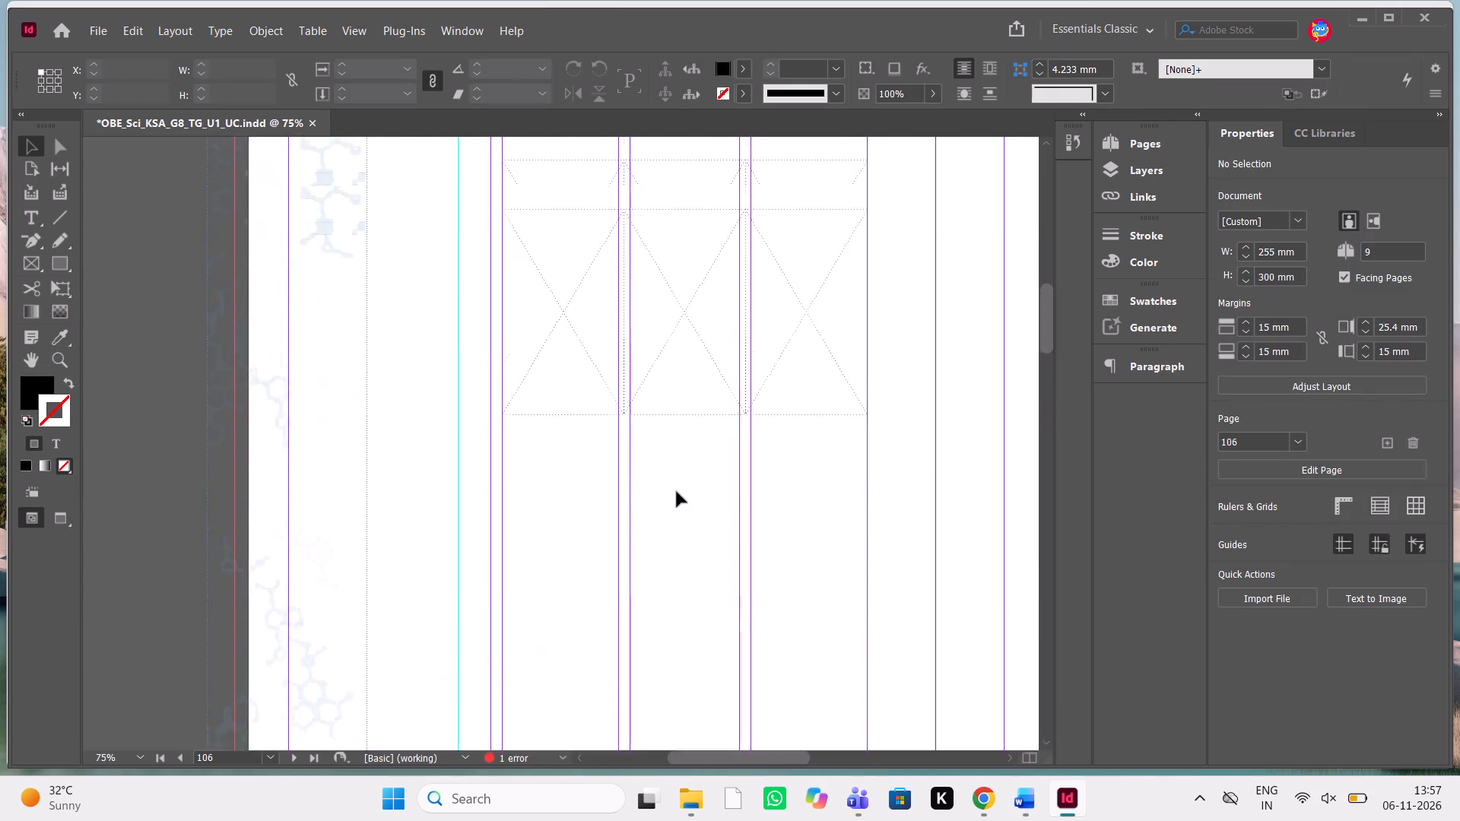
pyautogui.scroll(-1, 677, 492)
pyautogui.hotkey('ctrl', 'v')
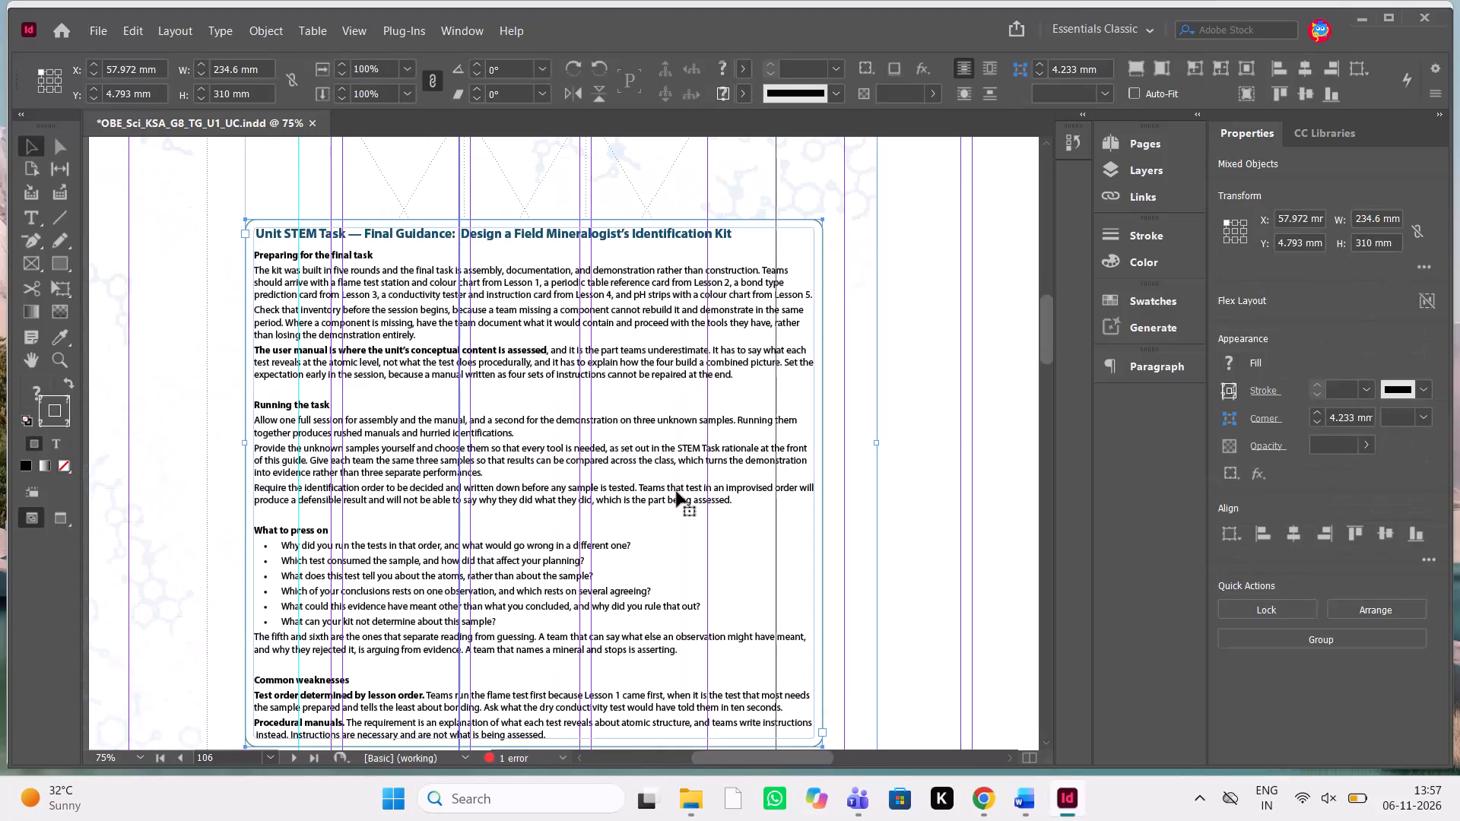
# Nudge the pasted STEM Task frame and background art horizontally on page 106 to X 40.333 mm.
pyautogui.hotkey('shift', 'Left')
pyautogui.hotkey('shift', 'Left')
pyautogui.hotkey('shift', 'Left')
pyautogui.hotkey('shift', 'Left')
pyautogui.hotkey('shift', 'Left')
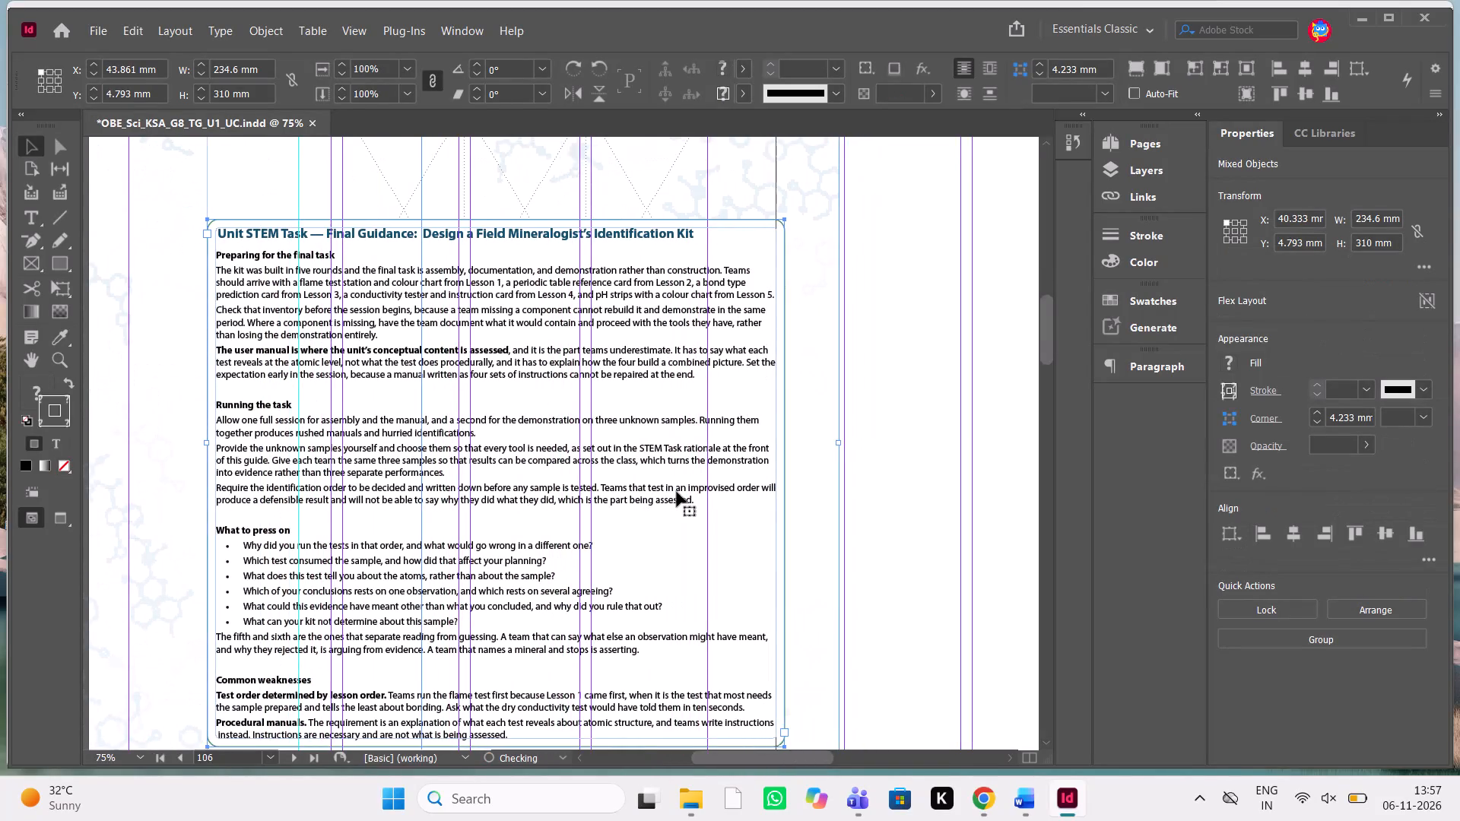
pyautogui.hotkey('shift', 'Left')
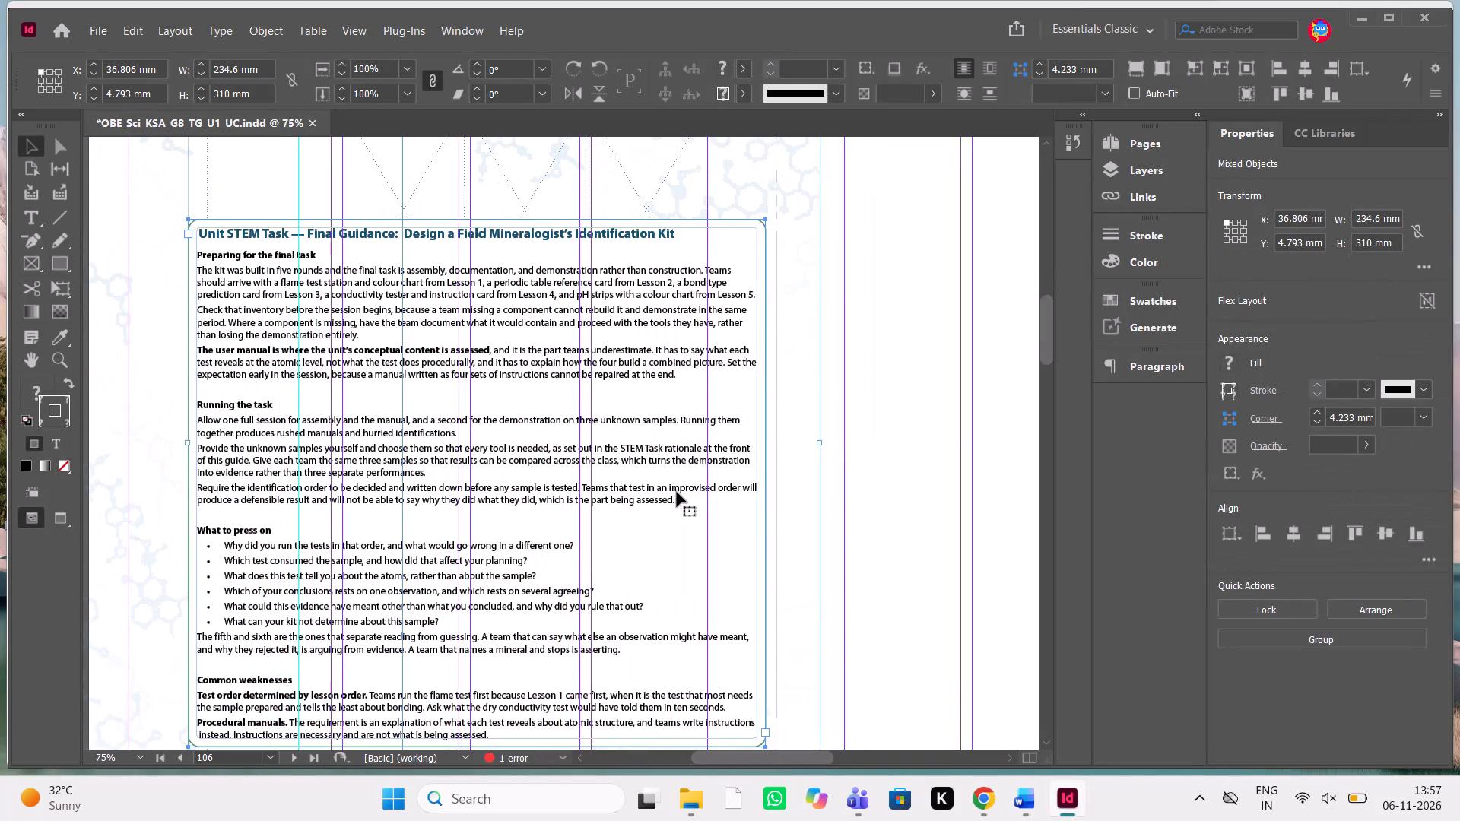
pyautogui.press('Right')
pyautogui.press('Right')
pyautogui.press('Right')
pyautogui.press('Right')
pyautogui.press('Right')
pyautogui.press('Right')
pyautogui.press('Right')
pyautogui.press('Right')
pyautogui.press('Right')
pyautogui.press('Right')
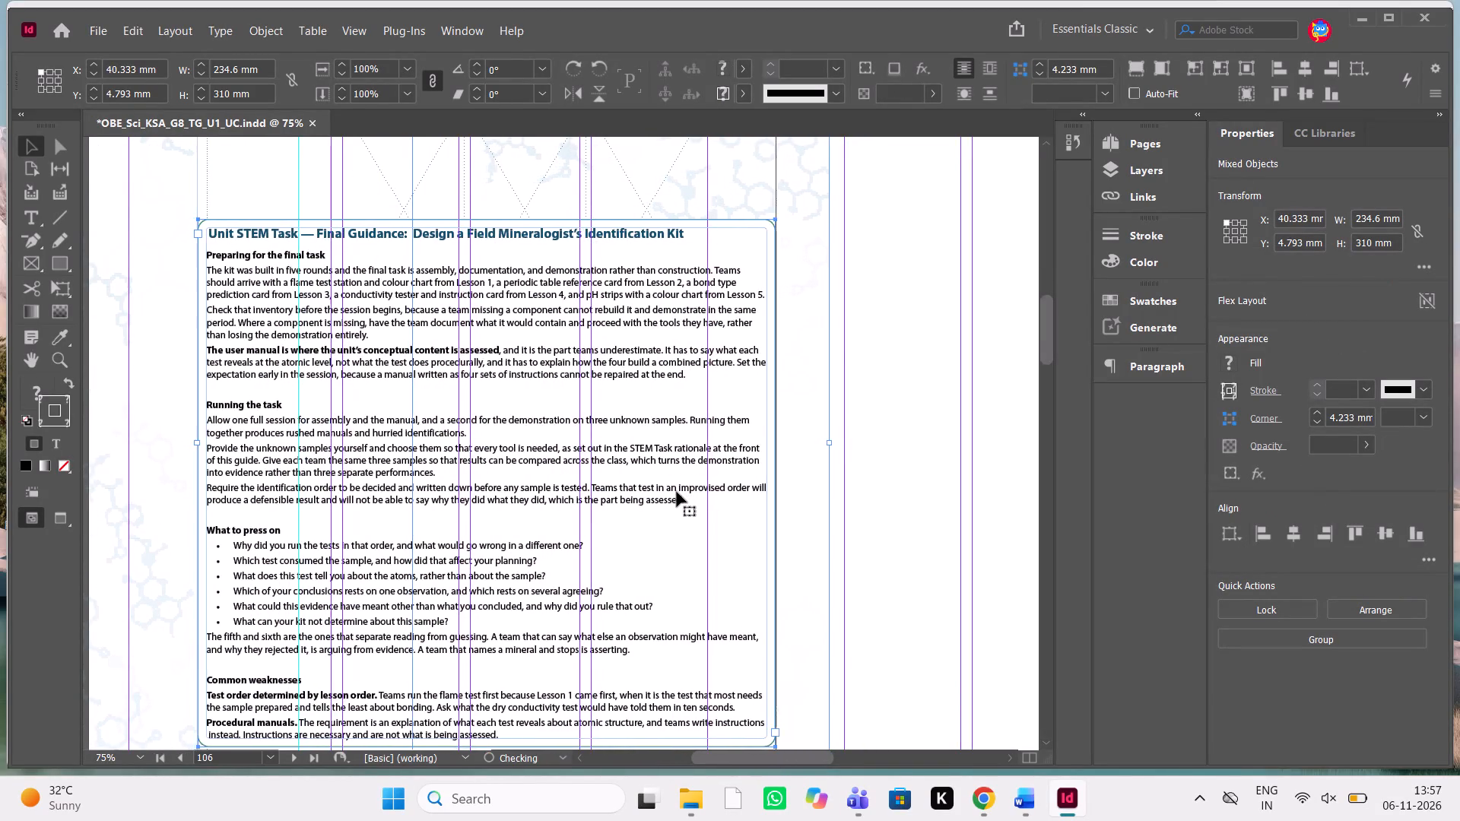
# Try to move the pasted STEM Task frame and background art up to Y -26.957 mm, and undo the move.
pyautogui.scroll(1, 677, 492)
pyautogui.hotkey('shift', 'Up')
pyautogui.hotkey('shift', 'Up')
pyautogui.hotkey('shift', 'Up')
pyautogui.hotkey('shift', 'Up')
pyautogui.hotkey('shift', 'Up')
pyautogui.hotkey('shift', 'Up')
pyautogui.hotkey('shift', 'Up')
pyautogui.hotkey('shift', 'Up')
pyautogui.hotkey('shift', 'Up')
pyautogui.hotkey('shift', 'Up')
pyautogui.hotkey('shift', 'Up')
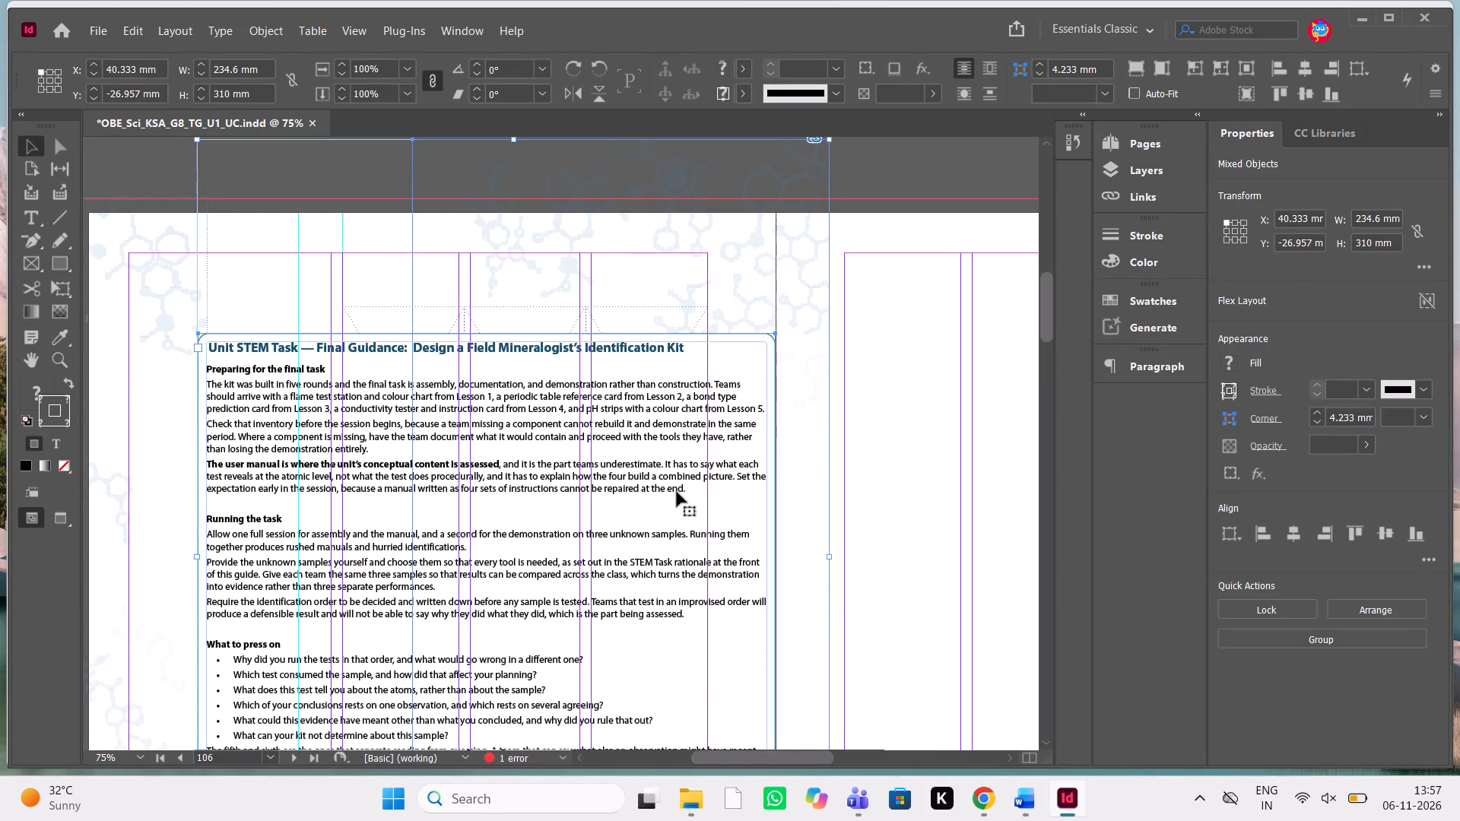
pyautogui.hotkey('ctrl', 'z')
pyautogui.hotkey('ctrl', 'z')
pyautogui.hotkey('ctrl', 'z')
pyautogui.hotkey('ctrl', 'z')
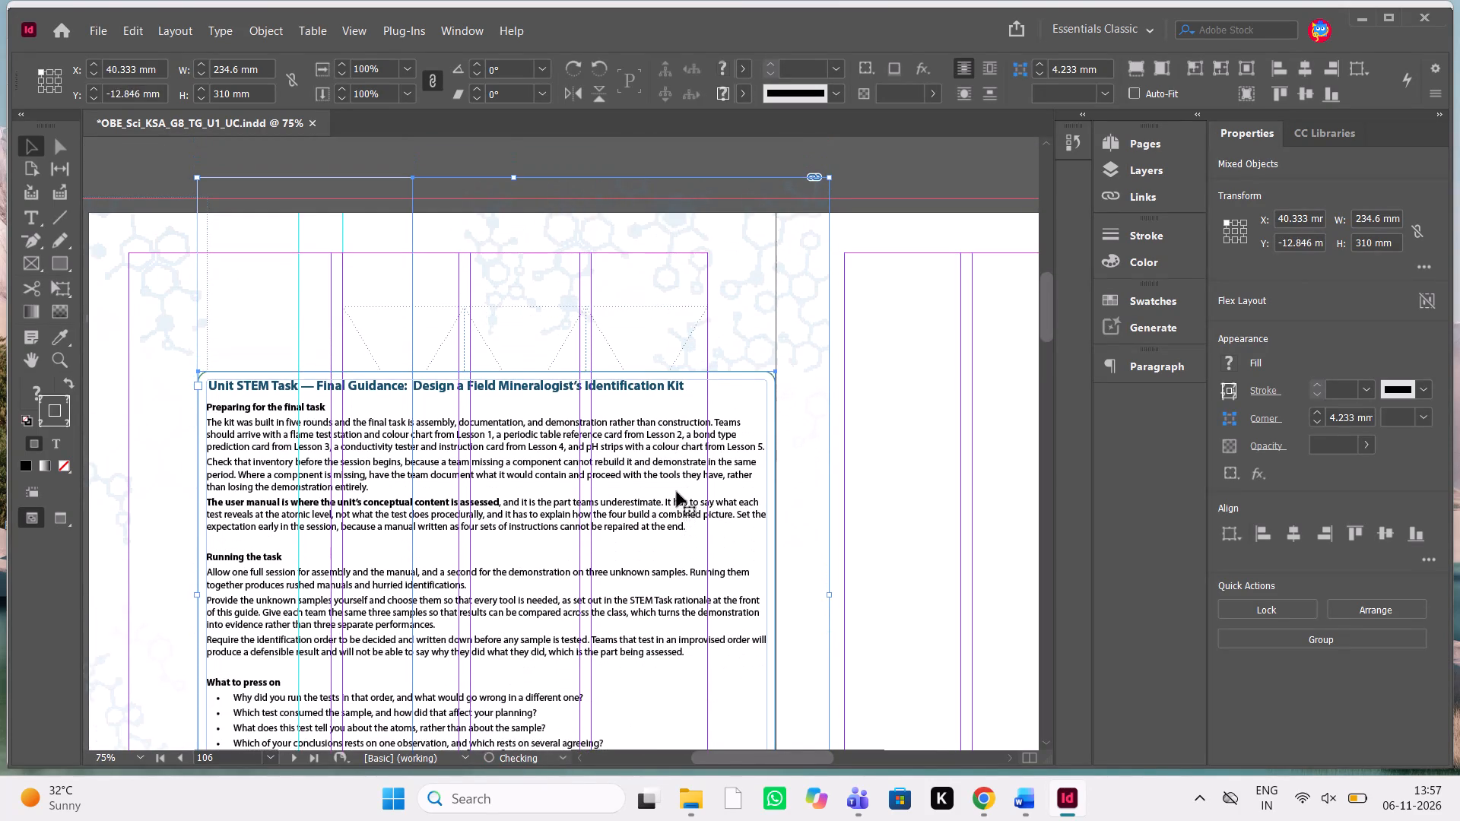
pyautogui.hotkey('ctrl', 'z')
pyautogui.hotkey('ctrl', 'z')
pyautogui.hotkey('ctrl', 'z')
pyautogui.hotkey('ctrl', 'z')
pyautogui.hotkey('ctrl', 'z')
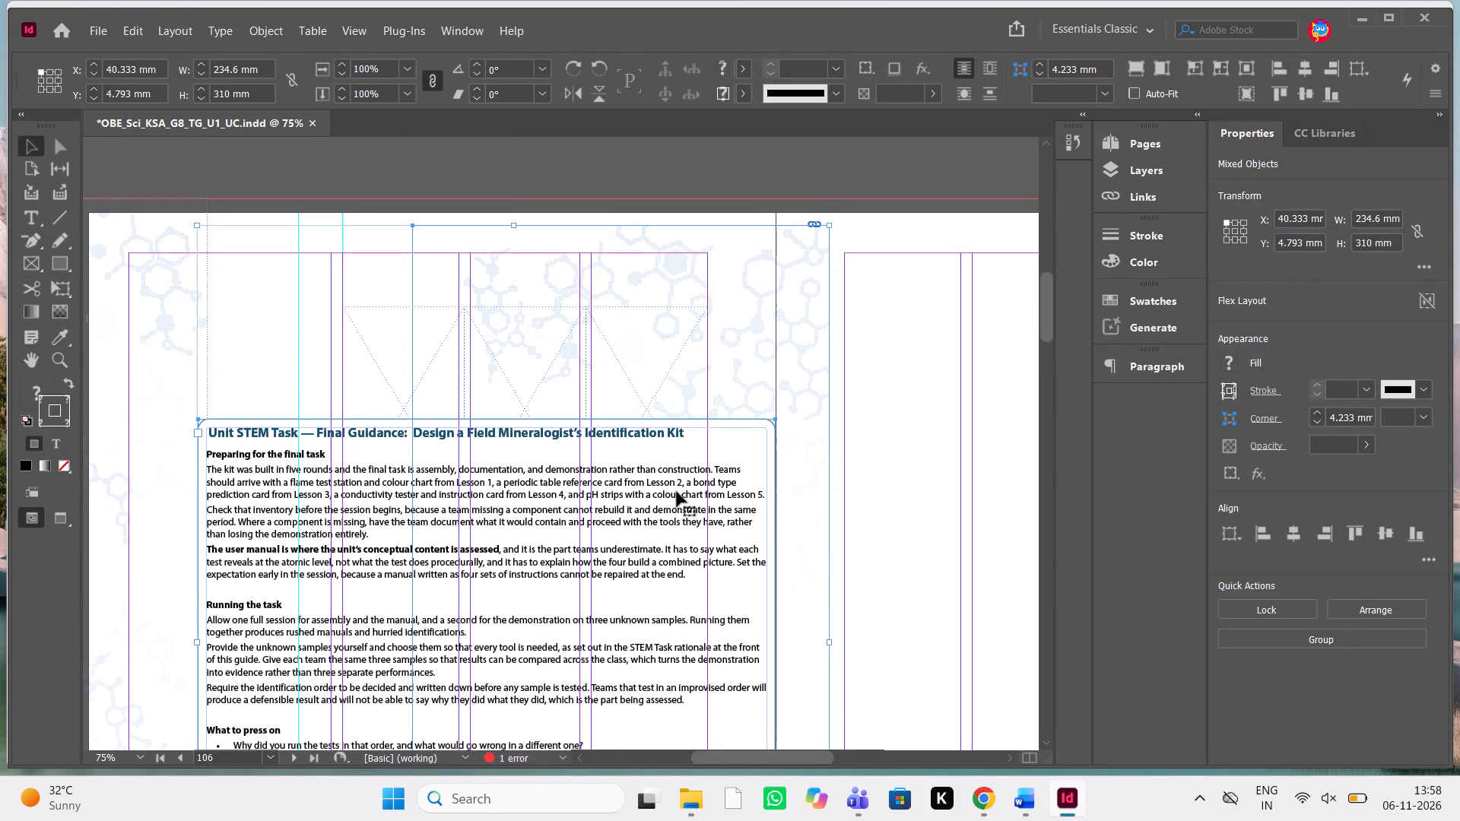
# Delete the pasted molecule background art behind the STEM Task frame on page 106.
pyautogui.click(570, 176)
pyautogui.click(652, 302)
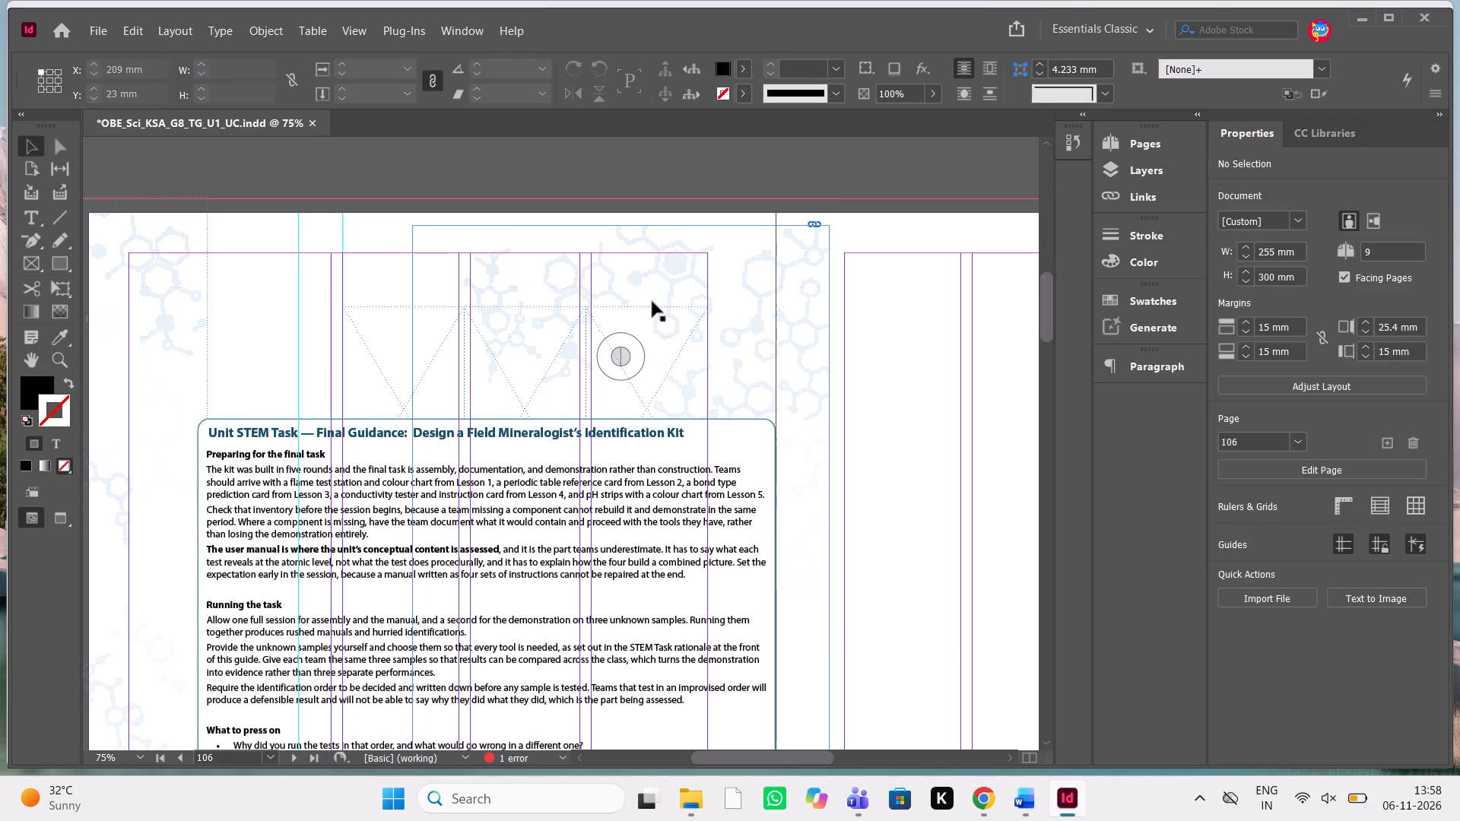
pyautogui.press('Delete')
# Move the Unit STEM Task text frame up on page 106 to Y 34.84 mm.
pyautogui.scroll(3, 652, 302)
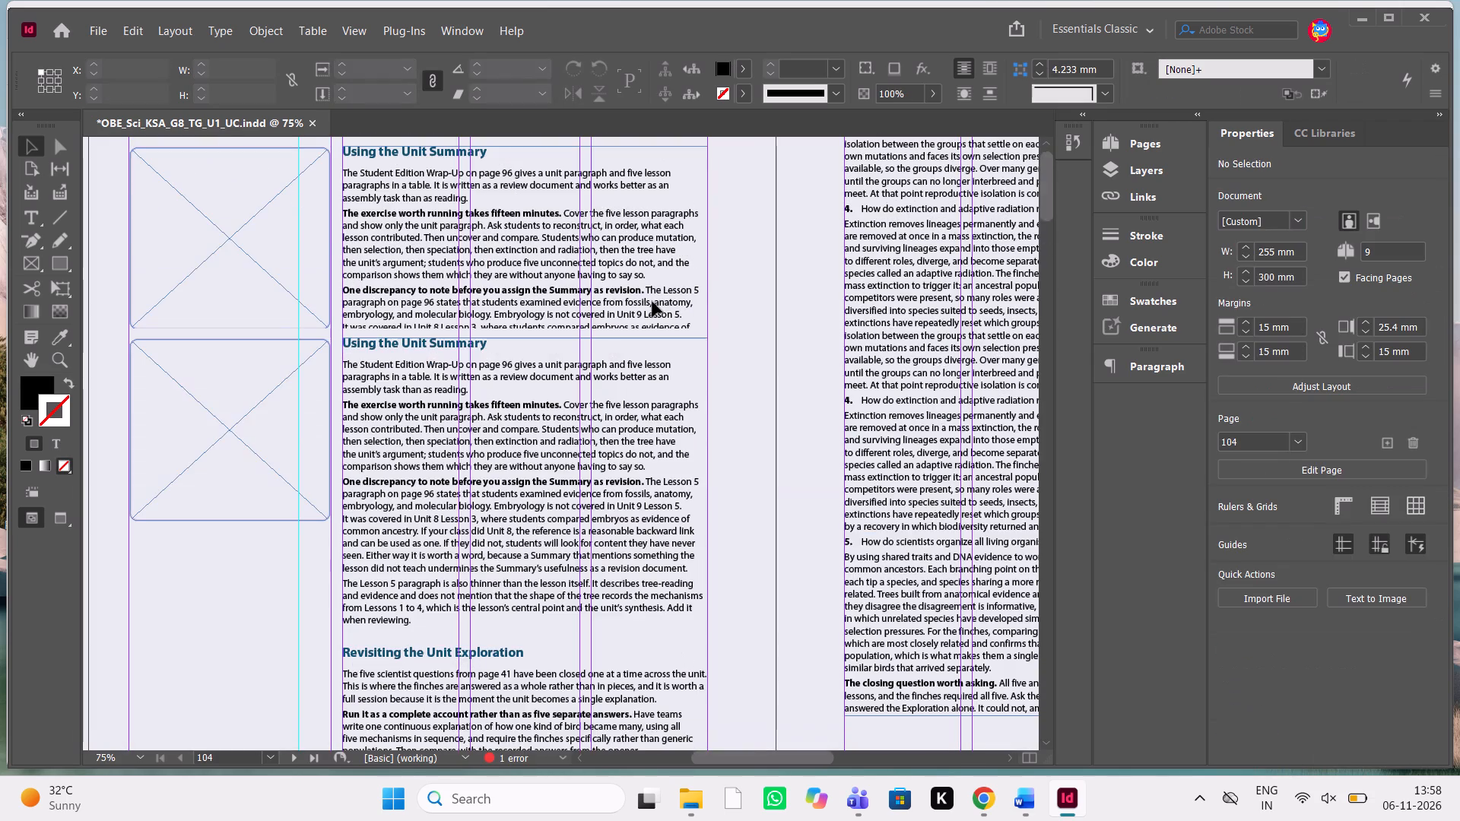
pyautogui.scroll(1, 652, 302)
pyautogui.scroll(-3, 652, 302)
pyautogui.scroll(2, 652, 302)
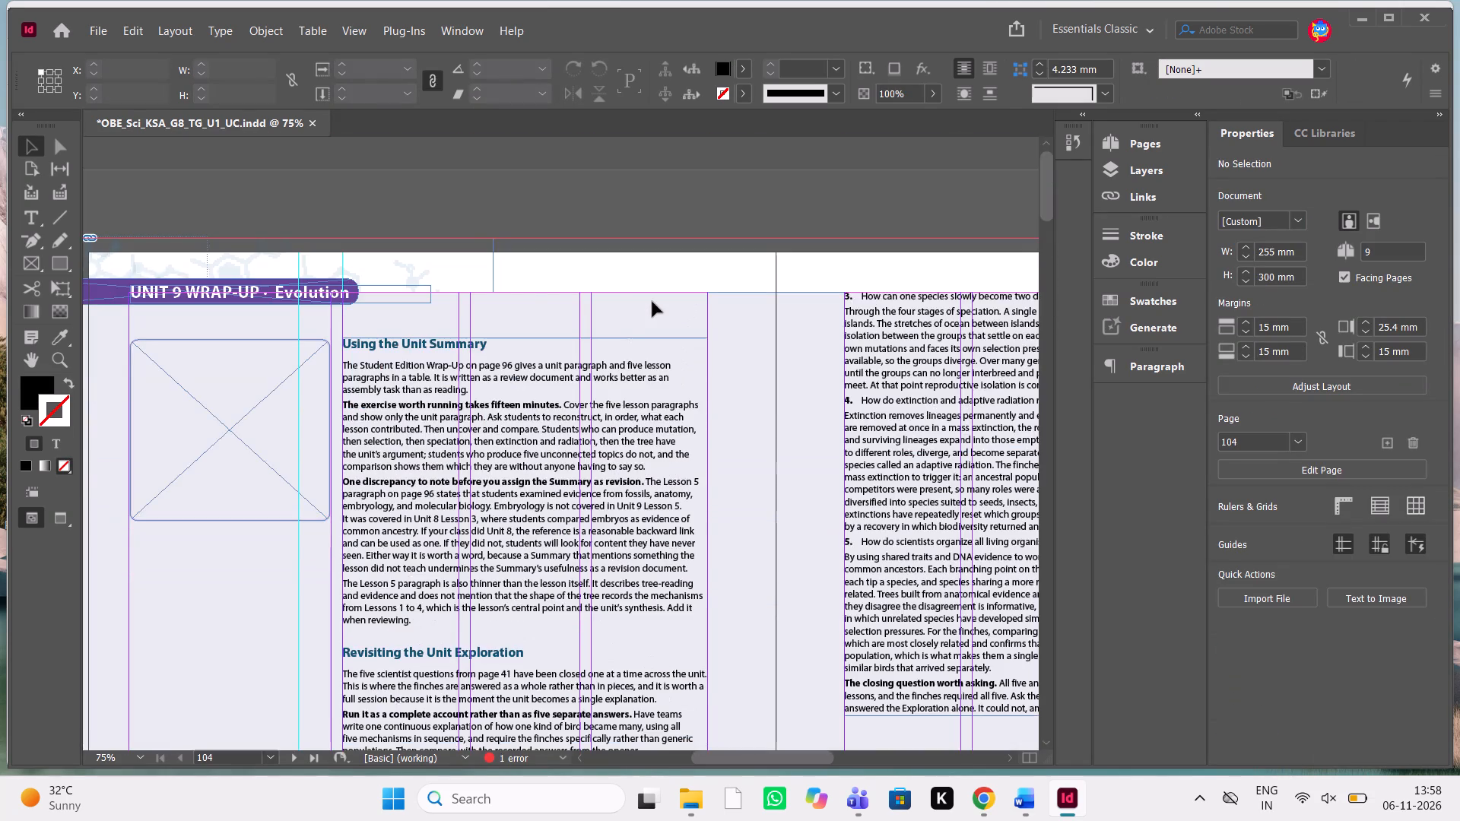
pyautogui.scroll(-4, 652, 302)
pyautogui.click(652, 302)
pyautogui.scroll(-1, 652, 302)
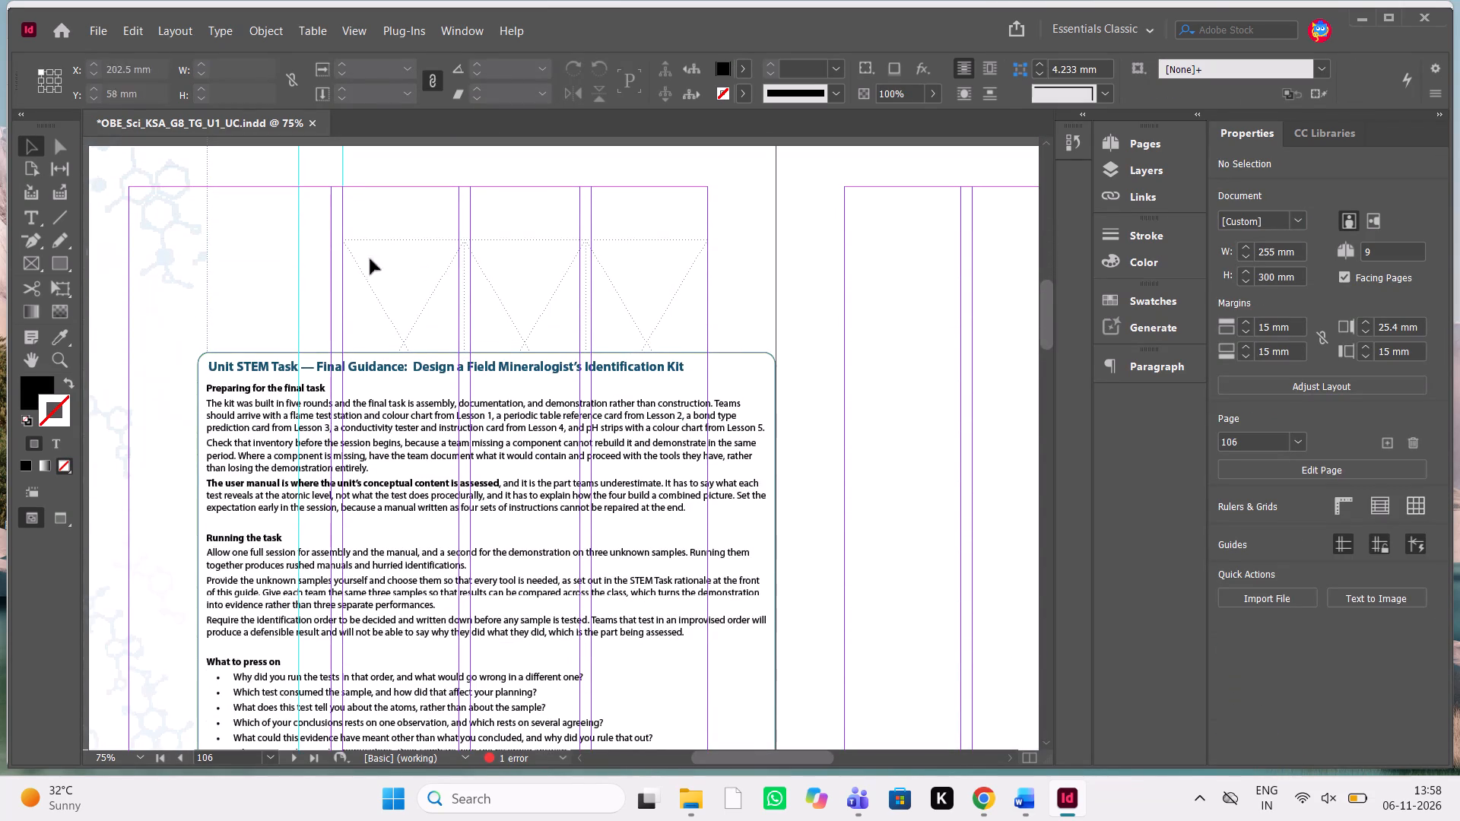
pyautogui.moveTo(236, 303); pyautogui.dragTo(475, 528)
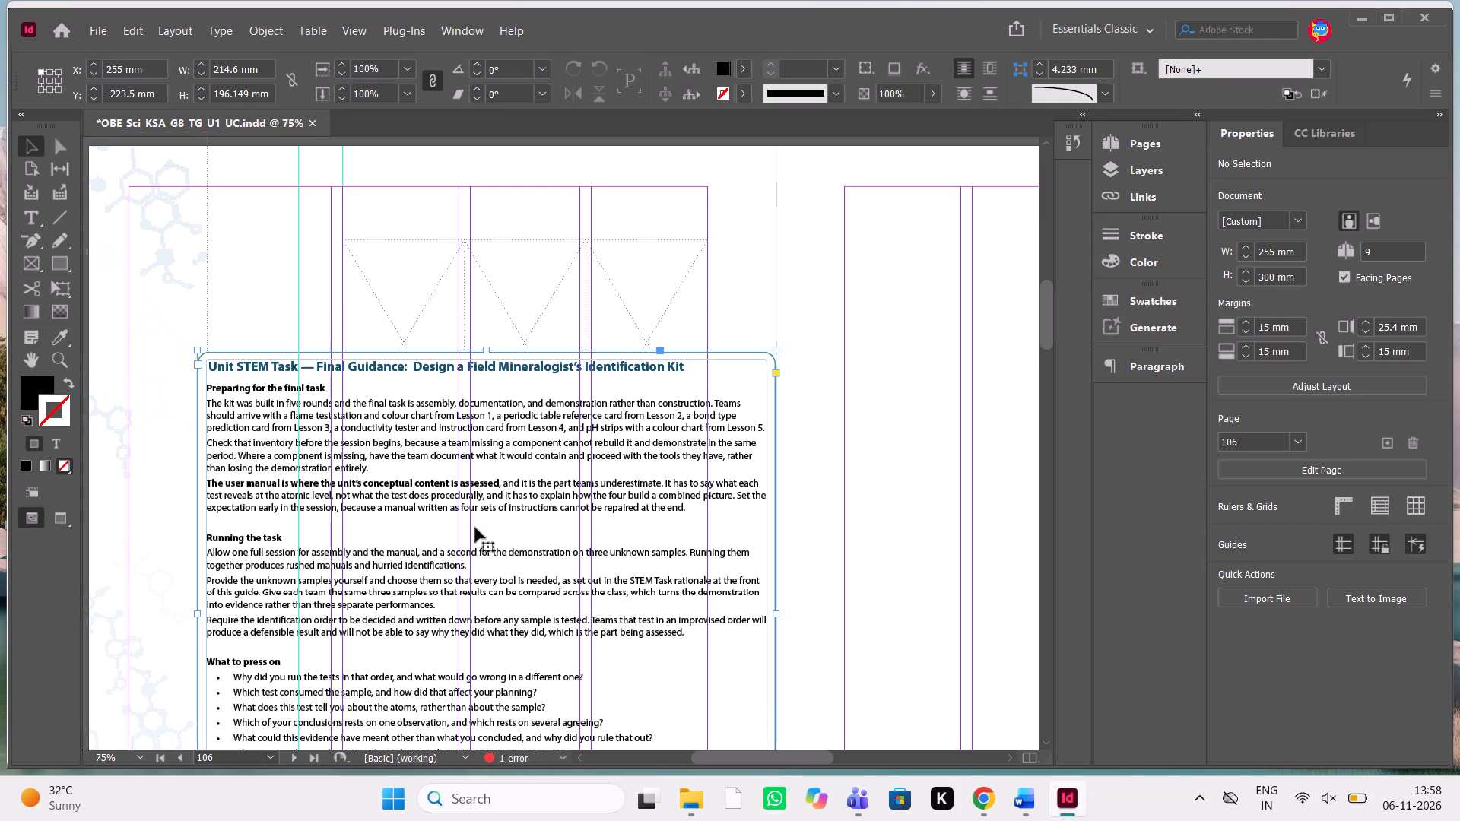
pyautogui.hotkey('shift', 'Up')
pyautogui.hotkey('shift', 'Up')
pyautogui.hotkey('shift', 'Up')
pyautogui.hotkey('shift', 'Up')
pyautogui.hotkey('shift', 'Up')
pyautogui.hotkey('shift', 'Up')
pyautogui.hotkey('shift', 'Up')
pyautogui.hotkey('shift', 'Up')
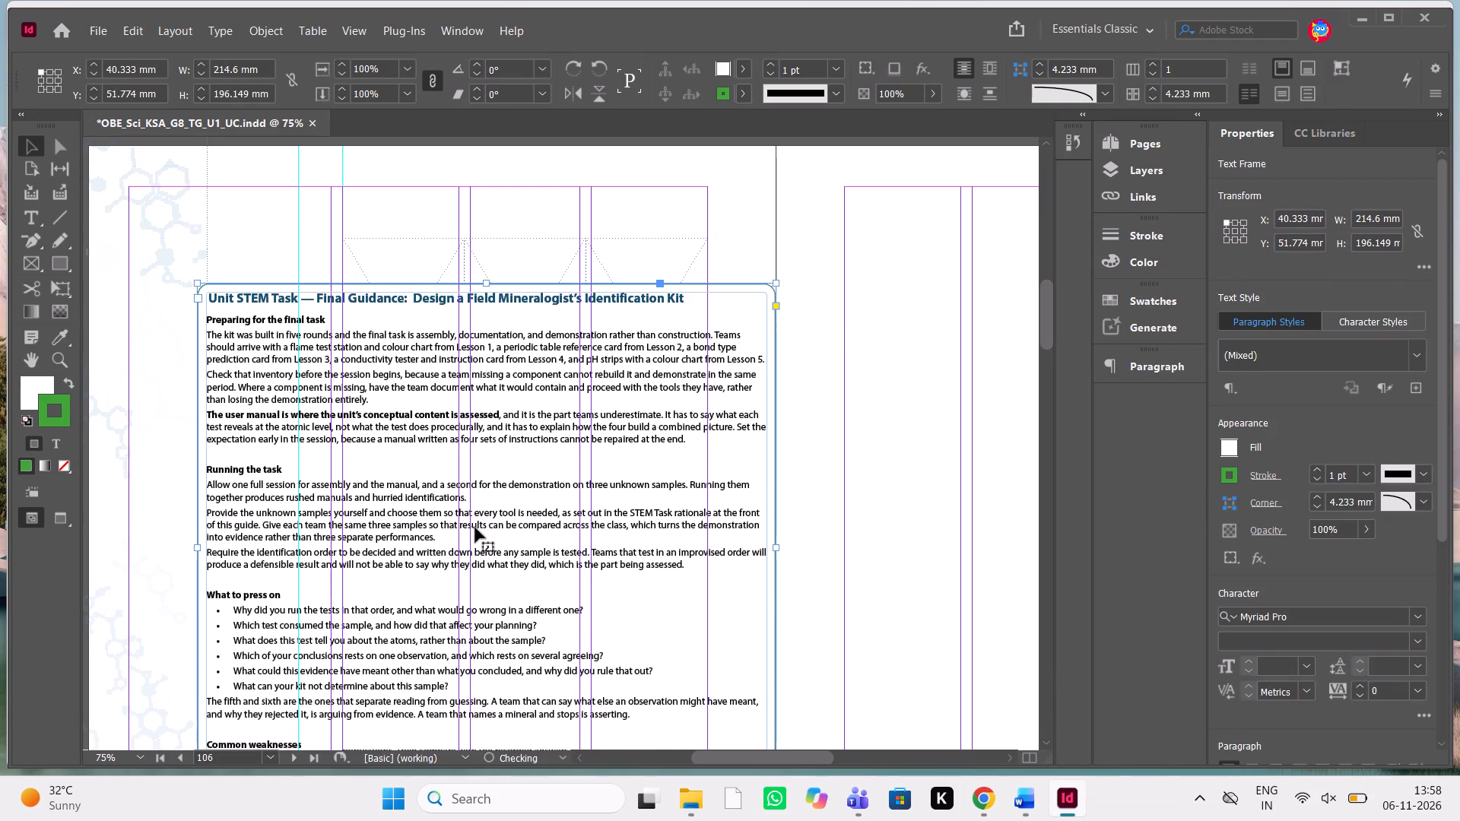
pyautogui.hotkey('shift', 'Up')
pyautogui.hotkey('shift', 'Up')
pyautogui.hotkey('shift', 'Up')
pyautogui.hotkey('shift', 'Up')
pyautogui.press('Down')
pyautogui.press('Down')
pyautogui.press('Down')
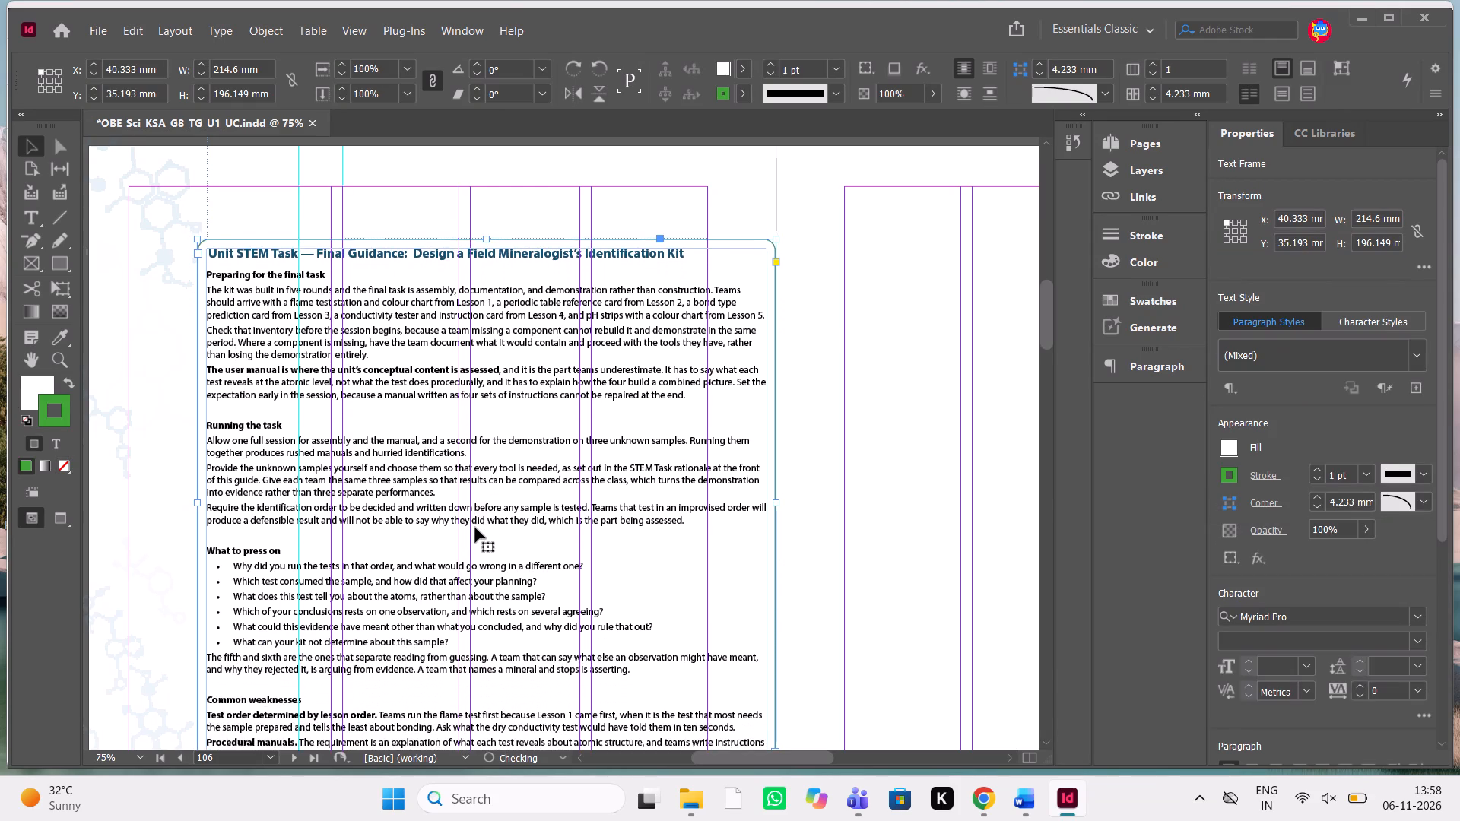
pyautogui.press('Down')
pyautogui.press('Down')
pyautogui.press('Down')
pyautogui.press('Up')
pyautogui.press('Up')
pyautogui.press('Up')
pyautogui.press('Up')
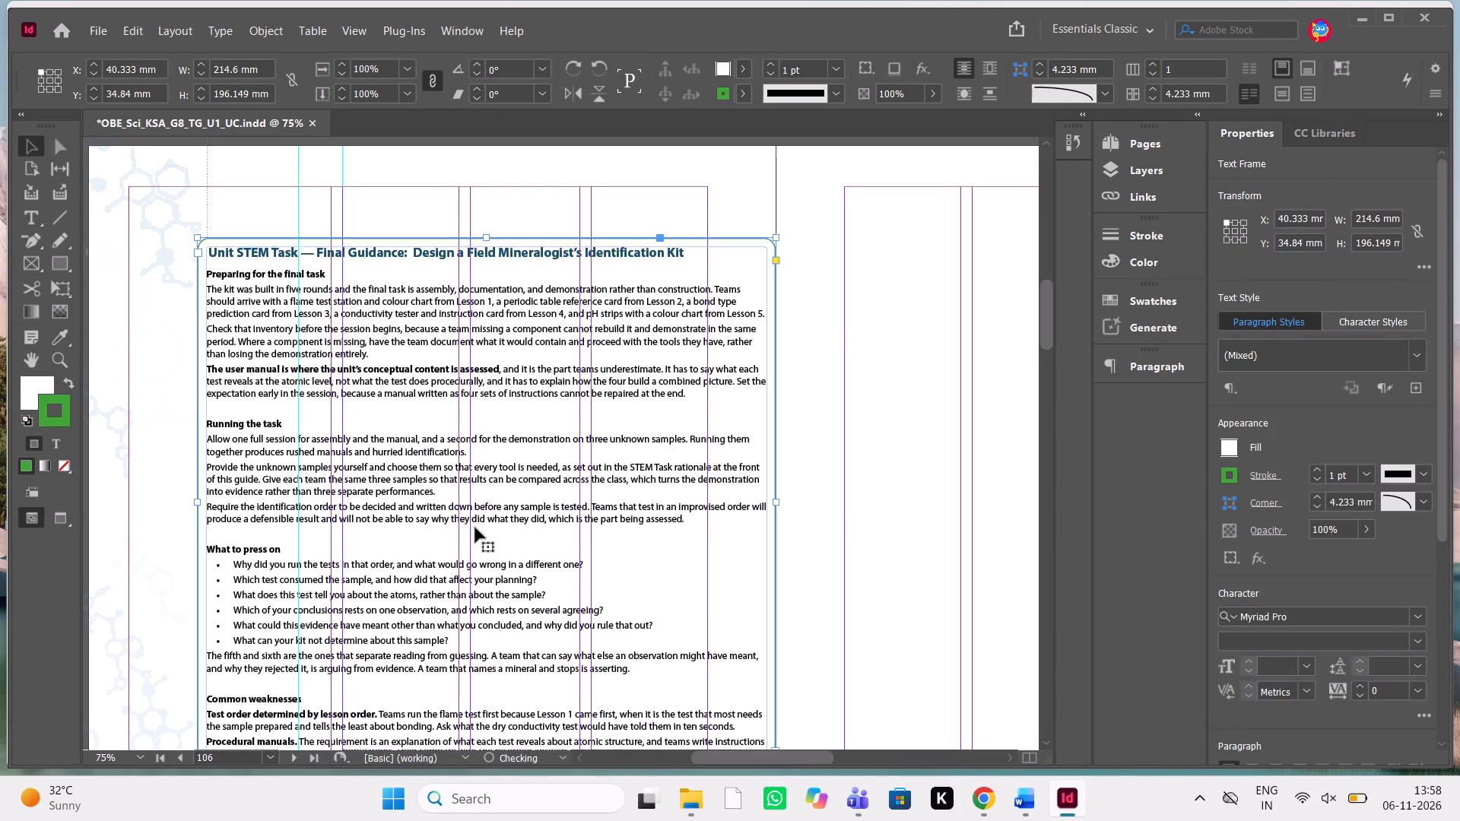
# Check the Unit STEM Task: Final Guidance section in the Word manuscript against the frame on page 106.
pyautogui.scroll(-1, 475, 528)
pyautogui.scroll(1, 475, 528)
pyautogui.scroll(-1, 475, 528)
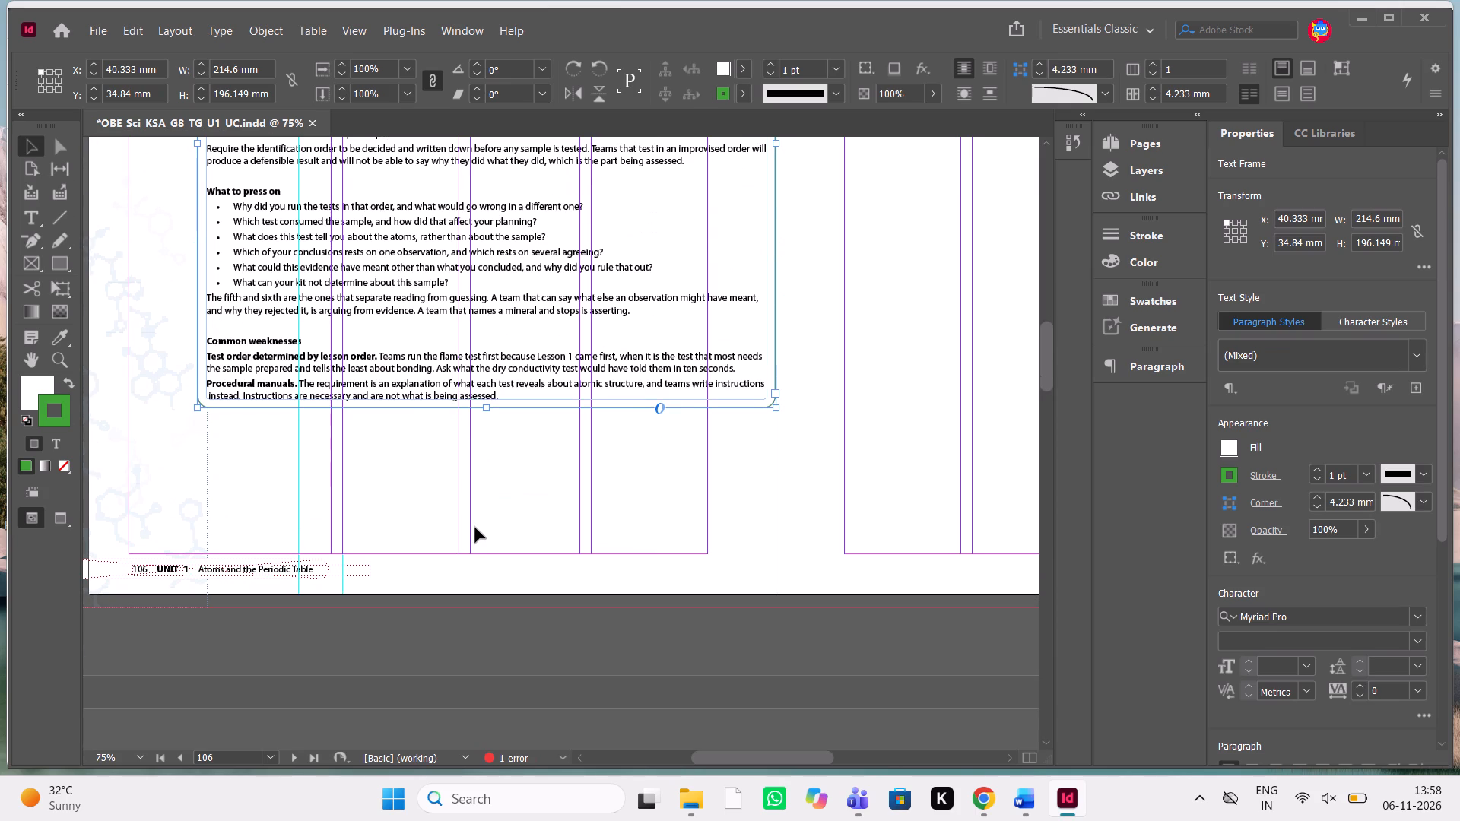
pyautogui.hotkey('alt', 'Tab')
pyautogui.scroll(-1, 1098, 448)
pyautogui.scroll(1, 1098, 448)
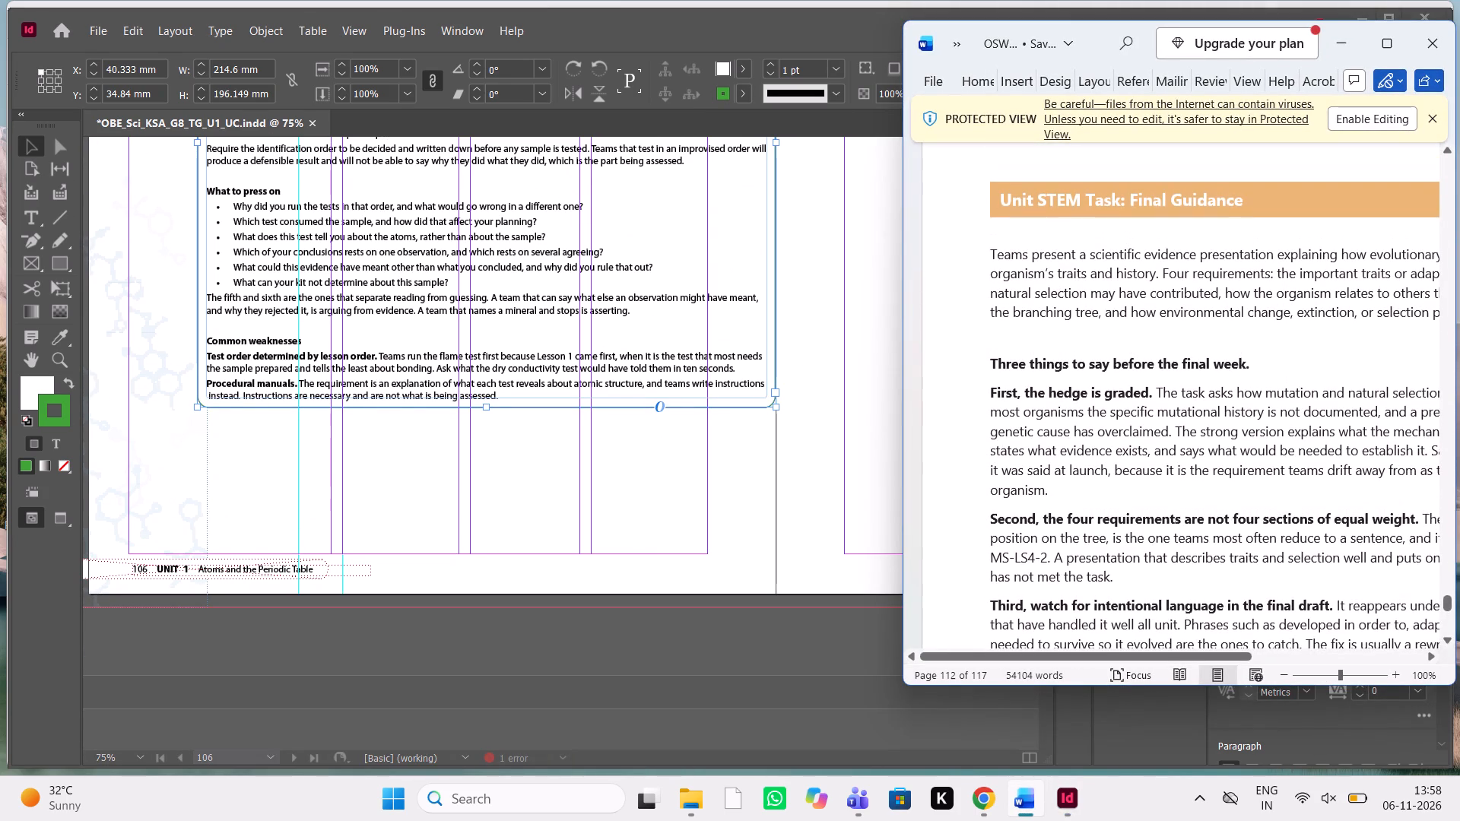
pyautogui.scroll(1, 652, 363)
pyautogui.click(652, 363)
pyautogui.scroll(1, 652, 363)
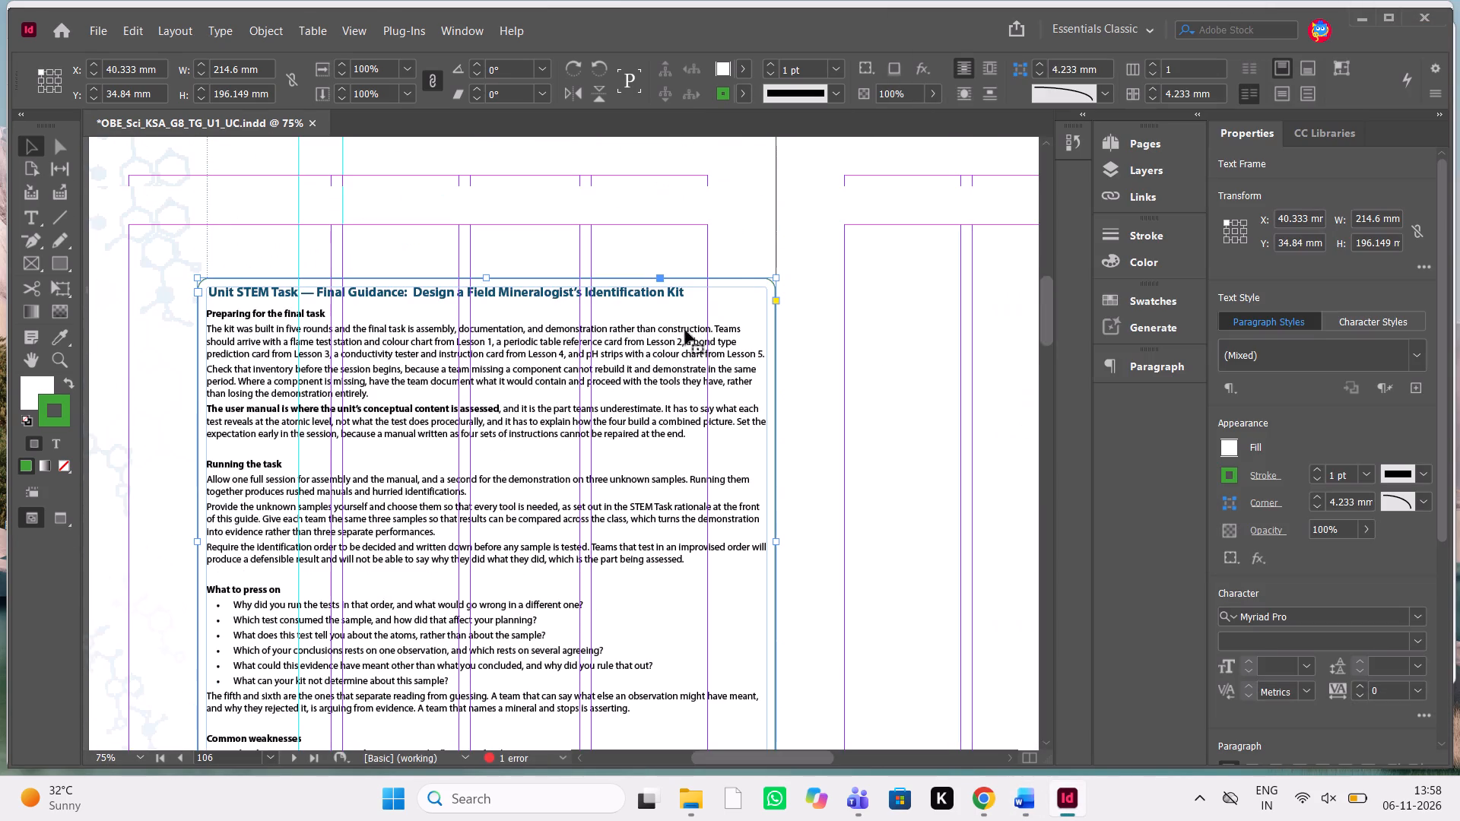
# Delete ": Design a Field Mineralogist's Identification Kit" from the end of the Unit STEM Task heading on page 106.
pyautogui.doubleClick(452, 285)
pyautogui.hotkey('alt', 'Tab')
pyautogui.hscroll(-1, 1170, 241)
pyautogui.hscroll(1, 1170, 241)
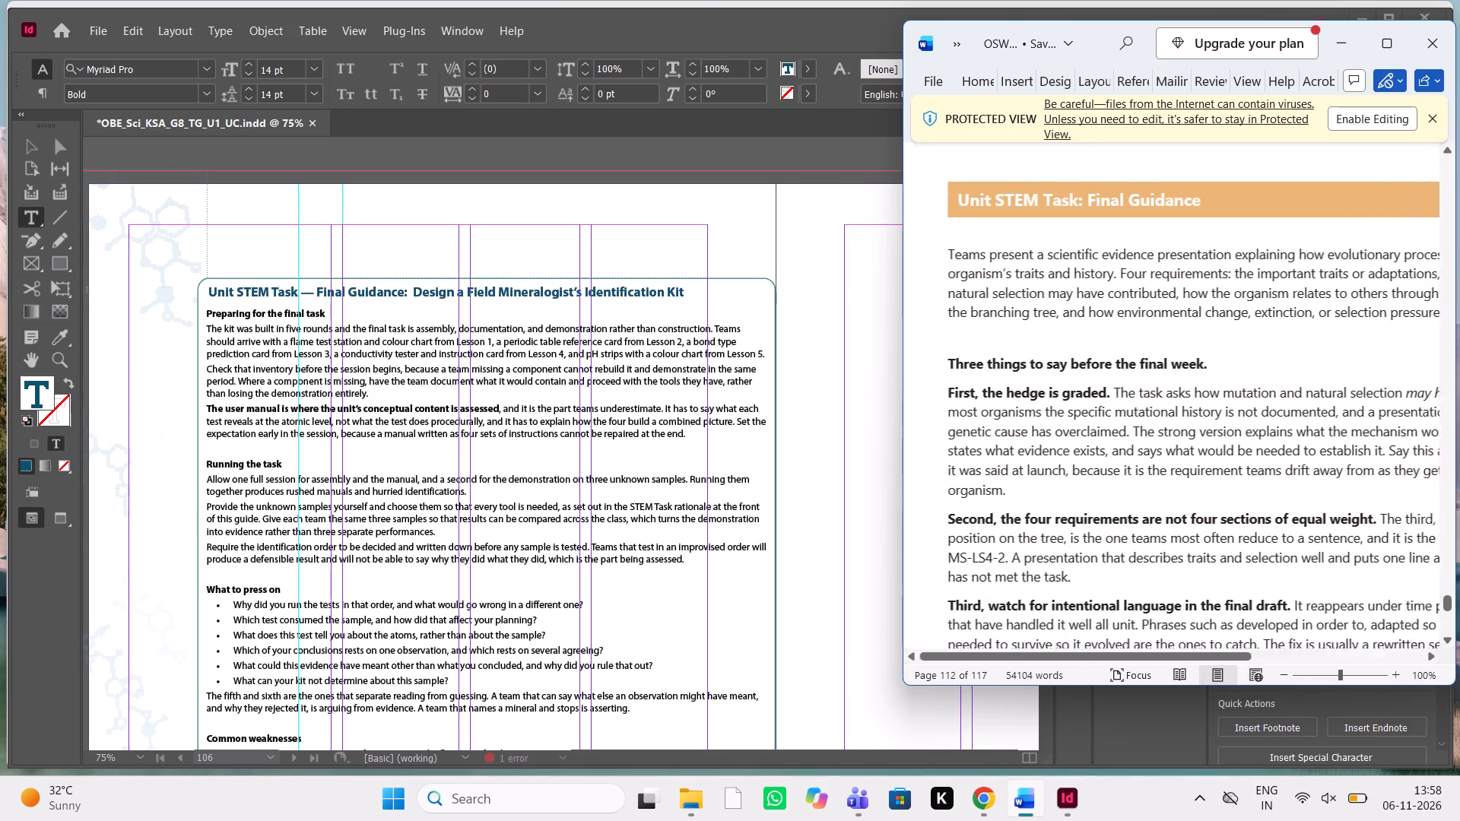
pyautogui.moveTo(705, 294); pyautogui.dragTo(335, 296)
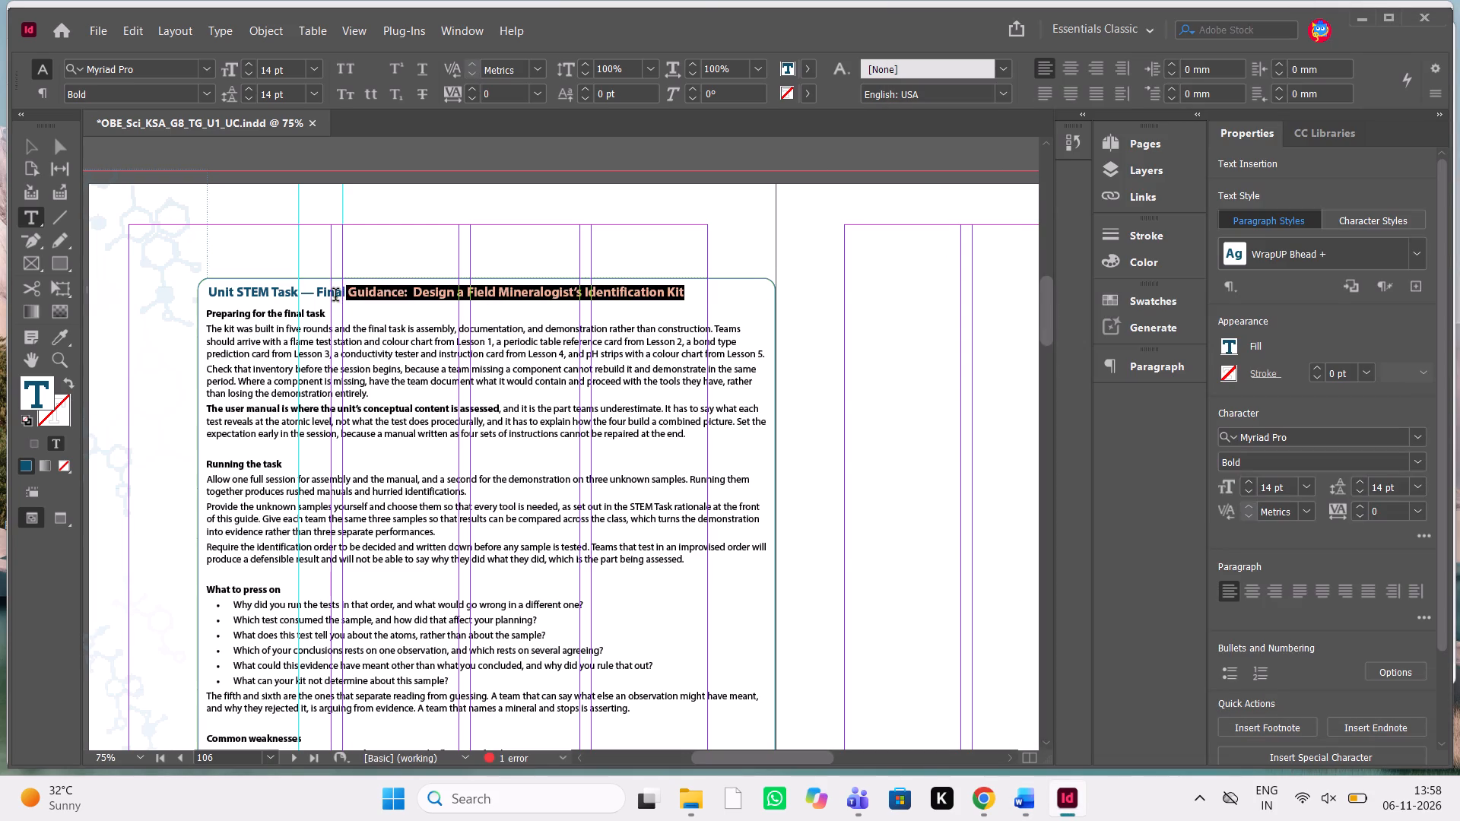
pyautogui.moveTo(335, 296); pyautogui.dragTo(405, 295)
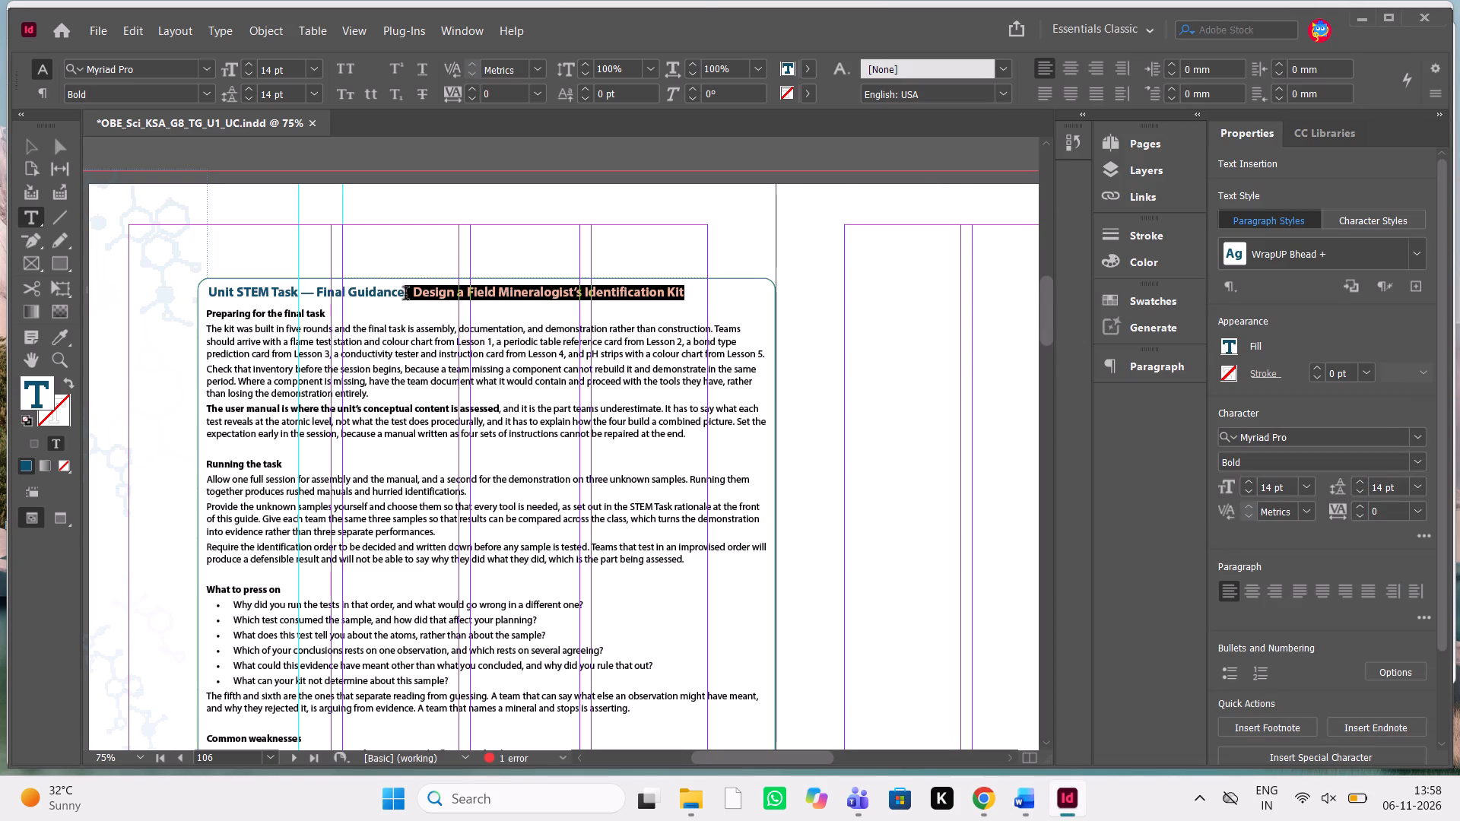
pyautogui.press('Delete')
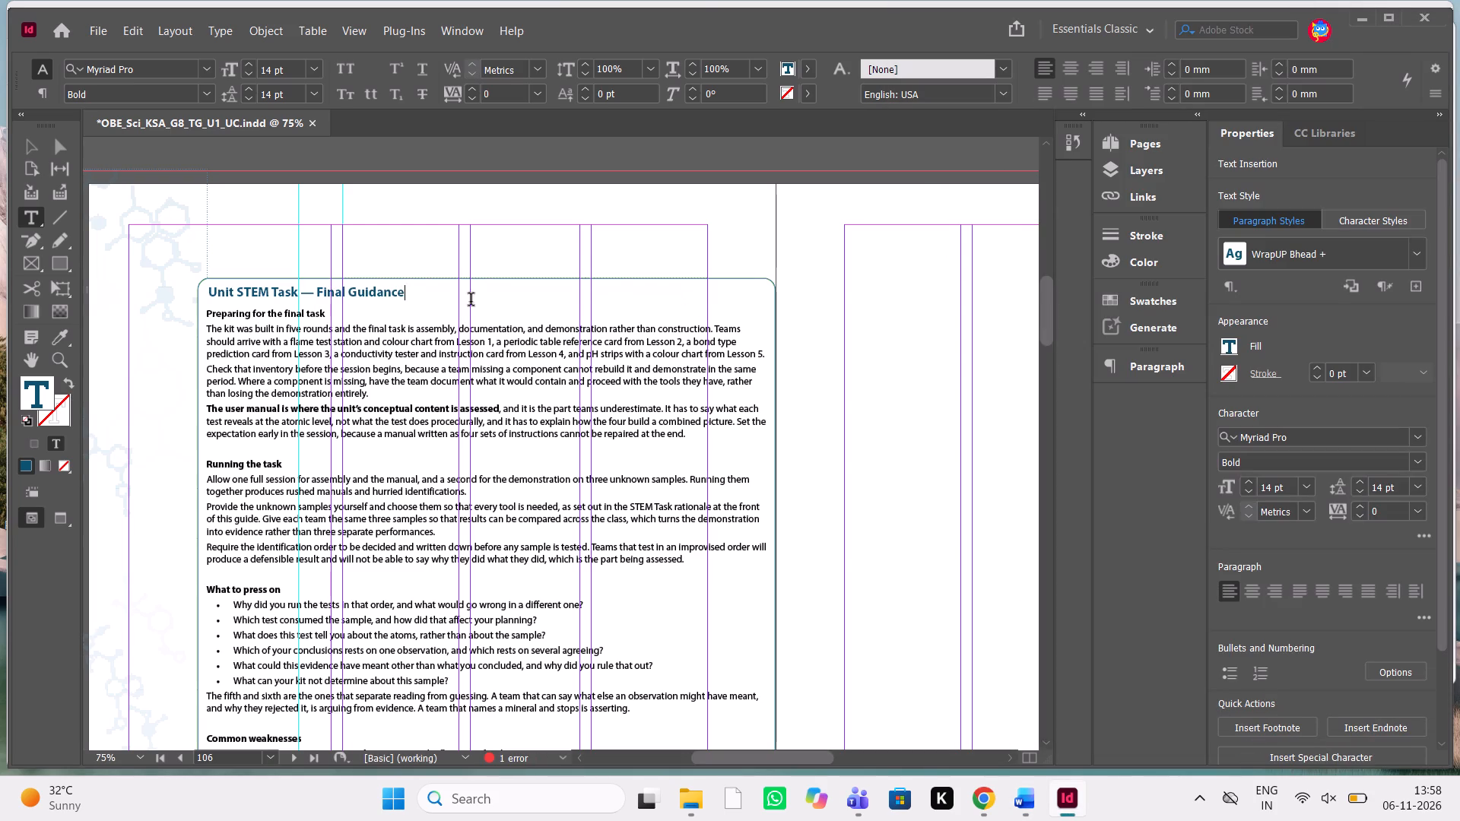
# Move the Unit STEM Task frame left to X 14.933 mm, flush with the page 106 left margin.
pyautogui.press('Escape')
pyautogui.moveTo(174, 260); pyautogui.dragTo(354, 385)
pyautogui.hotkey('shift', 'Left')
pyautogui.hotkey('shift', 'Left')
pyautogui.hotkey('shift', 'Left')
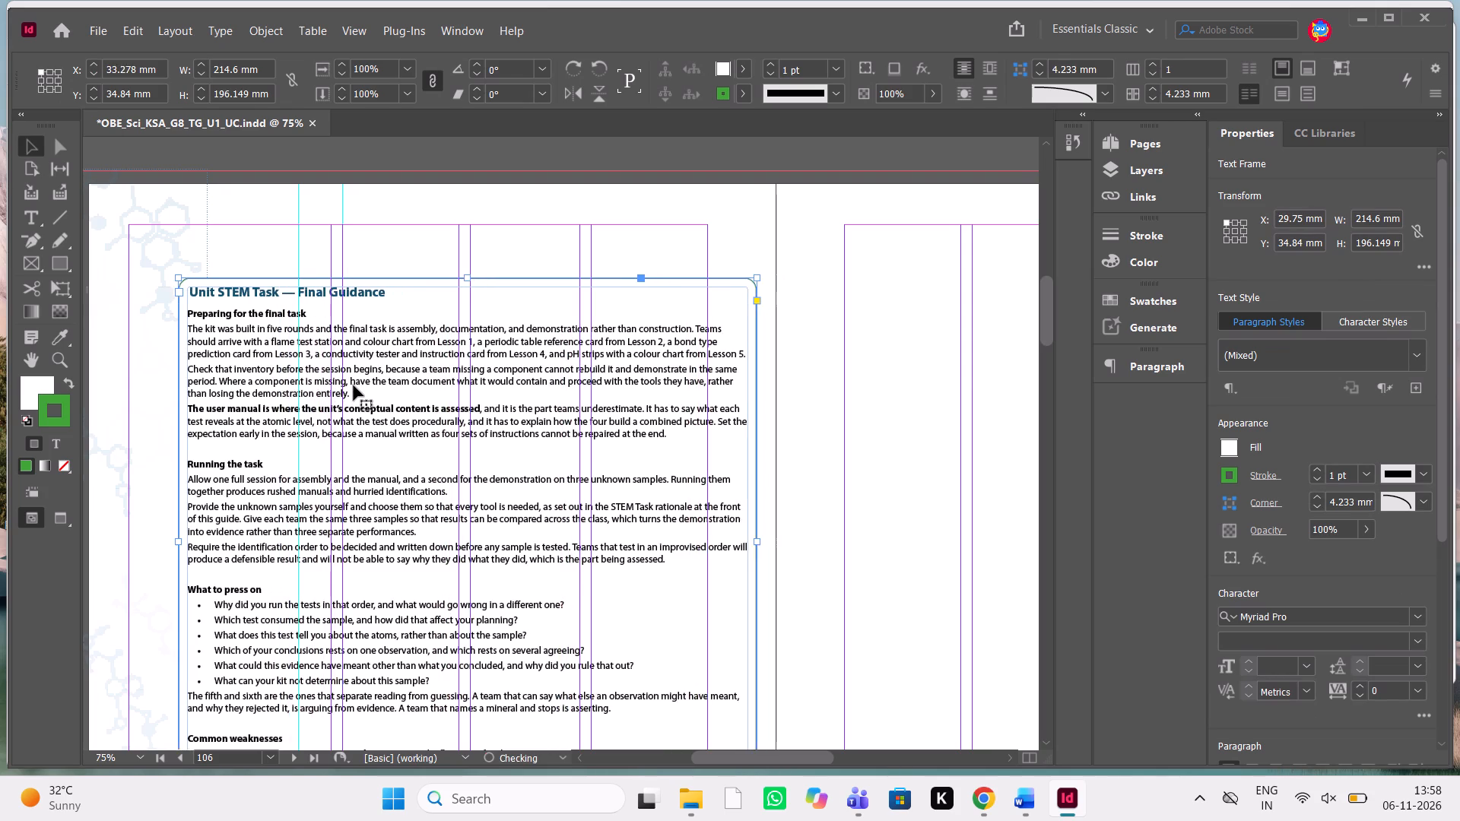
pyautogui.hotkey('shift', 'Left')
pyautogui.hotkey('shift', 'Left')
pyautogui.hotkey('shift', 'Left')
pyautogui.hotkey('shift', 'Left')
pyautogui.hotkey('shift', 'Left')
pyautogui.press('Right')
pyautogui.press('Right')
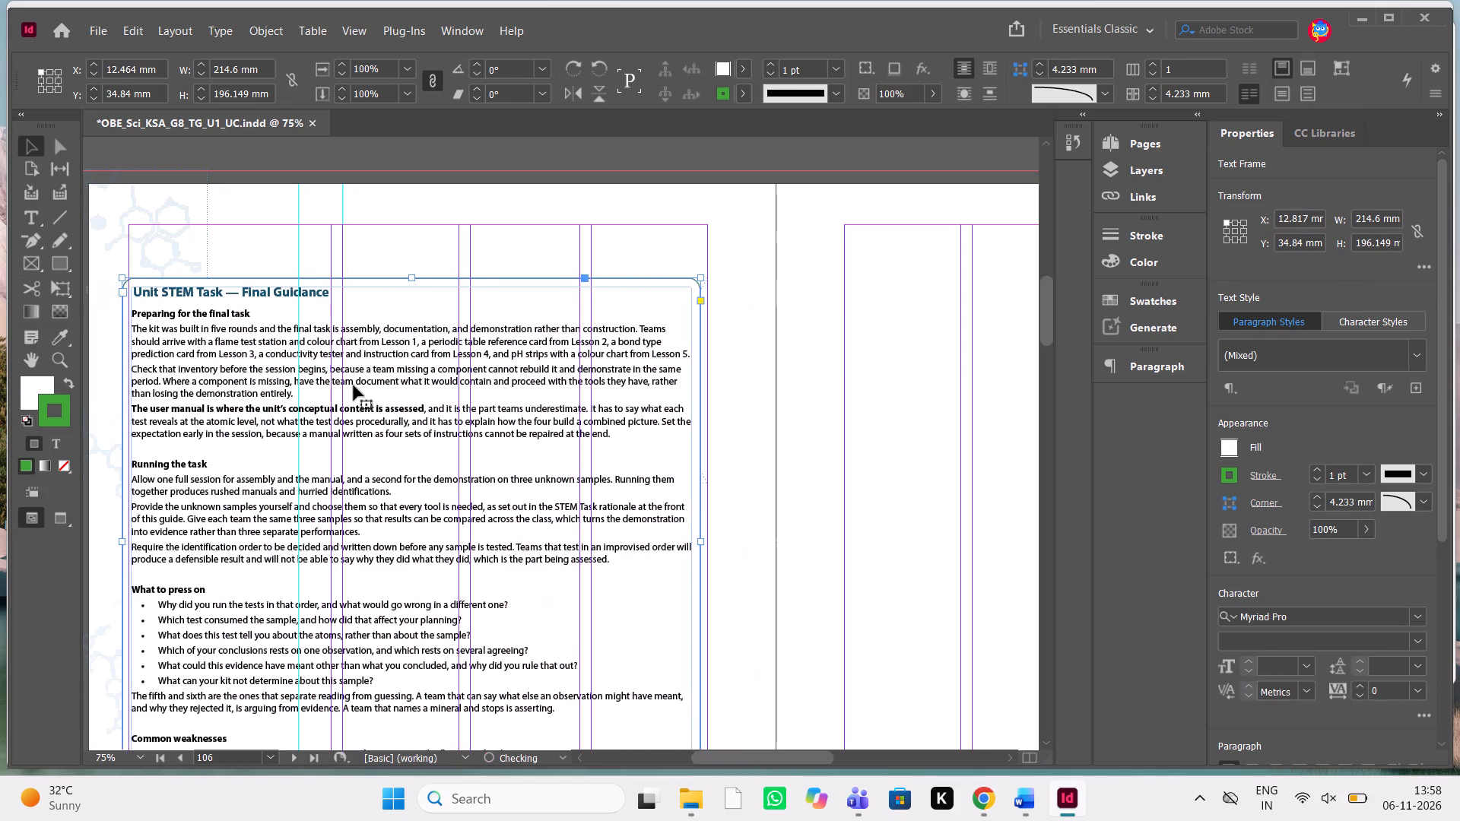
pyautogui.press('Right')
pyautogui.press('Right')
pyautogui.press('Right')
pyautogui.press('Right')
pyautogui.press('Right')
pyautogui.press('Right')
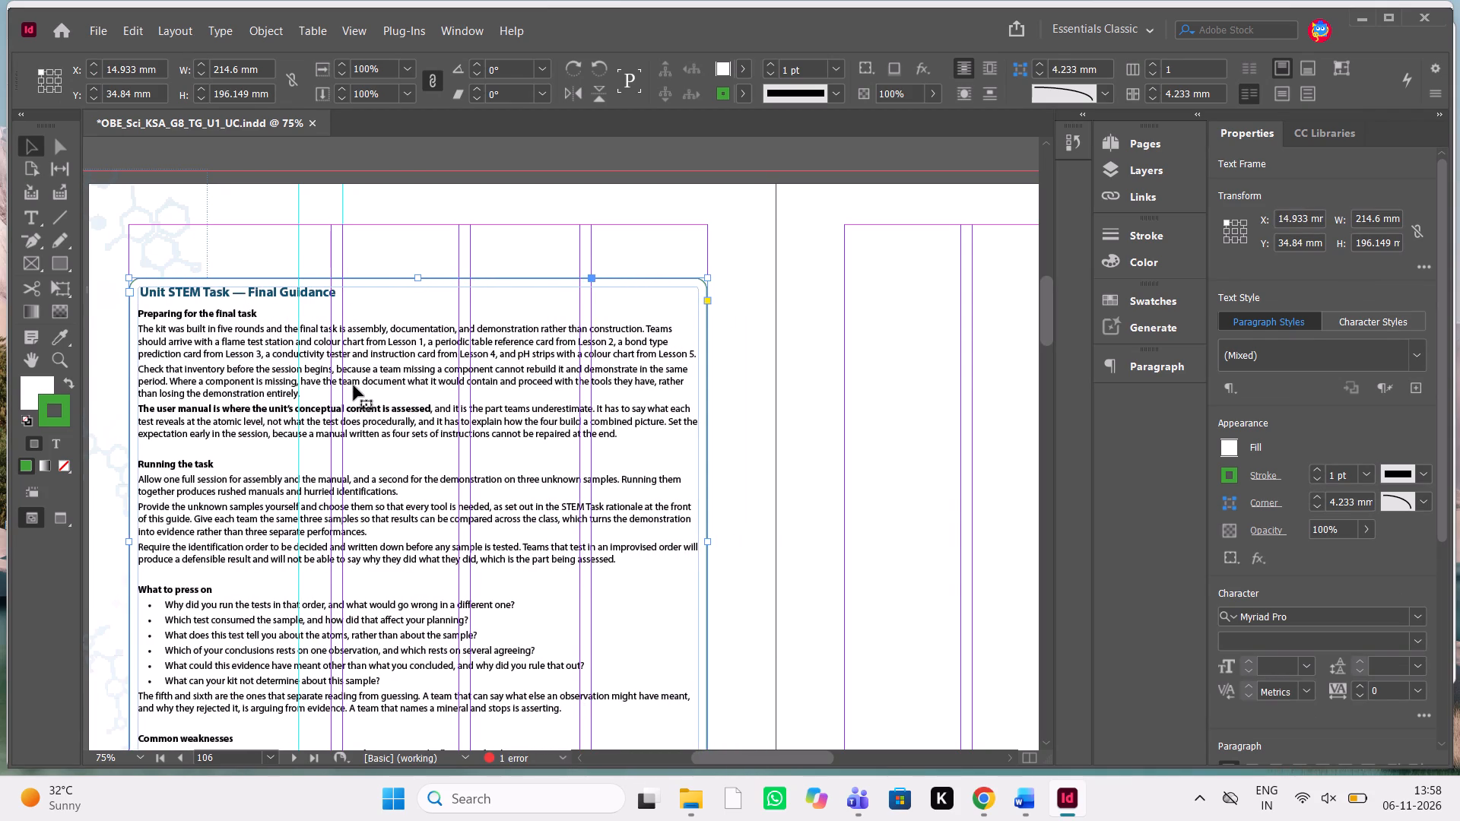
# In the Word manuscript, copy the Unit STEM Task: Final Guidance body text from "Teams present" through "The team with too much material" paragraph.
pyautogui.scroll(-2, 354, 385)
pyautogui.hotkey('alt', 'Tab')
pyautogui.scroll(-1, 1075, 298)
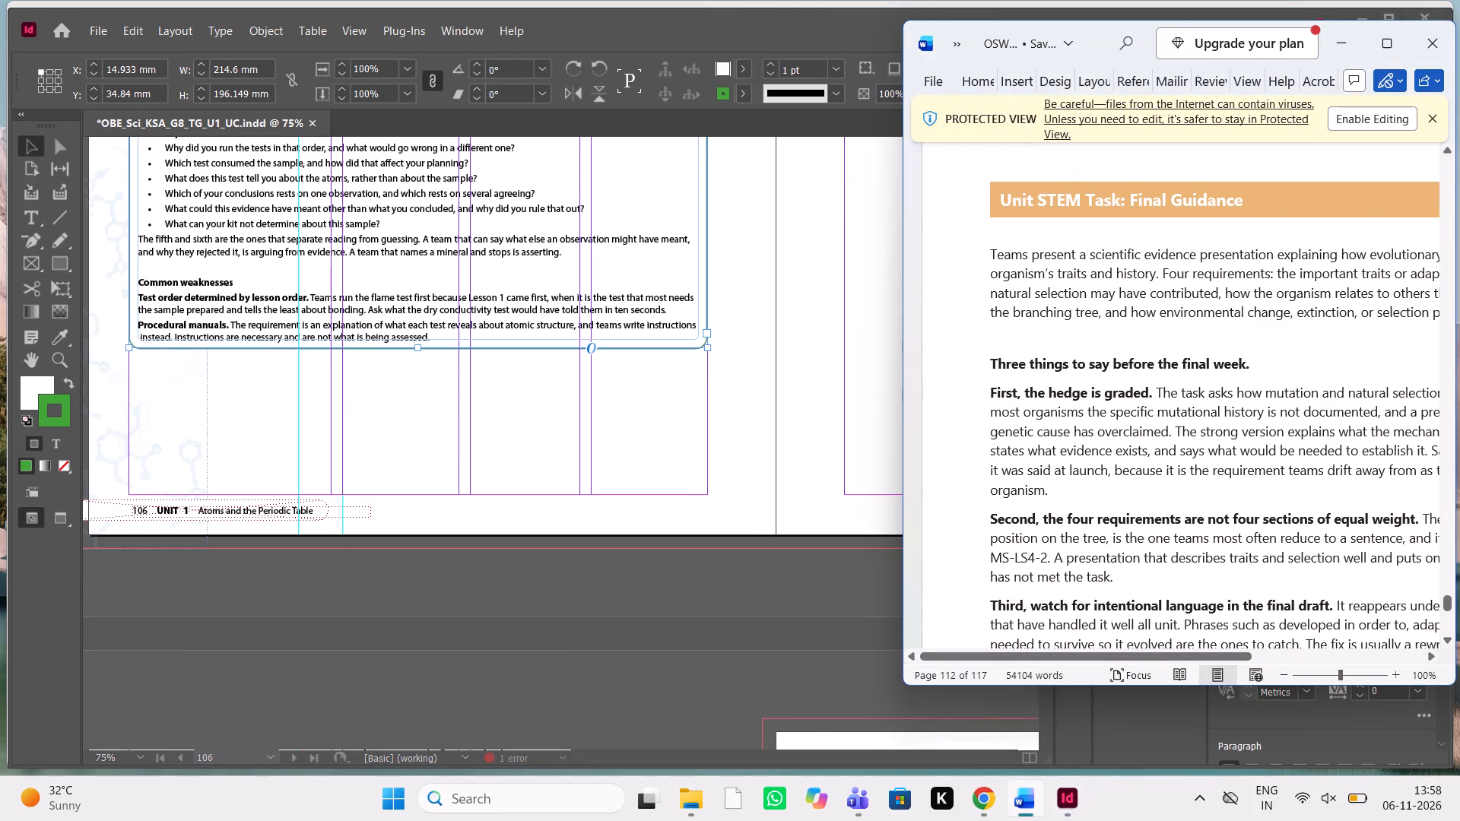
pyautogui.scroll(-4, 1075, 298)
pyautogui.hscroll(-1, 1075, 298)
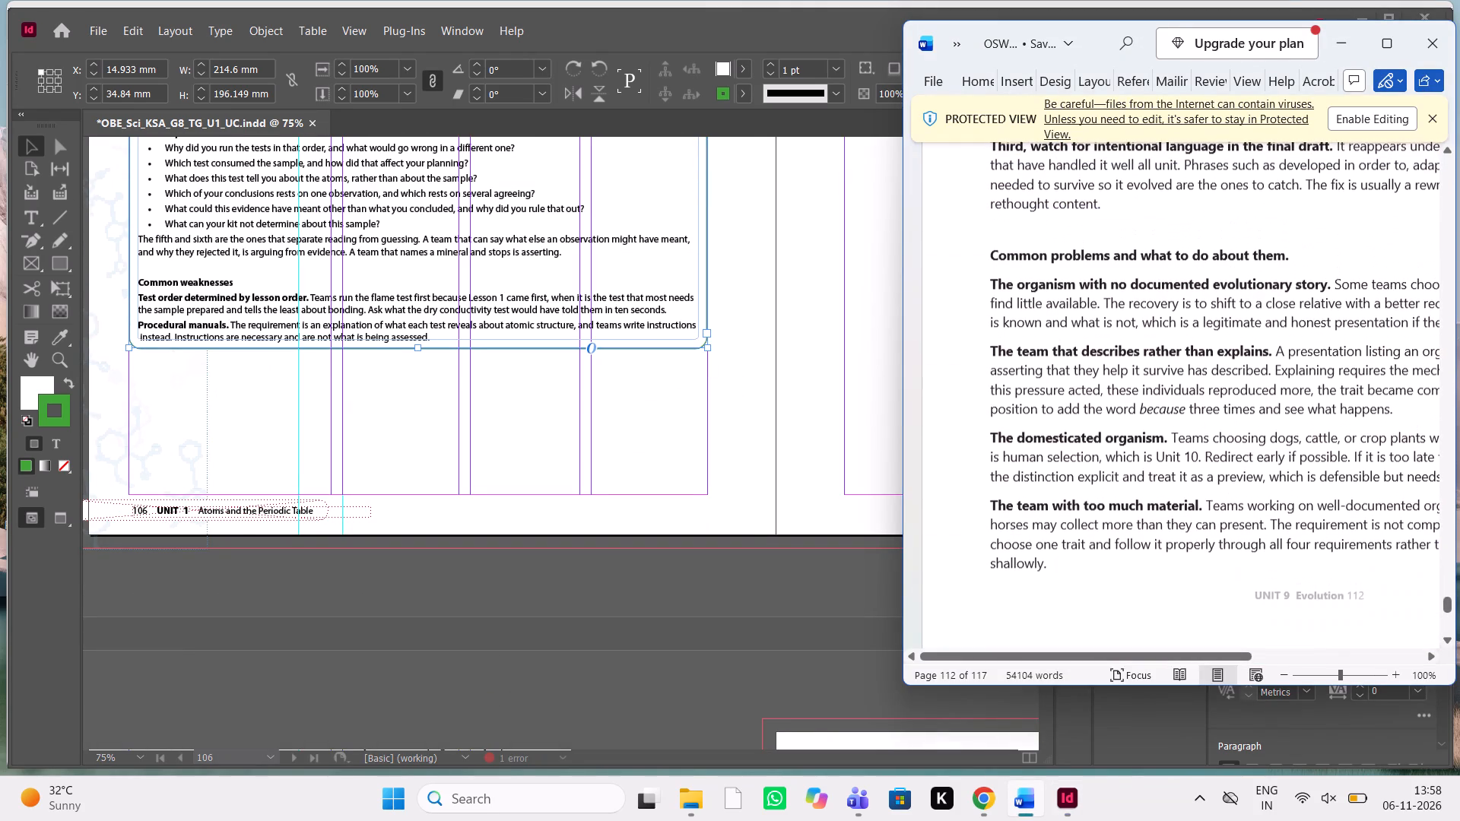
pyautogui.moveTo(1053, 563); pyautogui.dragTo(1022, 157)
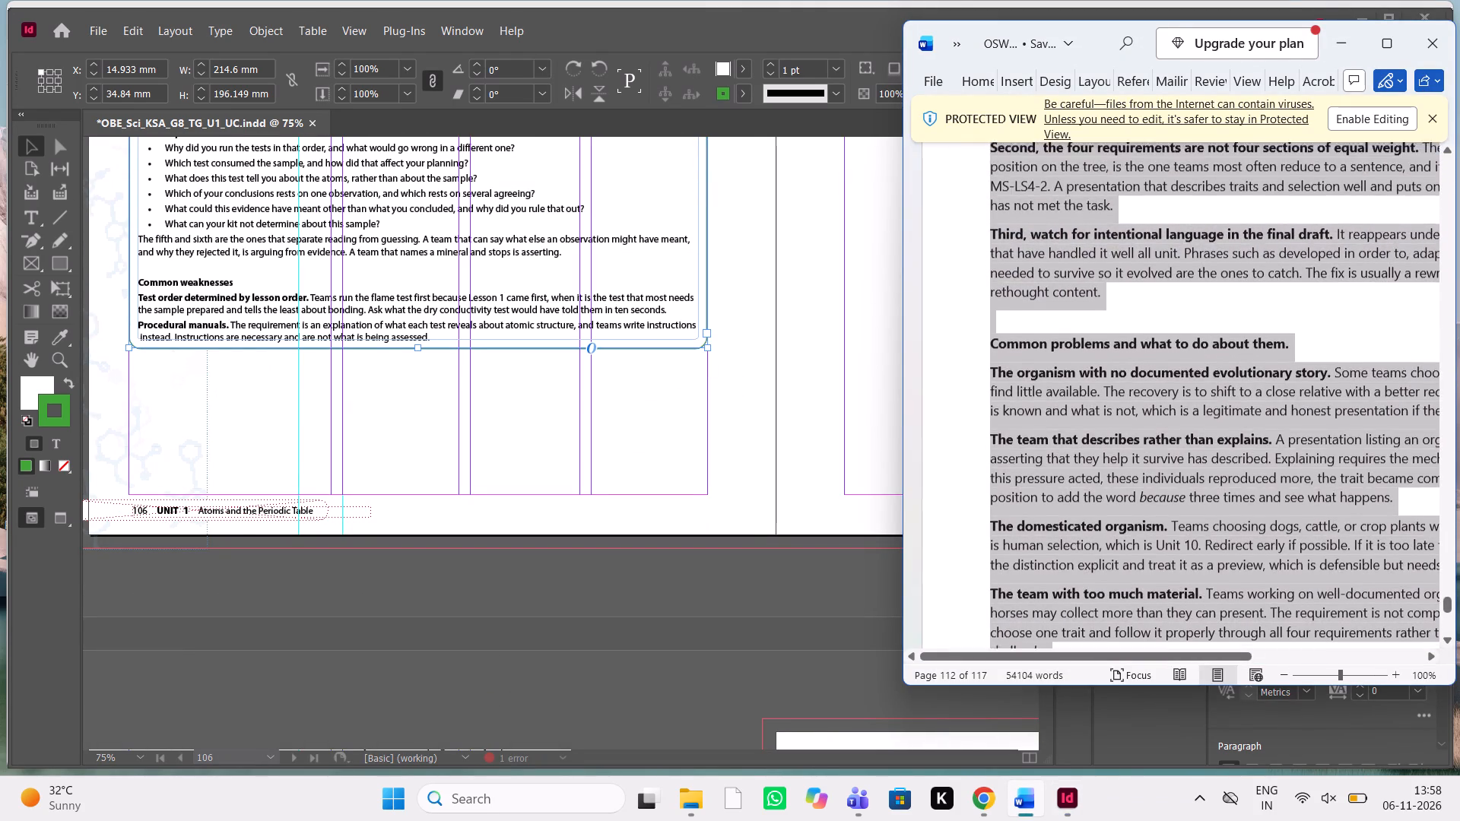
pyautogui.moveTo(1022, 157); pyautogui.dragTo(992, 403)
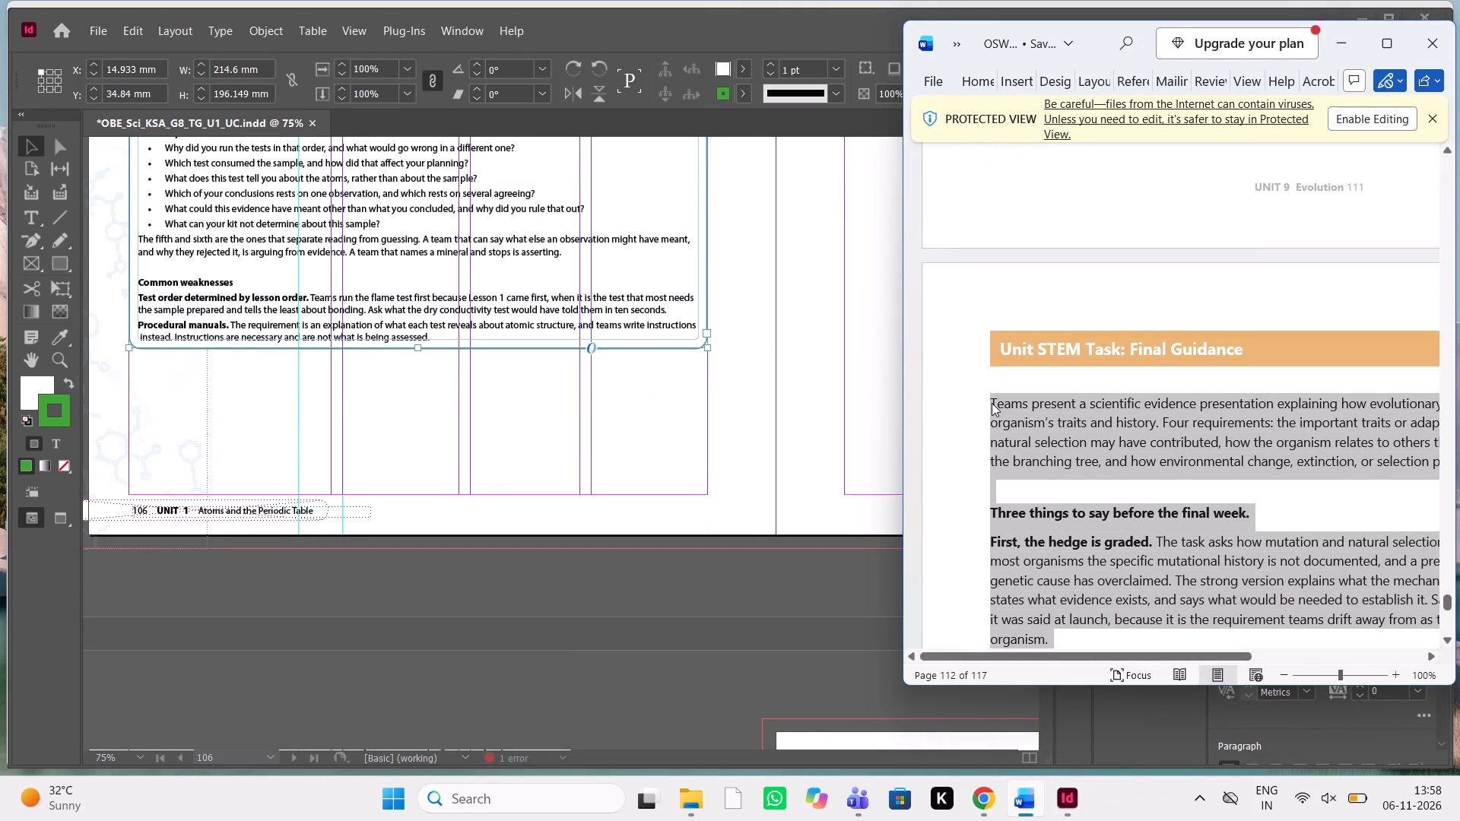
pyautogui.hotkey('ctrl', 'c')
pyautogui.hotkey('ctrl', 'c')
pyautogui.hotkey('ctrl', 'c')
pyautogui.scroll(-2, 1088, 451)
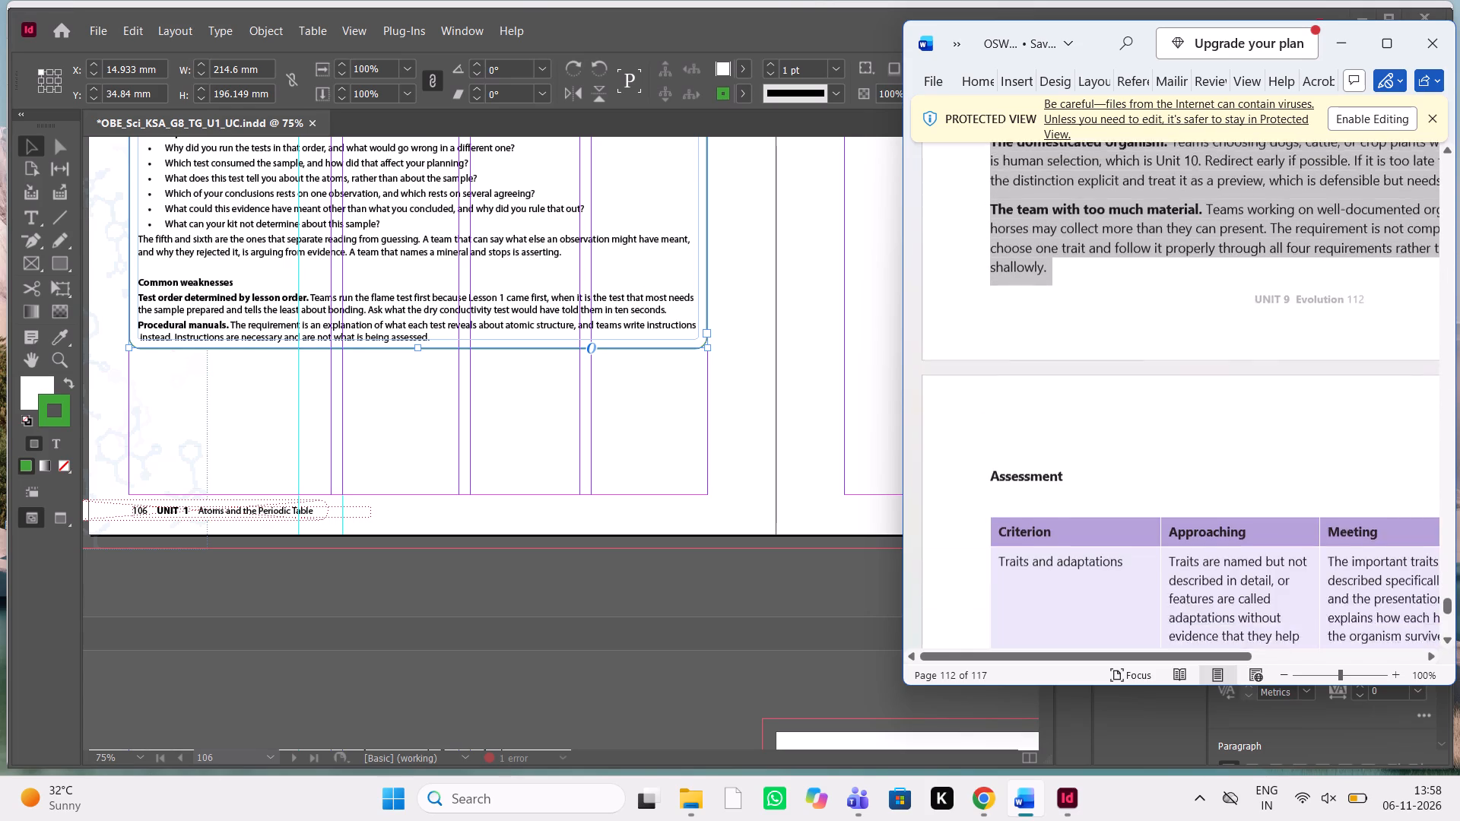
pyautogui.scroll(-1, 1088, 451)
pyautogui.scroll(1, 596, 369)
pyautogui.hscroll(1, 596, 369)
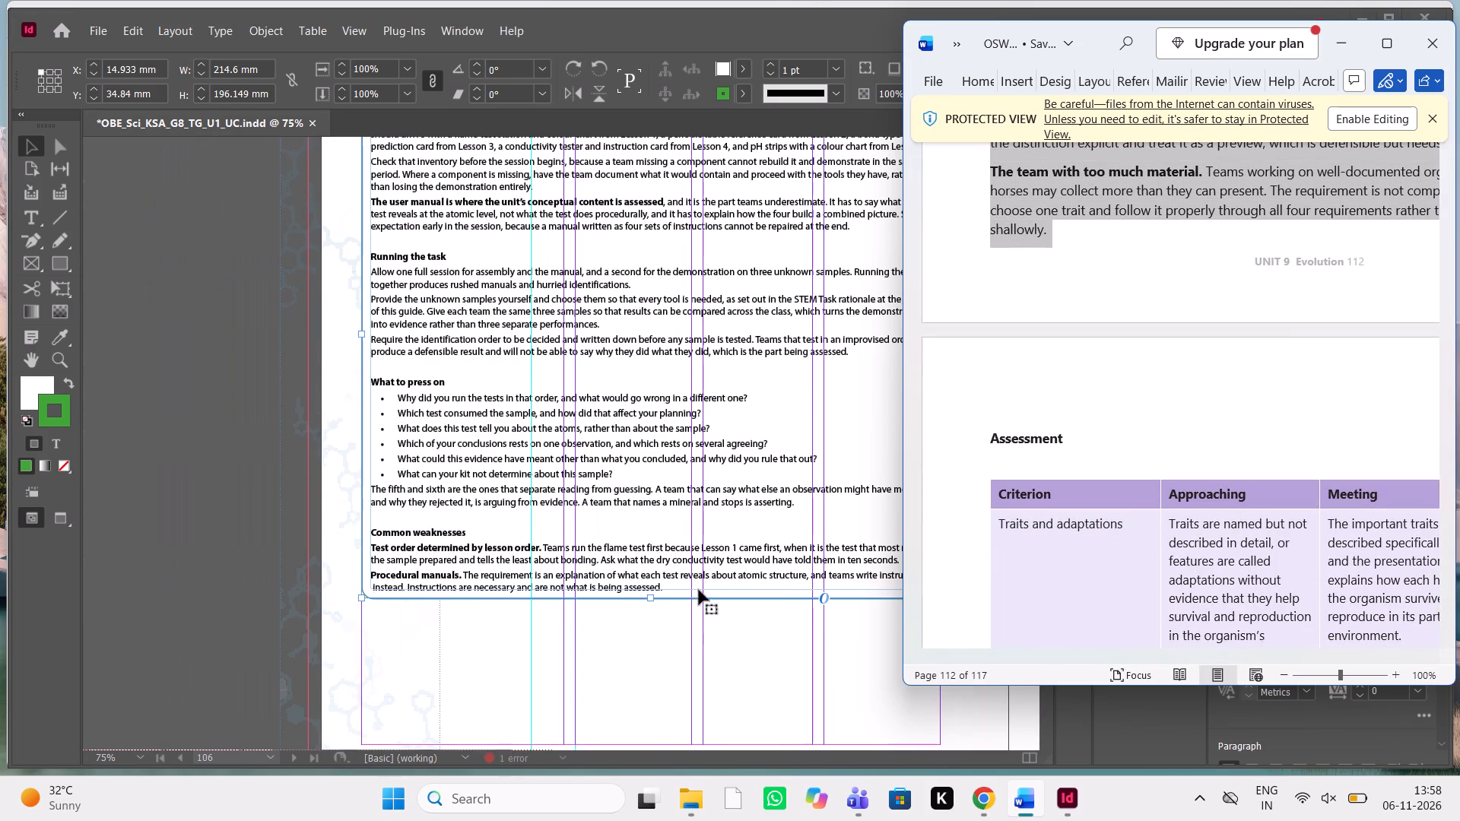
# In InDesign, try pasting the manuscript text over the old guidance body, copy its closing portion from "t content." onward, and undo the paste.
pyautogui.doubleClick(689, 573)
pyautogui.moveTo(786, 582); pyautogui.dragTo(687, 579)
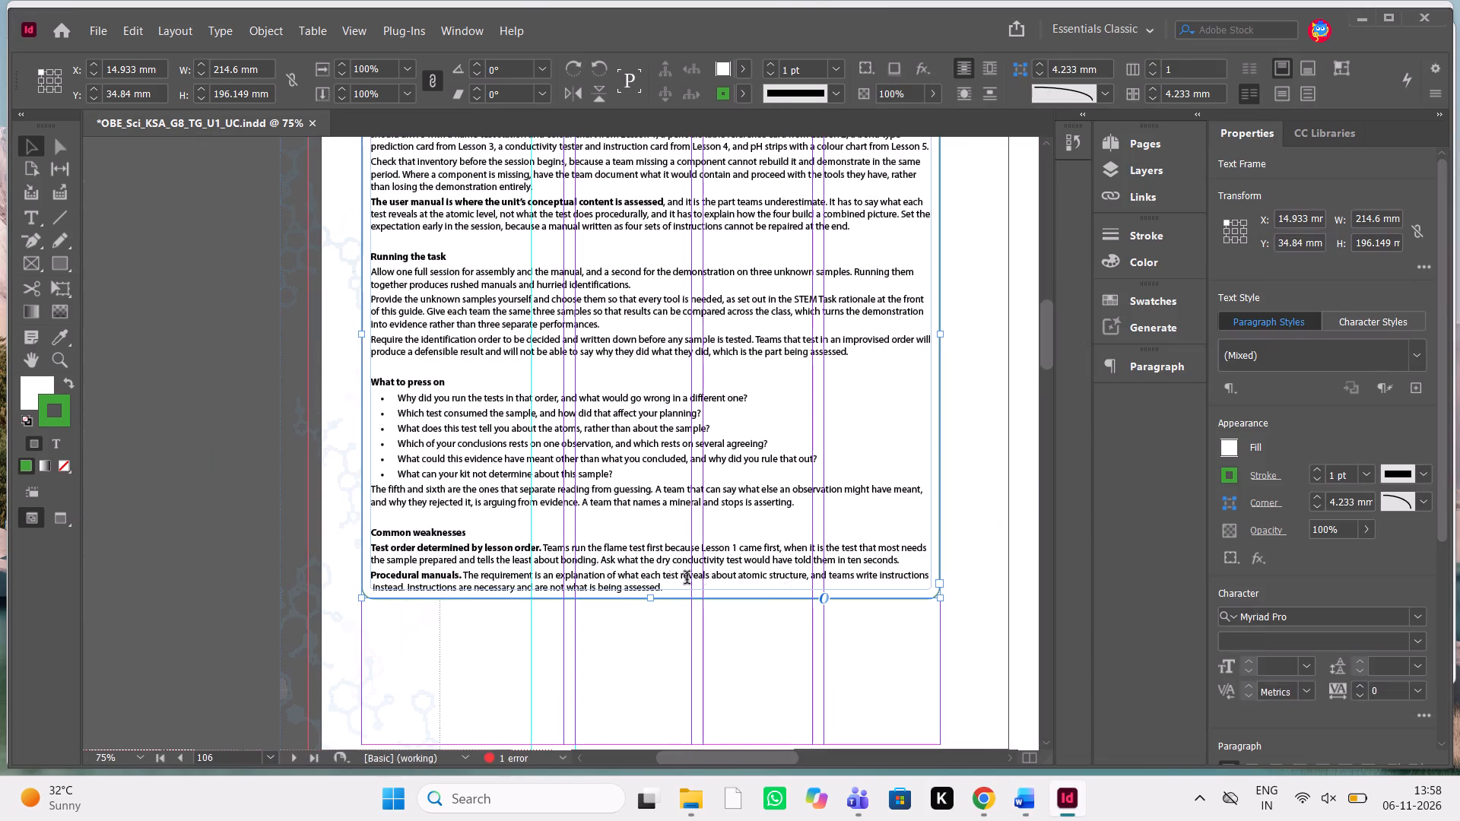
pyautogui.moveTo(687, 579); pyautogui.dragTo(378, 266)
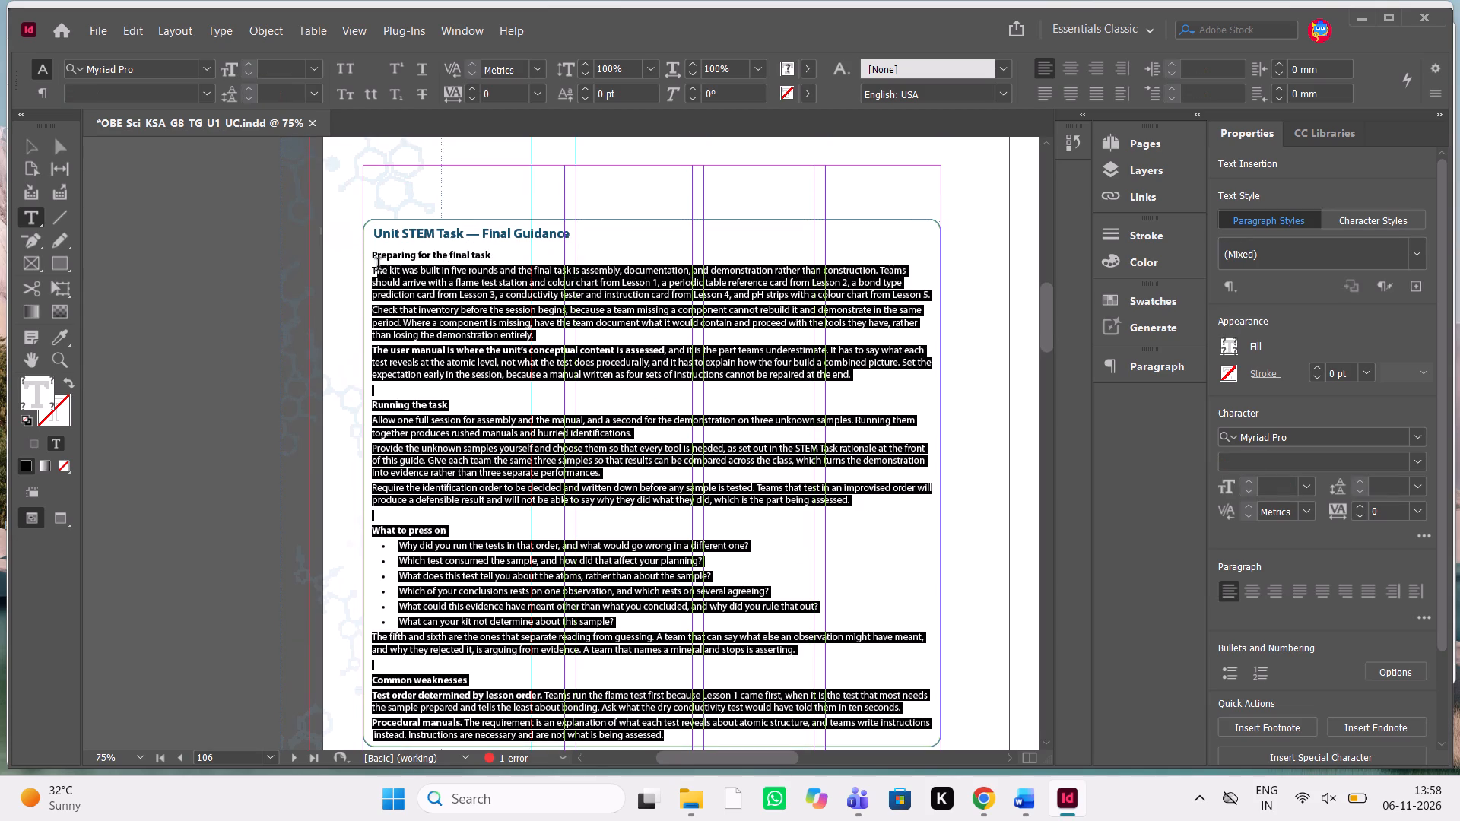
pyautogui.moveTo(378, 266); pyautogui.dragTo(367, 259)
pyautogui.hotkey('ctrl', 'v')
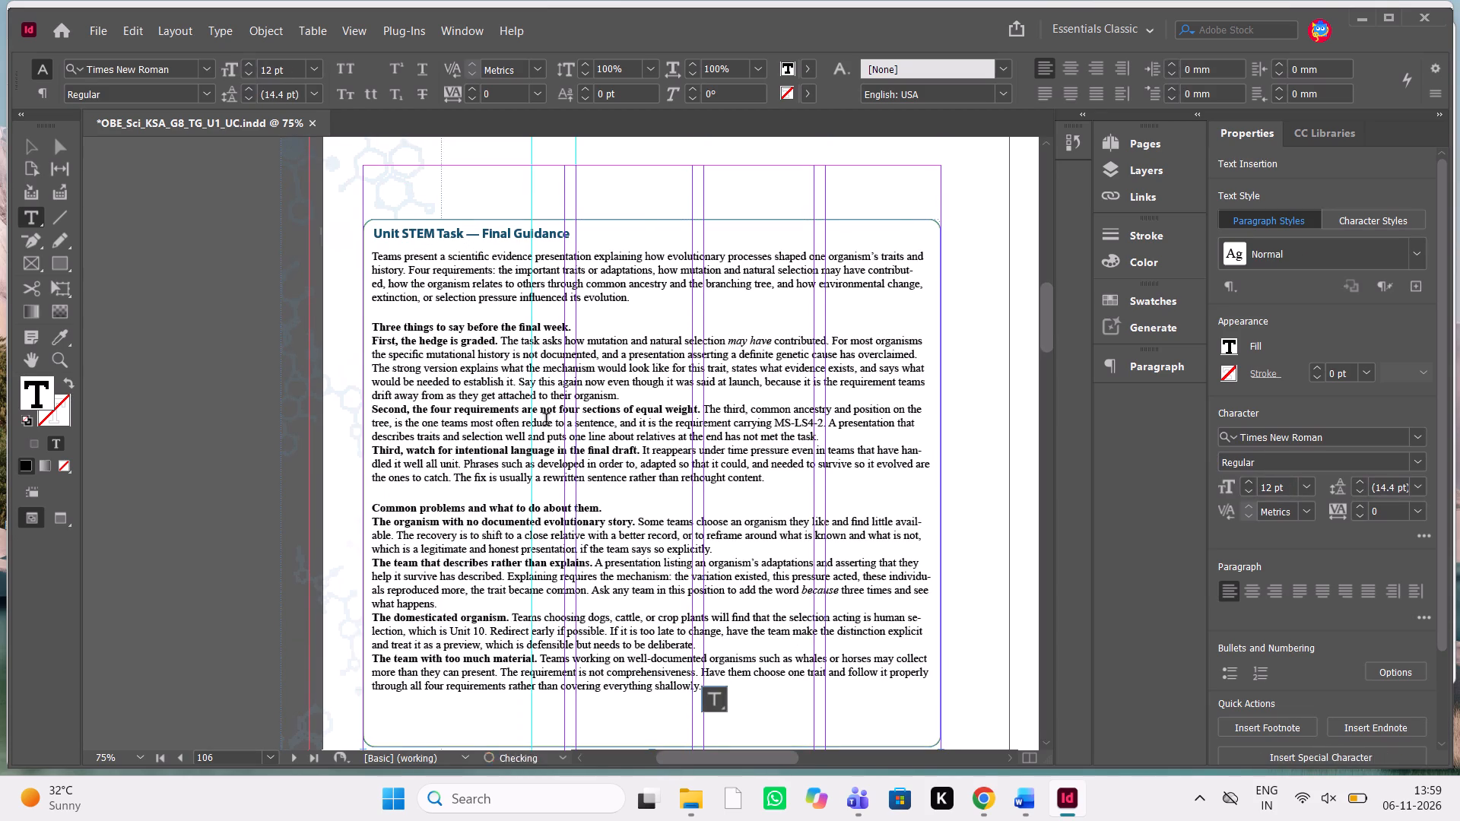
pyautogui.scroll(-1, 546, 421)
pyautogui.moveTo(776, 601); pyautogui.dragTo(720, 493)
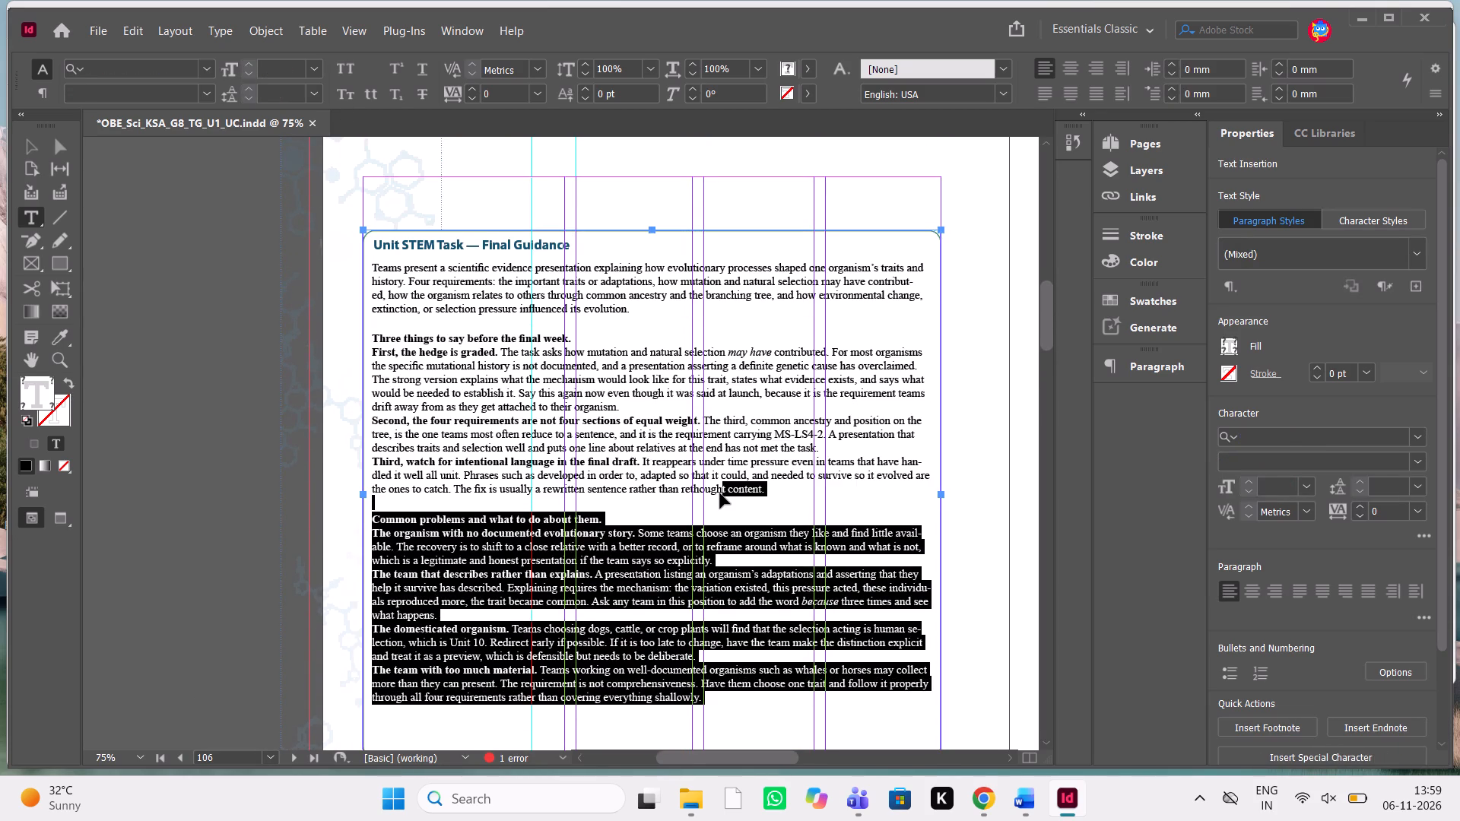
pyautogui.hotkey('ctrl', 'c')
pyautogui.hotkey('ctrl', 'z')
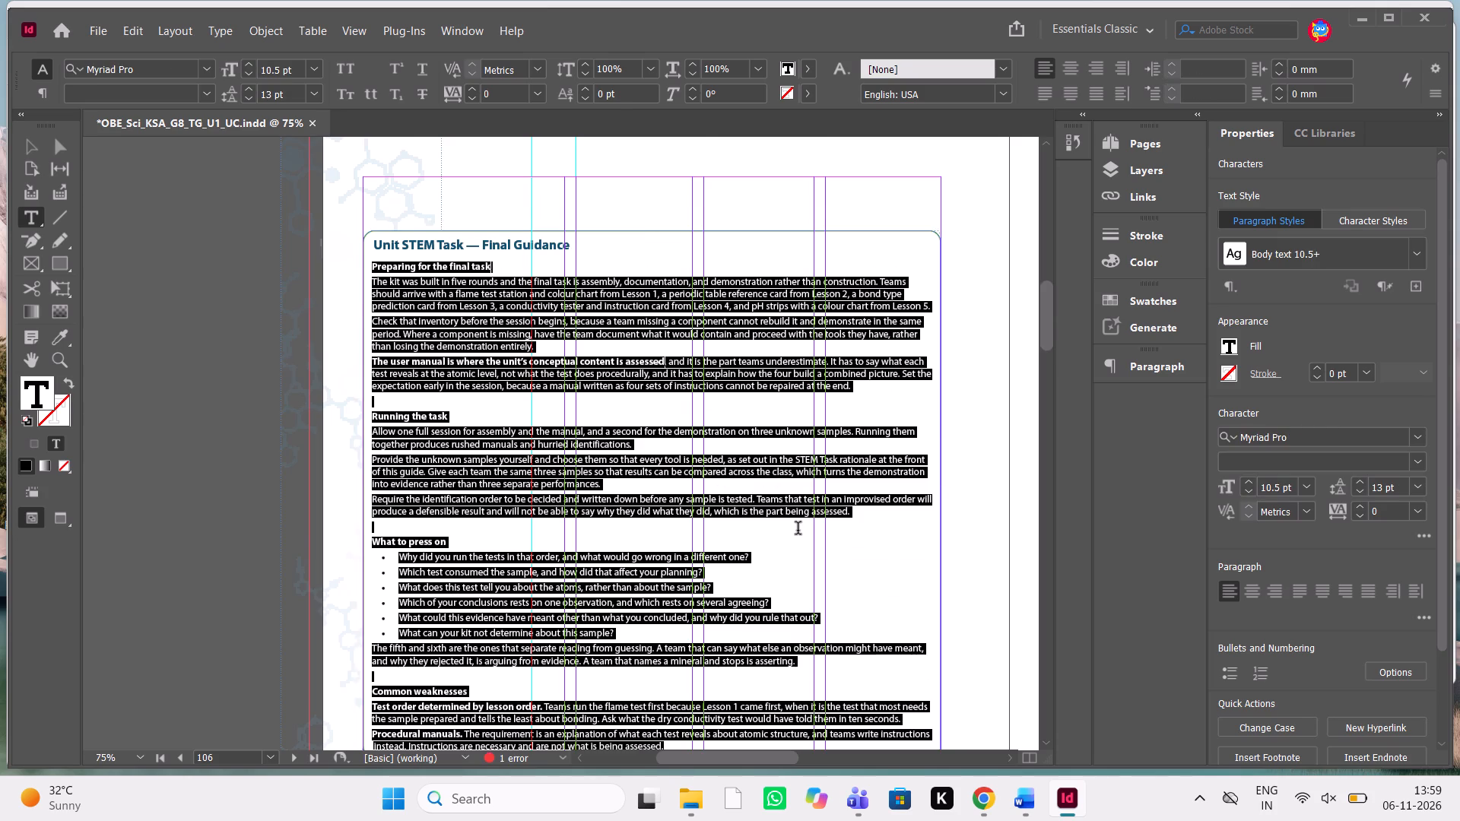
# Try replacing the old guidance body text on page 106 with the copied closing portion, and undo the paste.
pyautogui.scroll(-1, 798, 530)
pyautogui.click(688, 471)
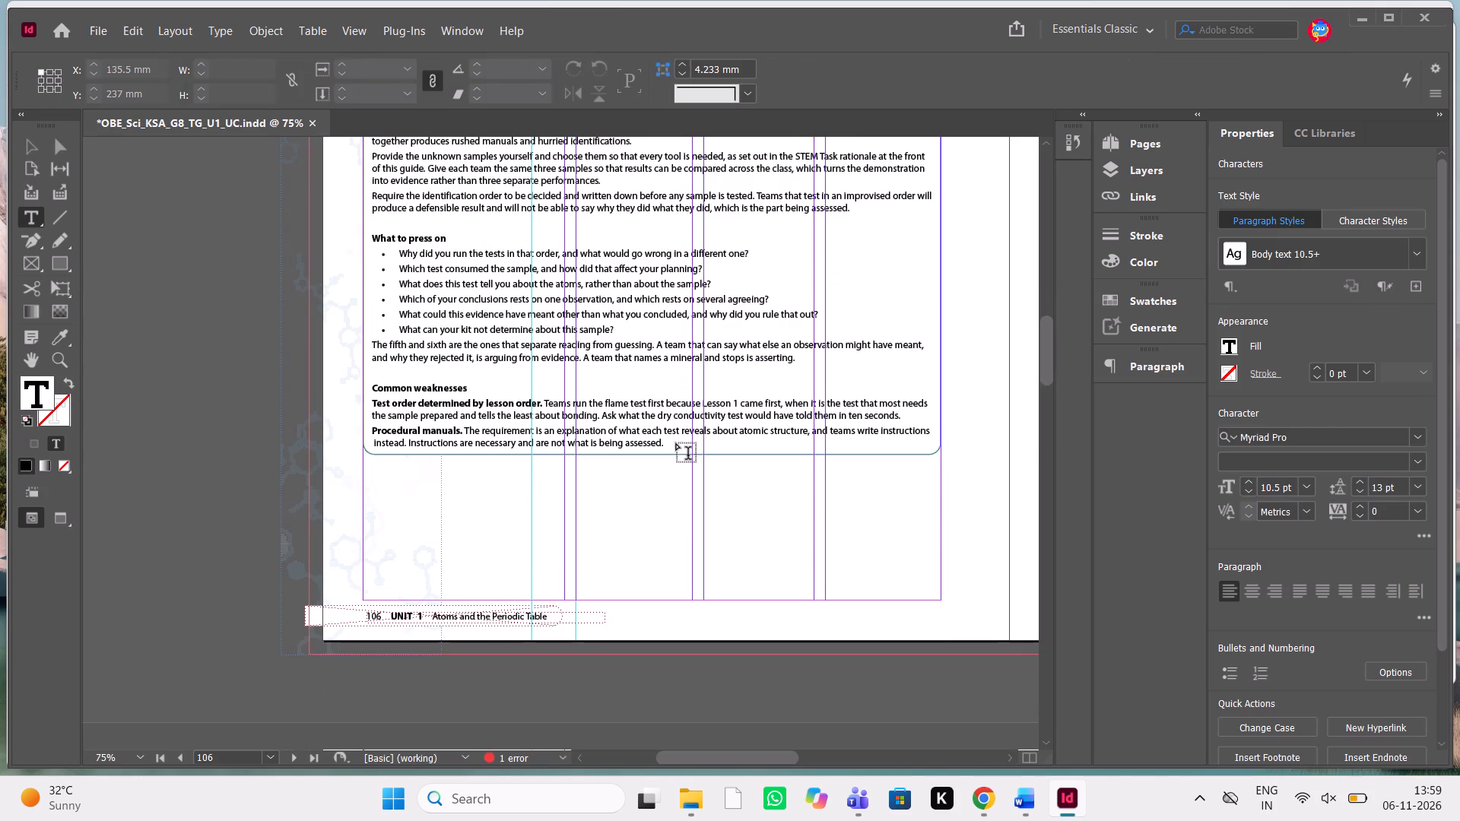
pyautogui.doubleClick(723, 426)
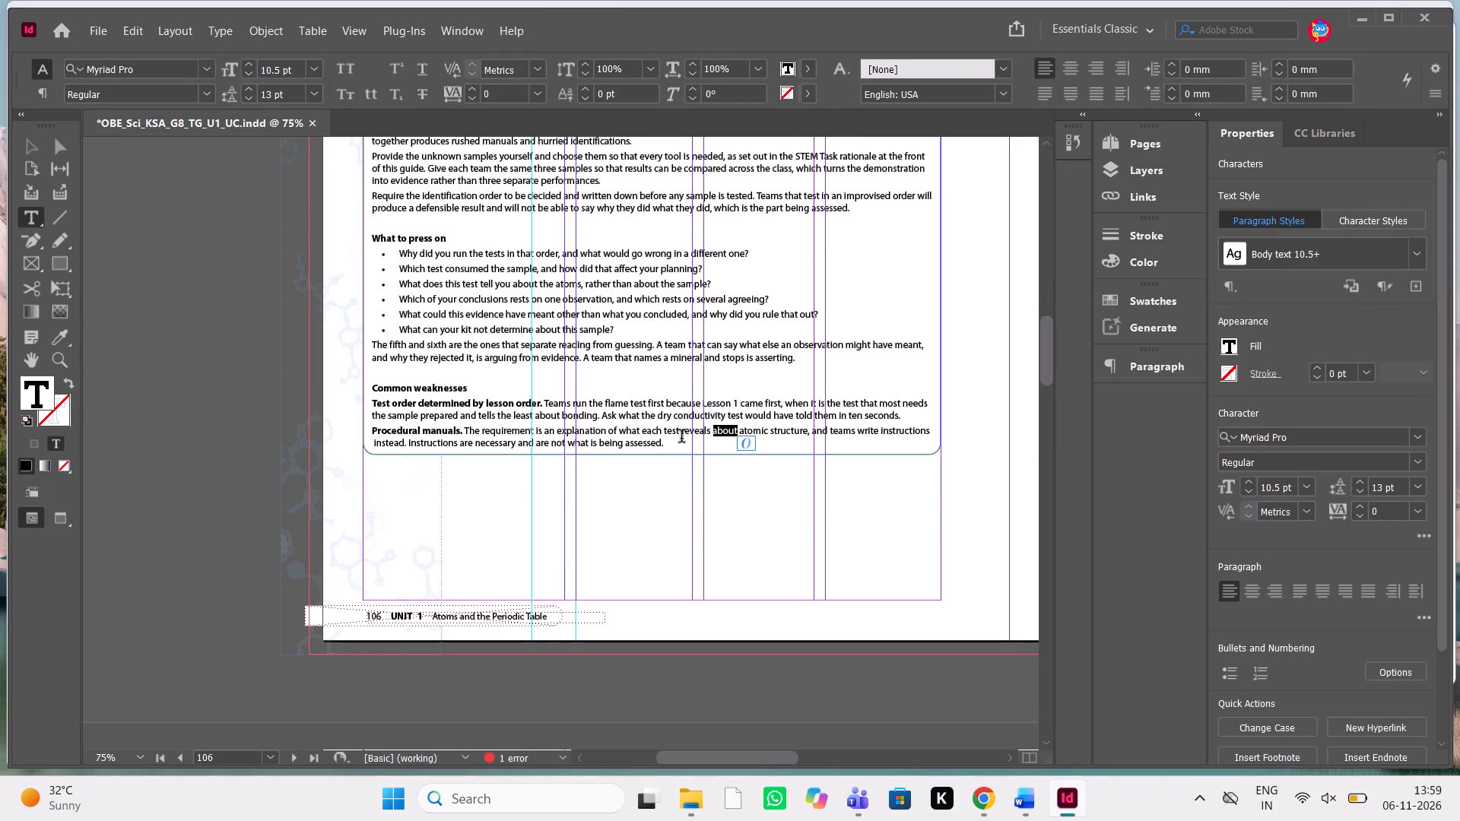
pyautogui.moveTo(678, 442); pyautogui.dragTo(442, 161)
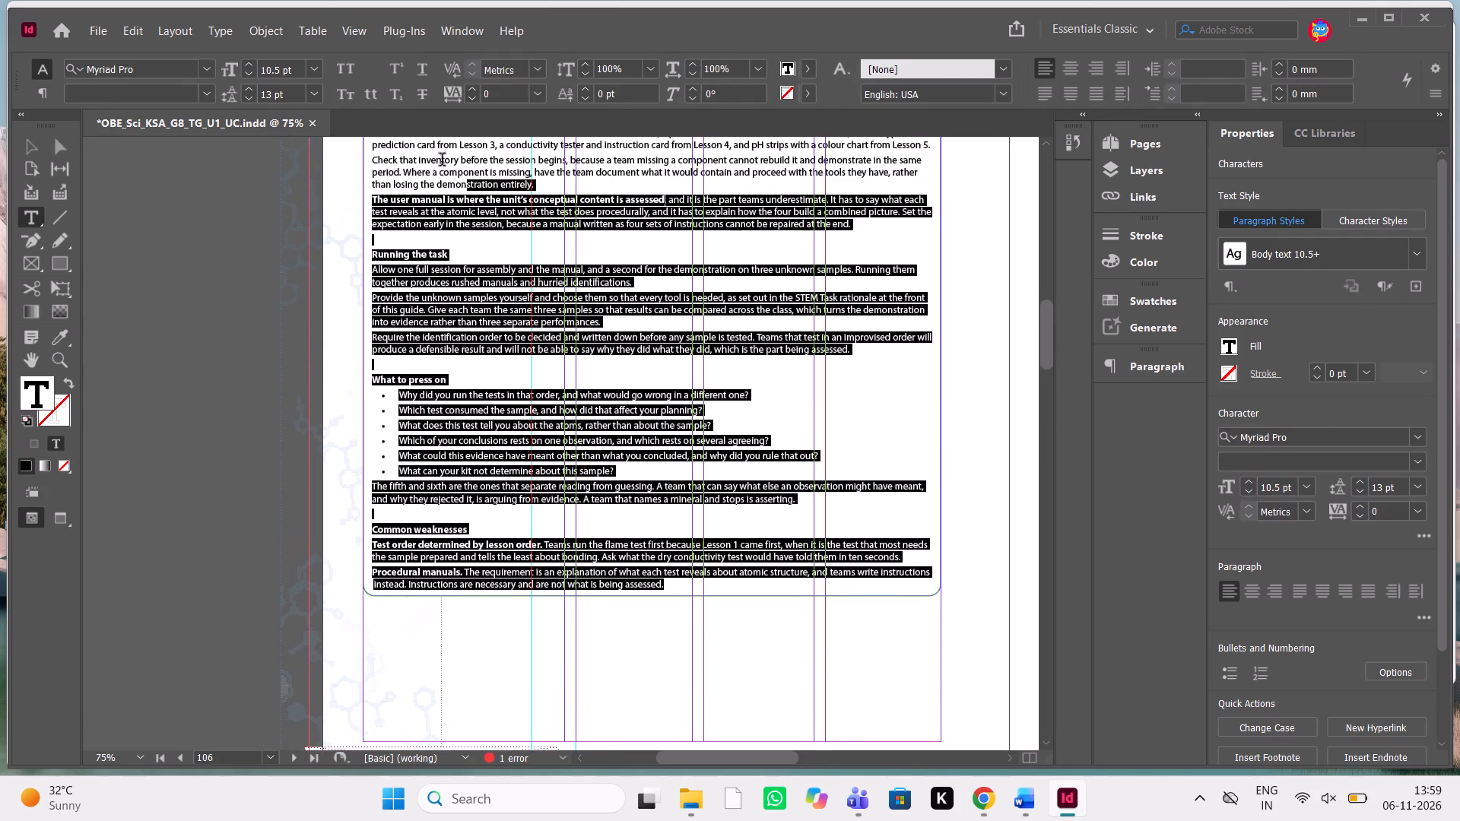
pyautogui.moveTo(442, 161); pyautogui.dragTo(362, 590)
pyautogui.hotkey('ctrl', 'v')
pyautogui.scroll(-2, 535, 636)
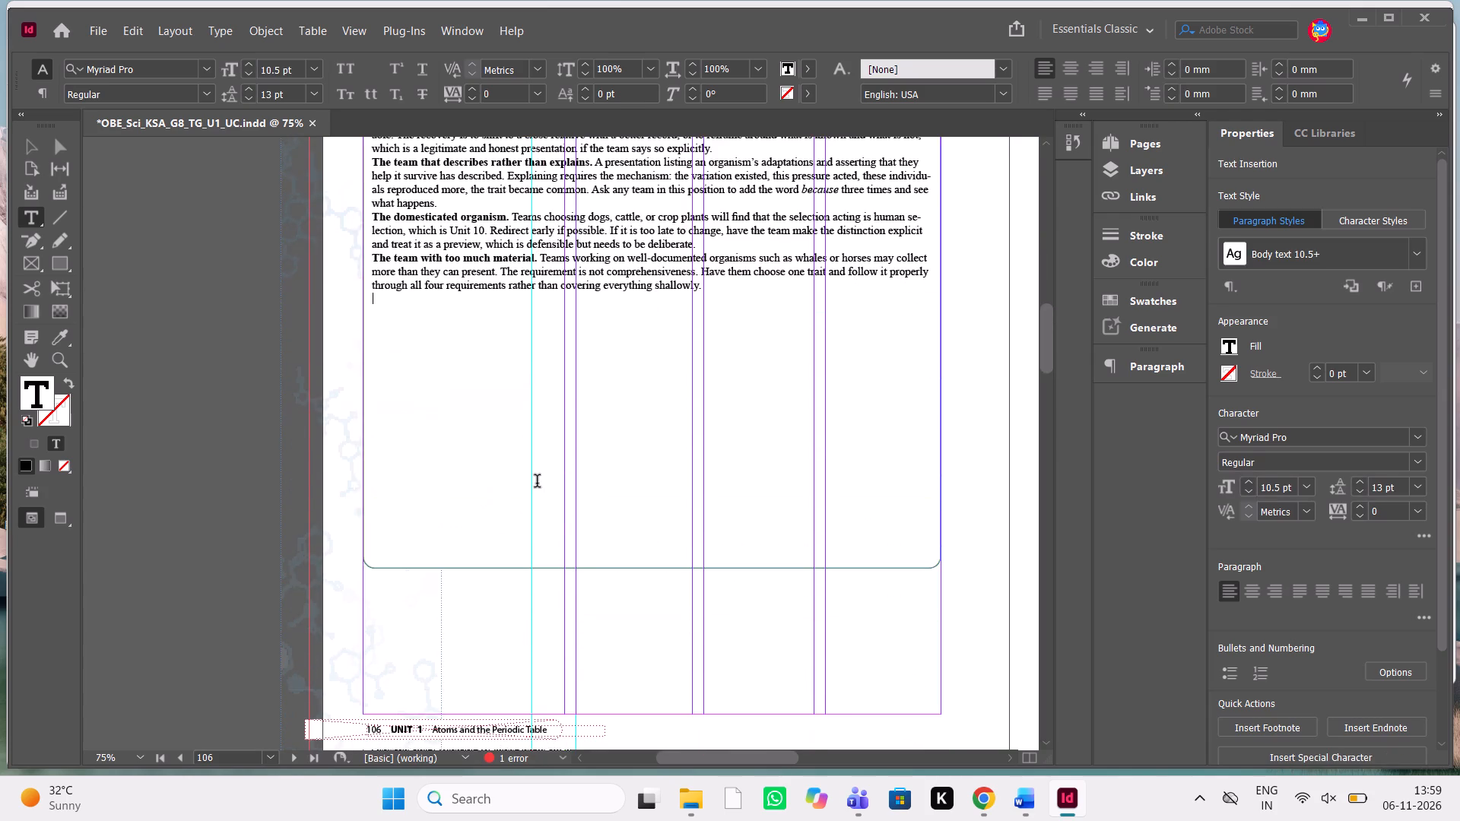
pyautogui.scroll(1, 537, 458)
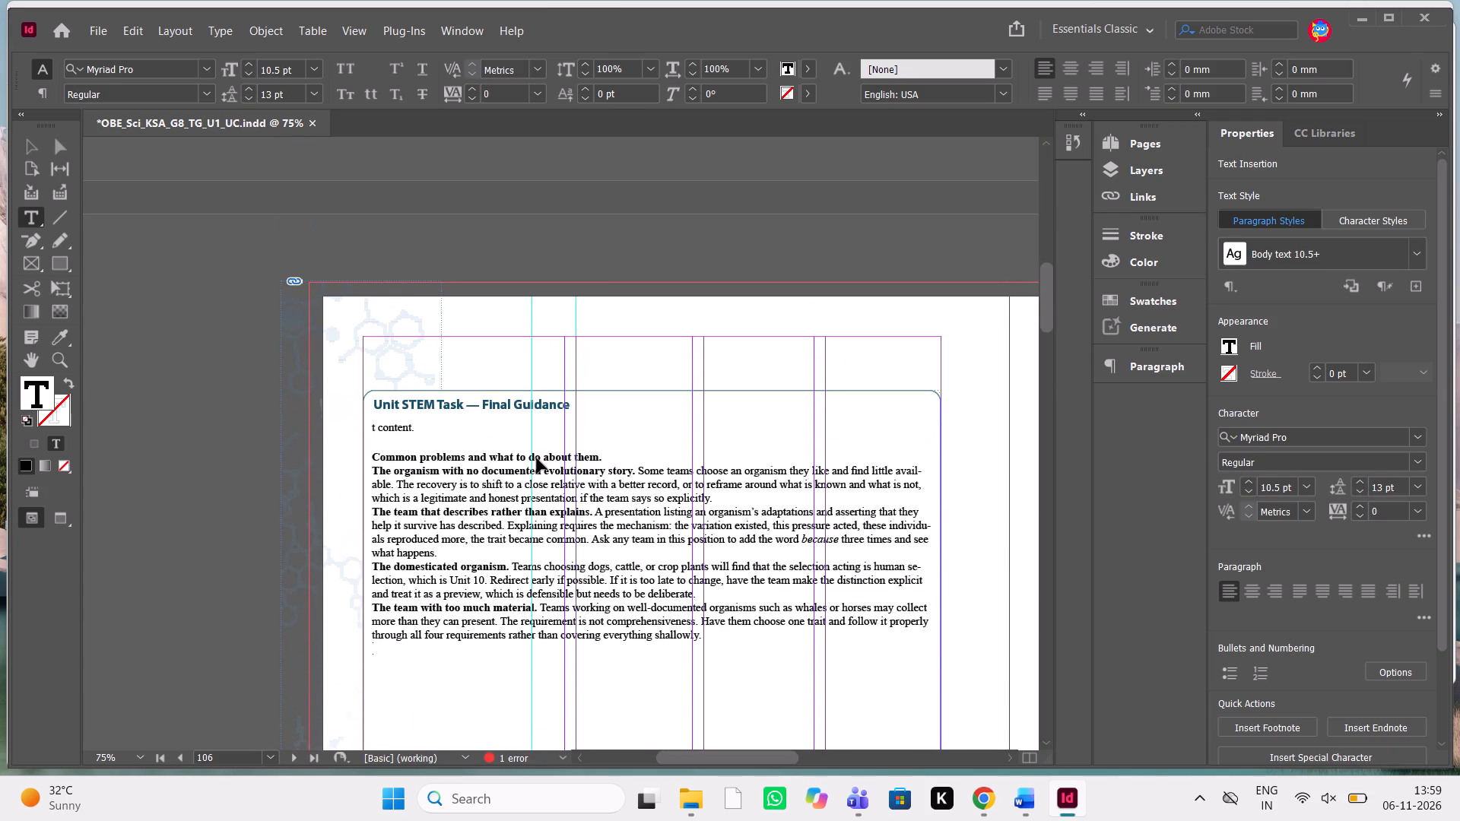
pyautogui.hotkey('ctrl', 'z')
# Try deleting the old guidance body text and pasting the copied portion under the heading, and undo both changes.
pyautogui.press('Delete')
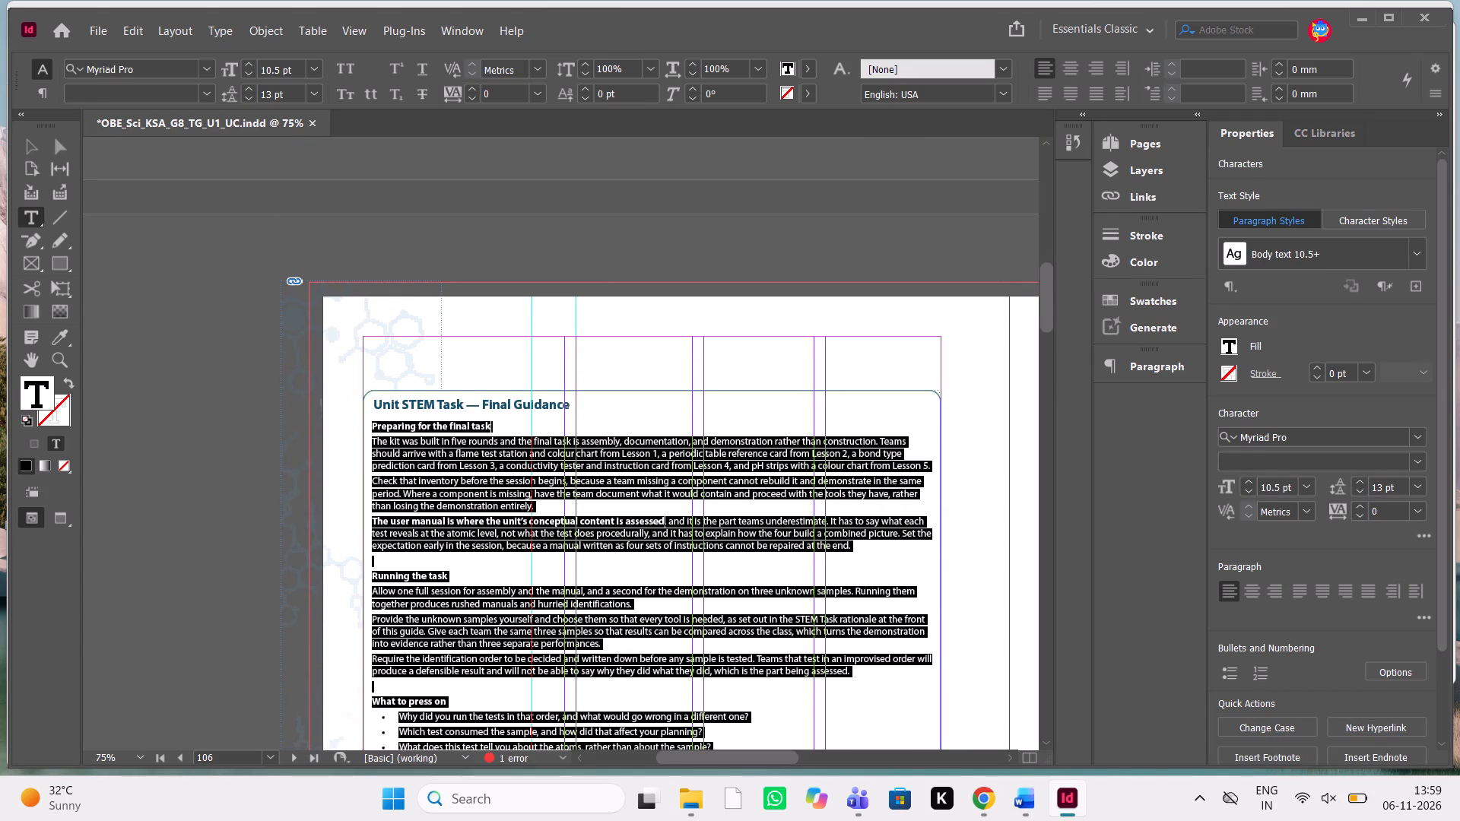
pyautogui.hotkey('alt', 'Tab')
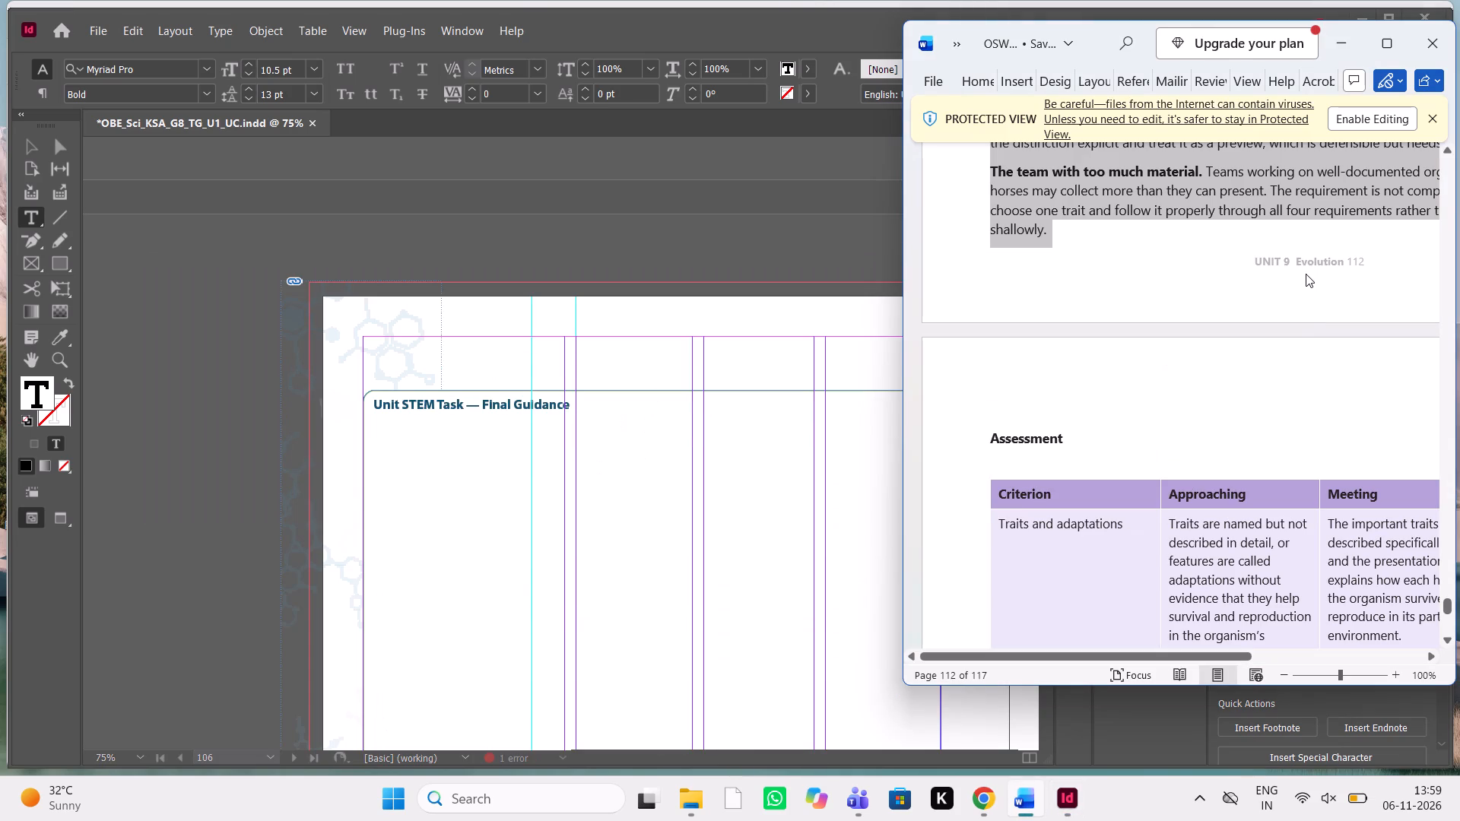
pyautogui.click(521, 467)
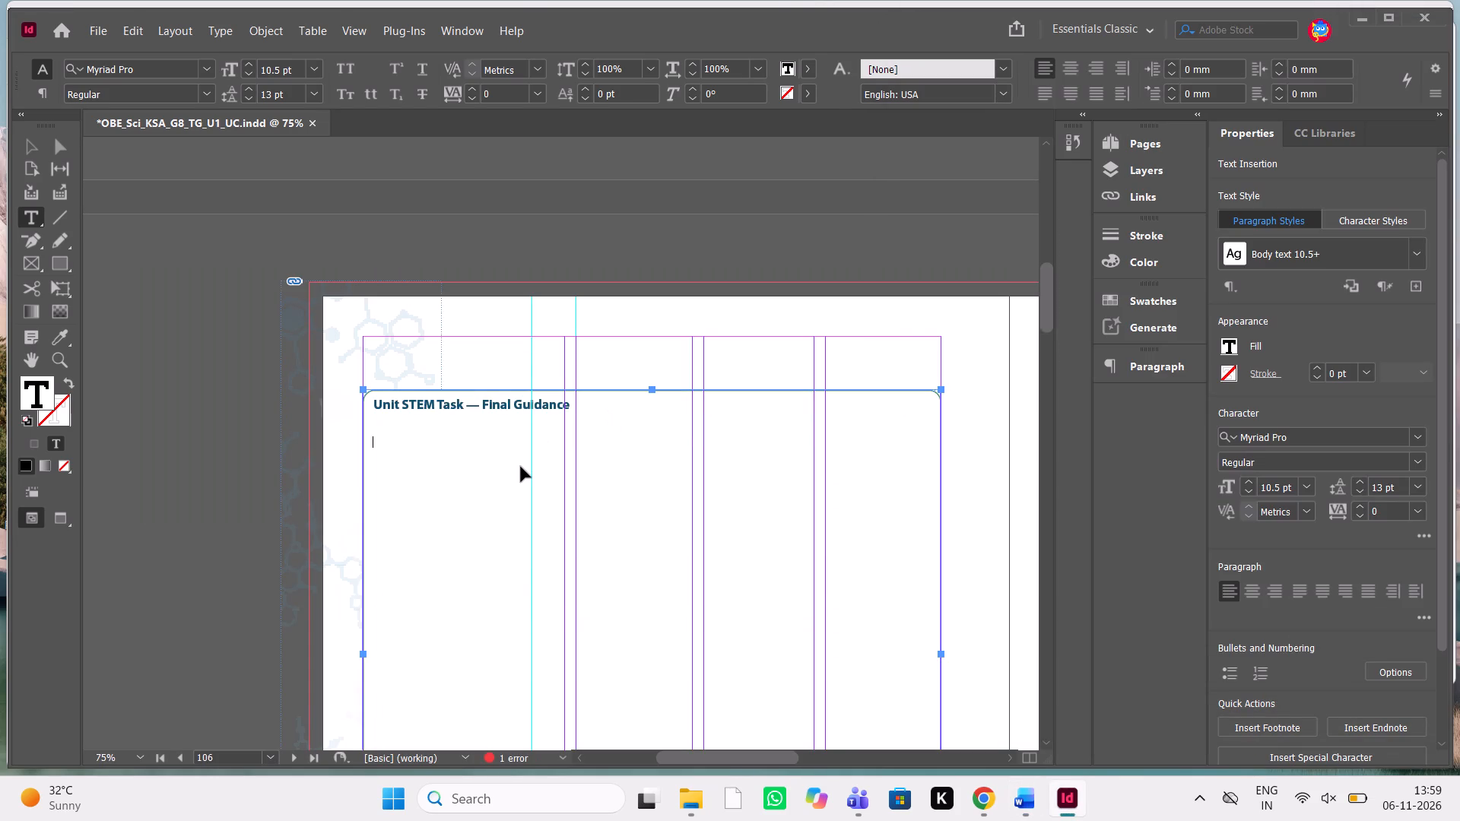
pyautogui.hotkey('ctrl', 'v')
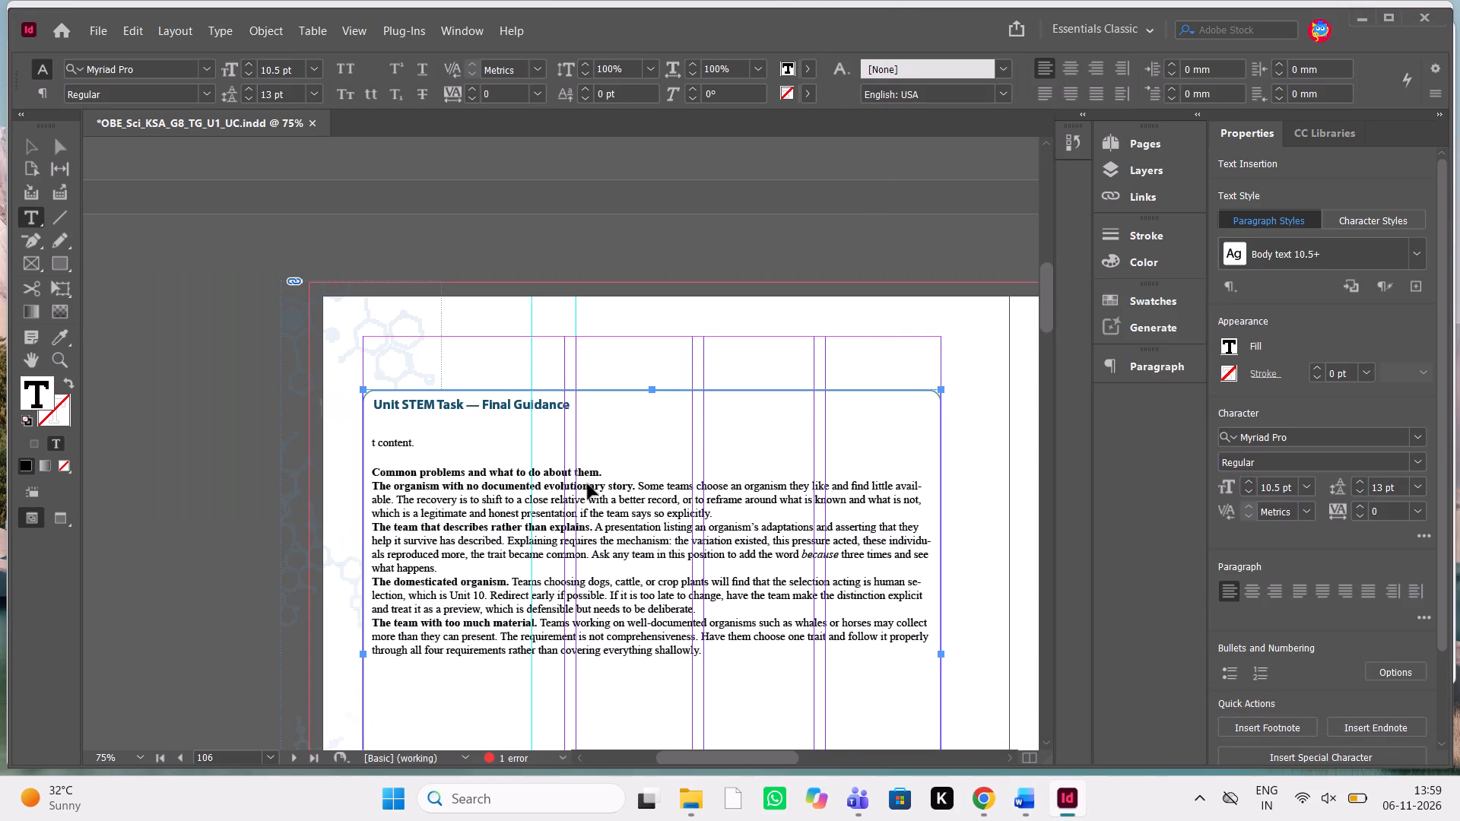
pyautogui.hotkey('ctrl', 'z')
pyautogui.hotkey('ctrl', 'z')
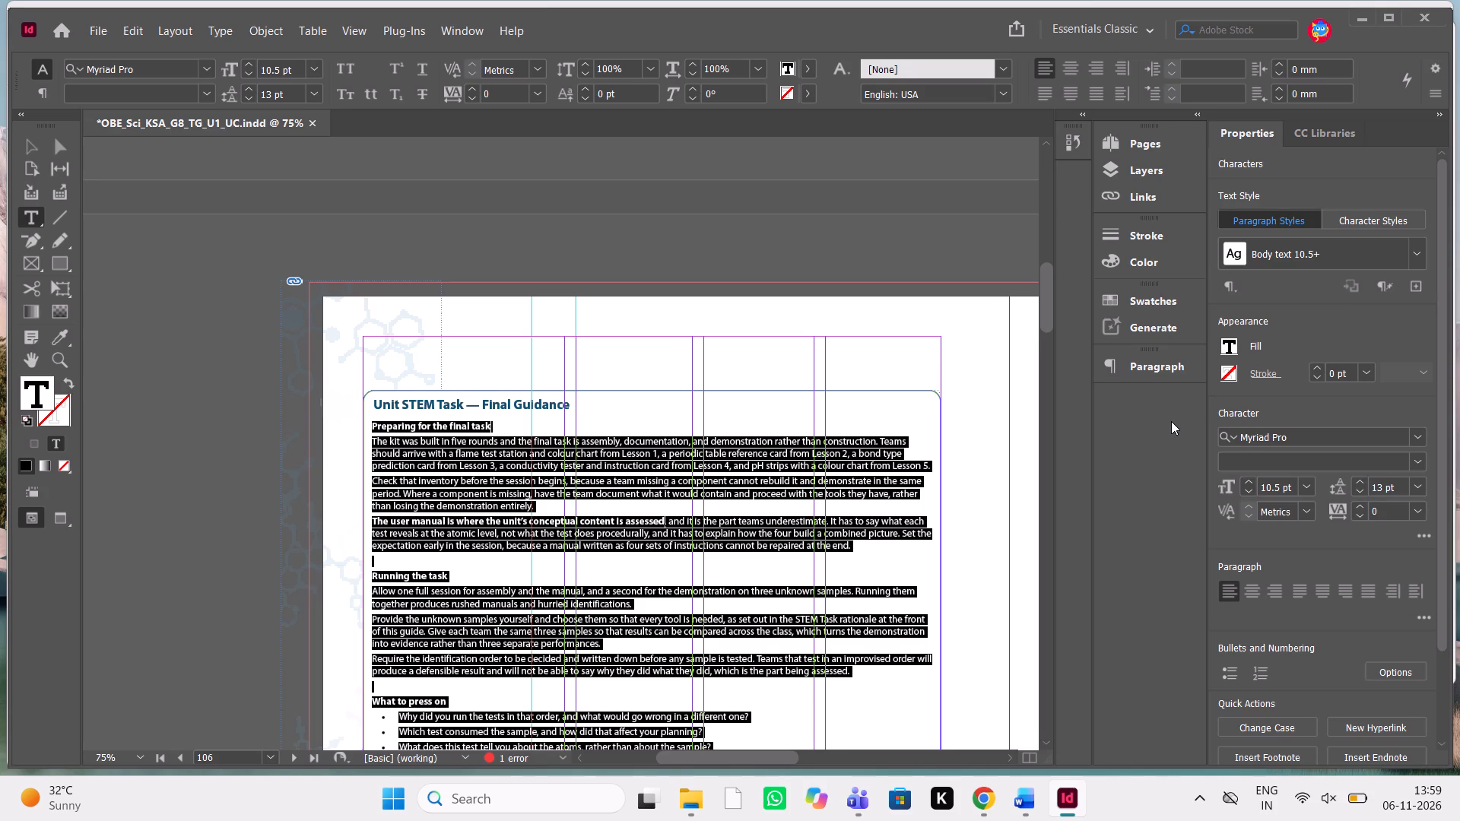
# Delete the old guidance body text under the Unit STEM Task heading on page 106.
pyautogui.press('Delete')
# Recopy the selected Final Guidance body text from the Word manuscript and paste it under the Unit STEM Task heading on page 106.
pyautogui.hotkey('alt', 'Tab')
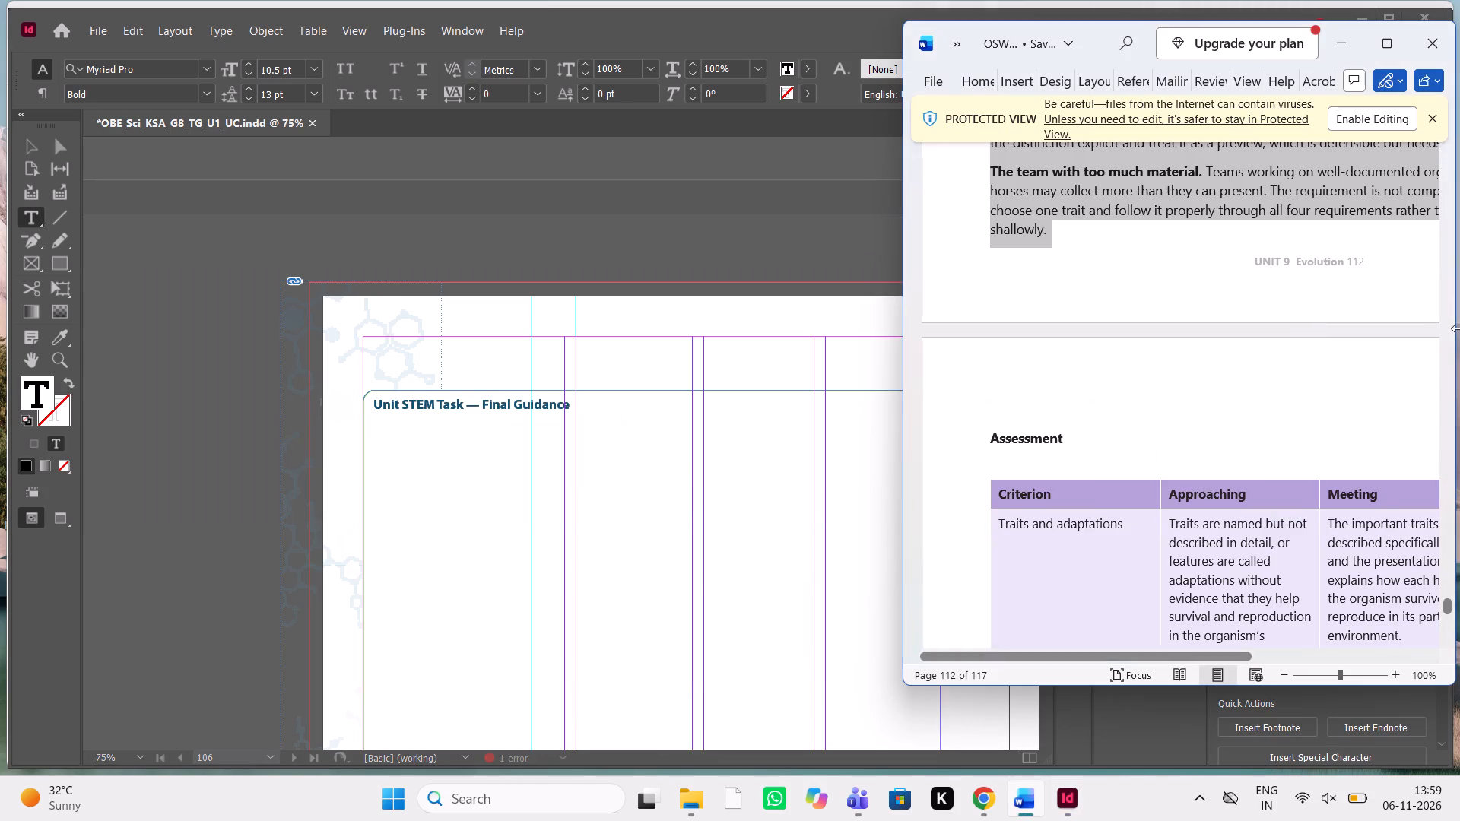
pyautogui.scroll(3, 1459, 342)
pyautogui.scroll(2, 1225, 344)
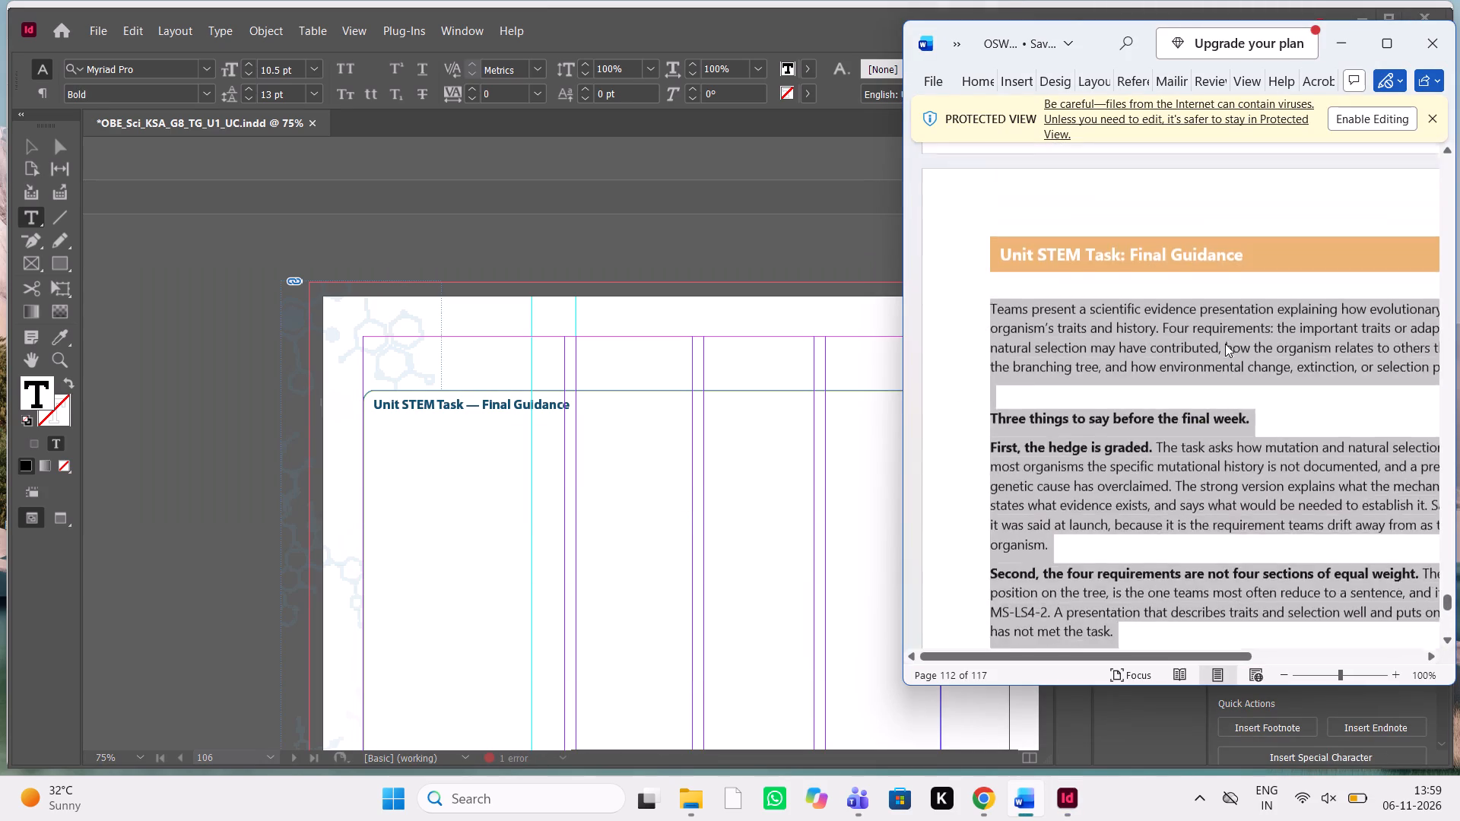
pyautogui.scroll(2, 1225, 344)
pyautogui.scroll(-1, 1225, 344)
pyautogui.hotkey('ctrl', 'c')
pyautogui.hotkey('ctrl', 'c')
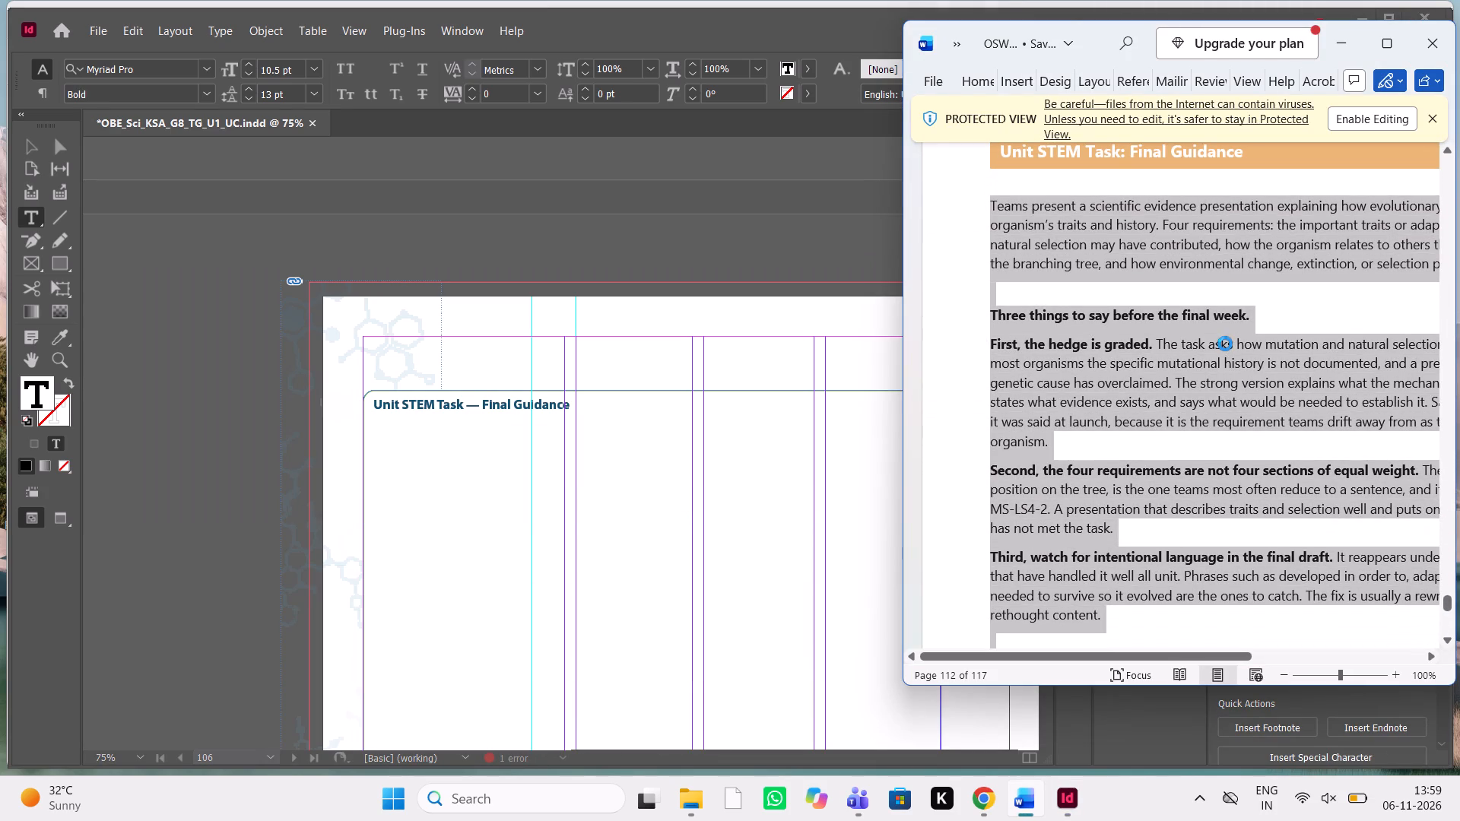
pyautogui.hotkey('ctrl', 'c')
pyautogui.click(388, 436)
pyautogui.scroll(-3, 388, 436)
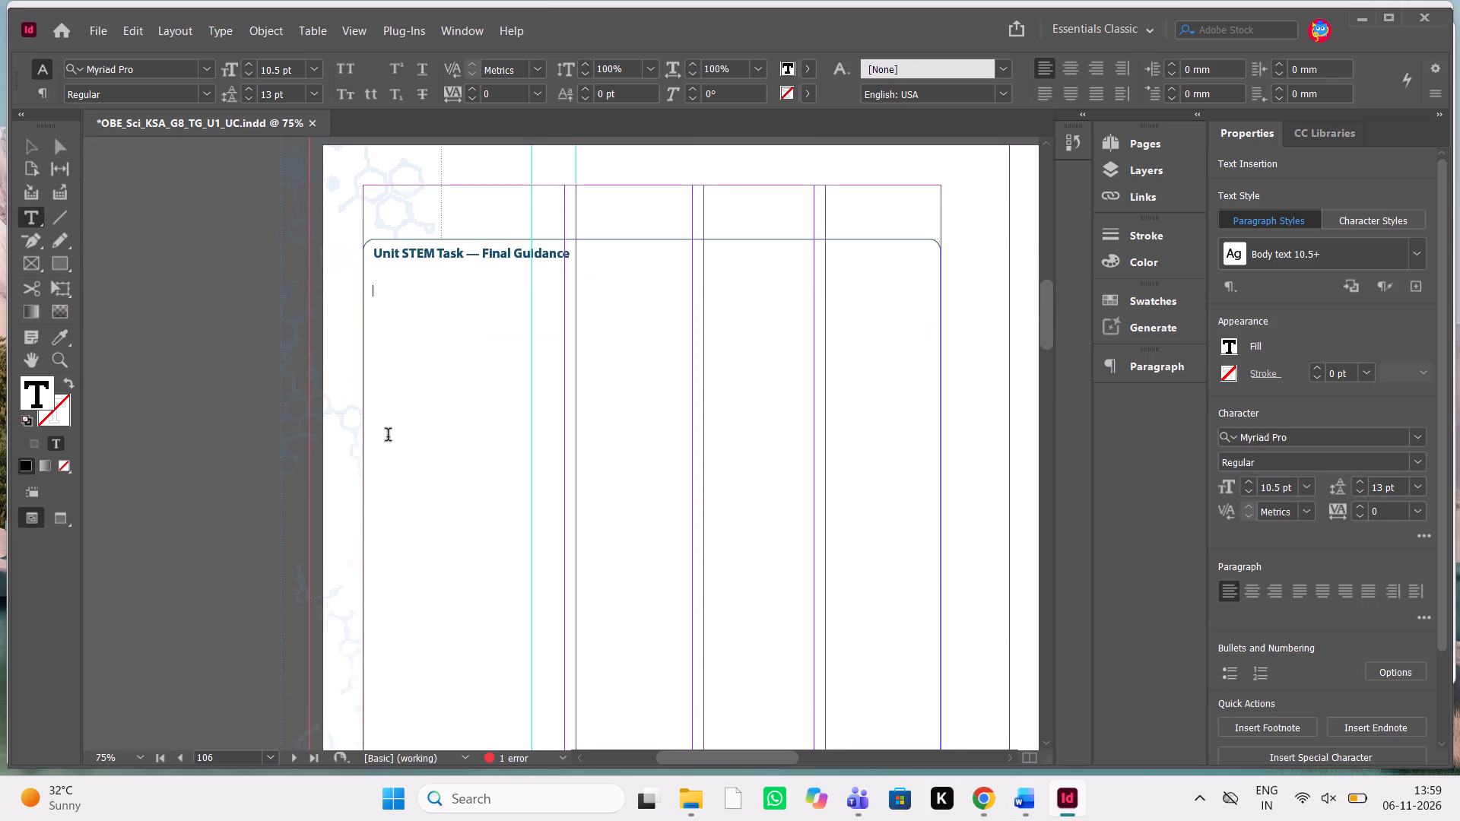
pyautogui.scroll(-1, 388, 436)
pyautogui.press('Delete')
pyautogui.press('Delete')
pyautogui.press('Delete')
pyautogui.hotkey('ctrl', 'v')
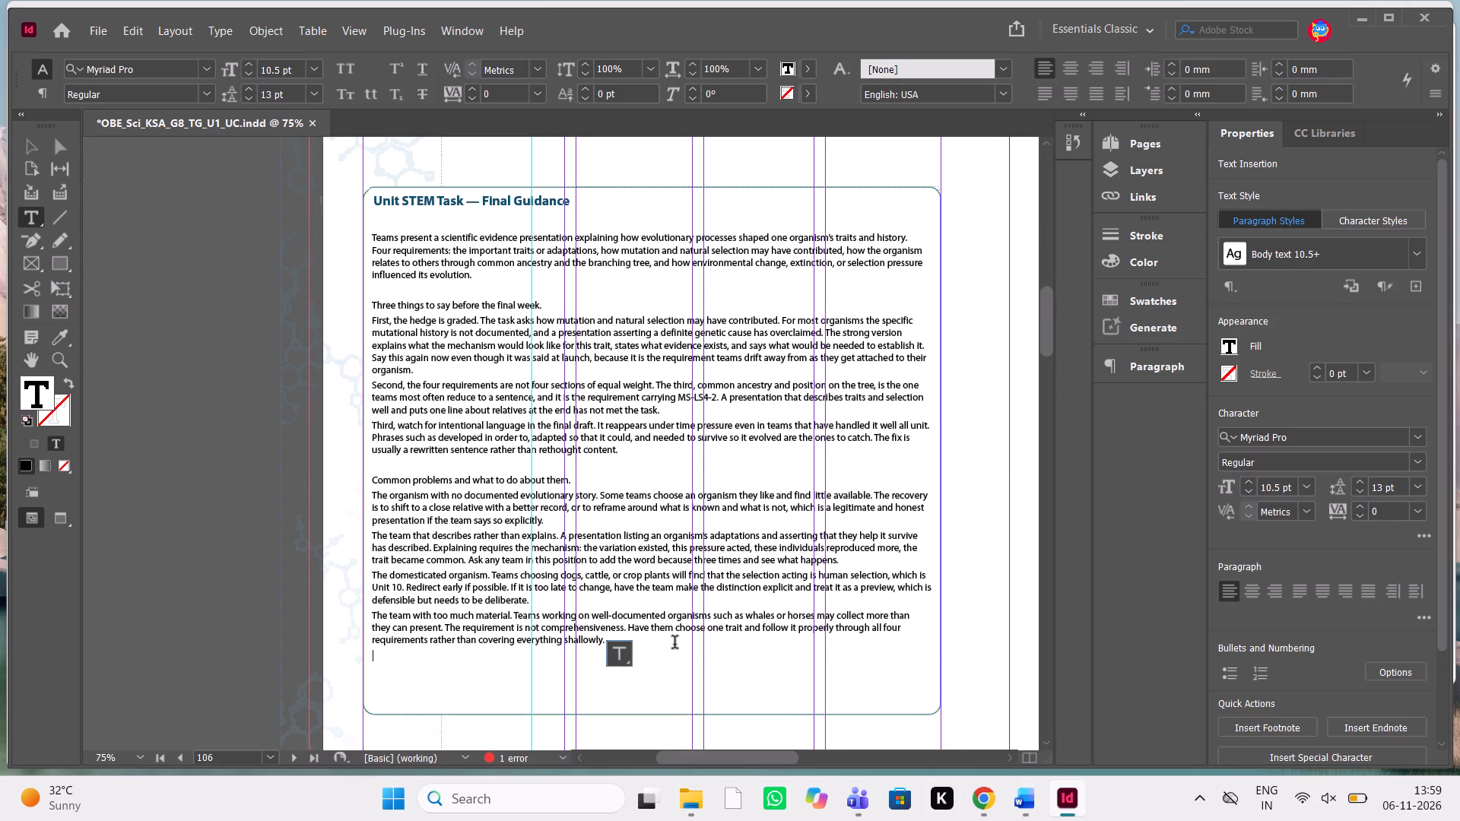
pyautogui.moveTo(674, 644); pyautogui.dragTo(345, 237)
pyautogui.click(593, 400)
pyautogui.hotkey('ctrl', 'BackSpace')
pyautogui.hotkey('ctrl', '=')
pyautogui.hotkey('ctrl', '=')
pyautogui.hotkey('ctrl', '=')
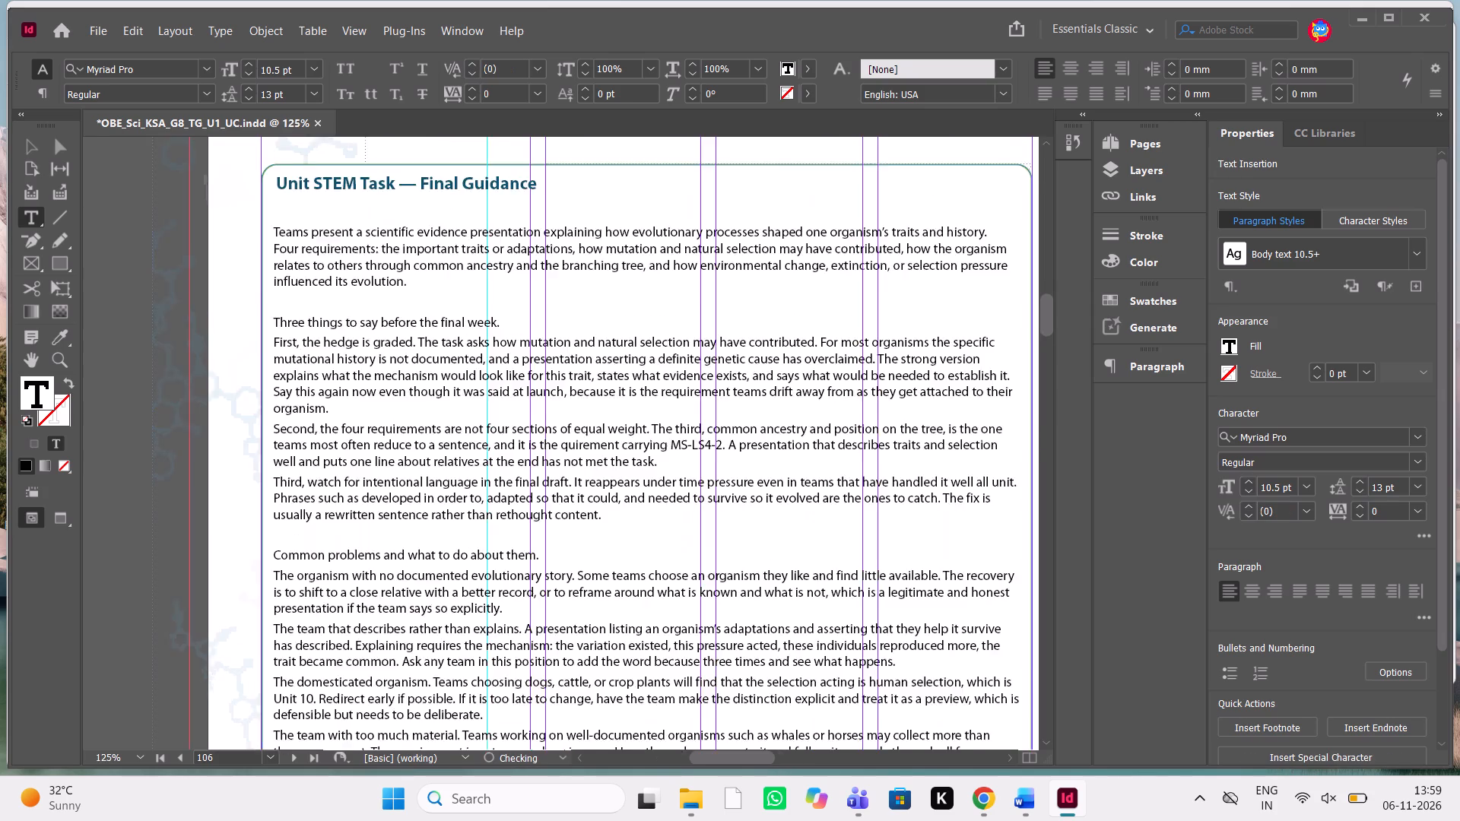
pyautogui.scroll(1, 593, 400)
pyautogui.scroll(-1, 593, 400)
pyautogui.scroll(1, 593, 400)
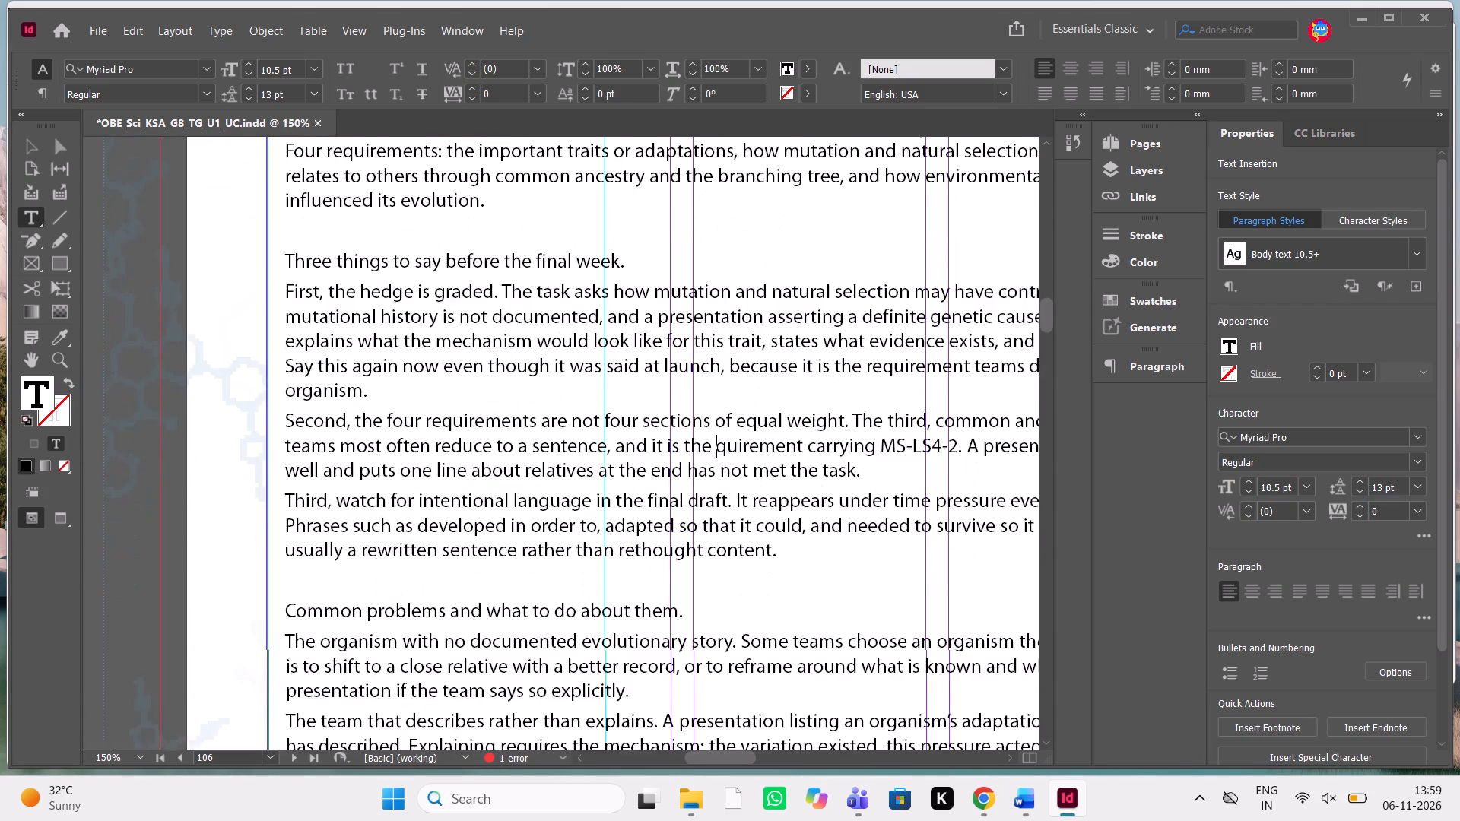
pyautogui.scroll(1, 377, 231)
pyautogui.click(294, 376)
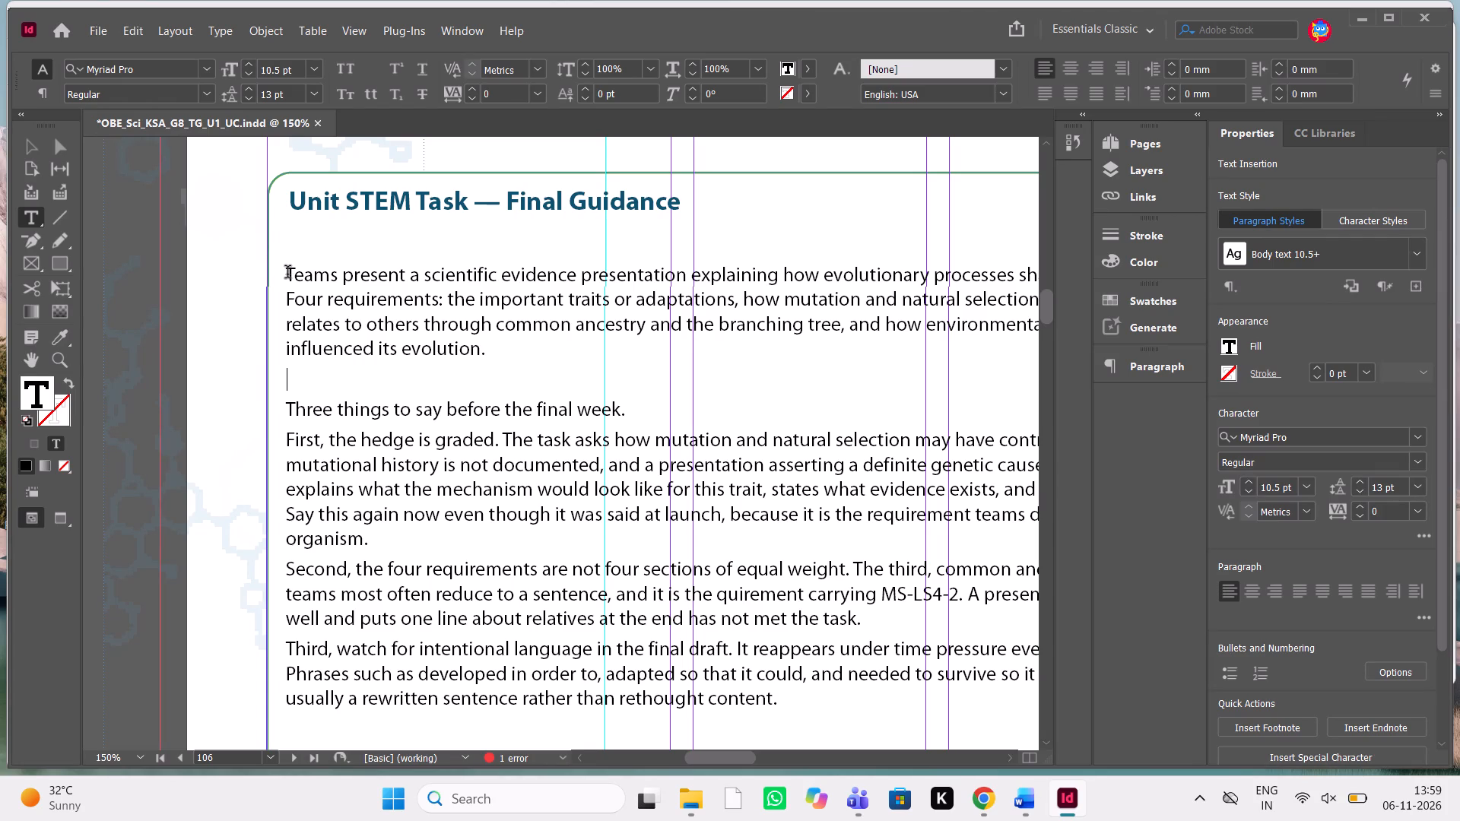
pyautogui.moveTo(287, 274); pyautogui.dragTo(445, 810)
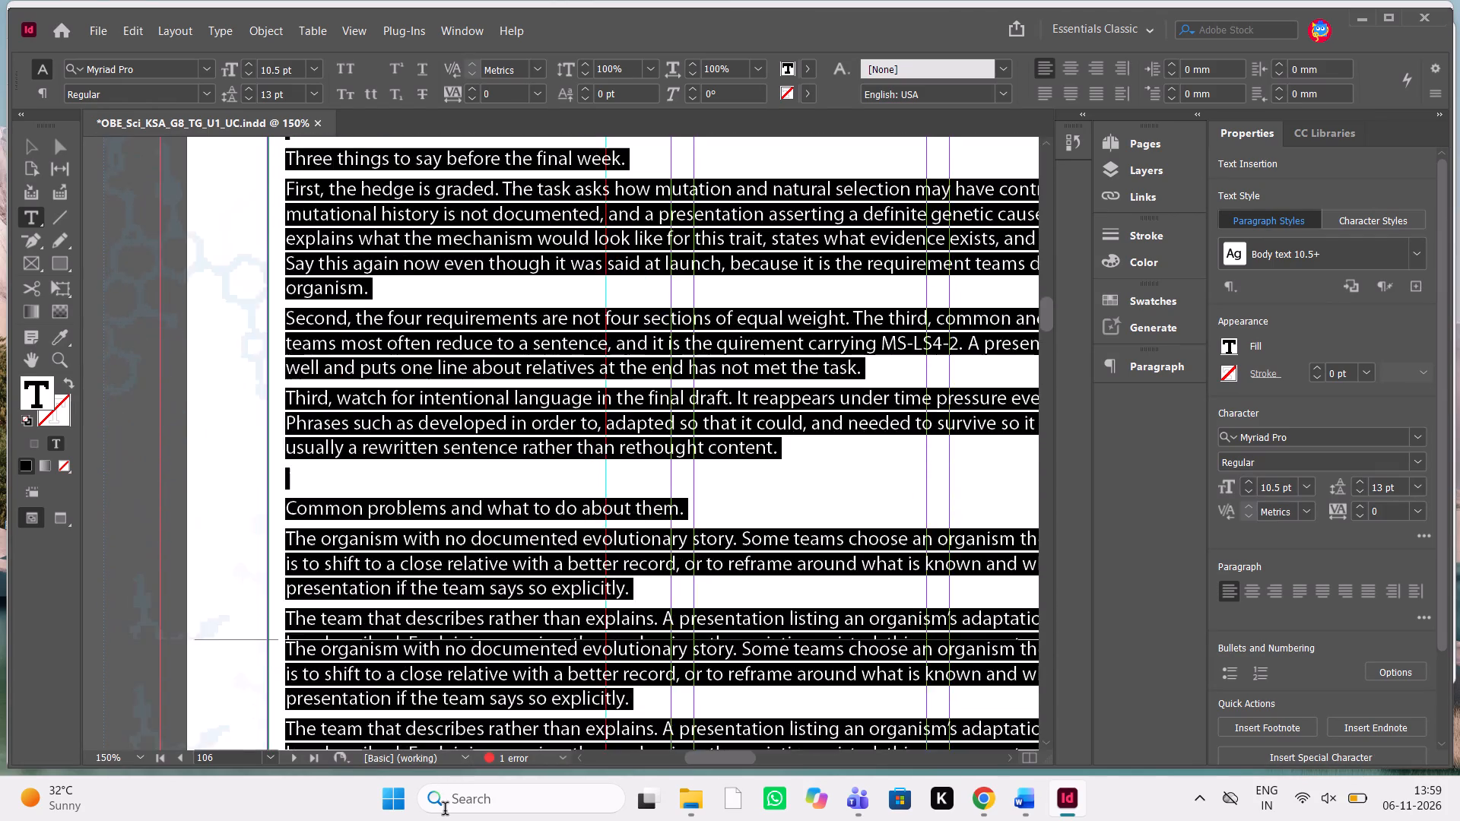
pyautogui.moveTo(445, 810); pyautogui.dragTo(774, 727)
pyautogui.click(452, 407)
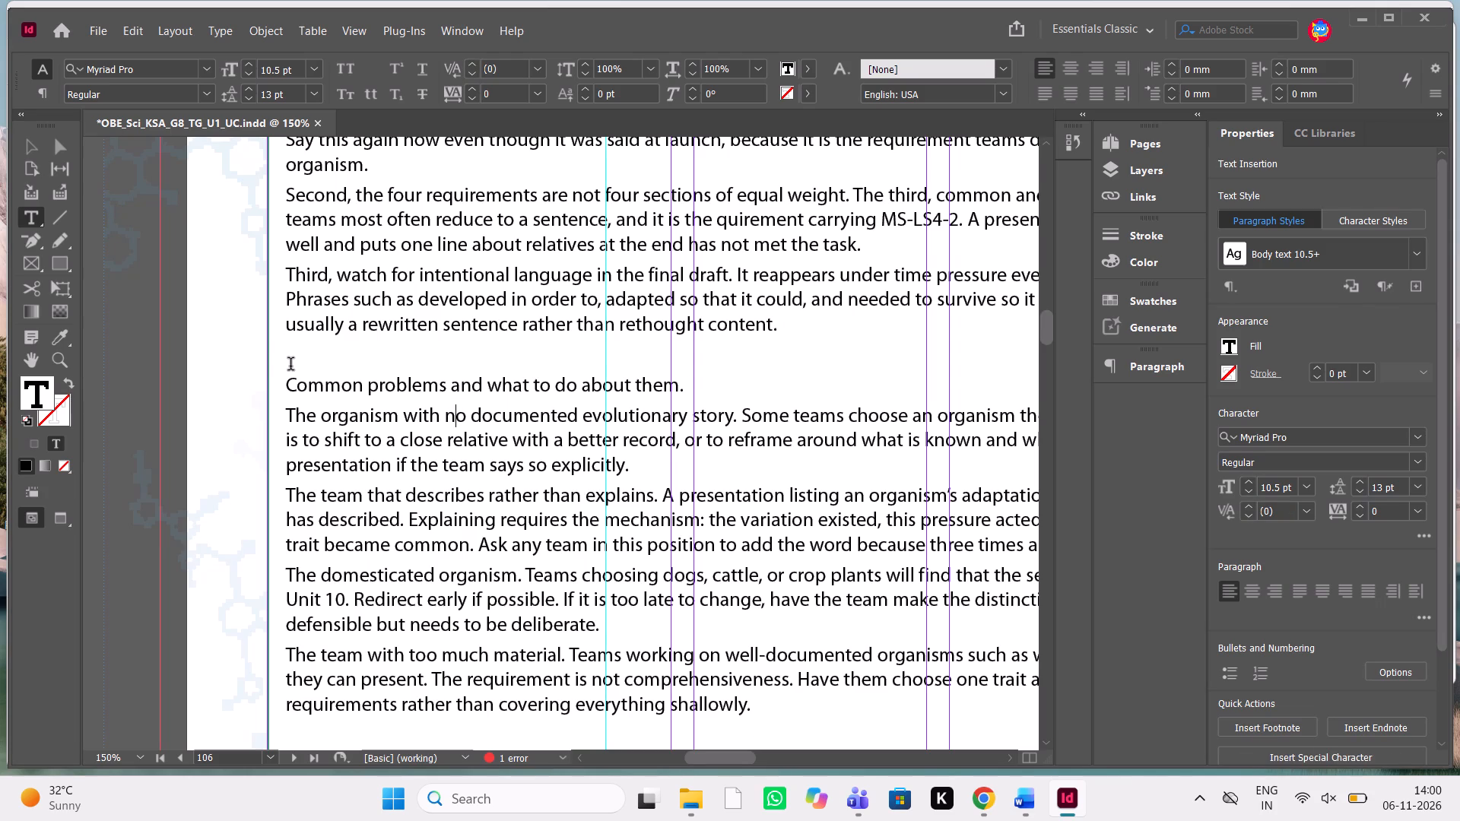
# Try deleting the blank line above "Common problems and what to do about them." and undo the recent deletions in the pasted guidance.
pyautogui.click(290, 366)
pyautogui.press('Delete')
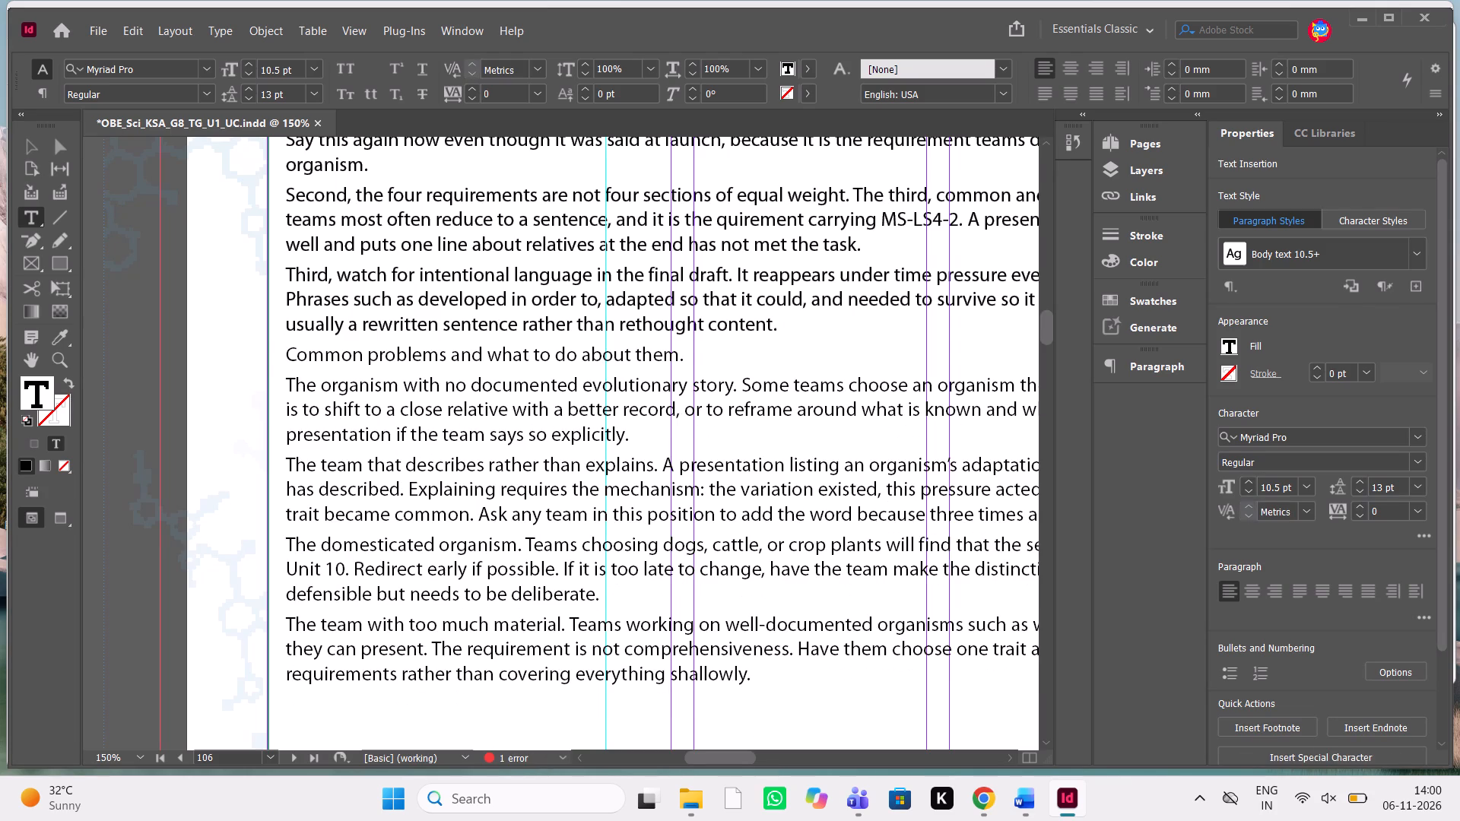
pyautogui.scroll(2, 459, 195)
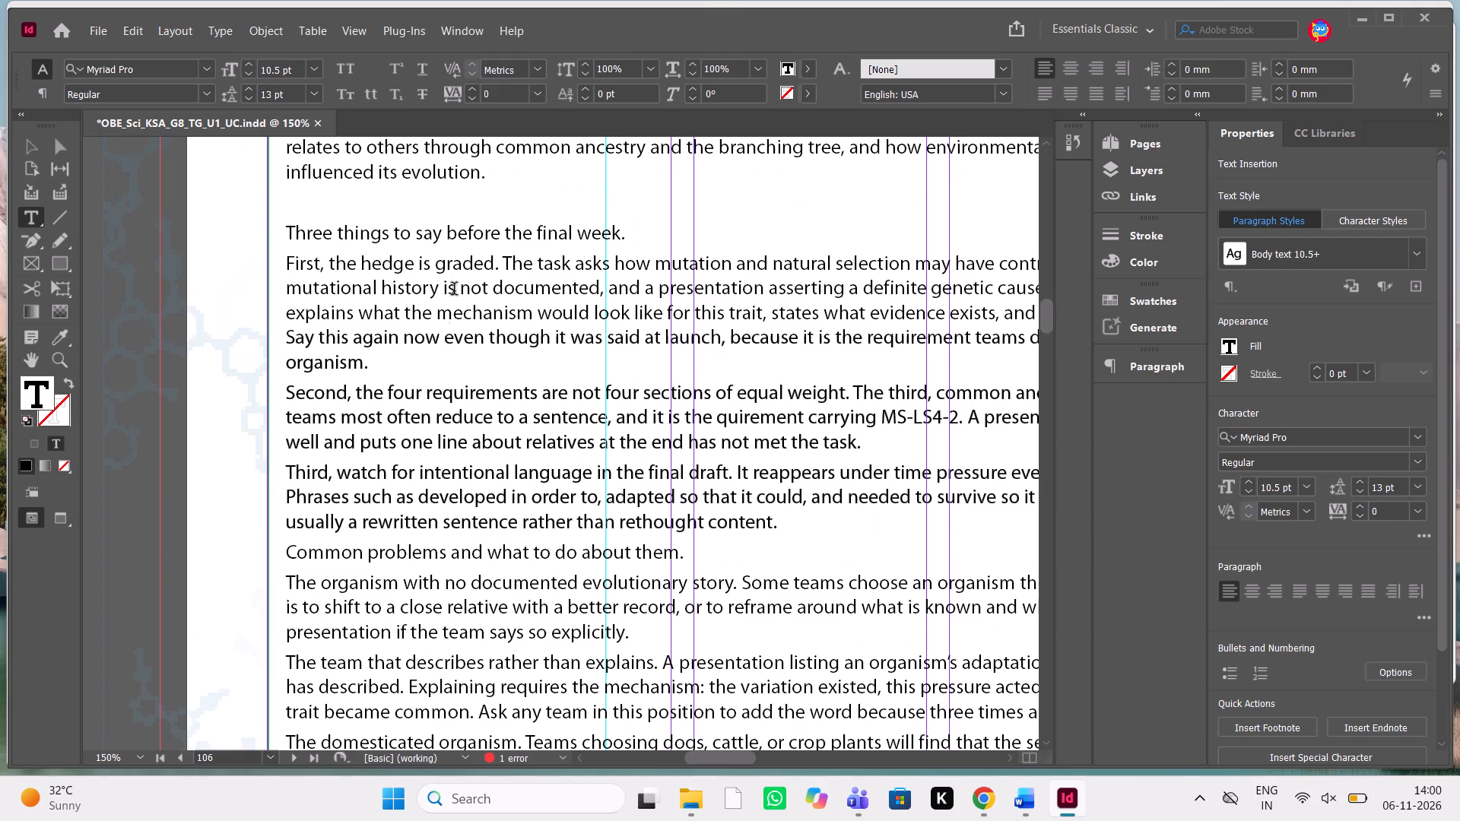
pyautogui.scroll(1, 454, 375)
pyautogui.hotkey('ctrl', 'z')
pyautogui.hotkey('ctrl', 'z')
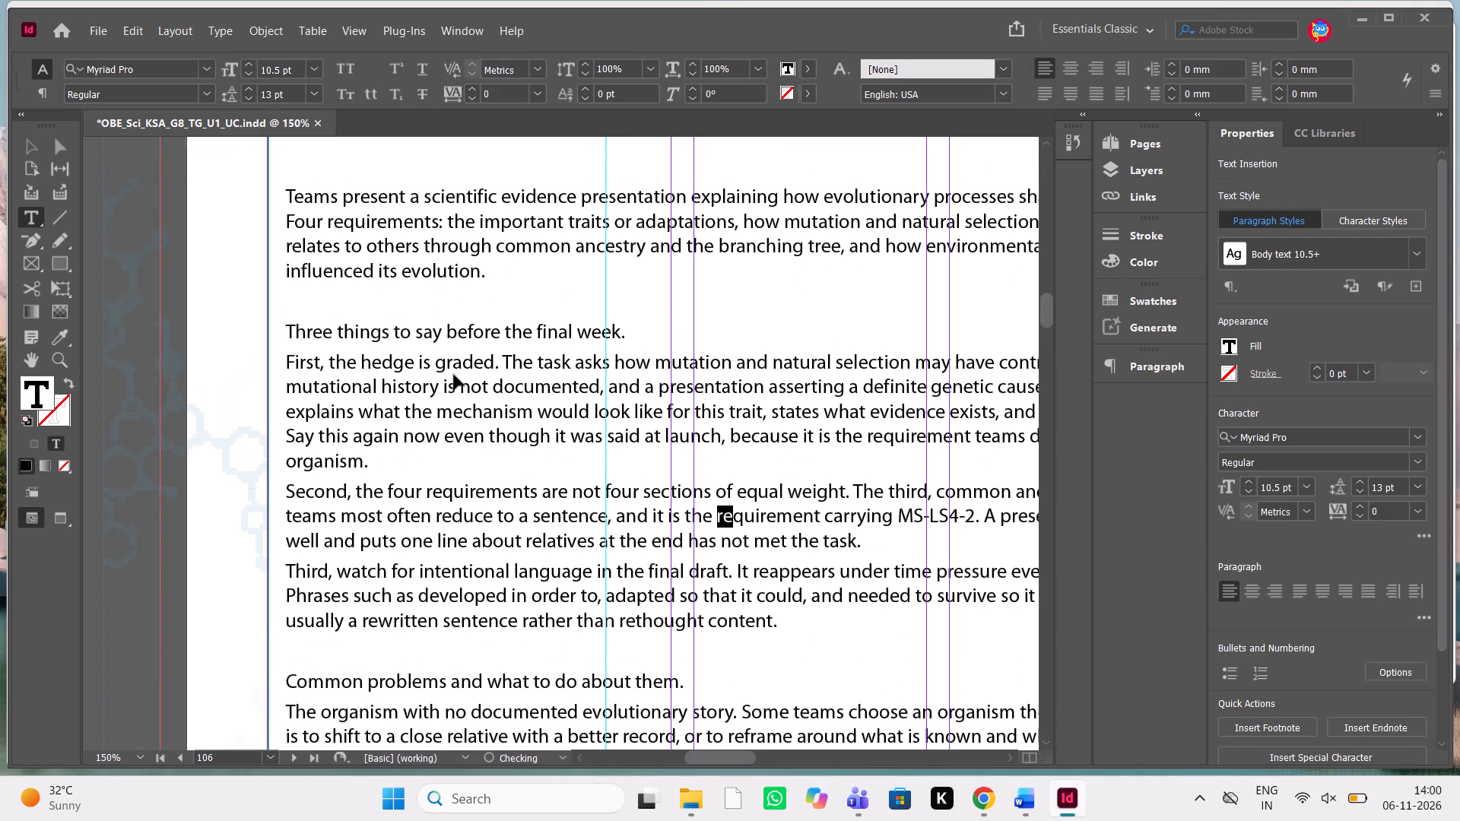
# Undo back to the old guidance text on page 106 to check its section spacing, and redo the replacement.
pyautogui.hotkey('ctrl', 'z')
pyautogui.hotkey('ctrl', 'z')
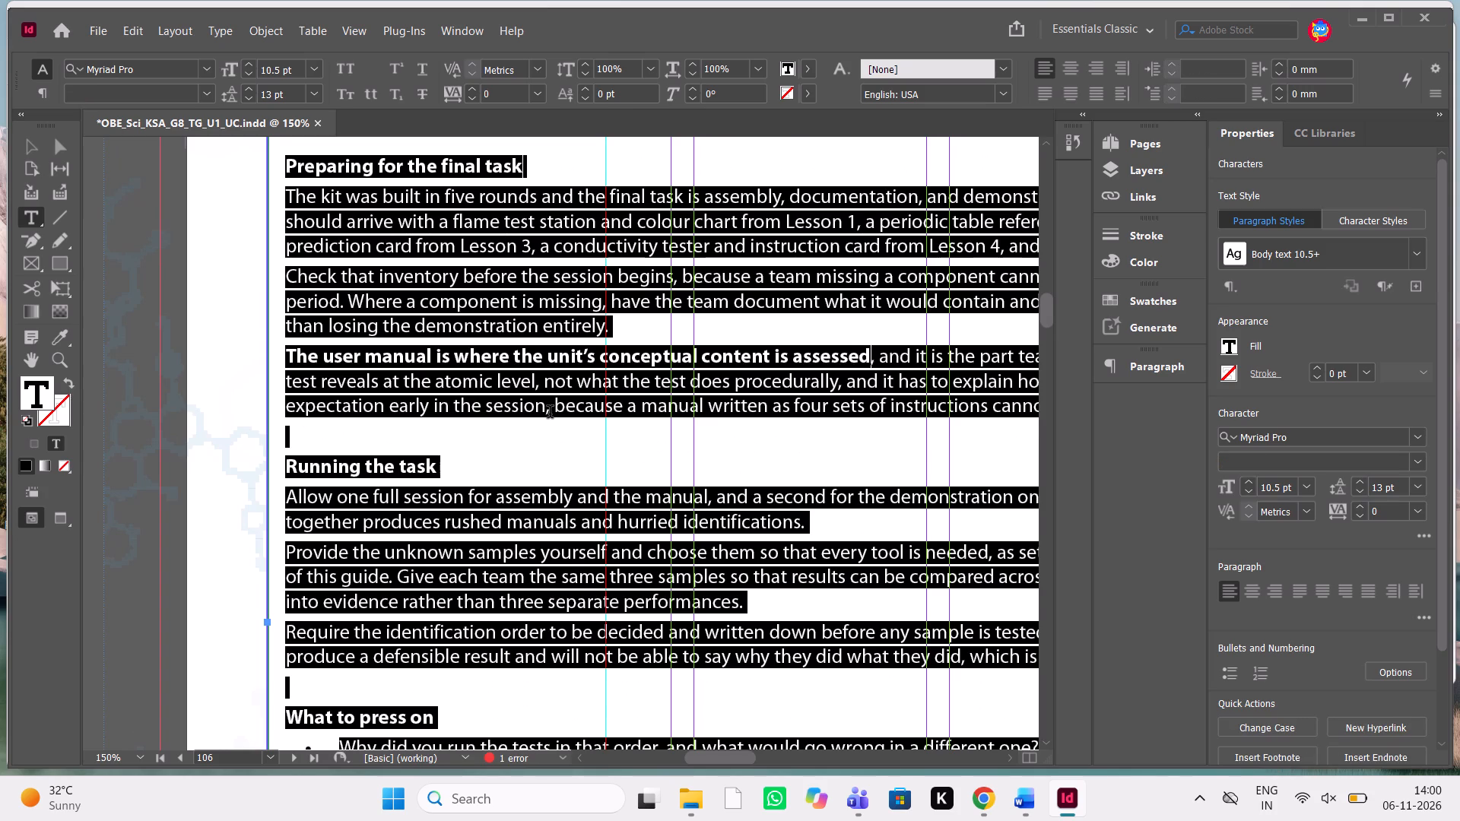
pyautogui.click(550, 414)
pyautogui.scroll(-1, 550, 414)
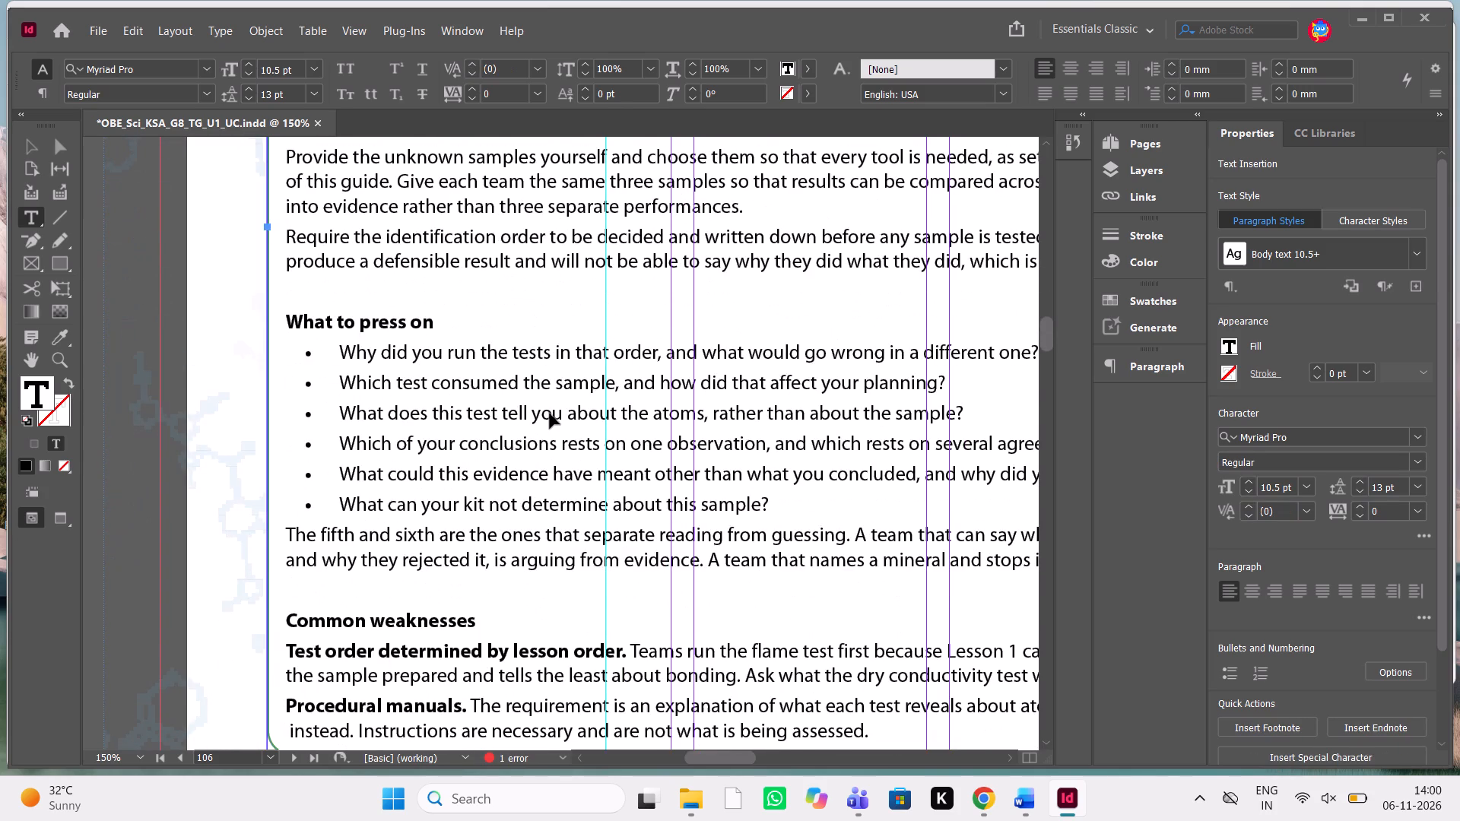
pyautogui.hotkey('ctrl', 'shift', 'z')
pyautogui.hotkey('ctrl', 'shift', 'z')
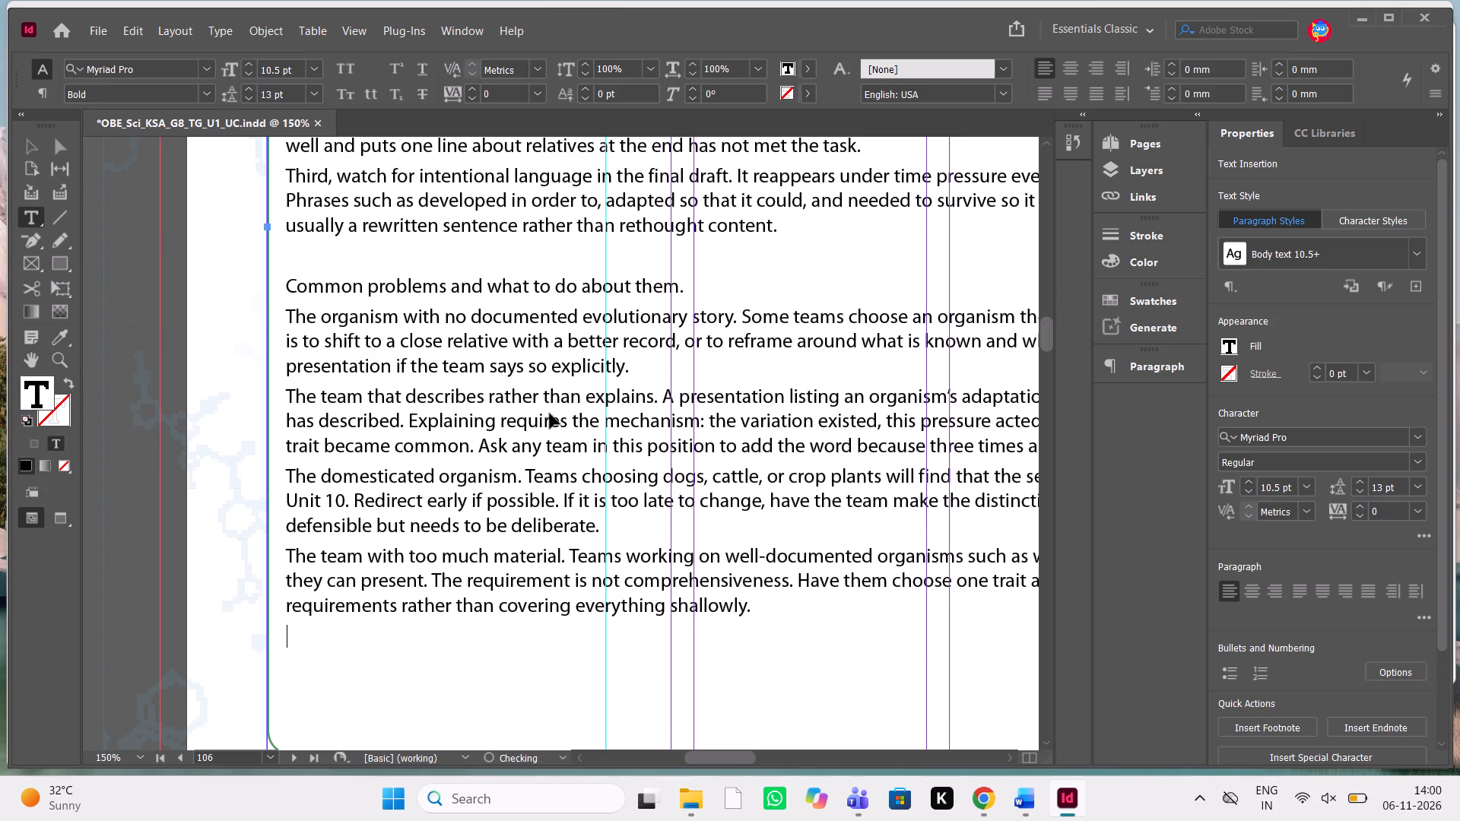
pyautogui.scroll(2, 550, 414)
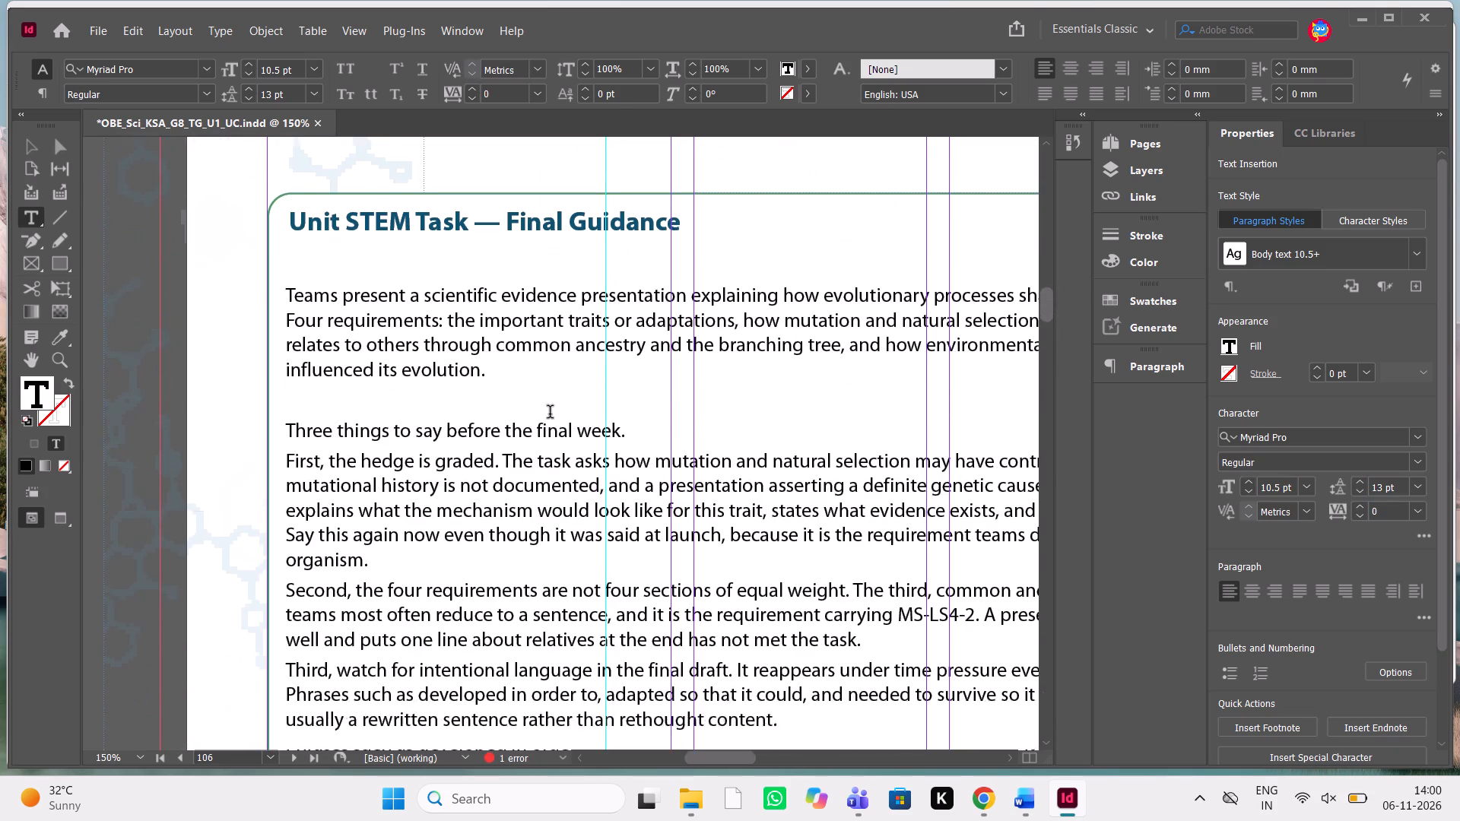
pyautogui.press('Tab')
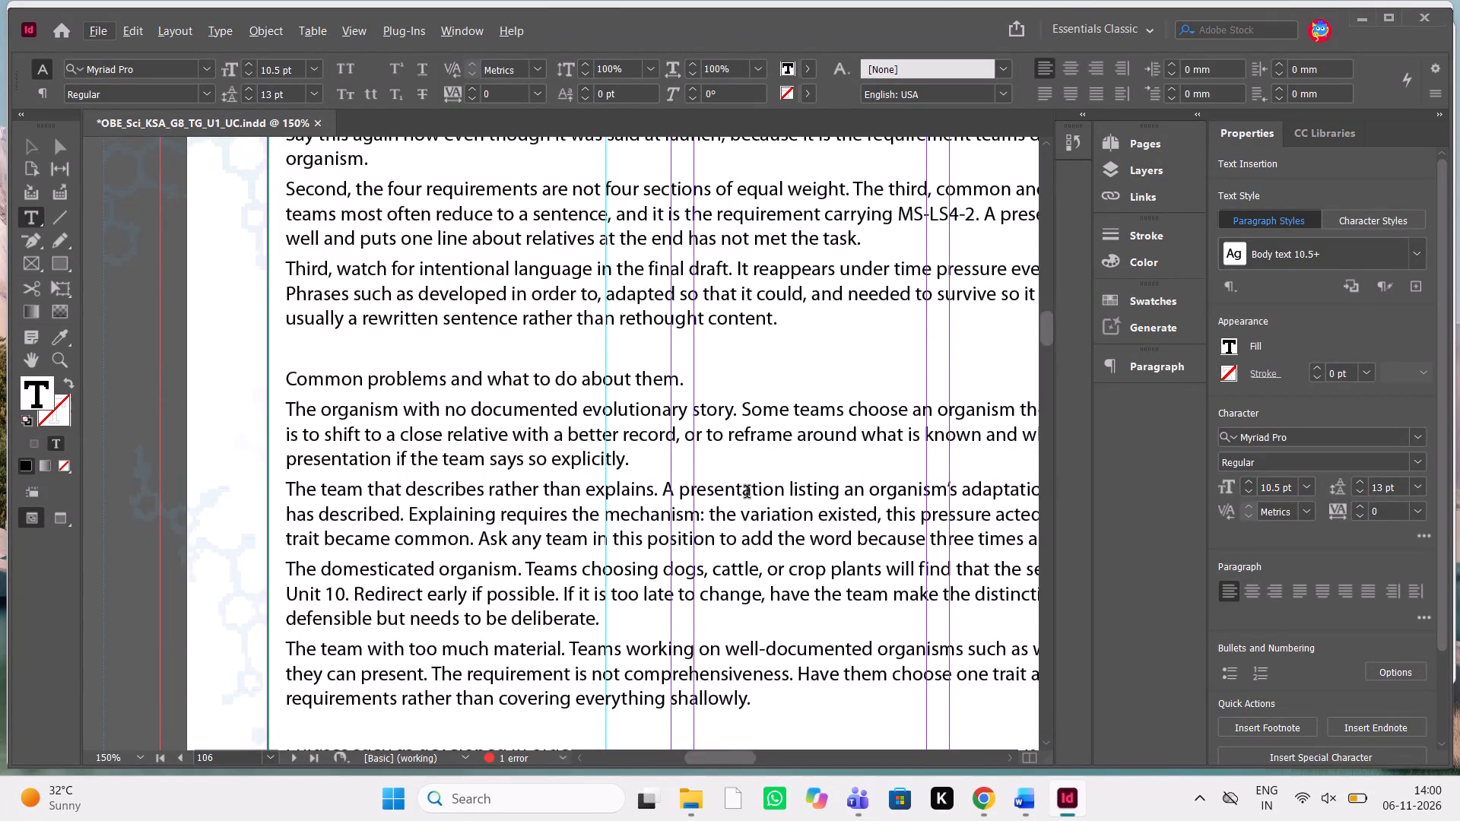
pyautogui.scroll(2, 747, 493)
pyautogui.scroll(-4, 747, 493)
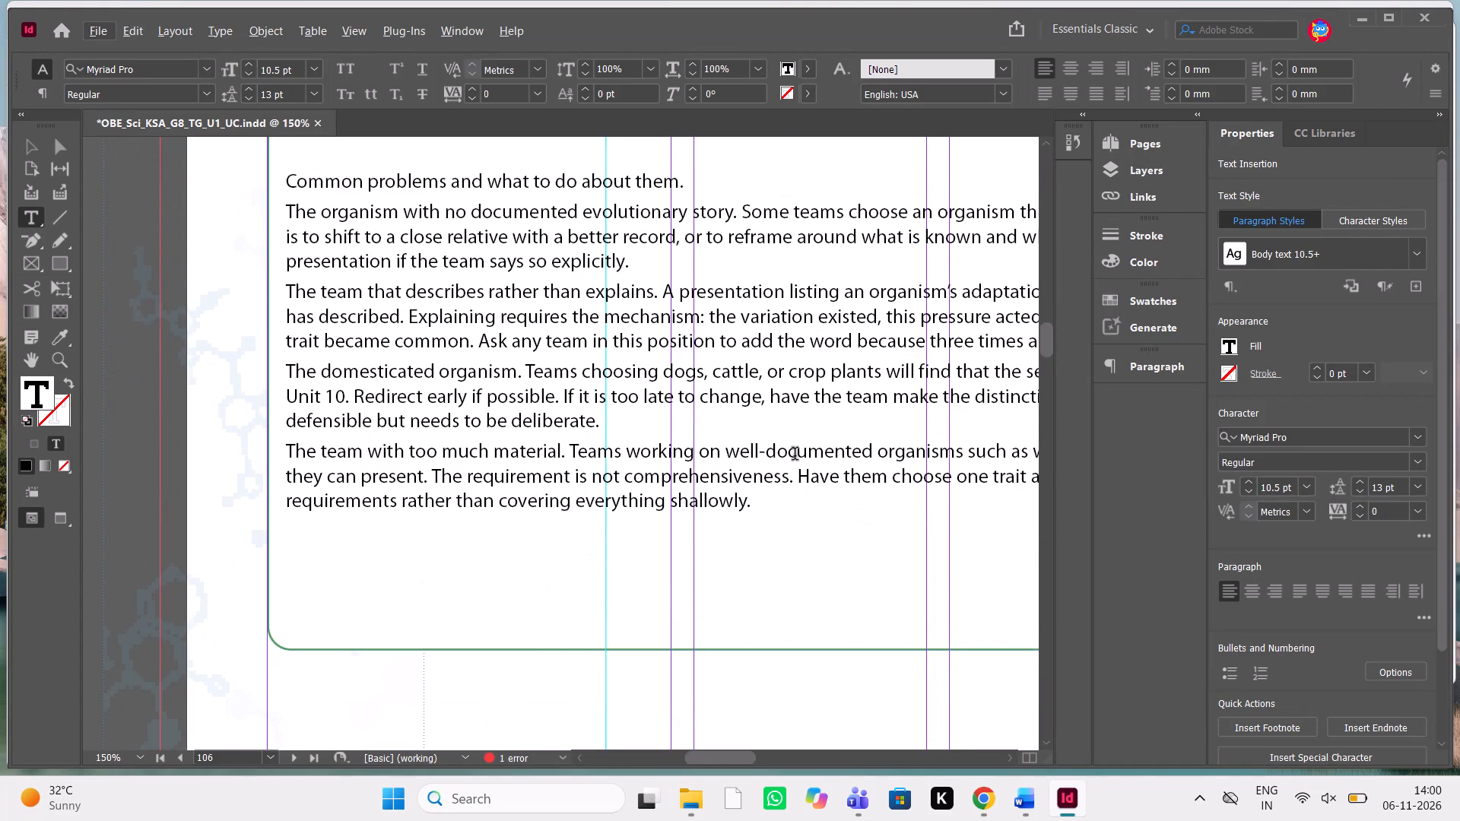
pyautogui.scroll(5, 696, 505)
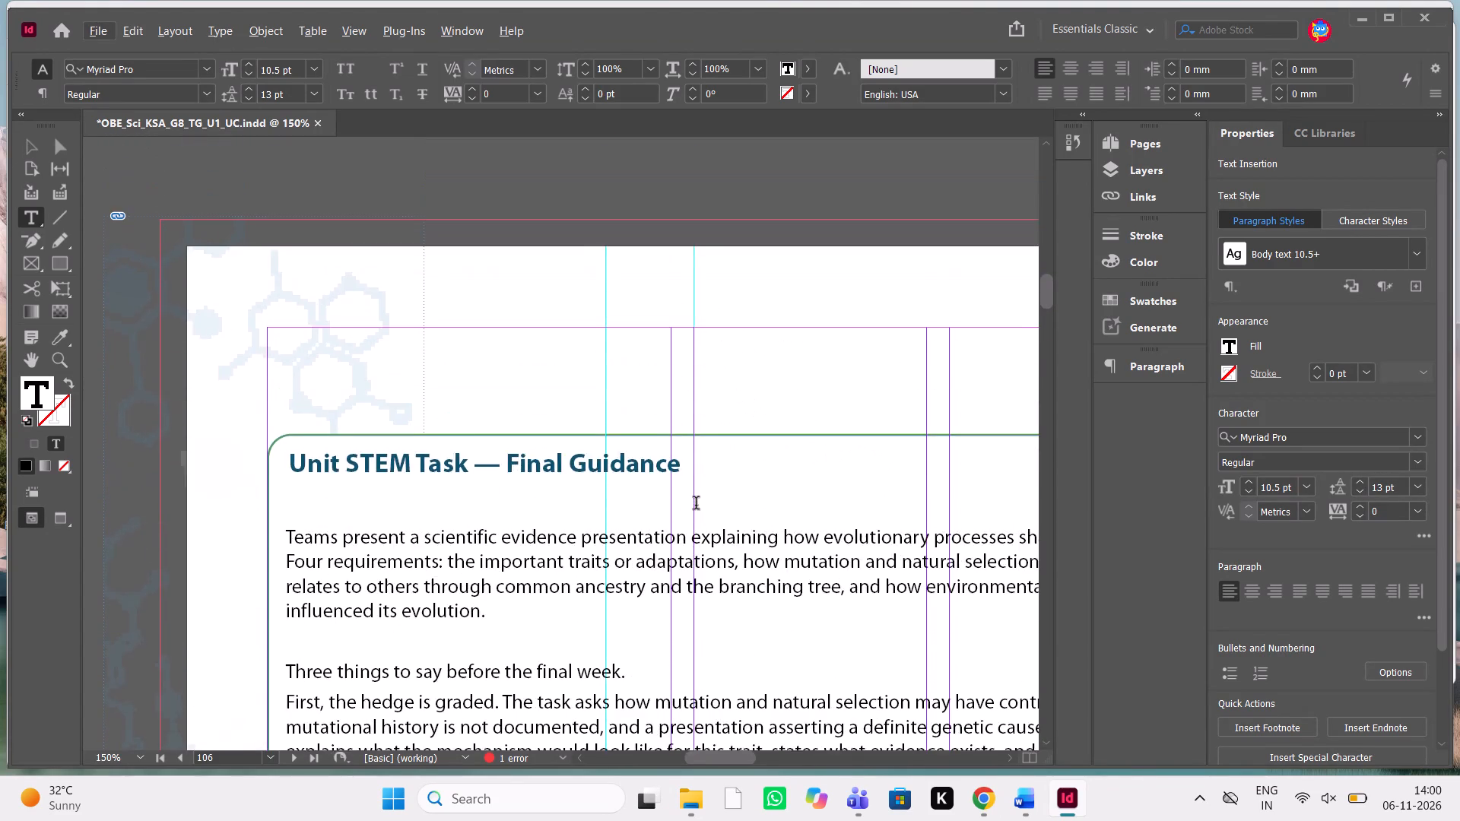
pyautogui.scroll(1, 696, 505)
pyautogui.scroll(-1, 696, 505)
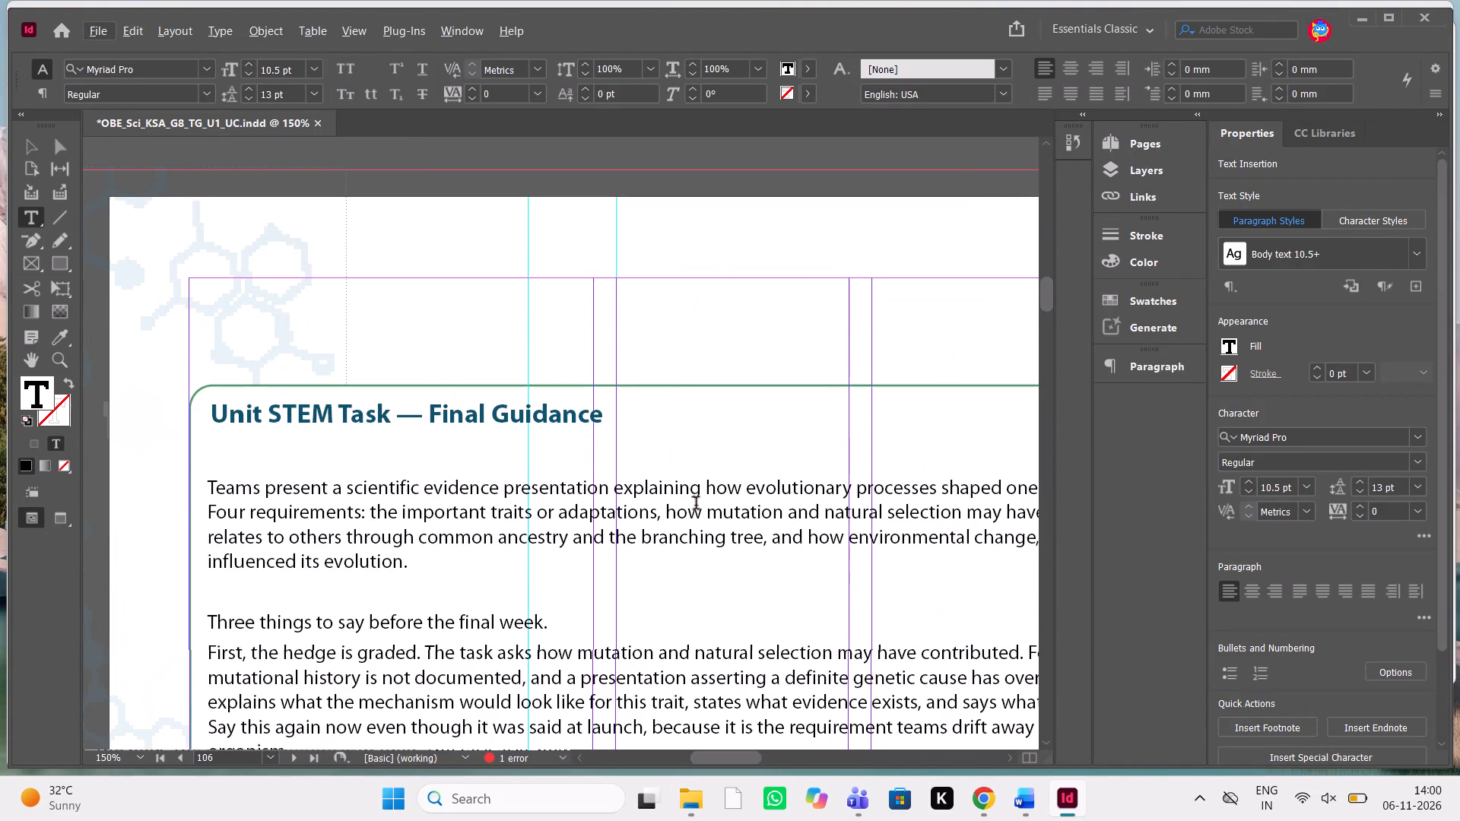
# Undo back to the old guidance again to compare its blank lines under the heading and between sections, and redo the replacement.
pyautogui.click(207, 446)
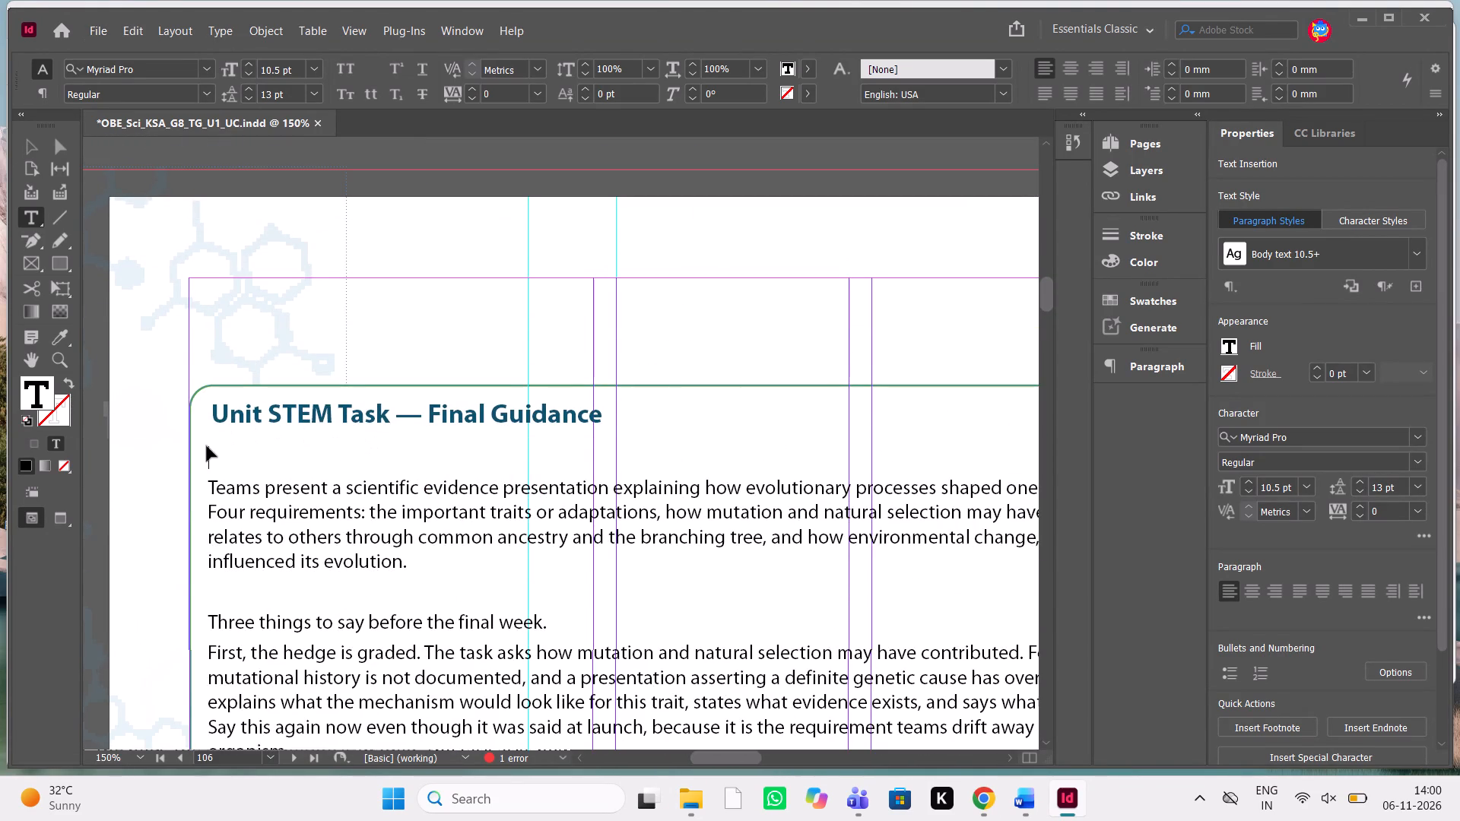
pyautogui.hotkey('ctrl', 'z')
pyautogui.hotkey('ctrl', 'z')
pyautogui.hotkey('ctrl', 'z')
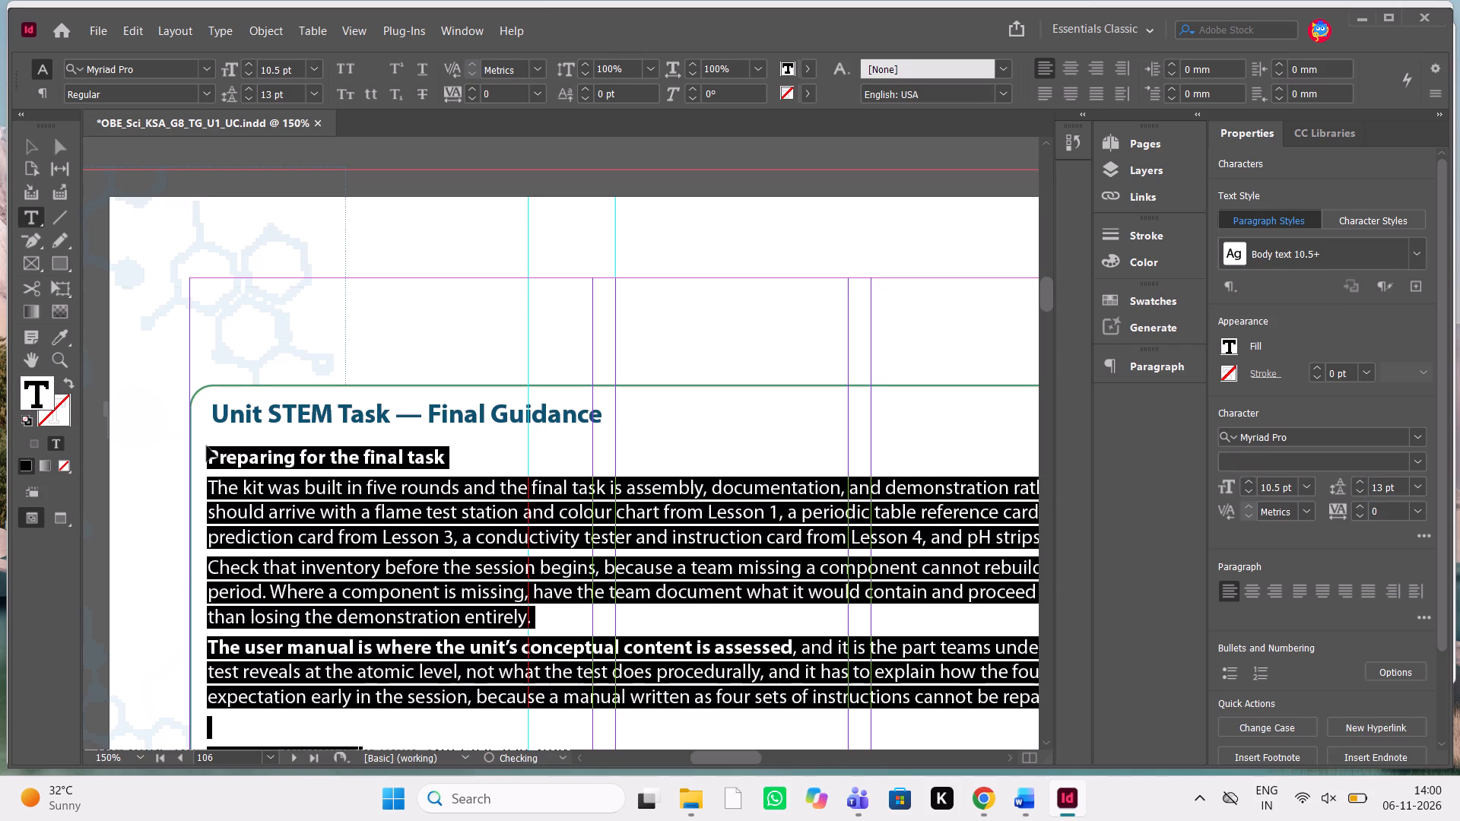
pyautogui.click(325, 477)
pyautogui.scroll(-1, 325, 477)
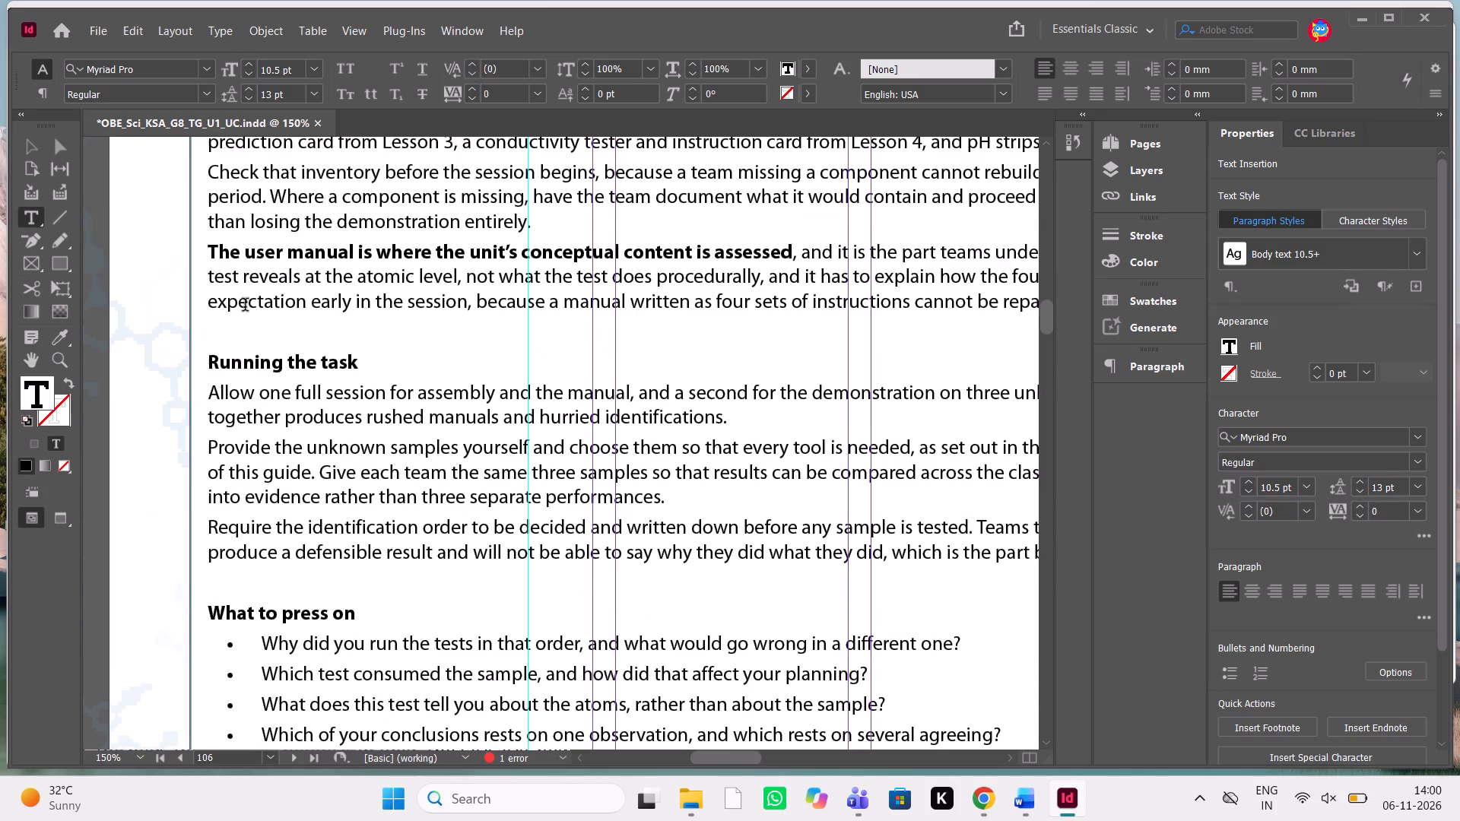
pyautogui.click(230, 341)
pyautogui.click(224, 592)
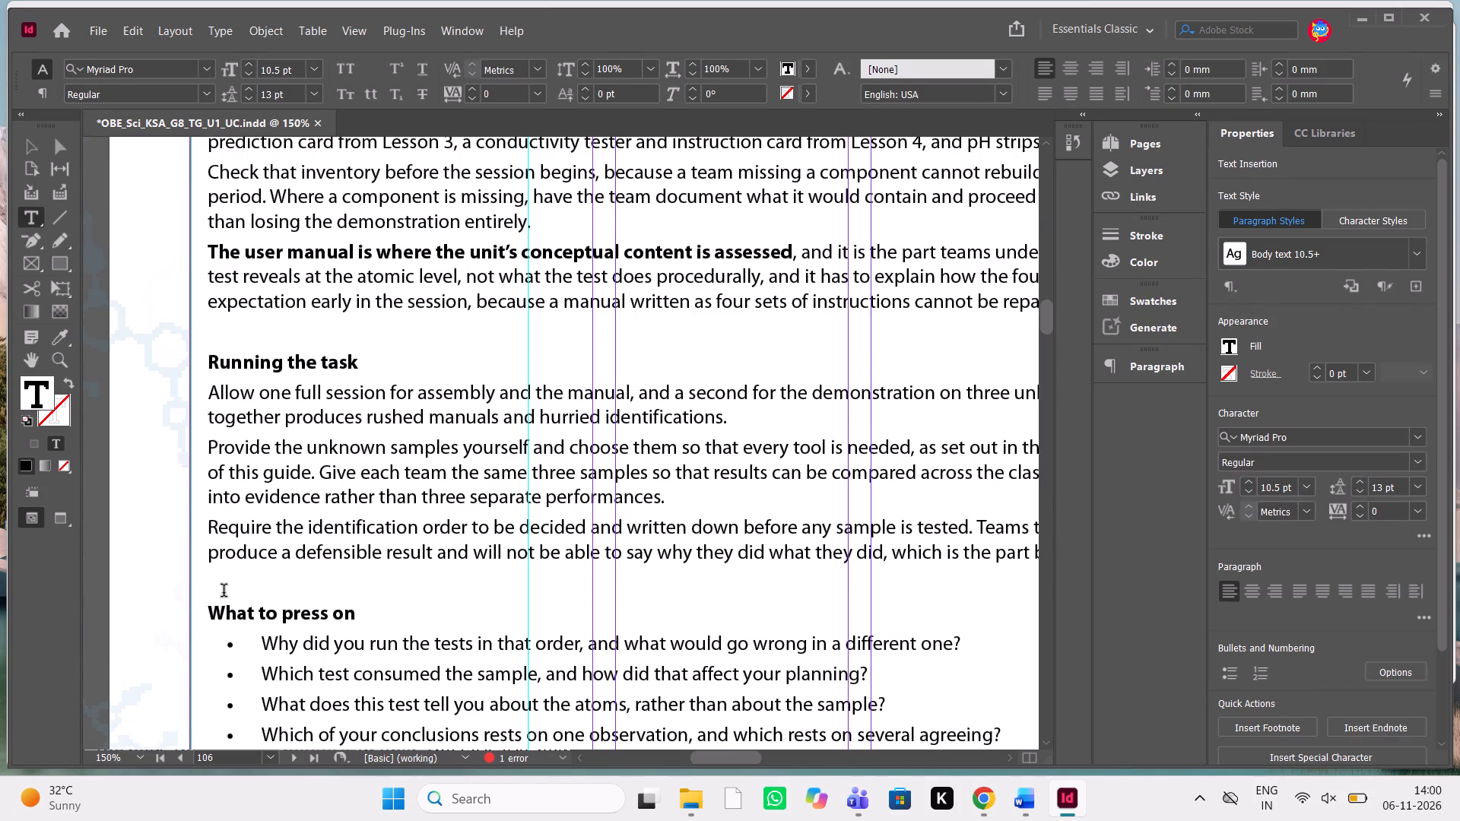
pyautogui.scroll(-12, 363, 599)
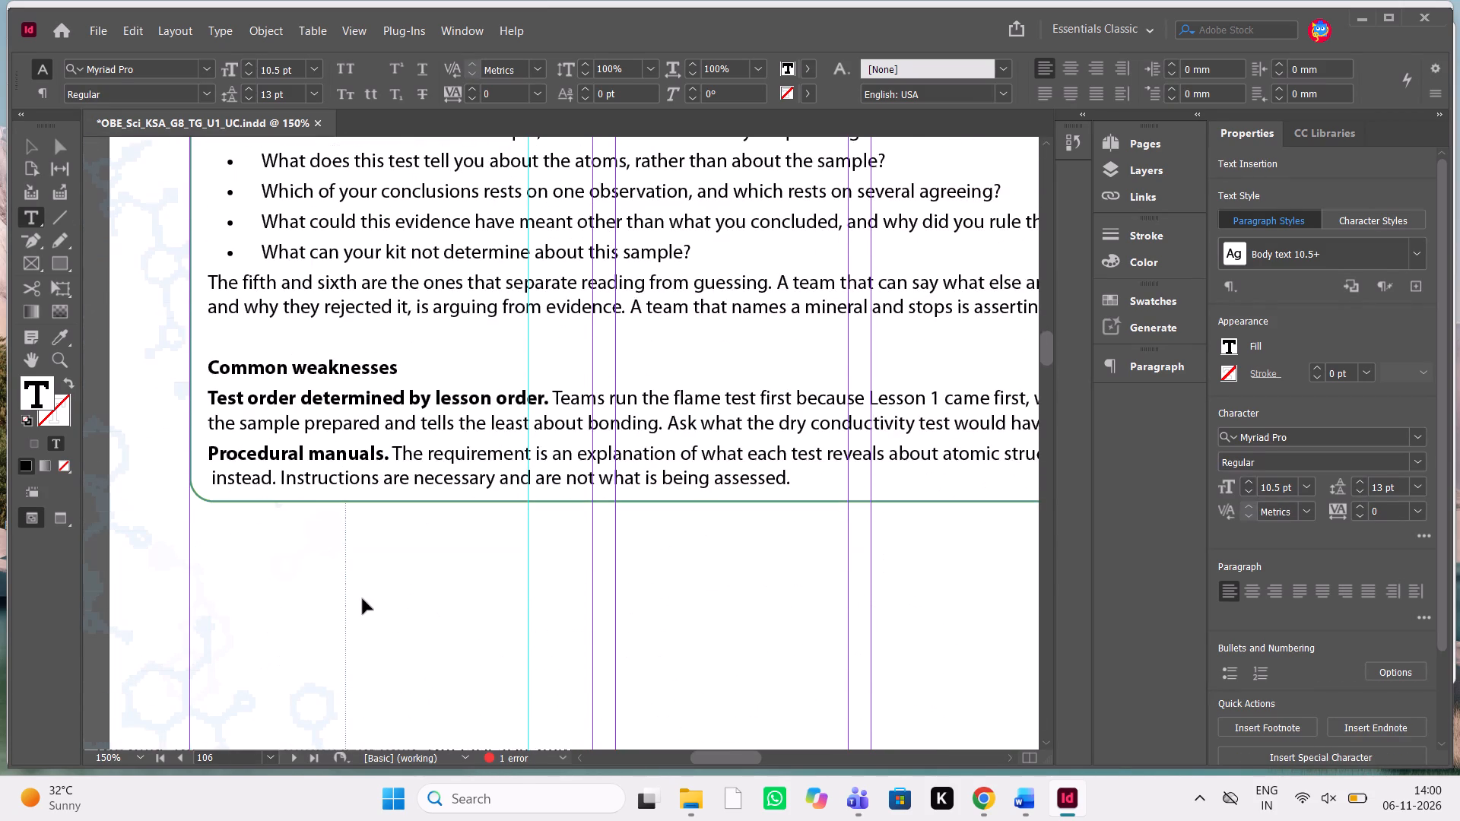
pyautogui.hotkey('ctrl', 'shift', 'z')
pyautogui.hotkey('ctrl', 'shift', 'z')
# Delete the blank line between the Unit STEM Task — Final Guidance heading and the paragraph starting "Teams present".
pyautogui.scroll(2, 363, 599)
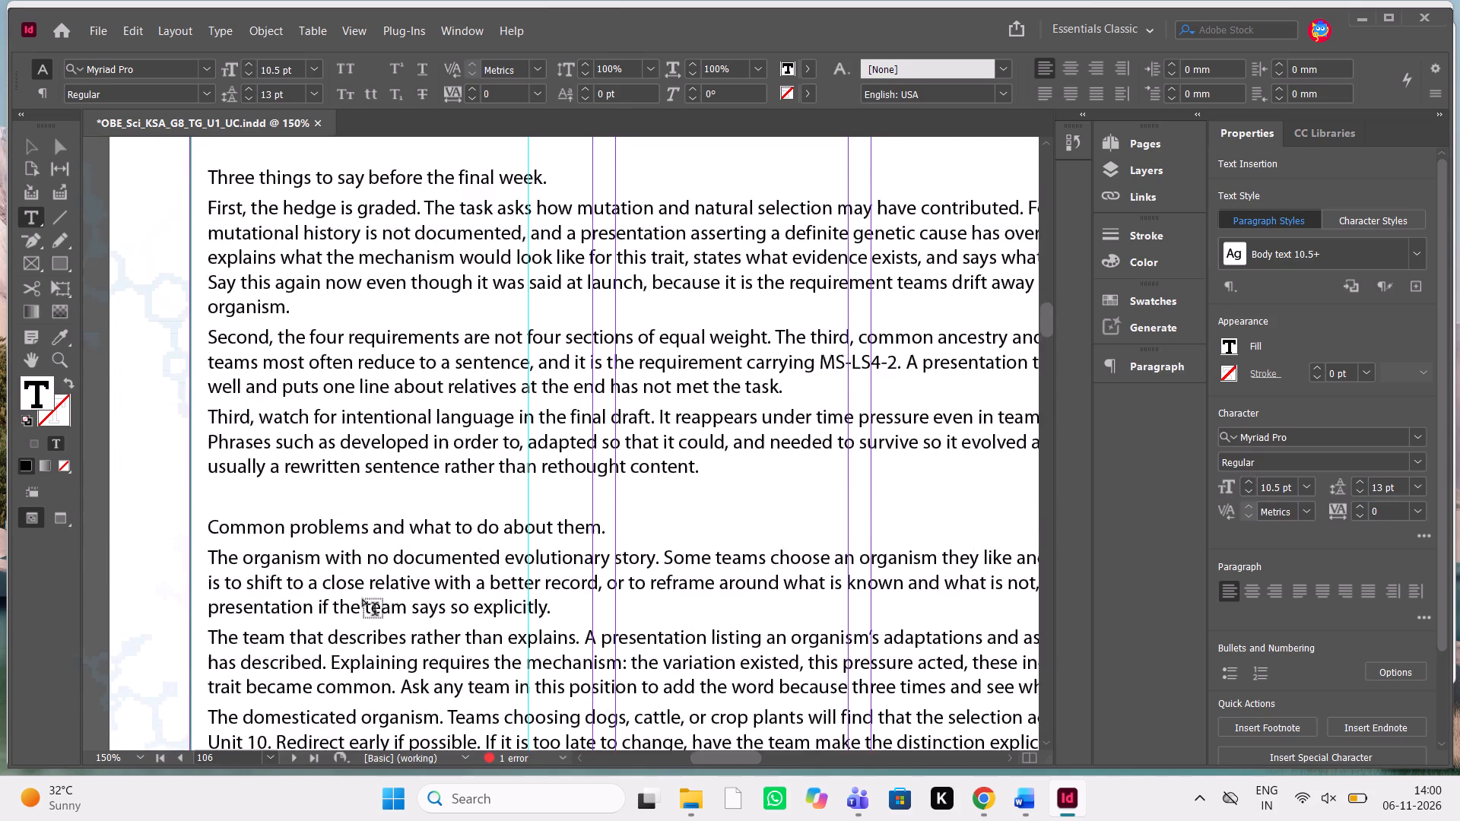
pyautogui.scroll(1, 363, 599)
pyautogui.click(216, 301)
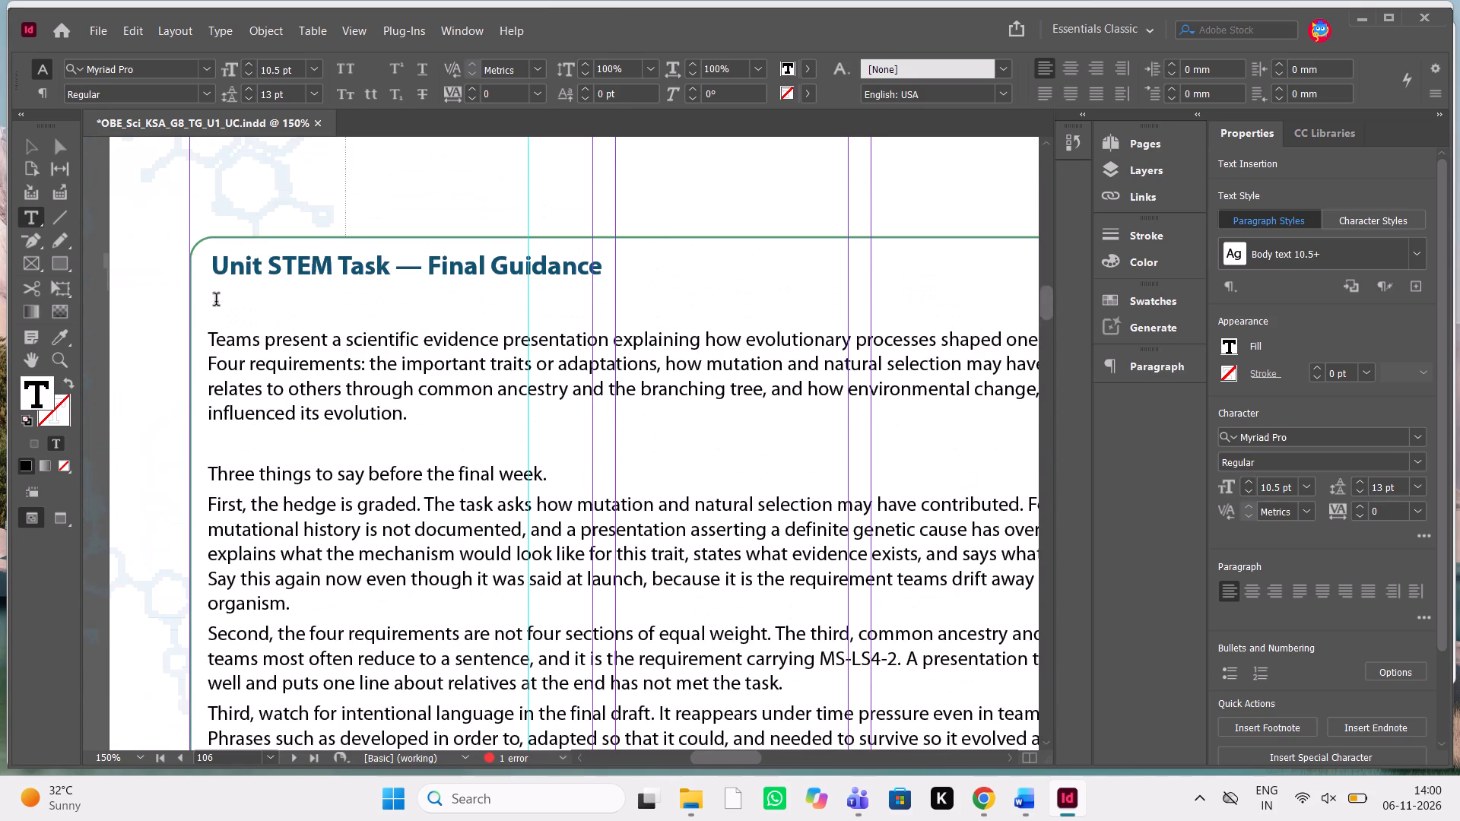
pyautogui.press('Delete')
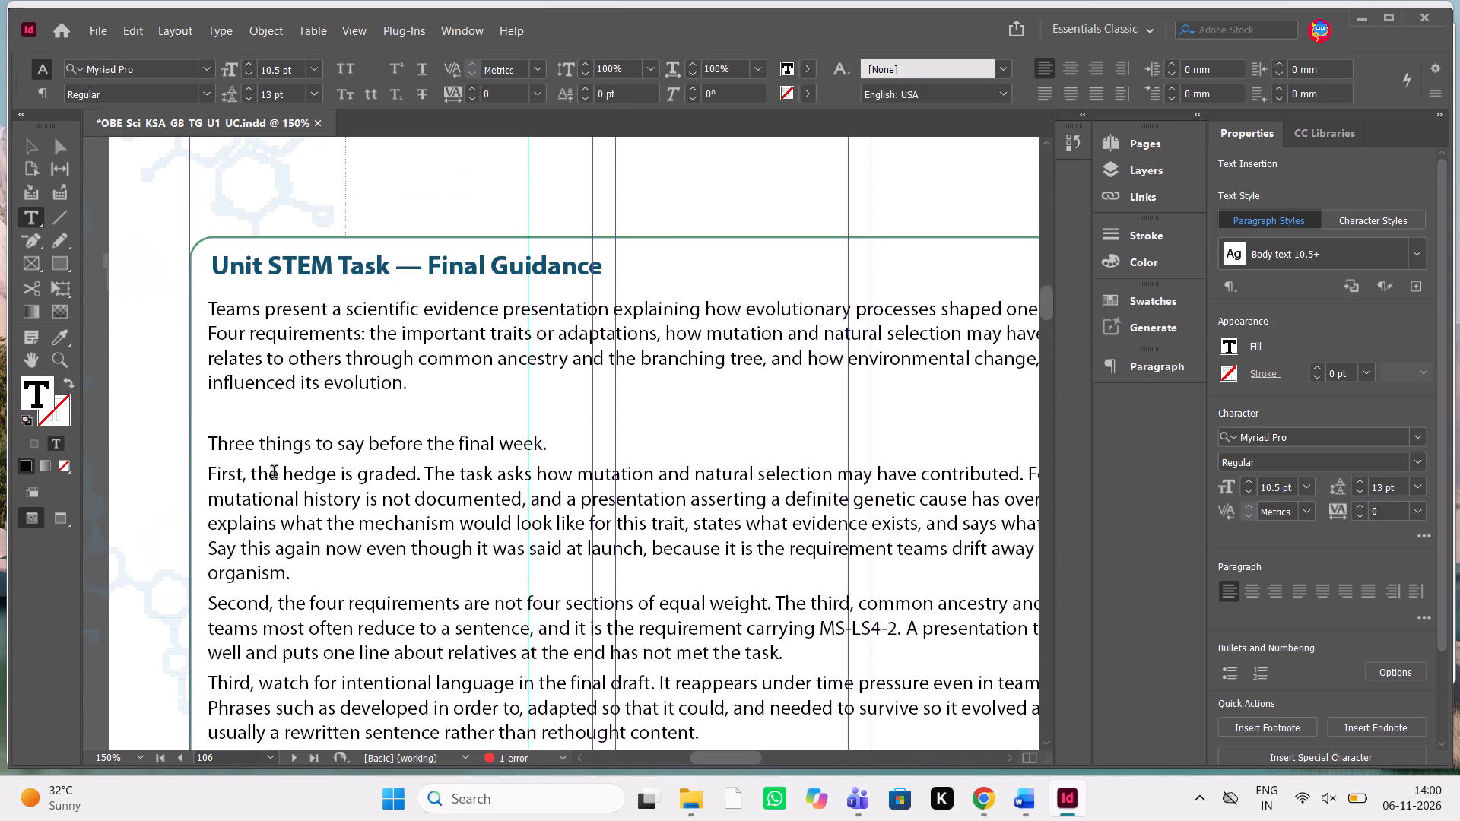
# Check the Word manuscript's formatting and bold the line "Three things to say before the final week." in the InDesign guidance.
pyautogui.scroll(-1, 382, 468)
pyautogui.hotkey('alt', 'Tab')
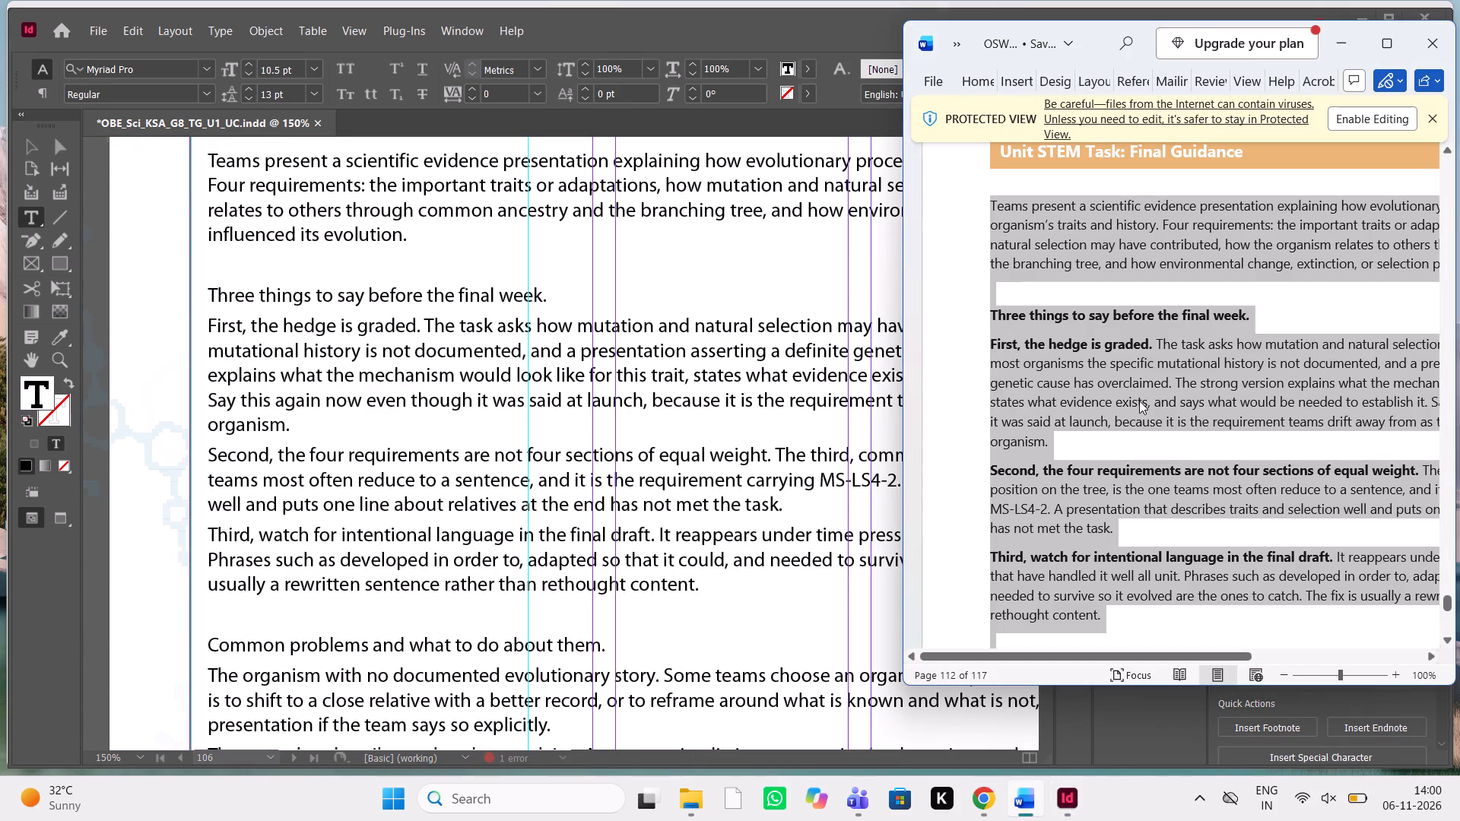
pyautogui.scroll(1, 805, 377)
pyautogui.moveTo(554, 437); pyautogui.dragTo(265, 428)
pyautogui.click(214, 414)
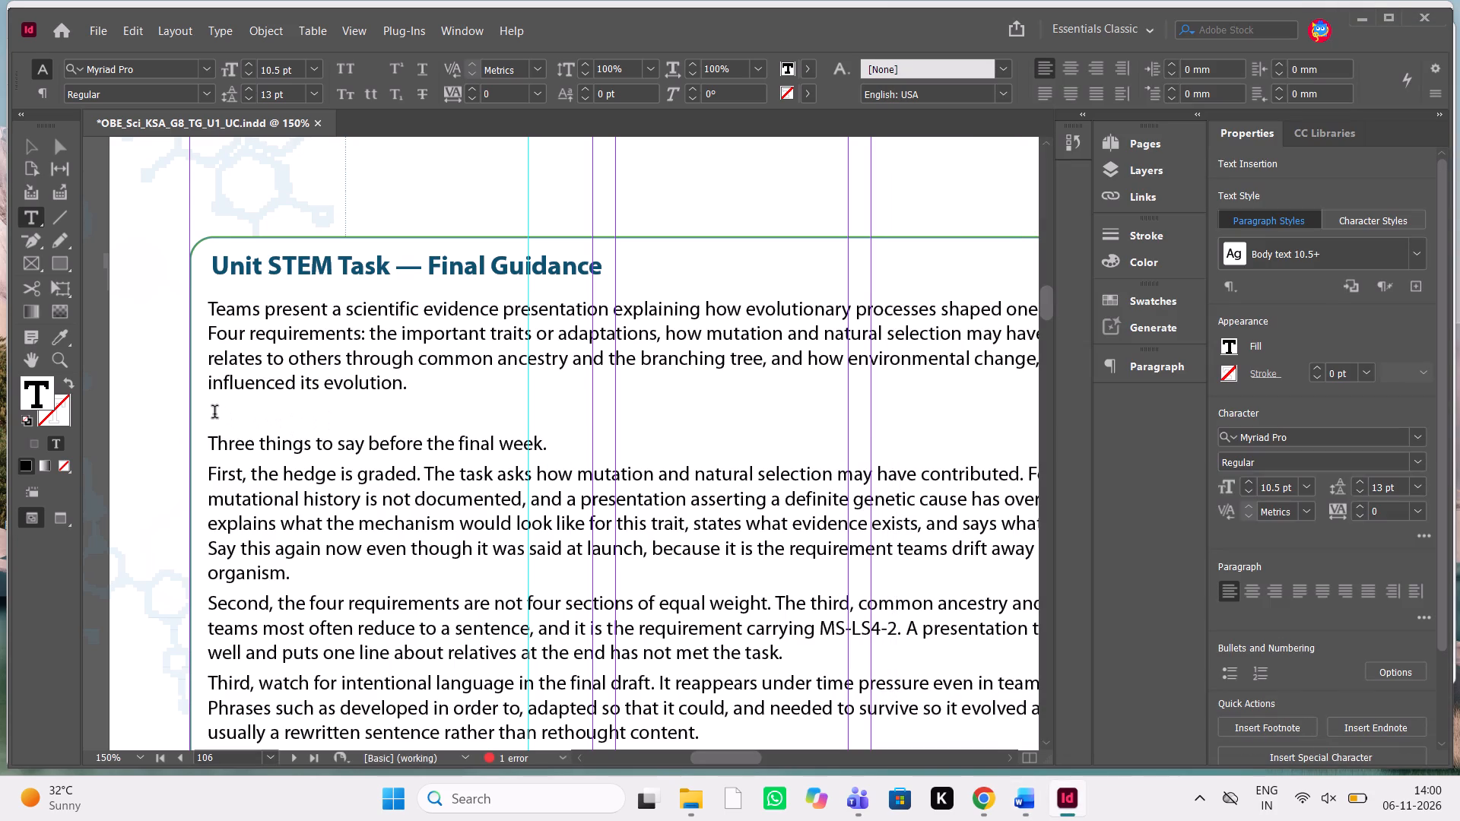
pyautogui.moveTo(595, 455); pyautogui.dragTo(205, 439)
pyautogui.hotkey('ctrl', 'shift', 'b')
# Bold the lead-ins "First, the hedge is graded." and "Second, the four requirements are not four sections of equal weight." to match the manuscript.
pyautogui.hotkey('alt', 'Tab')
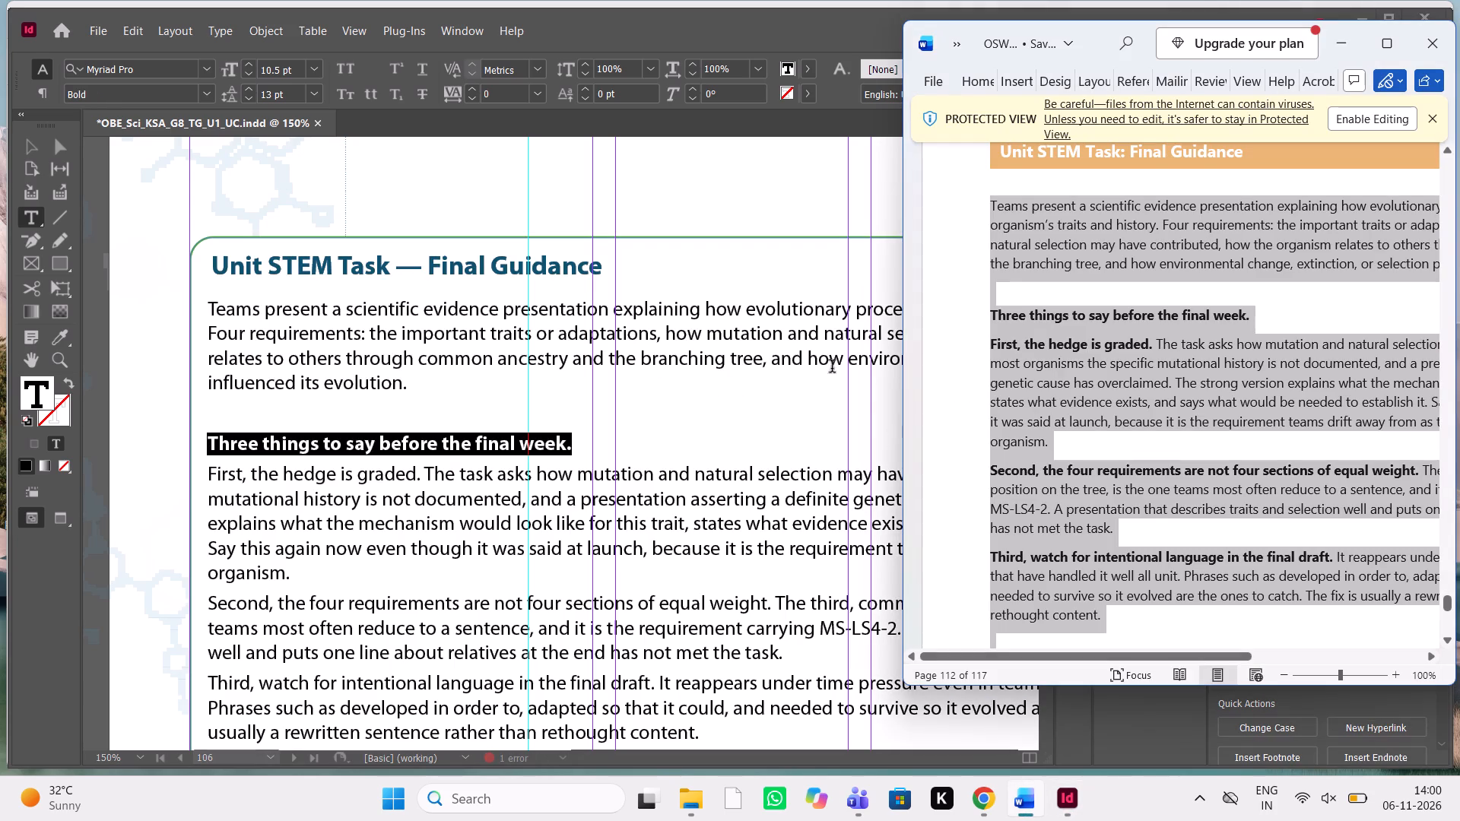
pyautogui.moveTo(421, 479); pyautogui.dragTo(166, 464)
pyautogui.hotkey('ctrl', 'shift', 'b')
pyautogui.hotkey('alt', 'Tab')
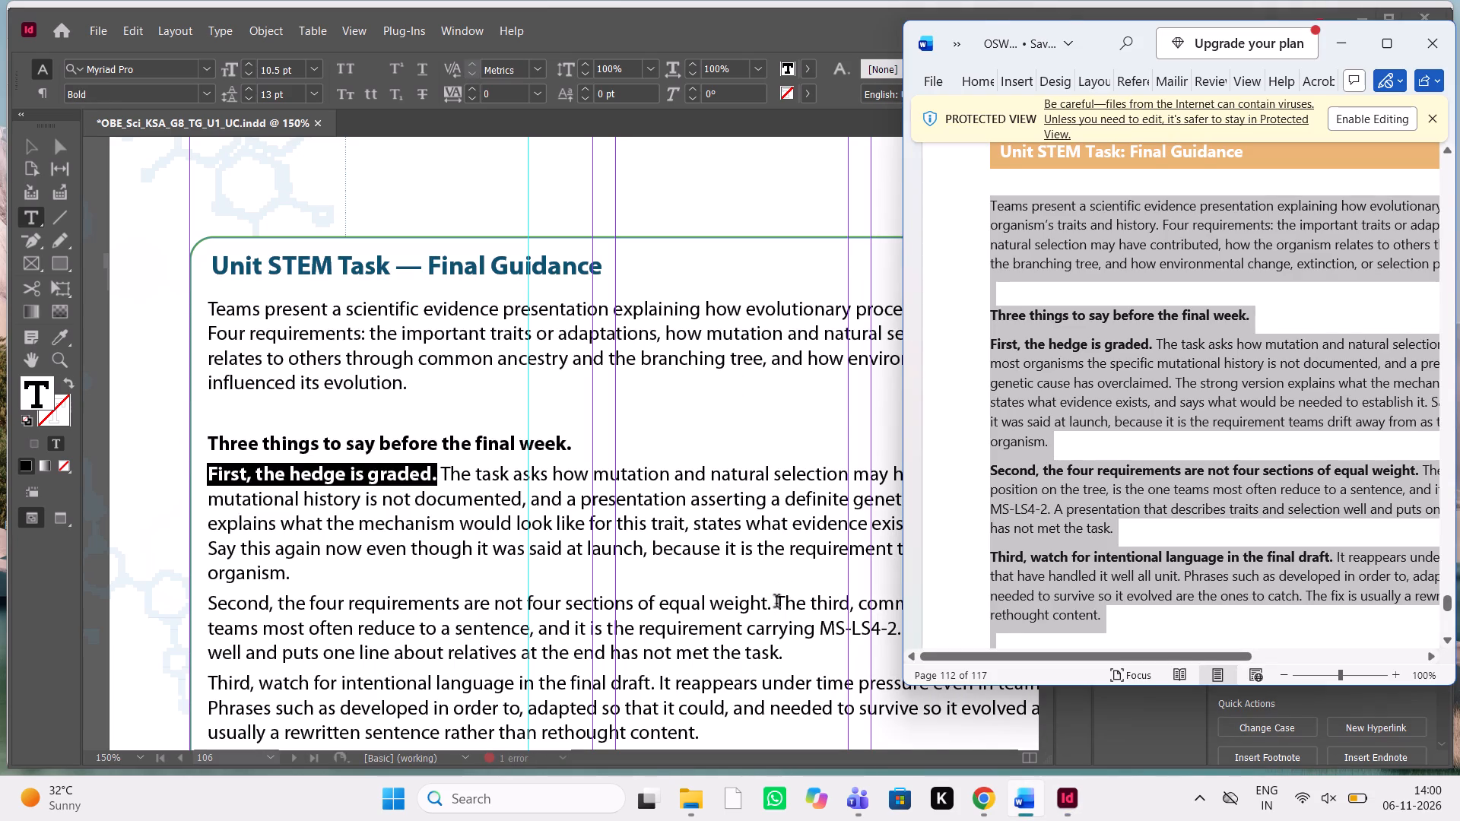
pyautogui.moveTo(776, 603); pyautogui.dragTo(189, 591)
pyautogui.hotkey('ctrl', 'shift', 'b')
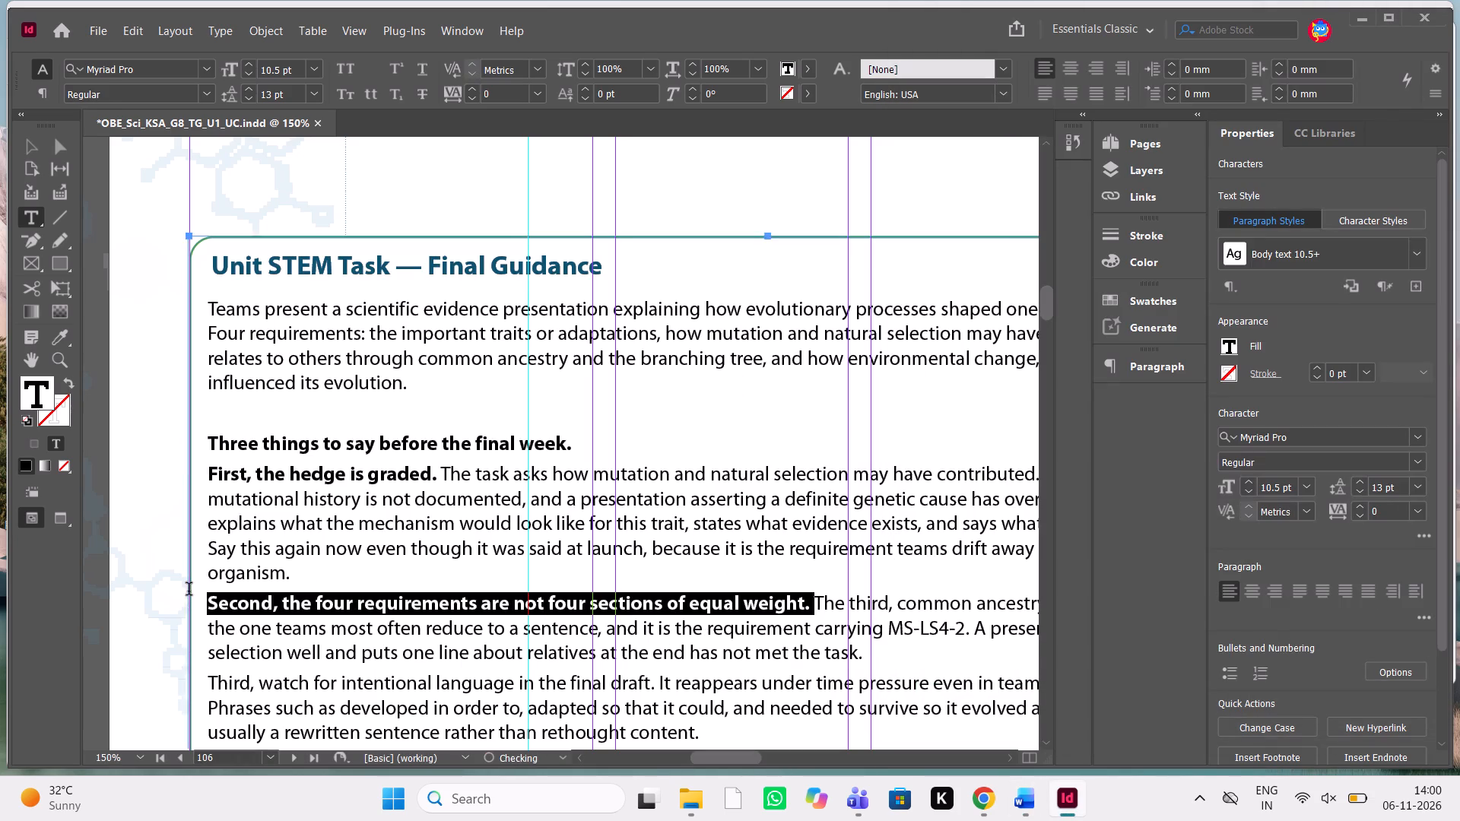
# Bold the lead-in "Third, watch for intentional language in the final draft" in the guidance to match the Word manuscript.
pyautogui.hotkey('alt', 'Tab')
pyautogui.scroll(-1, 548, 638)
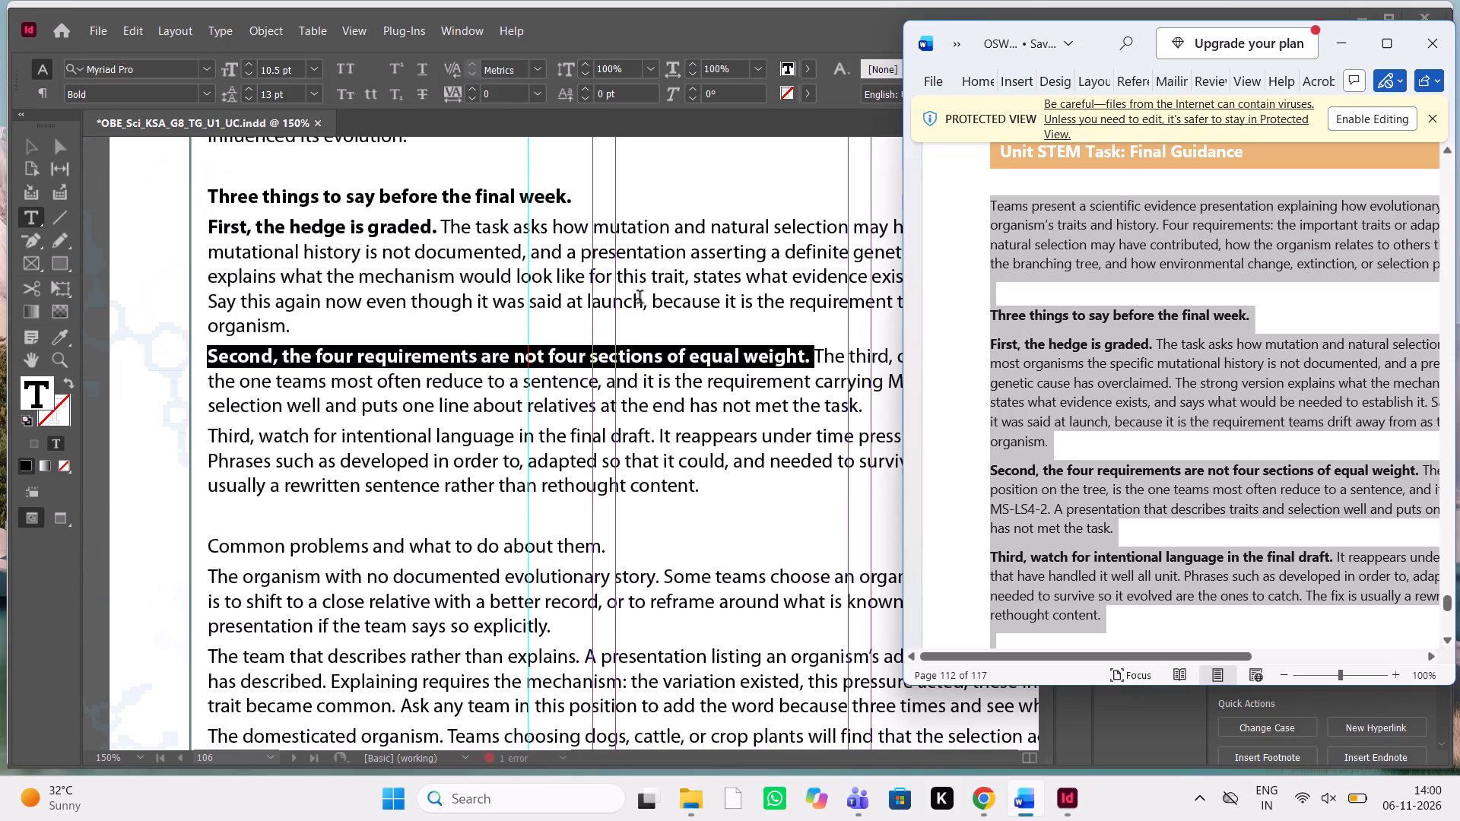
pyautogui.moveTo(652, 434); pyautogui.dragTo(558, 424)
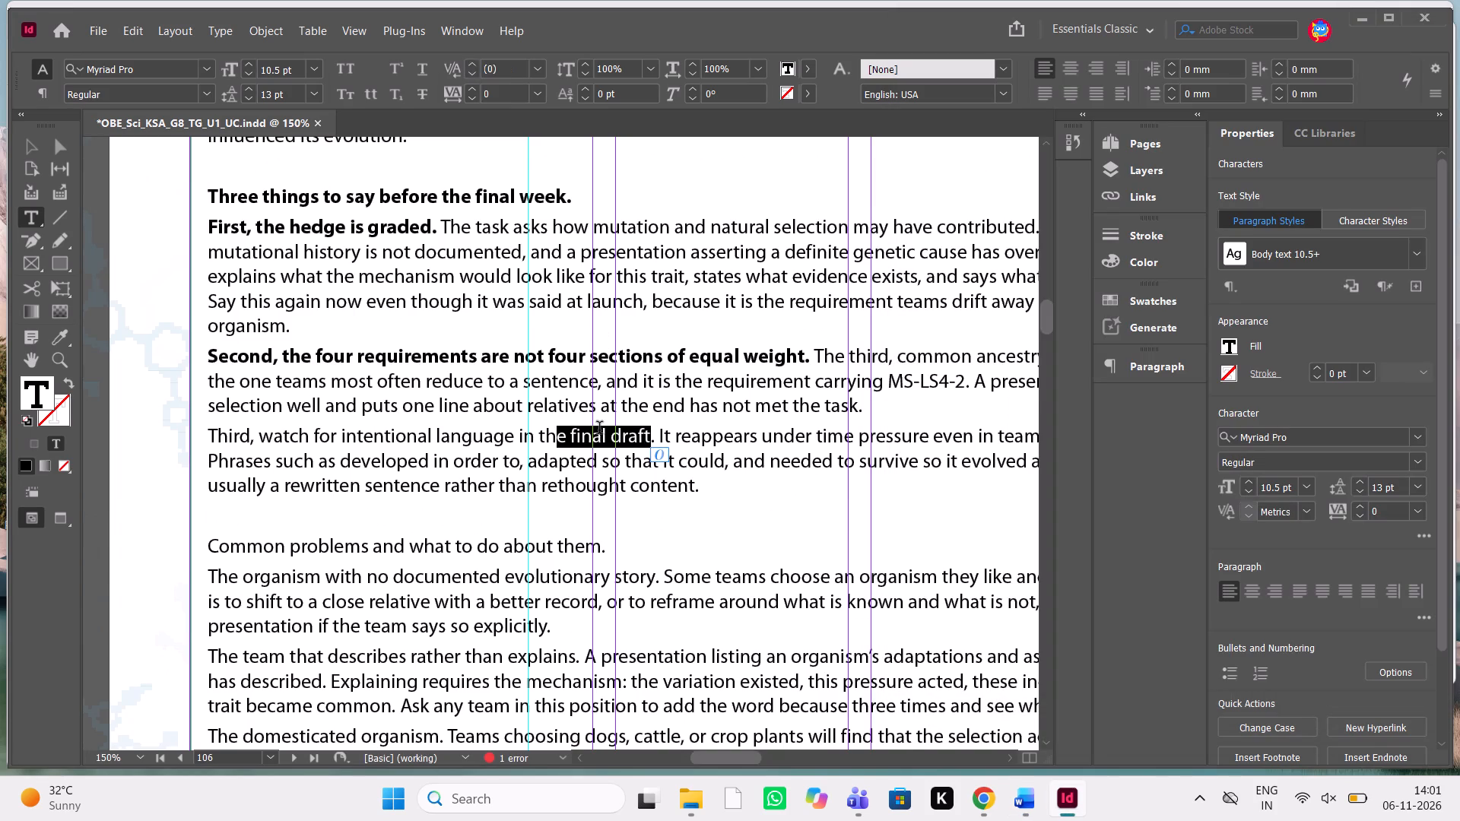
pyautogui.hotkey('shift', 'Left')
pyautogui.hotkey('shift', 'Left')
pyautogui.hotkey('shift', 'Left')
pyautogui.hotkey('shift', 'Left')
pyautogui.hotkey('shift', 'Left')
pyautogui.hotkey('shift', 'Left')
pyautogui.hotkey('shift', 'Left')
pyautogui.hotkey('shift', 'Left')
pyautogui.hotkey('shift', 'Left')
pyautogui.hotkey('shift', 'Left')
pyautogui.hotkey('shift', 'Left')
pyautogui.hotkey('shift', 'Left')
pyautogui.hotkey('shift', 'Left')
pyautogui.hotkey('shift', 'Left')
pyautogui.hotkey('shift', 'Left')
pyautogui.hotkey('shift', 'Left')
pyautogui.hotkey('shift', 'Left')
pyautogui.hotkey('shift', 'Left')
pyautogui.hotkey('shift', 'Left')
pyautogui.hotkey('shift', 'Left')
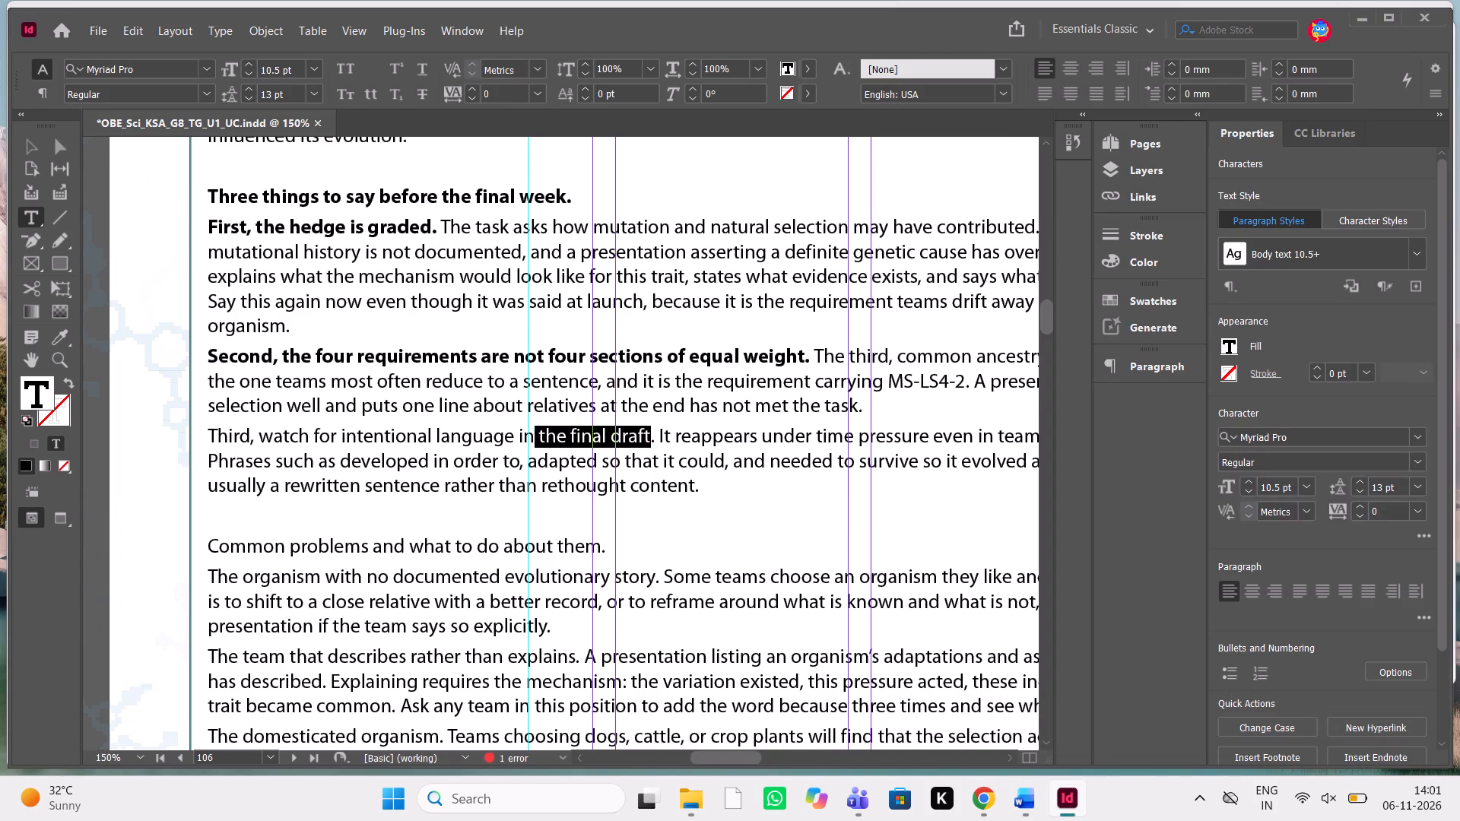
pyautogui.hotkey('shift', 'Left')
pyautogui.hotkey('shift', 'Left')
pyautogui.hotkey('shift', 'Left')
pyautogui.hotkey('shift', 'Left')
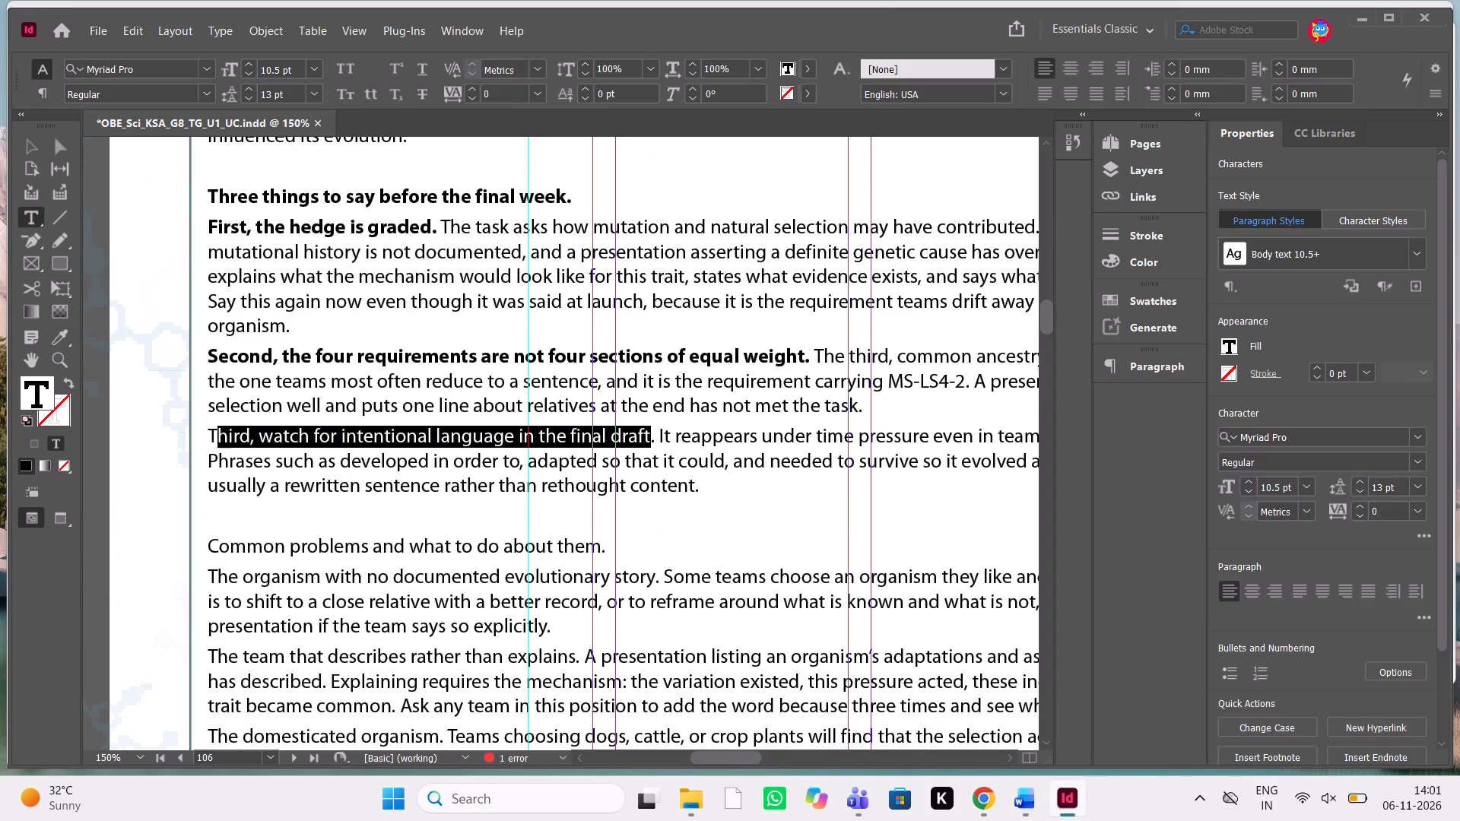
pyautogui.hotkey('shift', 'Left')
pyautogui.hotkey('ctrl', 'shift', 'b')
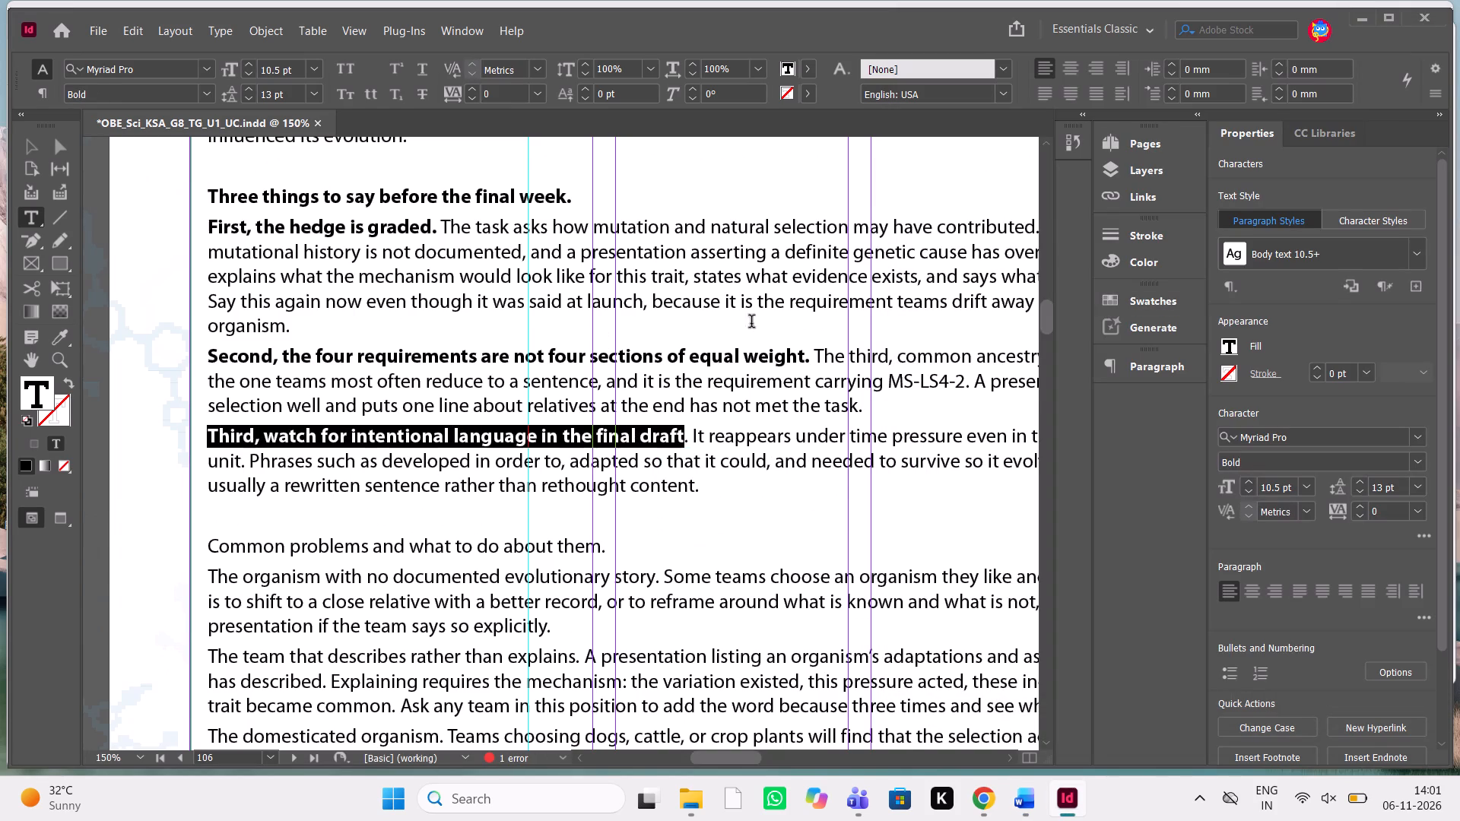
pyautogui.click(808, 361)
# Bold the full stop after the lead-in "Third, watch for intentional language in the final draft" to match the Word manuscript.
pyautogui.hotkey('alt', 'Tab')
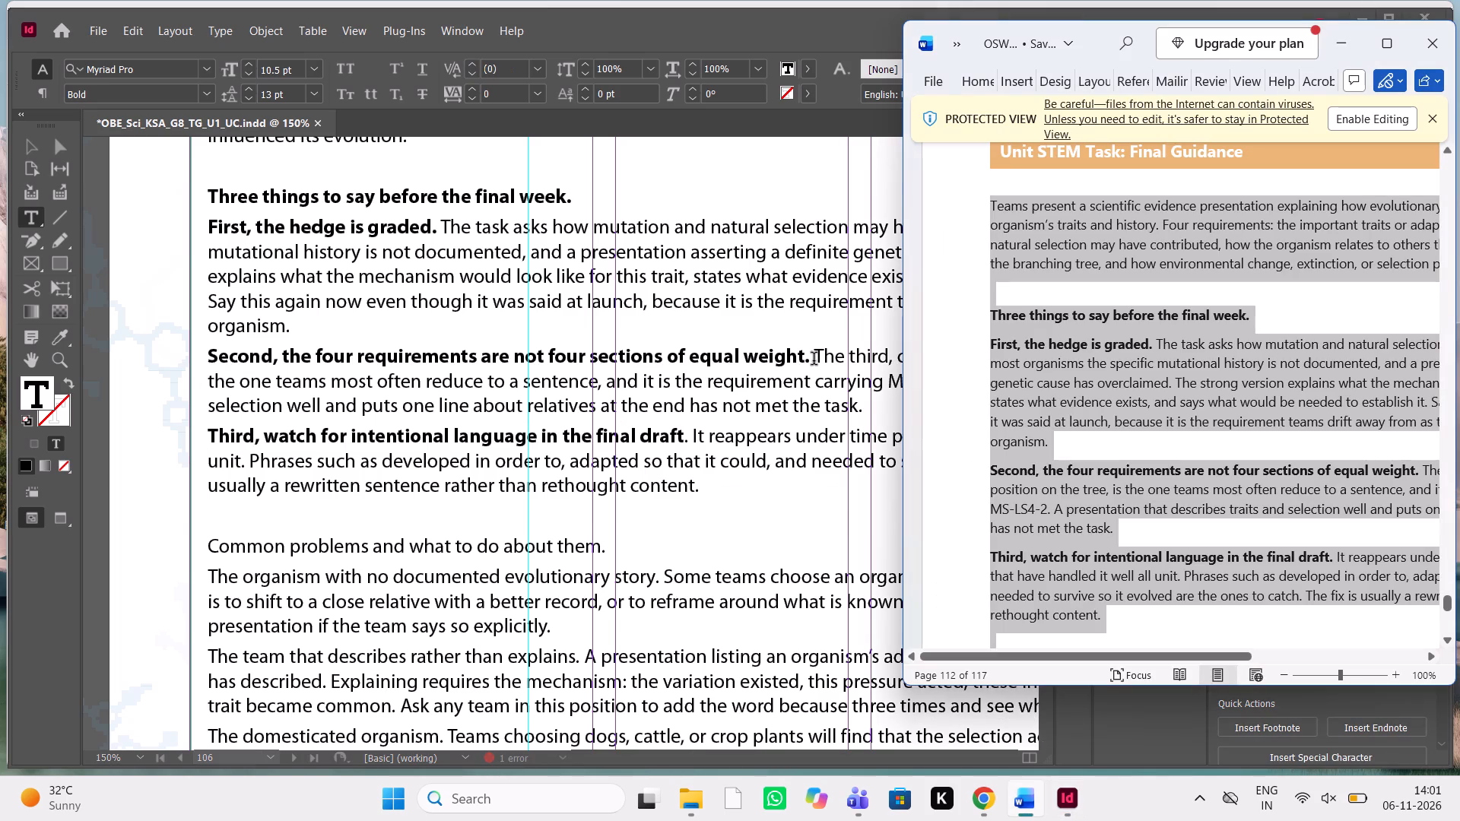
pyautogui.hotkey('alt', 'Tab')
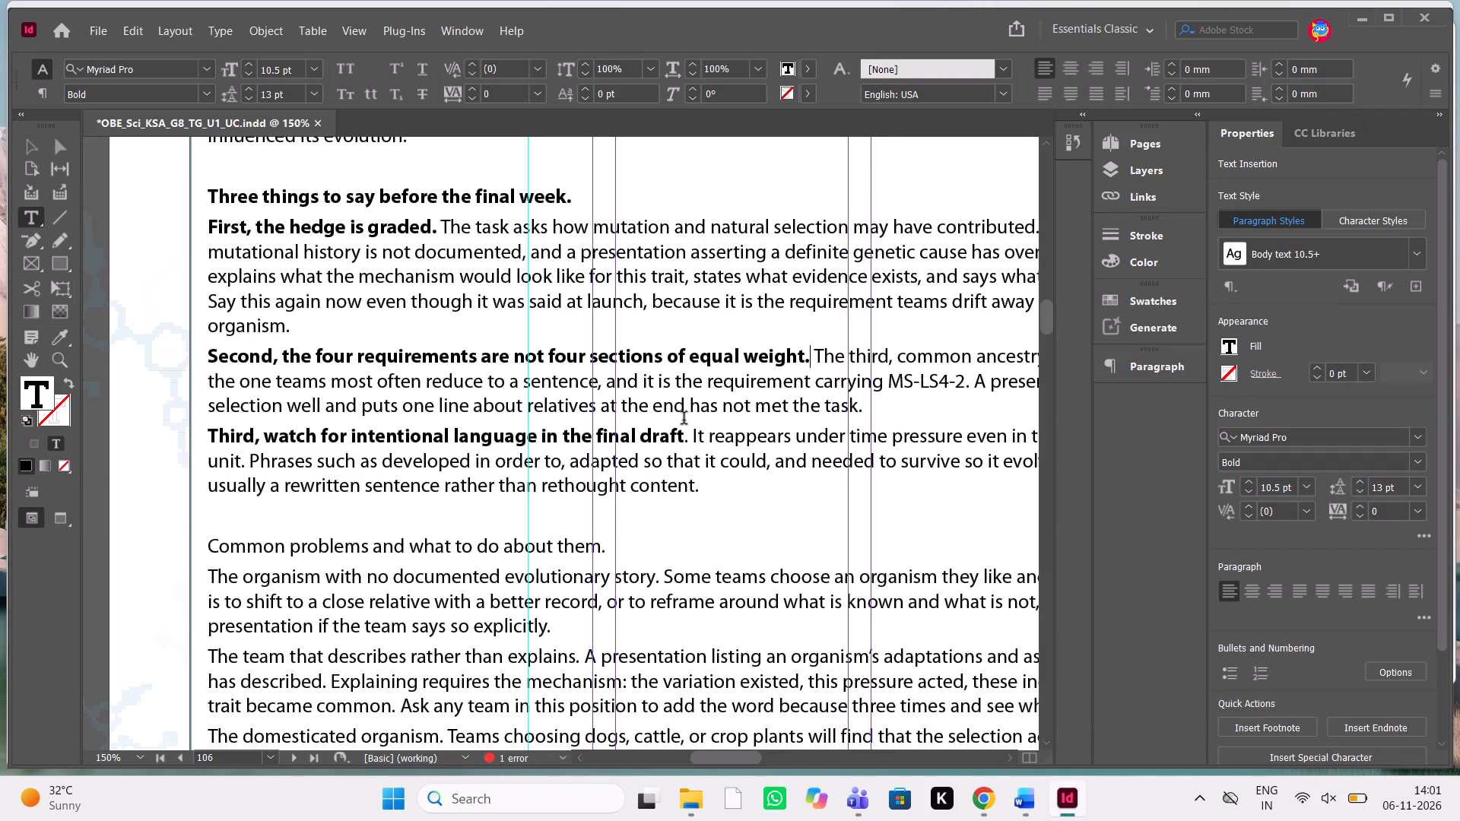
pyautogui.click(685, 443)
pyautogui.hotkey('ctrl', 'shift', 'b')
pyautogui.click(628, 470)
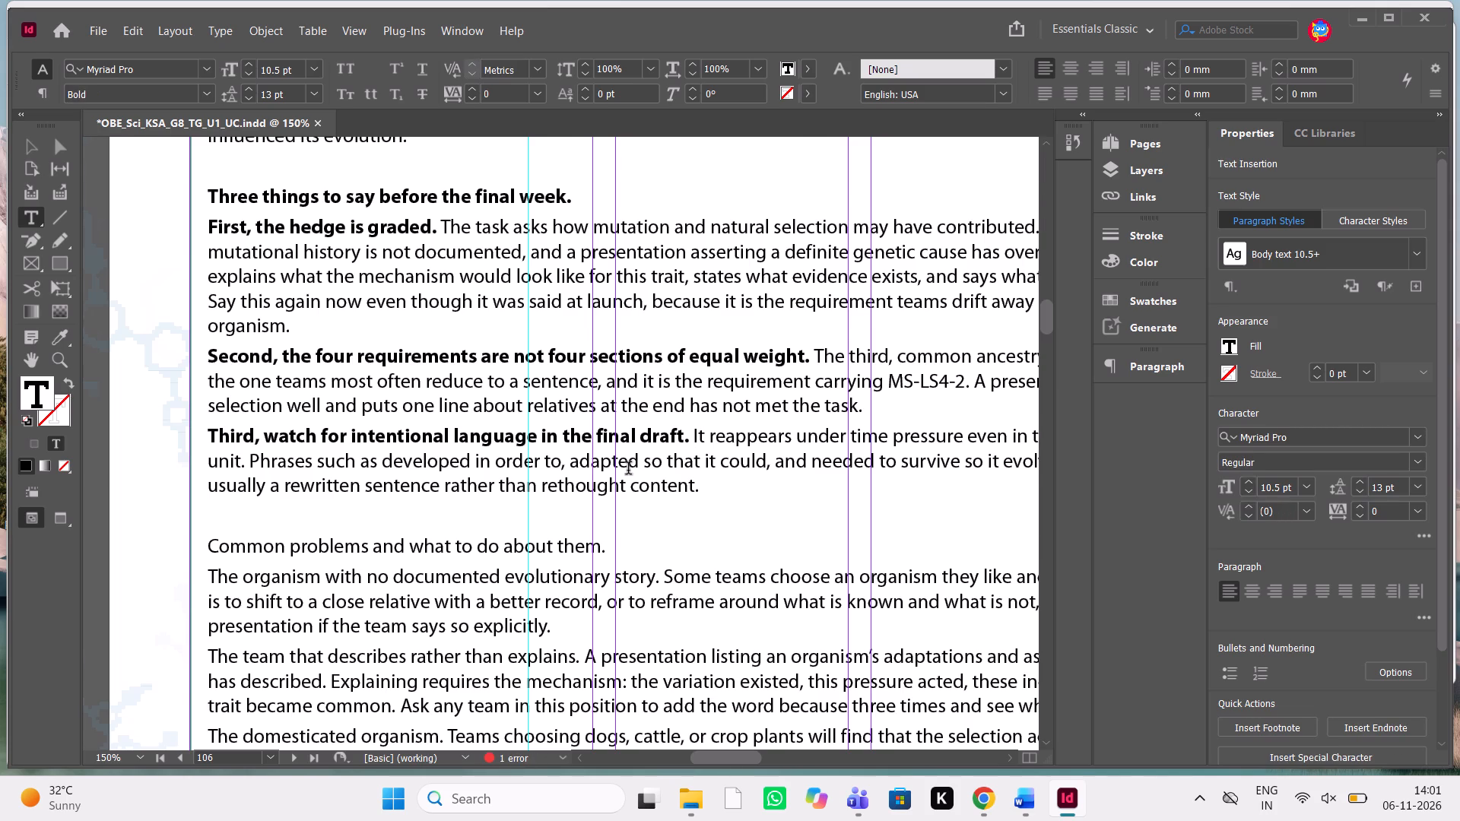
# Bold the line "Common problems and what to do about them." in the InDesign guidance to match the Word manuscript.
pyautogui.scroll(-1, 628, 470)
pyautogui.hotkey('alt', 'Tab')
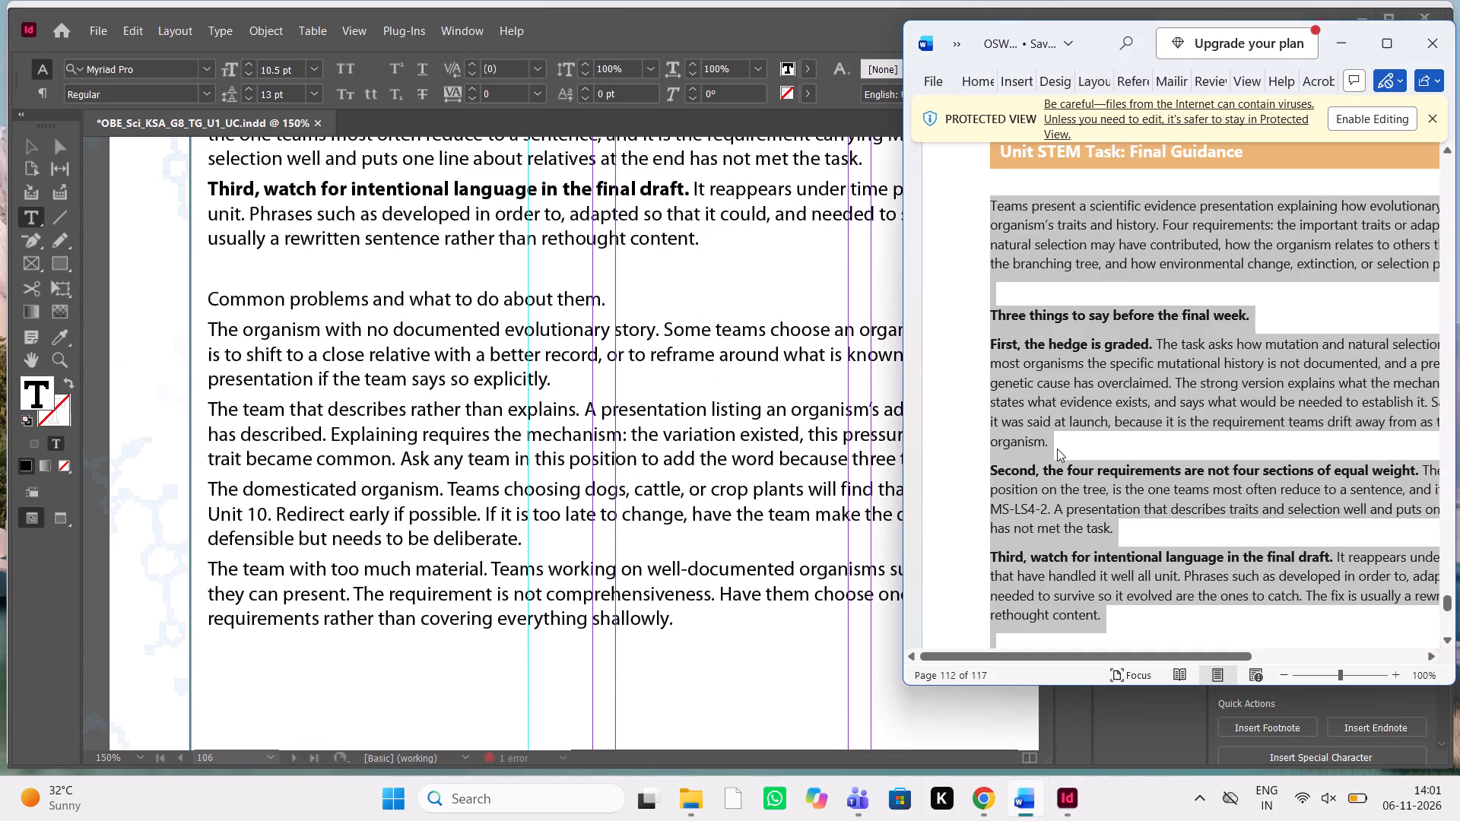
pyautogui.scroll(-1, 1057, 449)
pyautogui.moveTo(615, 301); pyautogui.dragTo(196, 285)
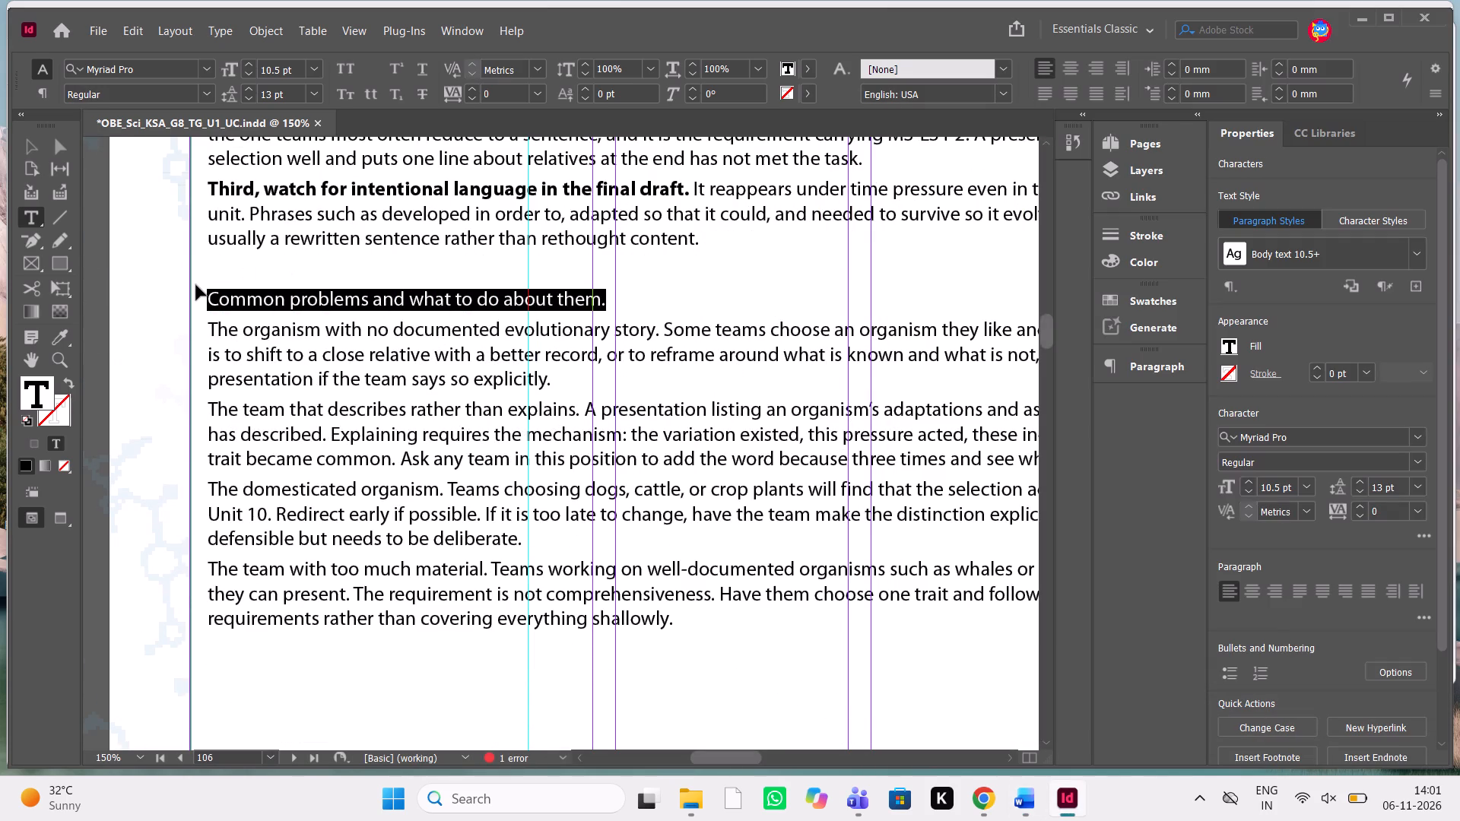
pyautogui.hotkey('ctrl', 'shift', 'b')
pyautogui.click(208, 277)
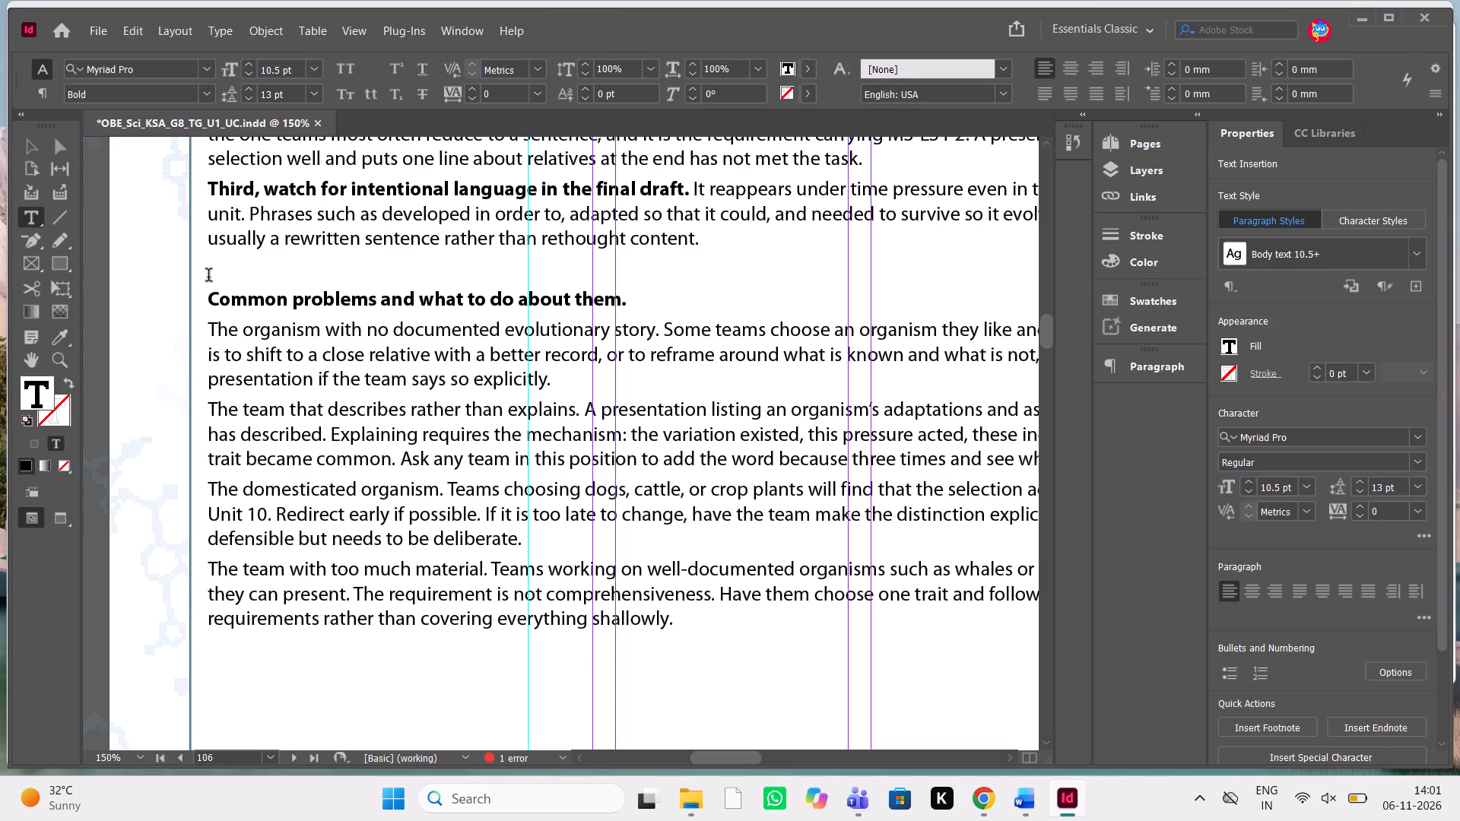
# Bold the lead-ins "The organism with no documented evolutionary story." and "The team that describes rather than explains." to match the Word manuscript.
pyautogui.hotkey('alt', 'Tab')
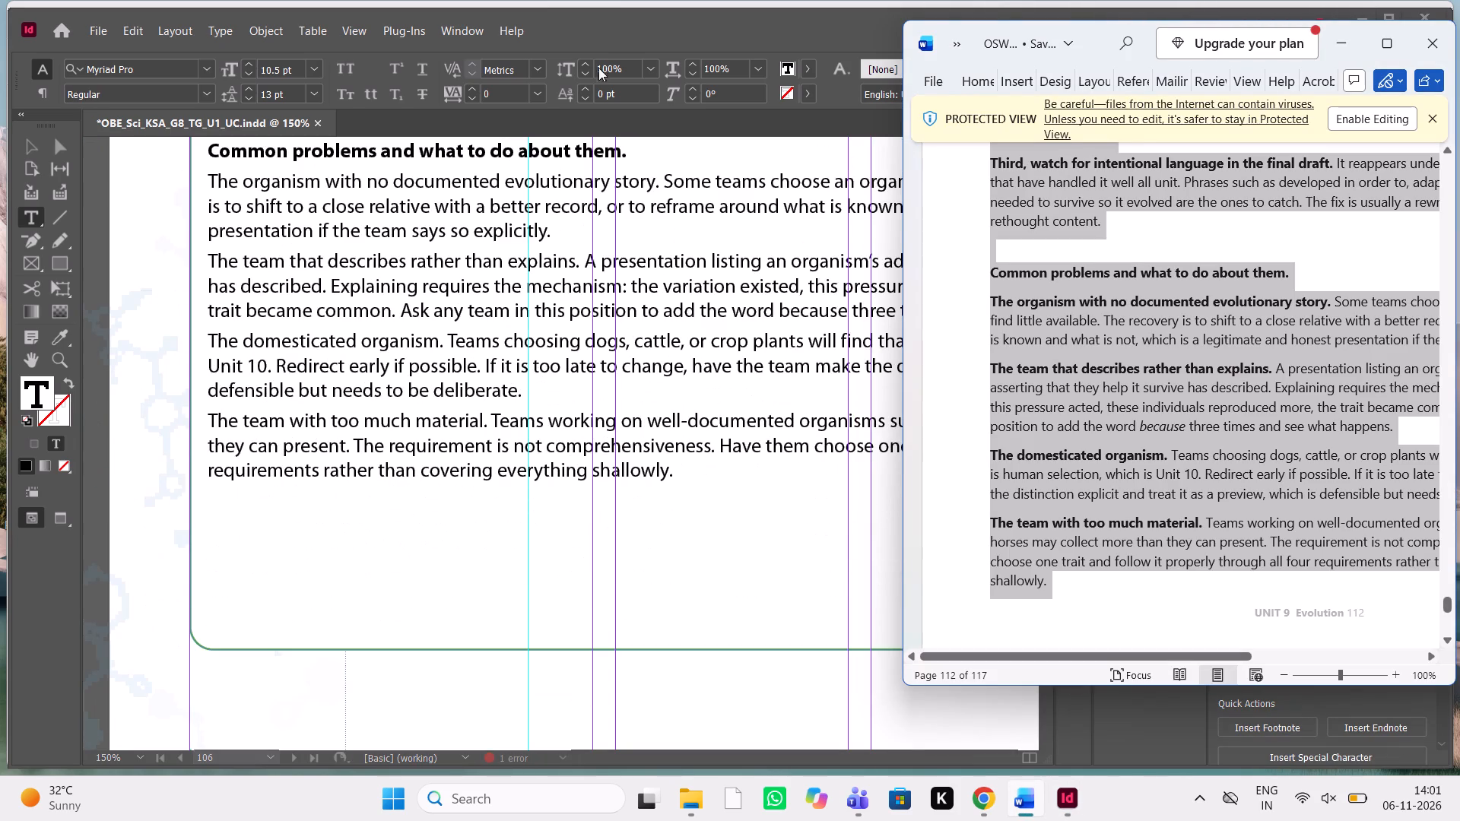
pyautogui.moveTo(665, 188); pyautogui.dragTo(539, 182)
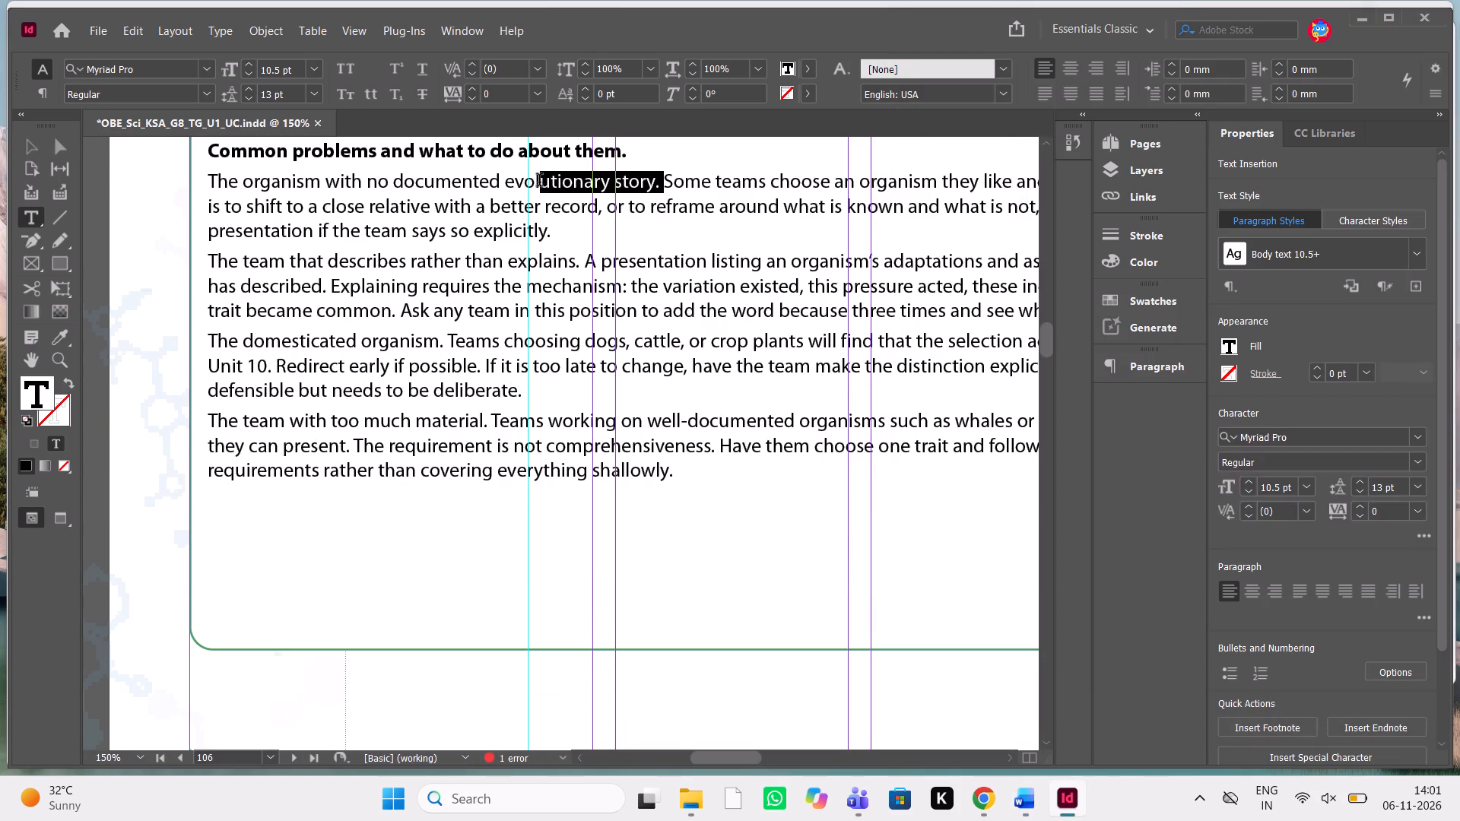
pyautogui.moveTo(539, 182); pyautogui.dragTo(193, 184)
pyautogui.hotkey('ctrl', 'shift', 'b')
pyautogui.hotkey('alt', 'Tab')
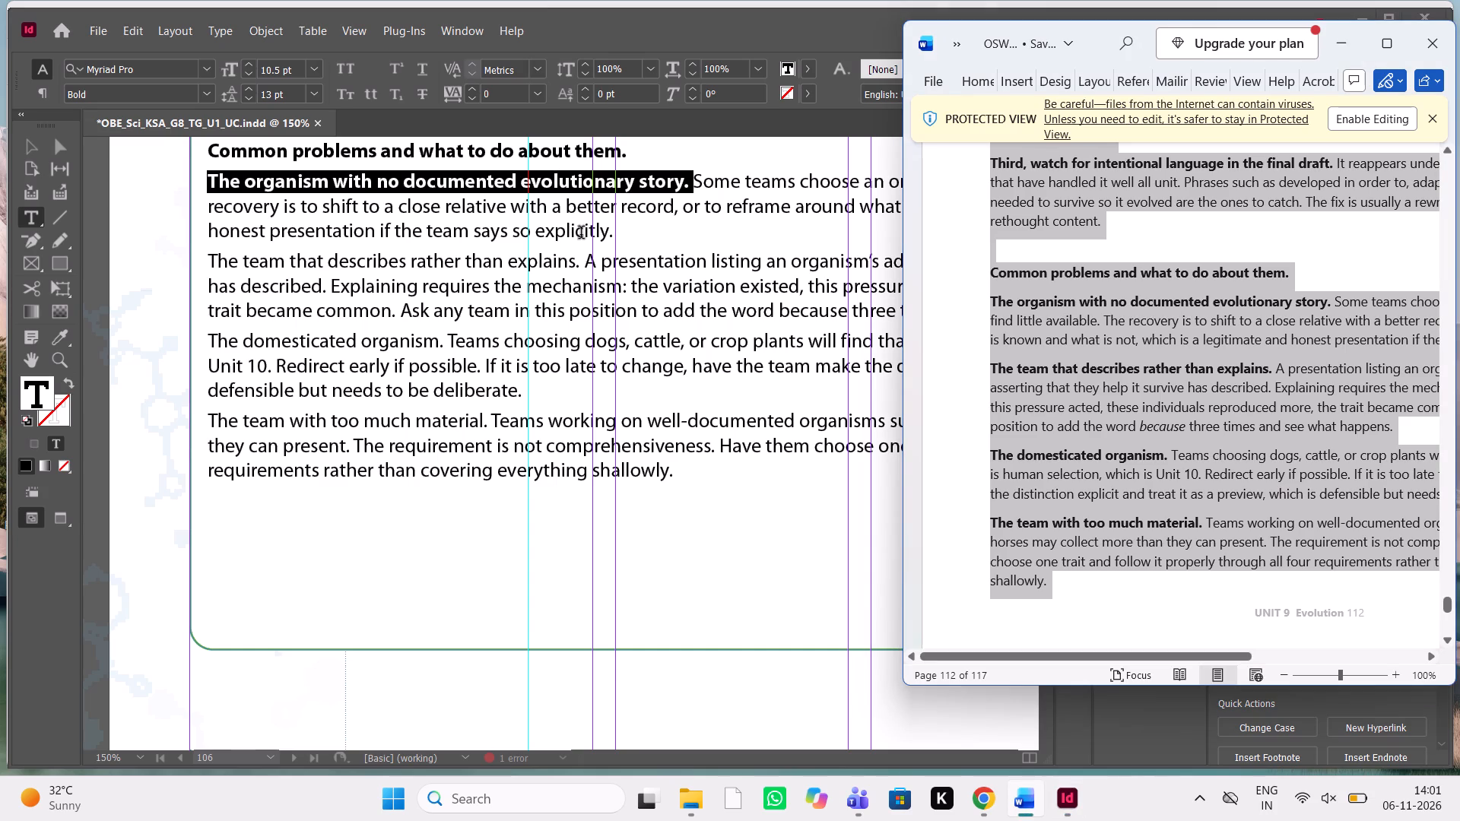
pyautogui.moveTo(582, 261); pyautogui.dragTo(199, 263)
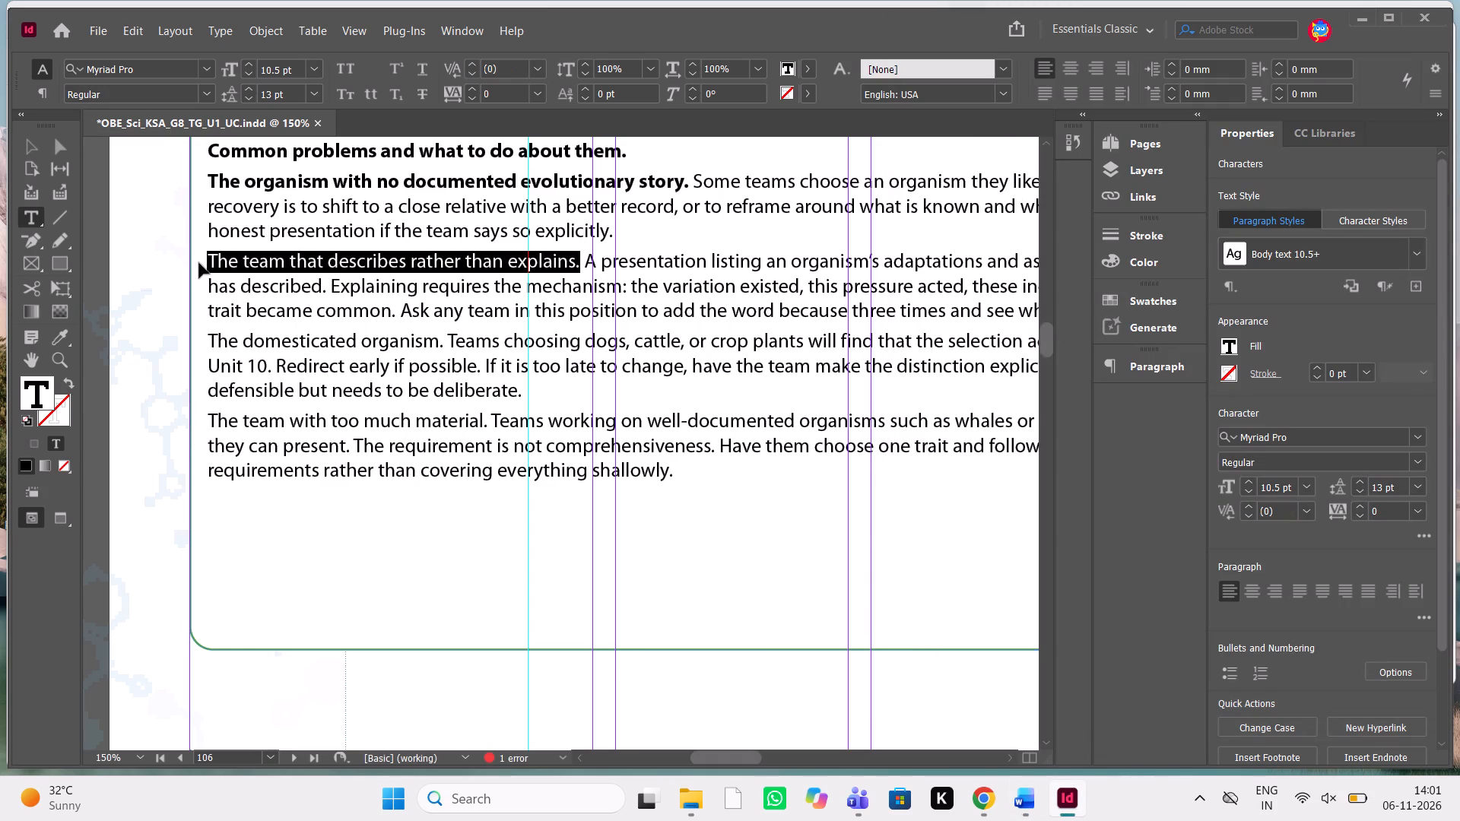
pyautogui.hotkey('ctrl', 'shift', 'b')
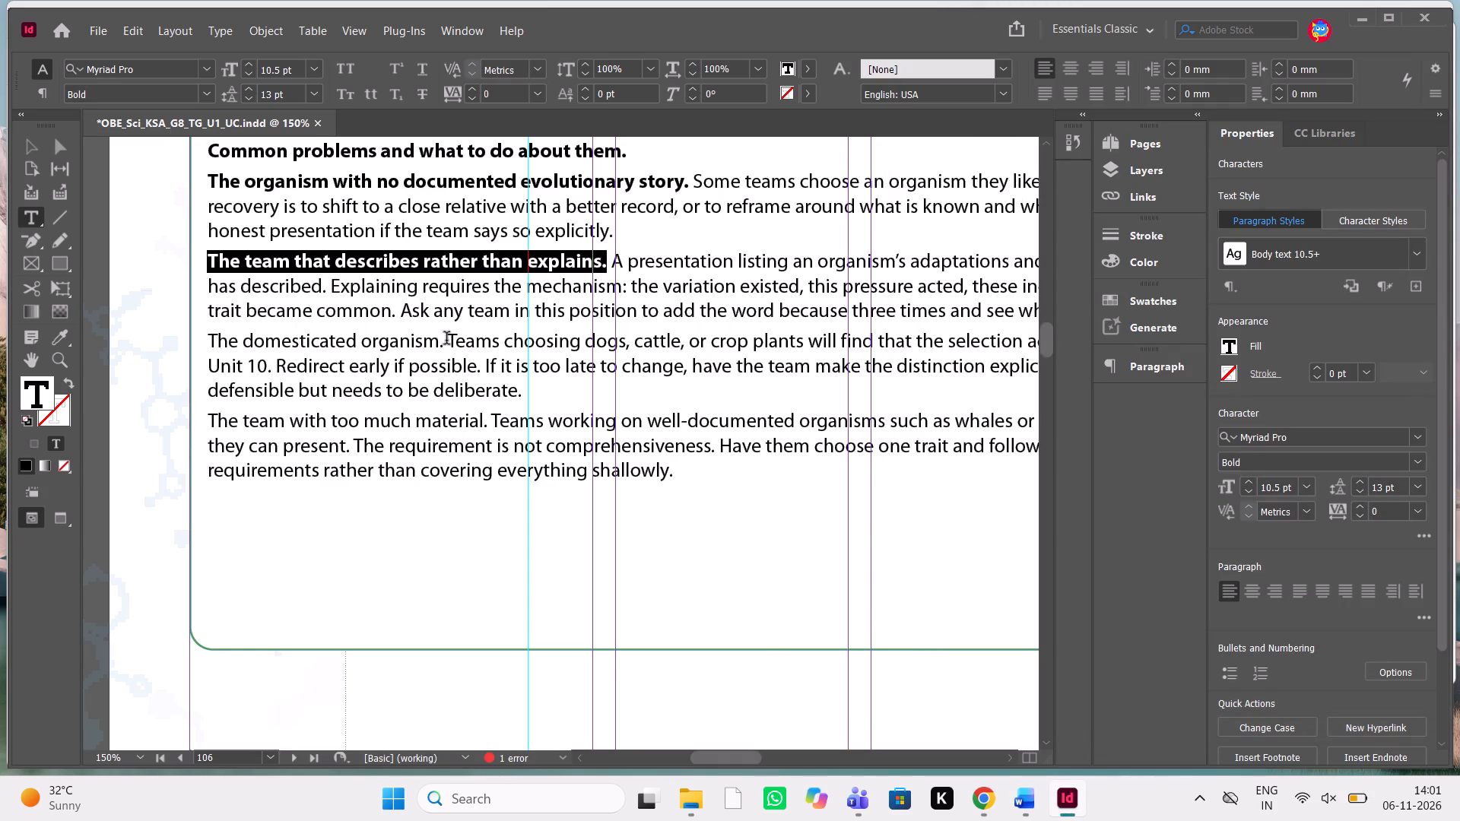
# Bold the lead-ins "The domesticated organism." and "The team with too much material." in the guidance.
pyautogui.moveTo(446, 340); pyautogui.dragTo(187, 341)
pyautogui.hotkey('ctrl', 'shift', 'b')
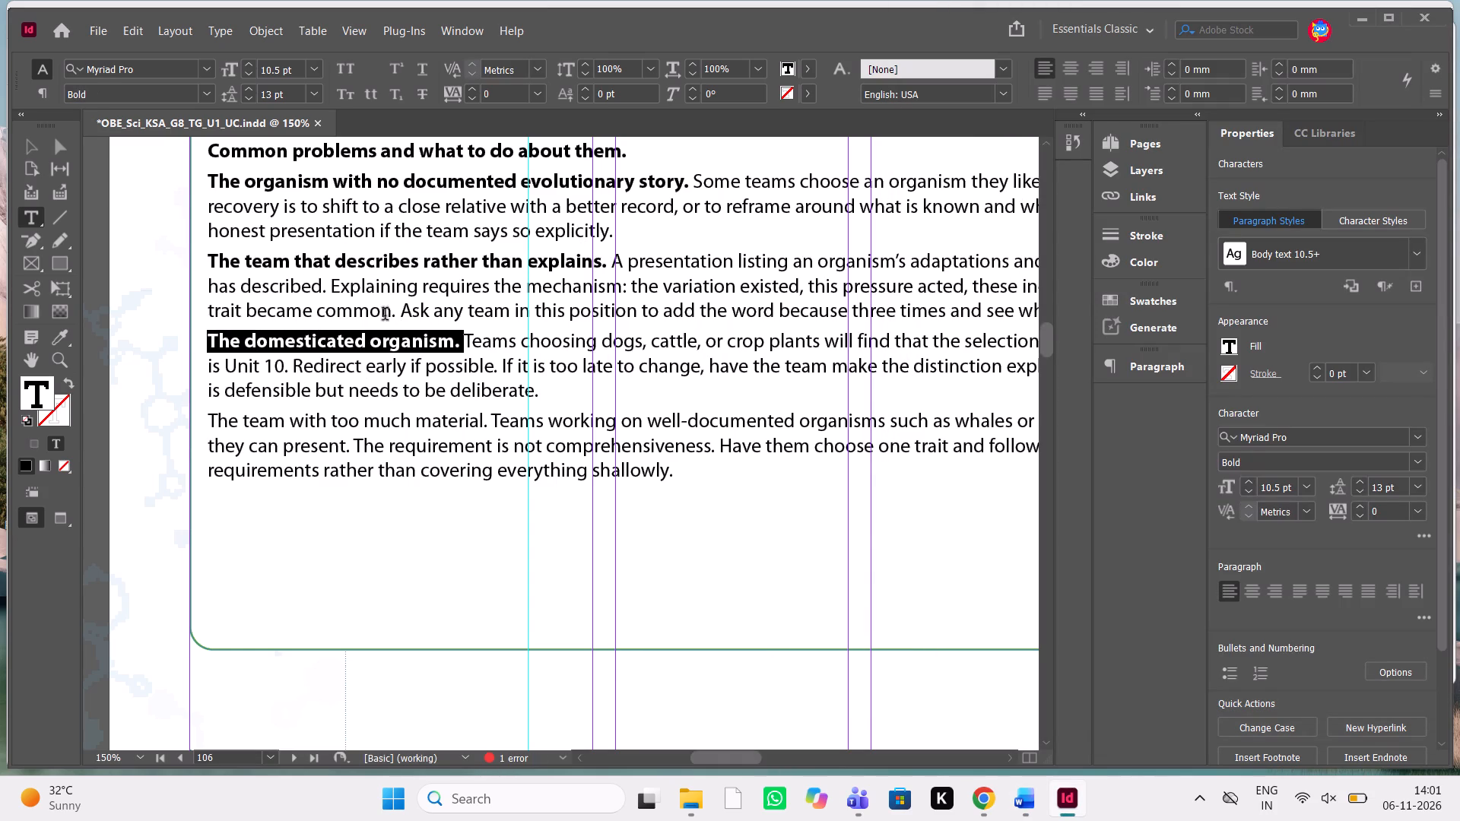
pyautogui.moveTo(491, 419); pyautogui.dragTo(205, 439)
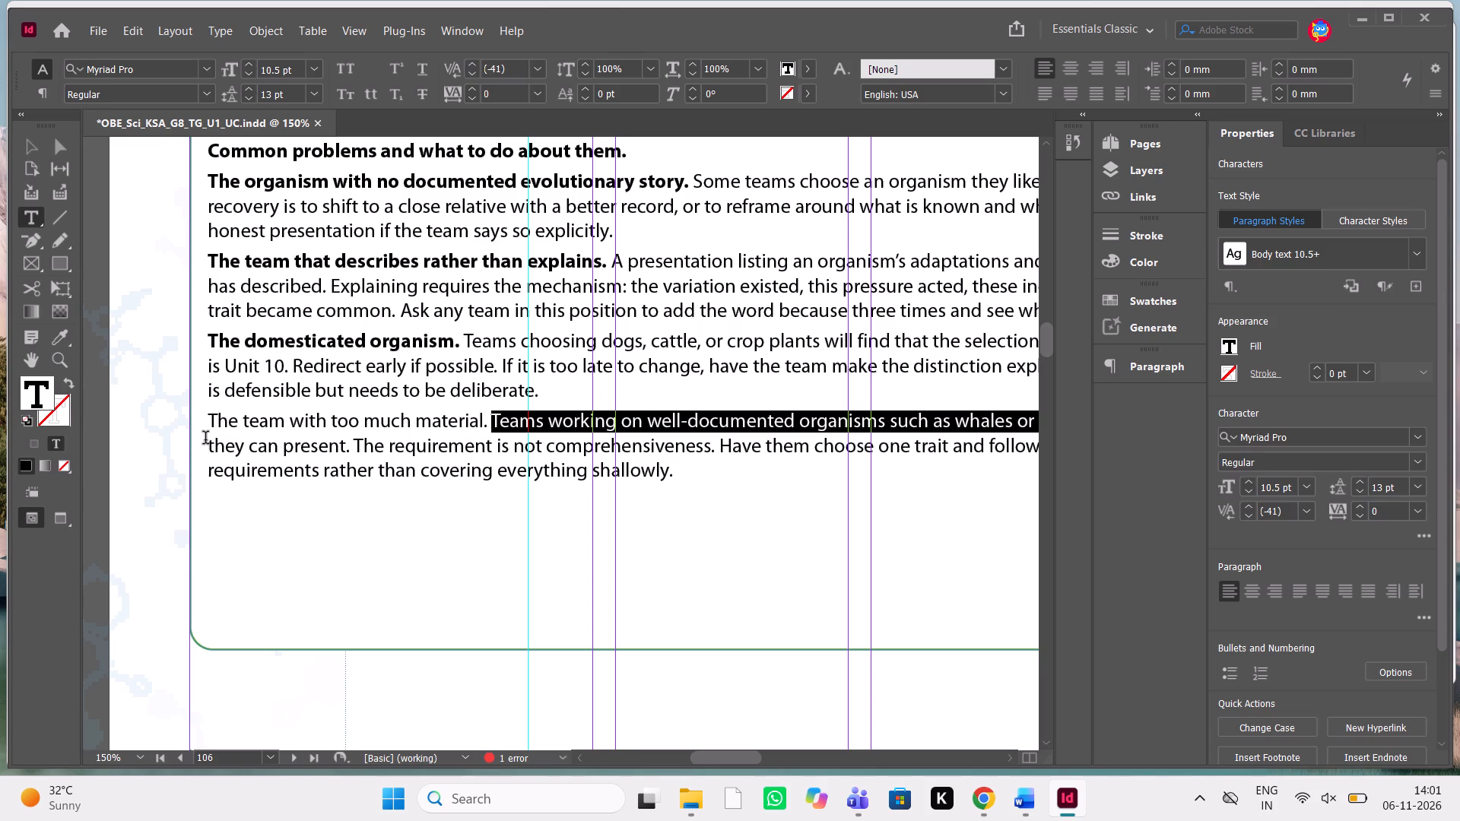
pyautogui.moveTo(205, 439); pyautogui.dragTo(189, 427)
pyautogui.hotkey('ctrl', 'shift', 'b')
pyautogui.click(341, 498)
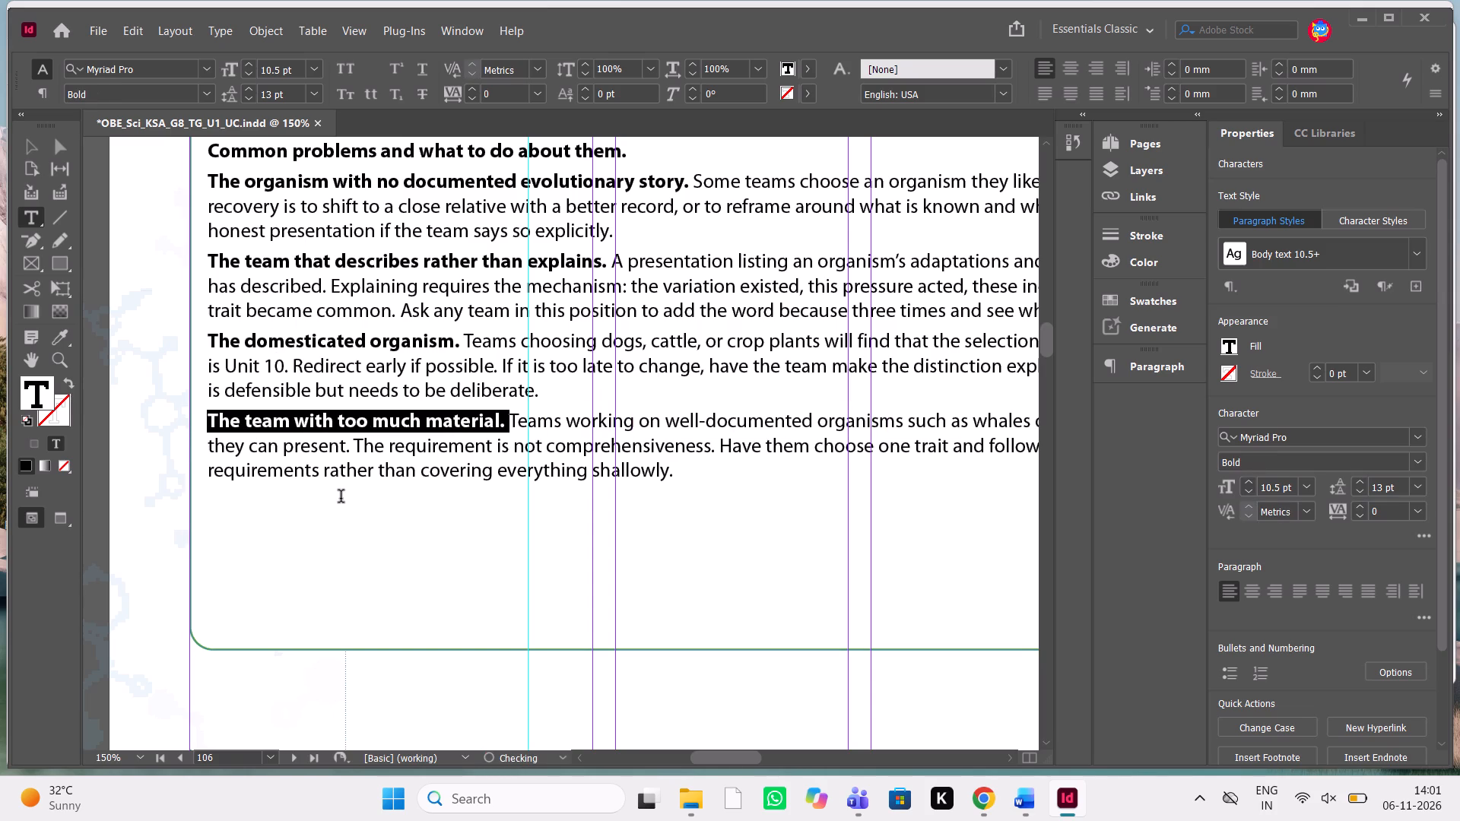
pyautogui.press('Escape')
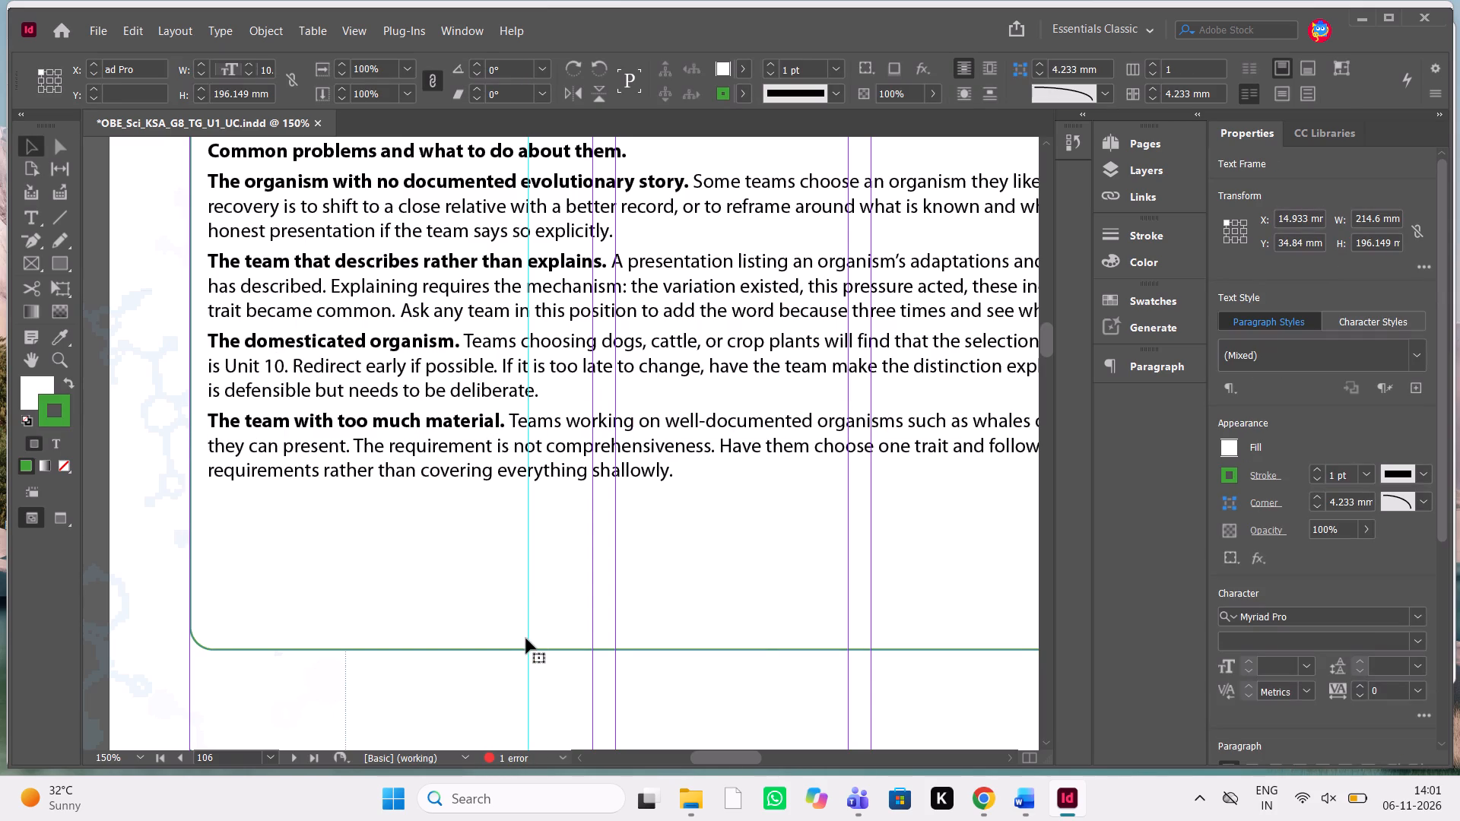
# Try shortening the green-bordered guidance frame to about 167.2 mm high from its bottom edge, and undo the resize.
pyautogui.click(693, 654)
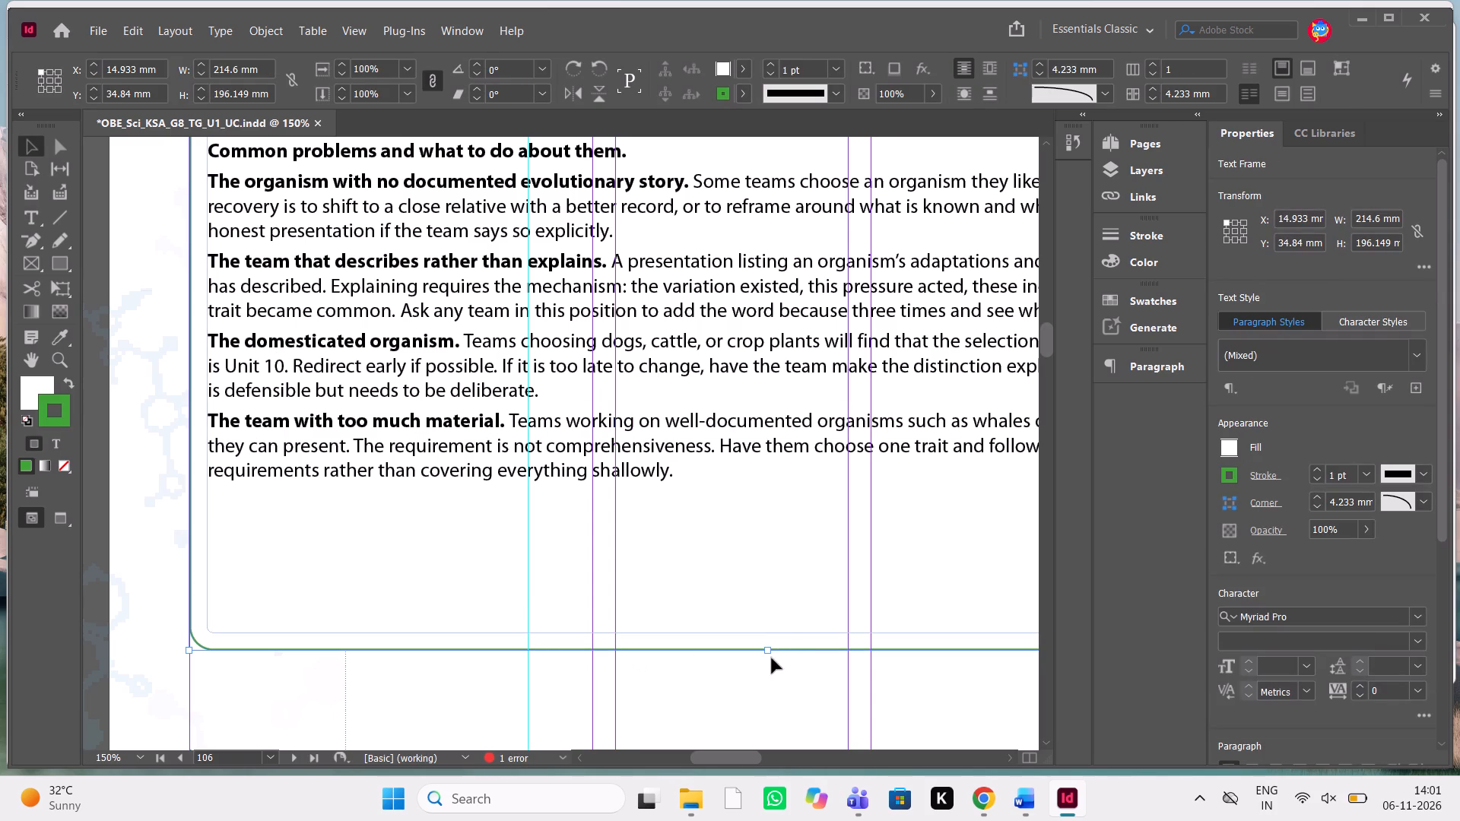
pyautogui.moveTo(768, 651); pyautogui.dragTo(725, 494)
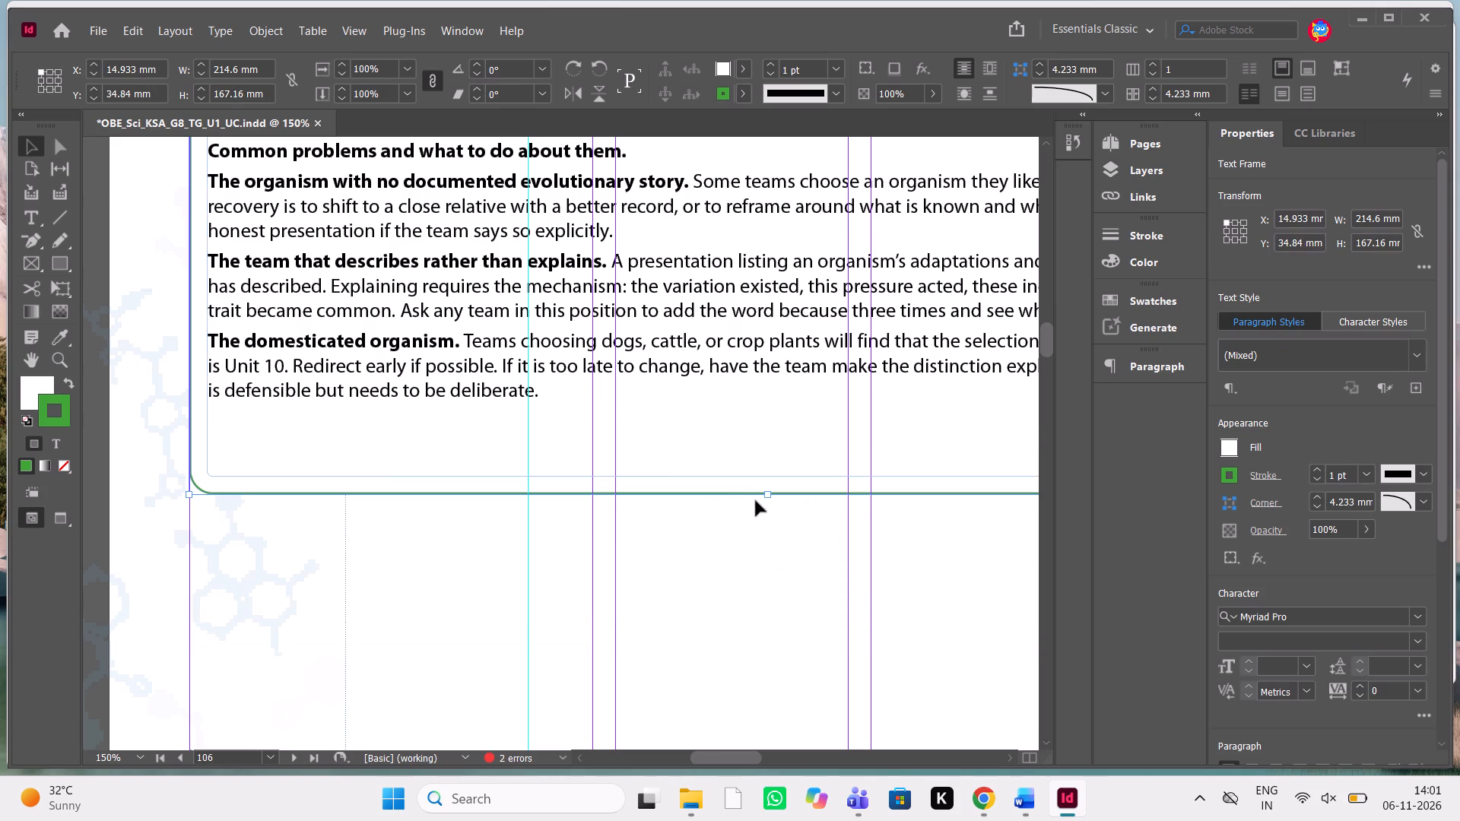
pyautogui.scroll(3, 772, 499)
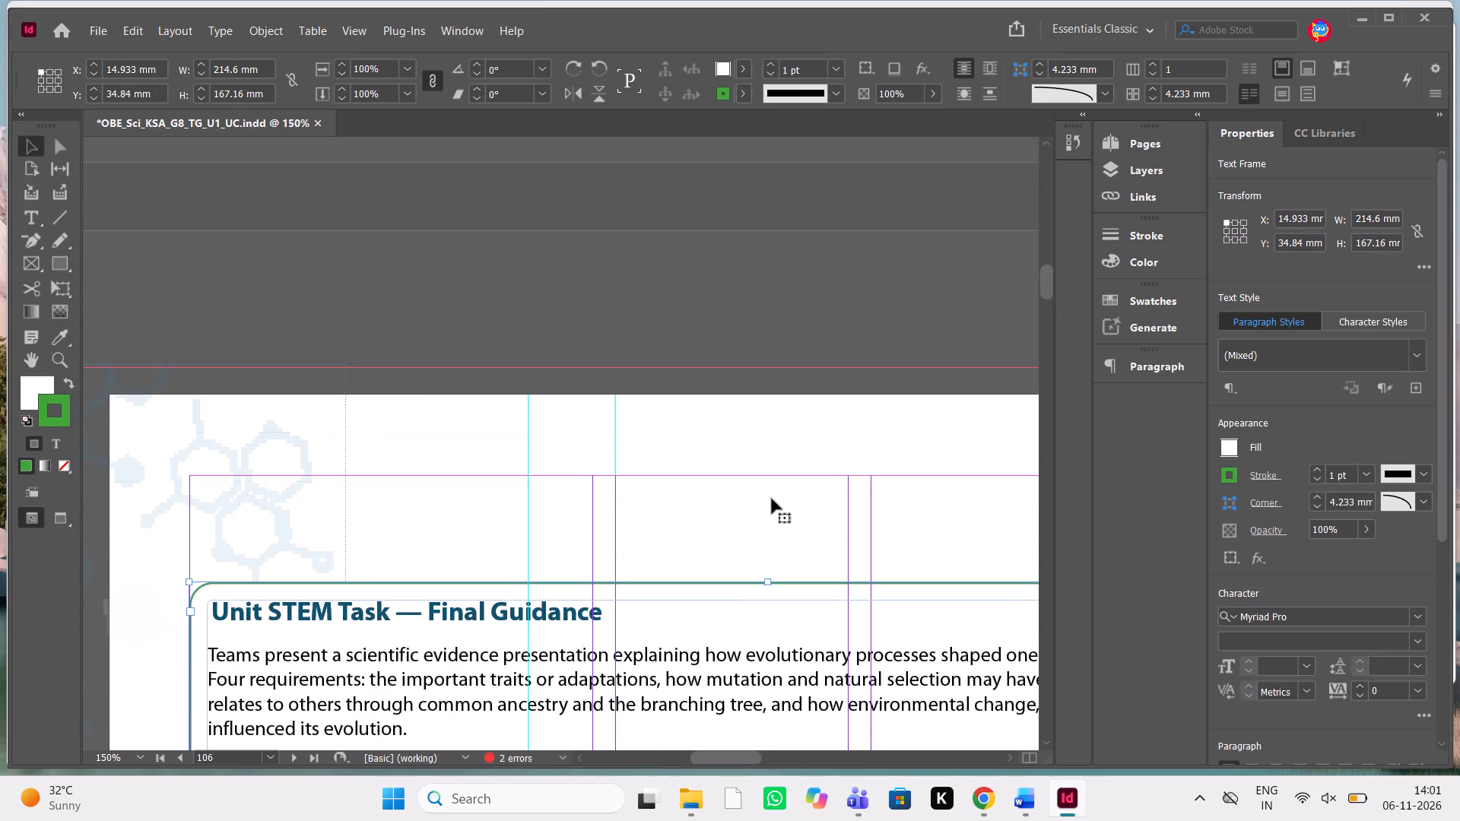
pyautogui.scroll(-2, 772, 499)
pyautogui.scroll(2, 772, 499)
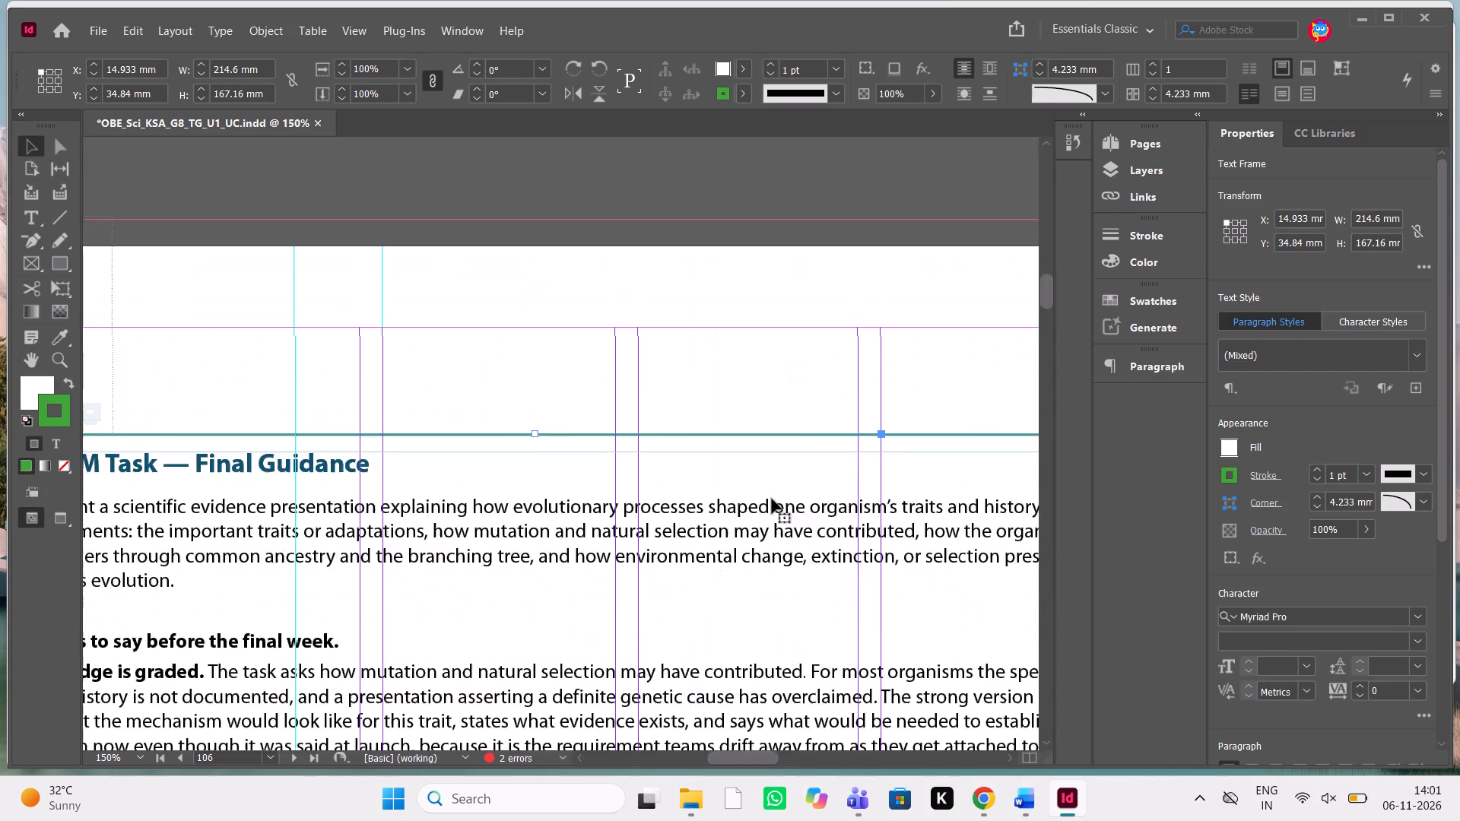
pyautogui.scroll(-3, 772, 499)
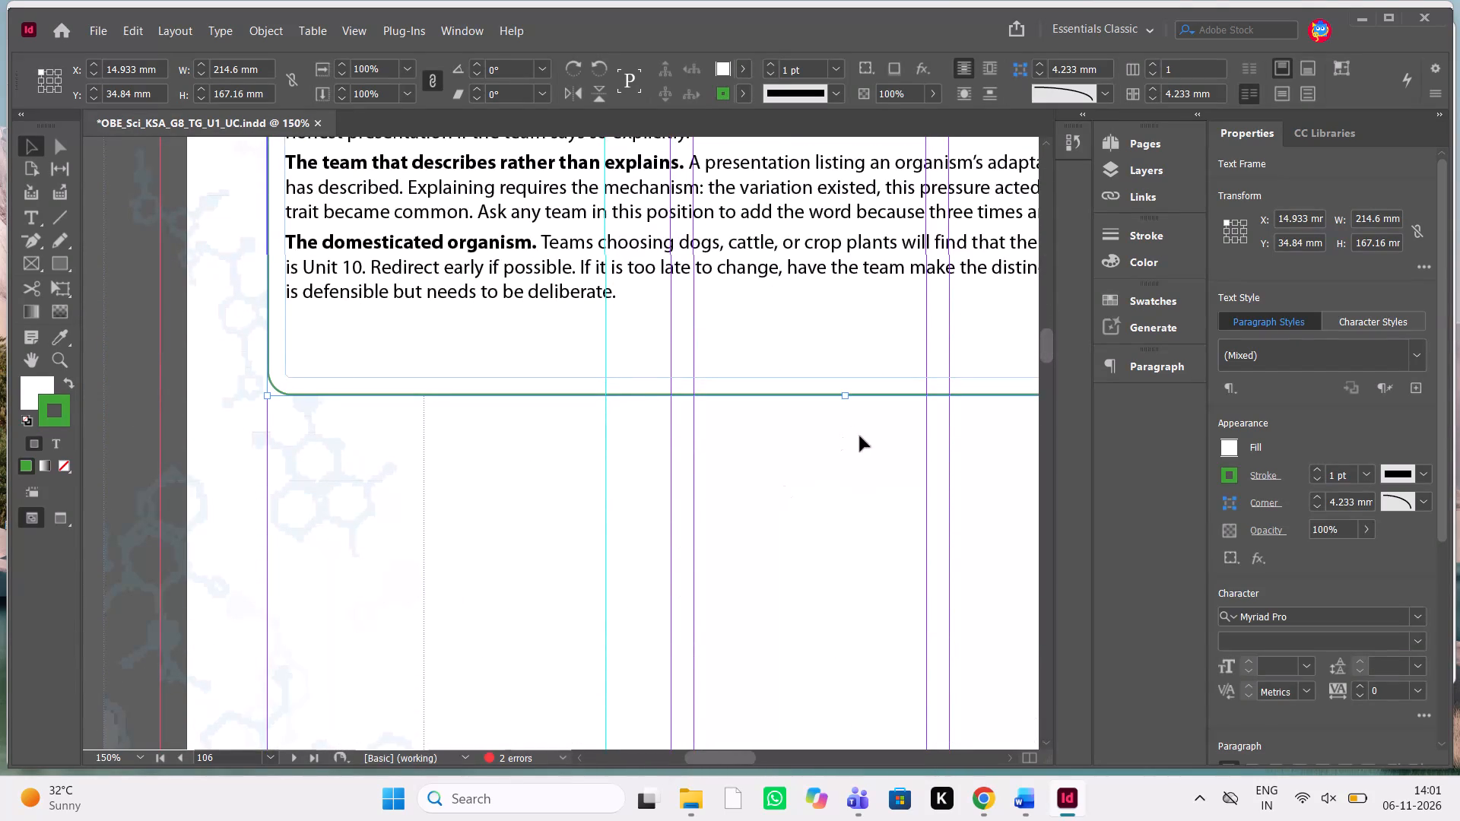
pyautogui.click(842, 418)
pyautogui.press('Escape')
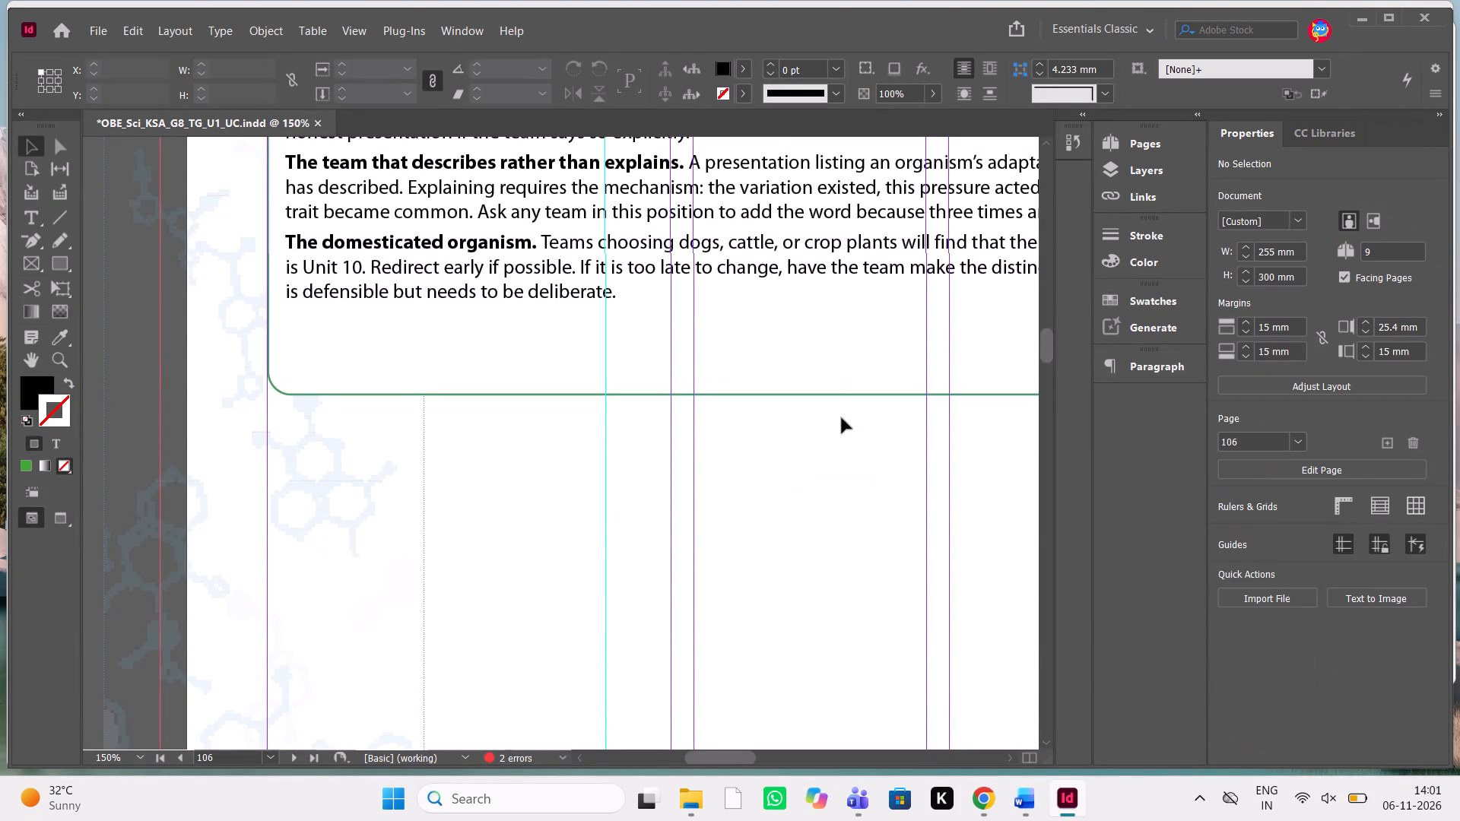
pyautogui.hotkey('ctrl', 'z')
# Shorten the green-bordered guidance frame from its bottom edge to about 167.5 mm high, ending just below the last paragraph.
pyautogui.click(821, 506)
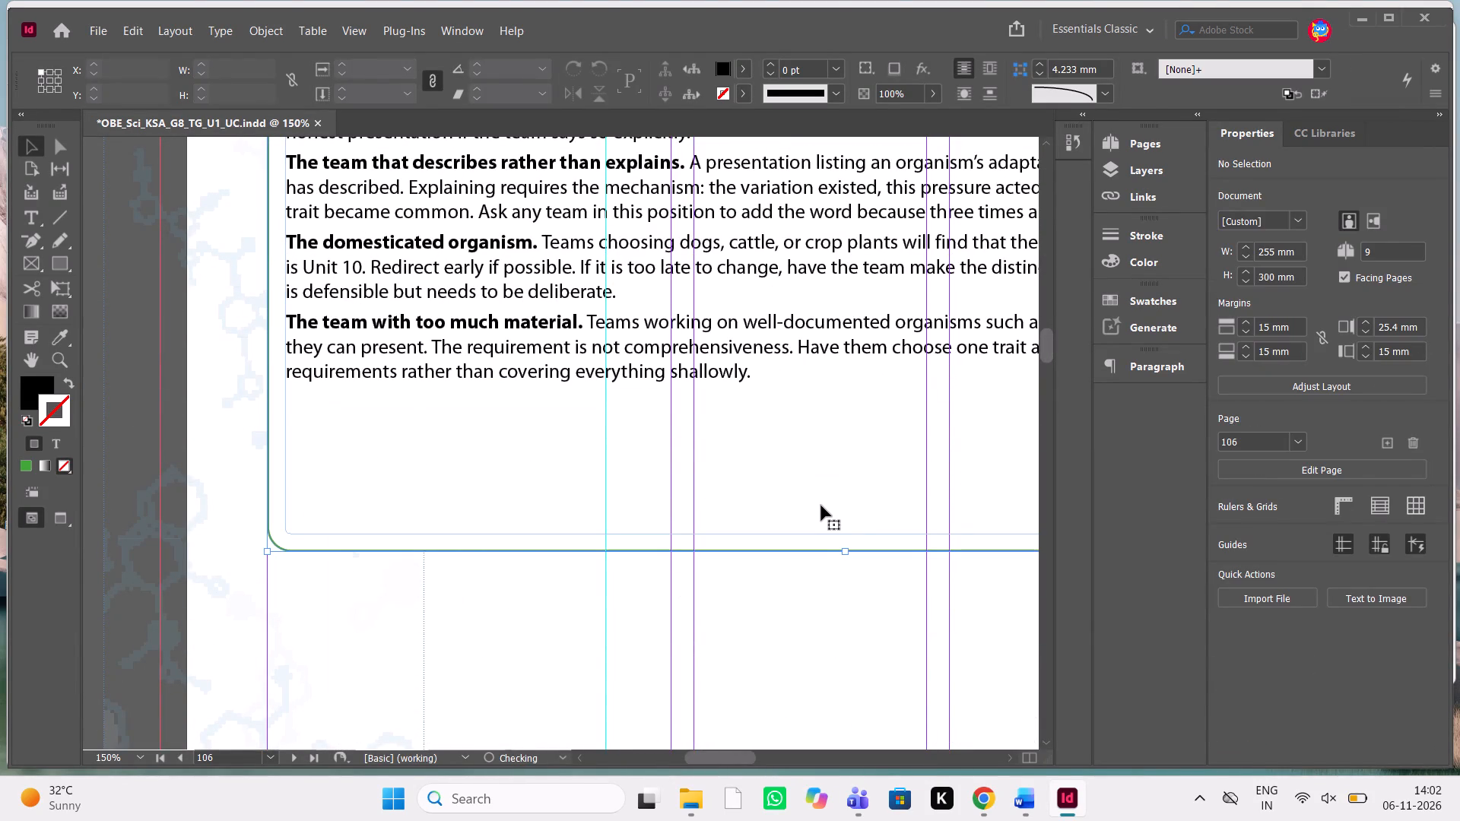
pyautogui.hotkey('ctrl', 'shift', 'g')
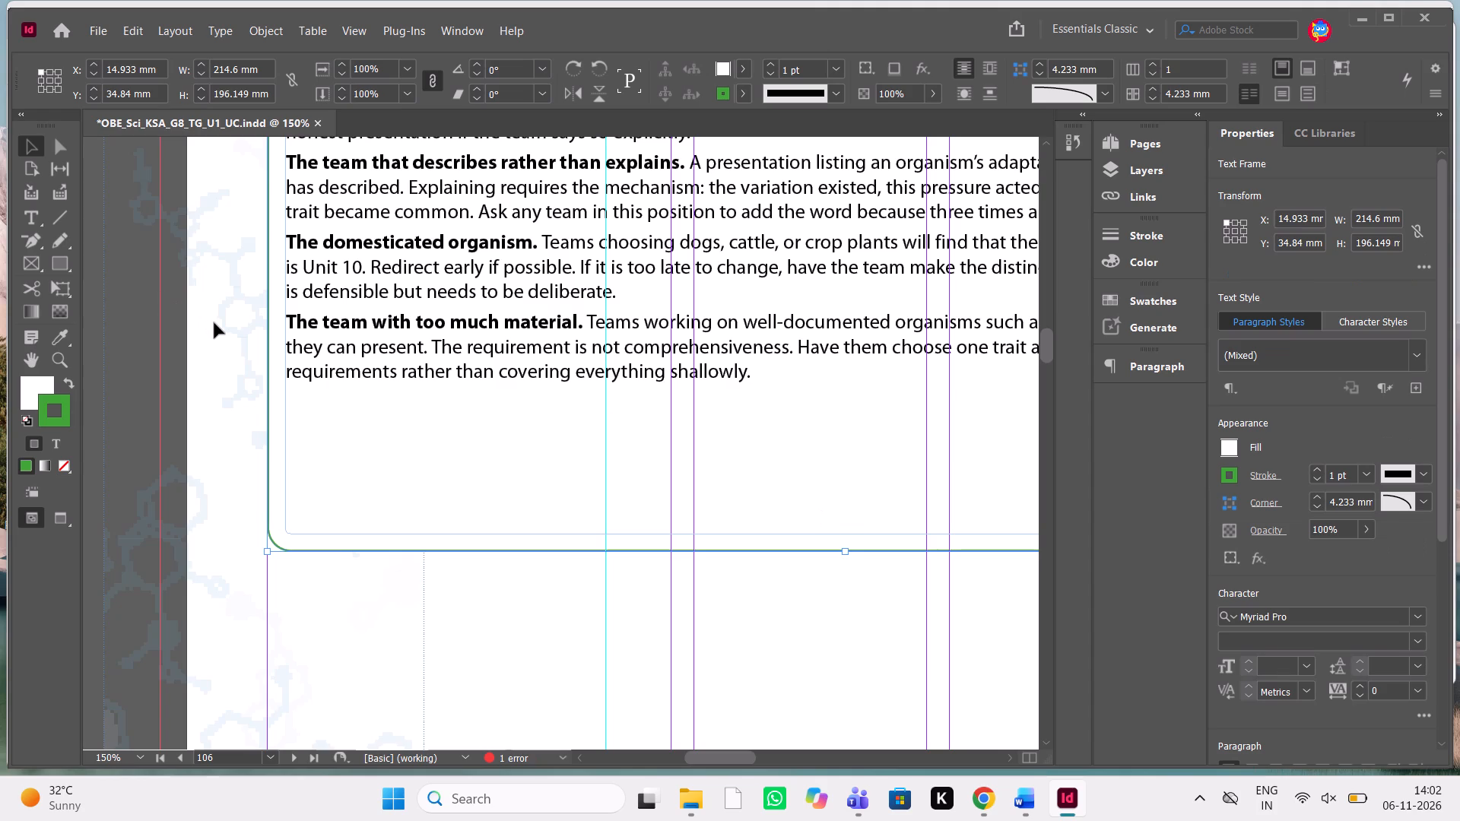
pyautogui.click(216, 325)
pyautogui.click(682, 477)
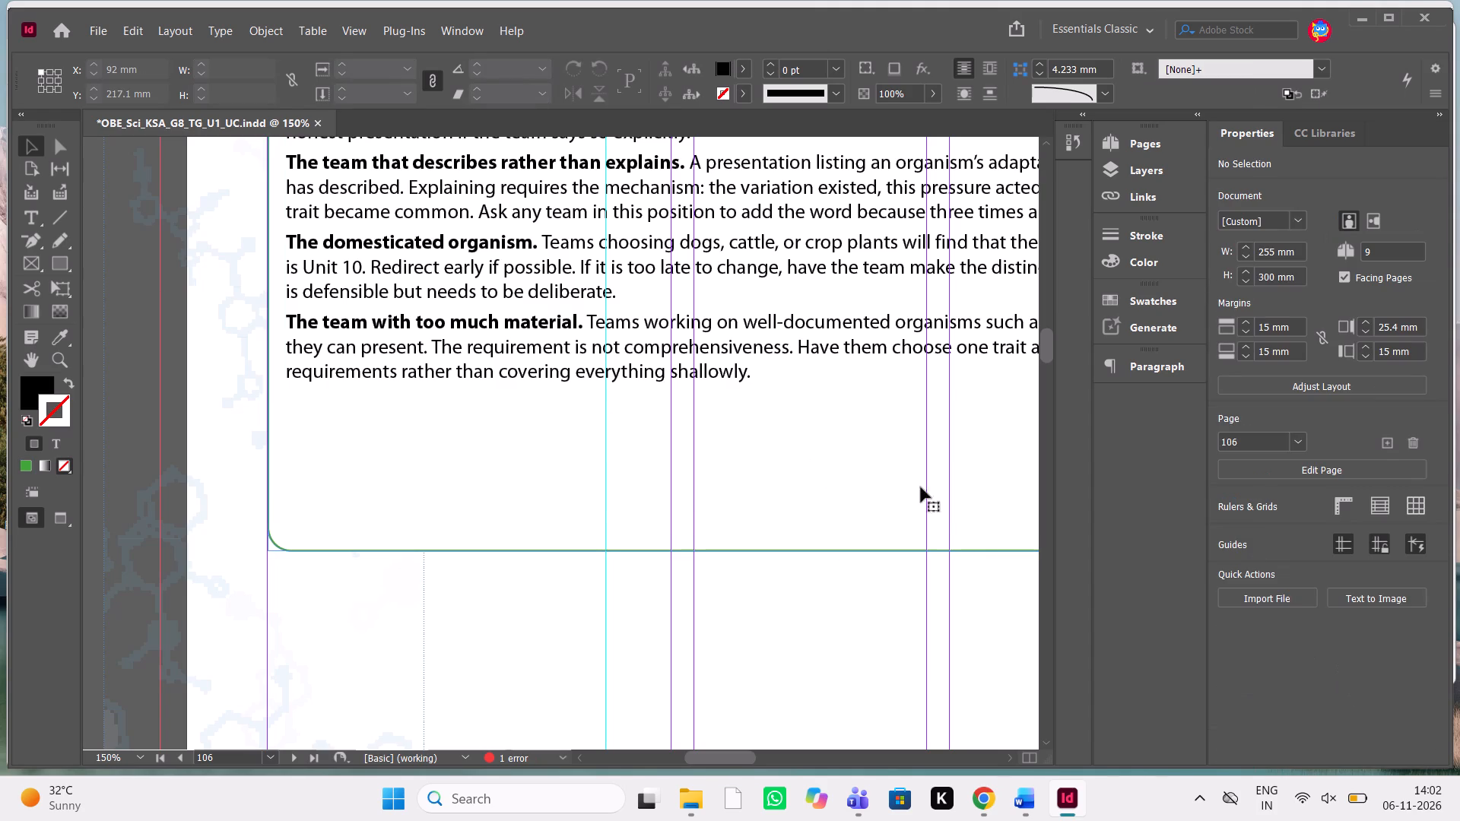
pyautogui.click(1028, 800)
pyautogui.click(1028, 800)
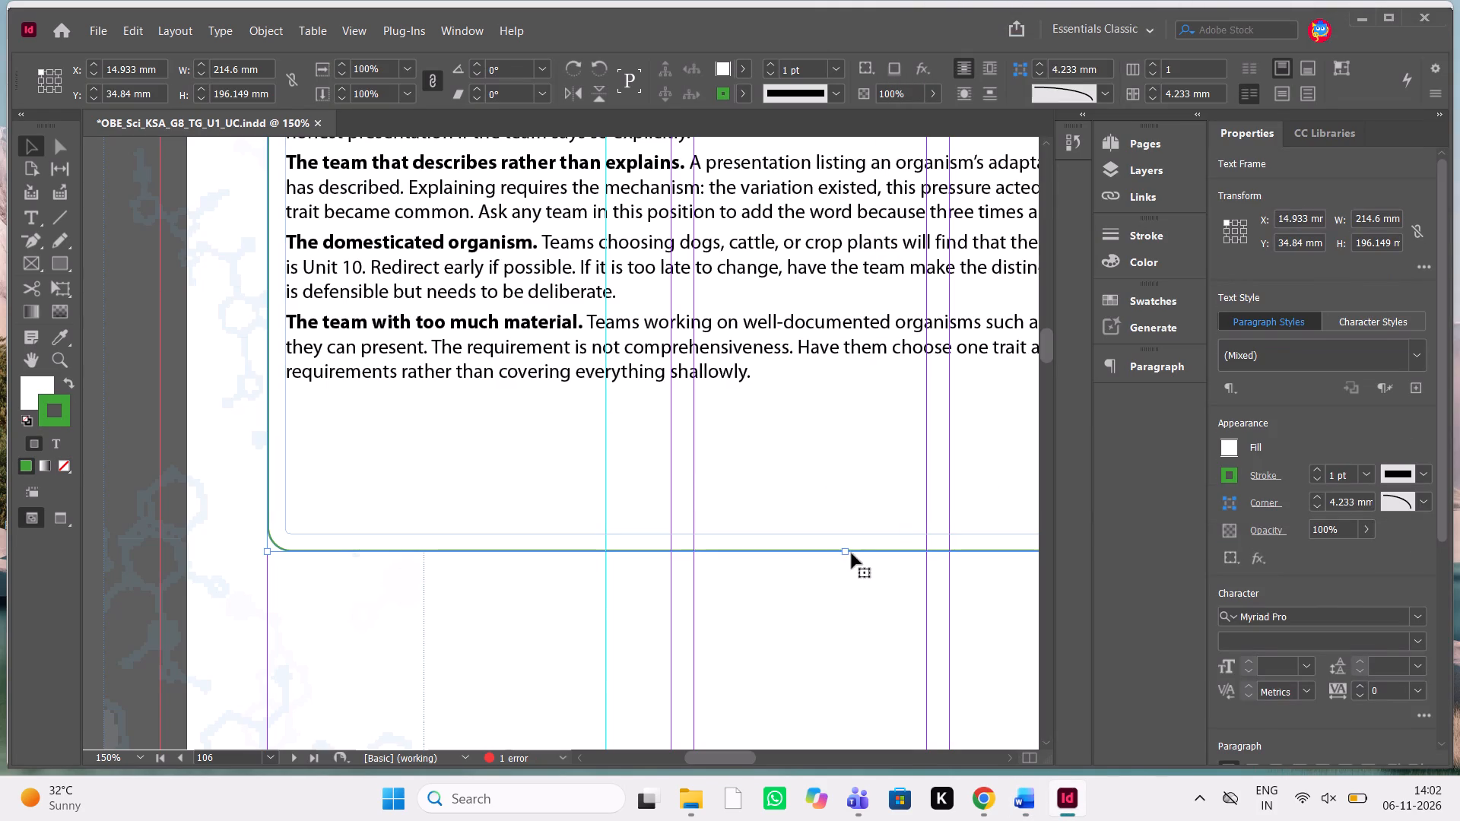
pyautogui.moveTo(845, 548); pyautogui.dragTo(824, 410)
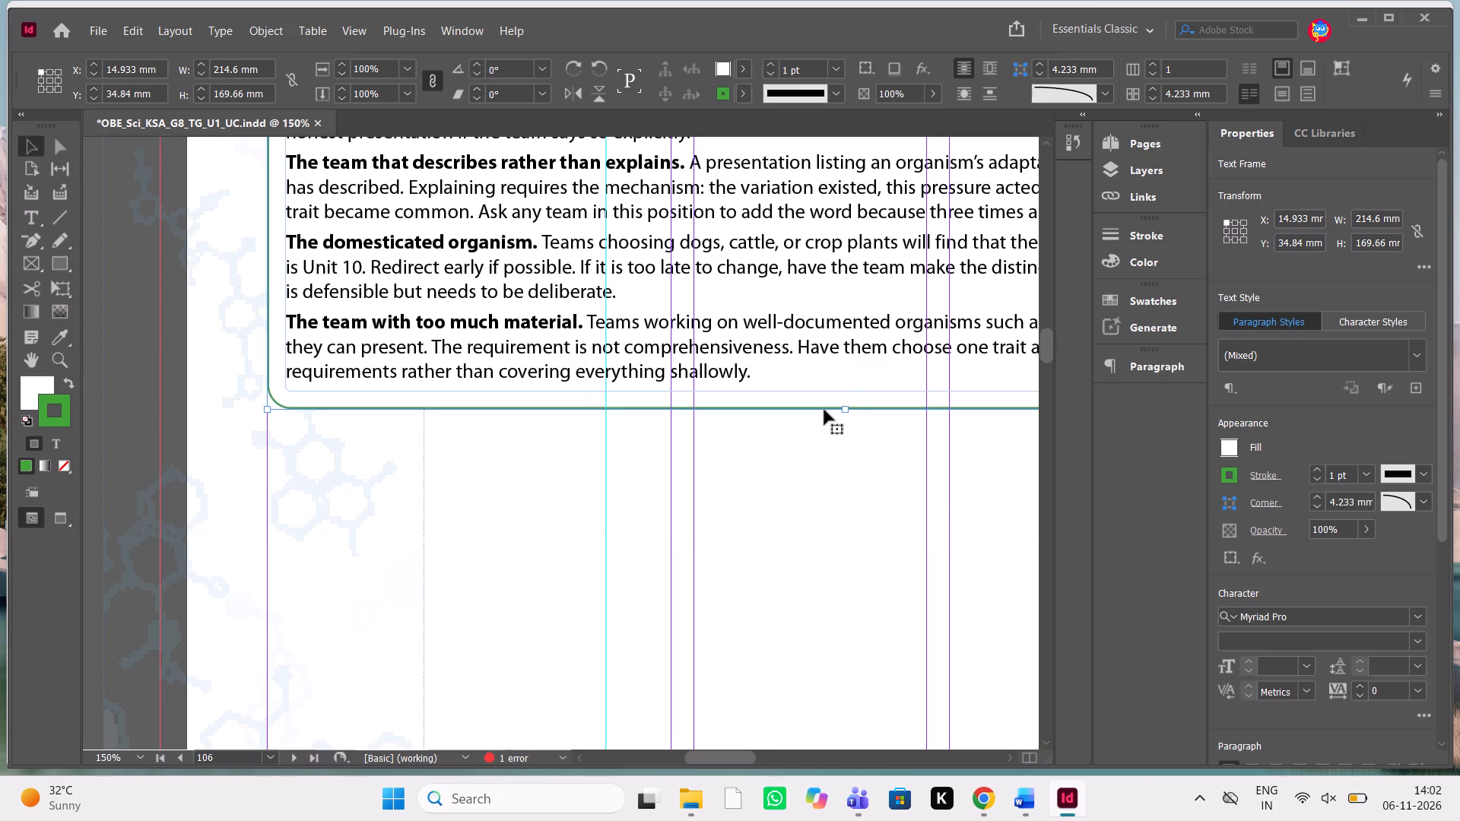
pyautogui.moveTo(846, 409); pyautogui.dragTo(852, 398)
pyautogui.click(839, 423)
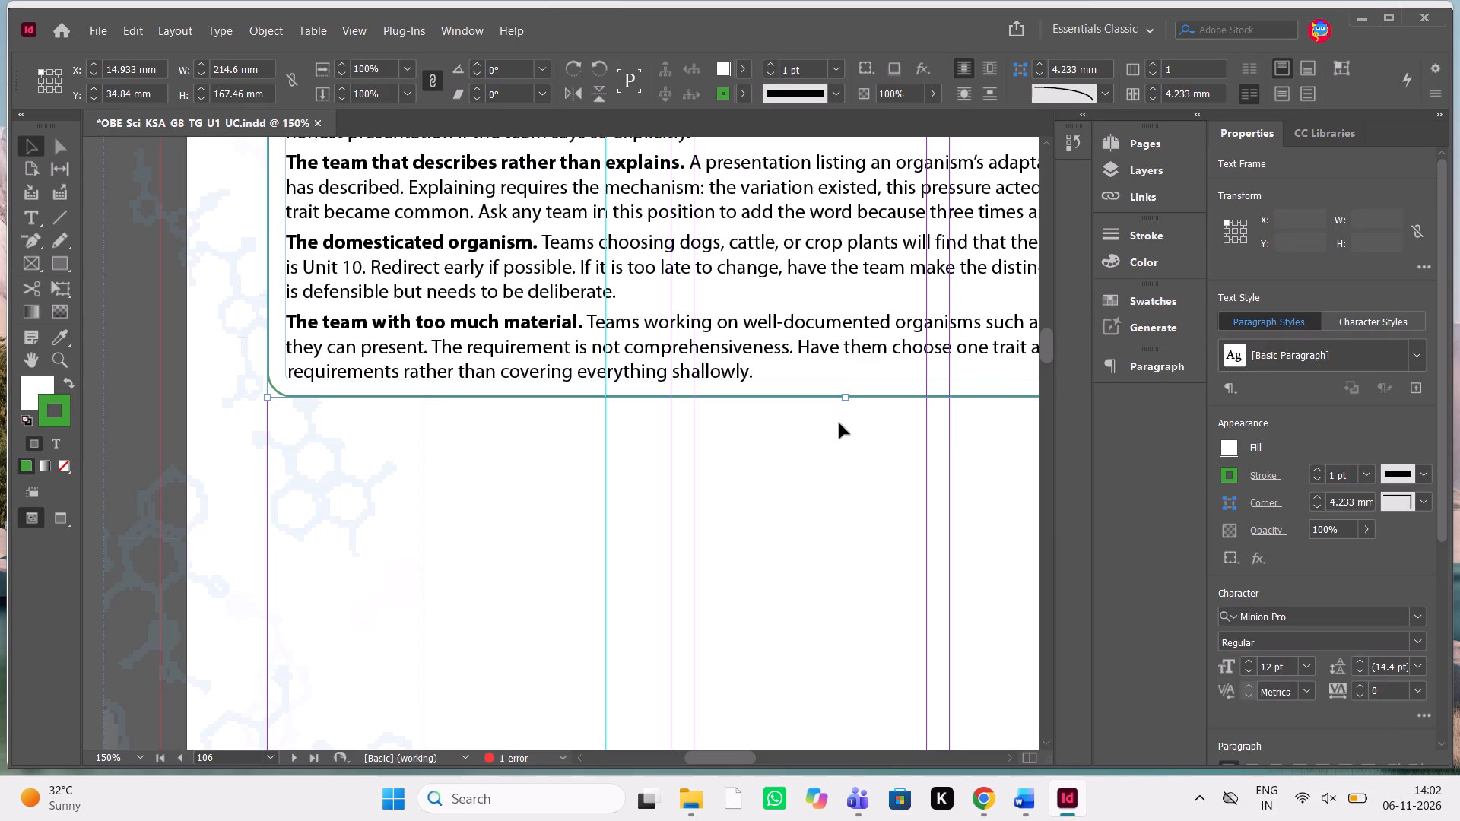
# Review the layout of the formatted STEM Task guidance box on page 106 from top to bottom.
pyautogui.write('ww')
pyautogui.scroll(4, 839, 423)
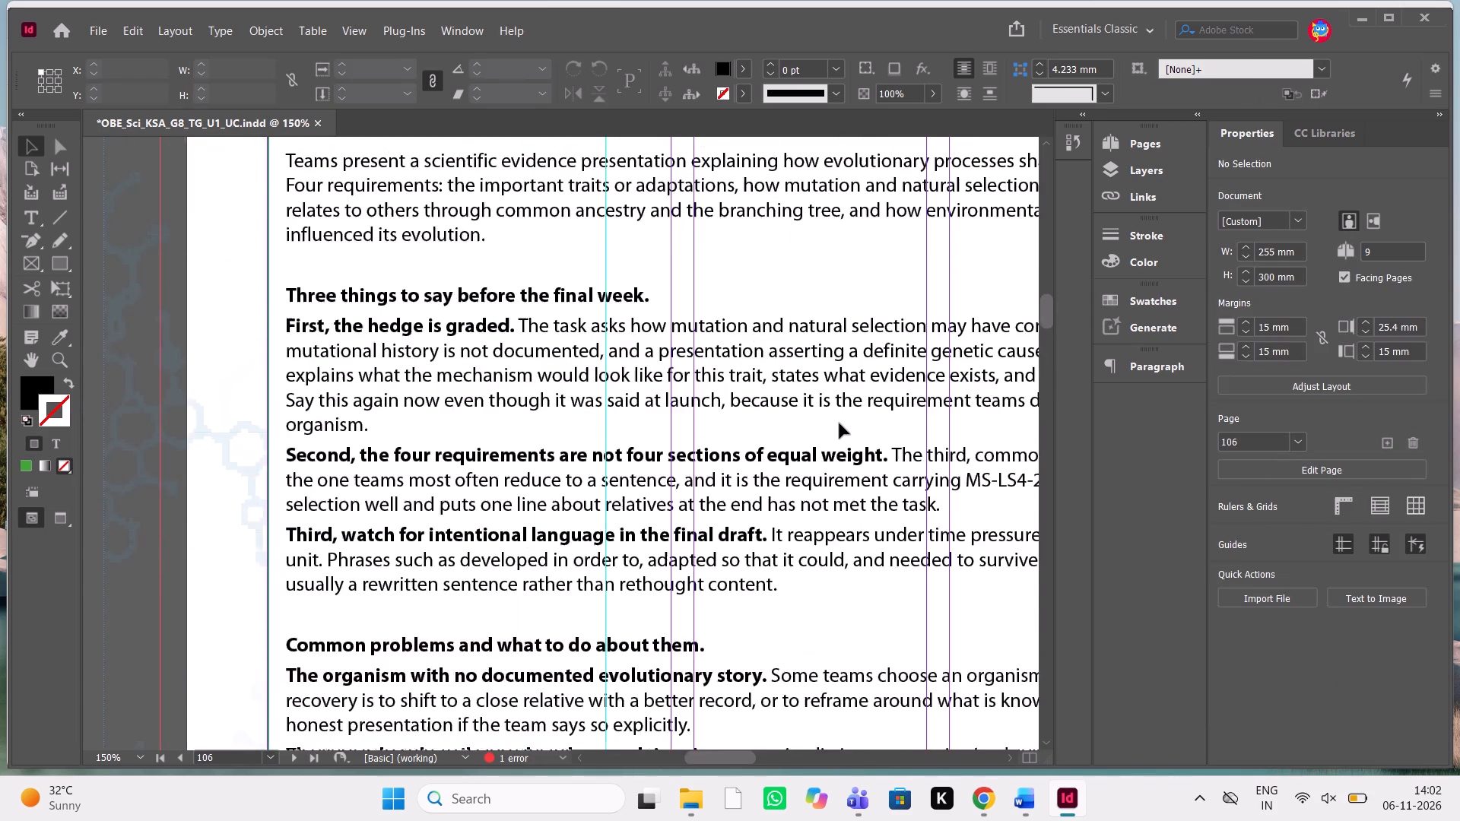
pyautogui.scroll(3, 839, 423)
pyautogui.hscroll(1, 839, 423)
pyautogui.hscroll(-1, 839, 423)
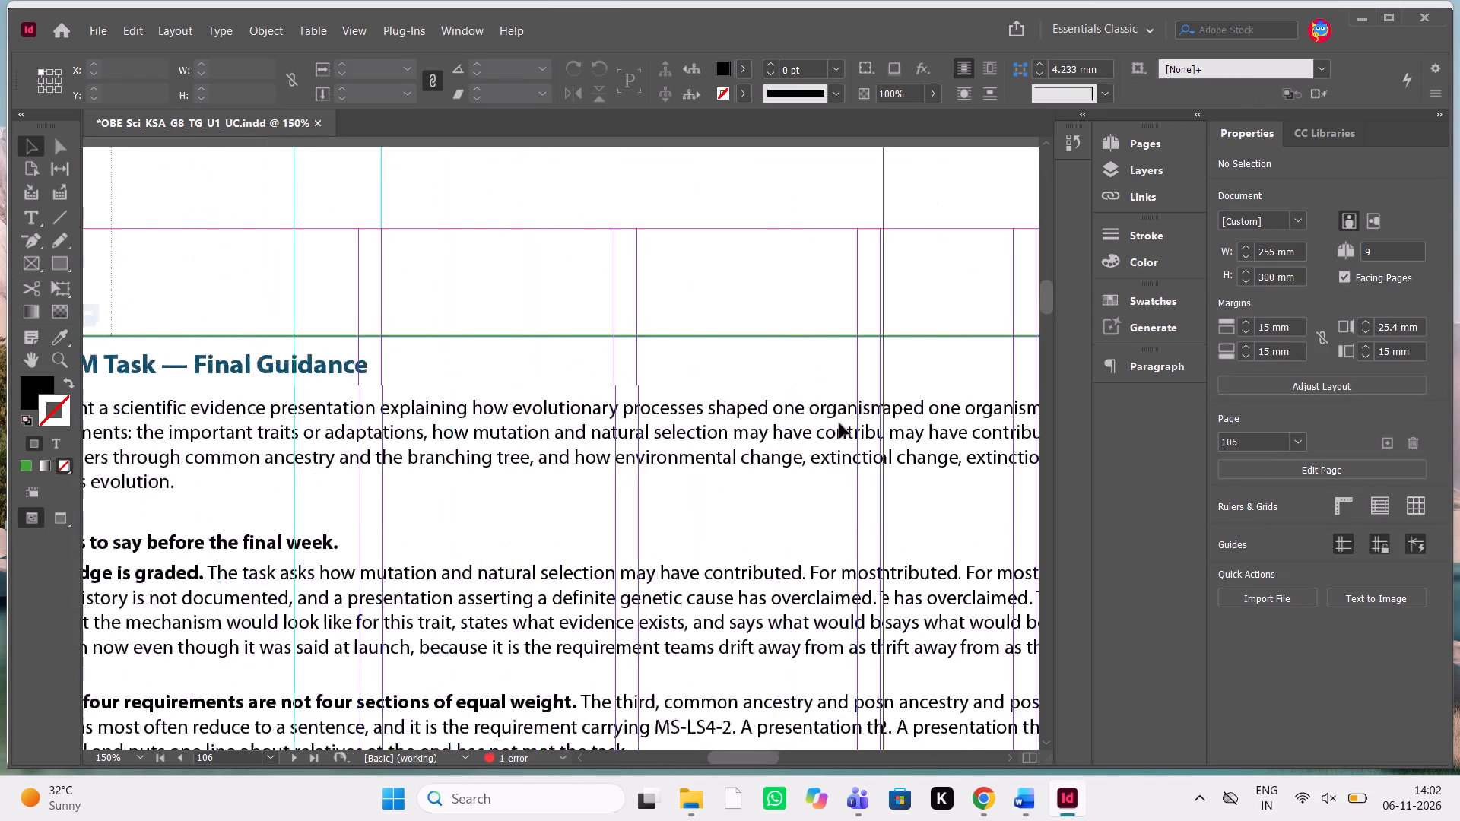
pyautogui.hscroll(-1, 839, 423)
pyautogui.scroll(-2, 839, 423)
pyautogui.scroll(1, 839, 423)
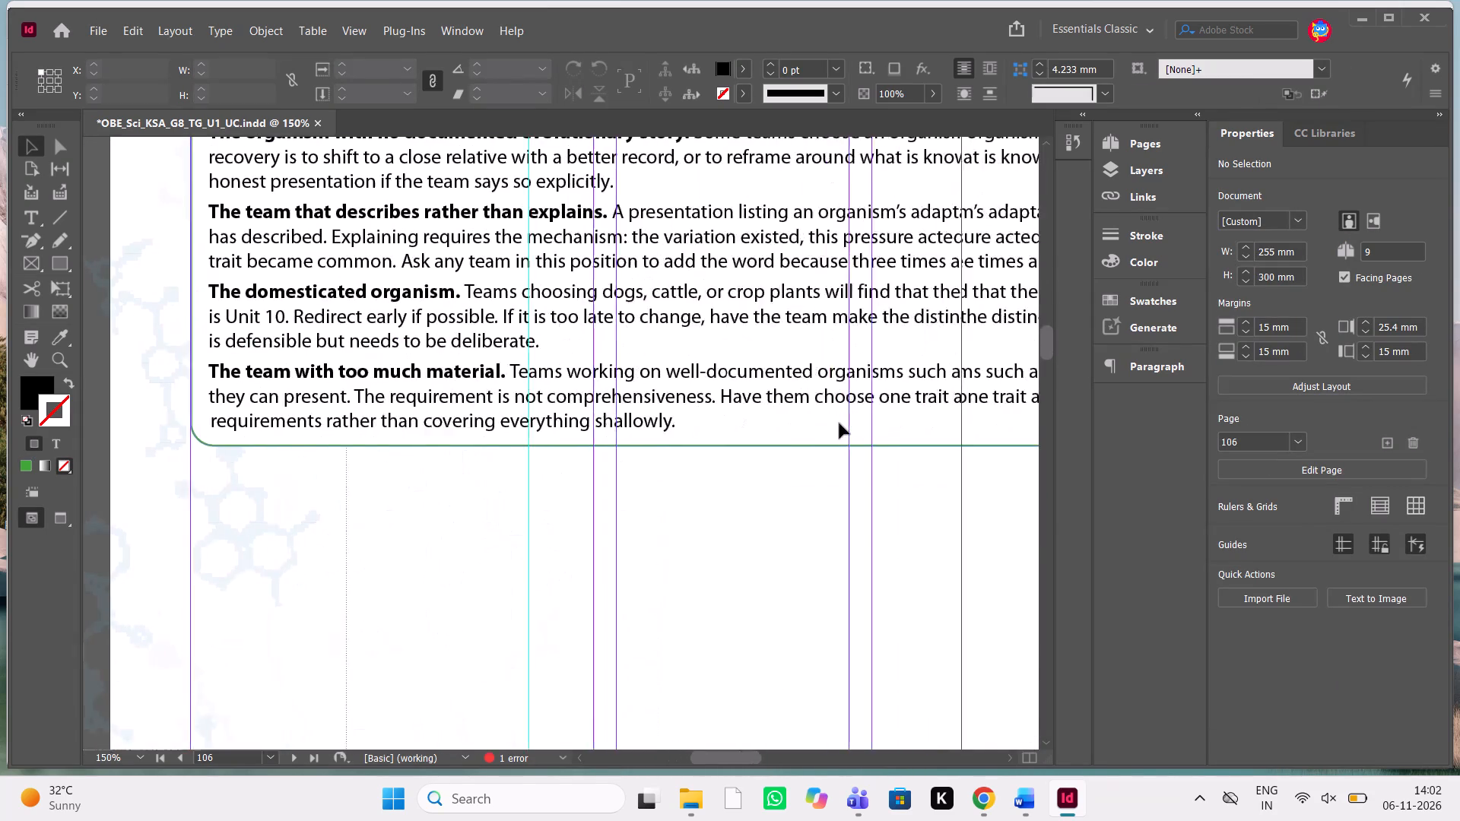
pyautogui.scroll(2, 839, 423)
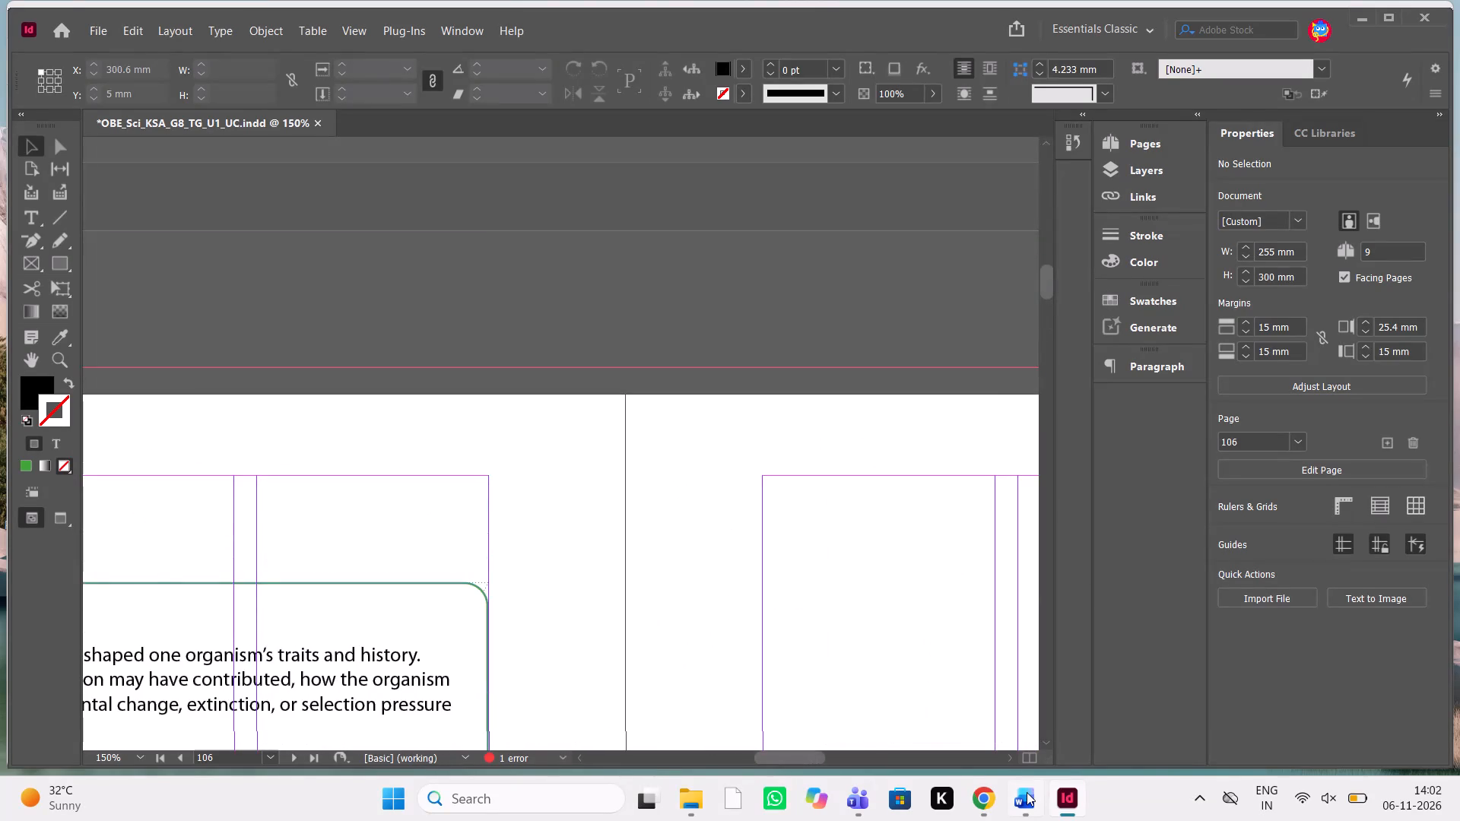
# Check the Assessment section that follows the guidance in the Word manuscript against the blank pages after page 106 in InDesign.
pyautogui.click(1027, 792)
pyautogui.click(1046, 678)
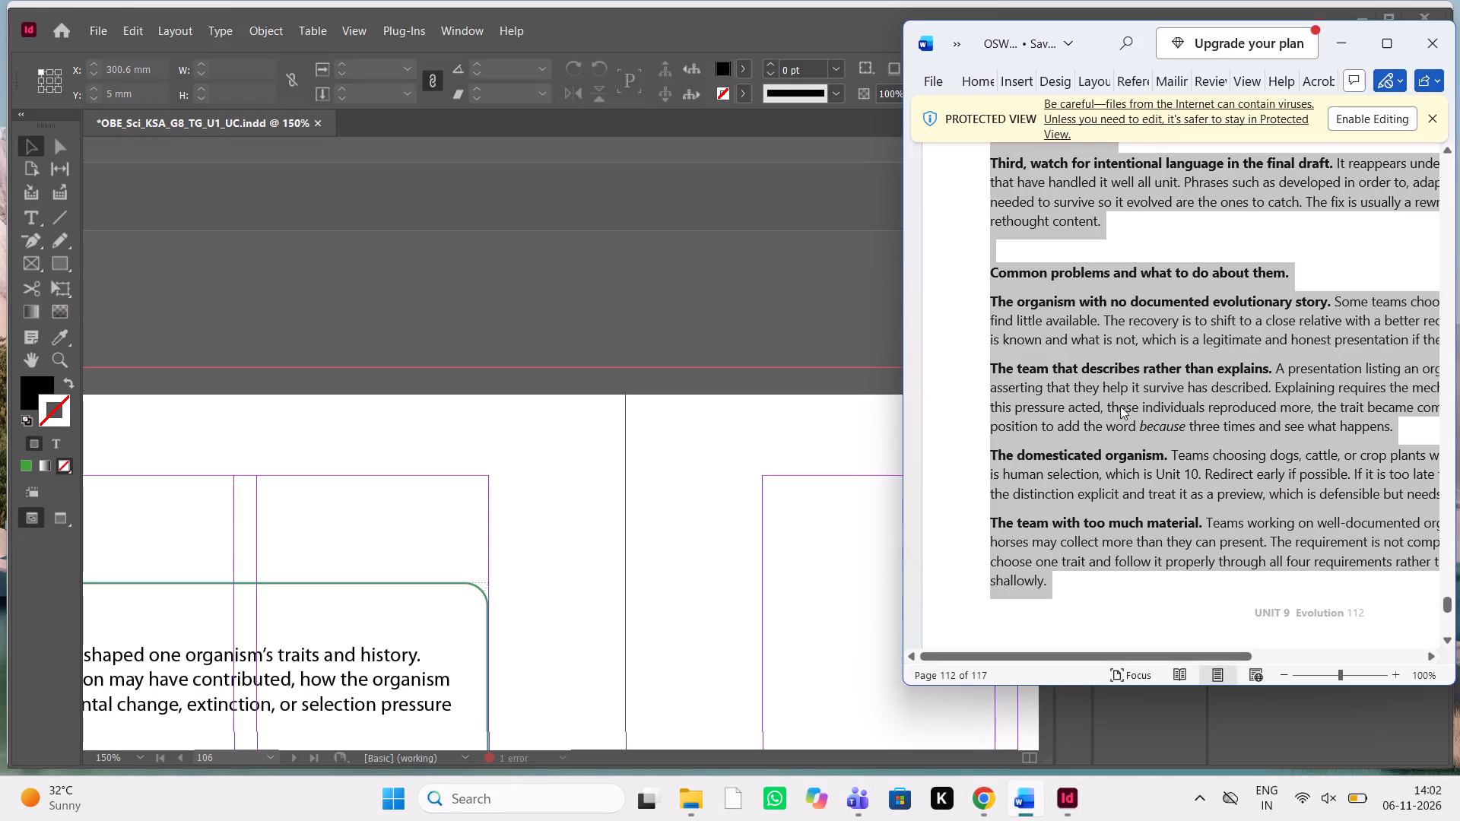
pyautogui.scroll(-3, 1121, 406)
pyautogui.scroll(1, 1121, 406)
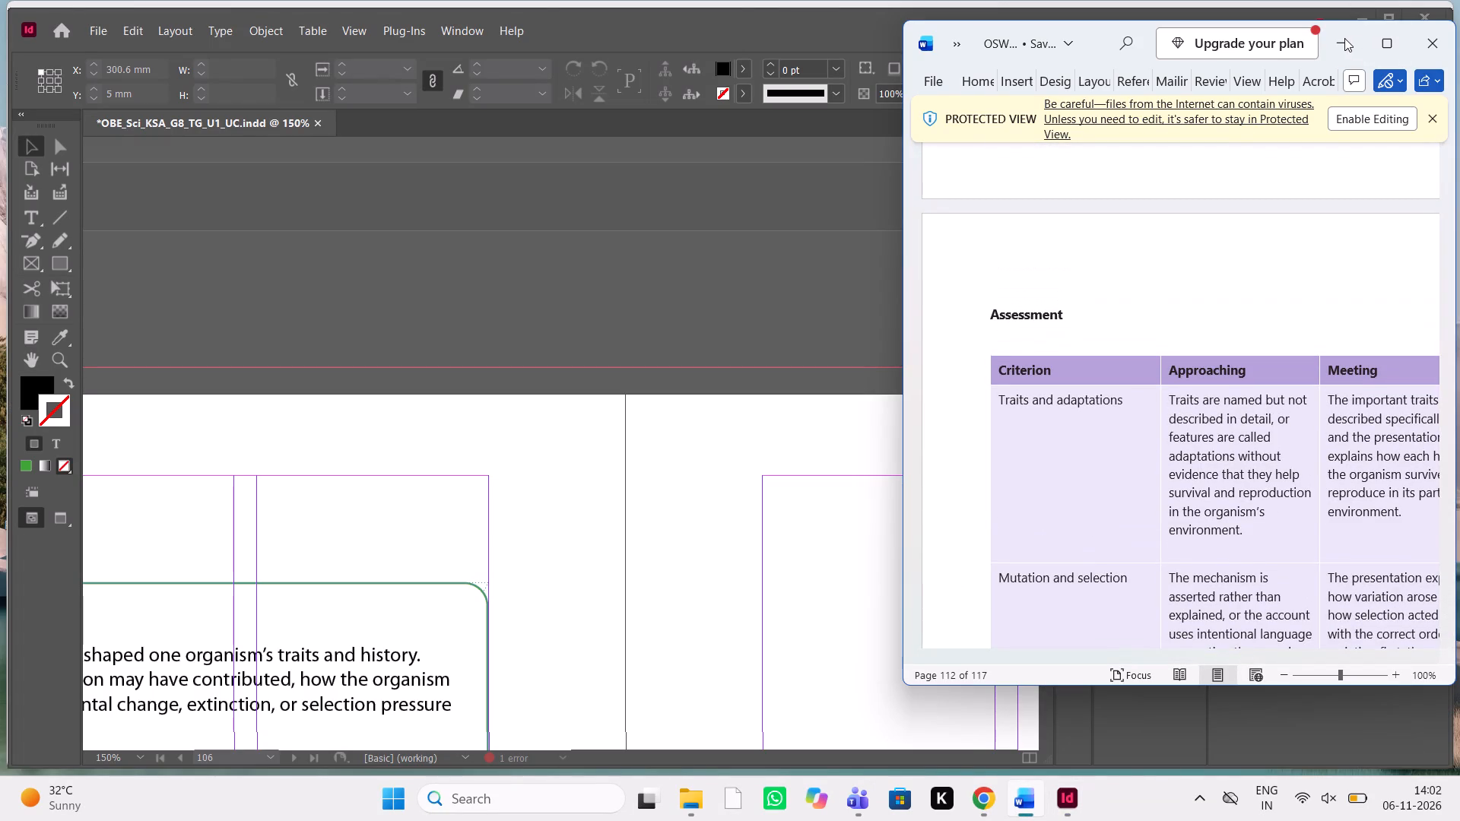
pyautogui.click(1344, 37)
pyautogui.hscroll(-2, 844, 533)
pyautogui.scroll(-3, 844, 533)
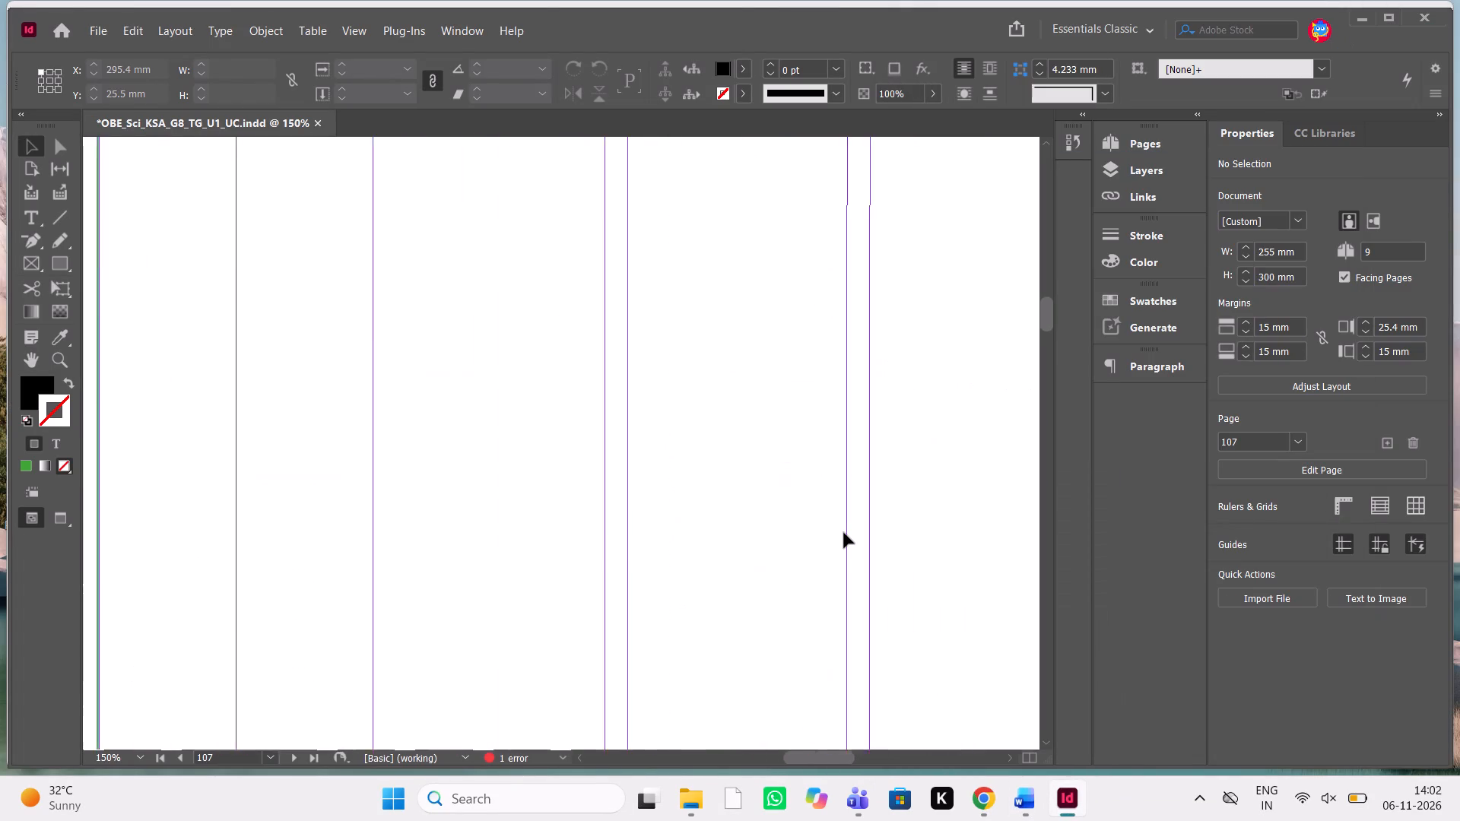
pyautogui.scroll(-6, 844, 533)
pyautogui.scroll(1, 844, 533)
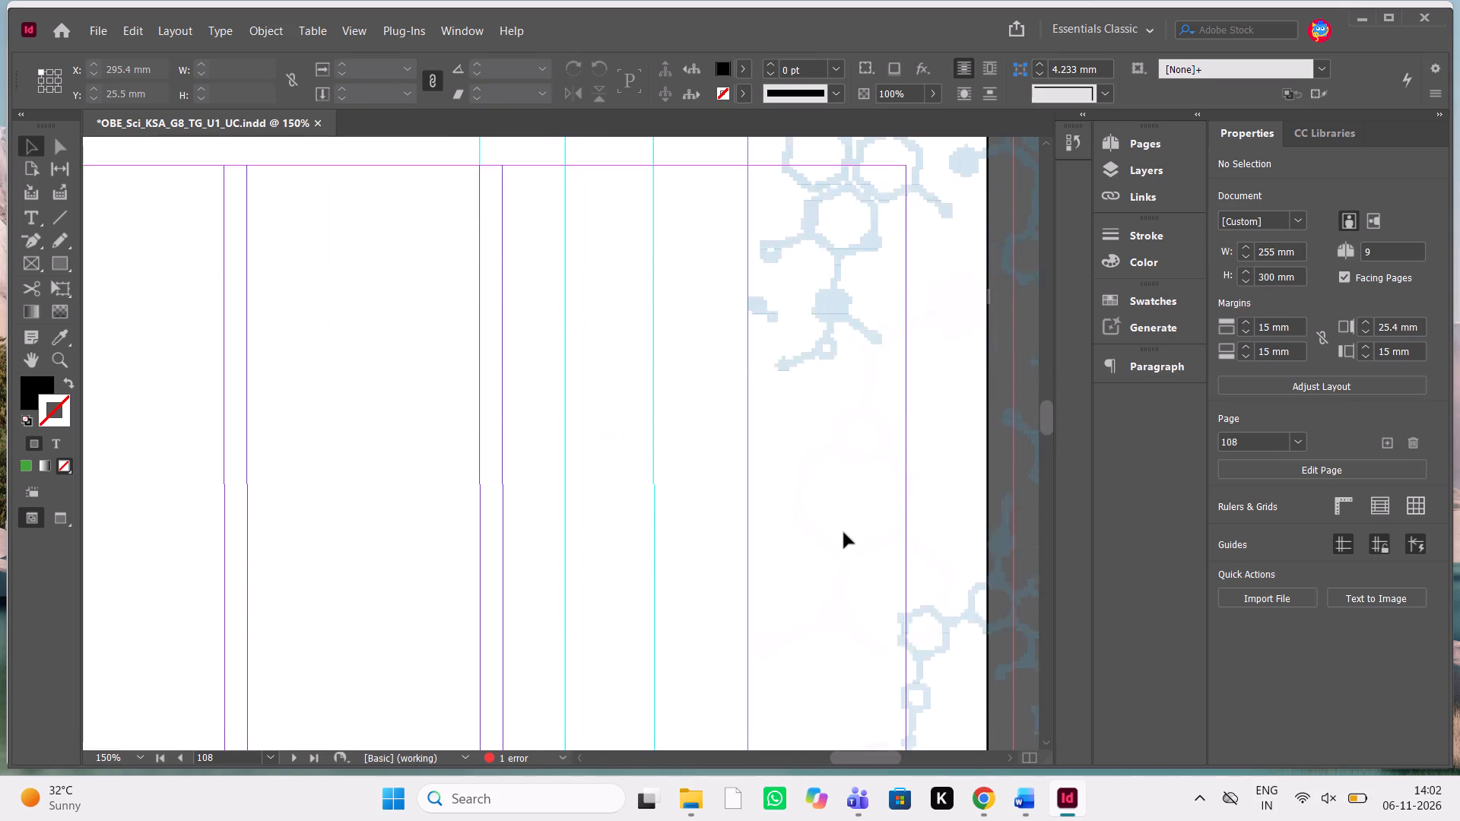
# Delete the single page 108 that follows the 106–107 spread, including its objects.
pyautogui.click(1165, 147)
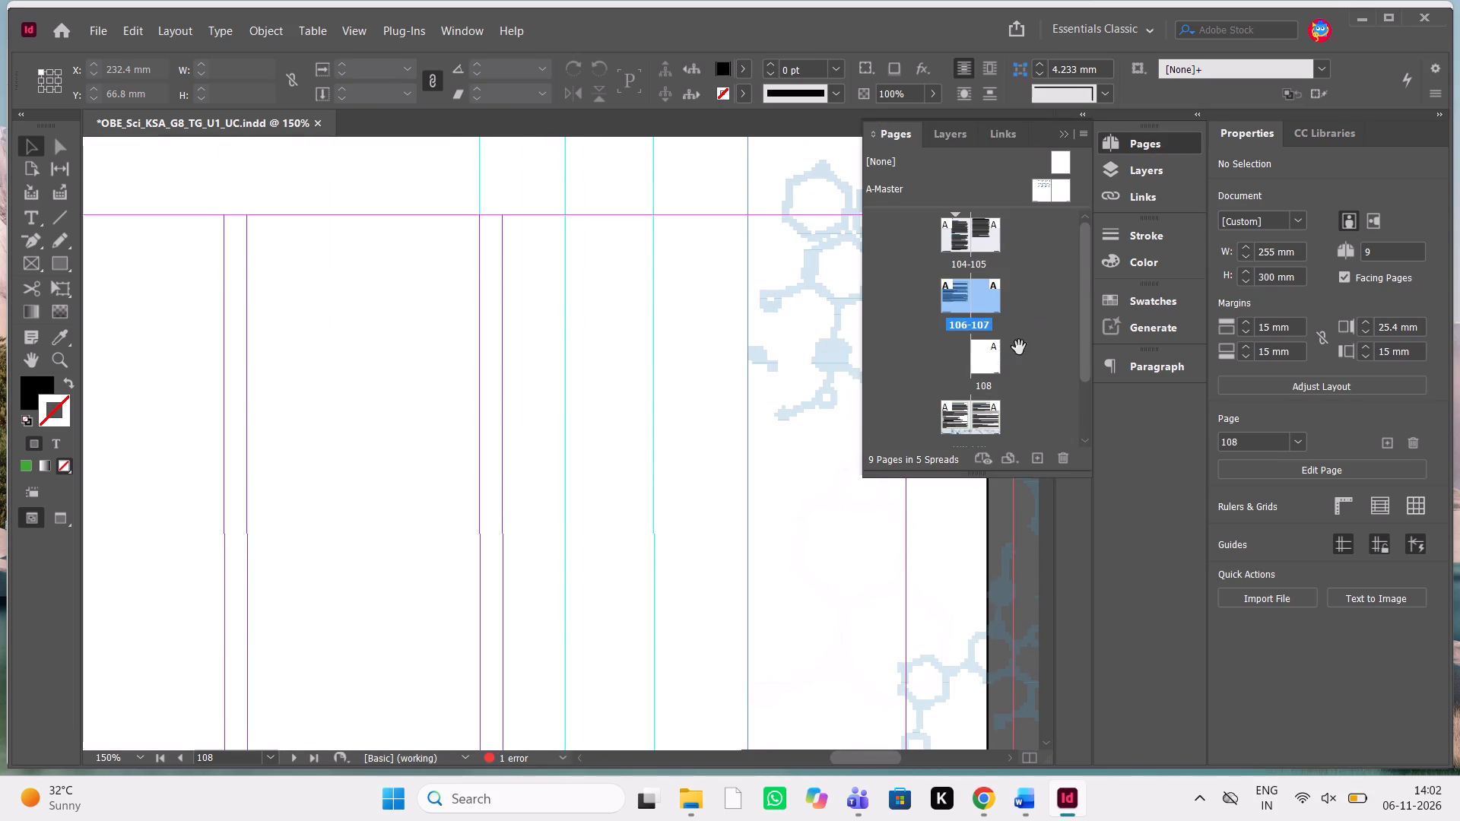
pyautogui.click(998, 376)
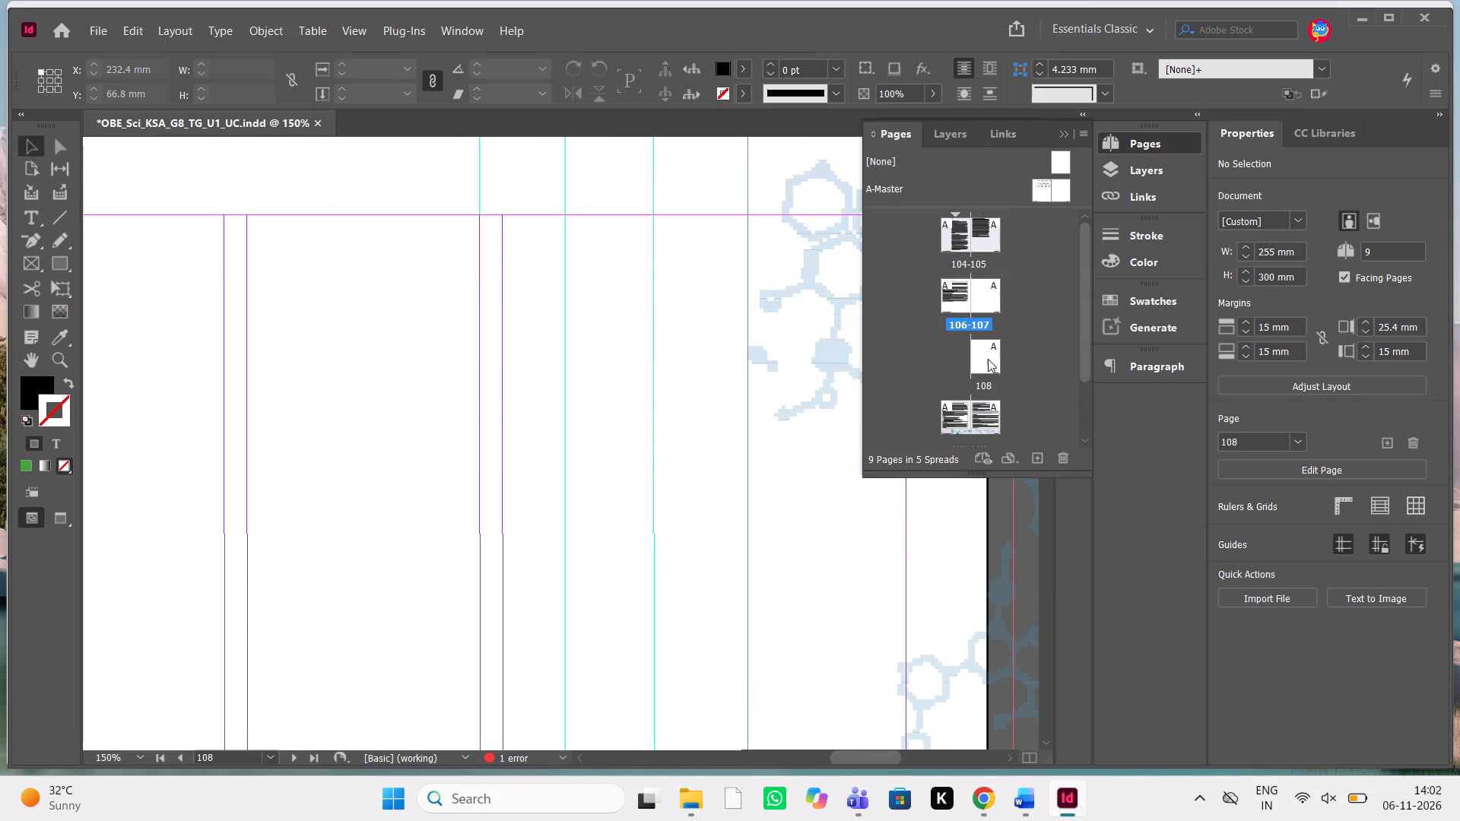
pyautogui.click(988, 359)
pyautogui.click(1063, 455)
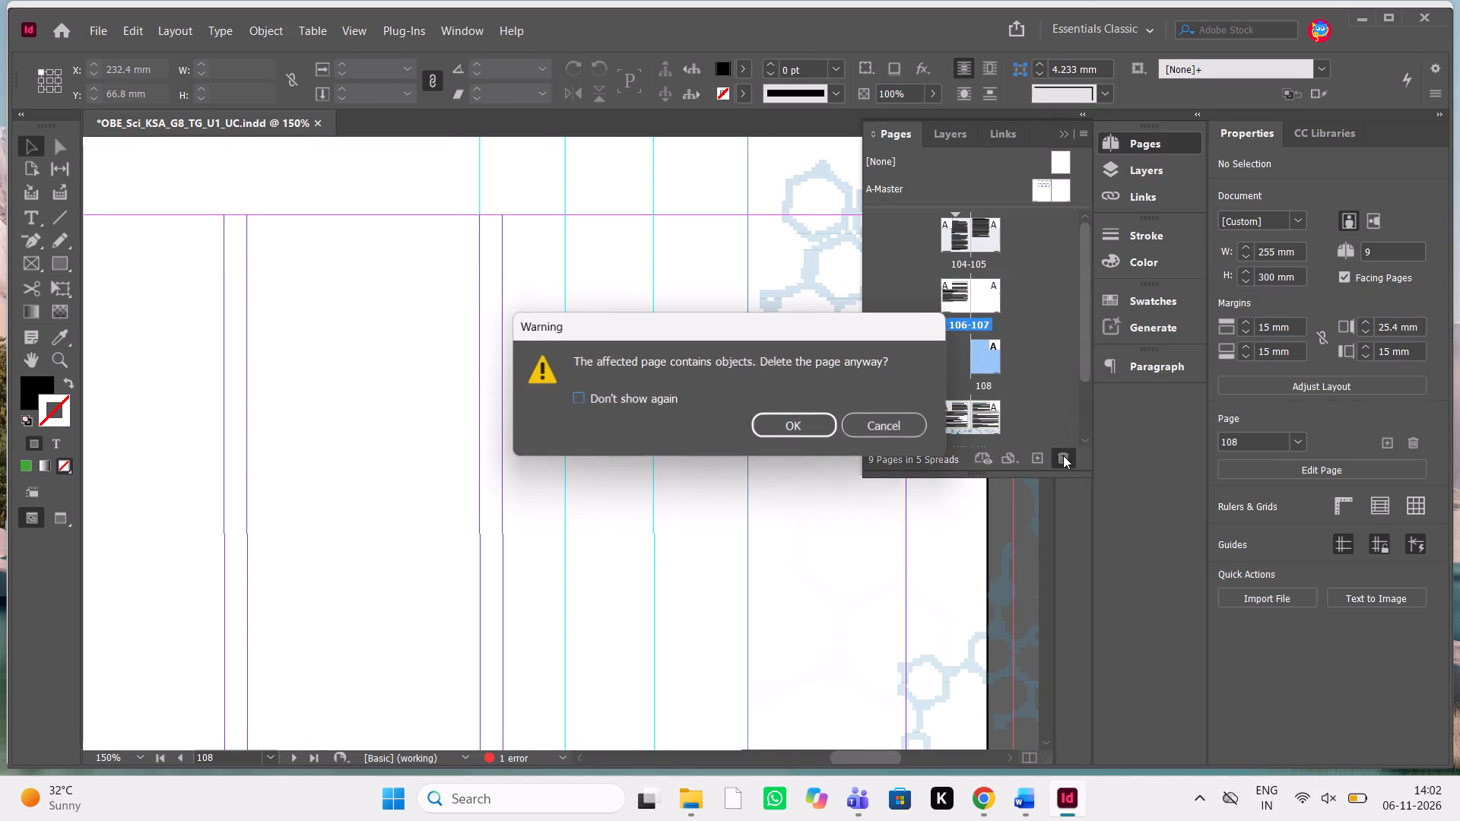
pyautogui.click(791, 421)
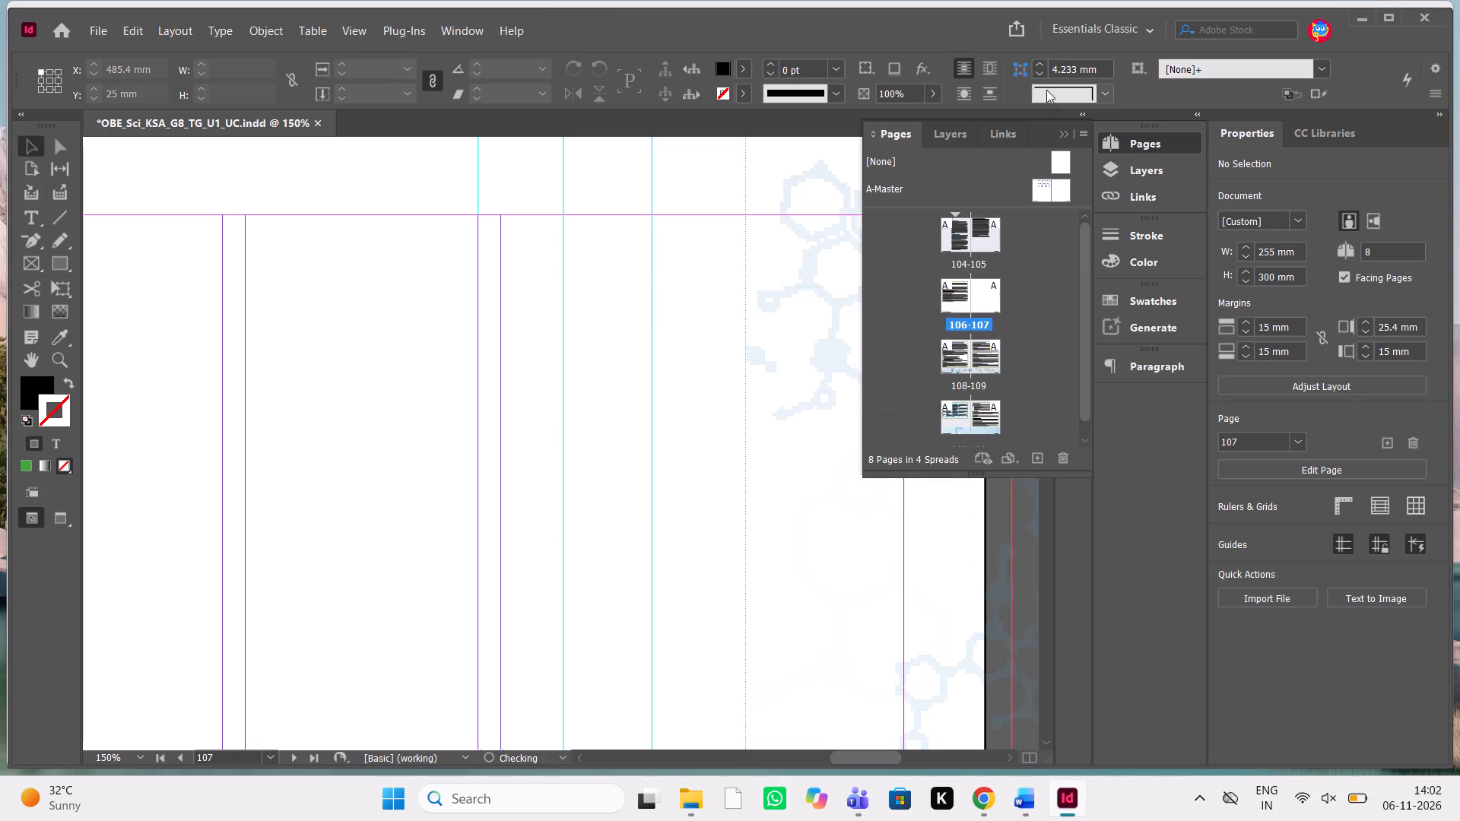
pyautogui.click(1068, 128)
# Compare the new guidance page 106 with the existing Unit 1 wrap-up pages that follow, from the STEM Task guidance through Push Forward.
pyautogui.scroll(-1, 699, 367)
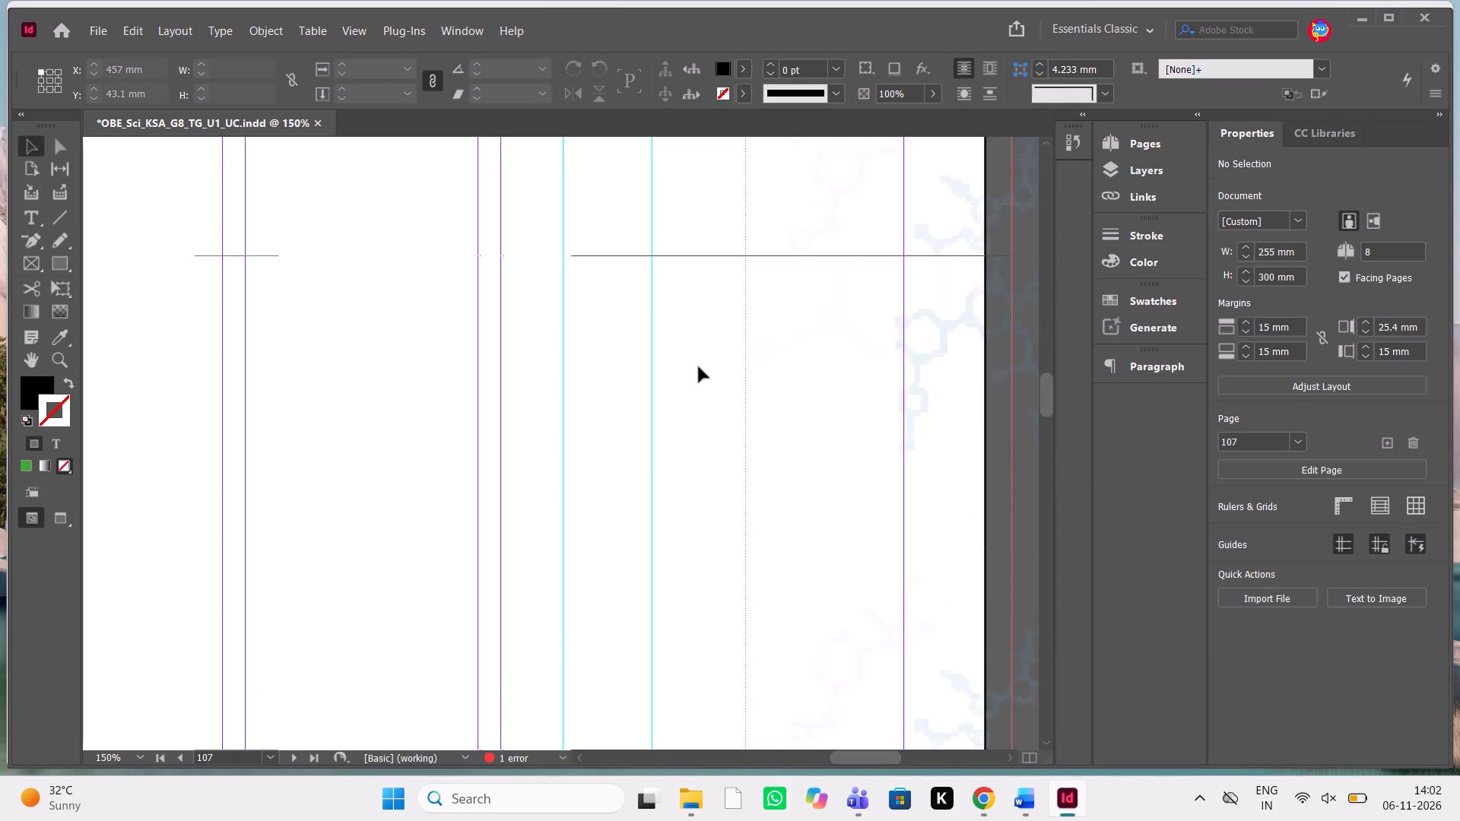
pyautogui.scroll(-6, 699, 367)
pyautogui.scroll(1, 699, 367)
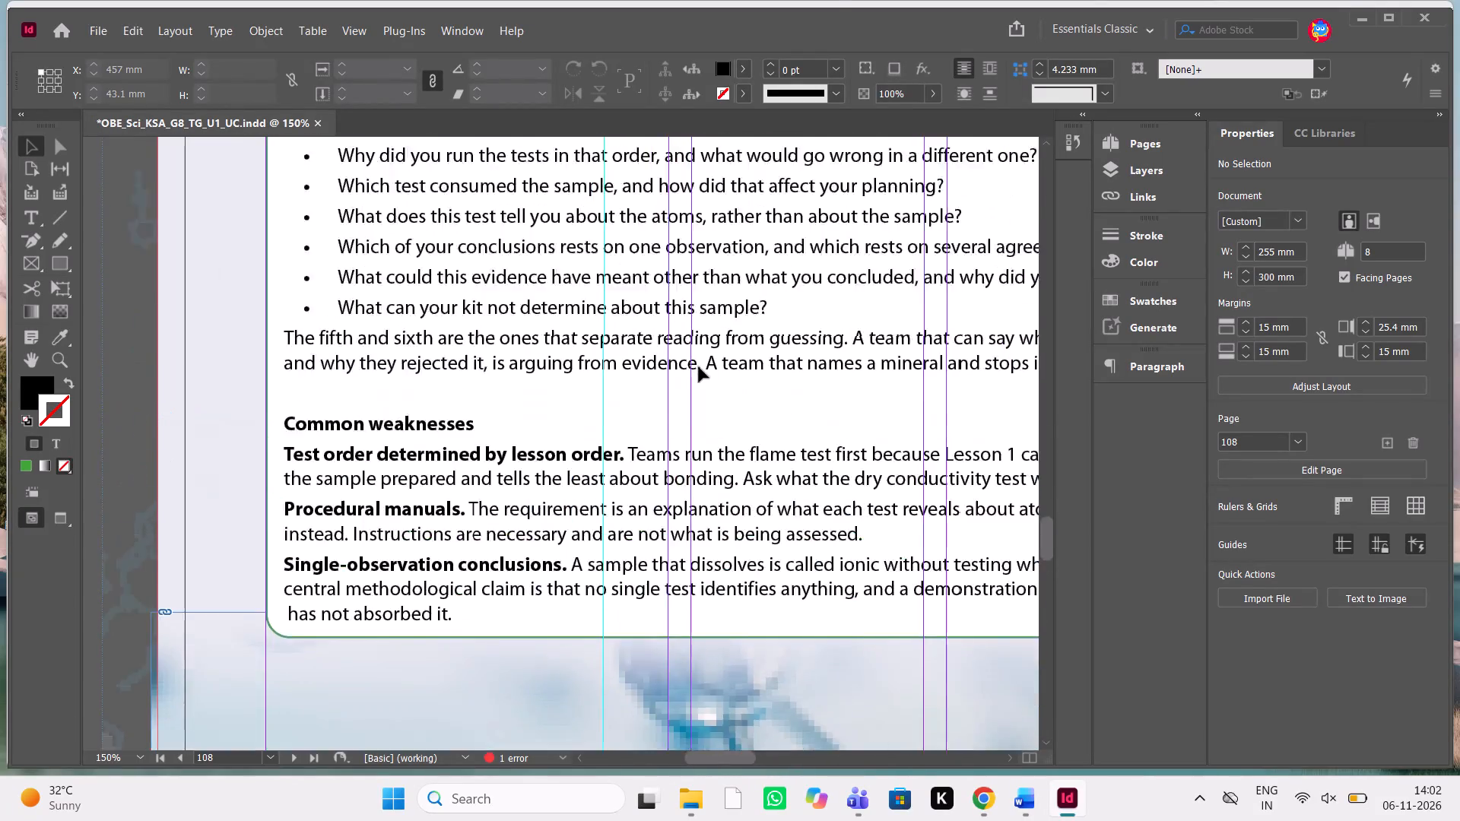
pyautogui.scroll(3, 699, 367)
pyautogui.hotkey('ctrl', '-')
pyautogui.hotkey('ctrl', '-')
pyautogui.hotkey('ctrl', '-')
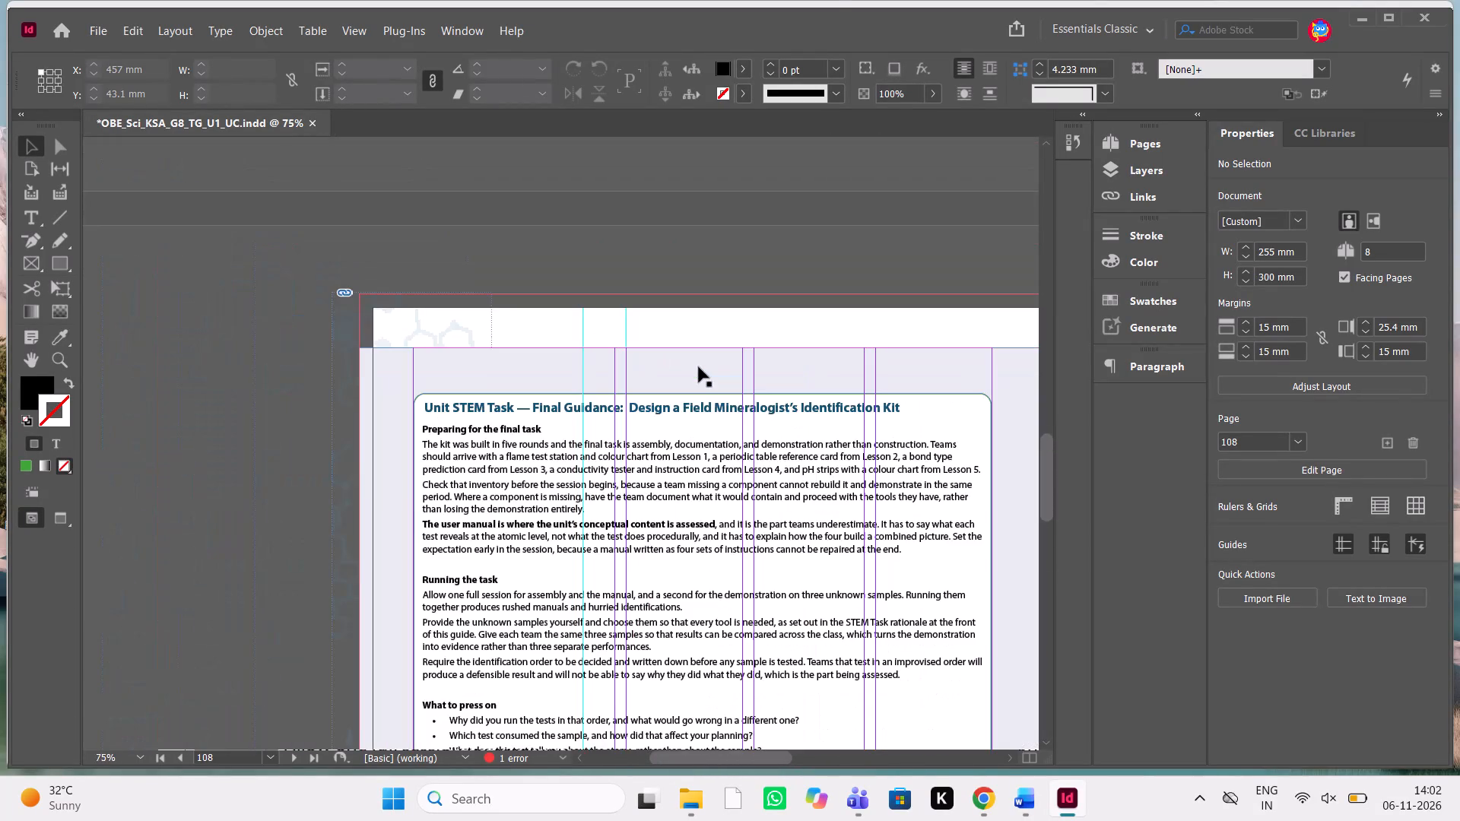
pyautogui.scroll(4, 699, 367)
pyautogui.hscroll(-1, 699, 367)
pyautogui.scroll(-1, 699, 367)
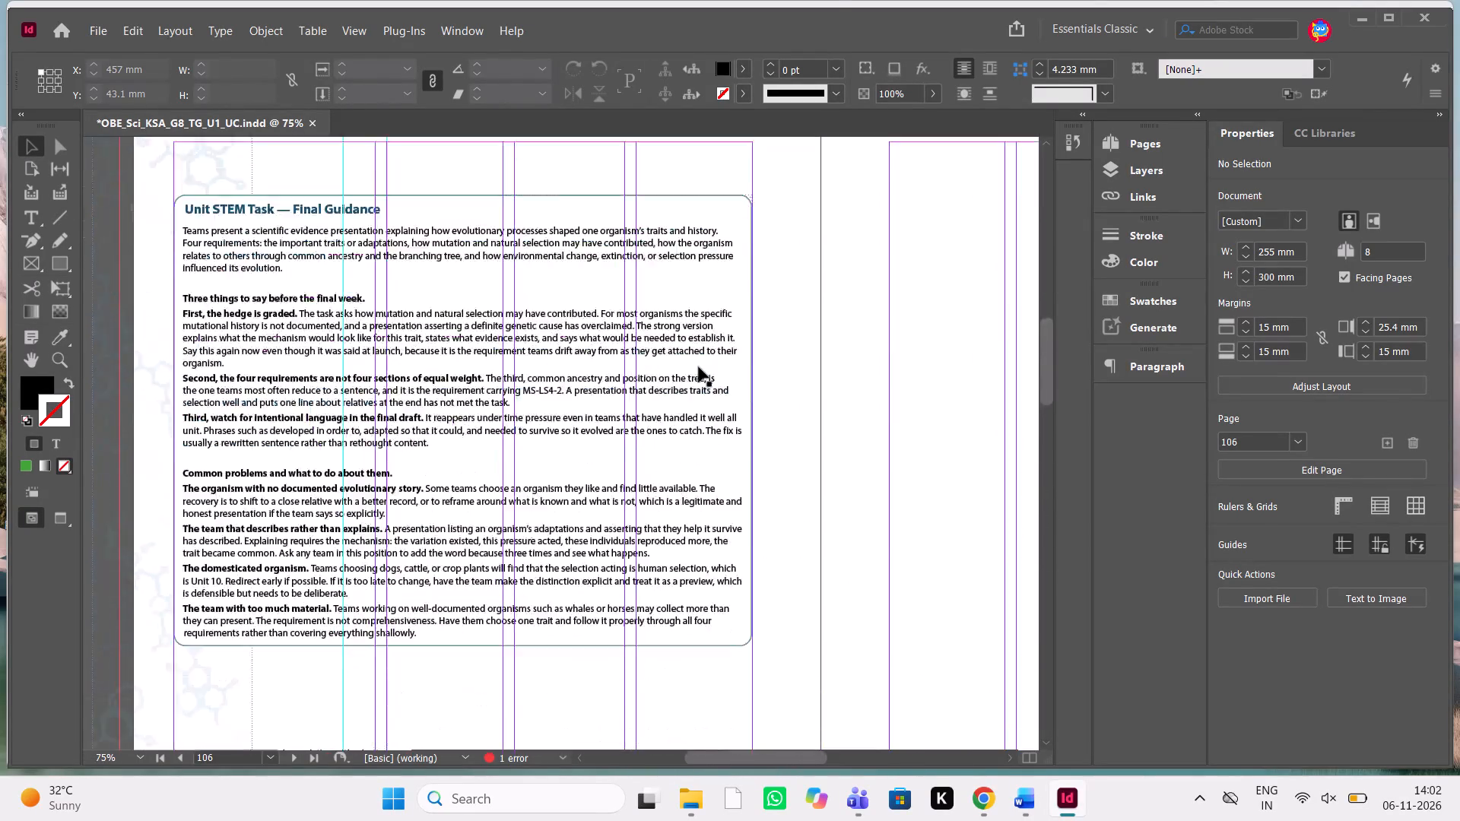
pyautogui.scroll(-3, 699, 367)
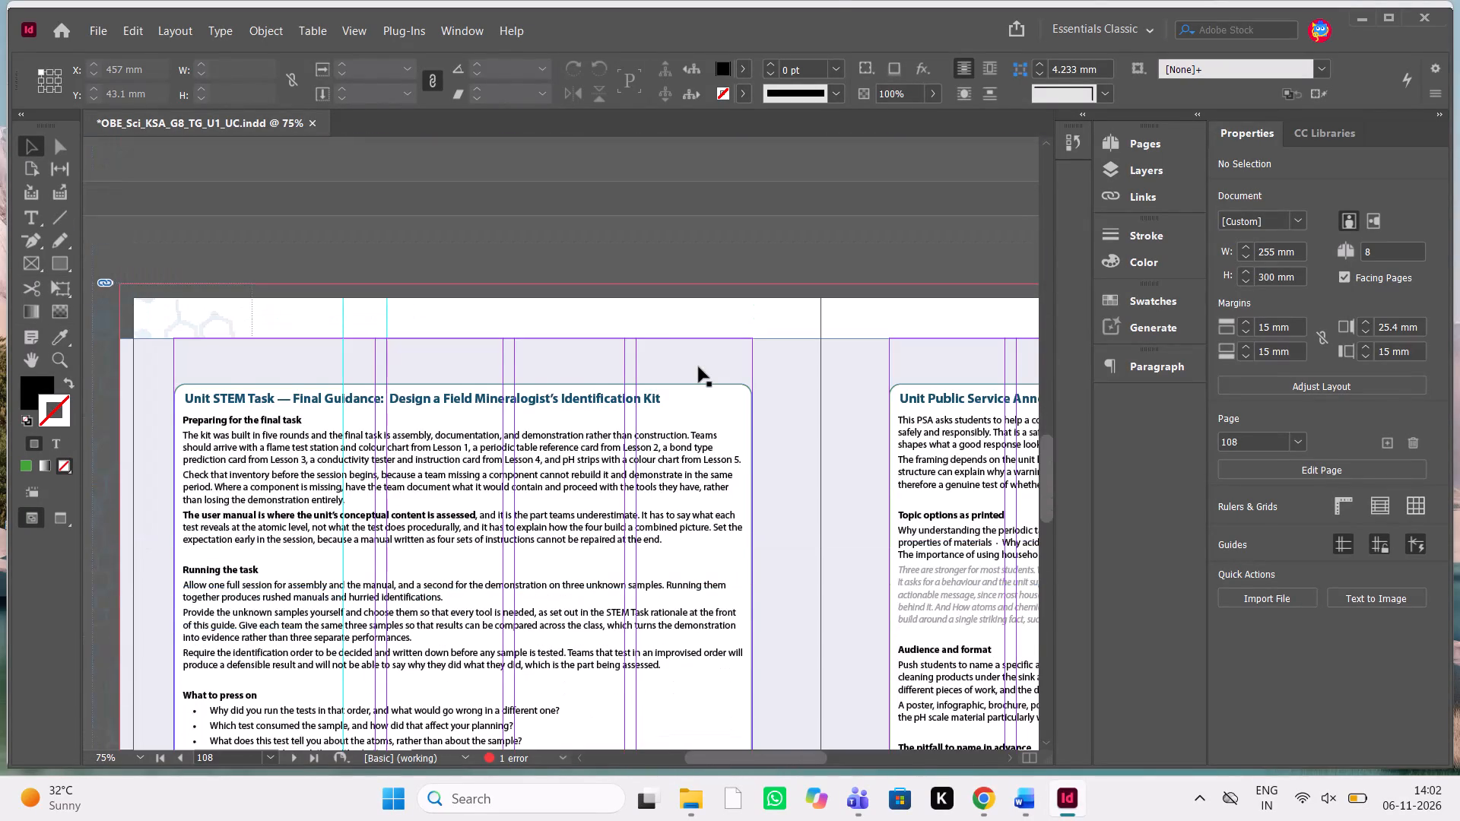
pyautogui.scroll(-2, 699, 367)
pyautogui.scroll(5, 699, 367)
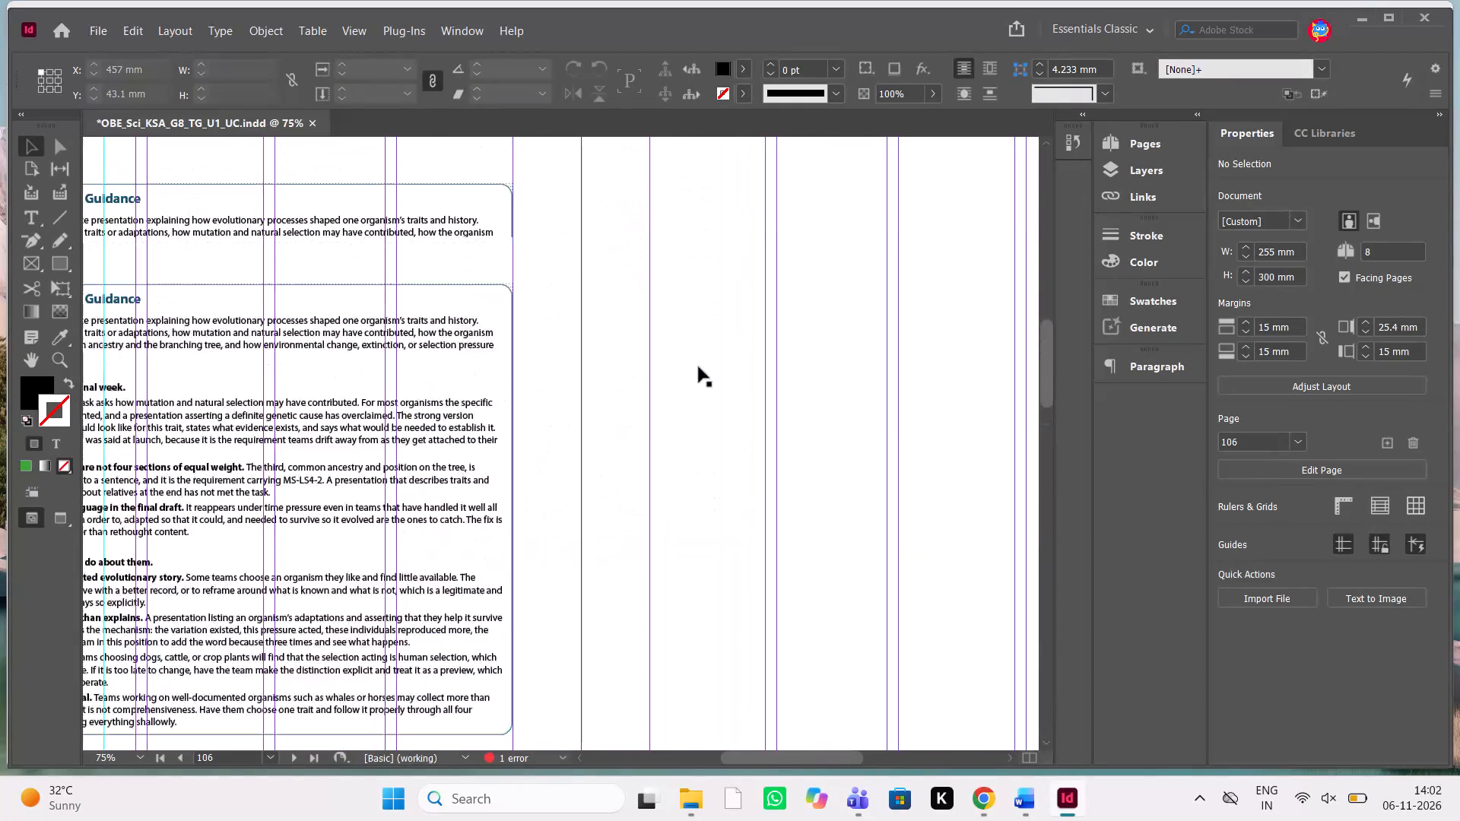
pyautogui.scroll(1, 699, 367)
pyautogui.hscroll(1, 699, 367)
pyautogui.scroll(-7, 699, 367)
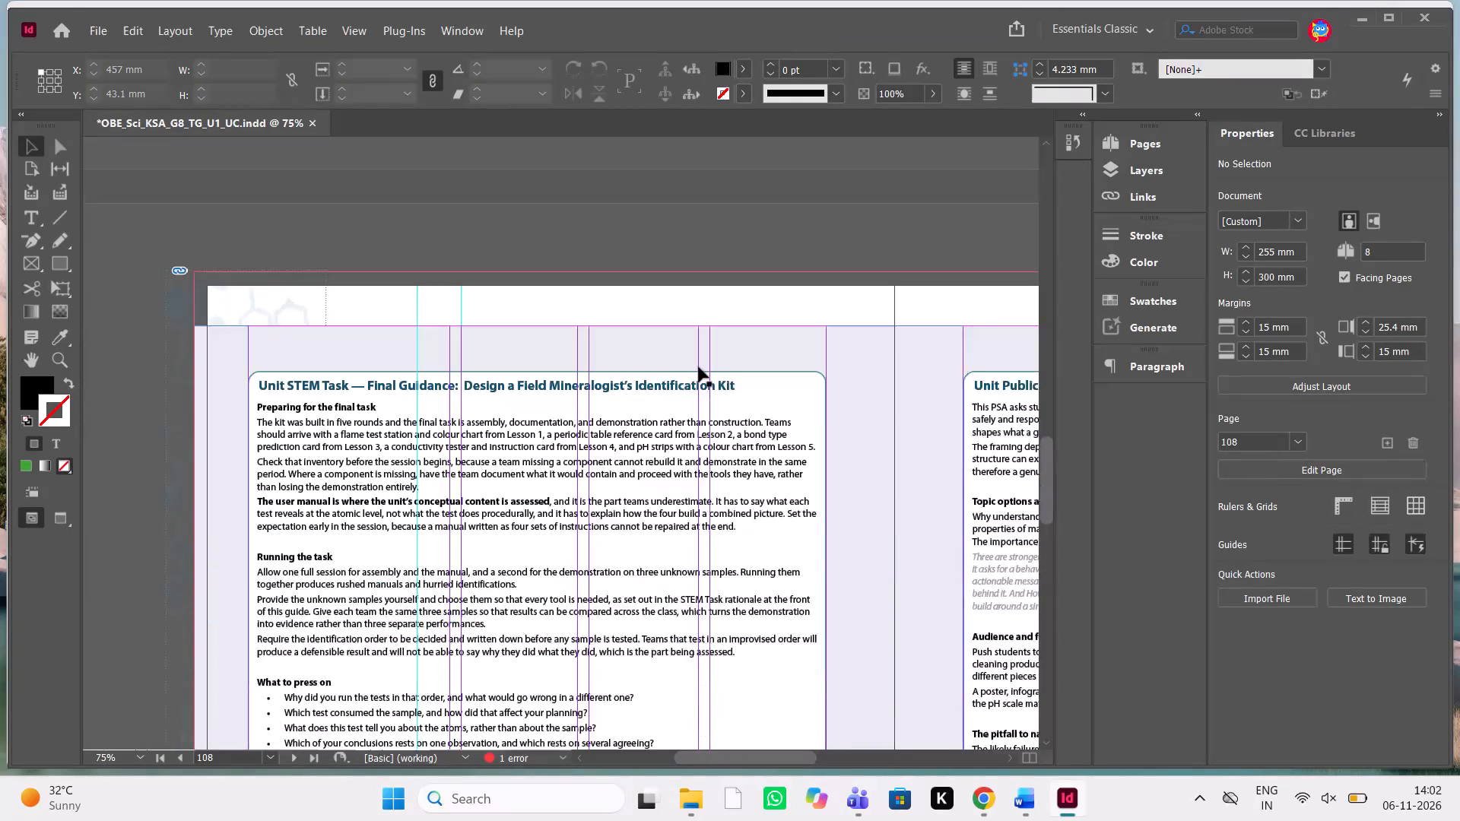
pyautogui.scroll(-2, 699, 367)
pyautogui.hscroll(-1, 699, 367)
pyautogui.scroll(-3, 699, 367)
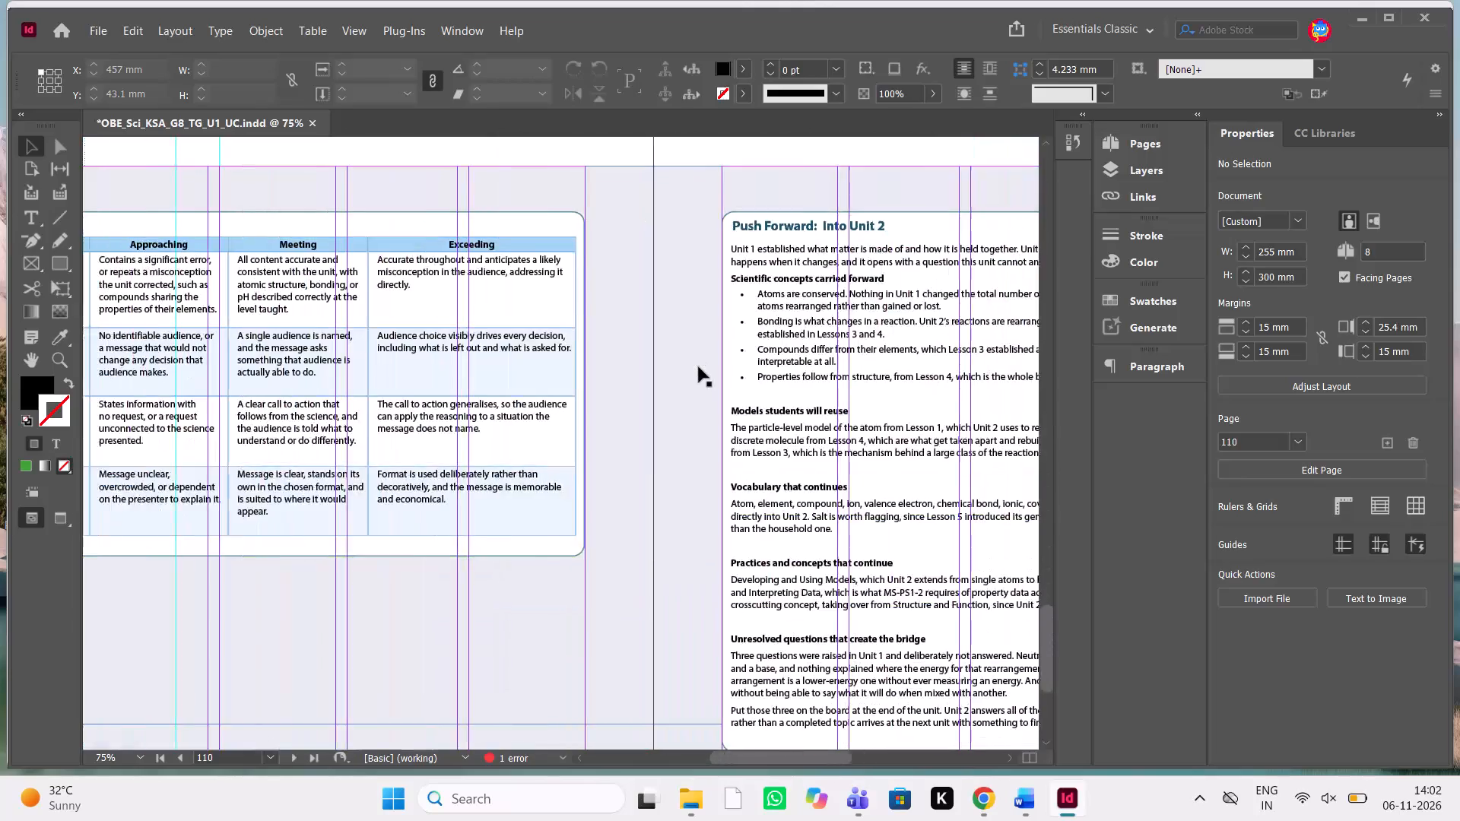
pyautogui.scroll(-1, 699, 367)
pyautogui.scroll(4, 699, 367)
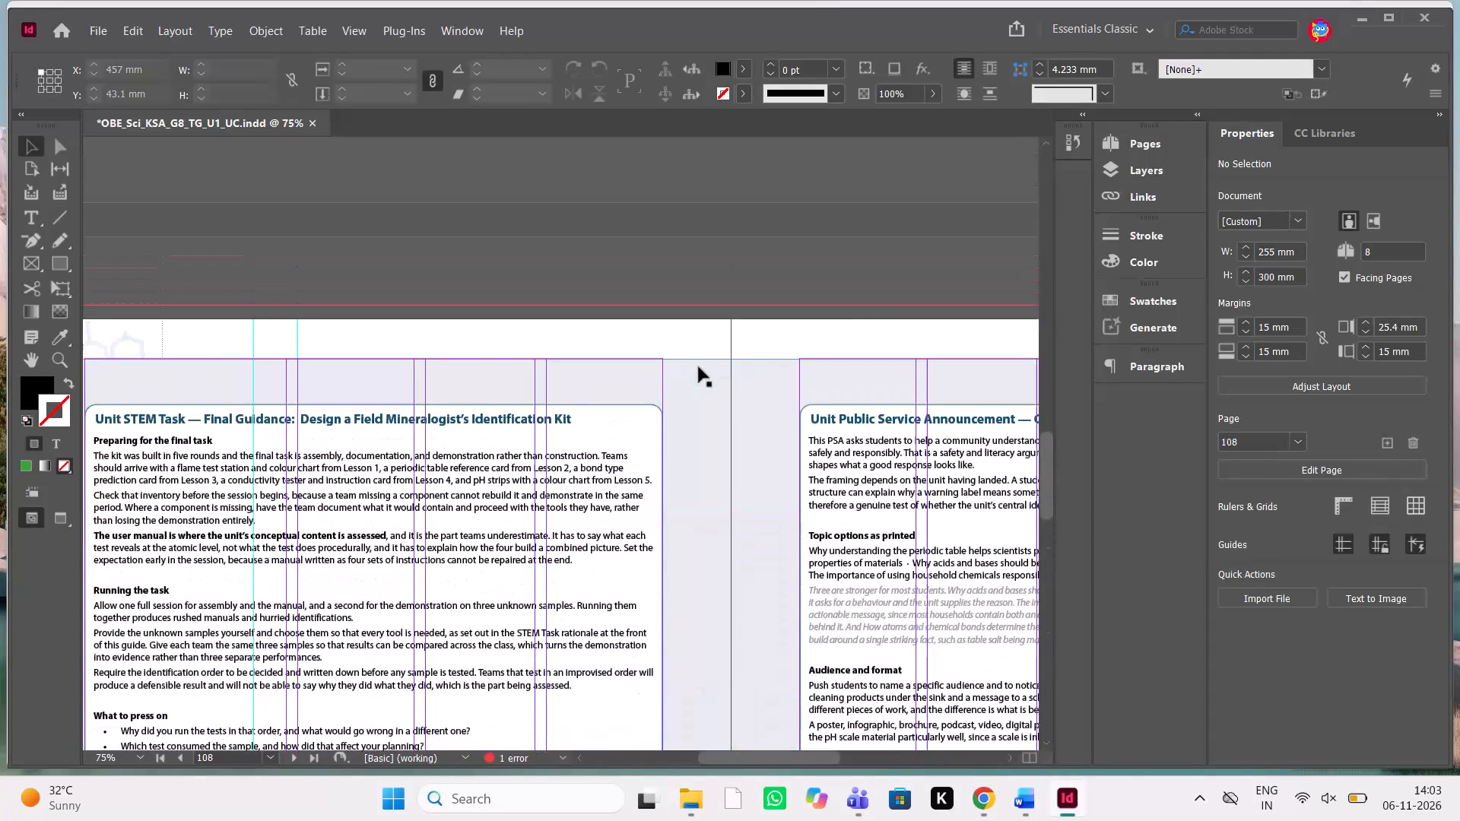
pyautogui.hscroll(-1, 699, 367)
pyautogui.hscroll(2, 699, 367)
pyautogui.hscroll(-1, 699, 367)
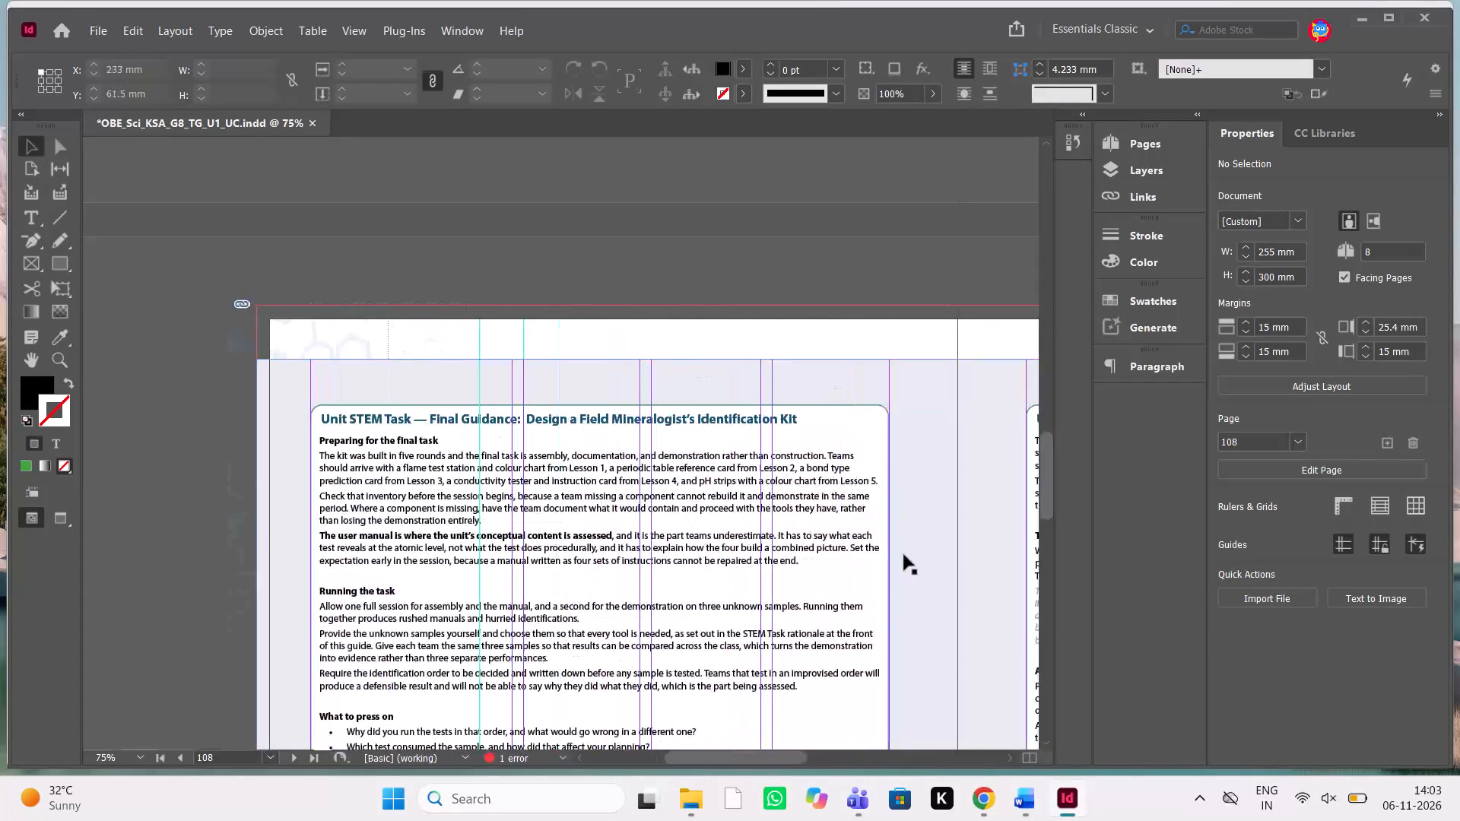
pyautogui.scroll(3, 617, 480)
pyautogui.scroll(-1, 617, 480)
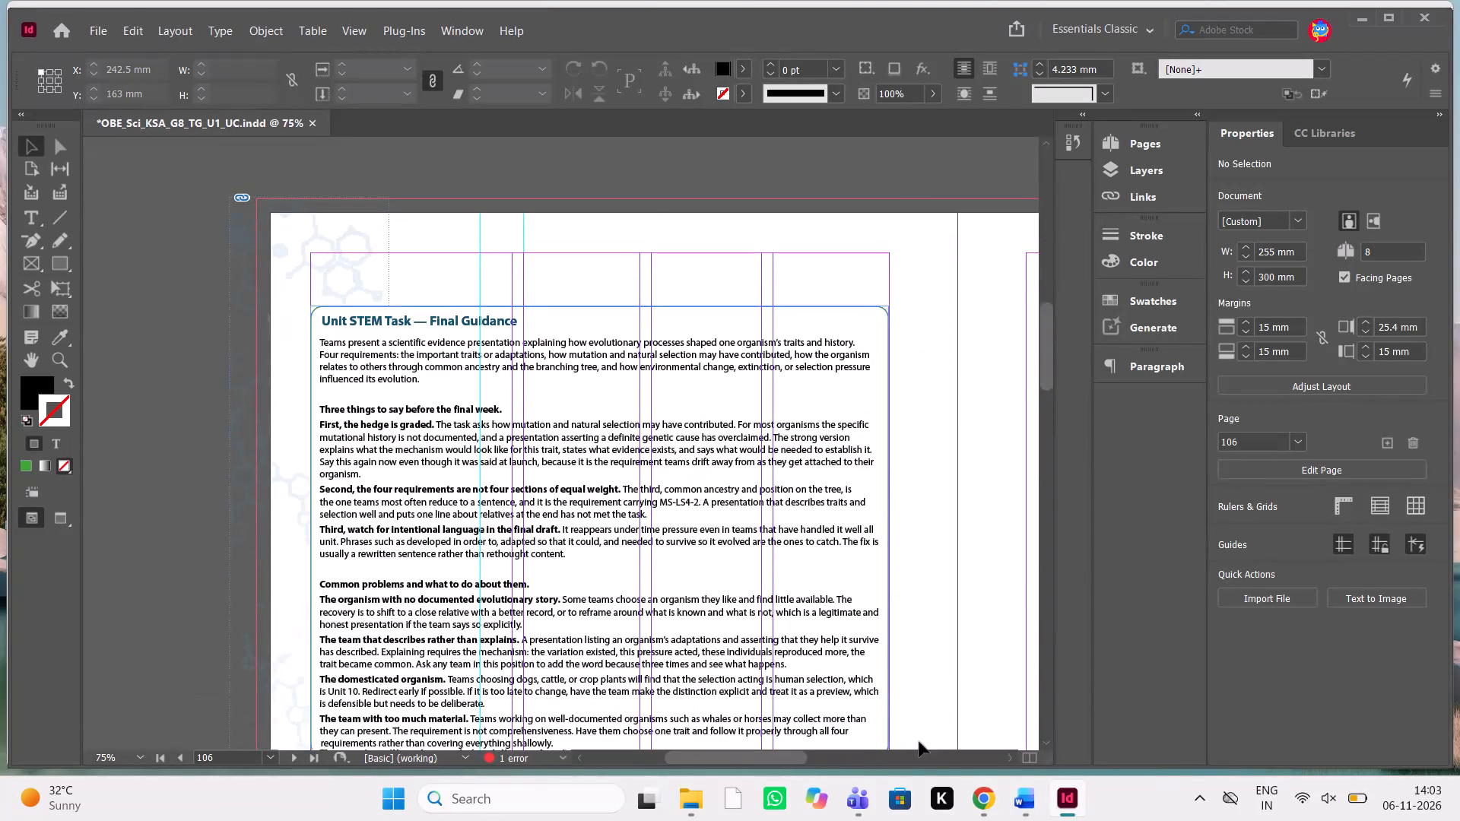
# Review the order of the STEM Task guidance, Assessment table and Unit PSA guidance in the Word manuscript.
pyautogui.click(1022, 798)
pyautogui.scroll(1, 1124, 305)
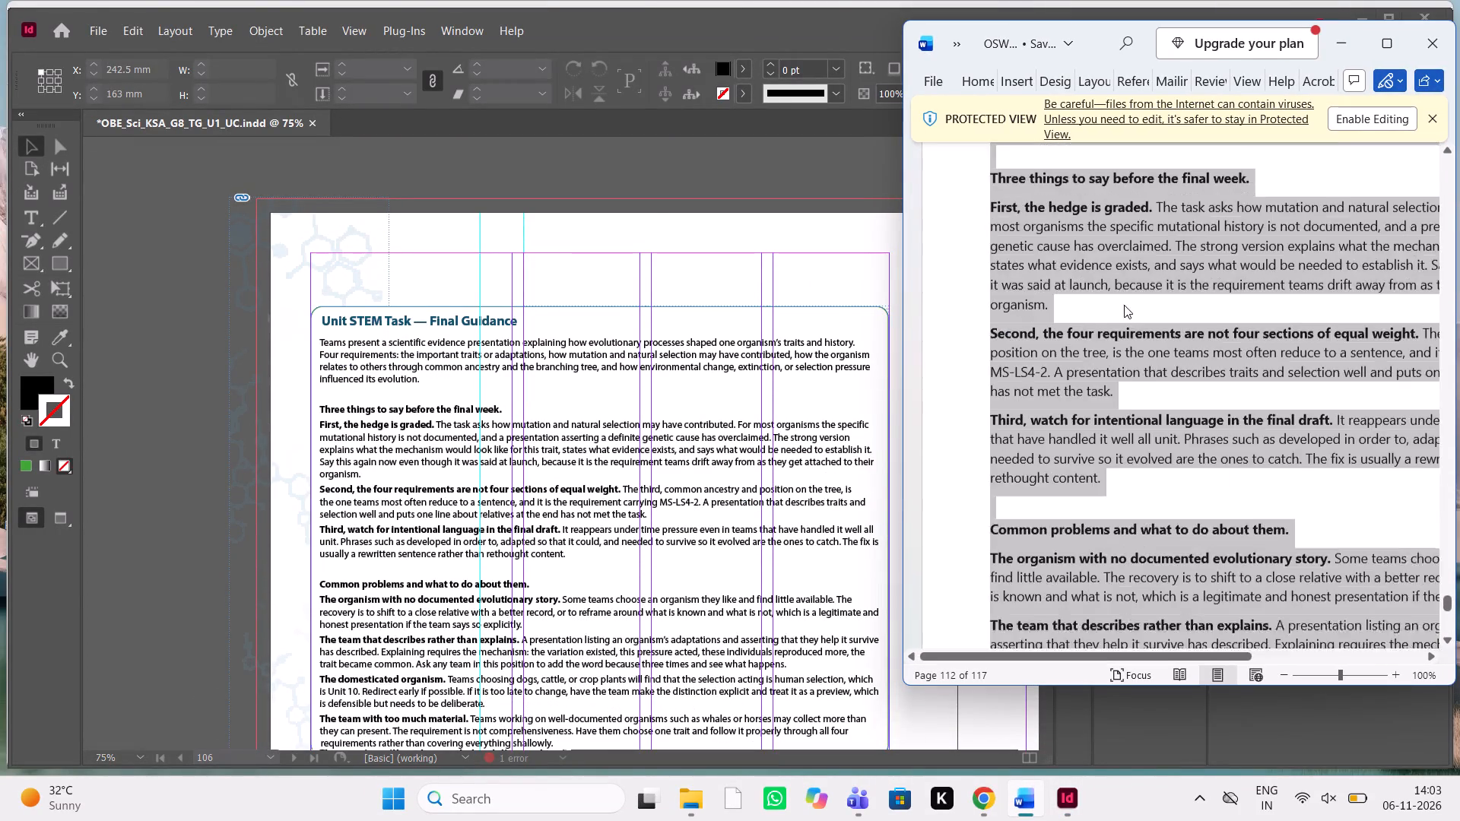
pyautogui.scroll(2, 1124, 305)
pyautogui.scroll(-5, 1124, 305)
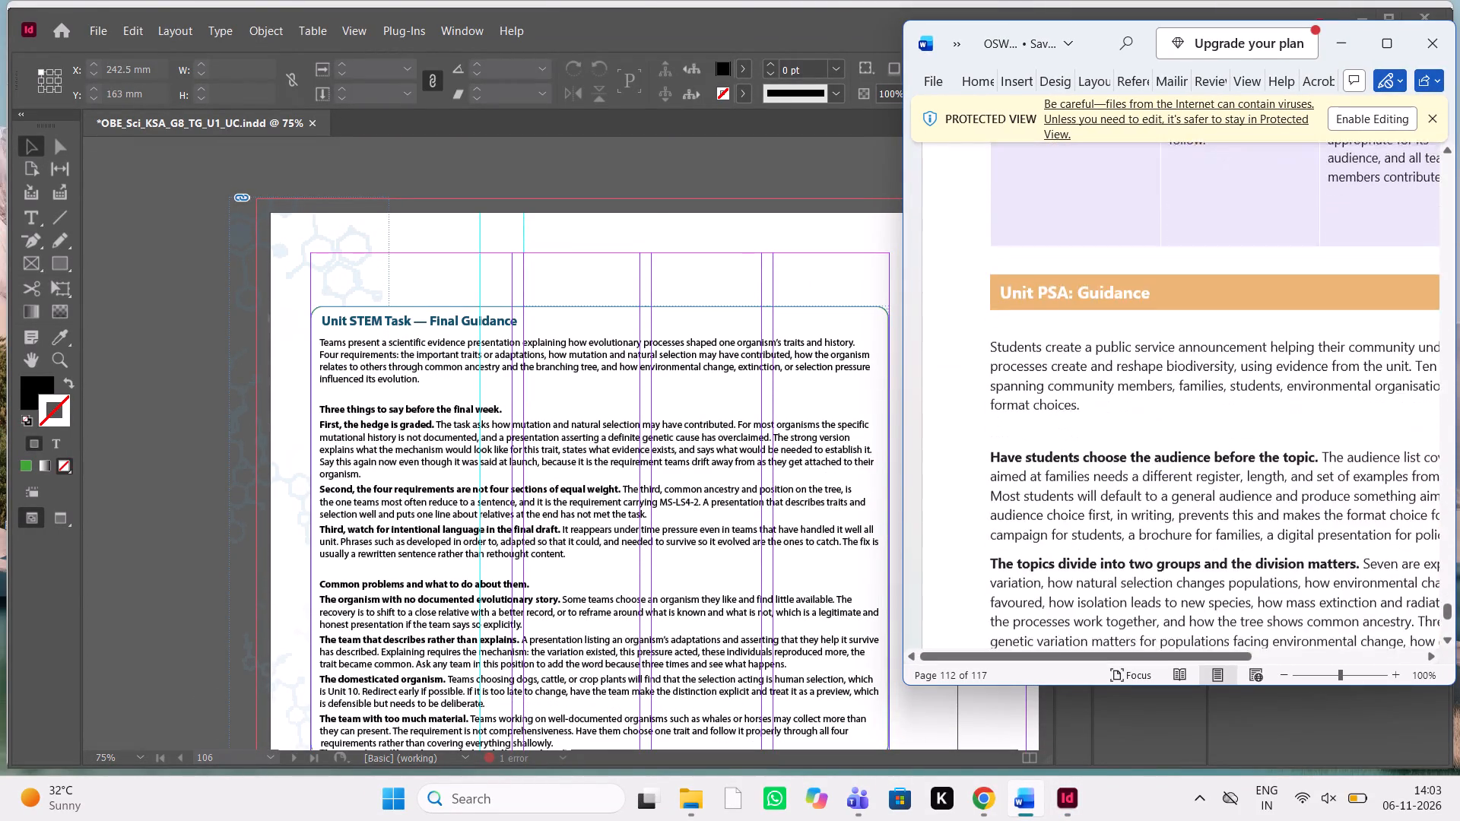
pyautogui.scroll(-2, 1124, 305)
pyautogui.scroll(1, 1124, 305)
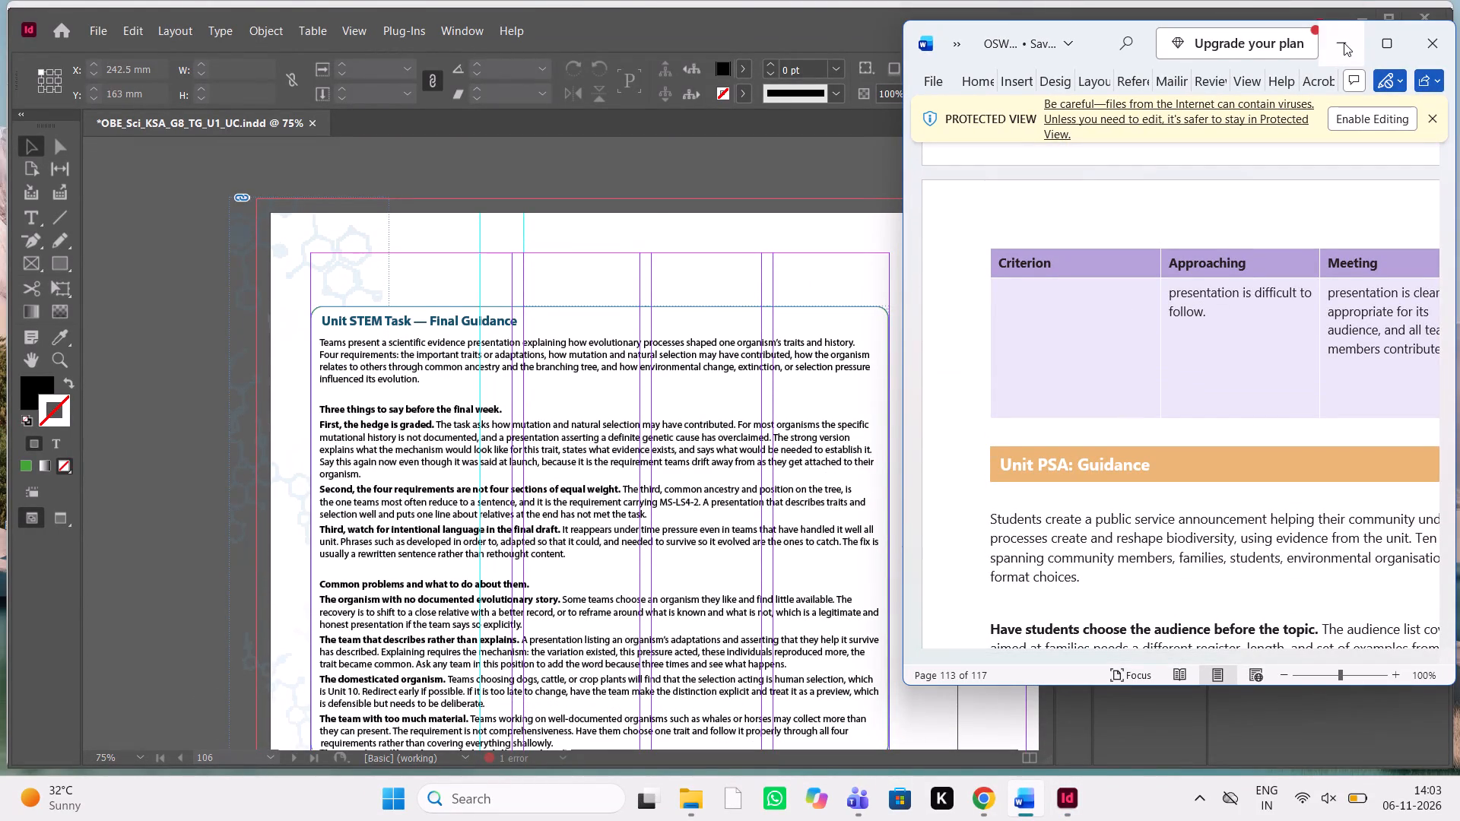
pyautogui.click(1344, 43)
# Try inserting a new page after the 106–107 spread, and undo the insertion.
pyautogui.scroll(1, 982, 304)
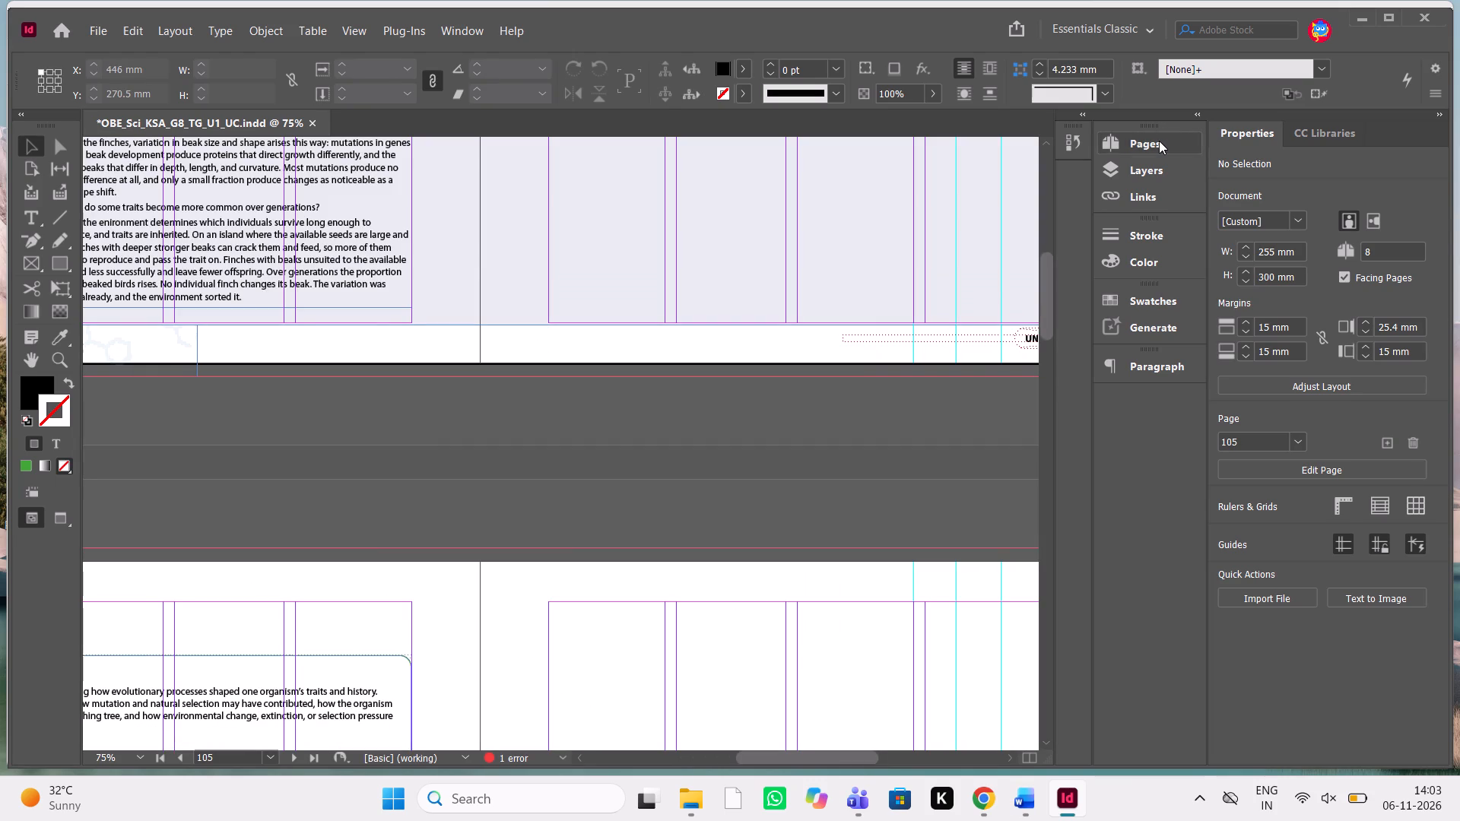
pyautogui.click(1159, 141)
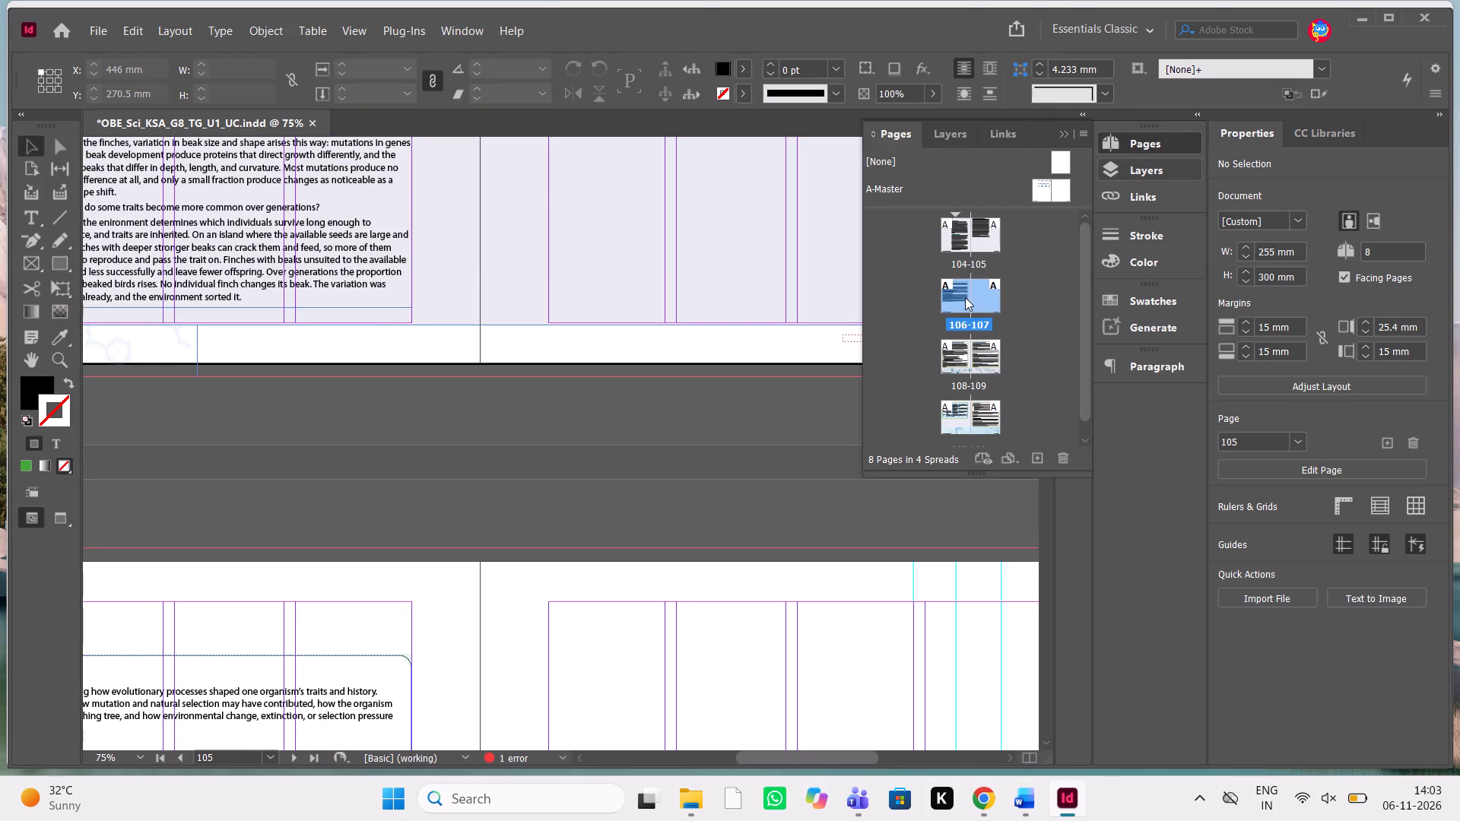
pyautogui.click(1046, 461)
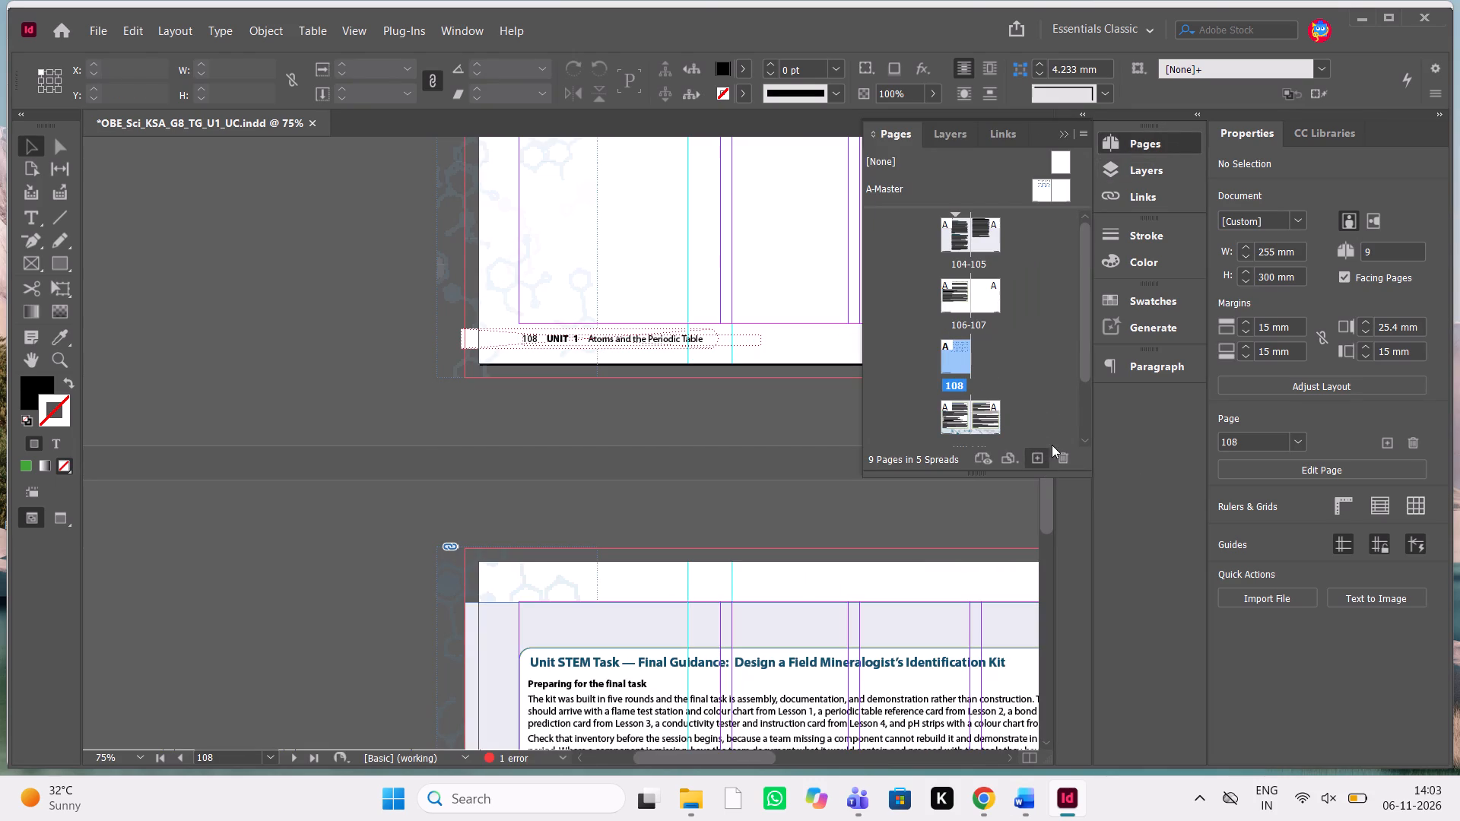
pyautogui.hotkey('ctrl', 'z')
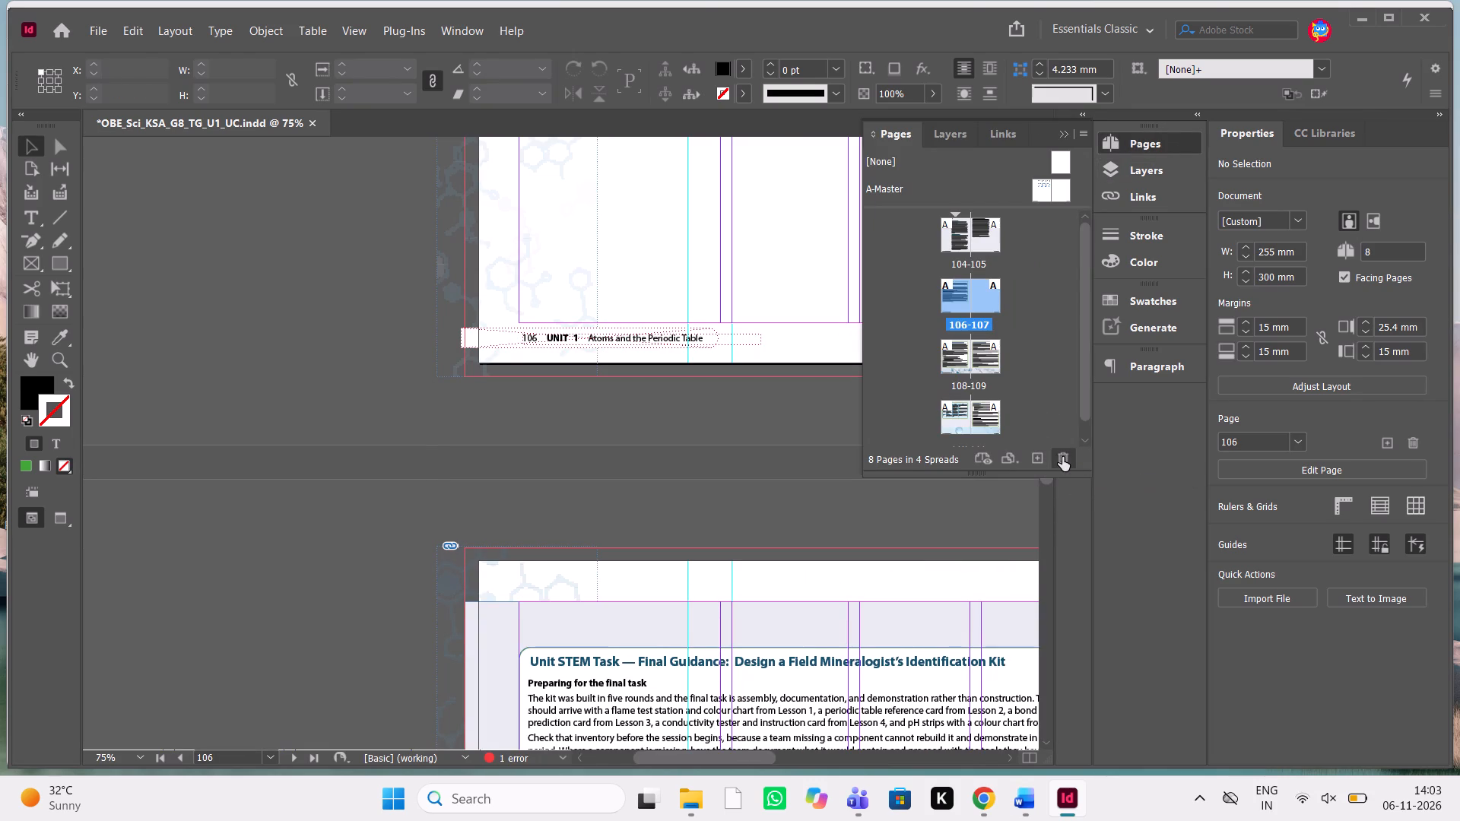
# Delete the 106–107 spread that holds the separately built Unit STEM Task guidance.
pyautogui.click(1062, 457)
pyautogui.click(814, 425)
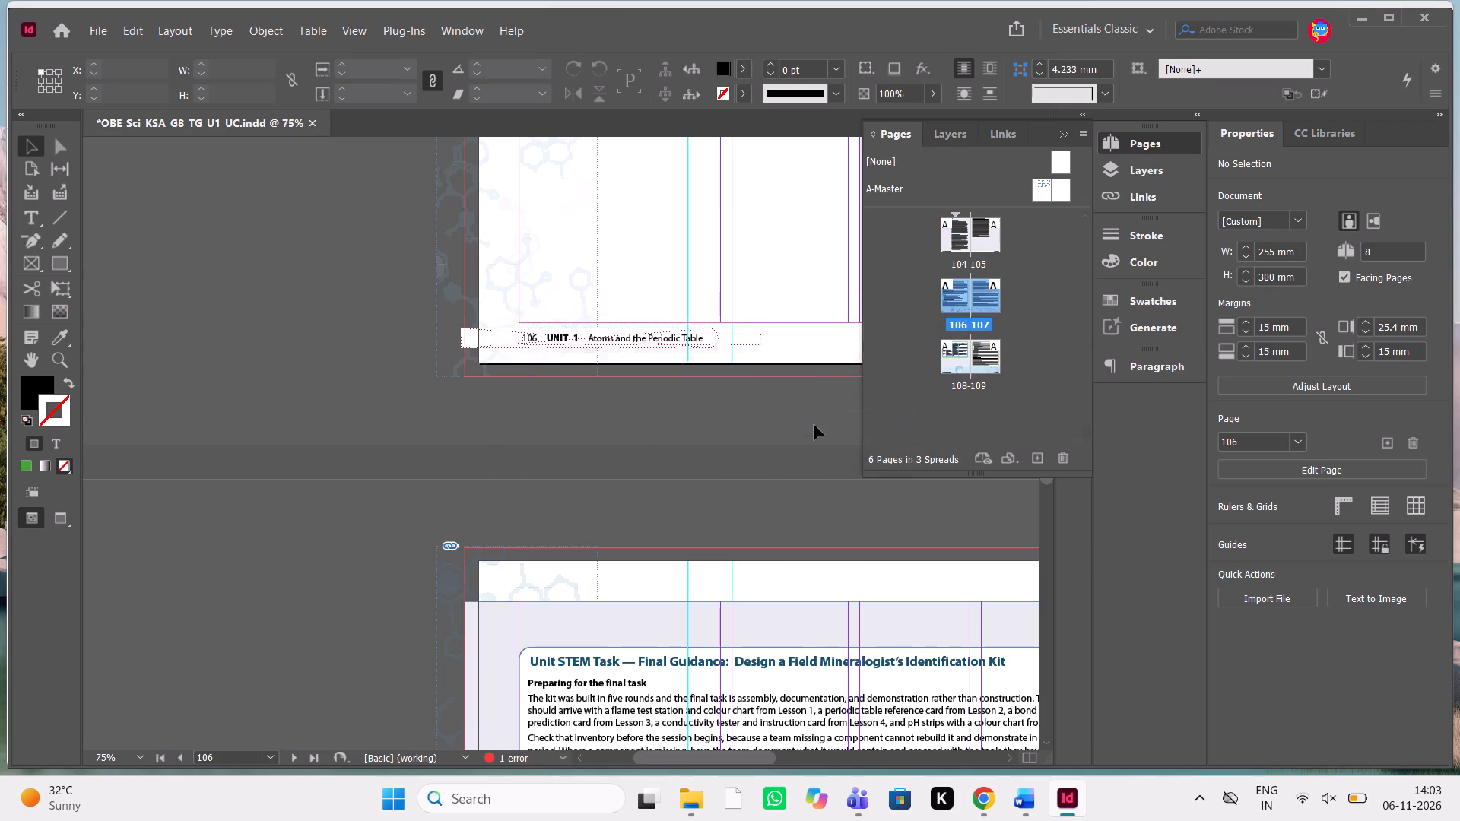
pyautogui.click(1063, 135)
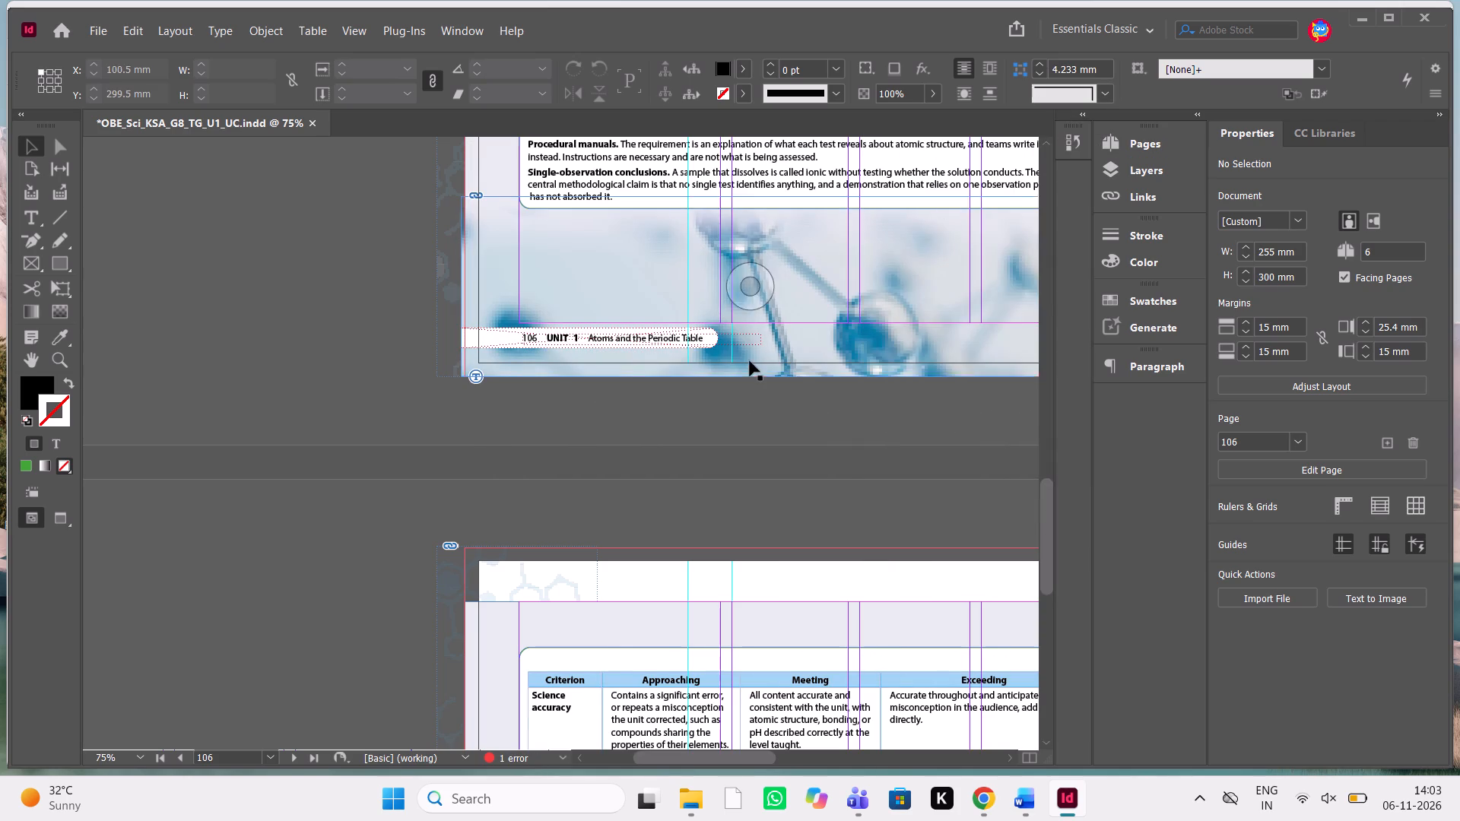
# Remove ": Design a Field Mineralogist's Identification Kit" from page 106's guidance heading, keeping "Preparing for the final task" as a separate paragraph.
pyautogui.scroll(6, 750, 361)
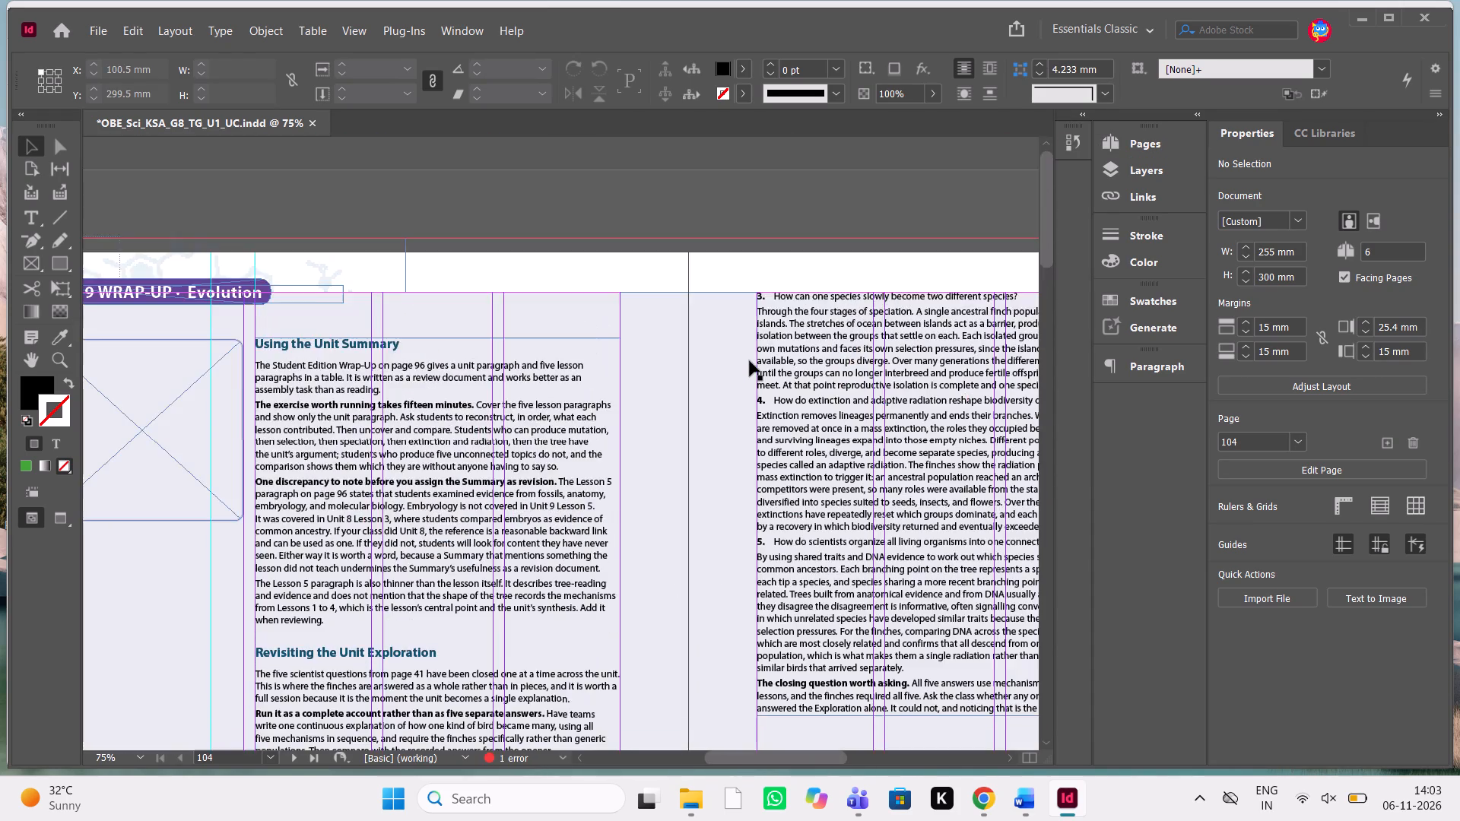
pyautogui.scroll(-5, 750, 361)
pyautogui.scroll(2, 750, 361)
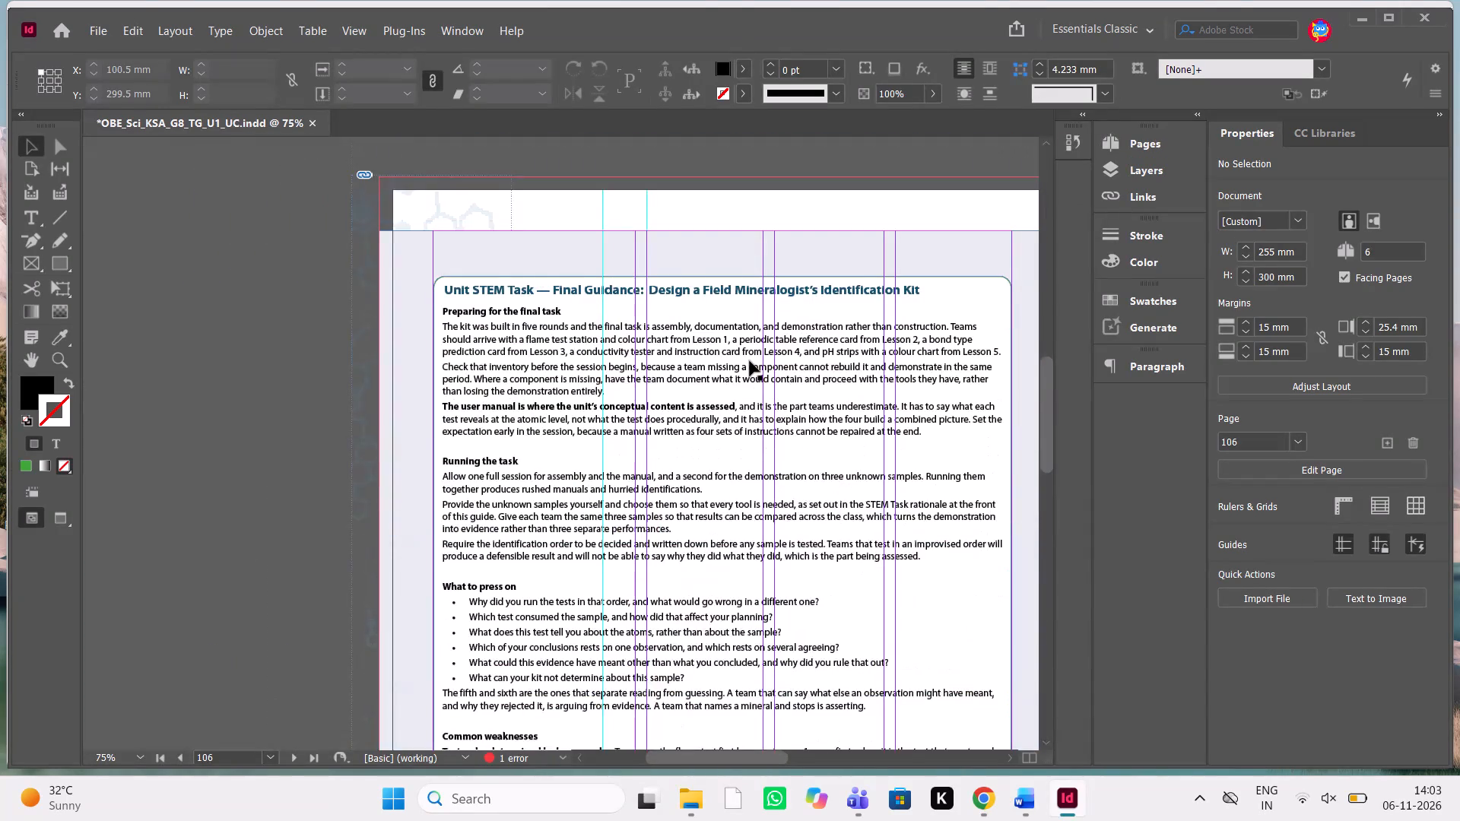
pyautogui.hscroll(1, 750, 361)
pyautogui.doubleClick(802, 386)
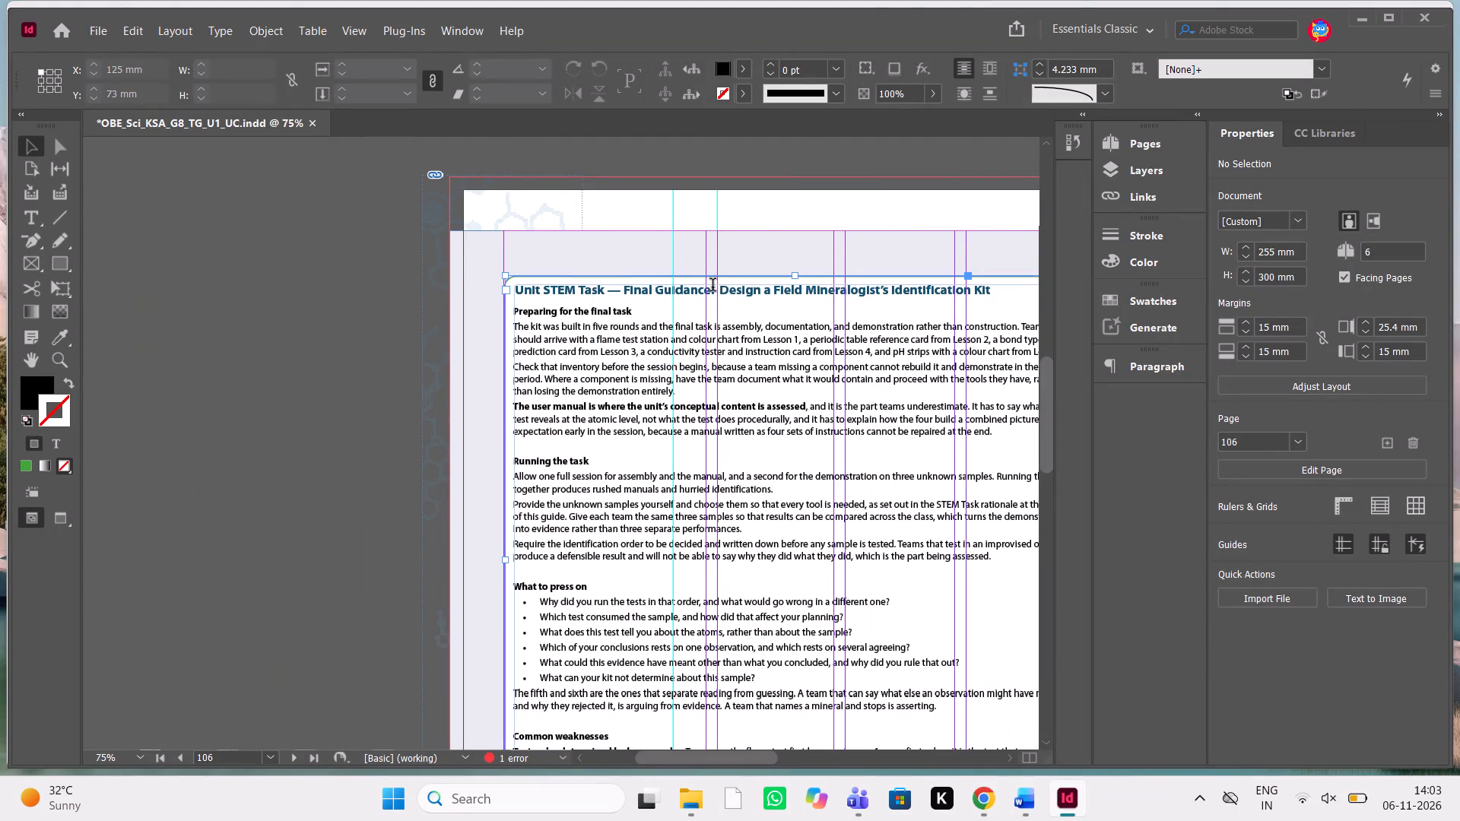
pyautogui.moveTo(713, 287); pyautogui.dragTo(1065, 290)
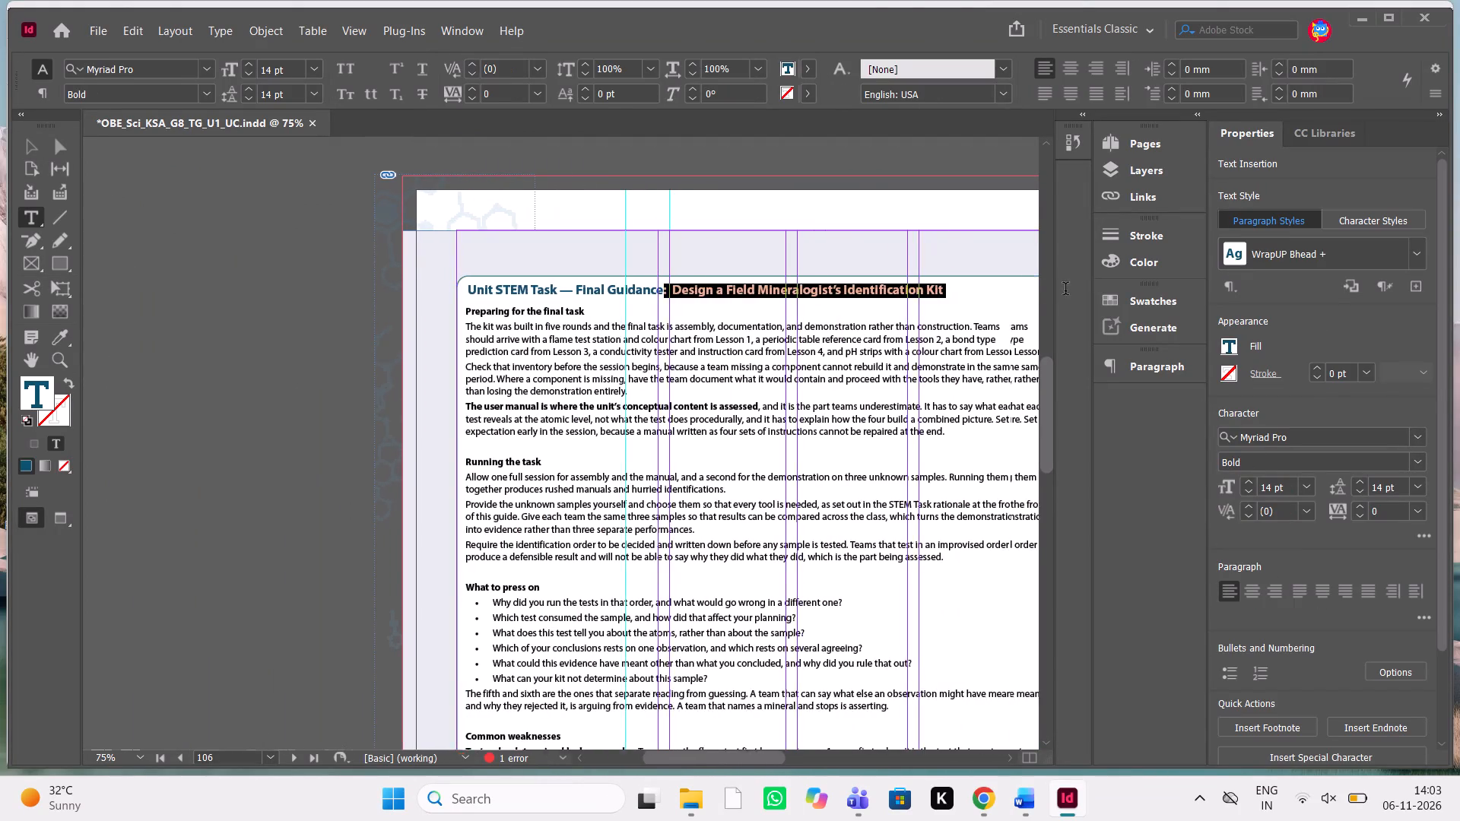
pyautogui.press('Delete')
pyautogui.press('Return')
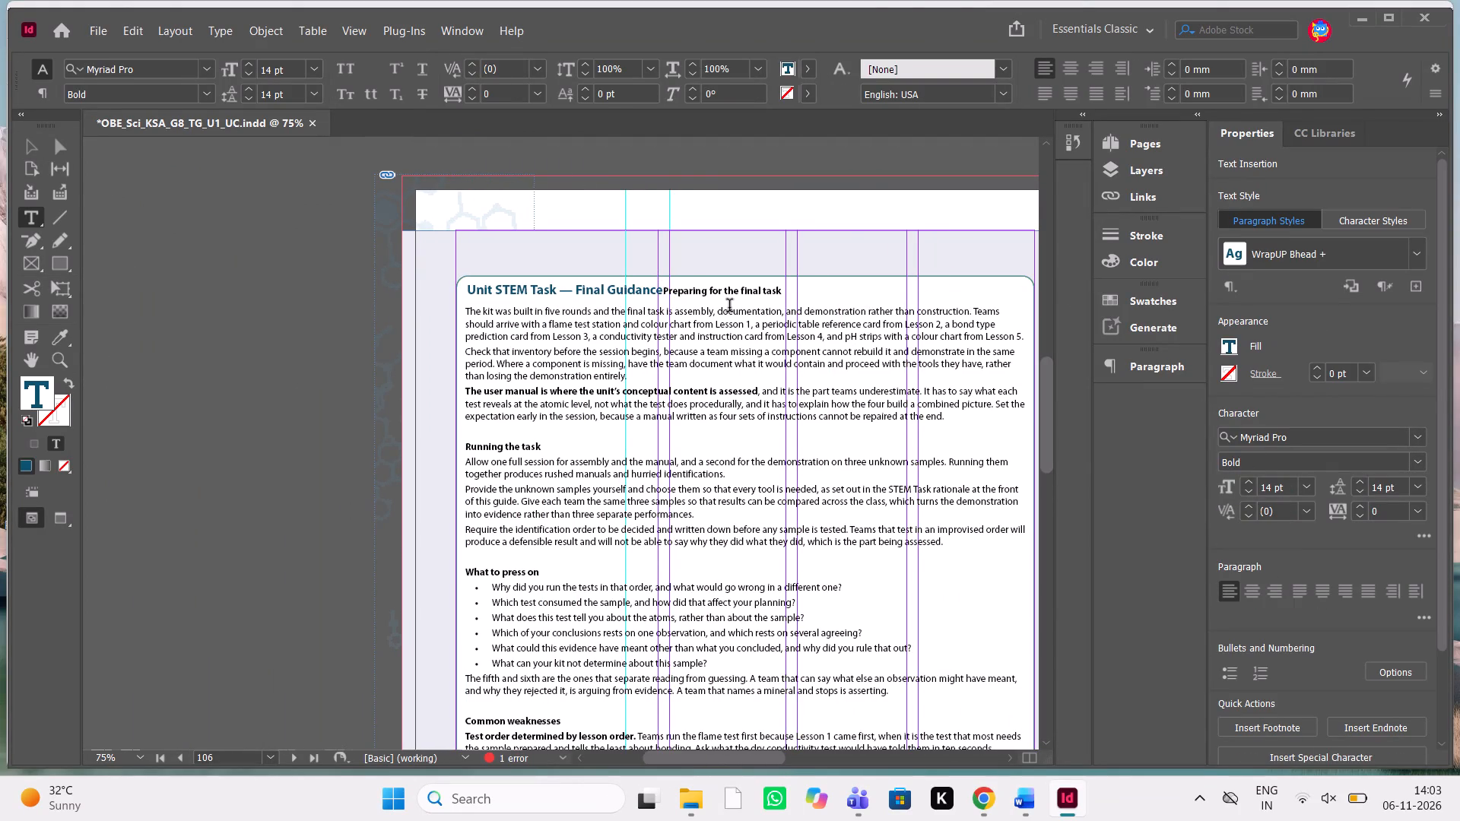
# Copy the selected STEM Task guidance text, ending with "The team with too much material." paragraph, from page 112 of the Word manuscript.
pyautogui.hotkey('alt', 'Tab')
pyautogui.scroll(6, 1088, 481)
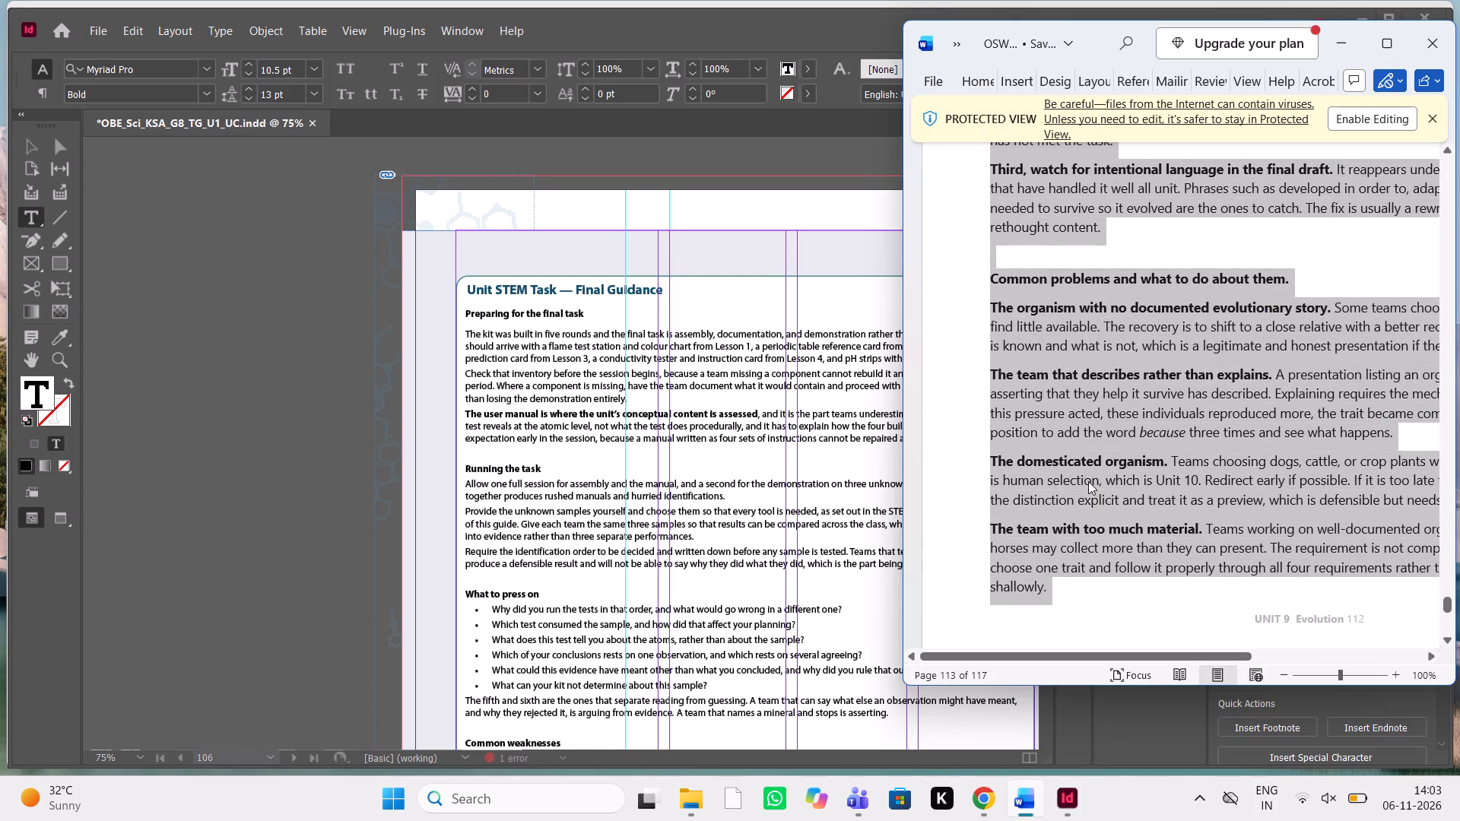
pyautogui.hotkey('ctrl', 'c')
pyautogui.hotkey('ctrl', 'c')
pyautogui.scroll(-1, 614, 488)
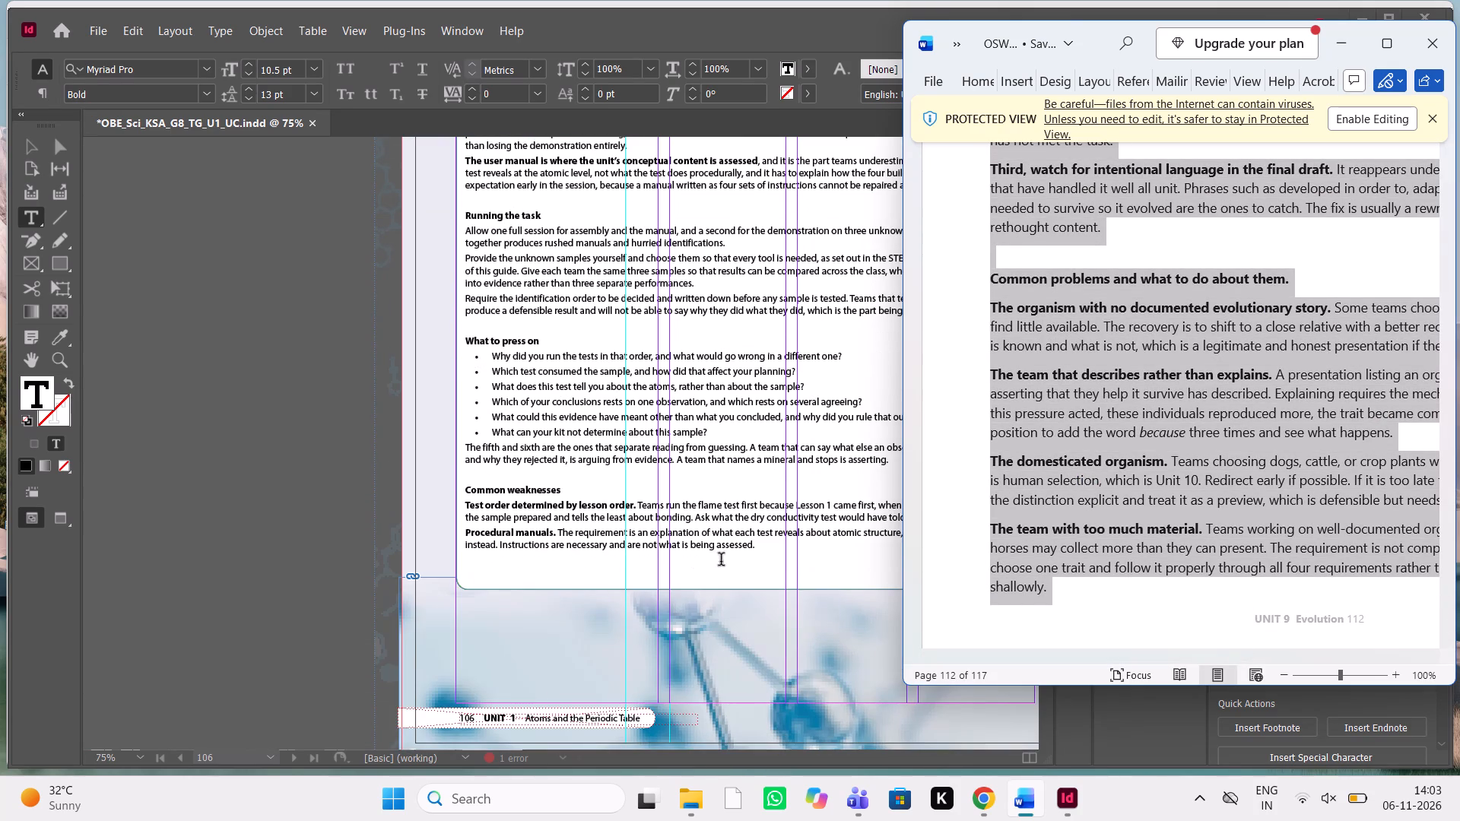
# Replace the Unit 1 text below the "Unit STEM Task — Final Guidance" heading on page 106 with the copied manuscript text.
pyautogui.moveTo(763, 547); pyautogui.dragTo(451, 183)
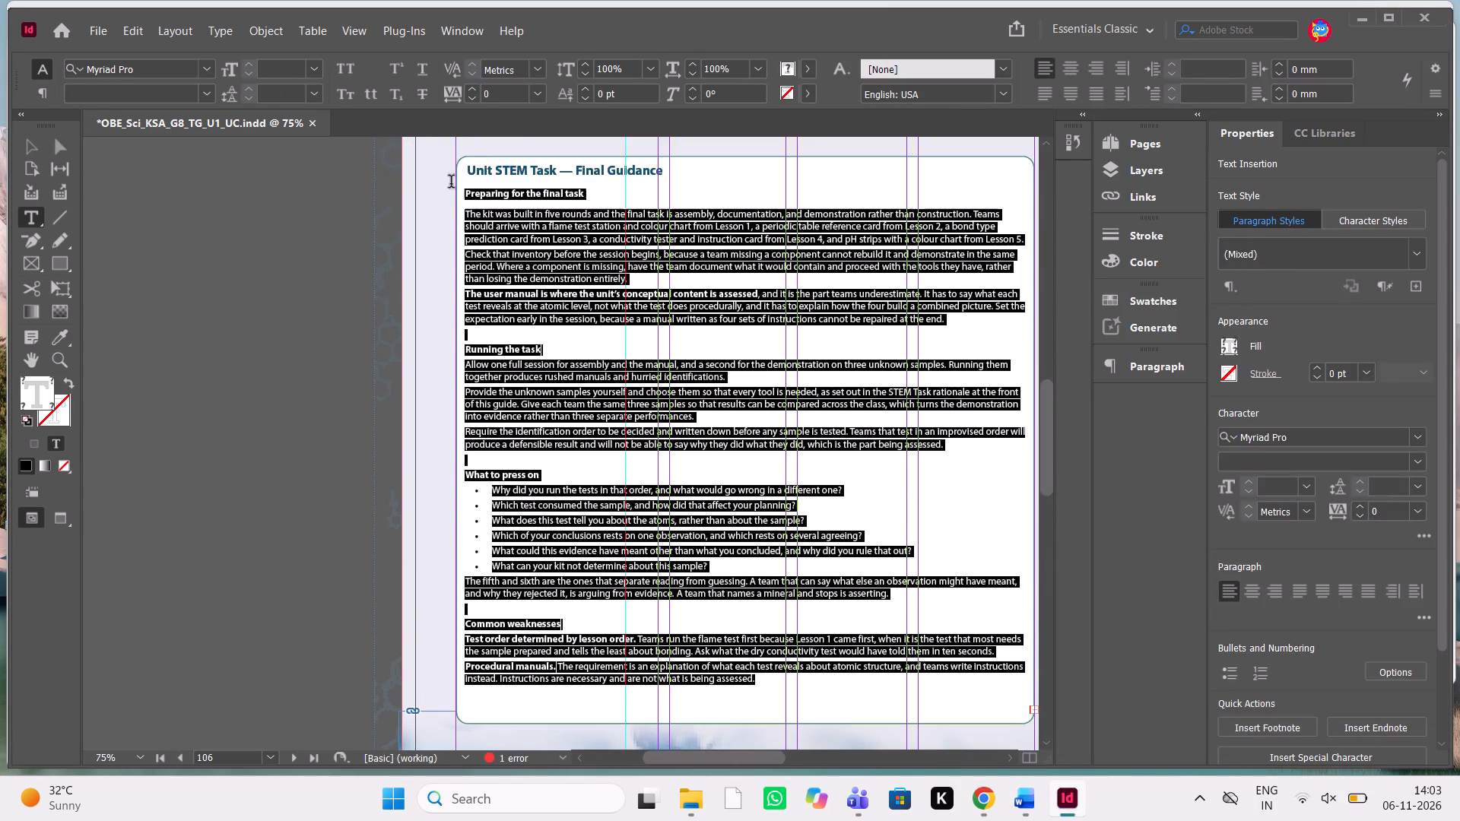
pyautogui.moveTo(451, 183); pyautogui.dragTo(455, 201)
pyautogui.hotkey('ctrl', 'v')
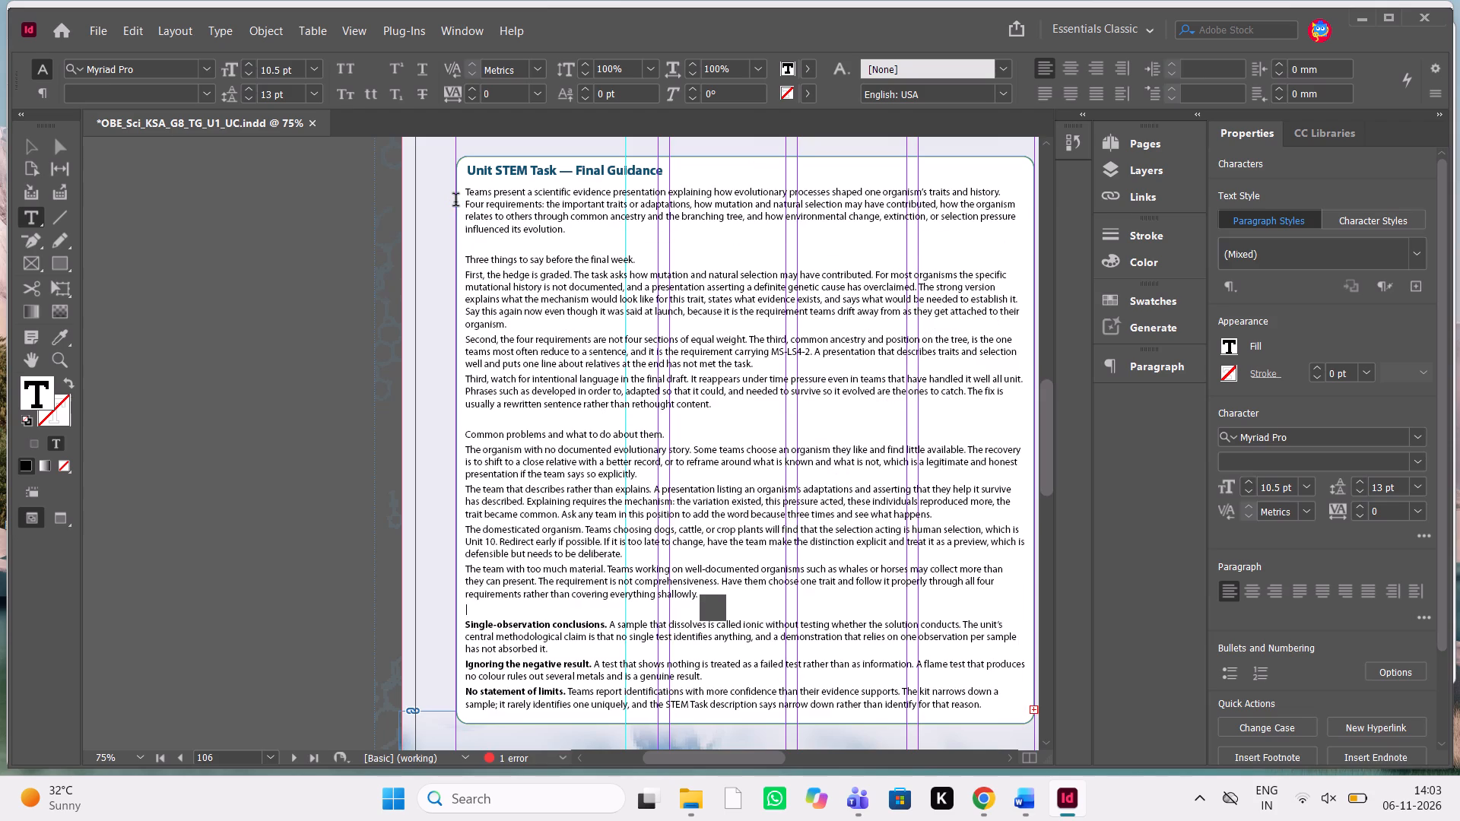
# Delete the leftover Unit 1 text below the pasted guidance on page 106, from "Single-observation conclusions." through the "Expected evidence of learning" section and its table.
pyautogui.scroll(-1, 566, 282)
pyautogui.scroll(1, 566, 282)
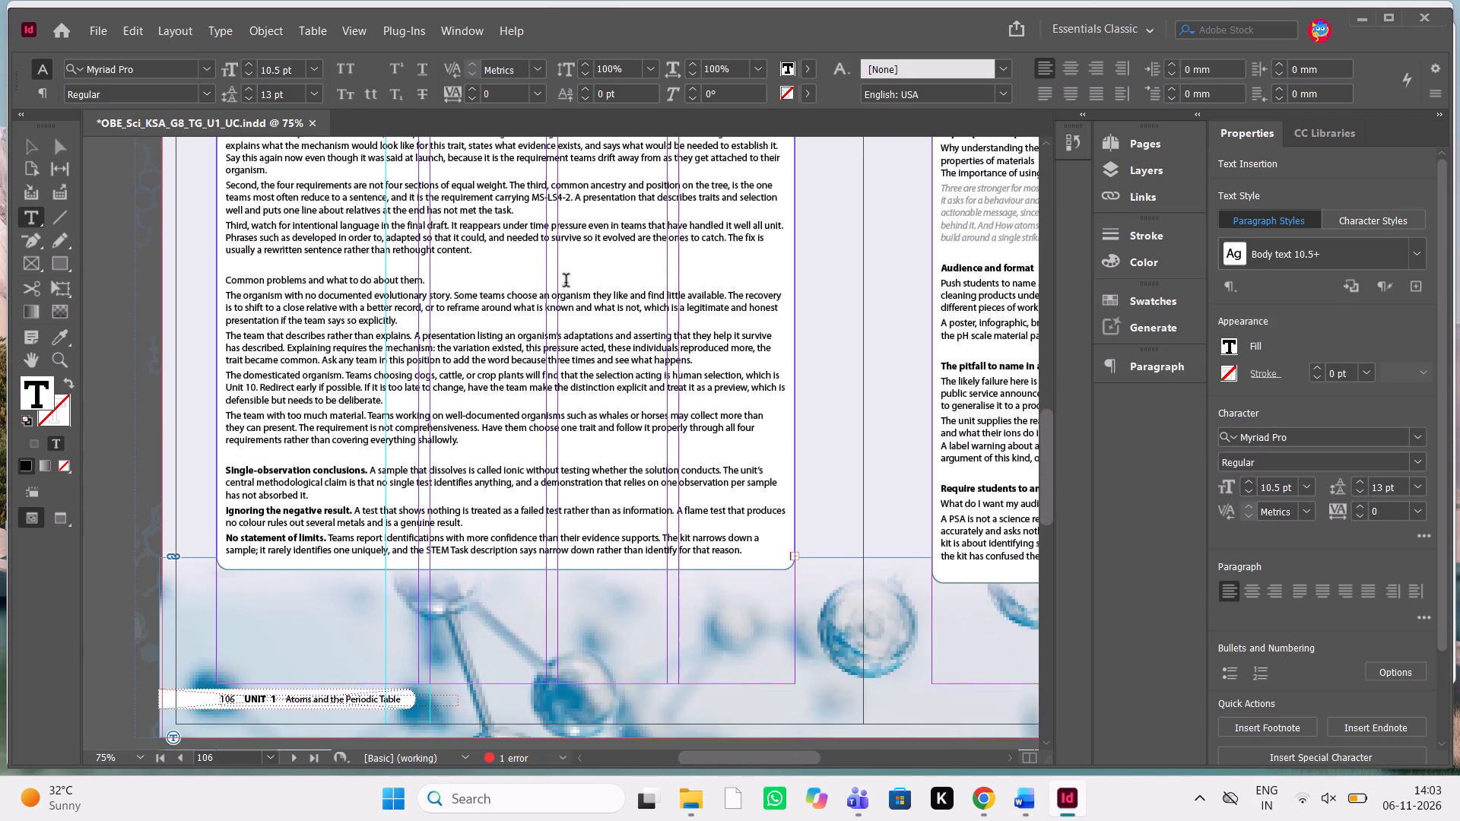
pyautogui.scroll(1, 566, 282)
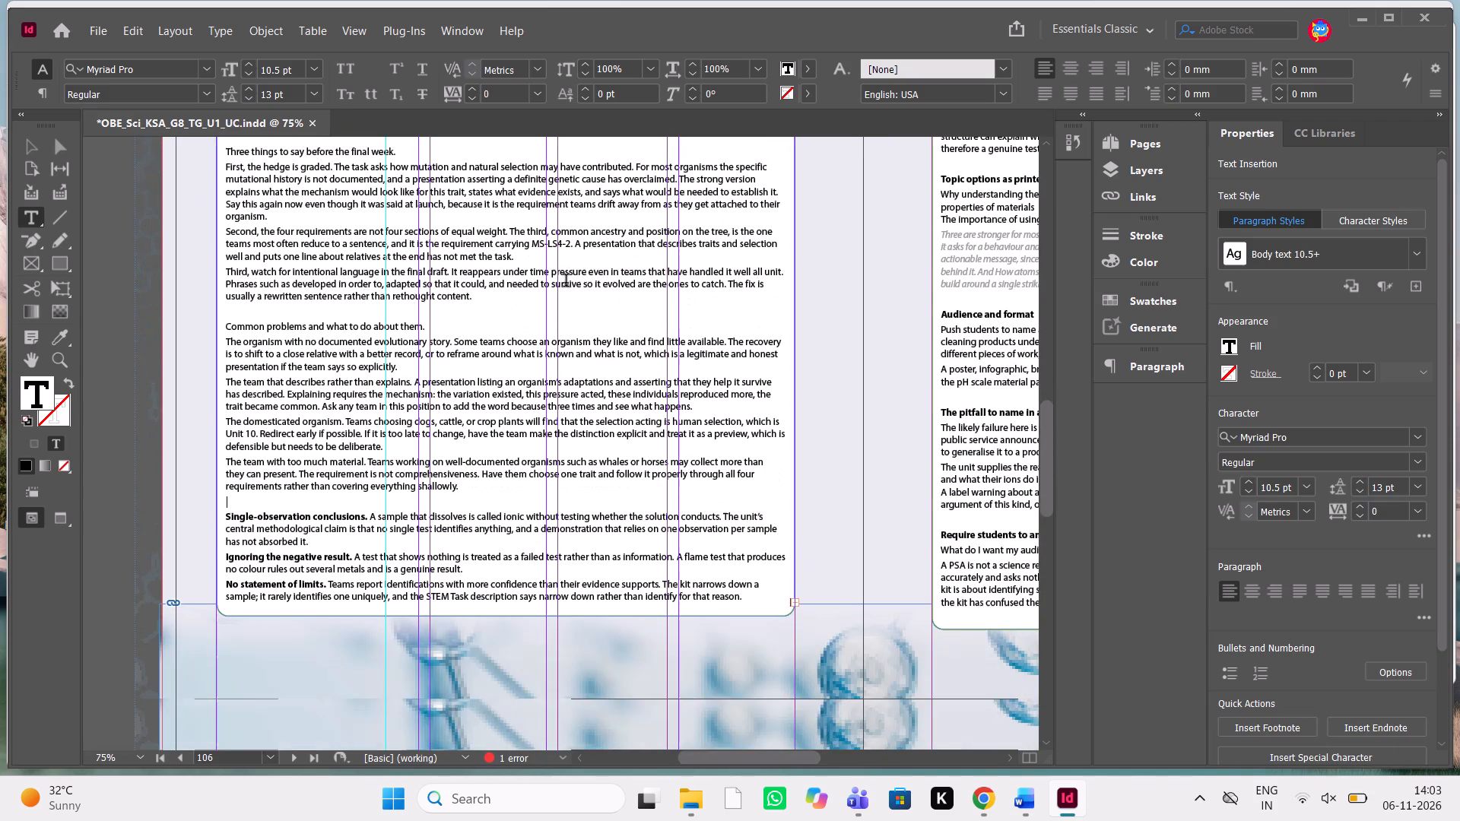
pyautogui.scroll(1, 481, 475)
pyautogui.scroll(-1, 481, 475)
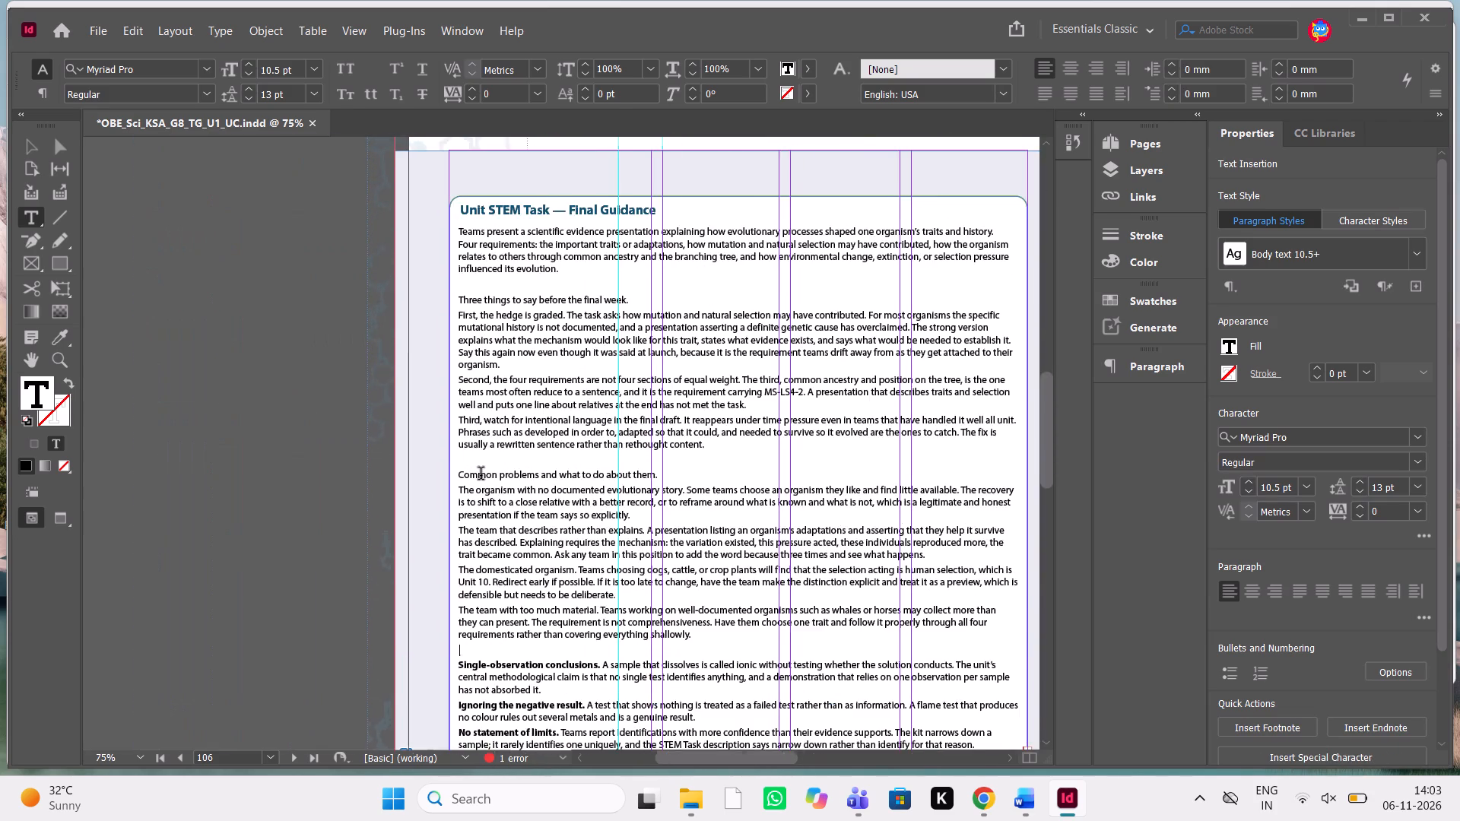
pyautogui.scroll(-1, 481, 475)
pyautogui.hotkey('alt', 'Tab')
pyautogui.hotkey('alt', 'Tab')
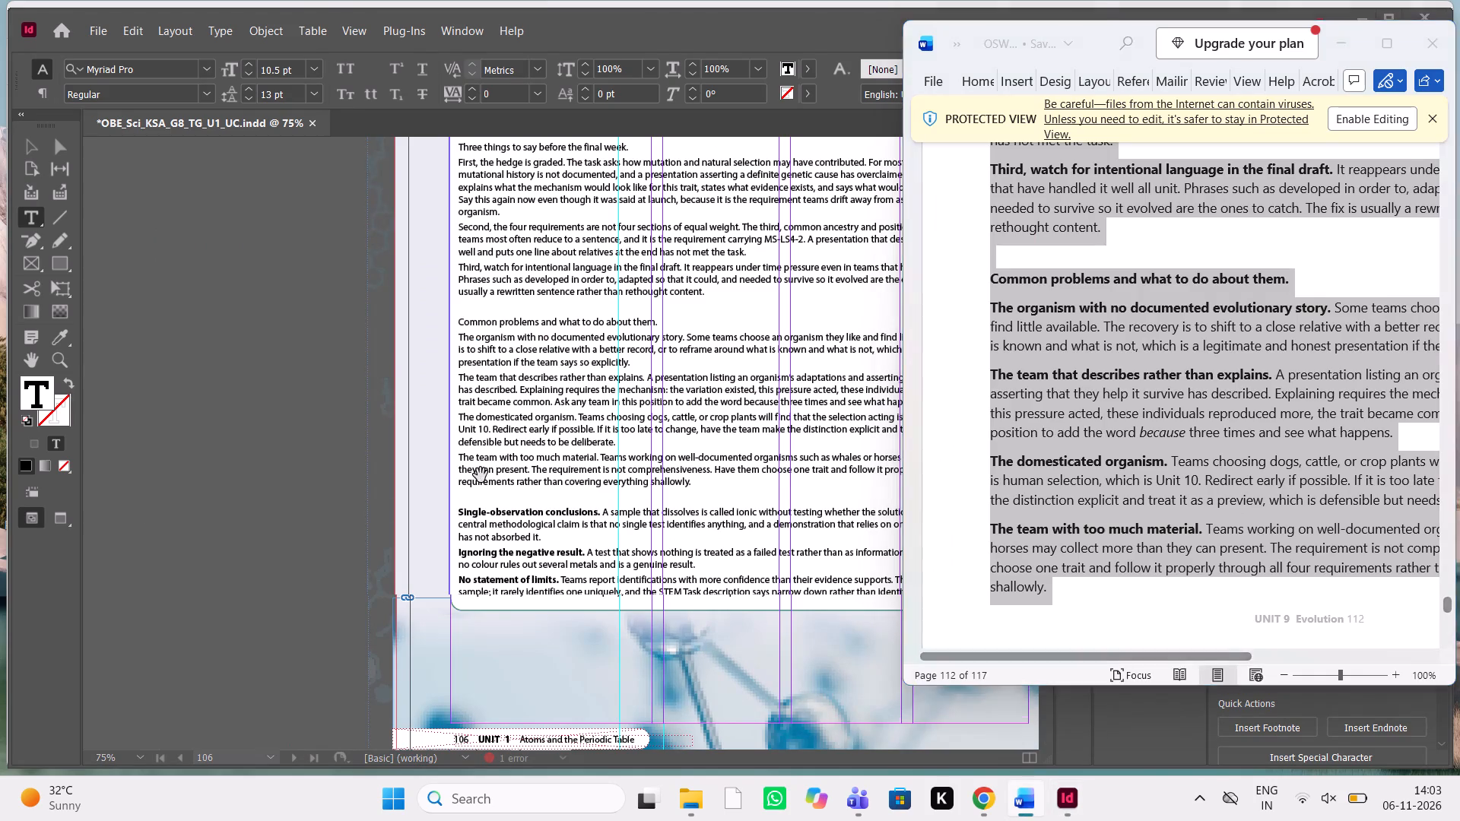
pyautogui.moveTo(457, 514); pyautogui.dragTo(1020, 597)
pyautogui.press('Delete')
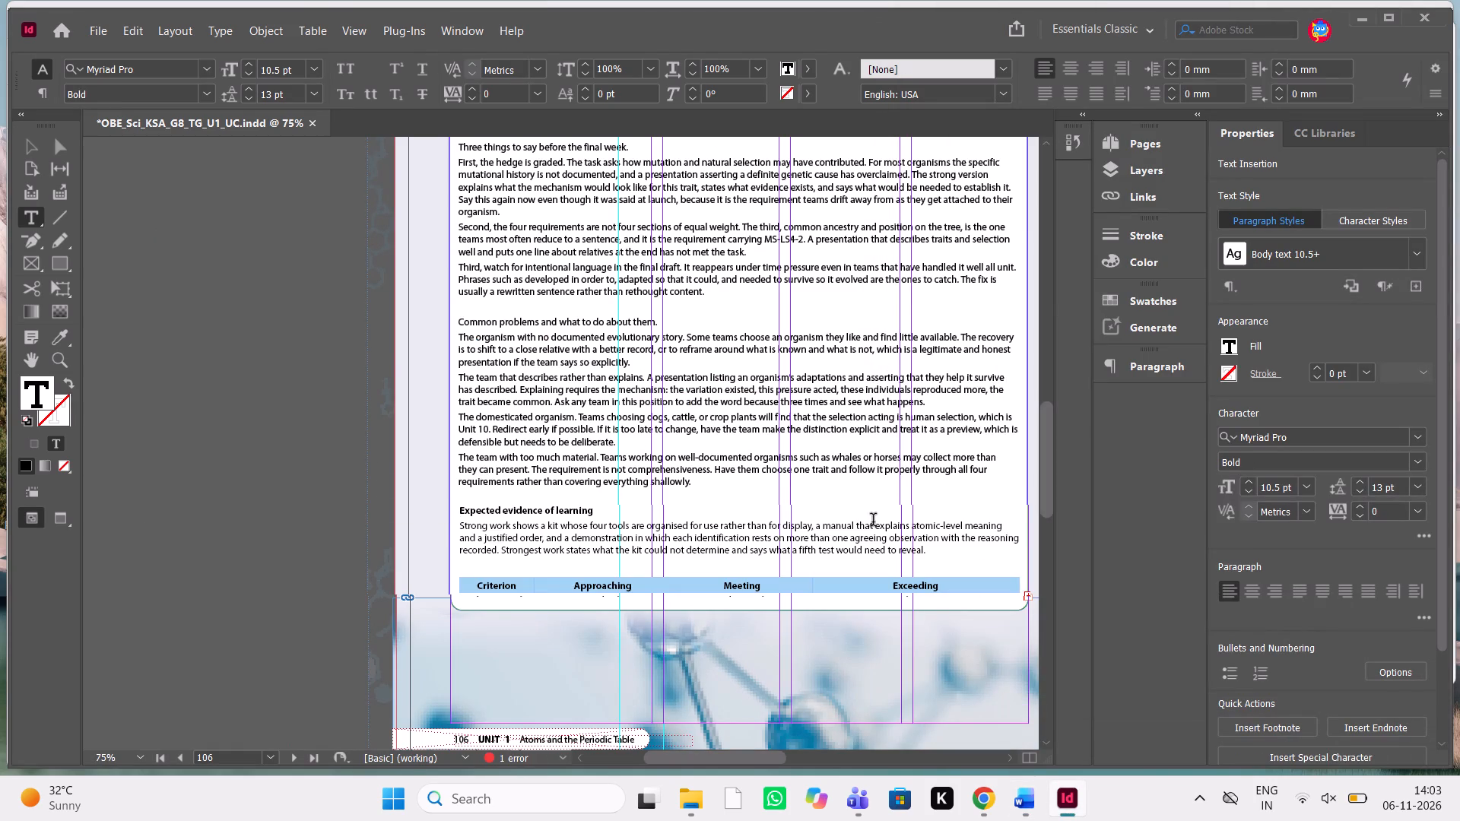
pyautogui.moveTo(456, 509); pyautogui.dragTo(1067, 632)
pyautogui.press('Delete')
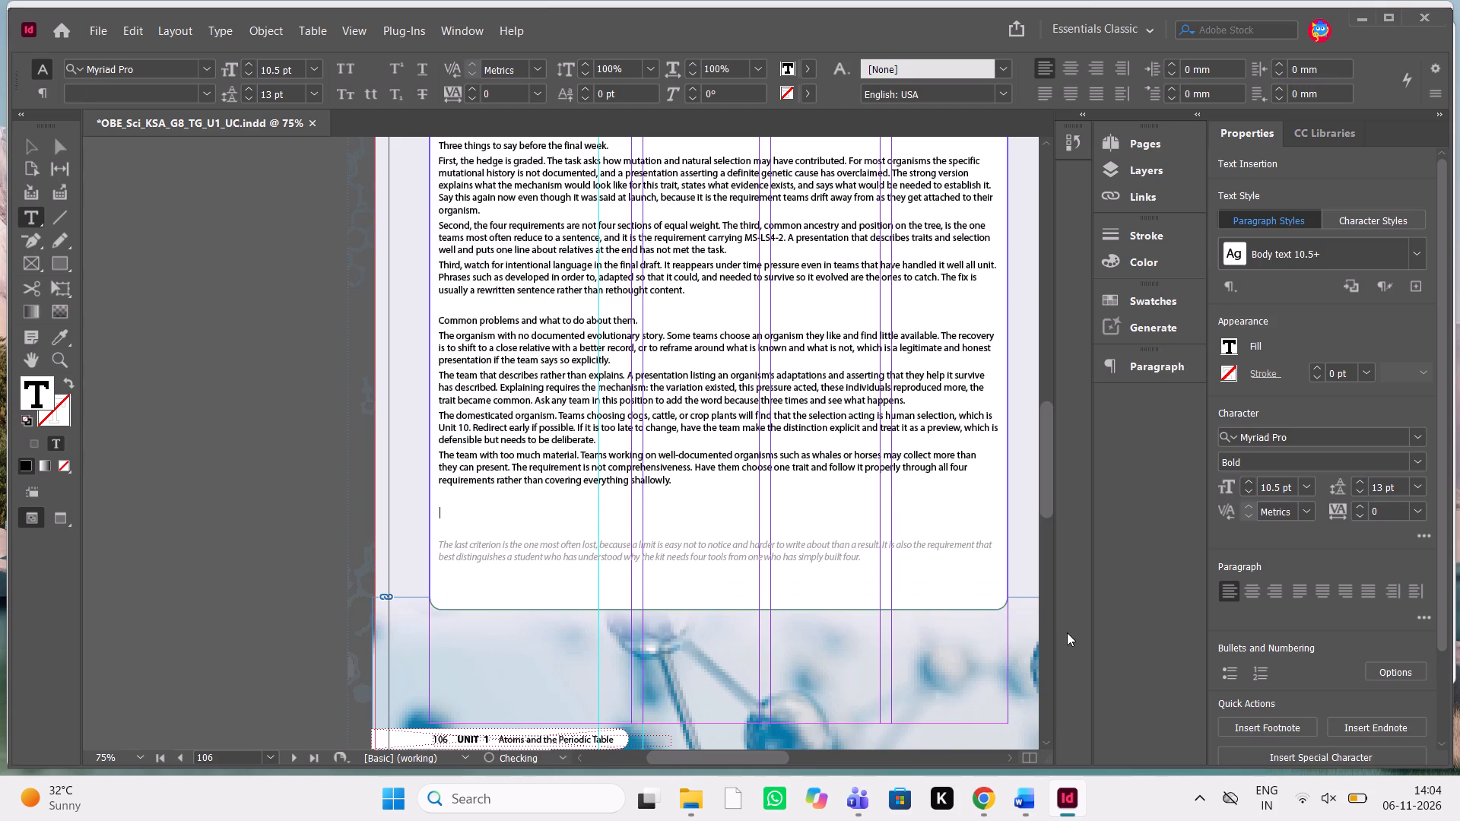
# Delete the leftover italic note beginning "The last criterion is the one most often lost" at the end of page 106's text.
pyautogui.moveTo(867, 555); pyautogui.dragTo(439, 564)
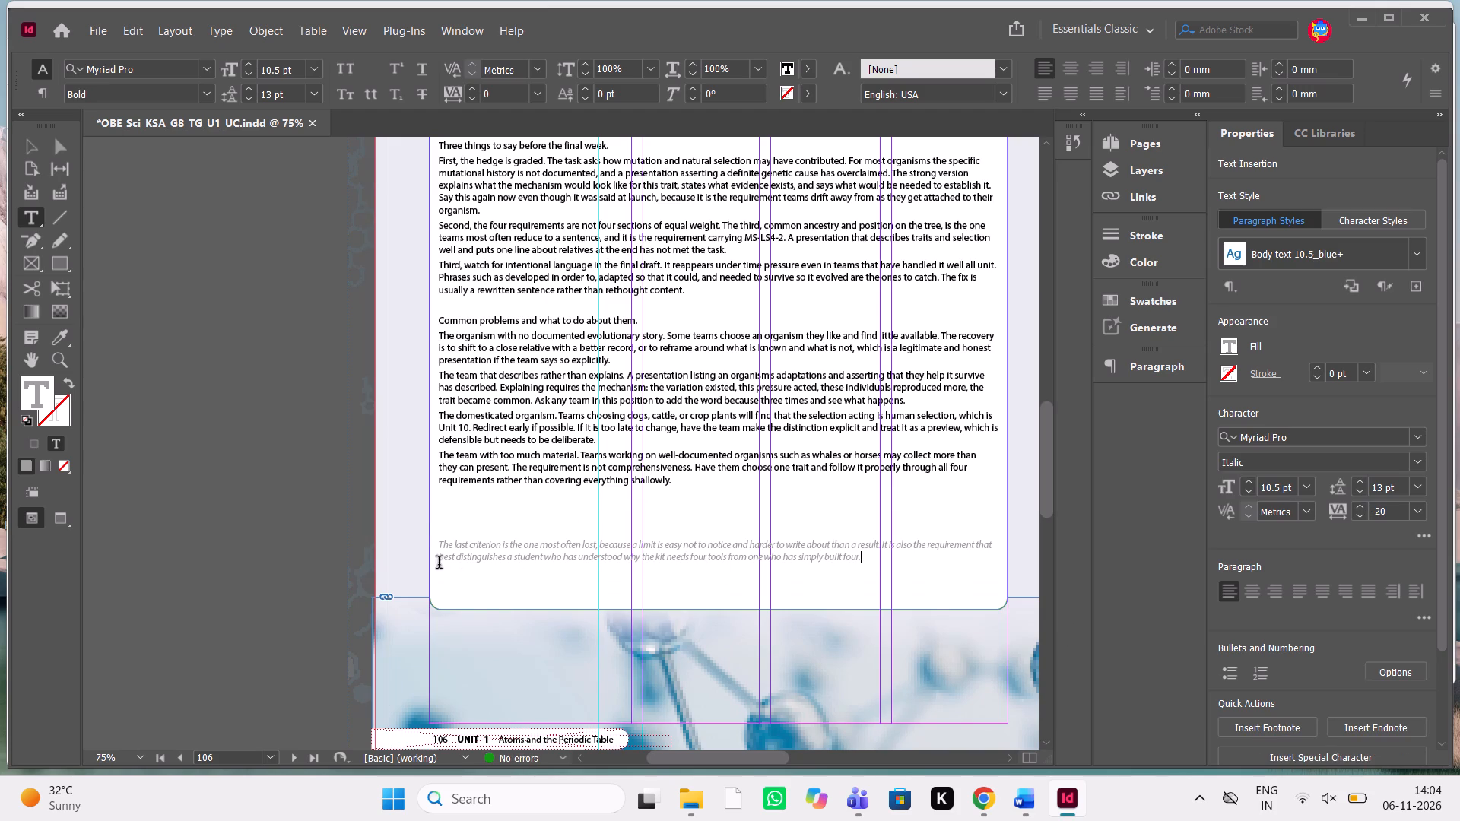
pyautogui.moveTo(439, 564); pyautogui.dragTo(429, 544)
pyautogui.press('Delete')
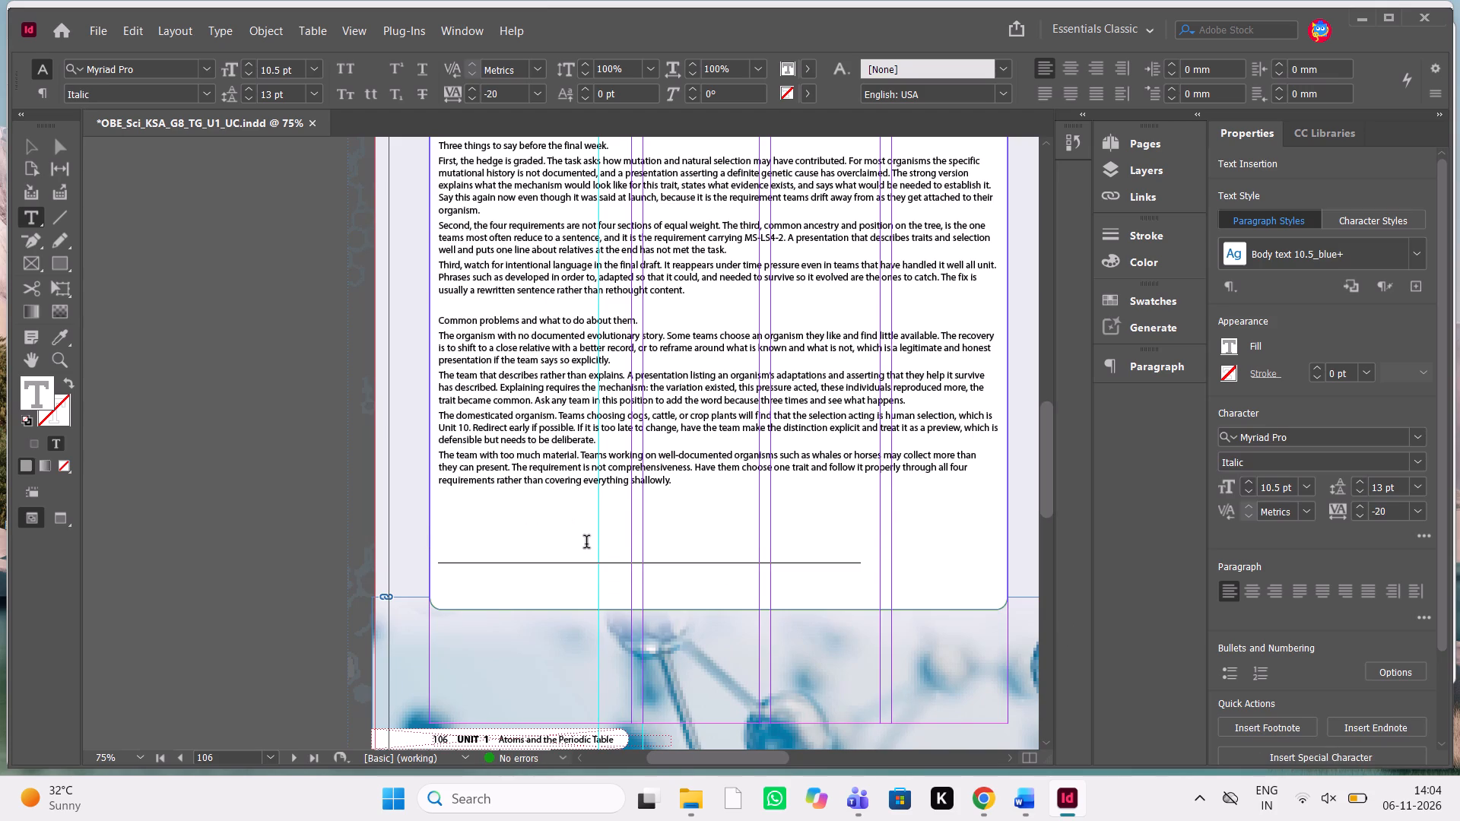
pyautogui.press('Delete')
pyautogui.press('Delete')
pyautogui.press('Delete')
pyautogui.press('Delete')
pyautogui.press('Delete')
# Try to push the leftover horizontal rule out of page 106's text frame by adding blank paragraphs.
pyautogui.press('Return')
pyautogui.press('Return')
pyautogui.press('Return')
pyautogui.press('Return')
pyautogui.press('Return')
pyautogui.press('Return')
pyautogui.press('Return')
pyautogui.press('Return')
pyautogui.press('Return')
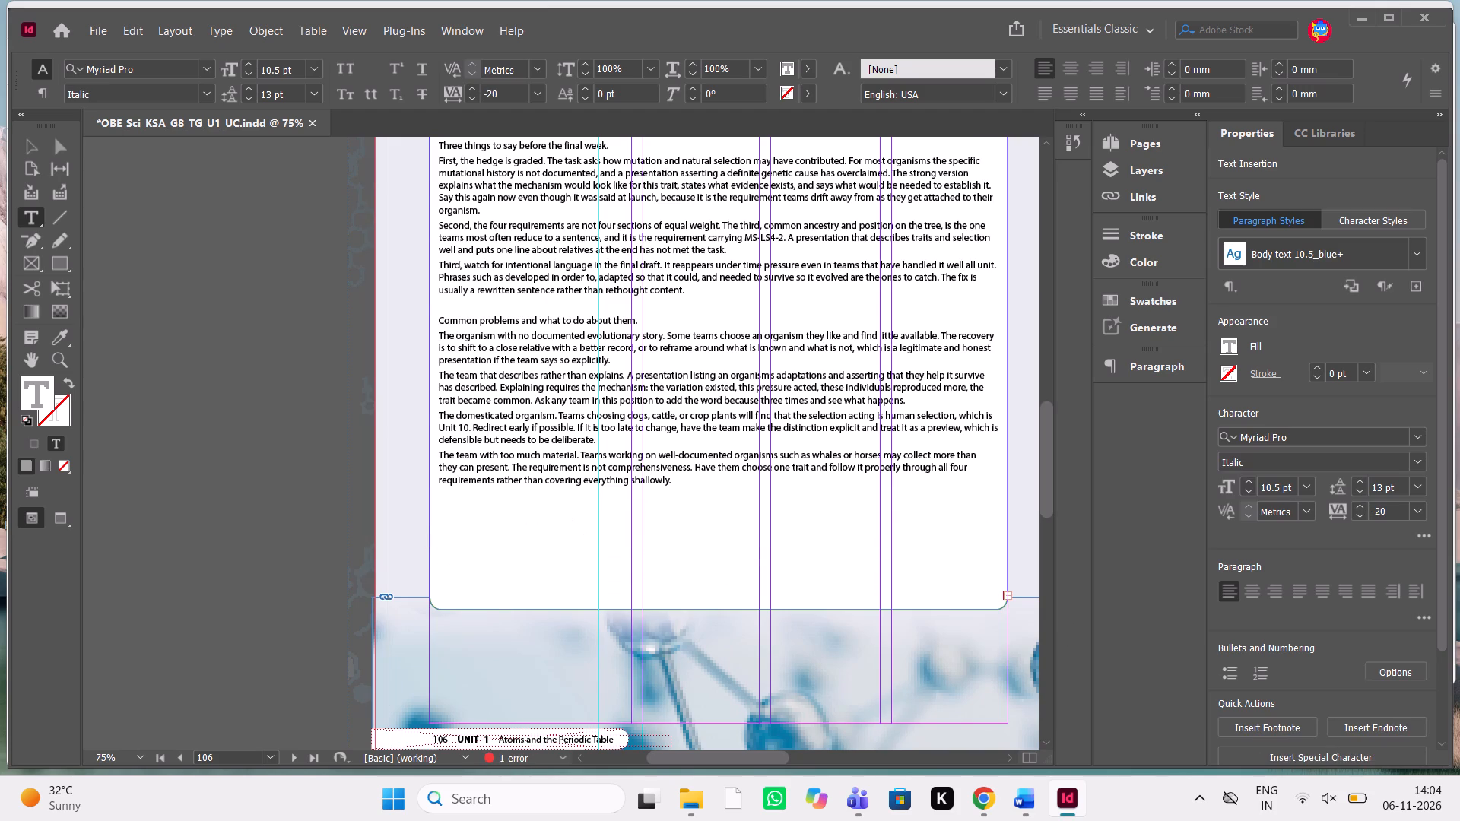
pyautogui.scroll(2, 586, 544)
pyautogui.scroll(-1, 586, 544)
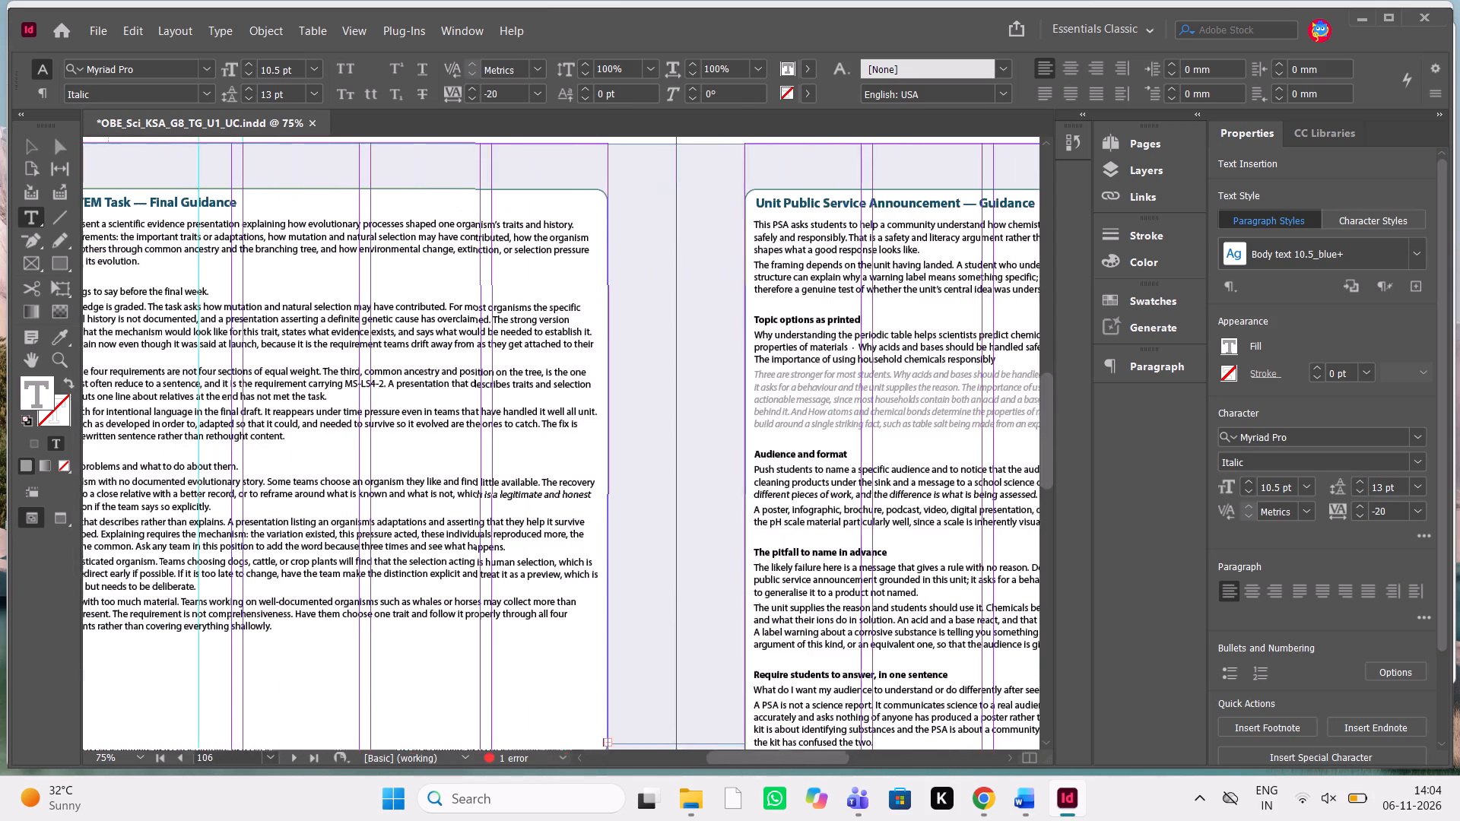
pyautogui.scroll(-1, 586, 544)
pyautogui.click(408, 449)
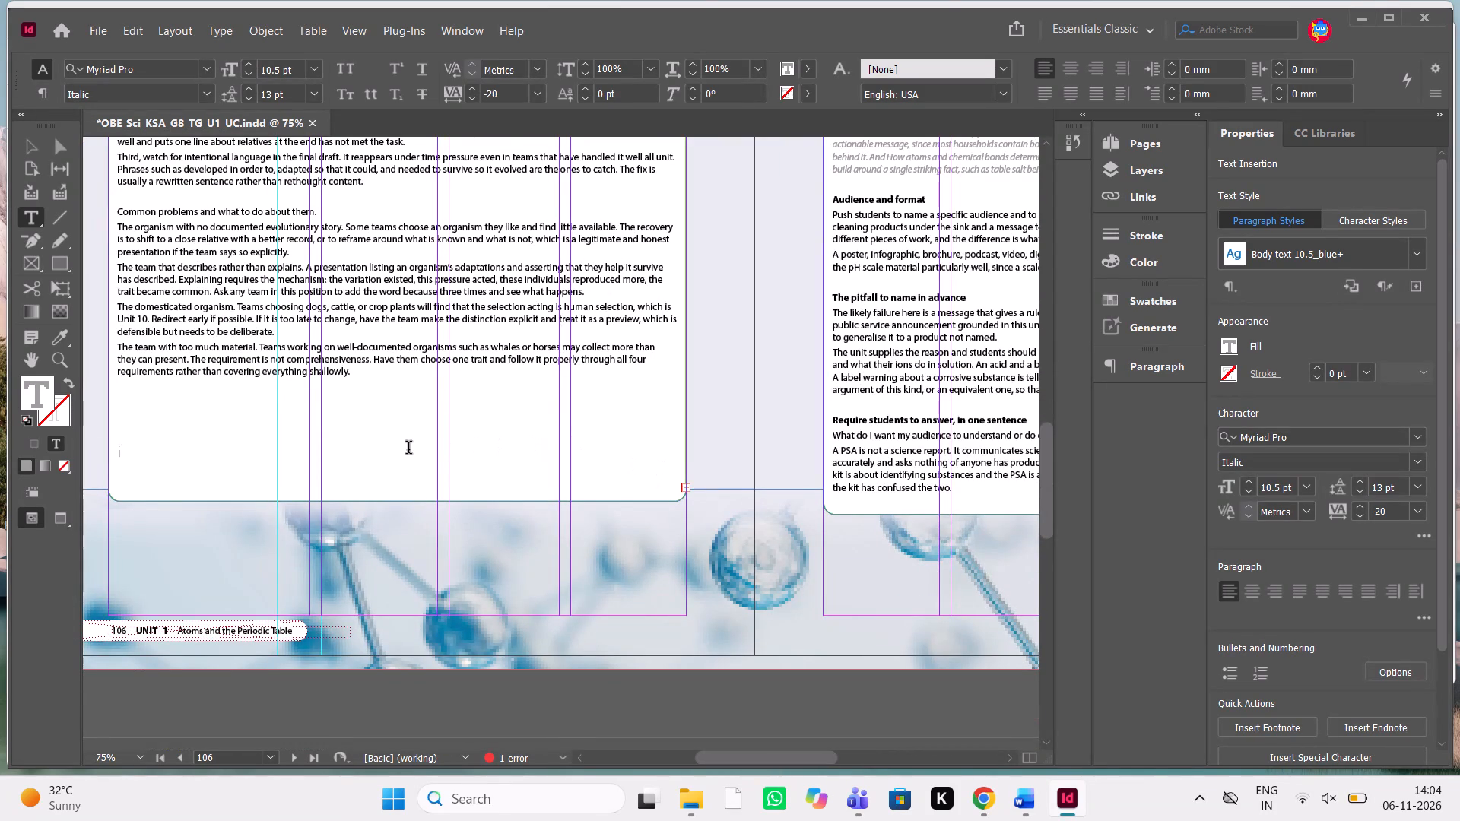
# Delete the blank paragraphs and leftover content after the closing "The team with too much material." paragraph on page 106.
pyautogui.click(373, 376)
pyautogui.press('Delete')
pyautogui.press('Delete')
pyautogui.press('Delete')
pyautogui.press('Delete')
pyautogui.press('Delete')
pyautogui.press('Delete')
pyautogui.press('Delete')
pyautogui.press('Delete')
pyautogui.press('Delete')
pyautogui.press('Delete')
pyautogui.press('Delete')
pyautogui.press('Delete')
pyautogui.press('Delete')
pyautogui.press('Delete')
pyautogui.press('Delete')
pyautogui.press('Delete')
pyautogui.press('Delete')
pyautogui.press('Delete')
pyautogui.press('Delete')
pyautogui.press('Delete')
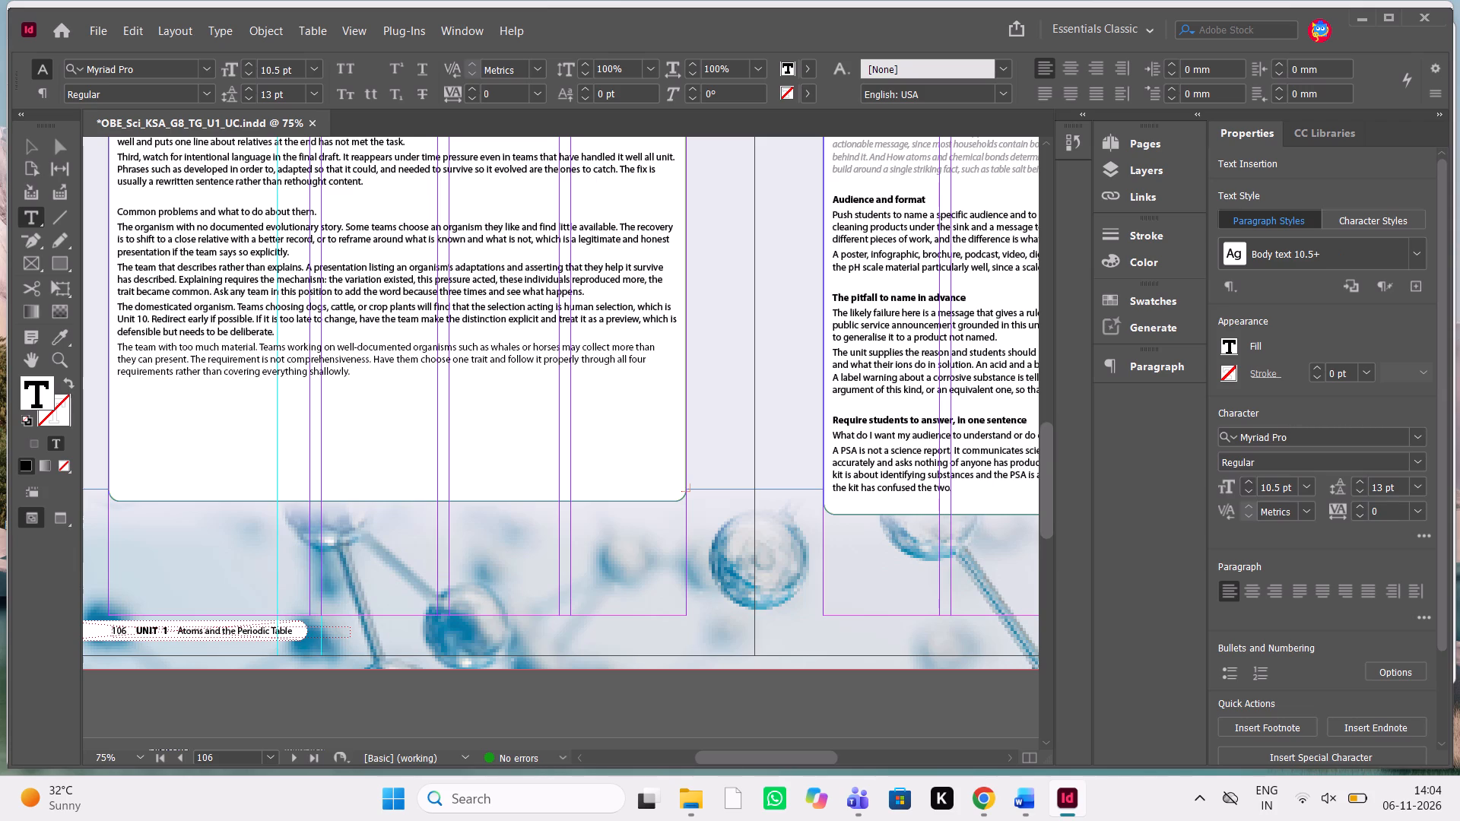
pyautogui.click(39, 142)
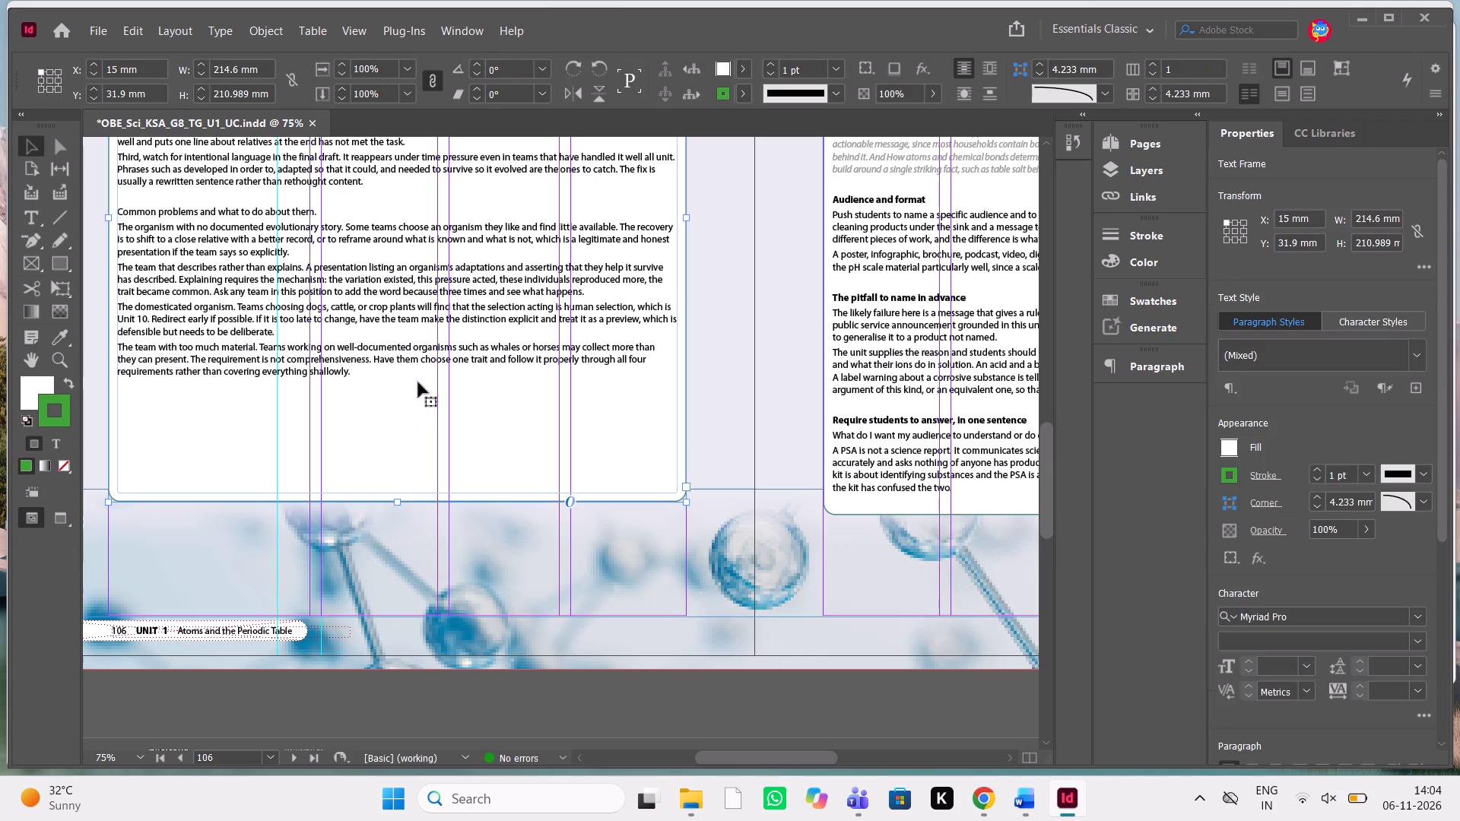
pyautogui.click(459, 432)
# Make the subheading "Three things to say before the final week." bold on page 106.
pyautogui.hscroll(1, 459, 432)
pyautogui.scroll(2, 459, 432)
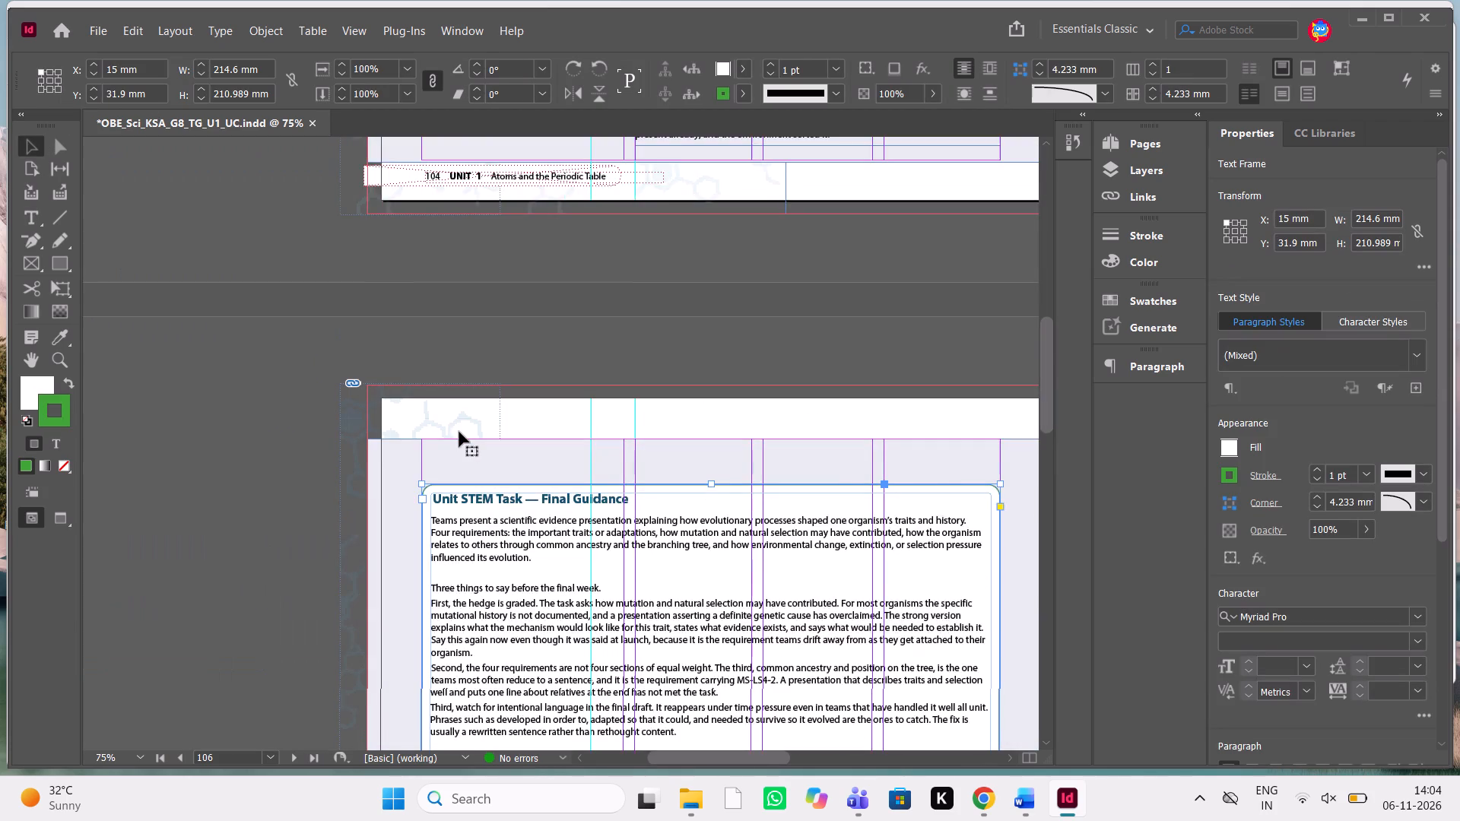
pyautogui.scroll(-1, 459, 432)
pyautogui.doubleClick(586, 478)
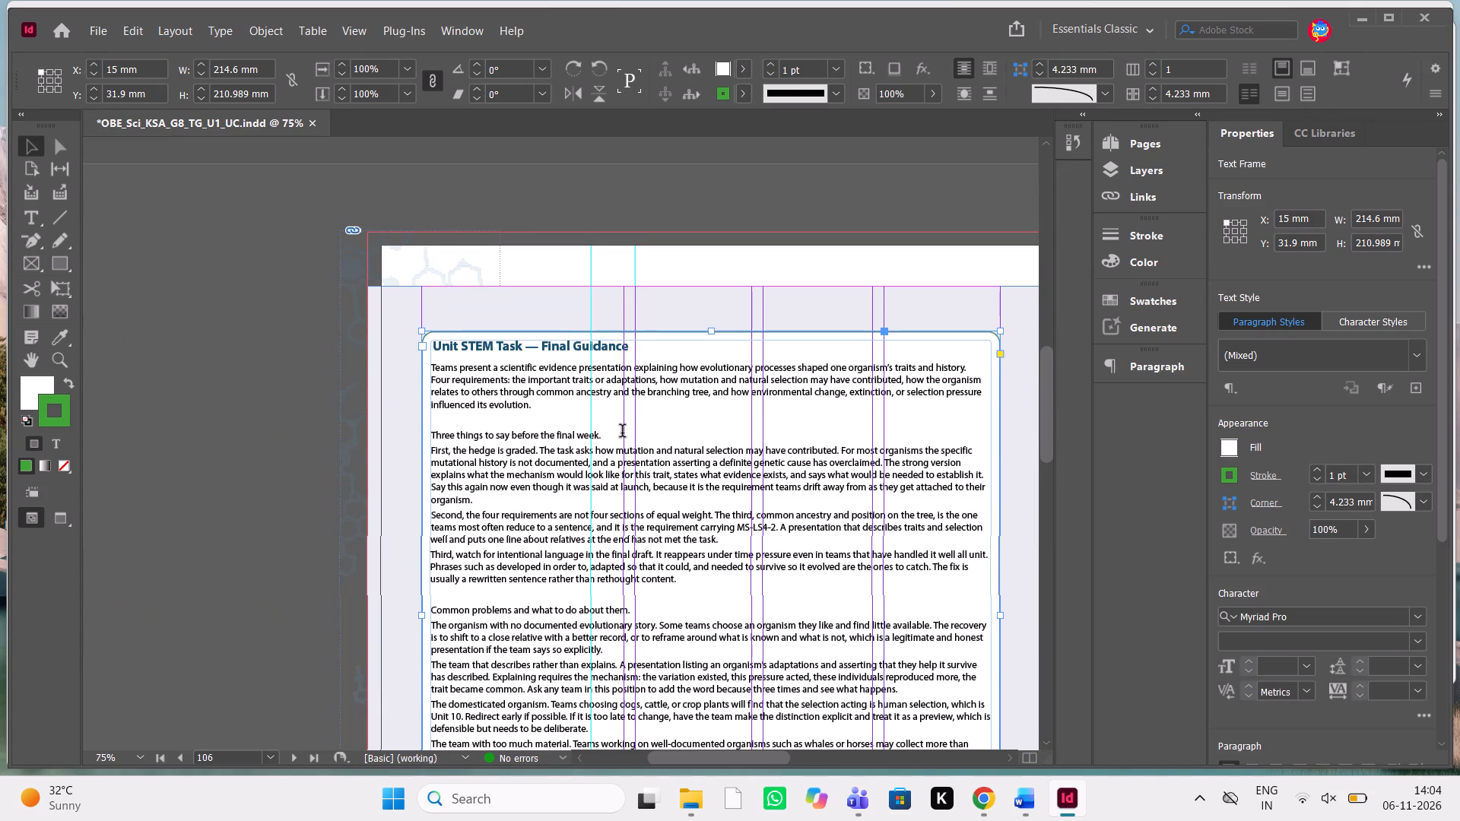
pyautogui.moveTo(622, 435); pyautogui.dragTo(430, 437)
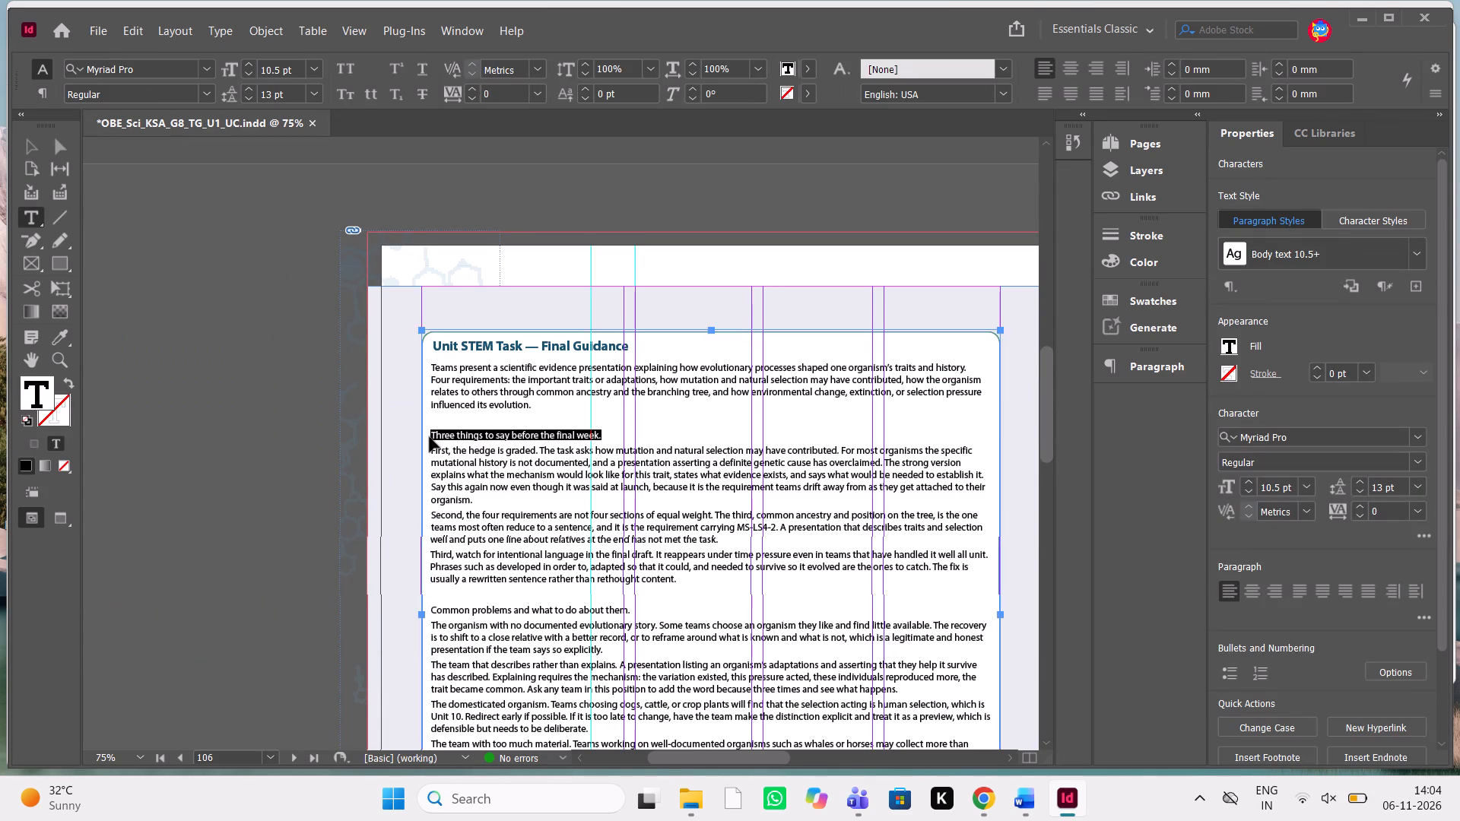
pyautogui.hotkey('ctrl', 'shift', 'b')
# Following the manuscript's formatting, bold the lead-ins "First, the hedge is graded." and "Second, the four requirements are not four sections of equal weight.".
pyautogui.hotkey('alt', 'Tab')
pyautogui.scroll(2, 1110, 362)
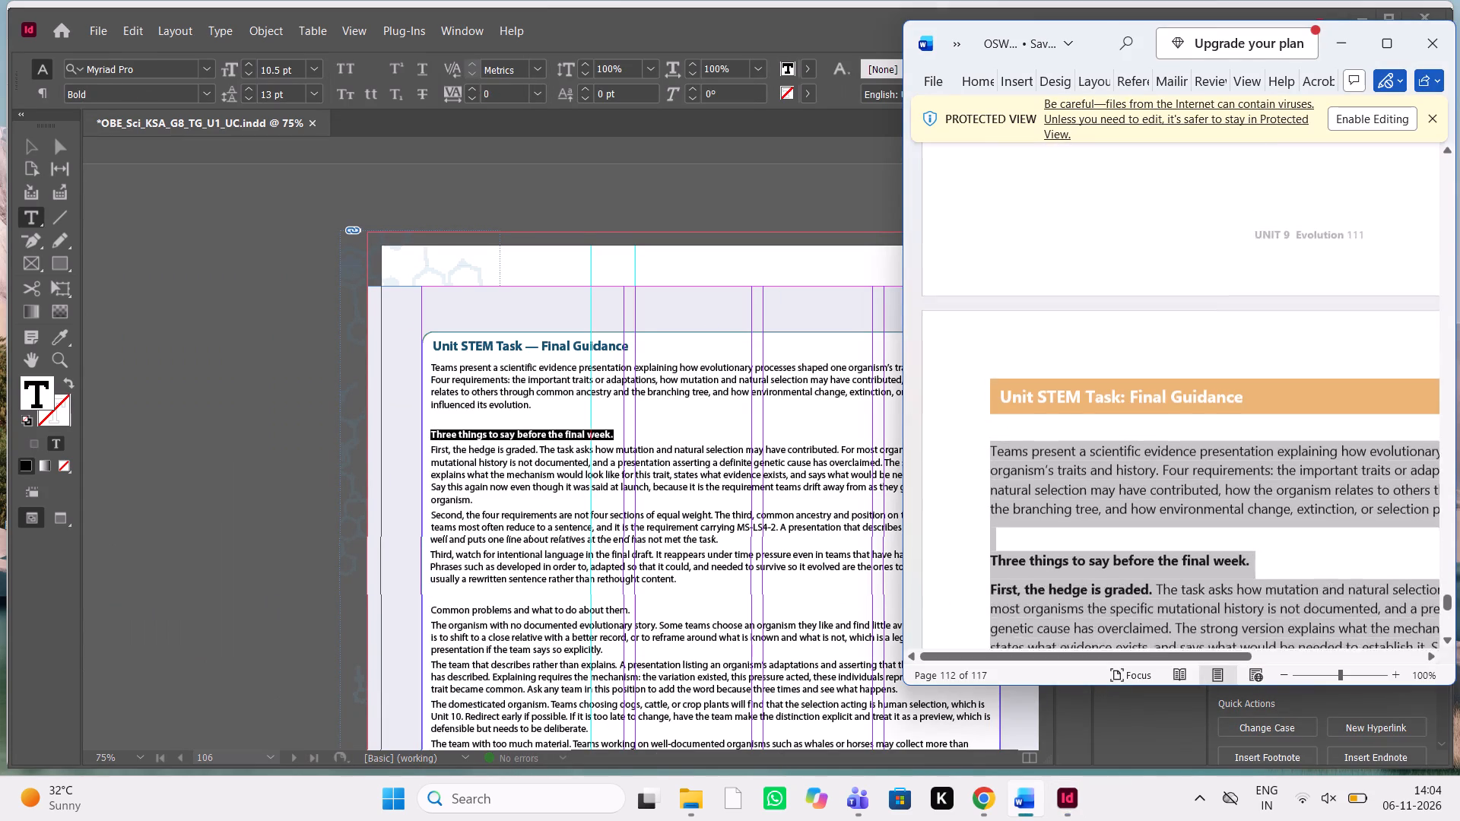
pyautogui.scroll(-1, 1110, 362)
pyautogui.click(656, 395)
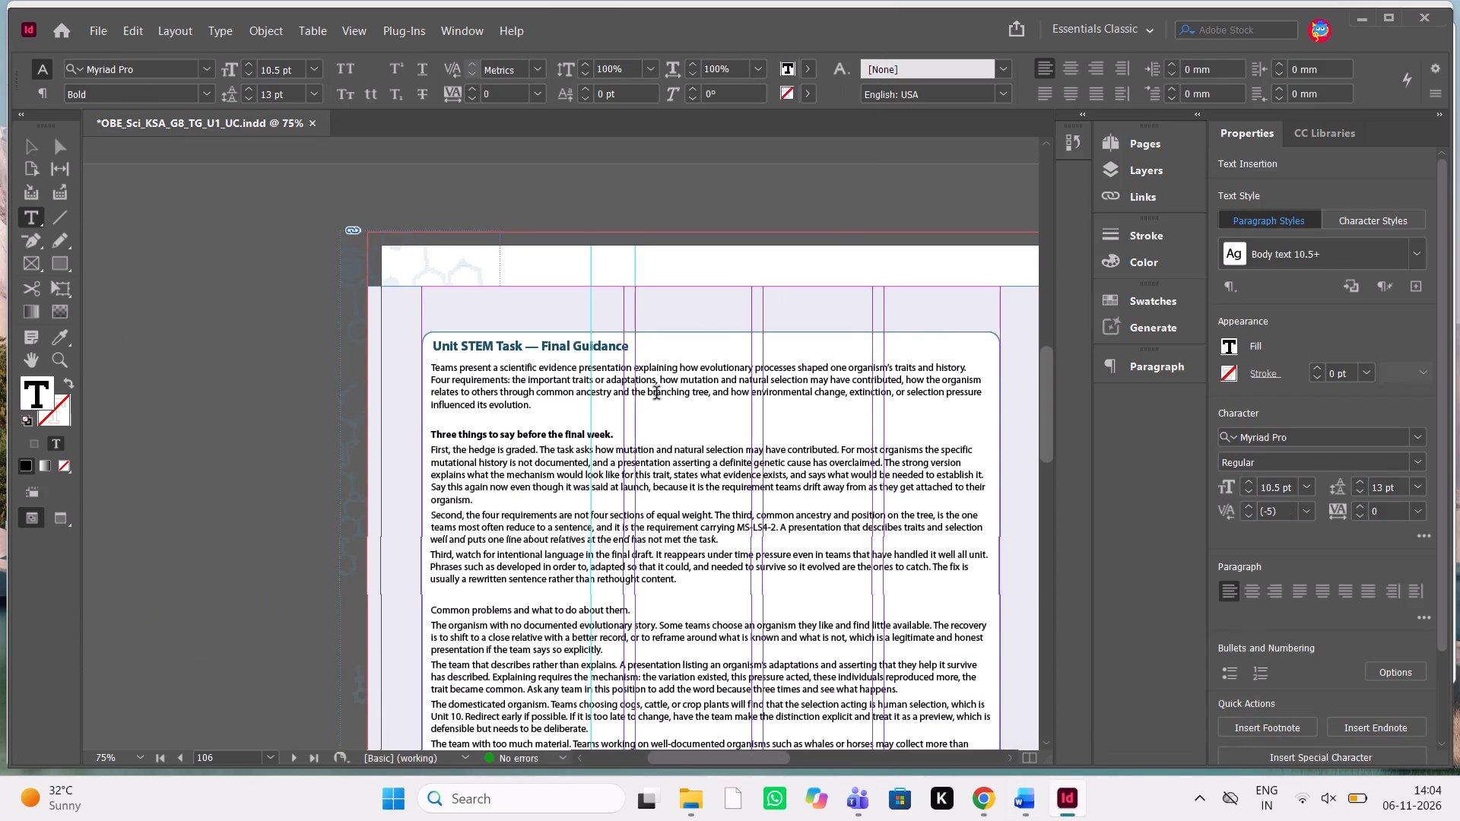
pyautogui.hotkey('ctrl', '=')
pyautogui.hotkey('ctrl', '=')
pyautogui.hotkey('ctrl', '=')
pyautogui.scroll(-1, 656, 395)
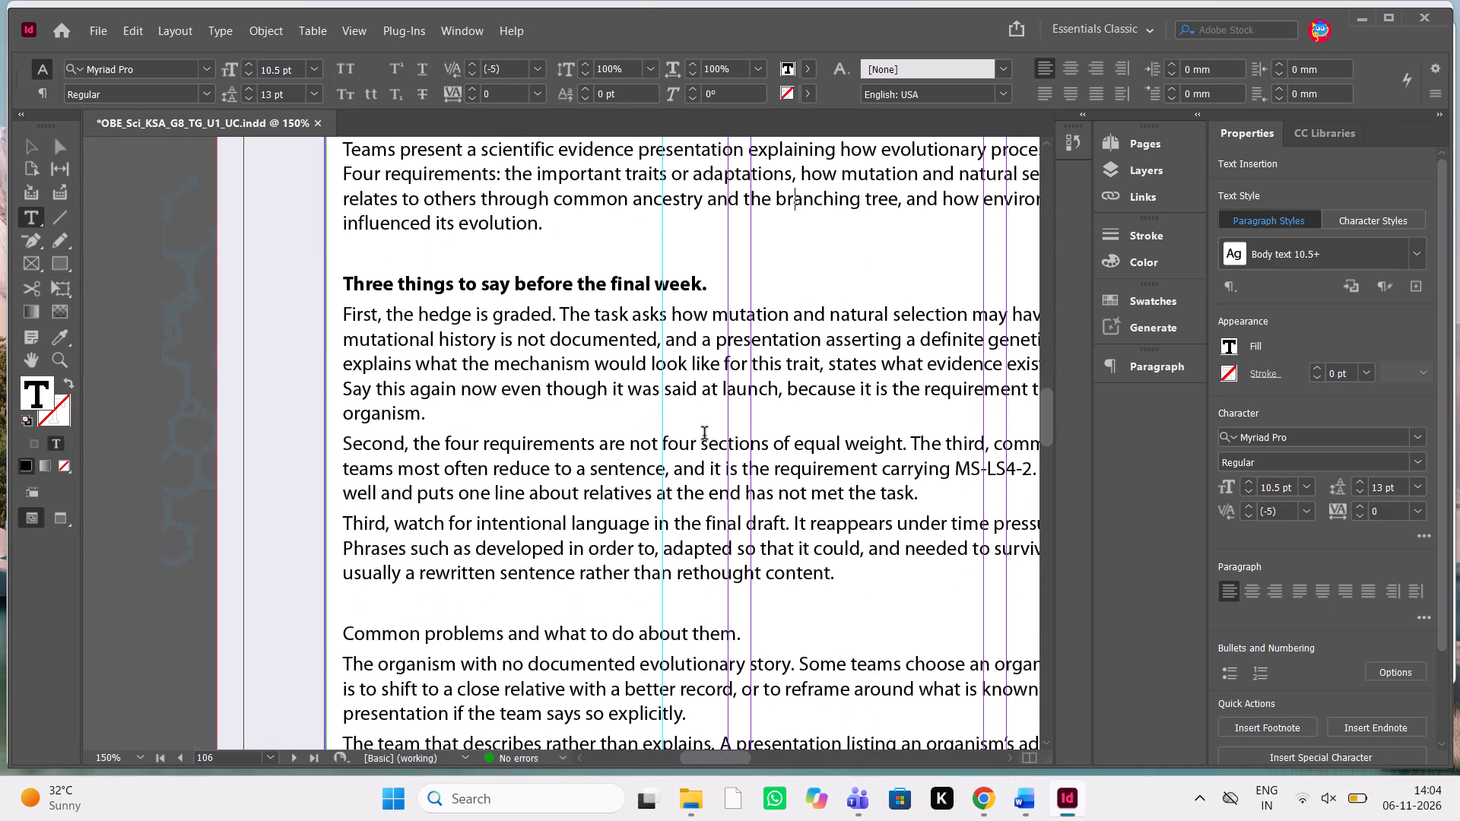
pyautogui.moveTo(557, 319); pyautogui.dragTo(313, 323)
pyautogui.hotkey('ctrl', 'shift', 'b')
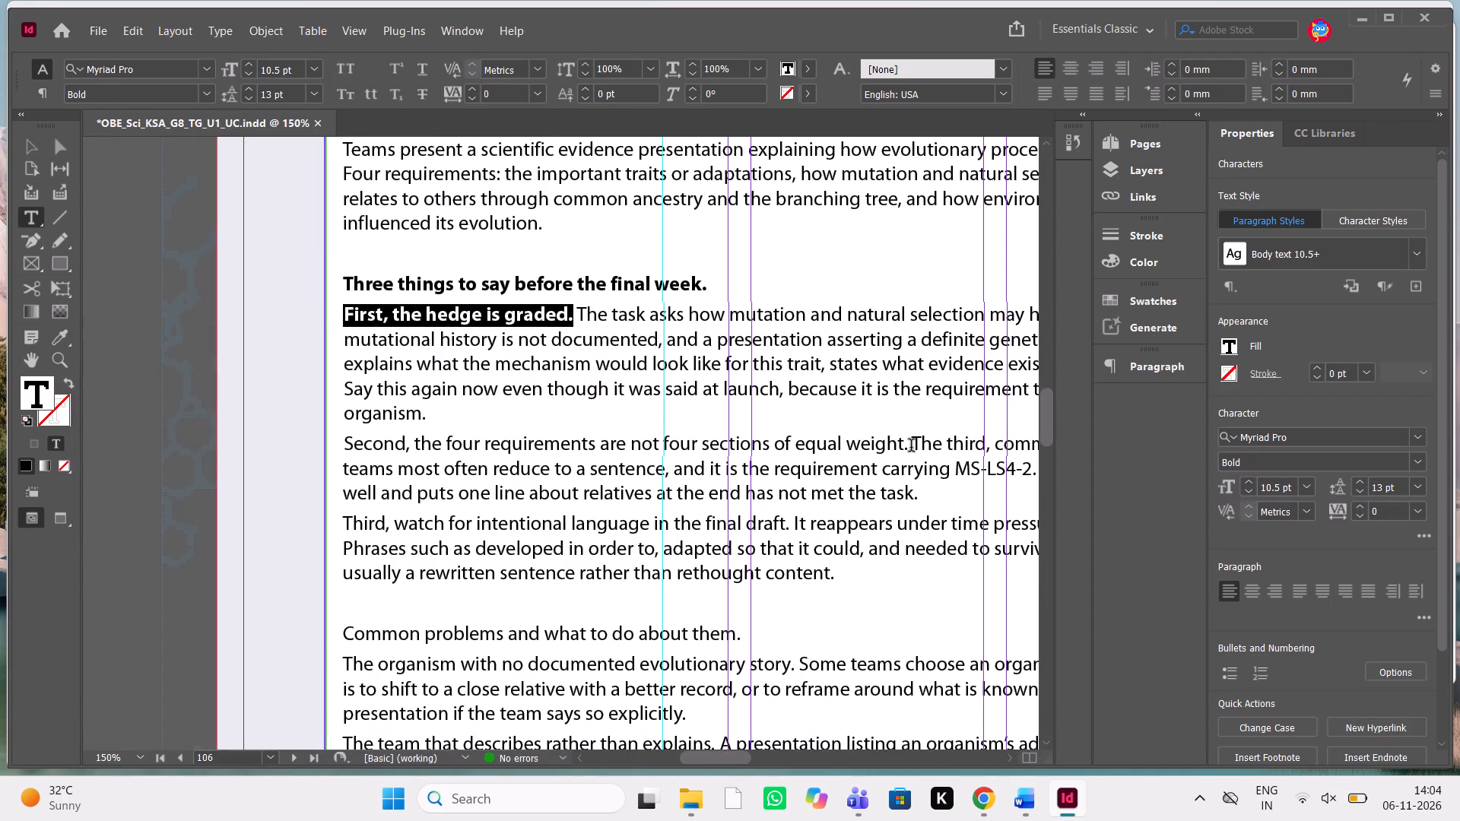
pyautogui.click(910, 445)
pyautogui.moveTo(910, 445); pyautogui.dragTo(347, 451)
pyautogui.hotkey('ctrl', 'shift', 'b')
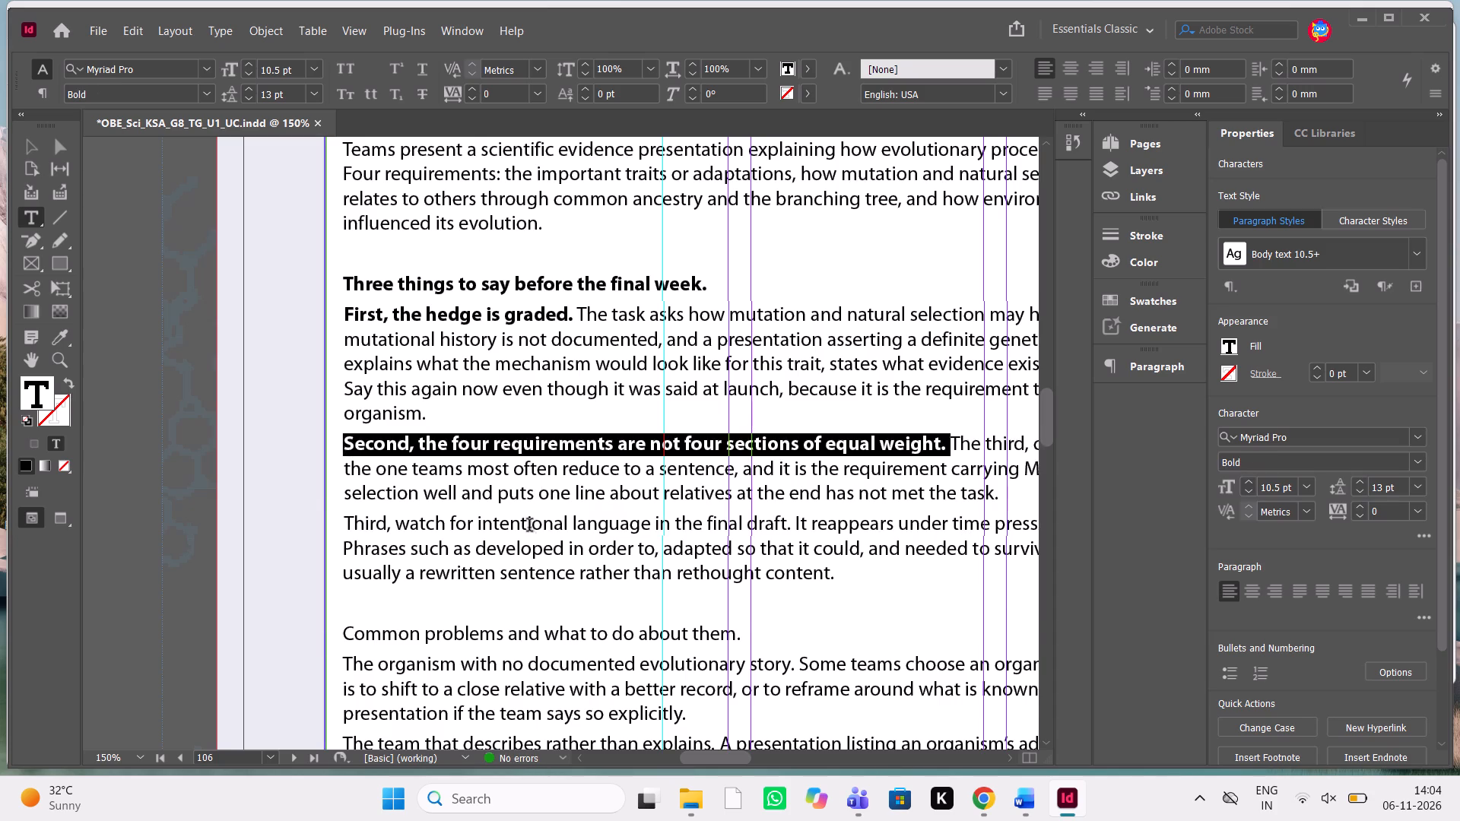
# Make the subheading "Common problems and what to do about them." bold.
pyautogui.scroll(-1, 532, 528)
pyautogui.moveTo(747, 433); pyautogui.dragTo(326, 439)
pyautogui.hotkey('ctrl', 'shift', 'b')
# Check the Word manuscript's formatting and bold the lead-in "Third, watch for intentional language in the final draft.".
pyautogui.hotkey('alt', 'Tab')
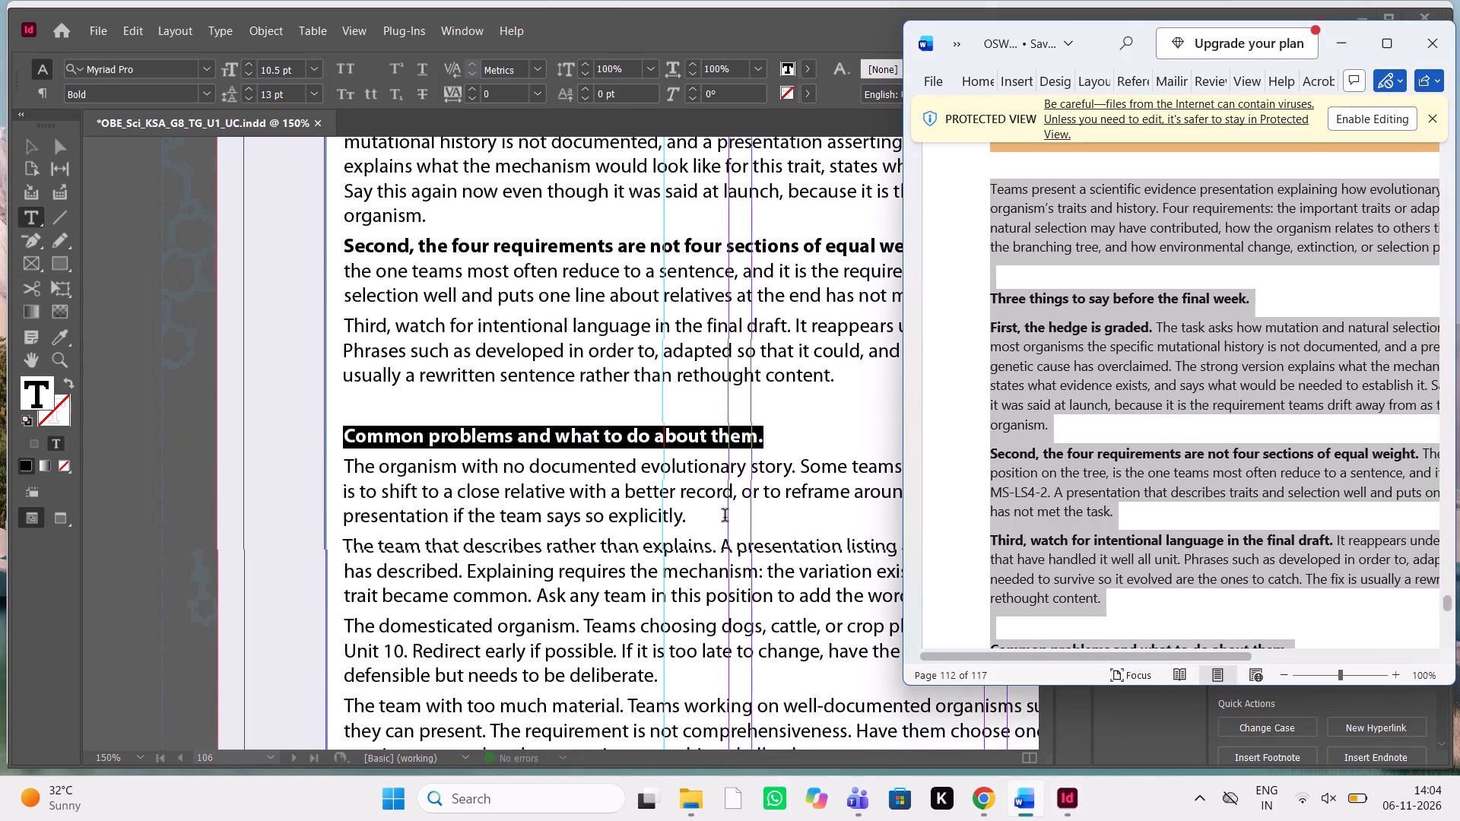
pyautogui.scroll(-1, 725, 517)
pyautogui.scroll(1, 725, 517)
pyautogui.hscroll(-1, 725, 517)
pyautogui.scroll(1, 725, 517)
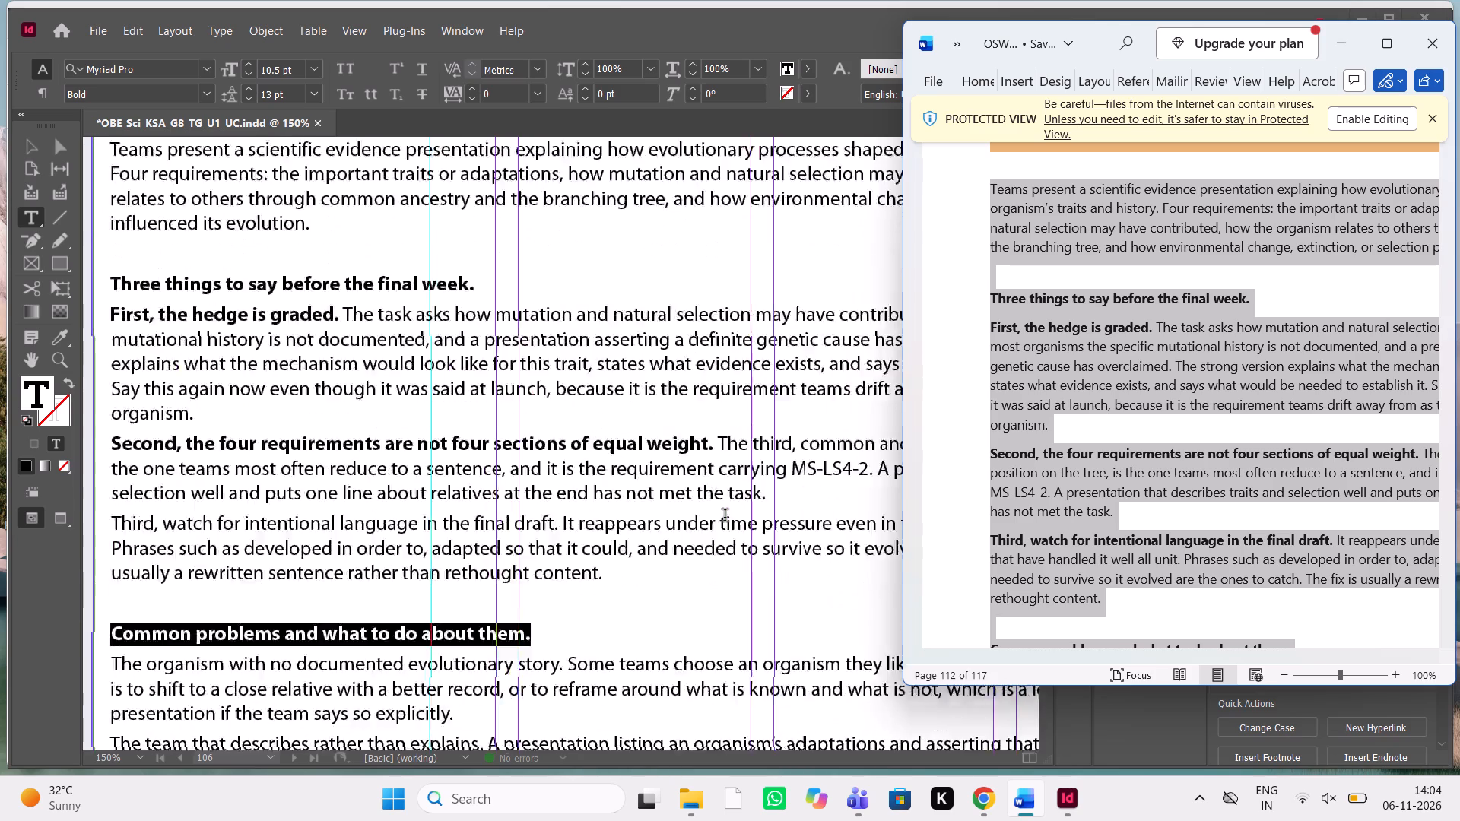
pyautogui.scroll(1, 725, 517)
pyautogui.hscroll(1, 725, 517)
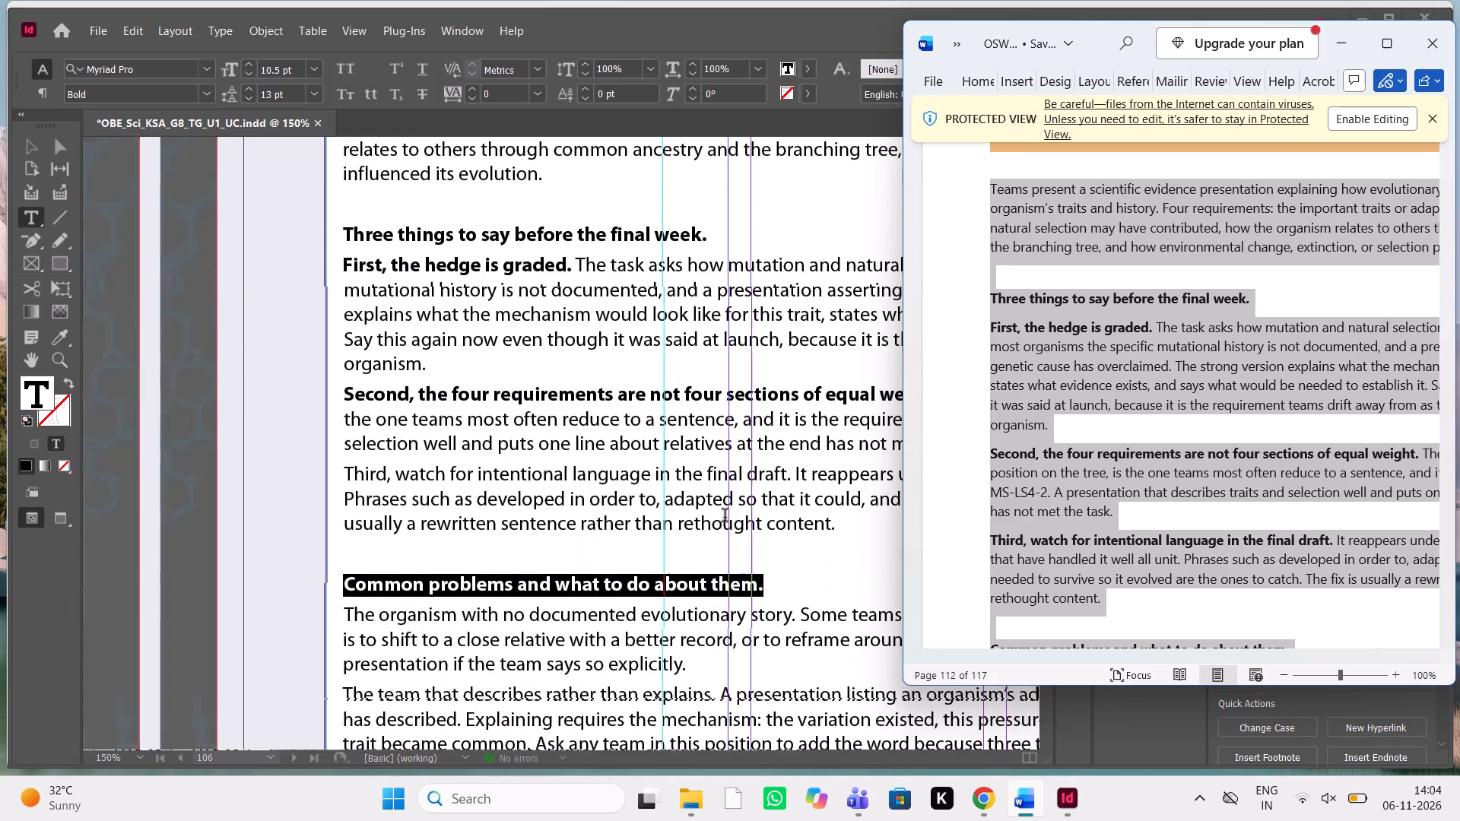
pyautogui.hscroll(1, 725, 517)
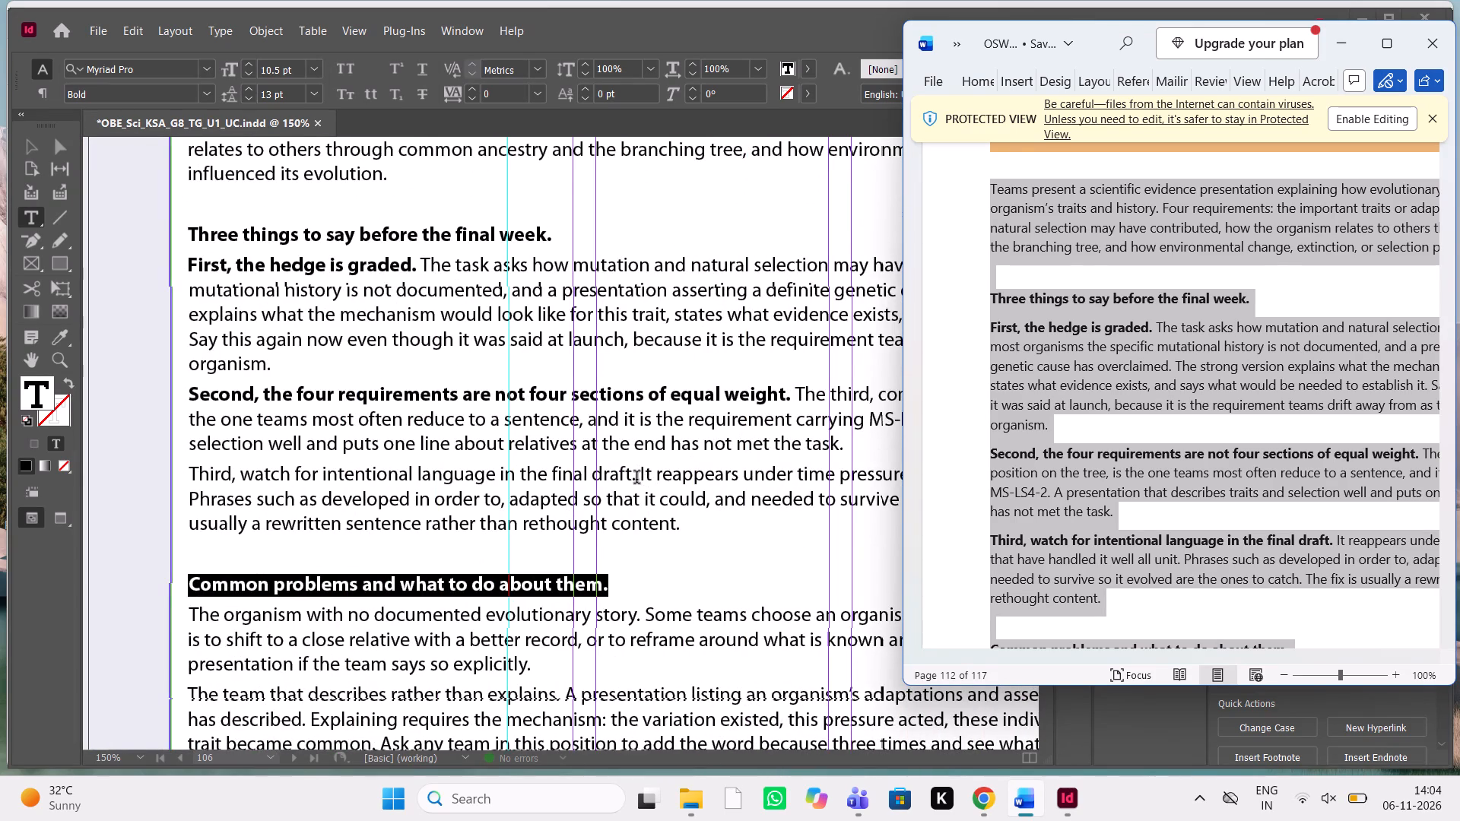
pyautogui.moveTo(636, 479); pyautogui.dragTo(192, 464)
pyautogui.hotkey('ctrl', 'shift', 'b')
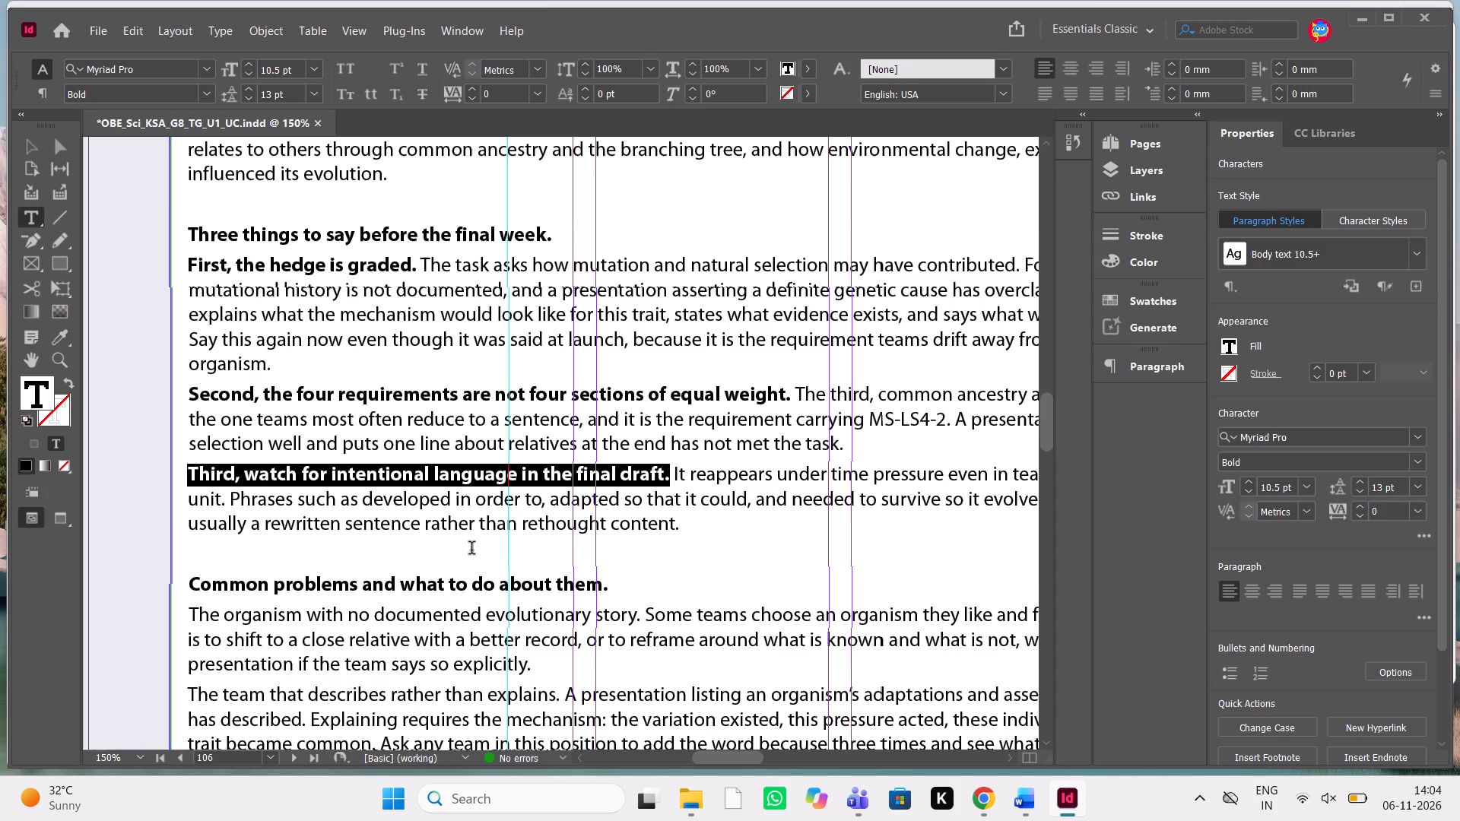
# Bold the lead-ins "The organism with no documented evolutionary story." and "The team that describes rather than explains." to match the manuscript.
pyautogui.scroll(-1, 471, 550)
pyautogui.hotkey('alt', 'Tab')
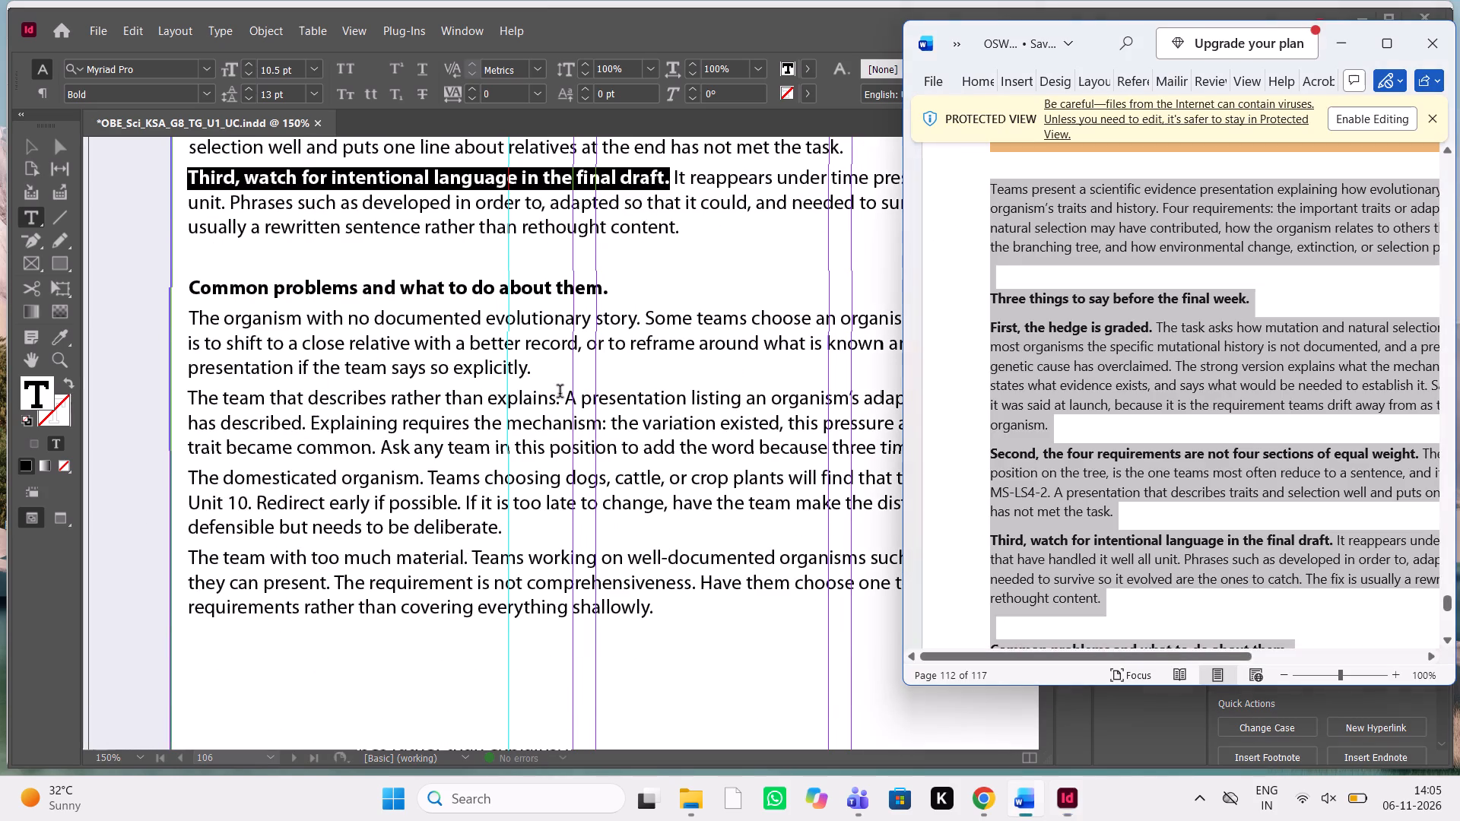
pyautogui.scroll(-1, 1447, 567)
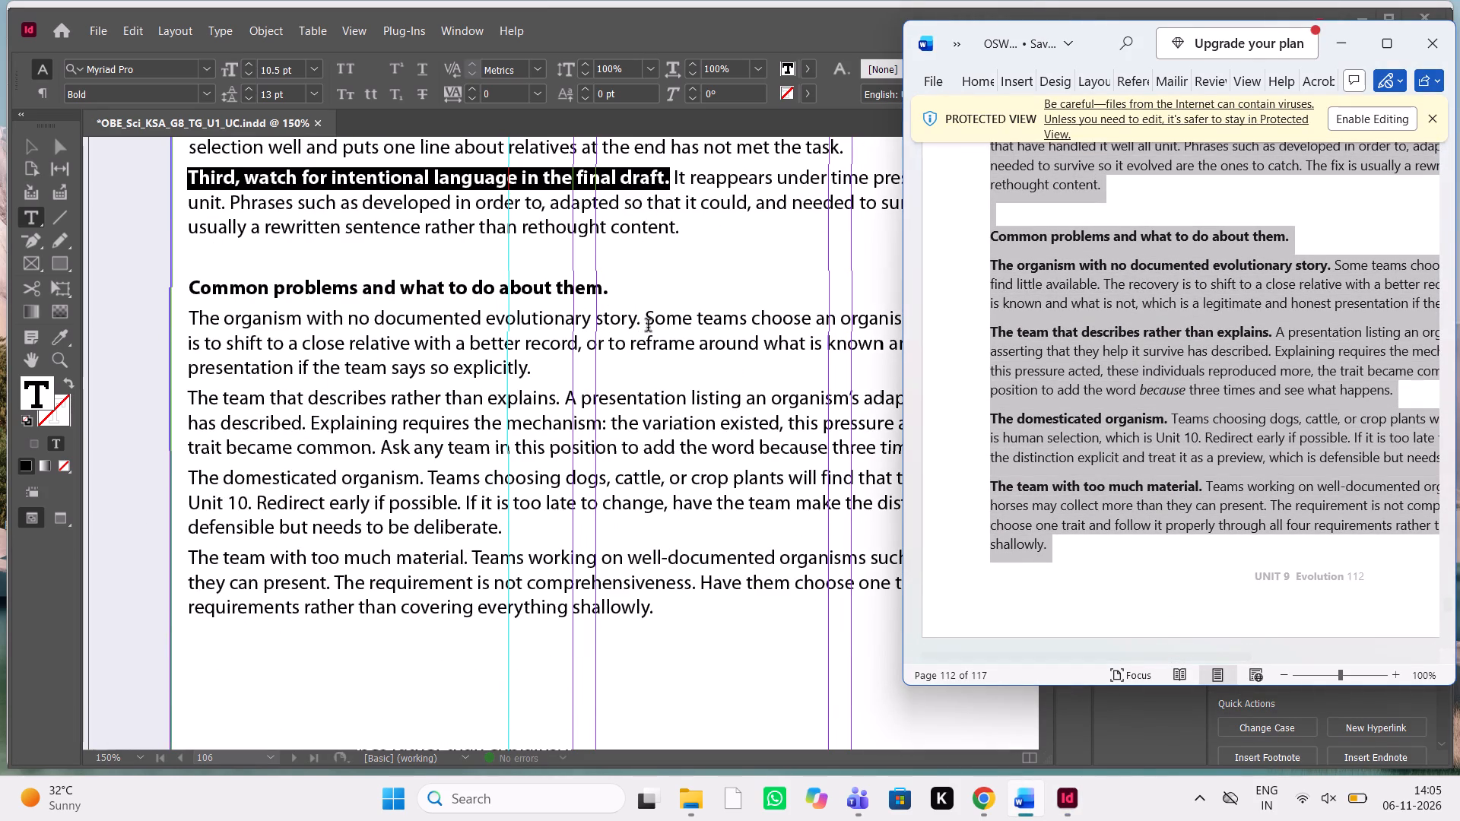
pyautogui.moveTo(643, 320); pyautogui.dragTo(173, 311)
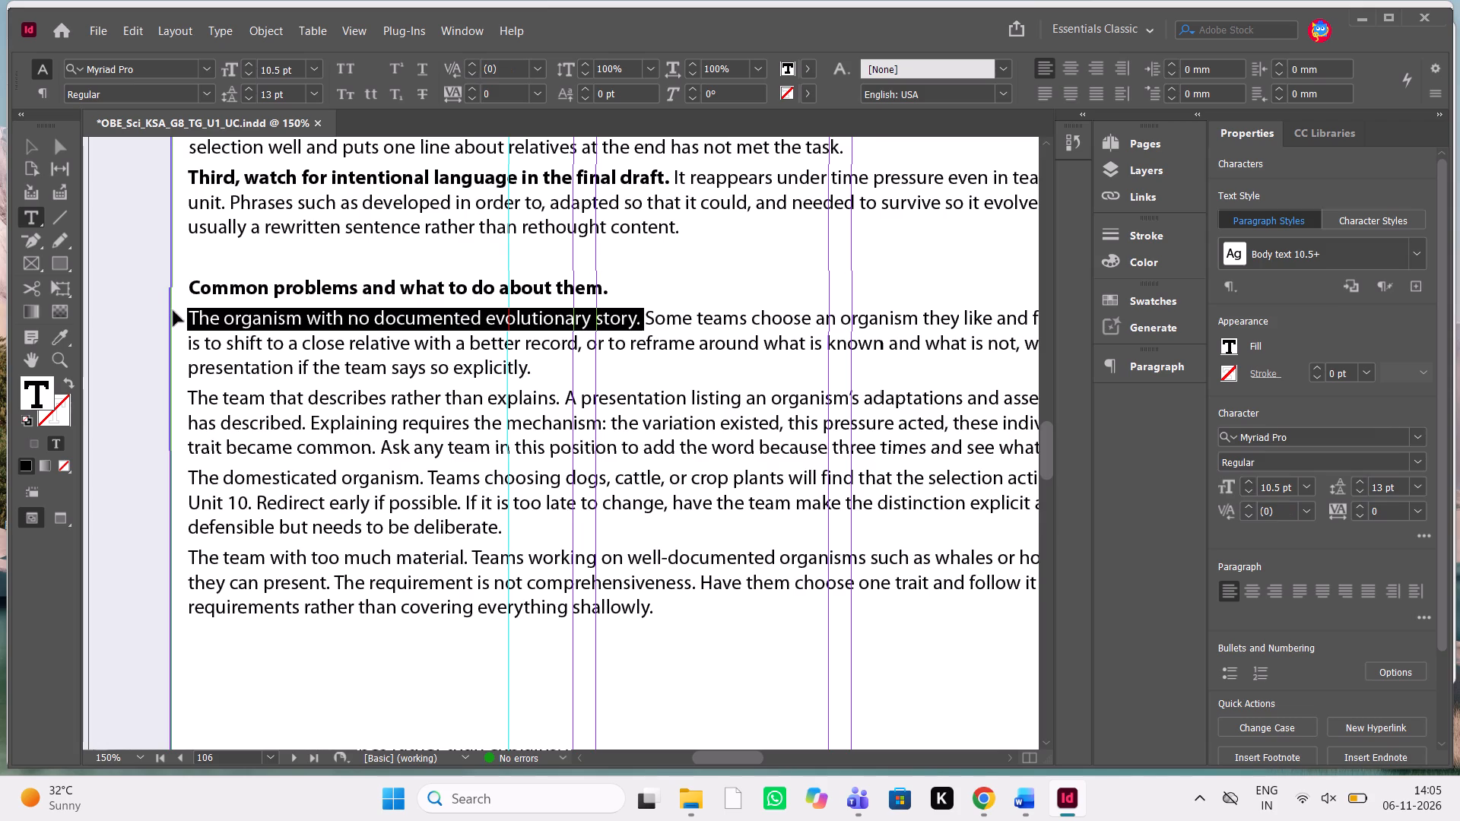
pyautogui.hotkey('ctrl', 'shift', 'b')
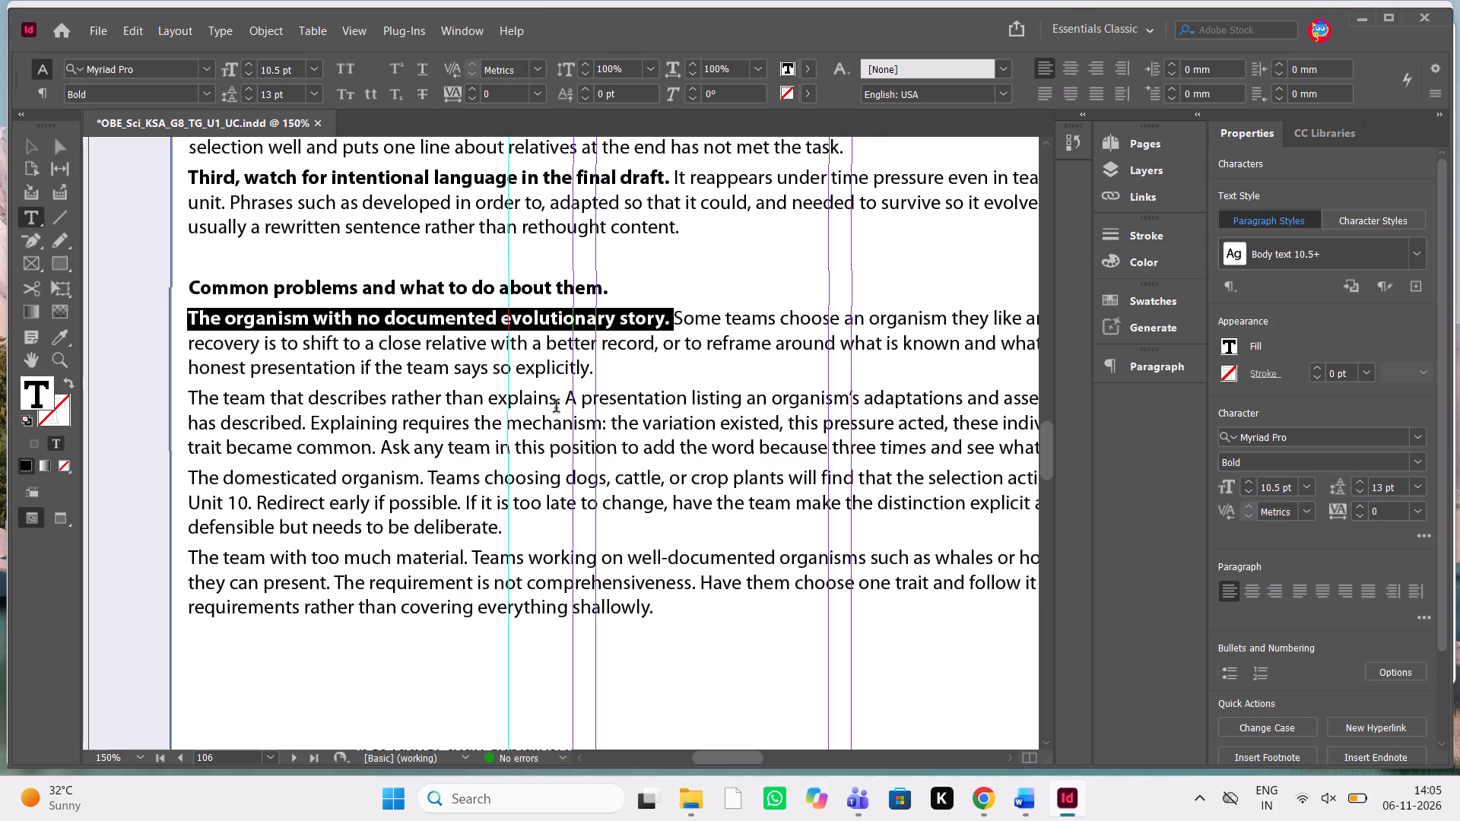
pyautogui.moveTo(556, 407); pyautogui.dragTo(534, 404)
pyautogui.moveTo(560, 399); pyautogui.dragTo(148, 408)
pyautogui.hotkey('ctrl', 'shift', 'b')
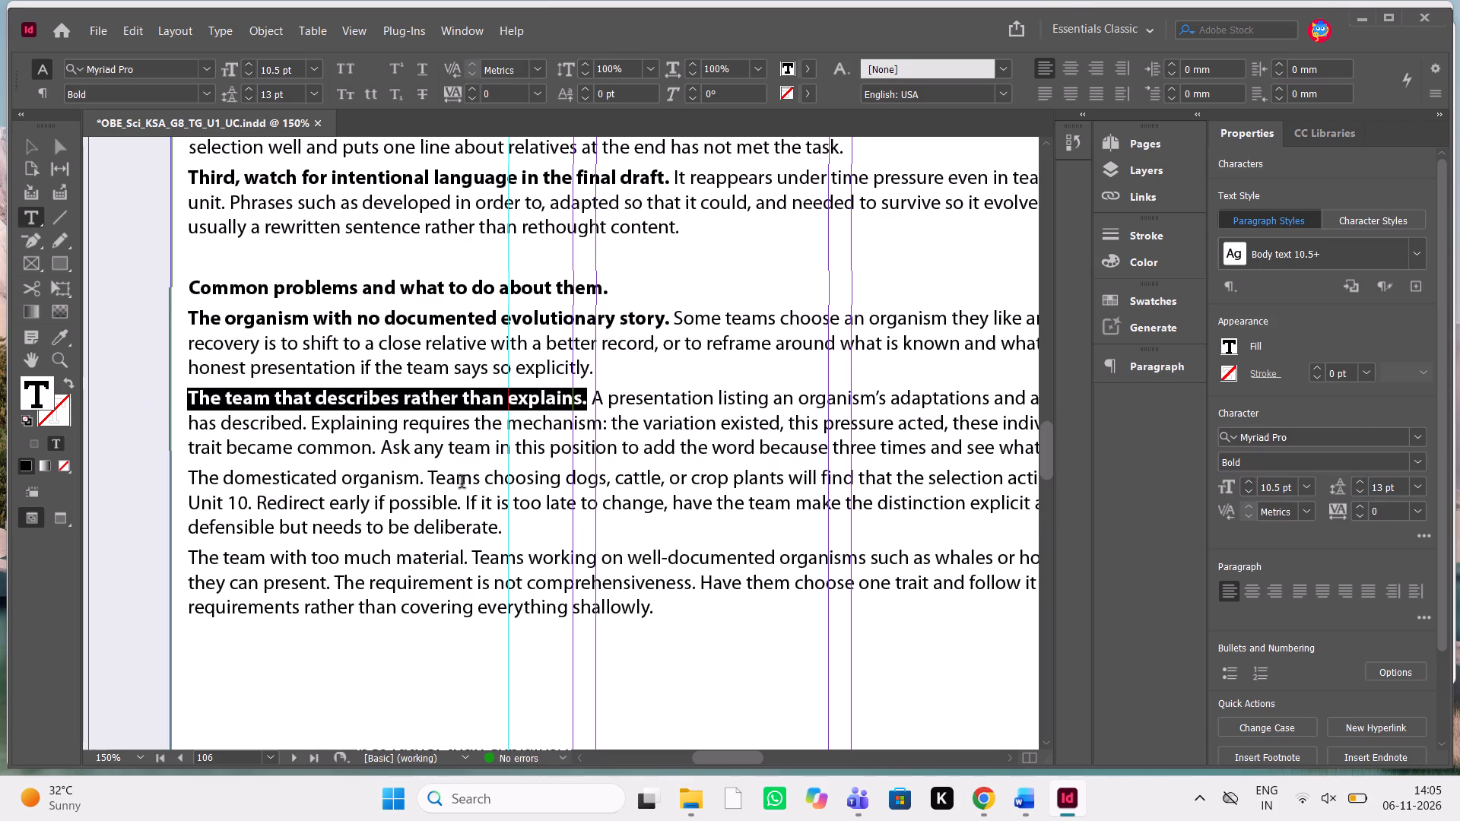
# Bold the lead-ins "The domesticated organism." and "The team with too much material." to match the manuscript.
pyautogui.moveTo(426, 482); pyautogui.dragTo(108, 477)
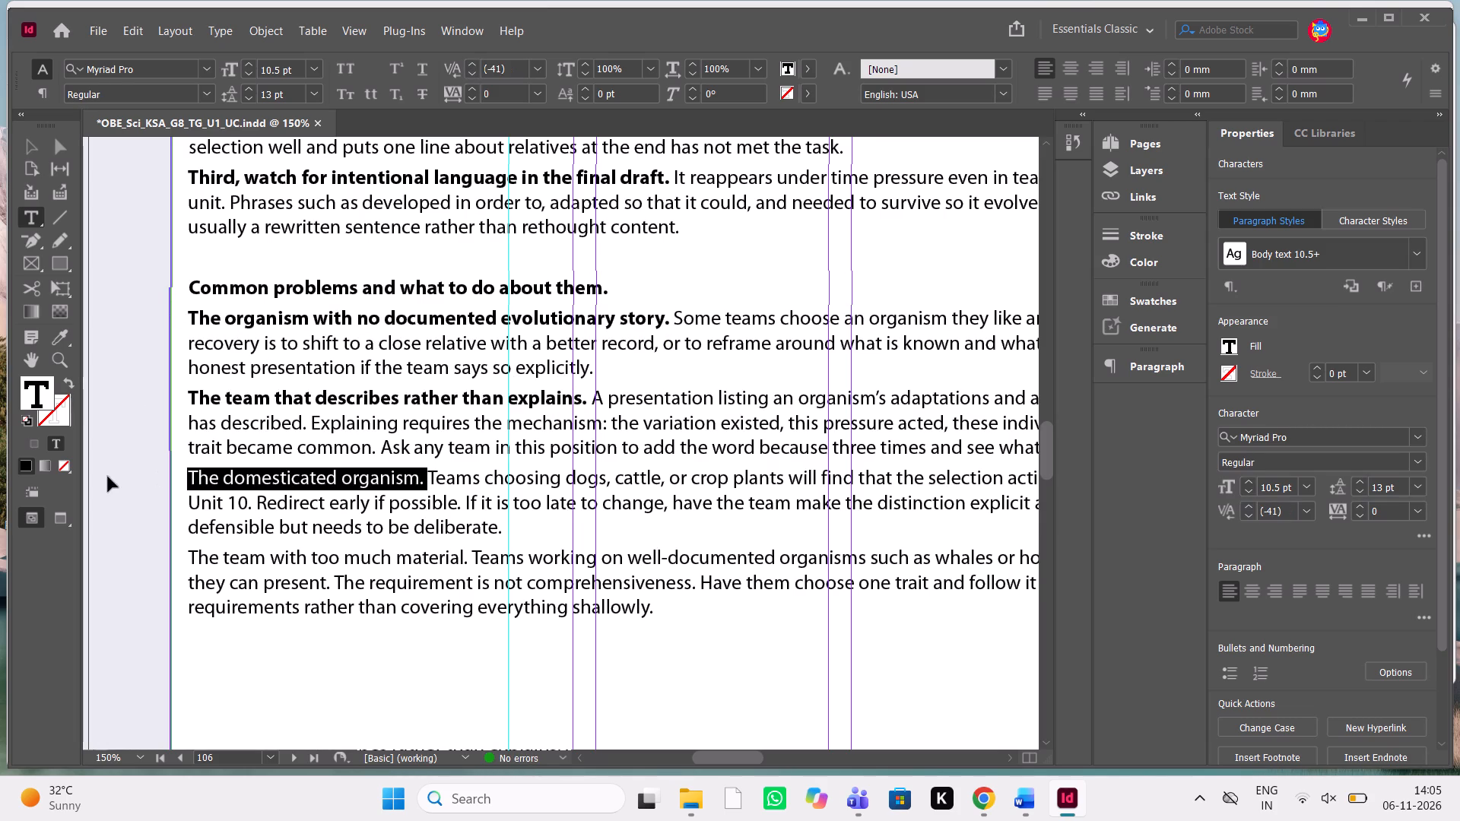
pyautogui.hotkey('ctrl', 'shift', 'b')
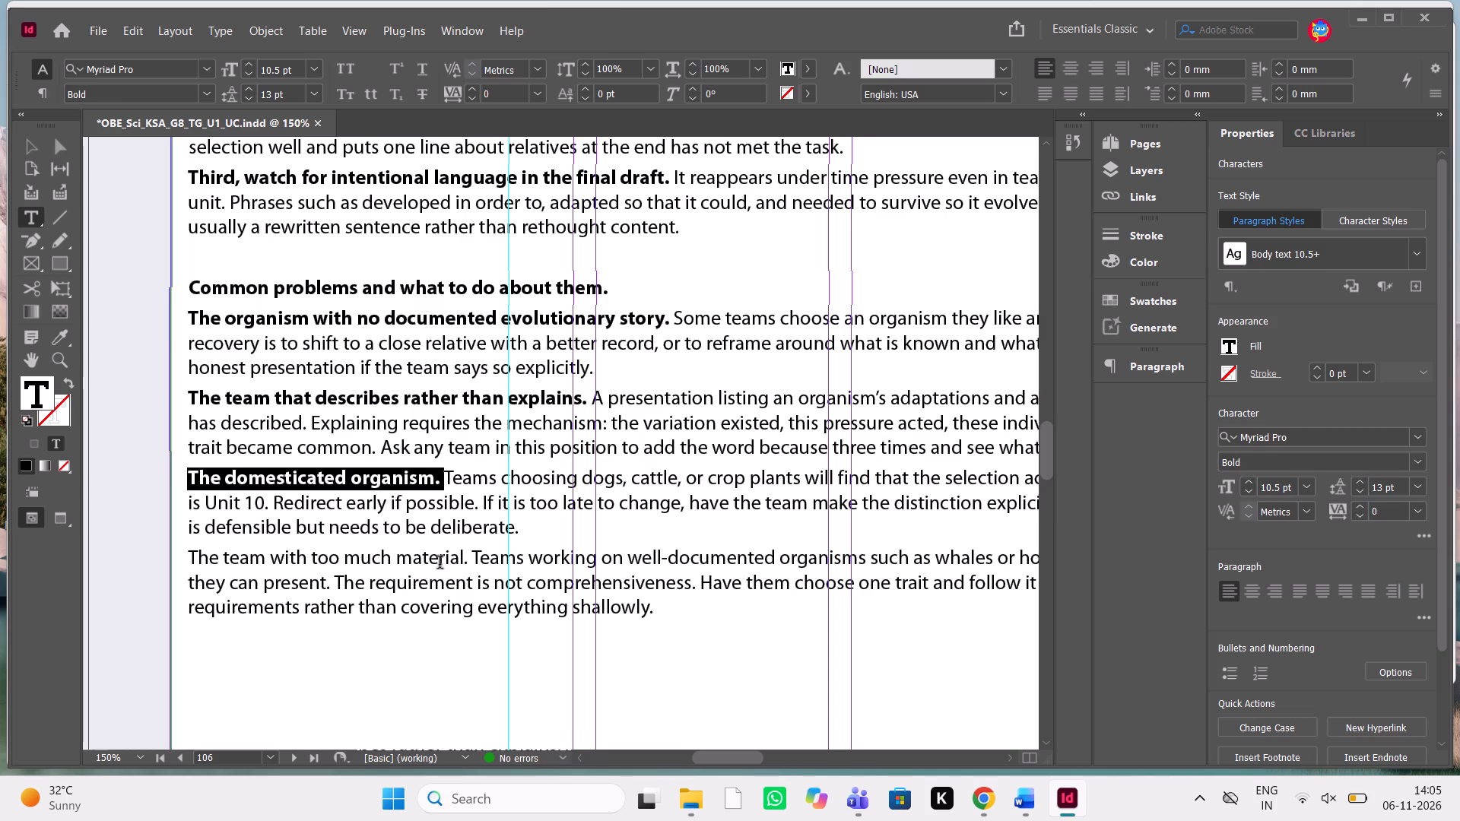
pyautogui.moveTo(472, 560); pyautogui.dragTo(176, 548)
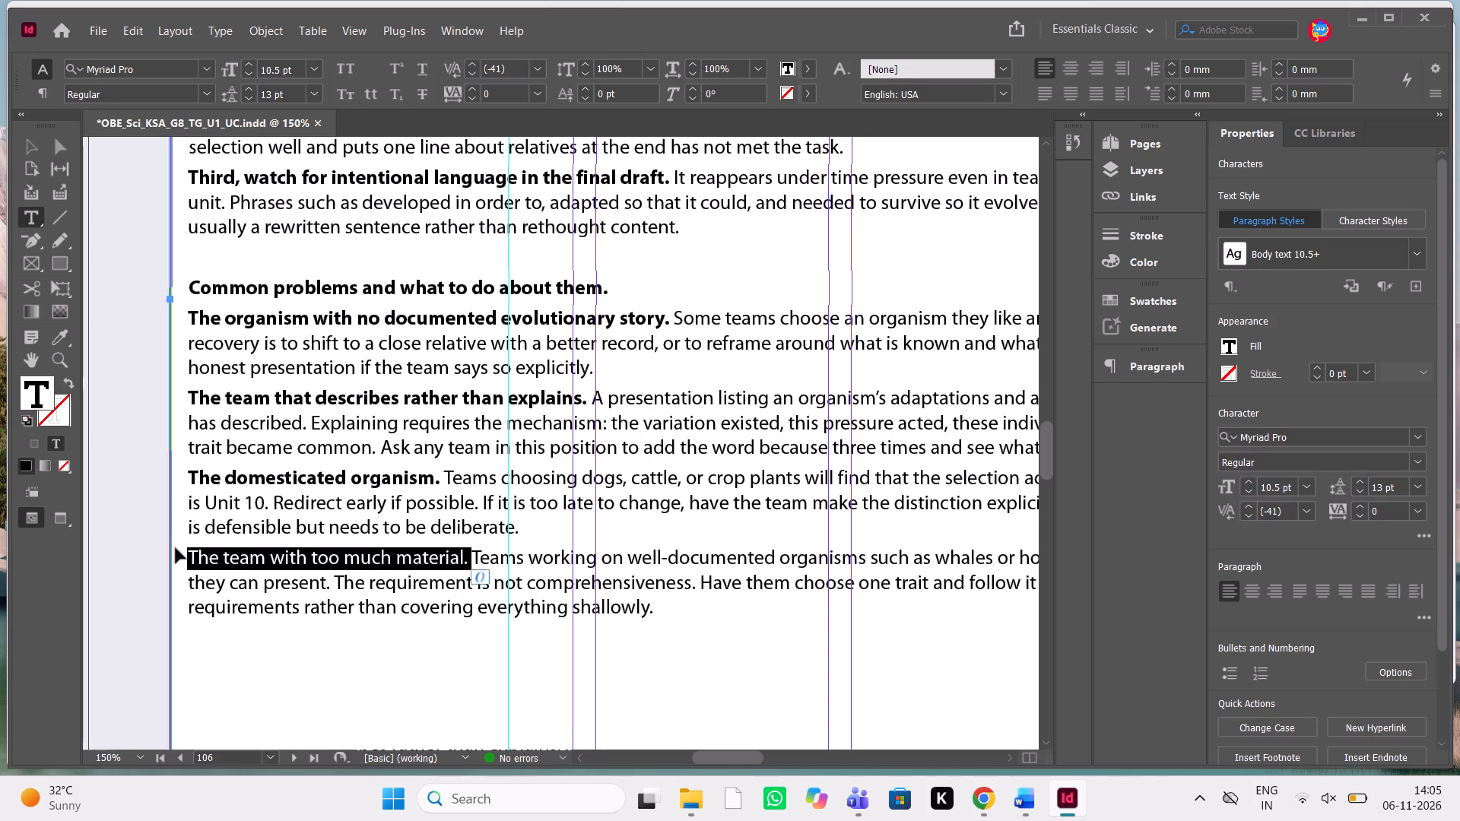
pyautogui.hotkey('ctrl', 'shift', 'b')
pyautogui.hotkey('alt', 'Tab')
pyautogui.doubleClick(751, 579)
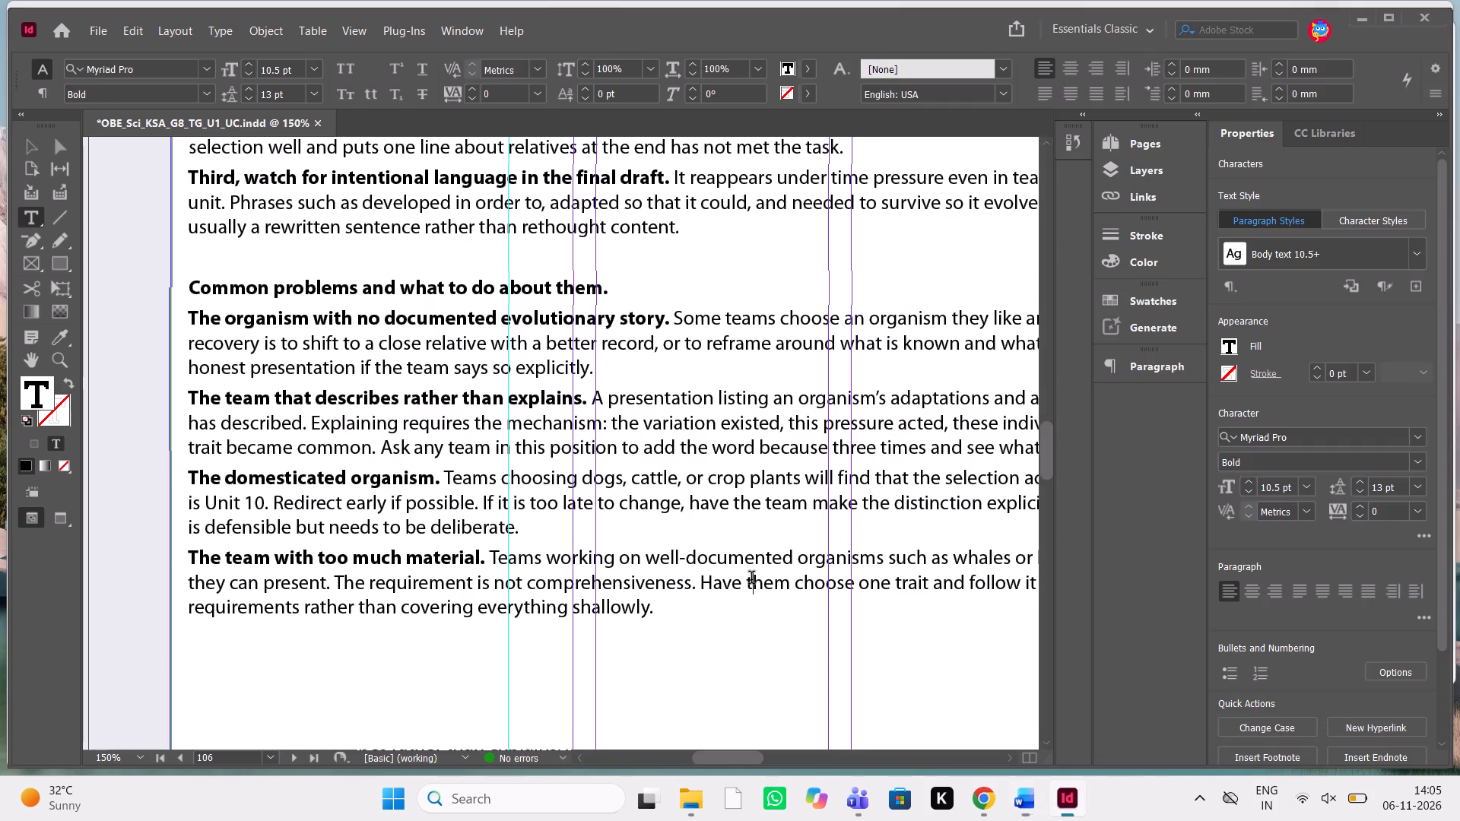
pyautogui.click(698, 567)
# Shorten the "Unit STEM Task — Final Guidance" text frame to fit its text, about 168.1 mm high, and preview the page.
pyautogui.scroll(-1, 698, 567)
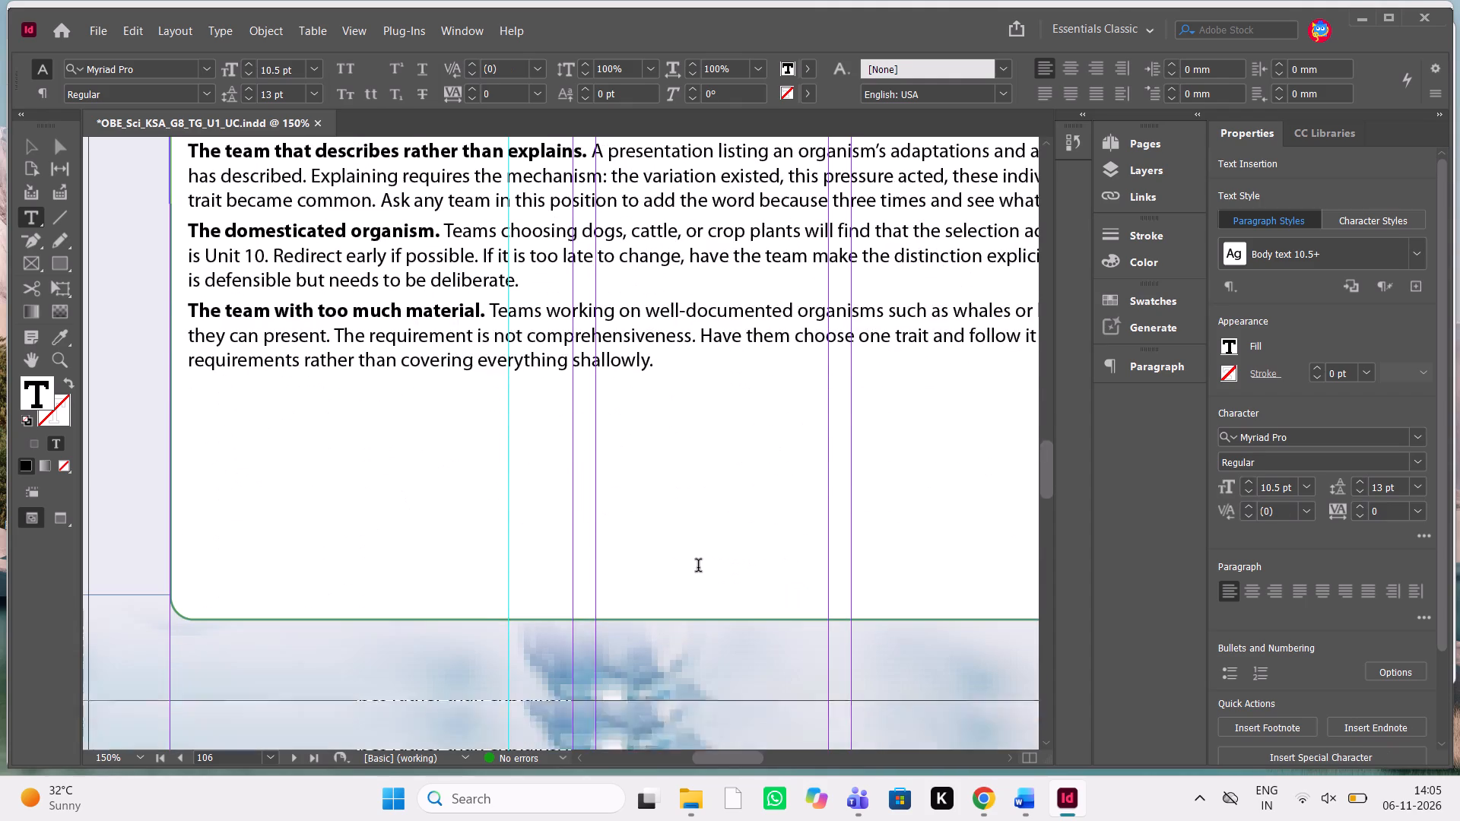
pyautogui.scroll(-1, 698, 567)
pyautogui.press('Escape')
pyautogui.click(744, 603)
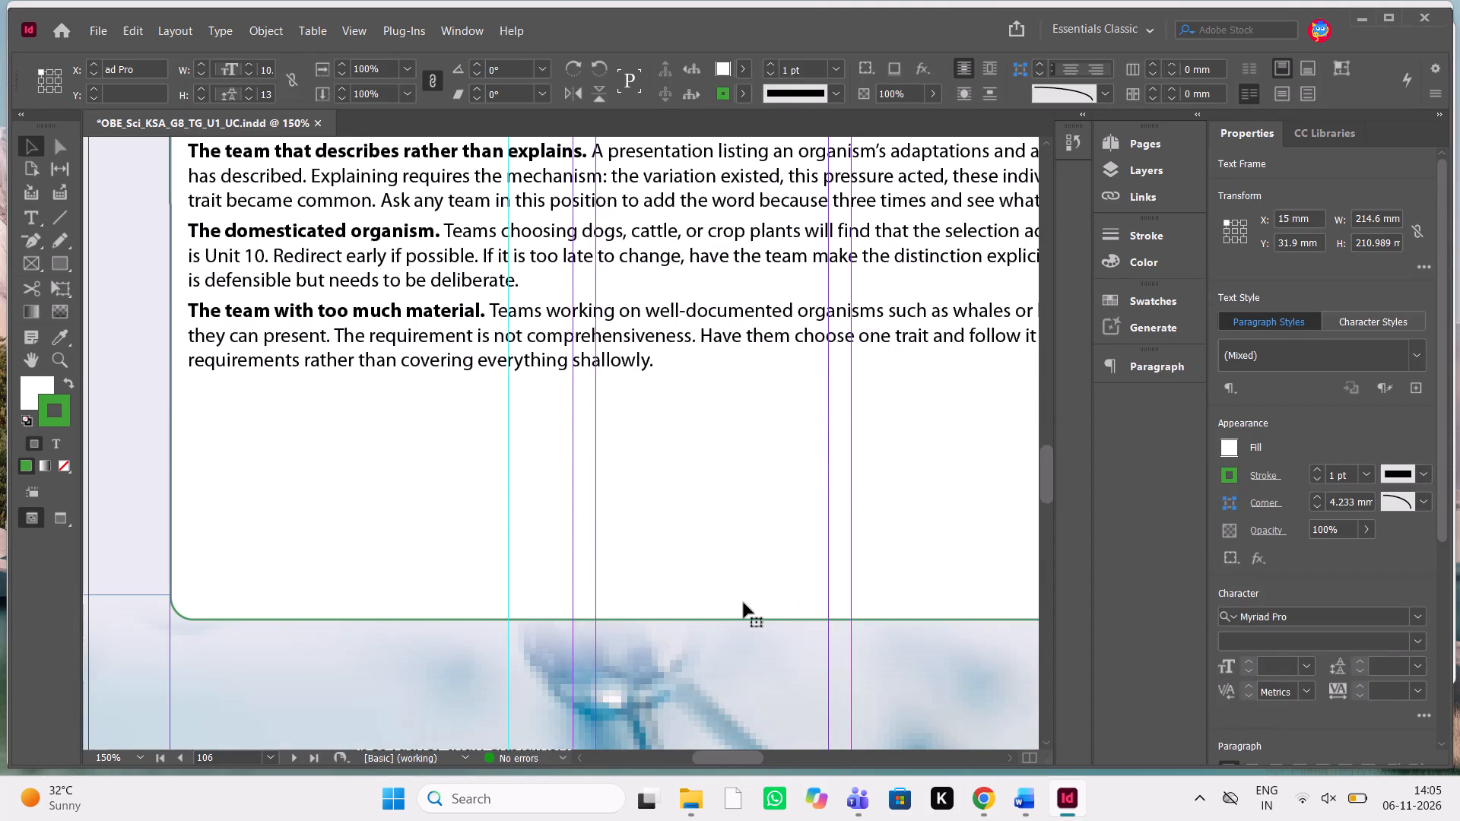
pyautogui.moveTo(747, 624); pyautogui.dragTo(706, 412)
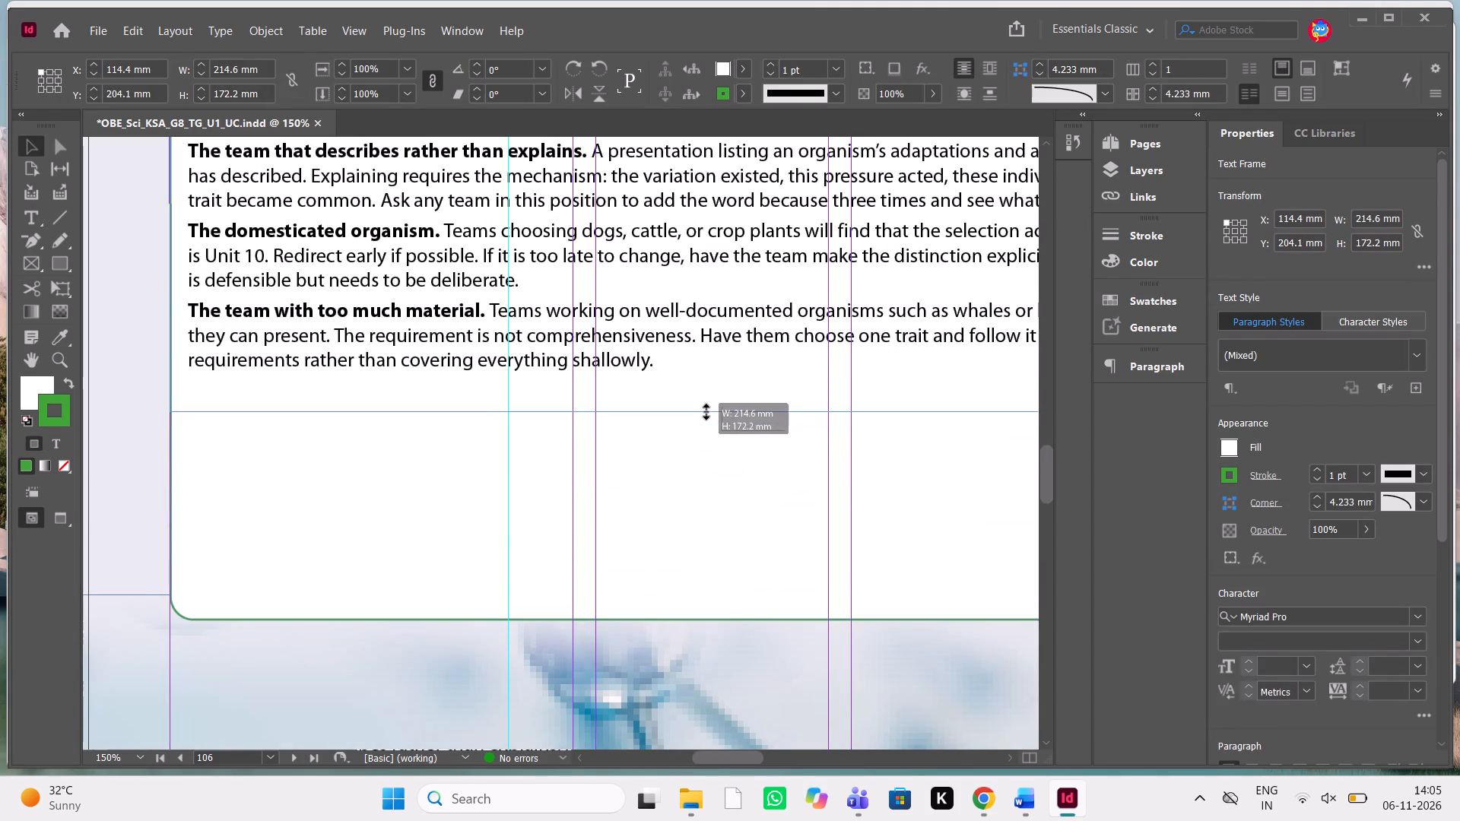
pyautogui.moveTo(706, 412); pyautogui.dragTo(750, 385)
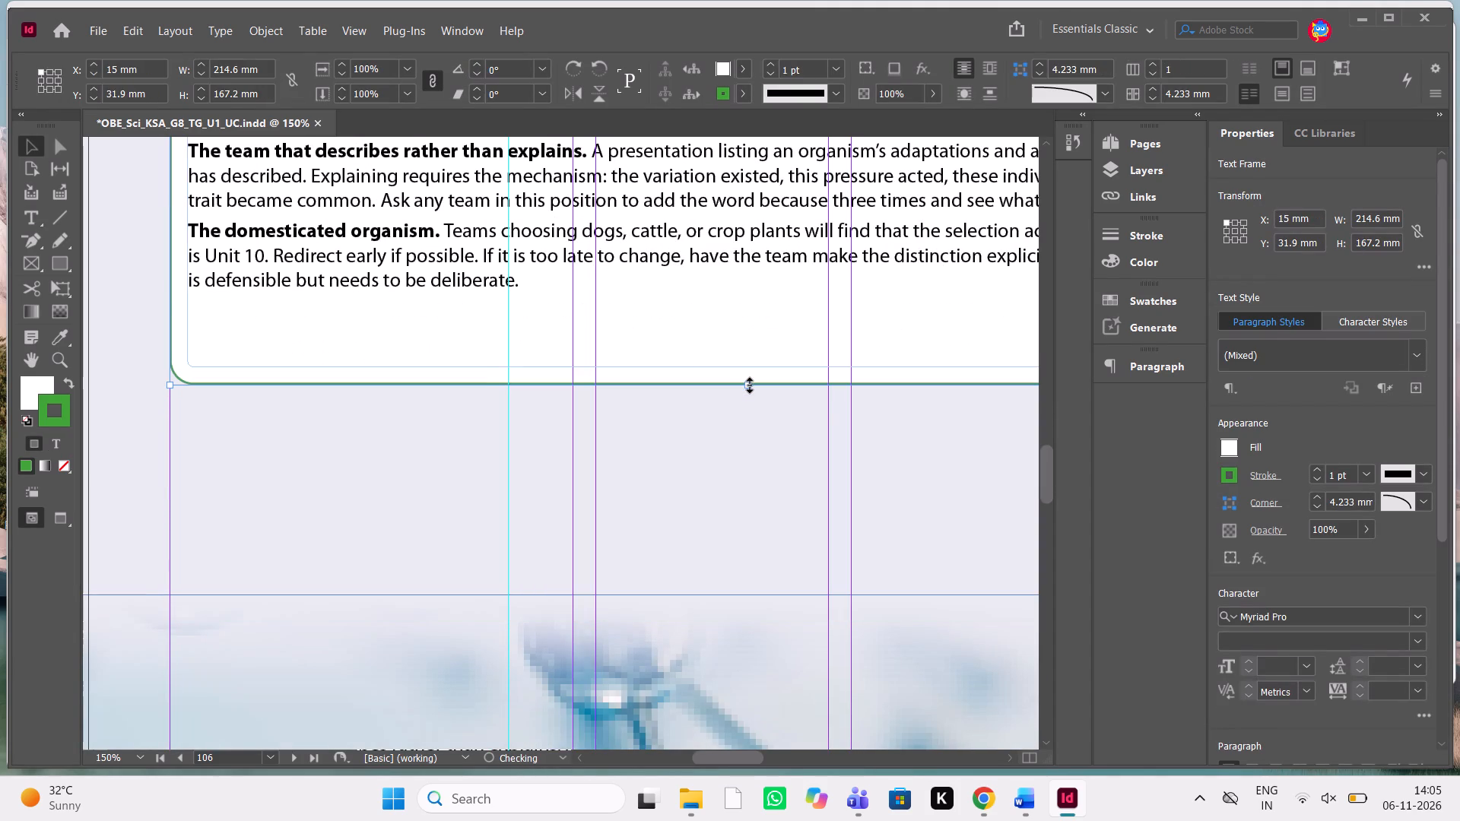
pyautogui.click(750, 385)
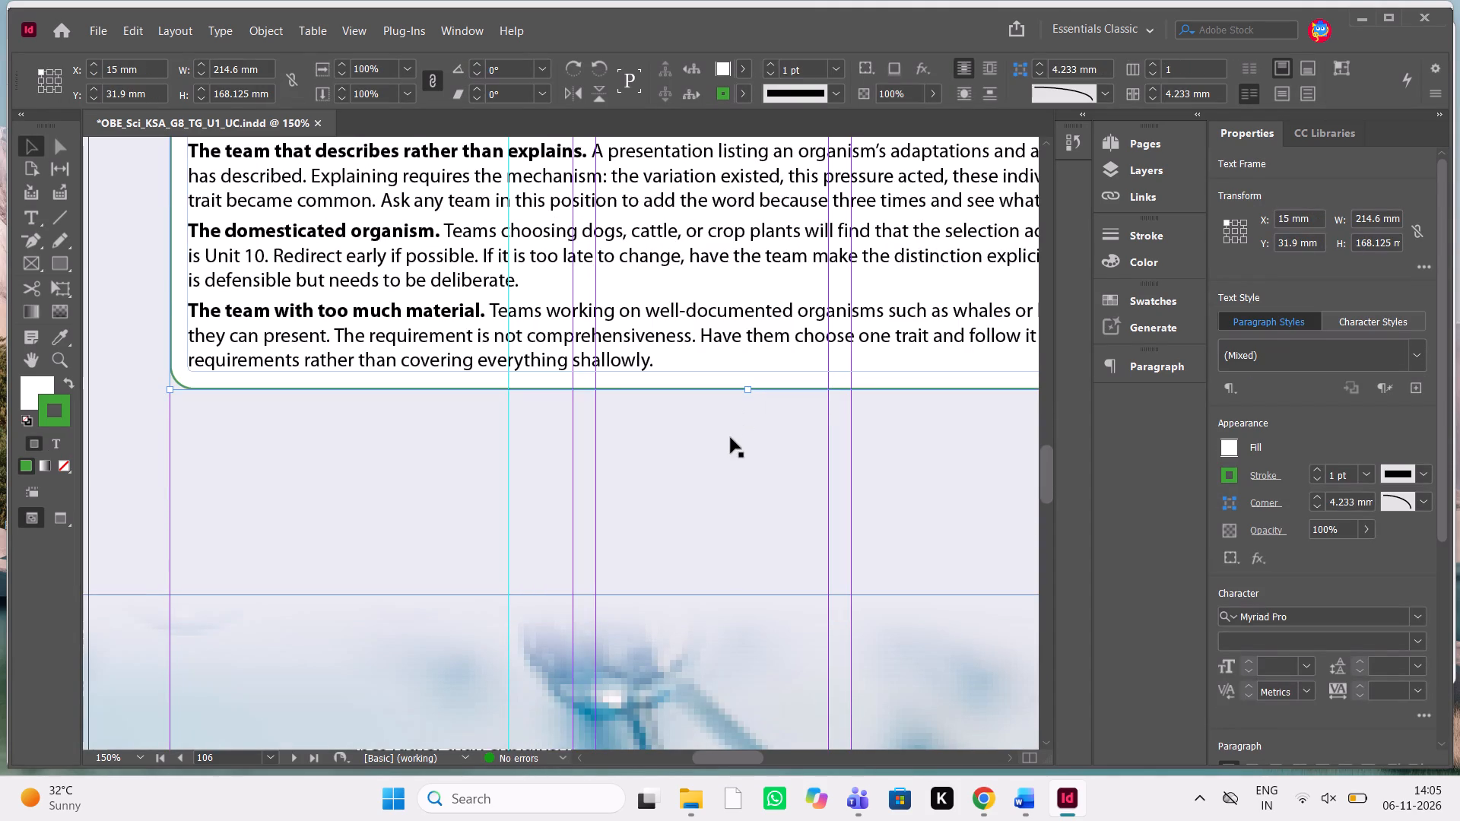
pyautogui.click(731, 438)
pyautogui.press('w')
pyautogui.write('www')
# Cut the "Unit Public Service Announcement — Guidance" text frame from page 107.
pyautogui.scroll(3, 731, 438)
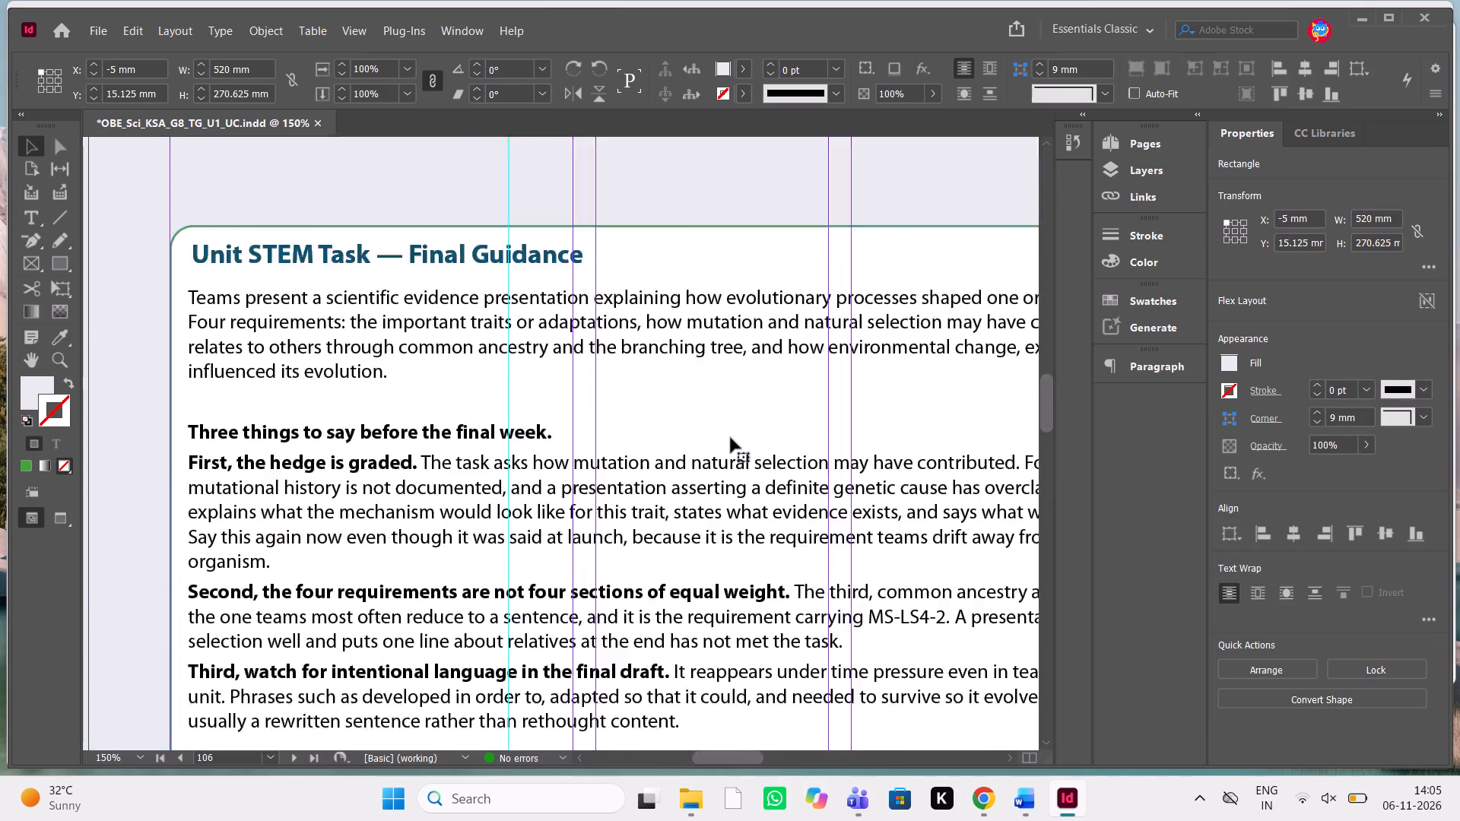
pyautogui.scroll(1, 731, 438)
pyautogui.hscroll(-3, 731, 438)
pyautogui.scroll(-1, 731, 438)
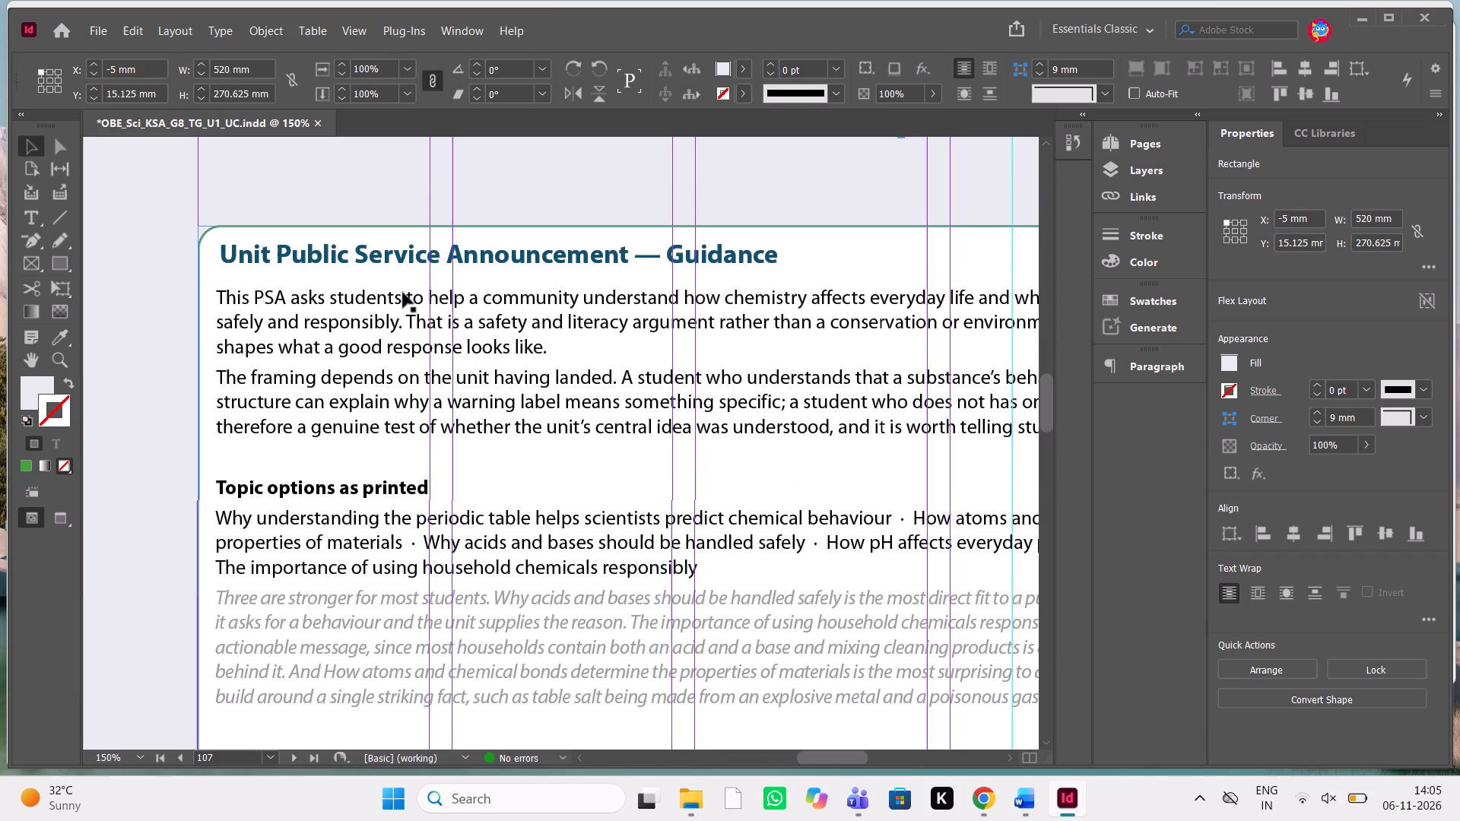
pyautogui.click(371, 293)
pyautogui.scroll(-1, 371, 293)
pyautogui.hotkey('ctrl', '-')
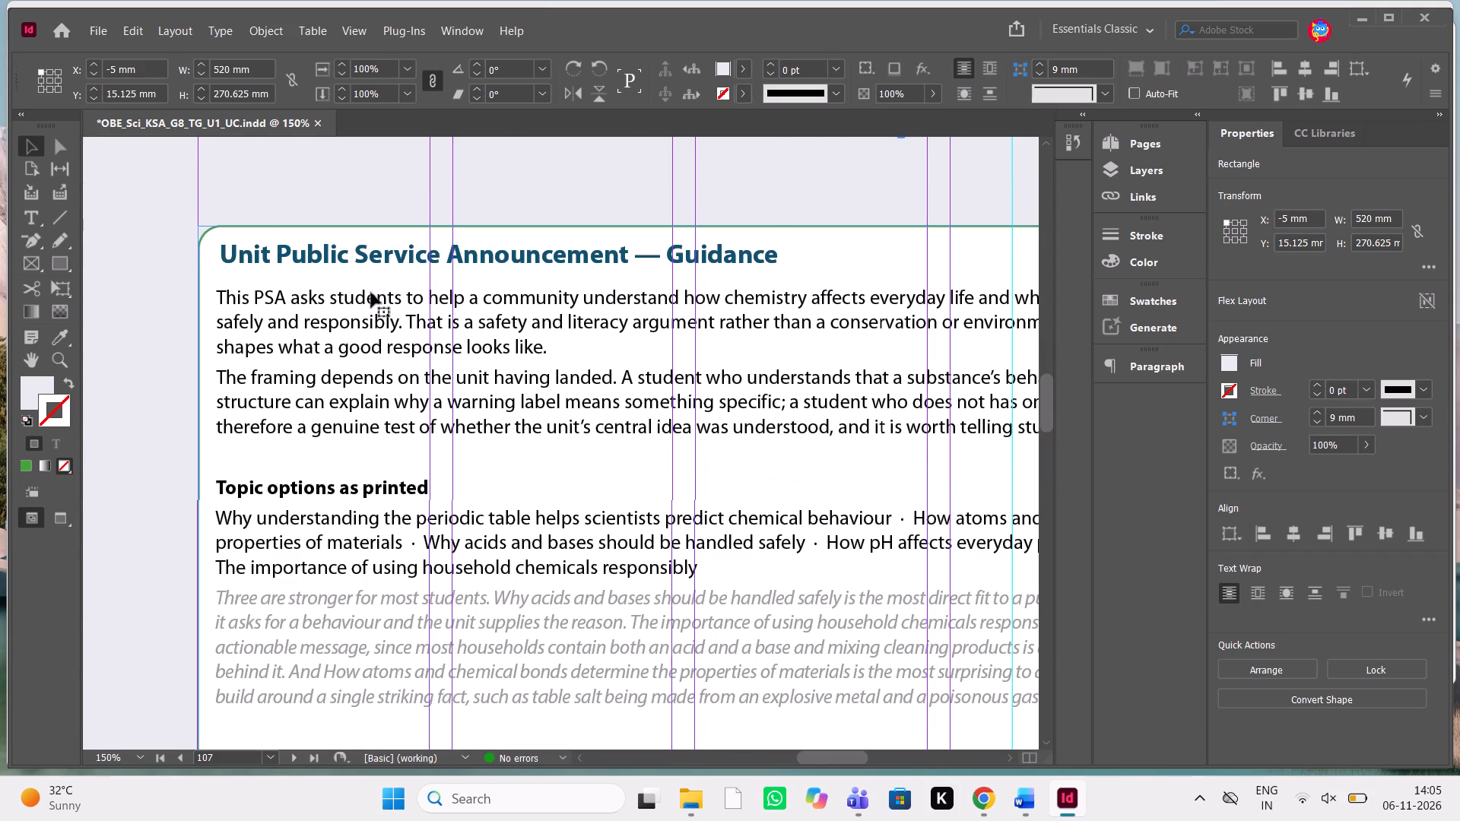
pyautogui.keyDown('ctrl'); pyautogui.scroll(-2, 371, 293); pyautogui.keyUp('ctrl')
pyautogui.hotkey('ctrl', '-')
pyautogui.hotkey('ctrl', '-')
pyautogui.hotkey('ctrl', '-')
pyautogui.scroll(-1, 371, 293)
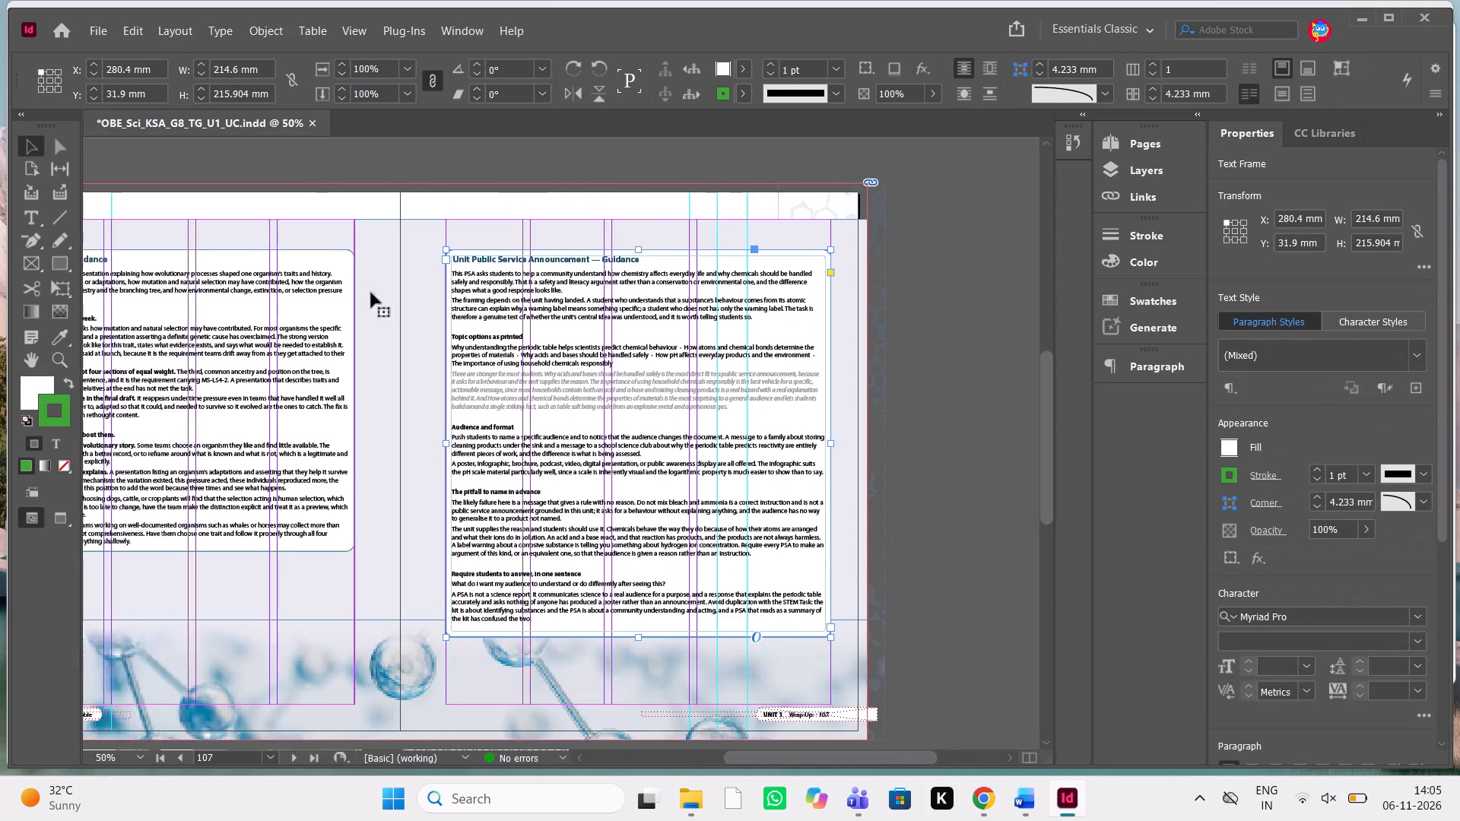
pyautogui.scroll(-1, 371, 293)
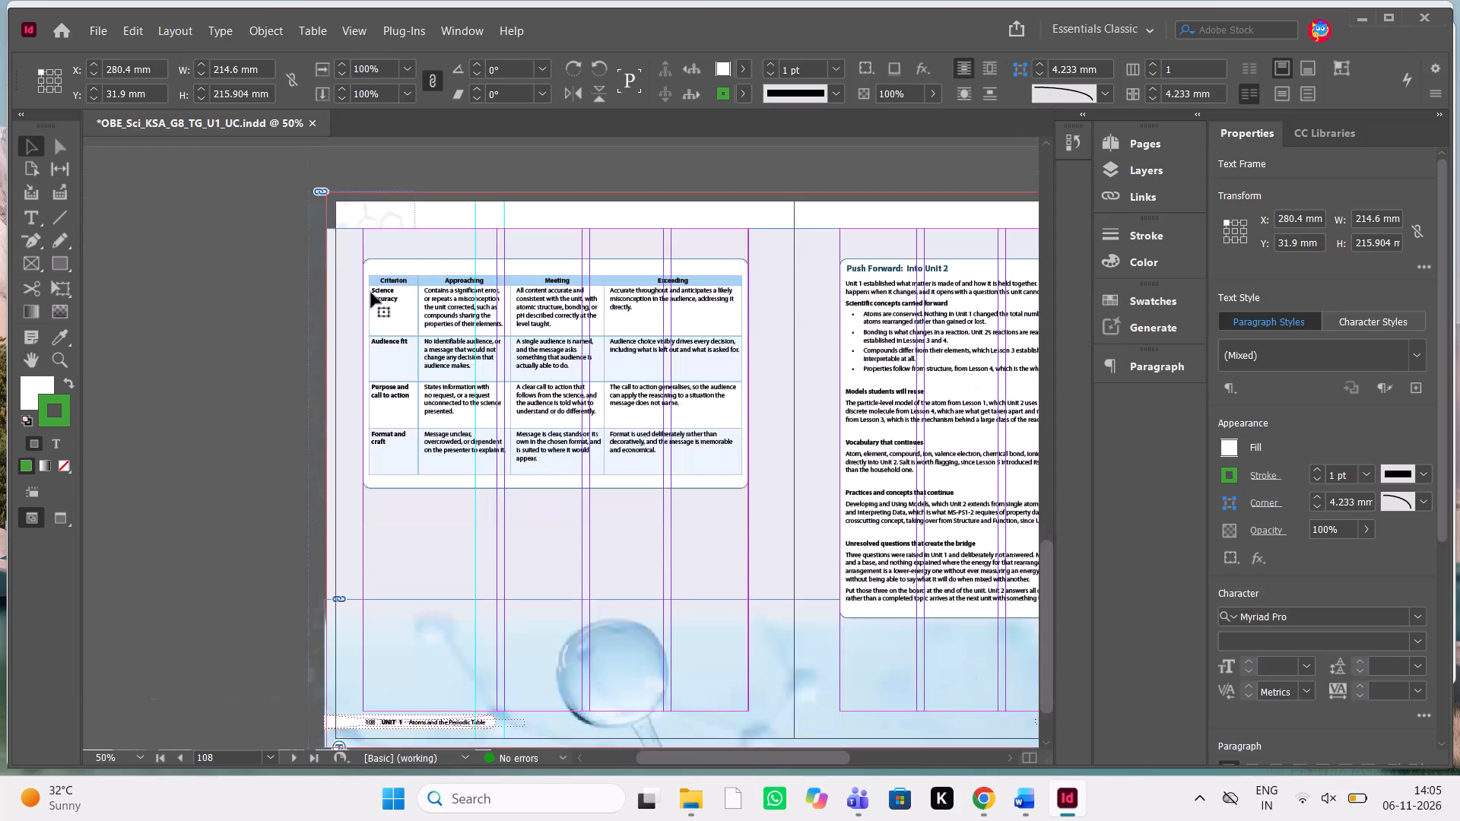
pyautogui.scroll(3, 371, 293)
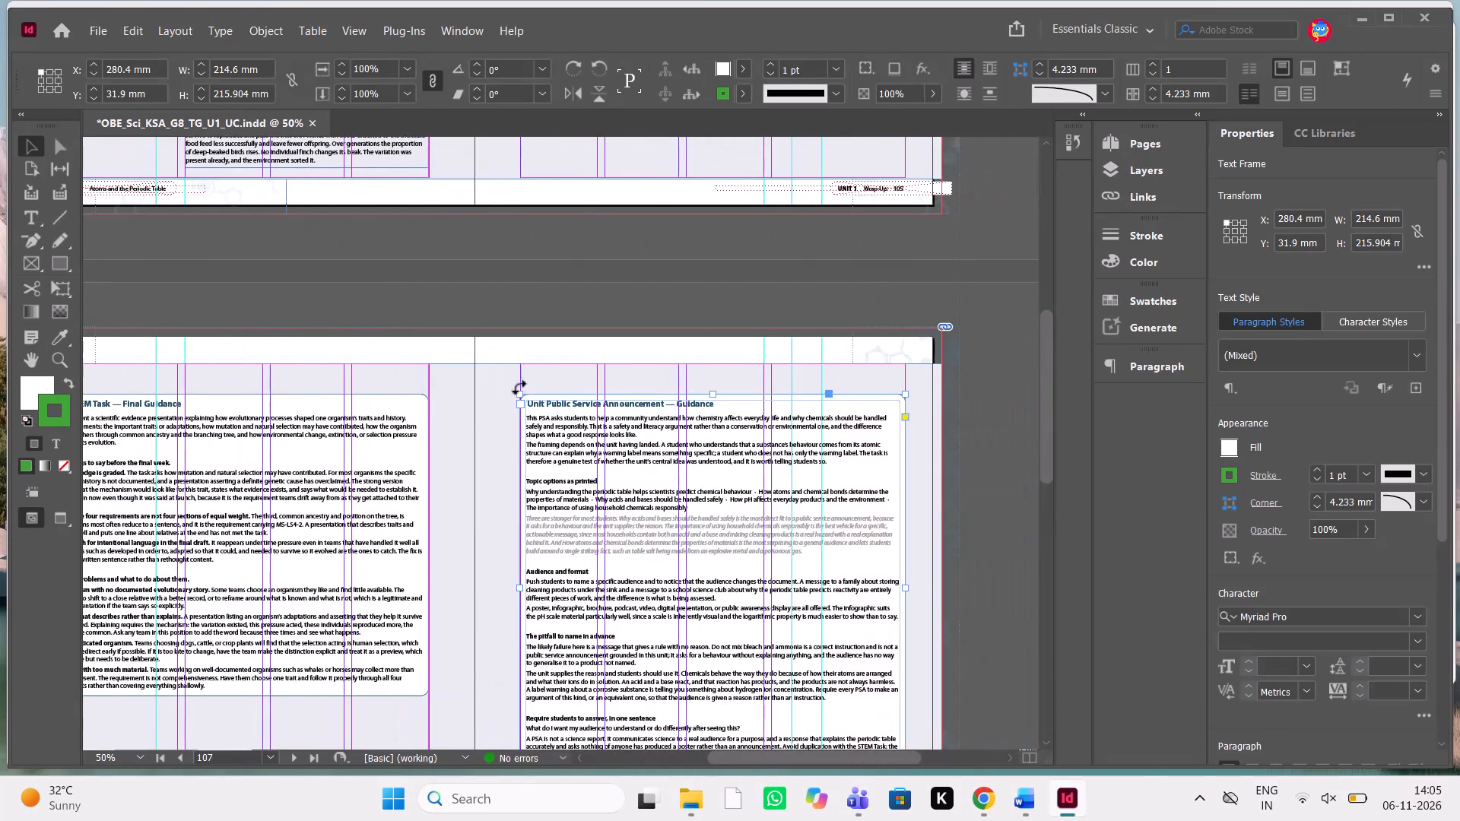
pyautogui.hotkey('ctrl', 'x')
# Delete the small empty graphic frame remaining on page 107.
pyautogui.hscroll(1, 533, 398)
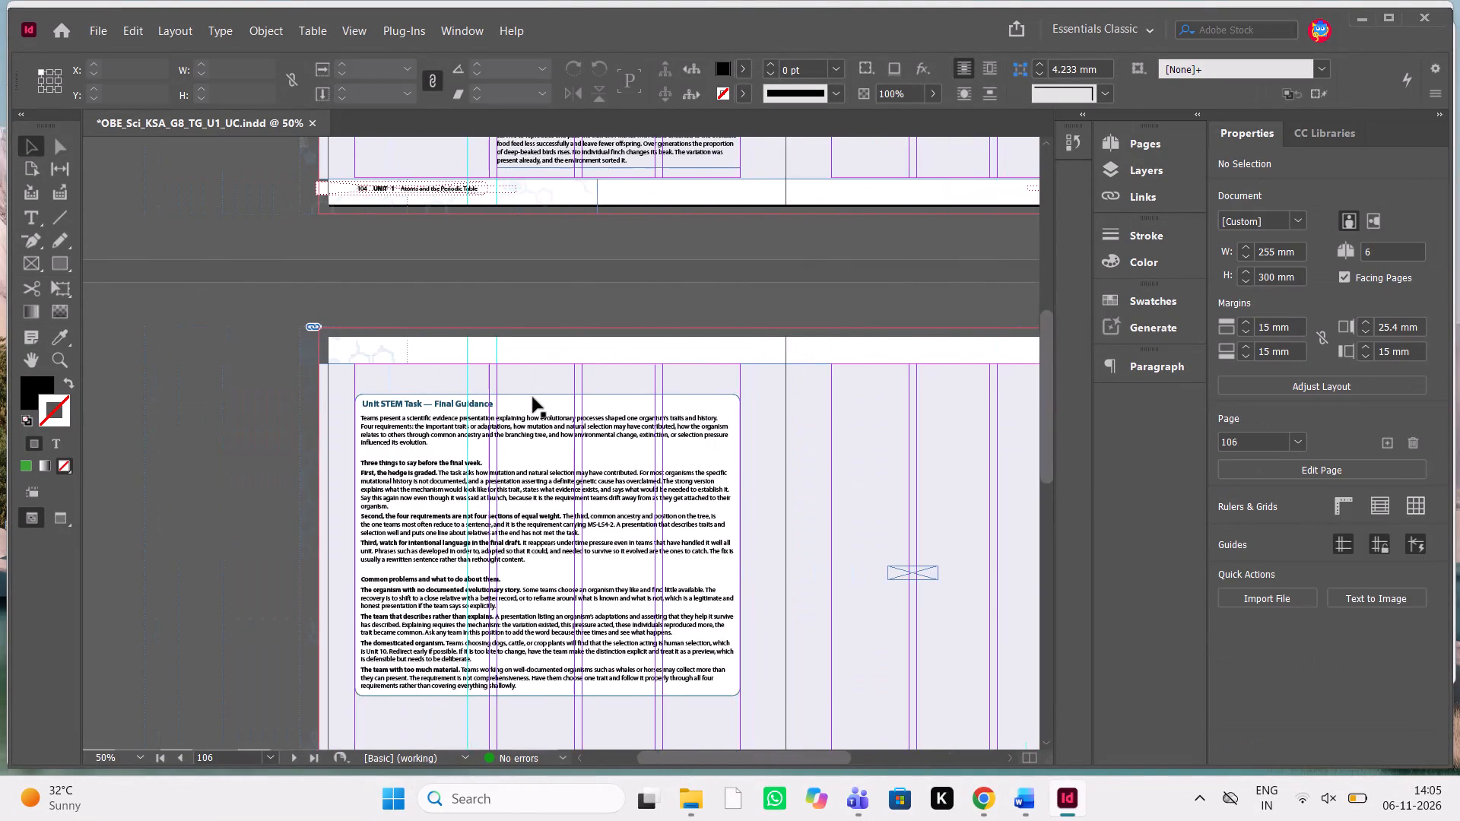
pyautogui.hscroll(1, 533, 398)
pyautogui.hscroll(-1, 533, 398)
pyautogui.click(675, 569)
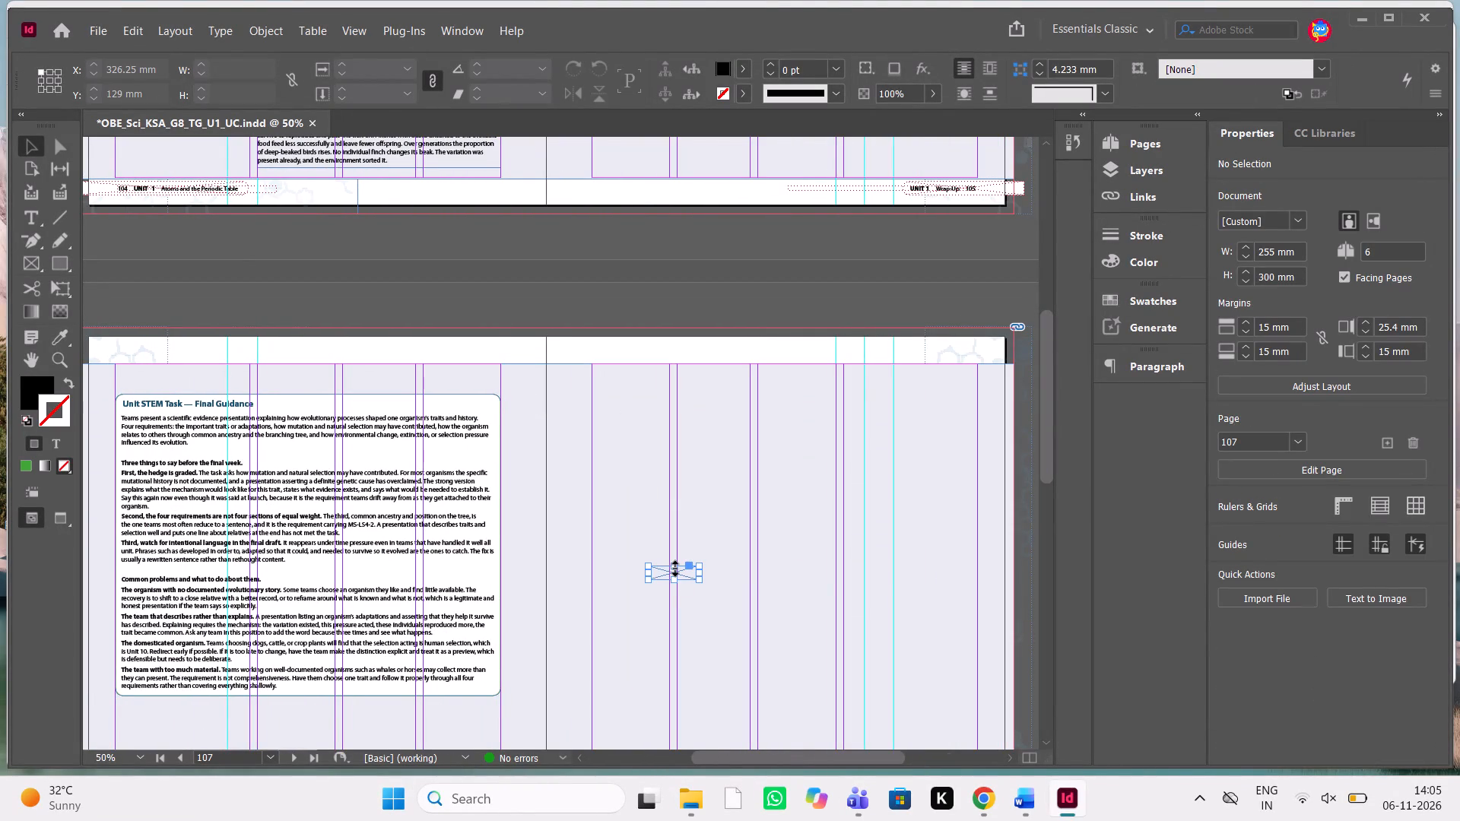
pyautogui.press('Delete')
# Paste the cut announcement guidance frame onto the pasteboard beside page 107, at X about 567.8 mm.
pyautogui.scroll(-1, 675, 569)
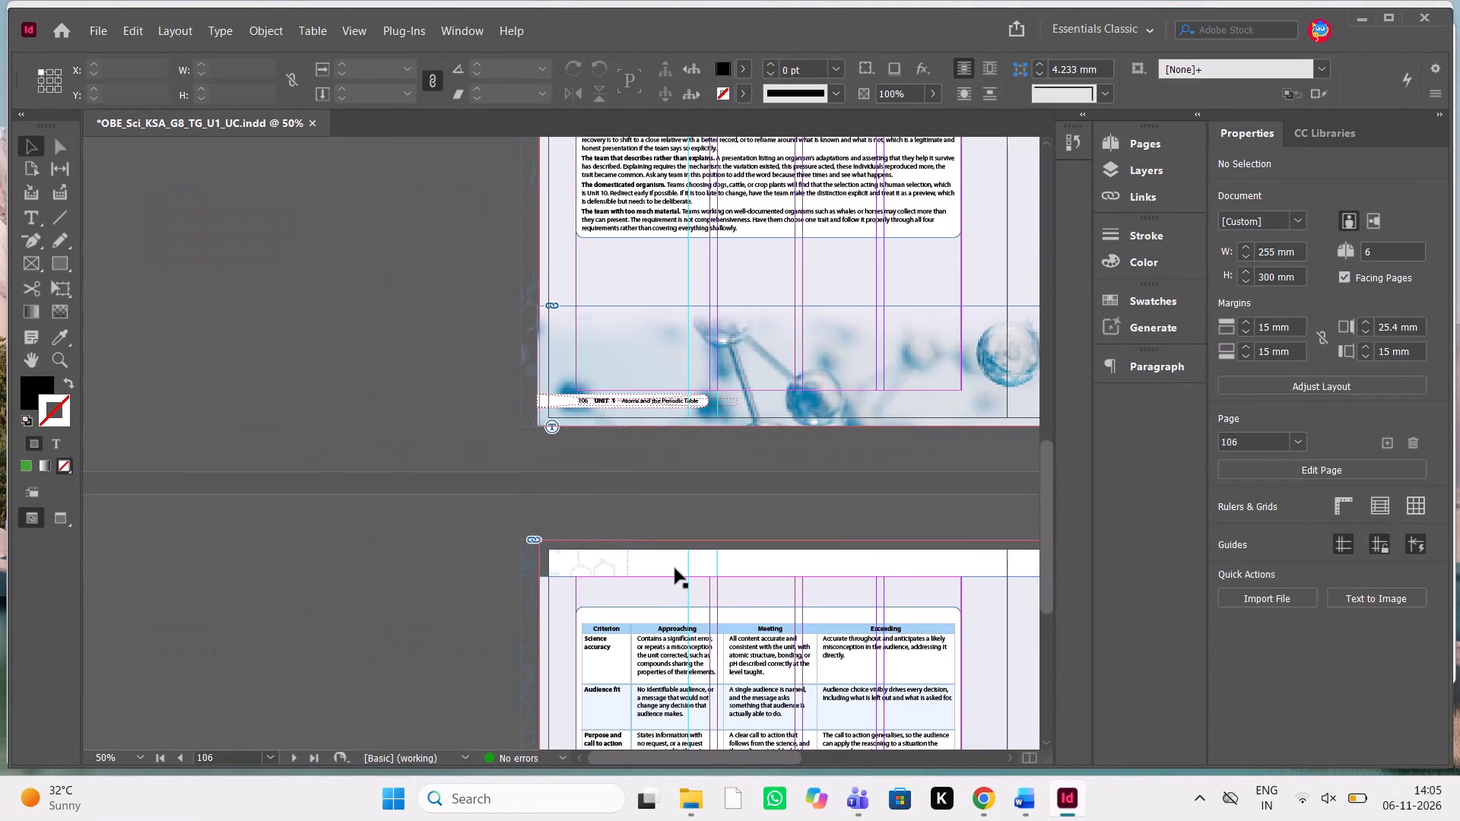
pyautogui.scroll(-1, 675, 569)
pyautogui.scroll(2, 675, 569)
pyautogui.scroll(-6, 675, 569)
pyautogui.hscroll(-1, 675, 569)
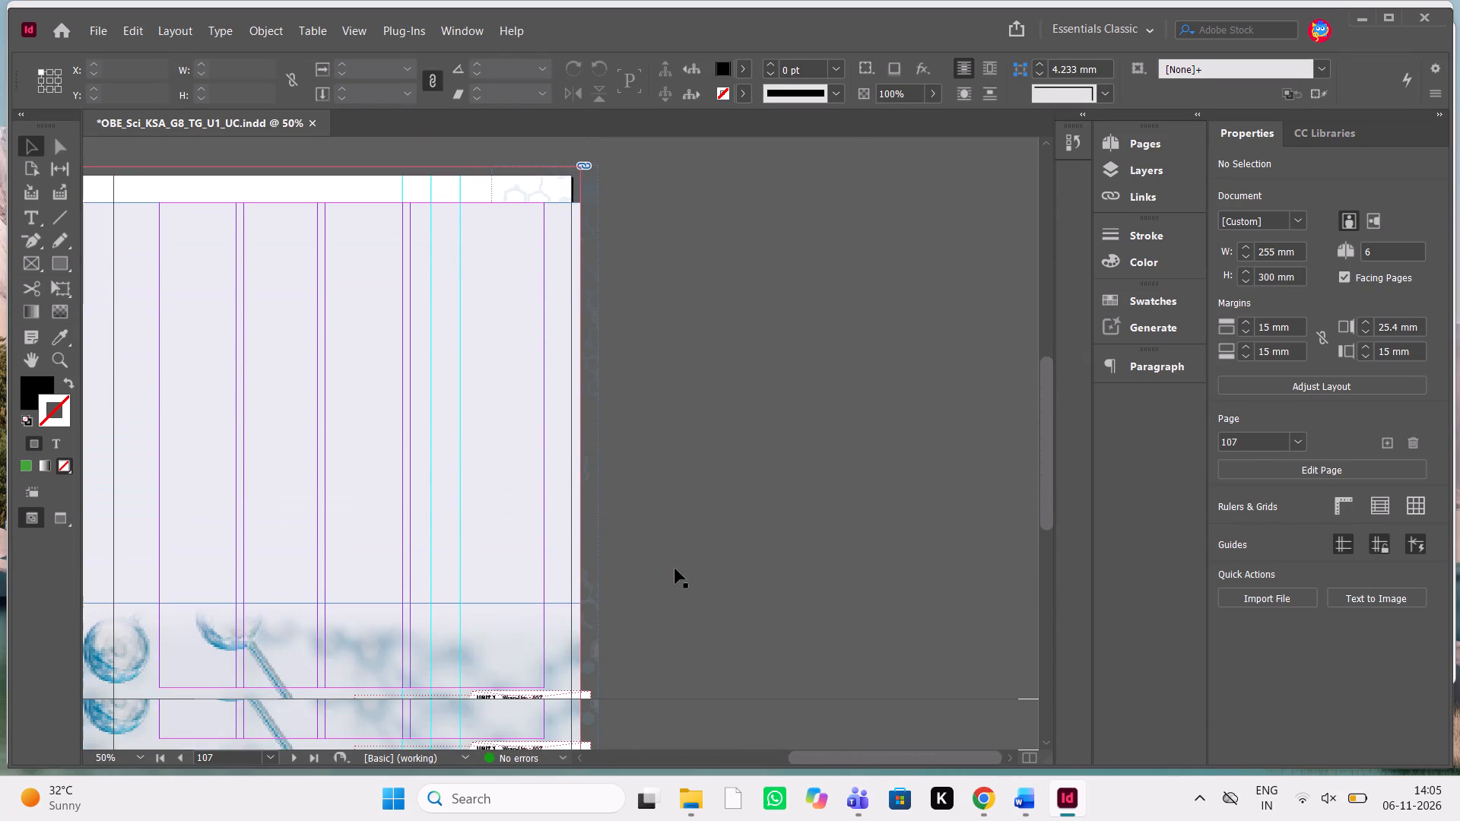
pyautogui.hscroll(-1, 675, 569)
pyautogui.hotkey('ctrl', '=')
pyautogui.hotkey('ctrl', '=')
pyautogui.hscroll(-3, 675, 569)
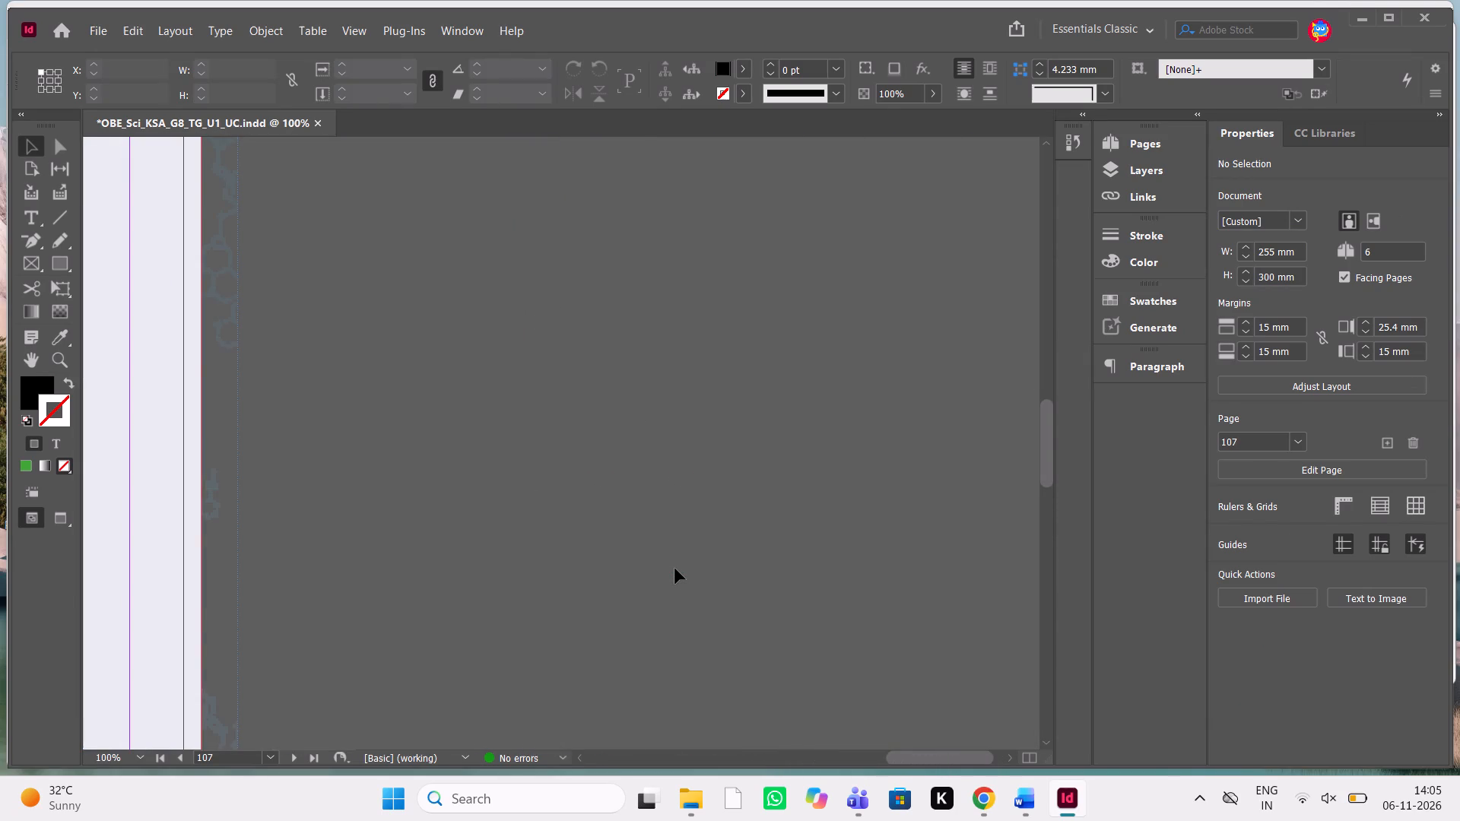
pyautogui.hotkey('ctrl', 'v')
pyautogui.hotkey('shift', 'Right')
pyautogui.hotkey('shift', 'Right')
pyautogui.hotkey('shift', 'Right')
pyautogui.hotkey('shift', 'Right')
pyautogui.hotkey('shift', 'Right')
pyautogui.hotkey('shift', 'Right')
pyautogui.hotkey('shift', 'Right')
pyautogui.hotkey('shift', 'Right')
pyautogui.hotkey('shift', 'Right')
pyautogui.hotkey('shift', 'Right')
pyautogui.hotkey('shift', 'Right')
pyautogui.hotkey('shift', 'Right')
pyautogui.hotkey('shift', 'Right')
pyautogui.hotkey('shift', 'Right')
pyautogui.hotkey('shift', 'Right')
pyautogui.hotkey('shift', 'Right')
pyautogui.hotkey('shift', 'Right')
pyautogui.hotkey('shift', 'Right')
pyautogui.hotkey('shift', 'Right')
pyautogui.hotkey('shift', 'Right')
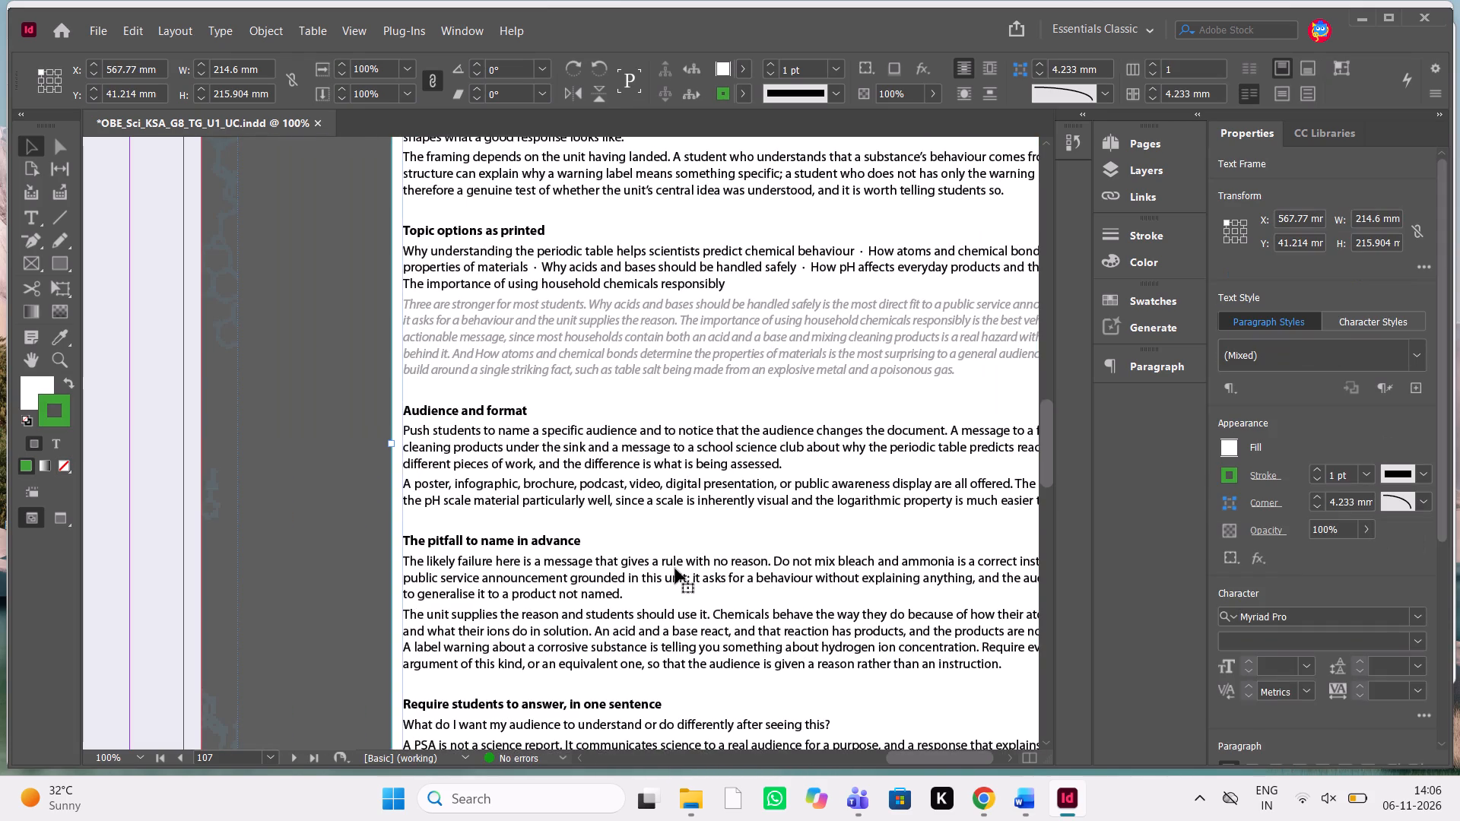
# Cut the rubric table frame with the Criterion, Approaching, Meeting and Exceeding columns from page 108.
pyautogui.hotkey('ctrl', '-')
pyautogui.hotkey('ctrl', '-')
pyautogui.hotkey('ctrl', '-')
pyautogui.scroll(-1, 675, 569)
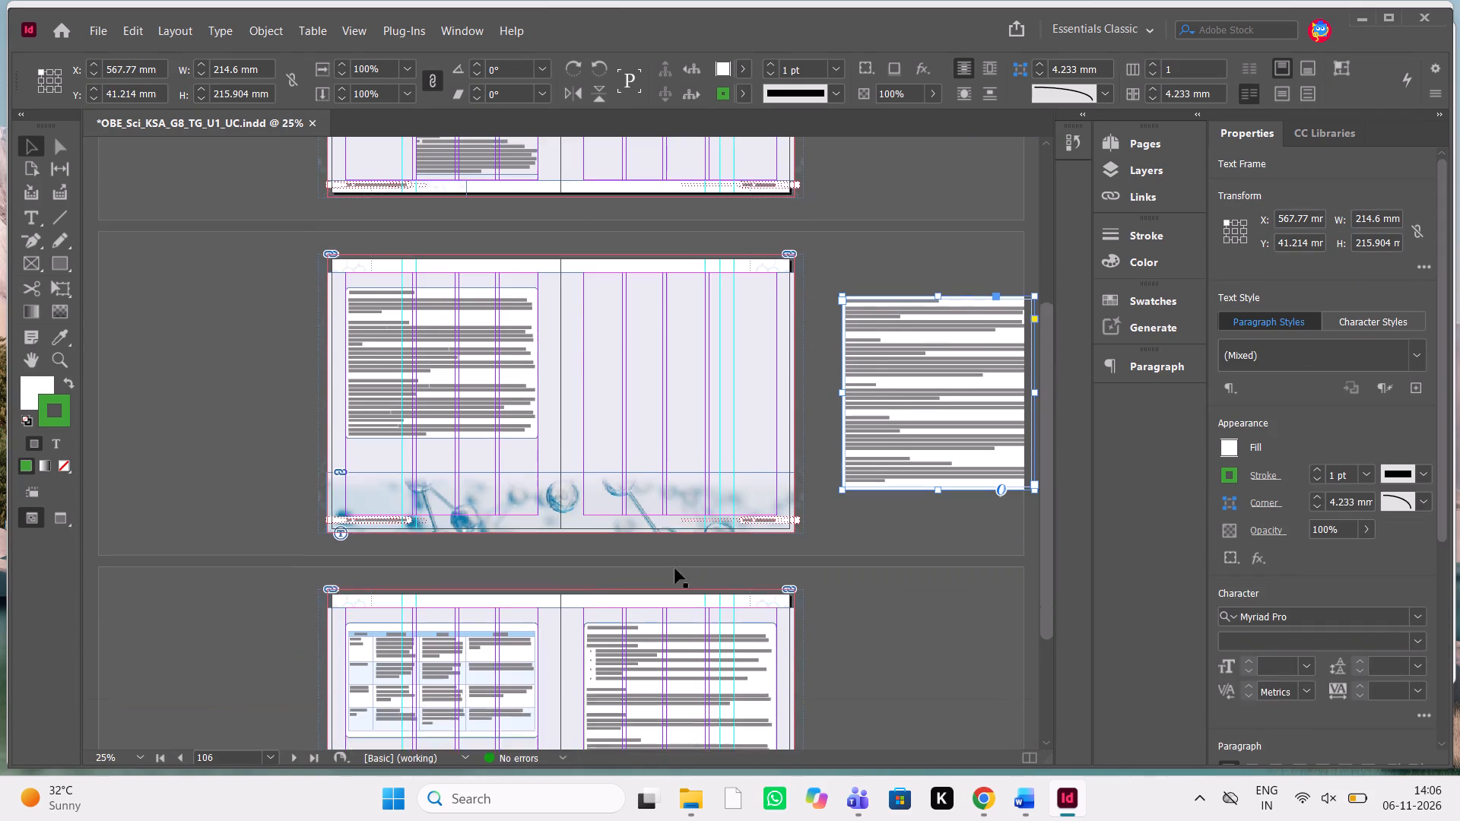
pyautogui.scroll(-1, 675, 569)
pyautogui.click(239, 468)
pyautogui.hotkey('ctrl', '=')
pyautogui.hotkey('ctrl', '=')
pyautogui.hotkey('ctrl', '=')
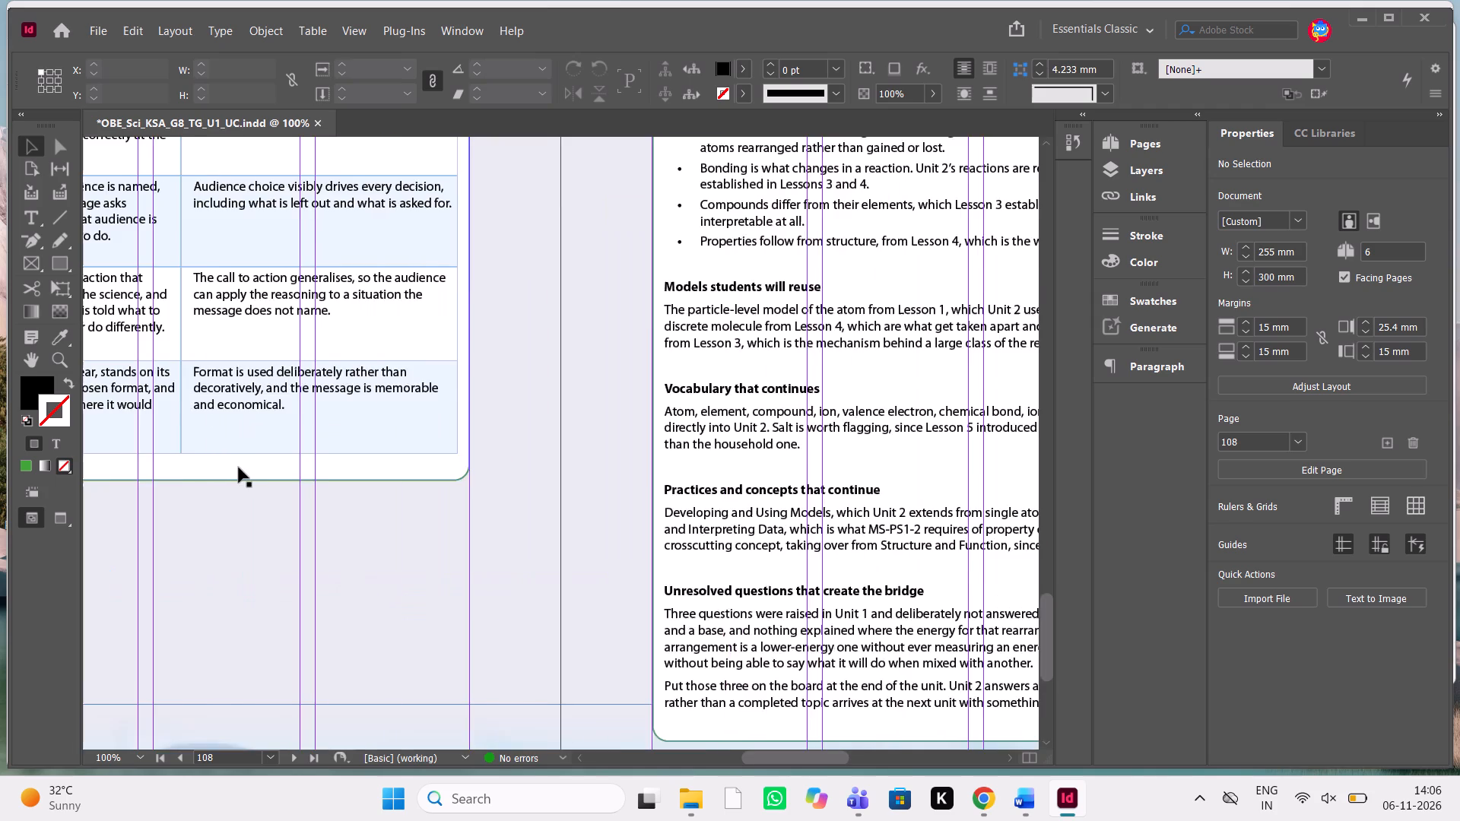
pyautogui.hscroll(1, 239, 468)
pyautogui.scroll(1, 239, 468)
pyautogui.hscroll(1, 239, 468)
pyautogui.click(197, 242)
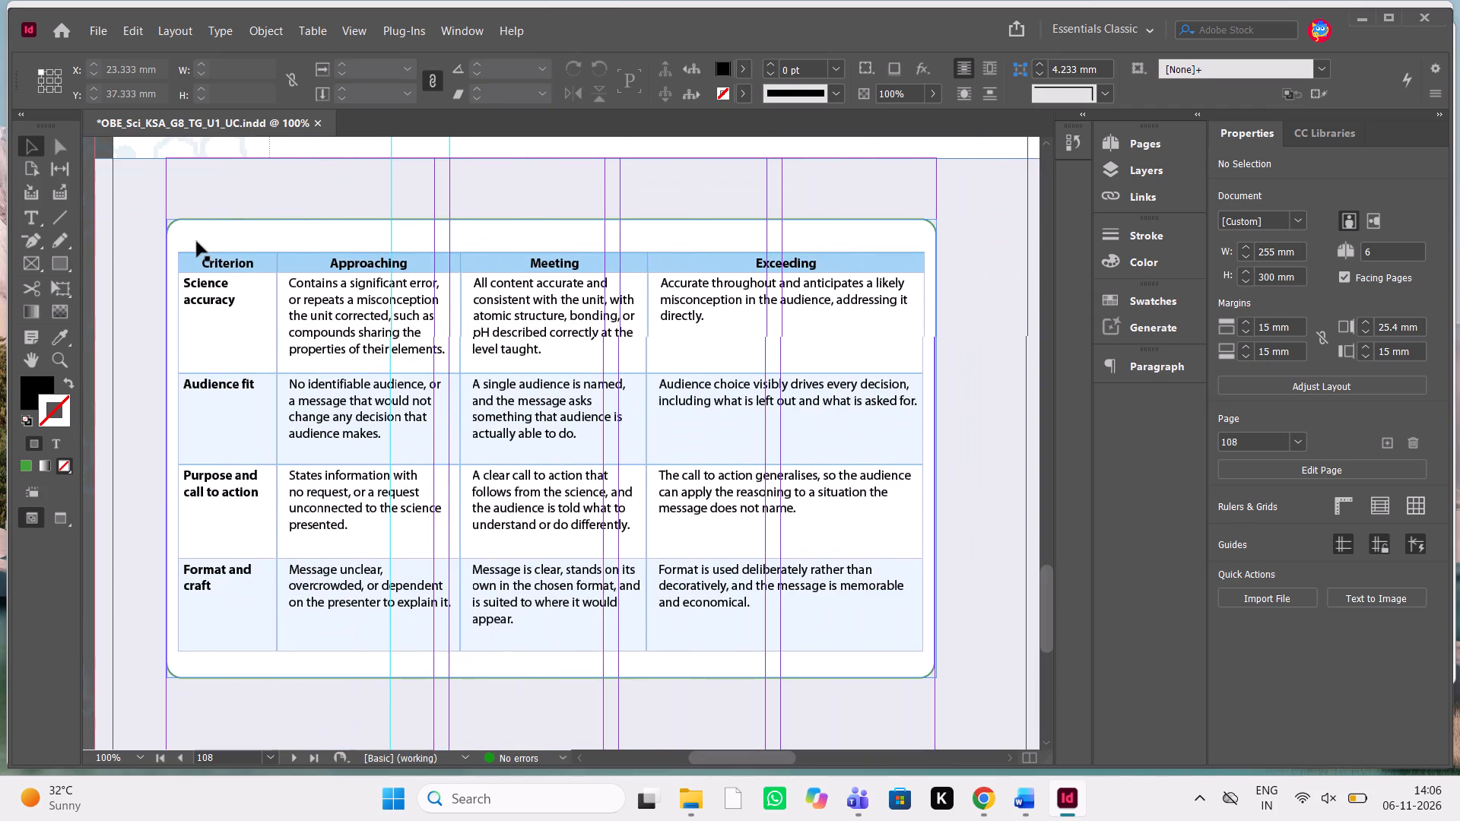
pyautogui.hotkey('ctrl', 'x')
# Paste the rubric table frame onto the emptied page 107.
pyautogui.scroll(6, 197, 242)
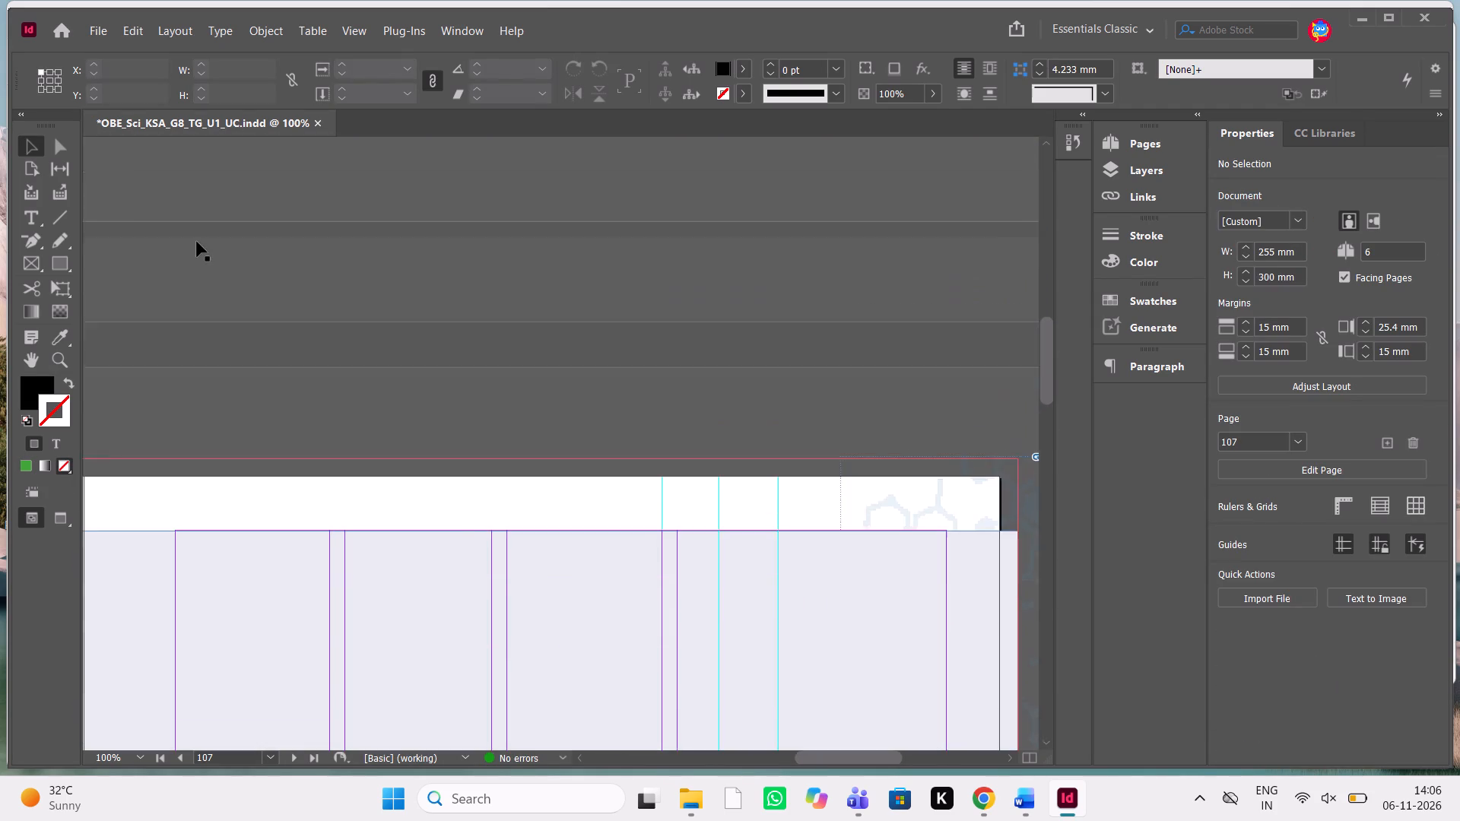
pyautogui.scroll(1, 197, 242)
pyautogui.scroll(-2, 197, 242)
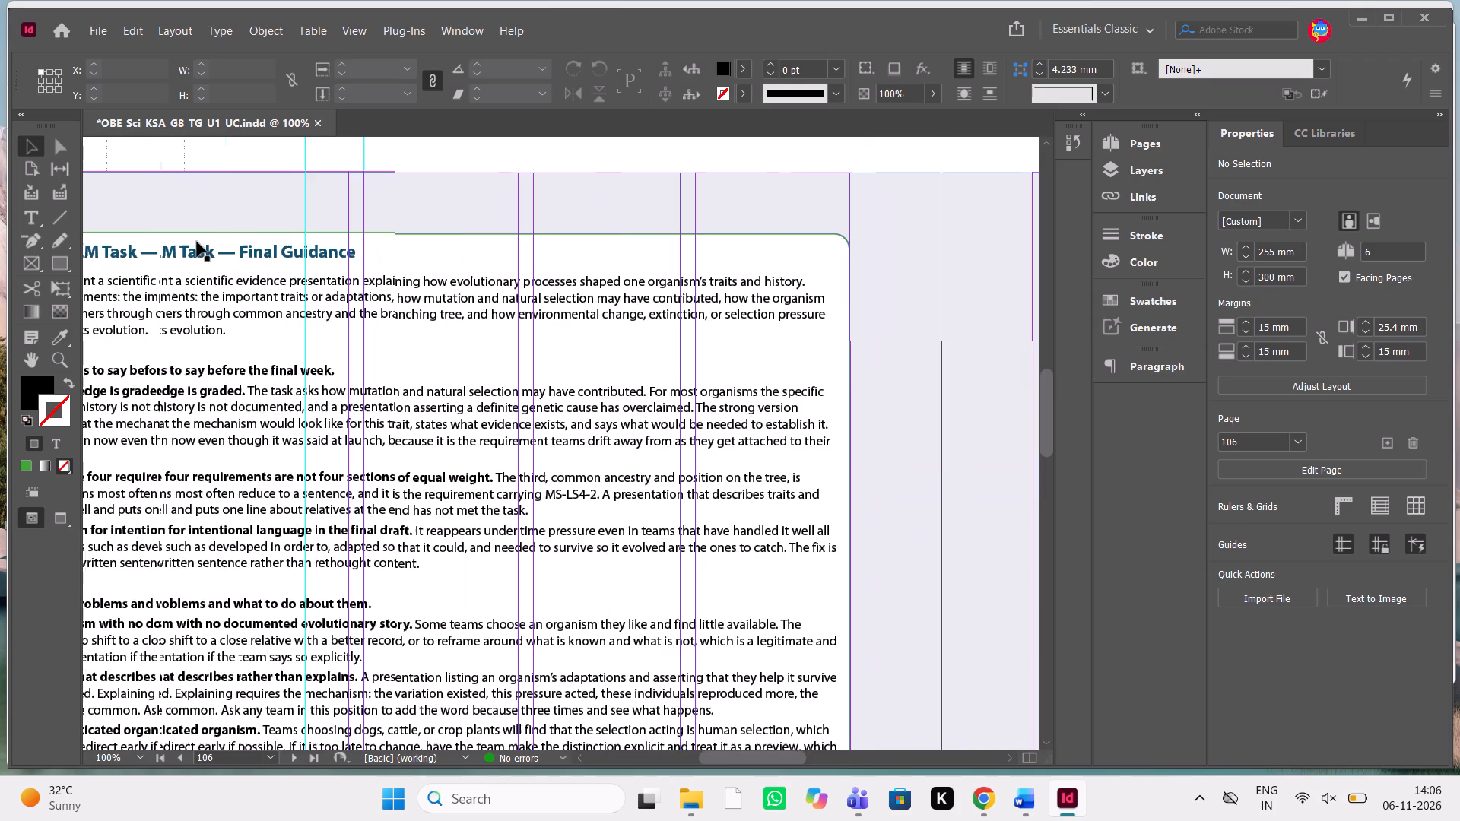
pyautogui.hscroll(-3, 197, 242)
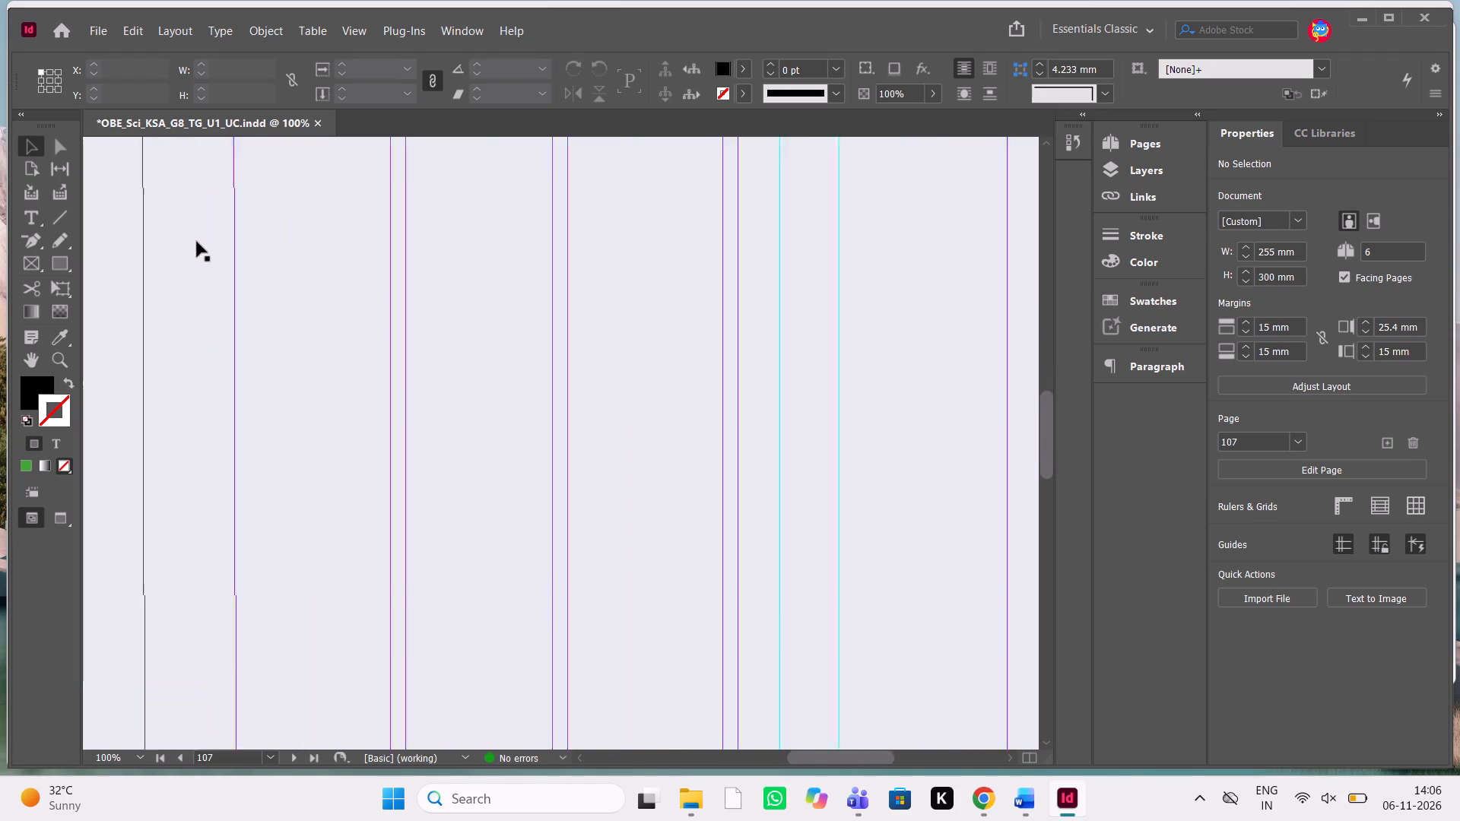
pyautogui.hscroll(-1, 197, 242)
pyautogui.hotkey('ctrl', 'v')
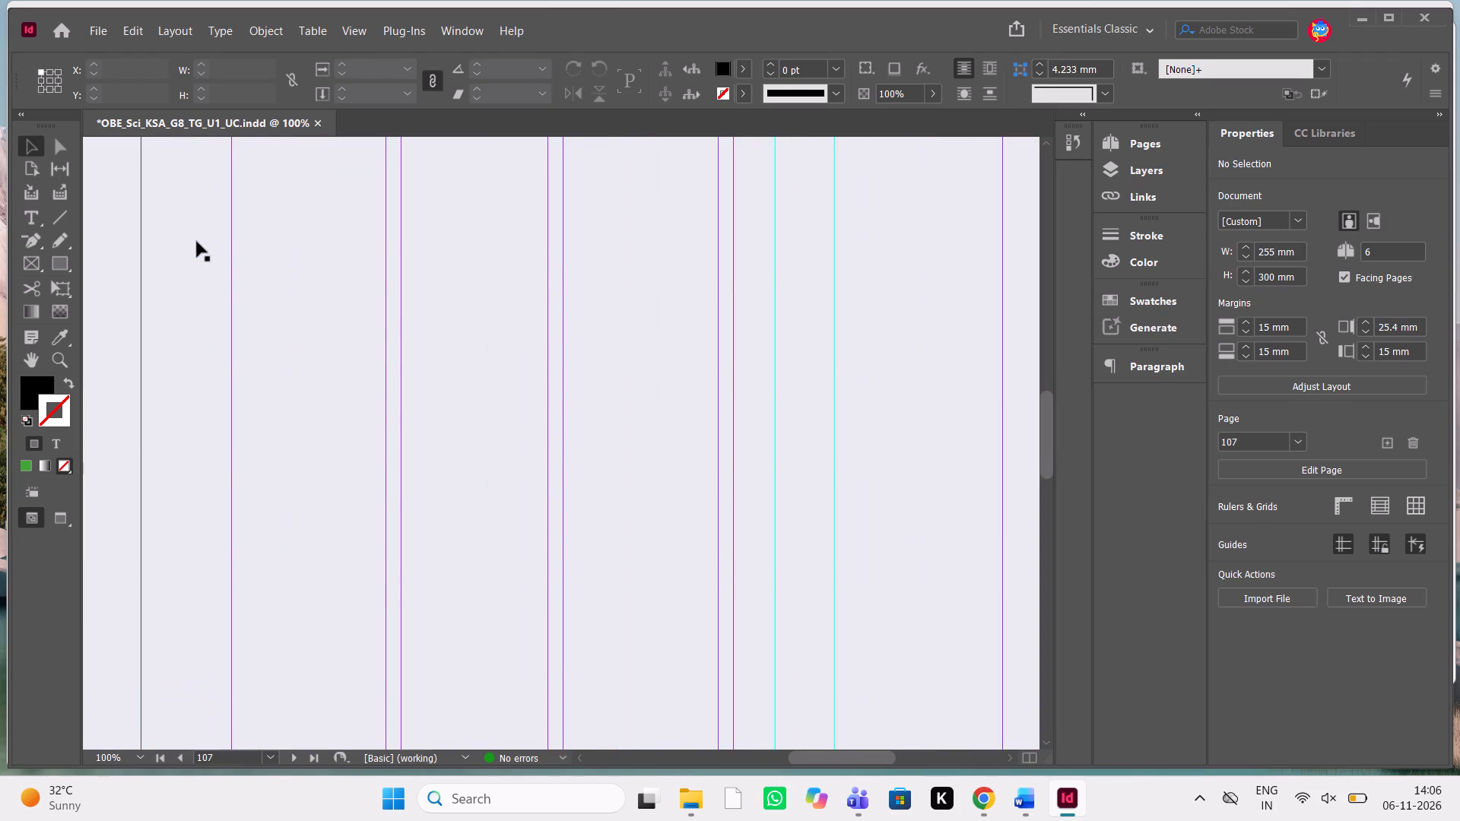
# Nudge the rubric table frame horizontally to X about 280.5 mm, aligning its left edge with page 107's inner margin.
pyautogui.scroll(1, 197, 242)
pyautogui.scroll(1, 298, 218)
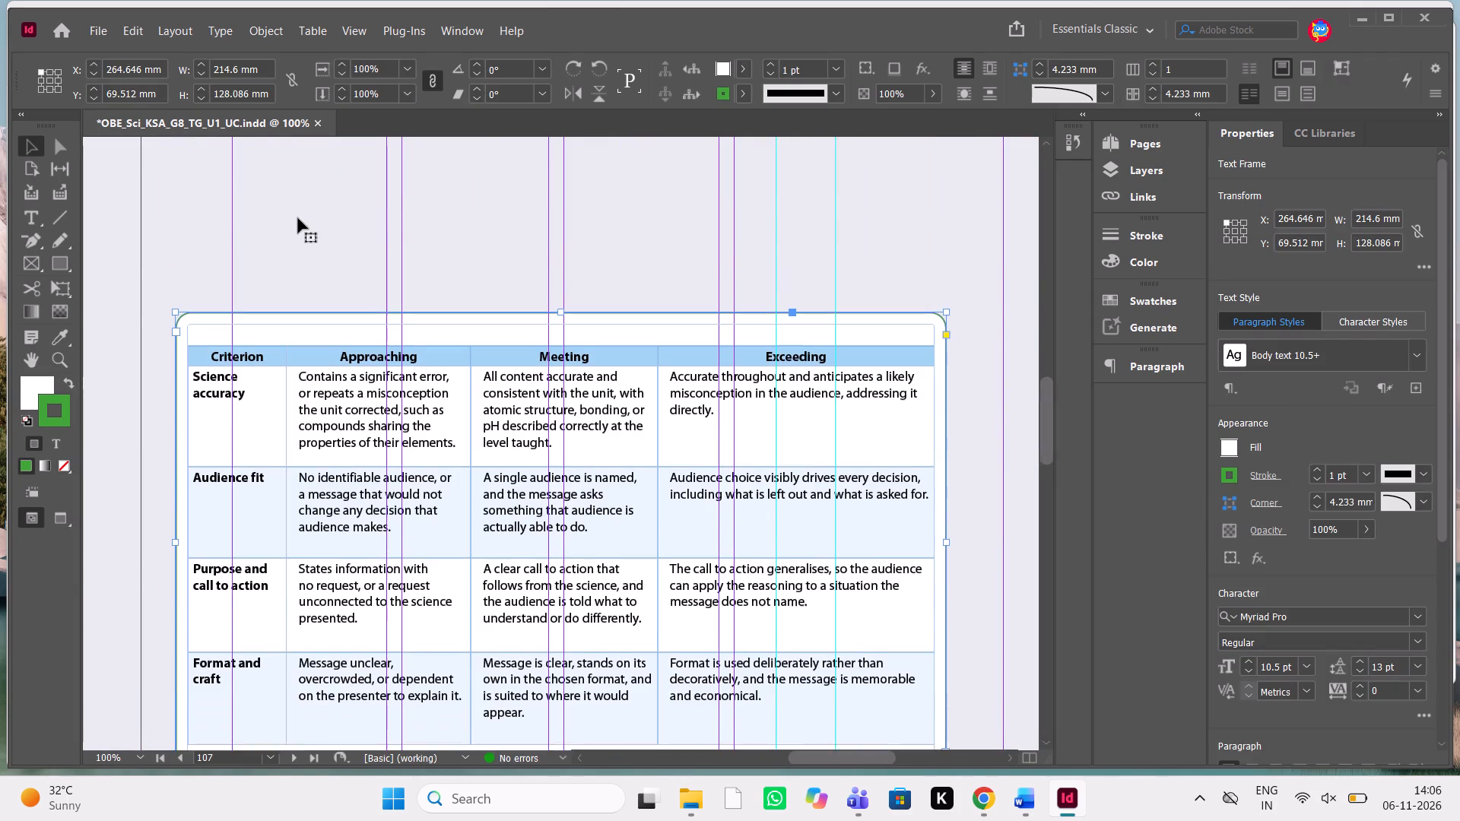
pyautogui.scroll(1, 298, 218)
pyautogui.scroll(-1, 298, 218)
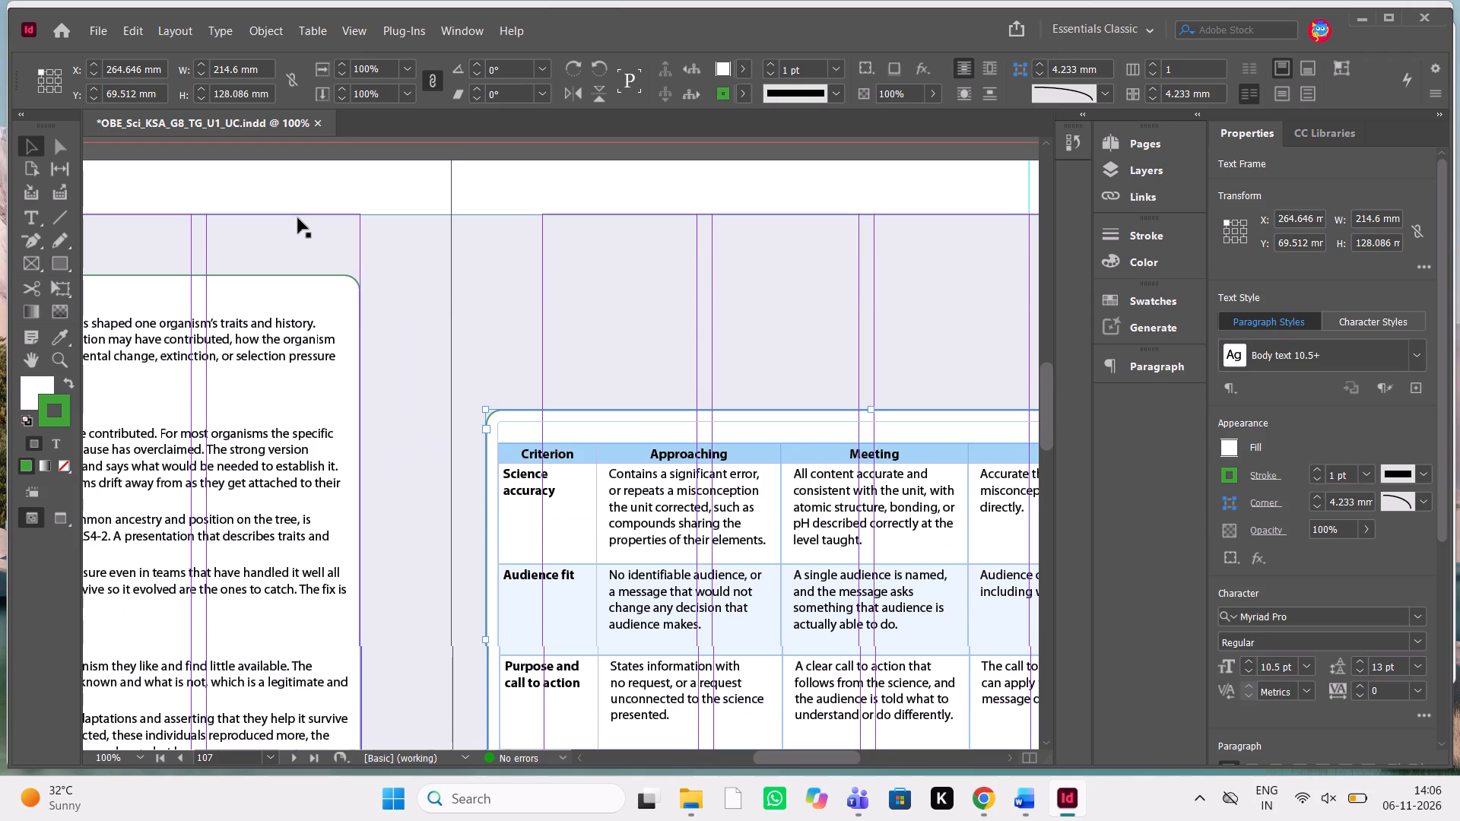
pyautogui.hotkey('shift', 'Right')
pyautogui.hotkey('shift', 'Right')
pyautogui.hotkey('shift', 'Right')
pyautogui.hotkey('shift', 'Right')
pyautogui.hotkey('shift', 'Right')
pyautogui.hotkey('shift', 'Right')
pyautogui.hotkey('shift', 'Right')
pyautogui.hotkey('shift', 'Right')
pyautogui.hotkey('shift', 'Right')
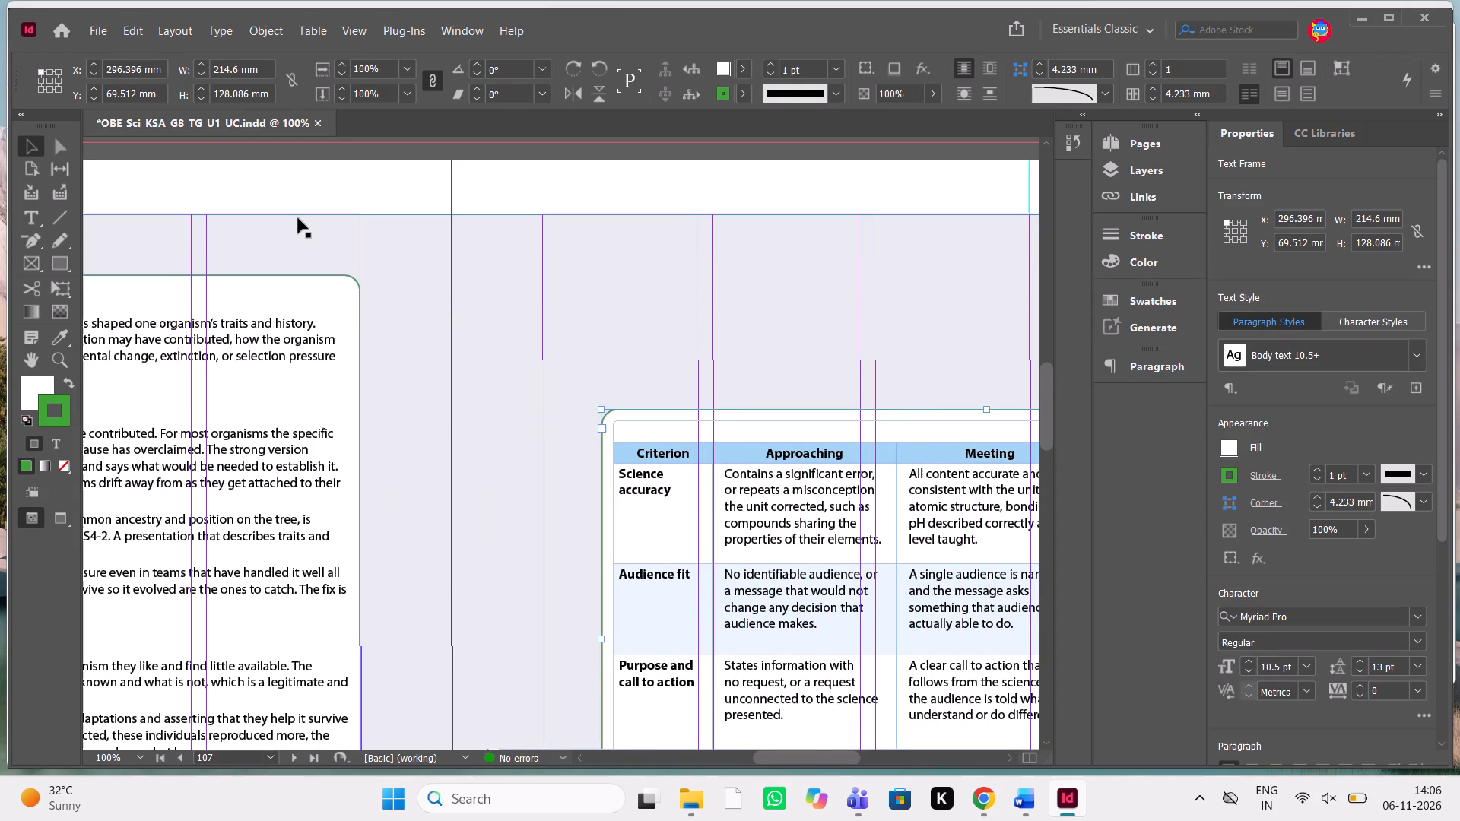
pyautogui.hotkey('shift', 'Left')
pyautogui.hotkey('shift', 'Left')
pyautogui.hotkey('shift', 'Left')
pyautogui.hotkey('shift', 'Left')
pyautogui.hotkey('shift', 'Left')
pyautogui.press('Right')
pyautogui.press('Right')
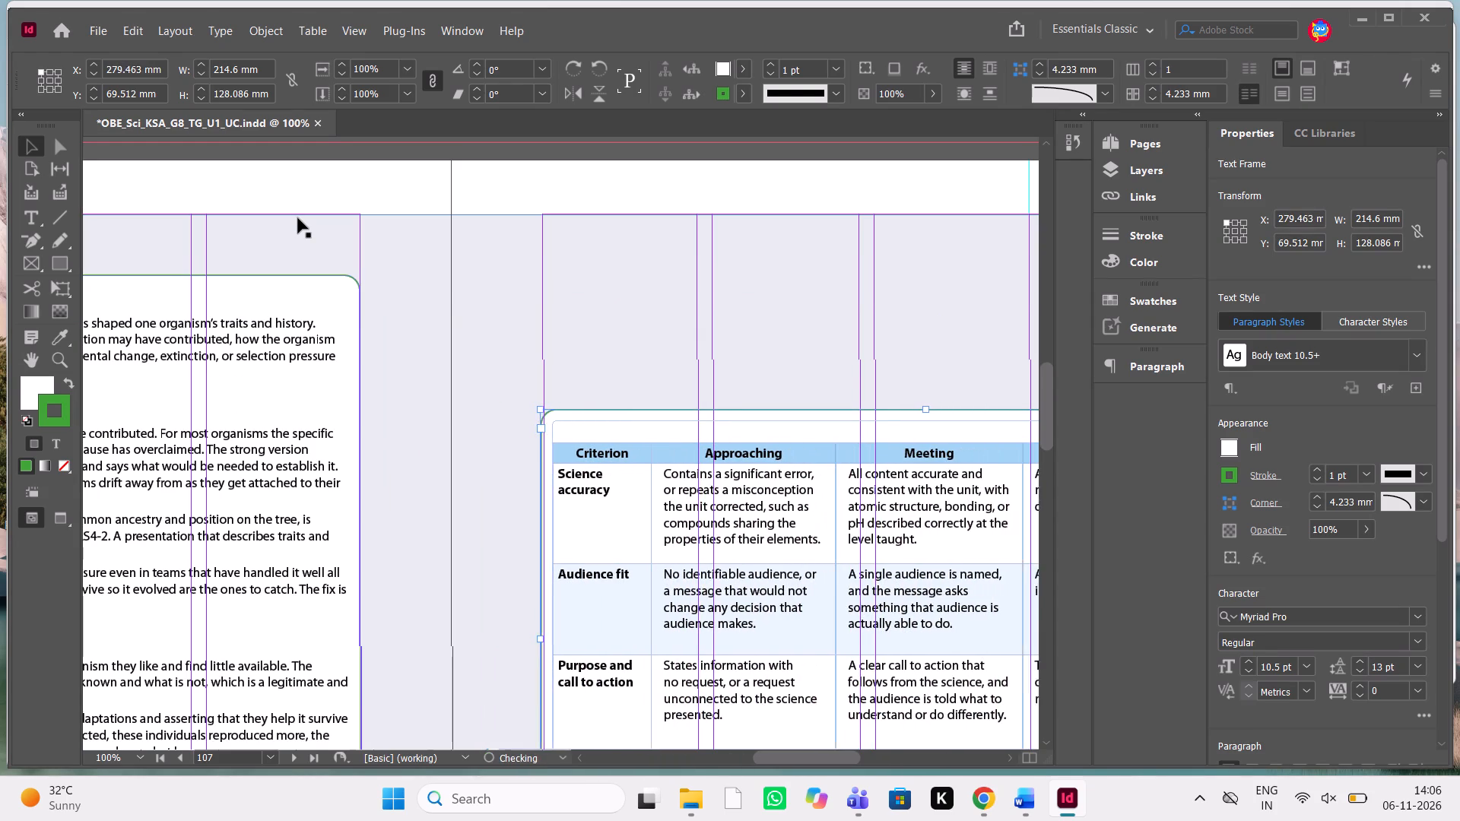
pyautogui.press('Right')
pyautogui.press('Right')
pyautogui.press('Right')
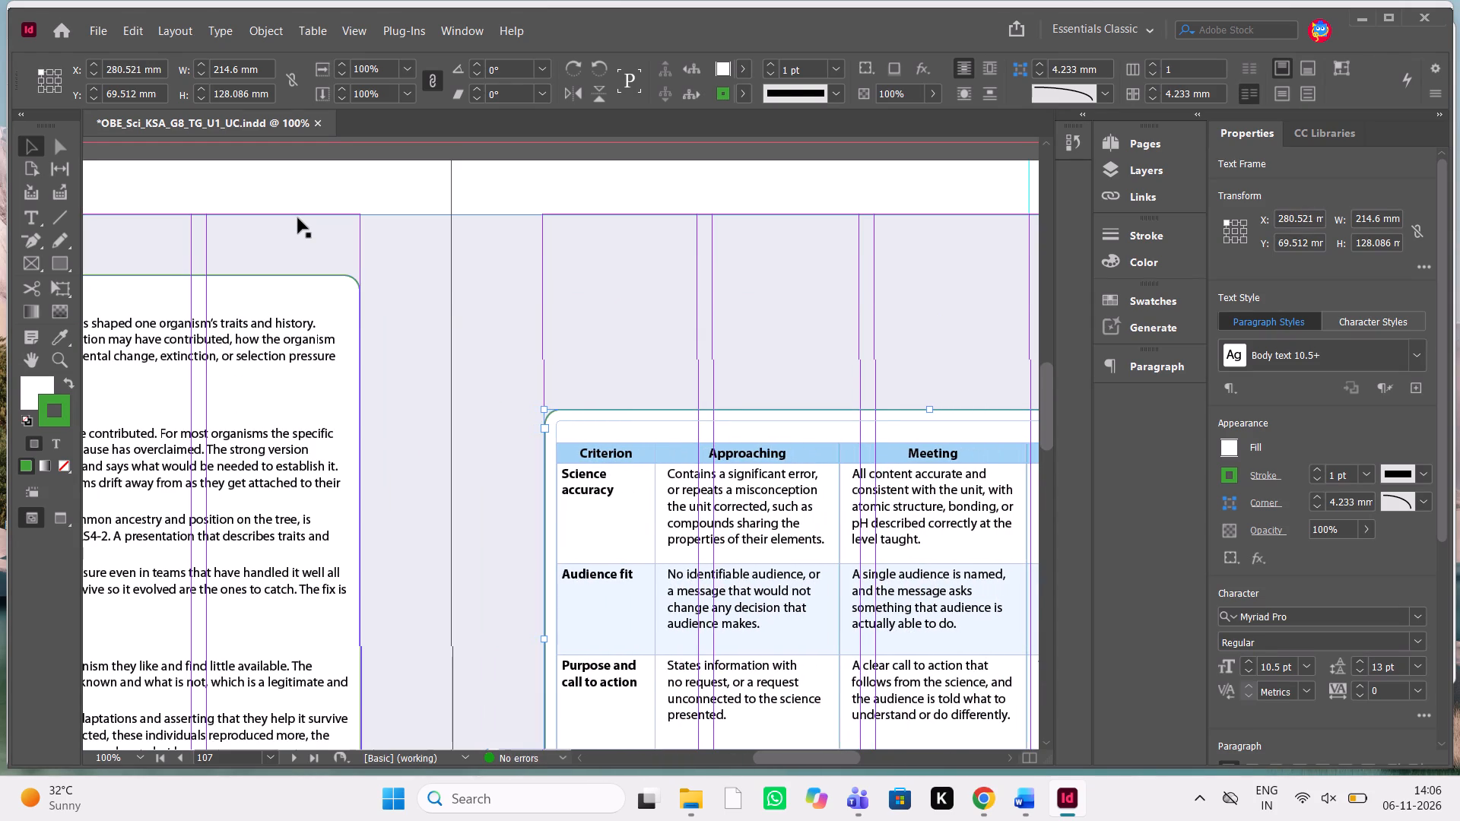
pyautogui.press('Right')
pyautogui.press('Right')
pyautogui.press('Right')
pyautogui.press('Left')
pyautogui.press('Left')
pyautogui.press('Left')
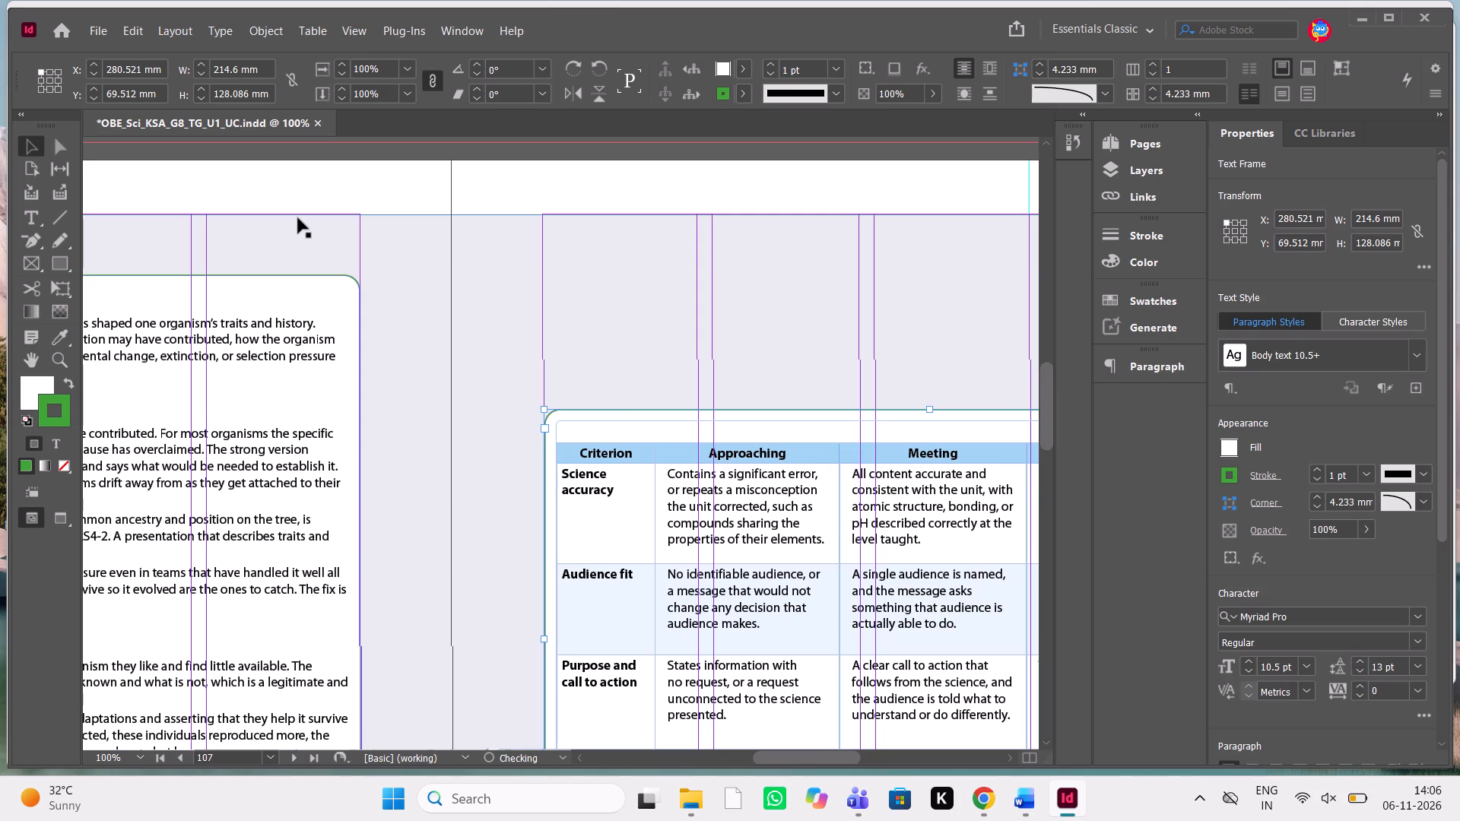
# Nudge the rubric table frame up page 107 to Y about 30.7 mm.
pyautogui.press('Left')
pyautogui.hotkey('shift', 'Up')
pyautogui.hotkey('shift', 'Up')
pyautogui.hotkey('shift', 'Up')
pyautogui.hotkey('shift', 'Up')
pyautogui.hotkey('shift', 'Up')
pyautogui.hotkey('shift', 'Up')
pyautogui.hotkey('shift', 'Up')
pyautogui.hotkey('shift', 'Up')
pyautogui.hotkey('shift', 'Up')
pyautogui.hotkey('shift', 'Up')
pyautogui.hotkey('shift', 'Up')
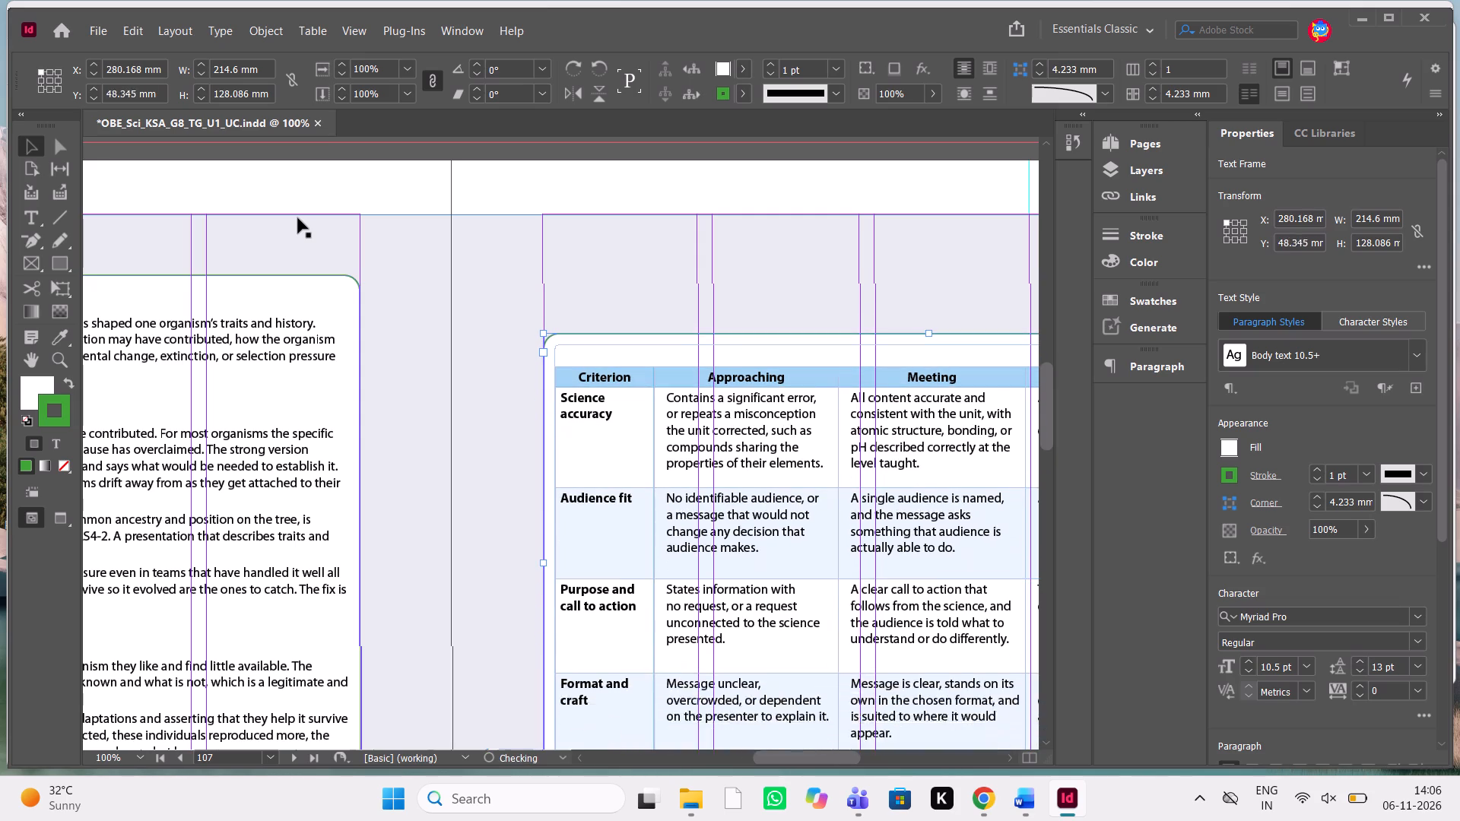
pyautogui.hotkey('shift', 'Up')
pyautogui.hotkey('shift', 'Up')
pyautogui.hotkey('shift', 'Up')
# Shift the rubric frame against page 106's guidance frame and level their top edges, at Y about 32.5 mm.
pyautogui.hotkey('shift', 'Left')
pyautogui.hotkey('shift', 'Left')
pyautogui.hotkey('shift', 'Left')
pyautogui.hotkey('shift', 'Left')
pyautogui.hotkey('shift', 'Left')
pyautogui.hotkey('shift', 'Left')
pyautogui.hotkey('shift', 'Left')
pyautogui.hotkey('shift', 'Left')
pyautogui.hotkey('shift', 'Left')
pyautogui.hotkey('shift', 'Left')
pyautogui.hotkey('shift', 'Left')
pyautogui.hotkey('shift', 'Left')
pyautogui.hotkey('shift', 'Left')
pyautogui.hotkey('shift', 'Left')
pyautogui.hotkey('shift', 'Left')
pyautogui.hotkey('shift', 'Left')
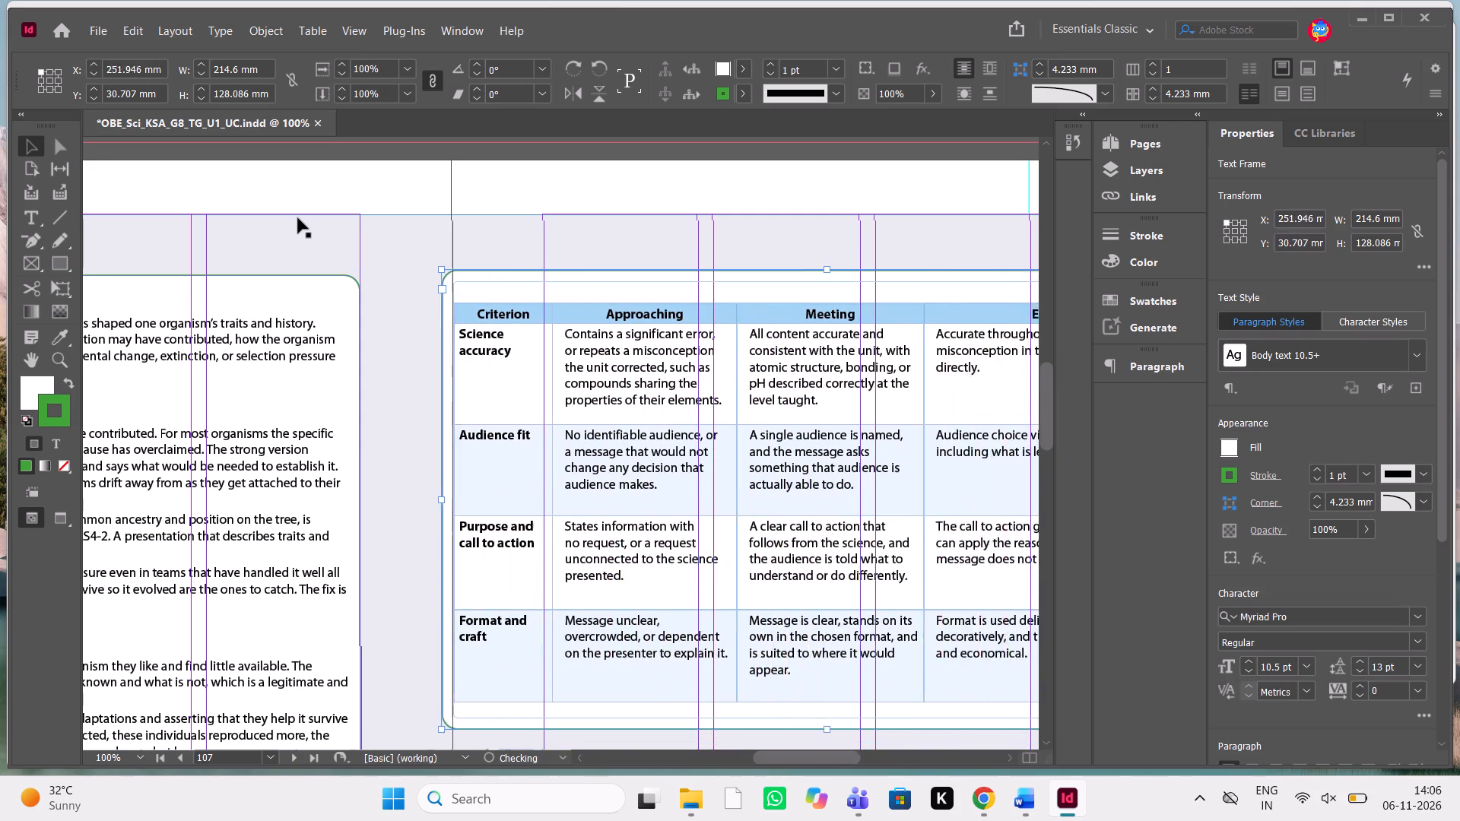
pyautogui.press('Right')
pyautogui.press('Right')
pyautogui.press('Right')
pyautogui.press('Right')
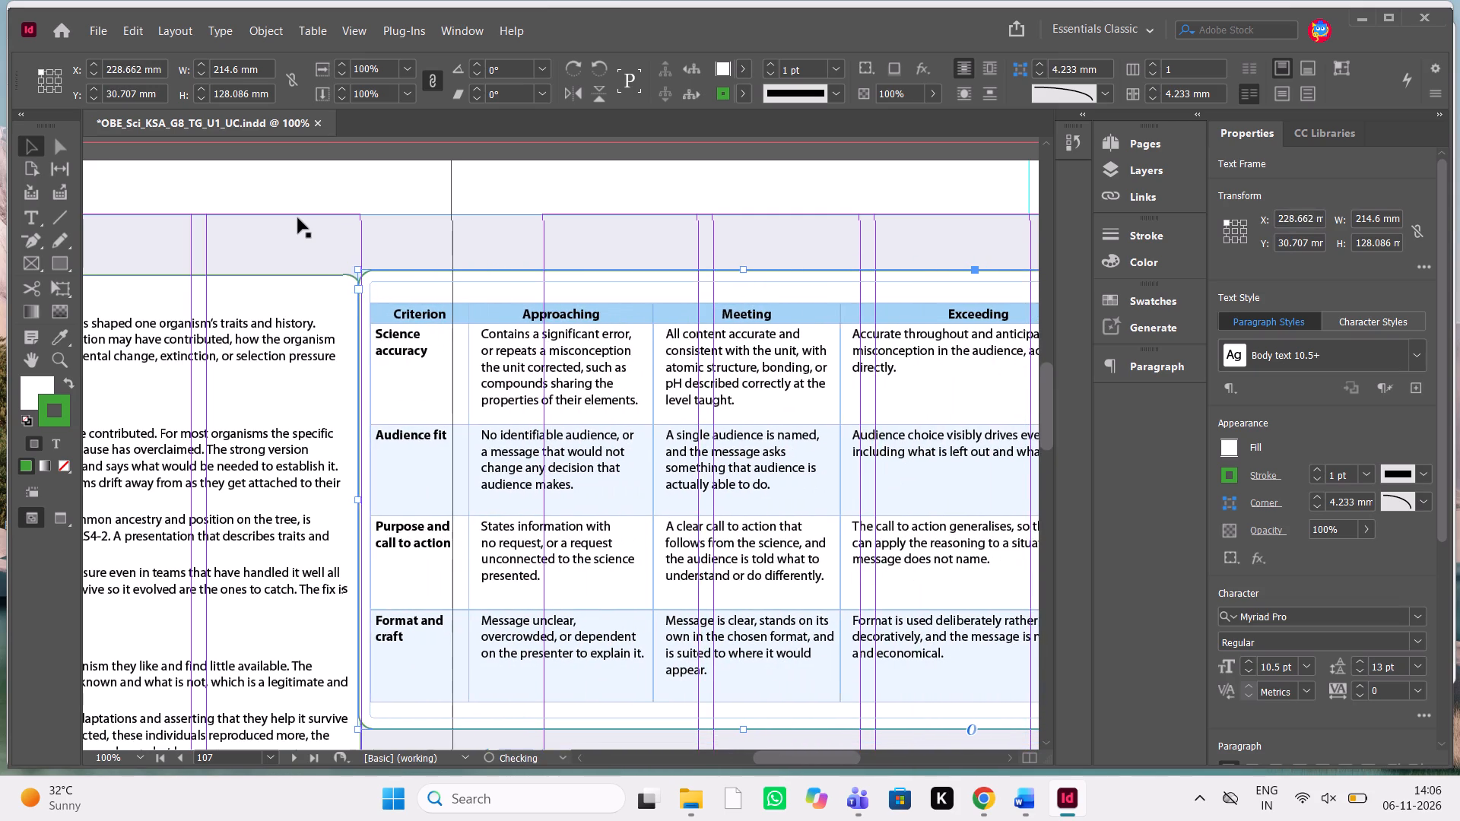
pyautogui.press('Right')
pyautogui.press('Right')
pyautogui.press('Right')
pyautogui.press('Down')
pyautogui.press('Down')
pyautogui.press('Down')
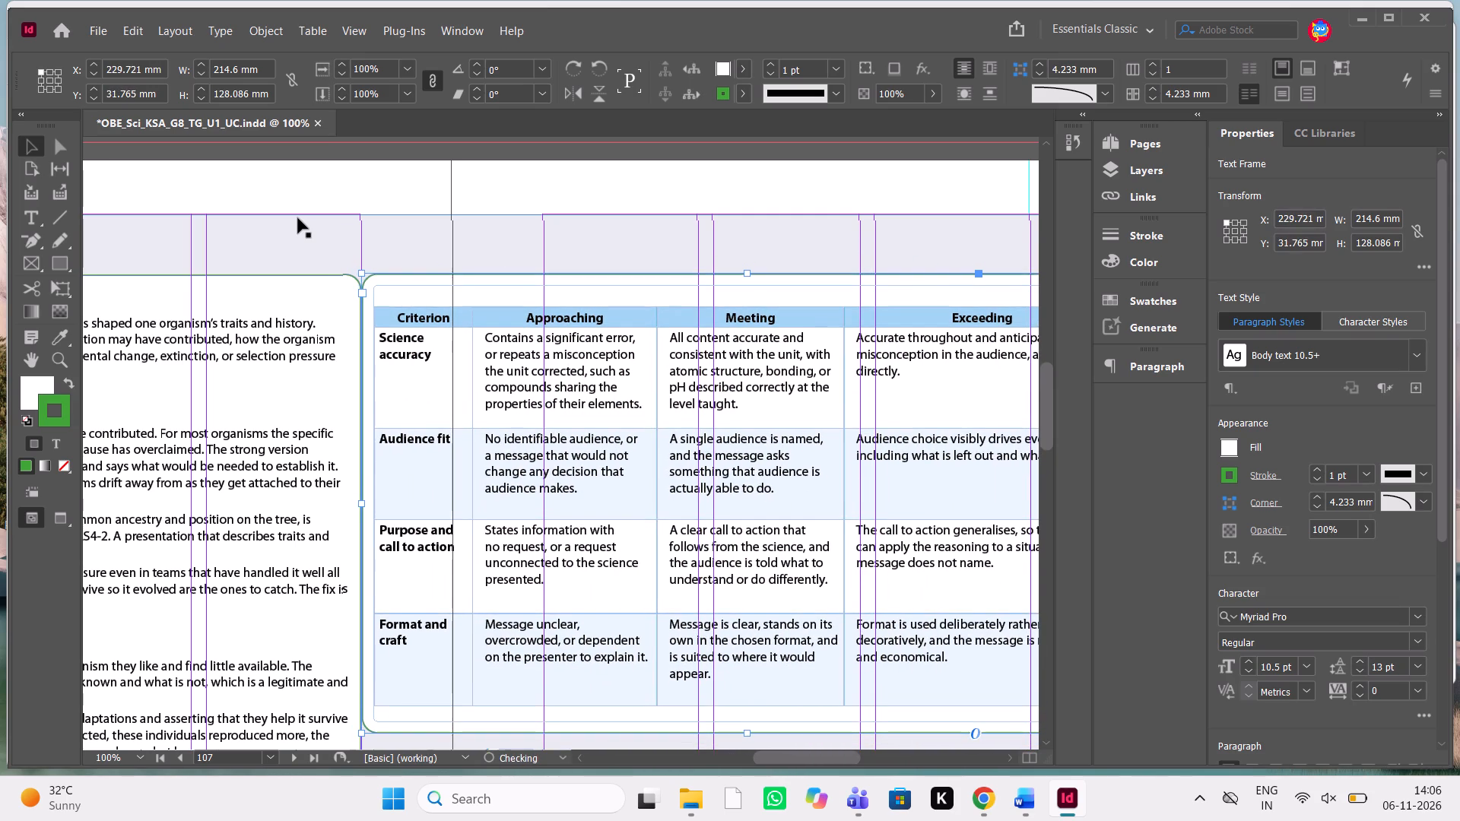
pyautogui.press('Down')
pyautogui.press('Down')
# Move the rubric frame back to page 107's inner margin, at X about 280.2 mm.
pyautogui.press('Left')
pyautogui.press('Left')
pyautogui.press('Left')
pyautogui.press('Left')
pyautogui.press('Left')
pyautogui.press('Left')
pyautogui.press('Left')
pyautogui.press('Left')
pyautogui.press('Left')
pyautogui.press('Left')
pyautogui.press('Left')
pyautogui.press('Left')
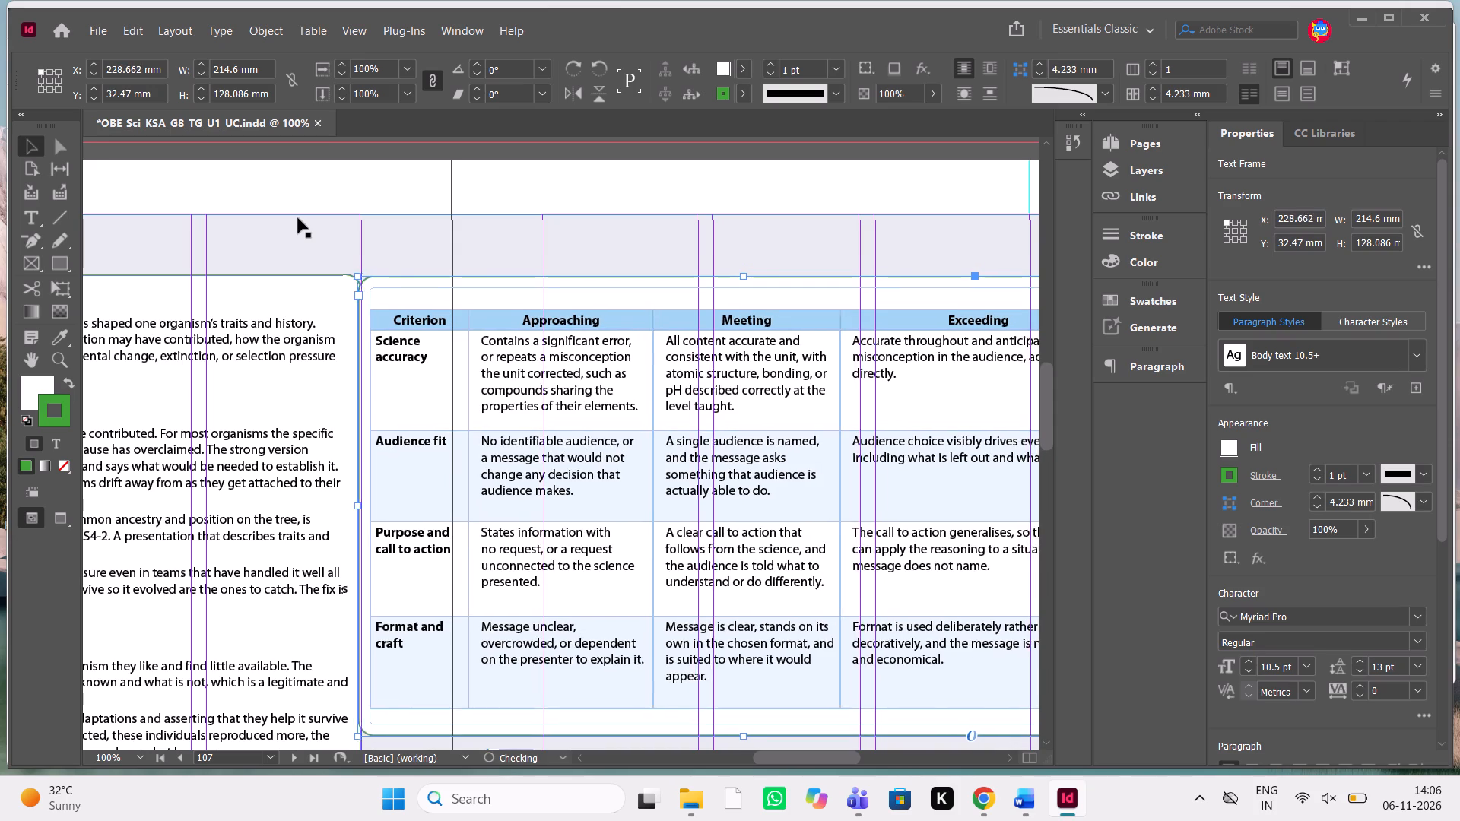
pyautogui.press('Left')
pyautogui.press('Left')
pyautogui.press('Left')
pyautogui.press('Left')
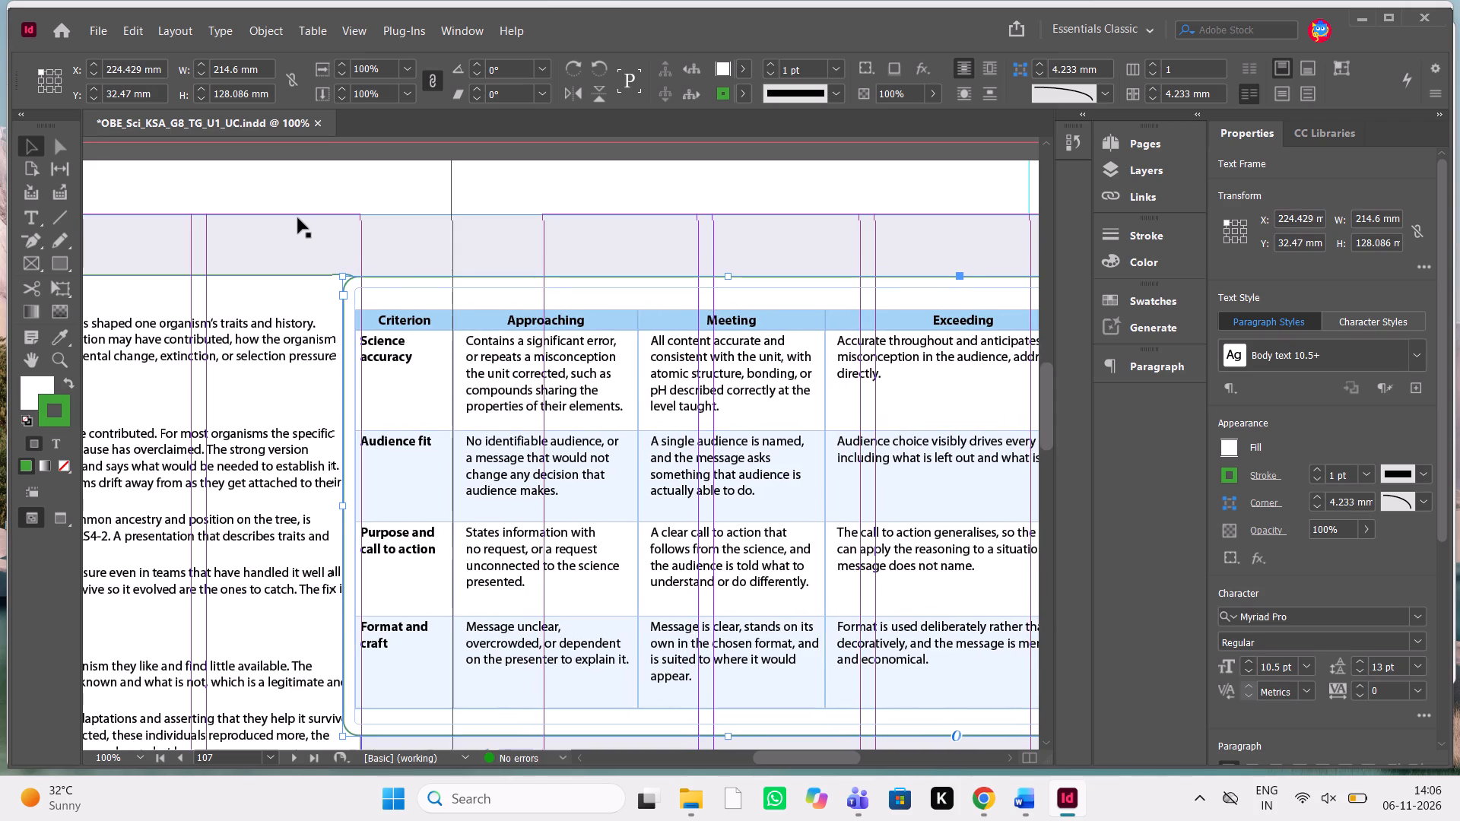
pyautogui.hotkey('shift', 'Right')
pyautogui.hotkey('shift', 'Right')
pyautogui.hotkey('shift', 'Right')
pyautogui.hotkey('shift', 'Right')
pyautogui.hotkey('shift', 'Right')
pyautogui.hotkey('shift', 'Right')
pyautogui.hotkey('shift', 'Right')
pyautogui.hotkey('shift', 'Right')
pyautogui.hotkey('shift', 'Right')
pyautogui.hotkey('shift', 'Right')
pyautogui.hotkey('shift', 'Right')
pyautogui.hotkey('shift', 'Right')
pyautogui.hotkey('shift', 'Right')
pyautogui.hotkey('shift', 'Right')
pyautogui.hotkey('shift', 'Right')
pyautogui.hotkey('shift', 'Right')
pyautogui.hotkey('shift', 'Right')
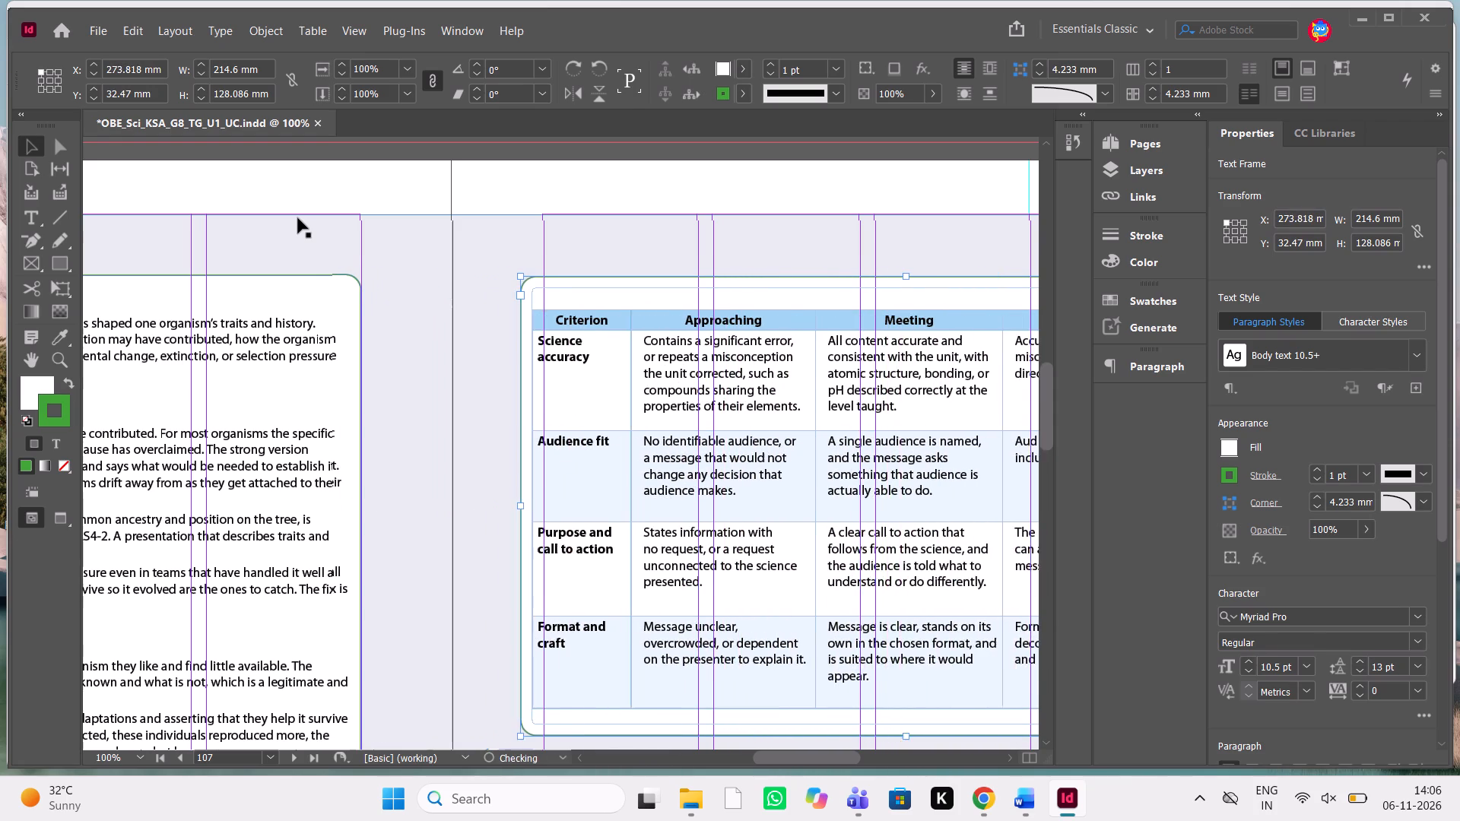
pyautogui.hotkey('shift', 'Right')
pyautogui.hotkey('shift', 'Right')
pyautogui.press('Left')
pyautogui.press('Left')
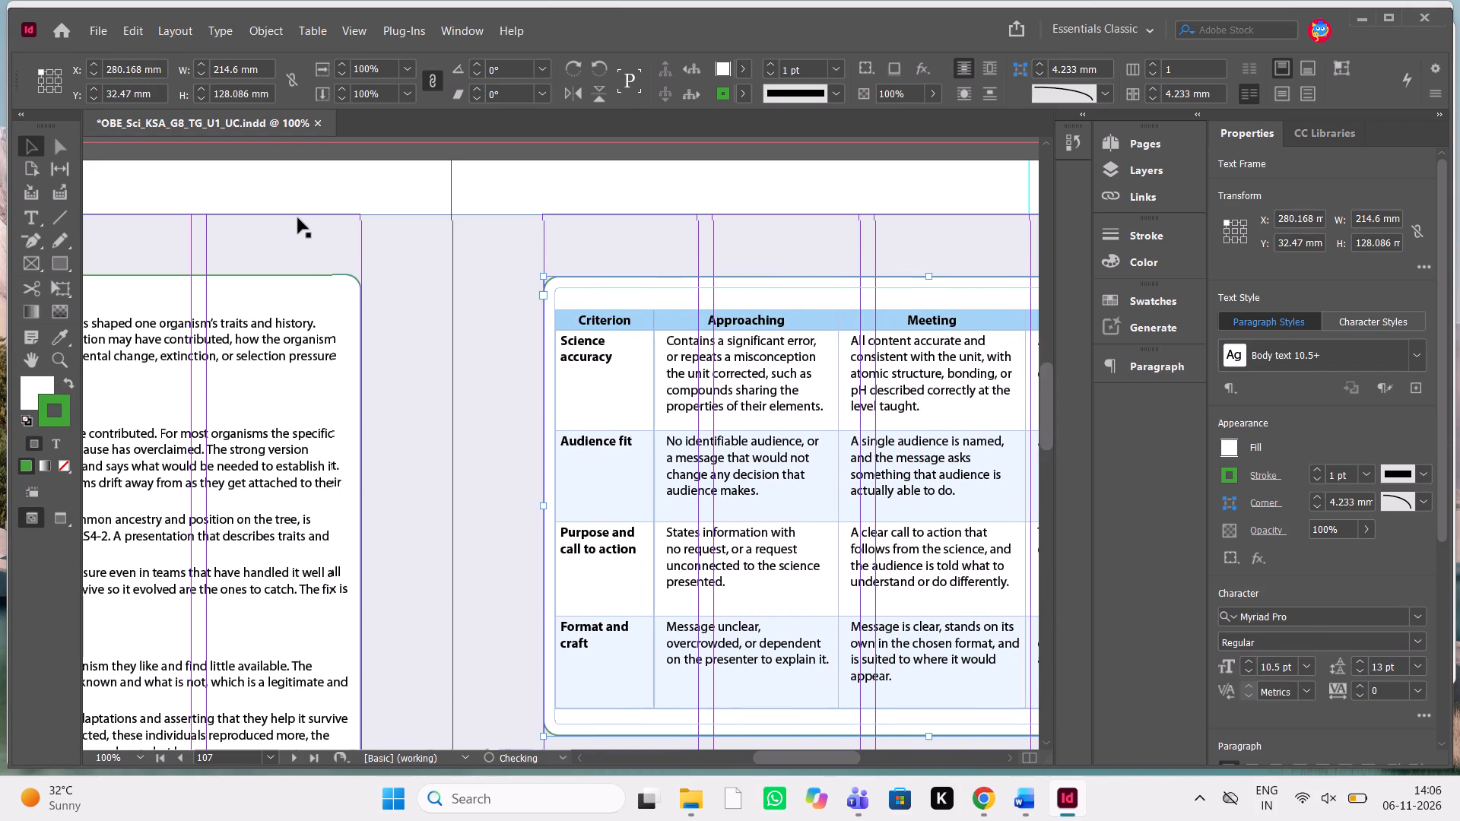
# Check the Assessment section in the Word manuscript and look over pages 106 to 108 of the InDesign layout.
pyautogui.hscroll(-3, 298, 218)
pyautogui.scroll(-1, 298, 218)
pyautogui.hotkey('alt', 'Tab')
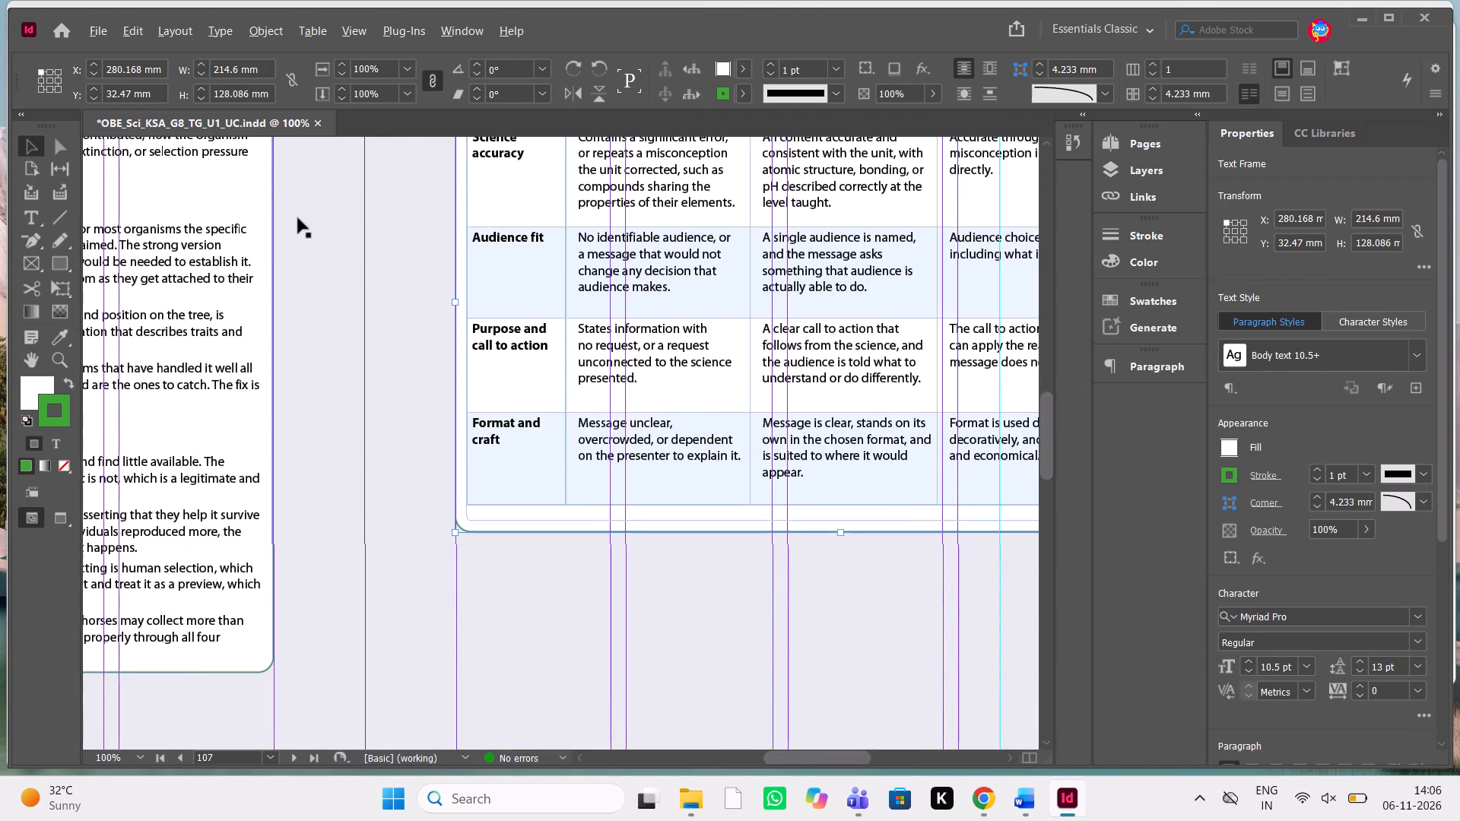
pyautogui.scroll(1, 706, 315)
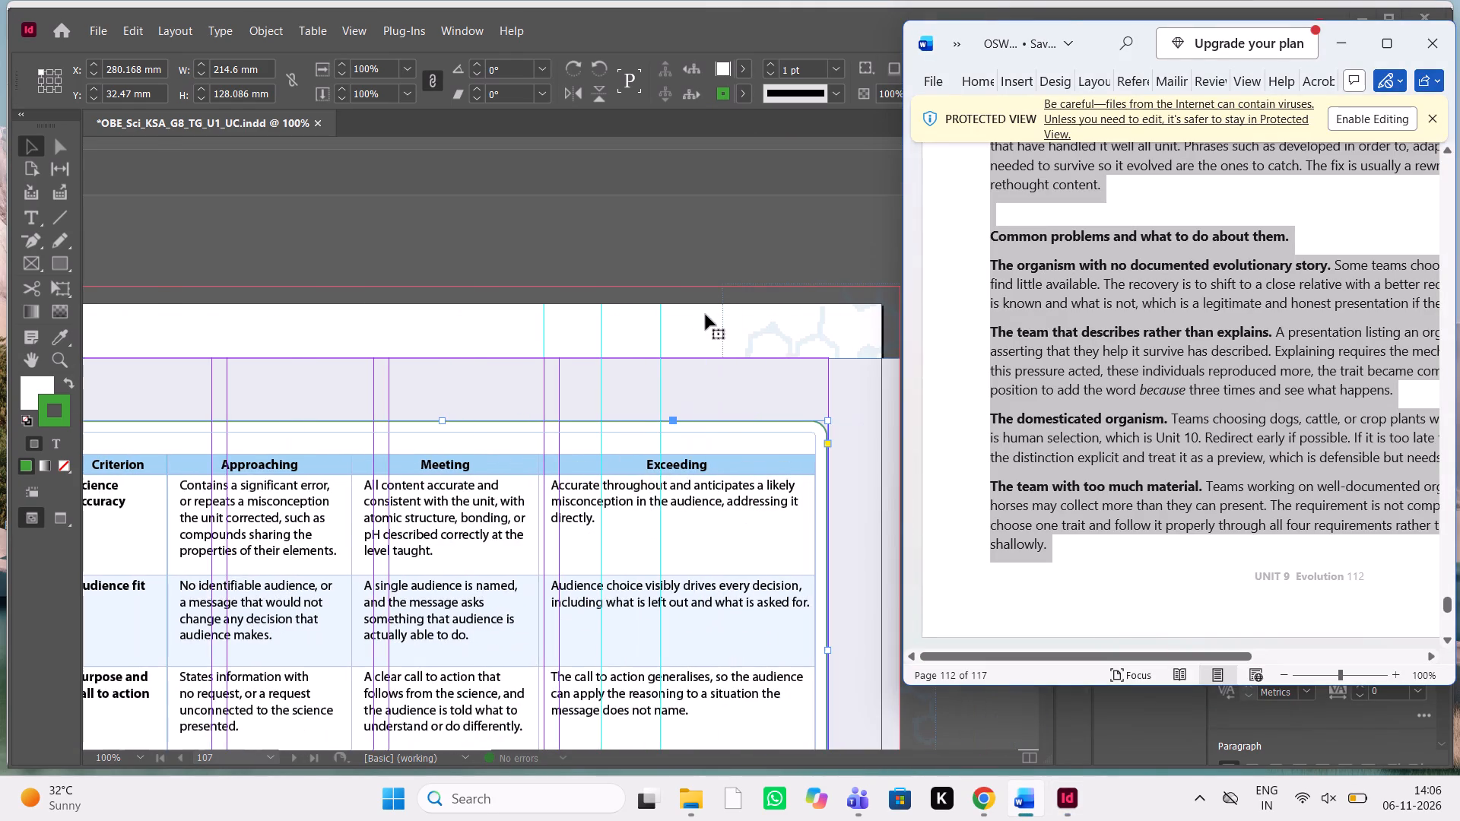
pyautogui.scroll(-2, 1207, 274)
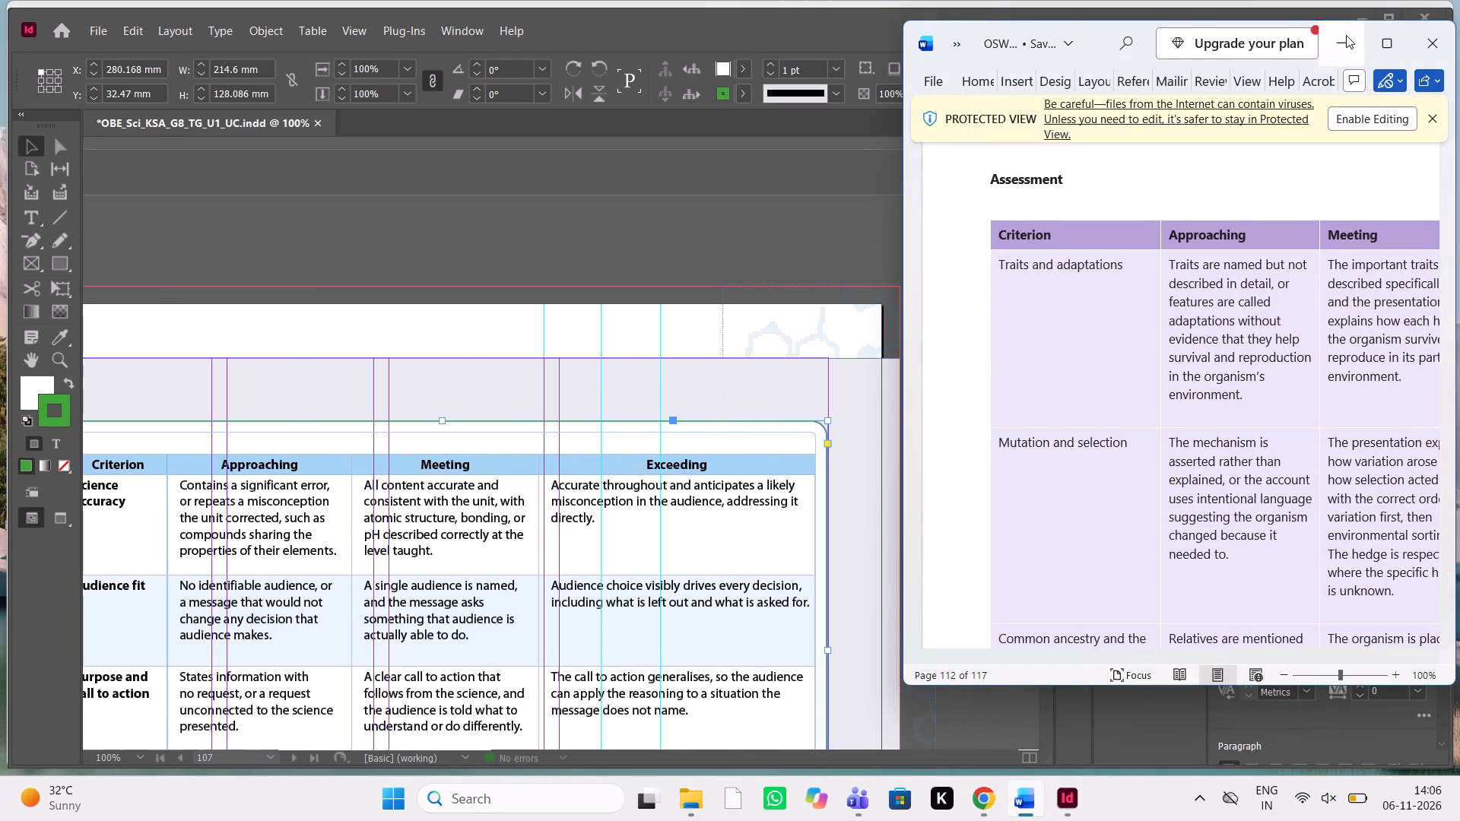
pyautogui.click(1346, 35)
pyautogui.scroll(-5, 825, 465)
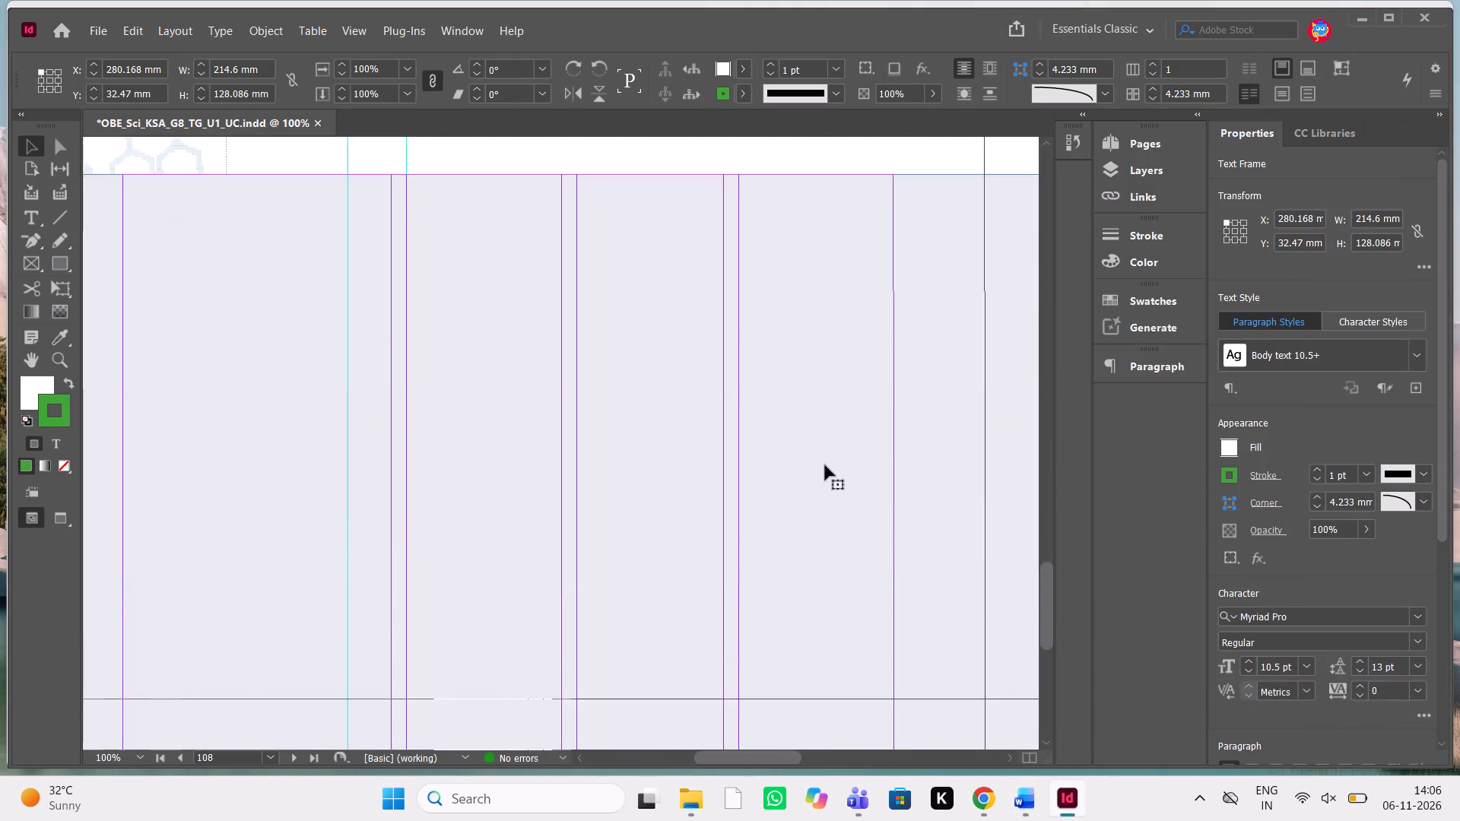
pyautogui.scroll(-4, 825, 465)
pyautogui.scroll(4, 825, 465)
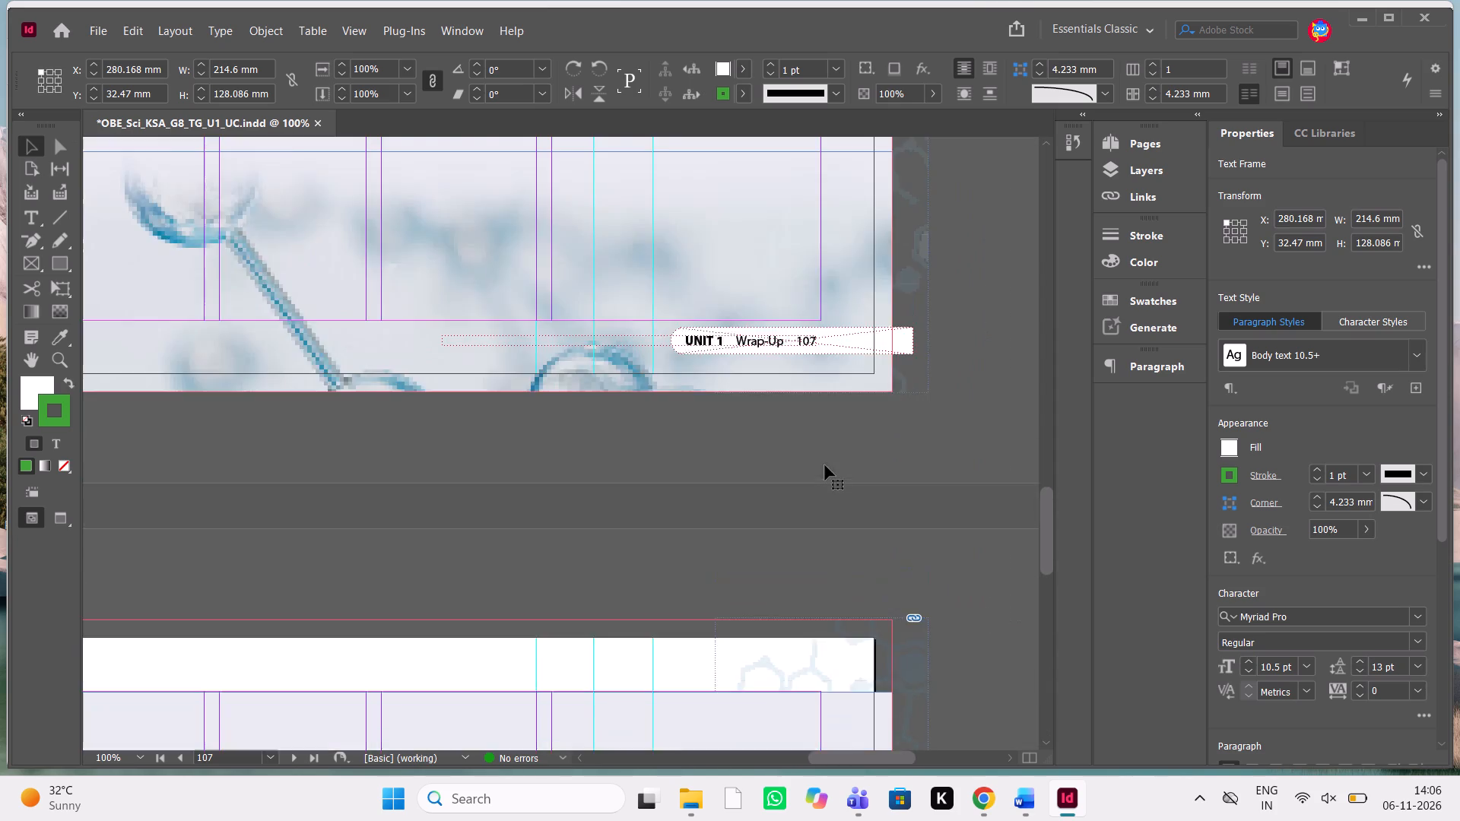
pyautogui.scroll(2, 825, 465)
pyautogui.scroll(-1, 825, 465)
pyautogui.scroll(1, 825, 465)
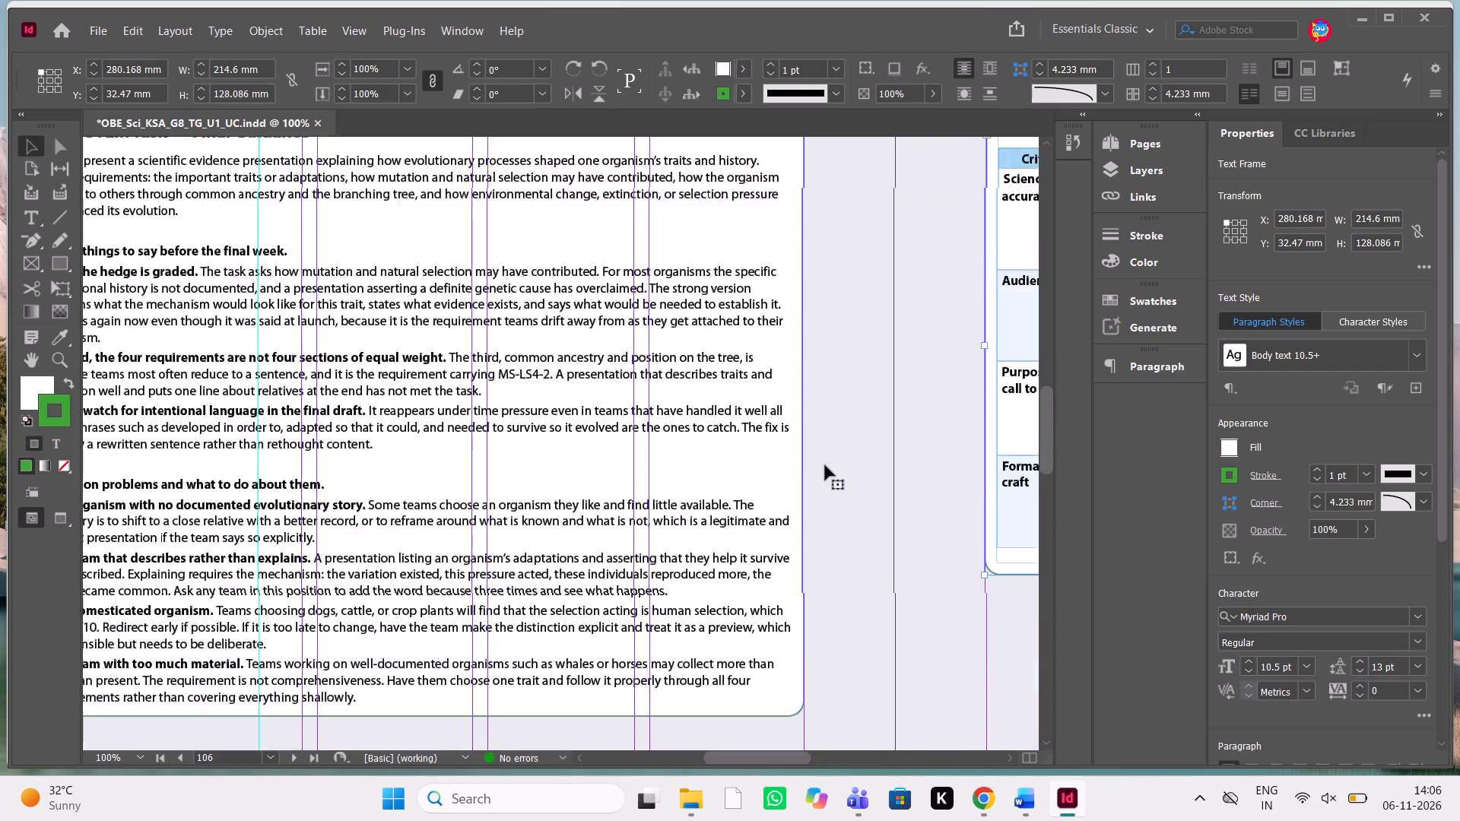
pyautogui.scroll(1, 825, 465)
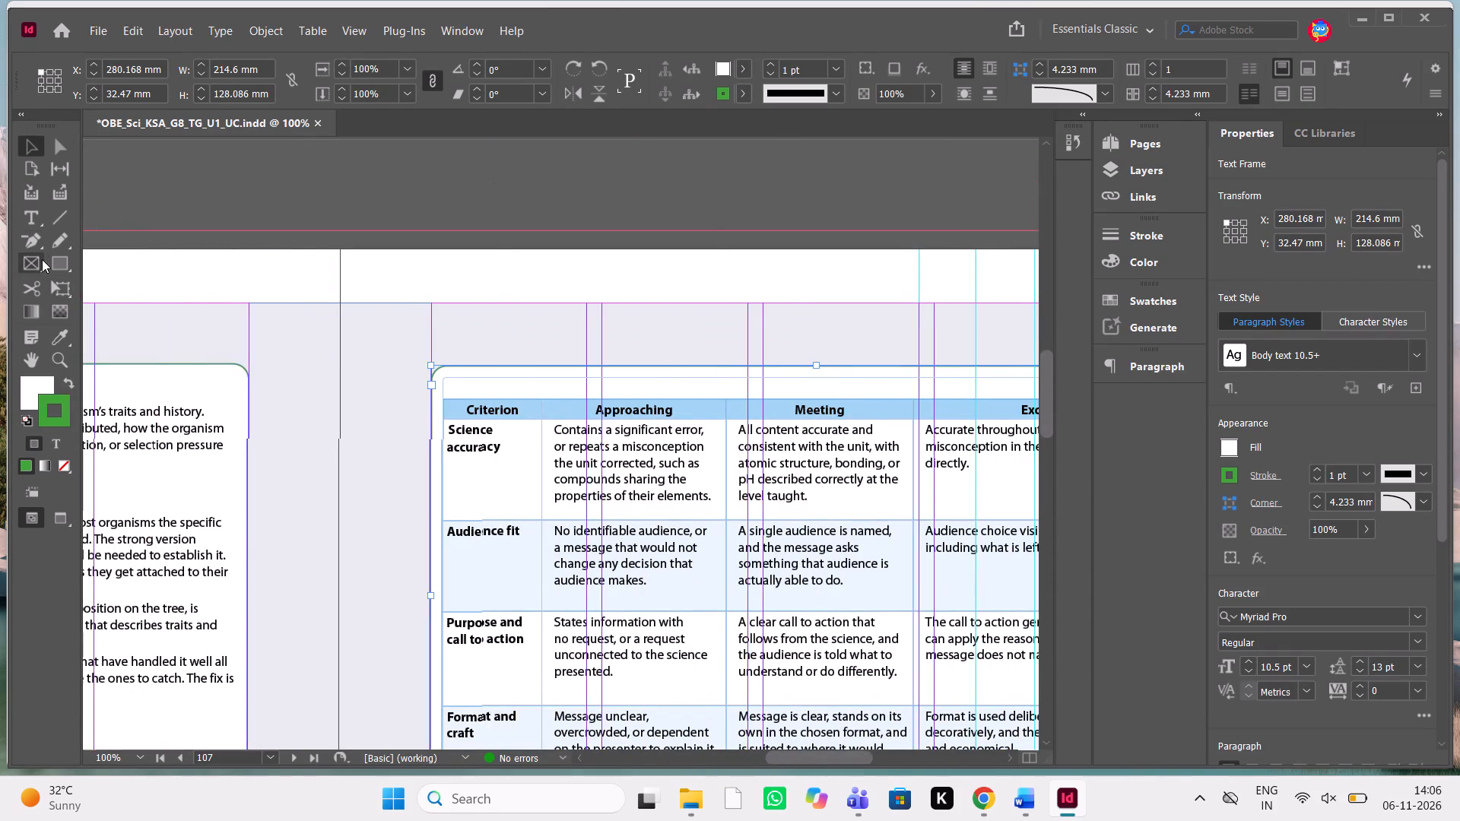
# Draw a text frame about 89.1 by 8.2 mm above the rubric table, positioned at X 279.4 and Y about 20.7 mm.
pyautogui.click(38, 211)
pyautogui.moveTo(429, 338); pyautogui.dragTo(573, 349)
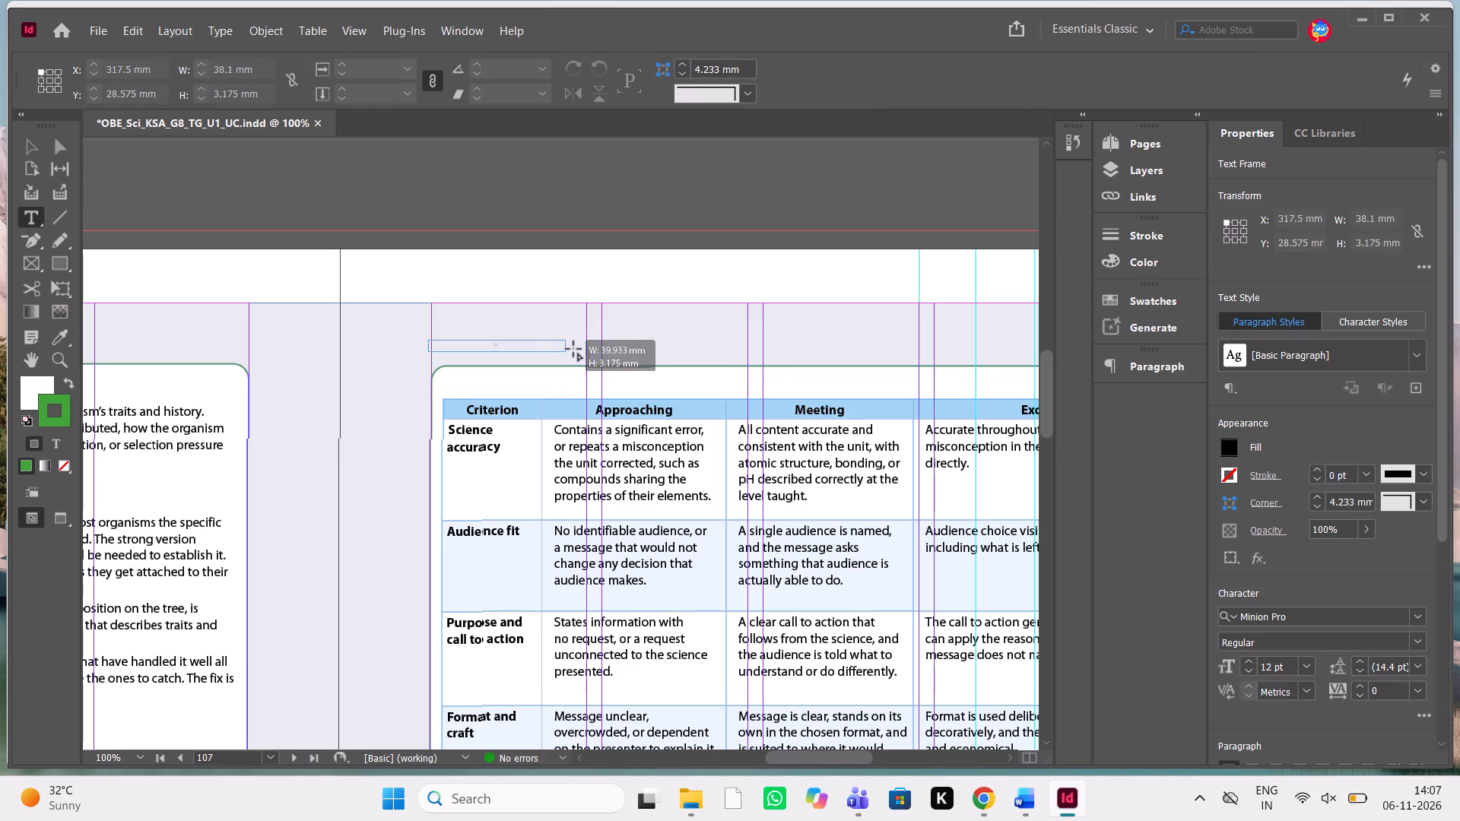
pyautogui.moveTo(573, 349); pyautogui.dragTo(730, 327)
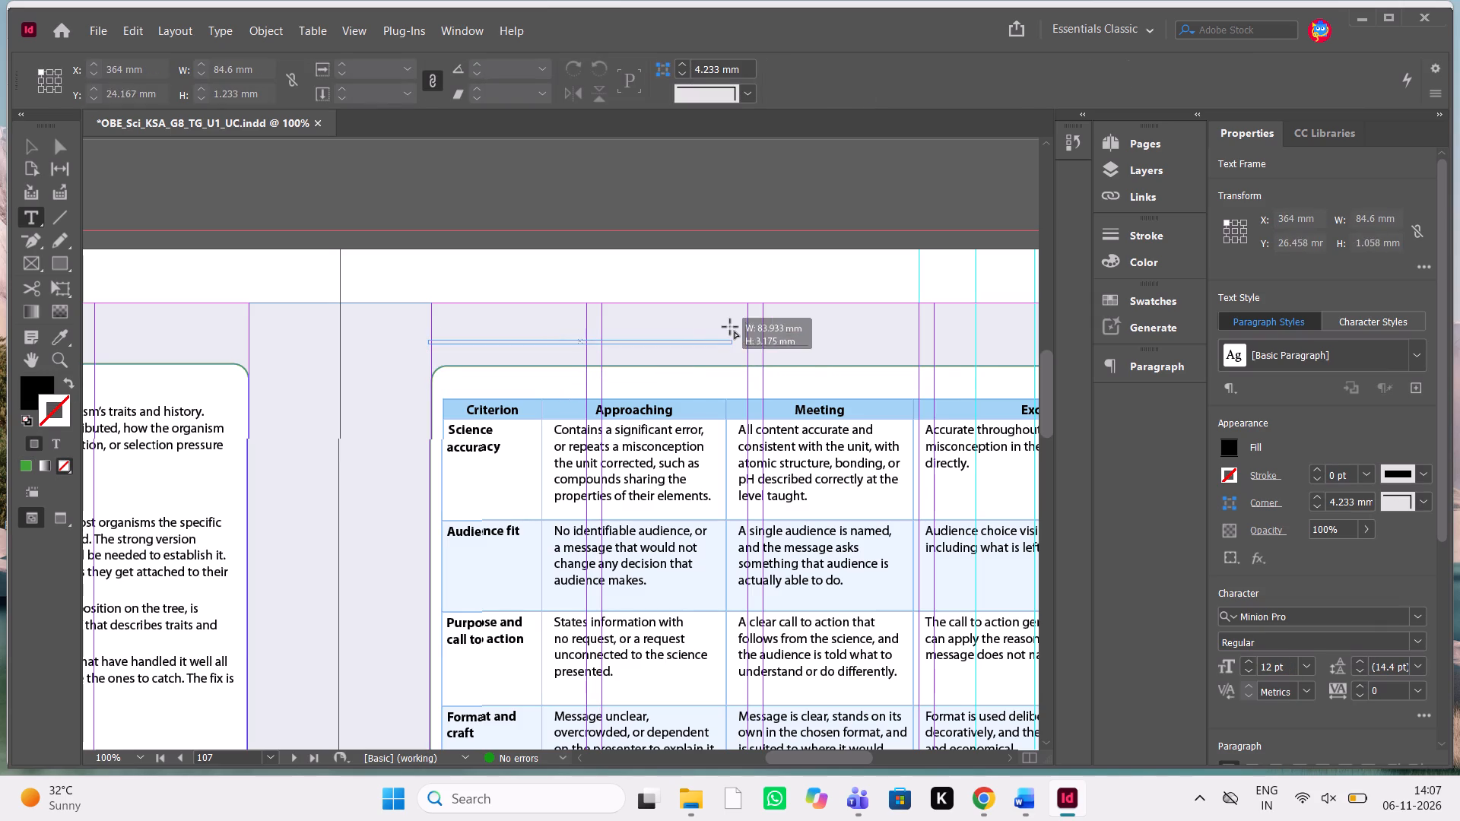
pyautogui.moveTo(730, 327); pyautogui.dragTo(750, 310)
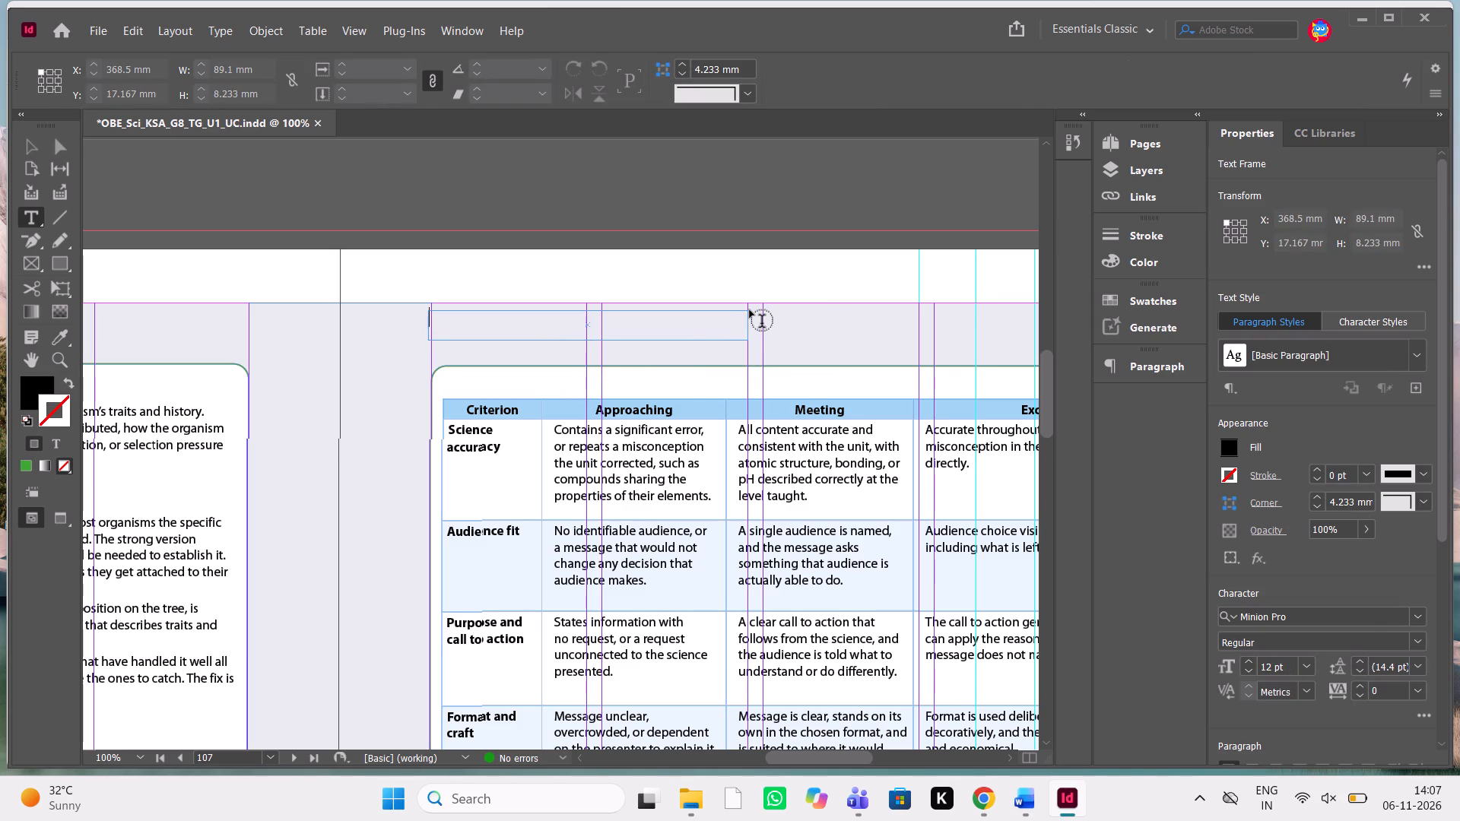
pyautogui.press('Escape')
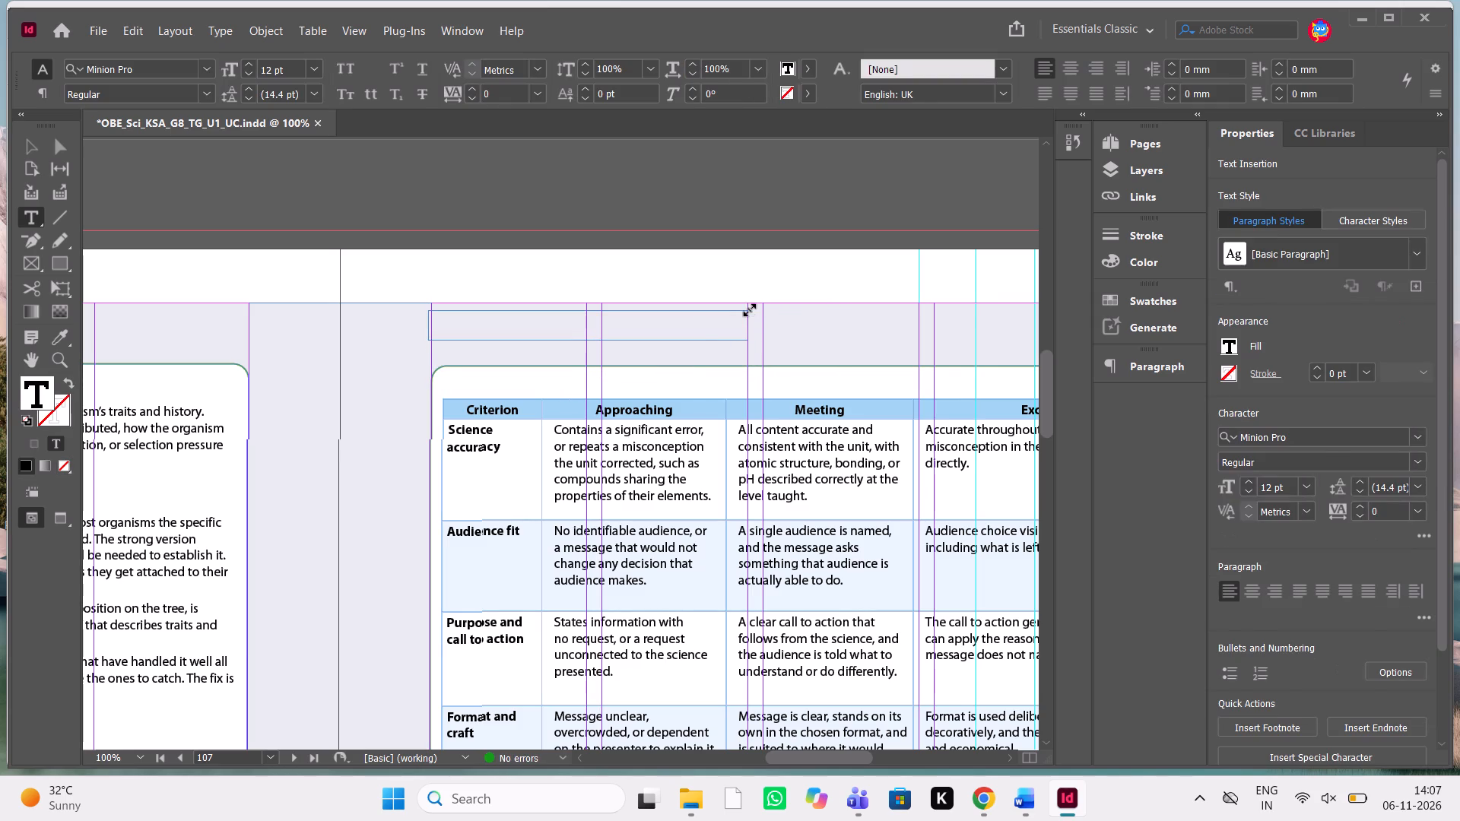
pyautogui.hotkey('shift', 'Down')
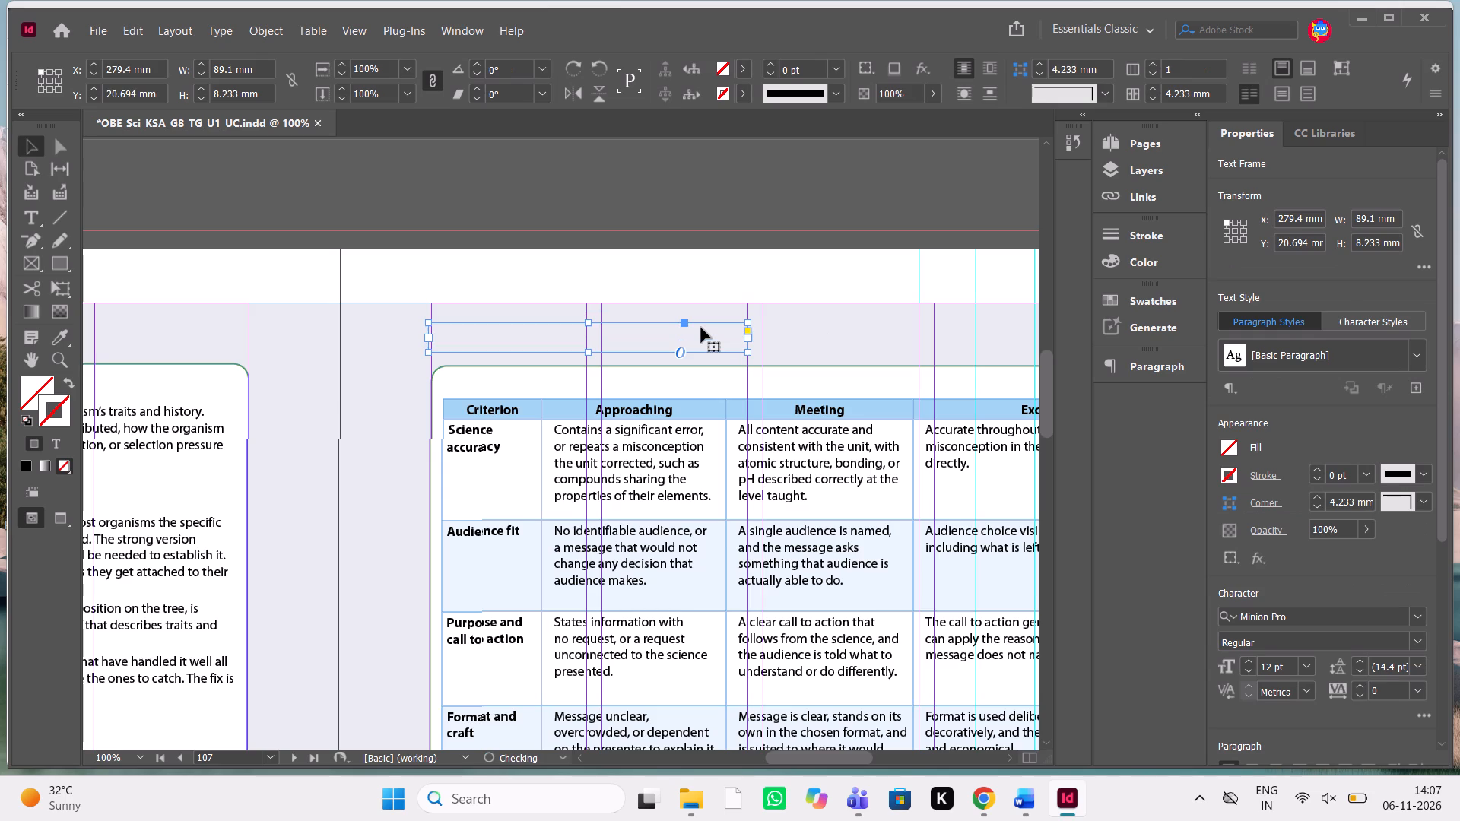
pyautogui.press('Down')
pyautogui.press('Down')
pyautogui.press('Up')
pyautogui.press('Up')
# Copy the heading "Assessment" from the Word manuscript and paste it into the empty InDesign frame above the rubric.
pyautogui.hotkey('alt', 'Tab')
pyautogui.moveTo(1074, 166); pyautogui.dragTo(1022, 169)
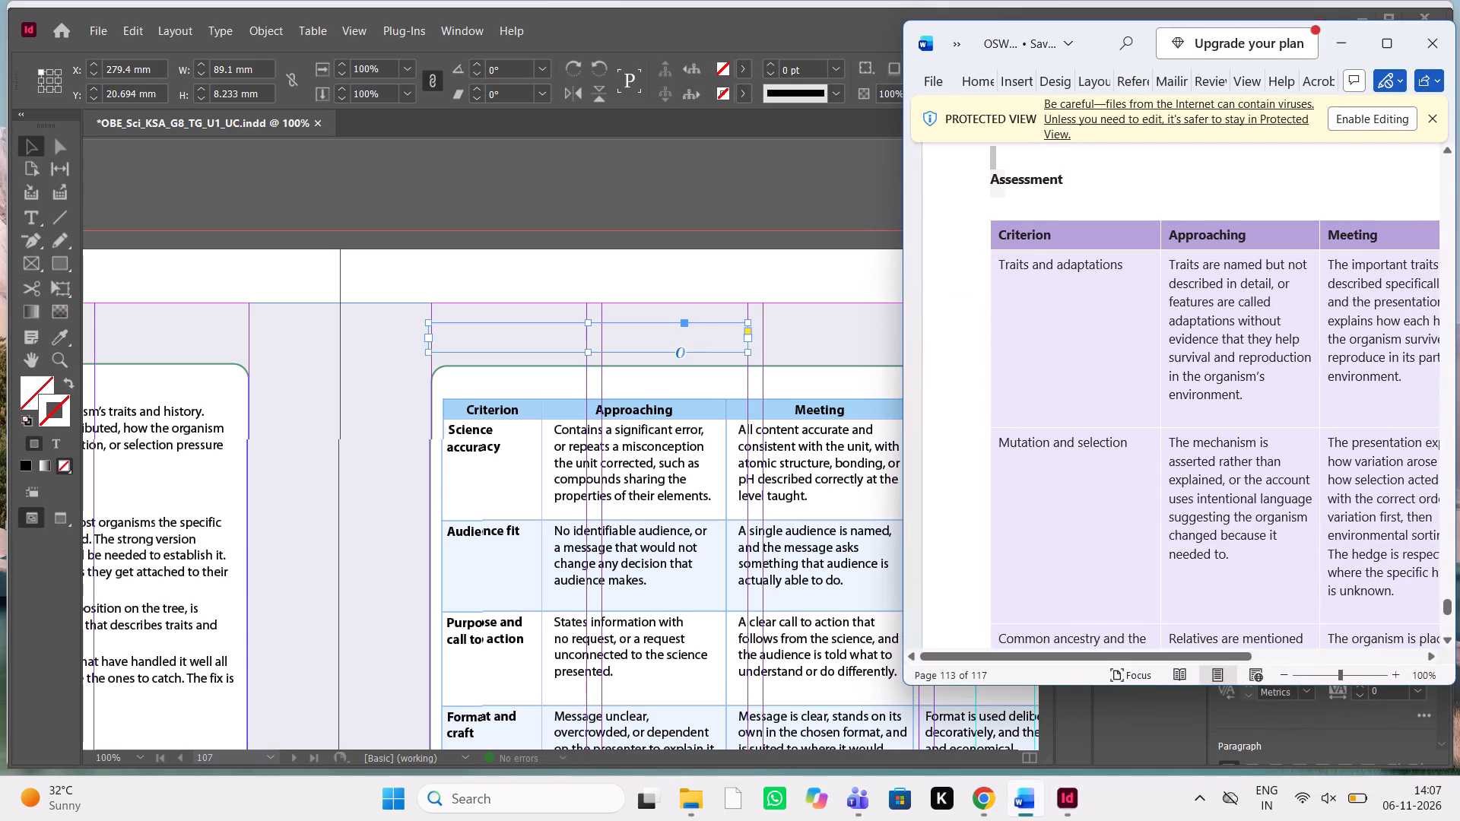
pyautogui.moveTo(1083, 181); pyautogui.dragTo(974, 176)
pyautogui.hotkey('ctrl', 'c')
pyautogui.hotkey('ctrl', 'c')
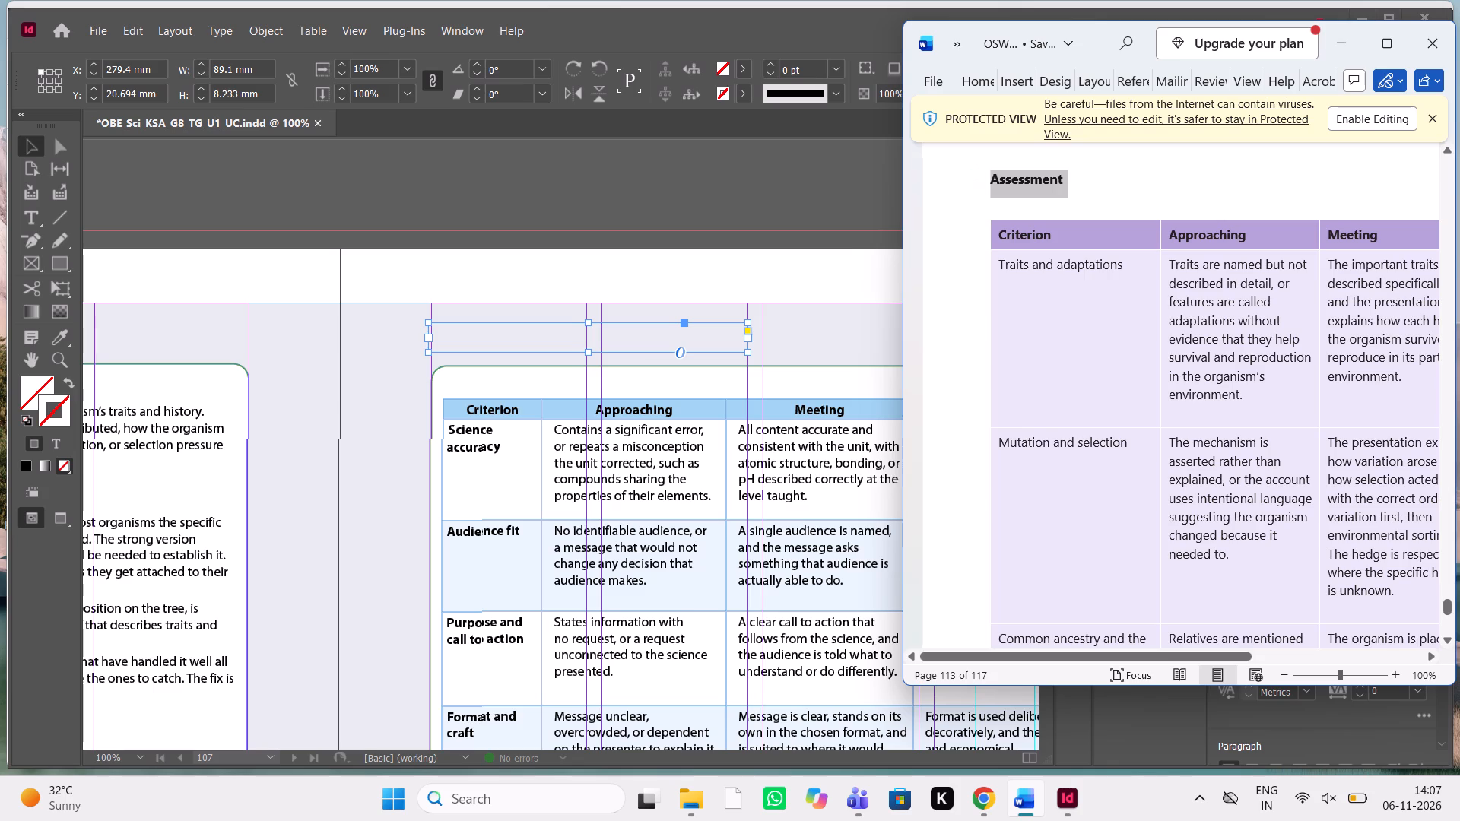
pyautogui.doubleClick(544, 330)
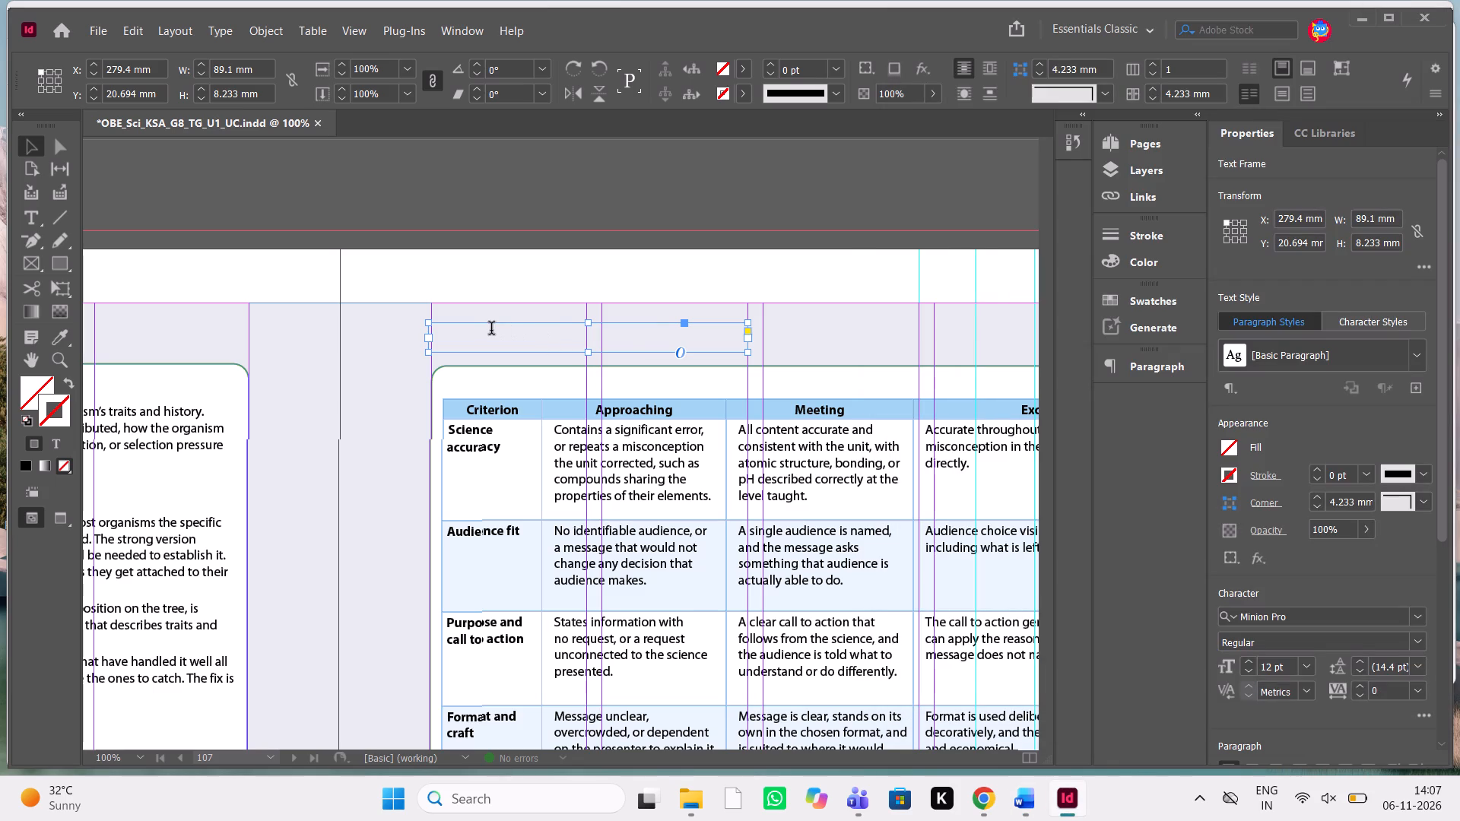
pyautogui.click(491, 330)
pyautogui.hotkey('ctrl', 'v')
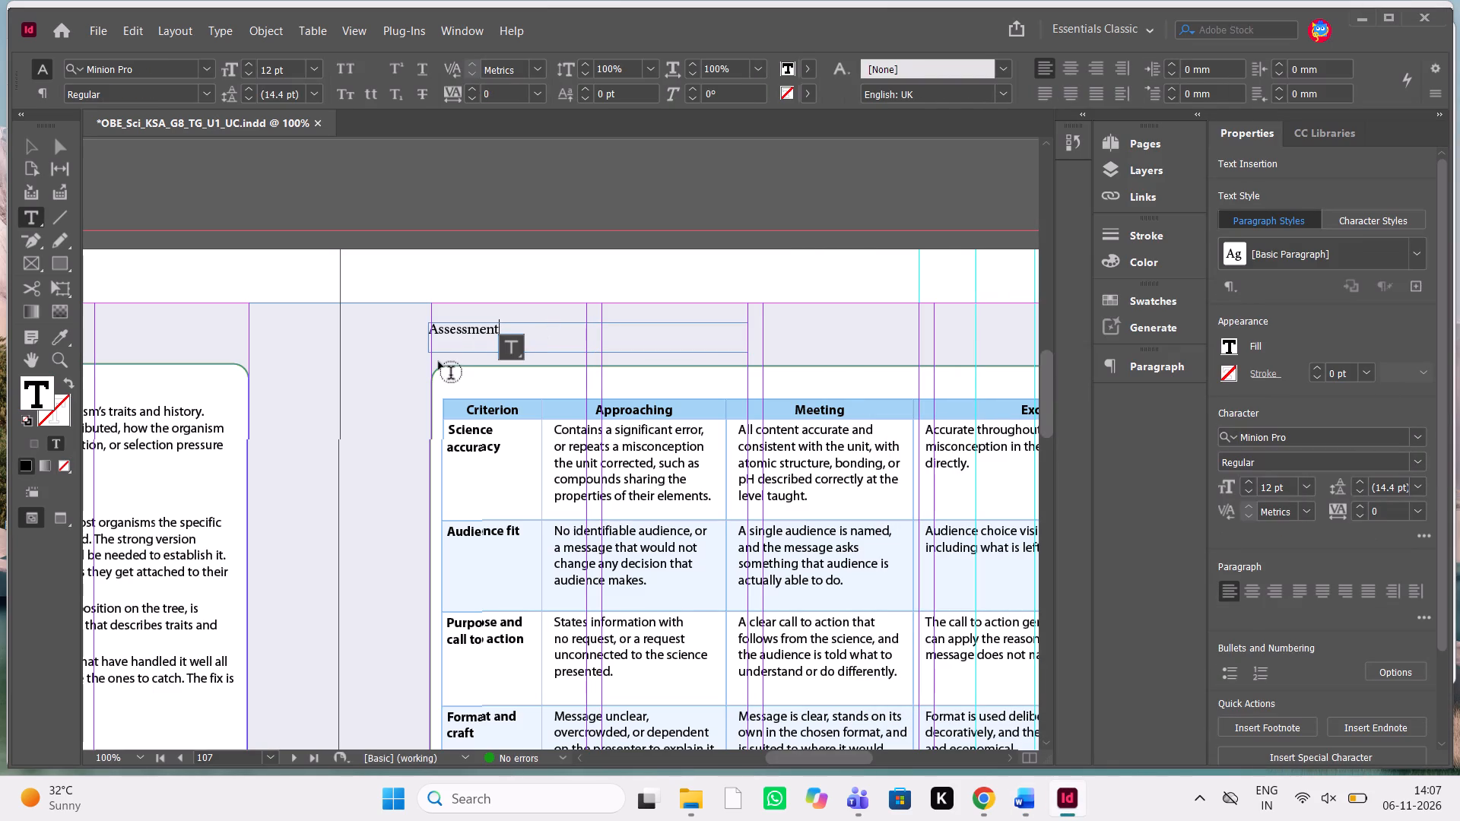
pyautogui.press('Escape')
# Resize the Assessment heading frame to about 88.1 by 7.9 mm, with its left edge at X 280.4 mm.
pyautogui.click(465, 343)
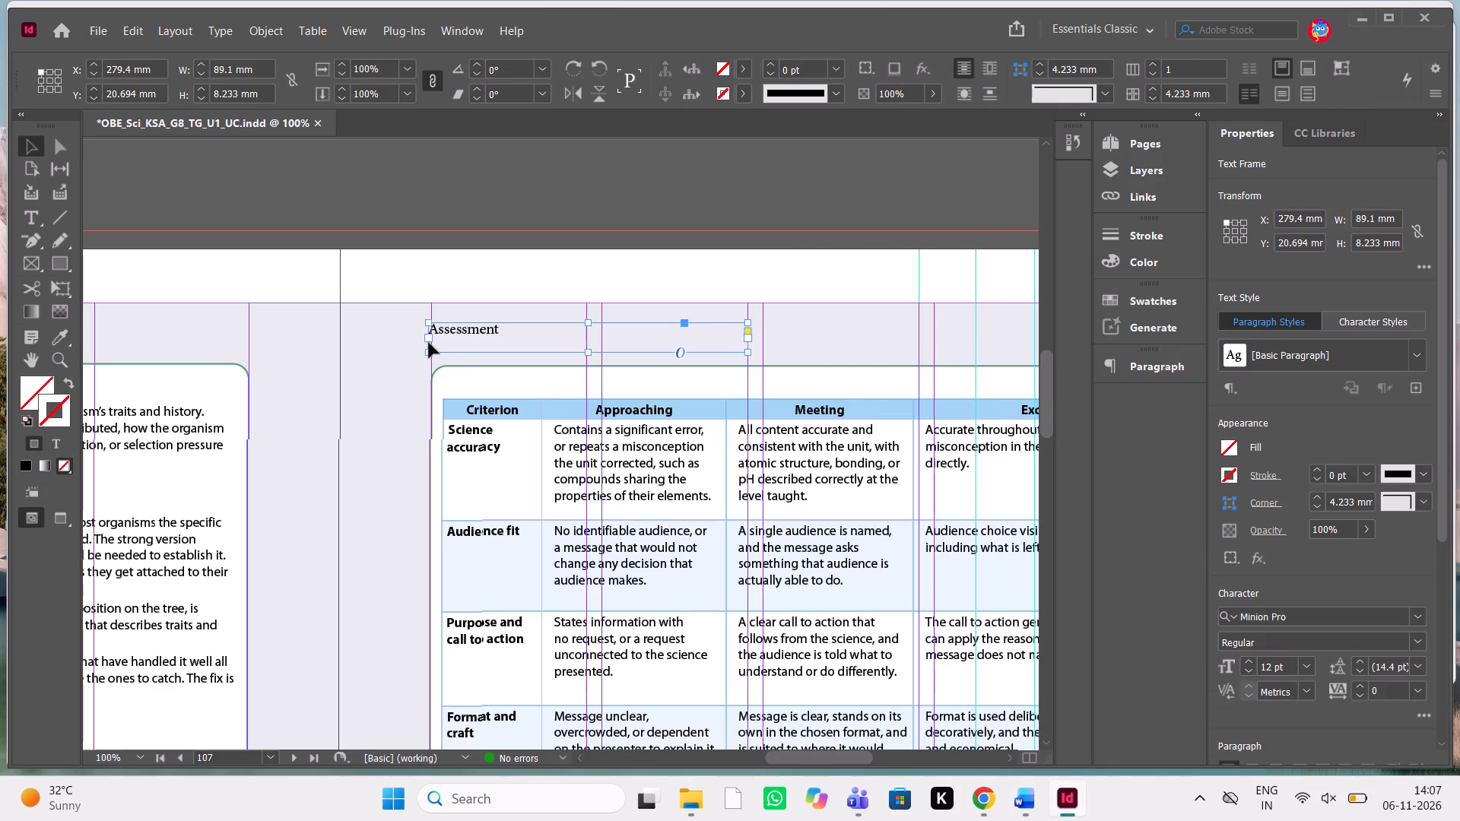
pyautogui.click(428, 355)
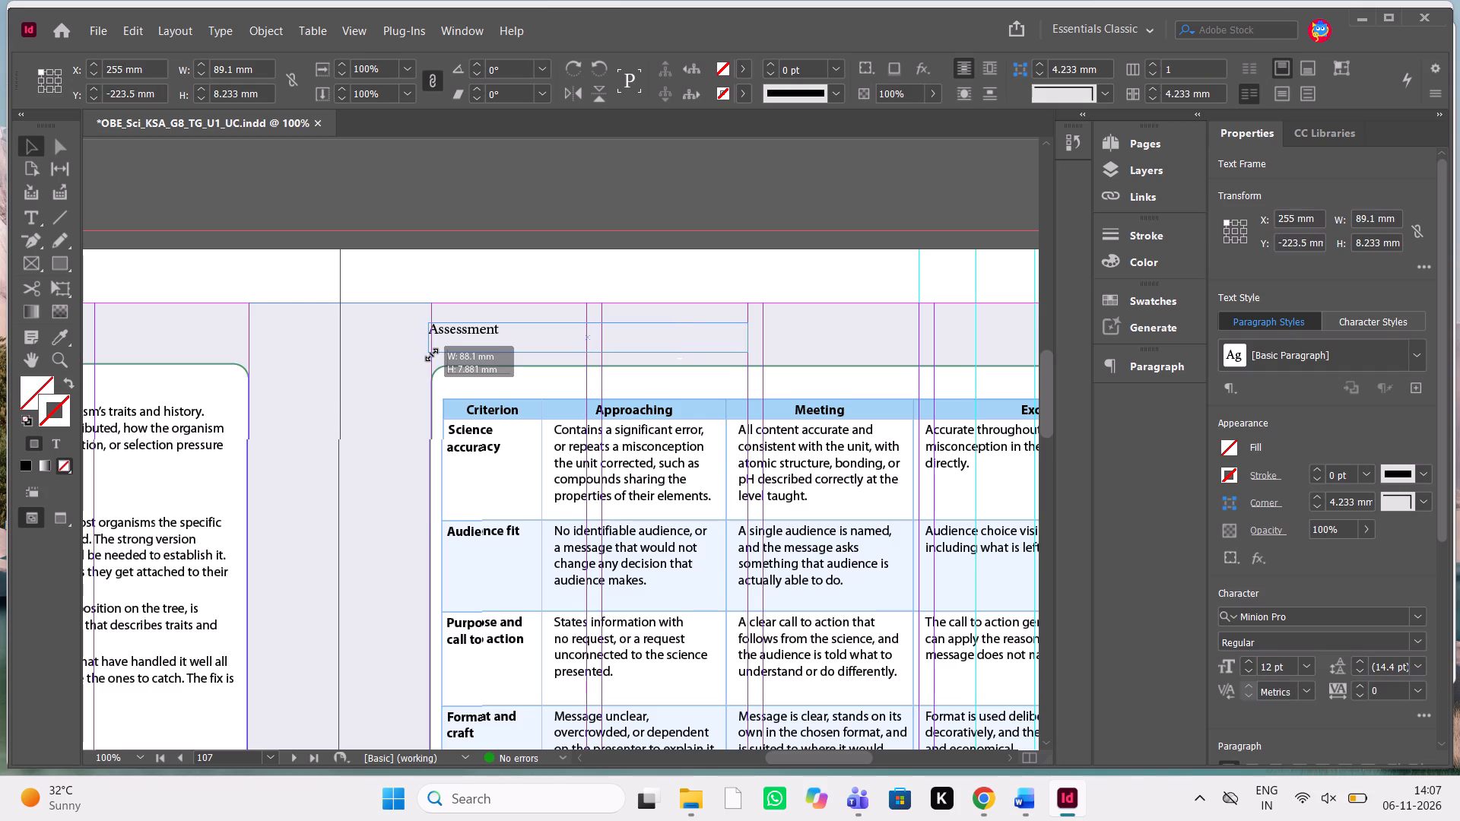
# Select the whole Assessment heading text and browse the available fonts for a new typeface.
pyautogui.tripleClick(525, 325)
pyautogui.moveTo(552, 334); pyautogui.dragTo(474, 334)
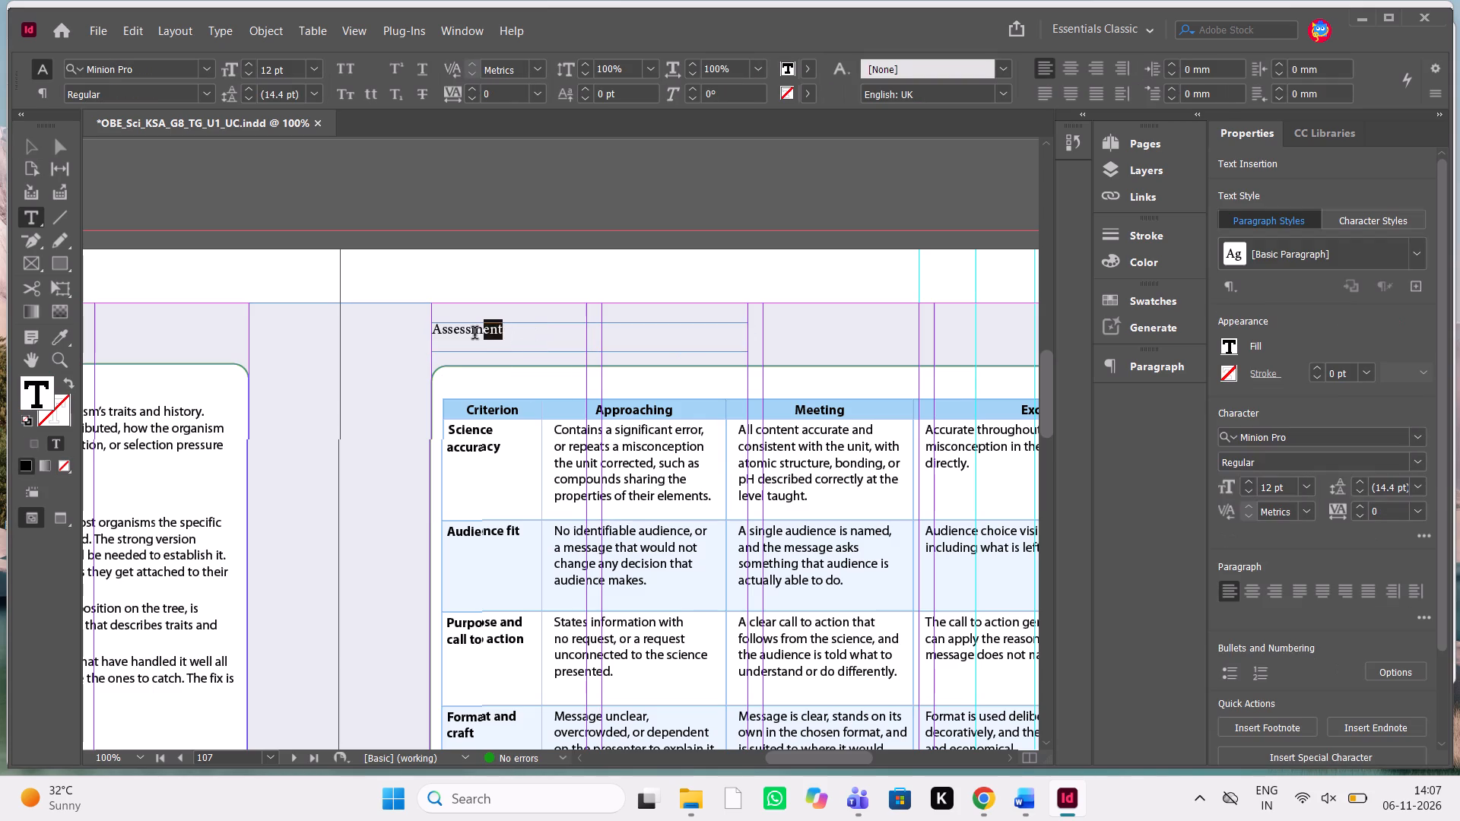
pyautogui.moveTo(474, 334); pyautogui.dragTo(414, 328)
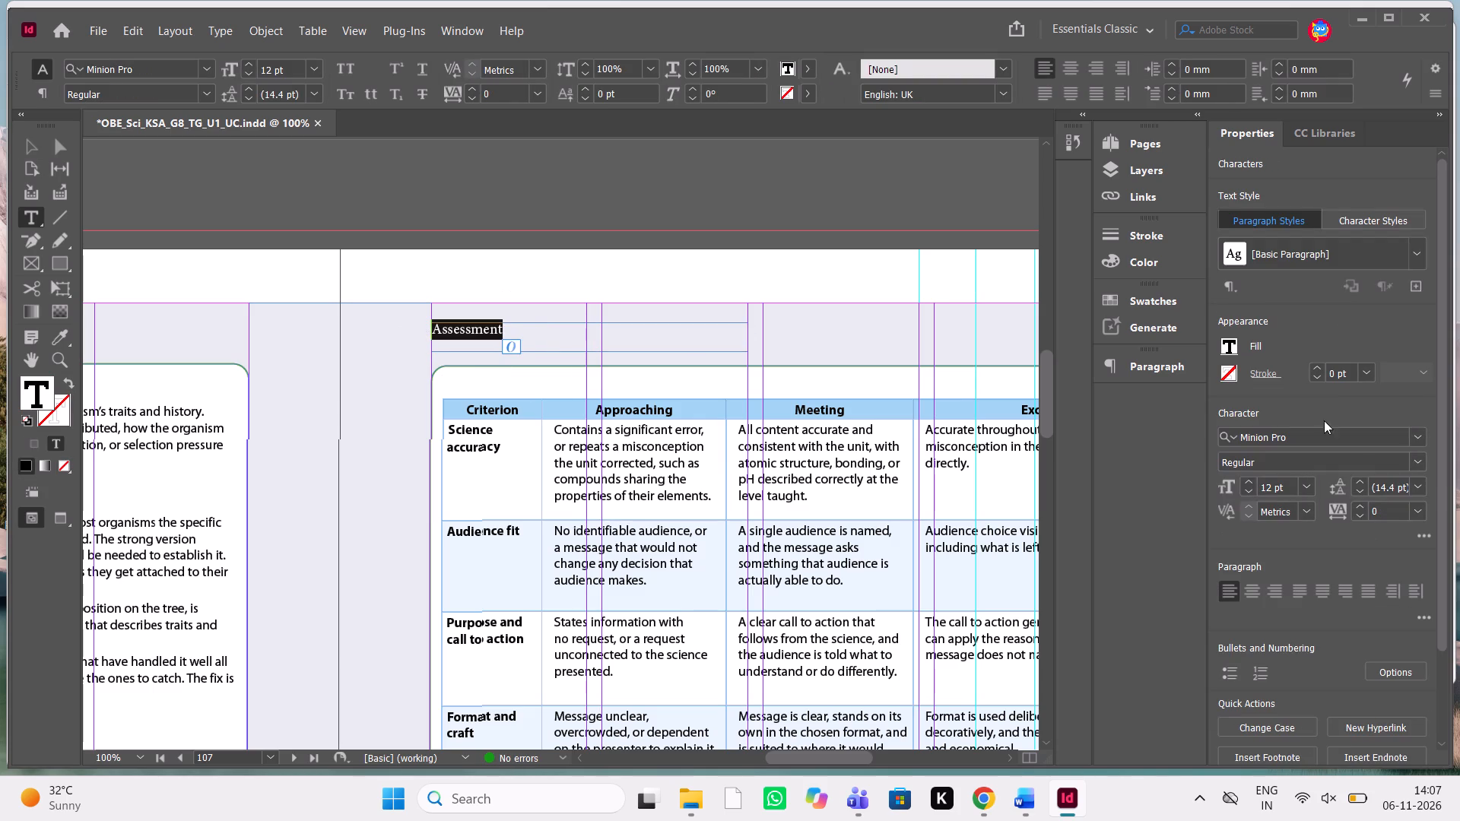
pyautogui.click(1420, 439)
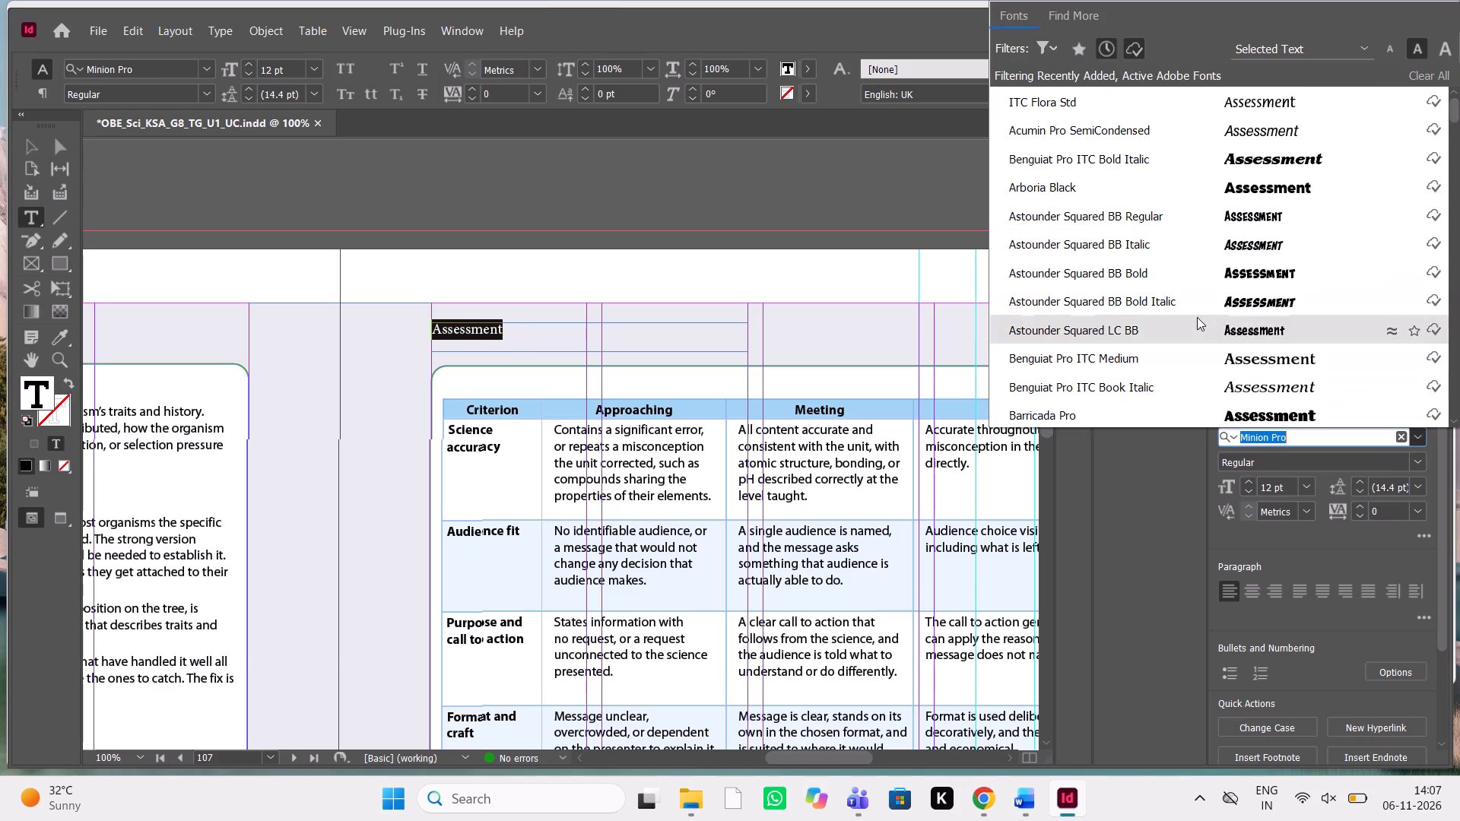
pyautogui.scroll(2, 1128, 295)
pyautogui.scroll(-5, 1128, 295)
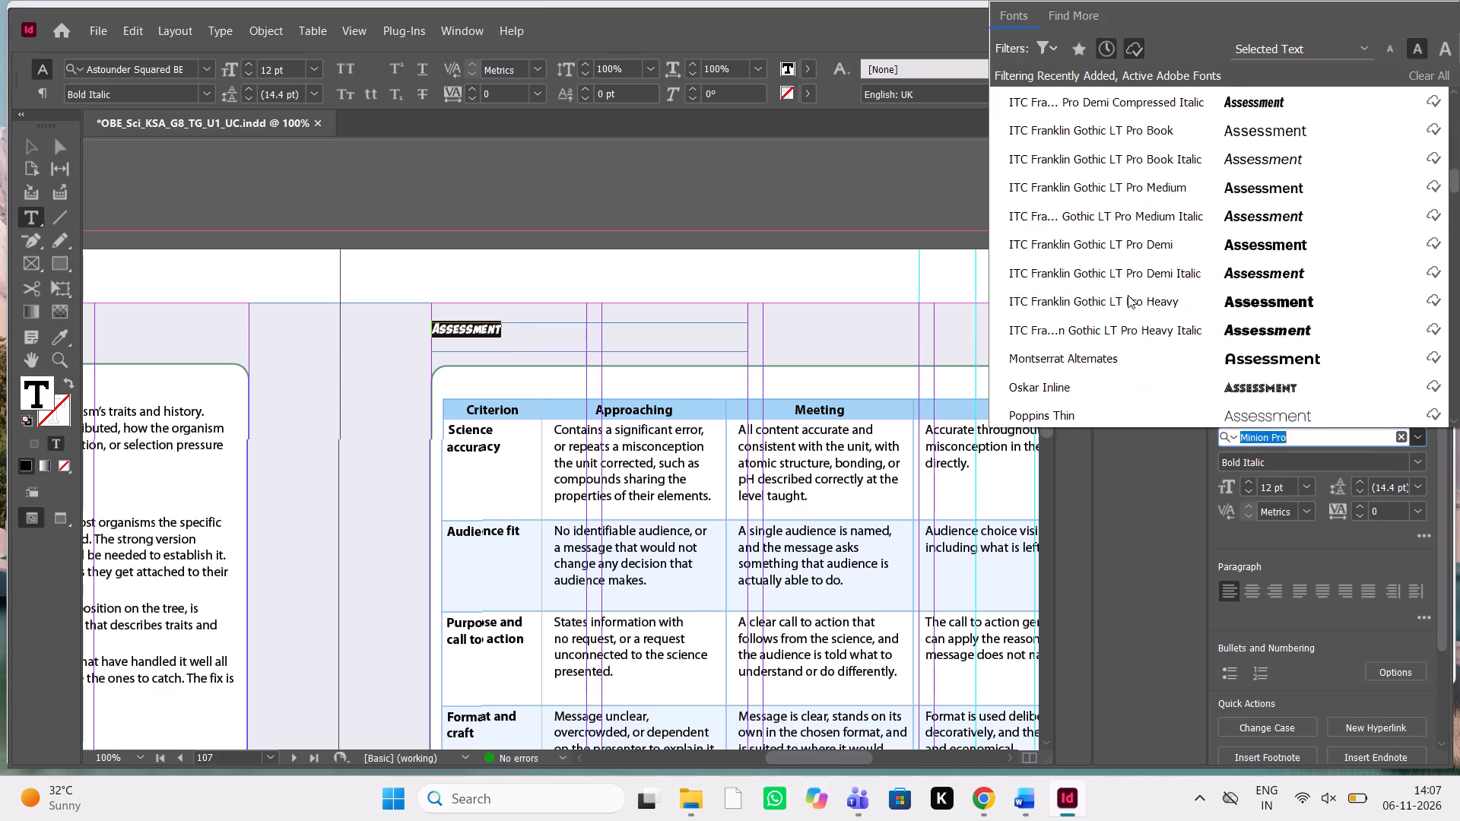
pyautogui.scroll(-10, 1128, 295)
pyautogui.scroll(1, 1128, 295)
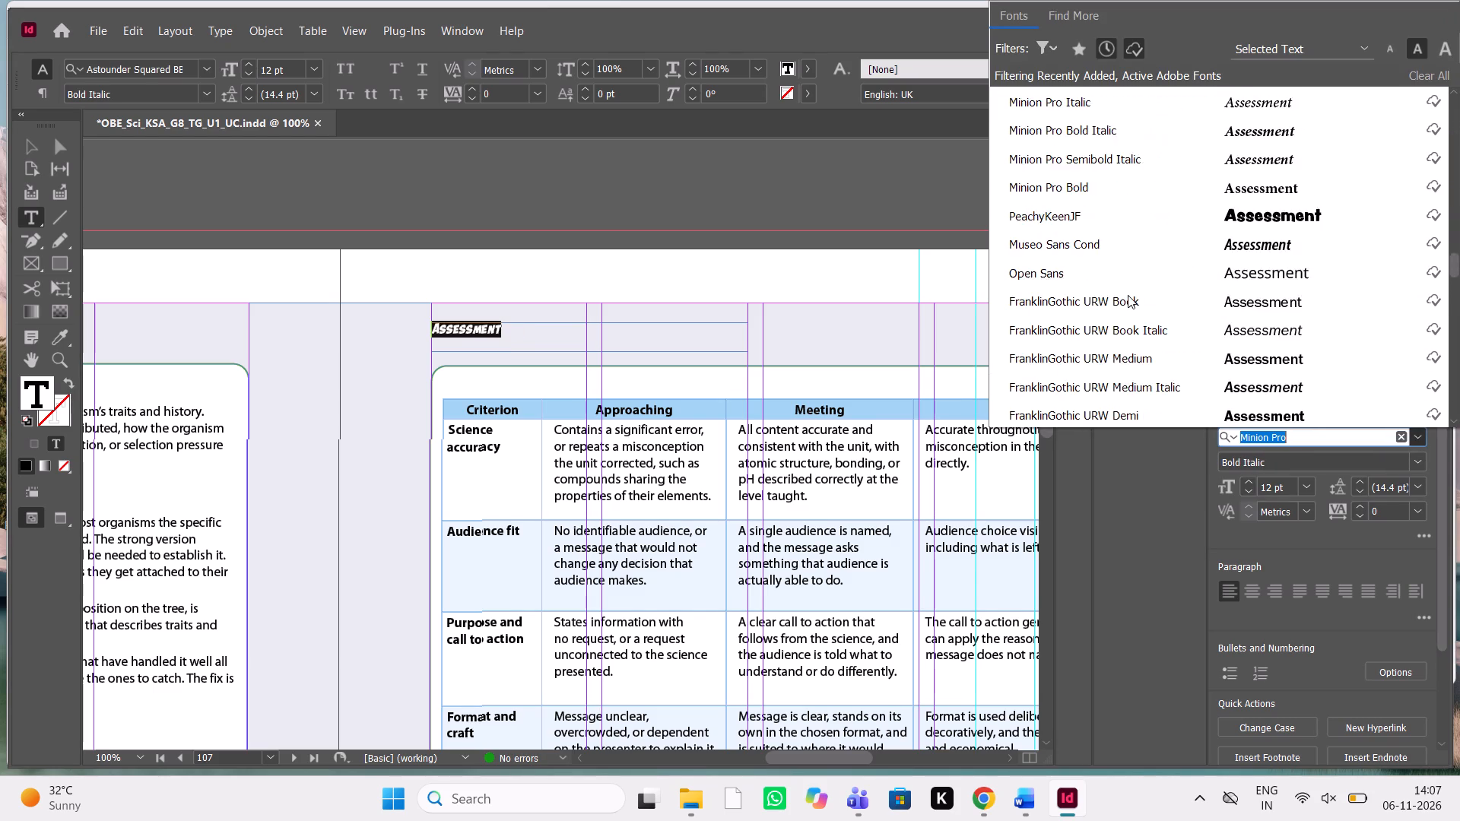
pyautogui.scroll(2, 1128, 295)
pyautogui.scroll(-2, 1128, 295)
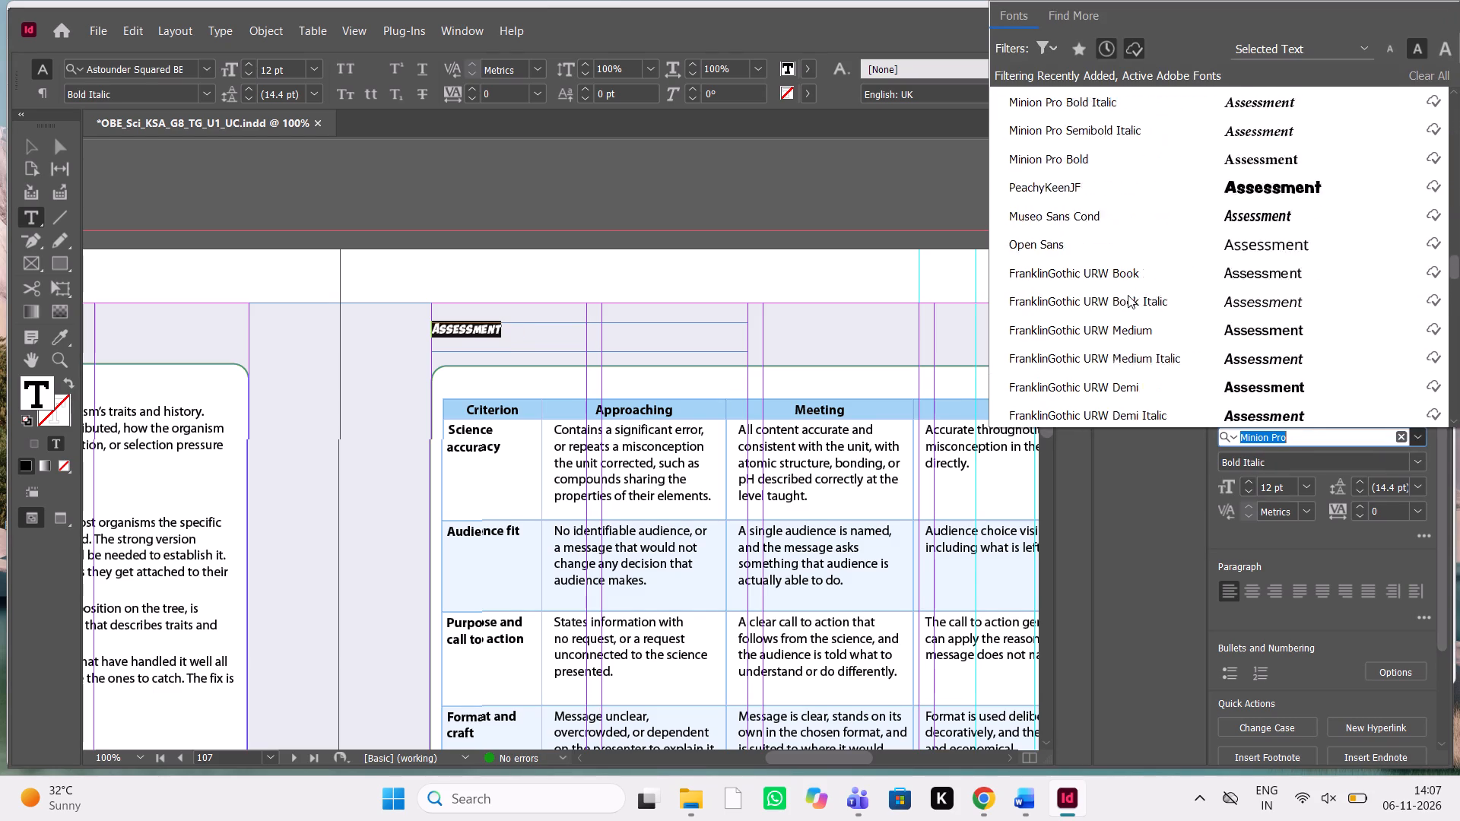
pyautogui.scroll(-1, 1128, 295)
pyautogui.scroll(1, 1128, 295)
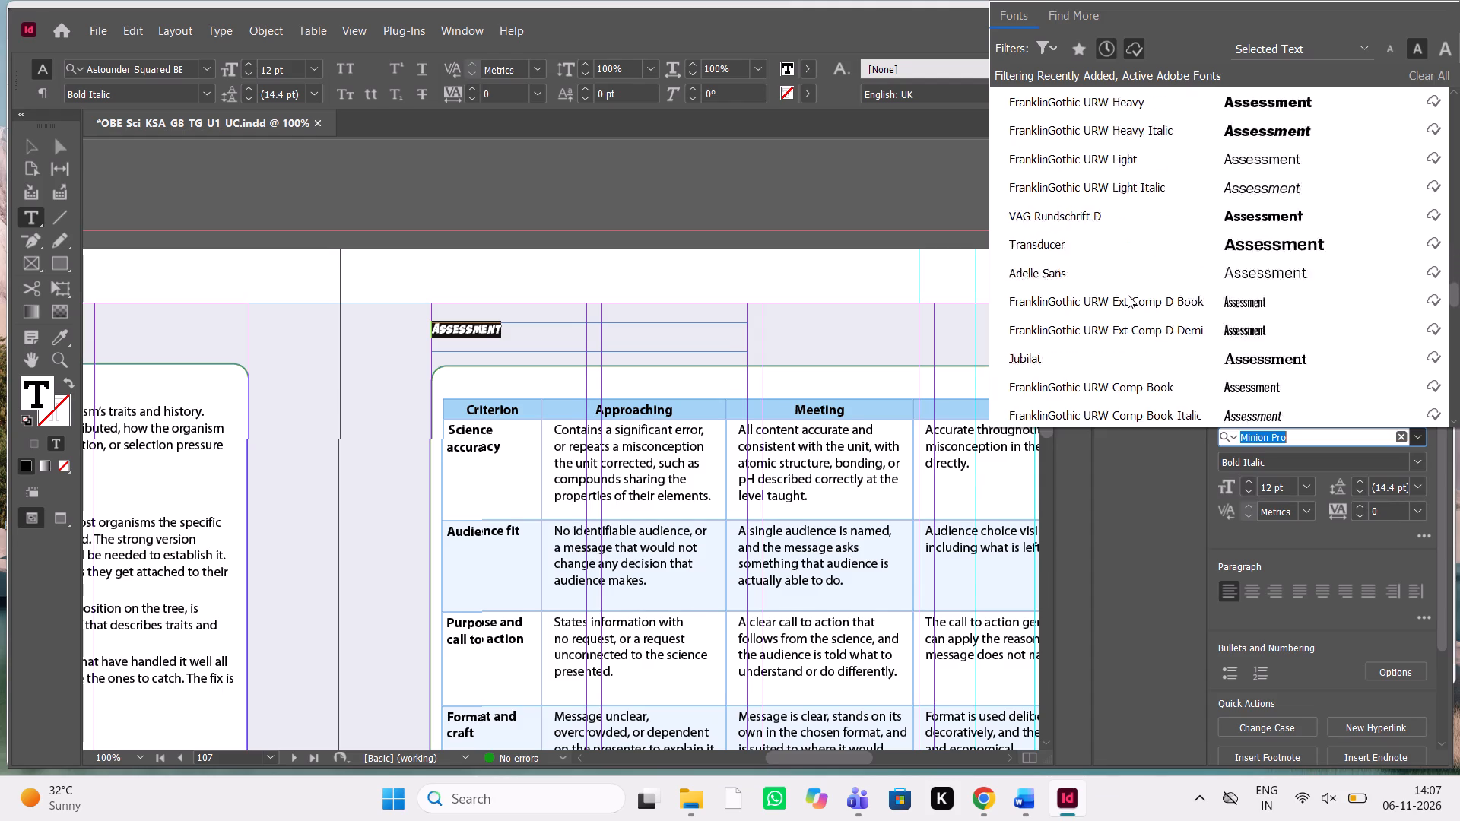
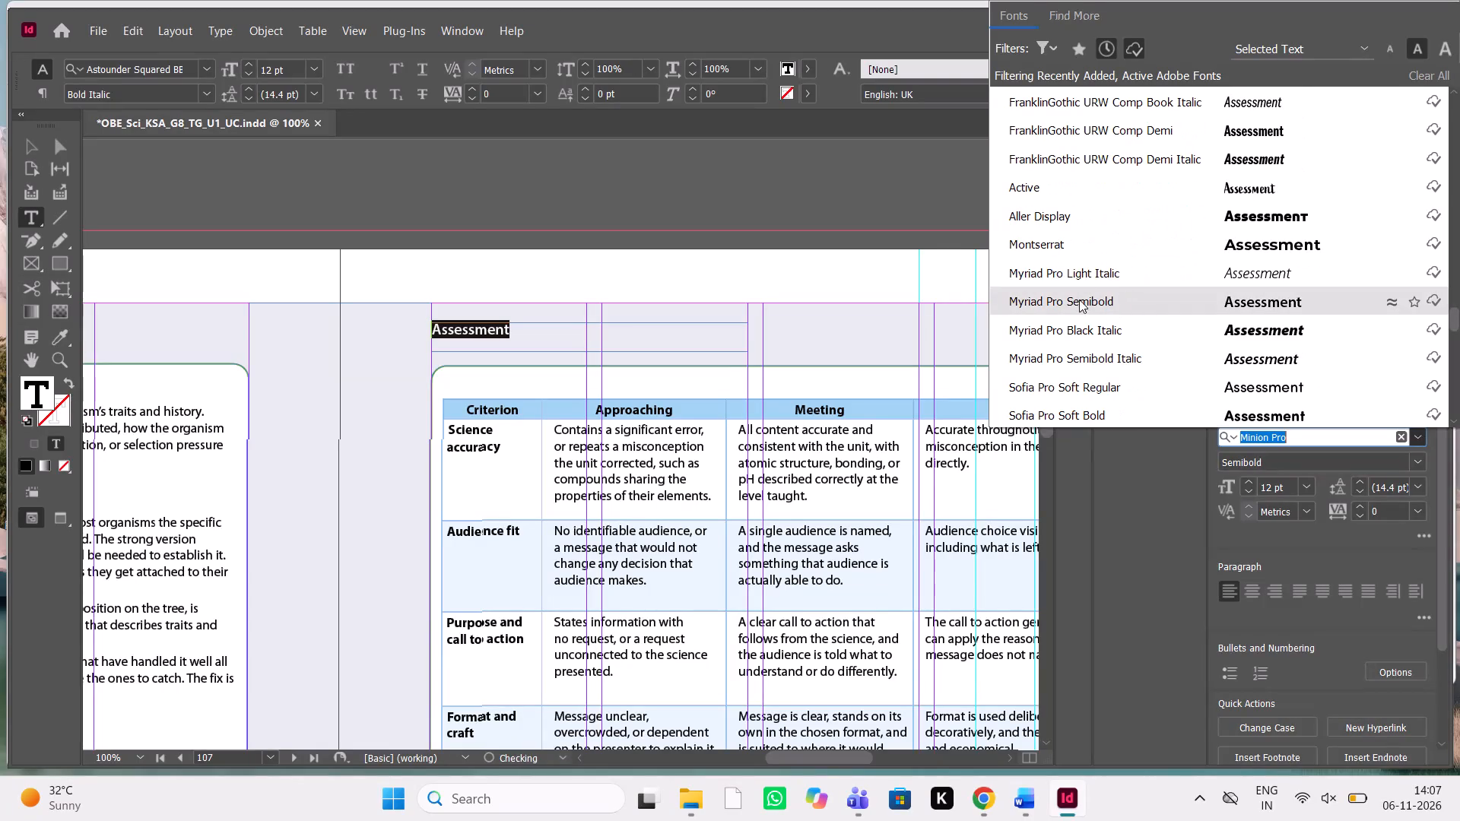
# Format the Assessment heading in Myriad Pro Bold at 14 pt with 14 pt leading.
pyautogui.click(1103, 291)
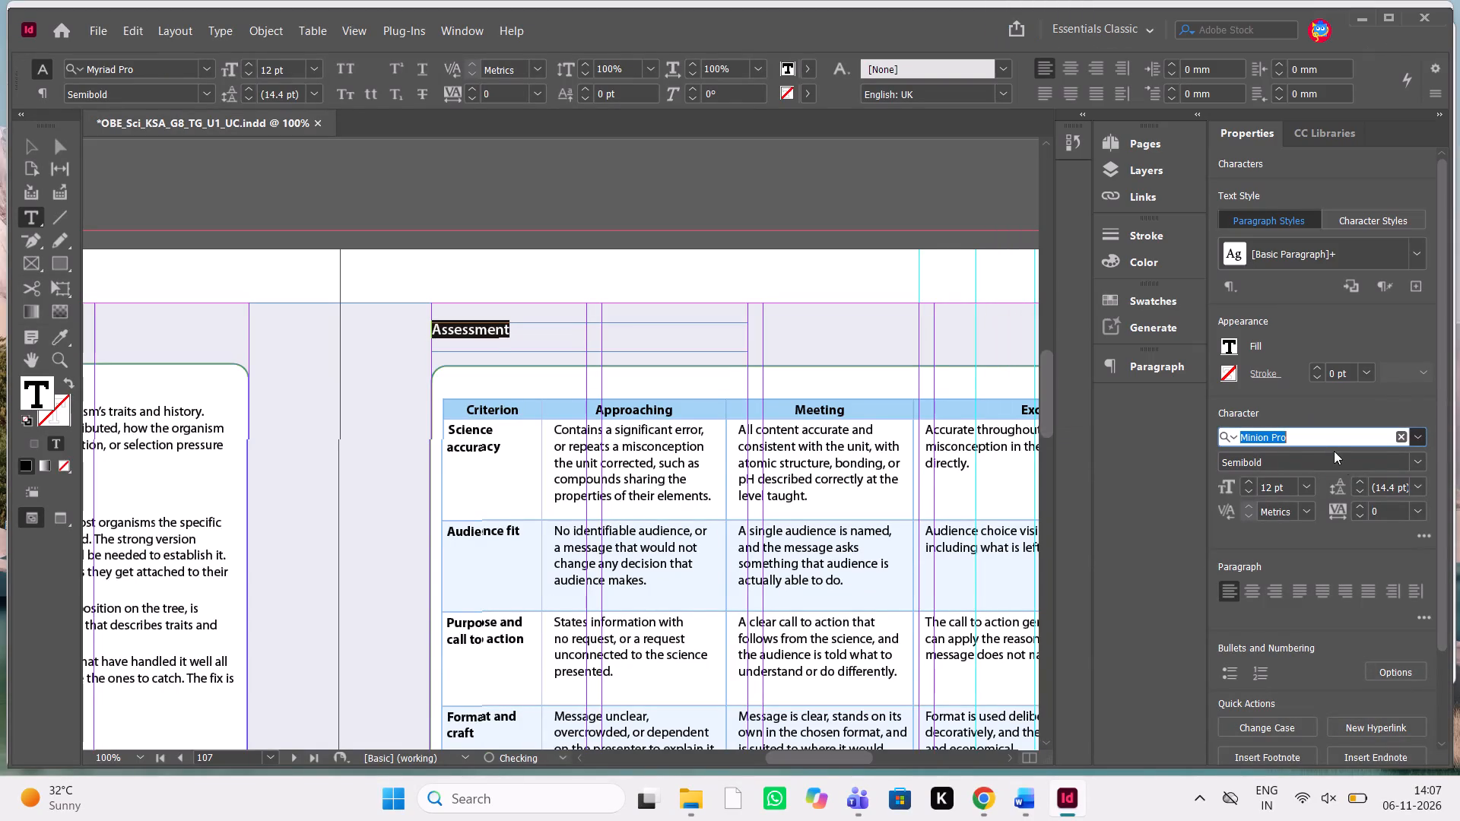
pyautogui.tripleClick(1397, 485)
pyautogui.click(1424, 491)
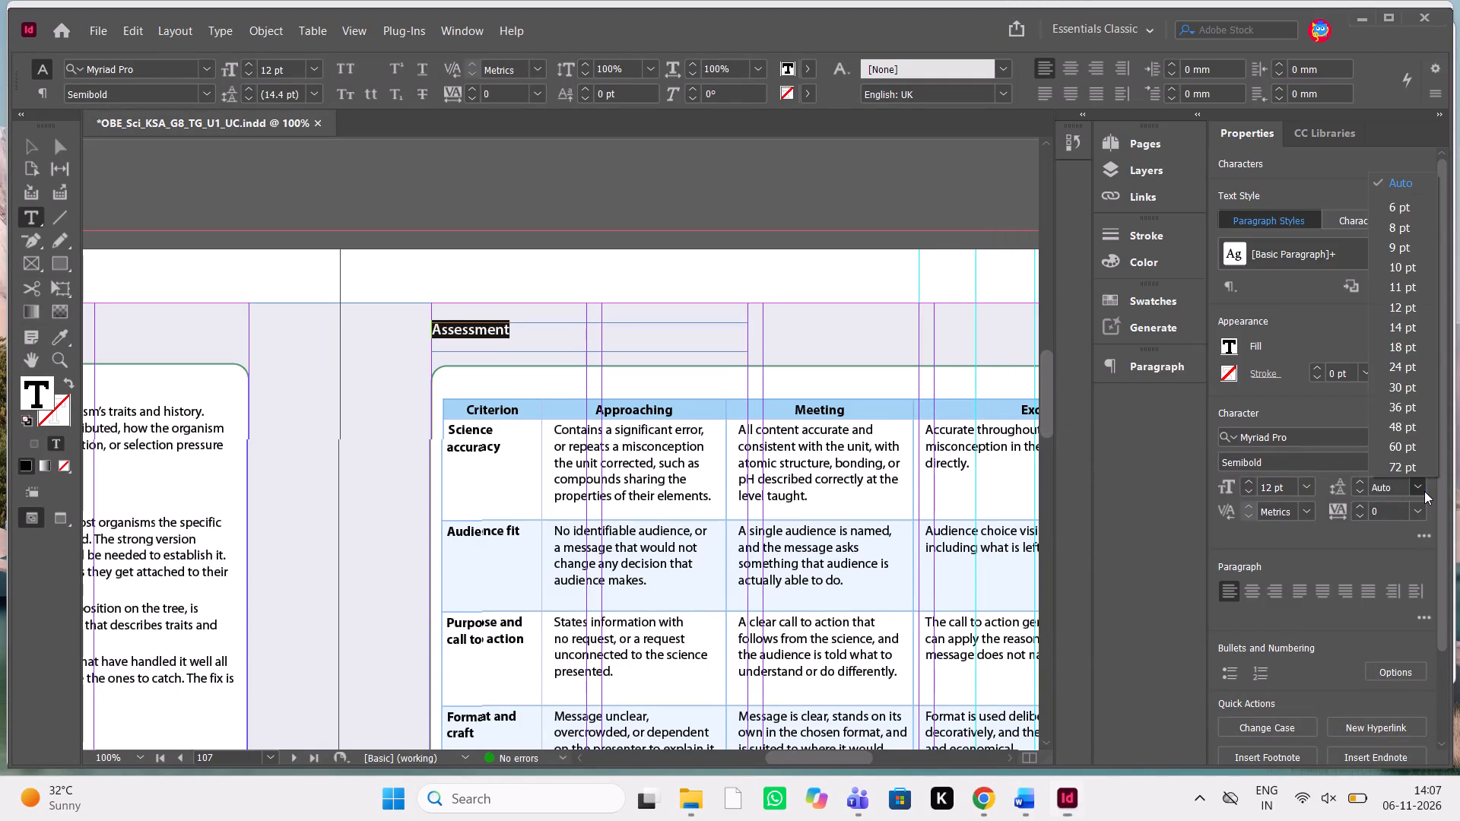
pyautogui.click(1412, 332)
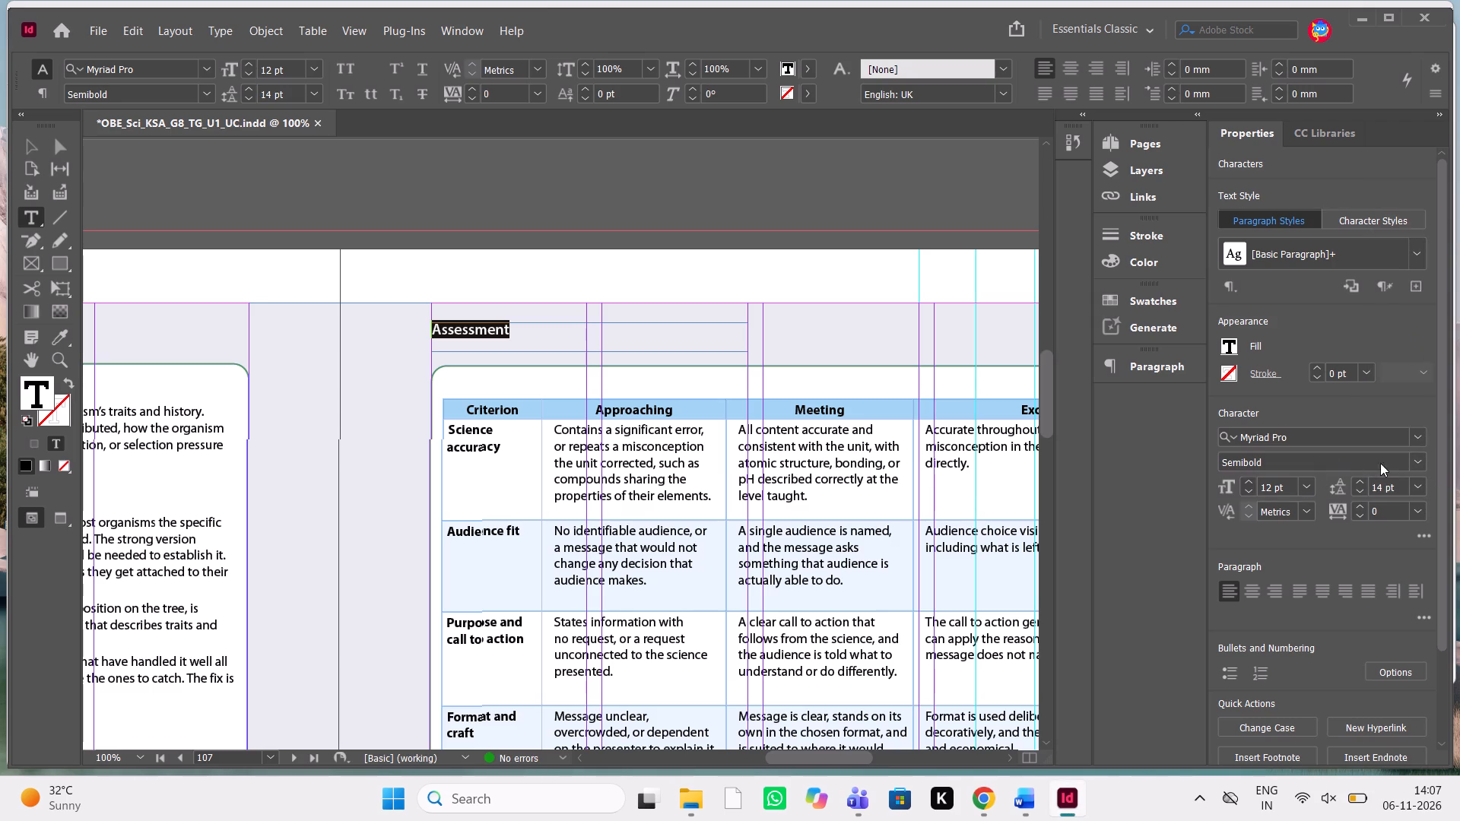
pyautogui.click(1302, 494)
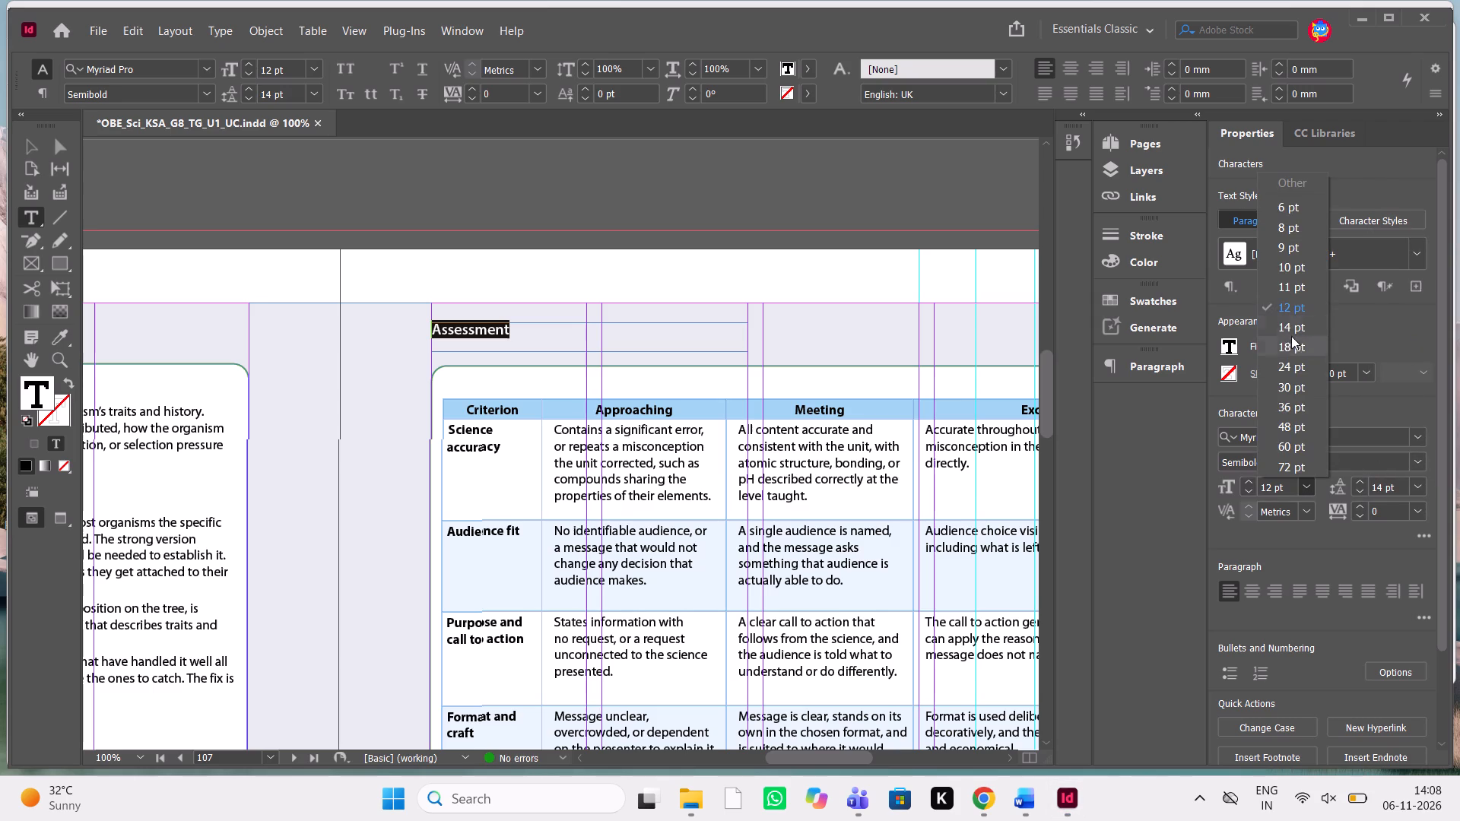
pyautogui.click(1298, 334)
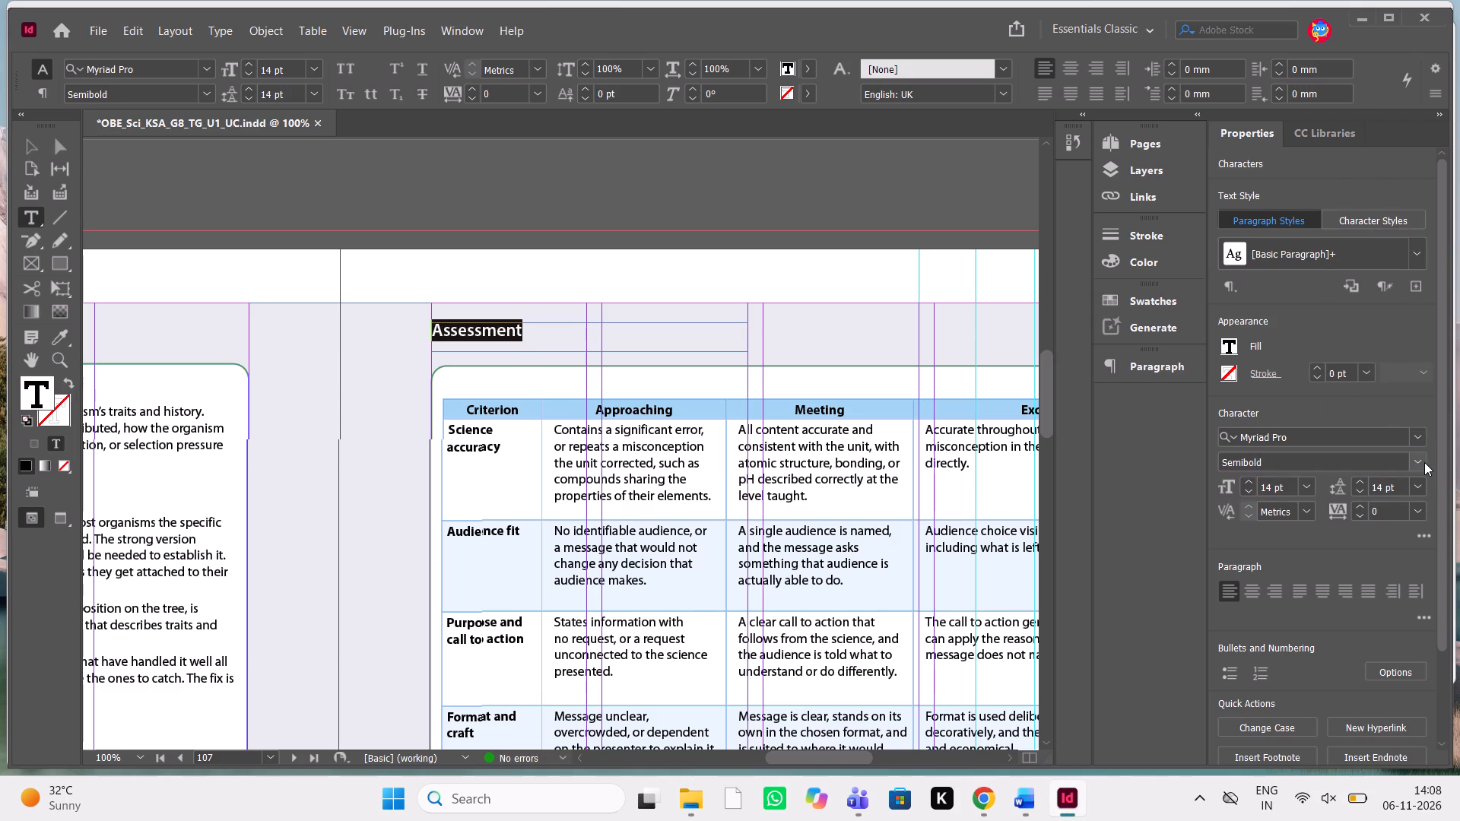
pyautogui.click(1424, 462)
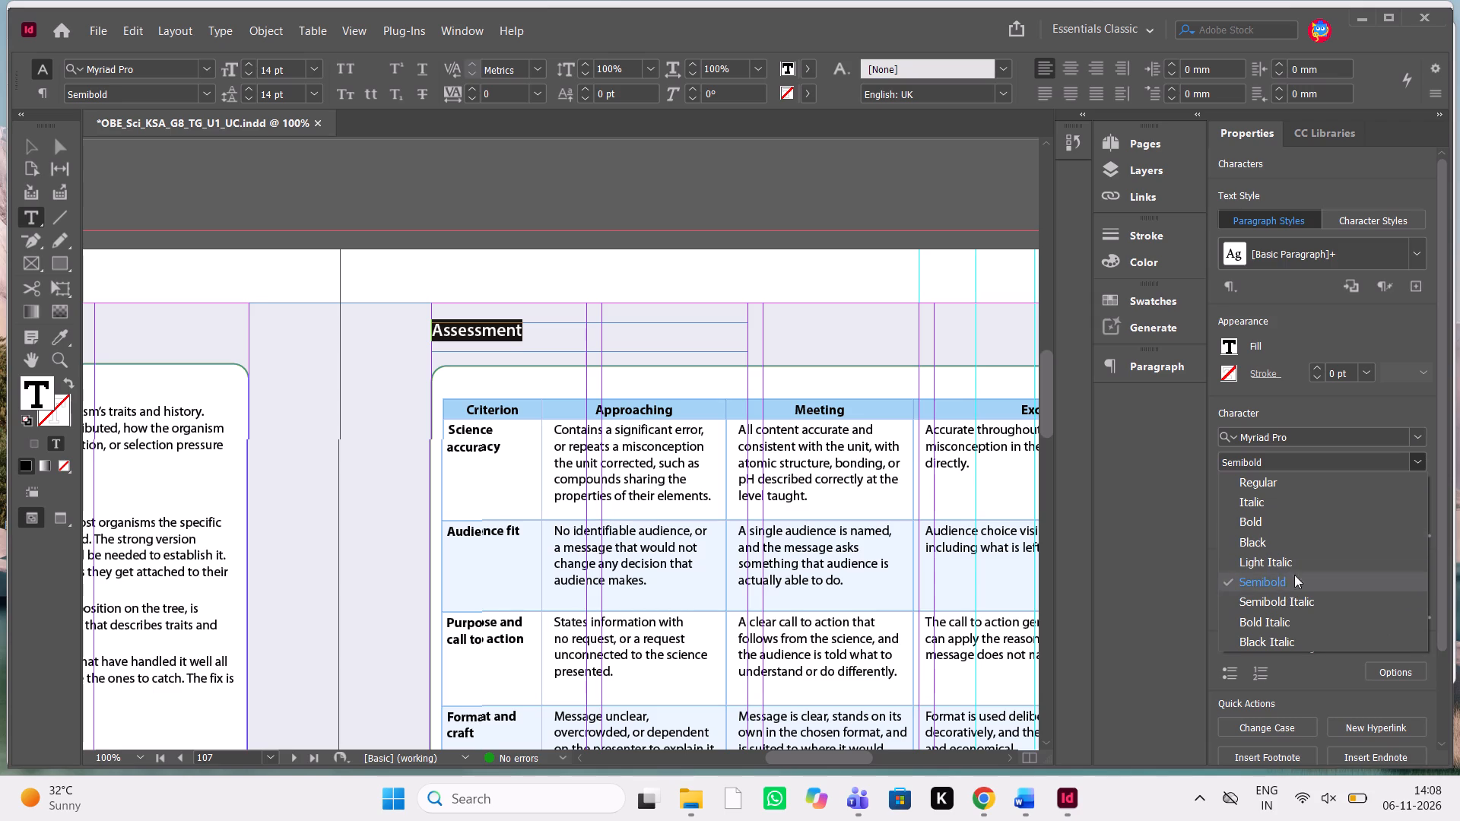
pyautogui.click(1322, 518)
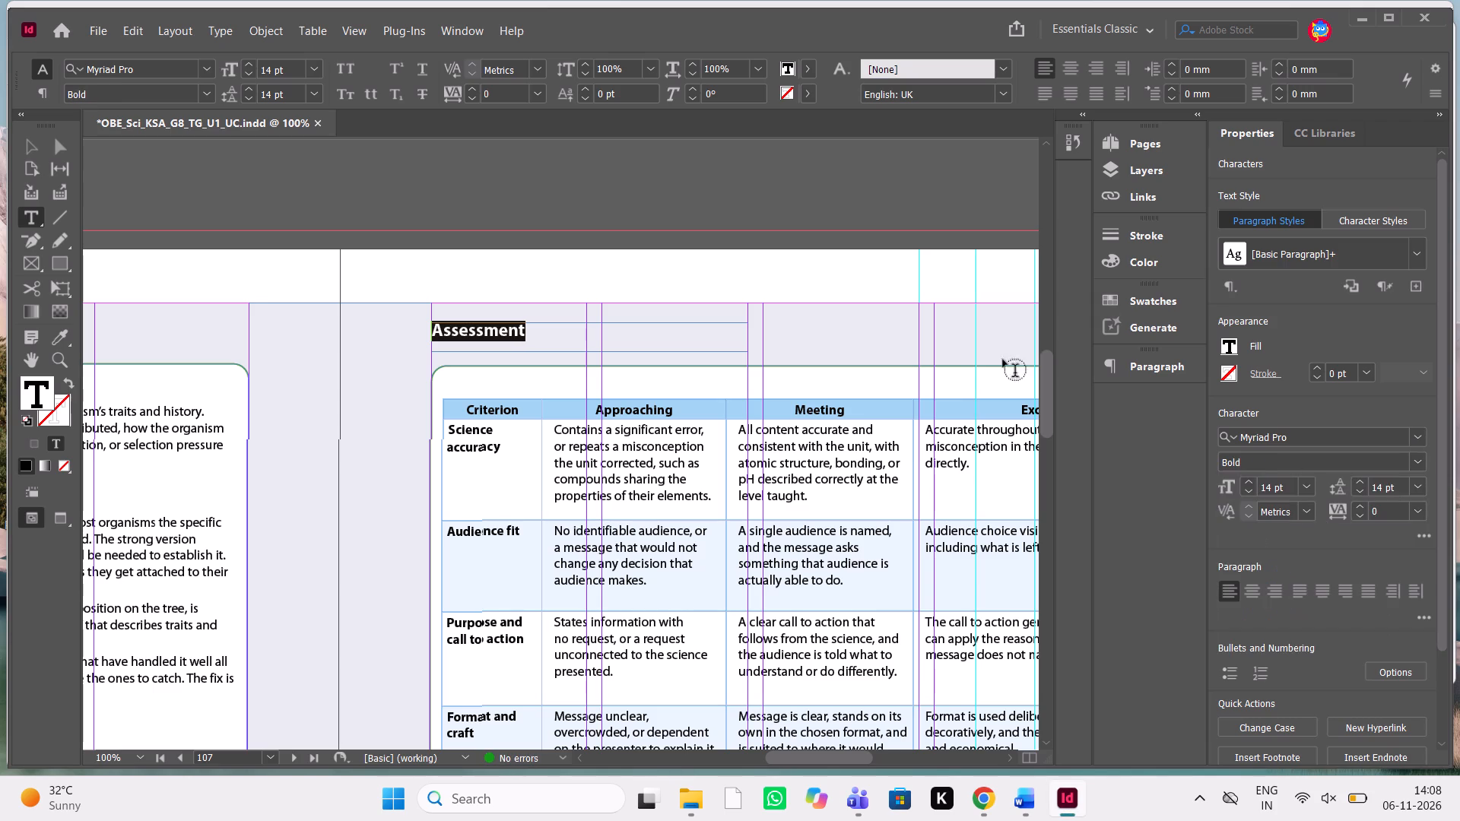
pyautogui.click(643, 417)
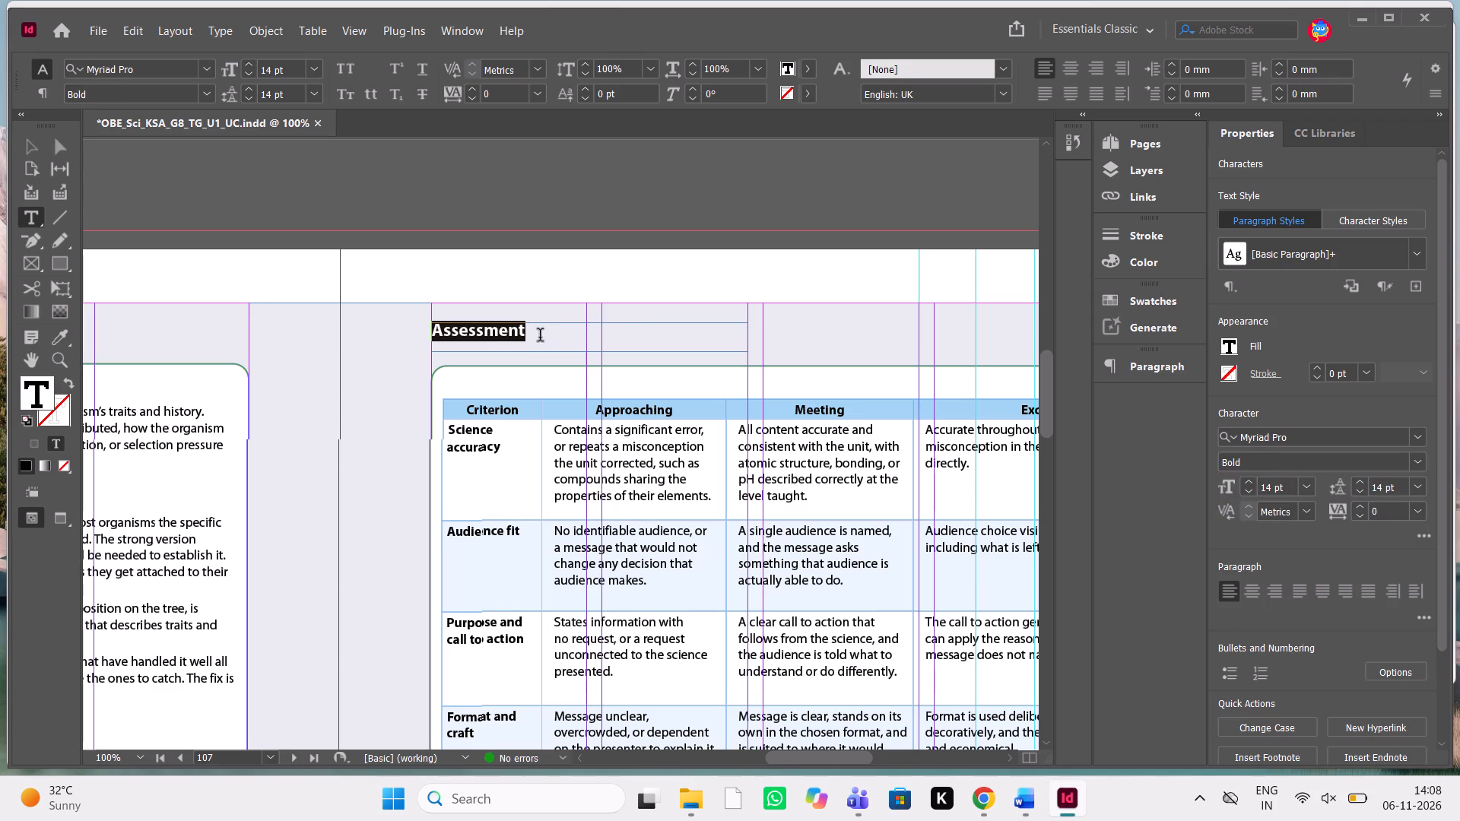
pyautogui.click(540, 337)
# Add the text colour of "Final Guidance" in the page 106 heading as a CMYK swatch.
pyautogui.hscroll(2, 540, 337)
pyautogui.moveTo(308, 383); pyautogui.dragTo(186, 384)
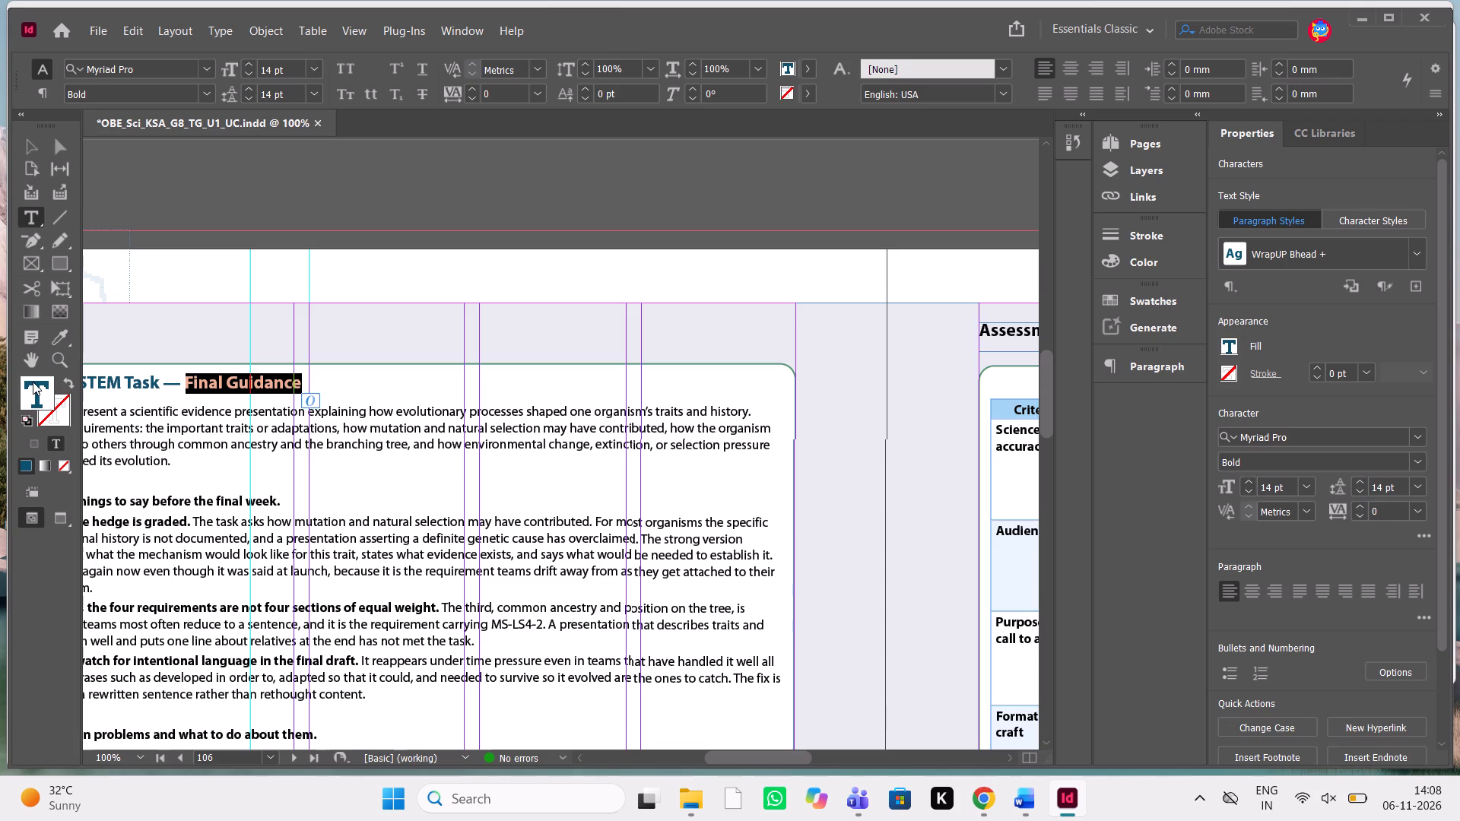
pyautogui.doubleClick(33, 382)
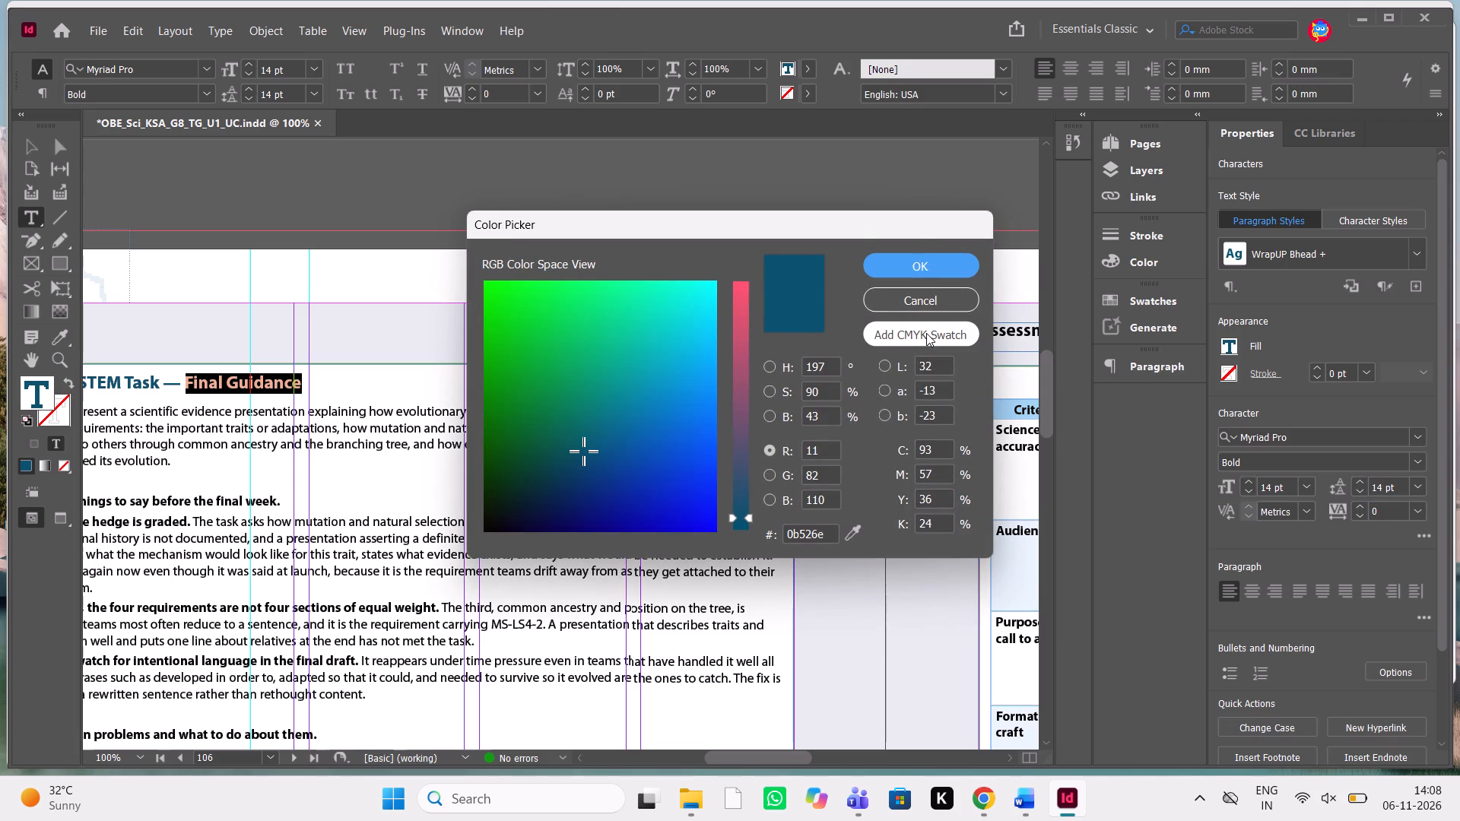
pyautogui.click(926, 333)
pyautogui.click(953, 259)
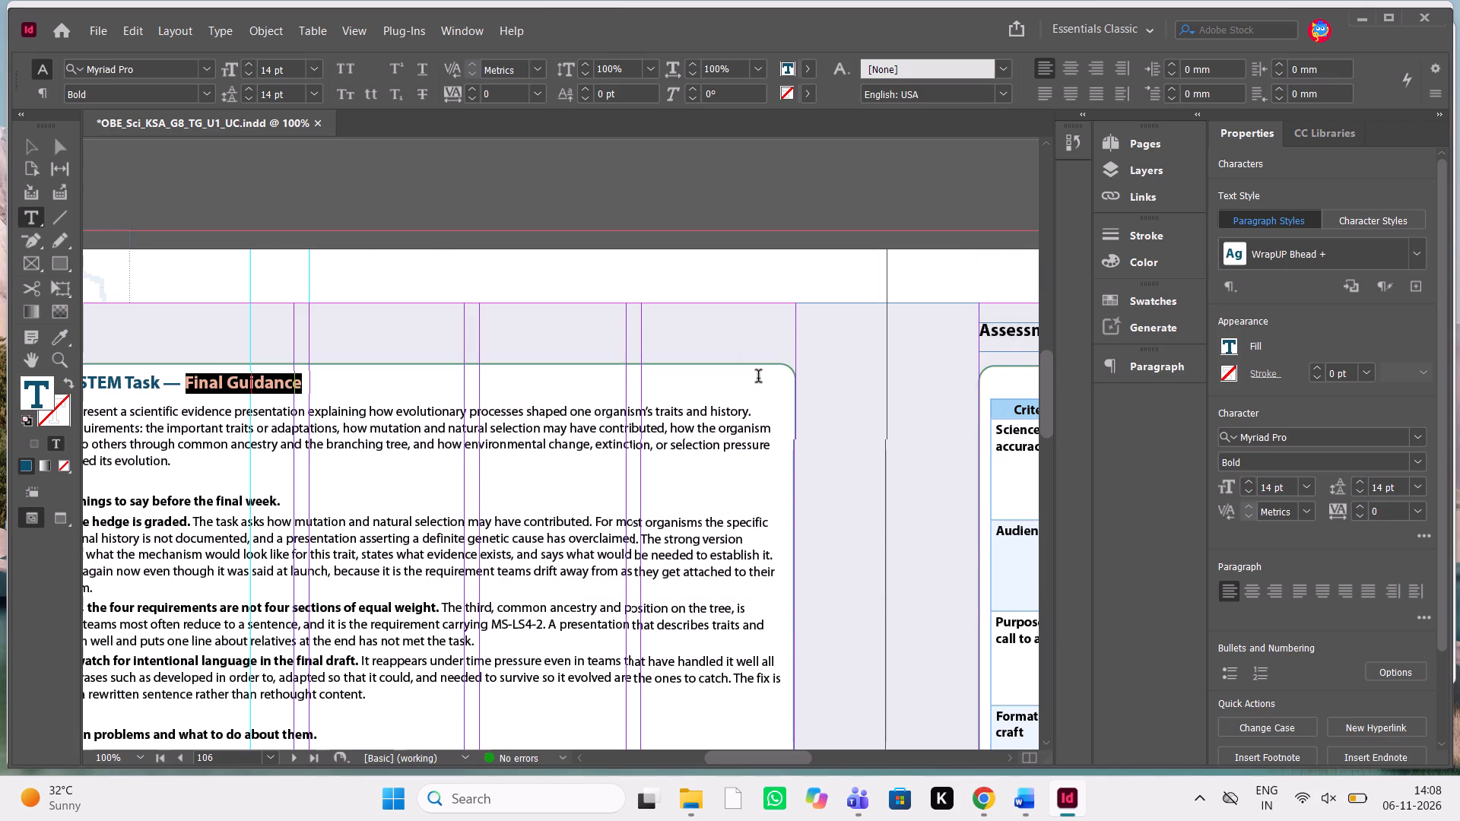
pyautogui.click(758, 378)
pyautogui.hscroll(-1, 758, 378)
pyautogui.hscroll(1, 758, 378)
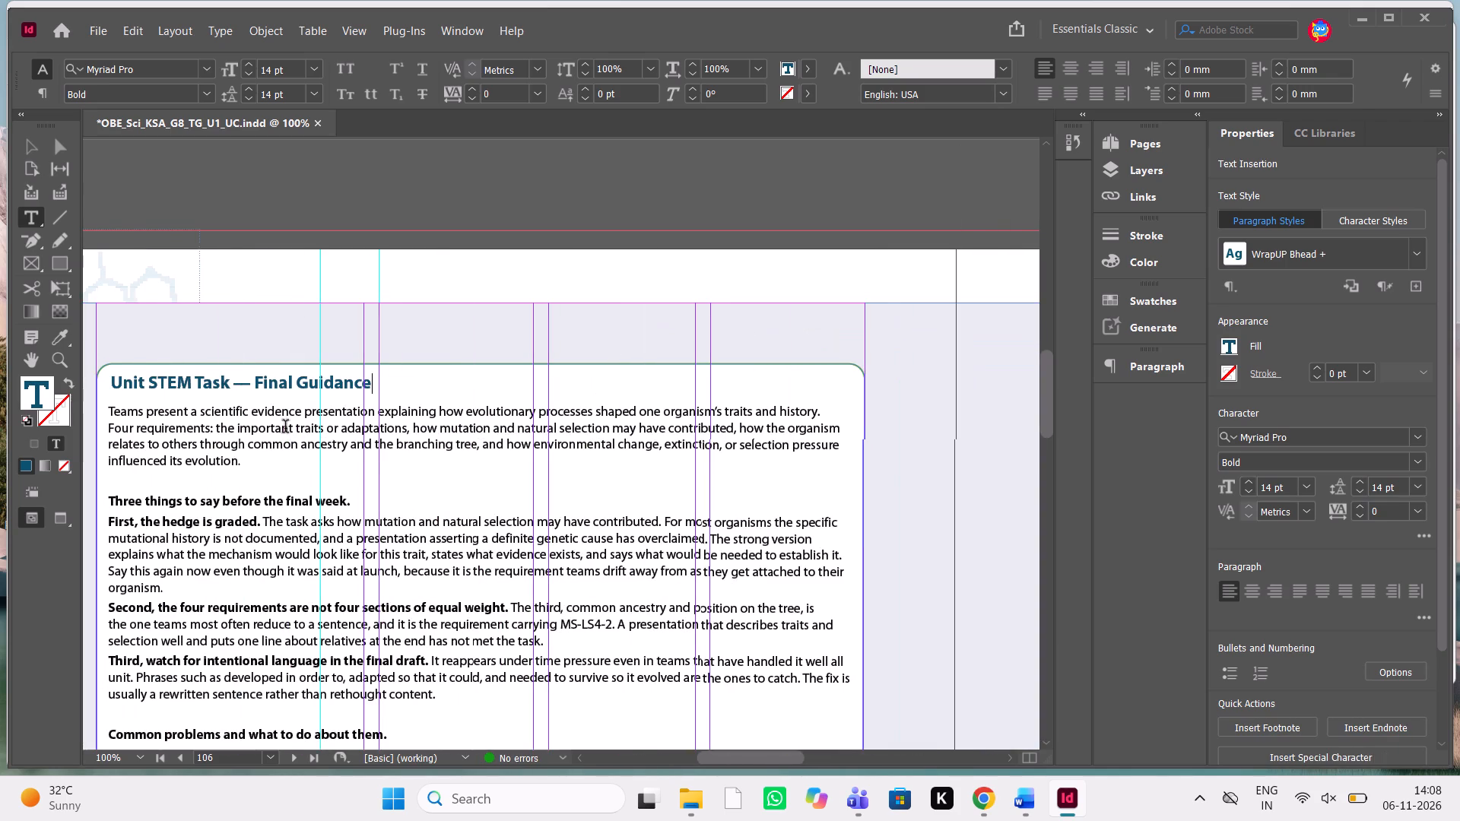
pyautogui.moveTo(252, 381); pyautogui.dragTo(378, 382)
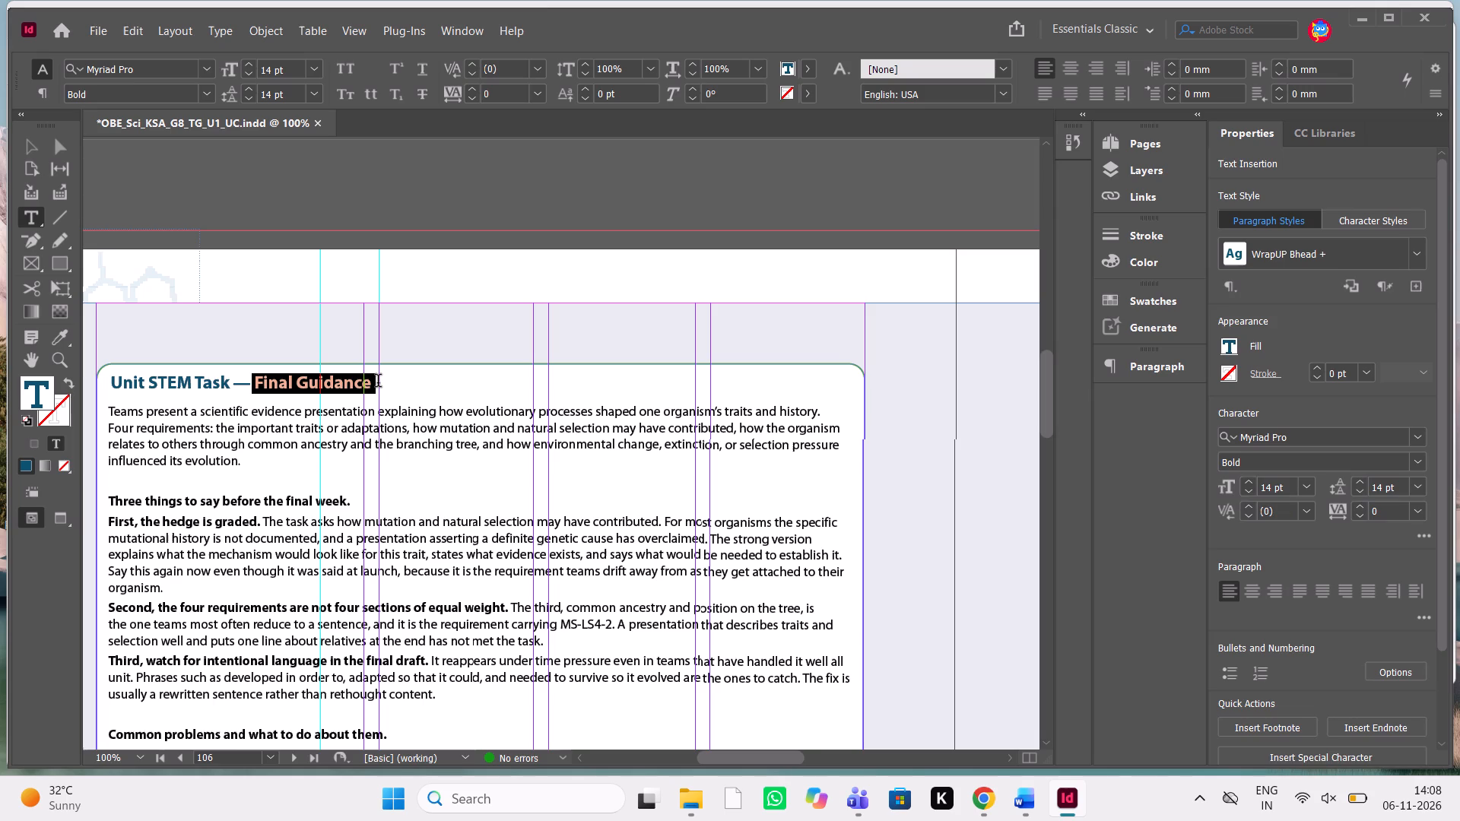
# Fill the Assessment heading text with the newly added swatch C=93 M=57 Y=36 K=24 3.
pyautogui.scroll(1, 609, 432)
pyautogui.scroll(-1, 609, 432)
pyautogui.hscroll(-1, 609, 432)
pyautogui.hscroll(1, 427, 400)
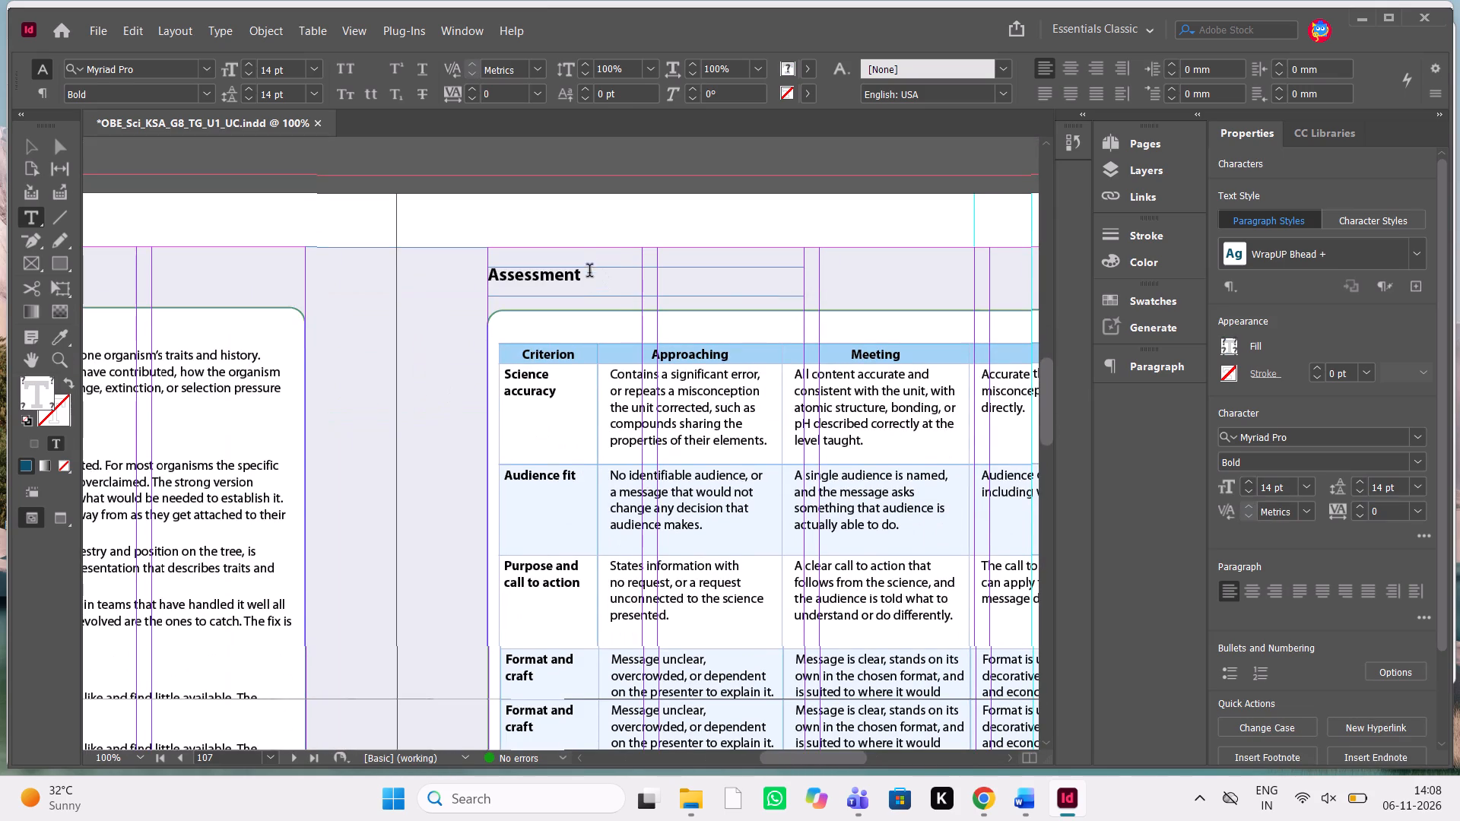
pyautogui.moveTo(588, 273); pyautogui.dragTo(471, 276)
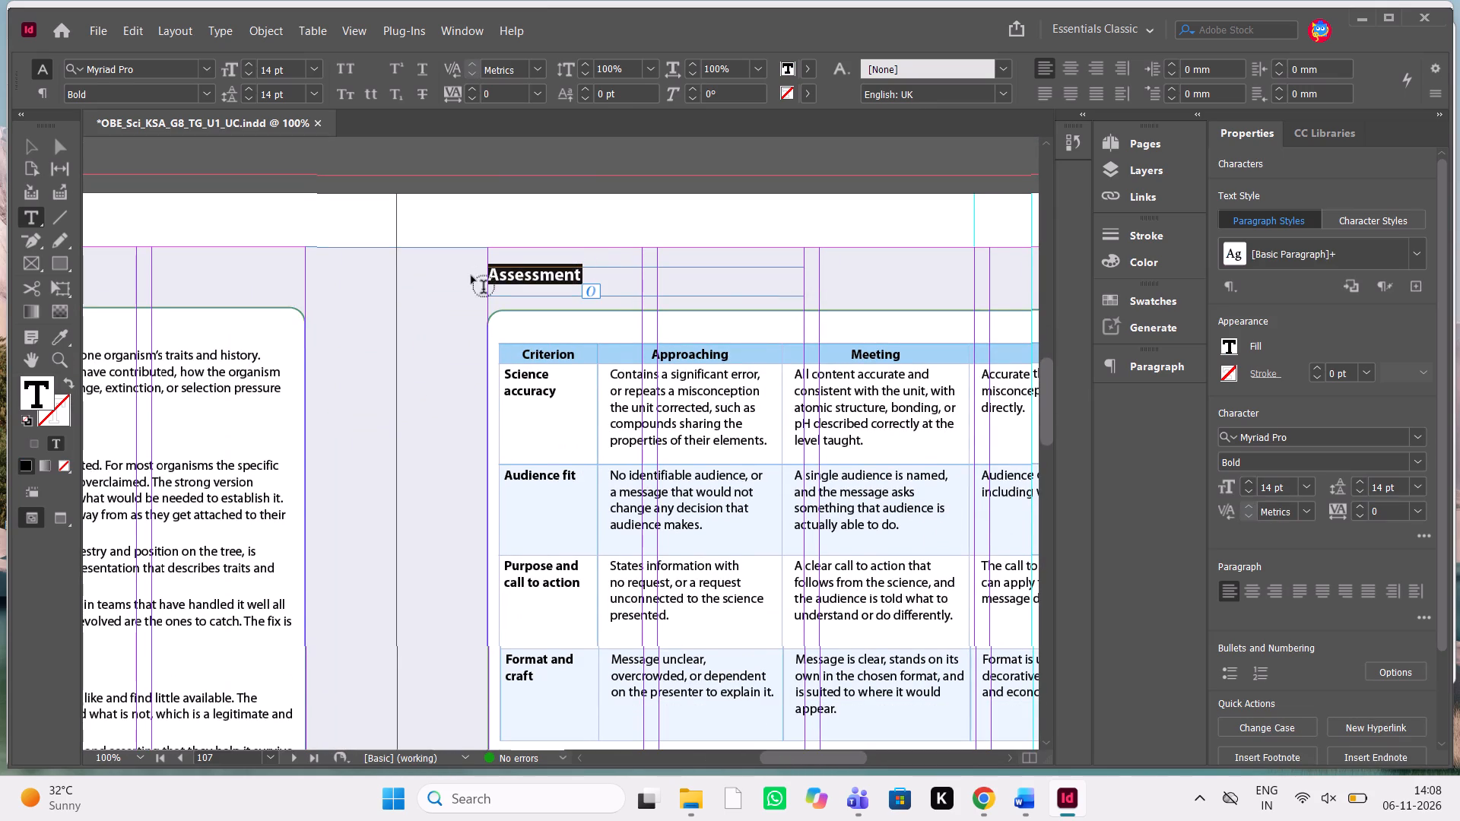
pyautogui.click(1173, 303)
pyautogui.scroll(-9, 968, 468)
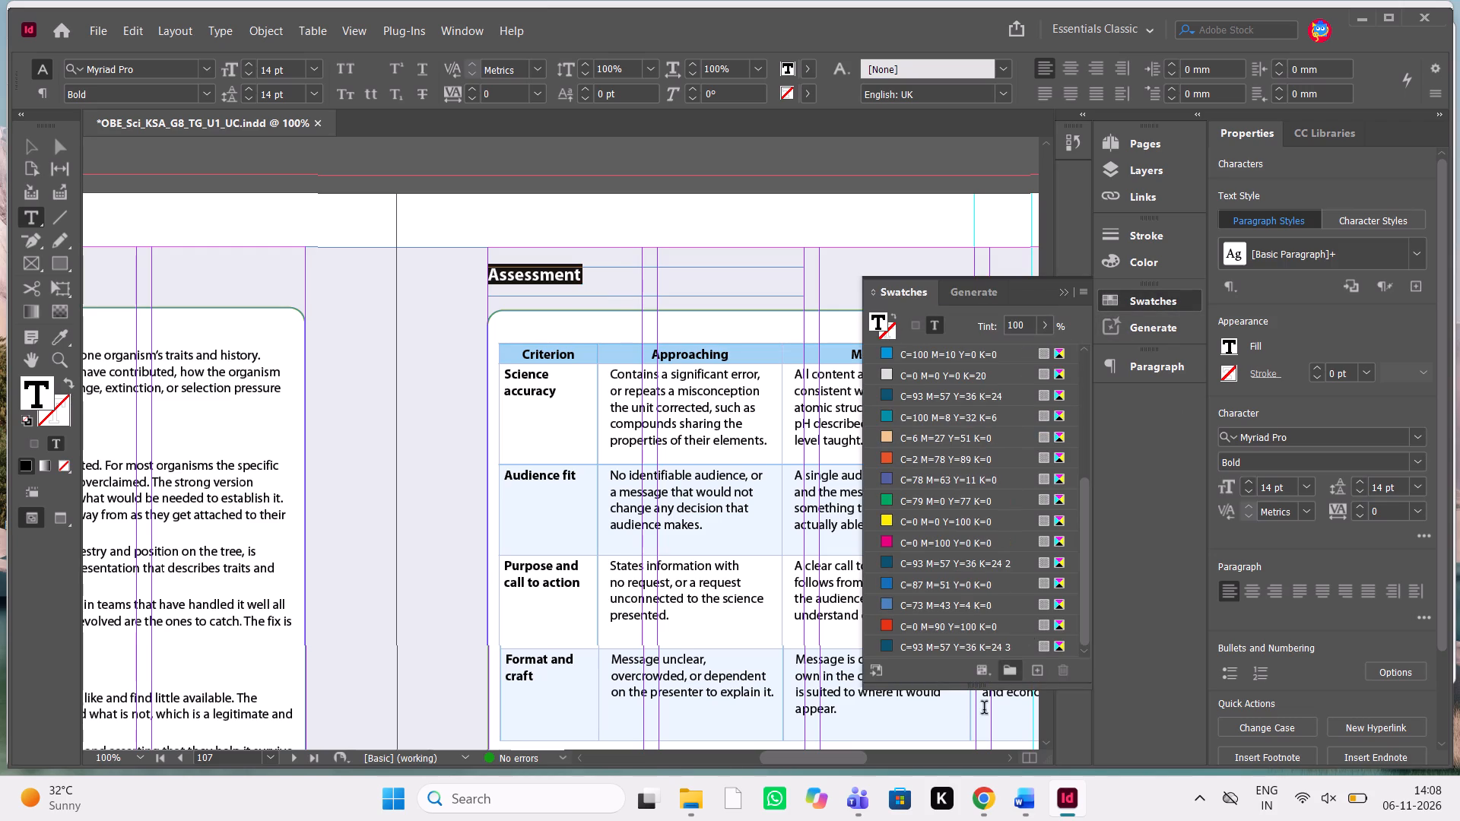
pyautogui.click(995, 649)
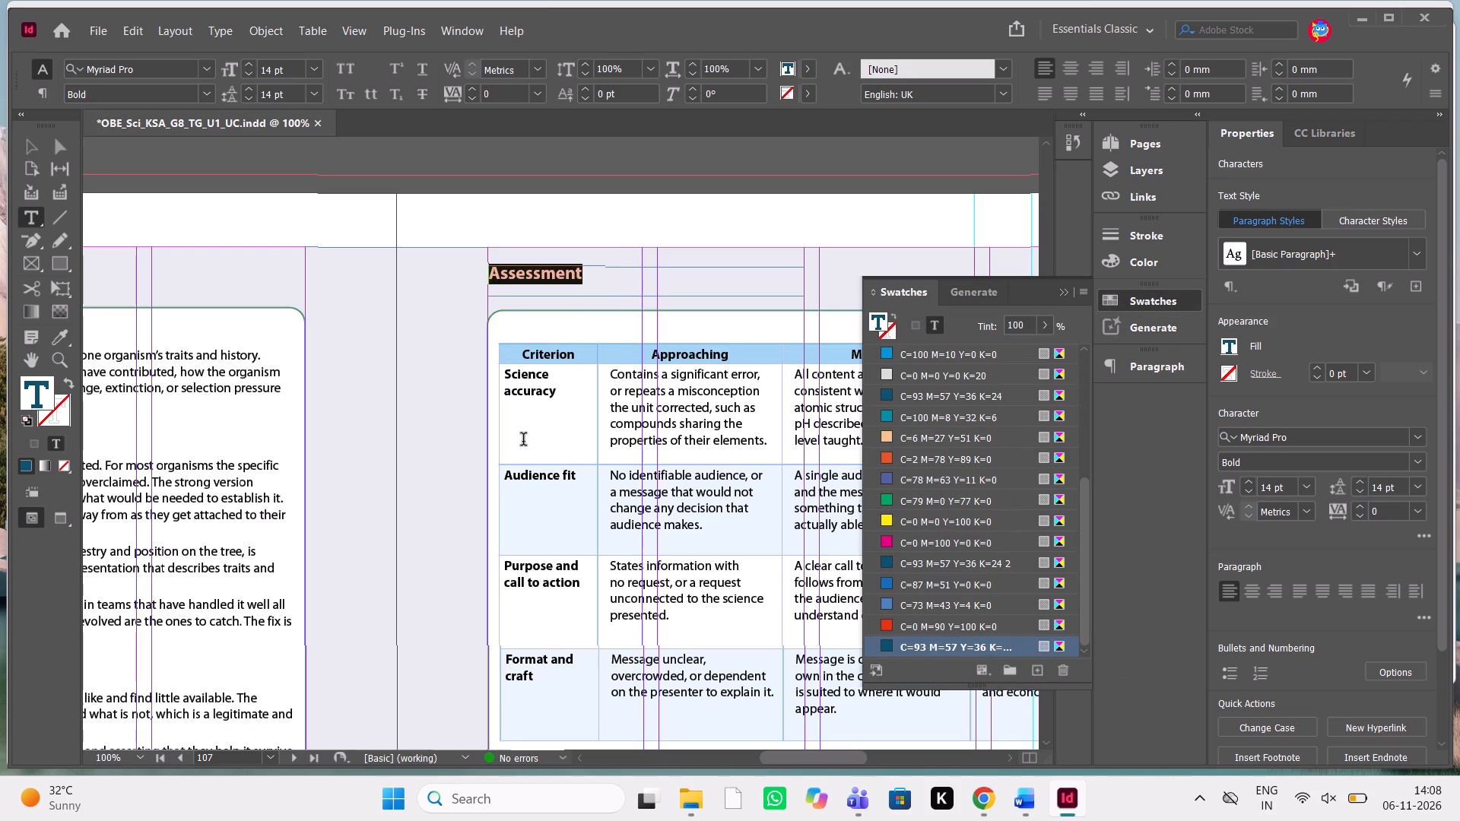
pyautogui.click(523, 441)
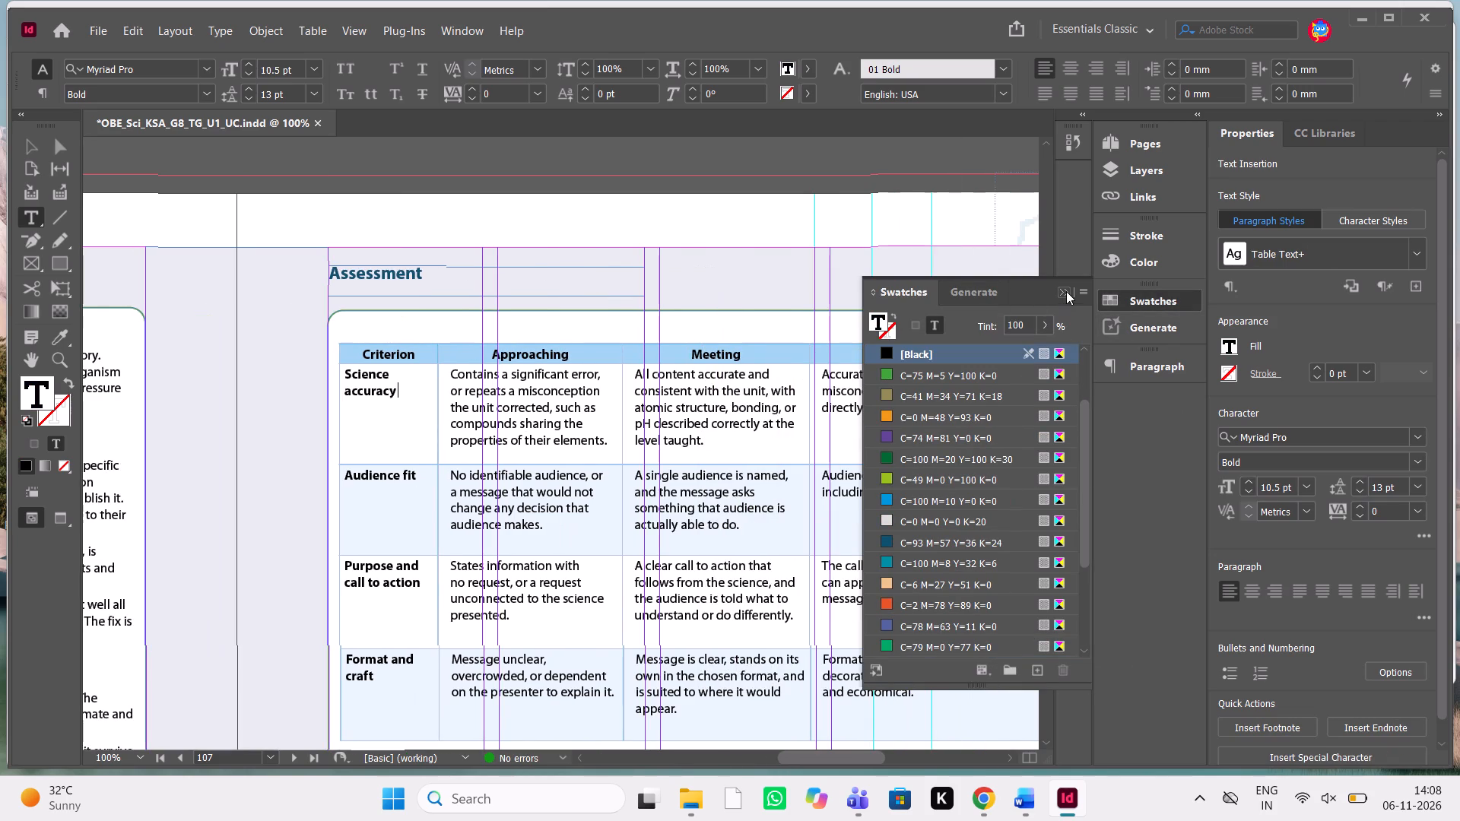
pyautogui.click(1066, 291)
# Check the paragraph style of the "Unit STEM Task" heading and apply the matching WrapUP Bhead style to the Assessment heading.
pyautogui.hscroll(2, 750, 294)
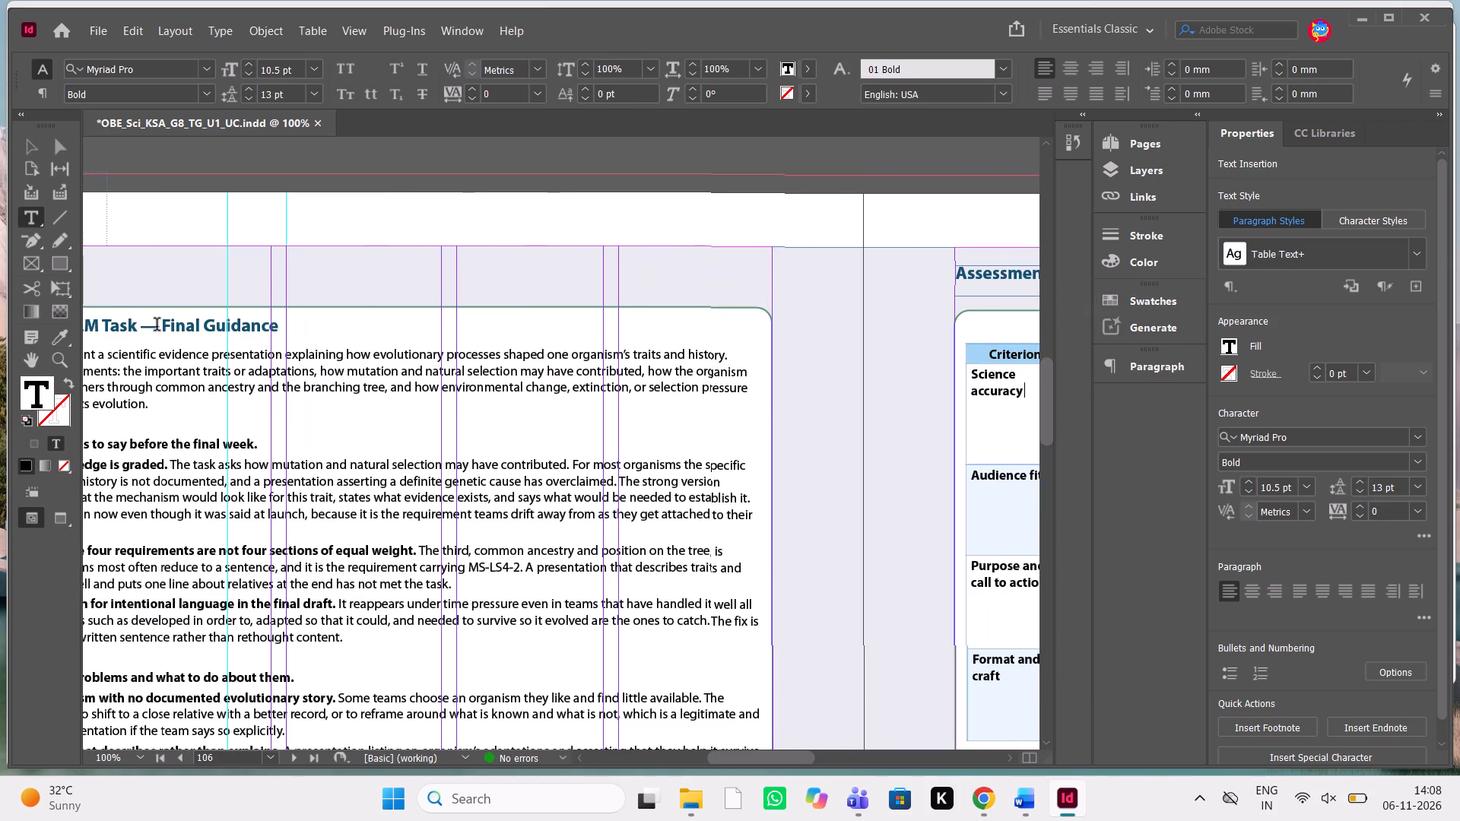
pyautogui.moveTo(157, 326); pyautogui.dragTo(294, 315)
pyautogui.hscroll(-1, 592, 379)
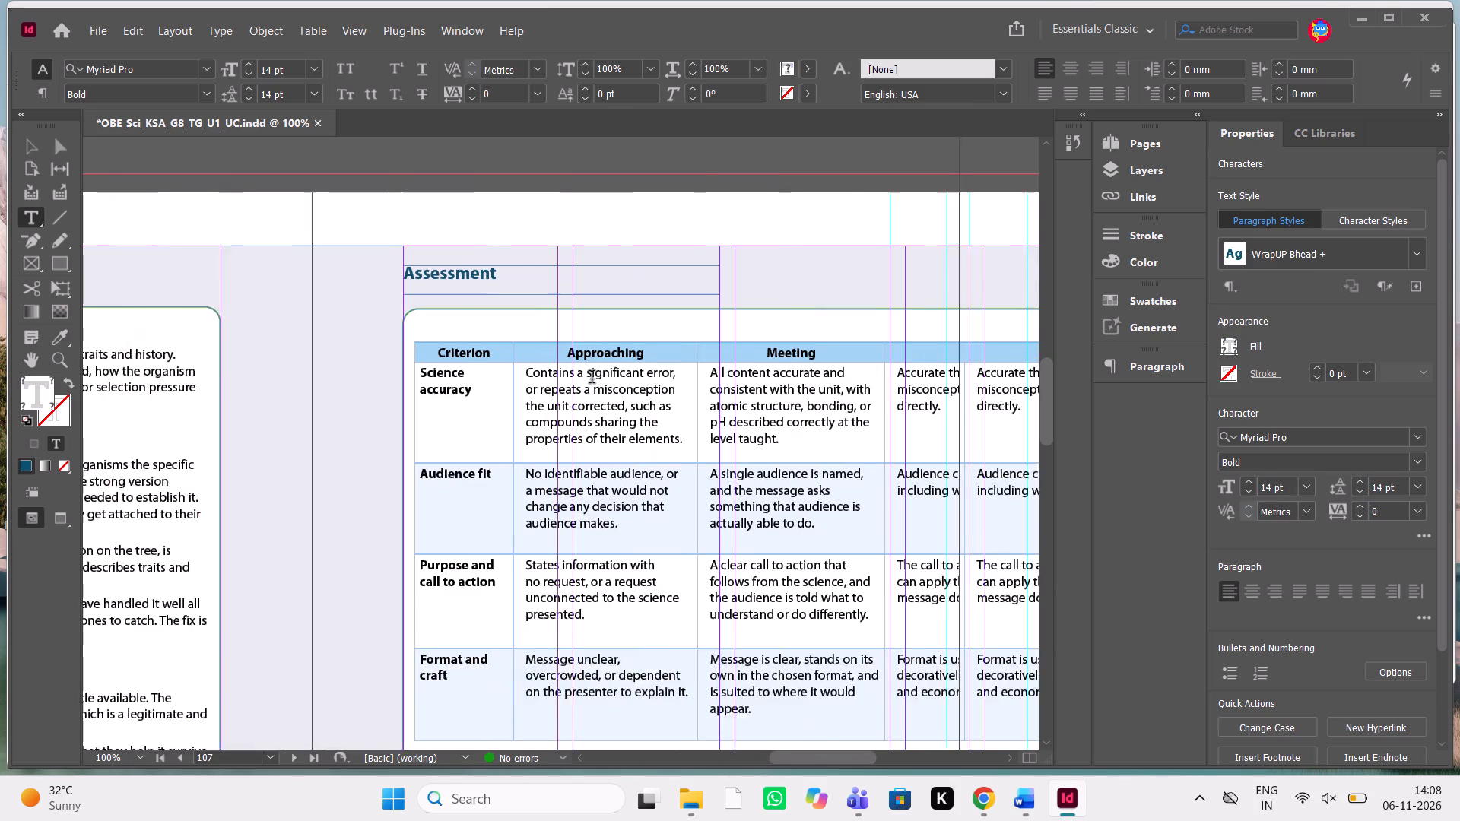
pyautogui.hscroll(-1, 592, 379)
pyautogui.moveTo(421, 272); pyautogui.dragTo(298, 268)
pyautogui.click(1430, 251)
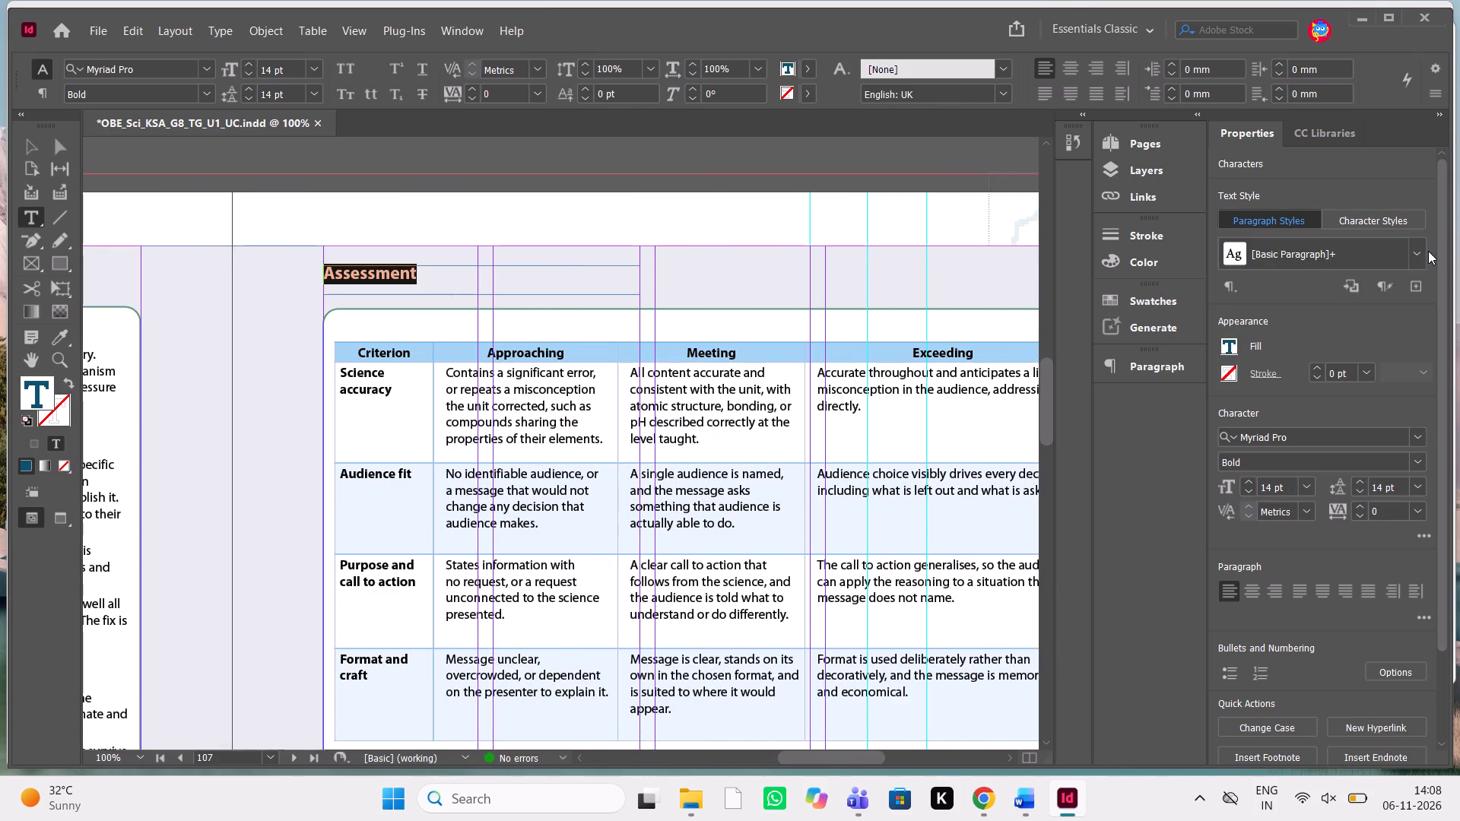
pyautogui.click(1423, 252)
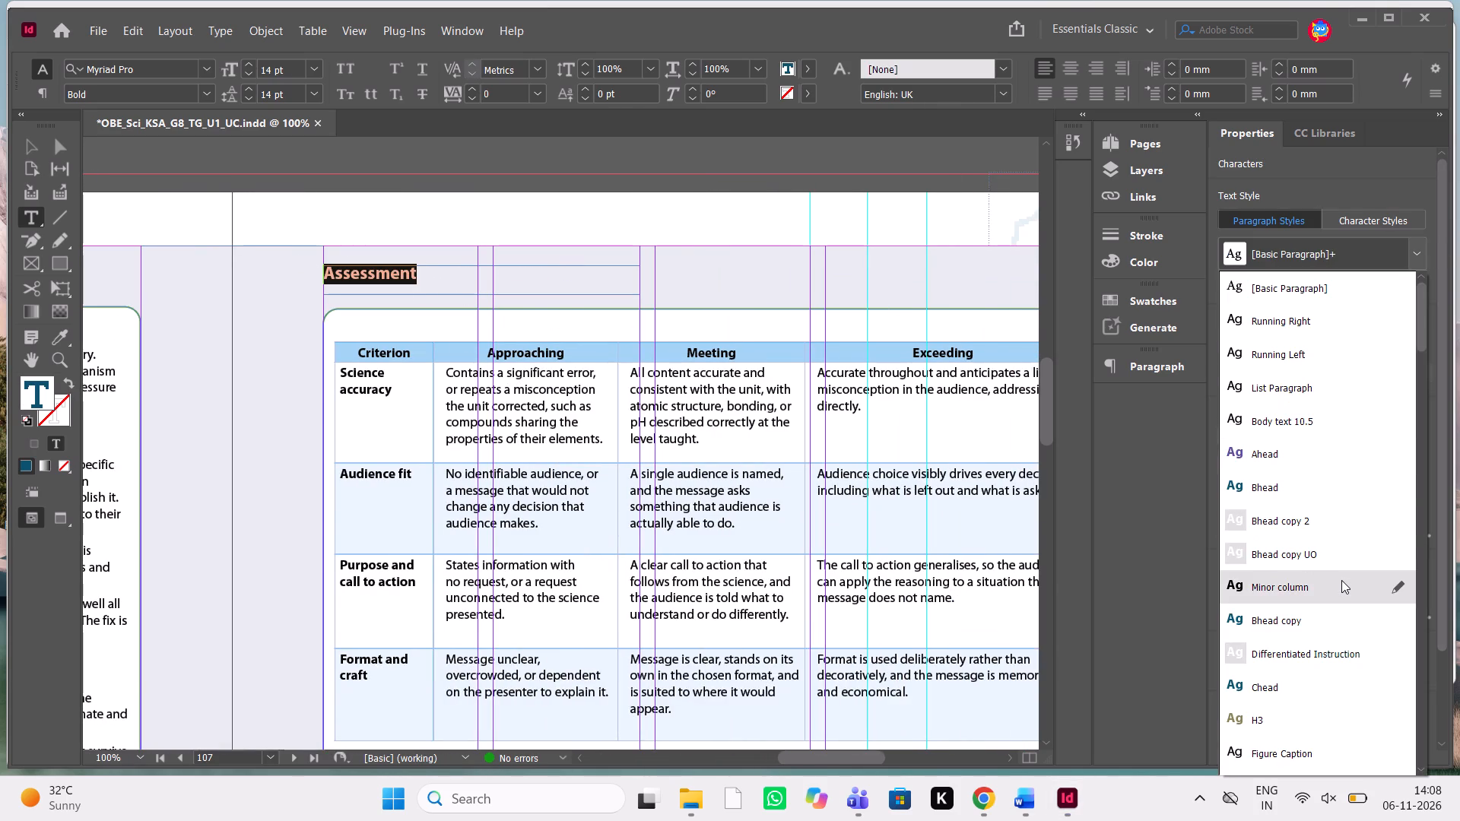
pyautogui.scroll(2, 1341, 580)
pyautogui.scroll(-1, 1341, 580)
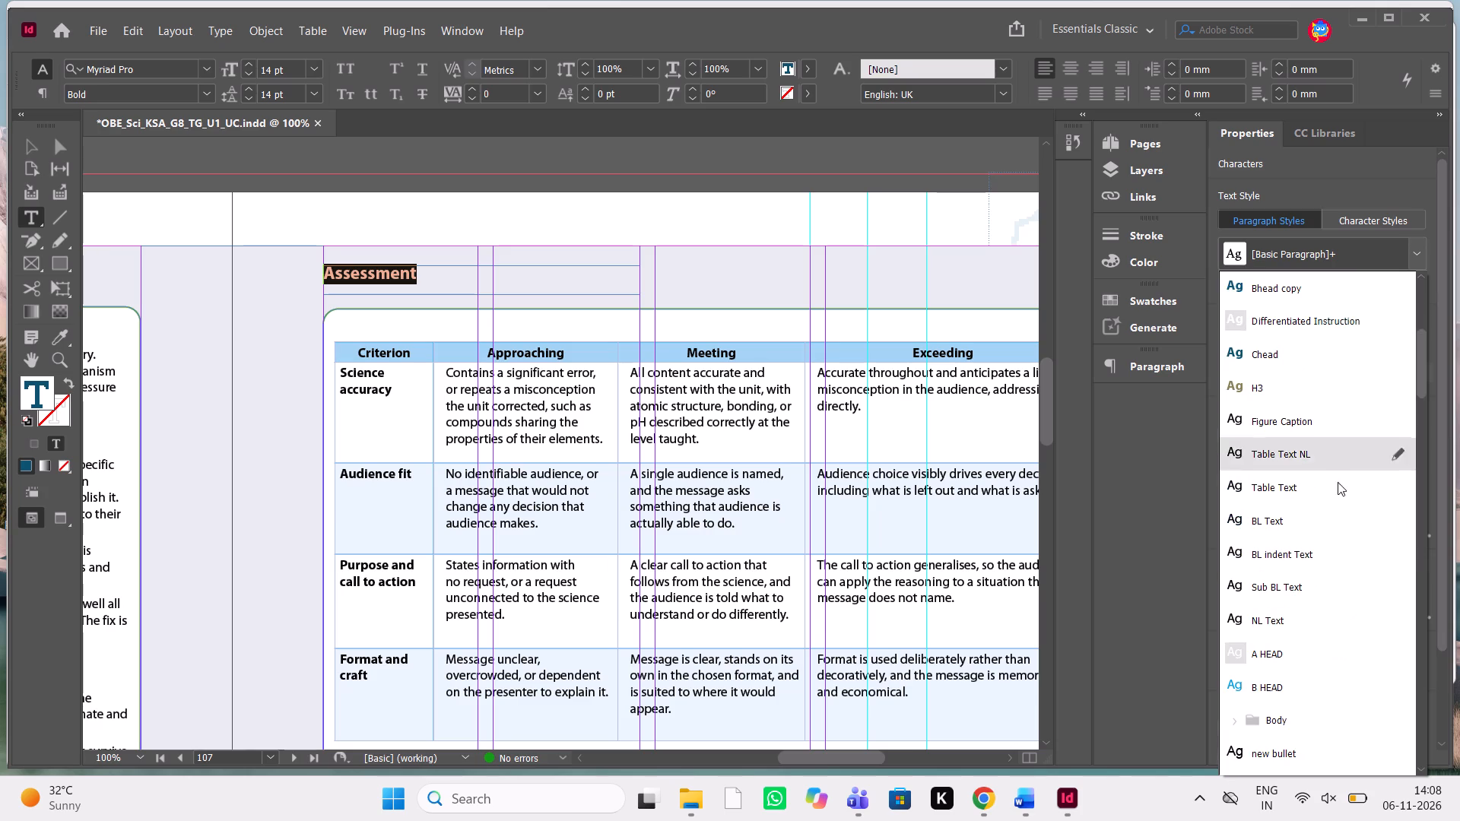
pyautogui.scroll(-2, 1330, 648)
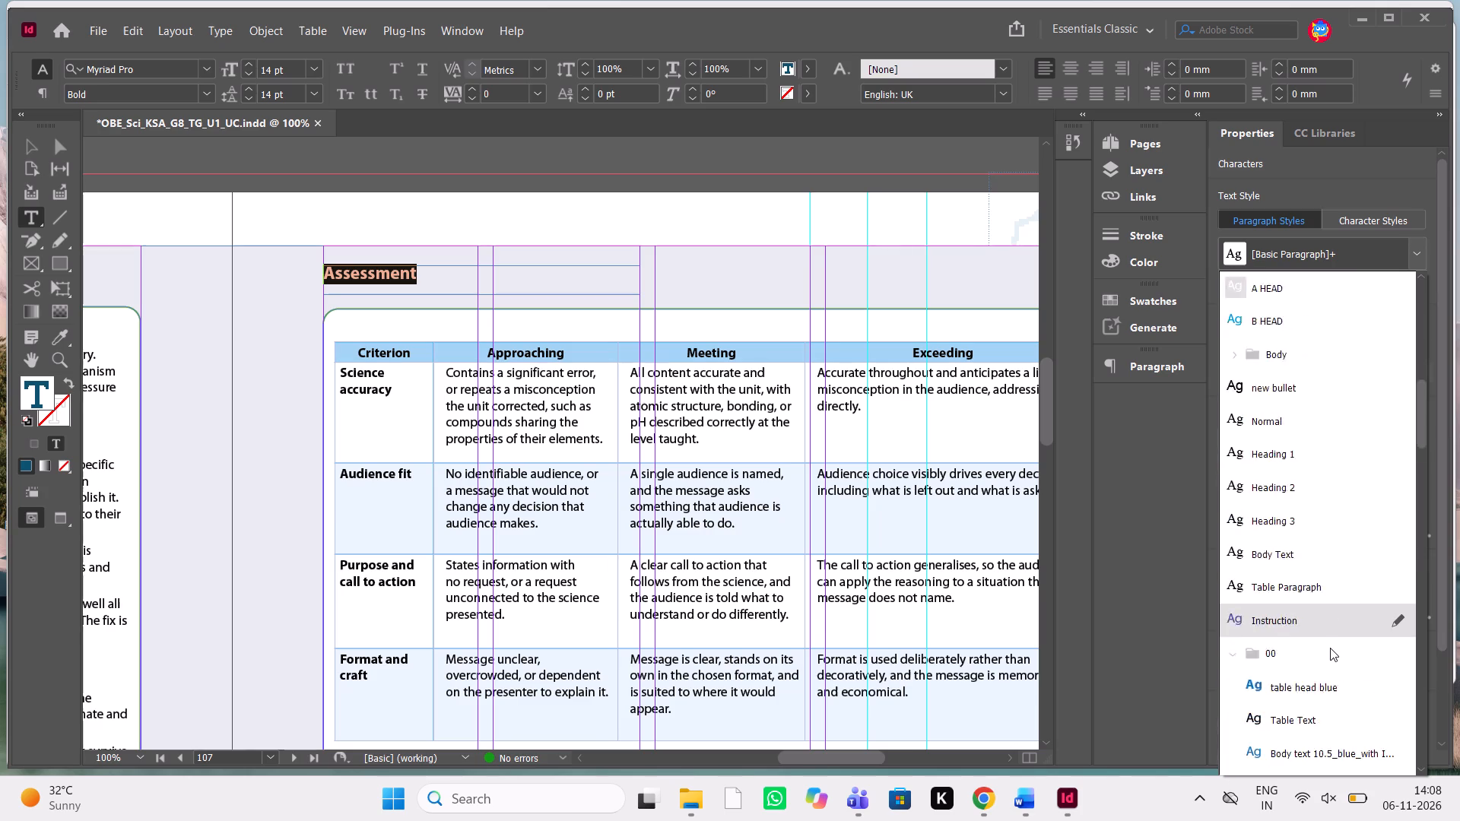
pyautogui.scroll(-1, 1330, 648)
pyautogui.scroll(-1, 1313, 706)
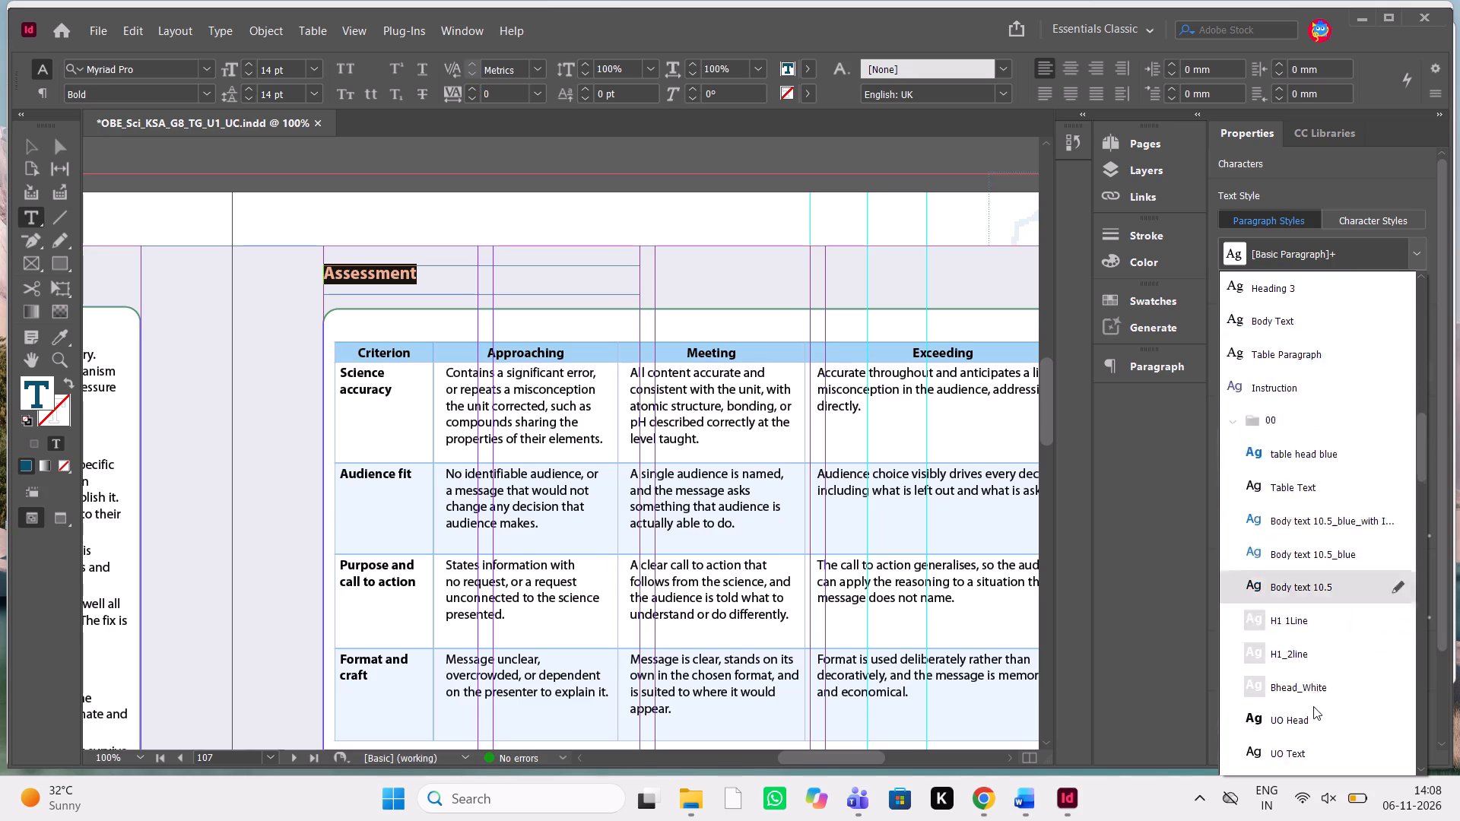
pyautogui.scroll(-1, 1313, 706)
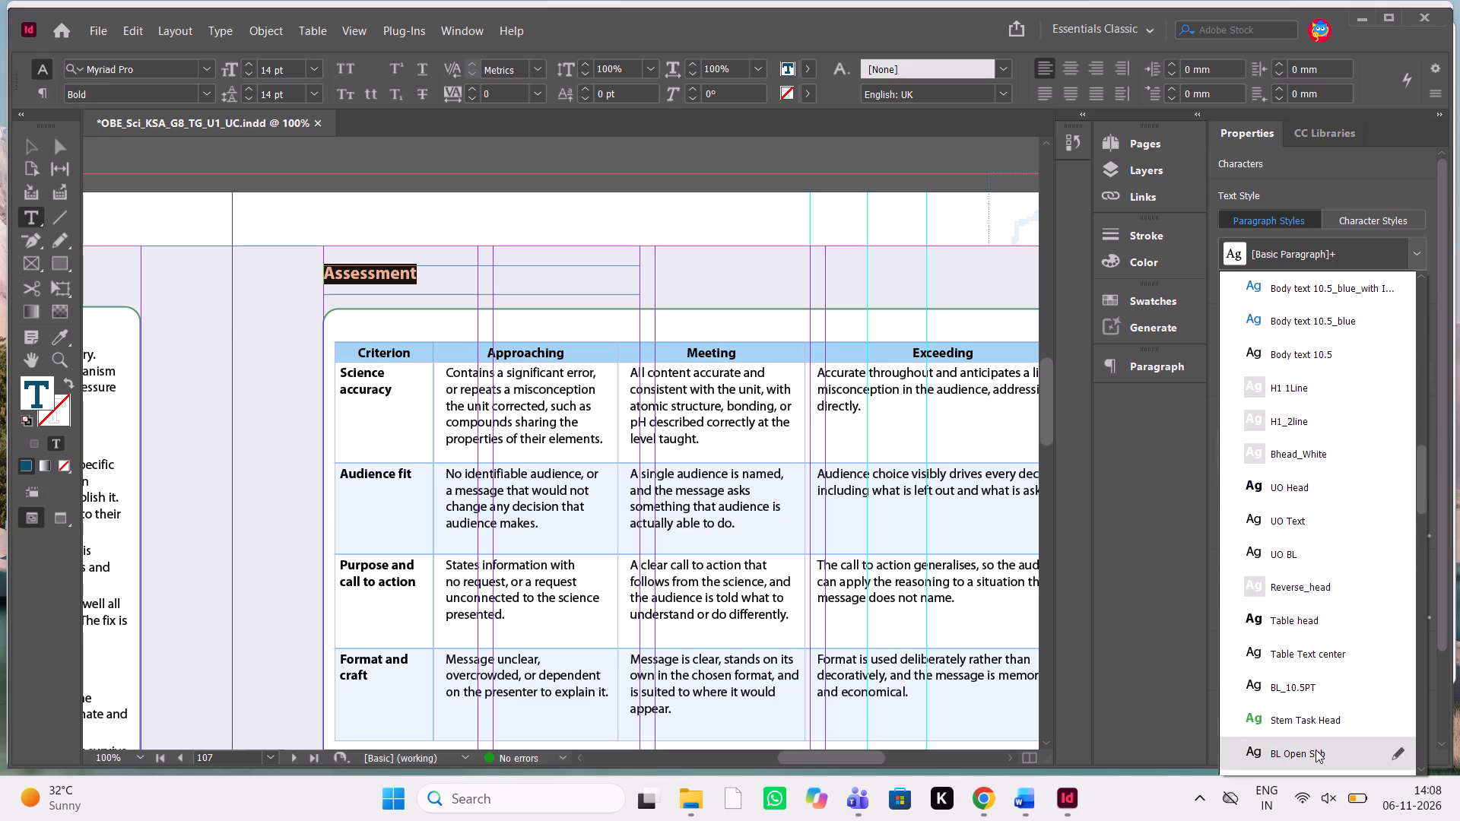
pyautogui.scroll(-1, 1316, 750)
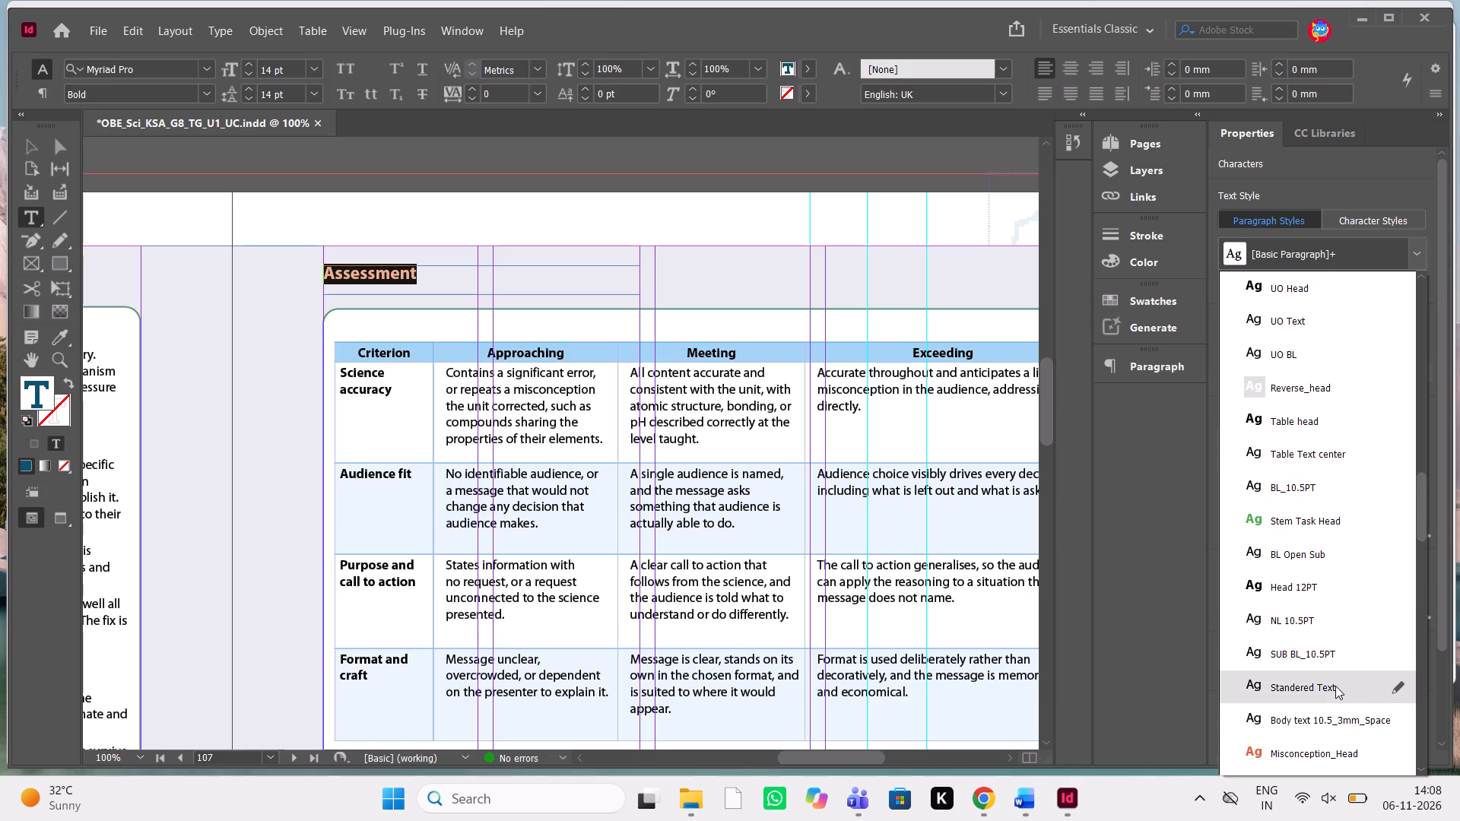
pyautogui.scroll(-2, 1335, 686)
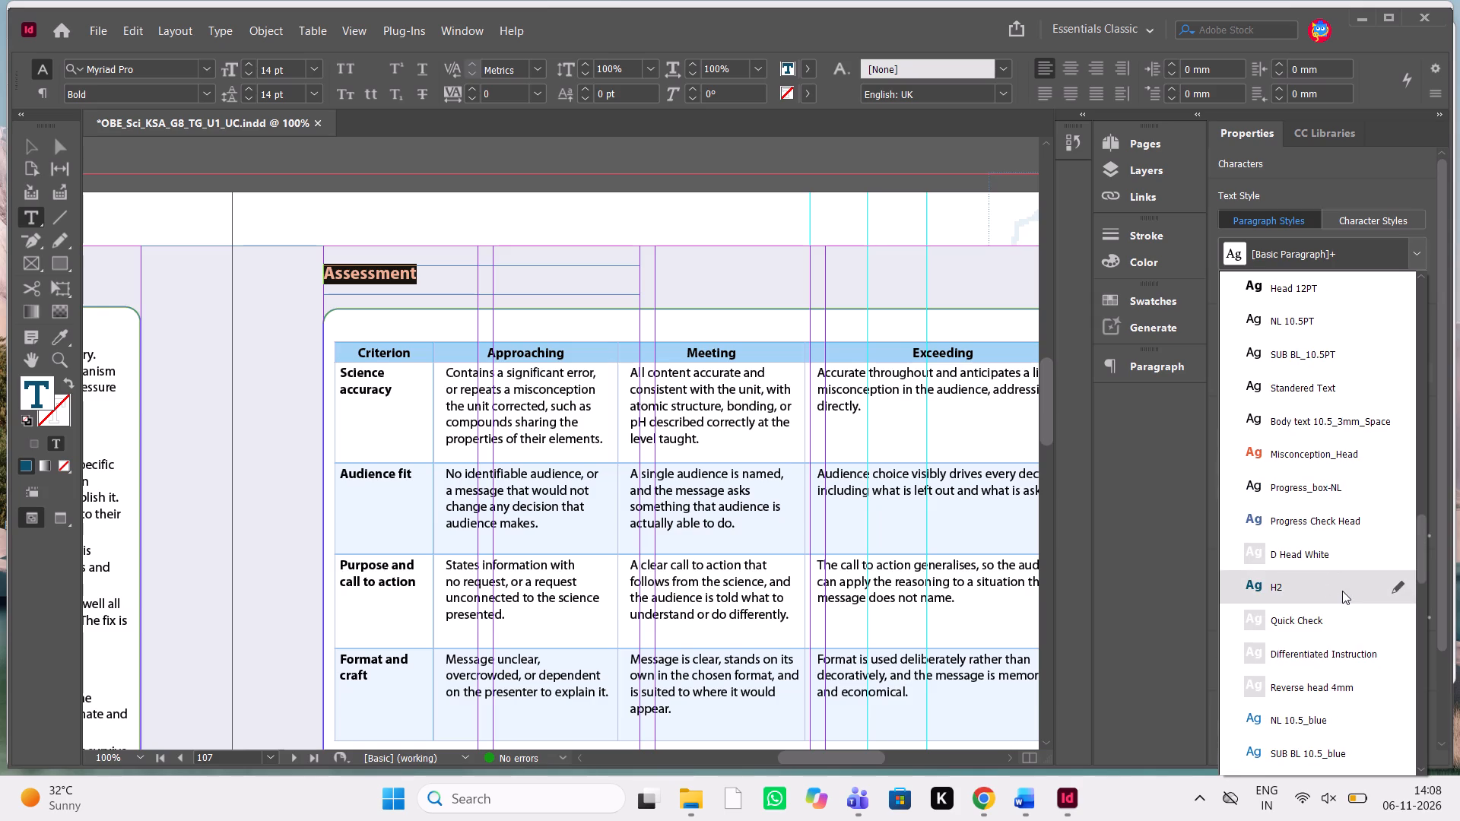
pyautogui.scroll(-1, 1343, 593)
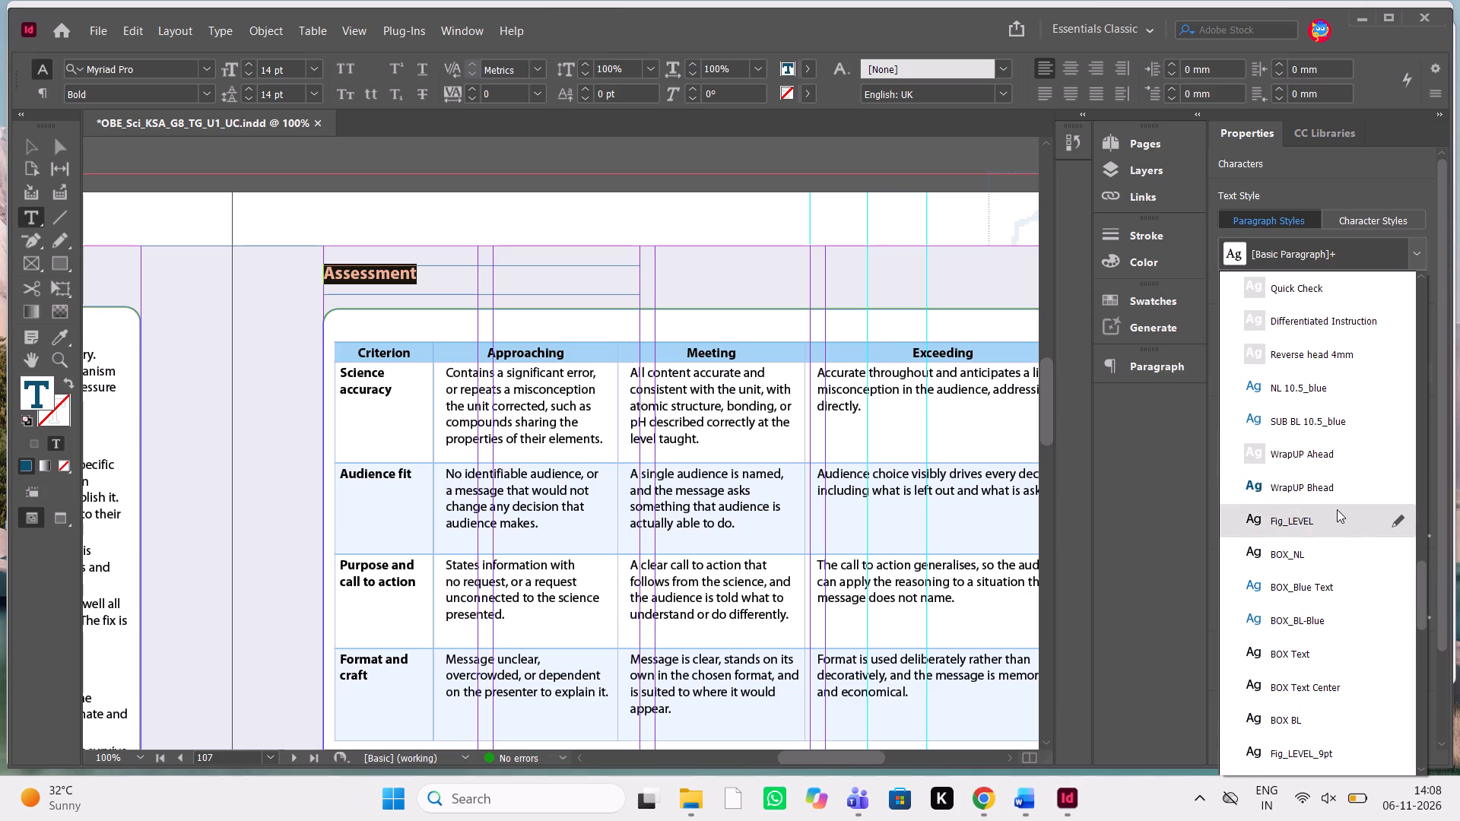
pyautogui.click(1338, 490)
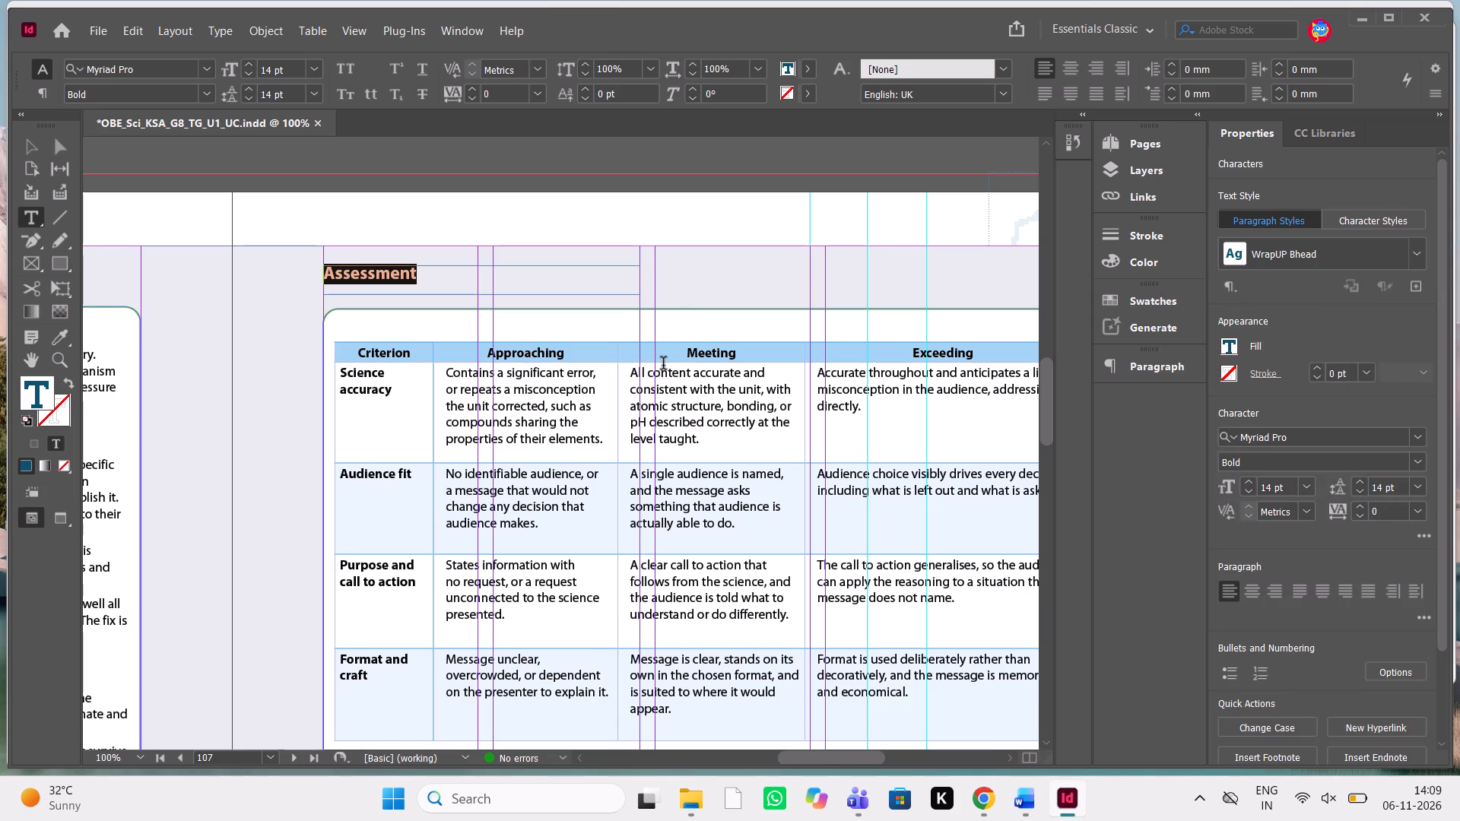
pyautogui.click(649, 301)
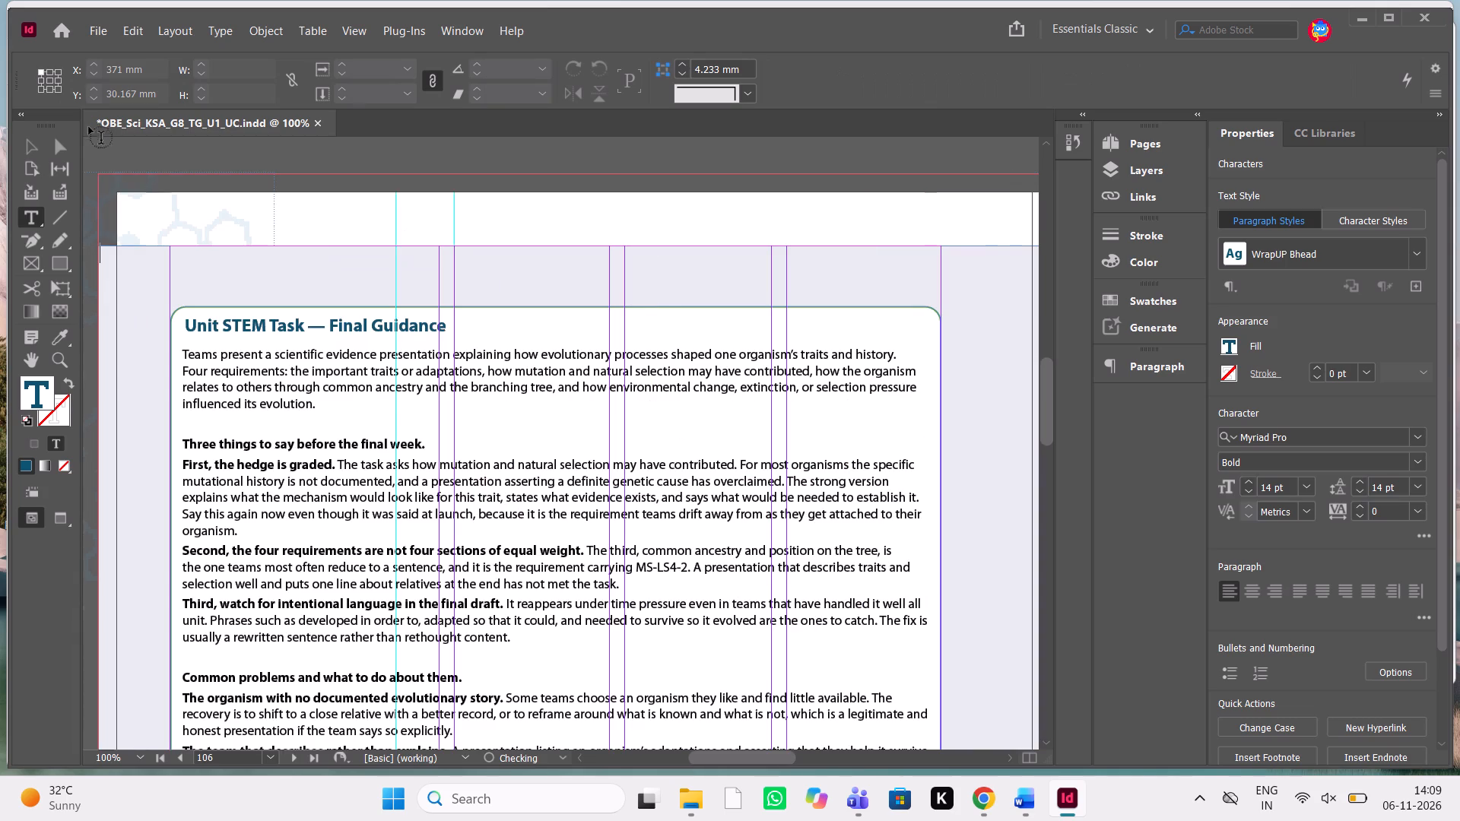
# Preview page 107 without guides to examine the Assessment heading above the rubric, and return to the normal view.
pyautogui.click(34, 144)
pyautogui.hscroll(-2, 436, 341)
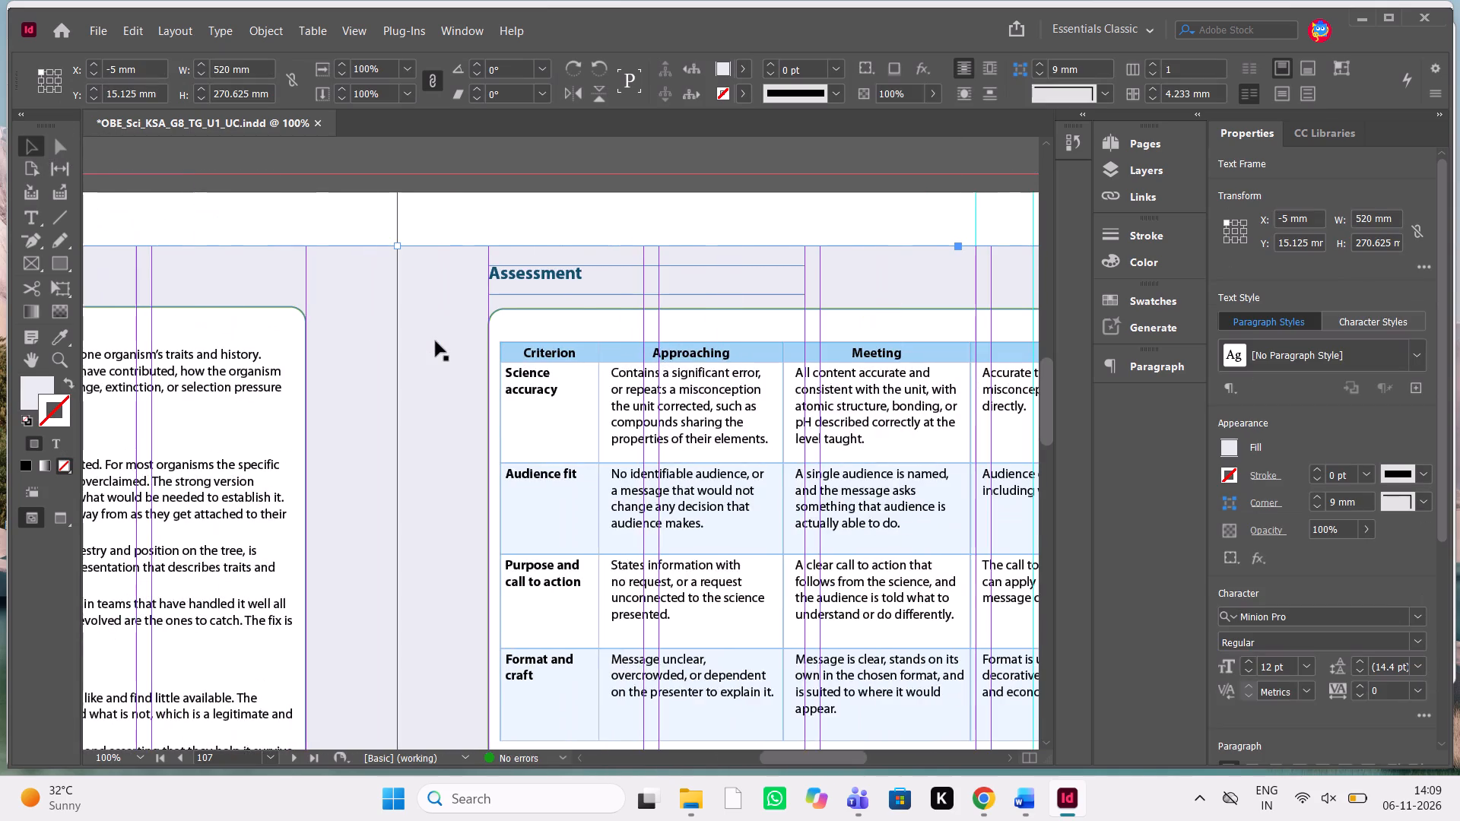
pyautogui.hscroll(-1, 436, 341)
pyautogui.click(635, 219)
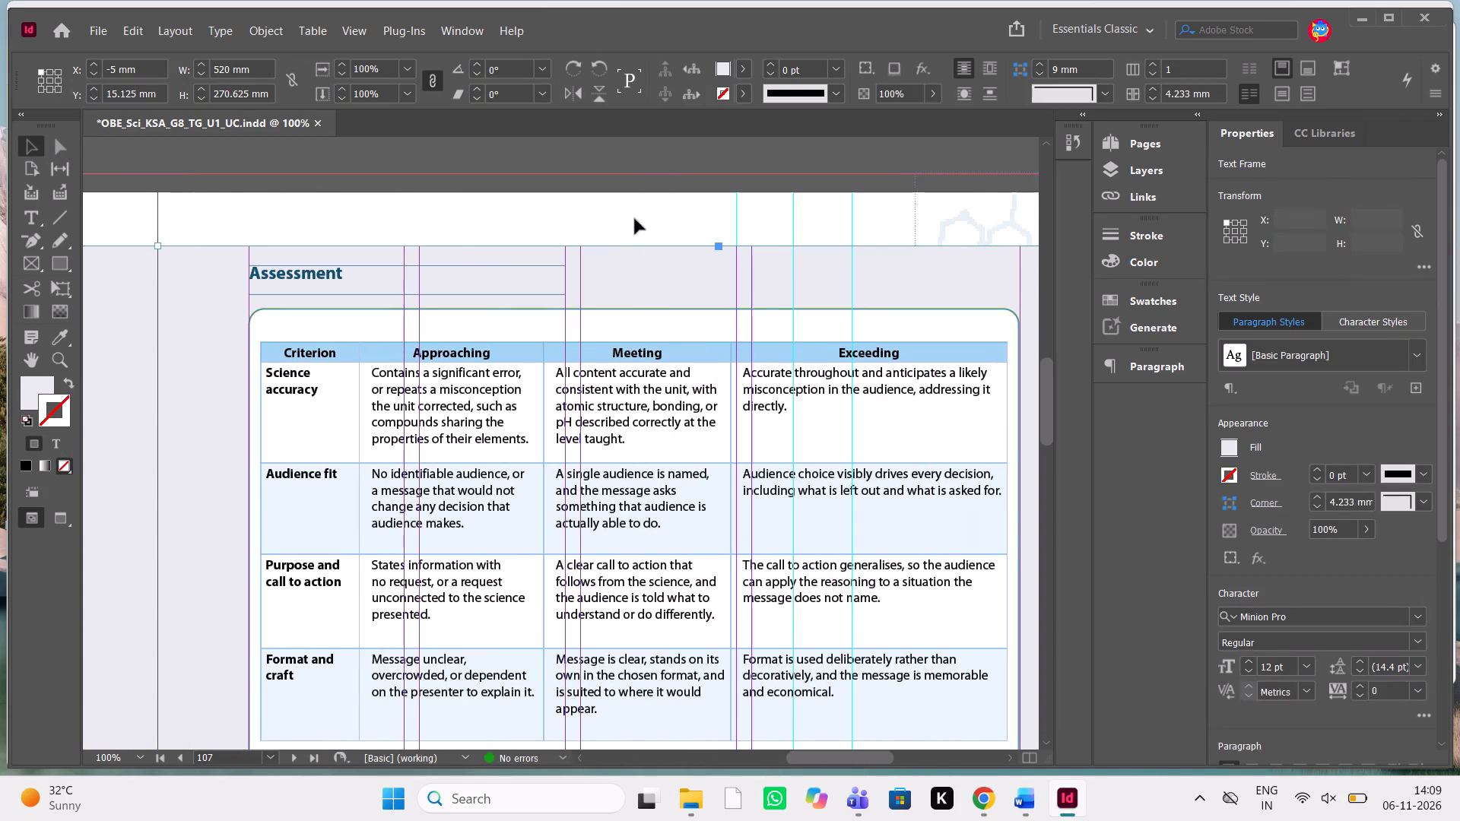
pyautogui.press('w')
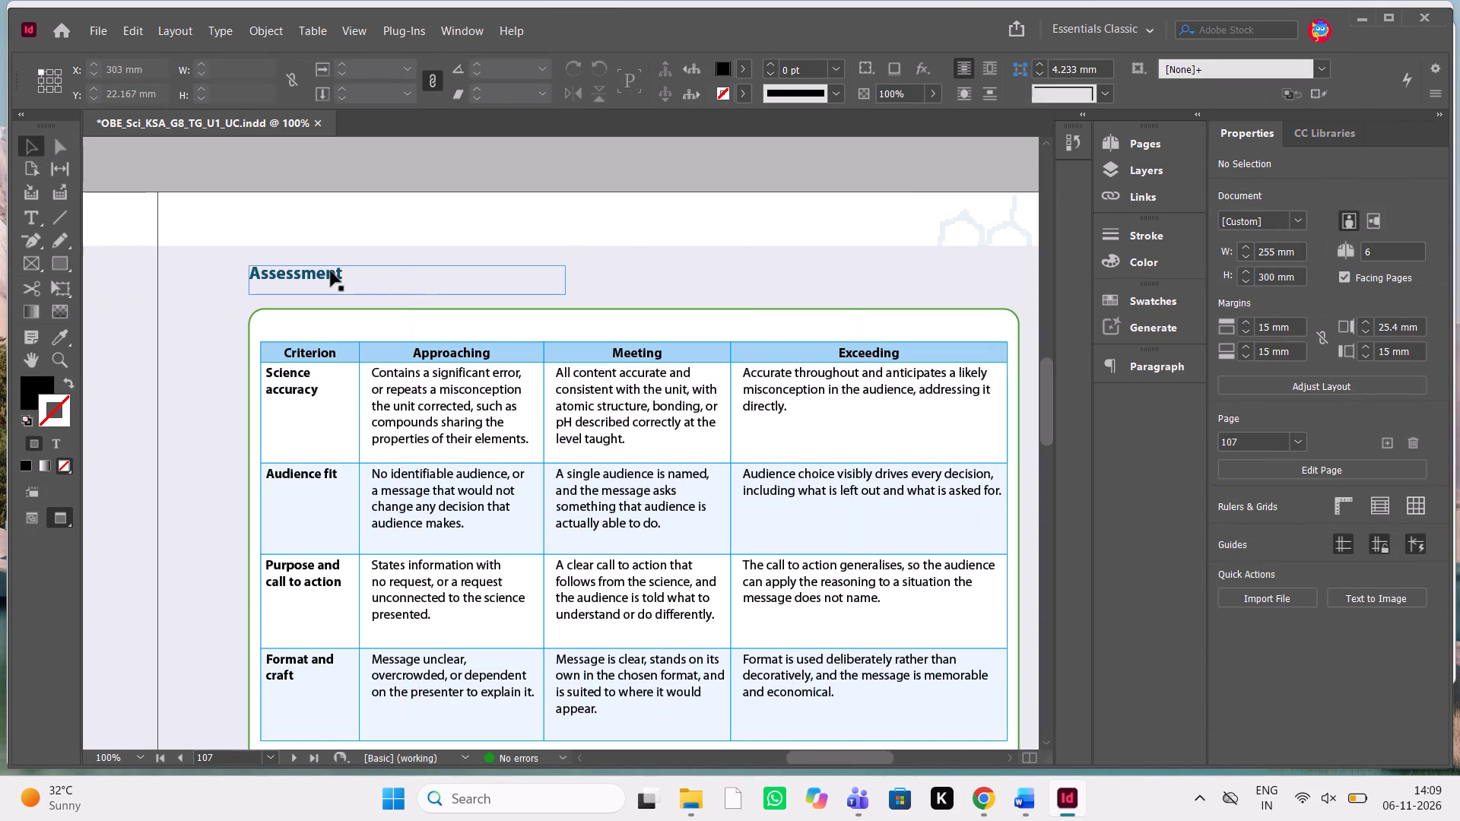
pyautogui.click(502, 214)
pyautogui.press('w')
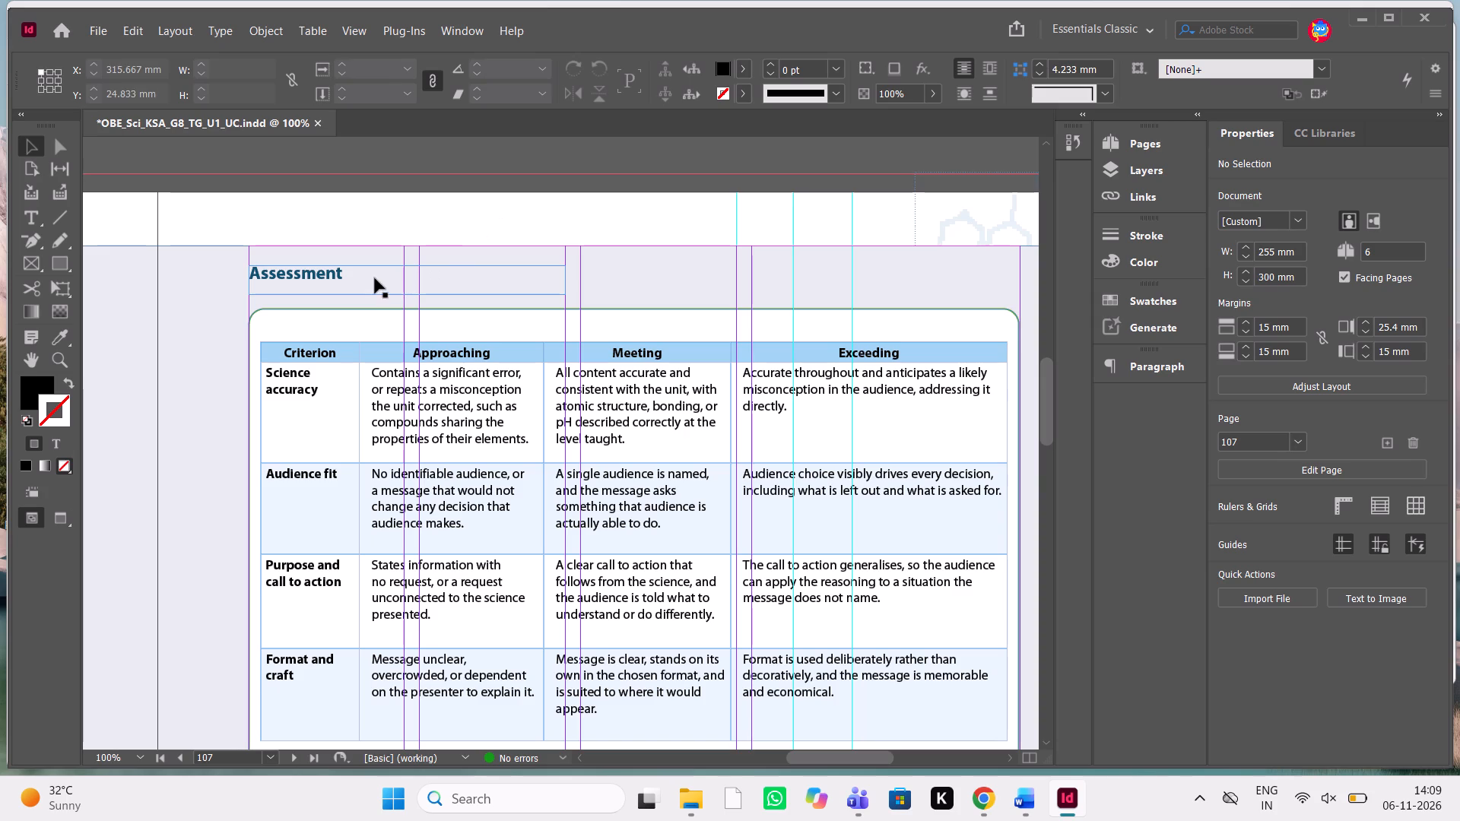
# Reduce the height of the Assessment heading's text frame on page 107 to about 4.7 mm.
pyautogui.click(375, 278)
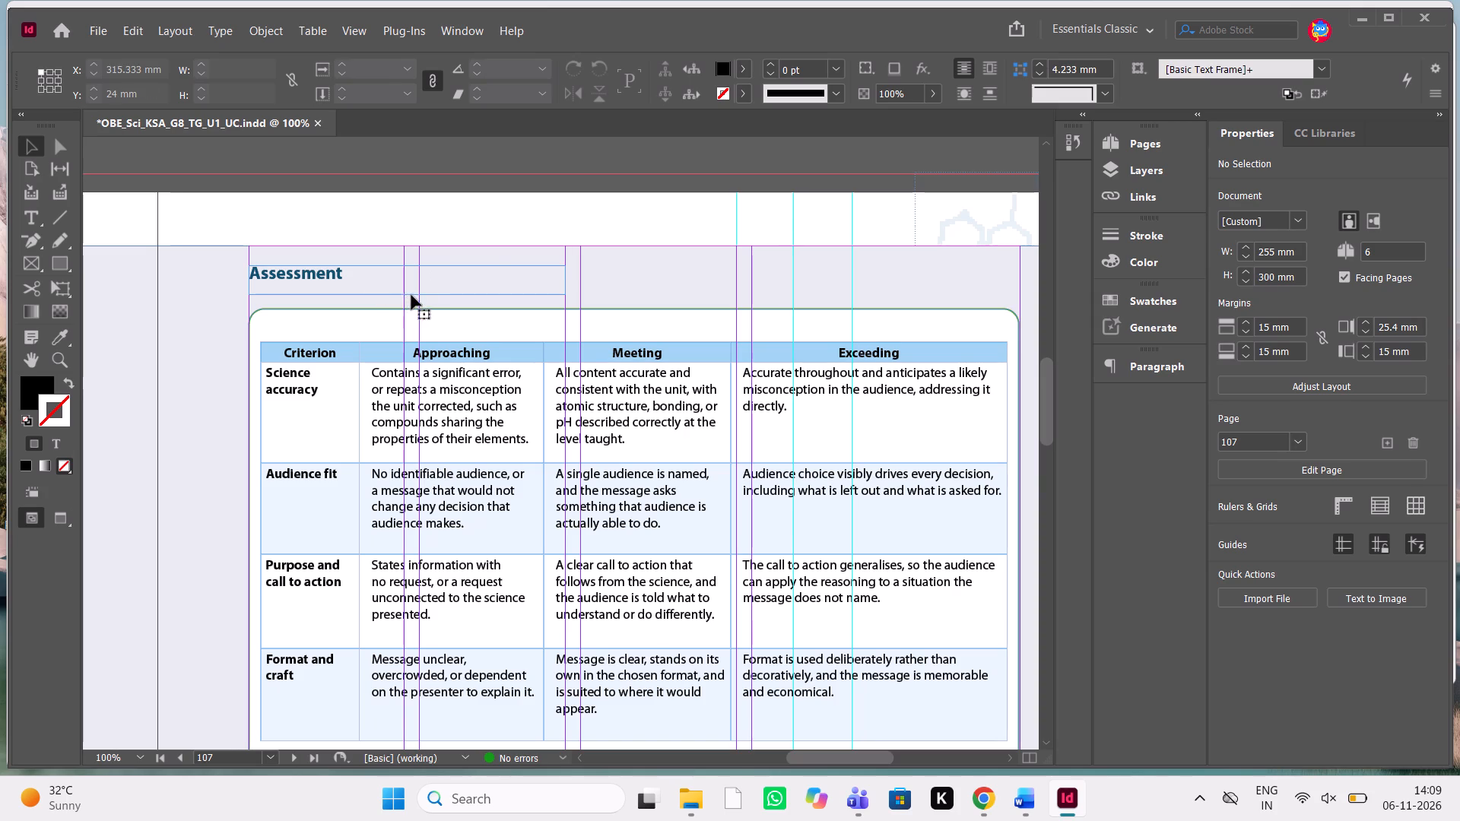
pyautogui.moveTo(405, 292); pyautogui.dragTo(405, 285)
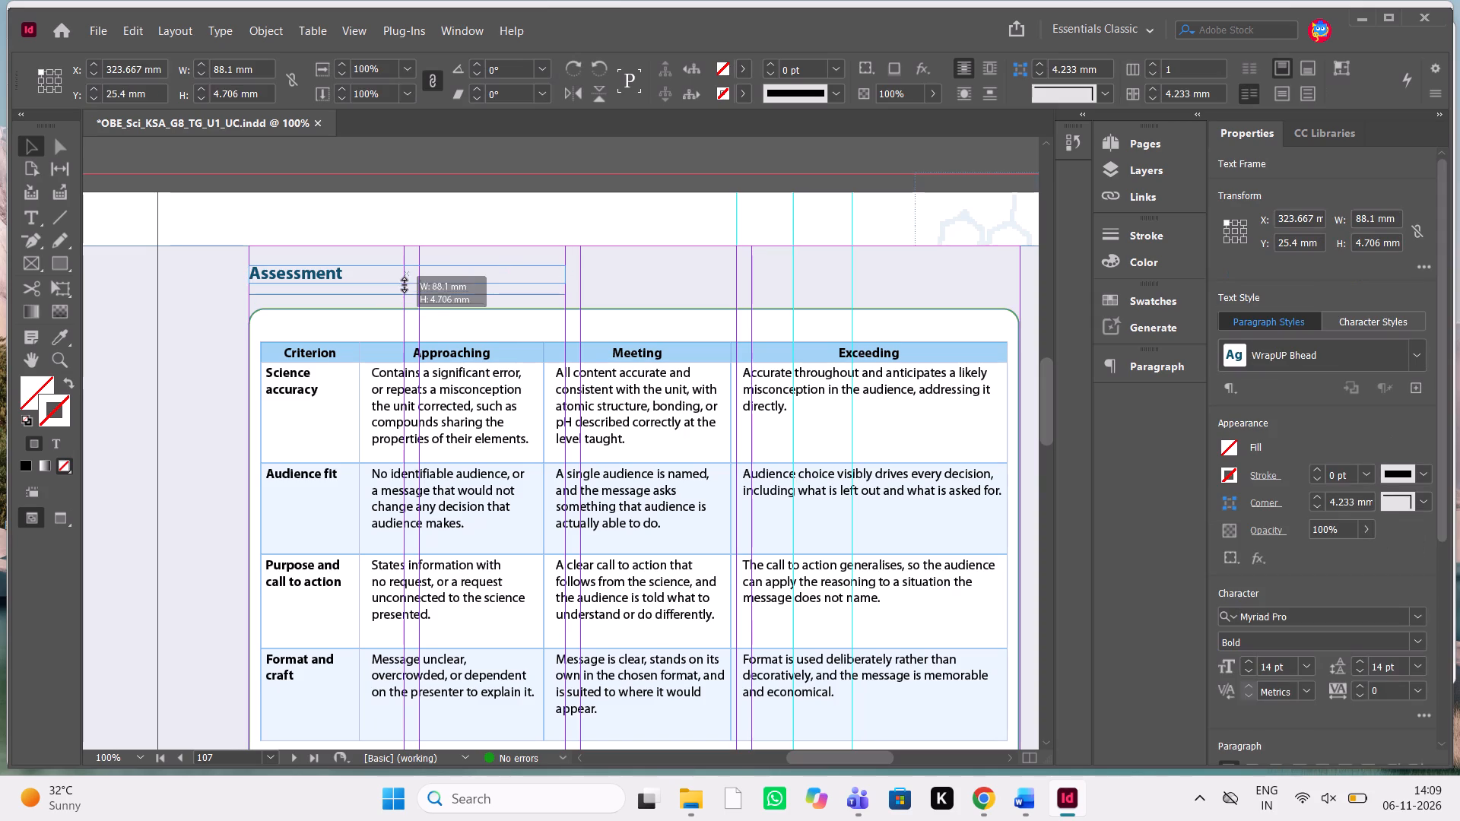
pyautogui.moveTo(405, 285); pyautogui.dragTo(405, 283)
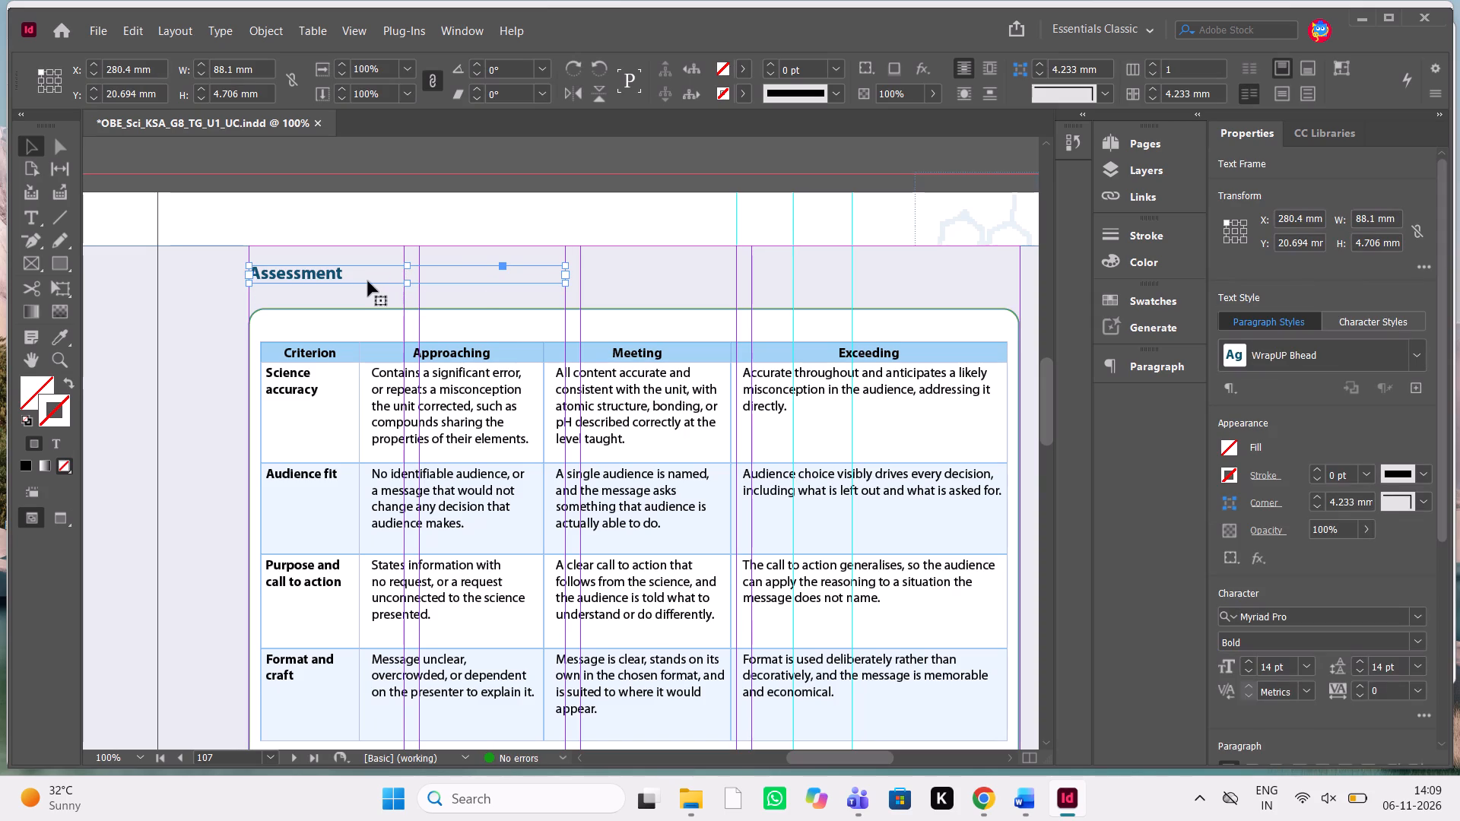
# Move the Assessment heading frame down to about Y 23.5 mm, closer to the rubric box.
pyautogui.hotkey('shift', 'Down')
pyautogui.hotkey('shift', 'Down')
pyautogui.hotkey('shift', 'Up')
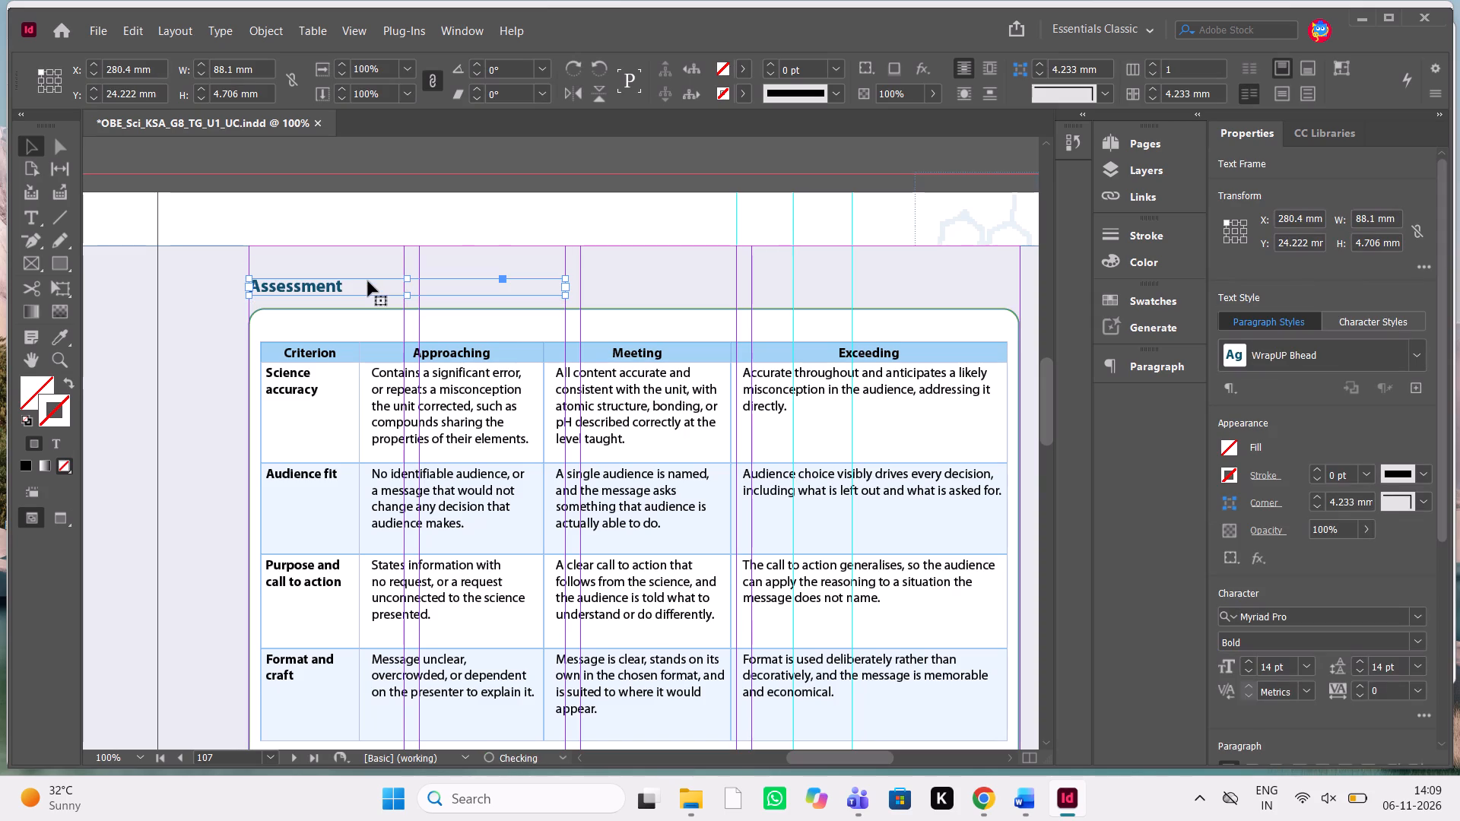
pyautogui.press('Up')
pyautogui.press('Up')
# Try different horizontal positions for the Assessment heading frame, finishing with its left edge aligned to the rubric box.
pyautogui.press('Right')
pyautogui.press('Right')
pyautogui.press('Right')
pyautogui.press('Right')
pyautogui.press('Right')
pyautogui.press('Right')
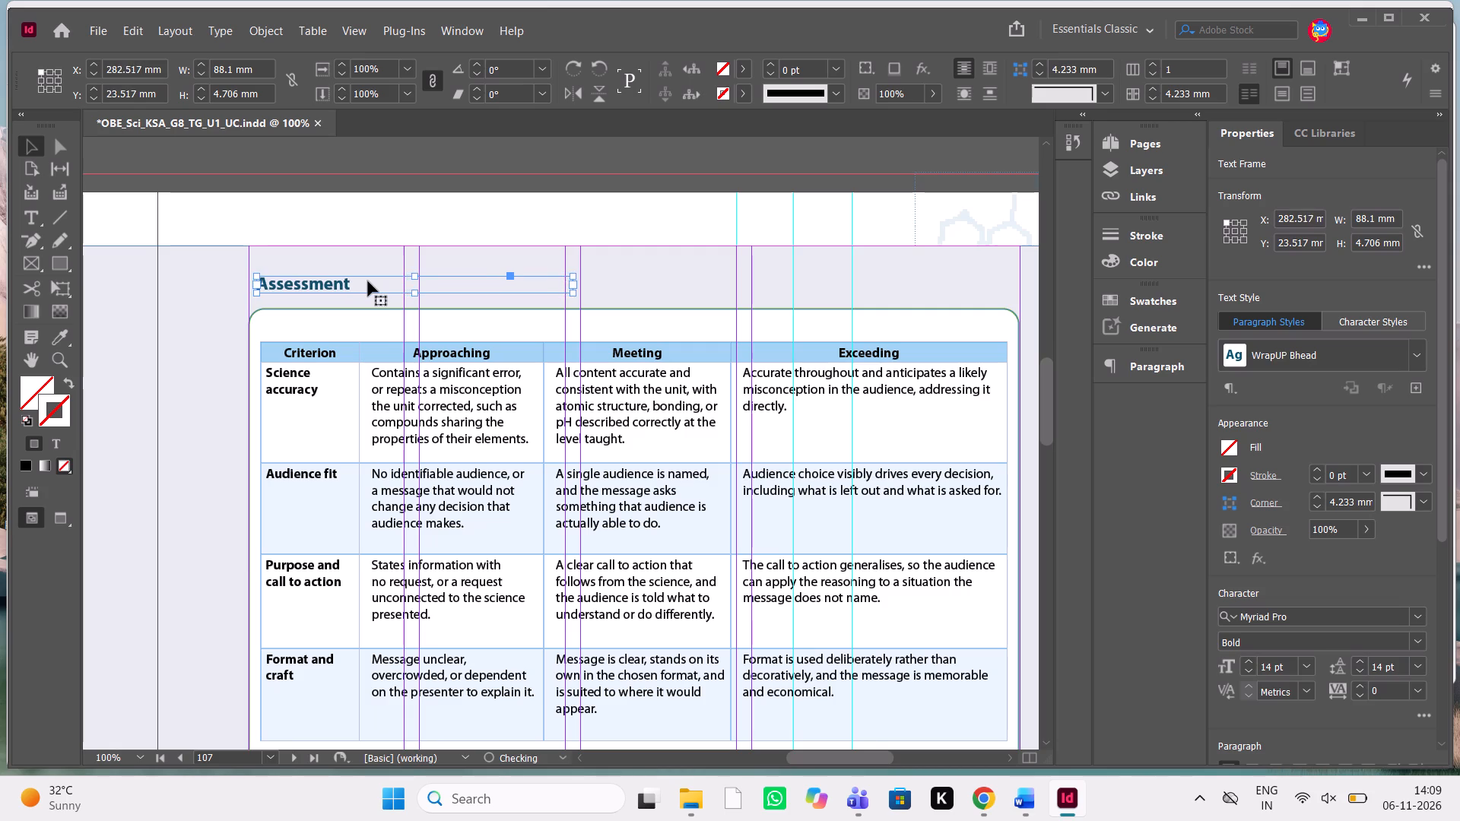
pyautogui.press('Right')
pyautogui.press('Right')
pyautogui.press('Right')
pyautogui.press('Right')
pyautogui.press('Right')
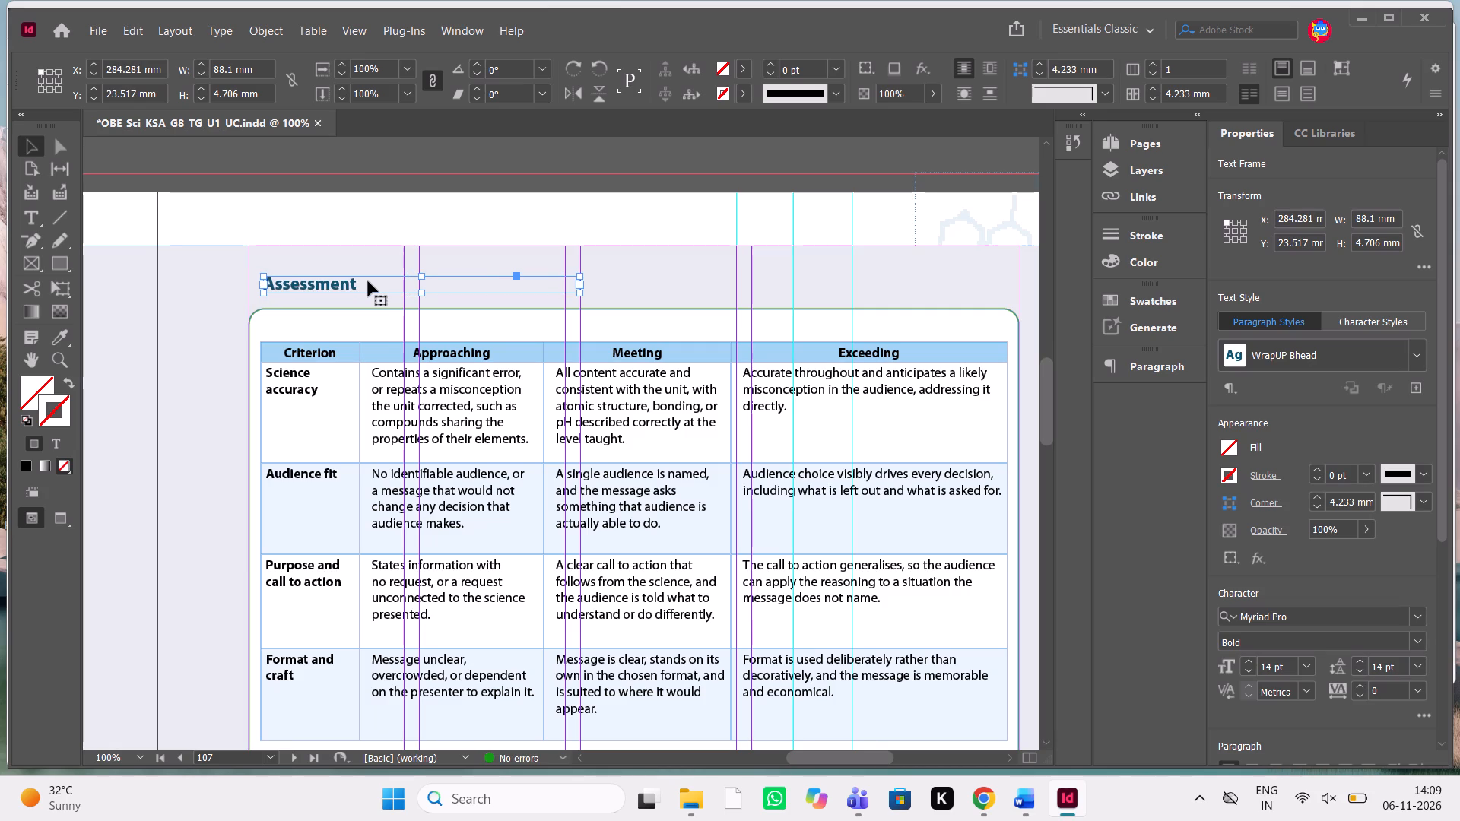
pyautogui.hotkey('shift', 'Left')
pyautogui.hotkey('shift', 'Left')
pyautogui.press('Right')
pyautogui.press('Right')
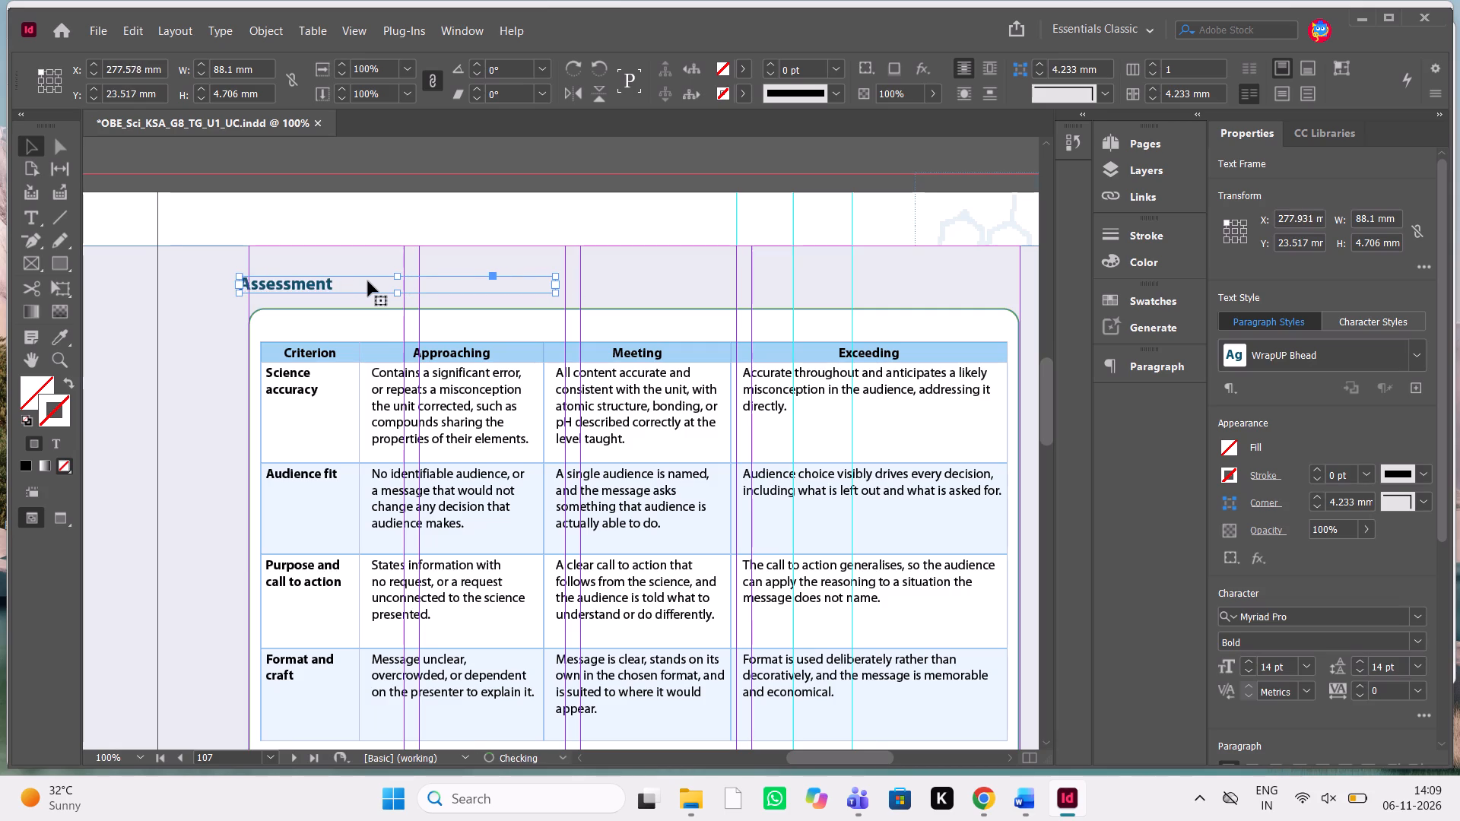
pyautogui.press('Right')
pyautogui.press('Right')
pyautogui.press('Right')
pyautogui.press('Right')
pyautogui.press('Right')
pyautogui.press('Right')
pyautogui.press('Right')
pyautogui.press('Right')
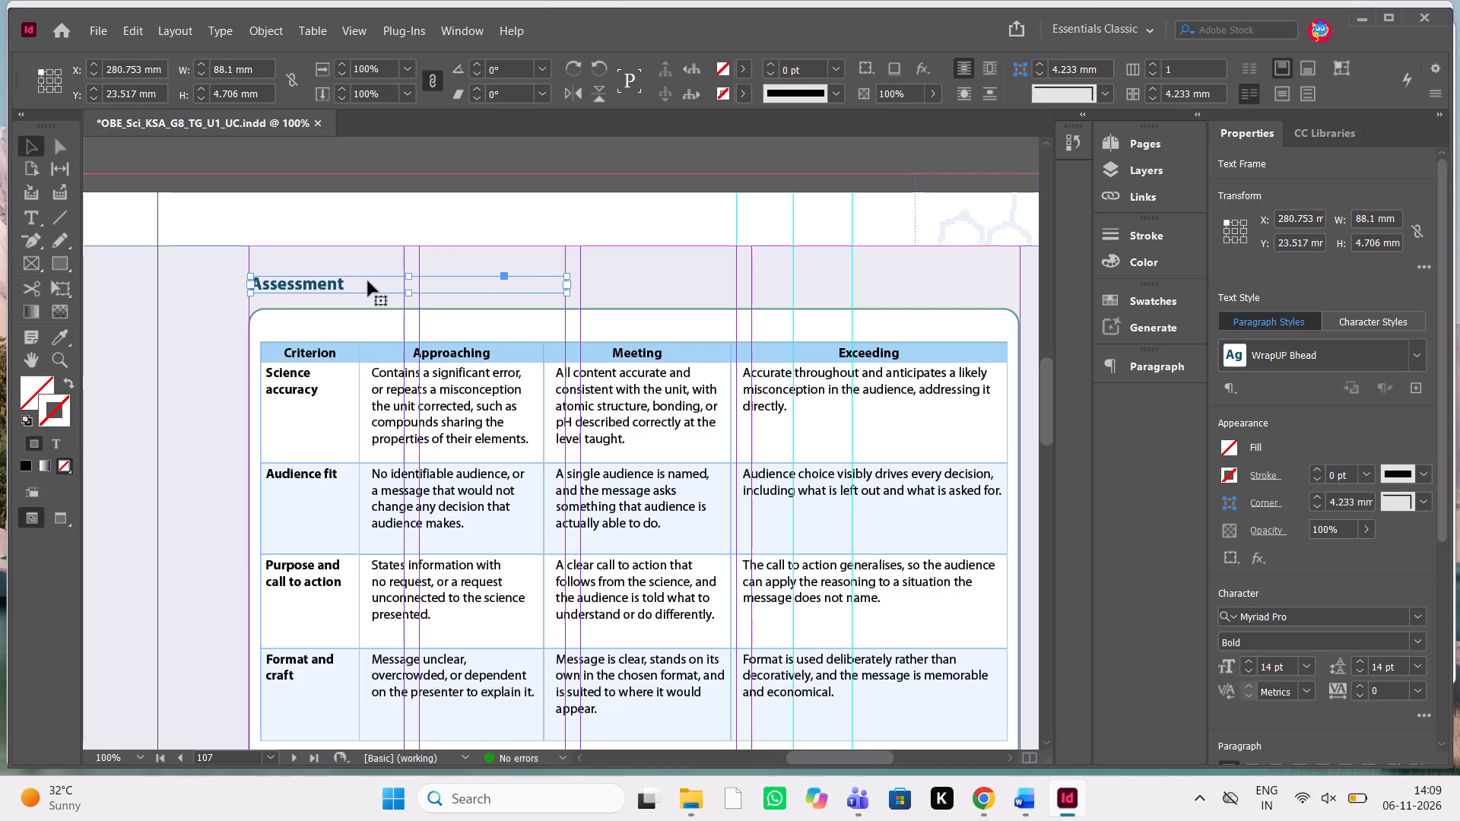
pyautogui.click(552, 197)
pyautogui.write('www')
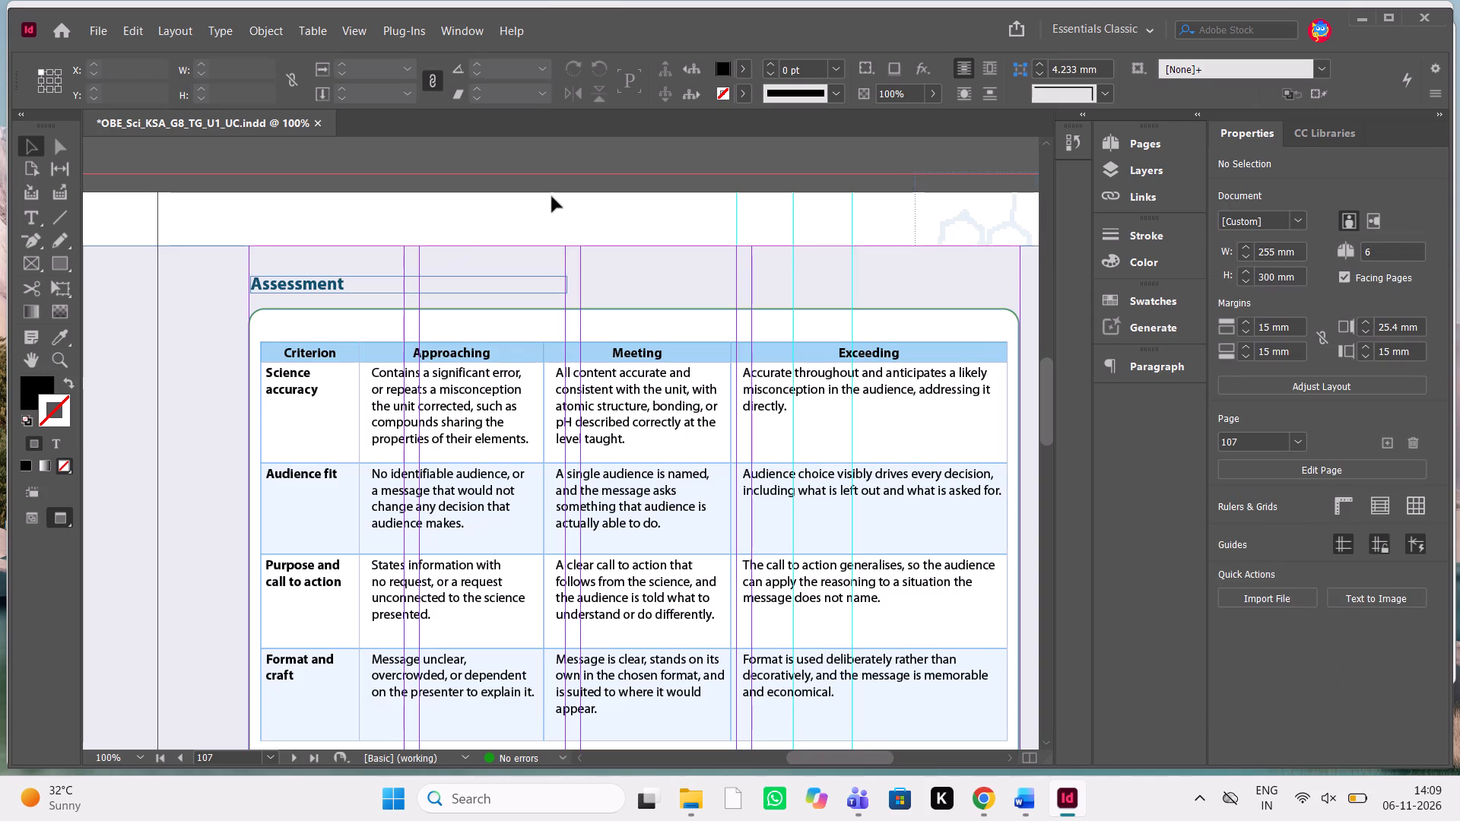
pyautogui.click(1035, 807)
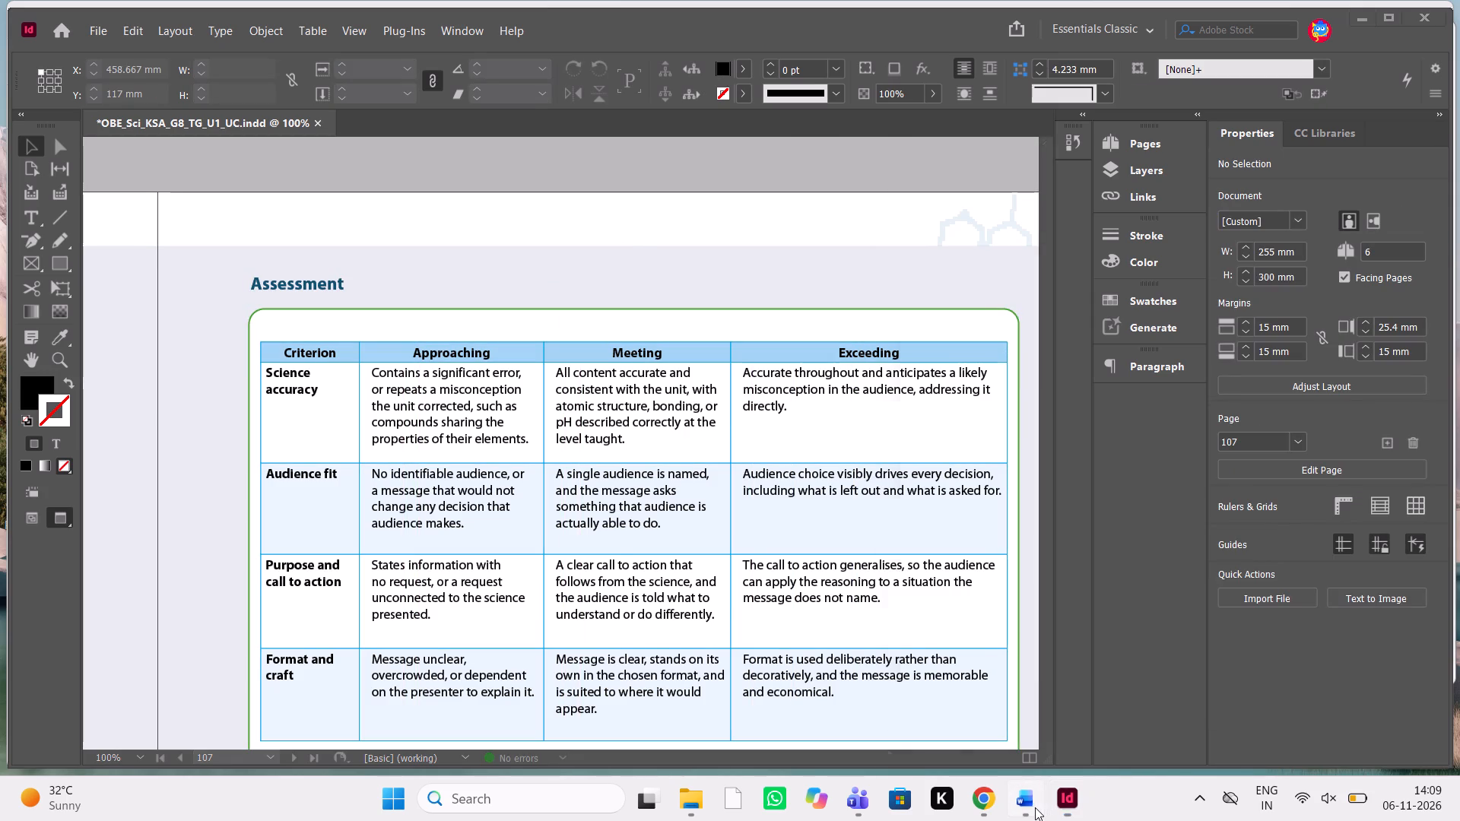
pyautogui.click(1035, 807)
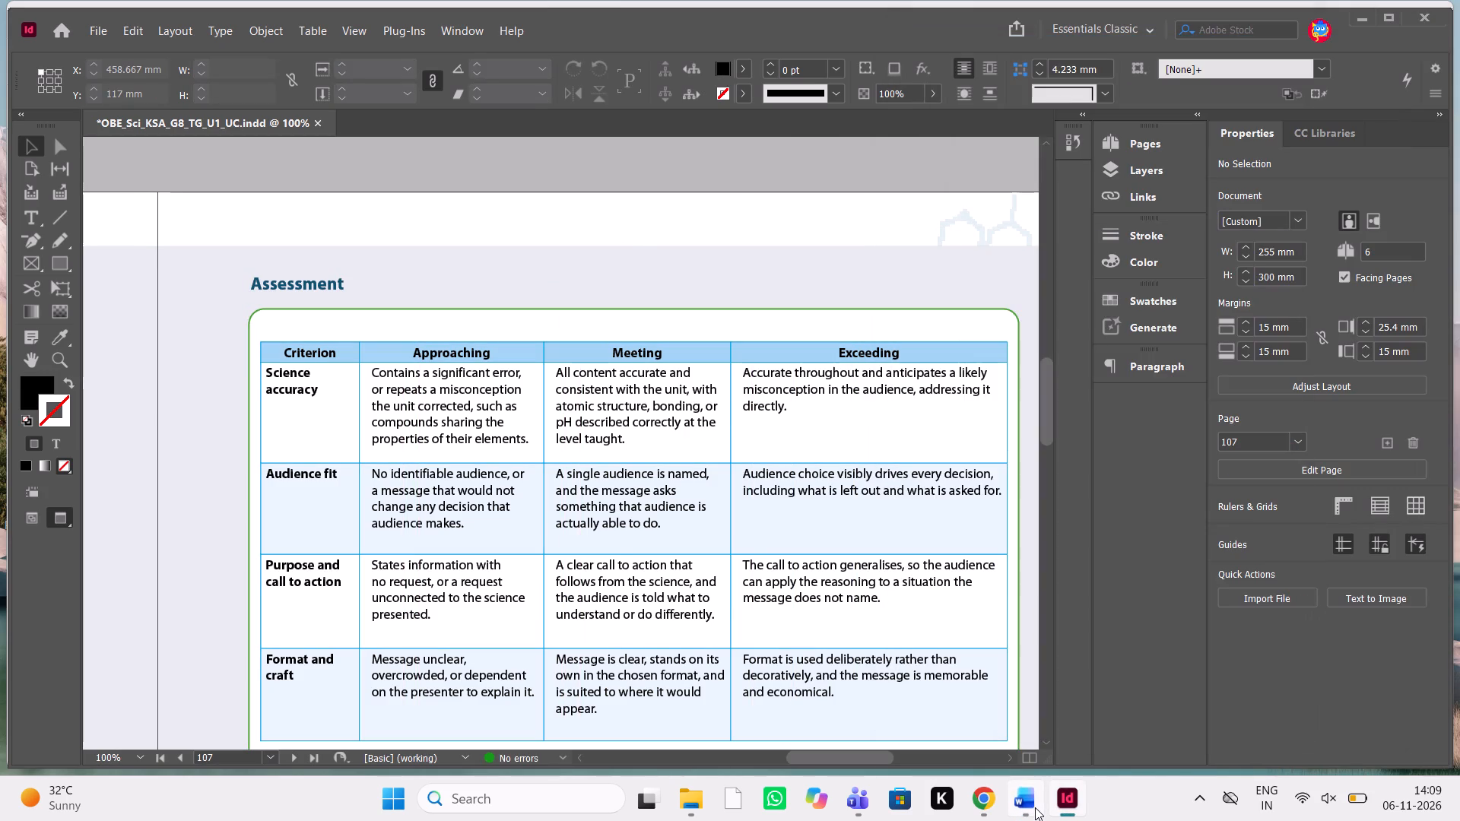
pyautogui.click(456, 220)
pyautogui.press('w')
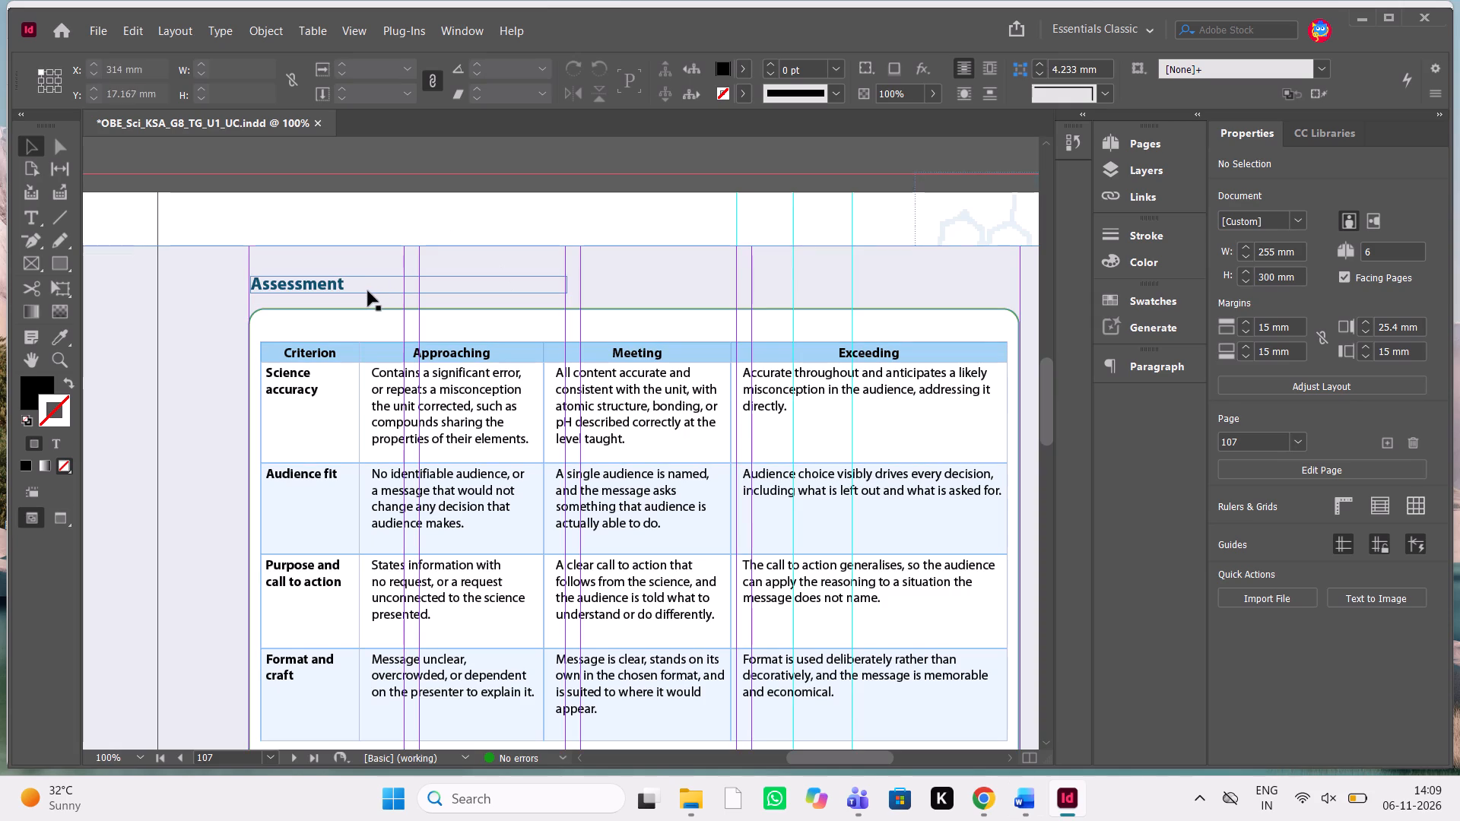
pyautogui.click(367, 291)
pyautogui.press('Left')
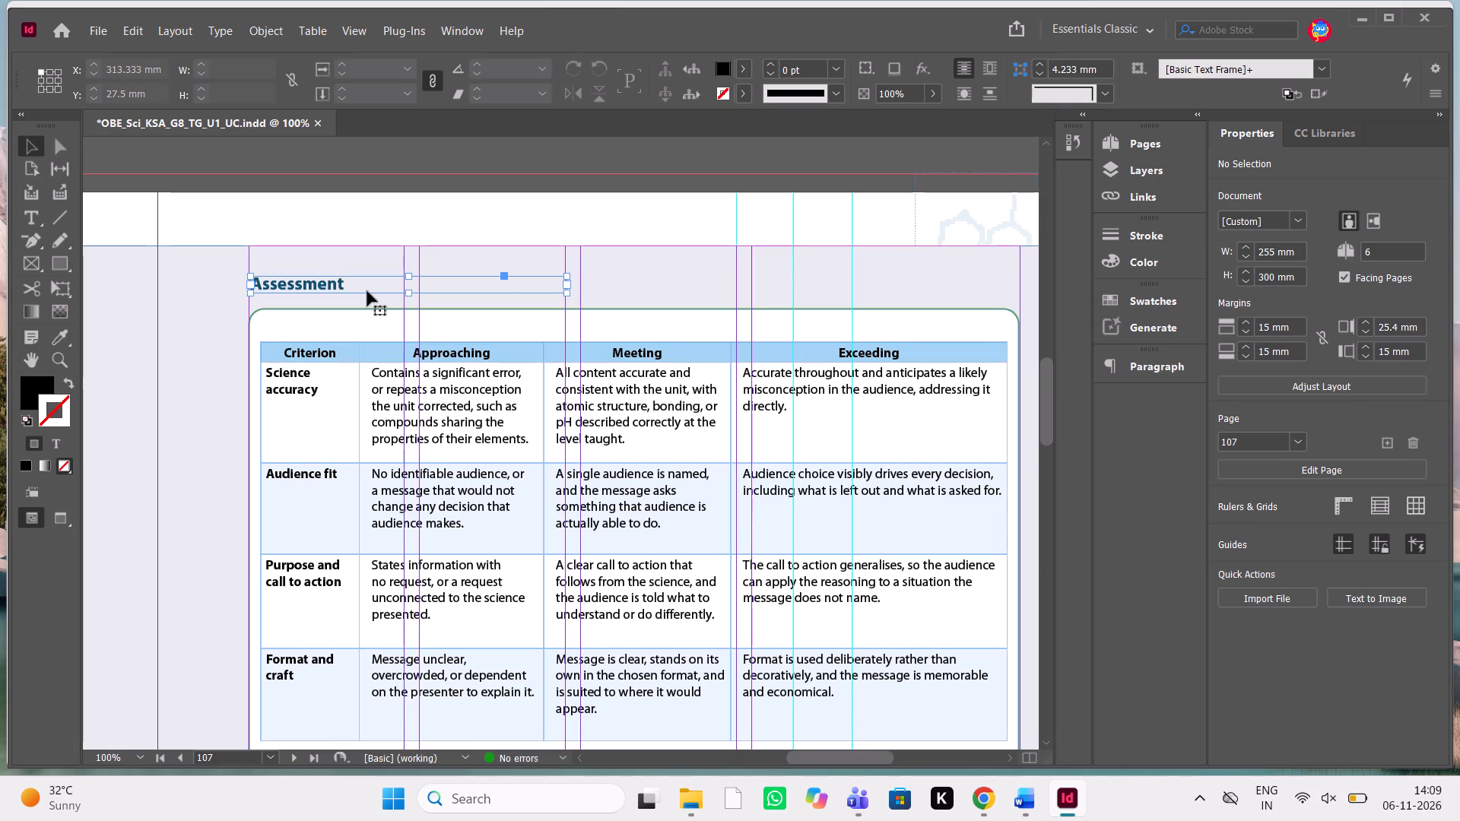
# Examine the Assessment heading's position against the rubric box and the facing page 106, with and without guides.
pyautogui.click(467, 211)
pyautogui.hscroll(2, 467, 211)
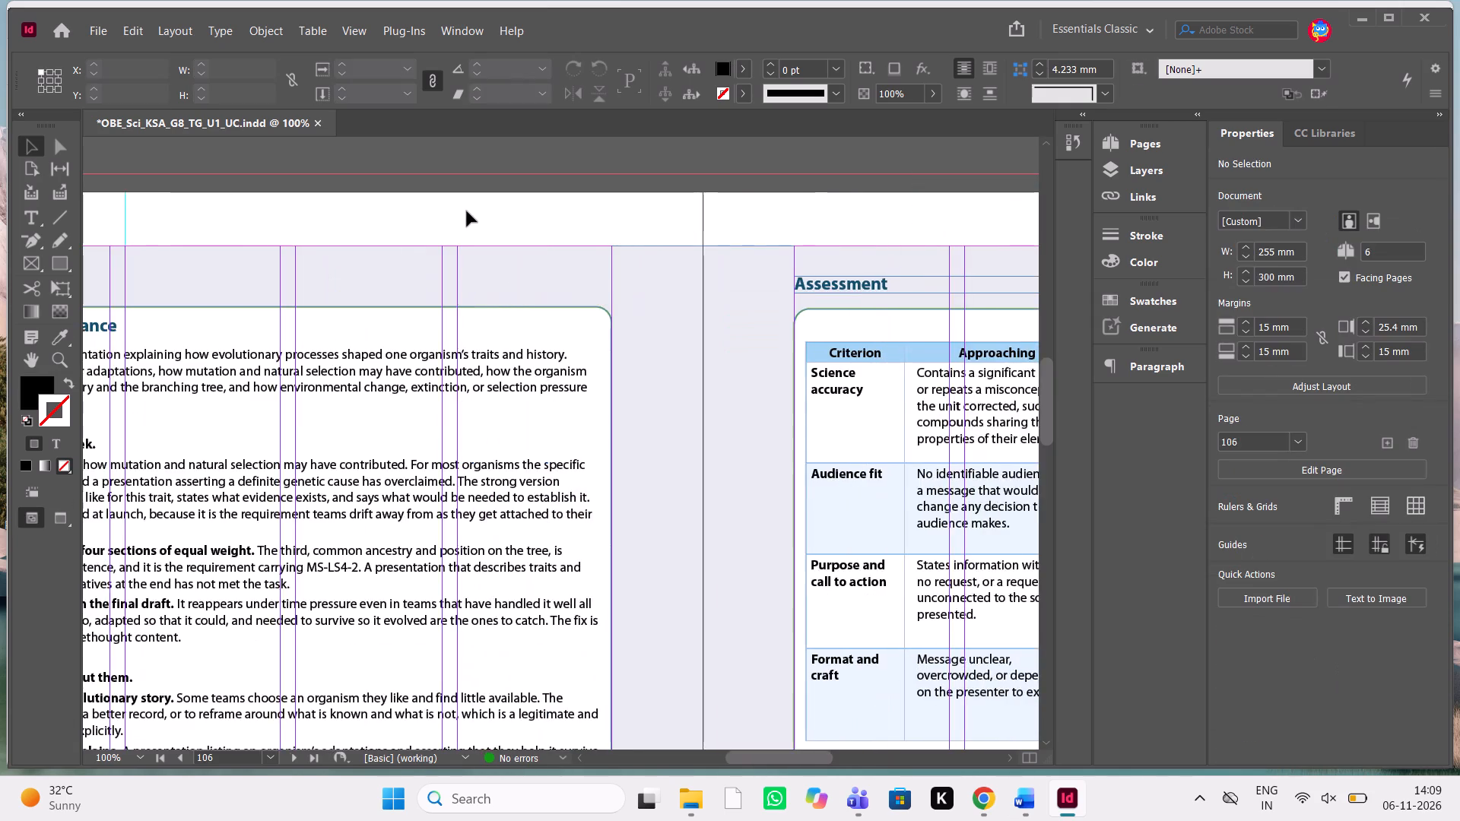
pyautogui.hscroll(-1, 467, 211)
pyautogui.click(519, 234)
pyautogui.write('ww')
pyautogui.scroll(-1, 519, 234)
pyautogui.scroll(1, 519, 234)
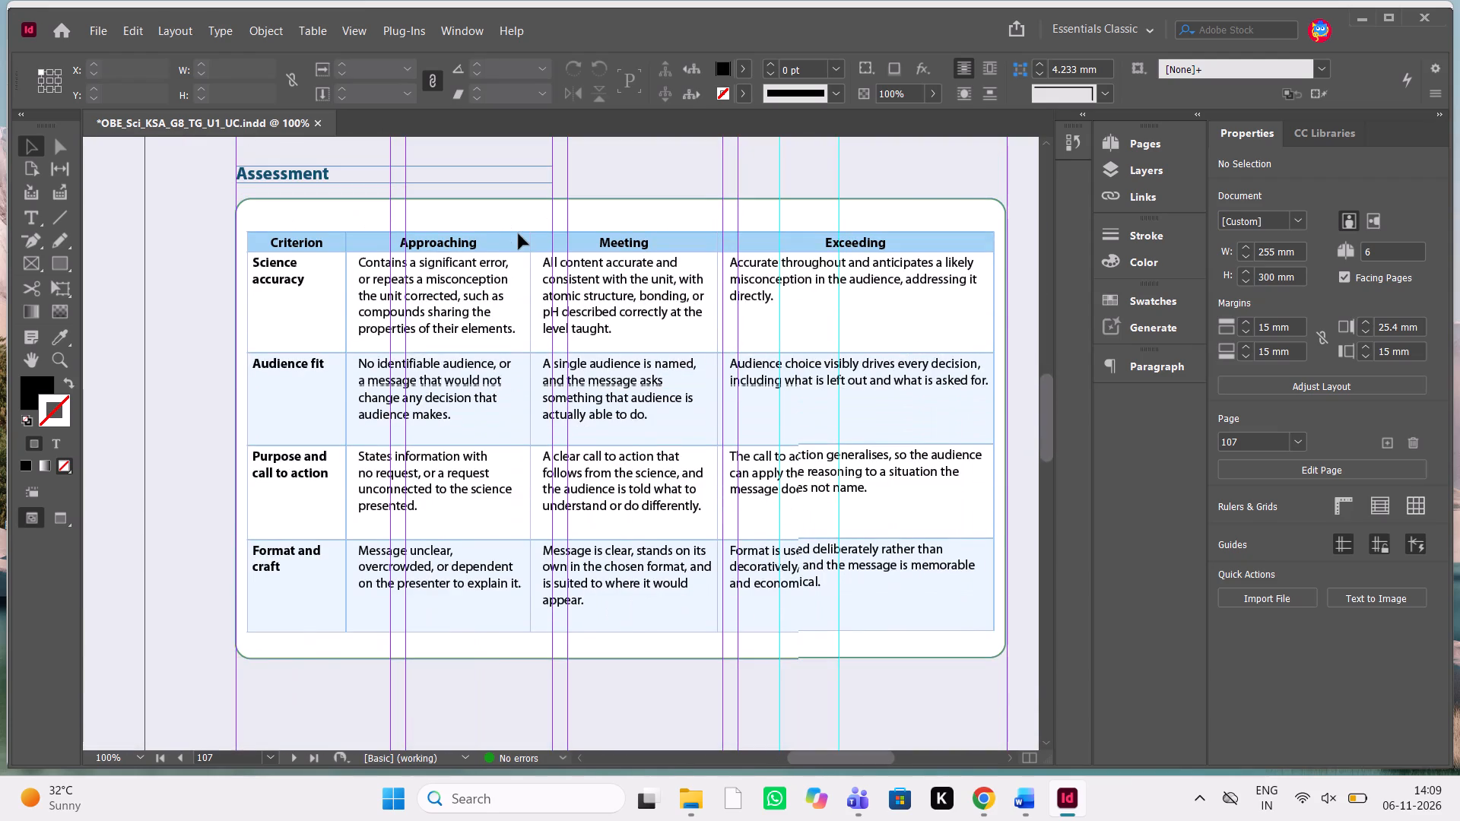
# Switch to the Word manuscript and copy the Assessment rubric's body rows, from Traits and adaptations through Evidence and communication.
pyautogui.hotkey('alt', 'Tab')
pyautogui.hscroll(-2, 1058, 322)
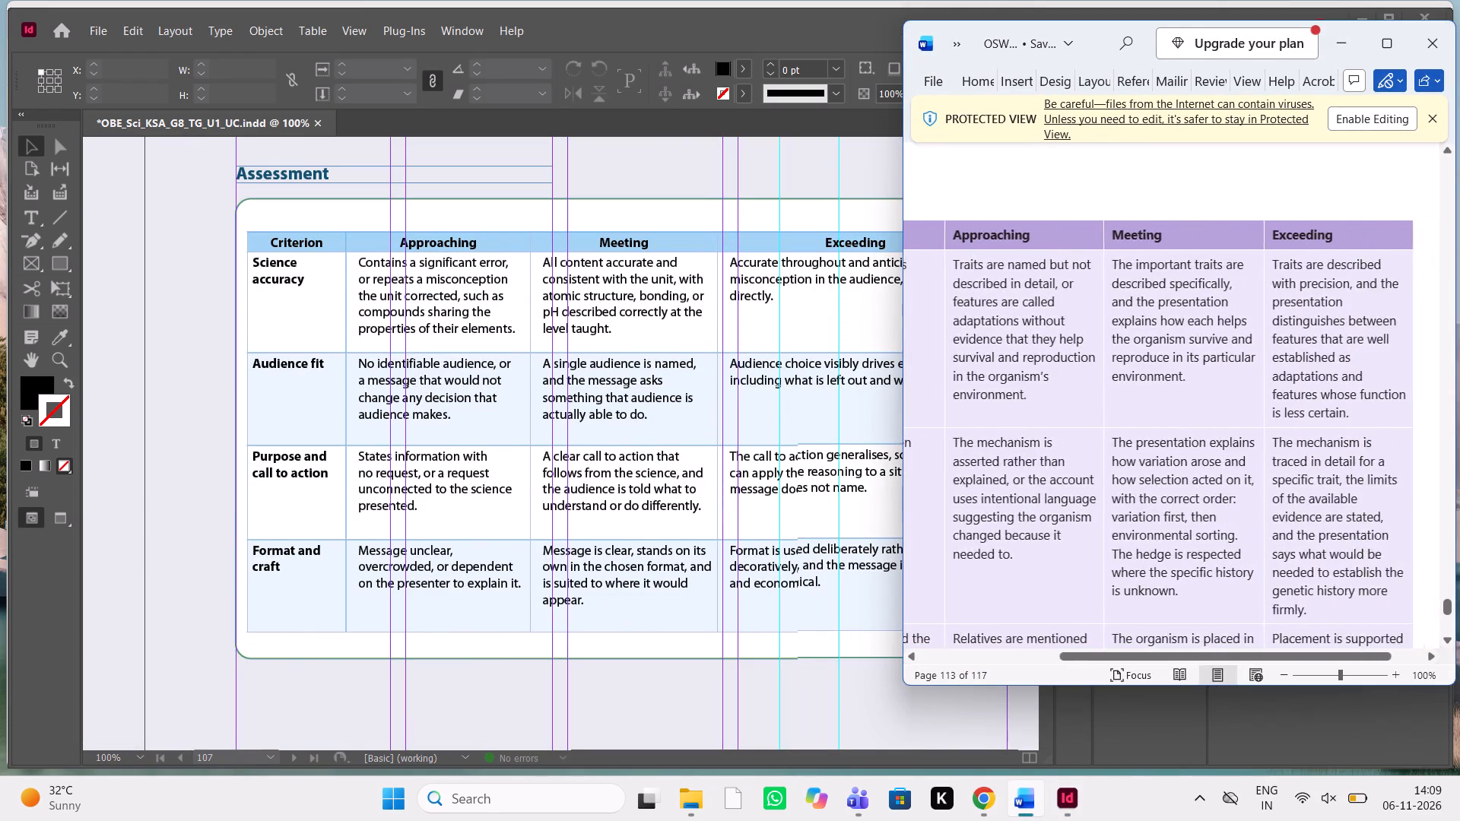
pyautogui.scroll(-1, 1058, 322)
pyautogui.scroll(2, 1058, 322)
pyautogui.scroll(-1, 1058, 322)
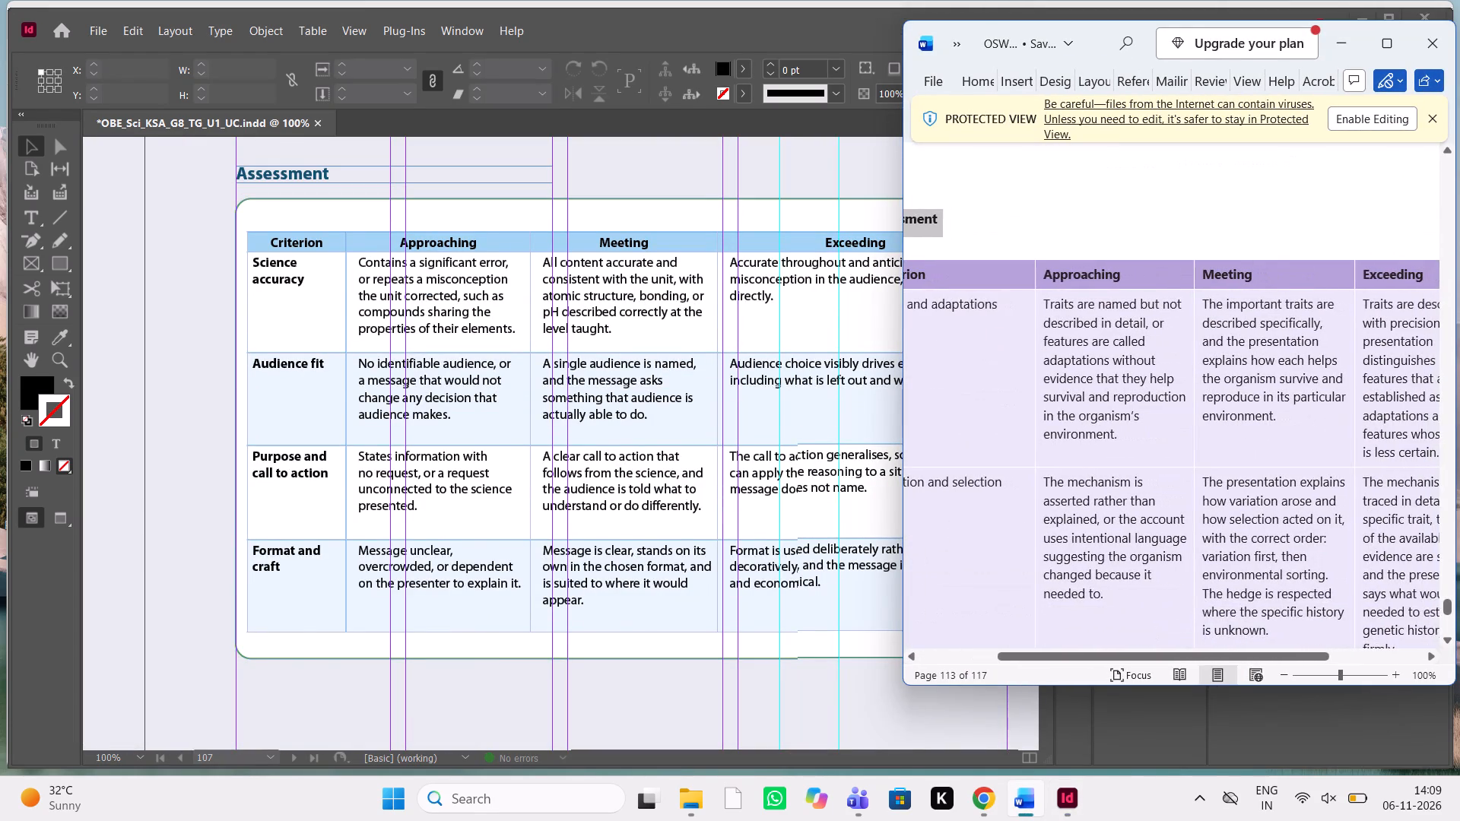
pyautogui.hscroll(-1, 1319, 445)
pyautogui.scroll(-4, 1319, 445)
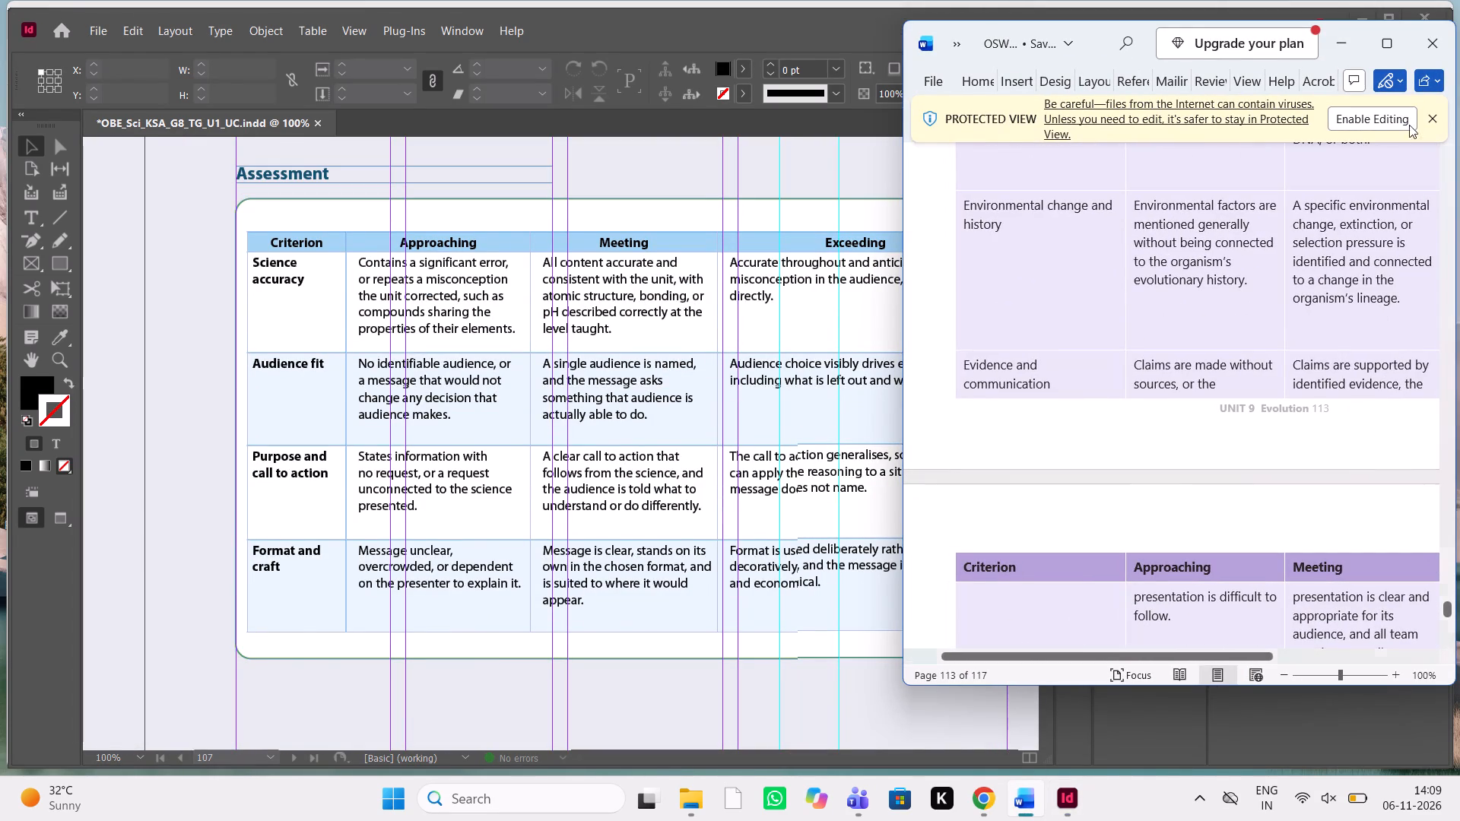
pyautogui.click(1389, 60)
pyautogui.scroll(-1, 821, 319)
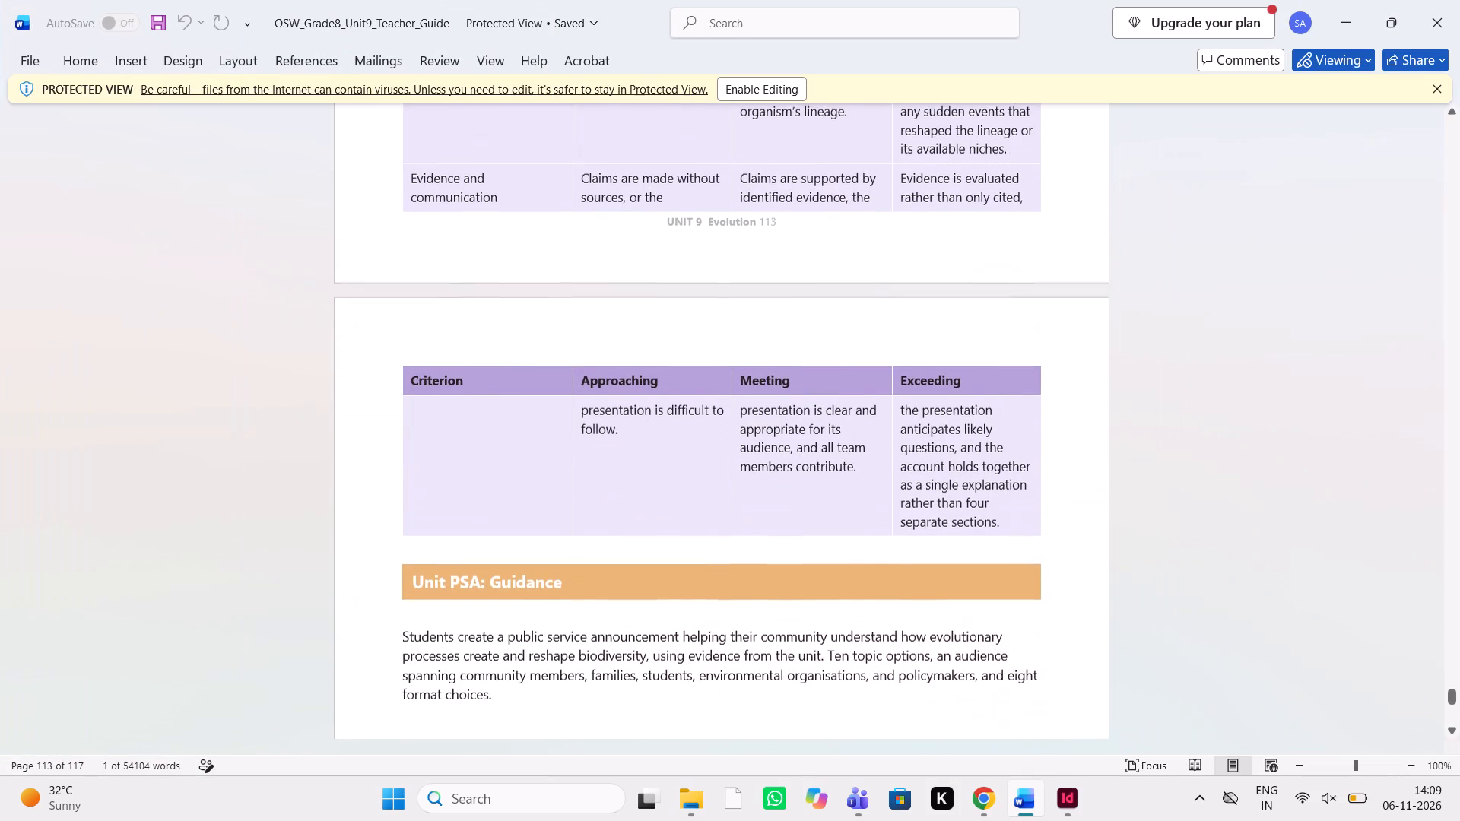
pyautogui.moveTo(1008, 527); pyautogui.dragTo(505, 236)
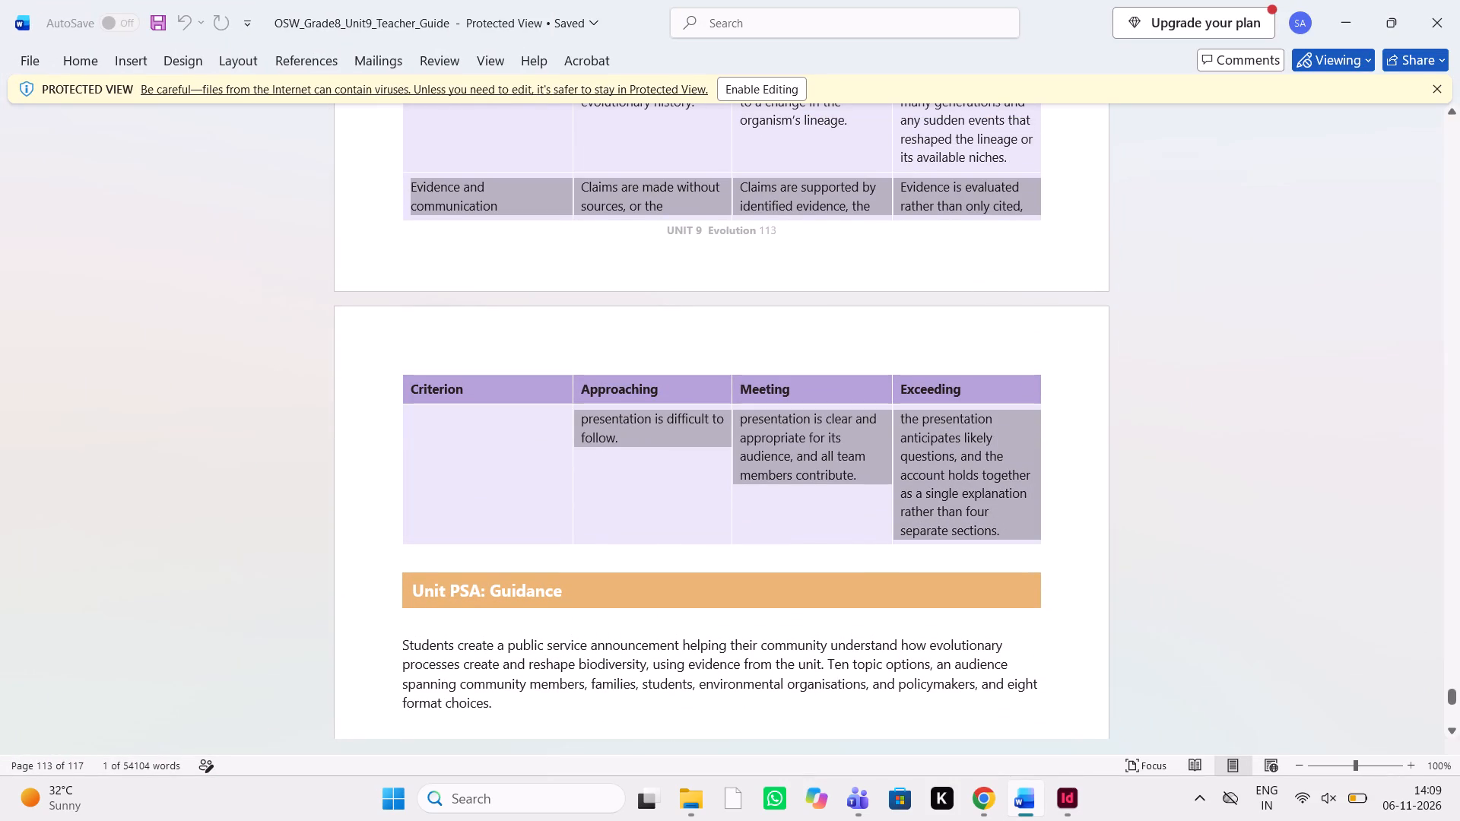
pyautogui.moveTo(505, 236); pyautogui.dragTo(541, 267)
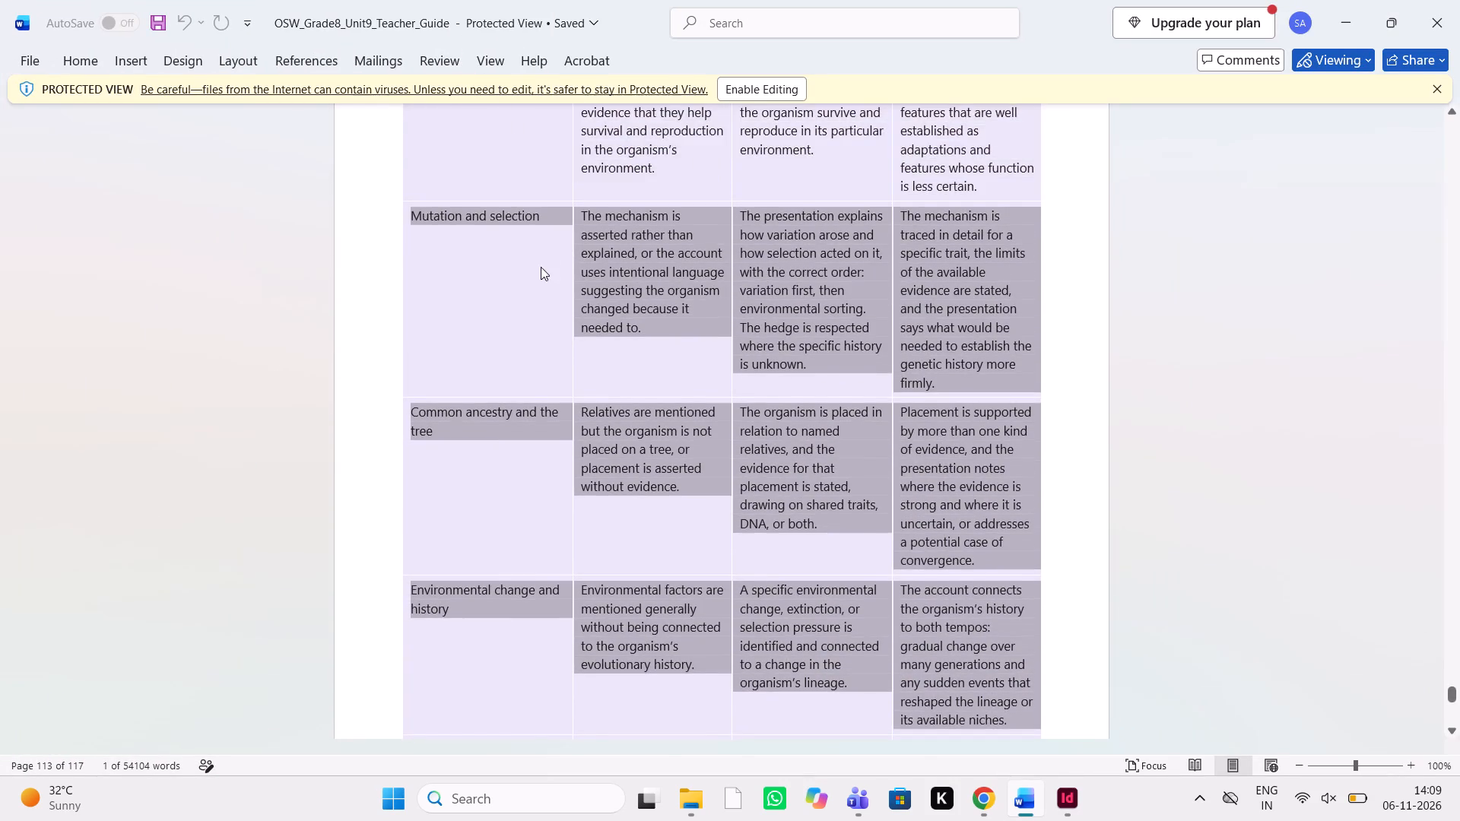
pyautogui.moveTo(541, 267); pyautogui.dragTo(420, 387)
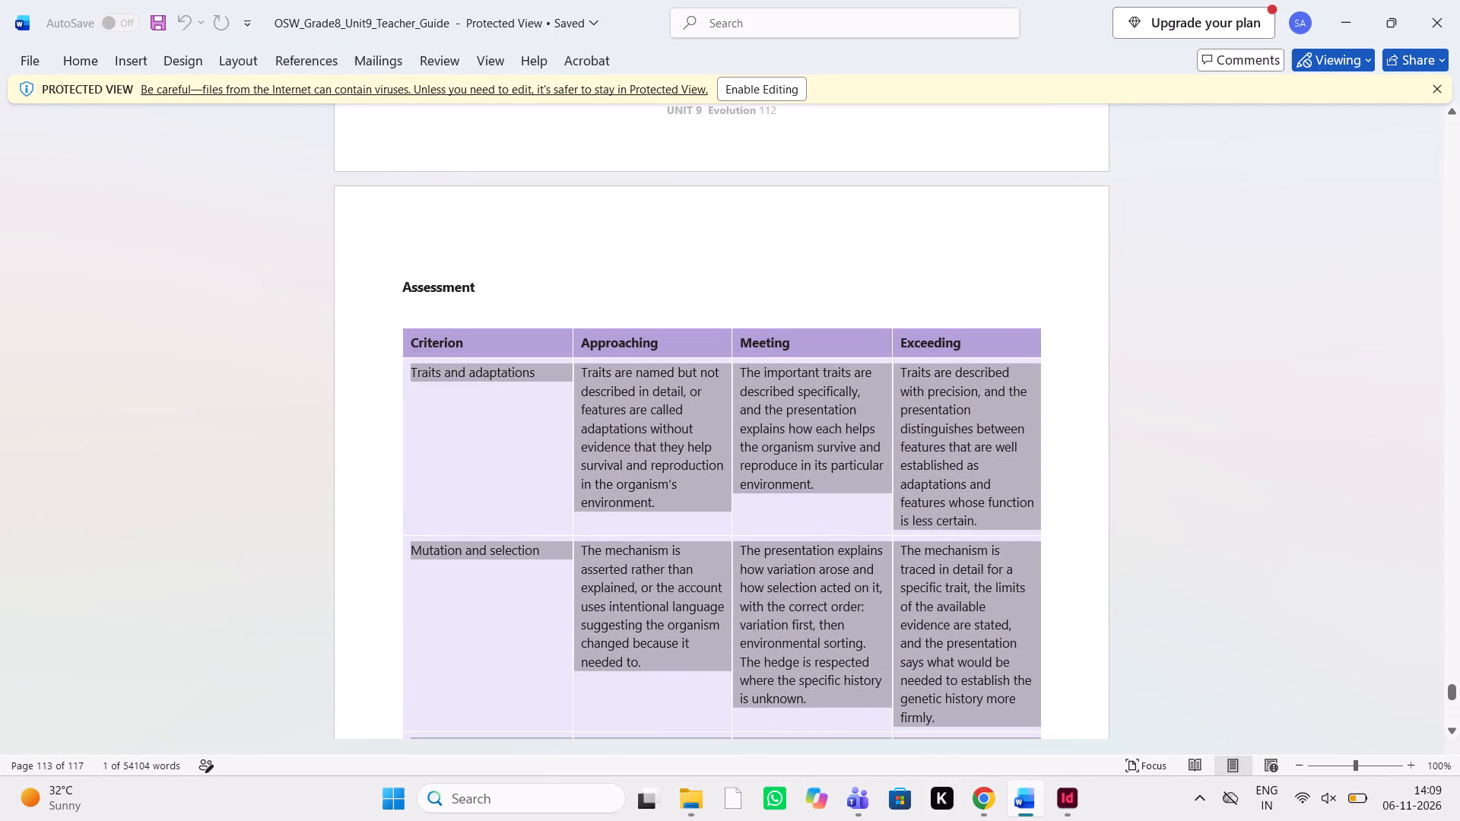
pyautogui.moveTo(420, 387); pyautogui.dragTo(412, 384)
pyautogui.hotkey('ctrl', 'c')
pyautogui.hotkey('ctrl', 'c')
pyautogui.hotkey('ctrl', 'c')
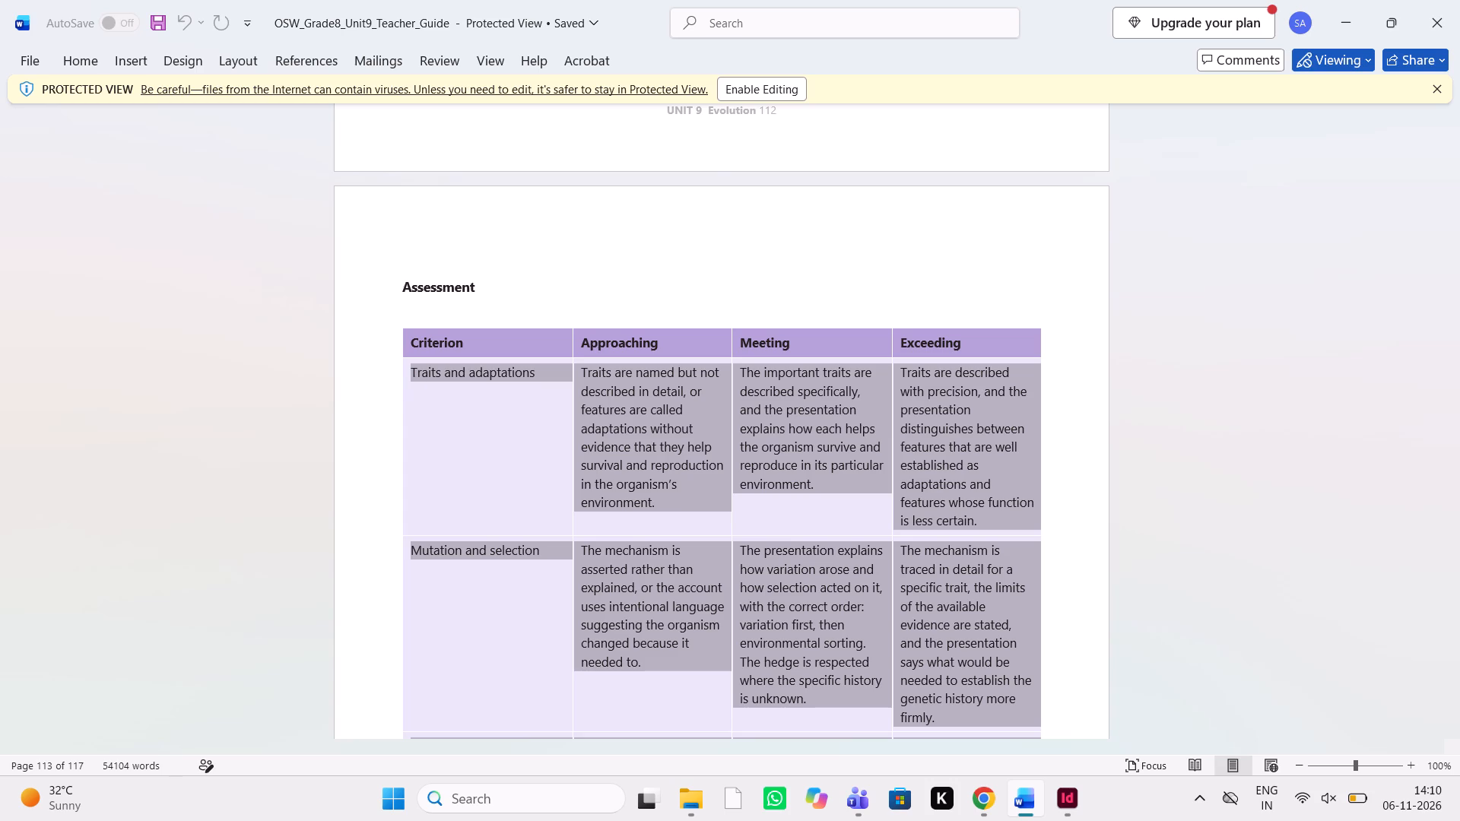
pyautogui.hotkey('ctrl', 'c')
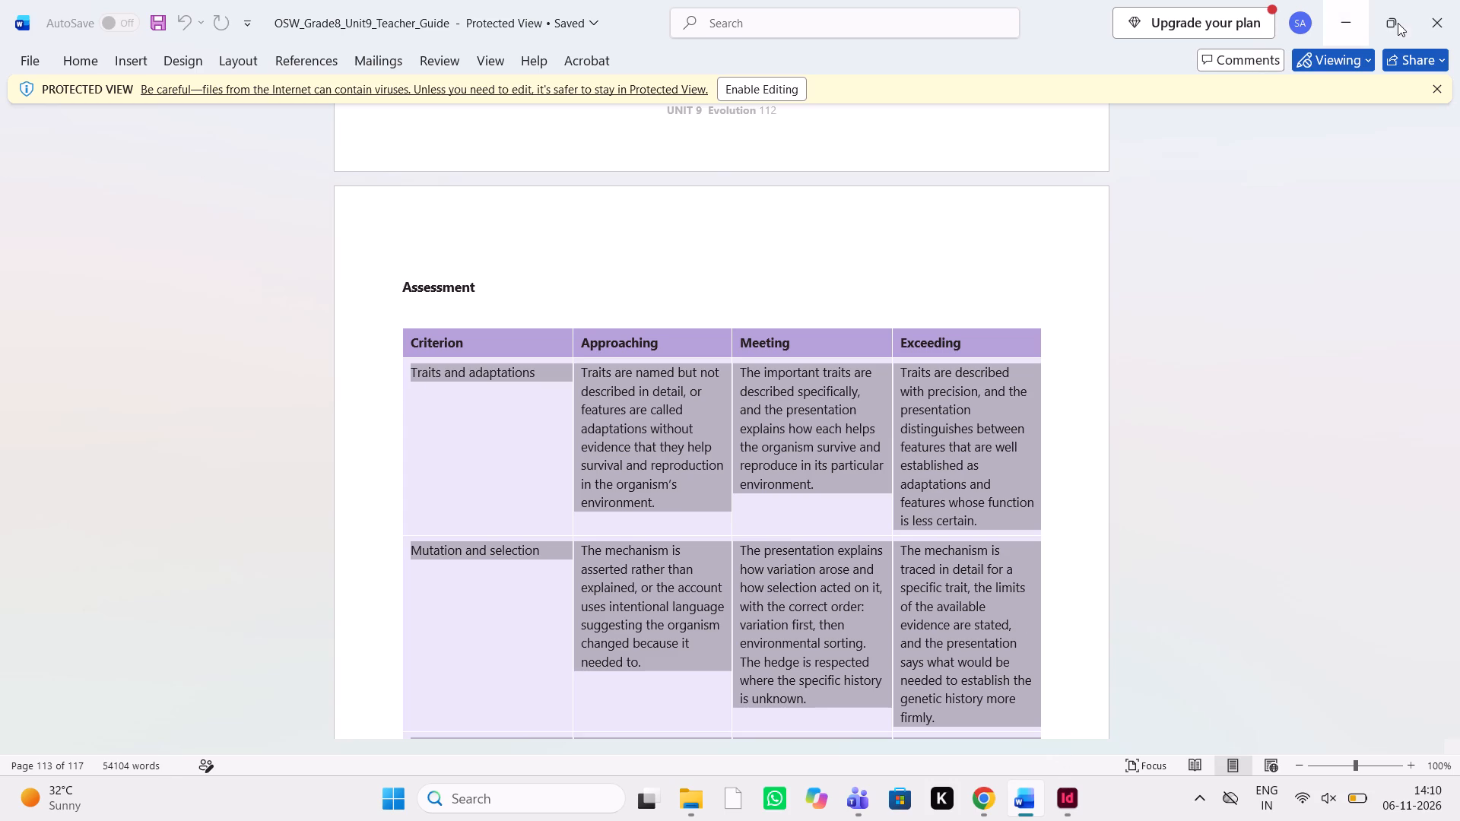
pyautogui.click(1397, 24)
# Review the Assessment rubric rows in the Word manuscript down to the Unit PSA: Guidance heading.
pyautogui.click(727, 407)
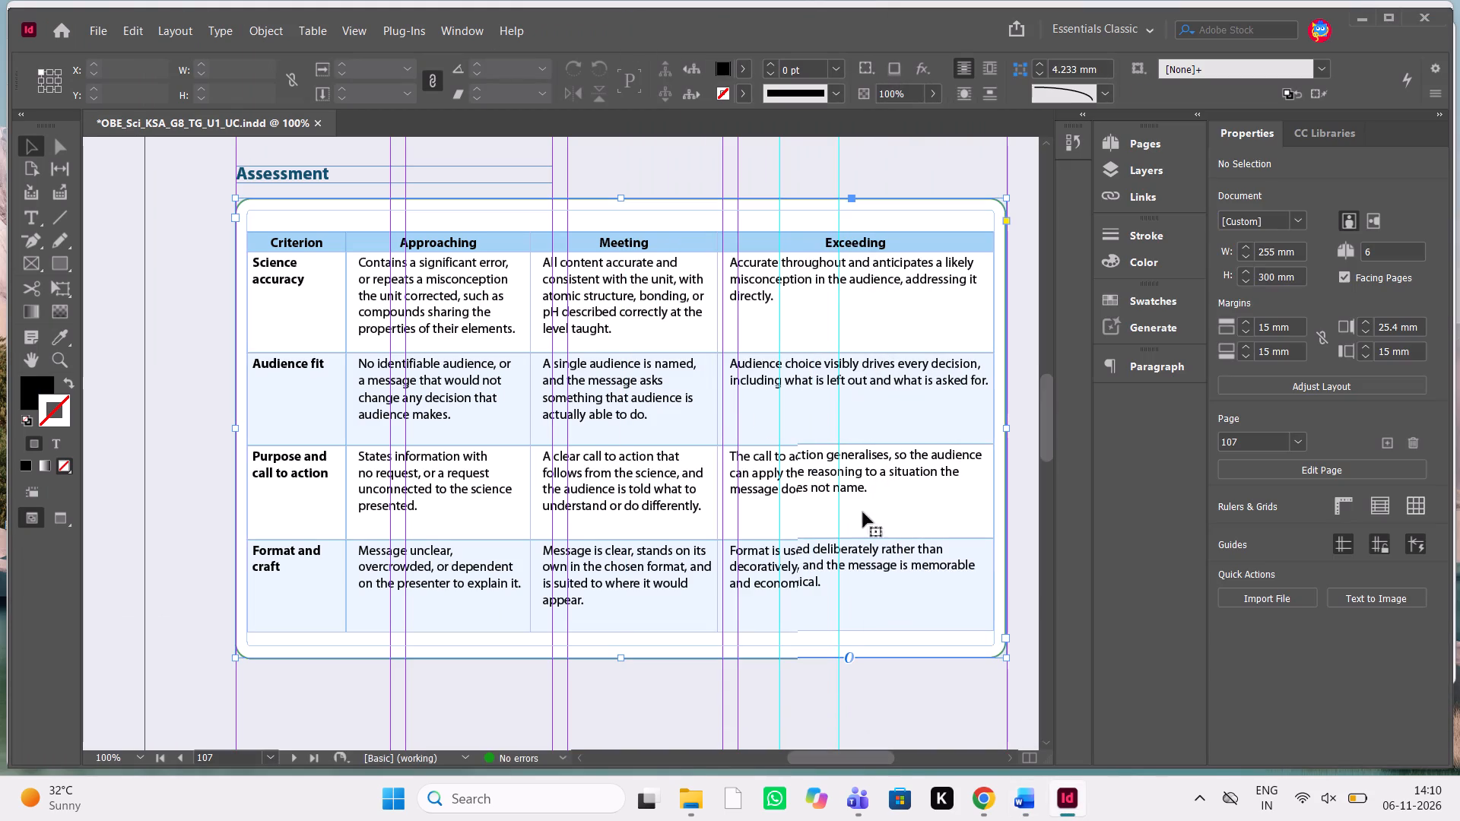
pyautogui.click(1061, 798)
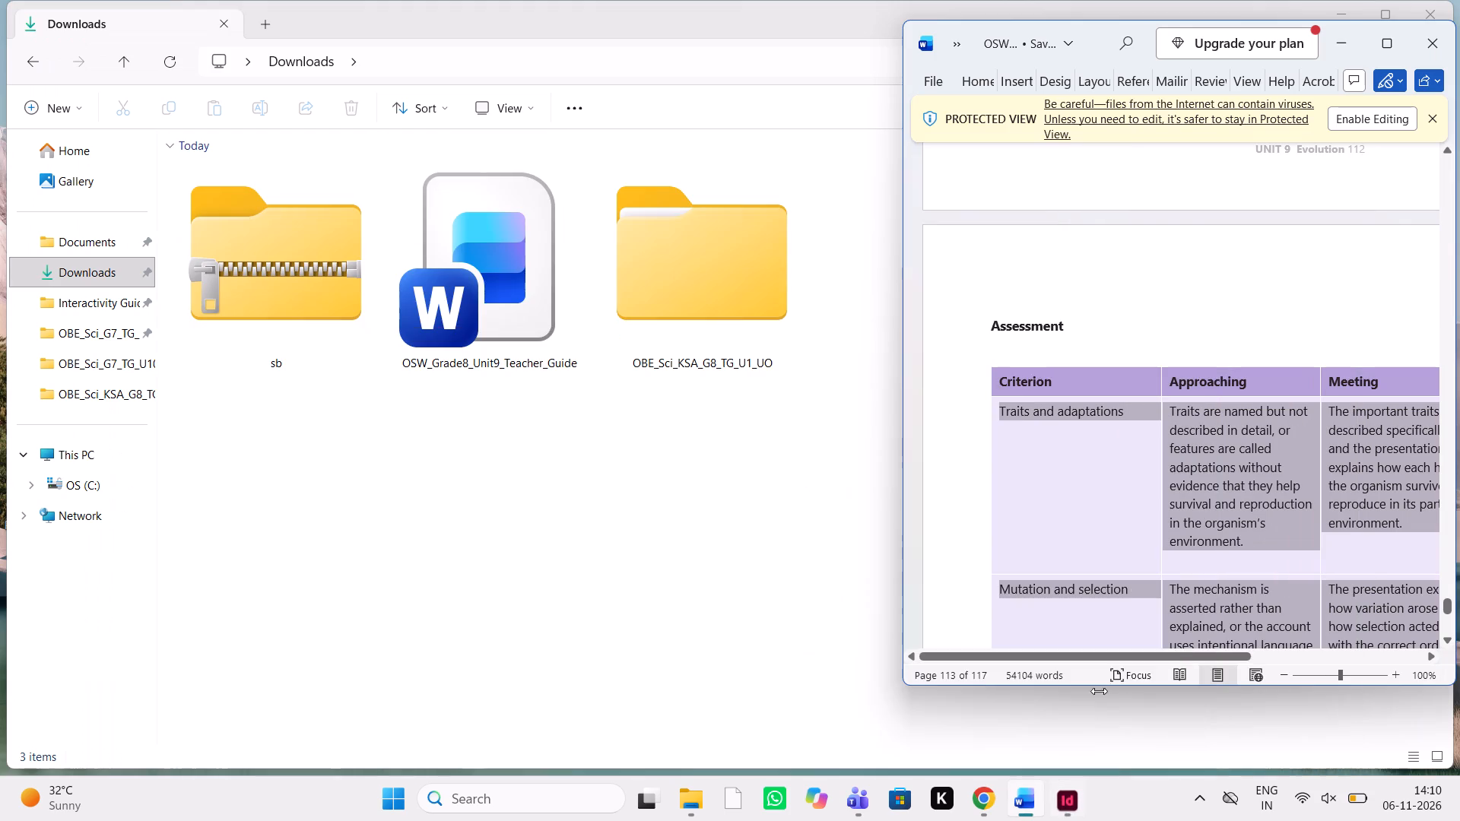
pyautogui.scroll(-3, 1116, 536)
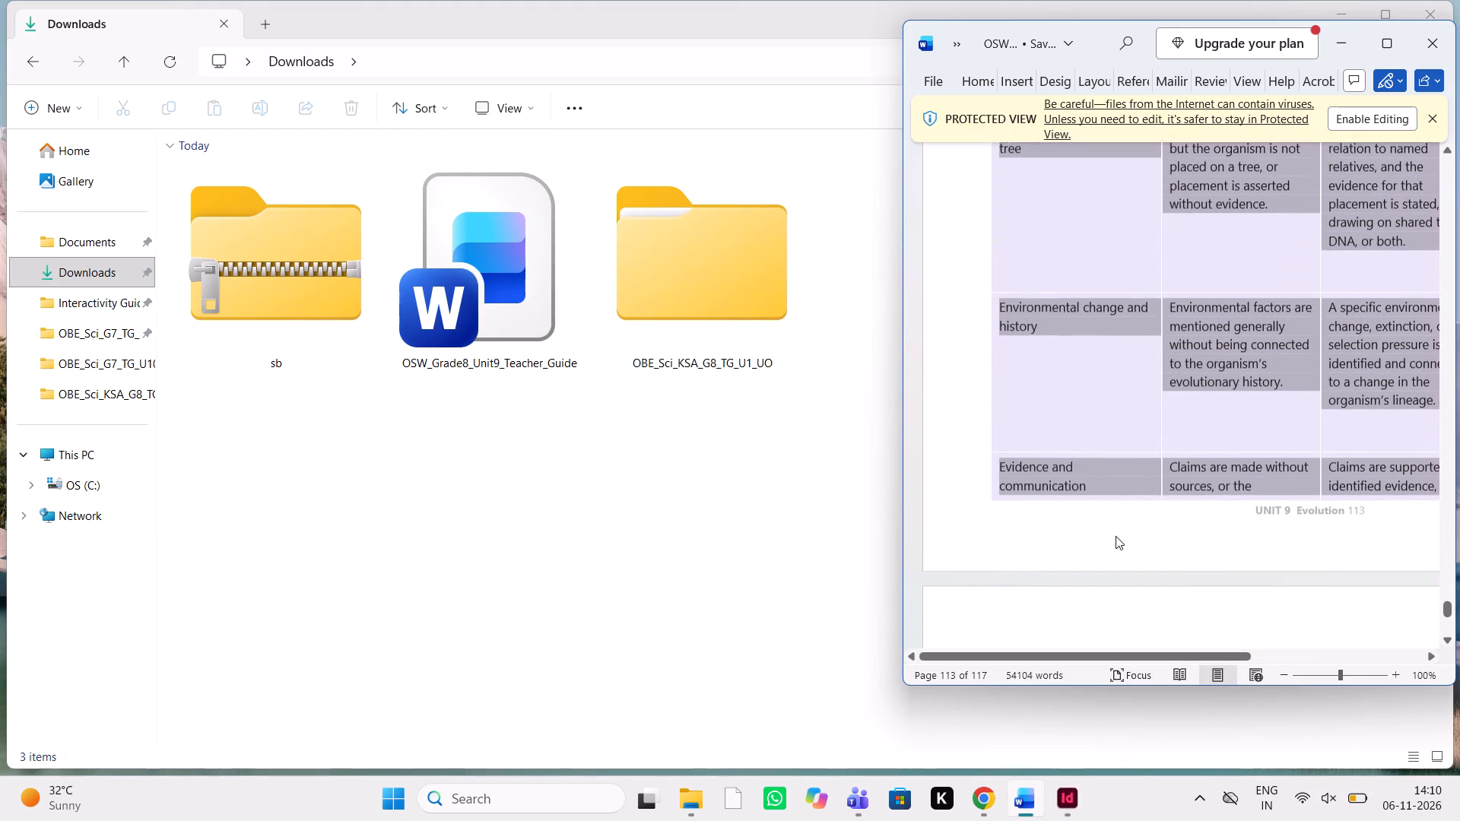
pyautogui.scroll(-2, 1116, 536)
pyautogui.scroll(1, 1116, 536)
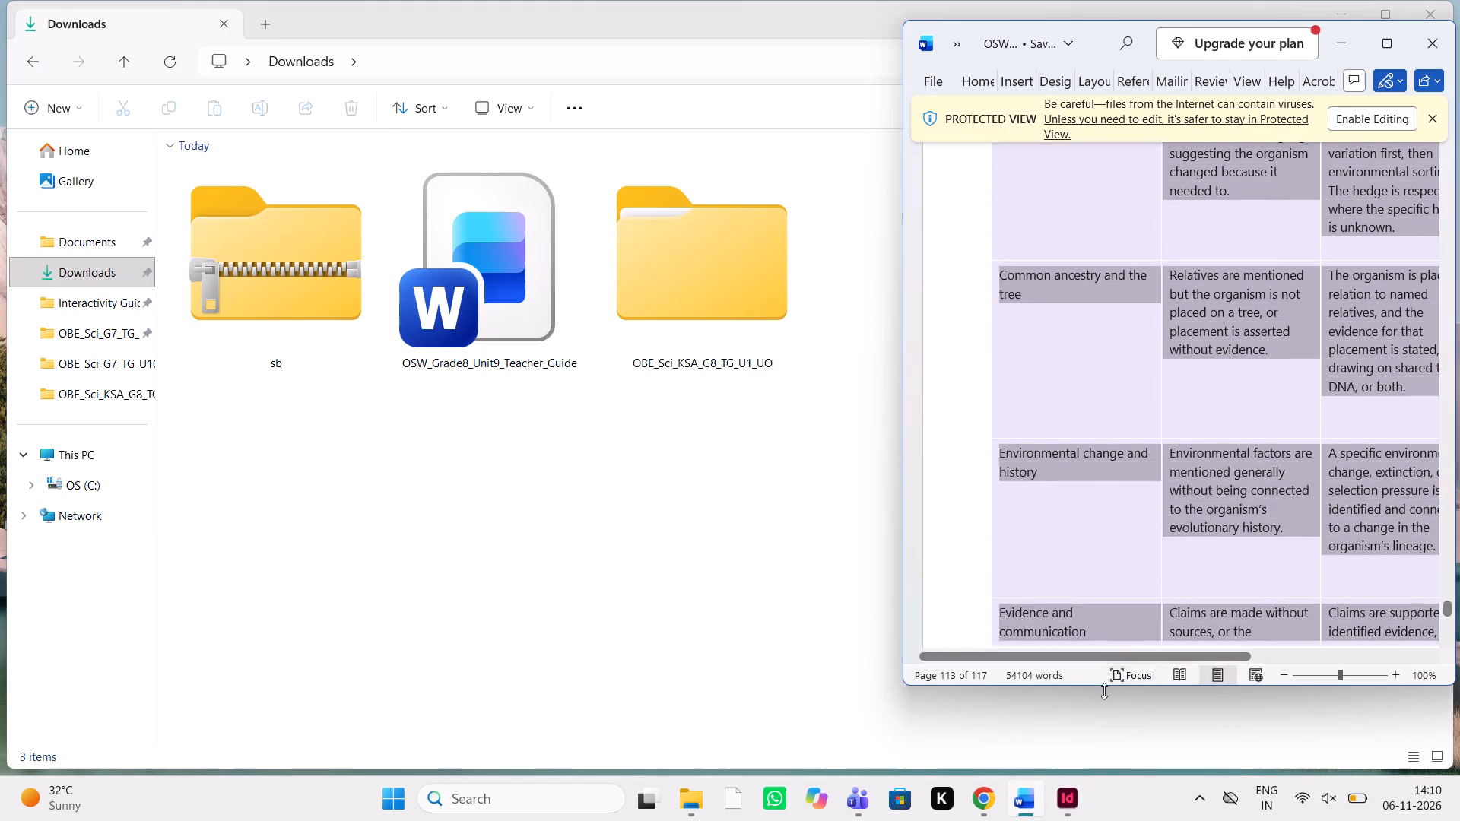
pyautogui.scroll(-1, 1131, 554)
pyautogui.scroll(1, 1131, 554)
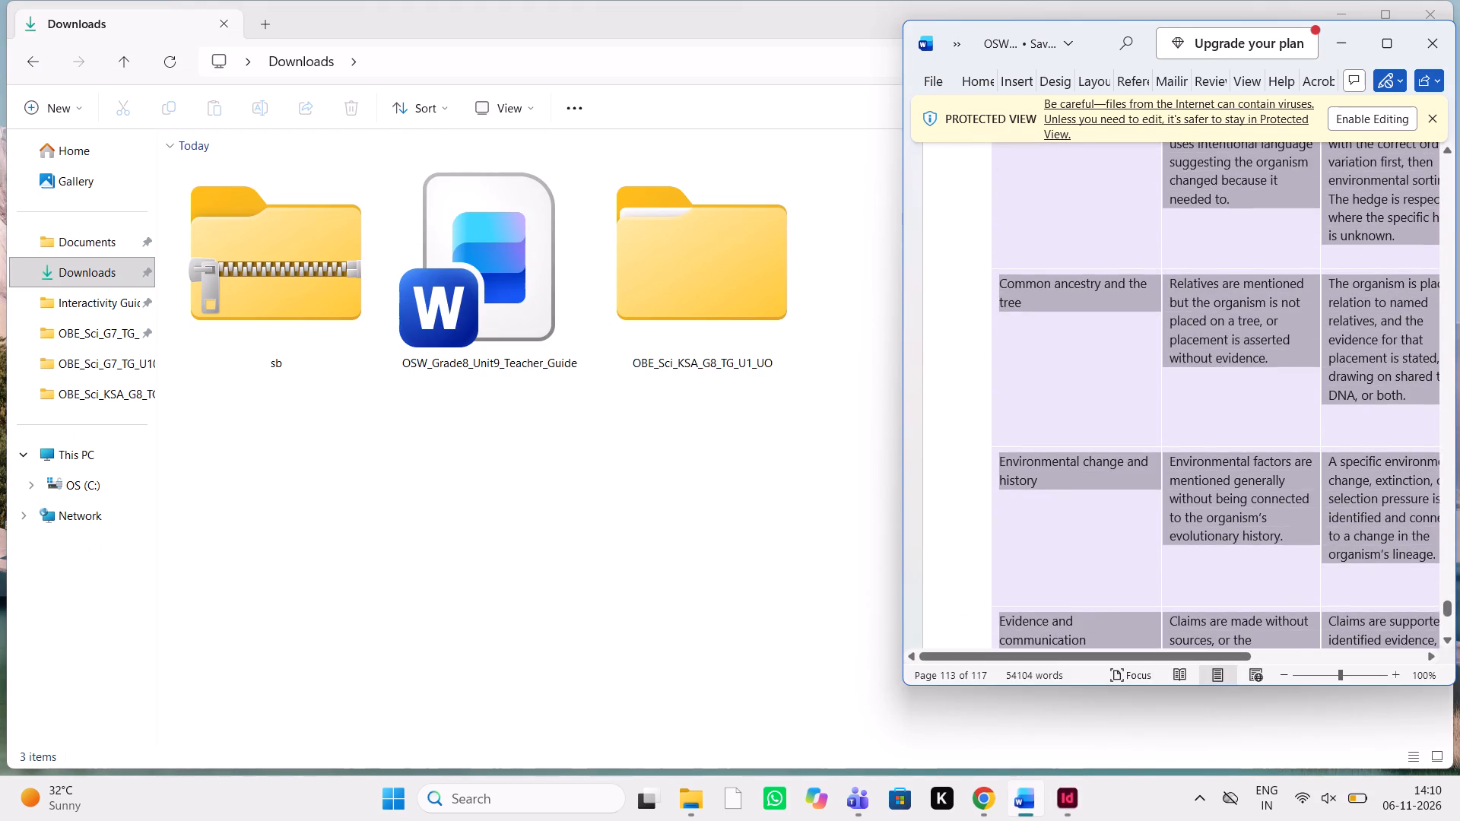
pyautogui.scroll(1, 1108, 427)
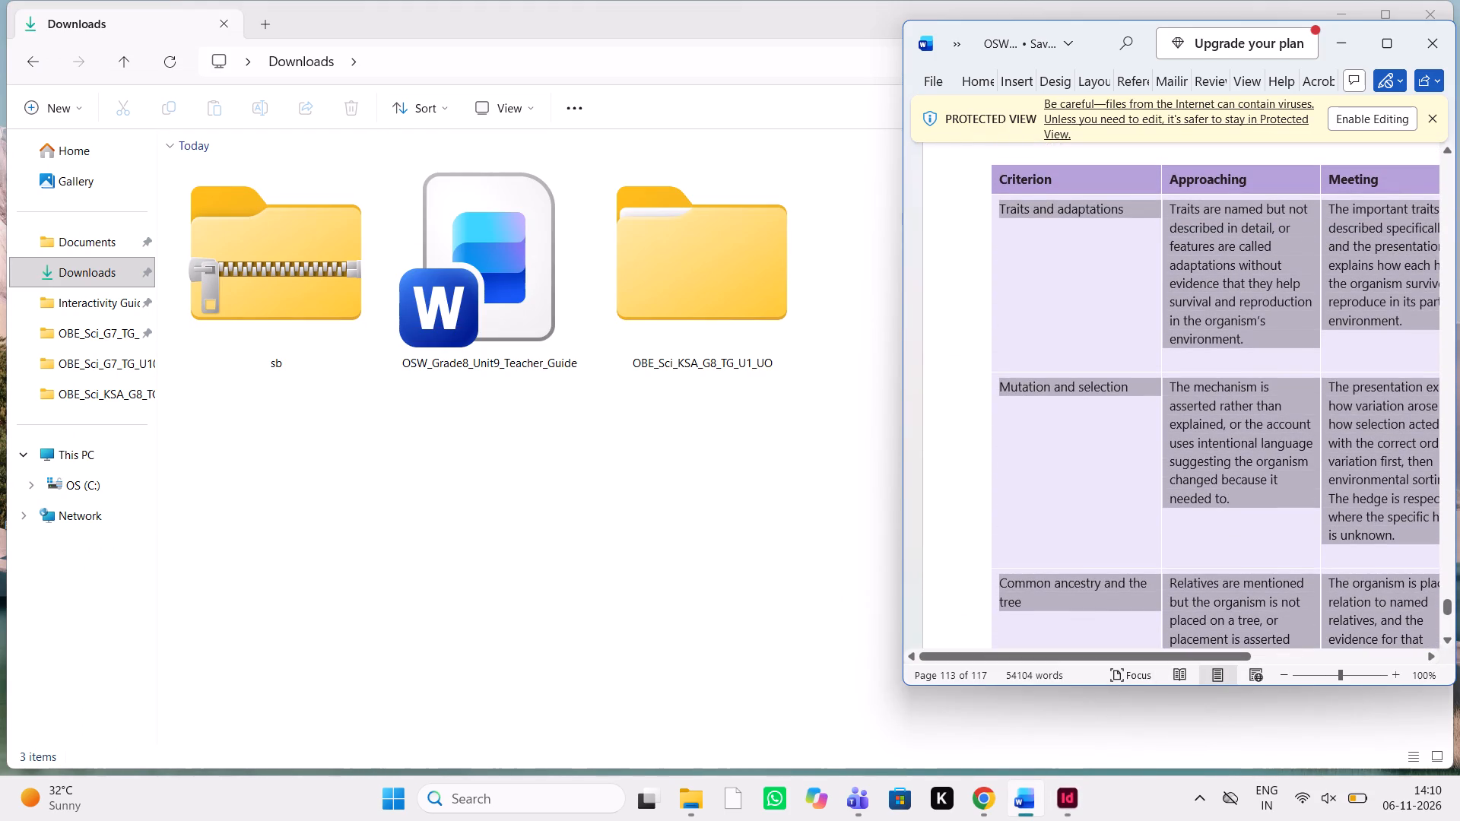
pyautogui.scroll(-2, 1125, 435)
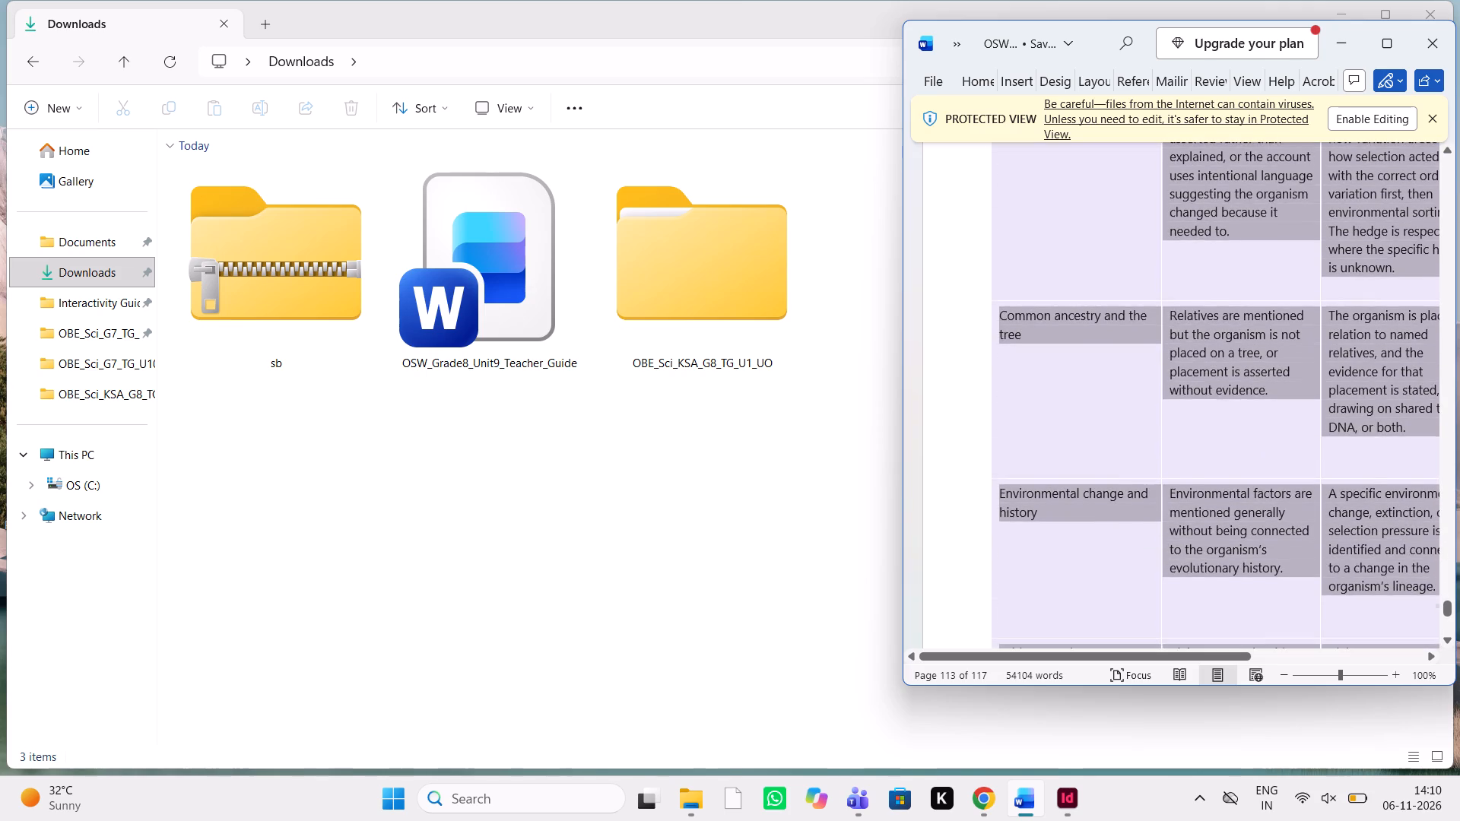
pyautogui.scroll(-2, 1134, 464)
pyautogui.click(1035, 808)
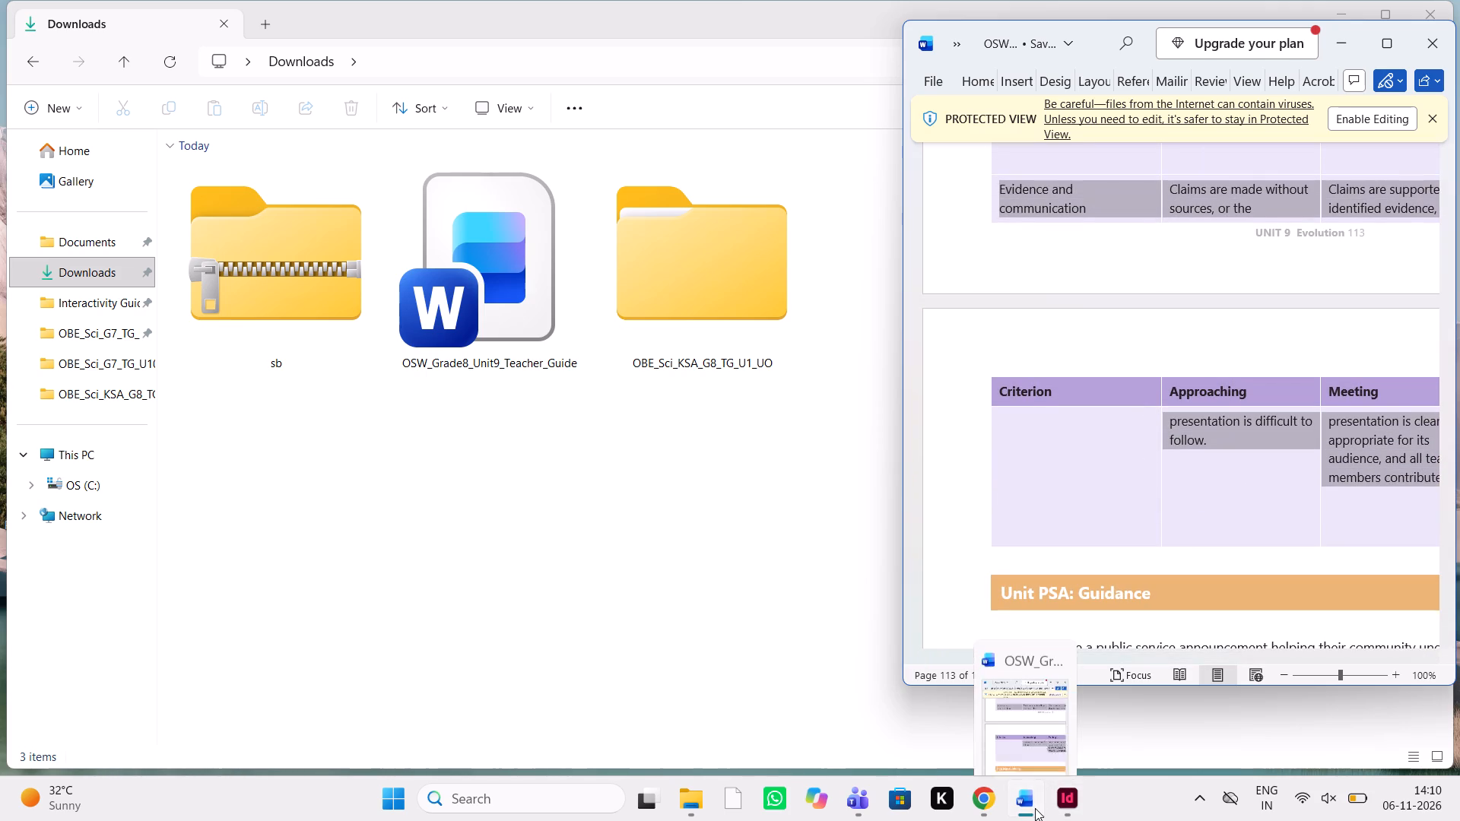
# Switch back to the InDesign teacher guide and clear the old text from all four body rows of the Assessment rubric.
pyautogui.click(1074, 814)
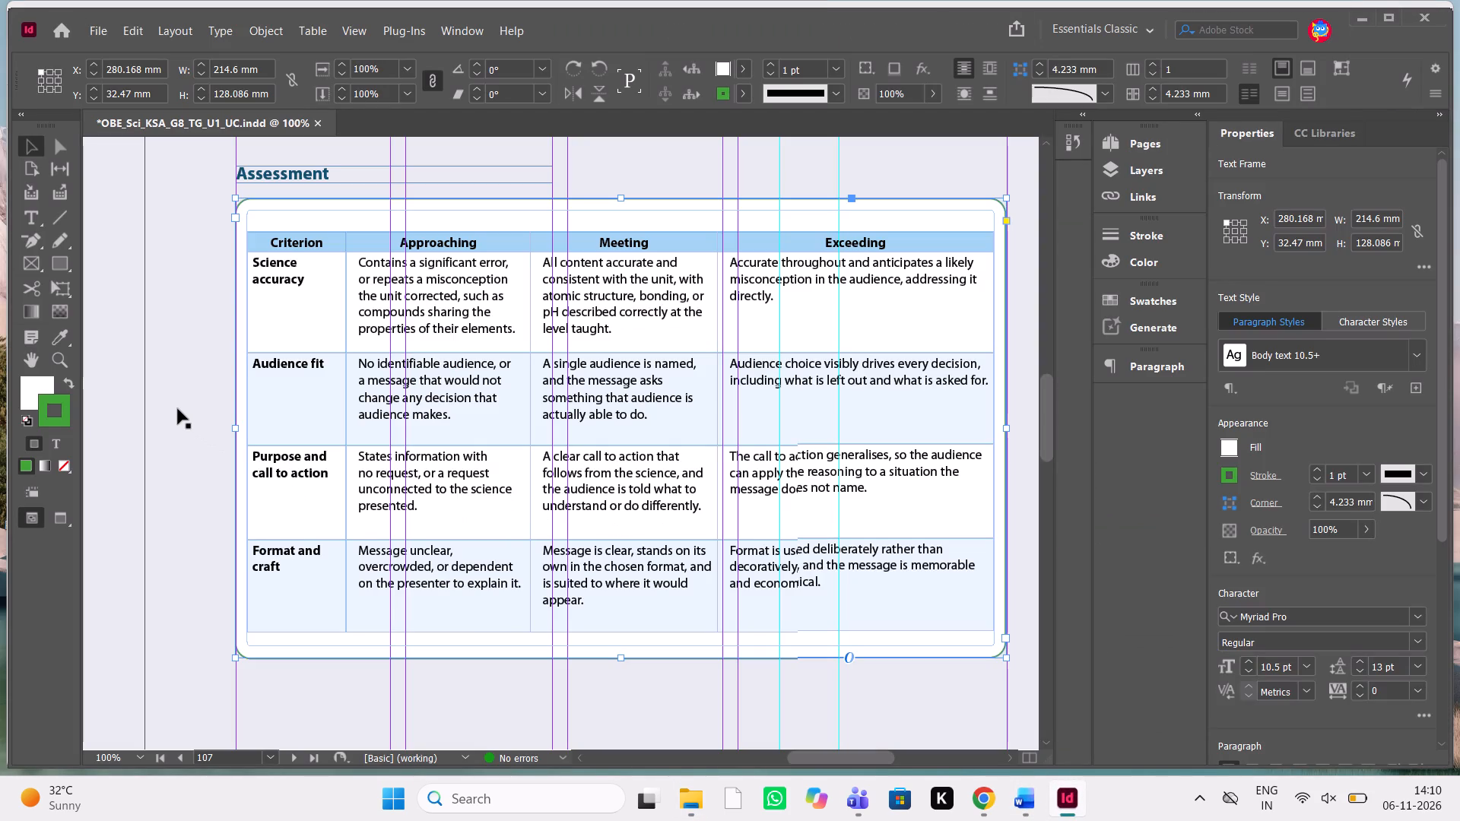
pyautogui.click(178, 409)
pyautogui.tripleClick(298, 434)
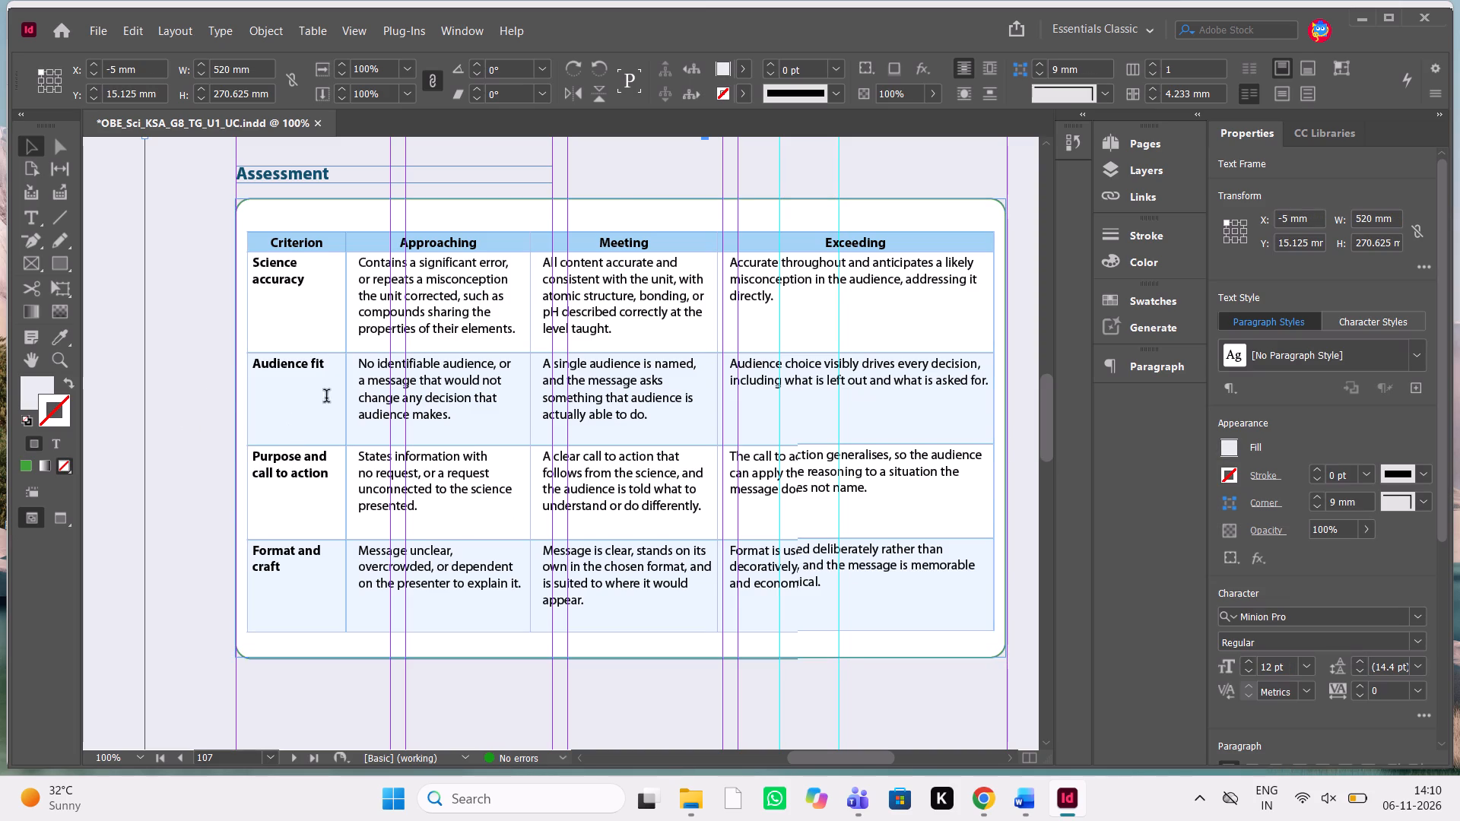
pyautogui.click(252, 254)
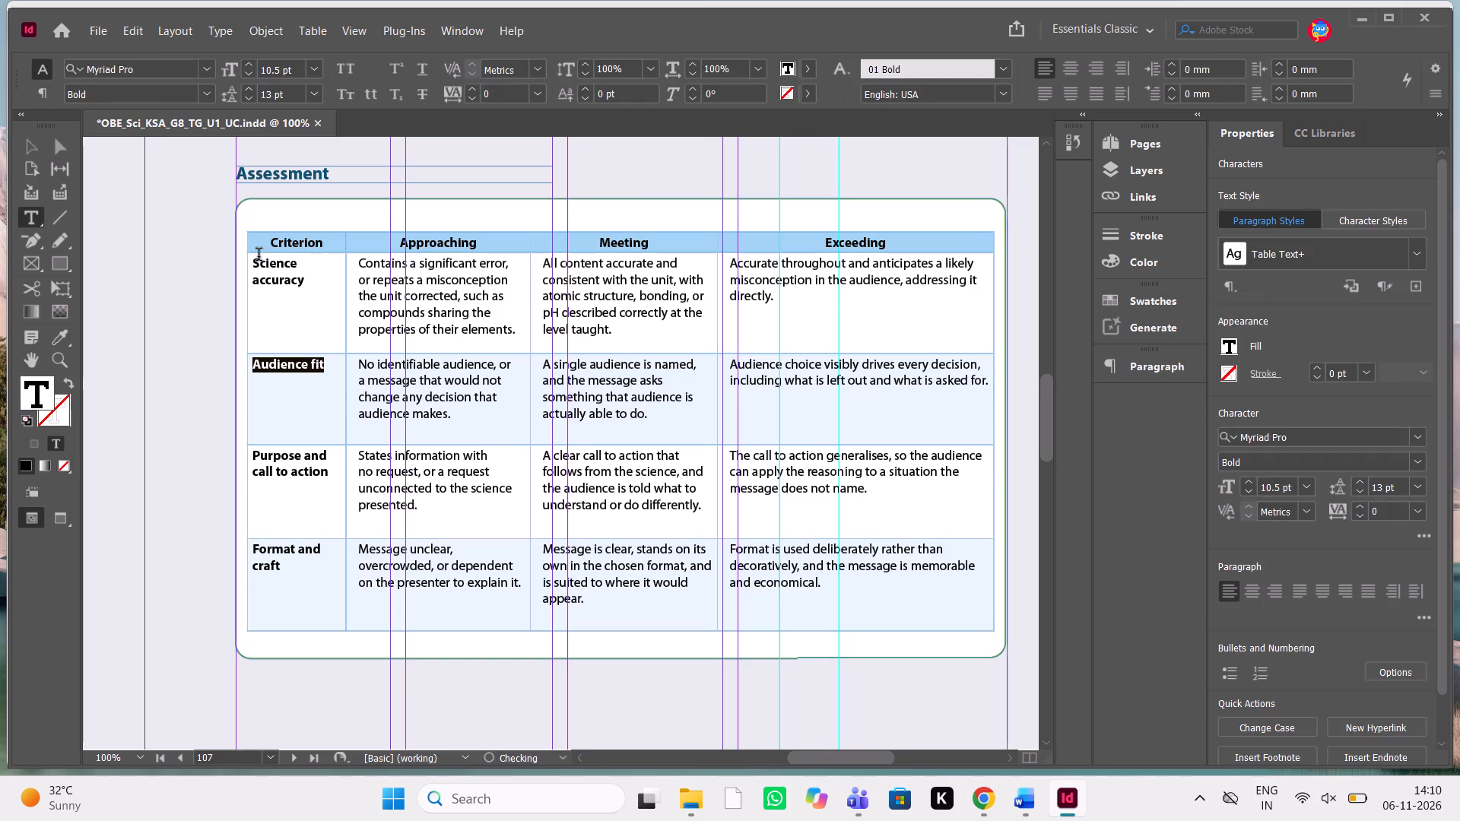
pyautogui.moveTo(260, 264); pyautogui.dragTo(479, 362)
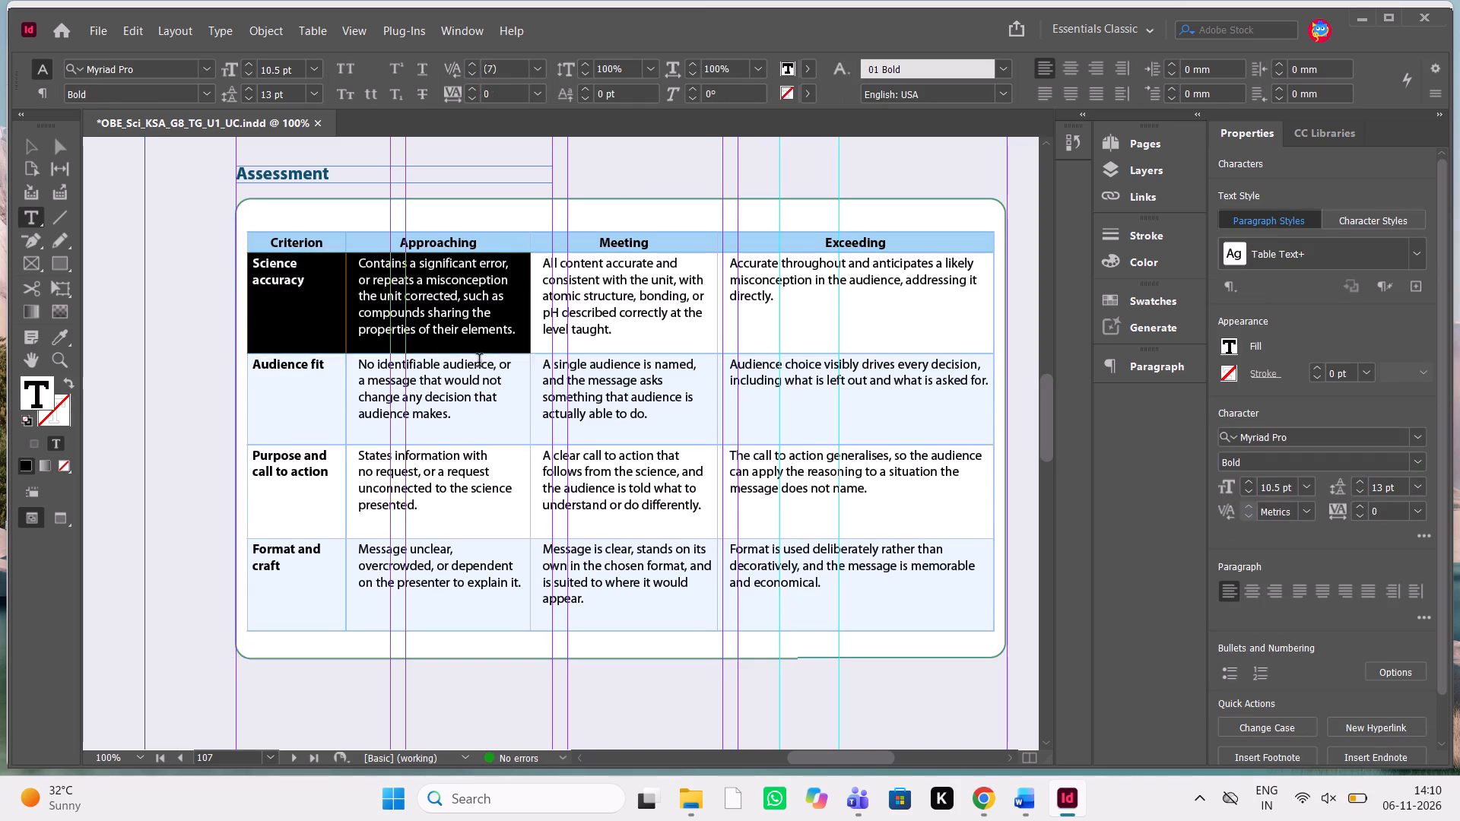
pyautogui.moveTo(479, 362); pyautogui.dragTo(979, 569)
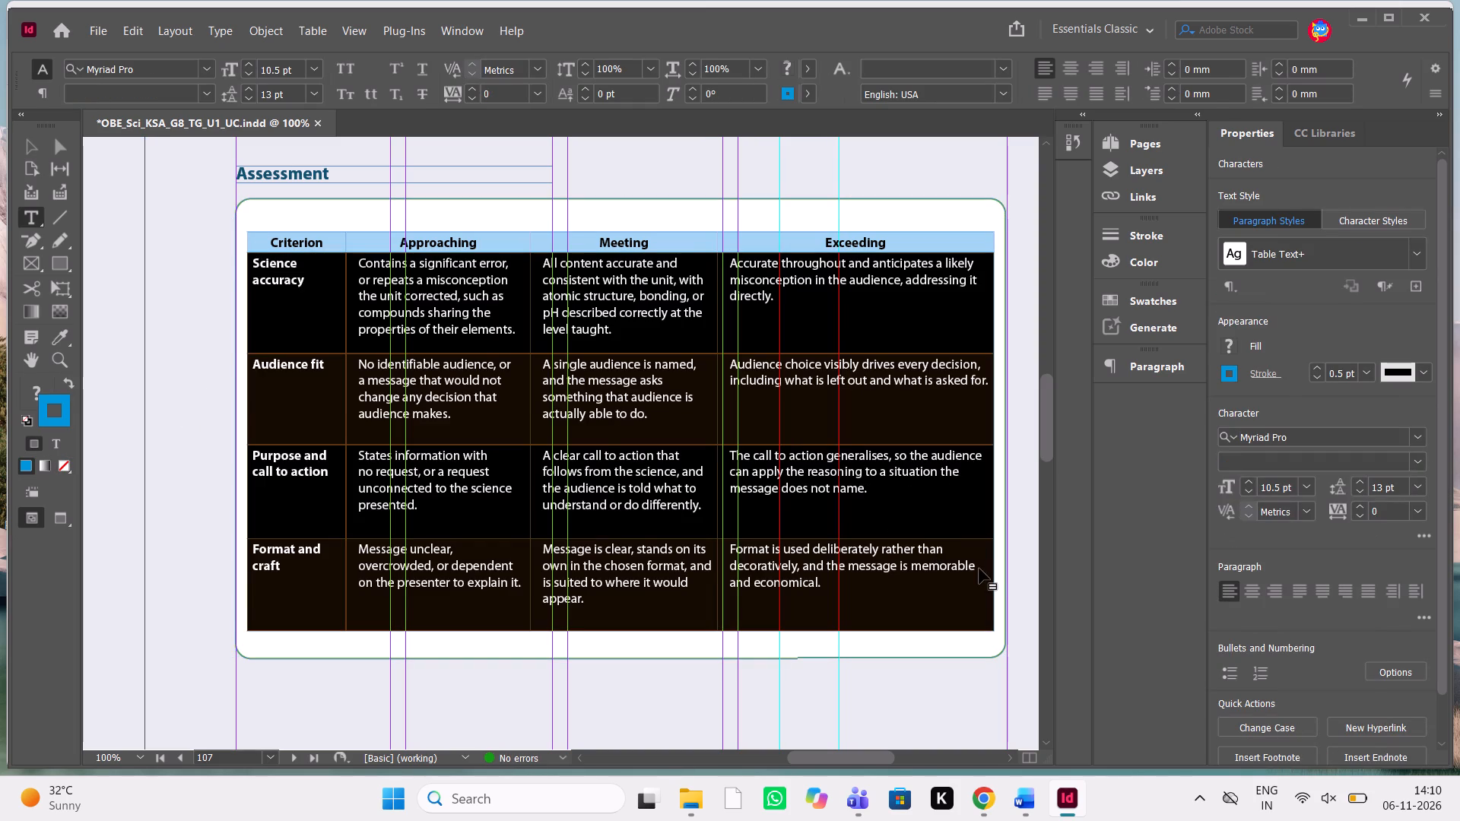
pyautogui.press('Delete')
# Paste the copied manuscript rows into the emptied body cells of the Assessment rubric, keeping its header row.
pyautogui.click(327, 323)
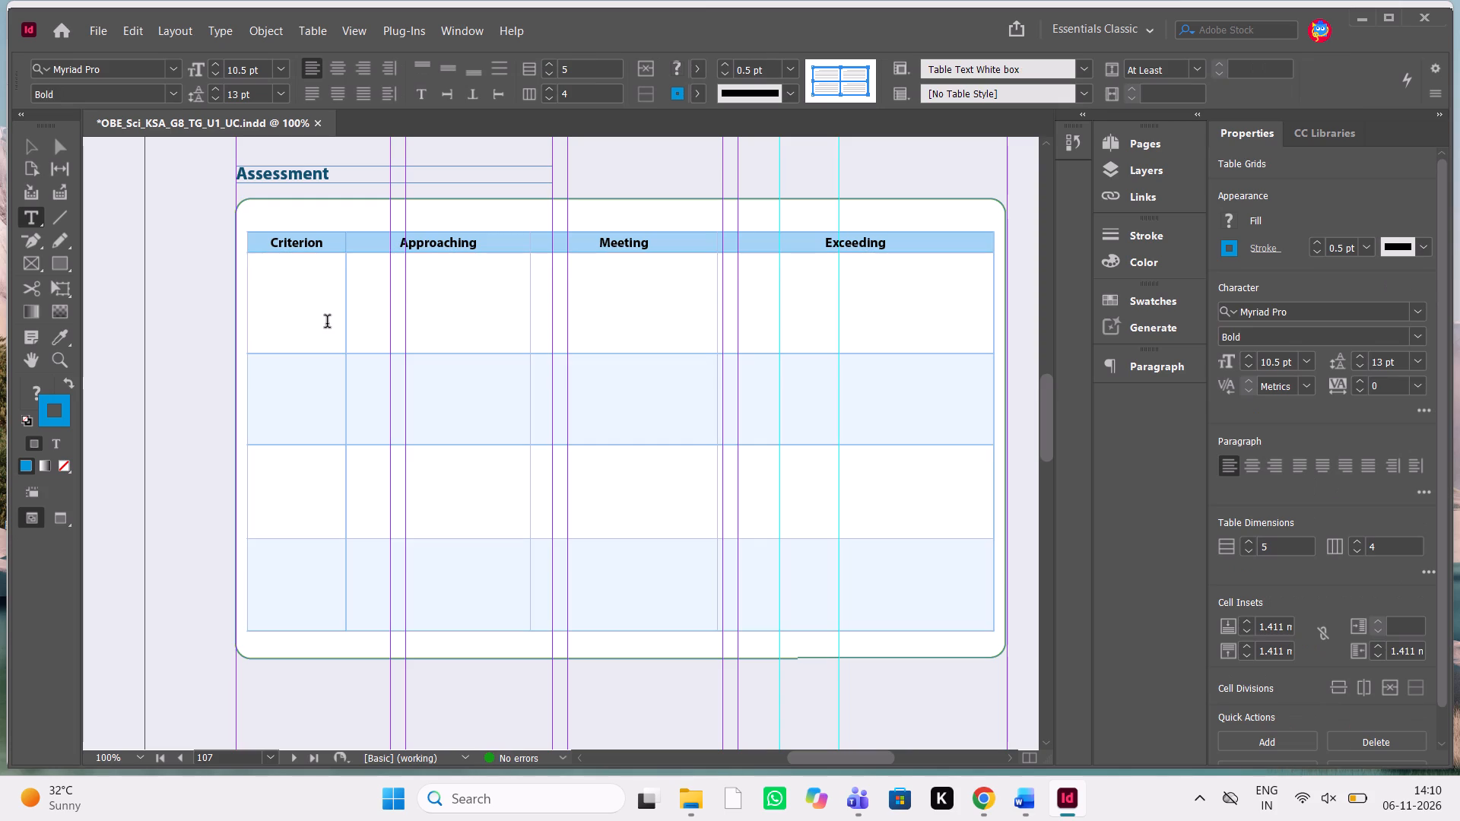
pyautogui.moveTo(261, 276); pyautogui.dragTo(766, 557)
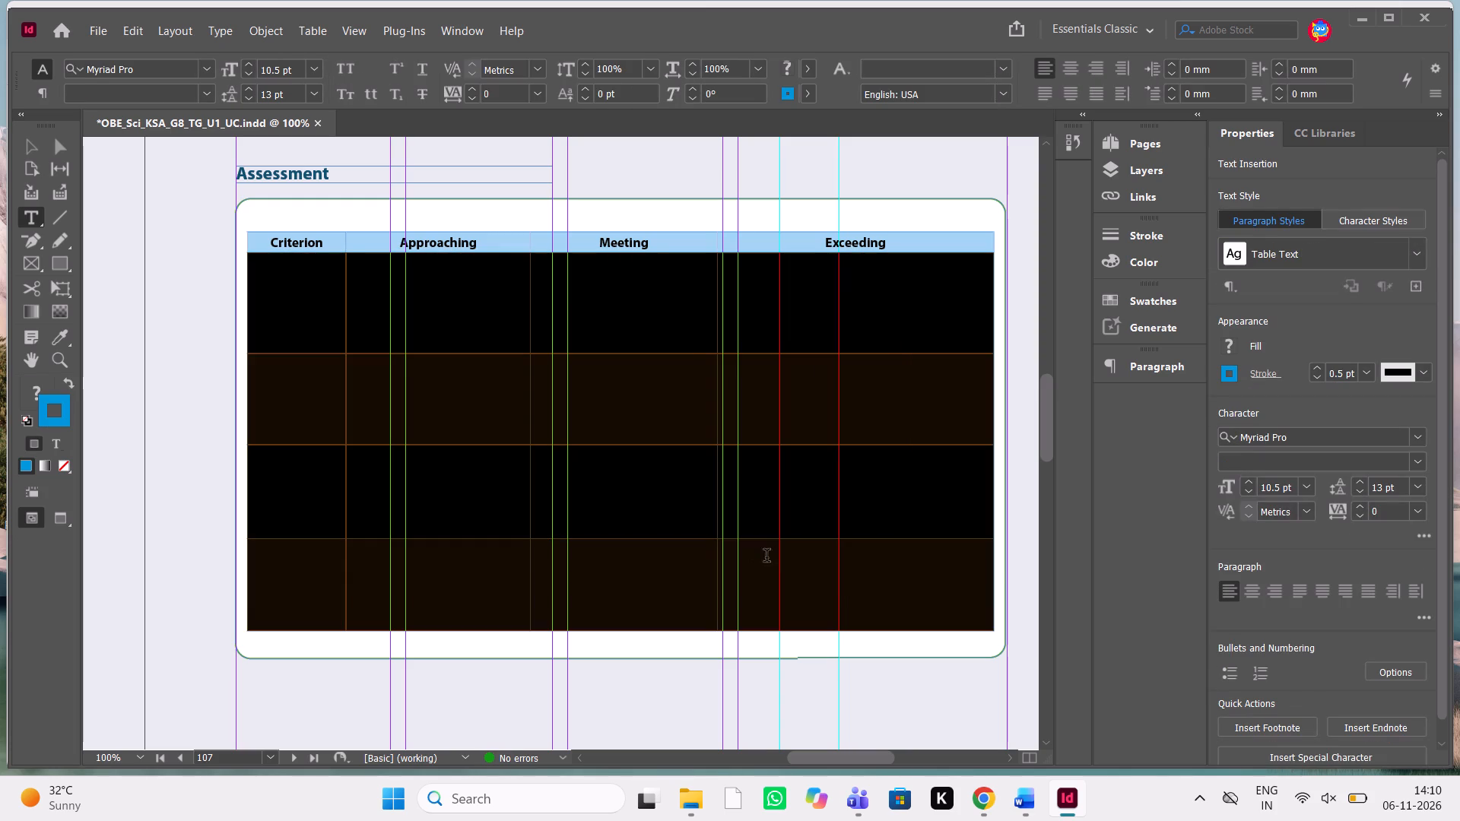
pyautogui.moveTo(766, 557); pyautogui.dragTo(870, 588)
pyautogui.hotkey('ctrl', 'v')
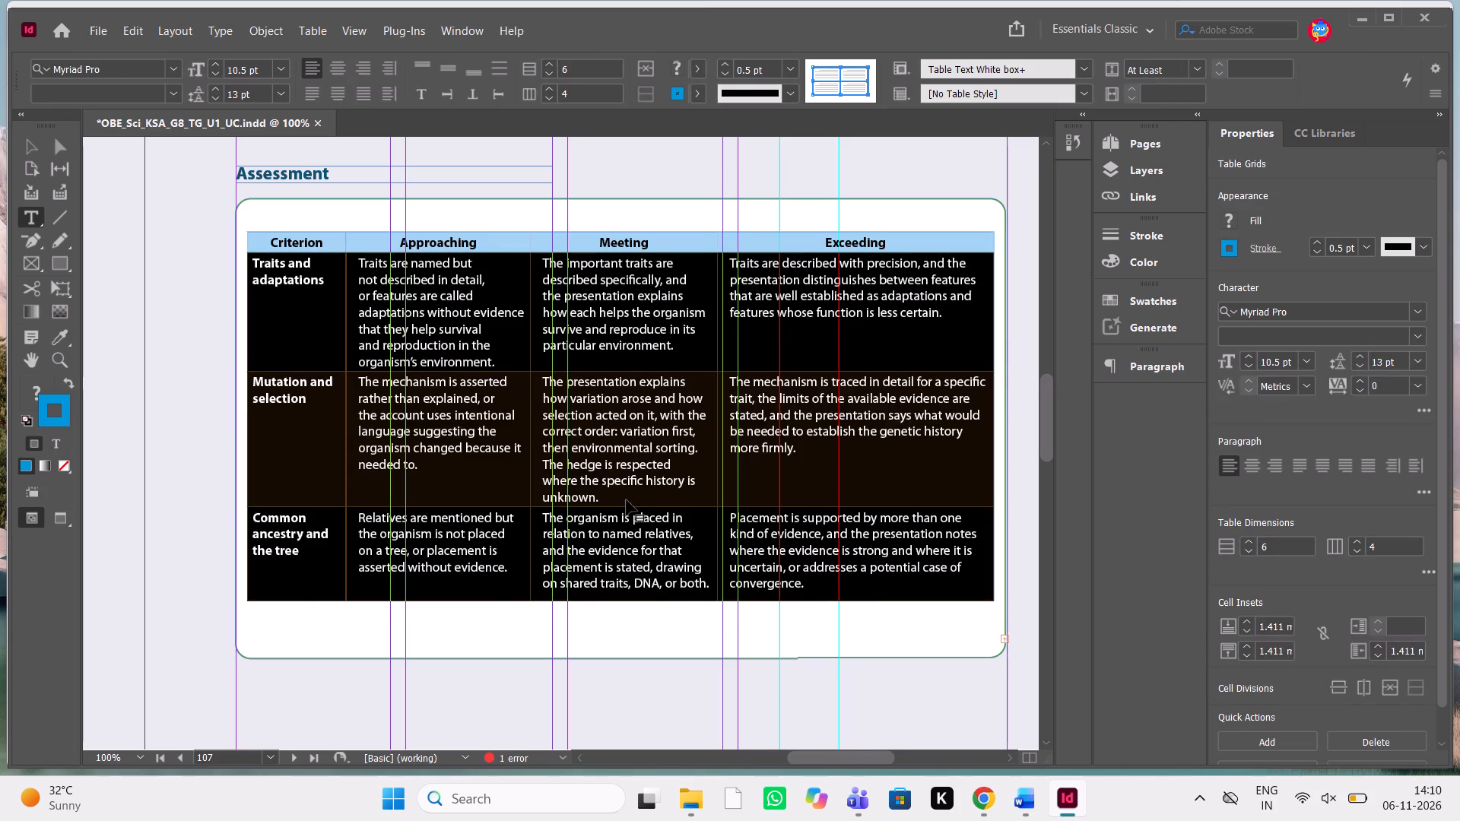
pyautogui.click(597, 493)
pyautogui.scroll(-1, 597, 493)
pyautogui.press('Escape')
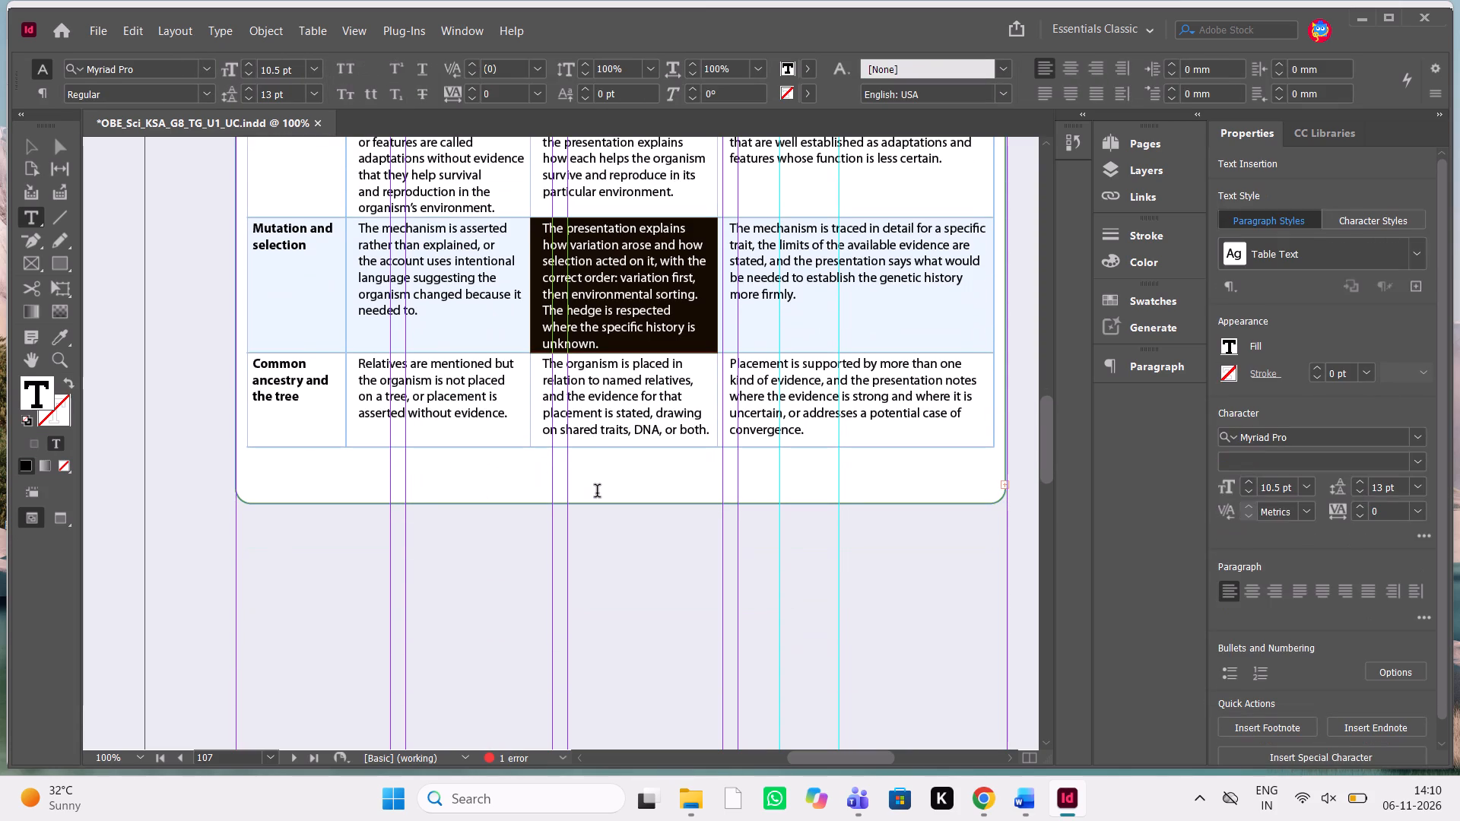
# Extend the rubric's text frame downward to a height of about 143.7 mm, revealing the Environmental change and history row.
pyautogui.click(26, 156)
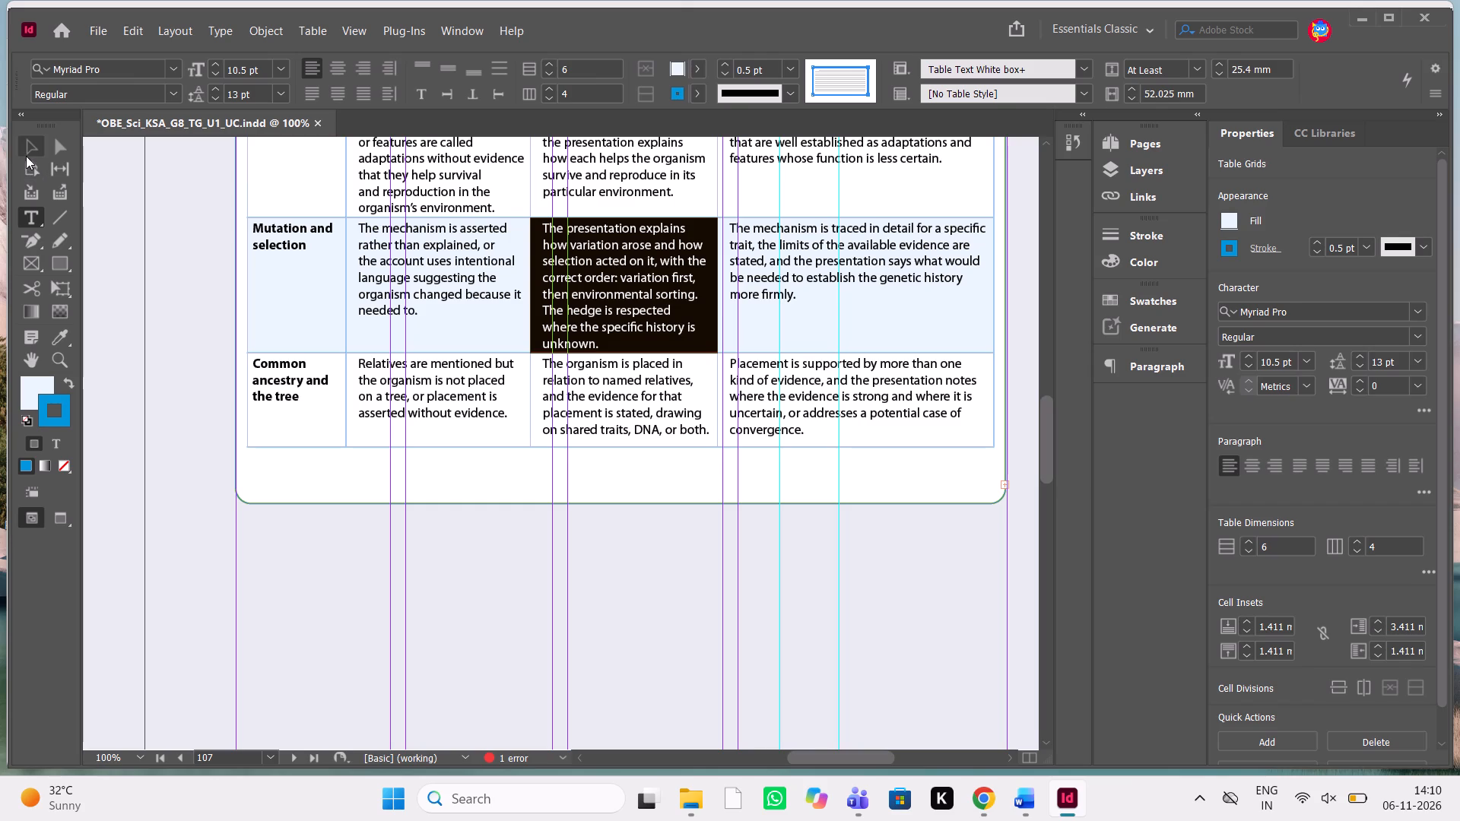
pyautogui.click(563, 366)
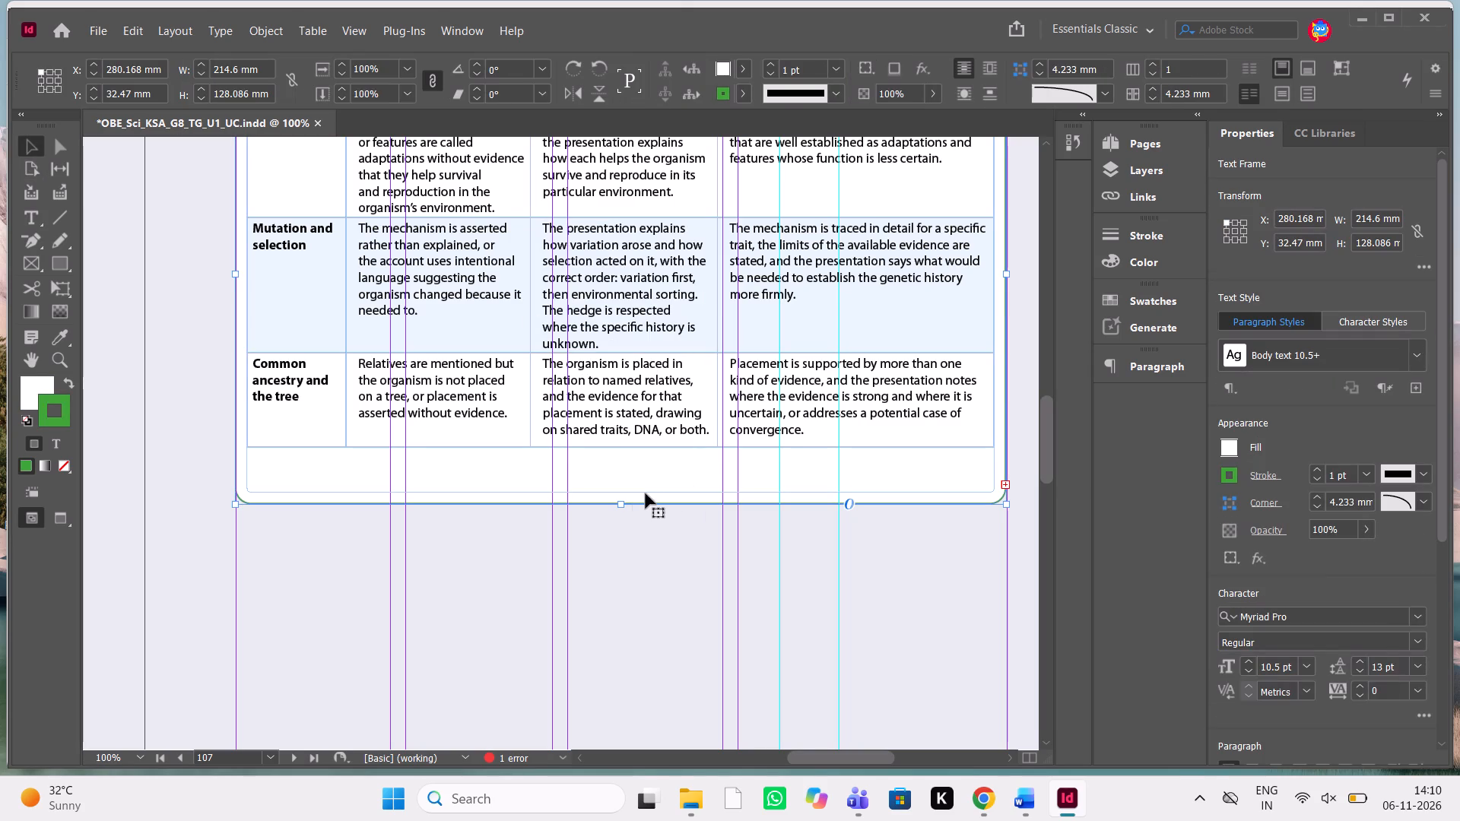
pyautogui.moveTo(624, 505); pyautogui.dragTo(620, 632)
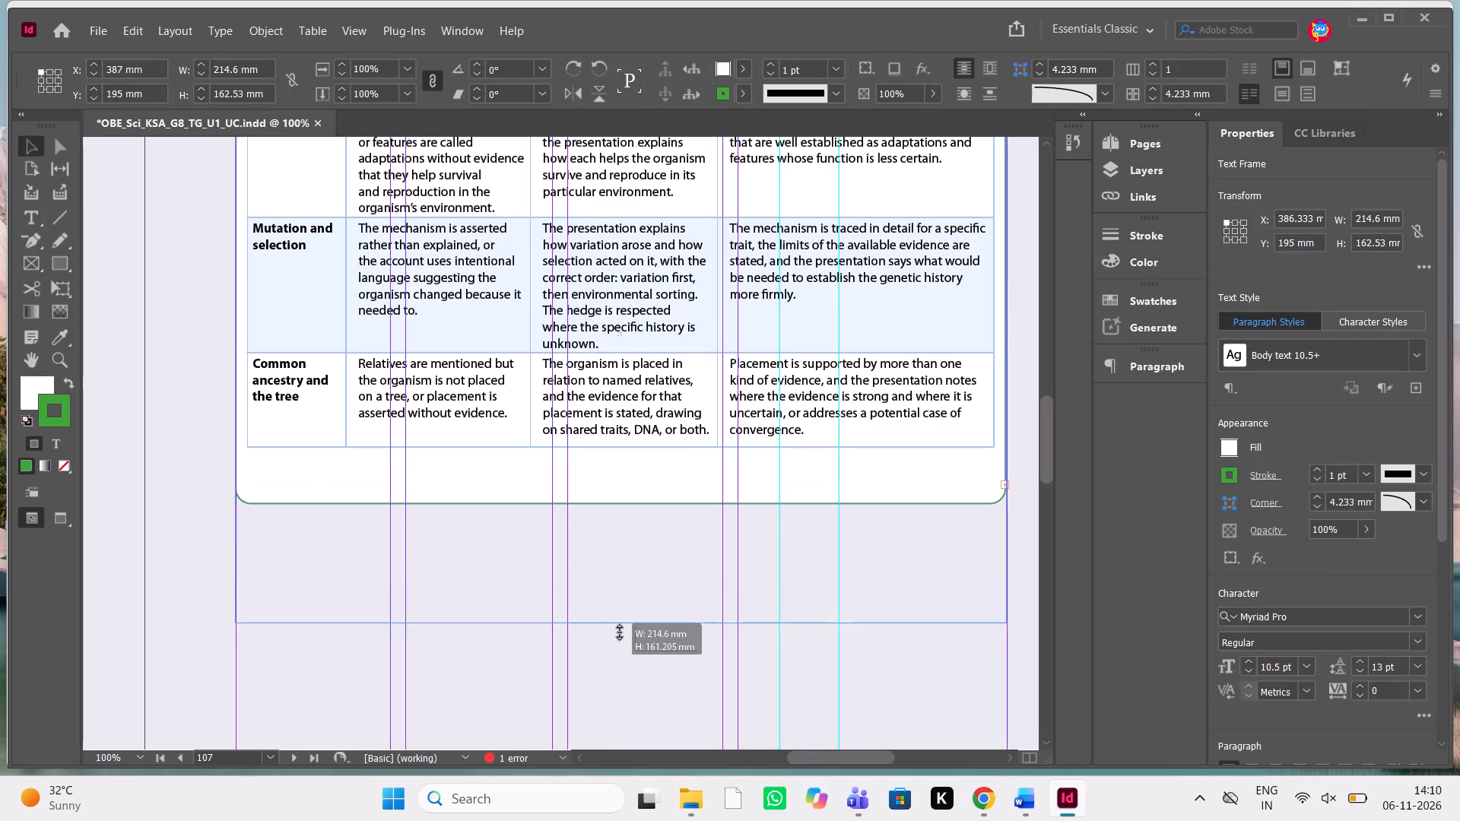
pyautogui.moveTo(620, 632); pyautogui.dragTo(620, 637)
pyautogui.moveTo(620, 636); pyautogui.dragTo(656, 560)
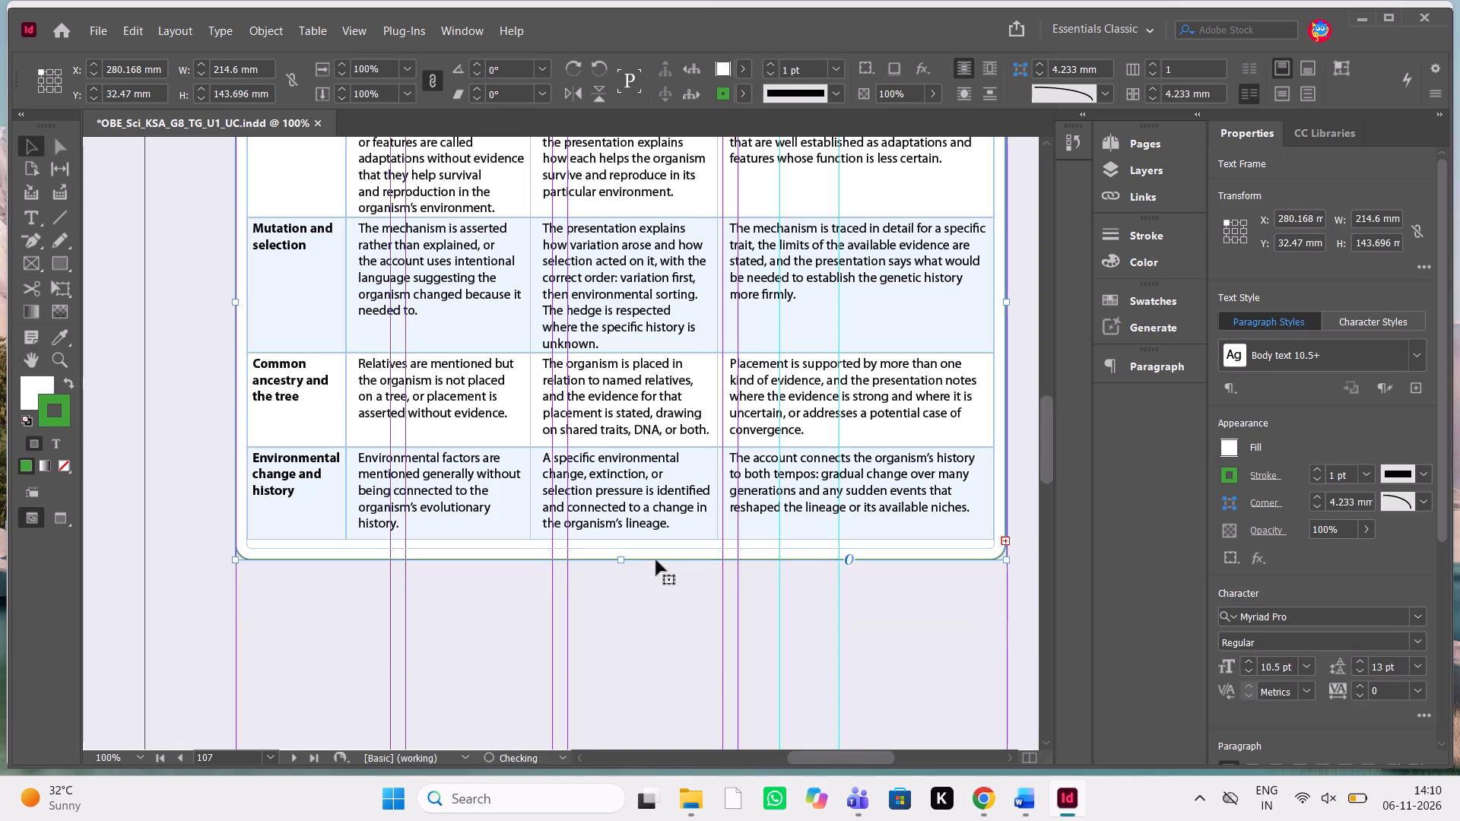
# Close the Downloads window and check the rubric's last rows in the Word manuscript against the InDesign table.
pyautogui.hotkey('alt', 'Tab')
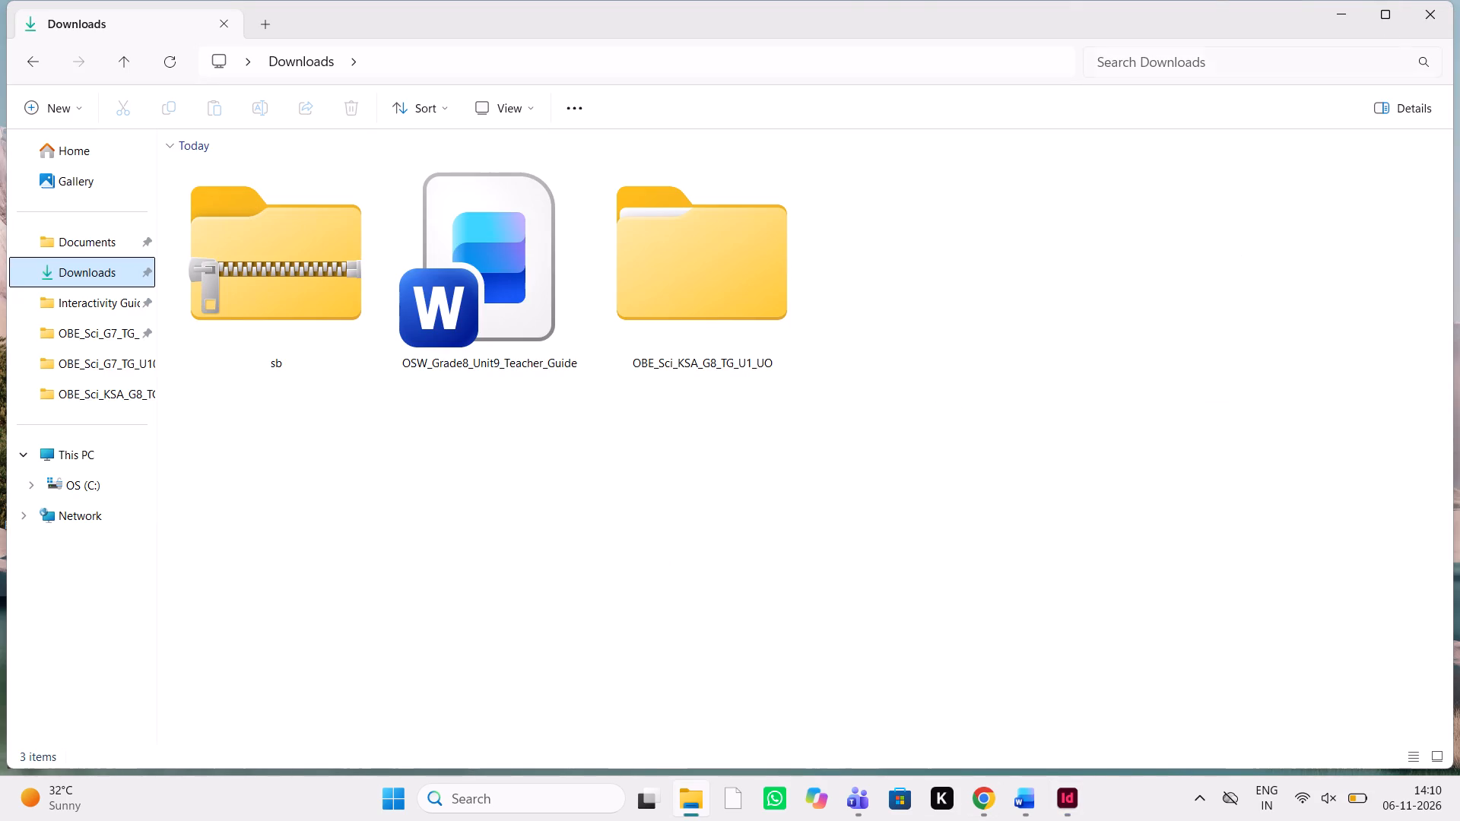
pyautogui.click(1424, 22)
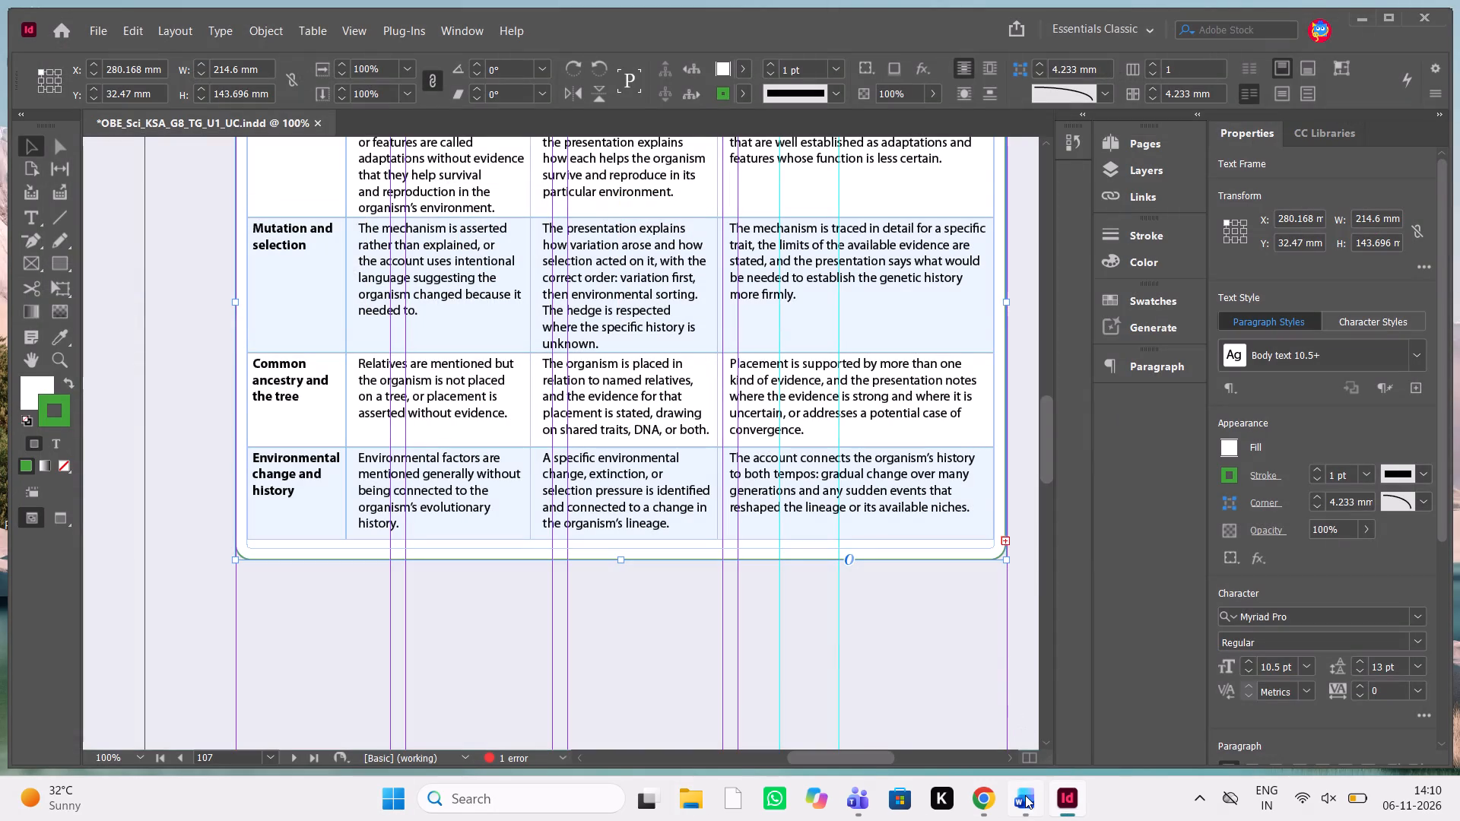
pyautogui.click(1025, 795)
pyautogui.scroll(1, 1231, 369)
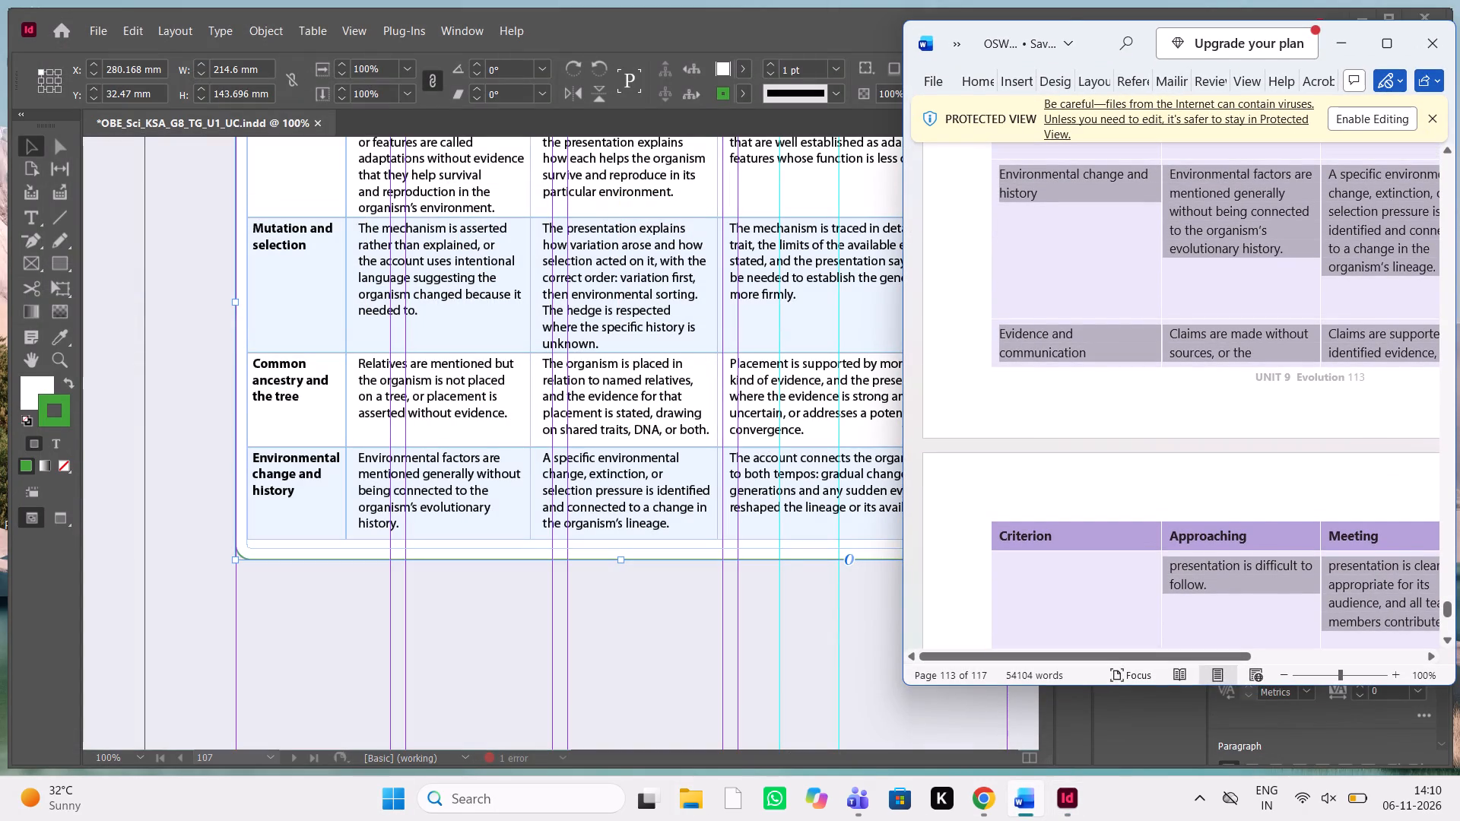
pyautogui.scroll(1, 1231, 369)
pyautogui.scroll(-1, 1231, 369)
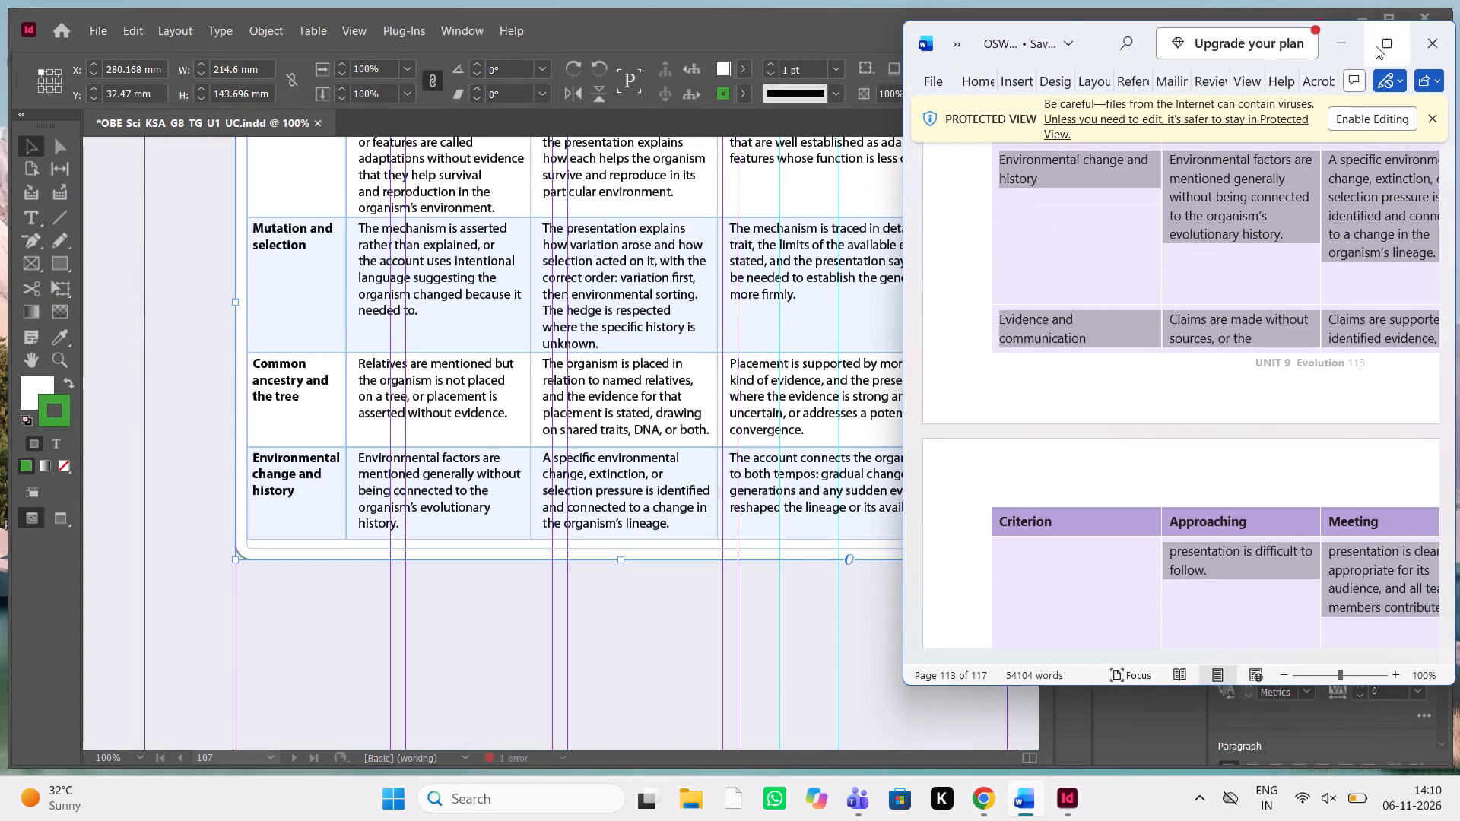
pyautogui.click(1350, 38)
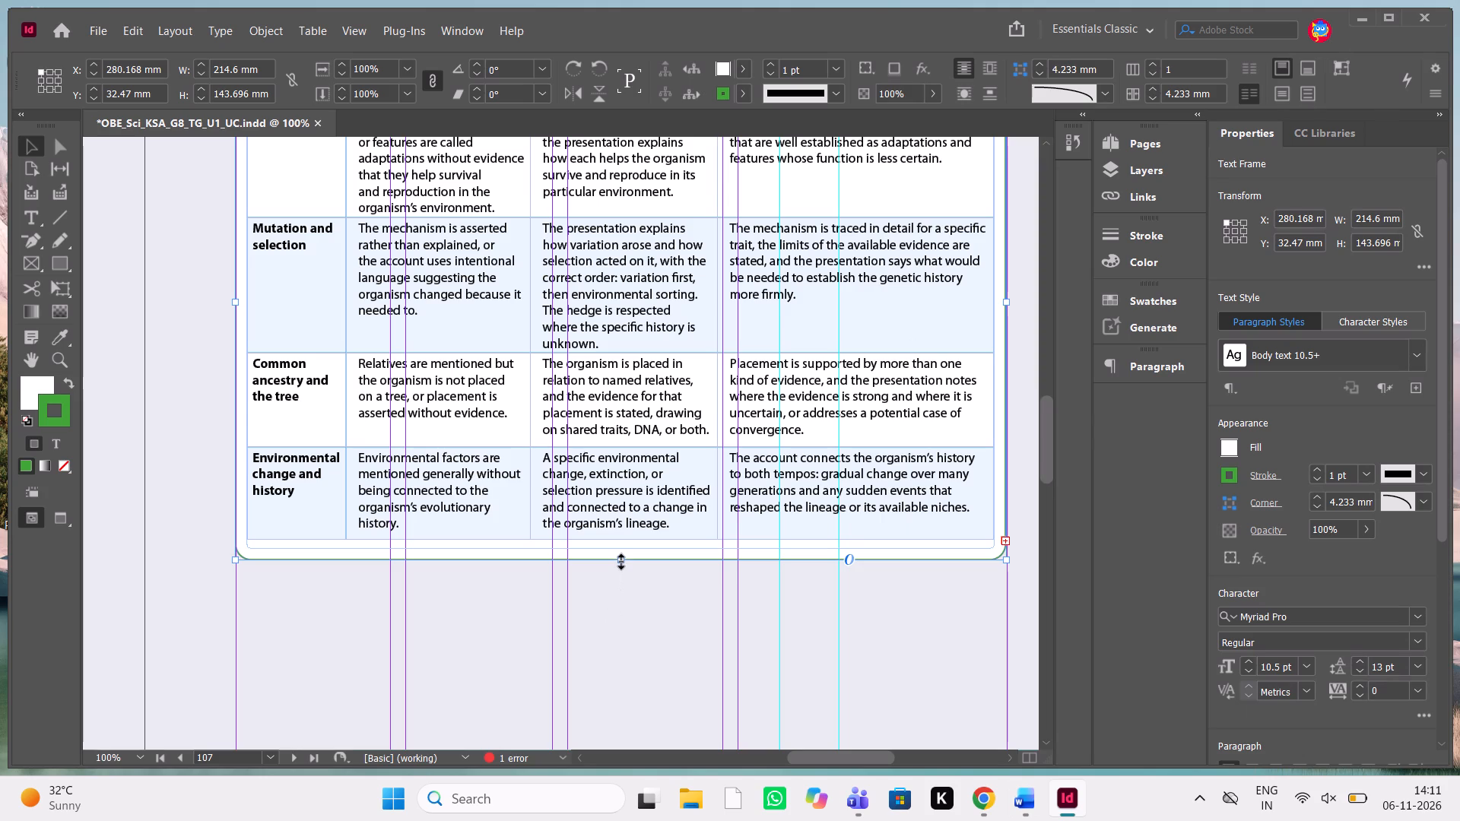
# Extend the rubric's text frame further down to a height of about 177 mm so the last row fits.
pyautogui.moveTo(621, 561); pyautogui.dragTo(618, 661)
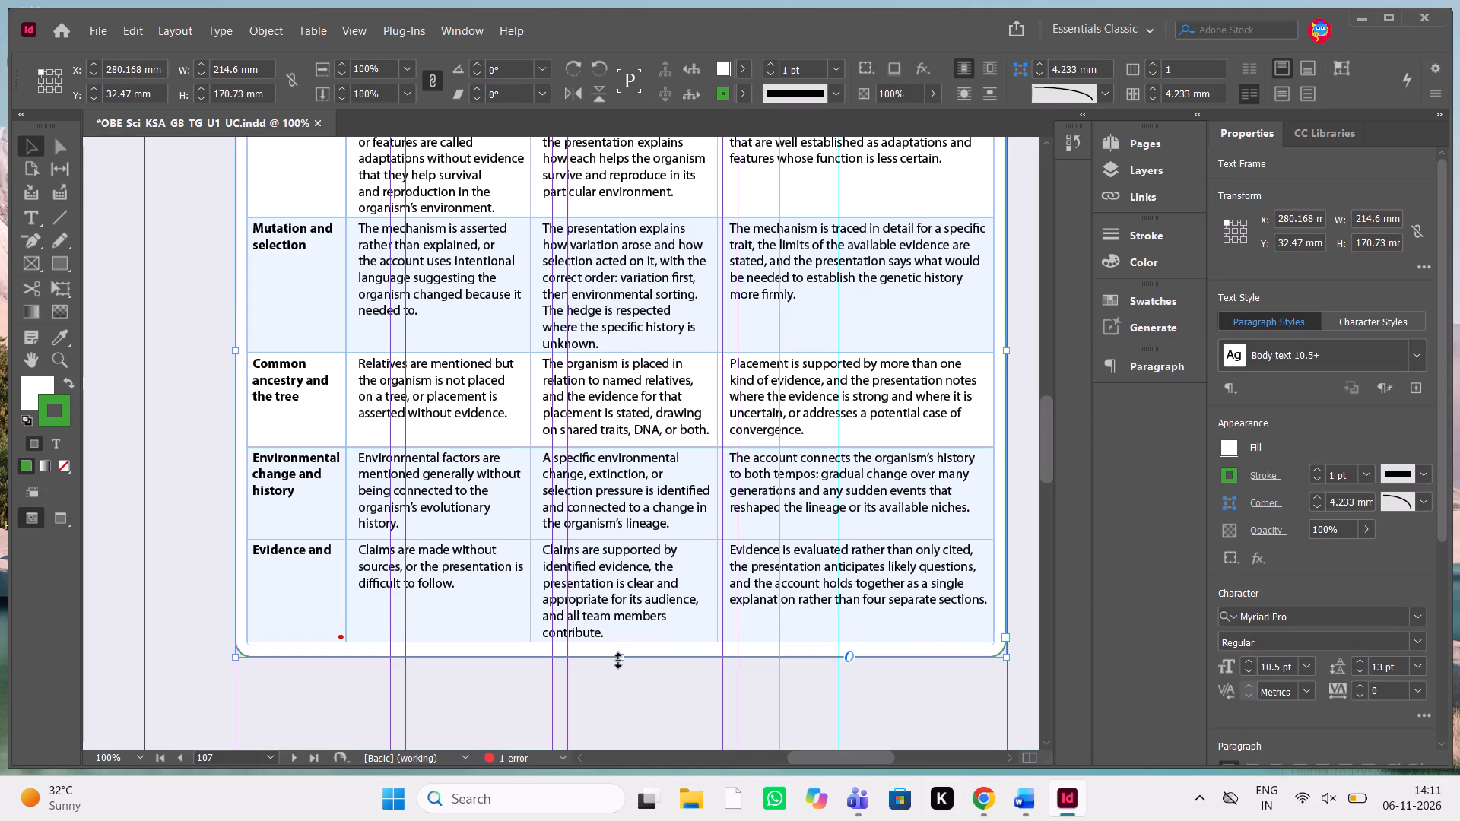
pyautogui.moveTo(618, 661); pyautogui.dragTo(622, 681)
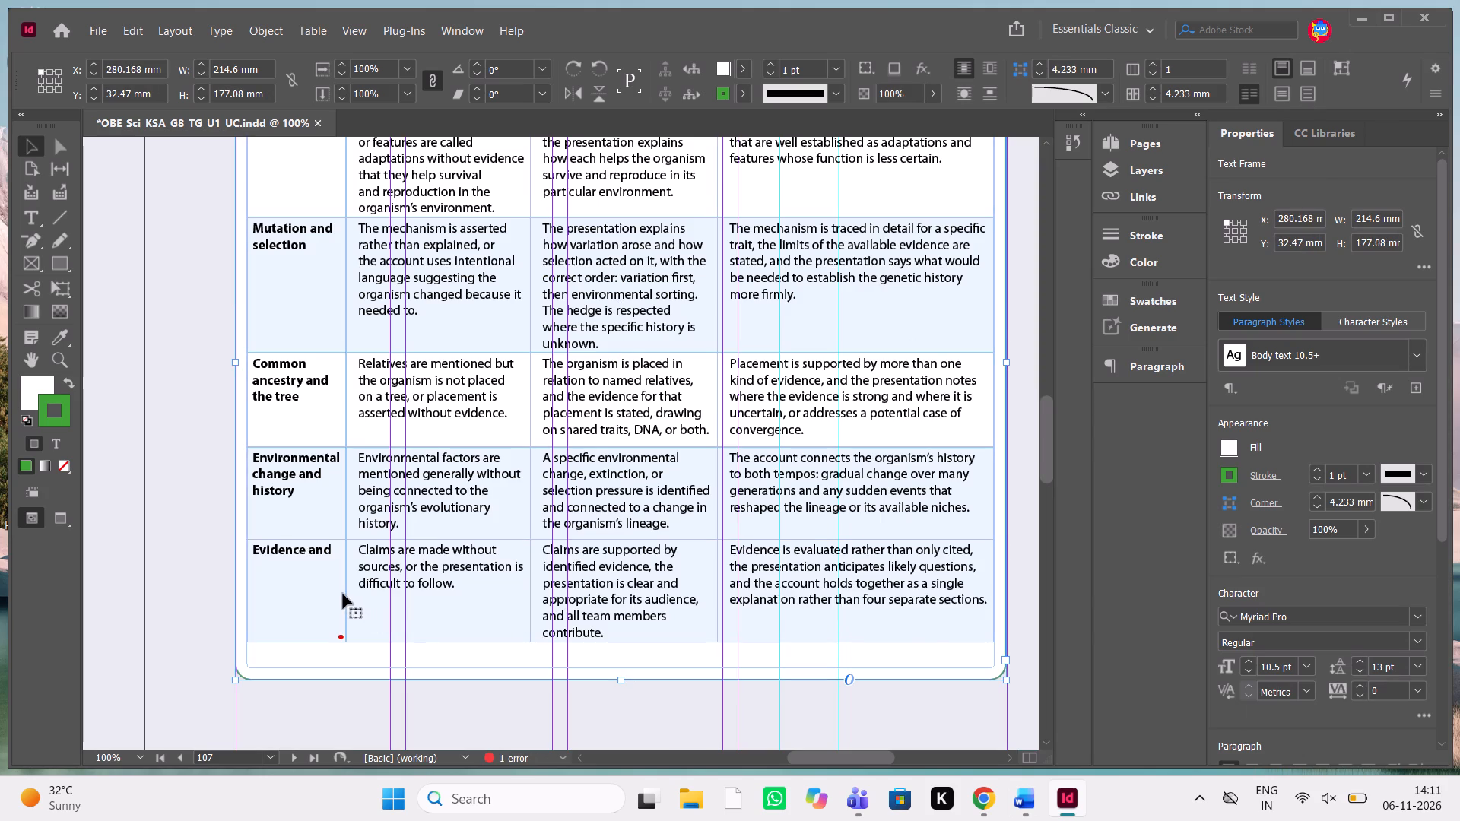
# Insert two paragraph breaks after "Evidence and" in the last Criterion cell and delete the first two characters of the text that follows.
pyautogui.doubleClick(348, 588)
pyautogui.doubleClick(328, 556)
pyautogui.click(332, 553)
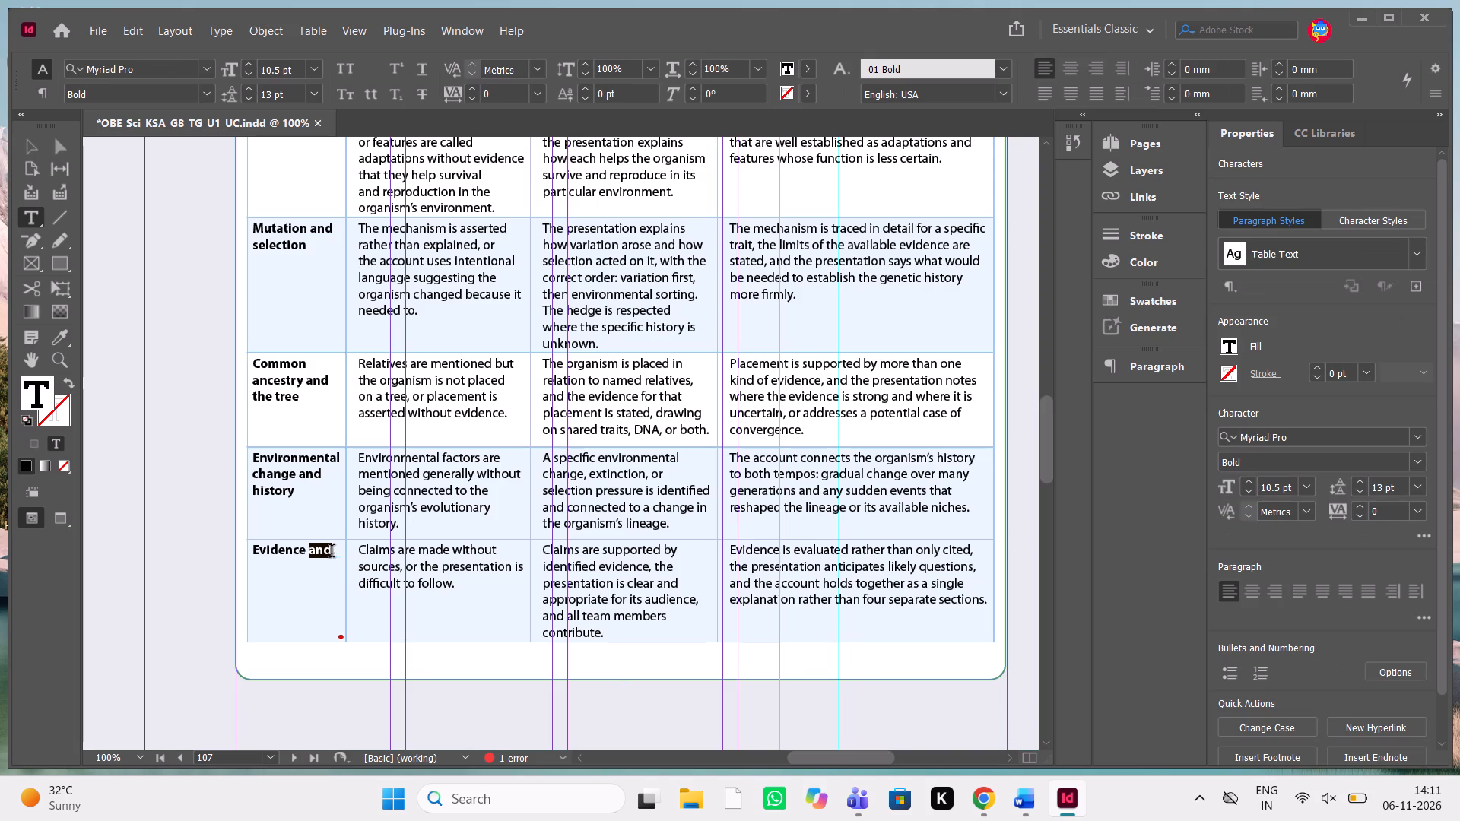
pyautogui.press('Return')
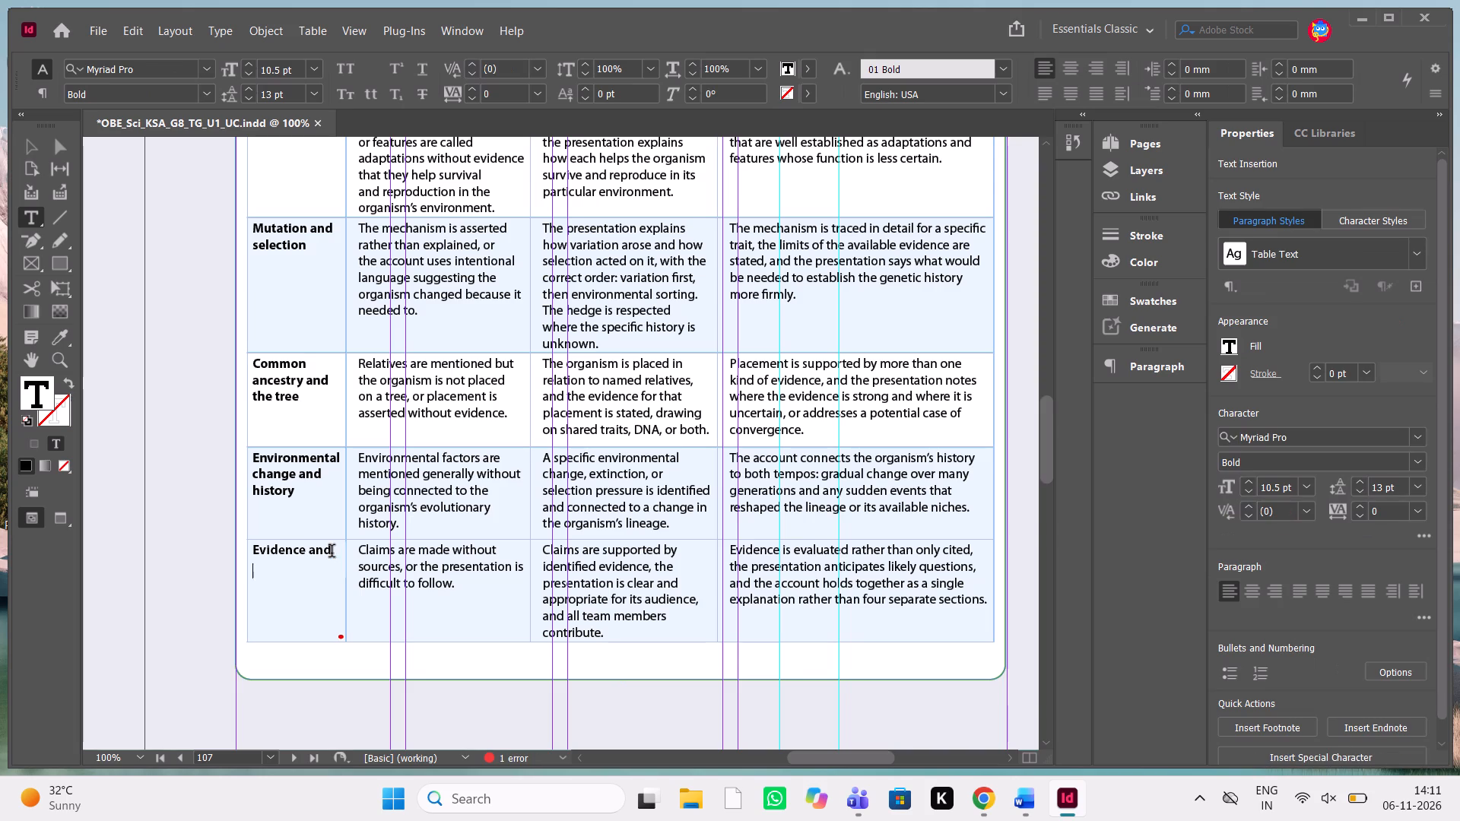
pyautogui.press('Return')
pyautogui.press('Delete')
pyautogui.press('Delete')
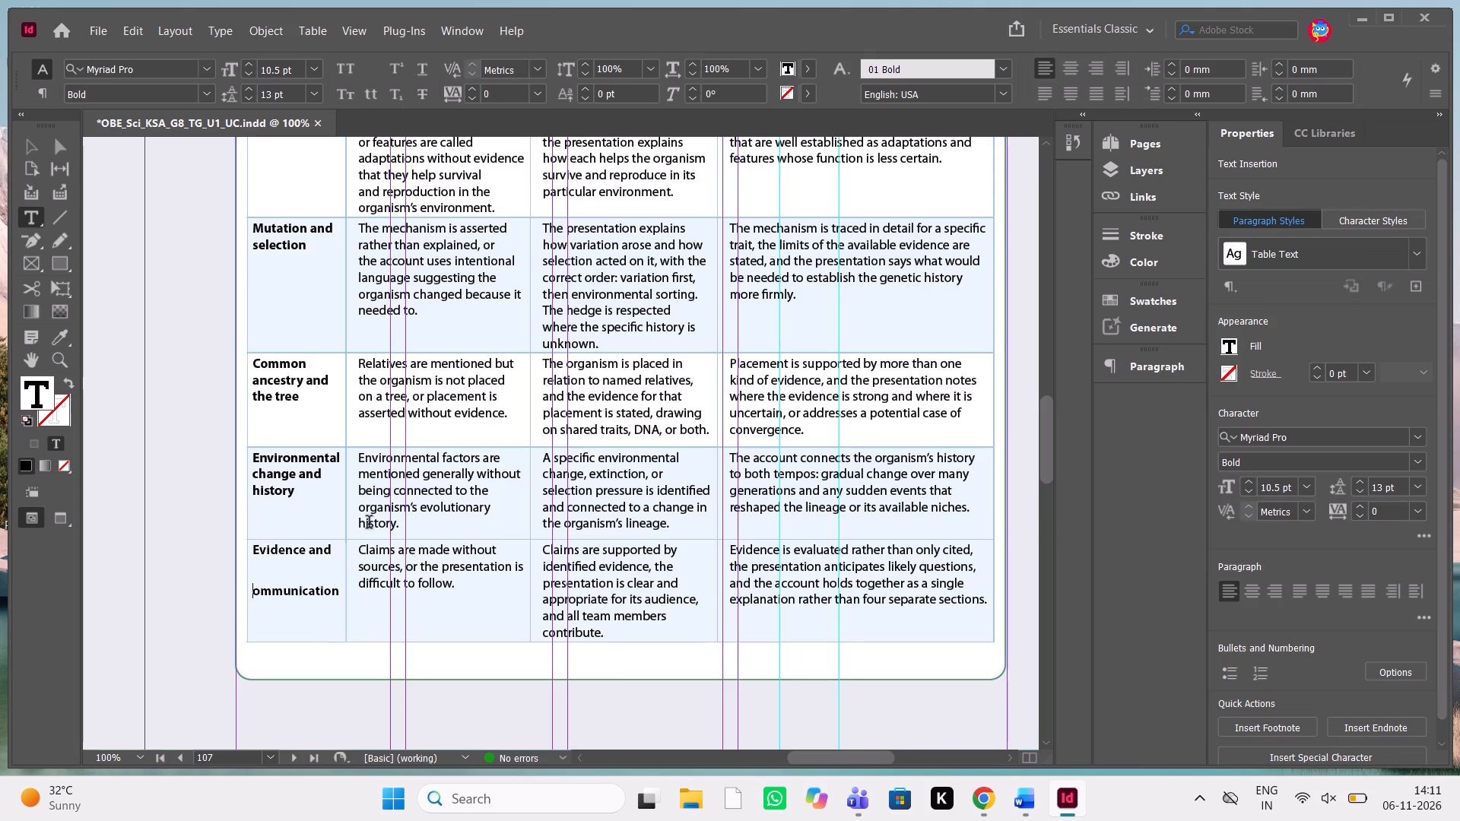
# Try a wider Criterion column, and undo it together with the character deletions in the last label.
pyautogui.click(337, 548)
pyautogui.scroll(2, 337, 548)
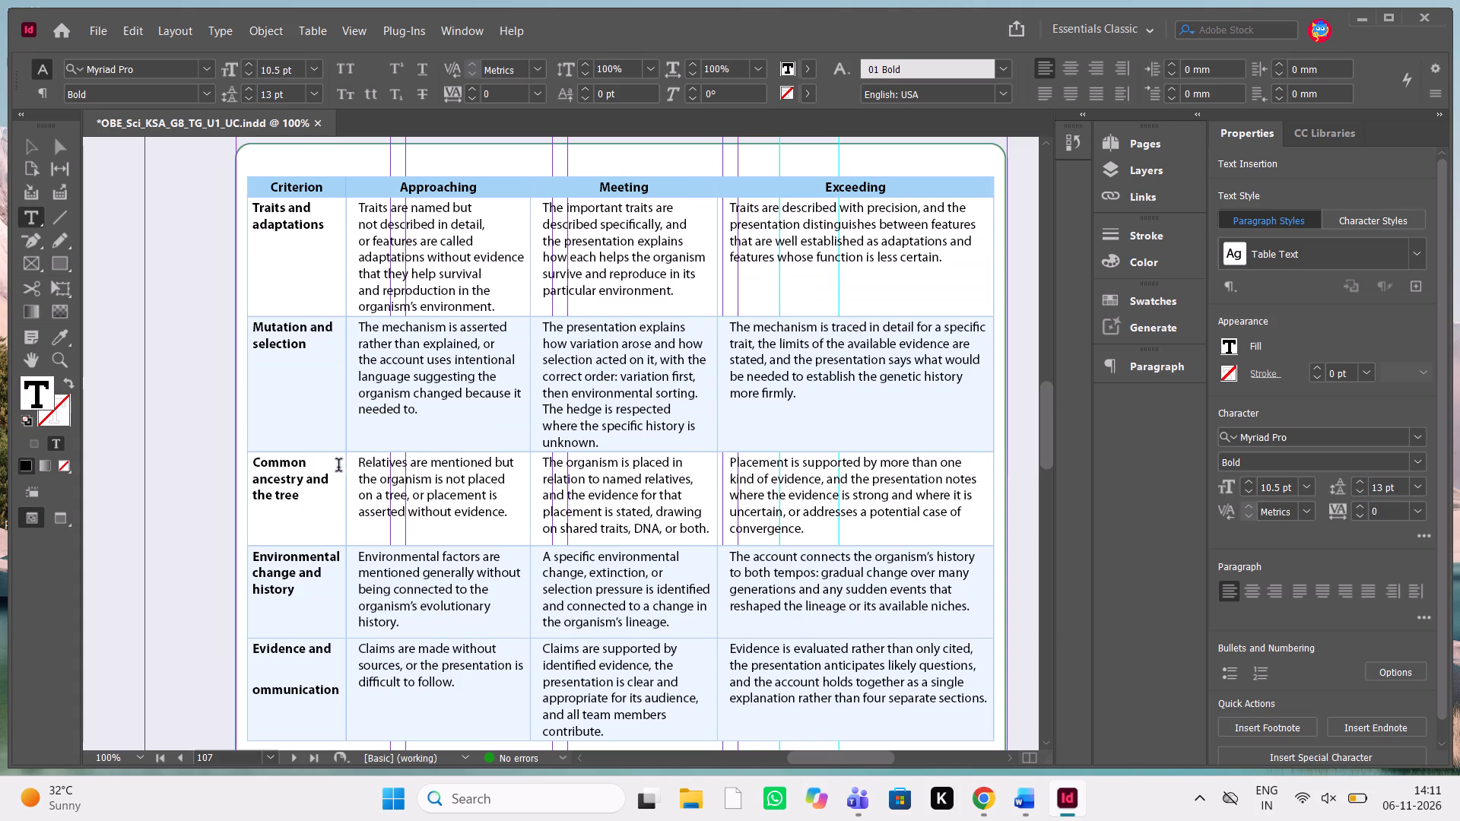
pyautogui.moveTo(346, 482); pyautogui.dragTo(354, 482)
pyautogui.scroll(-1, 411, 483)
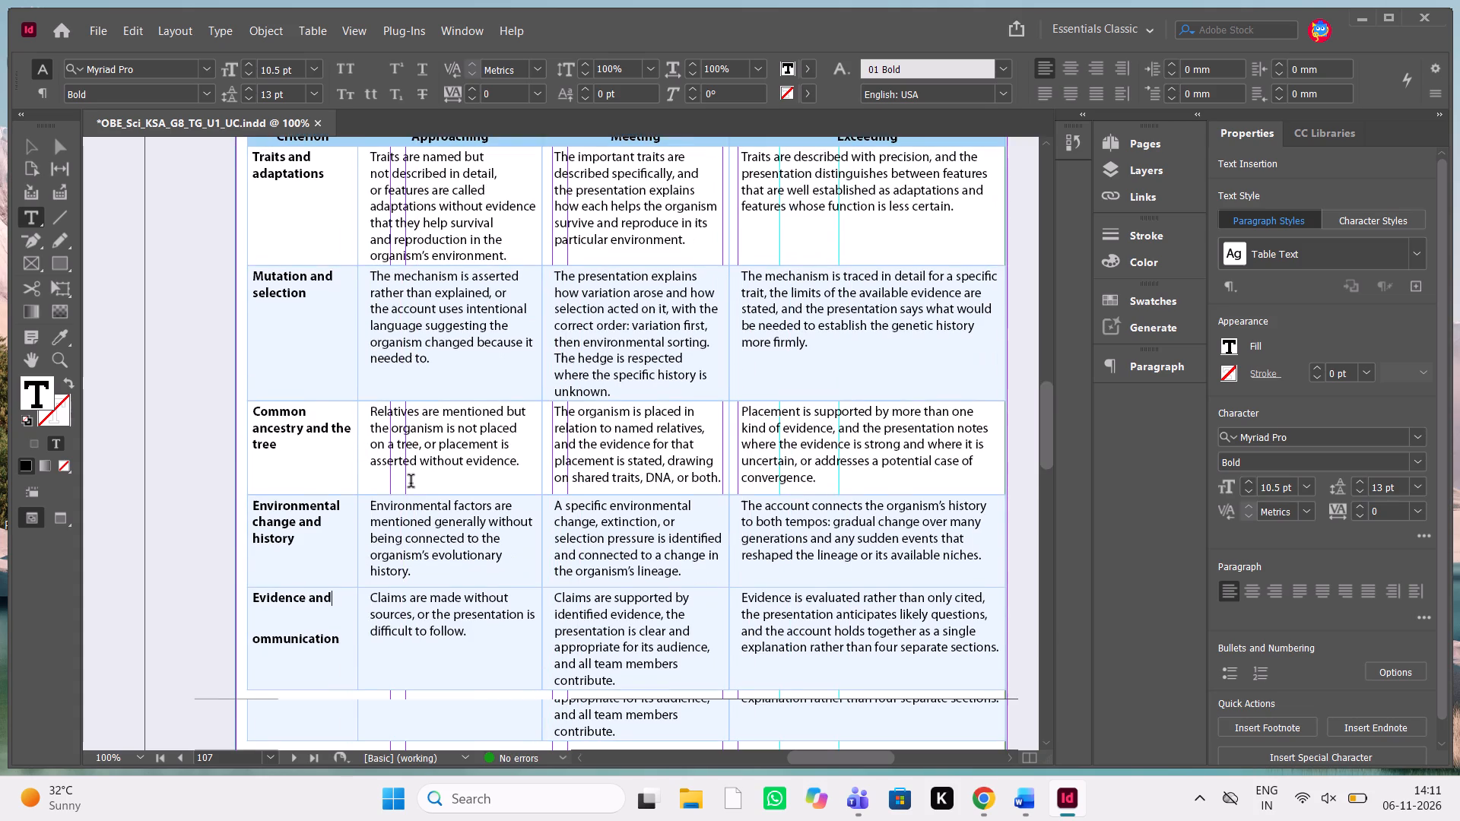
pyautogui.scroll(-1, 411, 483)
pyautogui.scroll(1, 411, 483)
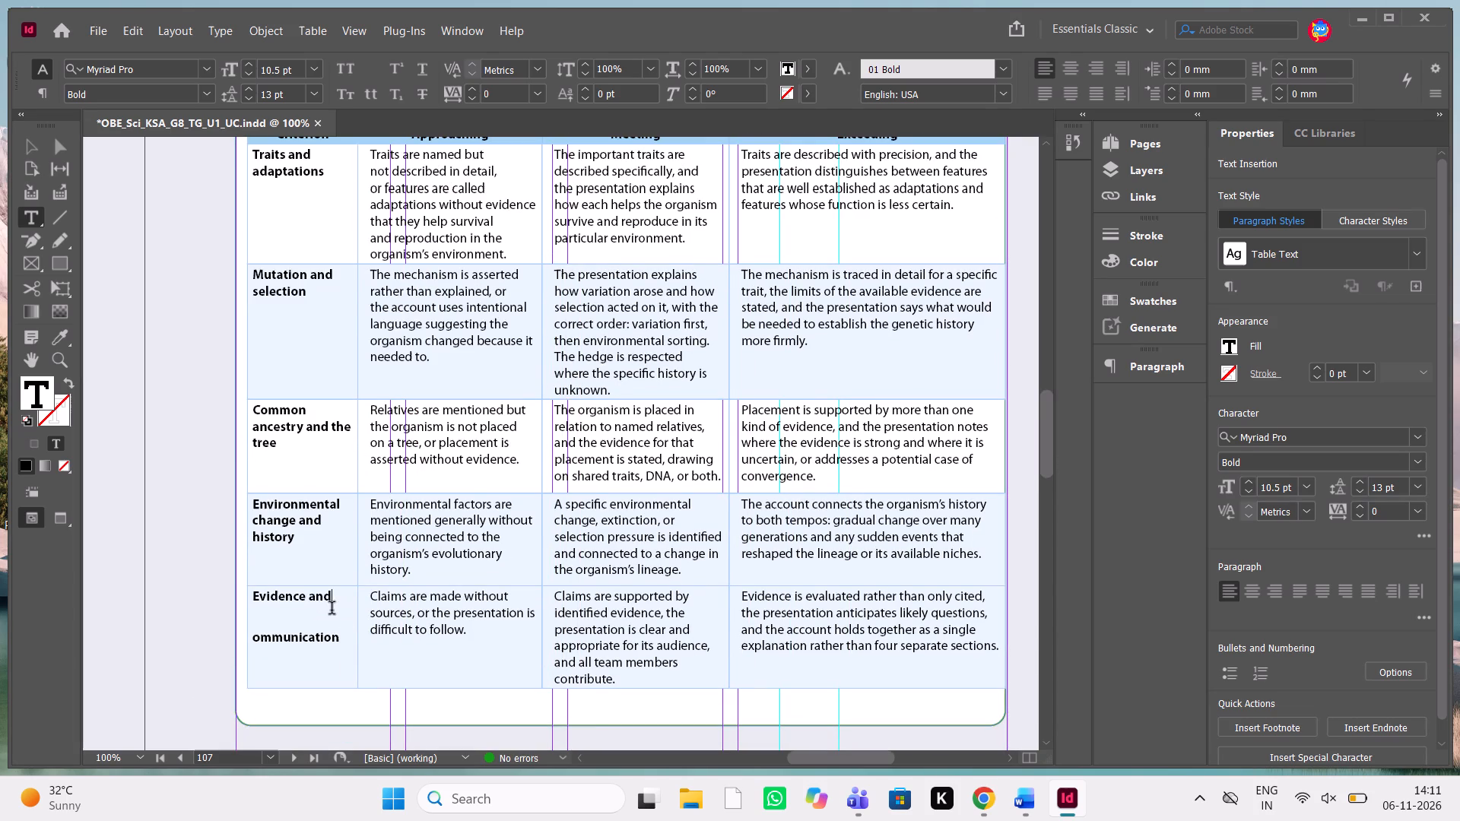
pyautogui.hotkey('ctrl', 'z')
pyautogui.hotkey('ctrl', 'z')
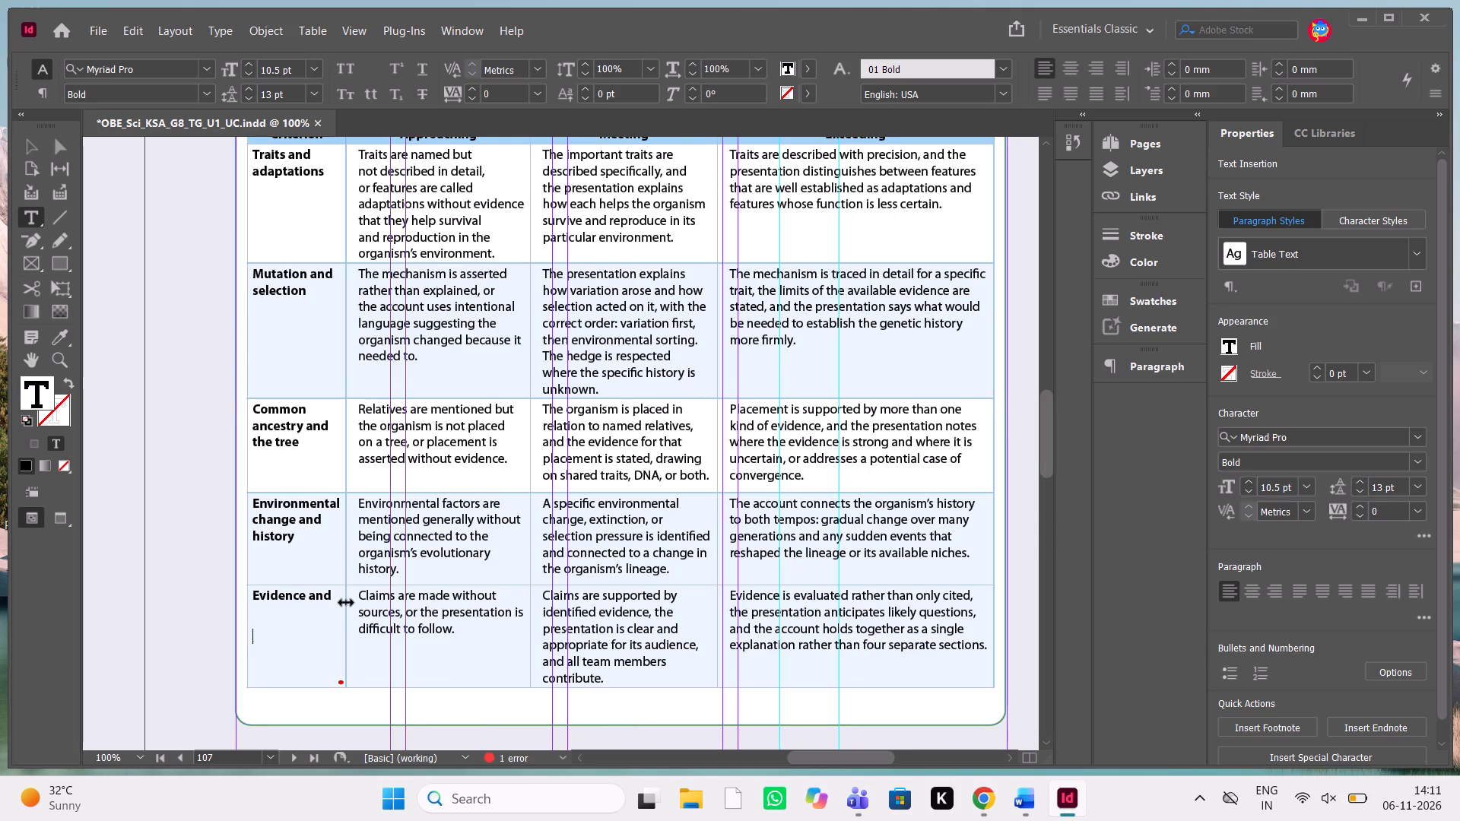
# Widen the rubric's Criterion column slightly so that the word "communication" fits on its line.
pyautogui.click(347, 603)
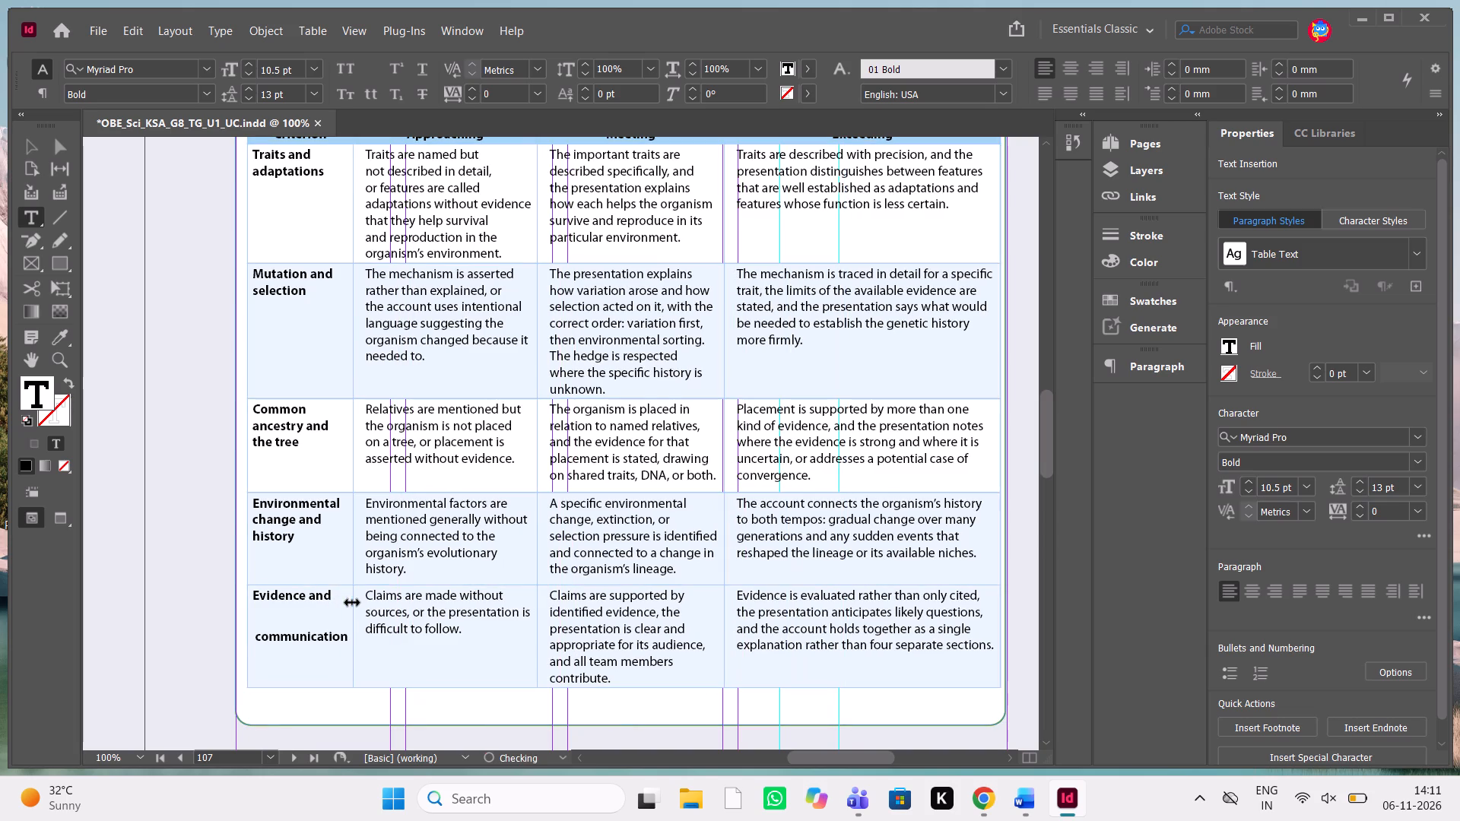
# Remove the extra empty line between "Evidence and" and "communication" in the last Criterion cell.
pyautogui.click(336, 602)
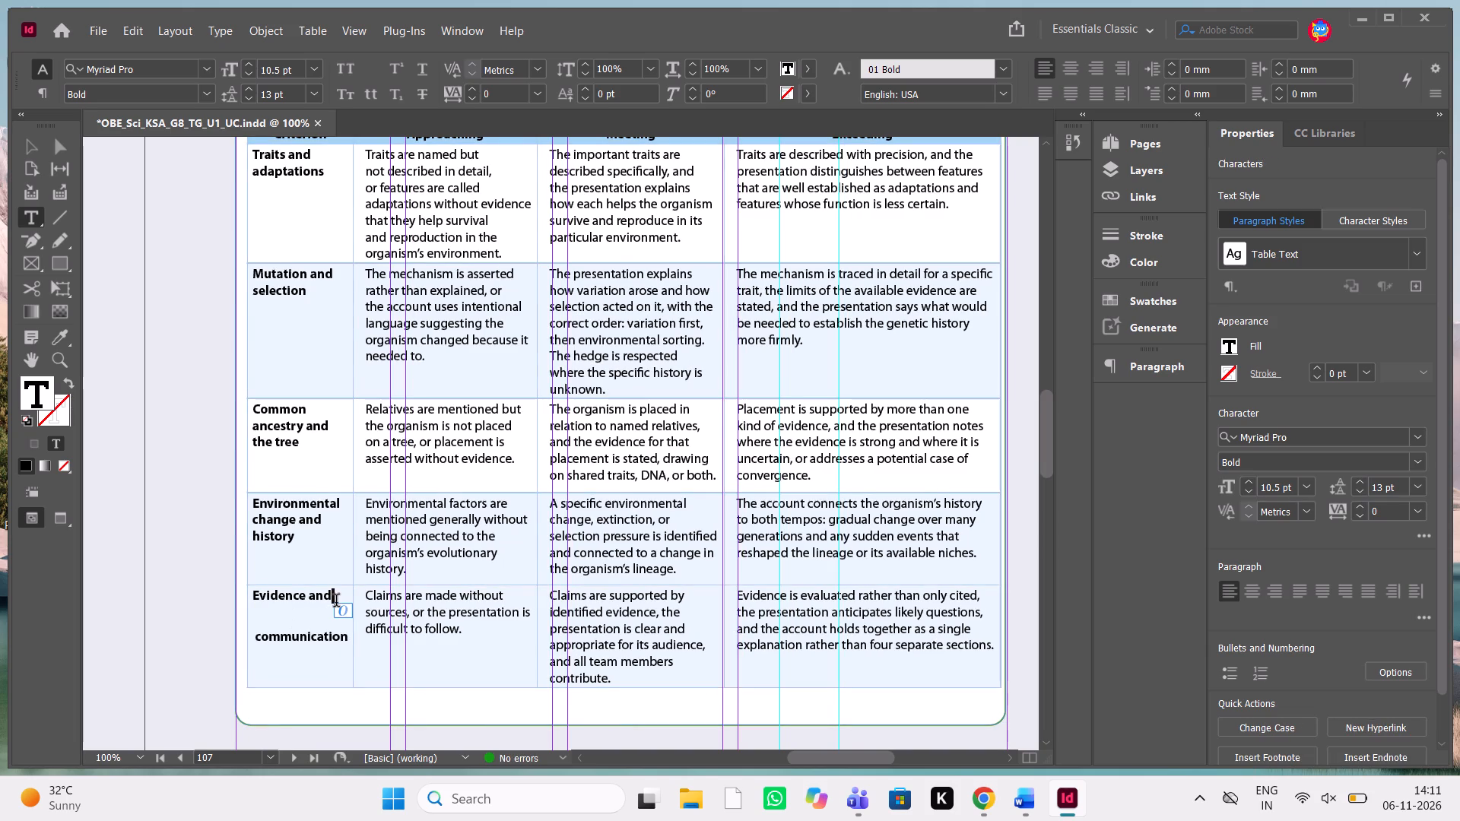
pyautogui.press('Delete')
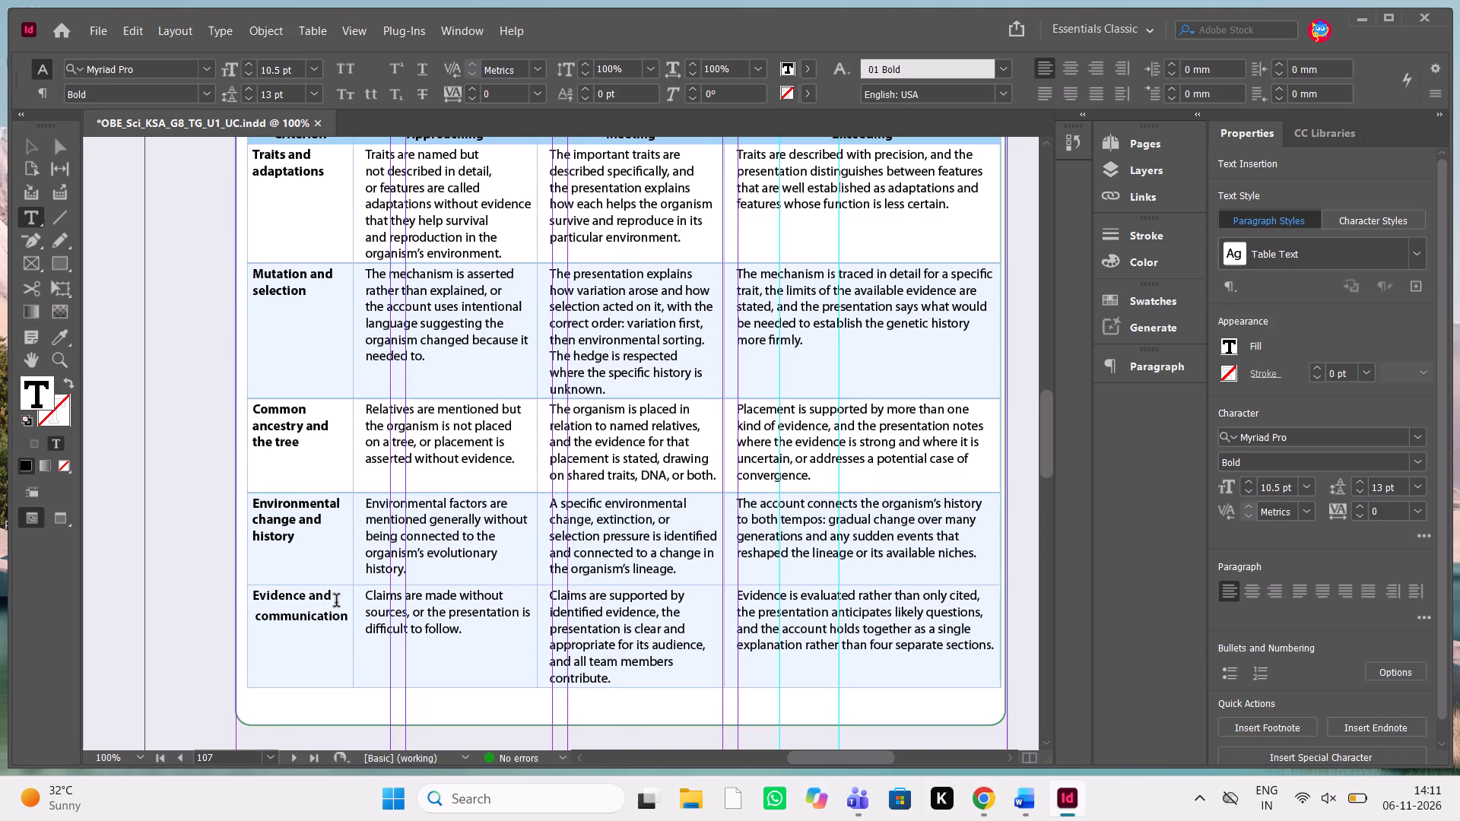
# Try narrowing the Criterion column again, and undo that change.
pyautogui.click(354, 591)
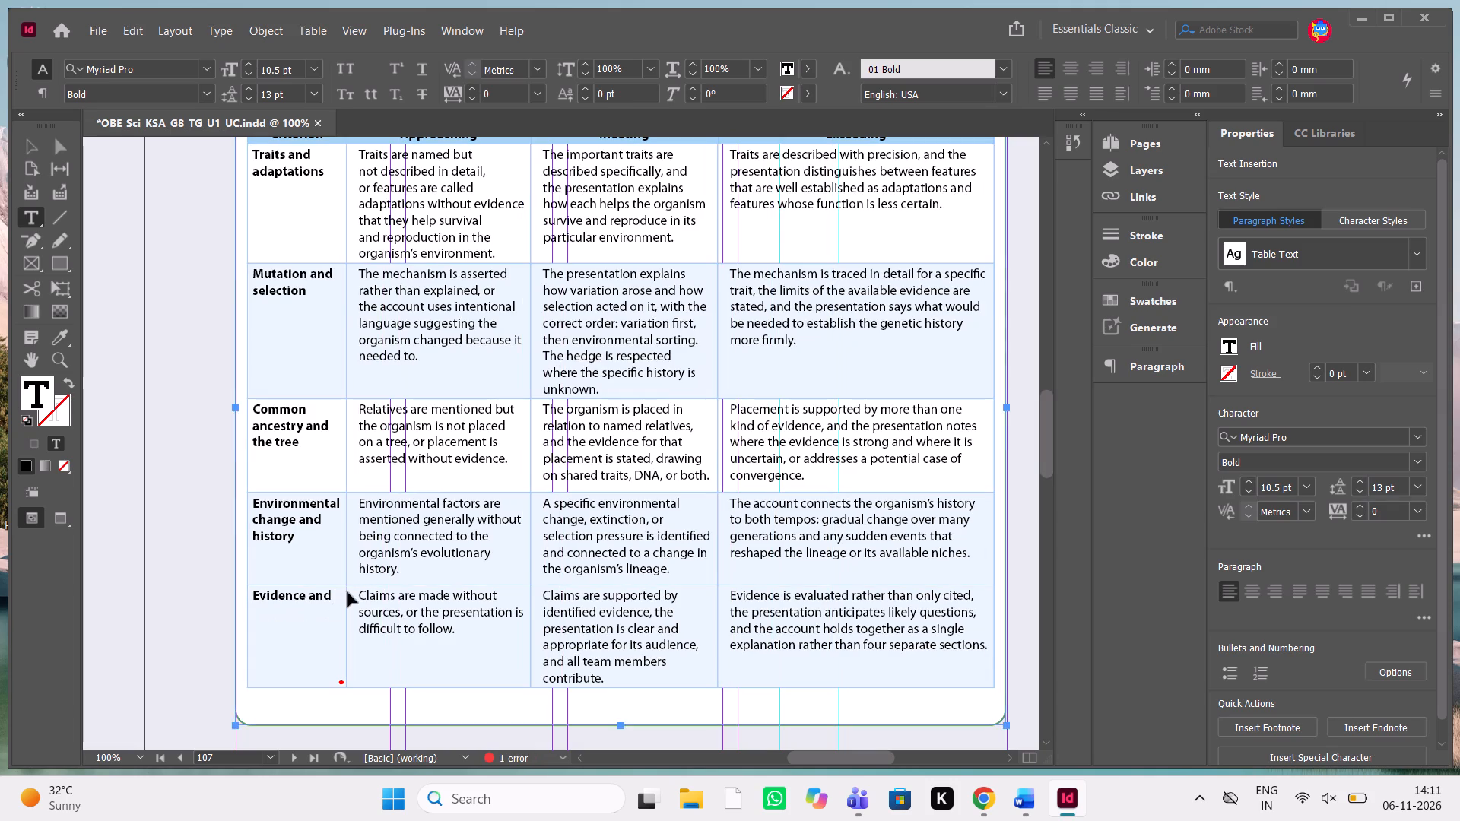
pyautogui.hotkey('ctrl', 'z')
# Remove the leading space before "communication" in the last Criterion cell, keeping the word on its own line.
pyautogui.click(257, 613)
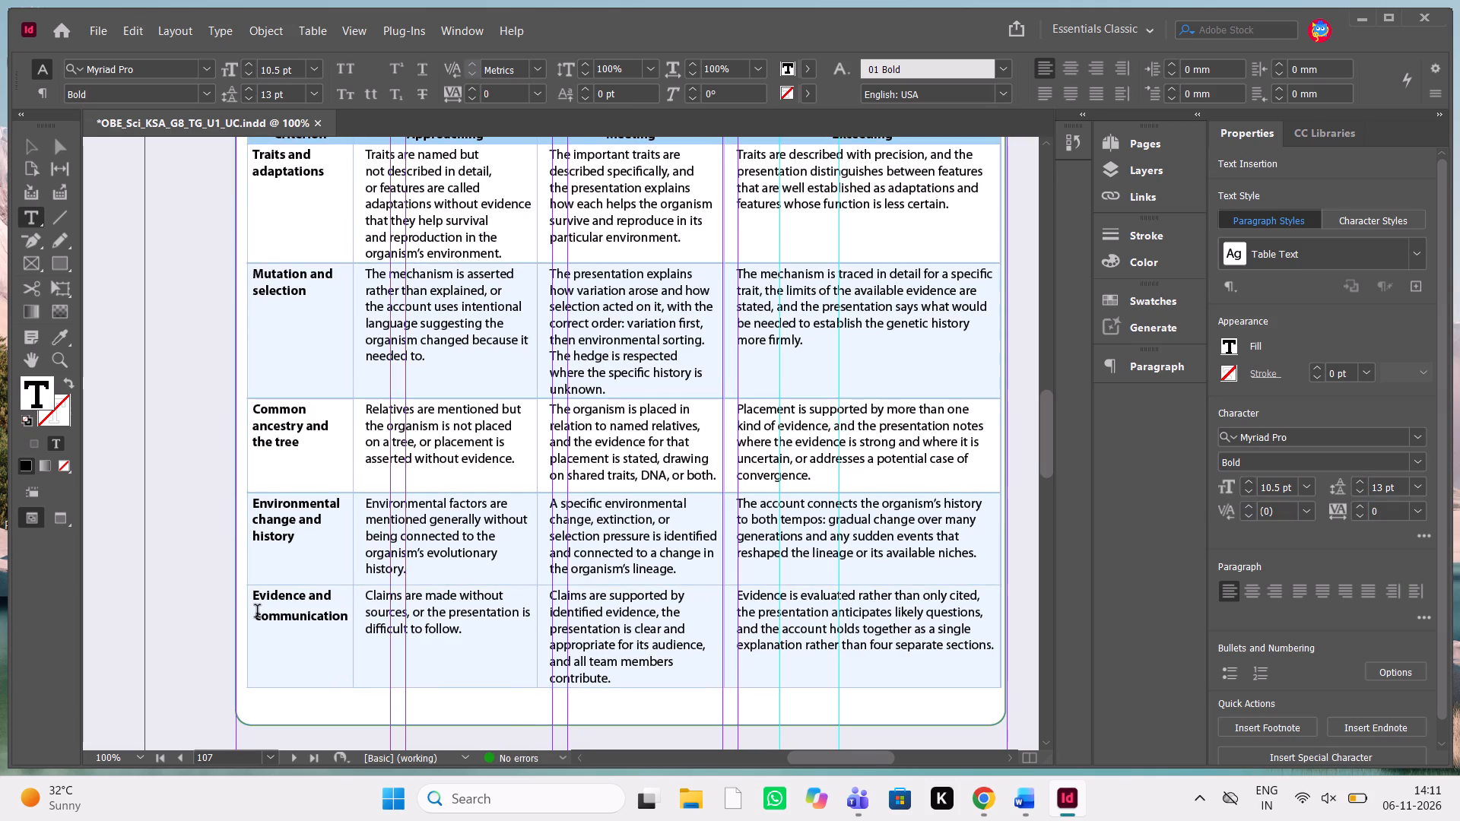
pyautogui.press('BackSpace')
pyautogui.press('BackSpace')
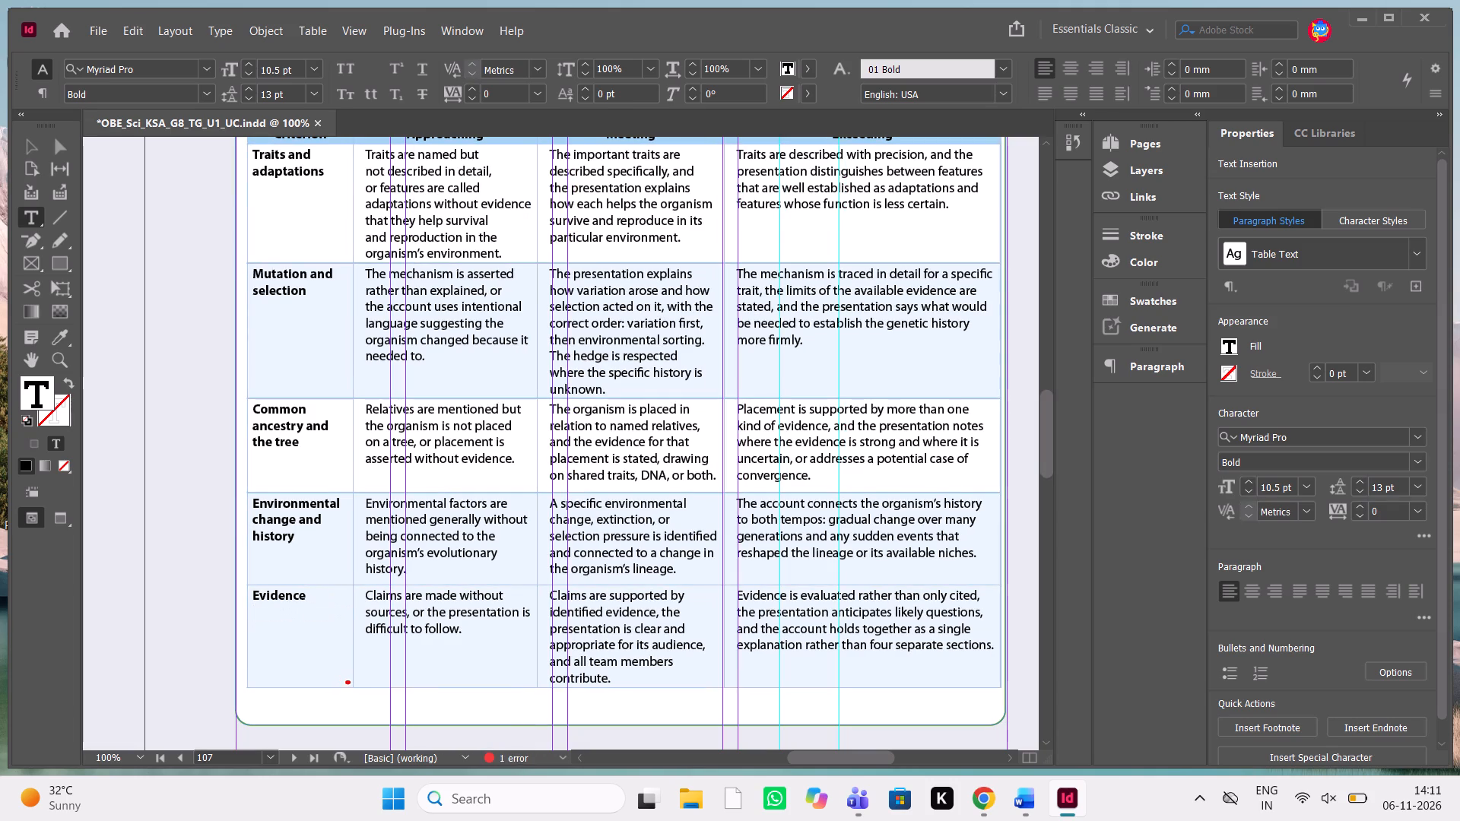
pyautogui.hotkey('ctrl', 'z')
pyautogui.press('BackSpace')
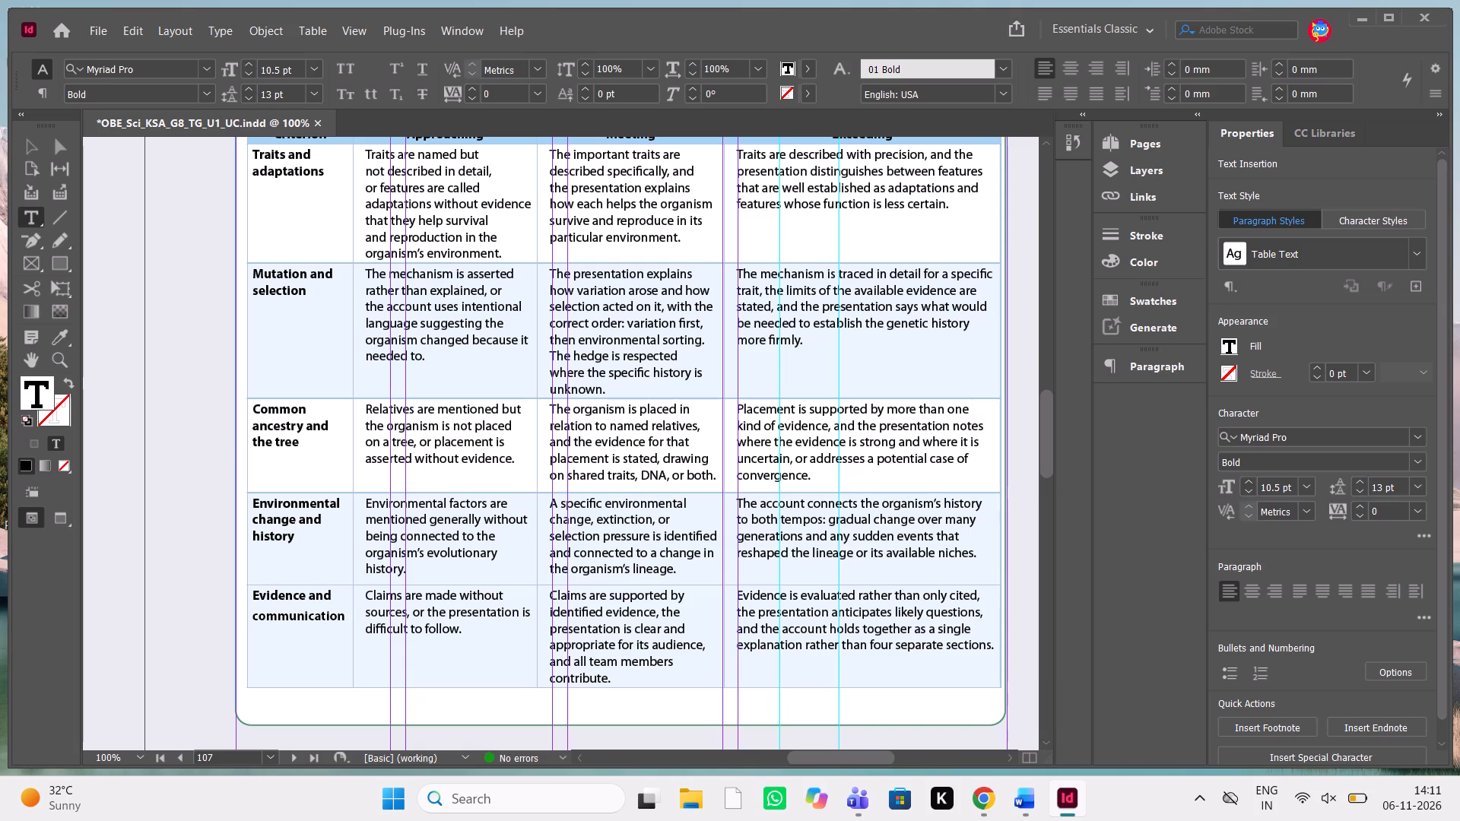
# Adjust the rubric's Criterion column edge so the column is slightly narrower while "communication" still fits in the last cell.
pyautogui.click(353, 619)
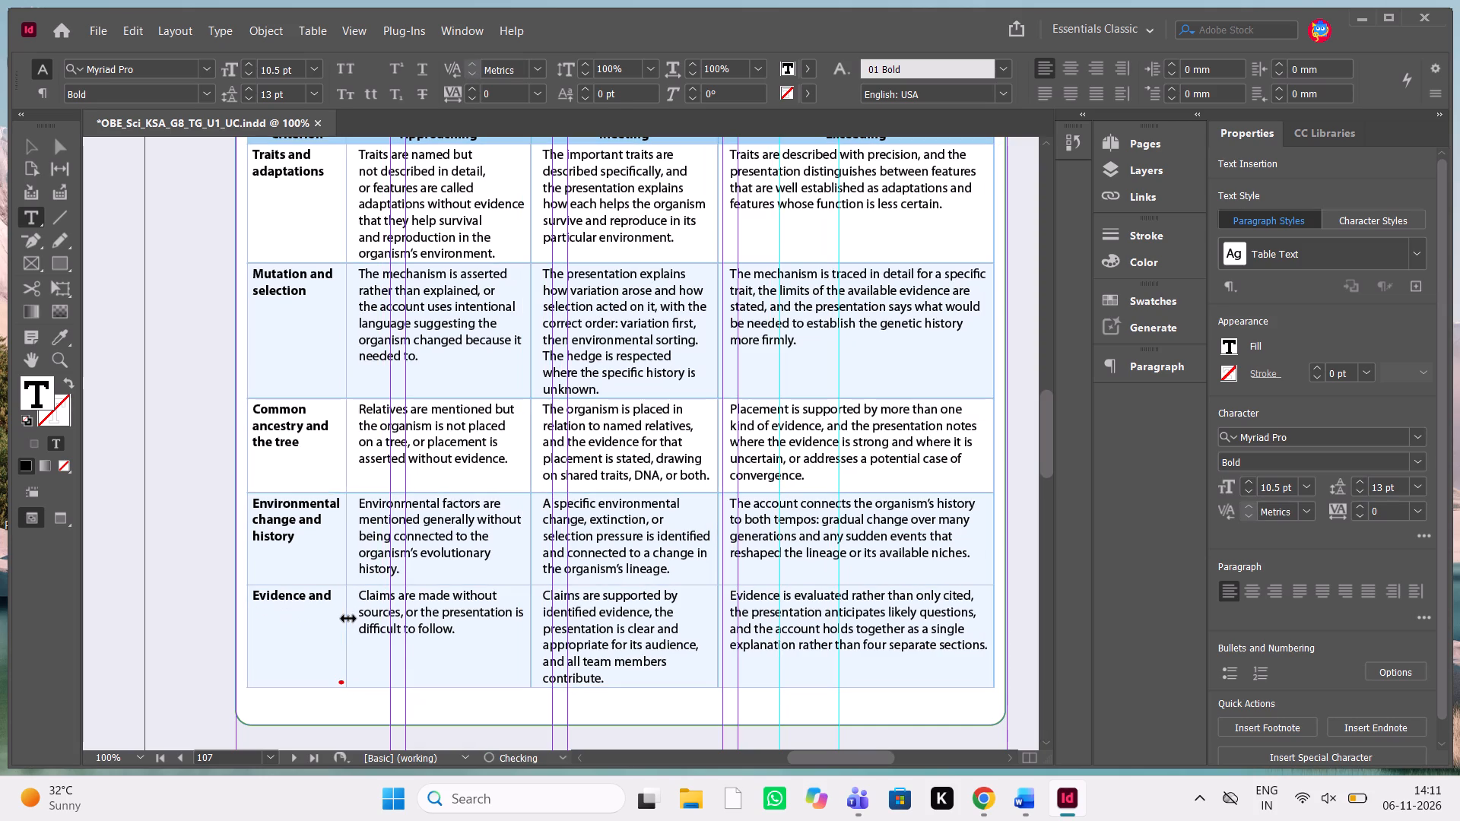
pyautogui.click(349, 619)
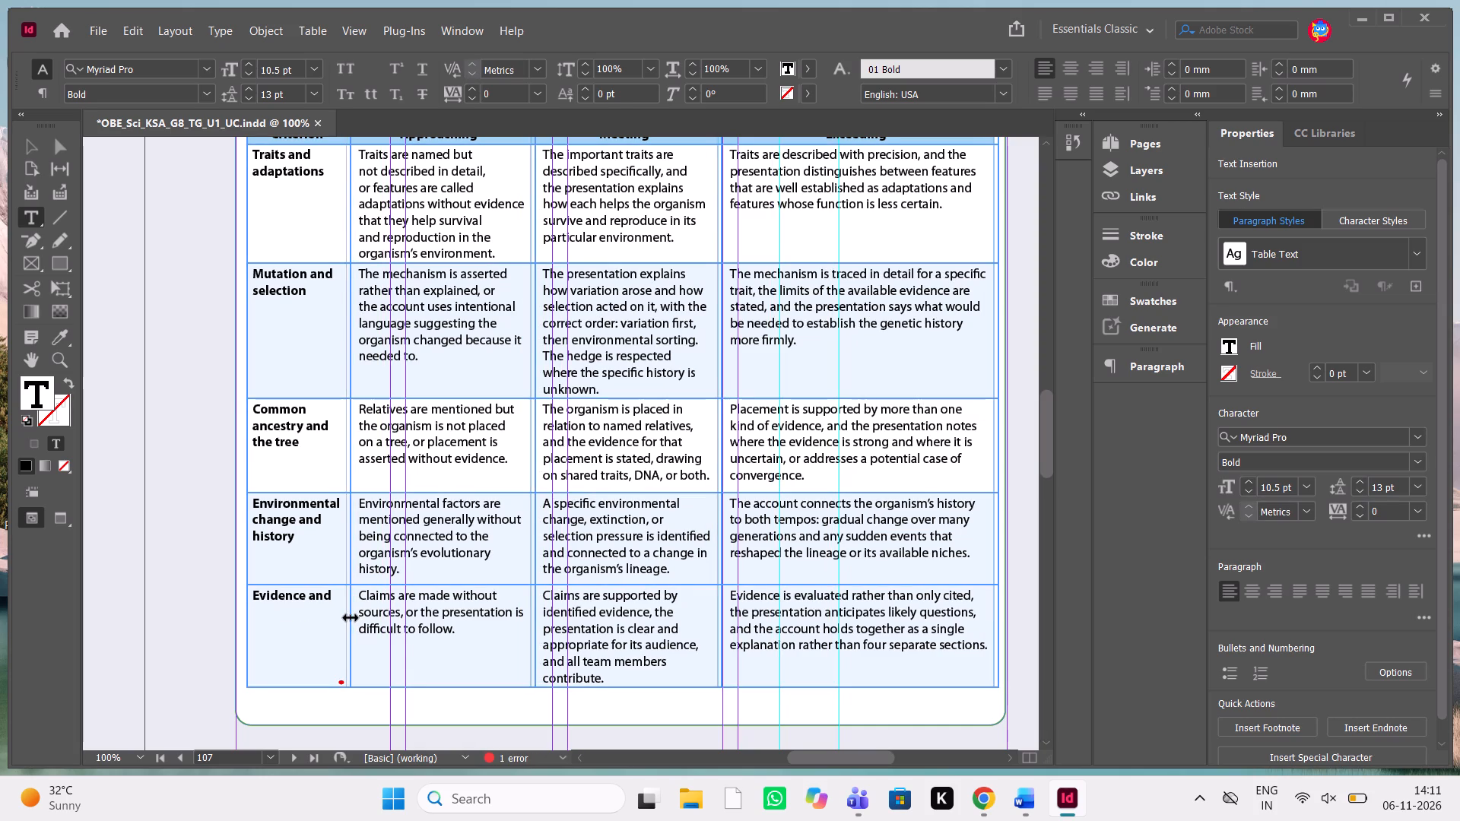
pyautogui.click(186, 593)
# Check the heading, upper rows and surrounding frame of the Assessment rubric on page 107.
pyautogui.scroll(1, 186, 593)
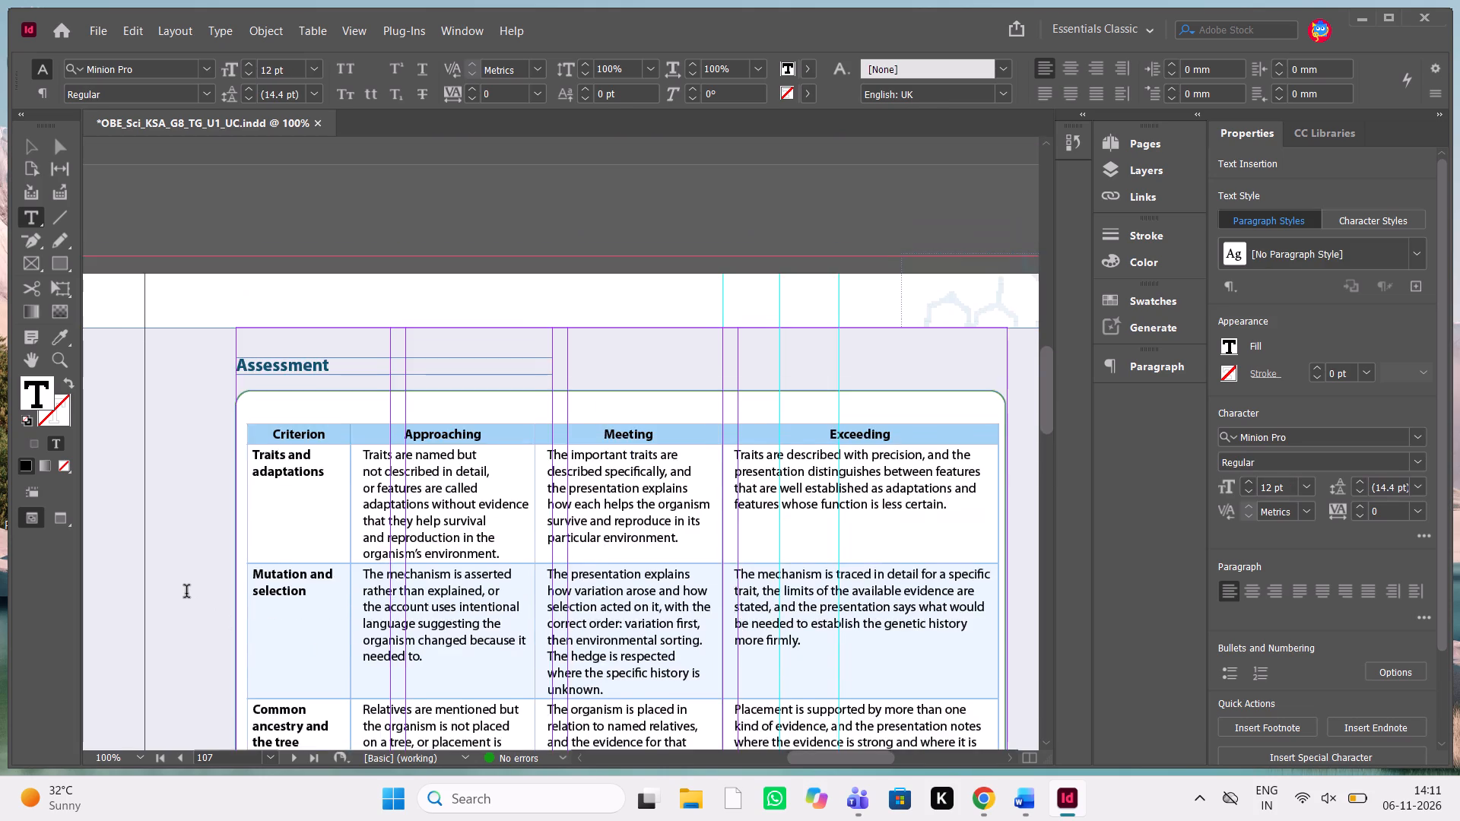
pyautogui.scroll(1, 186, 593)
pyautogui.scroll(-1, 186, 593)
pyautogui.scroll(1, 186, 593)
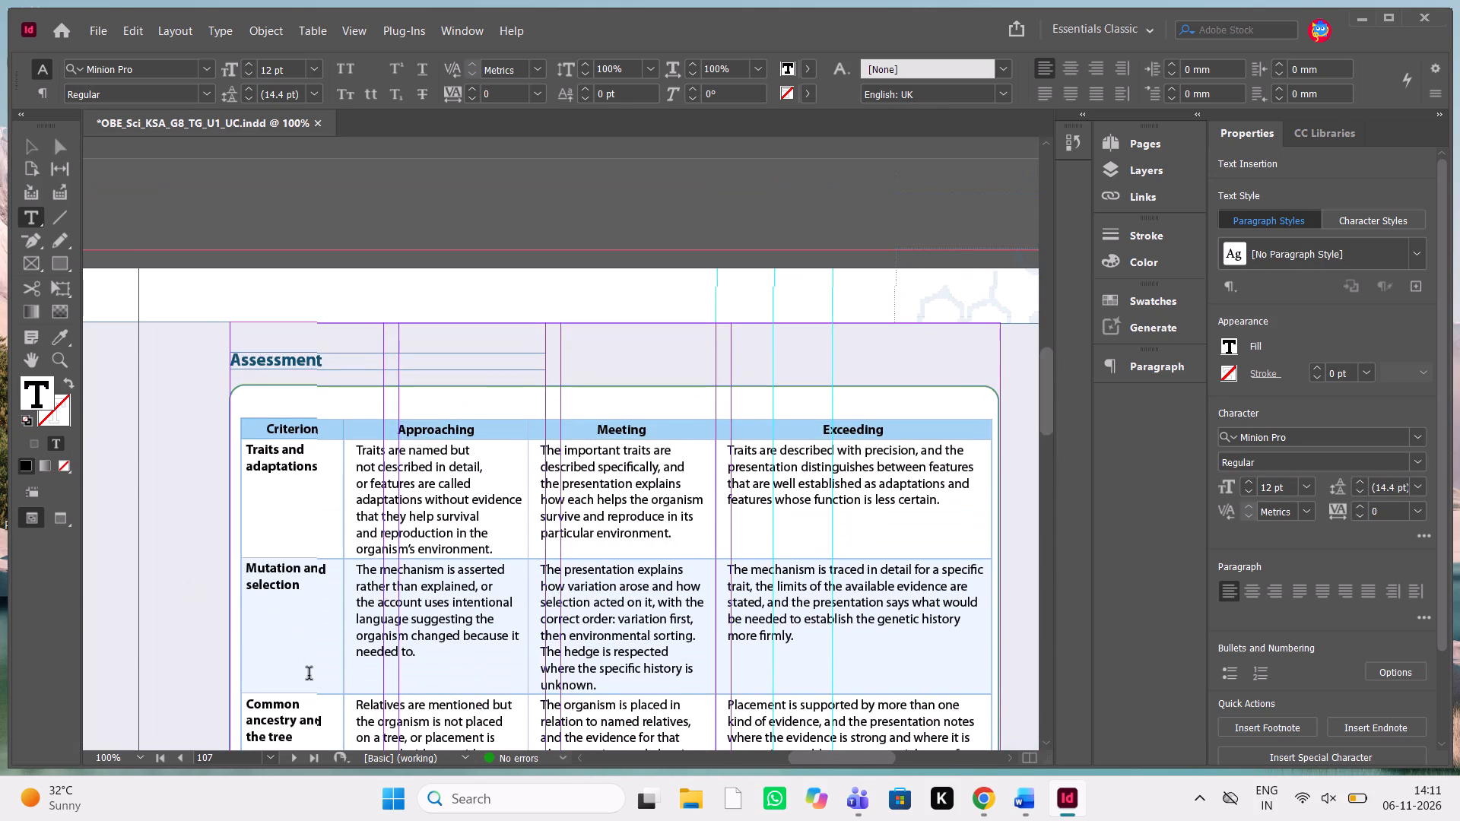
pyautogui.click(309, 675)
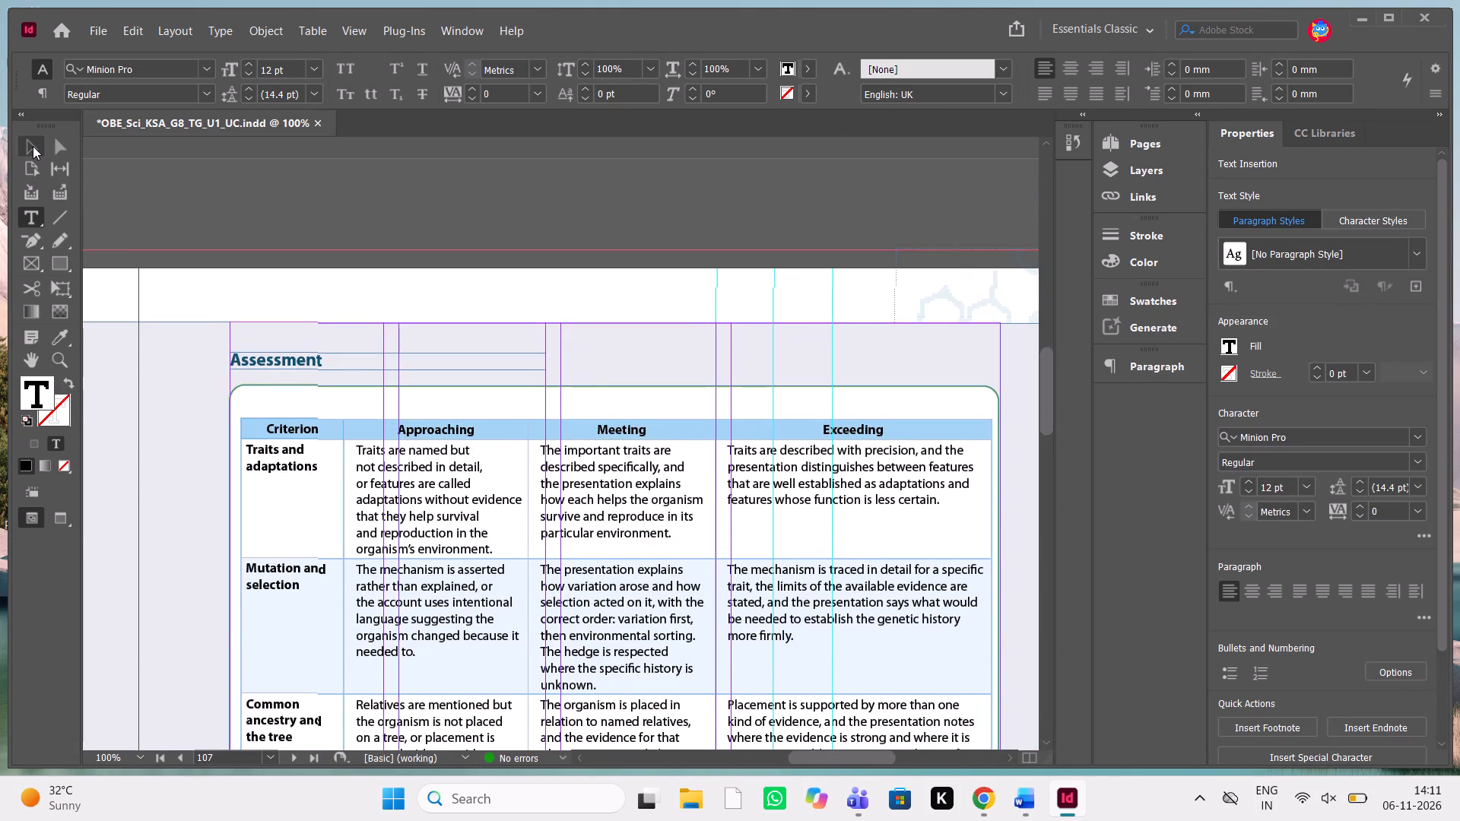
pyautogui.click(33, 146)
pyautogui.click(462, 530)
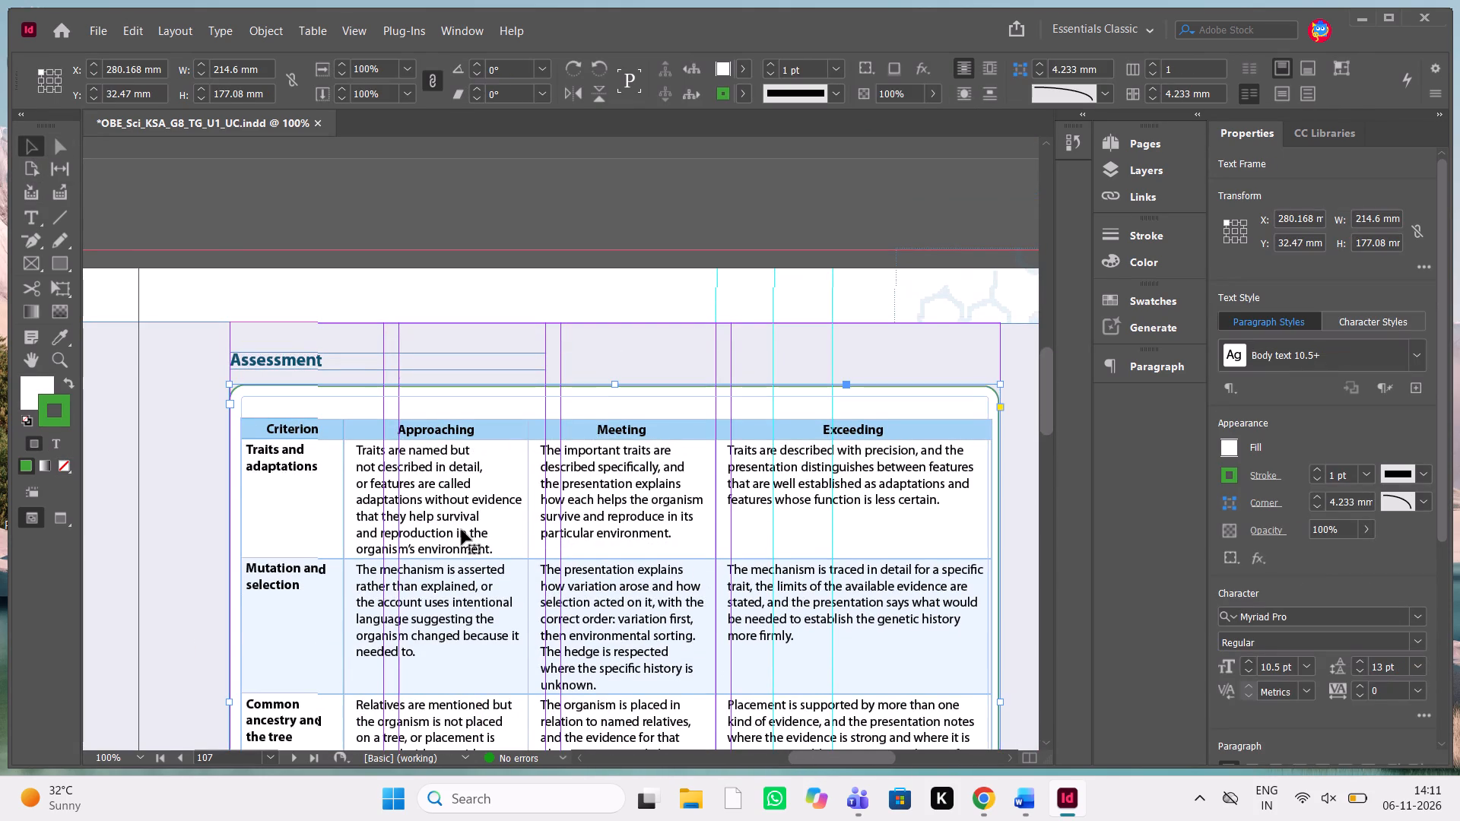
pyautogui.click(167, 426)
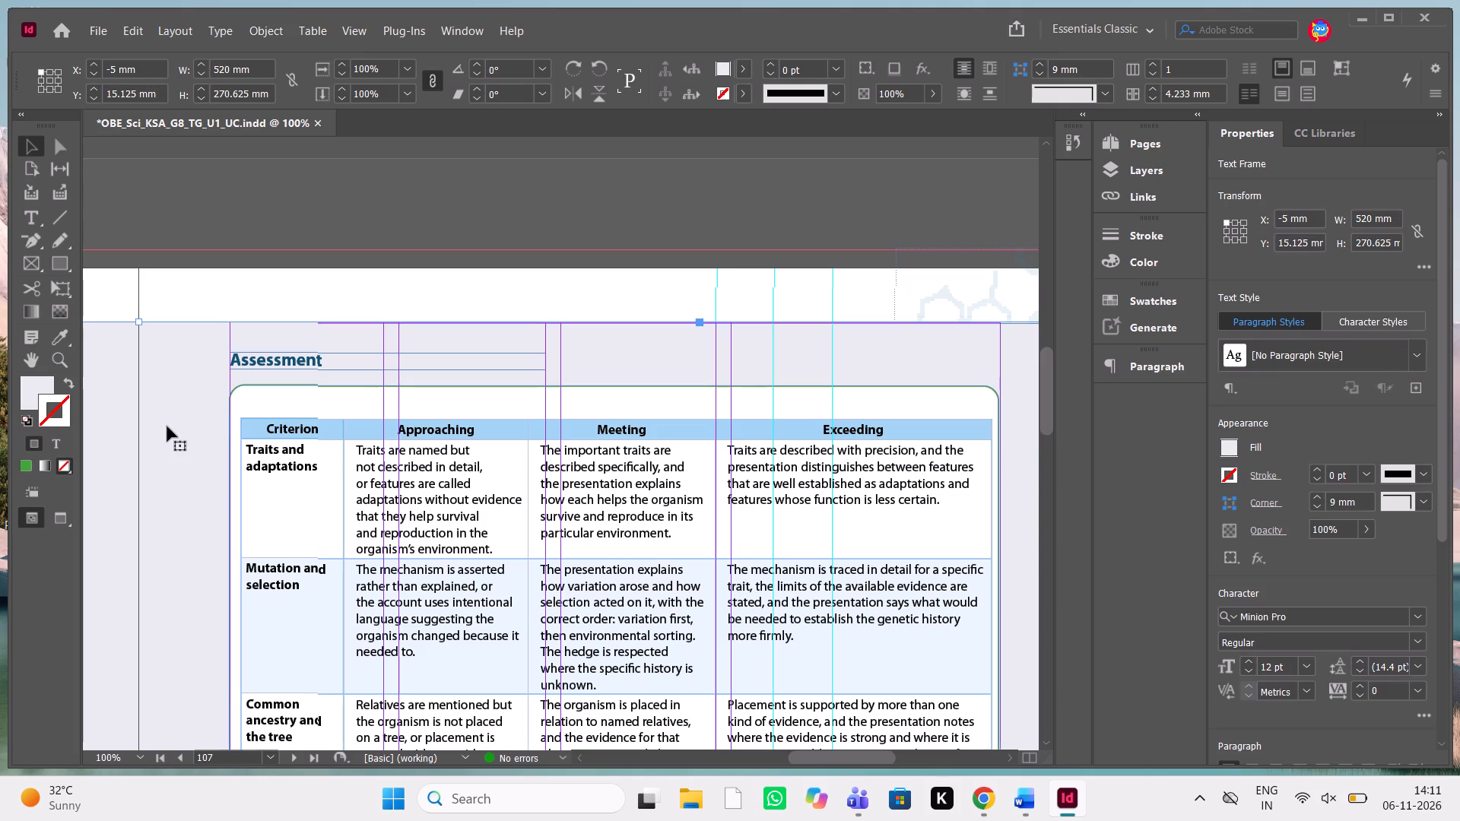
# Switch to File Explorer and open the OBE_Sci_KSA_G8_TG_U1_UC PDF from the U1_UC folder in Downloads.
pyautogui.click(706, 812)
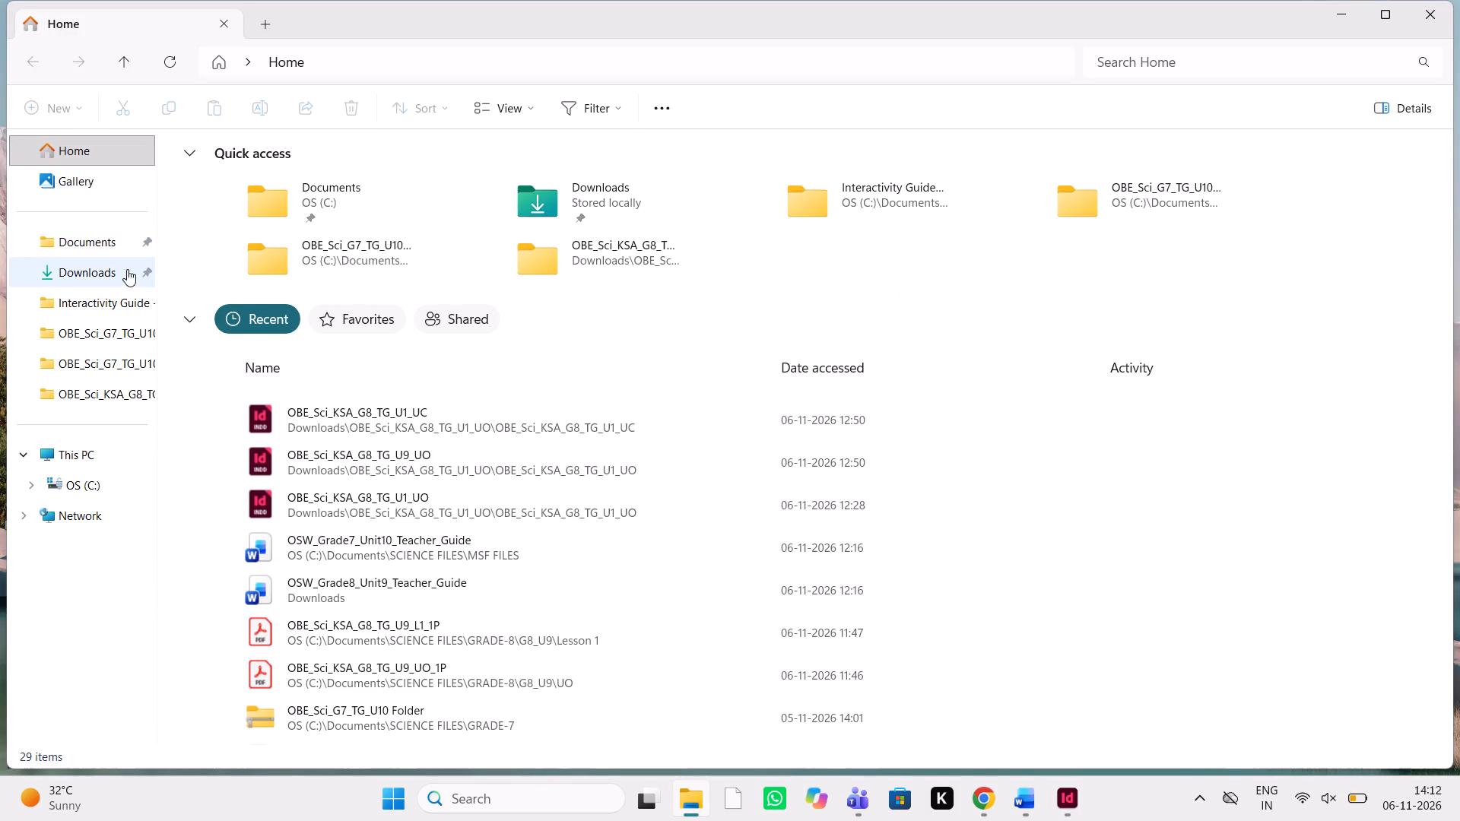
pyautogui.doubleClick(109, 274)
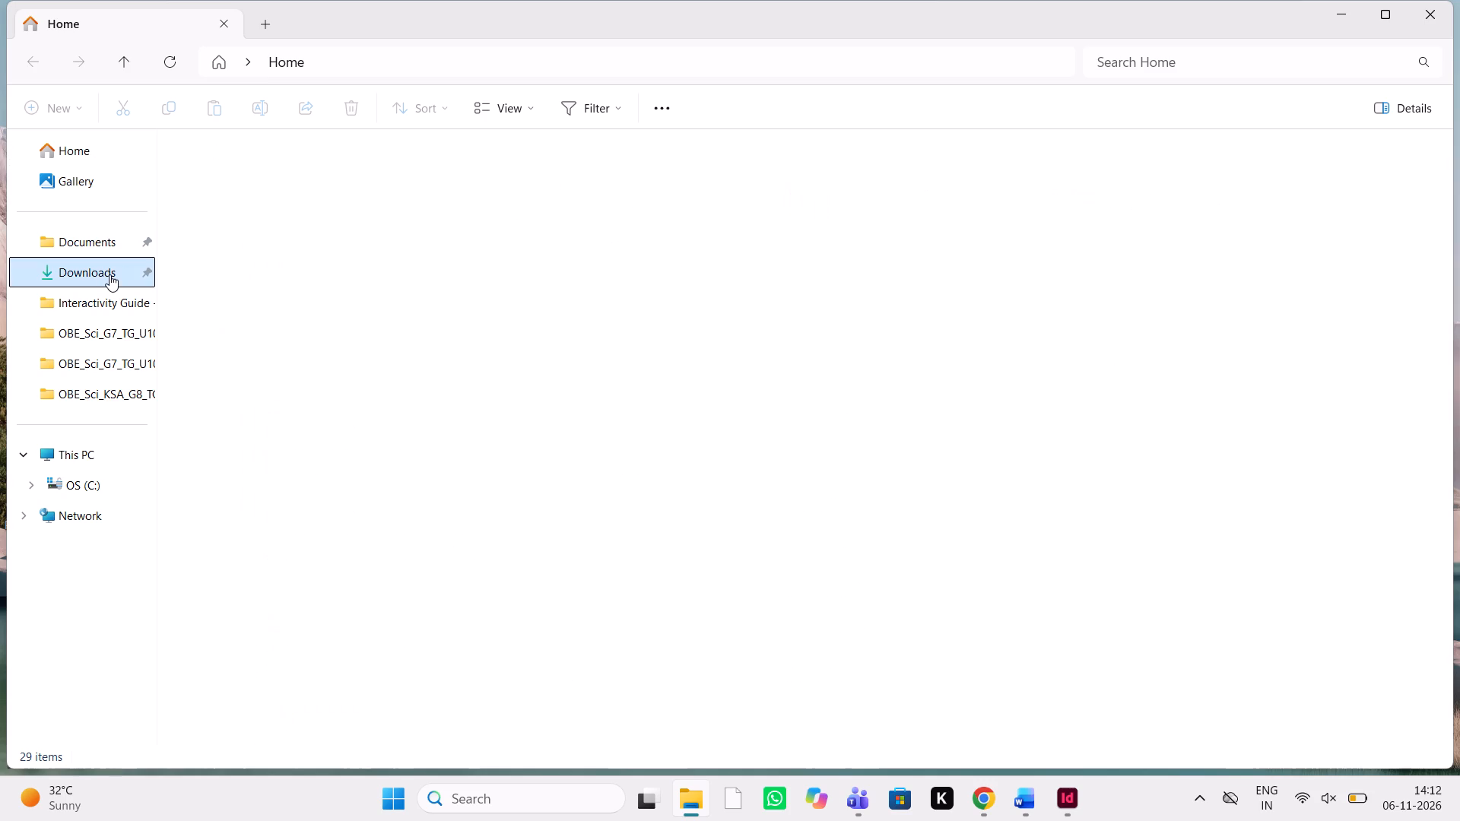
pyautogui.doubleClick(679, 360)
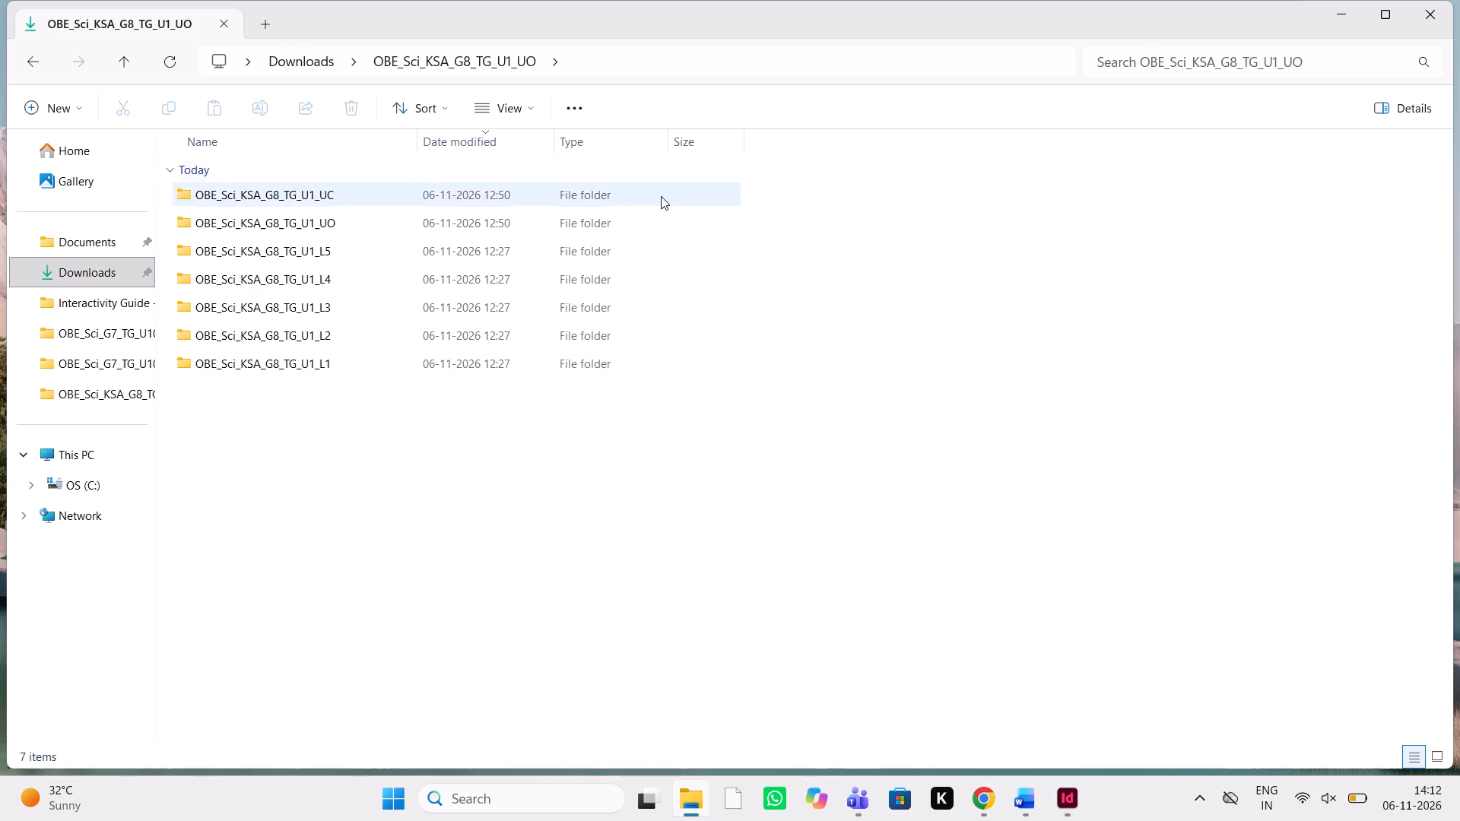
pyautogui.doubleClick(374, 205)
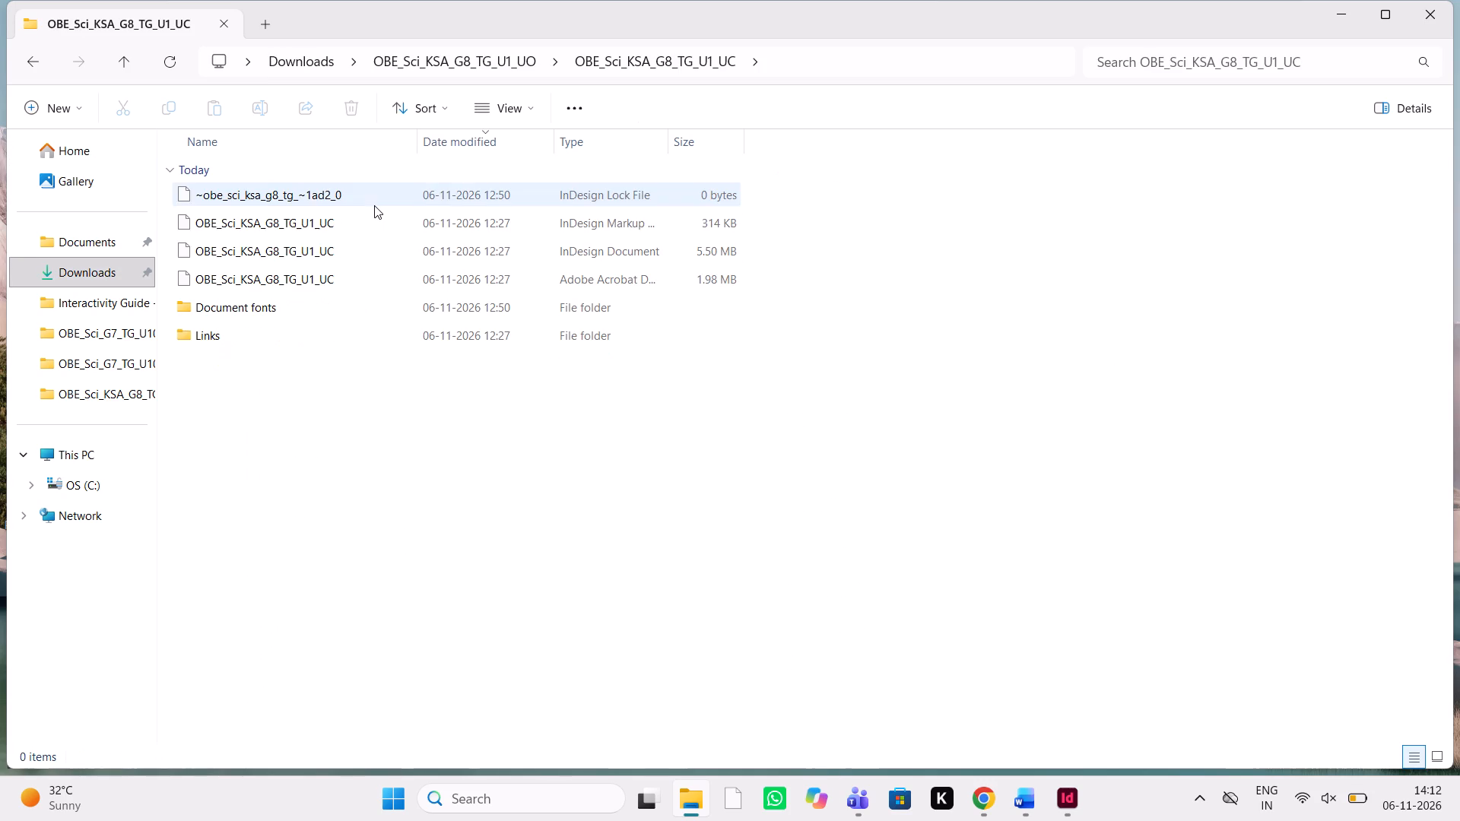
pyautogui.doubleClick(335, 268)
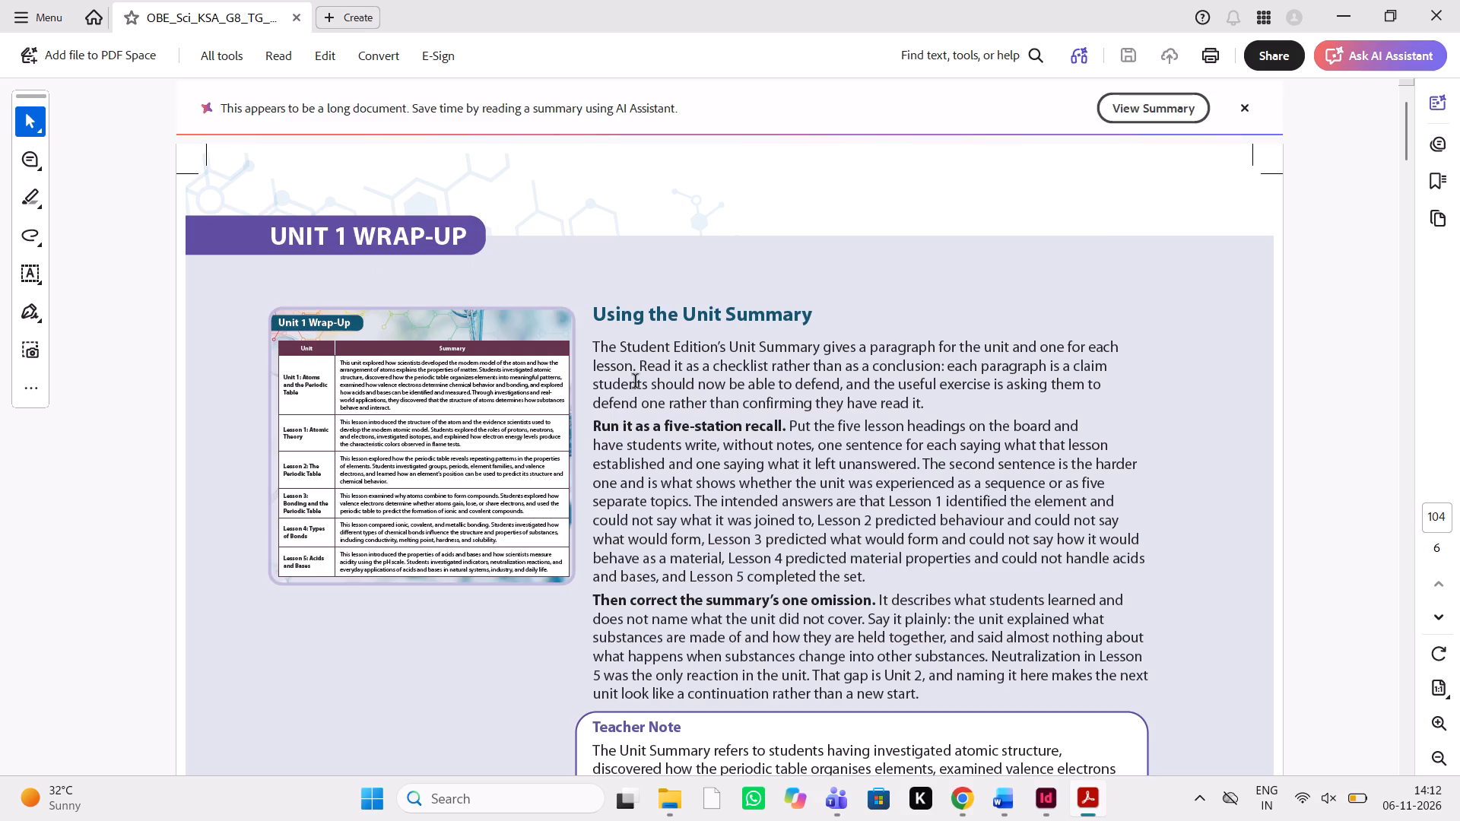
# Examine how the rubric tables sit inside their green frames on pages 106 and 108 of the Unit 1 Wrap-Up PDF.
pyautogui.scroll(-9, 636, 382)
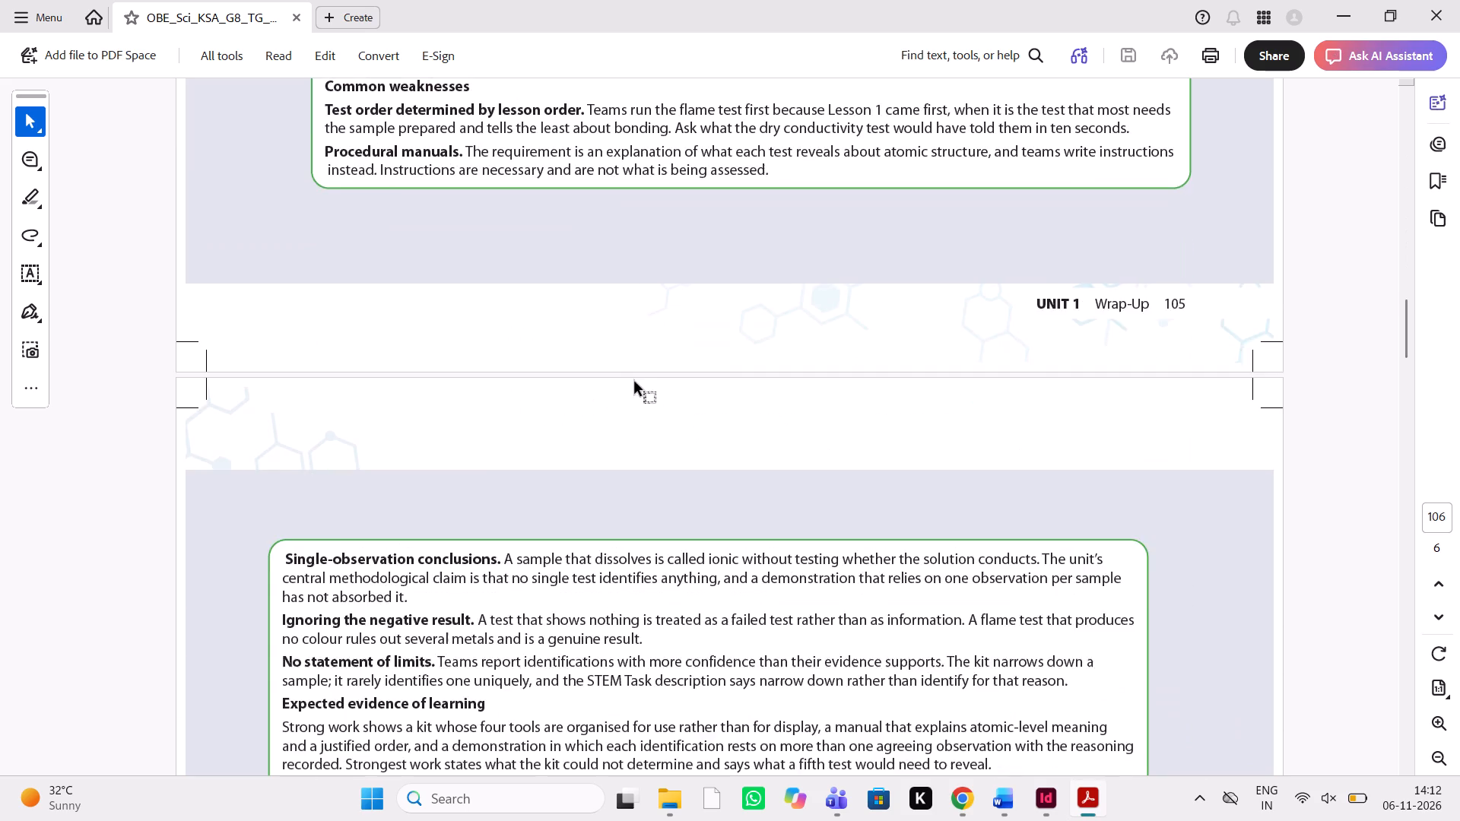
pyautogui.scroll(-5, 636, 382)
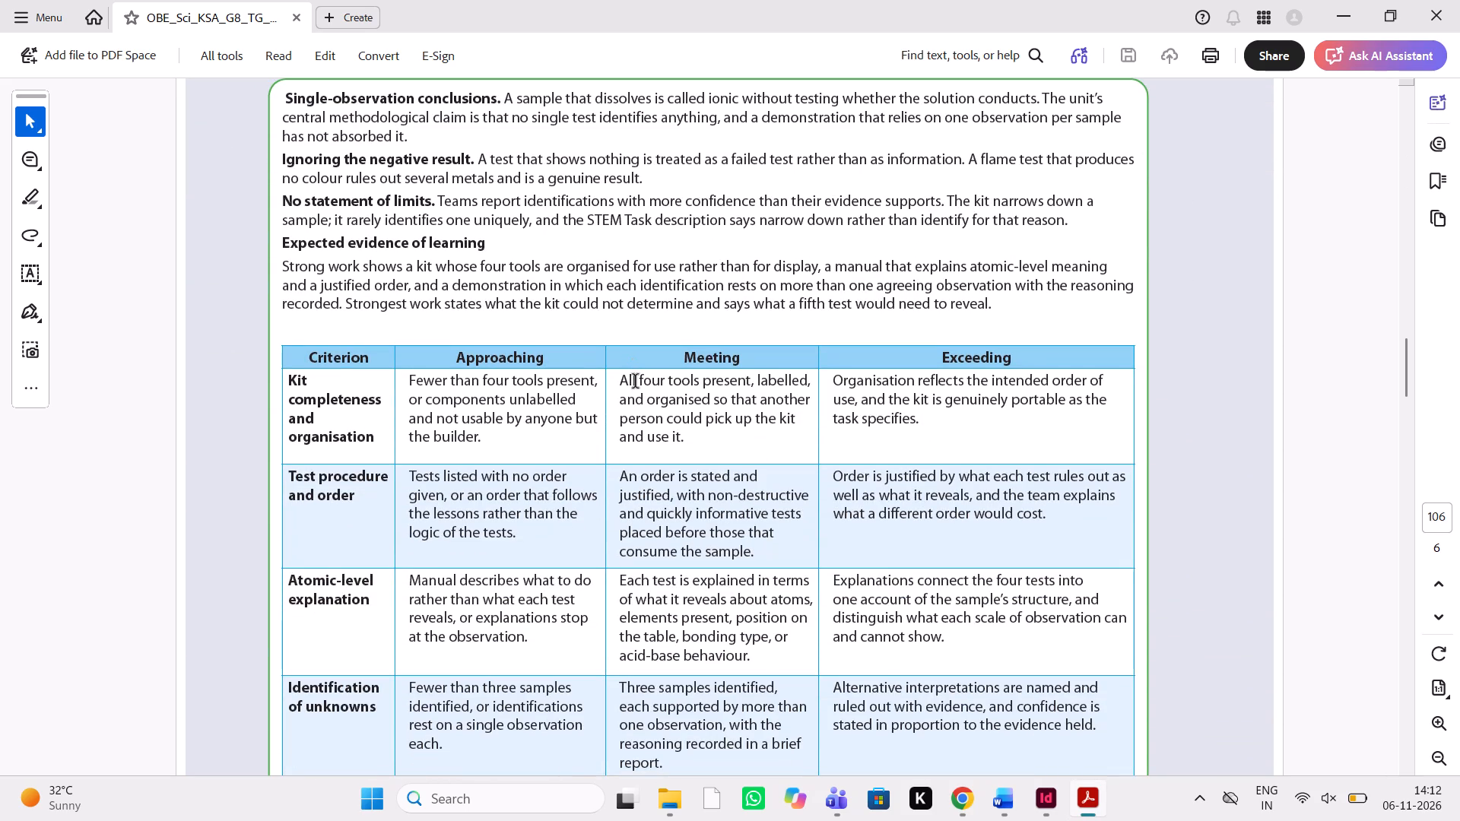
pyautogui.scroll(-4, 636, 382)
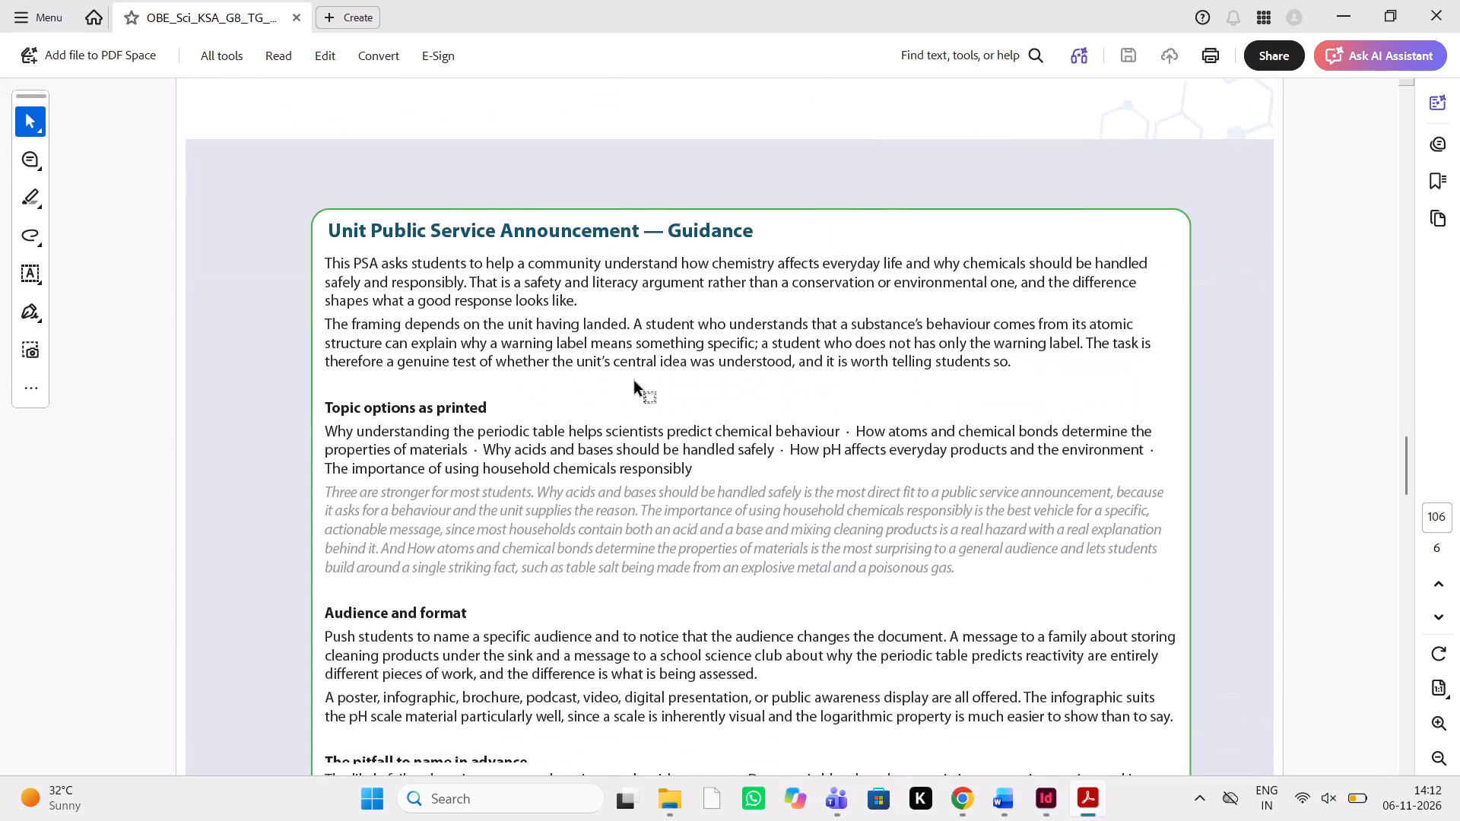
pyautogui.scroll(-2, 636, 382)
pyautogui.scroll(6, 636, 382)
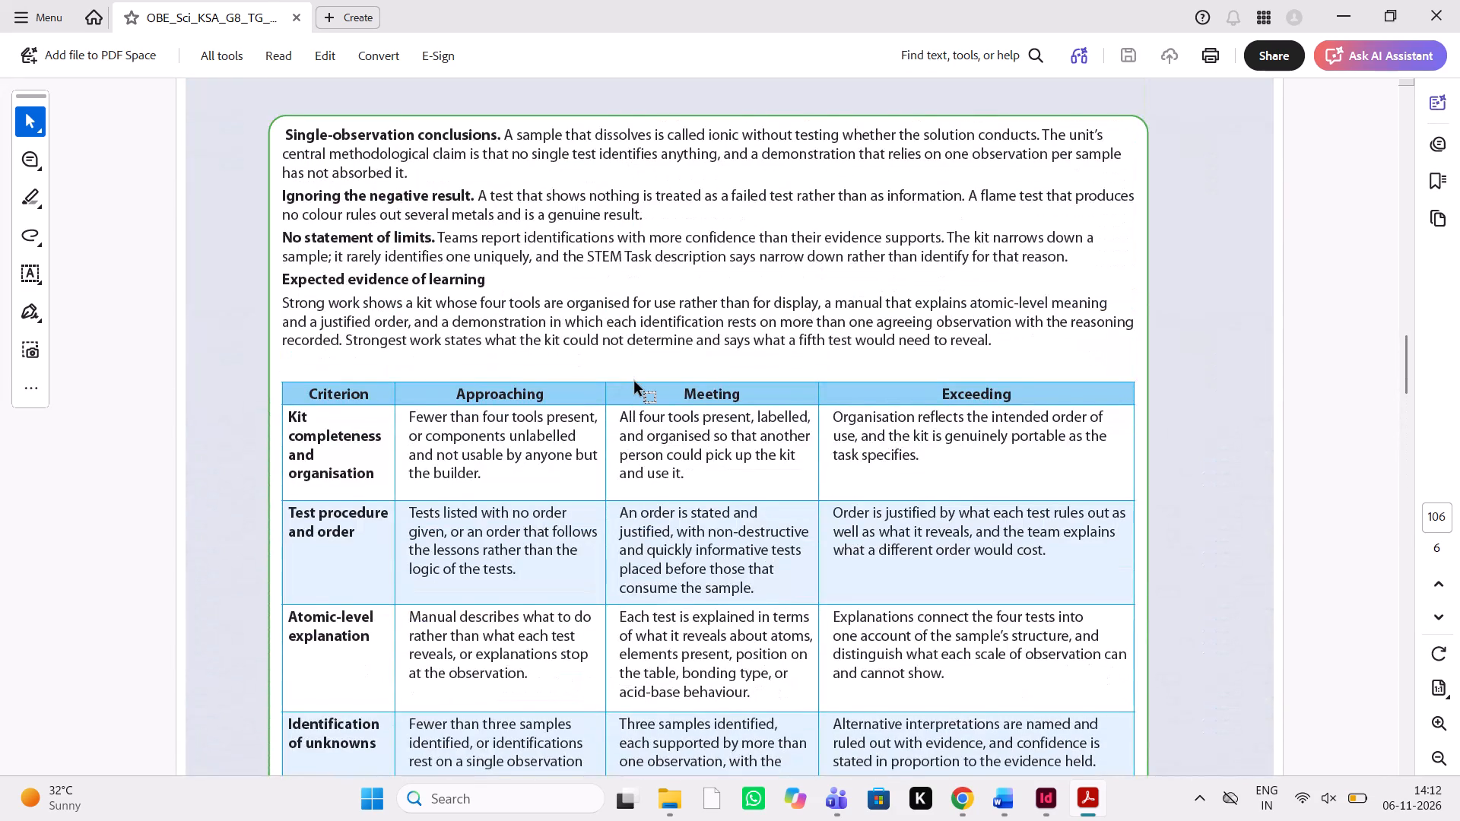
pyautogui.scroll(-11, 636, 382)
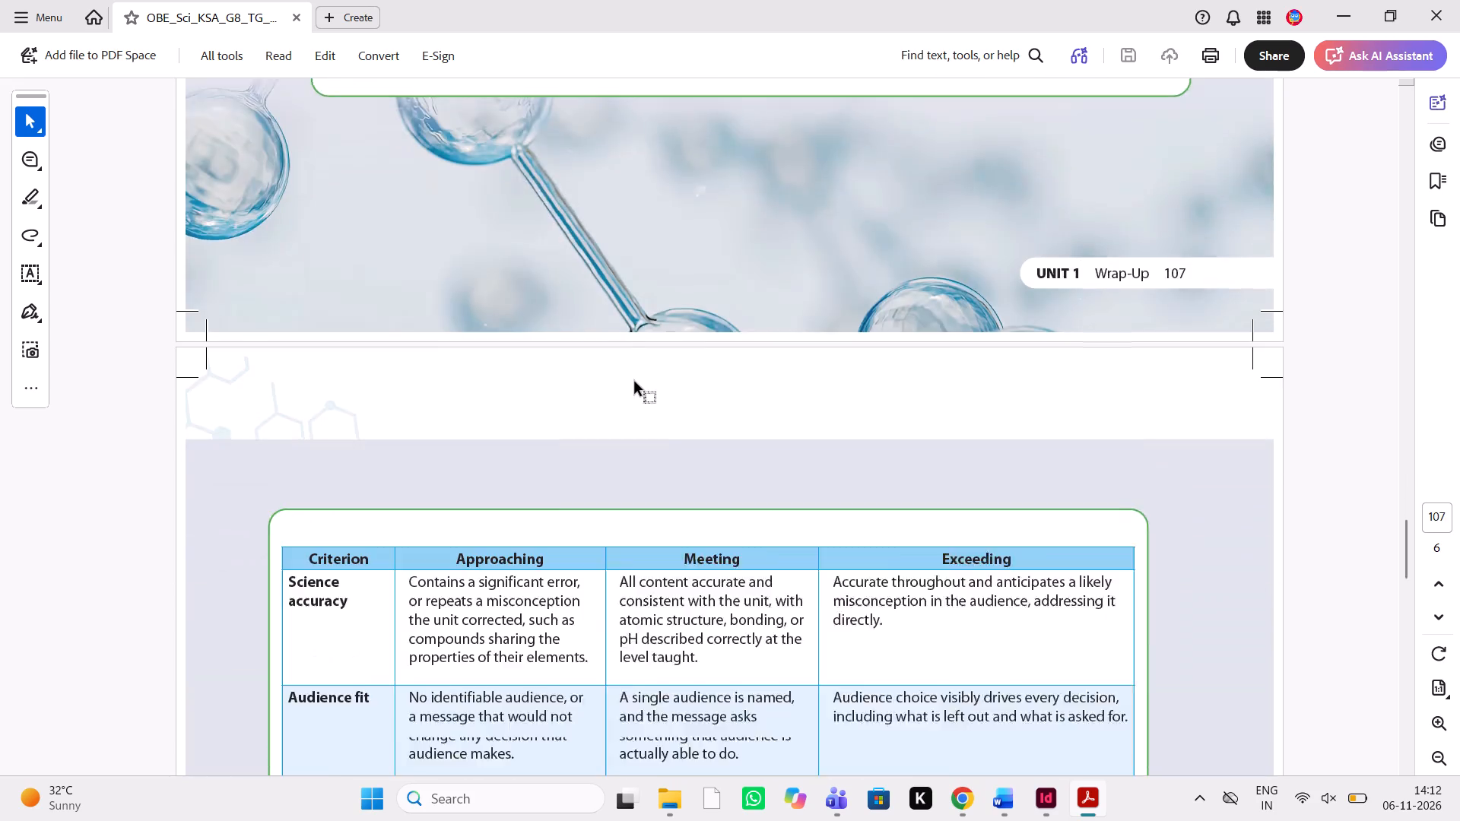
pyautogui.scroll(-3, 636, 382)
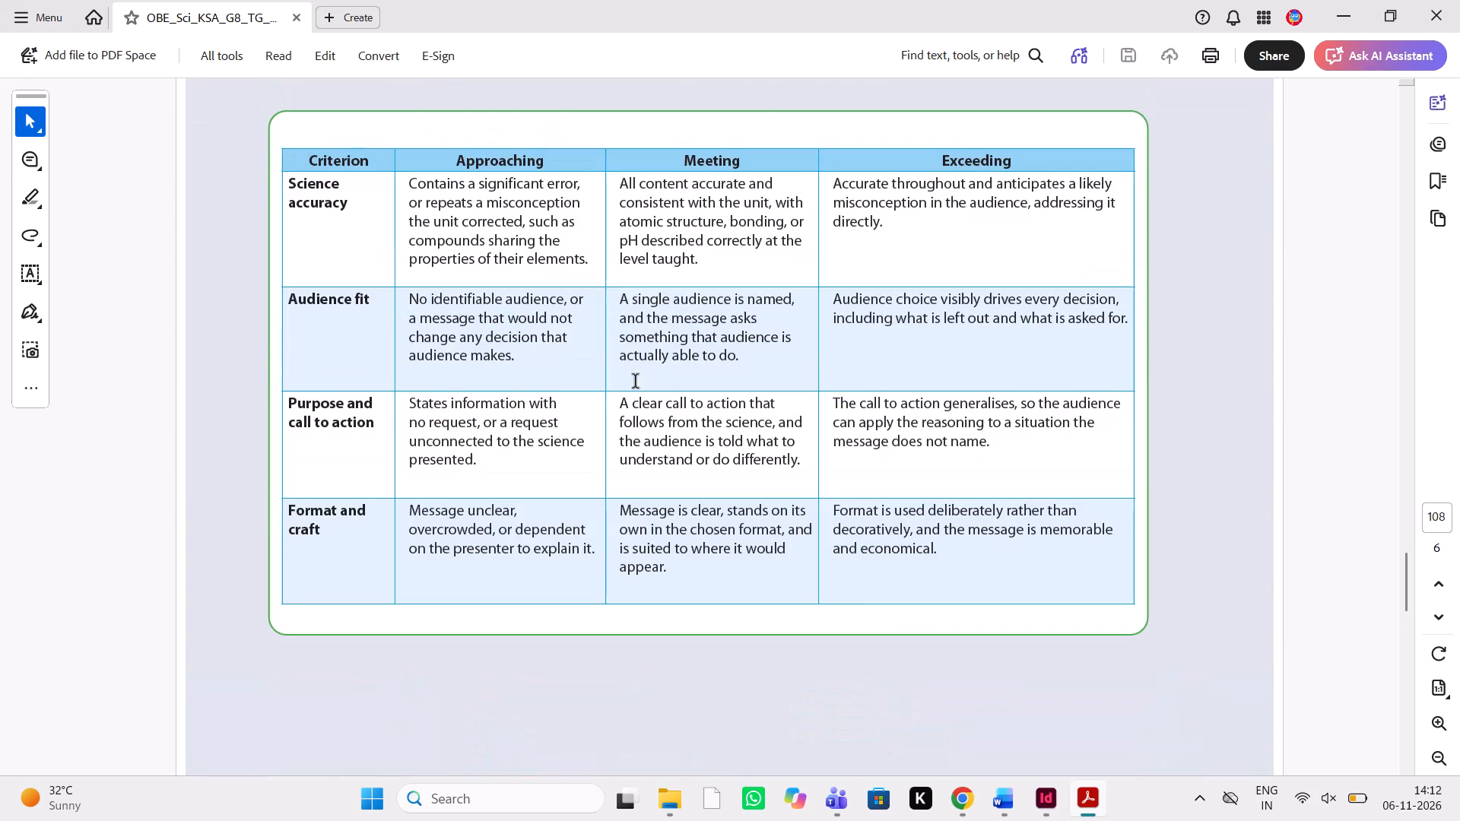
# Back in InDesign, raise the bottom edge of the rubric's green frame to make it about 174 mm high, using the PDF as reference.
pyautogui.click(1047, 807)
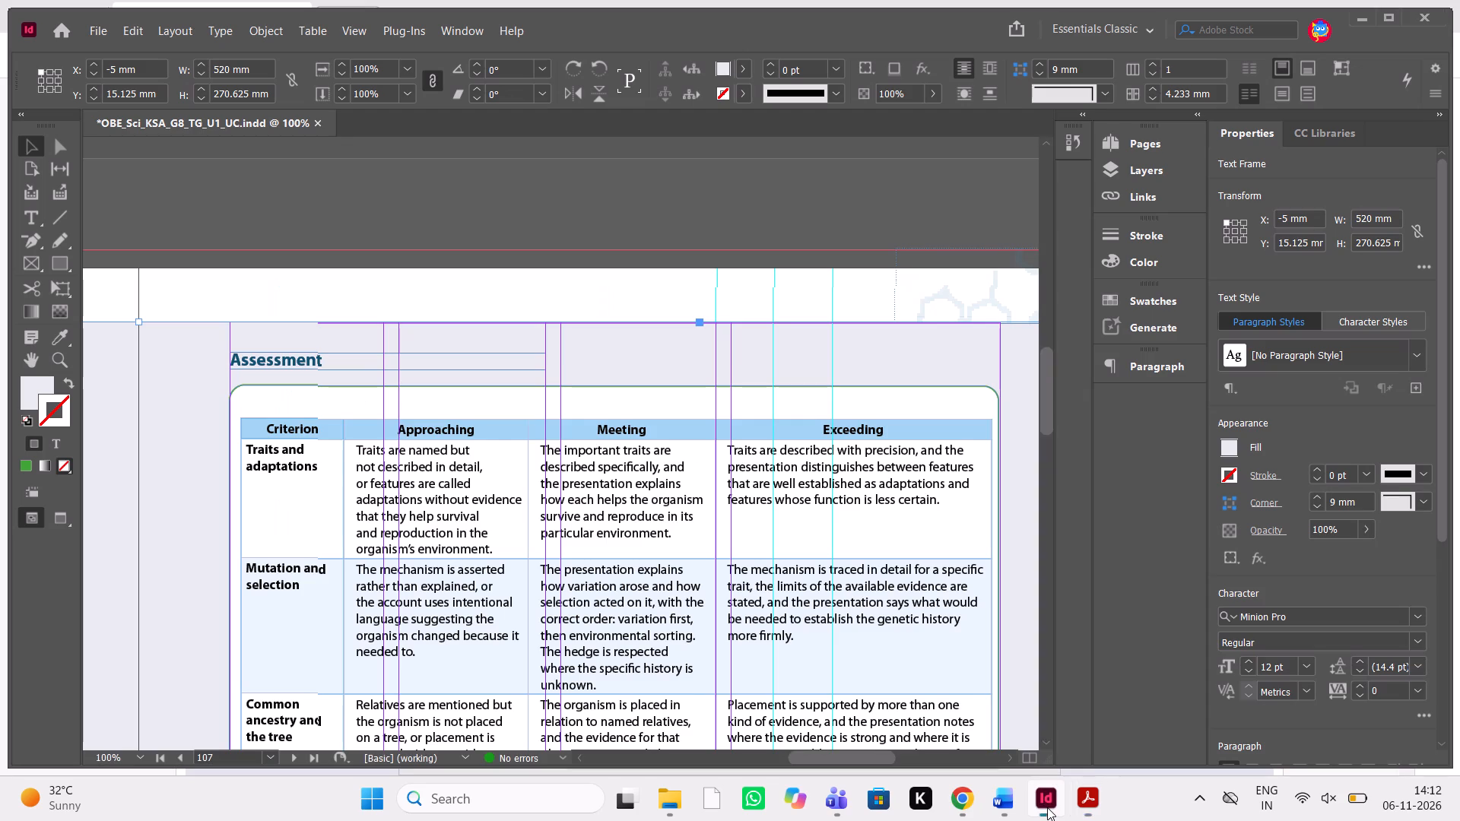
pyautogui.scroll(-1, 823, 626)
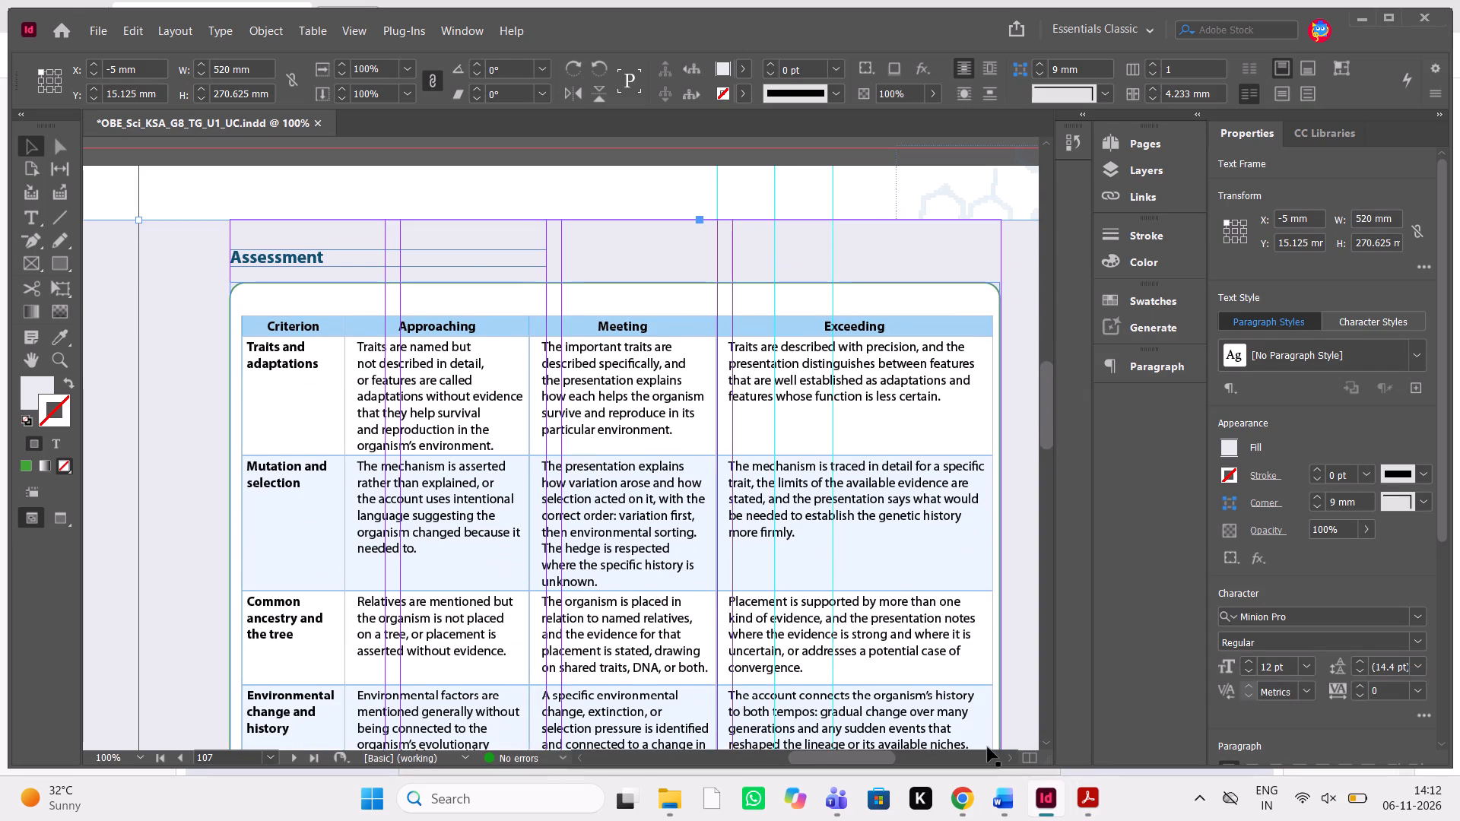
pyautogui.scroll(-1, 823, 685)
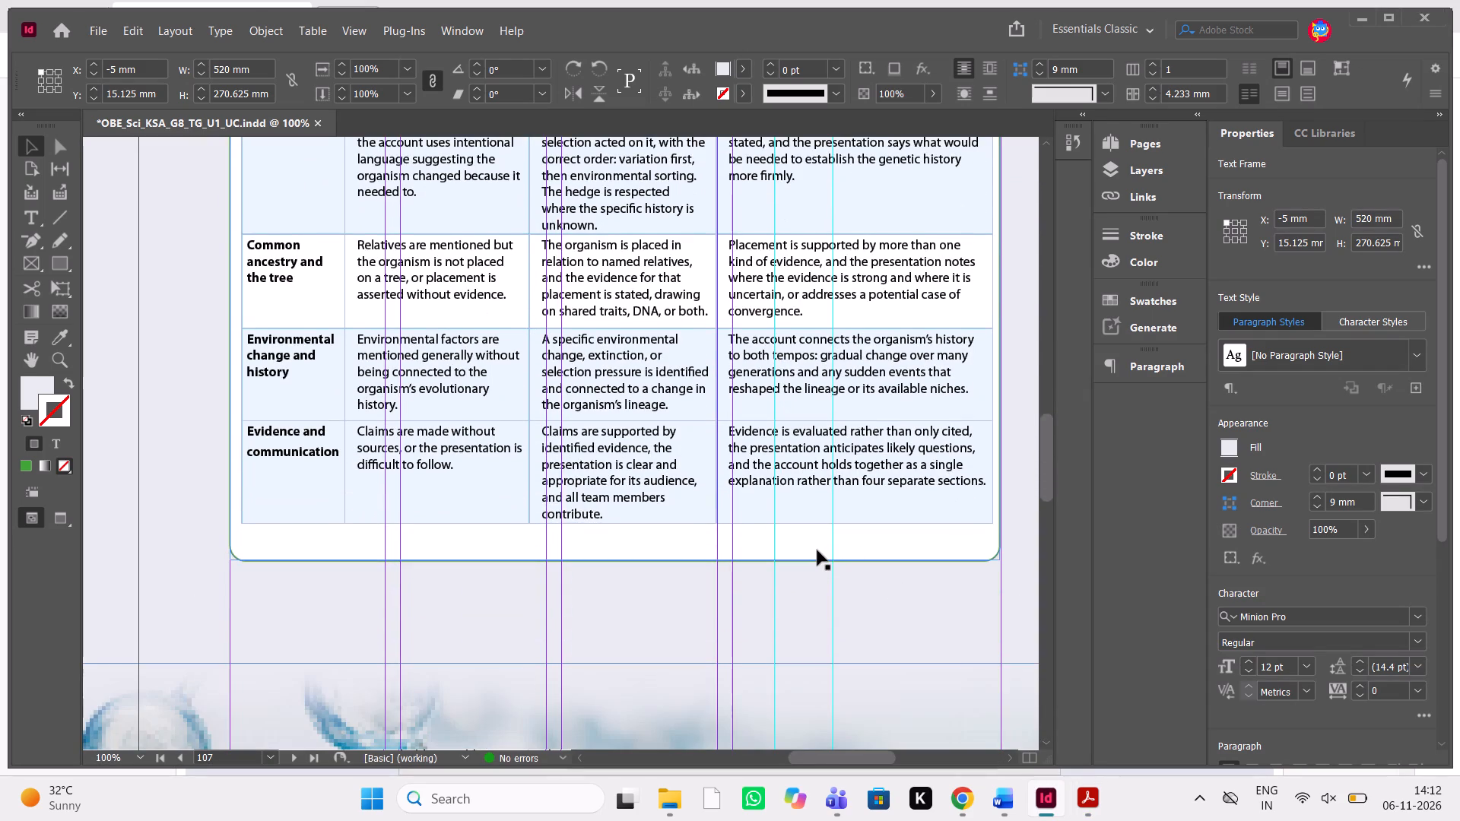
pyautogui.click(817, 550)
pyautogui.click(1096, 810)
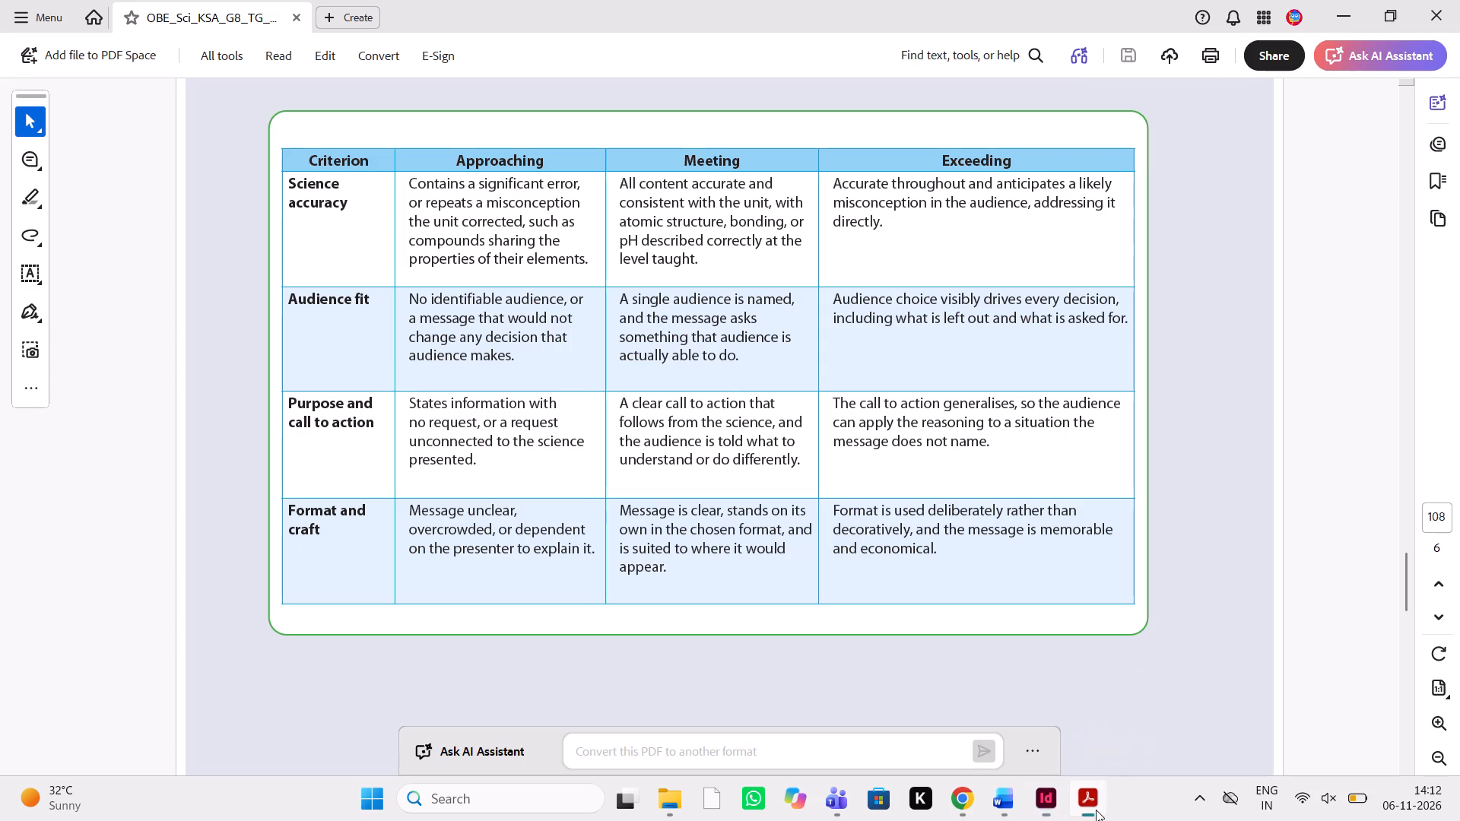
pyautogui.click(1096, 810)
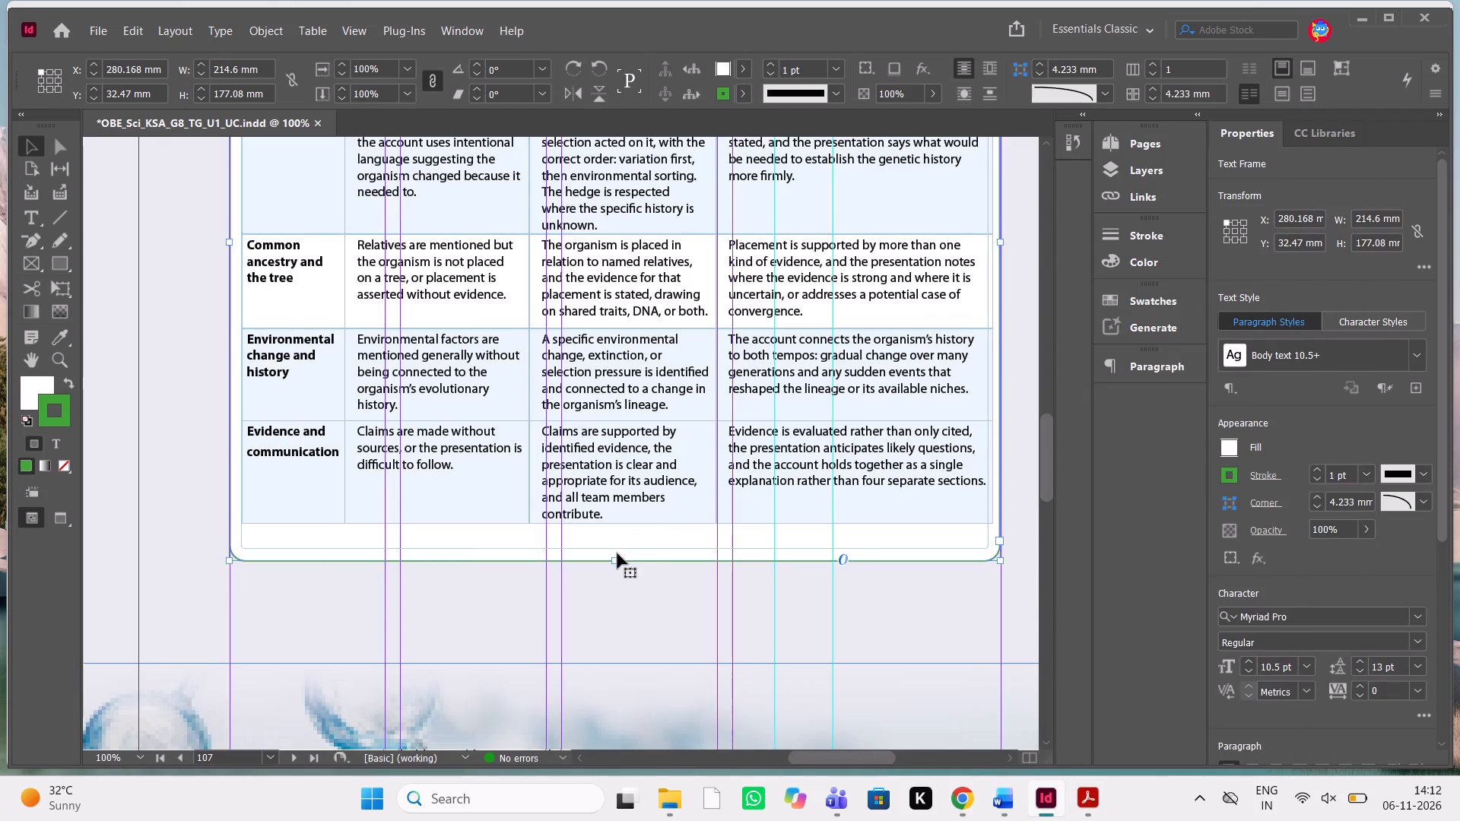
pyautogui.moveTo(614, 559); pyautogui.dragTo(613, 552)
# Switch the page 107 view to Preview mode to check the resized rubric frame without guides.
pyautogui.click(734, 591)
pyautogui.press('w')
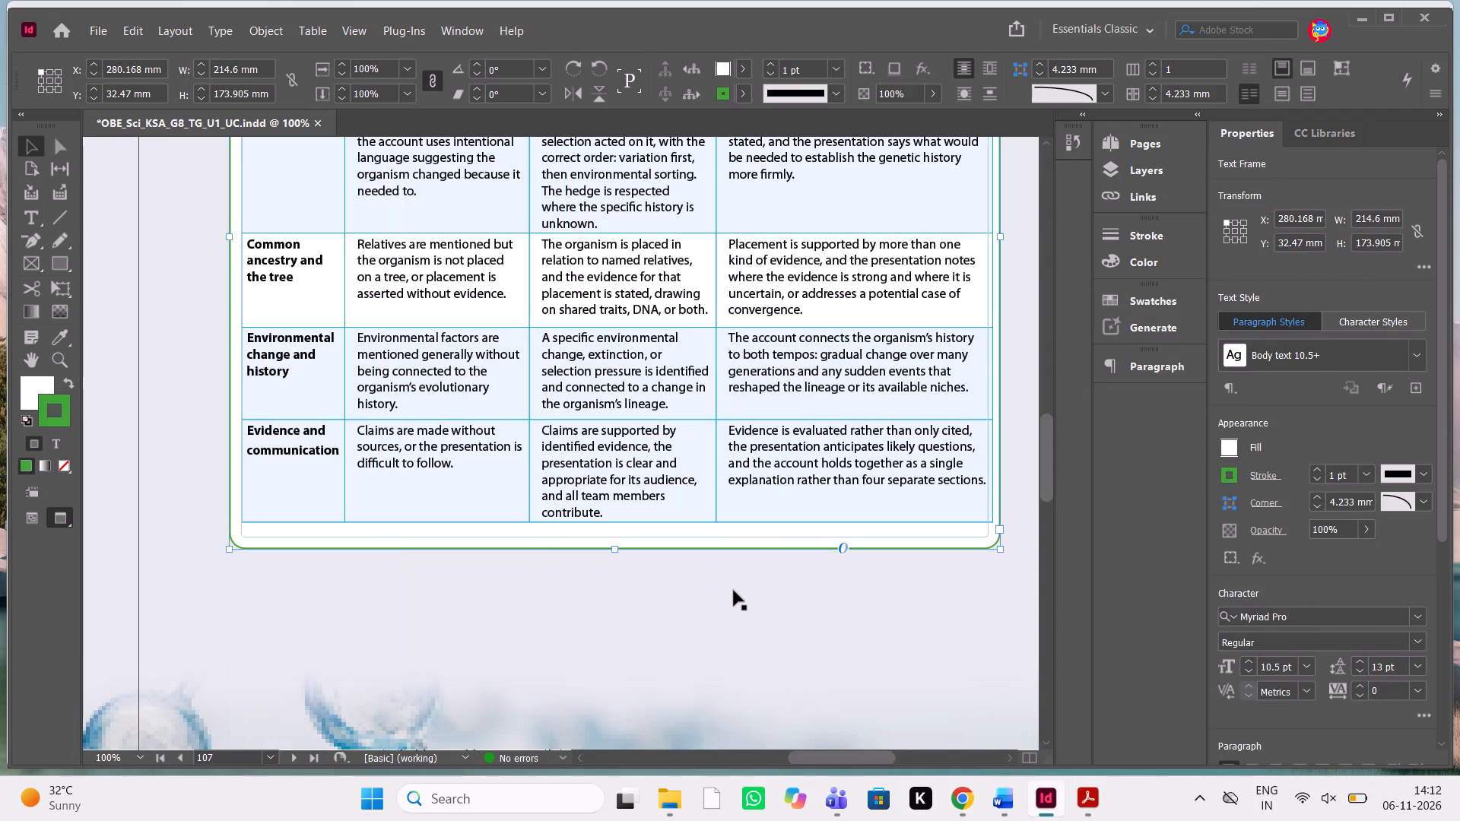
pyautogui.click(939, 622)
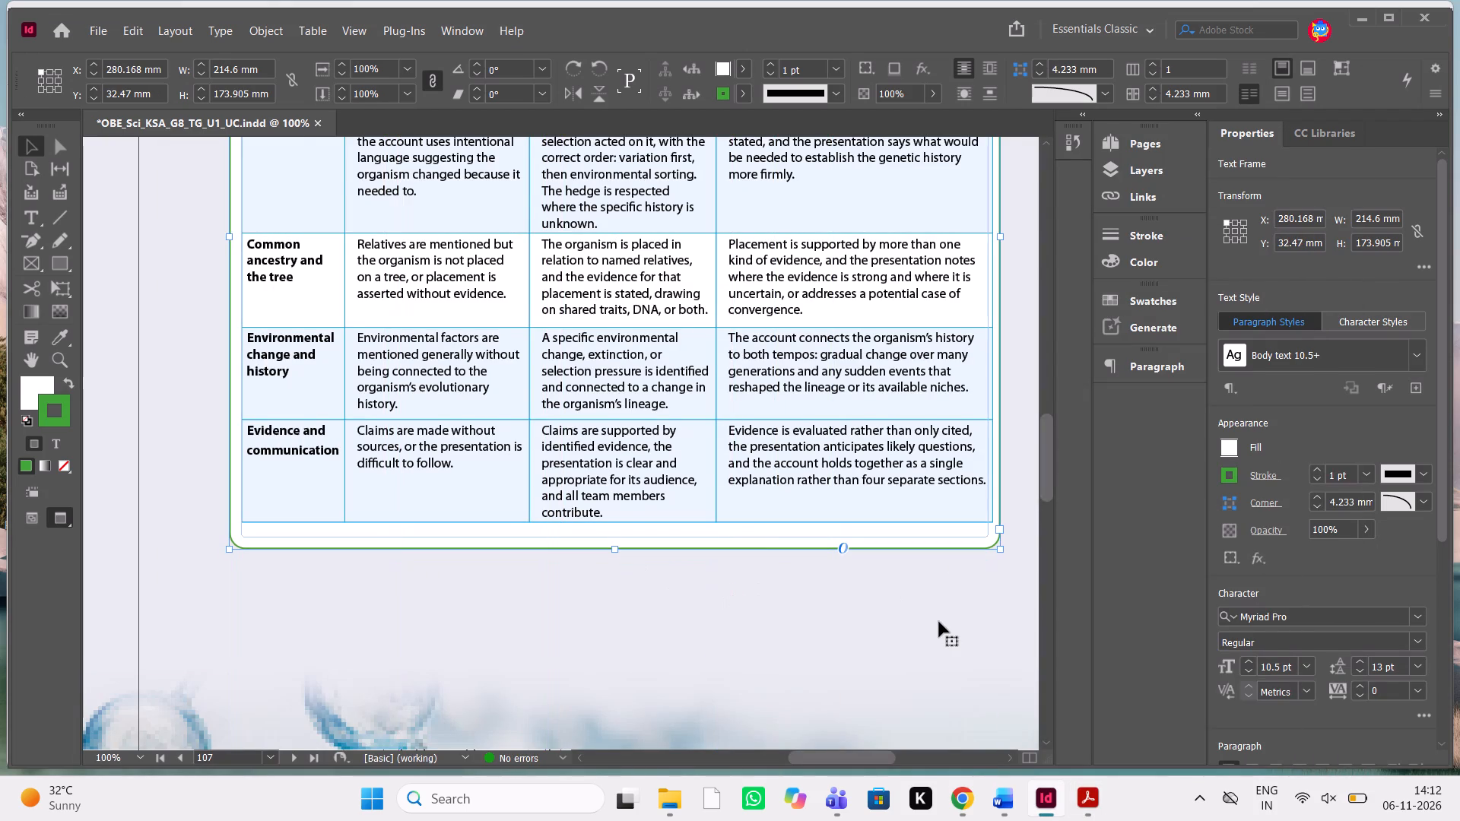
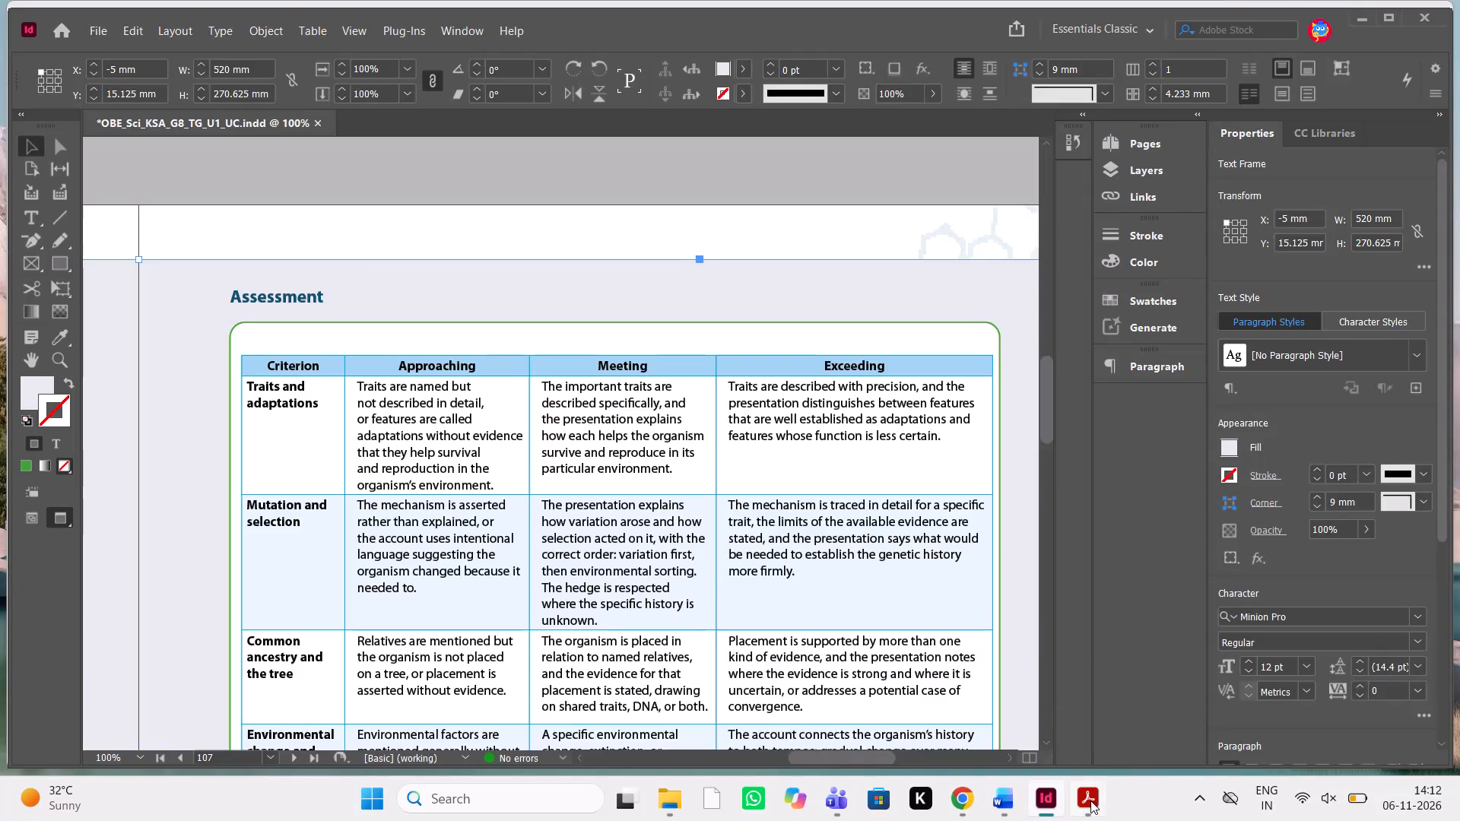
# Compare the page 107 rubric in InDesign with the page 108 rubric in the Unit 1 PDF, switching between the two apps.
pyautogui.click(1090, 800)
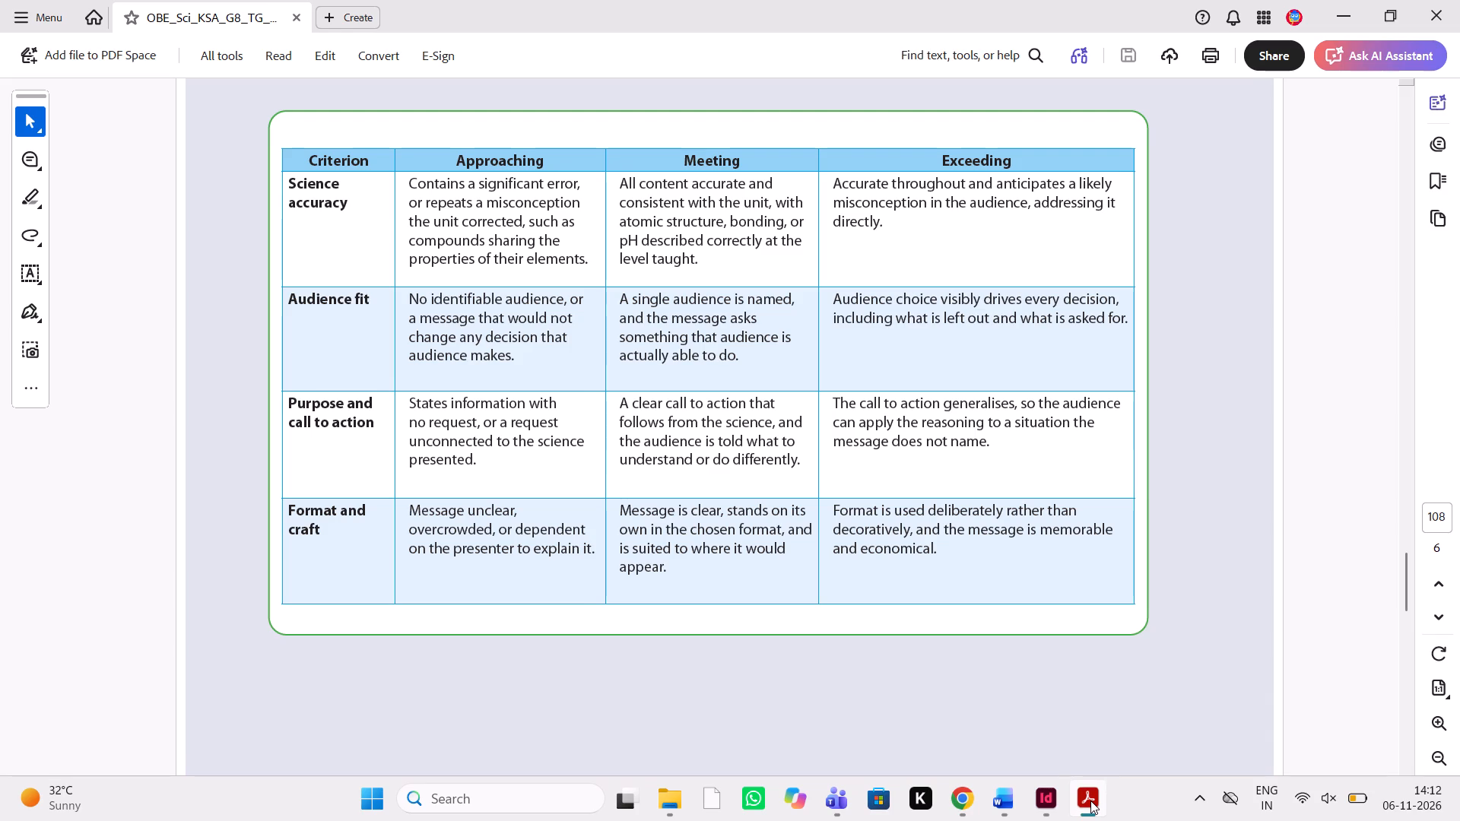
pyautogui.click(1090, 800)
pyautogui.click(1090, 800)
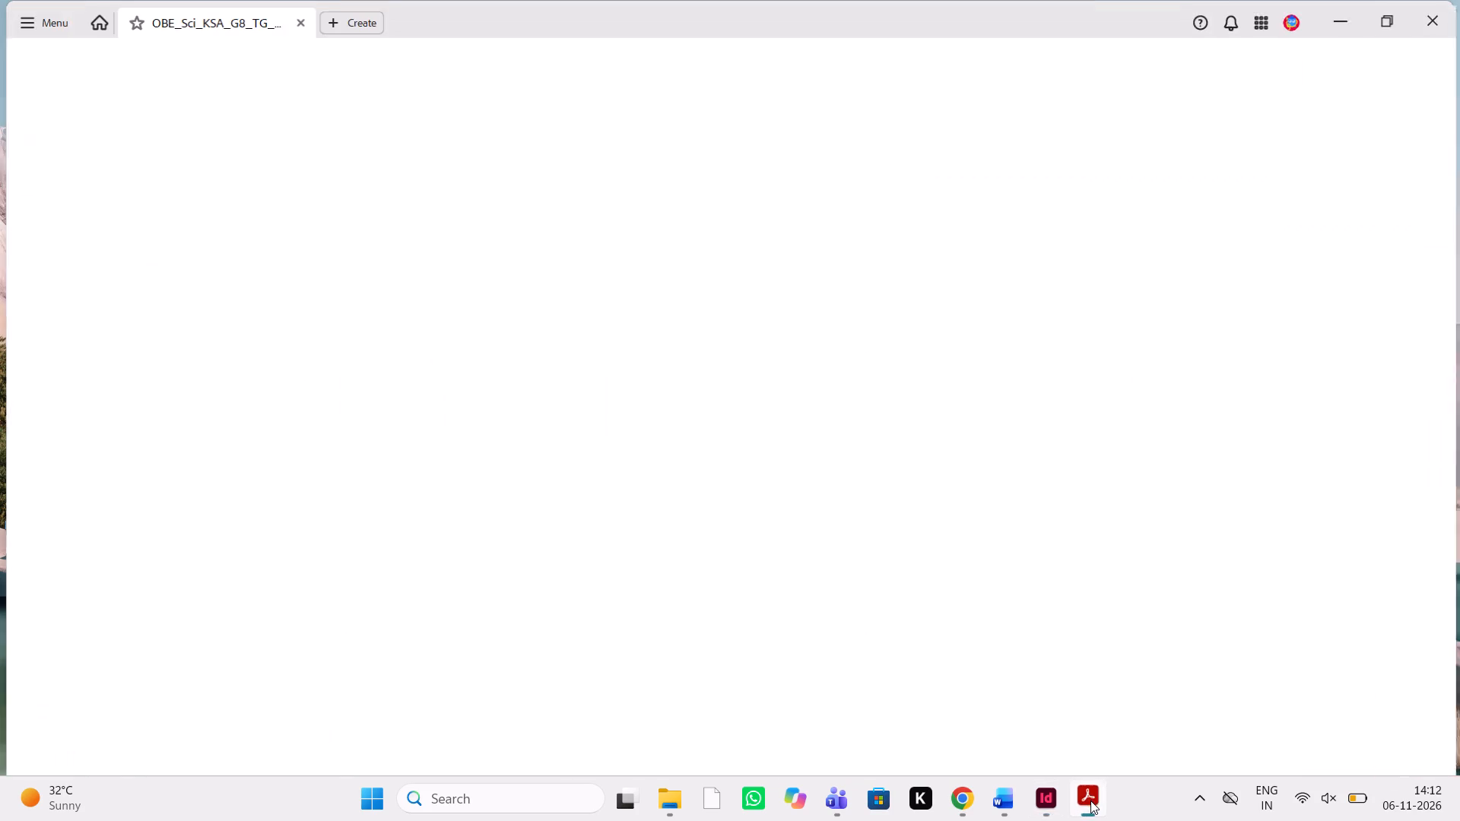
pyautogui.click(1090, 800)
pyautogui.scroll(-1, 725, 412)
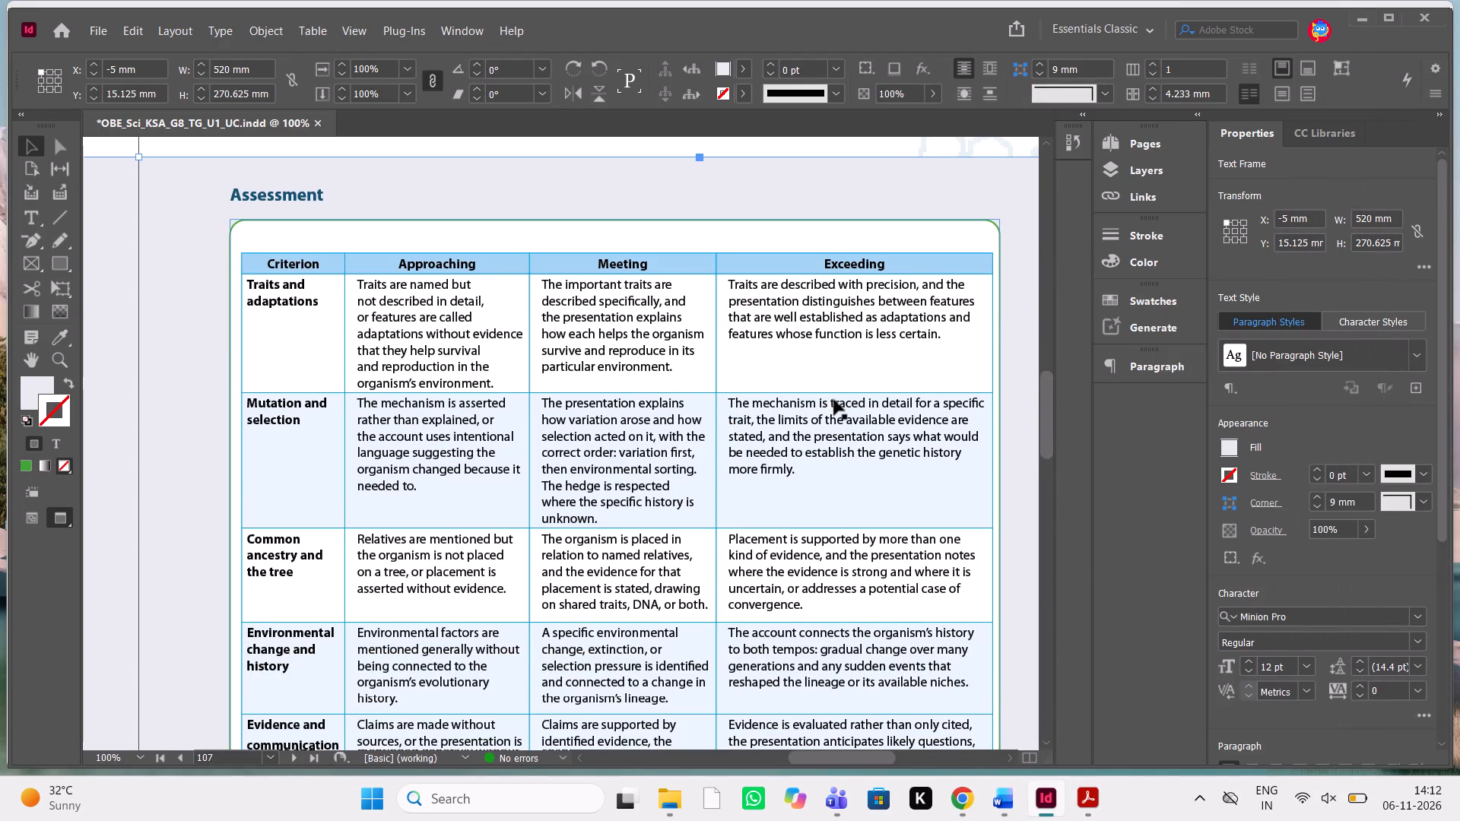
pyautogui.click(1088, 802)
pyautogui.click(1088, 802)
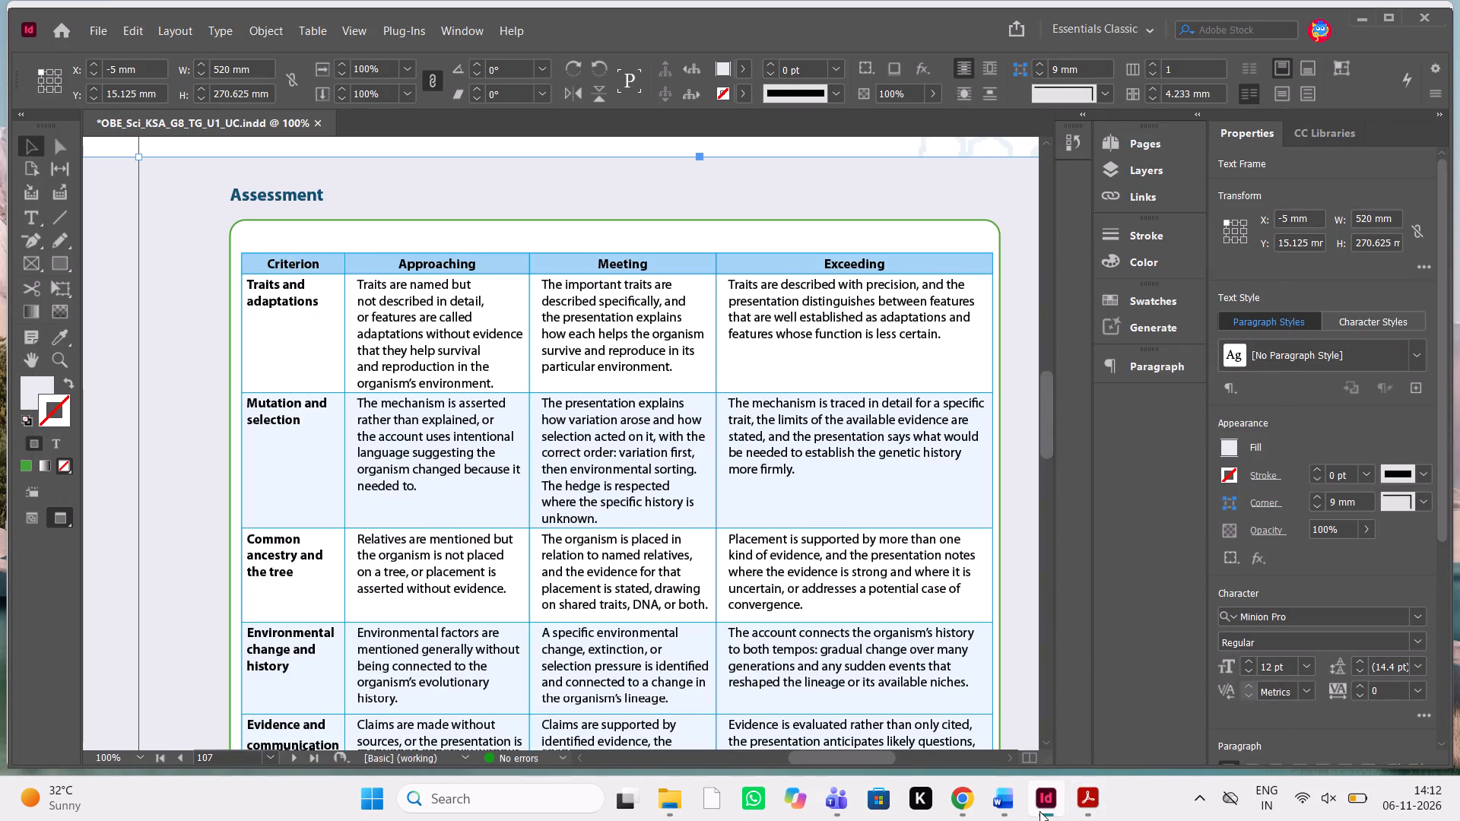
# Switch to Word and check the manuscript's Assessment table against the page 107 rubric in InDesign, through the Evidence and communication row.
pyautogui.click(995, 796)
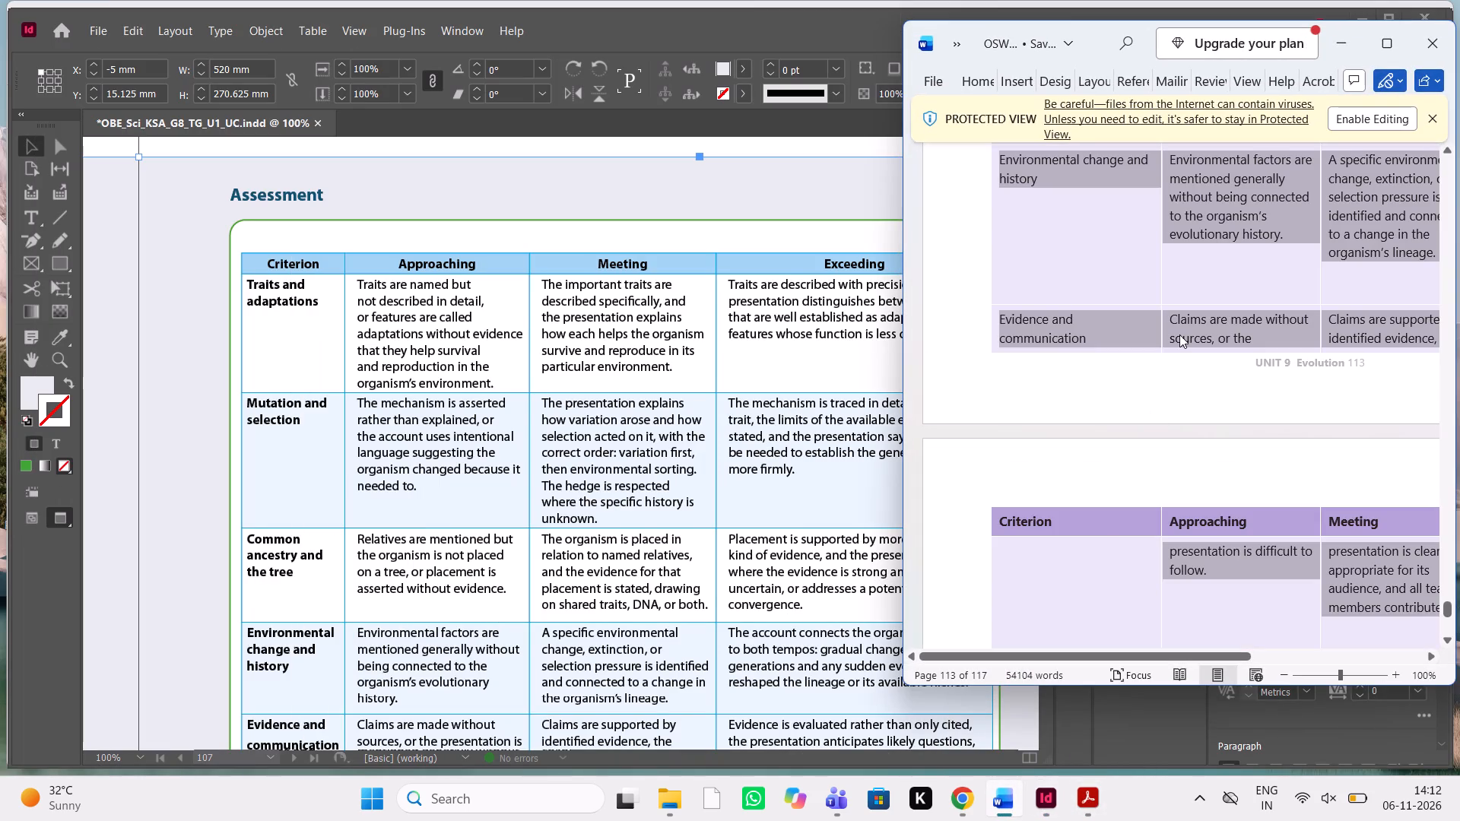
pyautogui.scroll(3, 1183, 339)
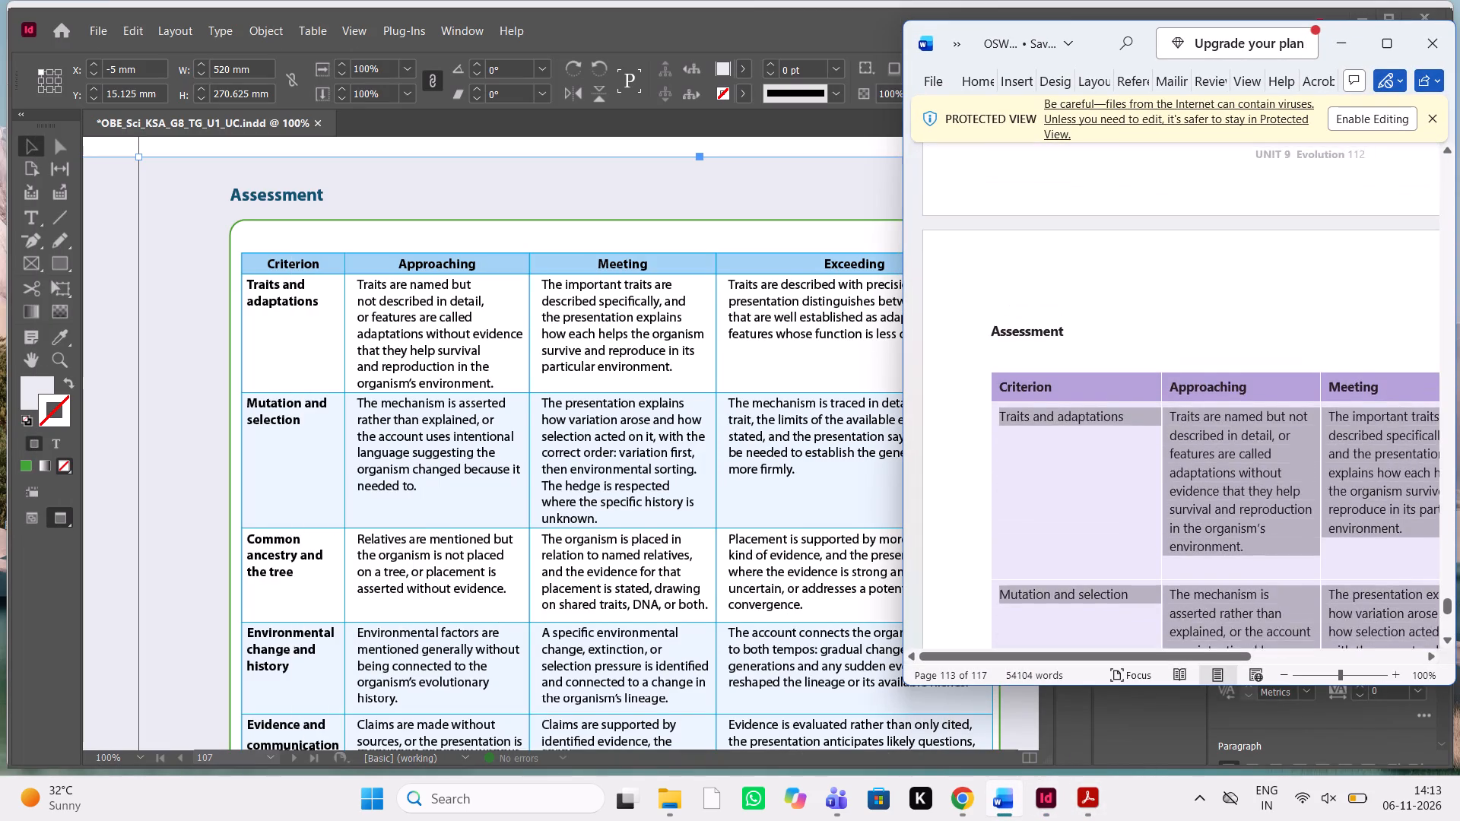
pyautogui.scroll(-1, 1183, 339)
pyautogui.scroll(-1, 614, 417)
pyautogui.hscroll(-1, 614, 417)
pyautogui.hscroll(1, 614, 417)
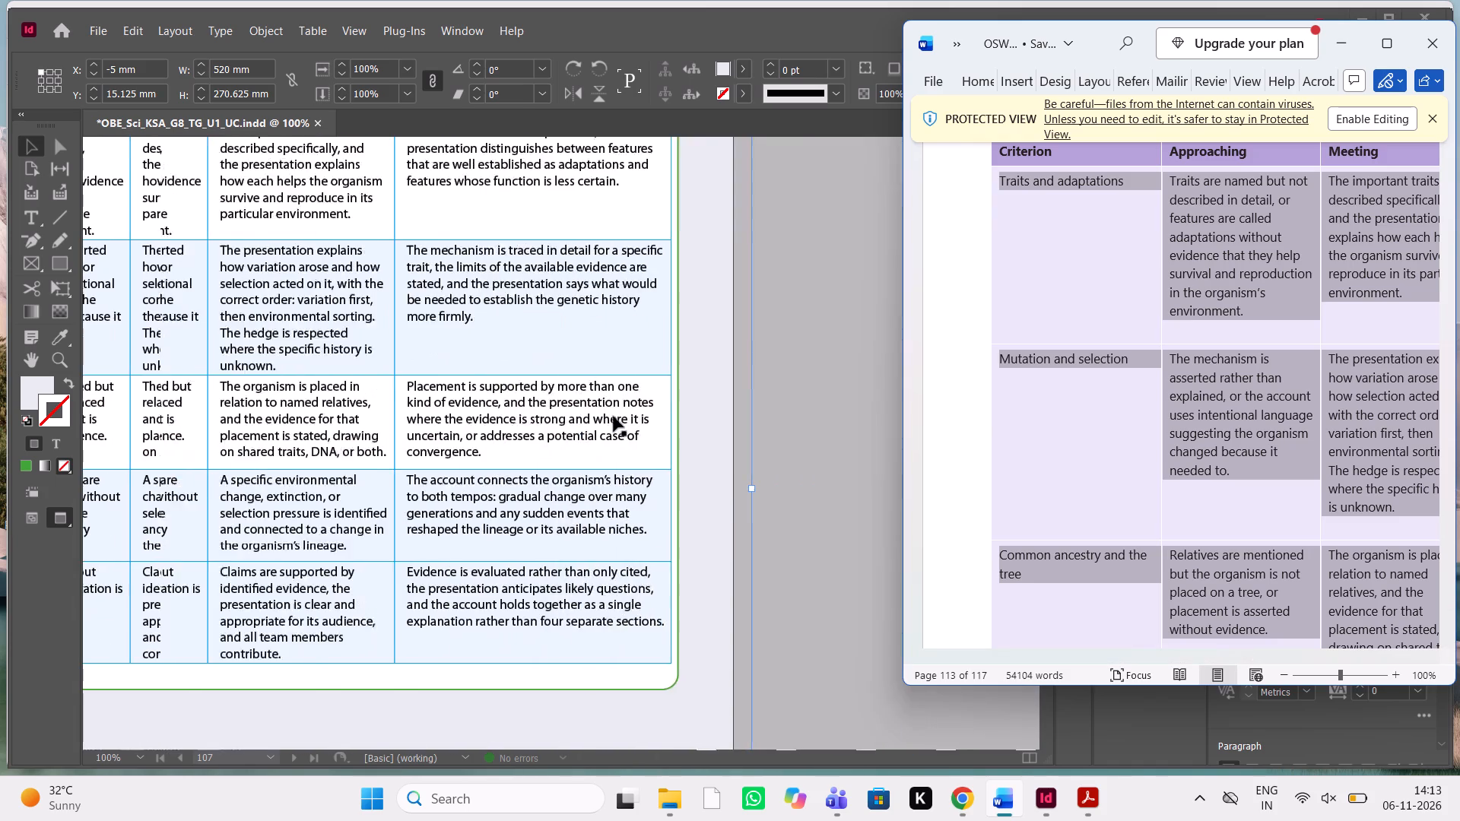
pyautogui.hscroll(1, 614, 417)
pyautogui.scroll(1, 998, 454)
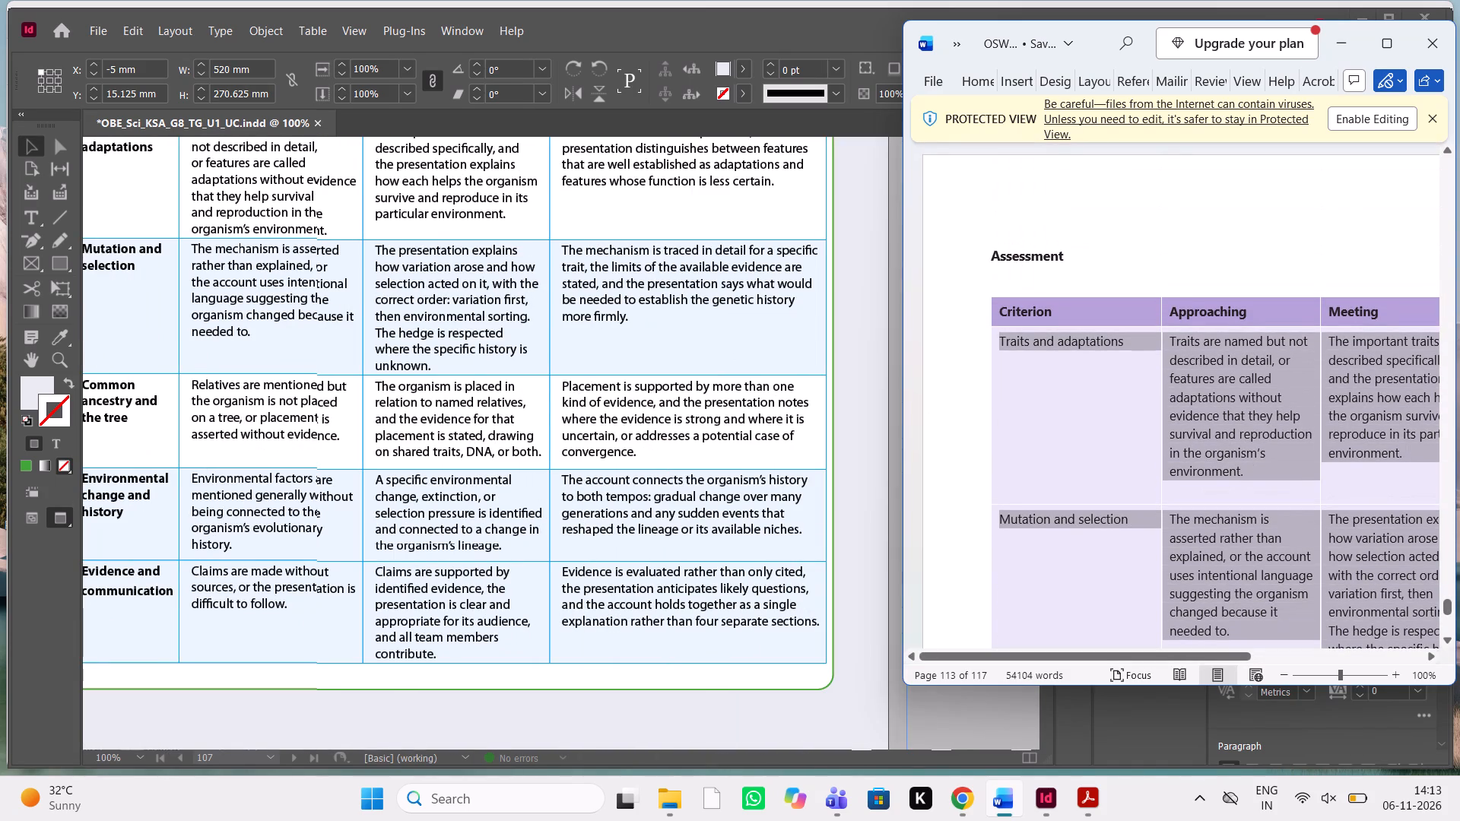
pyautogui.hscroll(-1, 998, 454)
pyautogui.scroll(-1, 998, 454)
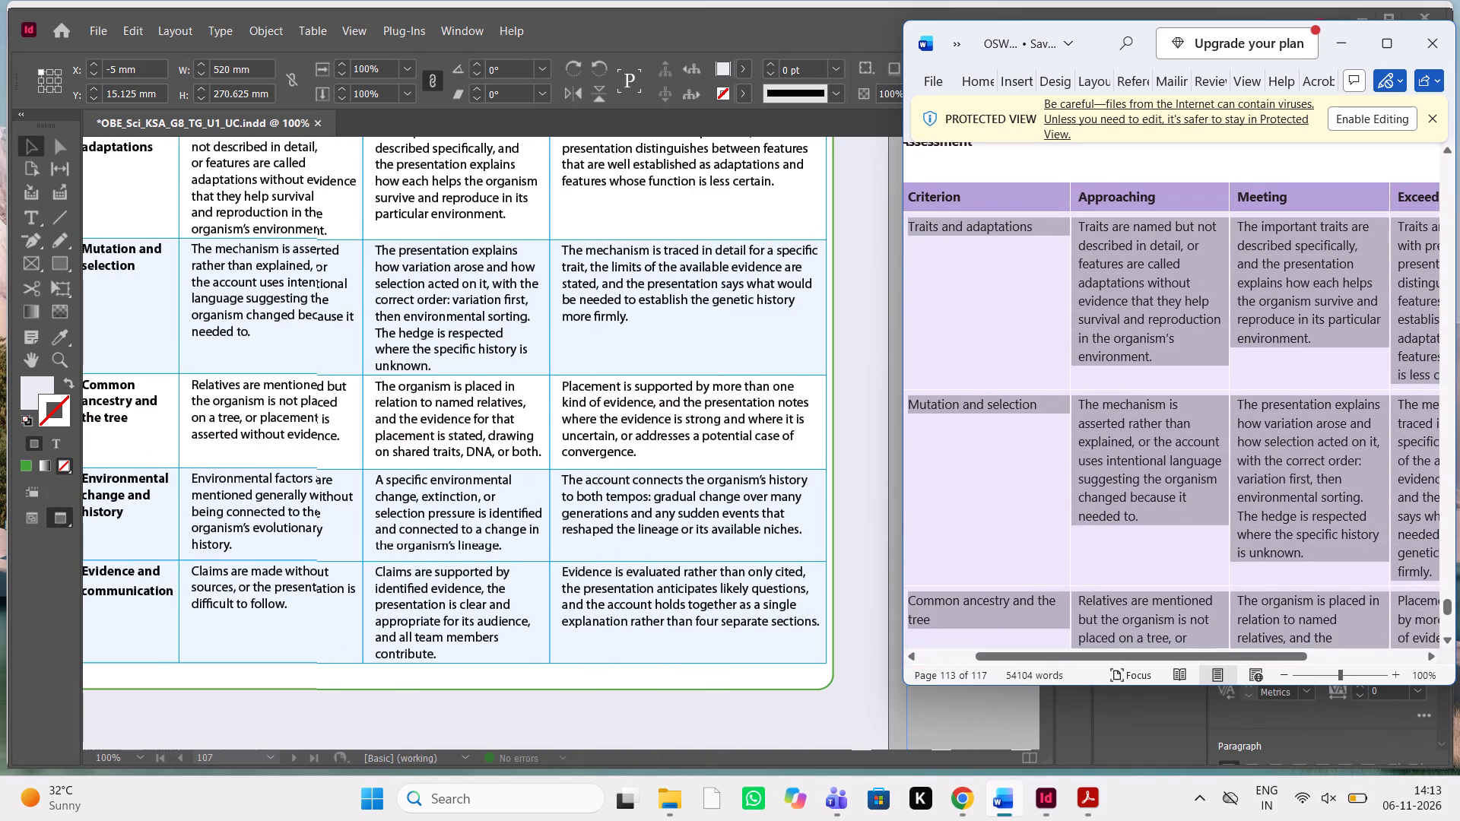
pyautogui.scroll(-4, 998, 454)
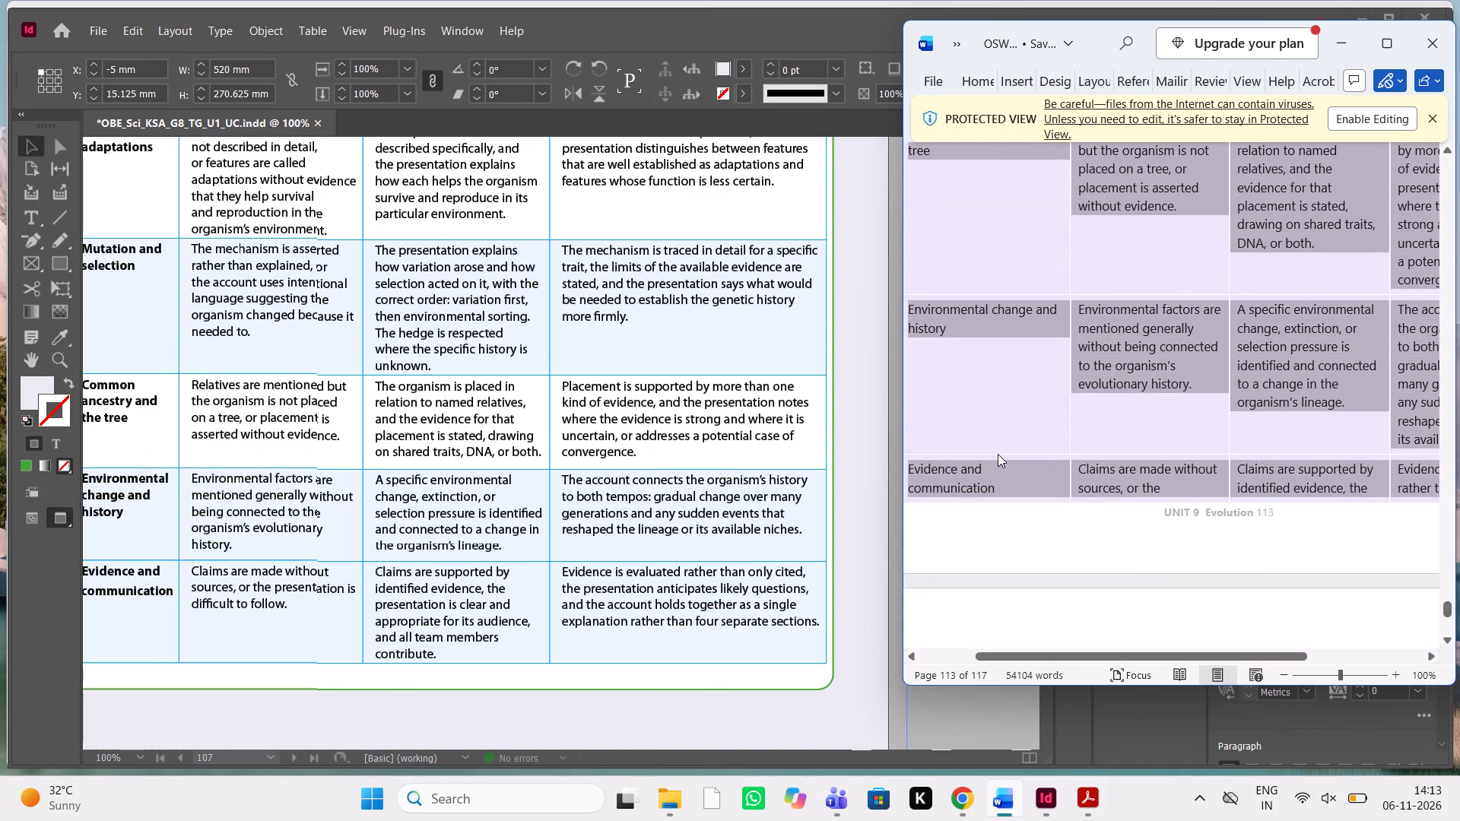
pyautogui.scroll(-1, 998, 454)
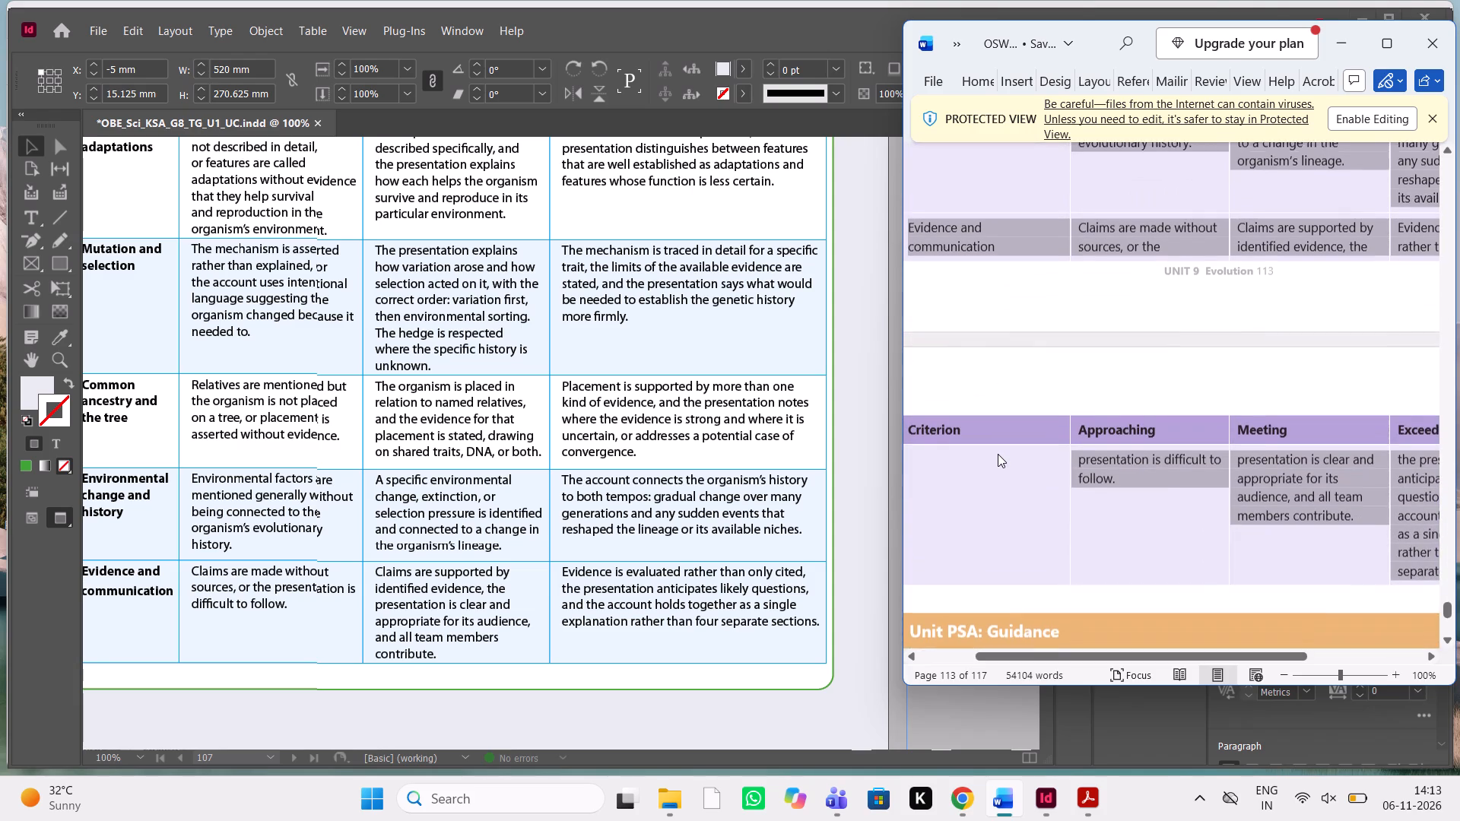
pyautogui.scroll(-1, 998, 454)
pyautogui.scroll(2, 998, 454)
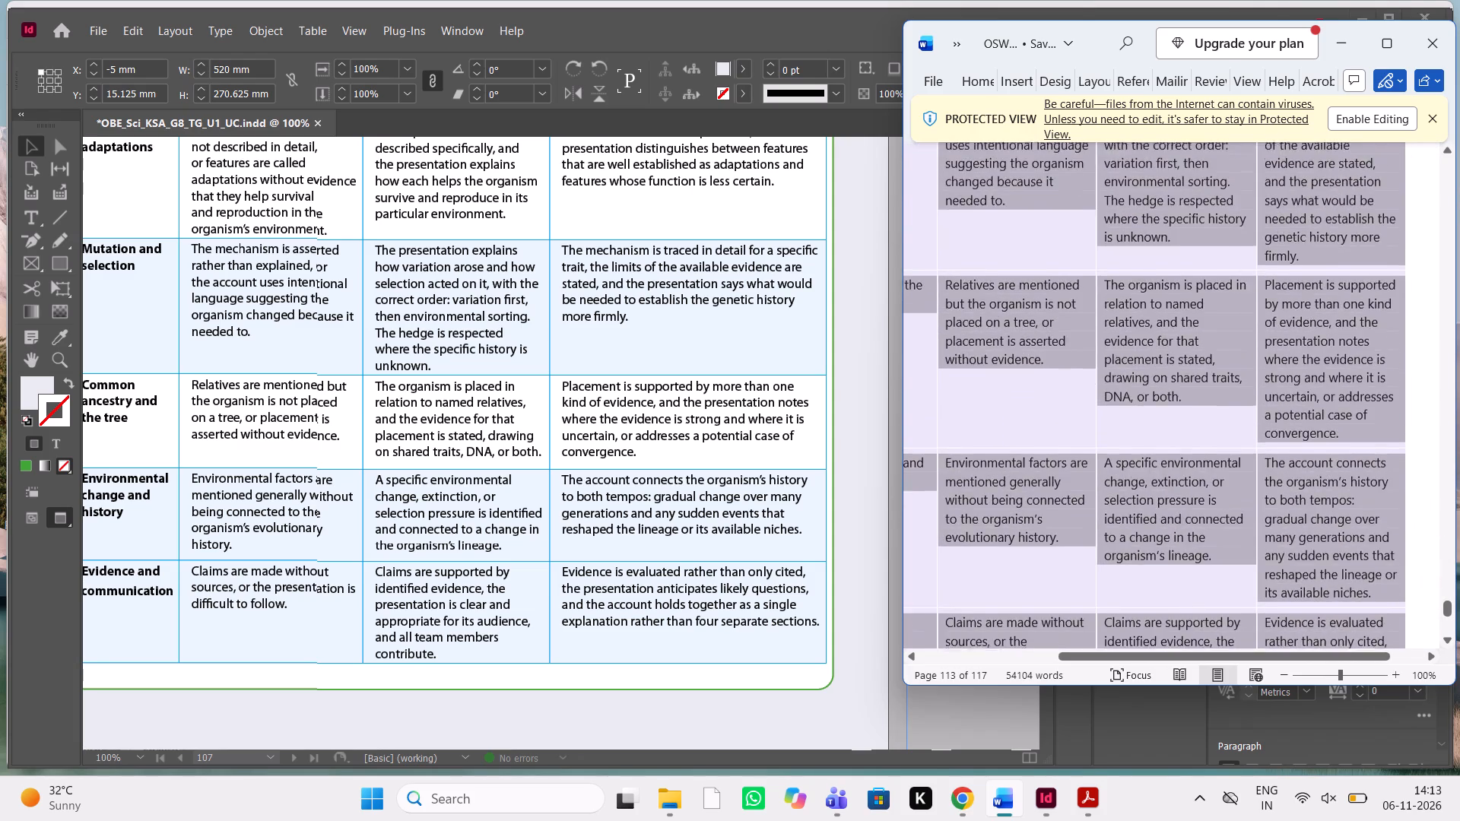
pyautogui.scroll(1, 998, 454)
pyautogui.scroll(-1, 998, 454)
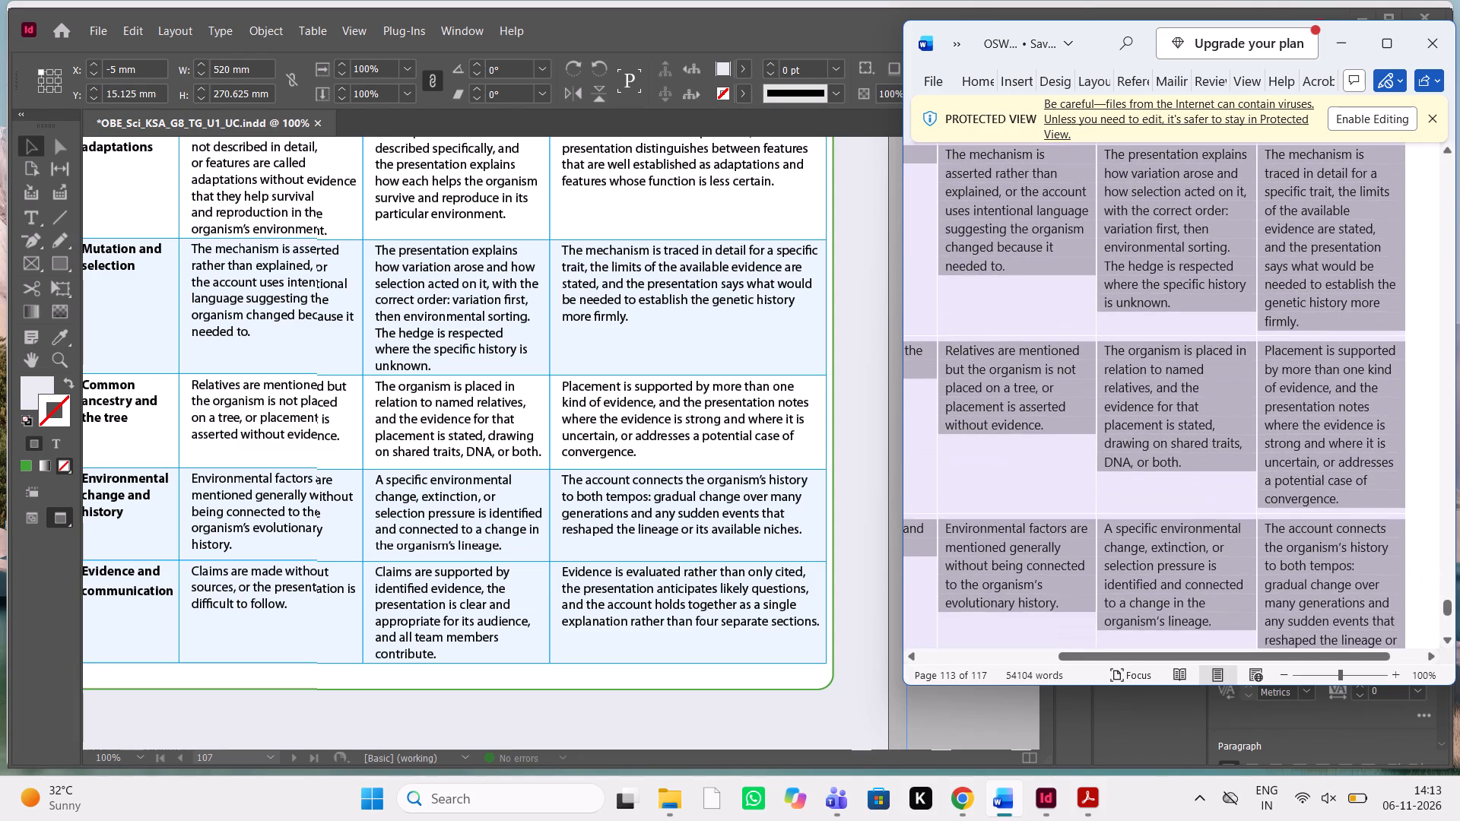
pyautogui.scroll(-1, 998, 454)
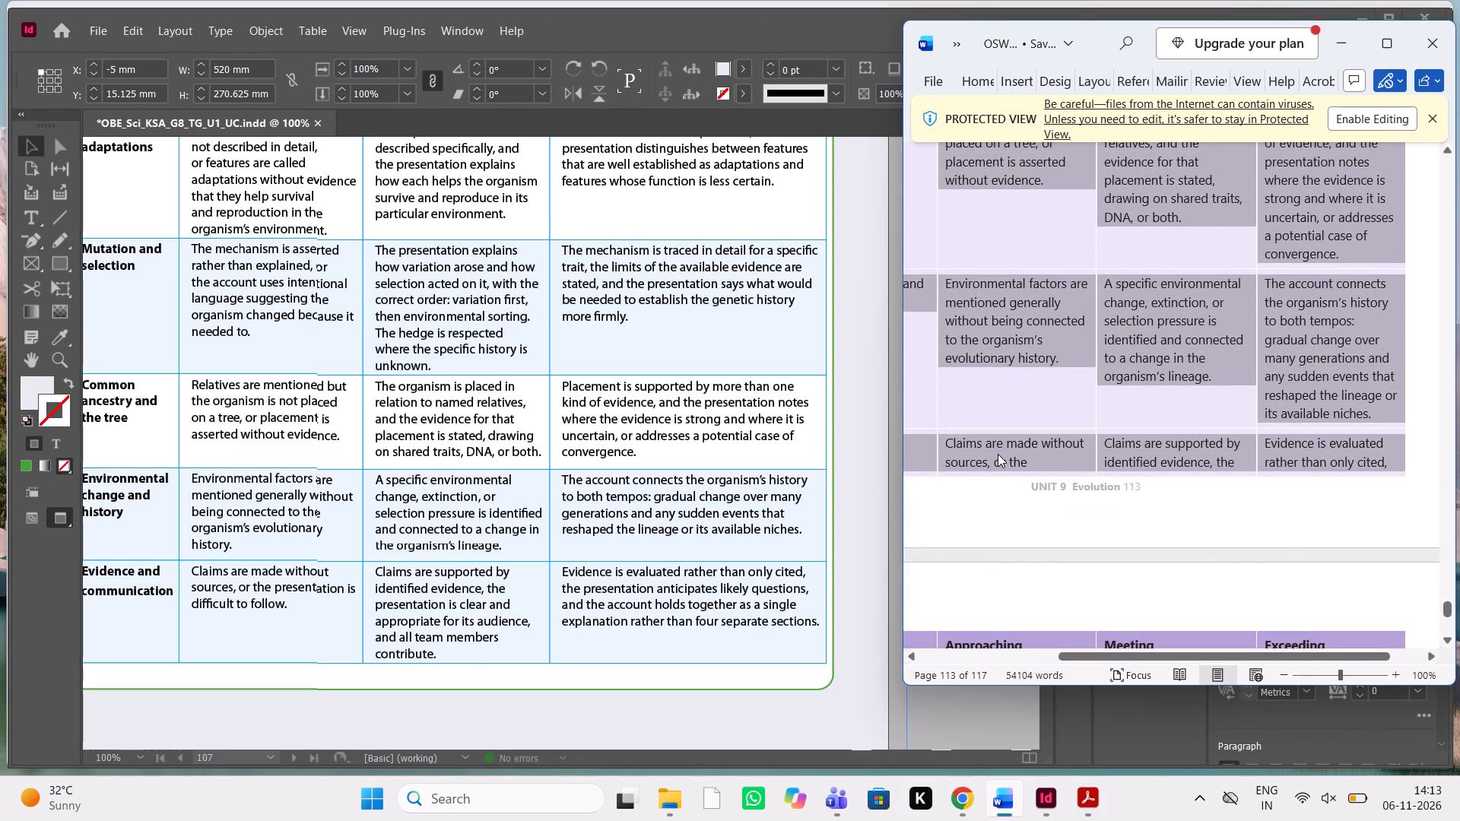
pyautogui.scroll(-1, 998, 454)
pyautogui.scroll(1, 998, 454)
pyautogui.scroll(-1, 998, 454)
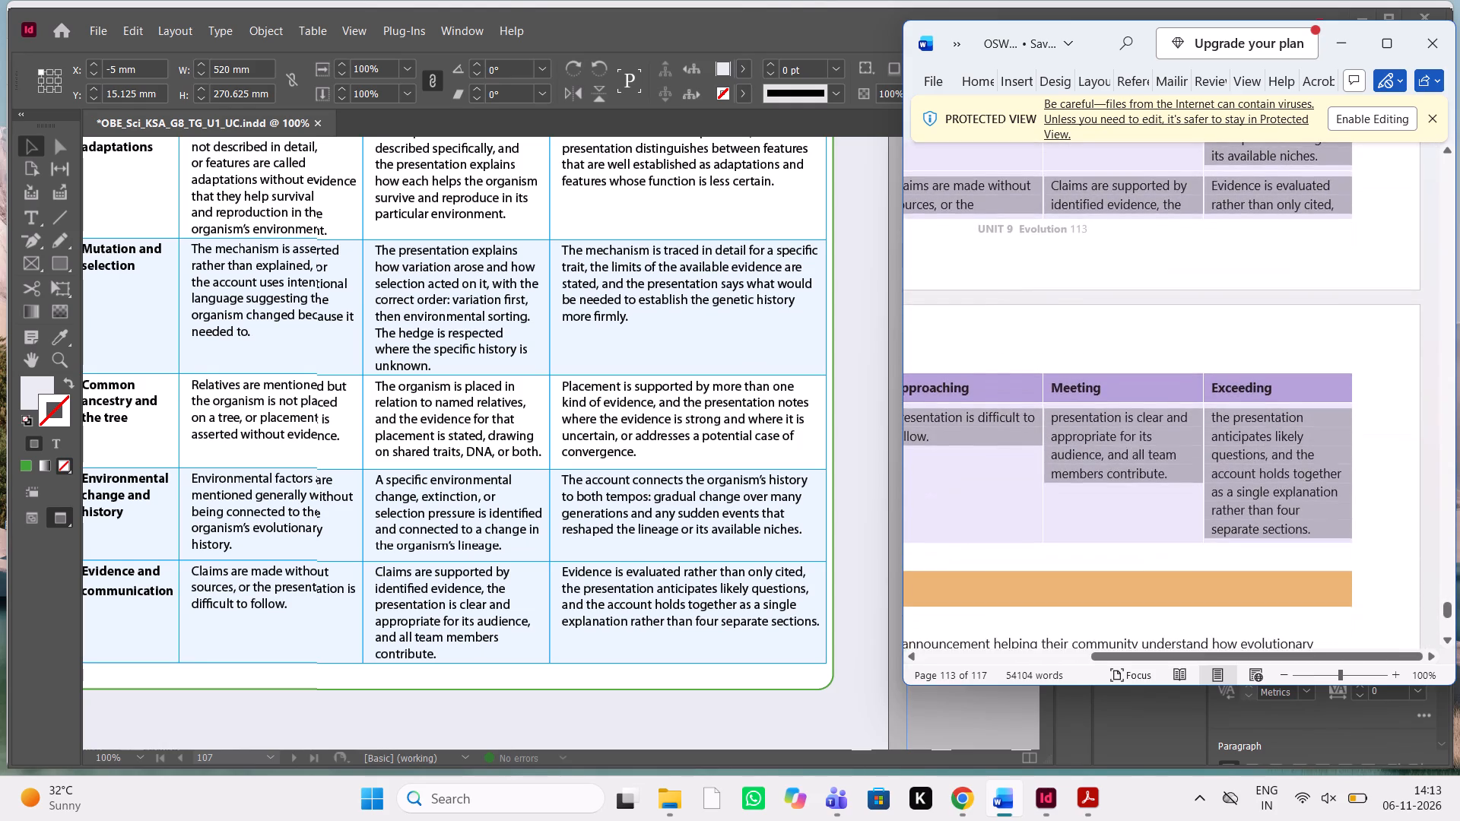
pyautogui.scroll(1, 998, 454)
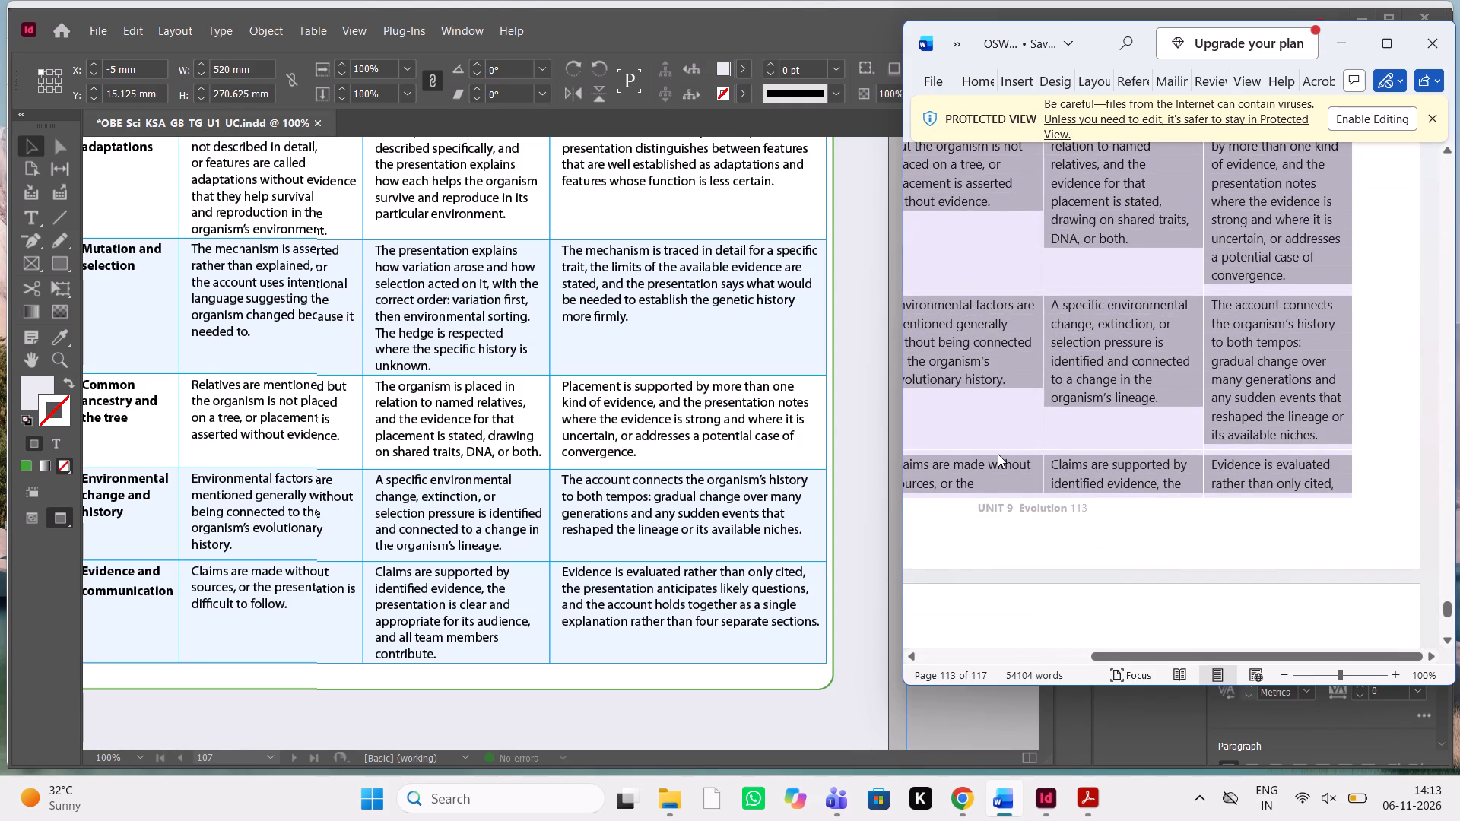
pyautogui.scroll(2, 998, 454)
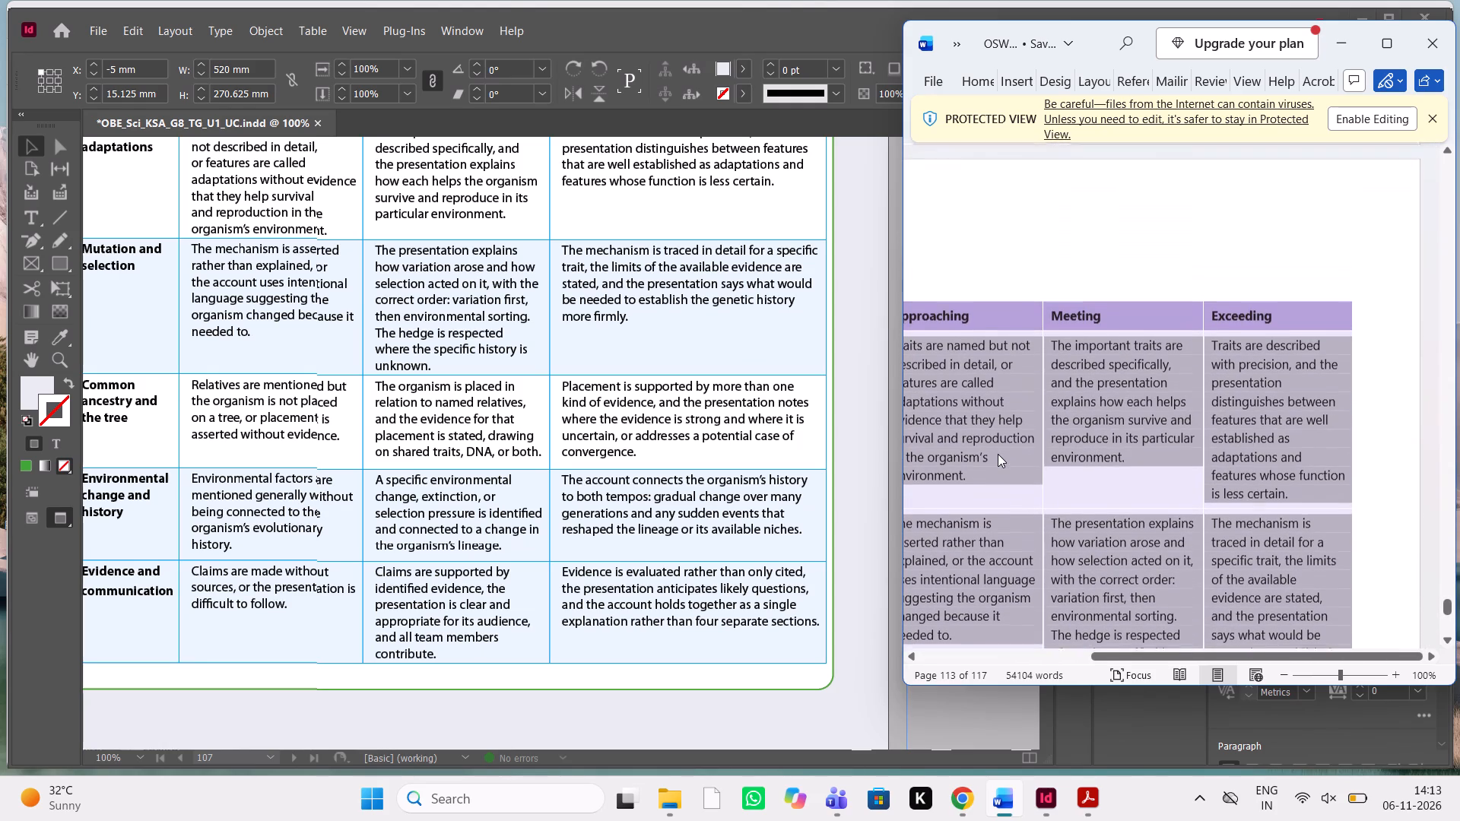
pyautogui.scroll(-1, 592, 430)
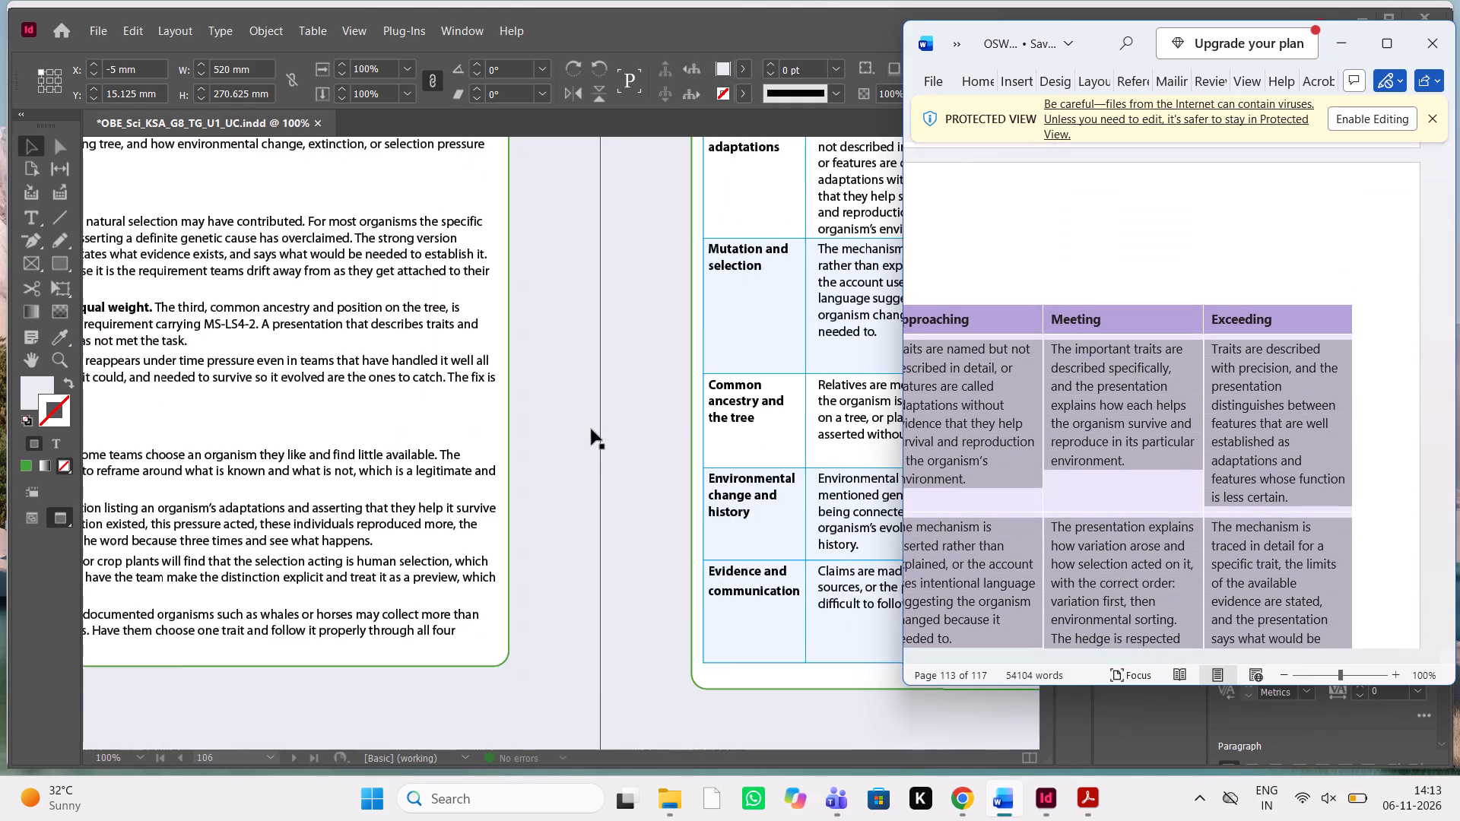
pyautogui.scroll(-1, 592, 430)
pyautogui.click(1348, 38)
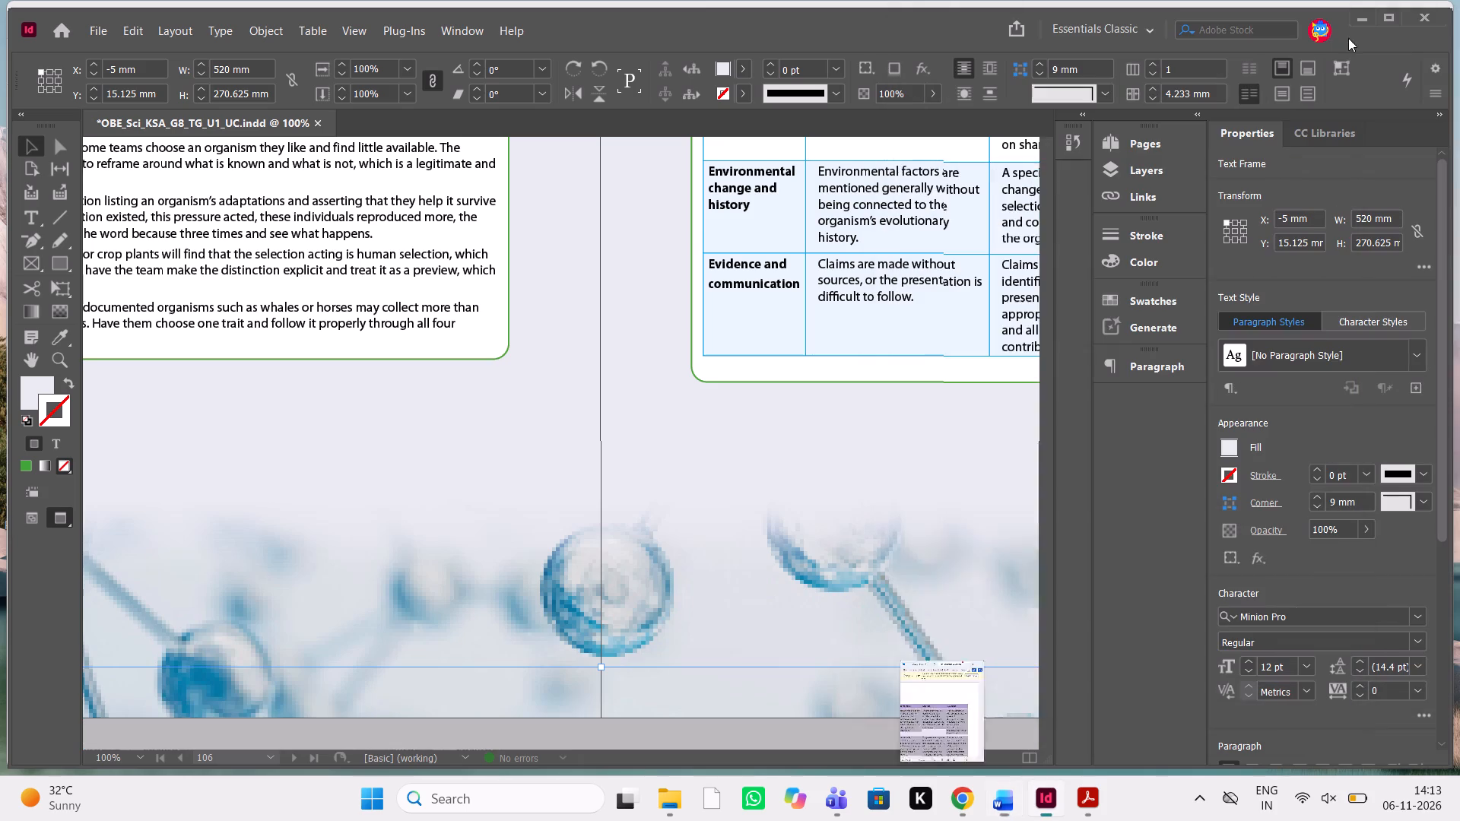
# Go to the page 108–109 spread in InDesign and switch from Preview mode back to the normal view with guides.
pyautogui.scroll(-3, 814, 410)
pyautogui.hscroll(-2, 814, 410)
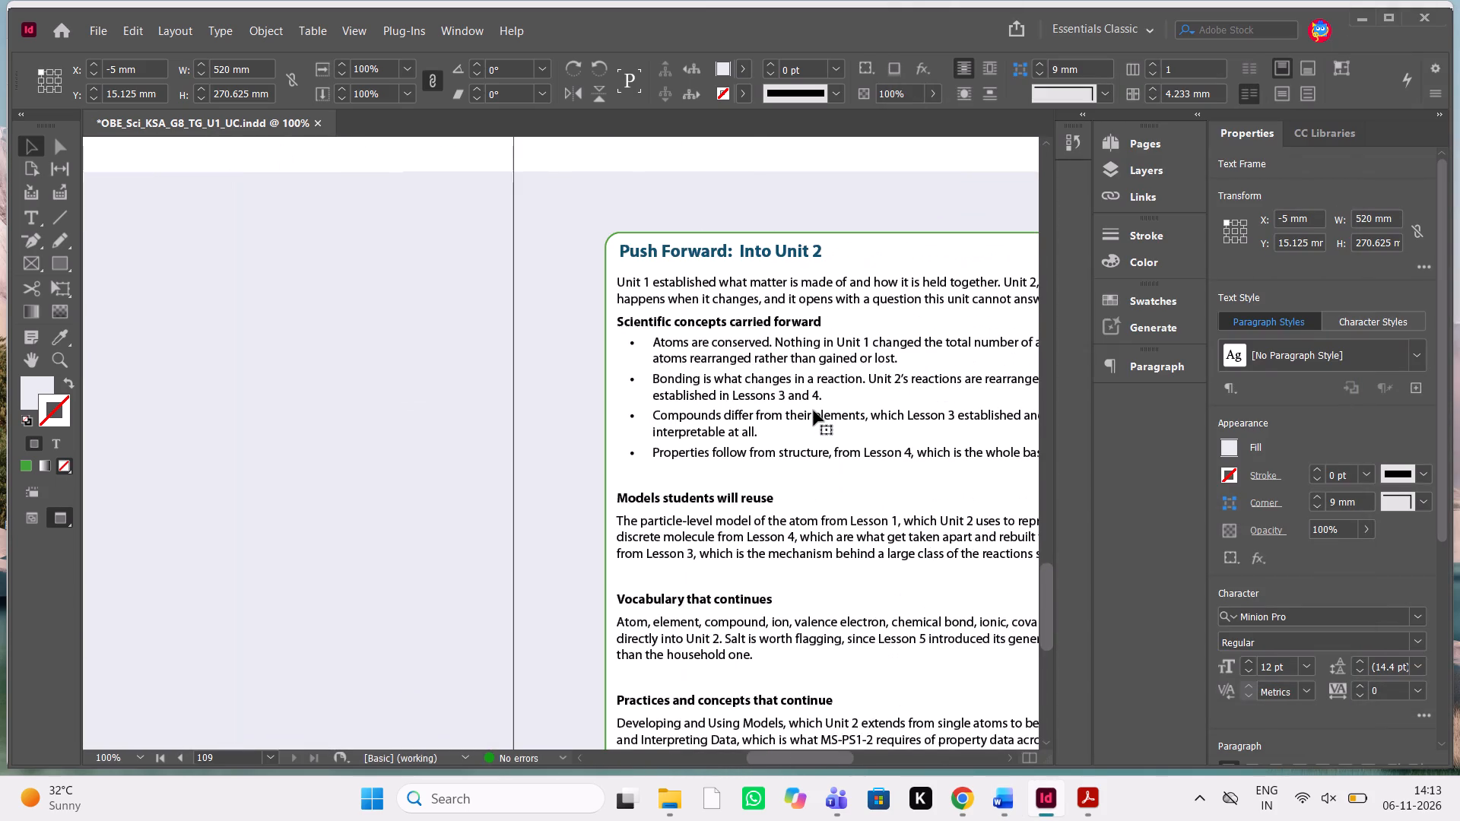
pyautogui.hscroll(1, 814, 410)
pyautogui.scroll(1, 814, 410)
pyautogui.hscroll(1, 814, 410)
pyautogui.click(335, 323)
pyautogui.press('w')
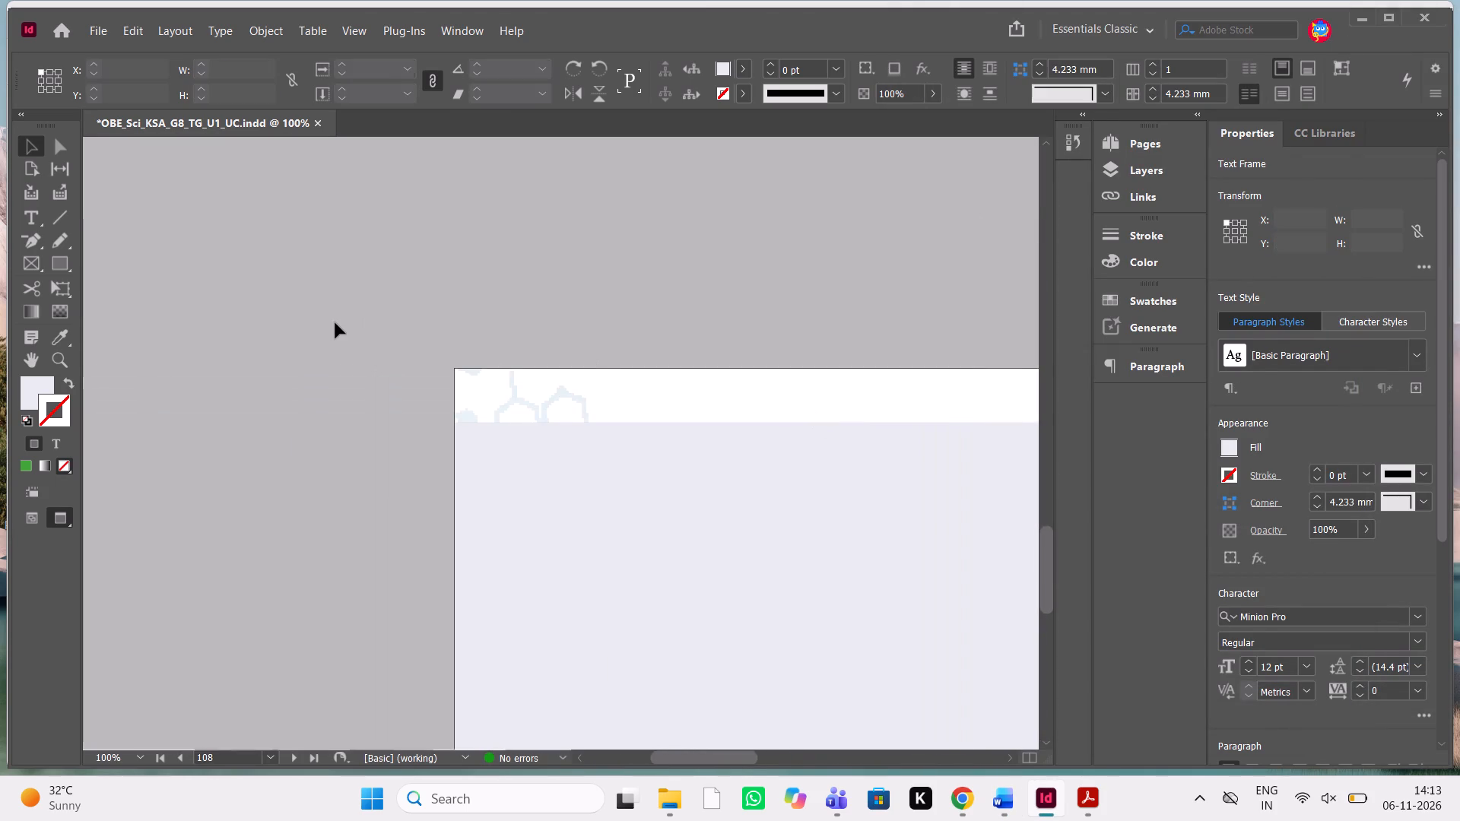
pyautogui.hscroll(-1, 757, 542)
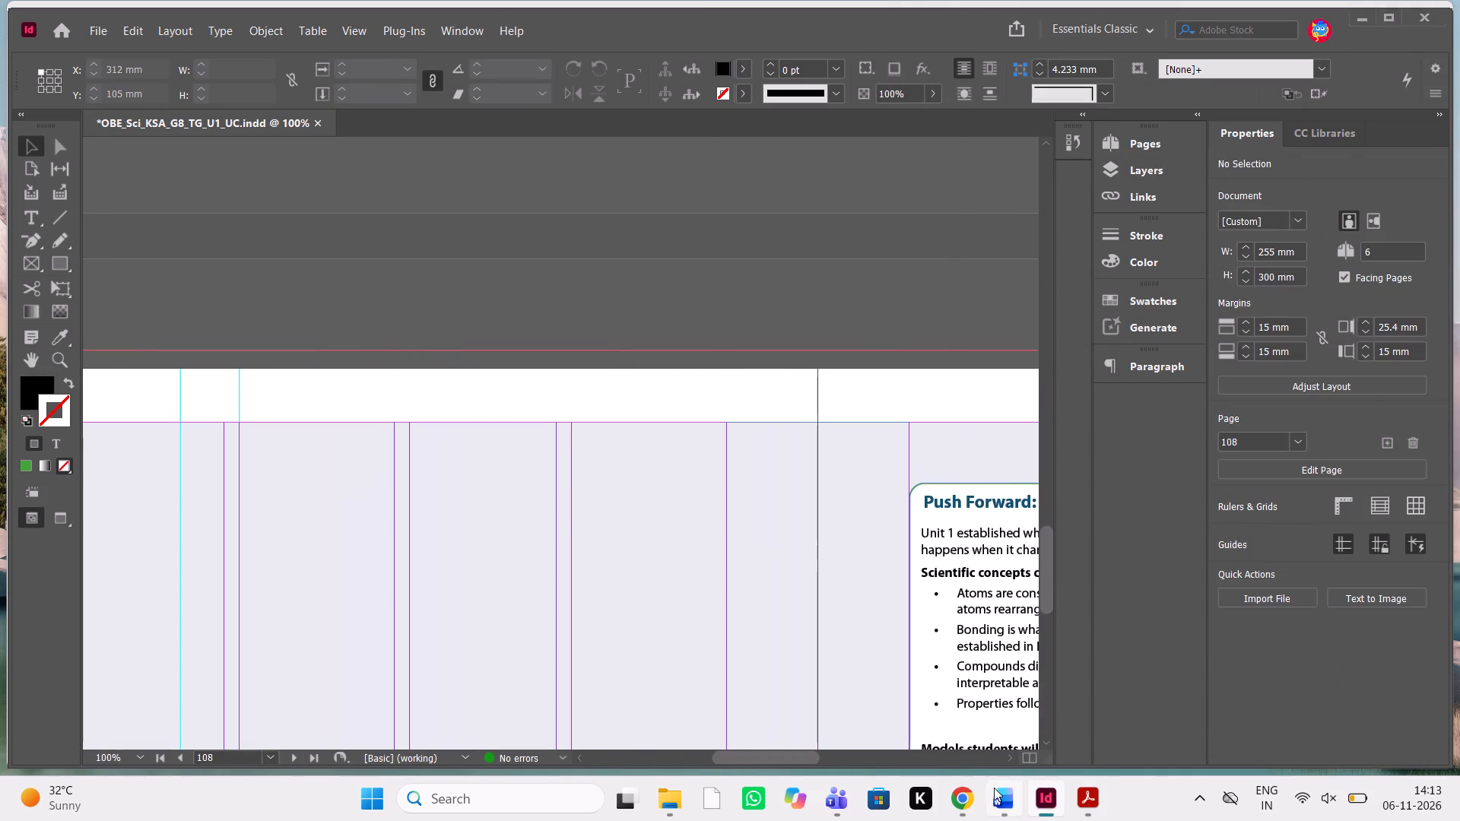
# Switch to Word and read the Unit PSA: Guidance section that follows the Assessment table in the manuscript.
pyautogui.click(994, 788)
pyautogui.scroll(-3, 1128, 301)
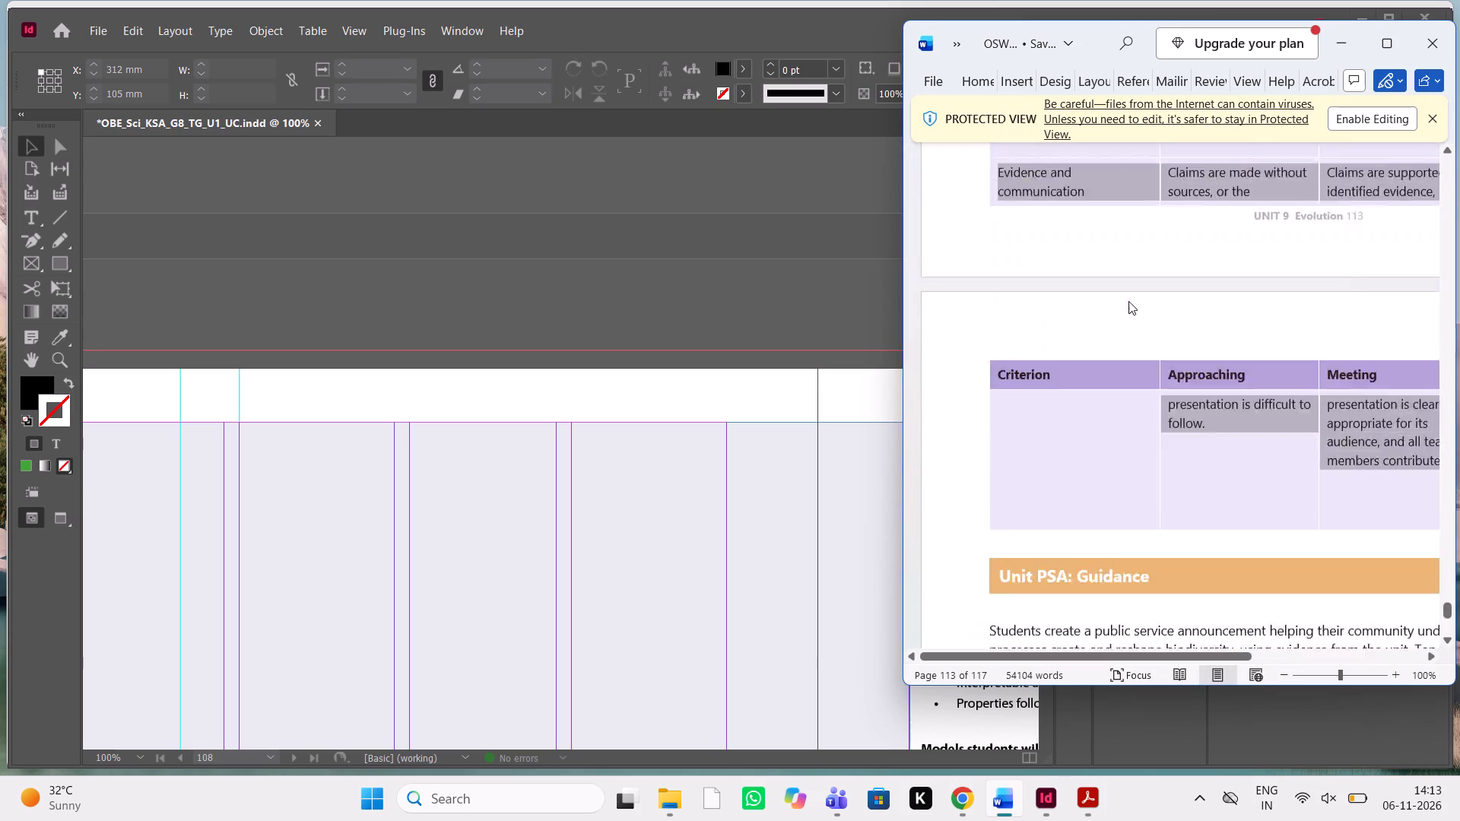
pyautogui.scroll(-2, 1128, 301)
pyautogui.click(1335, 40)
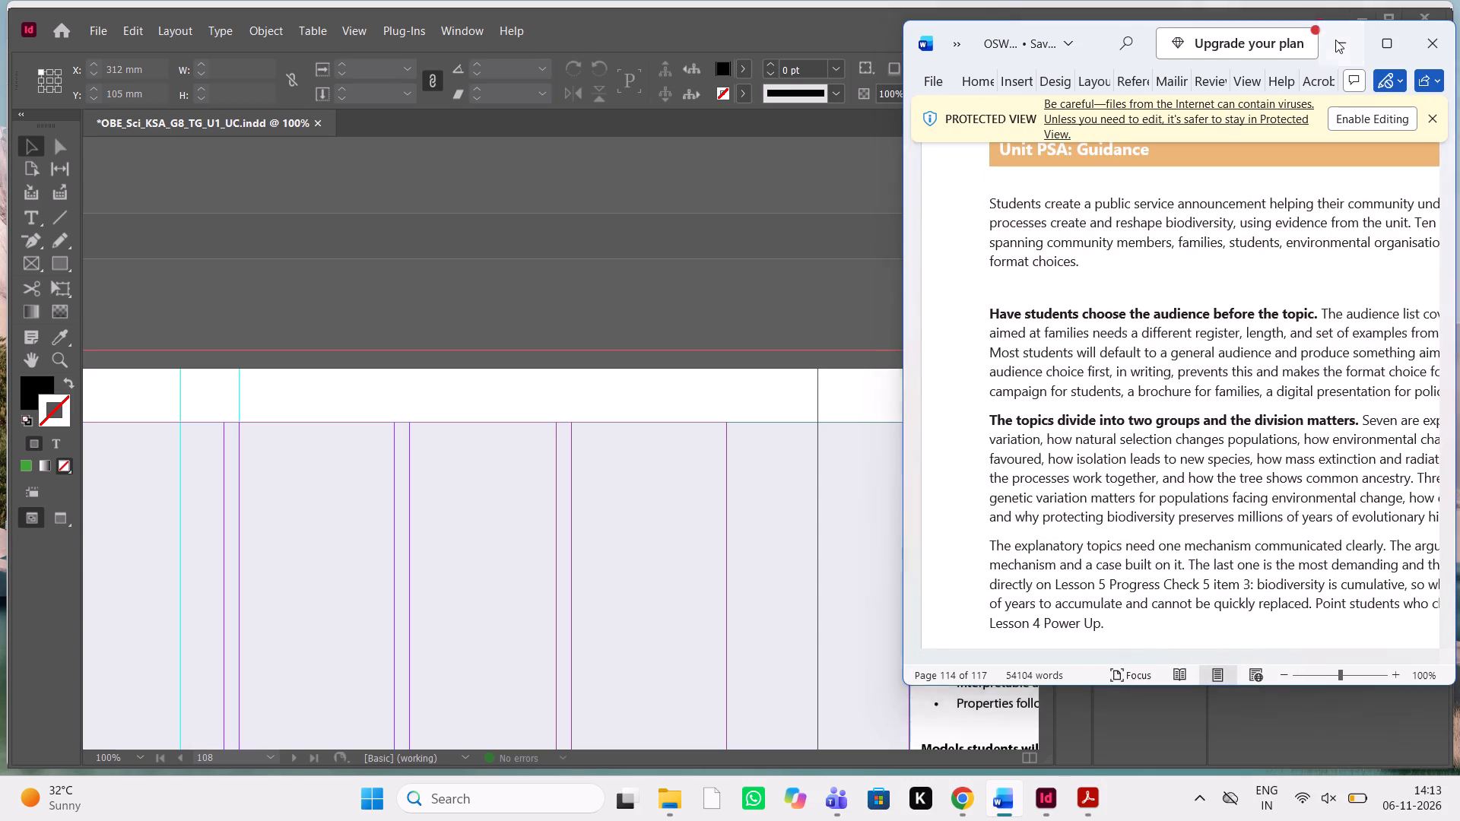
# In InDesign, cut the Unit Public Service Announcement — Guidance frame from the pasteboard beside page 107 and paste it on page 108.
pyautogui.scroll(4, 957, 368)
pyautogui.scroll(-1, 957, 368)
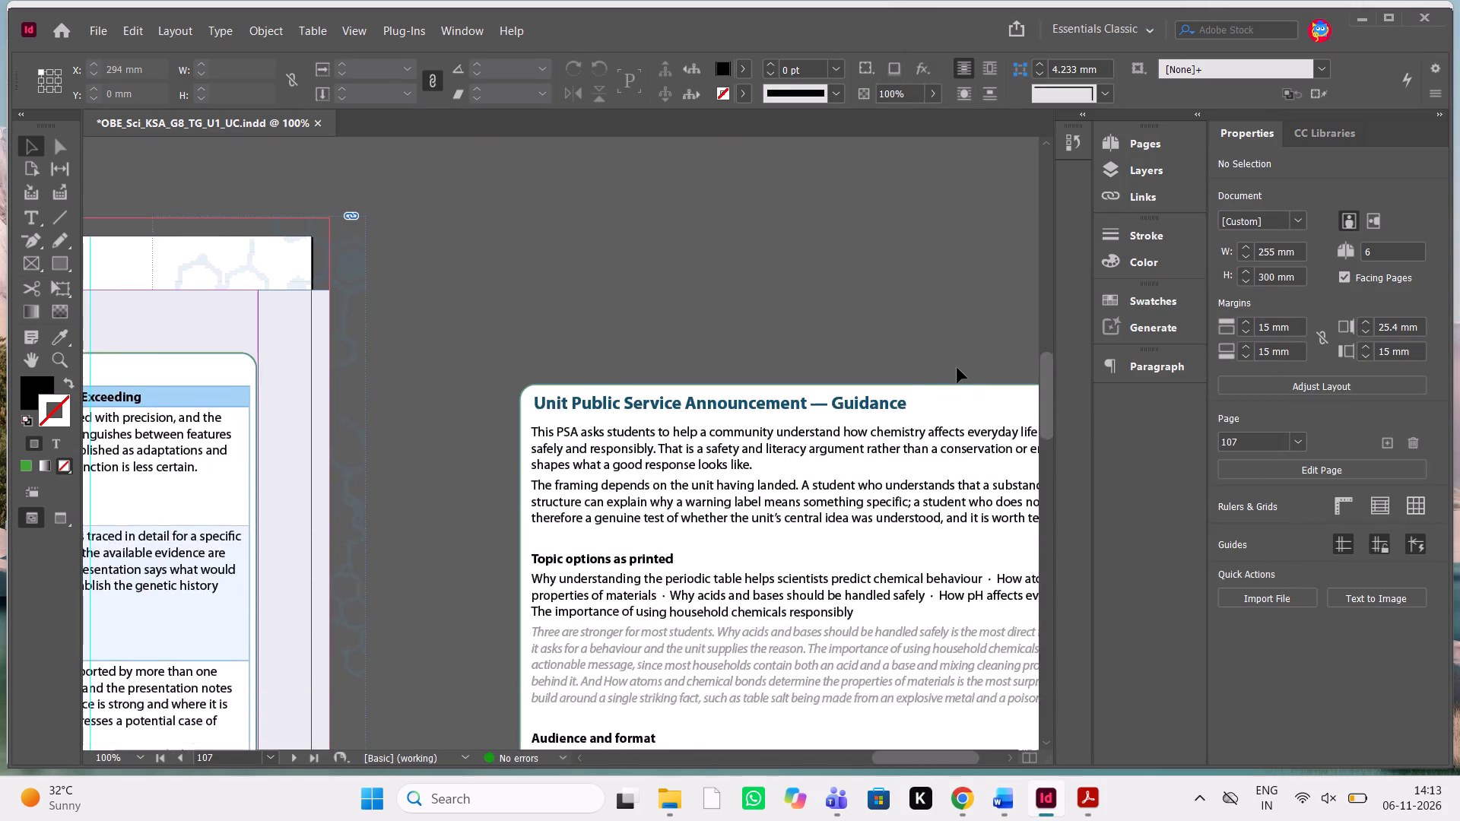
pyautogui.scroll(-1, 957, 368)
pyautogui.moveTo(500, 214); pyautogui.dragTo(790, 410)
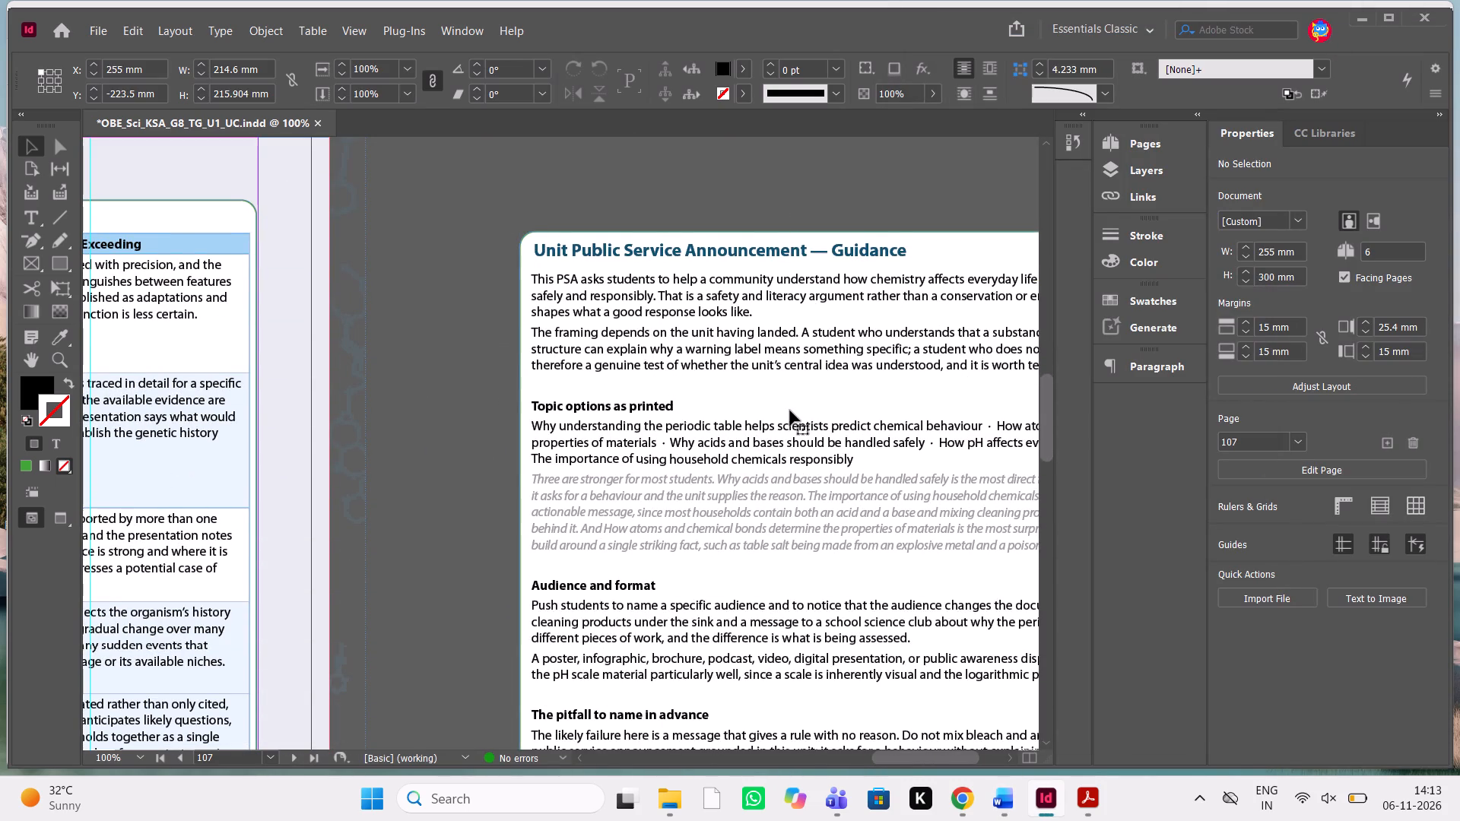
pyautogui.hotkey('ctrl', 'x')
pyautogui.hscroll(1, 790, 410)
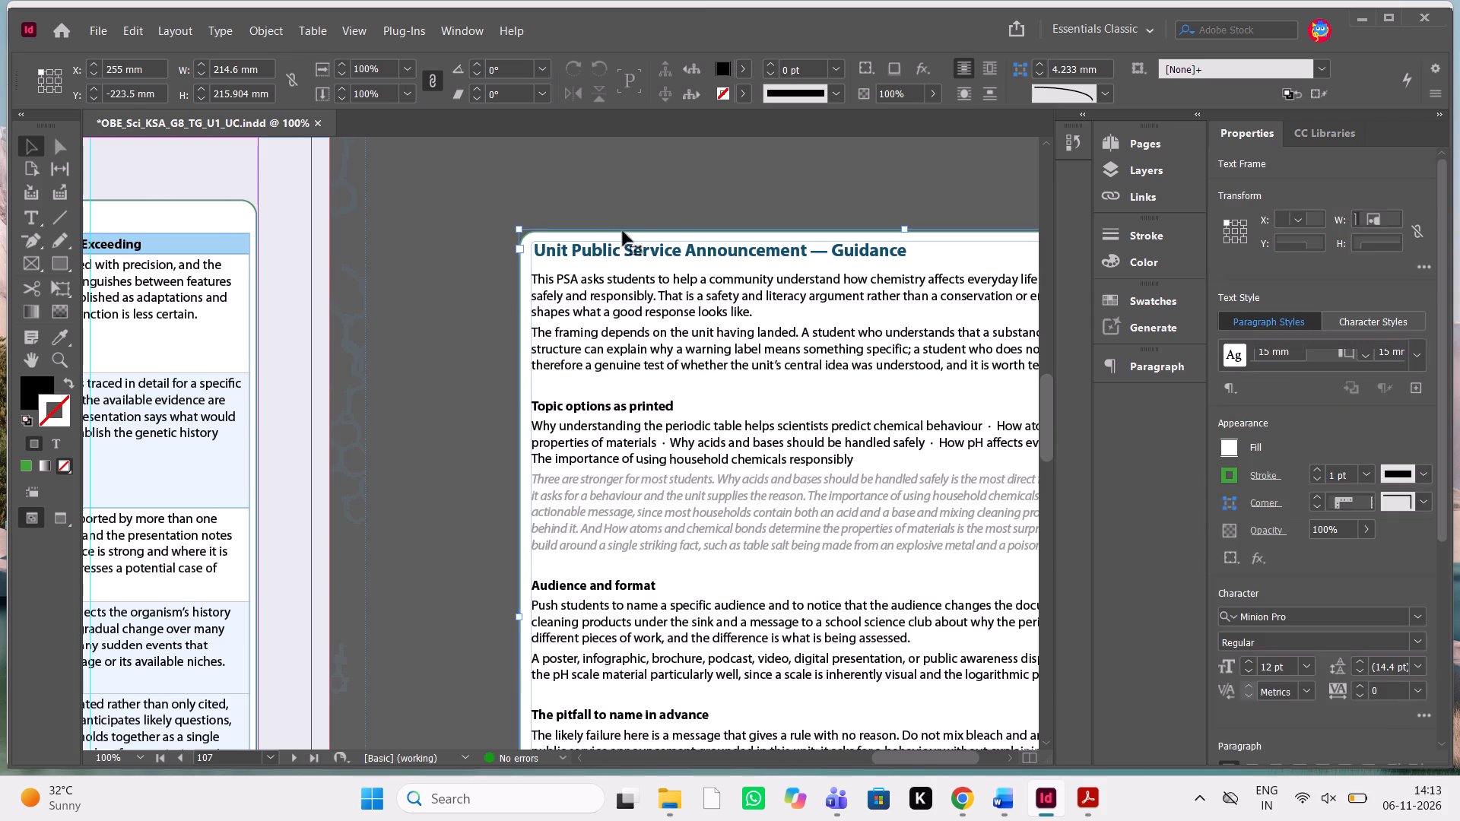
pyautogui.hscroll(2, 525, 219)
pyautogui.scroll(-4, 525, 219)
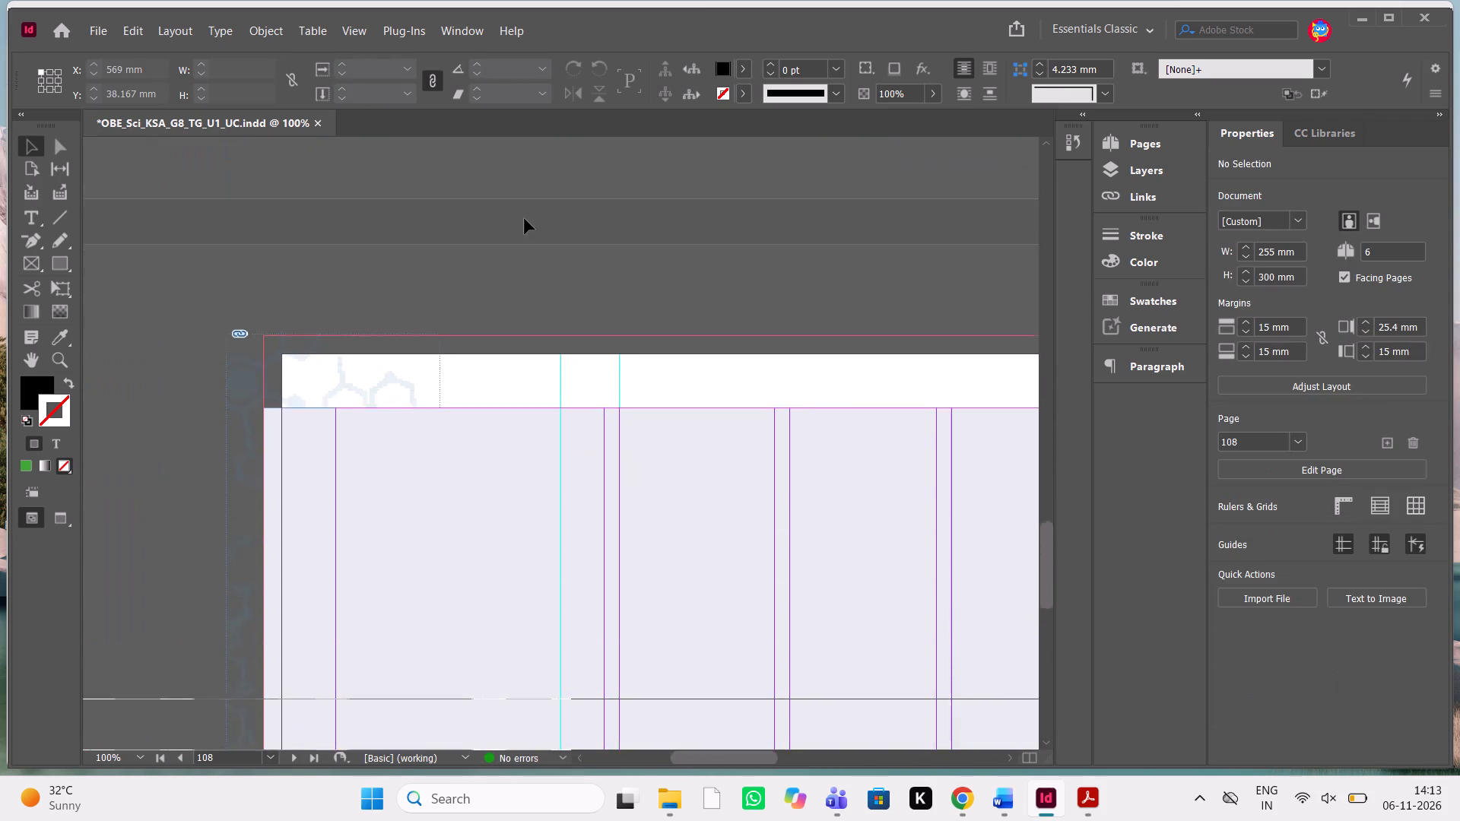
pyautogui.scroll(-2, 525, 219)
pyautogui.scroll(5, 525, 219)
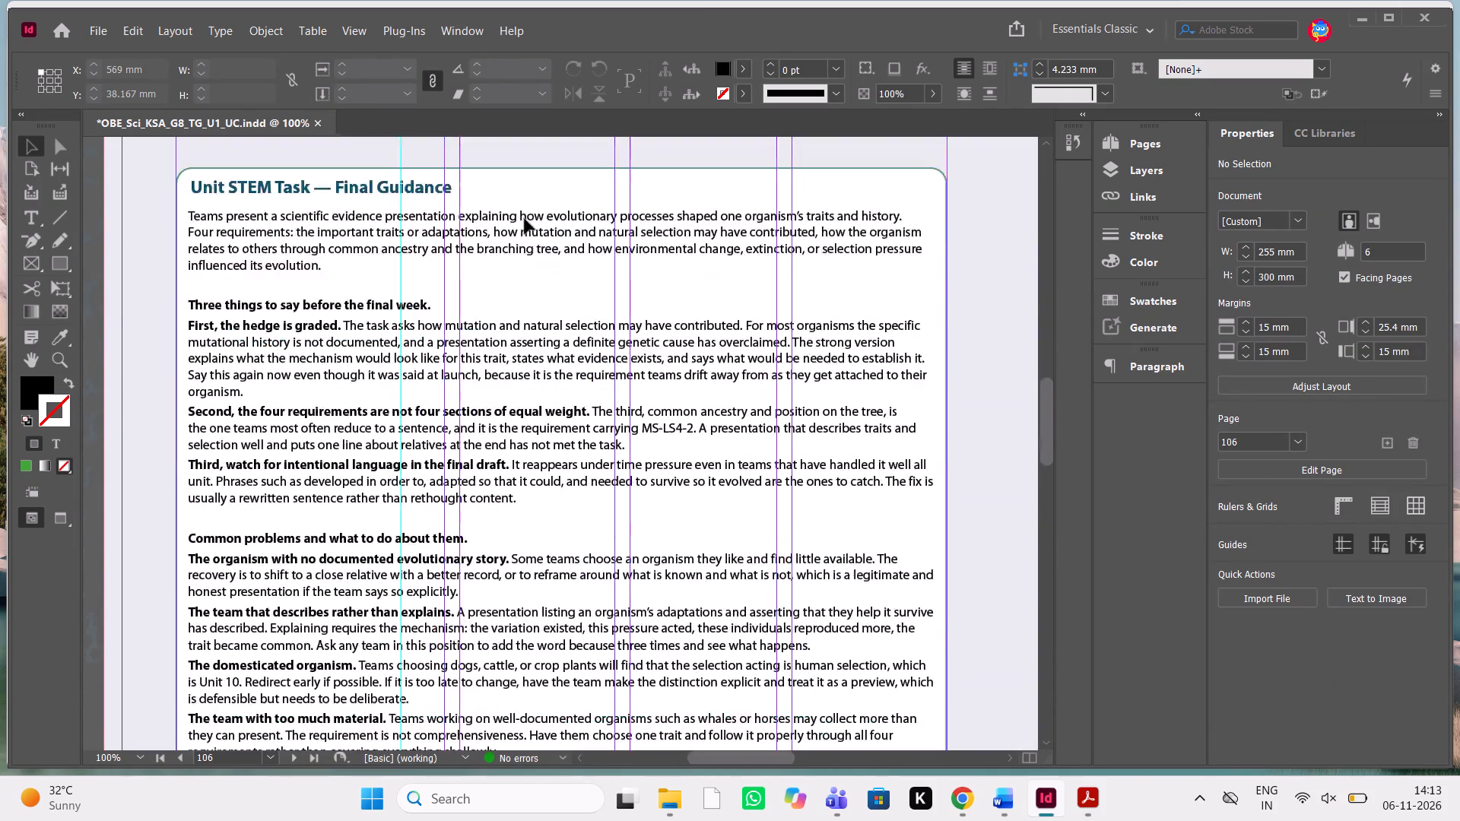
pyautogui.scroll(1, 525, 219)
pyautogui.hscroll(-1, 525, 219)
pyautogui.scroll(-3, 525, 219)
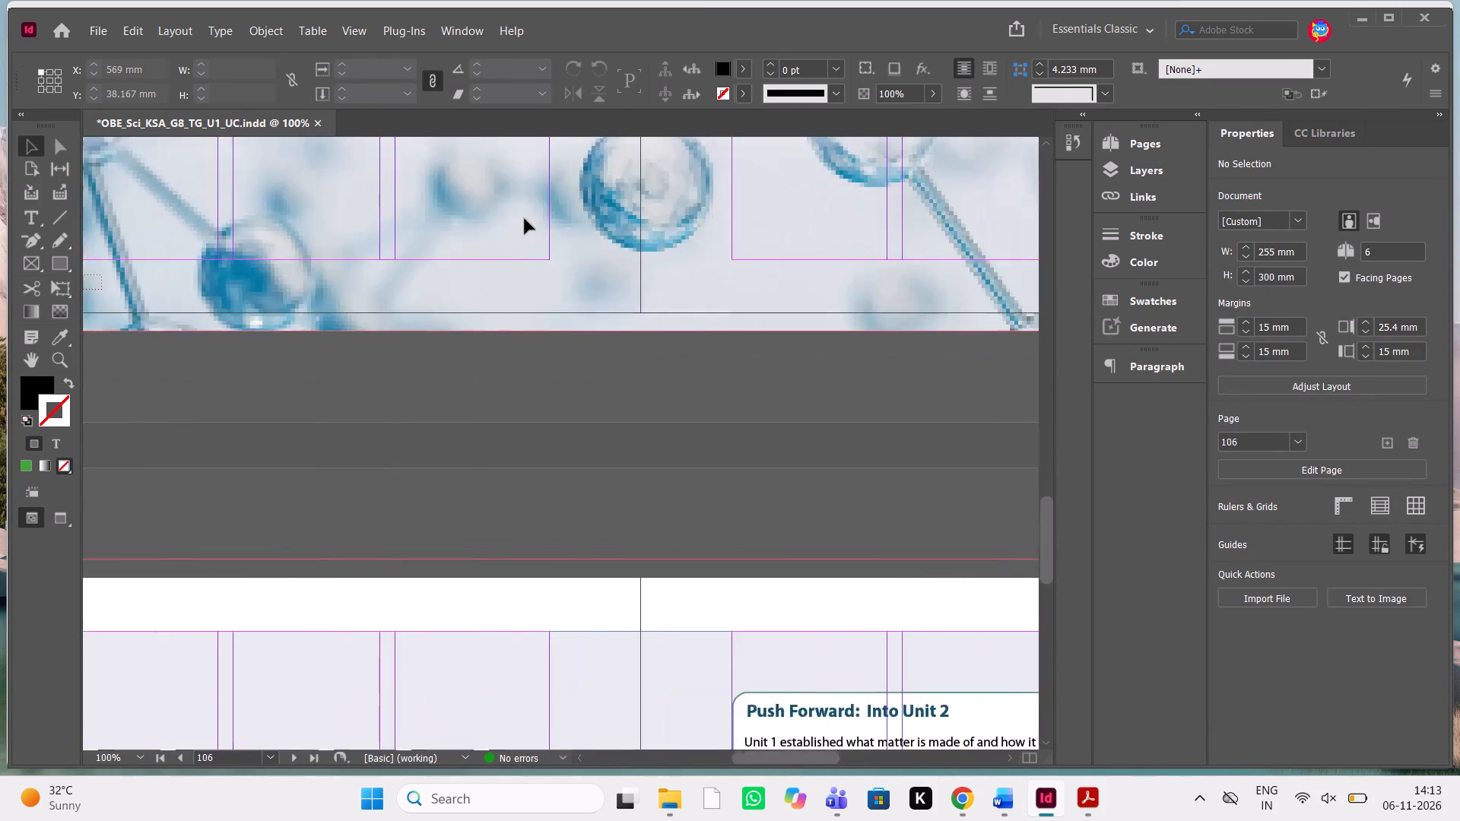
pyautogui.scroll(-3, 525, 219)
pyautogui.hotkey('ctrl', 'v')
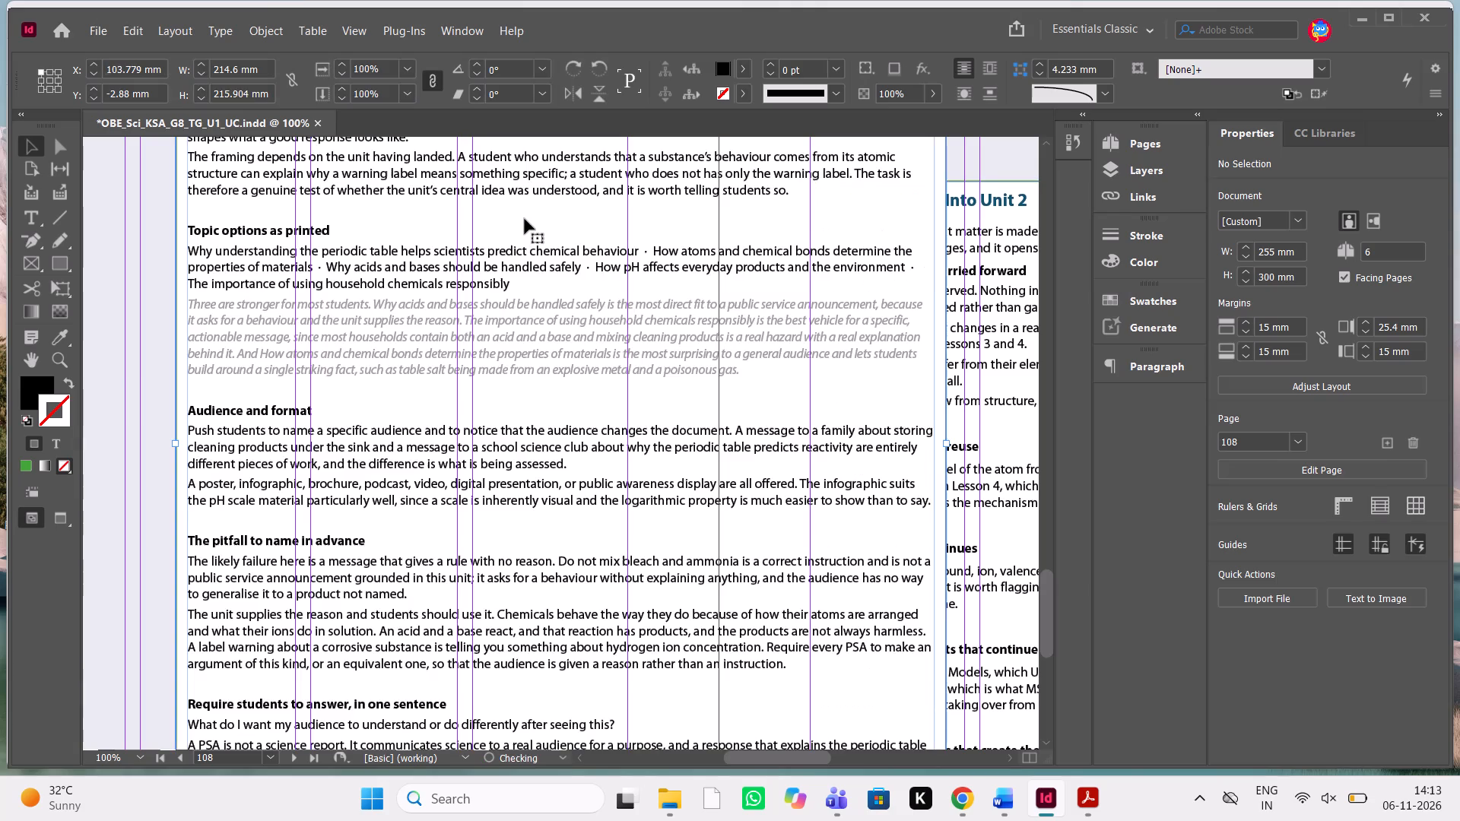
# Lower the pasted PSA guidance frame until its top lines up with the Push Forward frame, at Y about 31.7 mm.
pyautogui.hotkey('shift', 'Down')
pyautogui.hotkey('shift', 'Down')
pyautogui.hotkey('shift', 'Down')
pyautogui.hotkey('shift', 'Down')
pyautogui.hotkey('shift', 'Down')
pyautogui.hotkey('shift', 'Down')
pyautogui.hotkey('shift', 'Down')
pyautogui.hotkey('shift', 'Down')
pyautogui.hotkey('shift', 'Down')
pyautogui.hotkey('shift', 'Down')
pyautogui.hotkey('shift', 'Down')
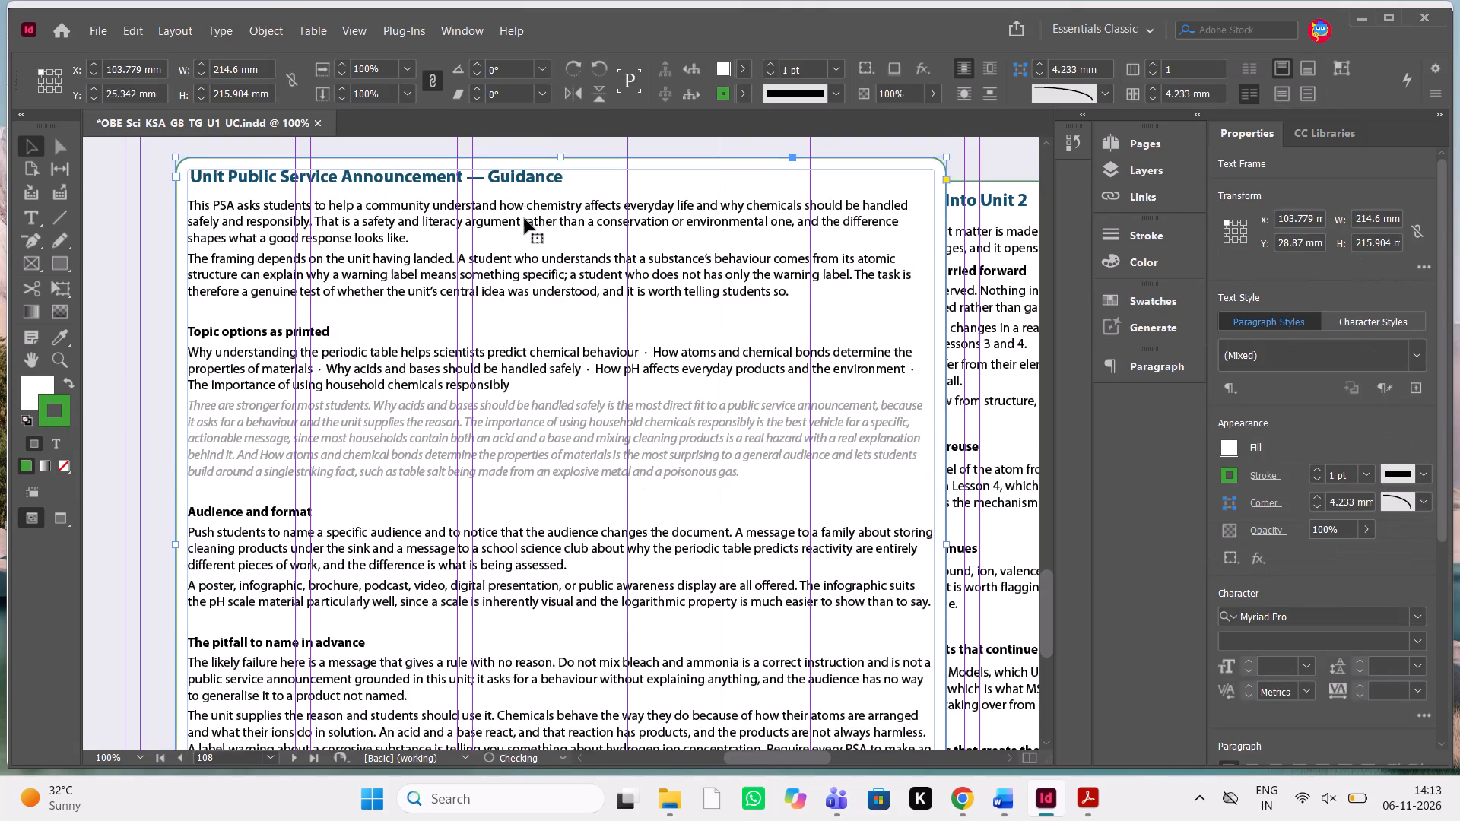
pyautogui.hotkey('shift', 'Down')
pyautogui.hotkey('shift', 'Down')
pyautogui.press('Up')
pyautogui.press('Up')
pyautogui.press('Up')
pyautogui.press('Up')
pyautogui.press('Up')
pyautogui.press('Up')
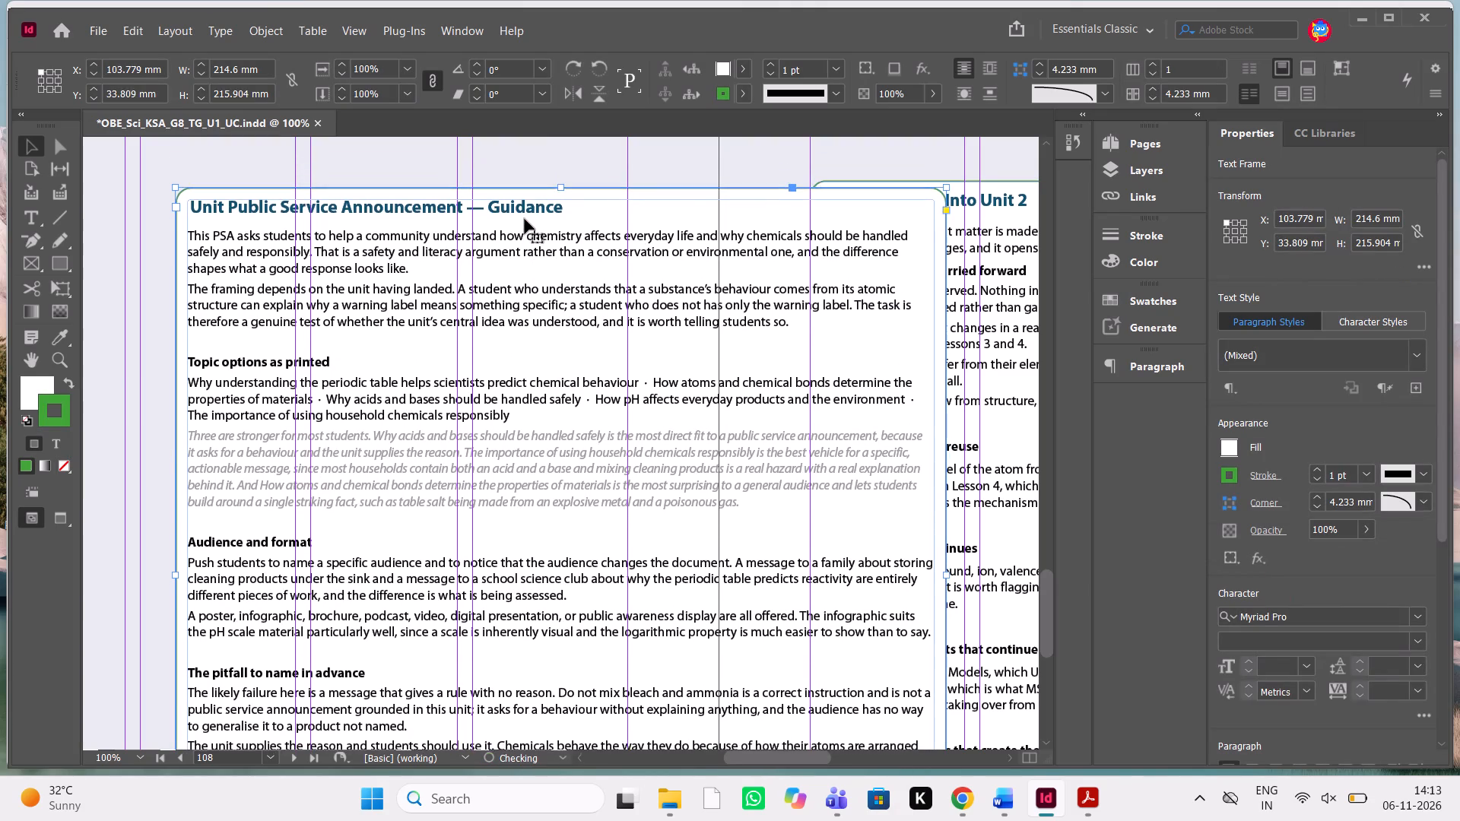
pyautogui.press('Up')
pyautogui.press('Up')
pyautogui.press('Up')
pyautogui.press('Up')
pyautogui.press('Up')
pyautogui.press('Up')
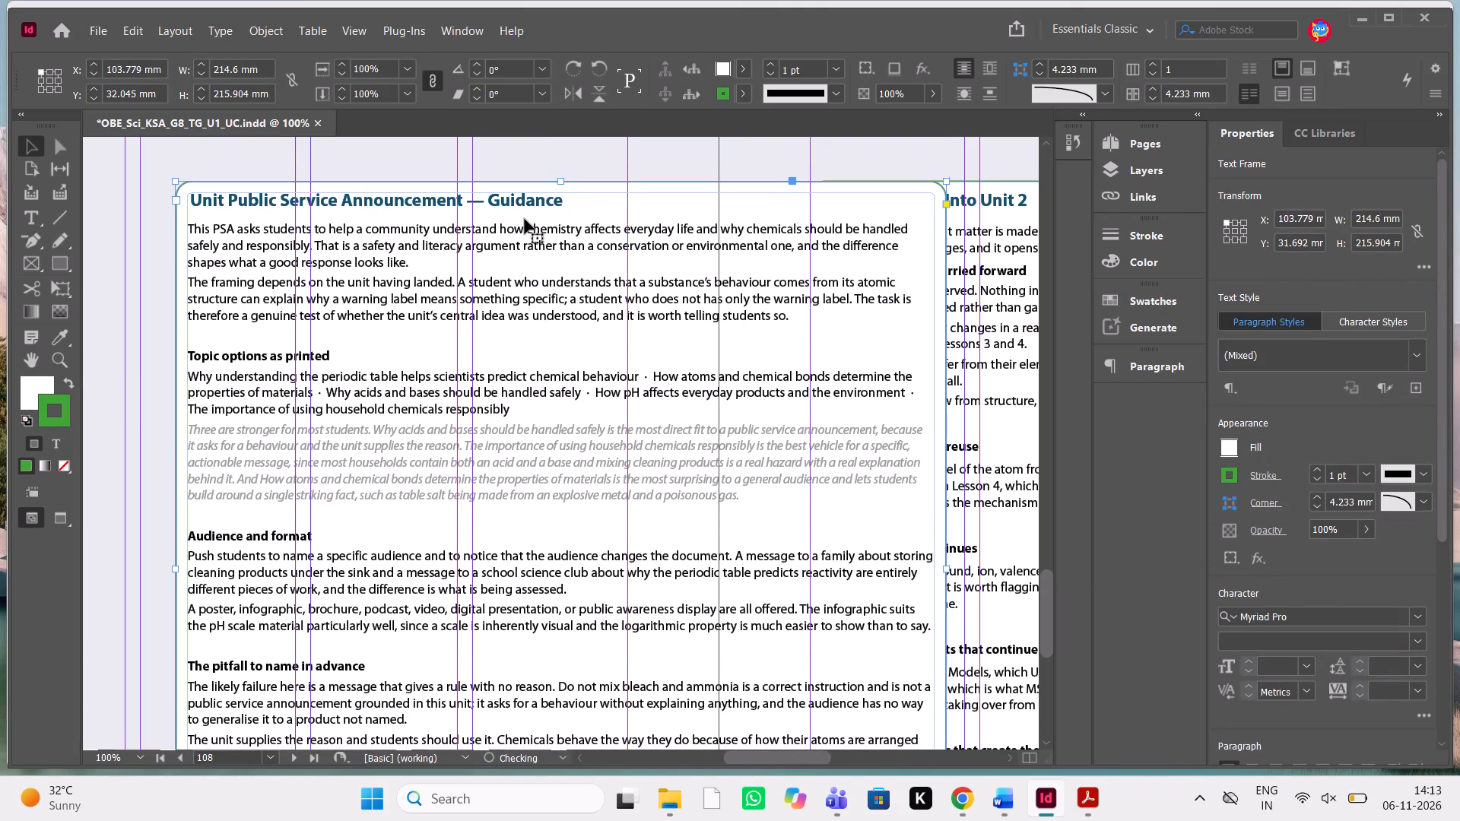
# Shift the PSA guidance frame left on page 108 until it meets the left margin guide, at X about 14.9 mm.
pyautogui.hotkey('shift', 'Left')
pyautogui.hotkey('shift', 'Left')
pyautogui.hotkey('shift', 'Left')
pyautogui.hotkey('shift', 'Left')
pyautogui.hotkey('shift', 'Left')
pyautogui.hotkey('shift', 'Left')
pyautogui.hotkey('shift', 'Left')
pyautogui.hotkey('shift', 'Left')
pyautogui.hotkey('shift', 'Left')
pyautogui.hotkey('shift', 'Left')
pyautogui.hotkey('shift', 'Left')
pyautogui.hotkey('shift', 'Left')
pyautogui.hotkey('shift', 'Left')
pyautogui.hotkey('shift', 'Left')
pyautogui.hotkey('shift', 'Left')
pyautogui.hotkey('shift', 'Left')
pyautogui.hotkey('shift', 'Left')
pyautogui.hotkey('shift', 'Left')
pyautogui.hotkey('shift', 'Left')
pyautogui.hotkey('shift', 'Left')
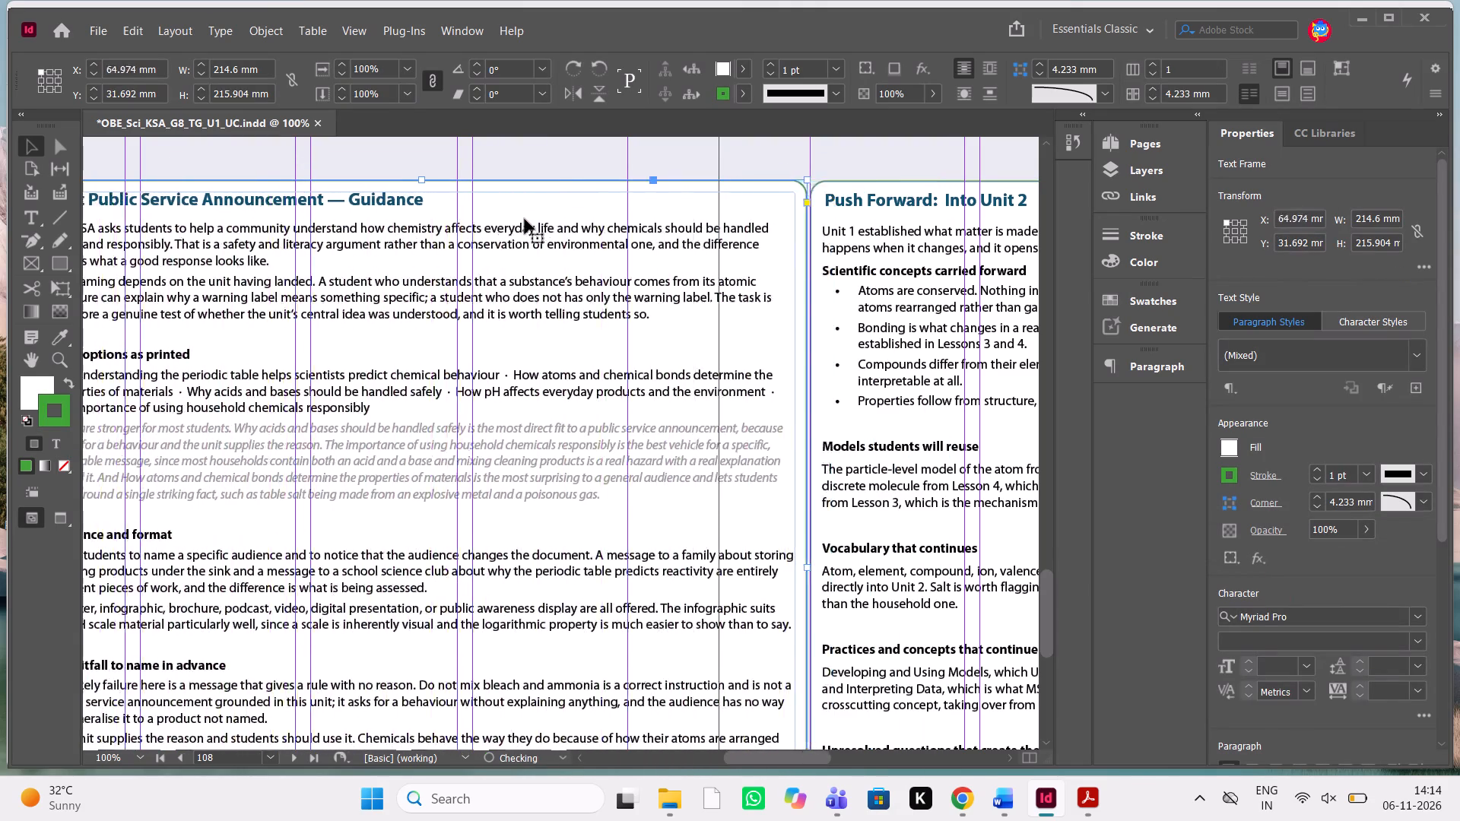
pyautogui.hotkey('shift', 'Left')
pyautogui.hscroll(1, 525, 219)
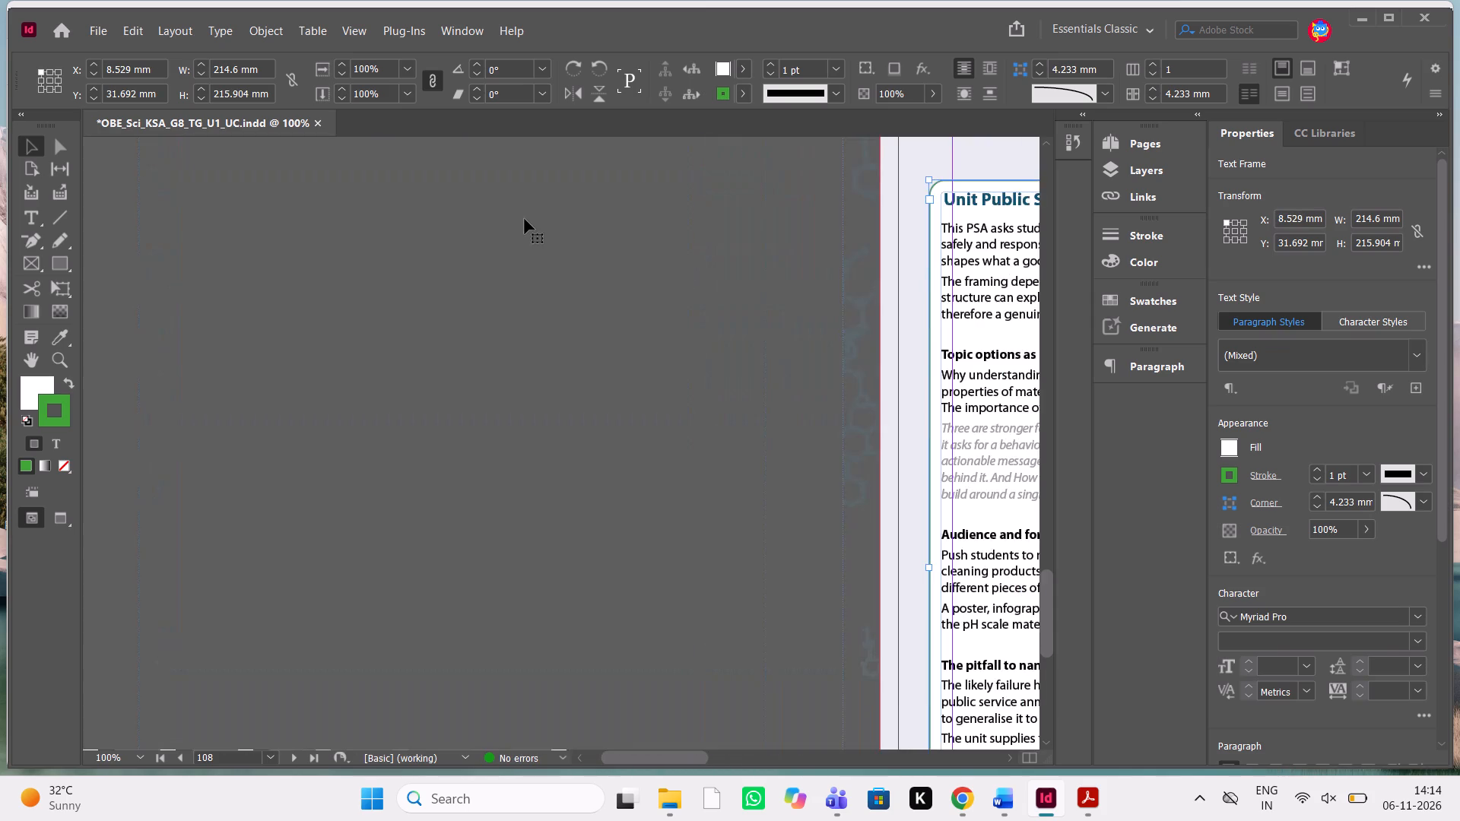
pyautogui.hscroll(1, 525, 219)
pyautogui.hscroll(-1, 525, 219)
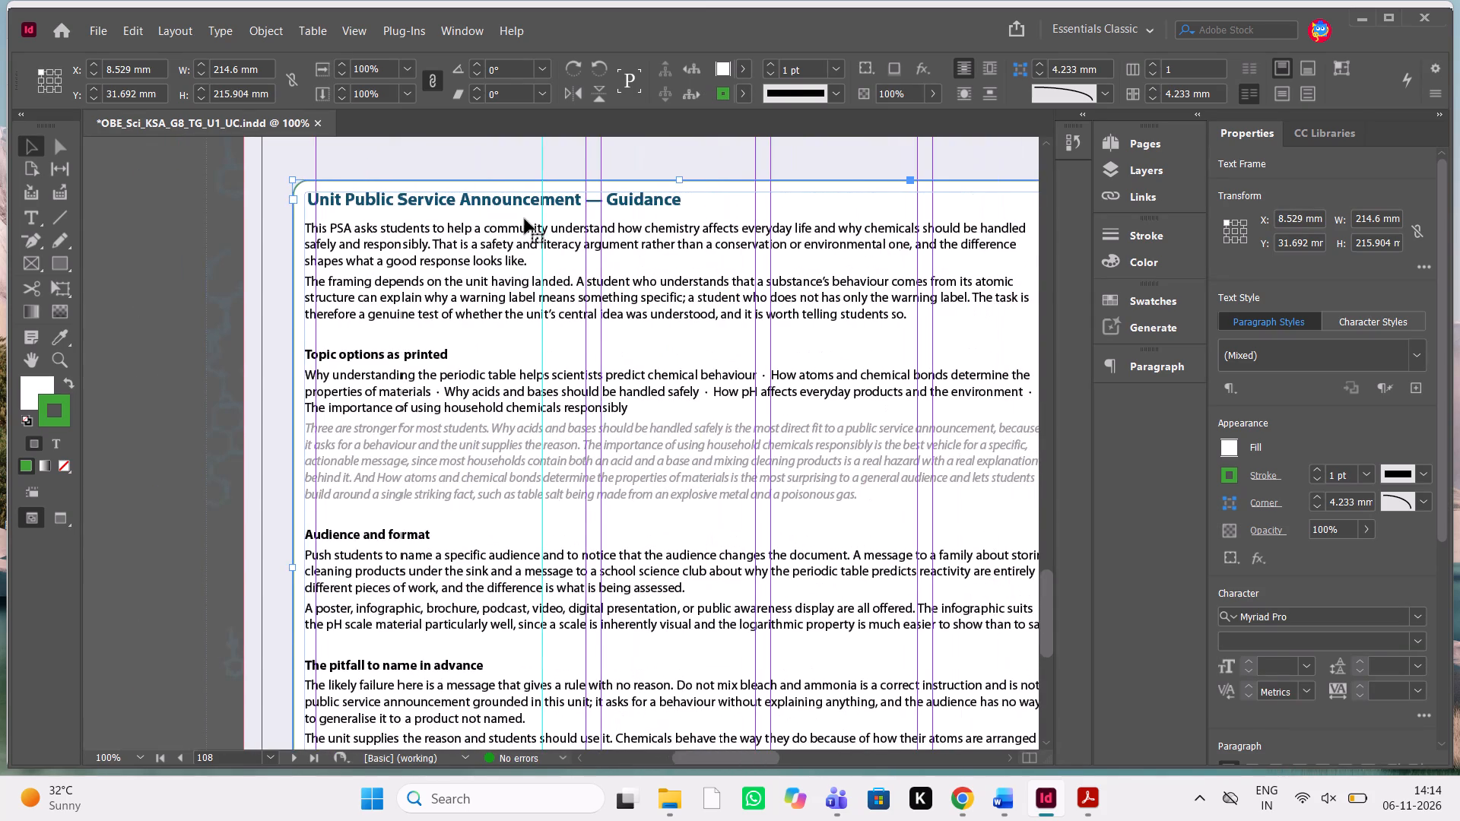
pyautogui.hotkey('shift', 'Right')
pyautogui.hotkey('shift', 'Right')
pyautogui.hotkey('shift', 'Right')
pyautogui.press('Up')
pyautogui.press('Down')
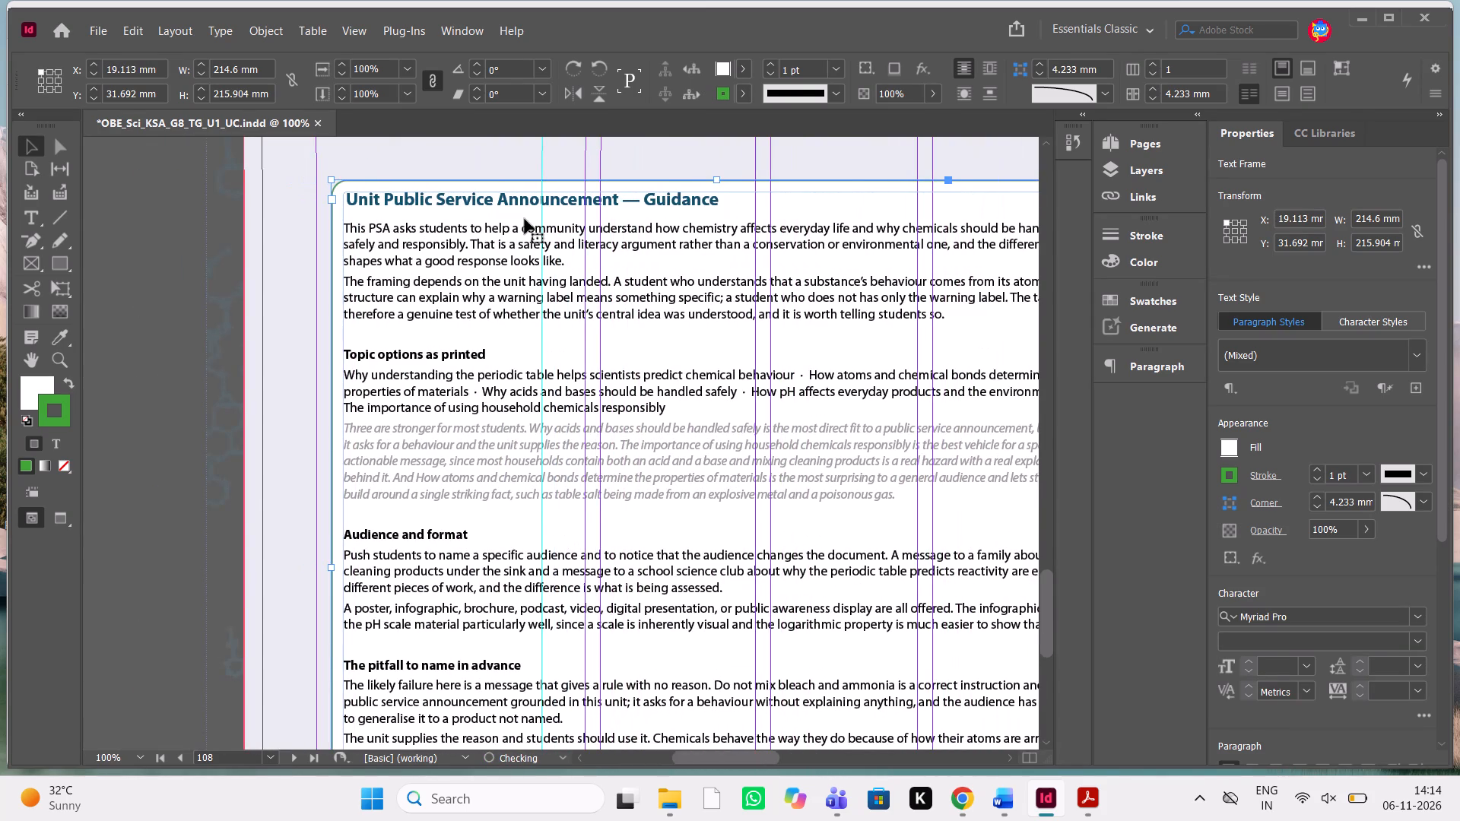
pyautogui.press('Left')
pyautogui.press('Left')
pyautogui.press('Left')
pyautogui.press('Left')
pyautogui.press('Left')
pyautogui.press('Left')
pyautogui.press('Left')
pyautogui.press('Left')
pyautogui.press('Left')
pyautogui.press('Left')
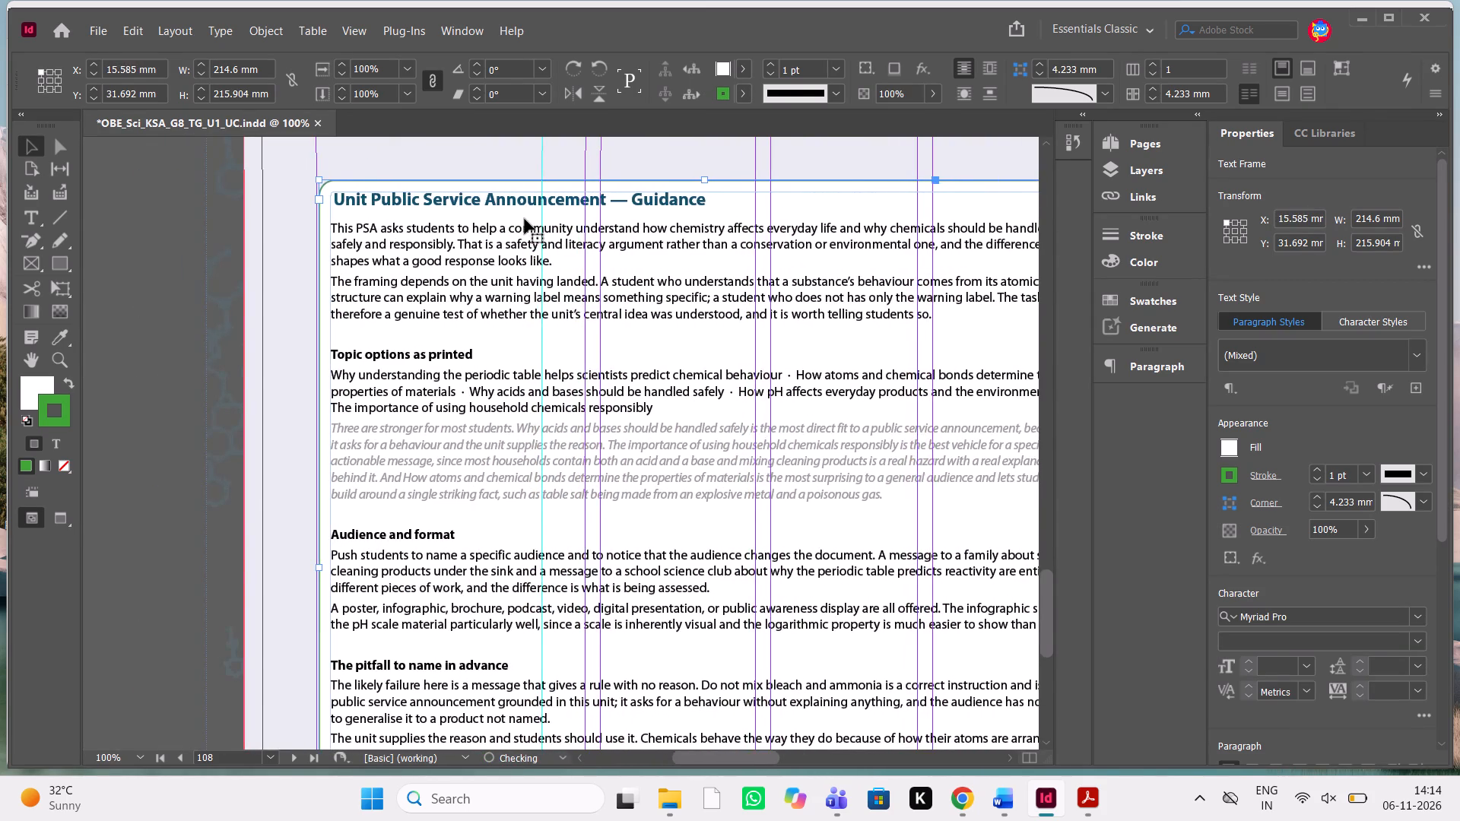
pyautogui.press('Left')
pyautogui.press('Left')
pyautogui.hscroll(-1, 525, 219)
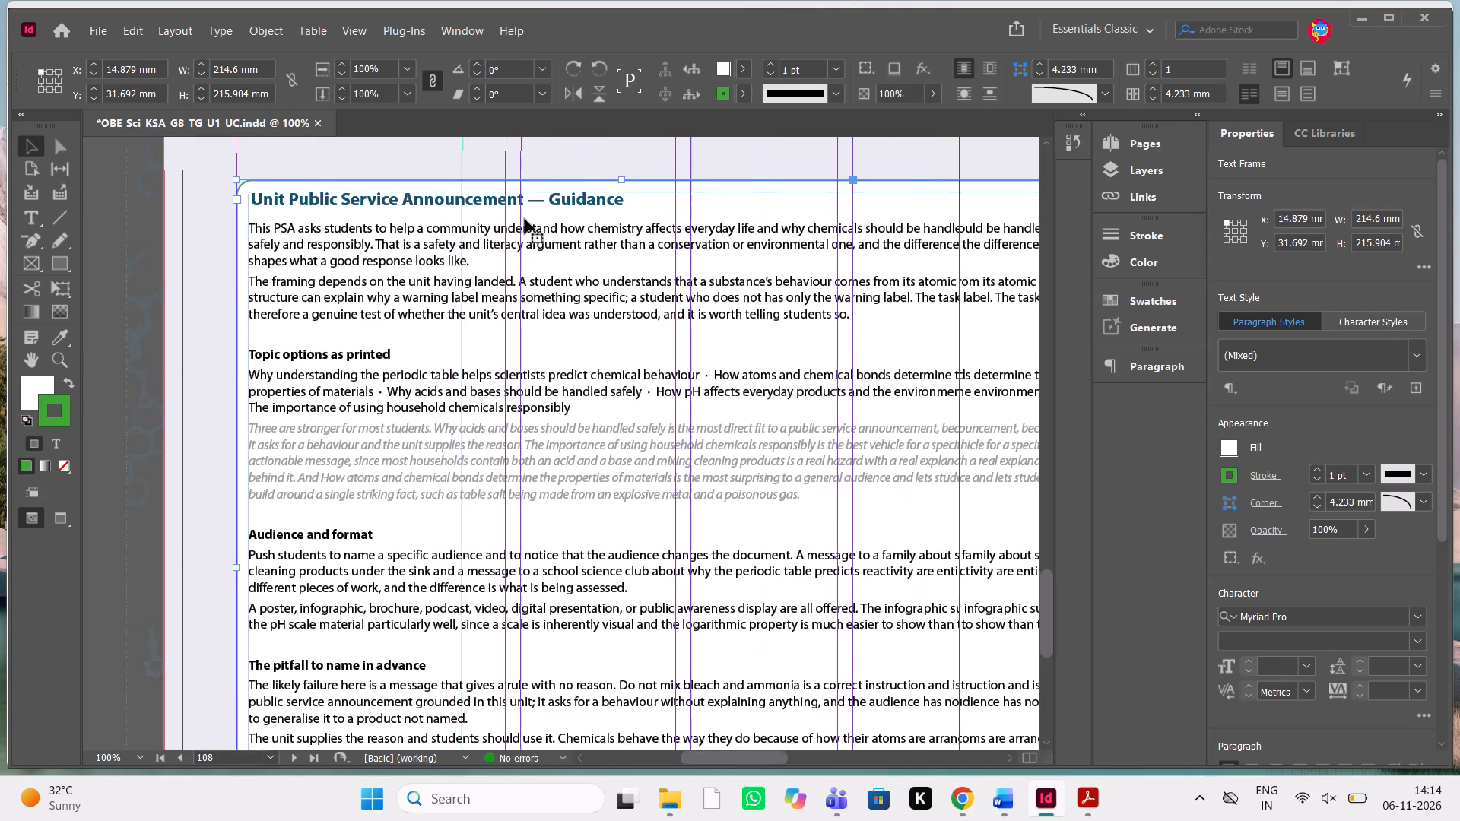
pyautogui.hscroll(-1, 525, 219)
pyautogui.hscroll(1, 525, 219)
pyautogui.scroll(1, 525, 219)
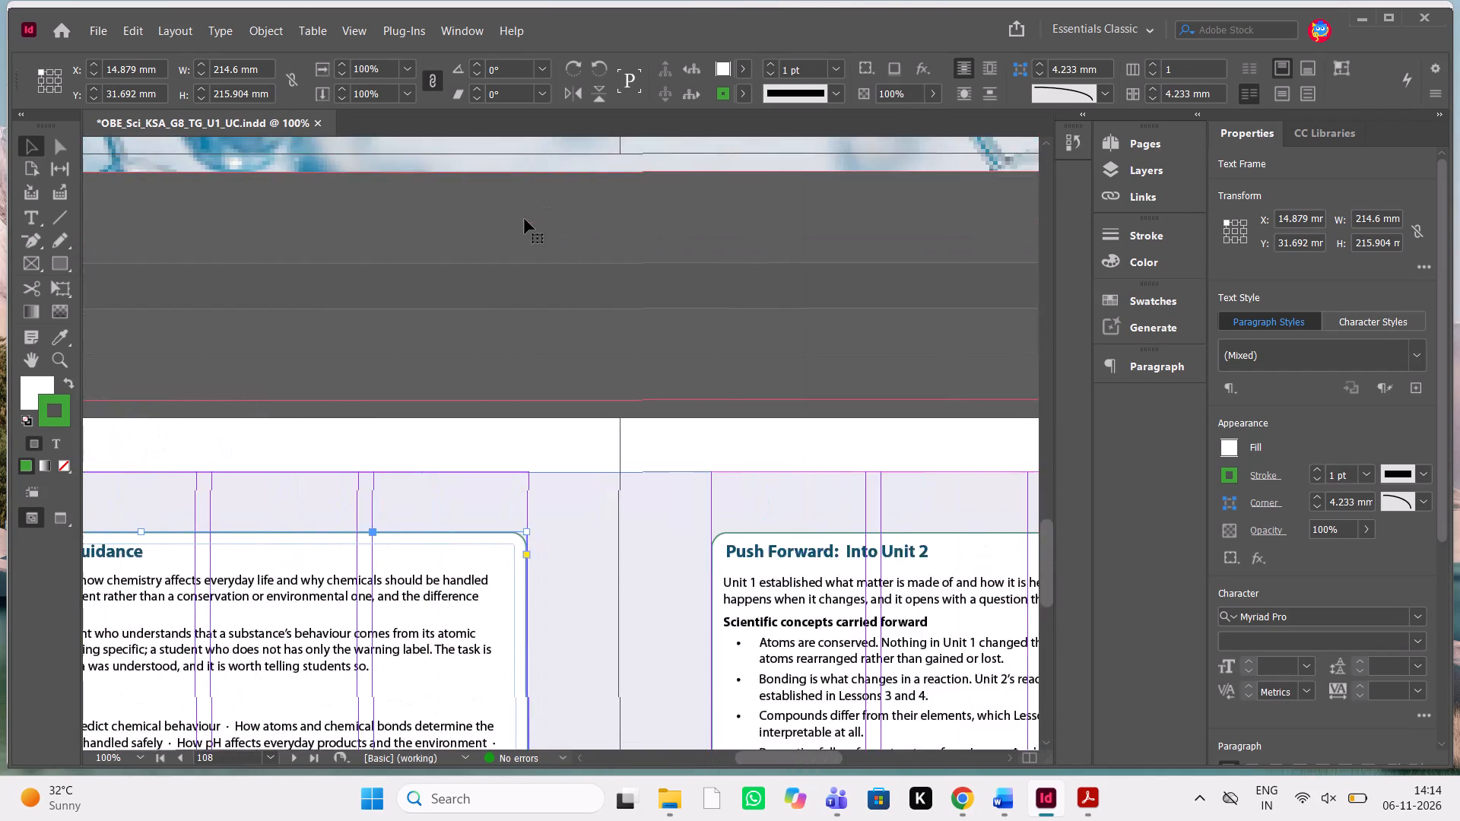
pyautogui.scroll(-2, 525, 219)
# In Word, copy the Unit PSA: Guidance body text, from "Students create a public service announcement" through the "Overstating the recovery" paragraph.
pyautogui.hotkey('alt', 'Tab')
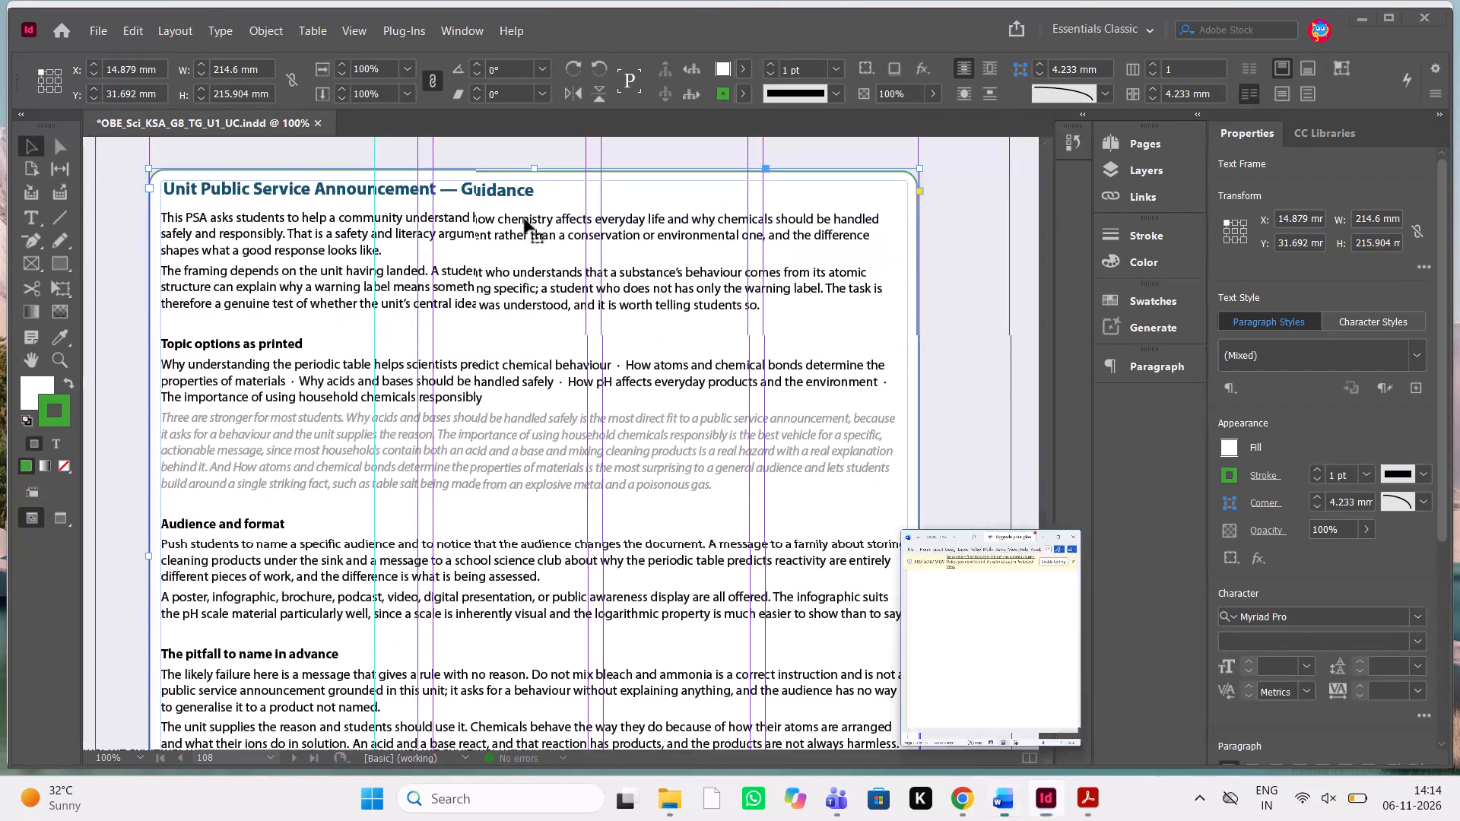
pyautogui.scroll(-2, 1042, 376)
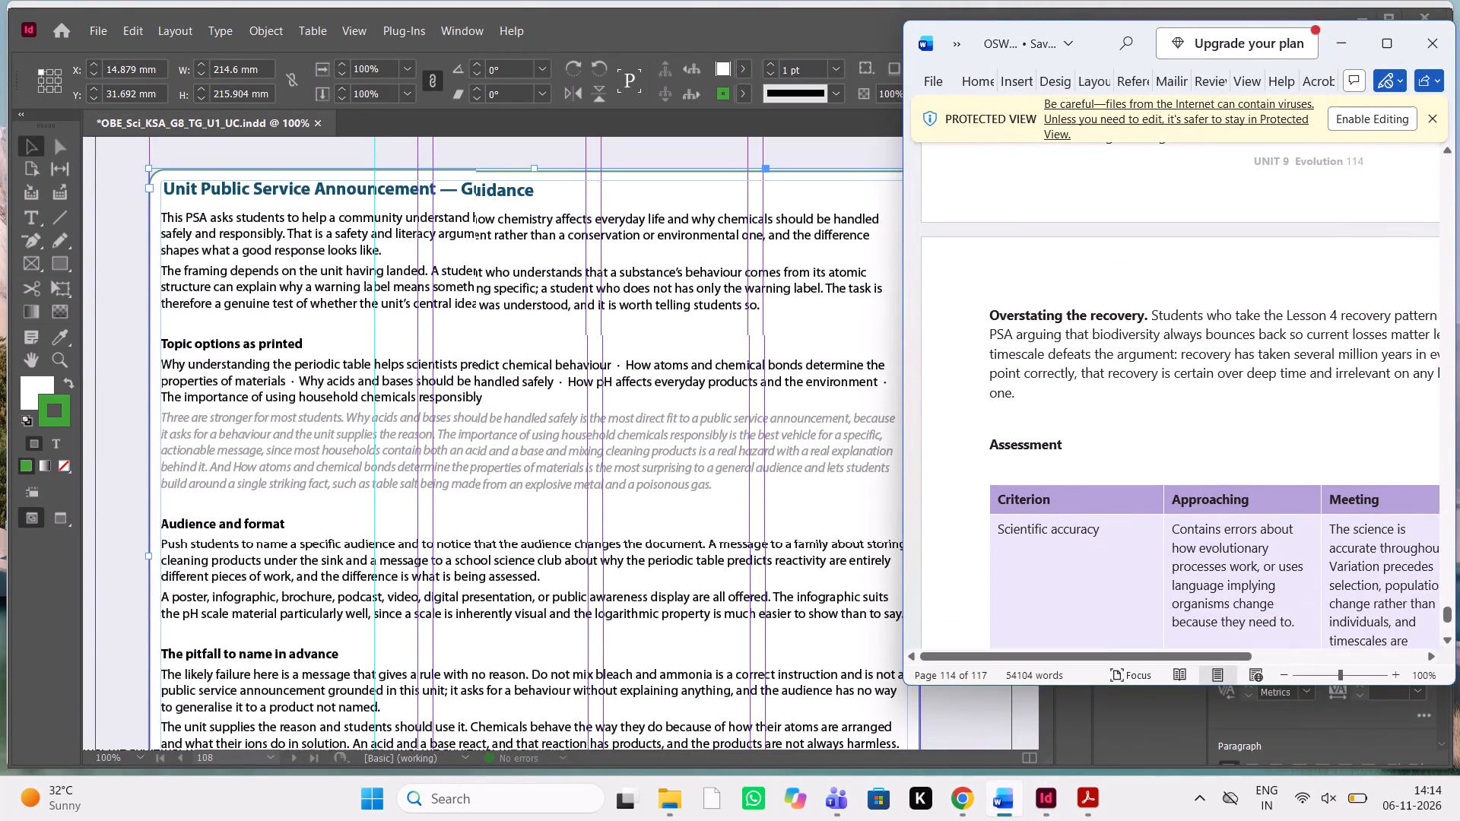
pyautogui.moveTo(1025, 401); pyautogui.dragTo(1006, 109)
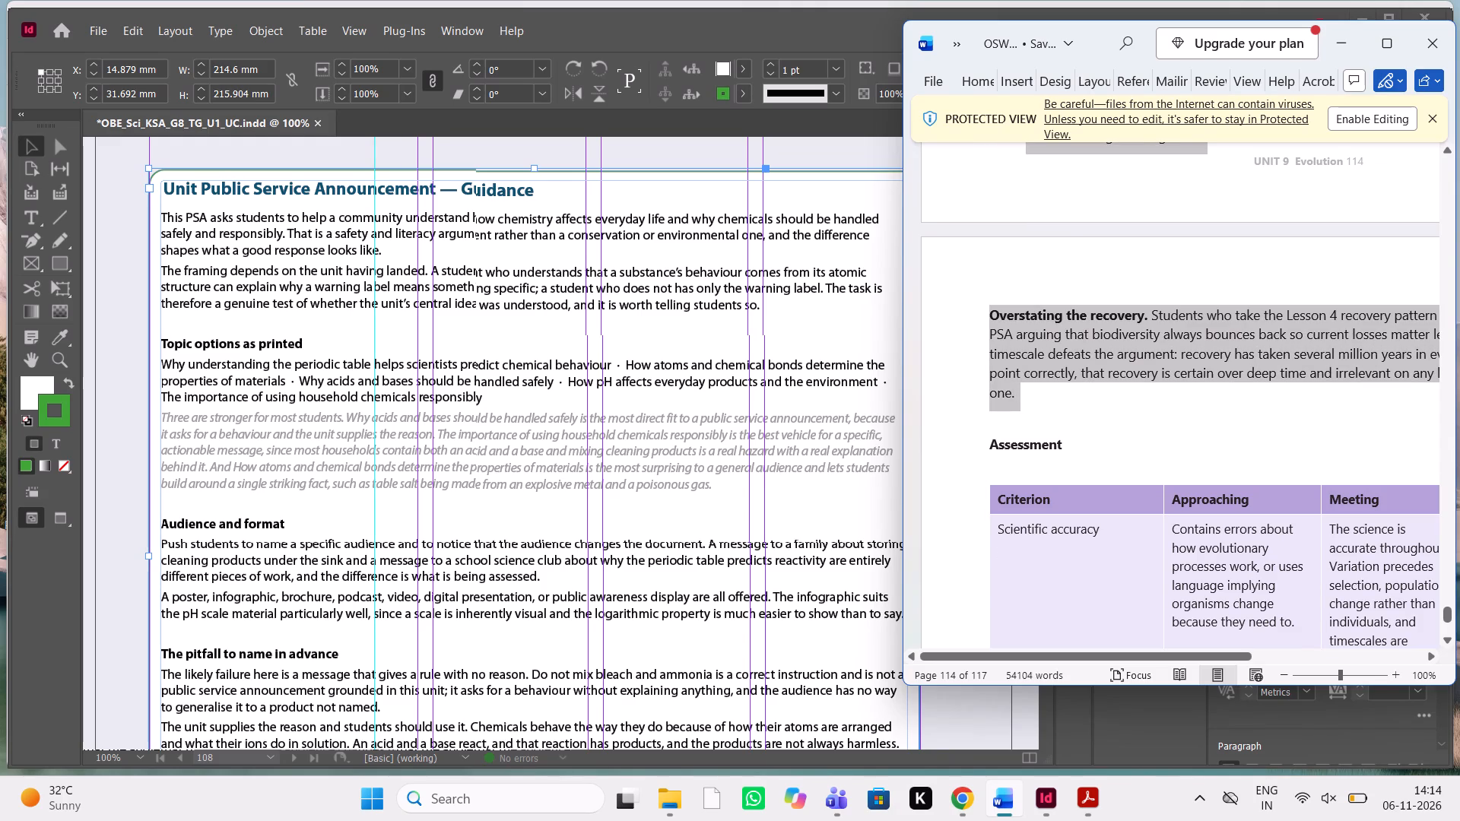
pyautogui.moveTo(1006, 109); pyautogui.dragTo(1026, 223)
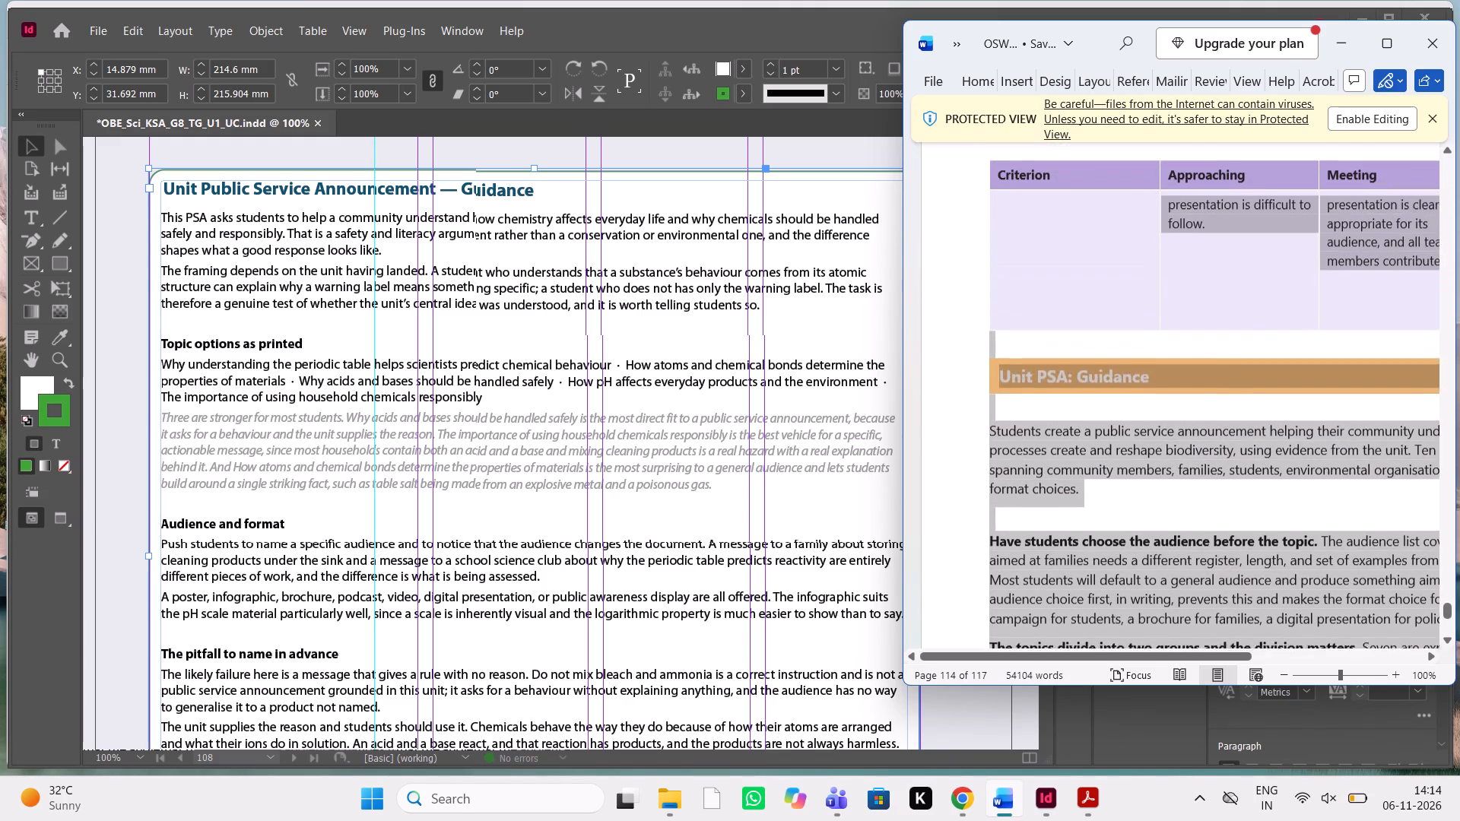
pyautogui.moveTo(1026, 223); pyautogui.dragTo(989, 438)
pyautogui.hotkey('ctrl', 'c')
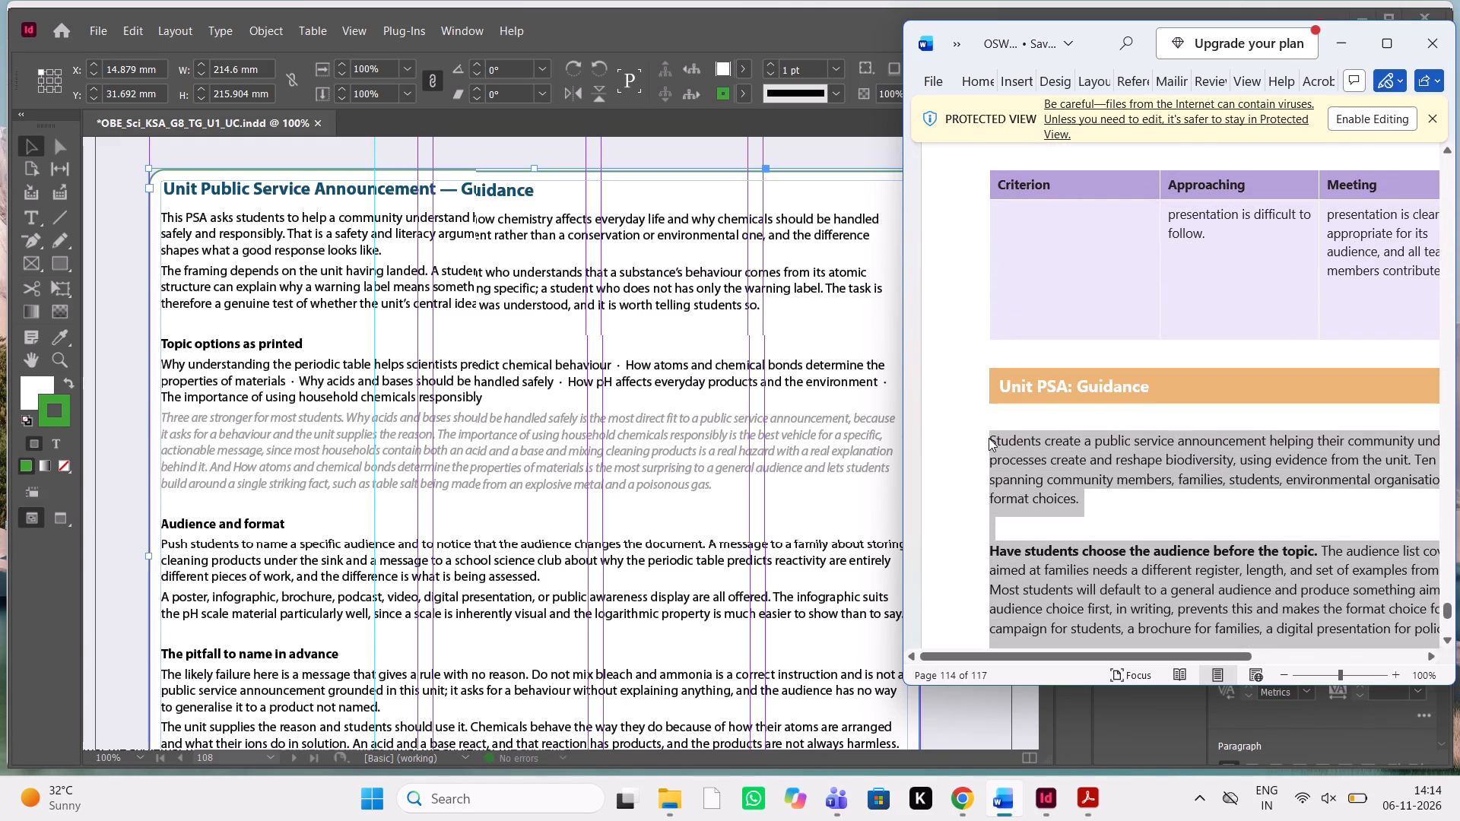
pyautogui.hotkey('ctrl', 'c')
pyautogui.hotkey('ctrl', 'c')
# In InDesign, replace all body text below the PSA guidance frame's heading on page 108 with the copied manuscript text.
pyautogui.click(557, 521)
pyautogui.scroll(-1, 557, 521)
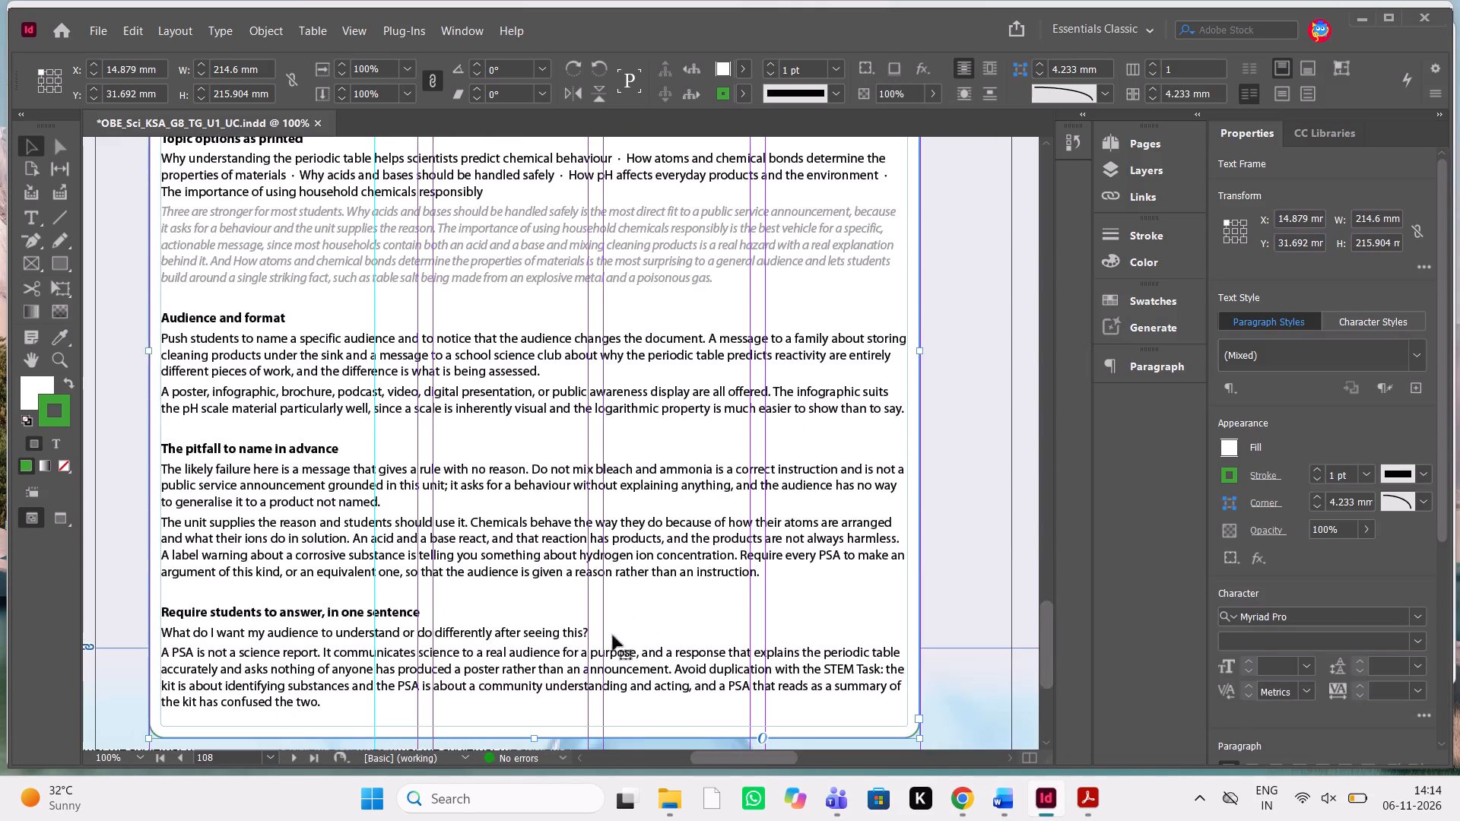
pyautogui.doubleClick(346, 703)
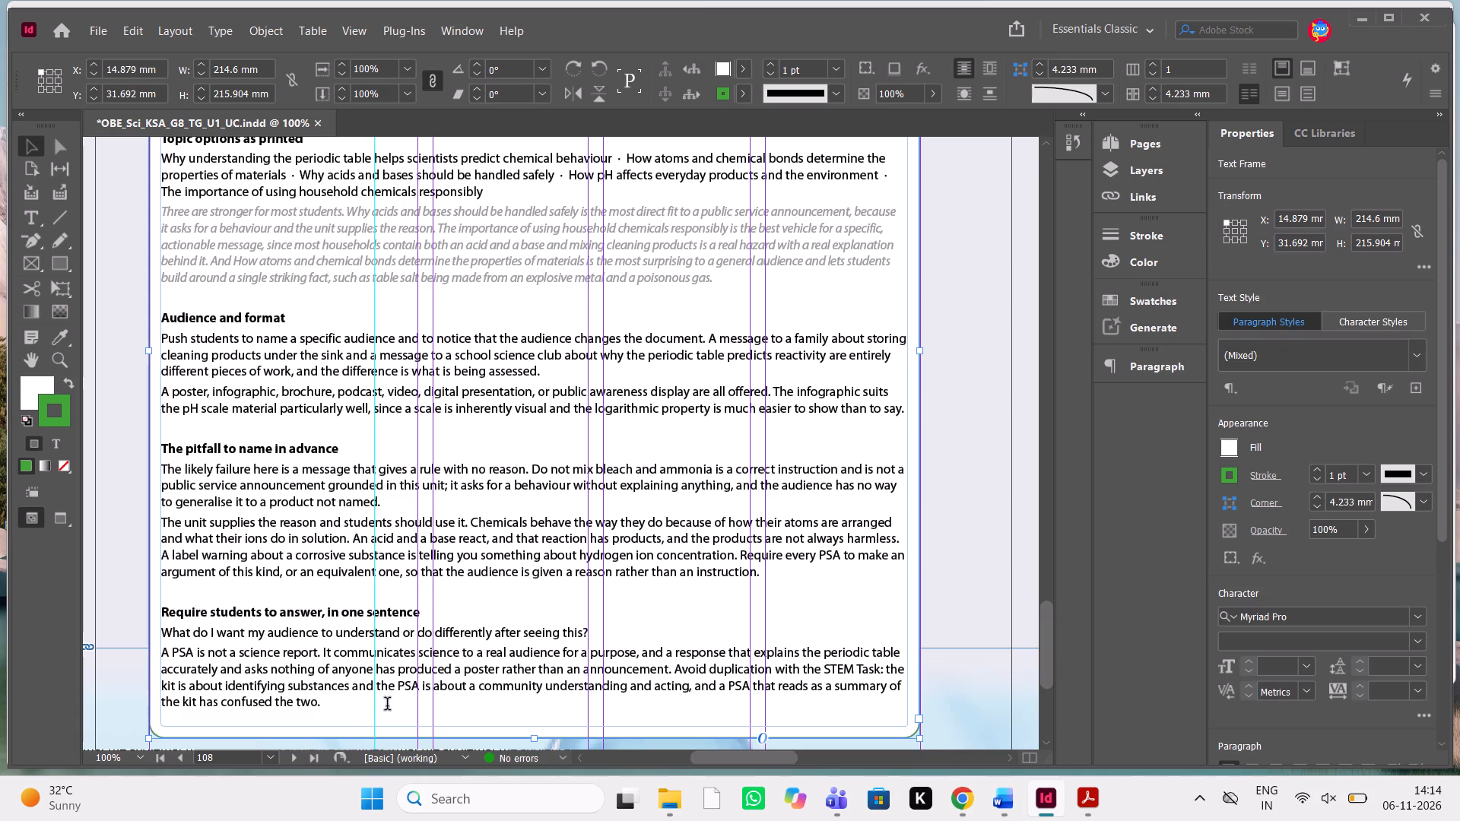
pyautogui.tripleClick(387, 705)
pyautogui.moveTo(388, 701); pyautogui.dragTo(225, 464)
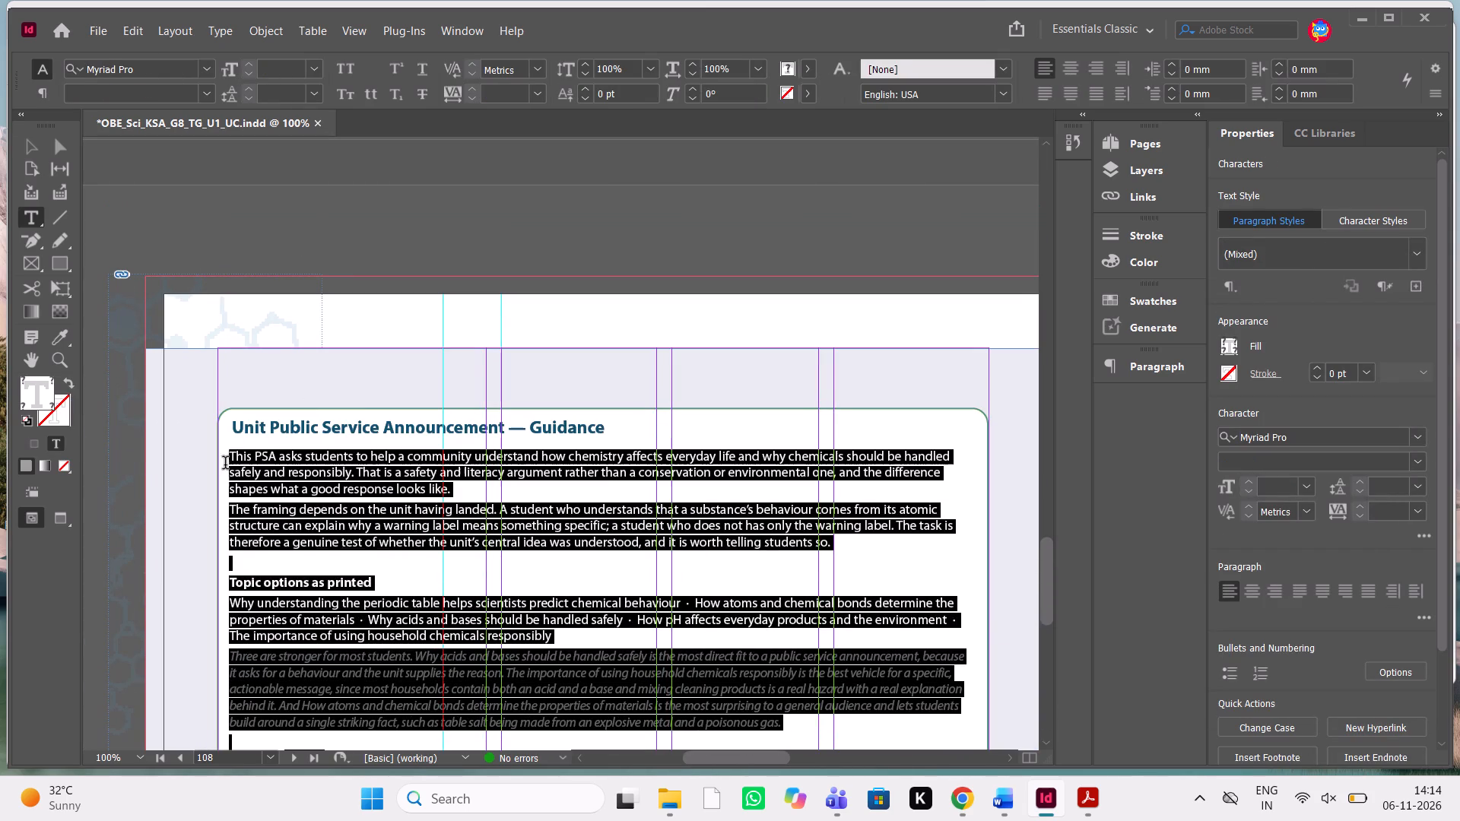
pyautogui.moveTo(225, 464); pyautogui.dragTo(226, 461)
pyautogui.hotkey('ctrl', 'v')
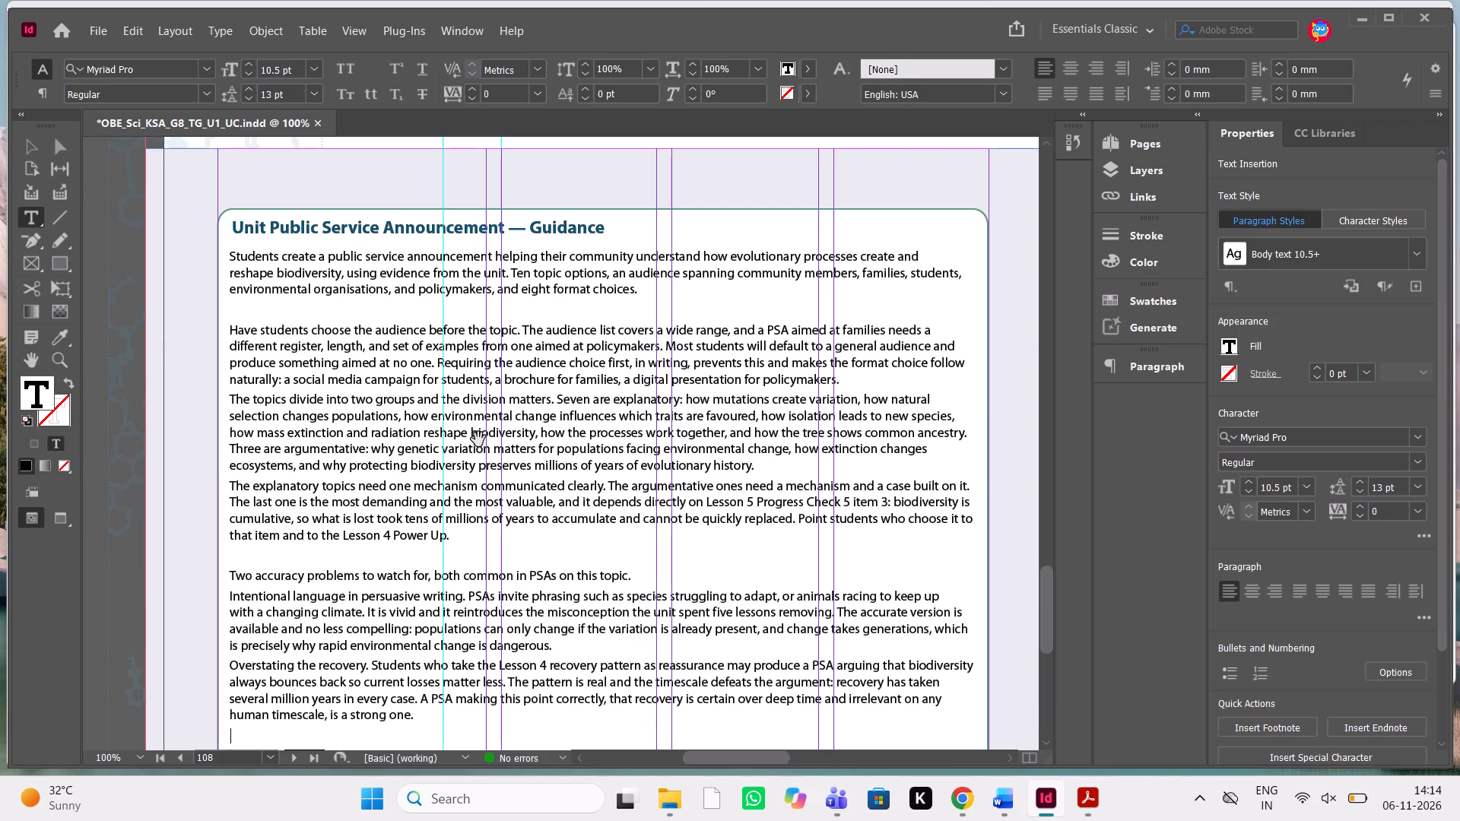
# Following Word, bold the lead-ins "Have students choose the audience before the topic." and "The topics divide into two groups and the division matters.".
pyautogui.hotkey('alt', 'Tab')
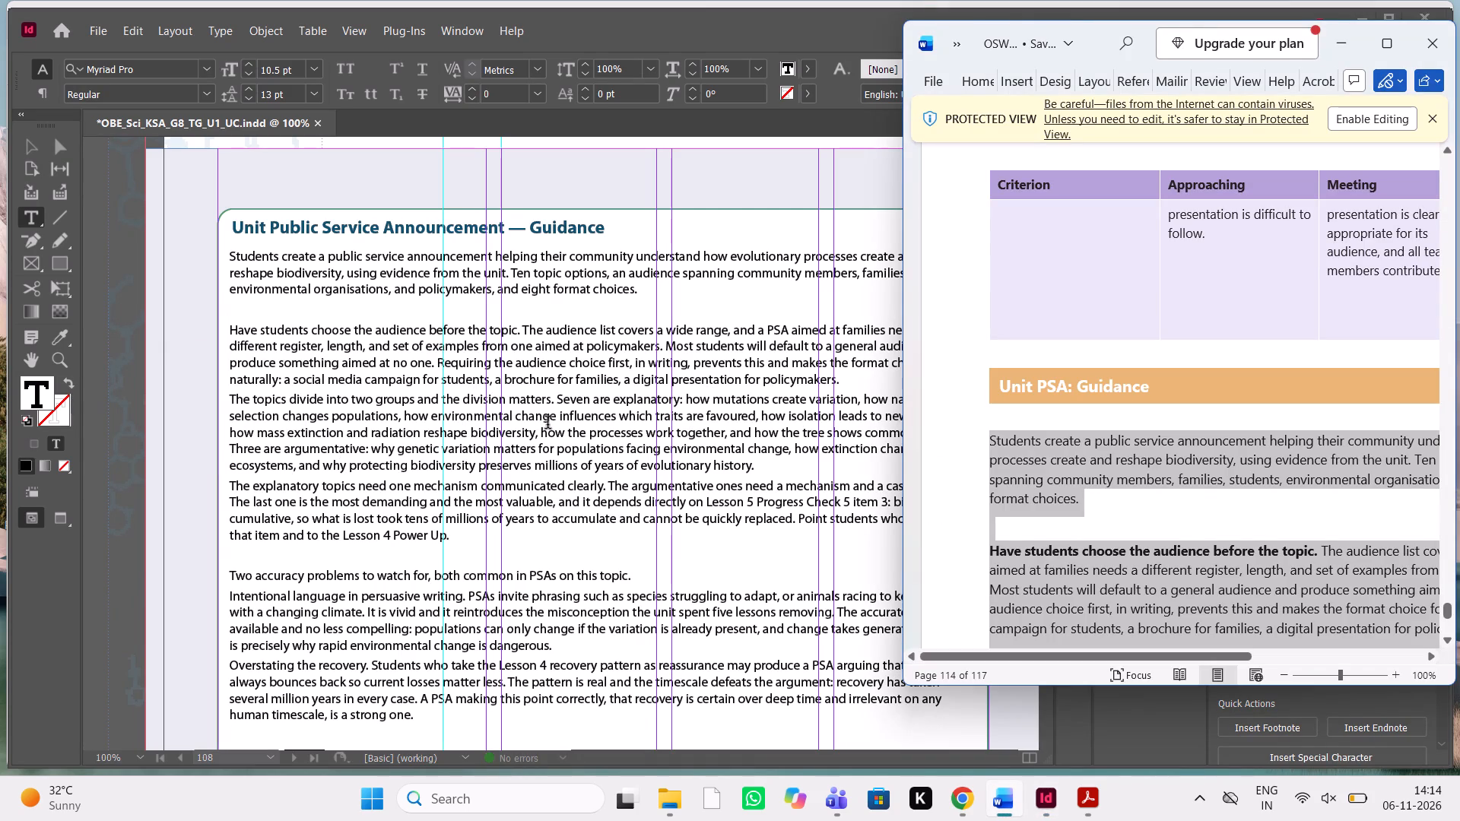
pyautogui.click(547, 424)
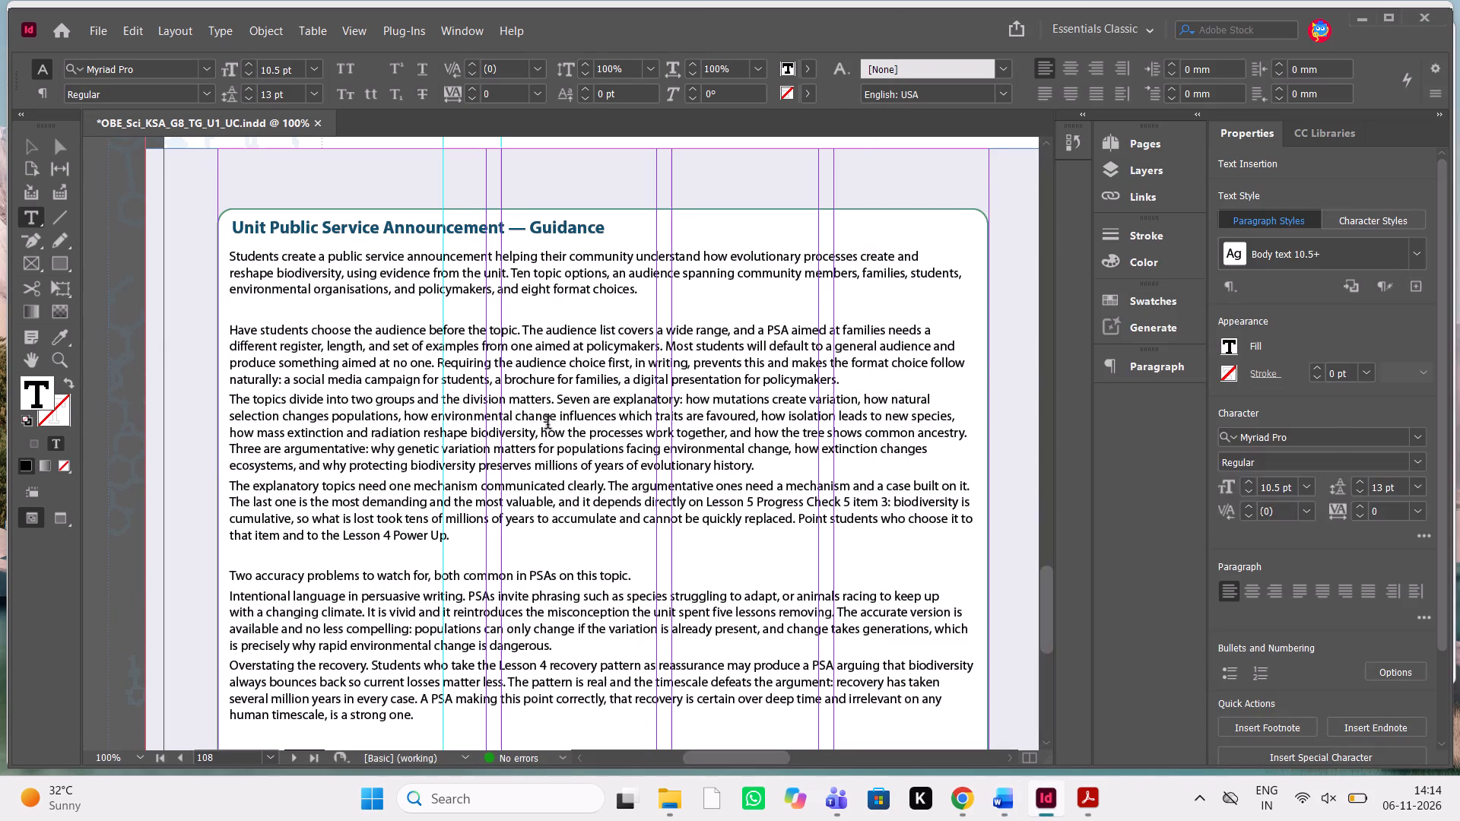
pyautogui.hotkey('alt', 'Tab')
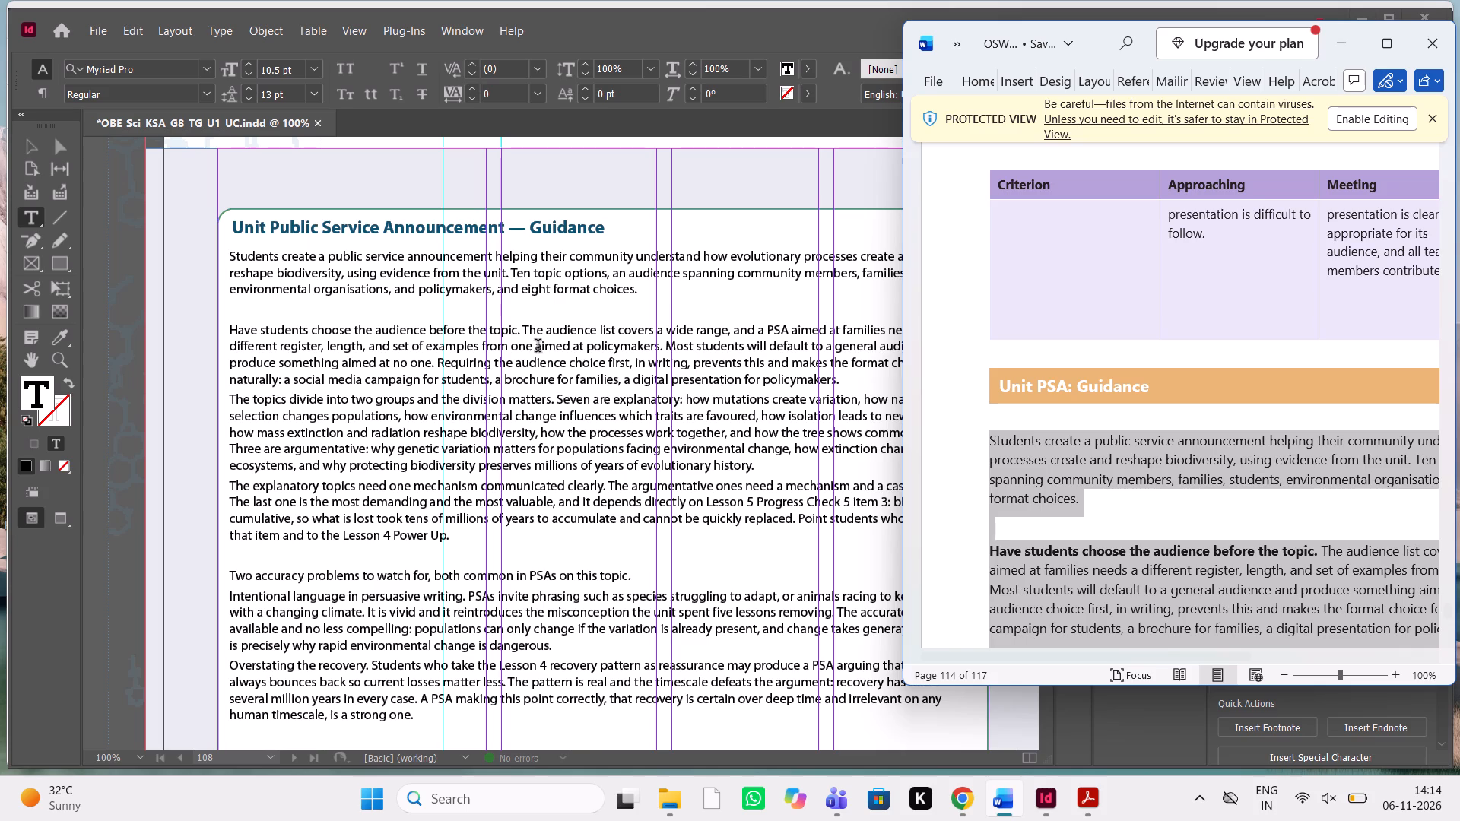
pyautogui.moveTo(522, 338); pyautogui.dragTo(228, 323)
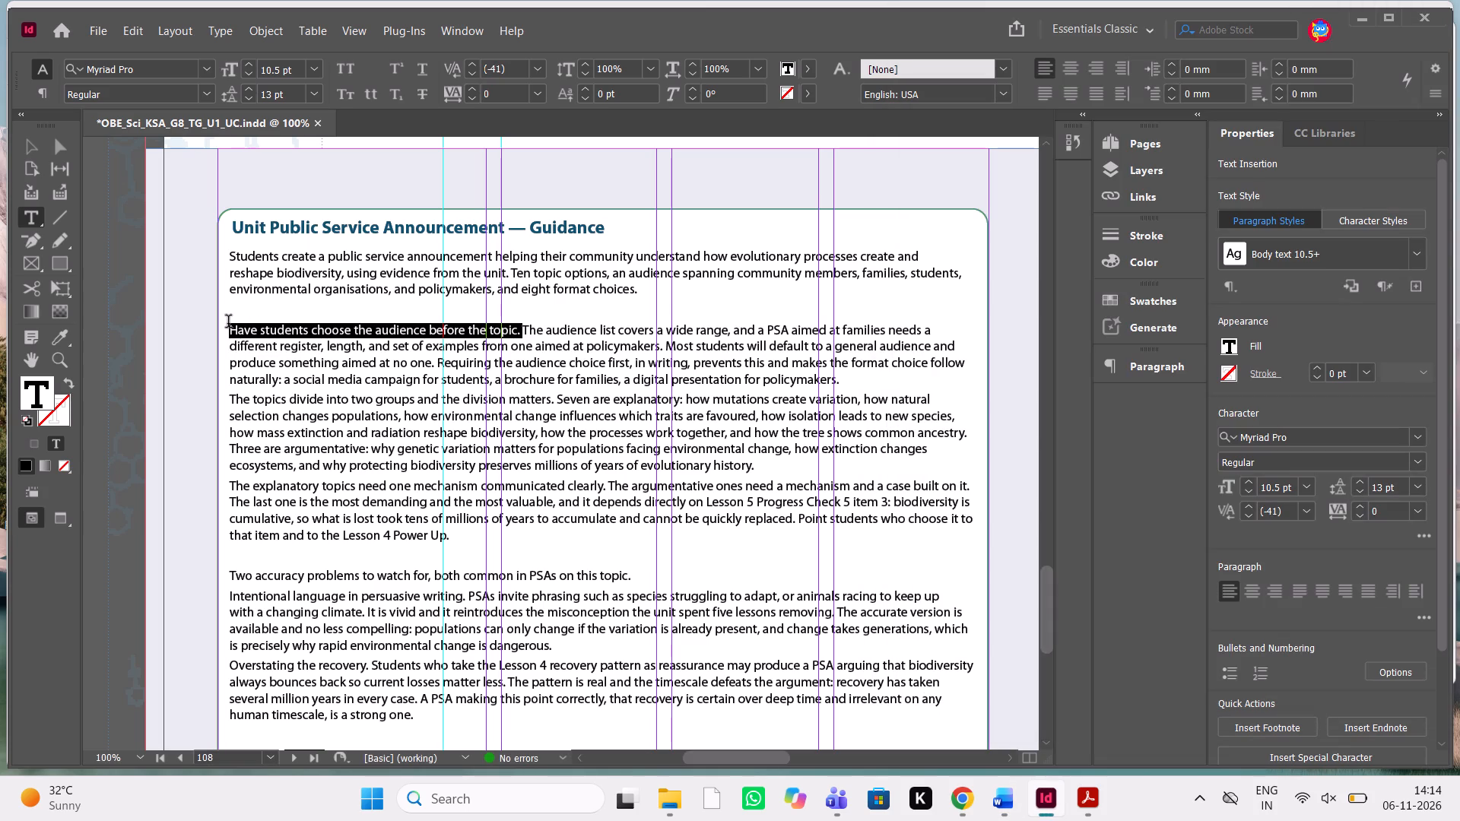
pyautogui.hotkey('ctrl', 'shift', 'b')
pyautogui.hotkey('alt', 'Tab')
pyautogui.scroll(-1, 1132, 386)
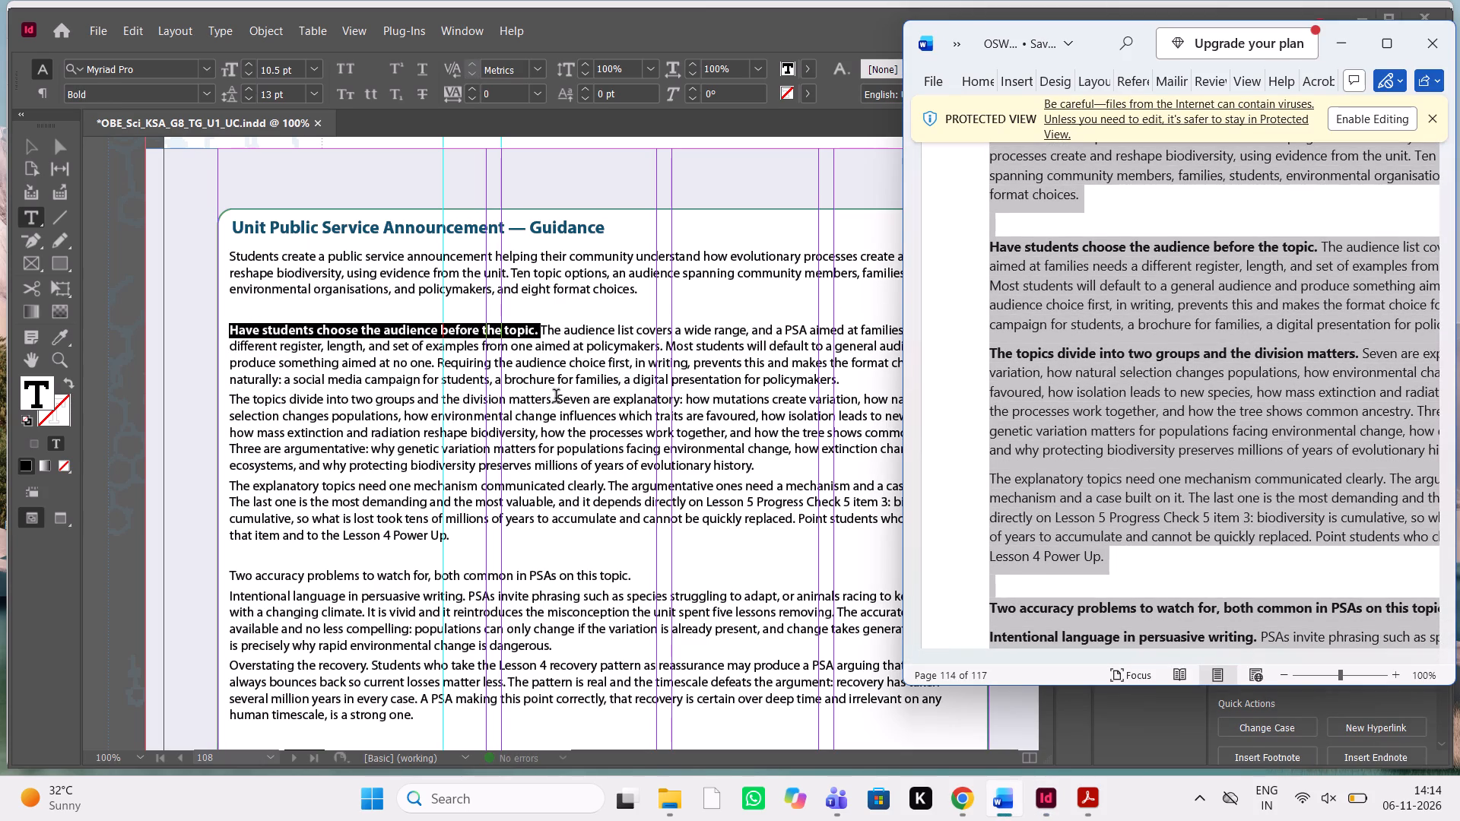
pyautogui.moveTo(556, 398); pyautogui.dragTo(219, 392)
pyautogui.hotkey('ctrl', 'shift', 'b')
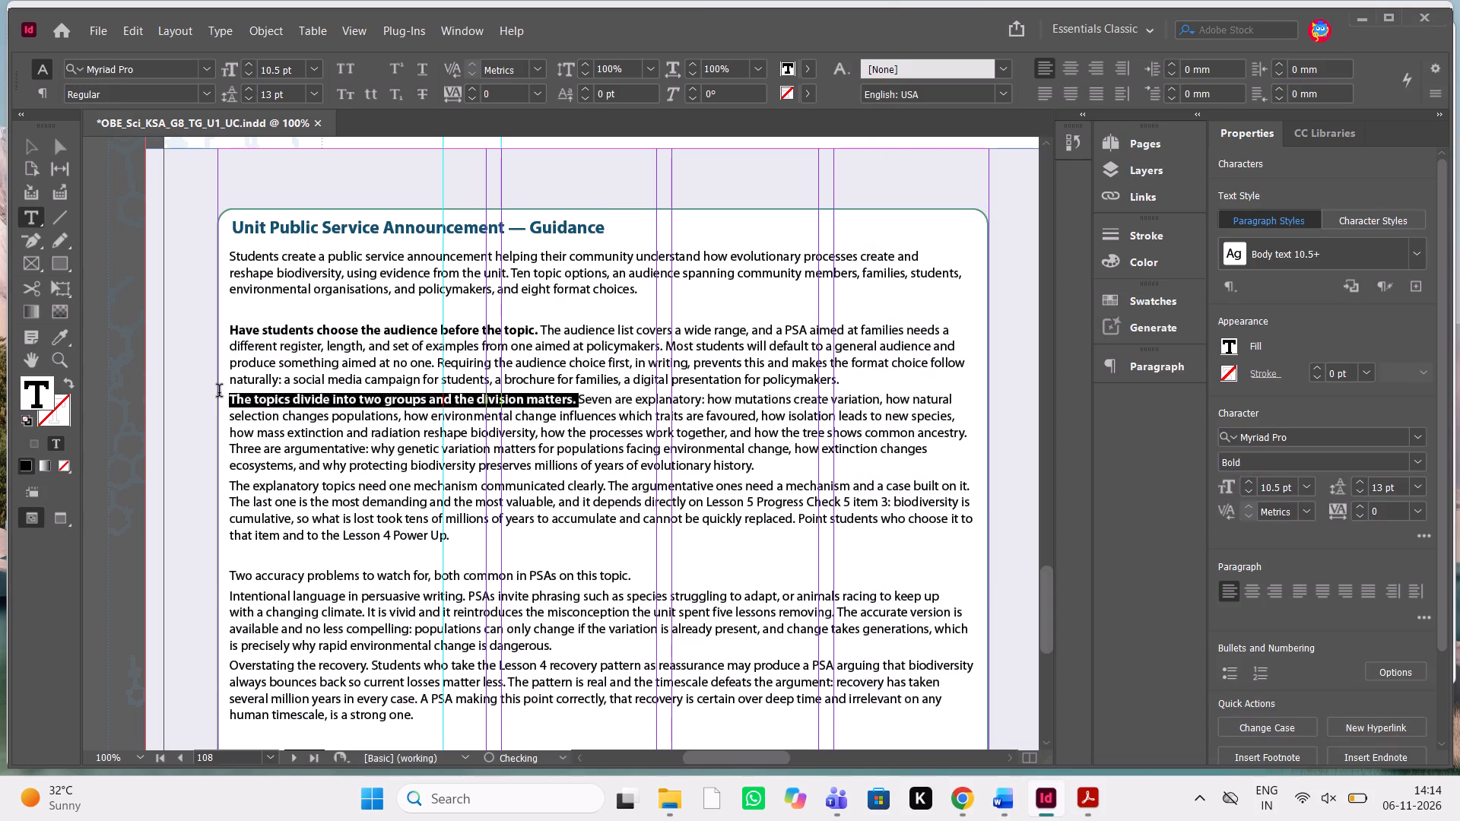
# Bold the heading "Two accuracy problems to watch for, both common in PSAs on this topic." and the lead-in "Intentional language in persuasive writing.".
pyautogui.hotkey('alt', 'Tab')
pyautogui.scroll(-1, 1053, 535)
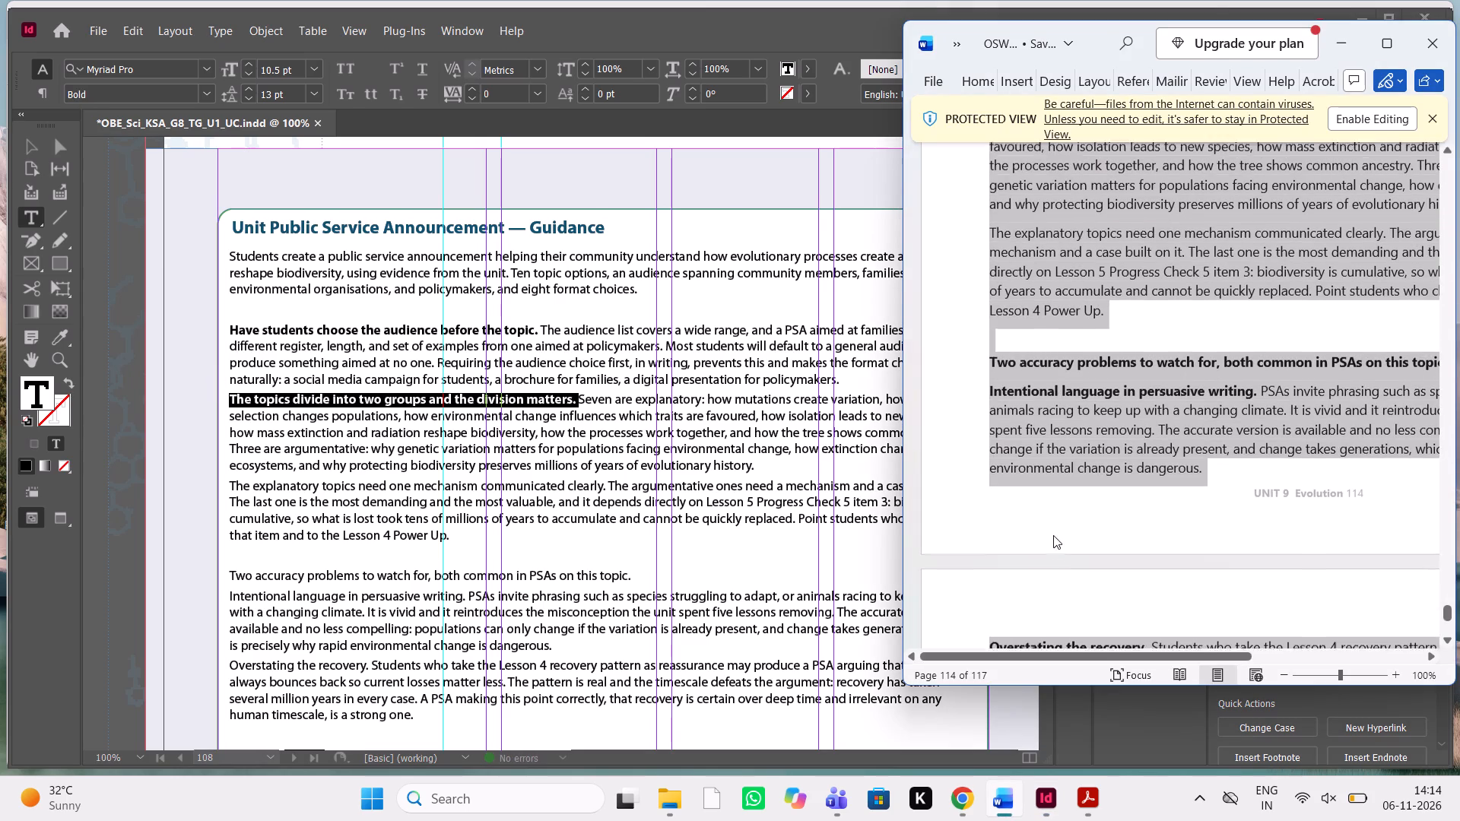
pyautogui.scroll(-1, 1053, 535)
pyautogui.scroll(-1, 531, 469)
pyautogui.scroll(1, 531, 469)
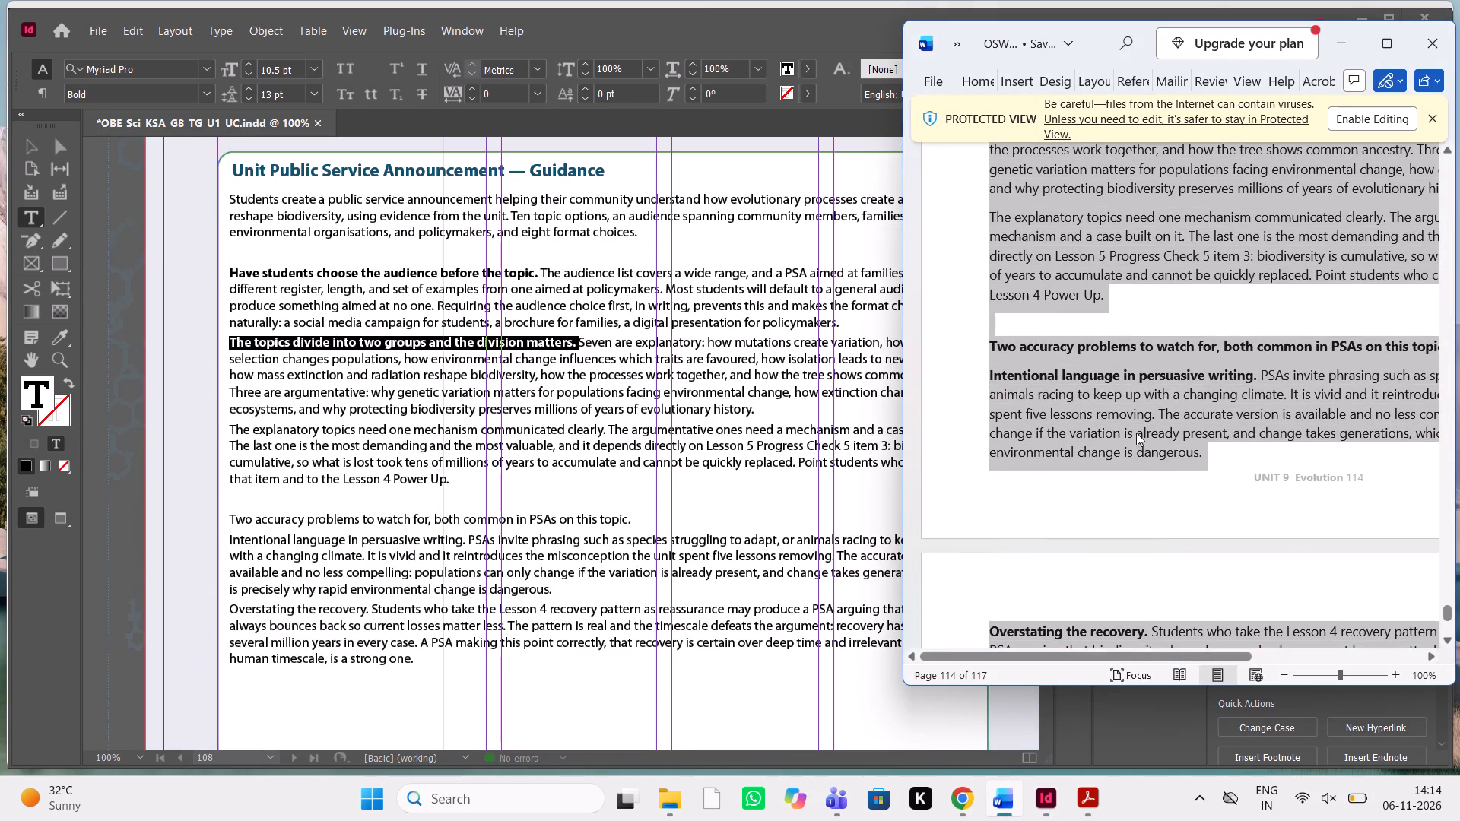
pyautogui.hscroll(-1, 1143, 458)
pyautogui.hscroll(1, 1143, 458)
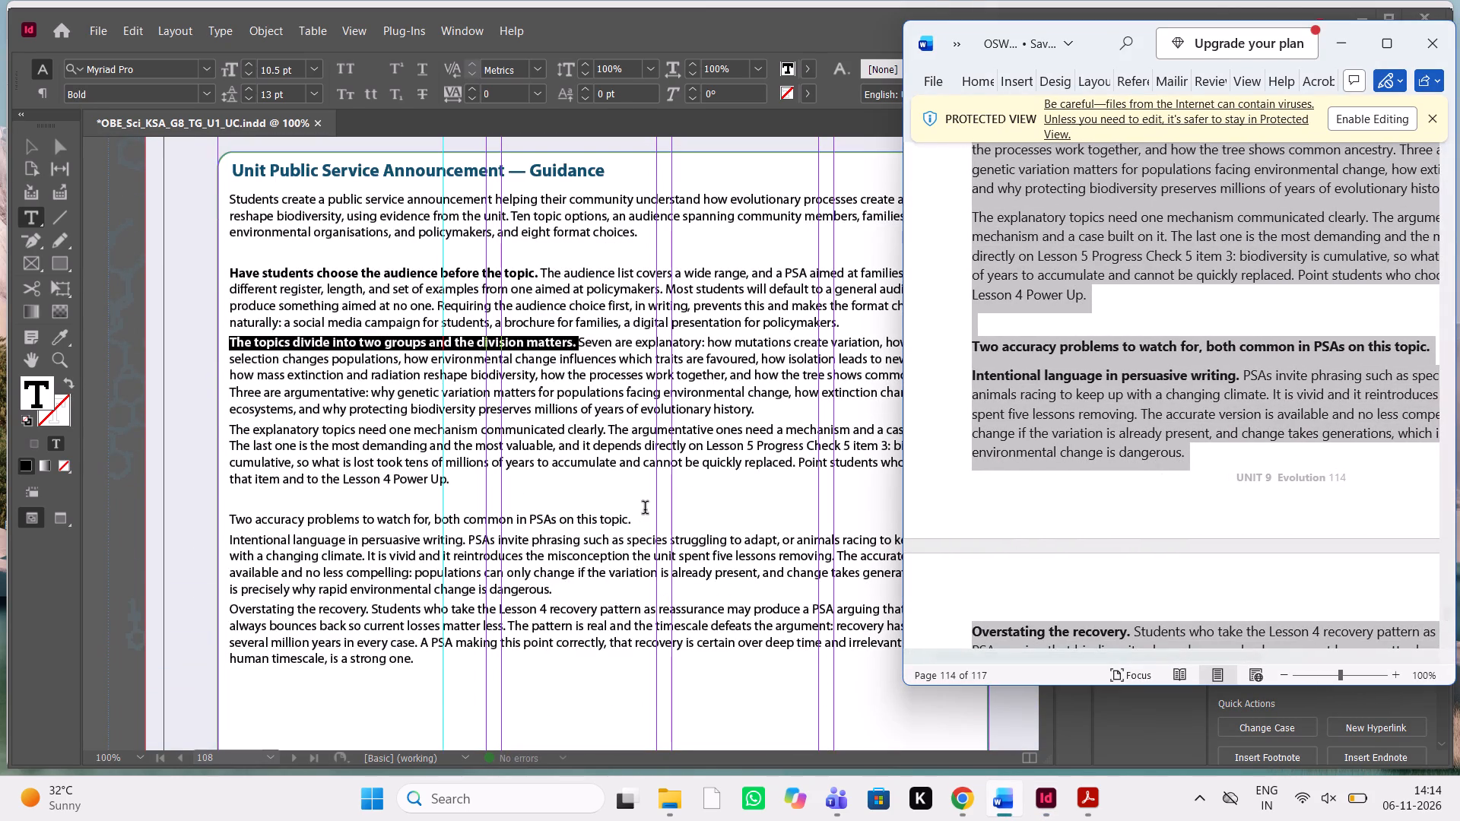
pyautogui.moveTo(634, 513); pyautogui.dragTo(214, 513)
pyautogui.hotkey('ctrl', 'shift', 'b')
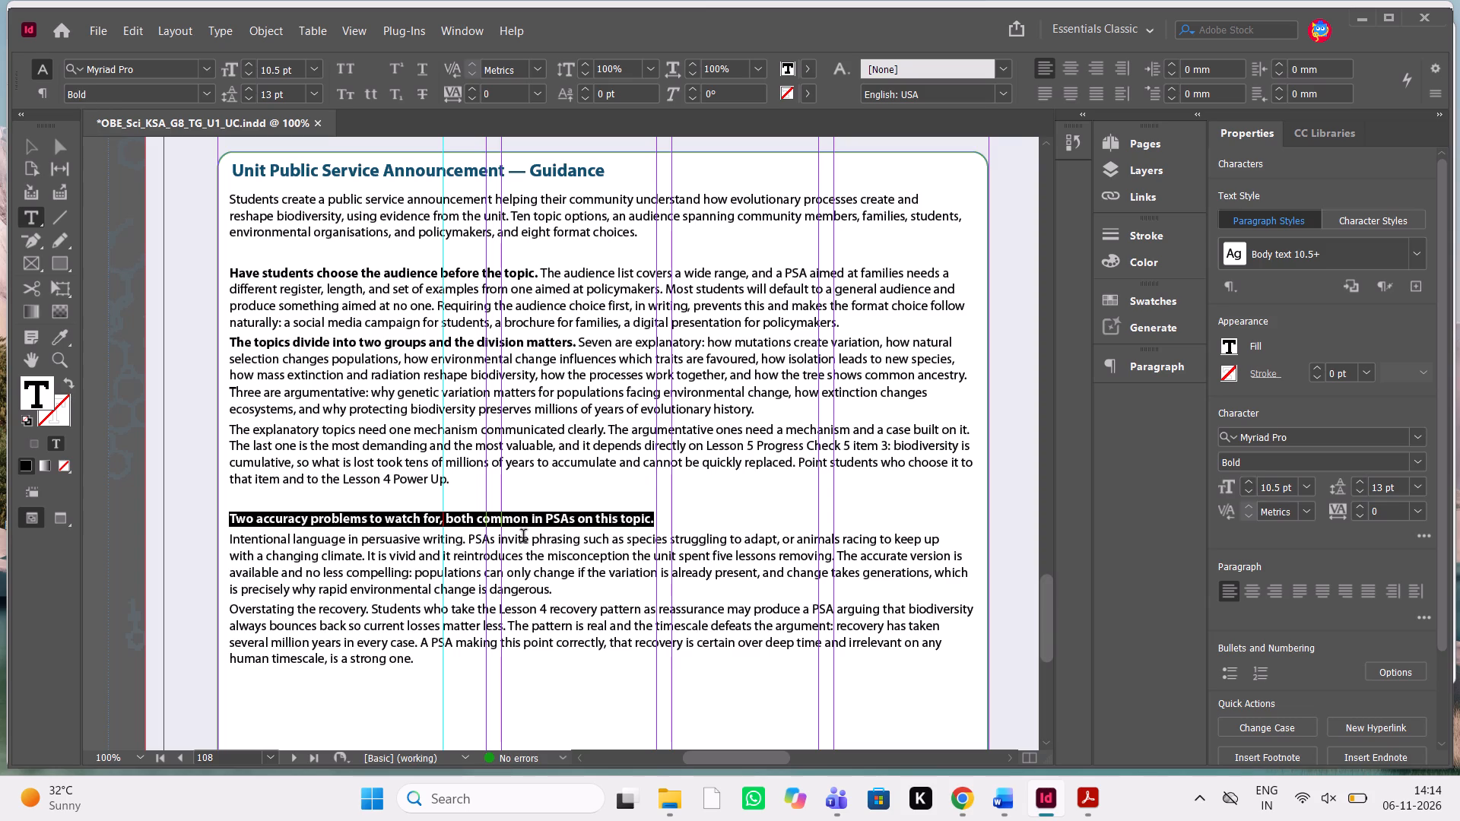
pyautogui.hotkey('alt', 'Tab')
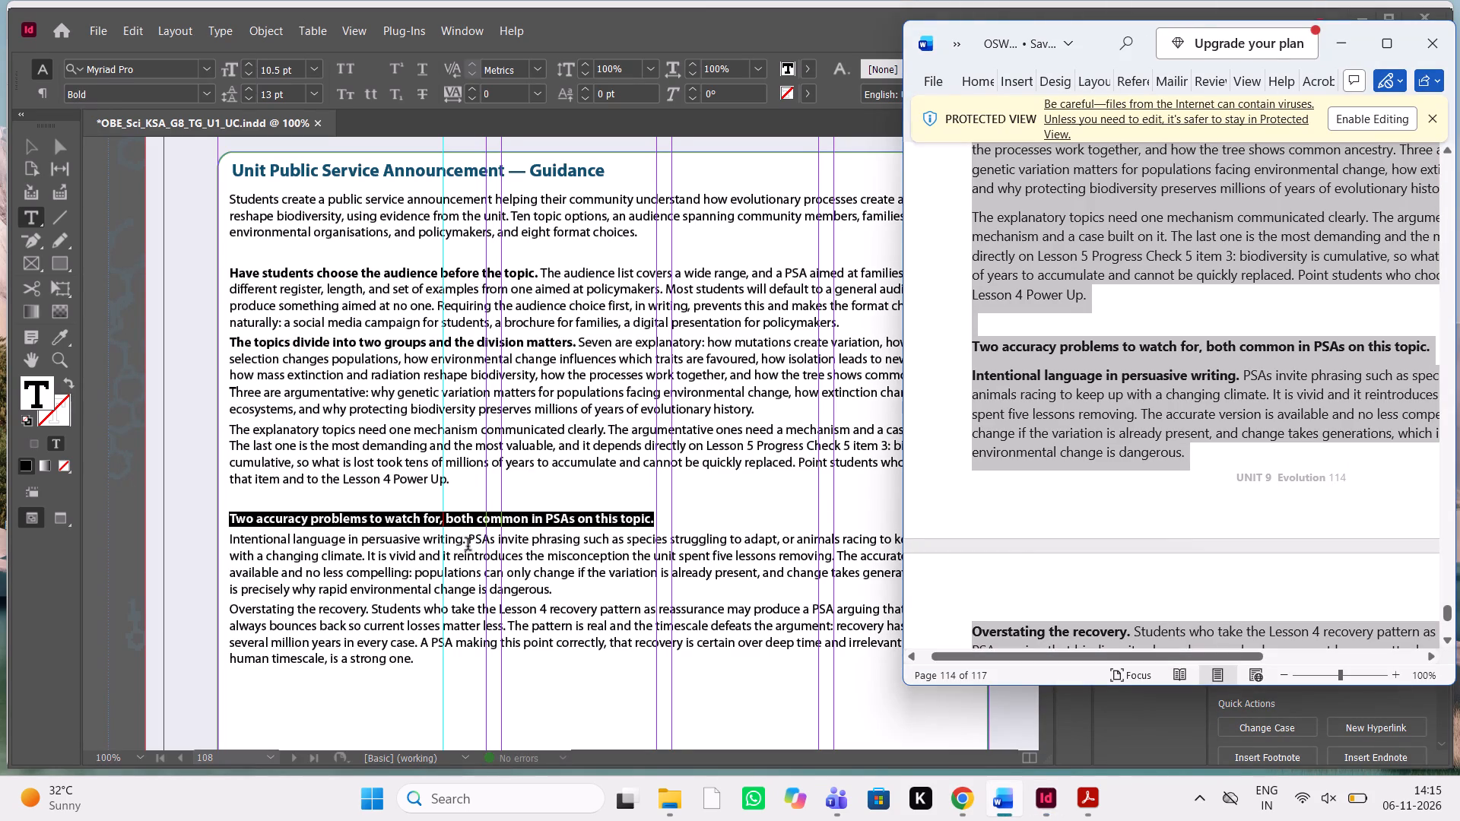
pyautogui.moveTo(468, 546); pyautogui.dragTo(214, 541)
pyautogui.hotkey('ctrl', 'shift', 'b')
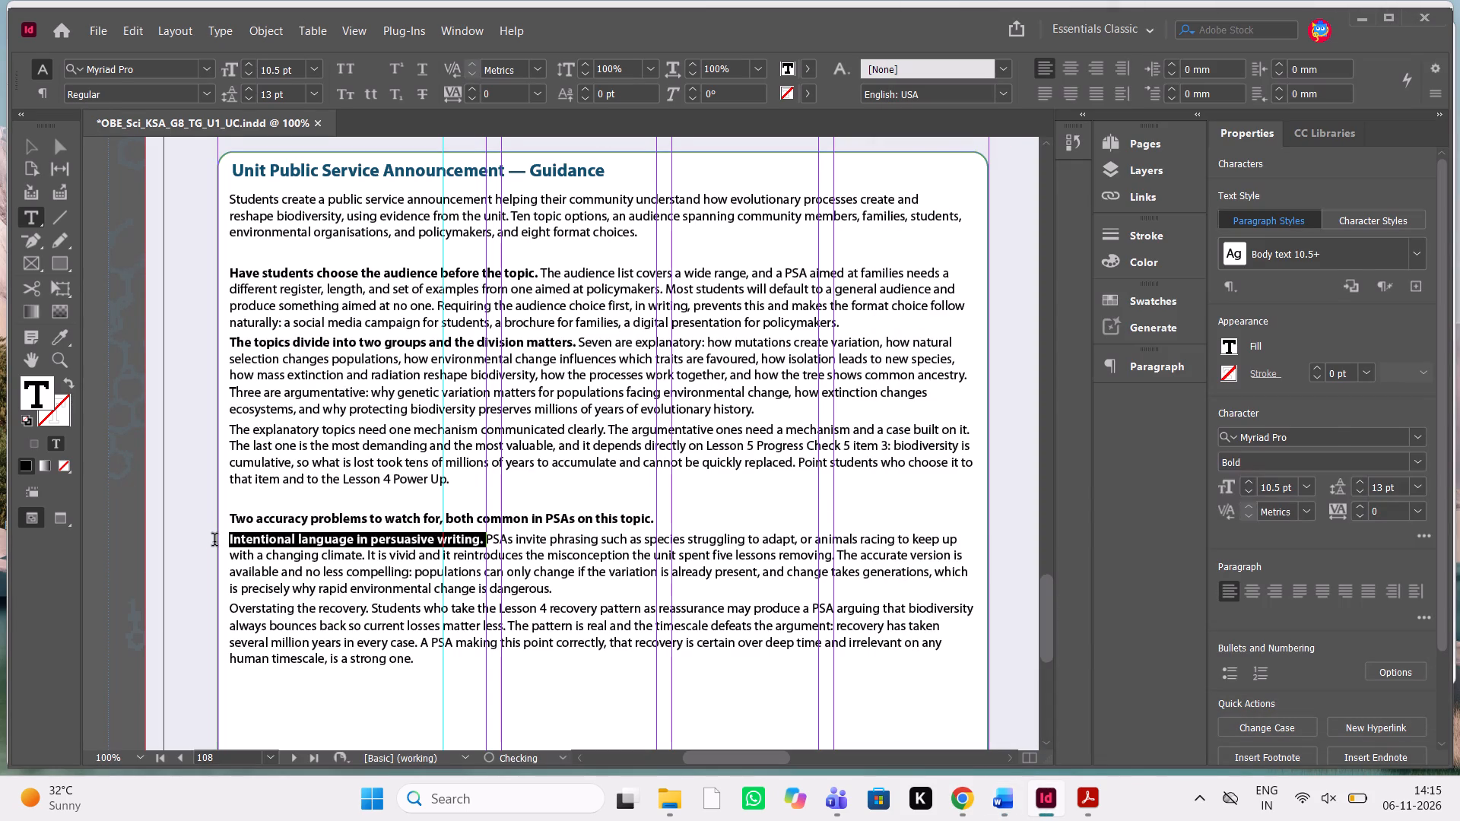
# Check the last PSA paragraph's formatting in Word and bold its lead-in "Overstating the recovery." in InDesign.
pyautogui.hotkey('alt', 'Tab')
pyautogui.scroll(-2, 1027, 563)
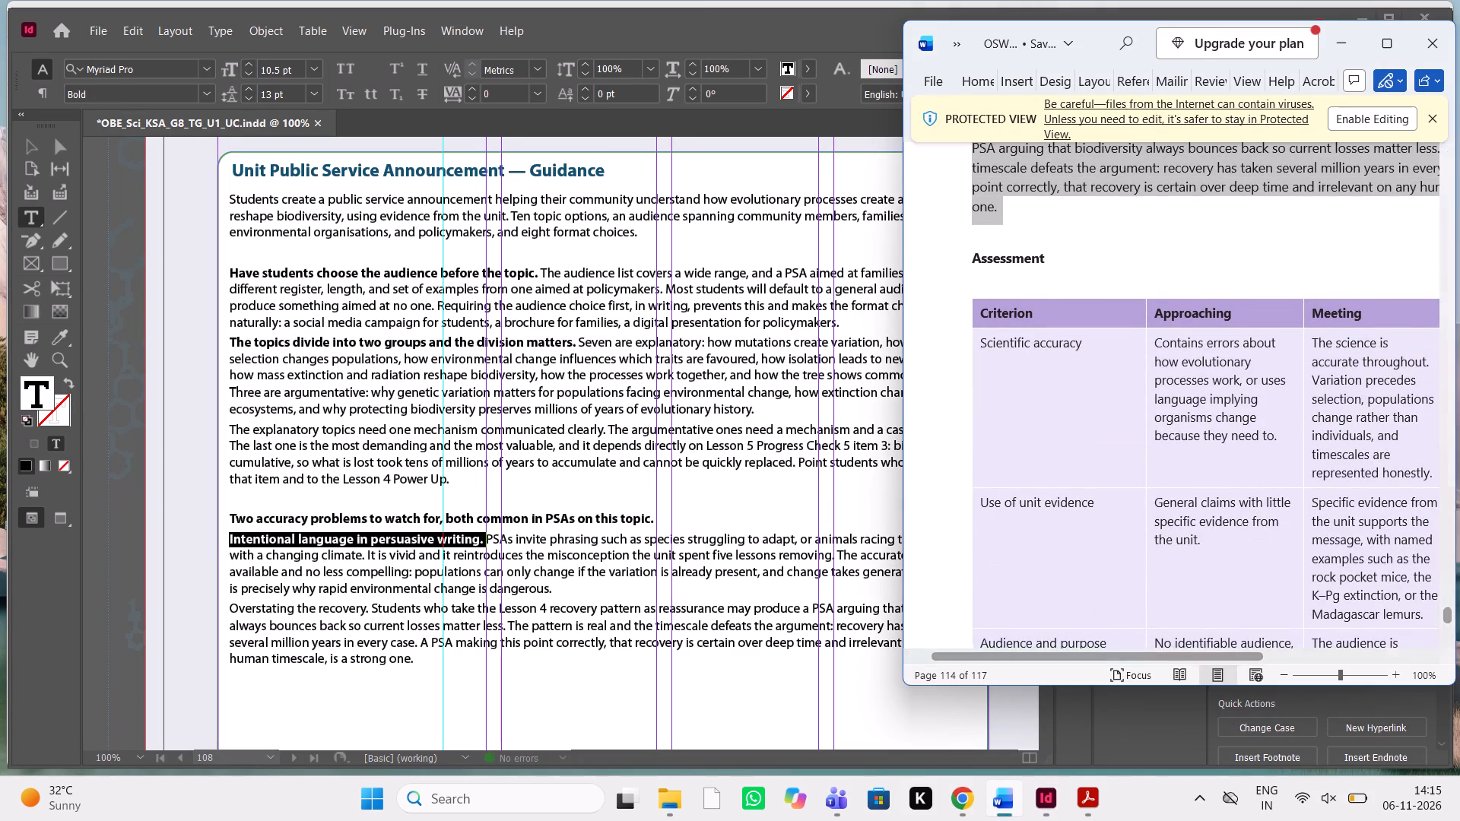
pyautogui.scroll(1, 1204, 385)
pyautogui.scroll(-1, 653, 471)
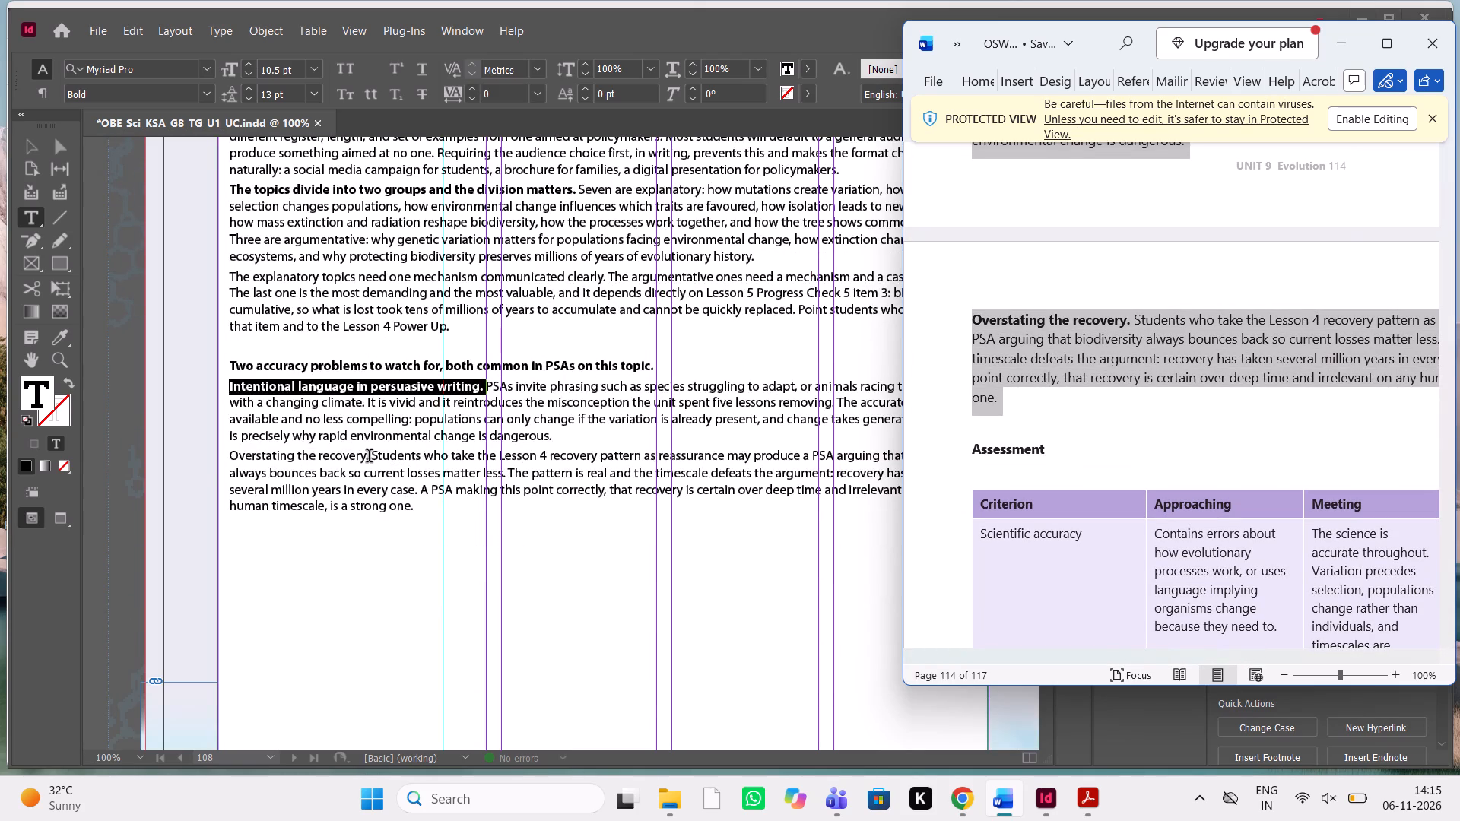
pyautogui.moveTo(371, 459); pyautogui.dragTo(322, 459)
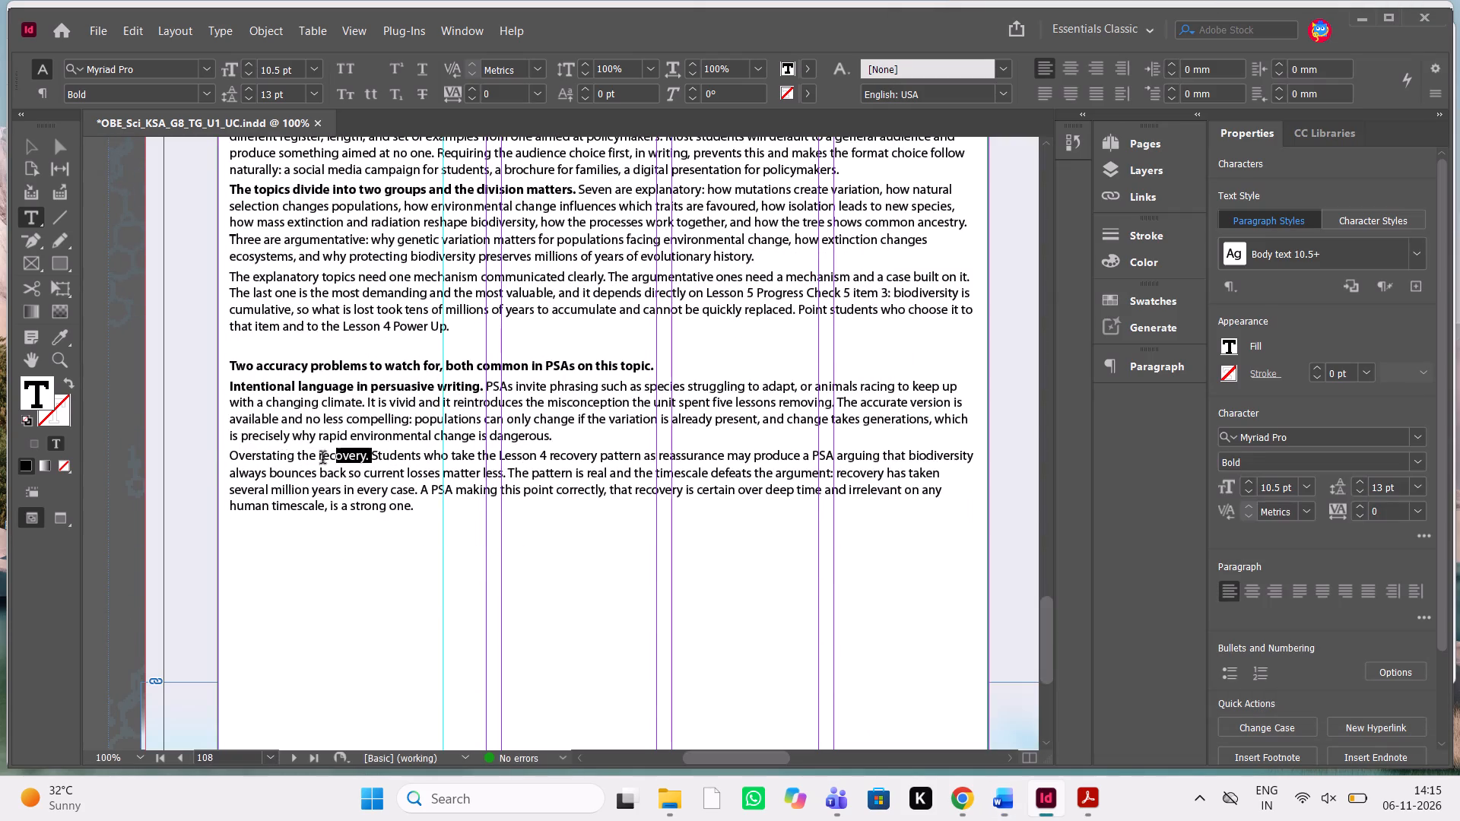
pyautogui.moveTo(322, 459); pyautogui.dragTo(195, 461)
pyautogui.hotkey('ctrl', 'shift', 'b')
pyautogui.click(325, 440)
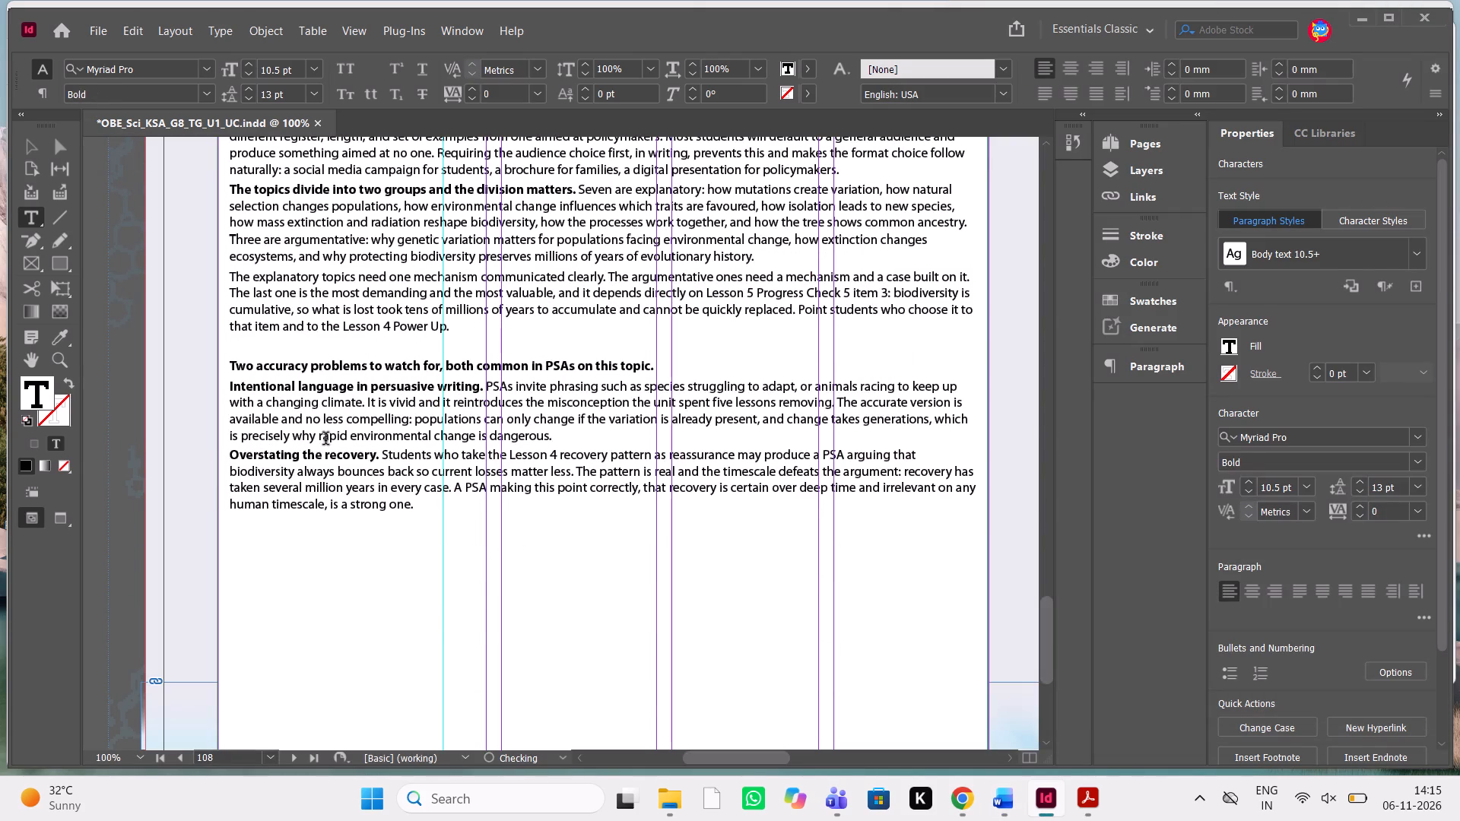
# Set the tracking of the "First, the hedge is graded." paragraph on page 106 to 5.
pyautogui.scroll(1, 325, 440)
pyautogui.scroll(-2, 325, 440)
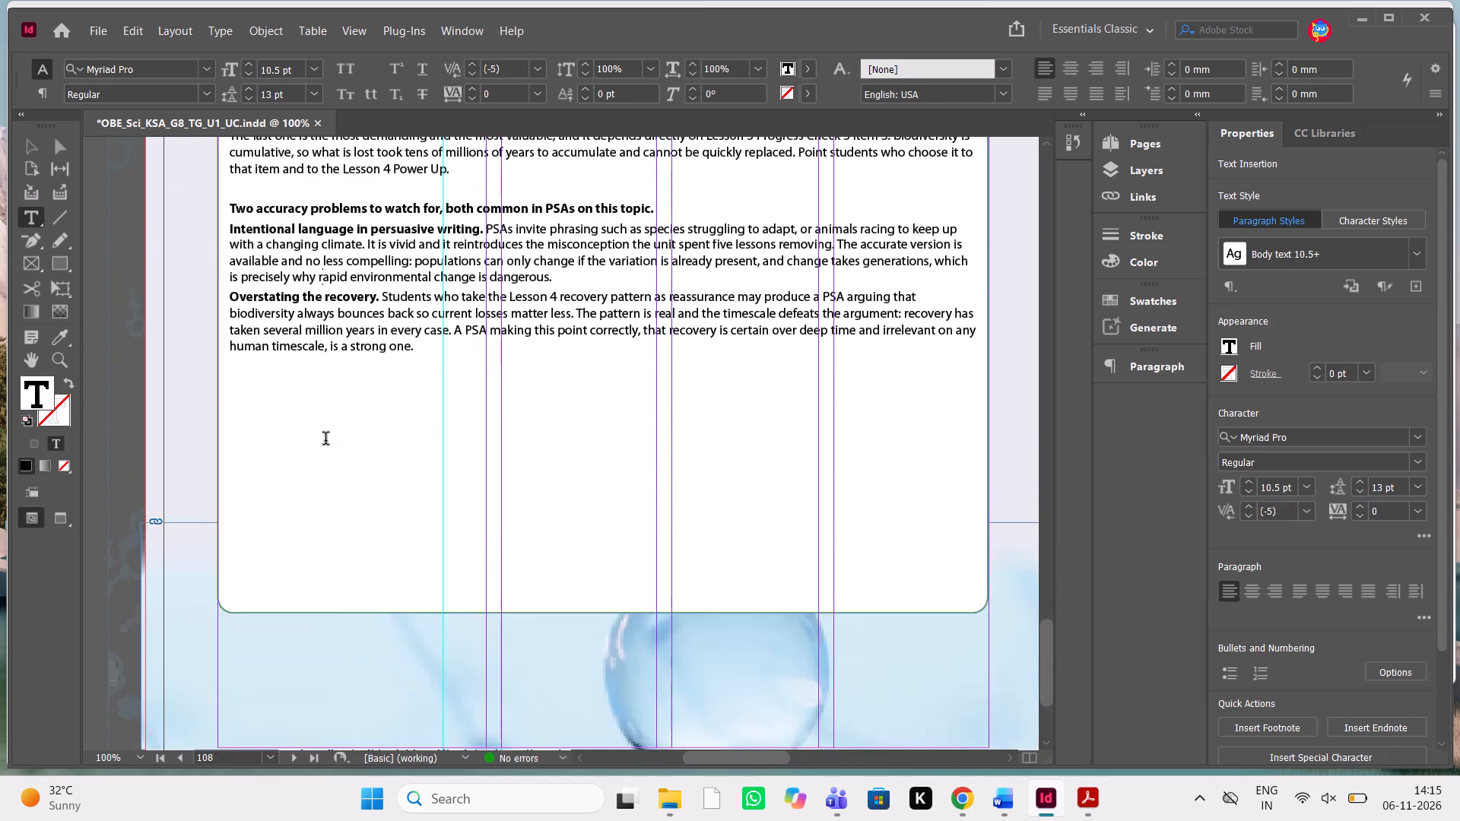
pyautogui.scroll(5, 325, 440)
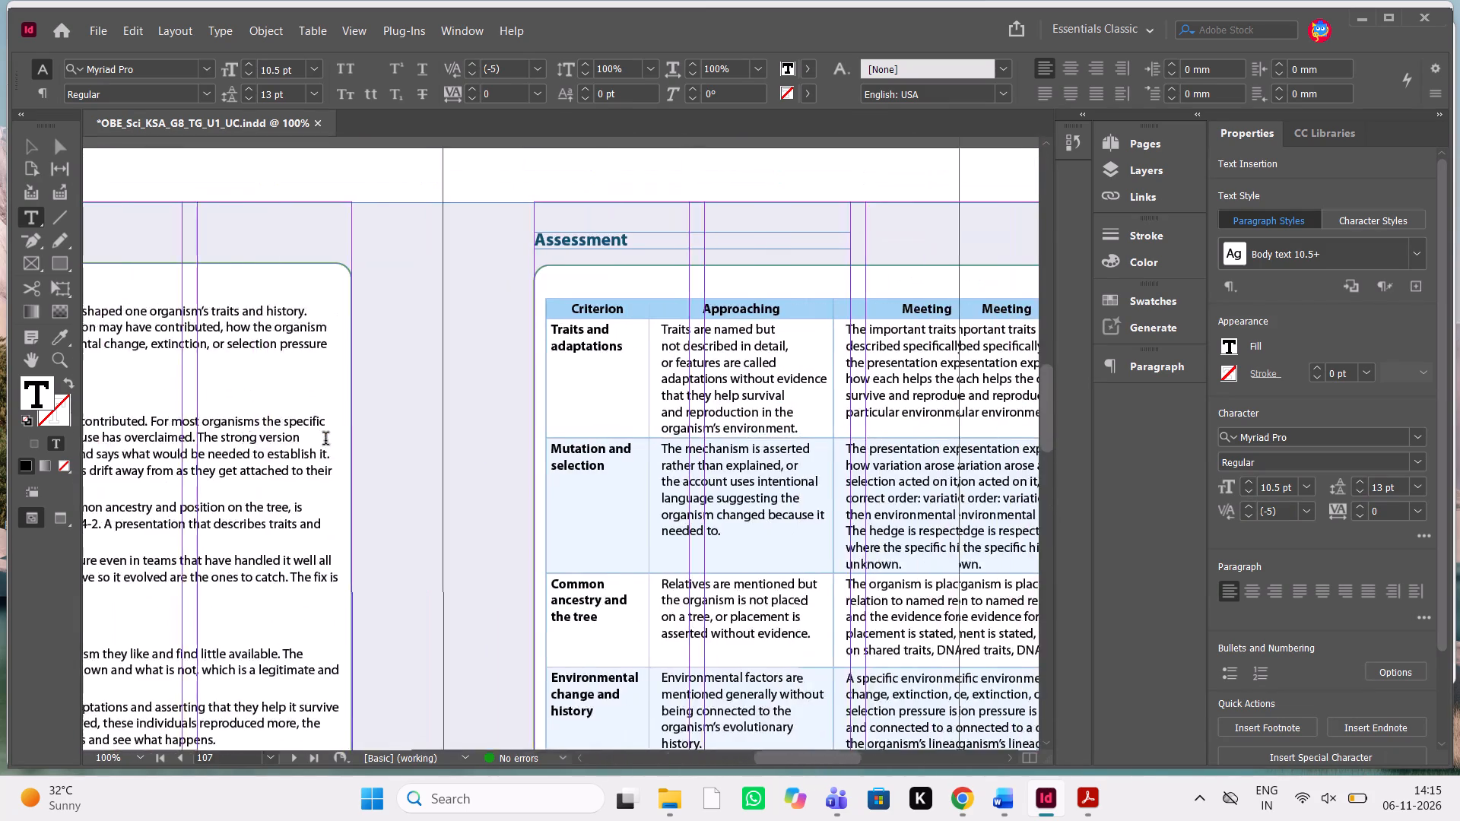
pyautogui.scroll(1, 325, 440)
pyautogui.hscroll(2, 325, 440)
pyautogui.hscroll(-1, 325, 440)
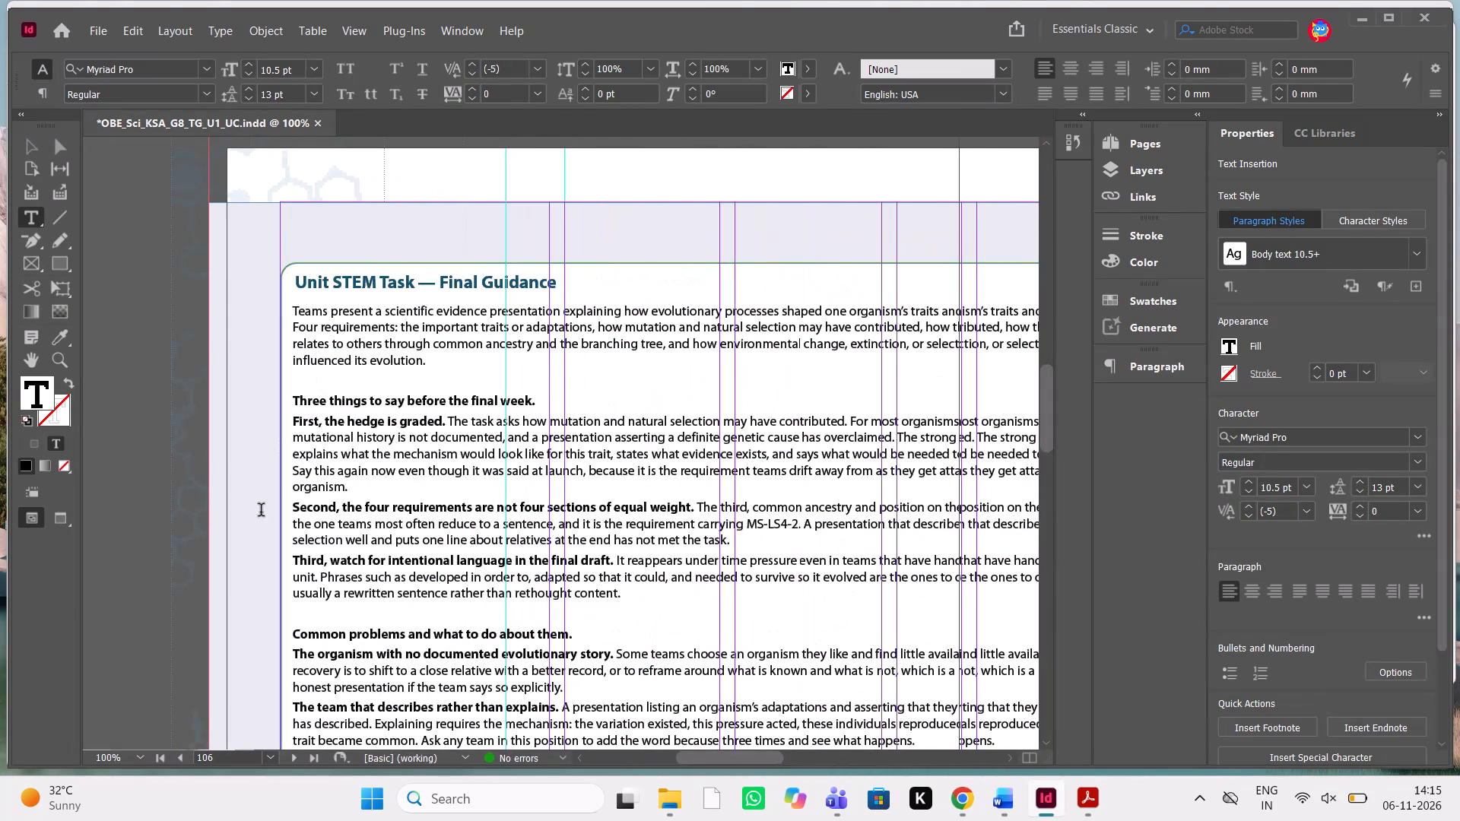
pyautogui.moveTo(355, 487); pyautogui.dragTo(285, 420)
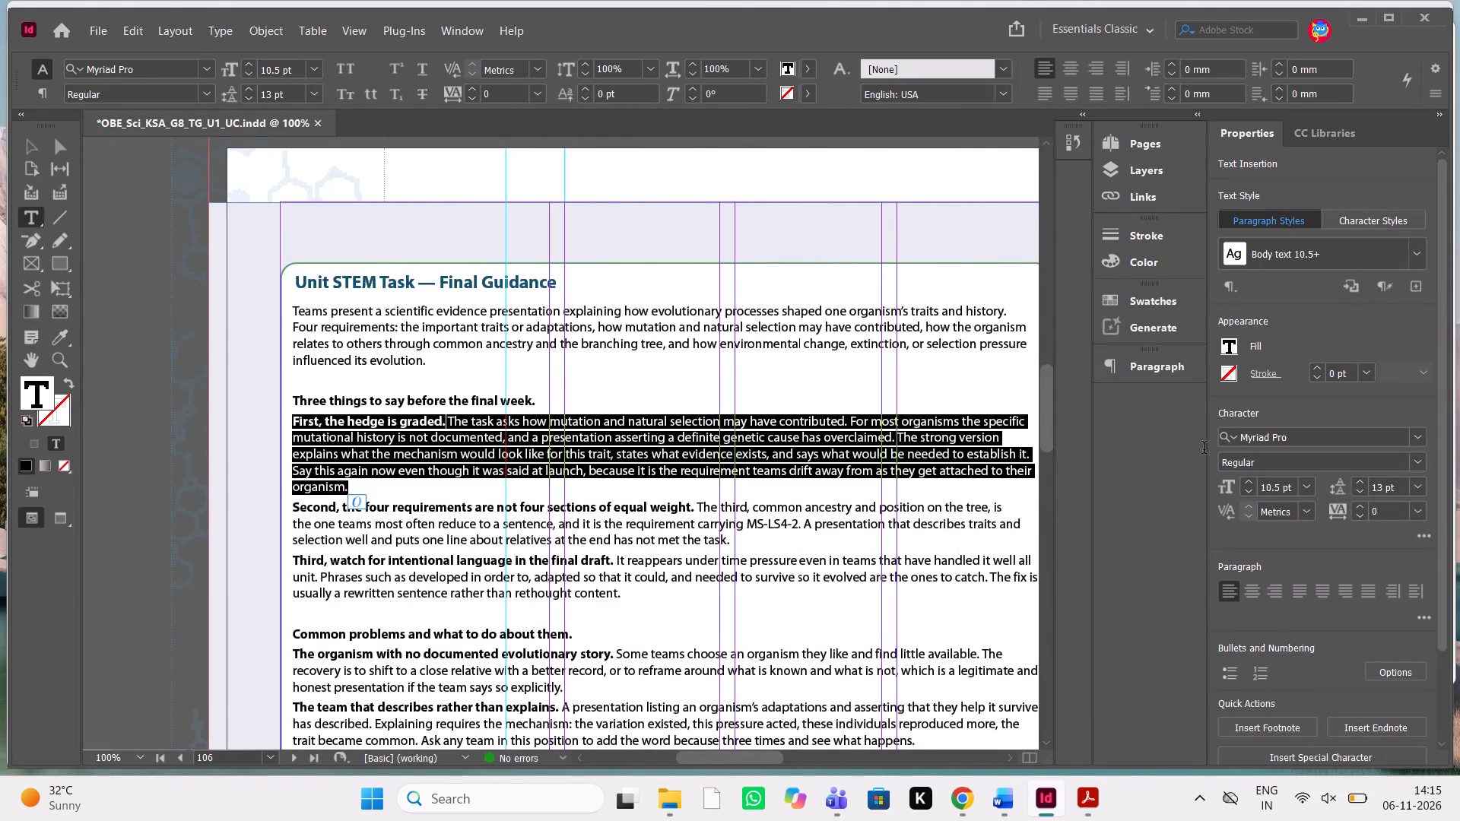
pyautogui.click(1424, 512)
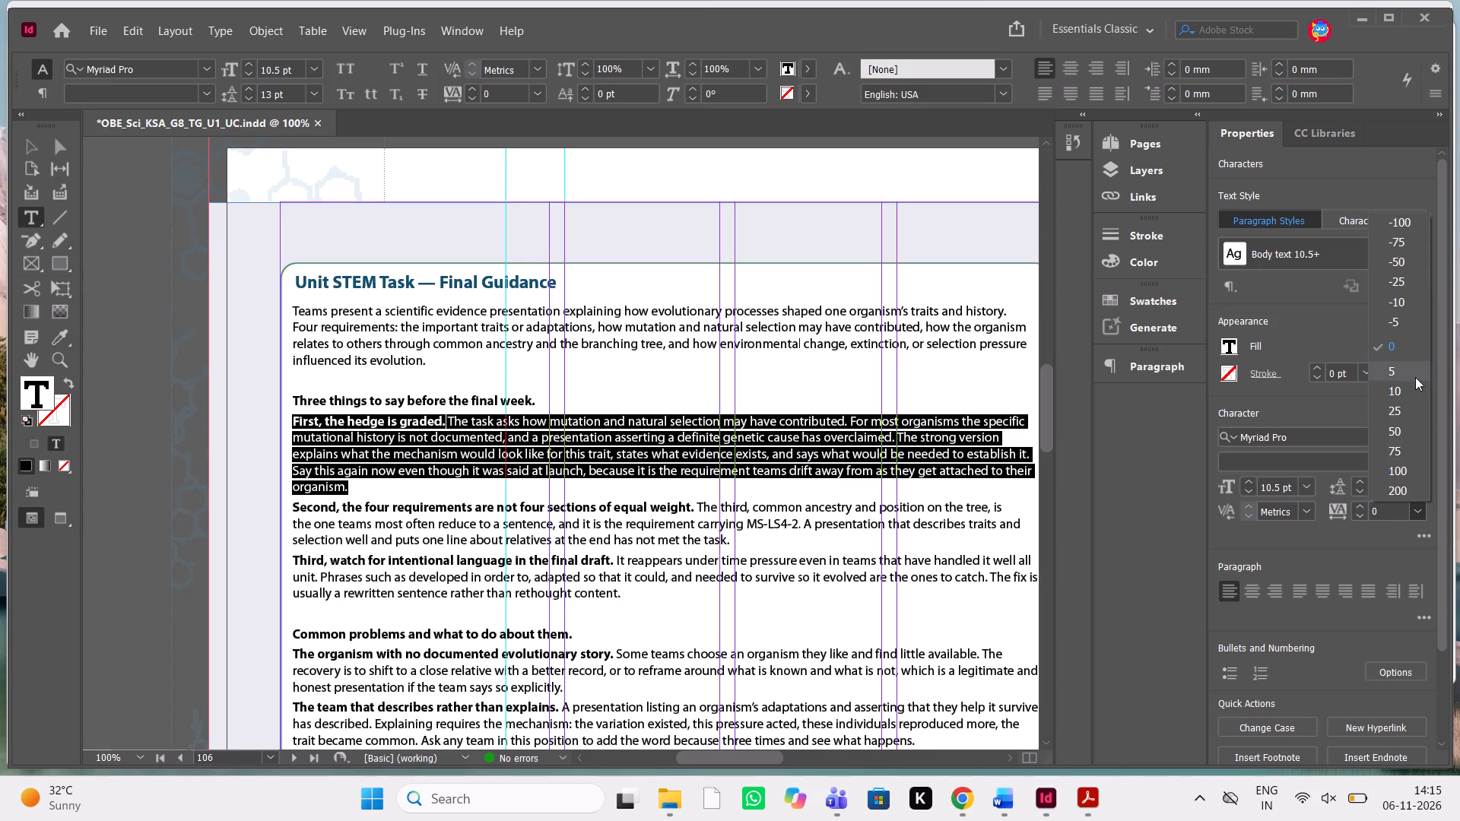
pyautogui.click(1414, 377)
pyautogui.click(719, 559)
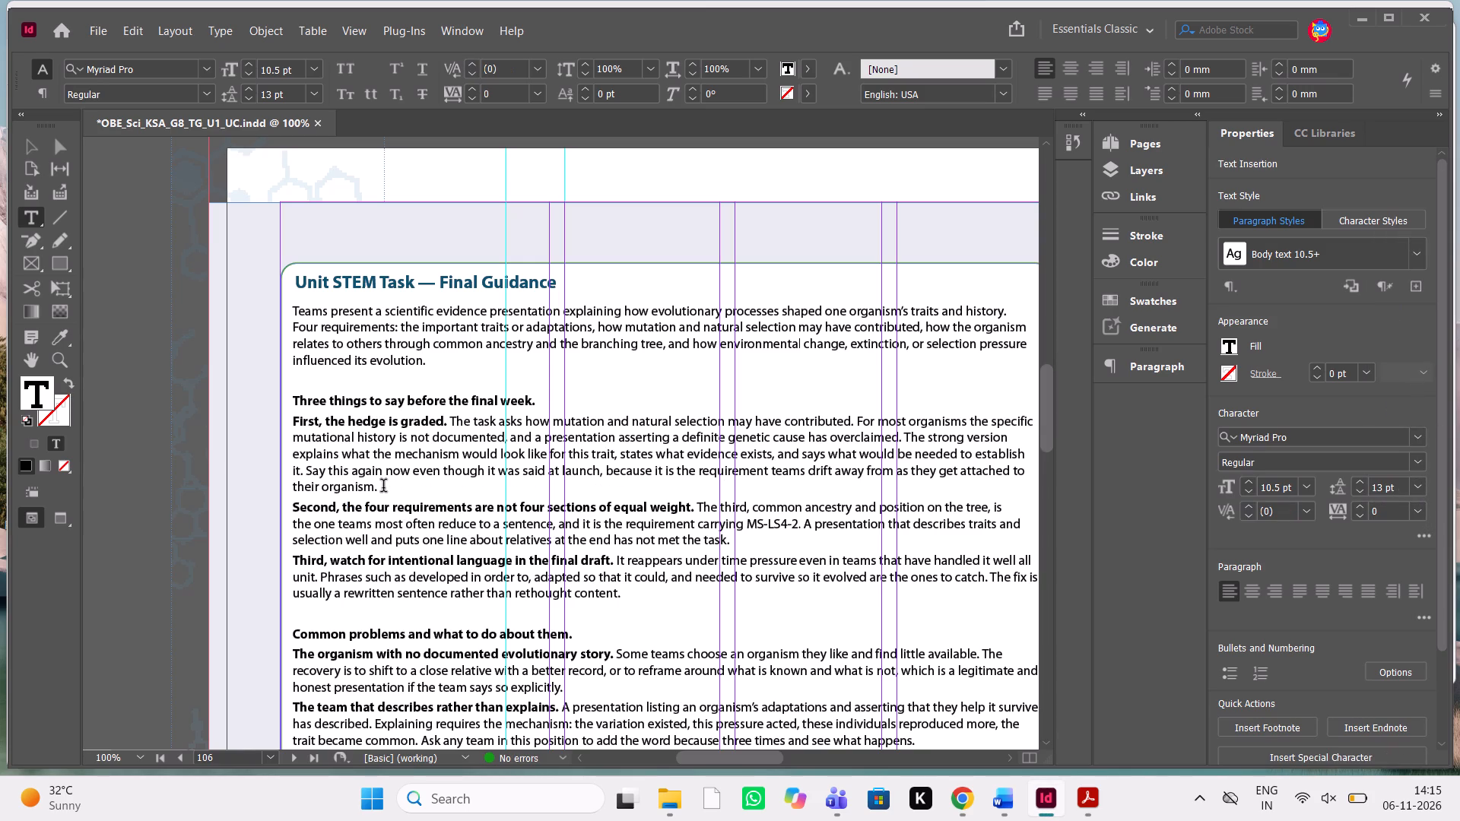
# Set the tracking of the whole "First, the hedge is graded." paragraph to -5.
pyautogui.moveTo(383, 487); pyautogui.dragTo(266, 425)
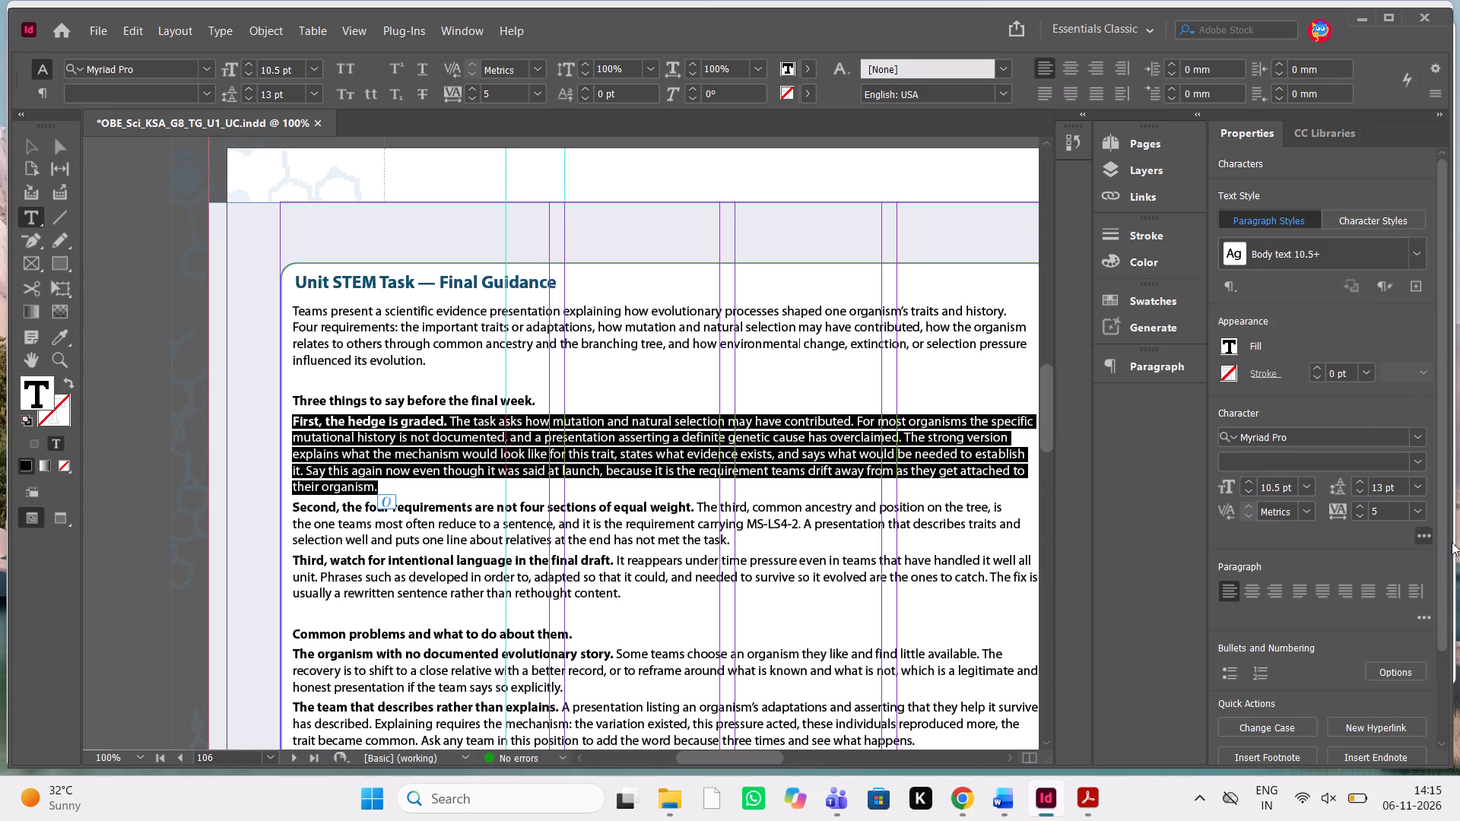
pyautogui.click(1420, 512)
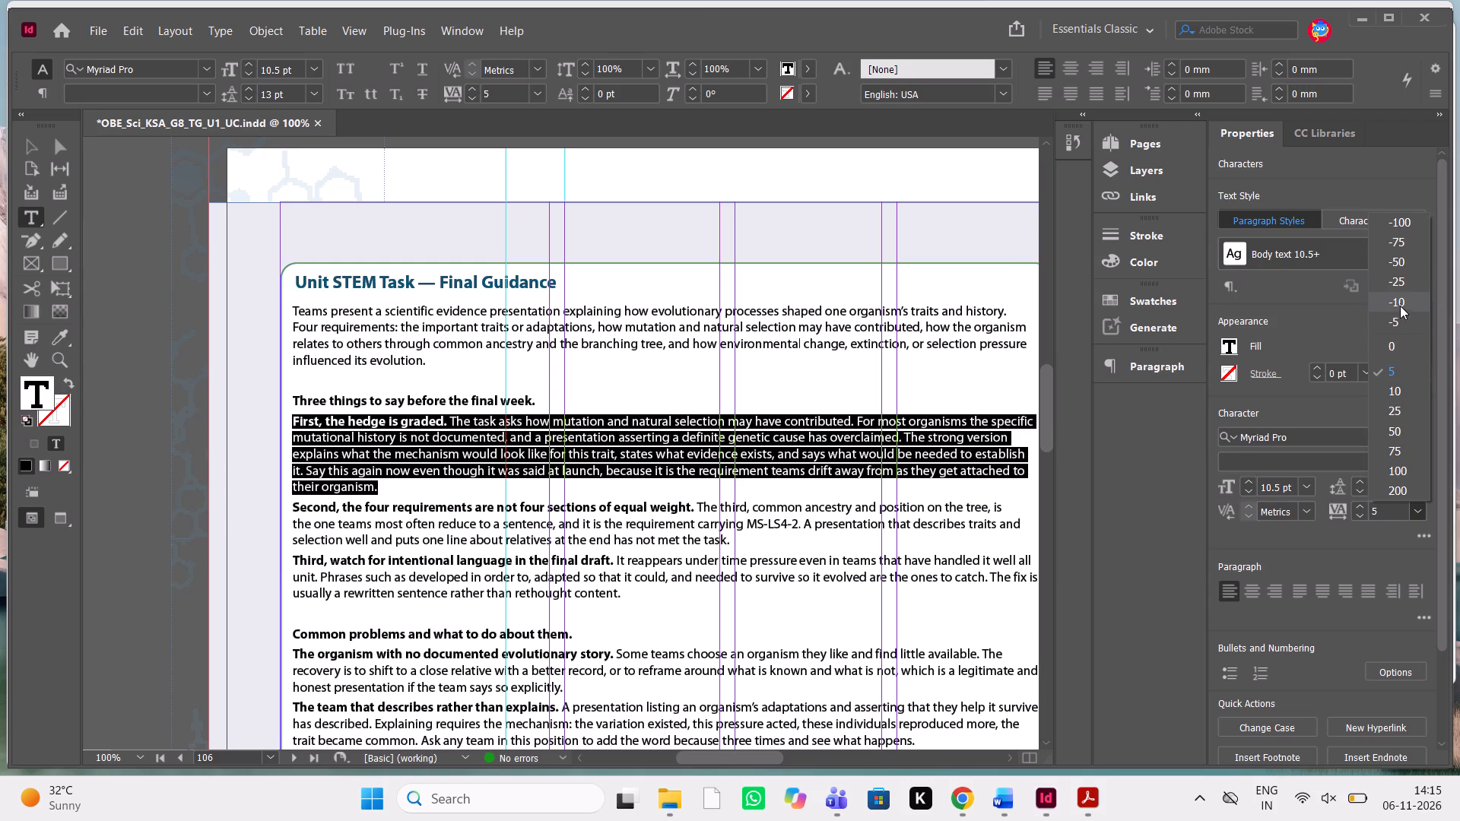
pyautogui.click(1400, 319)
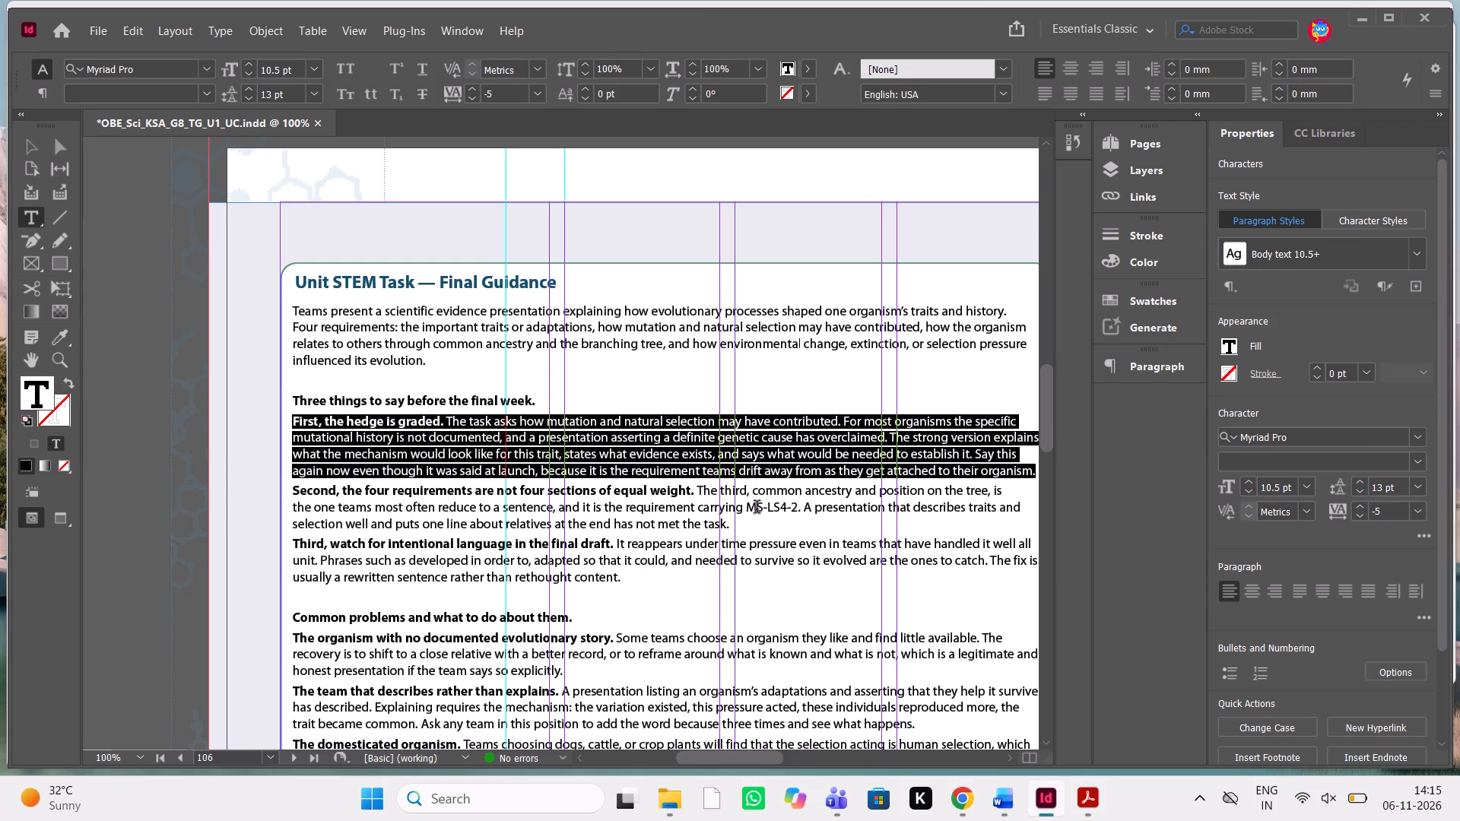
pyautogui.click(757, 509)
# Shorten the Unit STEM Task frame on page 106 from its bottom edge to a height of about 165 mm and preview the page.
pyautogui.hscroll(-1, 757, 509)
pyautogui.scroll(-1, 757, 509)
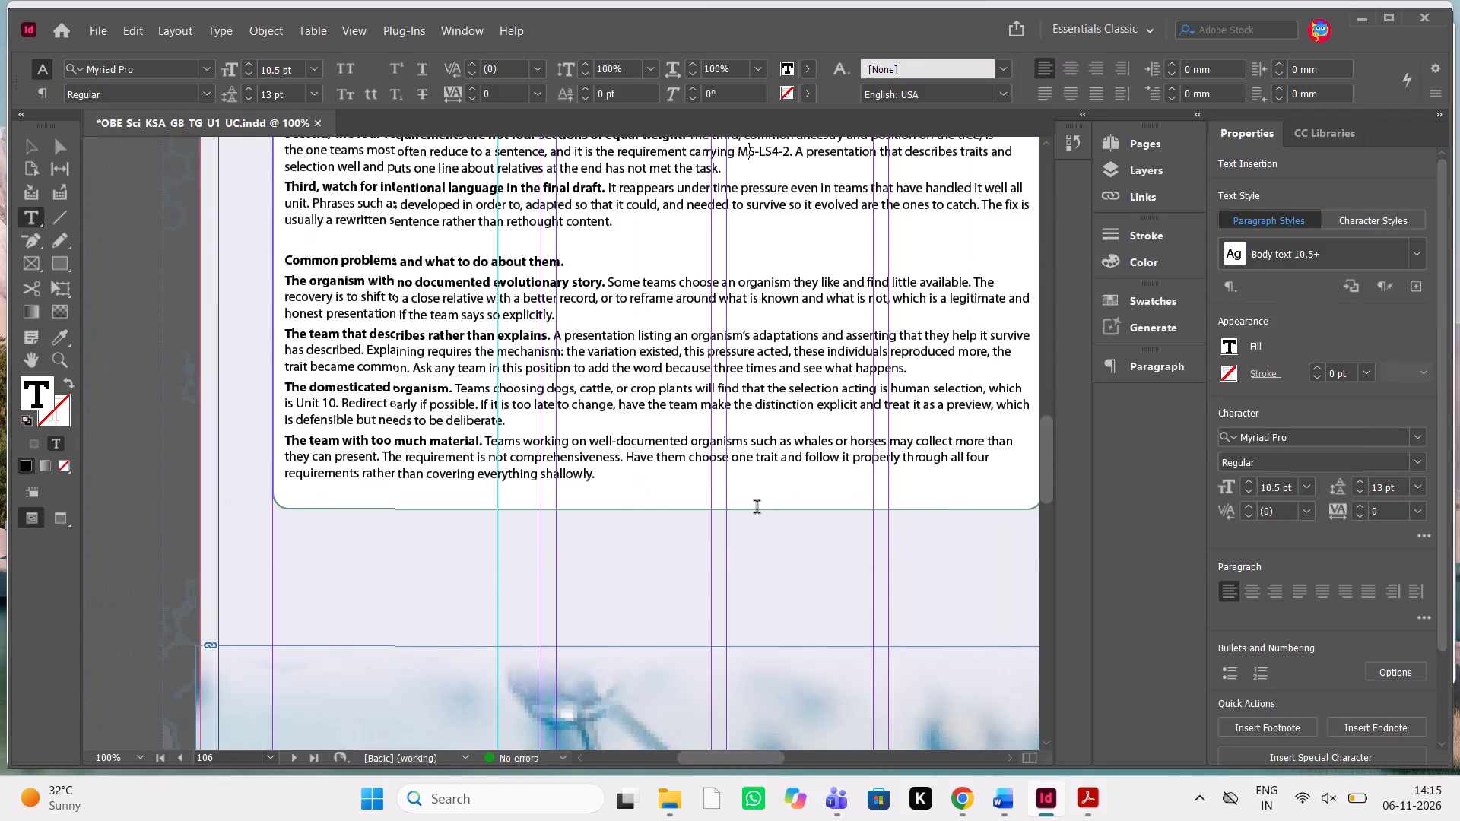
pyautogui.scroll(1, 757, 509)
pyautogui.press('Escape')
pyautogui.click(711, 604)
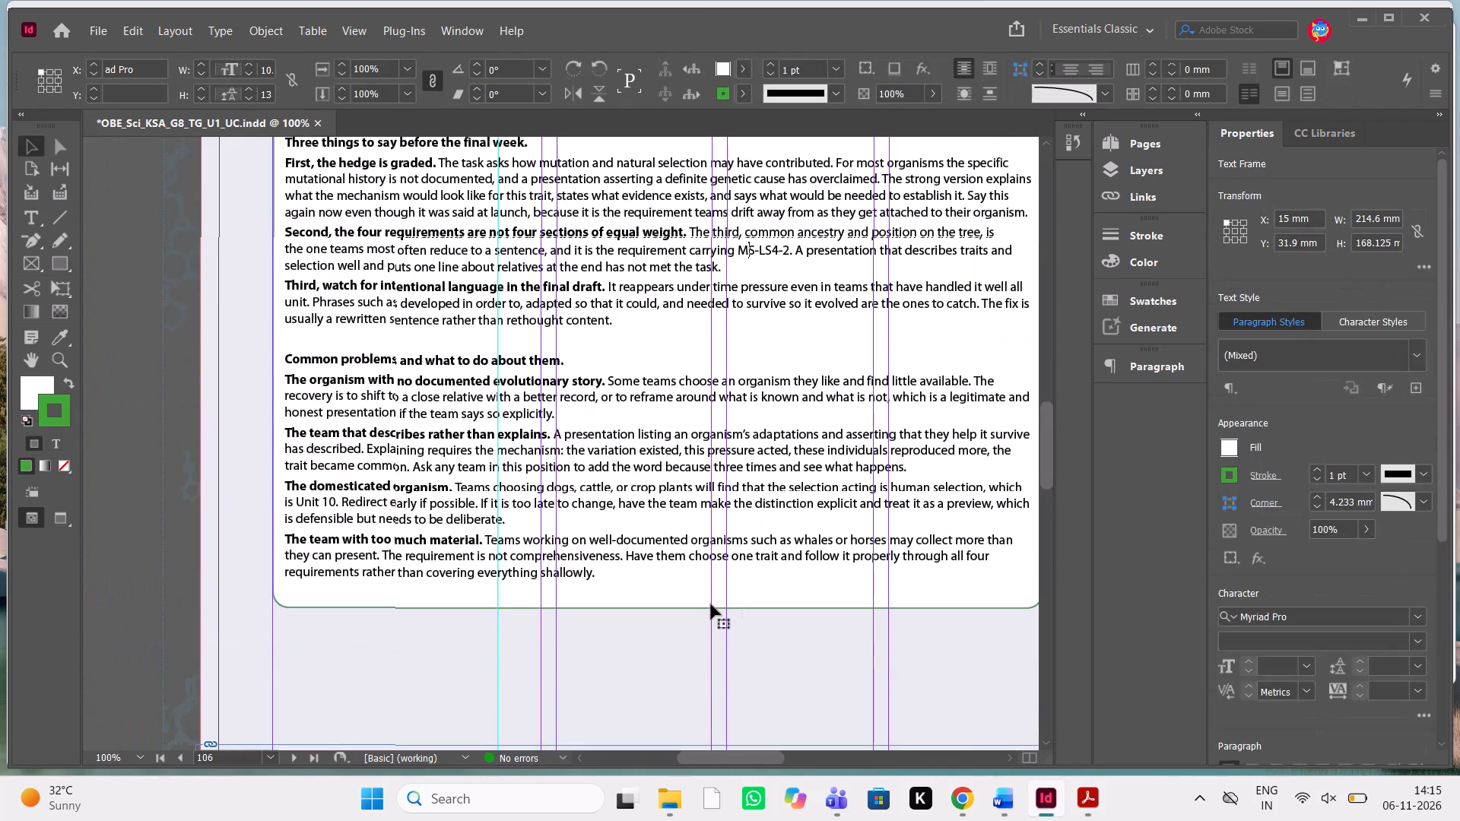
pyautogui.moveTo(659, 607); pyautogui.dragTo(660, 604)
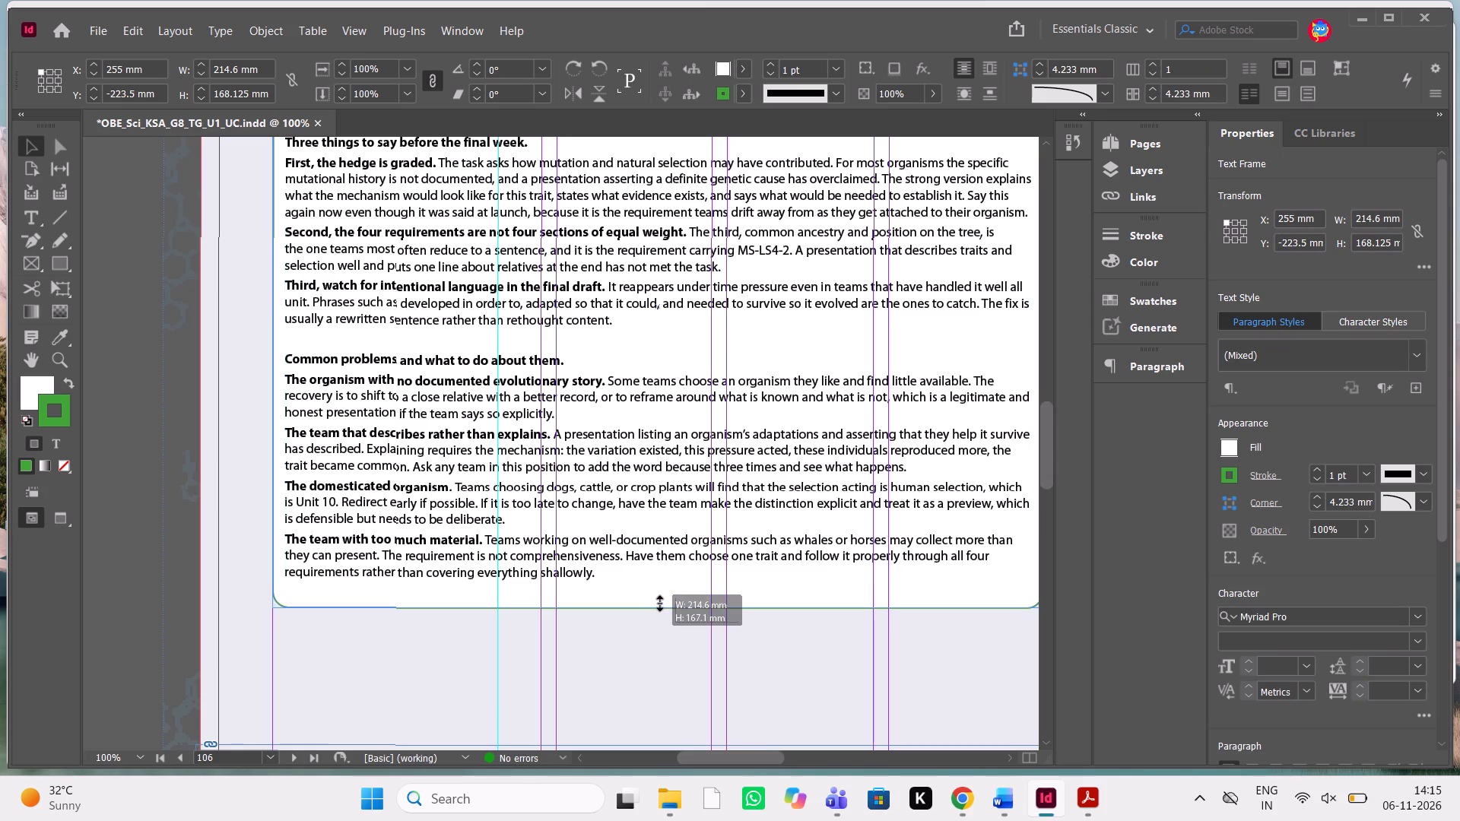
pyautogui.moveTo(660, 604); pyautogui.dragTo(663, 598)
pyautogui.click(687, 632)
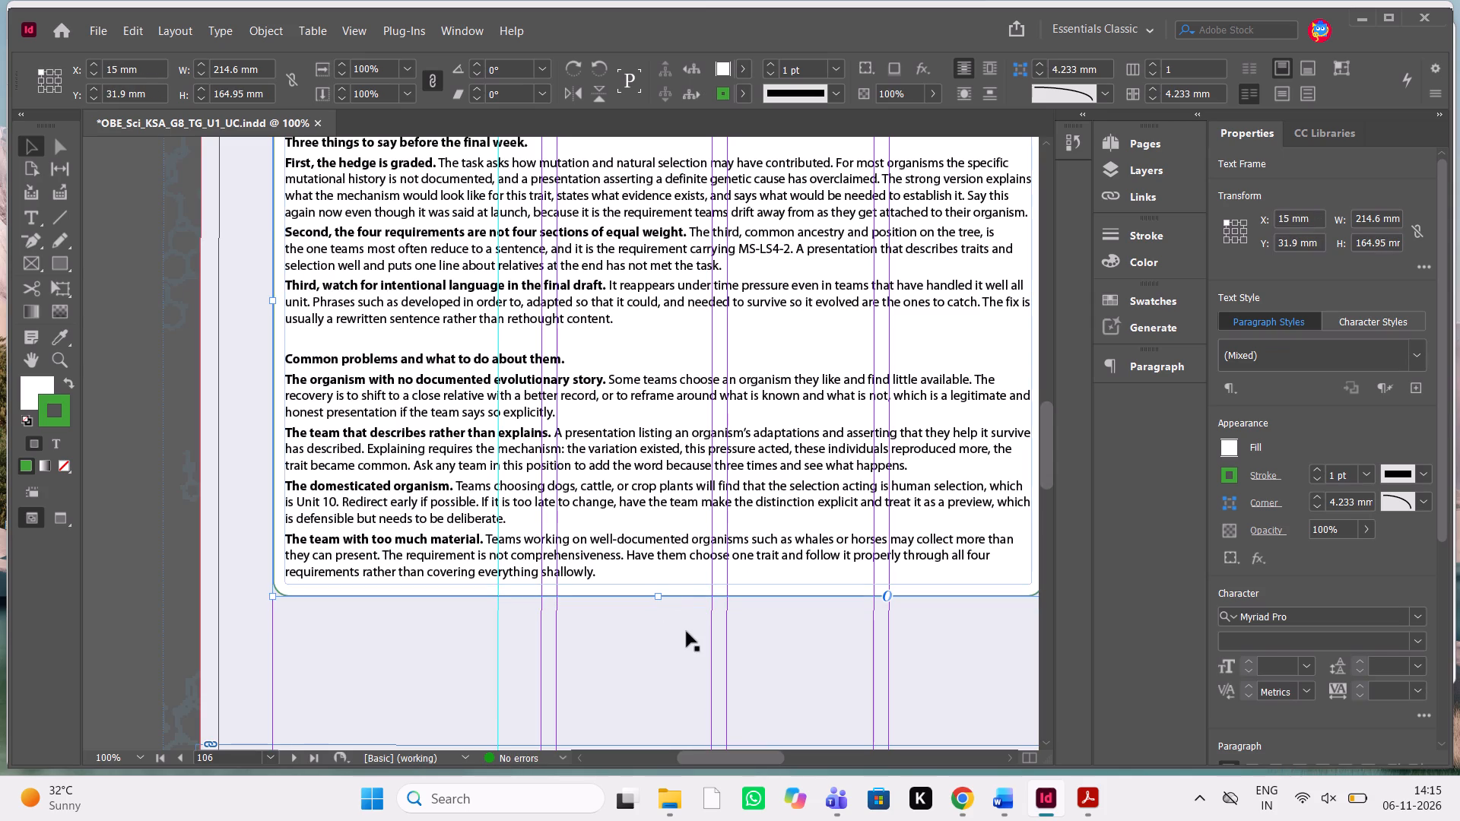
pyautogui.press('w')
pyautogui.scroll(1, 687, 632)
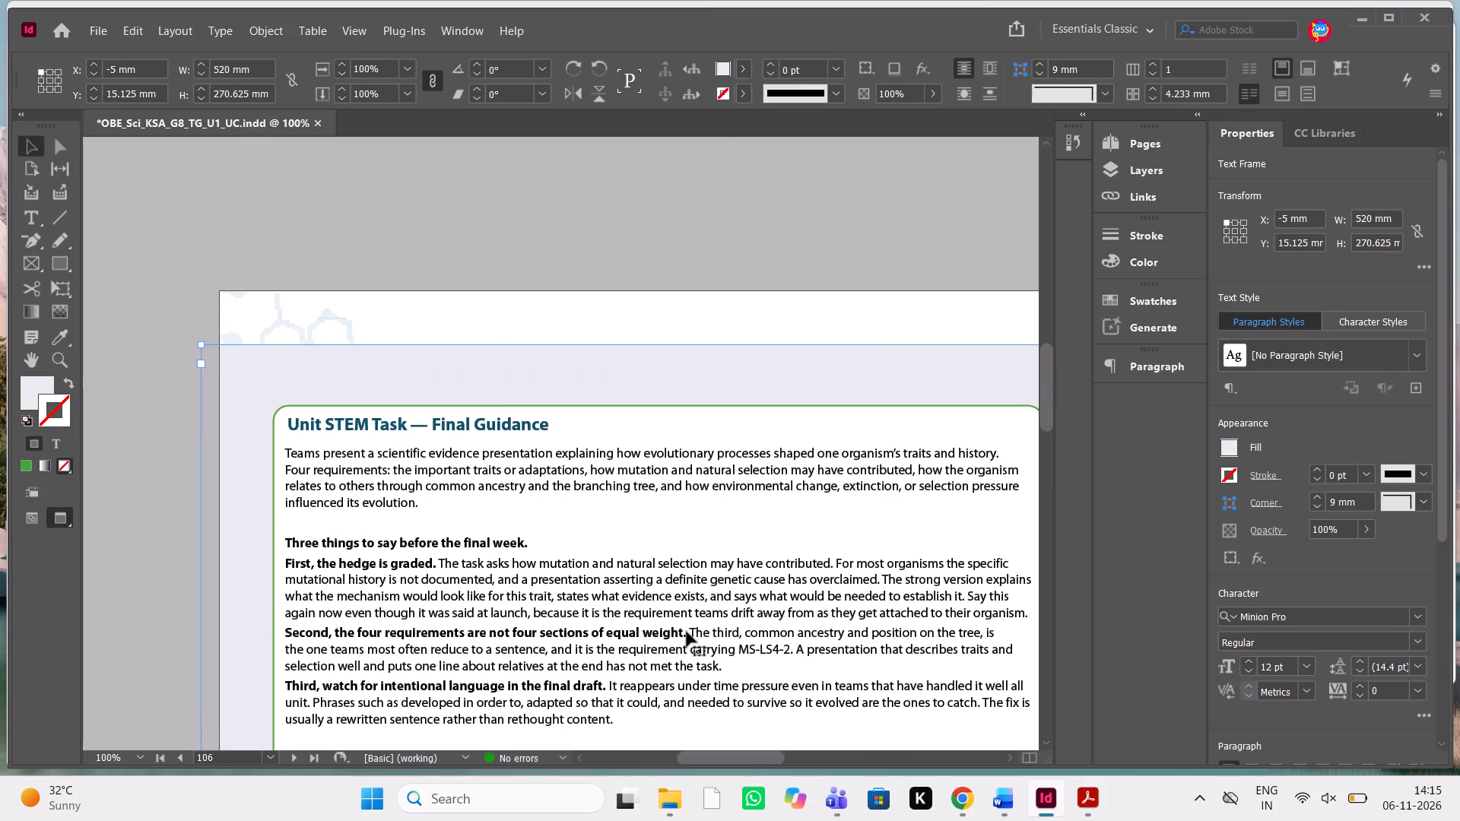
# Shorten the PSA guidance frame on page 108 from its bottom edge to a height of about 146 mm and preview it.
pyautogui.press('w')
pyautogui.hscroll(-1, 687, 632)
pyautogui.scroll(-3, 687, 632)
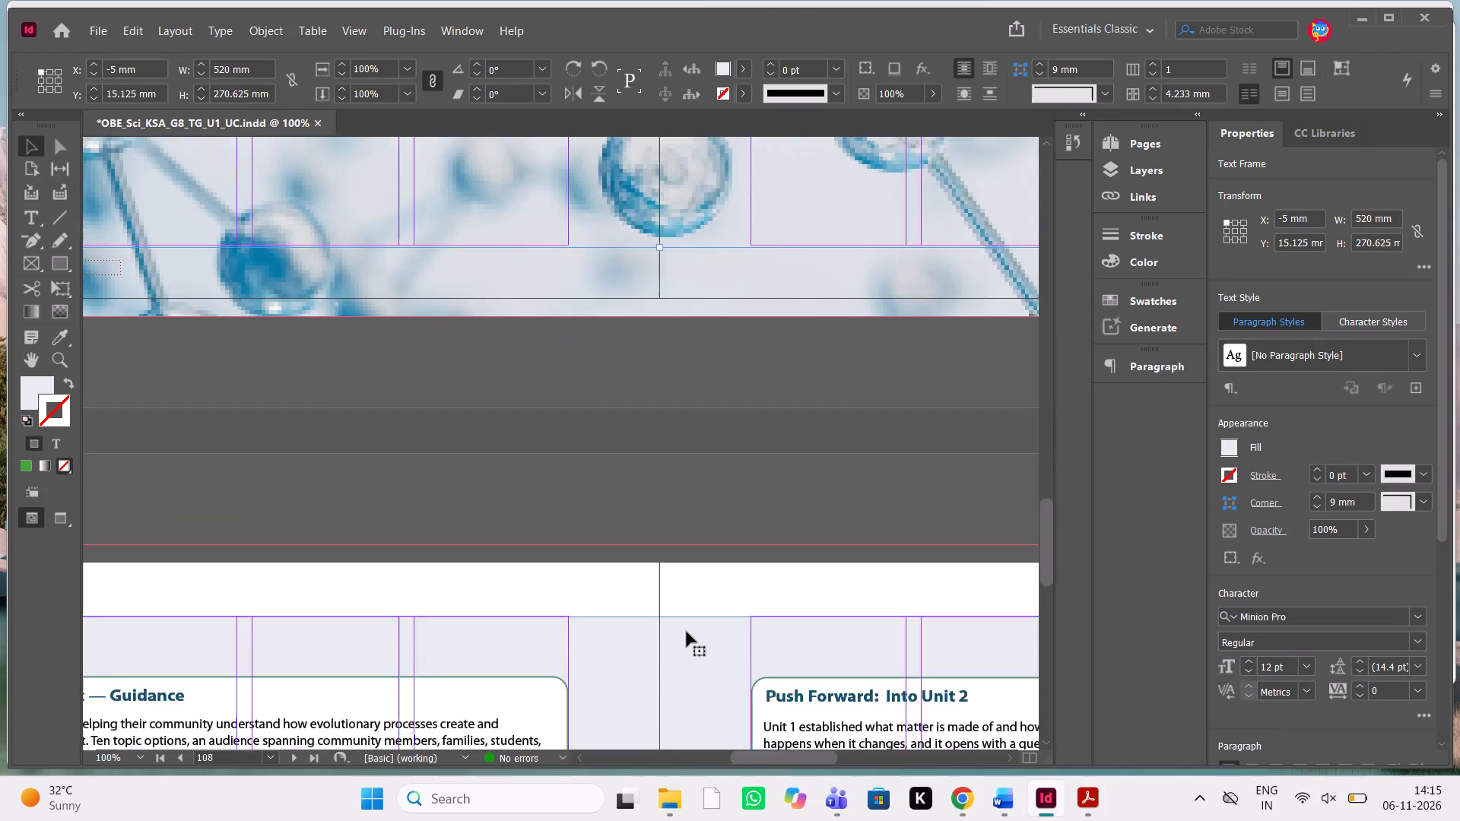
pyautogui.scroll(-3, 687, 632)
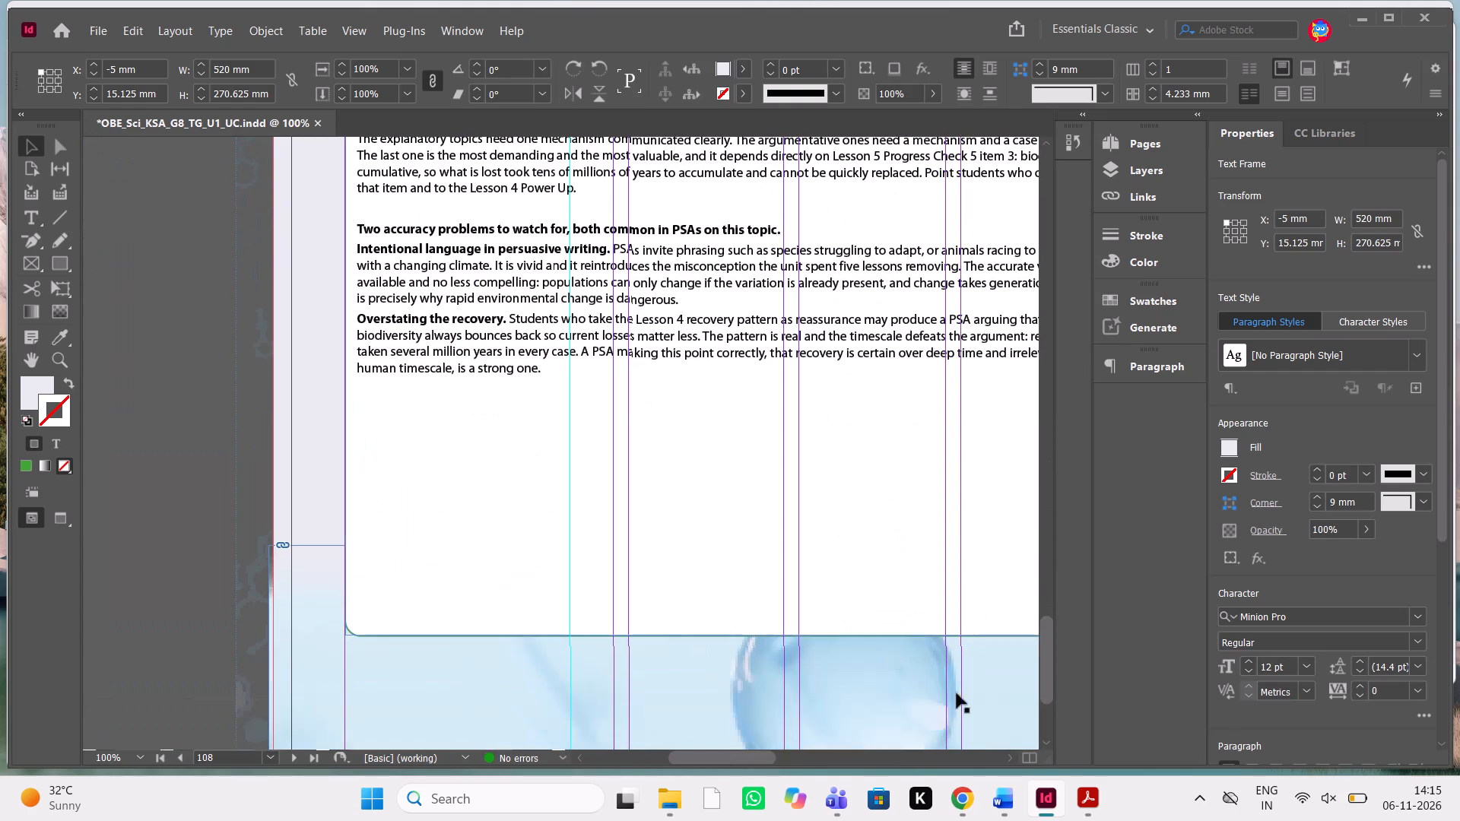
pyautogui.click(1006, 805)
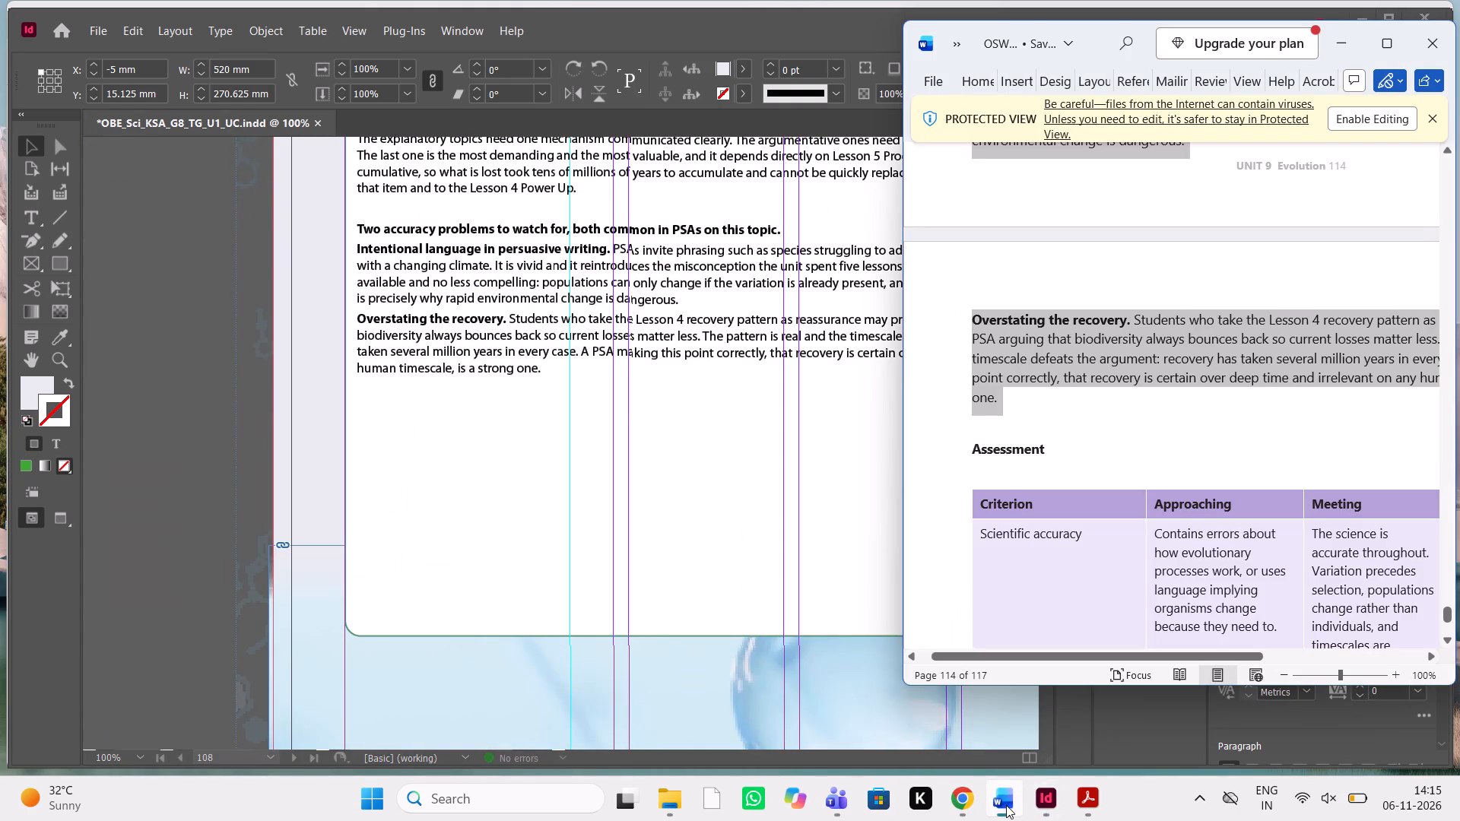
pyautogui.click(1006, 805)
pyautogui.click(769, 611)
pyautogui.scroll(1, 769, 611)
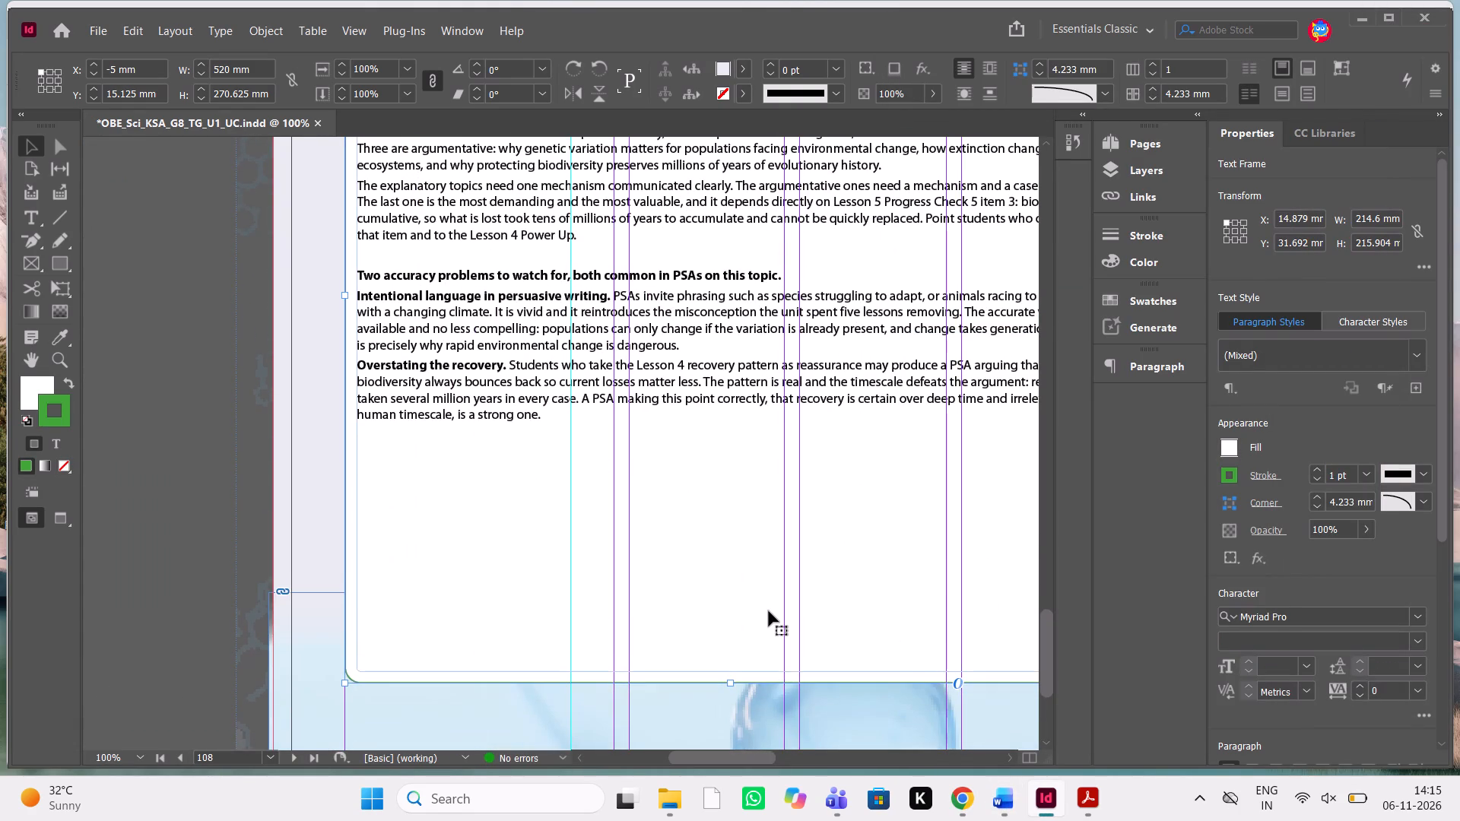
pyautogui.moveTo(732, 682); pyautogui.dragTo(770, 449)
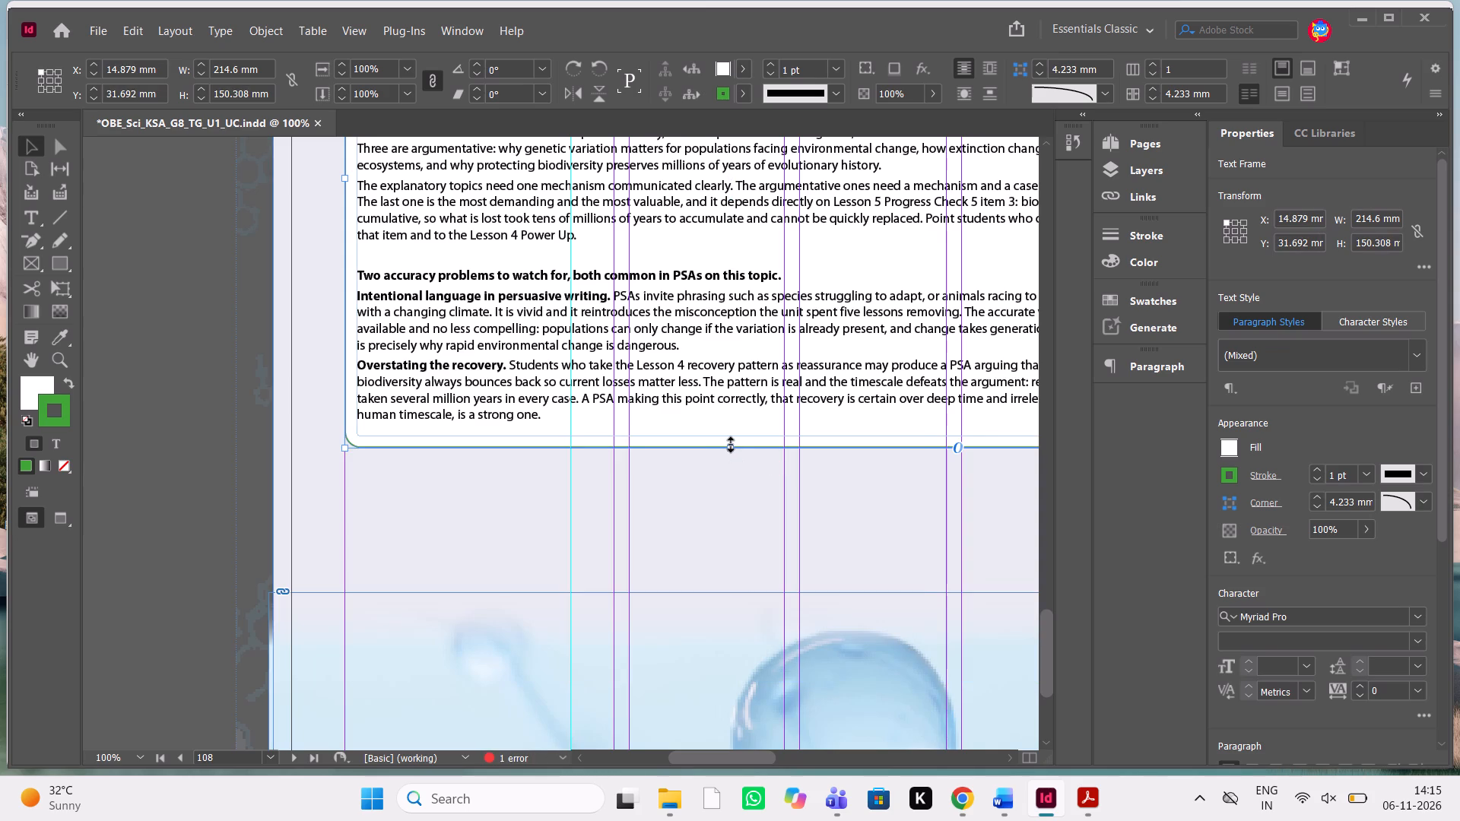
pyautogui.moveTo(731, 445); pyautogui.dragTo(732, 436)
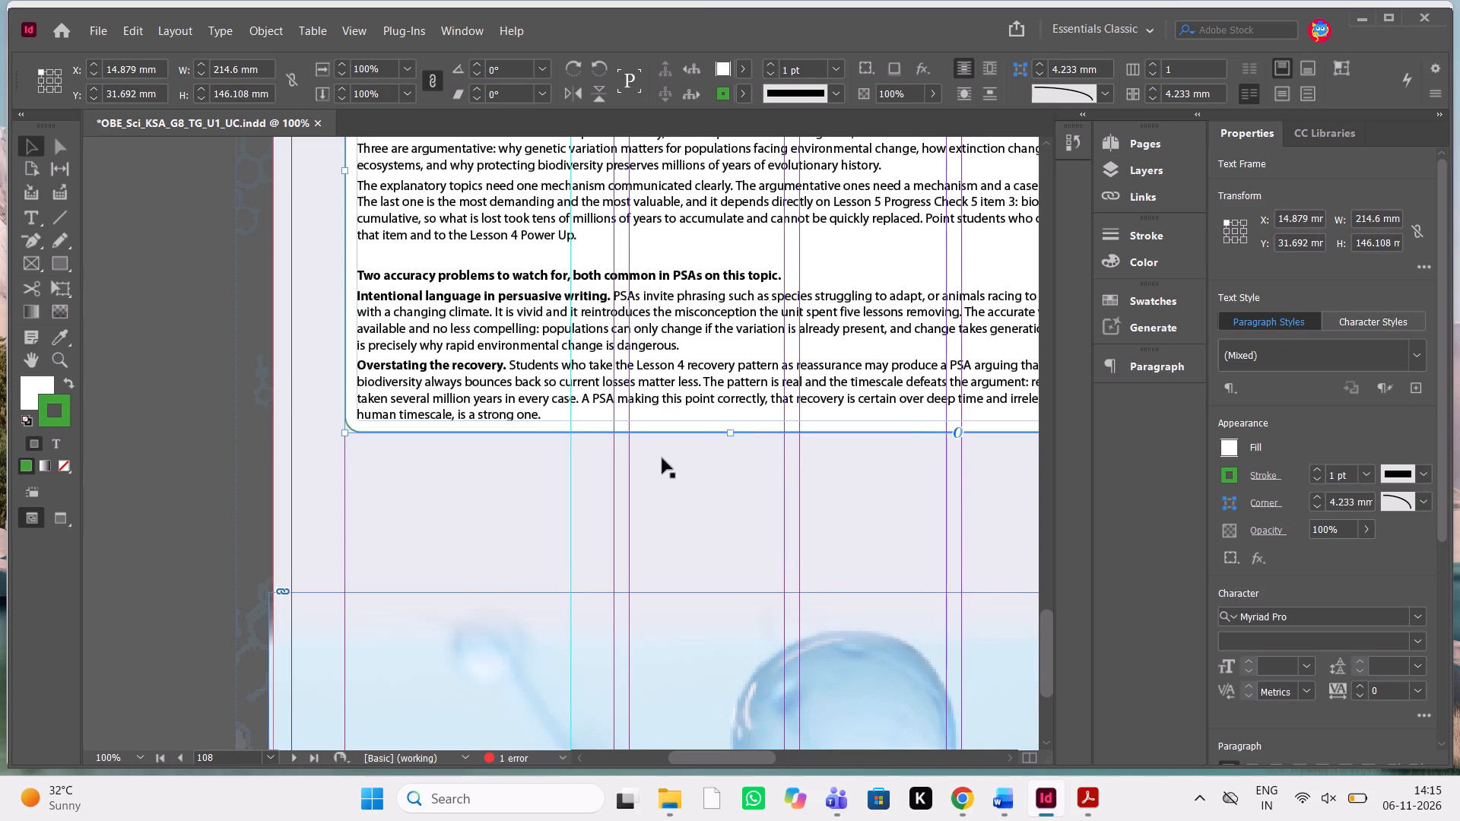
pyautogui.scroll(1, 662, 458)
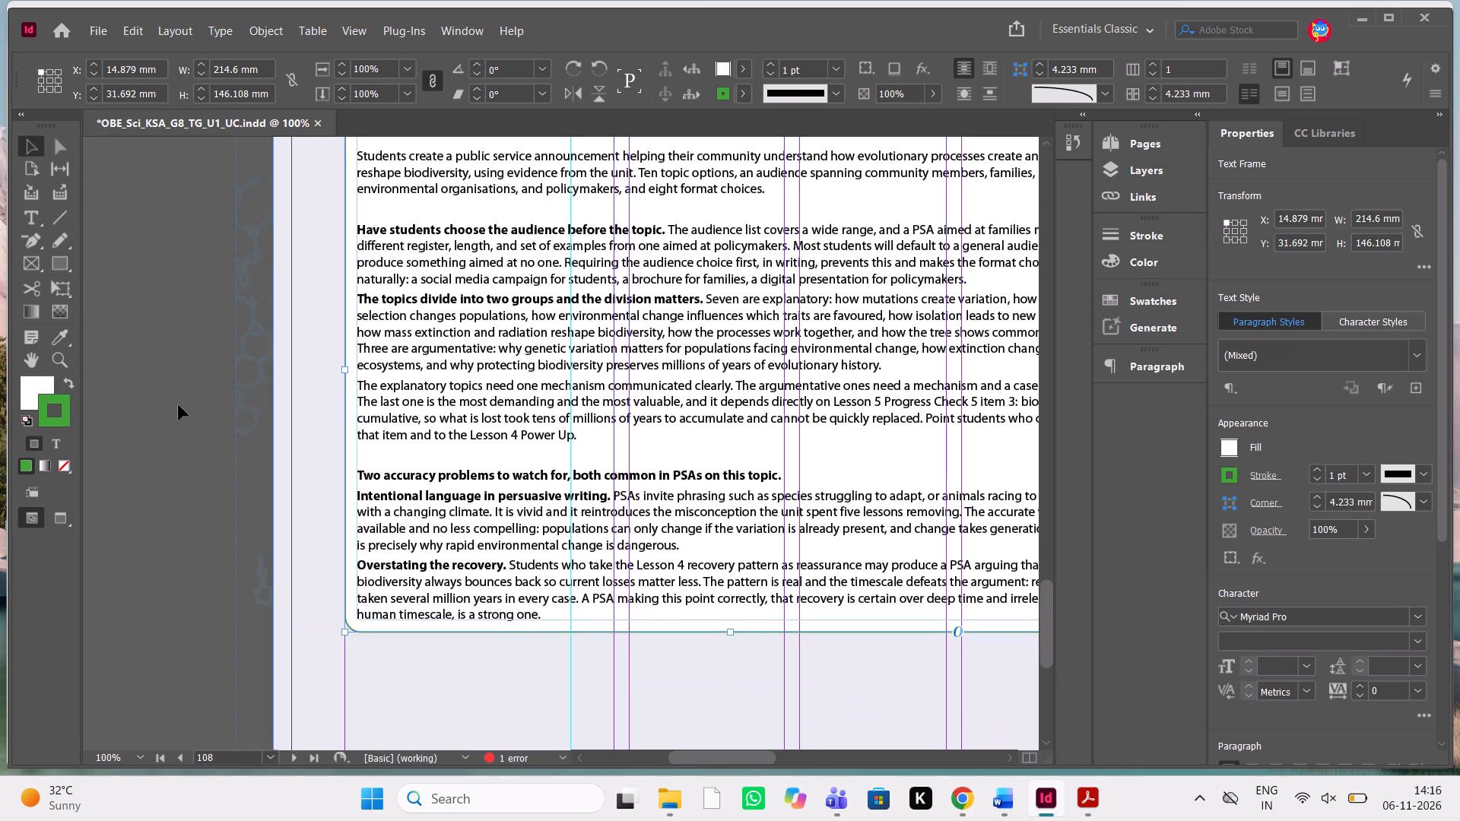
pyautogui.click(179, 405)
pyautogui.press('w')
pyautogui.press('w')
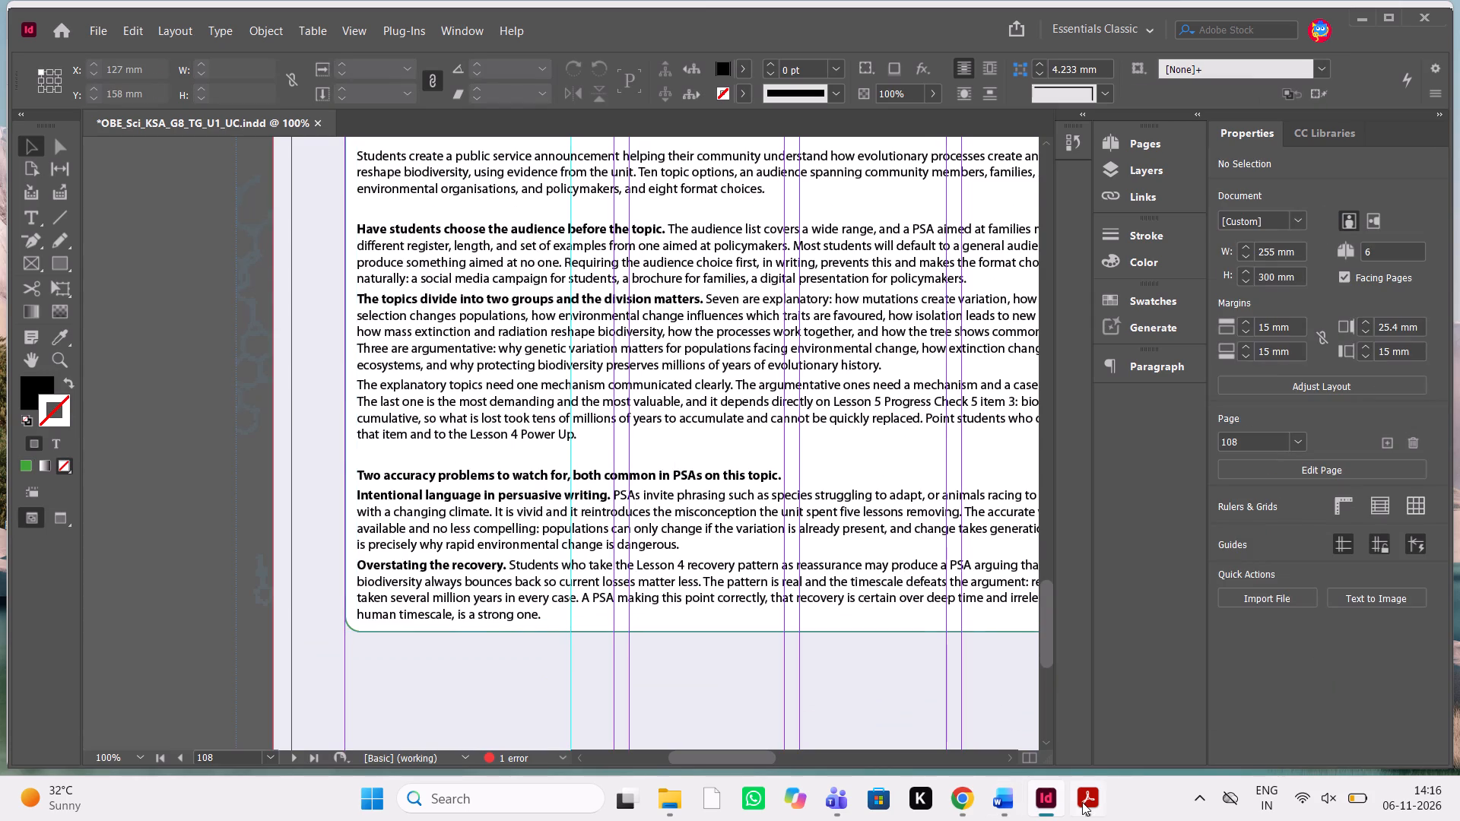
# Switch to the Unit 1 PDF in Acrobat and examine how the Wrap-Up frames on pages 107 and 109 end below their text.
pyautogui.click(1082, 802)
pyautogui.scroll(-4, 877, 467)
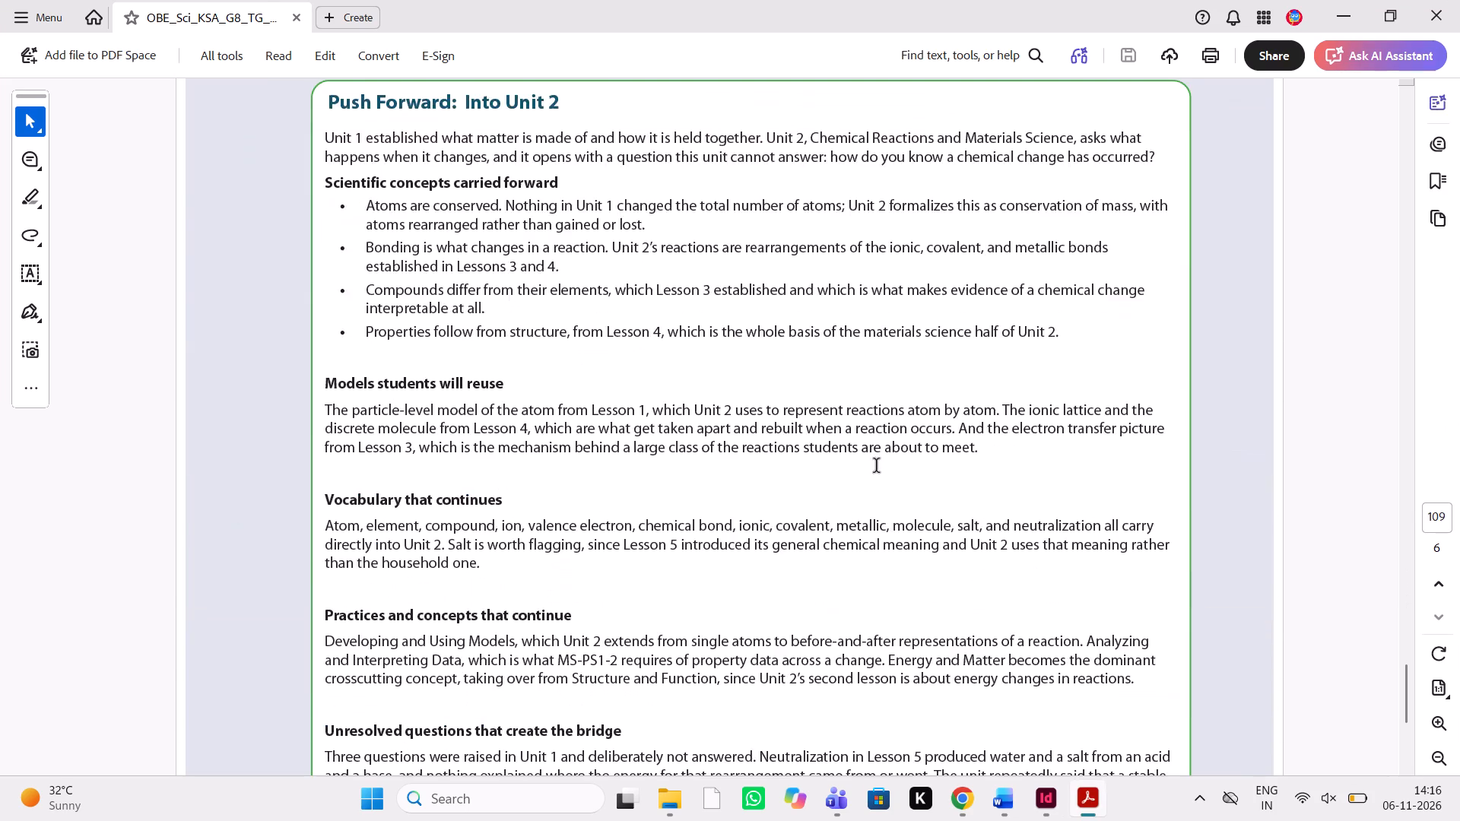
pyautogui.scroll(-3, 877, 467)
pyautogui.scroll(2, 988, 693)
pyautogui.scroll(-1, 988, 693)
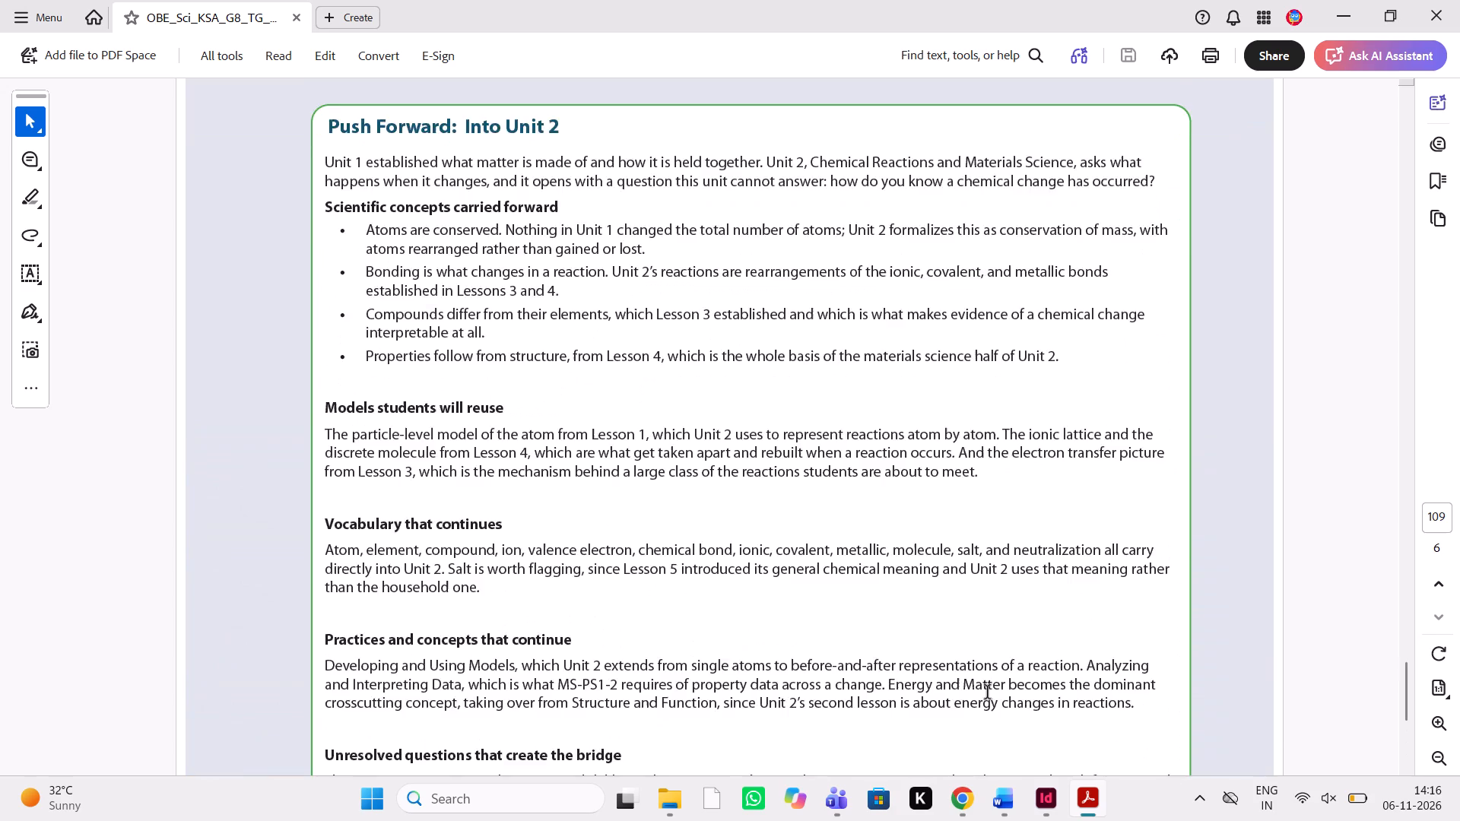
pyautogui.scroll(-1, 988, 693)
pyautogui.scroll(1, 988, 693)
pyautogui.scroll(-5, 988, 693)
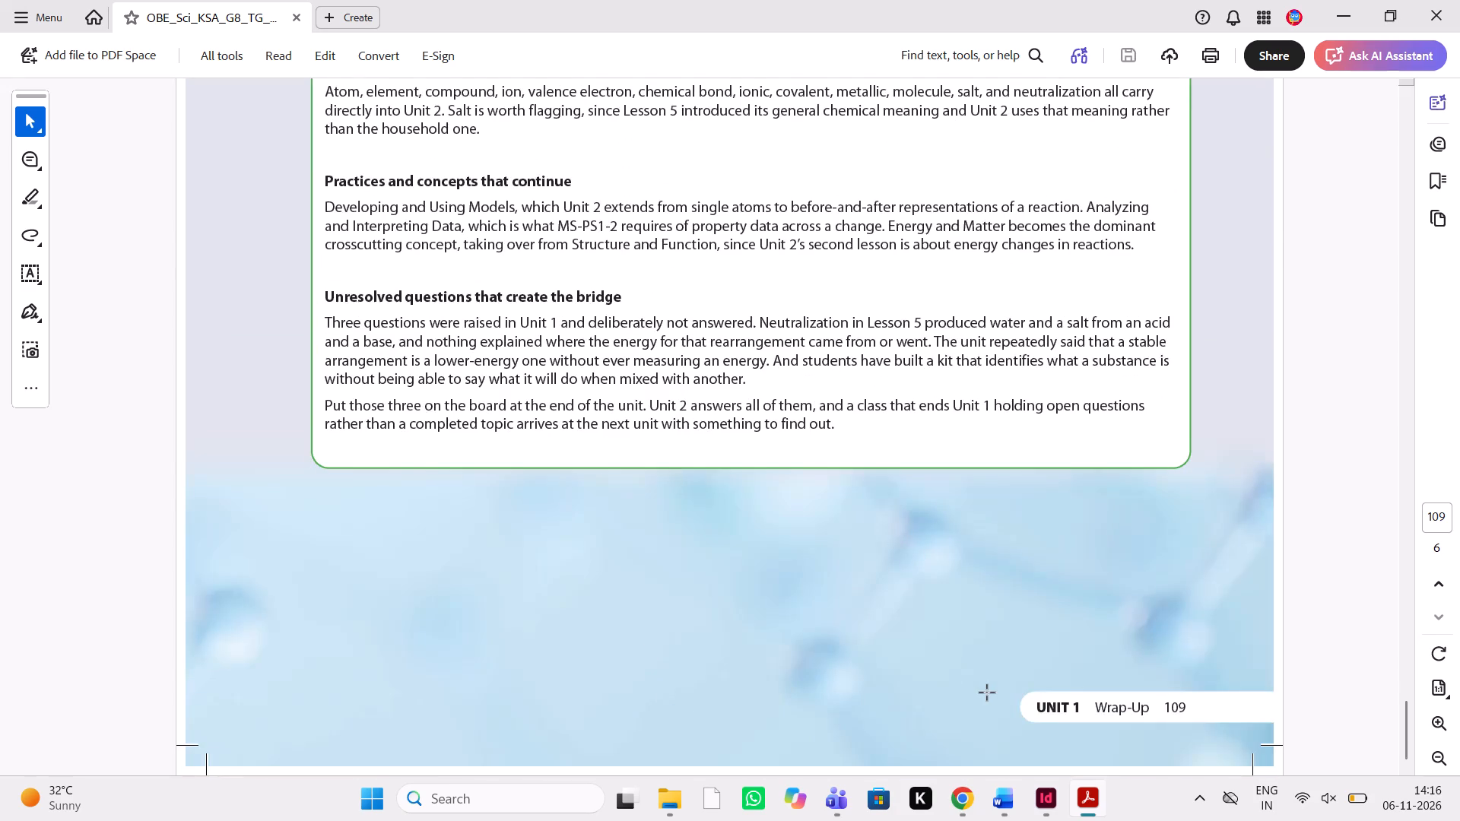
pyautogui.scroll(14, 988, 693)
pyautogui.scroll(-1, 988, 693)
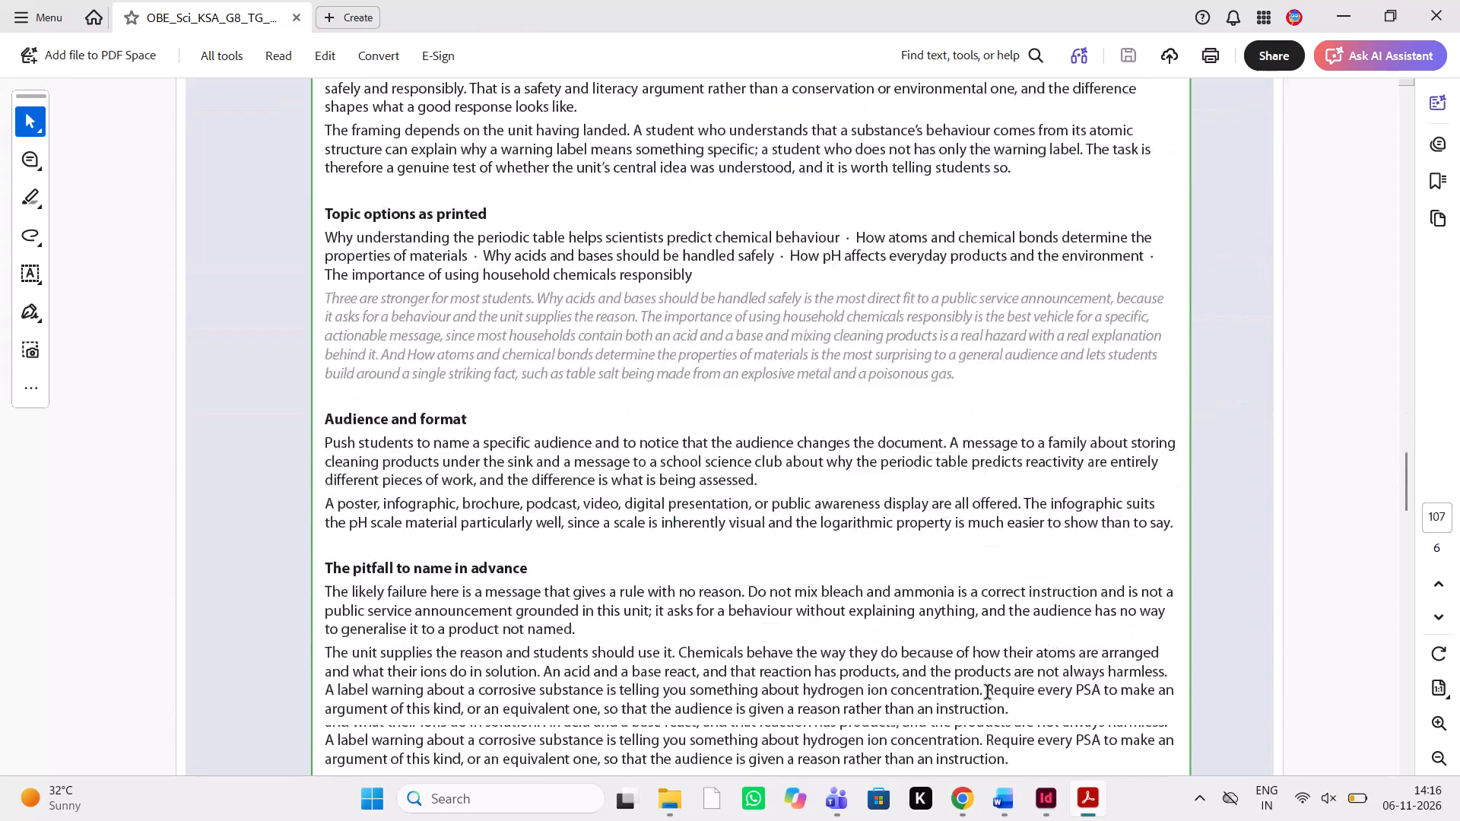
pyautogui.scroll(-2, 988, 693)
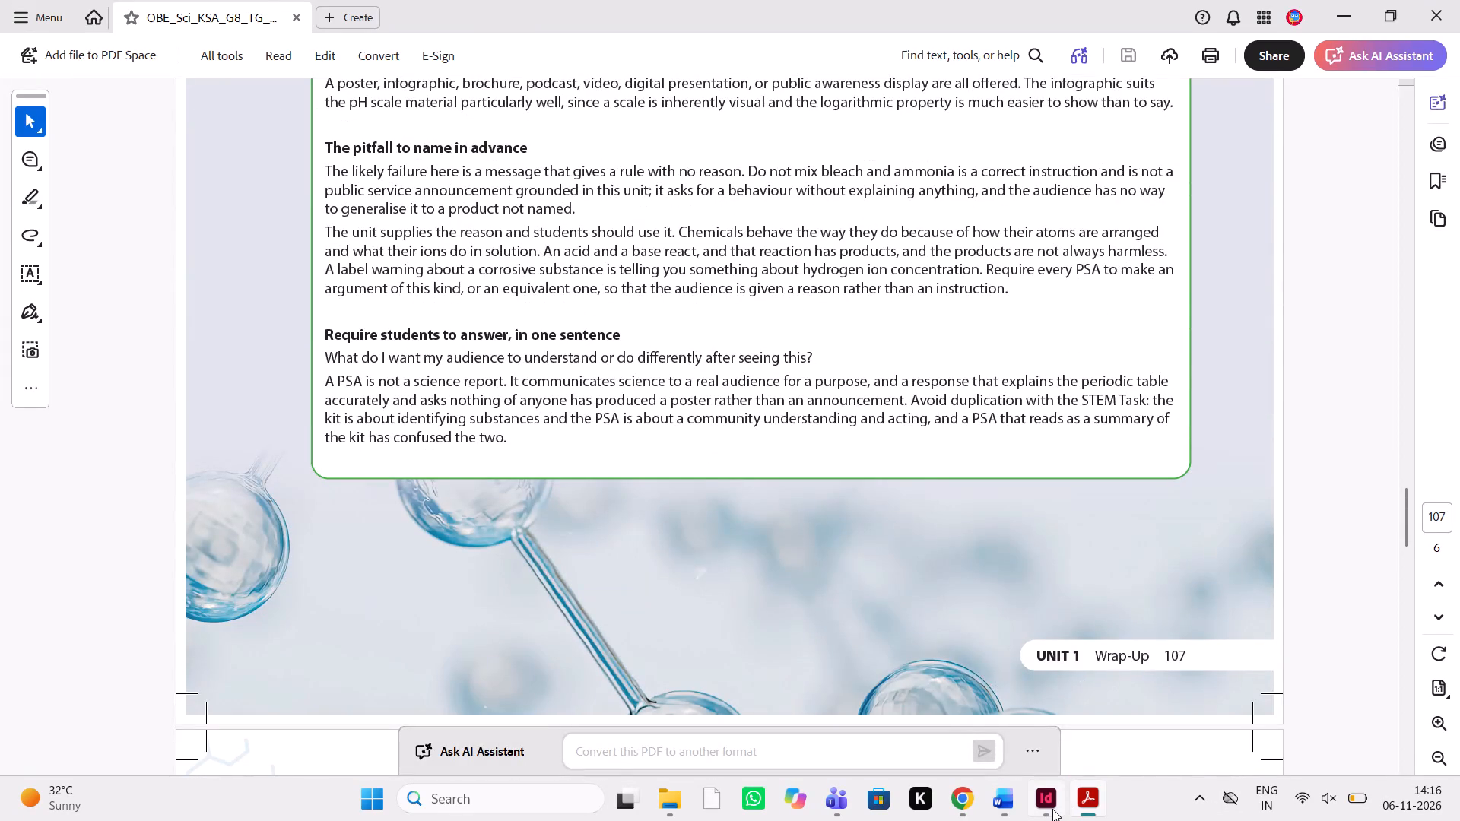
# Back in InDesign, adjust the bottom edge of page 108's PSA guidance frame to a height of about 153 mm.
pyautogui.click(1052, 809)
pyautogui.scroll(2, 742, 625)
pyautogui.hscroll(-1, 742, 625)
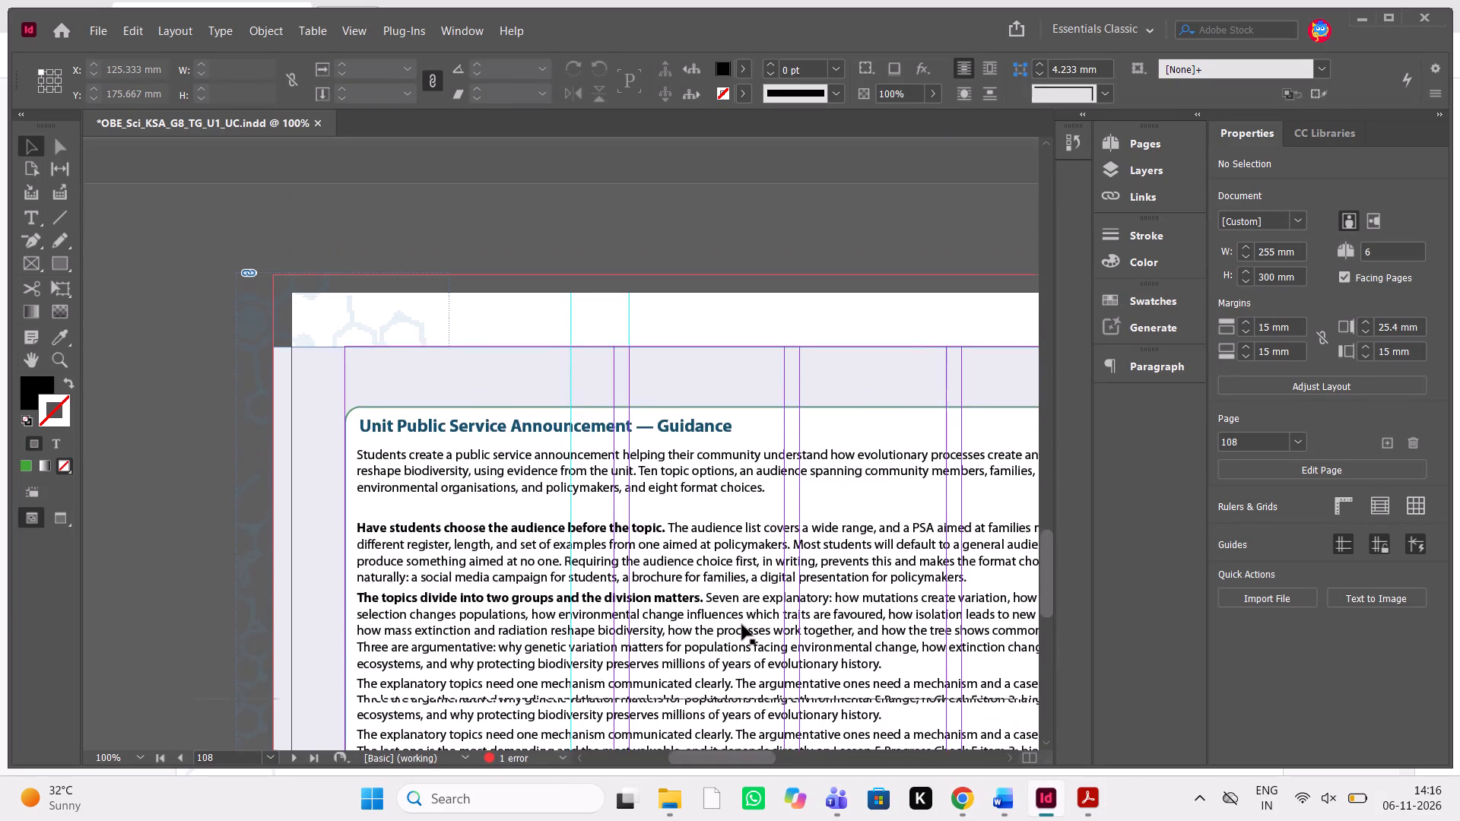
pyautogui.hscroll(-1, 742, 625)
pyautogui.scroll(-1, 742, 625)
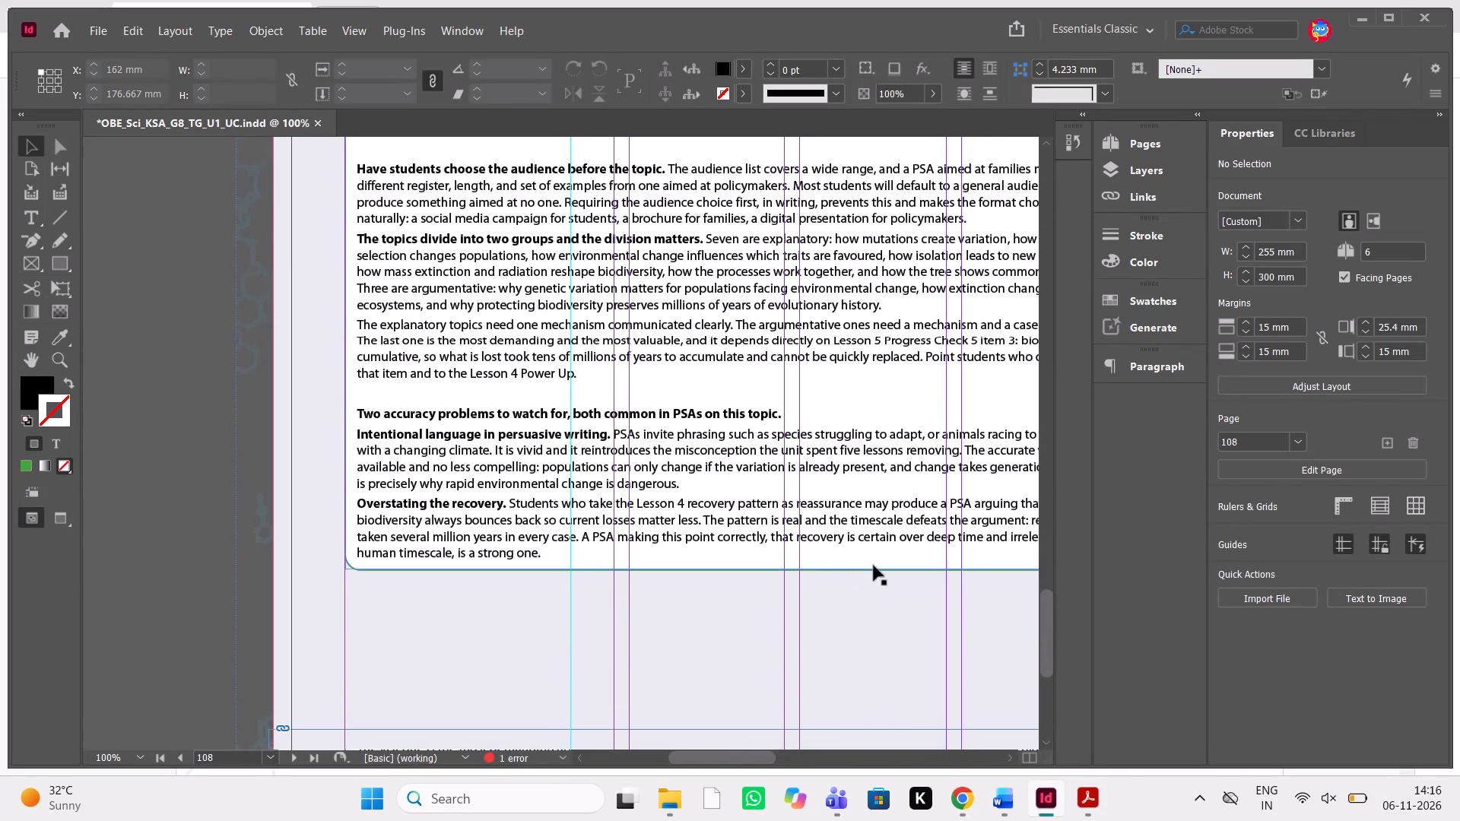
pyautogui.click(874, 566)
pyautogui.moveTo(732, 568); pyautogui.dragTo(737, 588)
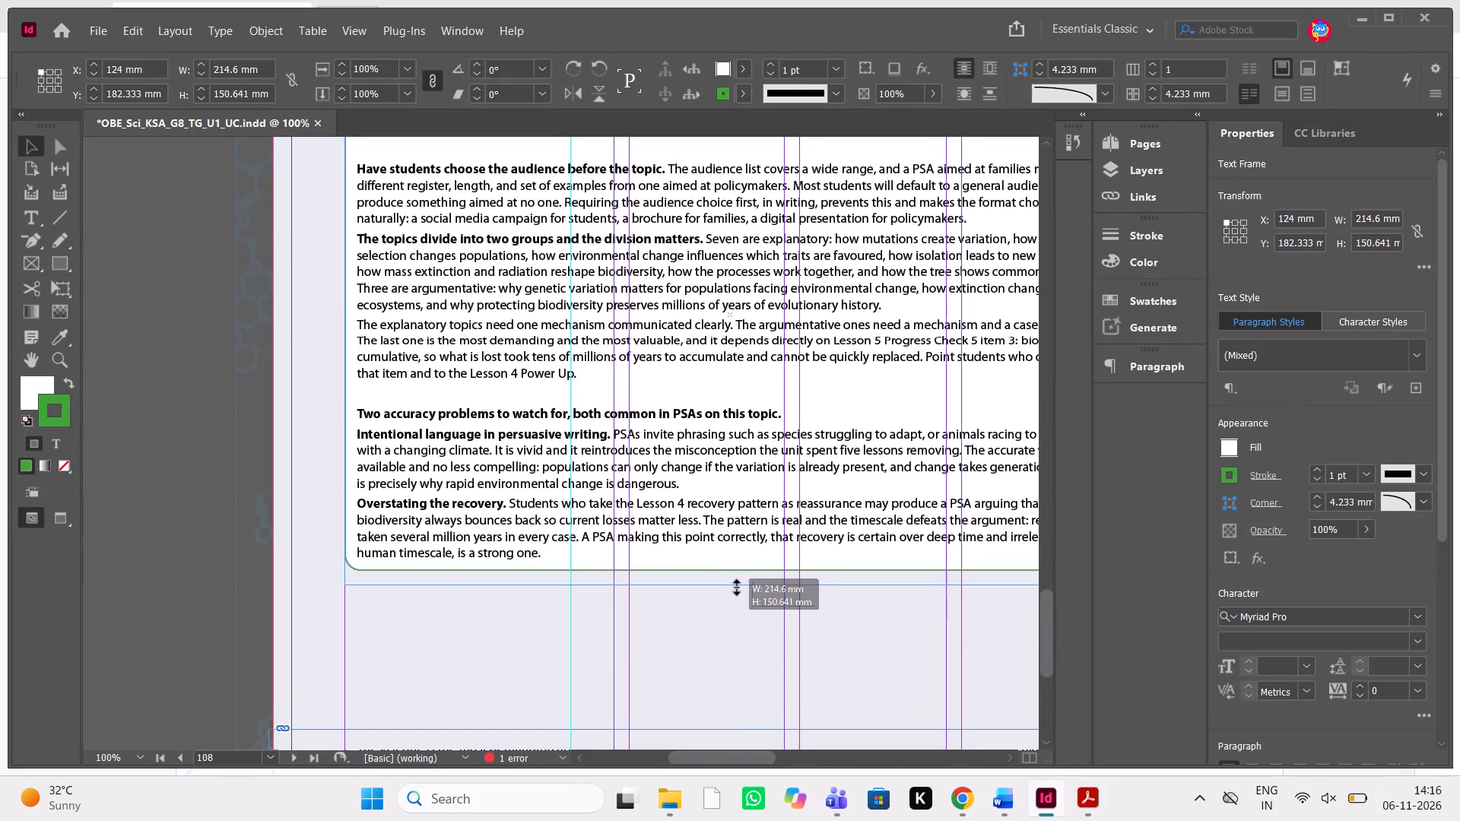
pyautogui.moveTo(737, 588); pyautogui.dragTo(739, 595)
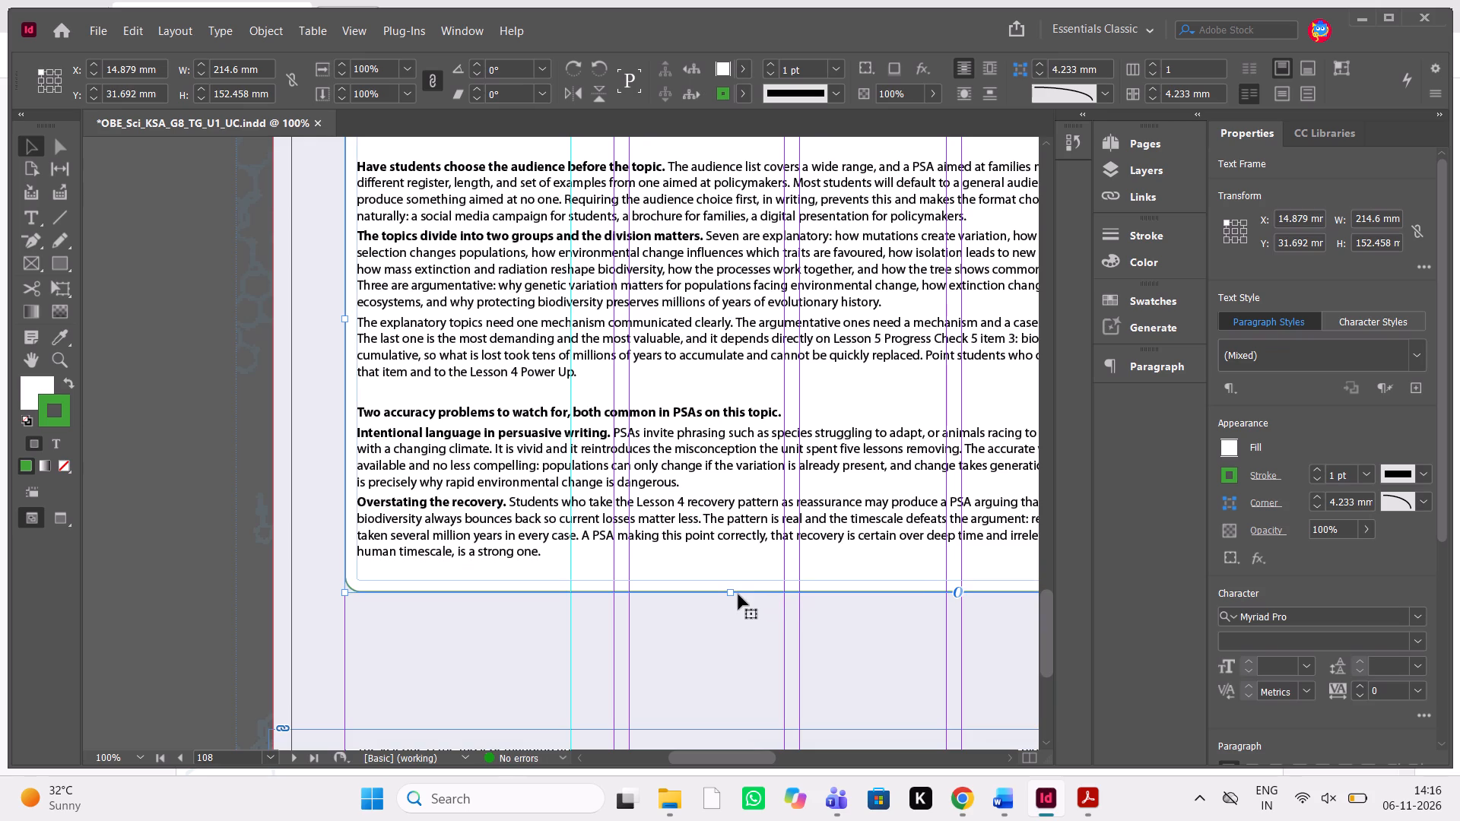
pyautogui.moveTo(732, 594); pyautogui.dragTo(732, 601)
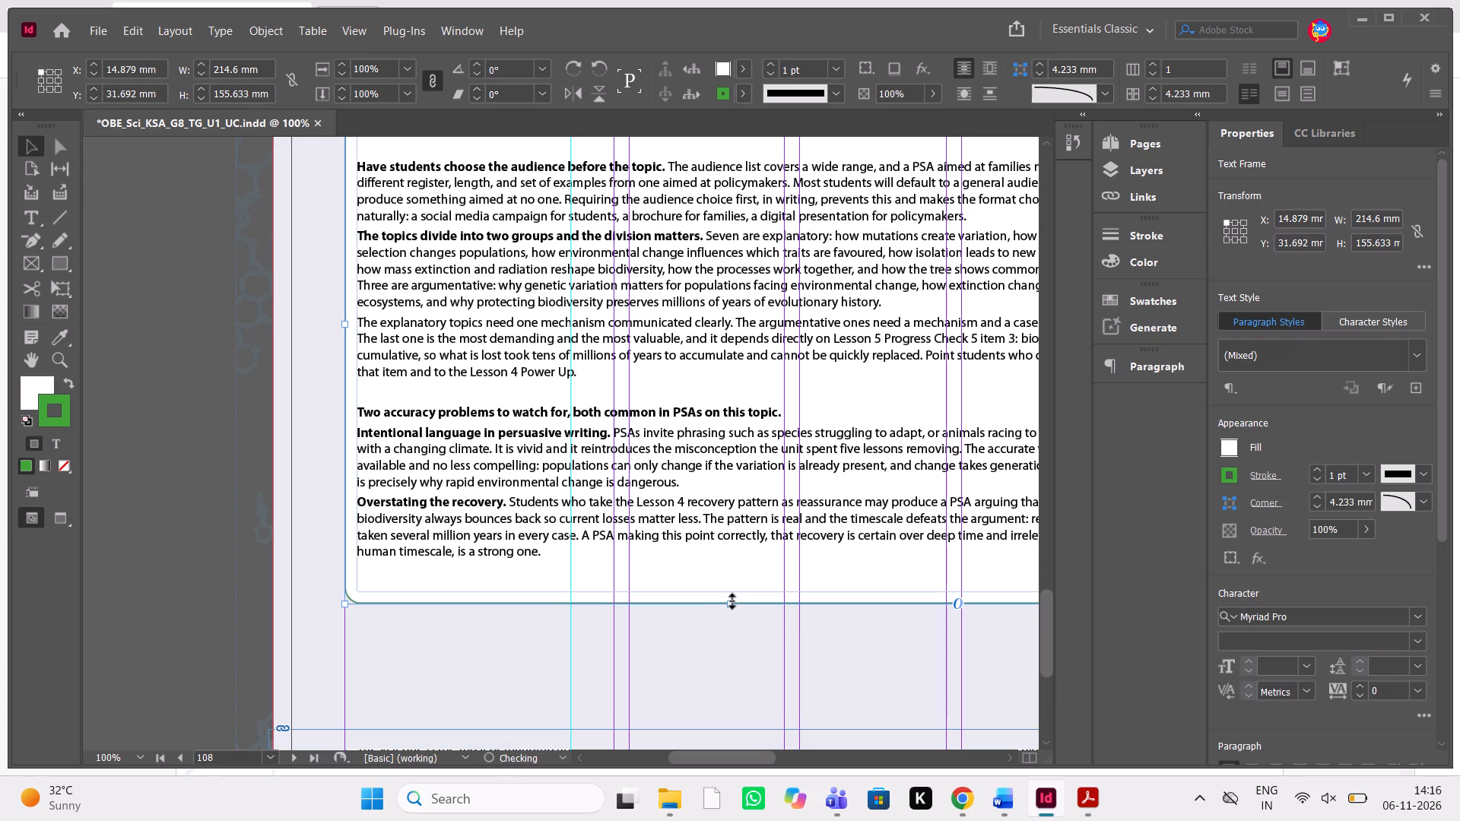
pyautogui.moveTo(732, 605); pyautogui.dragTo(733, 599)
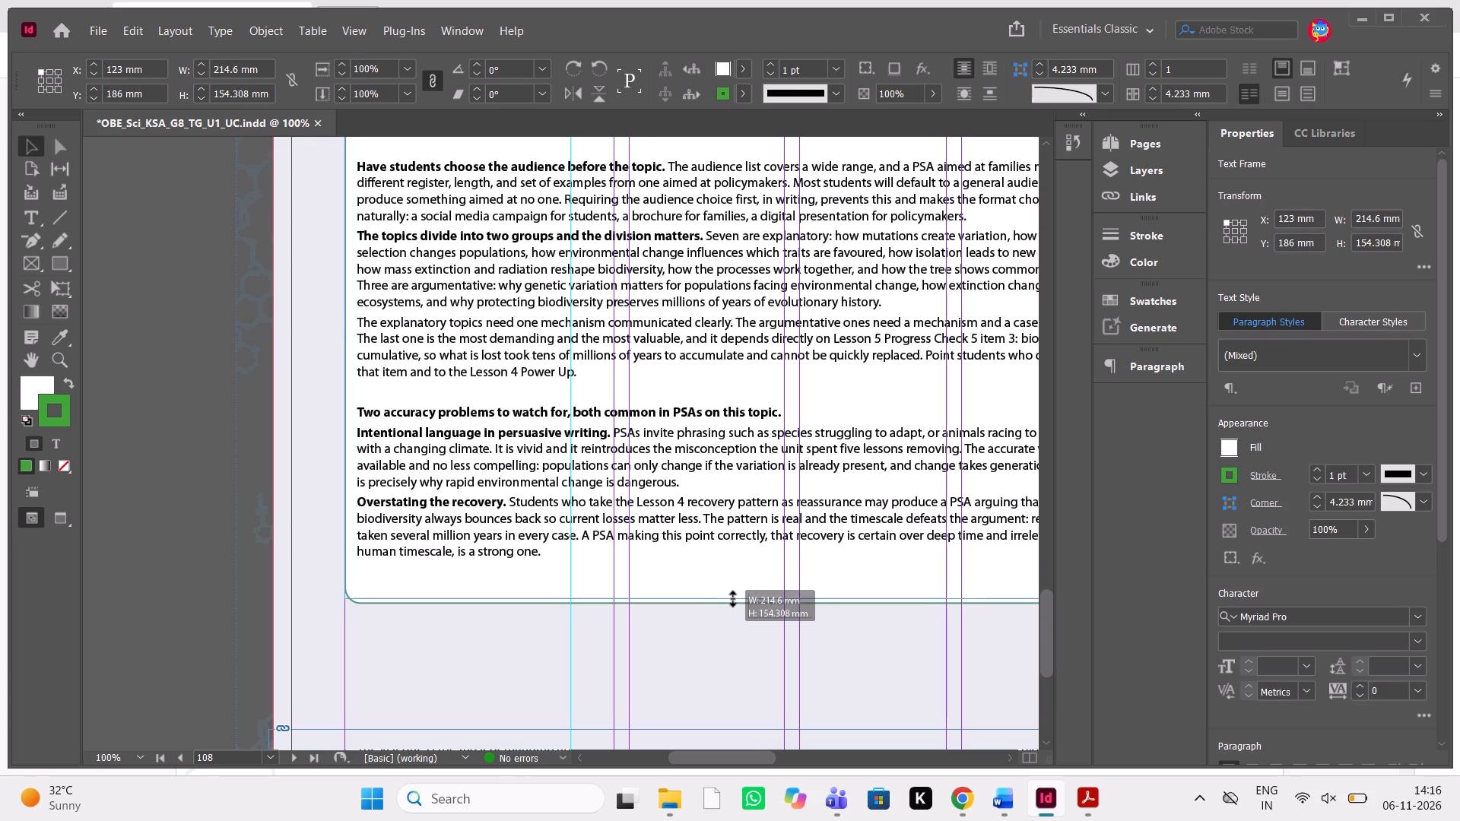
pyautogui.moveTo(733, 599); pyautogui.dragTo(735, 597)
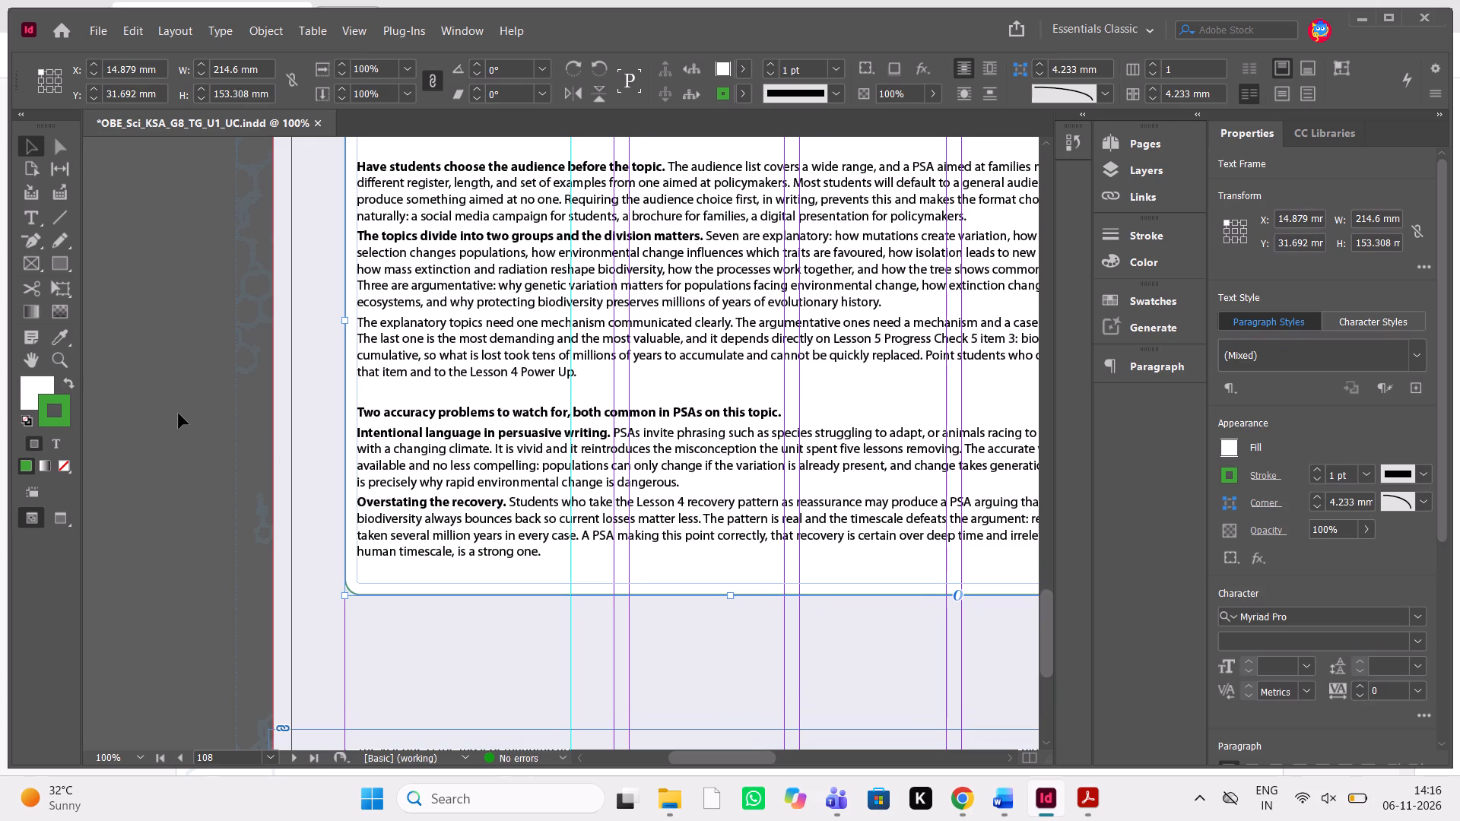
# Preview page 108 and compare the space below the PSA guidance text with the Wrap-Up frame on page 107 of the Unit 1 PDF.
pyautogui.click(179, 414)
pyautogui.press('w')
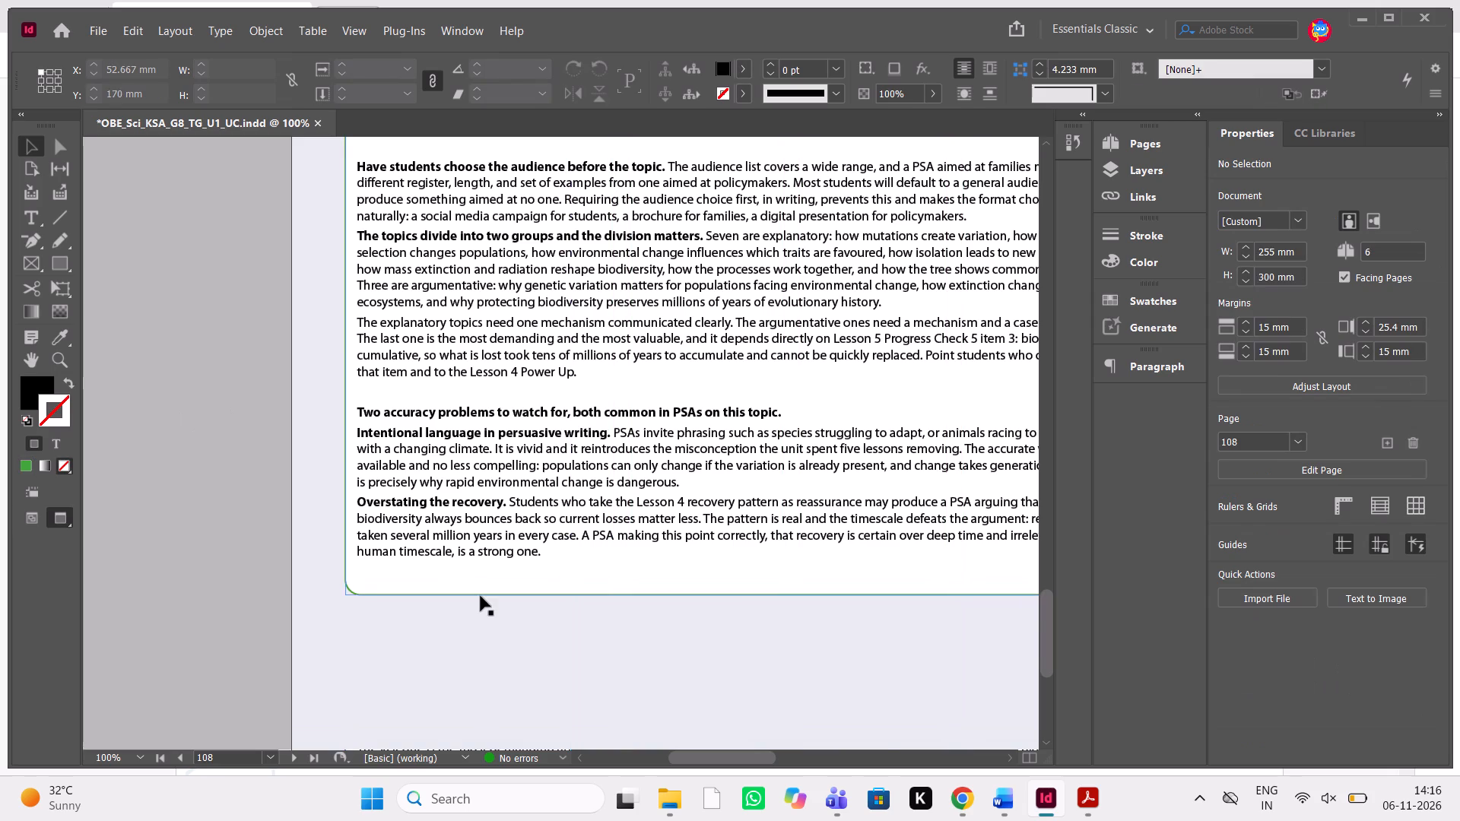
pyautogui.scroll(2, 481, 596)
pyautogui.scroll(-2, 481, 596)
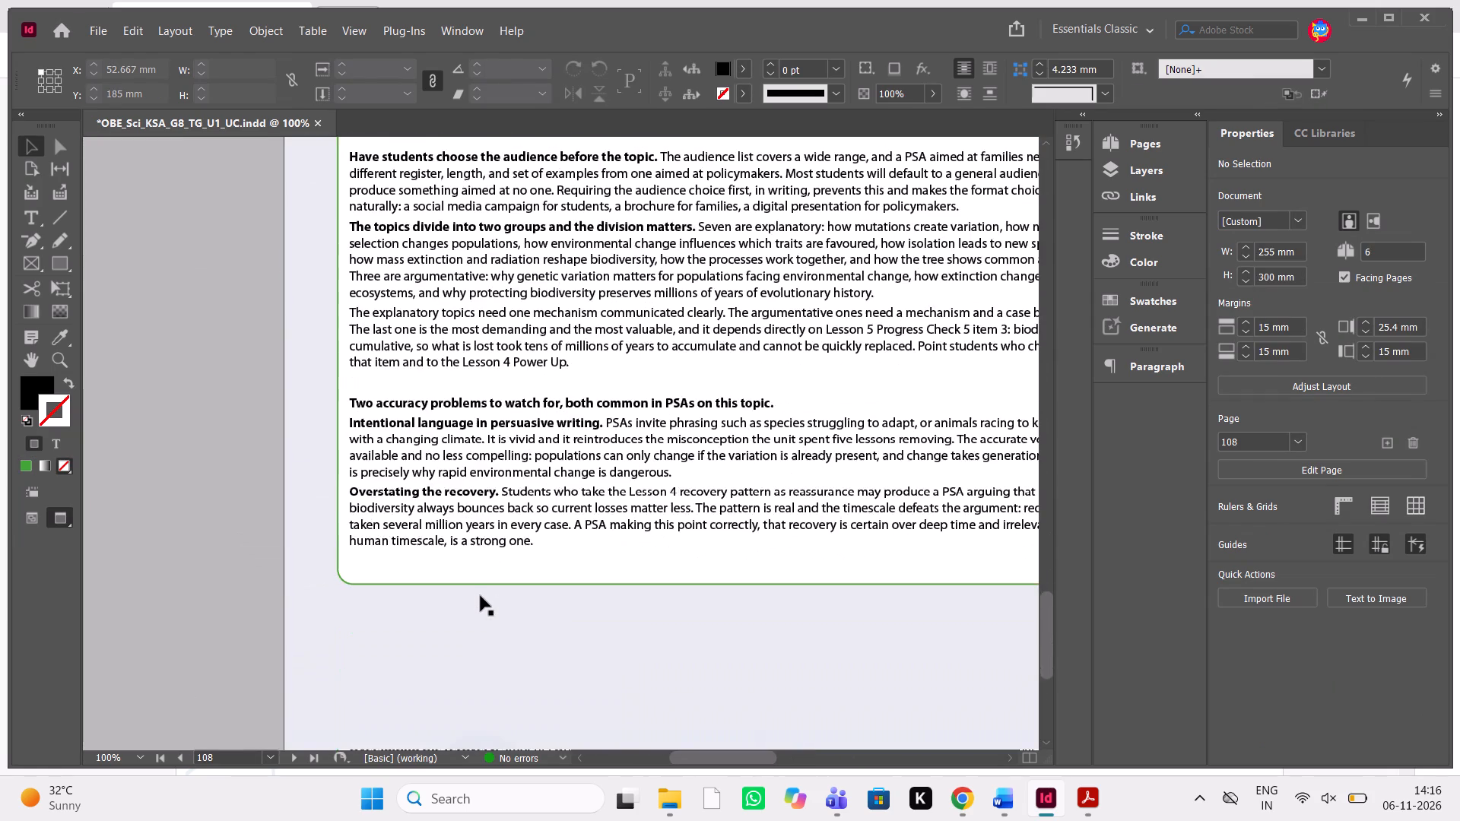
pyautogui.click(1087, 791)
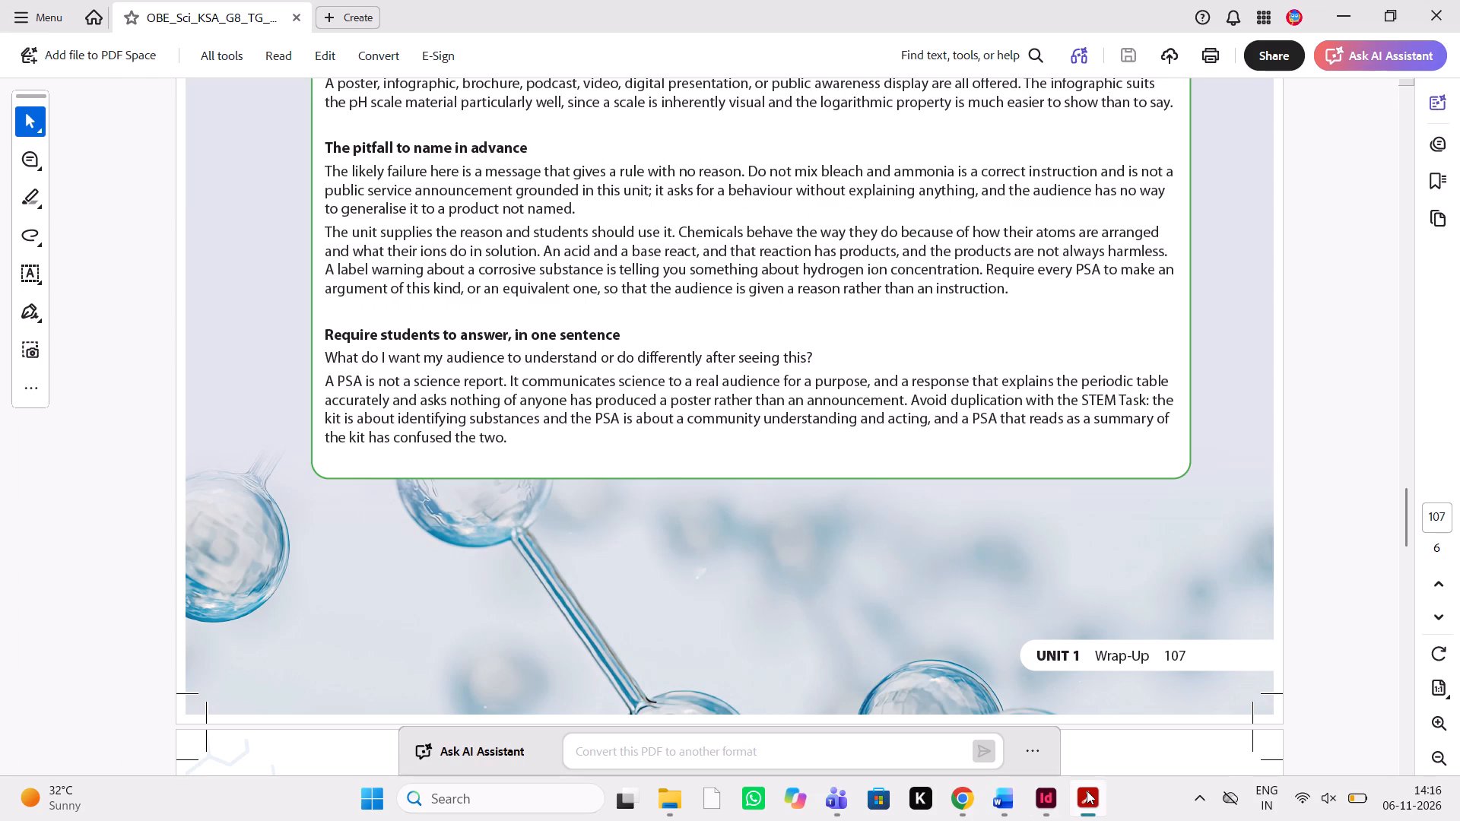
pyautogui.click(1087, 791)
pyautogui.click(1087, 791)
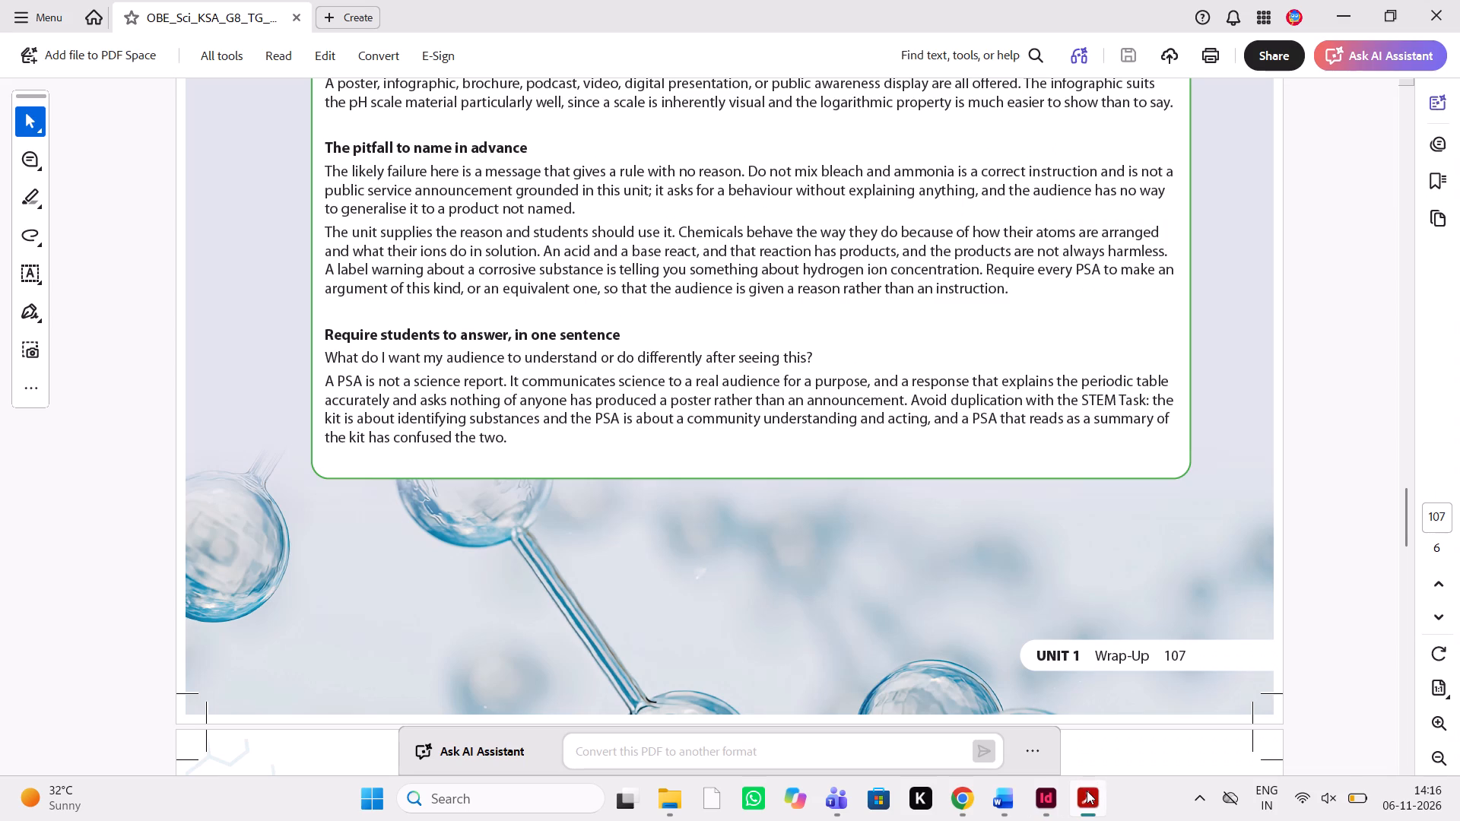
pyautogui.click(1087, 791)
# Shorten page 108's PSA guidance frame from its bottom edge to a height of about 150 mm and preview it.
pyautogui.click(665, 574)
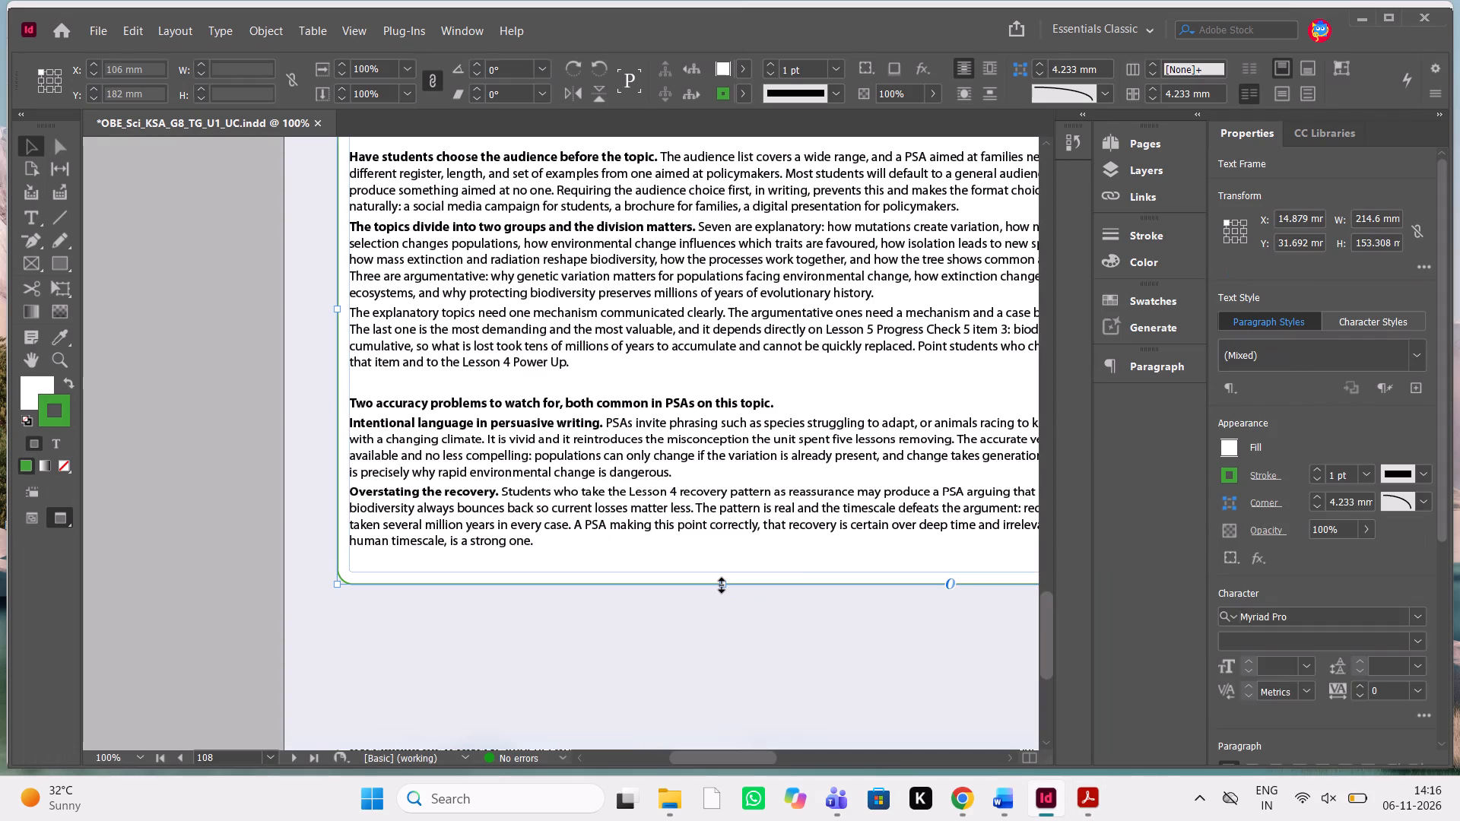
pyautogui.moveTo(722, 585); pyautogui.dragTo(722, 574)
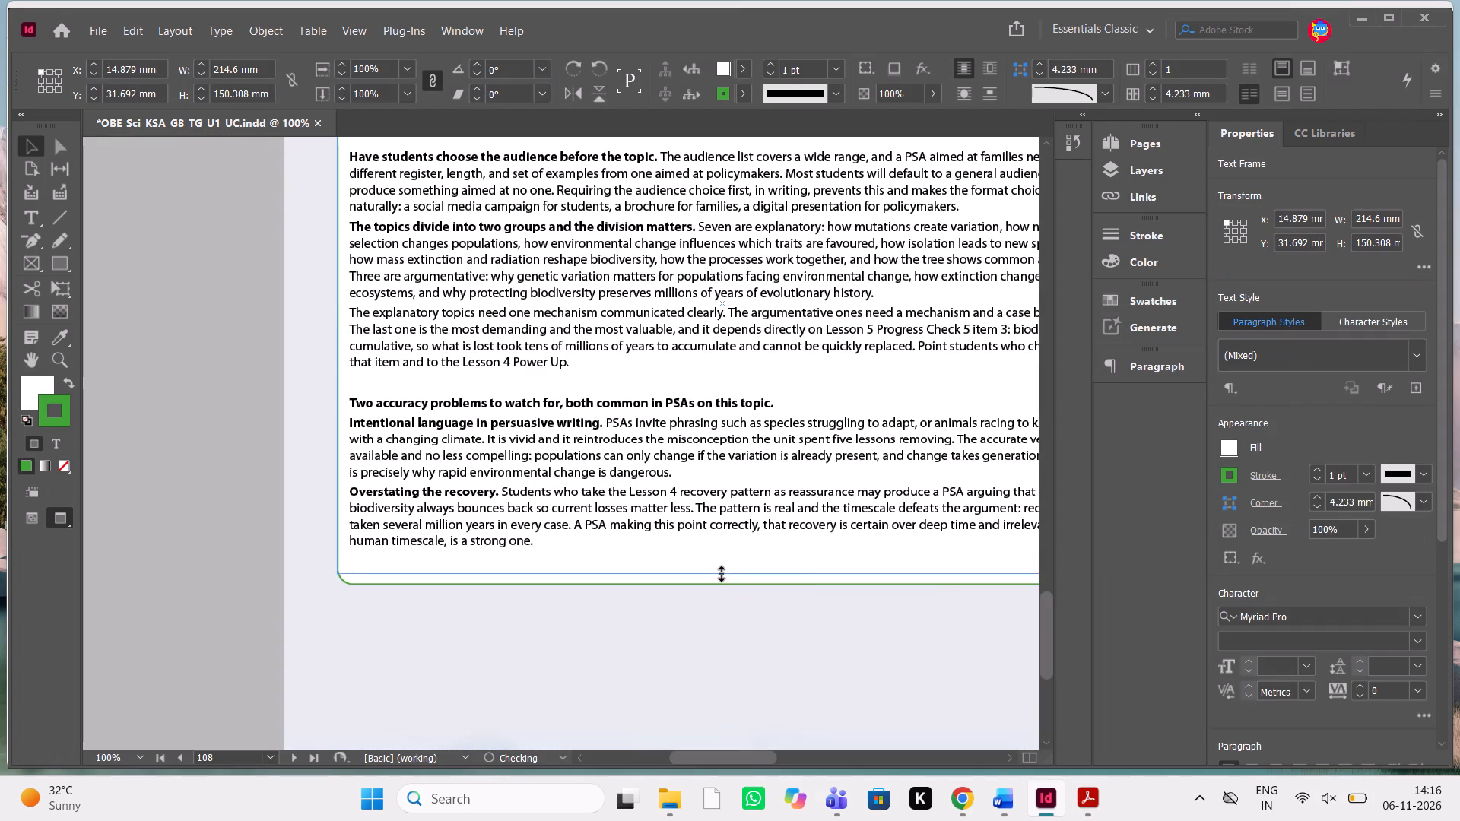
pyautogui.click(704, 616)
pyautogui.press('w')
pyautogui.write('www')
pyautogui.write('ww')
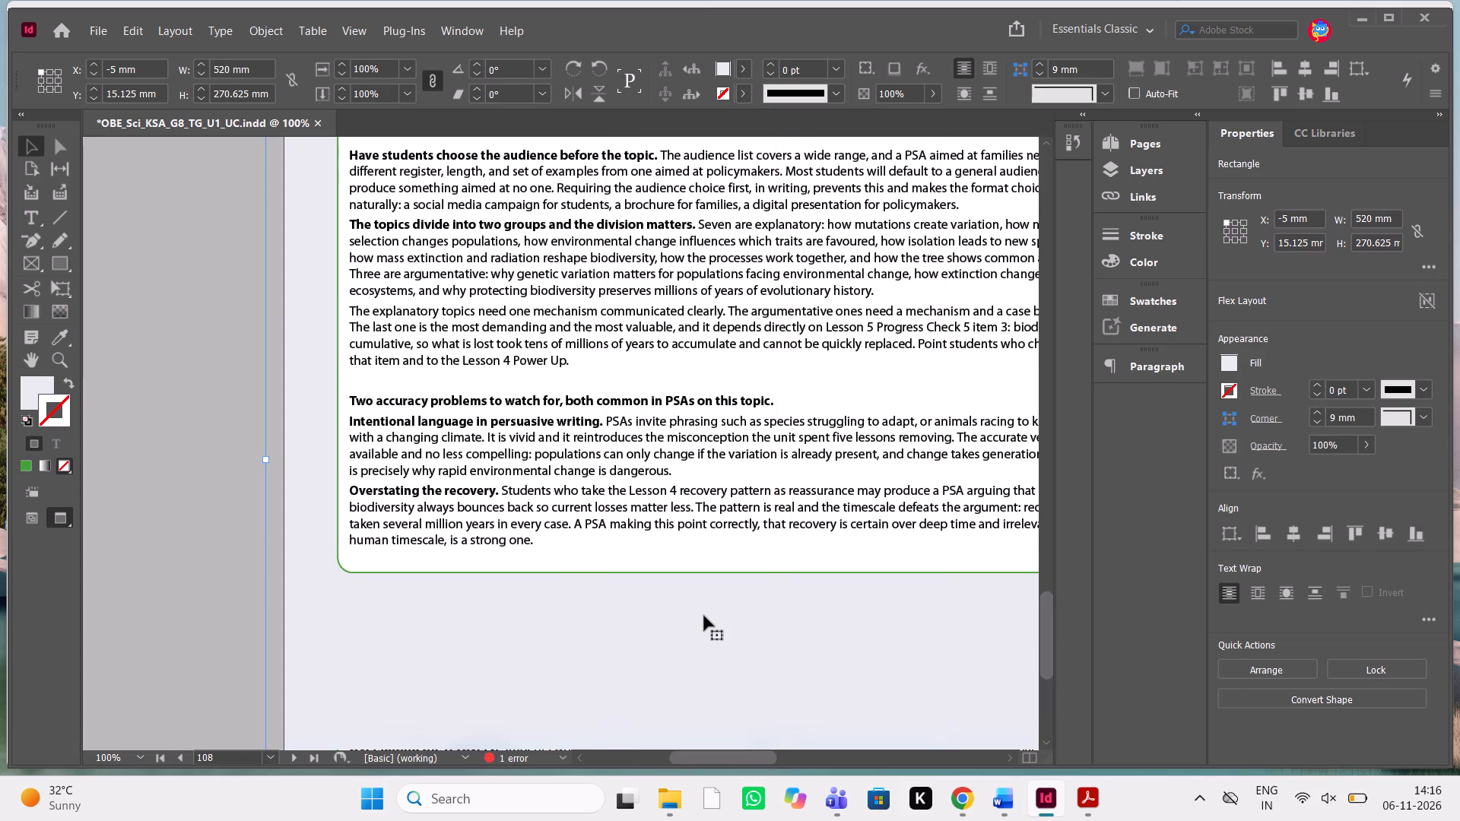
pyautogui.write('ww')
pyautogui.scroll(2, 704, 616)
pyautogui.hscroll(-1, 704, 616)
pyautogui.scroll(-1, 704, 616)
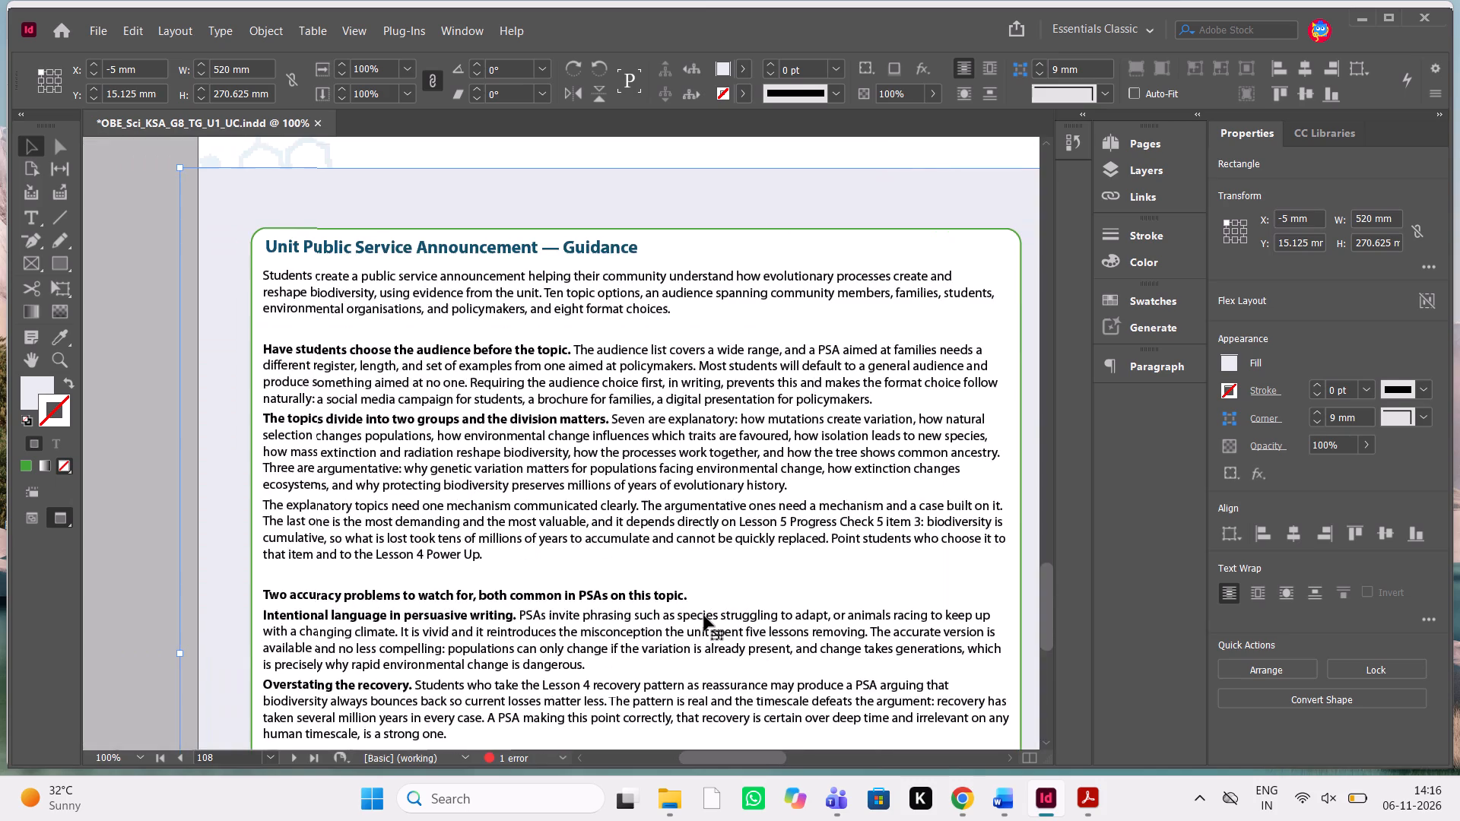
# Compare the PSA guidance and rubric table on pages 107 and 108 of the Unit 1 PDF with InDesign pages 108 and 109.
pyautogui.click(1089, 802)
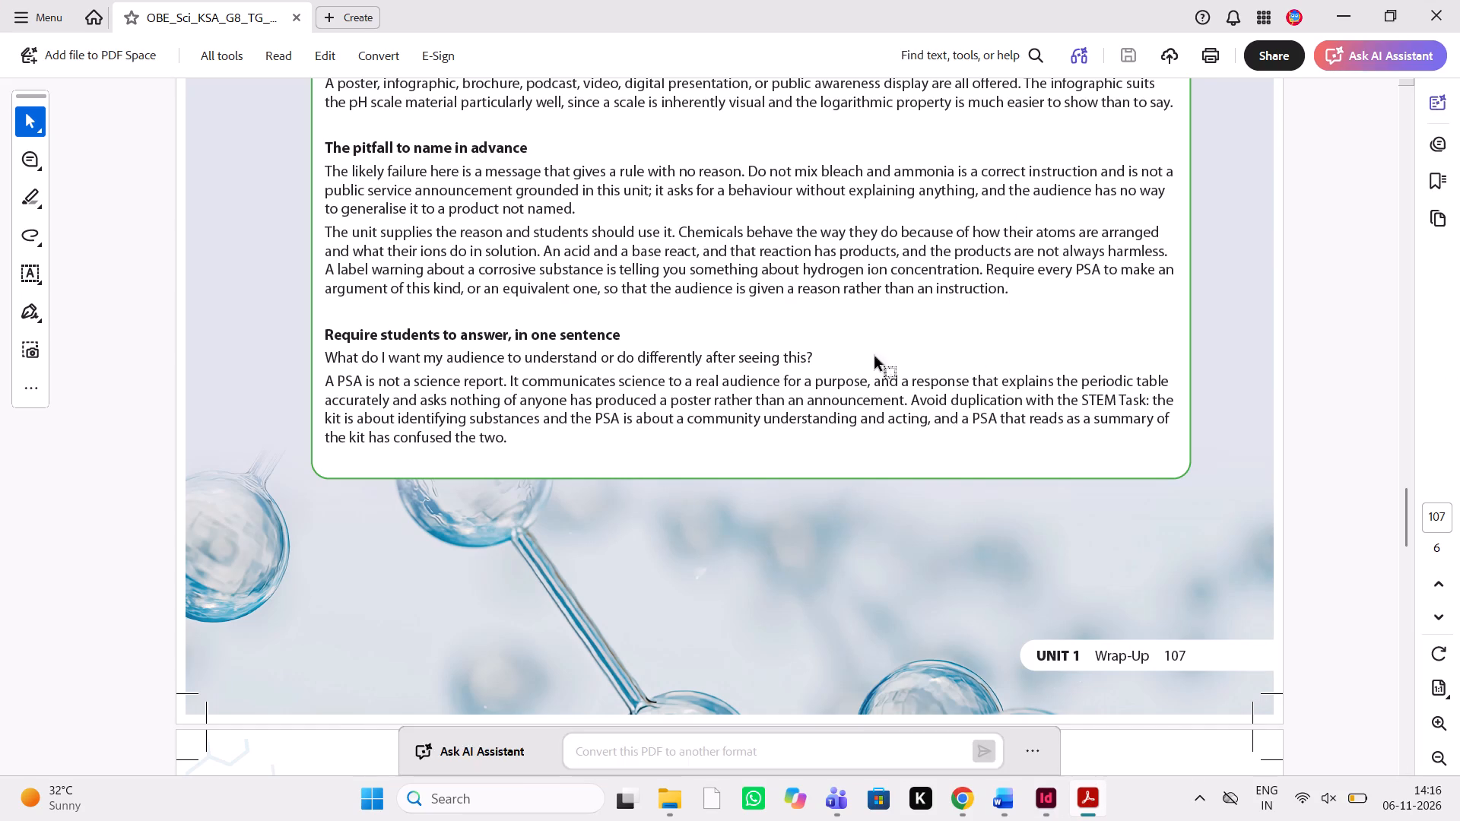
pyautogui.scroll(3, 817, 345)
pyautogui.scroll(-2, 817, 345)
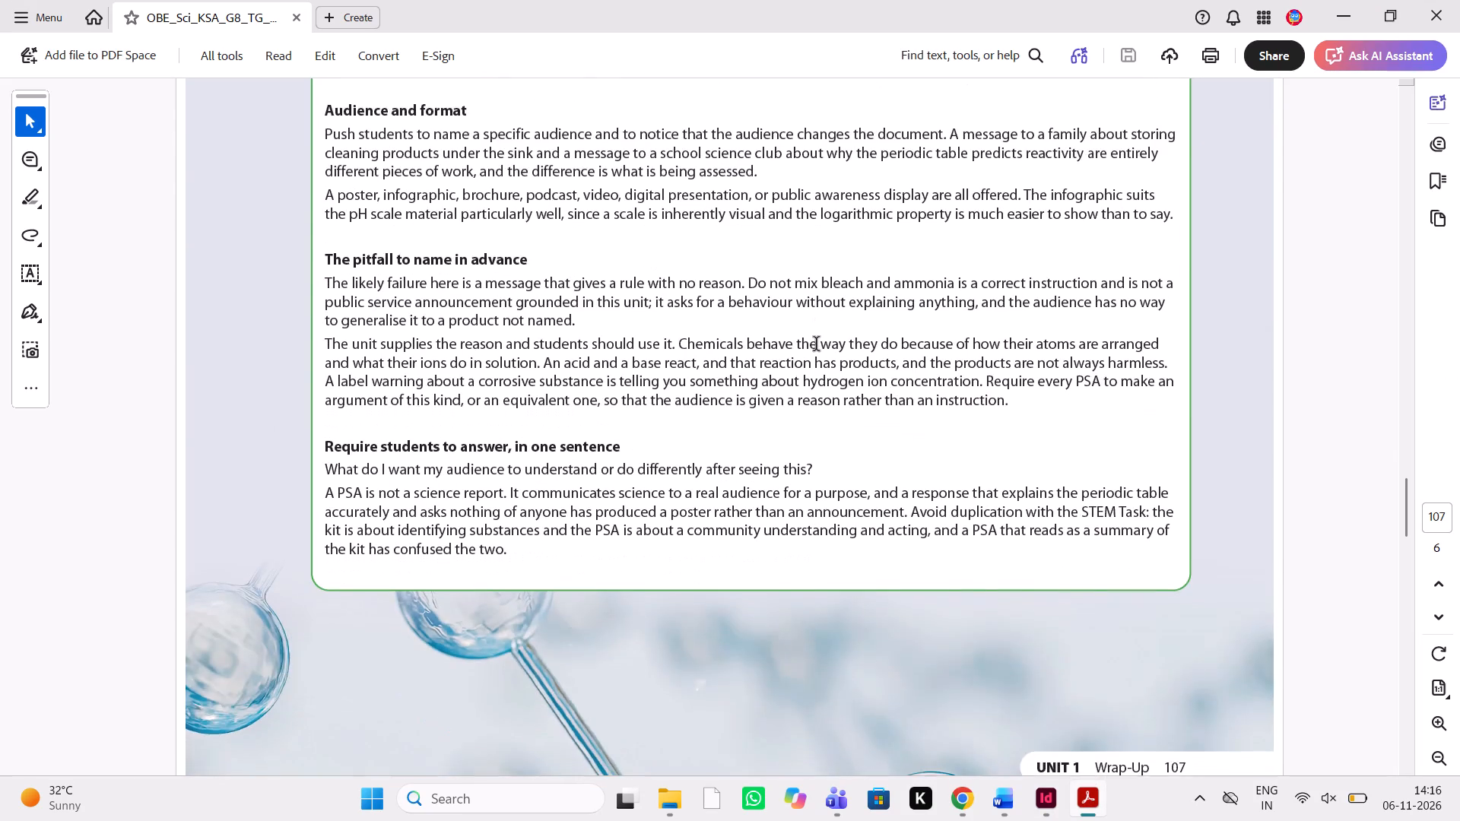
pyautogui.scroll(-1, 817, 345)
pyautogui.click(1043, 810)
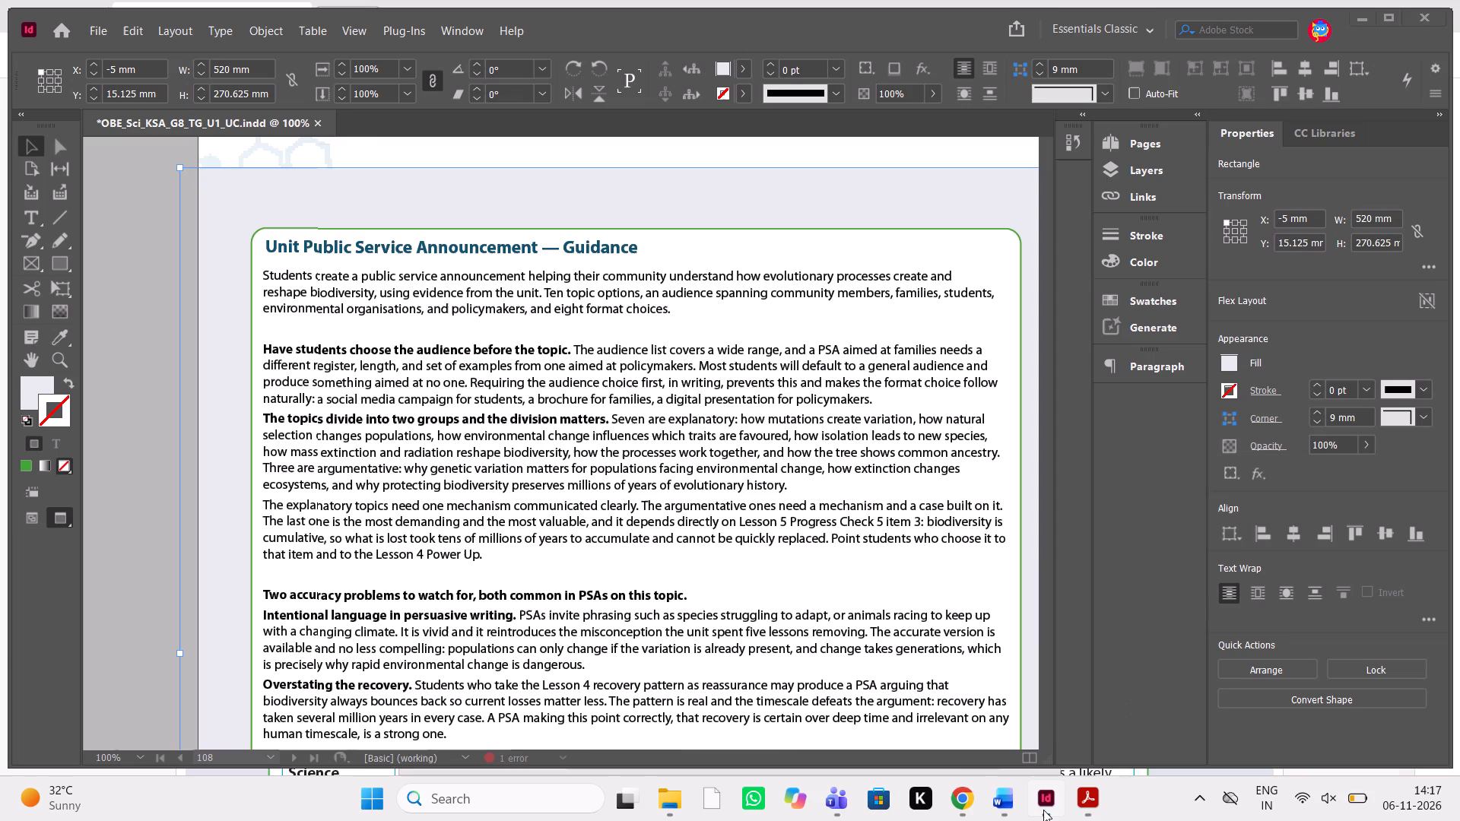
pyautogui.scroll(-2, 727, 718)
pyautogui.scroll(2, 727, 718)
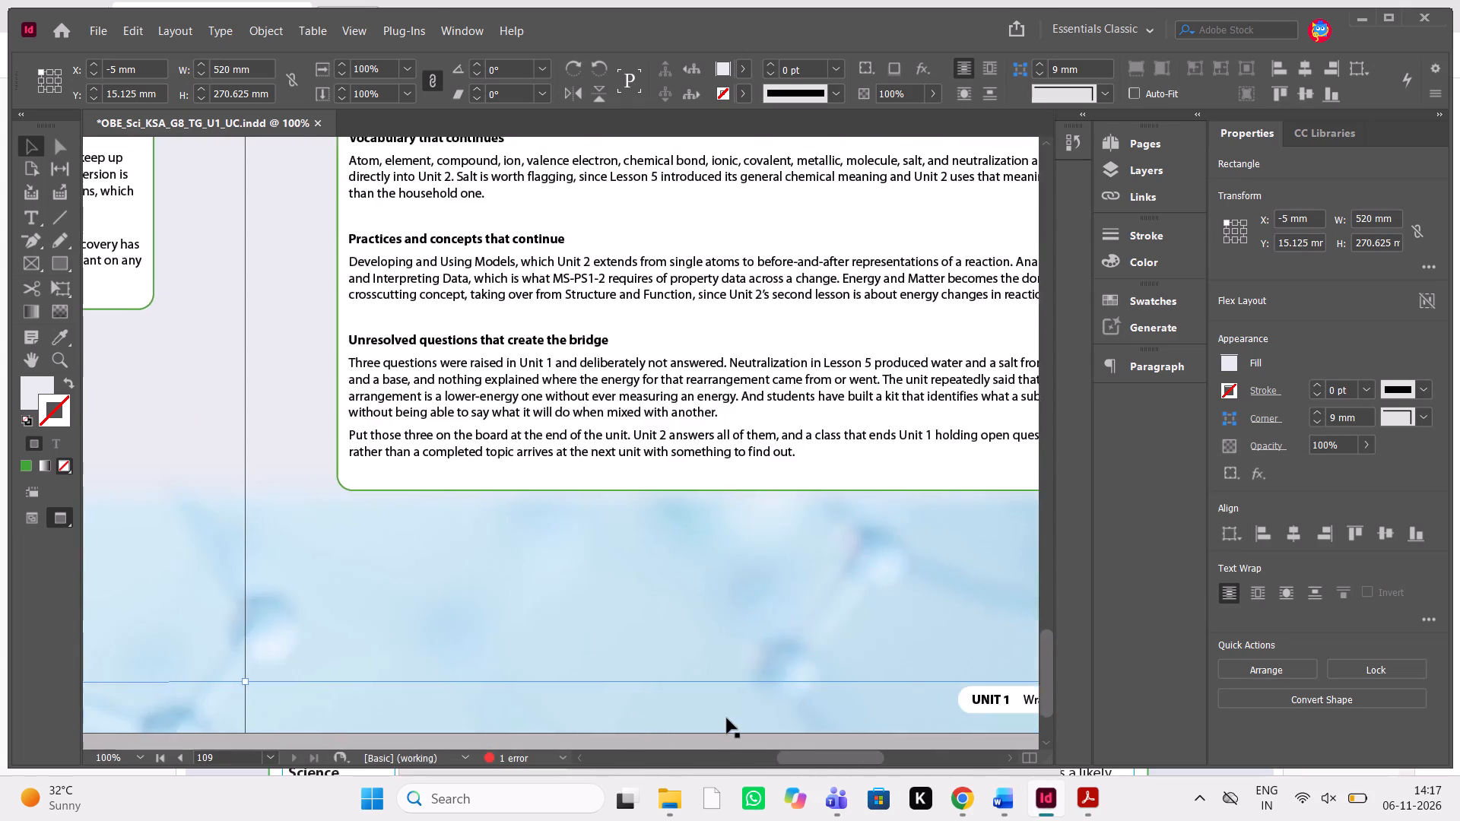
pyautogui.scroll(3, 727, 718)
pyautogui.click(627, 354)
pyautogui.press('w')
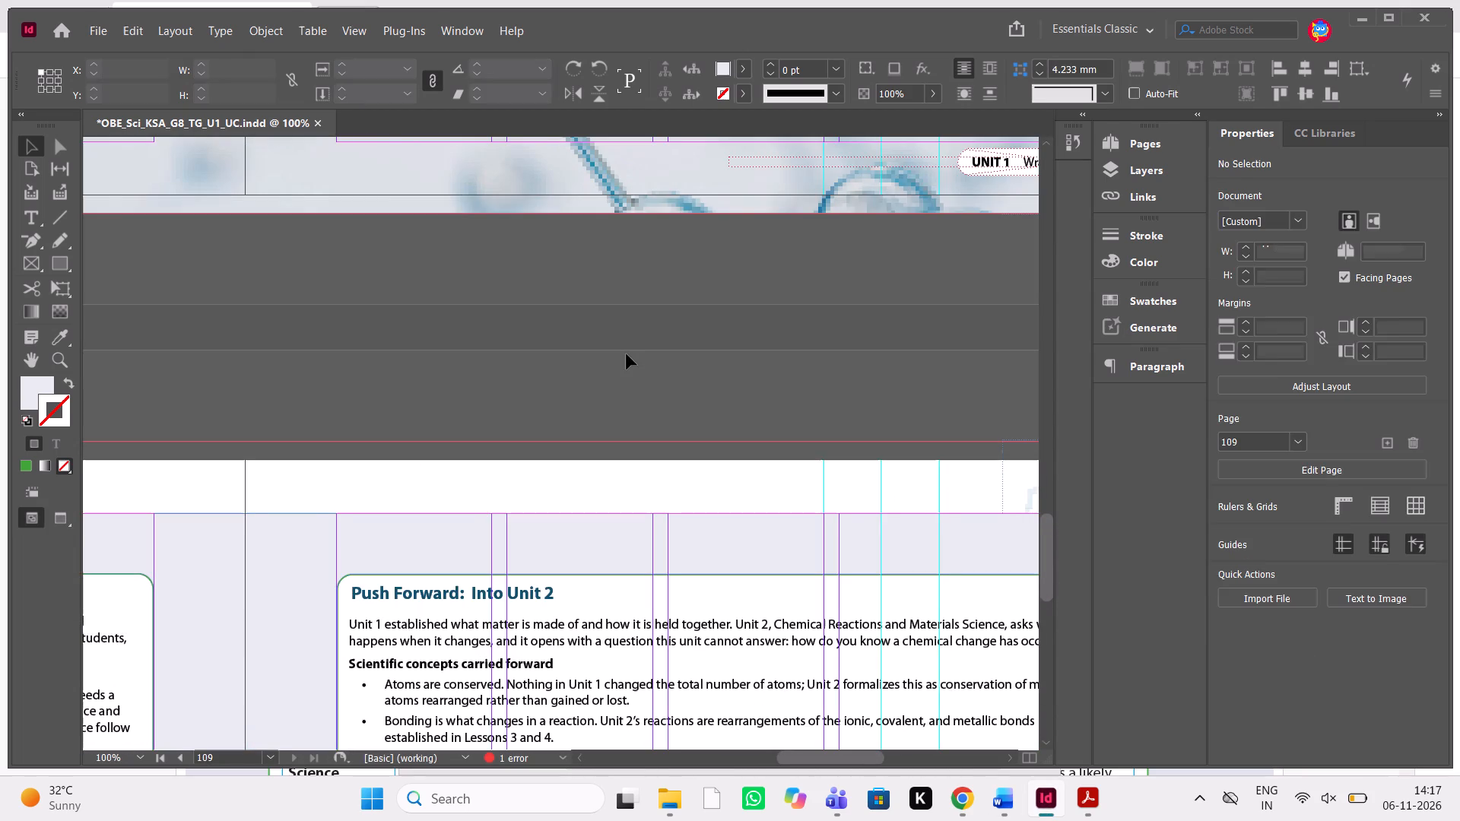
pyautogui.hotkey('alt', 'Tab')
pyautogui.scroll(-2, 988, 528)
pyautogui.scroll(1, 988, 528)
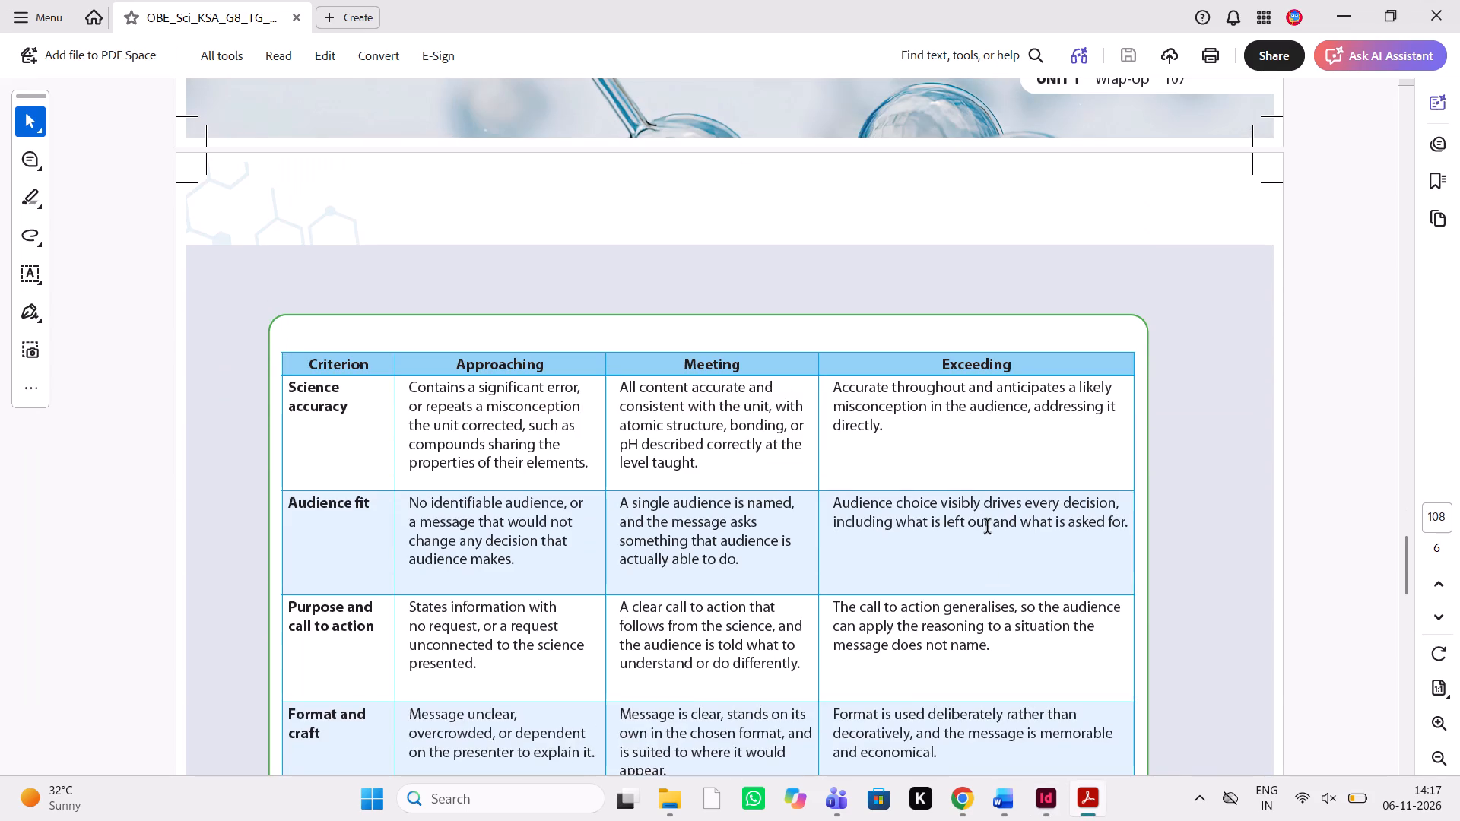
# Switch to the Word manuscript and examine what follows the PSA text, from the Assessment table to the Push Forward section.
pyautogui.click(1051, 799)
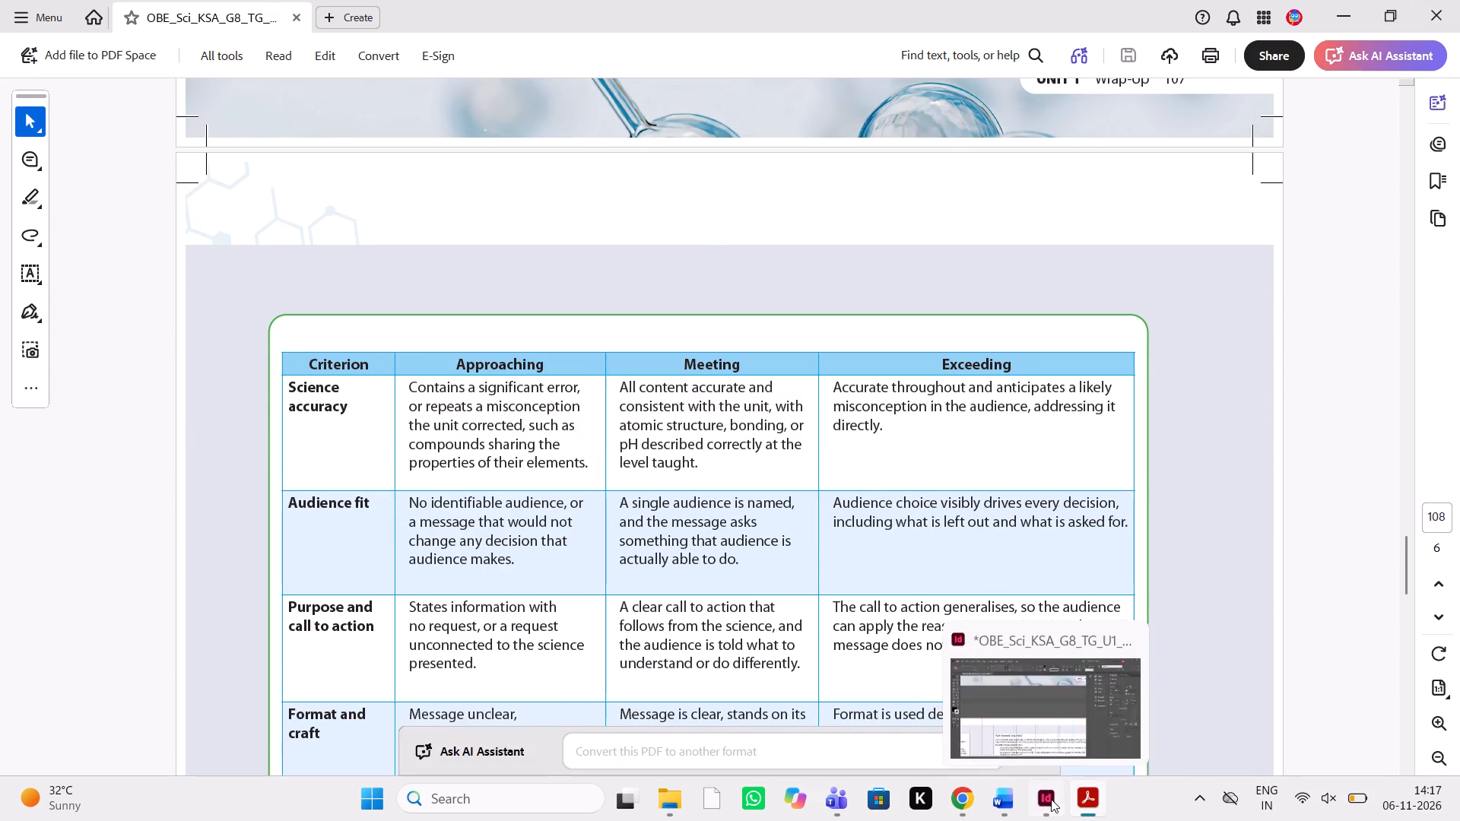
pyautogui.click(992, 797)
pyautogui.scroll(-1, 1061, 504)
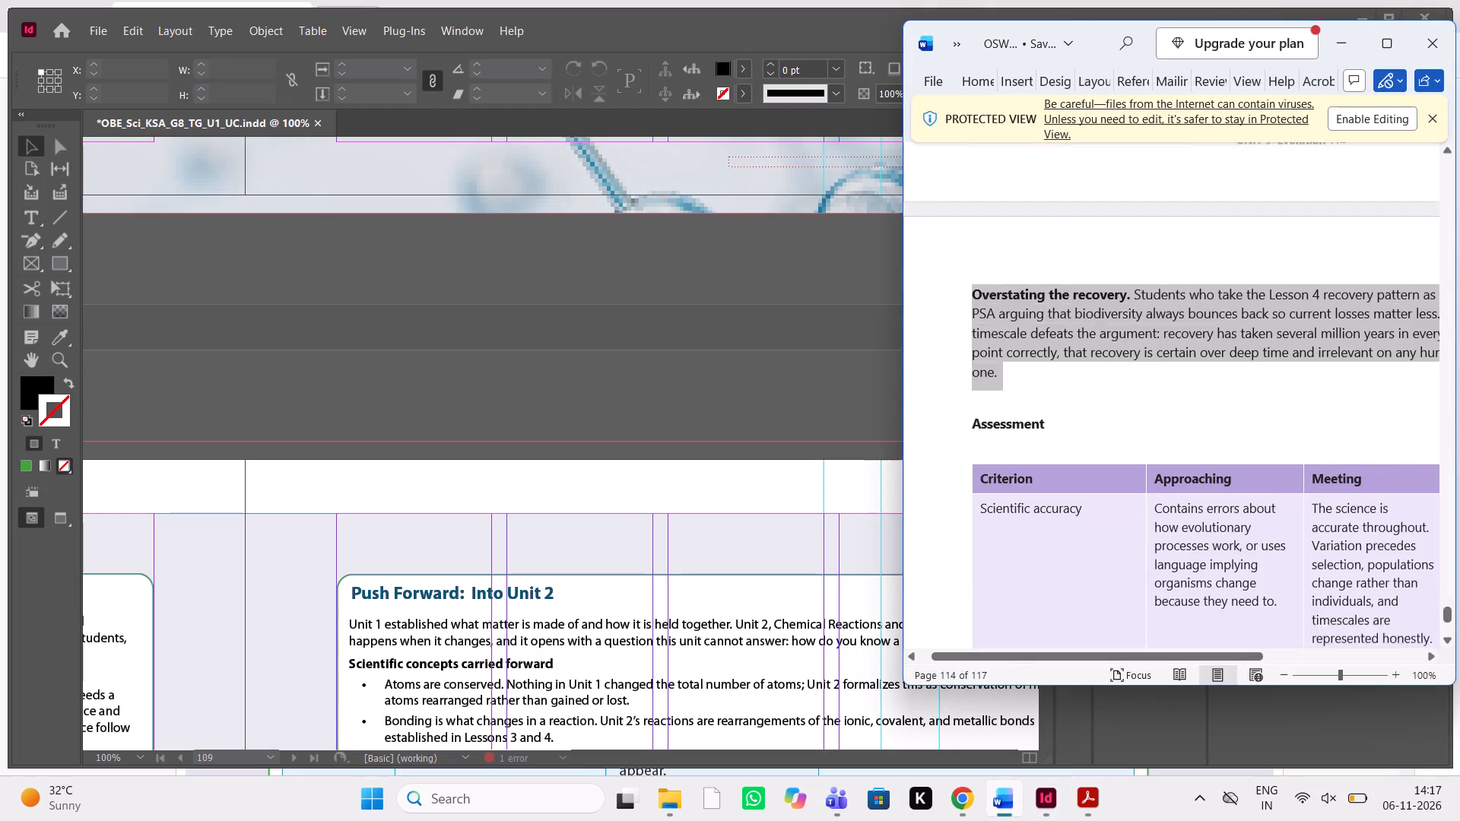
pyautogui.scroll(-3, 1061, 504)
pyautogui.scroll(1, 1061, 504)
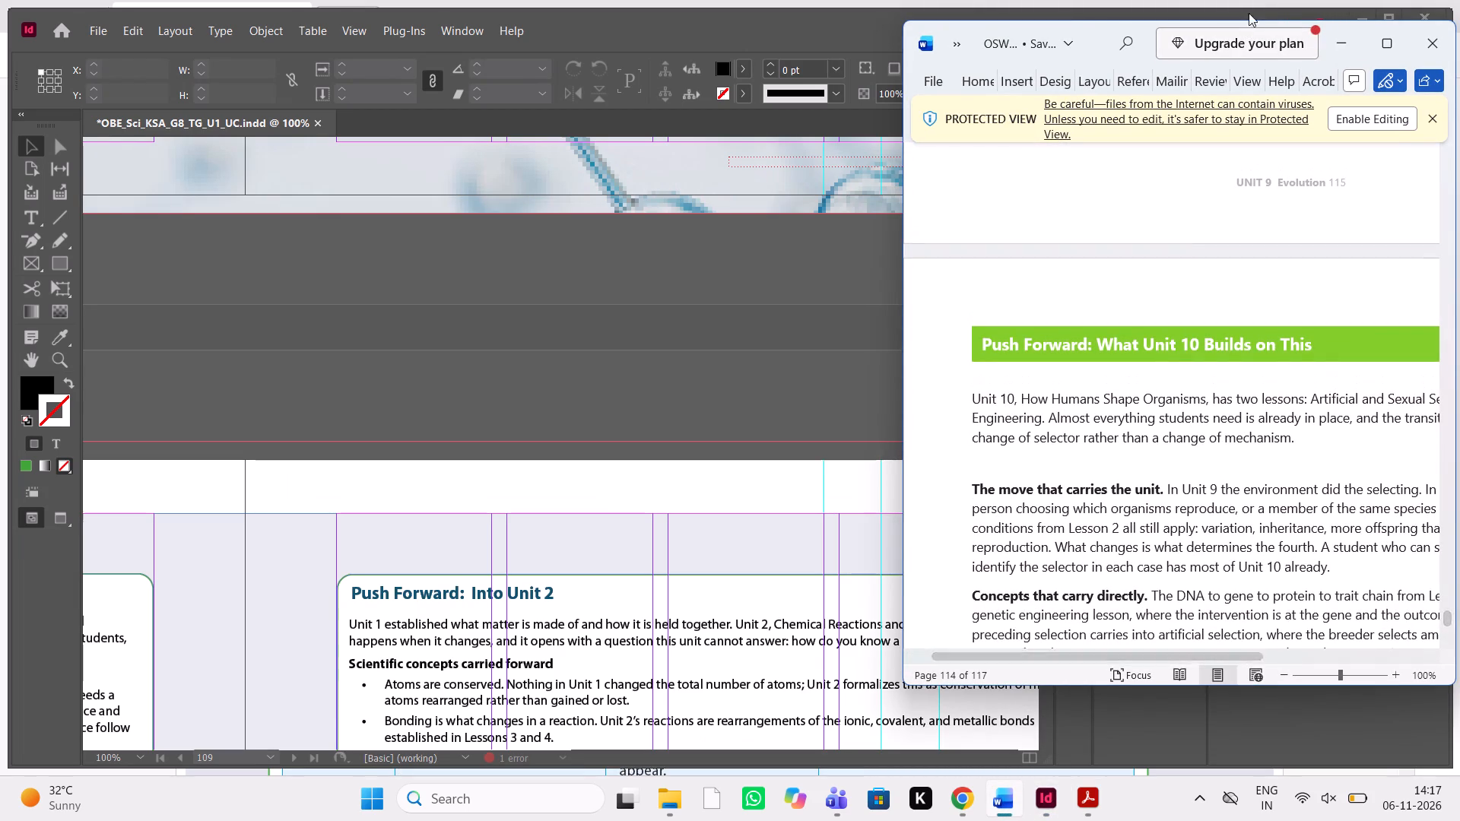
pyautogui.click(1344, 36)
# Back in InDesign, insert a new page directly after page 108, ahead of the Push Forward page.
pyautogui.scroll(-3, 803, 278)
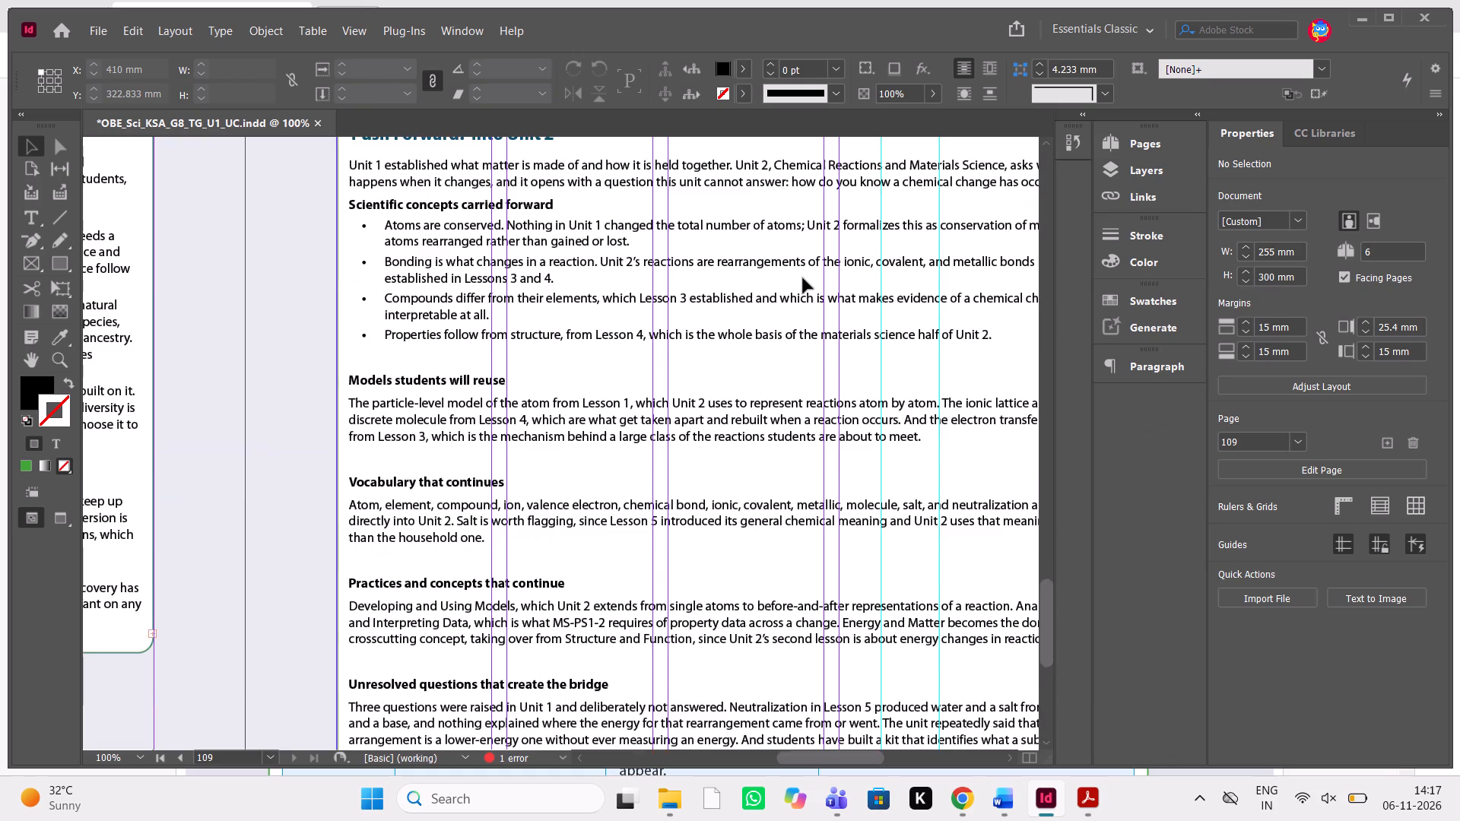
pyautogui.scroll(-7, 803, 278)
pyautogui.scroll(2, 803, 278)
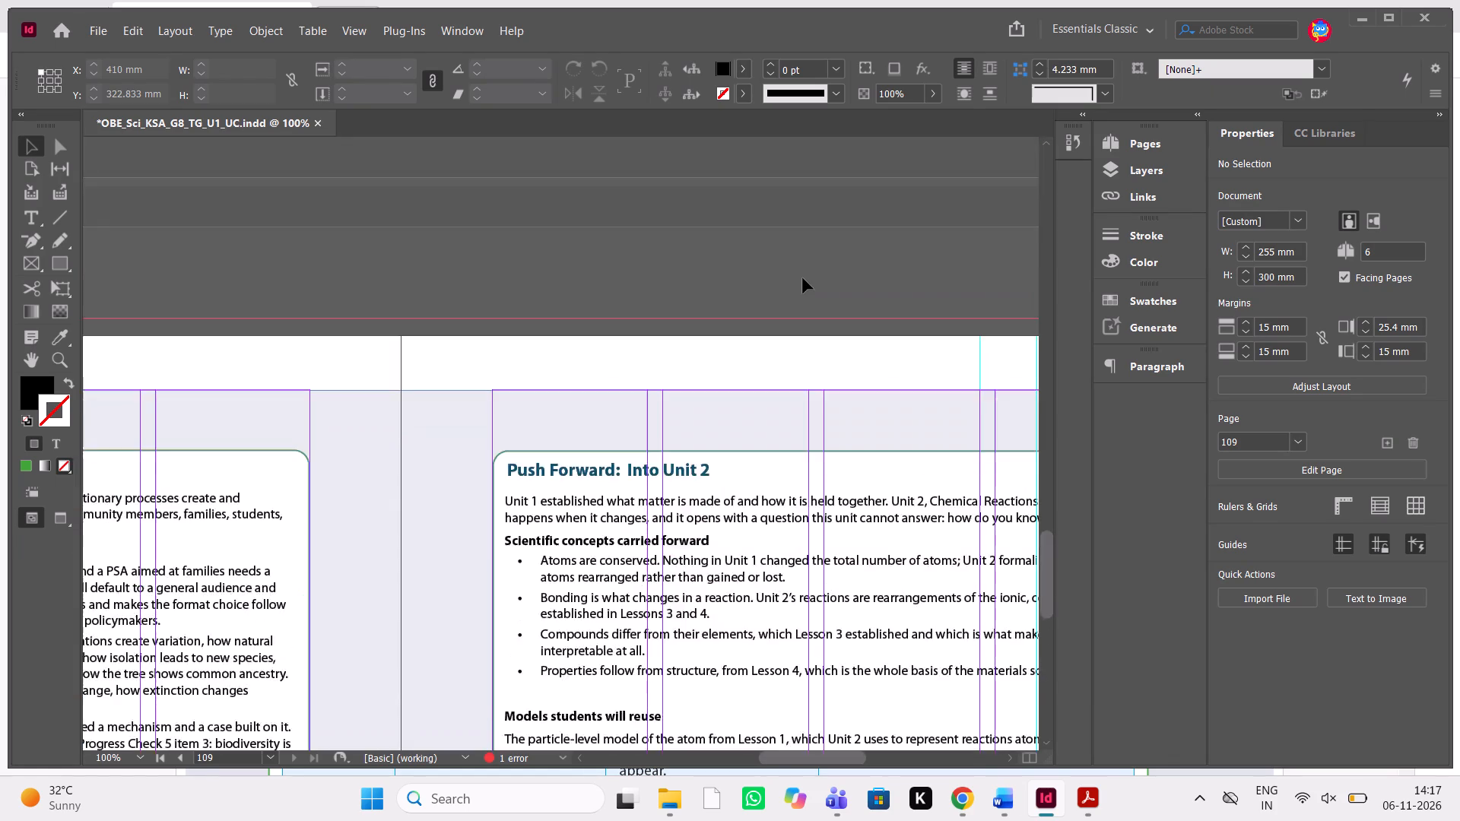
pyautogui.scroll(5, 803, 278)
pyautogui.scroll(-1, 803, 278)
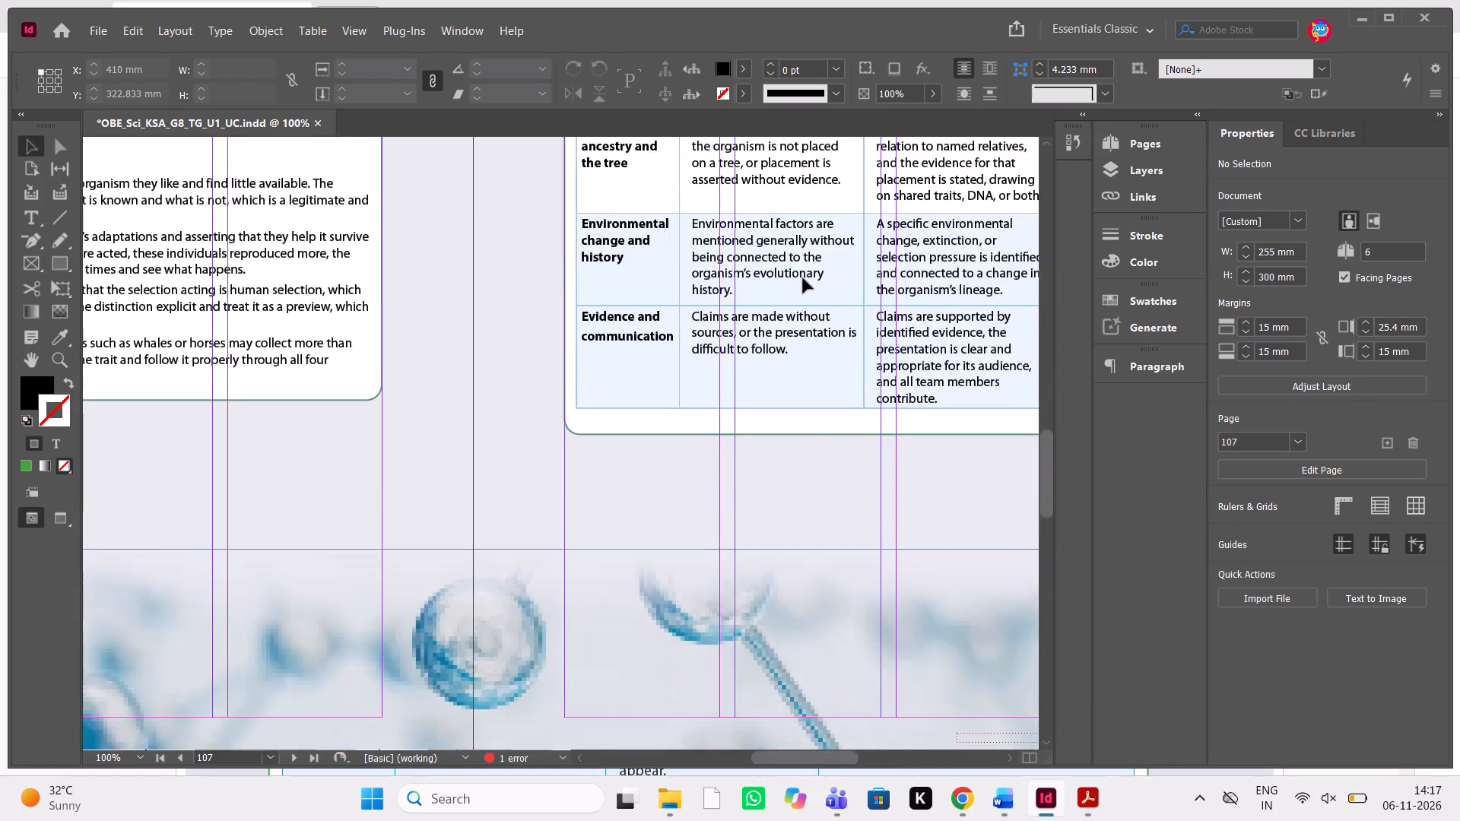
pyautogui.scroll(-1, 803, 278)
pyautogui.click(1140, 151)
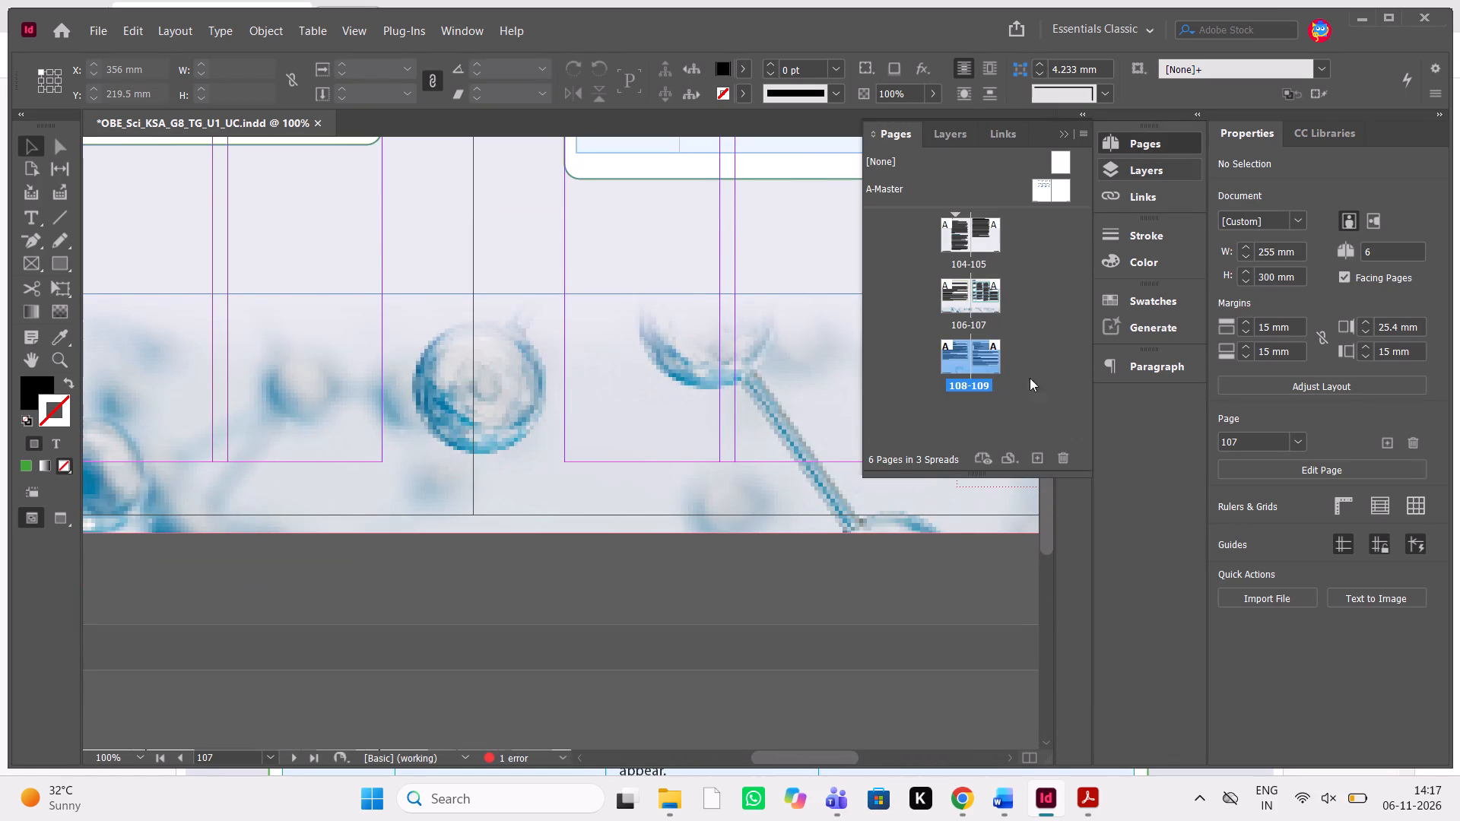
pyautogui.click(1071, 358)
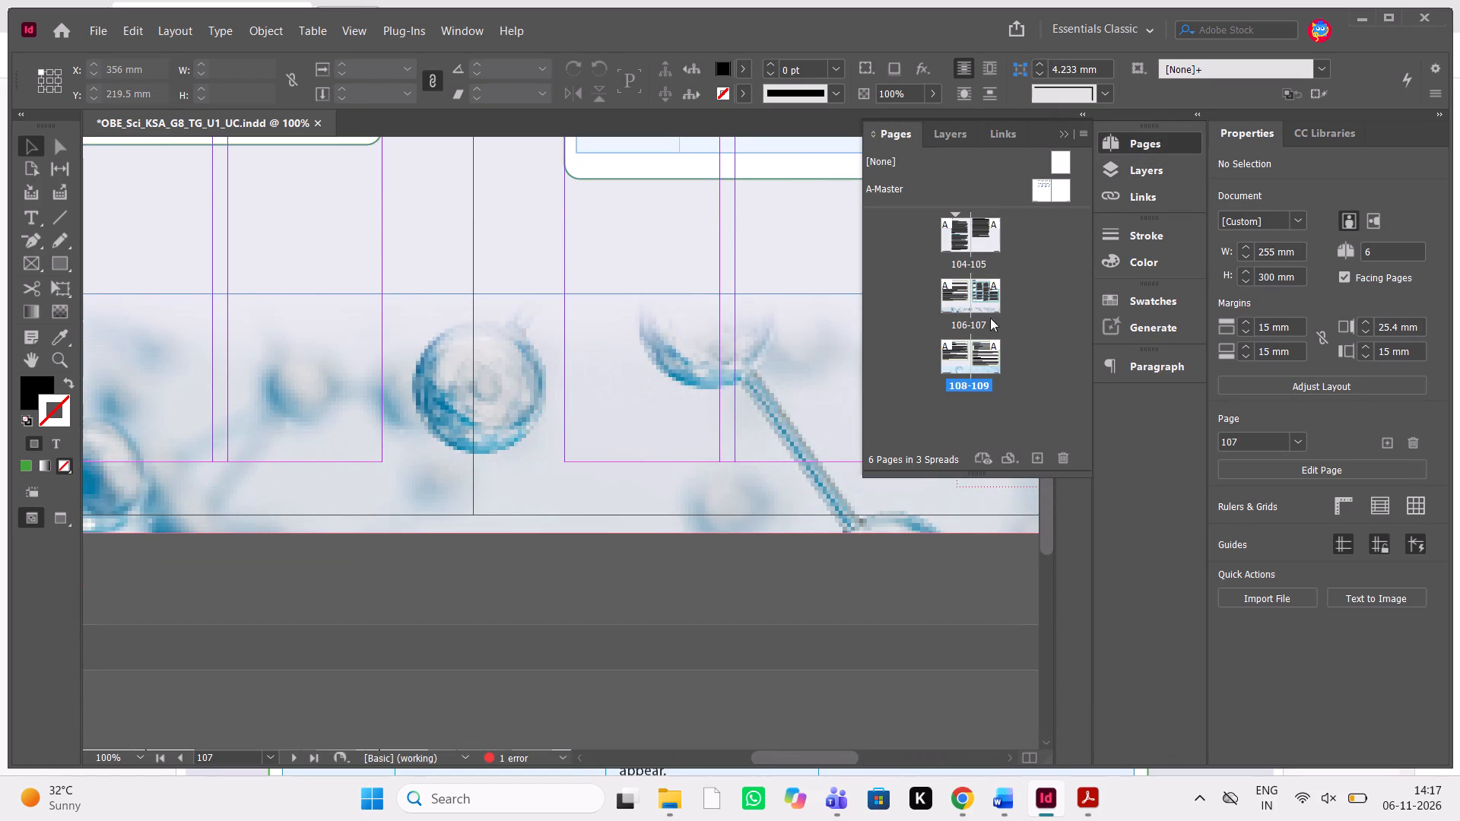
pyautogui.scroll(6, 1046, 237)
pyautogui.click(950, 360)
pyautogui.click(1039, 465)
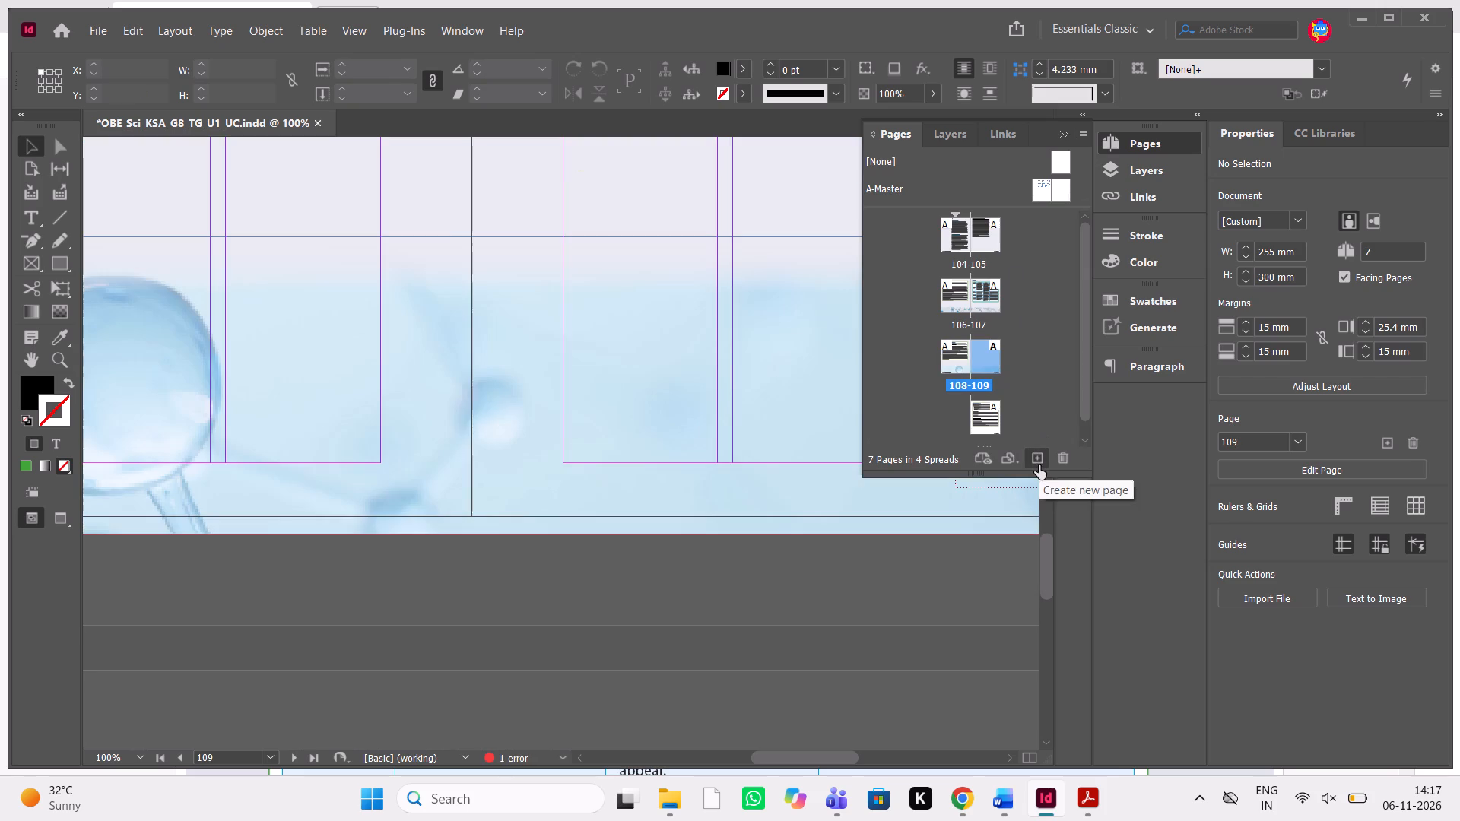
pyautogui.click(1064, 139)
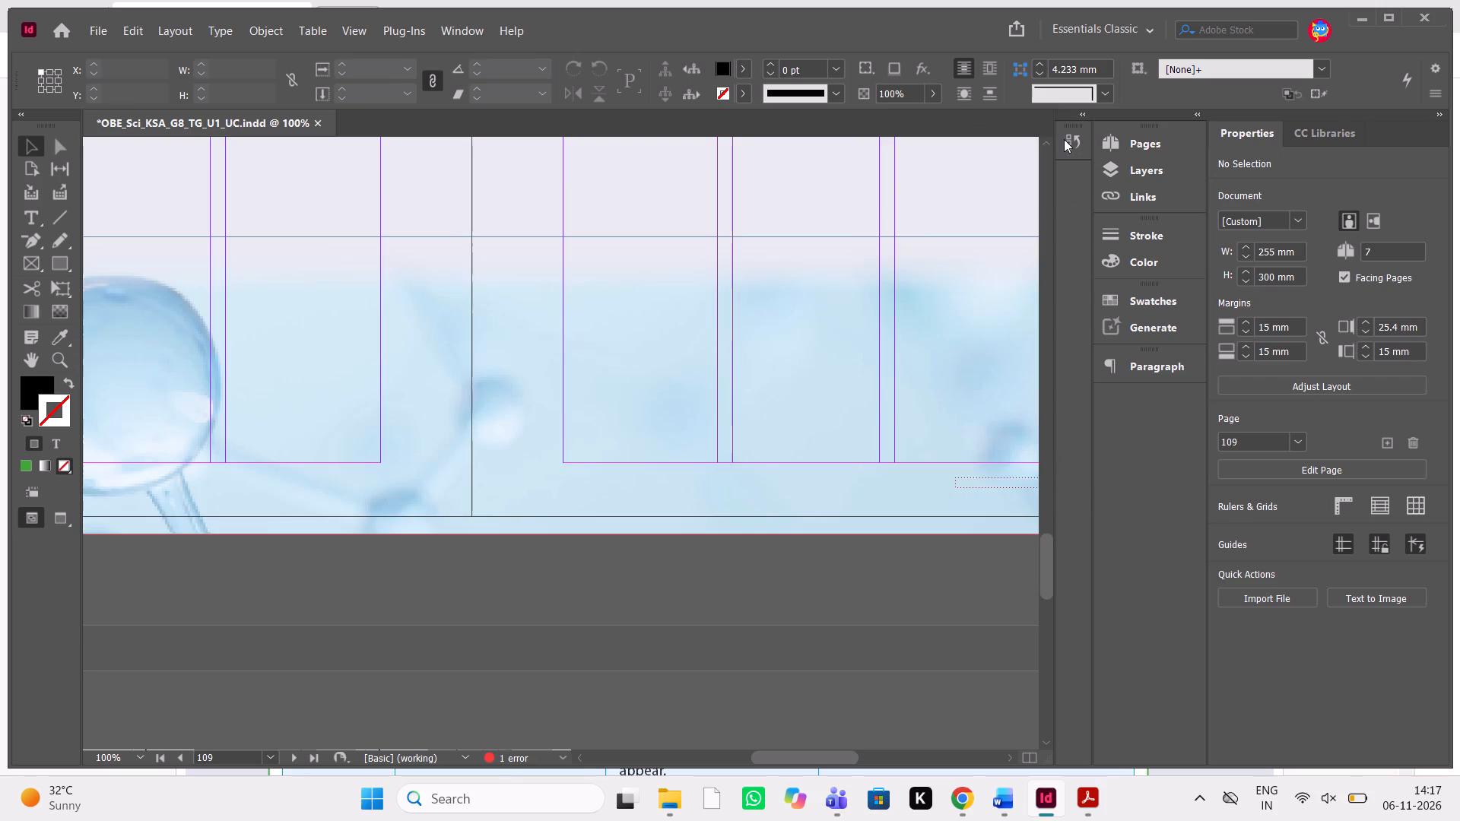
# Copy the Assessment heading and rubric table frame from page 107 and paste them onto the new page 109.
pyautogui.scroll(3, 747, 422)
pyautogui.hscroll(1, 747, 422)
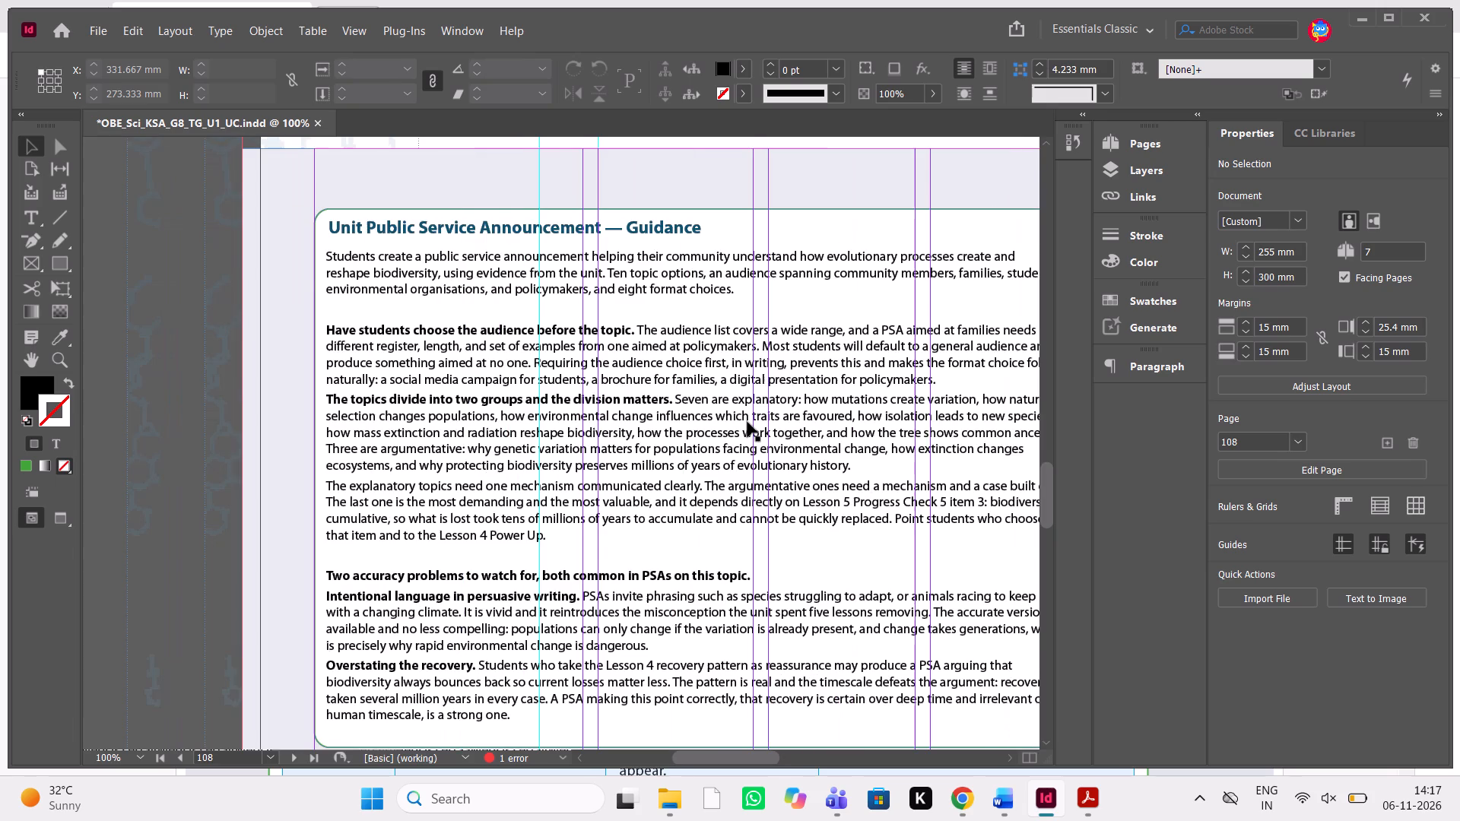
pyautogui.scroll(-5, 747, 422)
pyautogui.scroll(2, 747, 422)
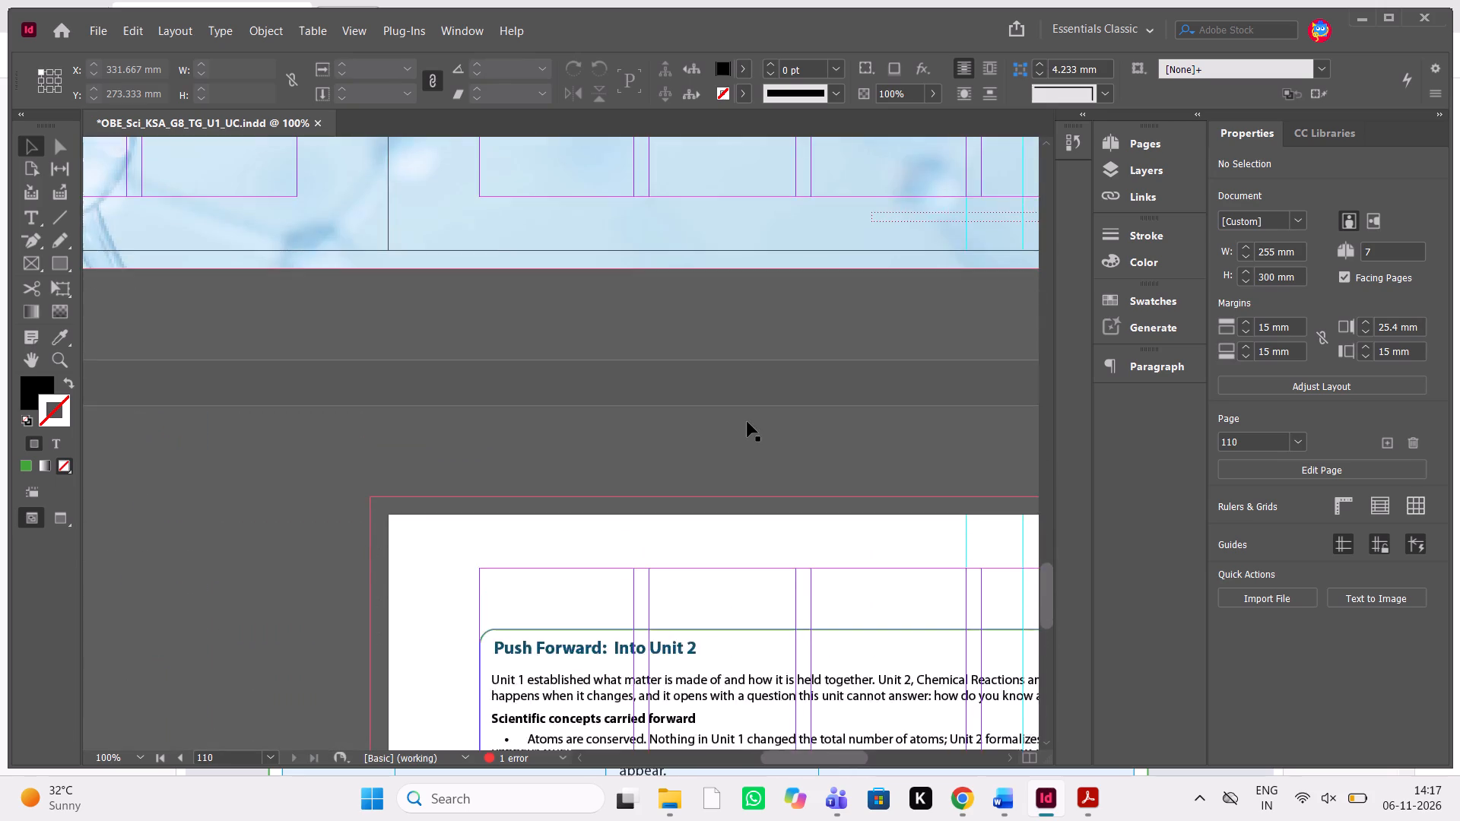
pyautogui.scroll(7, 747, 422)
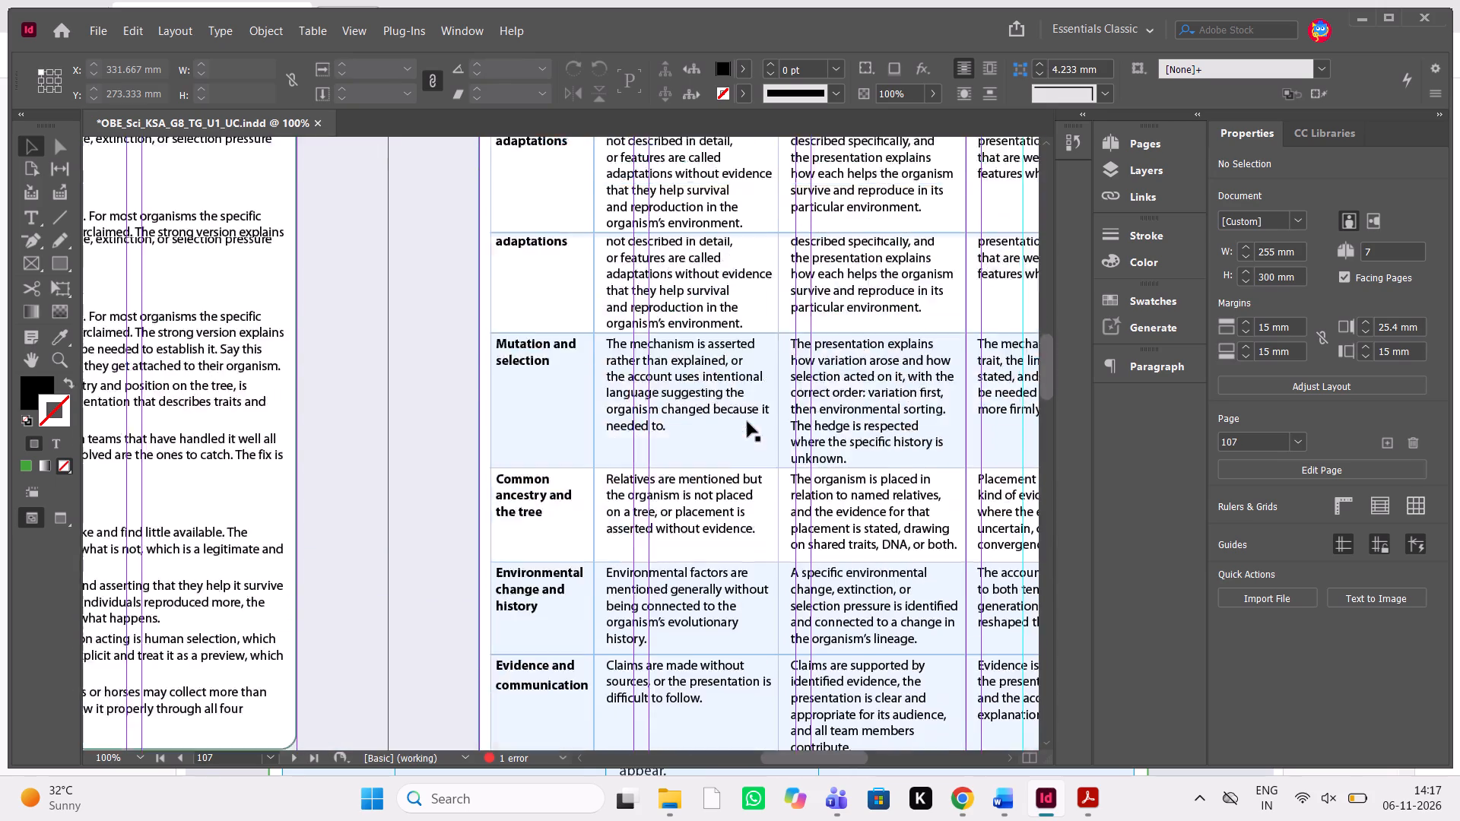
pyautogui.scroll(1, 747, 422)
pyautogui.click(528, 338)
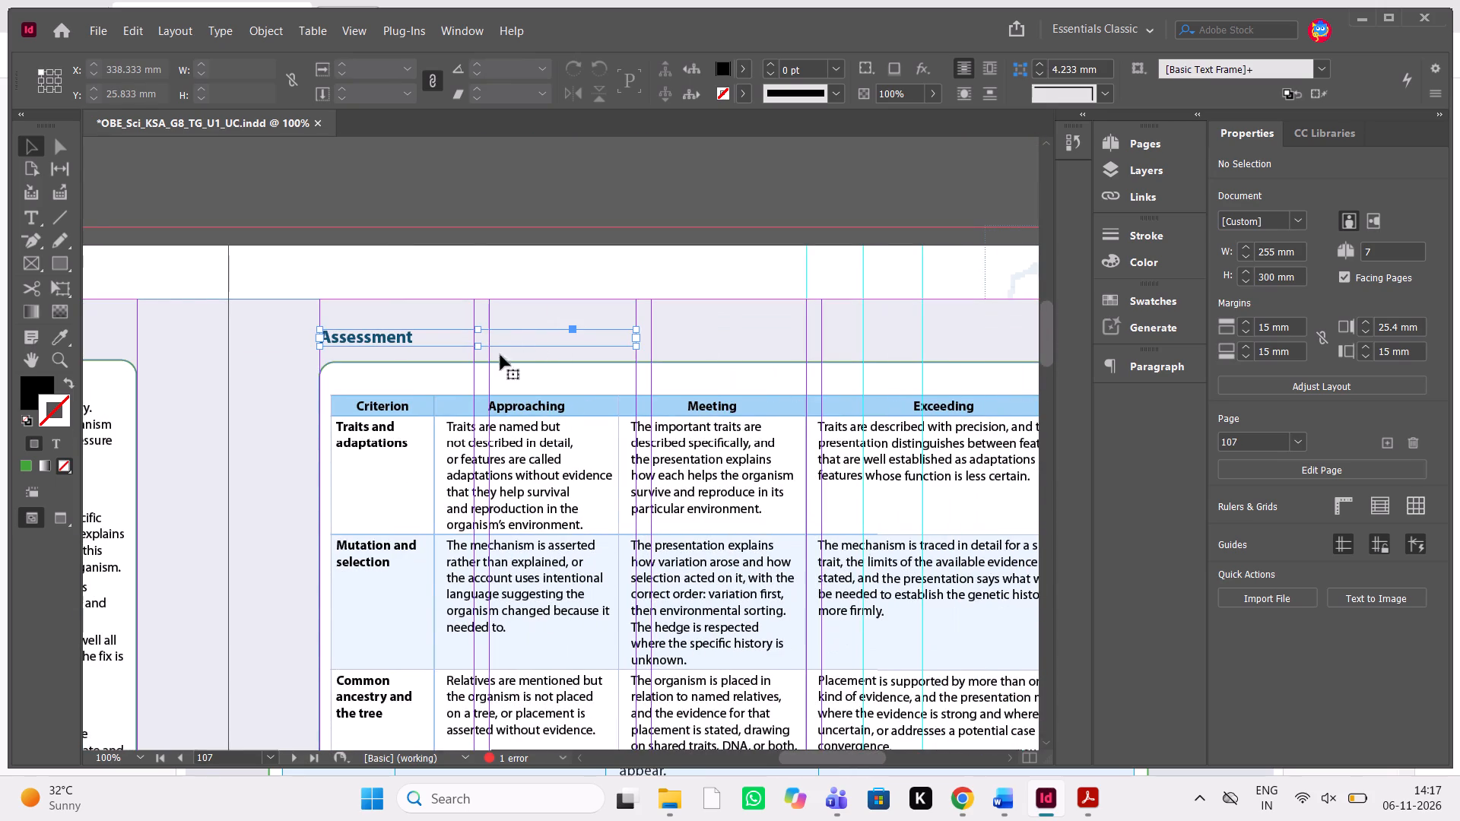
pyautogui.keyDown('shift'); pyautogui.click(405, 406); pyautogui.keyUp('shift')
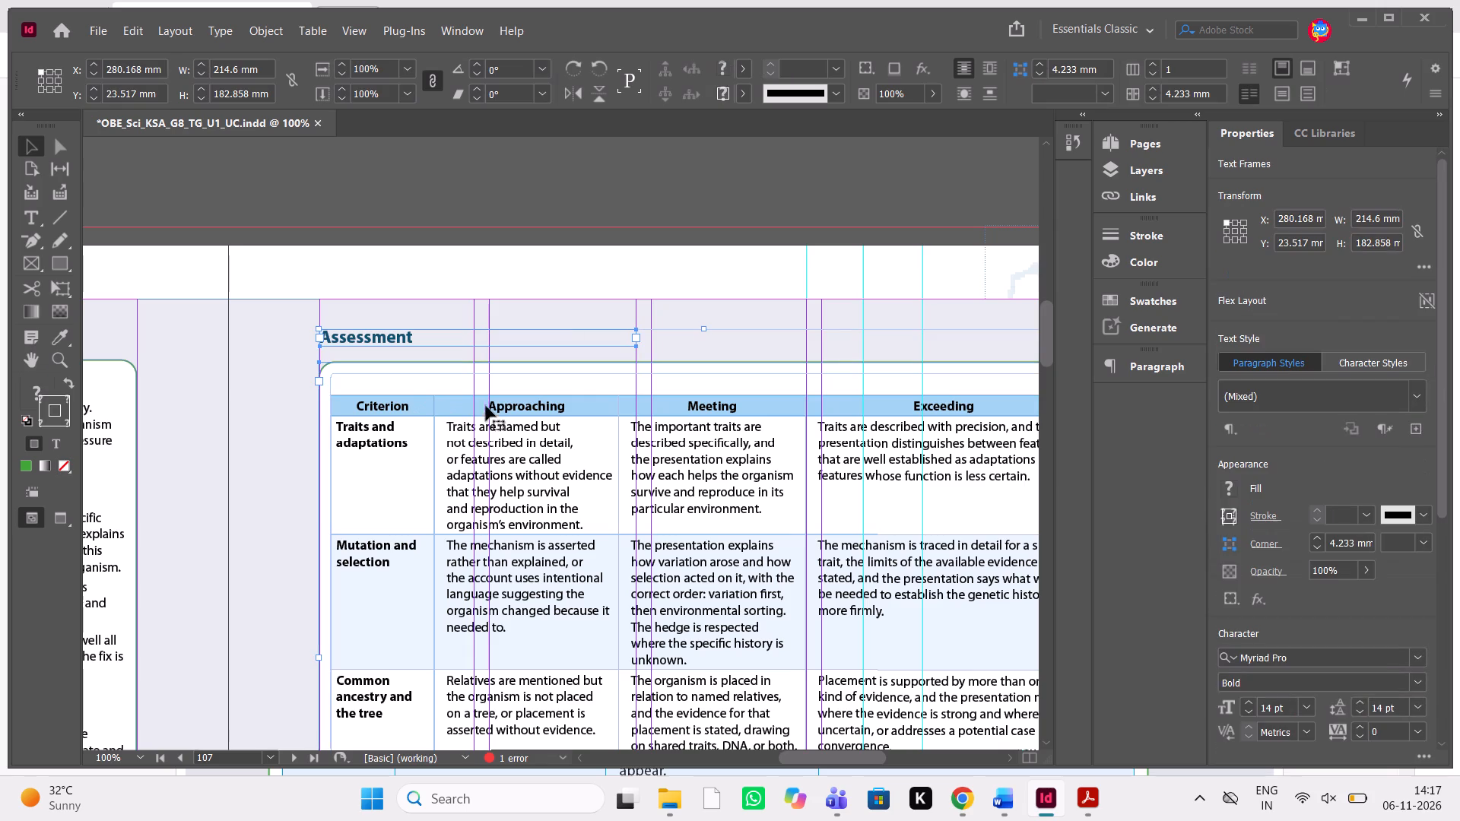
pyautogui.hotkey('ctrl', 'c')
pyautogui.hotkey('ctrl', 'c')
pyautogui.scroll(-2, 494, 414)
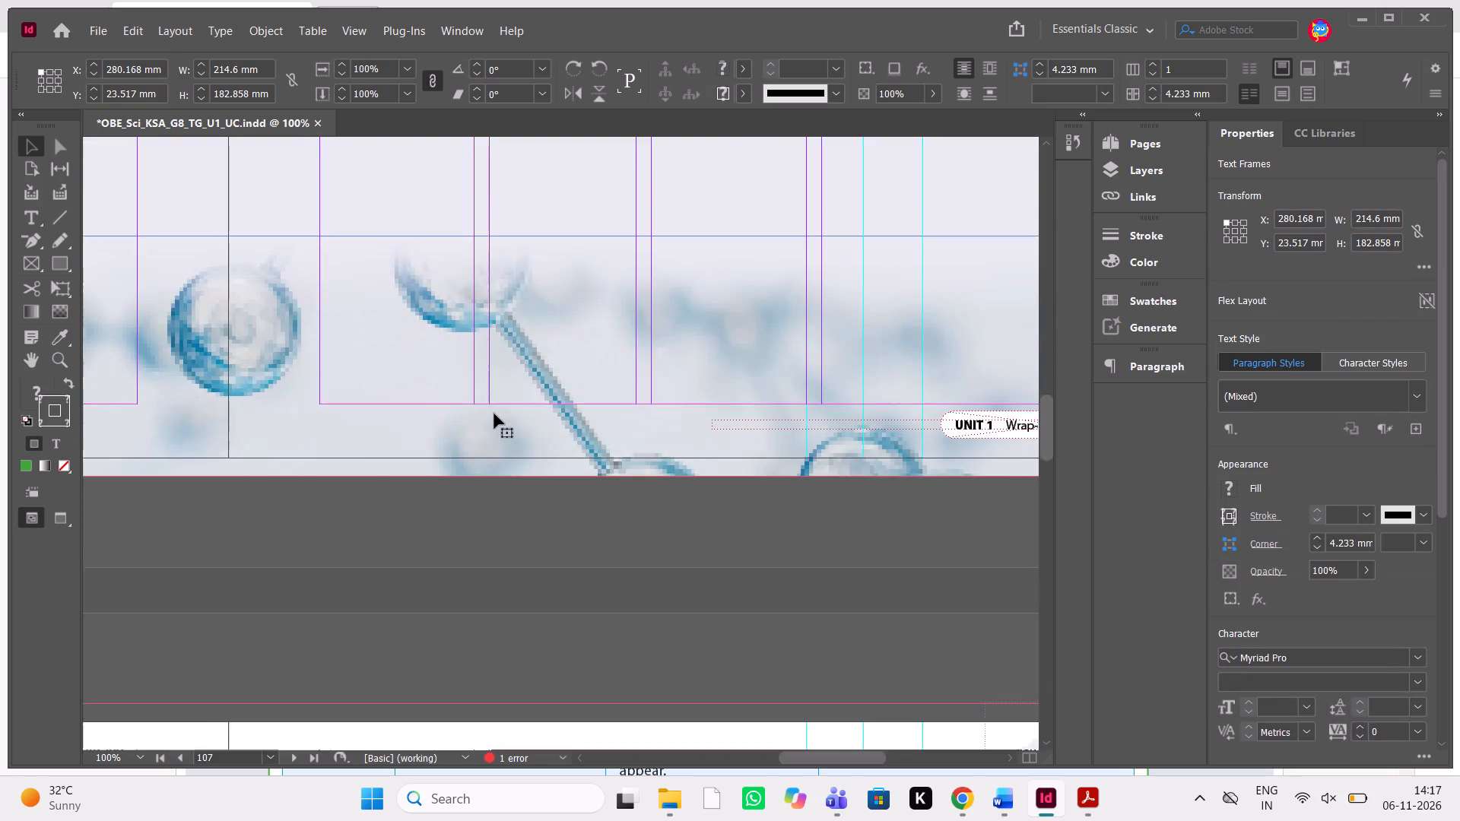
pyautogui.scroll(-4, 494, 414)
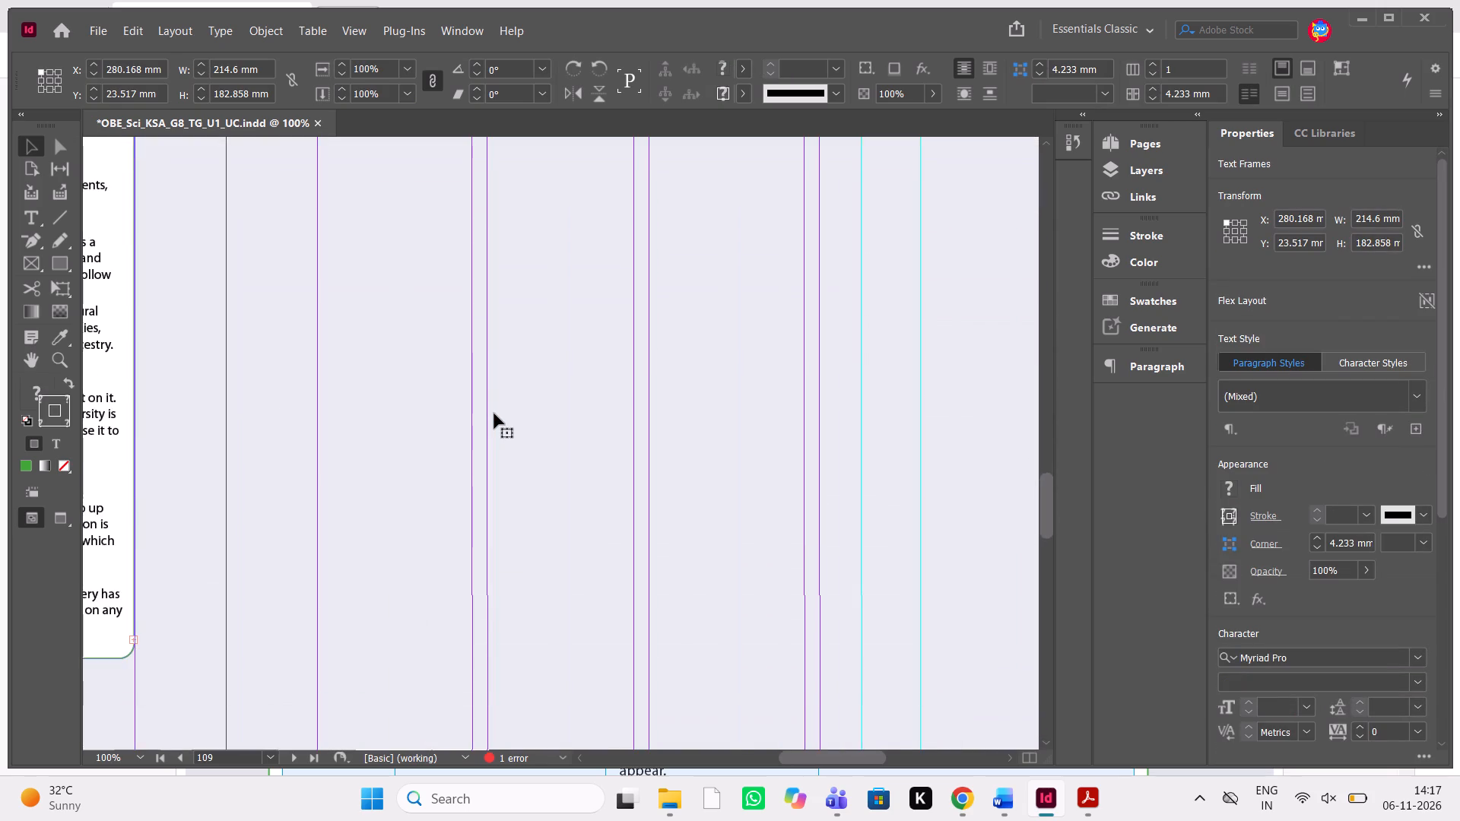
pyautogui.hotkey('ctrl', 'v')
# Nudge the pasted Assessment heading and table up beside page 108's text frame, matching the frame tops at Y about 22.5 mm.
pyautogui.scroll(1, 494, 414)
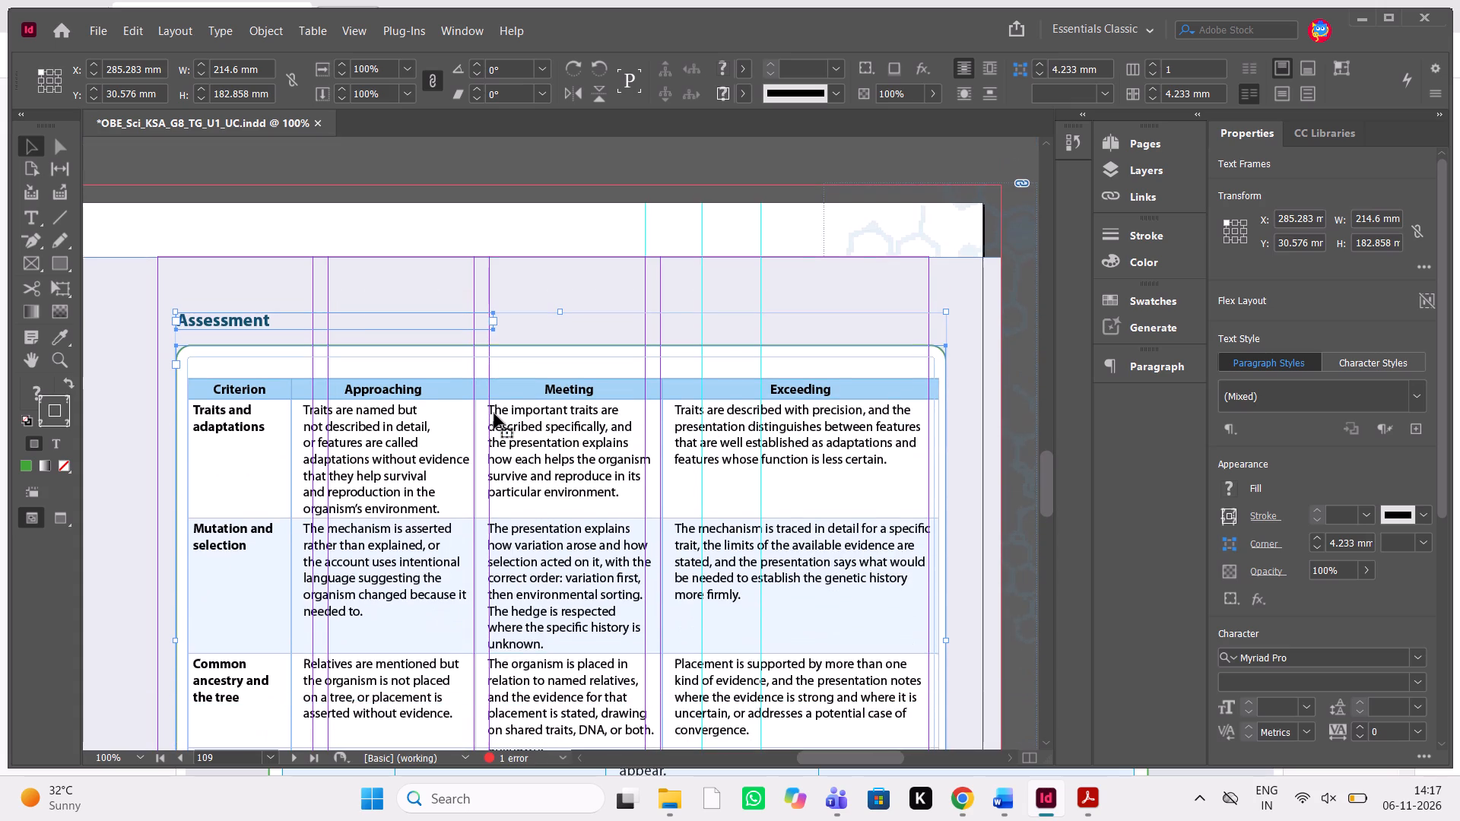
pyautogui.hotkey('shift', 'Left')
pyautogui.hotkey('shift', 'Left')
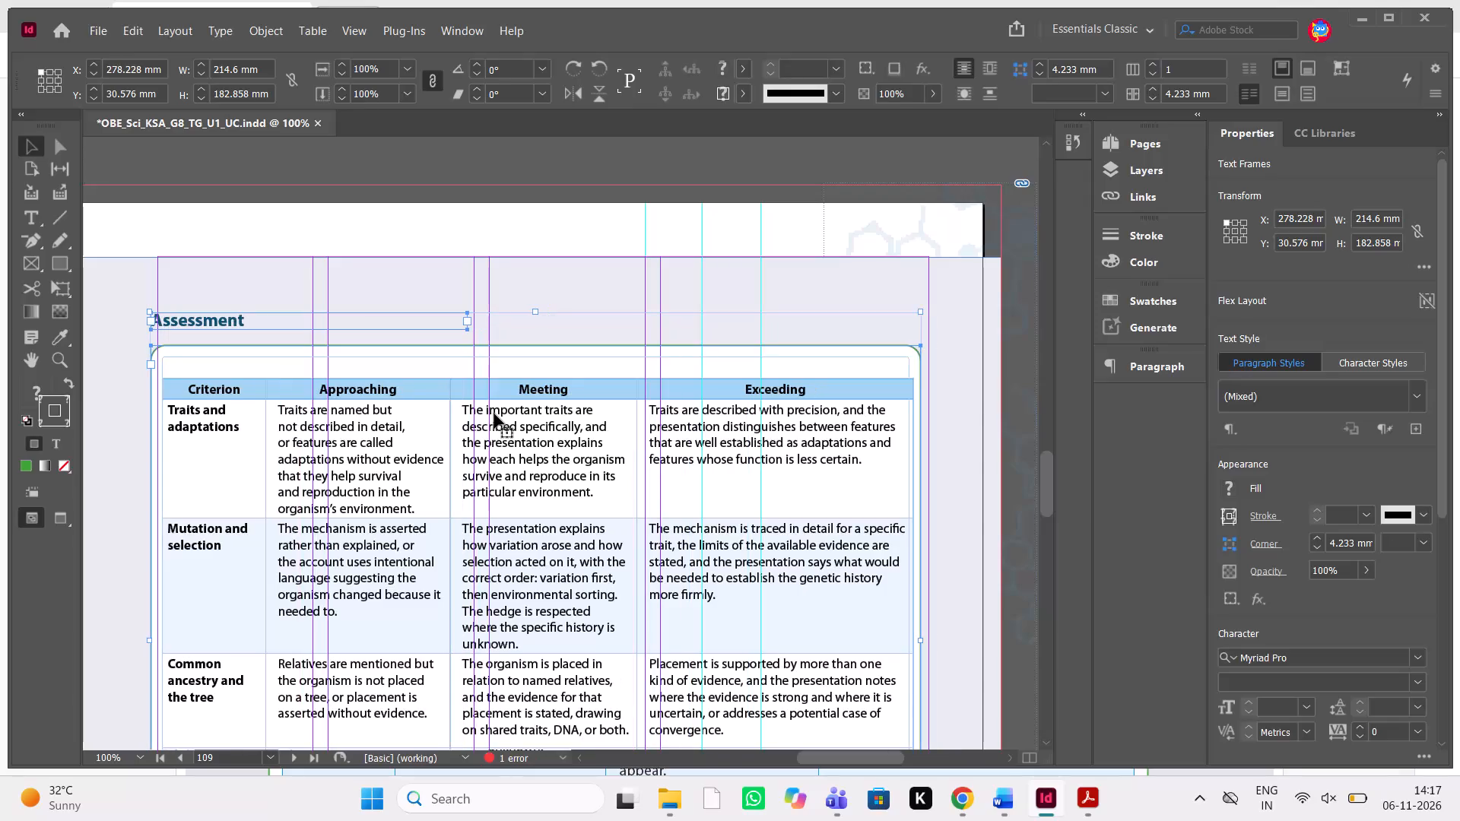
pyautogui.hscroll(2, 494, 414)
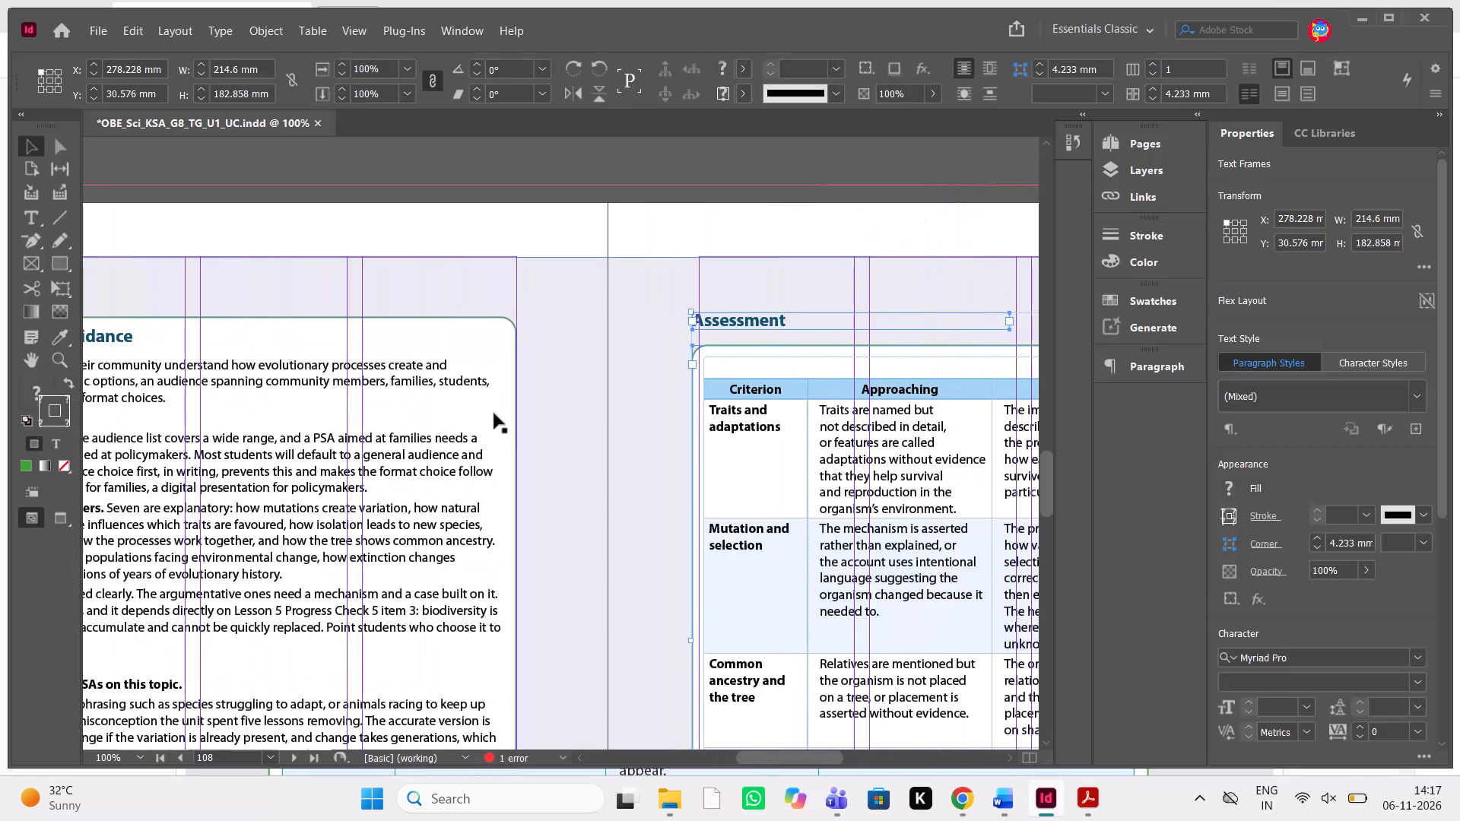
pyautogui.hotkey('shift', 'Up')
pyautogui.hotkey('shift', 'Left')
pyautogui.hotkey('shift', 'Left')
pyautogui.hotkey('shift', 'Left')
pyautogui.hotkey('shift', 'Left')
pyautogui.hotkey('shift', 'Left')
pyautogui.hotkey('shift', 'Left')
pyautogui.hotkey('shift', 'Left')
pyautogui.hotkey('shift', 'Left')
pyautogui.hotkey('shift', 'Left')
pyautogui.hotkey('shift', 'Left')
pyautogui.hotkey('shift', 'Left')
pyautogui.hotkey('shift', 'Left')
pyautogui.hotkey('shift', 'Left')
pyautogui.hotkey('shift', 'Left')
pyautogui.hotkey('shift', 'Left')
pyautogui.hotkey('shift', 'Left')
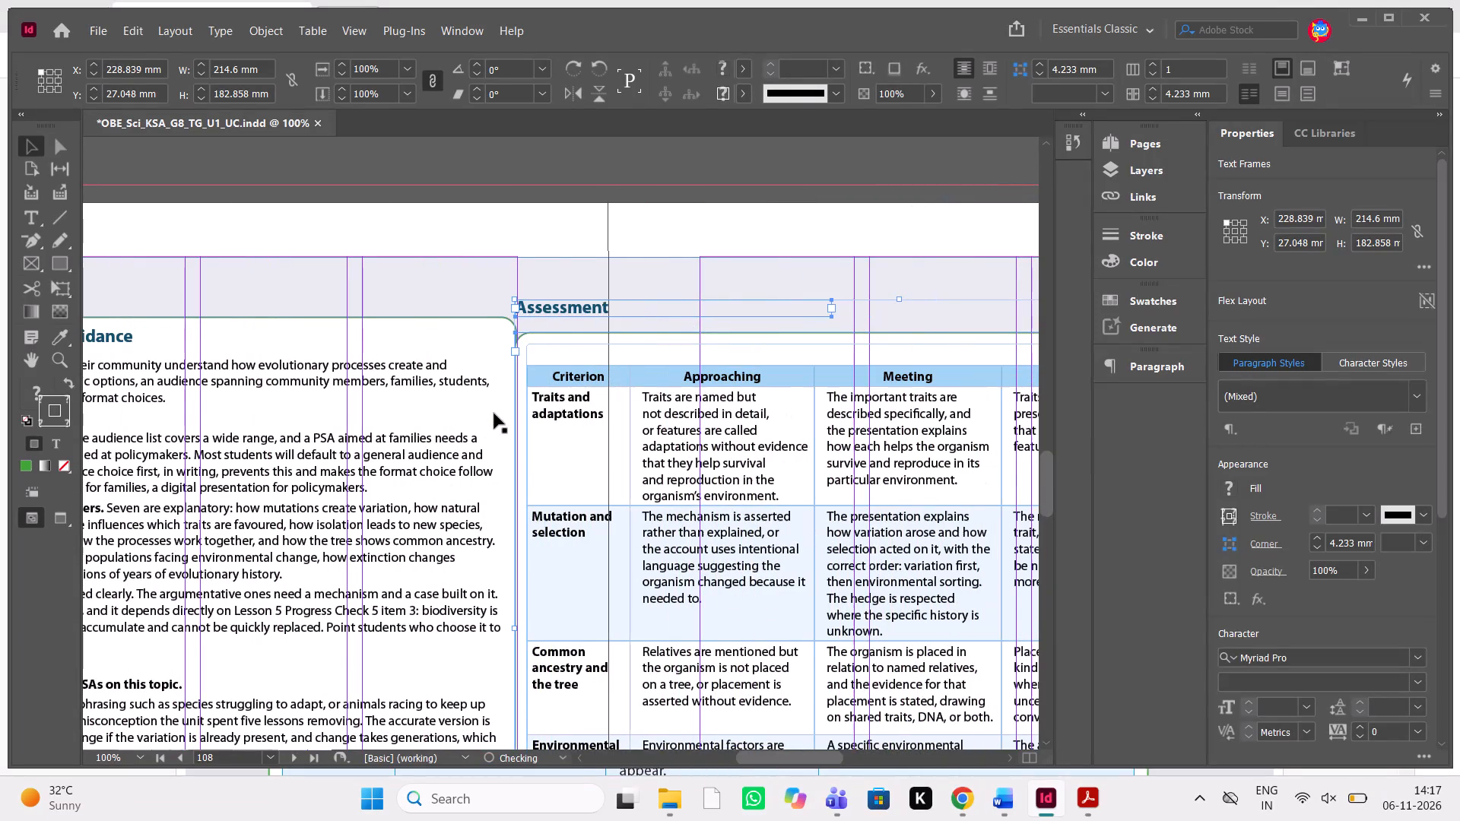
pyautogui.hotkey('shift', 'Up')
pyautogui.hotkey('shift', 'Up')
pyautogui.hotkey('shift', 'Left')
pyautogui.hotkey('shift', 'Left')
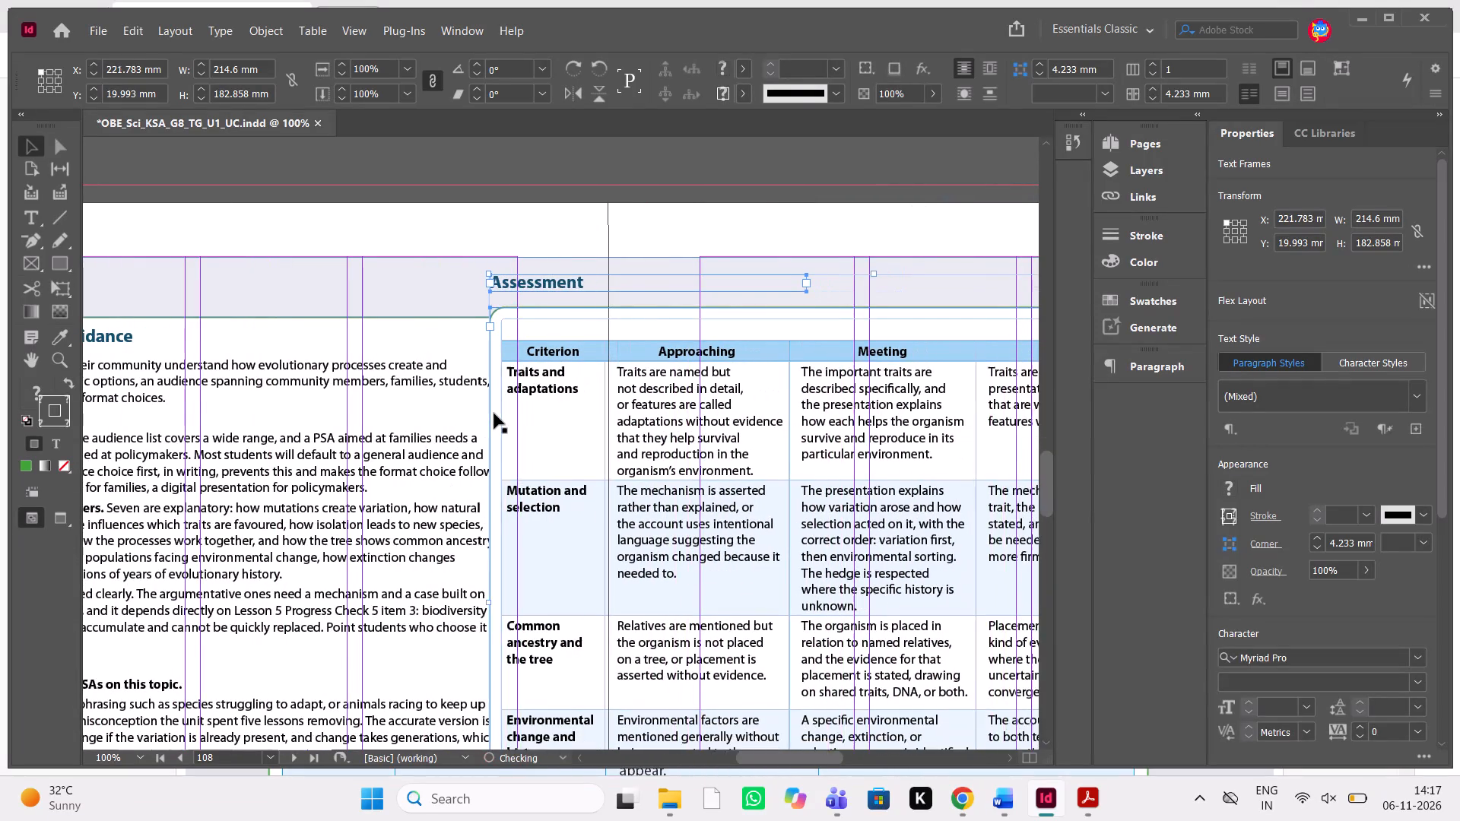
pyautogui.hotkey('shift', 'Left')
pyautogui.hotkey('shift', 'Down')
pyautogui.hotkey('shift', 'Down')
pyautogui.hotkey('shift', 'Up')
pyautogui.press('Up')
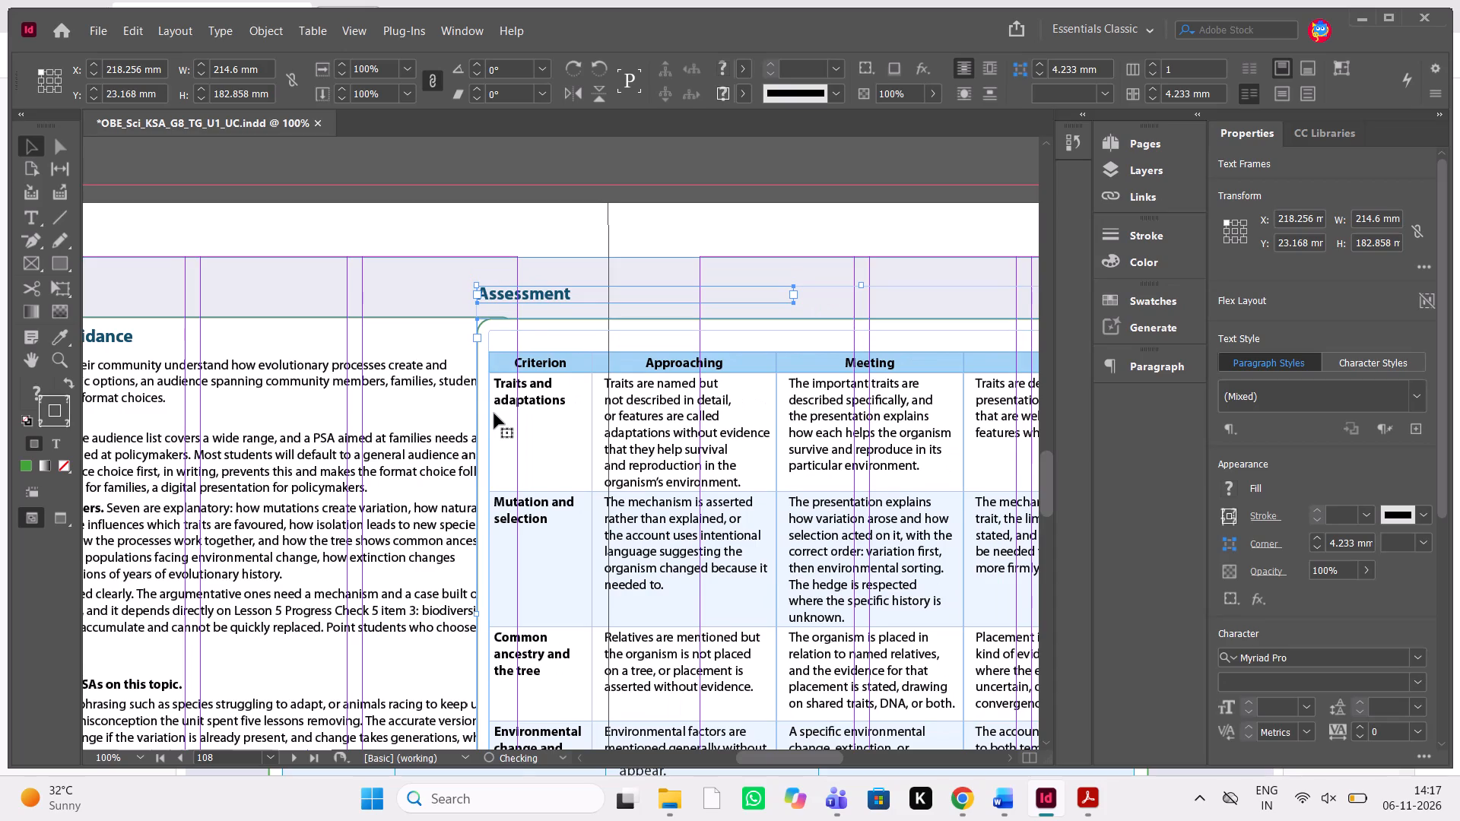
pyautogui.press('Up')
pyautogui.press('Up')
pyautogui.press('Left')
pyautogui.press('Left')
pyautogui.press('Left')
pyautogui.press('Left')
pyautogui.press('Left')
pyautogui.press('Left')
pyautogui.press('Left')
pyautogui.press('Left')
pyautogui.press('Left')
pyautogui.press('Left')
pyautogui.press('Left')
pyautogui.press('Left')
pyautogui.press('Left')
pyautogui.press('Left')
pyautogui.press('Left')
pyautogui.press('Left')
pyautogui.press('Left')
pyautogui.press('Left')
pyautogui.press('Left')
pyautogui.press('Left')
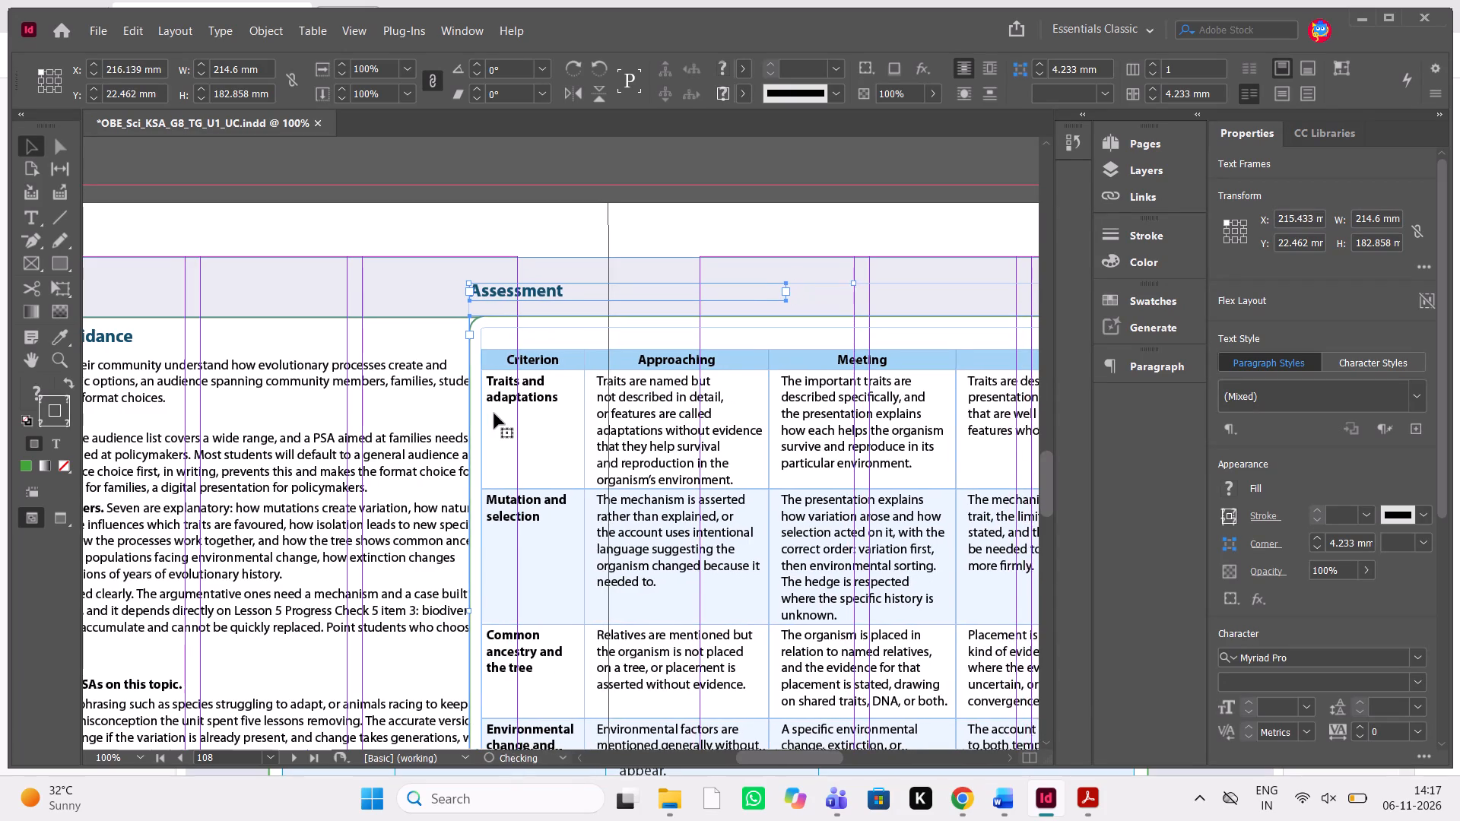
pyautogui.press('Down')
pyautogui.press('Down')
pyautogui.press('Up')
pyautogui.press('Up')
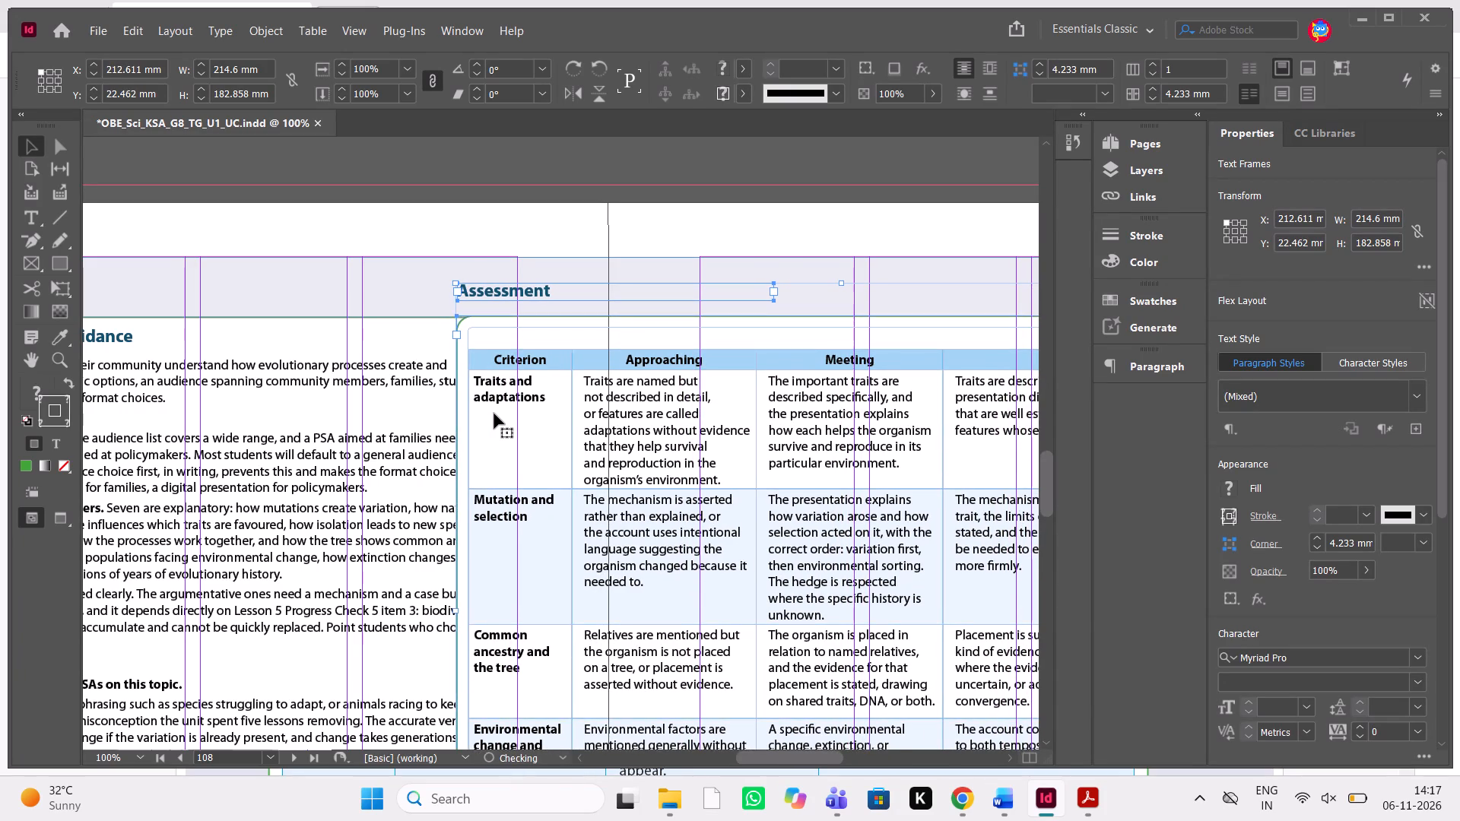
pyautogui.press('Down')
pyautogui.press('Up')
# Move the Assessment heading and table back to page 109's inner margin, at about X 280.3 mm, Y 22.8 mm.
pyautogui.hotkey('shift', 'Right')
pyautogui.hotkey('shift', 'Right')
pyautogui.hotkey('shift', 'Right')
pyautogui.hotkey('shift', 'Right')
pyautogui.hotkey('shift', 'Right')
pyautogui.hotkey('shift', 'Right')
pyautogui.hotkey('shift', 'Right')
pyautogui.hotkey('shift', 'Right')
pyautogui.hotkey('shift', 'Right')
pyautogui.hotkey('shift', 'Right')
pyautogui.hotkey('shift', 'Right')
pyautogui.hotkey('shift', 'Right')
pyautogui.hotkey('shift', 'Right')
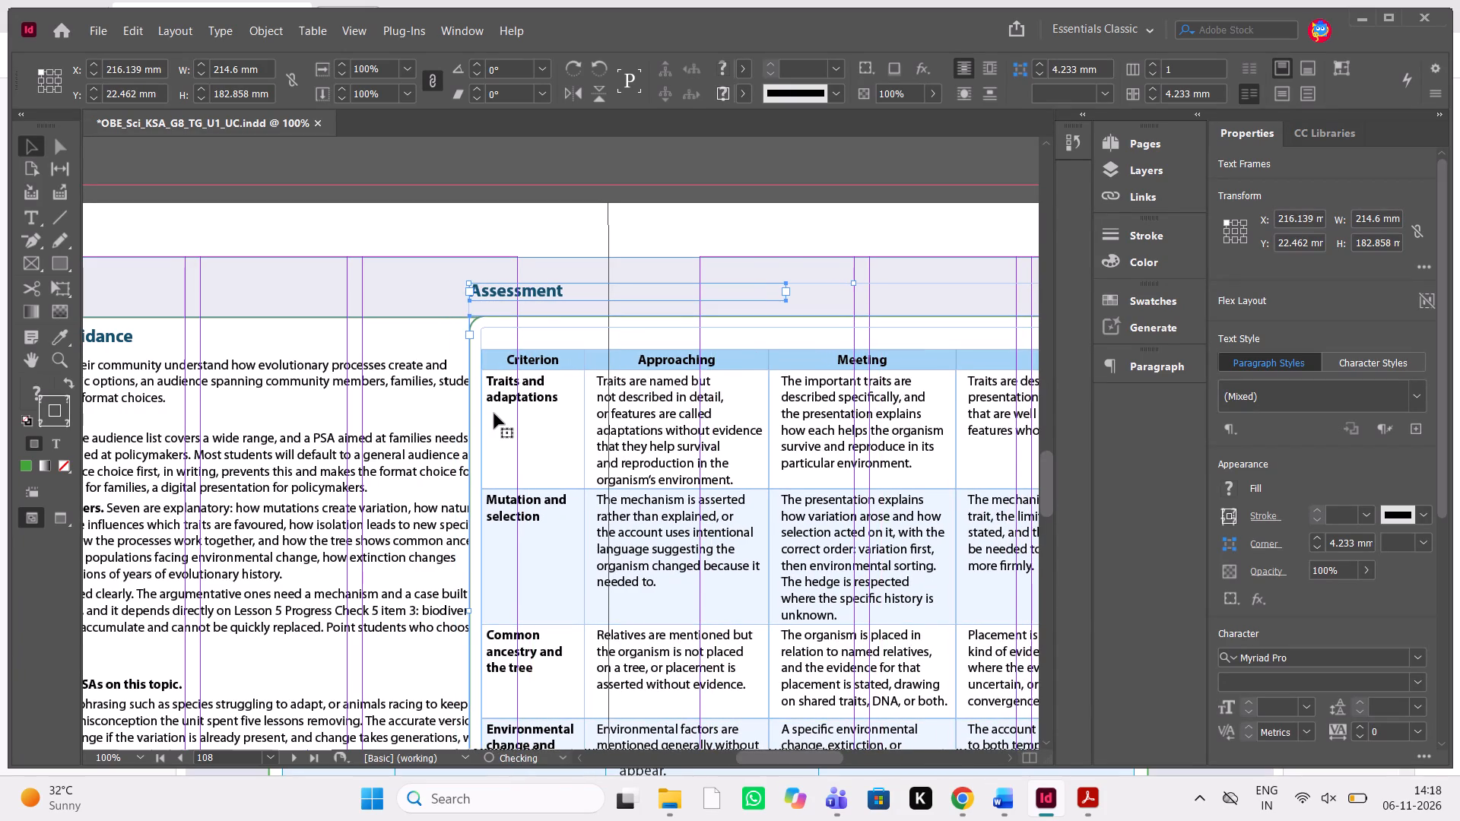
pyautogui.hotkey('shift', 'Right')
pyautogui.hotkey('shift', 'Right')
pyautogui.hotkey('shift', 'Right')
pyautogui.hotkey('shift', 'Right')
pyautogui.hotkey('shift', 'Right')
pyautogui.hotkey('shift', 'Right')
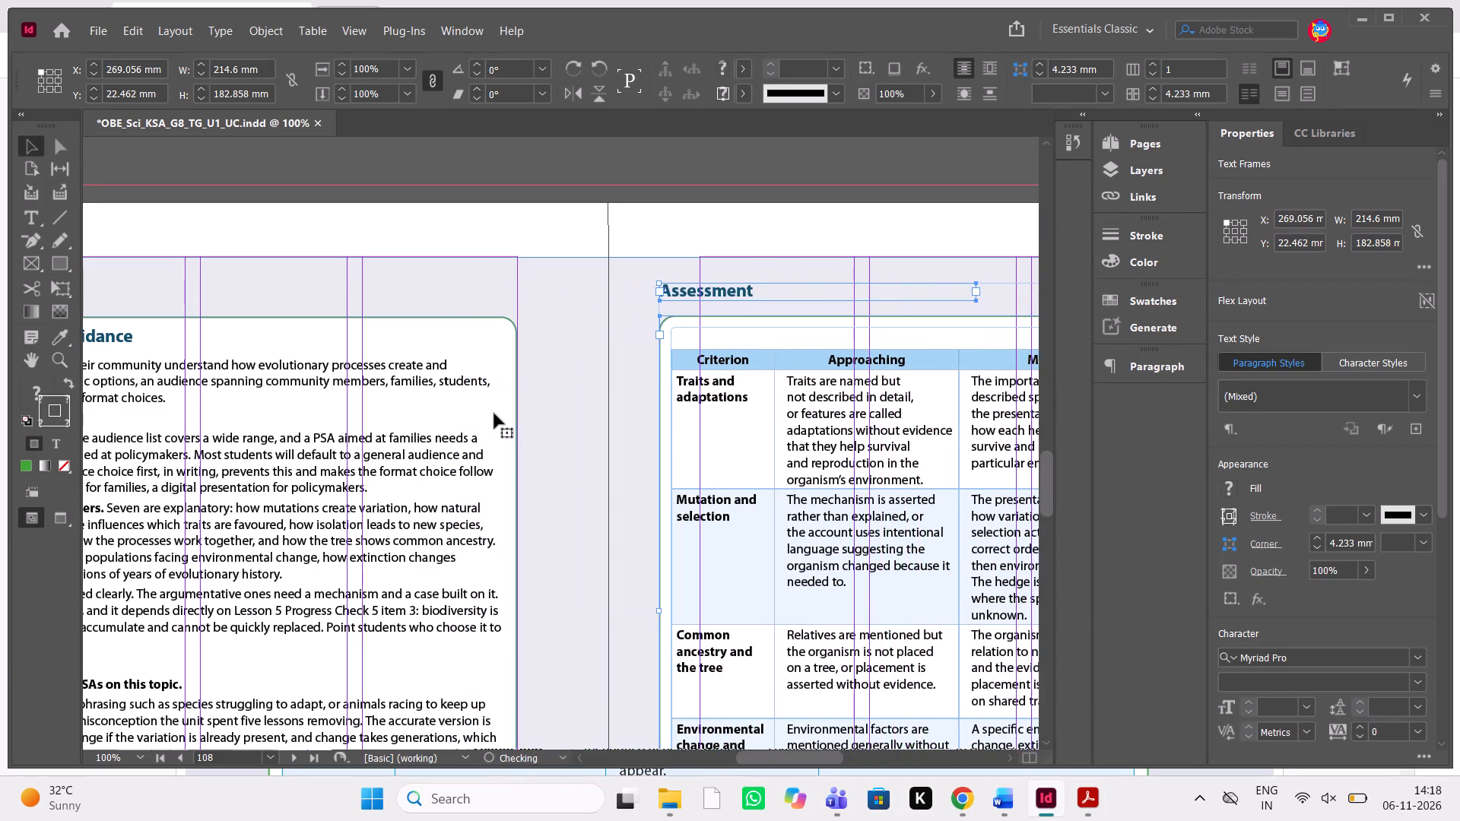
pyautogui.hotkey('shift', 'Right')
pyautogui.hotkey('shift', 'Right')
pyautogui.hotkey('shift', 'Right')
pyautogui.press('Right')
pyautogui.press('Right')
pyautogui.press('Right')
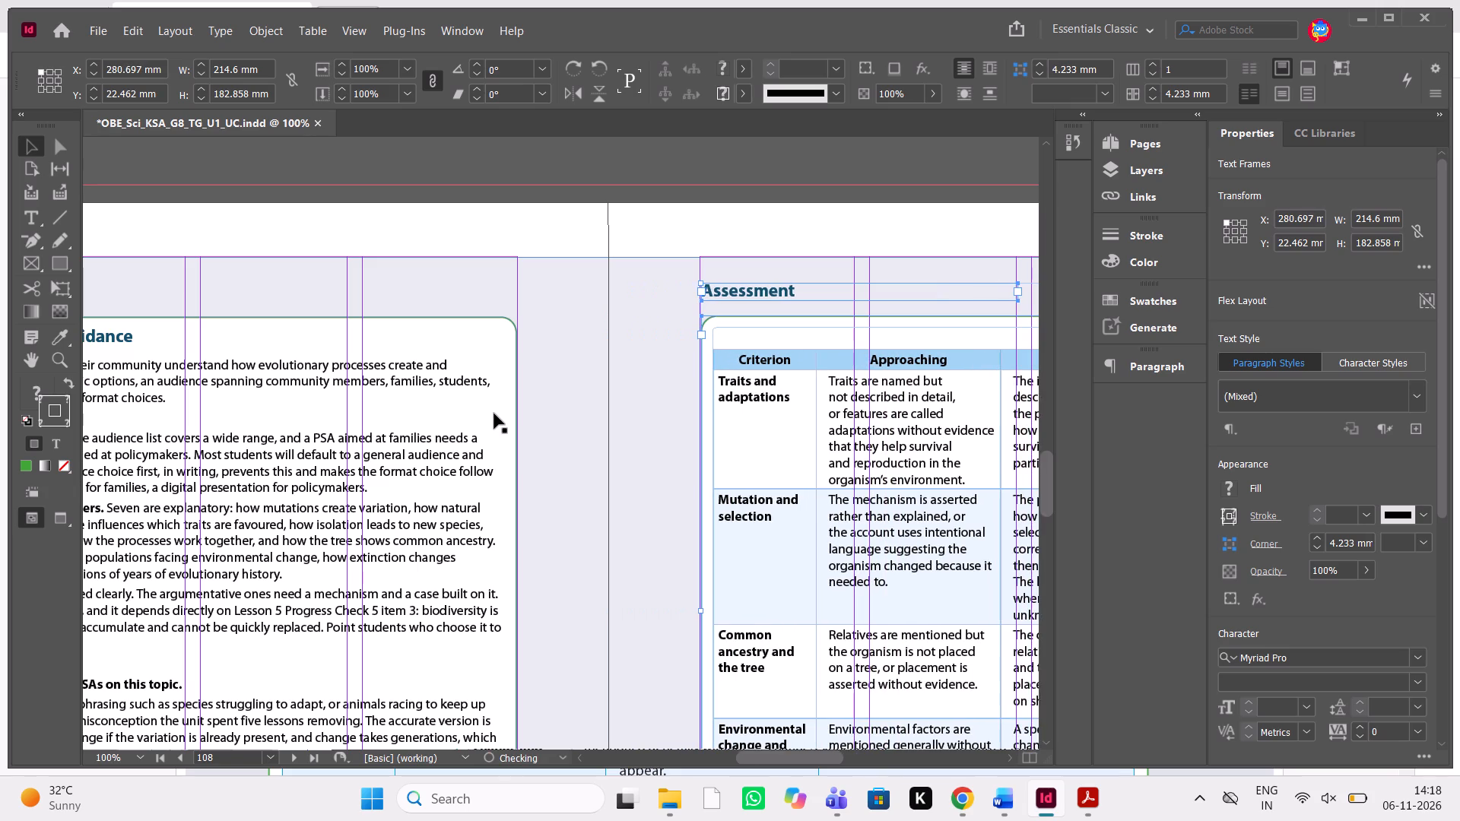
pyautogui.press('Right')
pyautogui.press('Right')
pyautogui.press('Down')
pyautogui.press('Left')
pyautogui.press('Left')
pyautogui.press('Left')
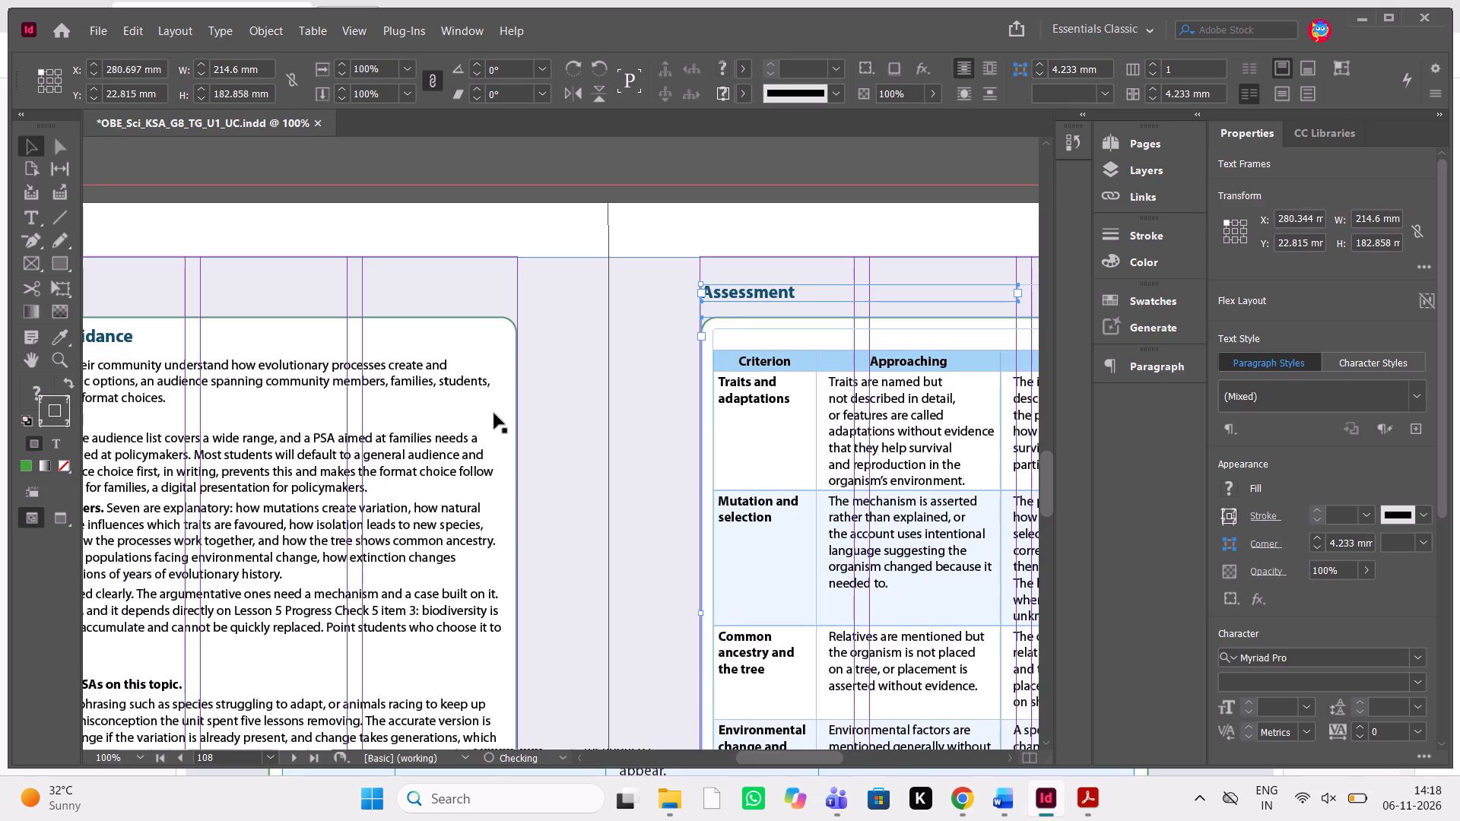
# Switch to the Word manuscript and examine the PSA Assessment rubric table on page 115, from its header to its last row.
pyautogui.hotkey('alt', 'Tab')
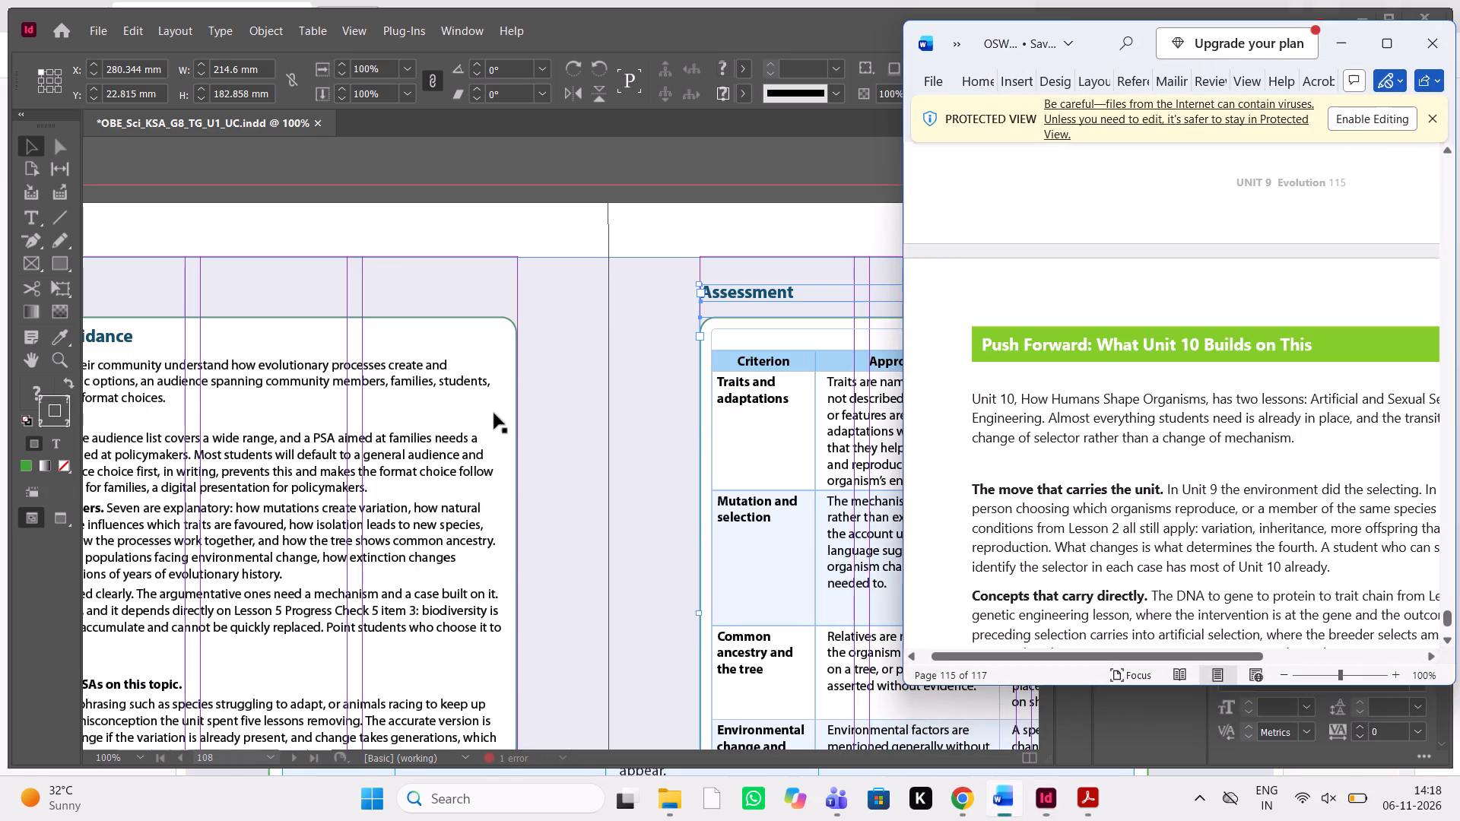
pyautogui.scroll(4, 1087, 418)
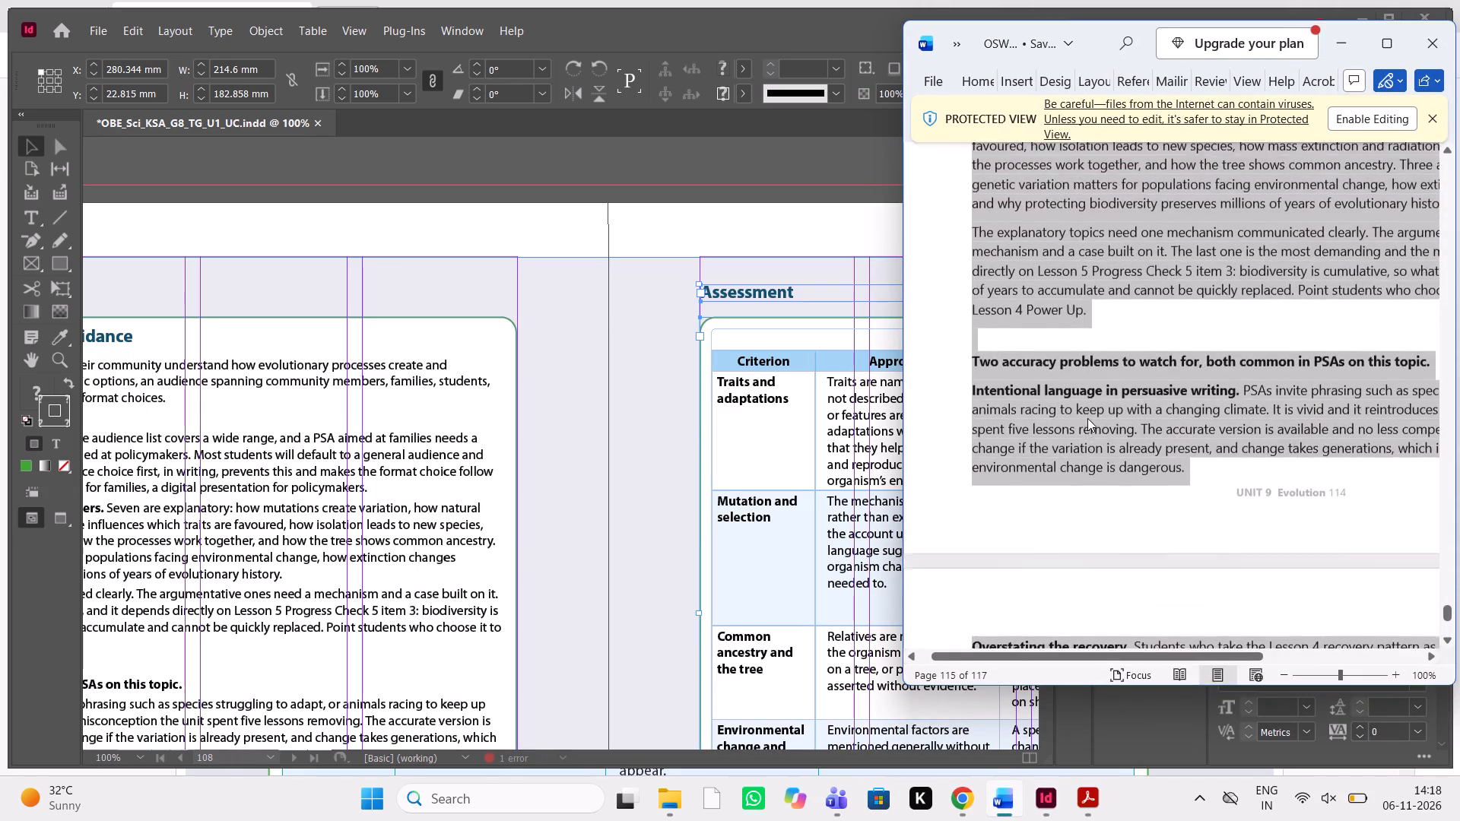
pyautogui.scroll(-1, 1087, 418)
pyautogui.click(1036, 311)
pyautogui.hscroll(-1, 738, 386)
pyautogui.scroll(-1, 738, 386)
pyautogui.scroll(-1, 1237, 452)
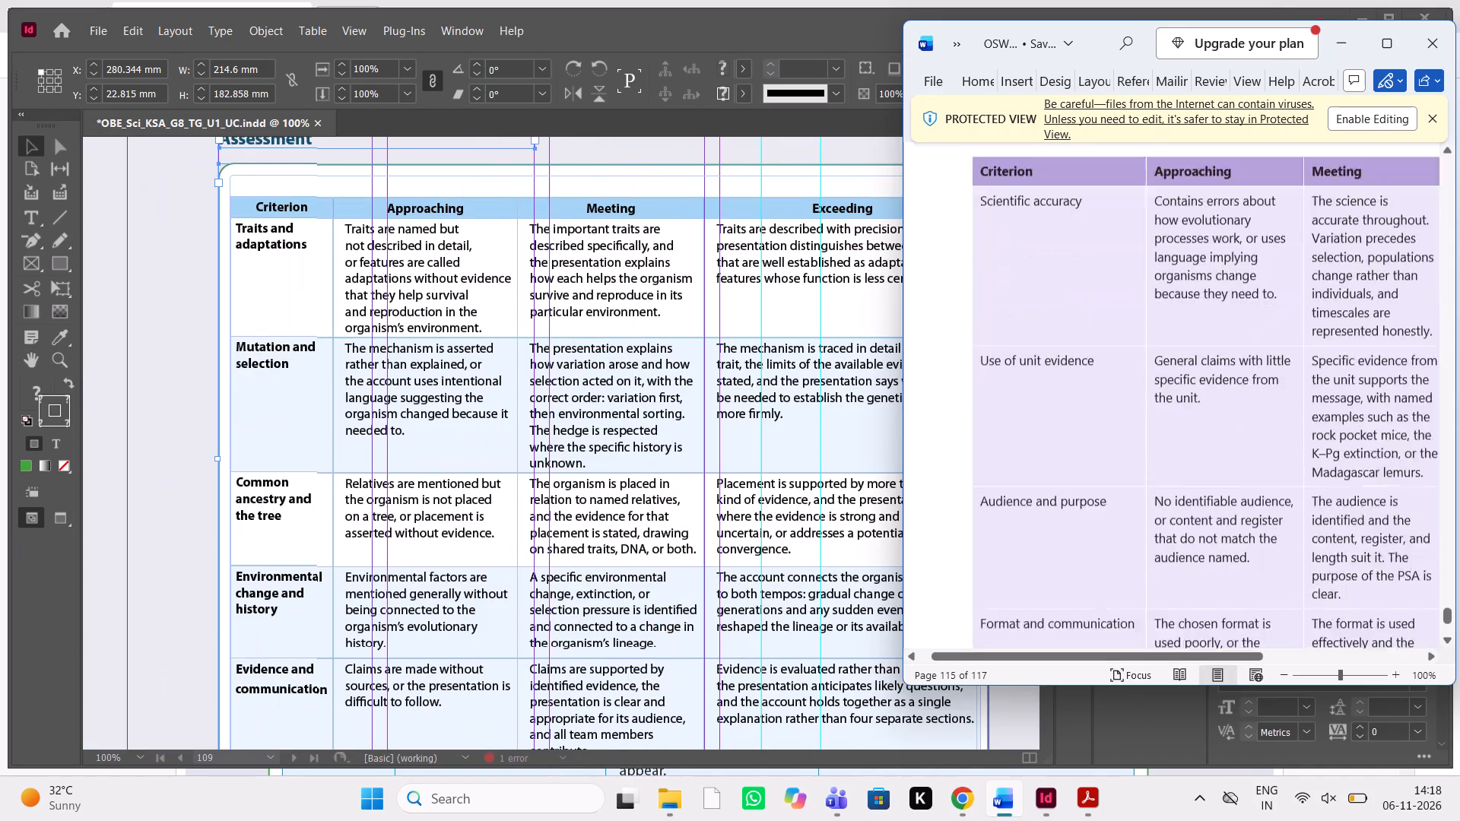
pyautogui.scroll(-1, 1237, 452)
pyautogui.scroll(1, 1237, 452)
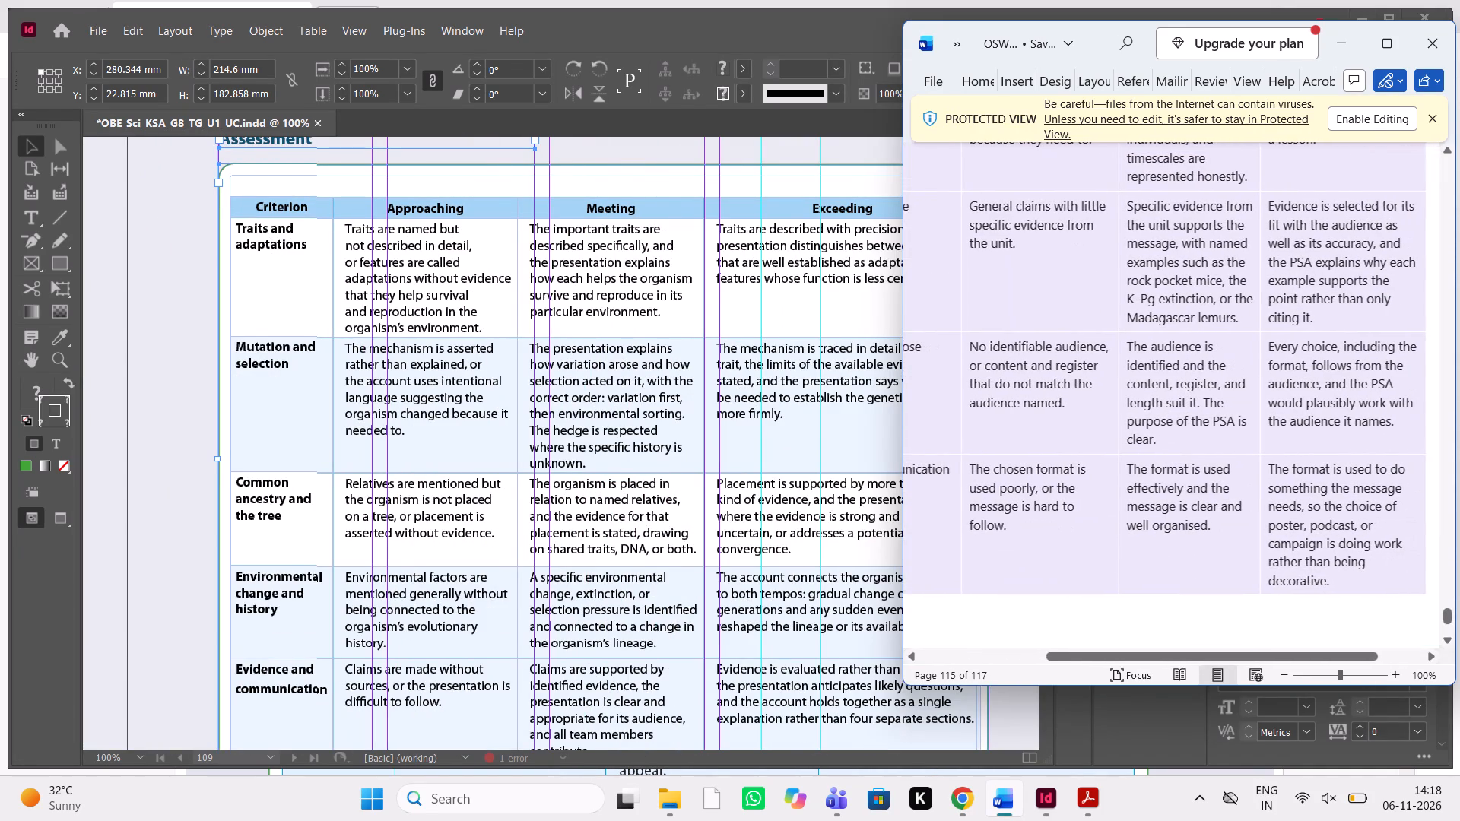
pyautogui.scroll(-1, 714, 656)
# Back in InDesign, clear the old text from all body rows of the page 109 rubric table, keeping the header row.
pyautogui.doubleClick(711, 476)
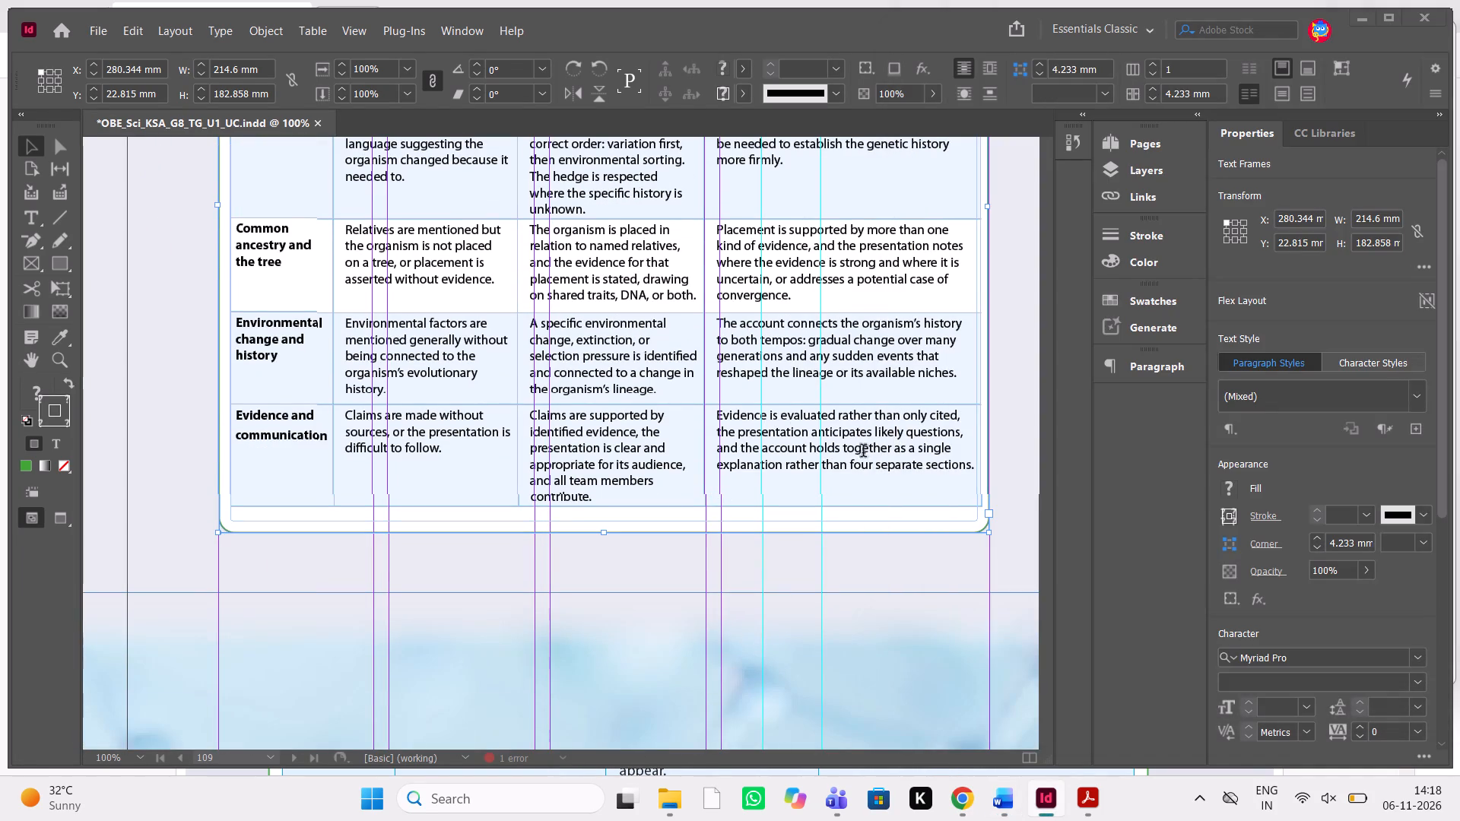
pyautogui.moveTo(977, 473); pyautogui.dragTo(408, 332)
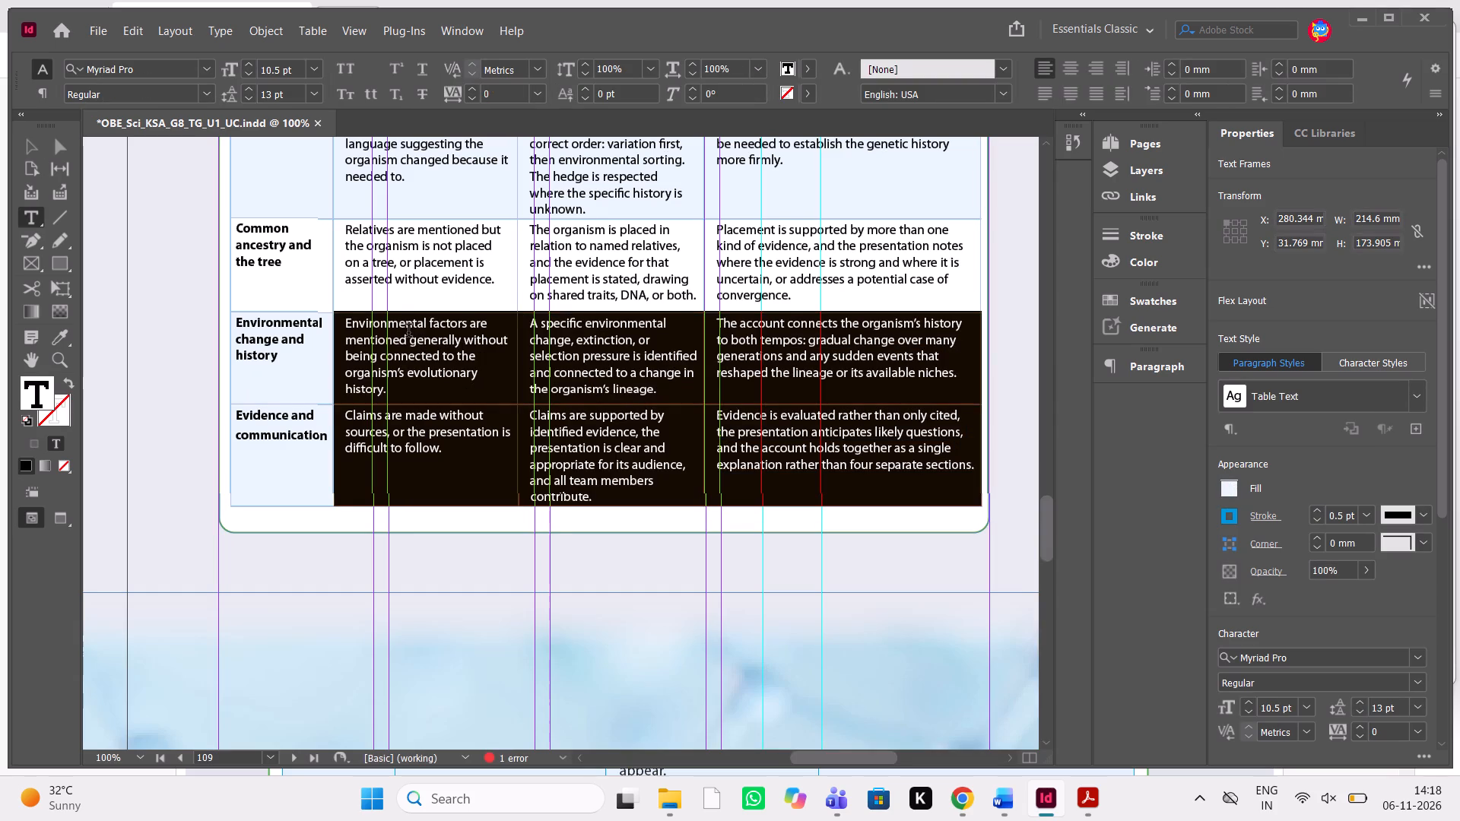
pyautogui.moveTo(408, 332); pyautogui.dragTo(267, 269)
pyautogui.press('Delete')
# In the Word manuscript, copy the PSA rubric's body rows, from Scientific accuracy through Format and communication.
pyautogui.hotkey('alt', 'Tab')
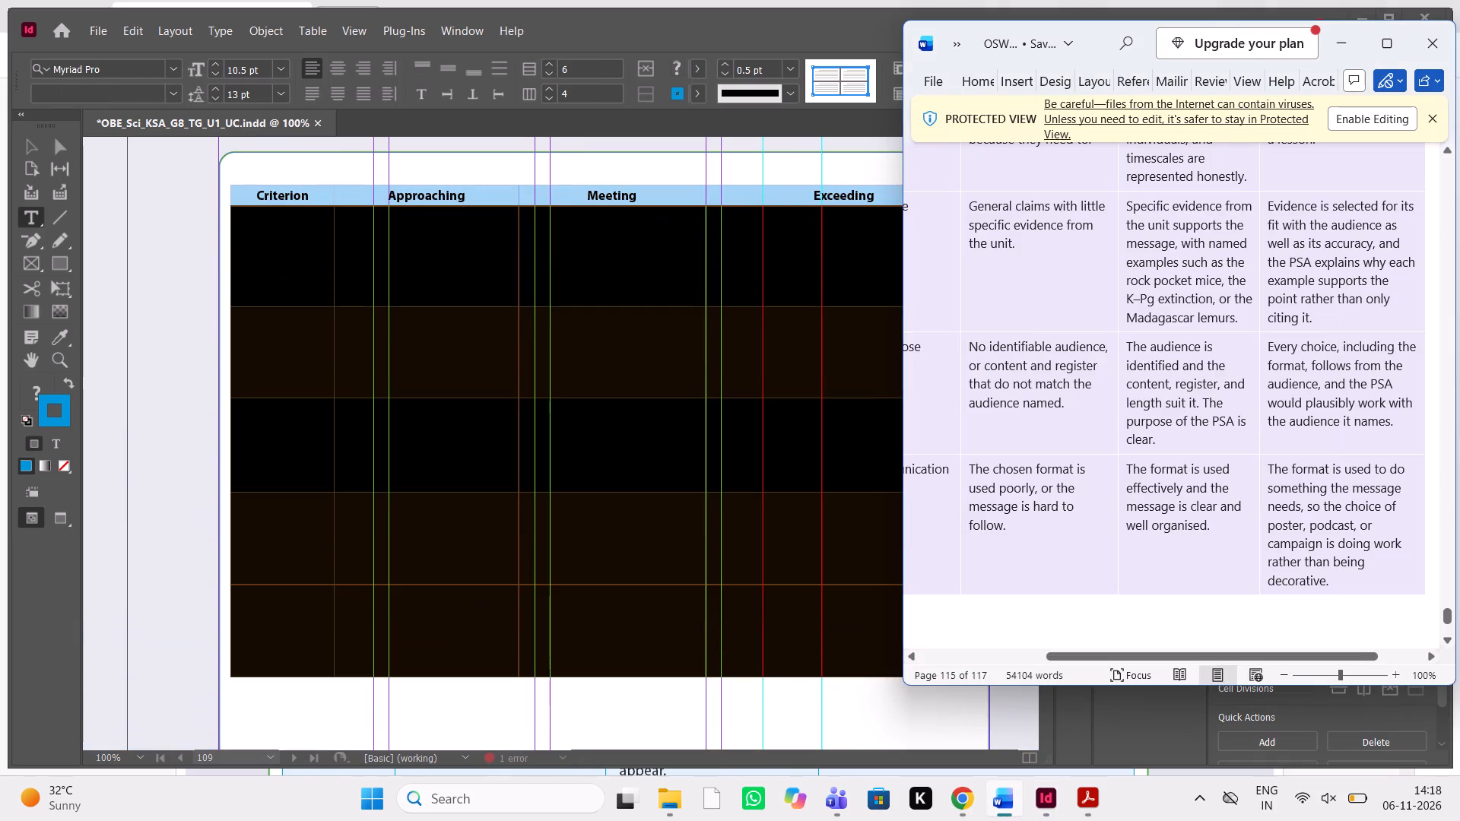
pyautogui.hscroll(1, 1136, 334)
pyautogui.hscroll(-1, 1136, 334)
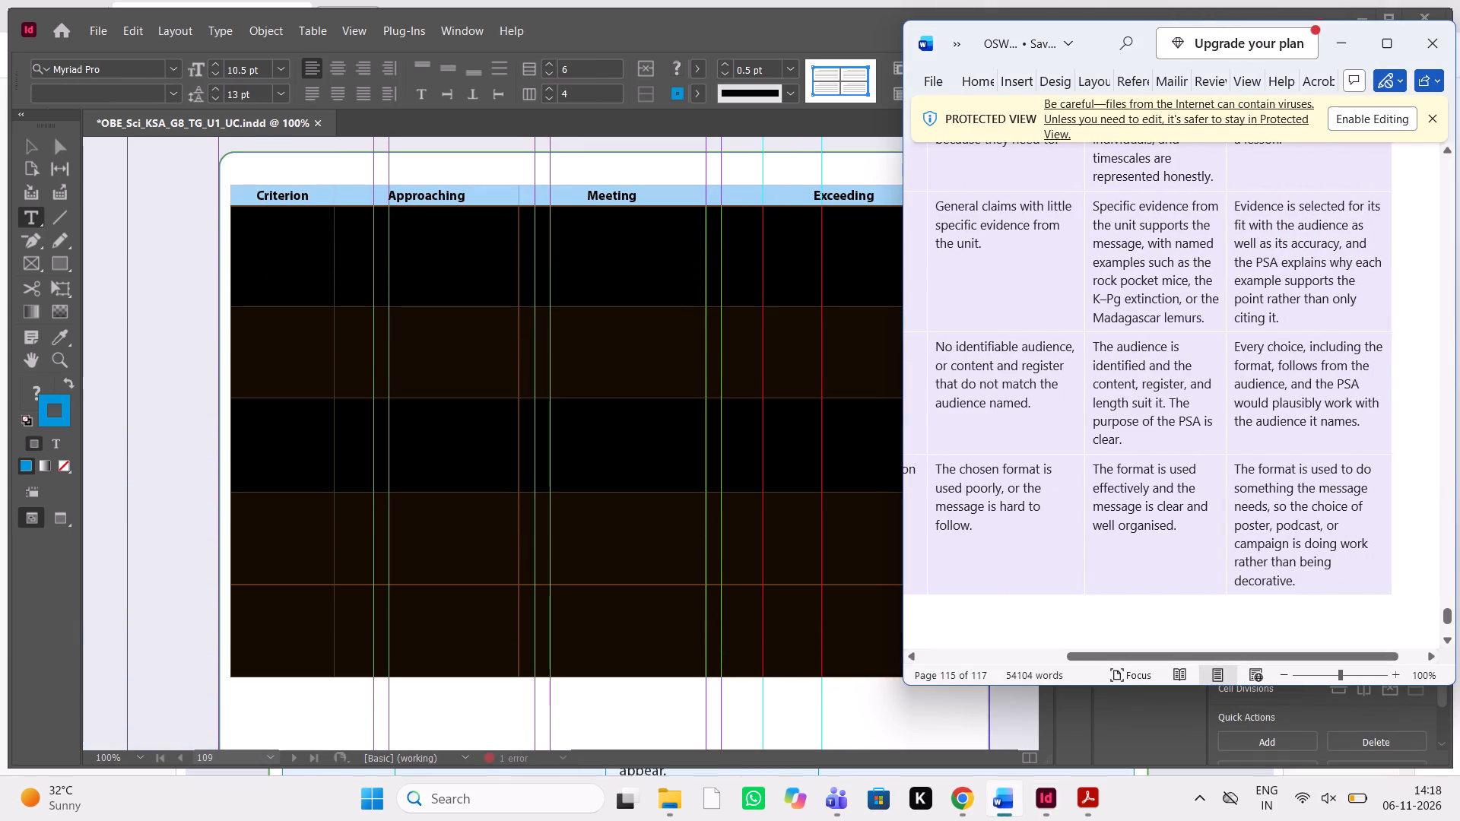
pyautogui.scroll(-2, 1293, 482)
pyautogui.scroll(2, 1293, 482)
pyautogui.scroll(-1, 1293, 482)
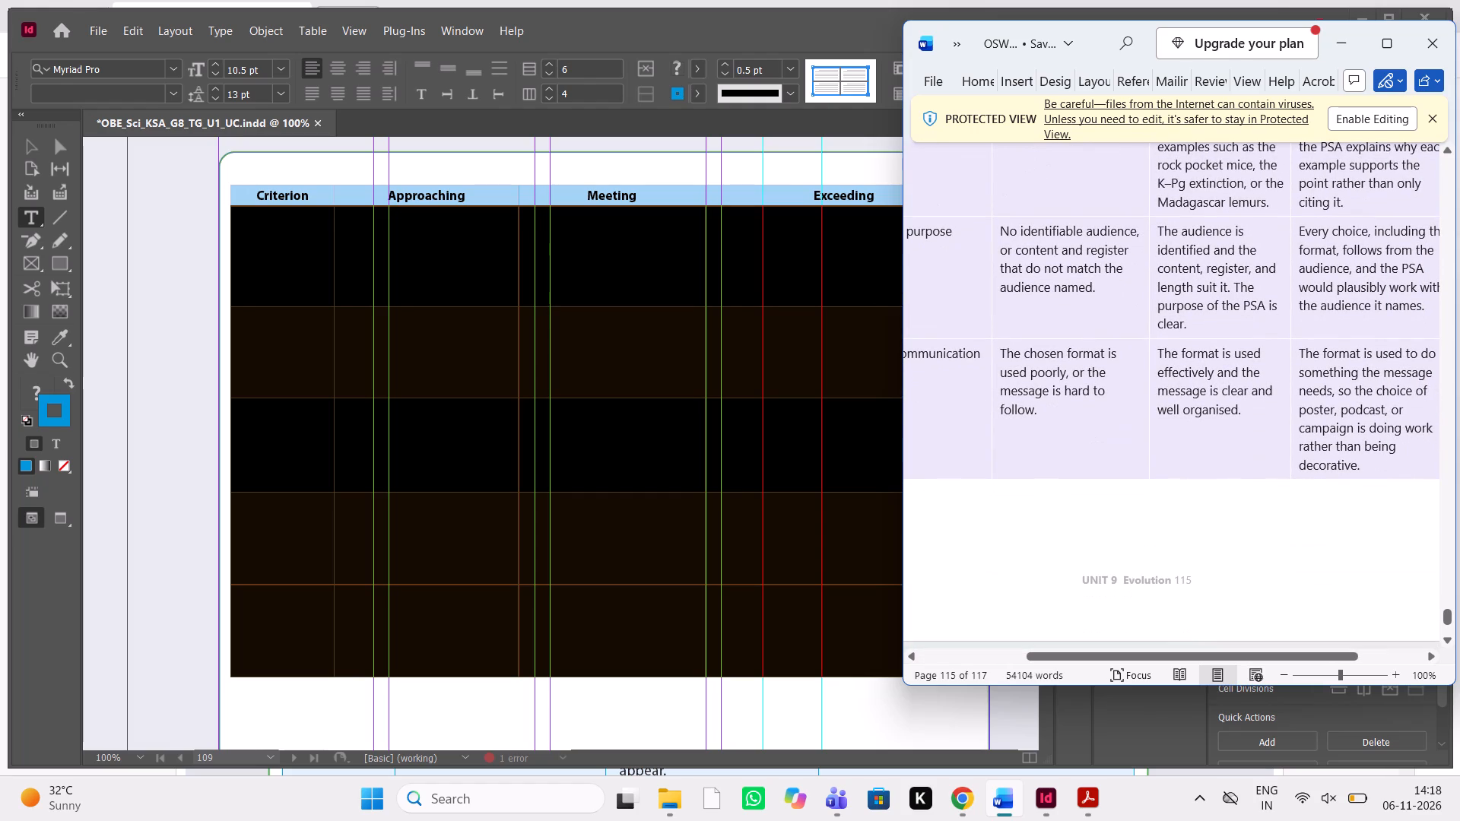
pyautogui.moveTo(1363, 465); pyautogui.dragTo(897, 233)
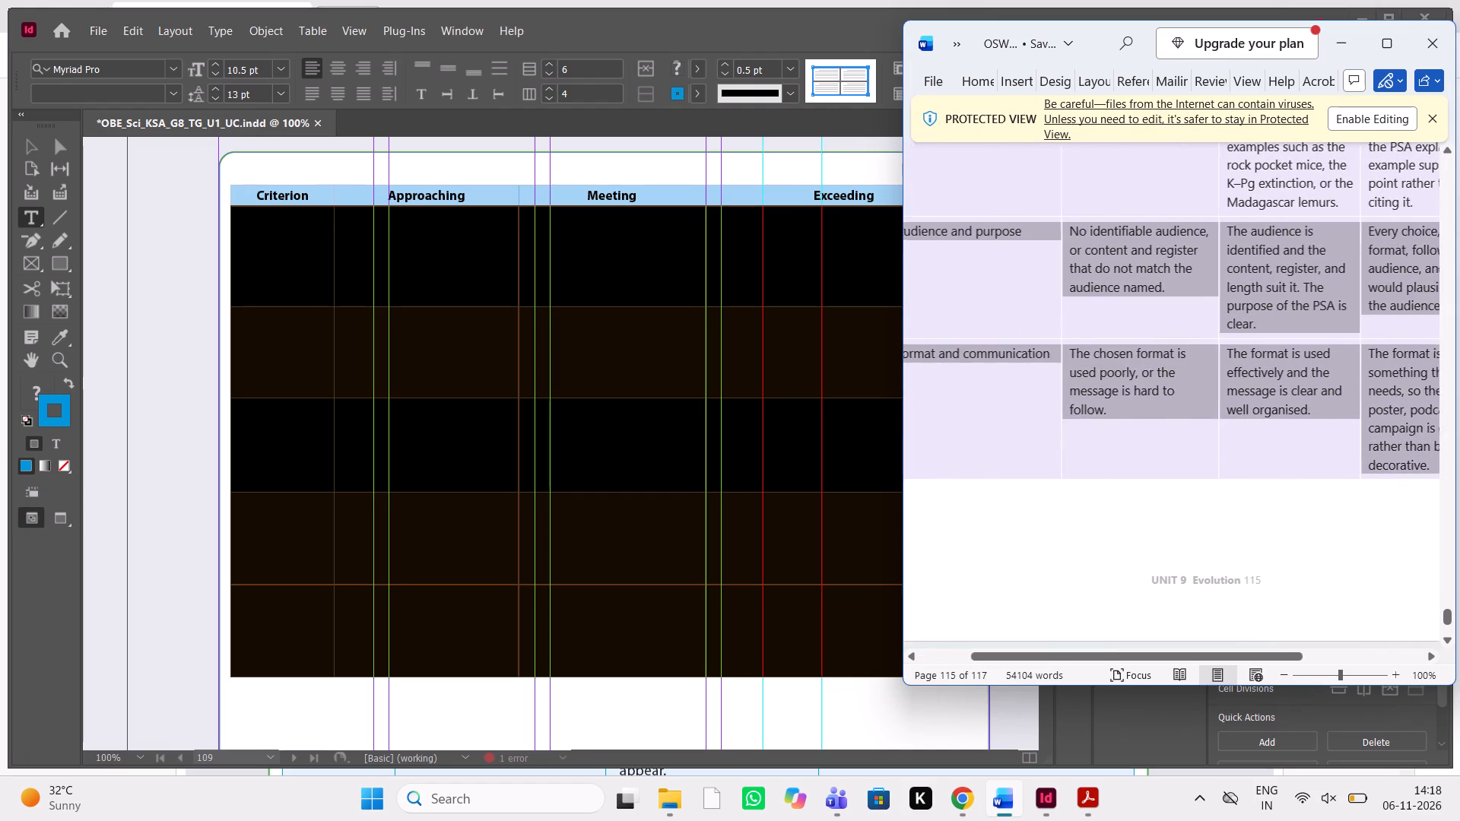
pyautogui.moveTo(897, 233); pyautogui.dragTo(1023, 670)
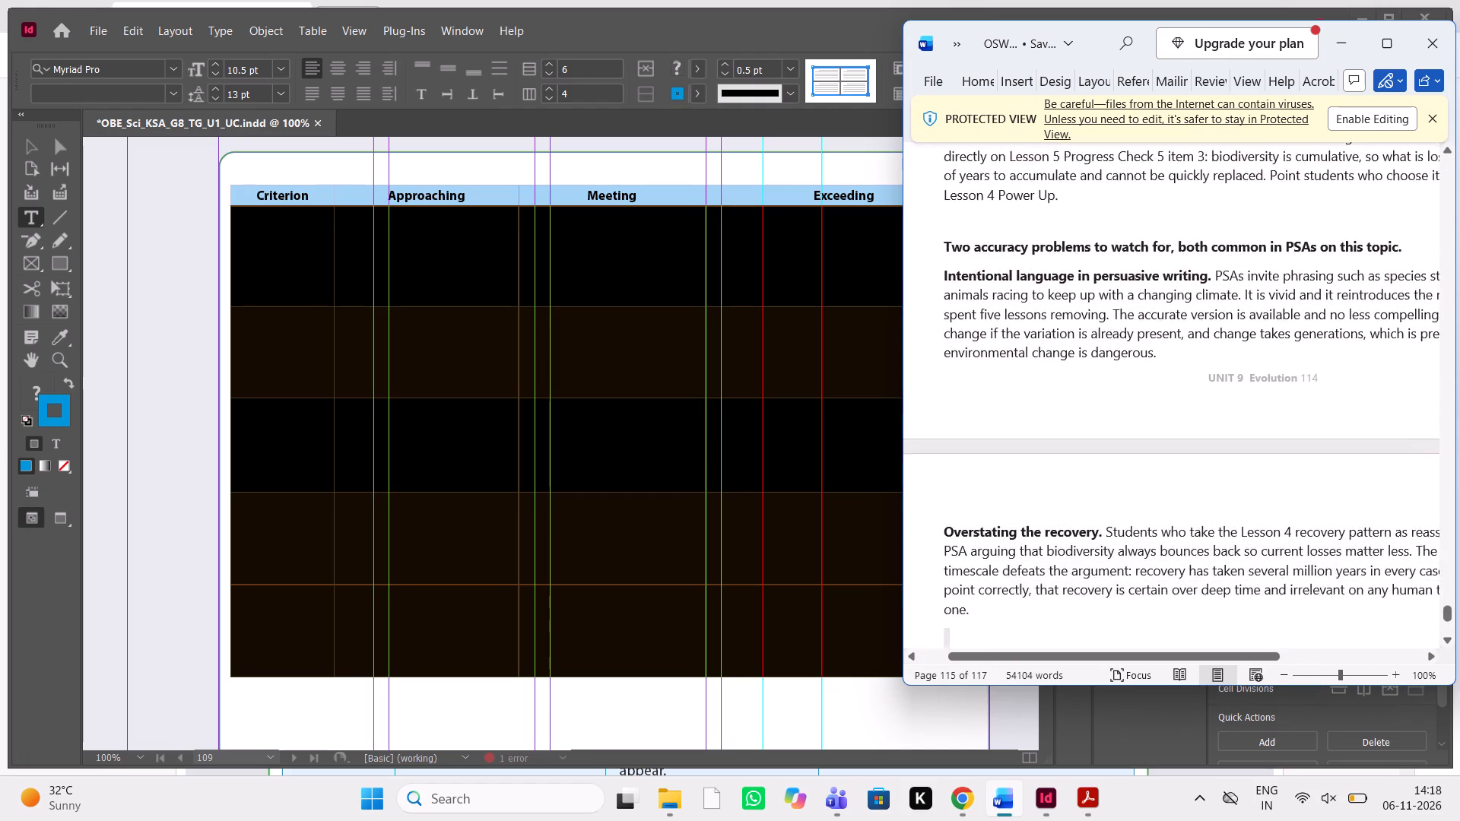
pyautogui.moveTo(1023, 670); pyautogui.dragTo(967, 350)
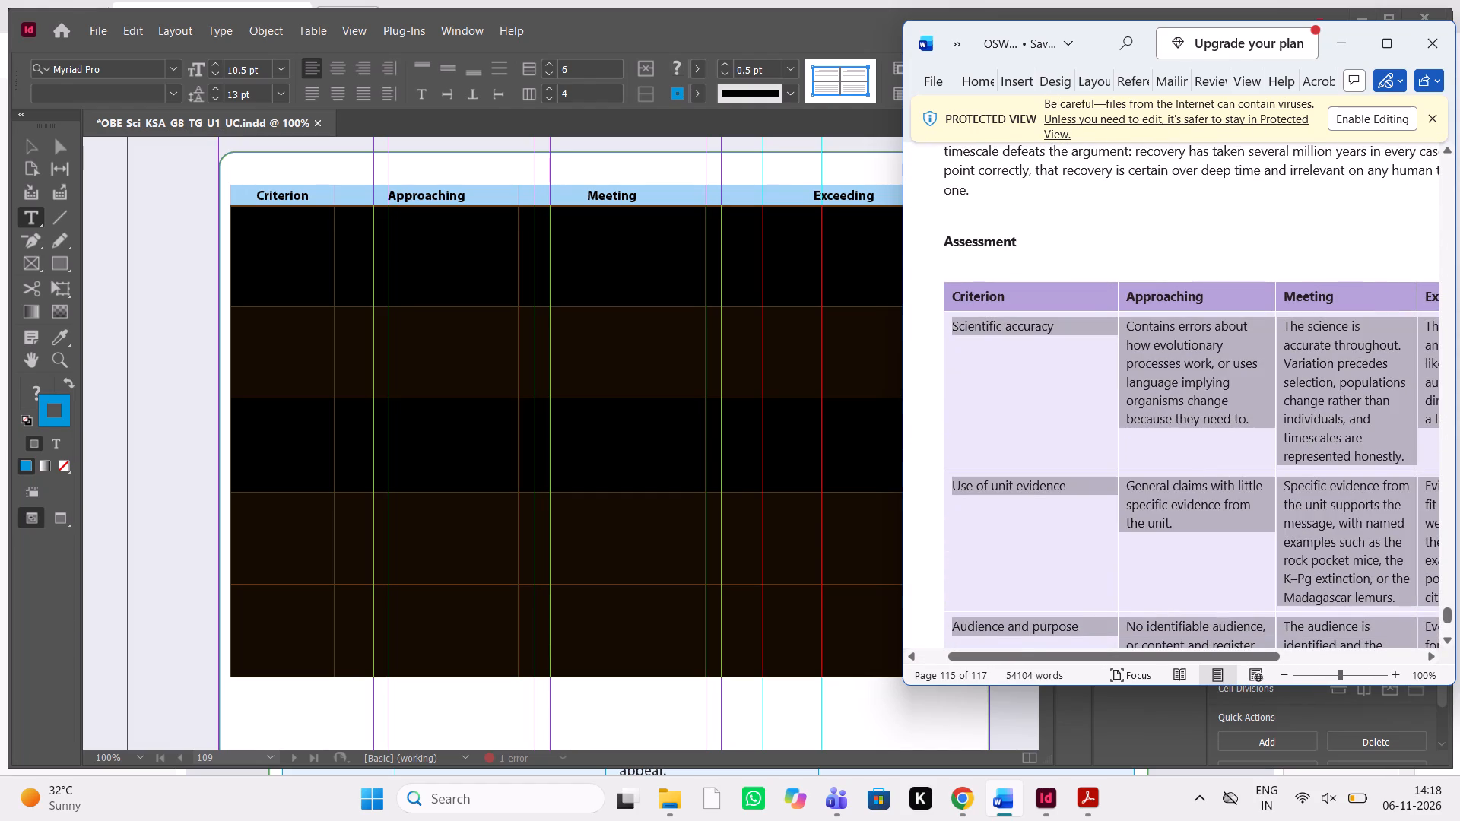
pyautogui.hotkey('ctrl', 'c')
pyautogui.hotkey('ctrl', 'c')
pyautogui.hotkey('ctrl', 'c')
pyautogui.hotkey('ctrl', 'c')
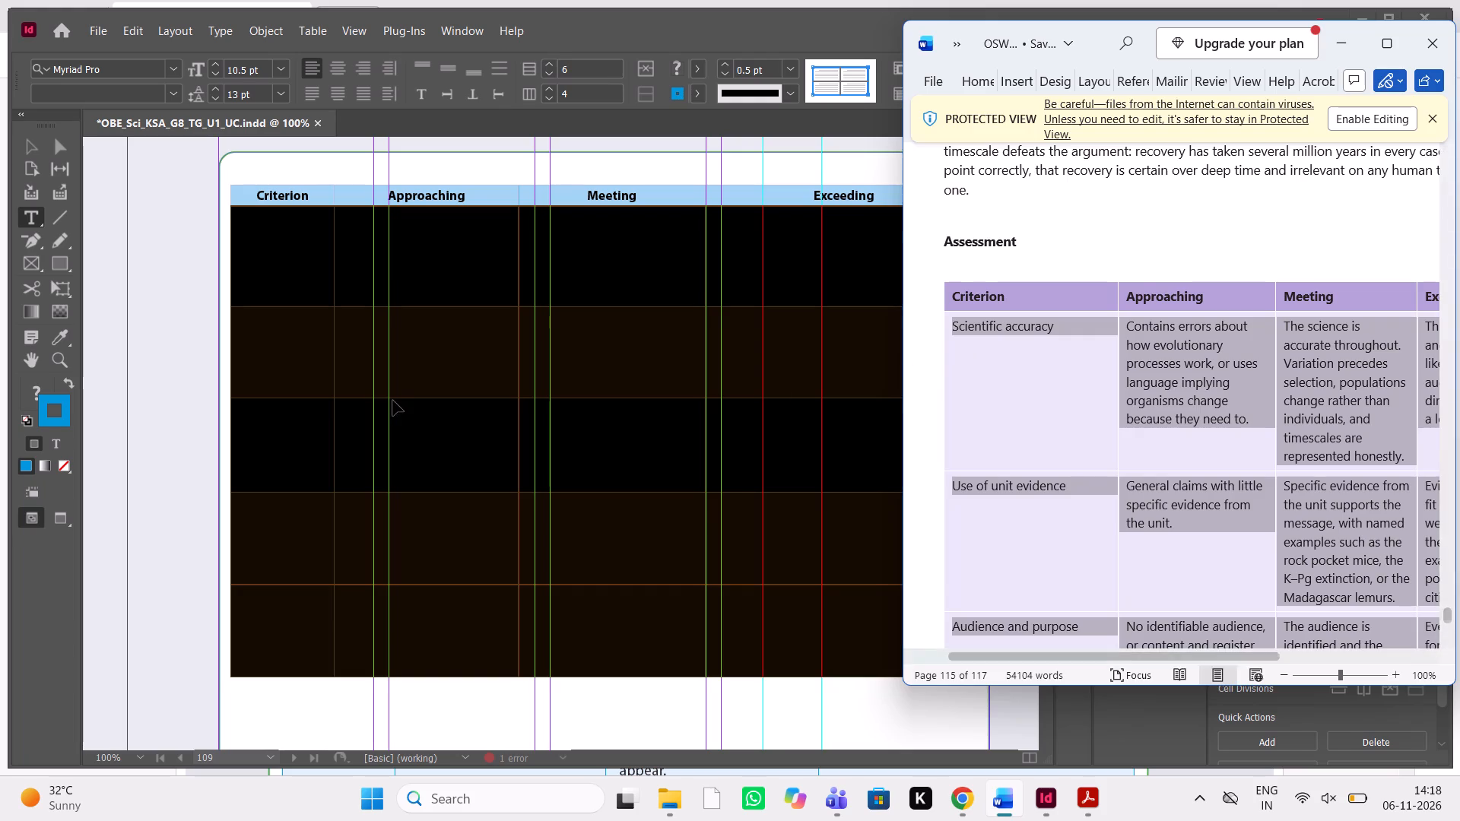
# In InDesign, paste the copied PSA rubric rows into the emptied body cells of the page 109 table.
pyautogui.doubleClick(392, 400)
pyautogui.click(703, 450)
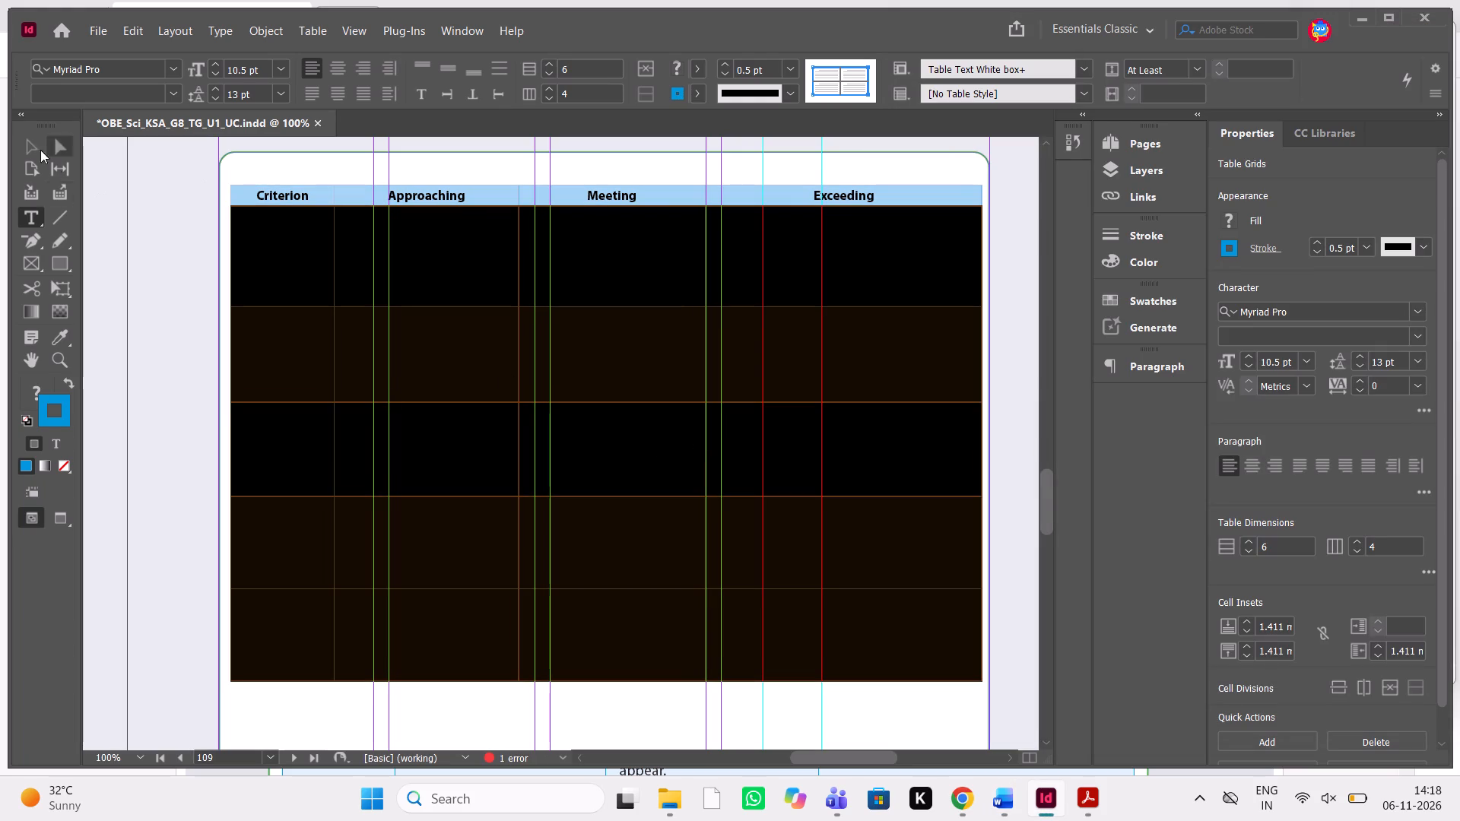
pyautogui.click(32, 147)
pyautogui.click(156, 247)
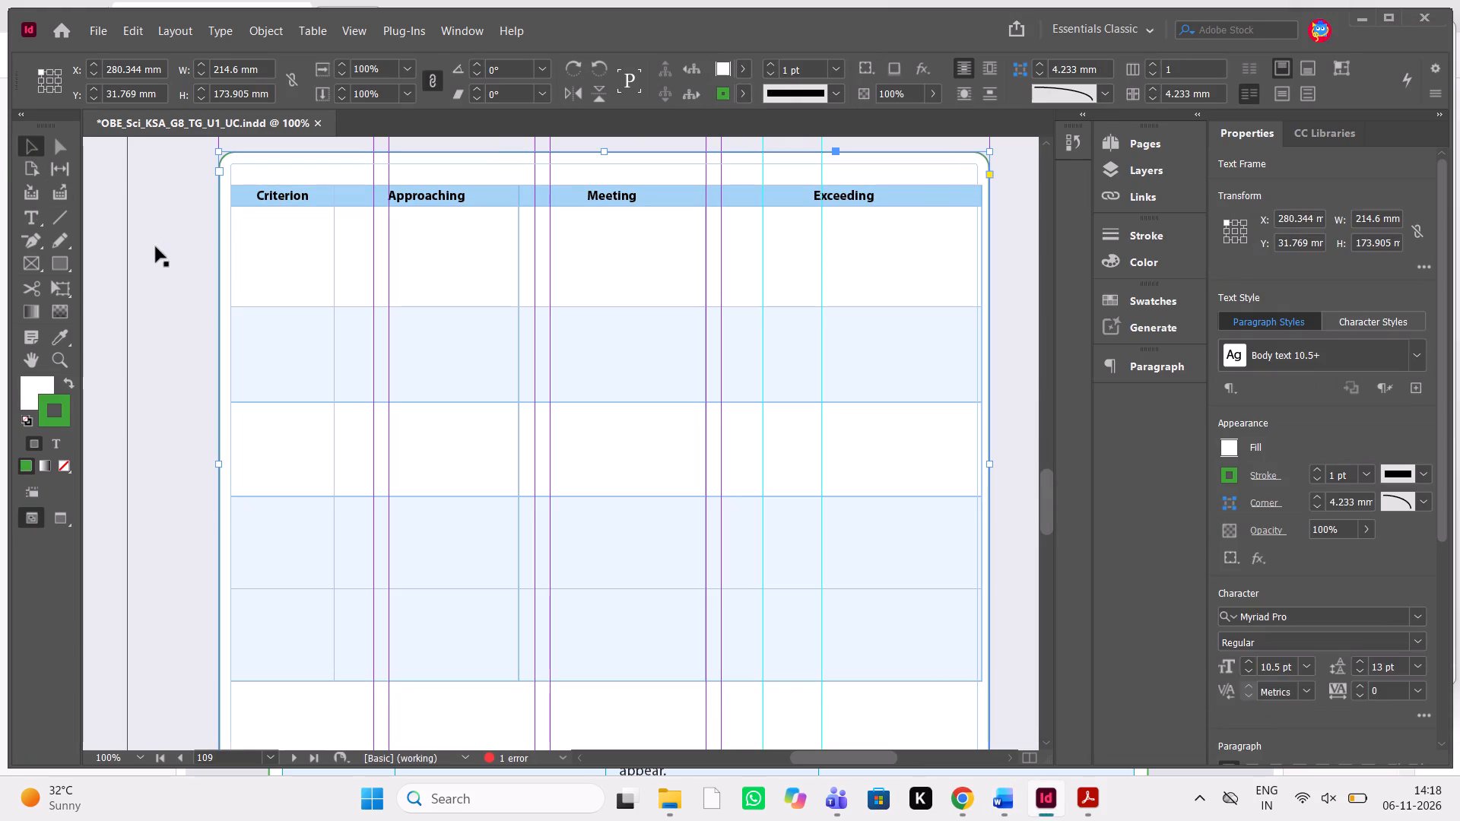
pyautogui.tripleClick(252, 239)
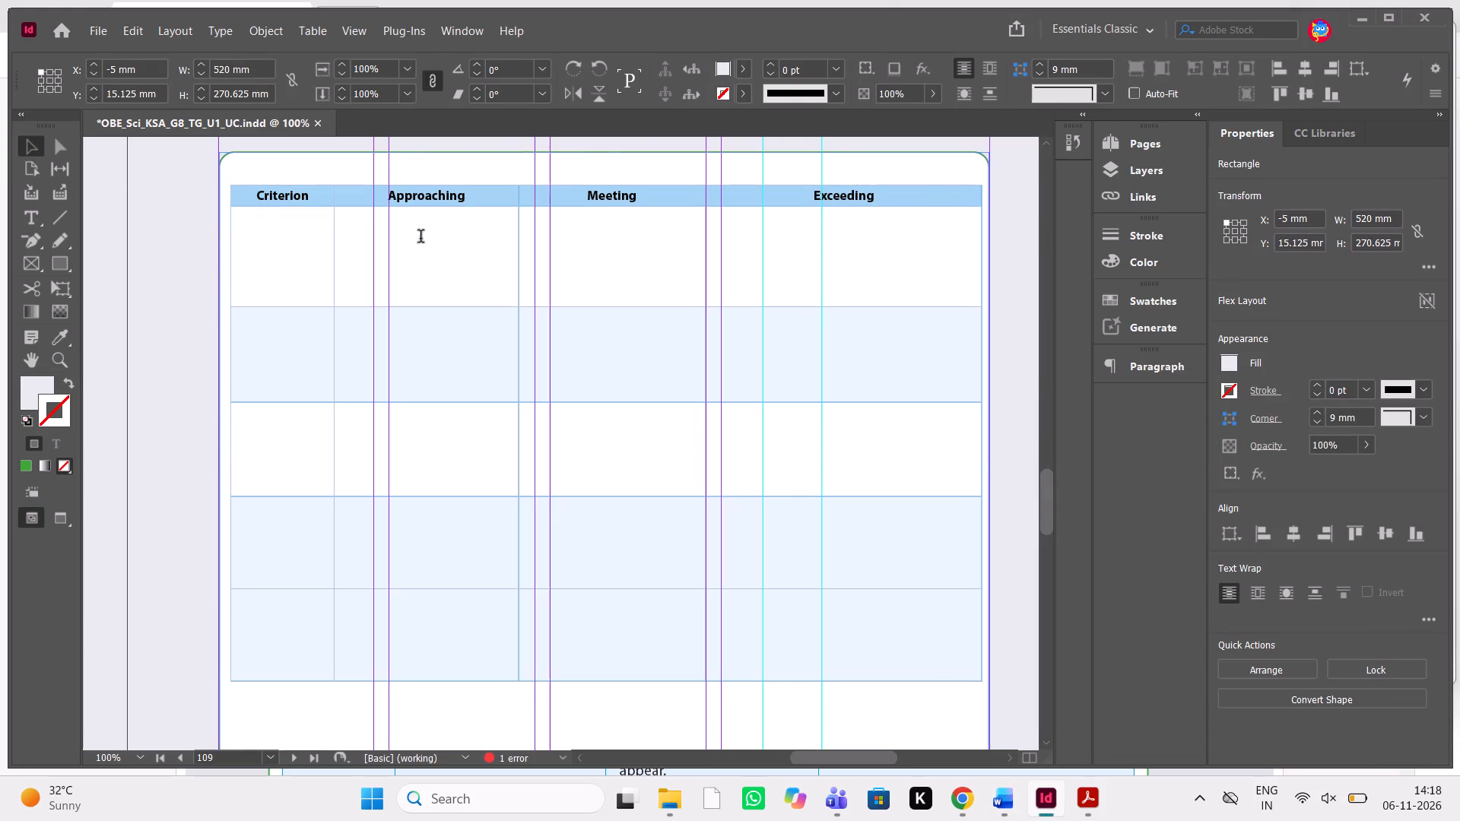
pyautogui.scroll(-1, 906, 638)
pyautogui.scroll(-2, 809, 540)
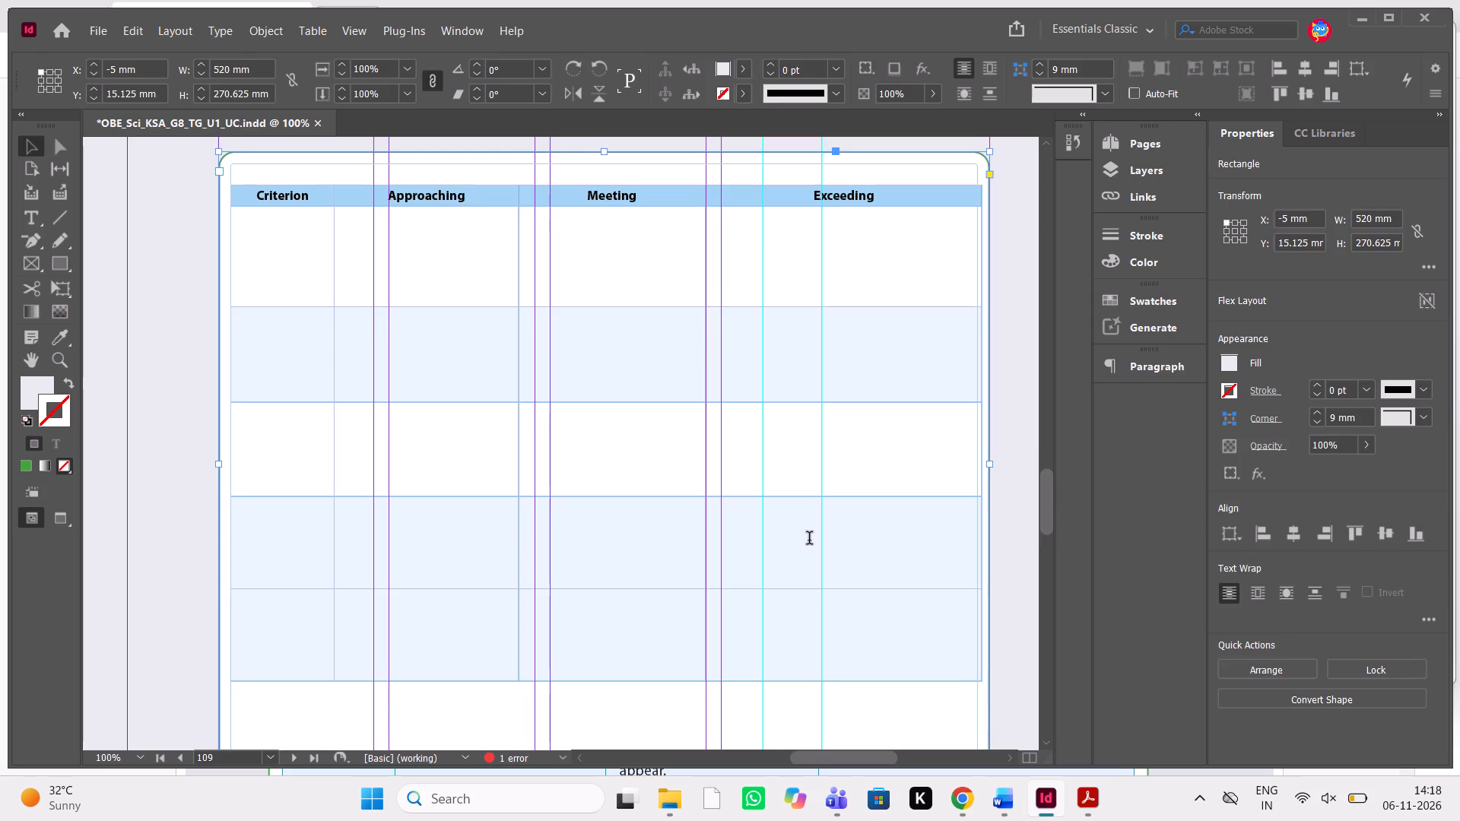
pyautogui.scroll(-2, 809, 540)
pyautogui.doubleClick(932, 575)
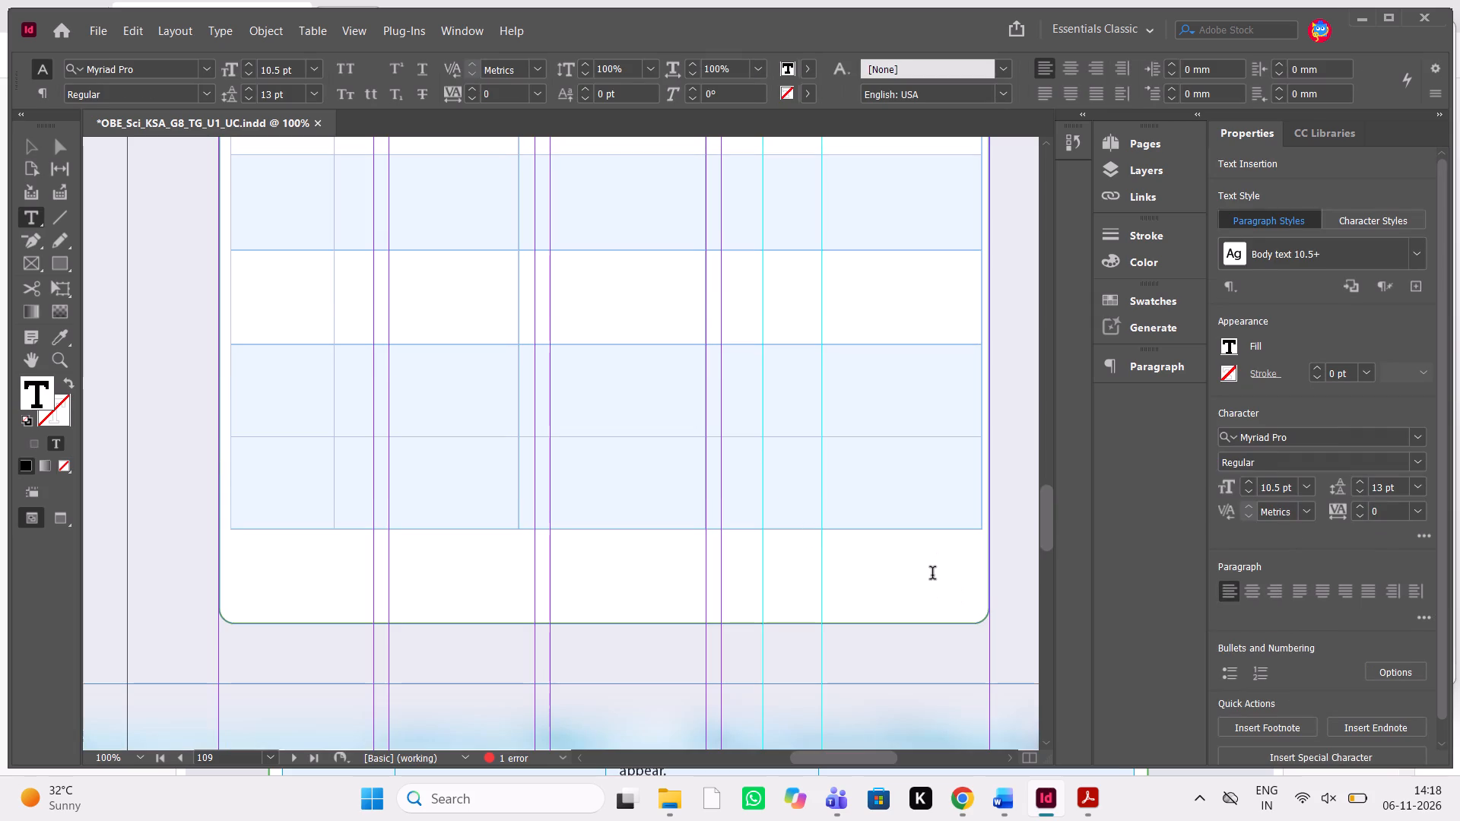
pyautogui.moveTo(969, 499); pyautogui.dragTo(301, 176)
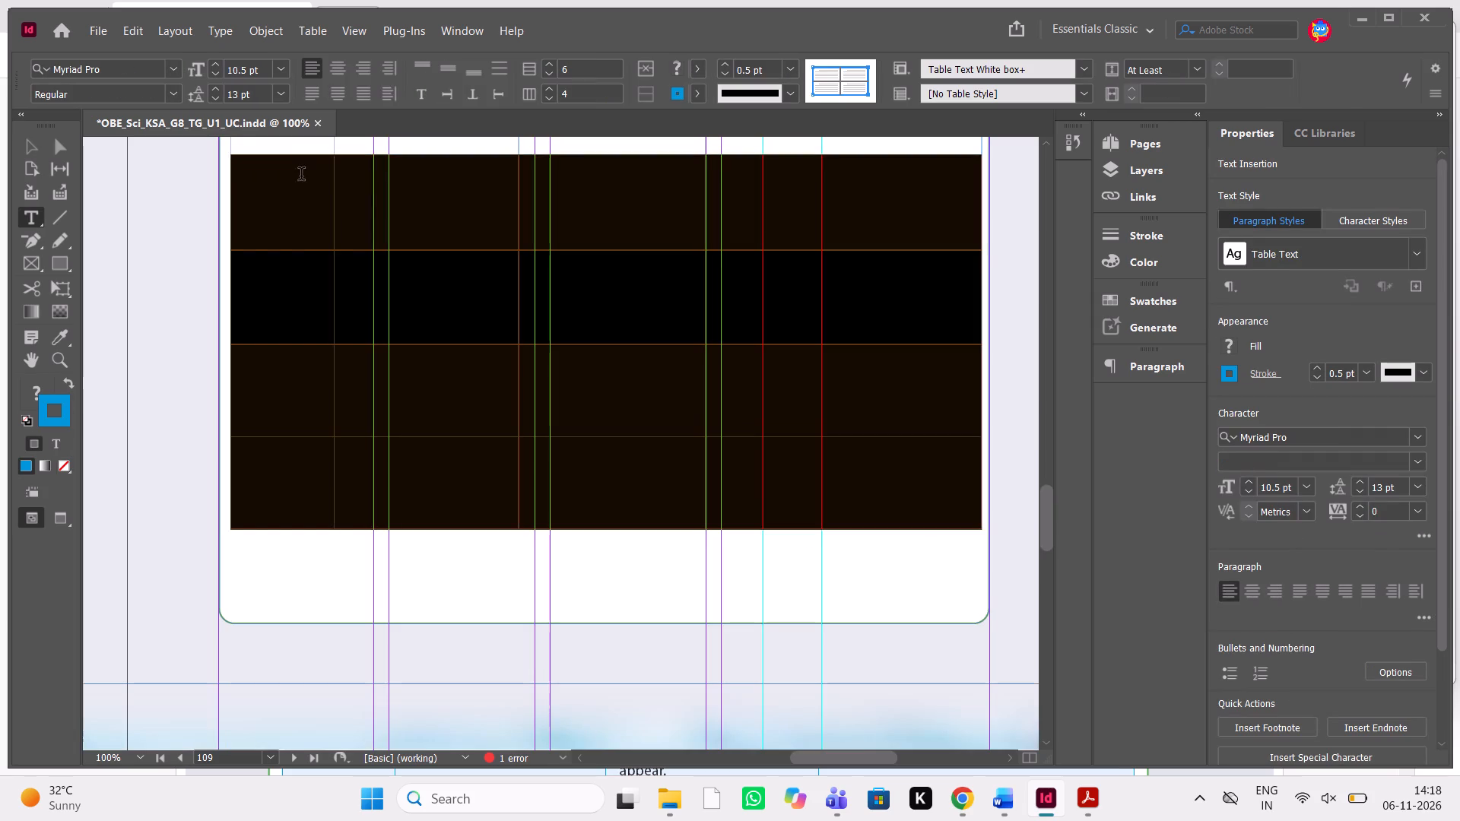
pyautogui.moveTo(301, 176); pyautogui.dragTo(266, 356)
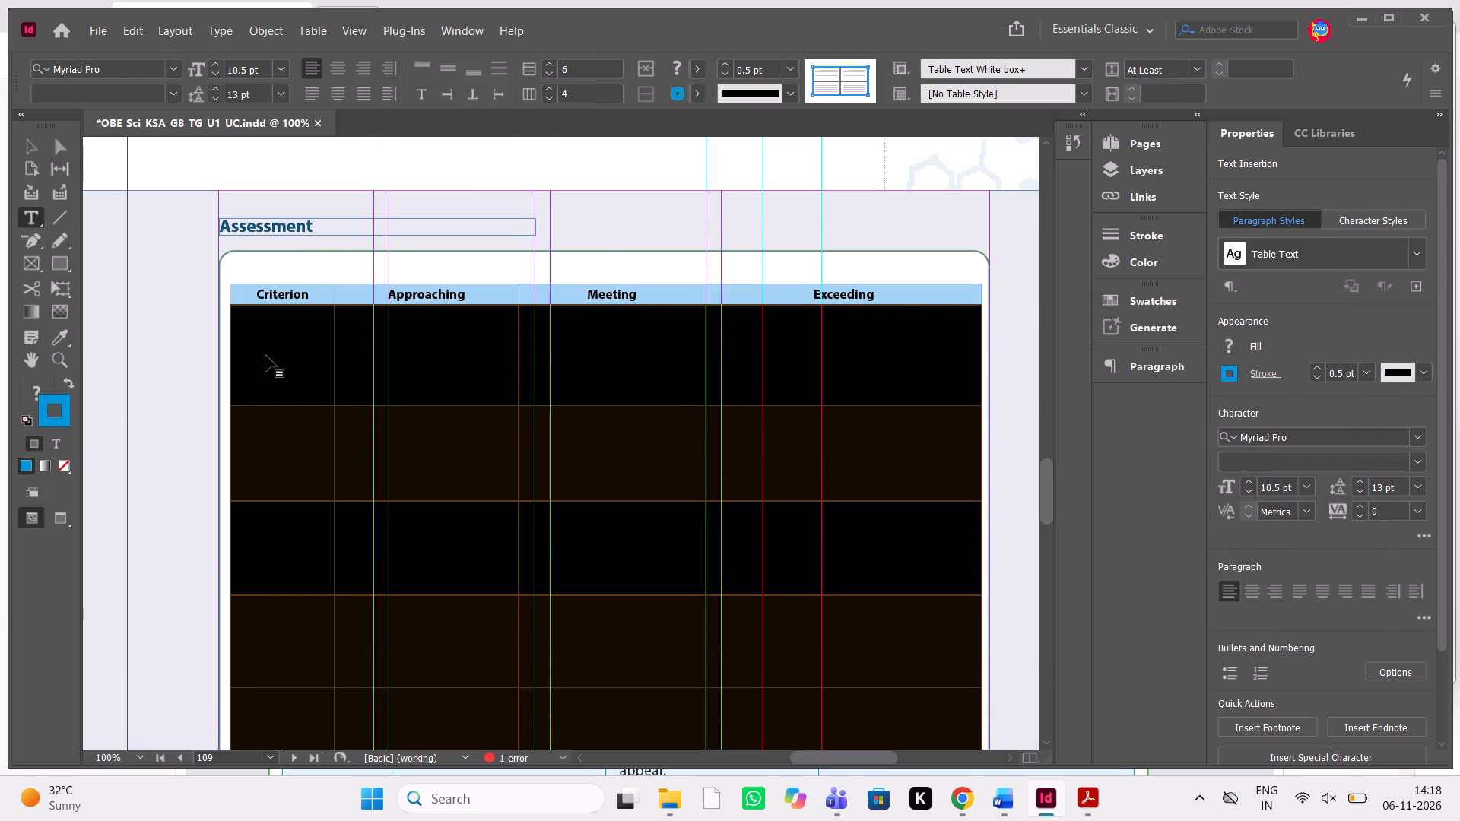
pyautogui.hotkey('ctrl', 'v')
pyautogui.click(488, 487)
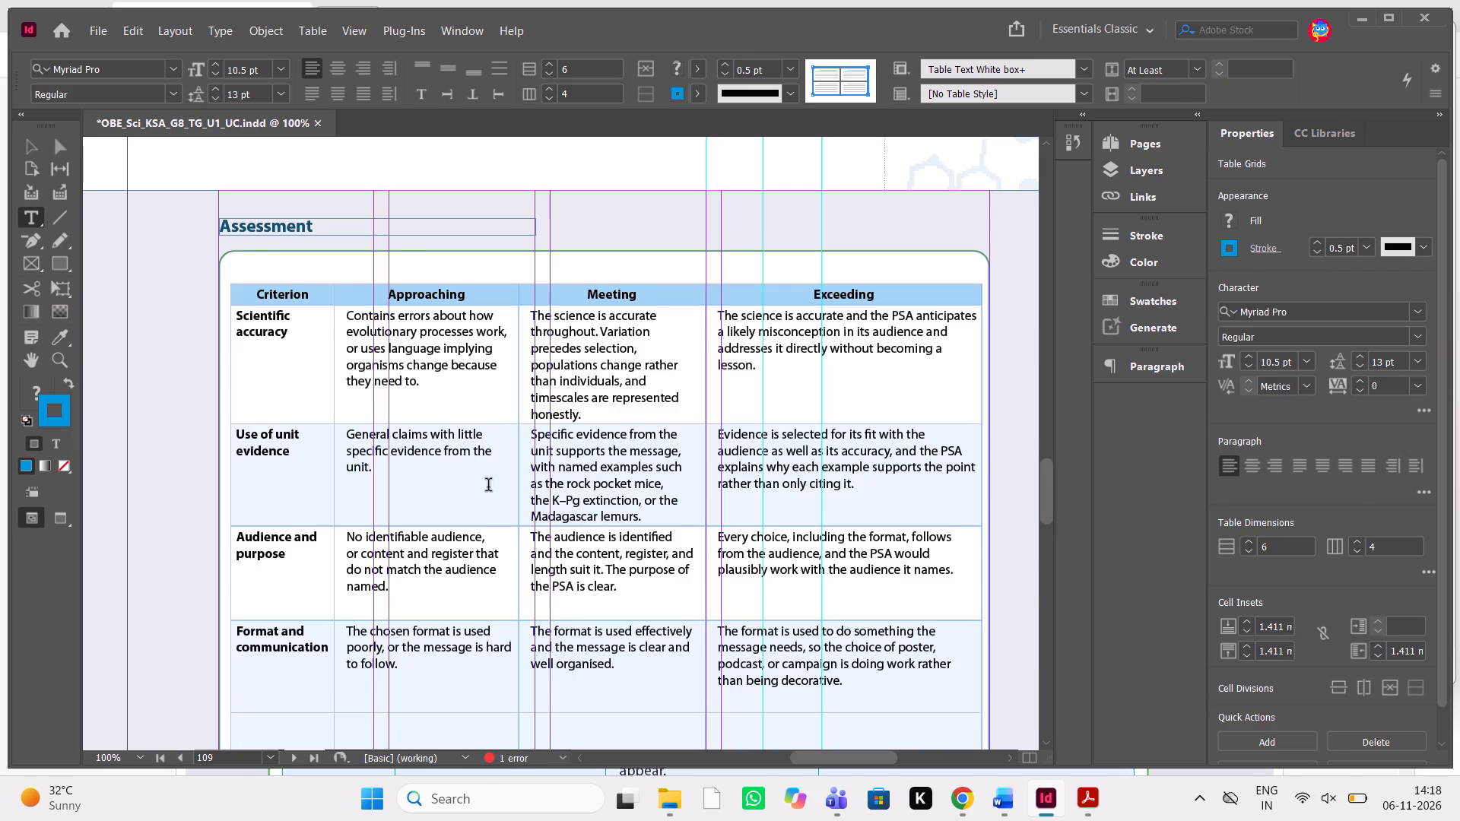
# Check the end of the PSA rubric in the Word manuscript and delete the empty last row of the page 109 InDesign table.
pyautogui.scroll(-1, 589, 582)
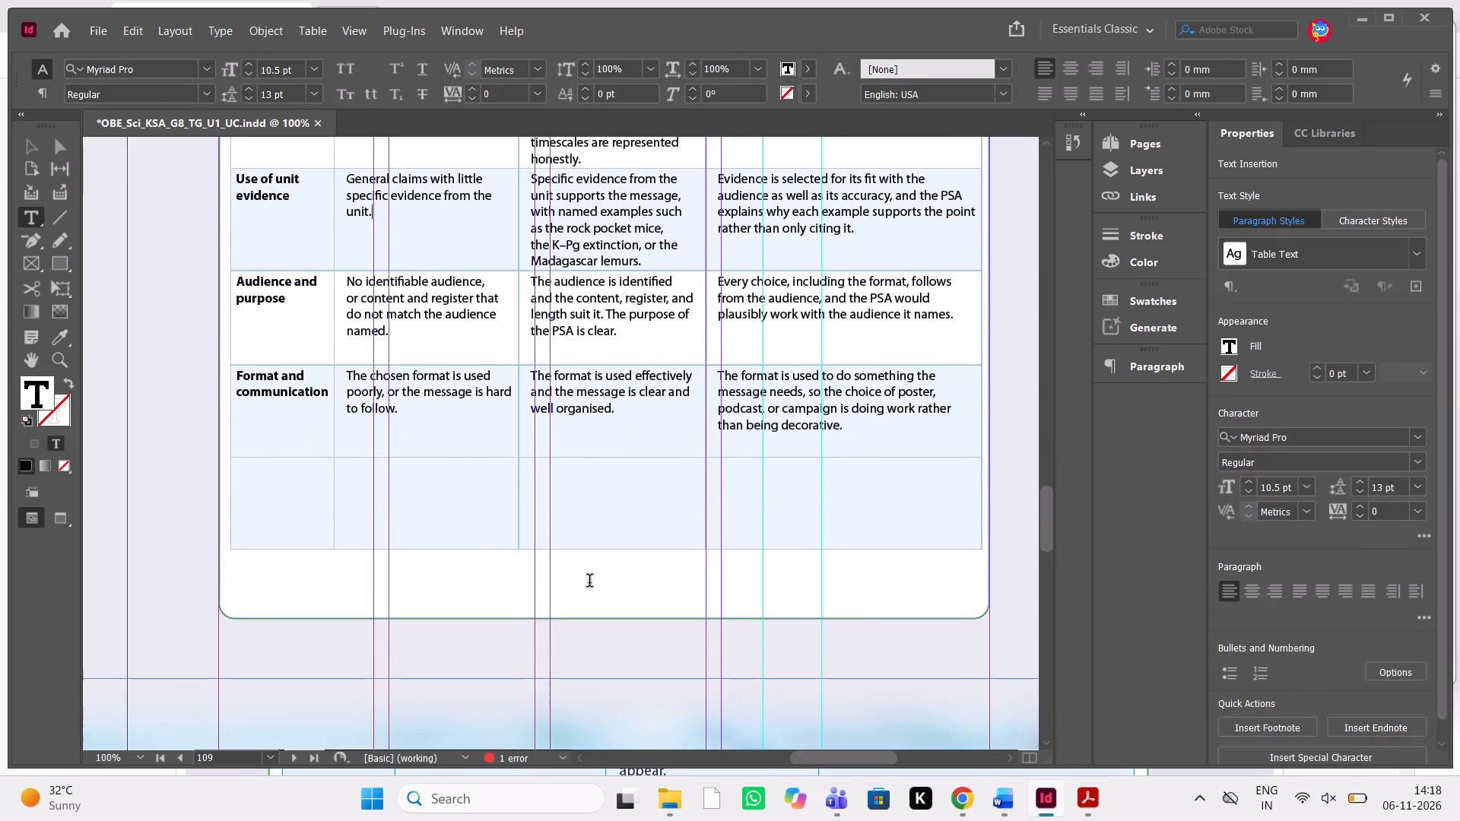
pyautogui.hotkey('alt', 'Tab')
pyautogui.scroll(-1, 1145, 525)
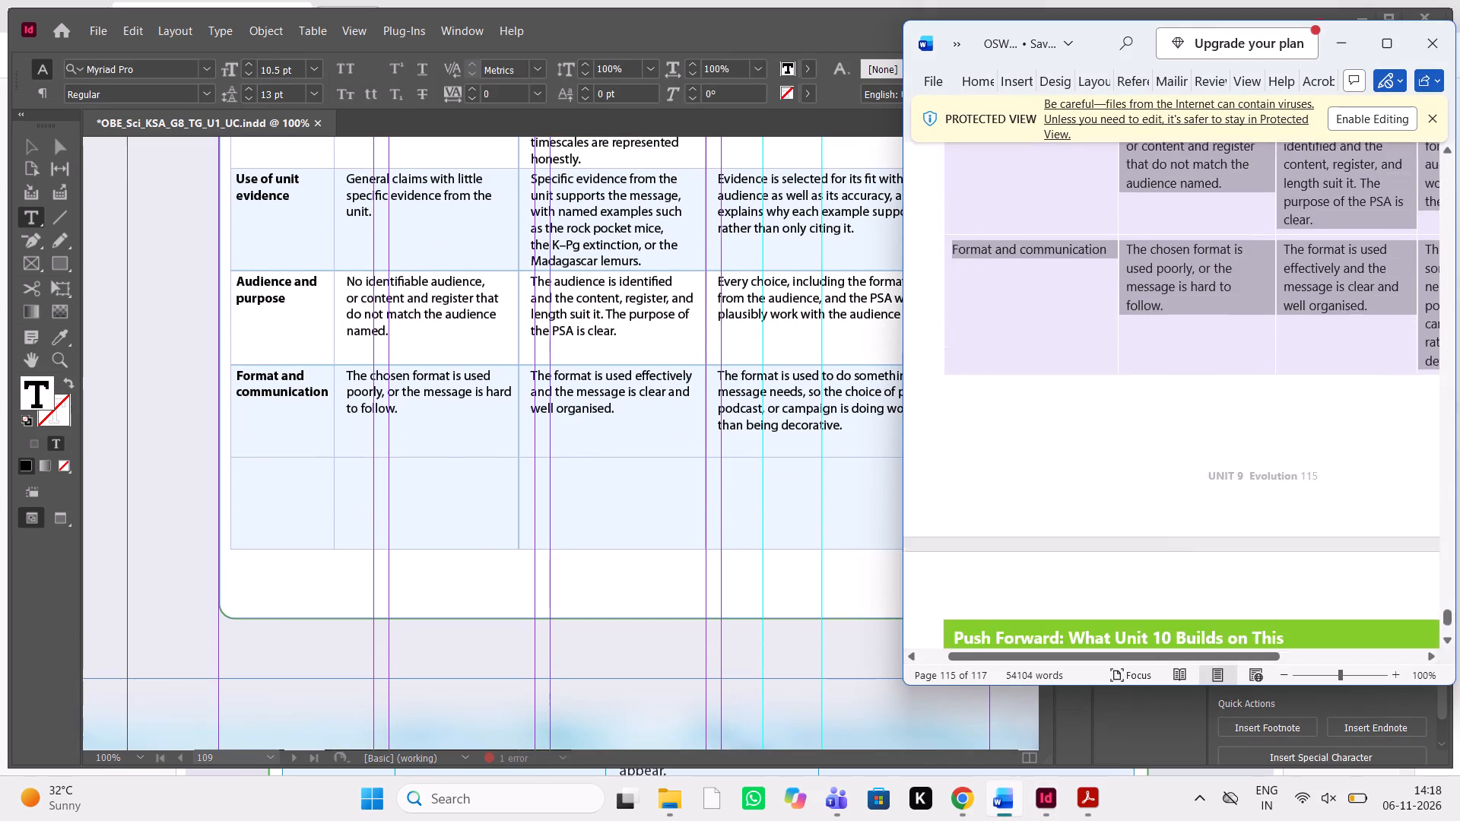
pyautogui.scroll(-1, 1145, 525)
pyautogui.hscroll(-1, 1145, 525)
pyautogui.scroll(1, 1145, 525)
pyautogui.click(663, 484)
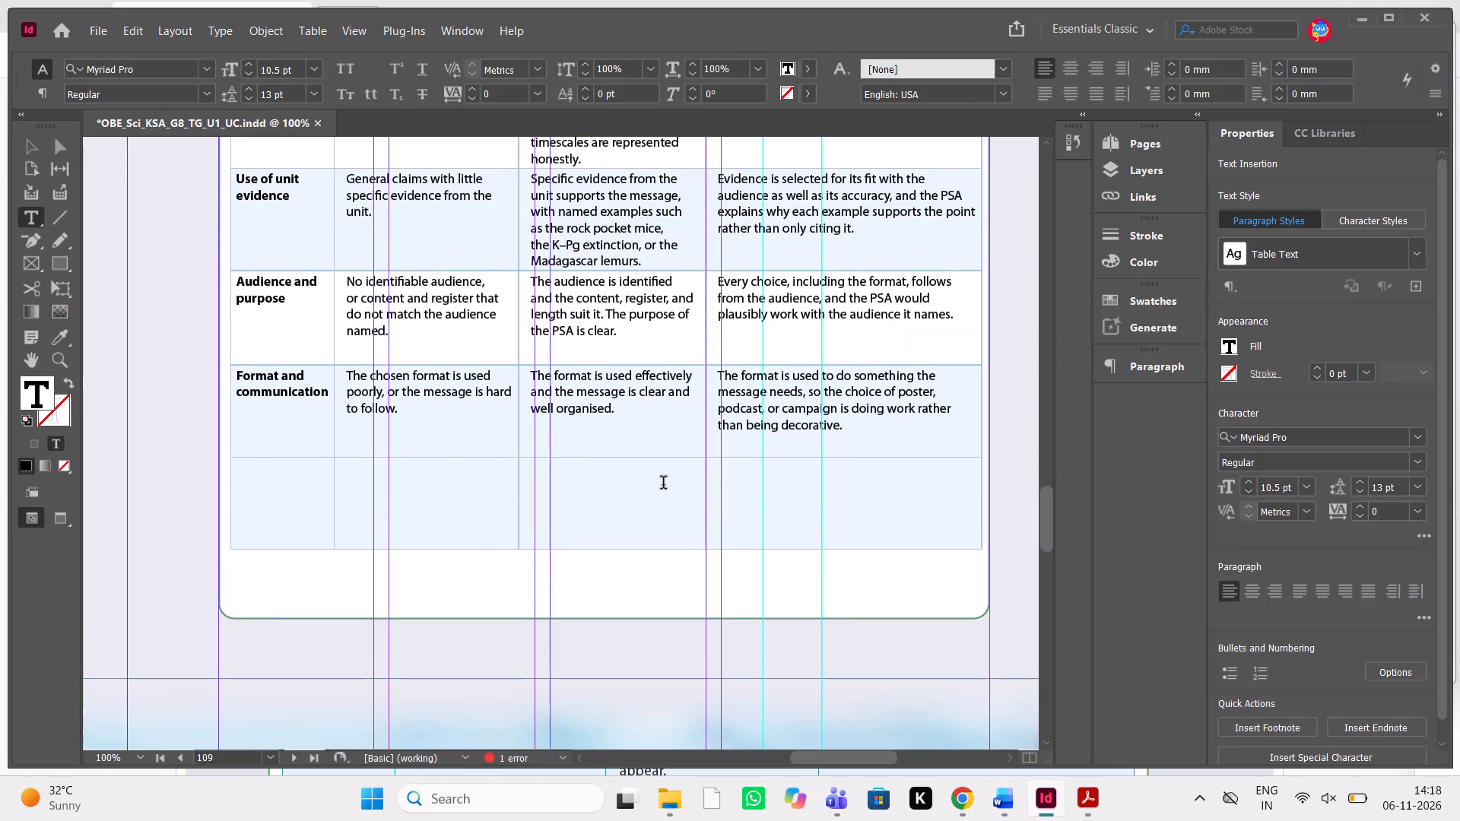
pyautogui.moveTo(242, 482); pyautogui.dragTo(811, 524)
pyautogui.rightClick(811, 524)
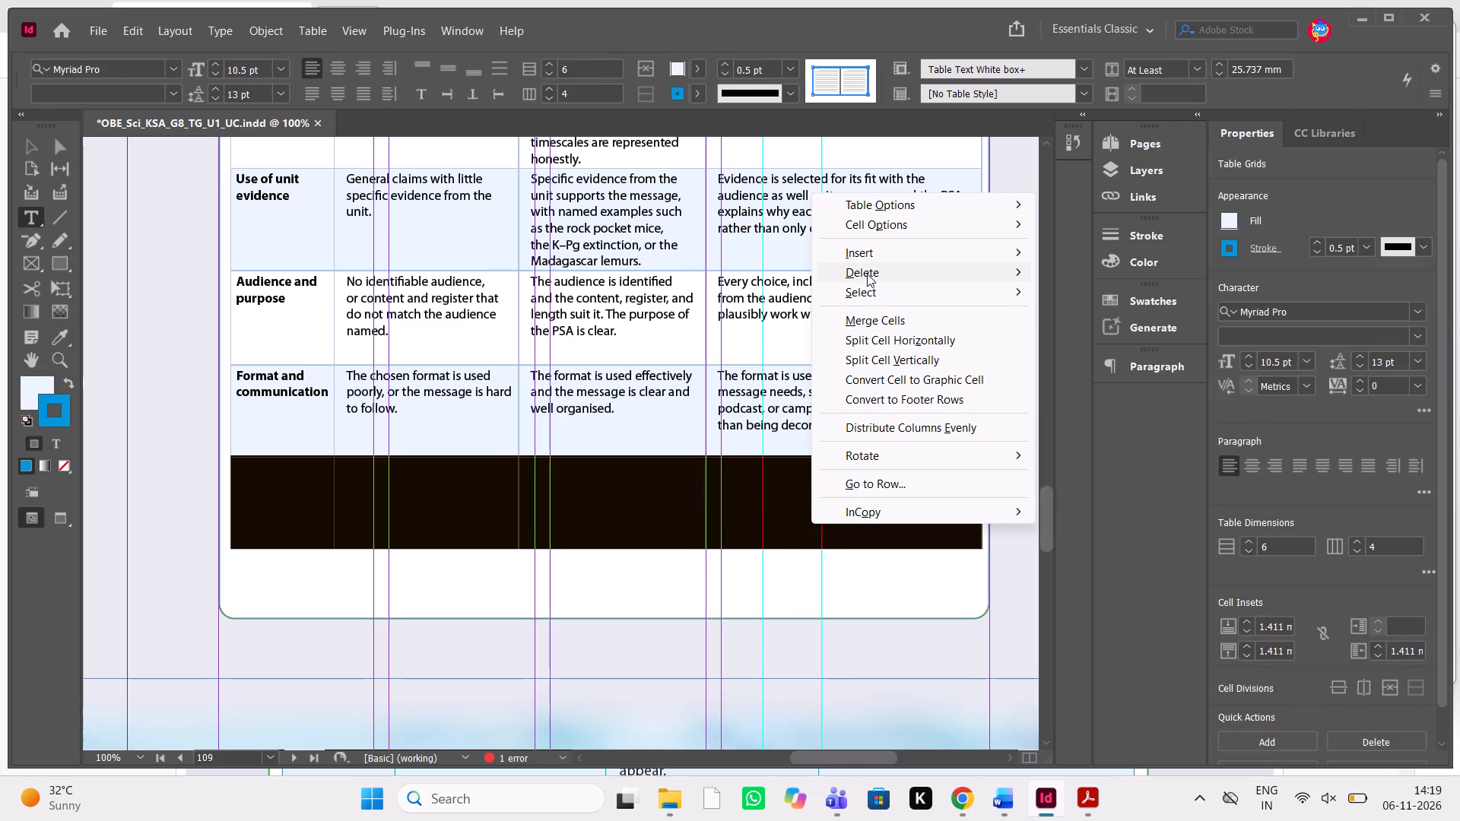
pyautogui.click(867, 274)
pyautogui.click(1089, 272)
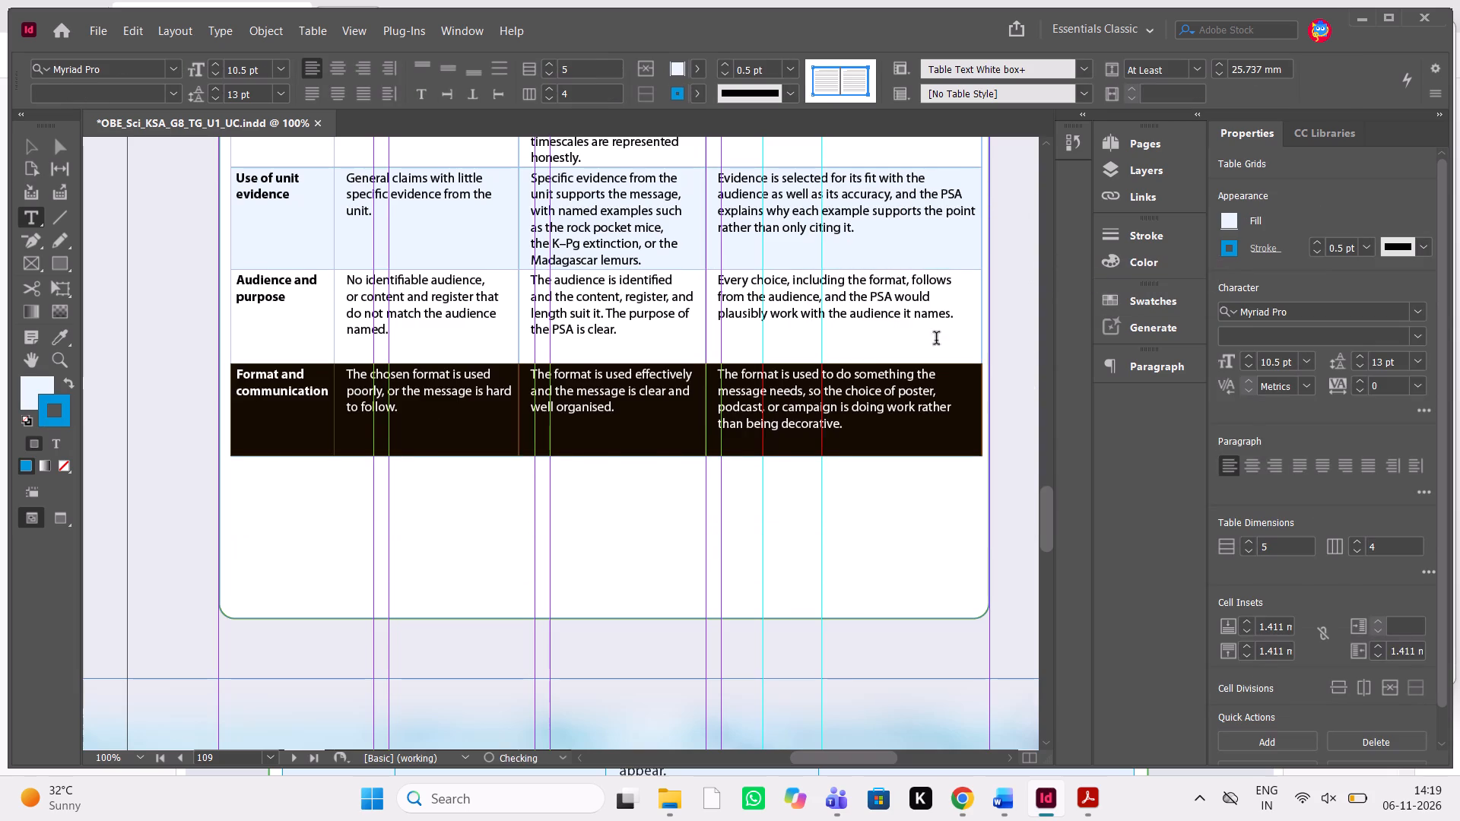
pyautogui.click(596, 525)
# Shorten the text frame around the page 109 PSA rubric to about 139.7 mm high, ending just below the table.
pyautogui.scroll(4, 596, 525)
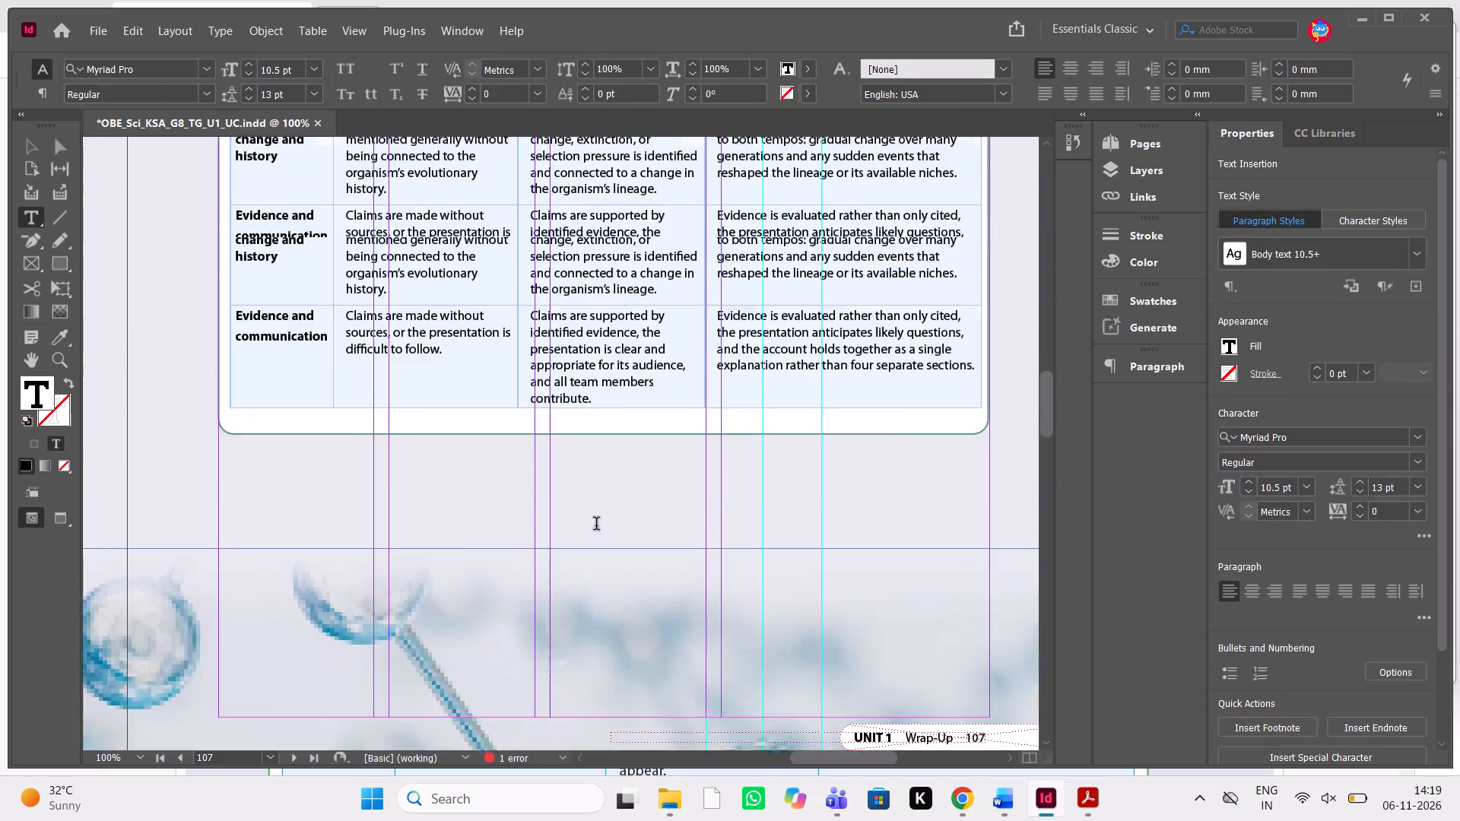
pyautogui.scroll(1, 596, 525)
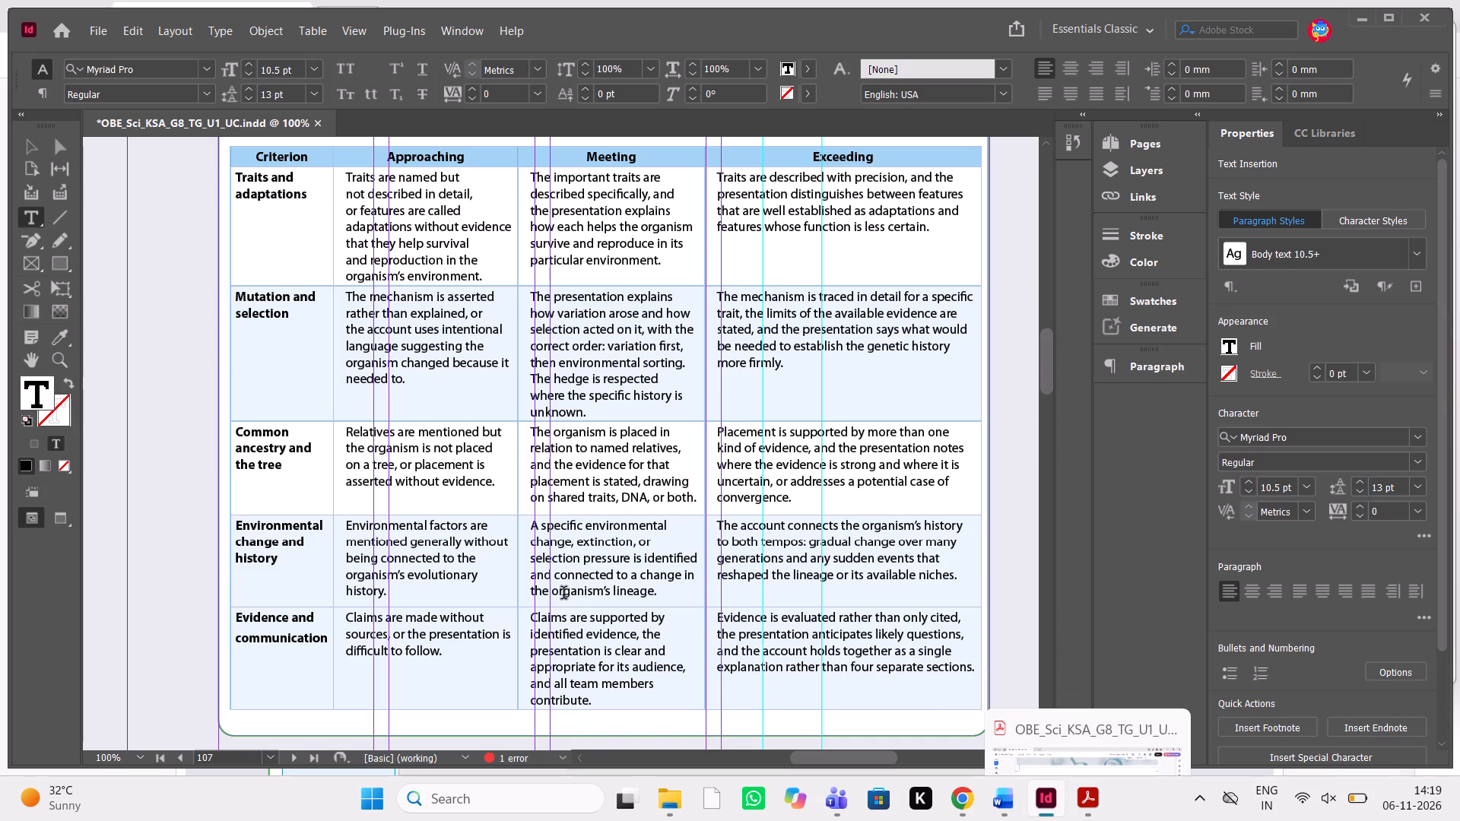
pyautogui.scroll(-4, 563, 594)
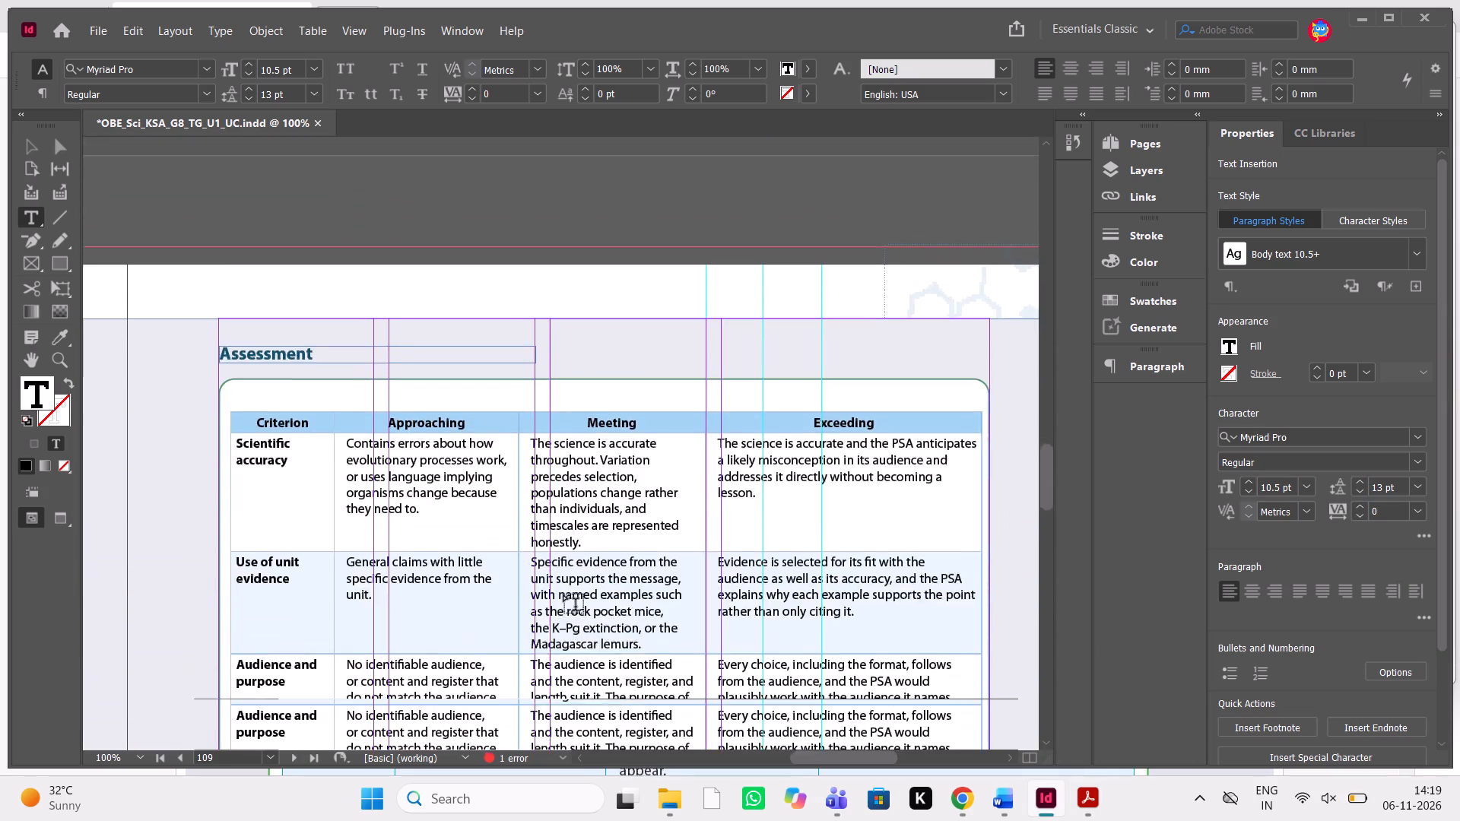
pyautogui.scroll(-2, 563, 594)
pyautogui.press('Escape')
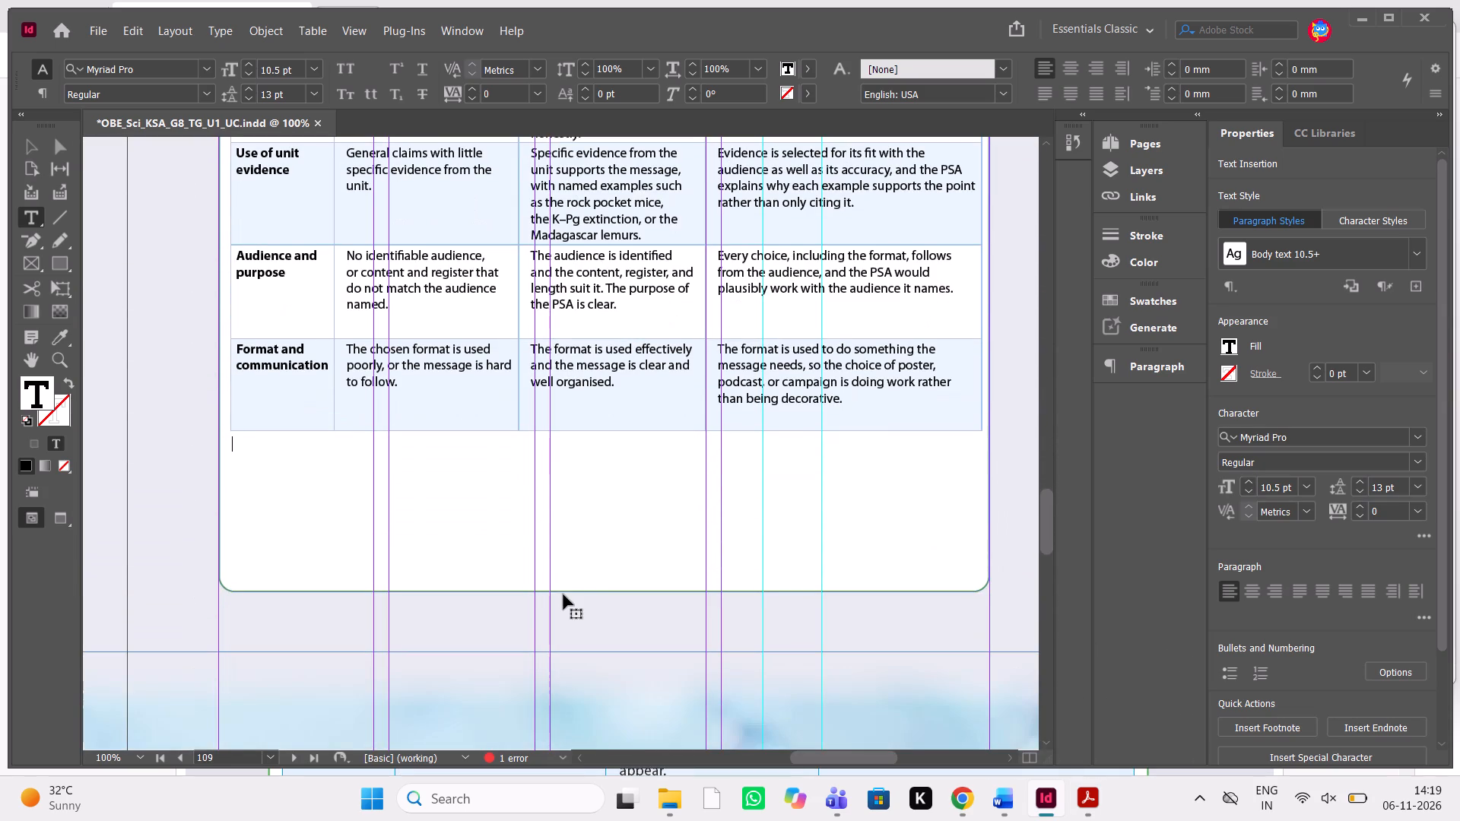
pyautogui.click(617, 575)
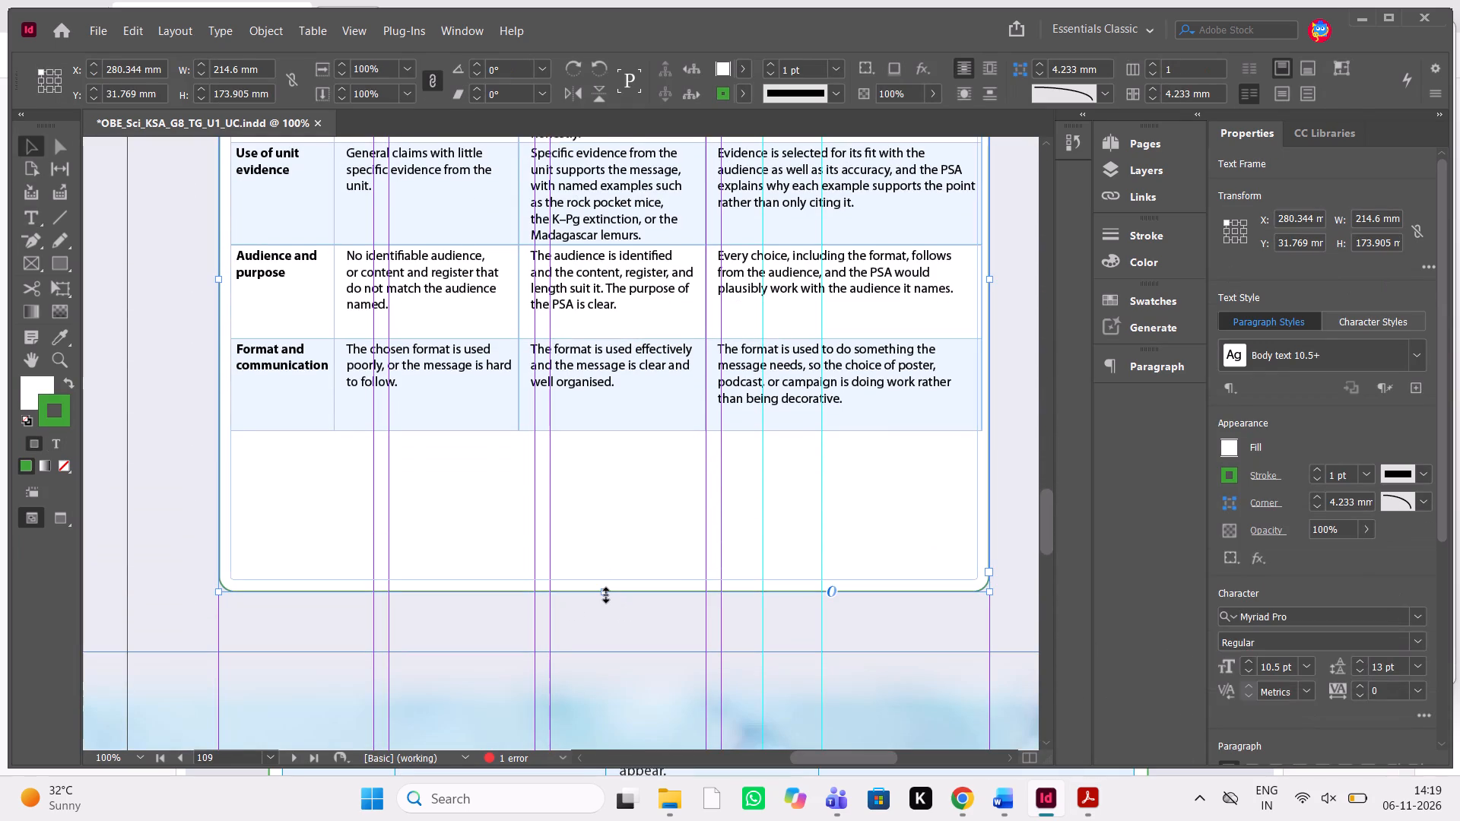
pyautogui.moveTo(606, 595); pyautogui.dragTo(639, 433)
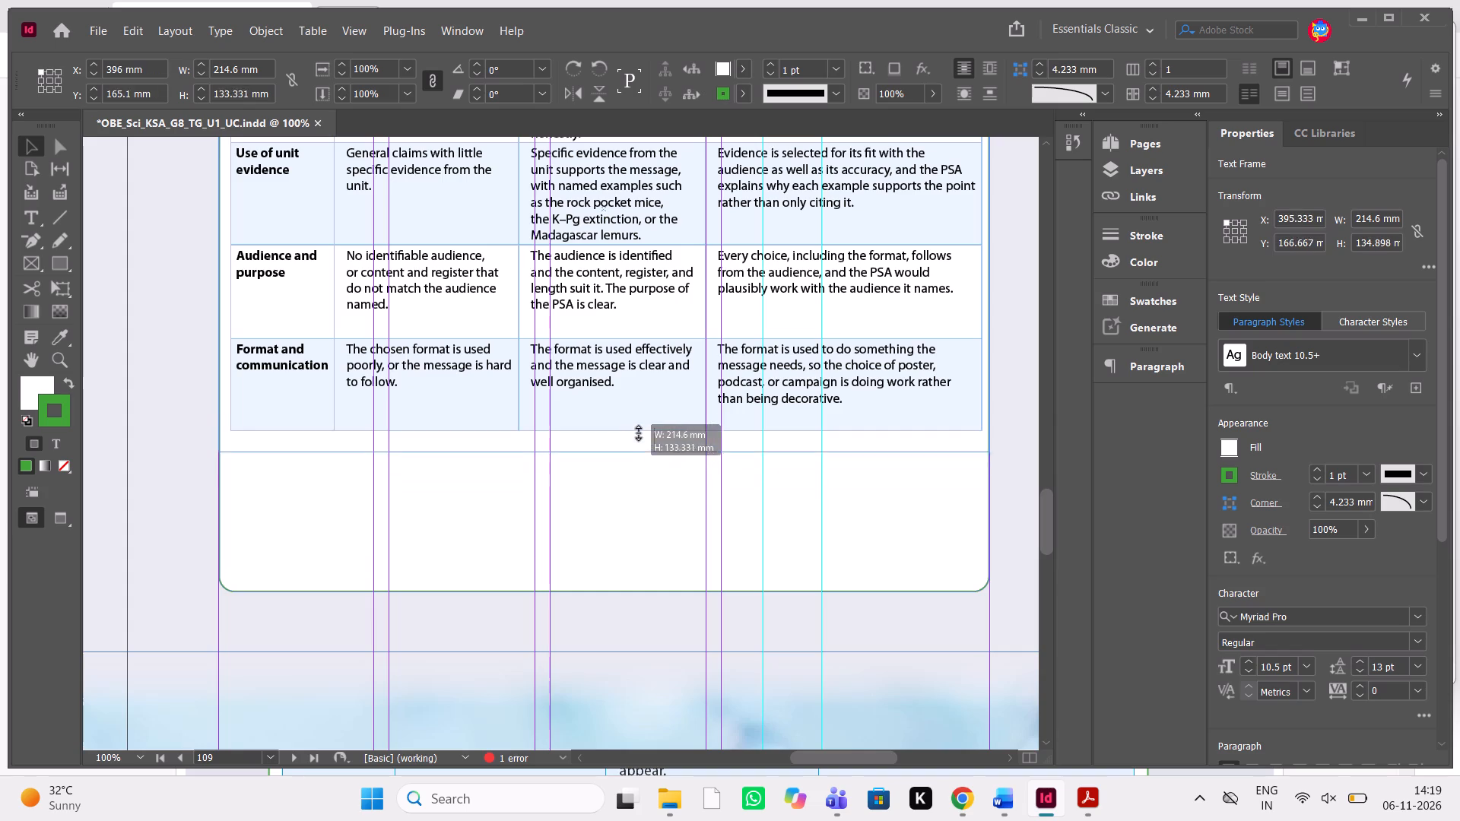
pyautogui.moveTo(639, 433); pyautogui.dragTo(641, 468)
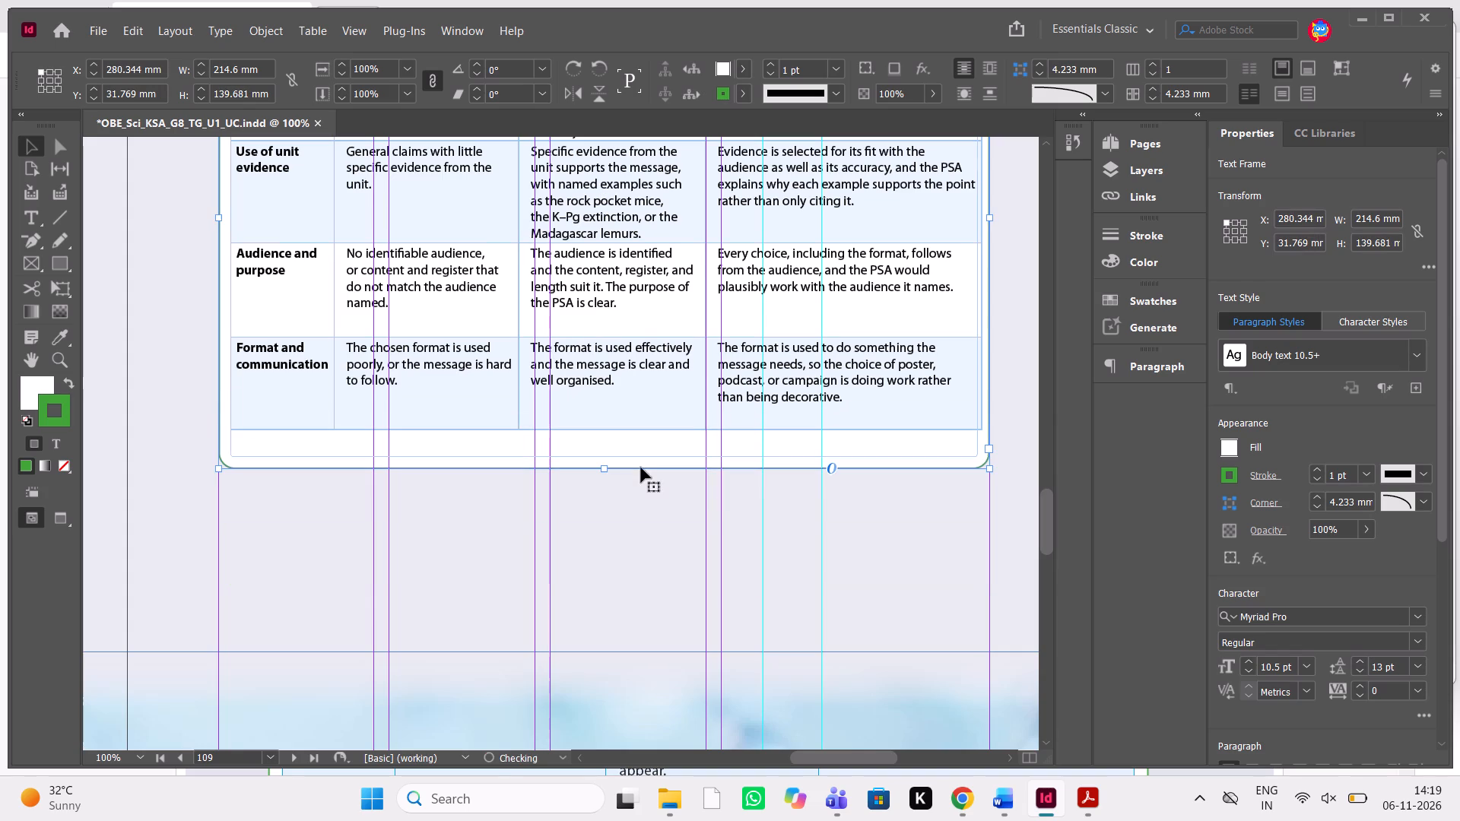
# Compare the rubric frame with the one on page 107 and reduce the page 109 frame's height to about 137.6 mm.
pyautogui.scroll(4, 654, 515)
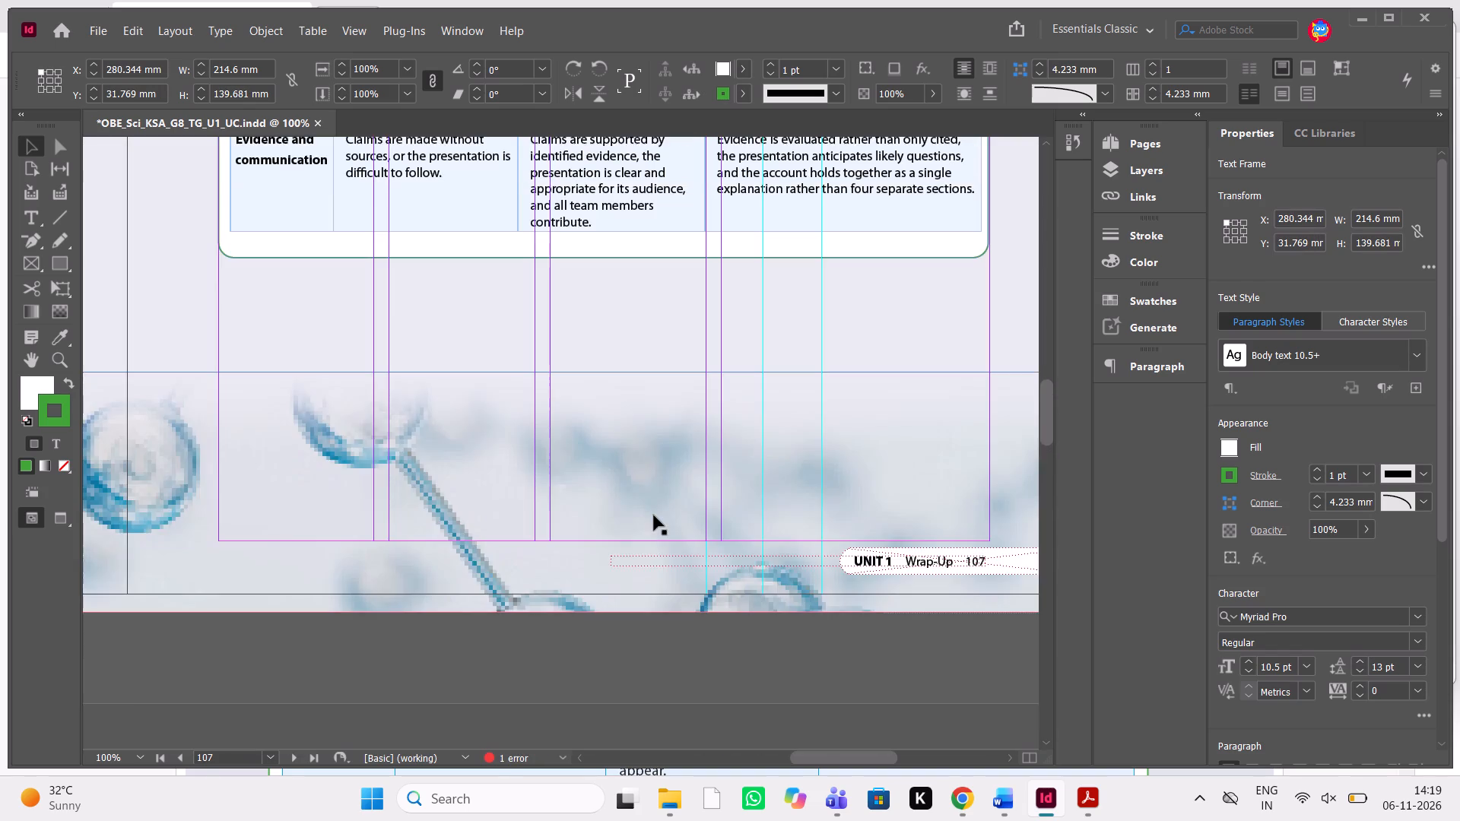
pyautogui.scroll(1, 654, 515)
pyautogui.scroll(-2, 654, 515)
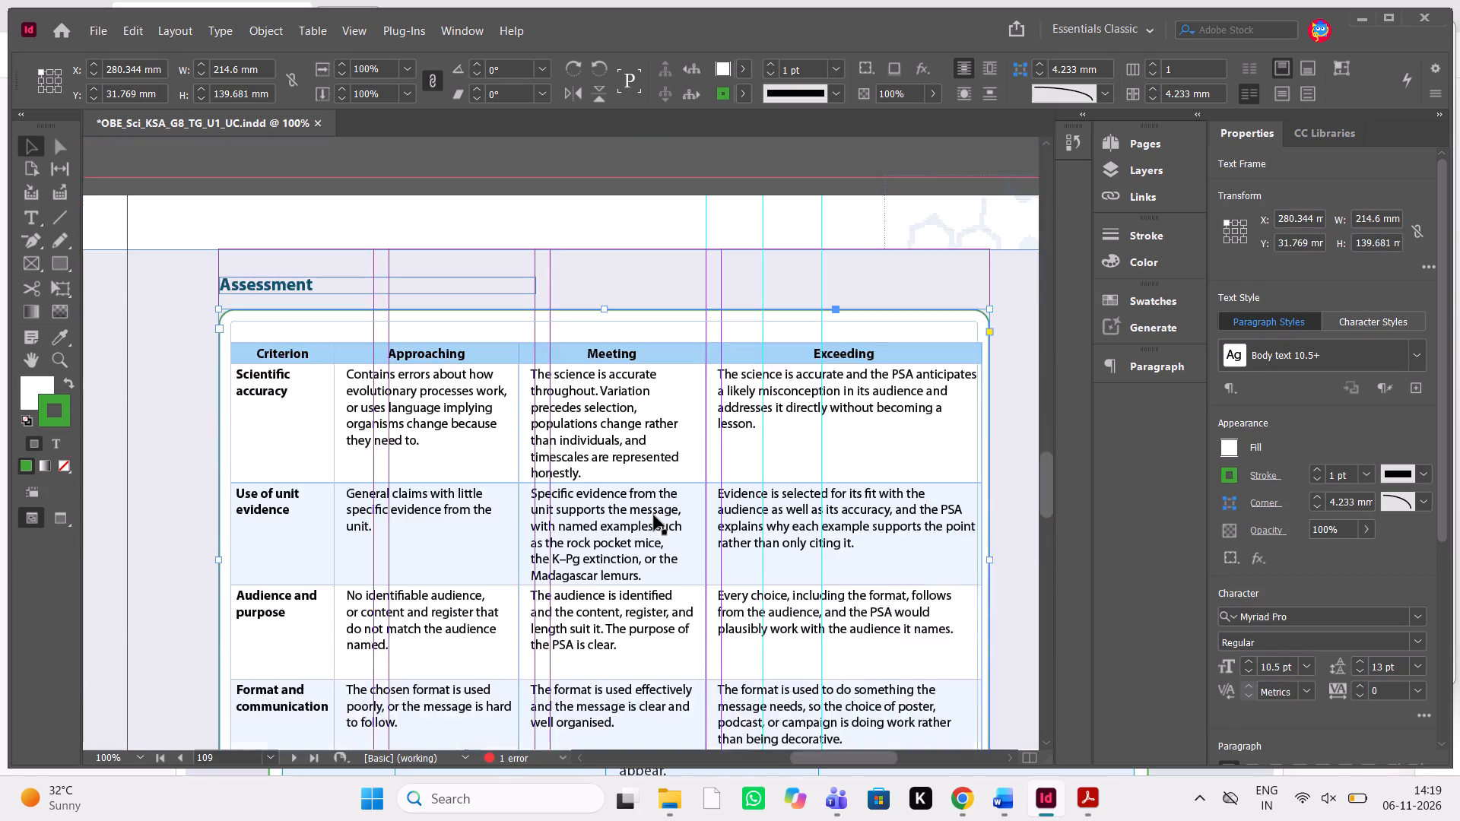
pyautogui.scroll(-3, 654, 515)
pyautogui.click(492, 491)
pyautogui.press('w')
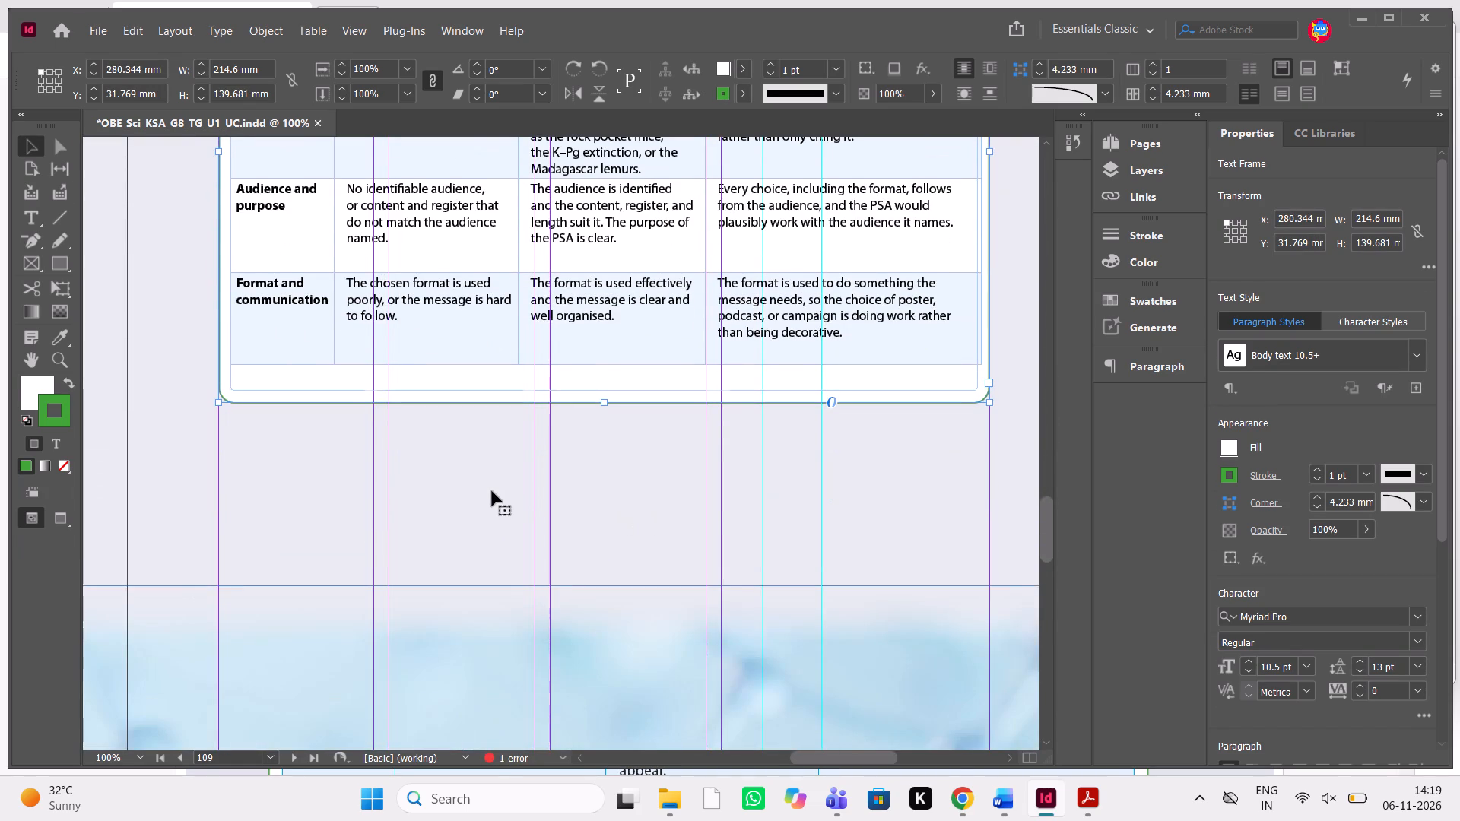
pyautogui.click(686, 396)
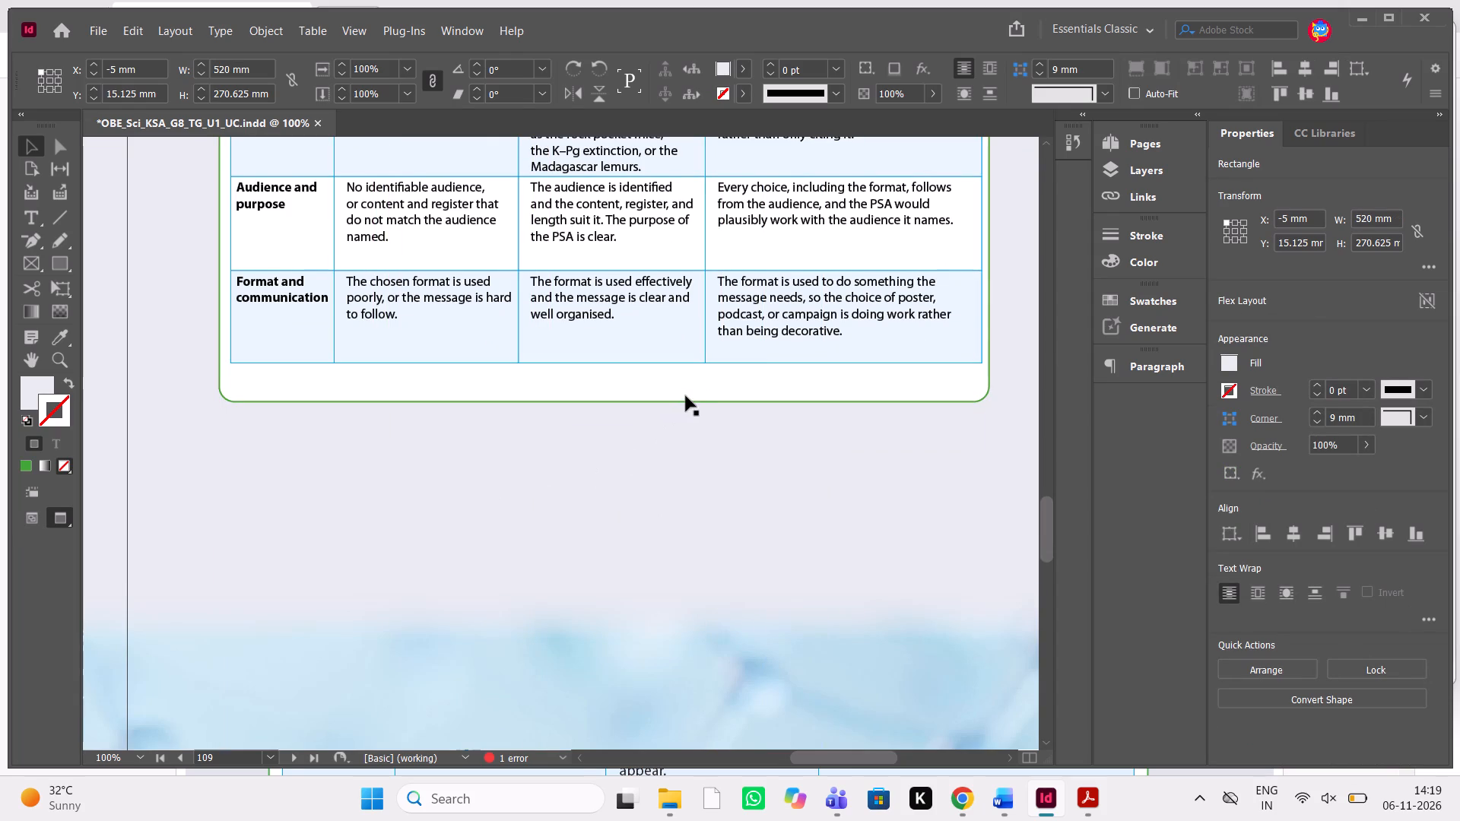
pyautogui.click(605, 401)
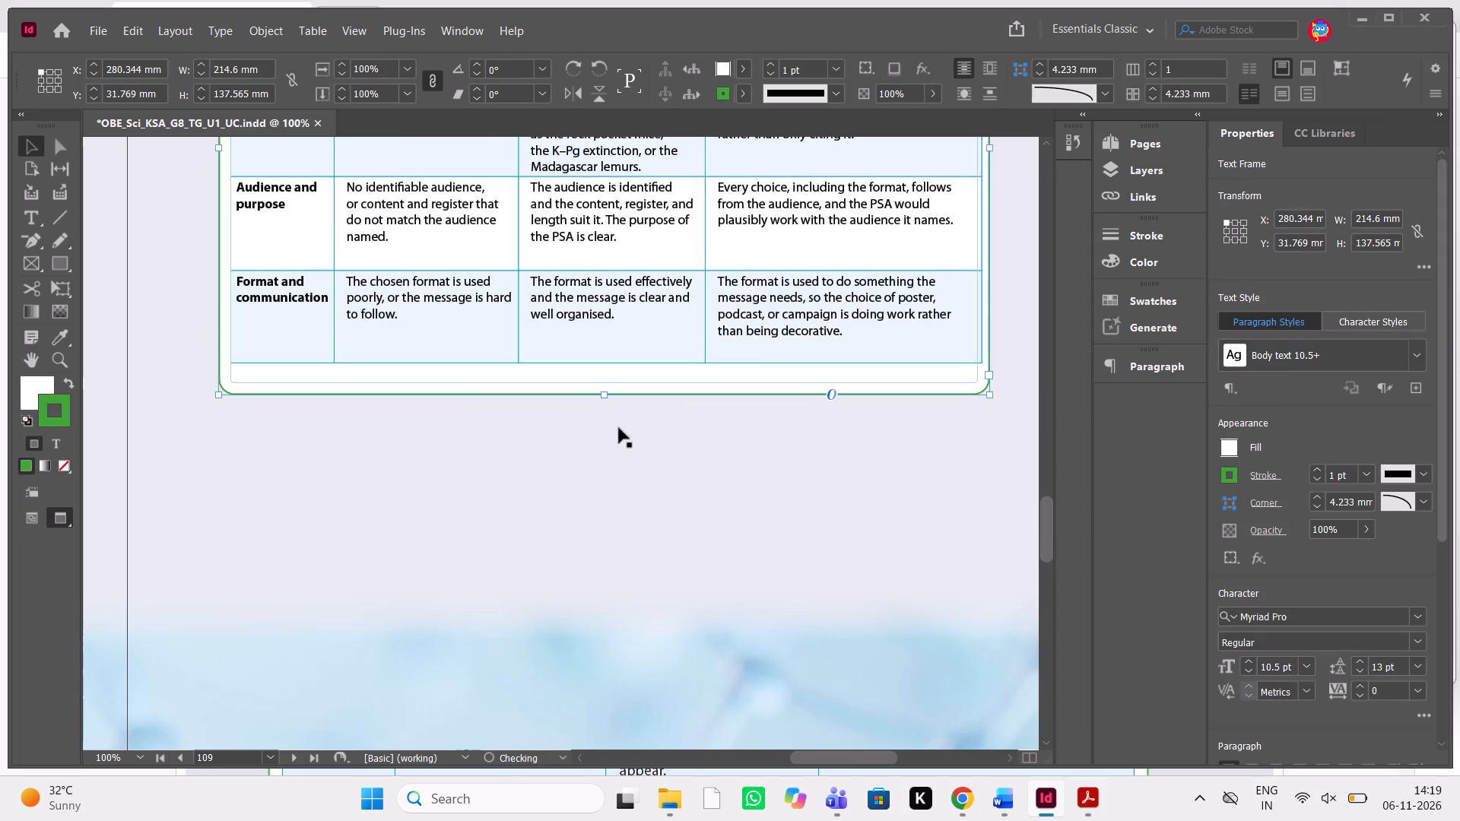
pyautogui.click(620, 435)
# Trim the page 109 rubric frame to about 136.5 mm high, using the bottom gap of the page 107 frame as reference.
pyautogui.scroll(5, 620, 435)
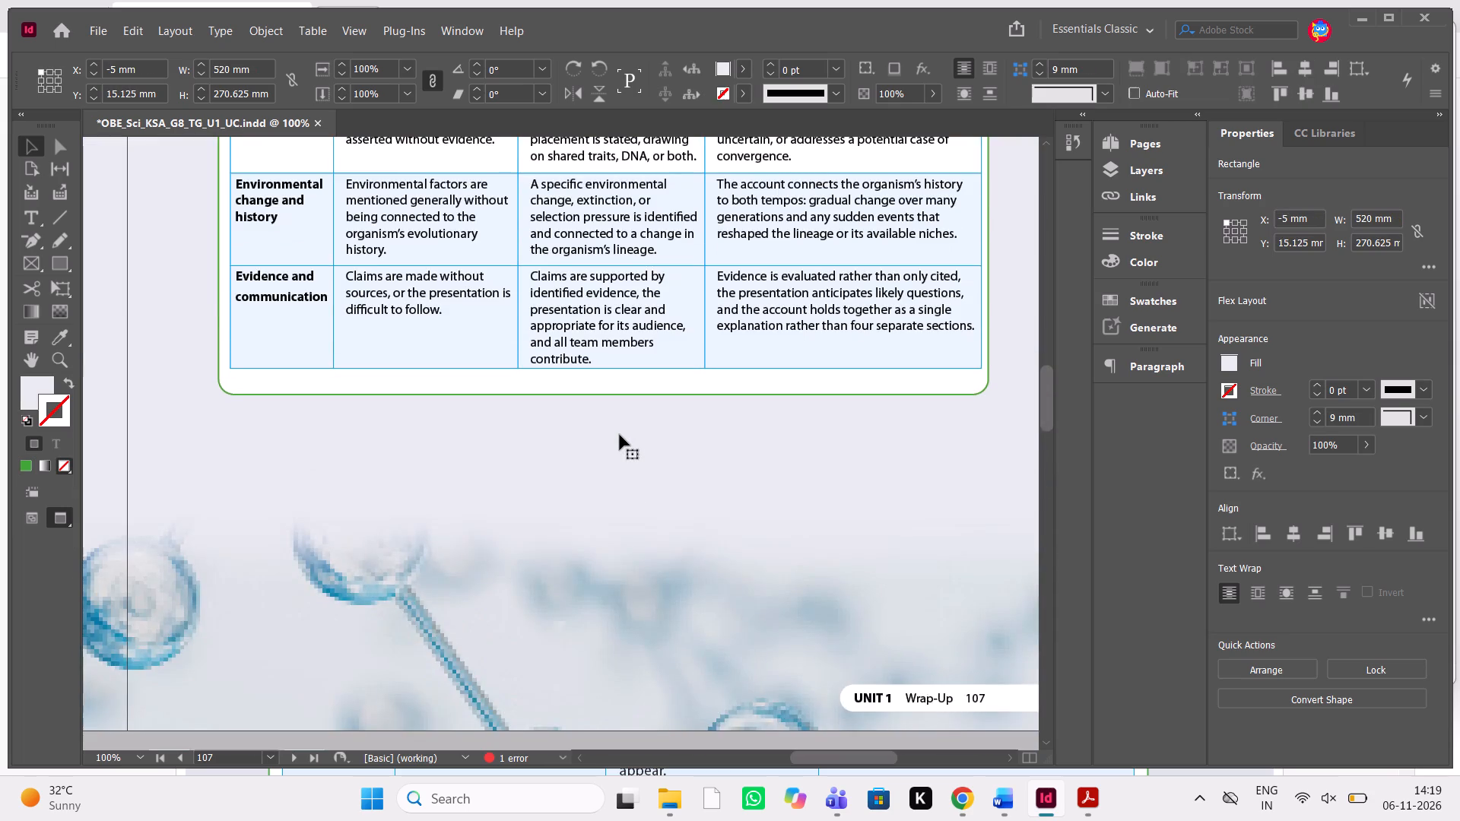
pyautogui.scroll(-5, 620, 435)
pyautogui.press('w')
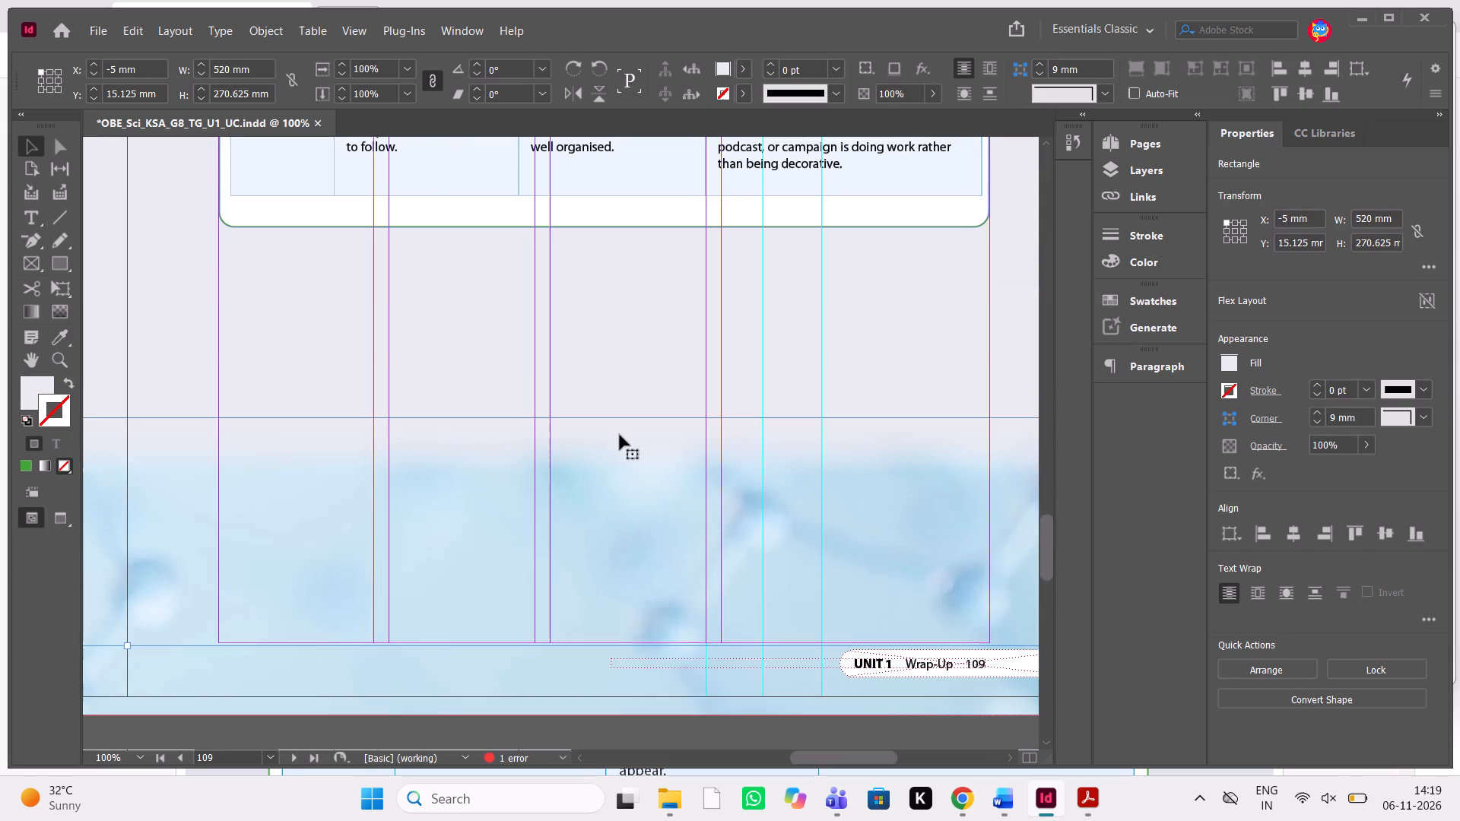
pyautogui.scroll(11, 620, 435)
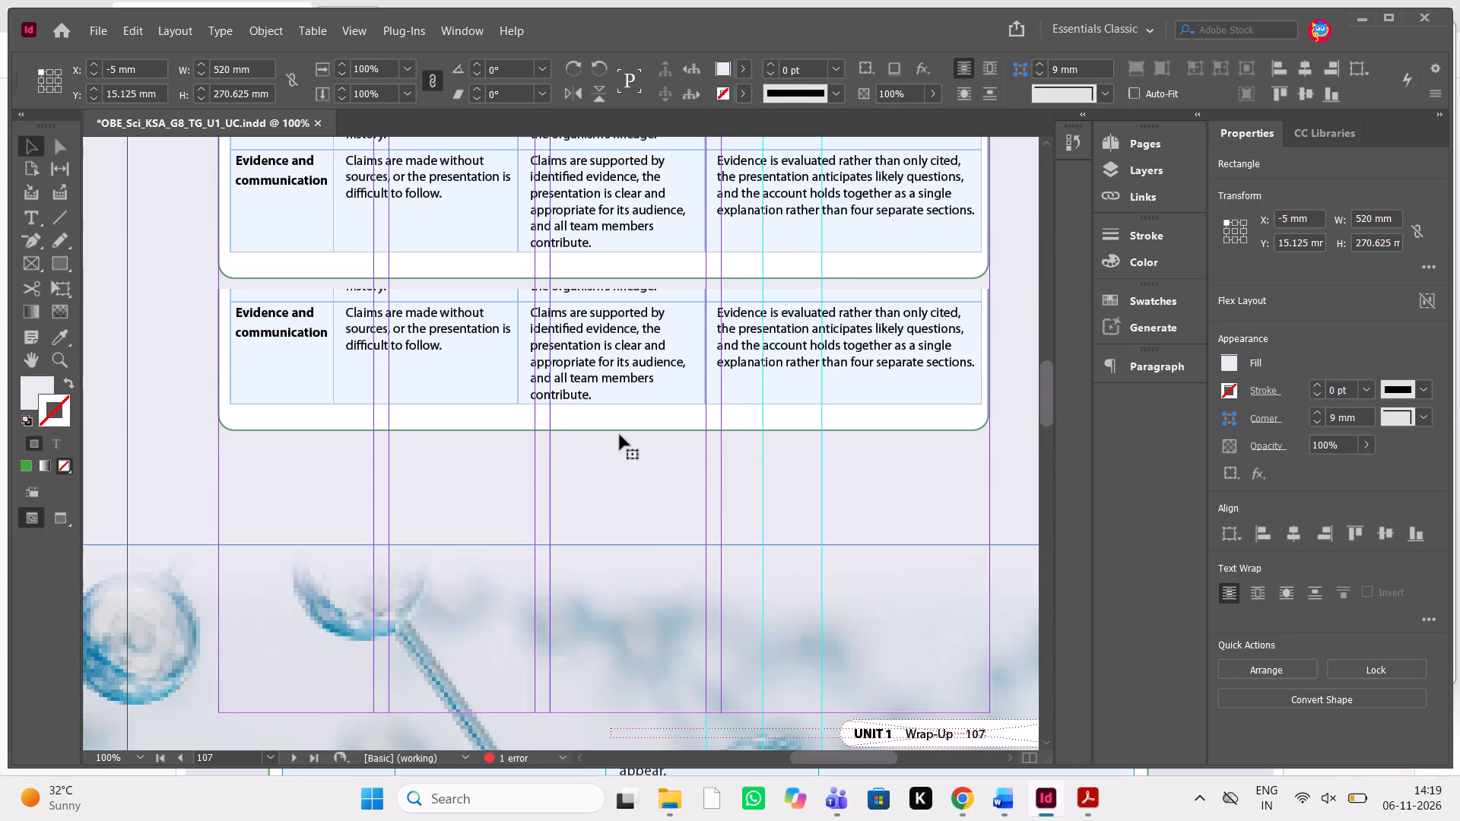
pyautogui.scroll(-5, 620, 435)
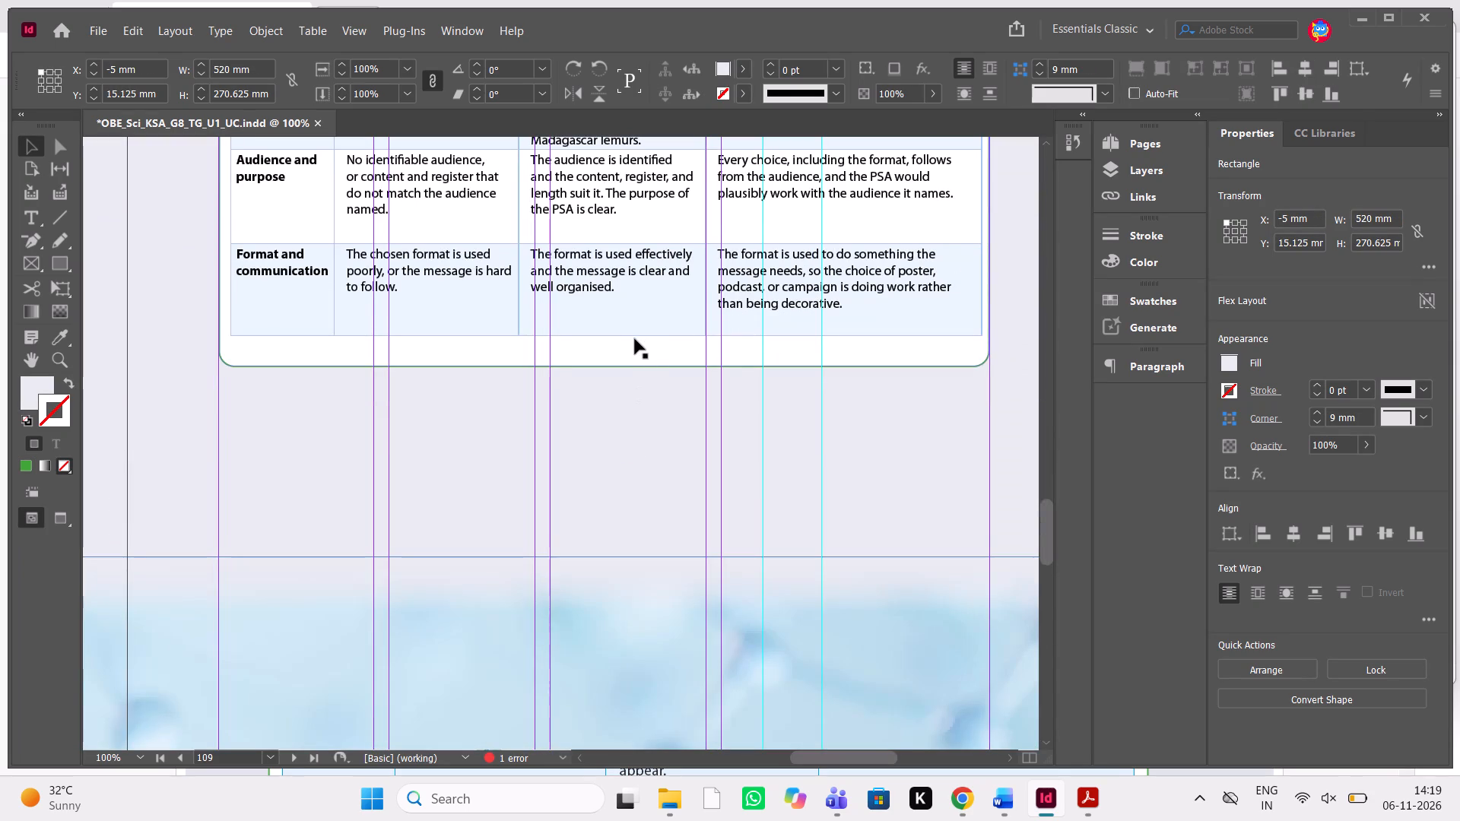
pyautogui.click(630, 353)
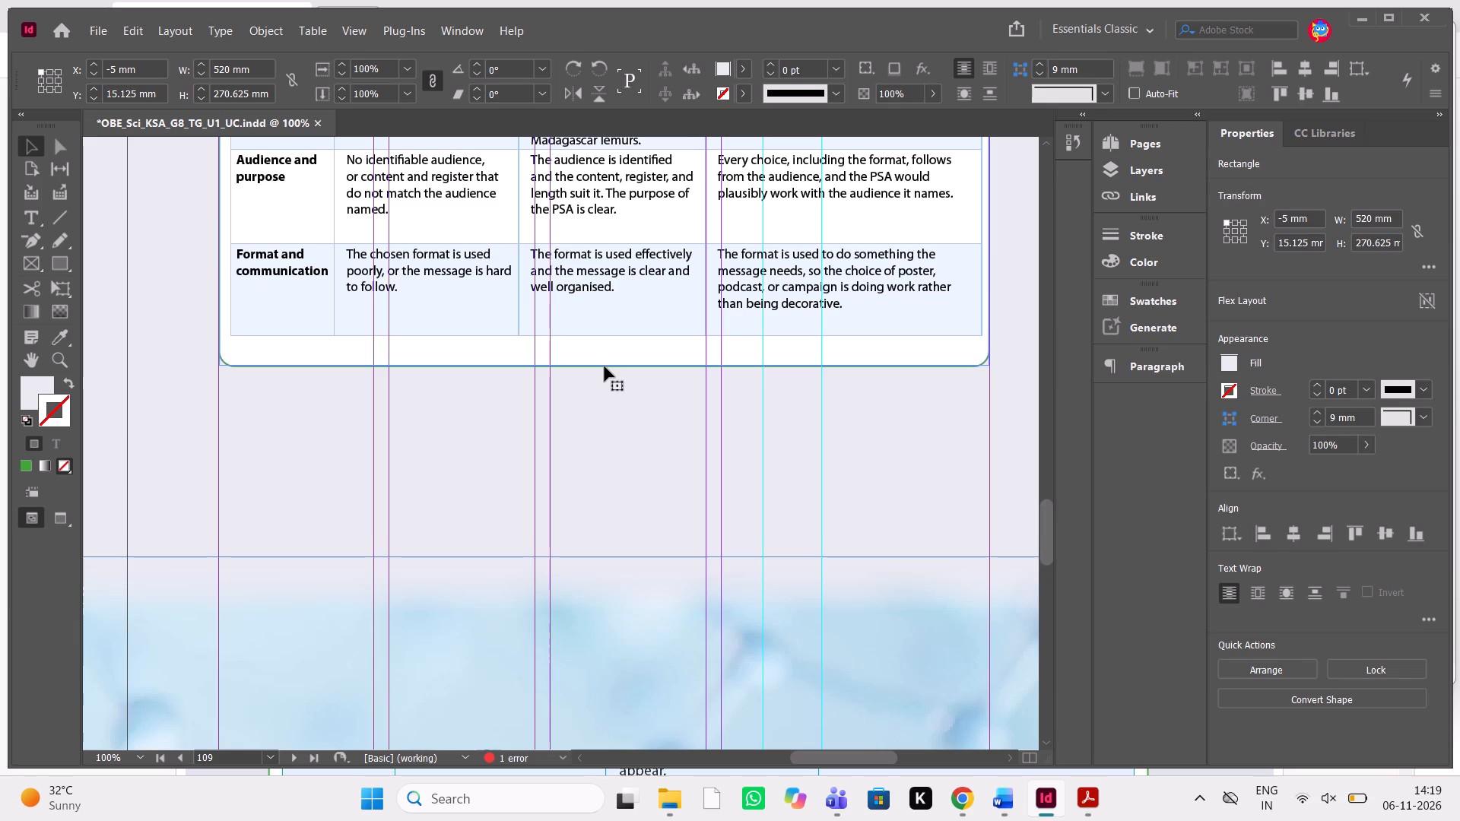
pyautogui.click(605, 366)
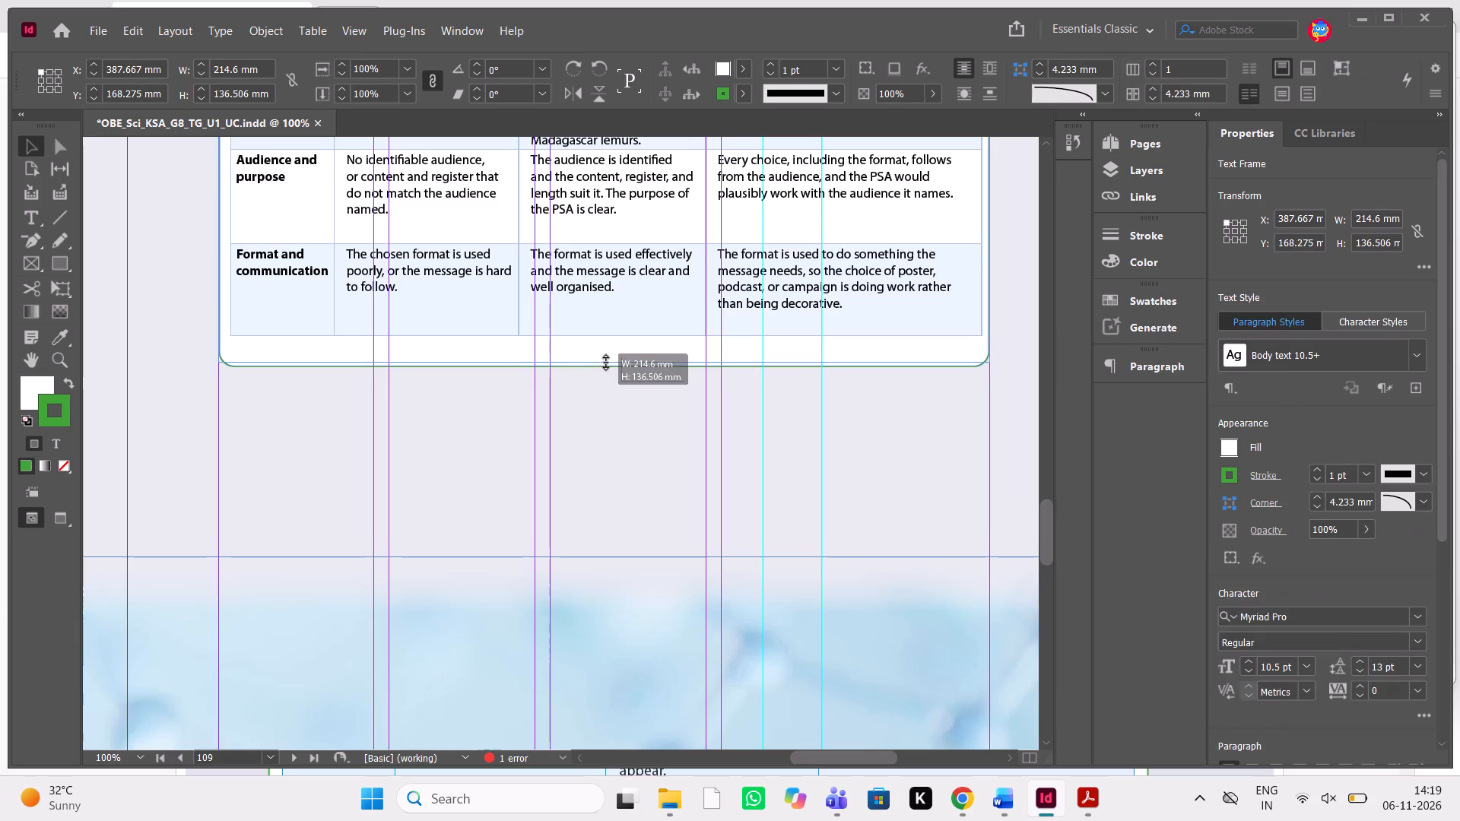
pyautogui.hotkey('ctrl', 'z')
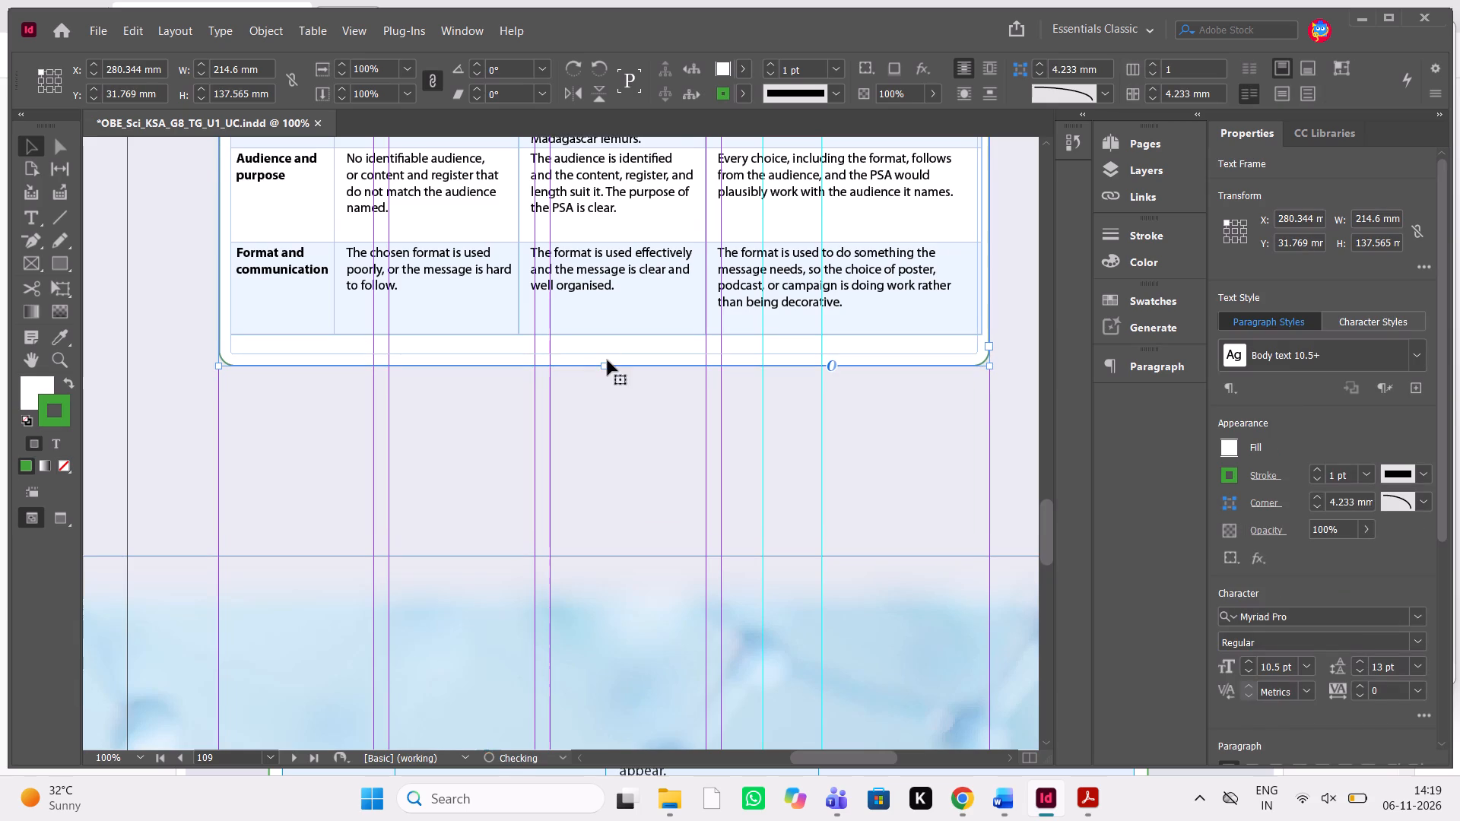
pyautogui.scroll(2, 608, 360)
pyautogui.scroll(-1, 608, 360)
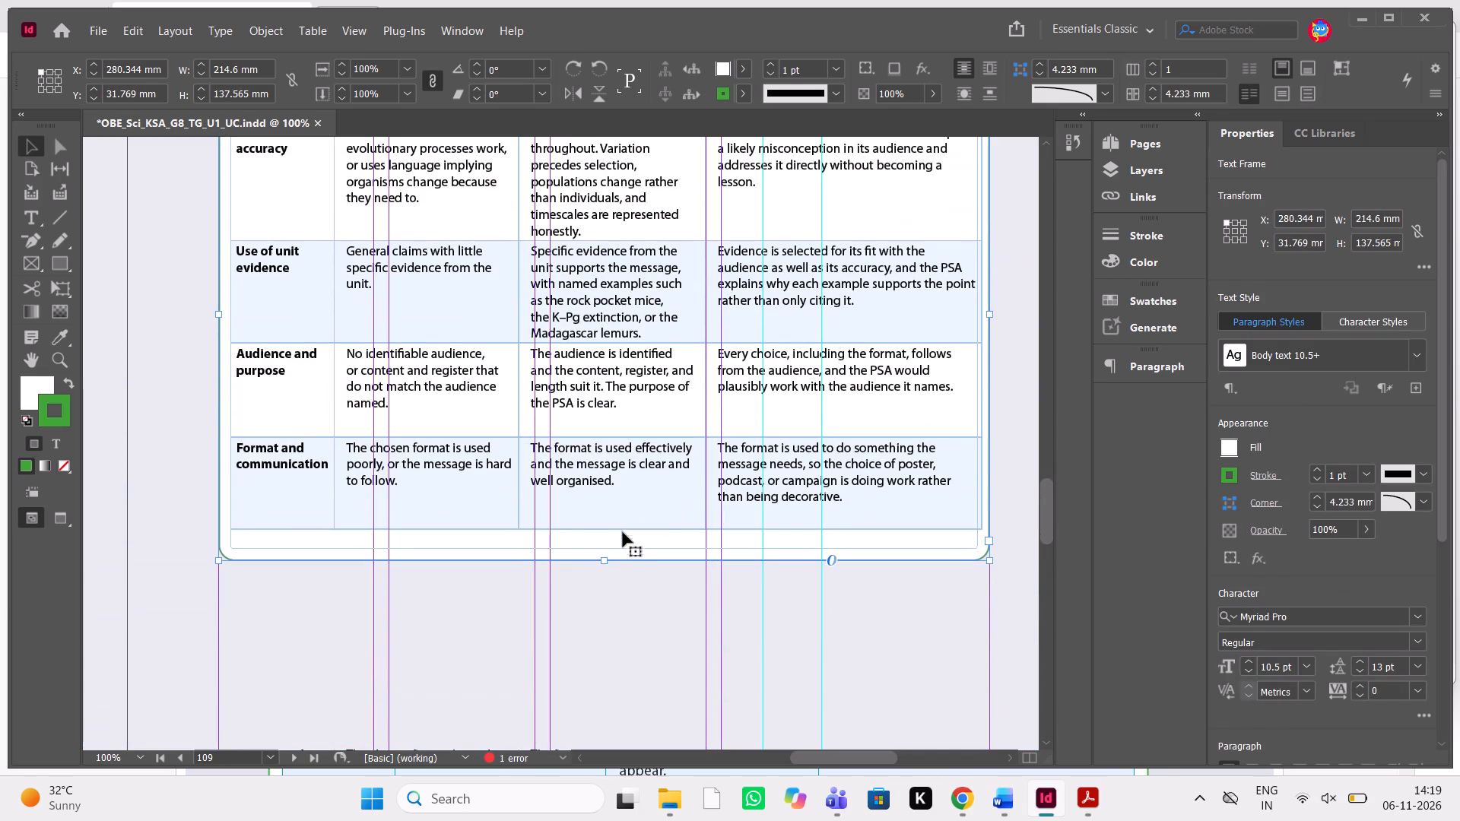
pyautogui.click(601, 559)
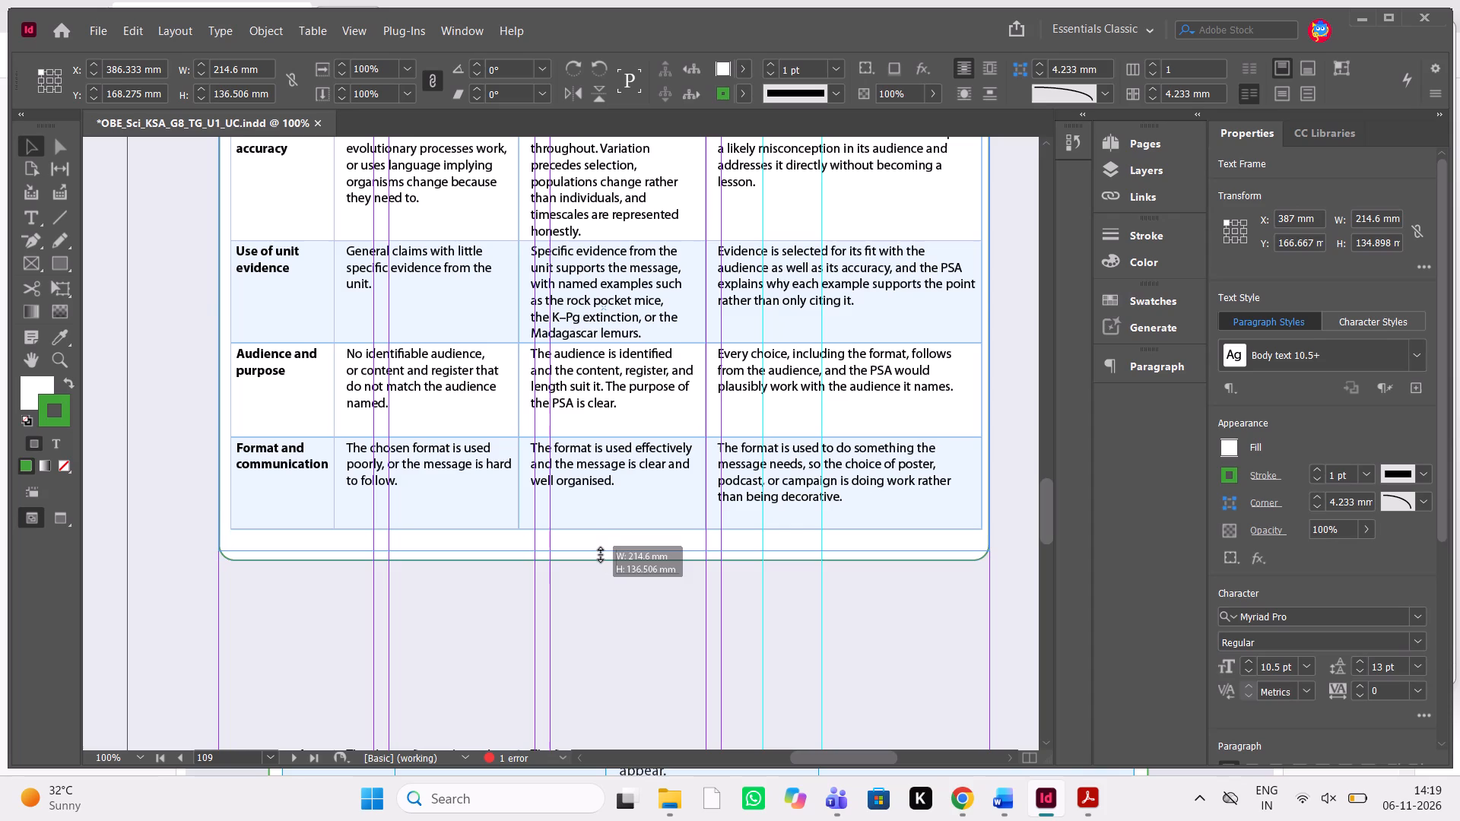
pyautogui.click(669, 592)
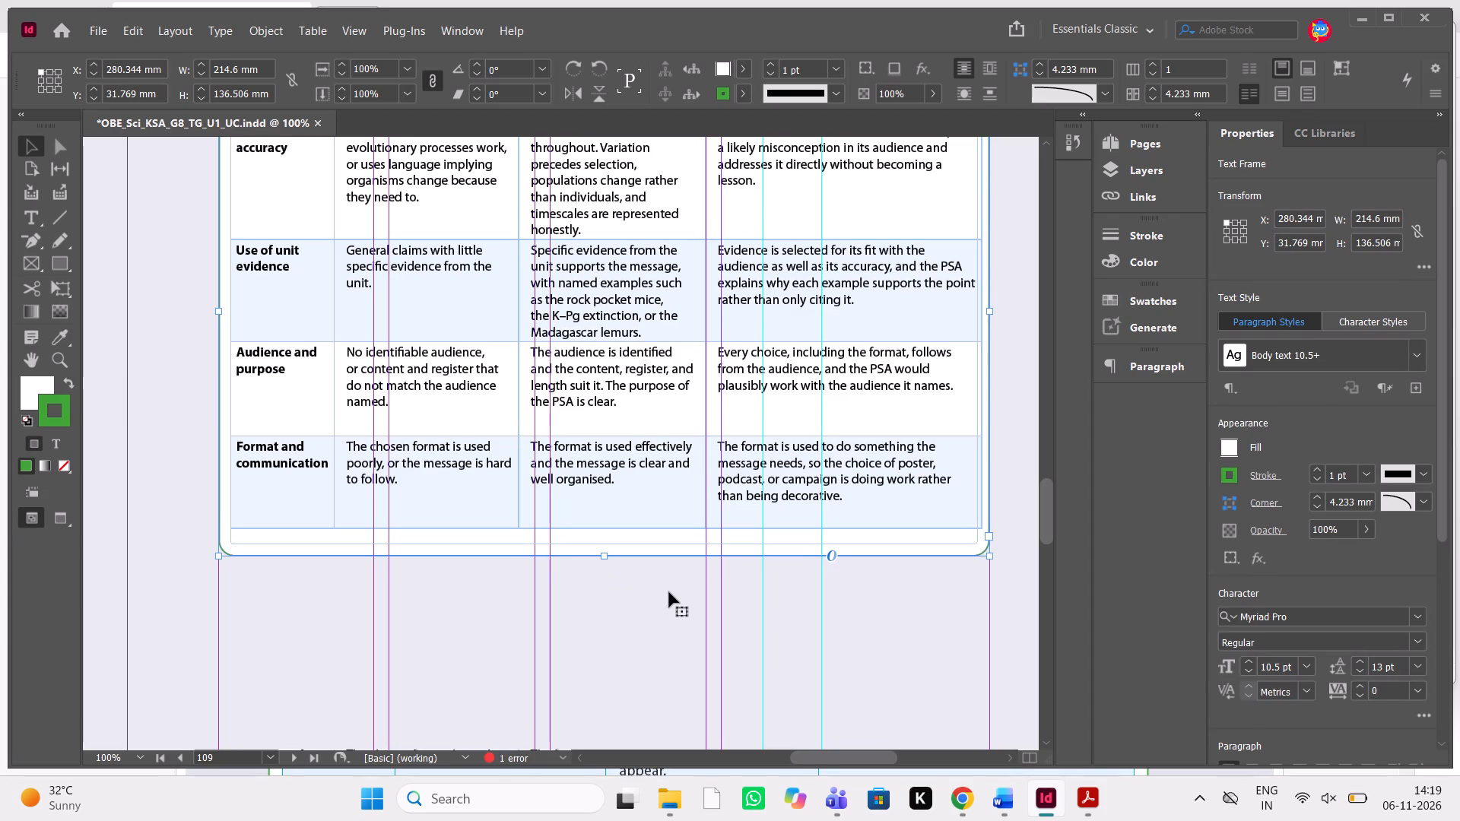
pyautogui.write('eww')
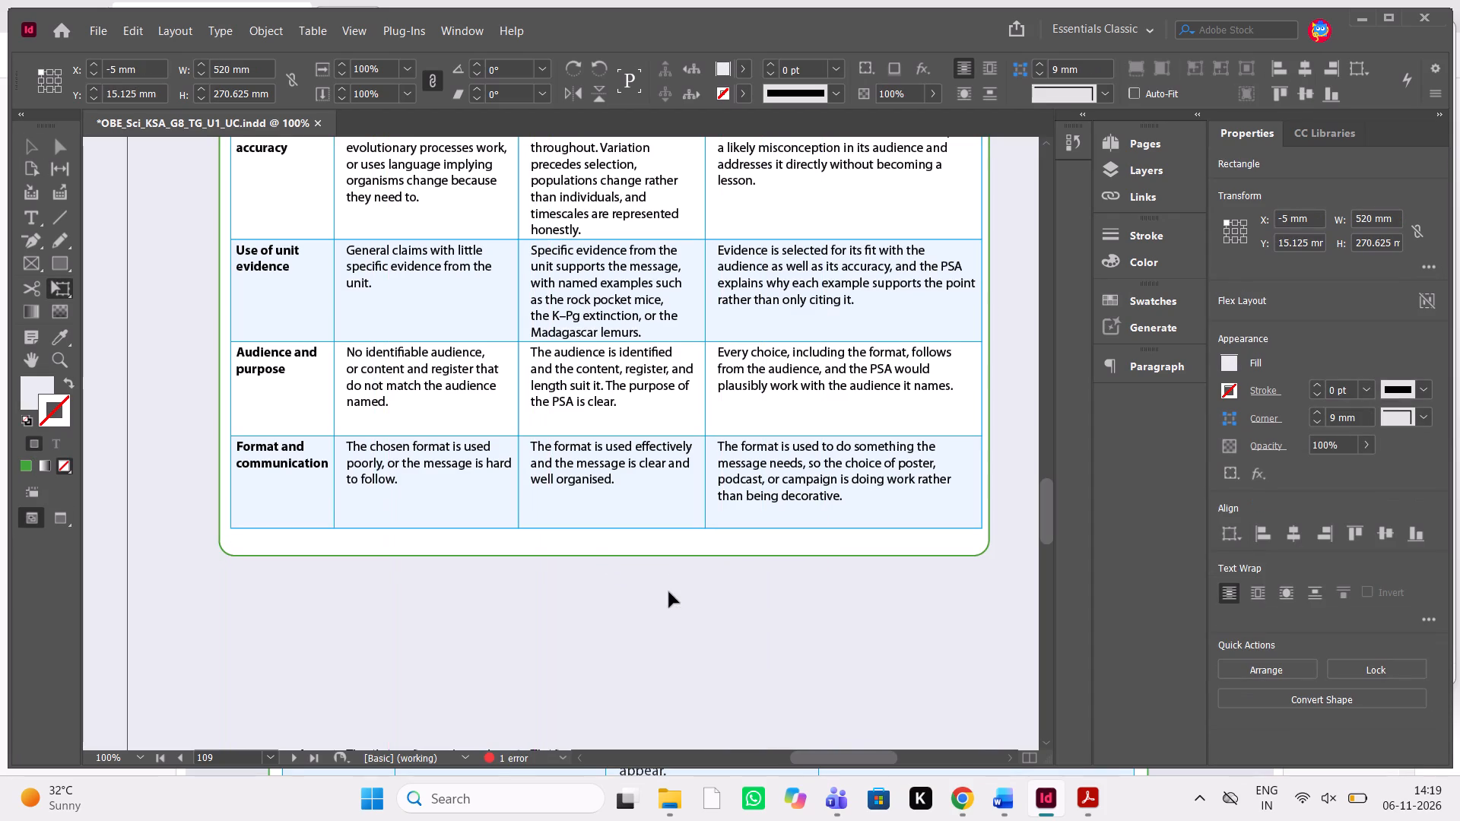
# Use Preflight to locate the overset text error and select the PSA Guidance text frame on page 108.
pyautogui.doubleClick(516, 759)
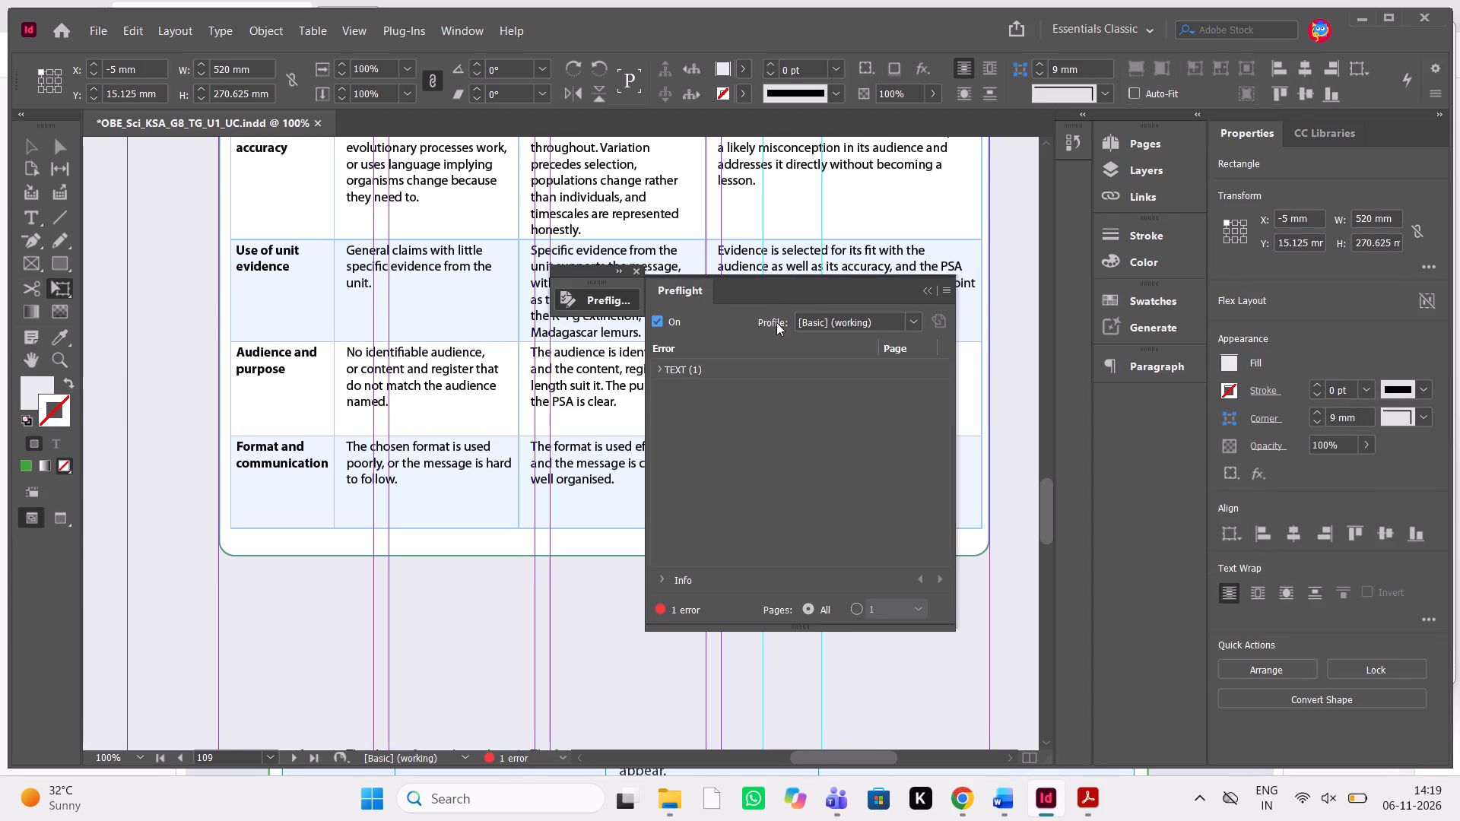
pyautogui.doubleClick(728, 366)
pyautogui.doubleClick(721, 385)
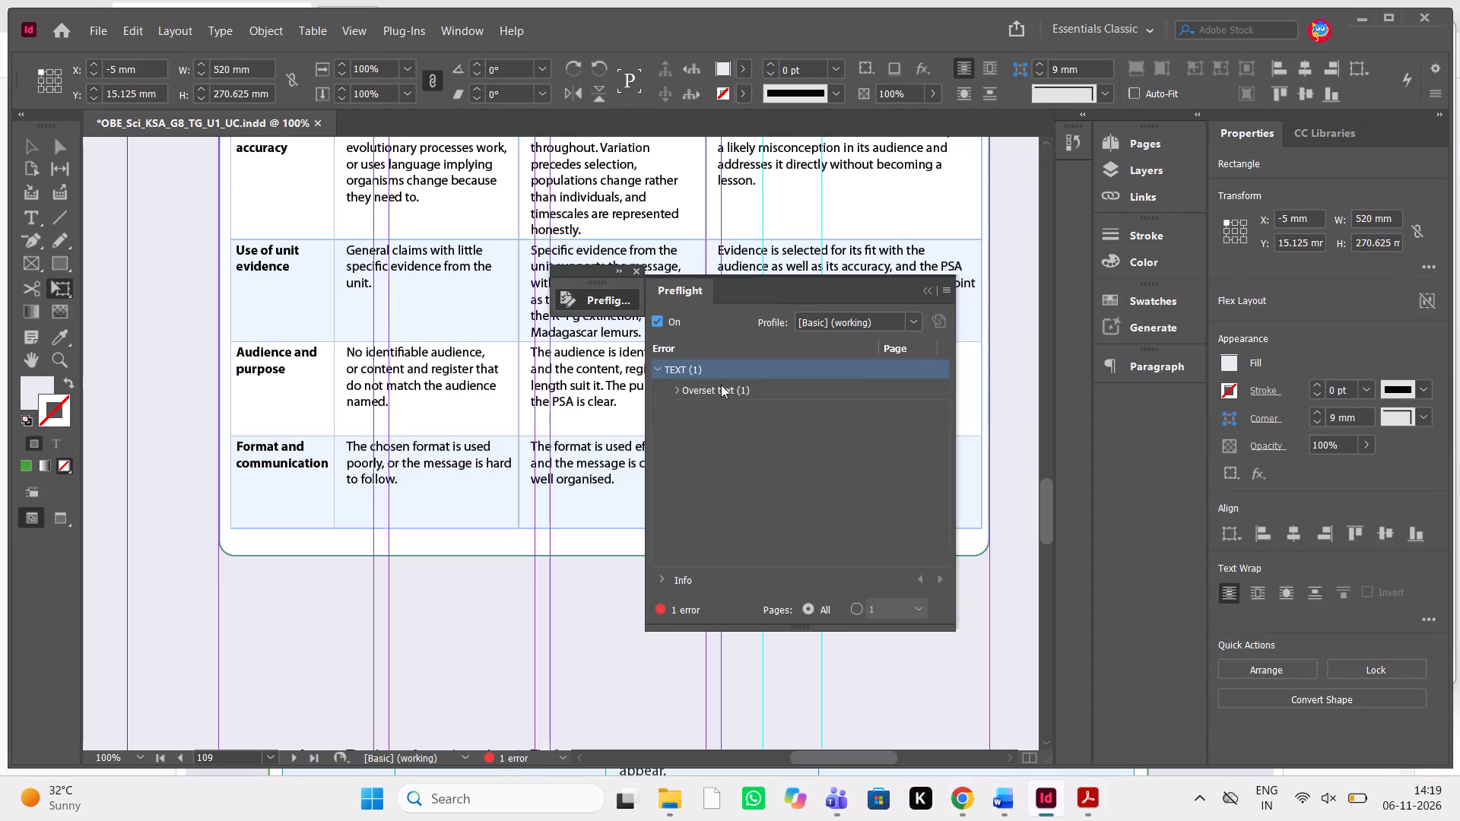
pyautogui.doubleClick(716, 418)
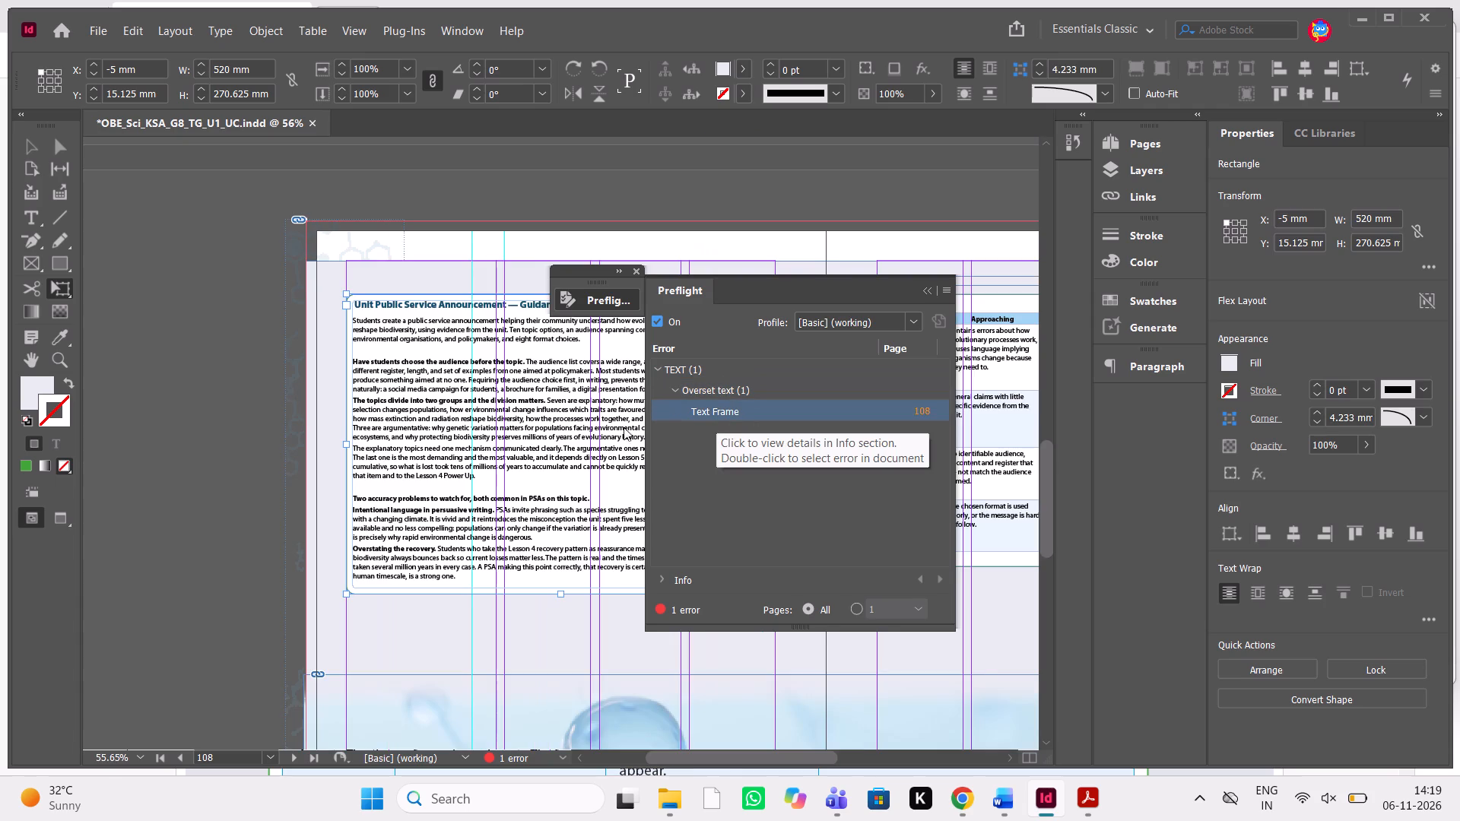
pyautogui.click(926, 297)
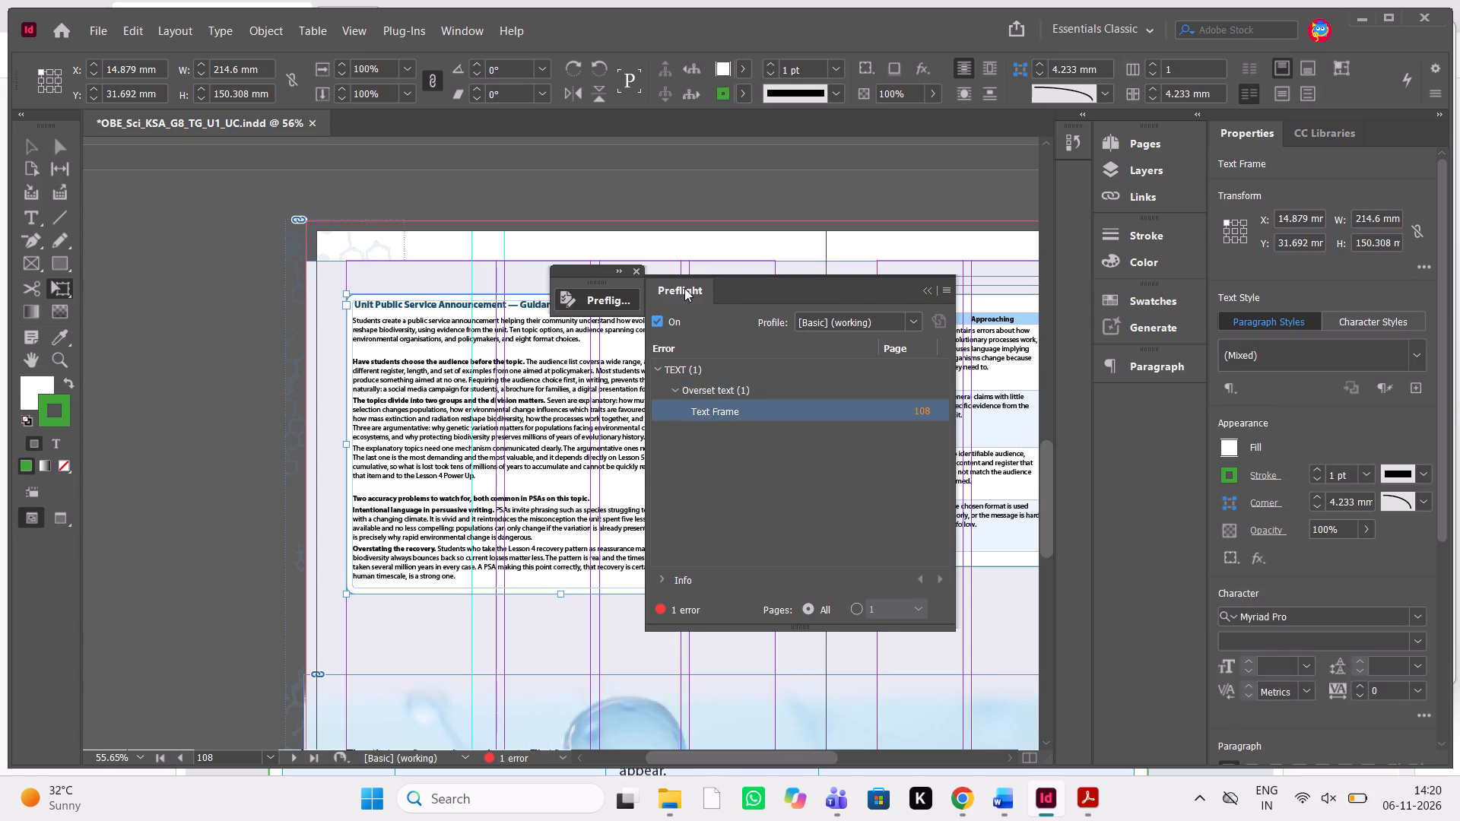
pyautogui.click(641, 268)
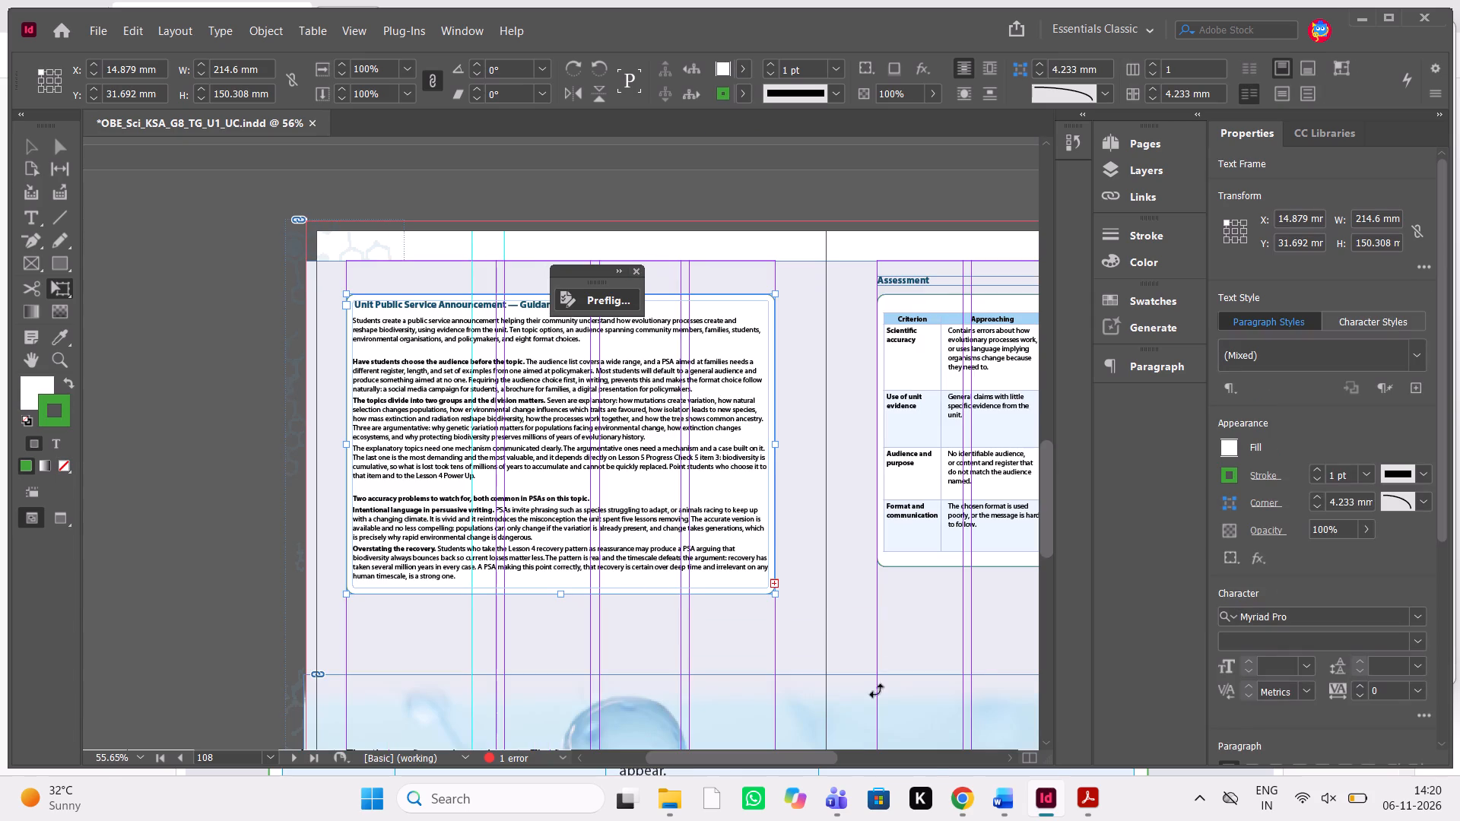
# Switch to Word and check the end of the PSA guidance text against the manuscript.
pyautogui.click(1008, 807)
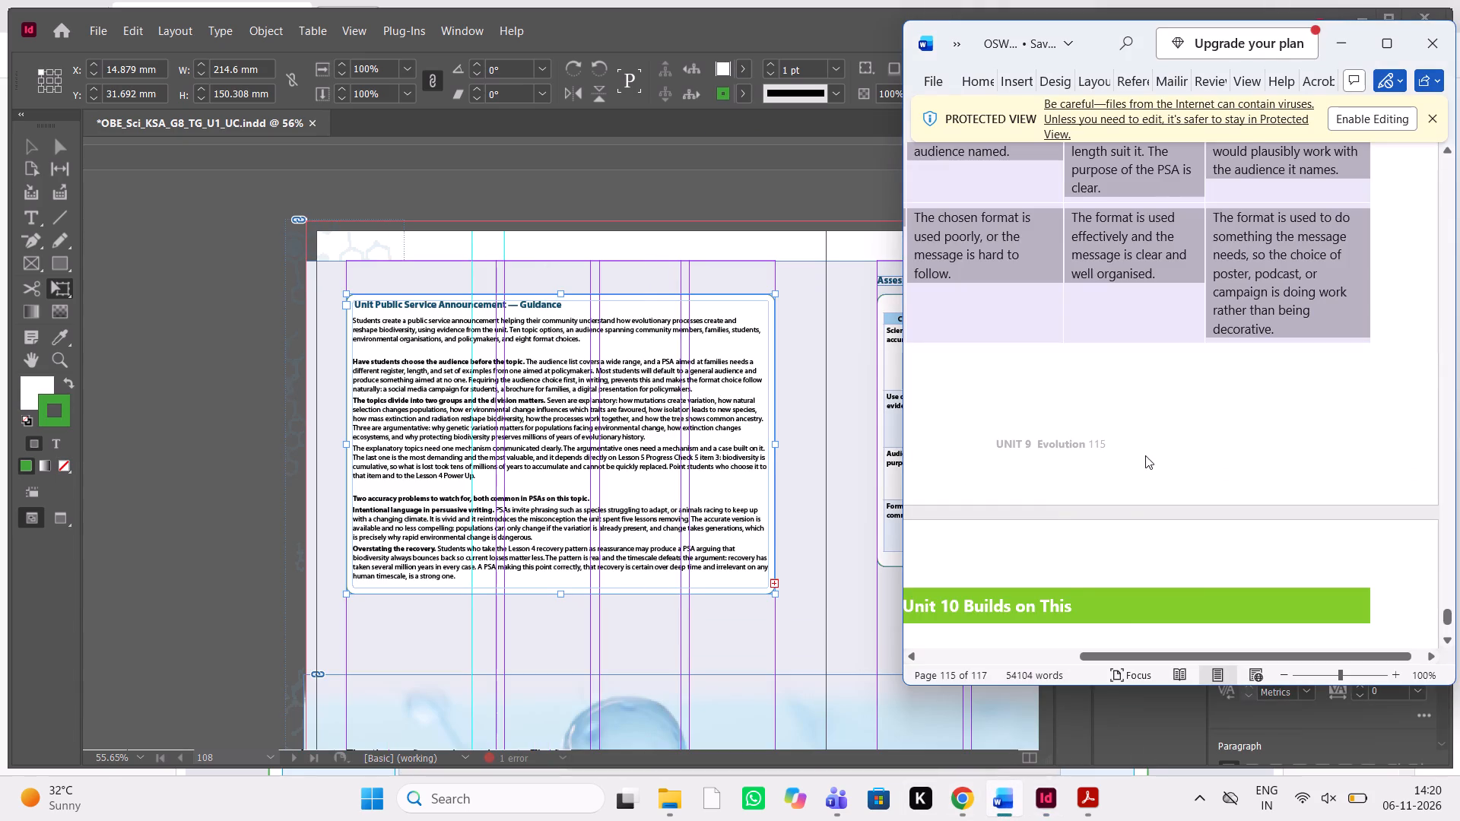
pyautogui.scroll(3, 1145, 455)
pyautogui.scroll(-1, 1145, 455)
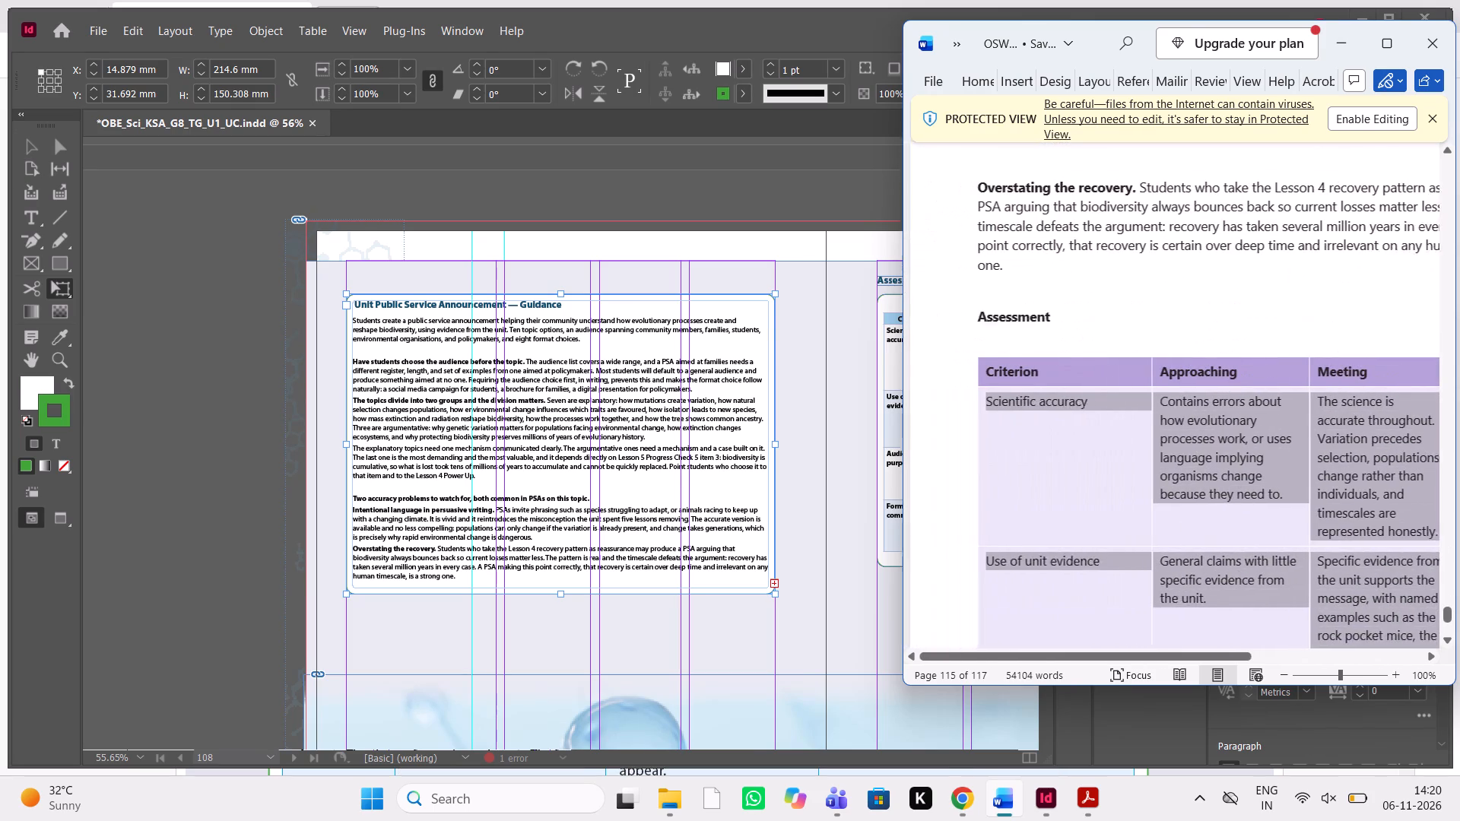
# Delete the surplus overset content after "is a strong one." at the end of the page 108 PSA Guidance frame.
pyautogui.doubleClick(449, 547)
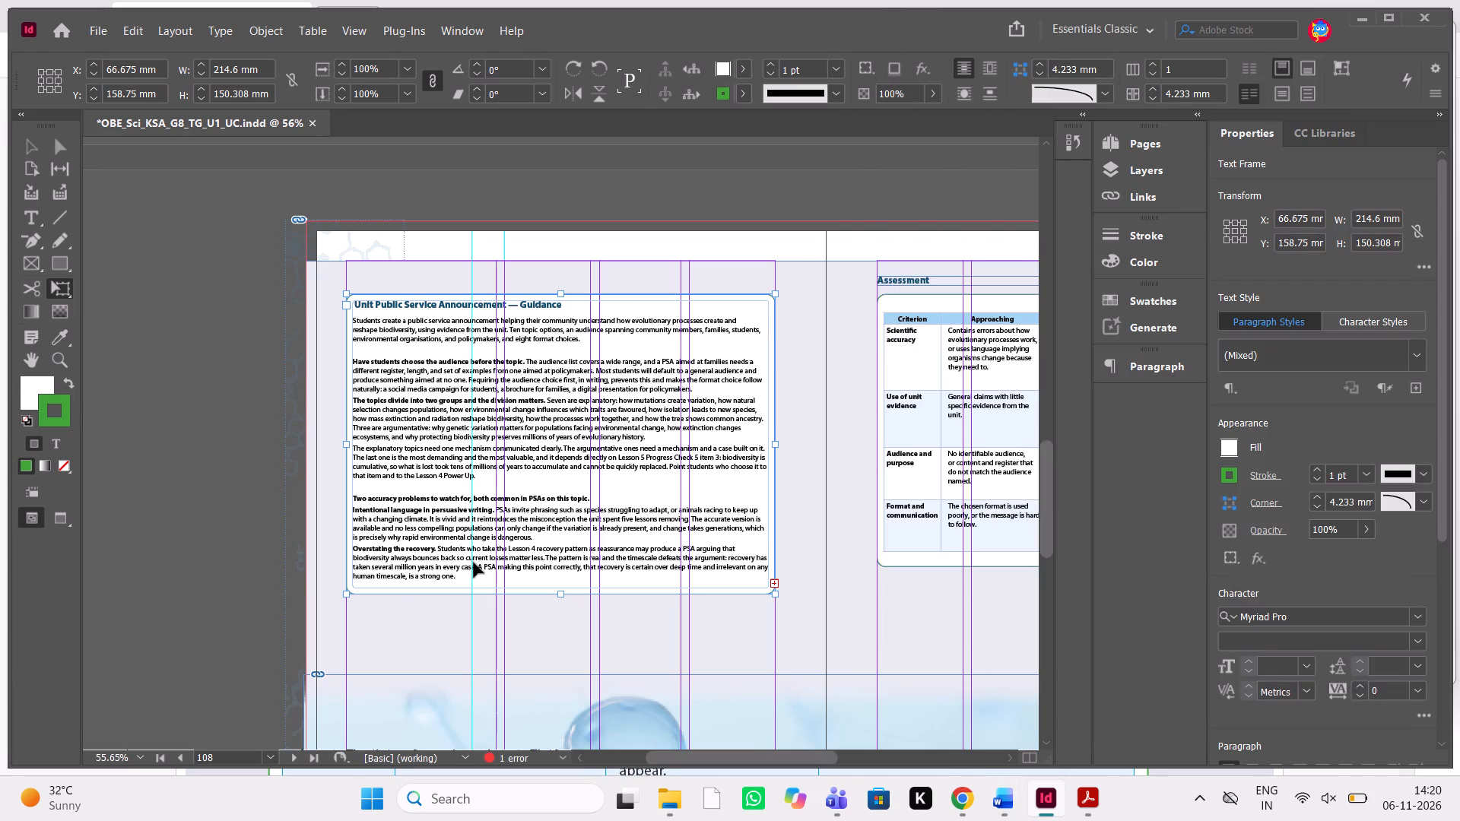
pyautogui.tripleClick(474, 565)
pyautogui.click(165, 421)
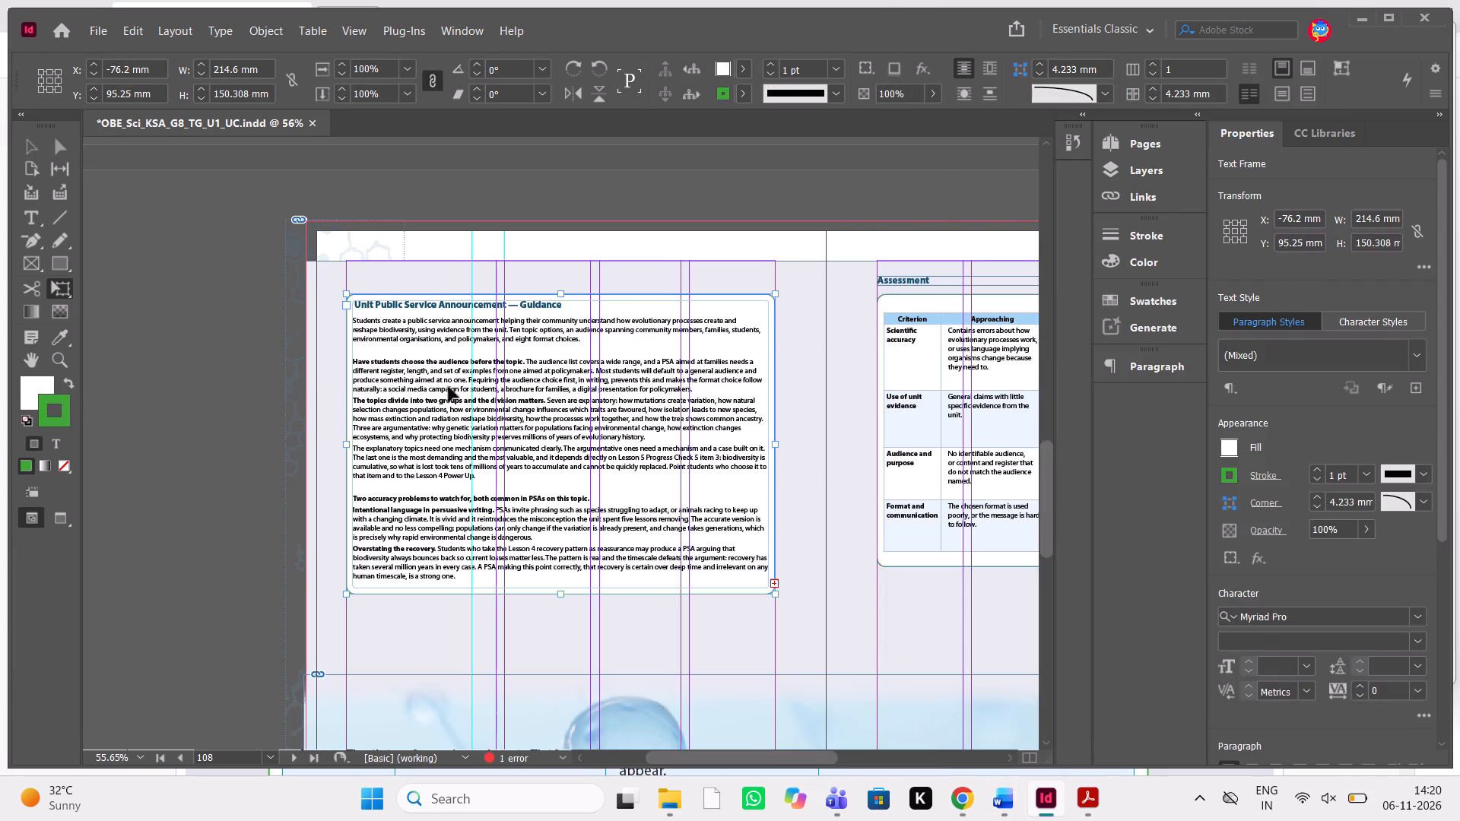
pyautogui.click(455, 508)
pyautogui.hotkey('ctrl', '=')
pyautogui.hotkey('ctrl', '=')
pyautogui.hotkey('ctrl', '=')
pyautogui.scroll(-1, 455, 508)
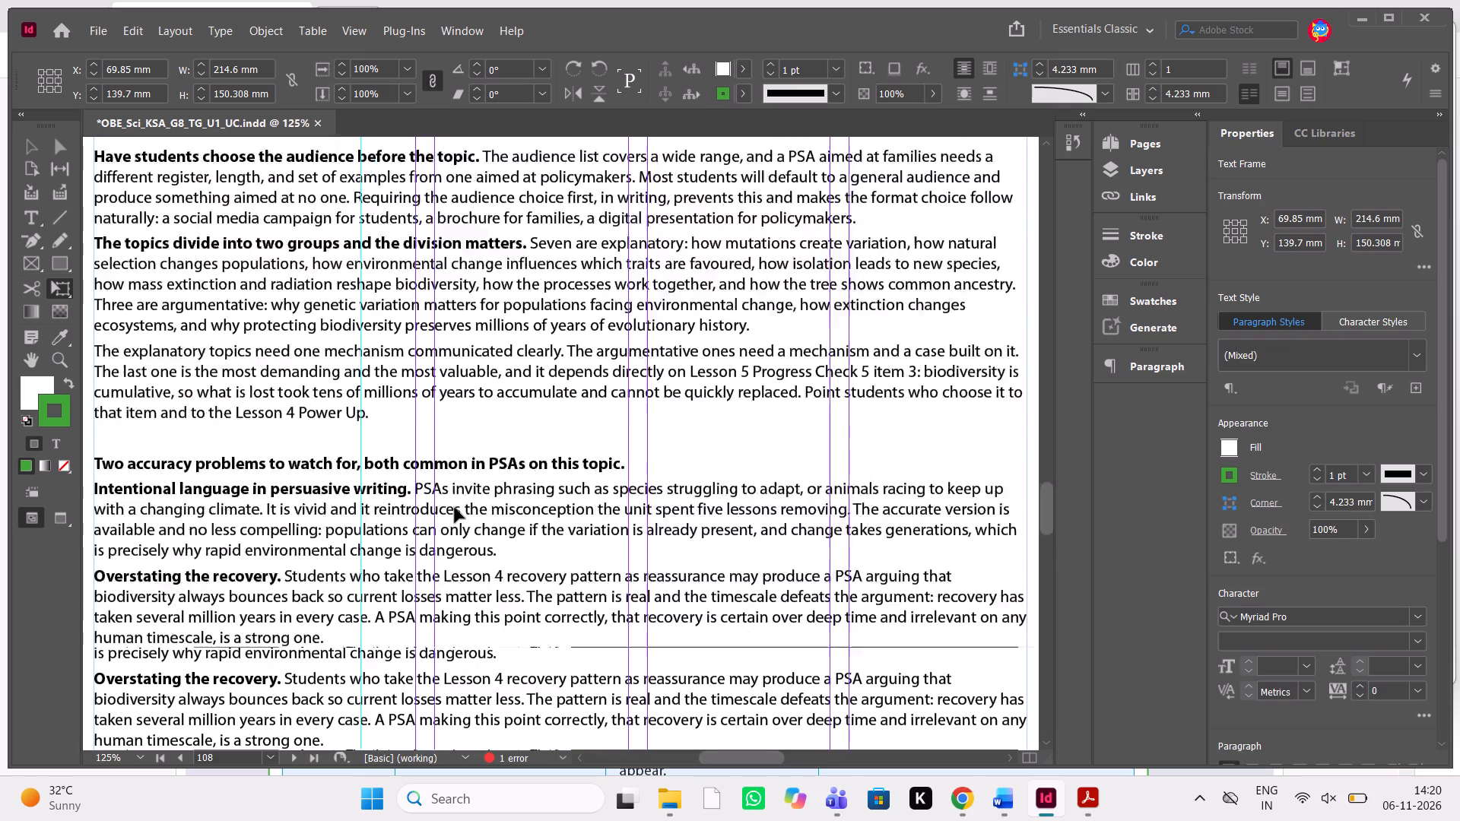
pyautogui.scroll(-1, 455, 508)
pyautogui.doubleClick(606, 302)
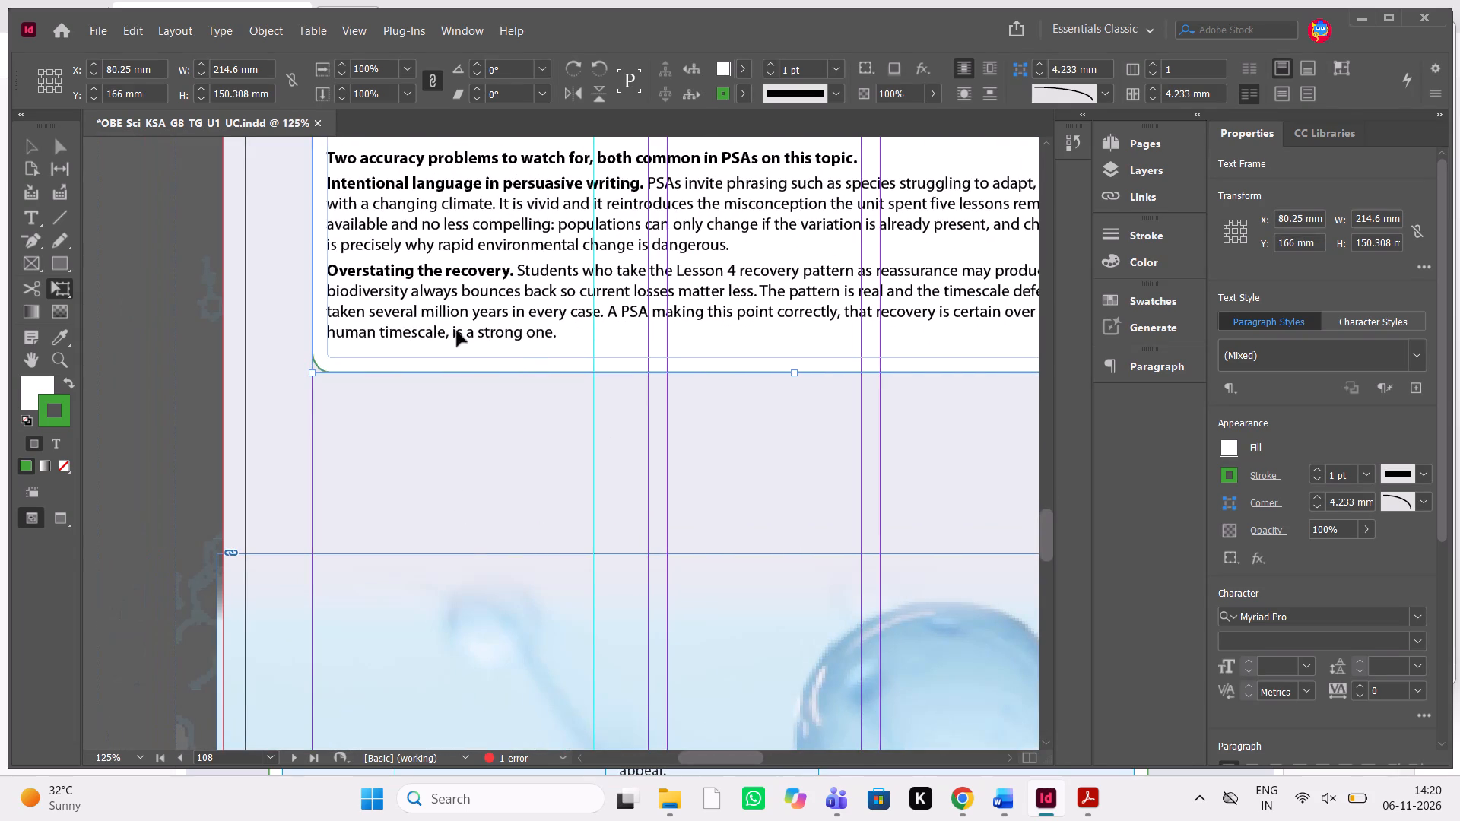
pyautogui.click(165, 250)
pyautogui.tripleClick(531, 285)
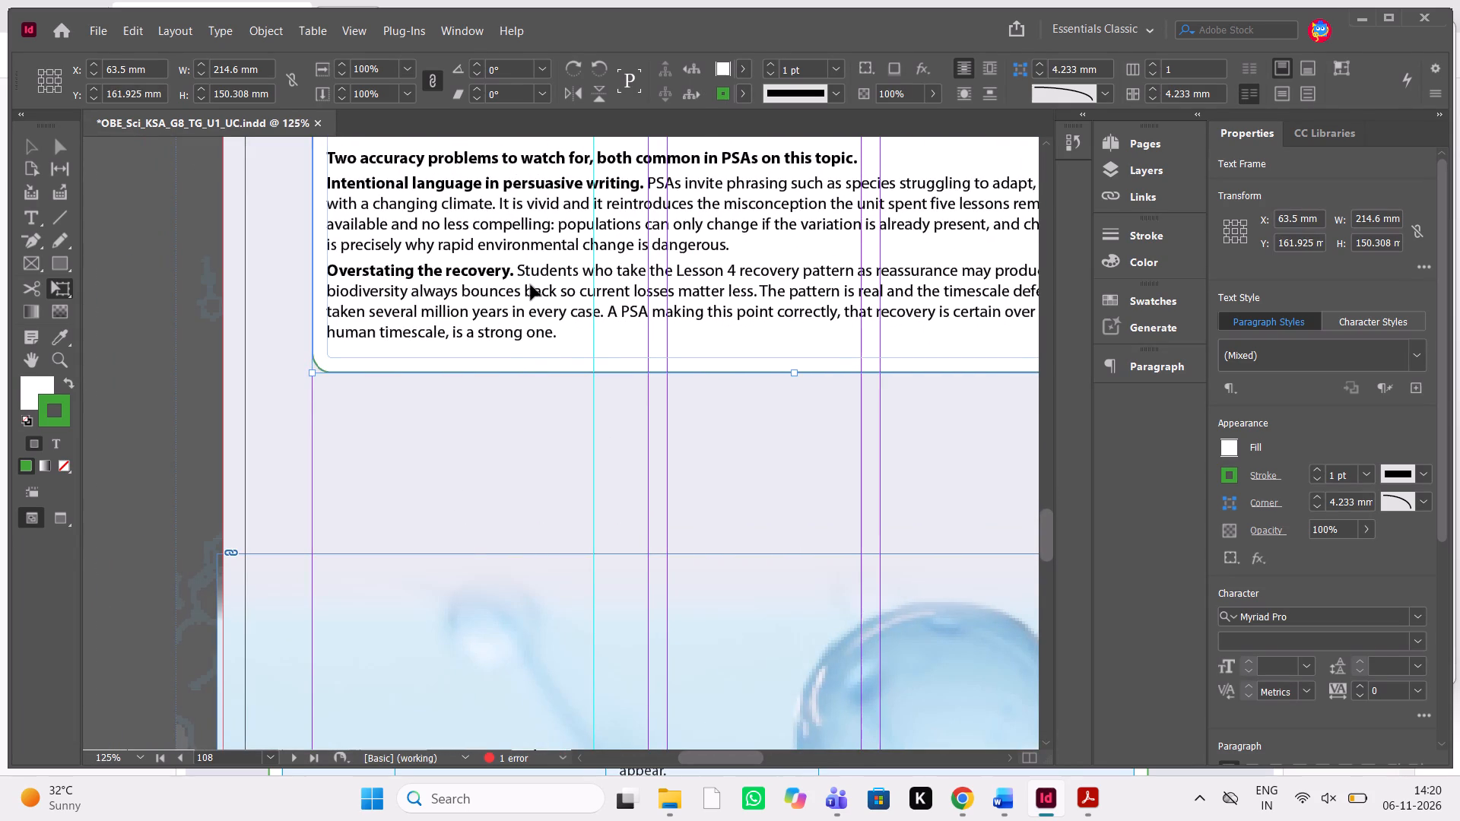
pyautogui.tripleClick(531, 285)
pyautogui.click(26, 138)
pyautogui.tripleClick(519, 276)
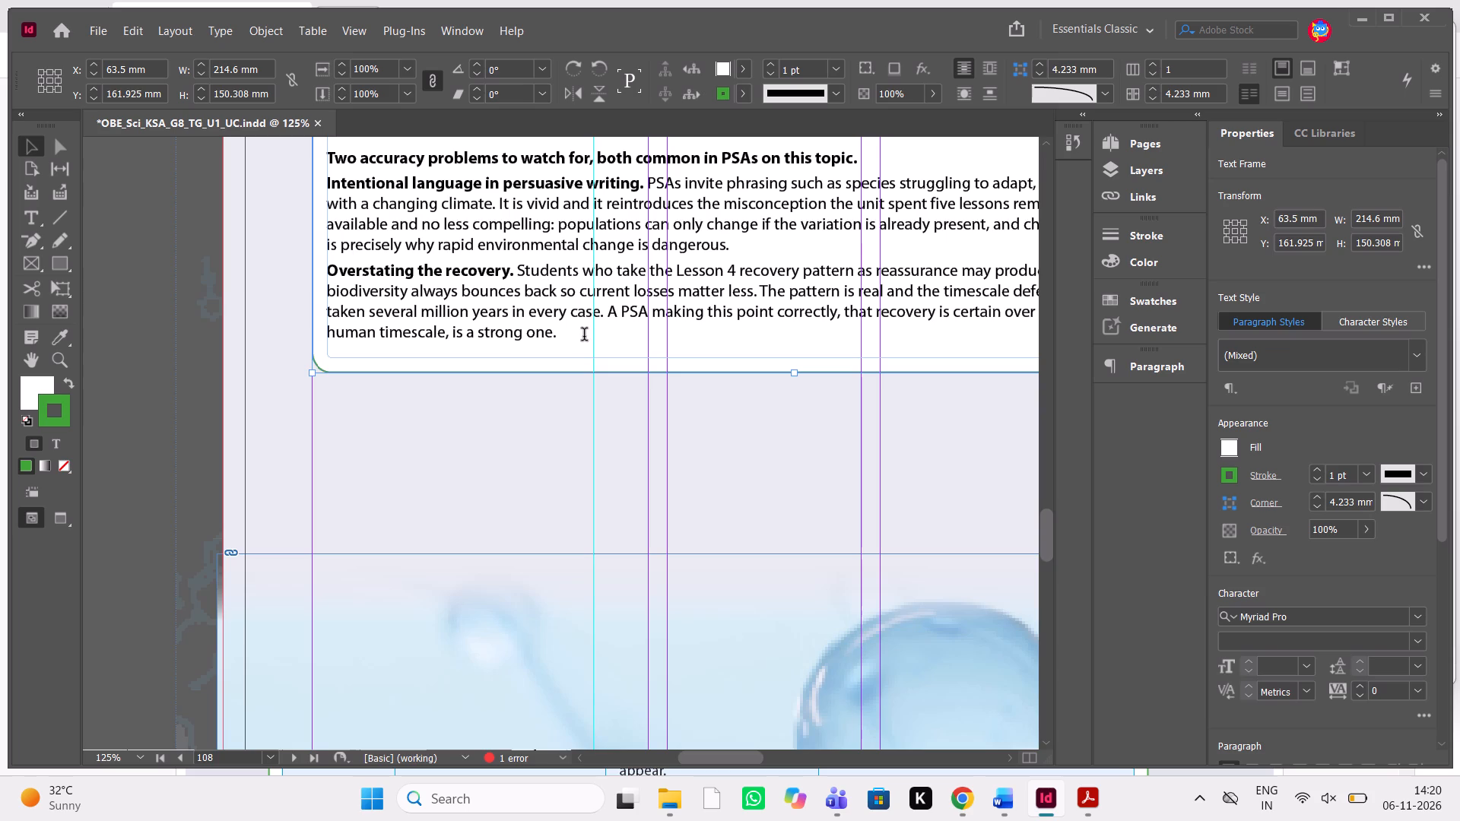
pyautogui.click(582, 335)
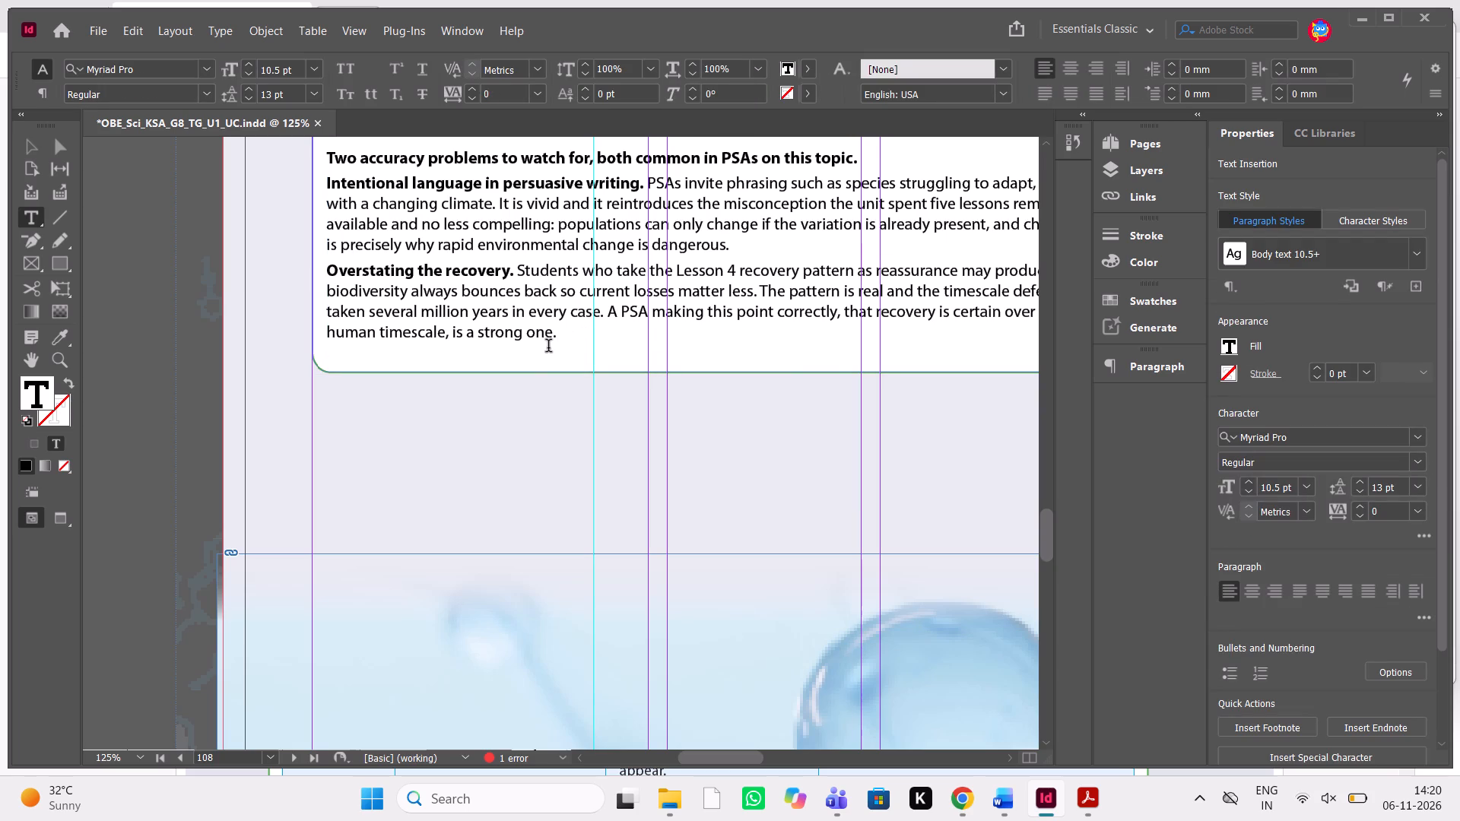
pyautogui.press('Delete')
pyautogui.press('Delete')
pyautogui.press('Delete')
pyautogui.press('Delete')
pyautogui.press('Delete')
pyautogui.press('Delete')
pyautogui.press('Delete')
pyautogui.press('Delete')
pyautogui.press('Delete')
pyautogui.press('Delete')
pyautogui.press('Delete')
pyautogui.press('Delete')
pyautogui.press('Delete')
pyautogui.press('Delete')
pyautogui.press('Delete')
pyautogui.press('Delete')
pyautogui.press('Delete')
pyautogui.press('Delete')
pyautogui.press('Delete')
pyautogui.press('Delete')
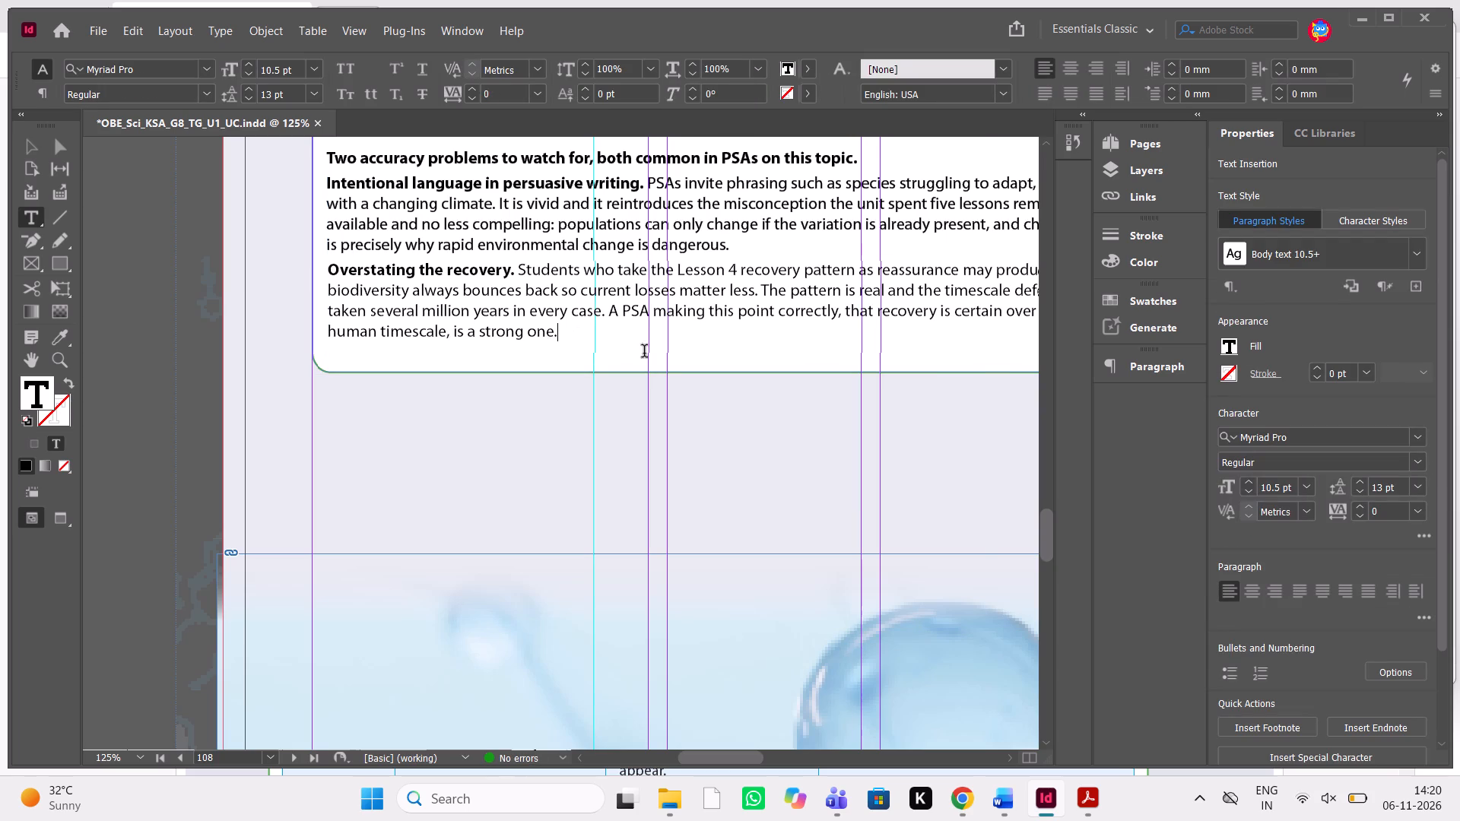
# Examine the "Push Forward: Into Unit 2" page that follows the PSA spread, both close up and as a whole.
pyautogui.hscroll(-3, 666, 363)
pyautogui.scroll(-3, 666, 363)
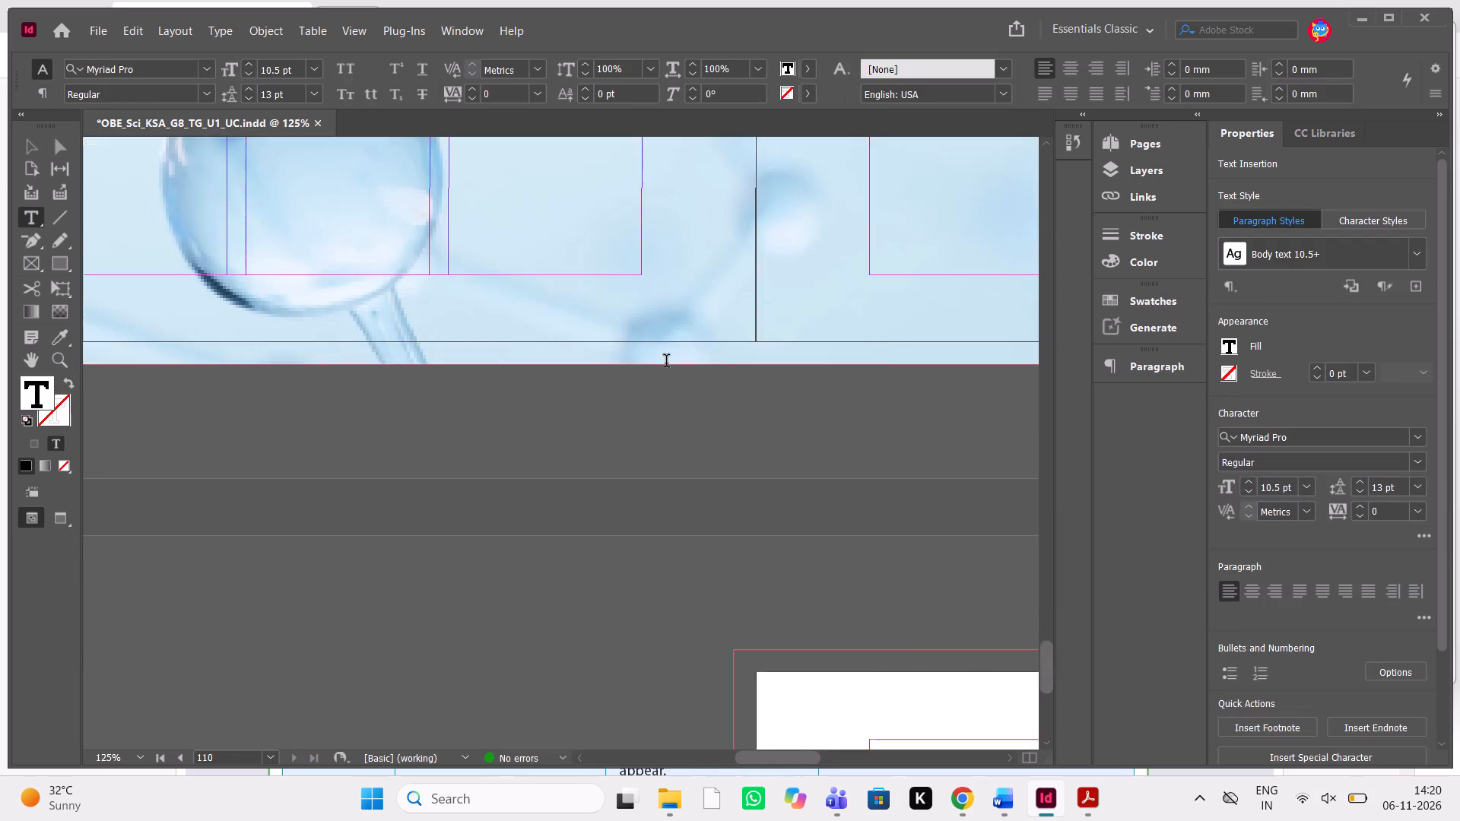
pyautogui.scroll(-3, 666, 363)
pyautogui.hscroll(-3, 666, 363)
pyautogui.hotkey('ctrl', '=')
pyautogui.hotkey('ctrl', '=')
pyautogui.hotkey('ctrl', '=')
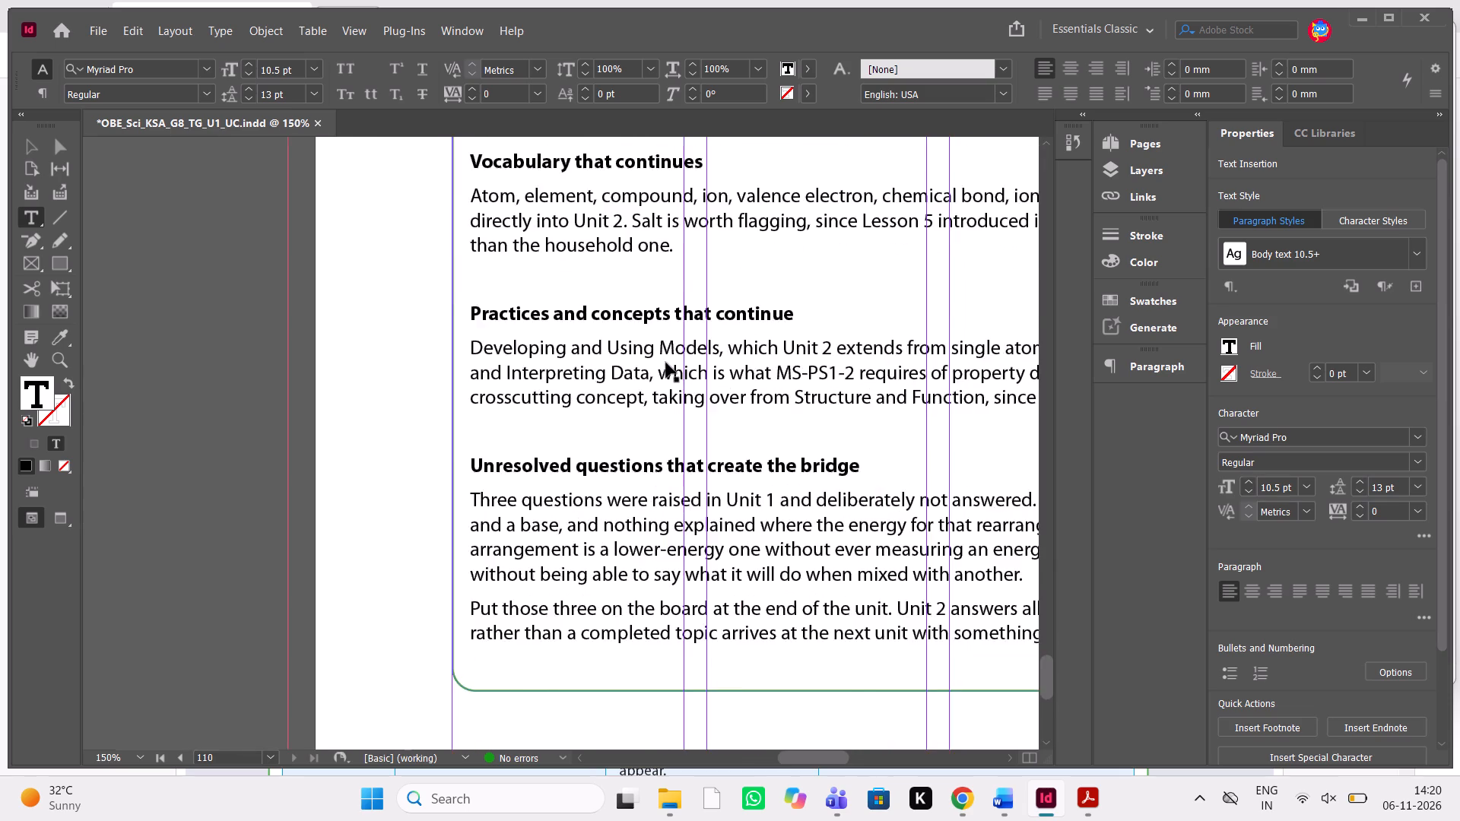
pyautogui.hotkey('ctrl', '=')
pyautogui.hotkey('ctrl', '-')
pyautogui.hotkey('ctrl', '-')
pyautogui.hotkey('ctrl', '-')
pyautogui.hotkey('ctrl', '-')
pyautogui.hotkey('ctrl', '-')
pyautogui.hotkey('ctrl', '-')
pyautogui.hotkey('ctrl', '-')
pyautogui.hotkey('ctrl', '-')
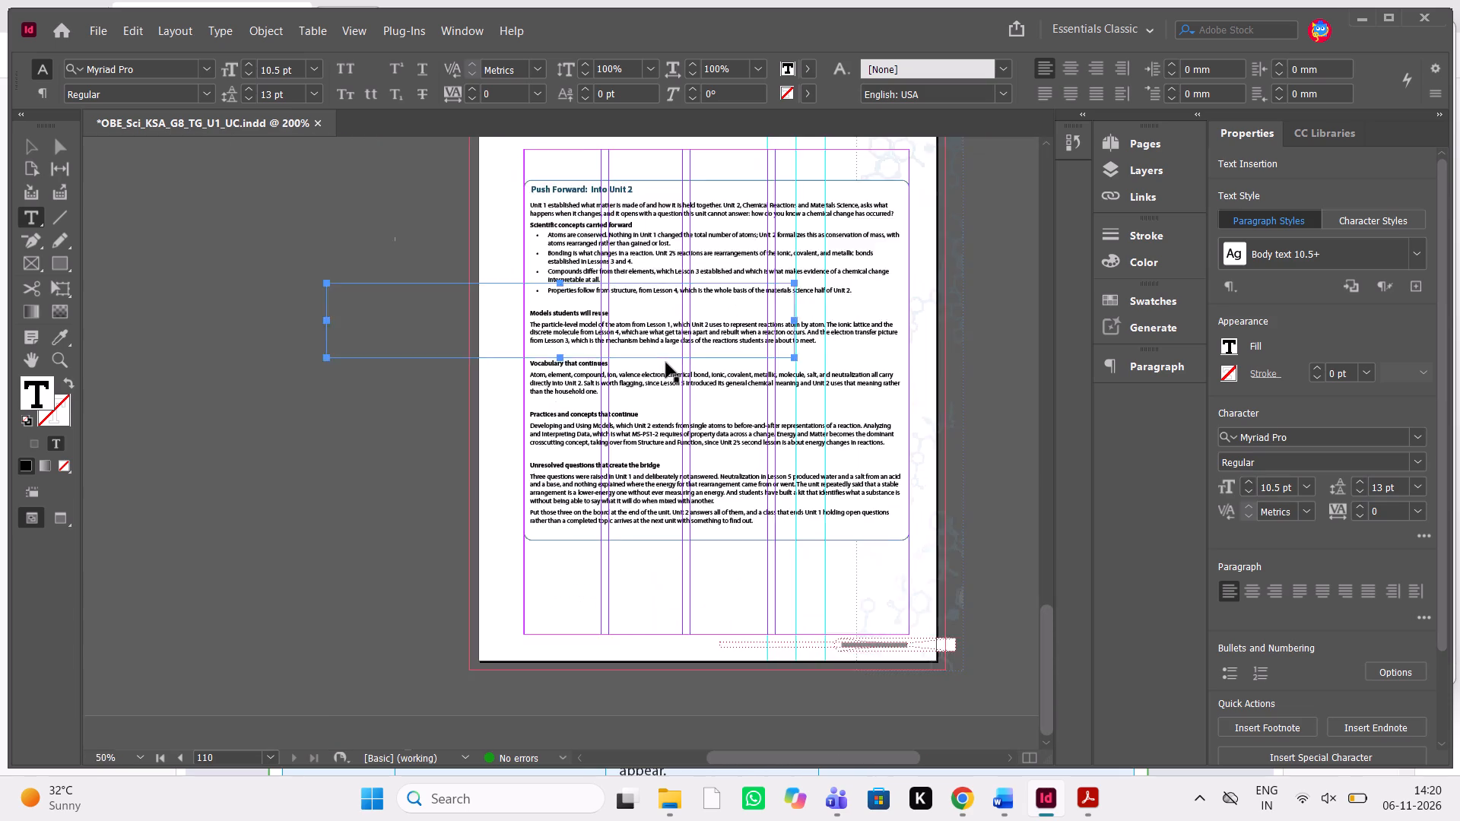
# Look back over the finished spreads, from the PSA pages to the Unit STEM Task Final Guidance spread starting on page 106.
pyautogui.hotkey('ctrl', '-')
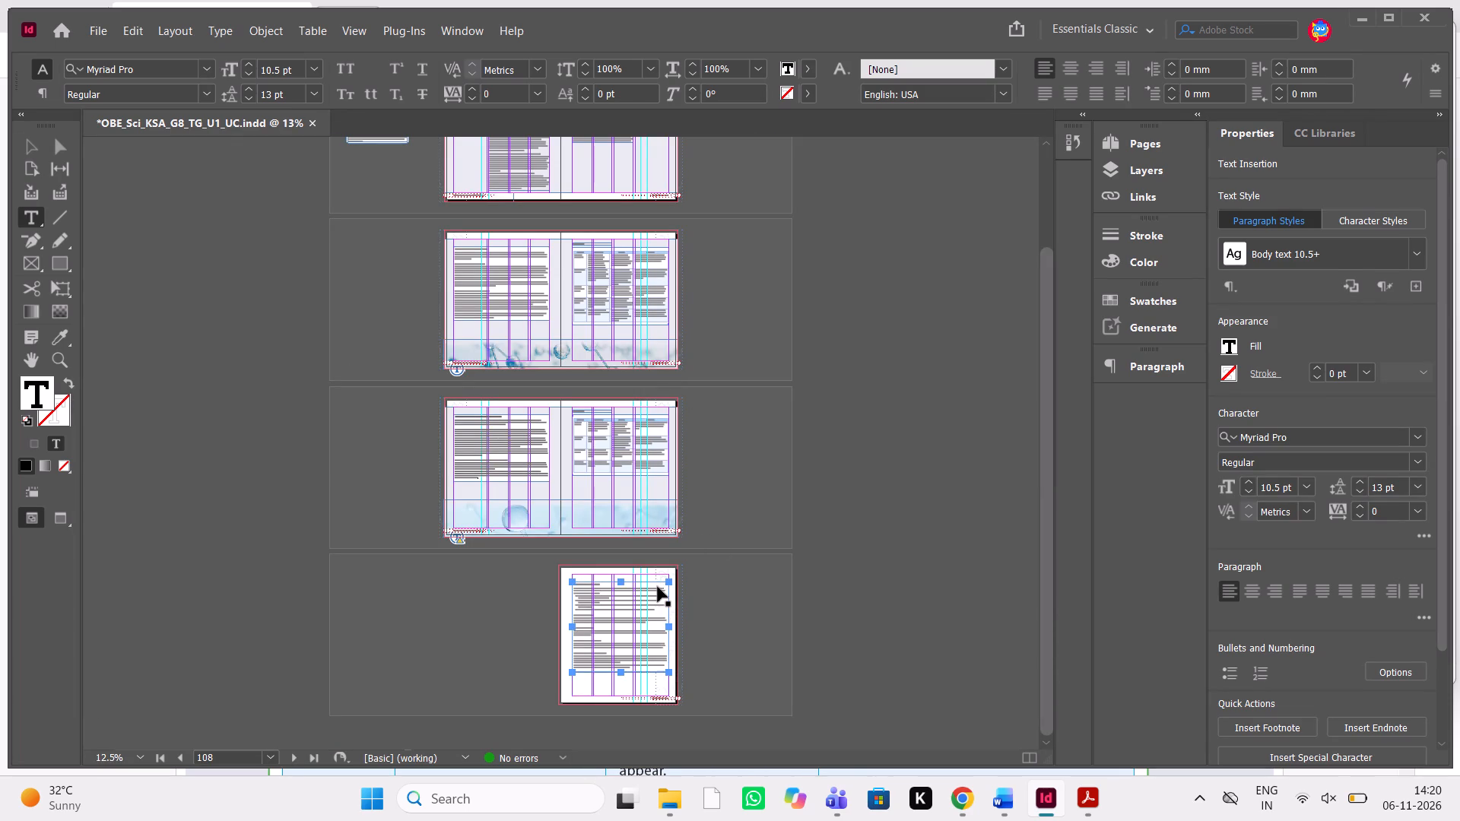
pyautogui.hotkey('ctrl', '=')
pyautogui.hotkey('ctrl', '=')
pyautogui.hotkey('ctrl', '=')
pyautogui.hscroll(-2, 658, 587)
pyautogui.scroll(-2, 658, 587)
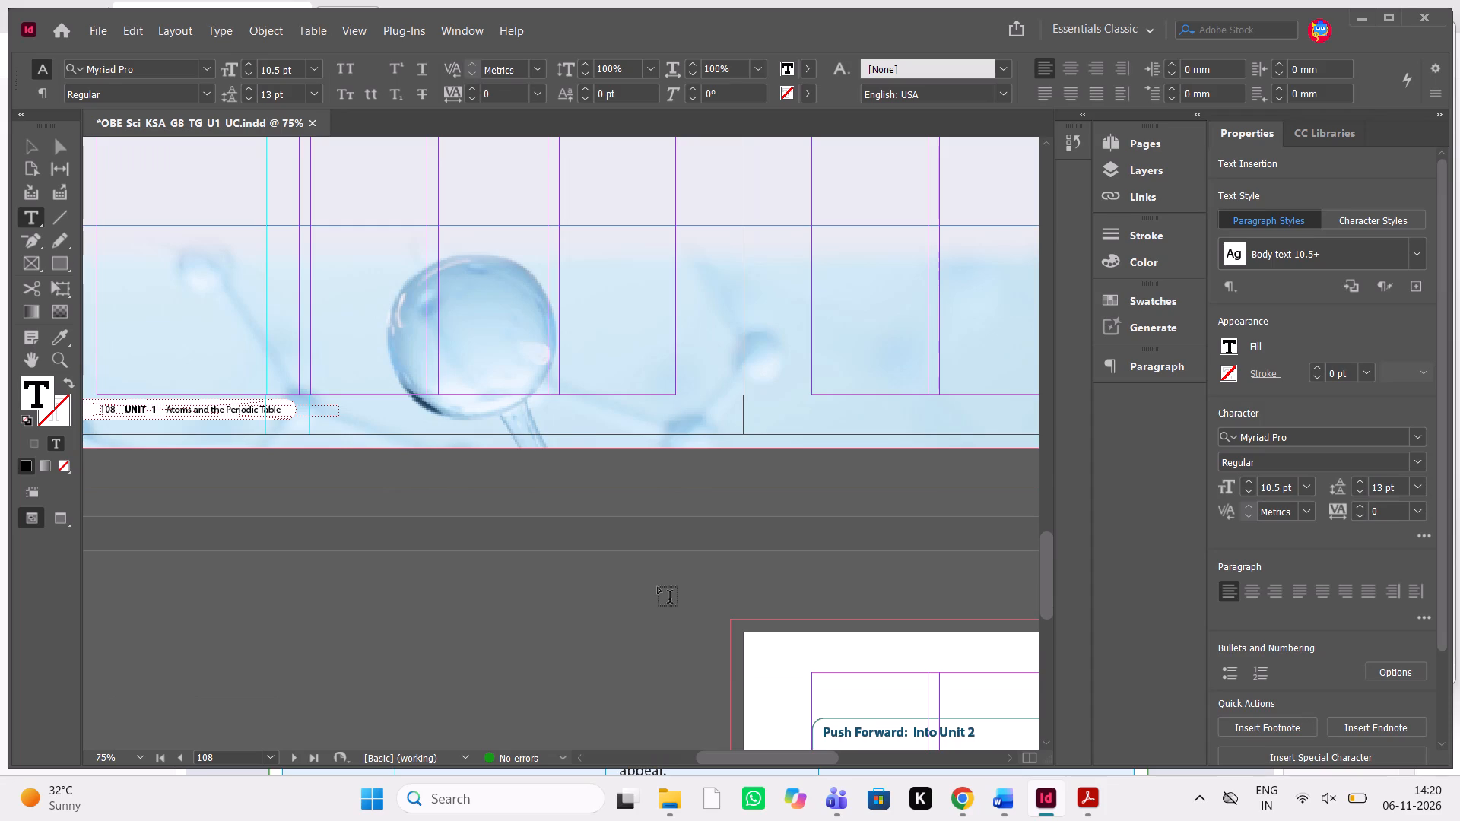
pyautogui.scroll(4, 633, 318)
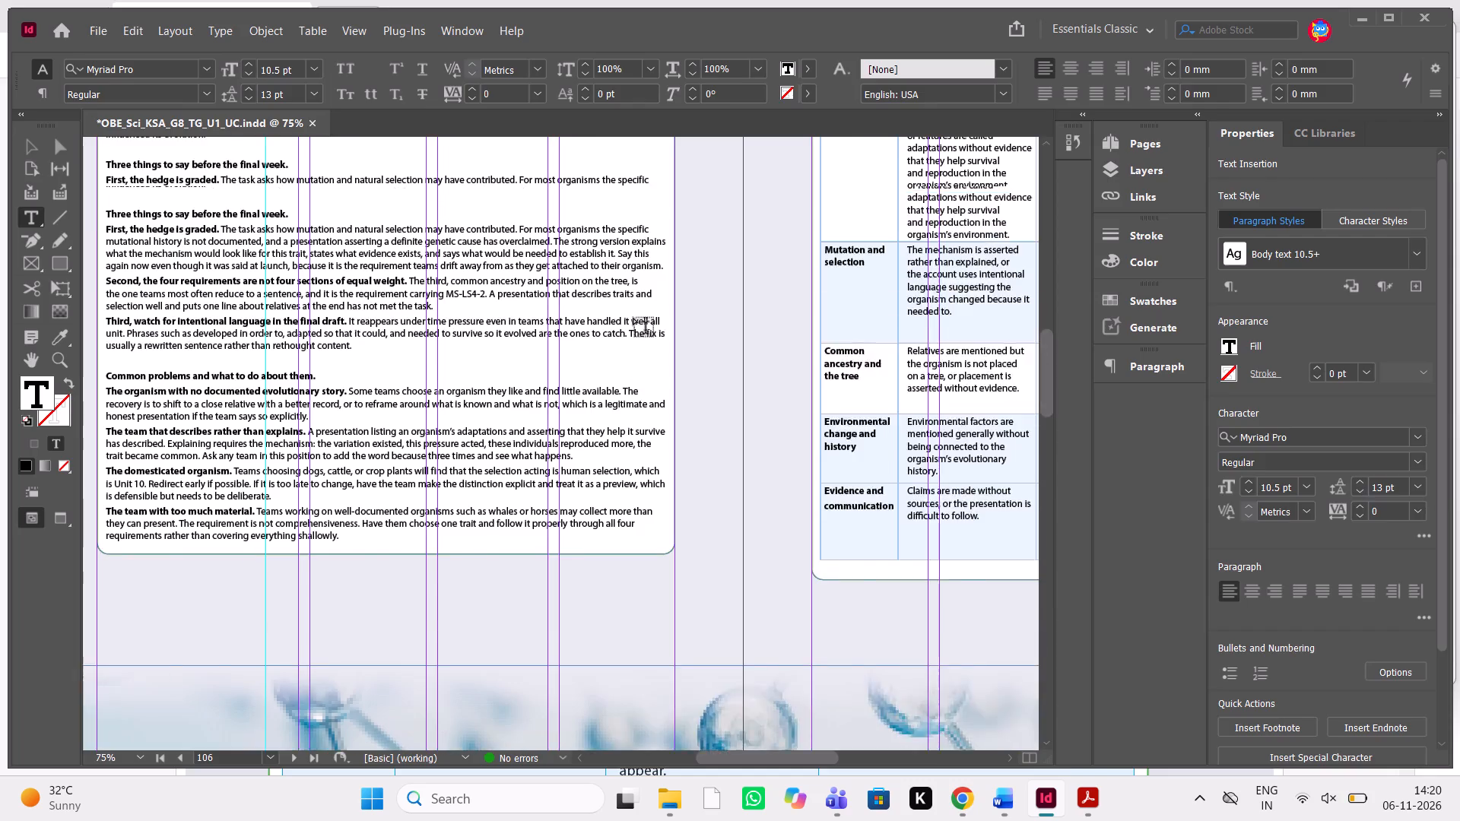
pyautogui.scroll(4, 633, 318)
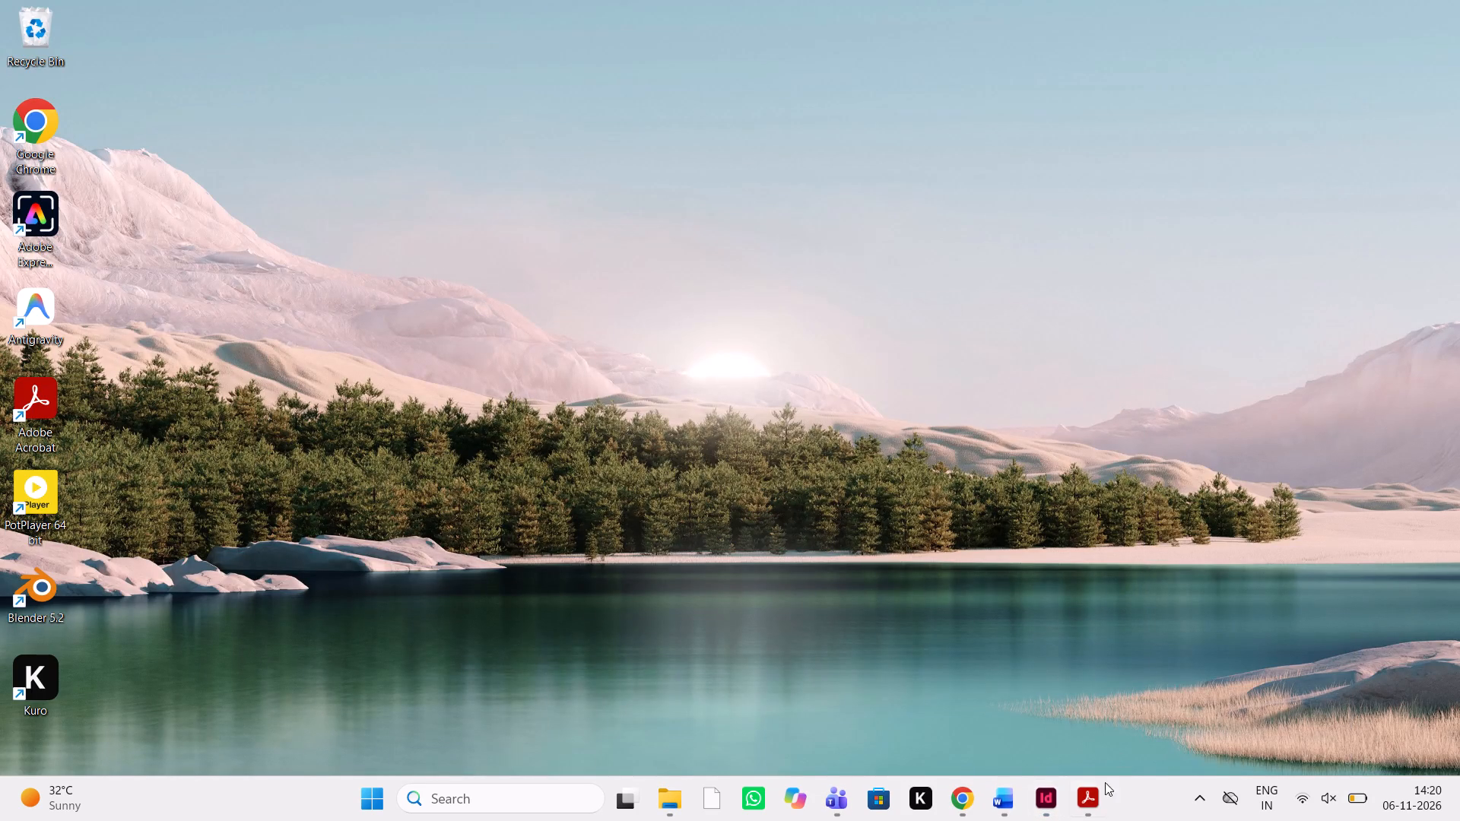
pyautogui.click(1058, 797)
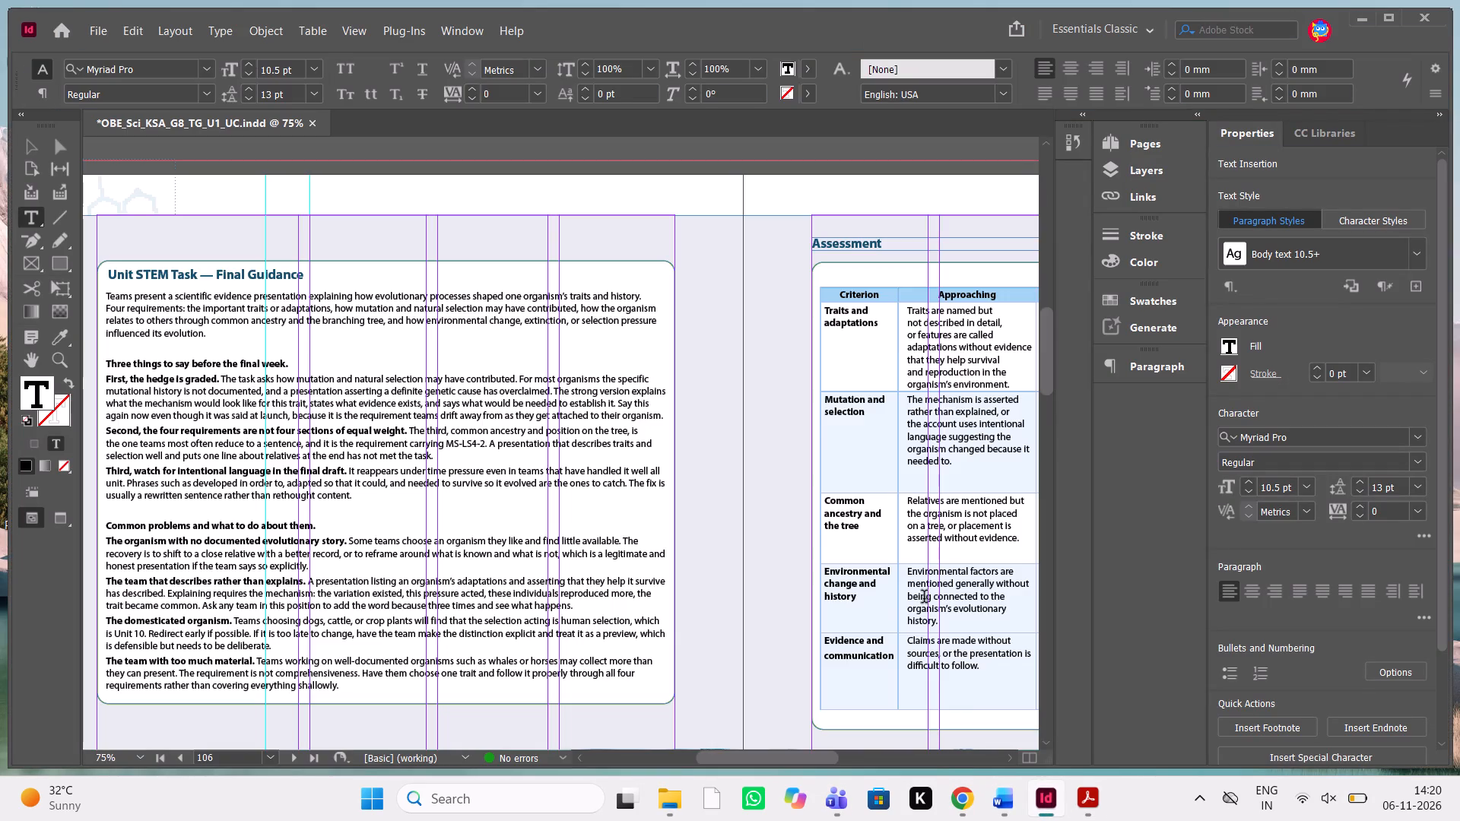
pyautogui.hscroll(1, 880, 478)
pyautogui.scroll(2, 880, 478)
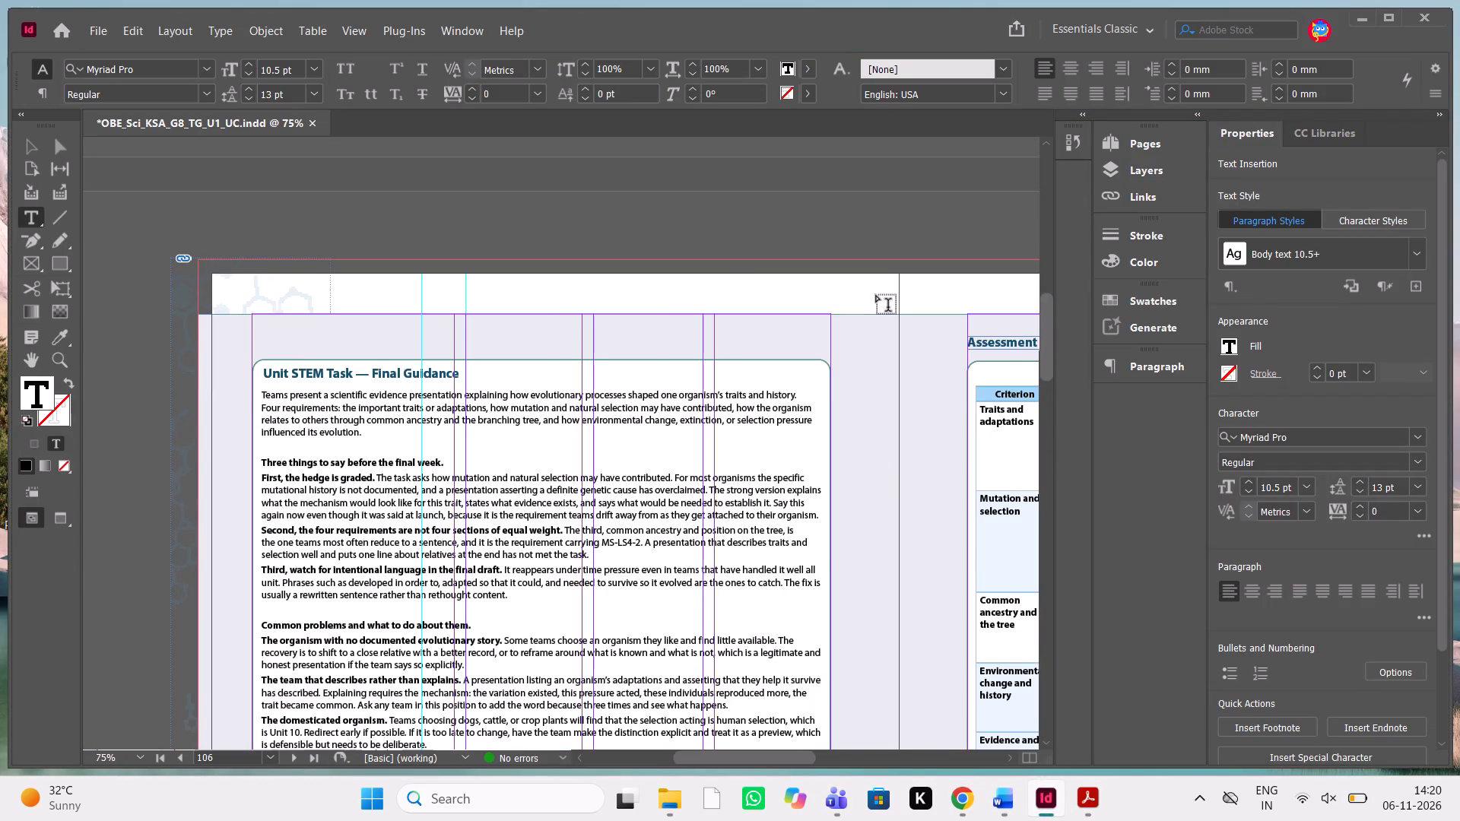
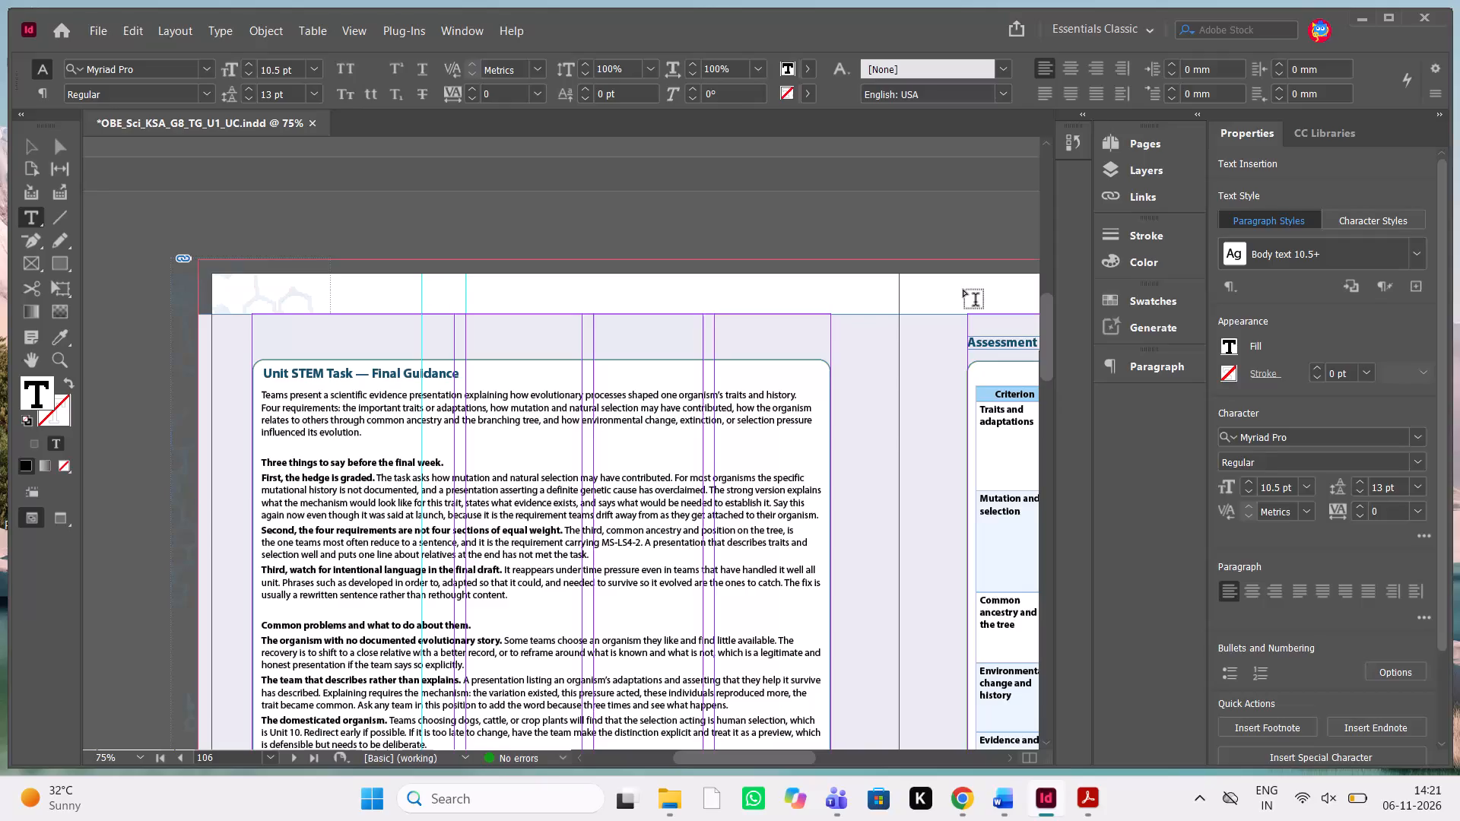
# Look over the wrap-up spreads as a whole, from page 104 to the closing Push Forward page.
pyautogui.rightClick(963, 290)
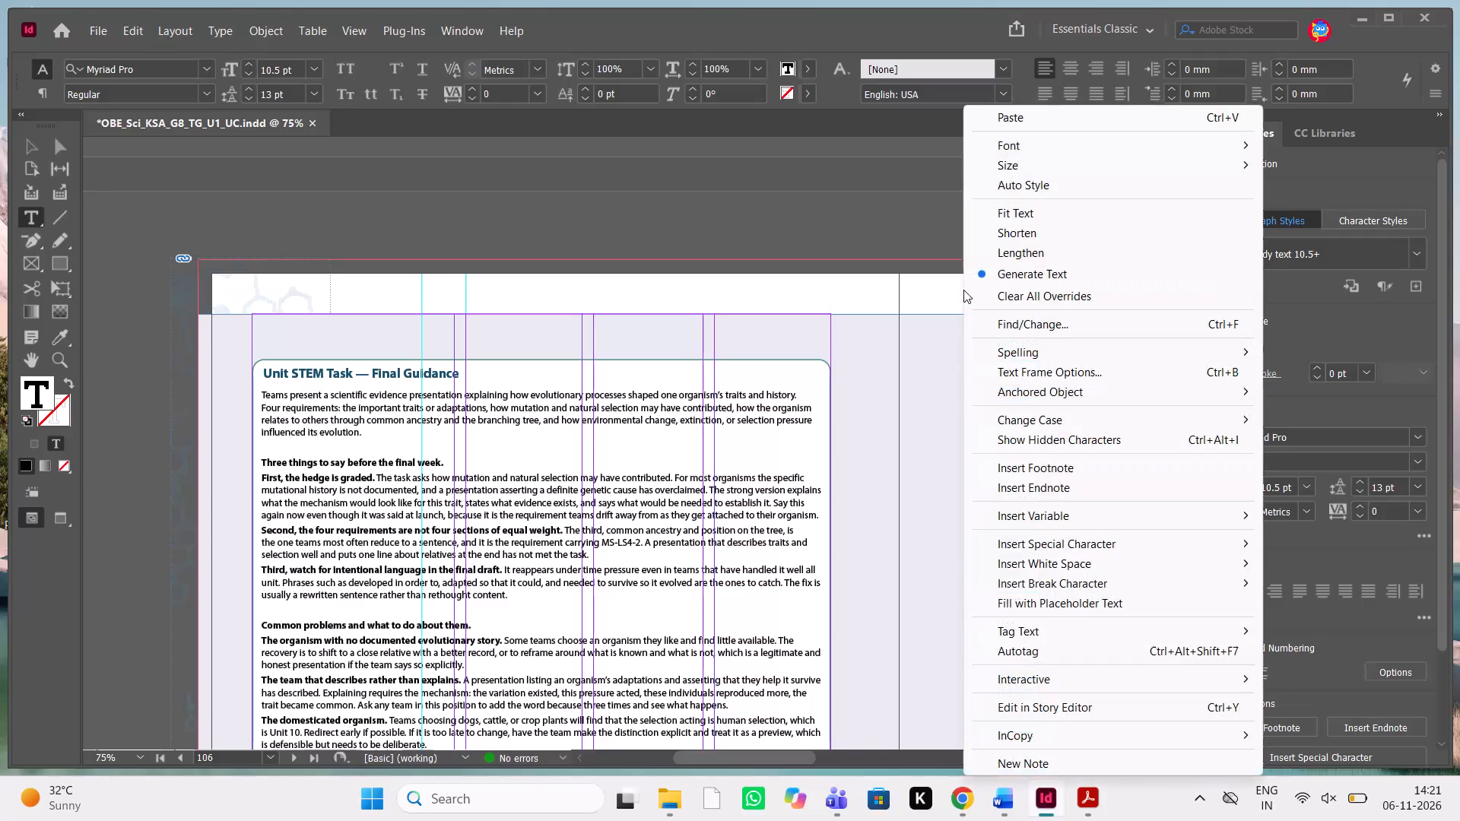
pyautogui.click(695, 275)
pyautogui.scroll(1, 695, 275)
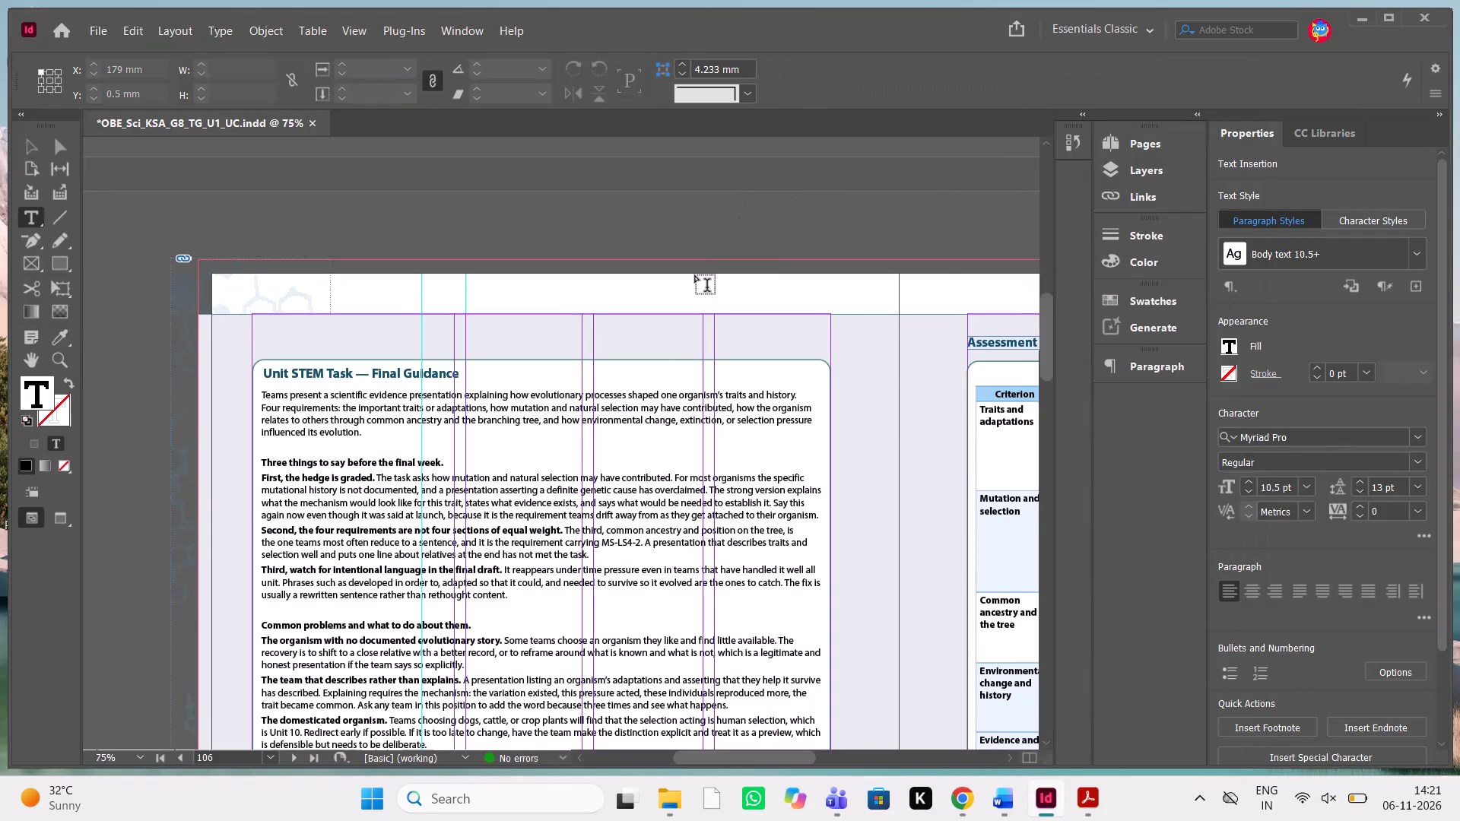
pyautogui.scroll(2, 695, 275)
pyautogui.scroll(5, 165, 163)
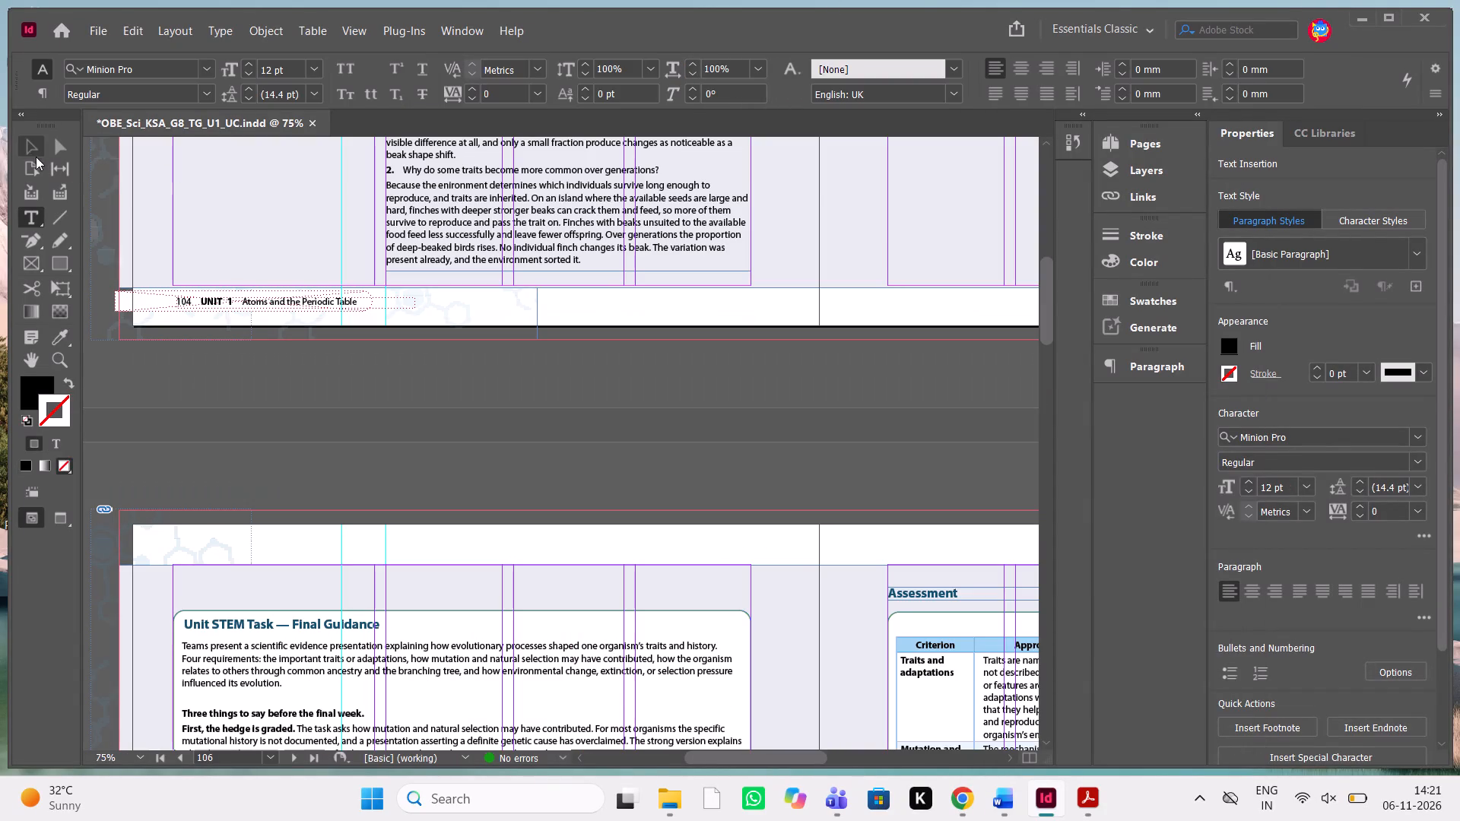
pyautogui.click(36, 151)
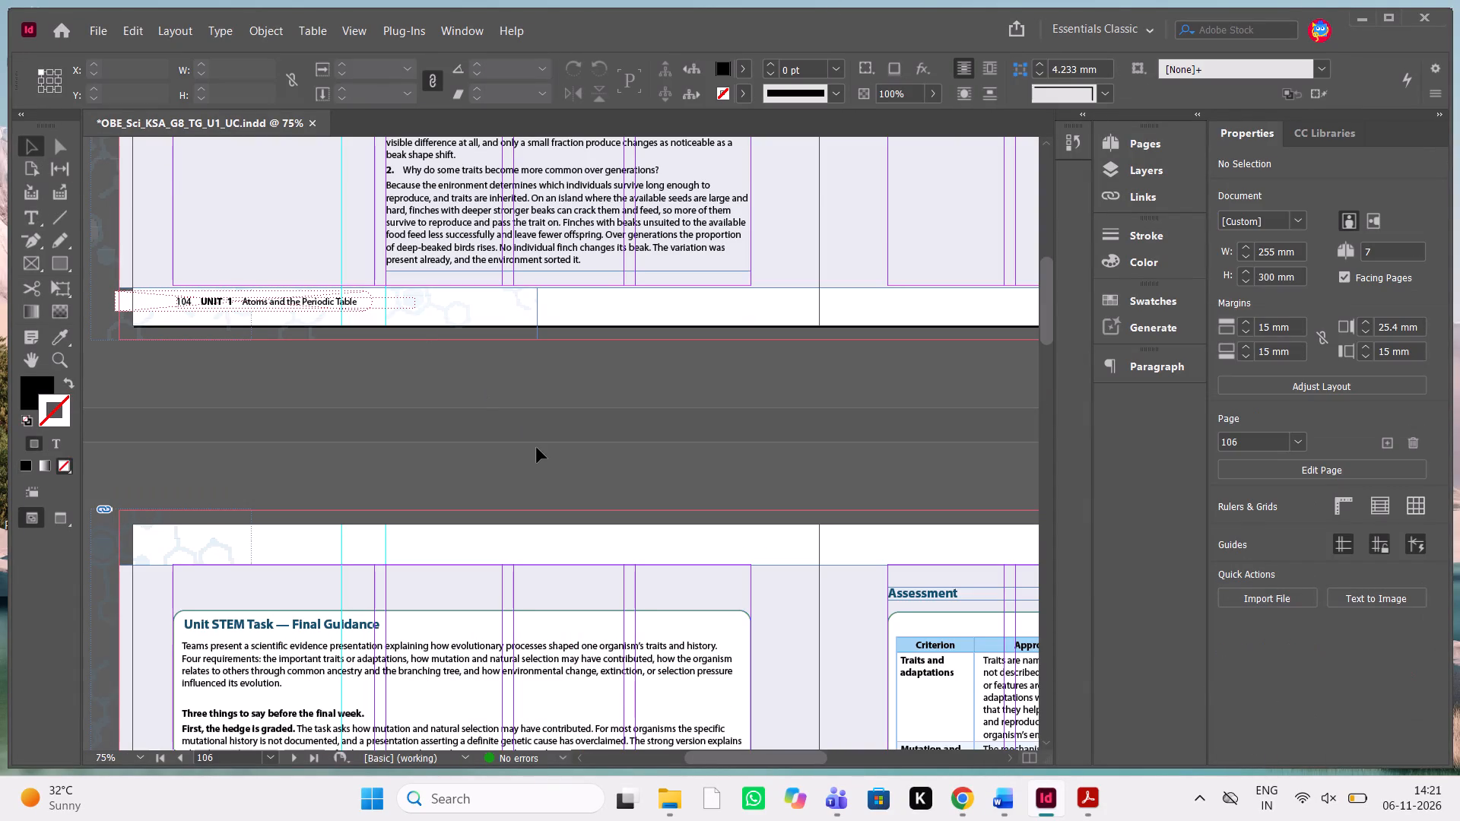
pyautogui.hotkey('ctrl', '-')
pyautogui.hotkey('ctrl', '-')
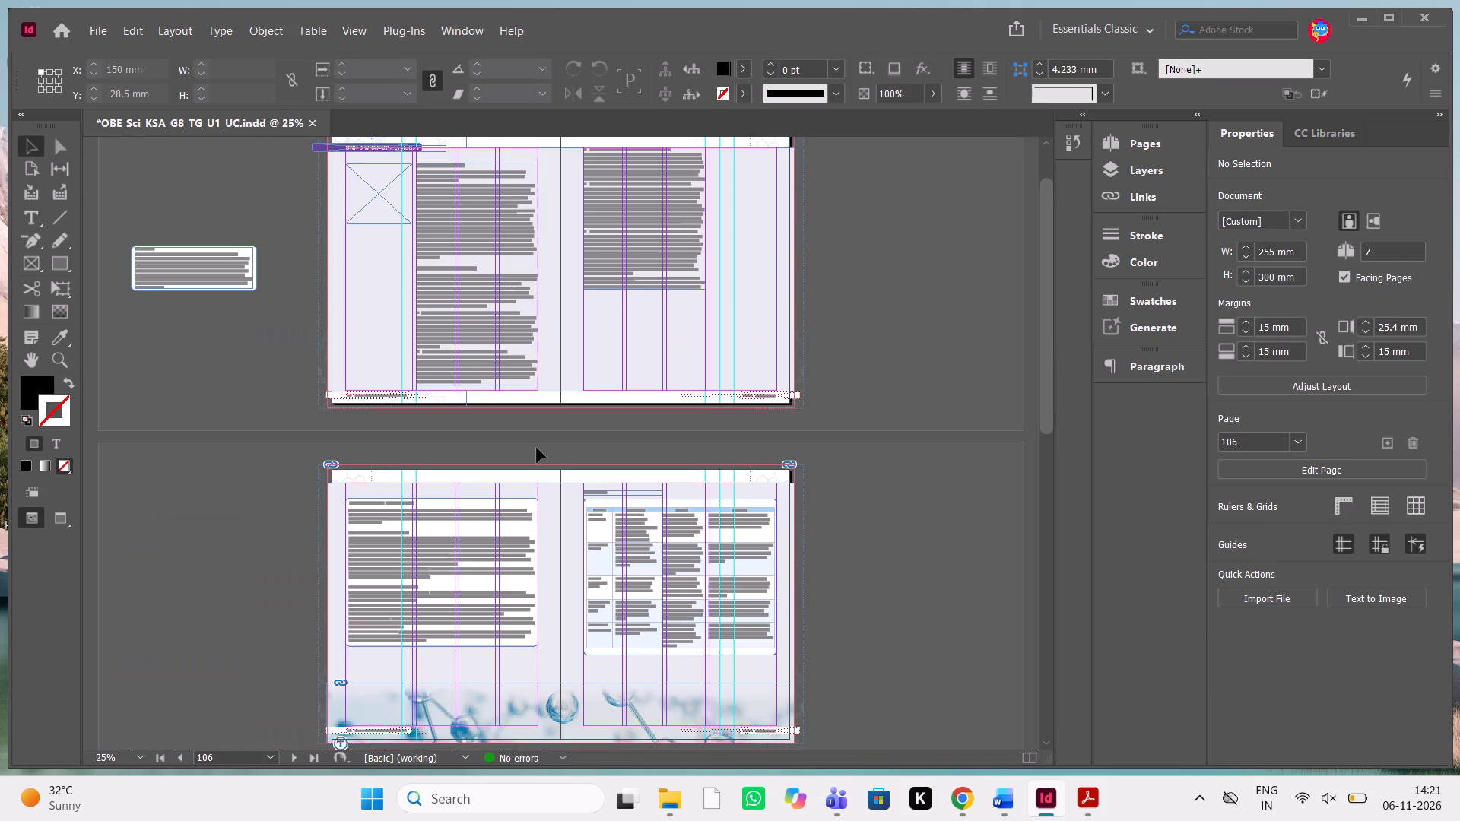
pyautogui.scroll(2, 668, 290)
pyautogui.scroll(-3, 668, 290)
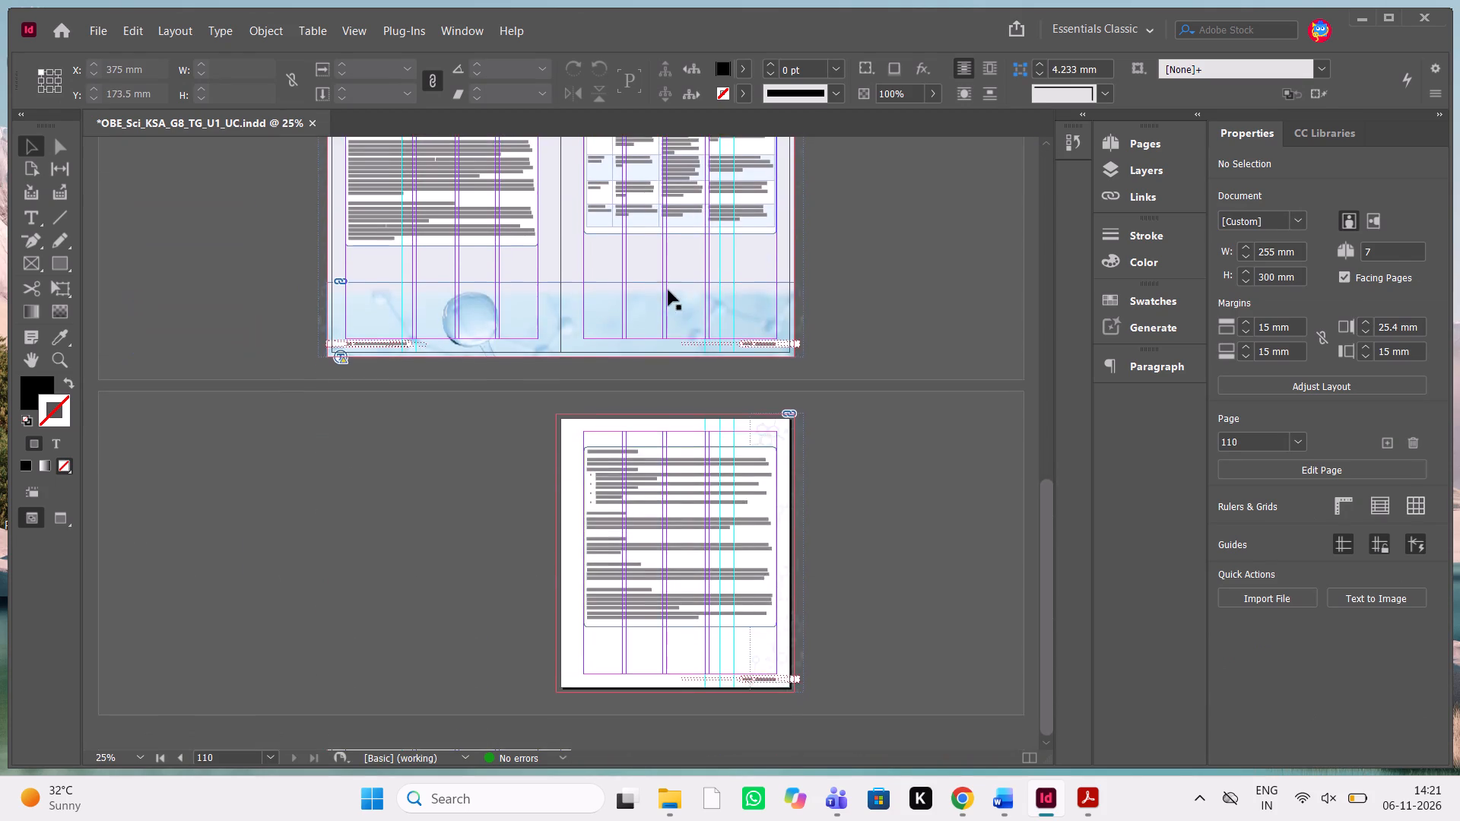
pyautogui.scroll(-1, 668, 290)
pyautogui.scroll(4, 668, 290)
pyautogui.scroll(-1, 668, 290)
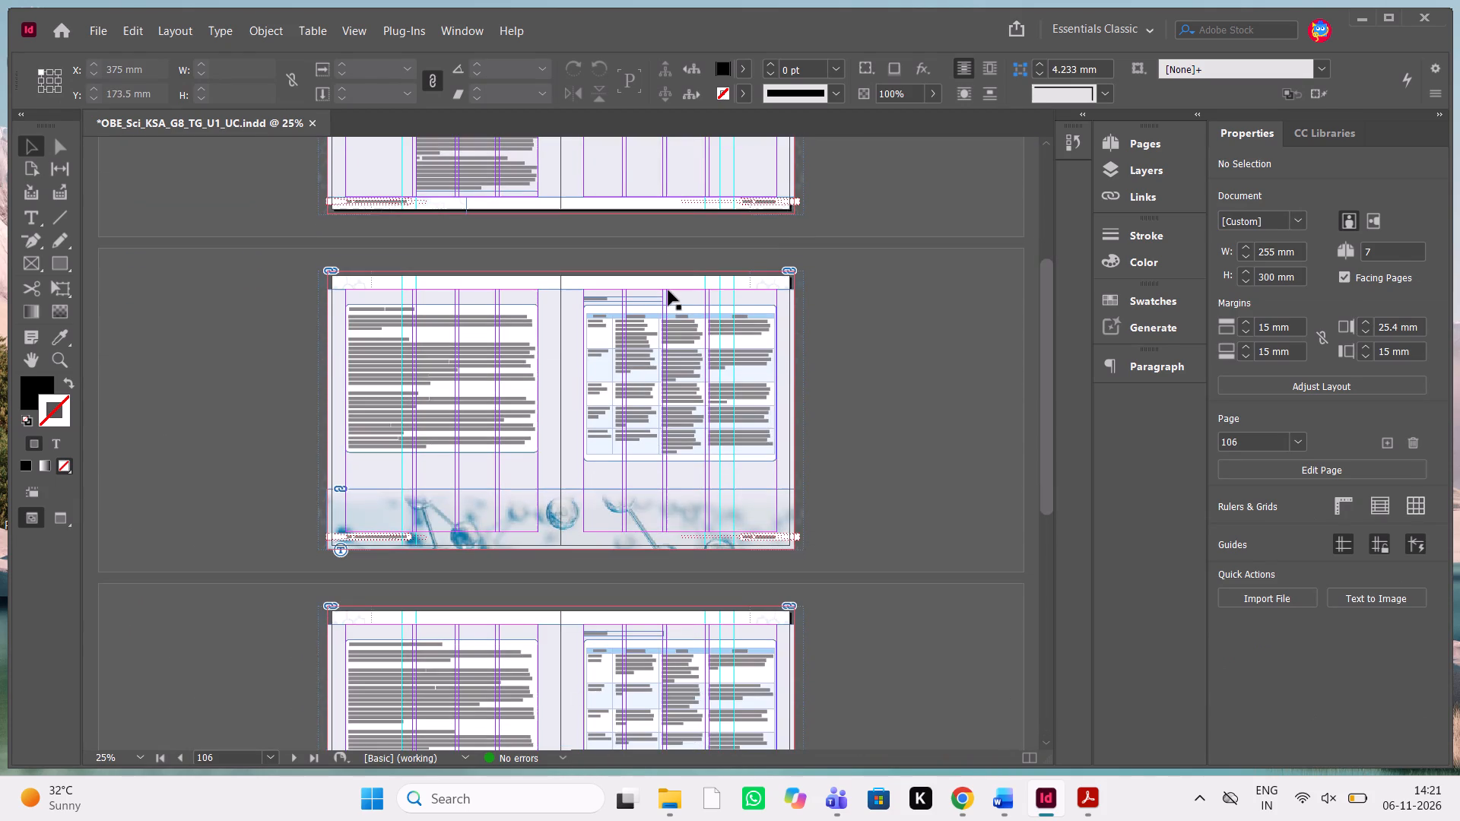
pyautogui.scroll(1, 668, 290)
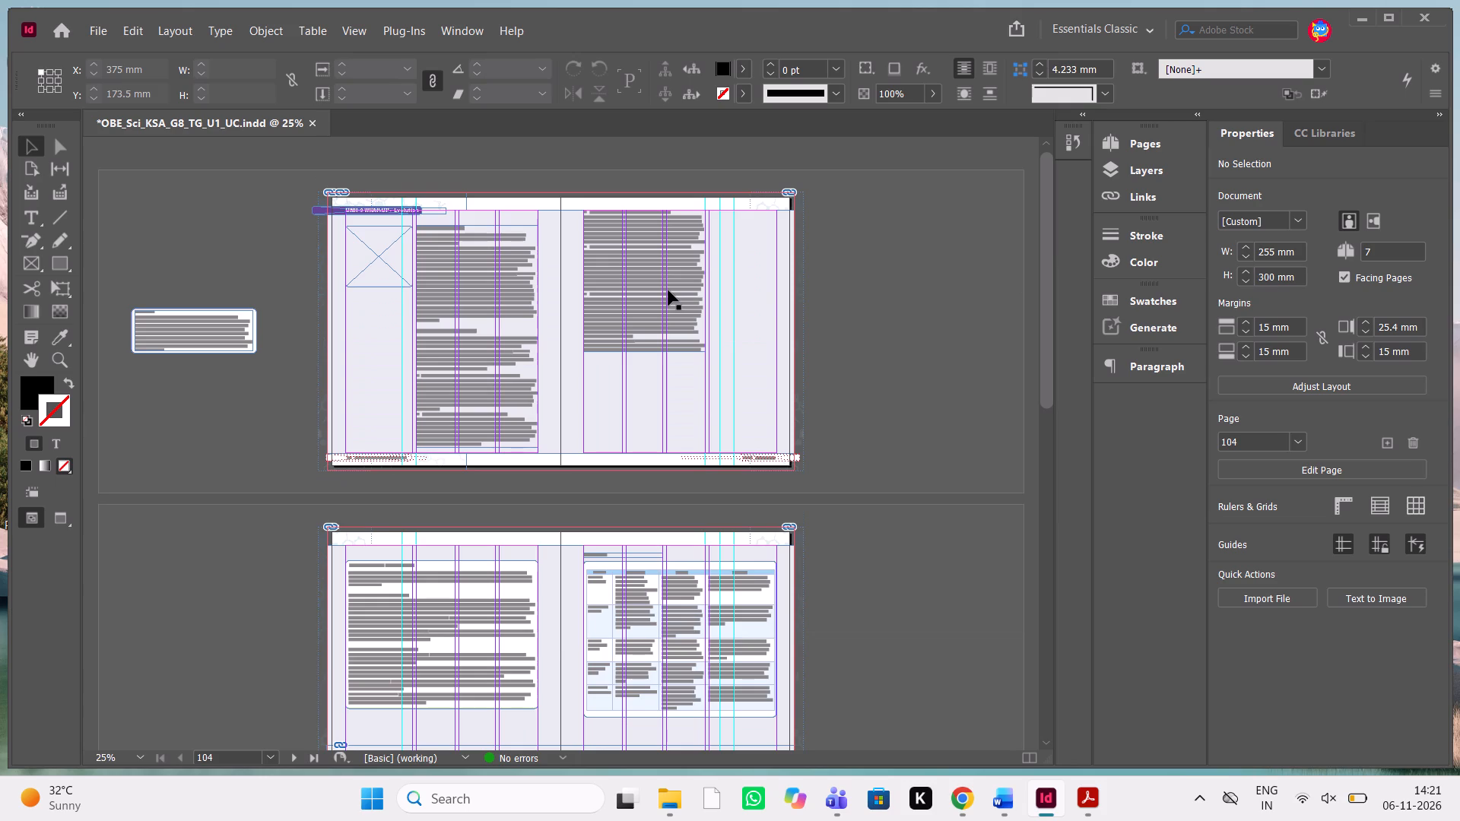
pyautogui.scroll(-2, 668, 290)
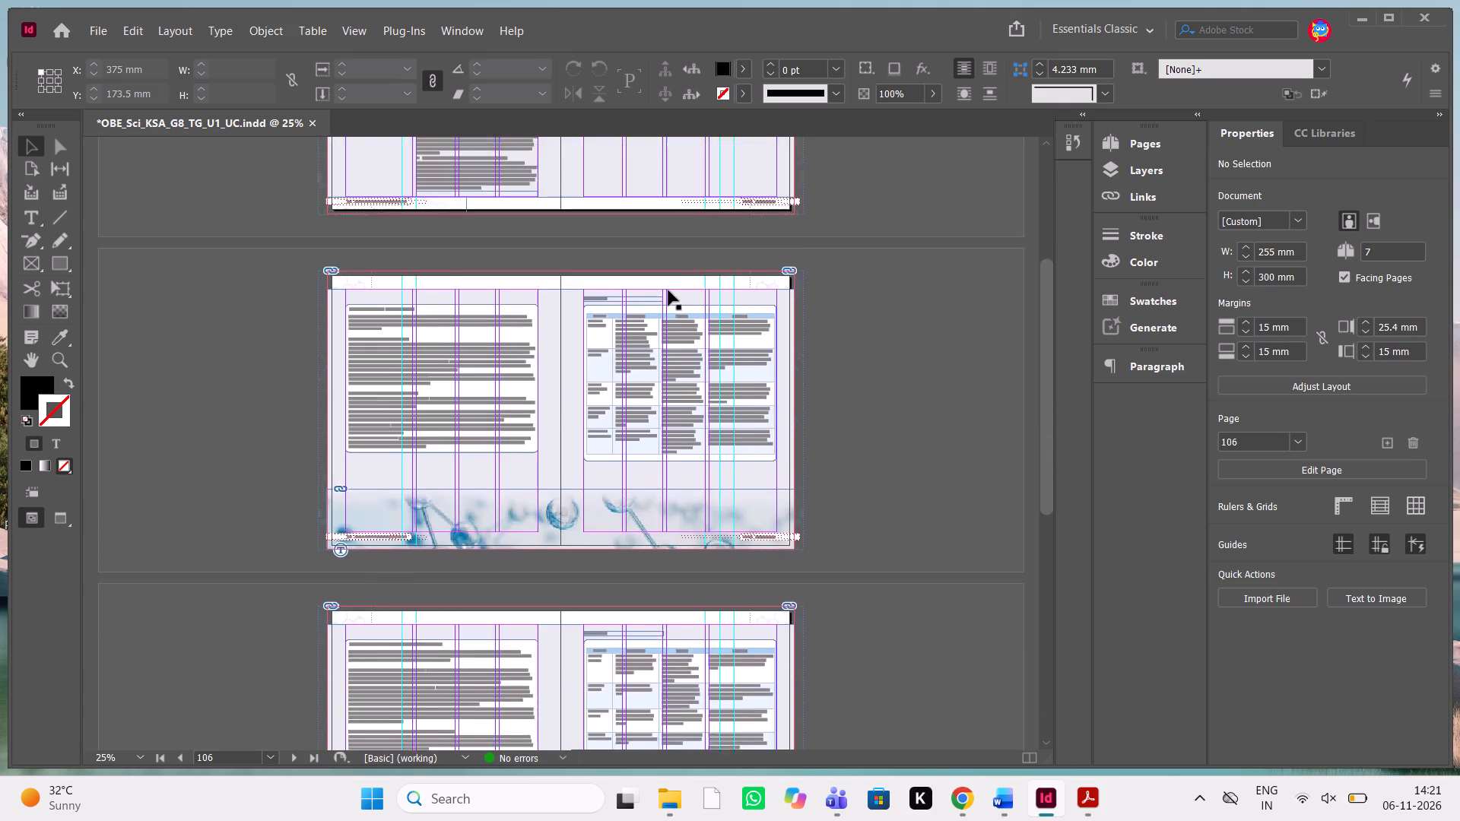
pyautogui.scroll(-2, 668, 290)
pyautogui.scroll(1, 668, 290)
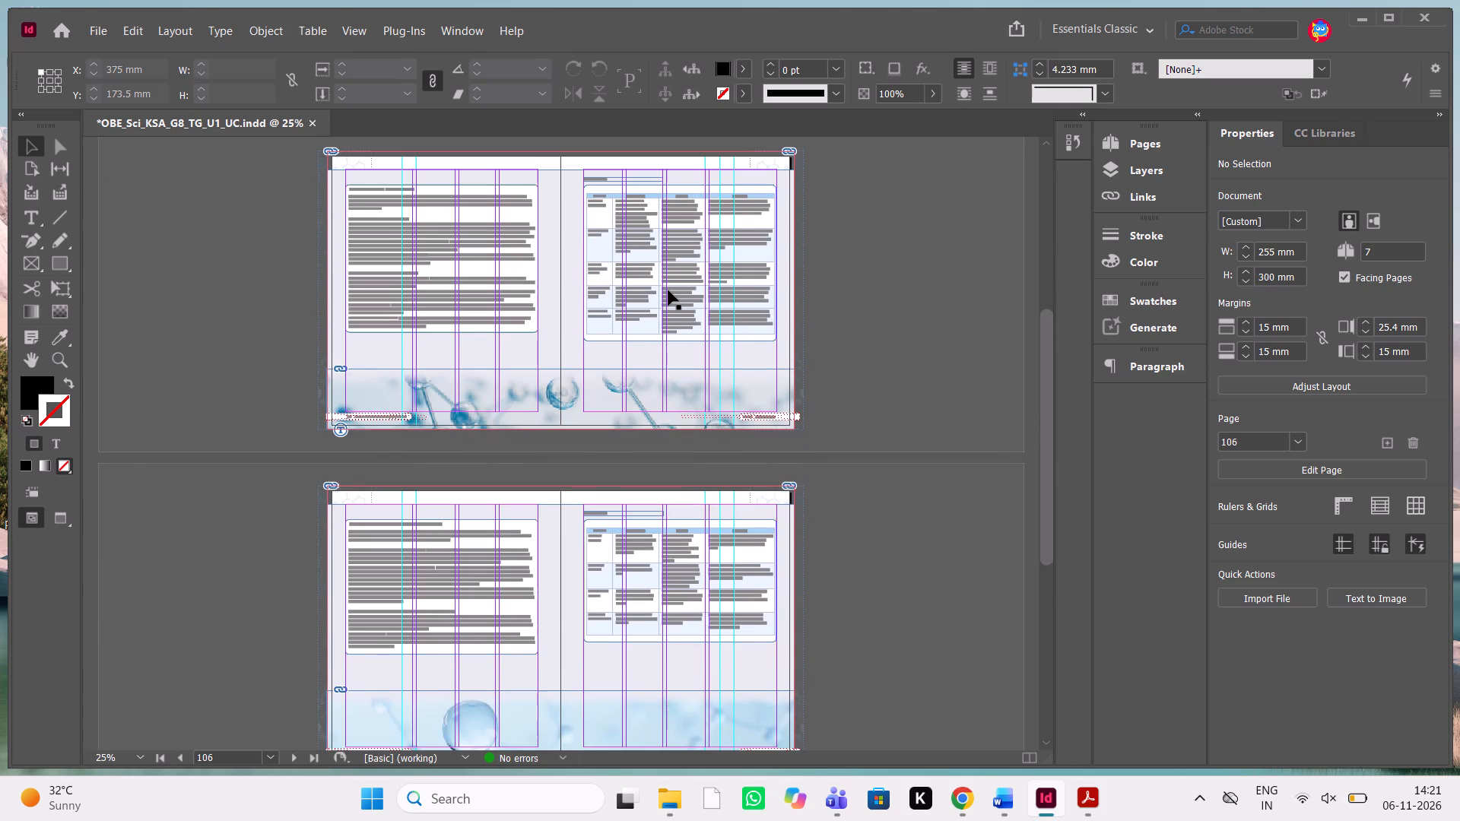
pyautogui.scroll(-7, 668, 290)
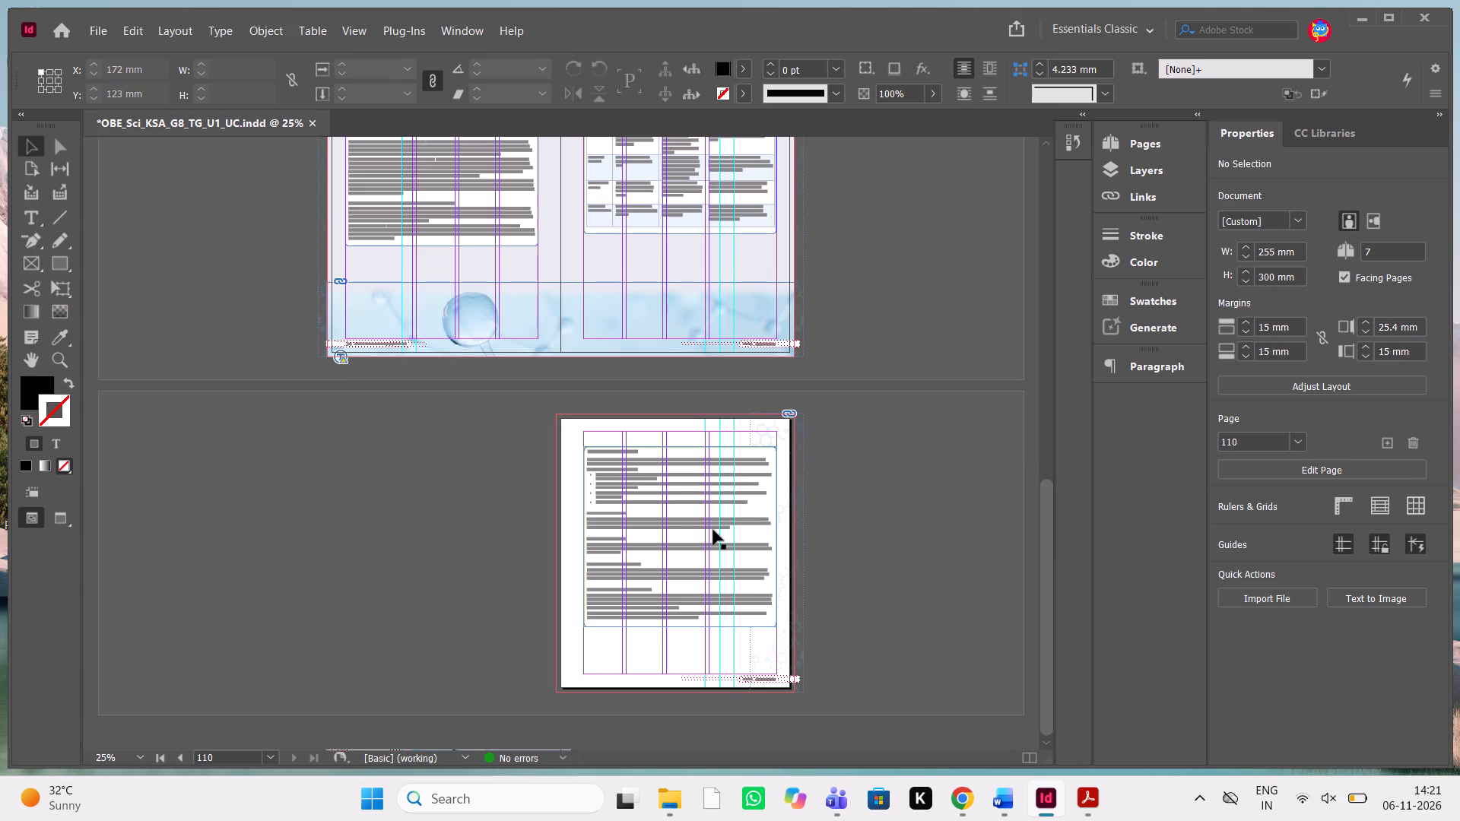
# Compare the "Push Forward: Into Unit 2" page with the "Push Forward: What Unit 10 Builds on This" section ending the Word manuscript.
pyautogui.hotkey('ctrl', '=')
pyautogui.hotkey('ctrl', '=')
pyautogui.hotkey('ctrl', '=')
pyautogui.hscroll(-1, 745, 565)
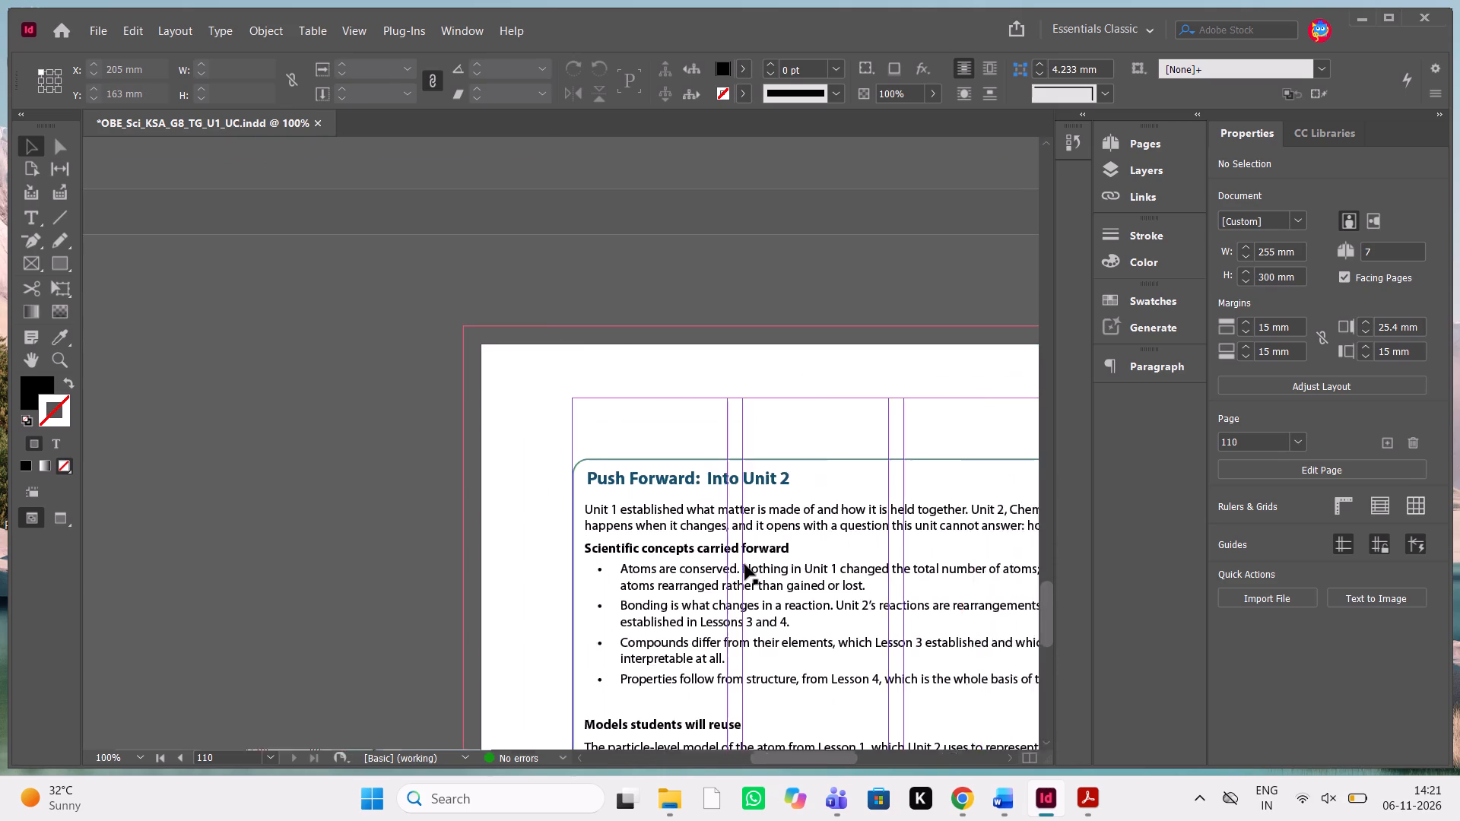
pyautogui.hscroll(-1, 745, 565)
pyautogui.scroll(-2, 745, 565)
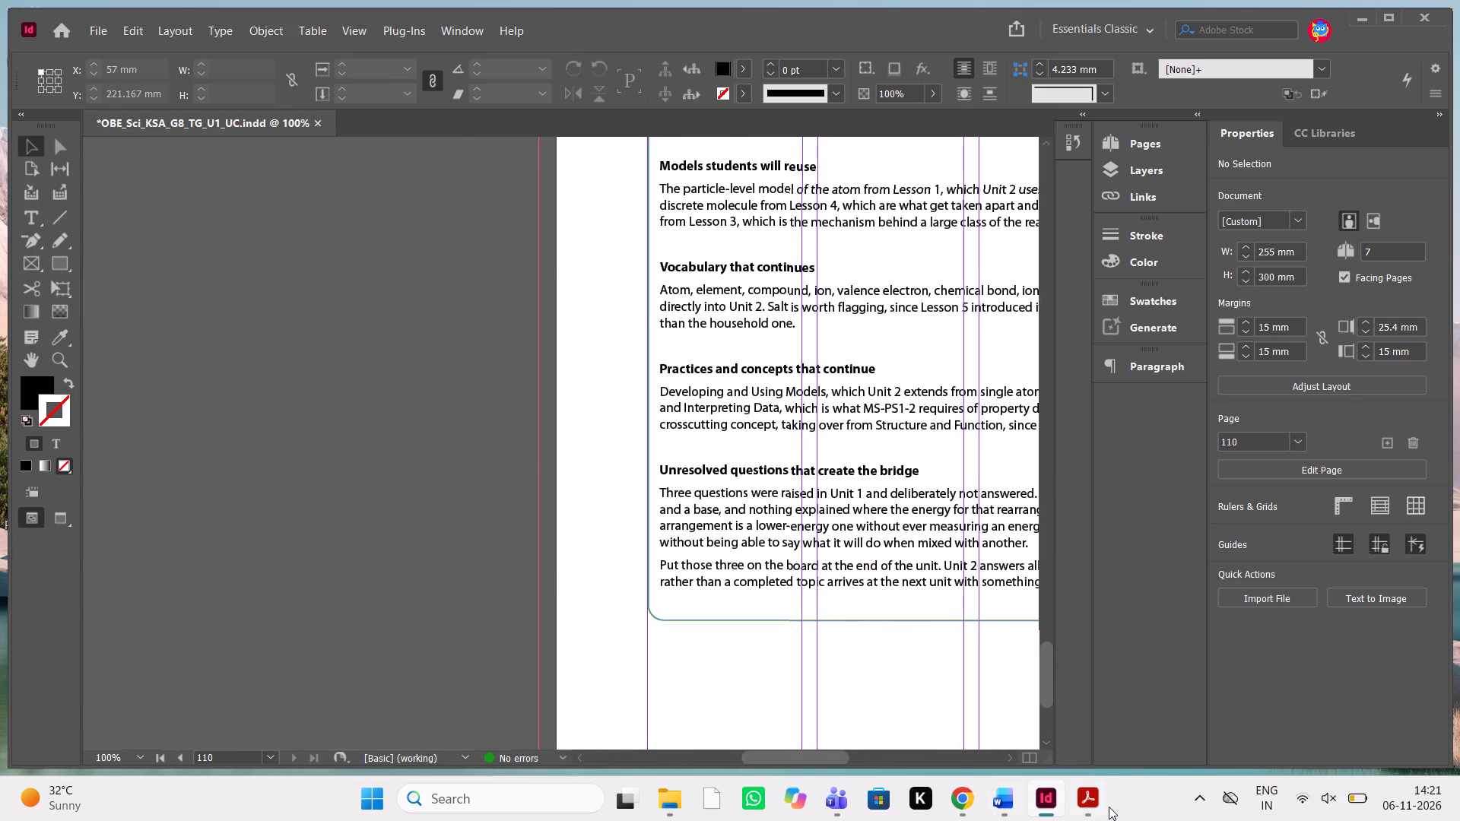
pyautogui.click(1006, 819)
pyautogui.scroll(-5, 1165, 398)
pyautogui.scroll(3, 1165, 398)
pyautogui.scroll(-1, 1165, 398)
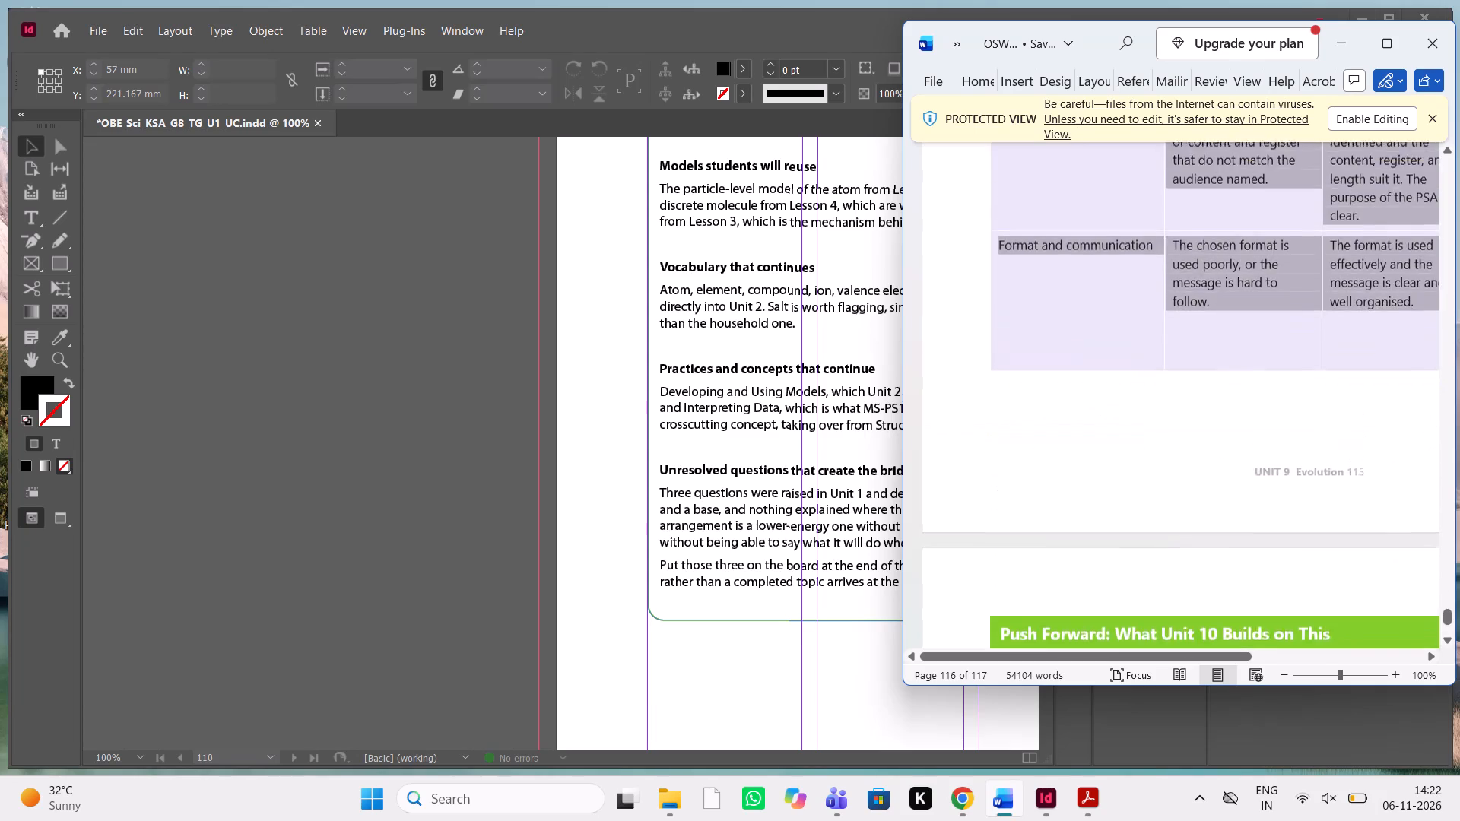
pyautogui.scroll(-7, 1165, 398)
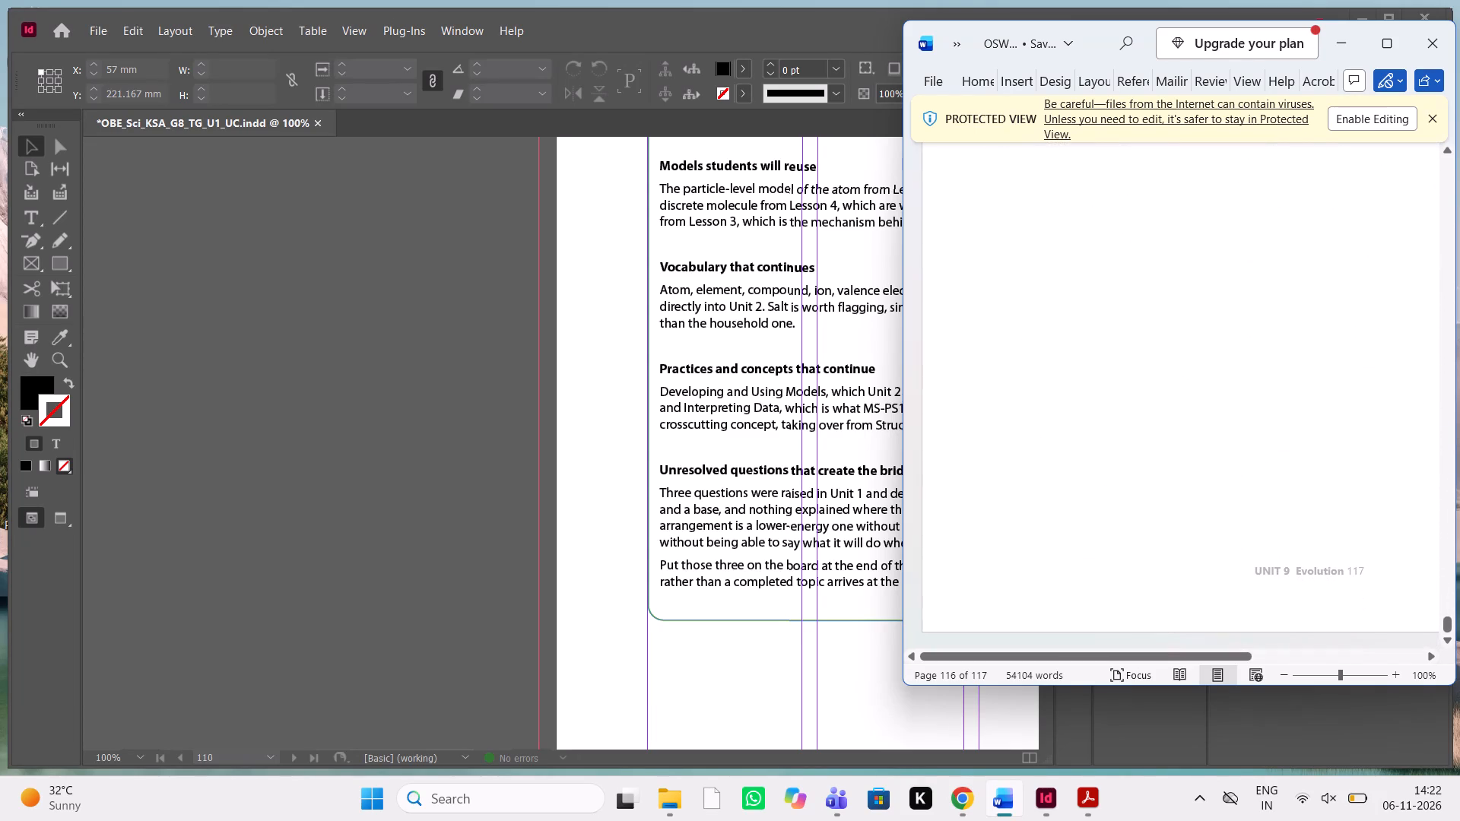
pyautogui.click(1341, 51)
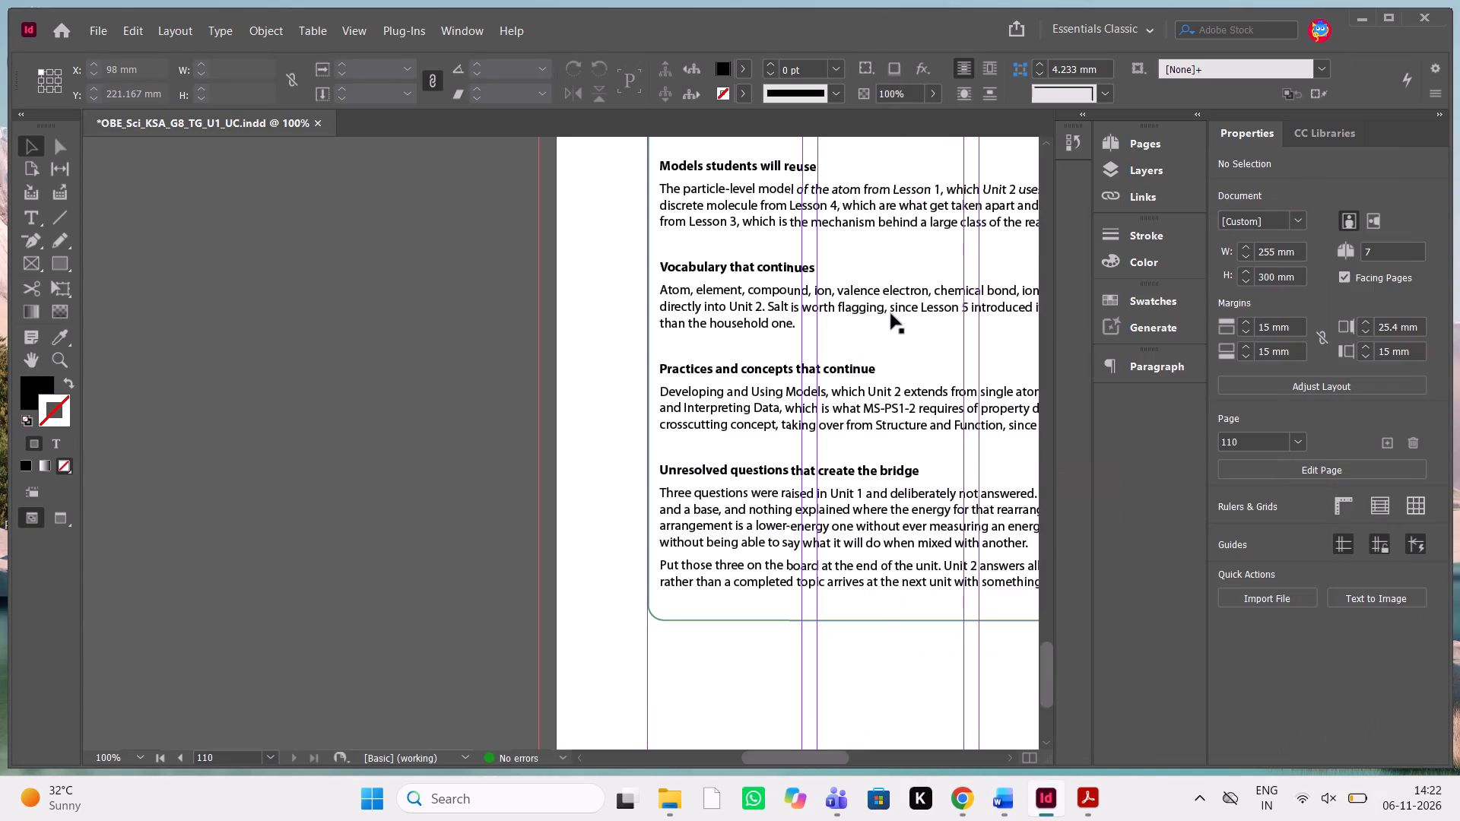
# Review the PSA Guidance and STEM Task spreads, pages 106 to 109, in InDesign.
pyautogui.scroll(6, 891, 314)
pyautogui.hotkey('ctrl', '-')
pyautogui.hotkey('ctrl', '-')
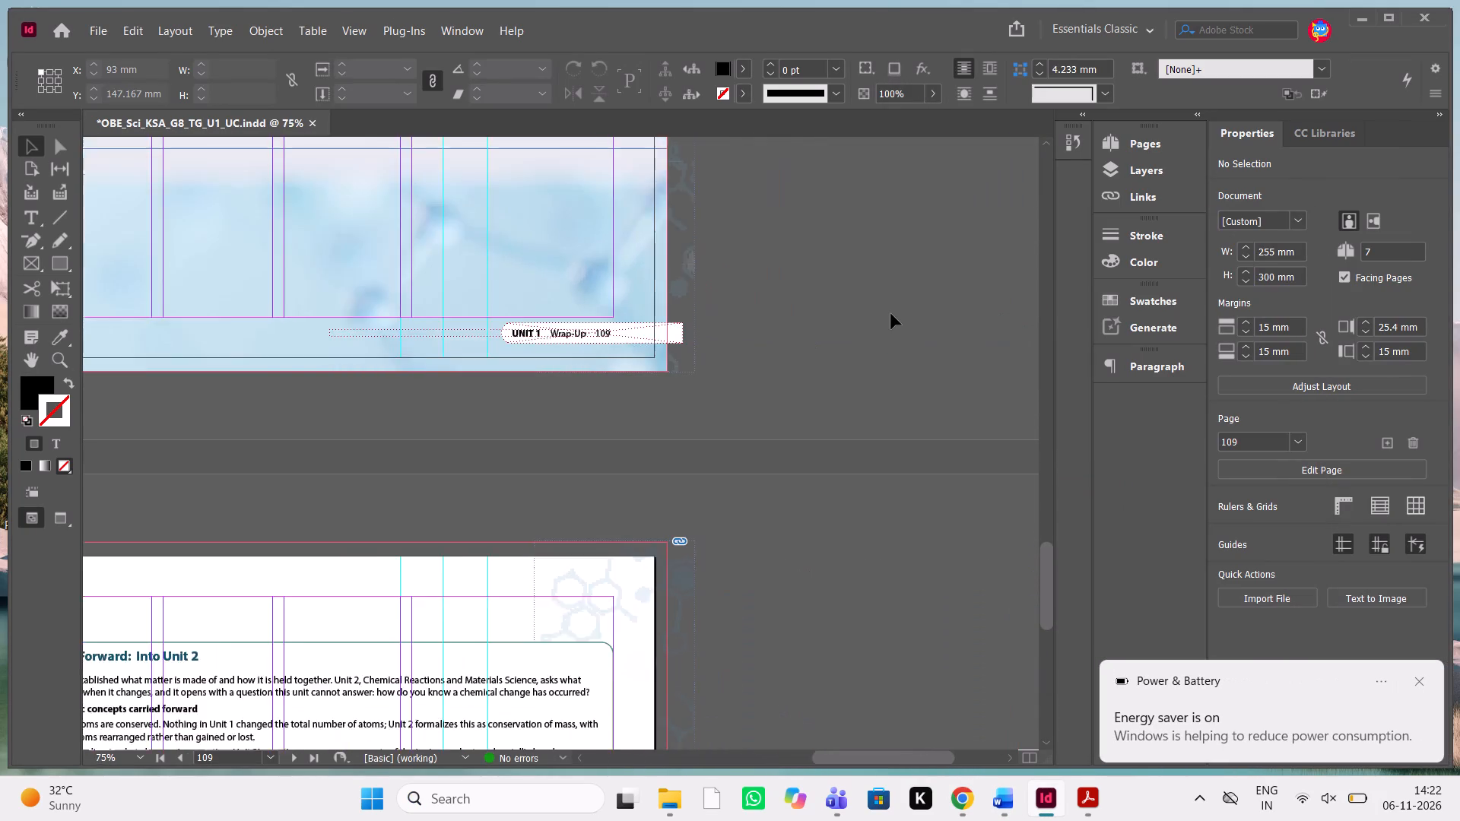
pyautogui.hscroll(1, 891, 314)
pyautogui.scroll(2, 891, 314)
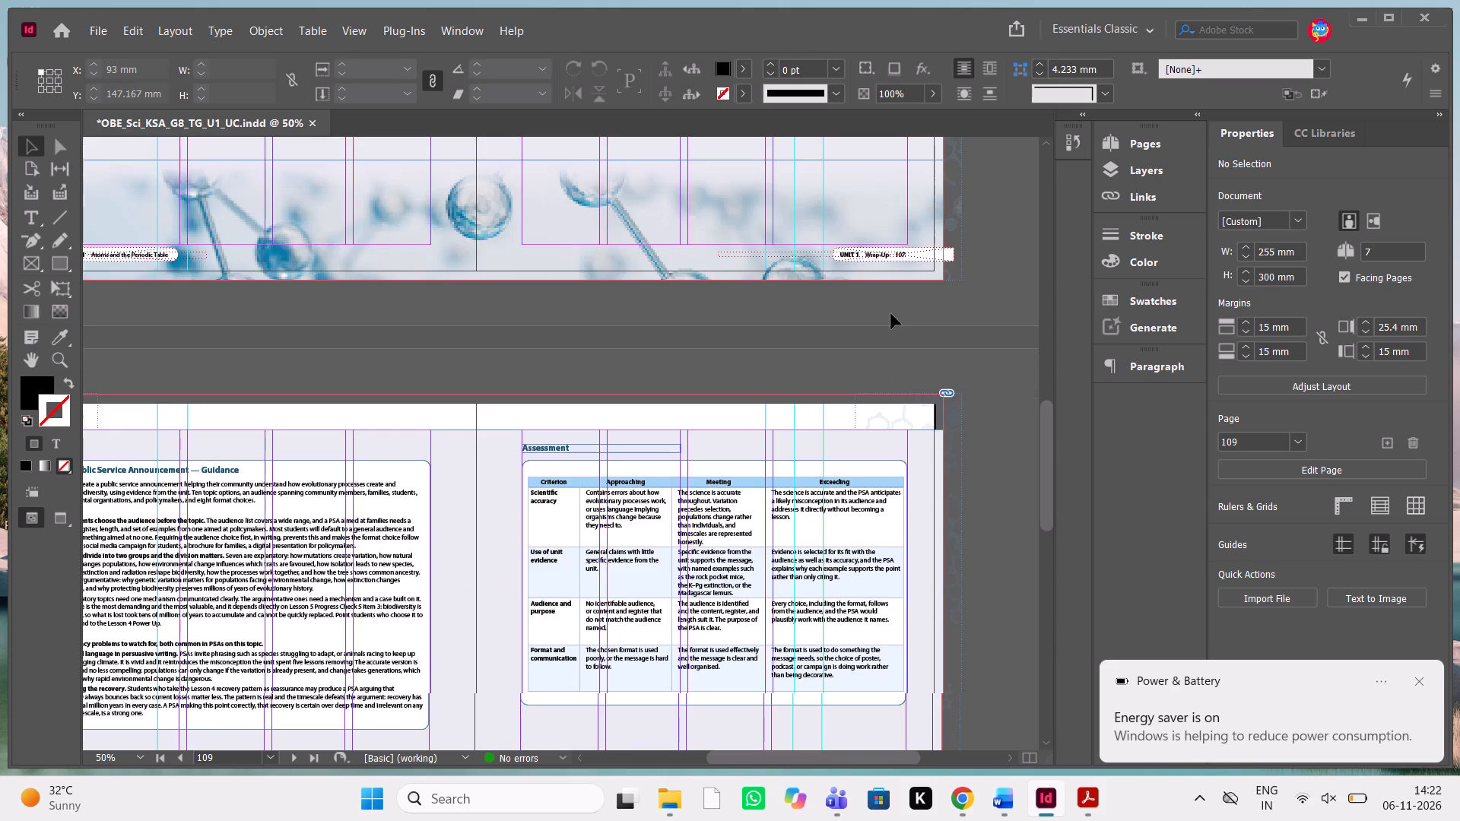
pyautogui.scroll(5, 891, 314)
pyautogui.scroll(-2, 891, 314)
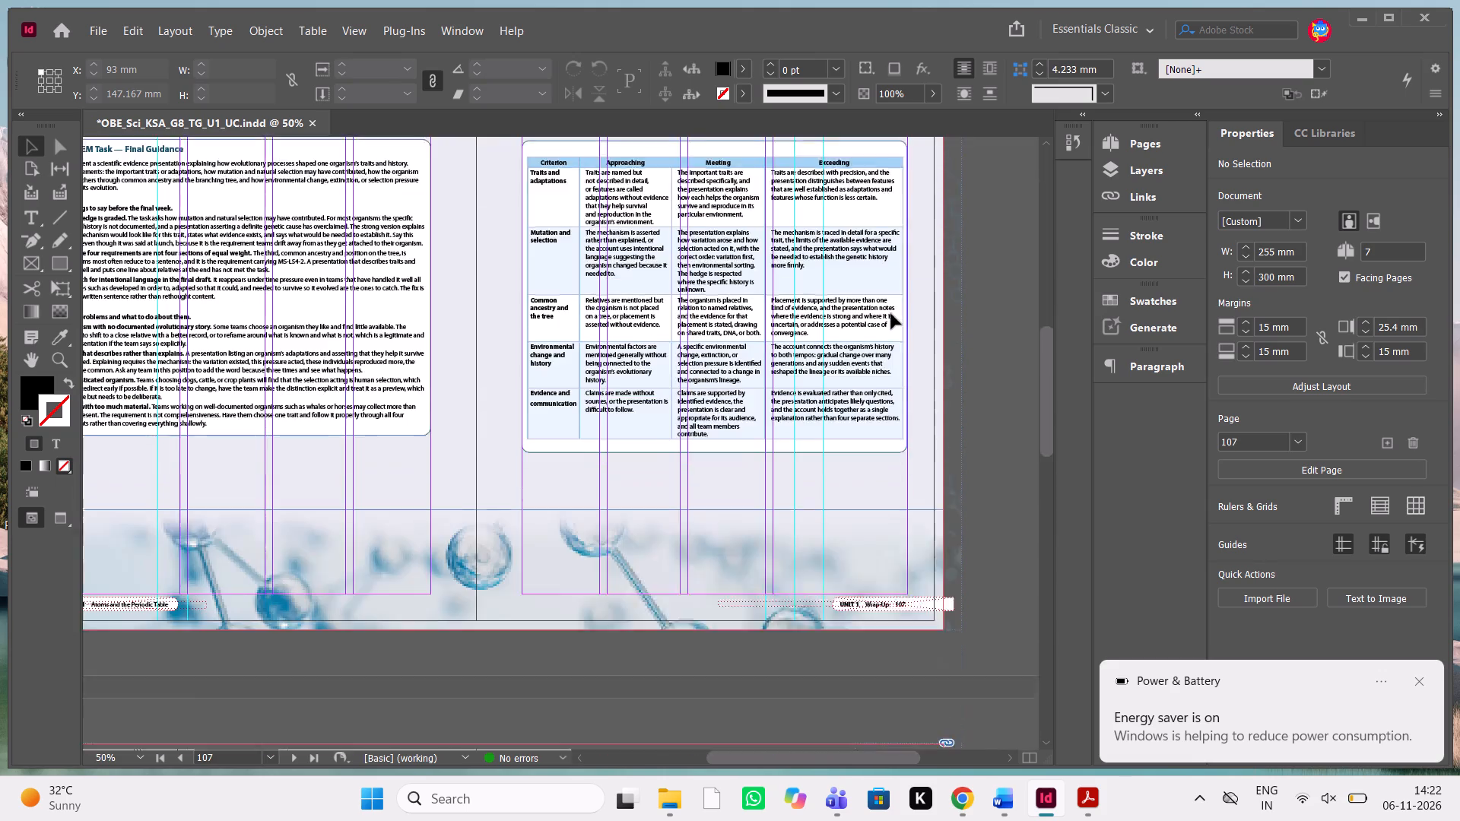
pyautogui.scroll(-3, 891, 314)
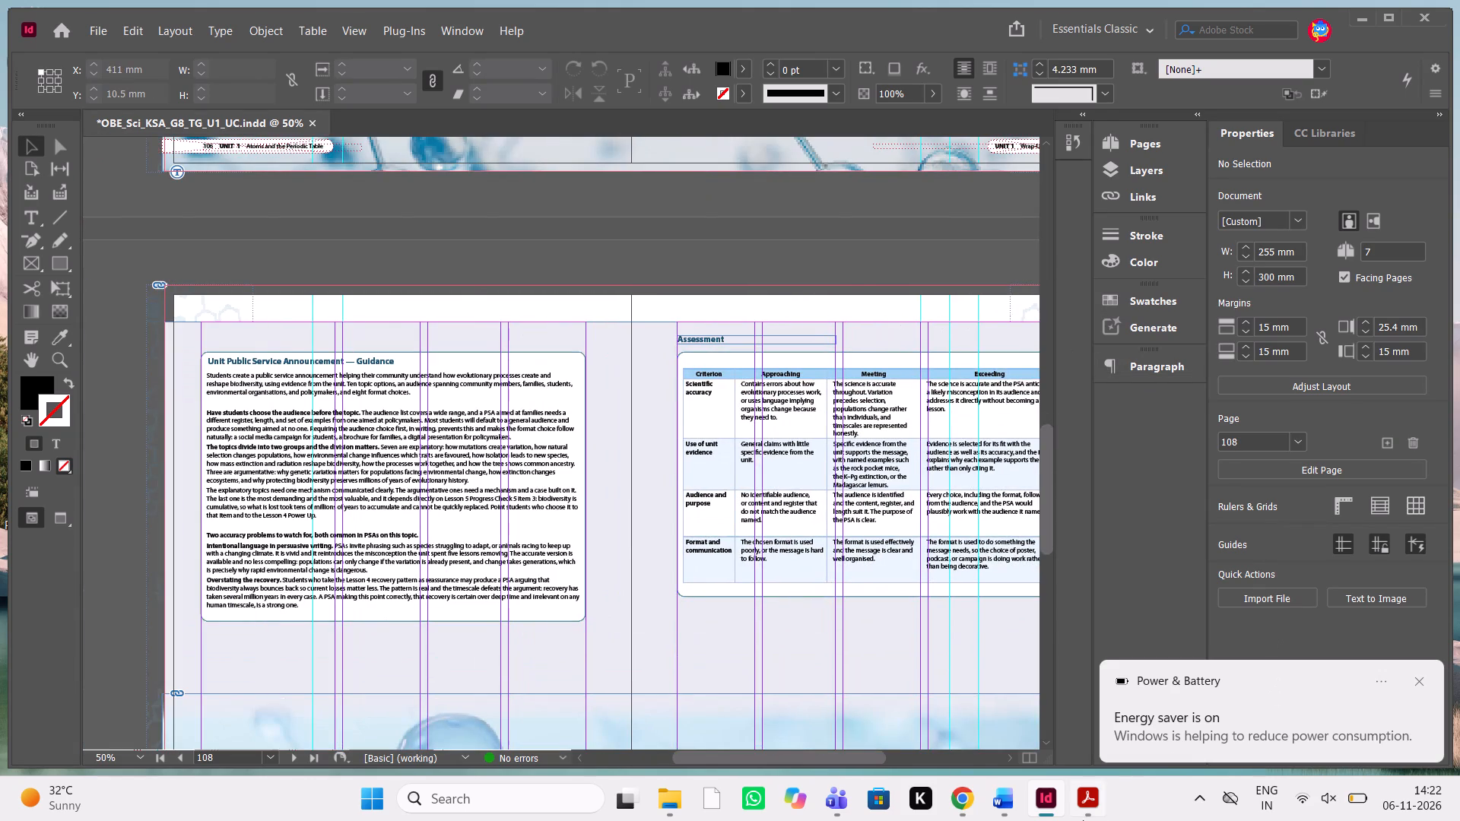
# Switch to Acrobat and examine the Unit 1 reference PDF from its Push Forward page back to the Unit 1 Wrap-Up opening.
pyautogui.click(1083, 820)
pyautogui.scroll(-4, 944, 475)
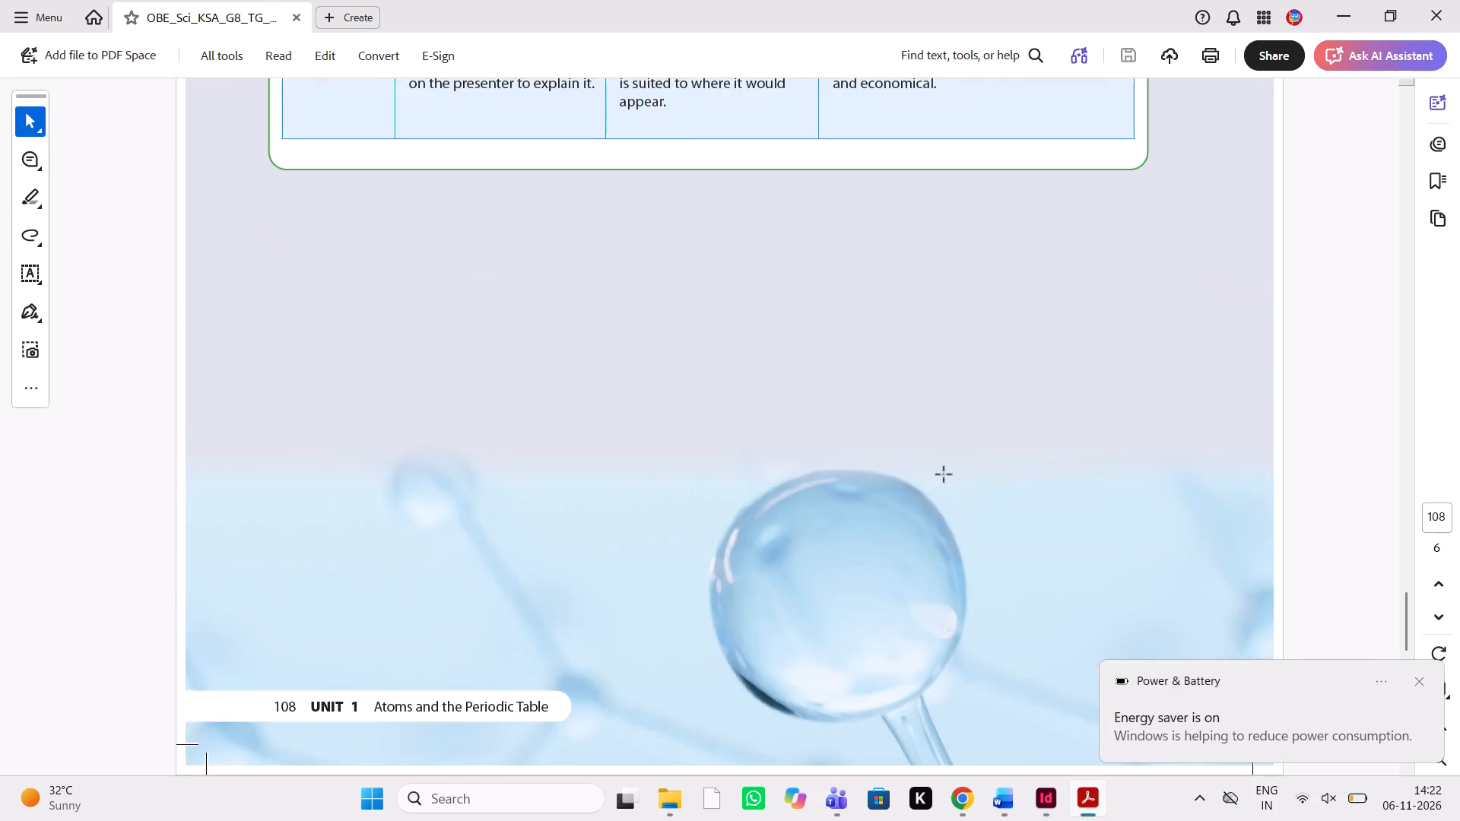
pyautogui.scroll(-10, 944, 475)
pyautogui.scroll(3, 944, 475)
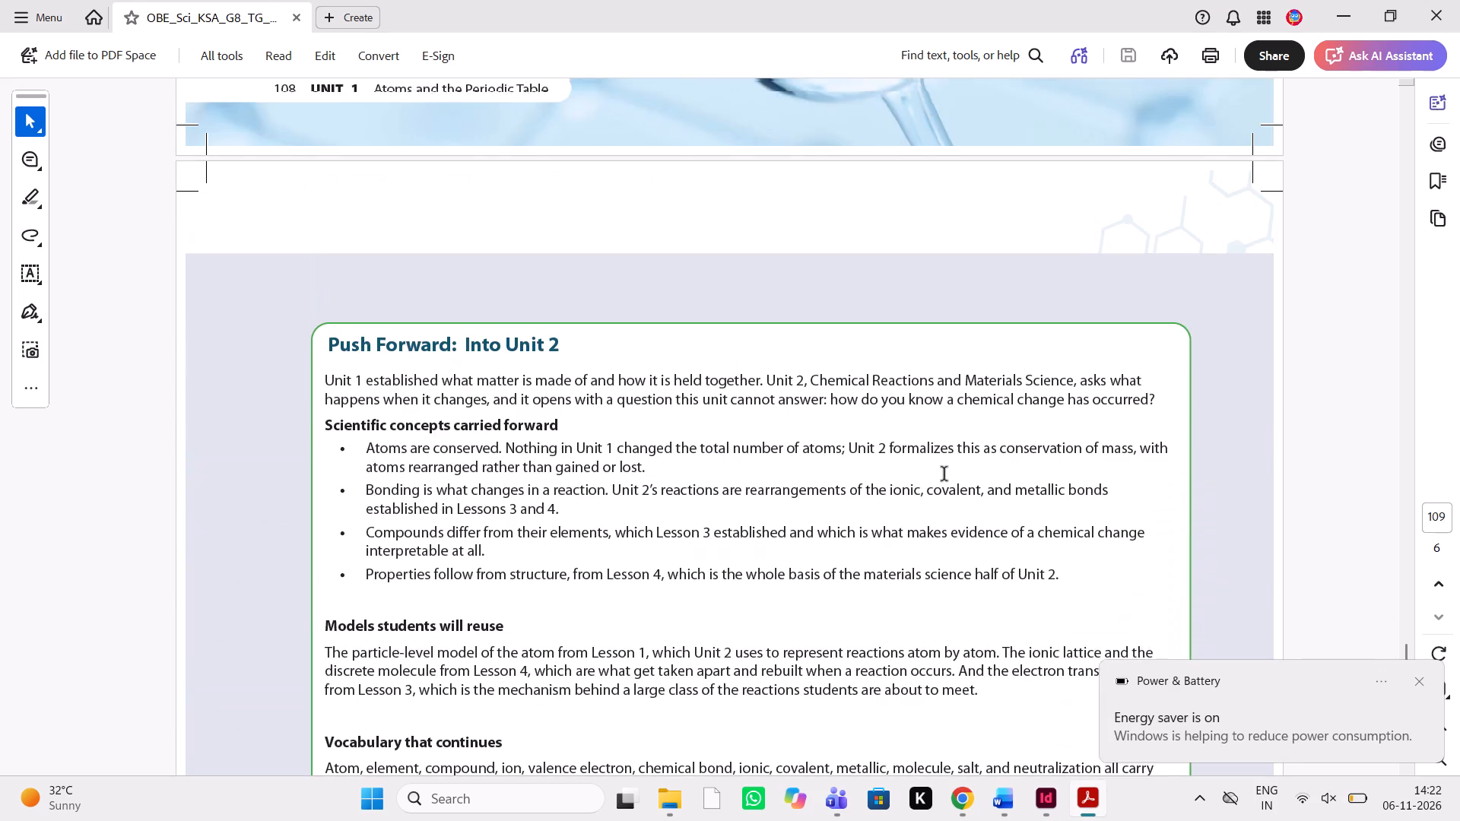
pyautogui.scroll(13, 944, 475)
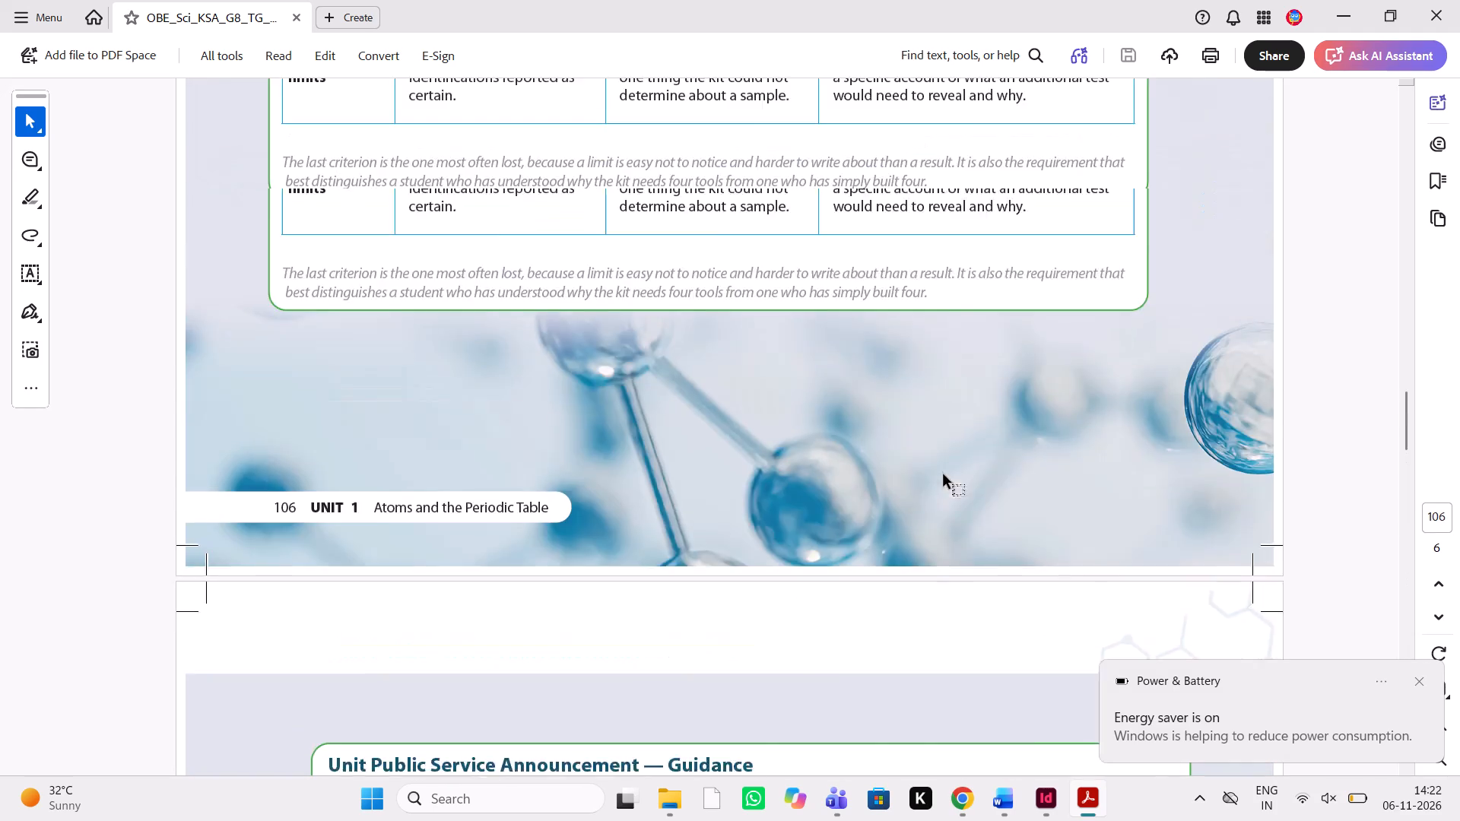
pyautogui.scroll(13, 944, 475)
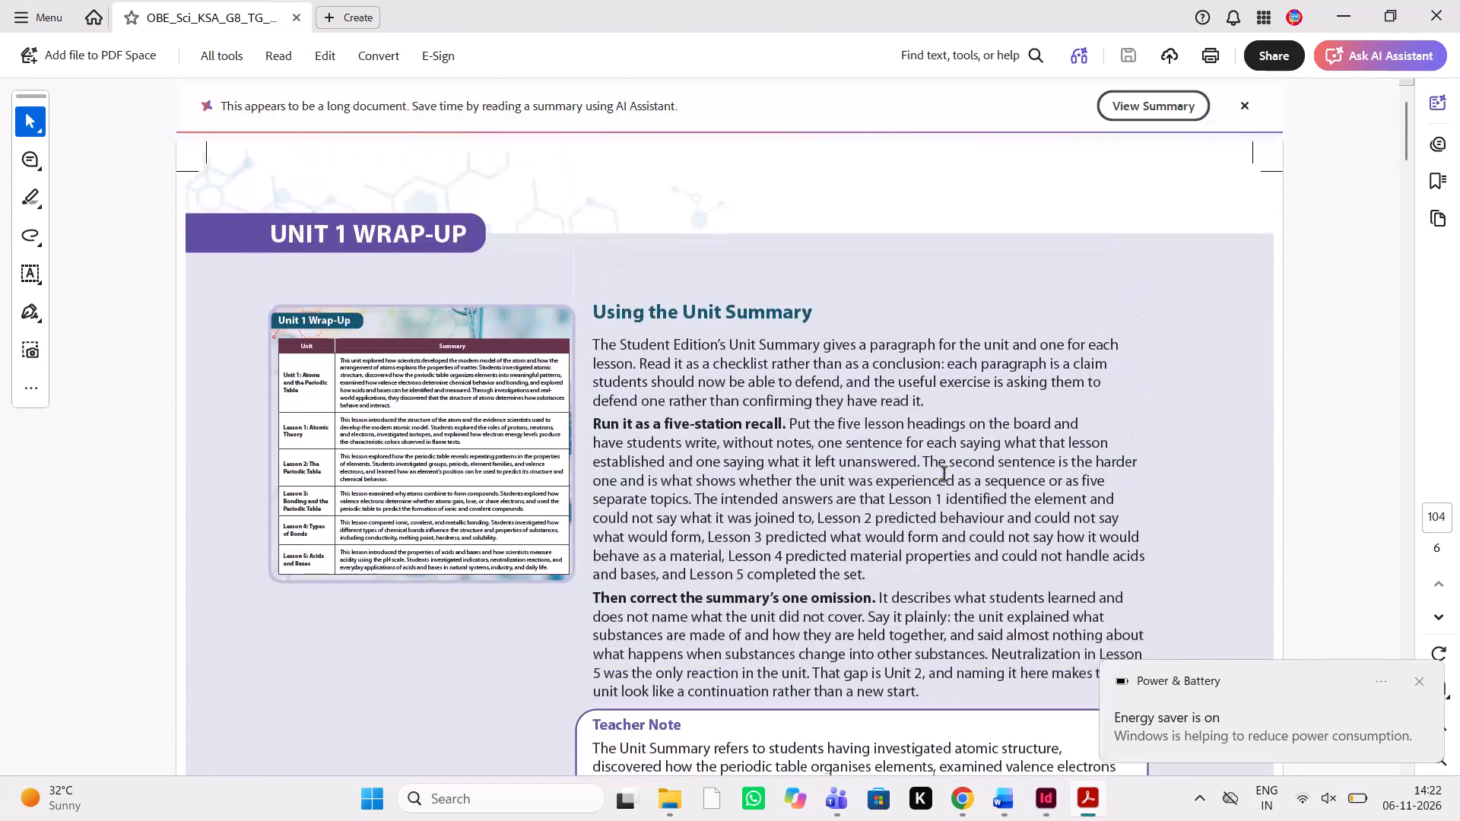
pyautogui.scroll(3, 944, 475)
# Return to InDesign and recheck how the STEM Task and PSA spreads are laid out.
pyautogui.click(1050, 805)
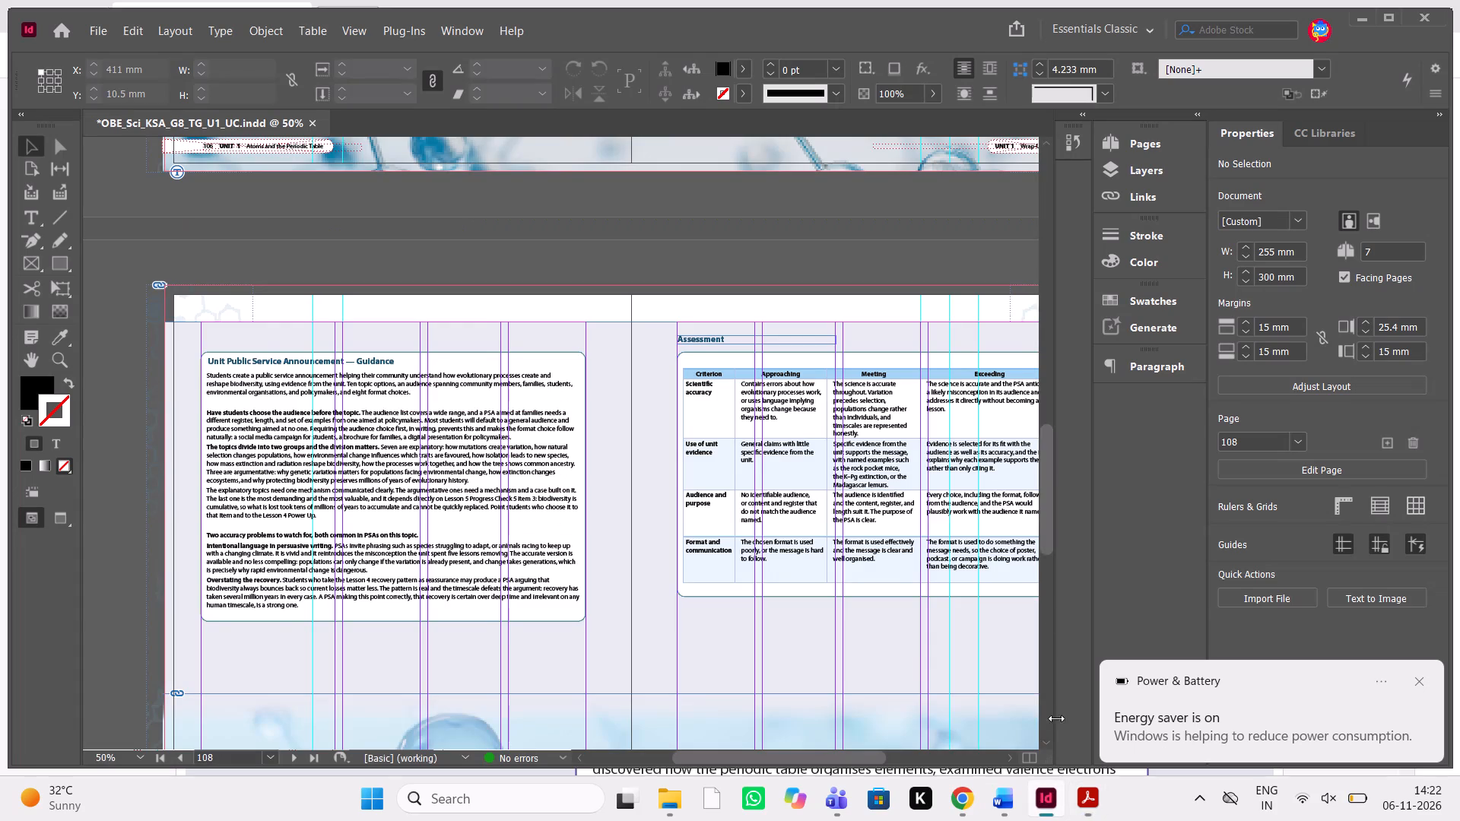
pyautogui.scroll(9, 769, 420)
pyautogui.scroll(-8, 769, 420)
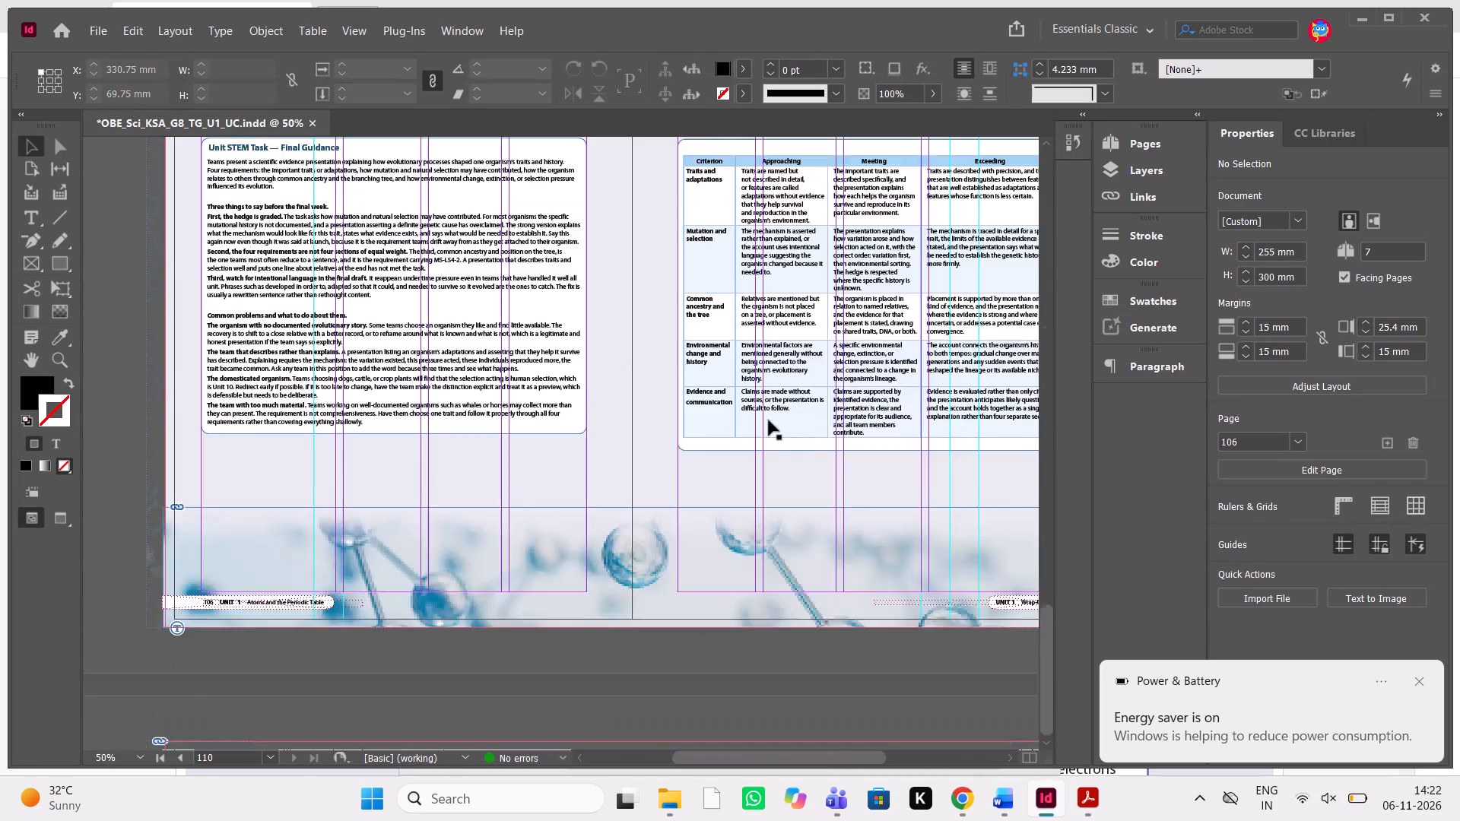
pyautogui.scroll(-15, 769, 420)
pyautogui.scroll(11, 769, 420)
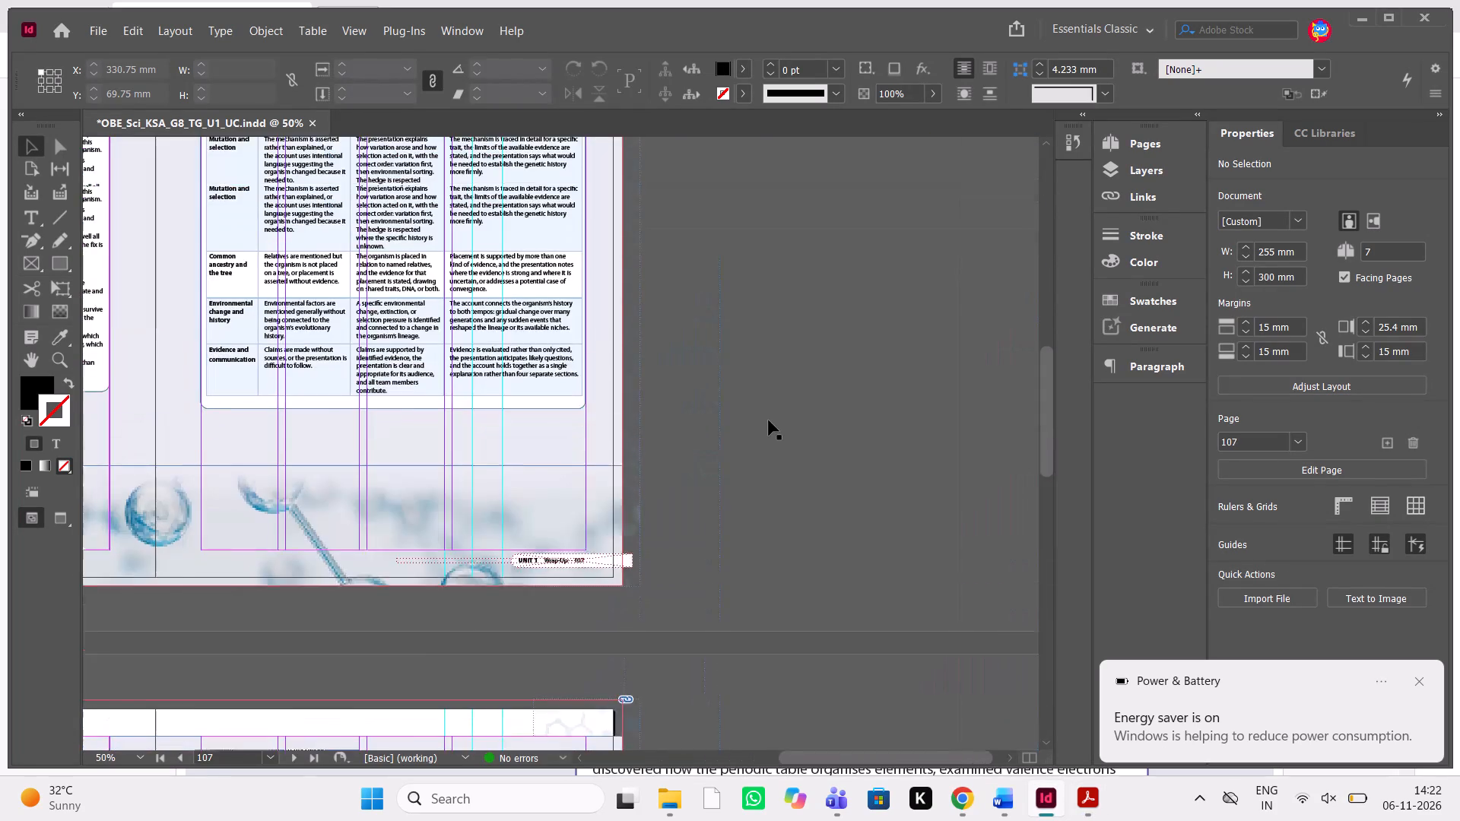
pyautogui.scroll(1, 769, 420)
pyautogui.scroll(-1, 769, 420)
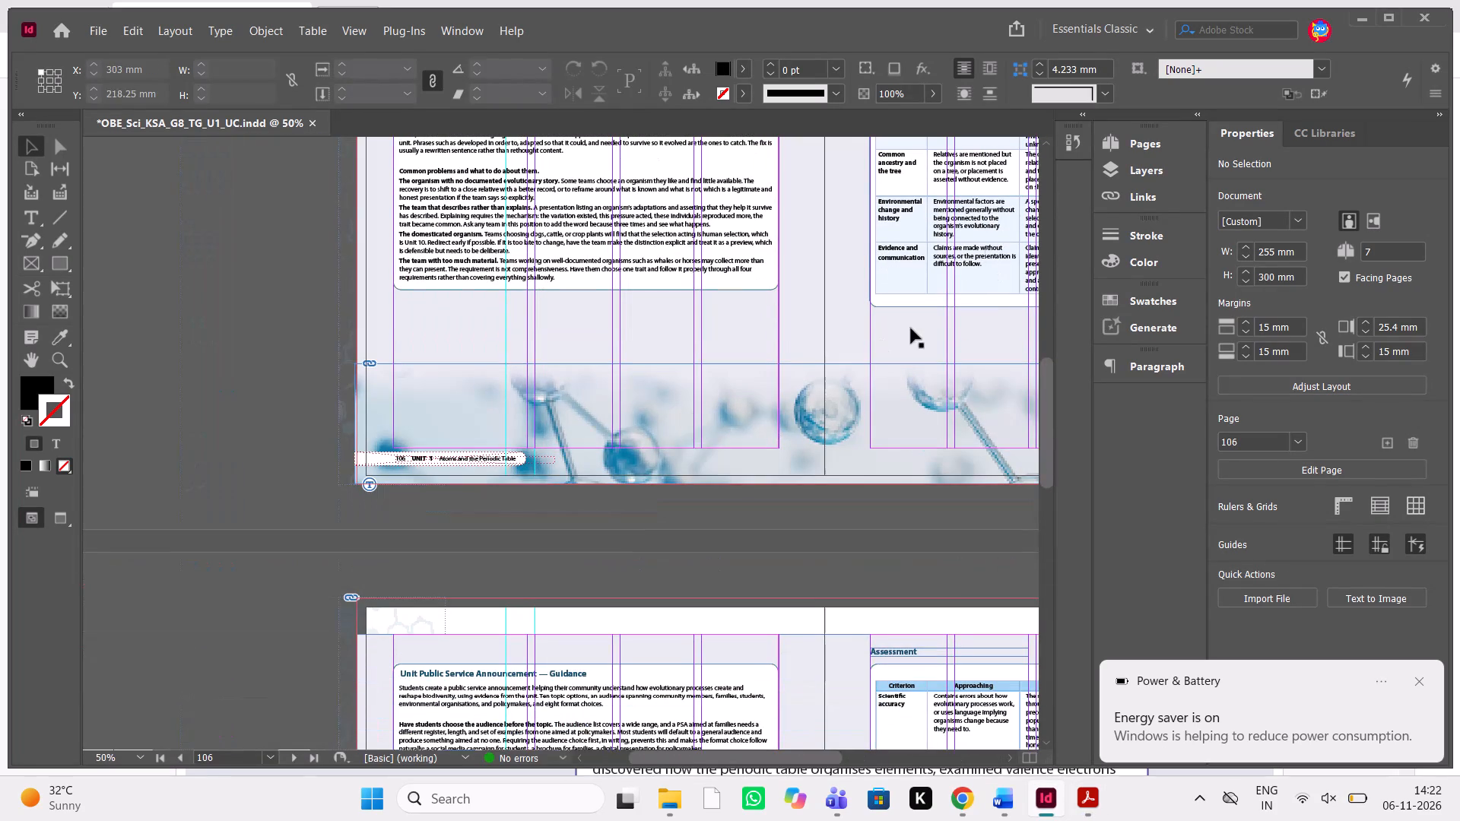
# Insert two blank A-Master pages, 110 and 111, after the 108-109 spread and ahead of the Push Forward page.
pyautogui.click(1135, 152)
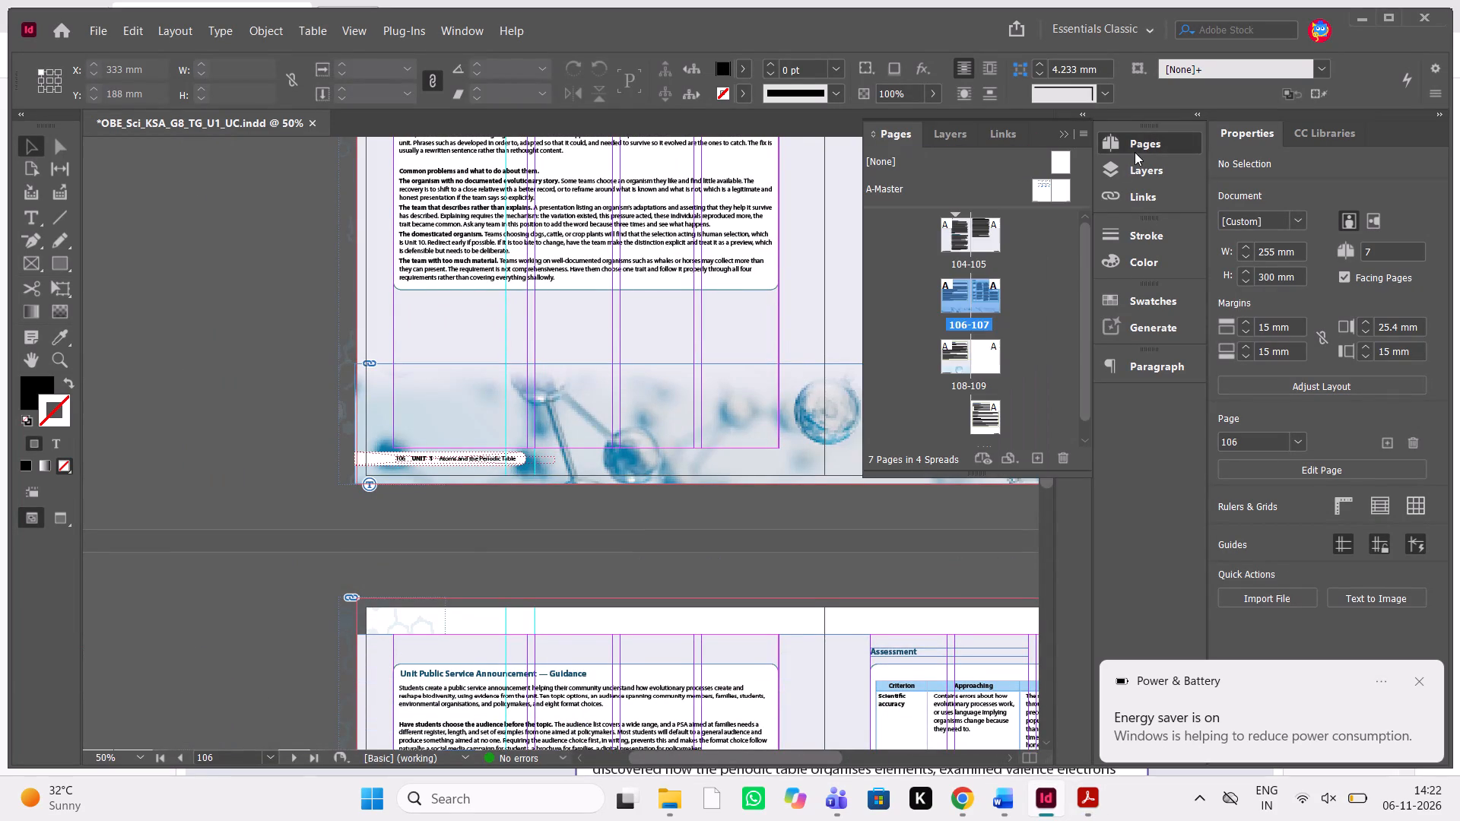
pyautogui.click(1038, 325)
pyautogui.click(982, 369)
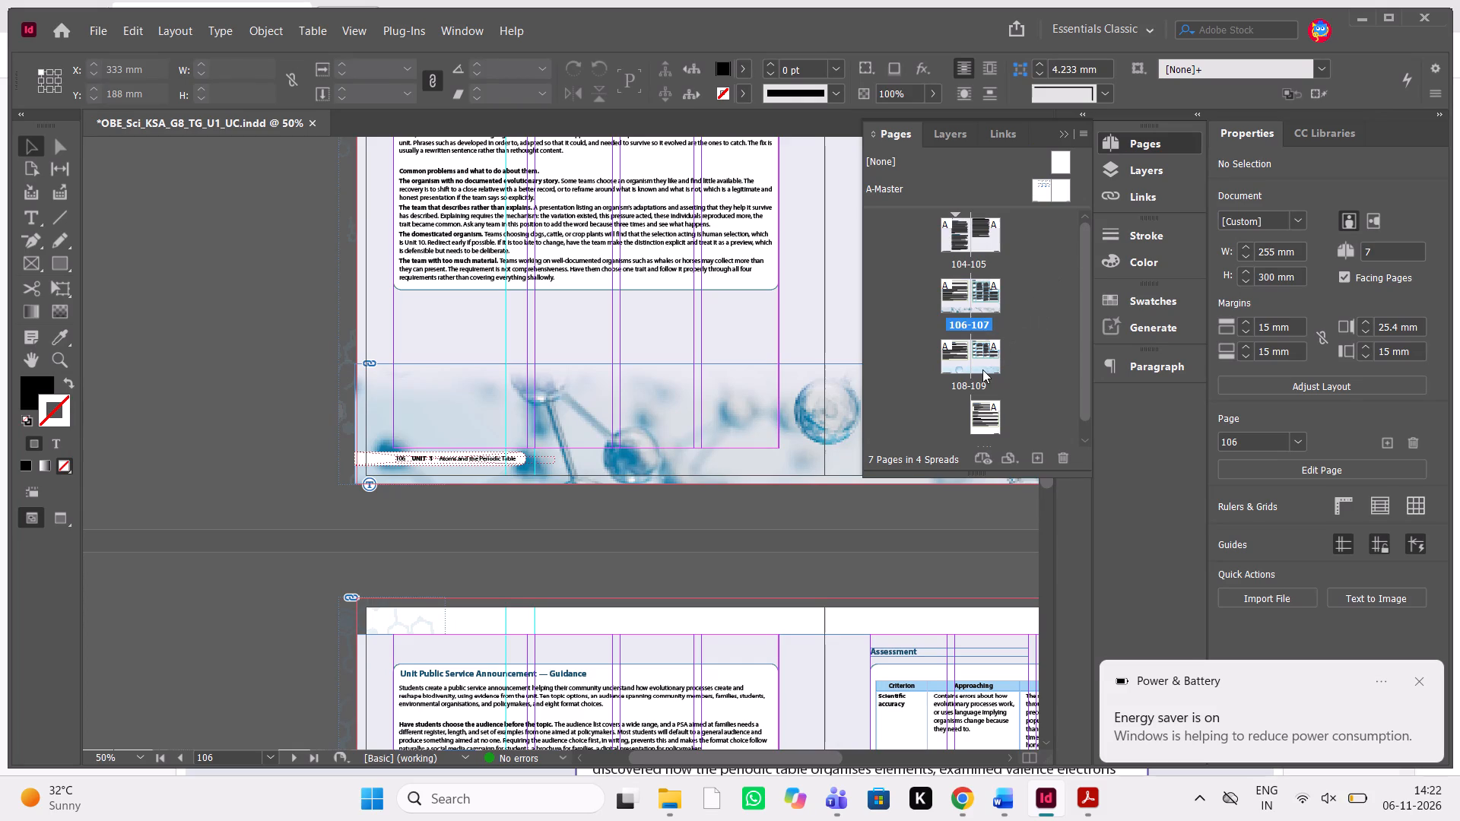
pyautogui.click(1041, 458)
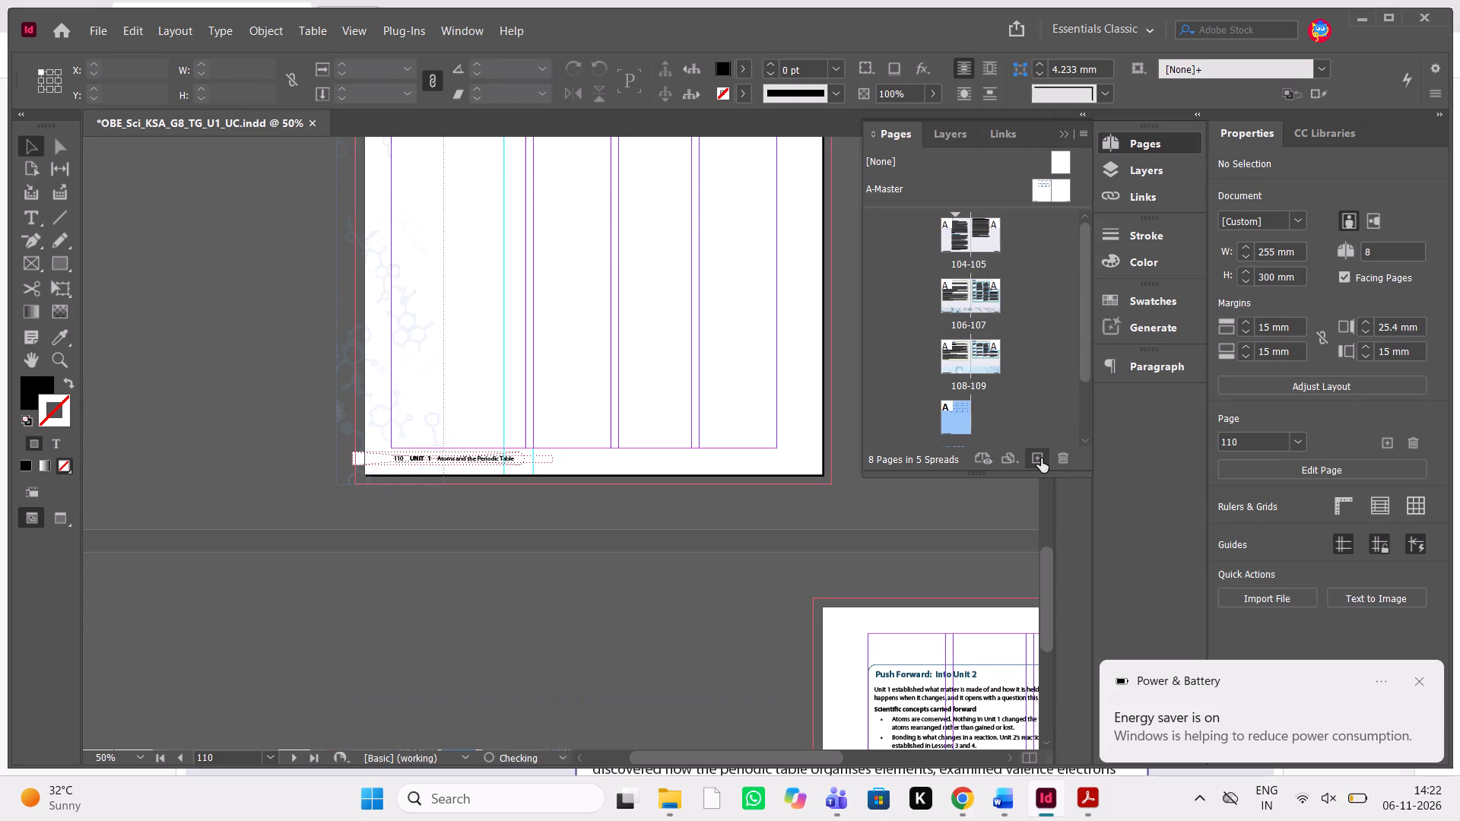
pyautogui.click(1041, 458)
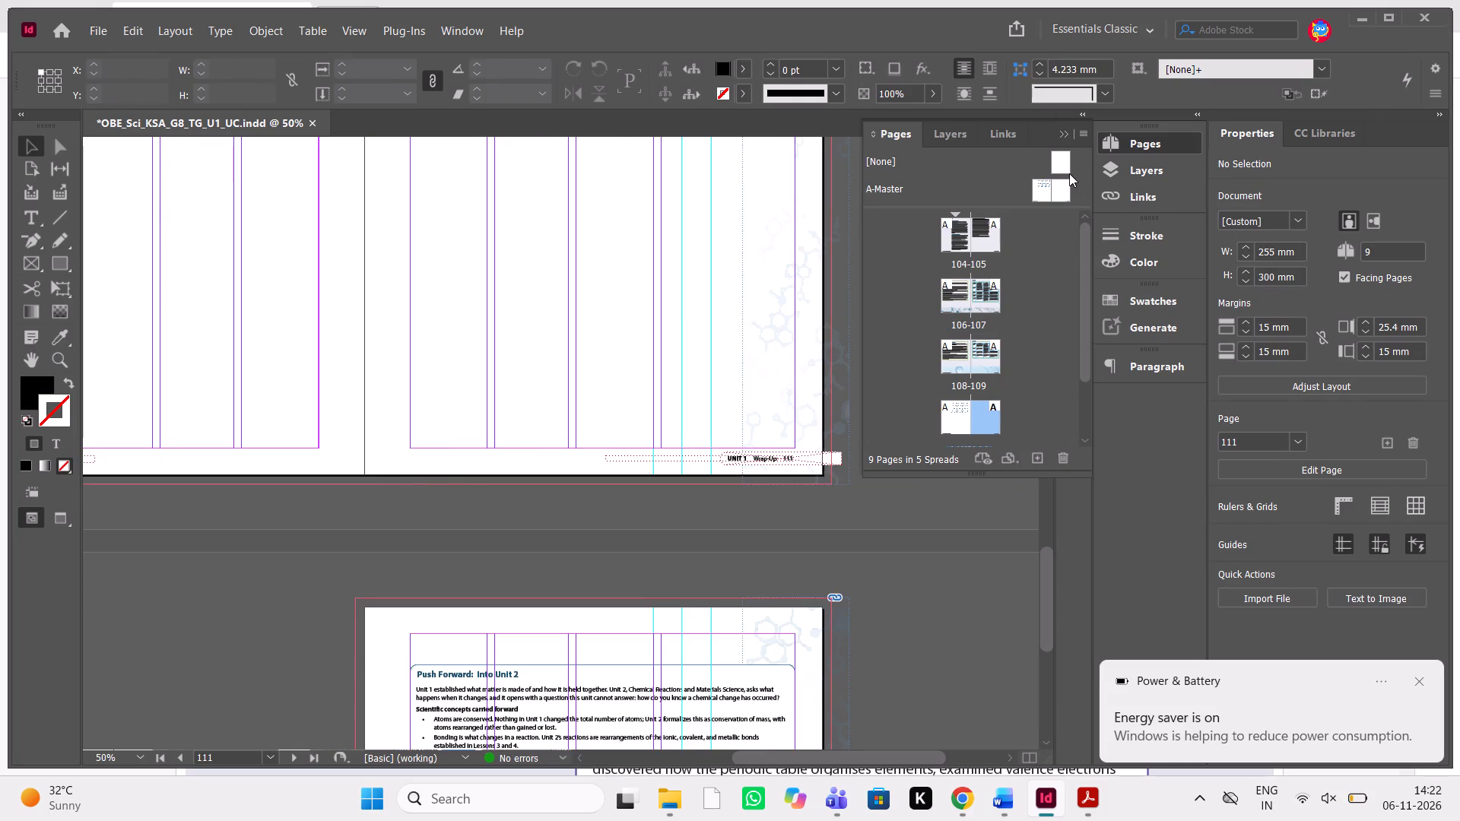
pyautogui.moveTo(1069, 173); pyautogui.dragTo(1067, 138)
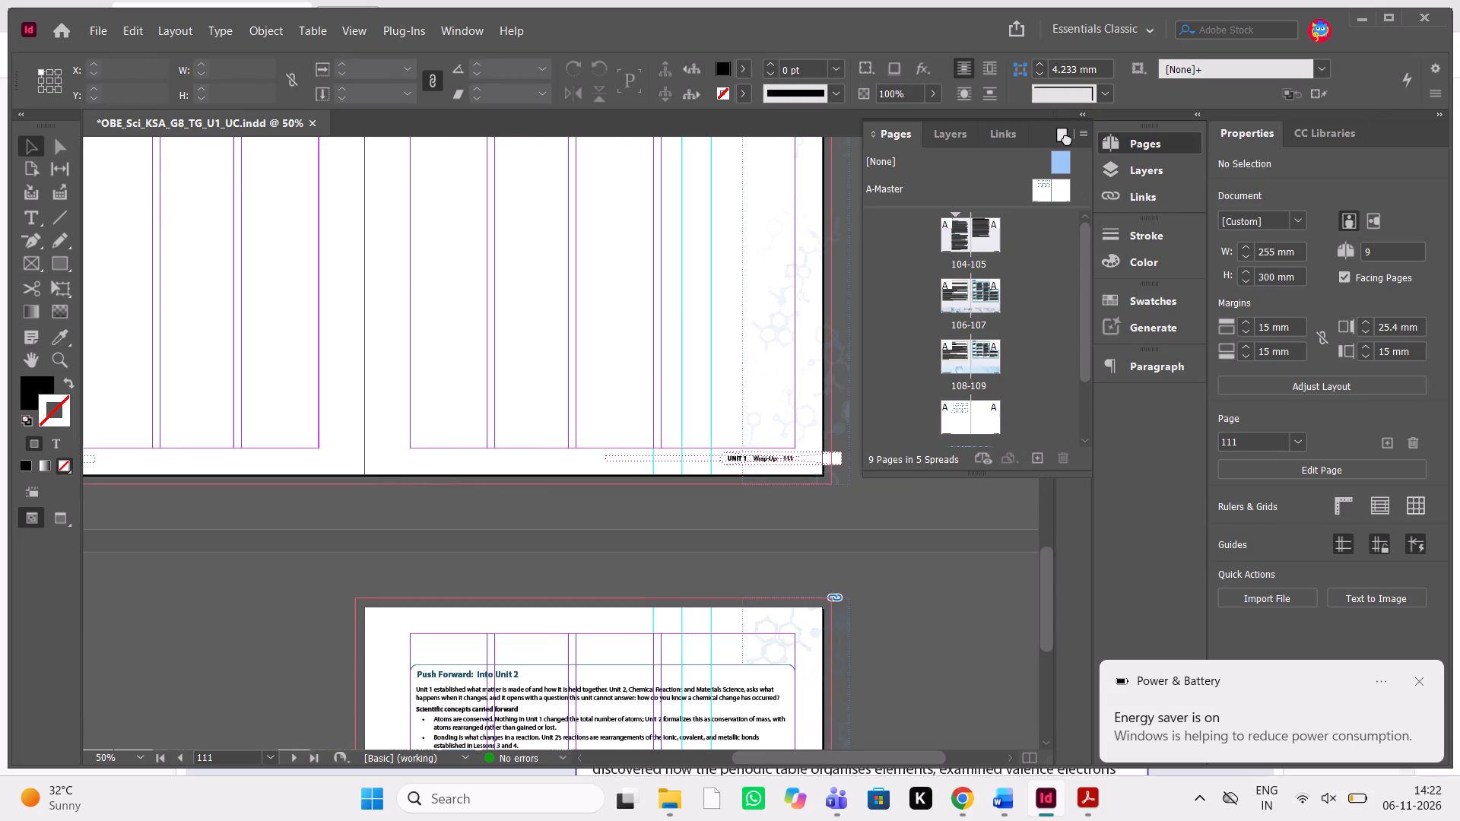
pyautogui.moveTo(1067, 138); pyautogui.dragTo(1068, 136)
pyautogui.click(1068, 136)
pyautogui.scroll(1, 805, 376)
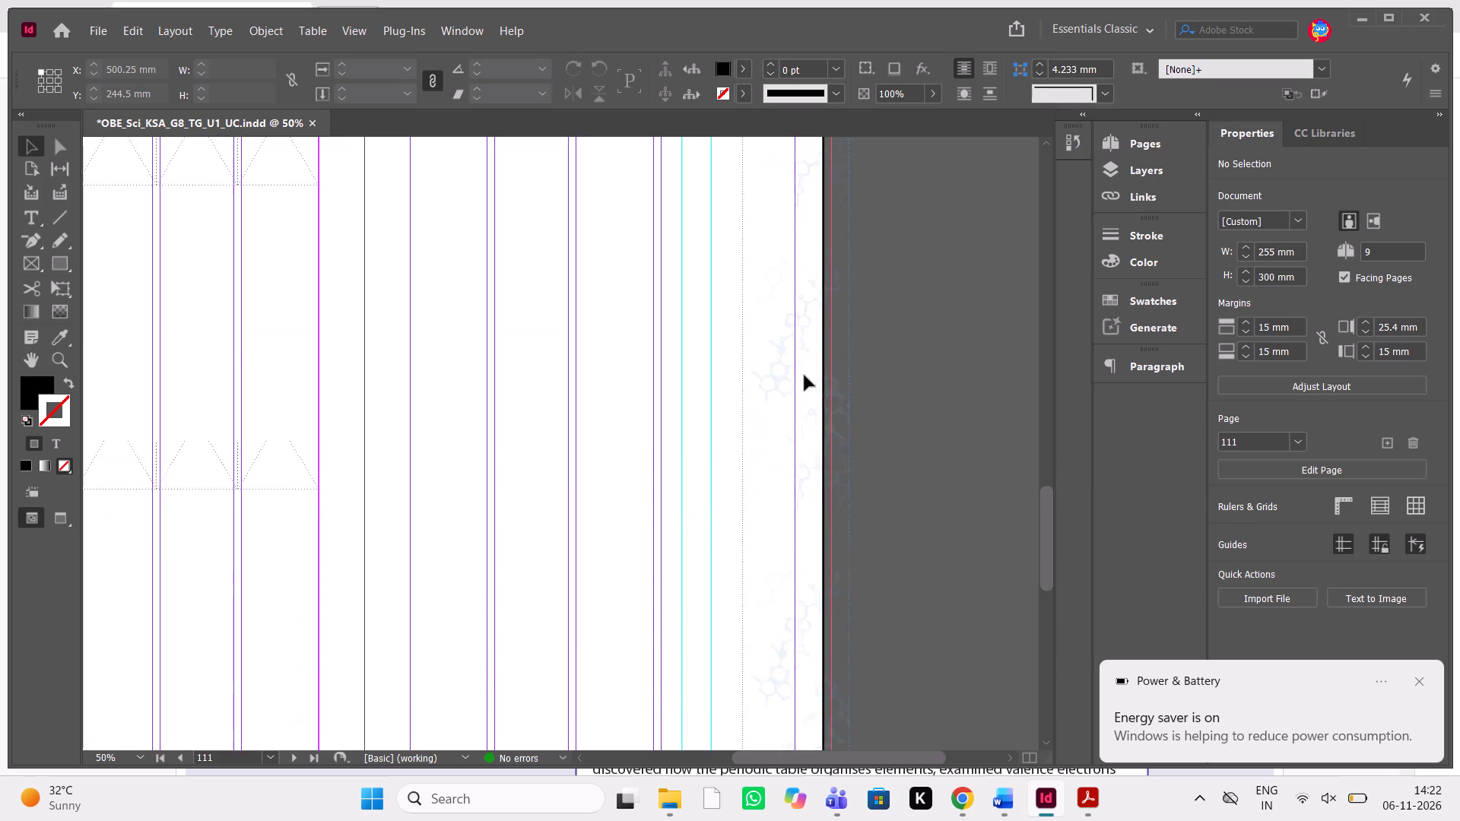
pyautogui.scroll(3, 805, 376)
pyautogui.scroll(-3, 805, 376)
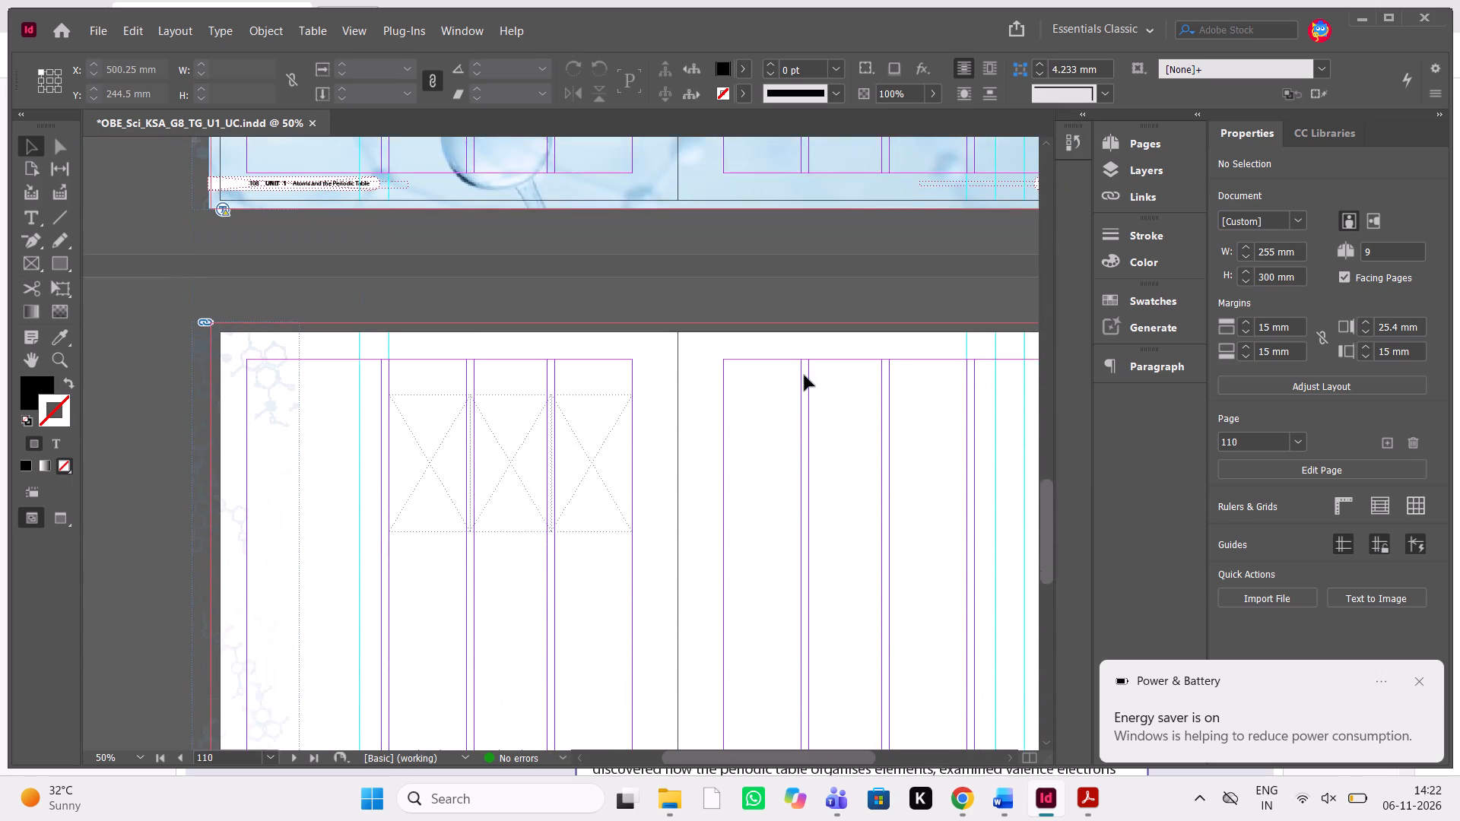
# Recheck the STEM Task and PSA spreads against the new blank 110-111 spread.
pyautogui.scroll(1, 805, 376)
pyautogui.scroll(-1, 805, 376)
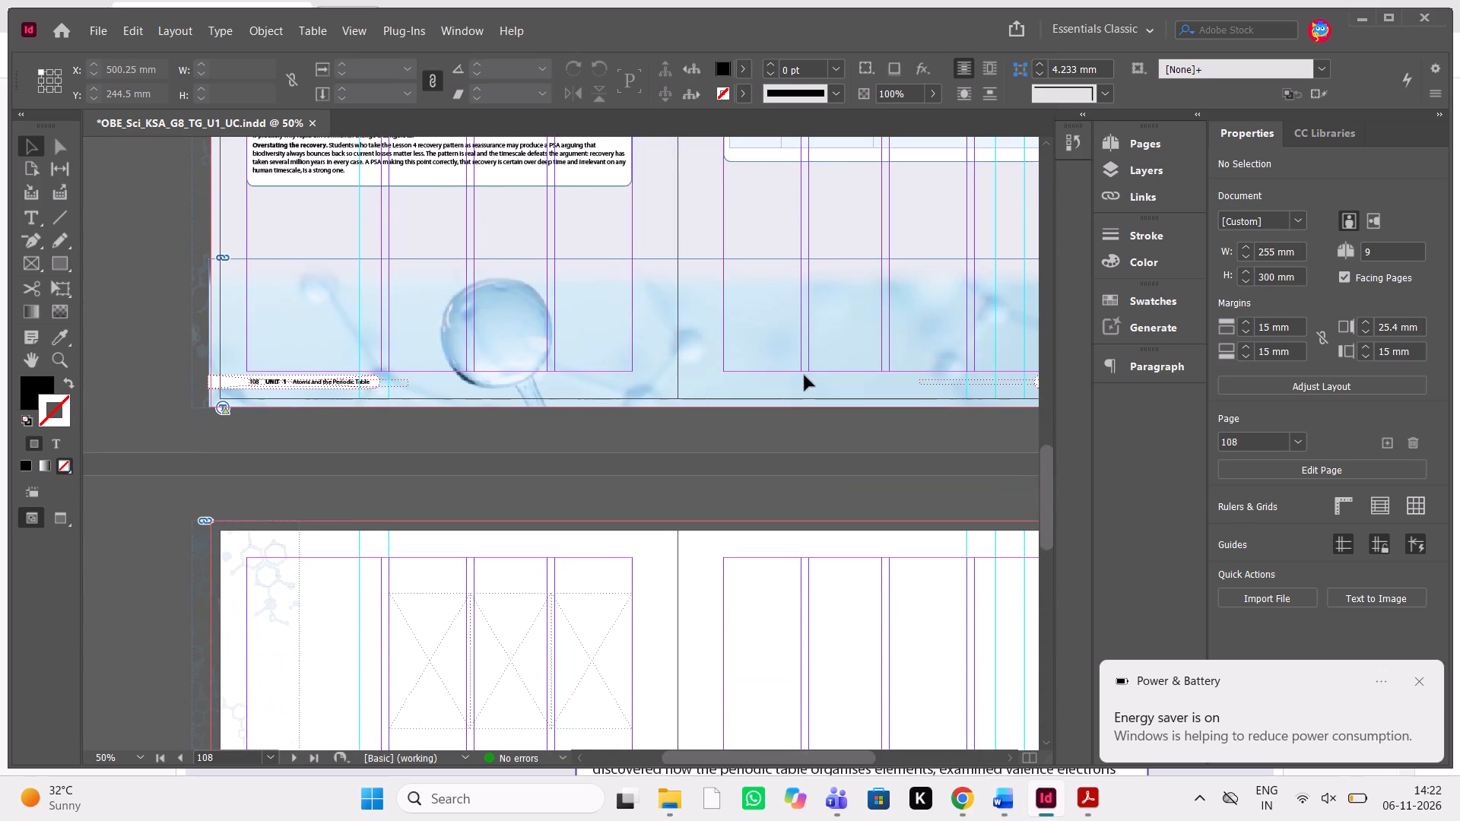
pyautogui.scroll(1, 805, 376)
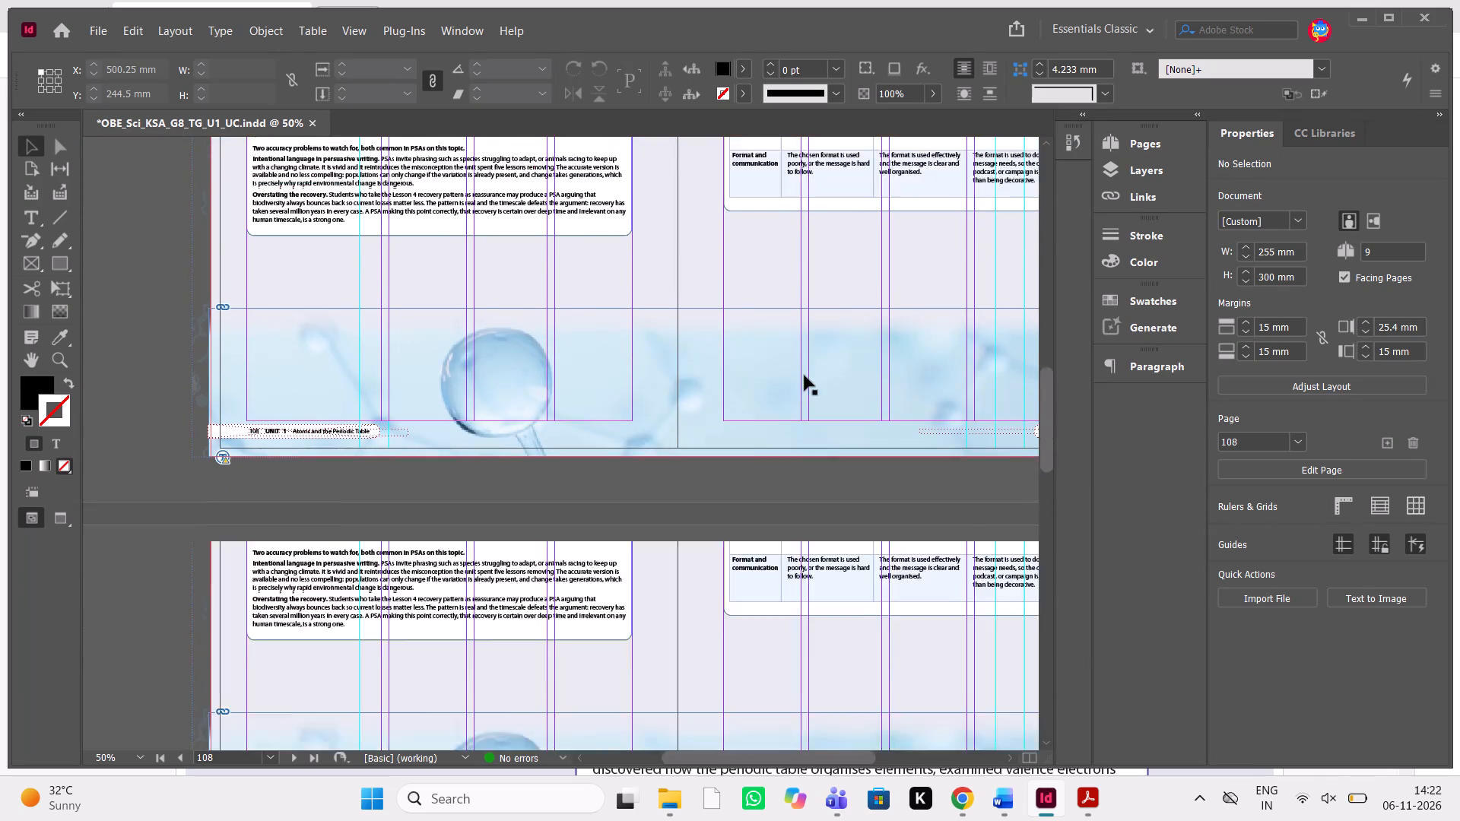
pyautogui.scroll(7, 805, 376)
pyautogui.scroll(-2, 805, 376)
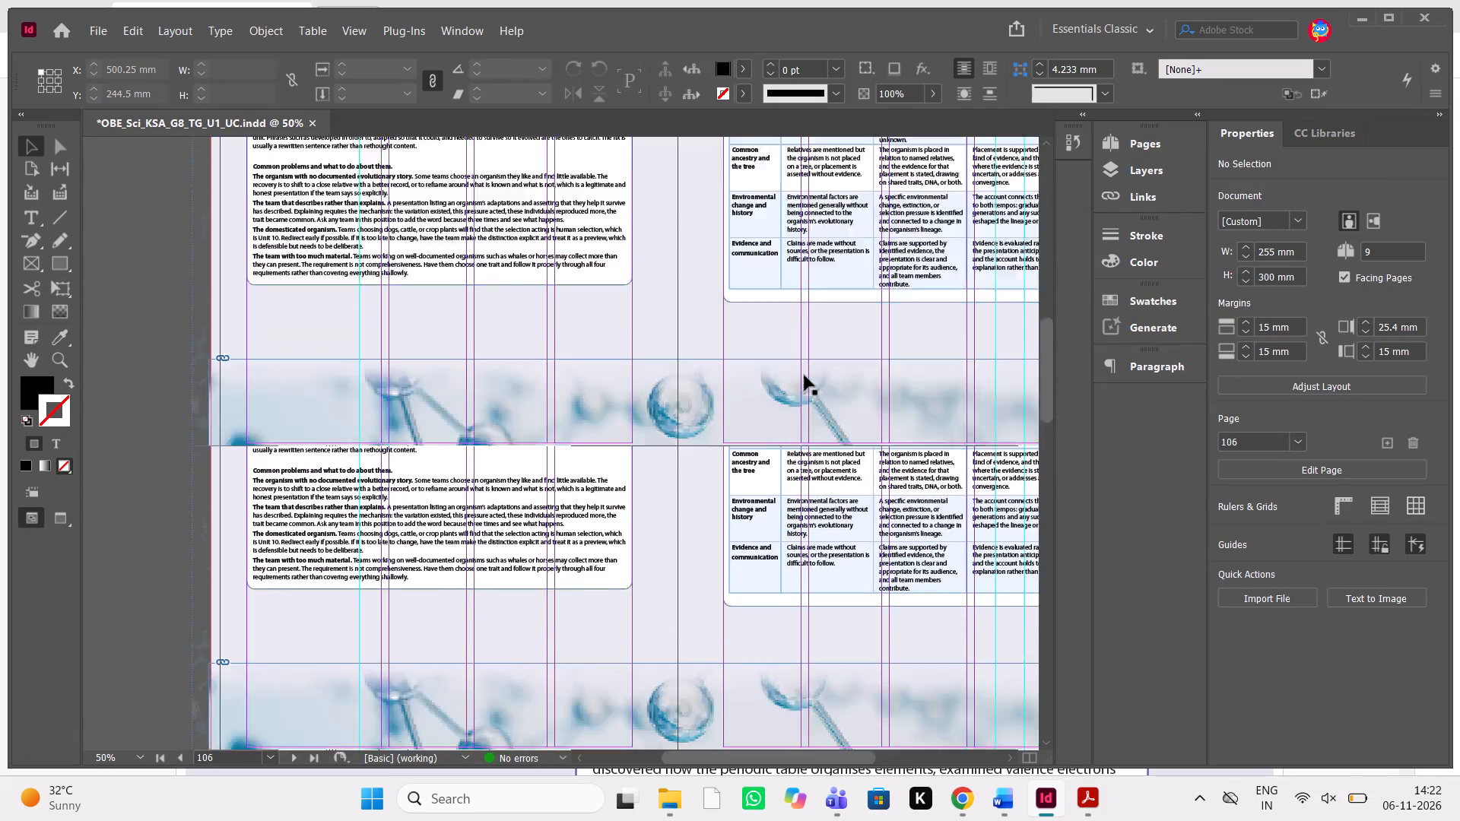
pyautogui.scroll(-3, 805, 376)
pyautogui.hscroll(-1, 805, 376)
pyautogui.scroll(-1, 805, 376)
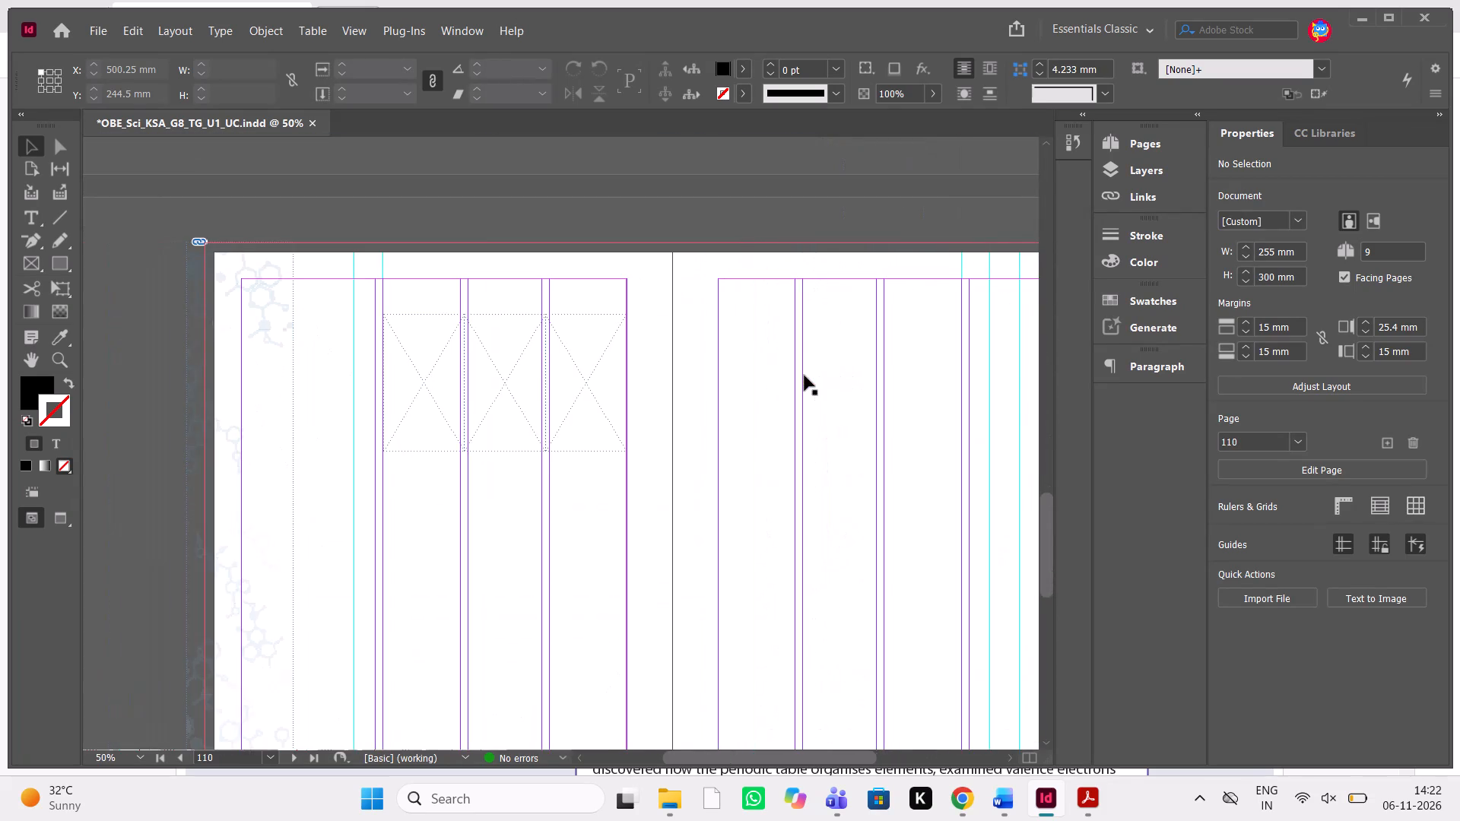
pyautogui.scroll(-1, 805, 376)
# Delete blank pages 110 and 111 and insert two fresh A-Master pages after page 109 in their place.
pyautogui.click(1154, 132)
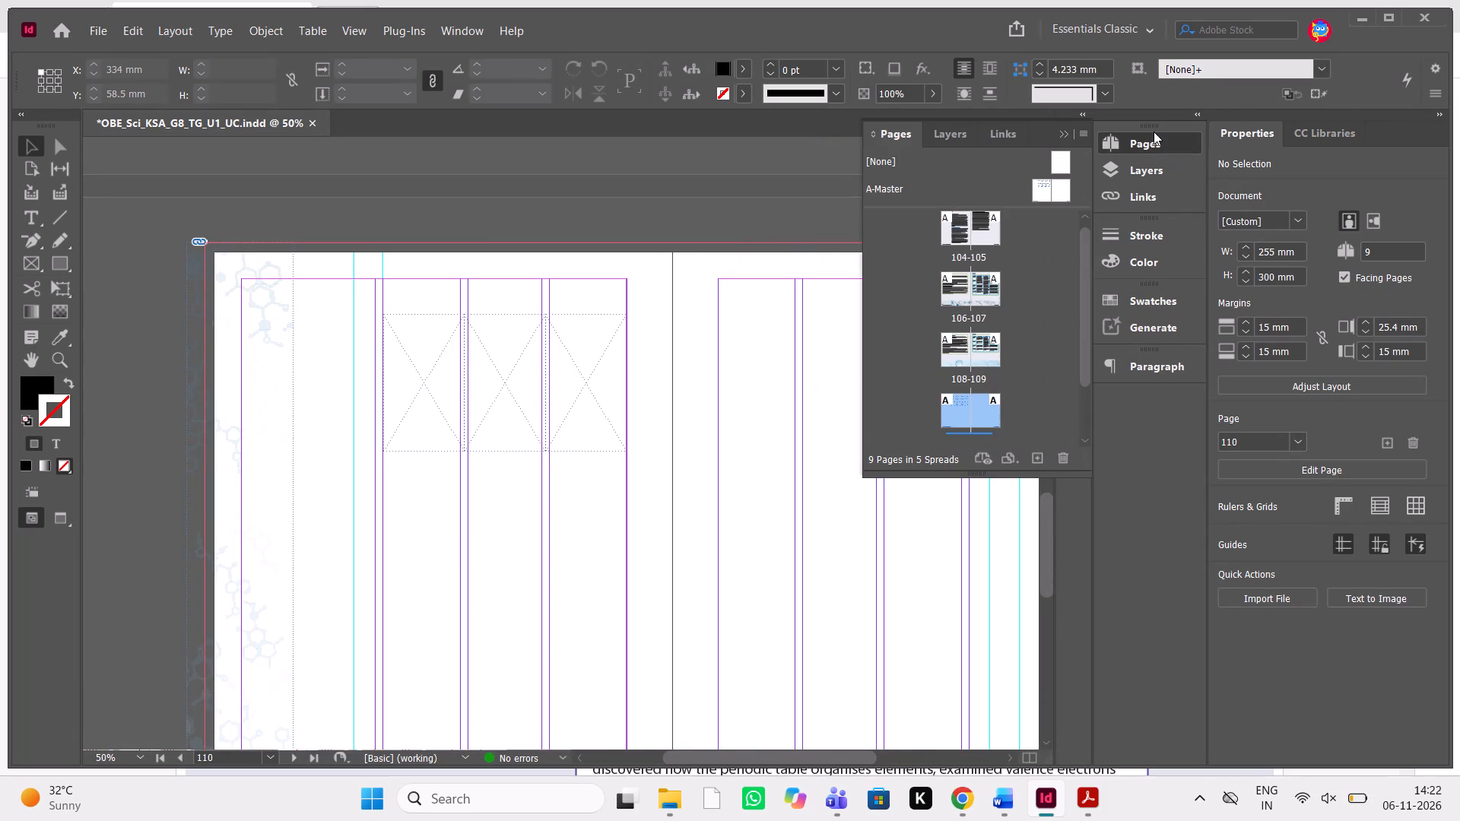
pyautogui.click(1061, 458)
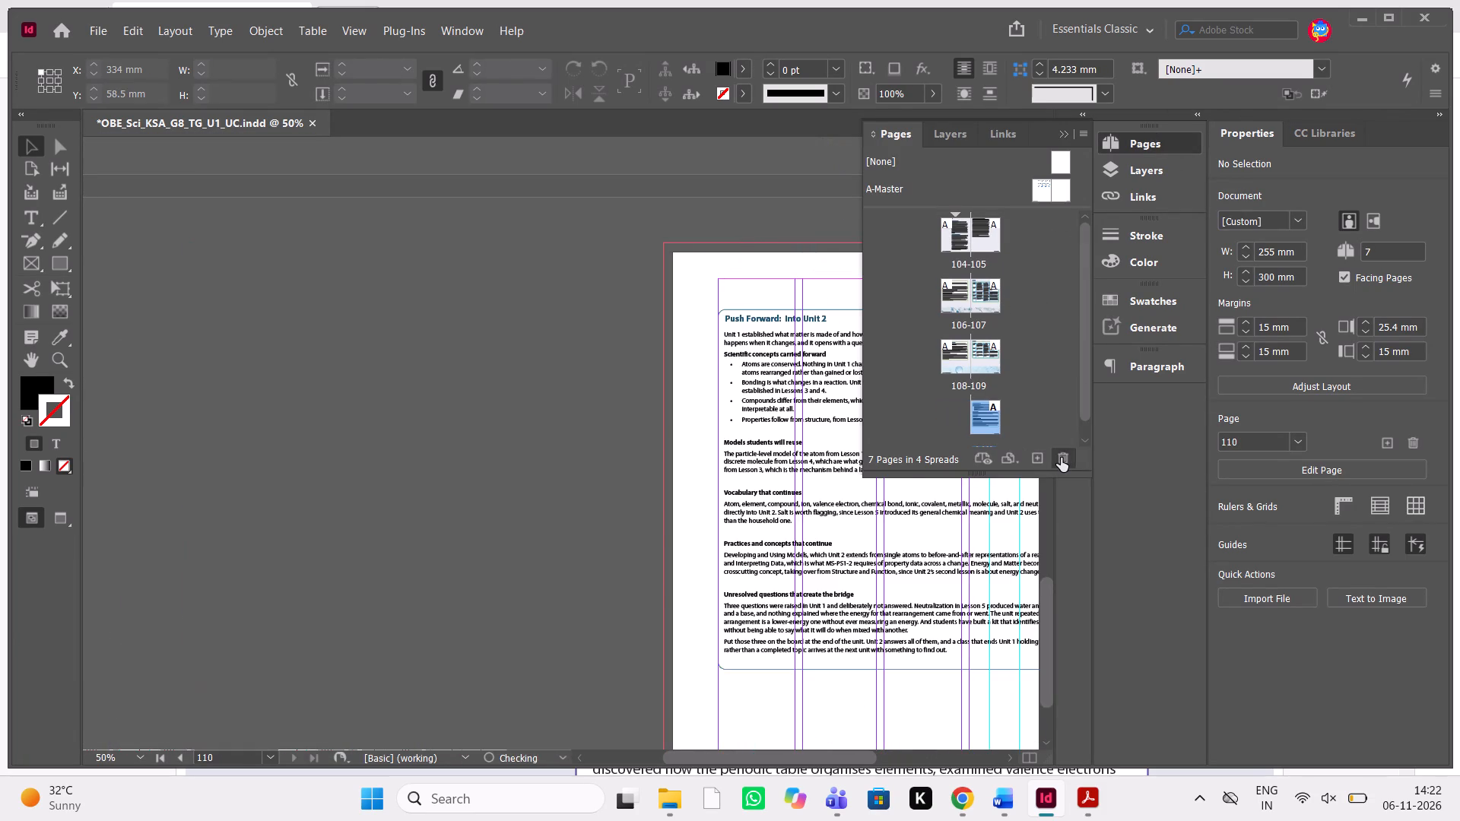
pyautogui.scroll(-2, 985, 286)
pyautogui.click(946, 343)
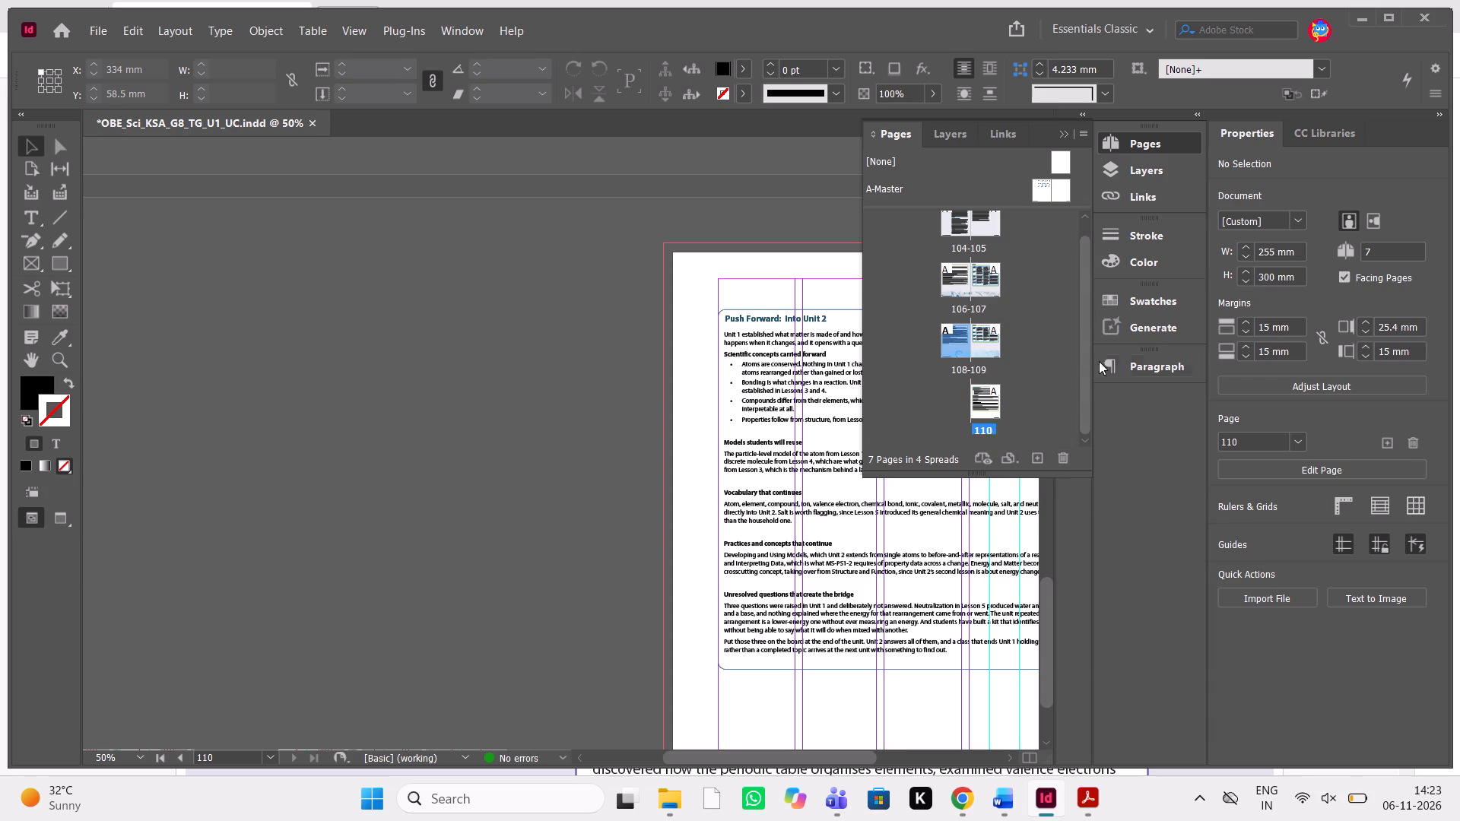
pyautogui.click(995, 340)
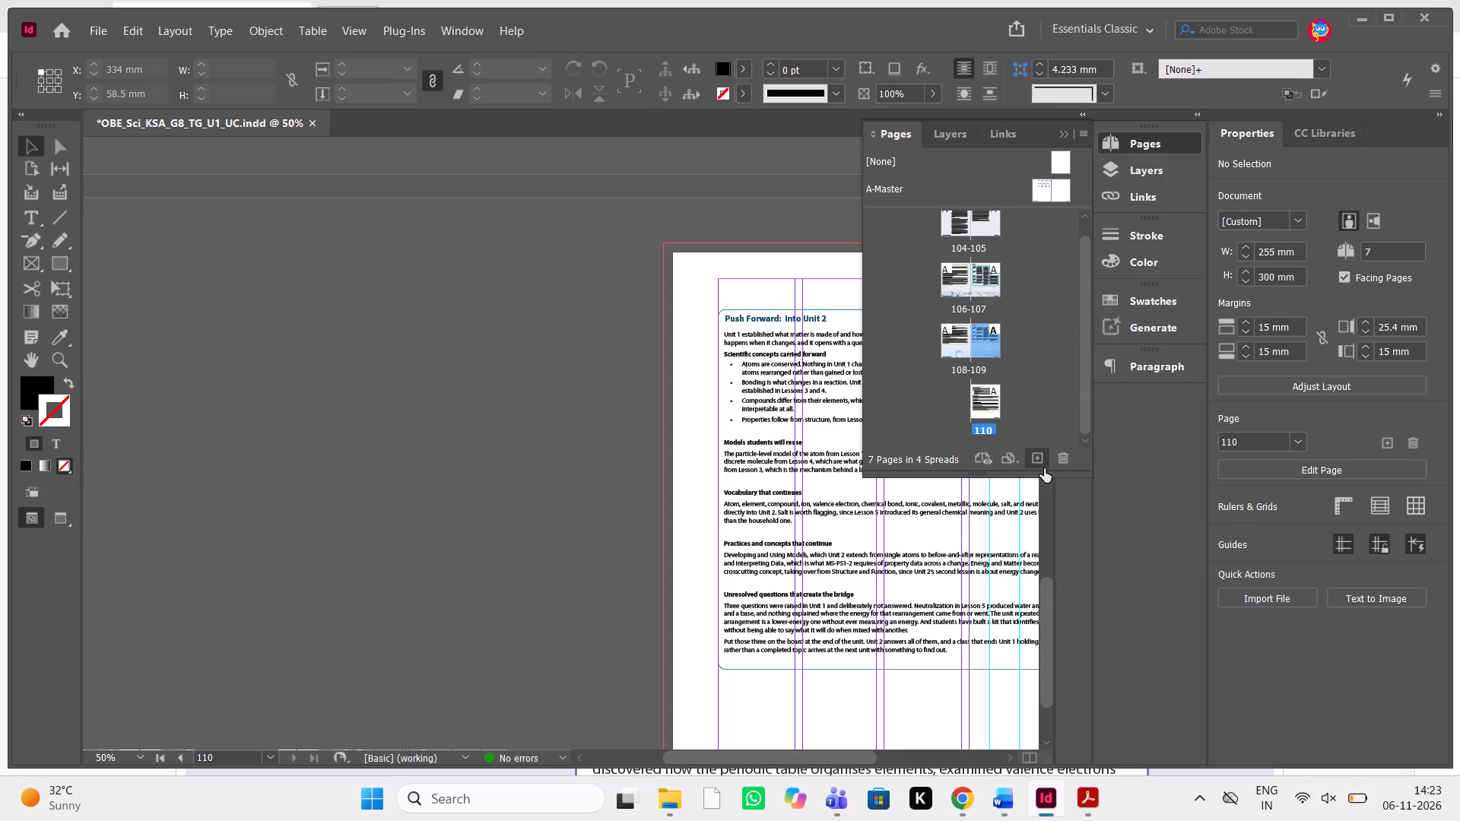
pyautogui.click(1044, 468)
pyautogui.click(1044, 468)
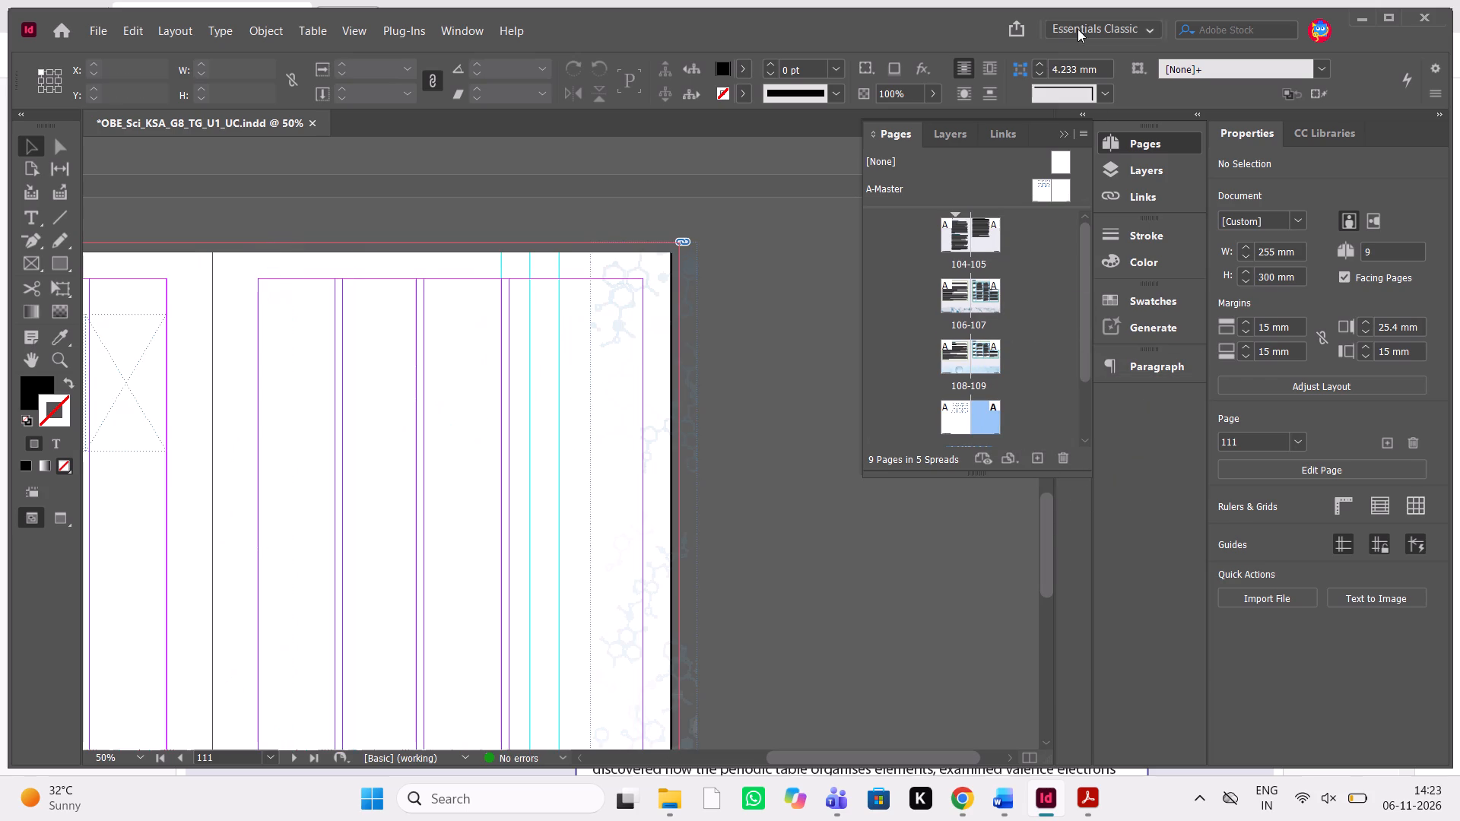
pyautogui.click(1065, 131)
# Examine the spreads from the STEM Task through the PSA pages to Push Forward, comparing their backgrounds with the blank spread.
pyautogui.scroll(2, 1065, 131)
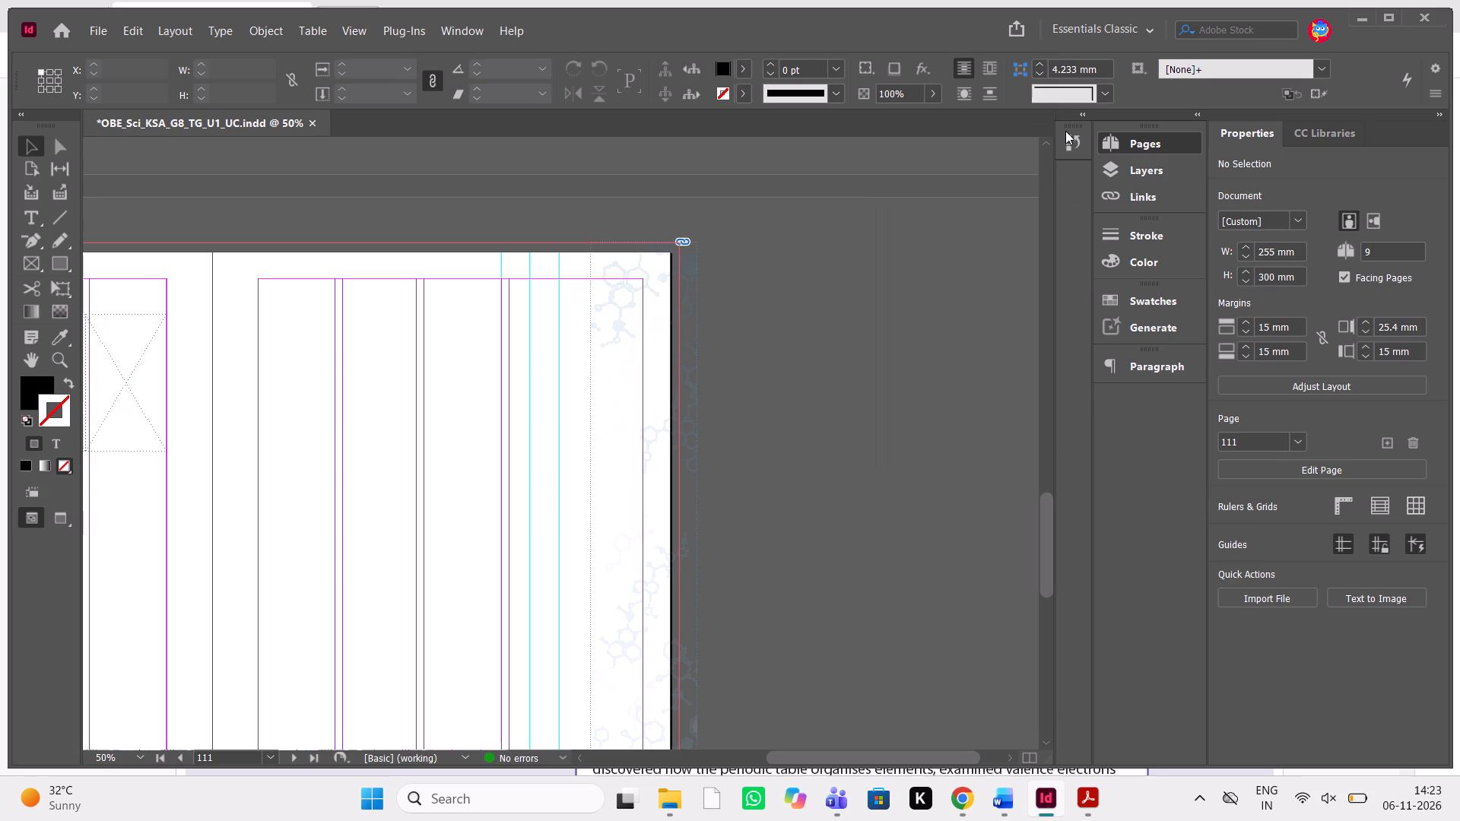
pyautogui.scroll(2, 1065, 131)
pyautogui.scroll(1, 757, 130)
pyautogui.scroll(3, 793, 186)
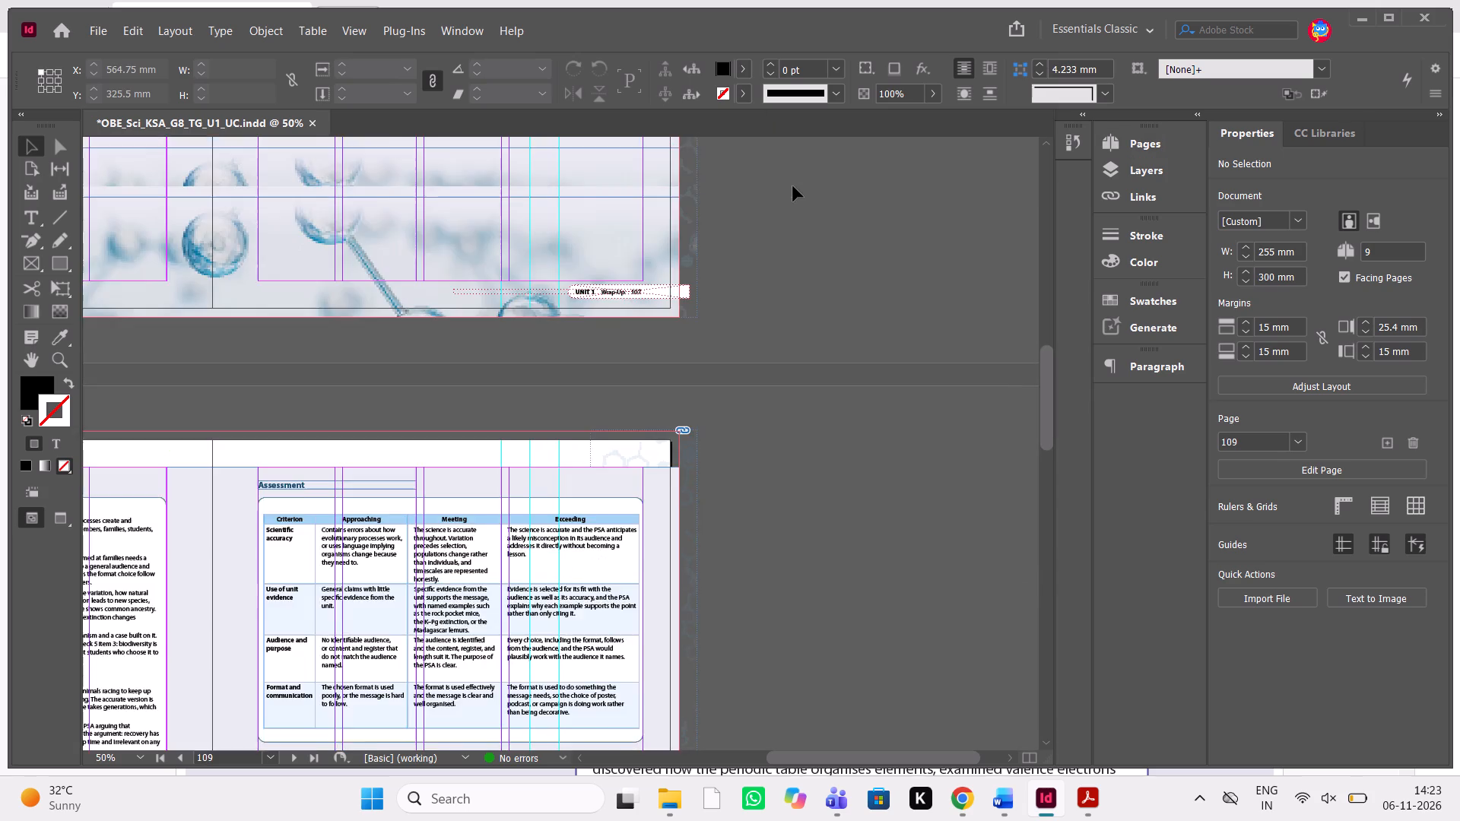
pyautogui.hscroll(1, 793, 186)
pyautogui.scroll(2, 793, 186)
pyautogui.scroll(-2, 793, 186)
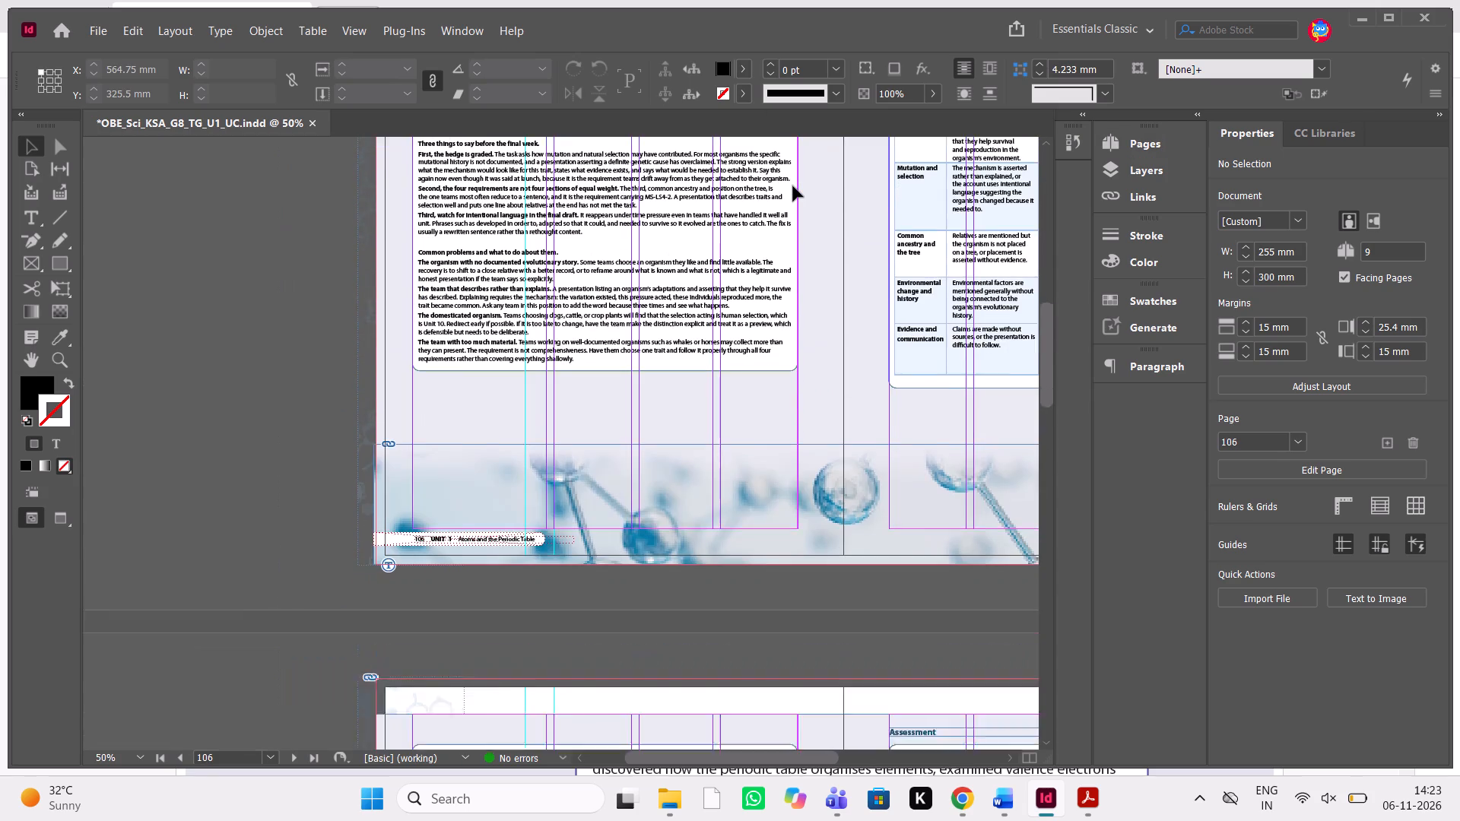
pyautogui.scroll(-4, 793, 186)
pyautogui.hscroll(-1, 793, 186)
pyautogui.scroll(-1, 793, 186)
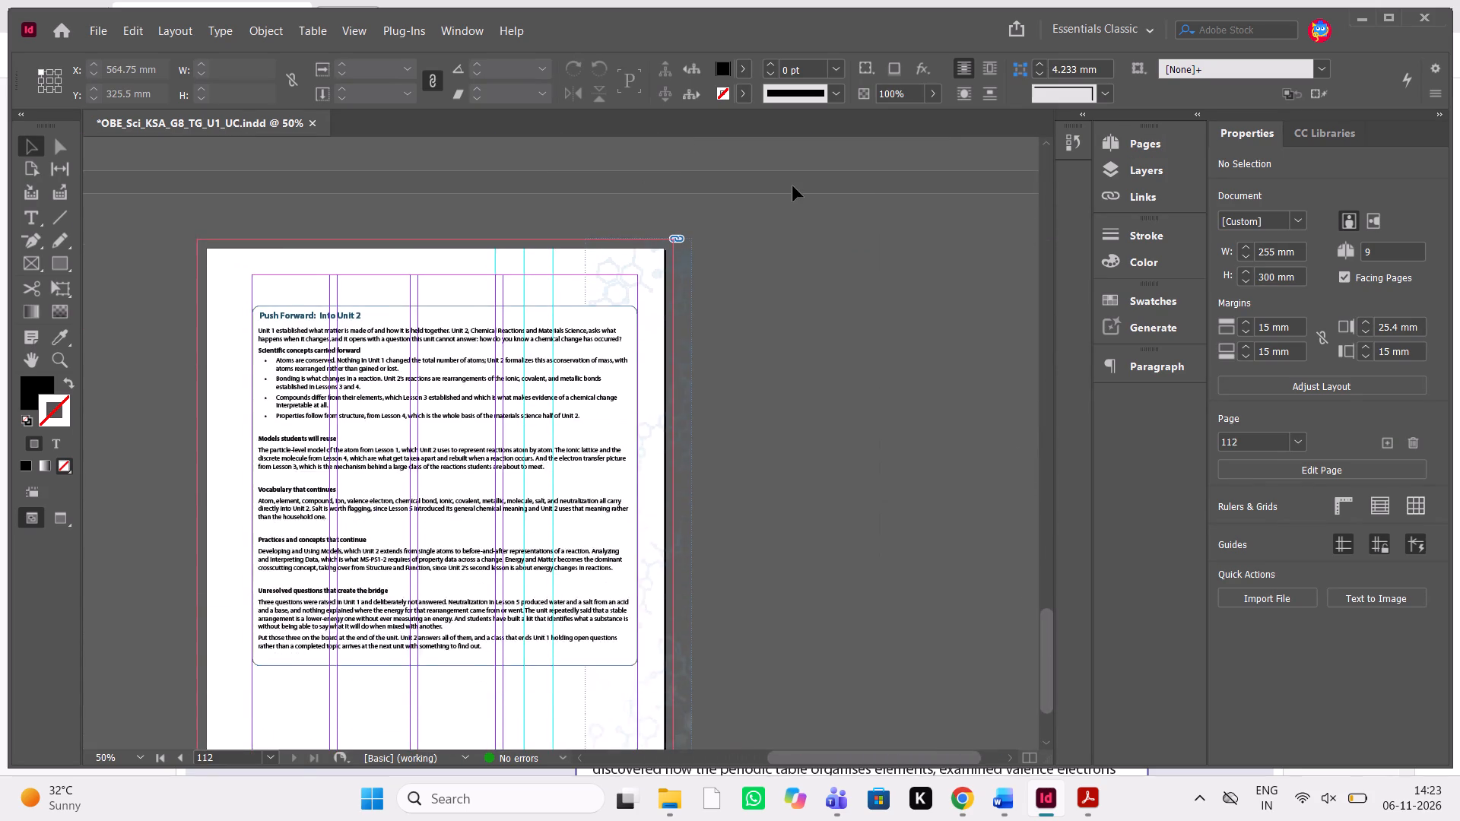
pyautogui.scroll(-1, 793, 186)
pyautogui.scroll(4, 793, 186)
pyautogui.scroll(-1, 793, 186)
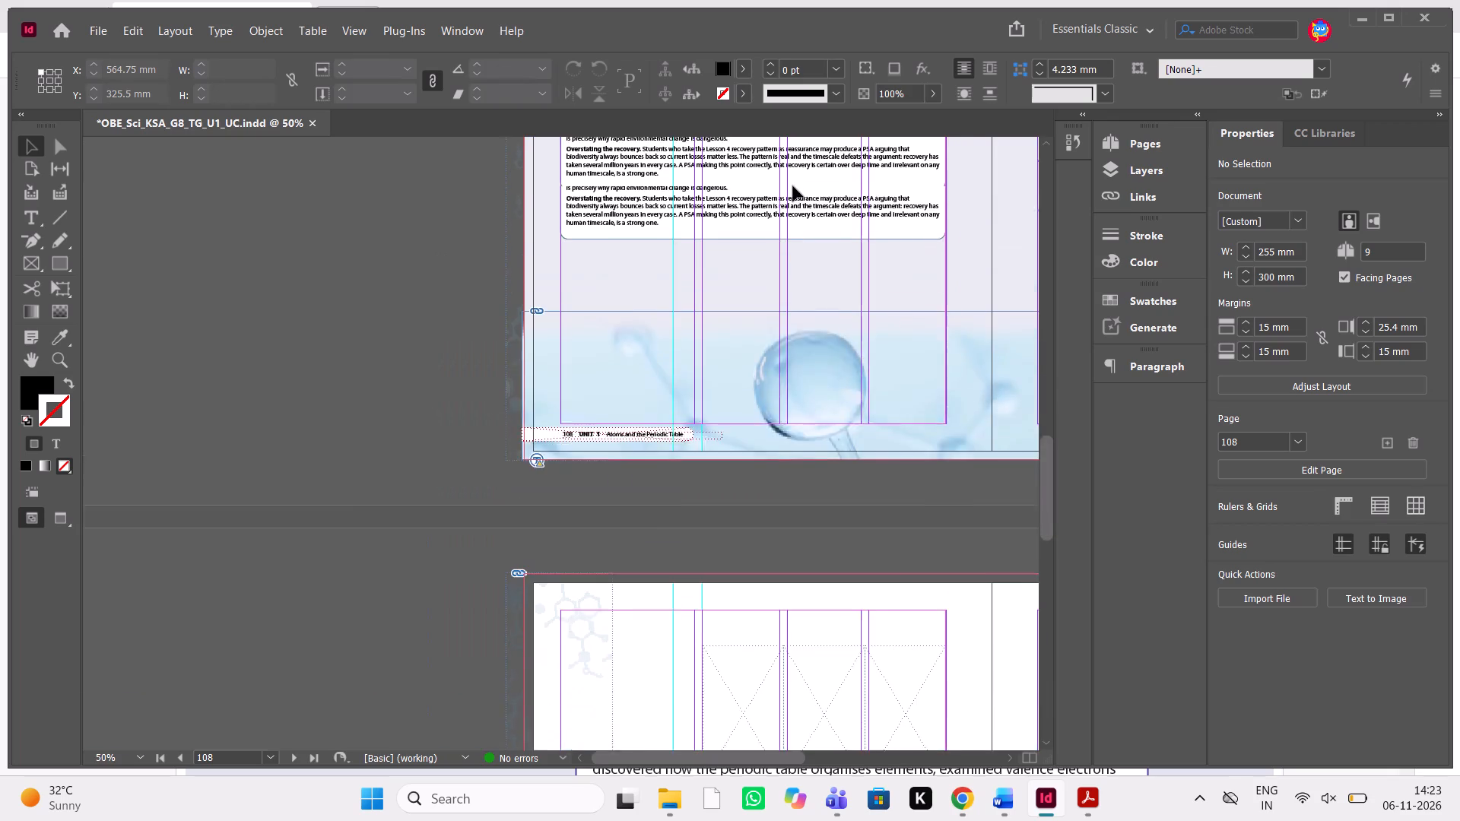
pyautogui.scroll(1, 793, 186)
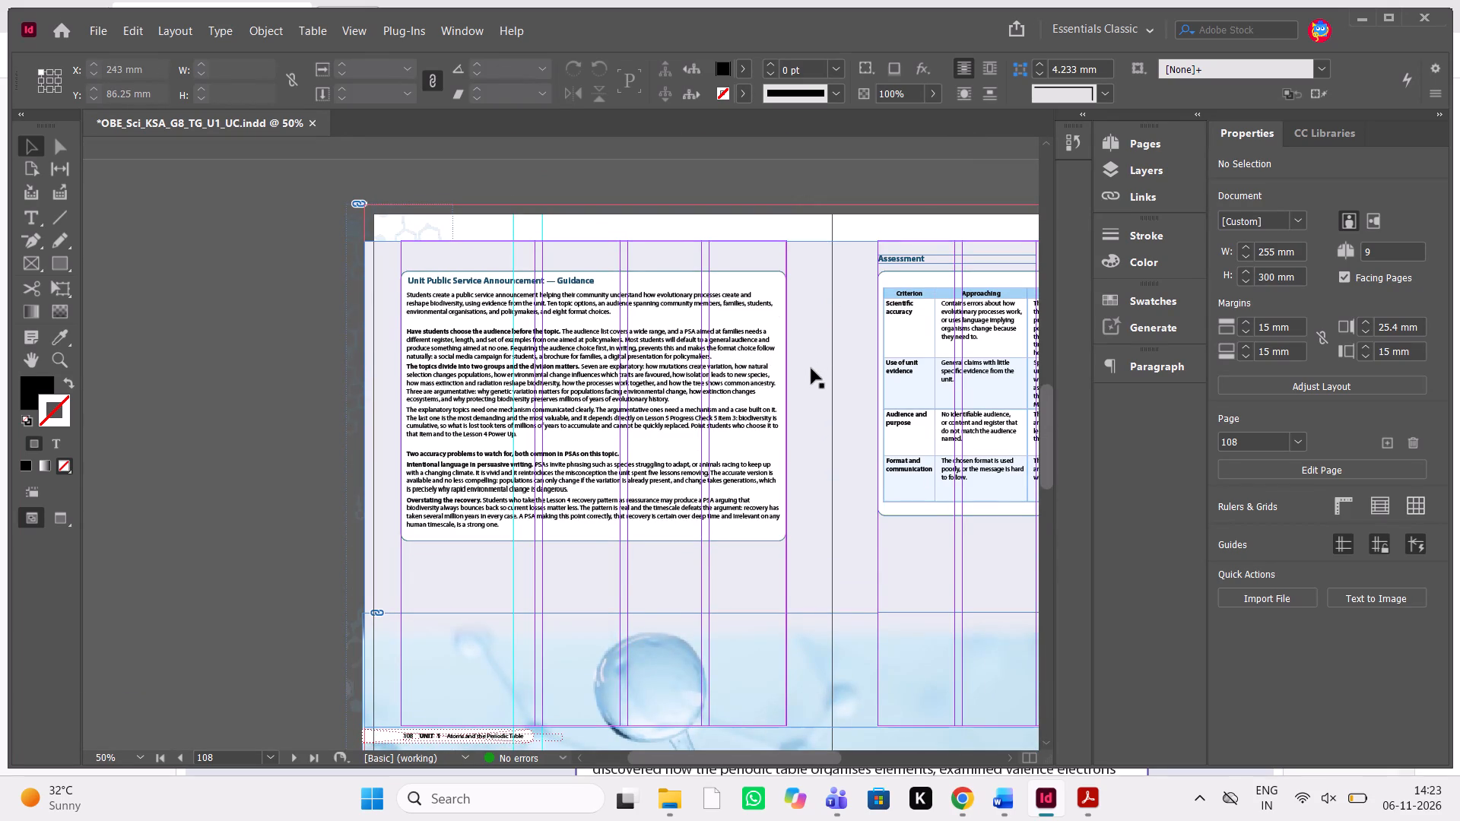
# Select the lilac background rectangle and the molecule image band on the 108-109 spread and copy them.
pyautogui.click(811, 369)
pyautogui.scroll(-1, 811, 369)
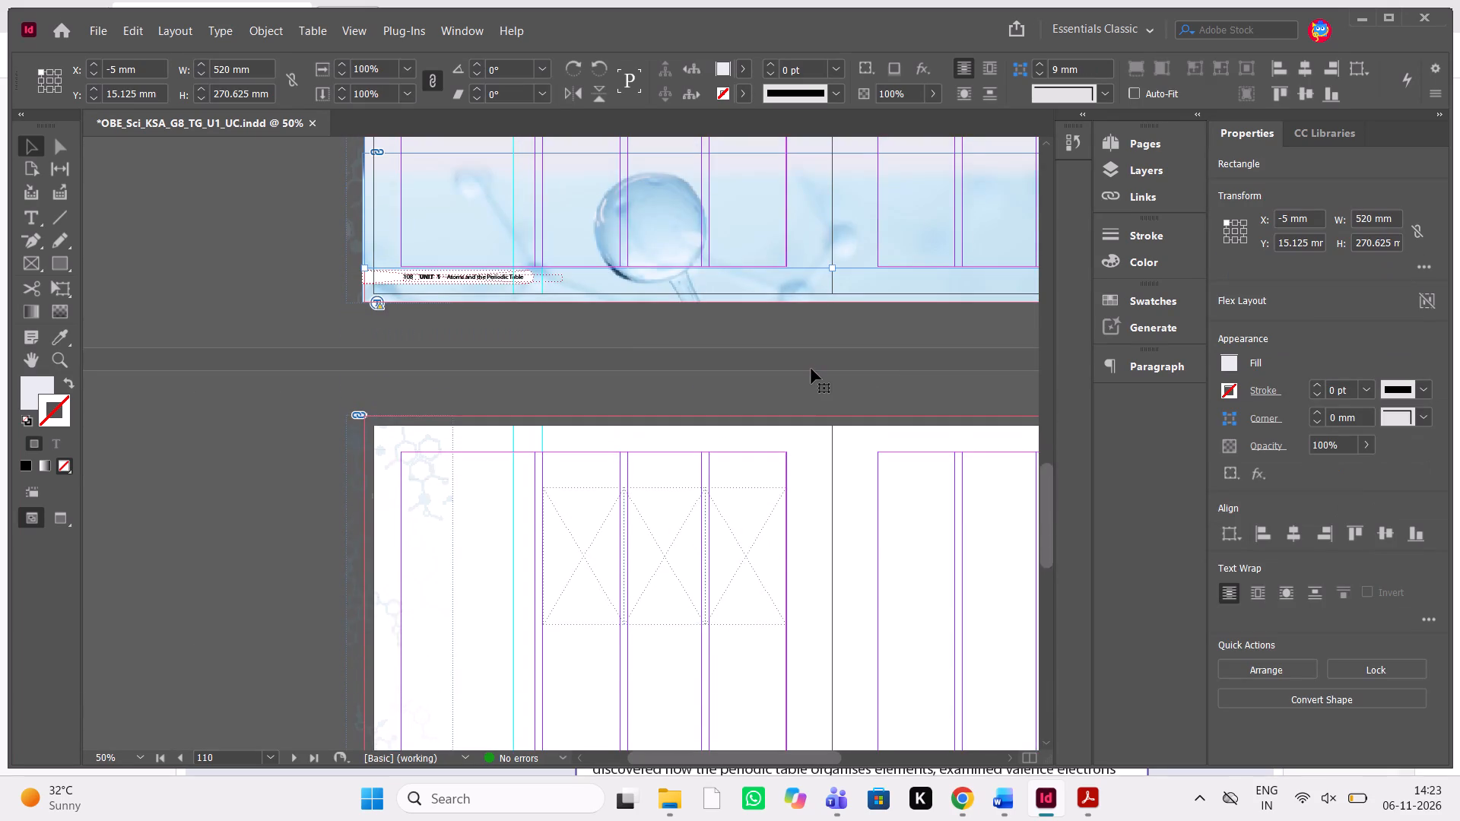
pyautogui.scroll(2, 811, 369)
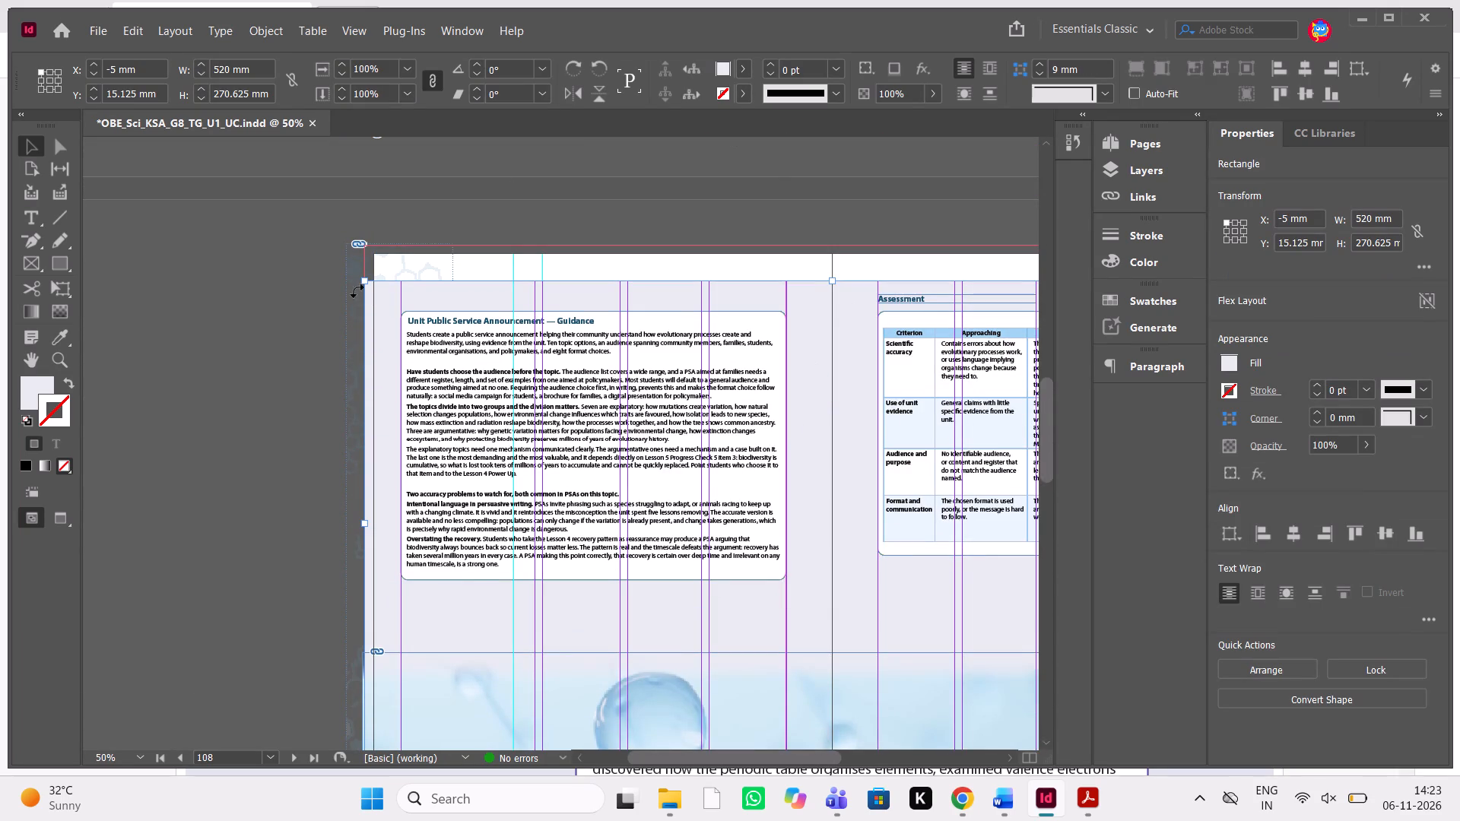
pyautogui.scroll(-1, 335, 436)
pyautogui.moveTo(330, 447); pyautogui.dragTo(384, 615)
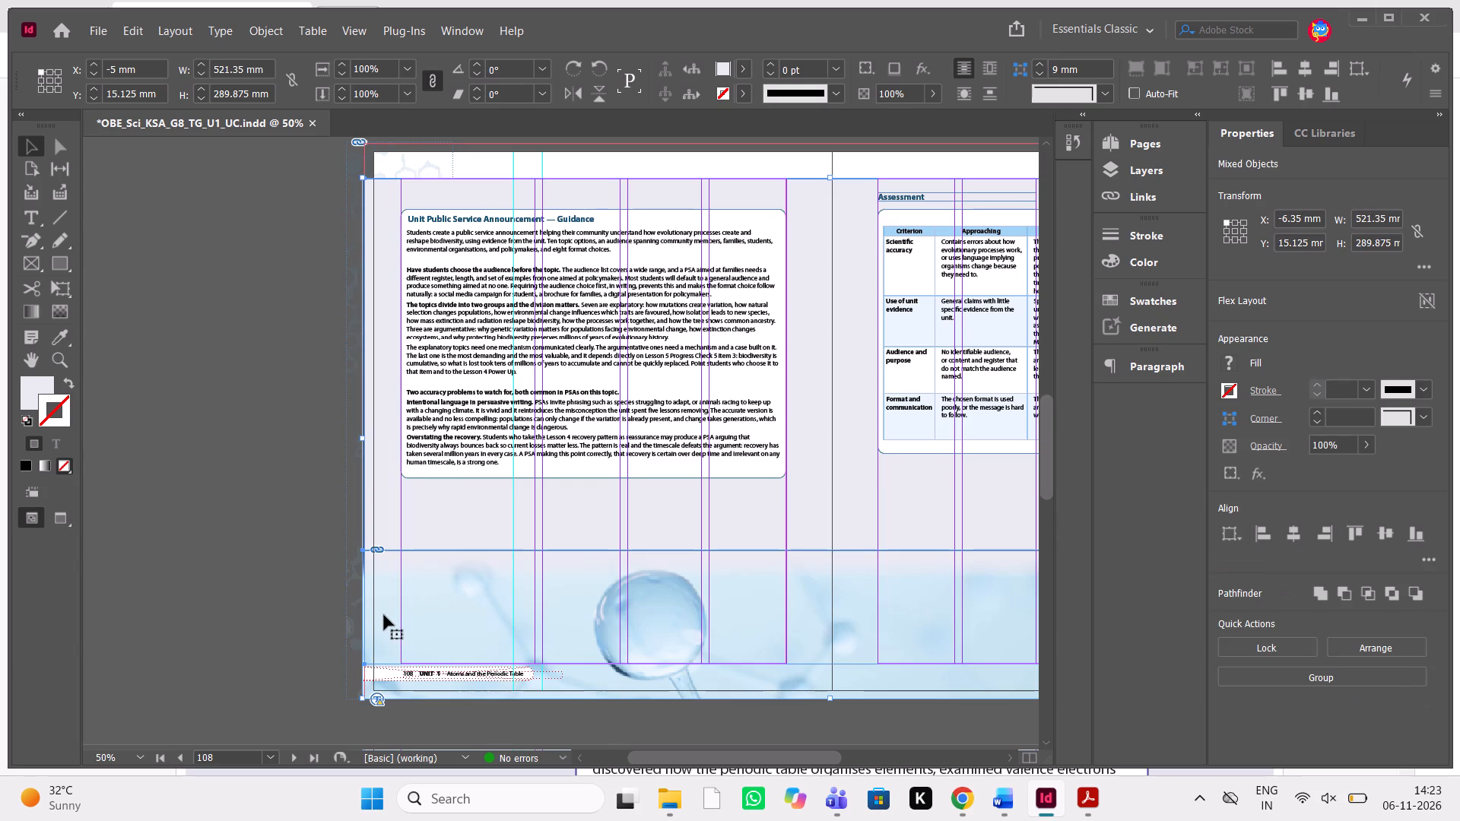
pyautogui.hscroll(-1, 384, 615)
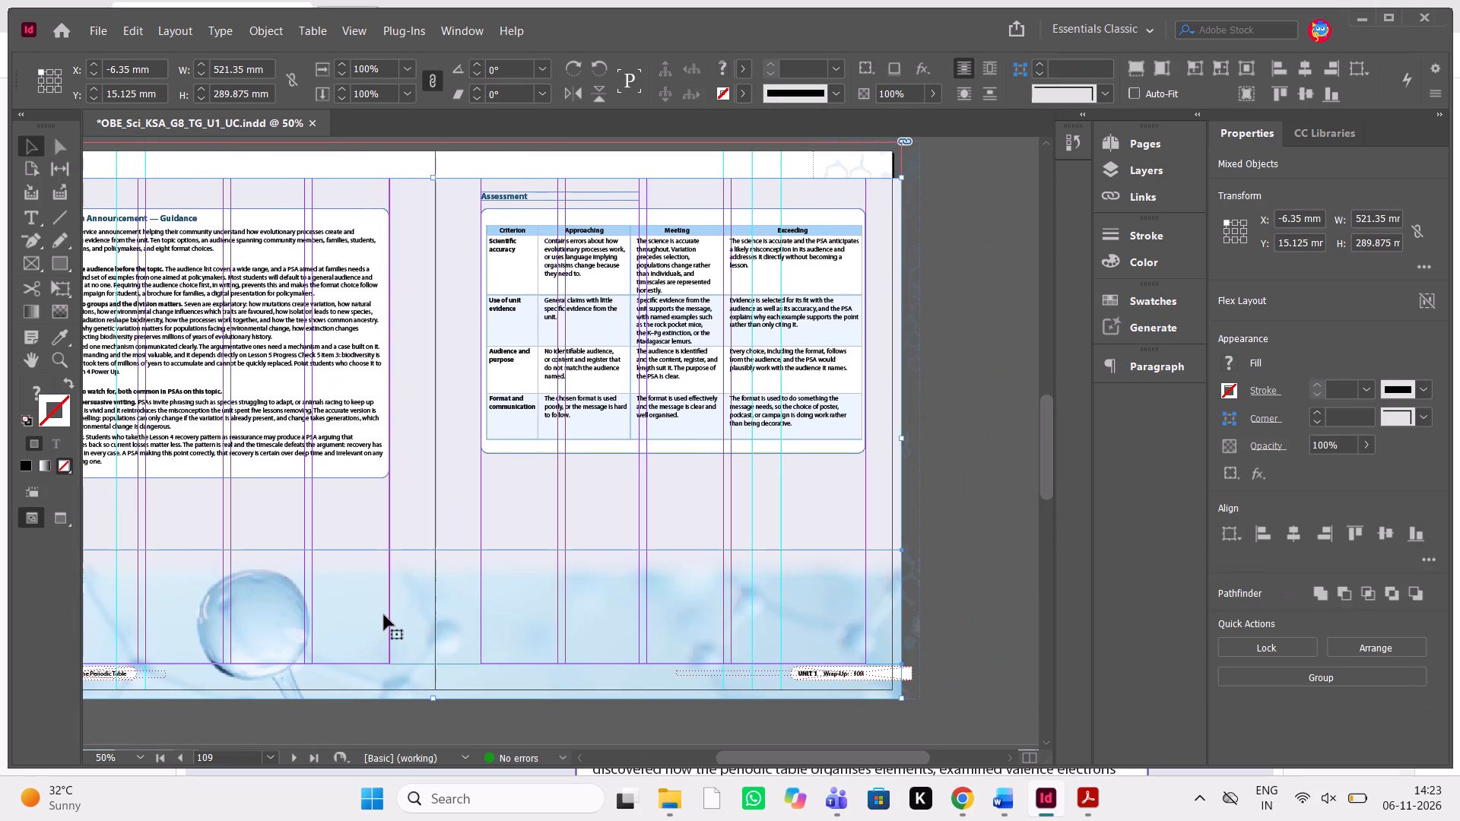
pyautogui.hscroll(1, 384, 615)
pyautogui.scroll(-1, 384, 615)
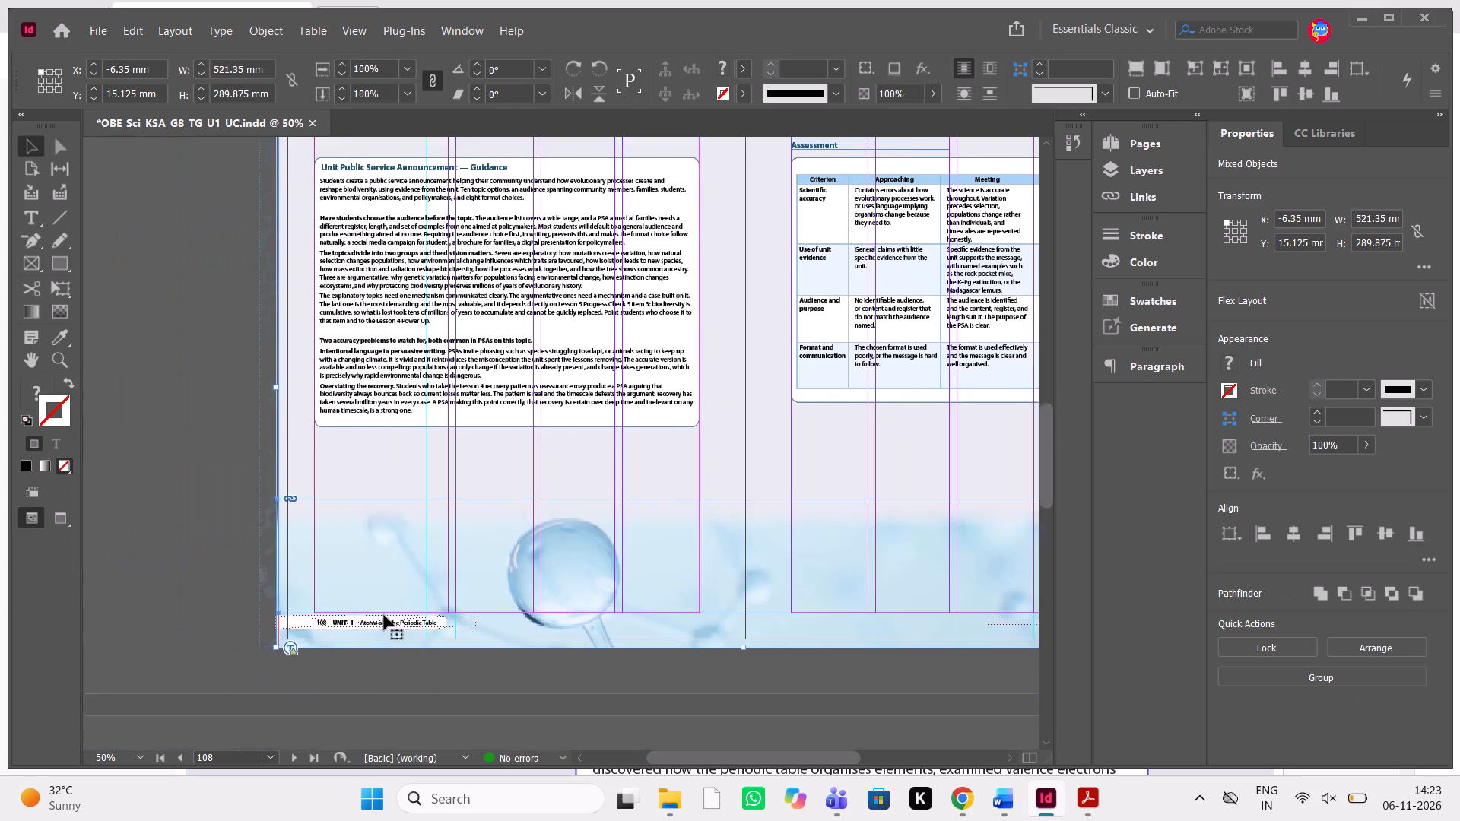
pyautogui.scroll(-2, 384, 615)
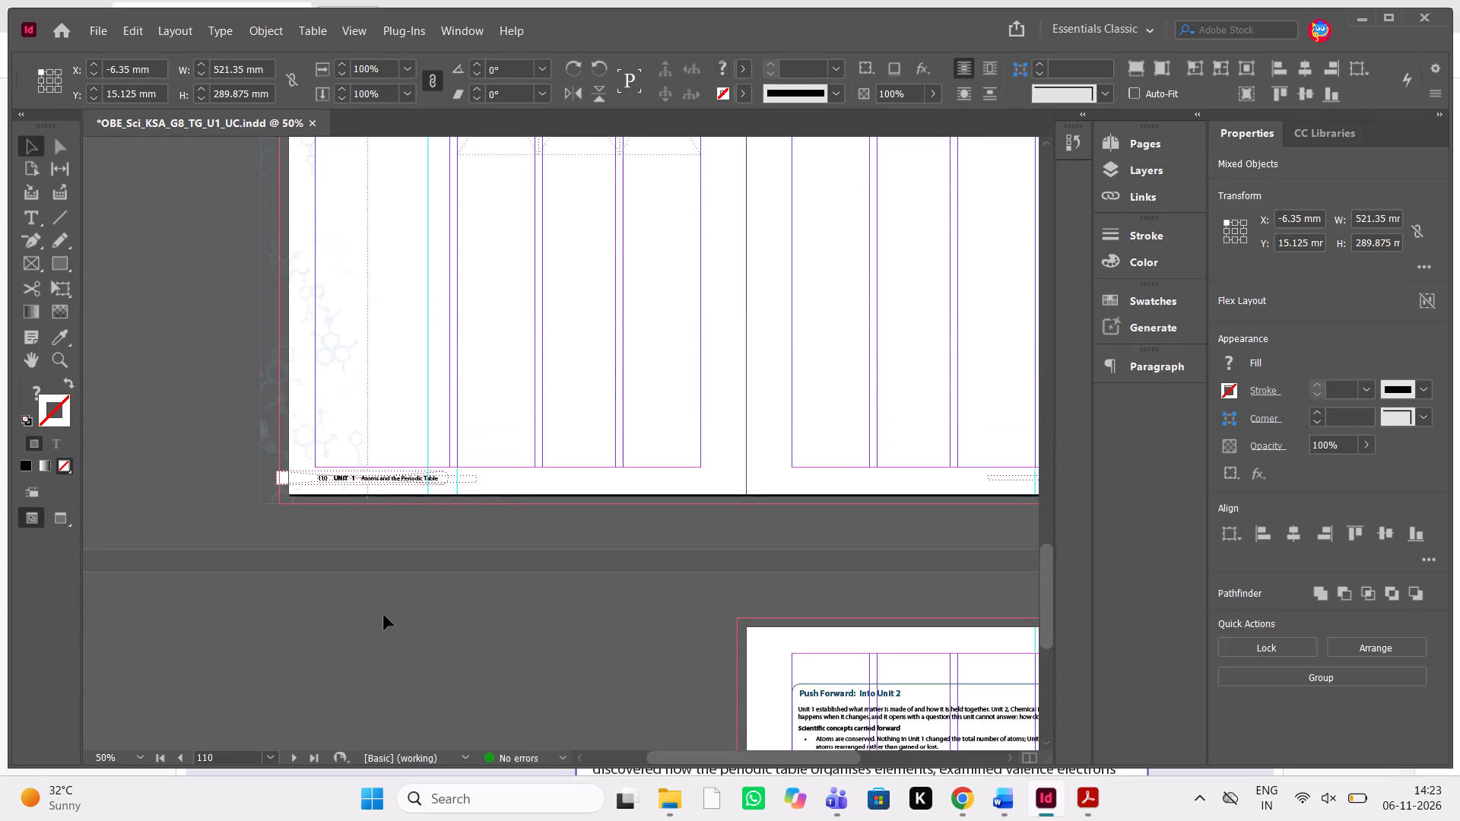
pyautogui.scroll(3, 384, 615)
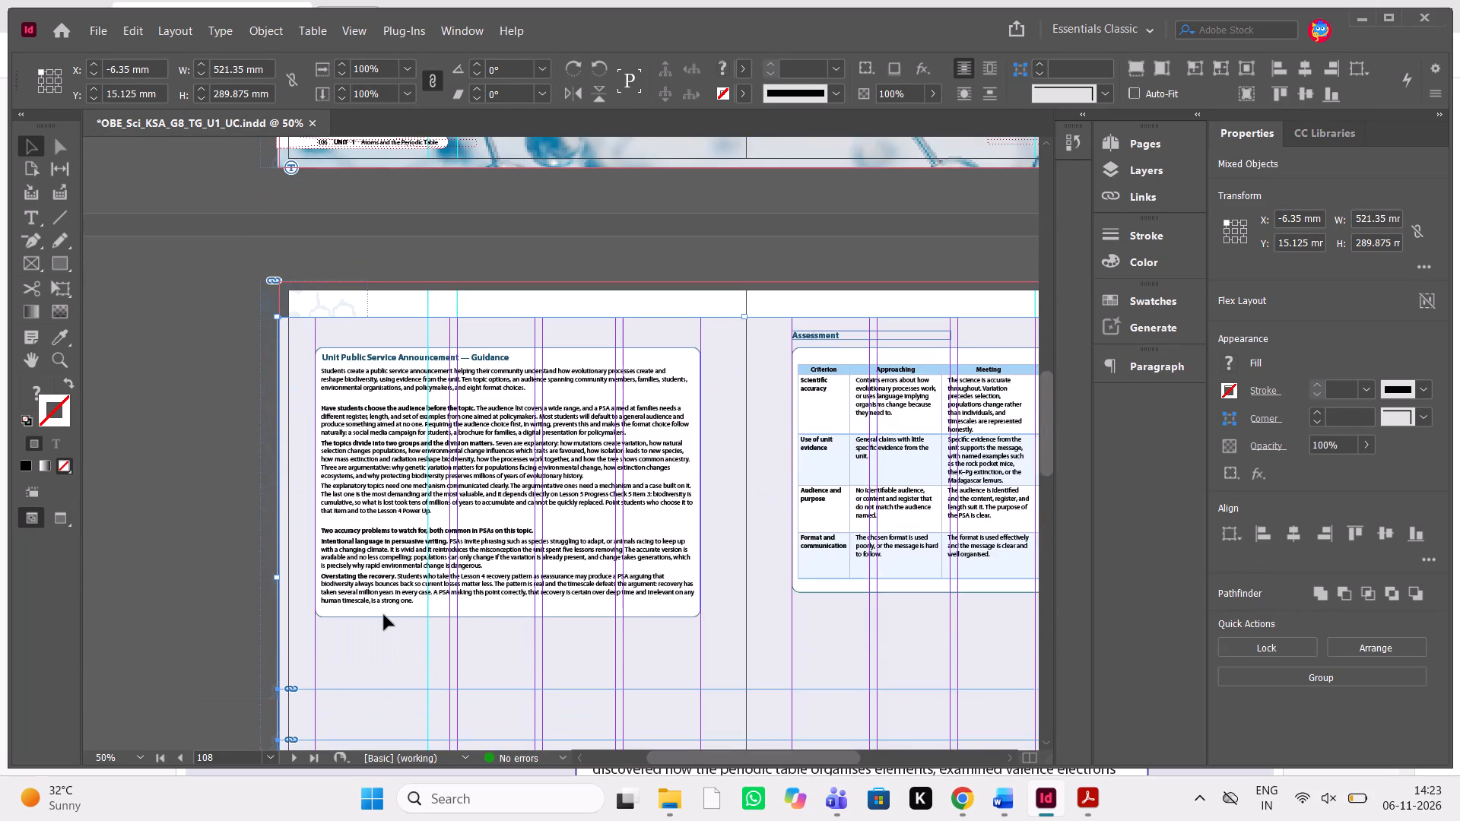
pyautogui.scroll(1, 384, 615)
pyautogui.hotkey('ctrl', 'c')
pyautogui.hotkey('ctrl', 'c')
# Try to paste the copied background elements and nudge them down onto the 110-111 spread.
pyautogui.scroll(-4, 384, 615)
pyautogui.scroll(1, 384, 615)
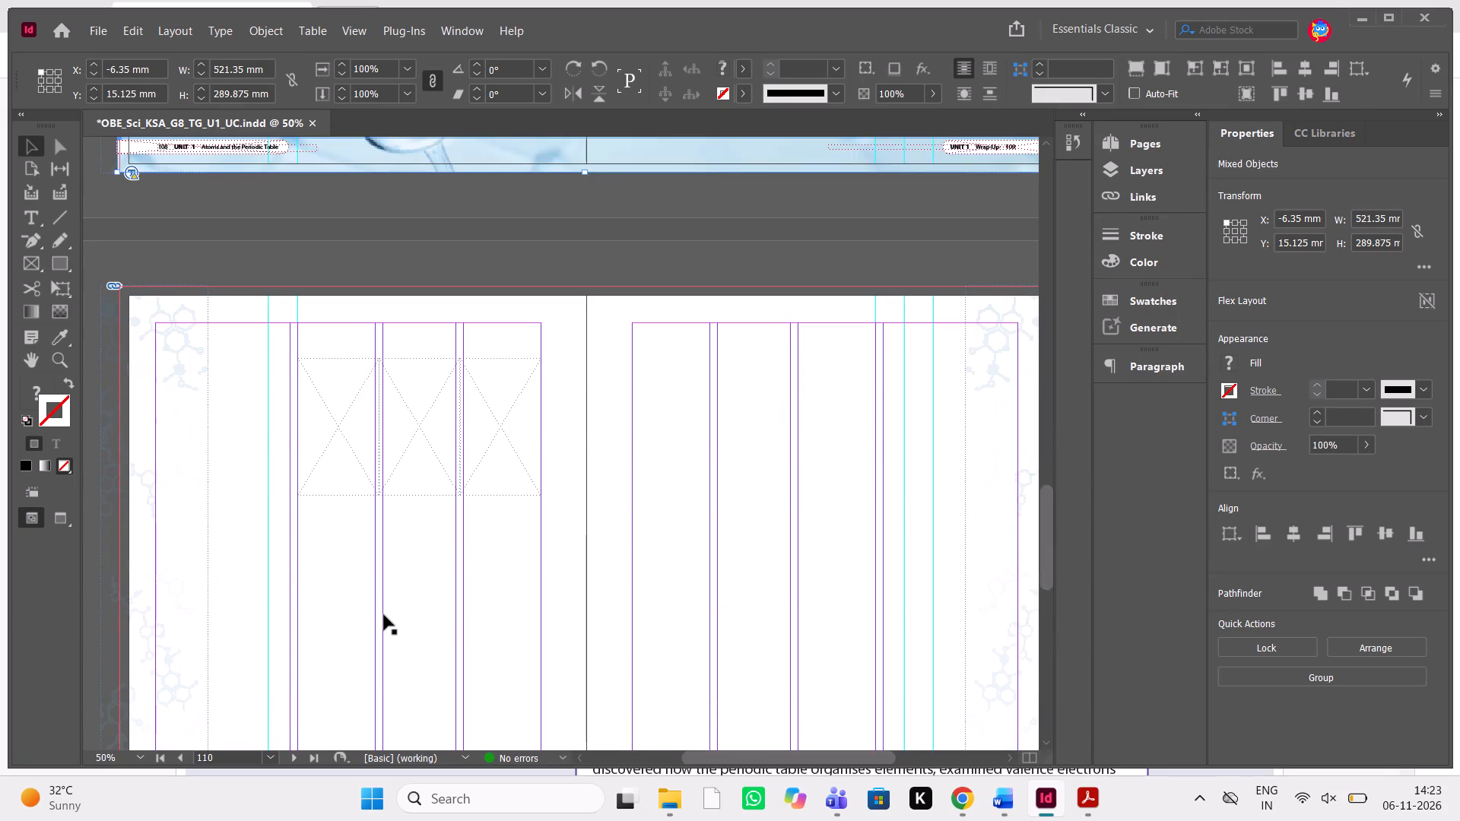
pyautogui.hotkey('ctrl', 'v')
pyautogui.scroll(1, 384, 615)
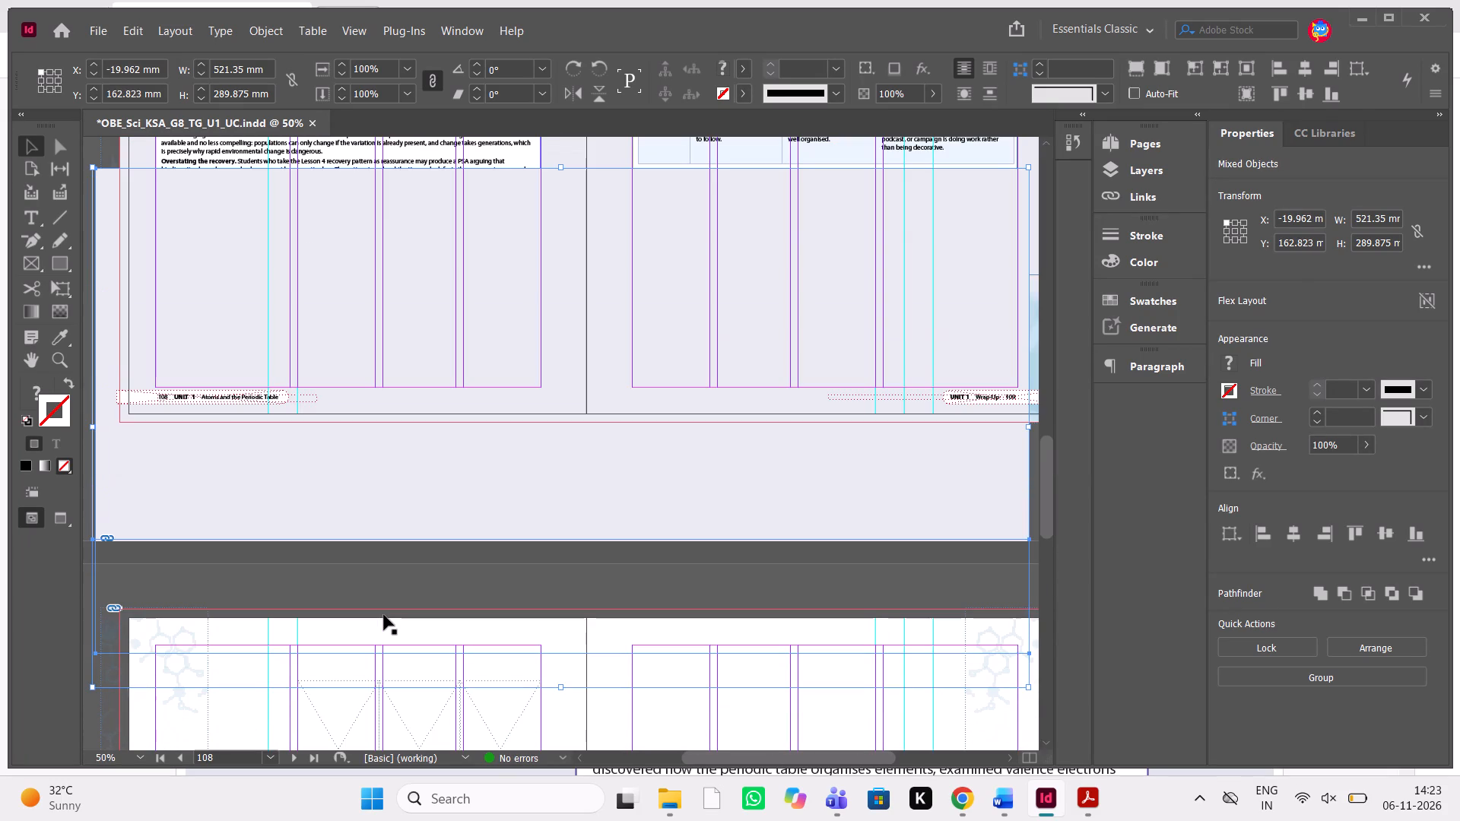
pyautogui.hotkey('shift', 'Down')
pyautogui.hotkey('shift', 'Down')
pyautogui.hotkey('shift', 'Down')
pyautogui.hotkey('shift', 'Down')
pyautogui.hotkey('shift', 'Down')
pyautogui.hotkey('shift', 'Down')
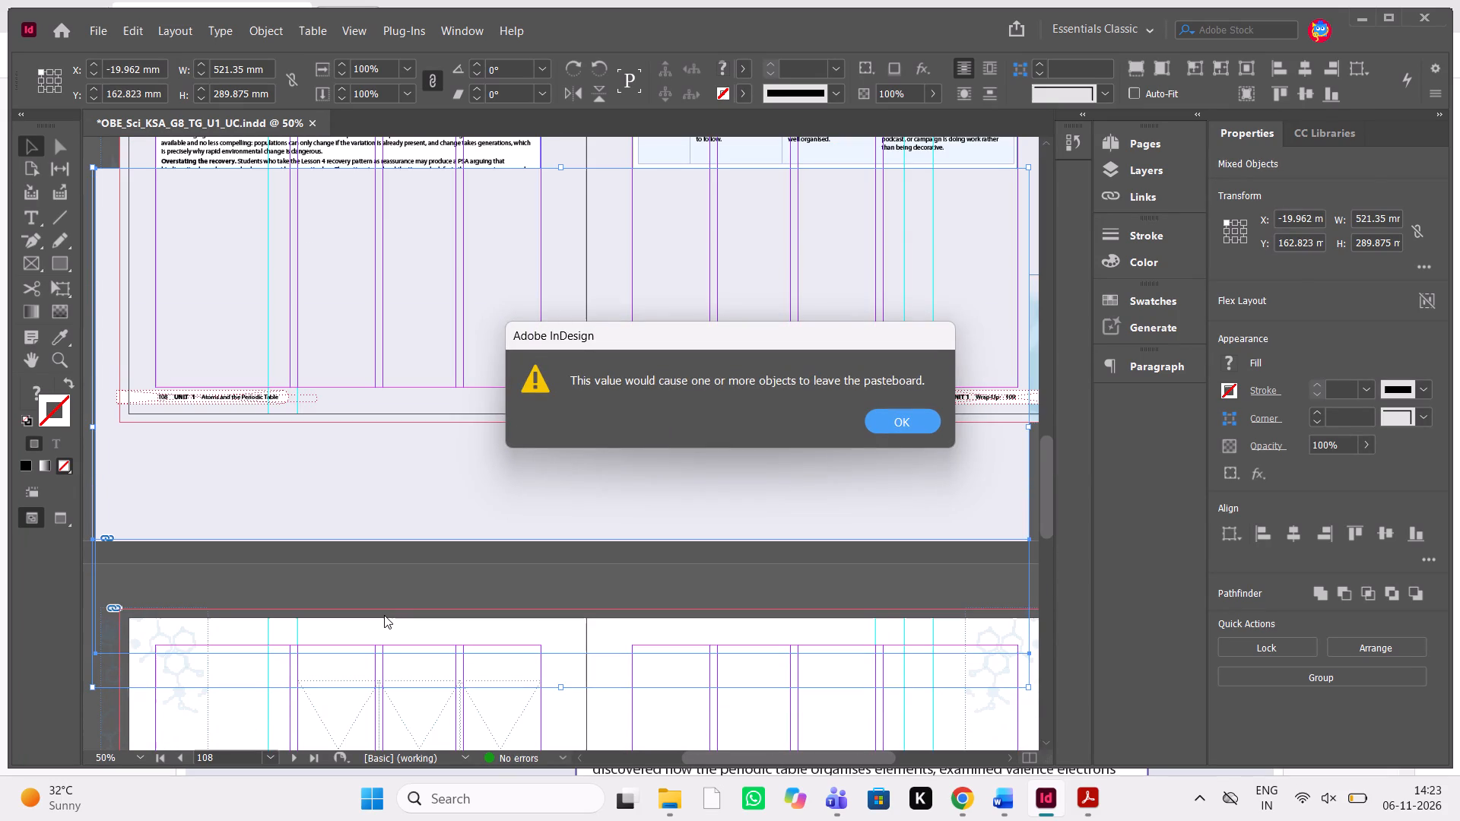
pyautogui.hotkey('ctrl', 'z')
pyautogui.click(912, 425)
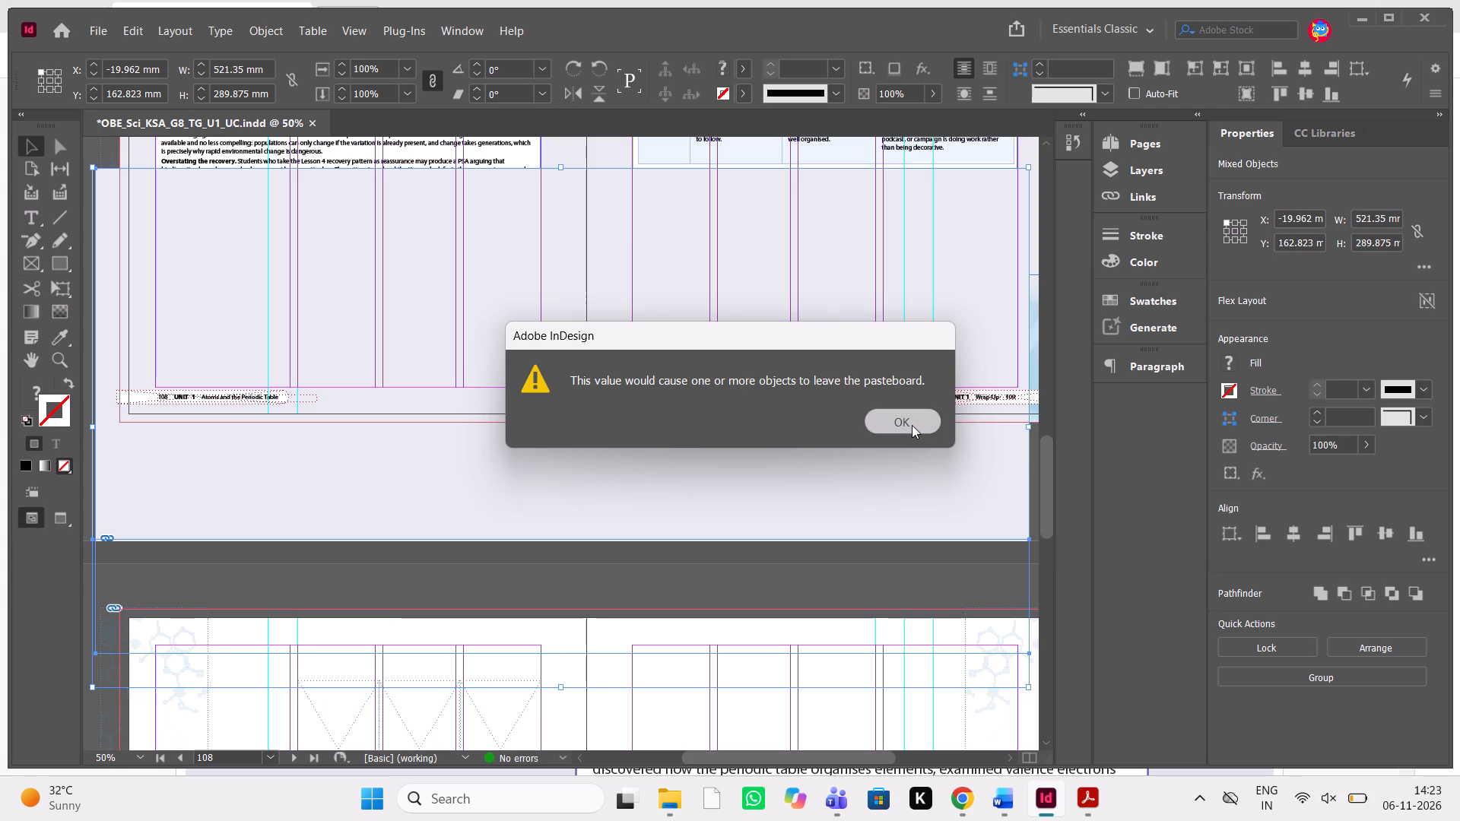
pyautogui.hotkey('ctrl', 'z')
# Paste the copied lilac background and molecule image band onto the blank 110-111 spread.
pyautogui.scroll(-1, 625, 654)
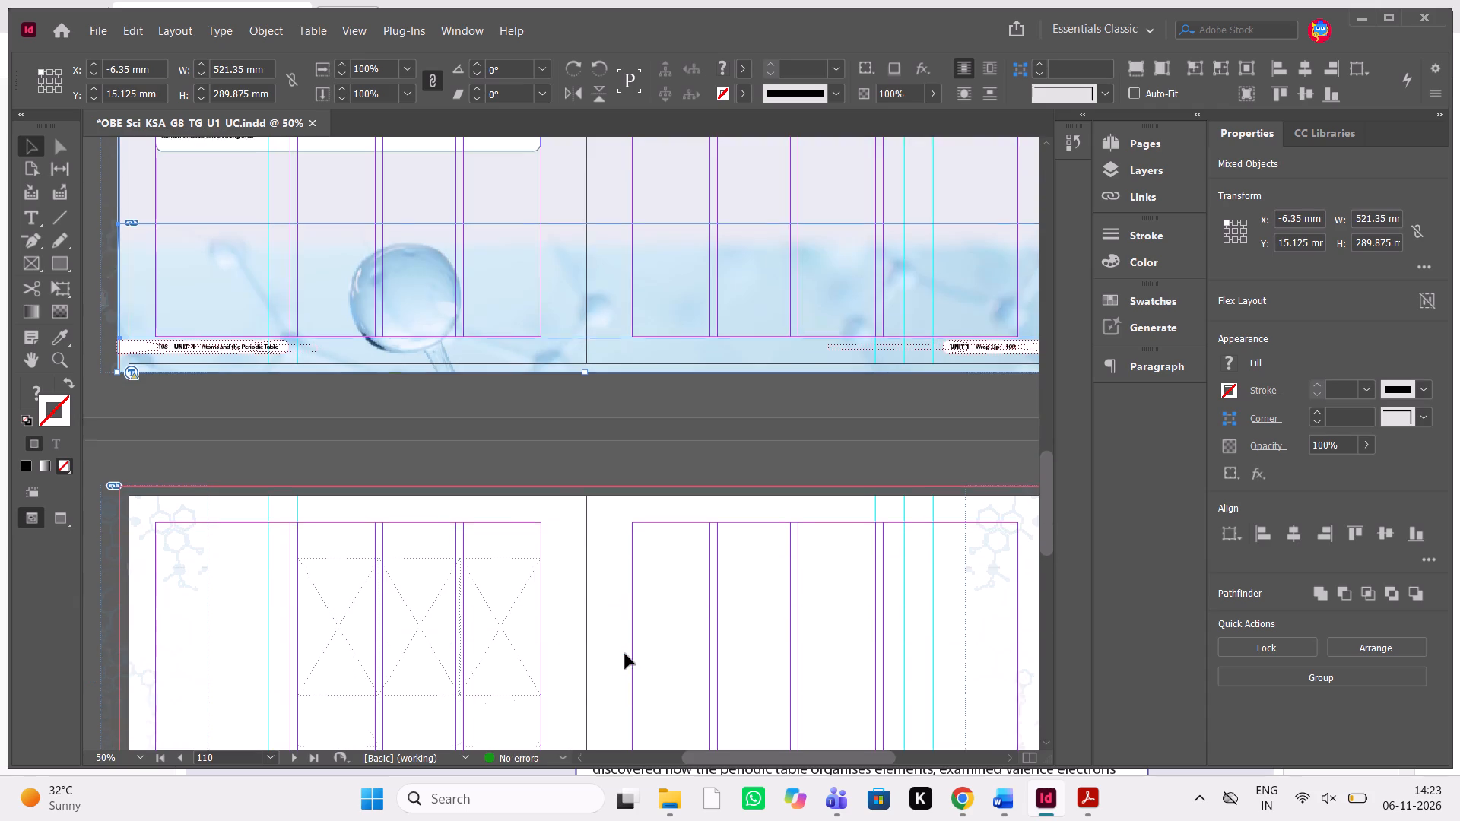
pyautogui.scroll(-1, 625, 654)
pyautogui.scroll(1, 625, 654)
pyautogui.hotkey('ctrl', '=')
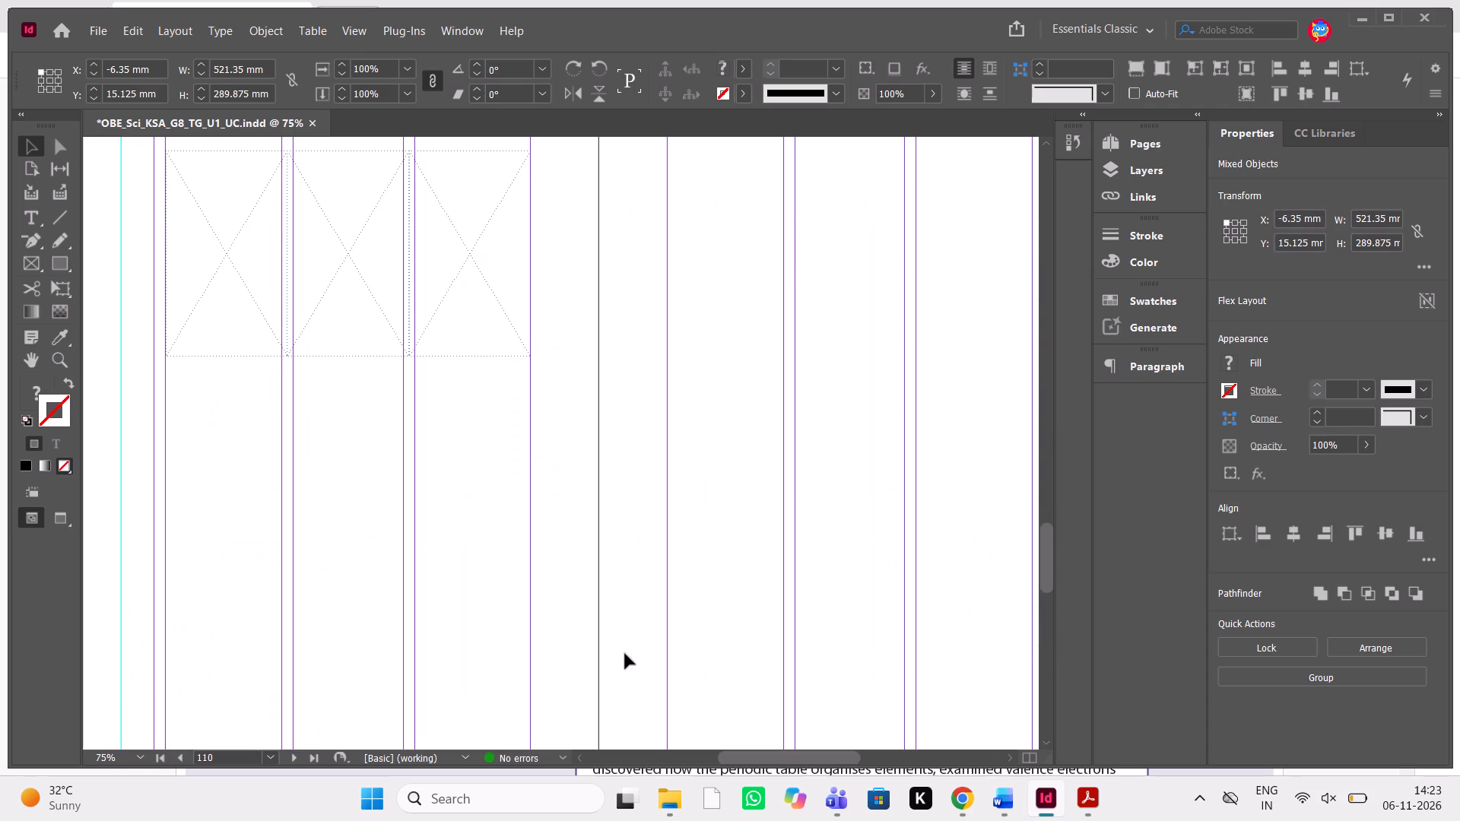
pyautogui.hotkey('ctrl', 'v')
pyautogui.hscroll(1, 625, 654)
pyautogui.scroll(1, 625, 654)
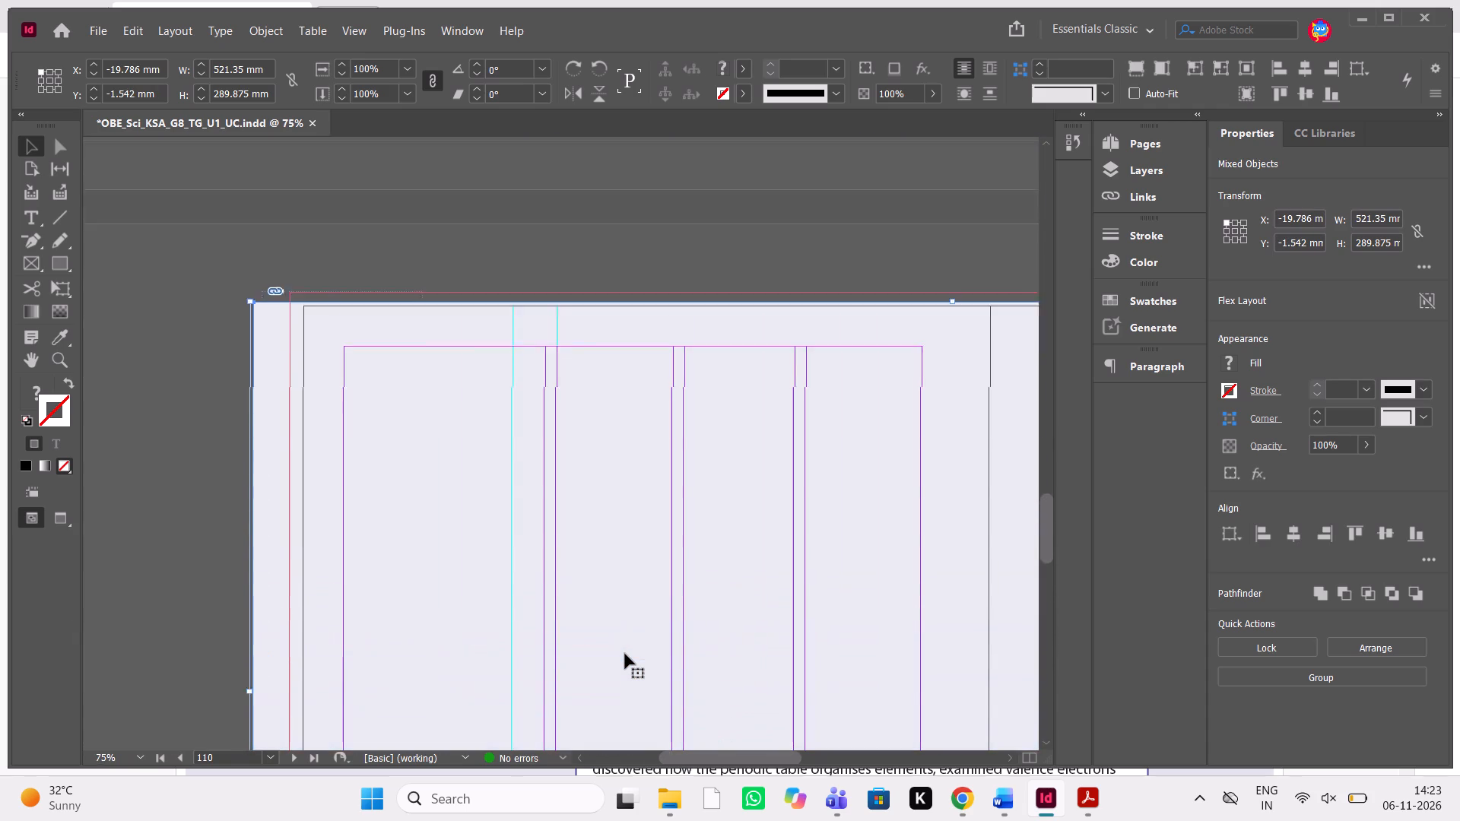
# Nudge the pasted background elements on the 110-111 spread right and down to about X -11.67 mm, Y 0.22 mm.
pyautogui.scroll(1, 625, 654)
pyautogui.hscroll(-2, 625, 654)
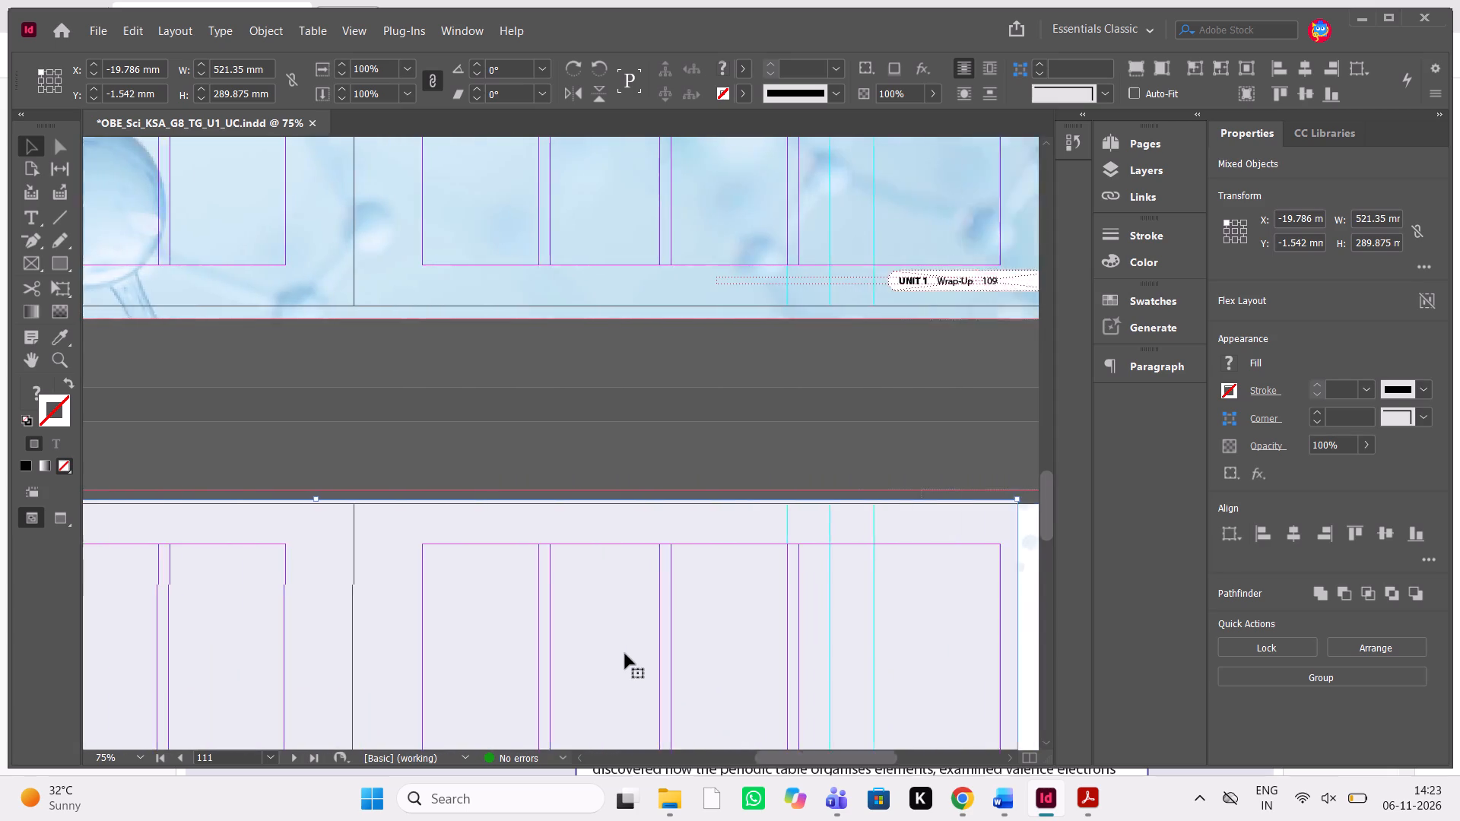
pyautogui.hscroll(-1, 625, 654)
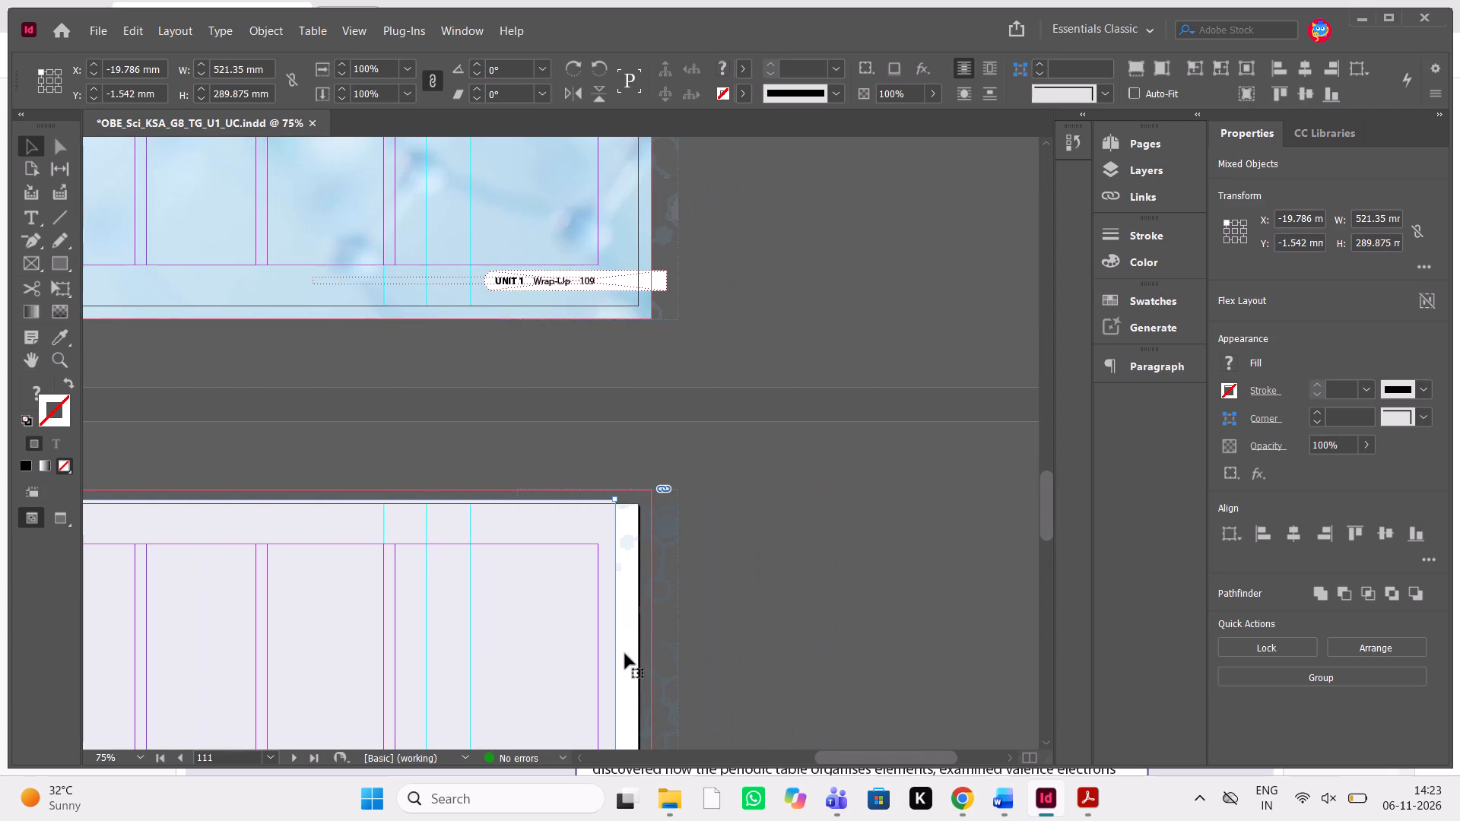
pyautogui.hotkey('shift', 'Right')
pyautogui.hotkey('shift', 'Right')
pyautogui.press('Right')
pyautogui.press('Right')
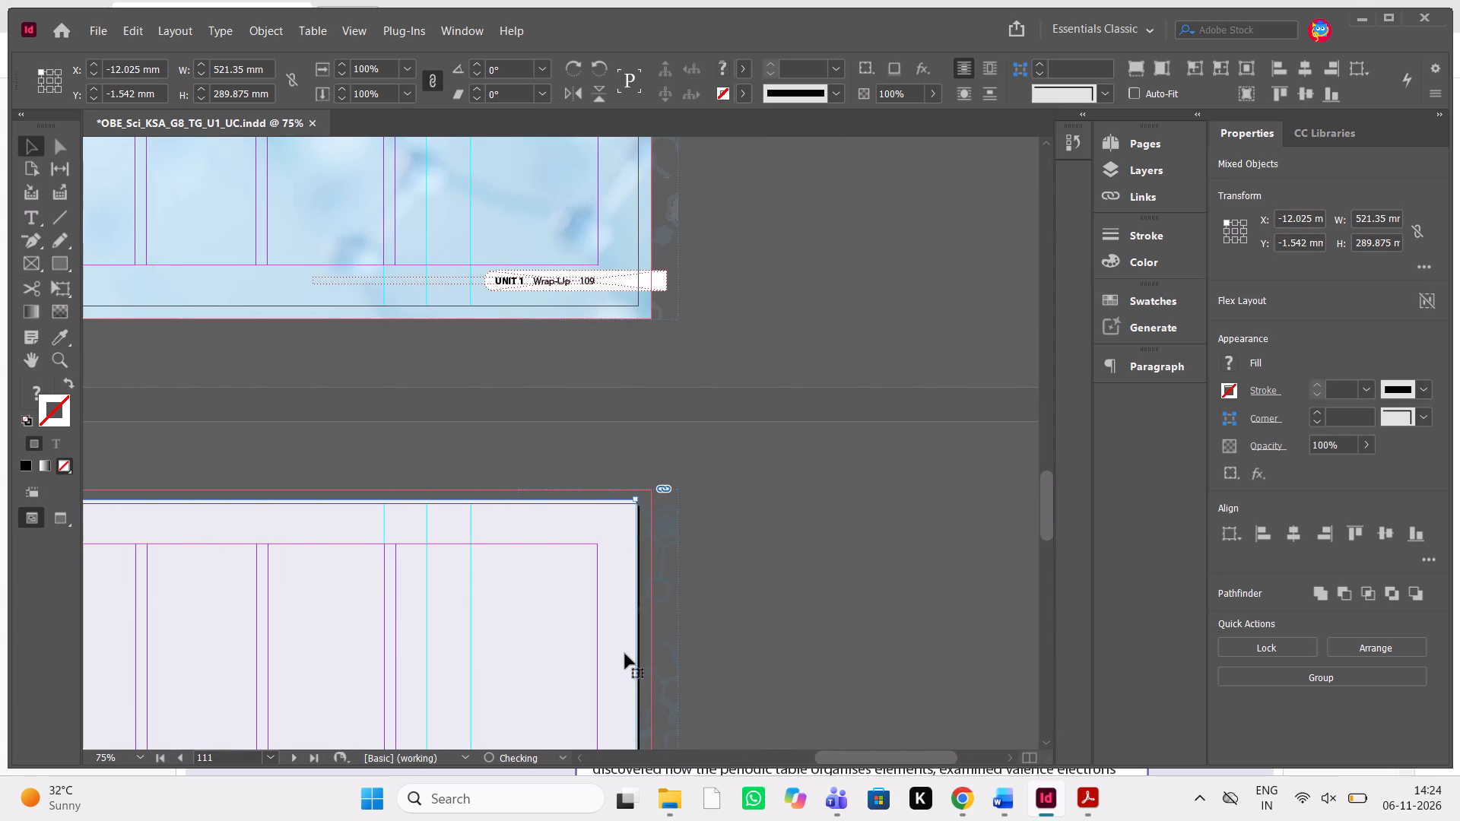
pyautogui.press('Right')
pyautogui.press('Down')
pyautogui.press('Down')
pyautogui.press('Down')
pyautogui.press('Down')
pyautogui.press('Down')
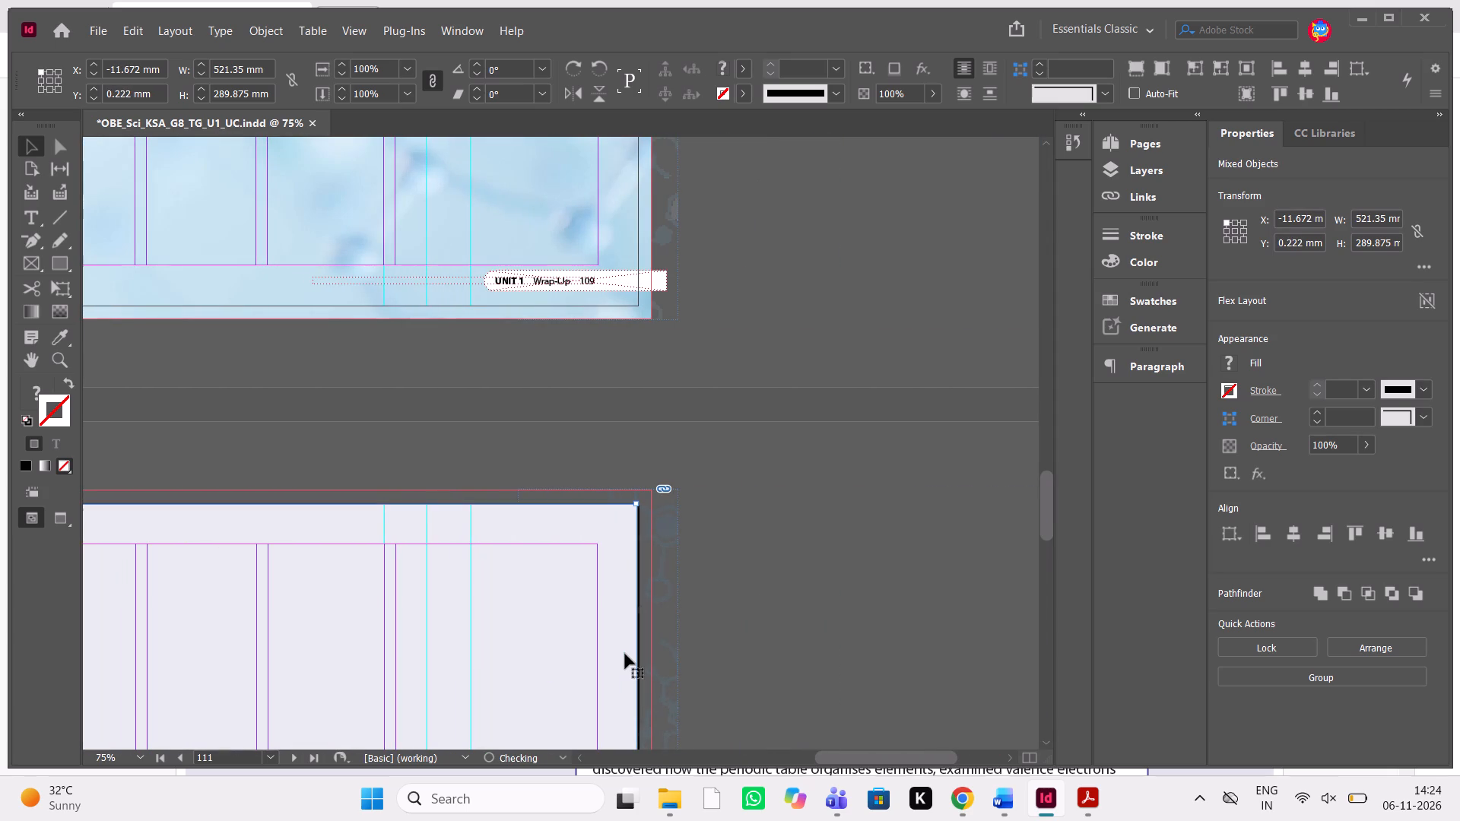
pyautogui.press('Down')
pyautogui.press('Down')
pyautogui.press('Up')
pyautogui.press('Up')
# Examine the background's edges on the 110-111 spread and compare its placement with the neighbouring spreads.
pyautogui.scroll(-4, 625, 654)
pyautogui.scroll(6, 625, 654)
pyautogui.hscroll(1, 625, 654)
pyautogui.scroll(3, 625, 654)
pyautogui.scroll(-4, 625, 654)
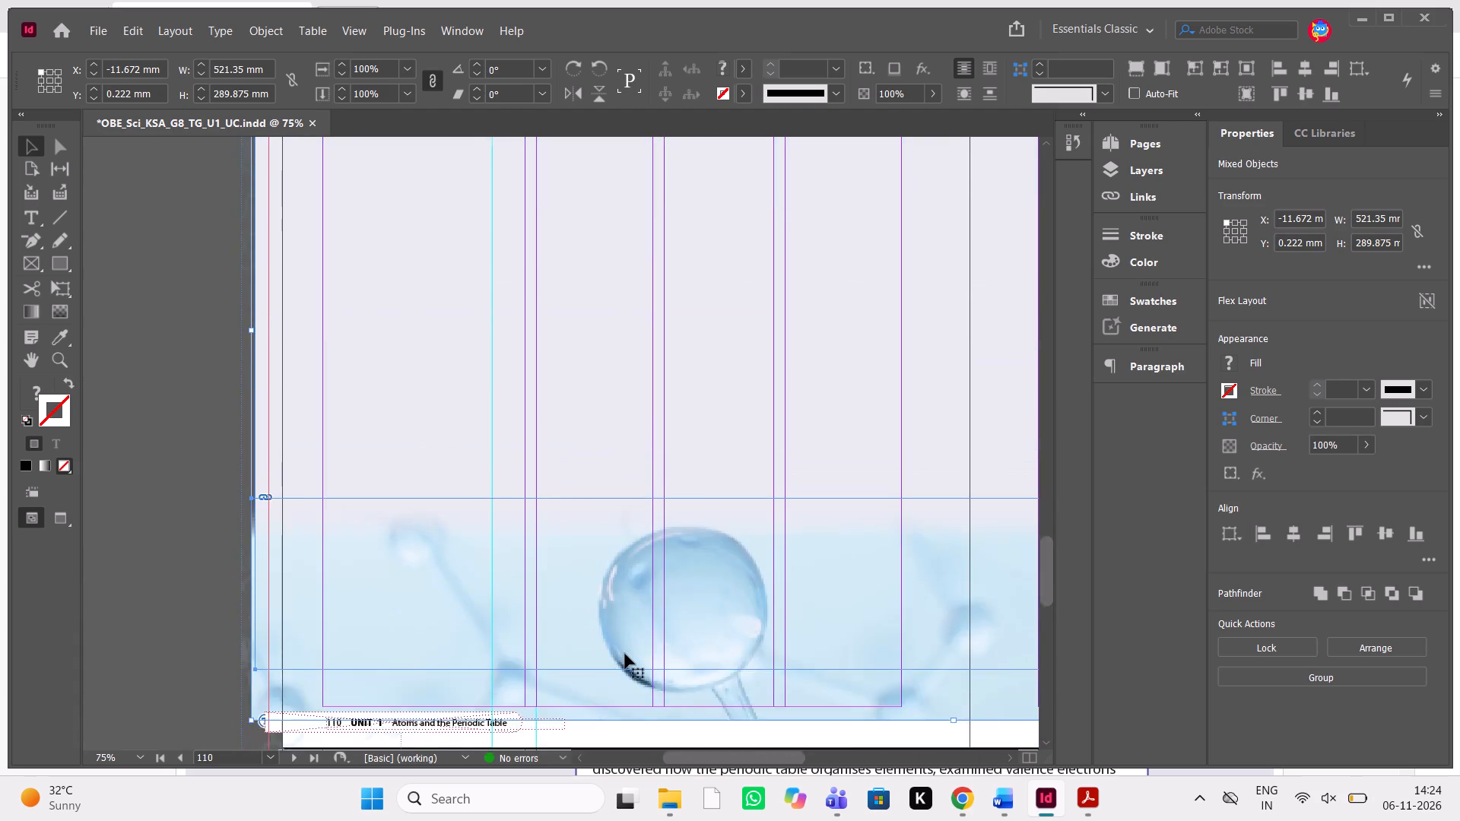
pyautogui.scroll(3, 625, 654)
pyautogui.scroll(-2, 625, 654)
pyautogui.scroll(1, 625, 654)
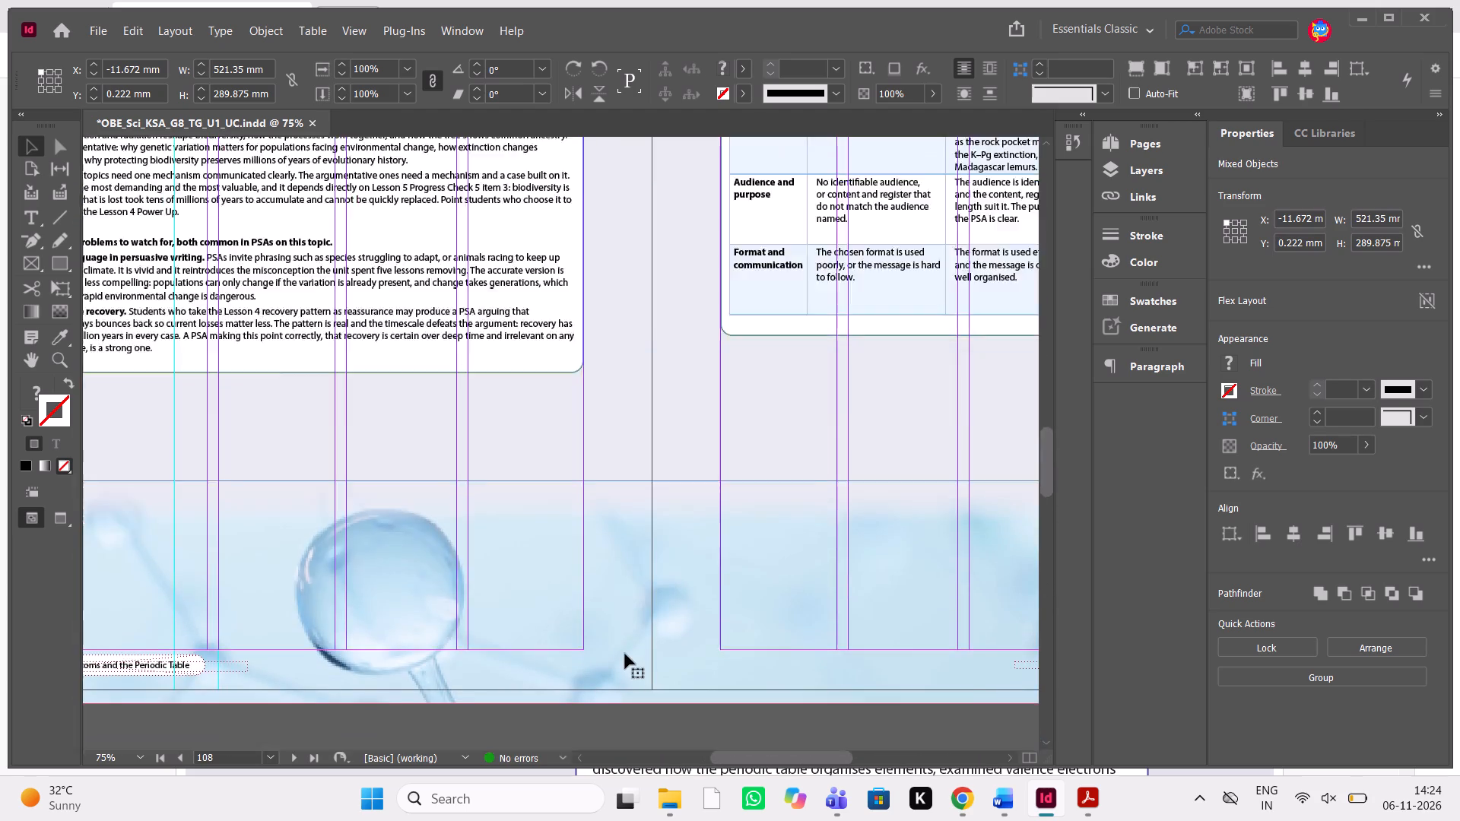
pyautogui.scroll(5, 625, 654)
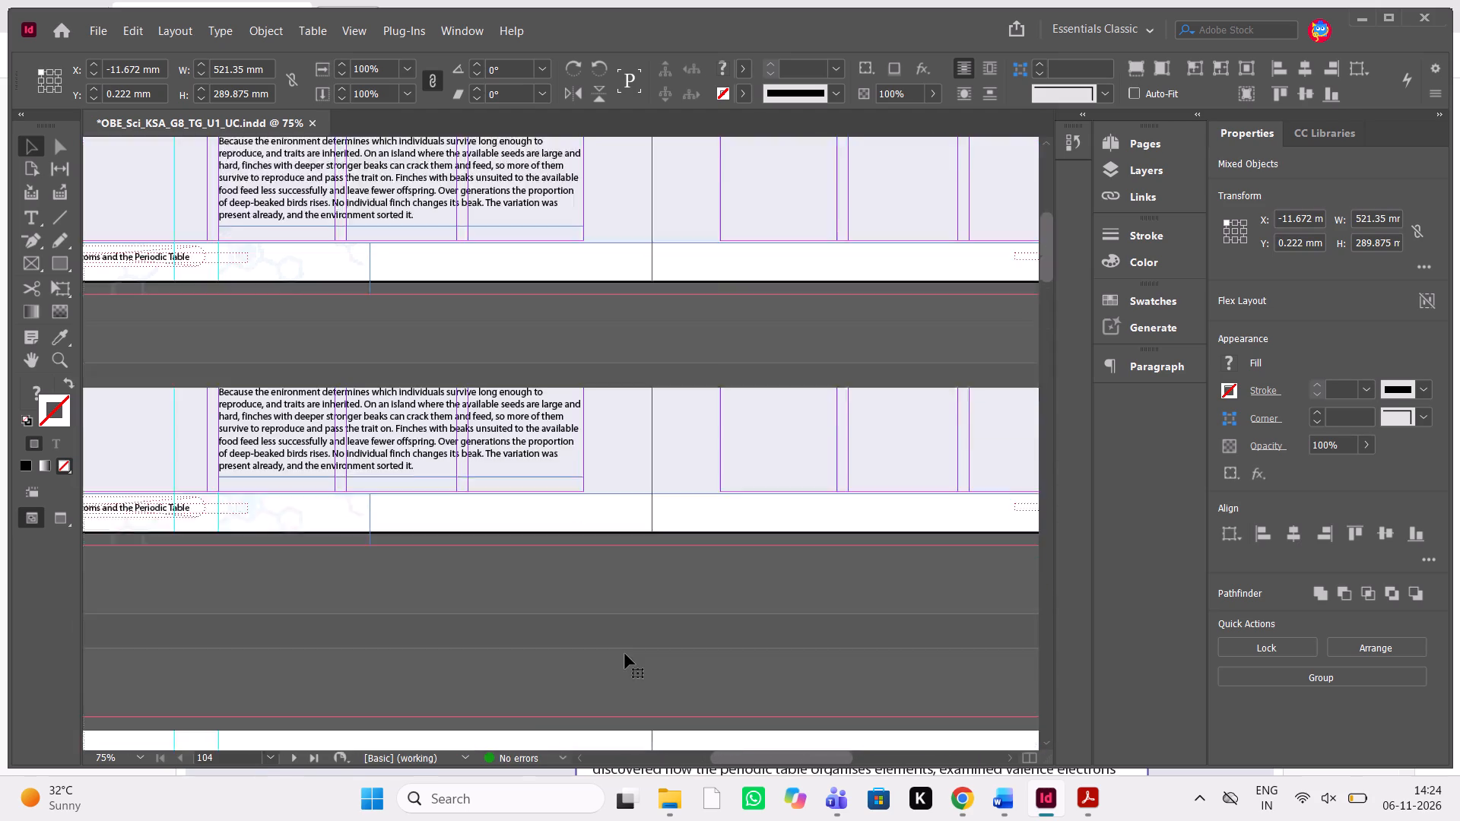
pyautogui.scroll(2, 625, 654)
pyautogui.scroll(-8, 625, 654)
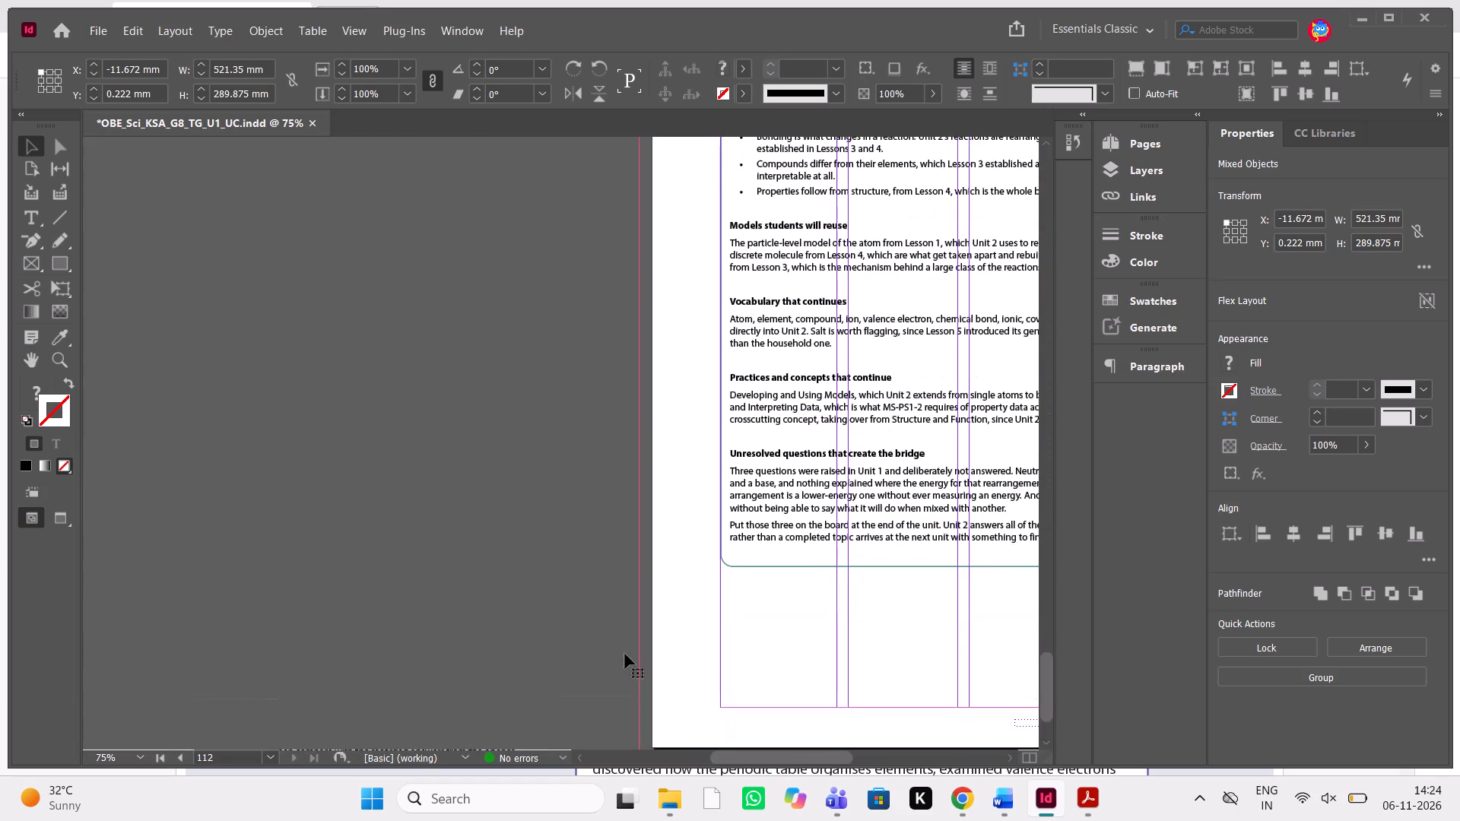
pyautogui.scroll(-2, 625, 654)
pyautogui.scroll(1, 625, 654)
pyautogui.keyDown('ctrl'); pyautogui.scroll(-1, 625, 654); pyautogui.keyUp('ctrl')
pyautogui.keyDown('ctrl'); pyautogui.scroll(3, 625, 654); pyautogui.keyUp('ctrl')
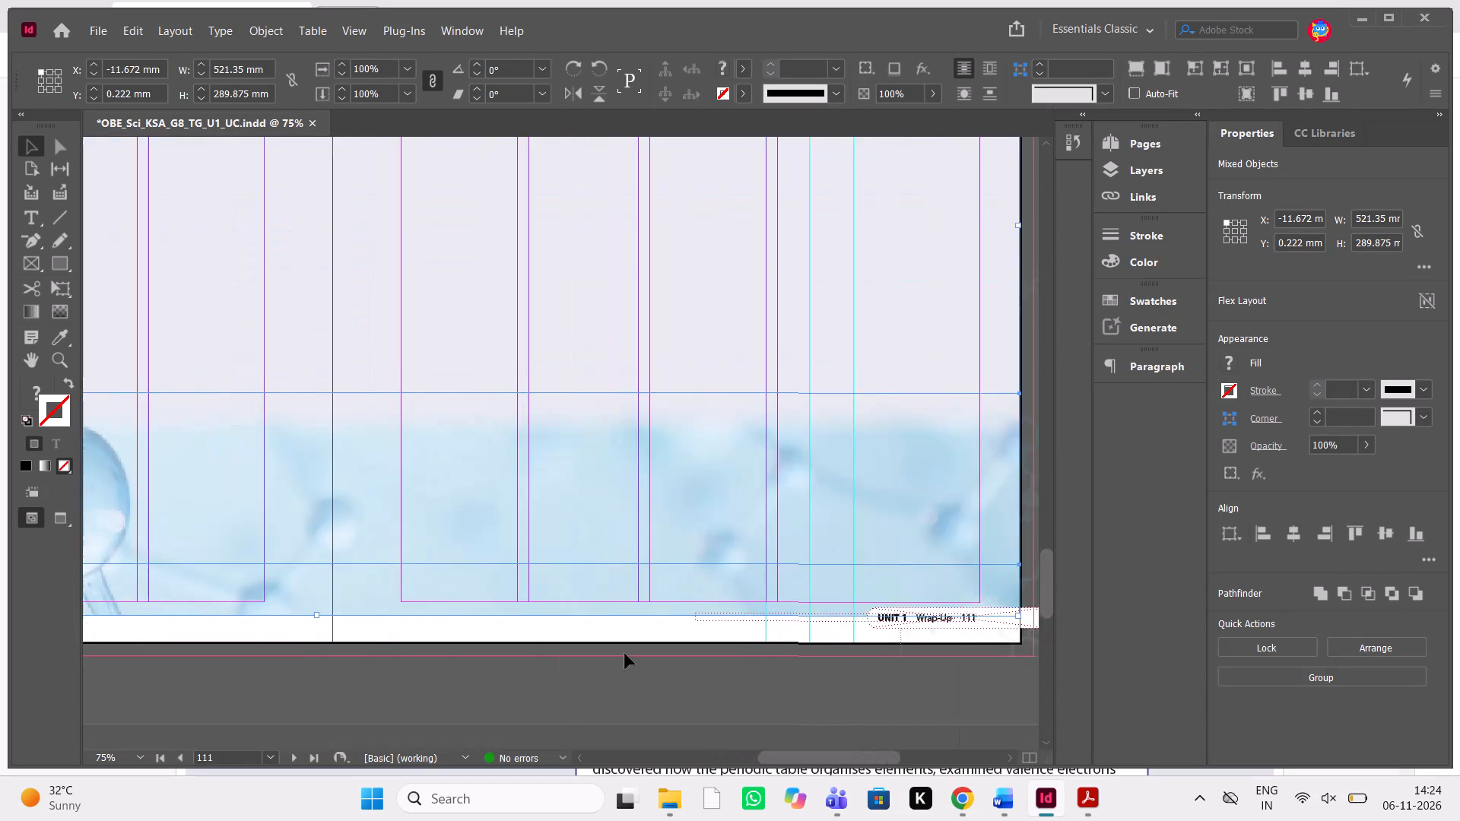
pyautogui.keyDown('ctrl'); pyautogui.scroll(1, 625, 654); pyautogui.keyUp('ctrl')
pyautogui.scroll(-2, 625, 654)
# Nudge the background elements down to about Y 0.93 mm, undoing the last nudge.
pyautogui.press('Down')
pyautogui.press('Down')
pyautogui.press('Down')
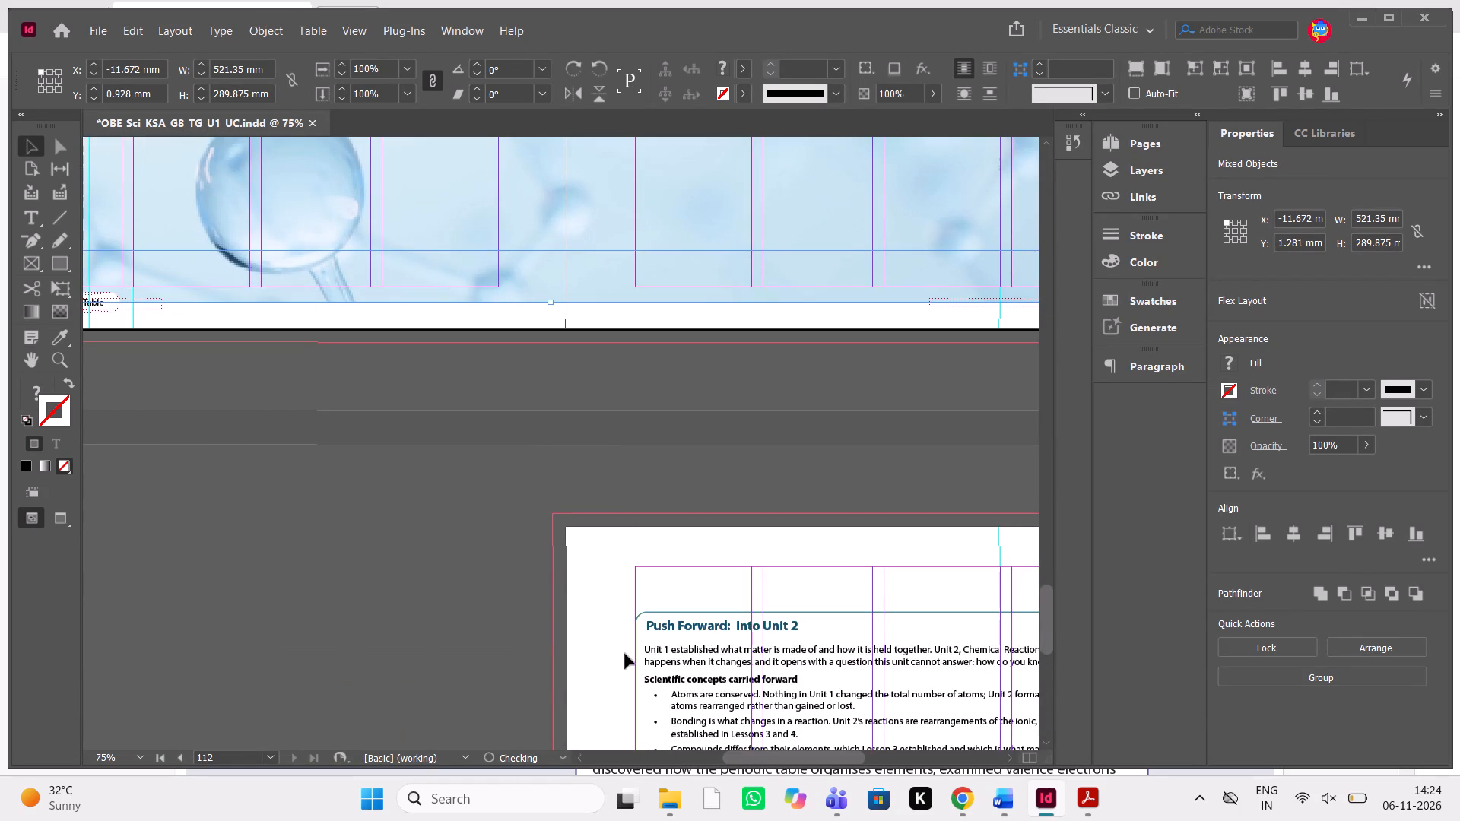
pyautogui.hscroll(1, 625, 654)
pyautogui.scroll(2, 625, 654)
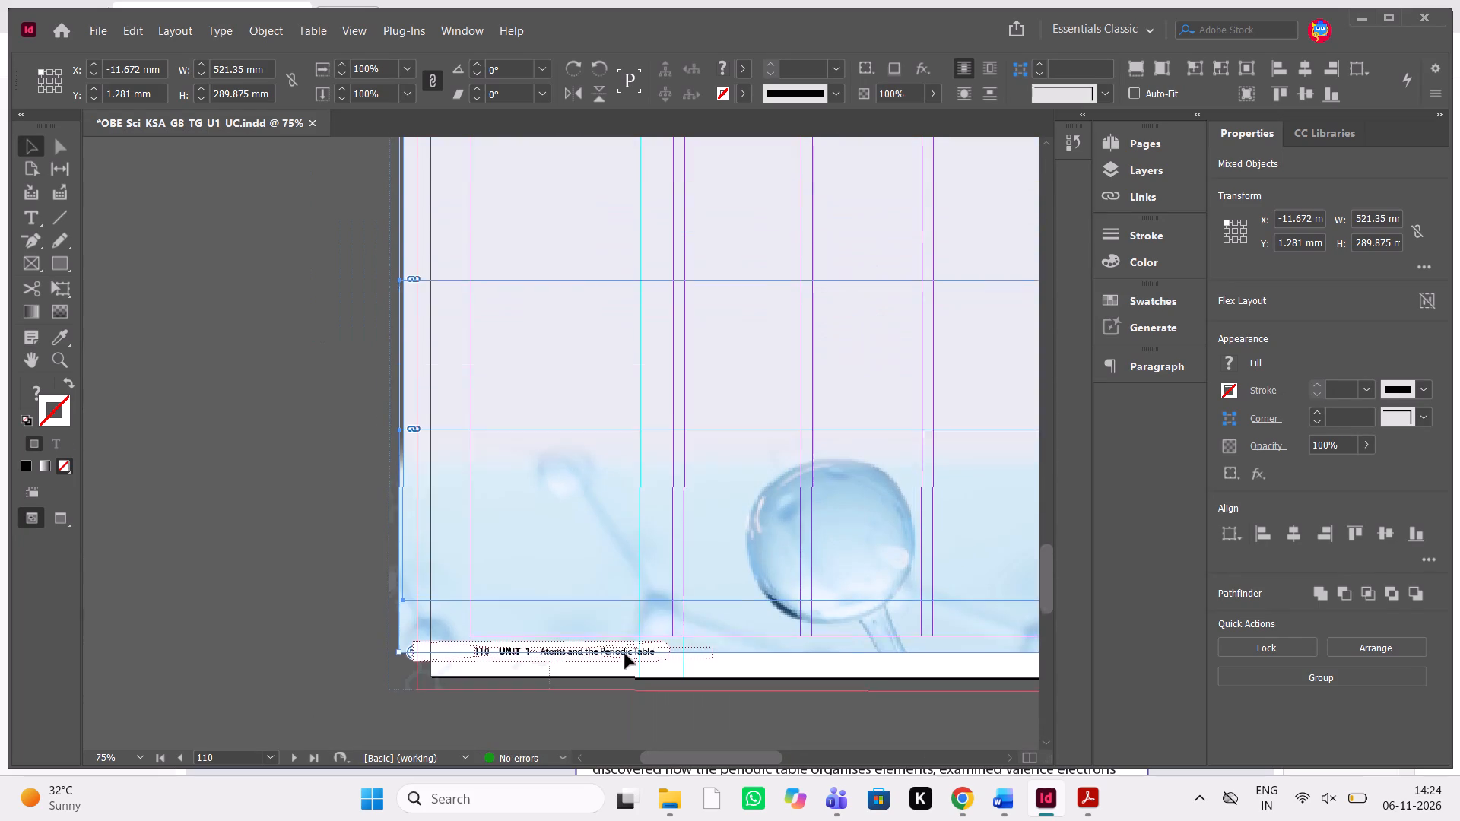
pyautogui.scroll(2, 625, 654)
pyautogui.scroll(-2, 625, 654)
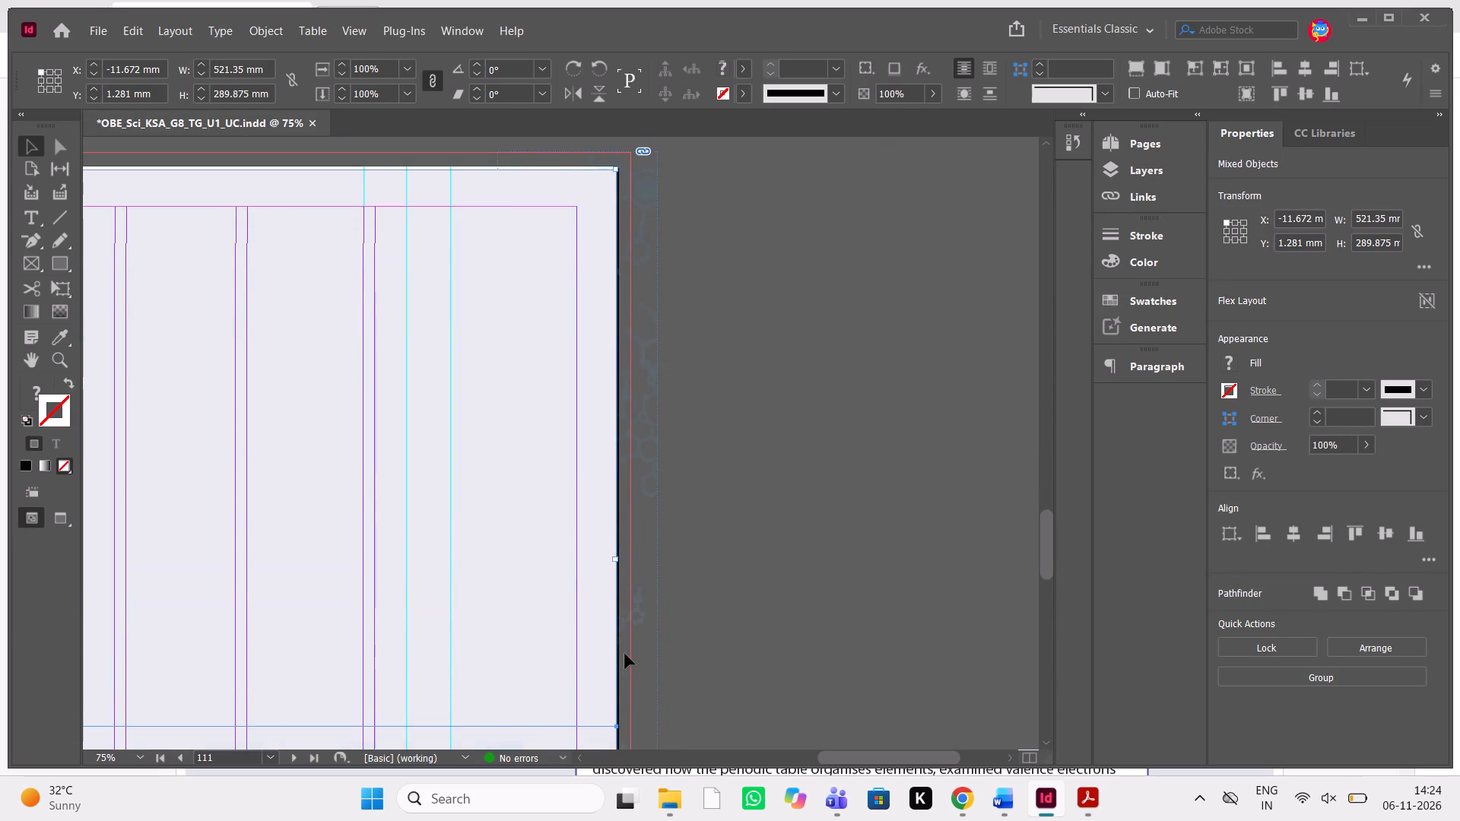
pyautogui.scroll(2, 625, 654)
pyautogui.scroll(-3, 625, 654)
pyautogui.scroll(1, 625, 654)
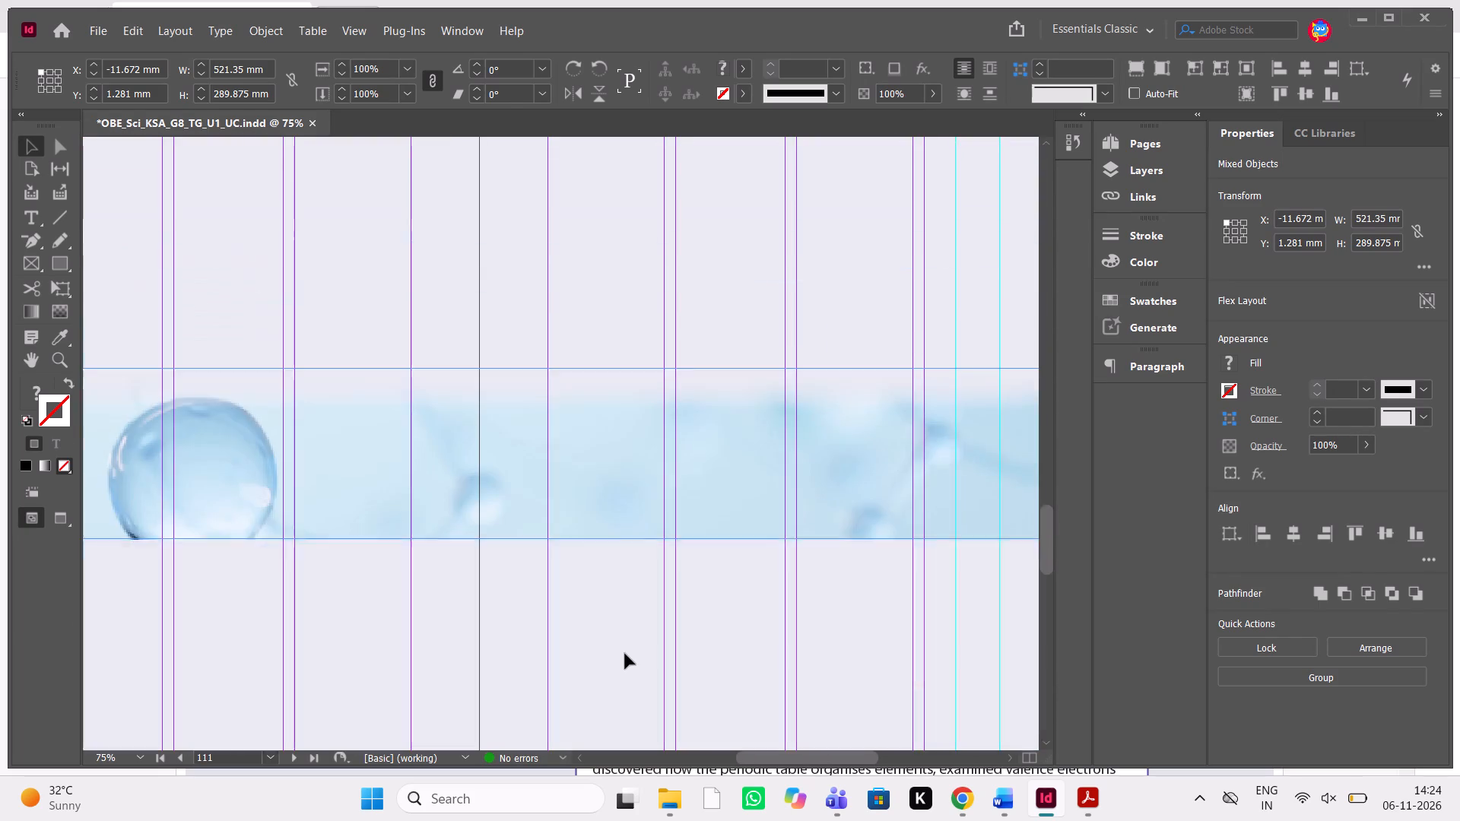
pyautogui.scroll(1, 625, 654)
pyautogui.scroll(-1, 625, 654)
pyautogui.hotkey('ctrl', 'z')
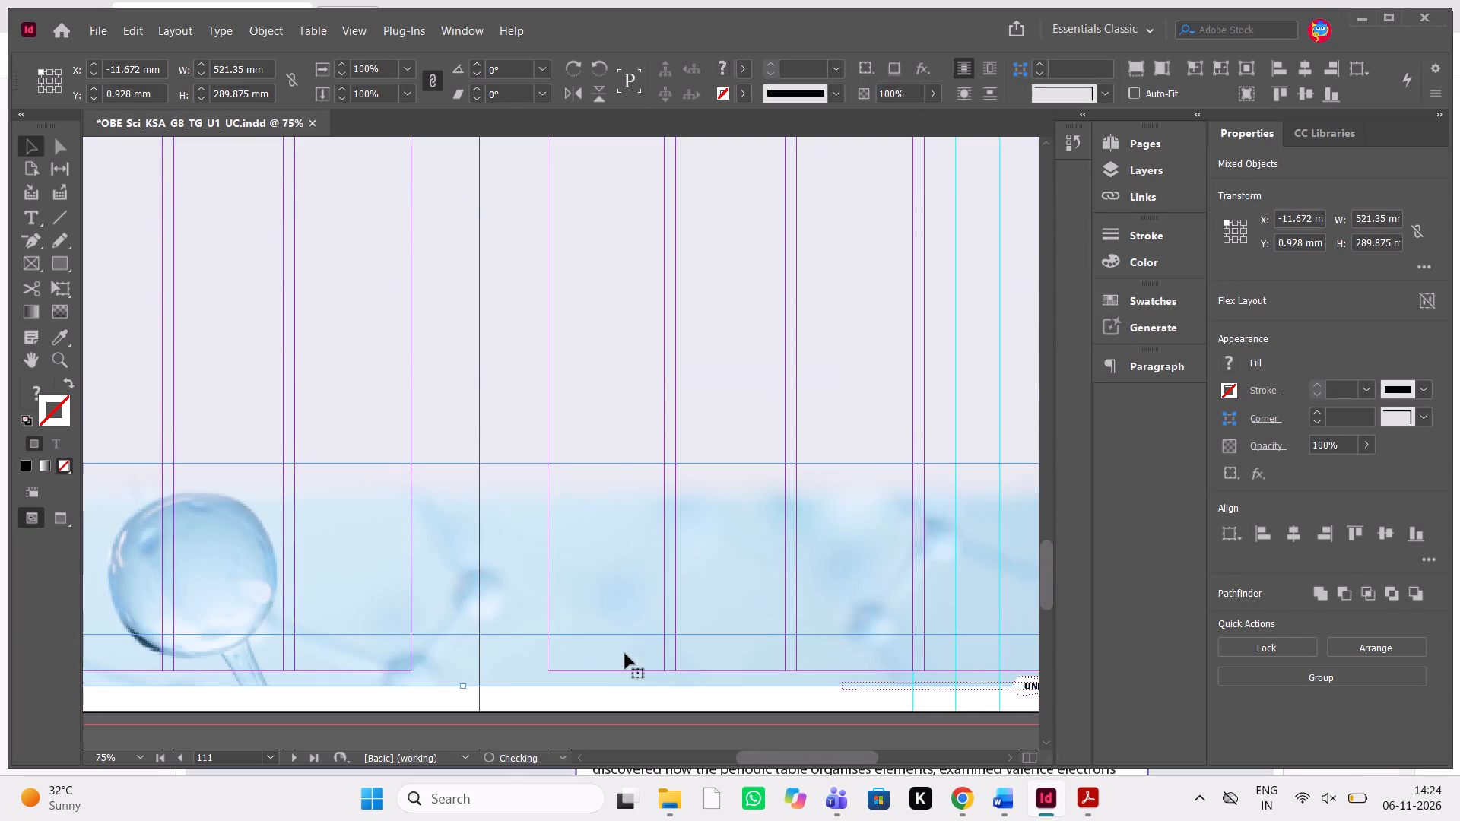
# Nudge the background elements right to about X -5.32 mm so they meet the outer bleed of page 110.
pyautogui.scroll(11, 625, 654)
pyautogui.scroll(-2, 625, 654)
pyautogui.hscroll(-3, 625, 654)
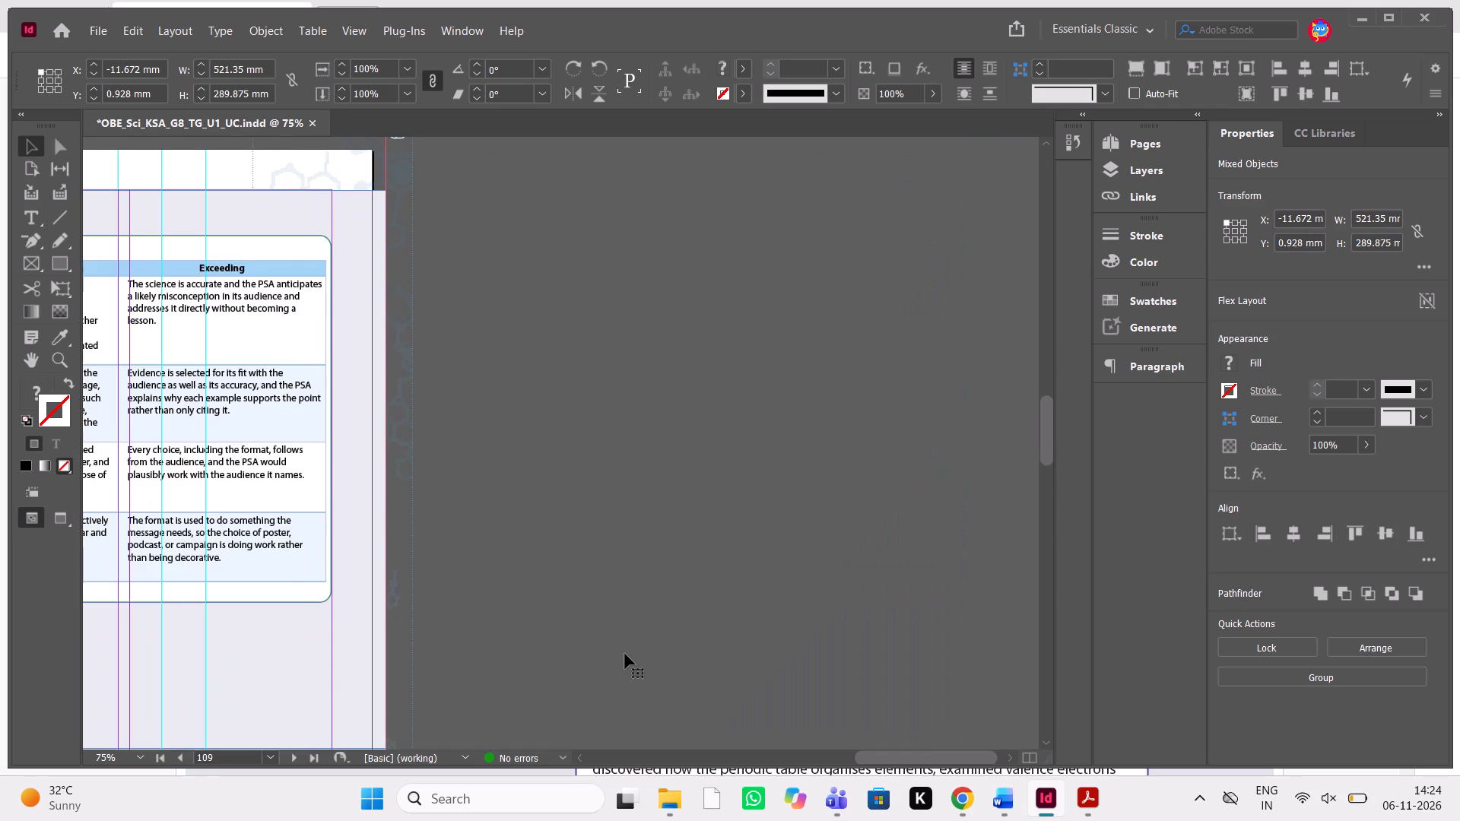
pyautogui.scroll(-3, 625, 654)
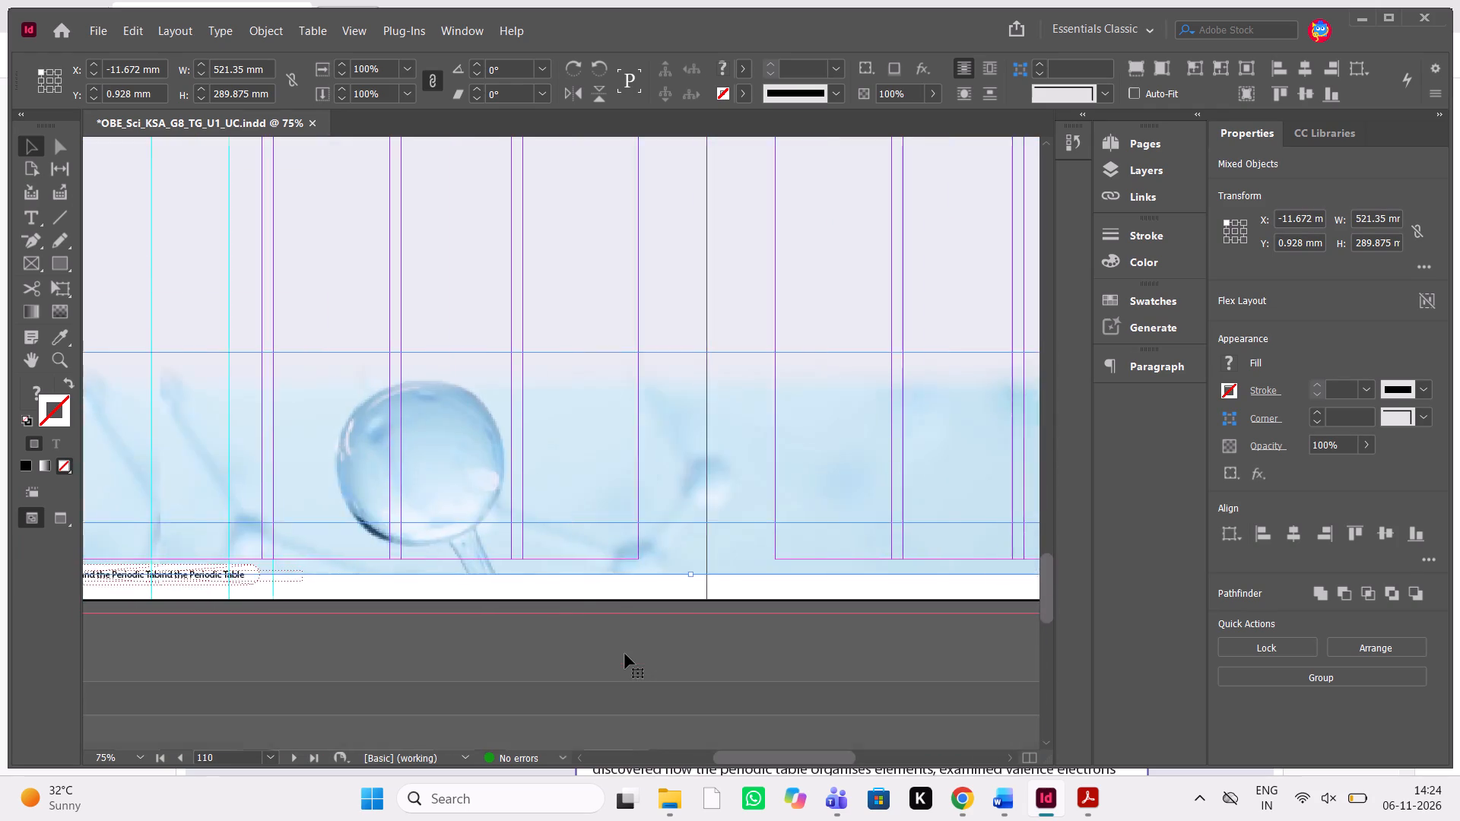
pyautogui.scroll(-1, 625, 654)
pyautogui.scroll(1, 625, 654)
pyautogui.press('Right')
pyautogui.press('Right')
pyautogui.press('Right')
pyautogui.press('Right')
pyautogui.press('Right')
pyautogui.press('Right')
pyautogui.press('Right')
pyautogui.press('Right')
pyautogui.press('Right')
pyautogui.press('Right')
pyautogui.press('Right')
pyautogui.press('Right')
pyautogui.press('Right')
pyautogui.press('Right')
pyautogui.press('Right')
pyautogui.press('Right')
pyautogui.press('Right')
pyautogui.press('Right')
pyautogui.press('Right')
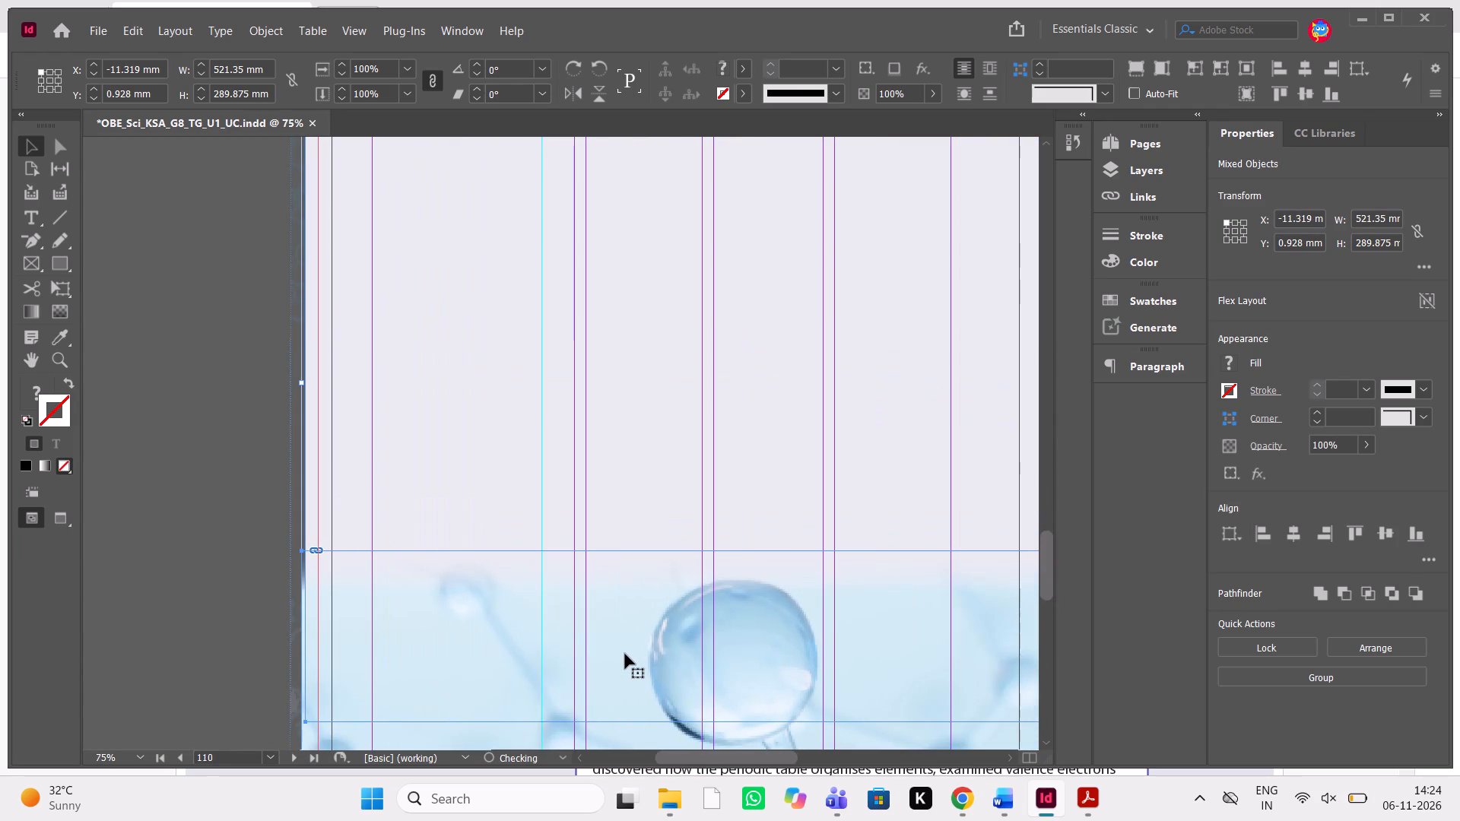
pyautogui.press('Right')
pyautogui.press('Right')
pyautogui.press('Right')
pyautogui.press('Right')
pyautogui.press('Right')
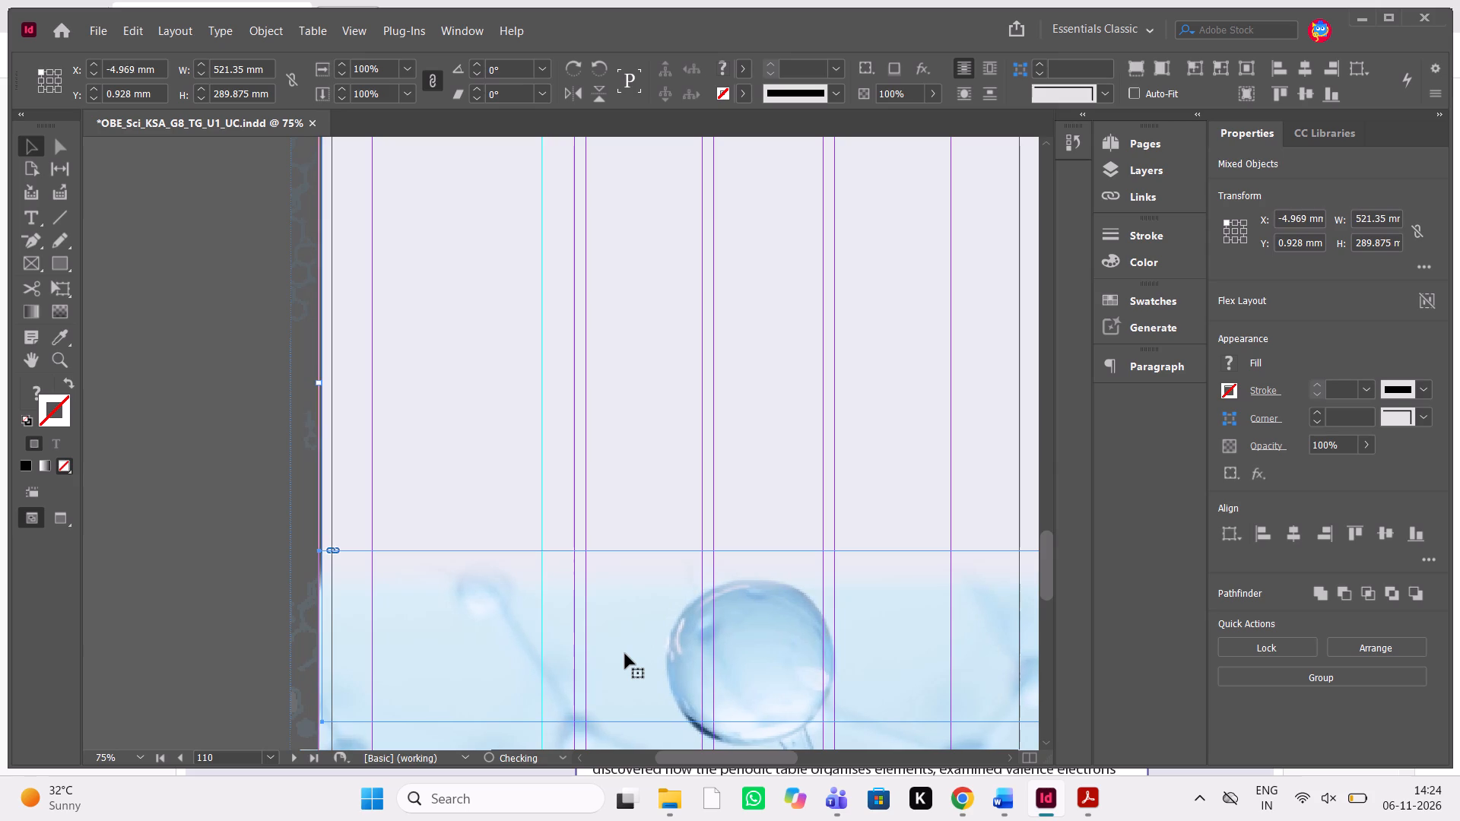
pyautogui.press('Right')
pyautogui.press('Left')
pyautogui.press('Left')
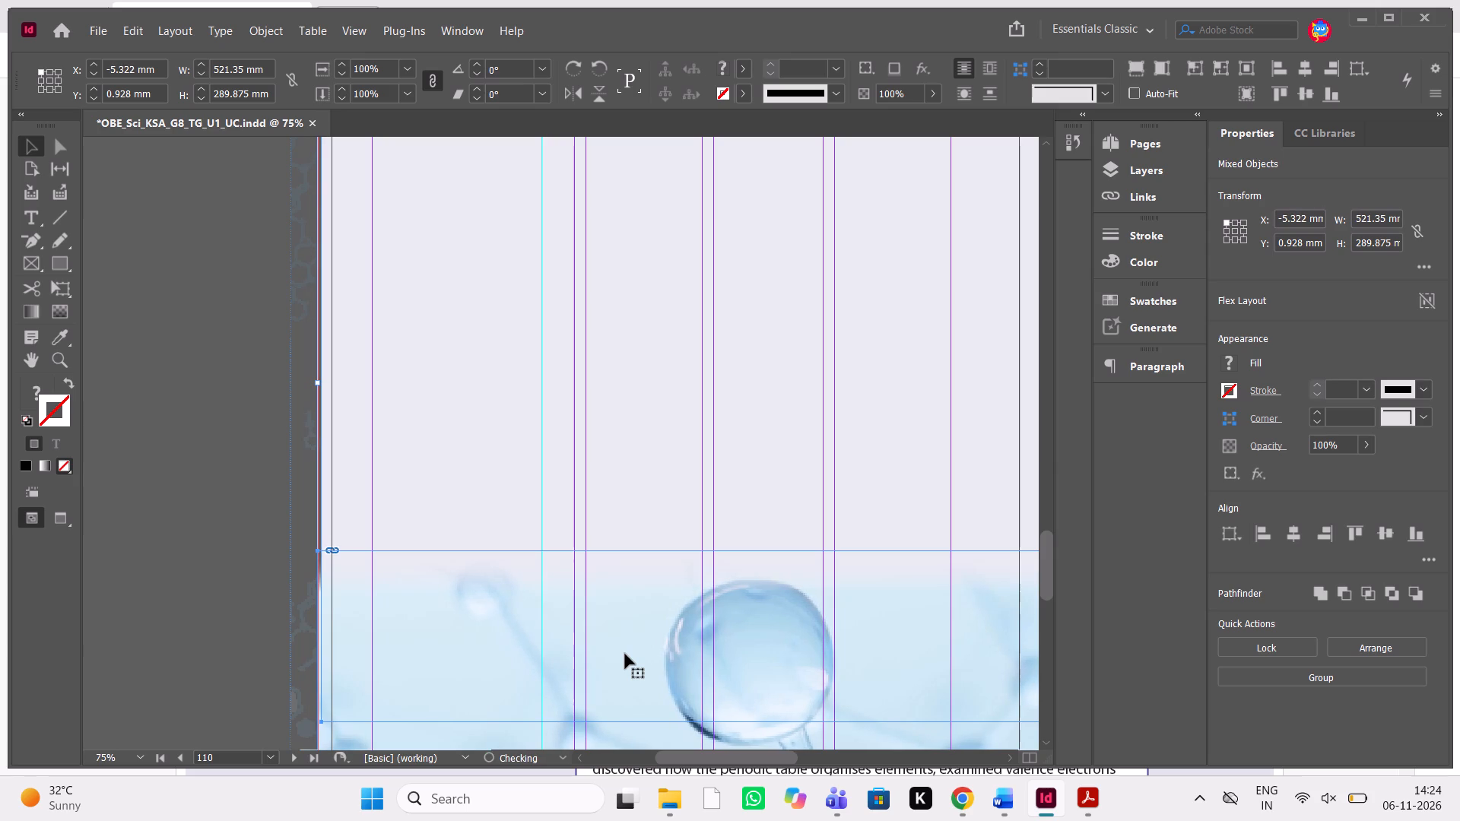
pyautogui.press('Right')
pyautogui.press('Right')
pyautogui.press('Right')
pyautogui.press('Right')
pyautogui.press('Right')
pyautogui.press('Right')
pyautogui.press('Right')
pyautogui.press('Right')
pyautogui.press('Right')
pyautogui.press('Right')
pyautogui.press('Right')
pyautogui.press('Right')
pyautogui.press('Right')
pyautogui.press('Right')
pyautogui.press('Right')
pyautogui.press('Right')
pyautogui.press('Left')
pyautogui.press('Left')
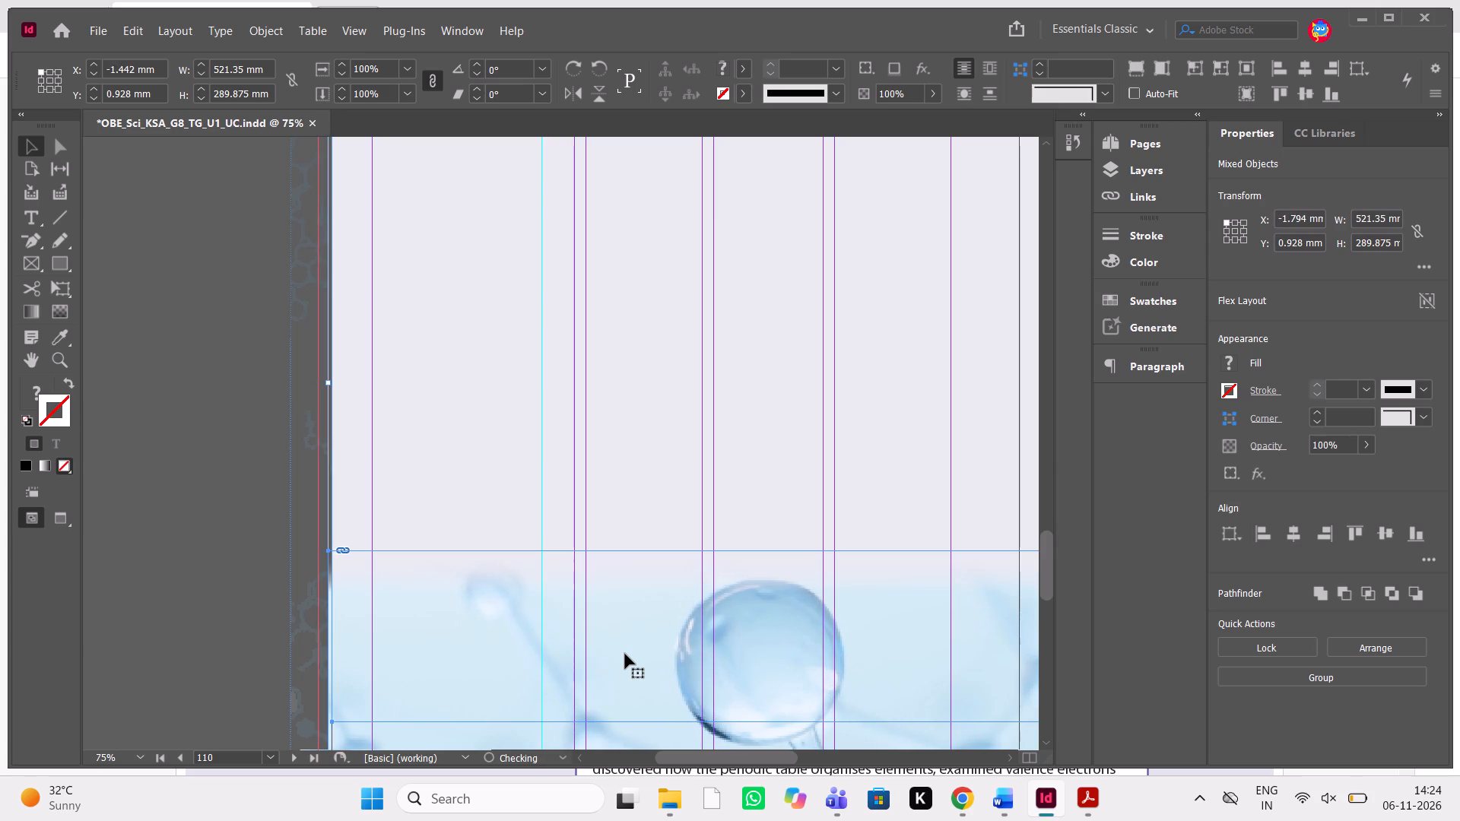
pyautogui.press('Left')
pyautogui.press('Left')
pyautogui.press('Left')
pyautogui.press('Left')
pyautogui.press('Left')
pyautogui.press('Left')
pyautogui.press('Left')
pyautogui.press('Left')
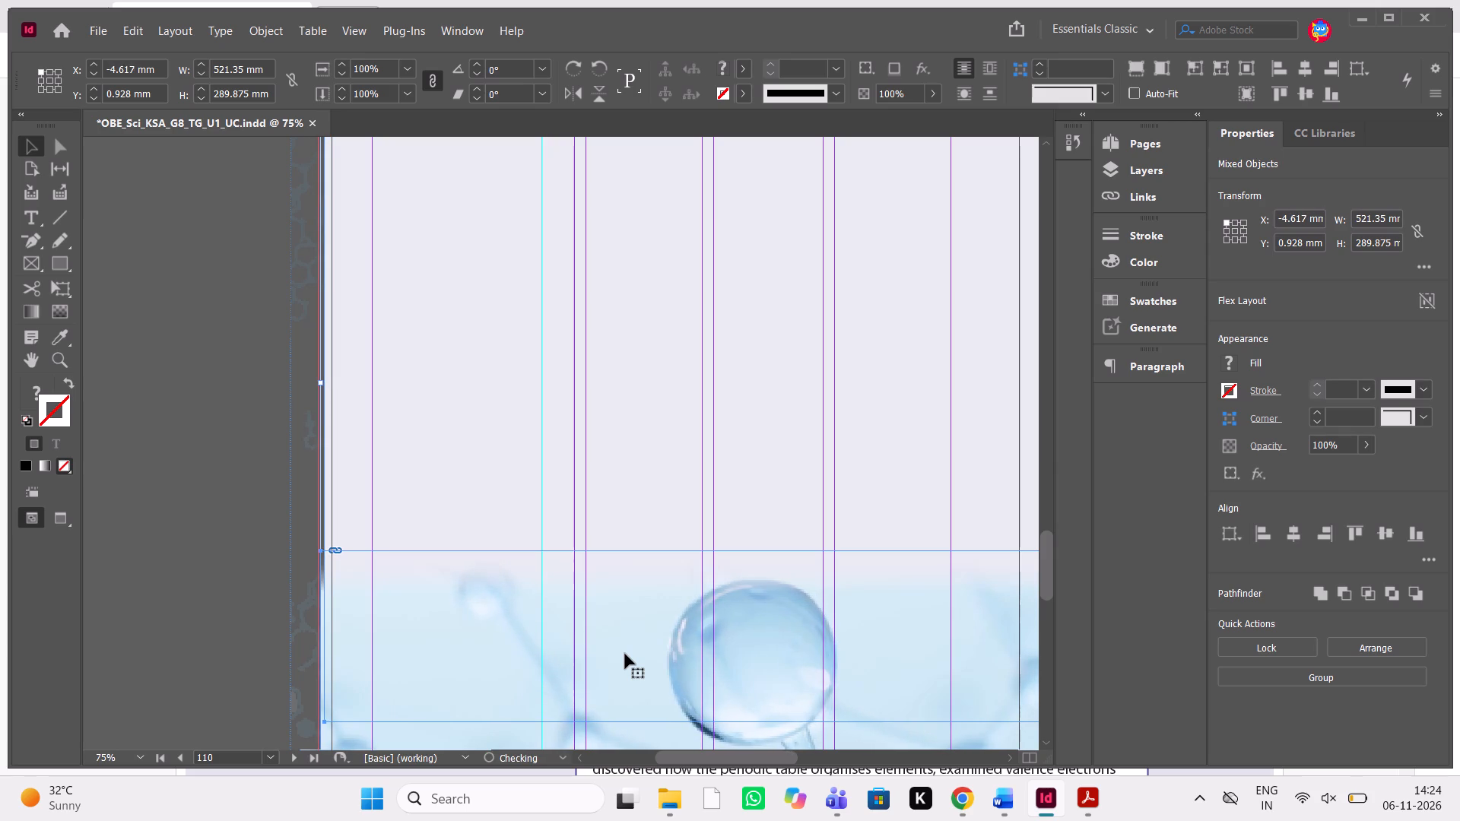
pyautogui.press('Left')
pyautogui.press('Left')
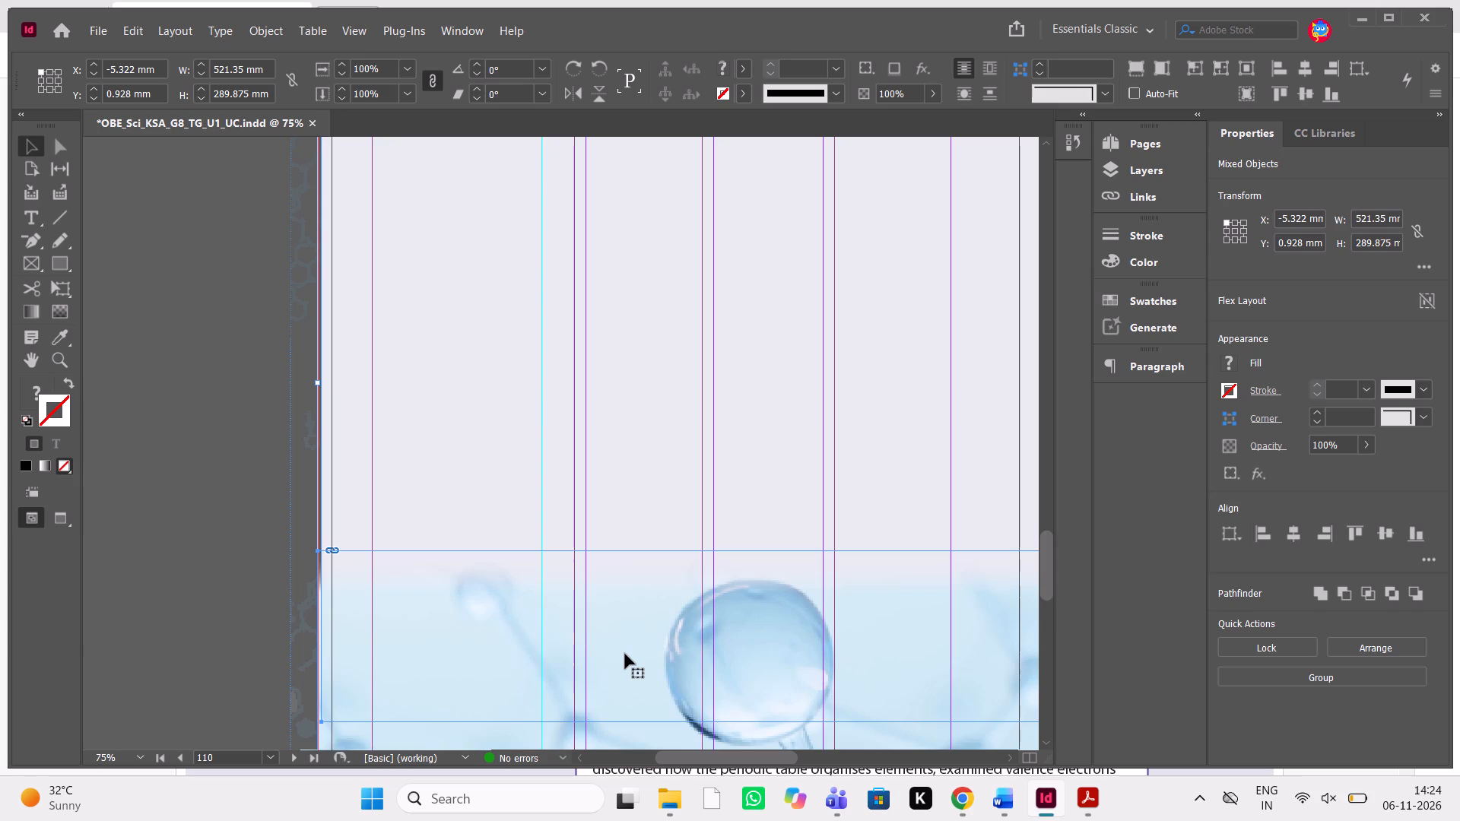
# Nudge the background elements down to Y 10.1 mm so the molecule band reaches the bottom page edge of the 110-111 spread.
pyautogui.scroll(-3, 625, 654)
pyautogui.hscroll(-1, 625, 654)
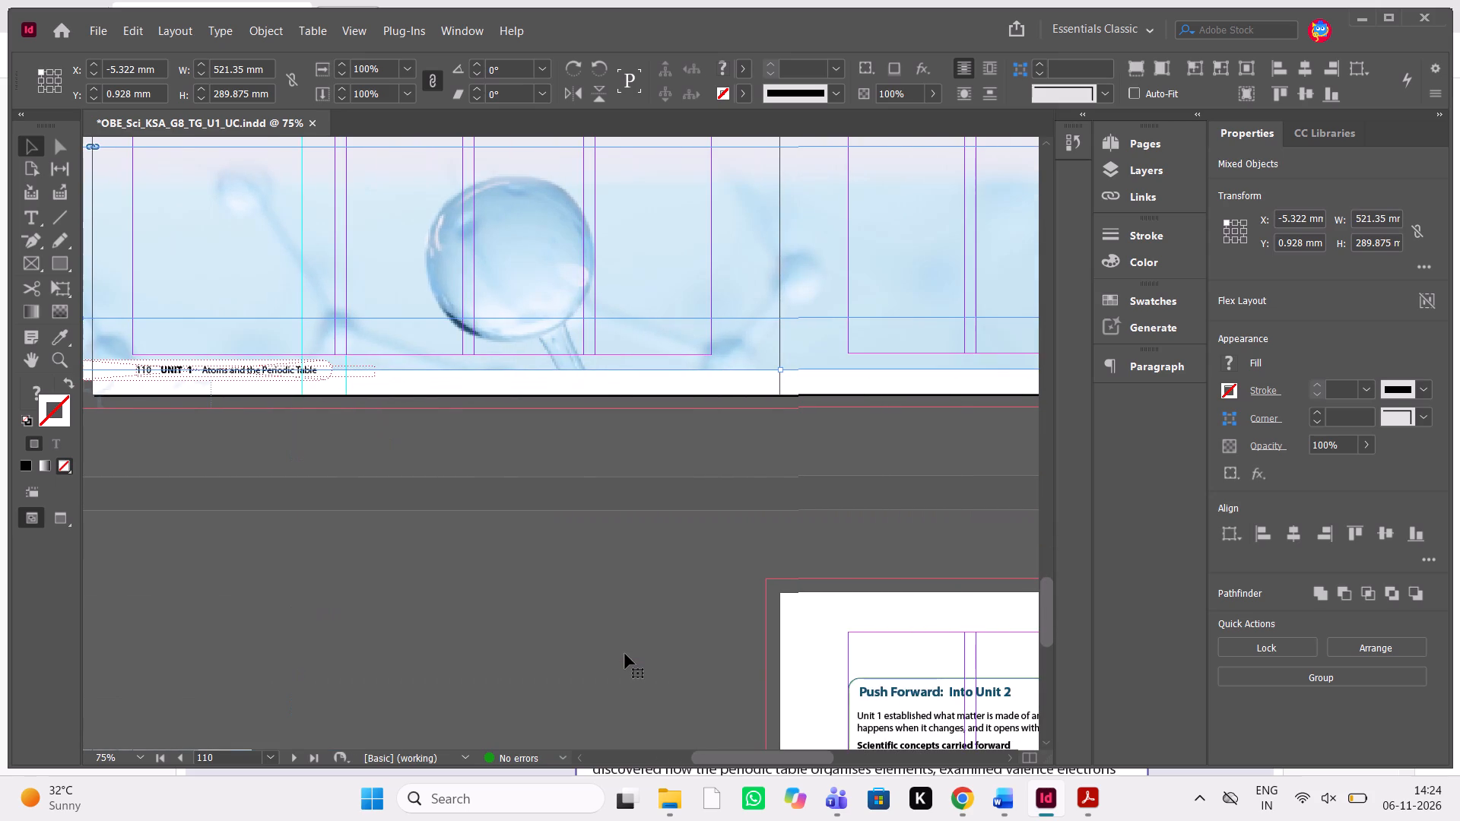
pyautogui.press('Down')
pyautogui.press('Down')
pyautogui.press('Down')
pyautogui.press('Down')
pyautogui.press('Down')
pyautogui.press('Down')
pyautogui.press('Down')
pyautogui.press('Down')
pyautogui.press('Down')
pyautogui.press('Down')
pyautogui.press('Down')
pyautogui.press('Down')
pyautogui.press('Down')
pyautogui.press('Down')
pyautogui.press('Down')
pyautogui.press('Down')
pyautogui.press('Down')
pyautogui.press('Down')
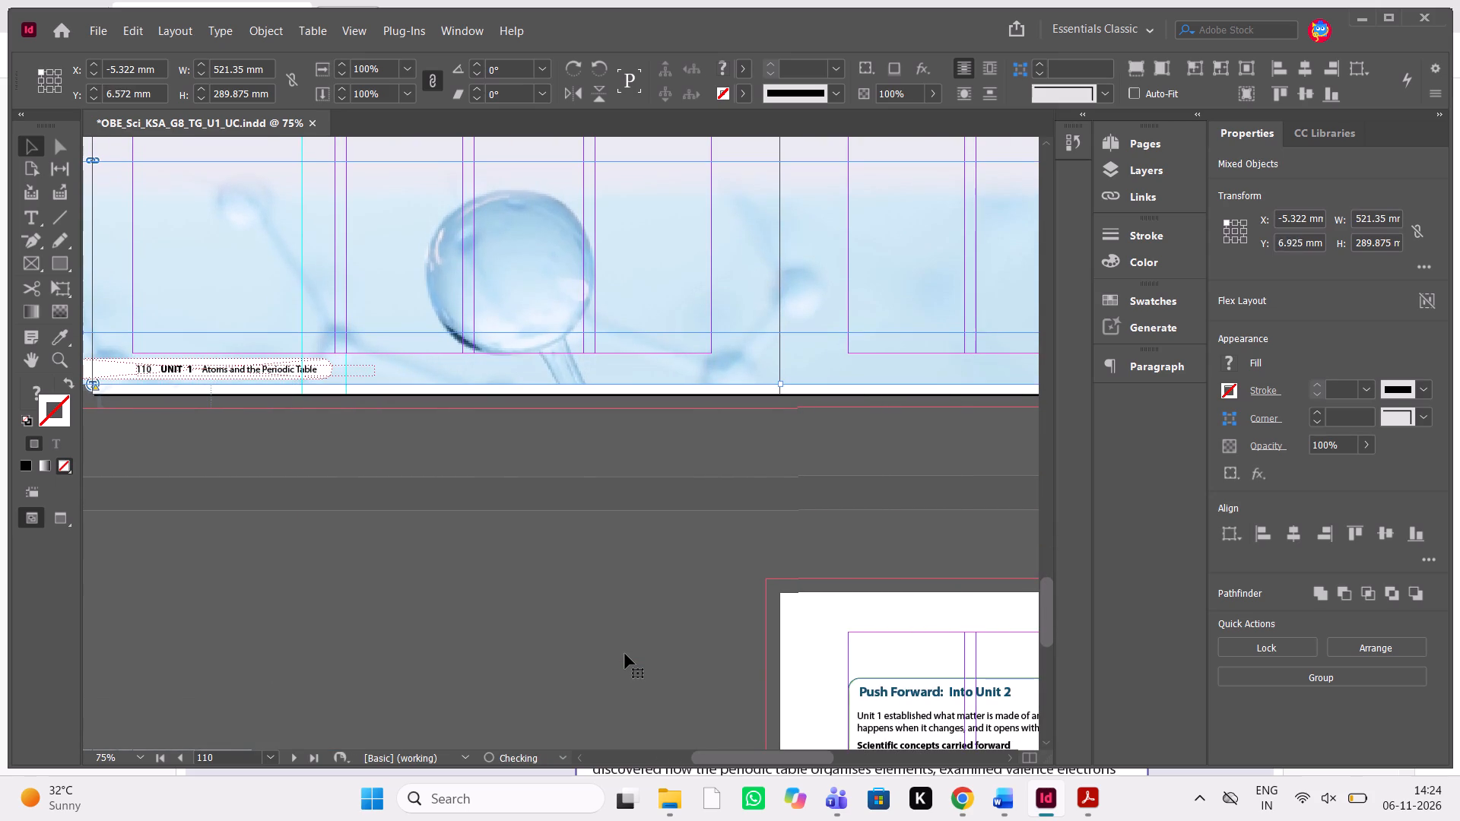
pyautogui.press('Down')
pyautogui.press('Down')
pyautogui.press('Down')
pyautogui.press('Down')
pyautogui.press('Down')
pyautogui.press('Down')
pyautogui.press('Down')
pyautogui.press('Down')
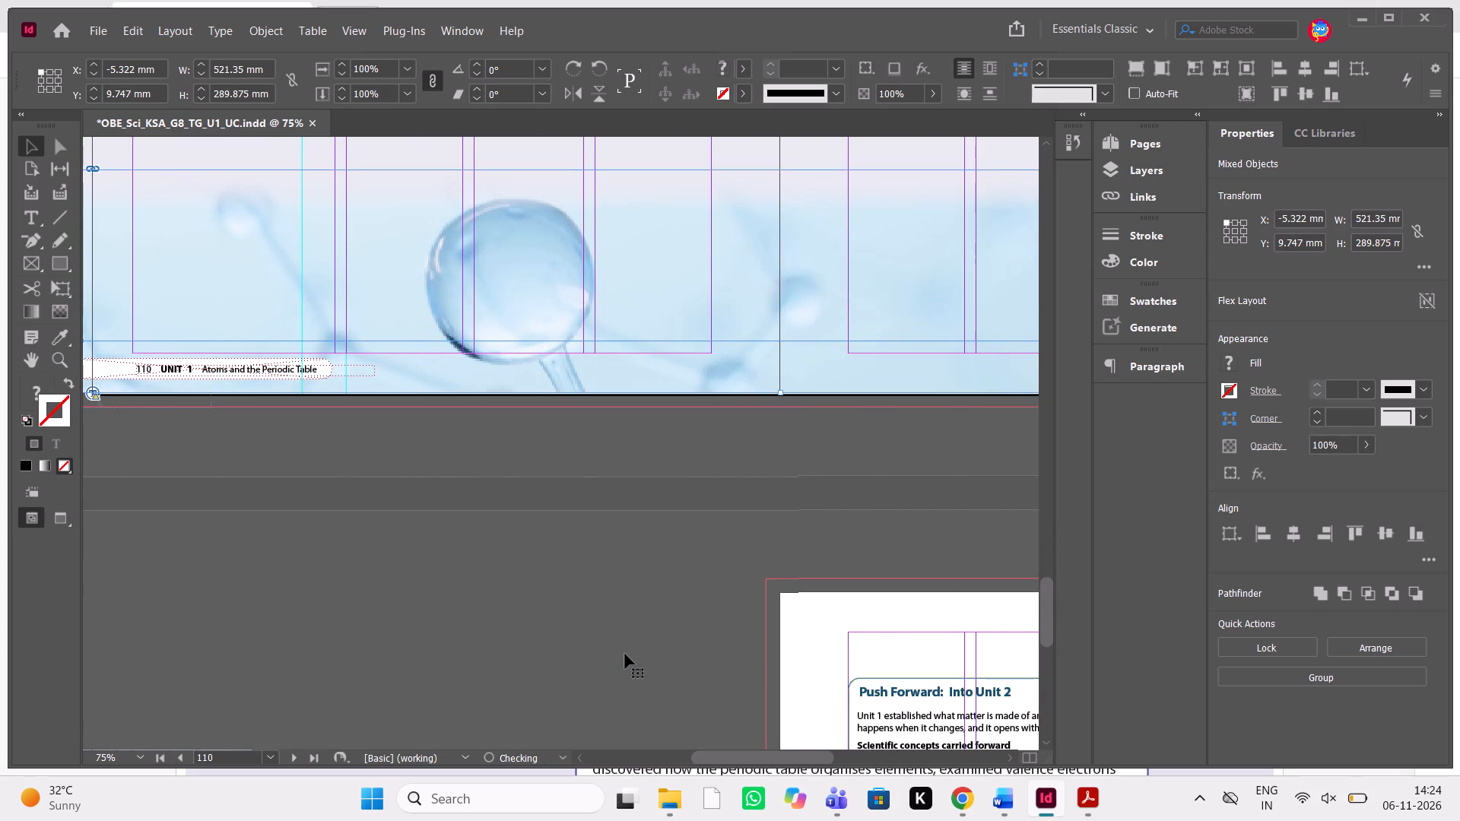
pyautogui.press('Down')
# Select the "Push Forward: Into Unit 2" content on page 112 and cut it.
pyautogui.scroll(1, 625, 654)
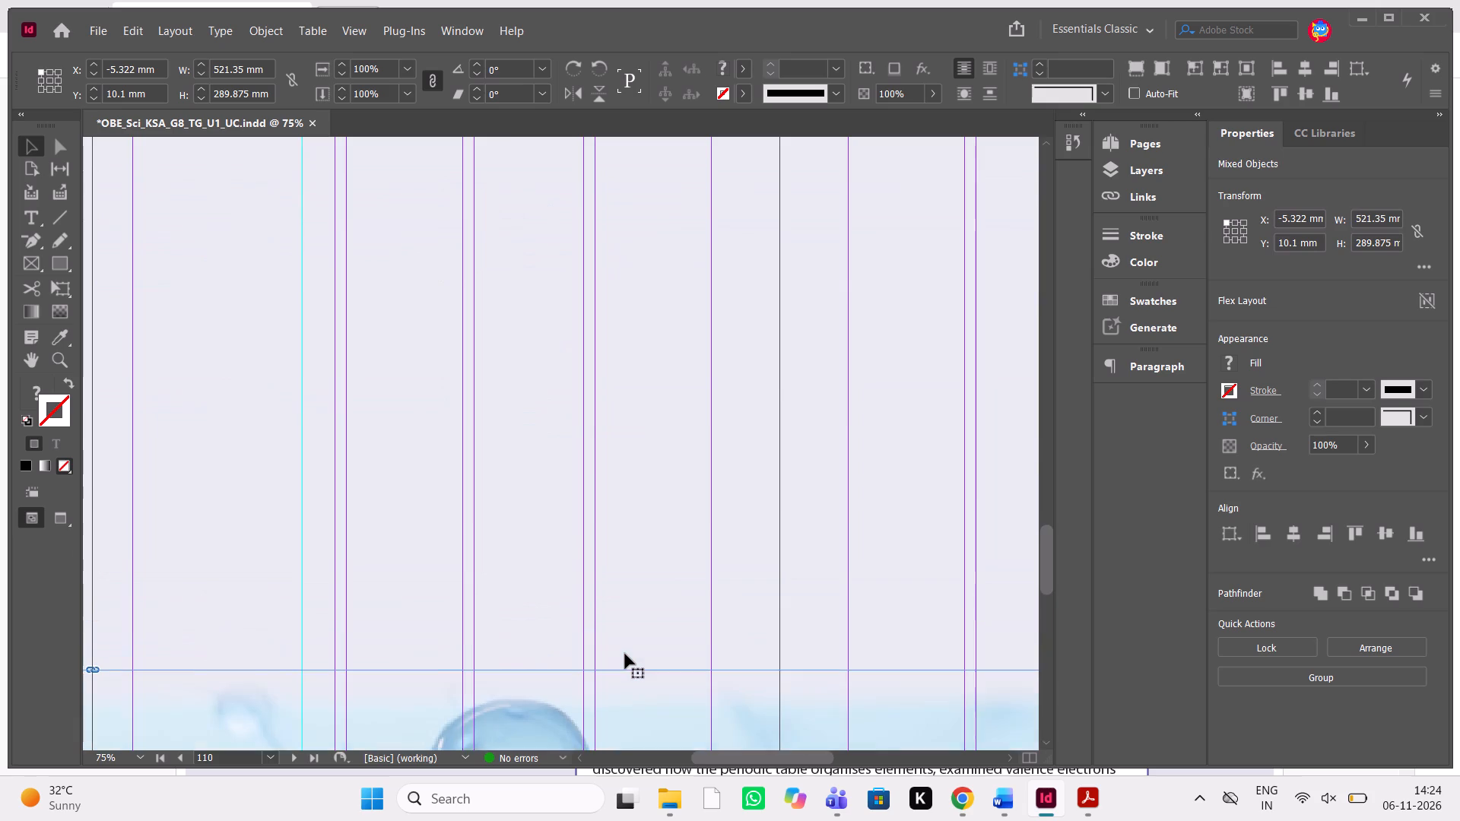
pyautogui.scroll(2, 625, 654)
pyautogui.hscroll(-1, 625, 654)
pyautogui.hscroll(1, 625, 654)
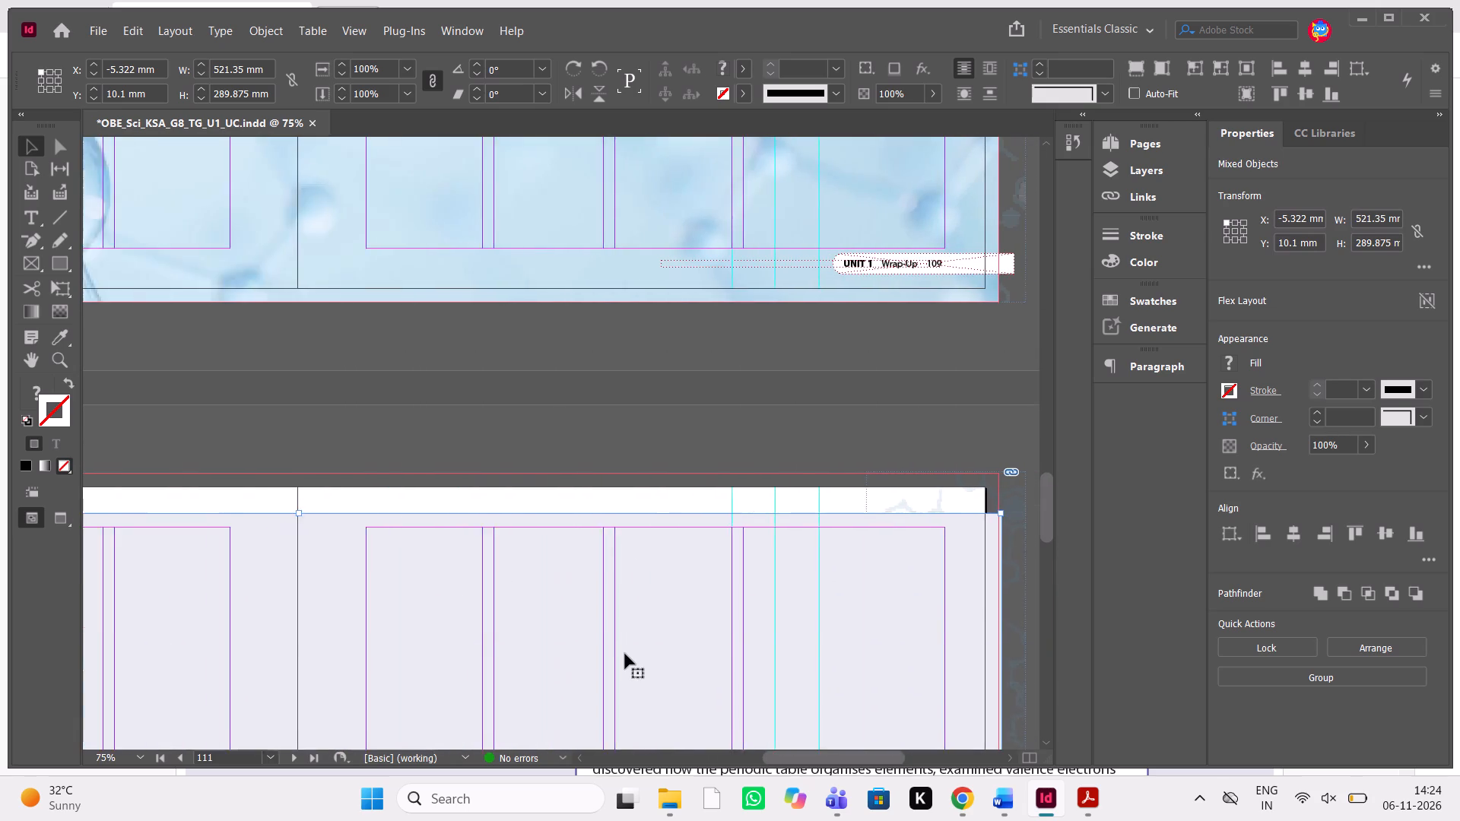
pyautogui.scroll(2, 625, 654)
pyautogui.scroll(-6, 625, 654)
pyautogui.scroll(1, 625, 654)
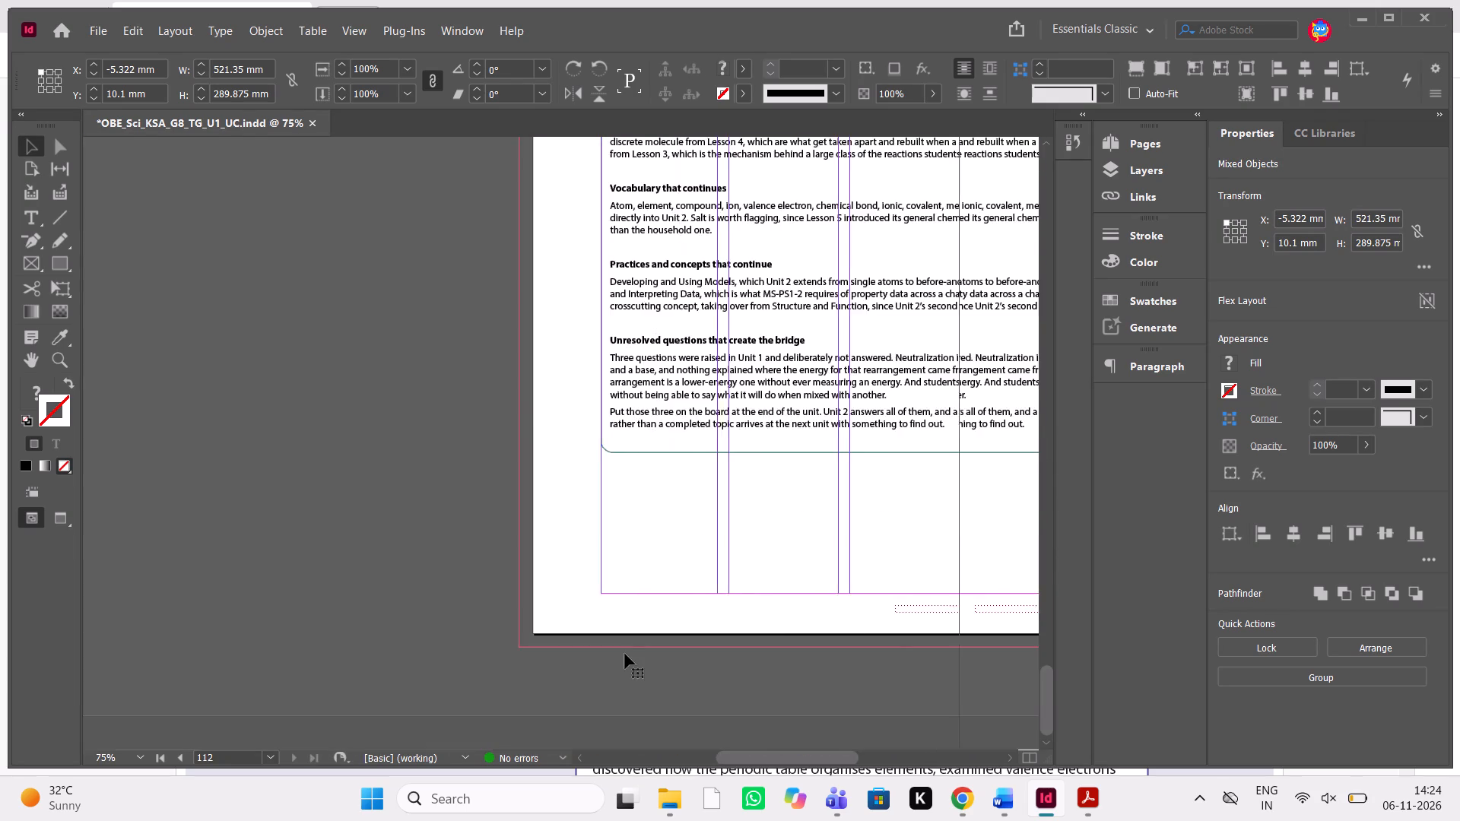
pyautogui.scroll(1, 625, 654)
pyautogui.moveTo(375, 239); pyautogui.dragTo(589, 540)
pyautogui.hotkey('ctrl', 'x')
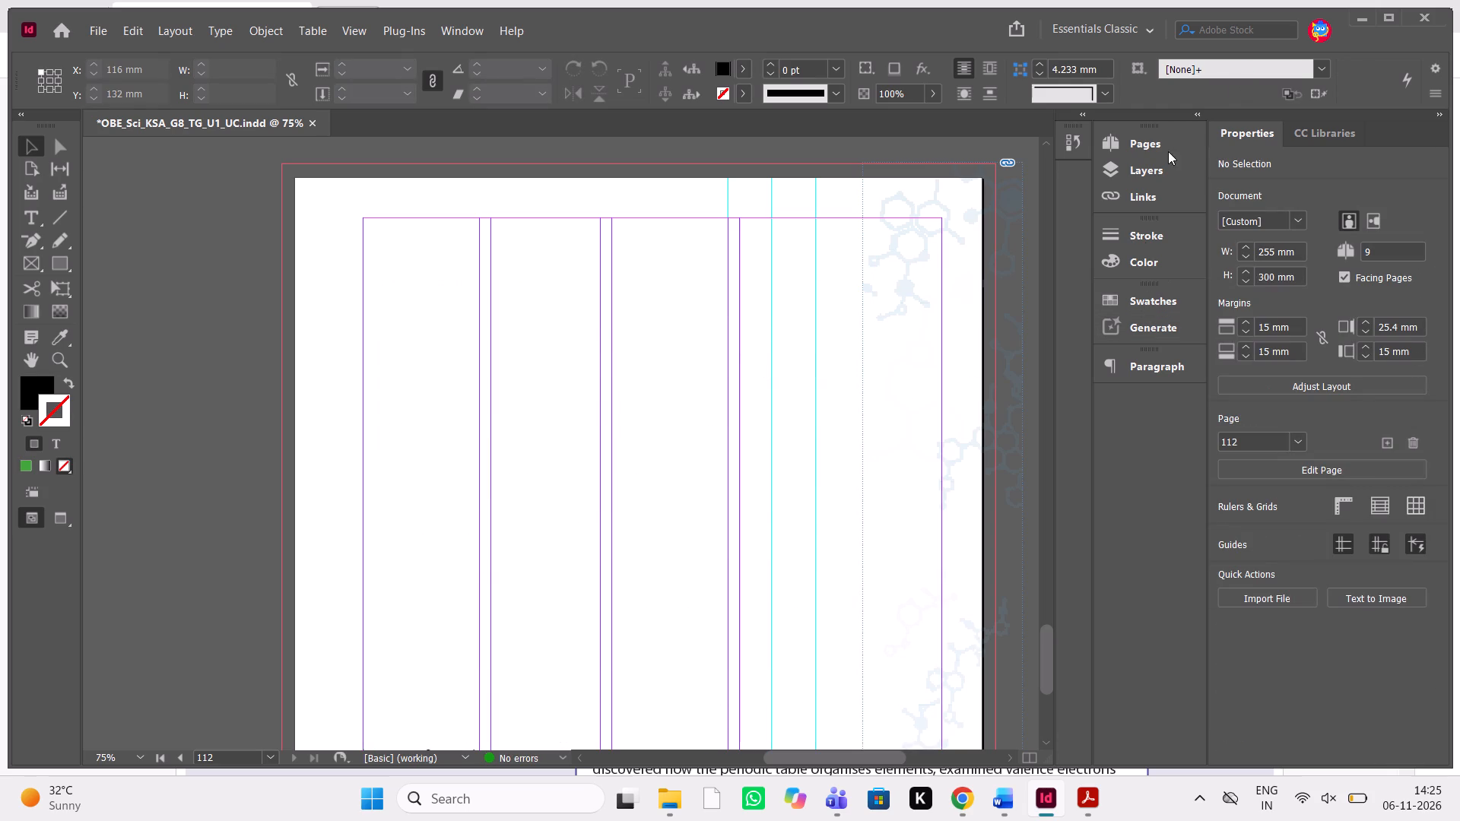
# Delete the emptied page 112 from the document.
pyautogui.click(1161, 153)
pyautogui.click(1024, 406)
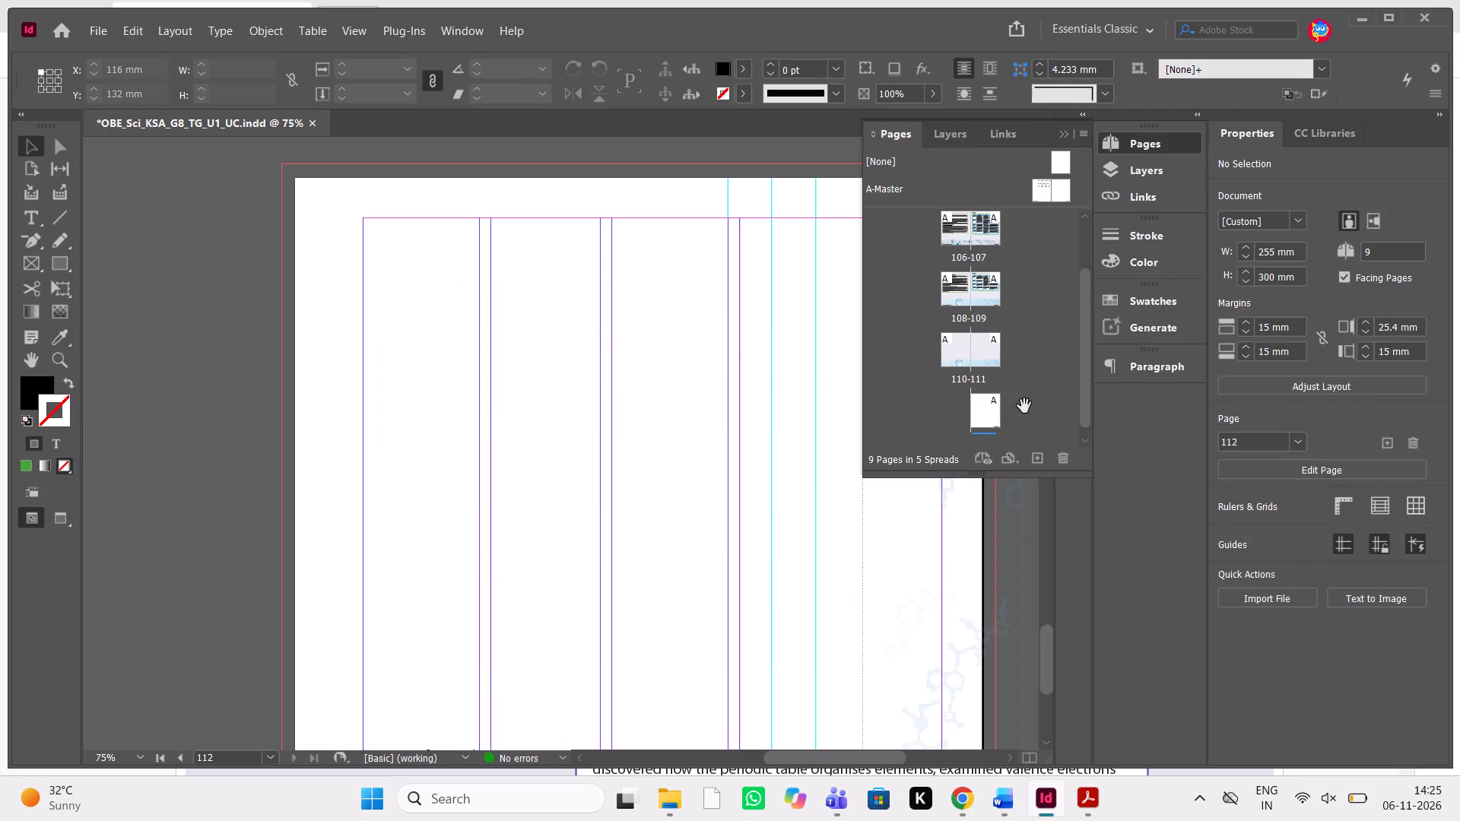
pyautogui.click(986, 420)
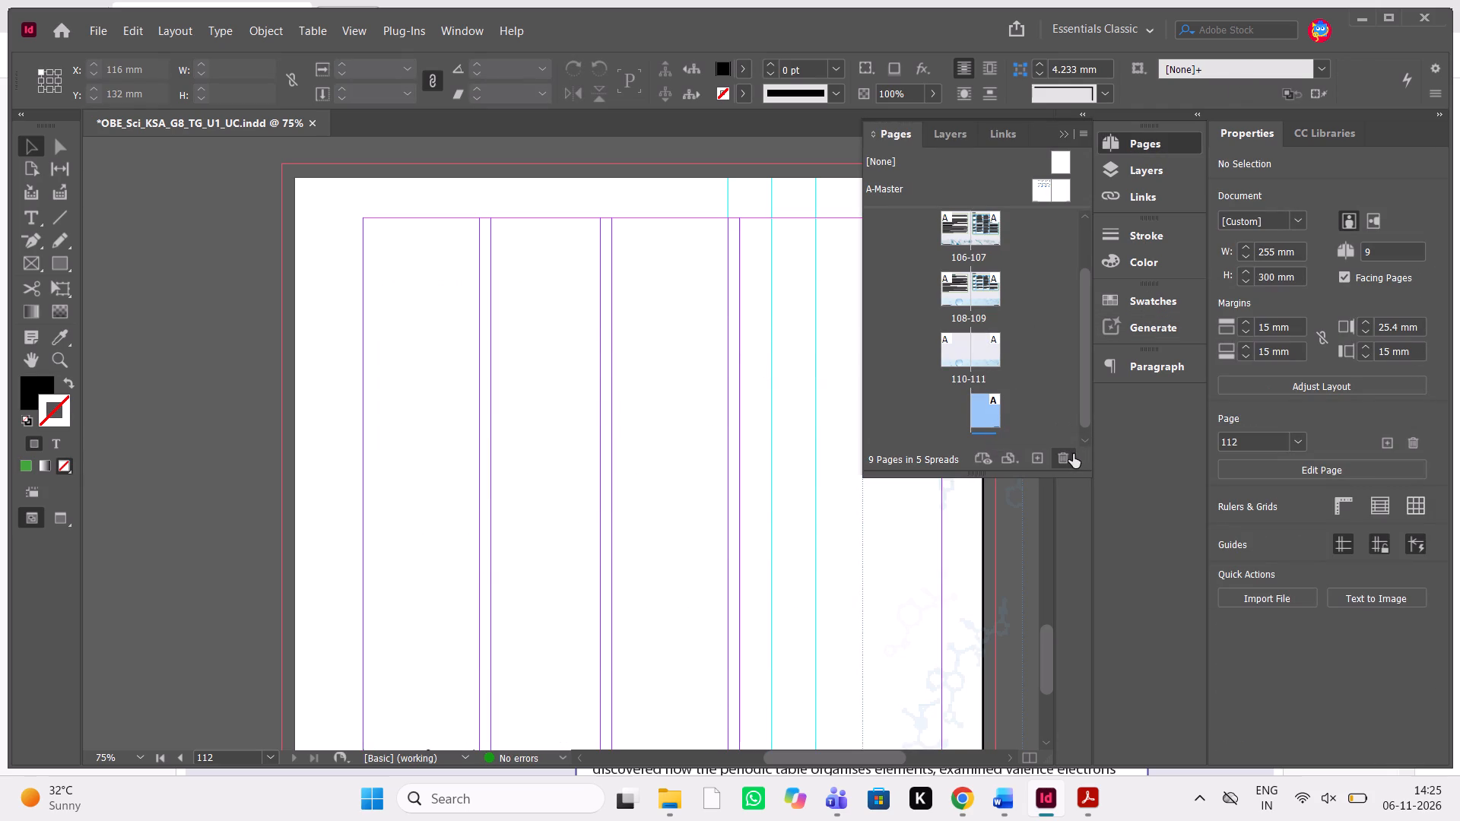
pyautogui.click(1073, 454)
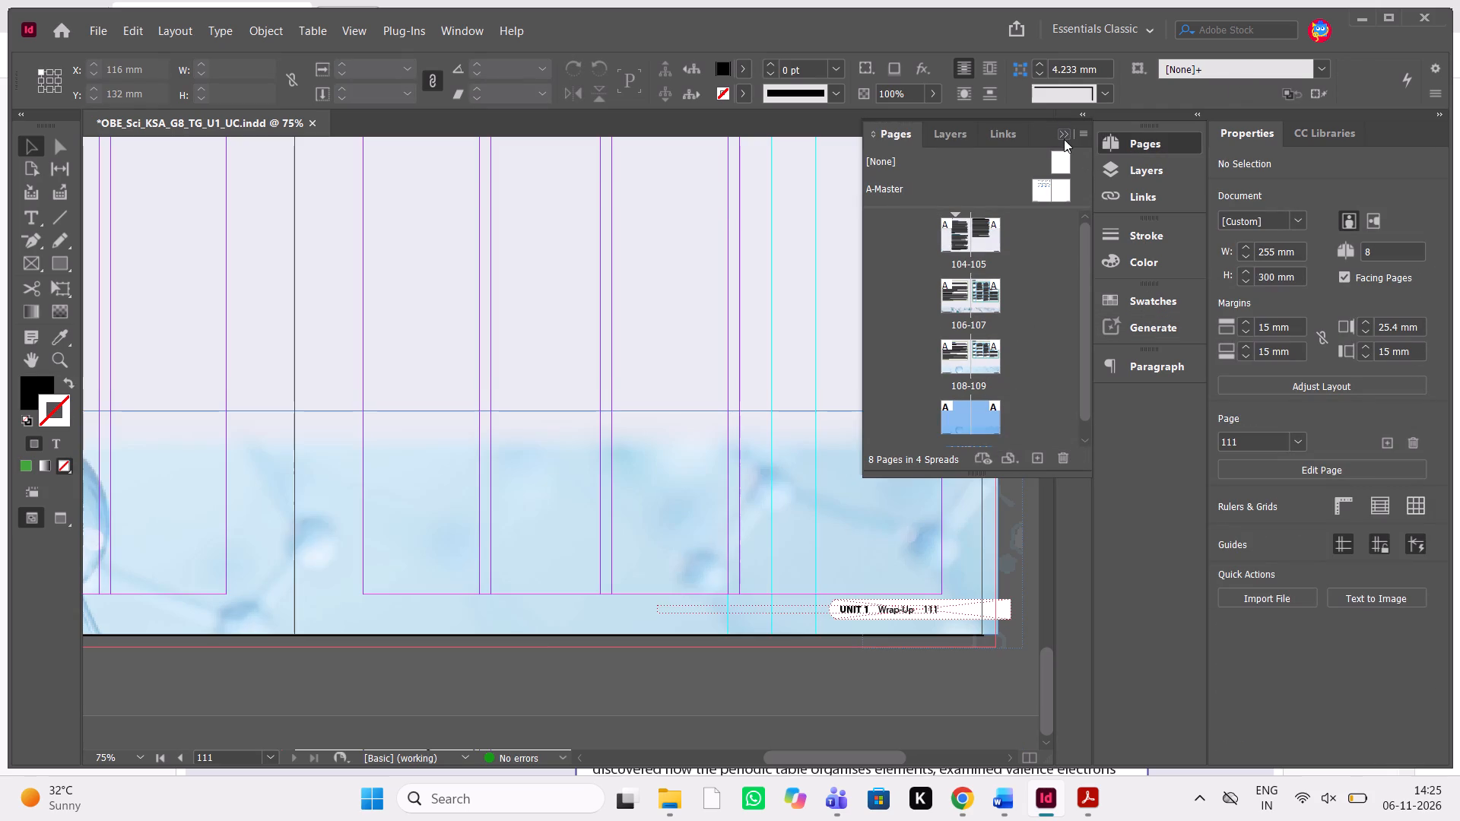
pyautogui.click(1063, 139)
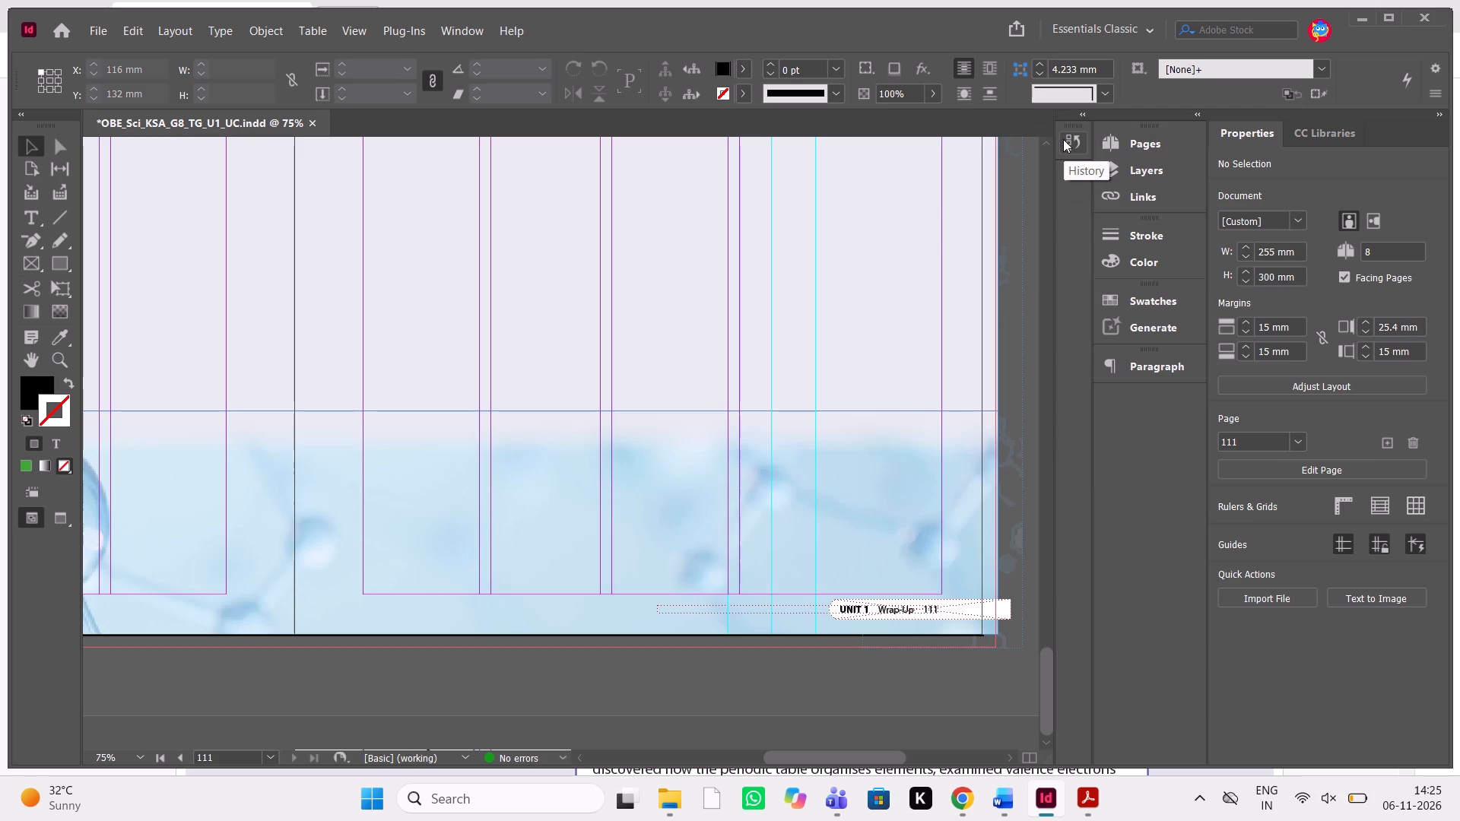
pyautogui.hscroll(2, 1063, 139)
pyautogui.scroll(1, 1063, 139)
# Paste the cut "Push Forward: Into Unit 2" text frame onto page 110.
pyautogui.hscroll(2, 750, 304)
pyautogui.scroll(2, 750, 304)
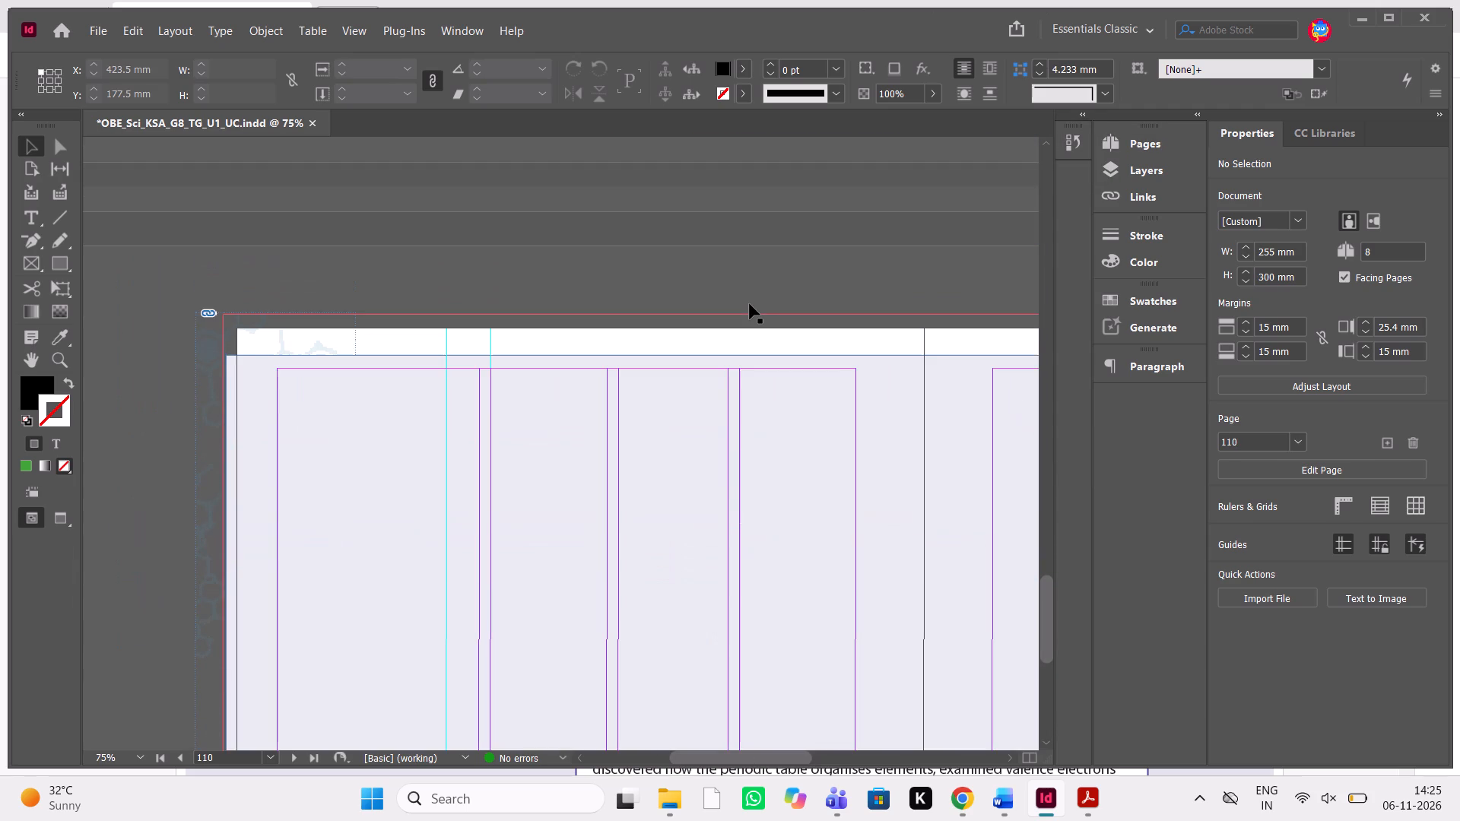
pyautogui.scroll(-1, 750, 304)
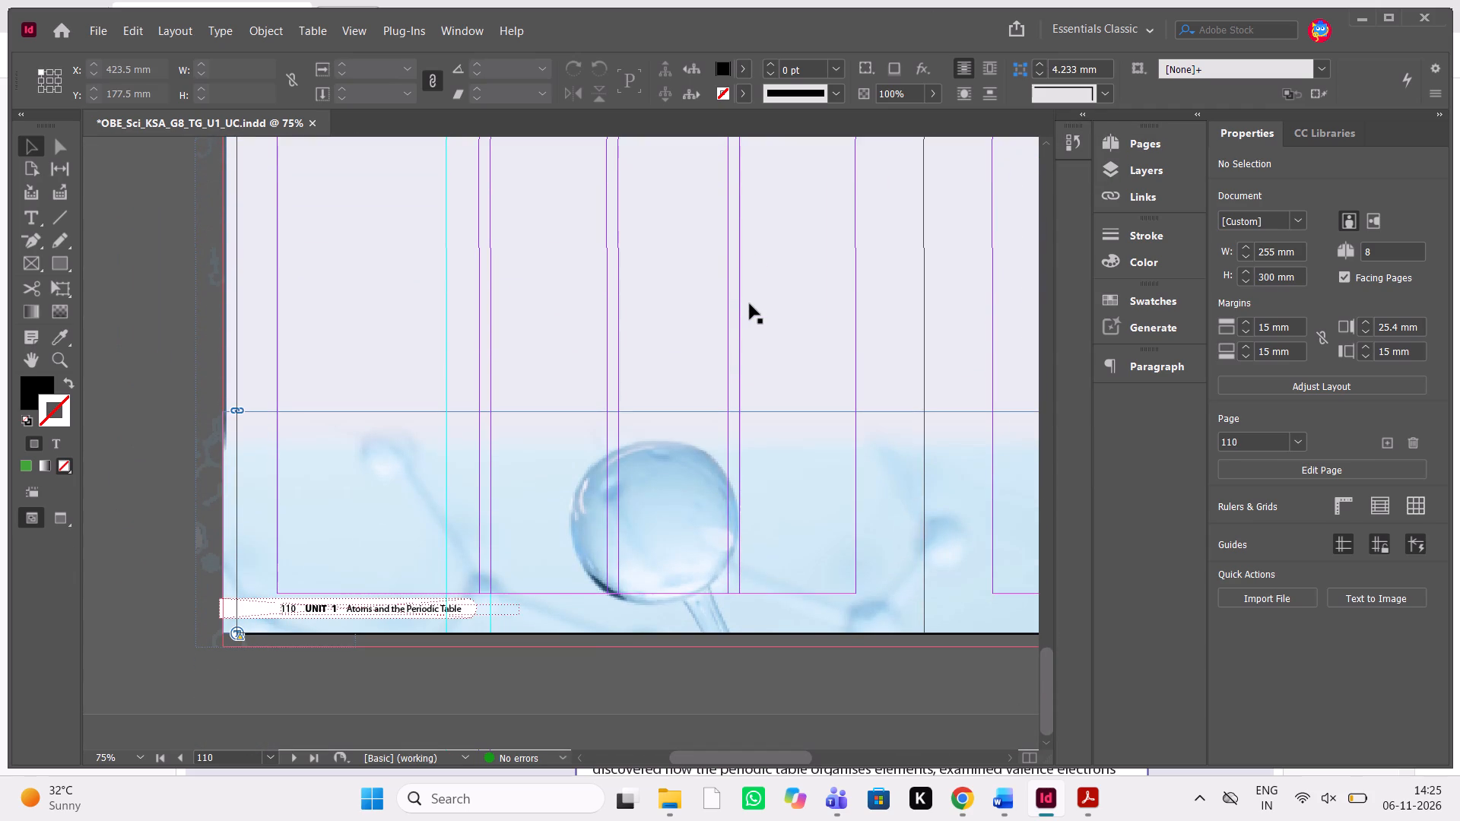
pyautogui.hotkey('ctrl', 'v')
pyautogui.scroll(2, 750, 304)
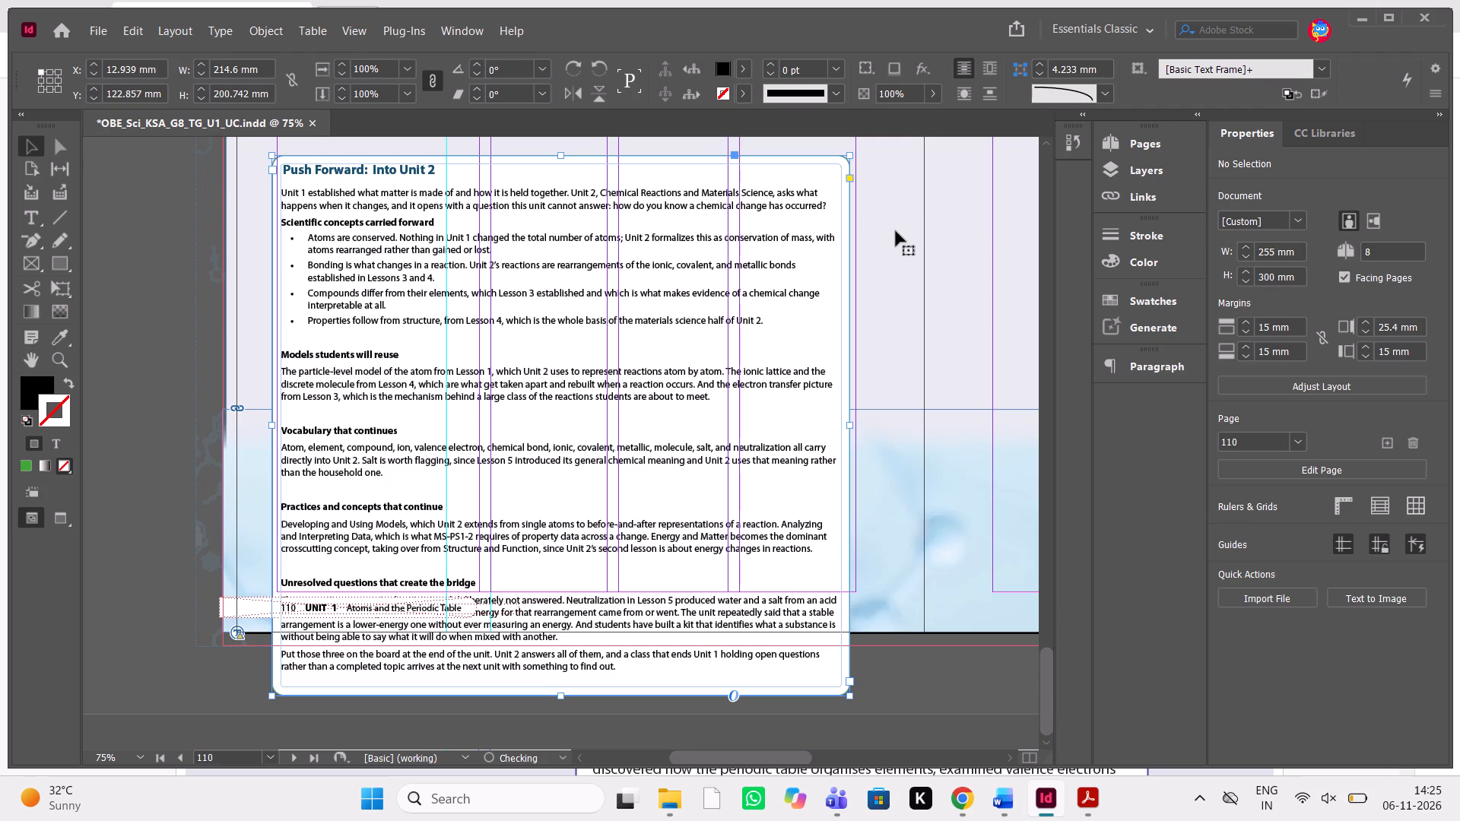
# Nudge the Push Forward frame up page 110 to about Y 34.66 mm.
pyautogui.scroll(3, 891, 239)
pyautogui.hotkey('shift', 'Up')
pyautogui.hotkey('shift', 'Up')
pyautogui.hotkey('shift', 'Up')
pyautogui.hotkey('shift', 'Up')
pyautogui.hotkey('shift', 'Up')
pyautogui.hotkey('shift', 'Up')
pyautogui.hotkey('shift', 'Up')
pyautogui.hotkey('shift', 'Up')
pyautogui.hotkey('shift', 'Up')
pyautogui.hotkey('shift', 'Up')
pyautogui.hotkey('shift', 'Up')
pyautogui.hotkey('shift', 'Up')
pyautogui.hotkey('shift', 'Up')
pyautogui.hotkey('shift', 'Up')
pyautogui.hotkey('shift', 'Up')
pyautogui.hotkey('shift', 'Up')
pyautogui.hotkey('shift', 'Up')
pyautogui.hotkey('shift', 'Up')
pyautogui.hotkey('shift', 'Up')
pyautogui.hotkey('shift', 'Up')
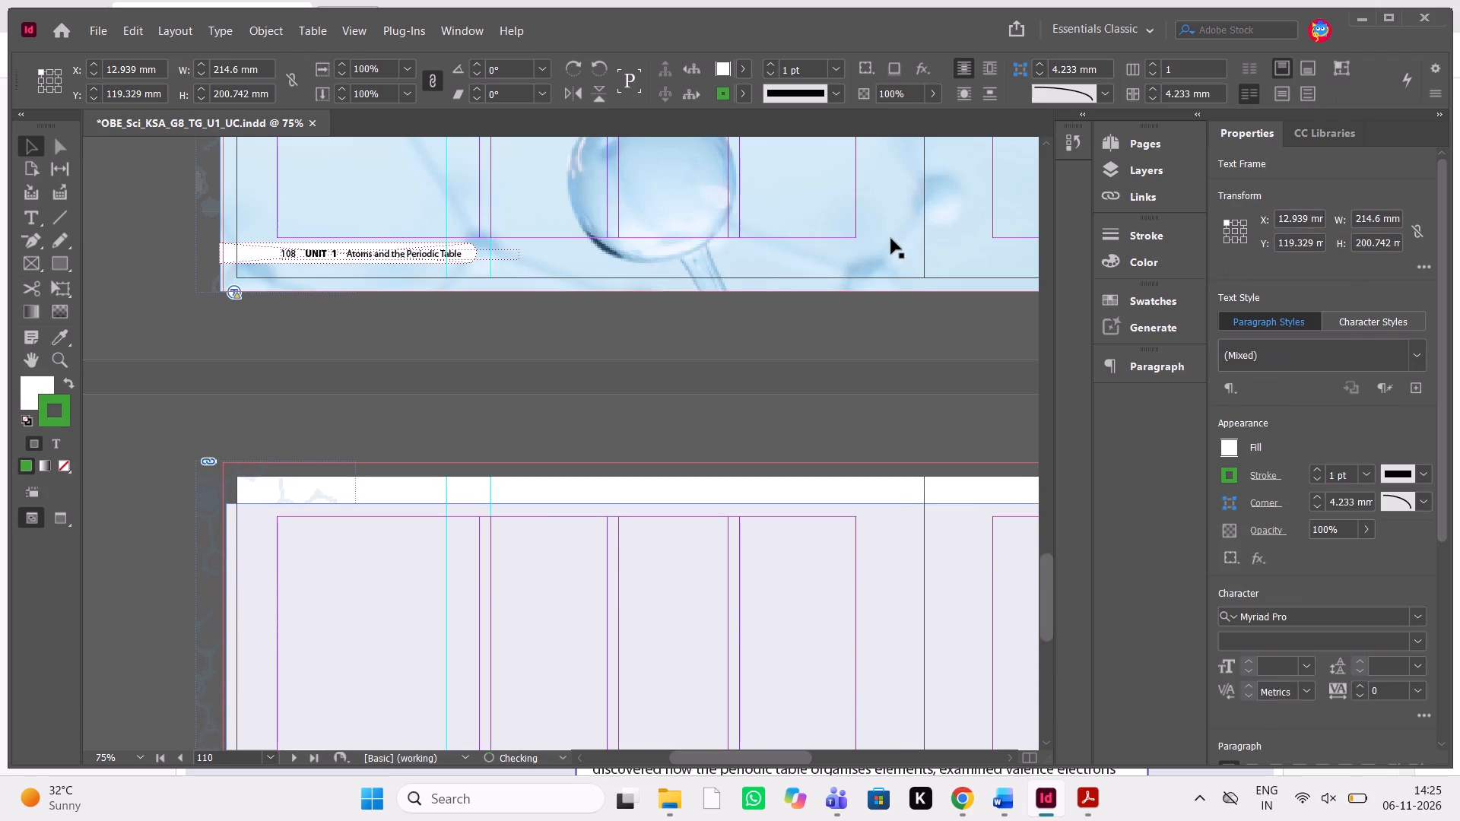
pyautogui.hotkey('shift', 'Up')
pyautogui.hotkey('shift', 'Up')
pyautogui.hotkey('shift', 'Up')
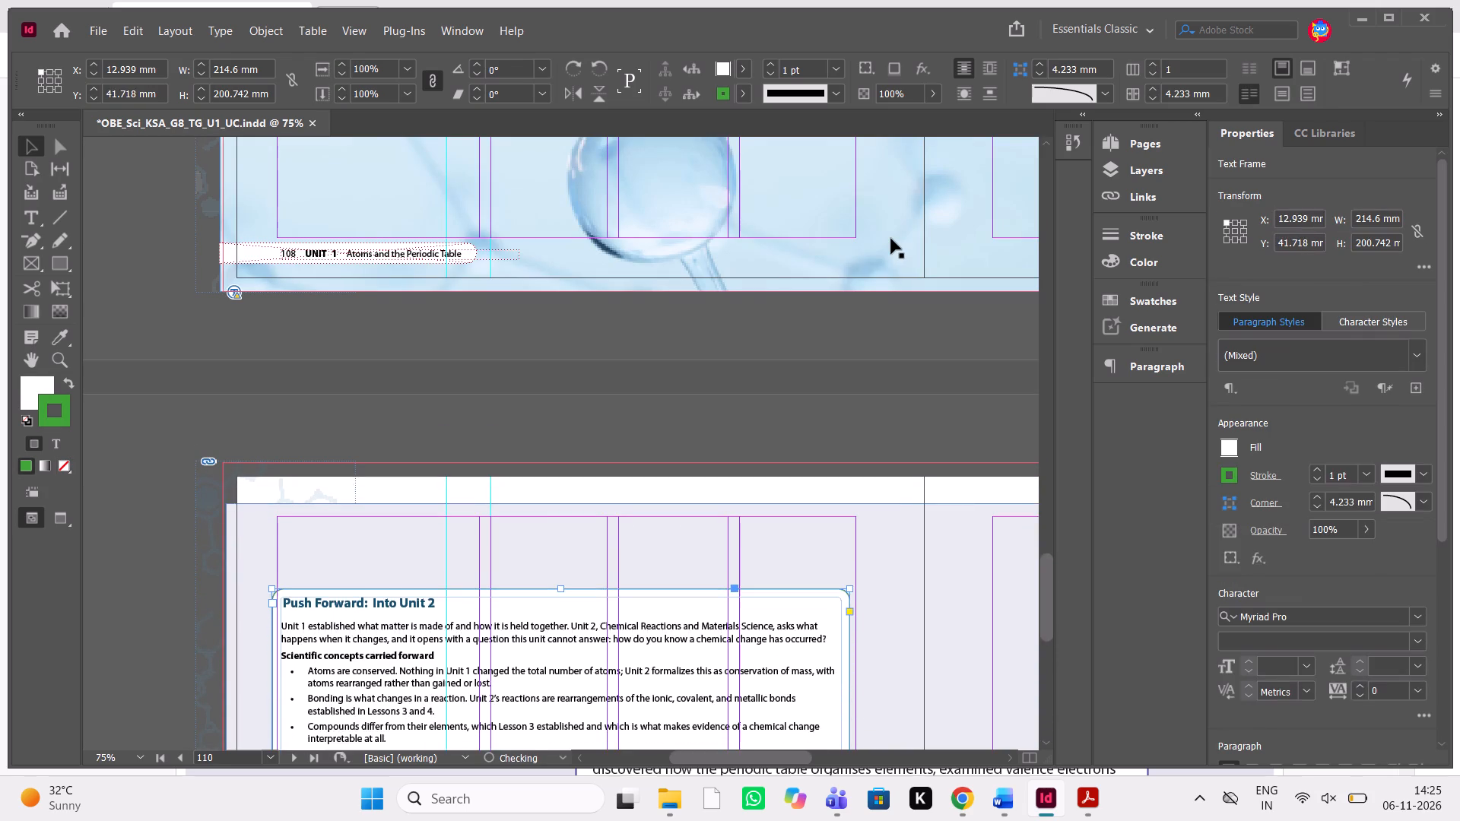
pyautogui.hotkey('shift', 'Up')
pyautogui.hotkey('shift', 'Up')
# Nudge the Push Forward frame horizontally to about X 15.06 mm so it lines up with page 110's side margins.
pyautogui.hotkey('shift', 'Right')
pyautogui.press('Left')
pyautogui.press('Left')
pyautogui.press('Left')
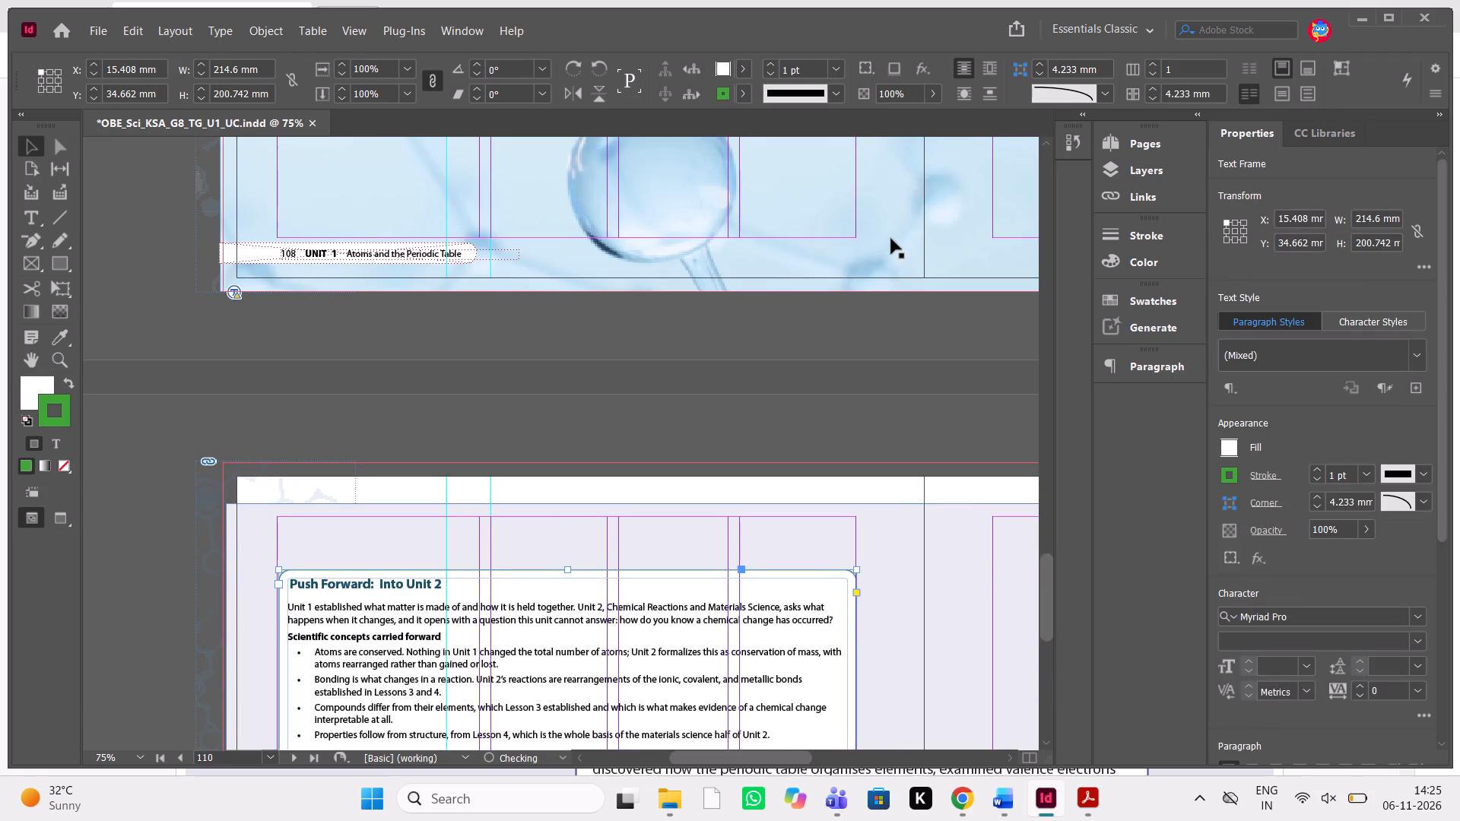
pyautogui.press('Left')
pyautogui.press('Left')
pyautogui.press('Right')
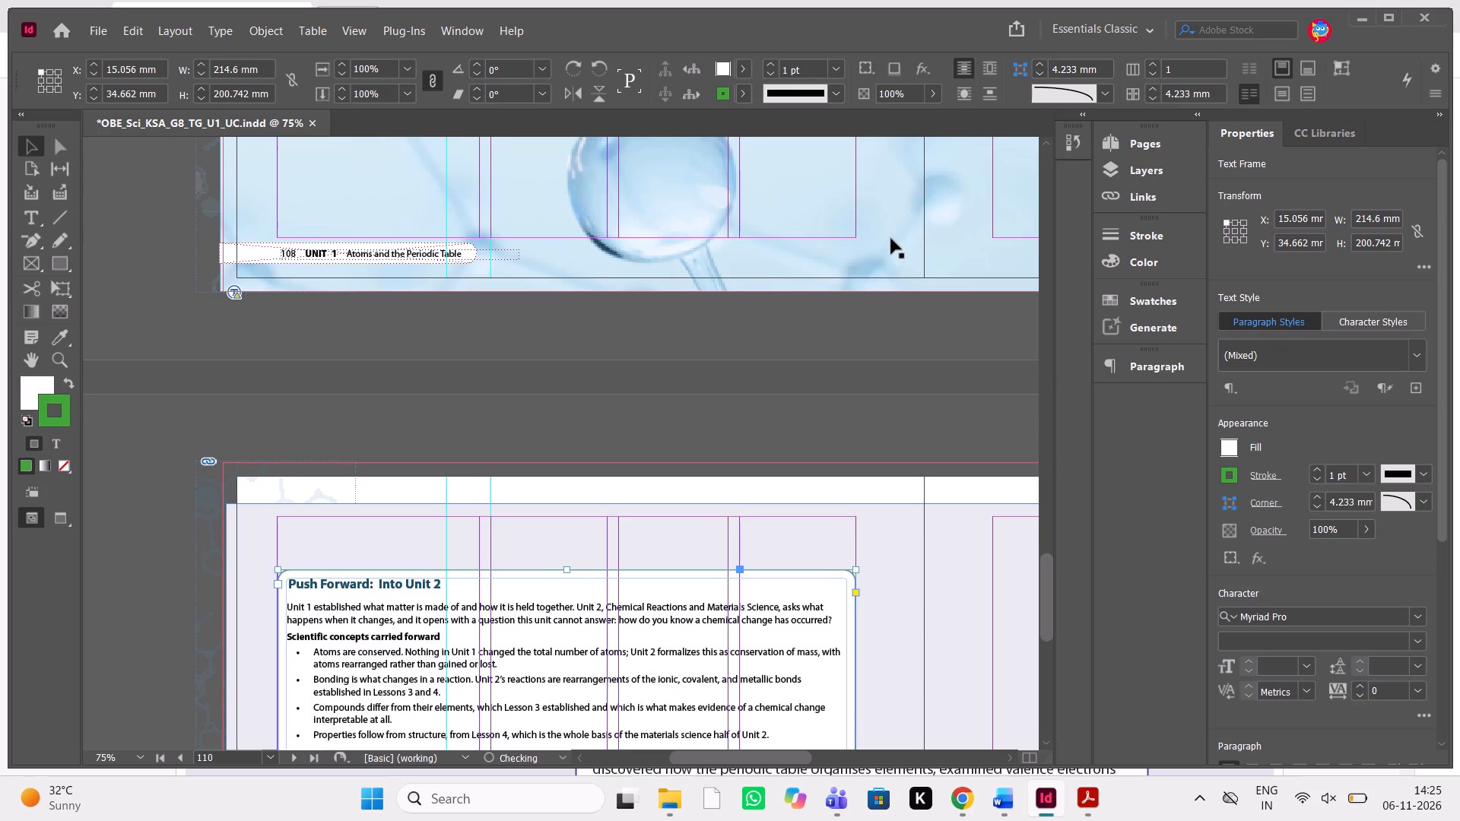
# Switch to the PDF proof in Acrobat and examine how the boxes on pages 107-109, including Push Forward, are positioned.
pyautogui.click(1090, 781)
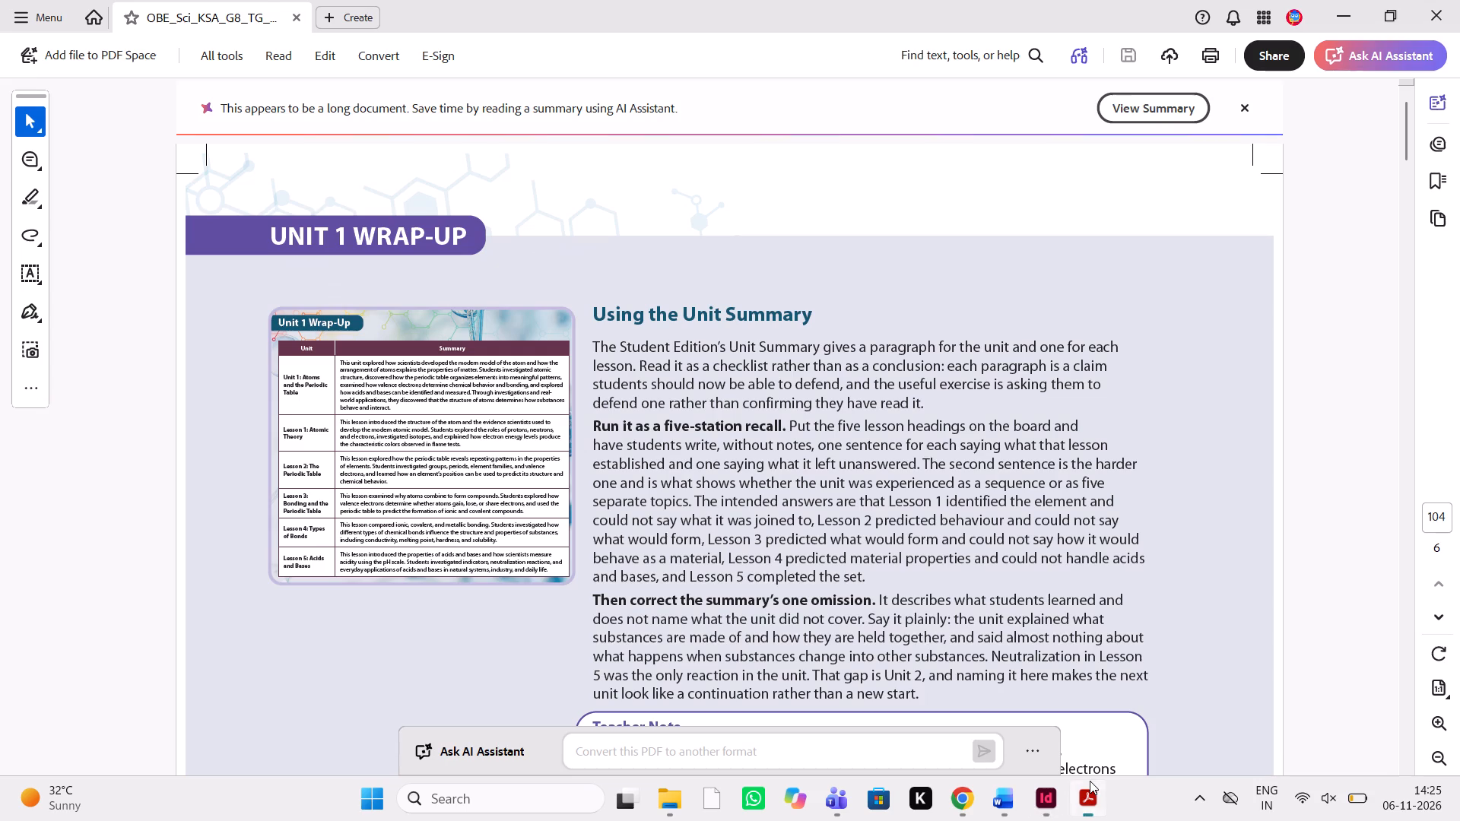
pyautogui.scroll(-20, 835, 320)
pyautogui.scroll(-20, 835, 320)
pyautogui.scroll(-6, 835, 320)
pyautogui.scroll(1, 835, 320)
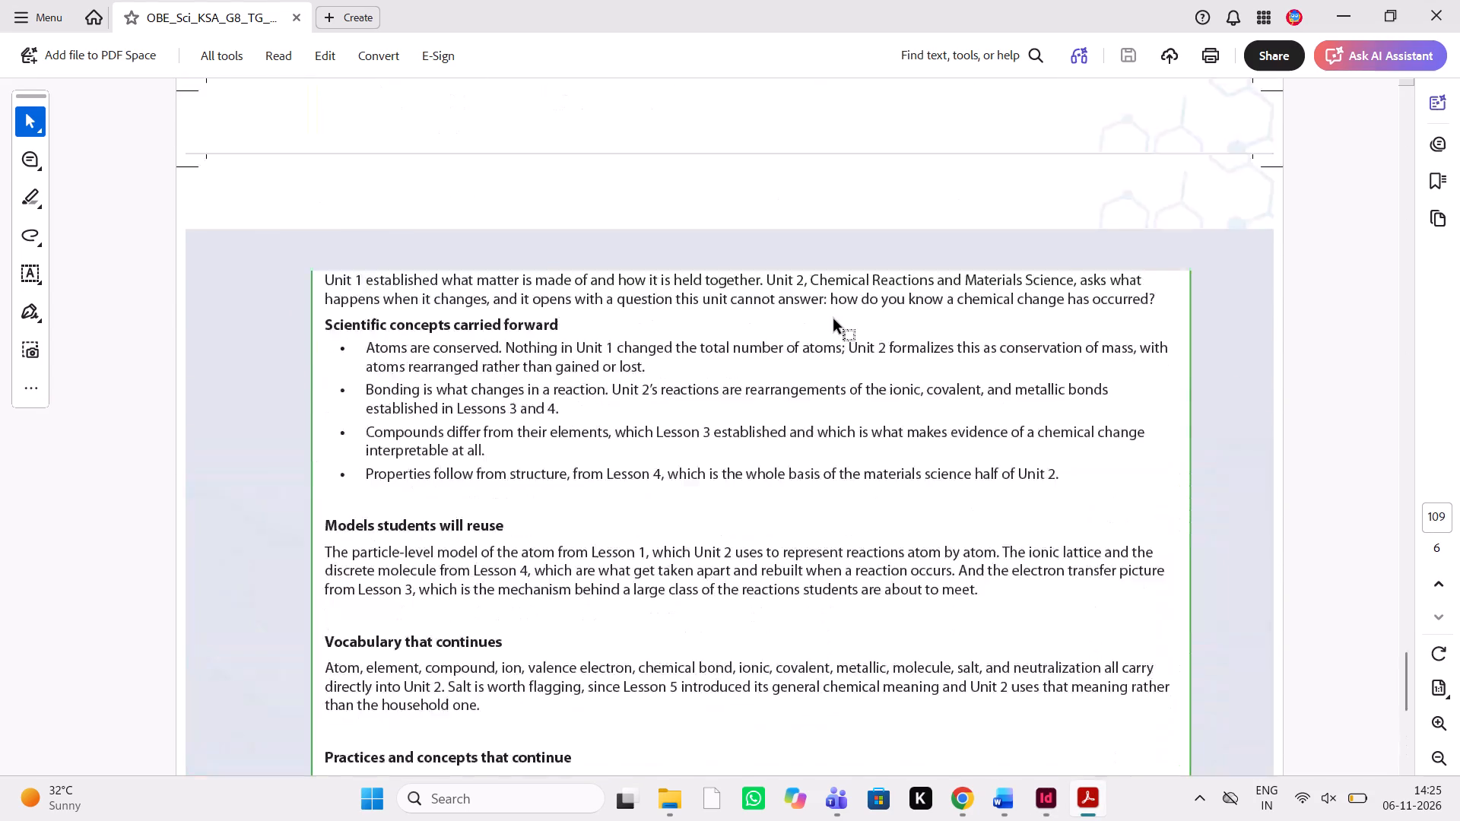
pyautogui.scroll(9, 835, 320)
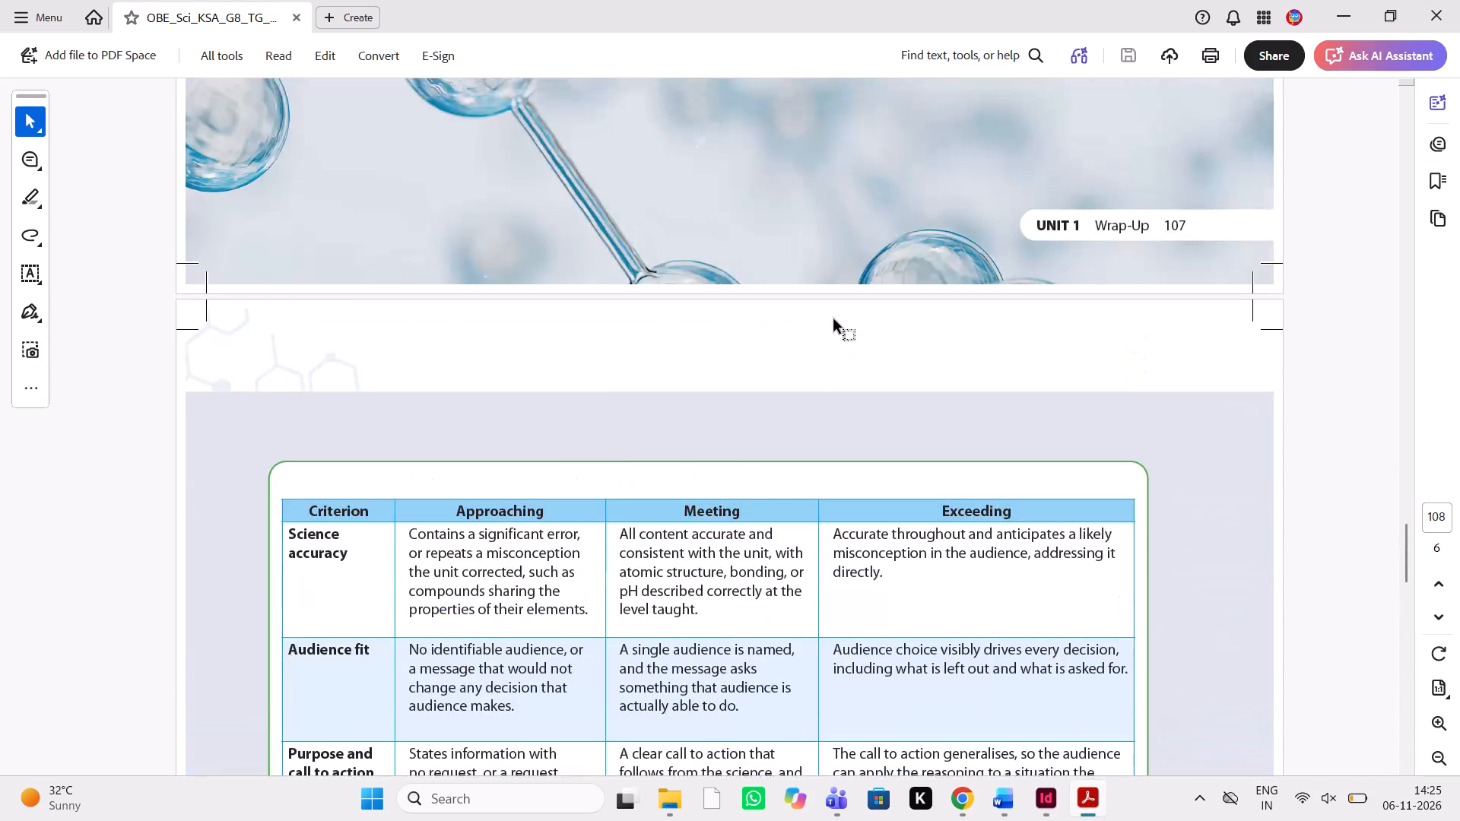
pyautogui.scroll(4, 835, 320)
pyautogui.scroll(-3, 835, 320)
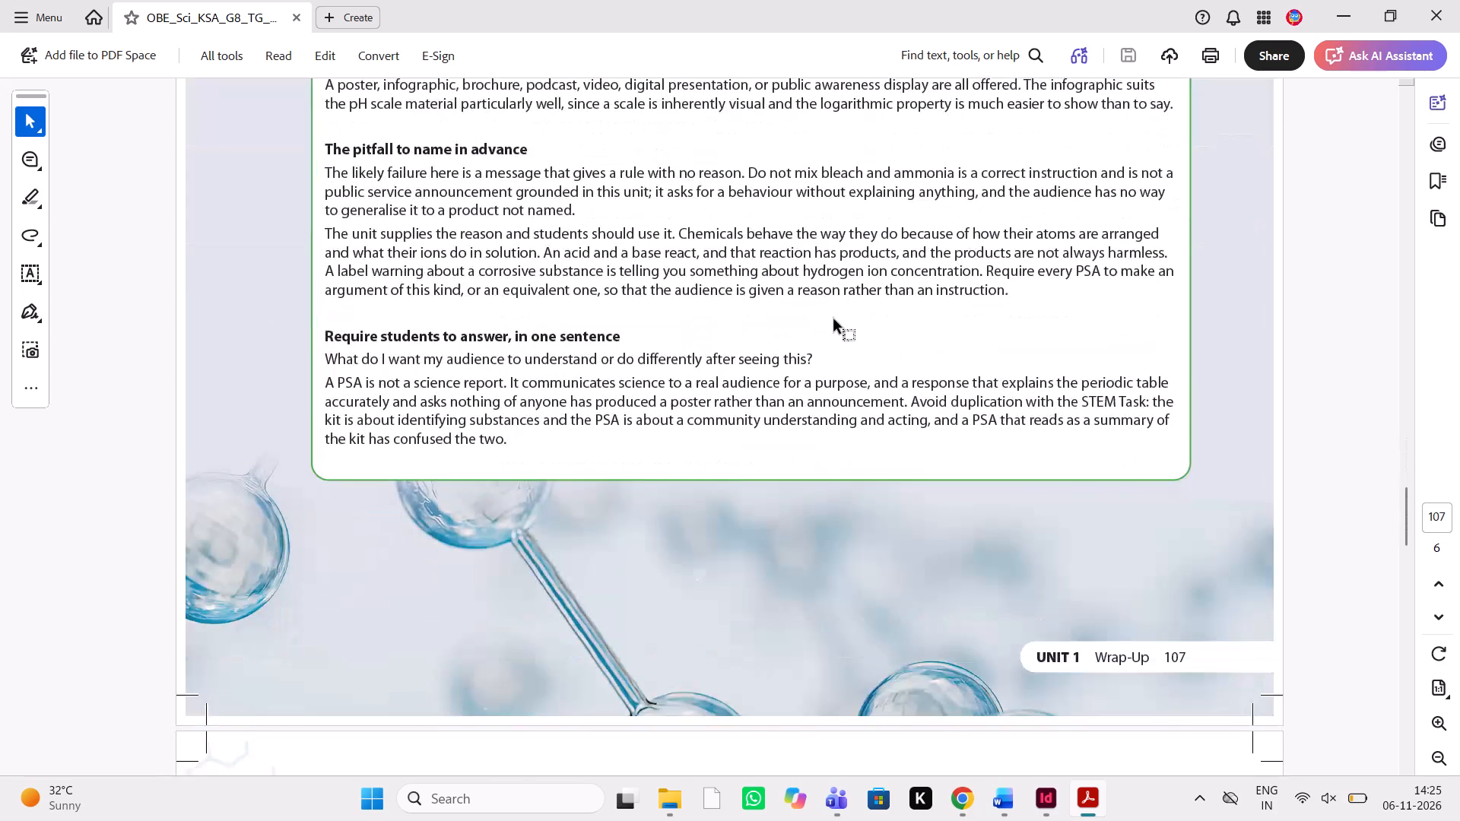
pyautogui.scroll(-3, 835, 320)
pyautogui.scroll(7, 835, 320)
pyautogui.scroll(-9, 835, 320)
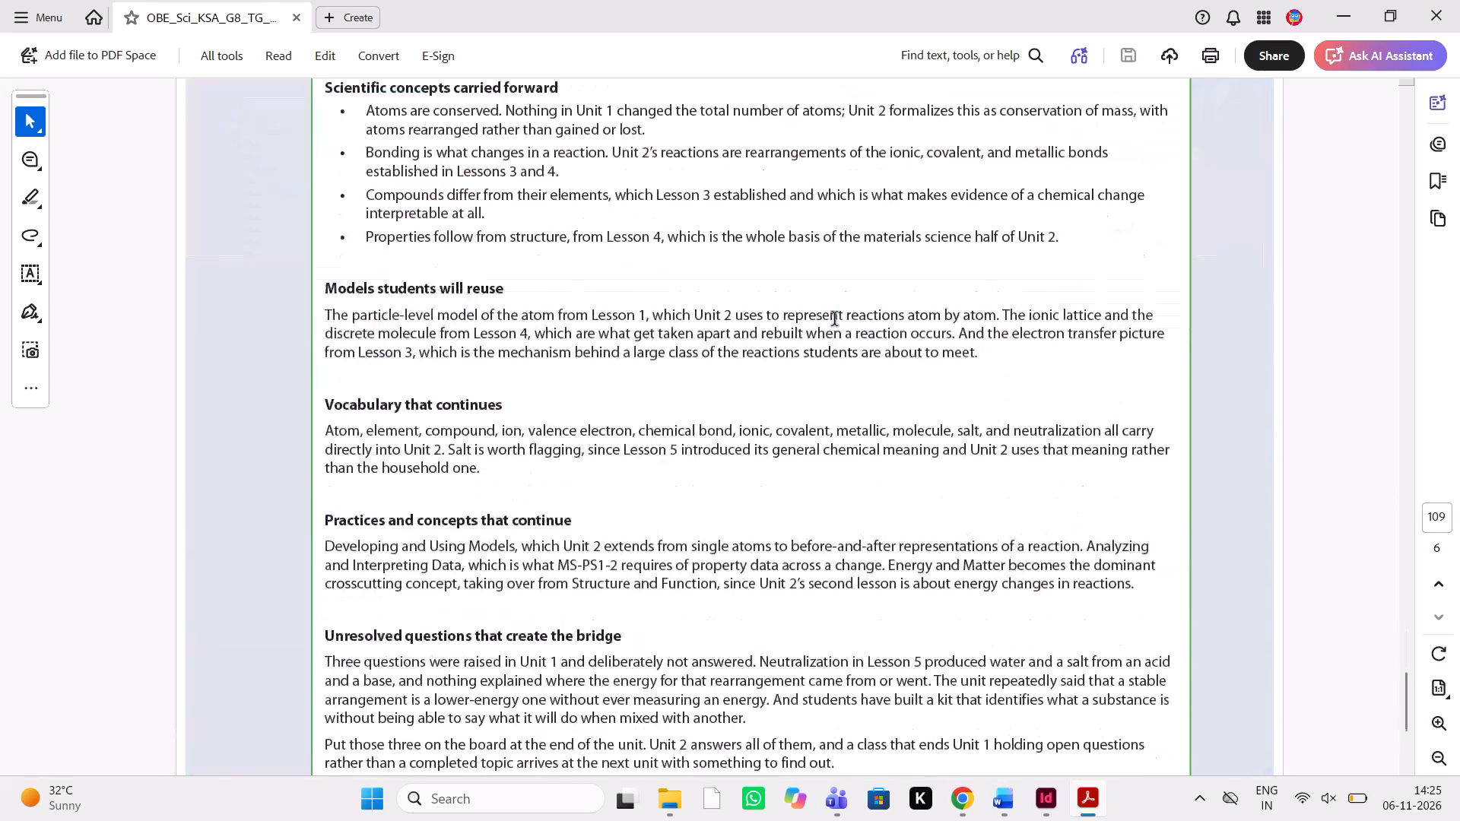
pyautogui.scroll(-4, 835, 320)
pyautogui.scroll(3, 835, 320)
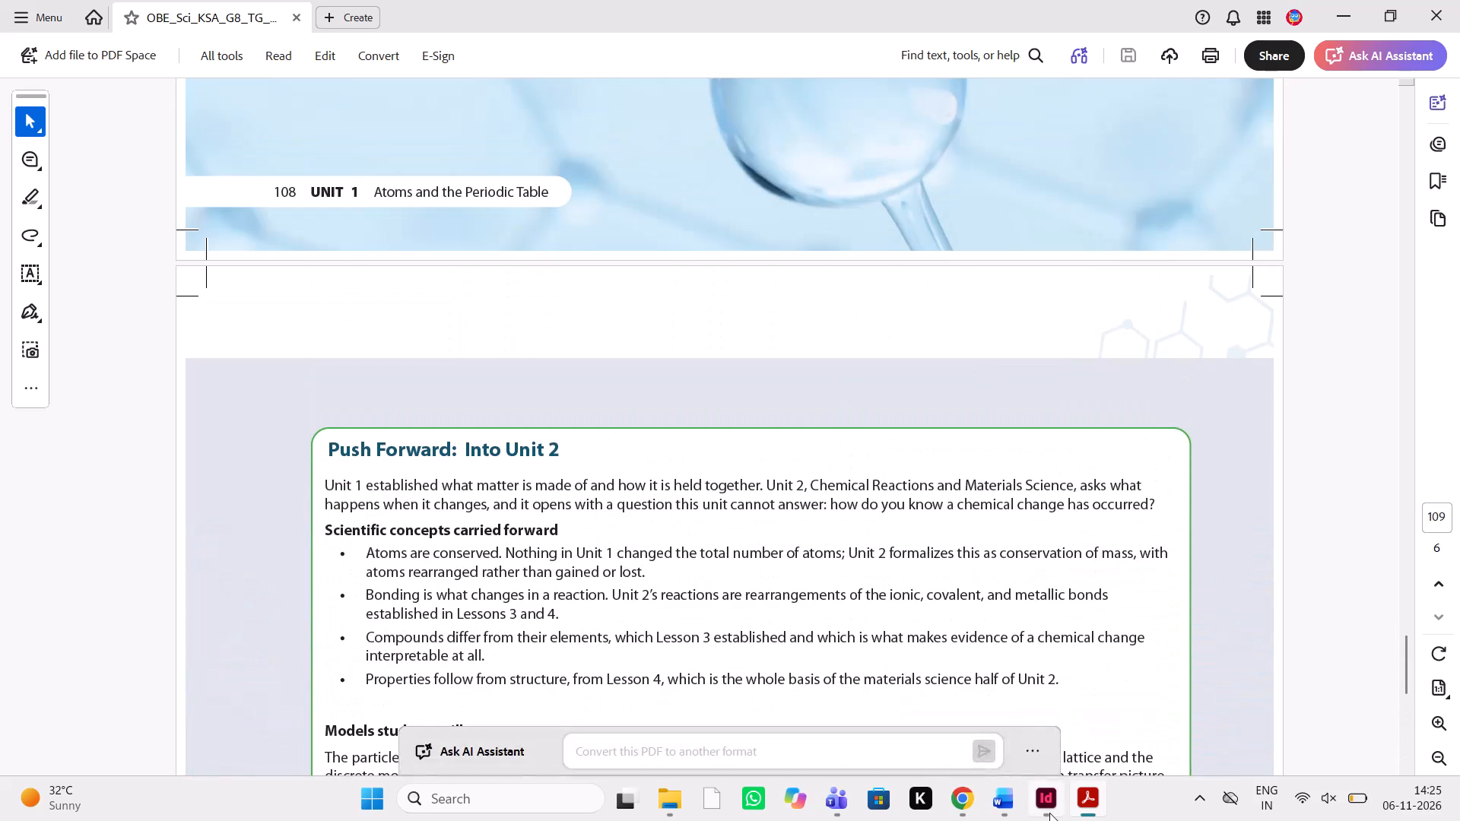
pyautogui.click(1049, 813)
# Compare with the PSA box on page 108 and nudge the Push Forward frame vertically to about Y 33.25 mm.
pyautogui.scroll(3, 670, 487)
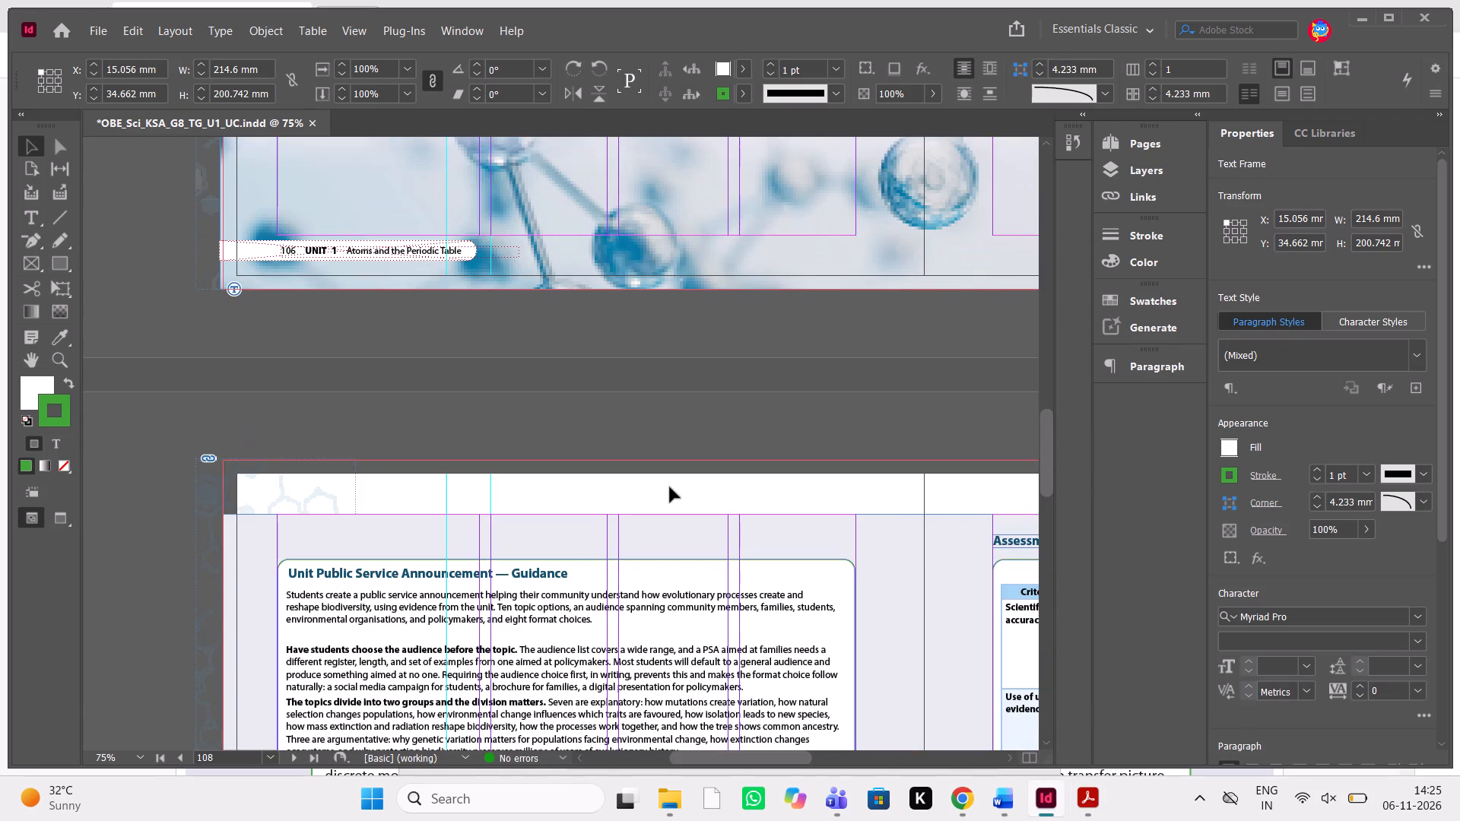
pyautogui.hscroll(-1, 670, 487)
pyautogui.scroll(-1, 670, 487)
pyautogui.scroll(1, 670, 487)
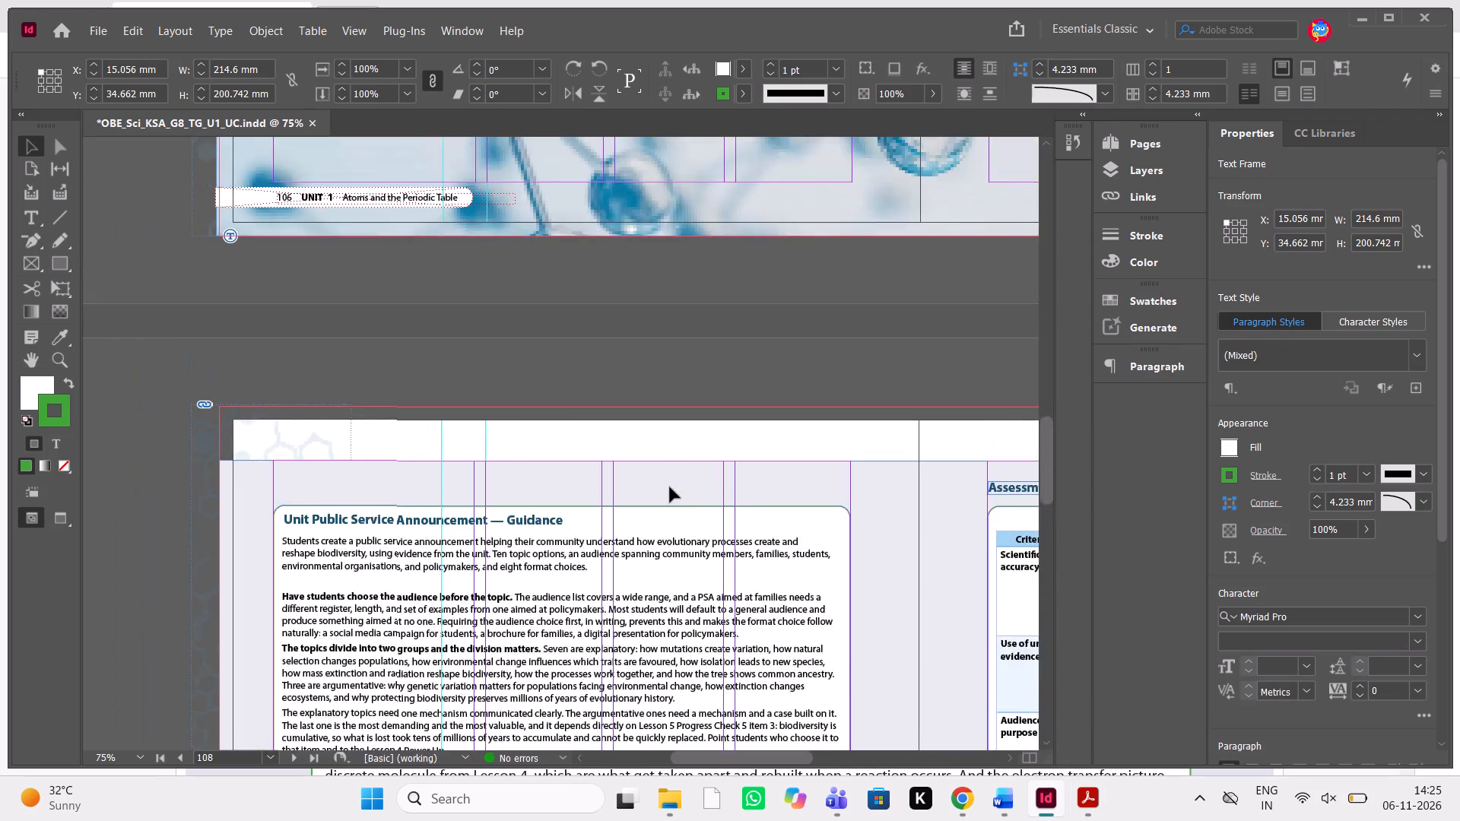
pyautogui.scroll(-4, 670, 487)
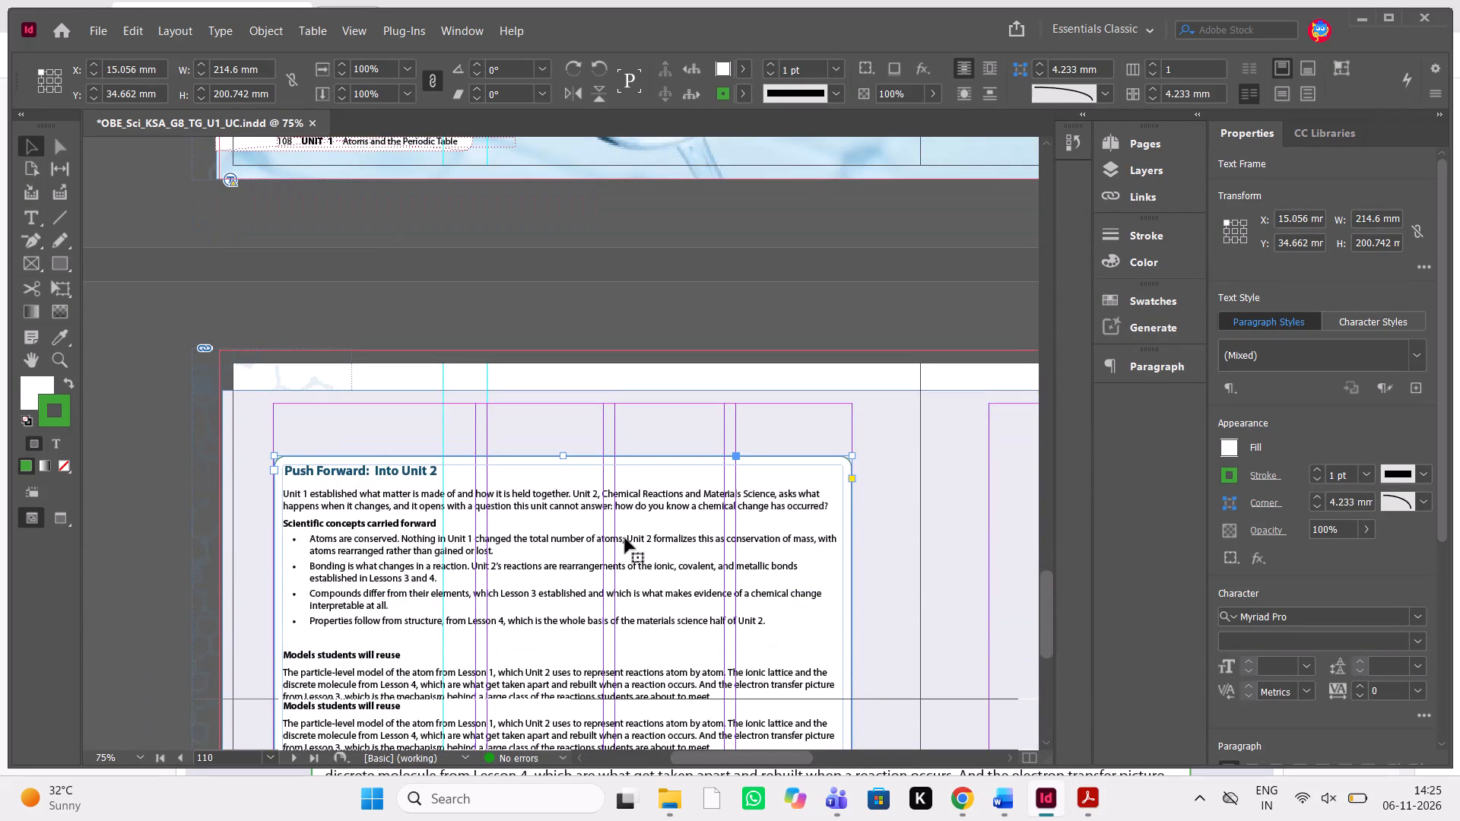
pyautogui.press('Up')
pyautogui.press('Up')
pyautogui.press('Up')
pyautogui.press('Up')
pyautogui.press('Up')
pyautogui.press('Up')
pyautogui.press('Up')
pyautogui.press('Up')
pyautogui.press('Up')
pyautogui.press('Up')
pyautogui.press('Up')
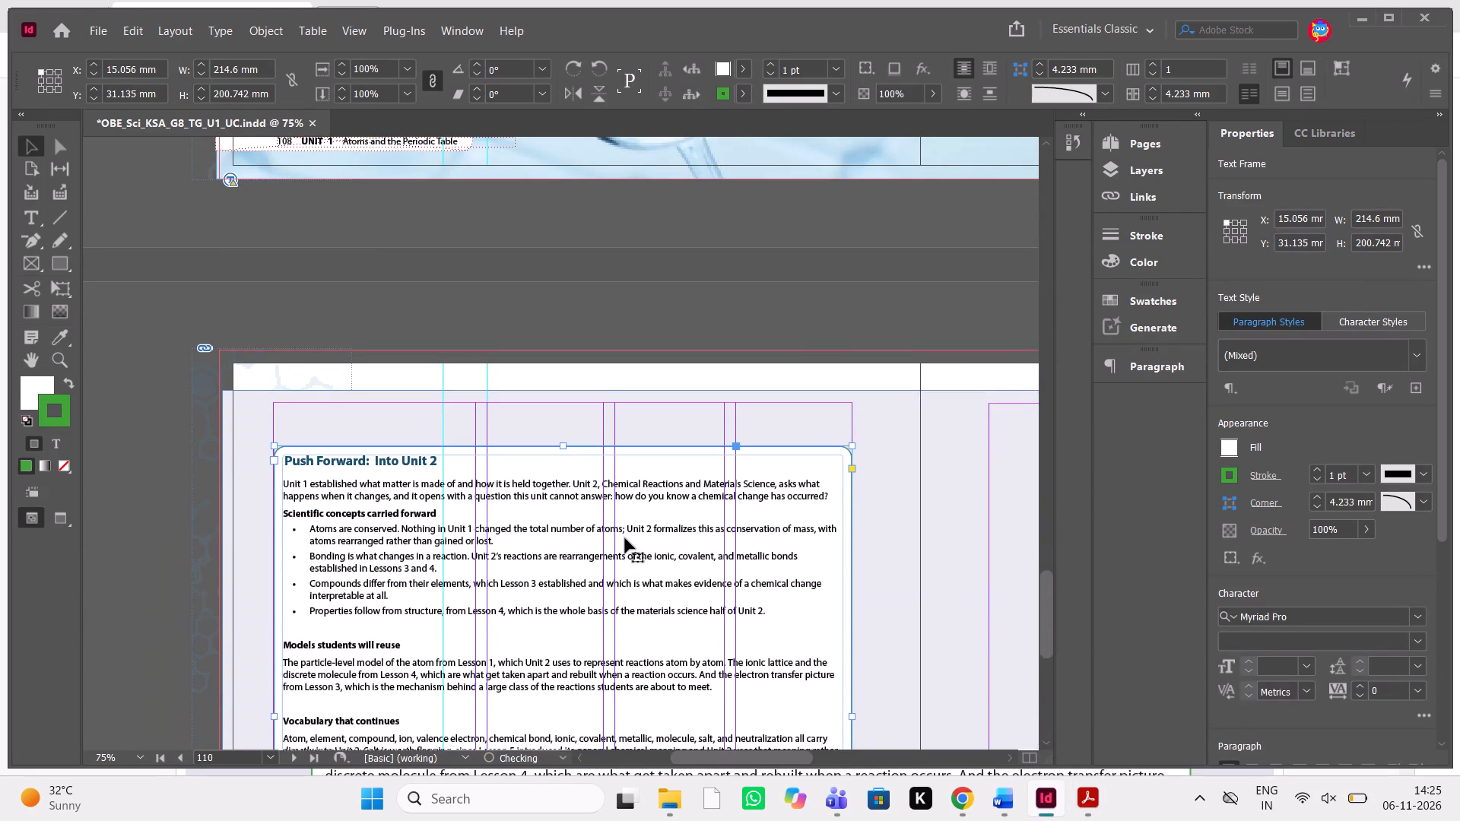
pyautogui.press('Up')
pyautogui.press('Down')
pyautogui.press('Down')
pyautogui.press('Down')
pyautogui.press('Down')
pyautogui.press('Down')
pyautogui.press('Down')
pyautogui.press('Down')
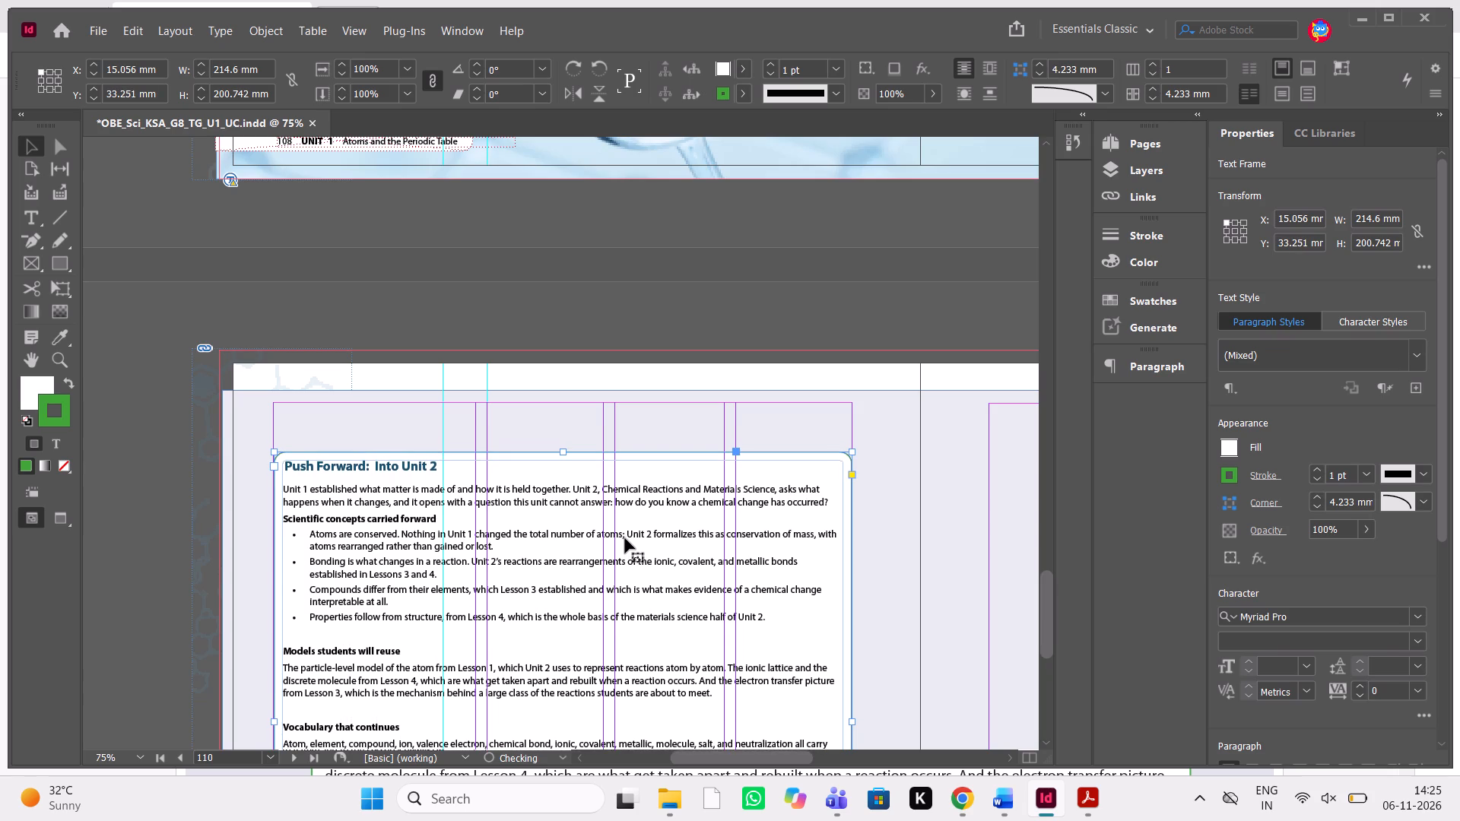
# Switch to the Word manuscript and copy "What Unit 10 Builds on This" from the green Push Forward heading.
pyautogui.scroll(-1, 625, 538)
pyautogui.hotkey('alt', 'Tab')
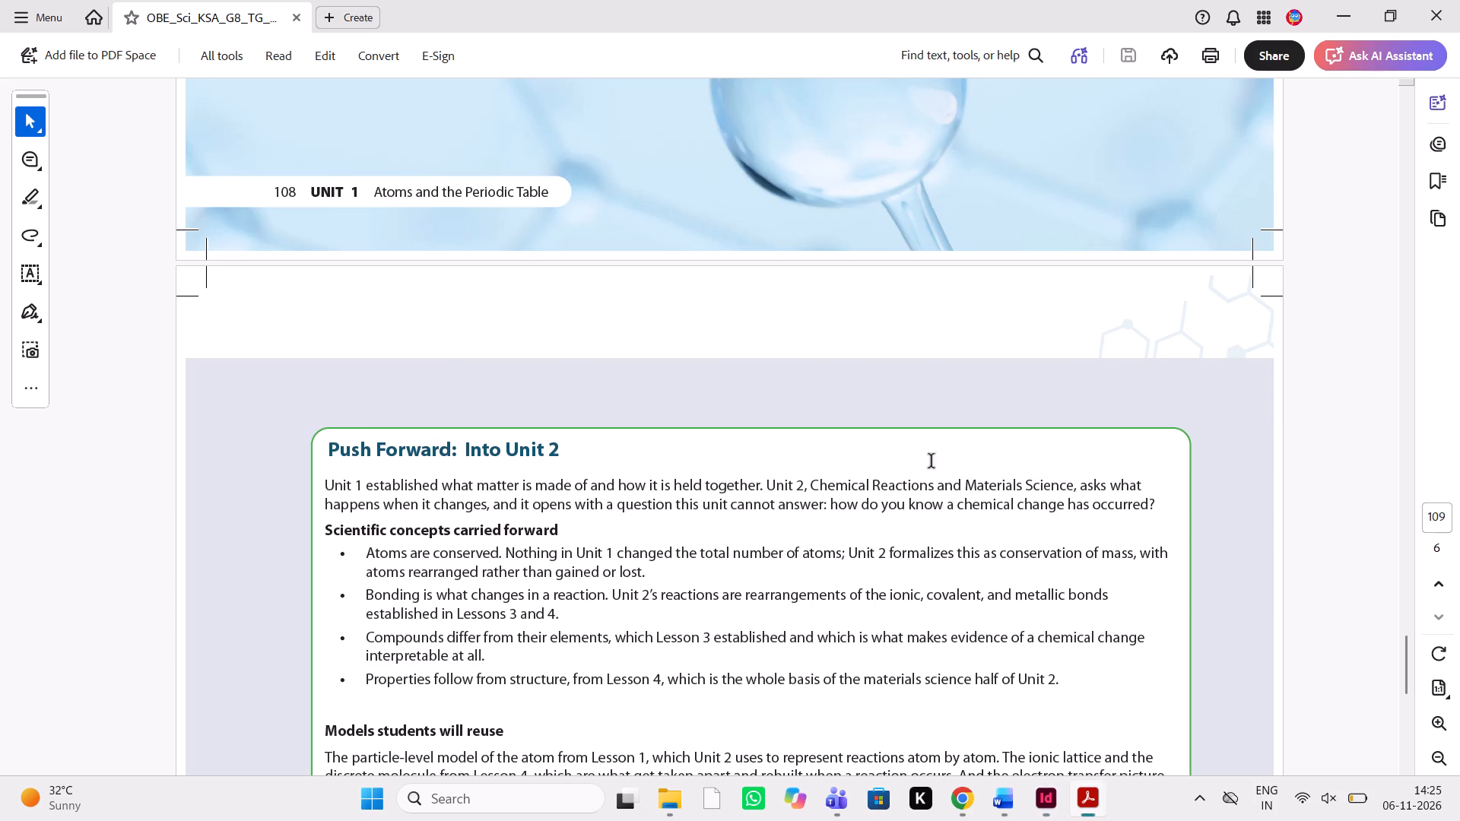
pyautogui.scroll(-1, 1082, 591)
pyautogui.click(1005, 817)
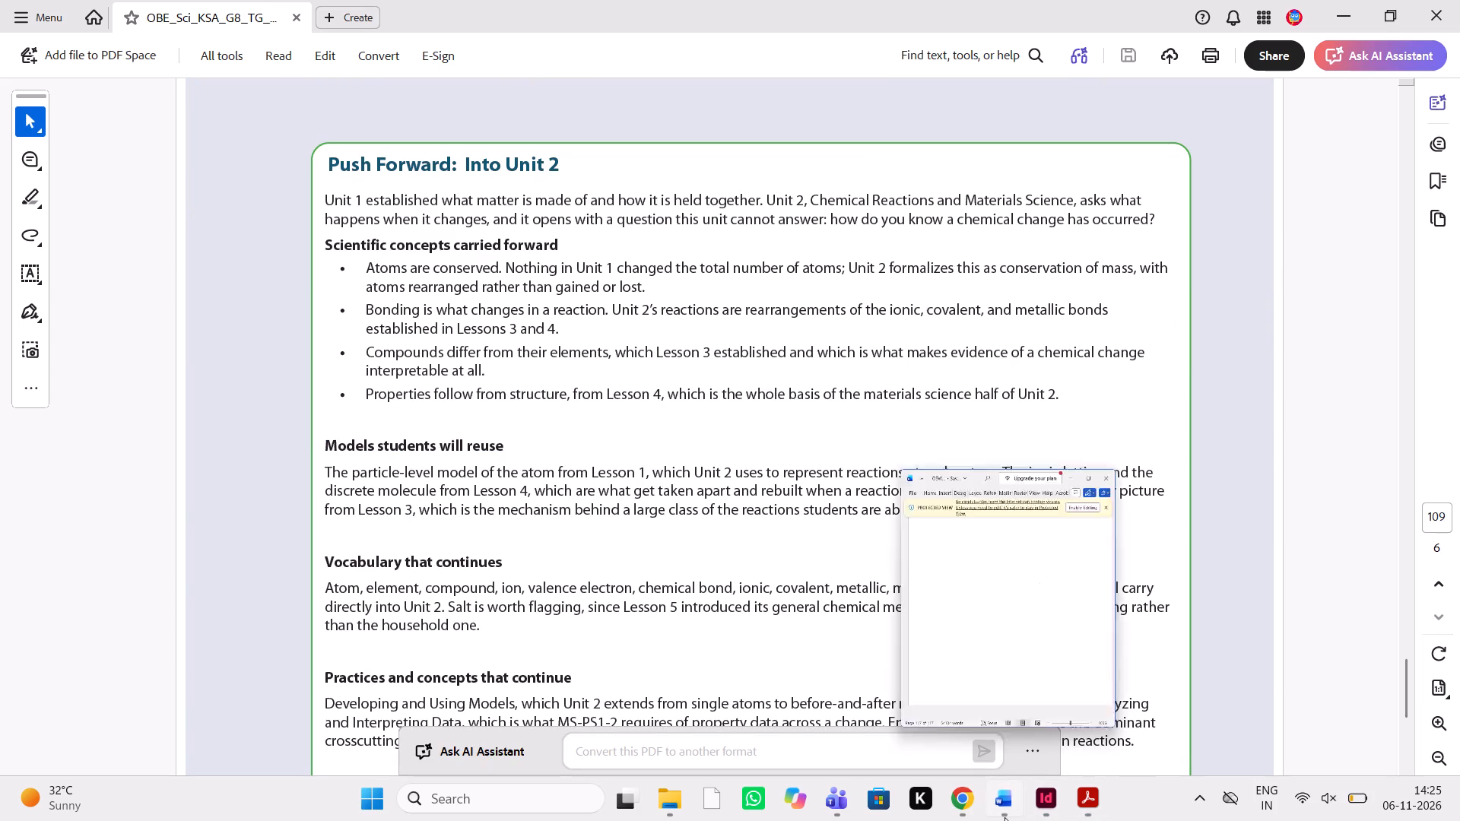
pyautogui.scroll(-9, 1072, 441)
pyautogui.scroll(2, 1072, 441)
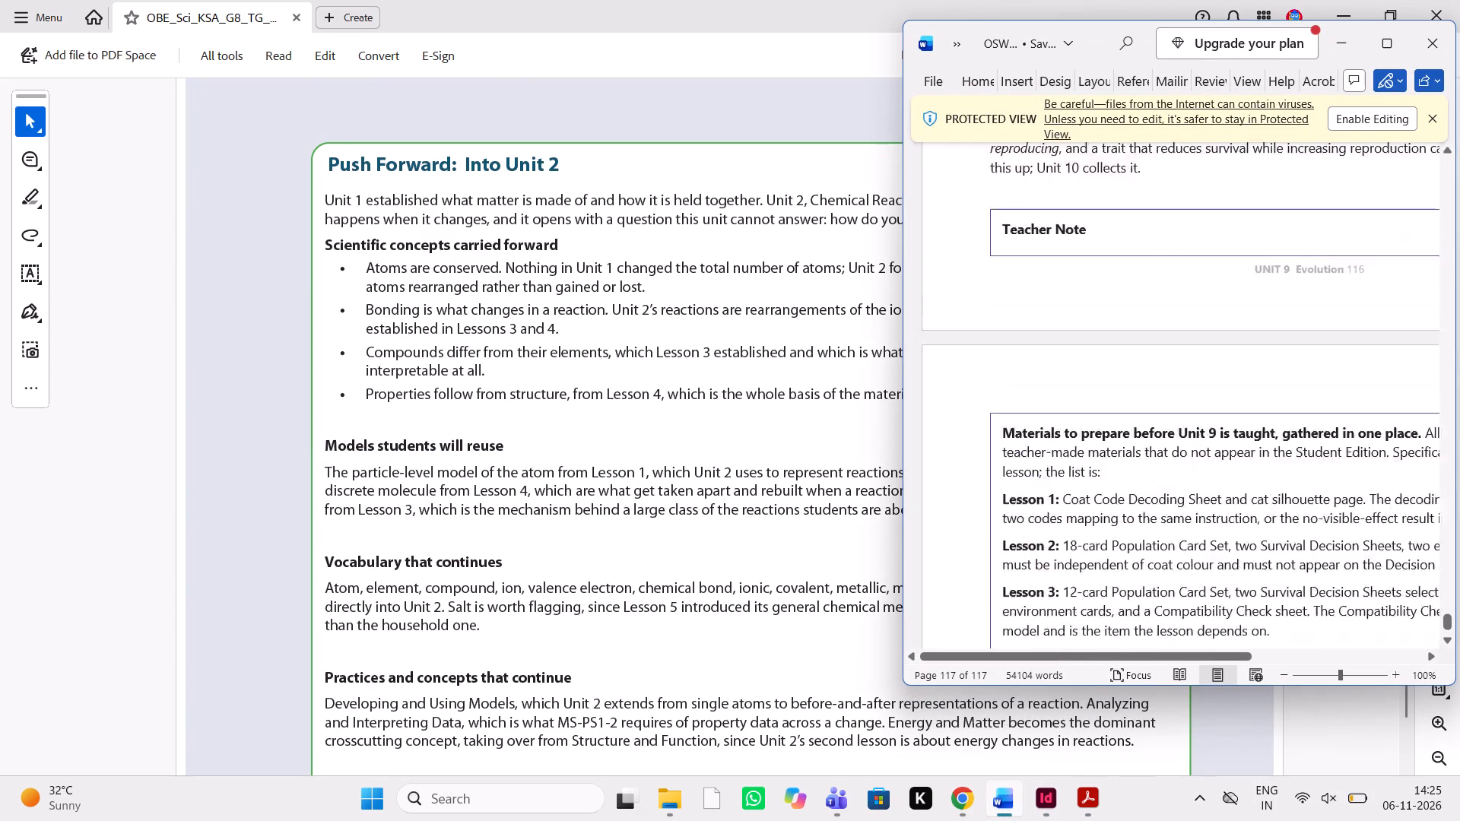
pyautogui.scroll(5, 1072, 441)
pyautogui.scroll(-1, 1072, 441)
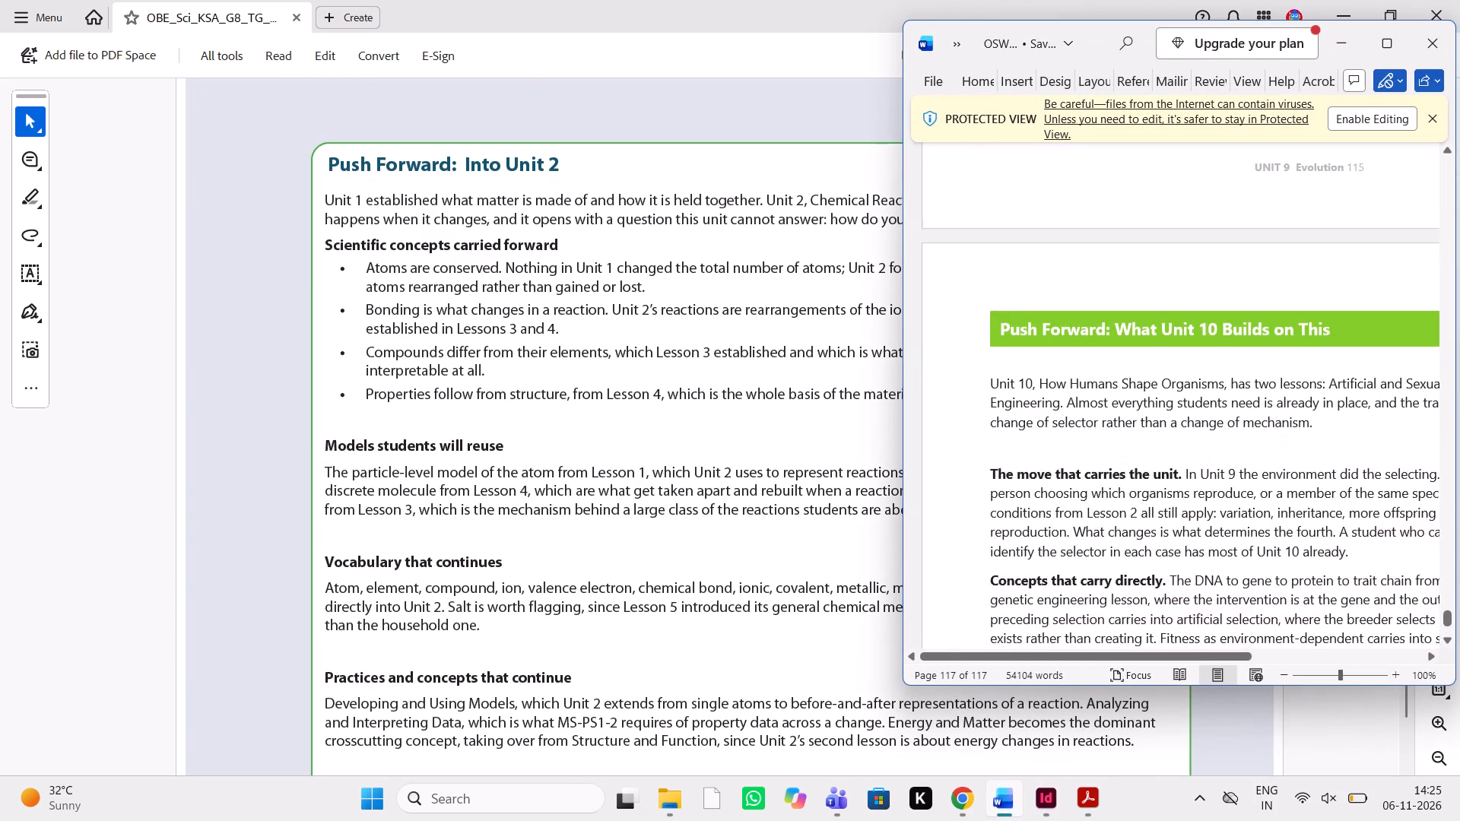
pyautogui.hscroll(-1, 1072, 441)
pyautogui.hscroll(1, 1072, 441)
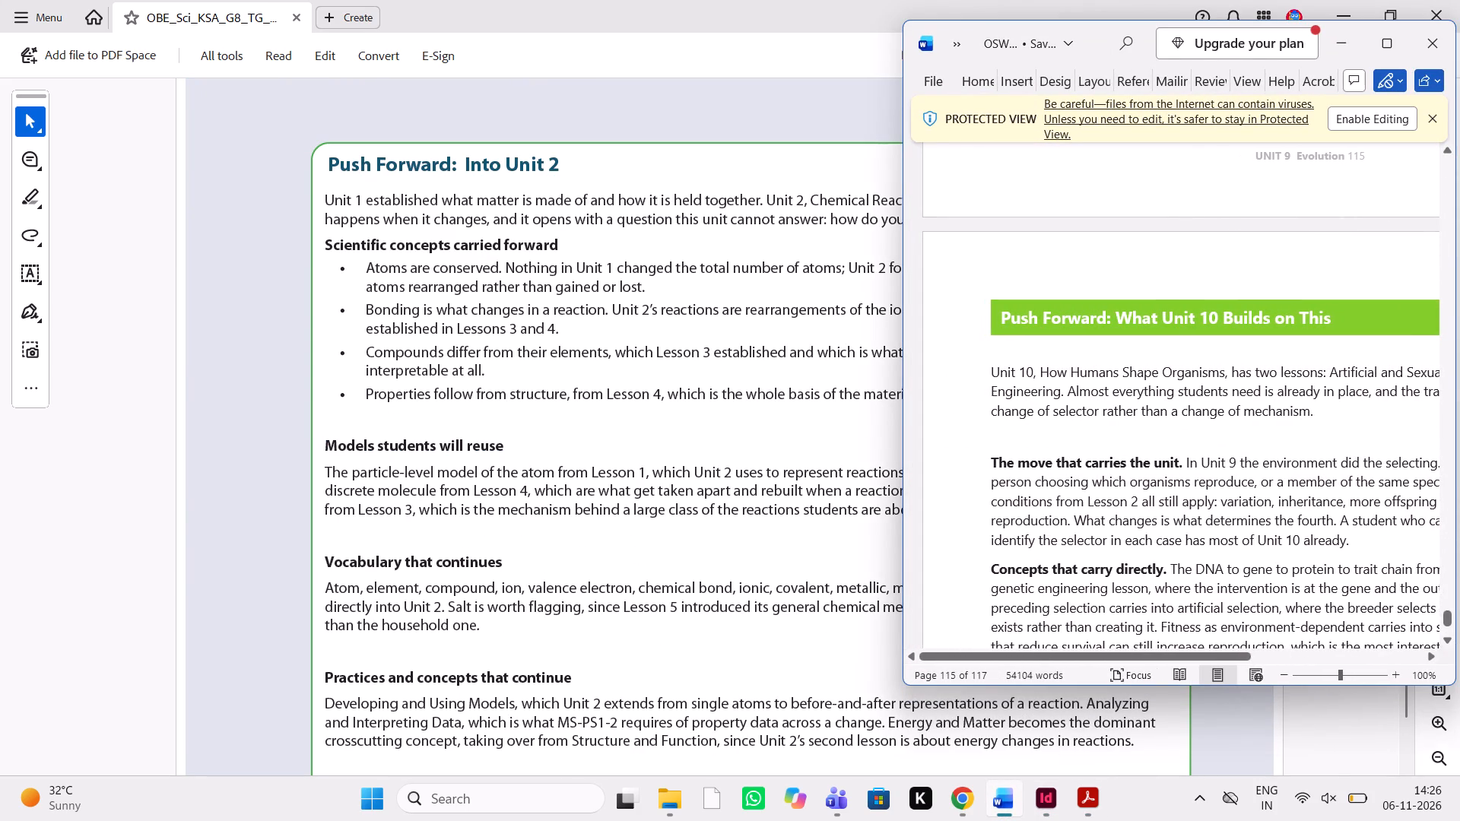
pyautogui.moveTo(1338, 325); pyautogui.dragTo(1123, 306)
pyautogui.hotkey('ctrl', 'c')
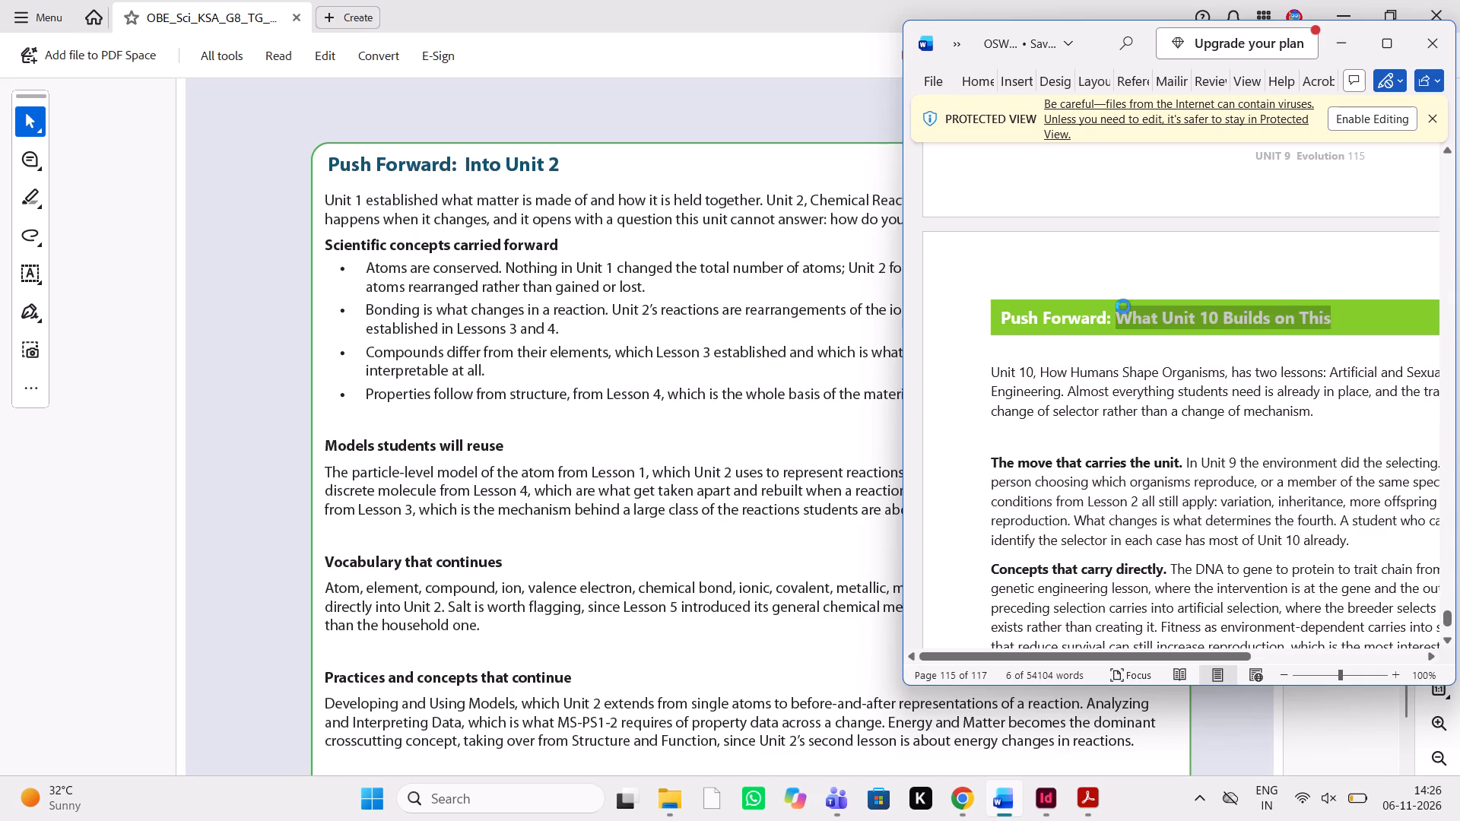
pyautogui.hotkey('ctrl', 'c')
# In InDesign, replace "Into Unit 2" in page 110's heading with the copied "What Unit 10 Builds on This" and restore the paragraph break after it.
pyautogui.hotkey('alt', 'Tab')
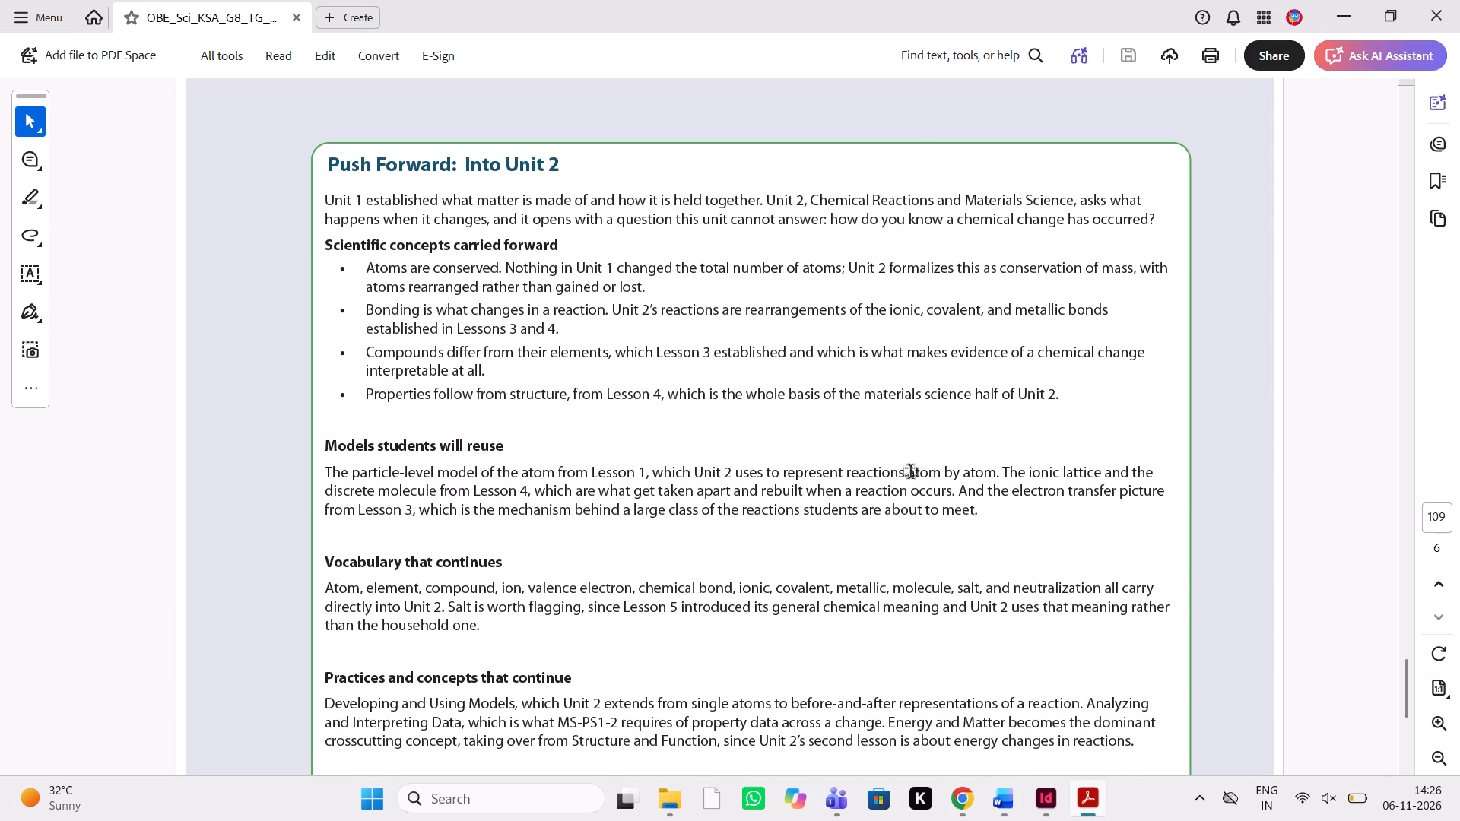
pyautogui.hotkey('alt', 'Tab')
pyautogui.hotkey('alt', 'Tab')
pyautogui.doubleClick(503, 341)
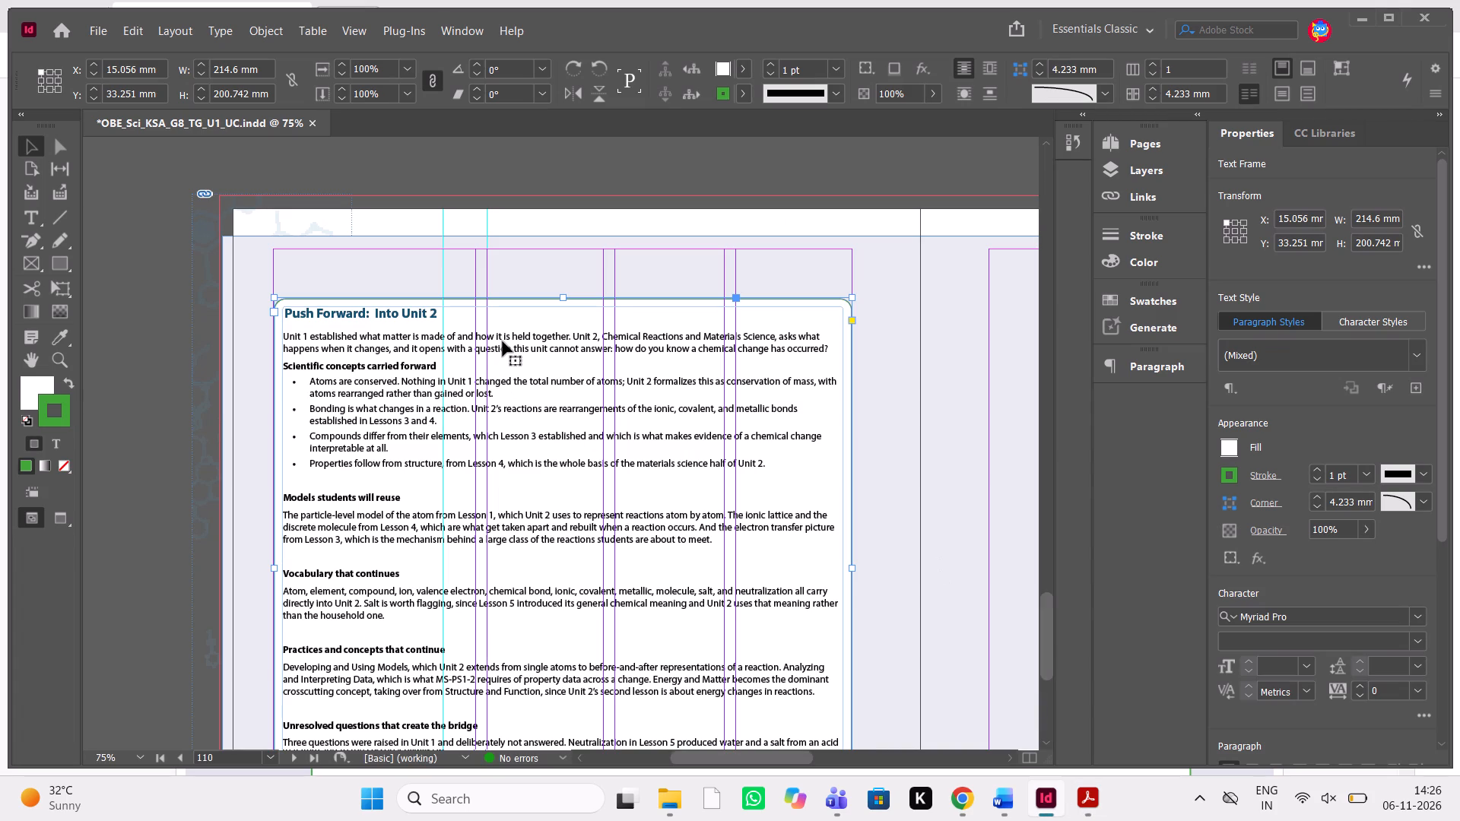
pyautogui.click(478, 304)
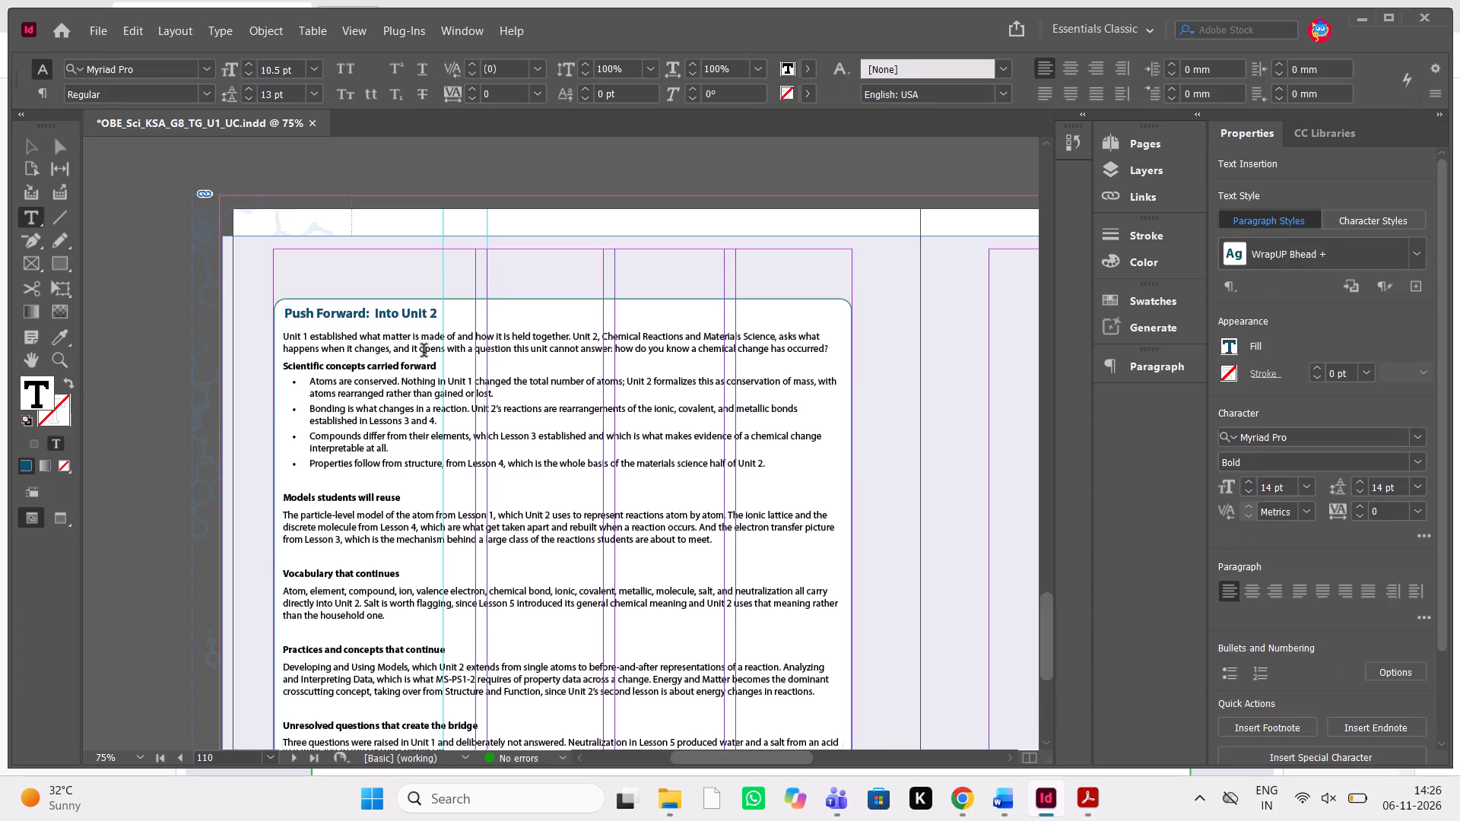
pyautogui.doubleClick(474, 325)
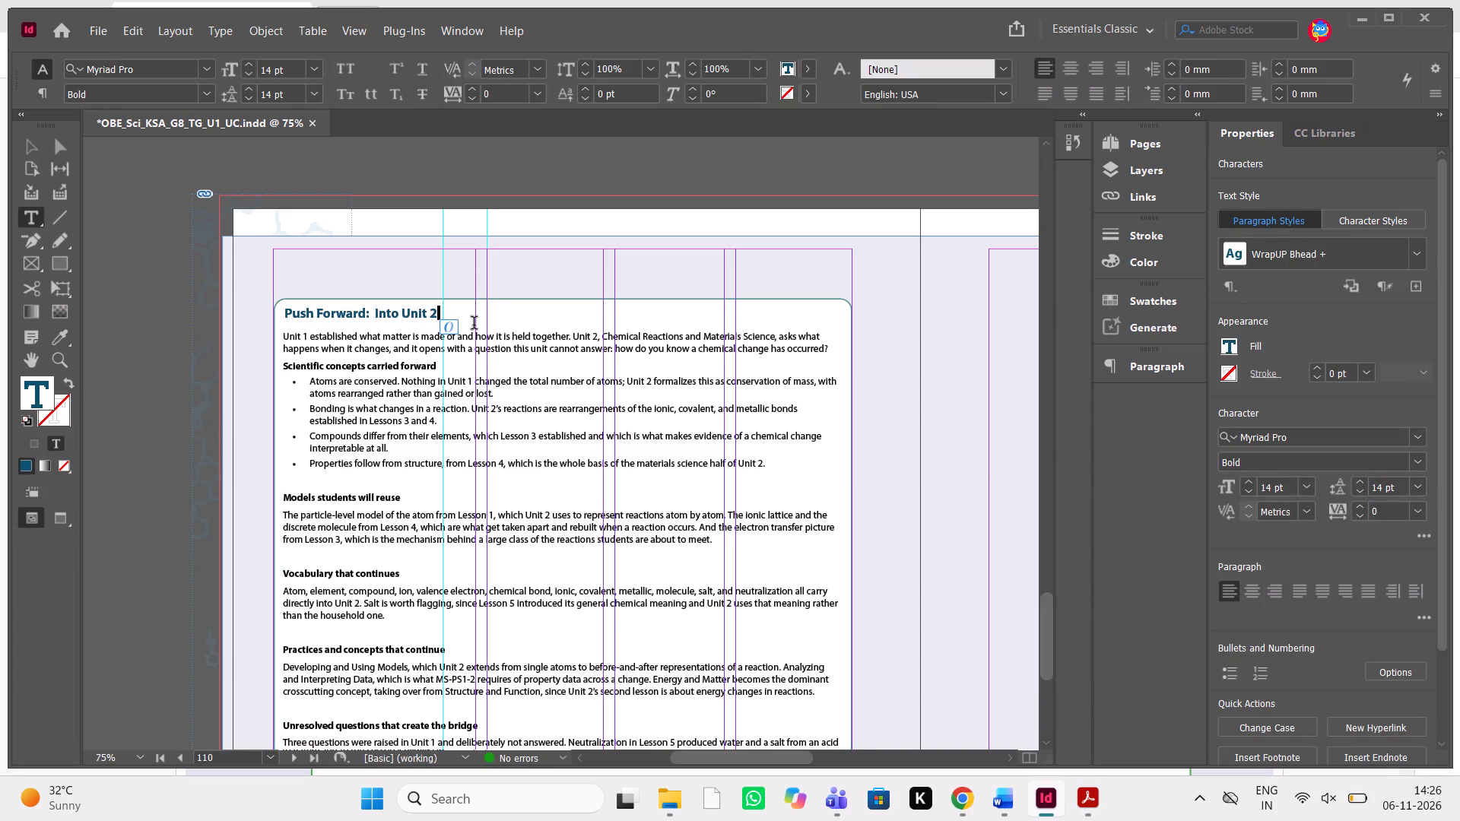
pyautogui.hotkey('shift', 'Left')
pyautogui.hotkey('shift', 'Left')
pyautogui.hotkey('shift', 'Left')
pyautogui.hotkey('shift', 'Left')
pyautogui.hotkey('shift', 'Left')
pyautogui.hotkey('shift', 'Left')
pyautogui.hotkey('shift', 'Left')
pyautogui.hotkey('shift', 'Left')
pyautogui.hotkey('shift', 'Left')
pyautogui.hotkey('shift', 'Left')
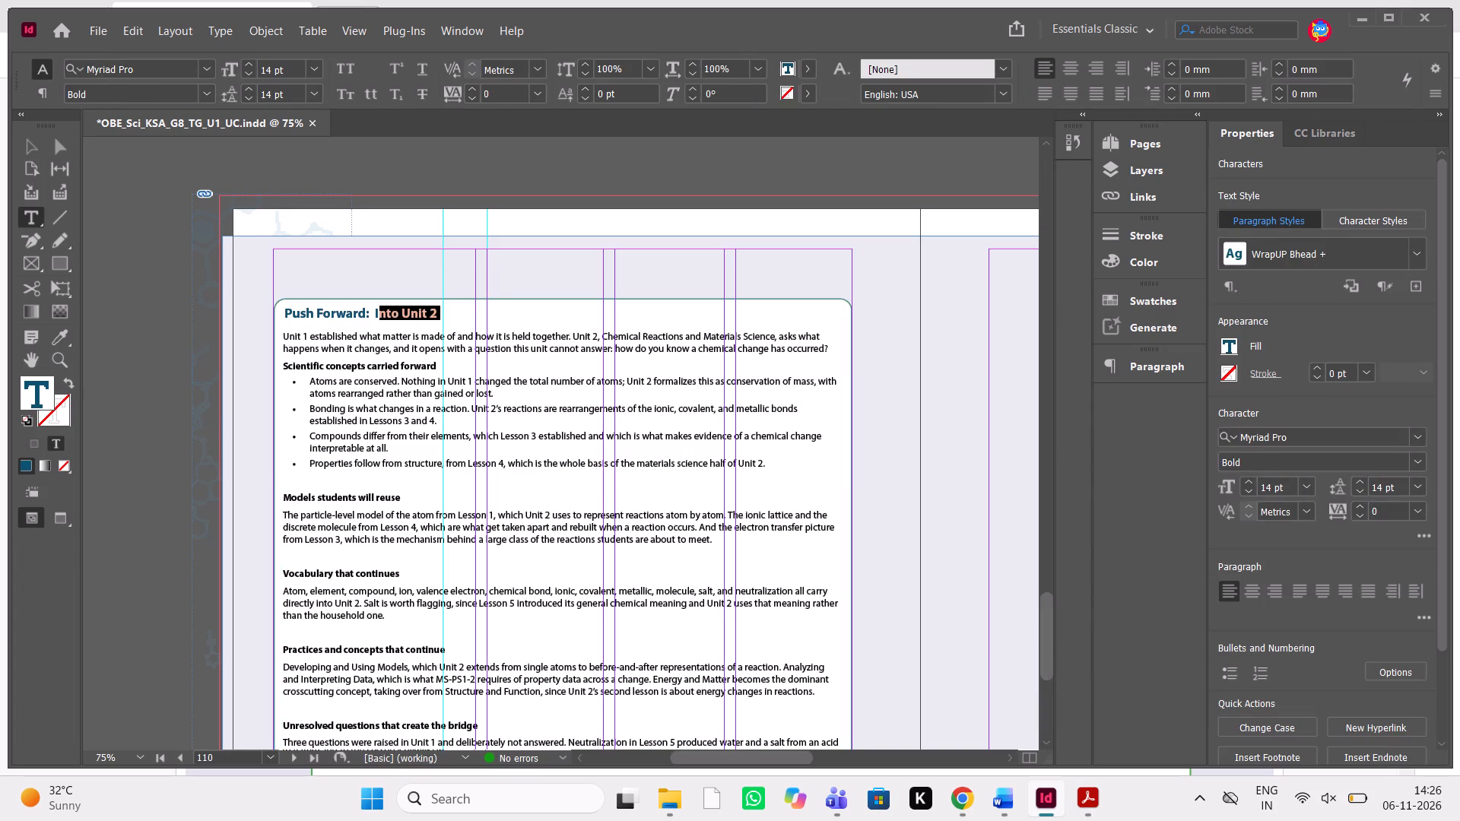
pyautogui.hotkey('shift', 'Left')
pyautogui.hotkey('ctrl', 'v')
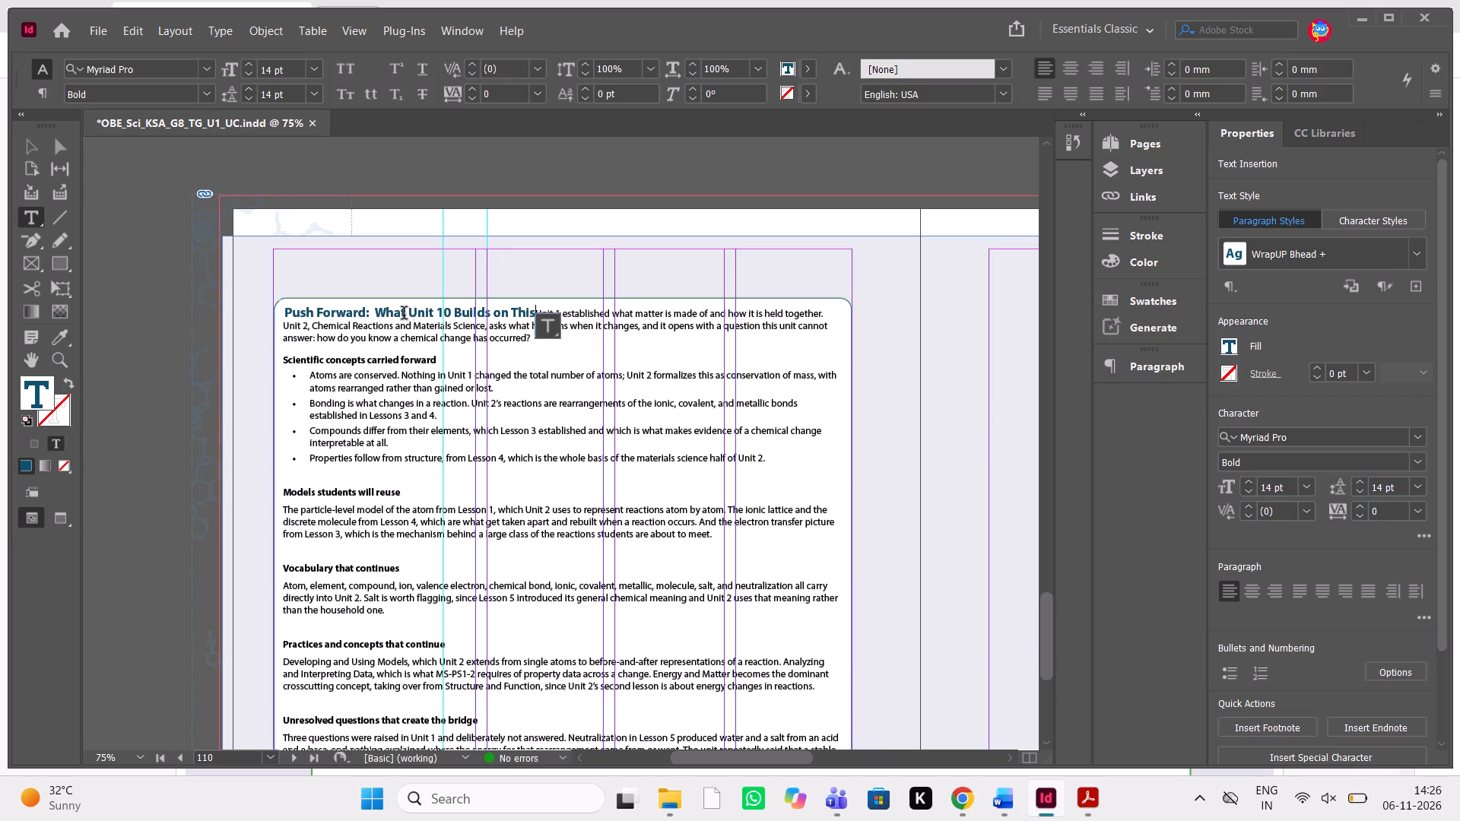
pyautogui.press('Return')
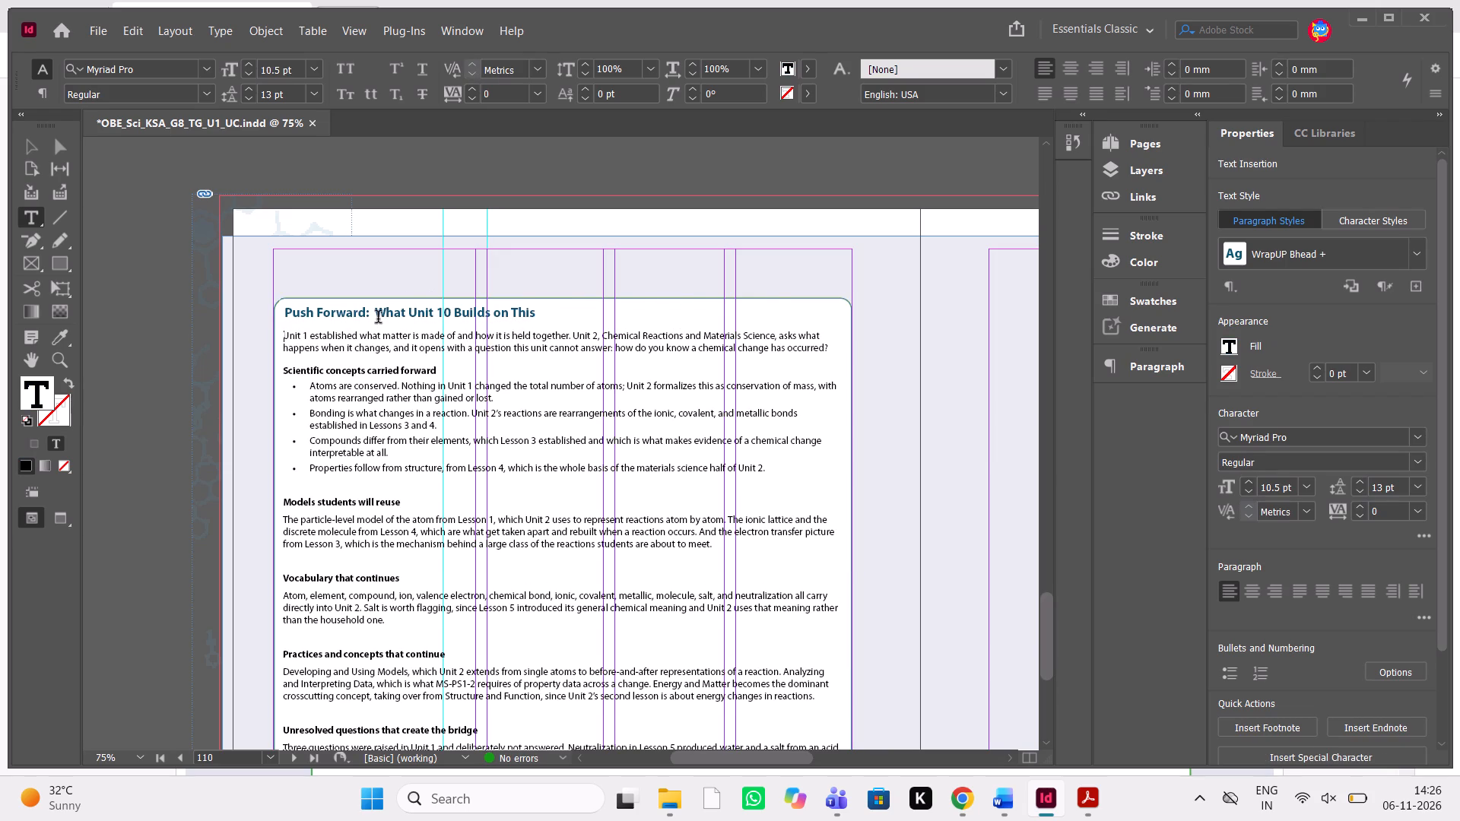
# Delete the extra space before "What" in the Push Forward heading.
pyautogui.click(378, 319)
pyautogui.press('BackSpace')
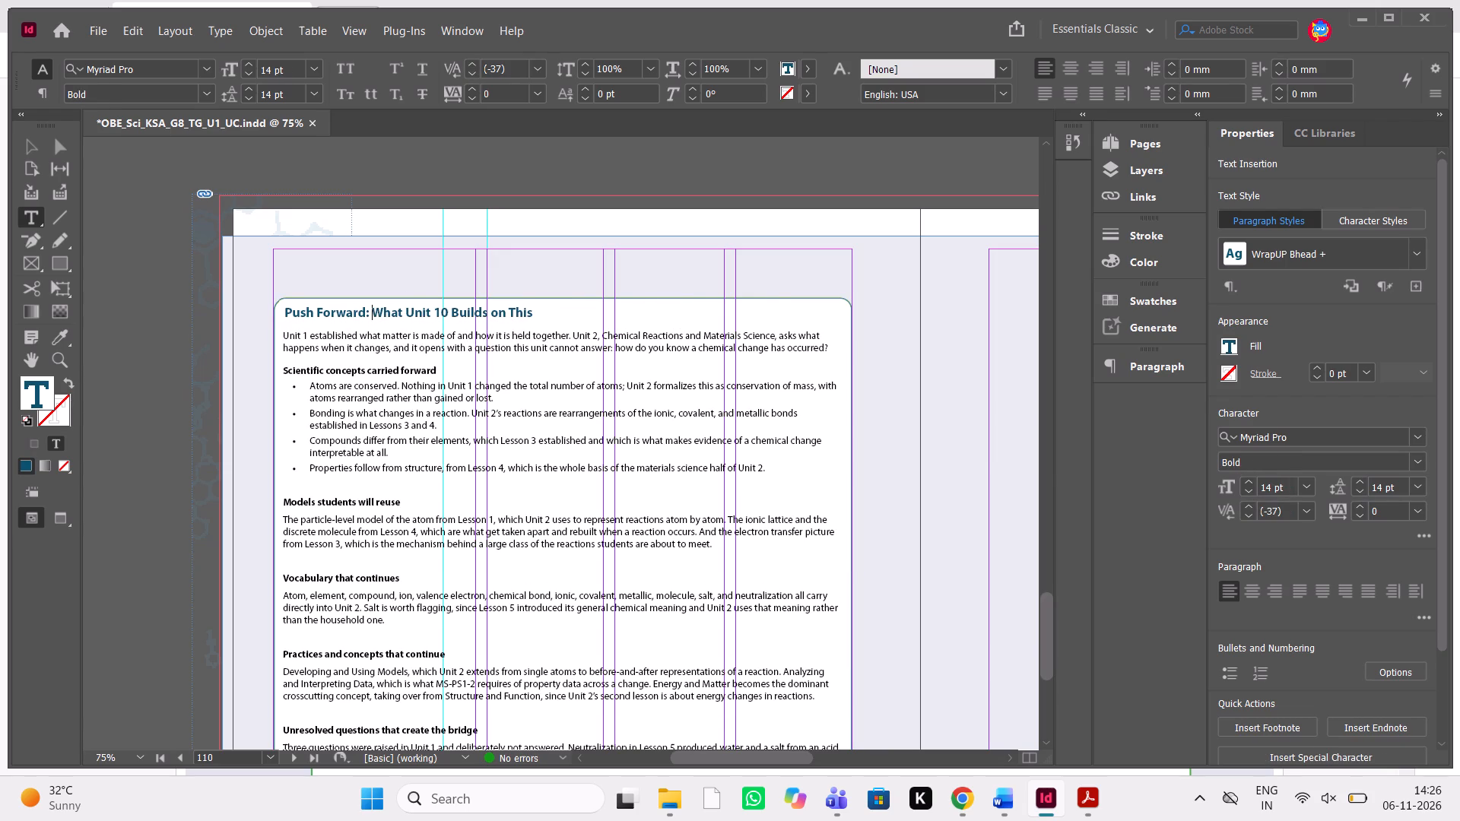
# Switch to the Word manuscript and copy the Push Forward body text from "Unit 10, How Humans Shape Organisms" through "Unit 10 collects it.".
pyautogui.hotkey('alt', 'Tab')
pyautogui.hotkey('alt', 'Tab')
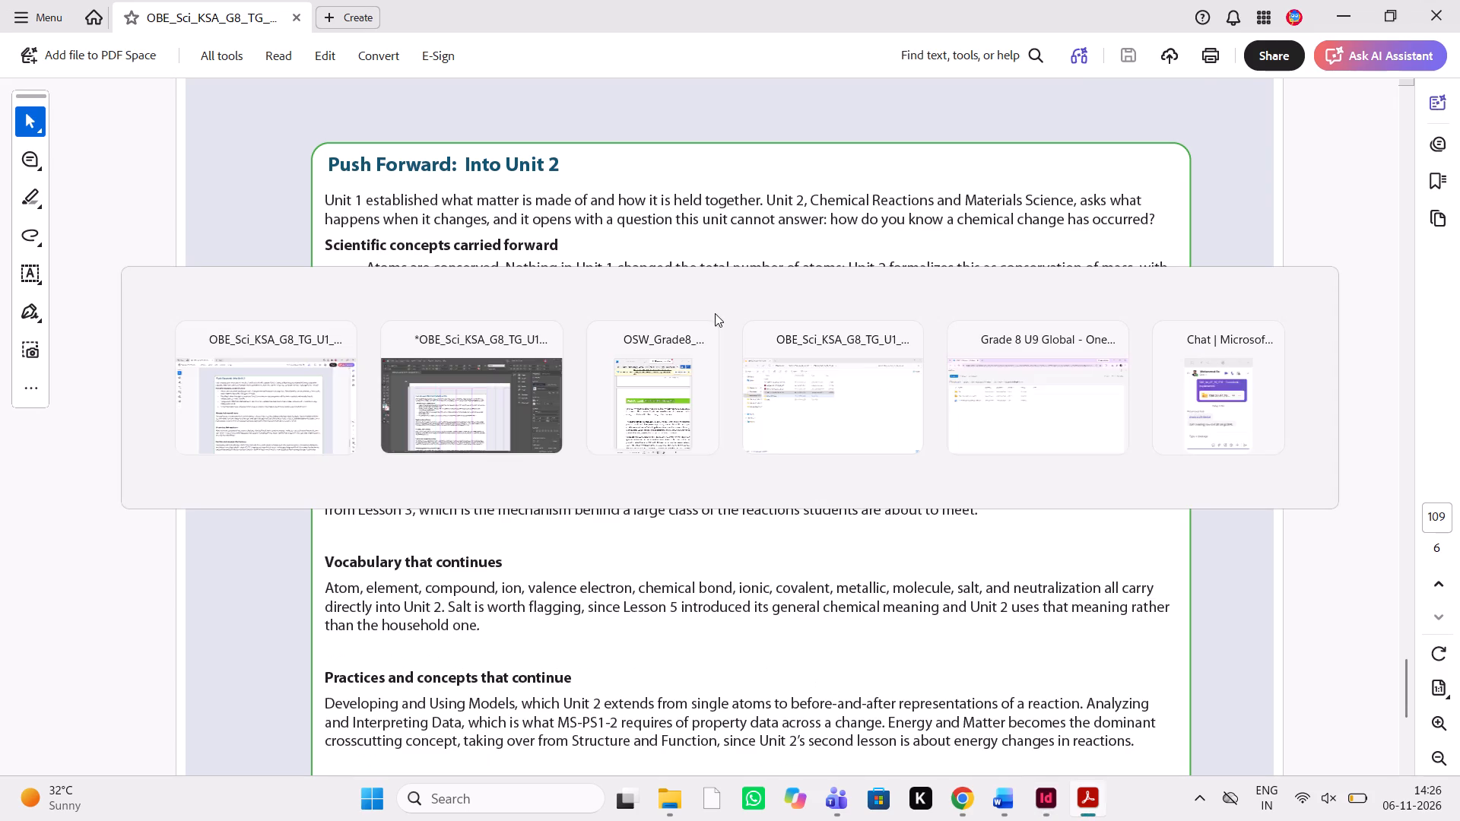
pyautogui.hotkey('alt', 'Tab')
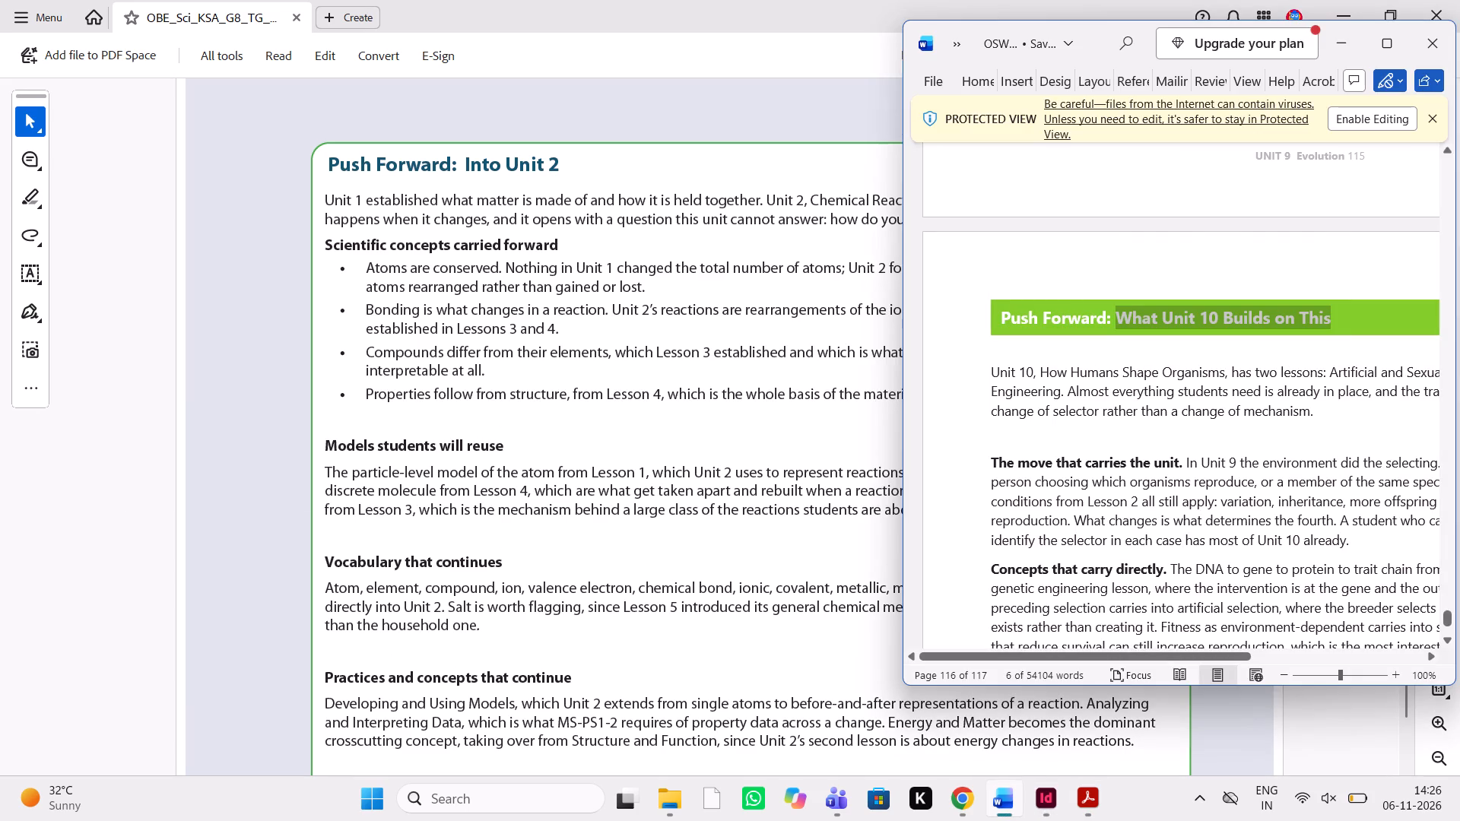
pyautogui.moveTo(991, 371); pyautogui.dragTo(1087, 429)
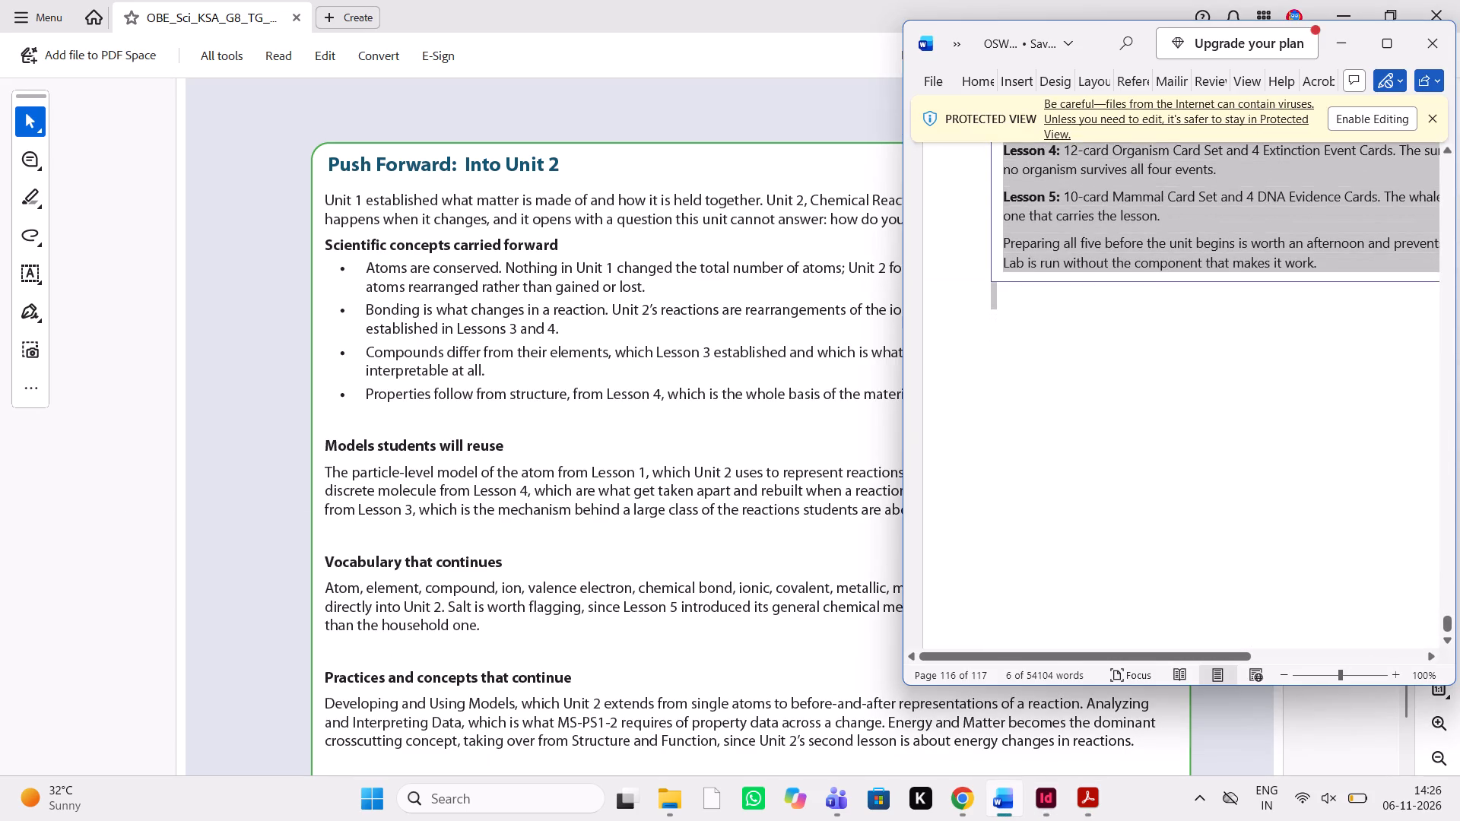
pyautogui.moveTo(1087, 429); pyautogui.dragTo(1177, 495)
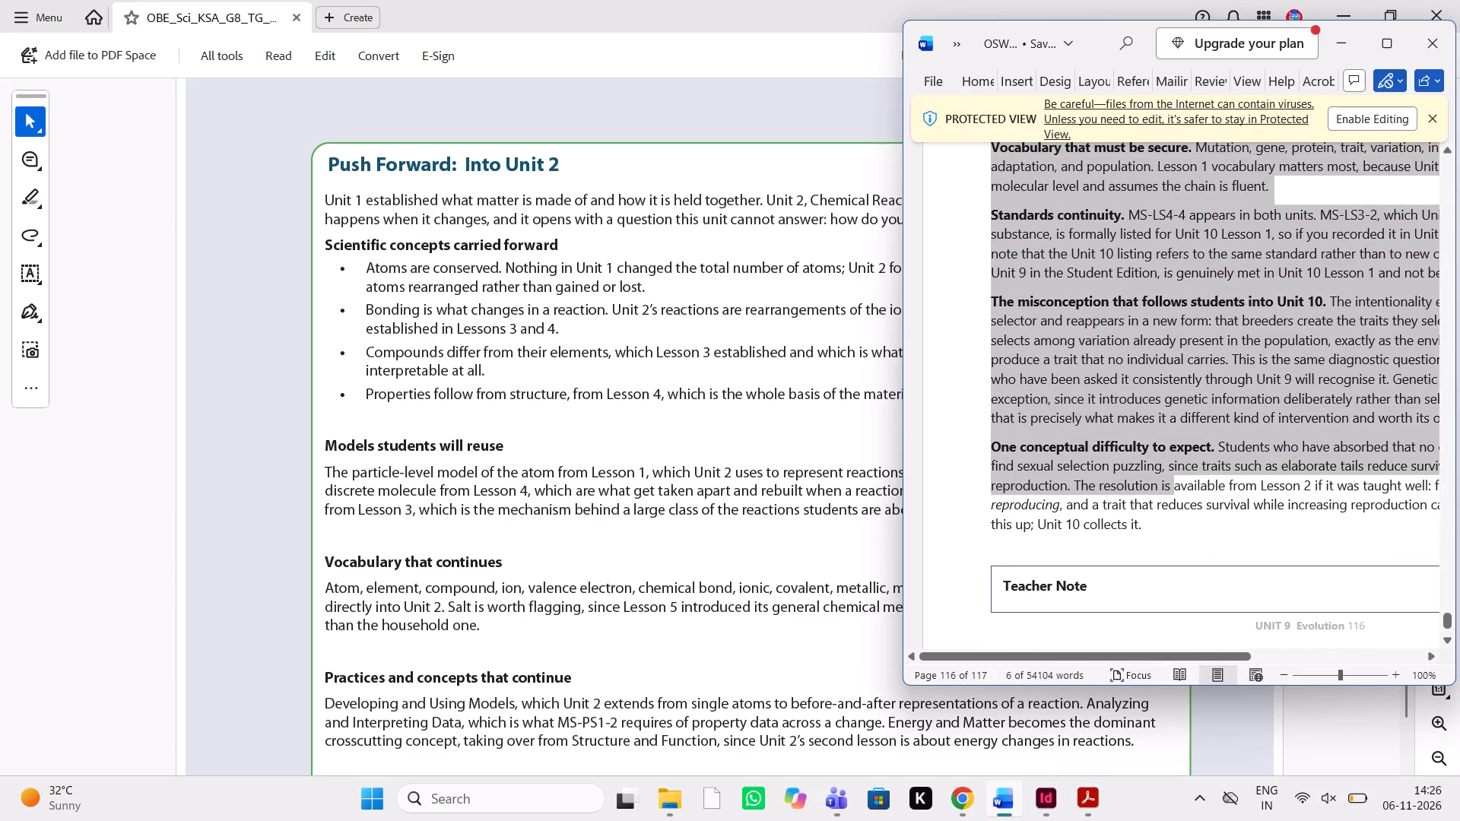
pyautogui.moveTo(1177, 495); pyautogui.dragTo(1170, 517)
pyautogui.hotkey('ctrl', 'c')
pyautogui.hotkey('ctrl', 'c')
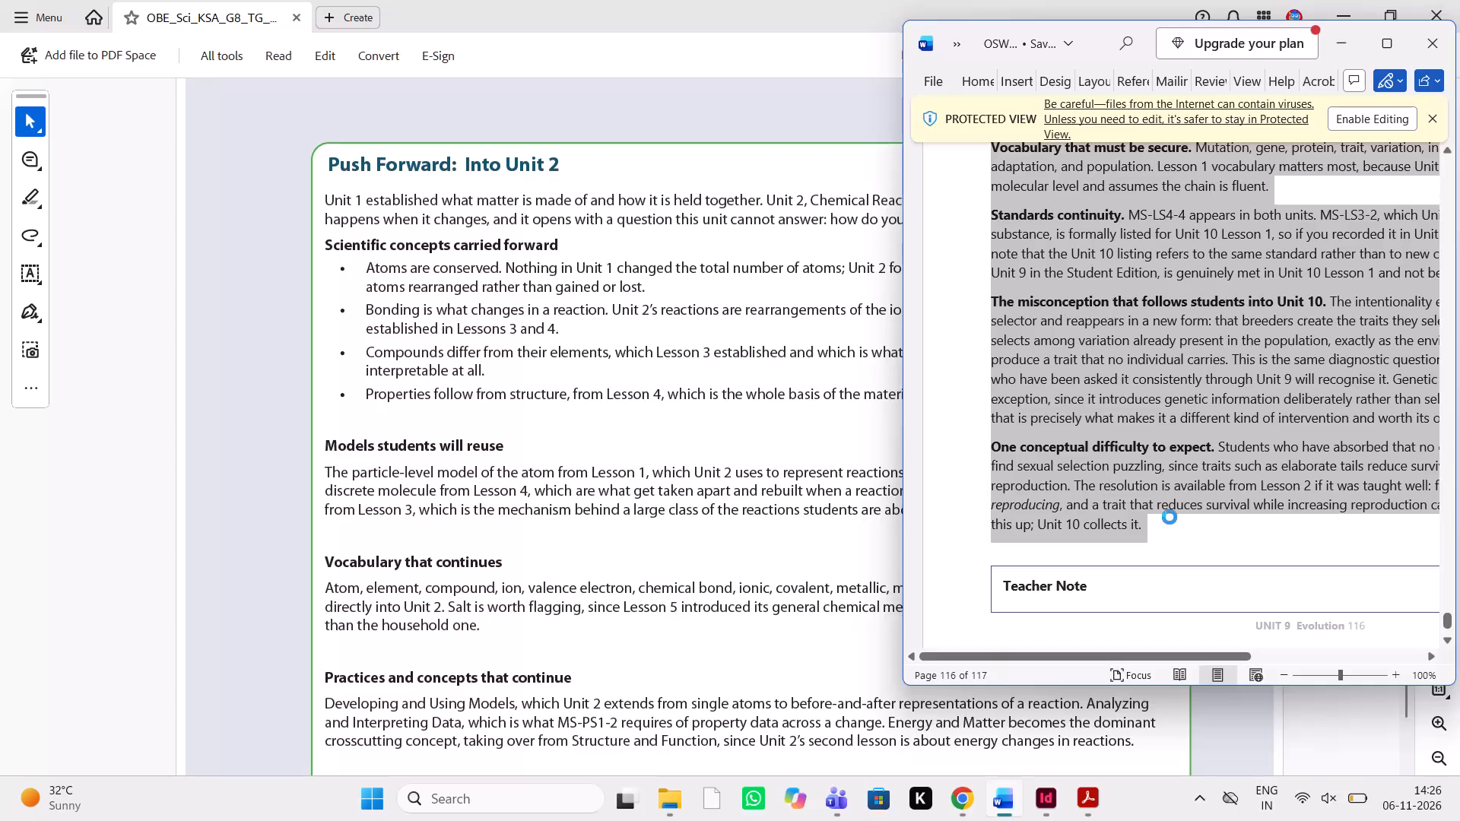
pyautogui.hotkey('ctrl', 'c')
pyautogui.hotkey('ctrl', 'c')
pyautogui.hotkey('ctrl', 'c')
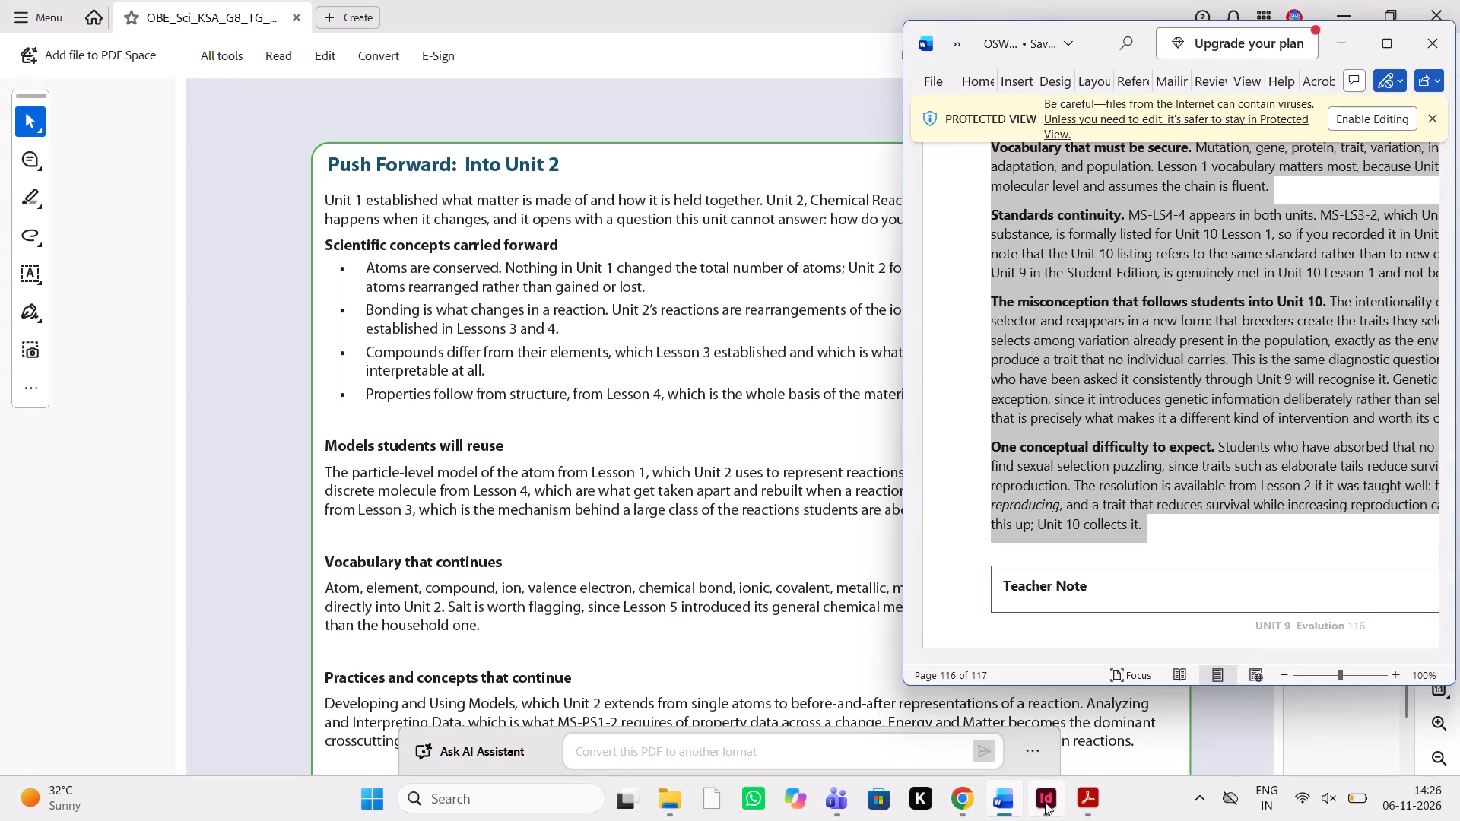
# In InDesign, replace all the body text below page 110's Push Forward heading with the copied Unit 10 text.
pyautogui.click(1045, 802)
pyautogui.scroll(-1, 409, 519)
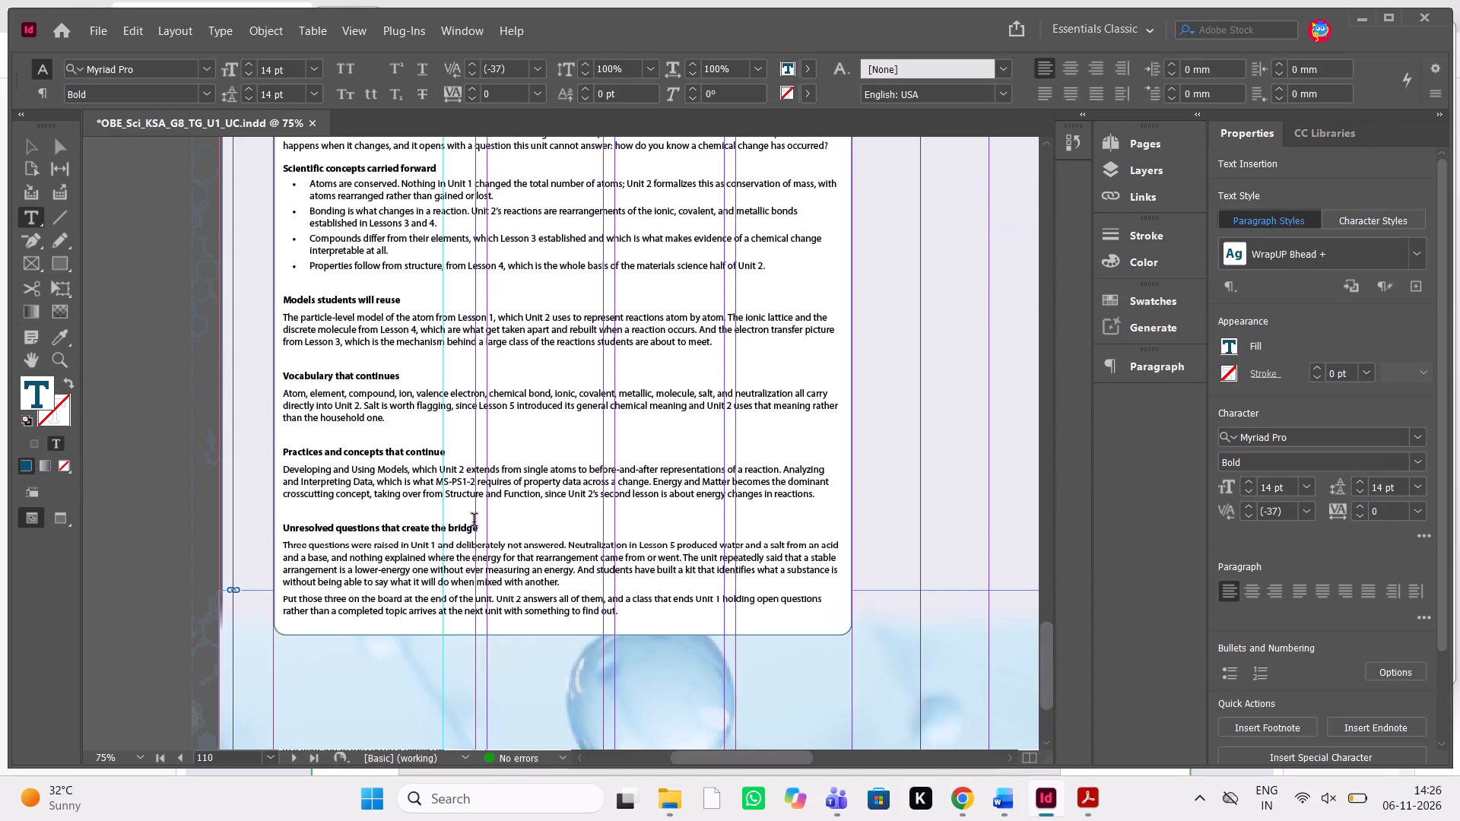
pyautogui.moveTo(648, 623); pyautogui.dragTo(316, 246)
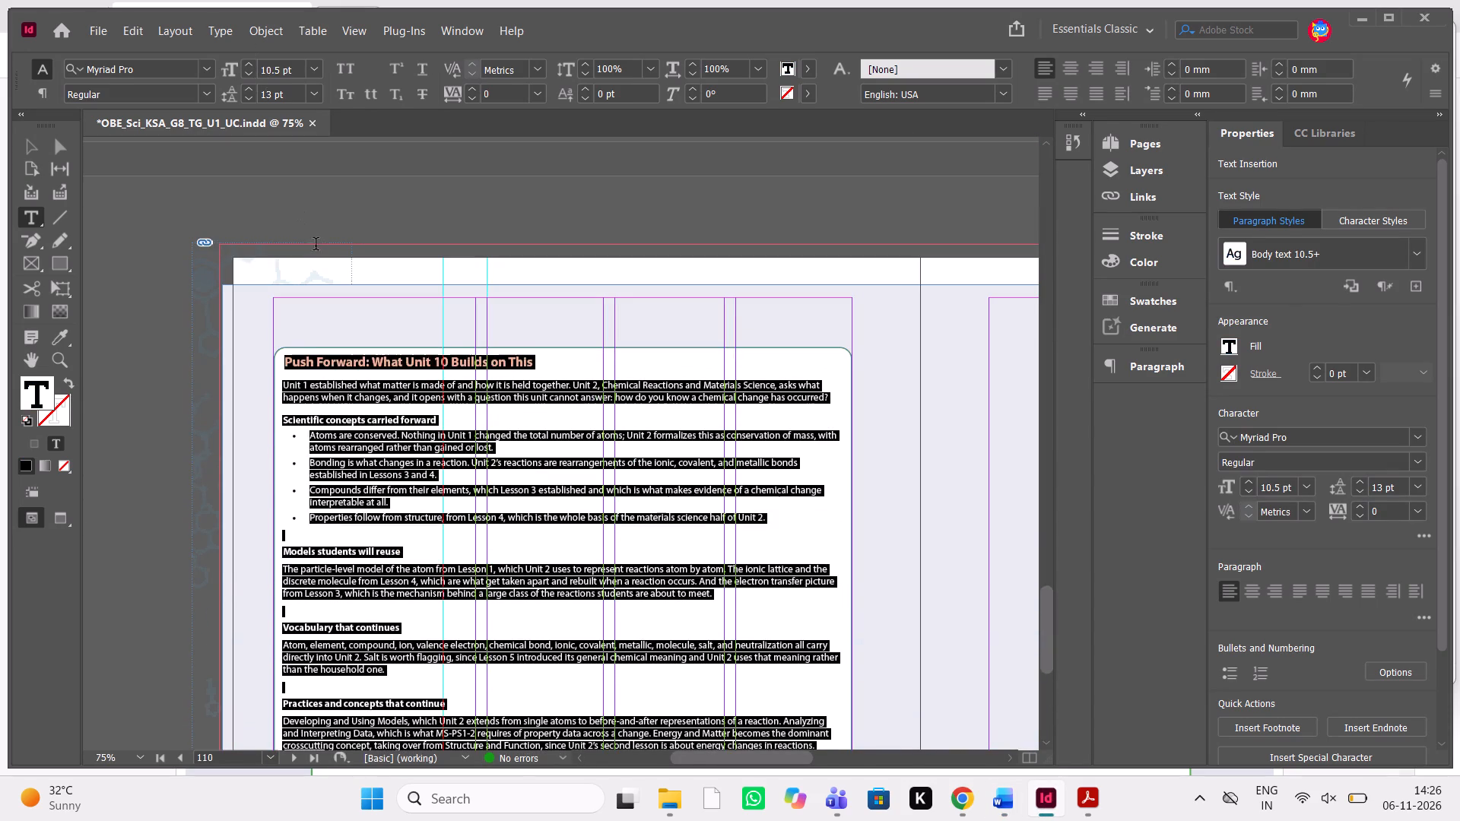
pyautogui.moveTo(316, 246); pyautogui.dragTo(268, 388)
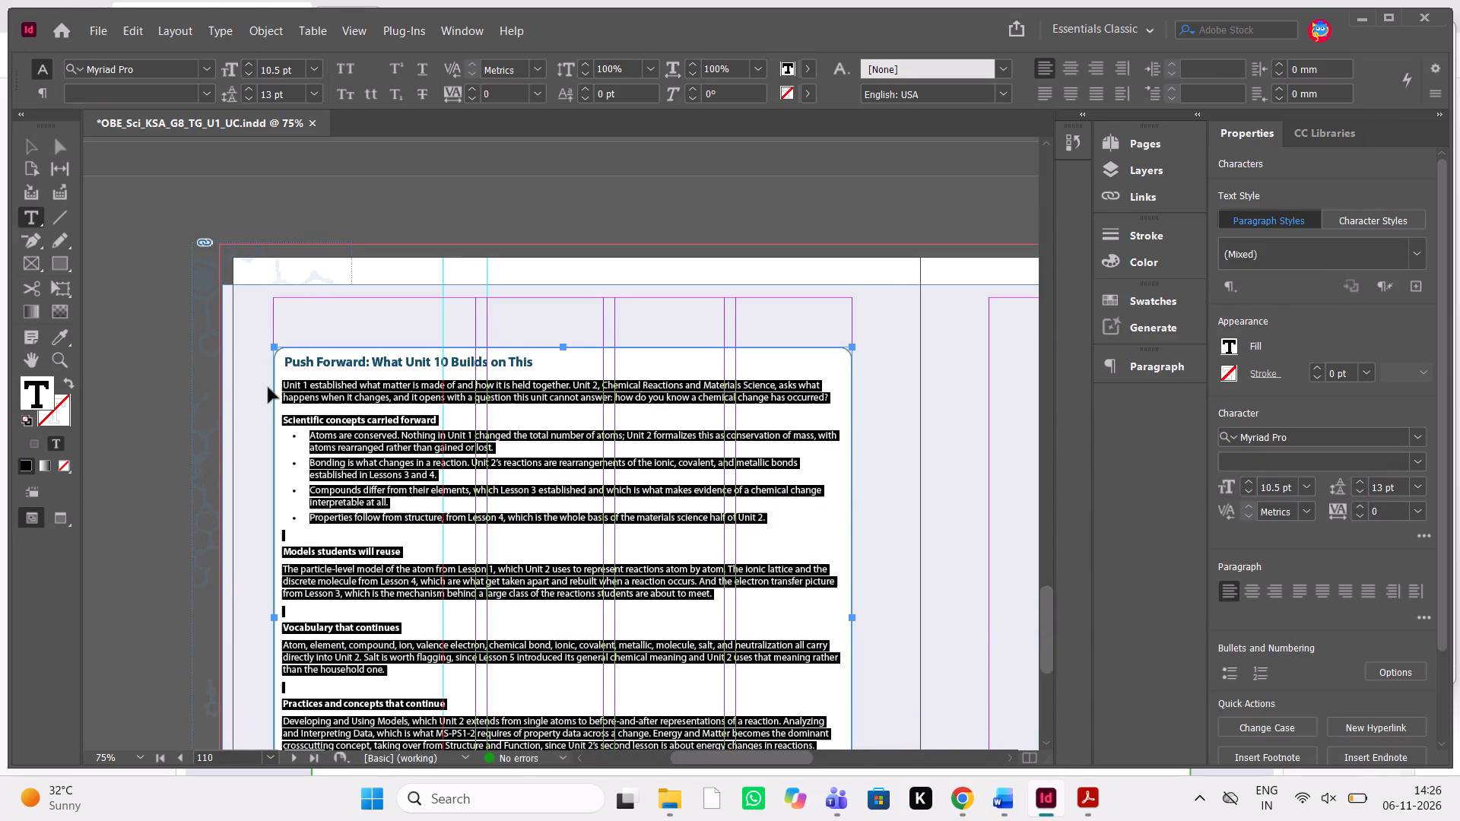
pyautogui.hotkey('ctrl', 'v')
pyautogui.scroll(-1, 443, 436)
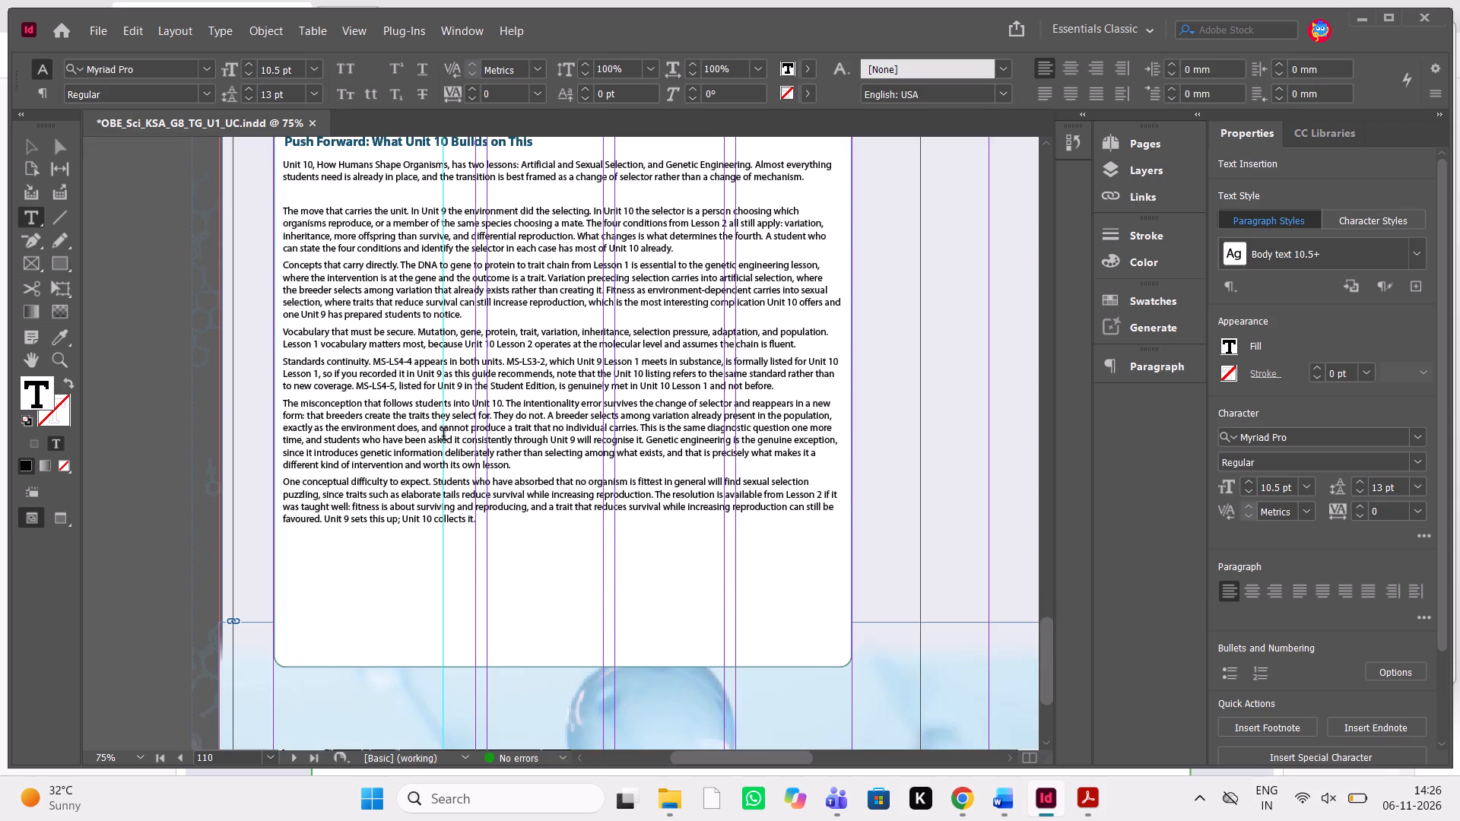
# Make the lead-in "One conceptual difficulty to expect." bold in the last paragraph of the Push Forward text.
pyautogui.hotkey('alt', 'Tab')
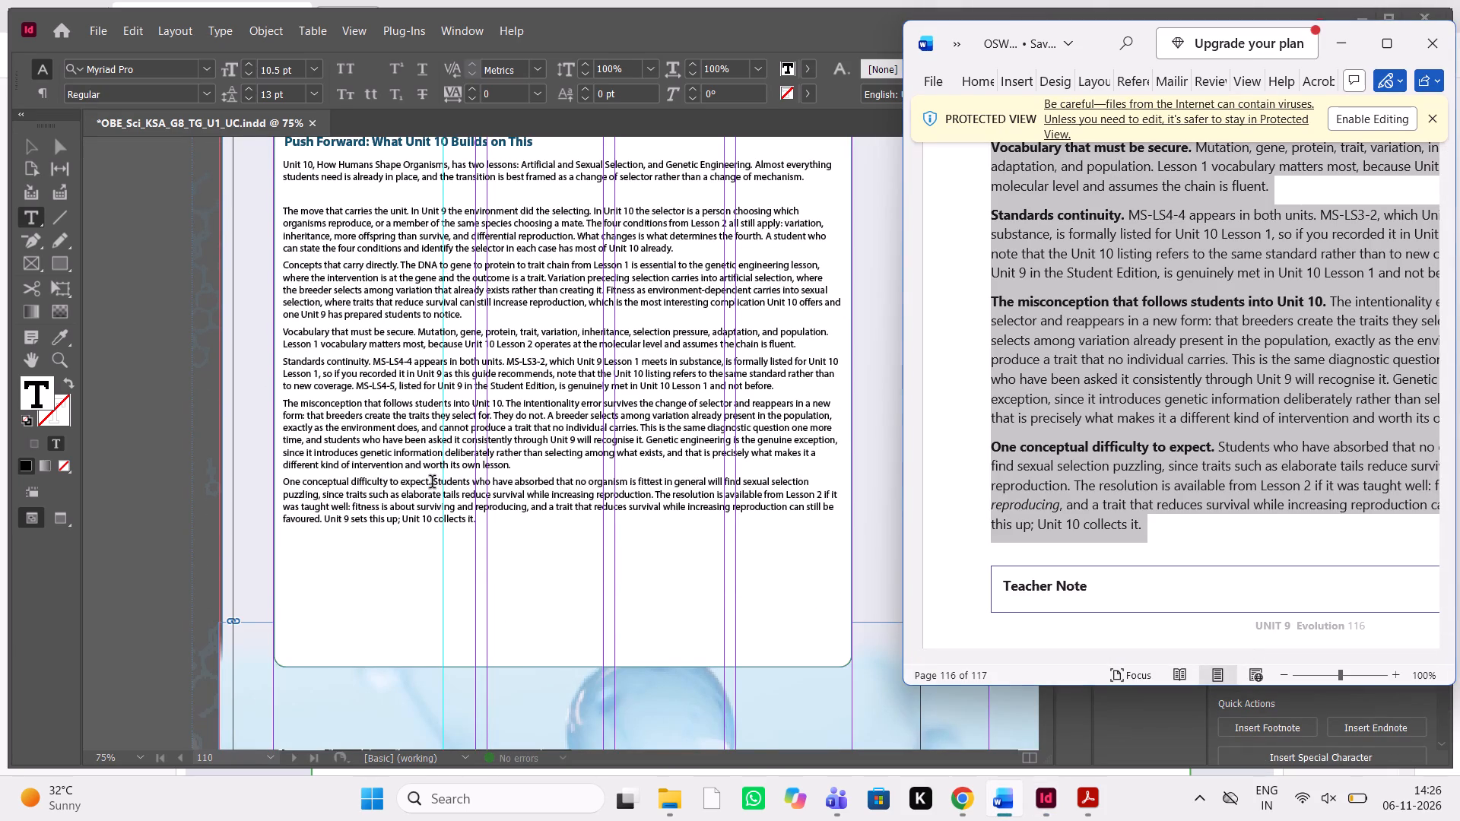
pyautogui.moveTo(432, 483); pyautogui.dragTo(273, 480)
pyautogui.hotkey('ctrl', 'shift', 'b')
pyautogui.hotkey('ctrl', '=')
pyautogui.hotkey('ctrl', '=')
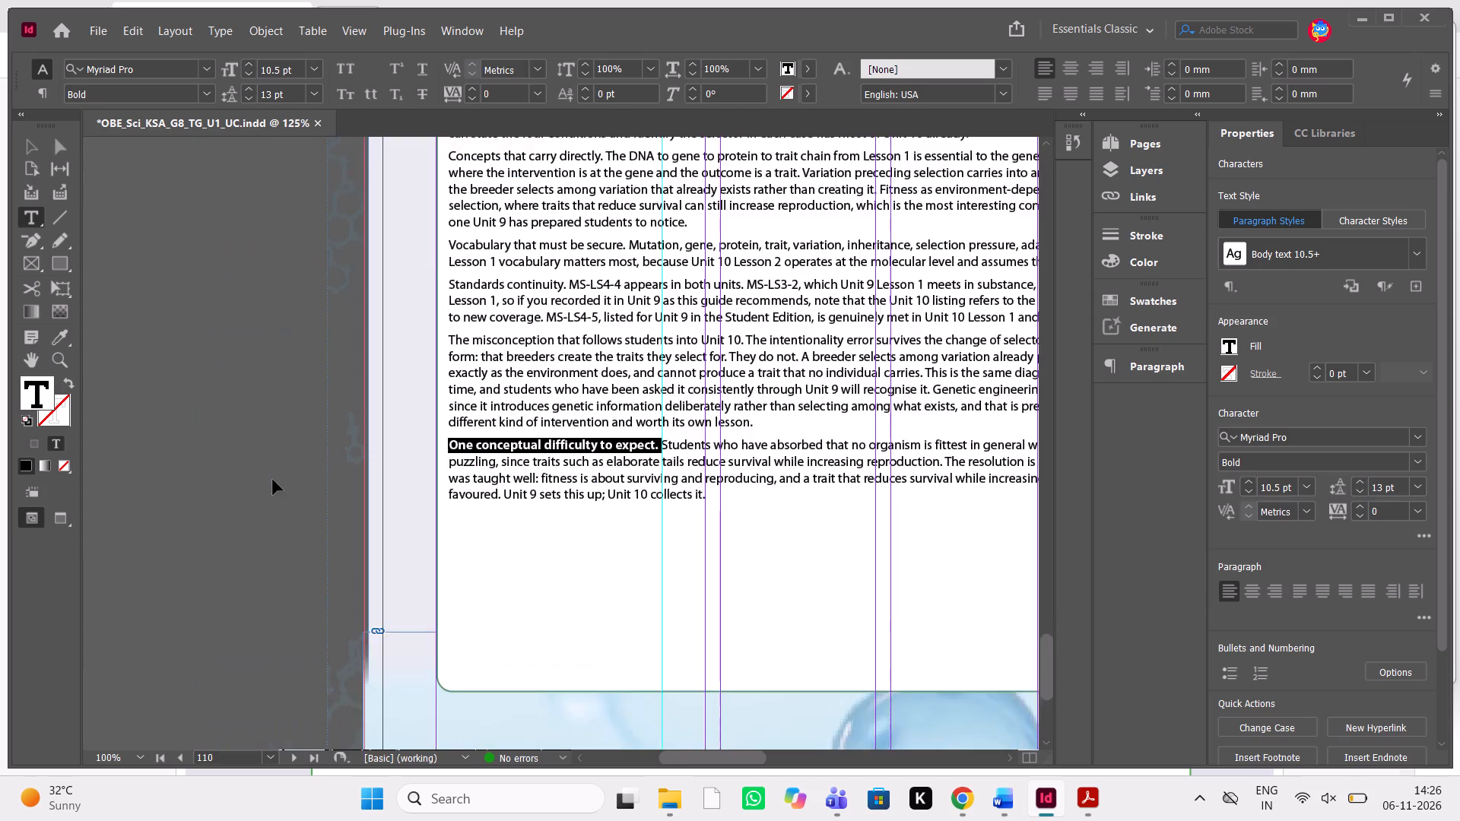
pyautogui.click(492, 474)
pyautogui.scroll(1, 492, 474)
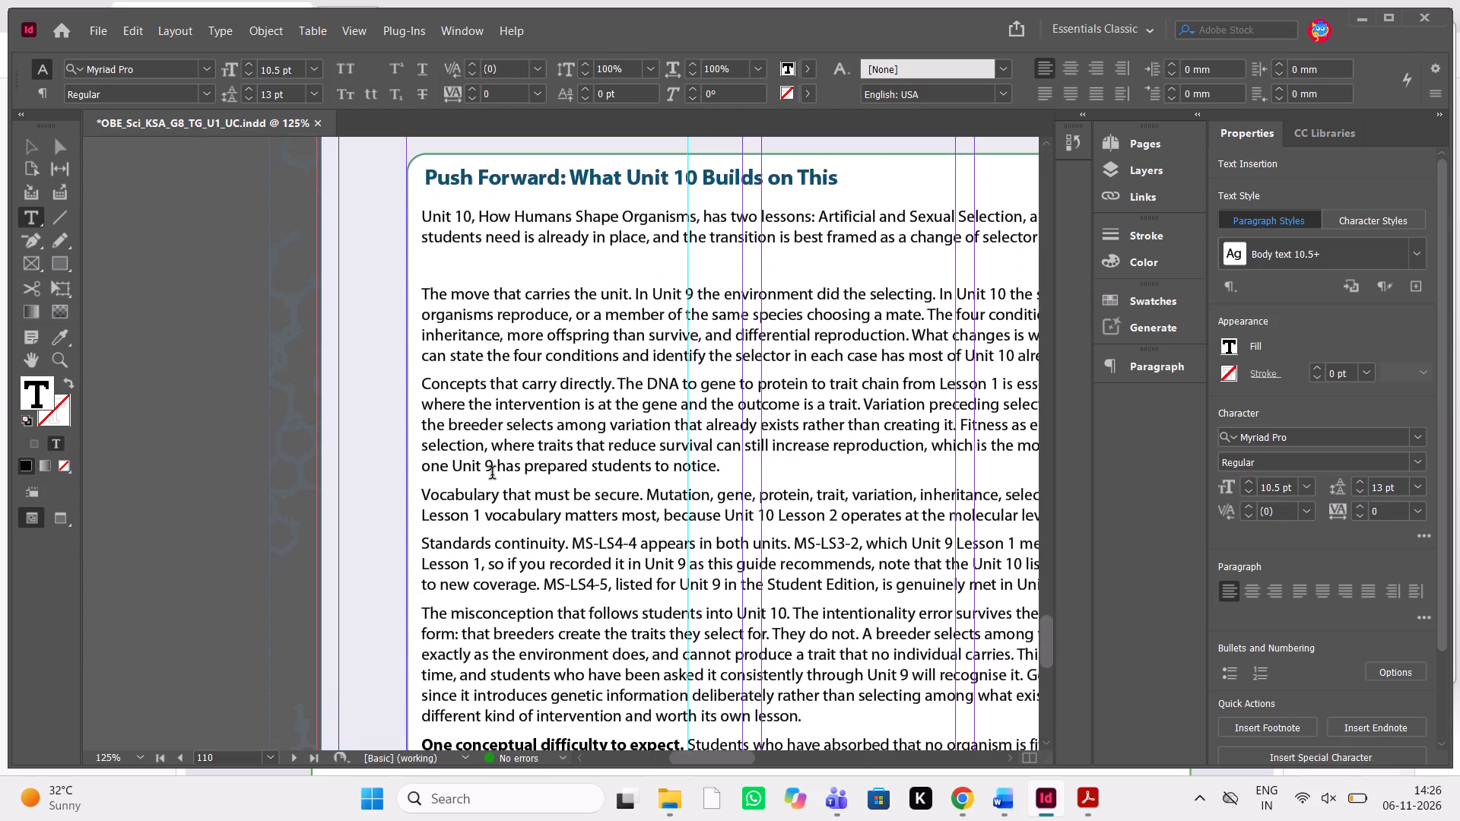
# Following the Word manuscript, make the lead-ins "The misconception that follows students into Unit 10." and "Vocabulary that must be secure." bold in InDesign.
pyautogui.hotkey('alt', 'Tab')
pyautogui.scroll(1, 1158, 448)
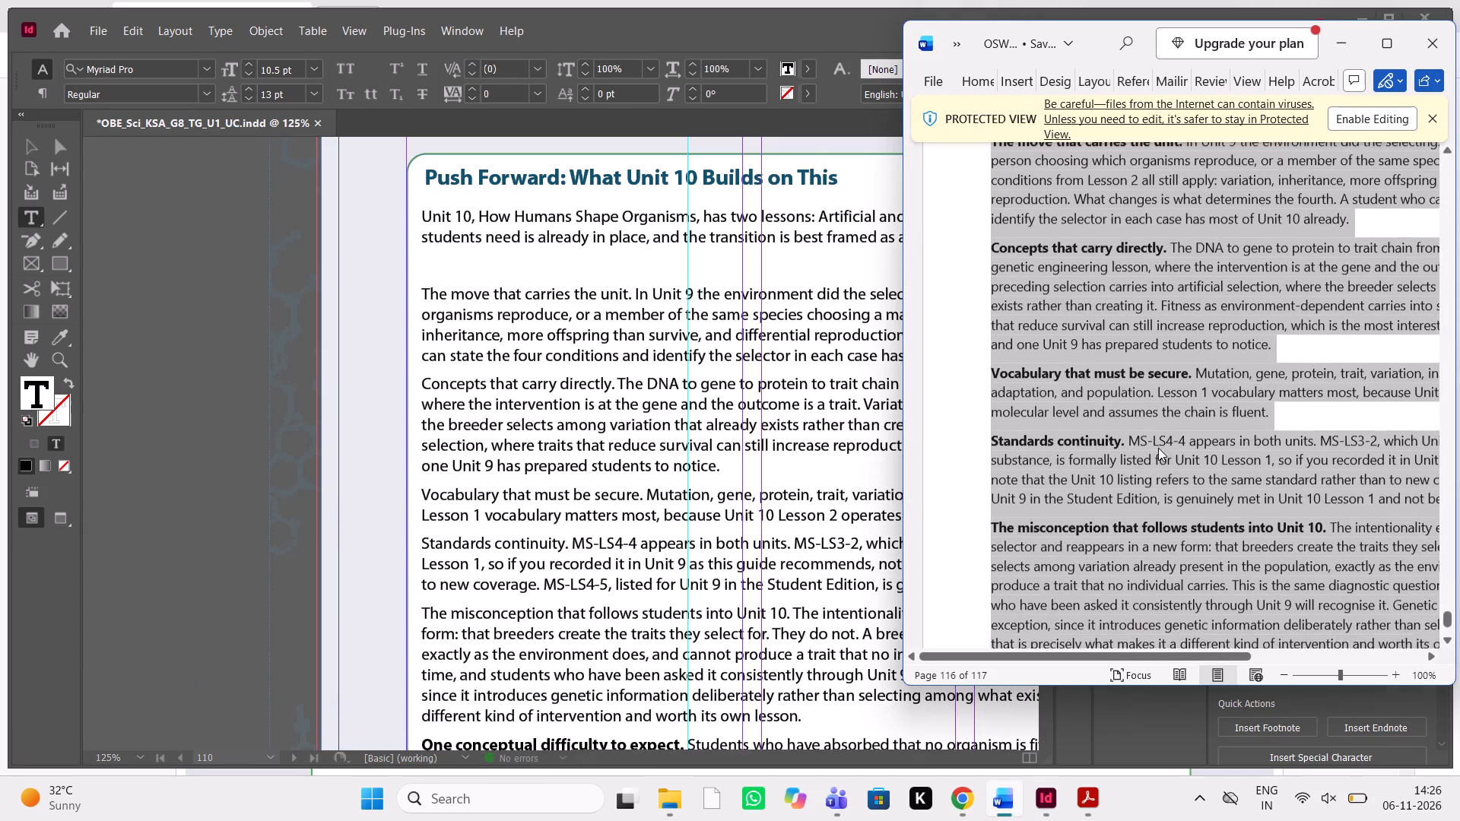
pyautogui.scroll(-1, 759, 424)
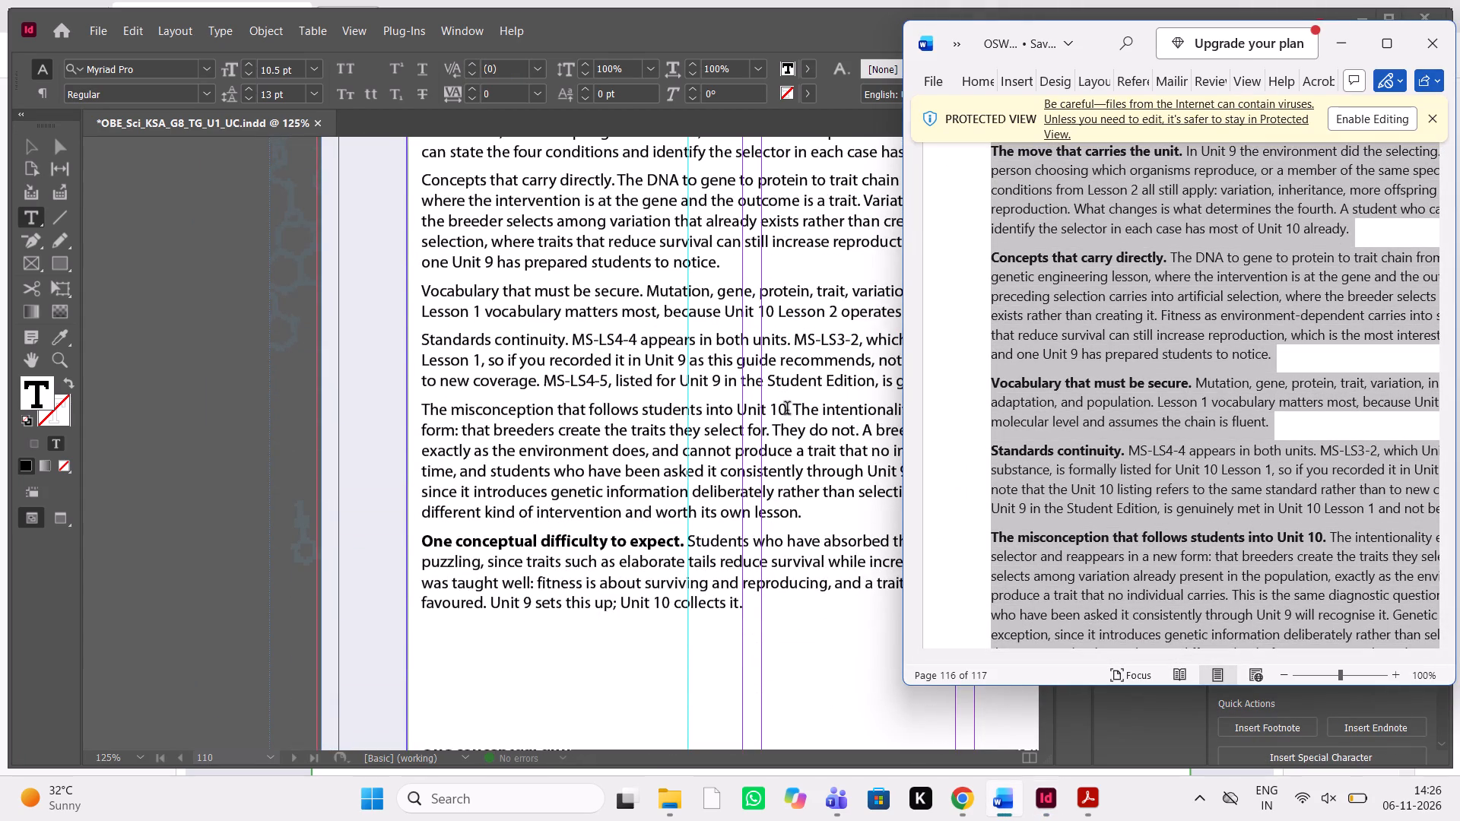
pyautogui.moveTo(793, 412); pyautogui.dragTo(387, 422)
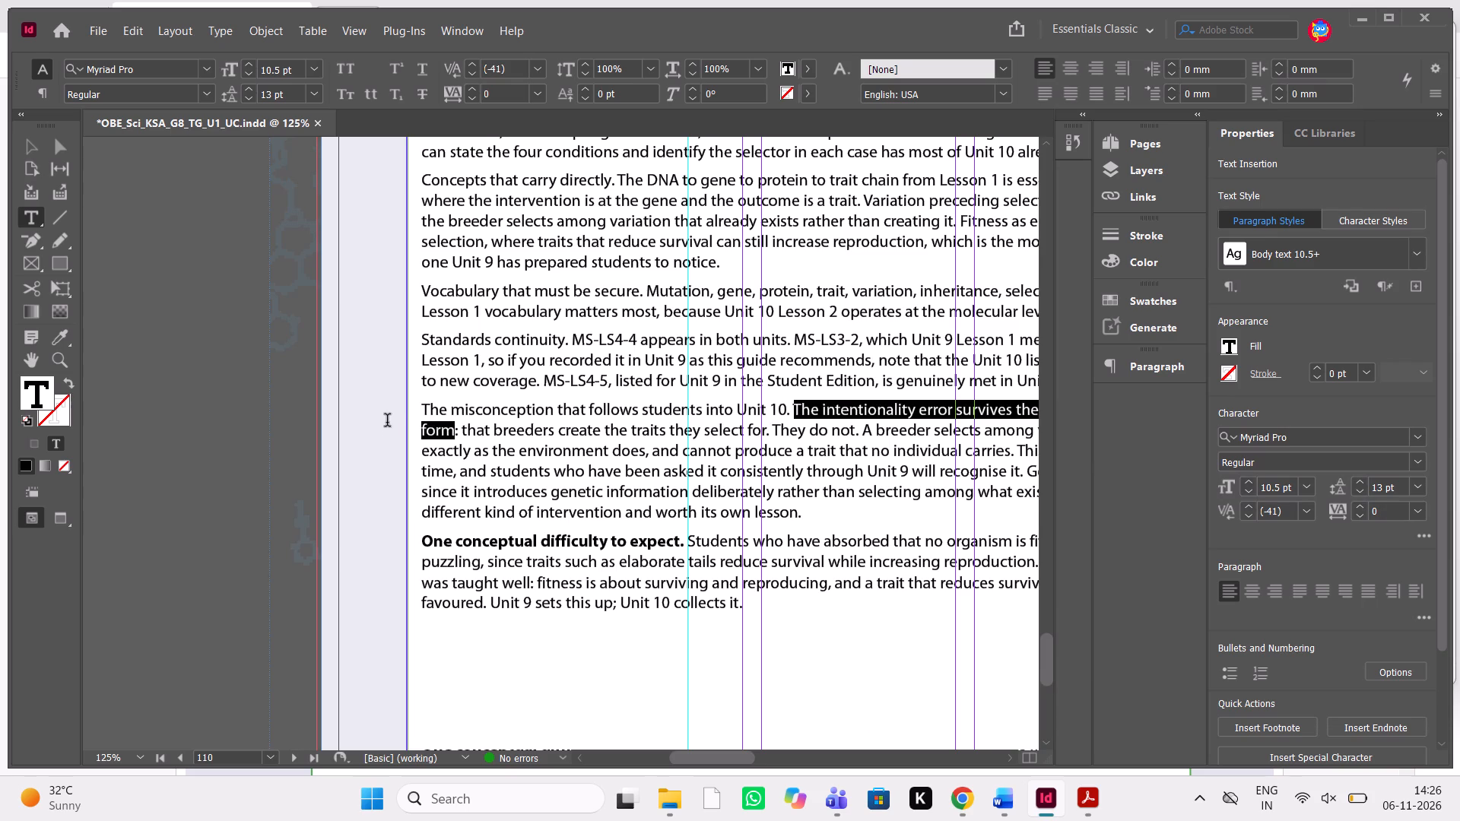
pyautogui.moveTo(387, 422); pyautogui.dragTo(395, 417)
pyautogui.hotkey('ctrl', 'shift', 'b')
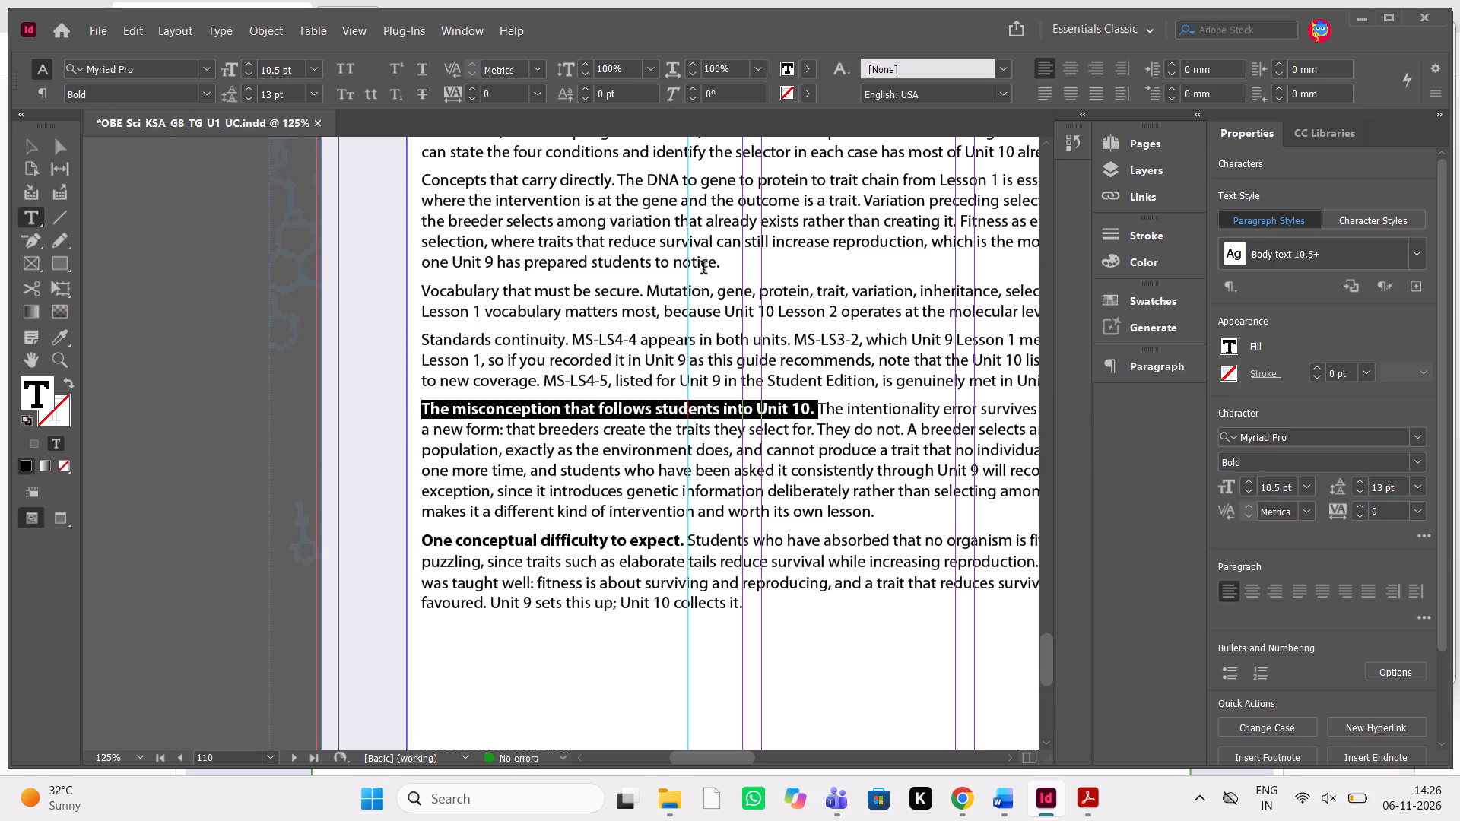
pyautogui.moveTo(647, 296); pyautogui.dragTo(393, 291)
pyautogui.hotkey('ctrl', 'shift', 'b')
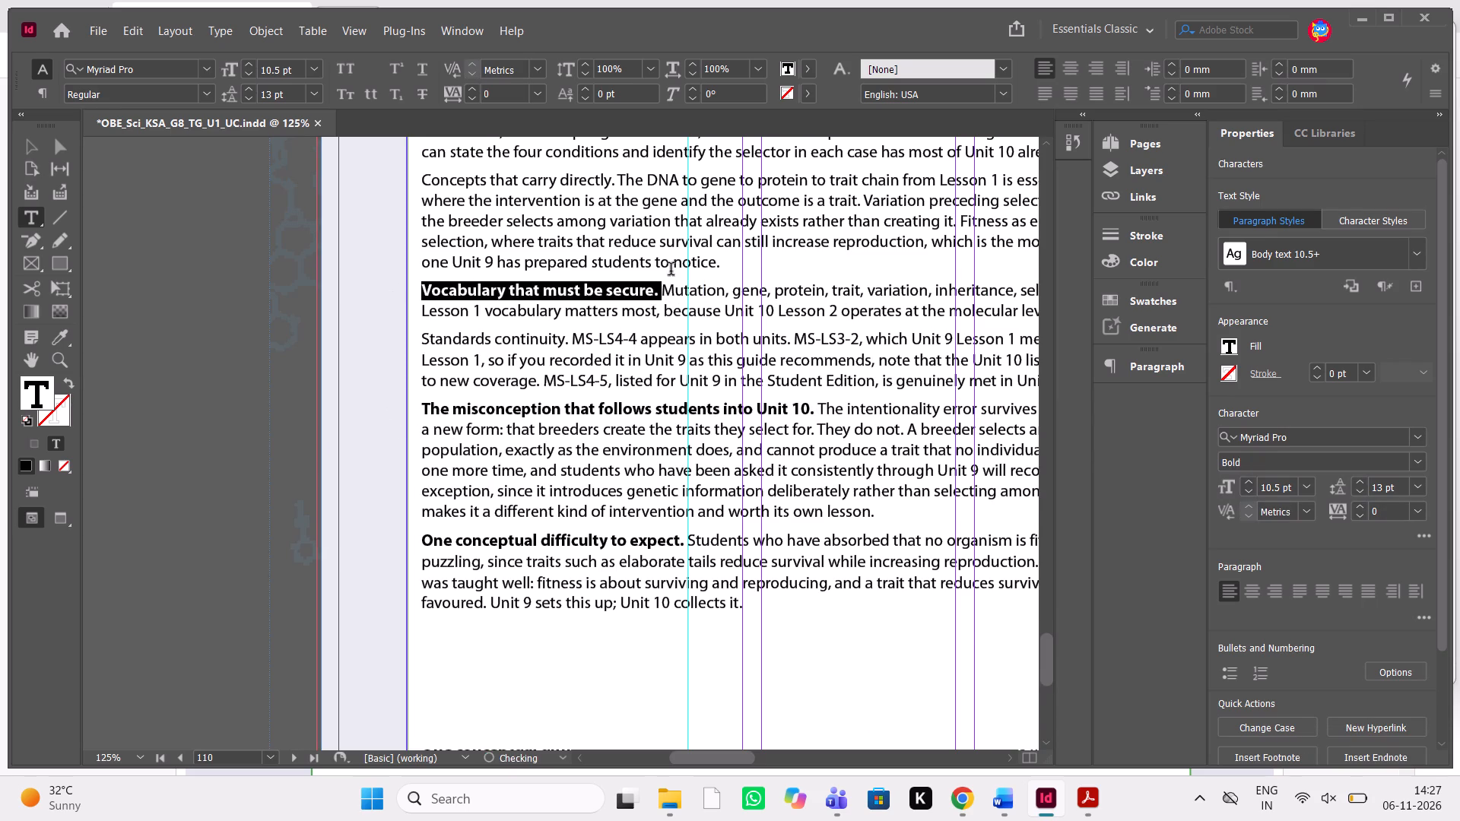
# Make the lead-ins "Concepts that carry directly." and "The move that carries the unit." bold.
pyautogui.scroll(1, 728, 284)
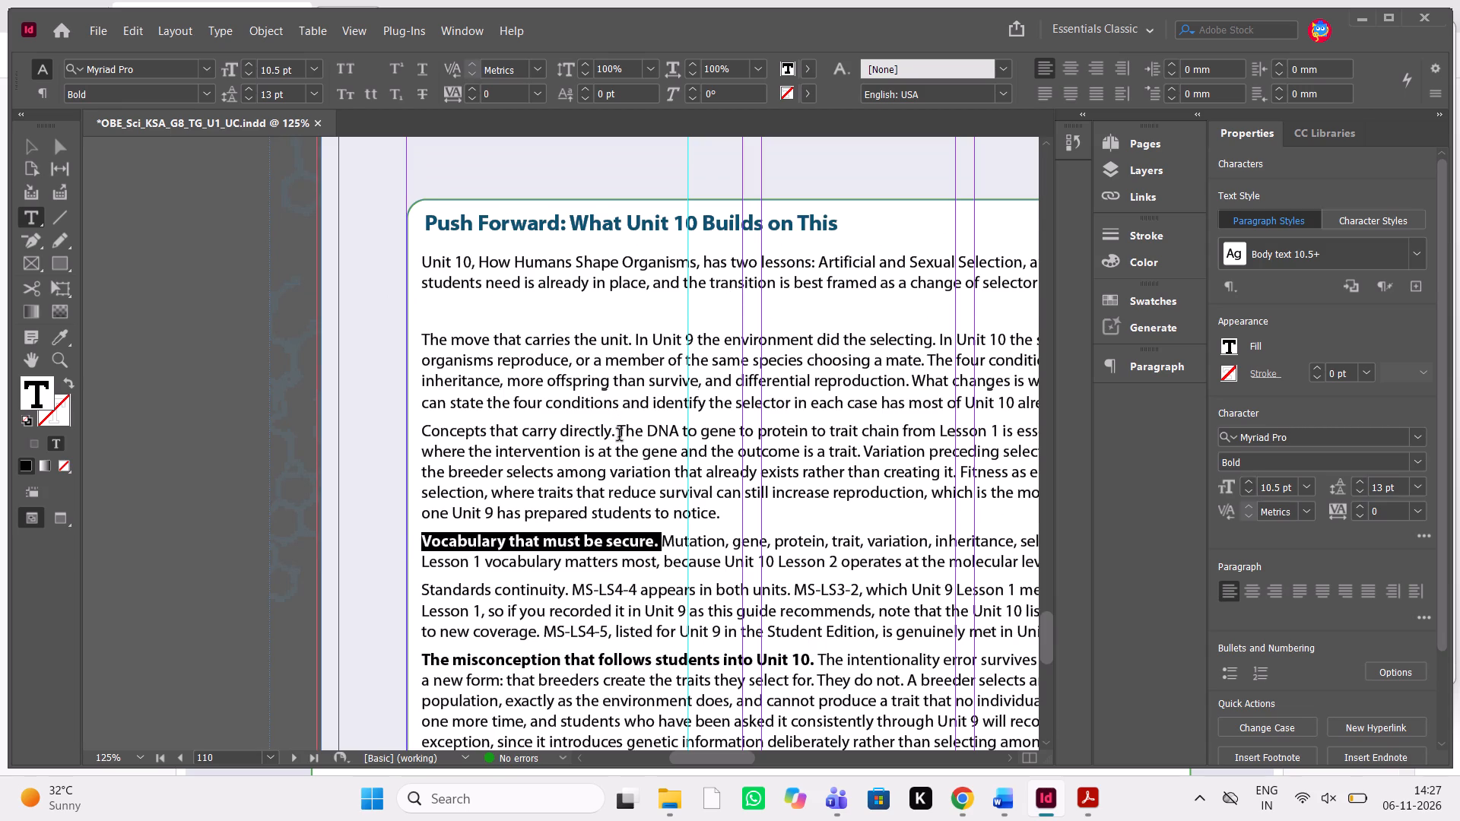
pyautogui.moveTo(619, 436); pyautogui.dragTo(401, 437)
pyautogui.hotkey('ctrl', 'shift', 'b')
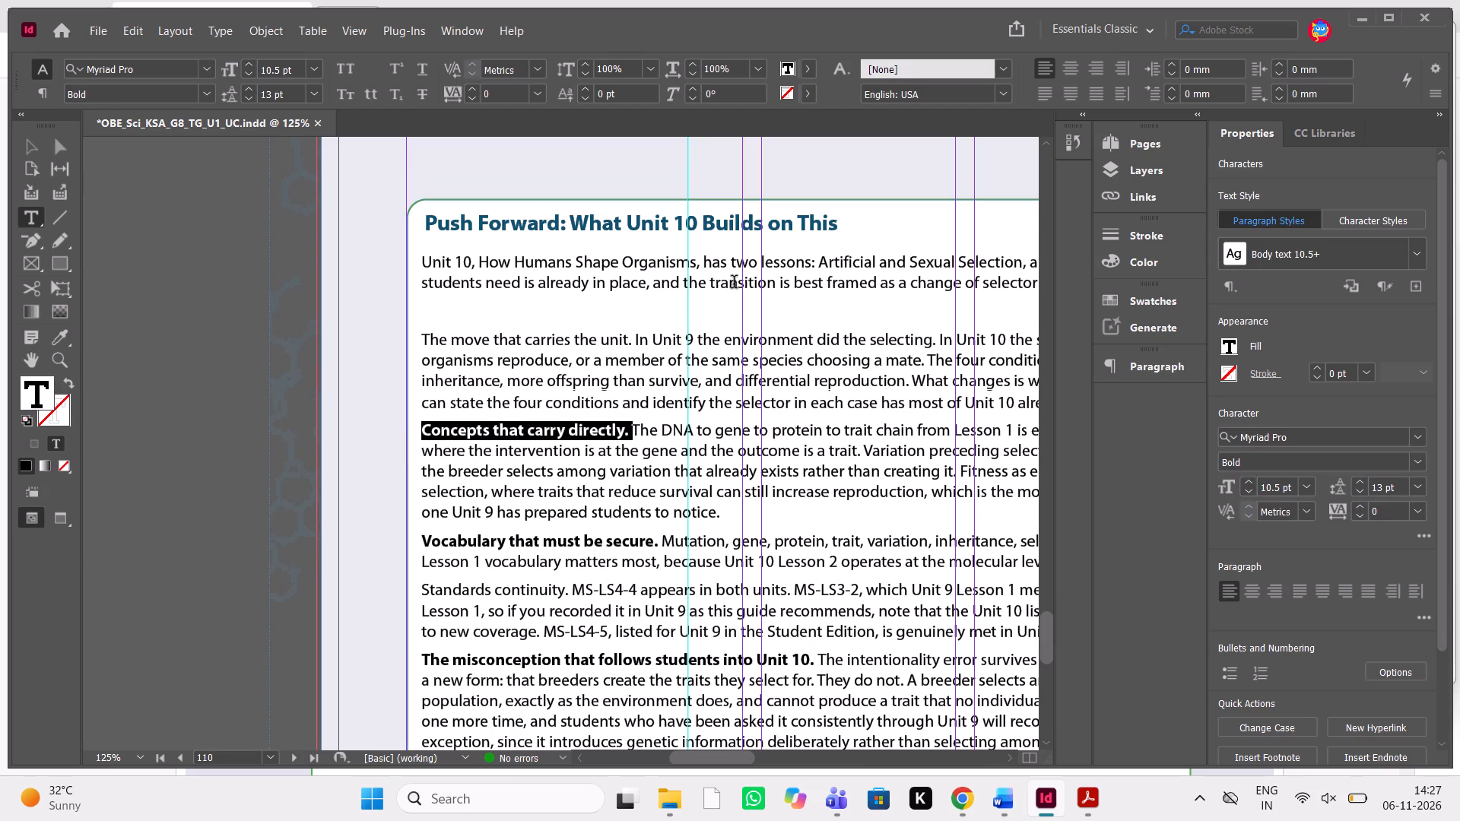
pyautogui.moveTo(636, 344); pyautogui.dragTo(547, 343)
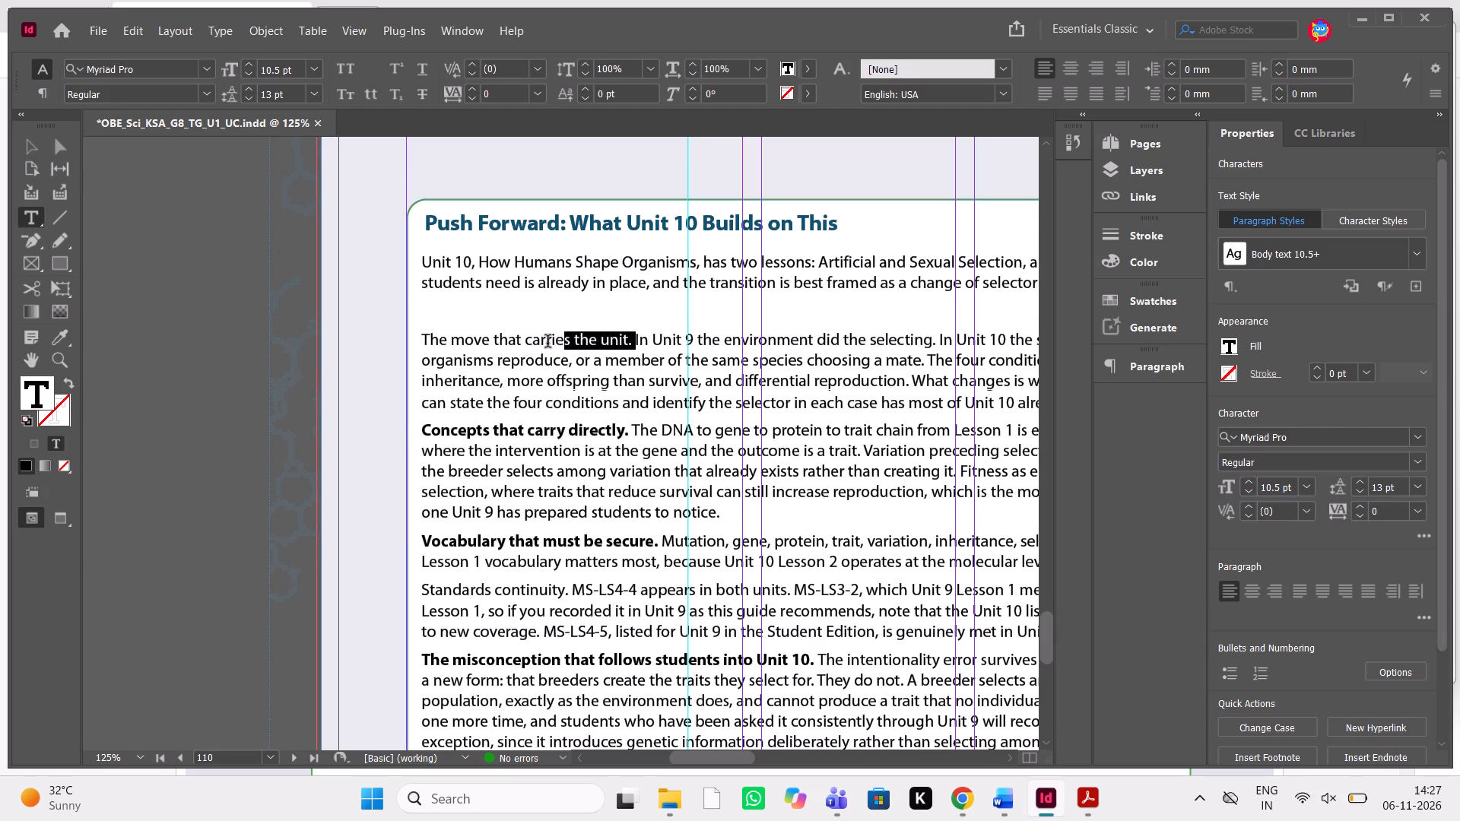
pyautogui.moveTo(547, 343); pyautogui.dragTo(416, 347)
pyautogui.hotkey('ctrl', 'shift', 'b')
# Shorten the Push Forward frame from its bottom edge to a height of about 154 mm, closing the empty space below the text.
pyautogui.hotkey('alt', 'Tab')
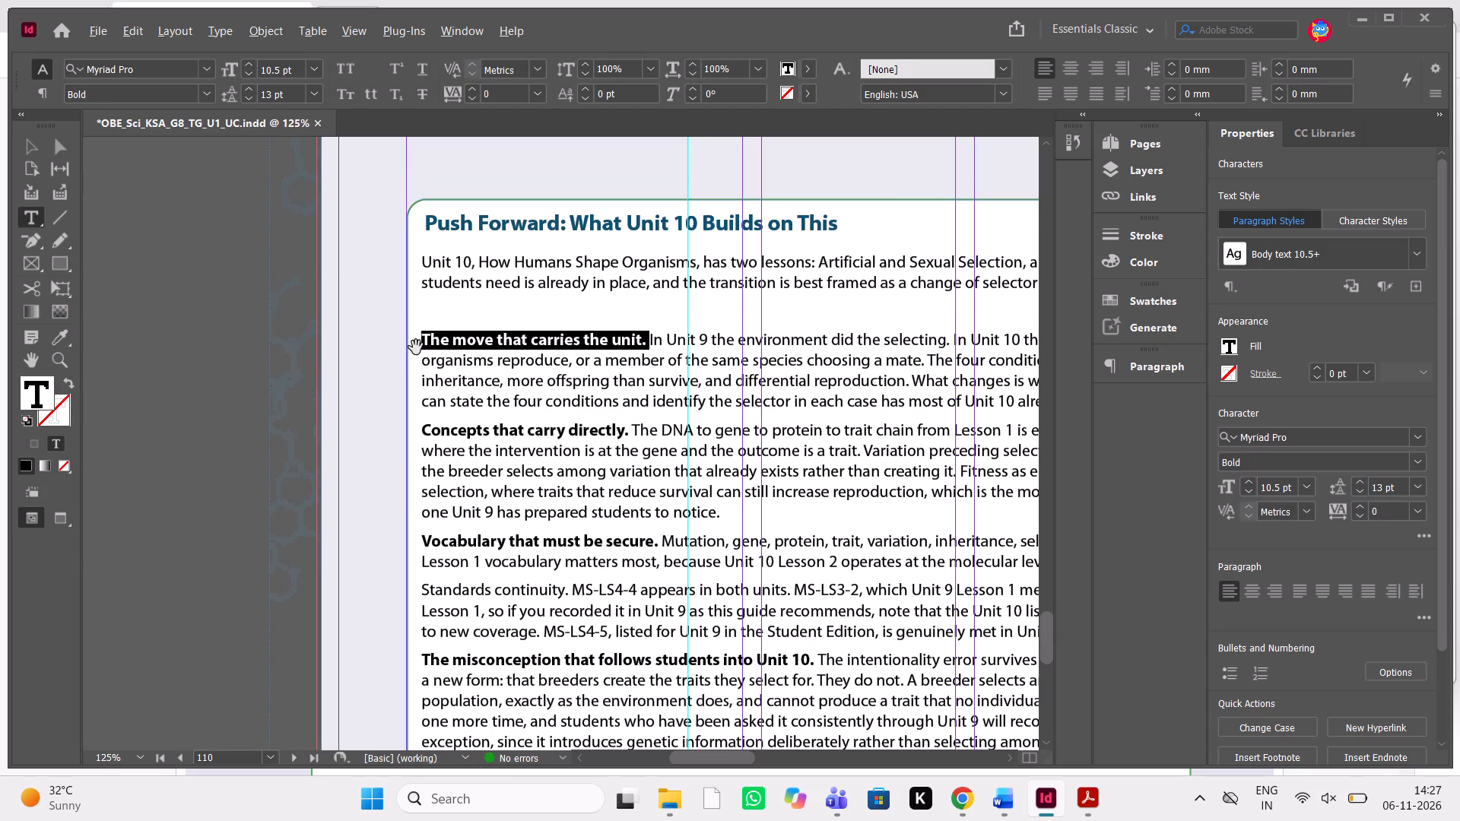
pyautogui.scroll(1, 1173, 408)
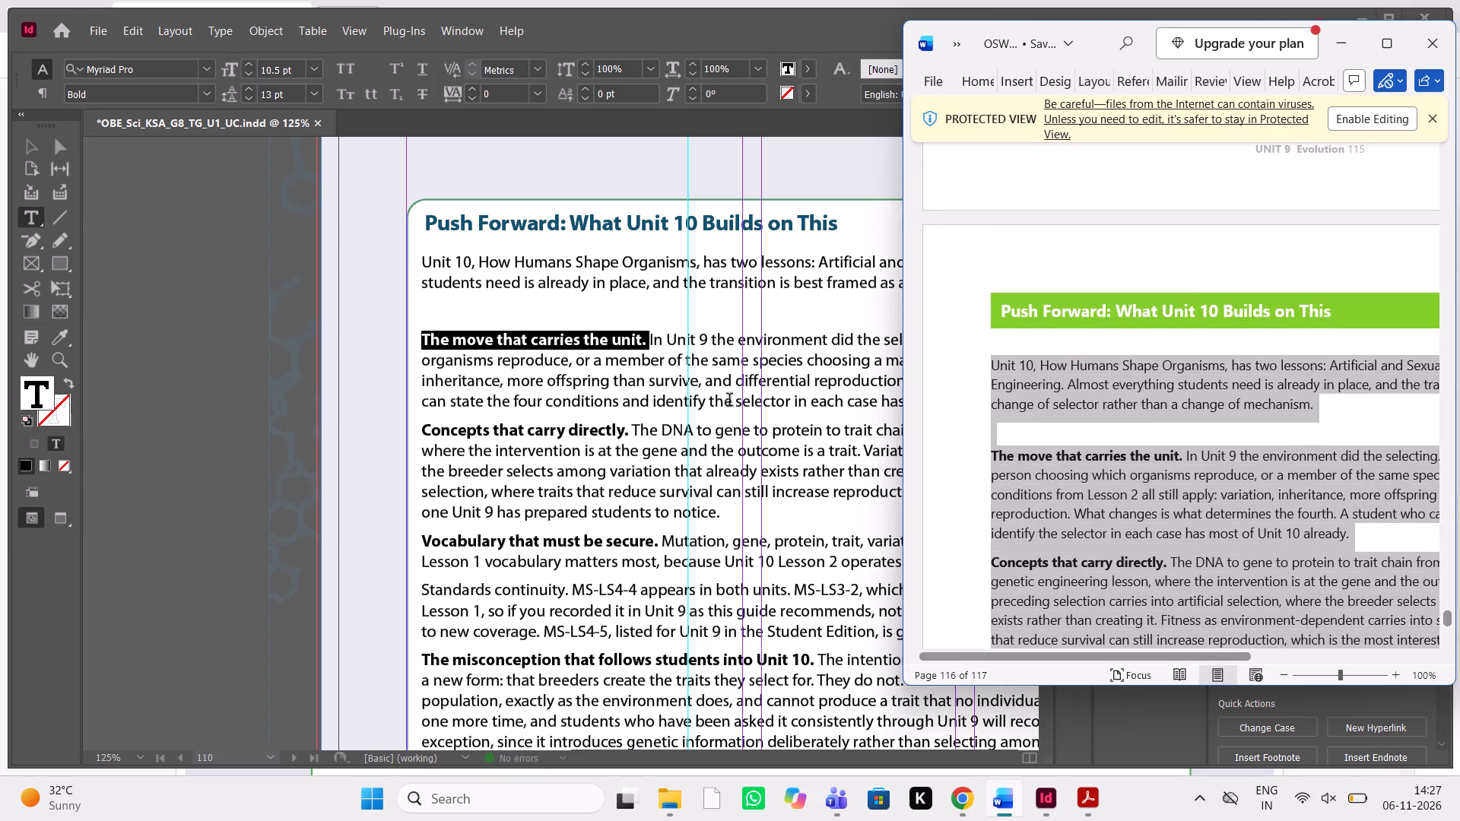
pyautogui.click(718, 406)
pyautogui.hscroll(-1, 718, 406)
pyautogui.scroll(-1, 718, 406)
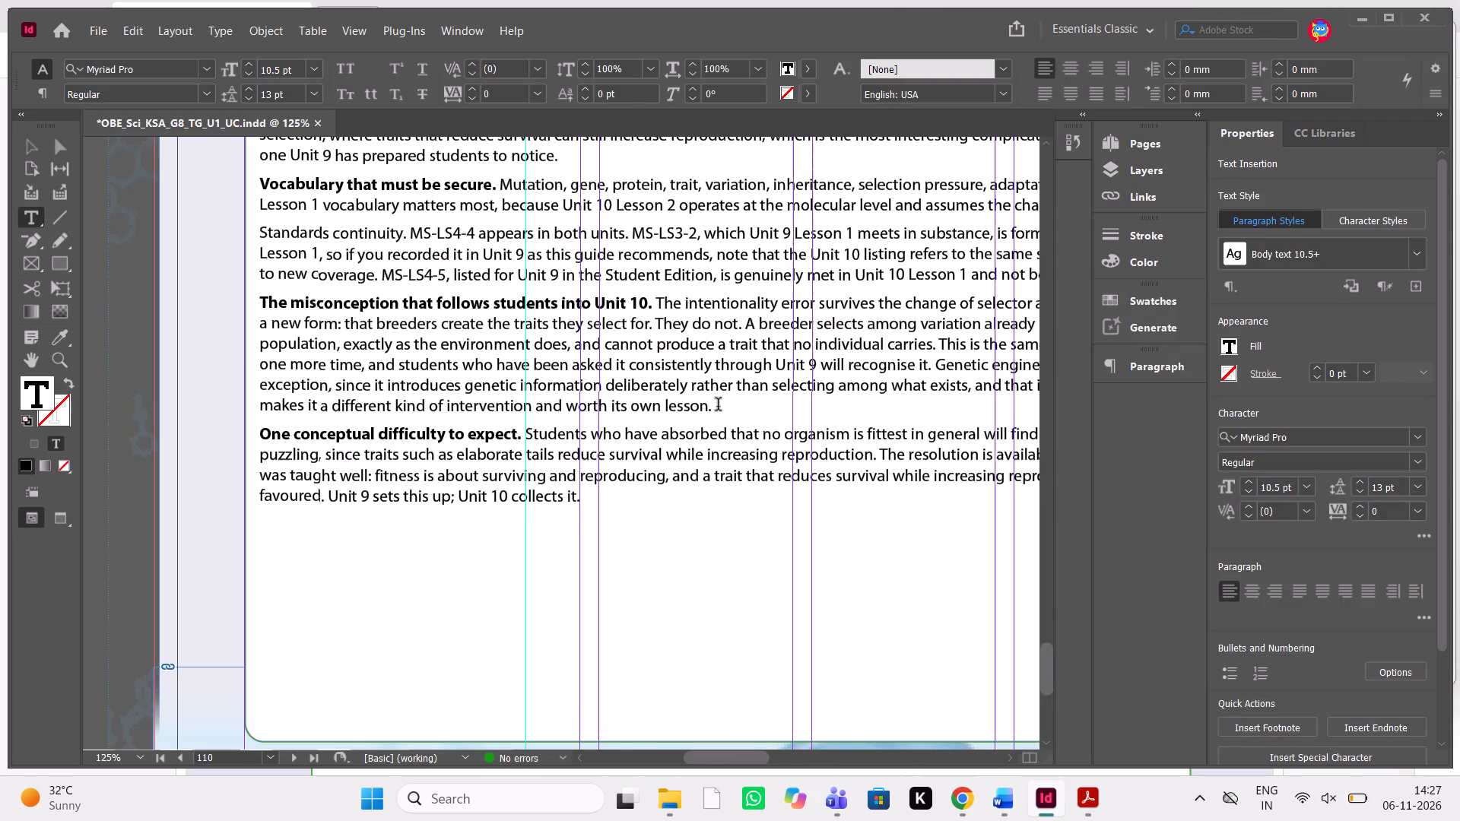
pyautogui.press('Escape')
pyautogui.scroll(-1, 718, 406)
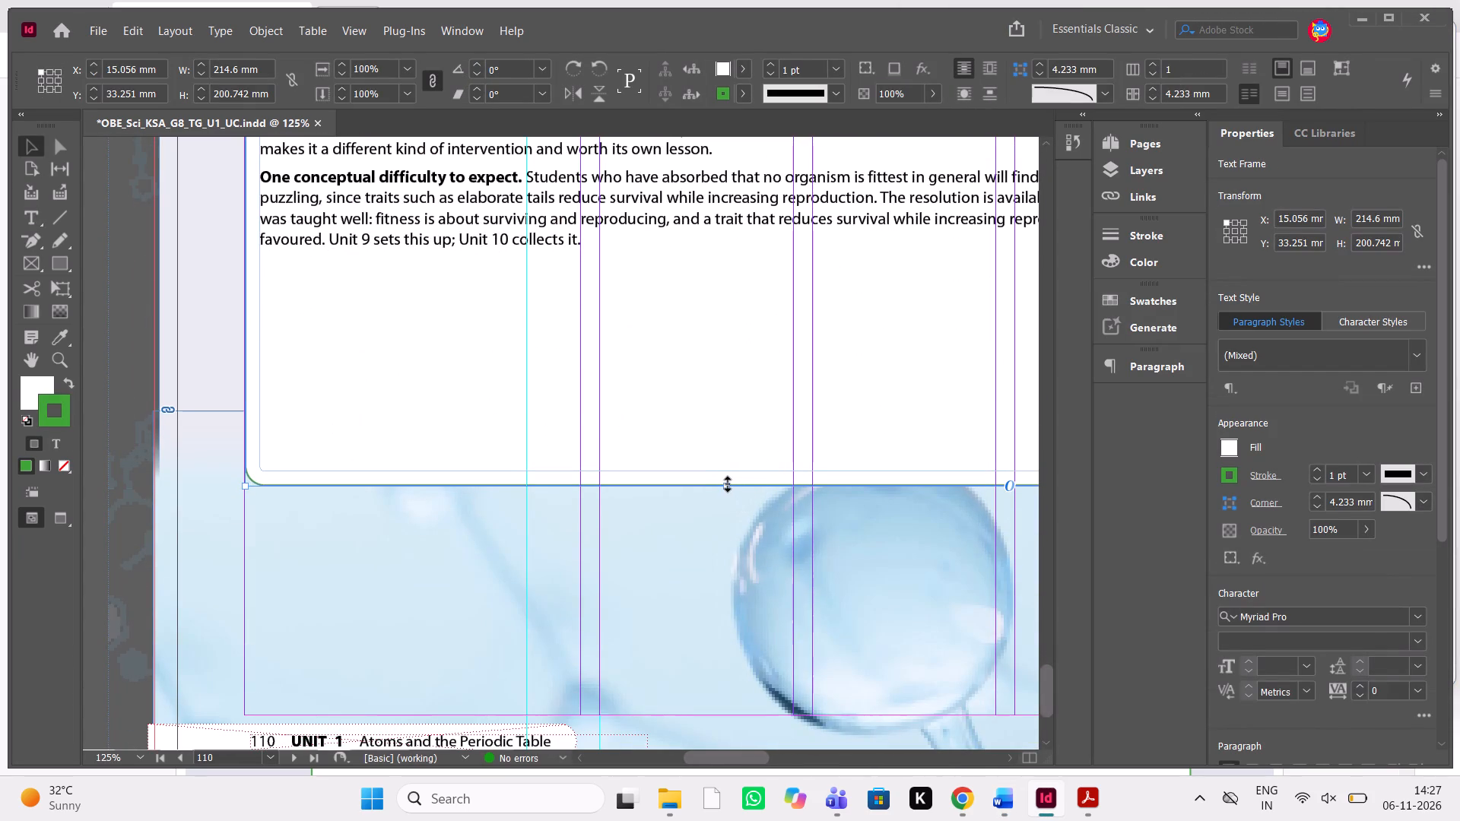
pyautogui.moveTo(728, 483); pyautogui.dragTo(781, 248)
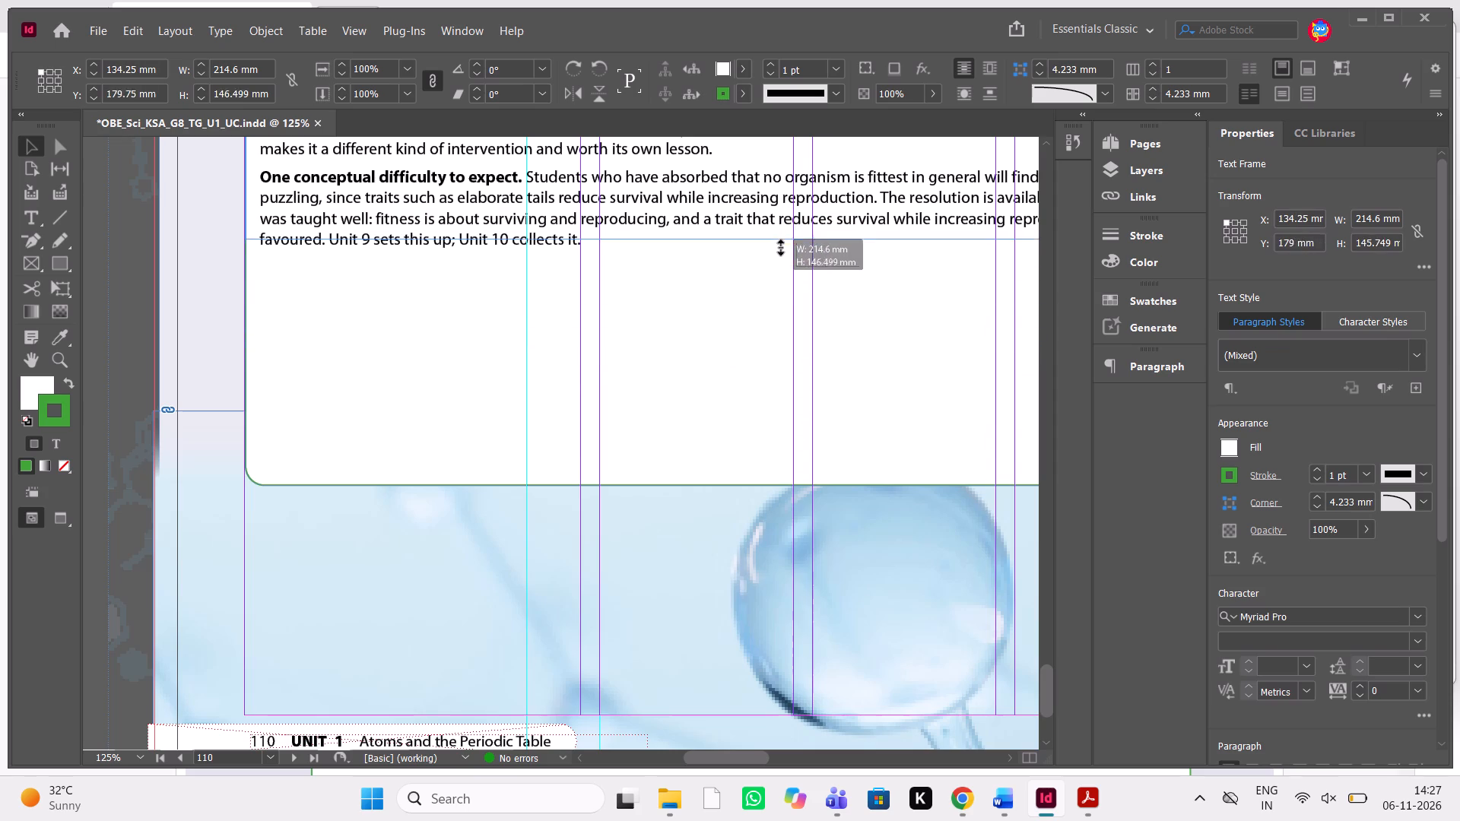
pyautogui.moveTo(781, 248); pyautogui.dragTo(780, 278)
pyautogui.click(672, 355)
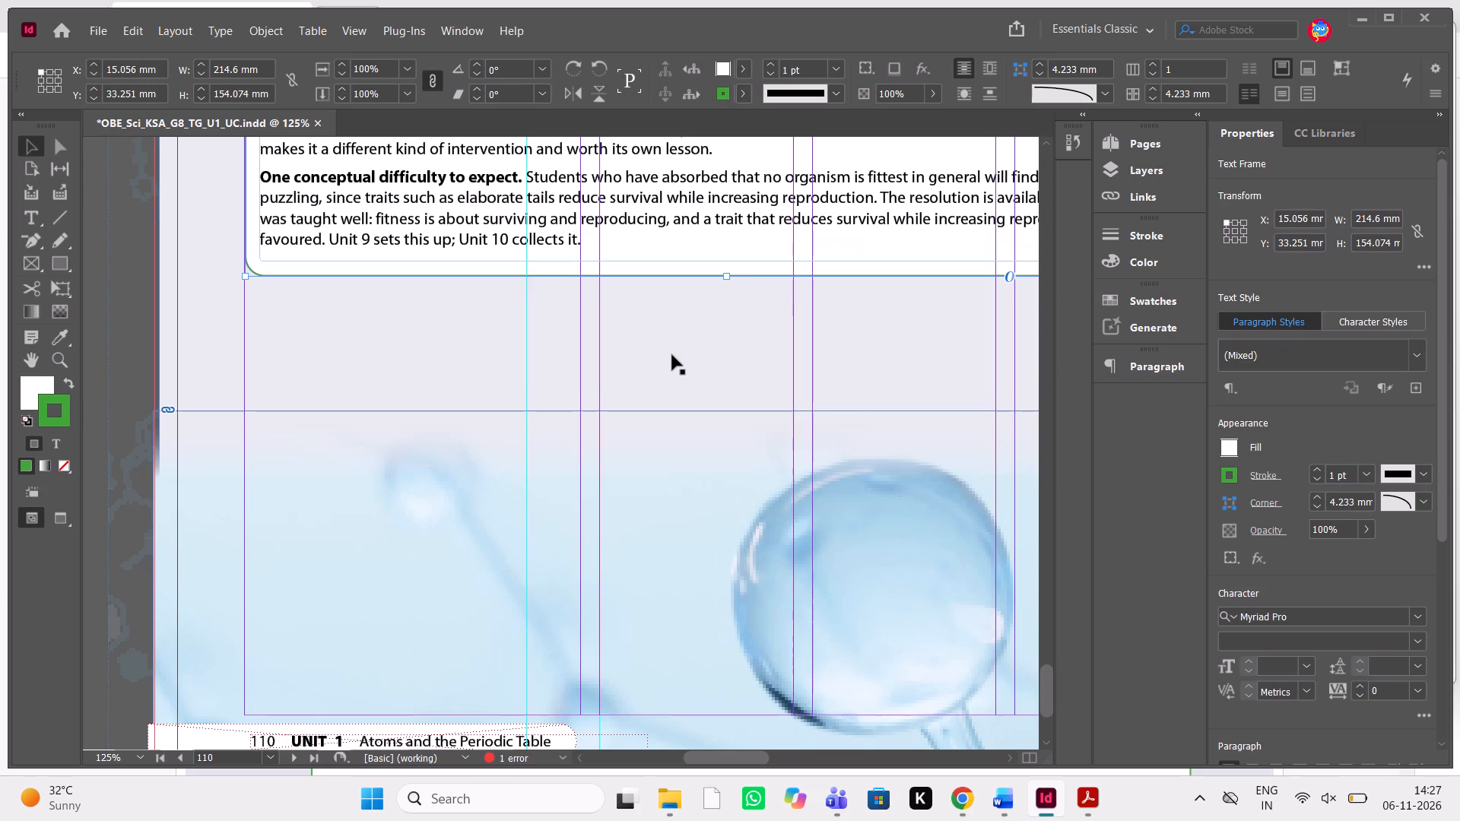
# Compare the opening paragraphs of page 110's Push Forward text with the Word manuscript, including the blank line below the introduction.
pyautogui.scroll(3, 672, 355)
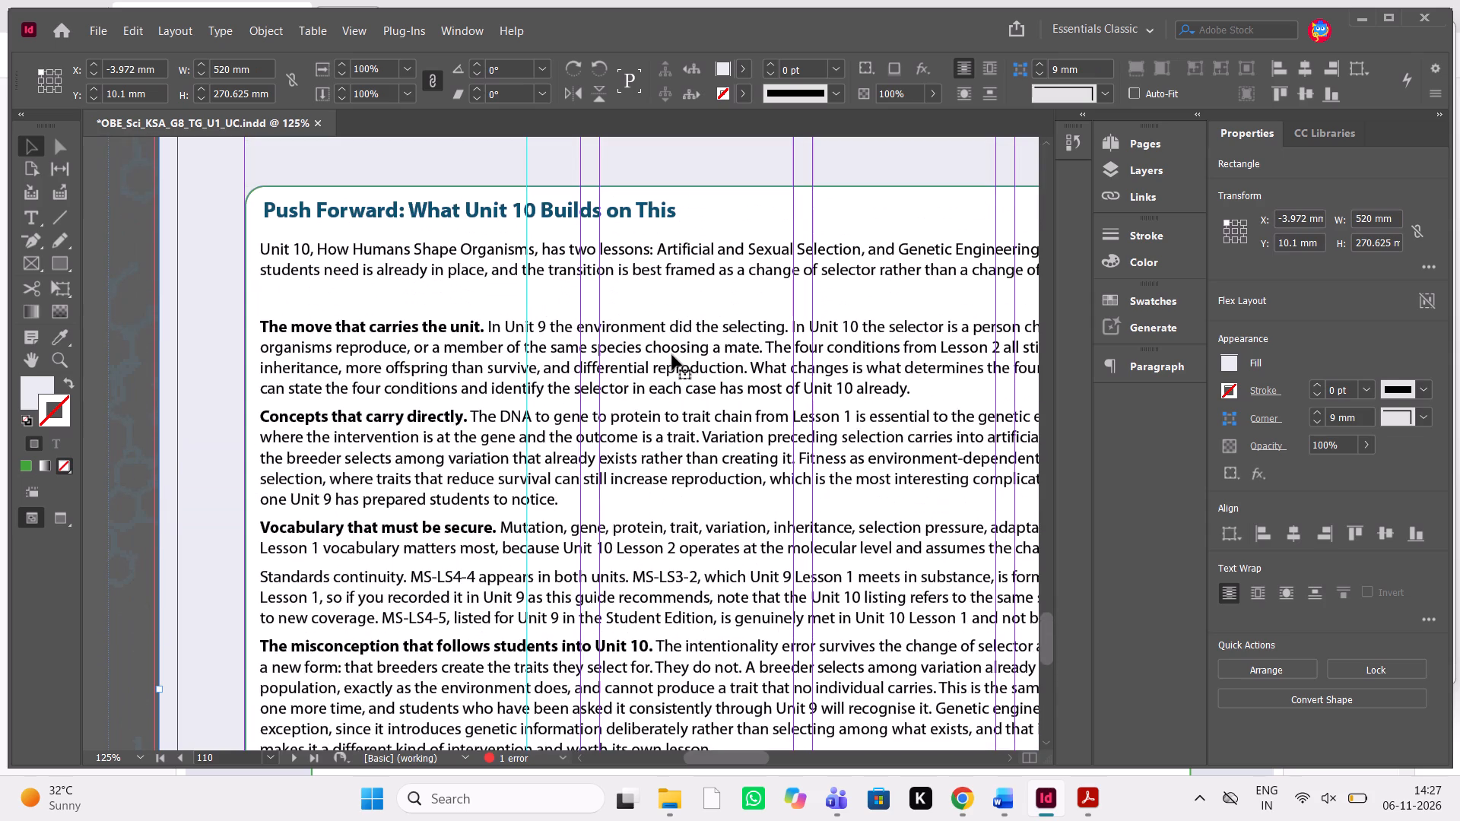
pyautogui.doubleClick(317, 265)
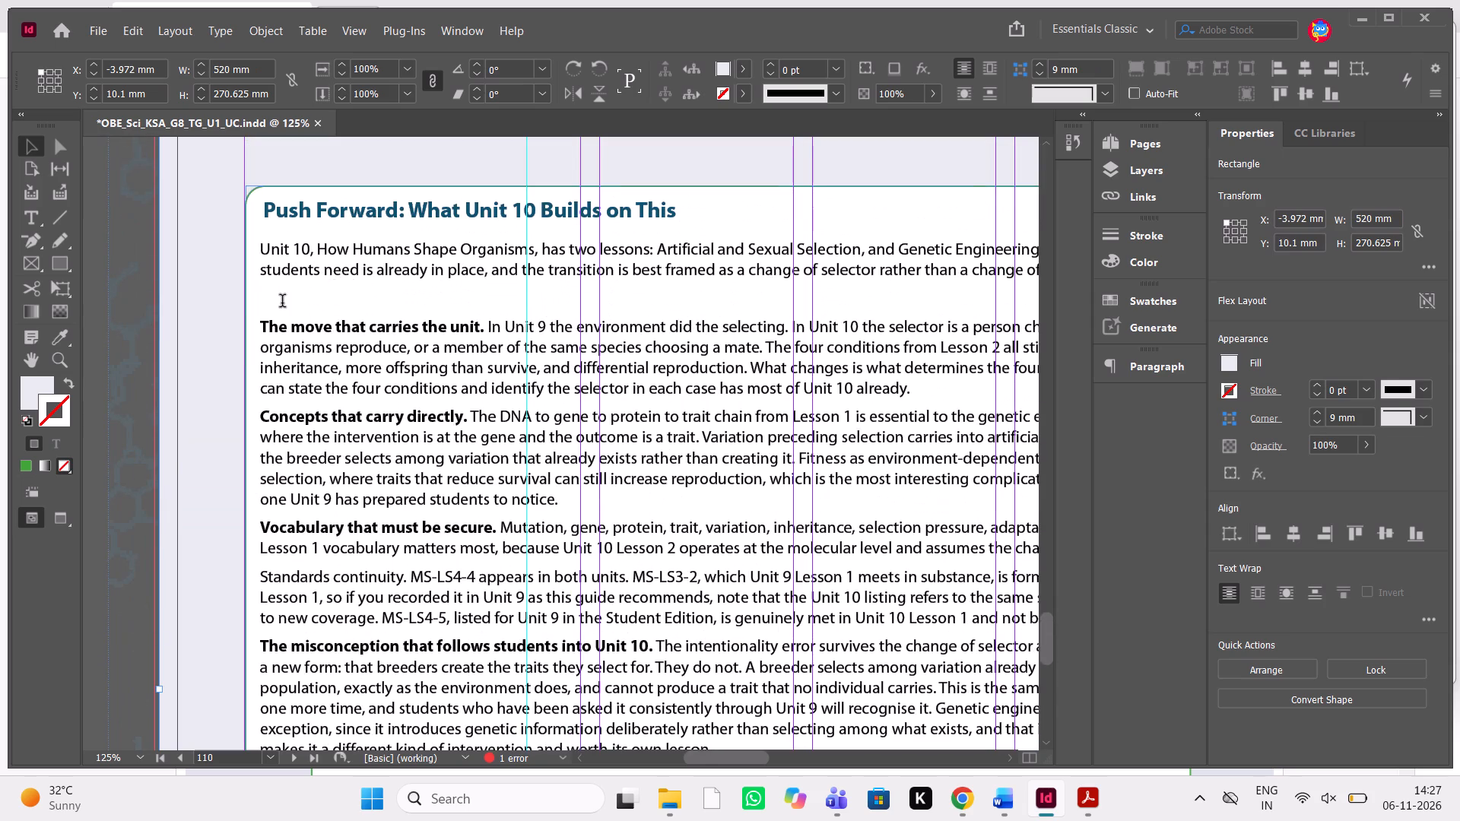
pyautogui.click(276, 304)
pyautogui.click(334, 302)
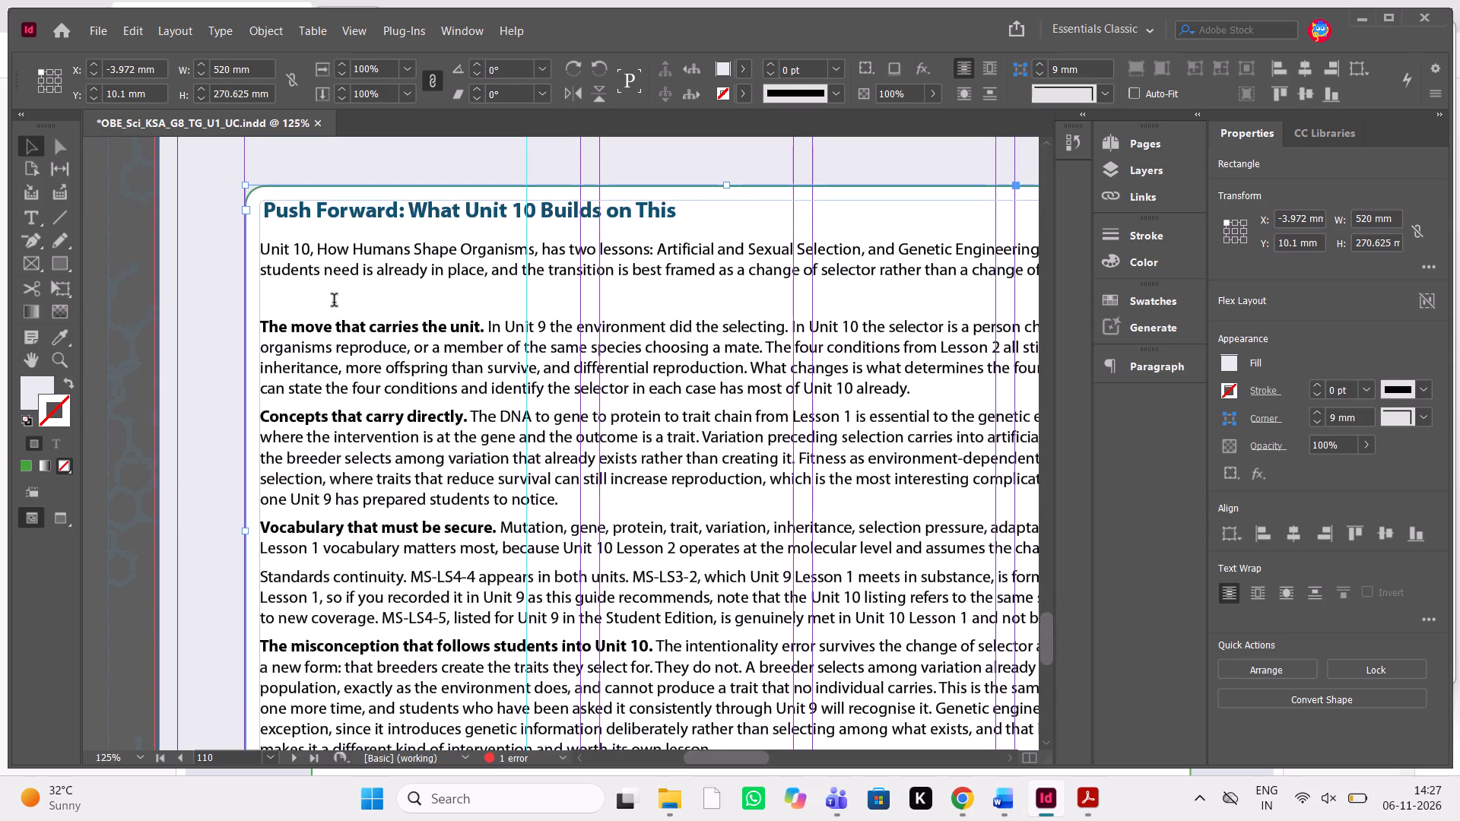
pyautogui.click(469, 391)
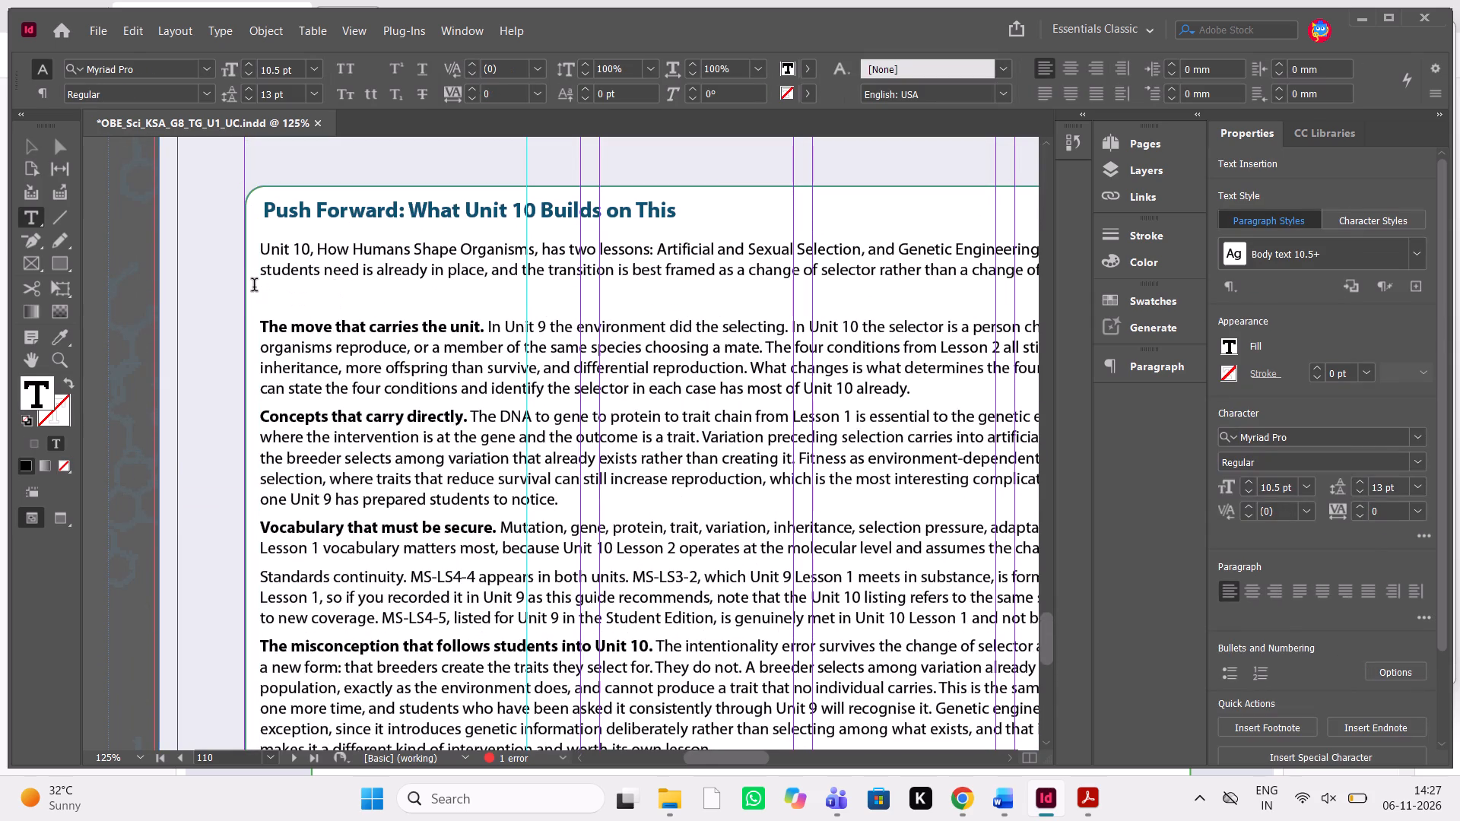
pyautogui.click(254, 287)
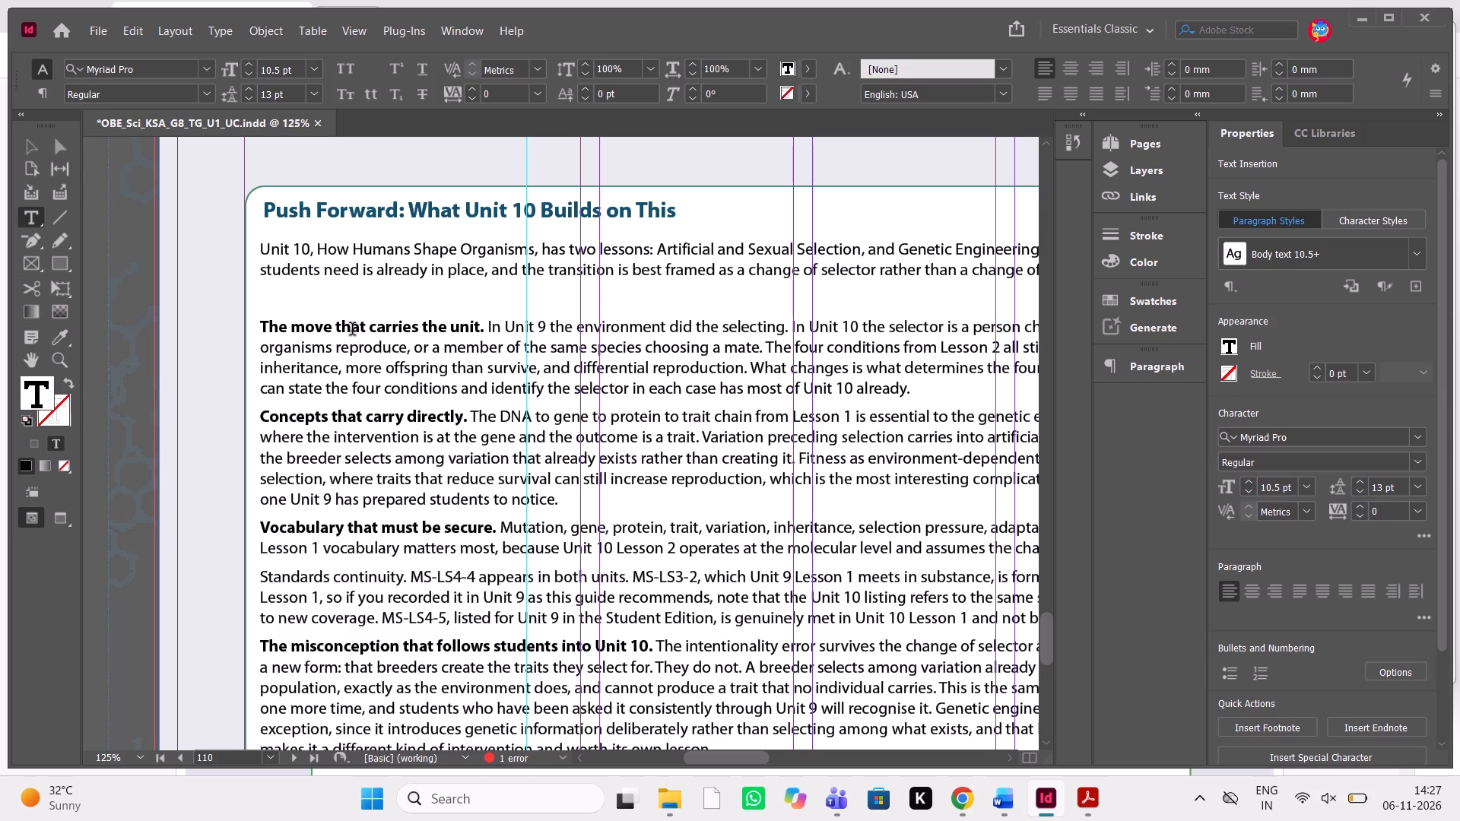
pyautogui.hotkey('alt', 'Tab')
pyautogui.click(1038, 401)
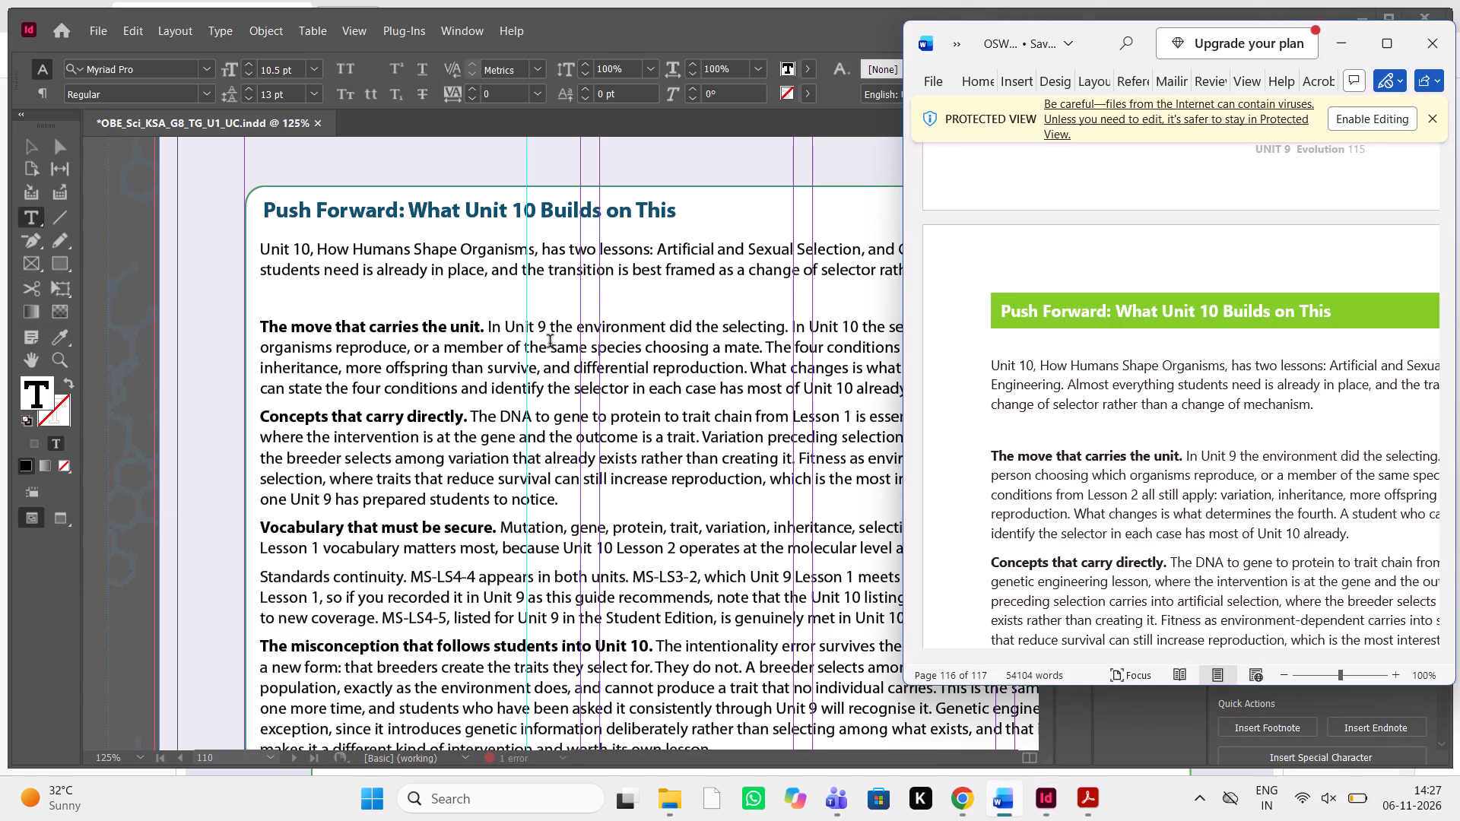
pyautogui.click(550, 343)
pyautogui.hscroll(-1, 857, 265)
pyautogui.hscroll(1, 857, 265)
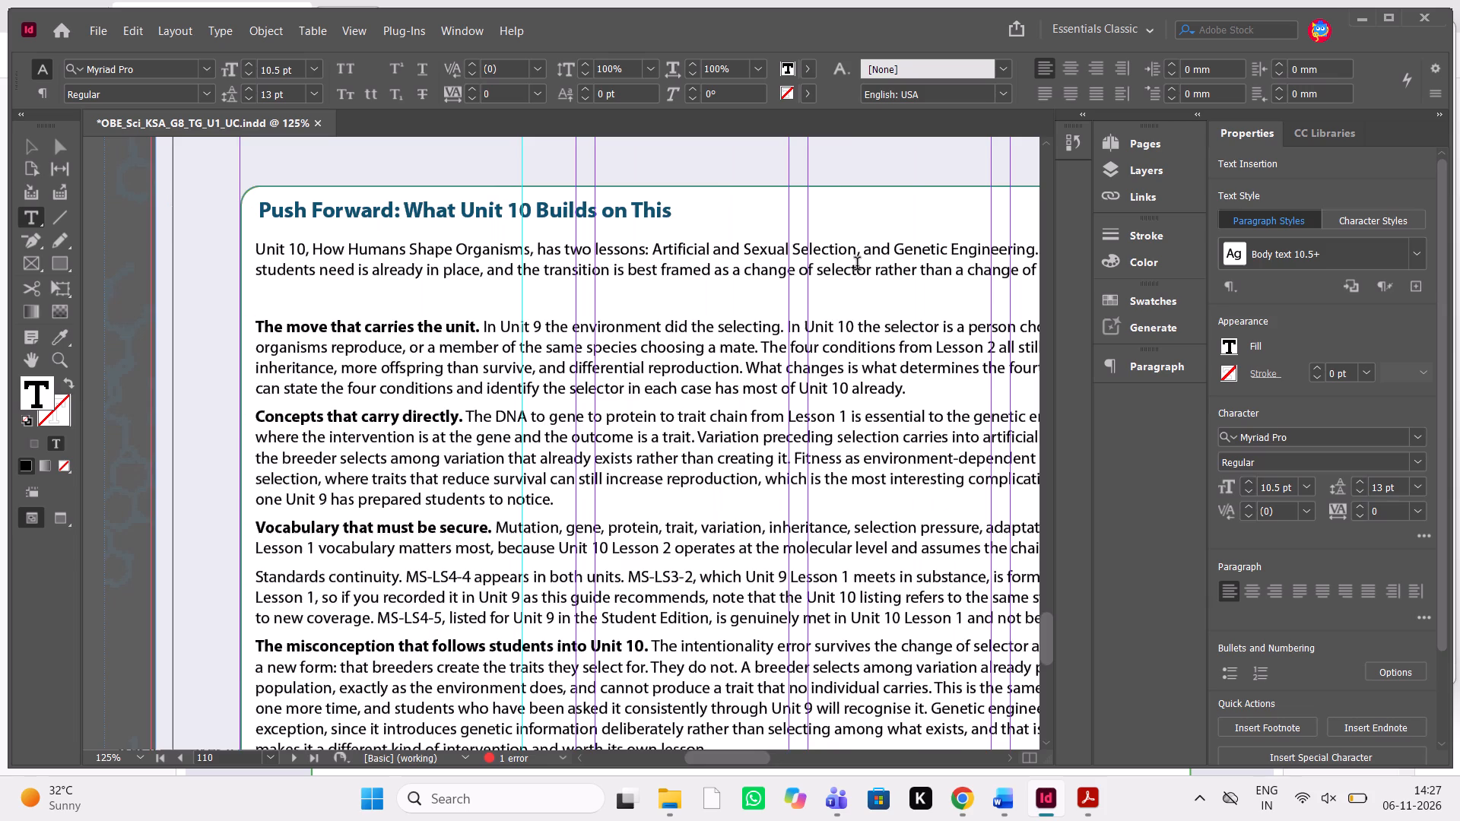
pyautogui.hscroll(-1, 857, 265)
pyautogui.hscroll(1, 746, 285)
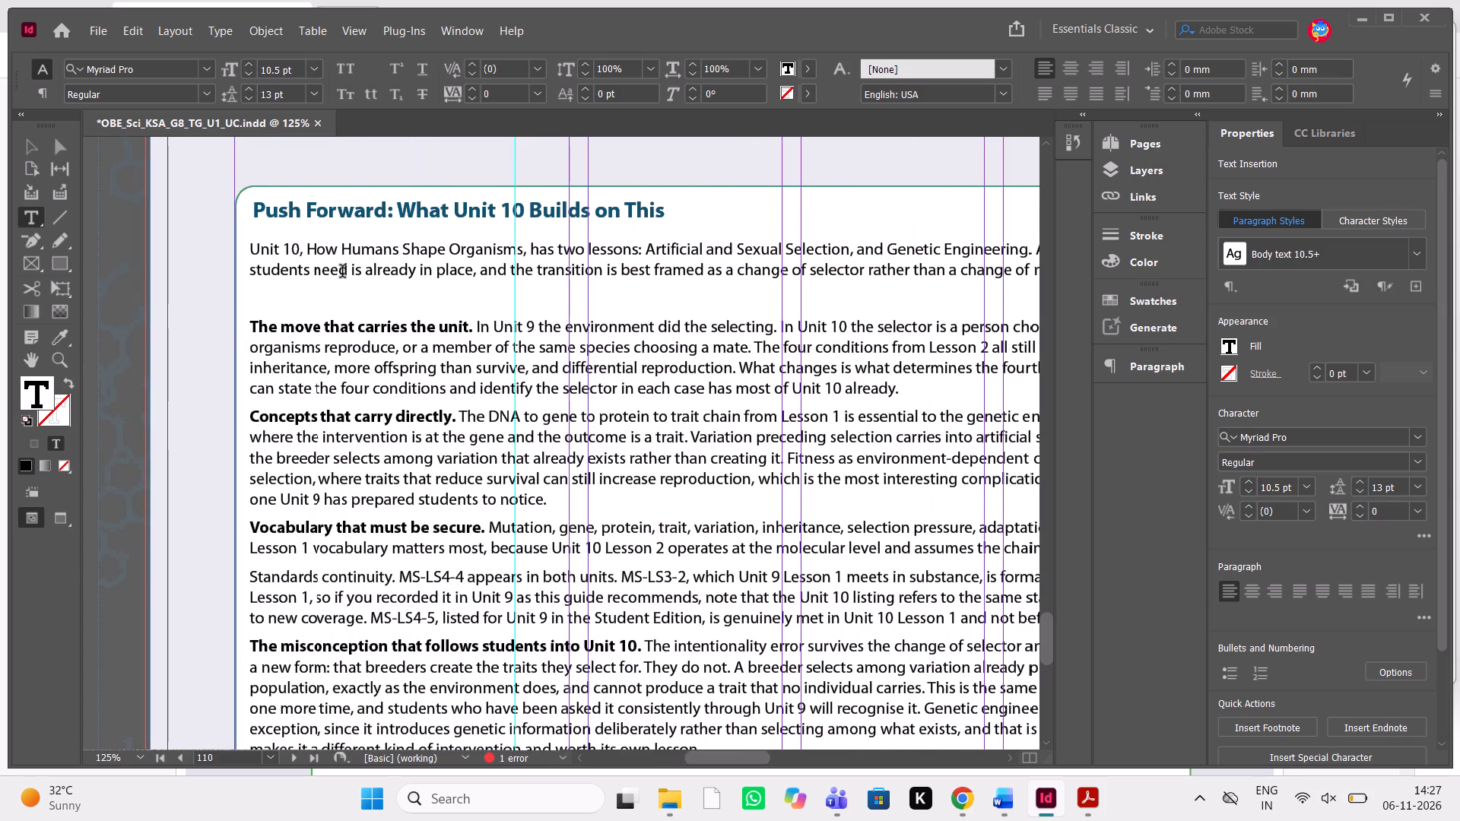
# Delete the blank line between page 110's Push Forward introduction and the paragraph "The move that carries the unit.".
pyautogui.moveTo(266, 301); pyautogui.dragTo(252, 146)
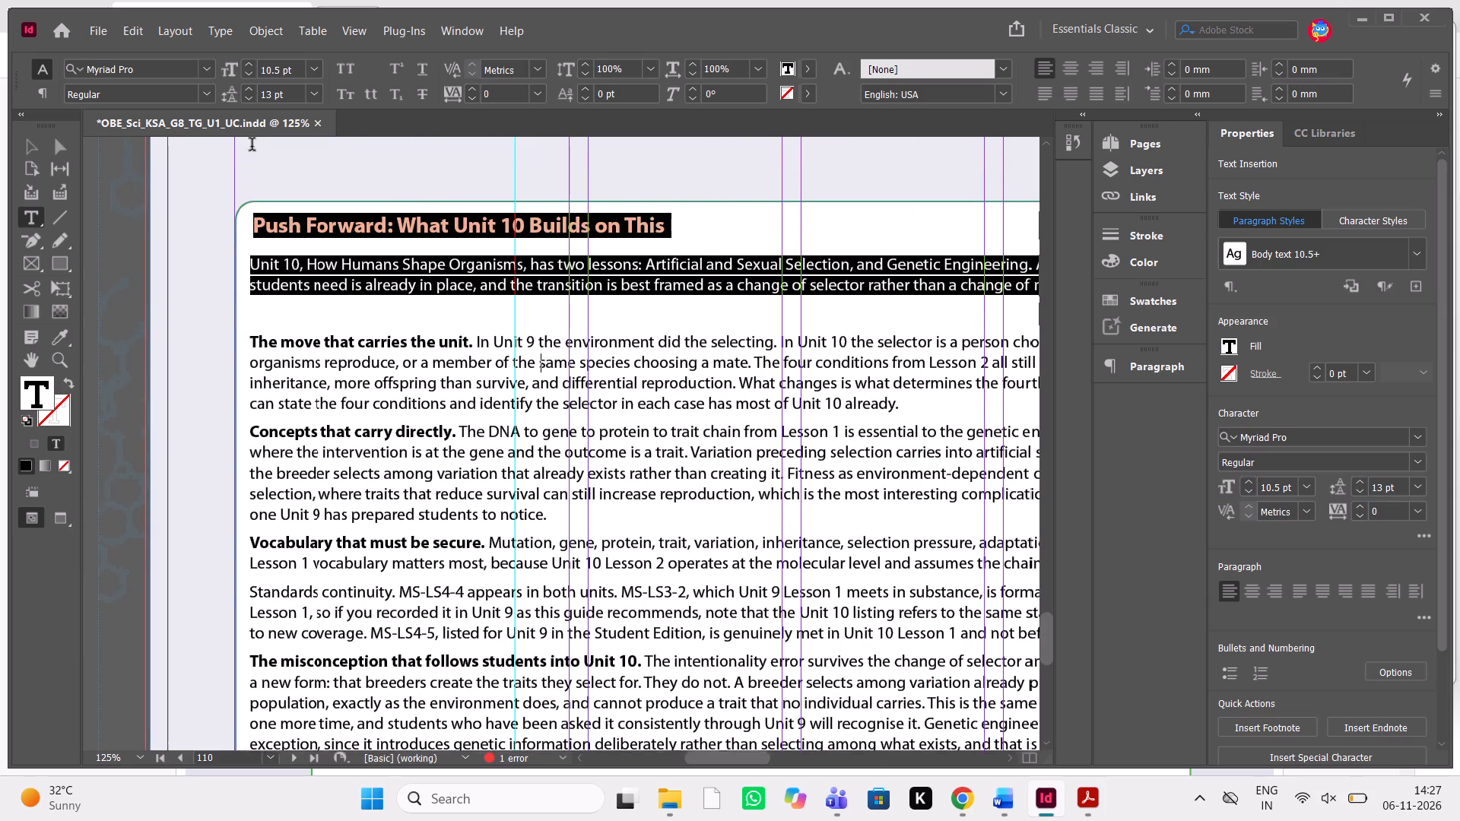
pyautogui.moveTo(252, 146); pyautogui.dragTo(249, 294)
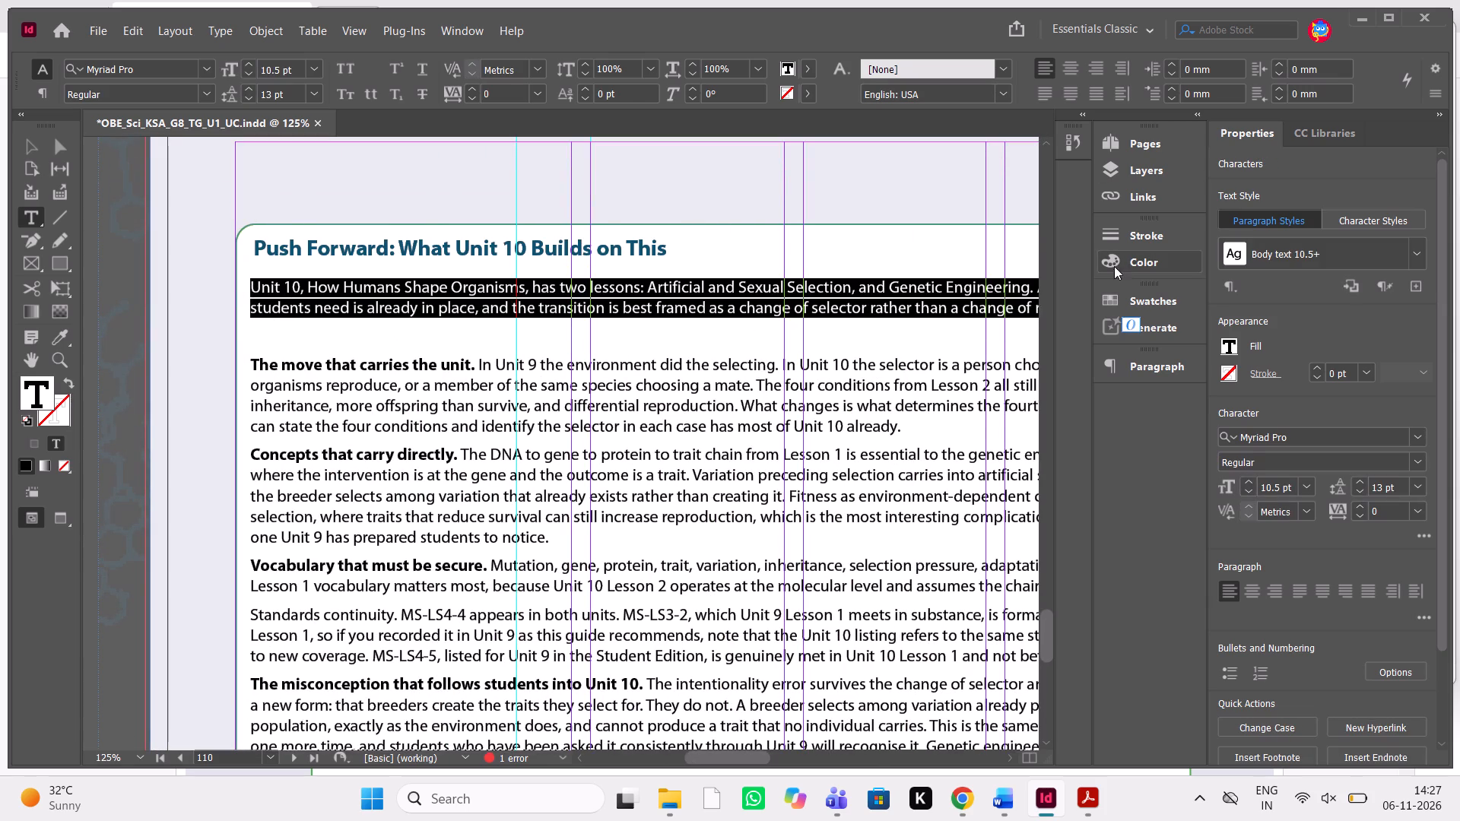
pyautogui.click(1160, 363)
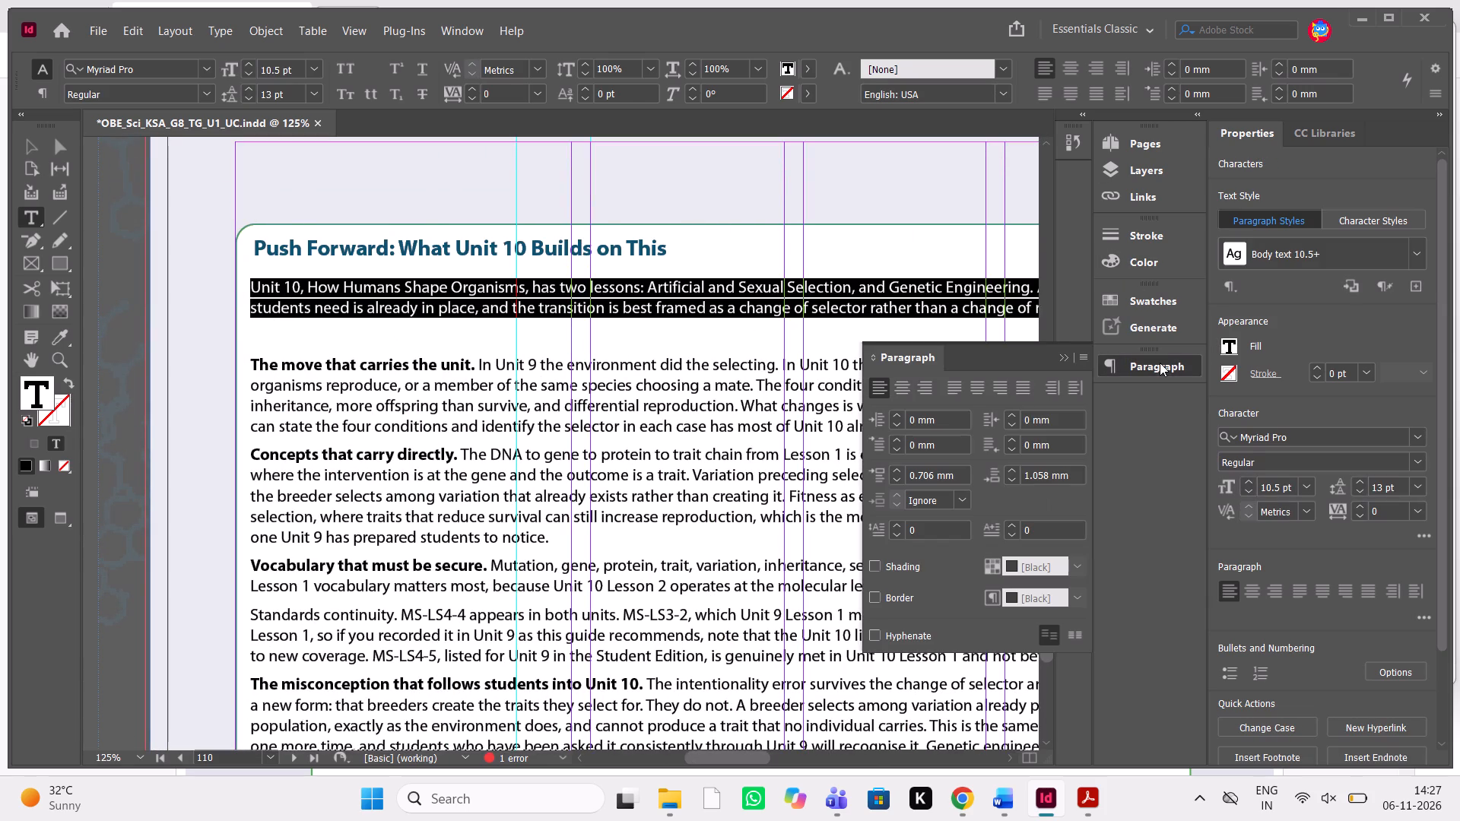
pyautogui.click(549, 351)
pyautogui.hscroll(-1, 549, 351)
pyautogui.hscroll(1, 549, 351)
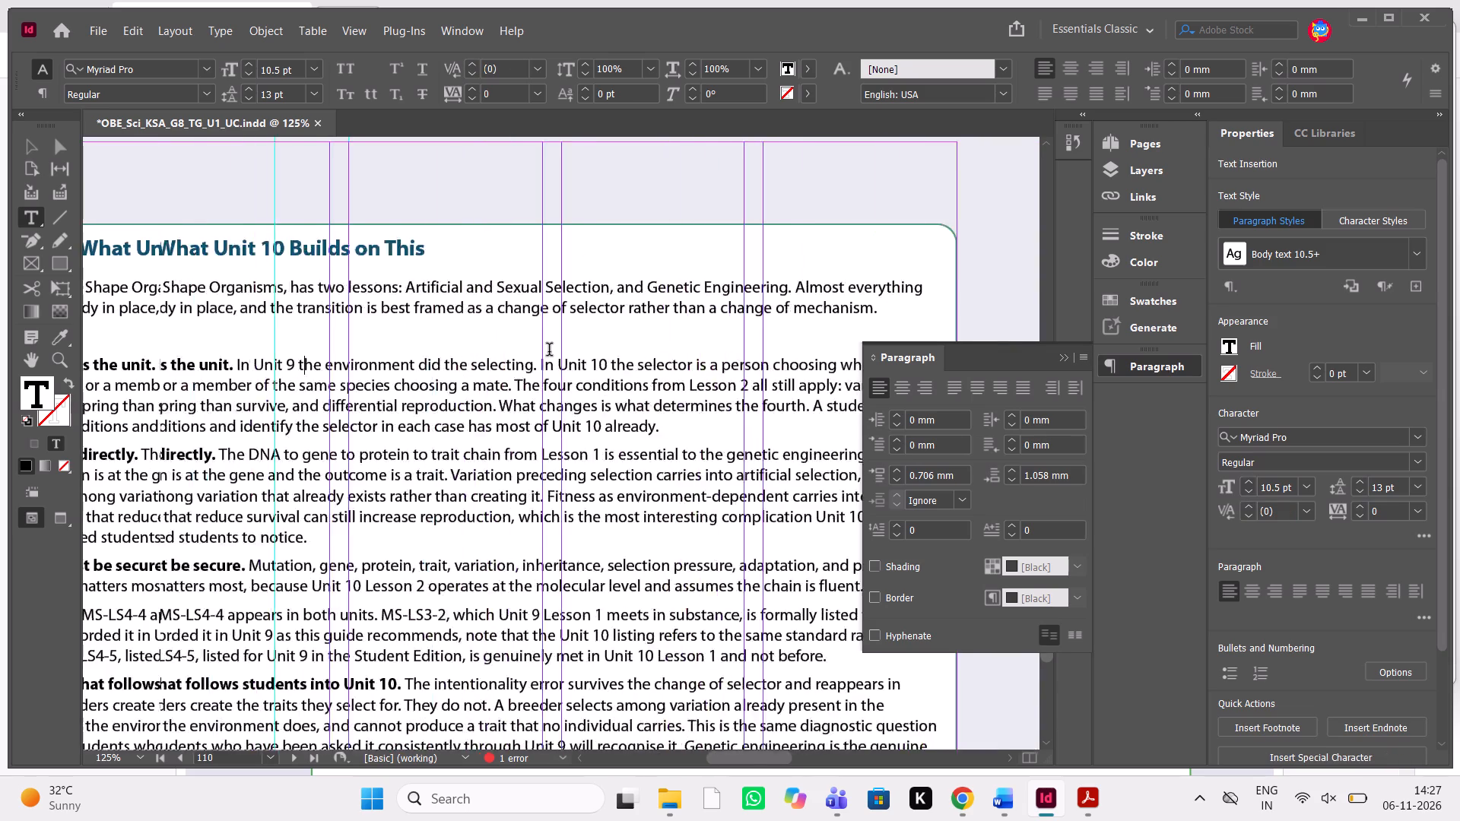
pyautogui.hscroll(1, 549, 351)
pyautogui.click(257, 336)
pyautogui.press('Delete')
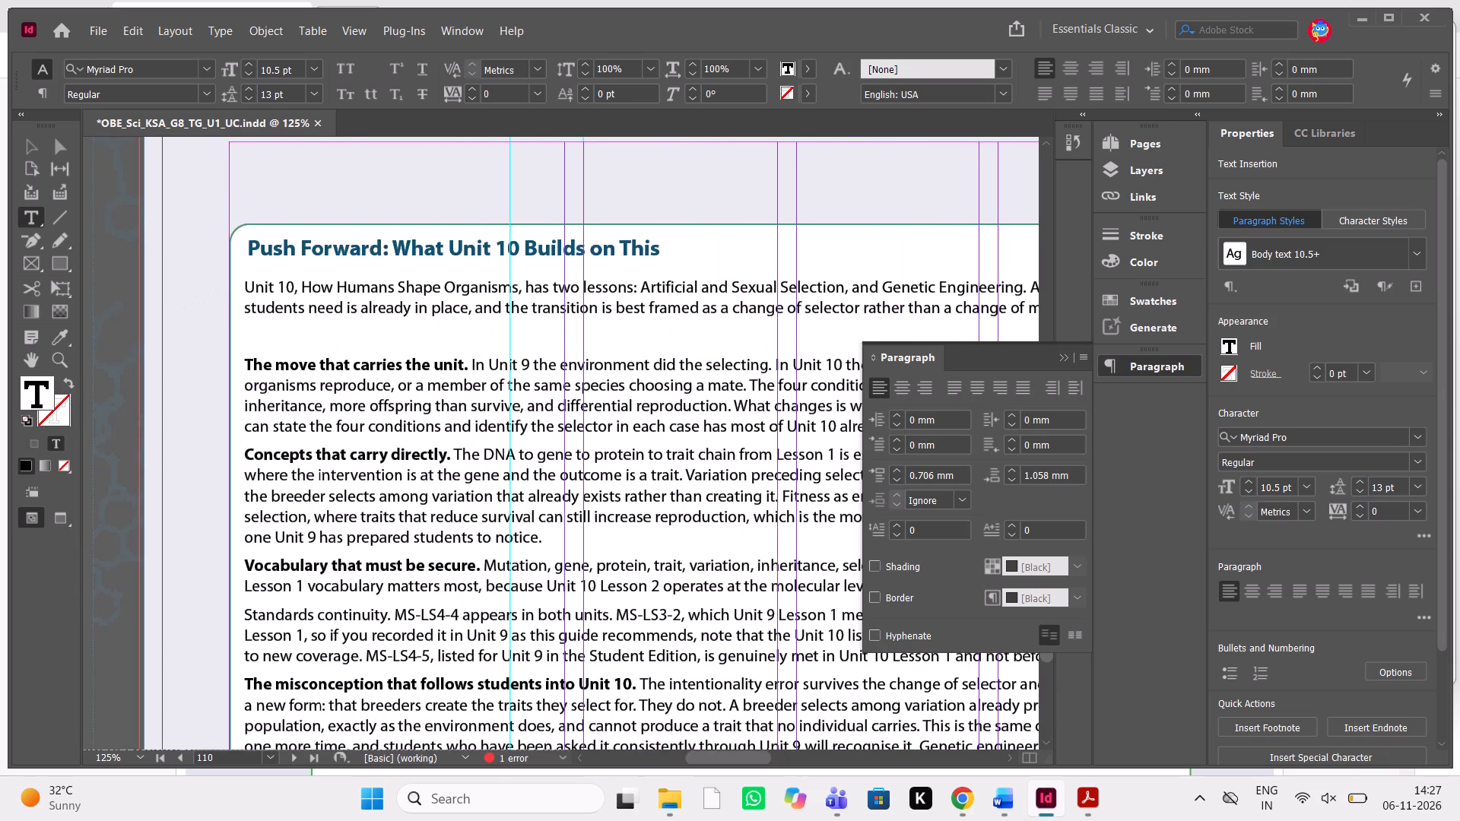
# Set the space after the Push Forward introduction paragraph to 4 mm.
pyautogui.hscroll(-1, 457, 324)
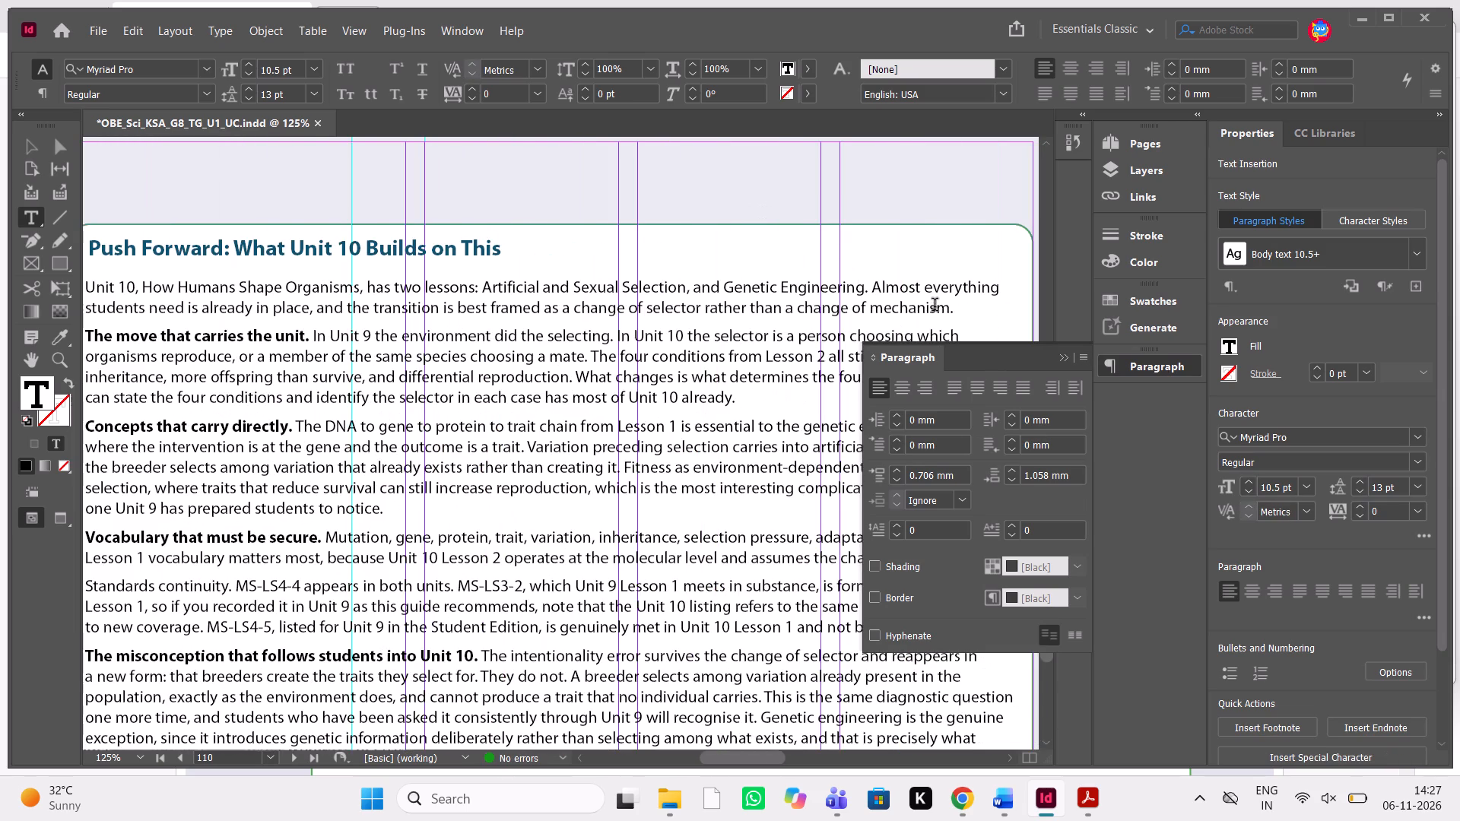
pyautogui.moveTo(968, 317); pyautogui.dragTo(144, 275)
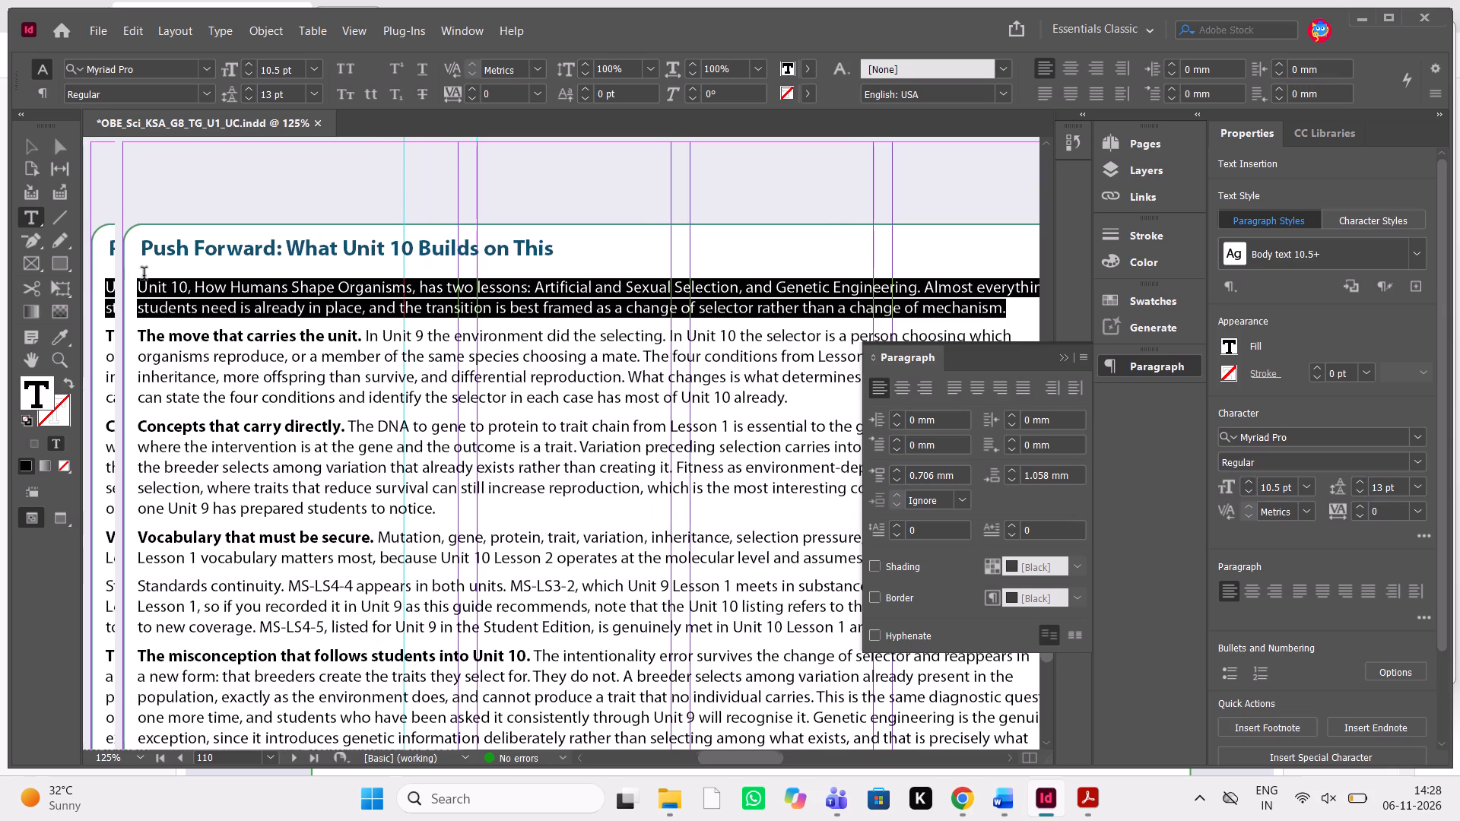
pyautogui.moveTo(144, 275); pyautogui.dragTo(138, 288)
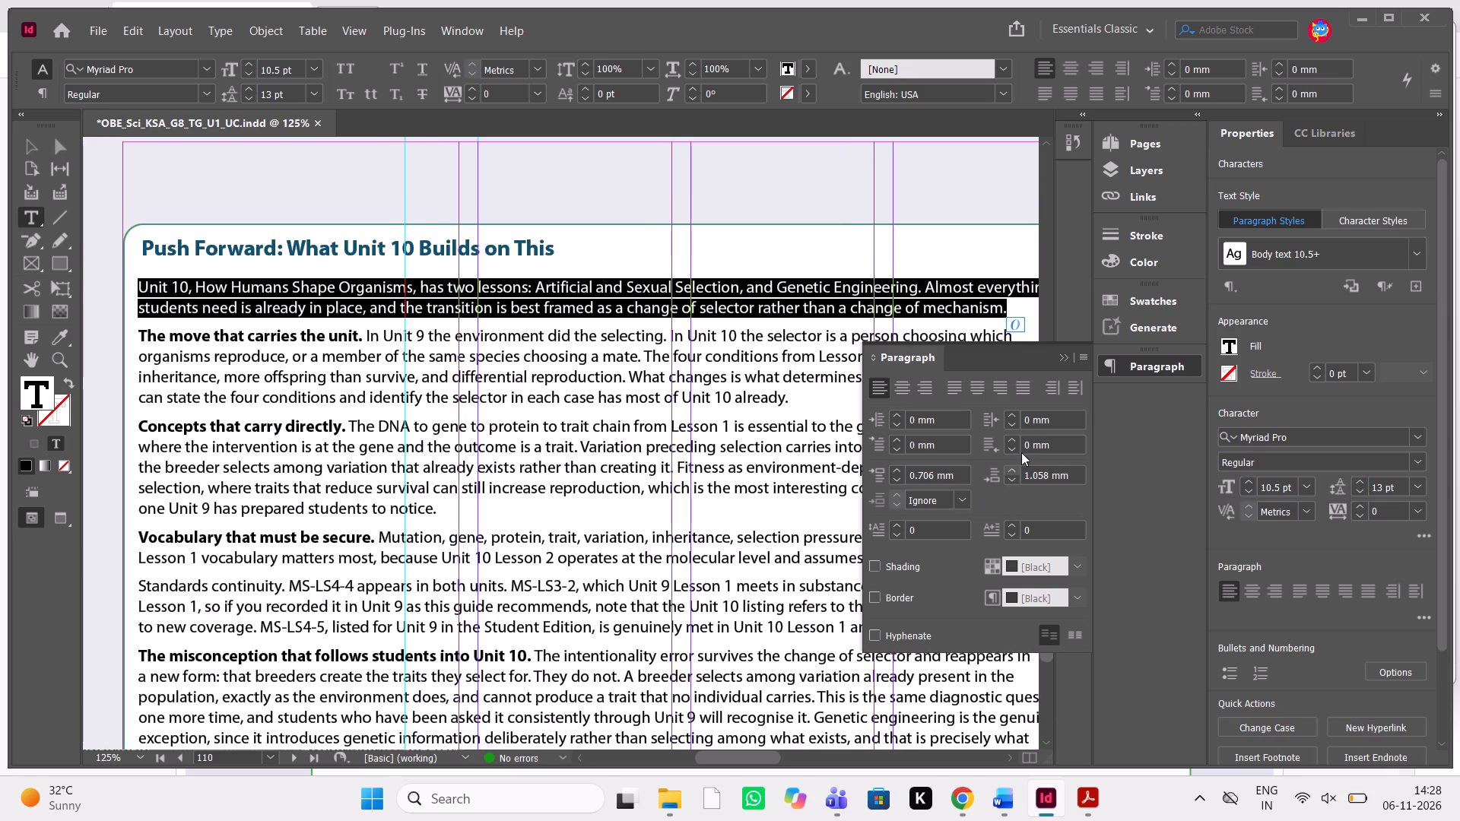
pyautogui.click(1016, 467)
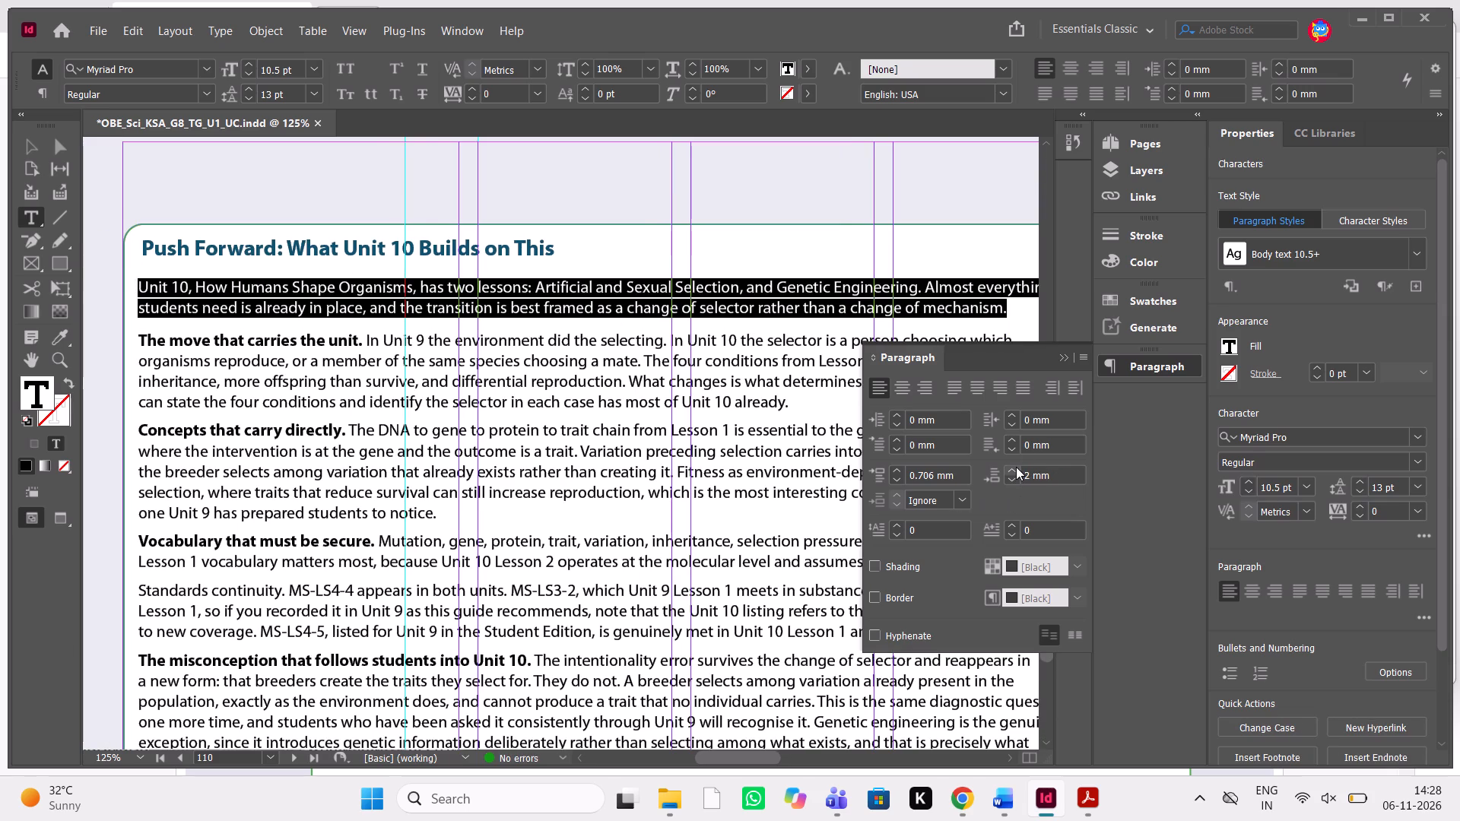
pyautogui.click(1016, 467)
pyautogui.click(1016, 467)
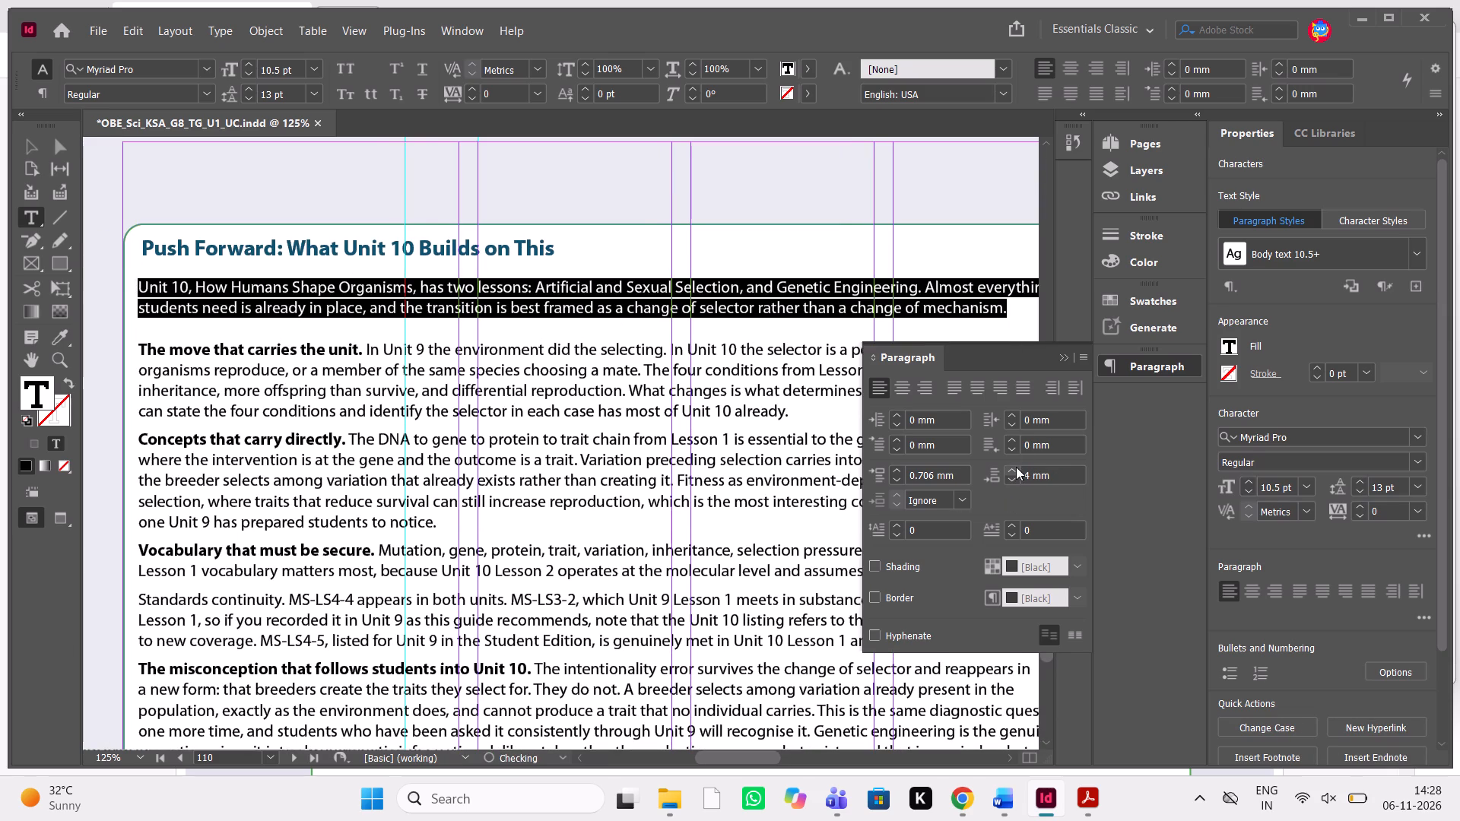
pyautogui.click(1064, 356)
pyautogui.click(353, 321)
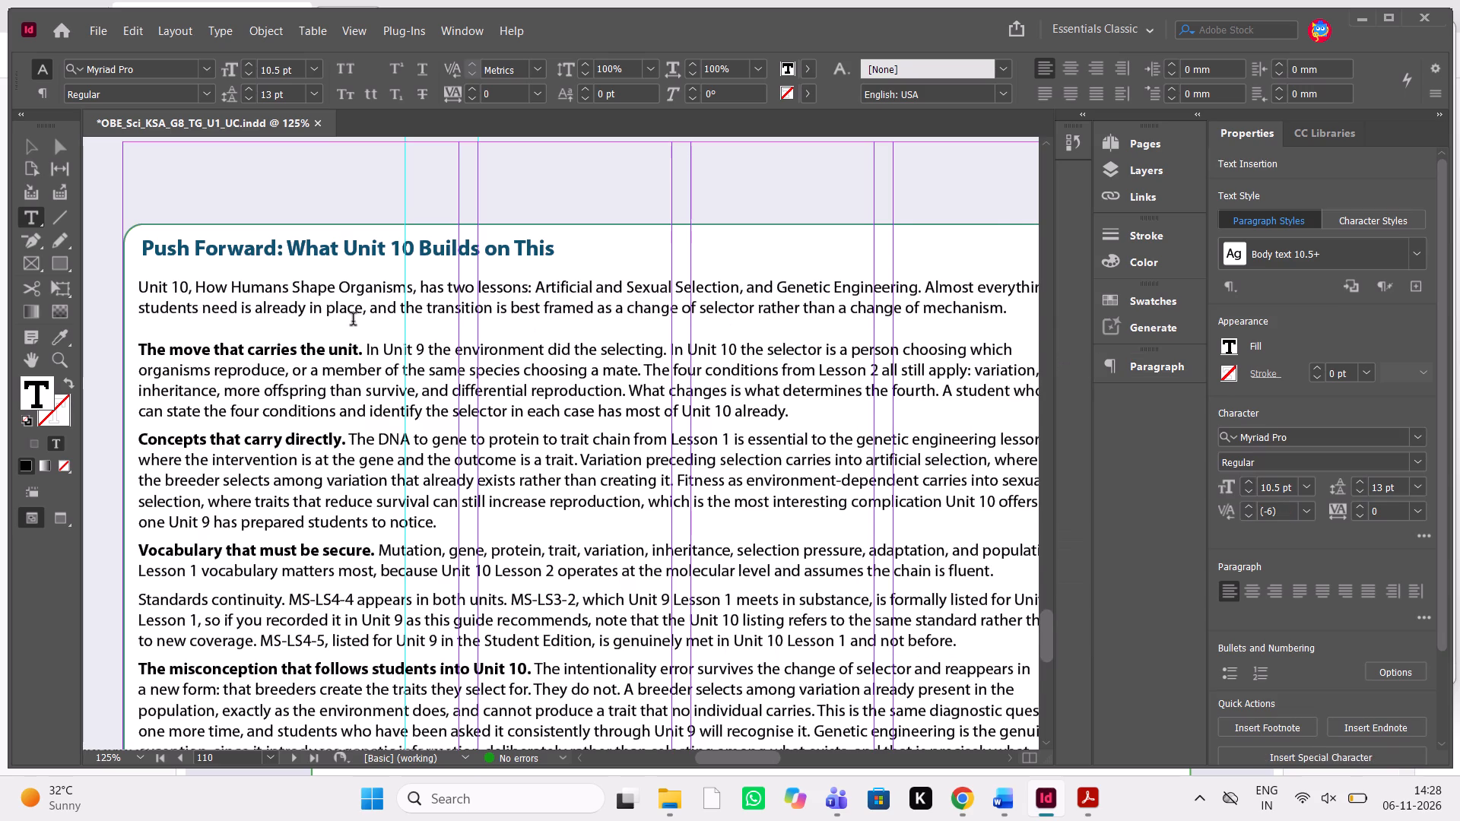
# Shorten the Push Forward frame from its bottom edge to a height of about 152 mm.
pyautogui.scroll(-3, 353, 321)
pyautogui.scroll(3, 353, 321)
pyautogui.scroll(-2, 353, 321)
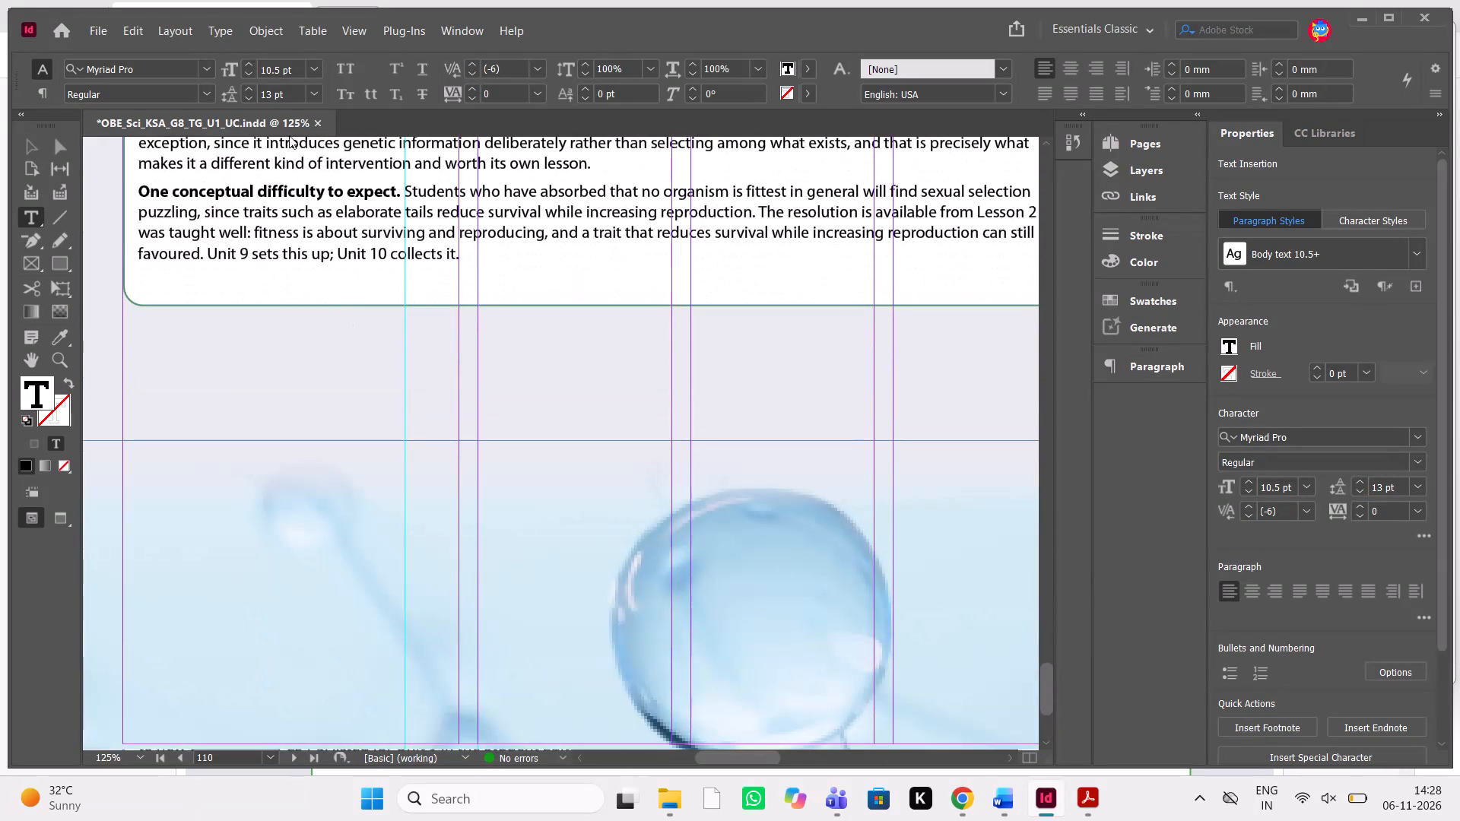
pyautogui.click(24, 147)
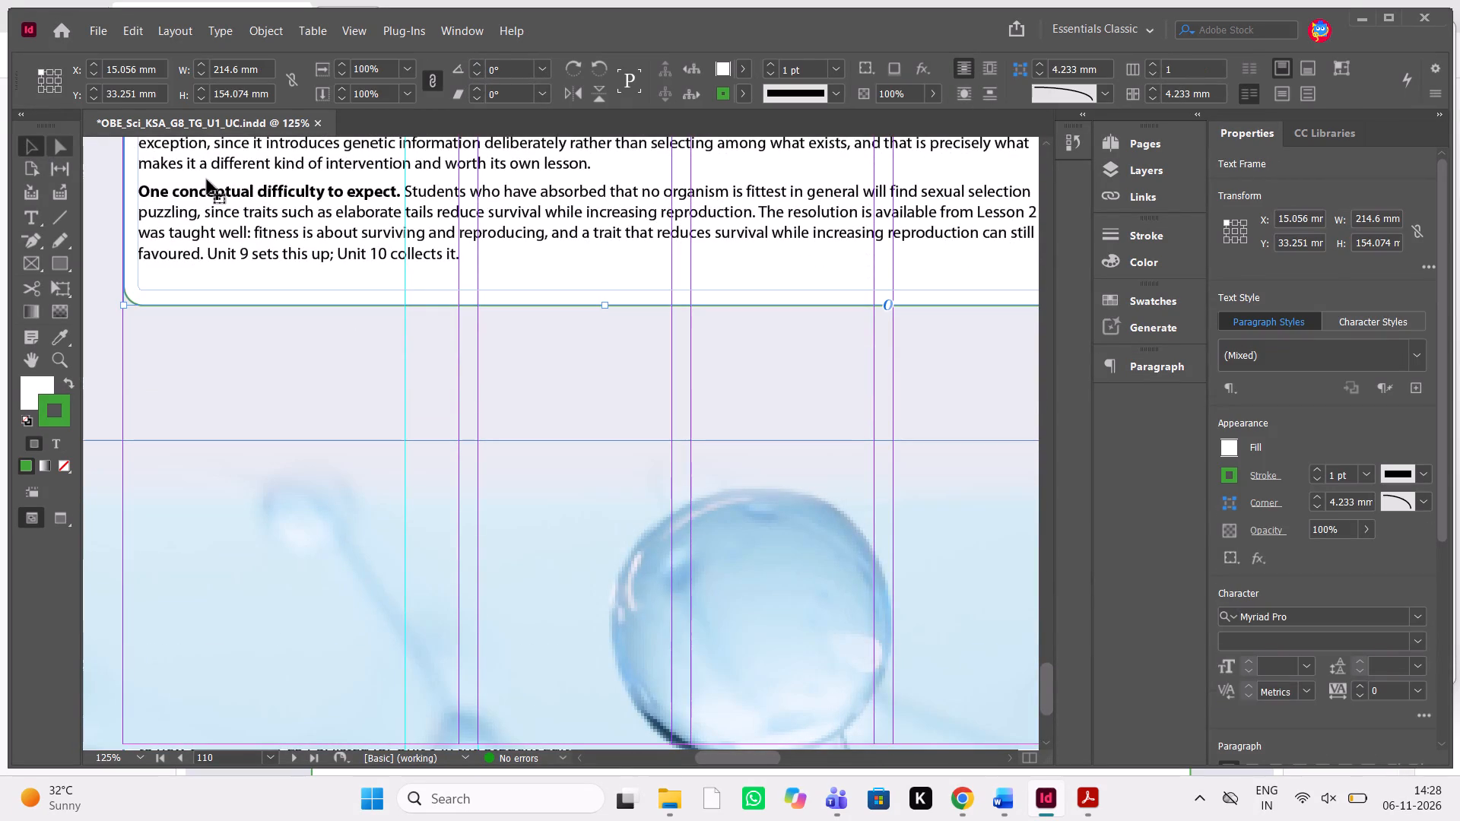
pyautogui.moveTo(608, 307); pyautogui.dragTo(608, 306)
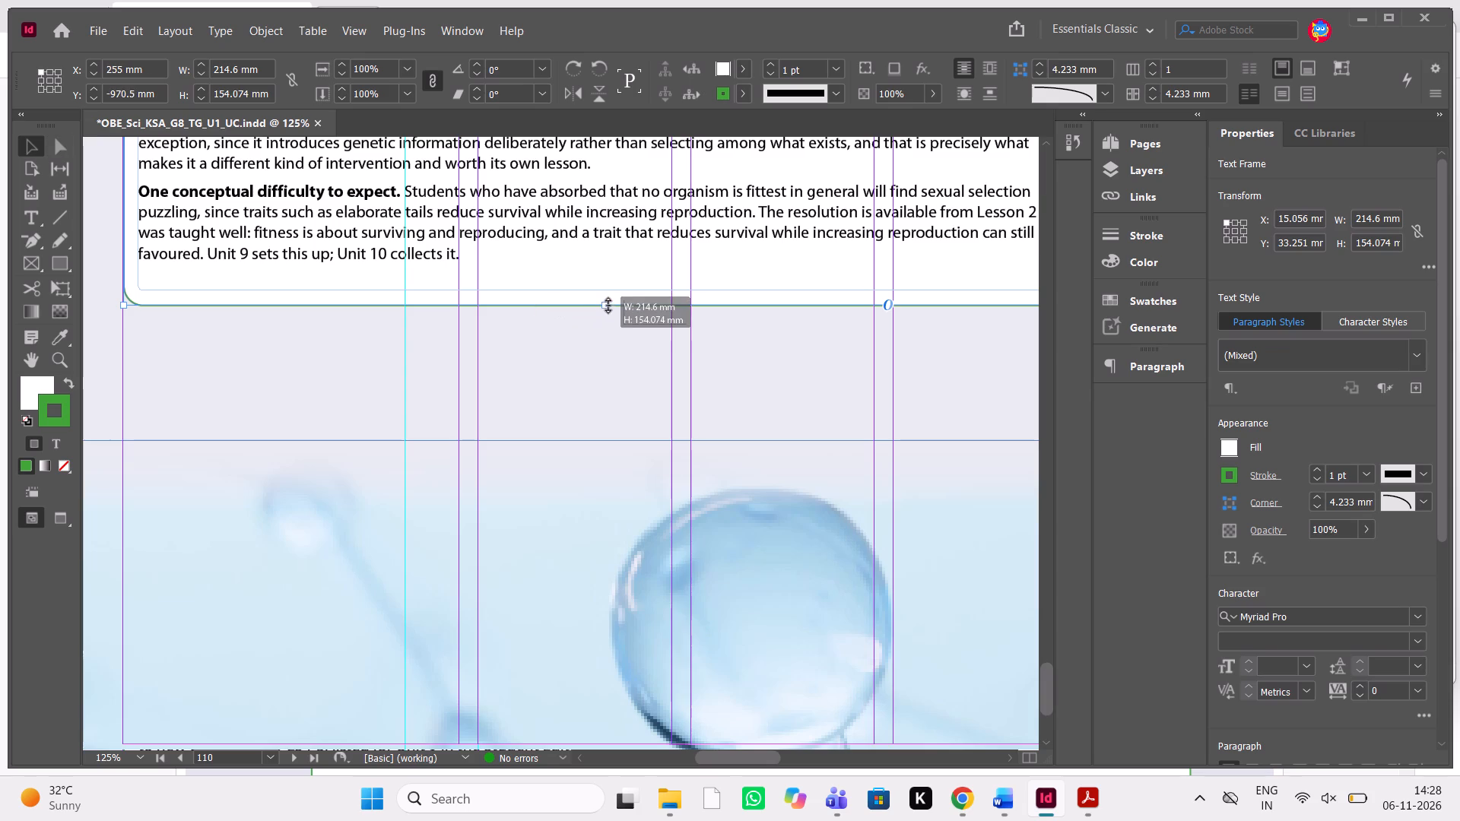
pyautogui.moveTo(608, 306); pyautogui.dragTo(612, 298)
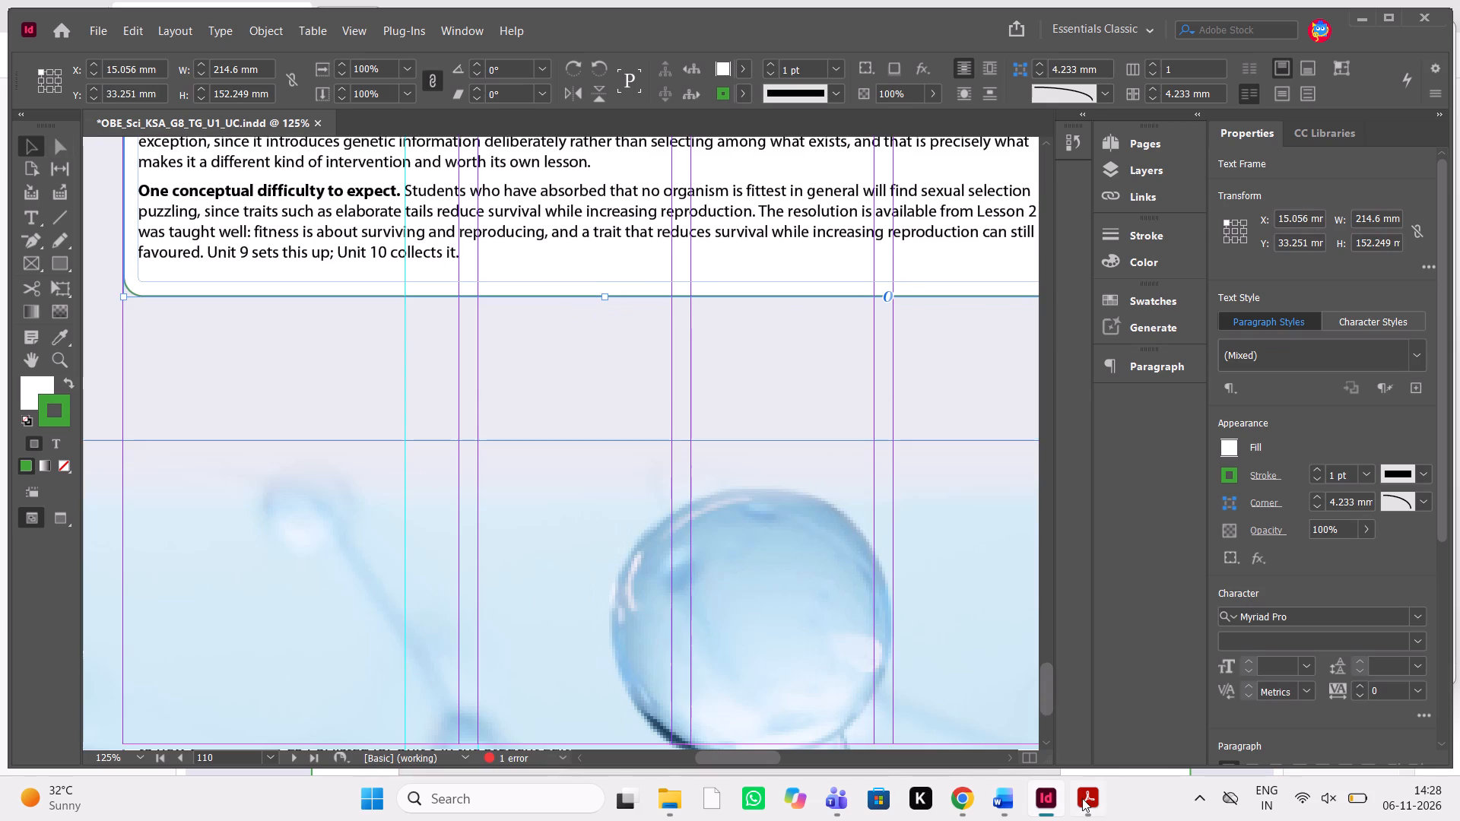
# Compare the bottom of the Push Forward frame with page 109 of the PDF in Acrobat, and check it in InDesign without guides.
pyautogui.click(1082, 798)
pyautogui.scroll(-1, 929, 492)
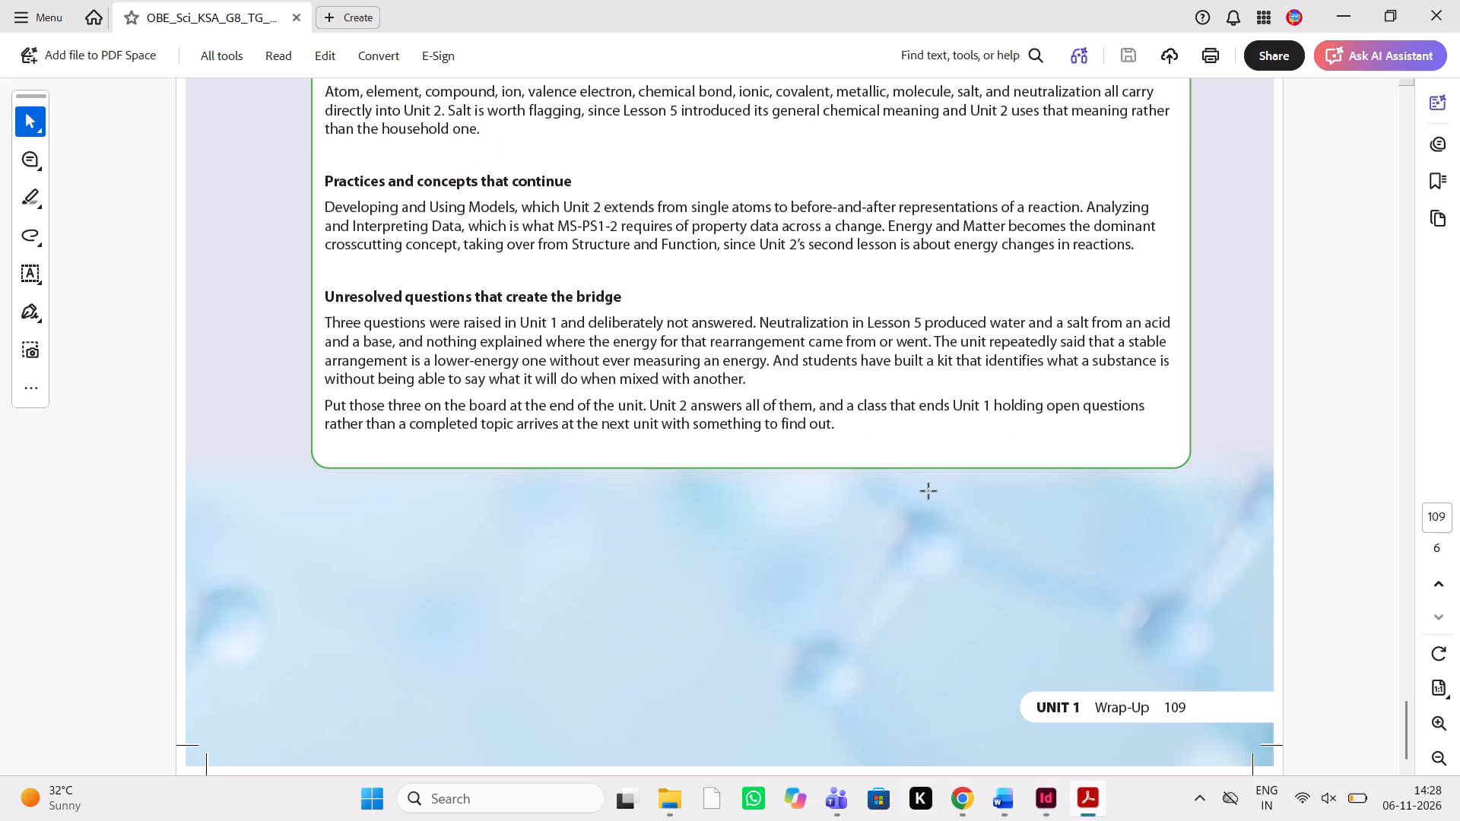
pyautogui.scroll(-1, 929, 492)
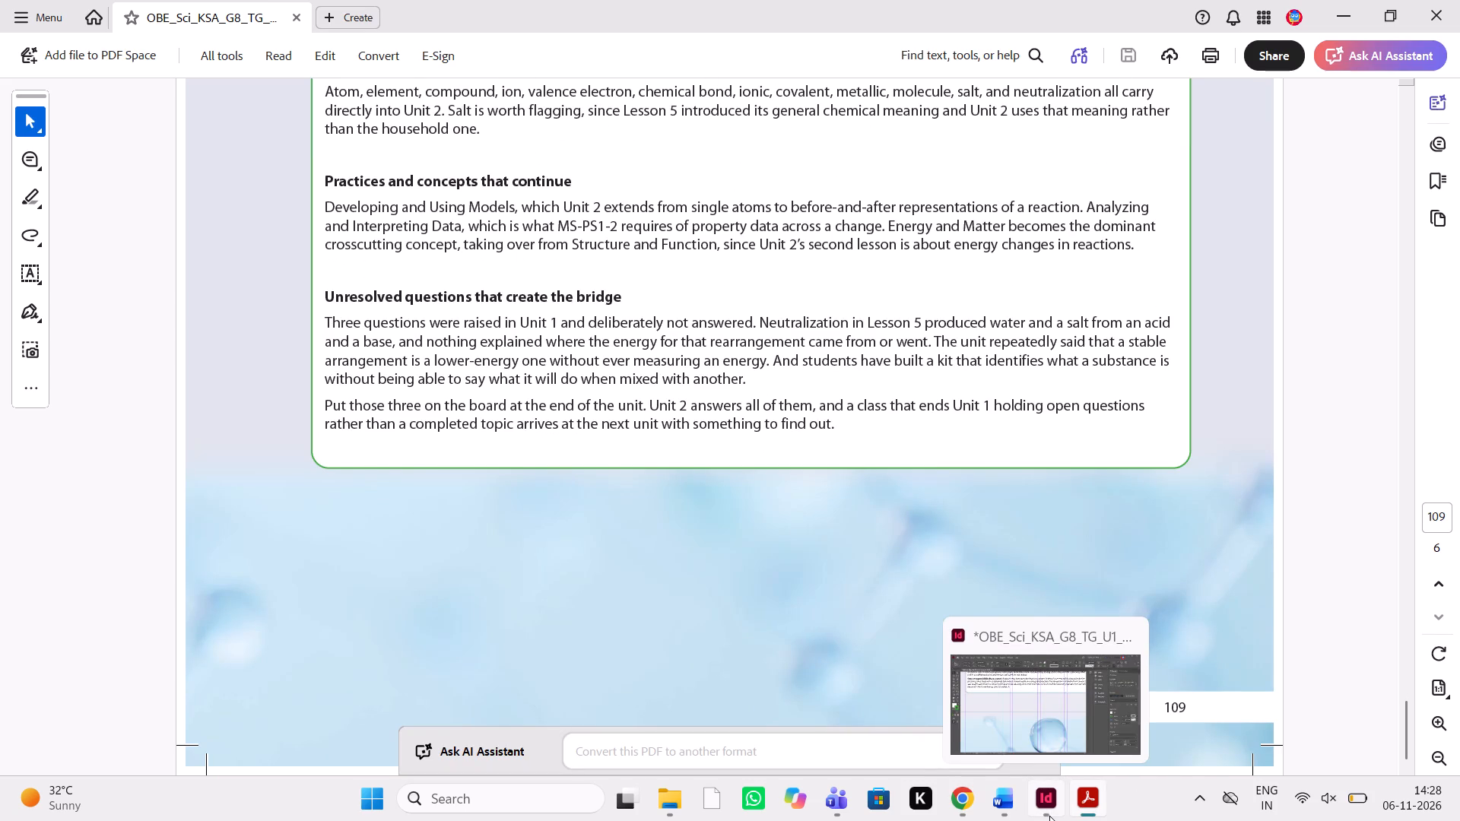
pyautogui.click(1049, 816)
pyautogui.click(588, 347)
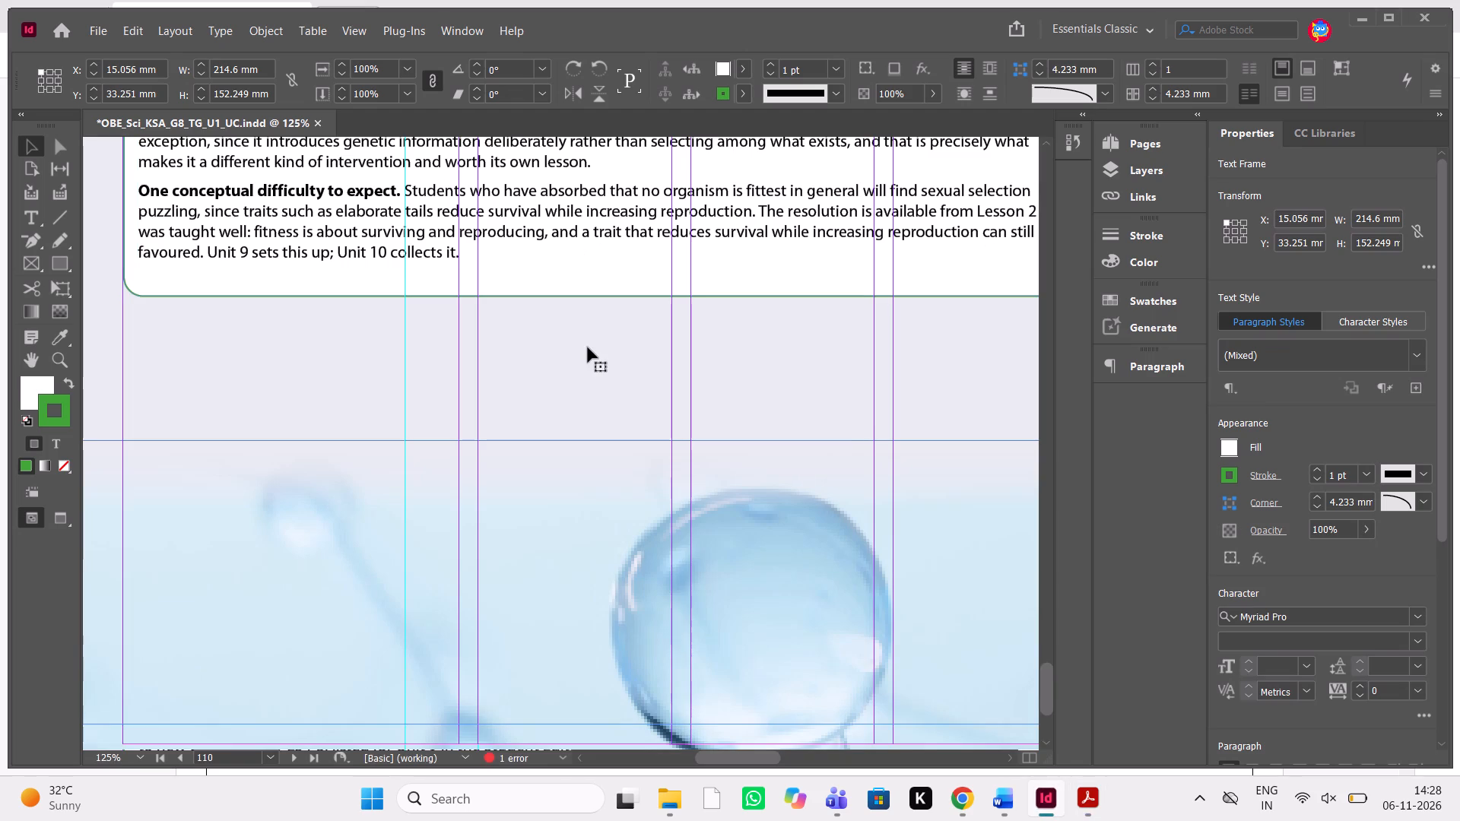
pyautogui.press('w')
pyautogui.press('w')
pyautogui.write('ww')
pyautogui.press('w')
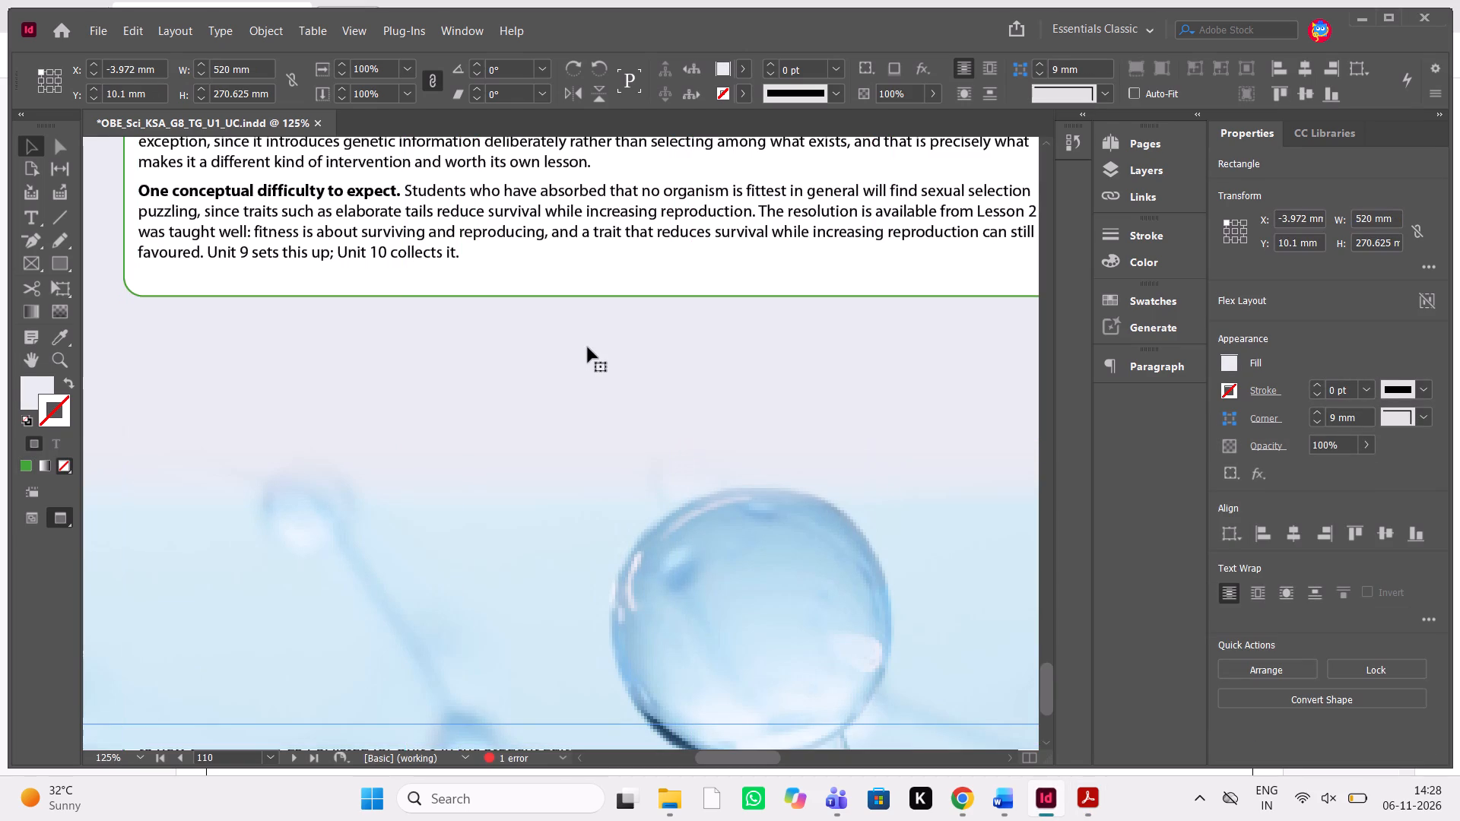
pyautogui.press('w')
pyautogui.press('w')
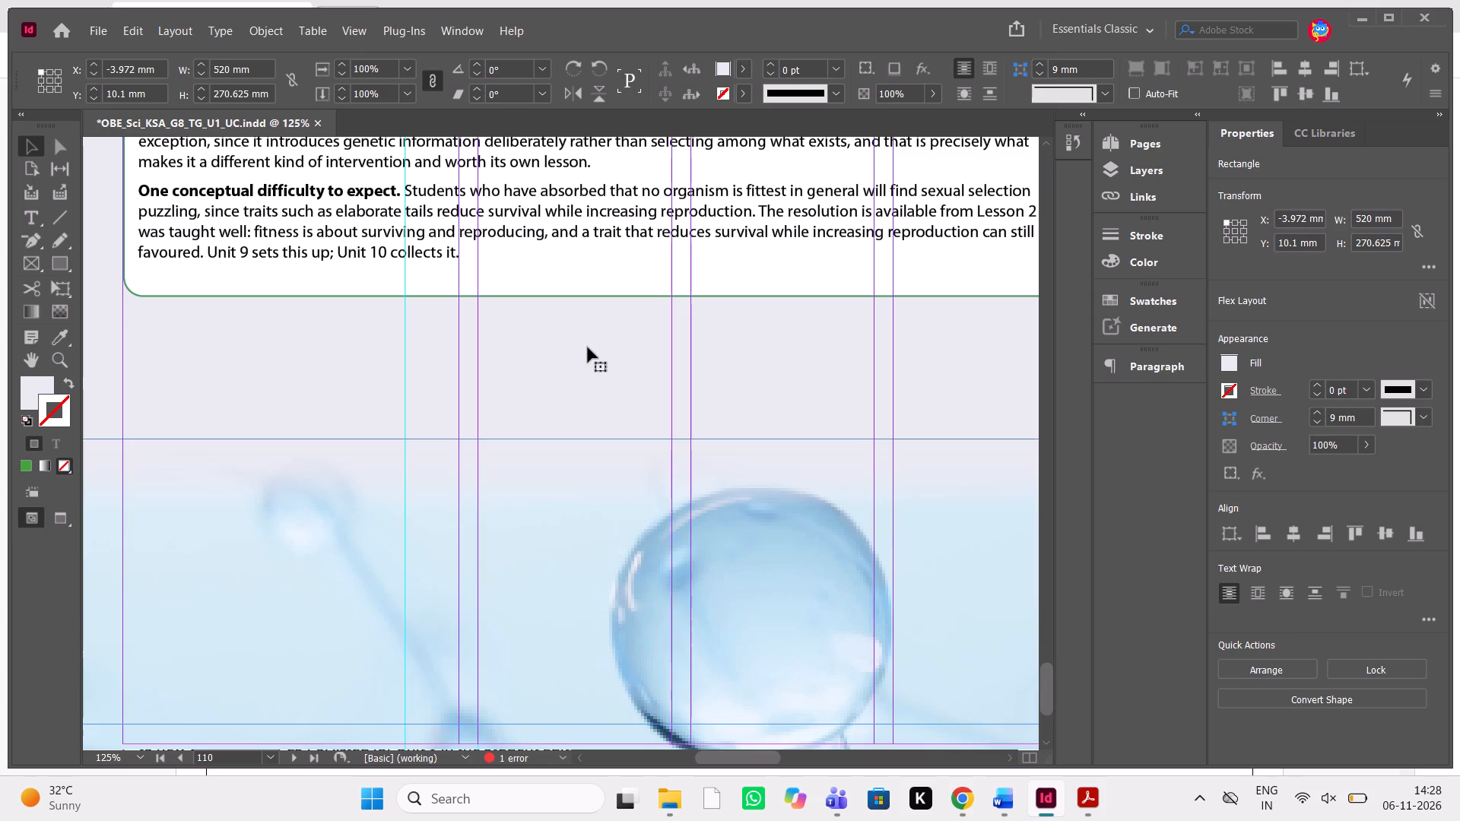
pyautogui.press('w')
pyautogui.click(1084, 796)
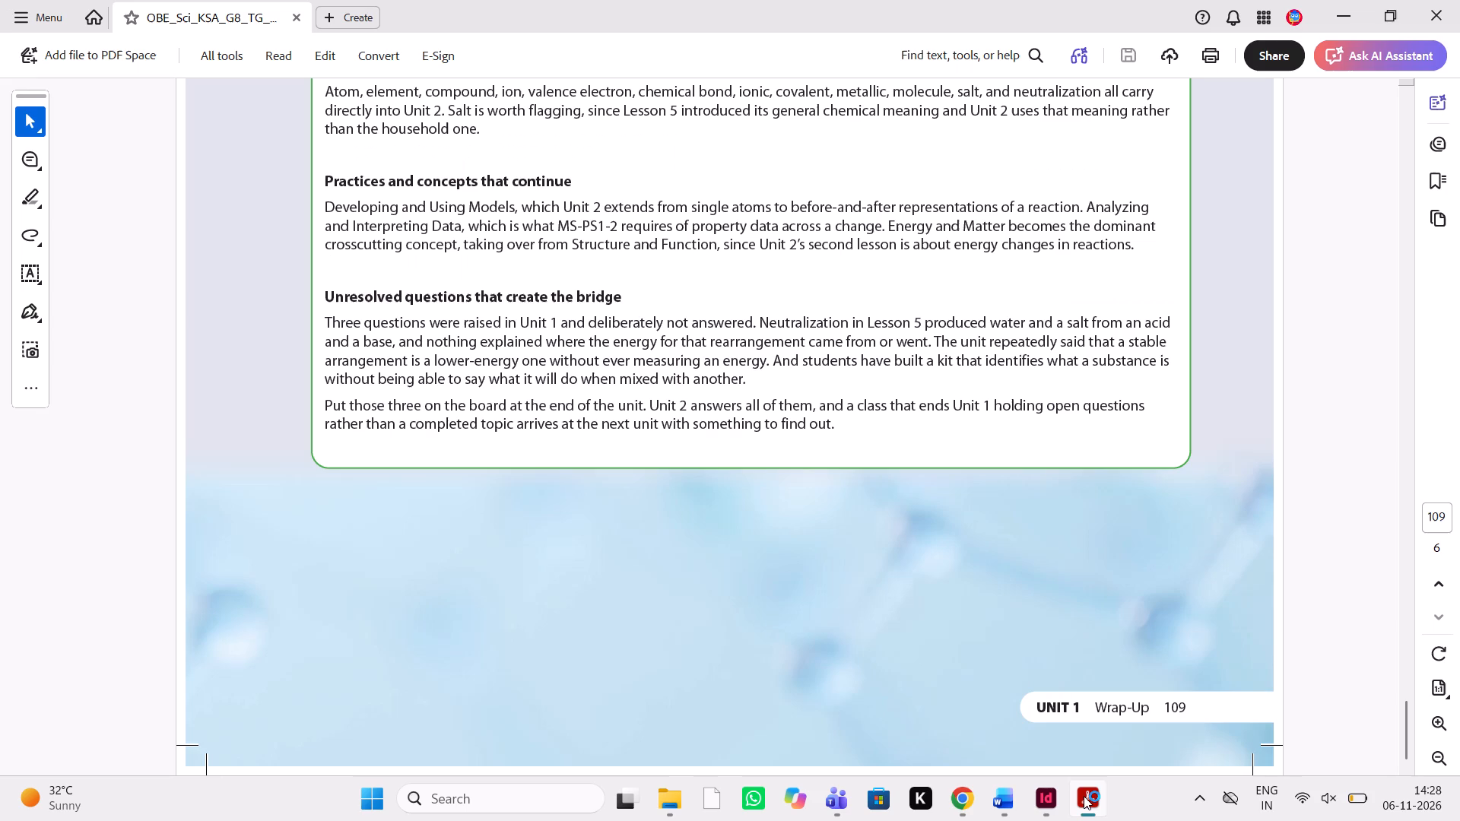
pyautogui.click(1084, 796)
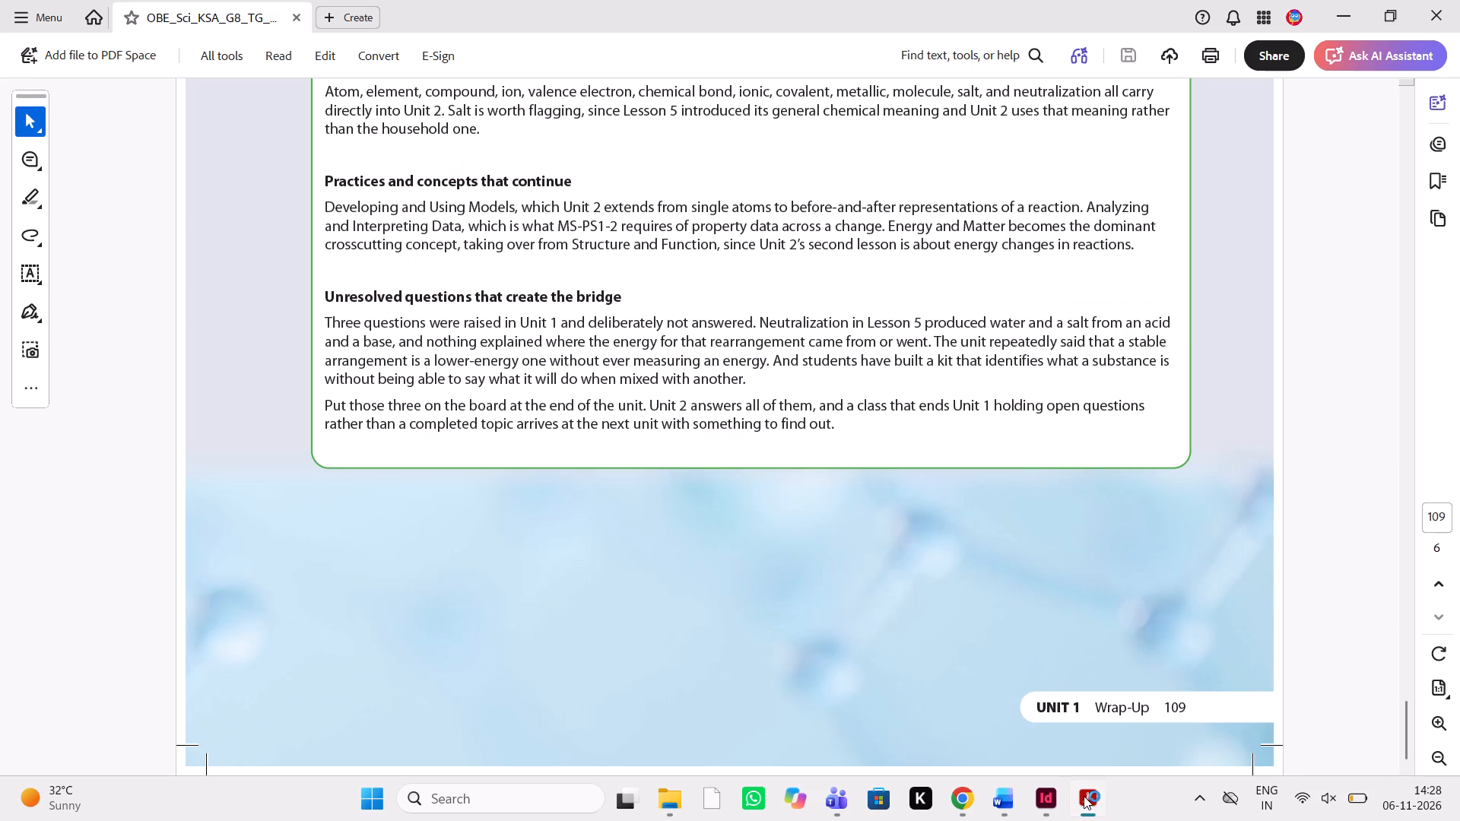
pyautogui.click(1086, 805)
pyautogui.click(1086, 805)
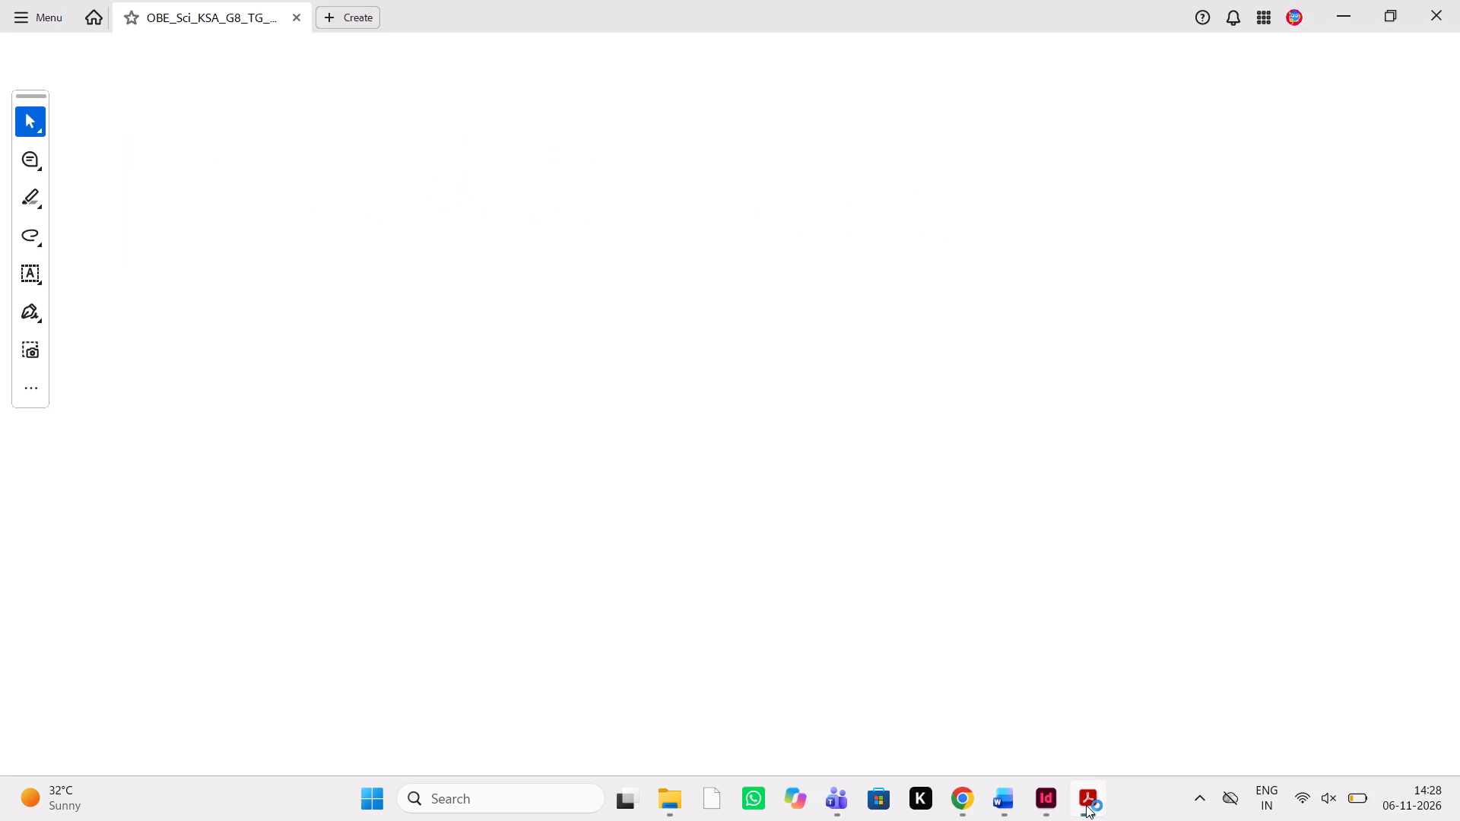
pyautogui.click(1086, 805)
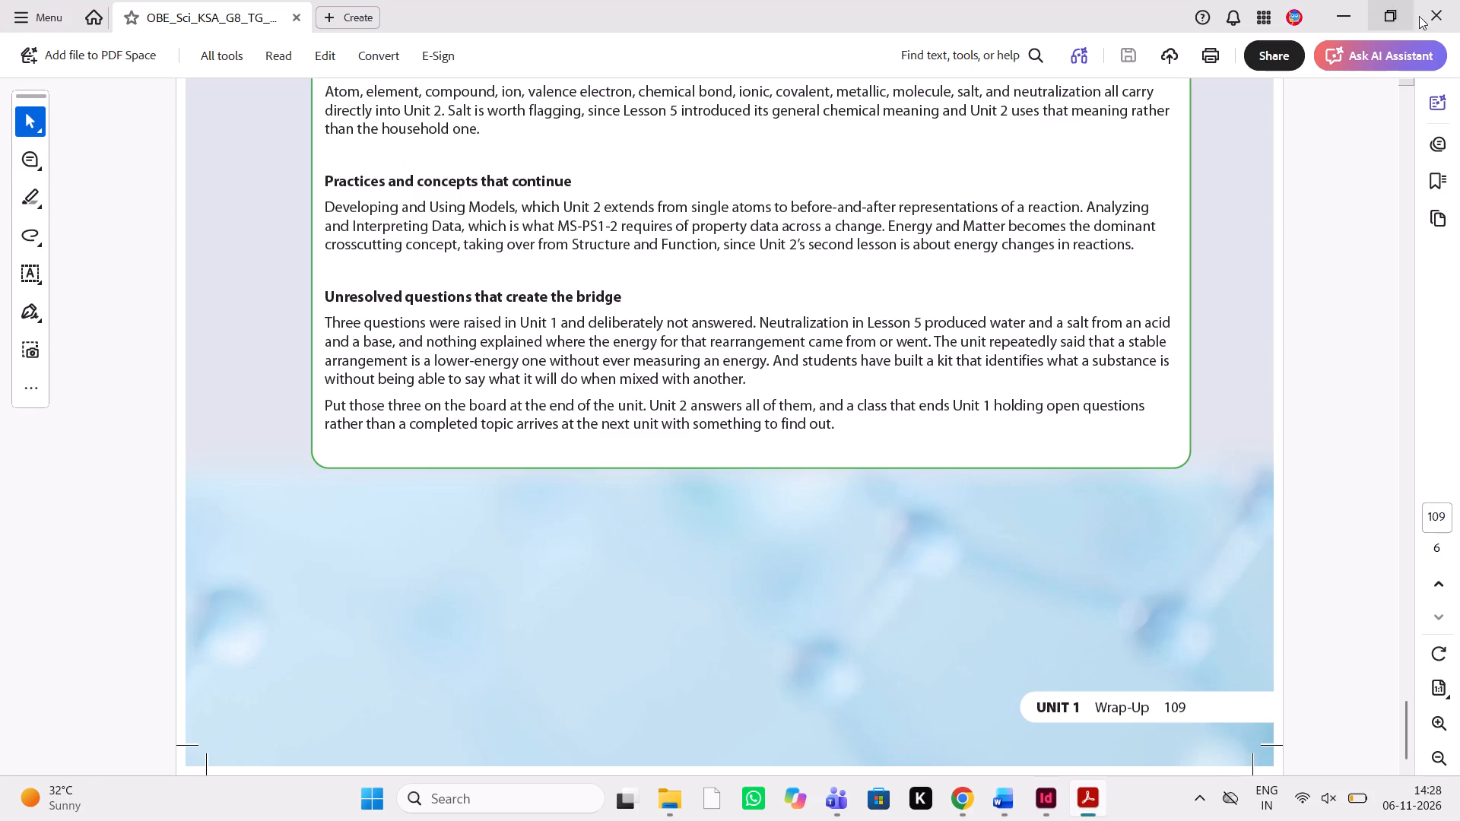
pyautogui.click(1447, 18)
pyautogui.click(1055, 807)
# Review the overall layout of the spread with pages 110 and 111, including the Push Forward frame and the empty facing page.
pyautogui.scroll(1, 752, 526)
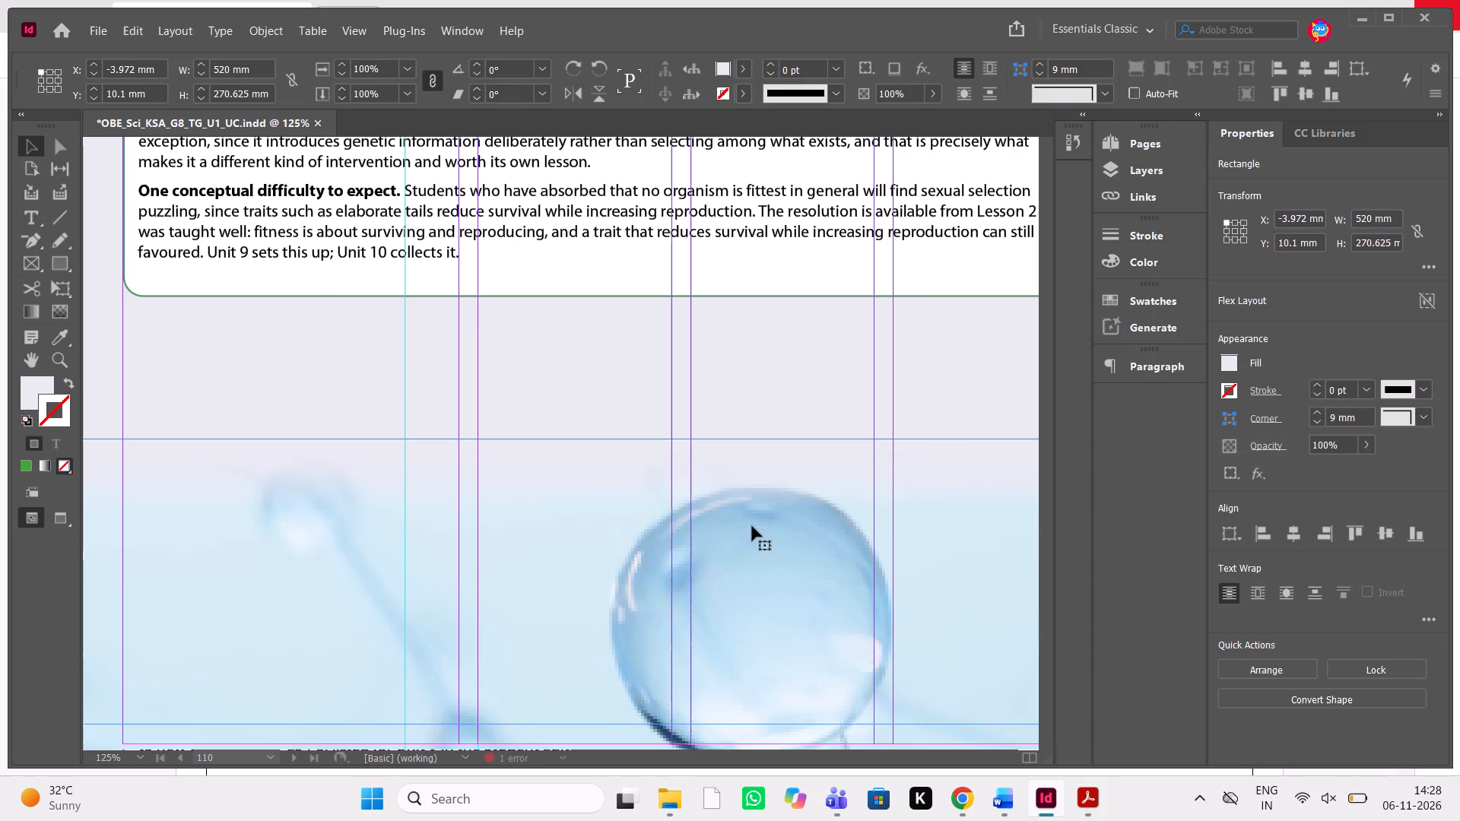
pyautogui.scroll(2, 752, 526)
pyautogui.hscroll(-2, 752, 526)
pyautogui.scroll(2, 752, 526)
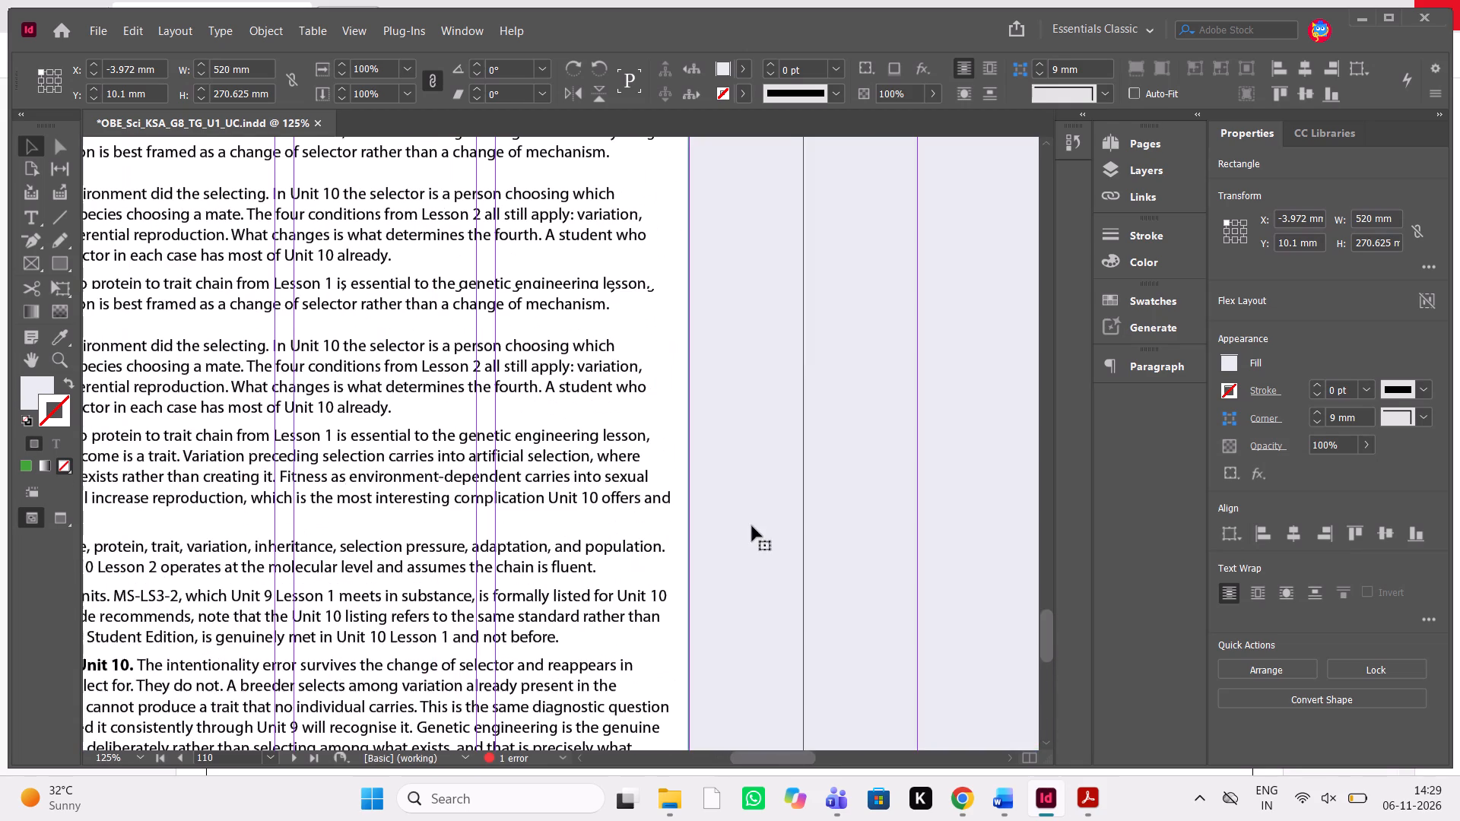
pyautogui.hscroll(4, 752, 526)
pyautogui.scroll(13, 752, 526)
pyautogui.scroll(8, 752, 526)
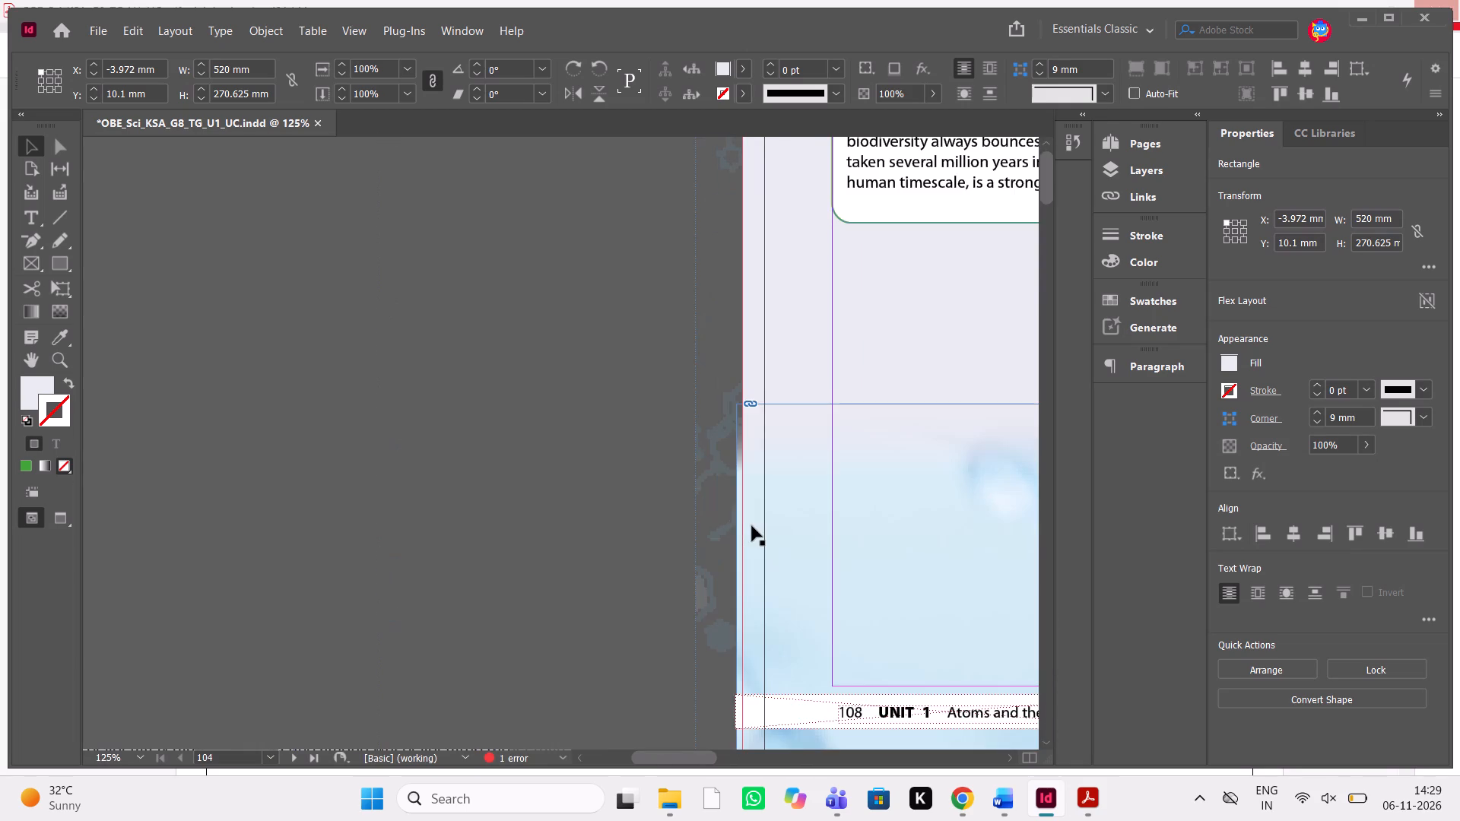
pyautogui.hotkey('ctrl', '-')
pyautogui.hotkey('ctrl', '-')
pyautogui.hotkey('ctrl', '-')
pyautogui.hotkey('ctrl', '-')
pyautogui.hotkey('ctrl', '-')
pyautogui.hotkey('ctrl', '-')
pyautogui.hotkey('ctrl', '-')
pyautogui.hotkey('ctrl', '-')
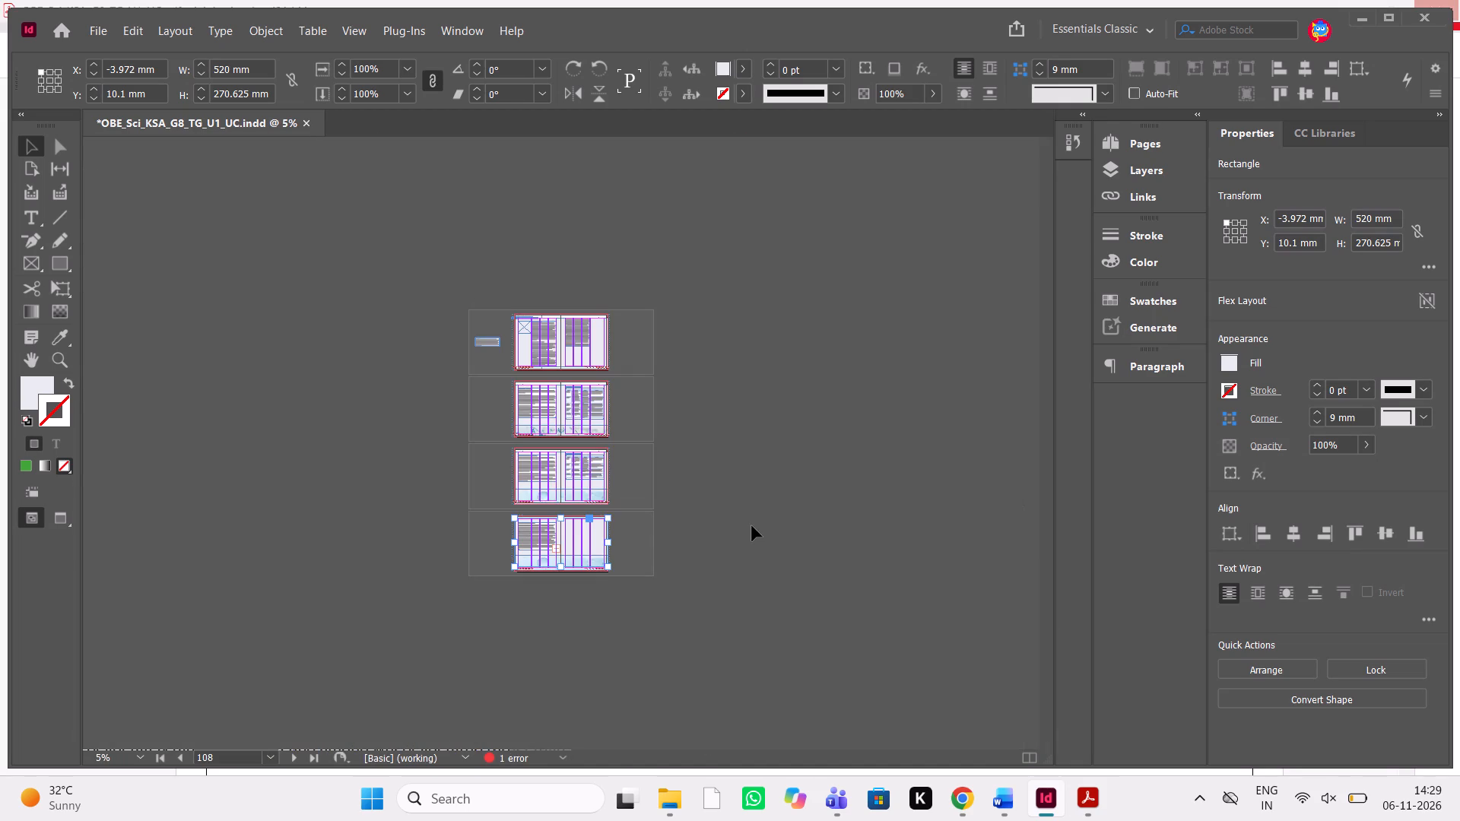
pyautogui.hotkey('ctrl', '=')
pyautogui.hotkey('ctrl', '=')
pyautogui.hotkey('ctrl', '=')
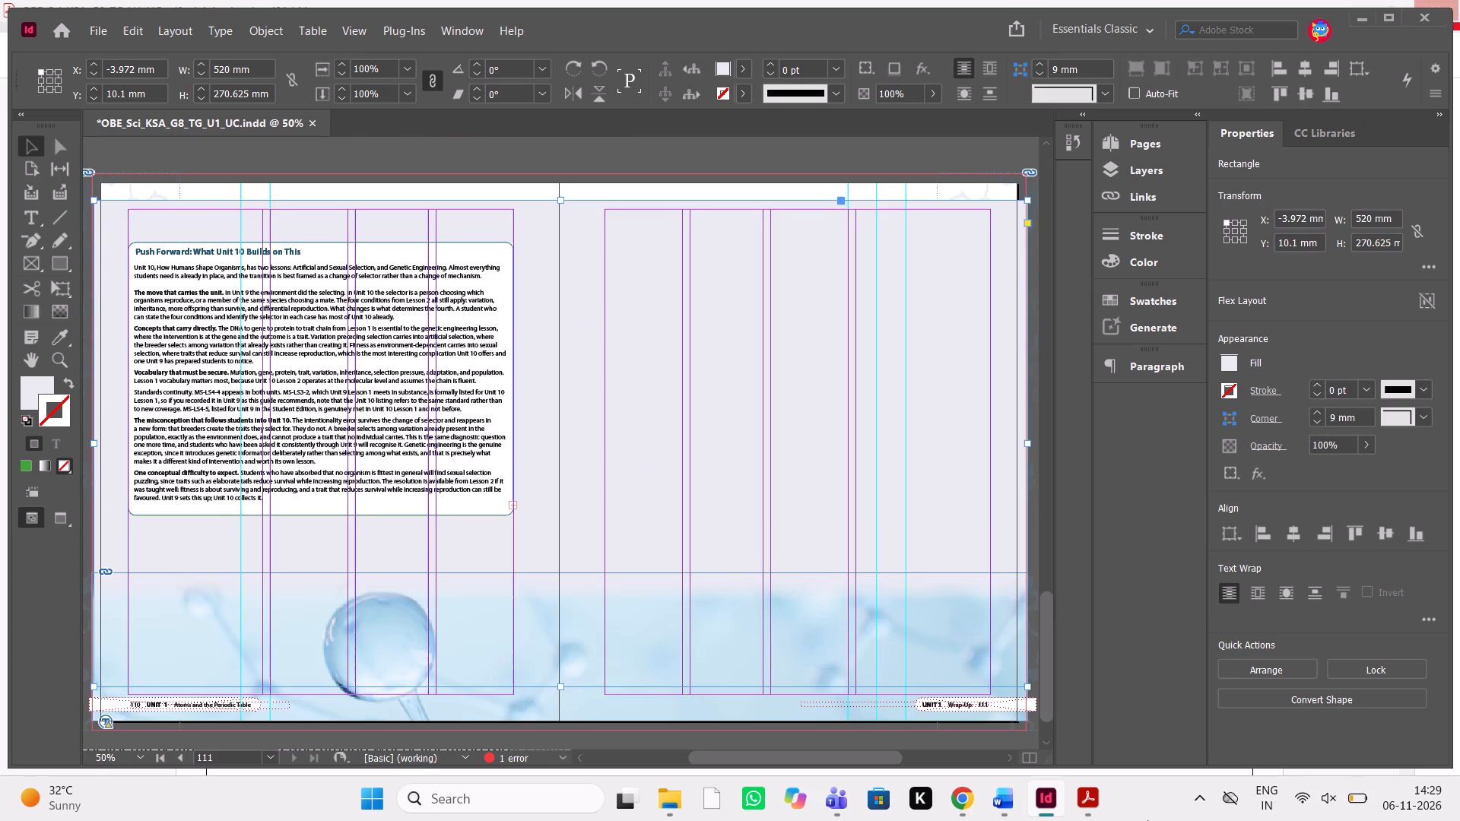
# Check the Word manuscript for the content that follows the Push Forward section, around pages 116 and 117.
pyautogui.click(1012, 808)
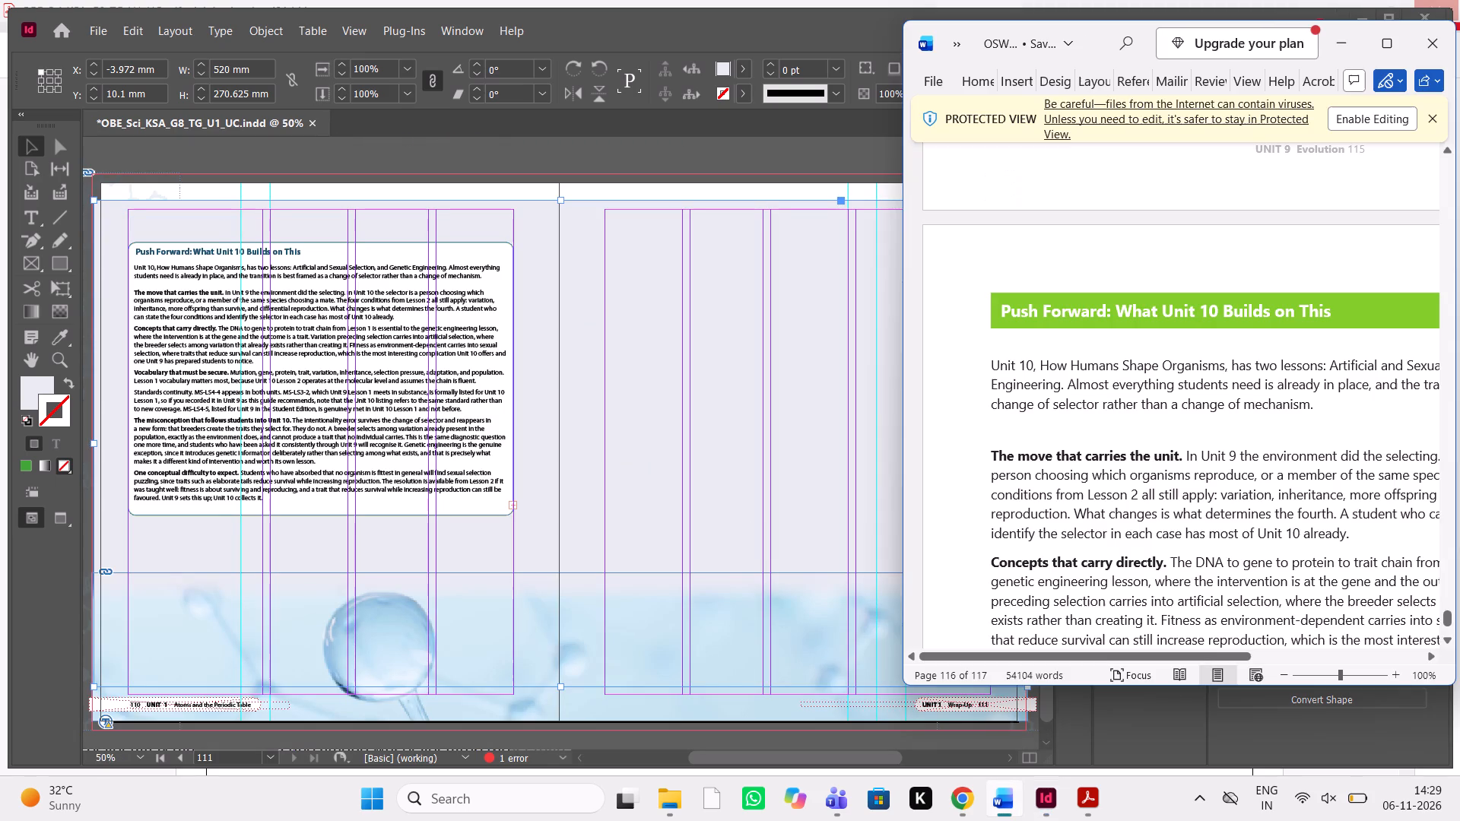
pyautogui.scroll(-15, 1086, 453)
pyautogui.scroll(2, 1086, 453)
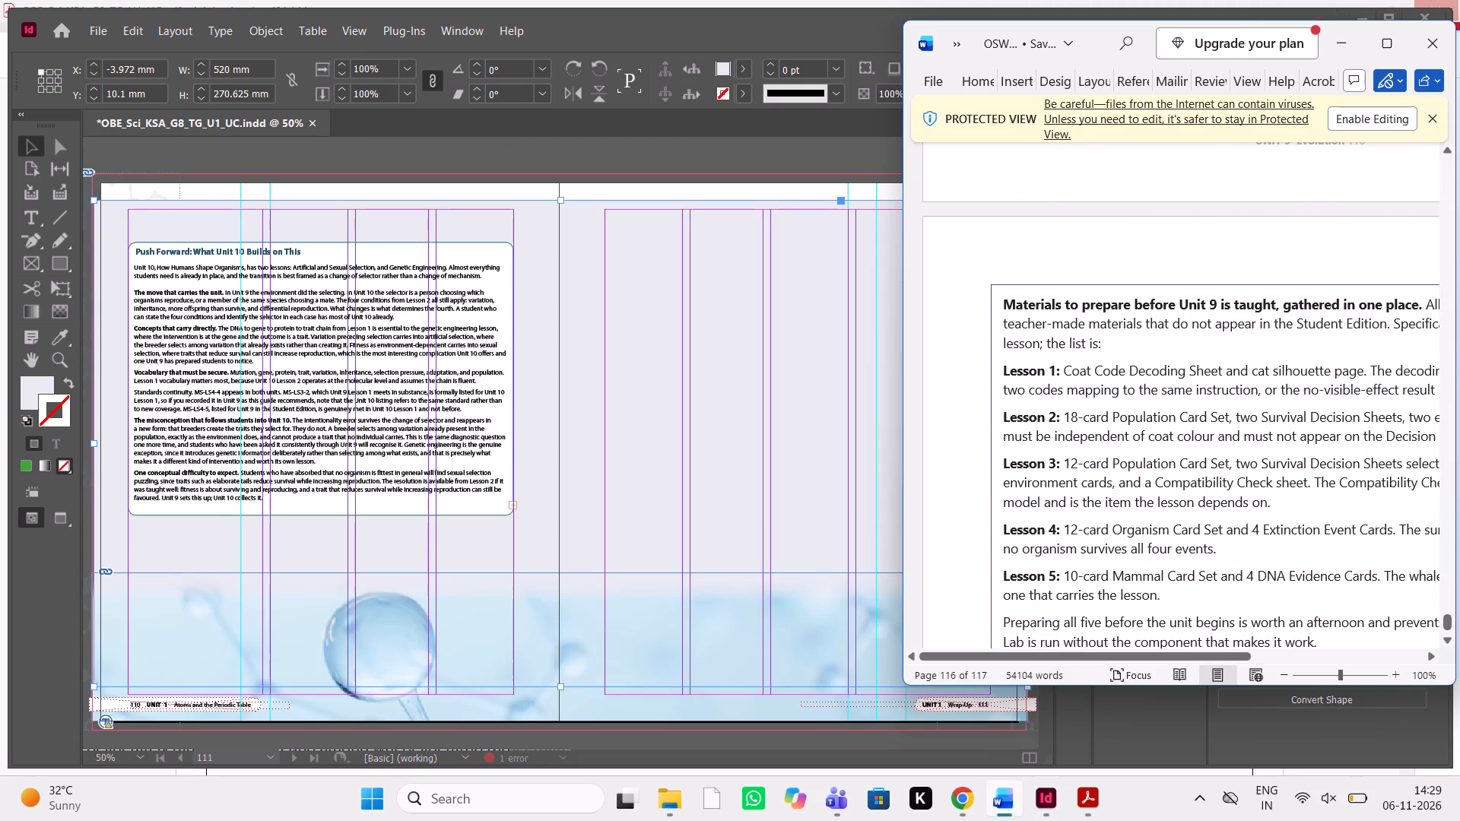
pyautogui.hscroll(1, 365, 450)
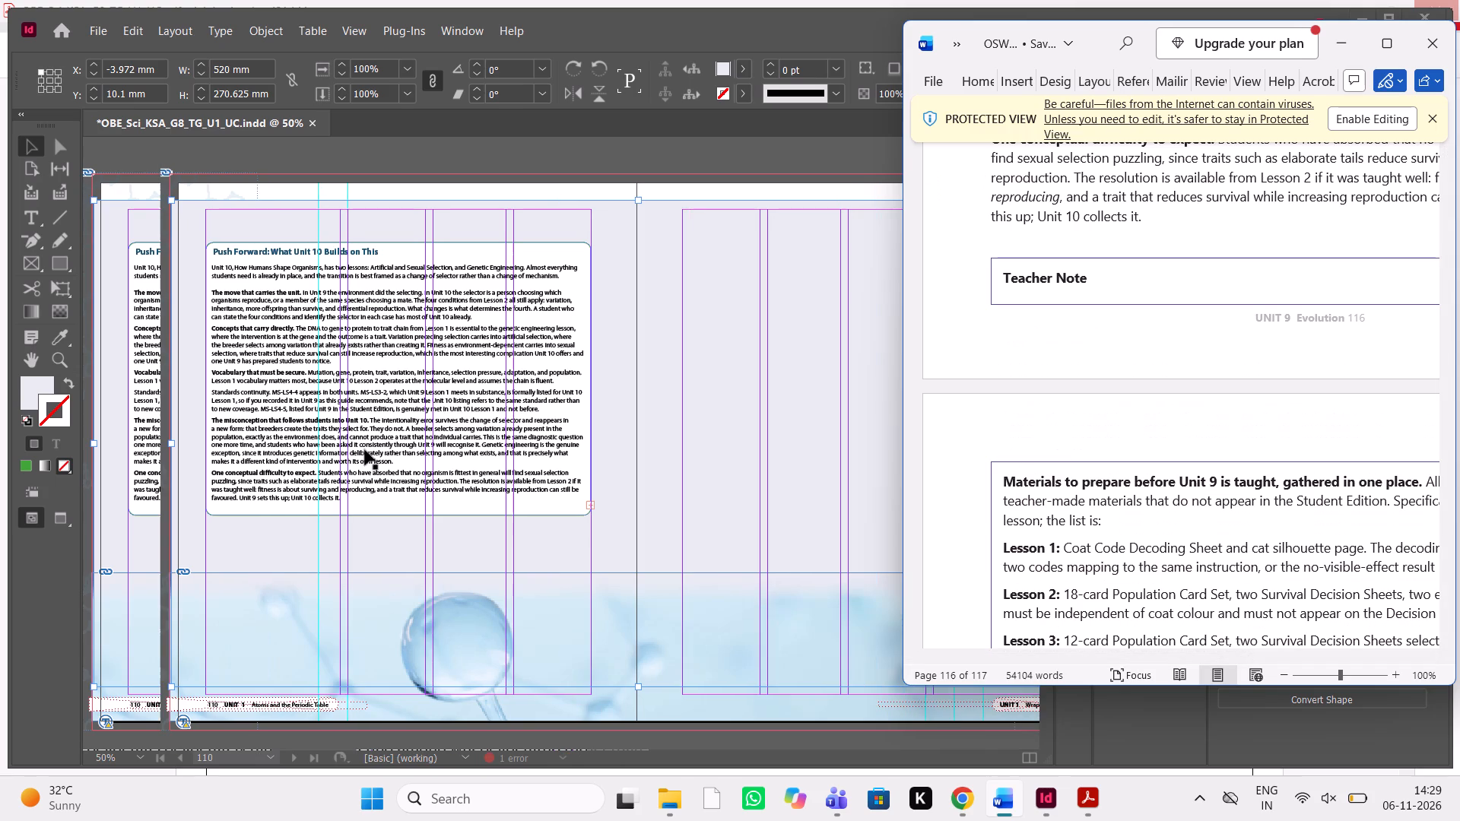
pyautogui.hscroll(1, 365, 450)
# Return to InDesign and place the text cursor in the closing paragraphs of the Push Forward frame on page 110.
pyautogui.tripleClick(427, 498)
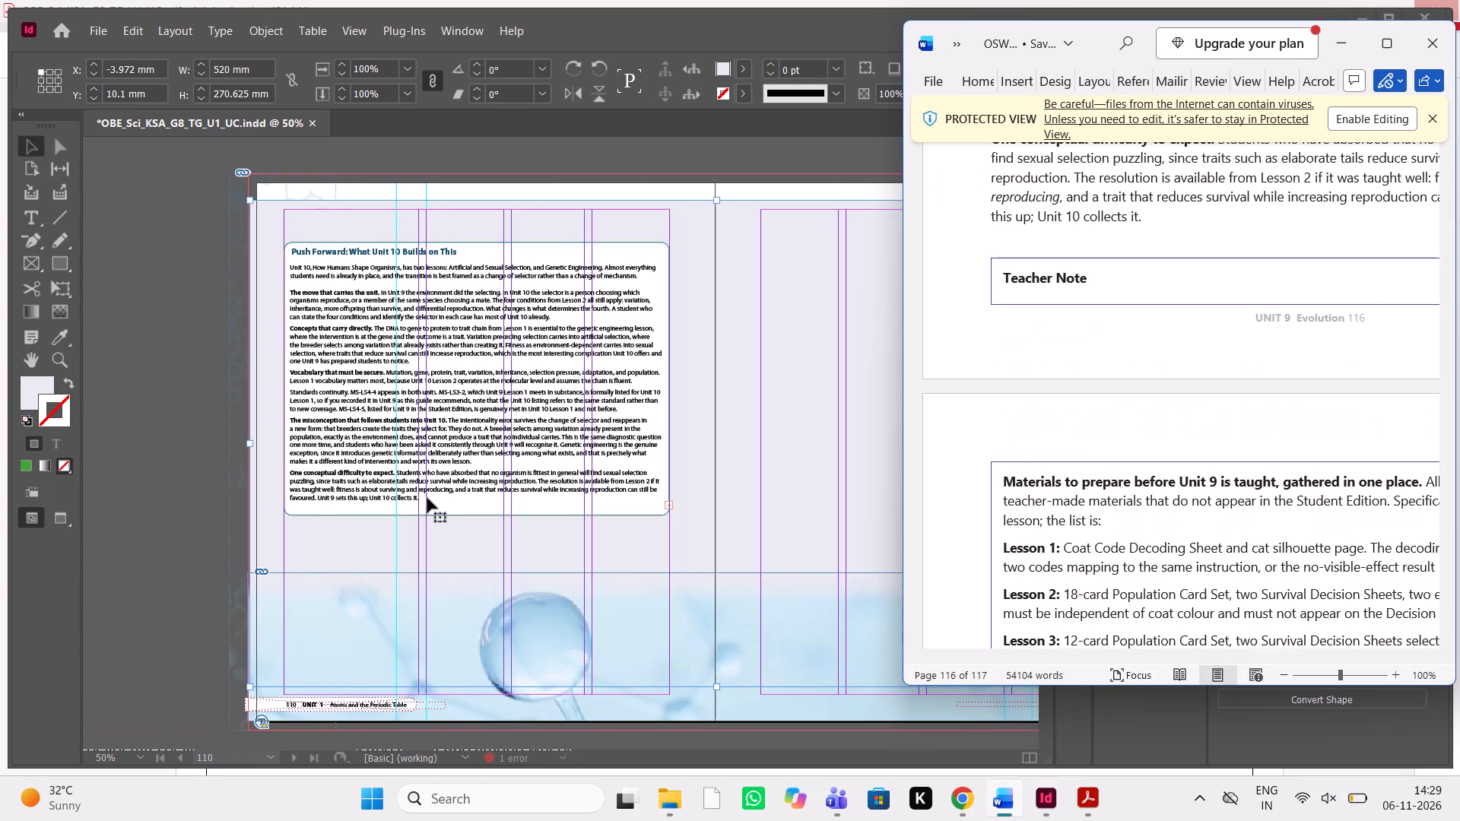
pyautogui.tripleClick(427, 498)
pyautogui.tripleClick(390, 411)
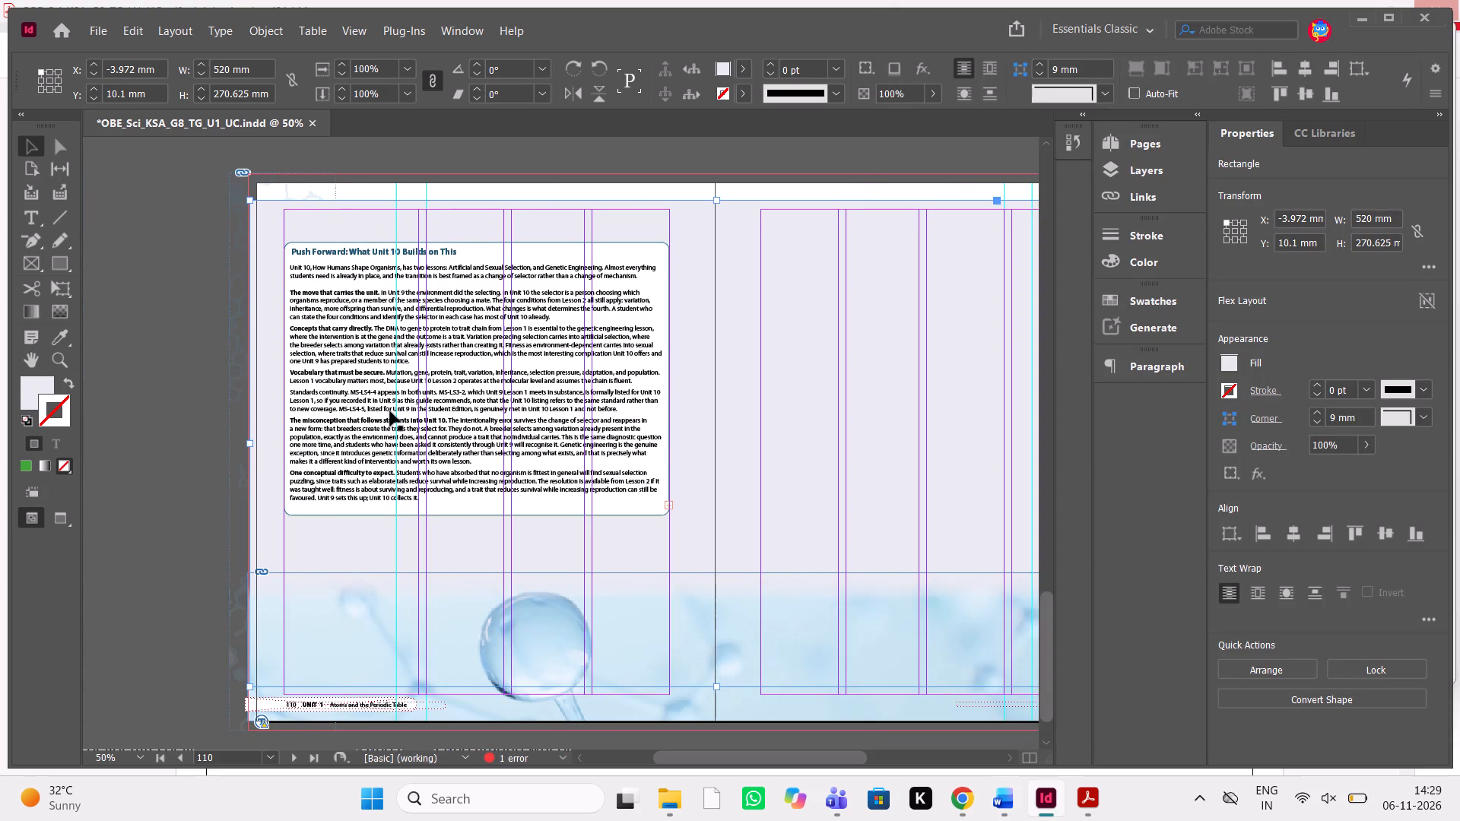
pyautogui.click(390, 411)
pyautogui.click(429, 504)
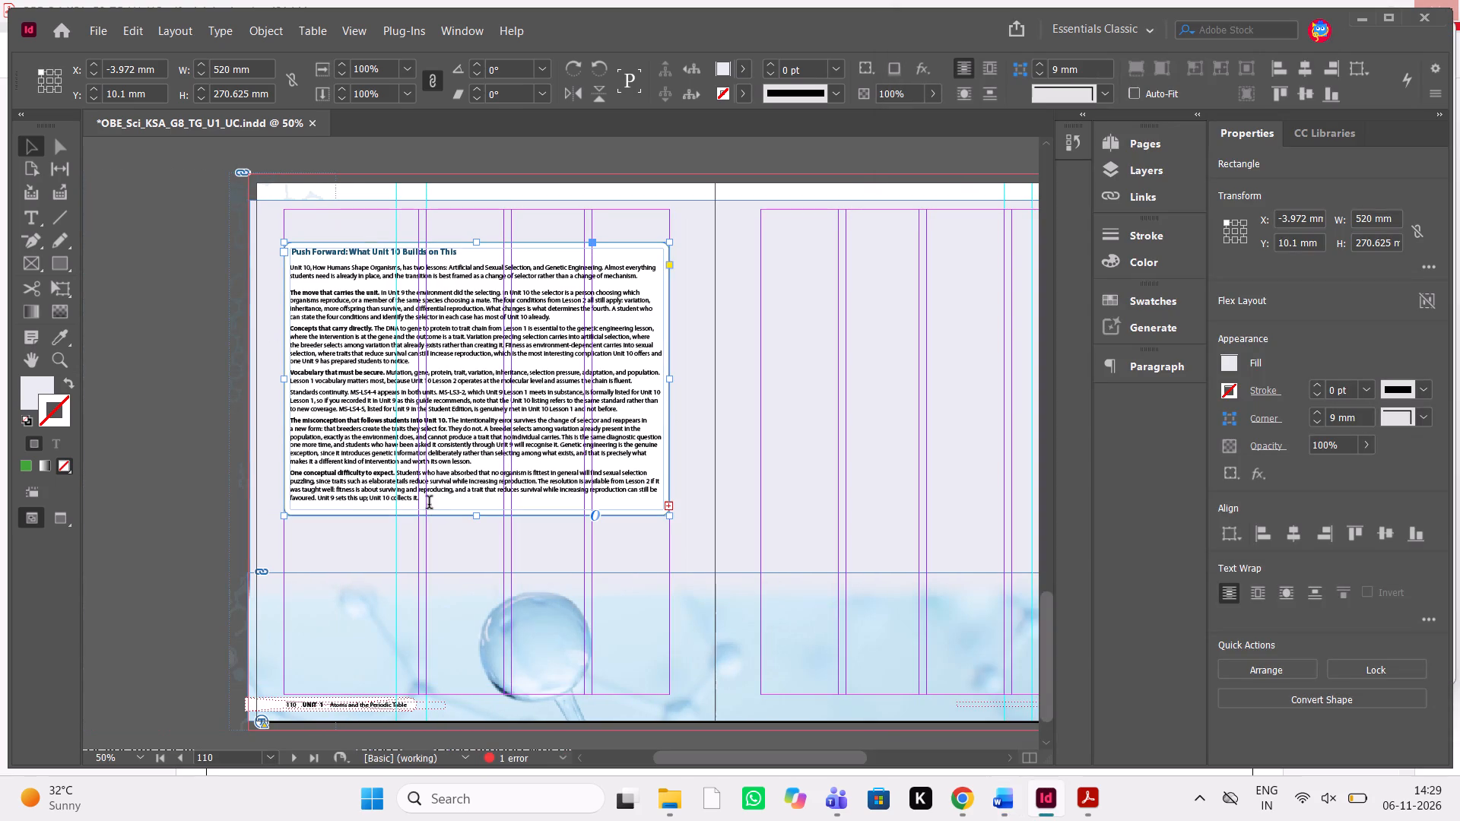
pyautogui.tripleClick(452, 504)
pyautogui.click(452, 504)
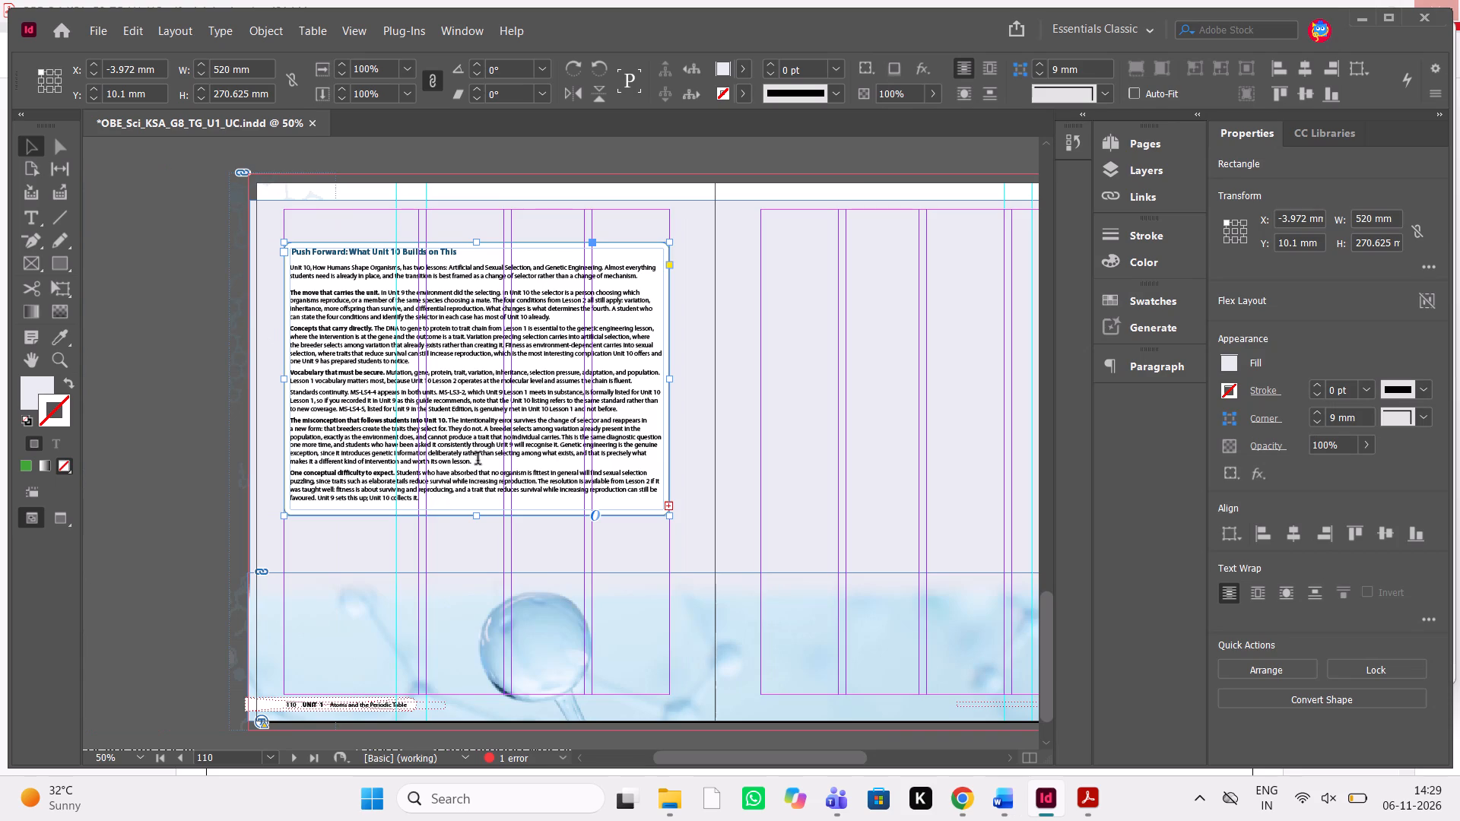
pyautogui.click(478, 460)
pyautogui.hotkey('ctrl', '=')
pyautogui.hotkey('ctrl', '=')
pyautogui.hotkey('ctrl', '=')
pyautogui.press('=')
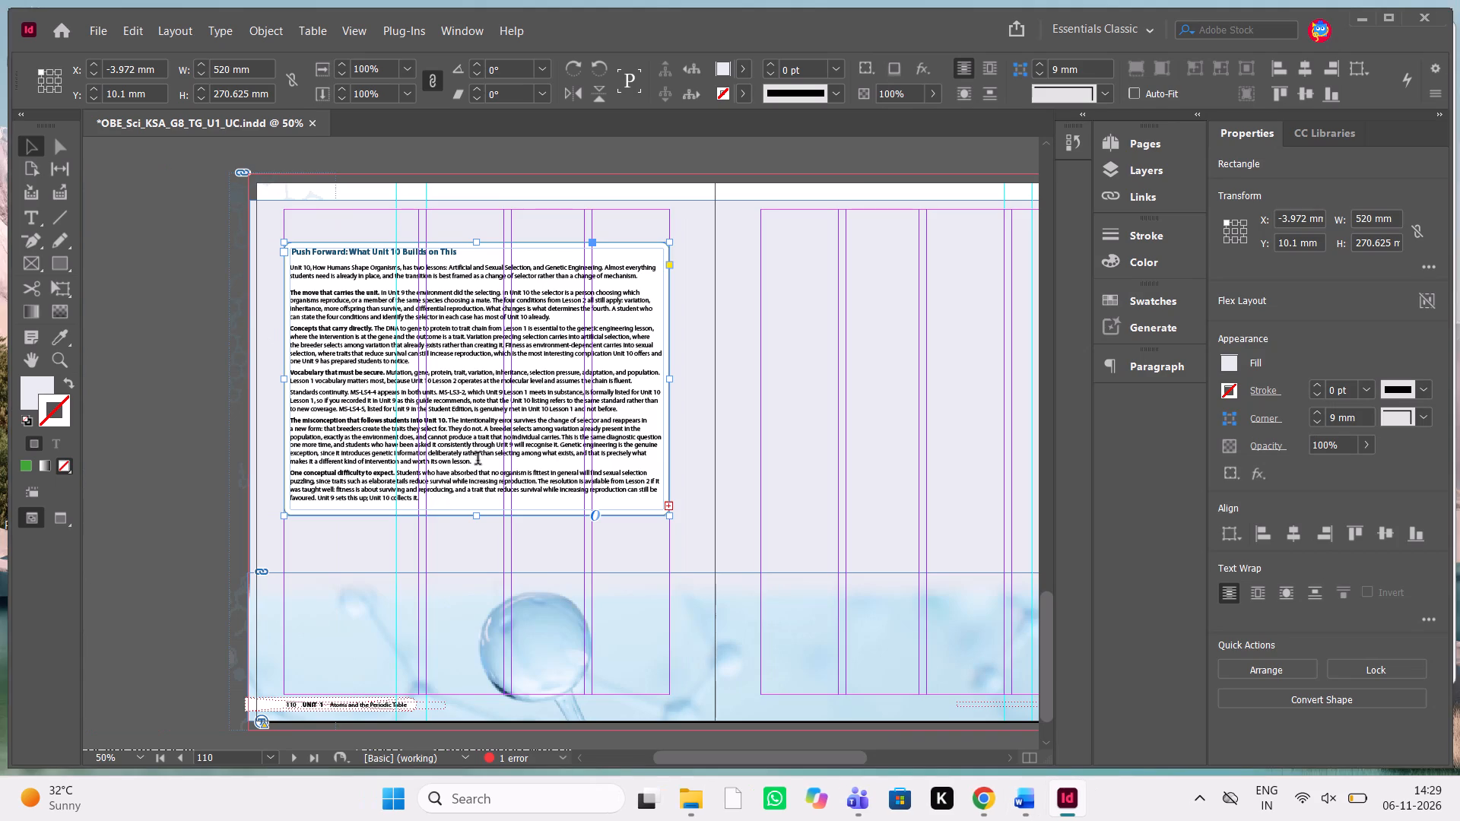
pyautogui.hotkey('ctrl', '=')
pyautogui.hotkey('ctrl', '=')
pyautogui.hotkey('ctrl', '=')
pyautogui.hotkey('ctrl', '=')
pyautogui.hotkey('ctrl', '=')
pyautogui.hotkey('ctrl', '=')
pyautogui.hotkey('ctrl', '=')
pyautogui.hotkey('ctrl', '=')
pyautogui.doubleClick(538, 420)
pyautogui.tripleClick(415, 487)
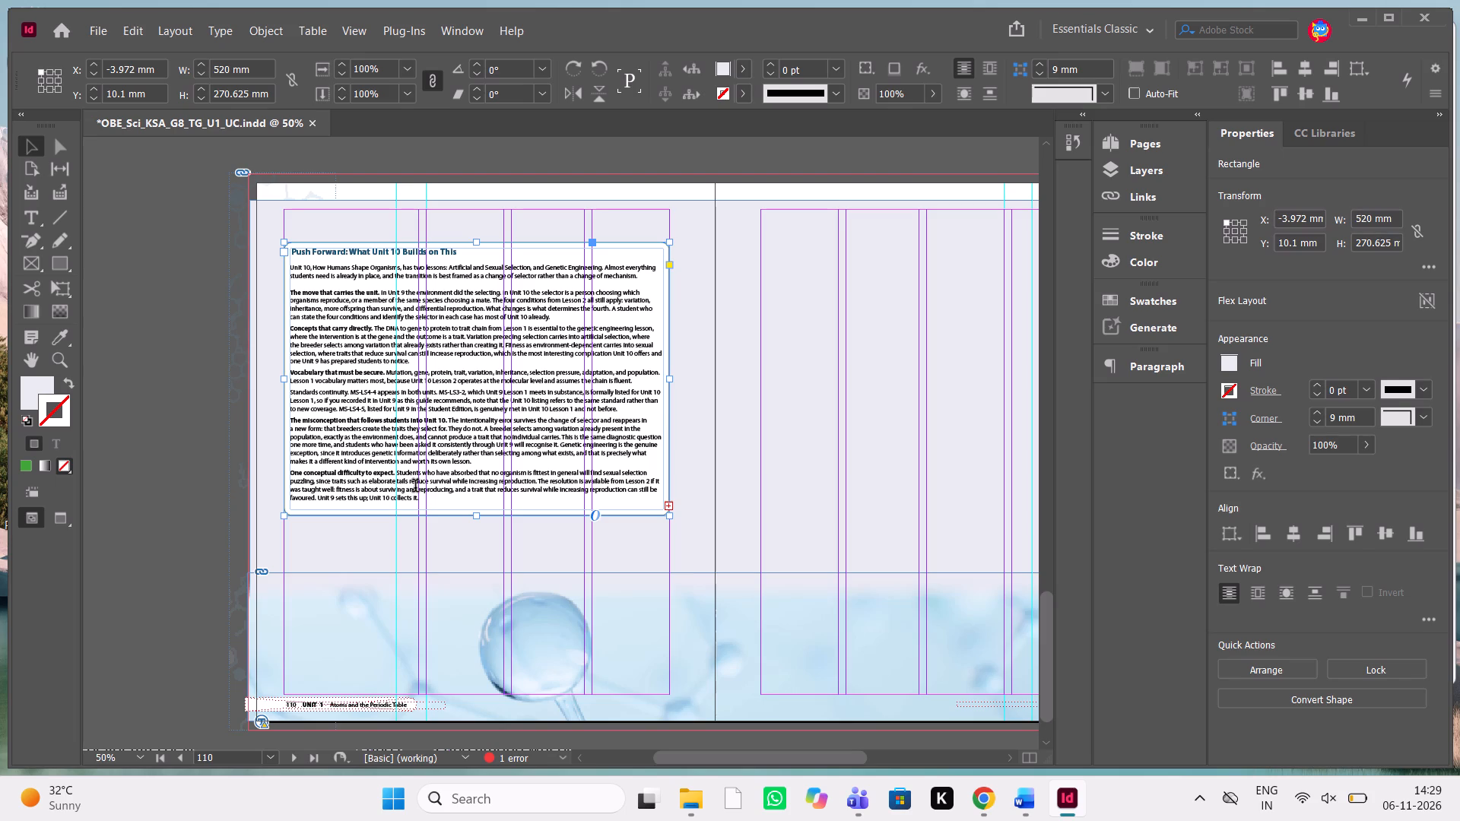
pyautogui.click(415, 487)
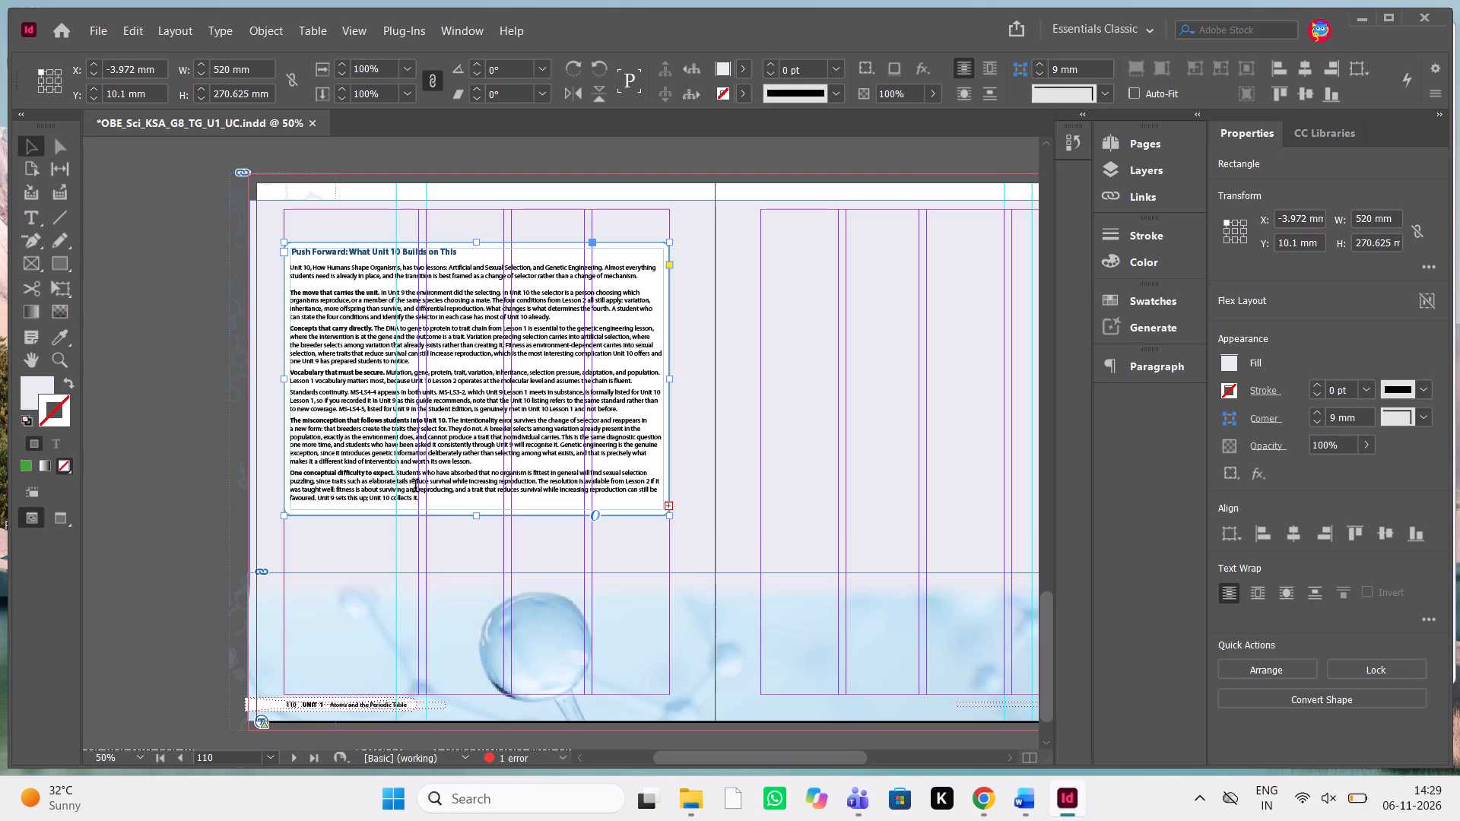
pyautogui.click(415, 487)
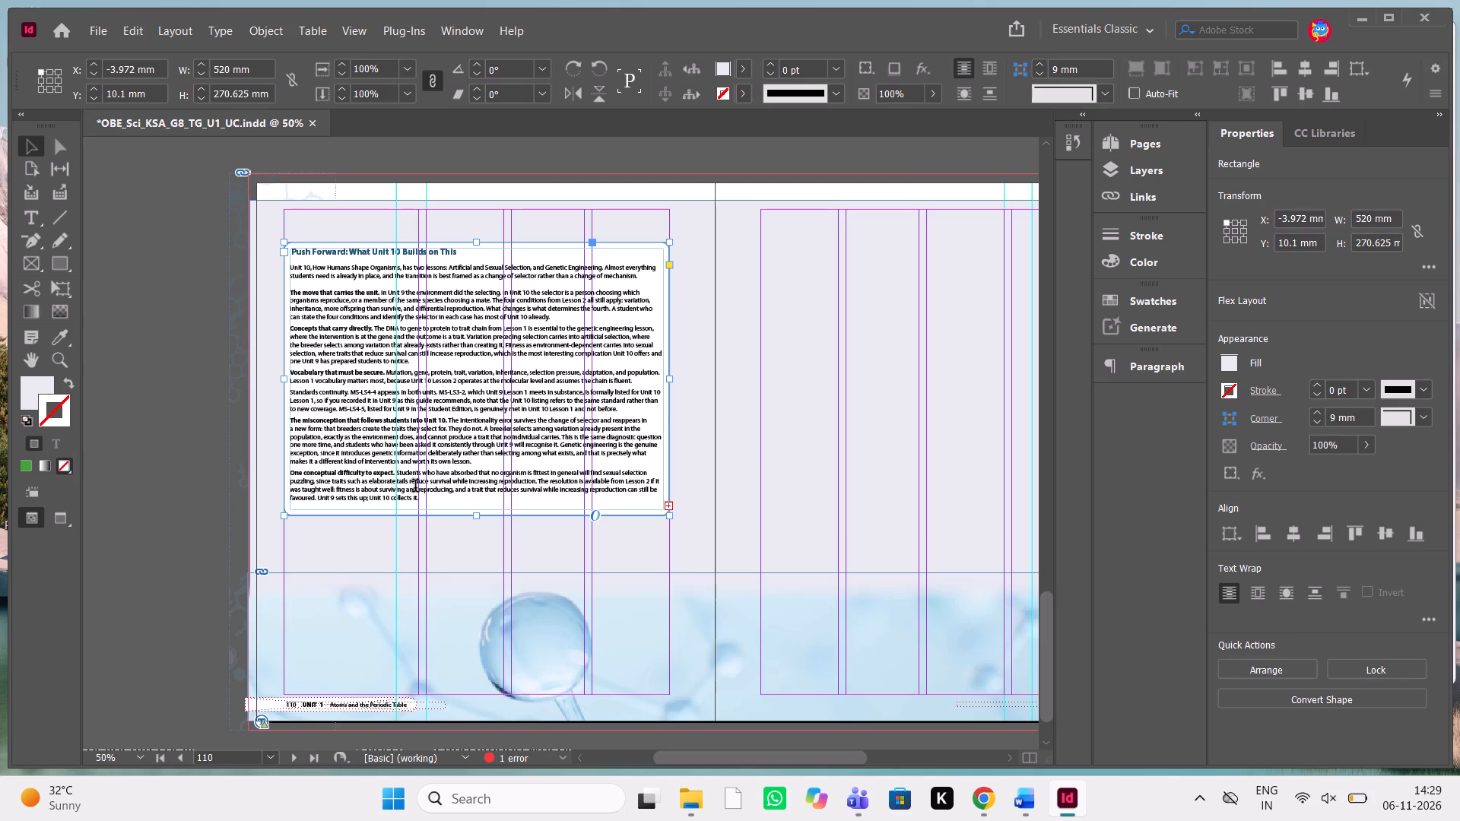
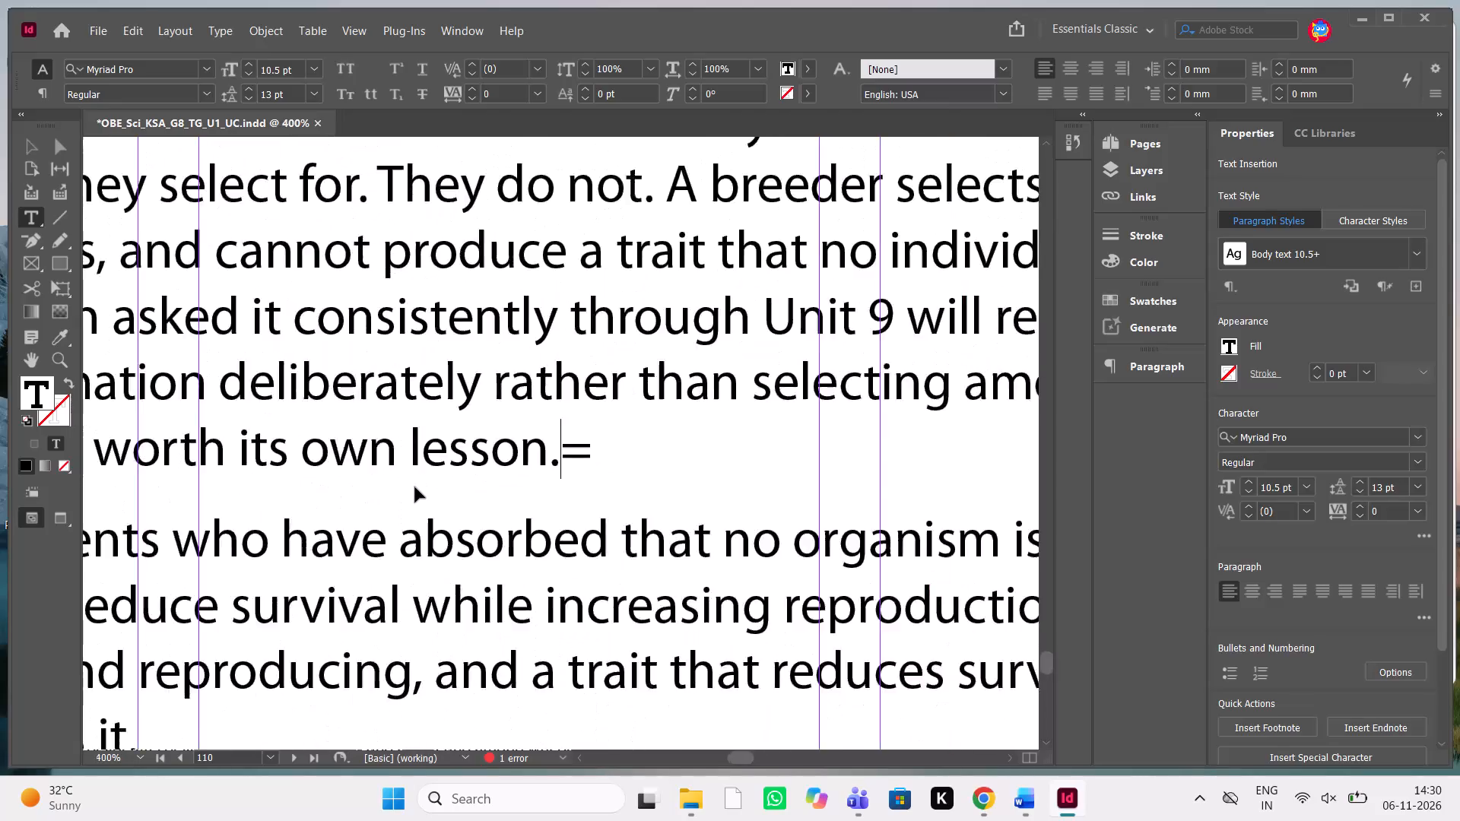
# Delete the stray equals sign after "worth its own lesson." in the misconception paragraph on page 110.
pyautogui.hotkey('ctrl', '-')
pyautogui.hotkey('ctrl', '-')
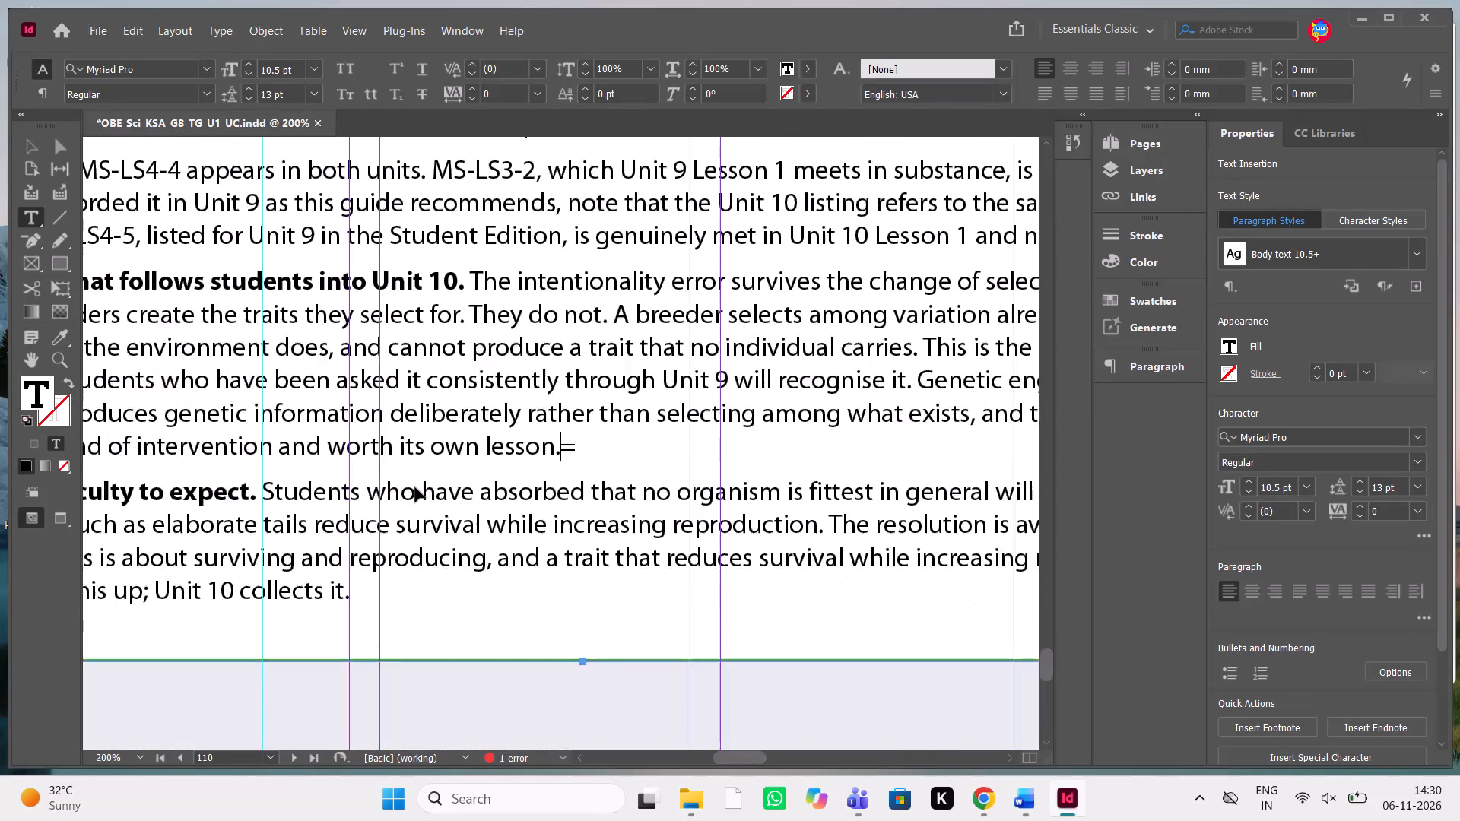
pyautogui.hotkey('ctrl', '-')
pyautogui.press('Delete')
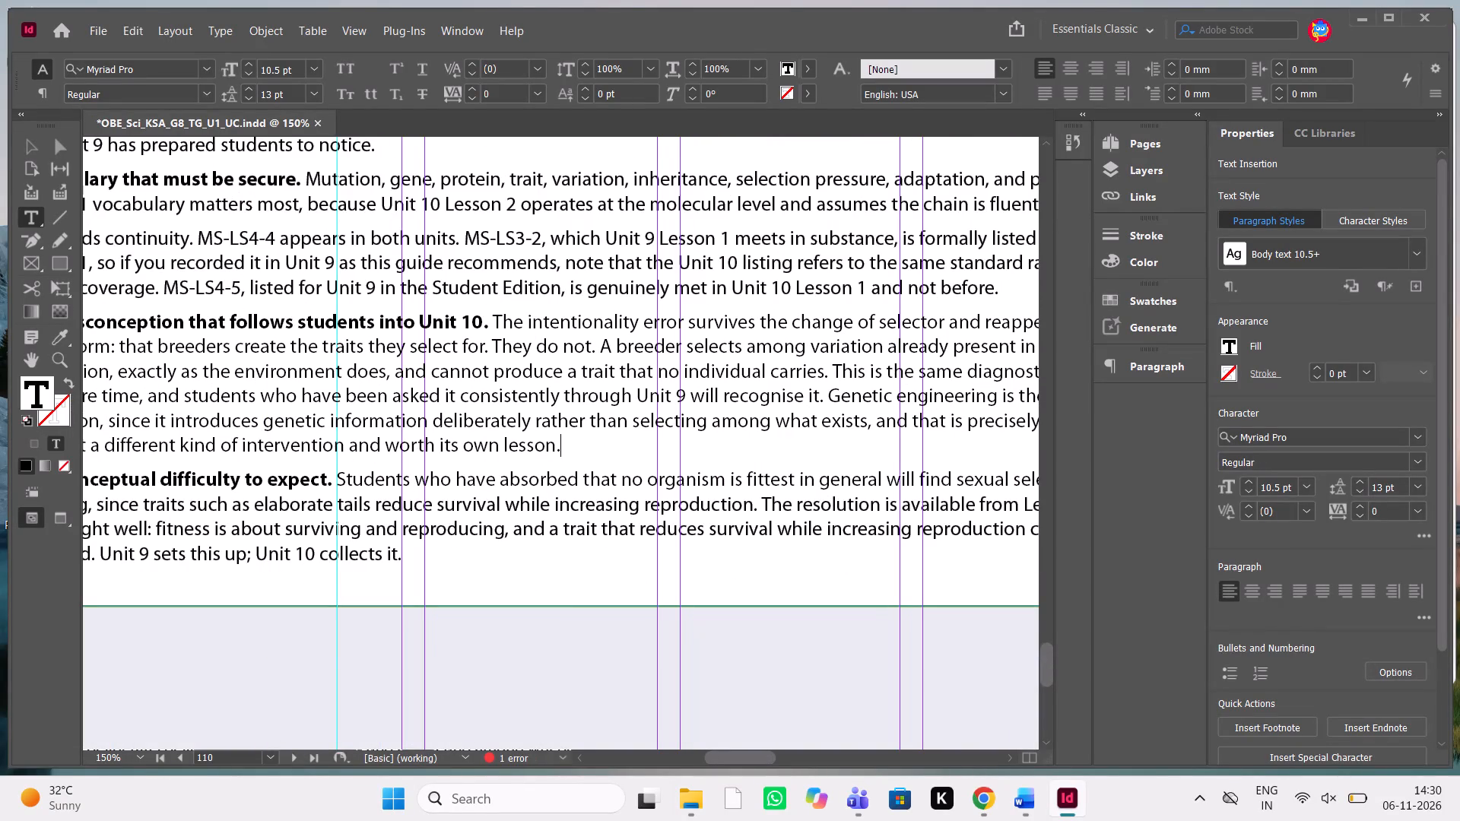
# Delete the leftover overset characters following "Unit 10 collects it." at the end of the last paragraph on page 110.
pyautogui.click(421, 566)
pyautogui.press('Delete')
pyautogui.press('Delete')
pyautogui.press('Delete')
pyautogui.press('Delete')
pyautogui.press('Delete')
pyautogui.press('Delete')
pyautogui.press('Delete')
pyautogui.press('Delete')
pyautogui.press('Delete')
pyautogui.press('Delete')
pyautogui.press('Delete')
pyautogui.press('Delete')
pyautogui.press('Delete')
pyautogui.press('Delete')
pyautogui.press('Delete')
pyautogui.press('Delete')
pyautogui.press('Delete')
pyautogui.press('Delete')
pyautogui.press('Delete')
pyautogui.press('Delete')
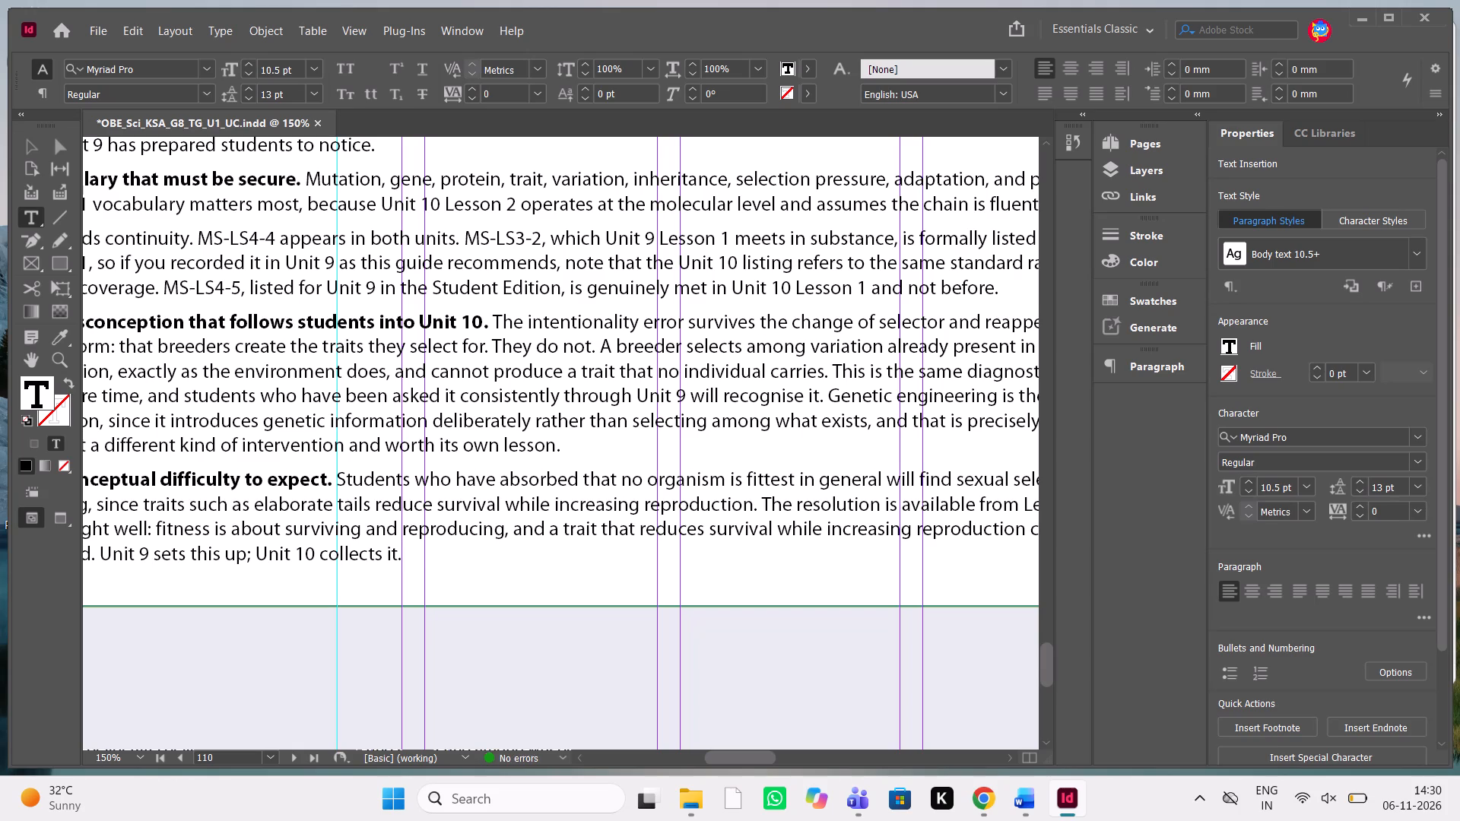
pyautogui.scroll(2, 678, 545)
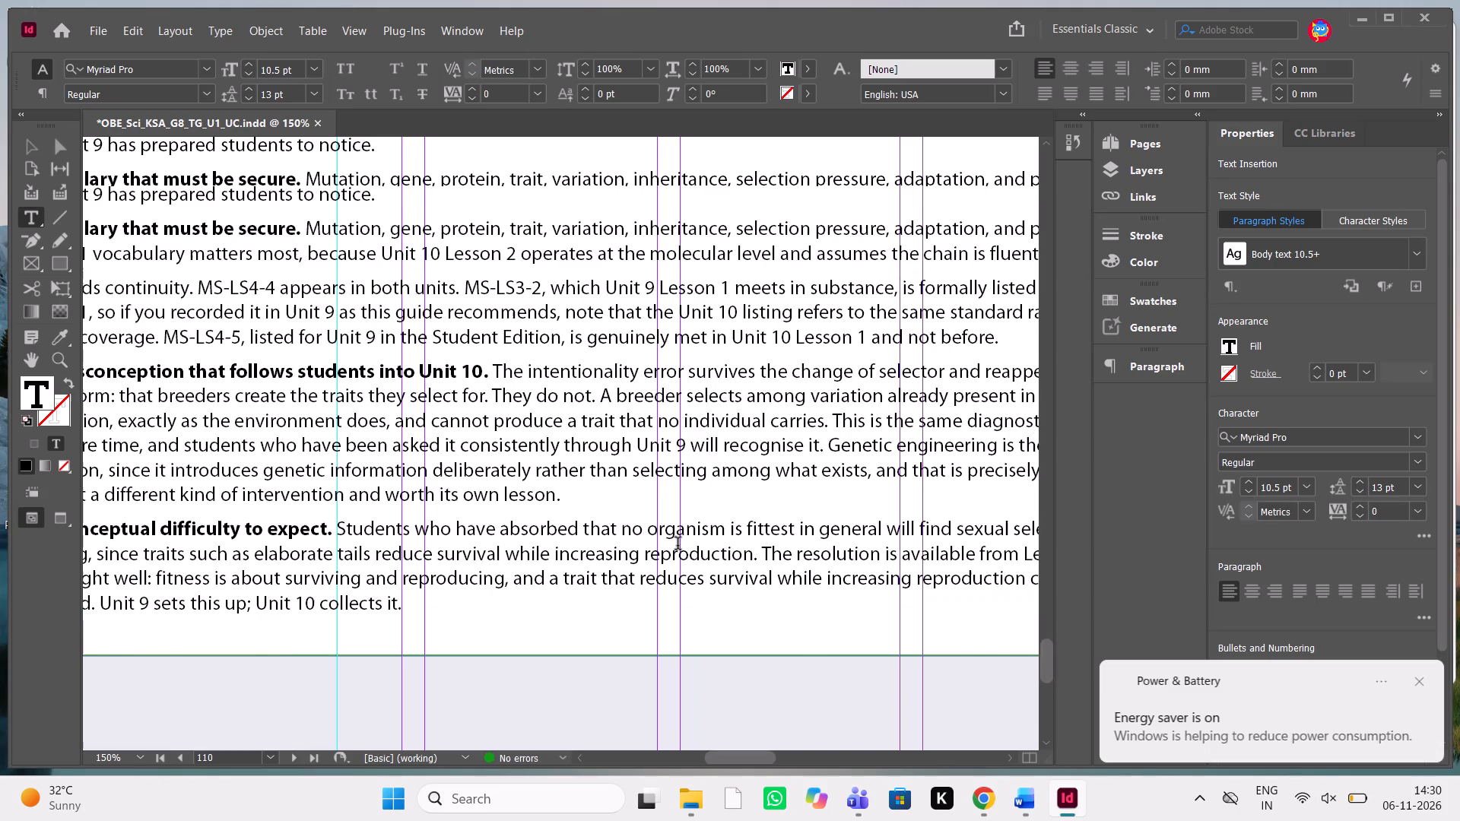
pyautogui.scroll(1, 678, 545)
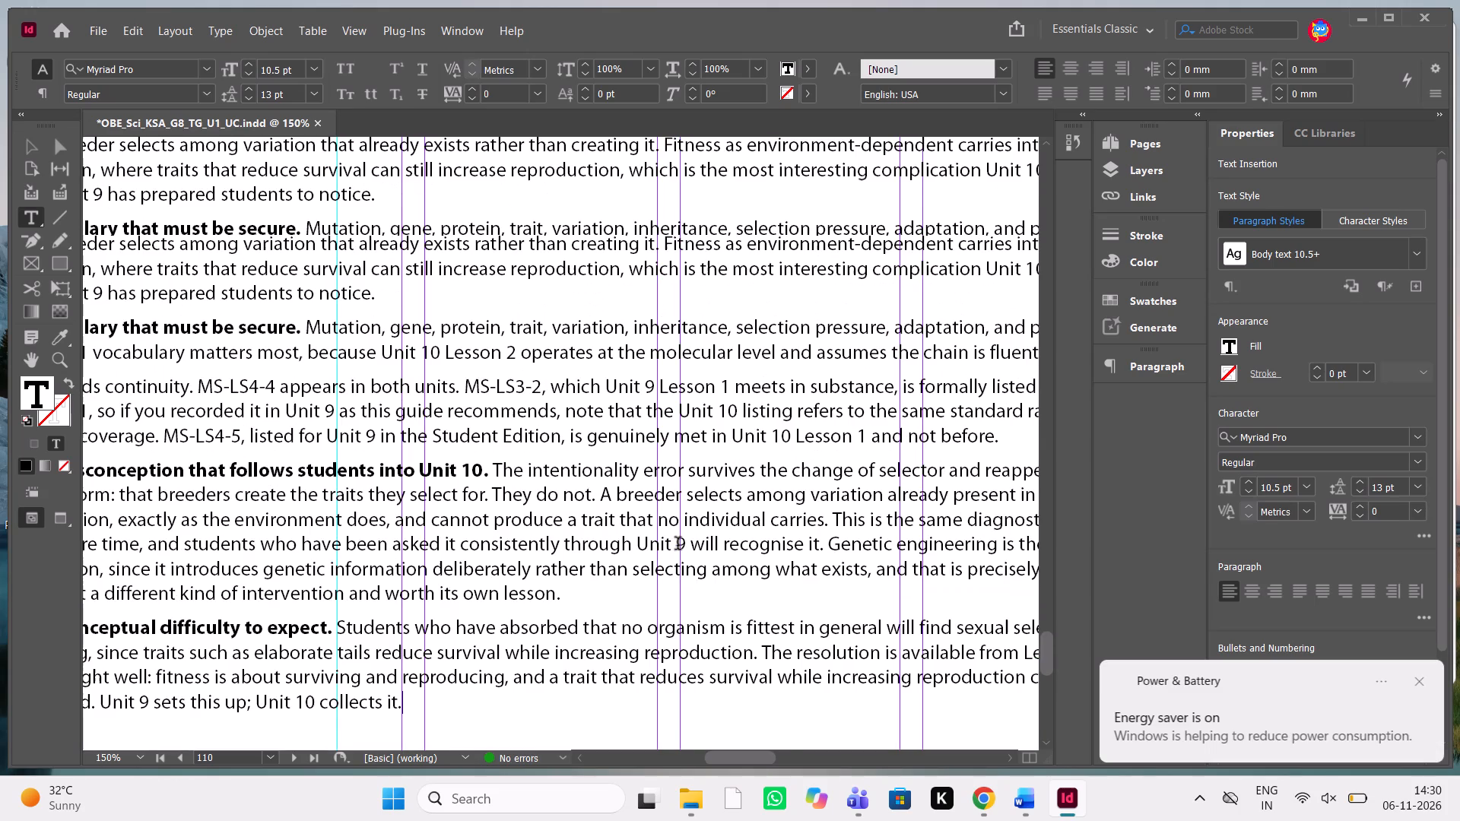
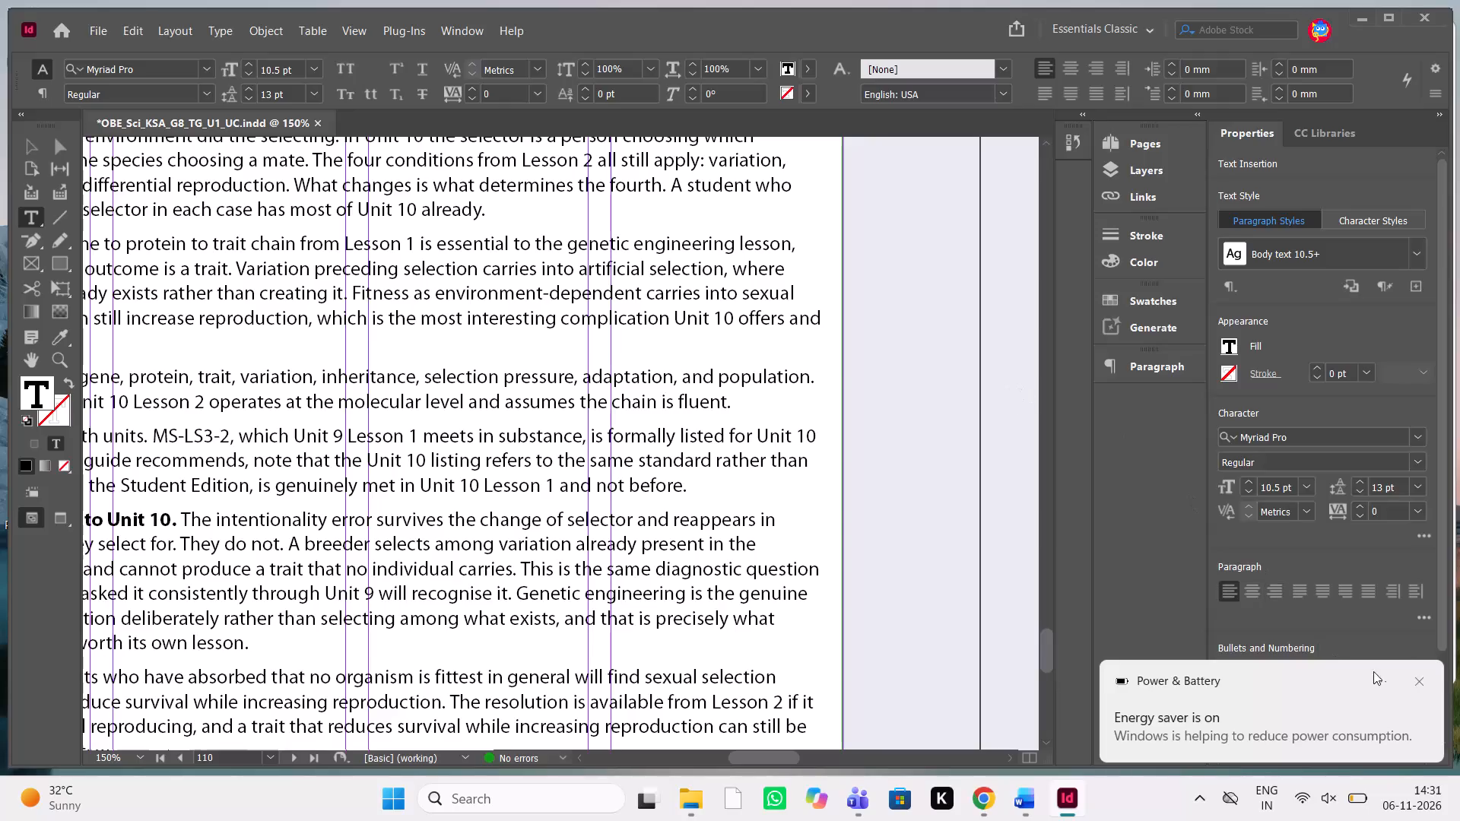
# Move the Teacher Note box from the pasteboard beside page 104 onto page 111 by cutting and pasting it.
pyautogui.click(1416, 684)
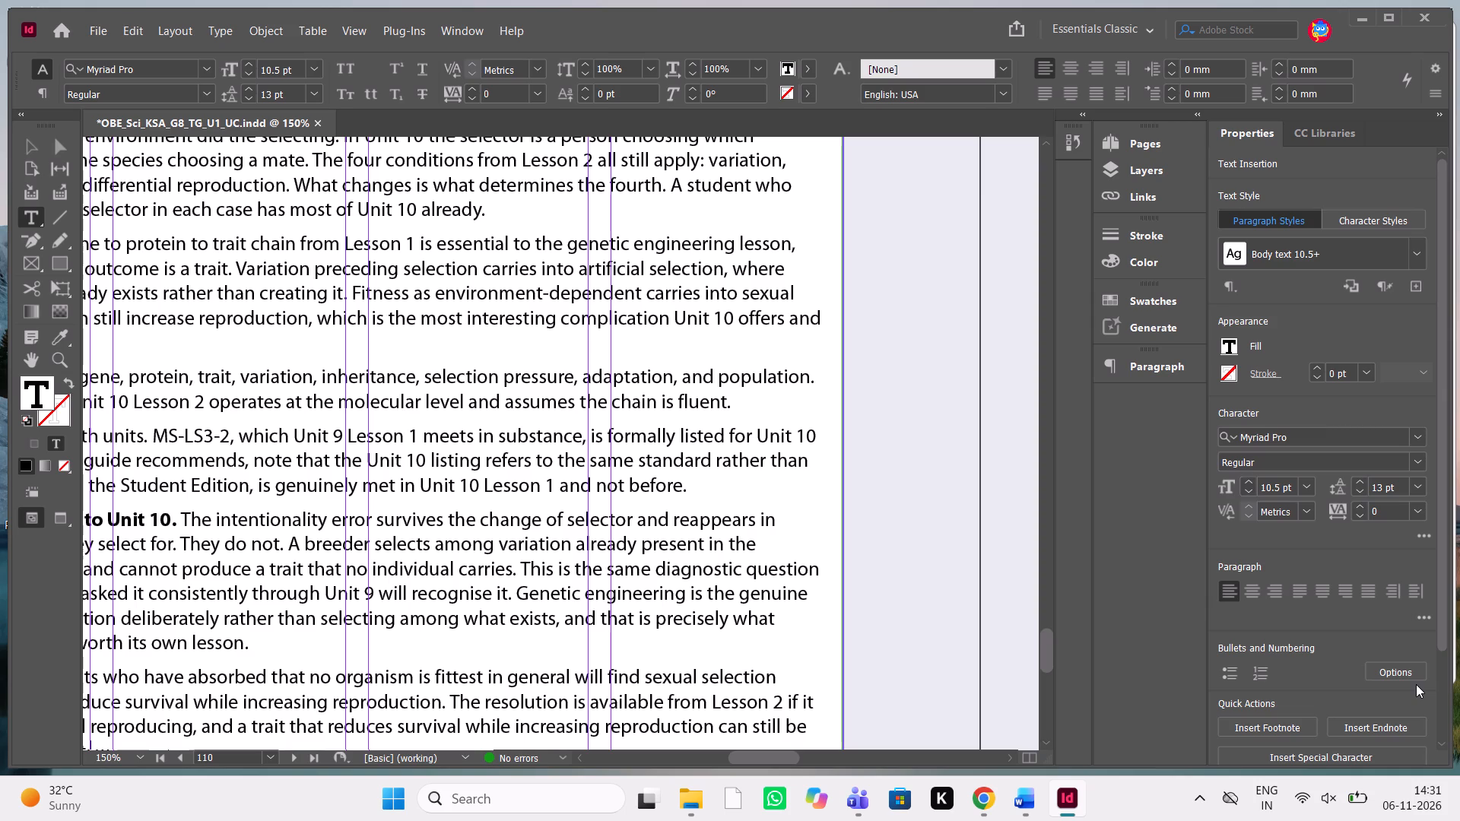
pyautogui.scroll(1, 701, 592)
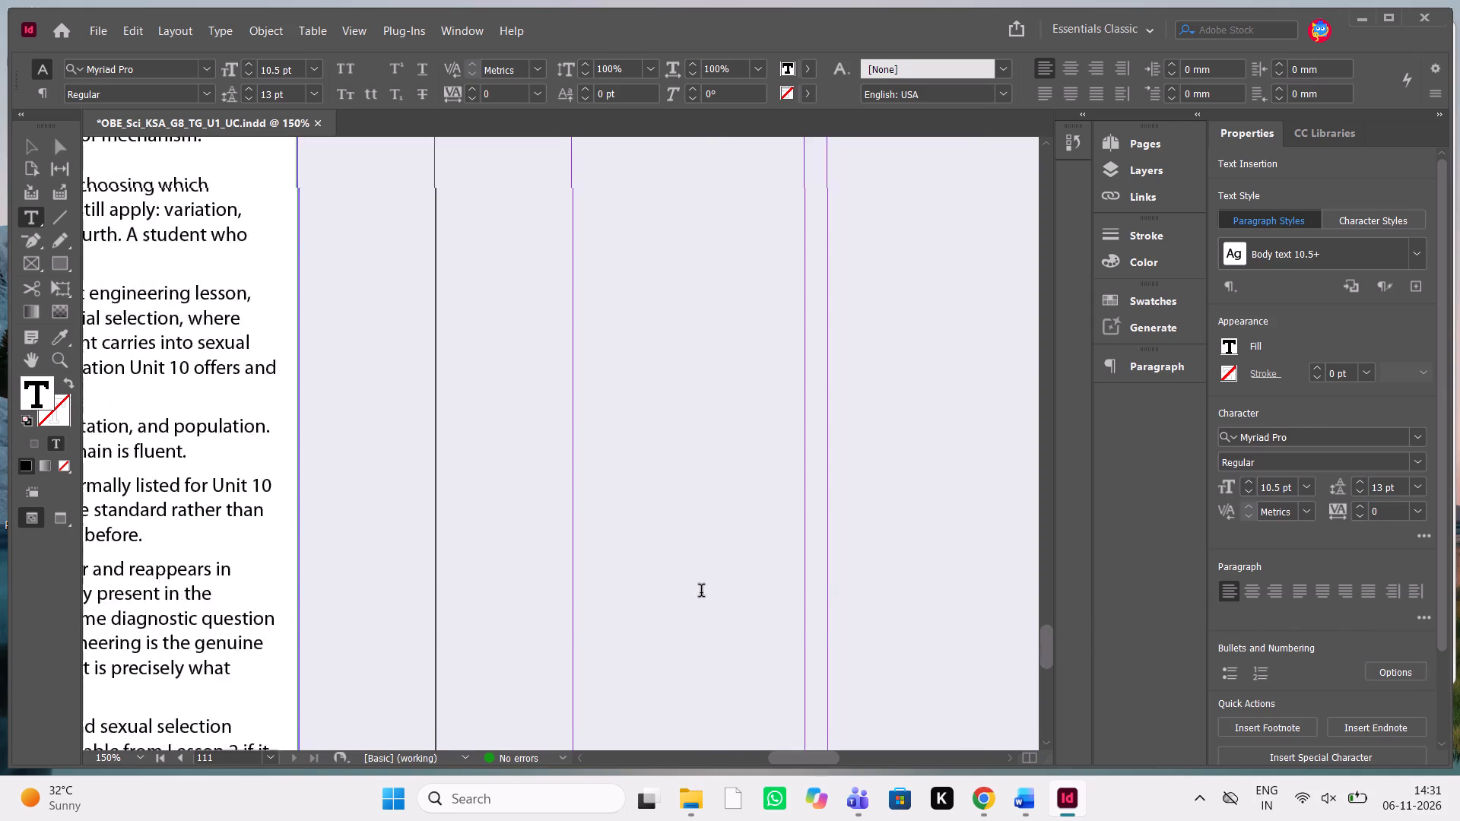
pyautogui.scroll(1, 701, 592)
pyautogui.hscroll(5, 701, 592)
pyautogui.scroll(20, 701, 592)
pyautogui.scroll(17, 701, 592)
pyautogui.hscroll(1, 701, 592)
pyautogui.scroll(1, 701, 592)
pyautogui.scroll(-2, 701, 592)
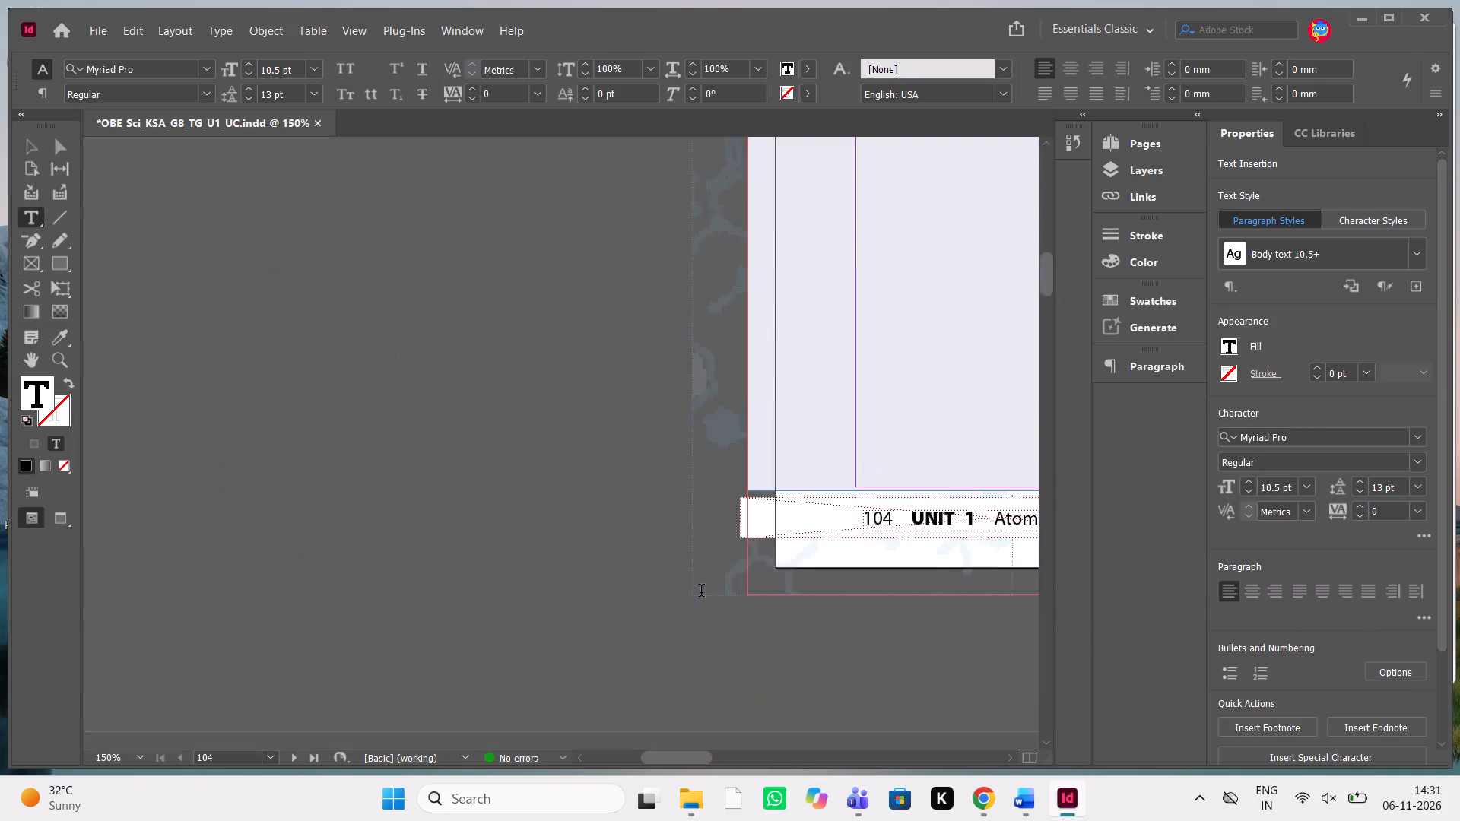
pyautogui.scroll(-5, 701, 592)
pyautogui.scroll(3, 701, 592)
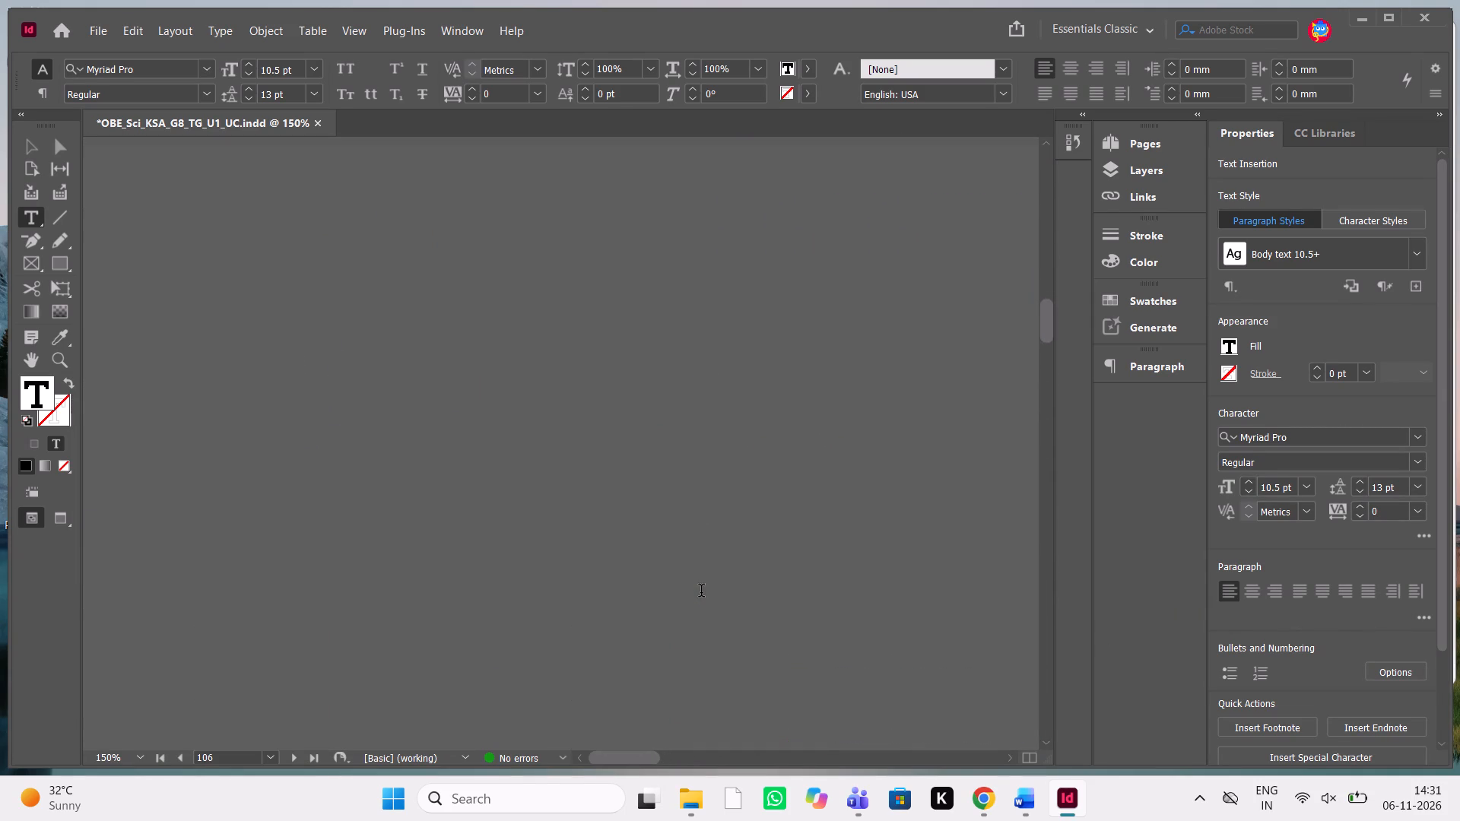
pyautogui.scroll(4, 701, 592)
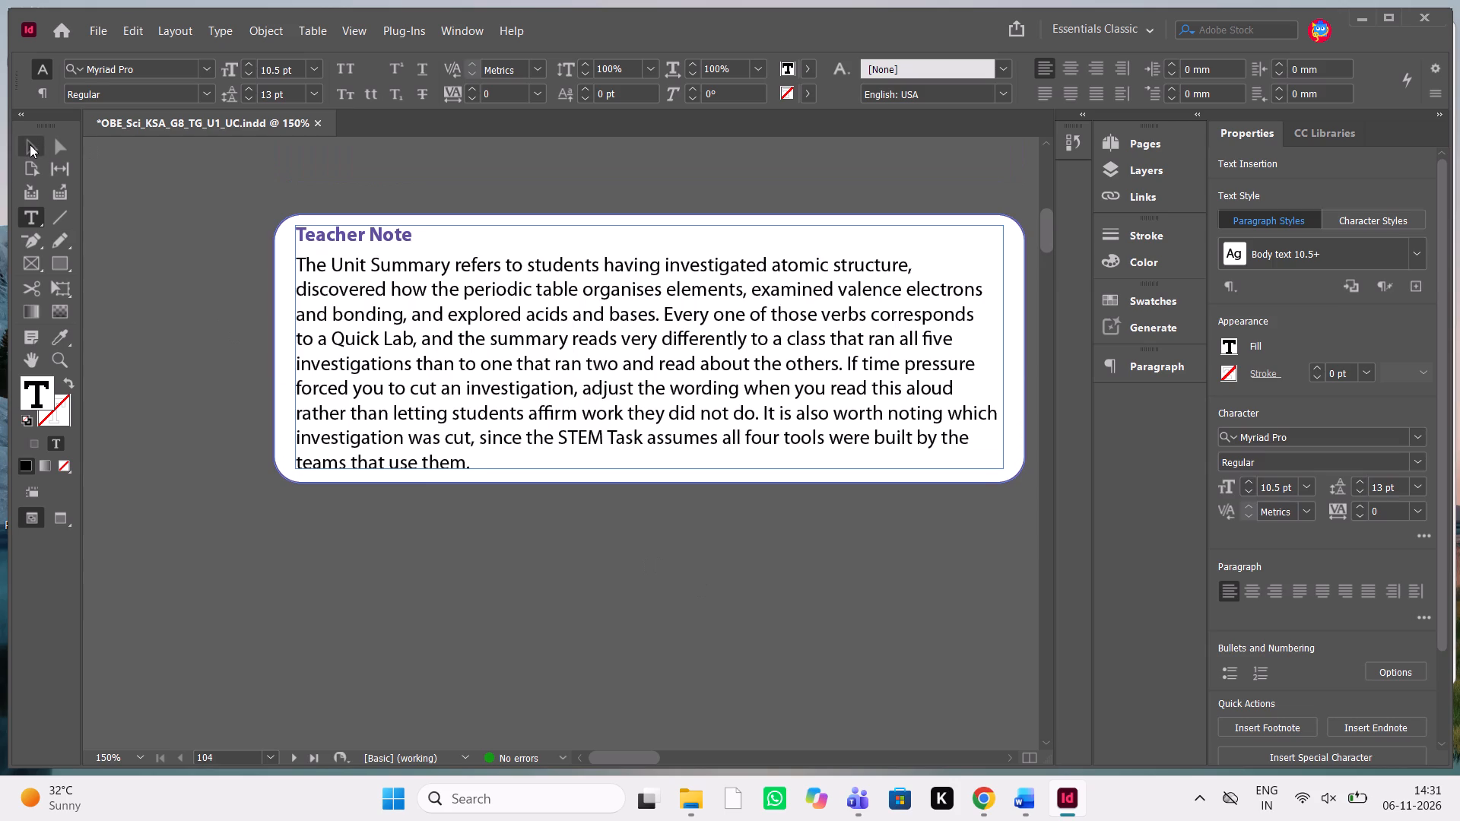
pyautogui.click(30, 144)
pyautogui.moveTo(221, 190); pyautogui.dragTo(576, 458)
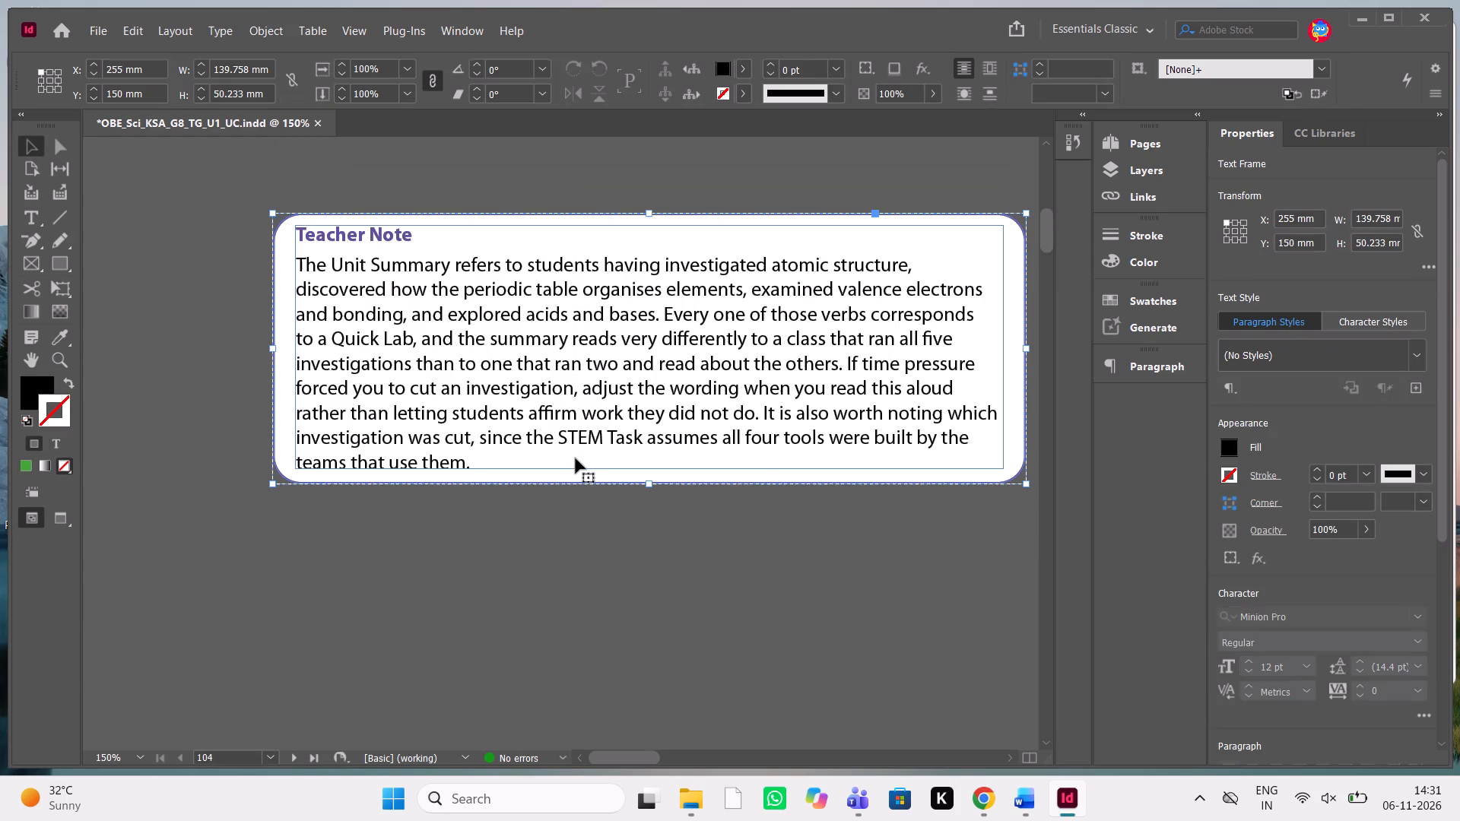
pyautogui.hotkey('ctrl', 'x')
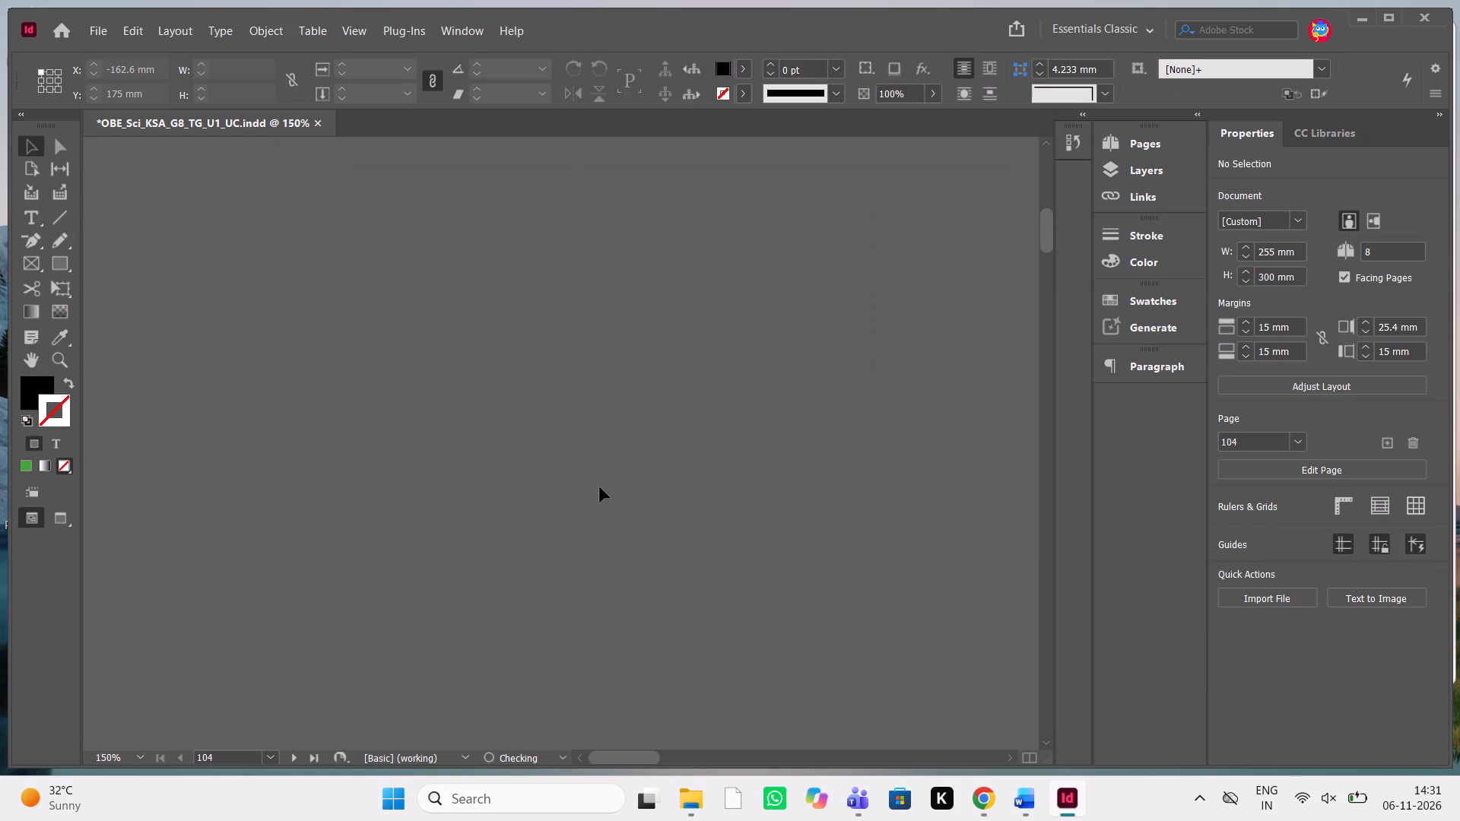
pyautogui.hscroll(-5, 600, 487)
pyautogui.scroll(-8, 600, 487)
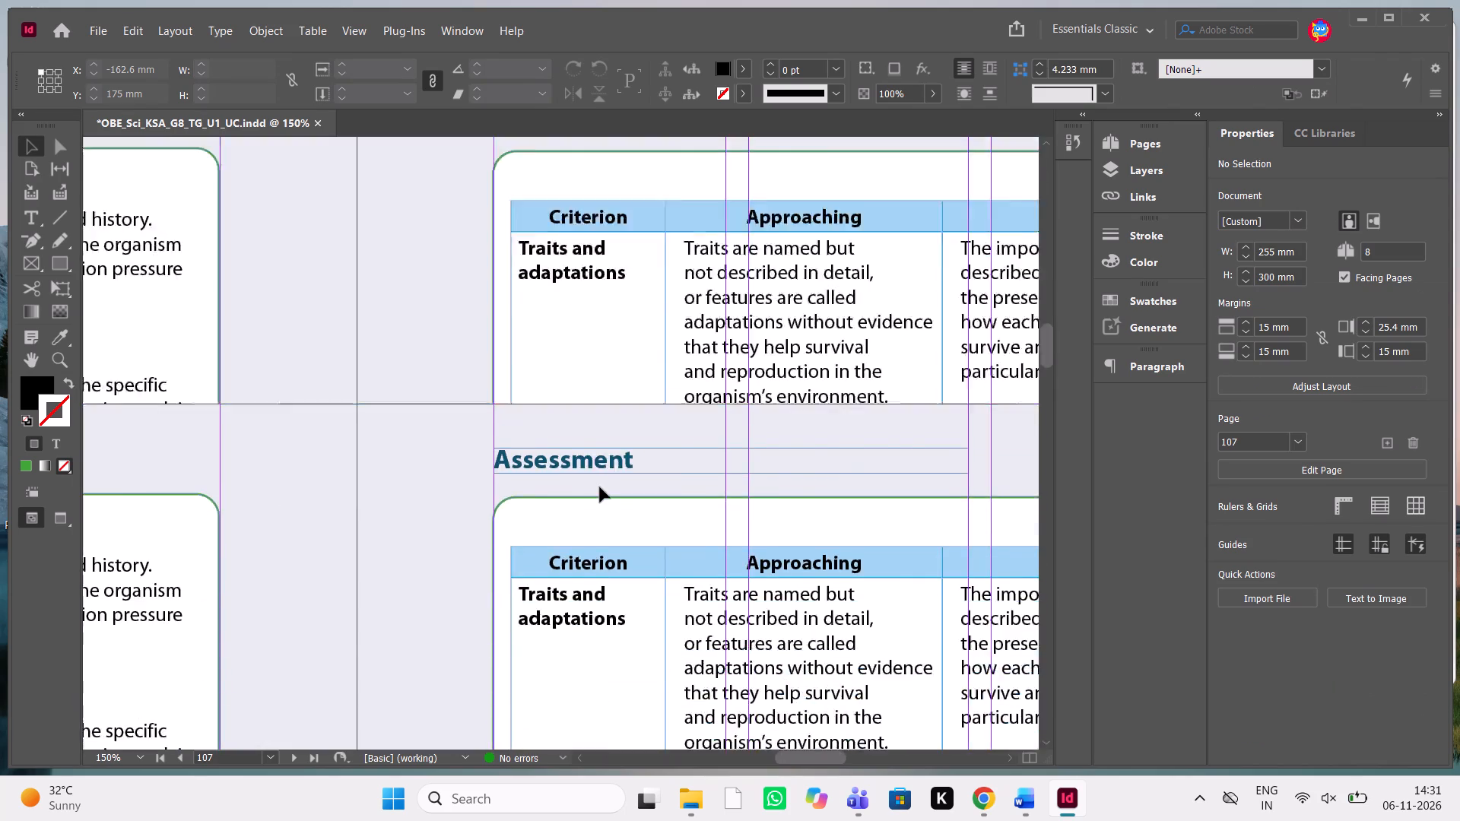
pyautogui.scroll(-15, 600, 487)
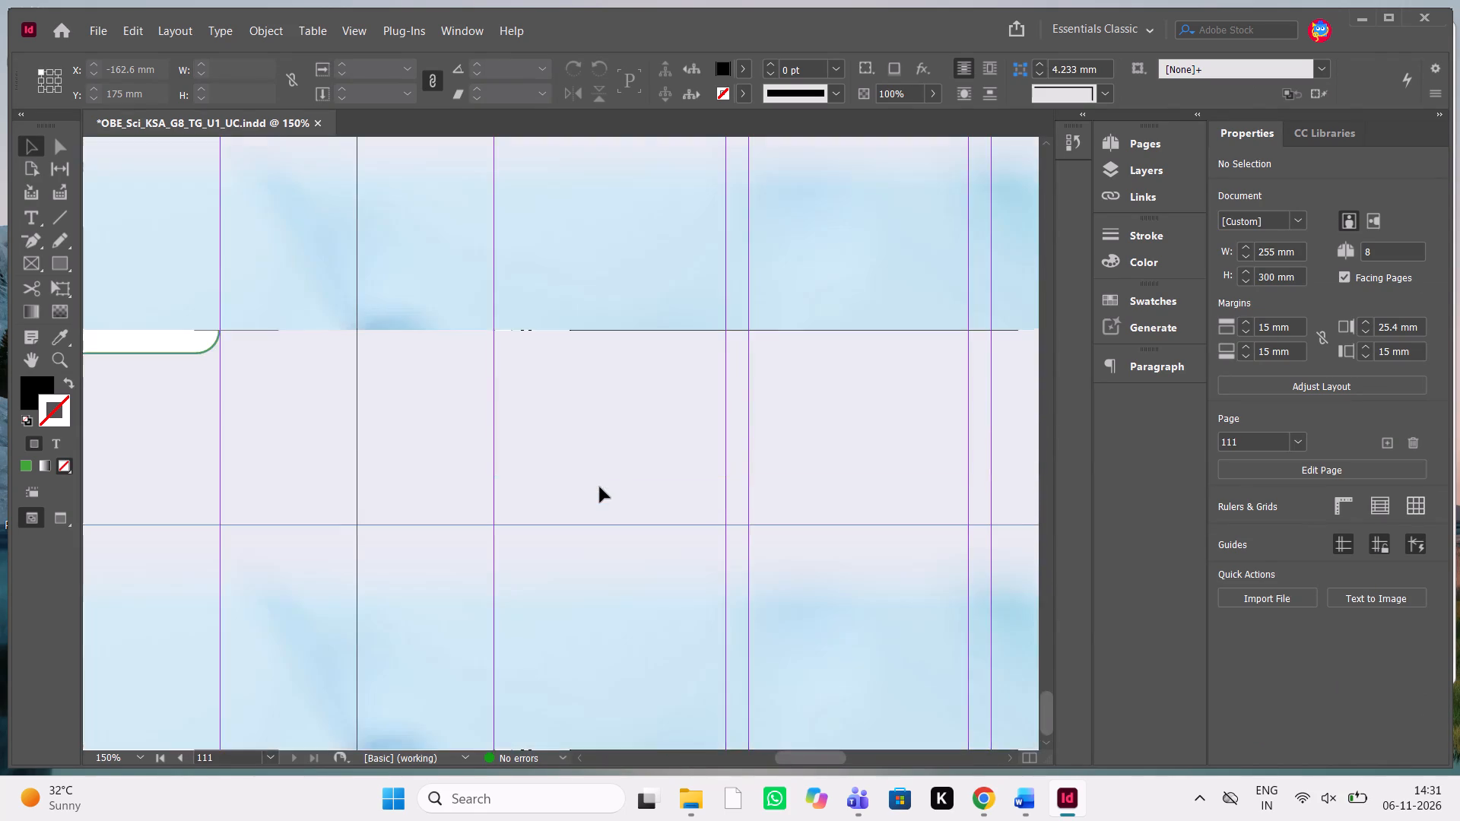
pyautogui.scroll(-1, 600, 487)
pyautogui.scroll(4, 600, 487)
pyautogui.scroll(-1, 600, 487)
pyautogui.hscroll(-1, 600, 487)
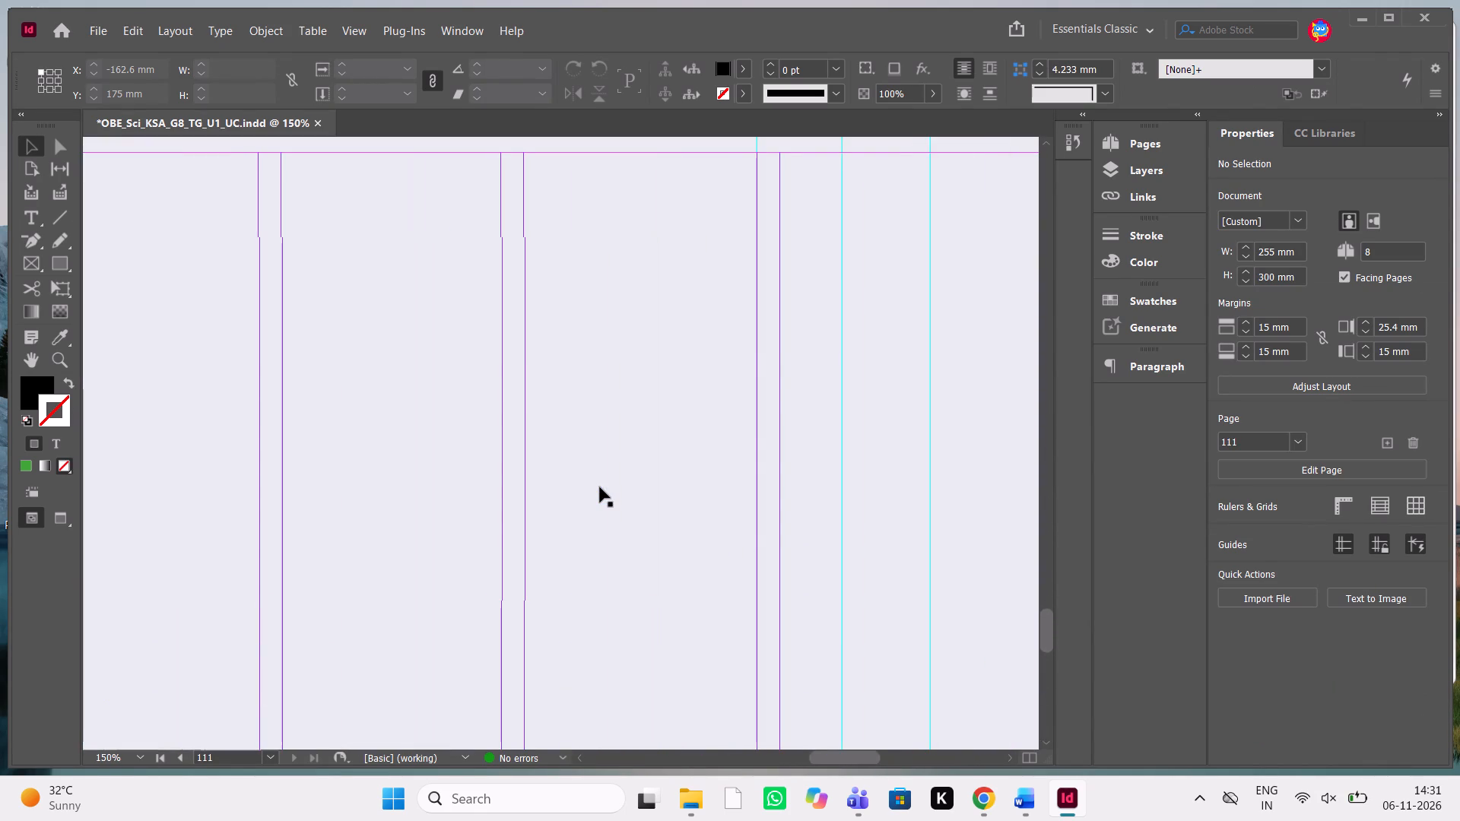
pyautogui.hotkey('ctrl', 'v')
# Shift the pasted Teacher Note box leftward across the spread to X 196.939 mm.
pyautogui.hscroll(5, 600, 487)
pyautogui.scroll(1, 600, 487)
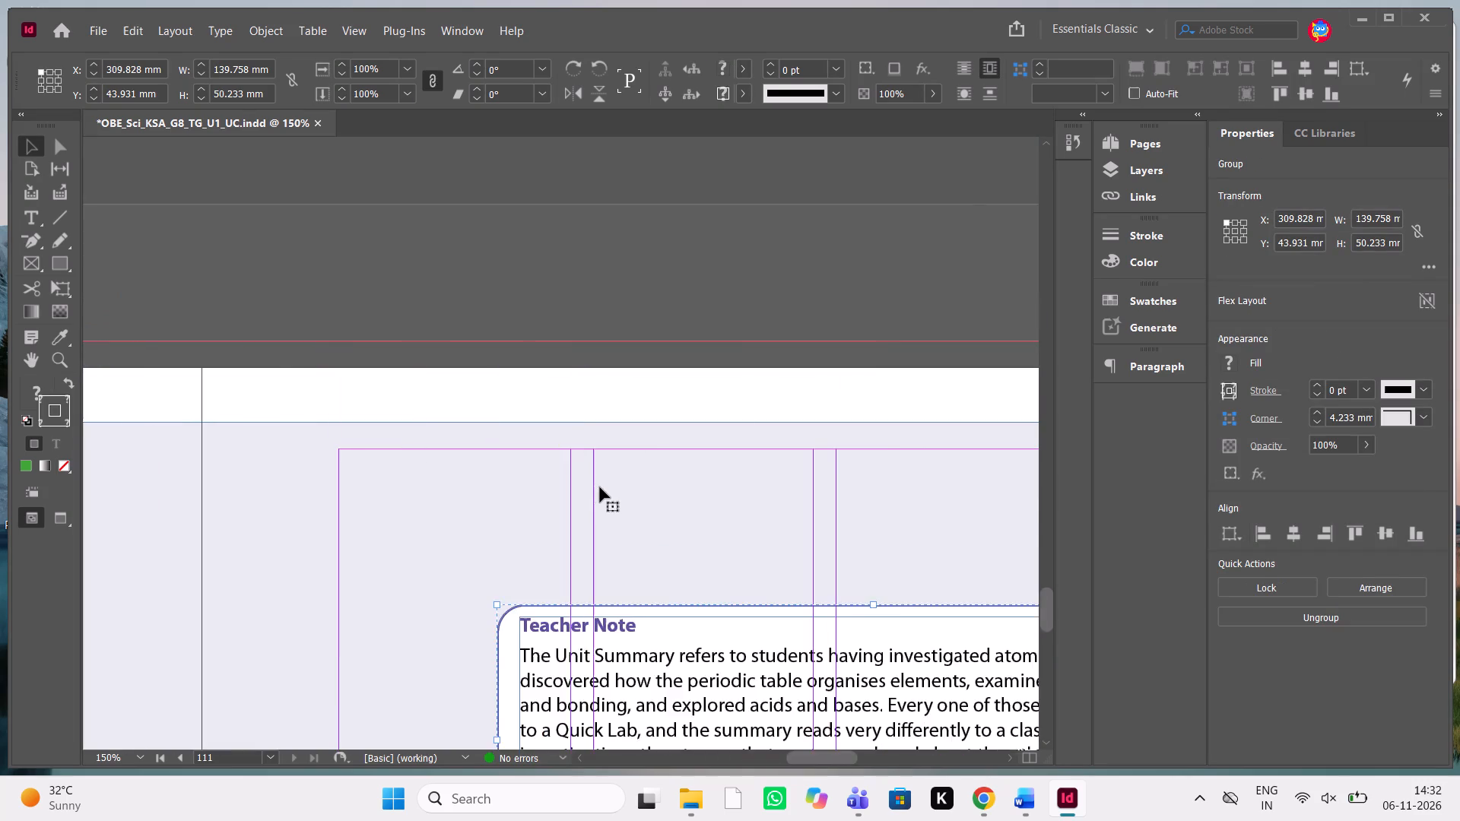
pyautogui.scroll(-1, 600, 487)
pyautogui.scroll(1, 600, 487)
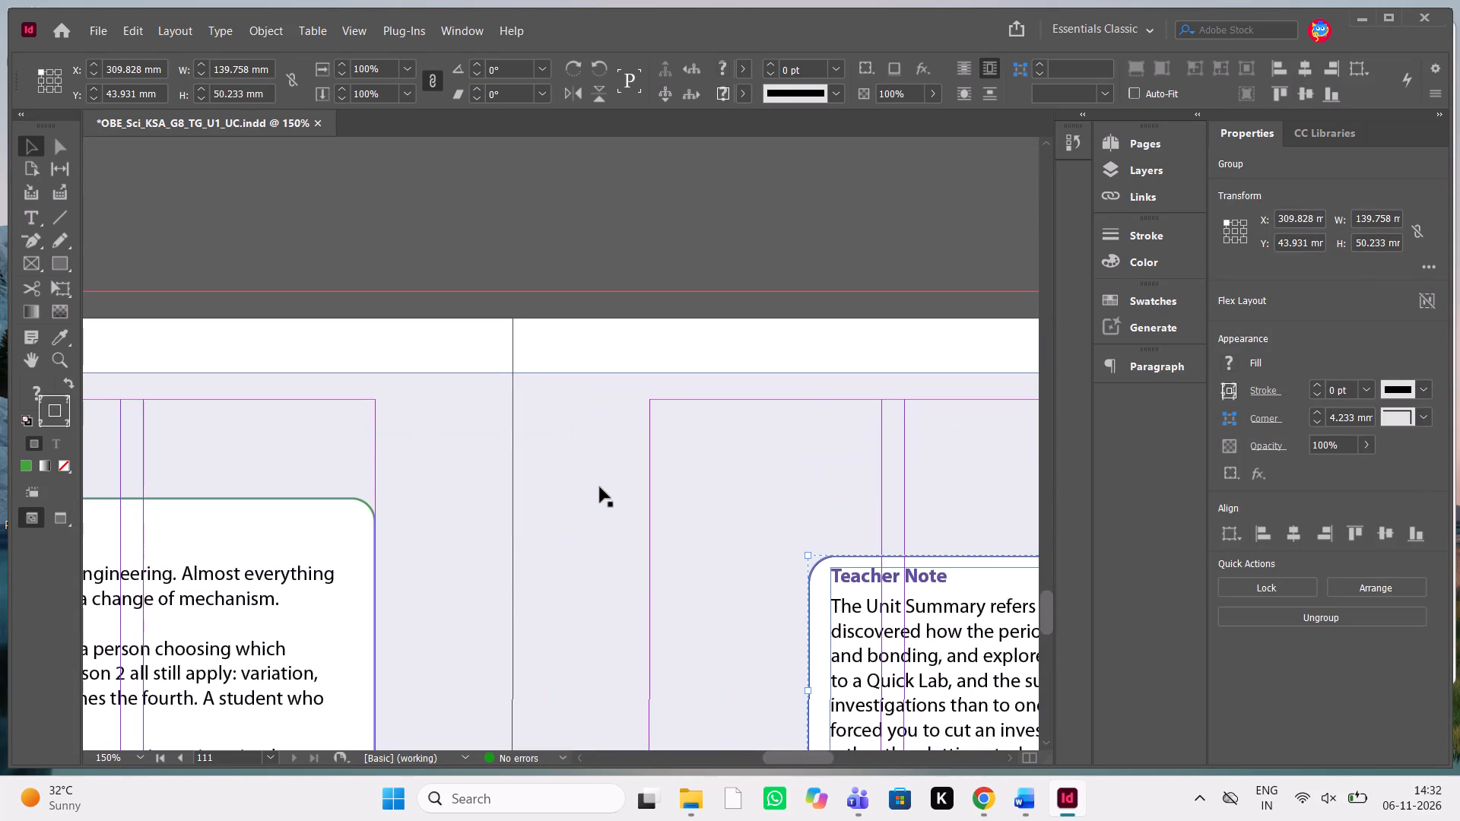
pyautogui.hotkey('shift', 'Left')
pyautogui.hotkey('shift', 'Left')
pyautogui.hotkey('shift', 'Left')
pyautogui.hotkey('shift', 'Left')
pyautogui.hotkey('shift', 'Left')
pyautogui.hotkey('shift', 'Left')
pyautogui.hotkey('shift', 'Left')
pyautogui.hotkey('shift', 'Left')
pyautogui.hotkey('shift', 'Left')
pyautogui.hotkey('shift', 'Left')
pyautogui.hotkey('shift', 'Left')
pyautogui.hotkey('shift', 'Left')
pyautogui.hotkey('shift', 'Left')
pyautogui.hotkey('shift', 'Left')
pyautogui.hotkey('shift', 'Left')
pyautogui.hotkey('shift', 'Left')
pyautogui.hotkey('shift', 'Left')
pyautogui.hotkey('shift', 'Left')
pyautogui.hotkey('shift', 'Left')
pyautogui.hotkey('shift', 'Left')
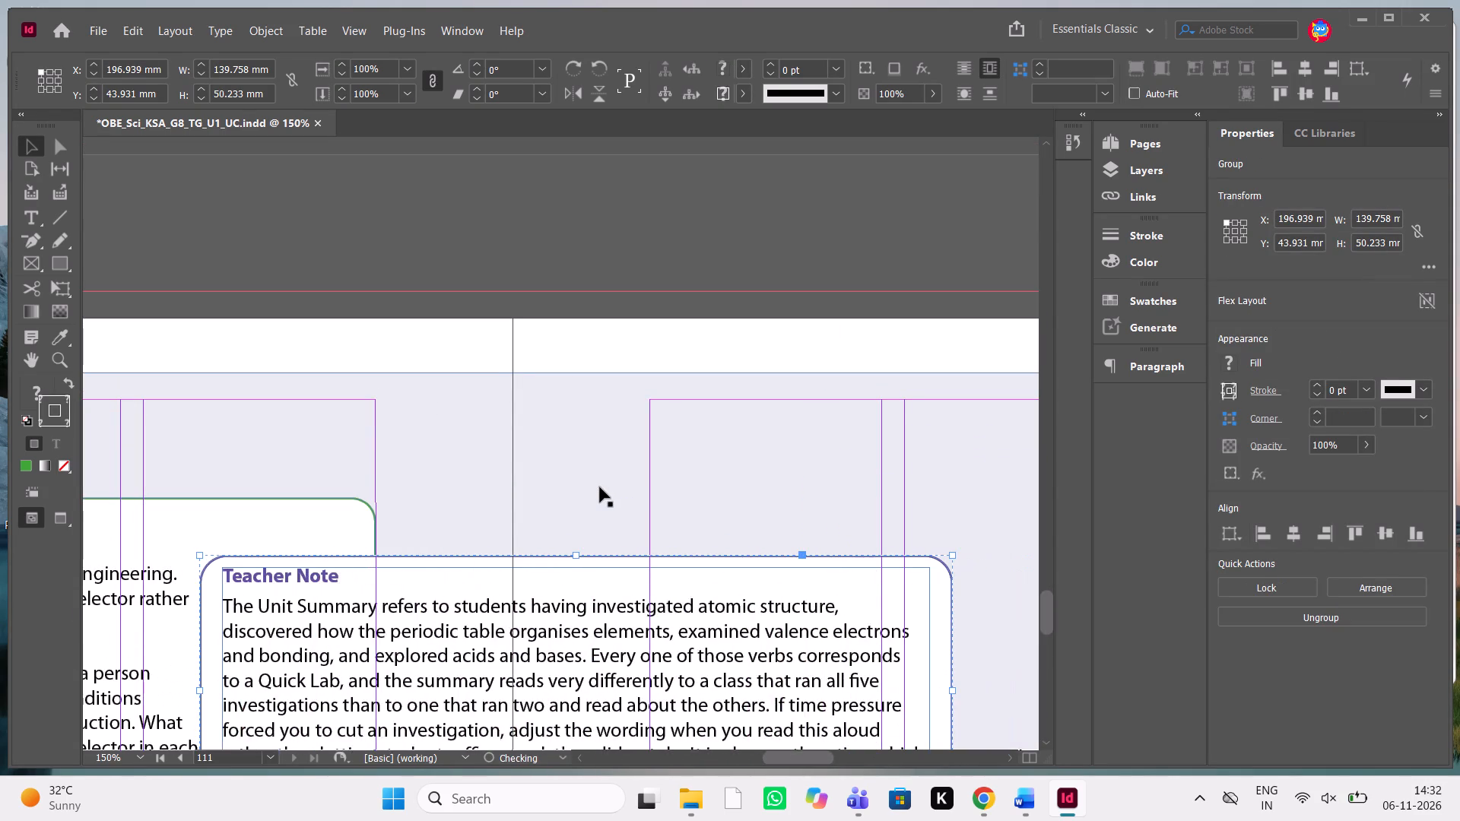
# Raise the Teacher Note box to Y 32.995 mm, level with the top of the green-bordered box on page 110.
pyautogui.hotkey('shift', 'Up')
pyautogui.hotkey('shift', 'Up')
pyautogui.hotkey('shift', 'Up')
pyautogui.press('Down')
pyautogui.press('Down')
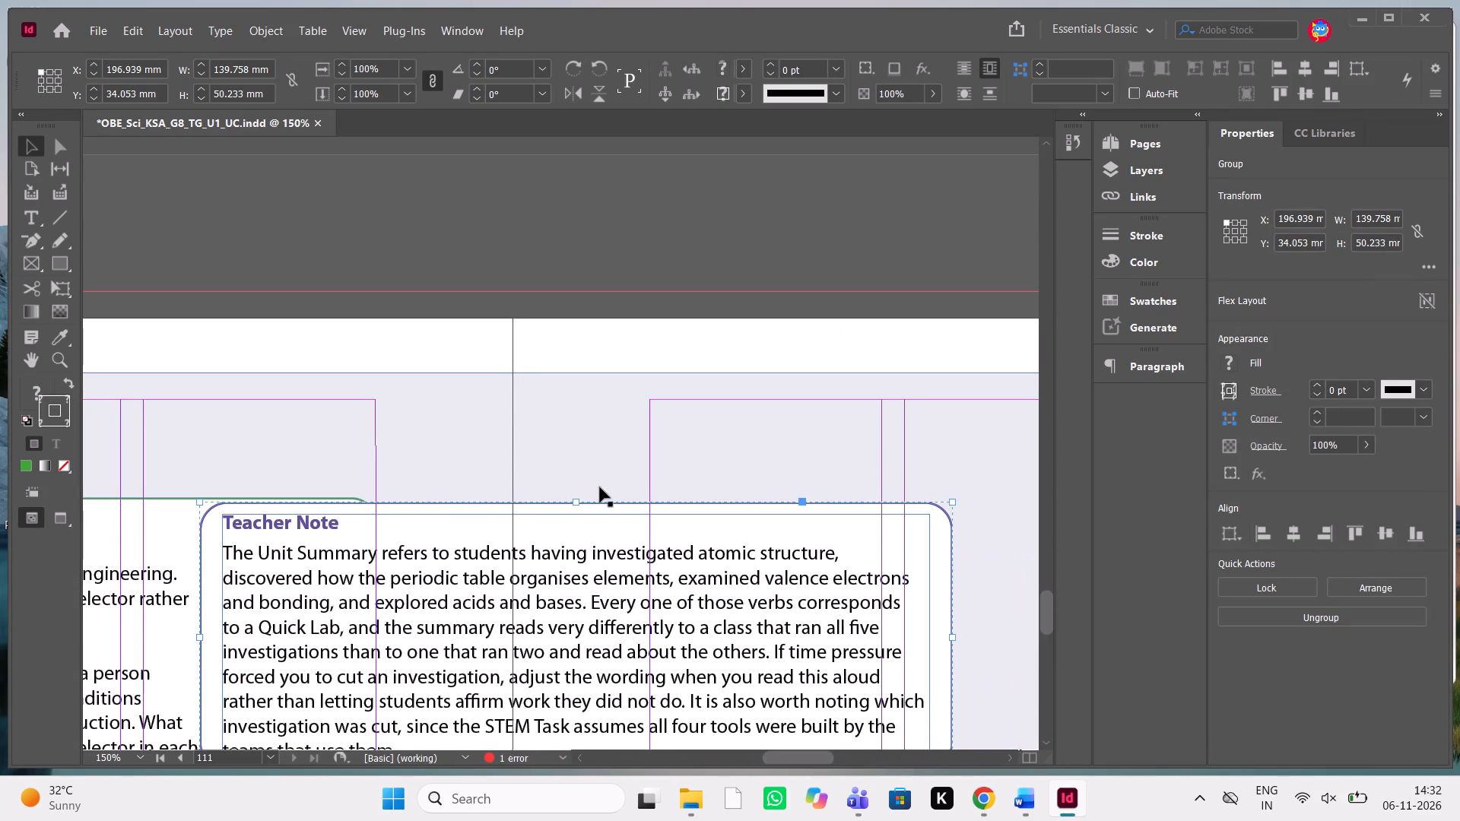
pyautogui.press('Up')
pyautogui.press('Up')
pyautogui.press('Up')
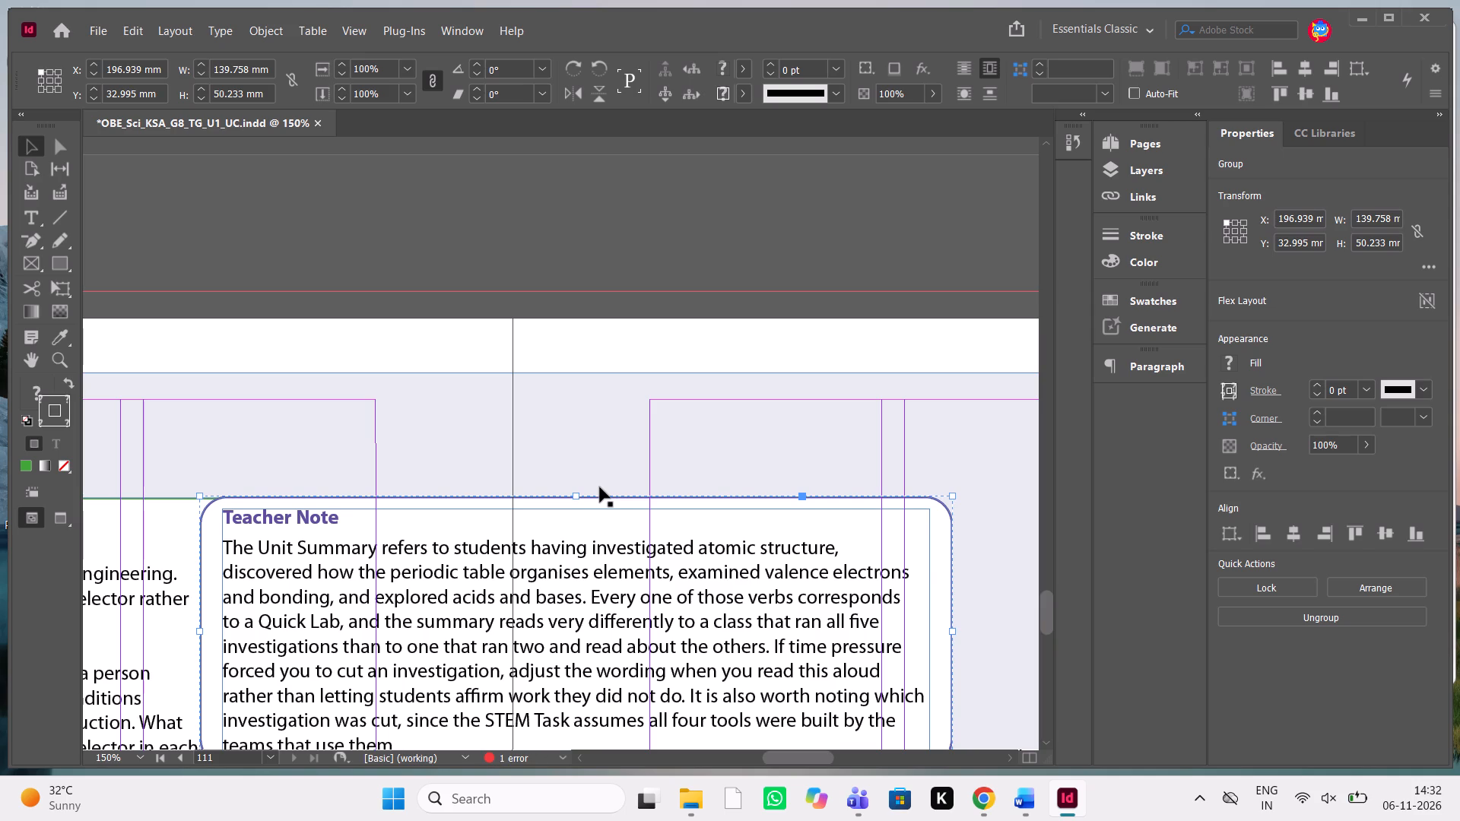
# Move the Teacher Note box rightward to X 280.194 mm, lining its edge up with page 111's inner margin.
pyautogui.hotkey('shift', 'Right')
pyautogui.hotkey('shift', 'Right')
pyautogui.hotkey('shift', 'Right')
pyautogui.hotkey('shift', 'Right')
pyautogui.hotkey('shift', 'Right')
pyautogui.hotkey('shift', 'Right')
pyautogui.hotkey('shift', 'Right')
pyautogui.hotkey('shift', 'Right')
pyautogui.hotkey('shift', 'Right')
pyautogui.hotkey('shift', 'Right')
pyautogui.hotkey('shift', 'Right')
pyautogui.hotkey('shift', 'Right')
pyautogui.hotkey('shift', 'Right')
pyautogui.hotkey('shift', 'Right')
pyautogui.hotkey('shift', 'Right')
pyautogui.hotkey('shift', 'Right')
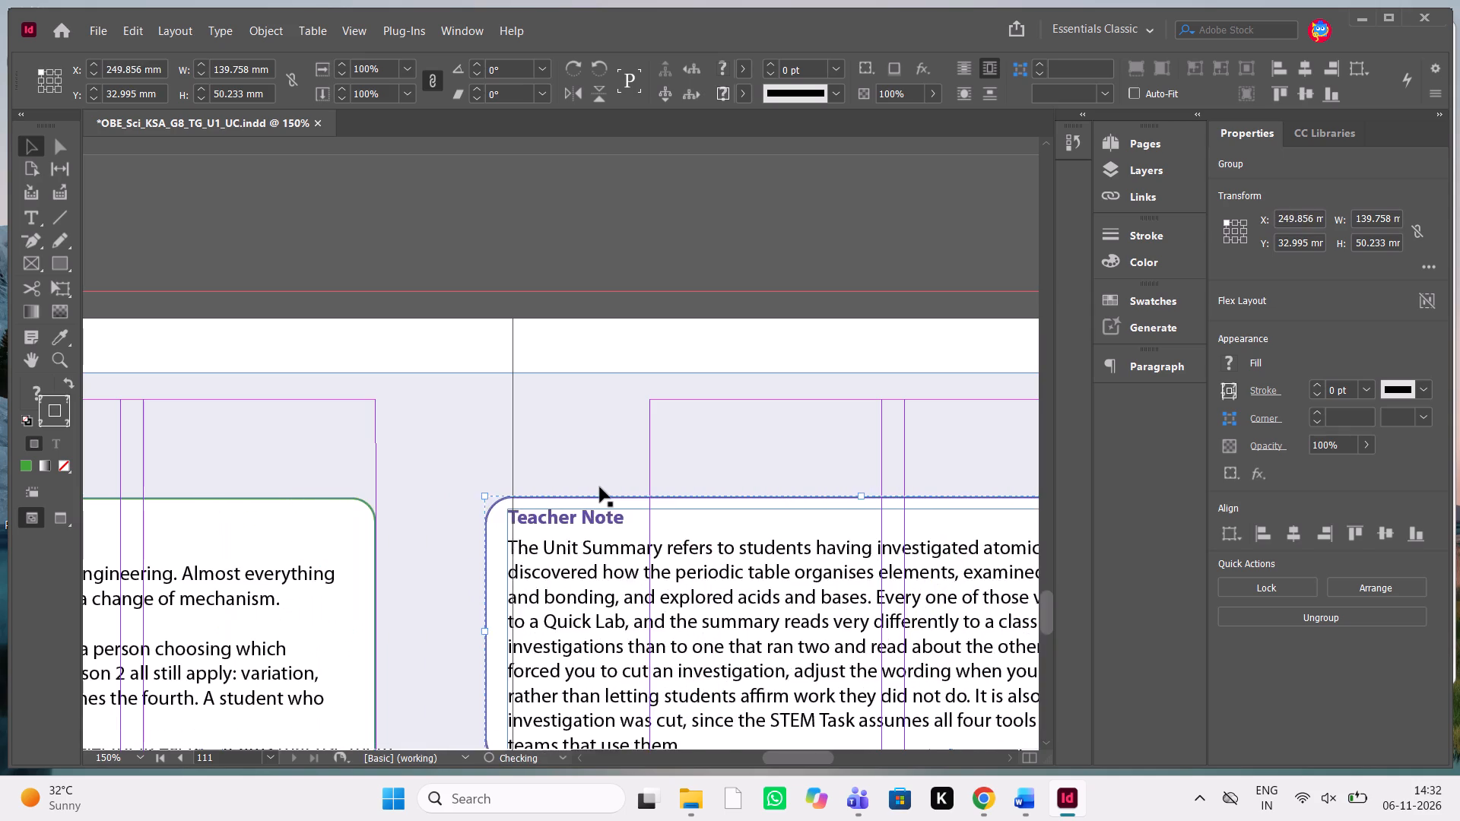
pyautogui.hotkey('shift', 'Right')
pyautogui.hotkey('shift', 'Right')
pyautogui.hotkey('shift', 'Right')
pyautogui.hotkey('shift', 'Right')
pyautogui.hotkey('shift', 'Right')
pyautogui.hotkey('shift', 'Right')
pyautogui.hotkey('shift', 'Right')
pyautogui.hotkey('shift', 'Right')
pyautogui.hotkey('shift', 'Right')
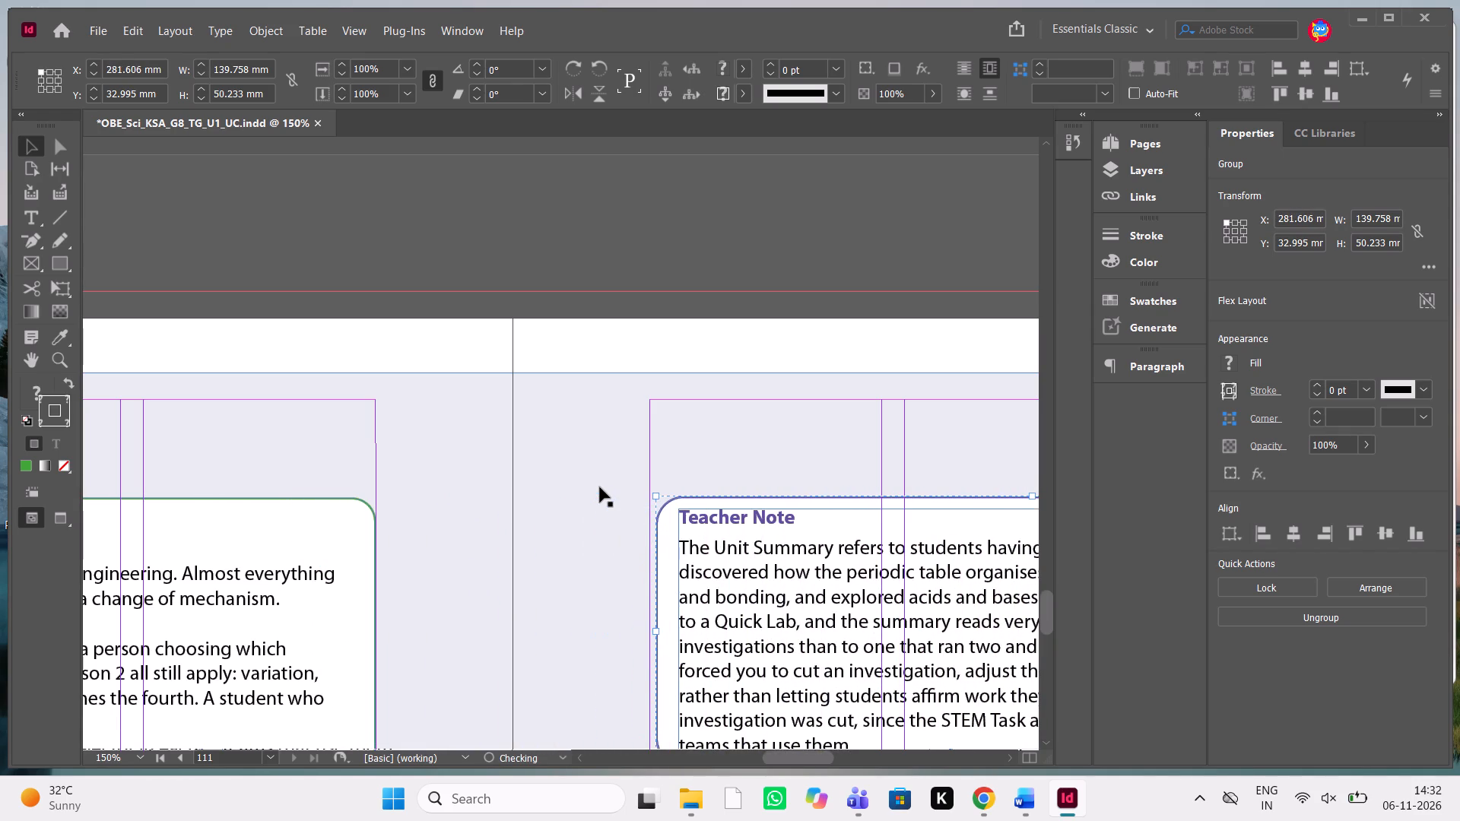
pyautogui.press('Left')
pyautogui.press('Left')
pyautogui.press('Left')
pyautogui.press('Left')
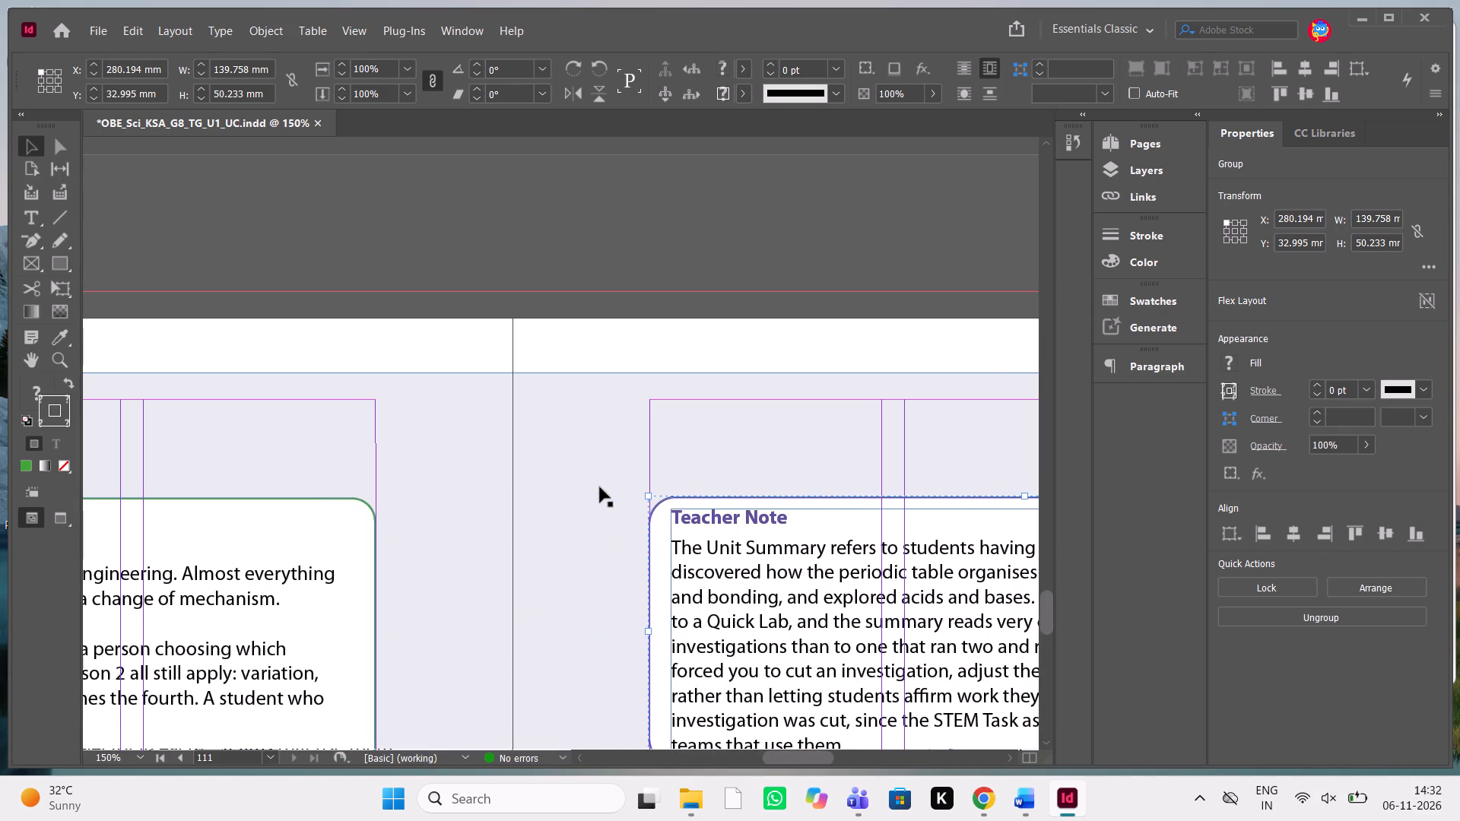
# In the Word manuscript, copy the Teacher Note body from "Materials to prepare before Unit 9 is taught" through "makes it work.".
pyautogui.hscroll(-1, 600, 487)
pyautogui.scroll(-1, 600, 487)
pyautogui.click(1032, 812)
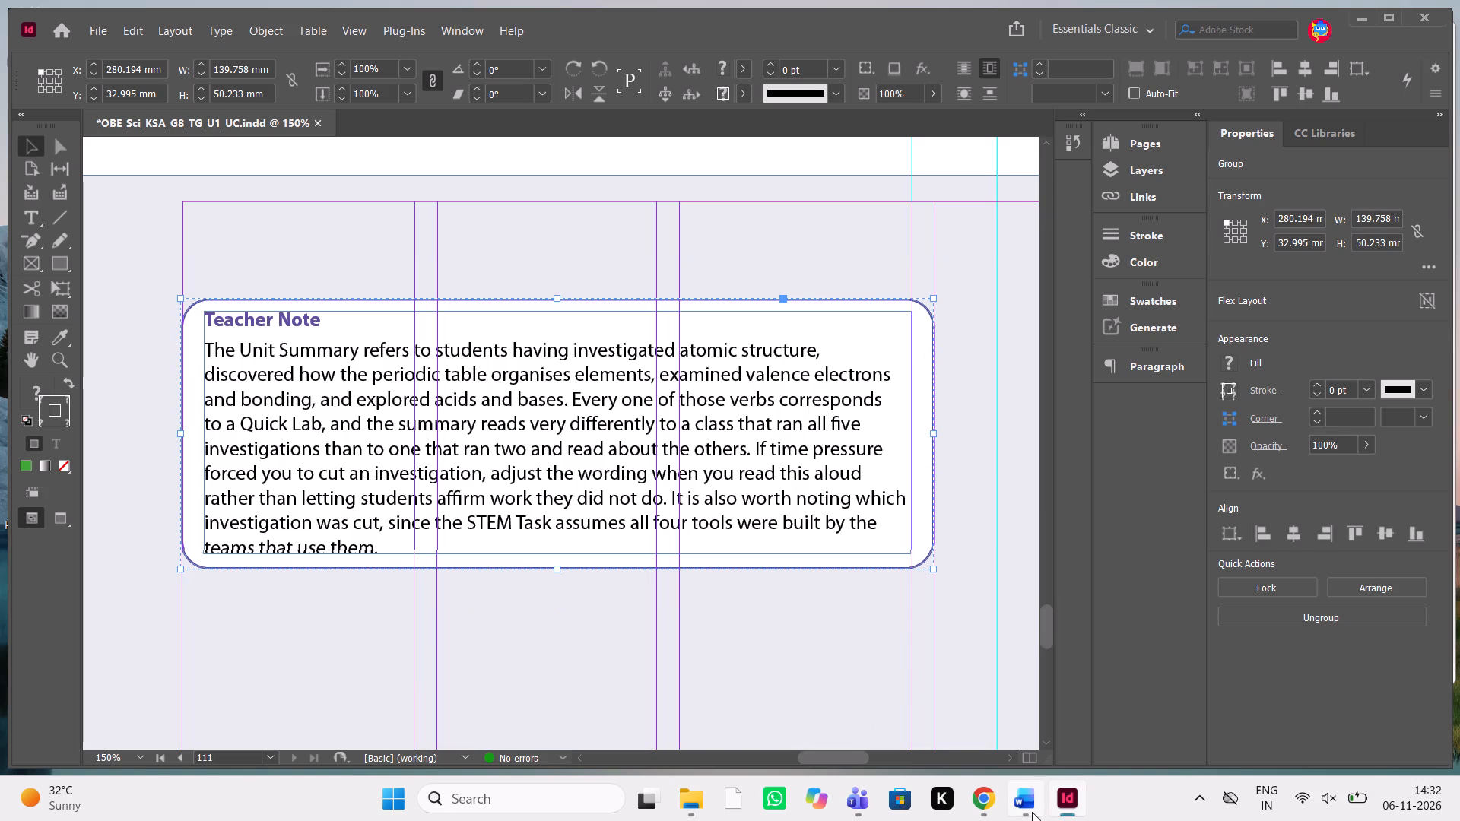
pyautogui.scroll(-1, 1217, 545)
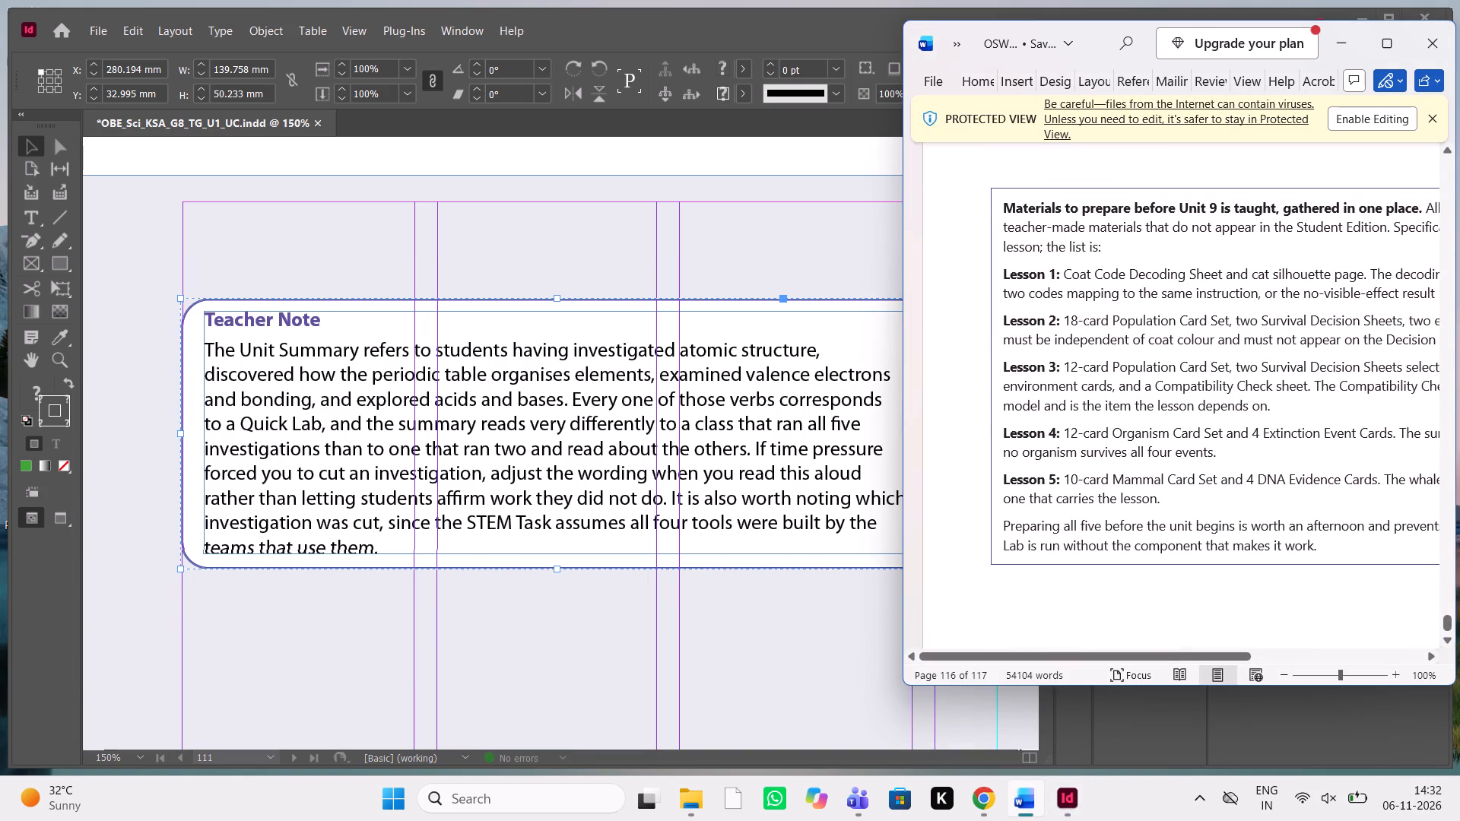
pyautogui.moveTo(1325, 547); pyautogui.dragTo(1311, 547)
pyautogui.moveTo(1311, 547); pyautogui.dragTo(1278, 539)
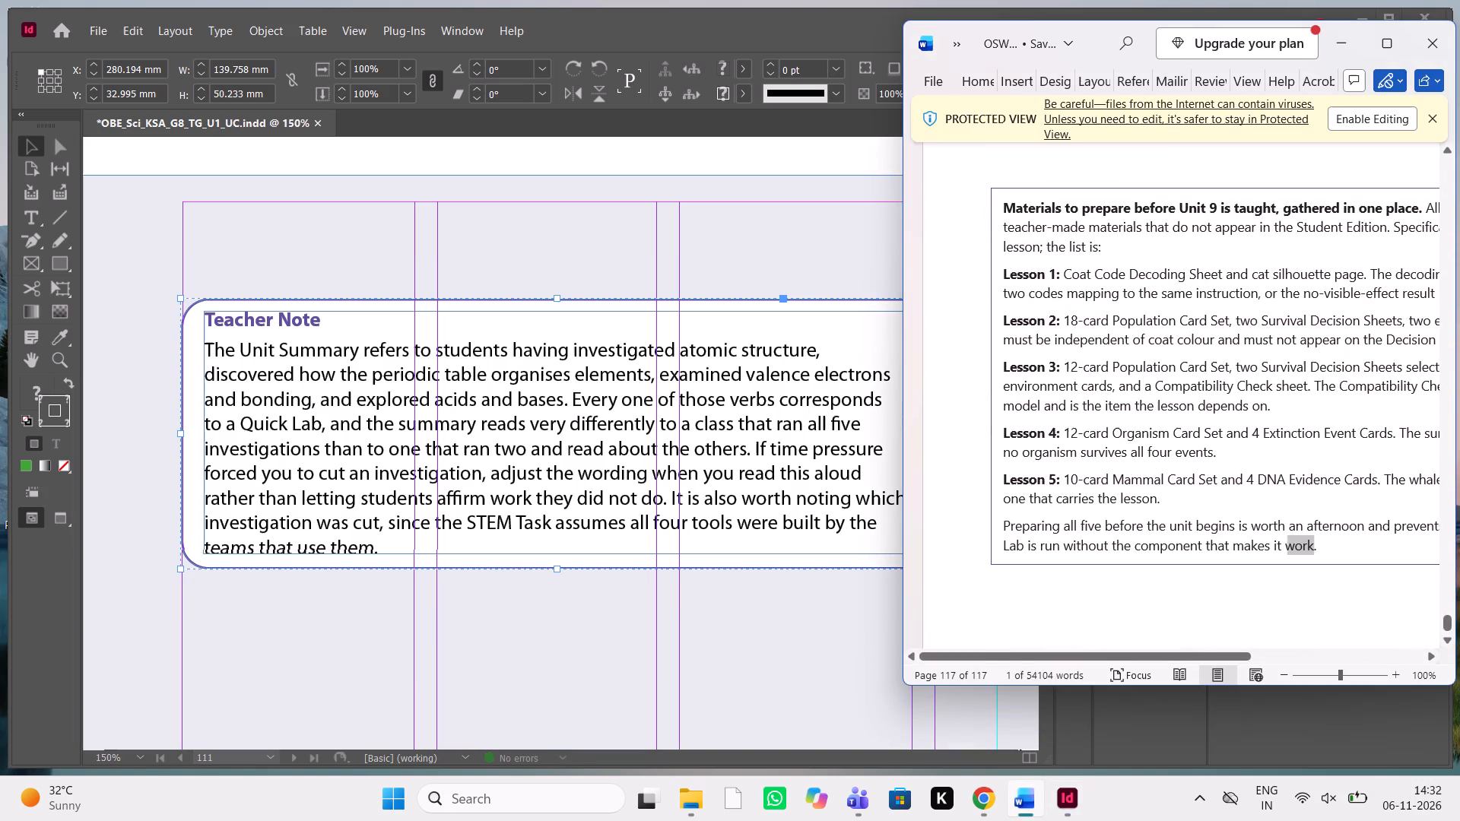
pyautogui.moveTo(1278, 539); pyautogui.dragTo(906, 130)
pyautogui.scroll(1, 1078, 269)
pyautogui.scroll(-1, 1078, 269)
pyautogui.hotkey('ctrl', 'c')
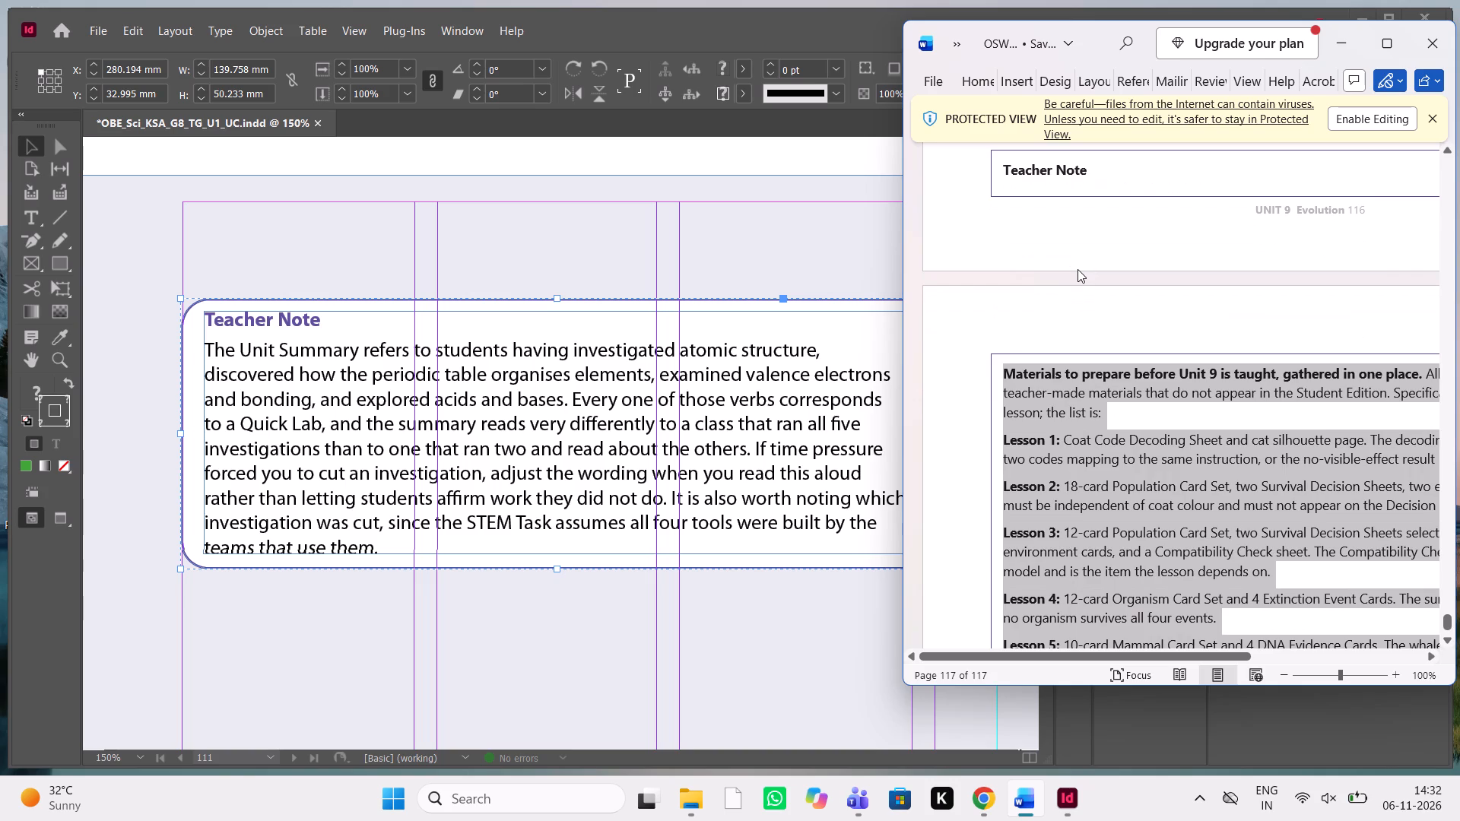
pyautogui.hotkey('ctrl', 'c')
pyautogui.hotkey('ctrl', 'c')
pyautogui.hotkey('ctrl', 'c')
# Back in InDesign, replace the Unit Summary paragraph under the page 111 Teacher Note heading with the copied Unit 9 materials text.
pyautogui.tripleClick(449, 477)
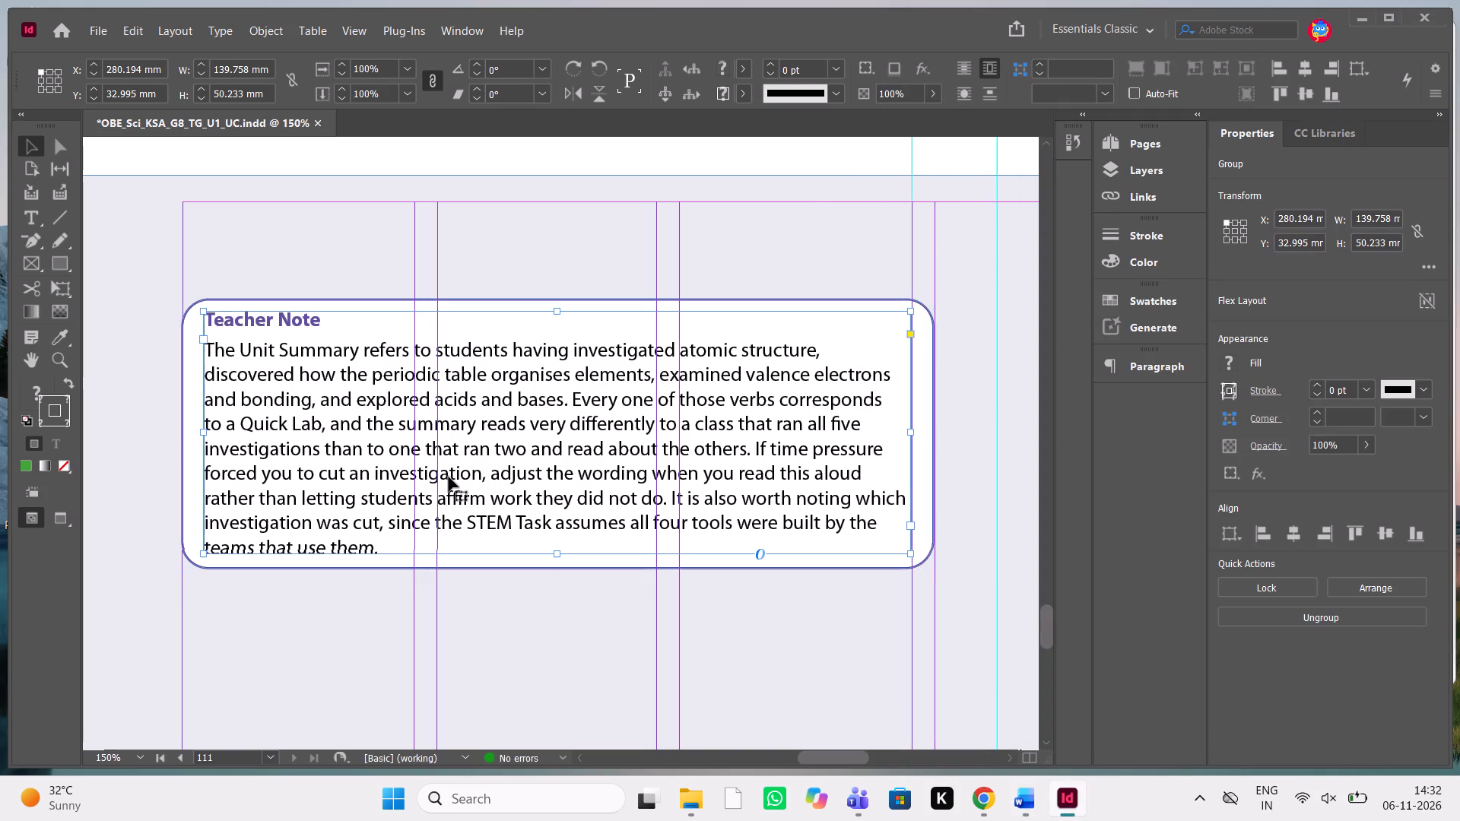
pyautogui.tripleClick(472, 479)
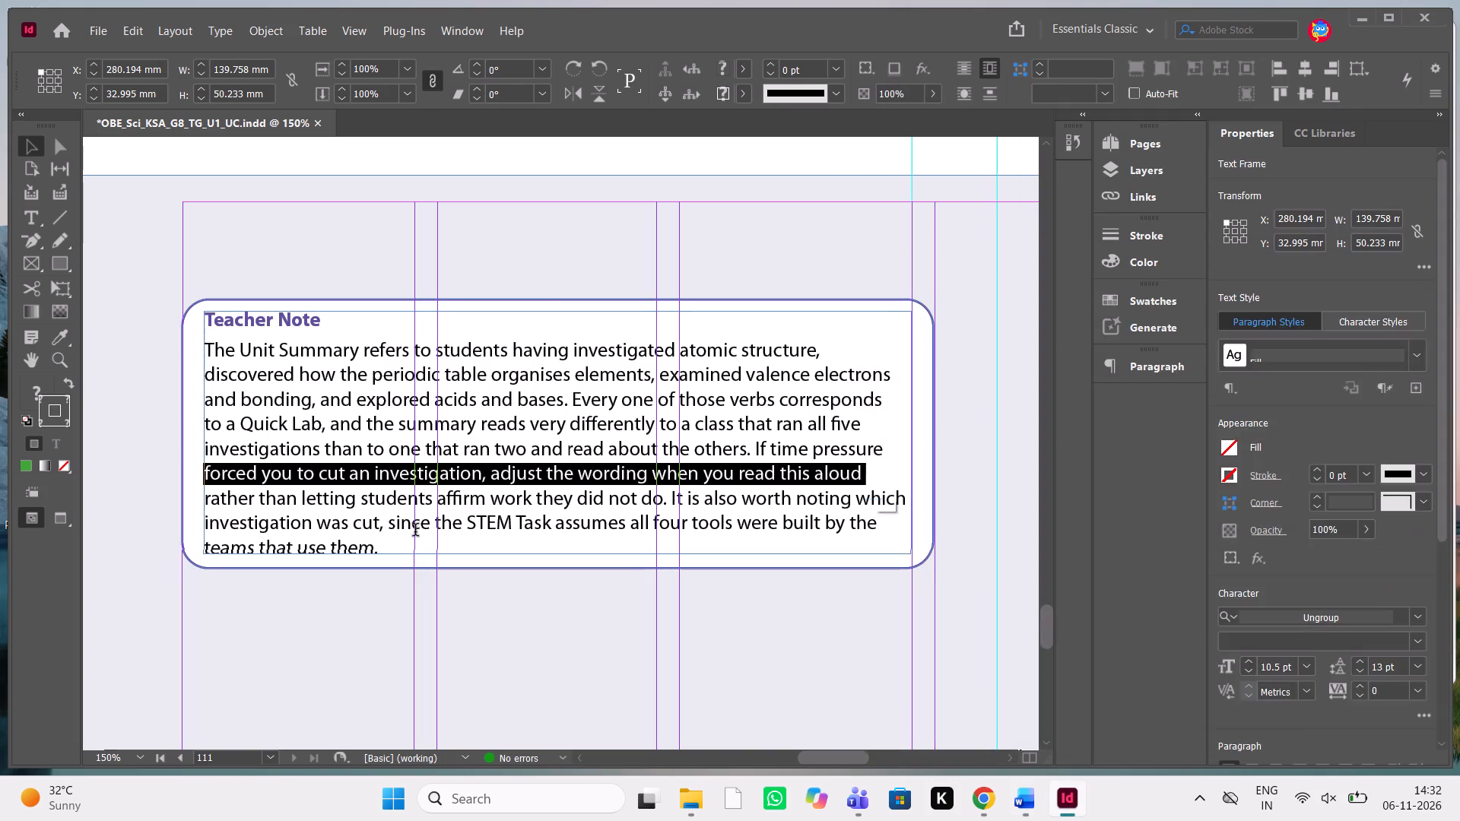
pyautogui.moveTo(411, 546); pyautogui.dragTo(189, 371)
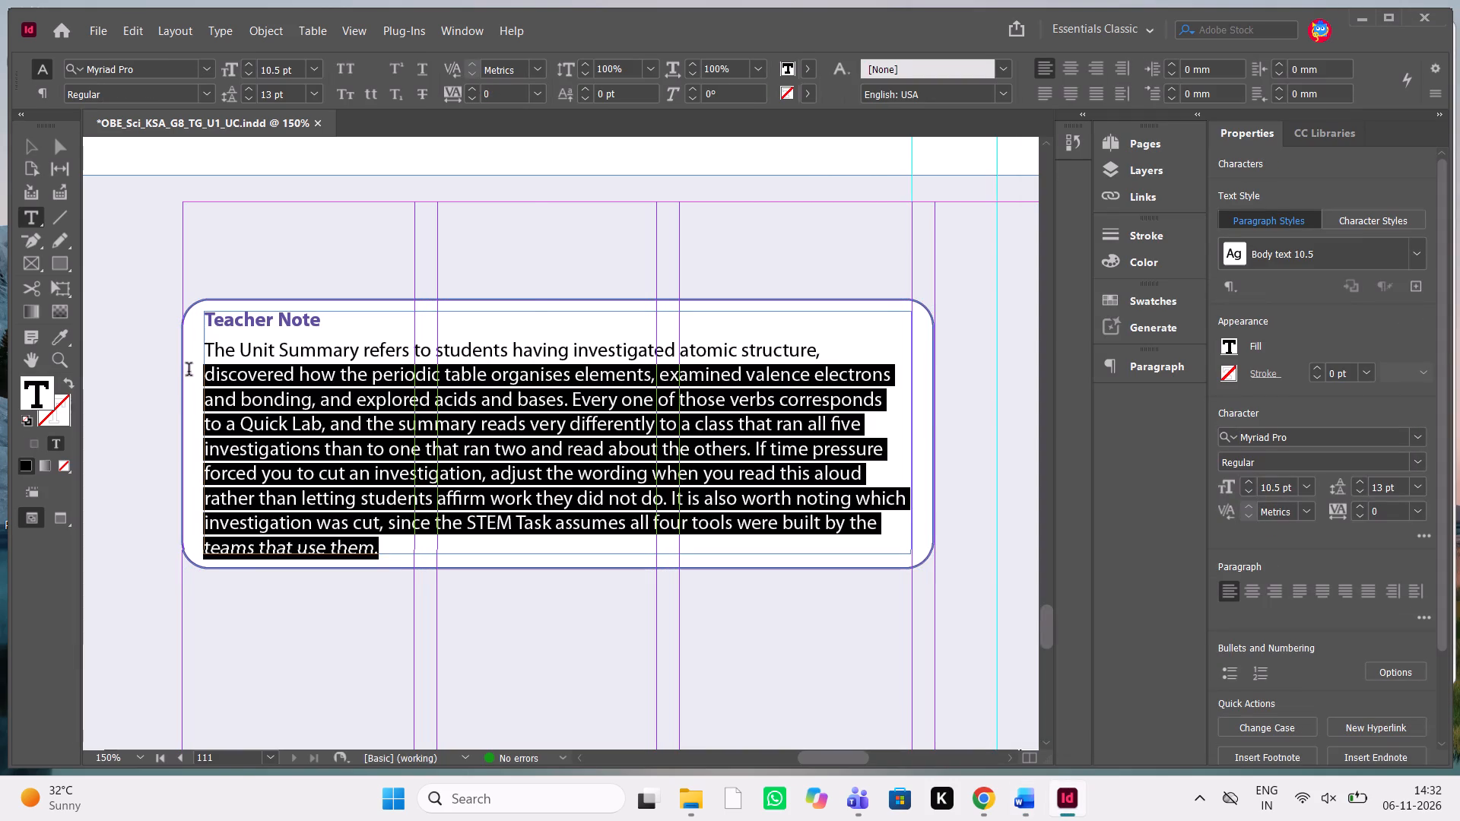
pyautogui.moveTo(189, 371); pyautogui.dragTo(186, 357)
pyautogui.hotkey('ctrl', 'v')
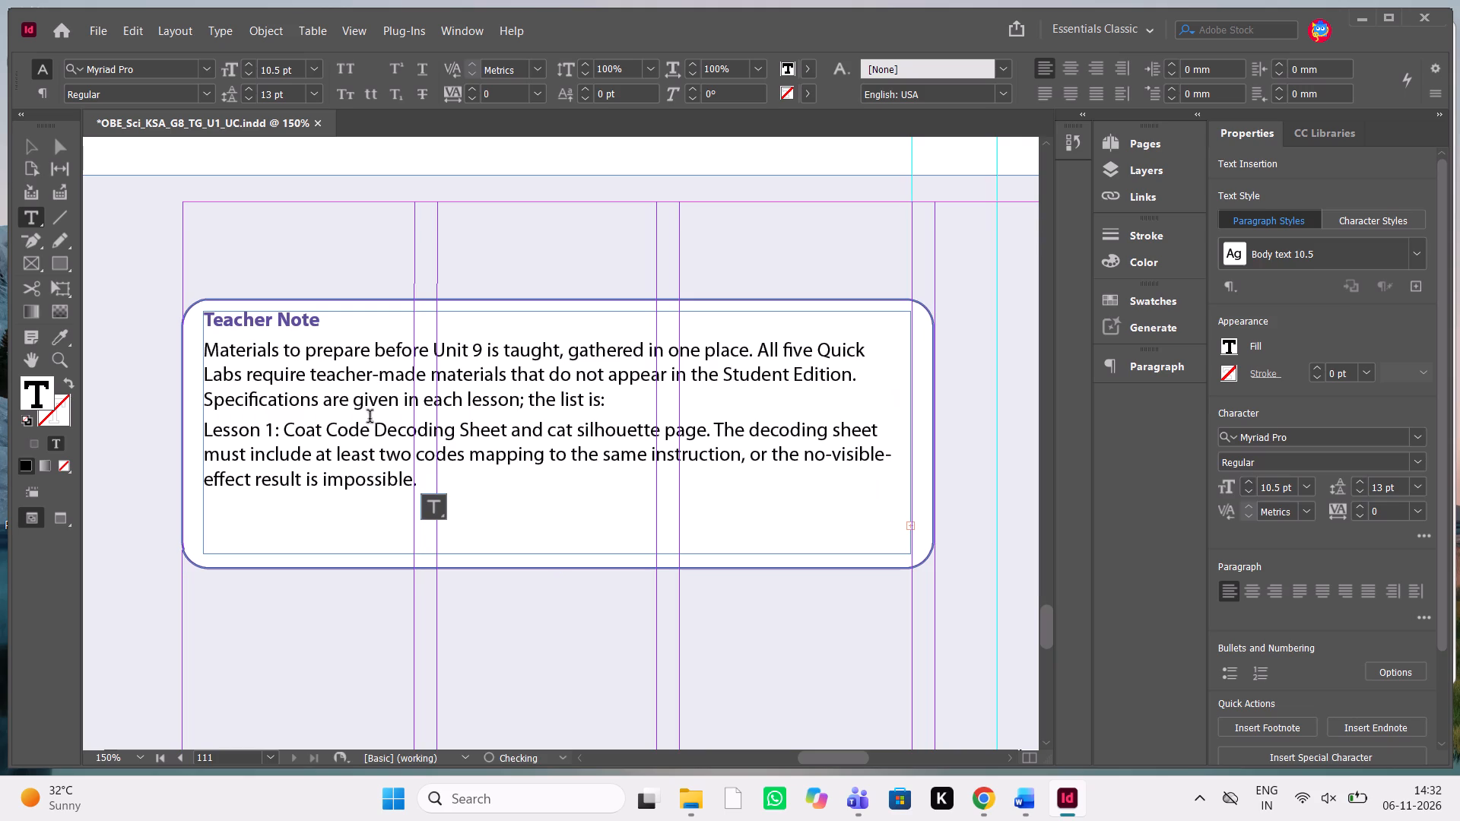
pyautogui.press('Escape')
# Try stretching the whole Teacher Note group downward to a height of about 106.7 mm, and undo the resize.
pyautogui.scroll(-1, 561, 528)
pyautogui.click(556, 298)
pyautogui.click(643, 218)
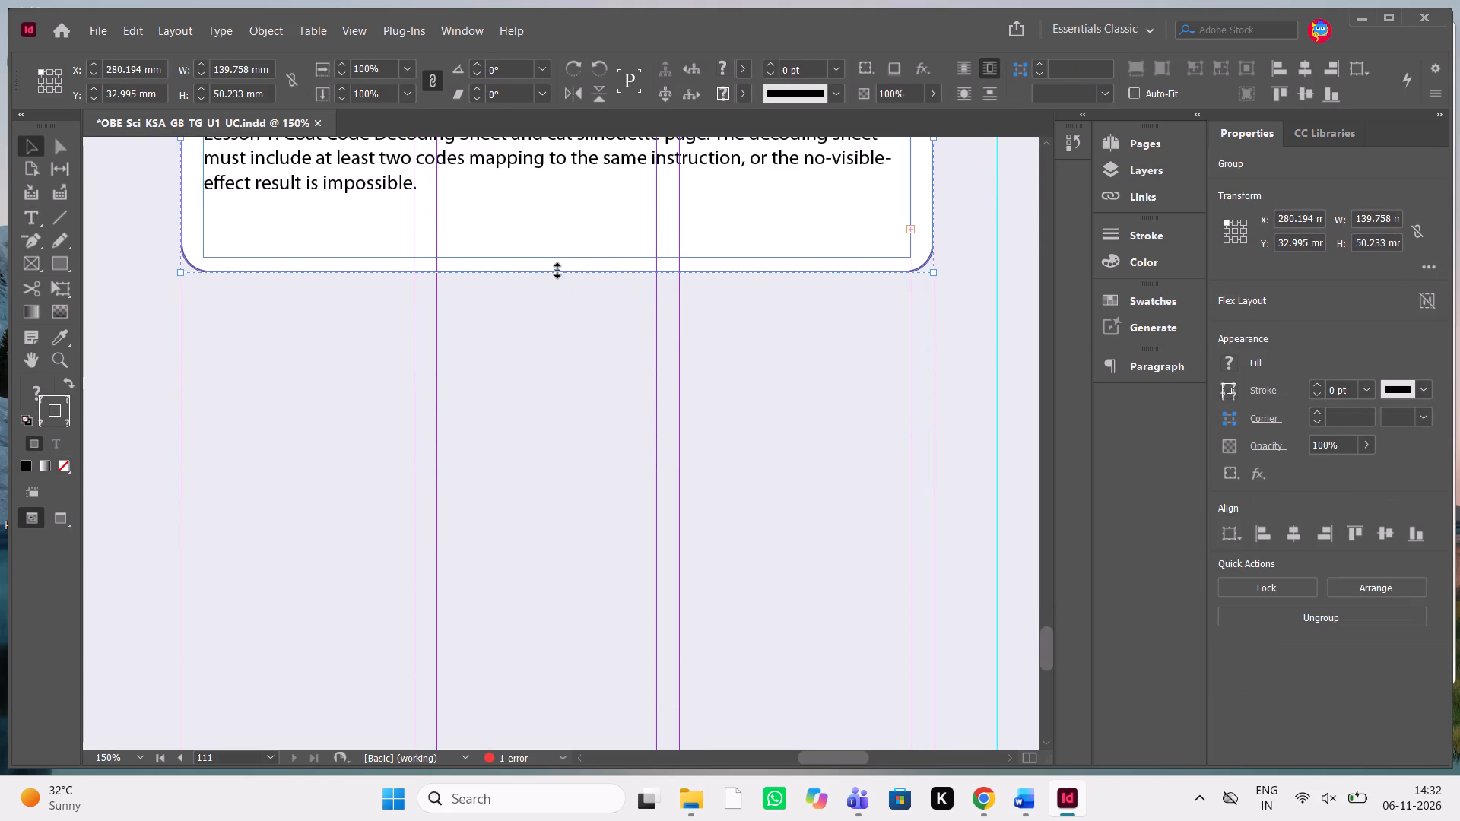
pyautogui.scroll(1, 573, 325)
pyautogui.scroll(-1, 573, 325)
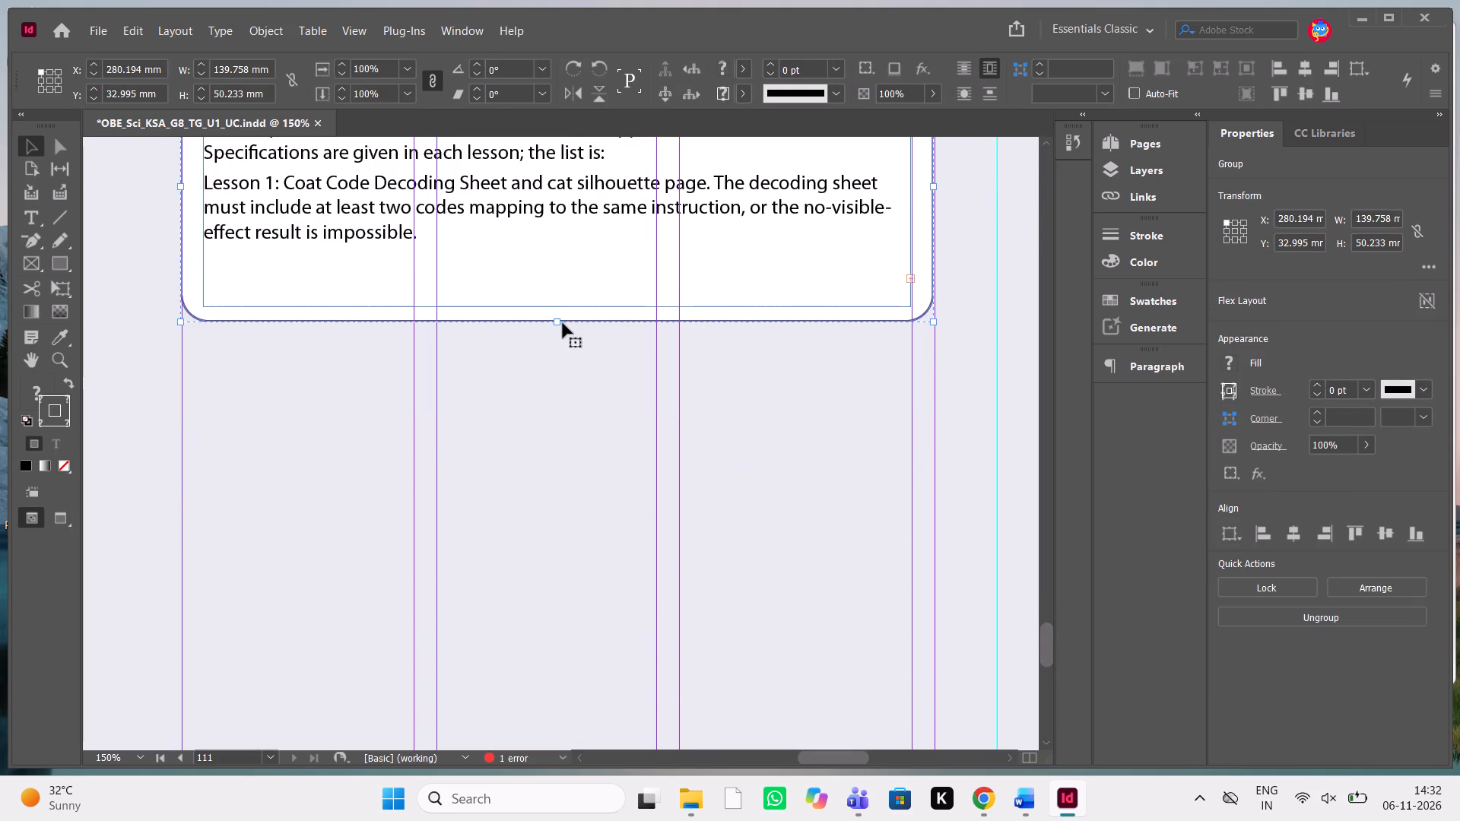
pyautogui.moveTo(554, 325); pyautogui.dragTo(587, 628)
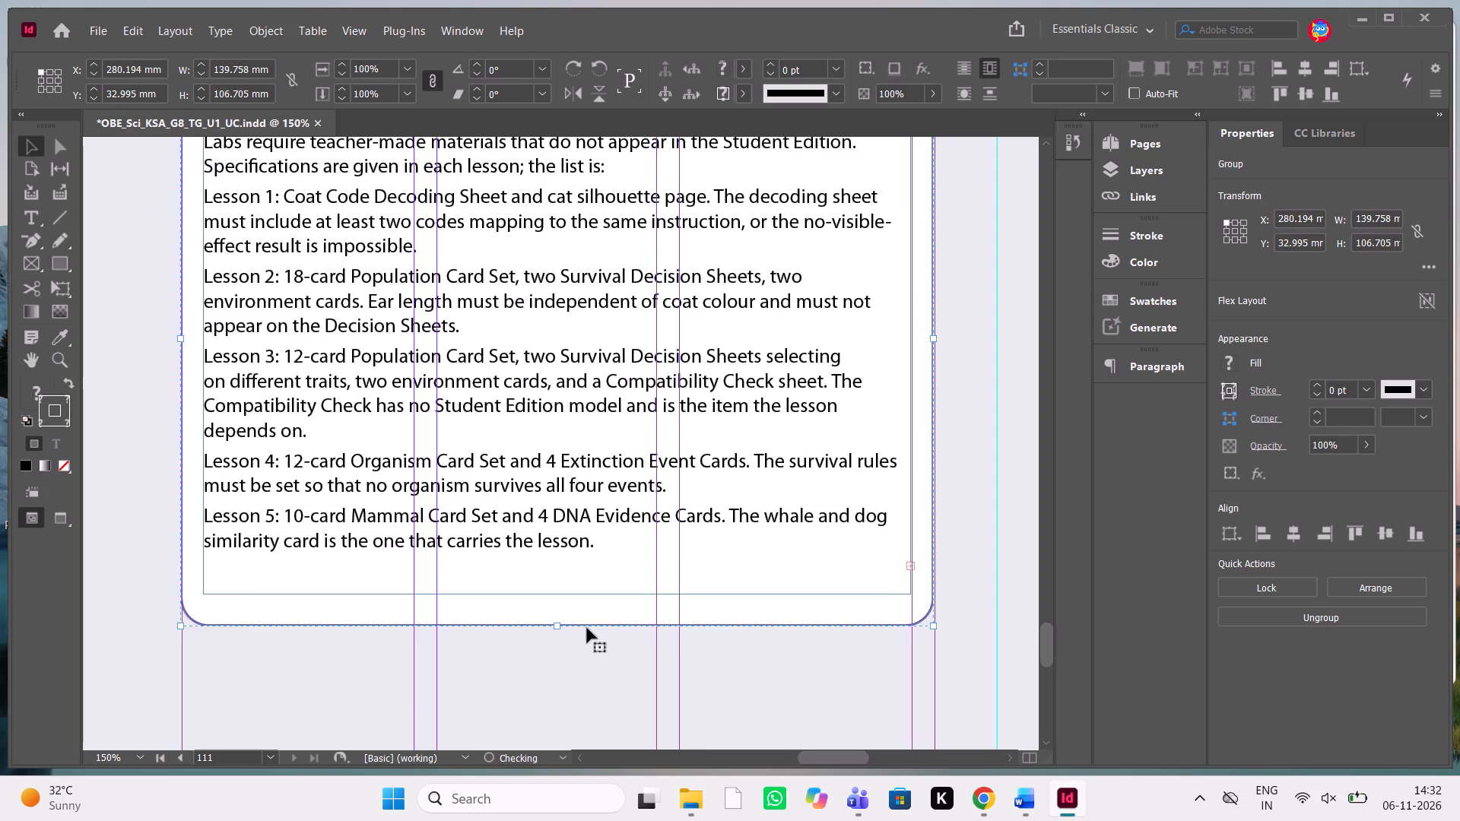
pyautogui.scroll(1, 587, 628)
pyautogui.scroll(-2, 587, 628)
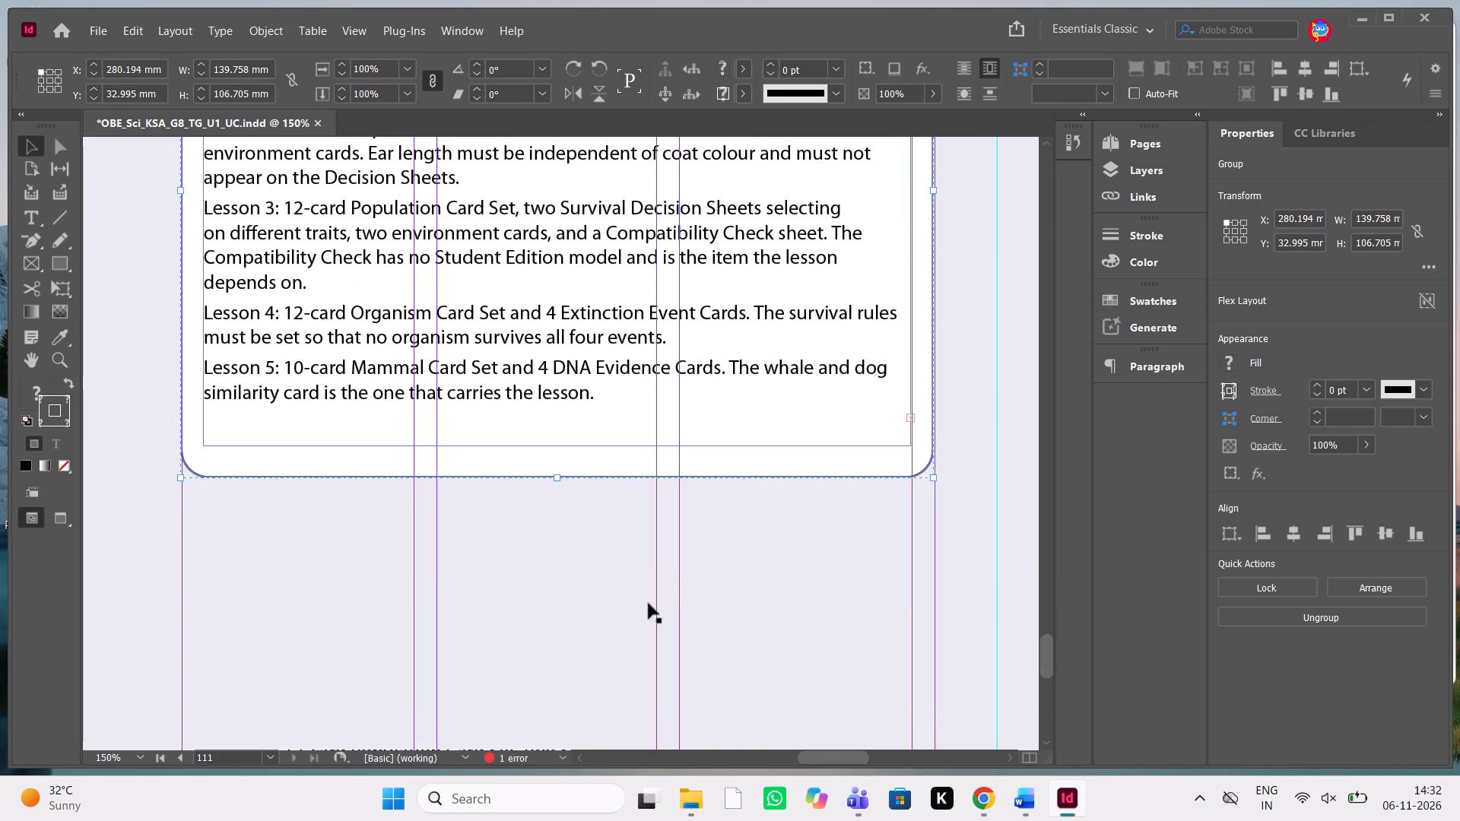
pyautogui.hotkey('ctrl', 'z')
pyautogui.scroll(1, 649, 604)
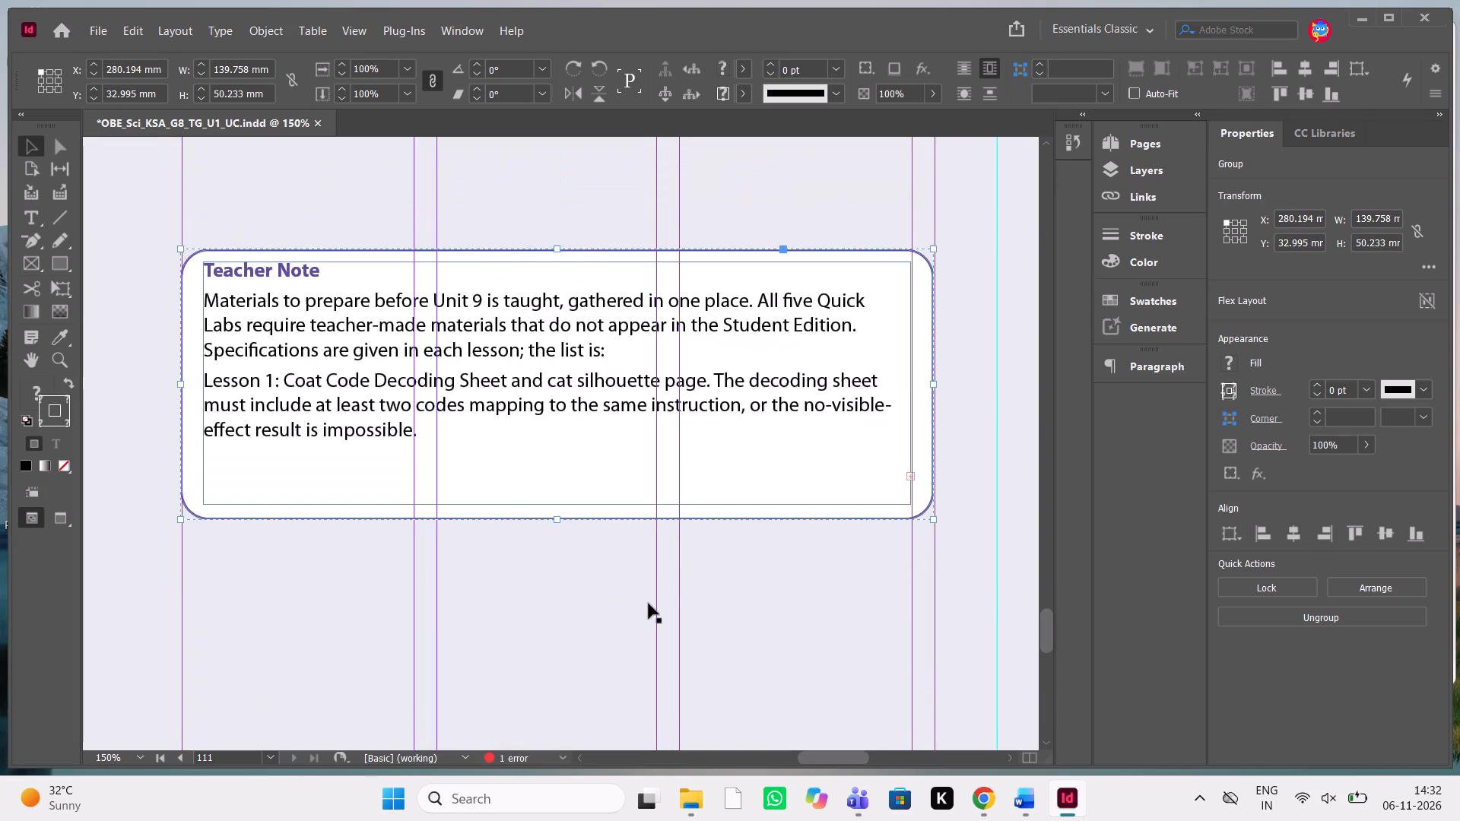
# Stretch the text frame inside the Teacher Note group on page 111 downward to about 133 mm high.
pyautogui.click(584, 420)
pyautogui.click(589, 576)
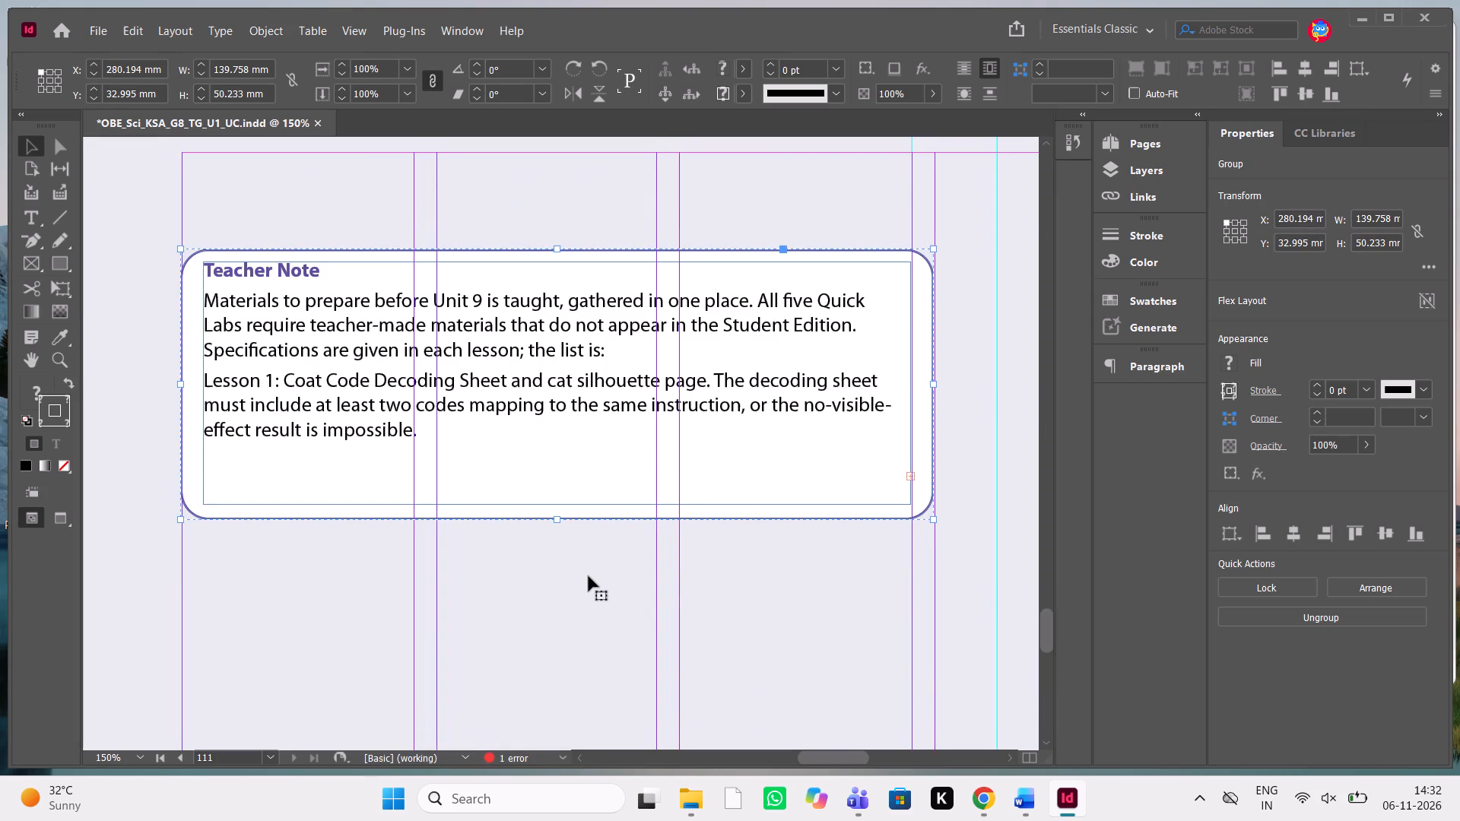
pyautogui.click(681, 435)
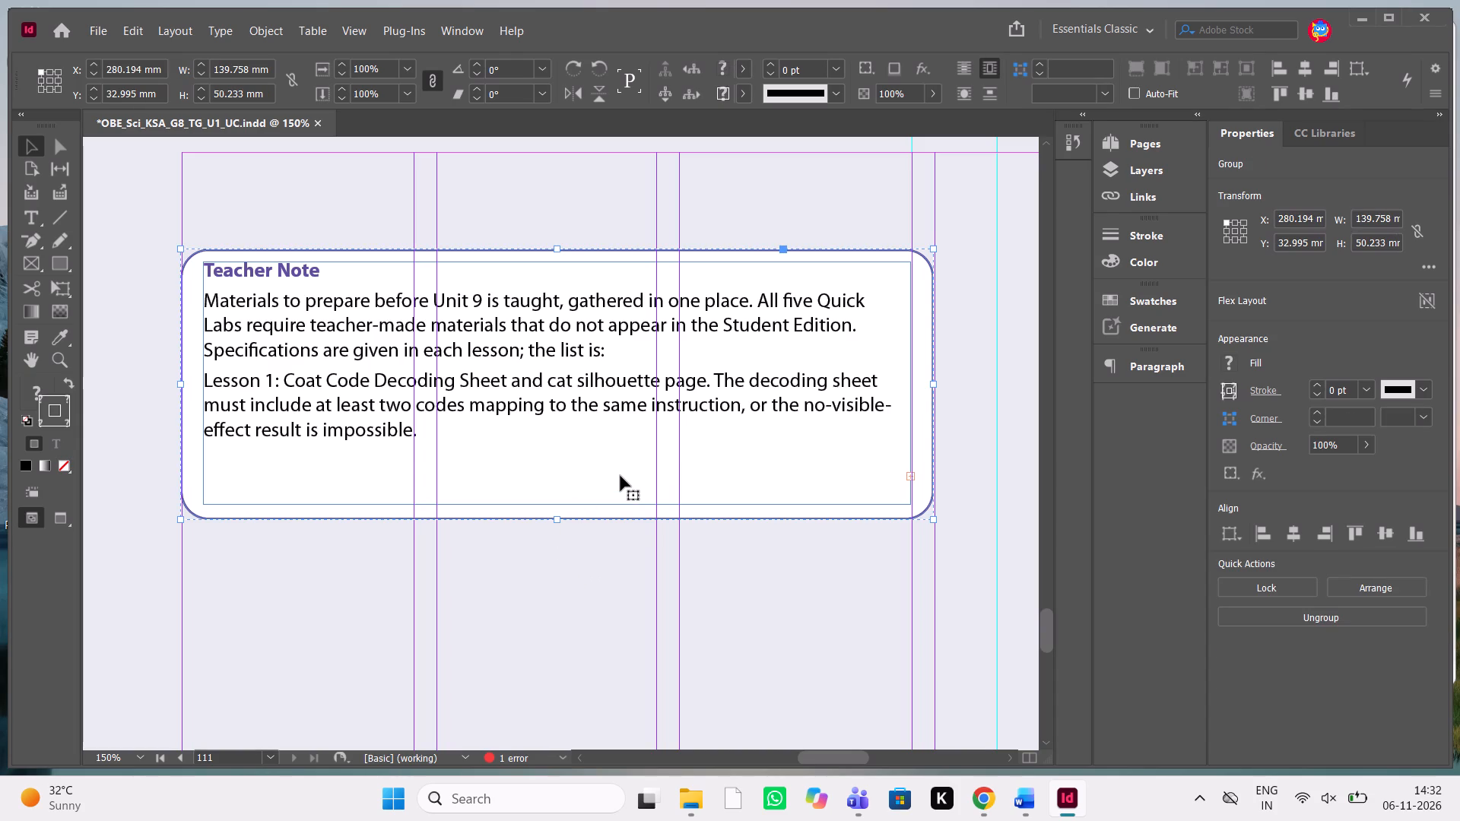
pyautogui.tripleClick(620, 476)
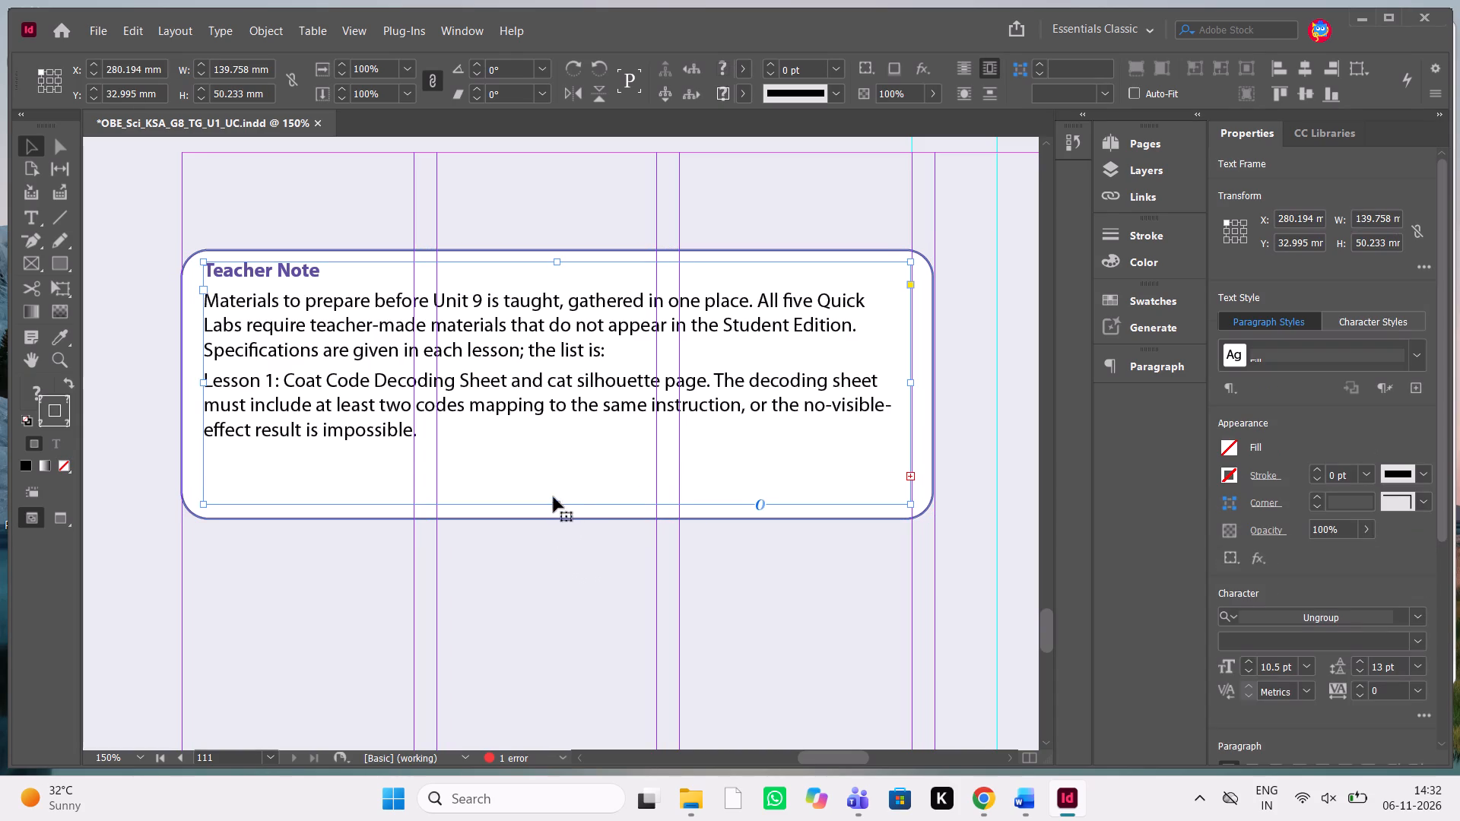
pyautogui.moveTo(557, 507); pyautogui.dragTo(557, 532)
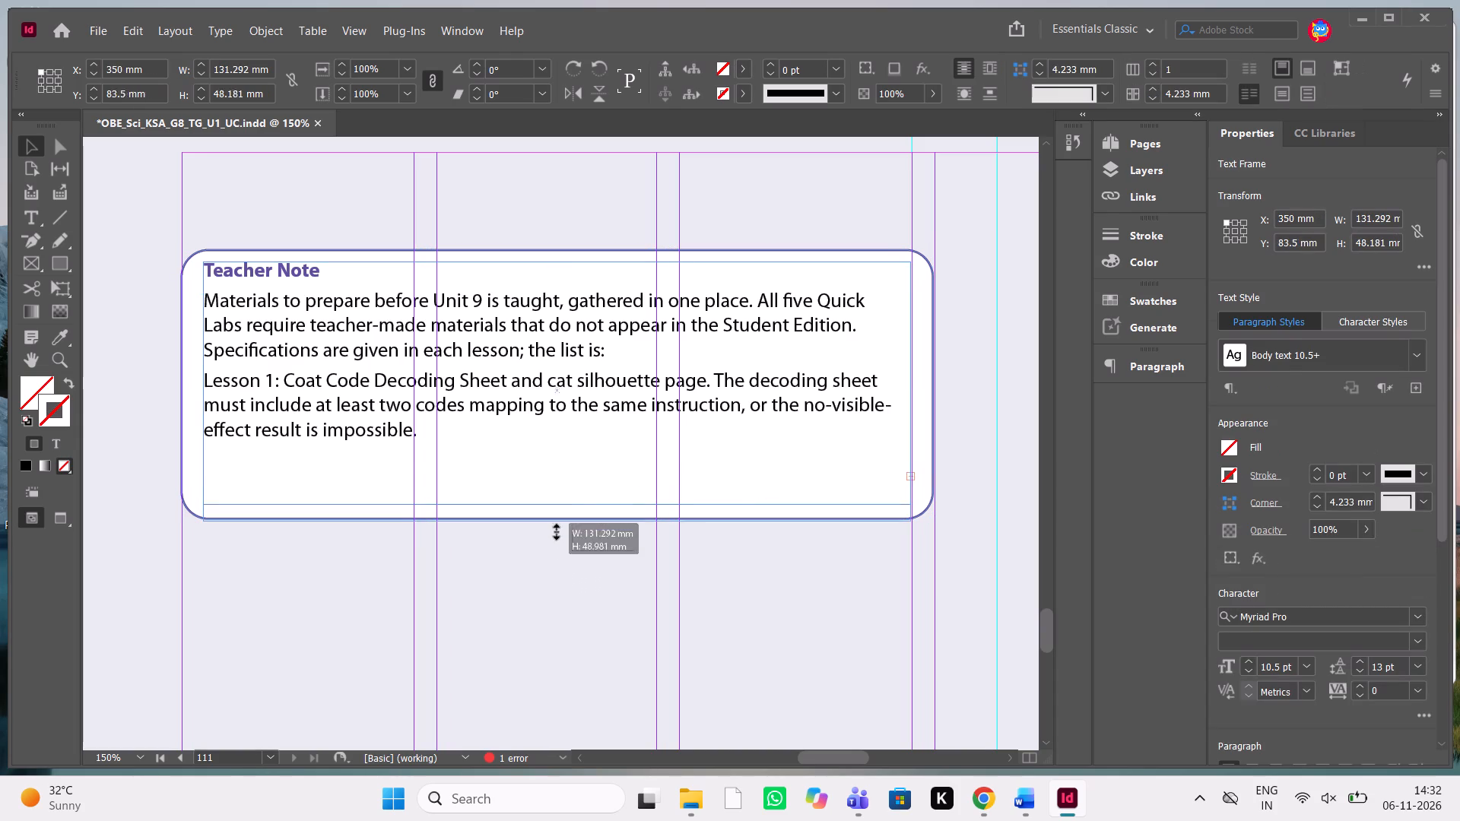
pyautogui.moveTo(557, 532); pyautogui.dragTo(591, 691)
pyautogui.scroll(-1, 591, 691)
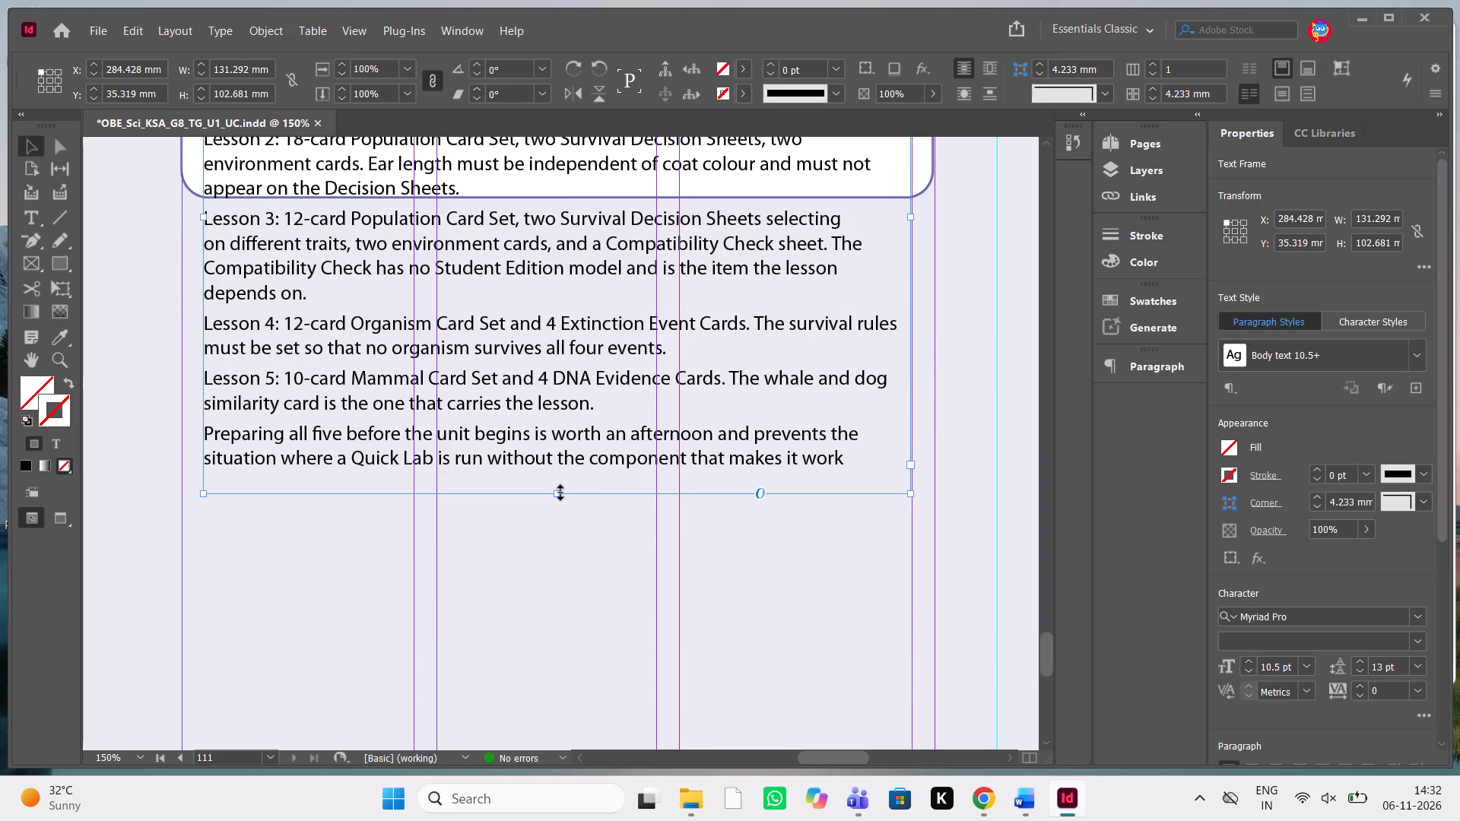
pyautogui.moveTo(560, 493); pyautogui.dragTo(567, 658)
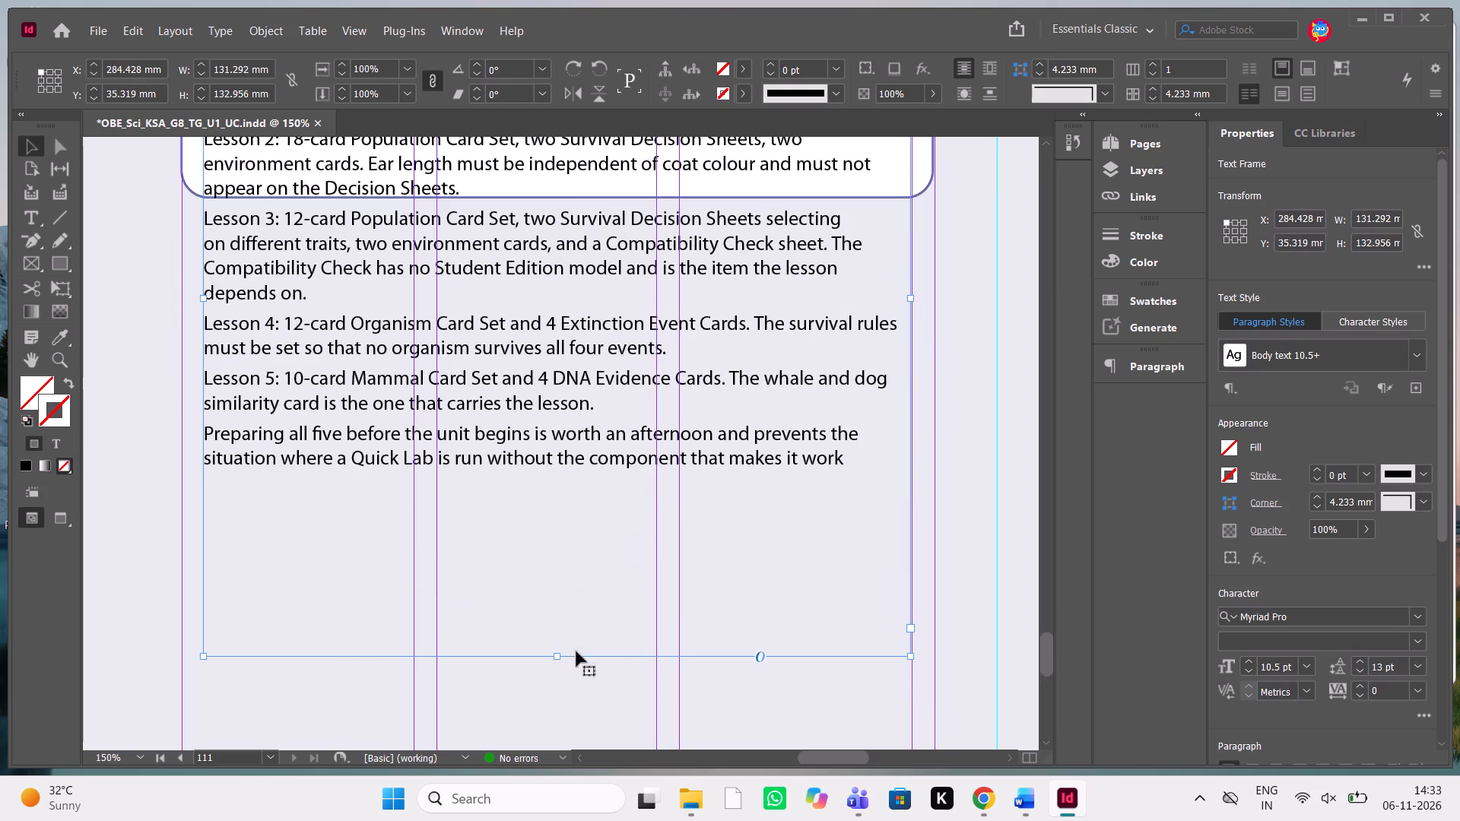
# Check the manuscript's closing sentence in Word, and in InDesign add the missing full stop after "makes it work".
pyautogui.click(1024, 801)
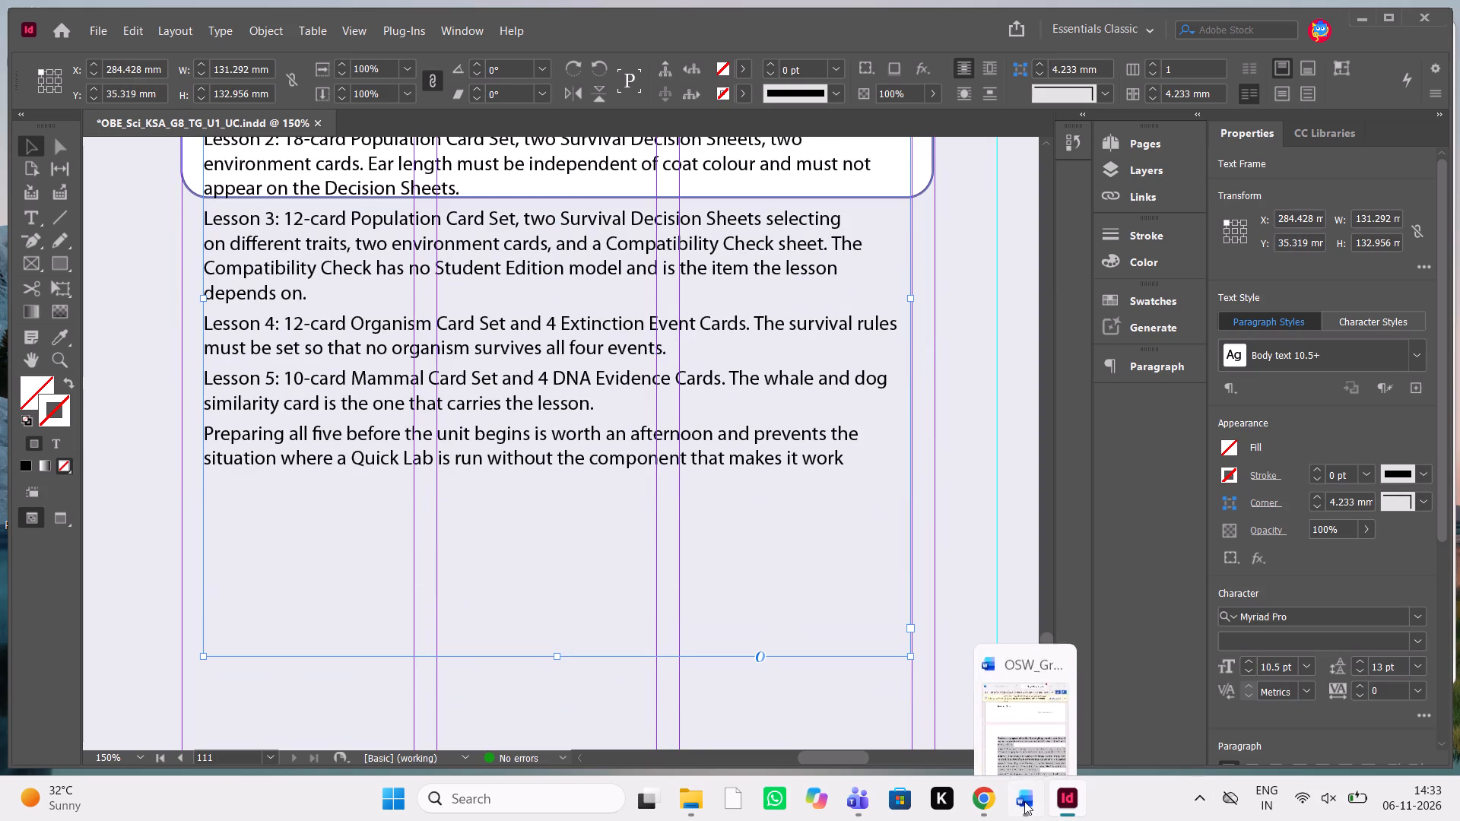
pyautogui.scroll(-1, 1134, 540)
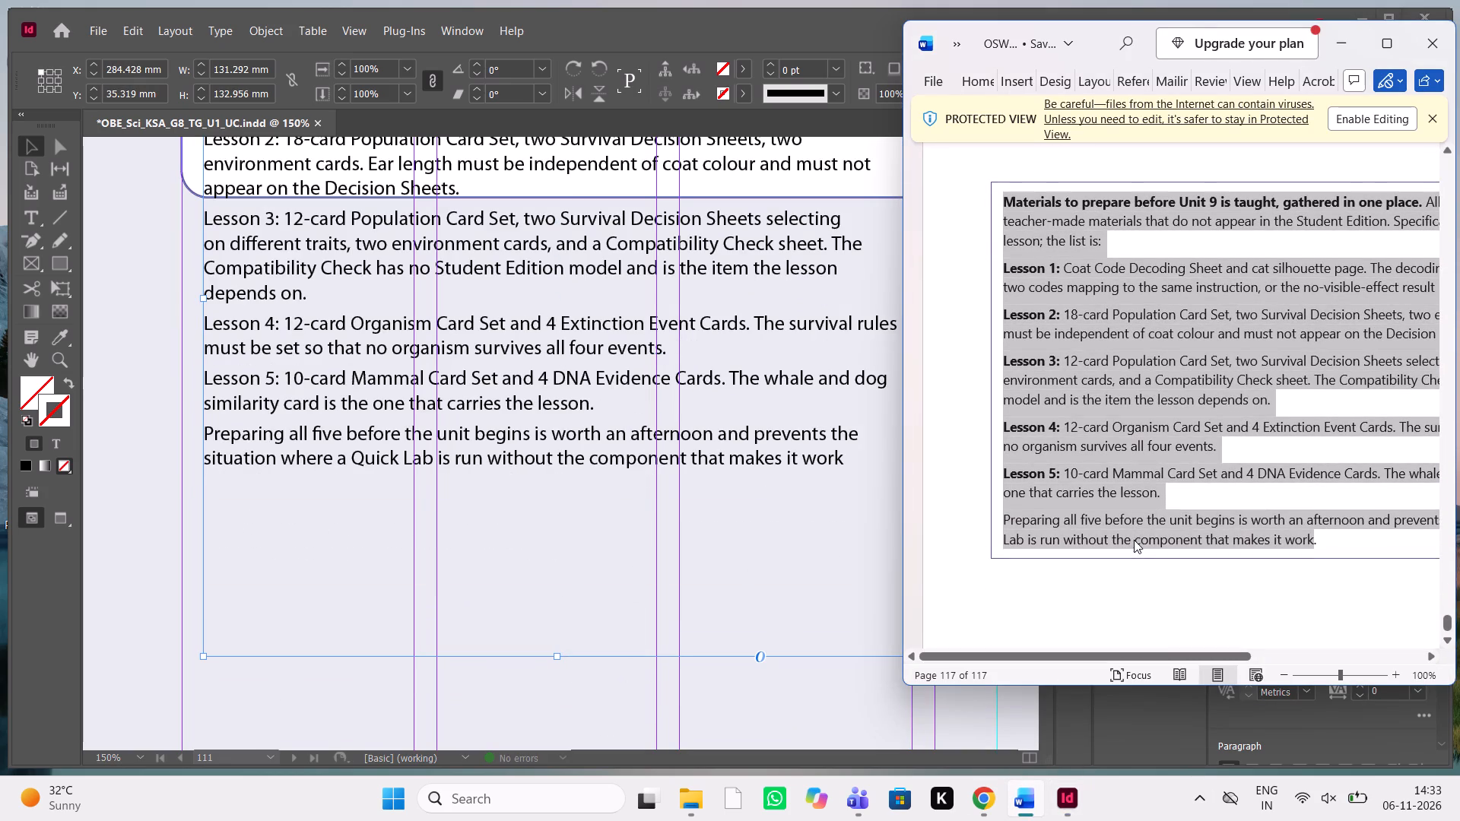
pyautogui.doubleClick(794, 458)
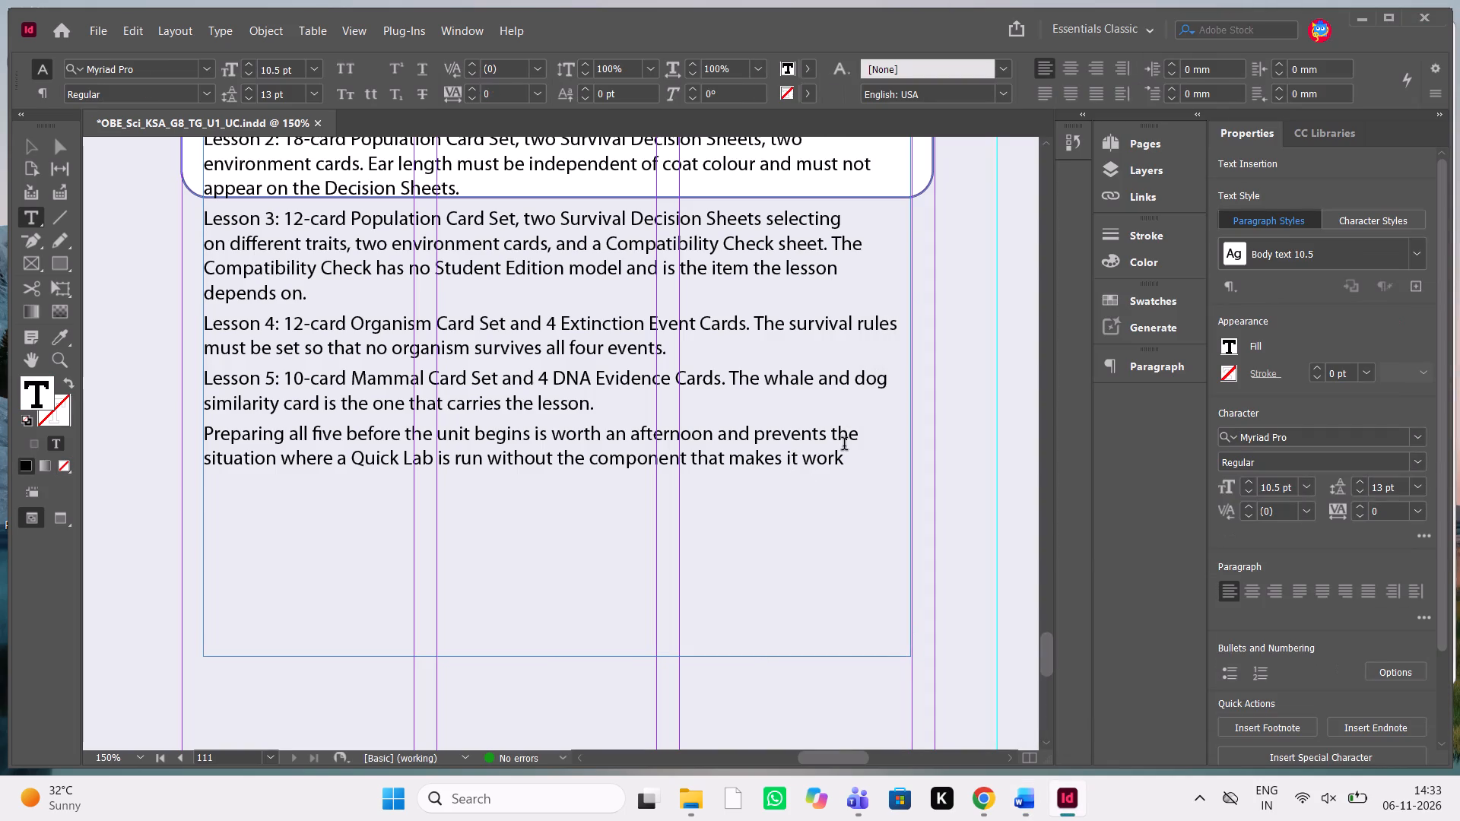
pyautogui.click(844, 445)
pyautogui.click(844, 456)
pyautogui.press('Delete')
pyautogui.press('Delete')
pyautogui.press('Delete')
pyautogui.press('.')
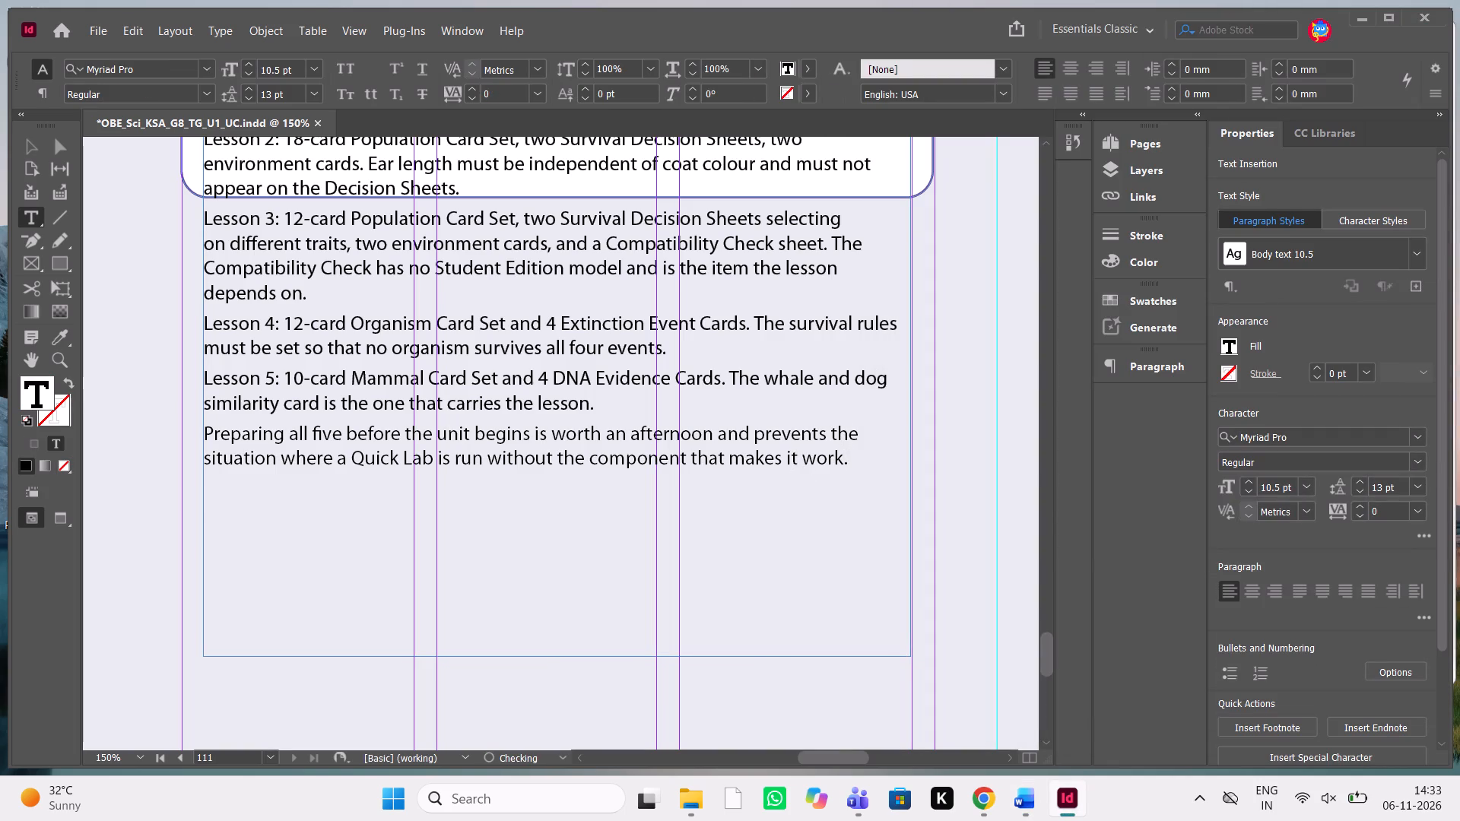
pyautogui.press('Escape')
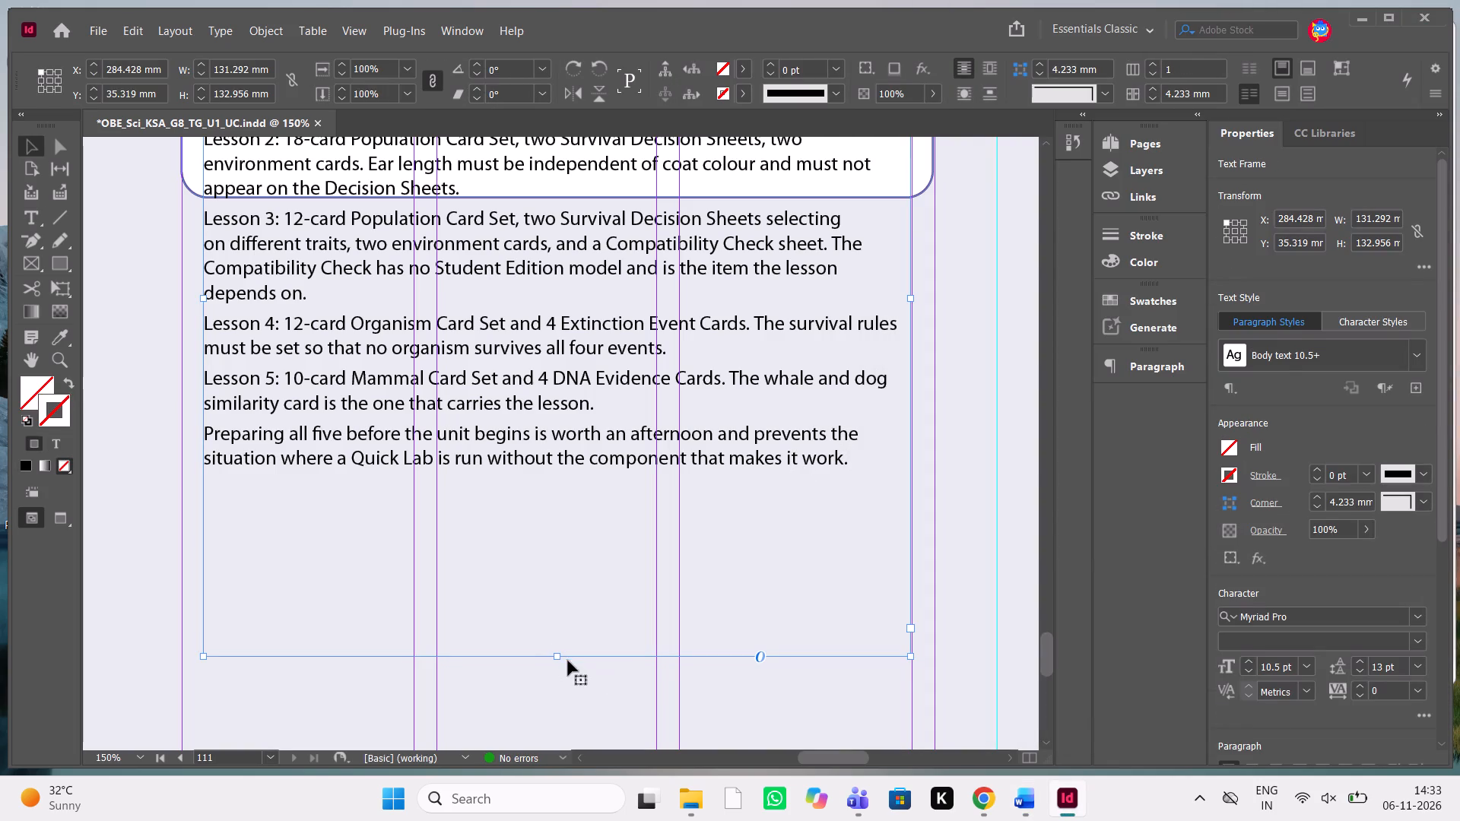
# Shorten the Teacher Note text frame to about 98 mm high so it ends just below the last line.
pyautogui.moveTo(554, 653); pyautogui.dragTo(646, 474)
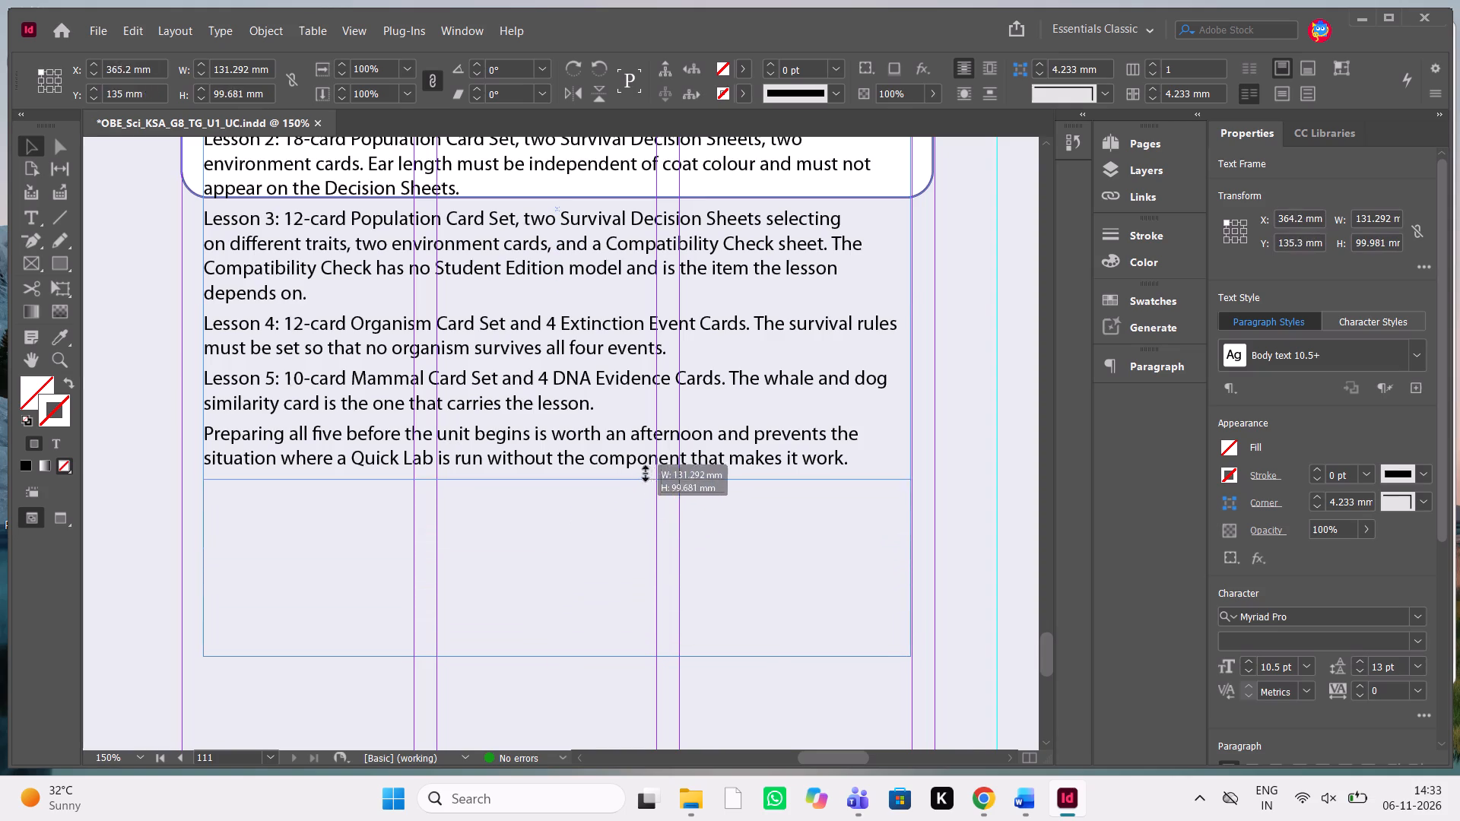
pyautogui.moveTo(646, 474); pyautogui.dragTo(653, 471)
pyautogui.click(650, 541)
# Ungroup the Teacher Note and extend its white rounded rectangle downward until it encloses all the text, ending just below the last line.
pyautogui.scroll(1, 650, 541)
pyautogui.click(922, 330)
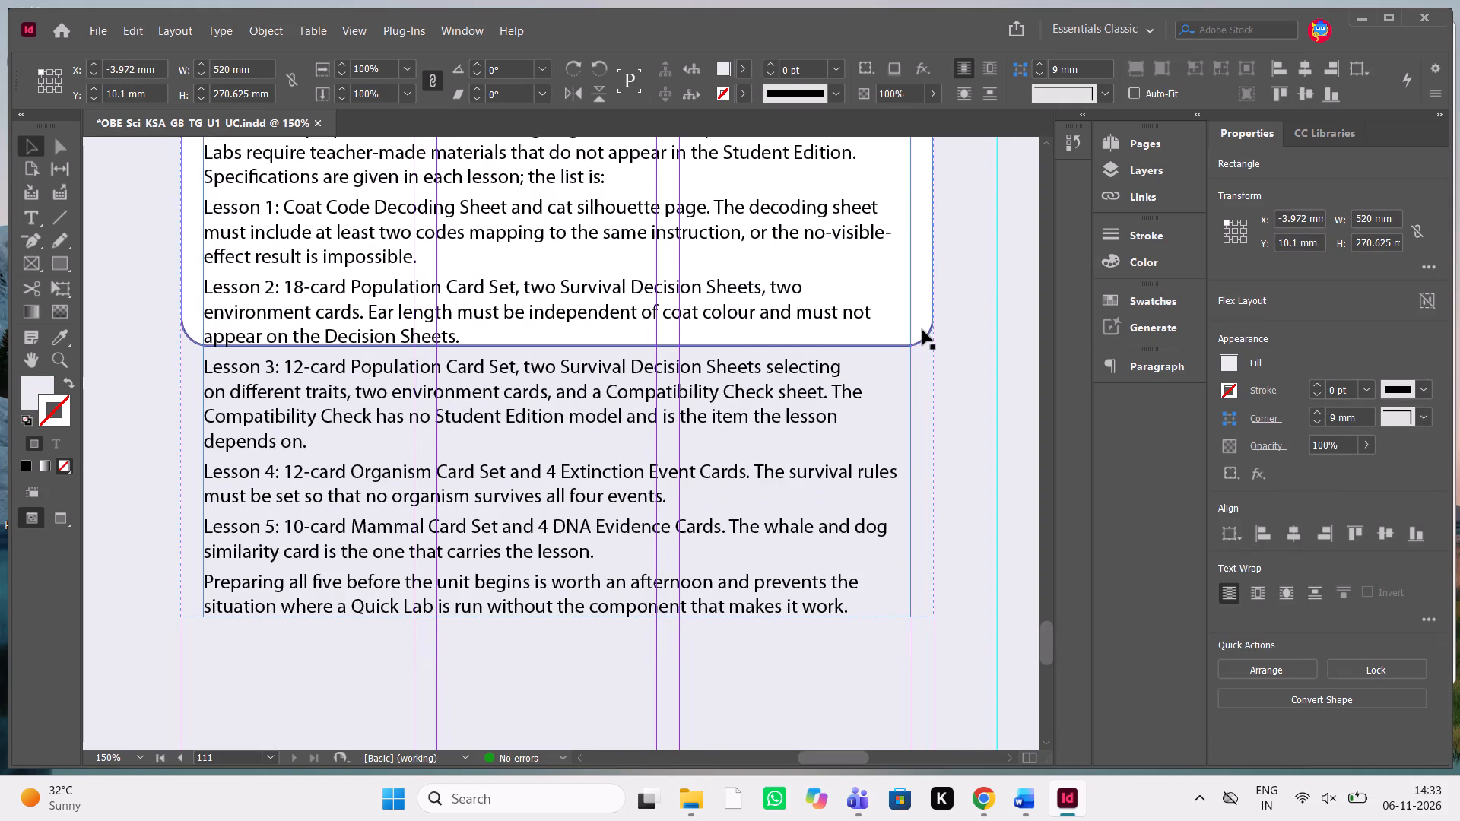
pyautogui.scroll(1, 617, 457)
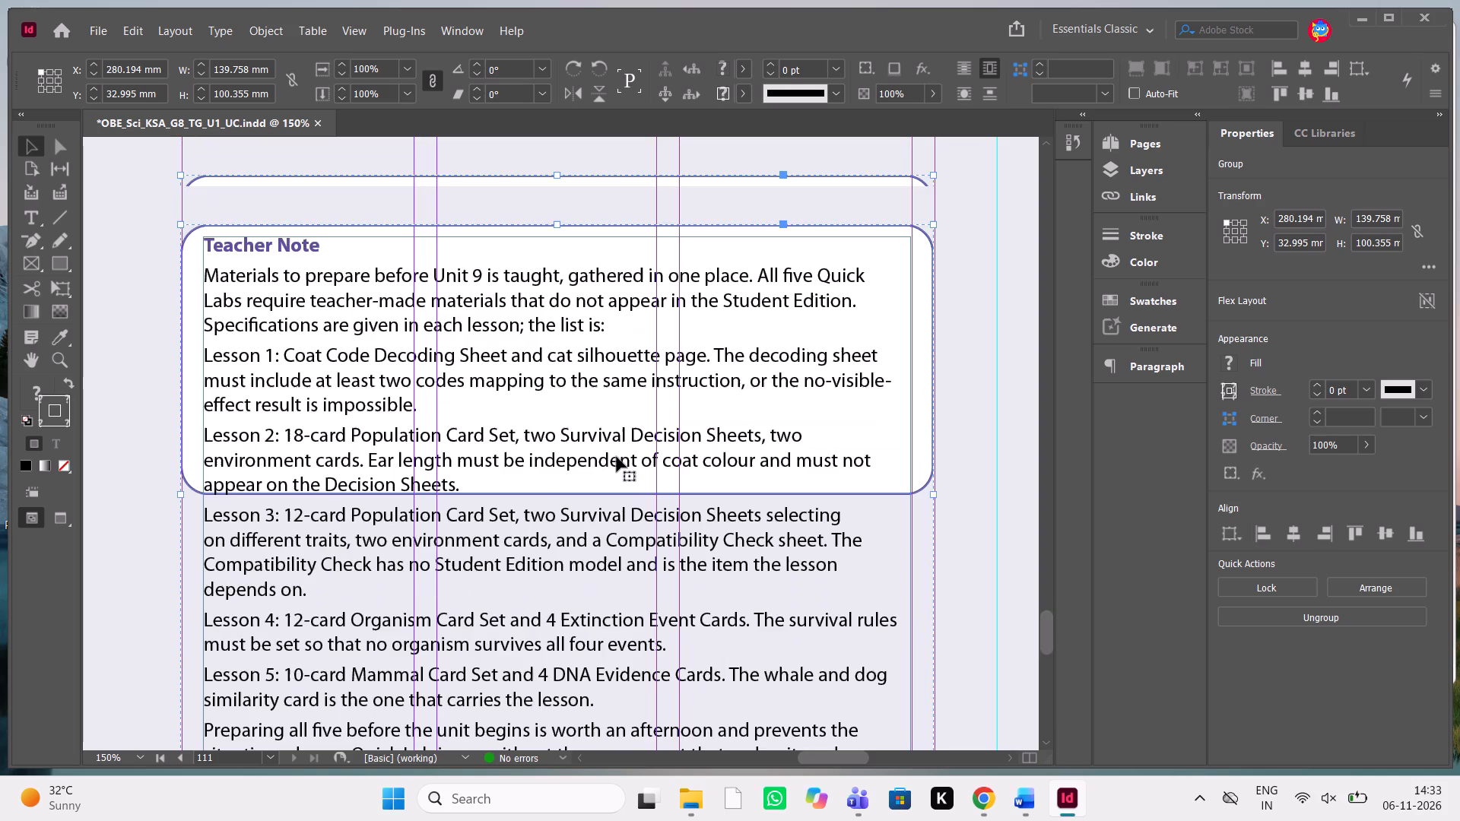
pyautogui.hotkey('ctrl', 'shift', 'g')
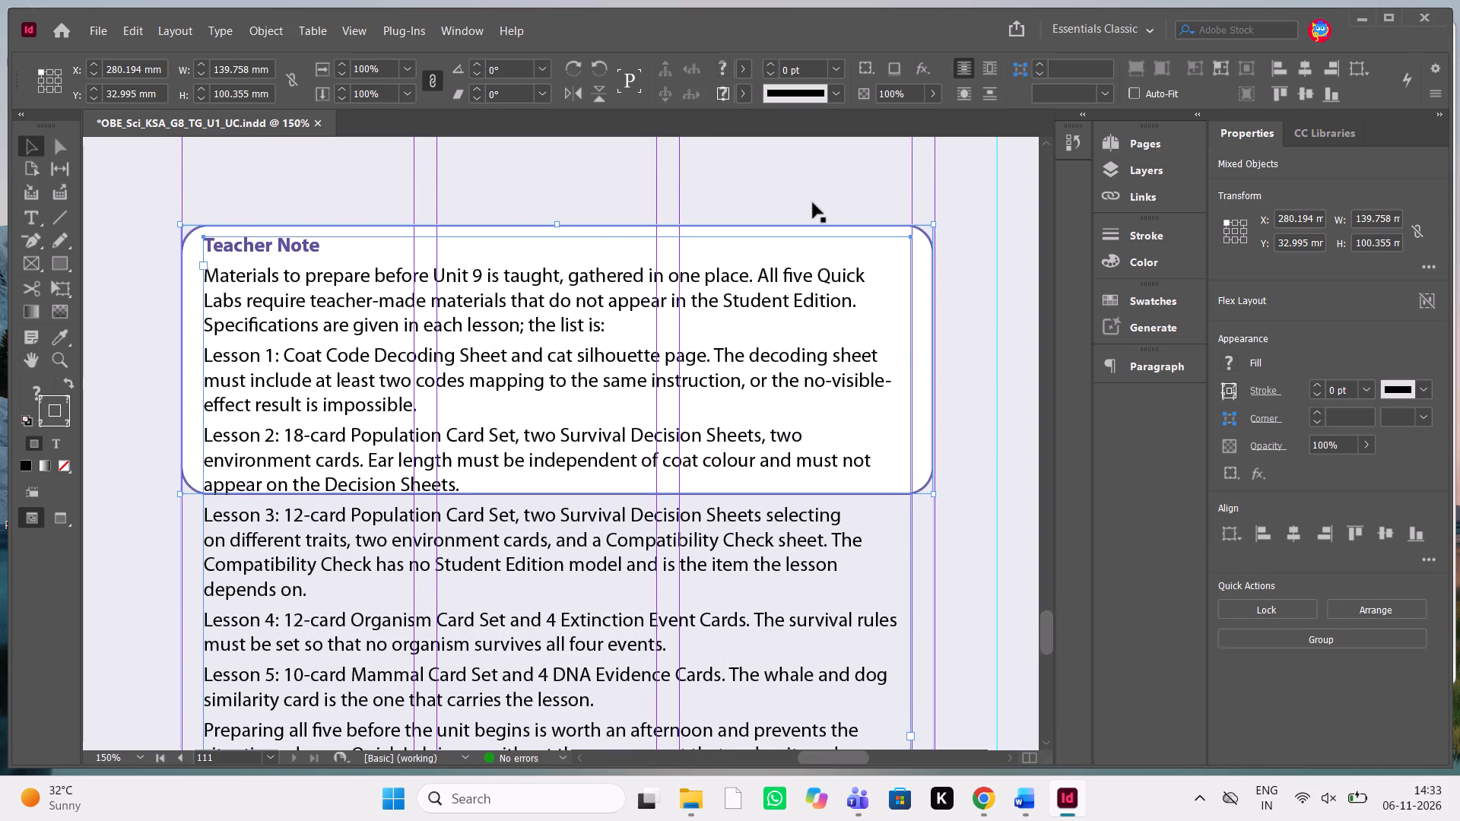
pyautogui.click(811, 204)
pyautogui.click(777, 379)
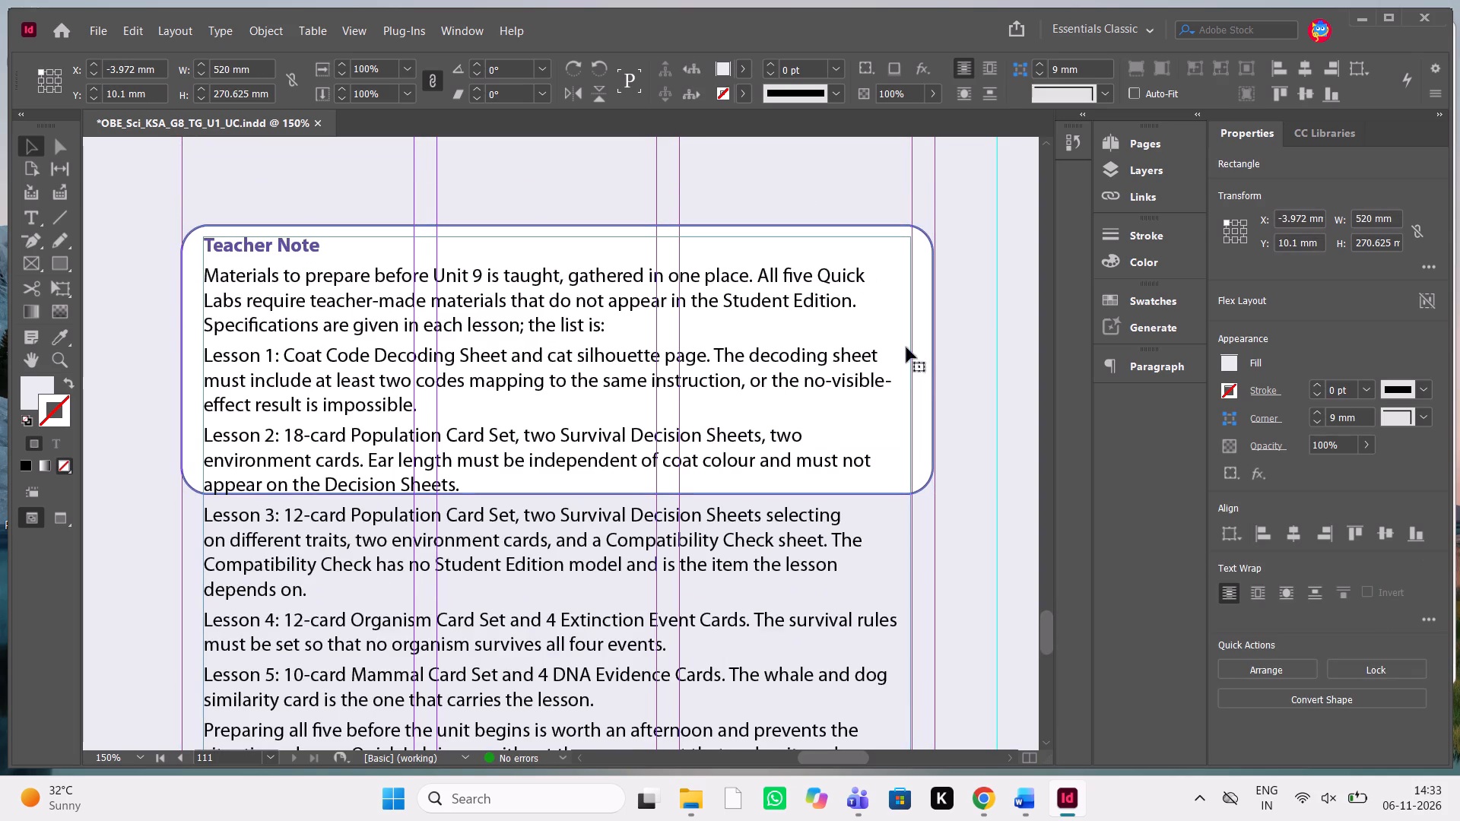
pyautogui.click(938, 373)
pyautogui.click(935, 380)
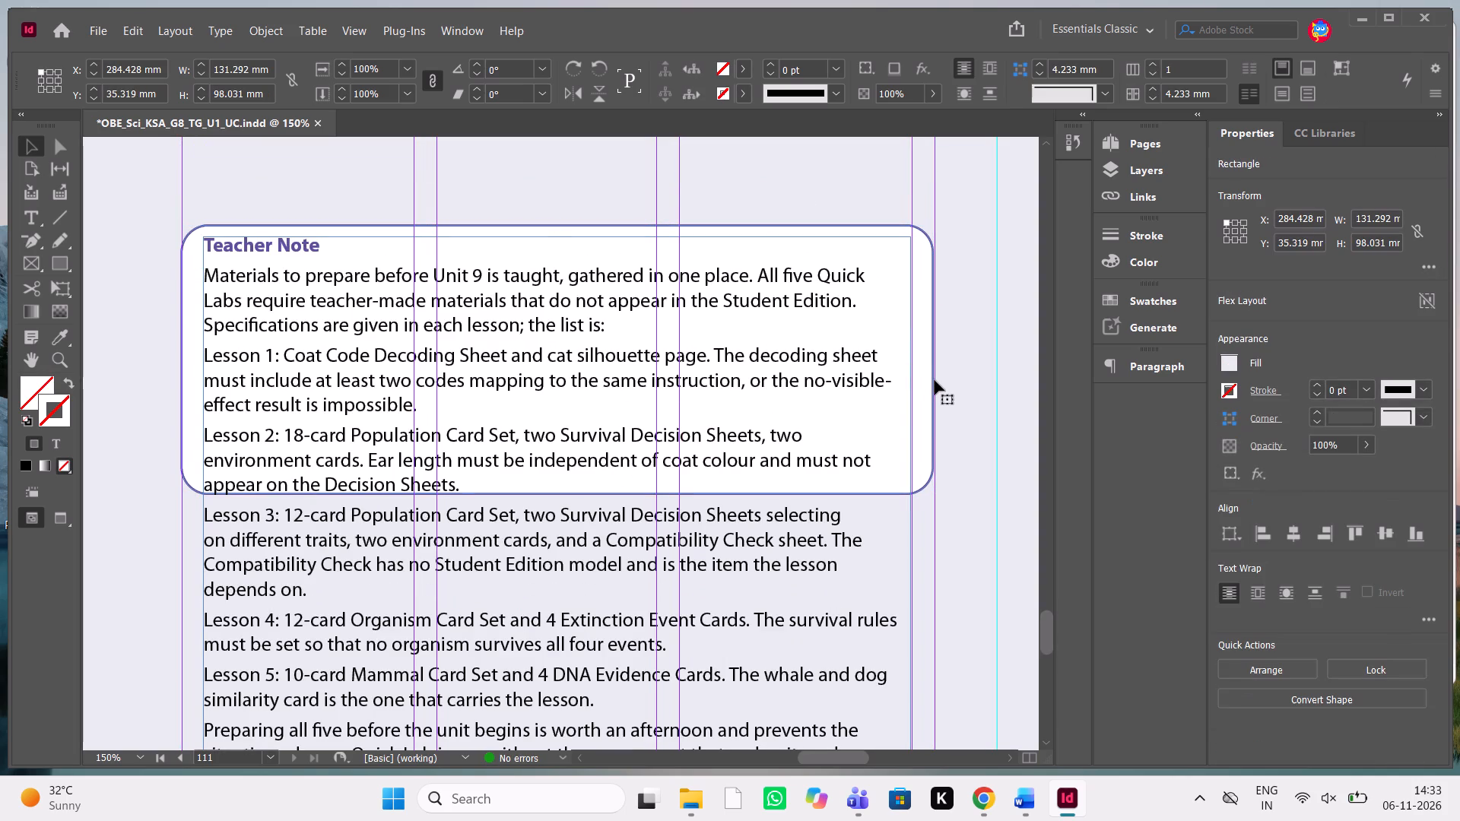
pyautogui.click(928, 433)
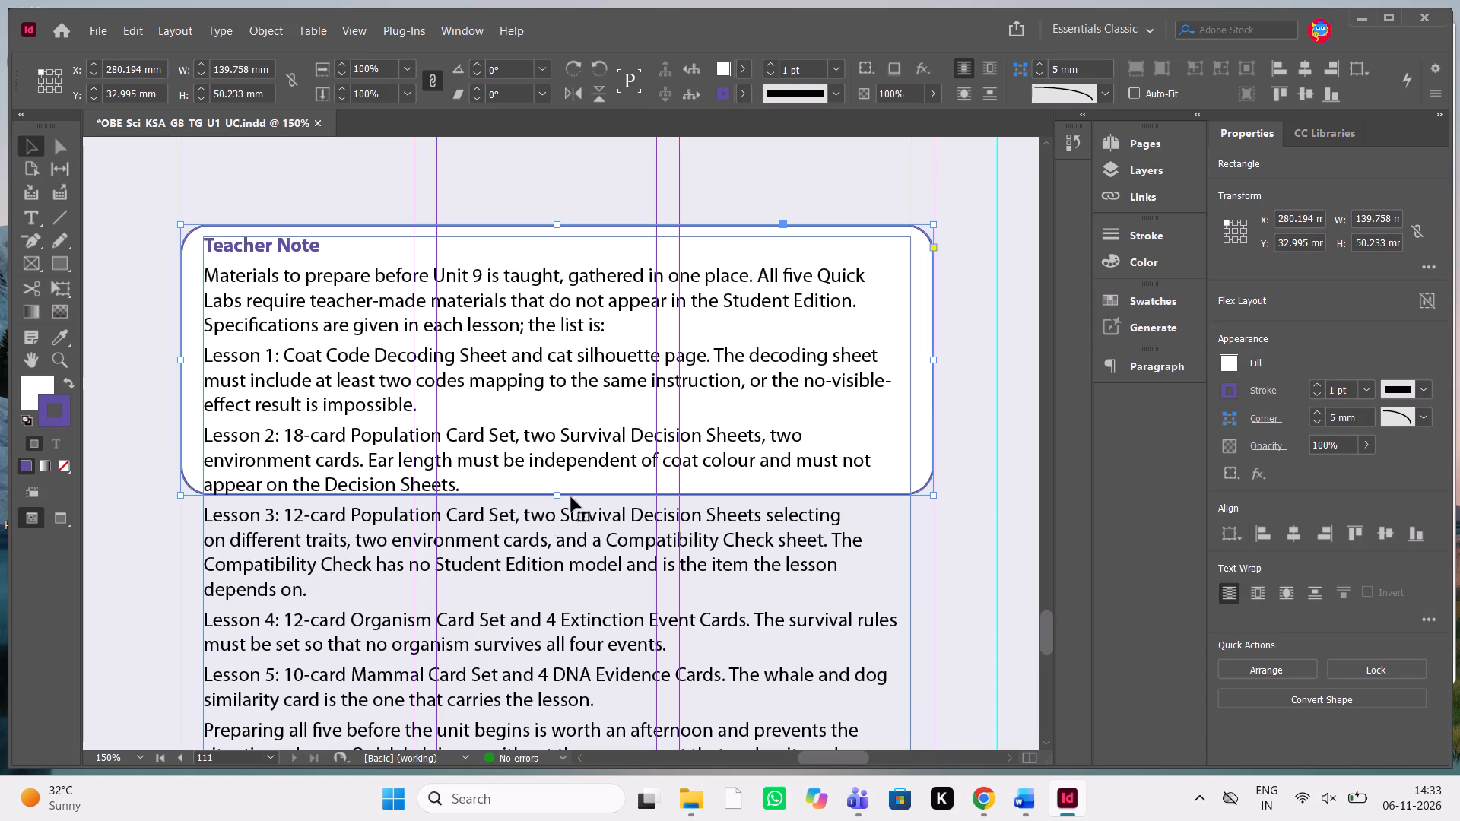
pyautogui.moveTo(557, 496); pyautogui.dragTo(596, 812)
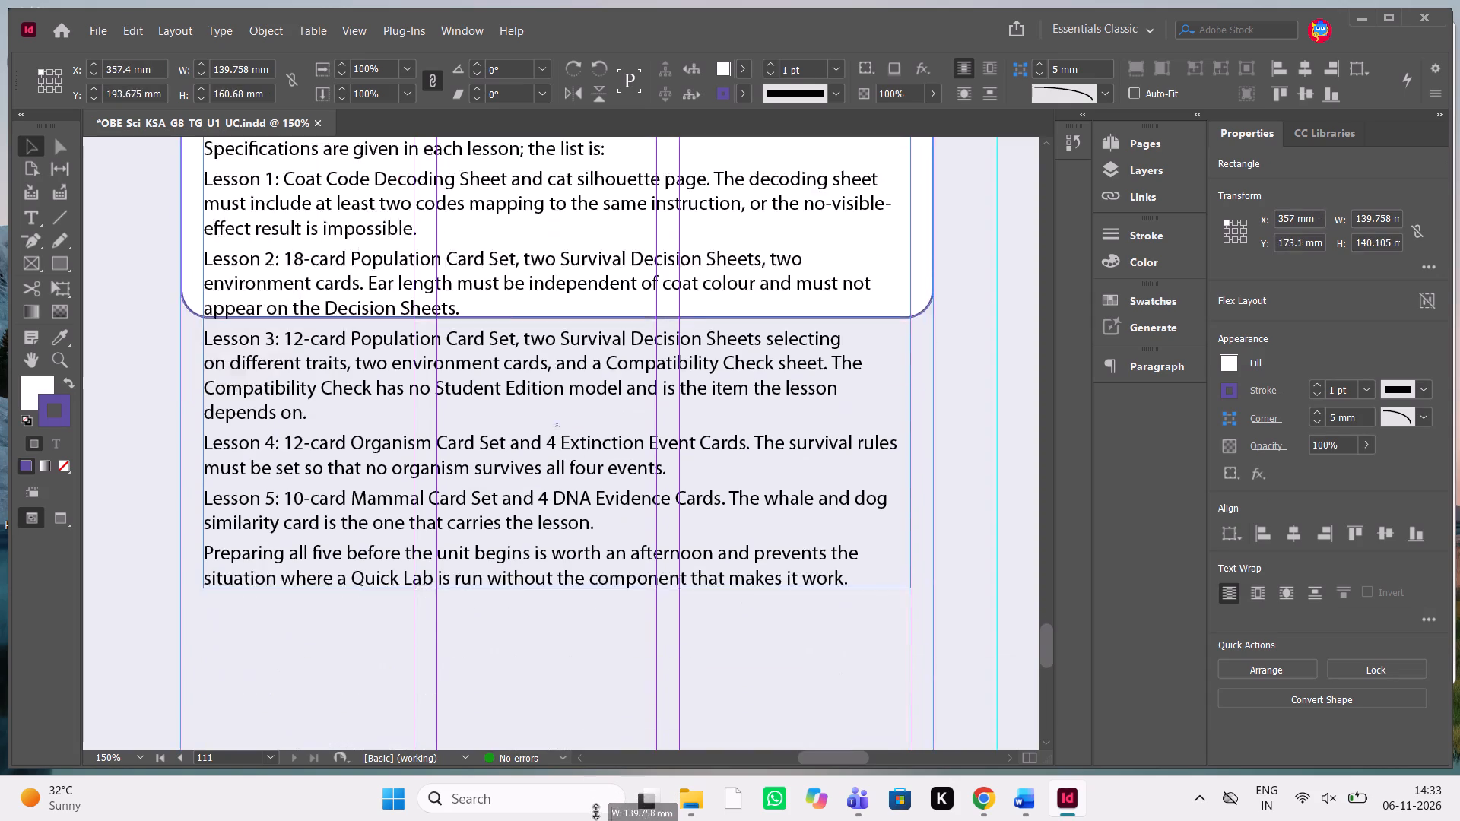
pyautogui.moveTo(596, 812); pyautogui.dragTo(643, 274)
# Switch to preview mode and check the enlarged Teacher Note box on page 111 without guides.
pyautogui.click(817, 382)
pyautogui.press('w')
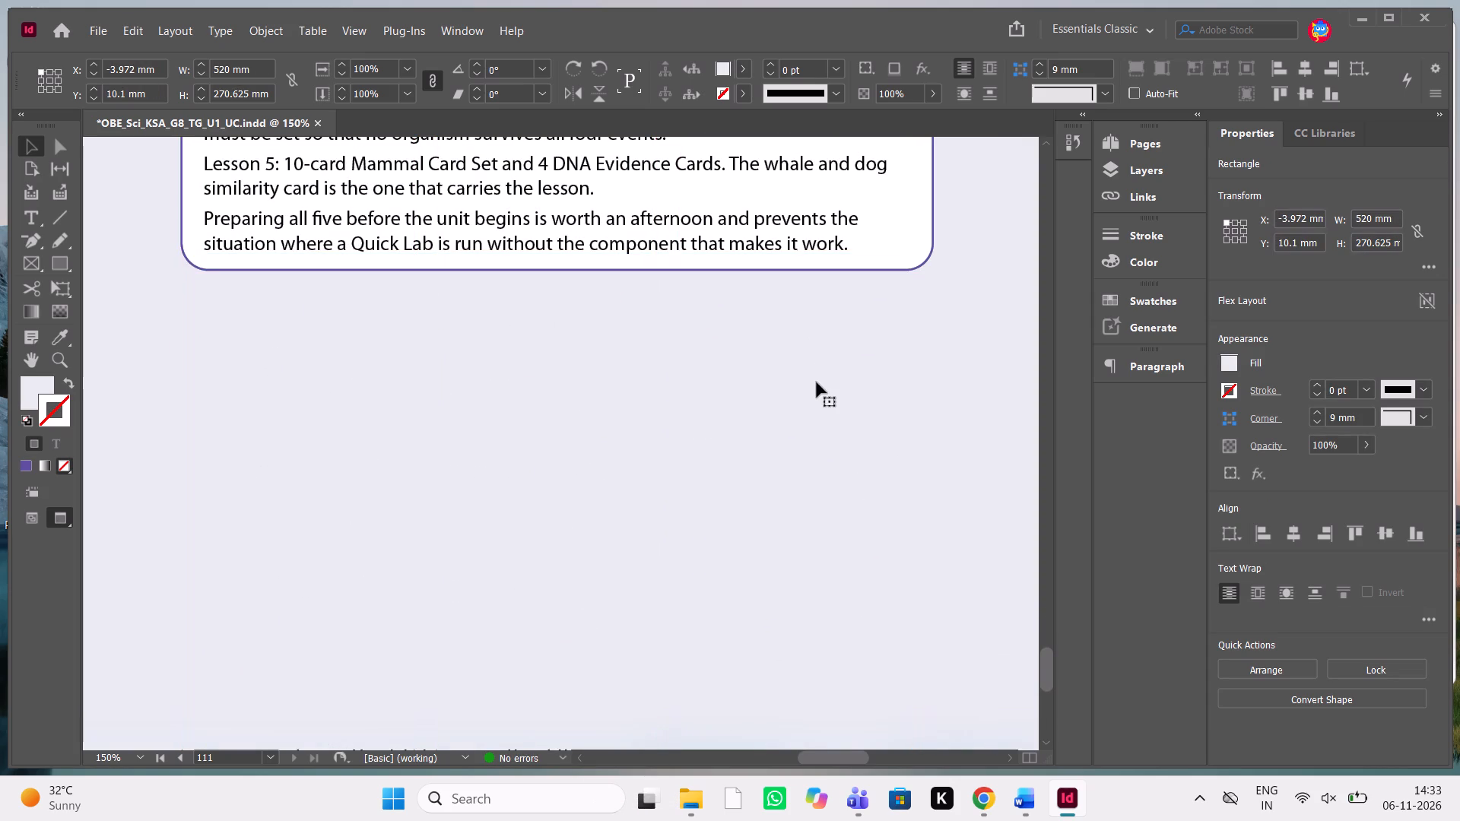
pyautogui.scroll(2, 817, 382)
pyautogui.scroll(-1, 817, 382)
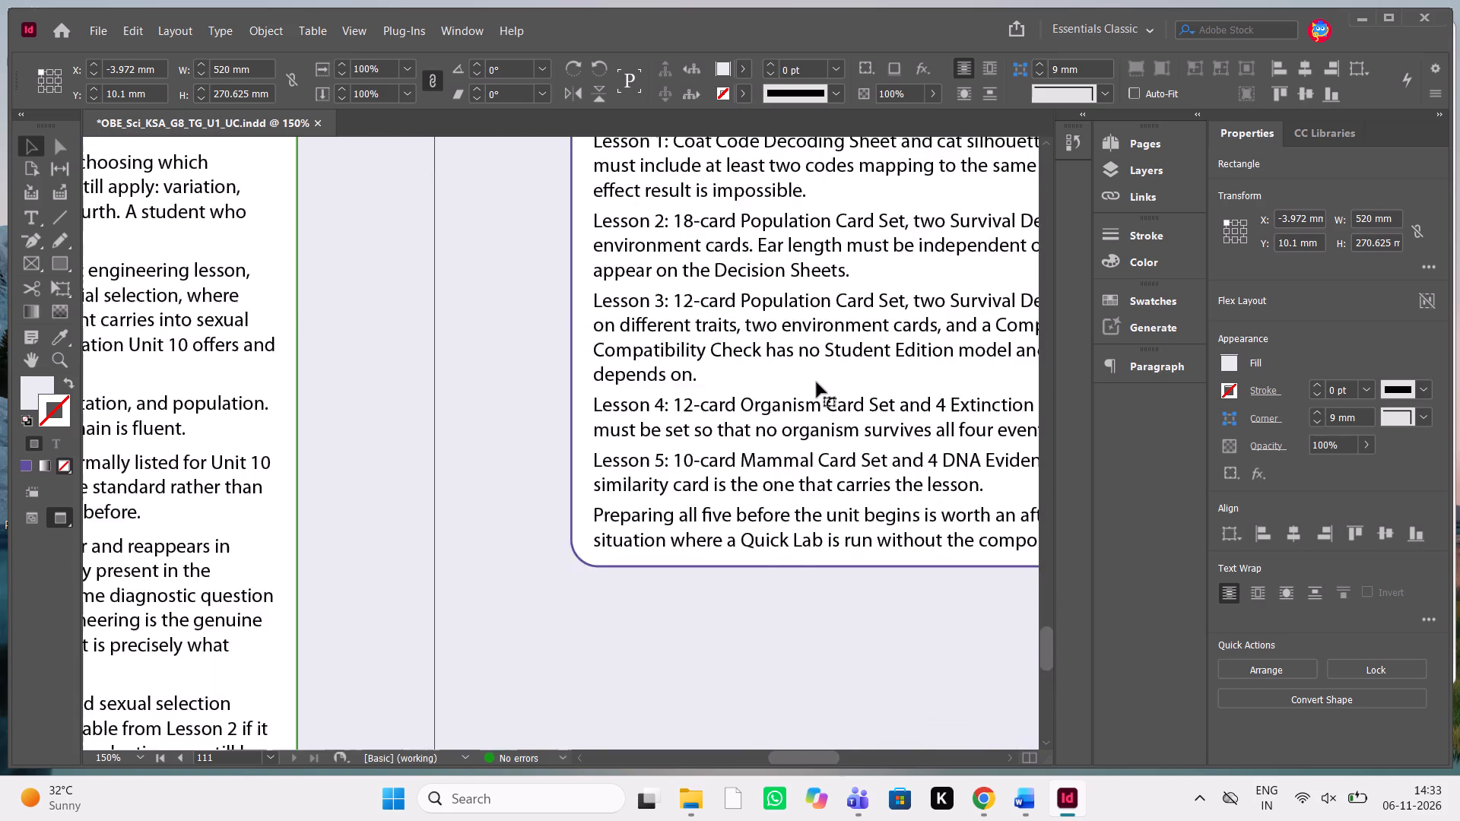
pyautogui.scroll(1, 817, 382)
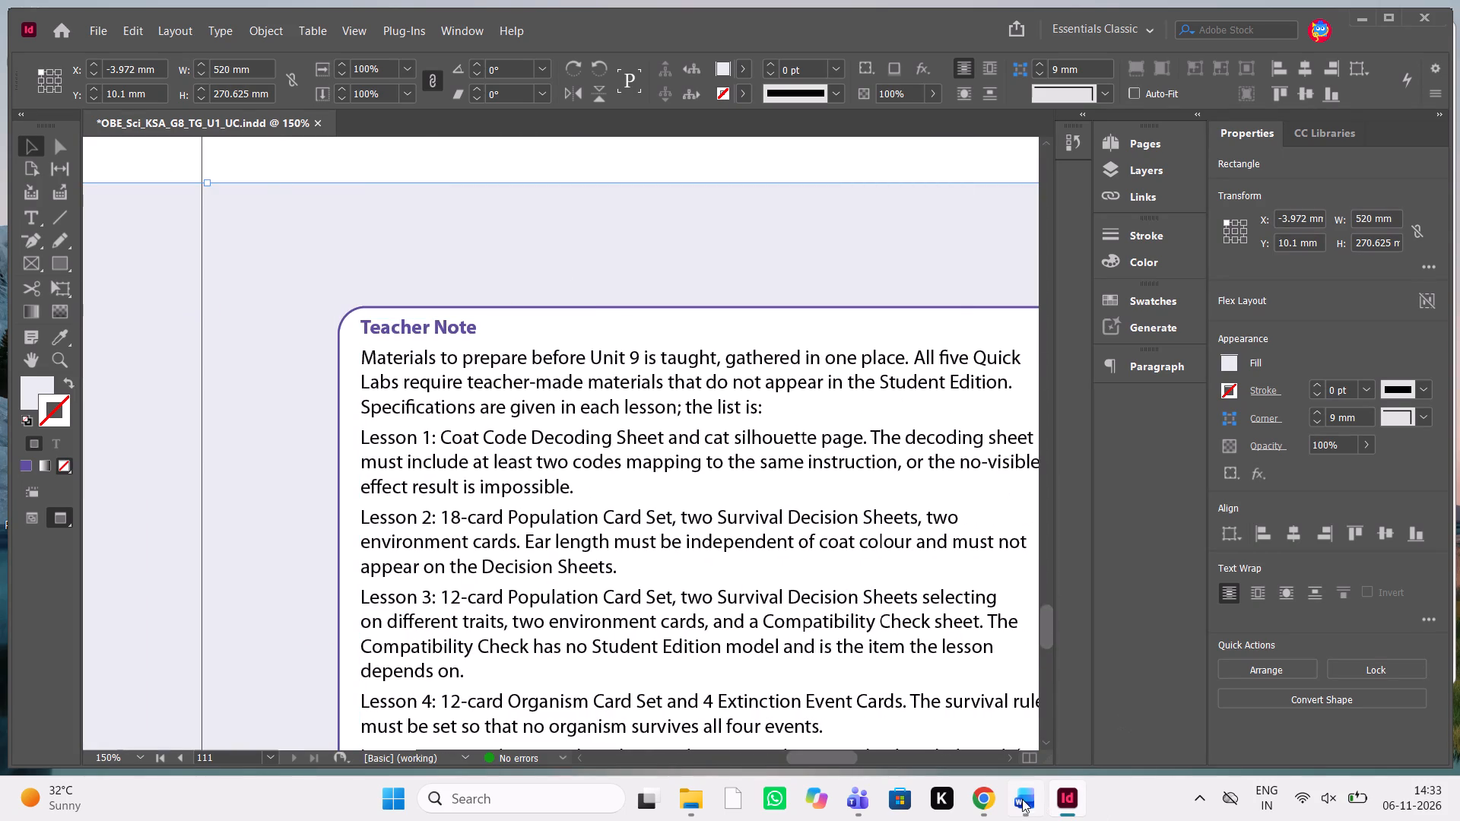
# Following the Word manuscript, bold the opening sentence "Materials to prepare before Unit 9 is taught, gathered in one place." in the Teacher Note.
pyautogui.click(1017, 799)
pyautogui.click(1017, 799)
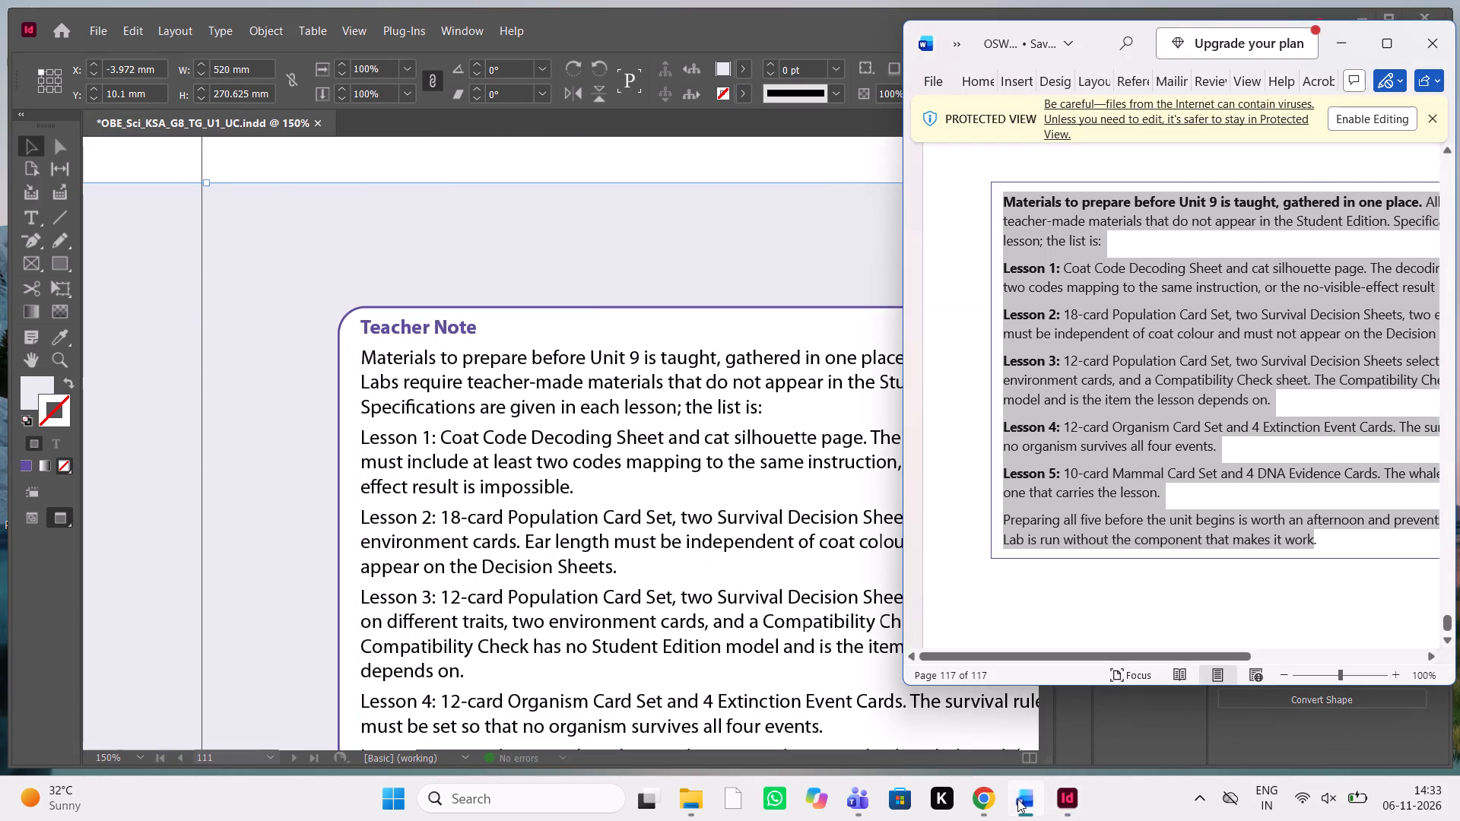
pyautogui.doubleClick(834, 397)
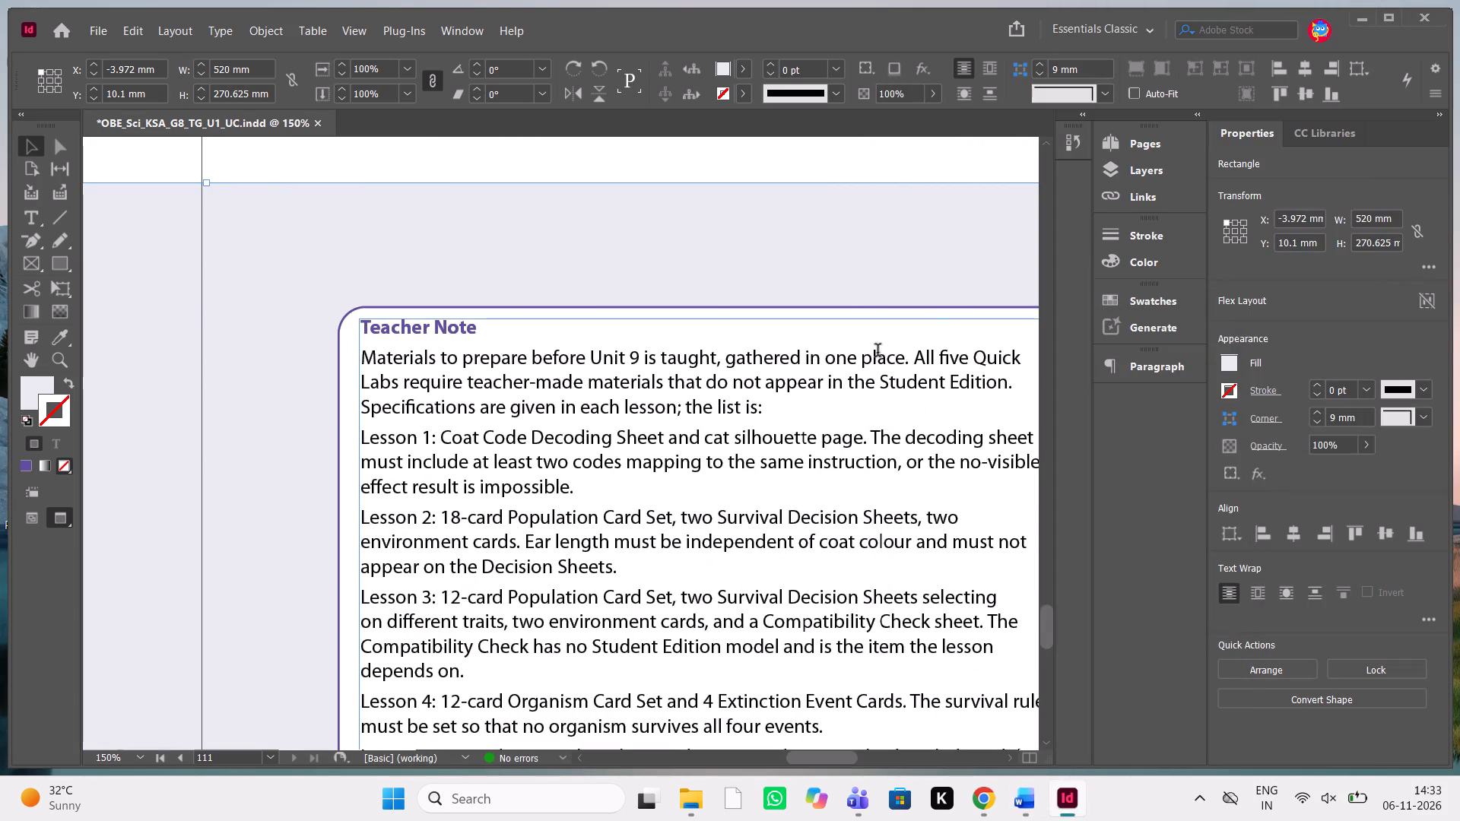
pyautogui.moveTo(912, 361); pyautogui.dragTo(376, 365)
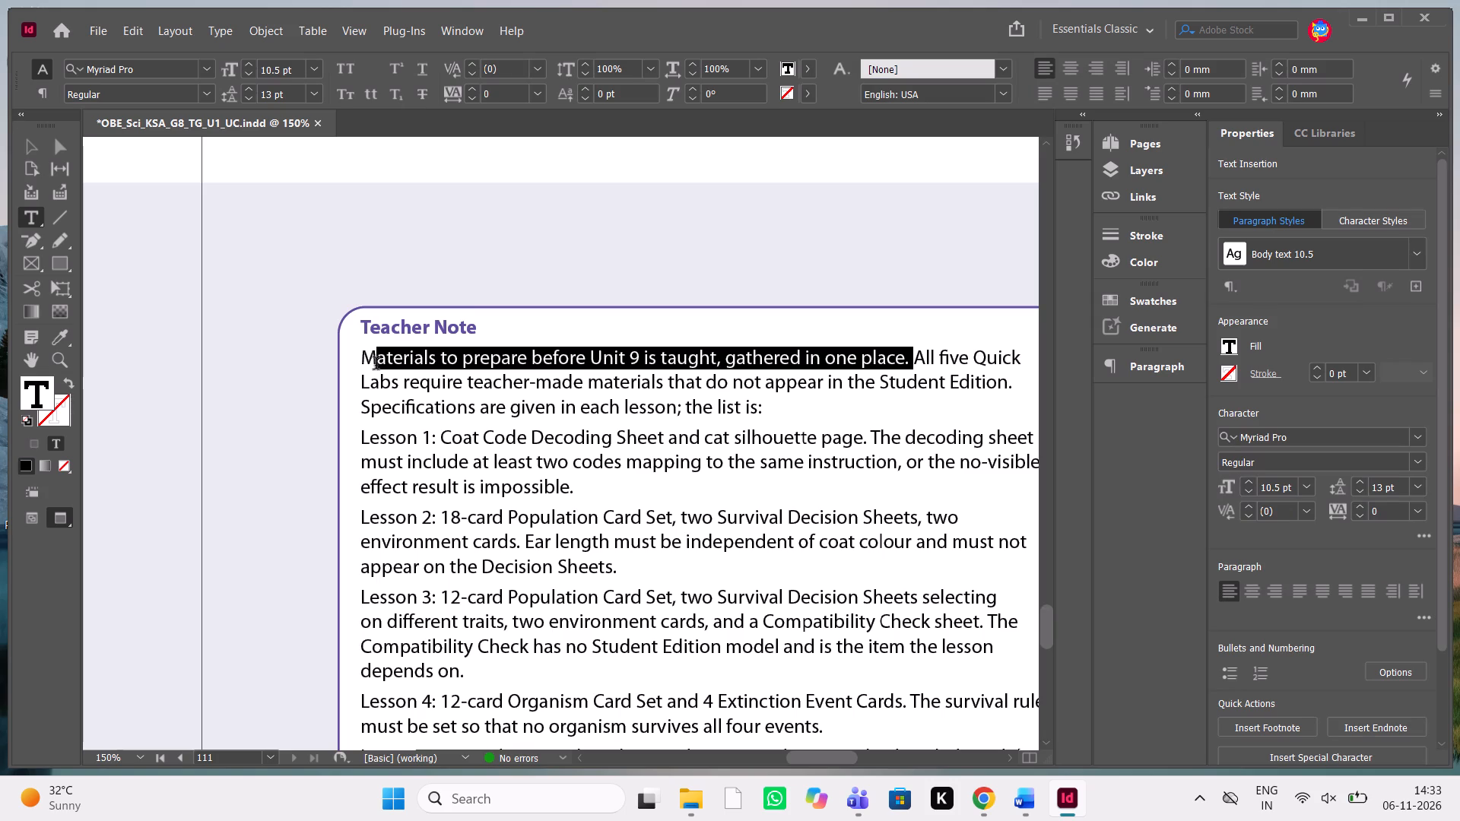
pyautogui.moveTo(376, 365); pyautogui.dragTo(361, 361)
pyautogui.hotkey('ctrl', 'shift', 'b')
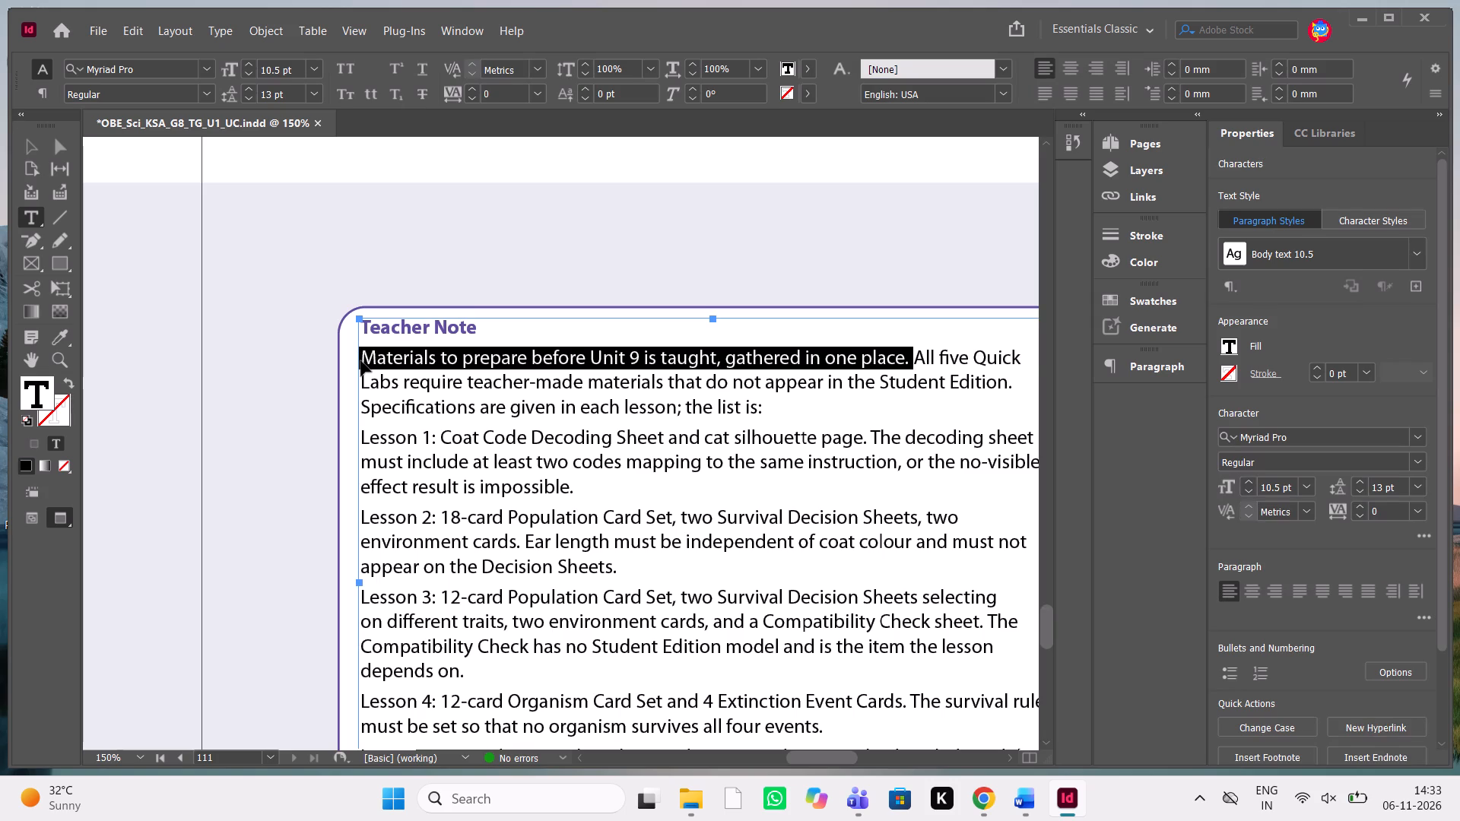
# Bold the labels "Lesson 1:" through "Lesson 5:" at the start of the Teacher Note paragraphs, matching the Word manuscript.
pyautogui.hotkey('alt', 'Tab')
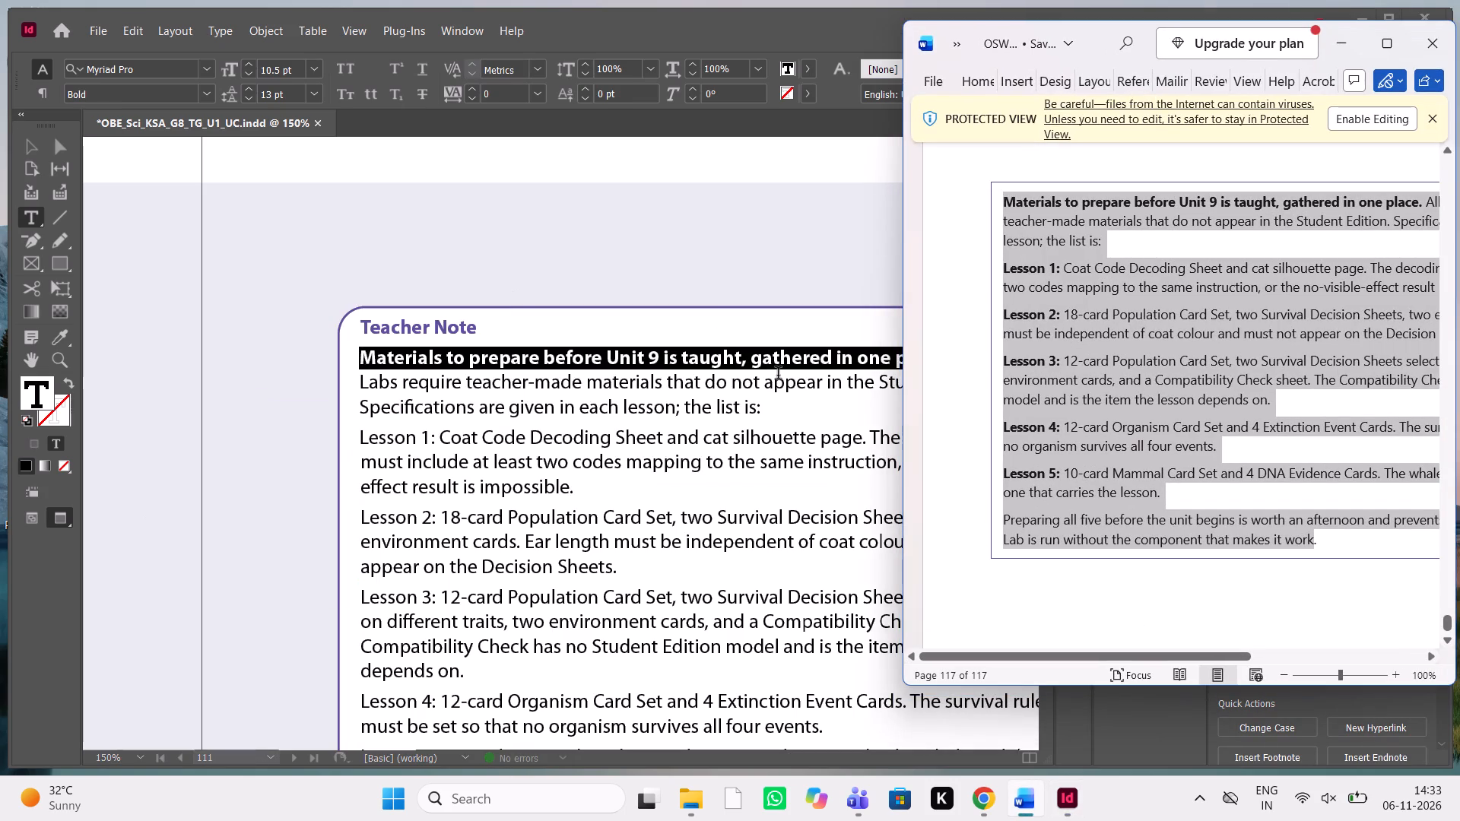
pyautogui.scroll(-1, 640, 382)
pyautogui.scroll(1, 515, 204)
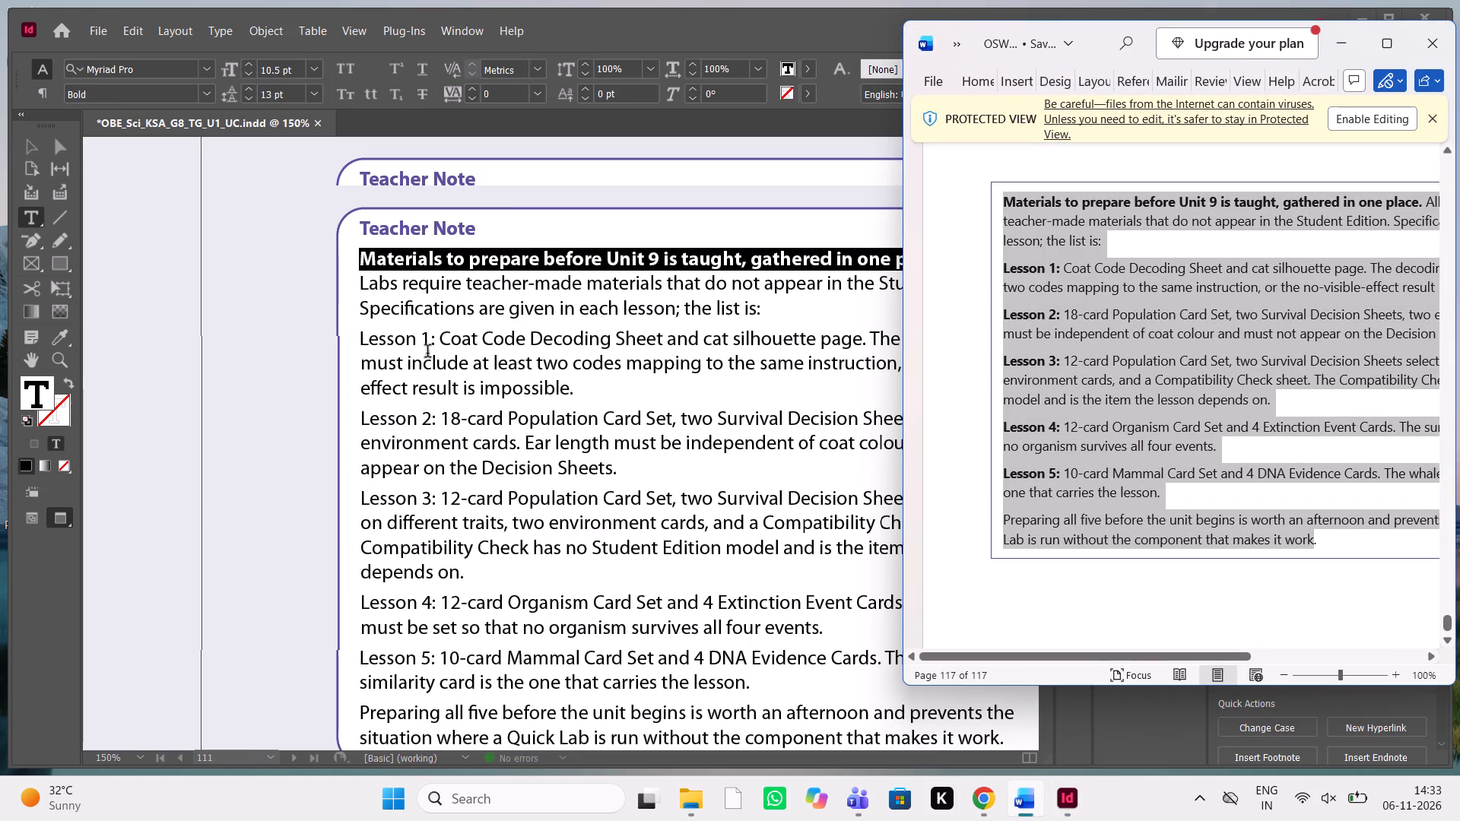
pyautogui.moveTo(435, 337); pyautogui.dragTo(353, 337)
pyautogui.hotkey('ctrl', 'shift', 'b')
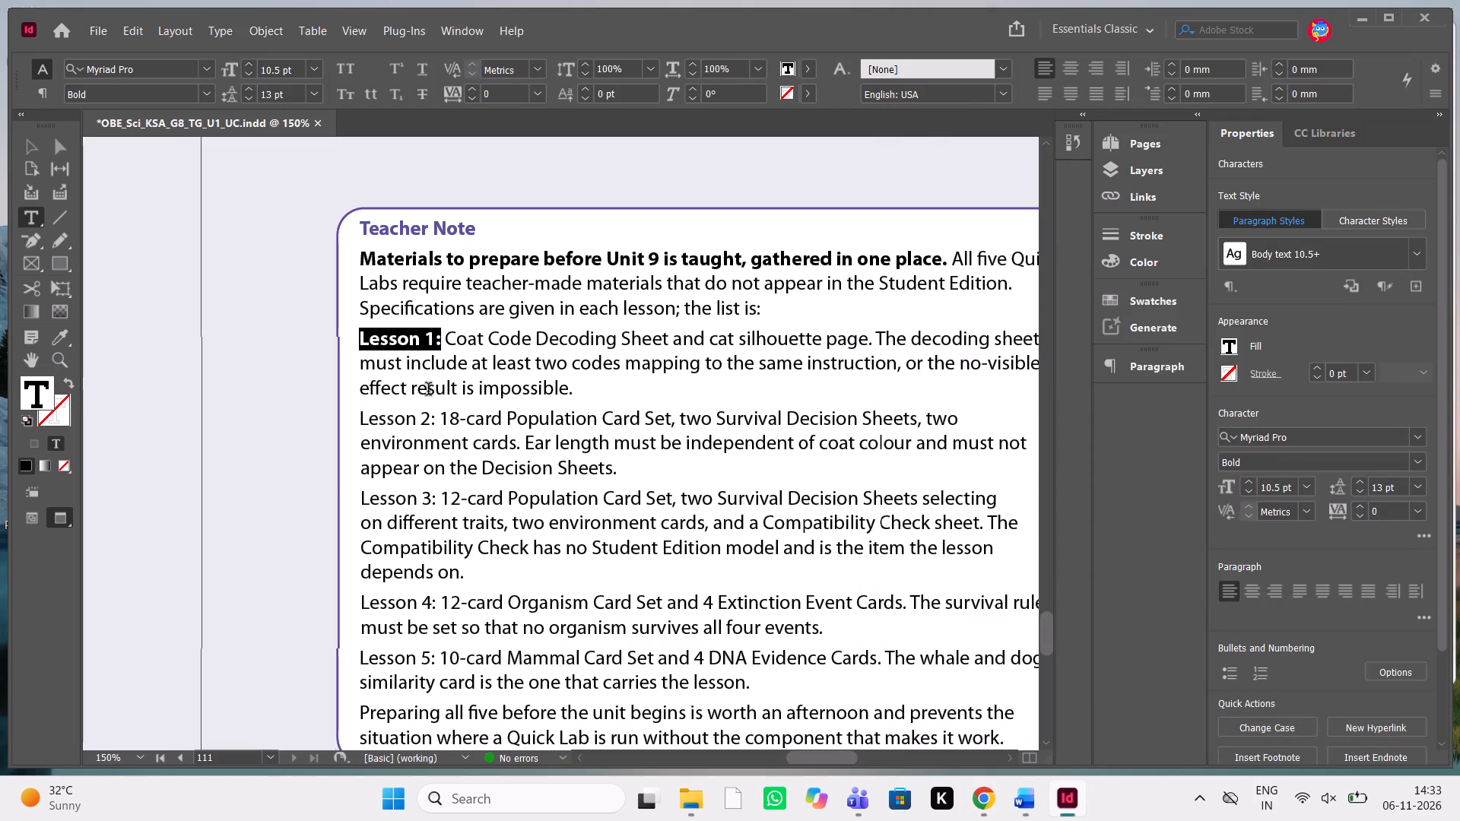
pyautogui.moveTo(437, 416); pyautogui.dragTo(341, 419)
pyautogui.hotkey('ctrl', 'shift', 'b')
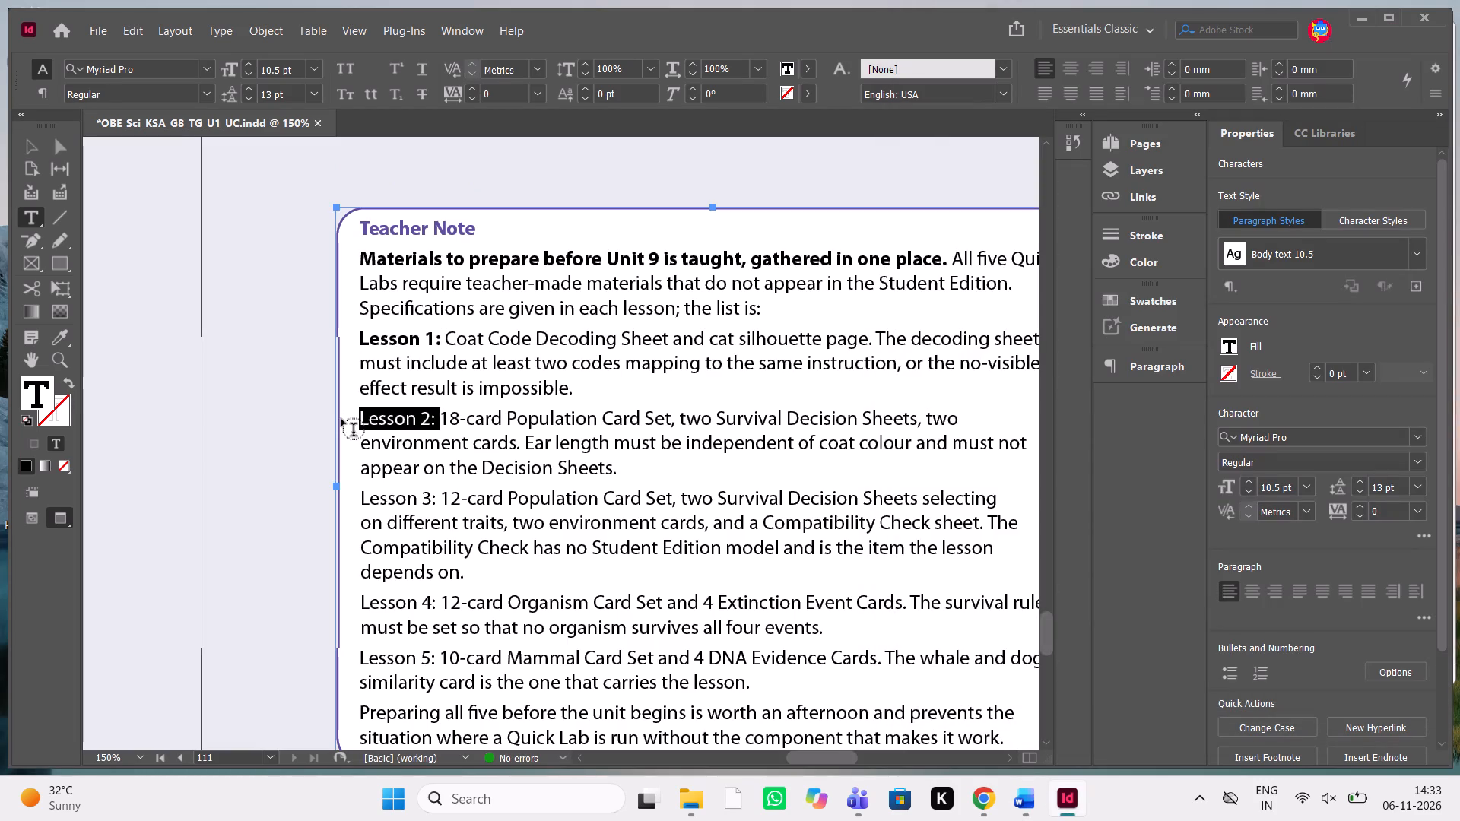
pyautogui.moveTo(438, 498); pyautogui.dragTo(330, 501)
pyautogui.hotkey('ctrl', 'shift', 'b')
pyautogui.moveTo(437, 599); pyautogui.dragTo(322, 607)
pyautogui.hotkey('ctrl', 'shift', 'b')
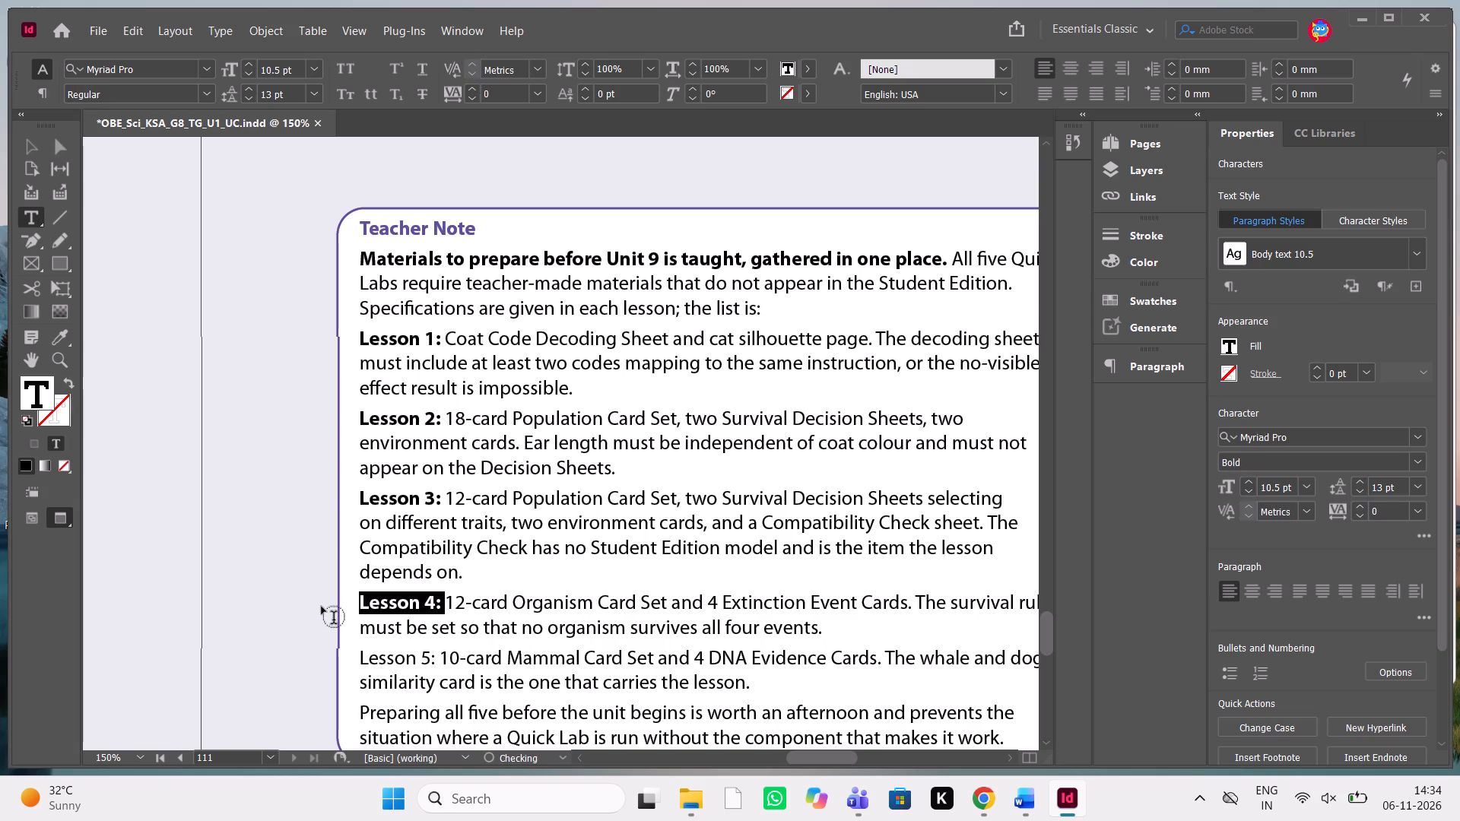
pyautogui.scroll(-1, 490, 613)
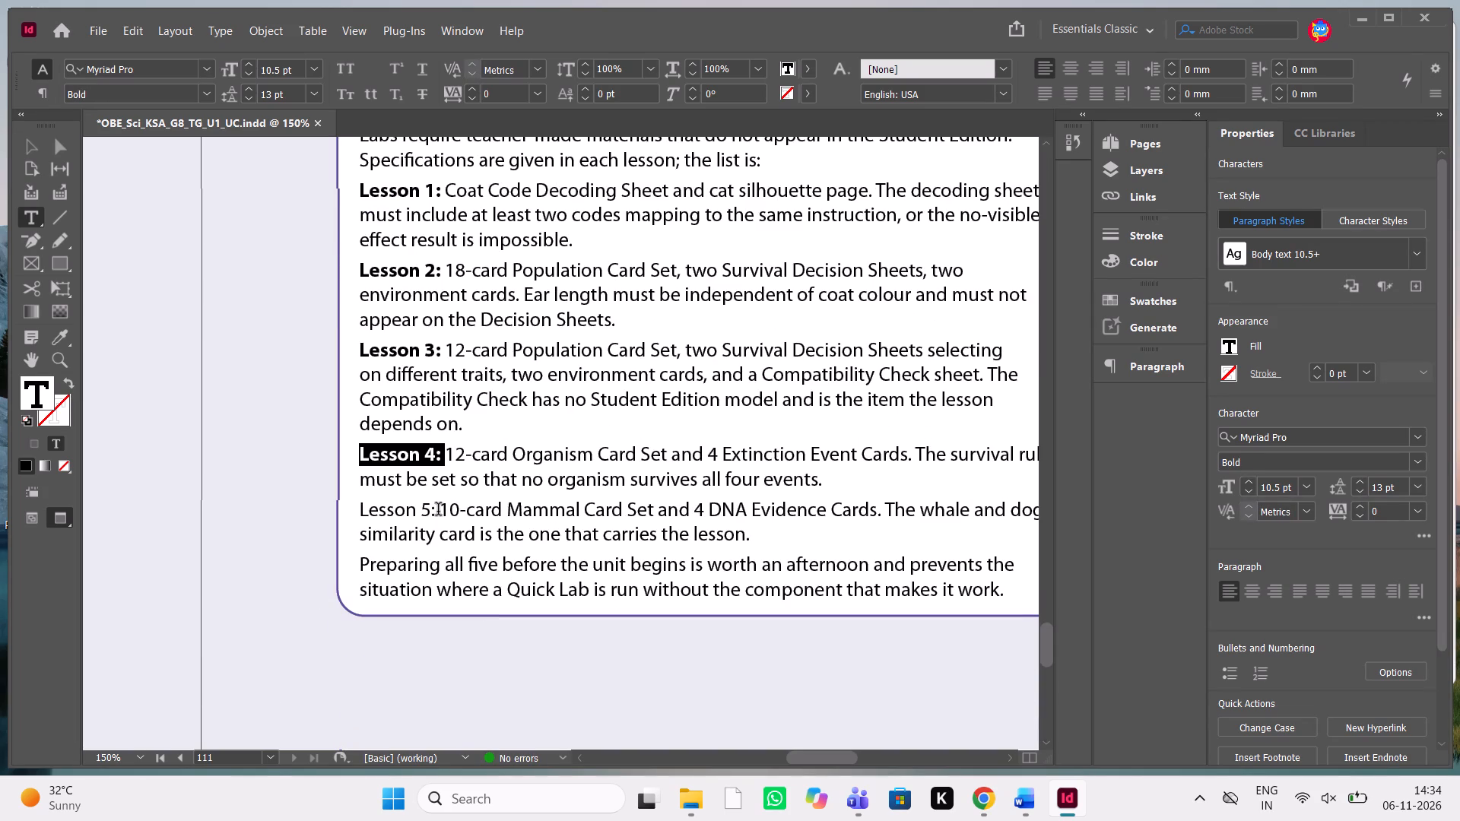
pyautogui.moveTo(438, 511); pyautogui.dragTo(353, 503)
pyautogui.hotkey('ctrl', 'shift', 'b')
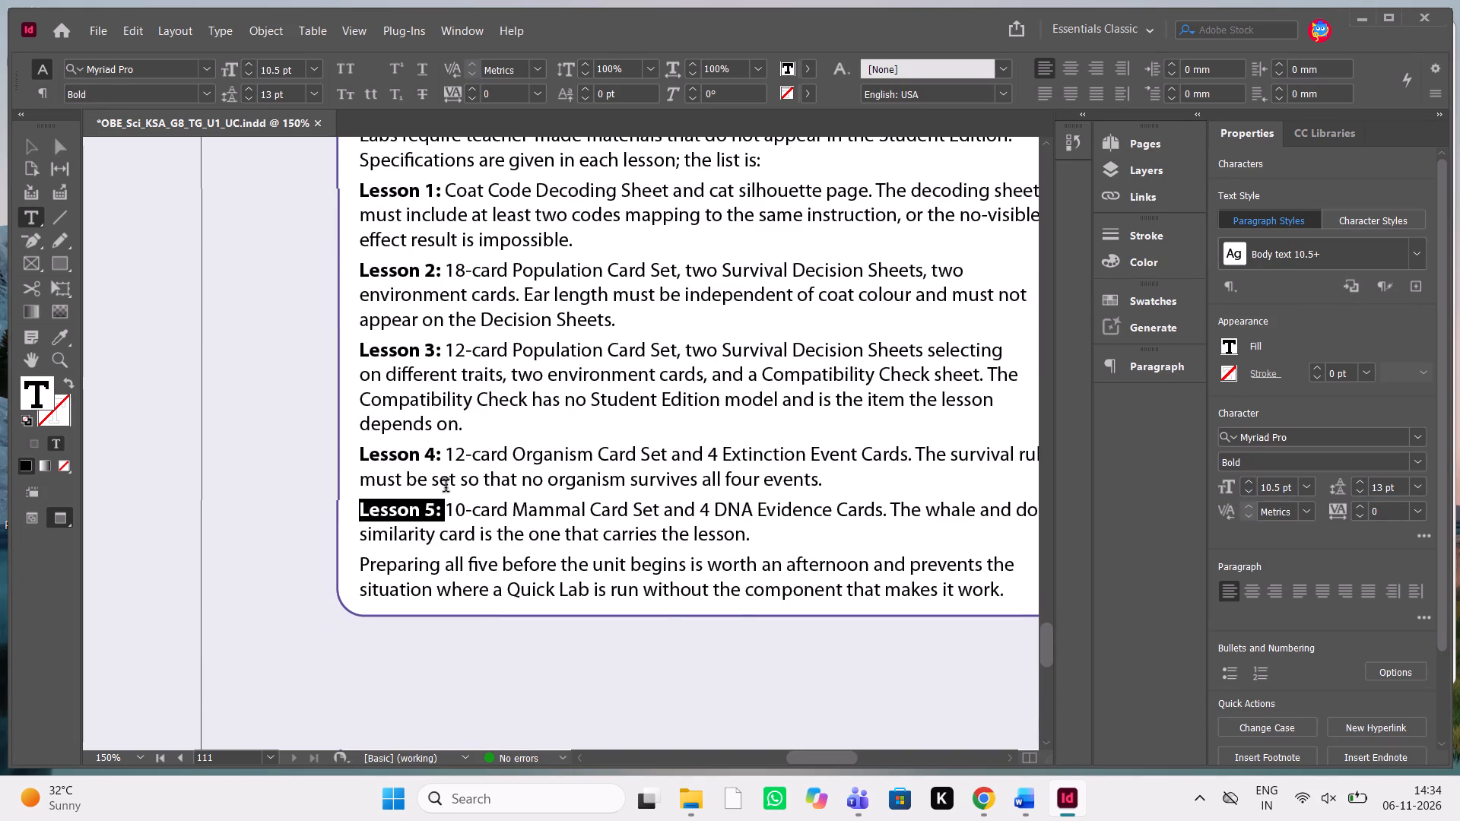
pyautogui.click(446, 487)
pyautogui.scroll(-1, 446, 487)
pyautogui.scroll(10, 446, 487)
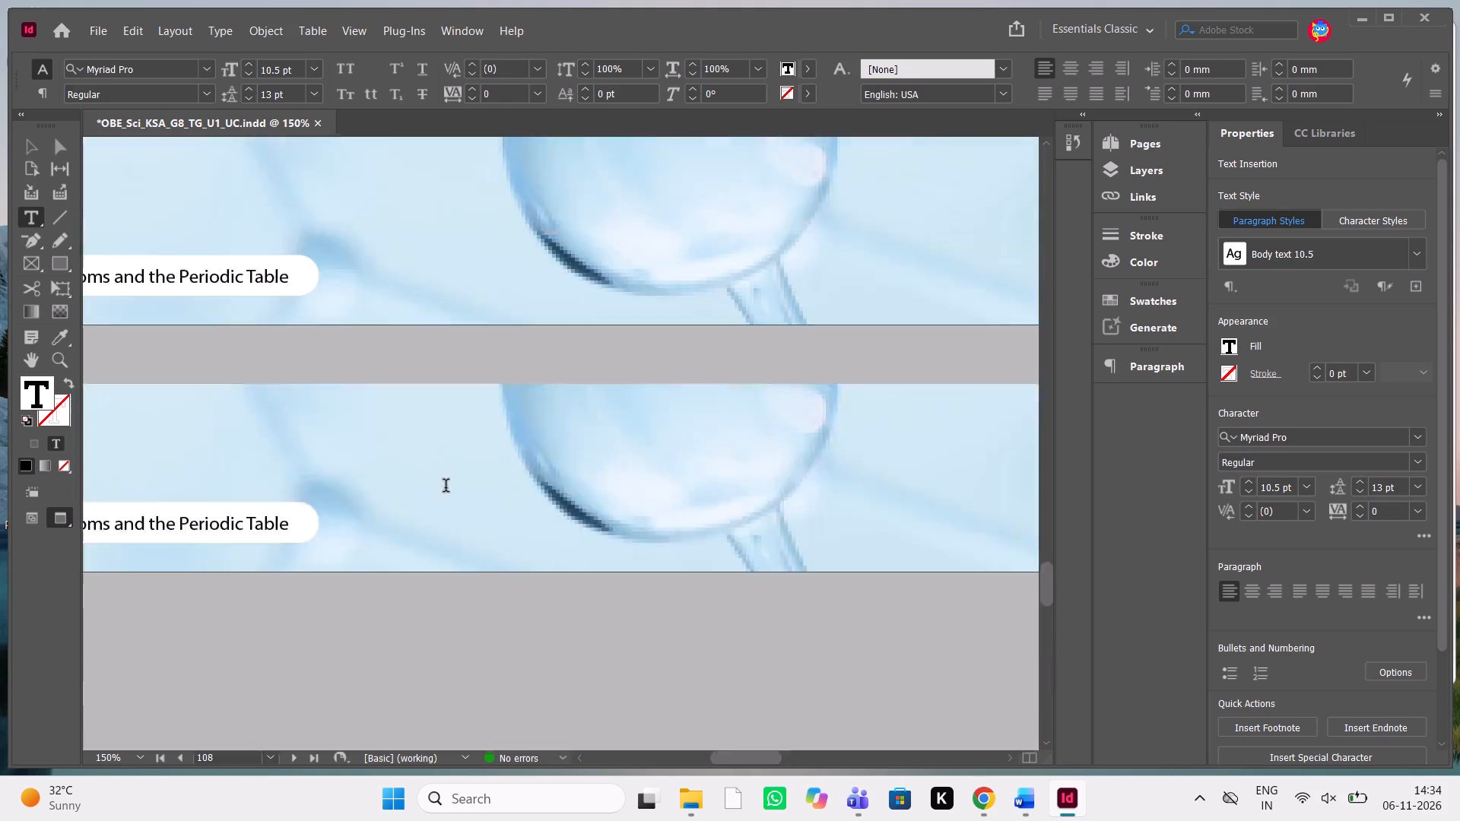
# In the Word manuscript, copy the unit title "Evolution" from the "UNIT 9 WRAP-UP · Evolution" heading.
pyautogui.scroll(8, 446, 487)
pyautogui.scroll(-1, 446, 487)
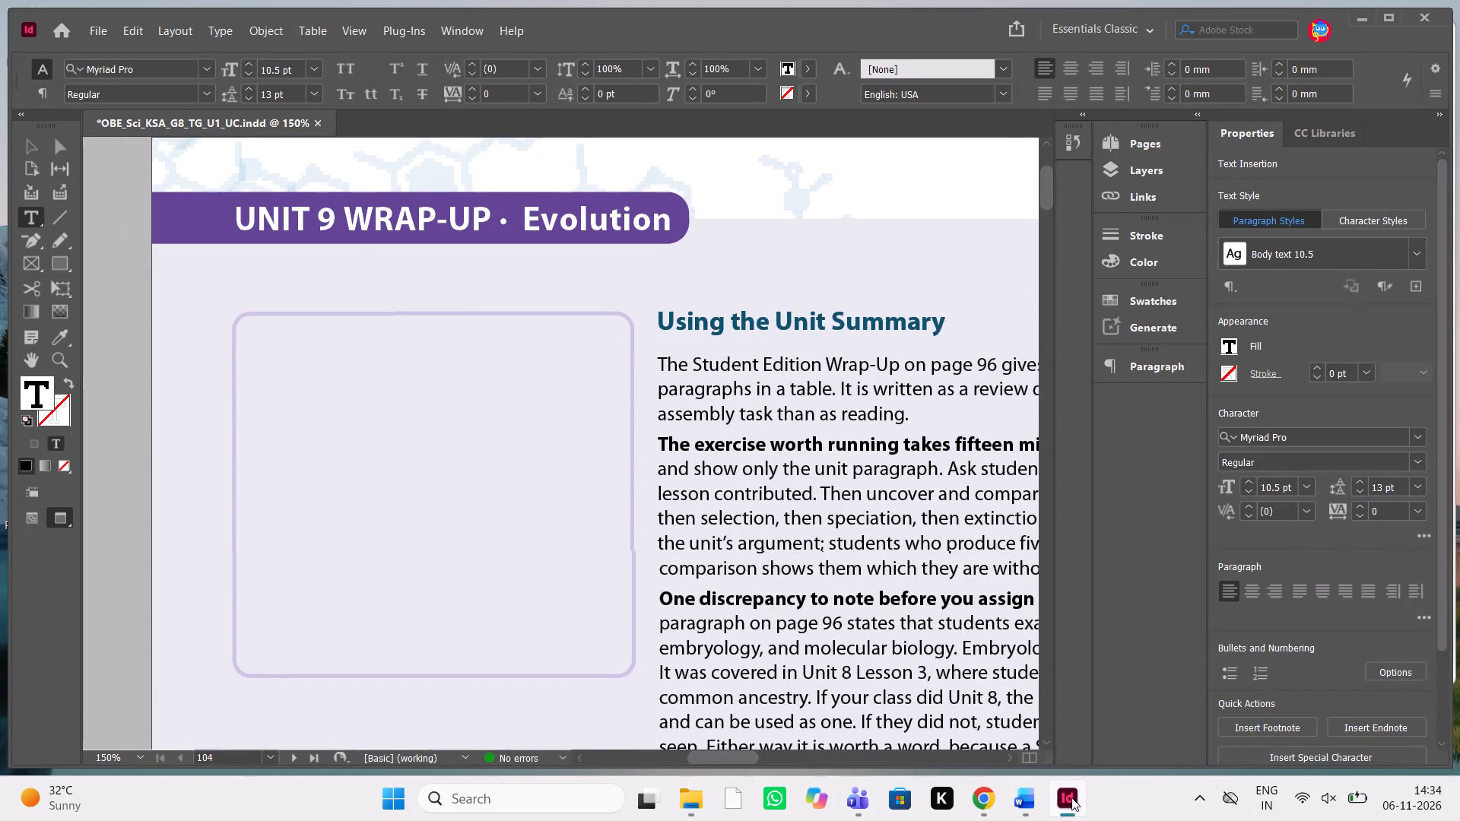
pyautogui.click(1018, 820)
pyautogui.scroll(-1, 1151, 594)
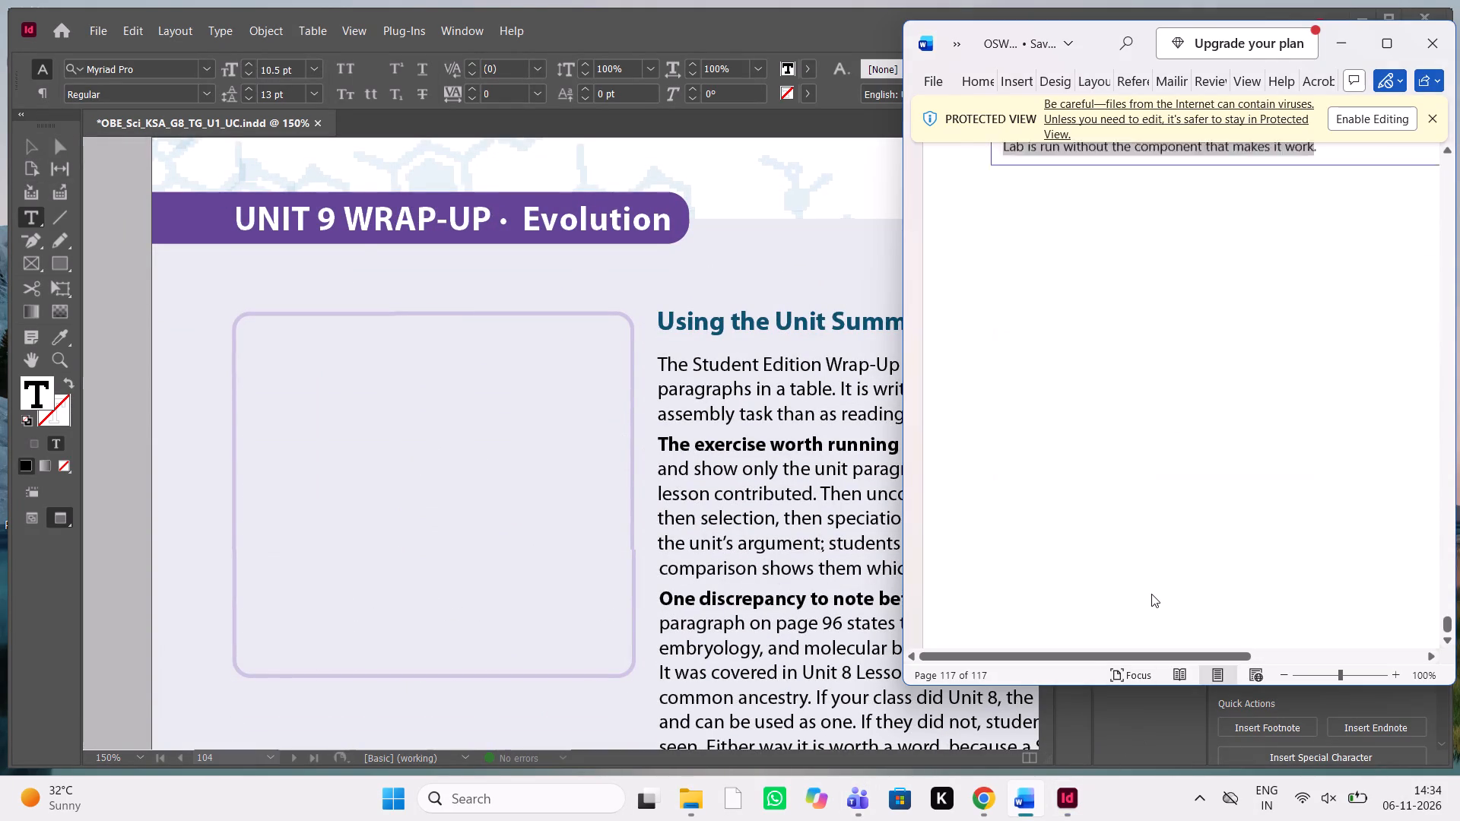
pyautogui.scroll(-1, 1151, 594)
pyautogui.hscroll(-1, 1151, 594)
pyautogui.scroll(-1, 1151, 594)
pyautogui.scroll(4, 1151, 594)
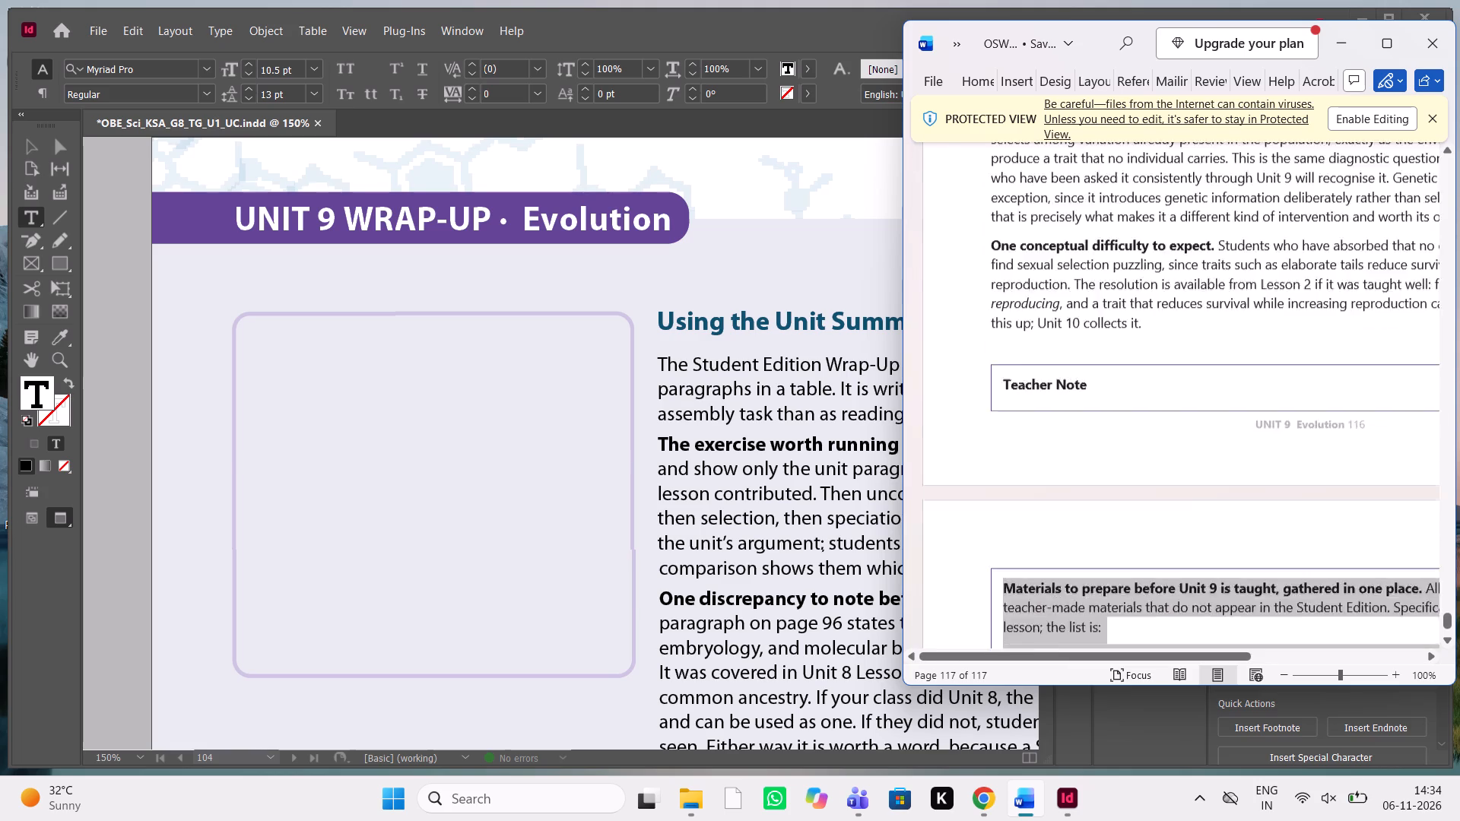
pyautogui.scroll(8, 1151, 594)
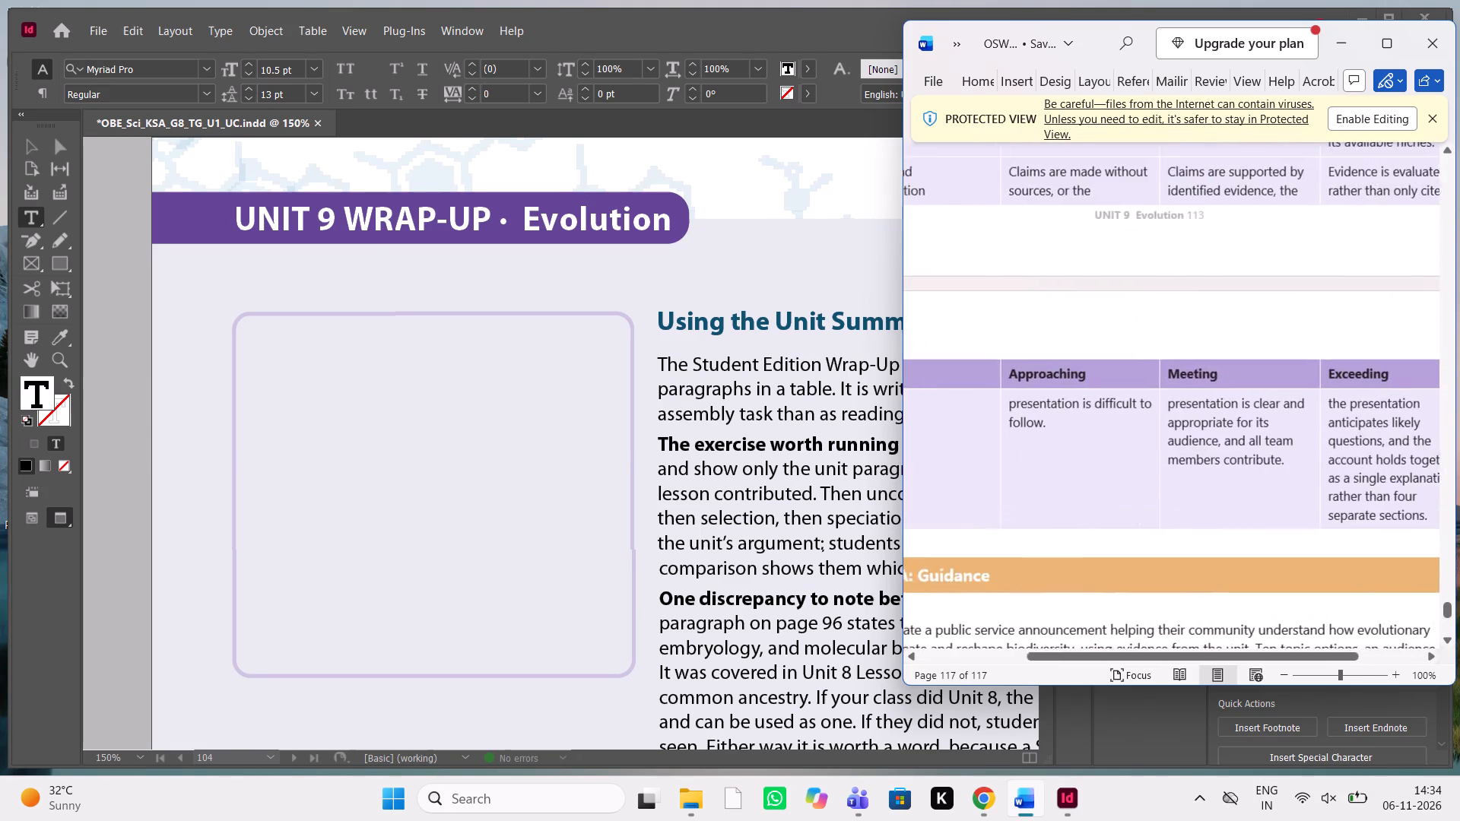
pyautogui.scroll(3, 1151, 594)
pyautogui.hscroll(1, 1151, 594)
pyautogui.scroll(2, 1151, 594)
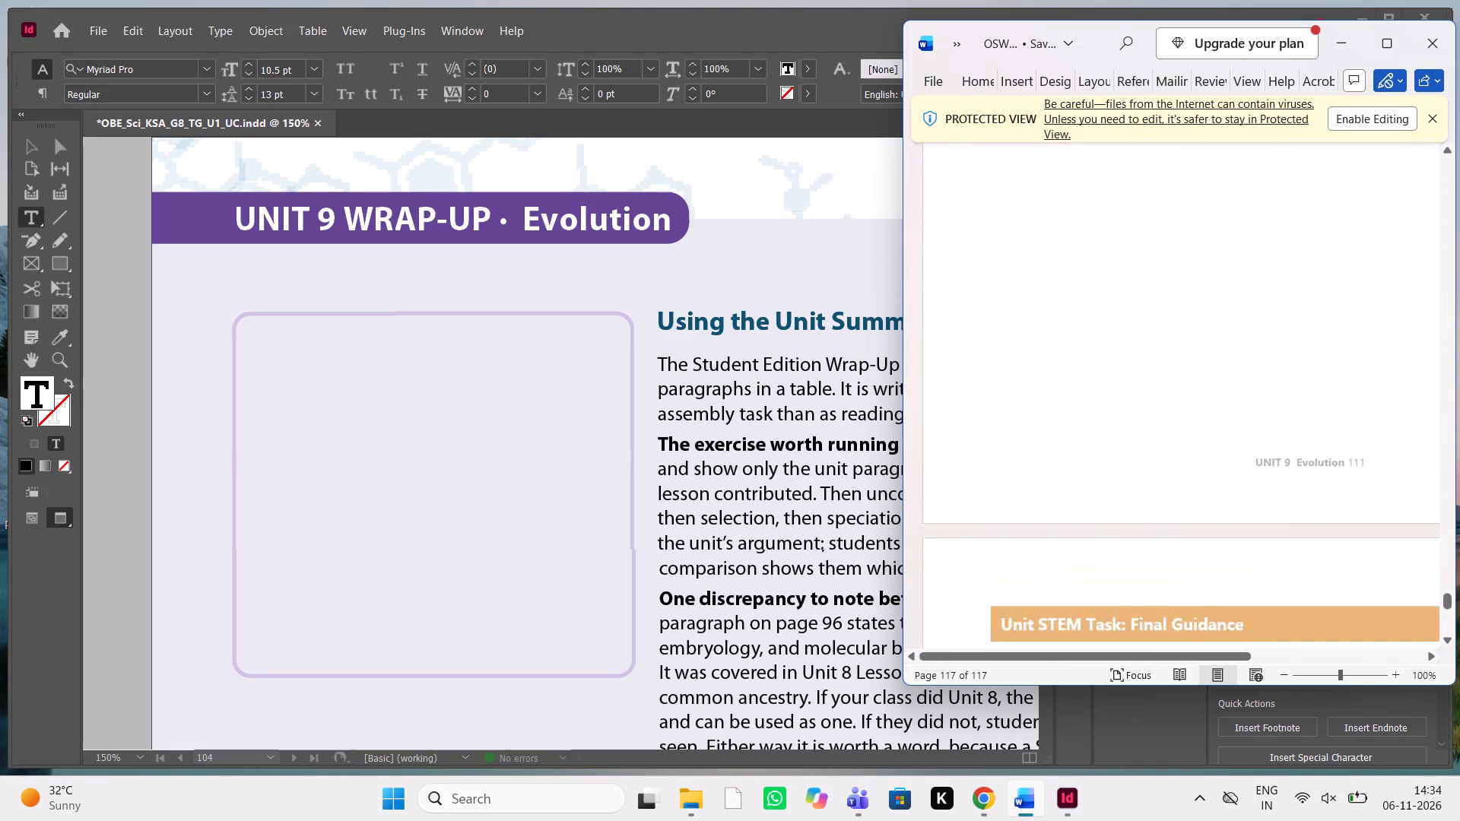
pyautogui.scroll(6, 1151, 594)
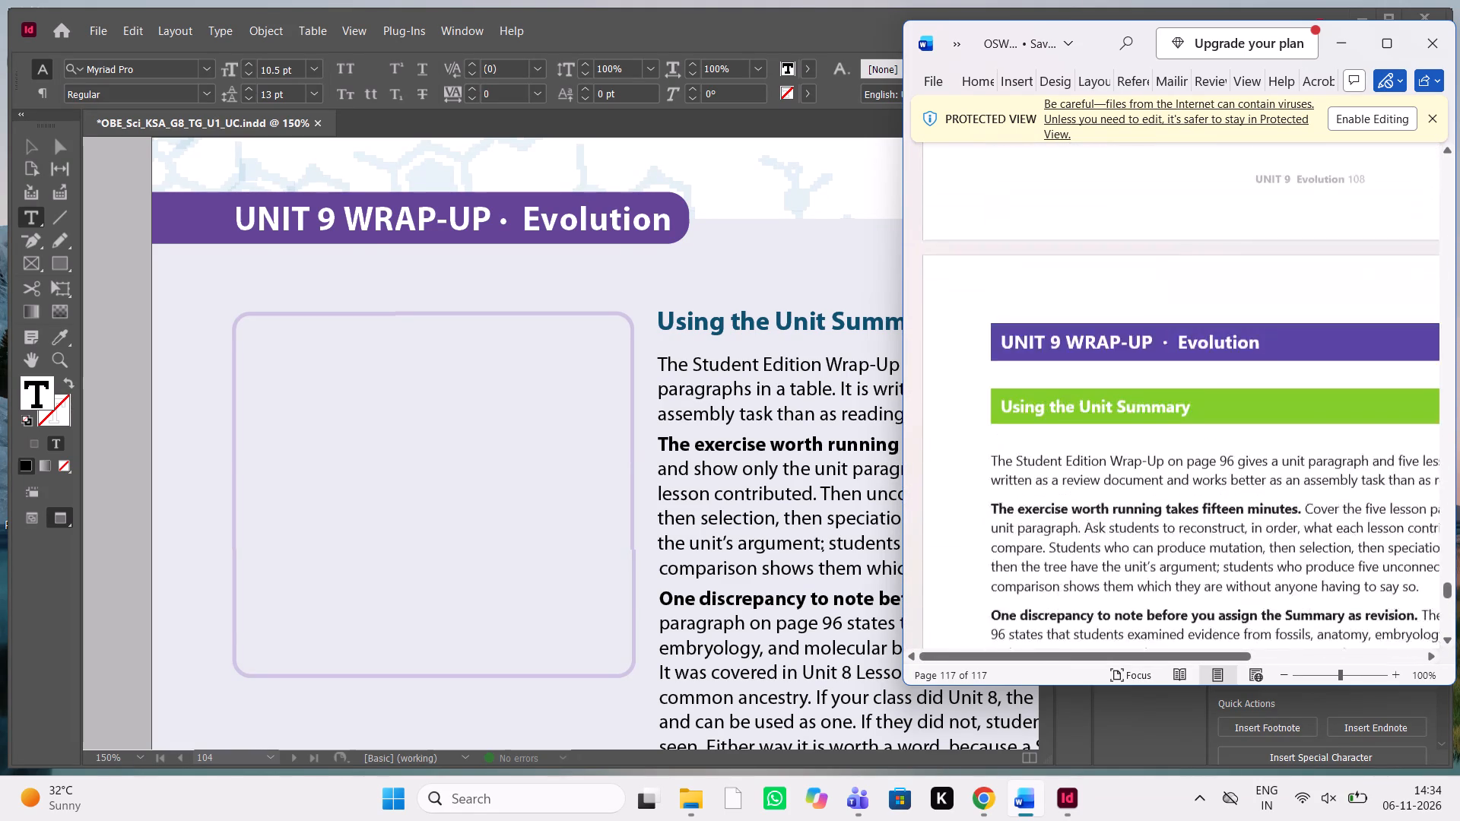
pyautogui.scroll(2, 1151, 594)
pyautogui.scroll(-1, 1151, 594)
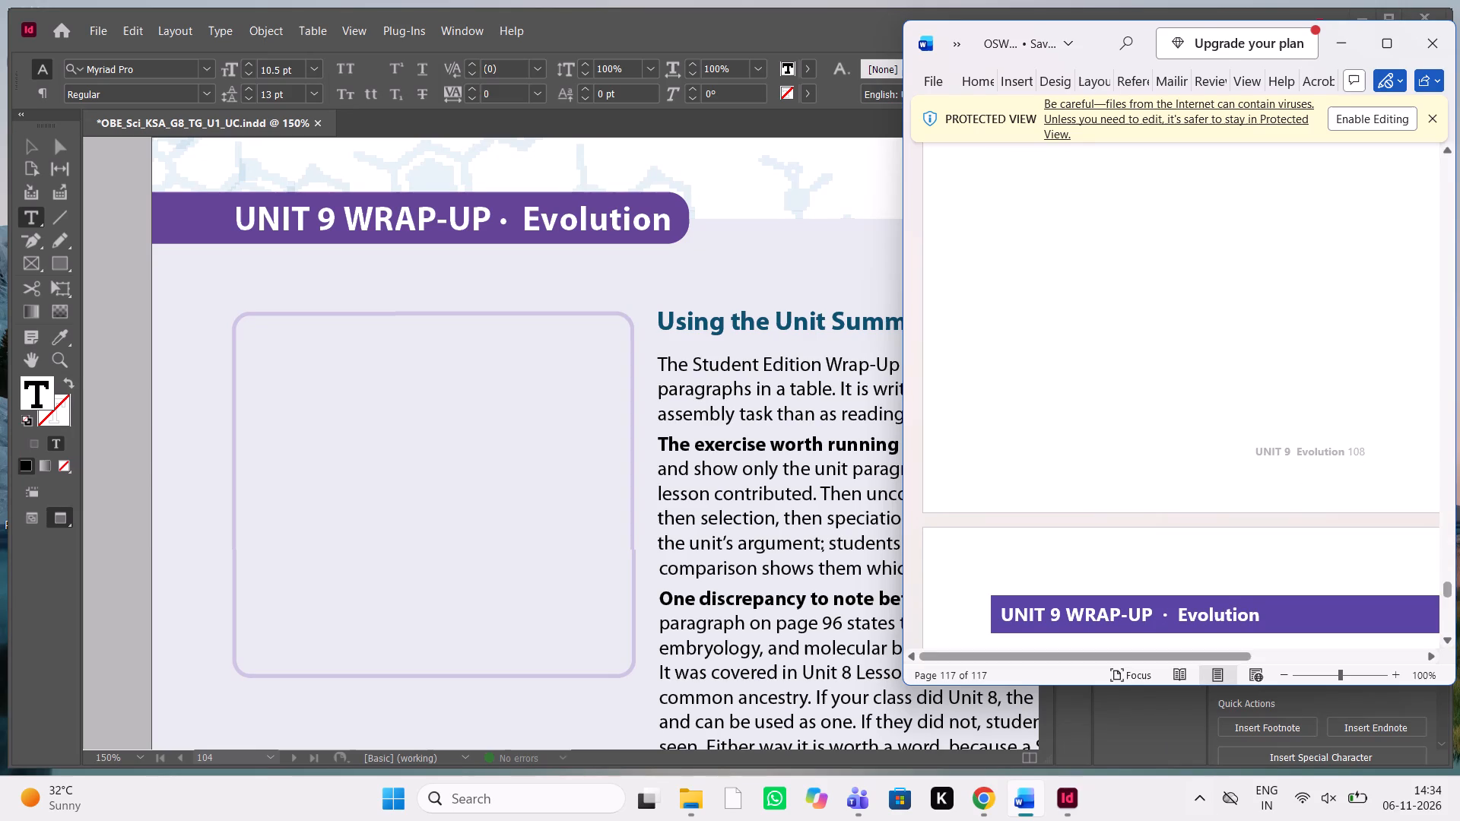
pyautogui.scroll(-1, 1167, 554)
pyautogui.hscroll(-1, 1167, 554)
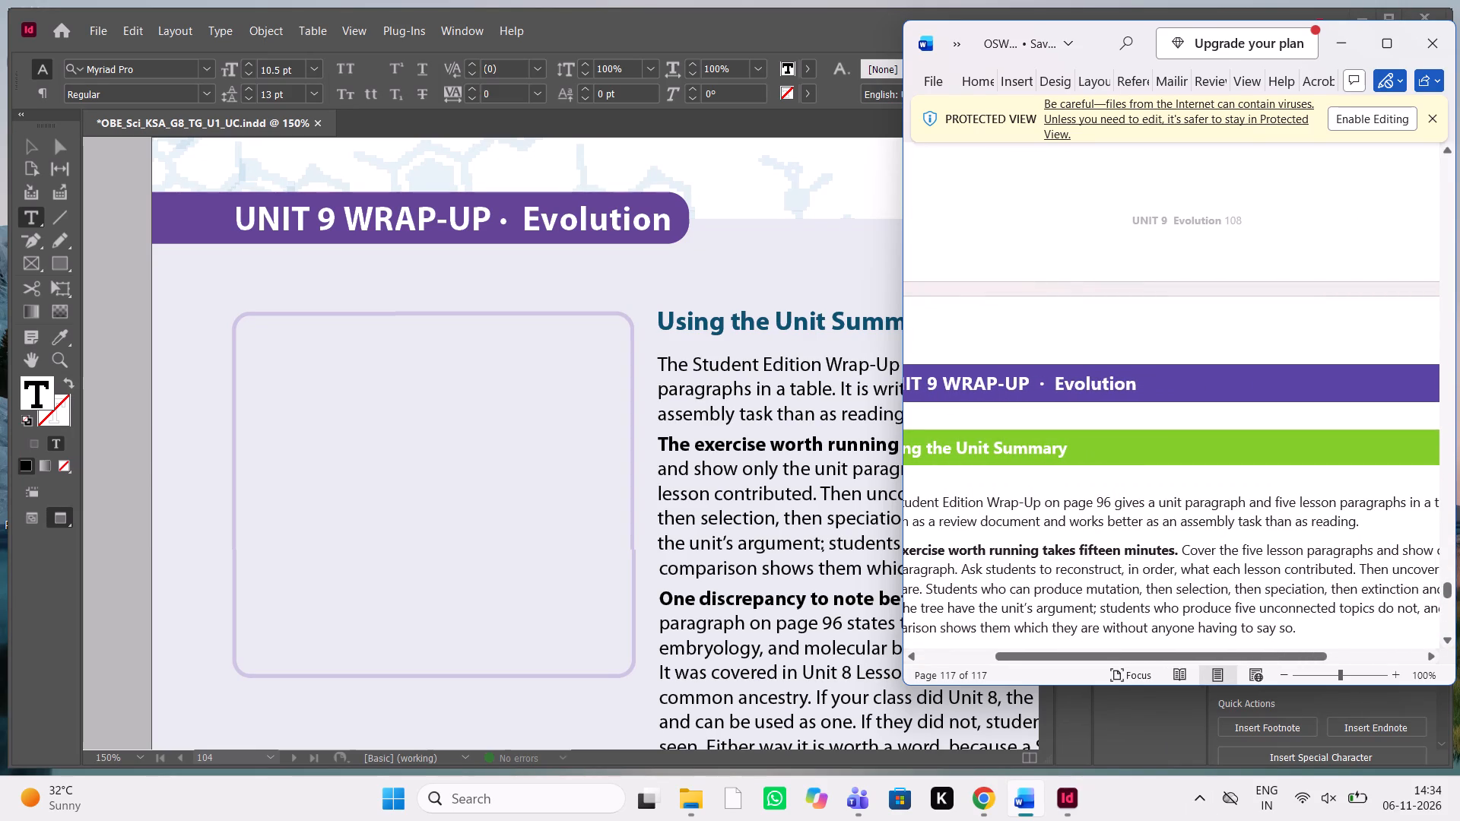
pyautogui.moveTo(1153, 385); pyautogui.dragTo(1049, 384)
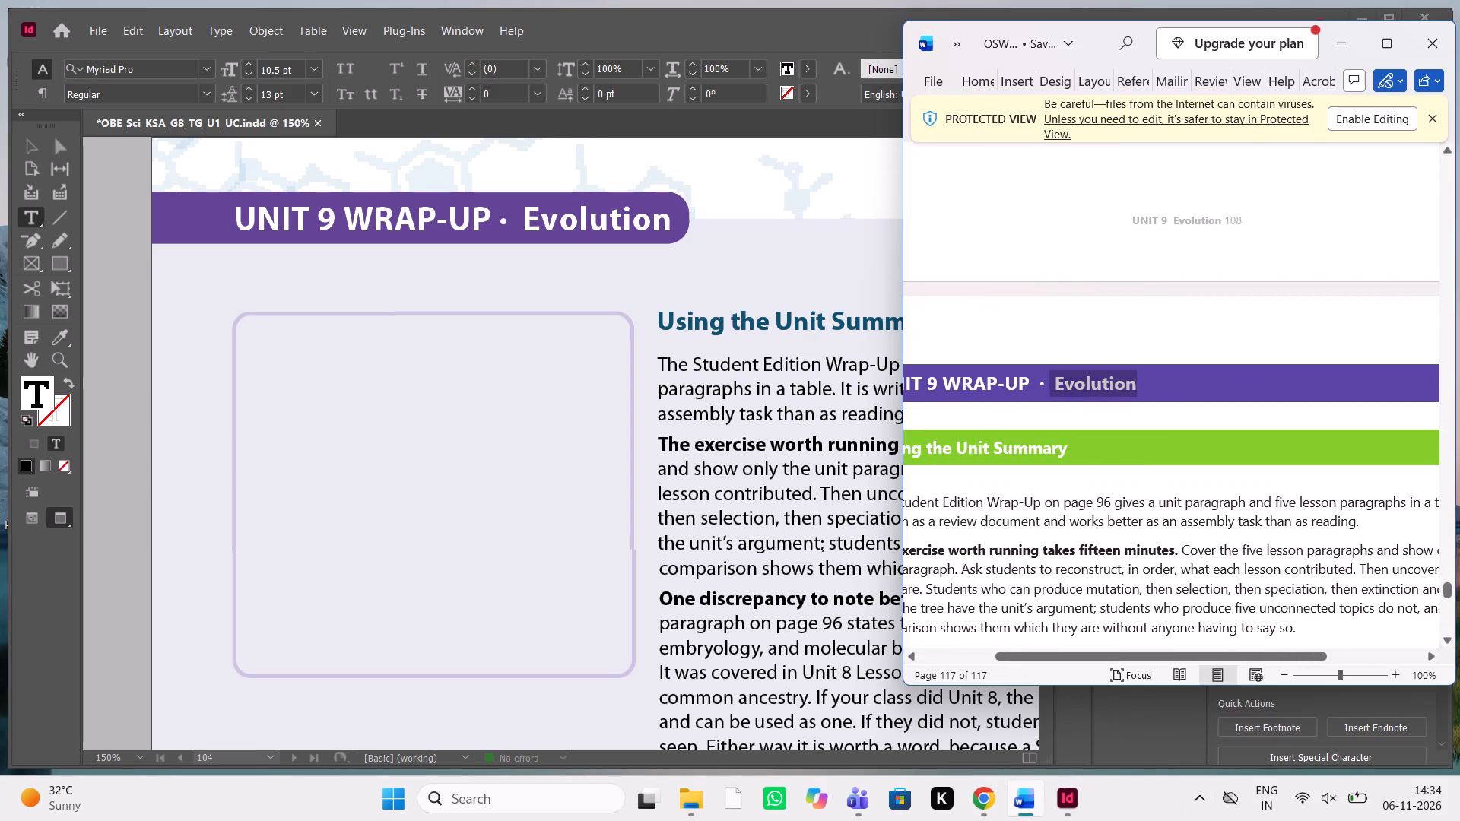
pyautogui.hotkey('ctrl', 'c')
pyautogui.hotkey('ctrl', 'c')
pyautogui.hotkey('ctrl', 'c')
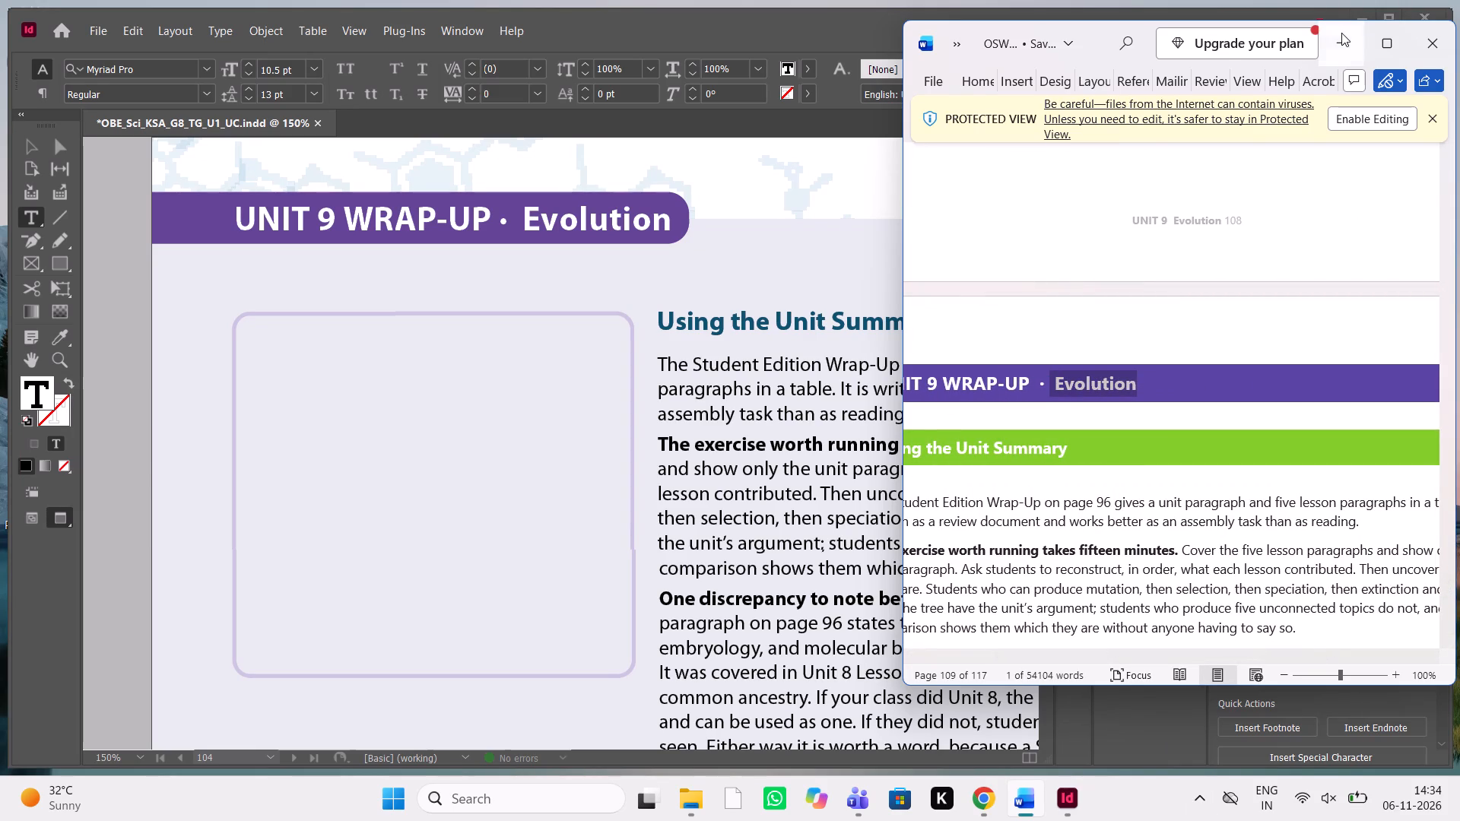
pyautogui.click(1341, 33)
# Back in InDesign, open the right page of A-Master and change the footer's unit number to 9.
pyautogui.doubleClick(1170, 135)
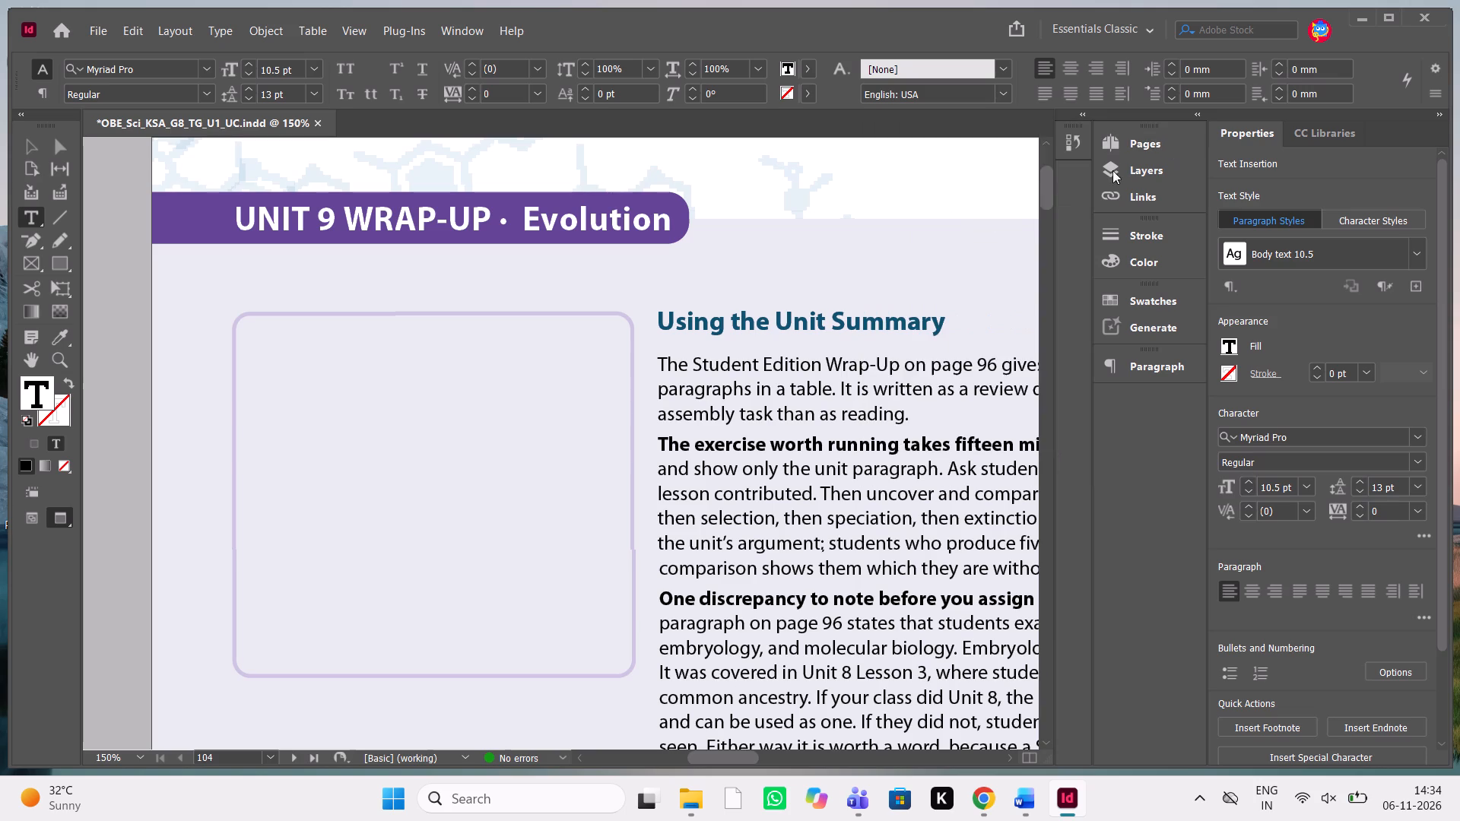
pyautogui.click(1153, 147)
pyautogui.doubleClick(1065, 184)
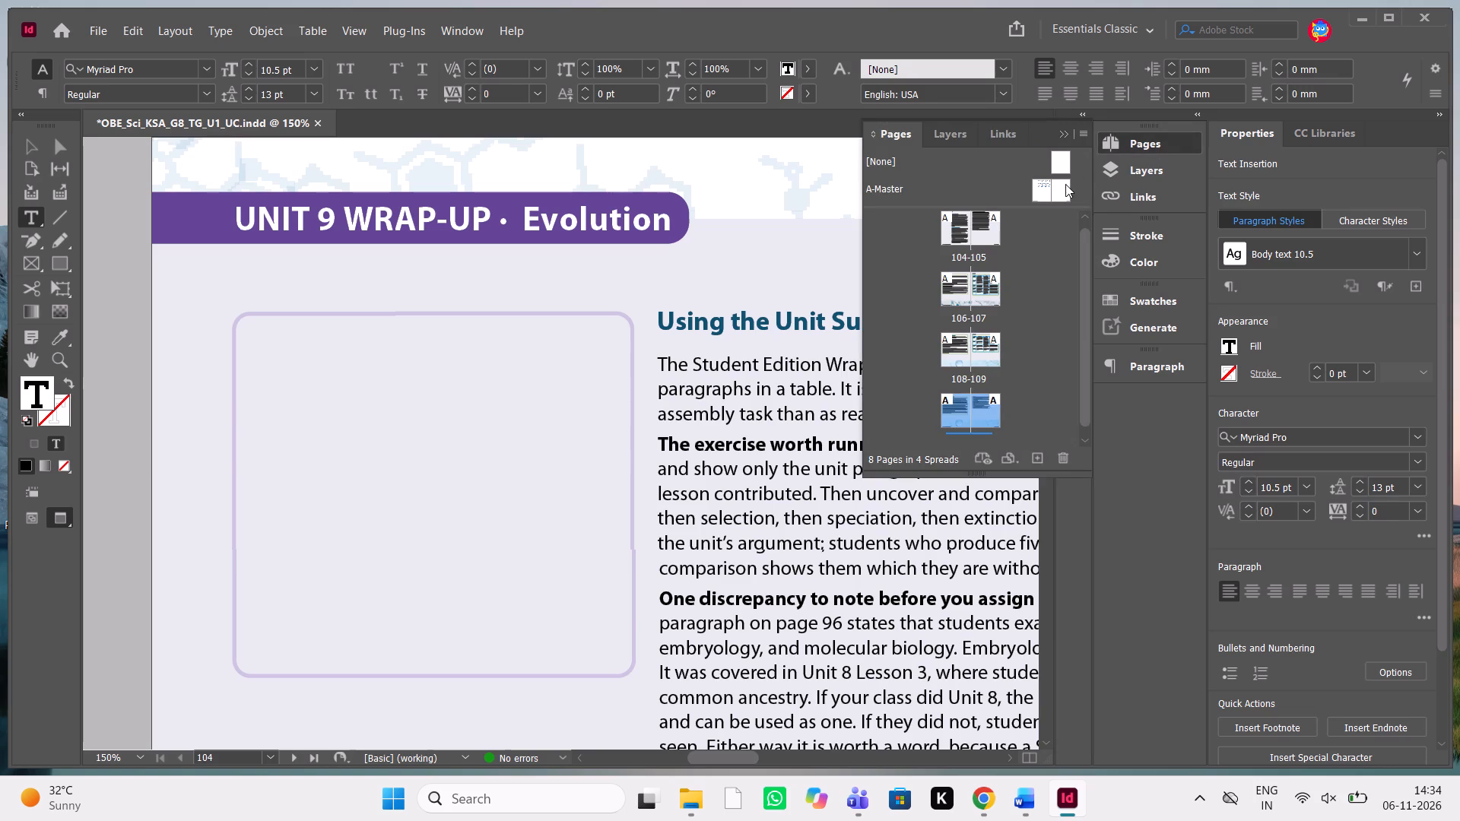
pyautogui.scroll(-1, 859, 510)
pyautogui.hscroll(-1, 859, 510)
pyautogui.scroll(-1, 859, 510)
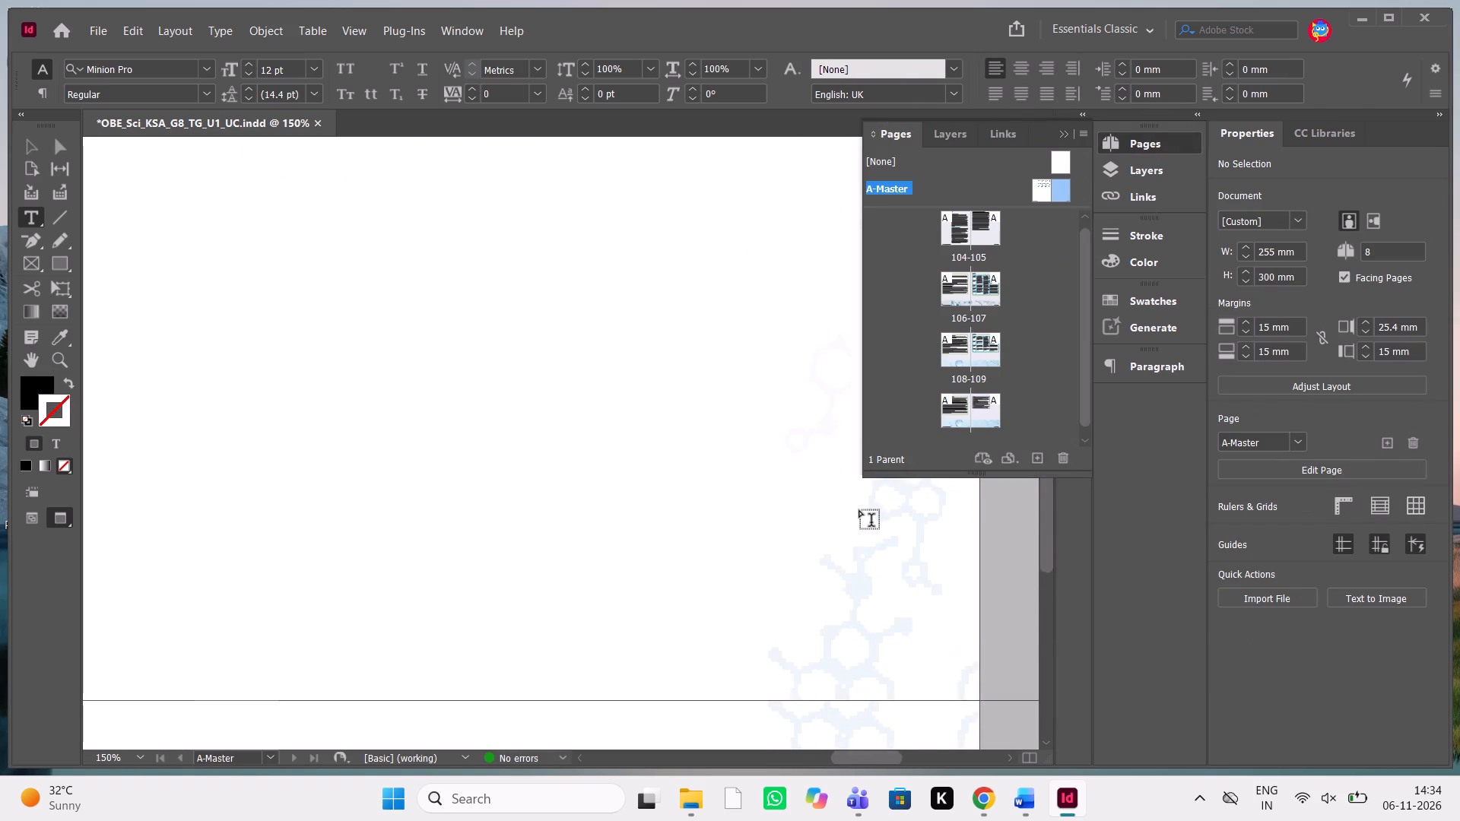
pyautogui.scroll(-1, 859, 510)
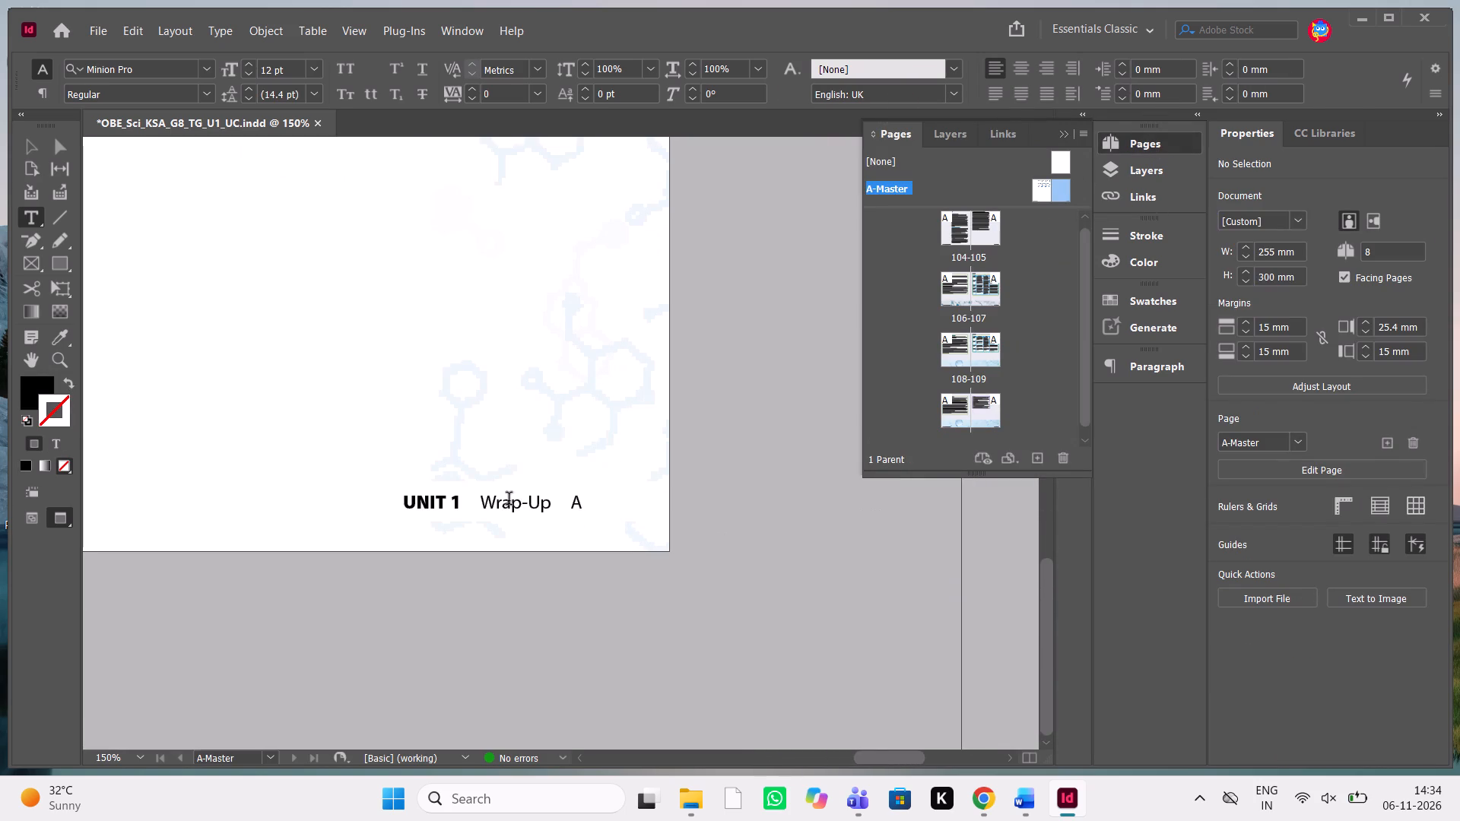
pyautogui.click(509, 500)
pyautogui.click(462, 499)
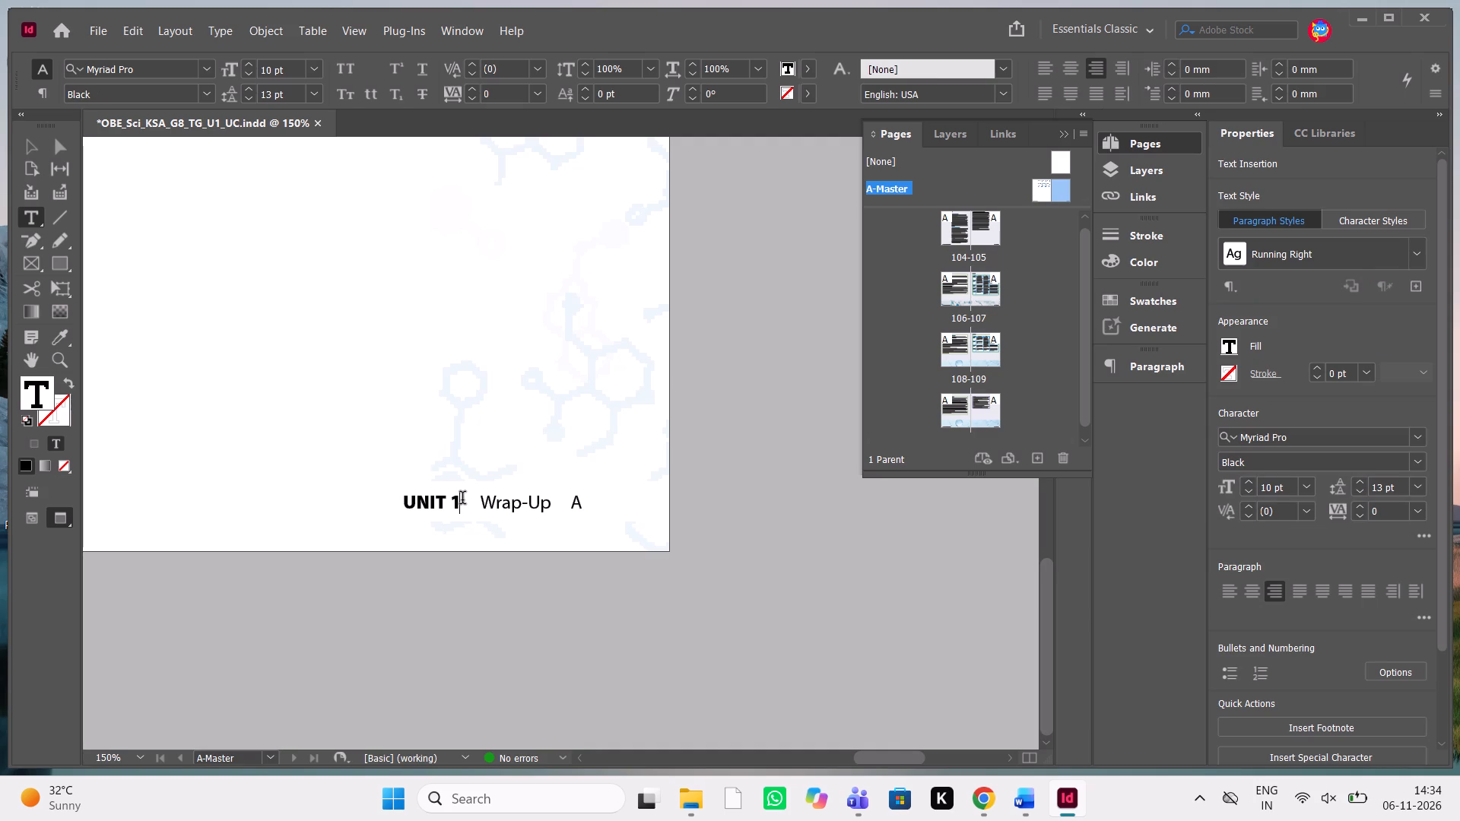
pyautogui.press('BackSpace')
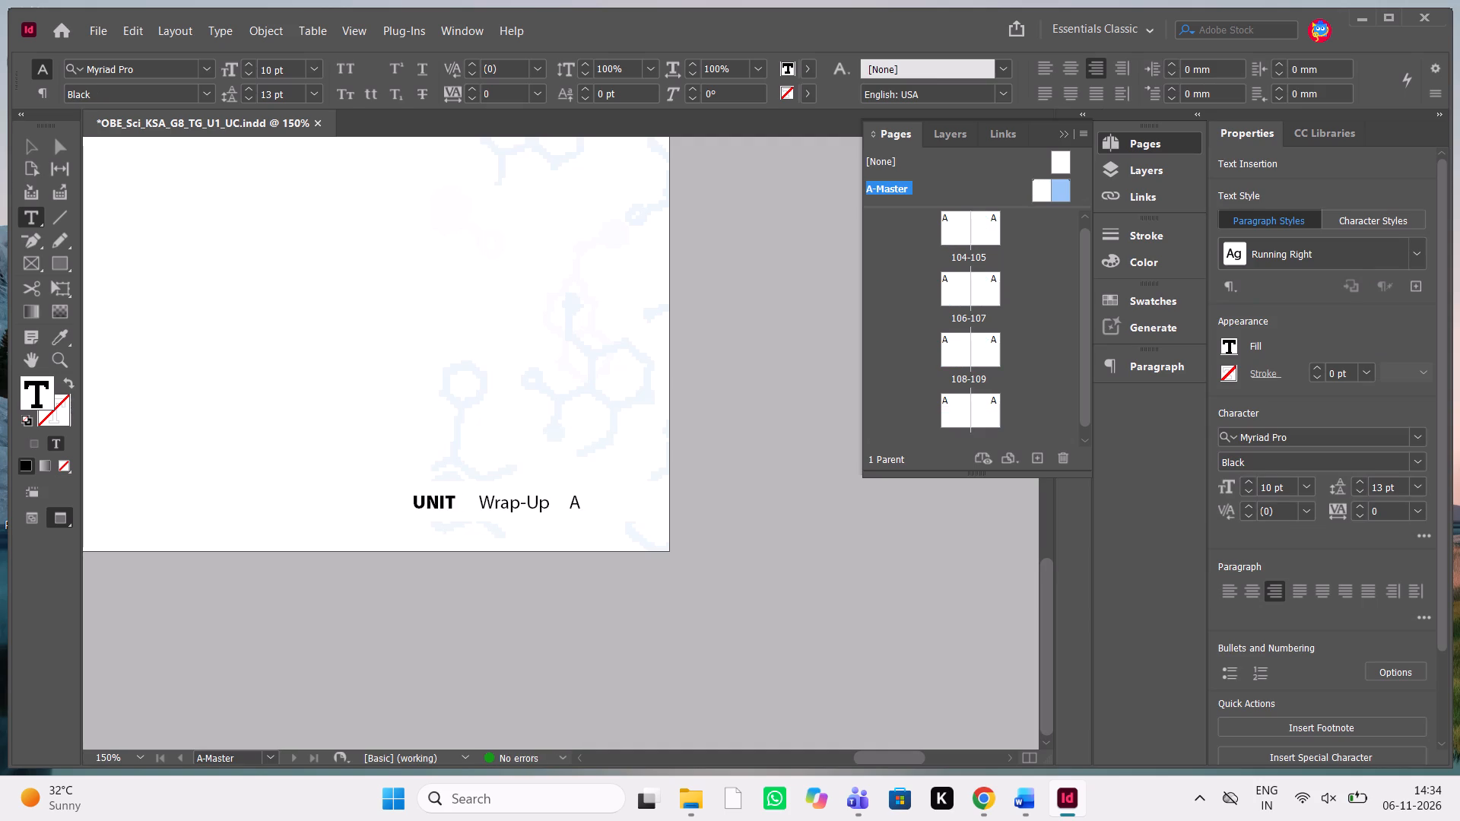
pyautogui.press('9')
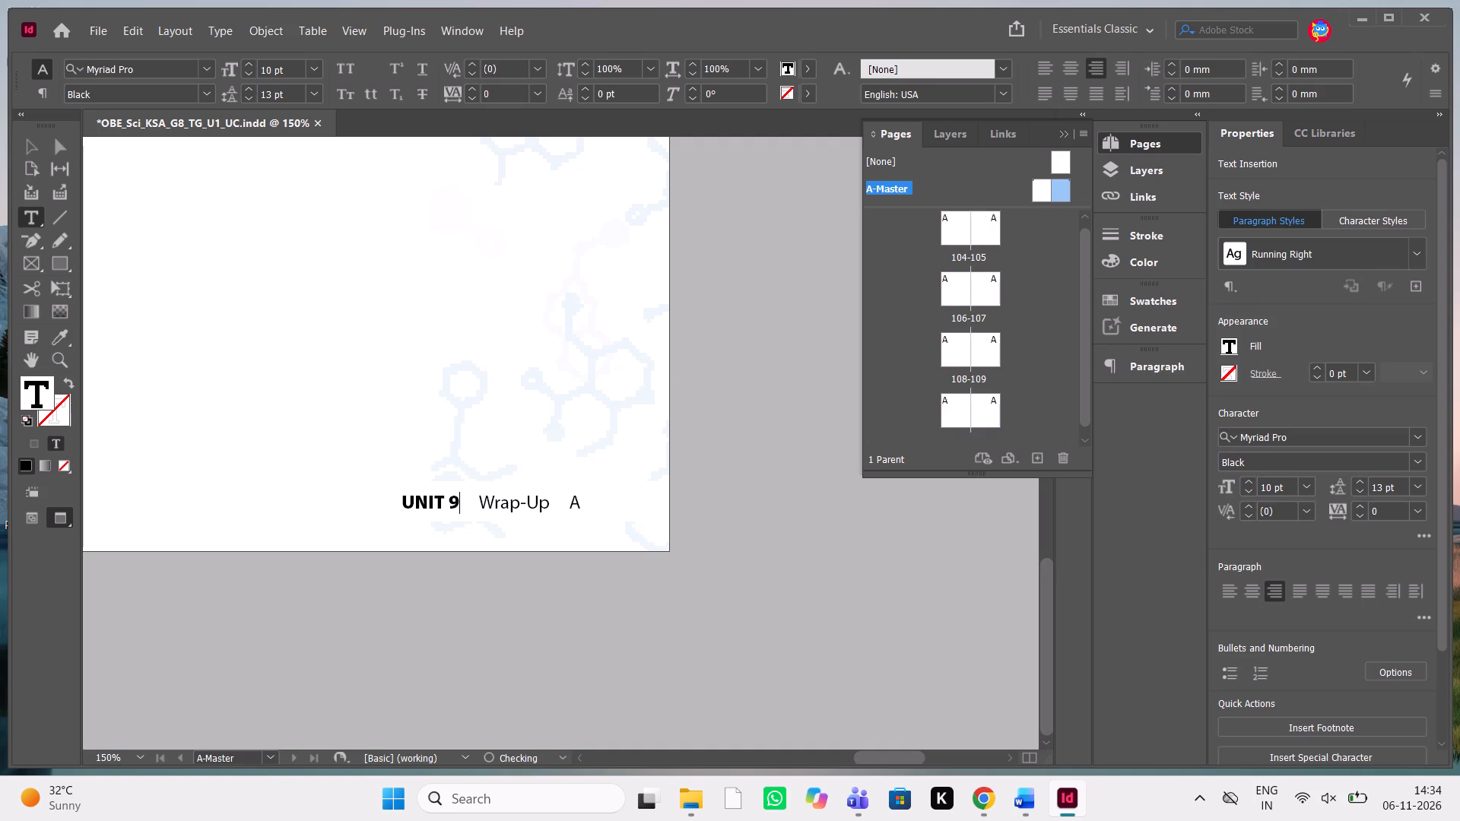
# Replace "Wrap-Up" in the A-Master right-page footer with the copied title "Evolution", leaving no stray letter or space before it.
pyautogui.click(476, 500)
pyautogui.press('Escape')
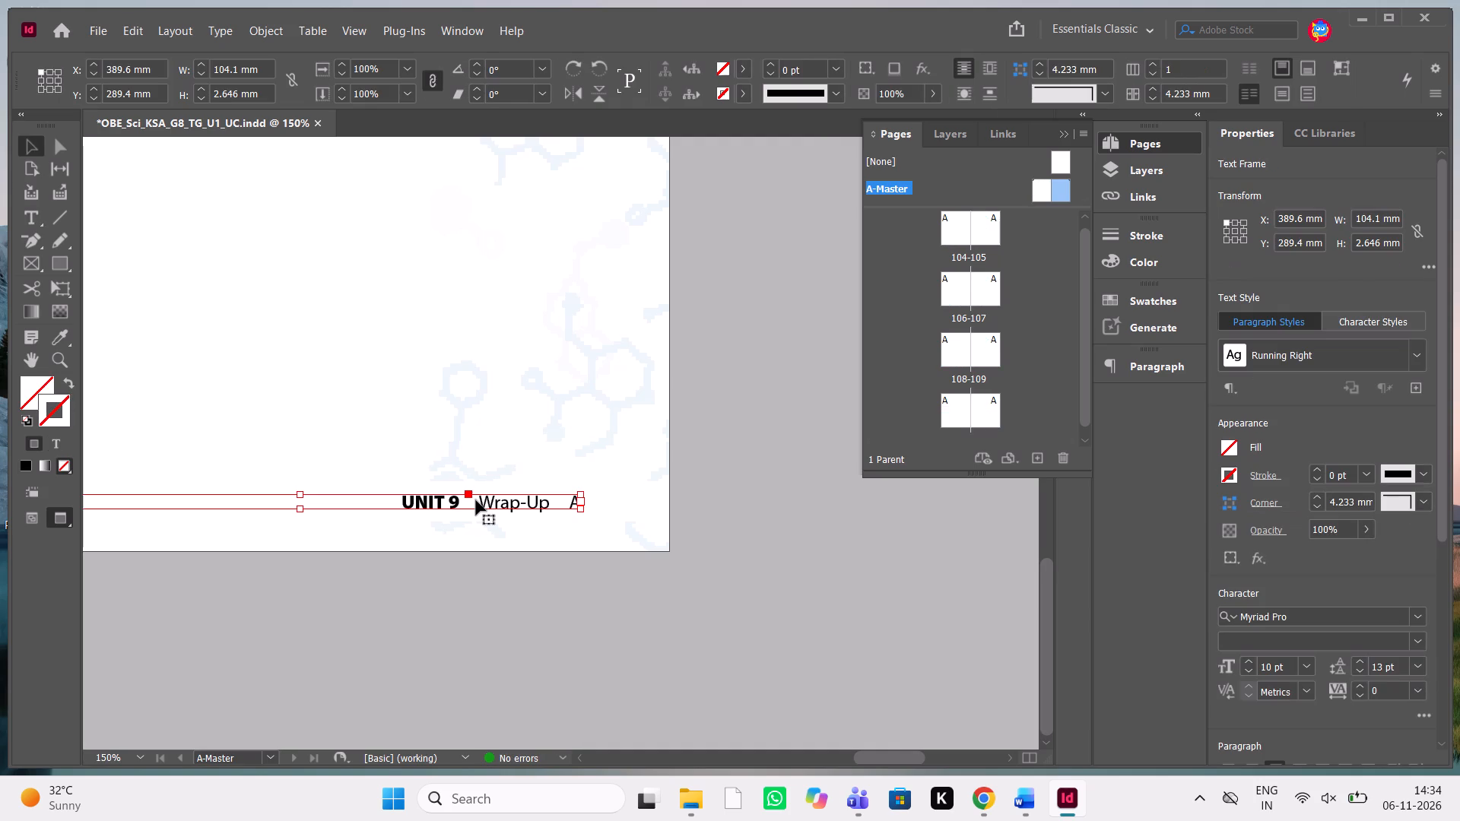
pyautogui.doubleClick(476, 500)
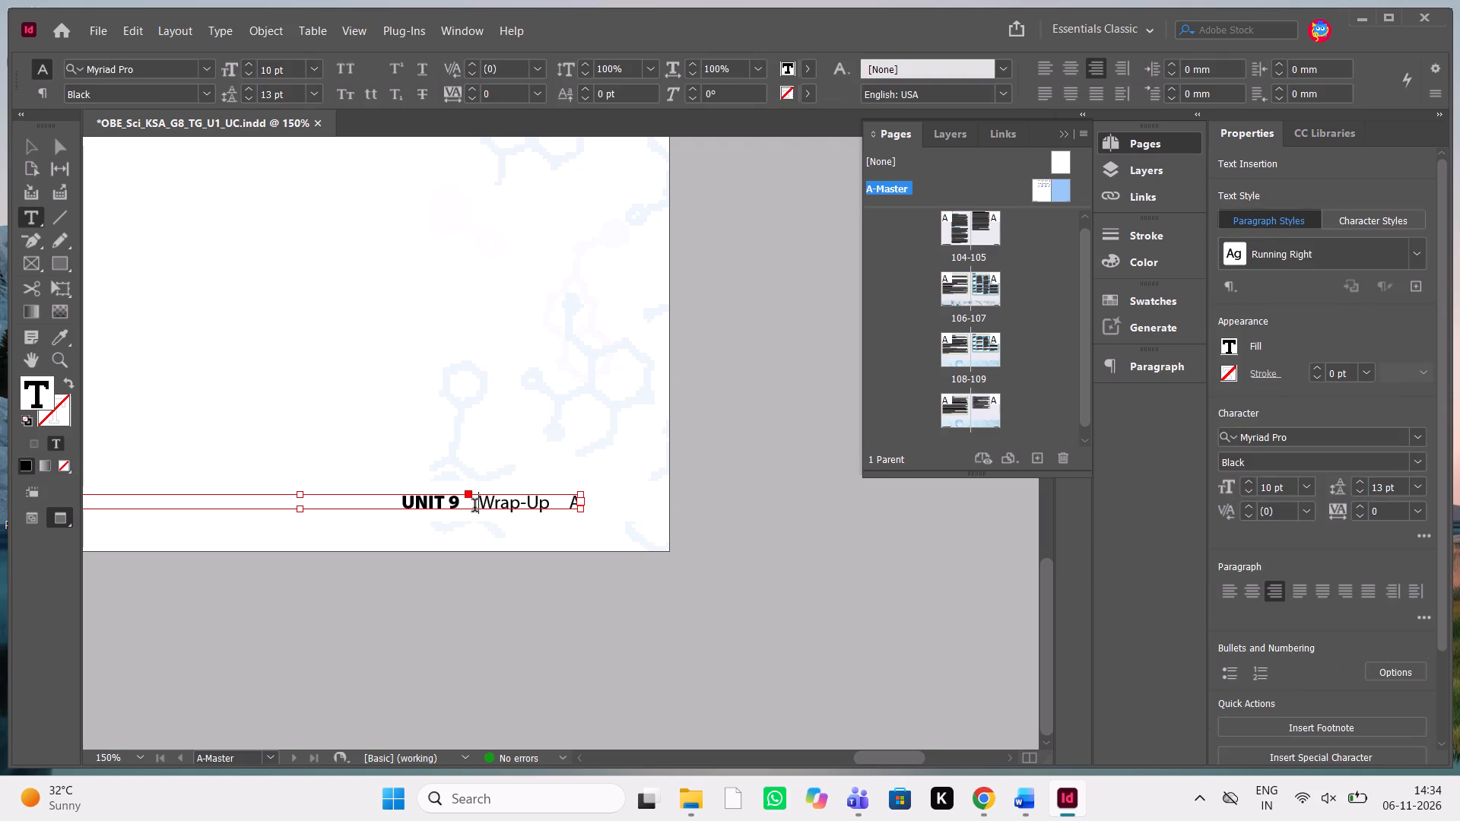
pyautogui.click(474, 507)
pyautogui.click(474, 507)
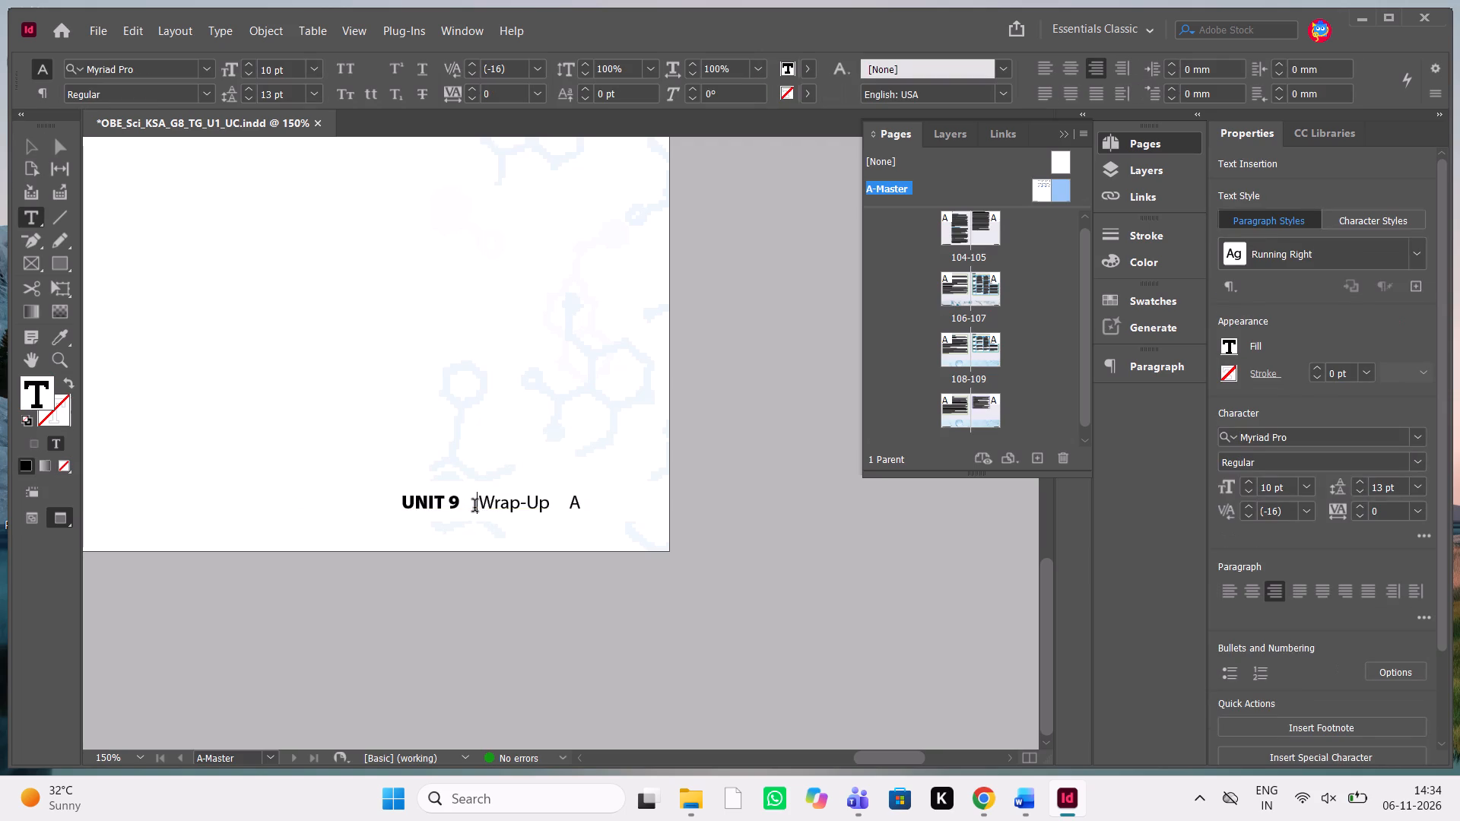
pyautogui.hotkey('shift', 'Right')
pyautogui.hotkey('shift', 'Right')
pyautogui.hotkey('shift', 'Right')
pyautogui.hotkey('shift', 'Right')
pyautogui.hotkey('shift', 'Right')
pyautogui.hotkey('shift', 'Right')
pyautogui.hotkey('shift', 'Right')
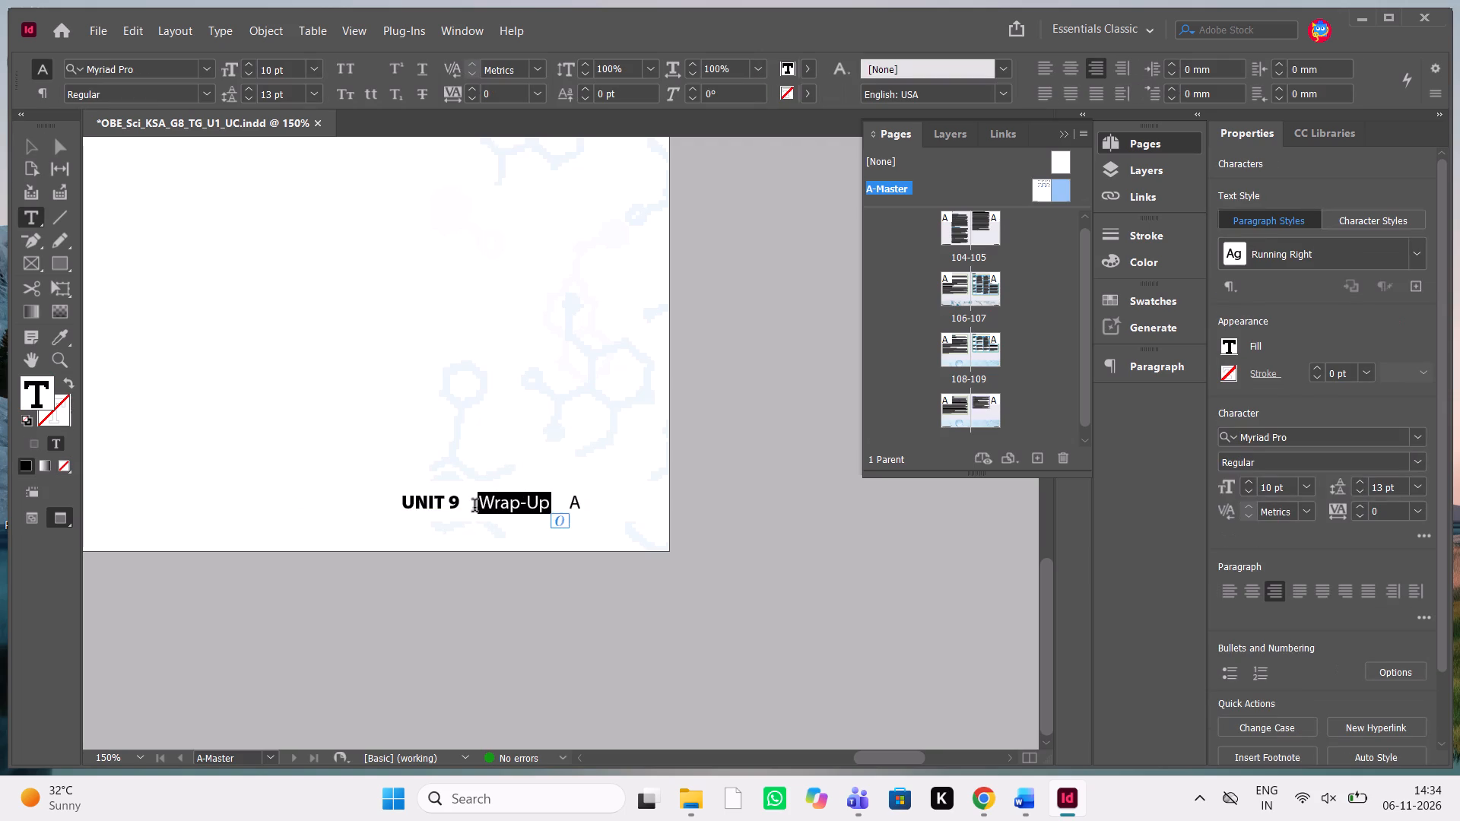
pyautogui.hotkey('ctrl', 'v')
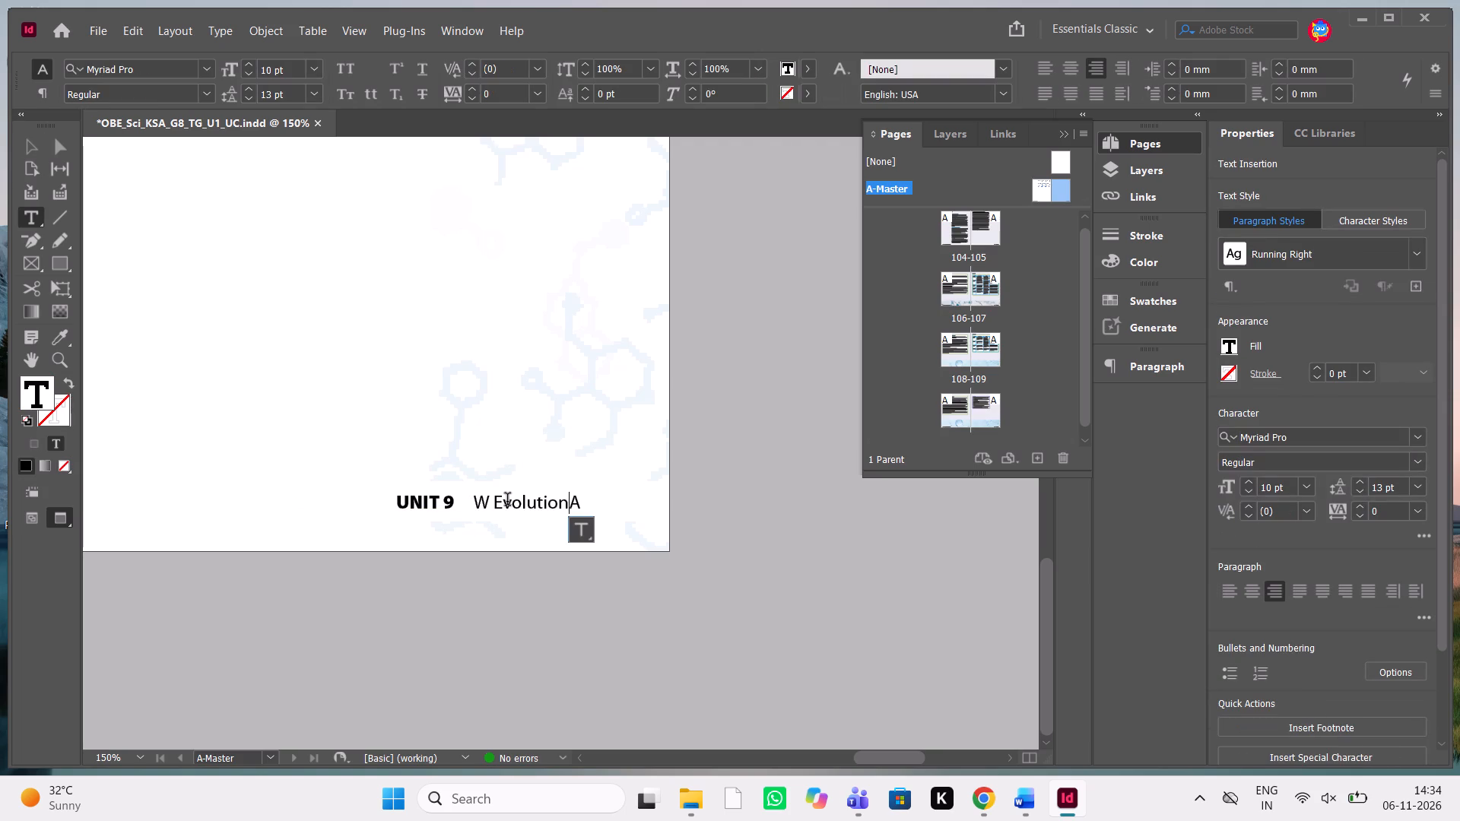
pyautogui.click(493, 503)
pyautogui.press('BackSpace')
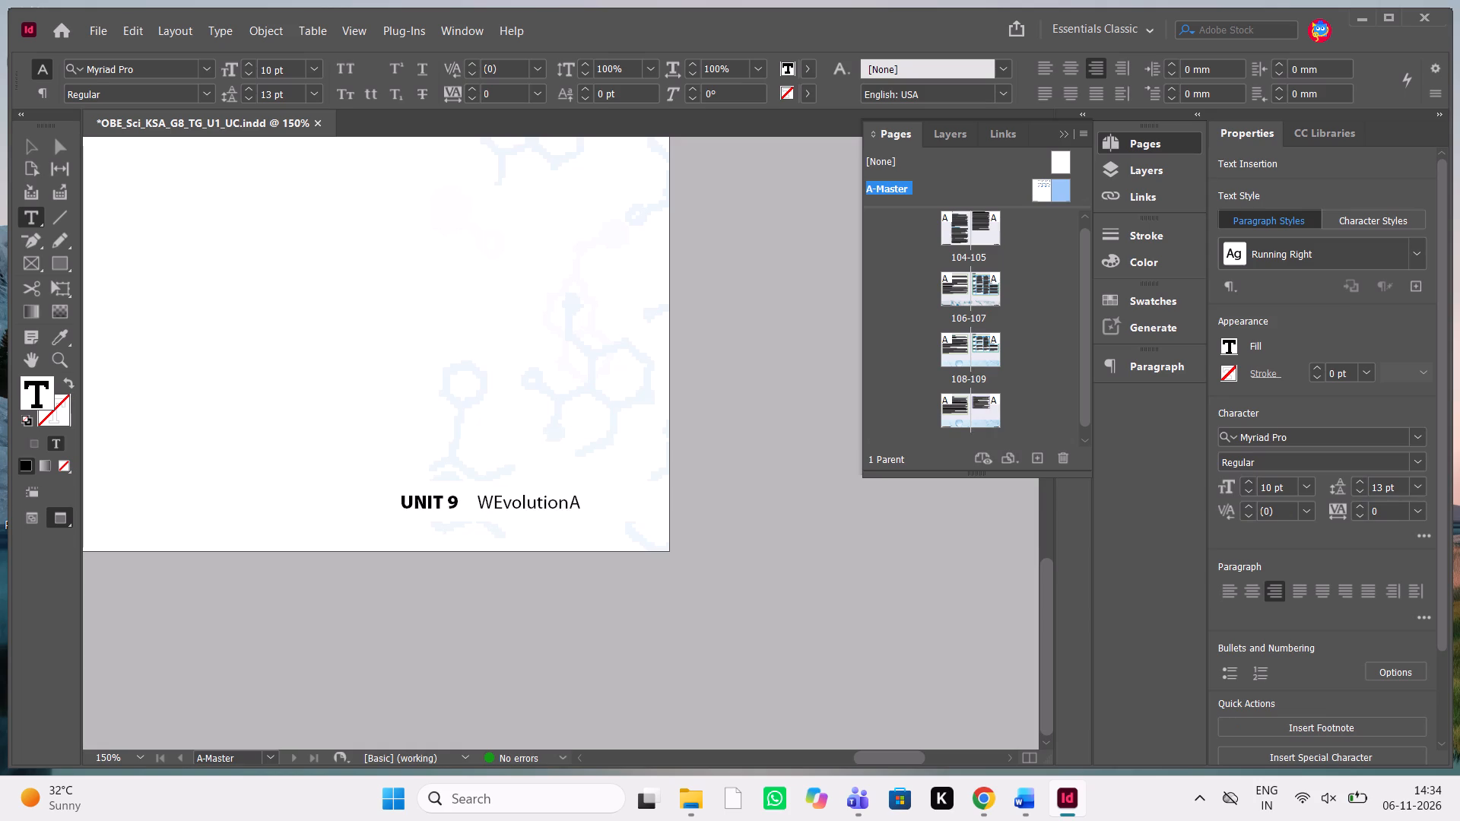
pyautogui.press('BackSpace')
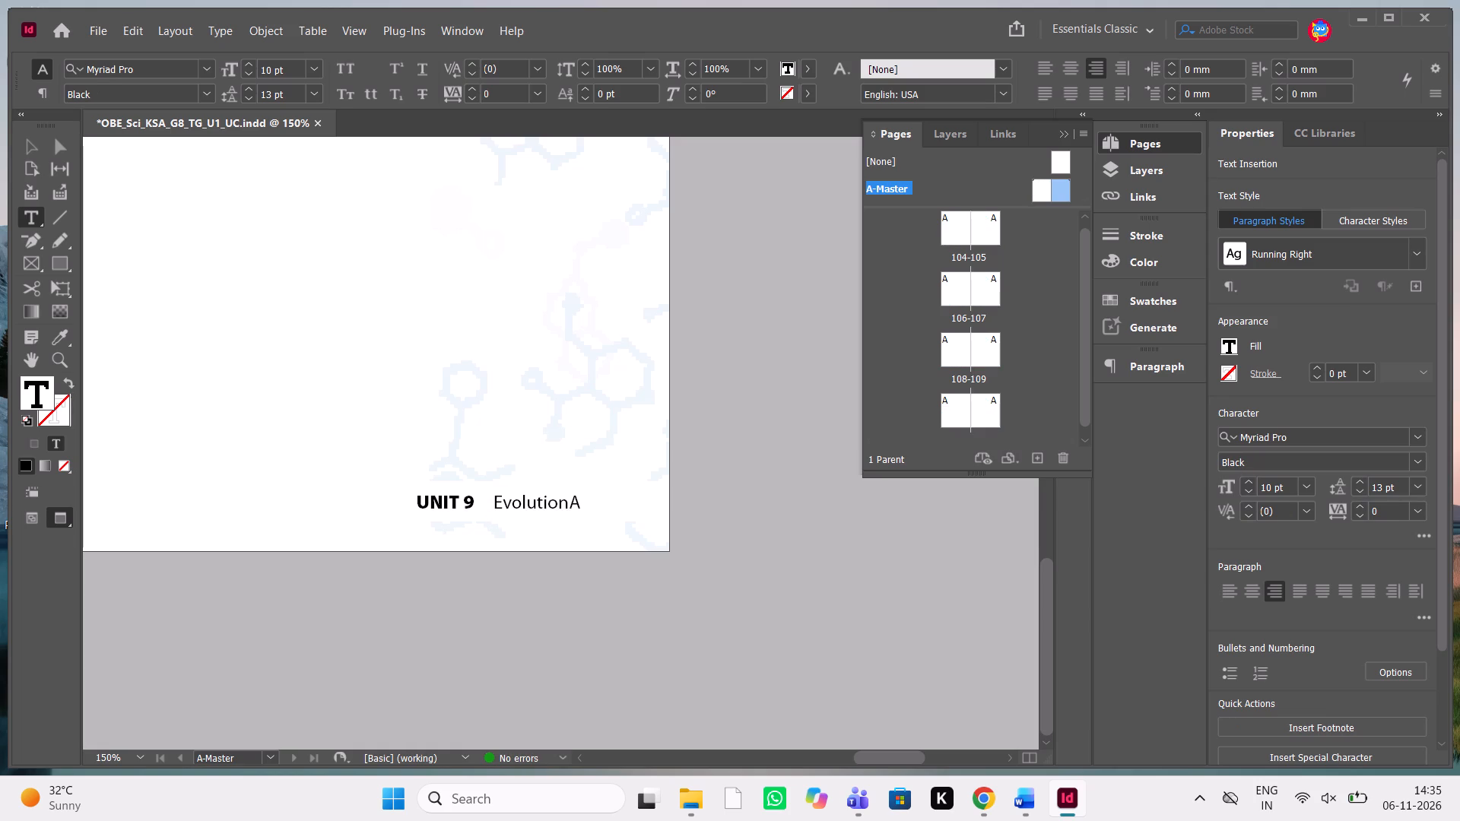
# Insert four spaces between "Evolution" and the page number marker in the A-Master right-page footer.
pyautogui.click(386, 508)
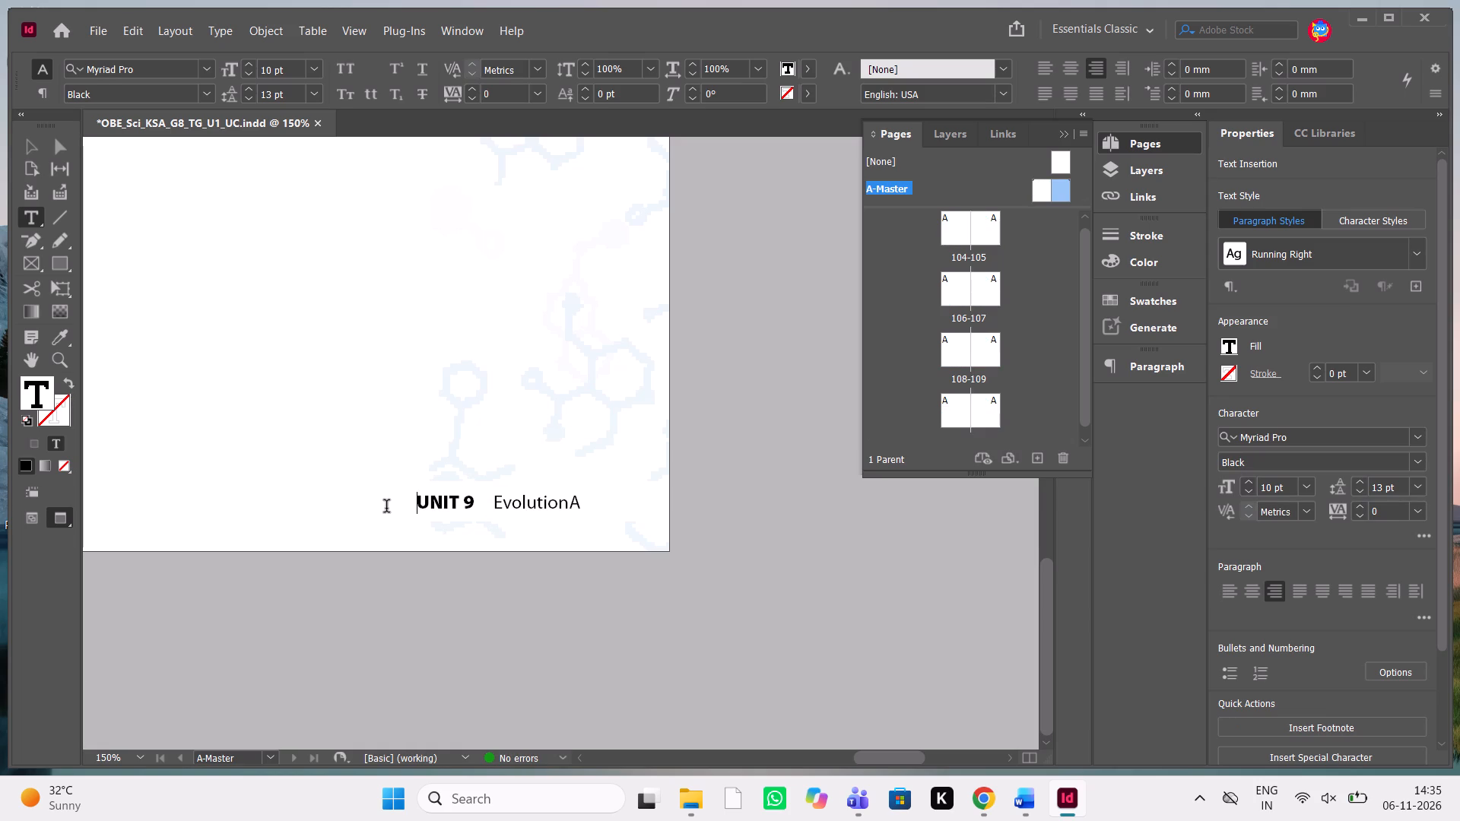
pyautogui.press('Escape')
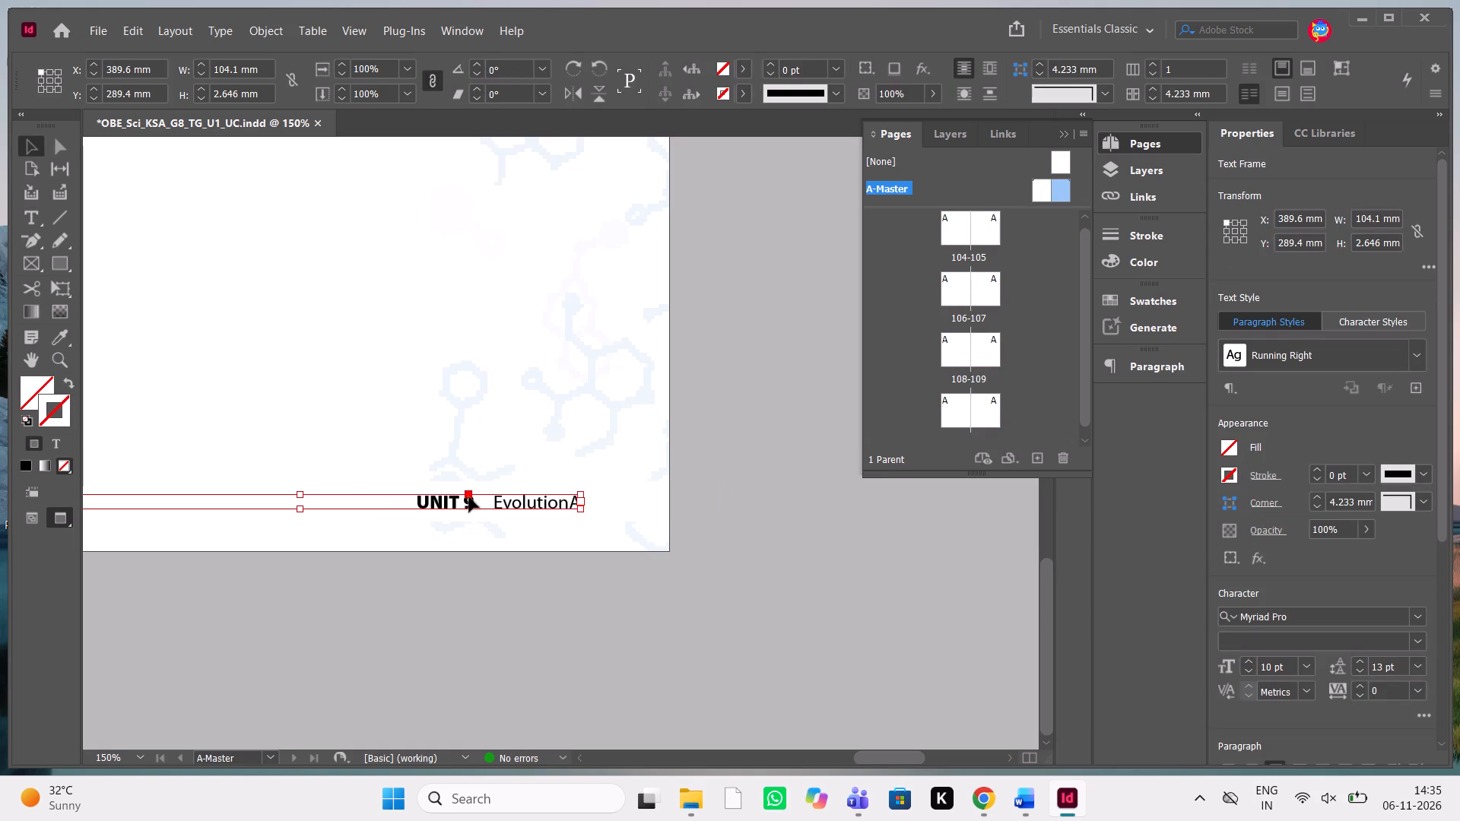
pyautogui.doubleClick(475, 499)
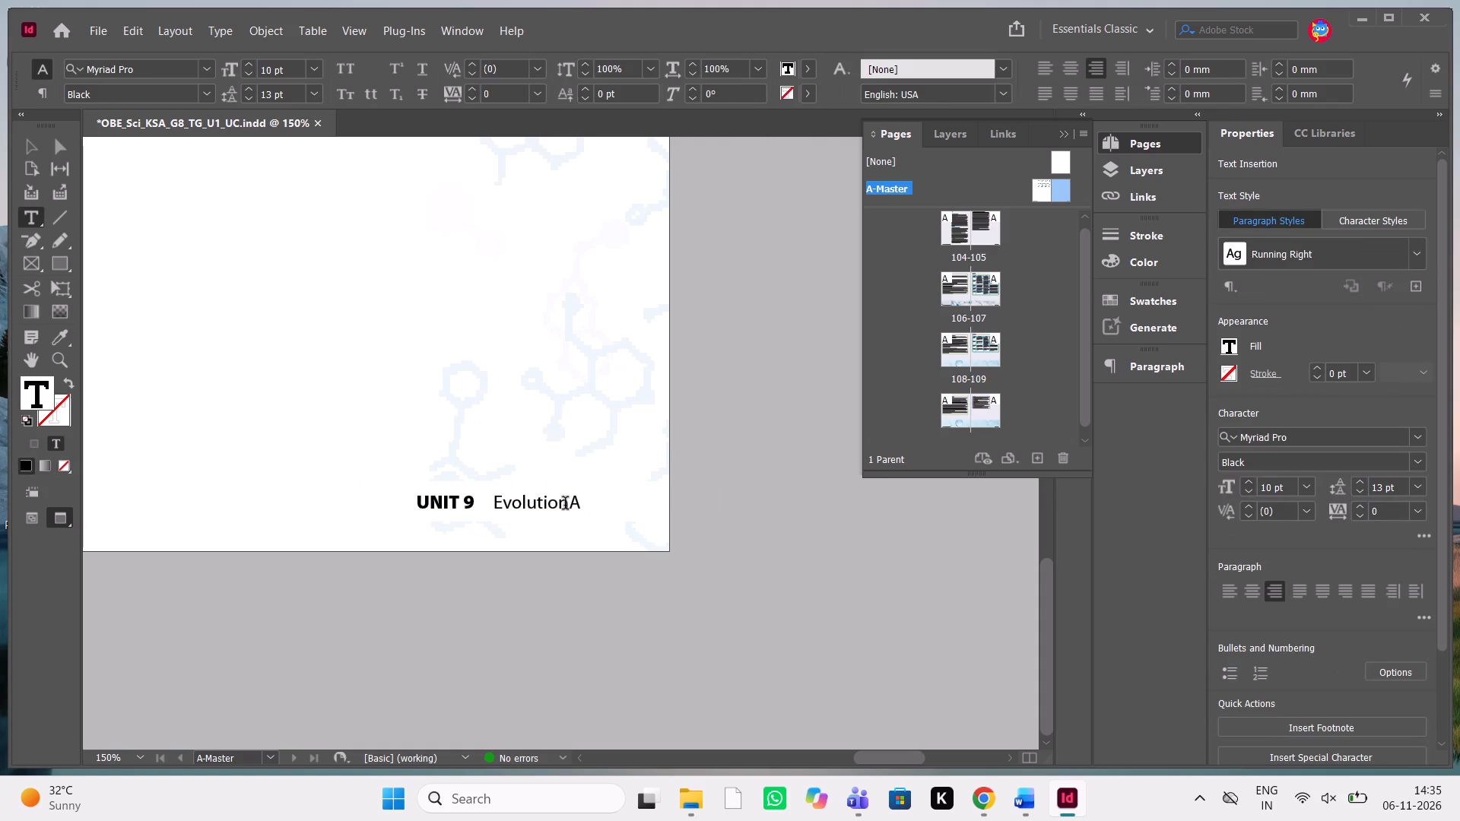
pyautogui.click(570, 504)
pyautogui.press('Left')
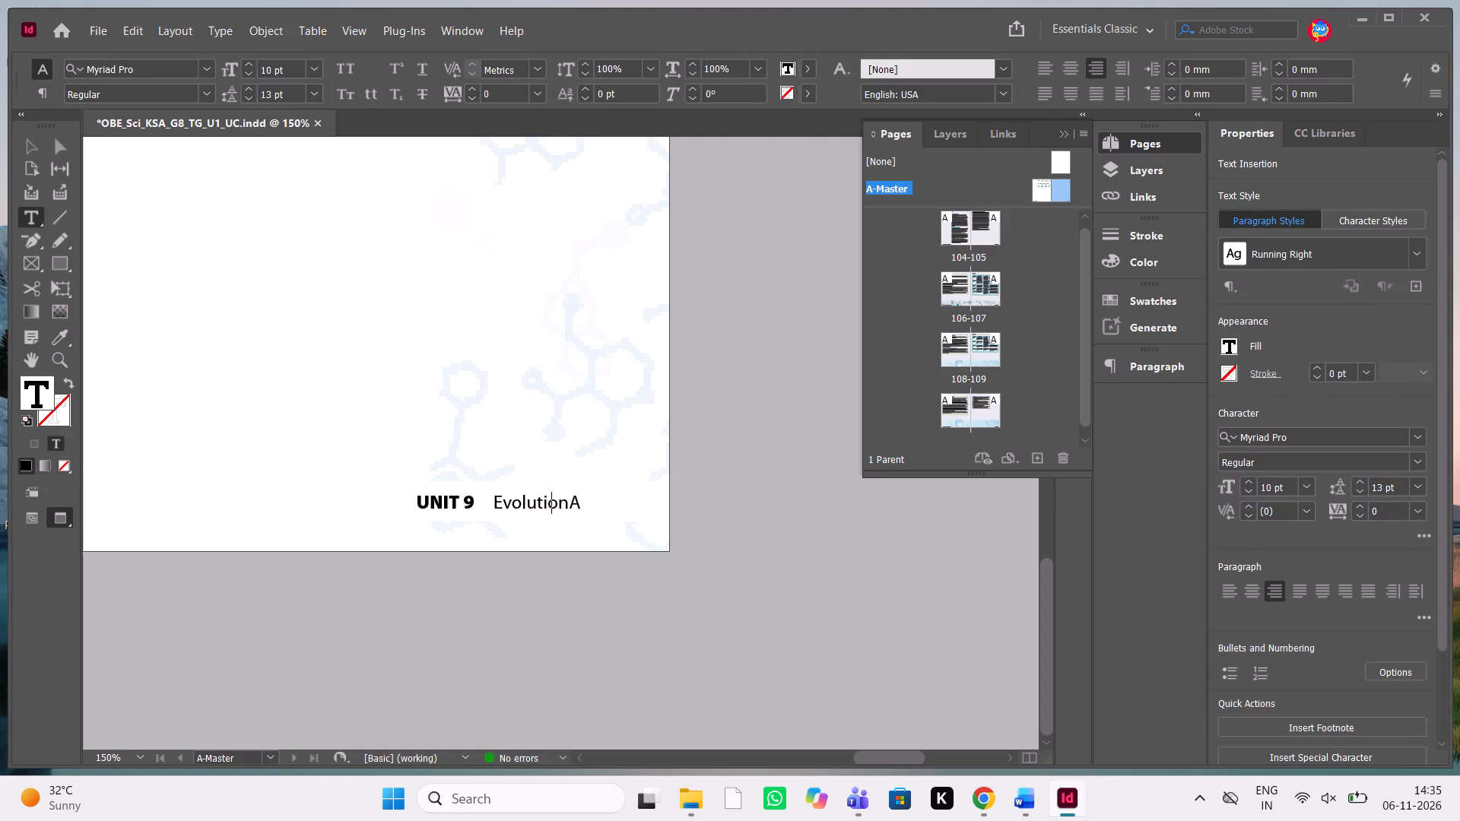
pyautogui.press('Right')
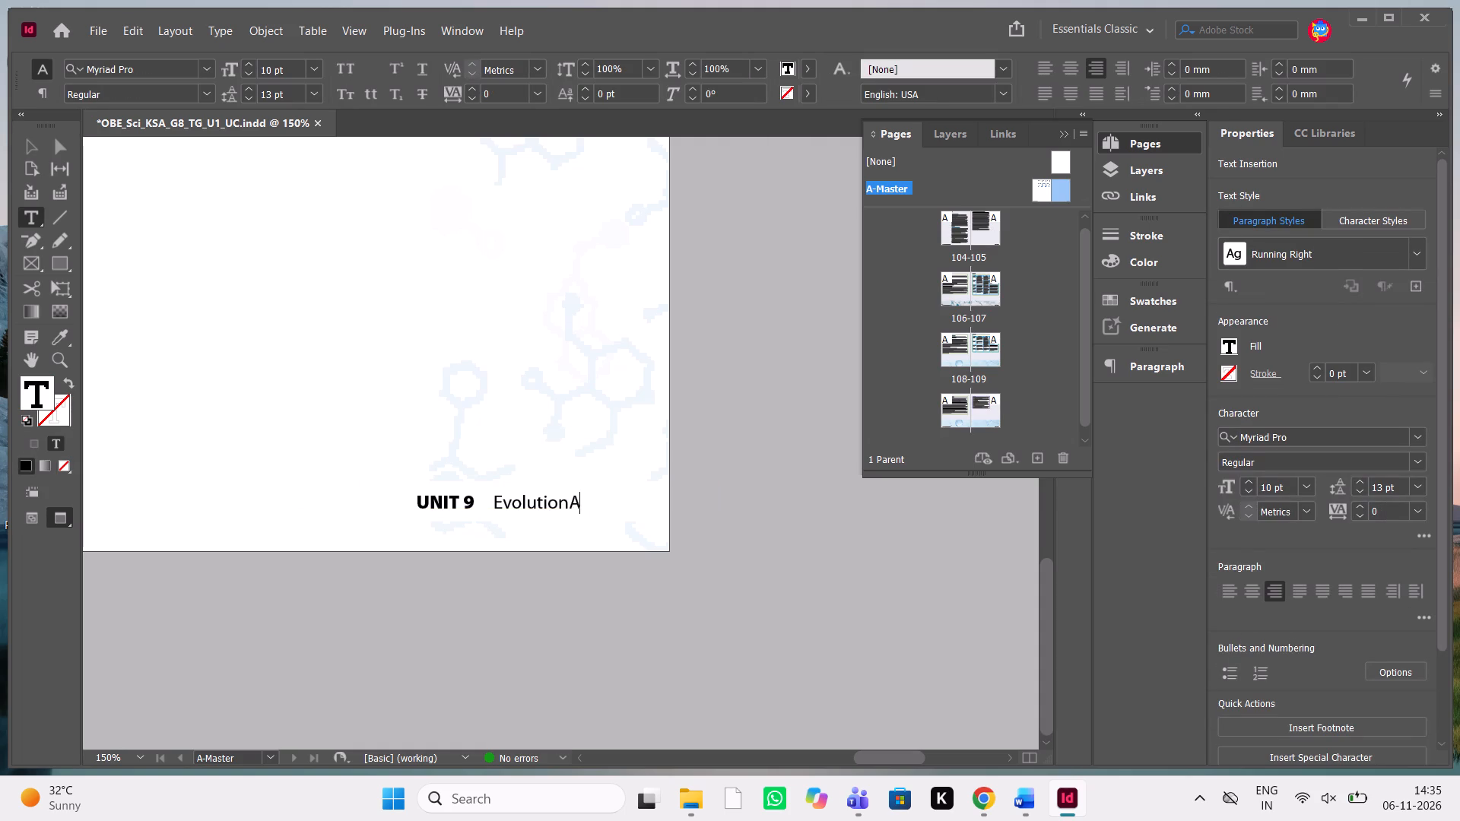
pyautogui.press('Left')
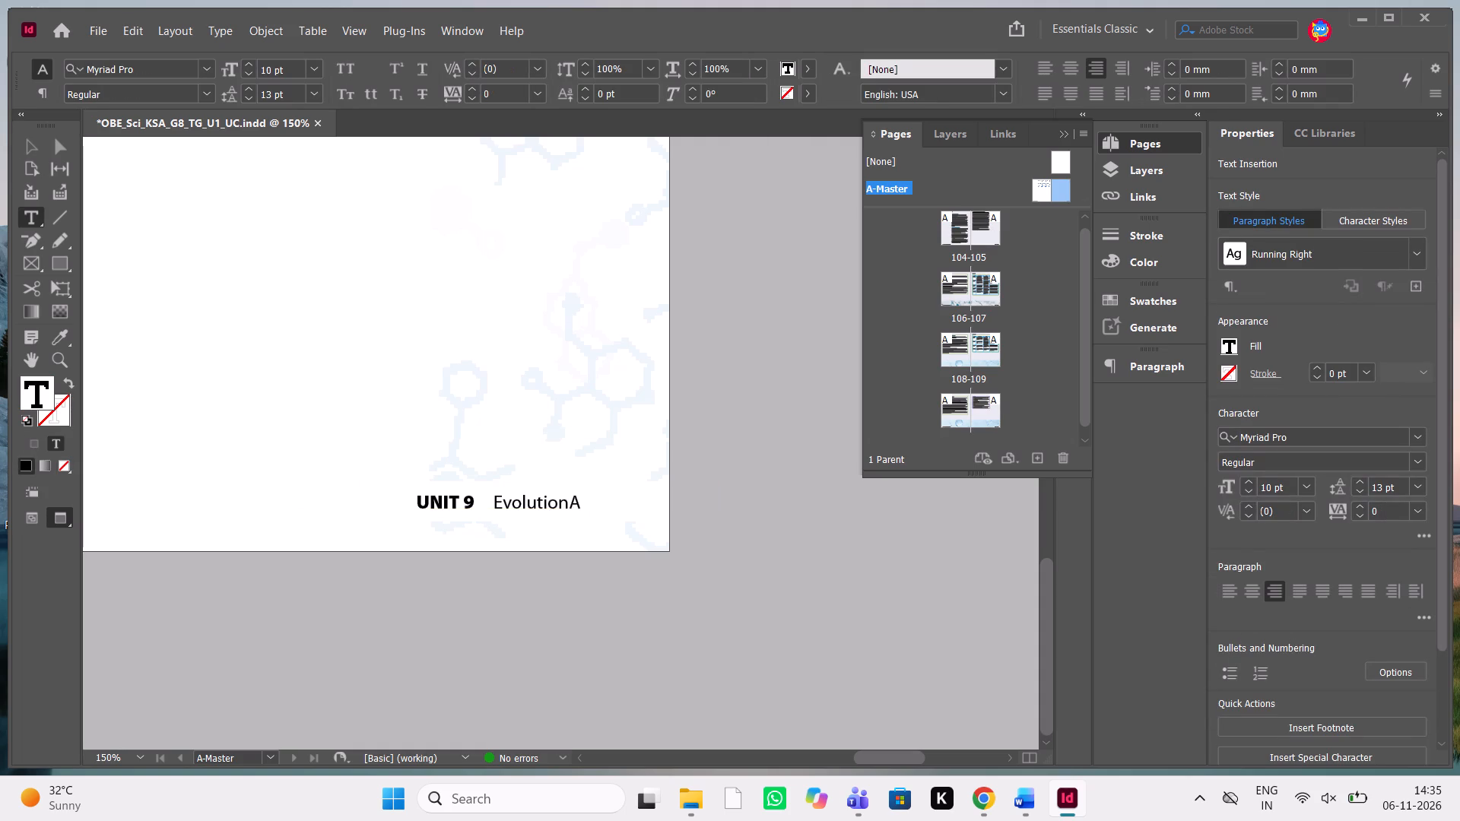
pyautogui.press('space')
pyautogui.press('space')
pyautogui.press('space')
pyautogui.press('space')
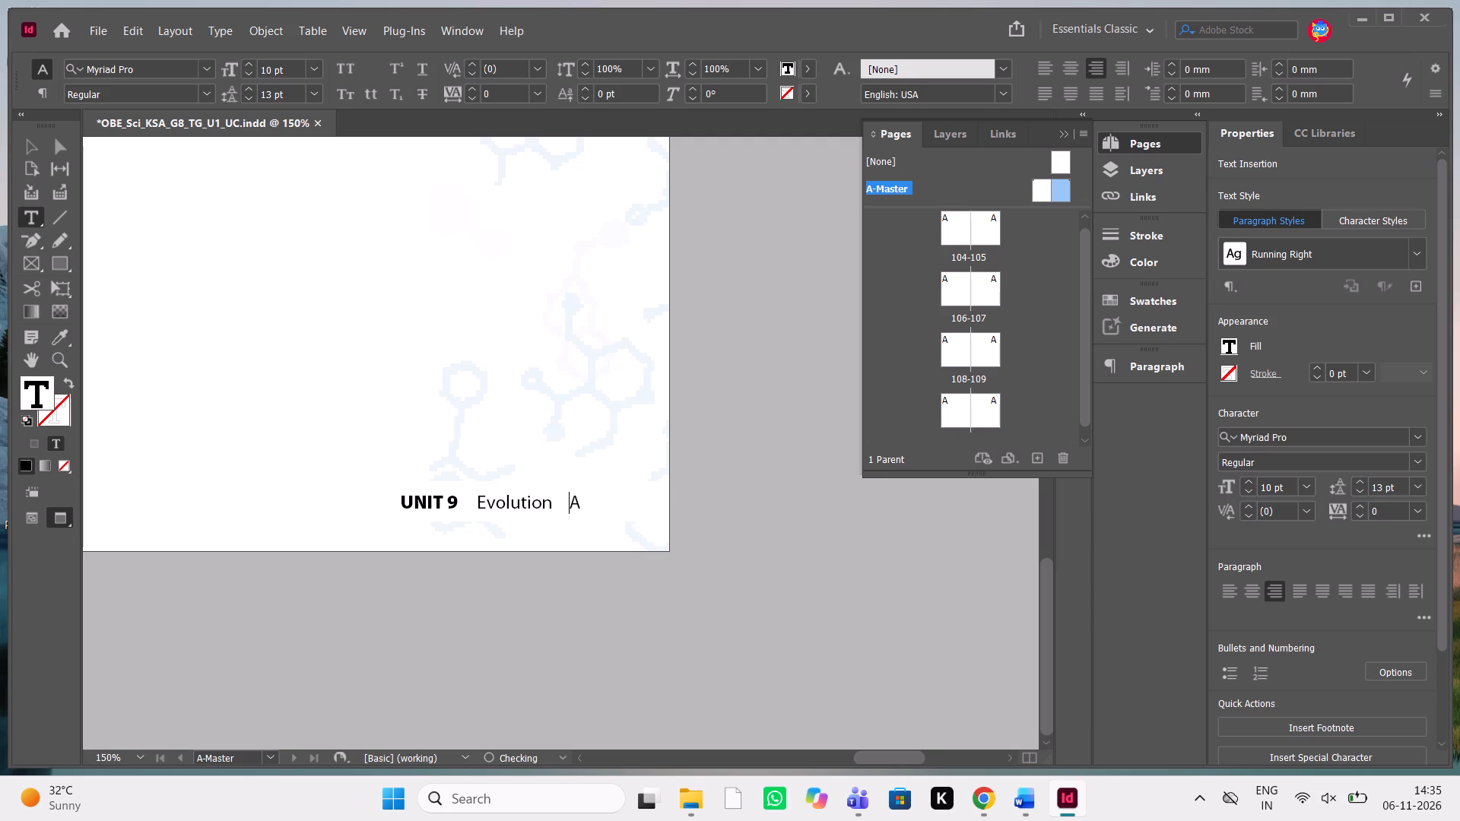
pyautogui.click(550, 420)
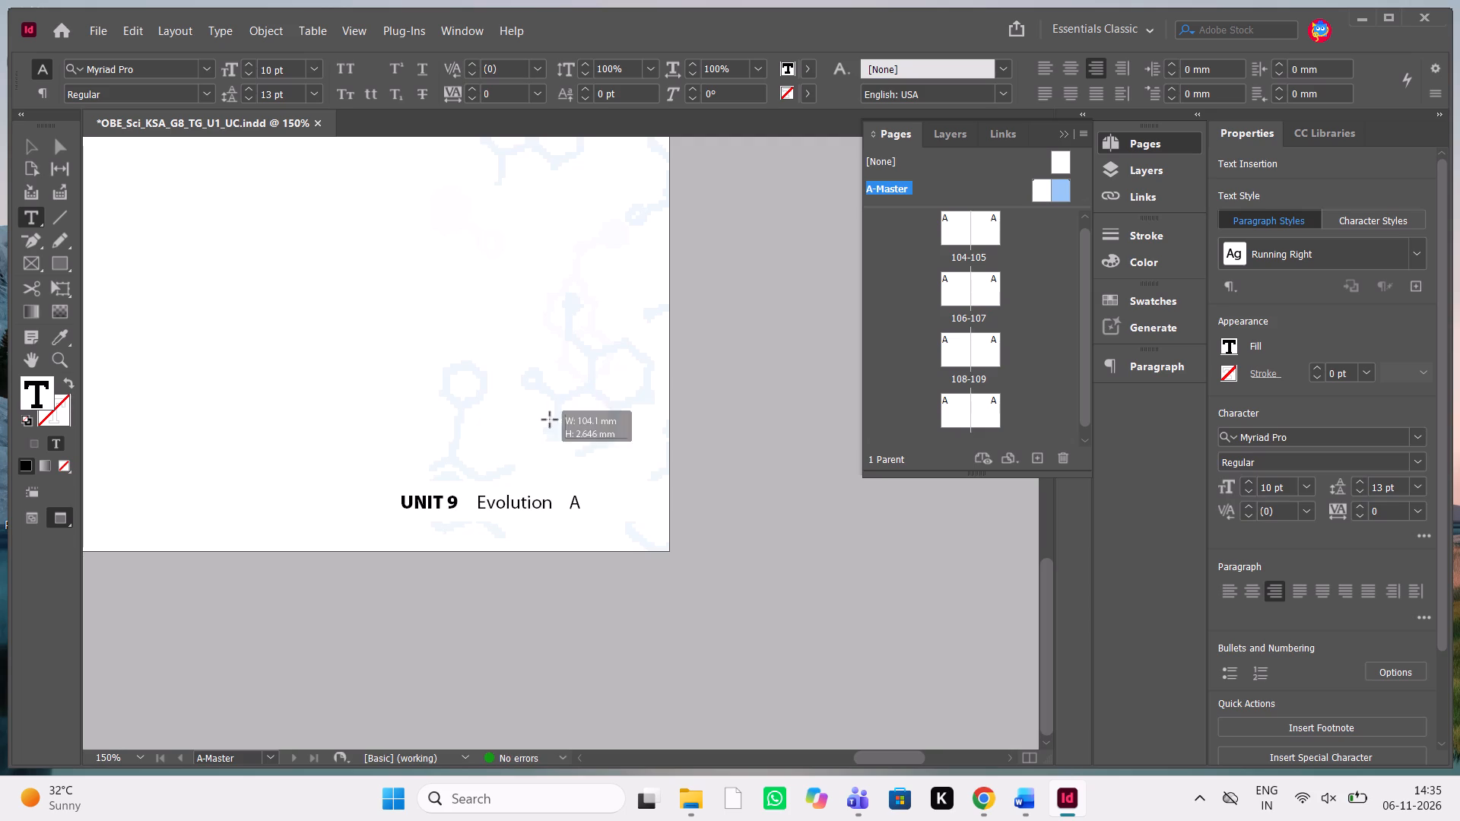
# Change the unit number in the A-Master left-page footer to 9.
pyautogui.hscroll(3, 574, 463)
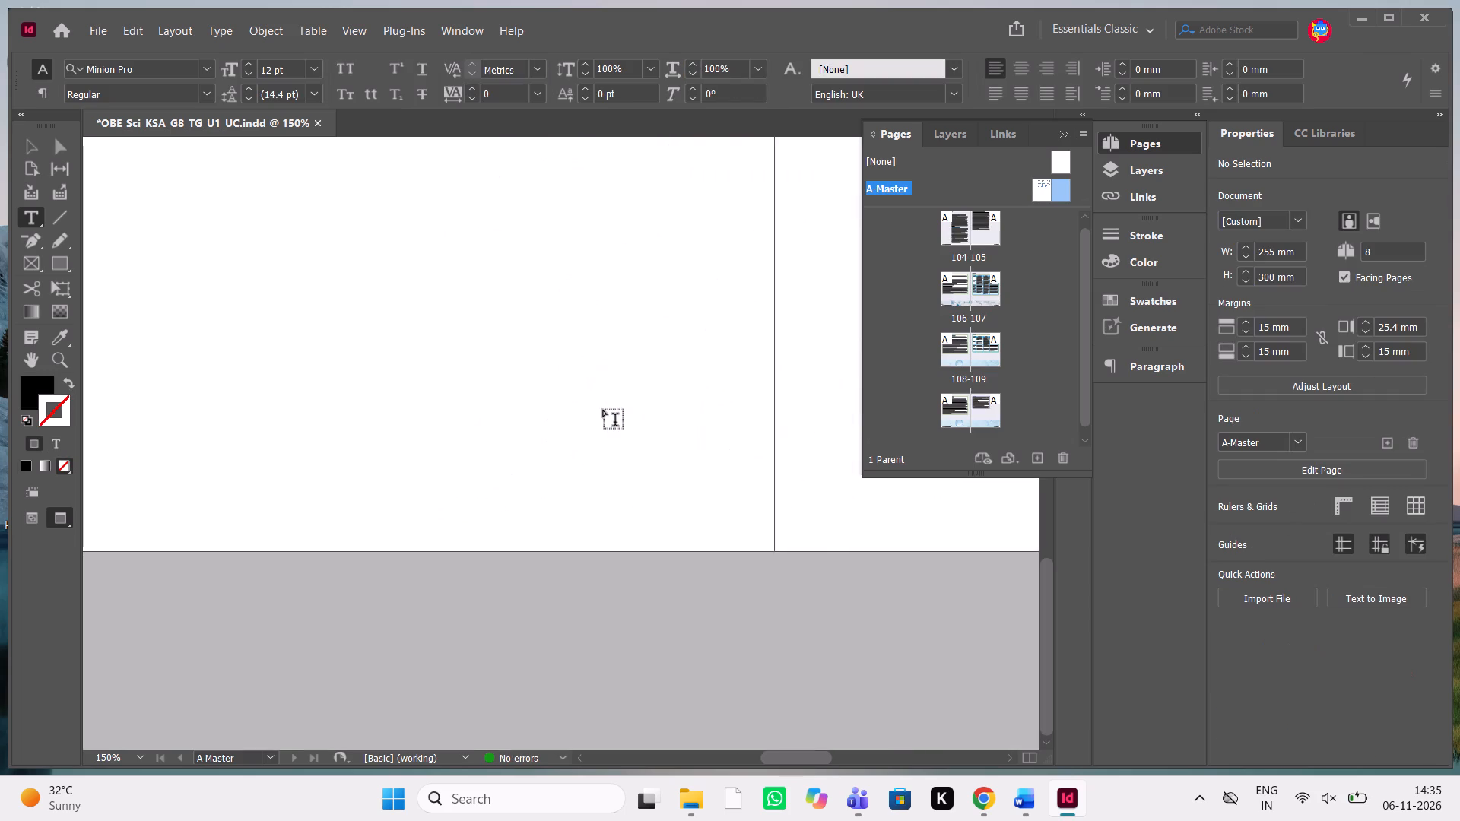
pyautogui.hscroll(6, 603, 410)
pyautogui.hscroll(-2, 603, 410)
pyautogui.scroll(-1, 603, 410)
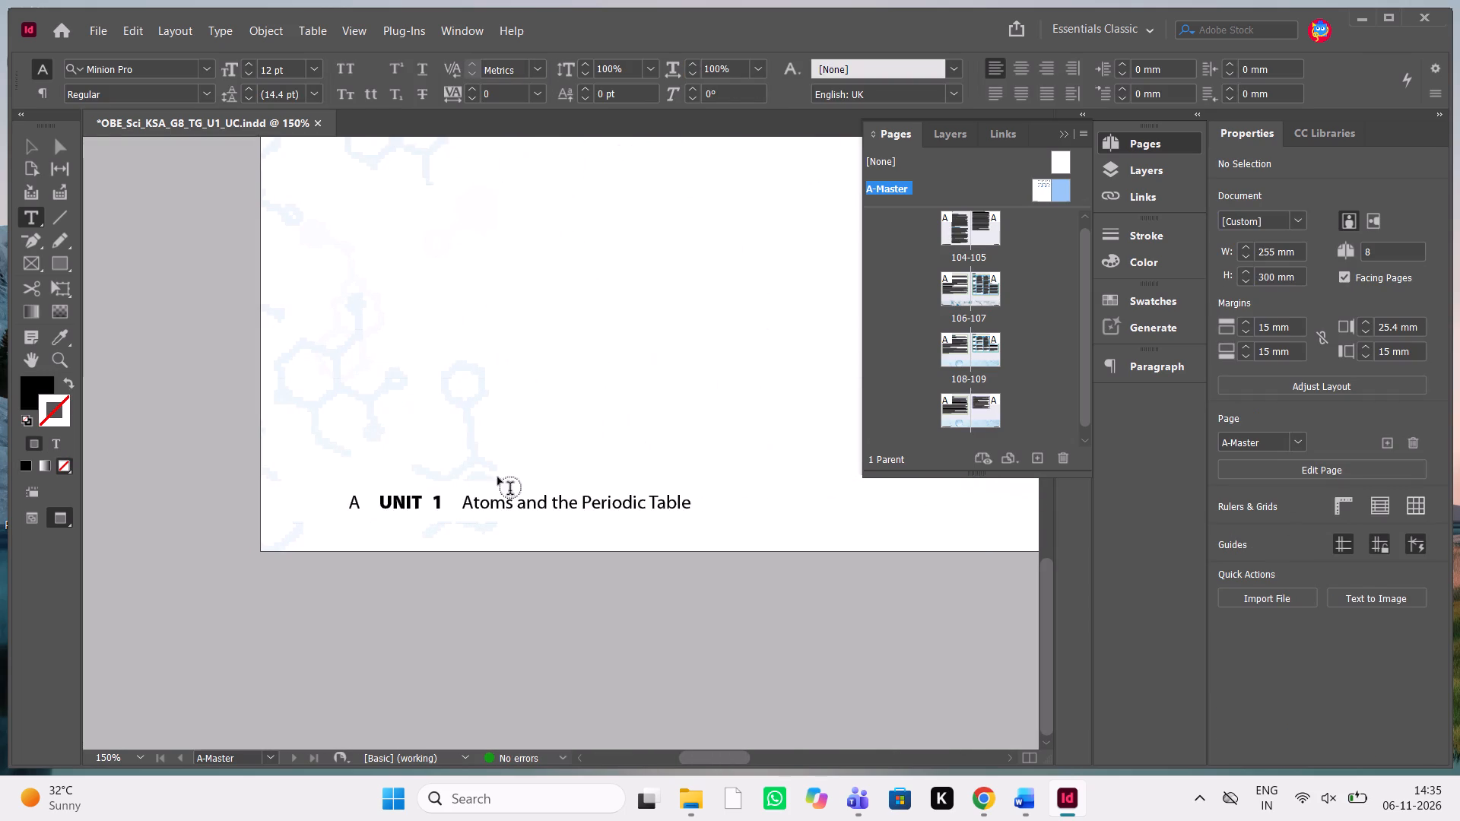
pyautogui.click(367, 504)
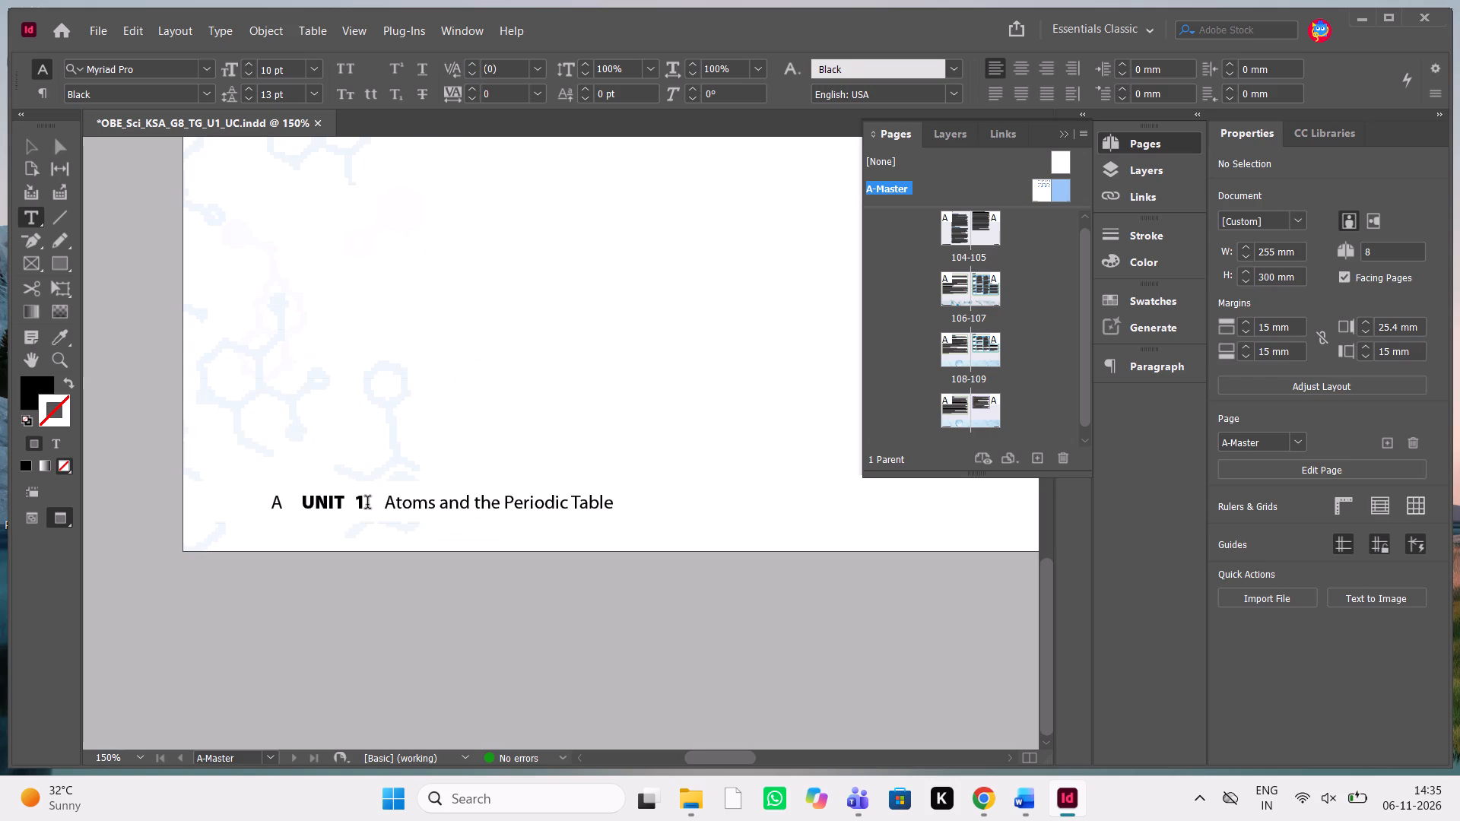
pyautogui.press('Left')
pyautogui.press('BackSpace')
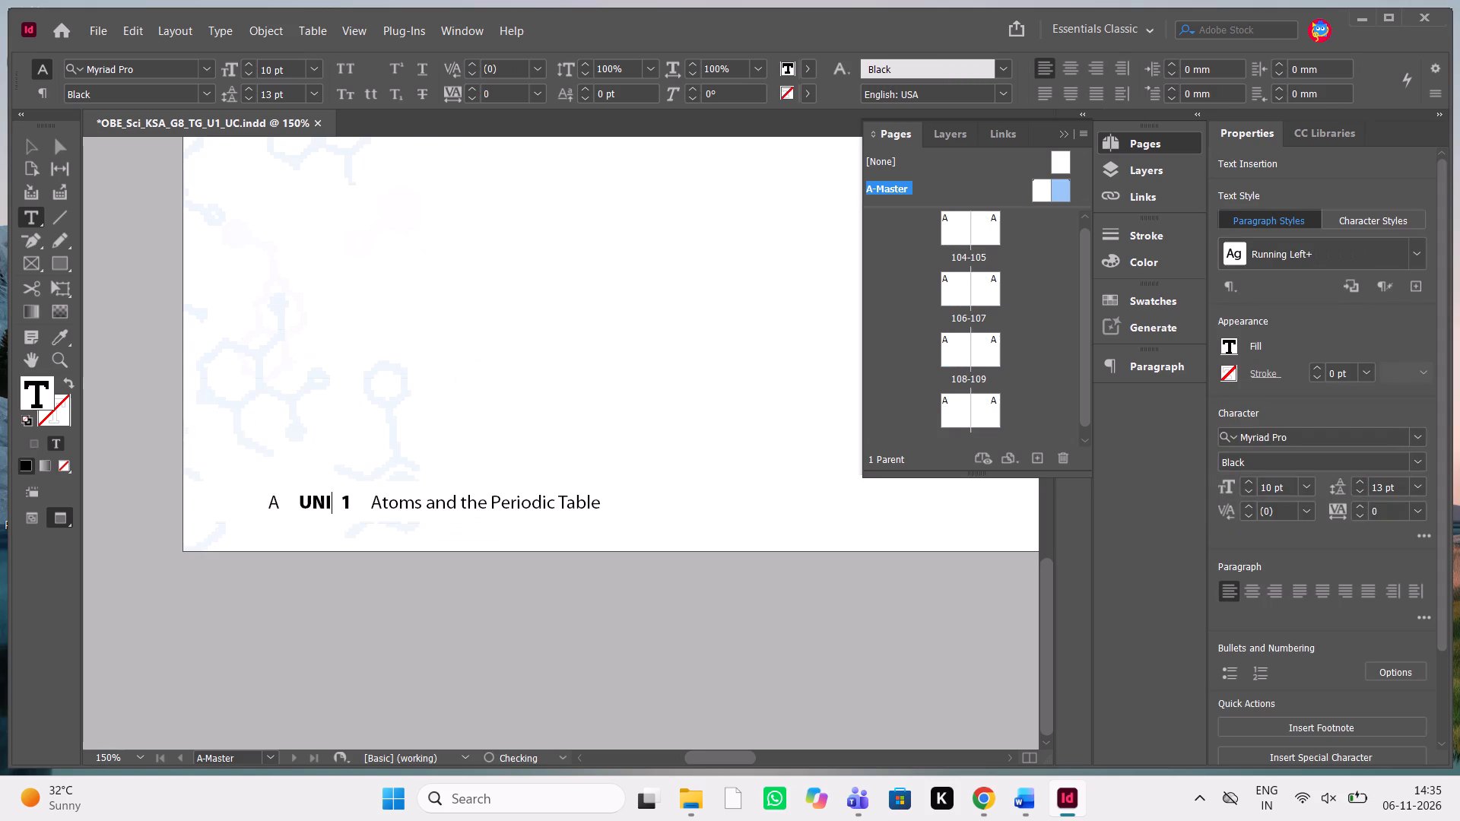
pyautogui.hotkey('ctrl', 'z')
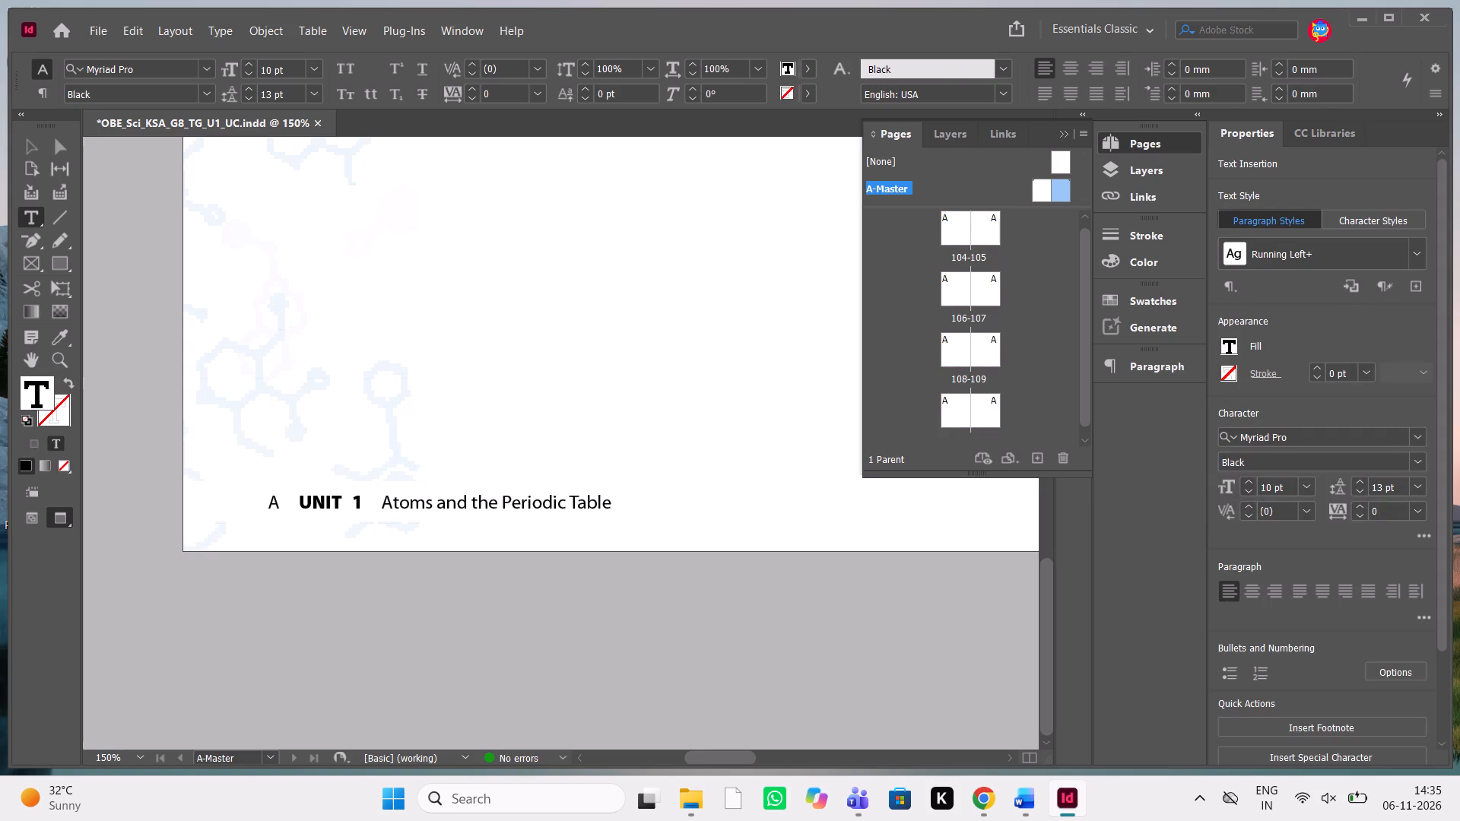
pyautogui.press('Right')
pyautogui.press('Right')
pyautogui.press('BackSpace')
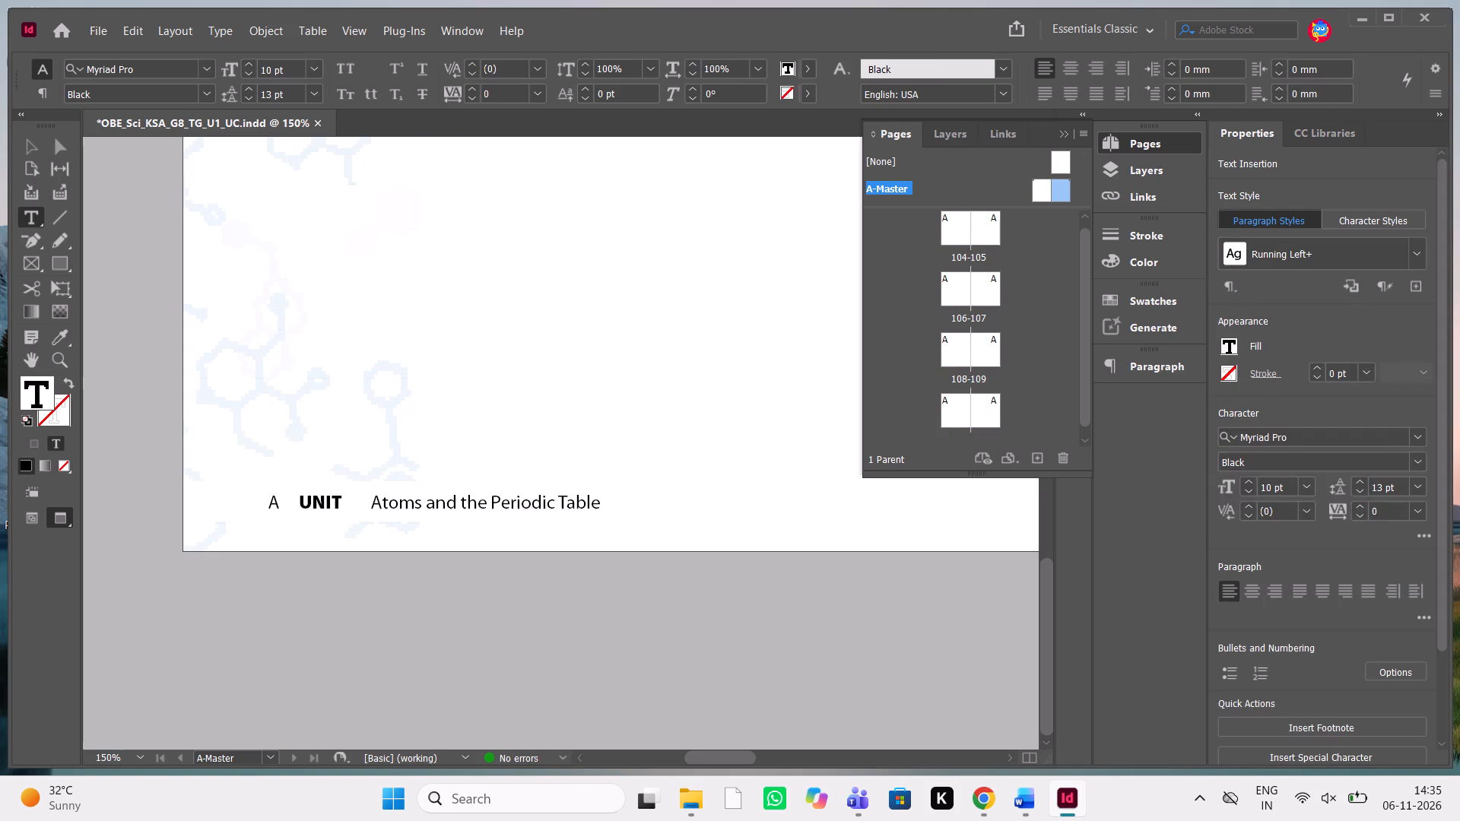
pyautogui.press('9')
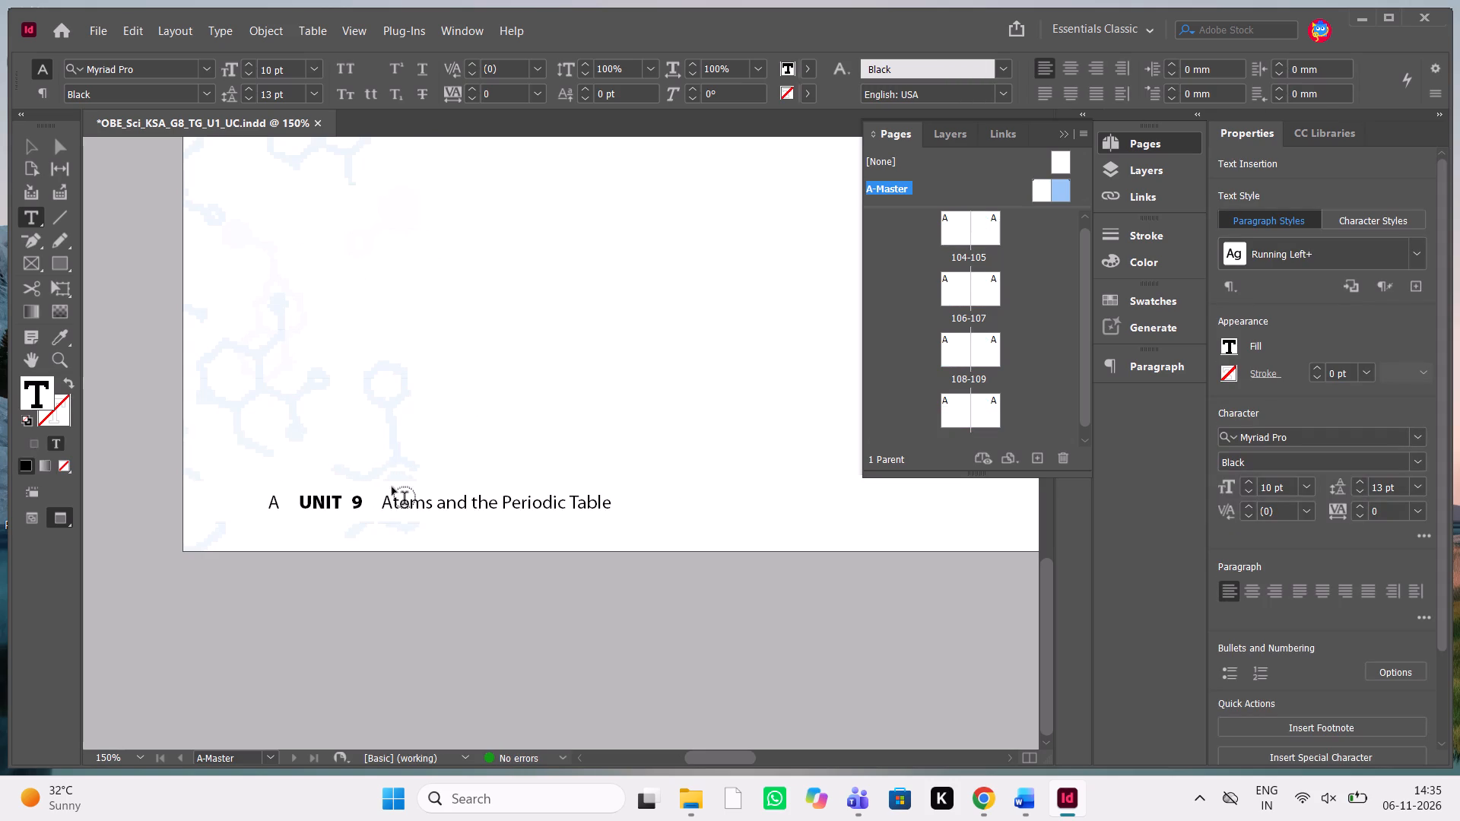
# Replace "Atoms and the Periodic Table" in the A-Master left-page footer with the copied title "Evolution".
pyautogui.moveTo(385, 505); pyautogui.dragTo(608, 490)
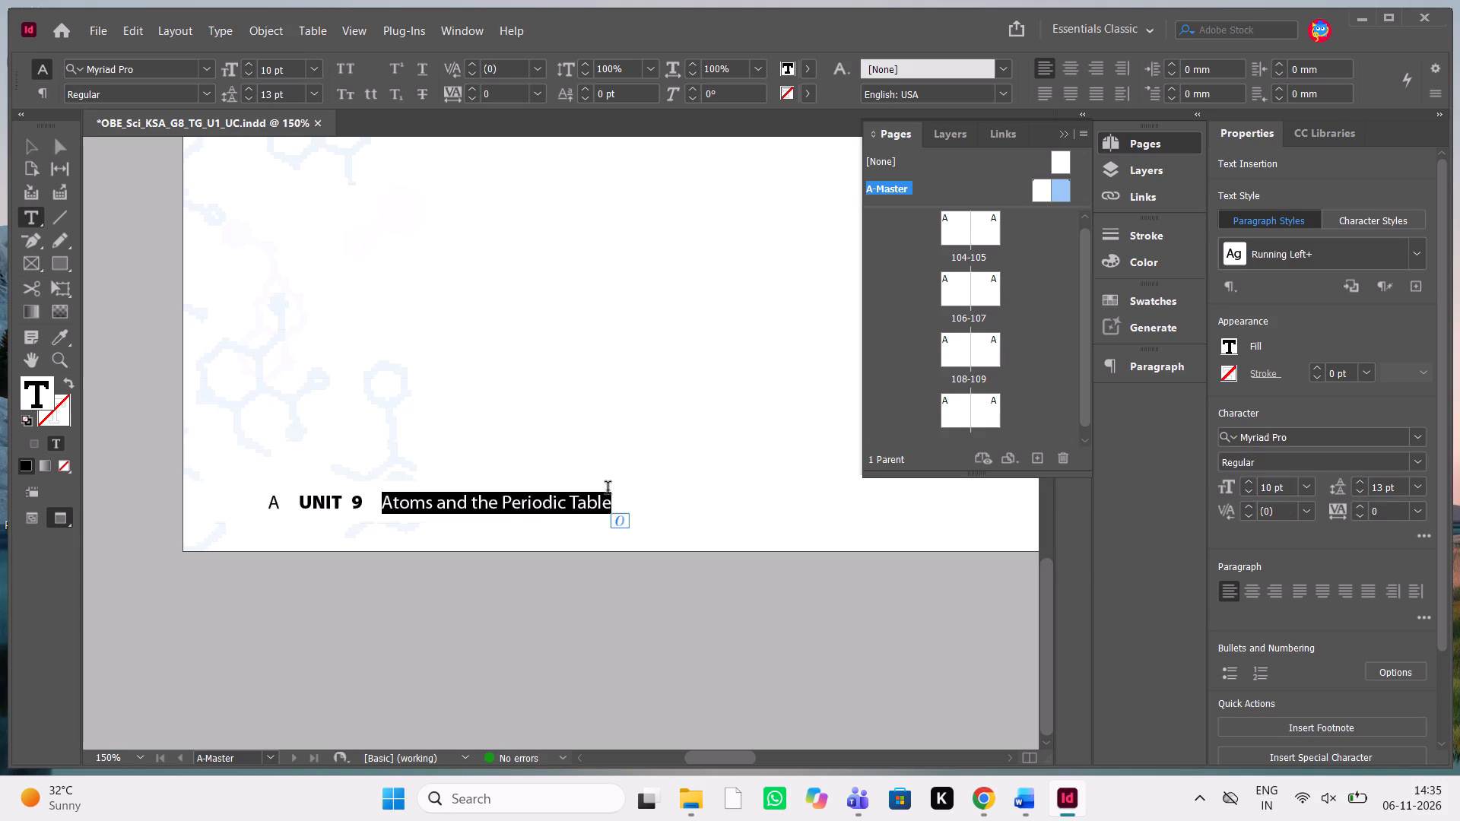
pyautogui.hotkey('ctrl', 'v')
pyautogui.hscroll(-2, 508, 511)
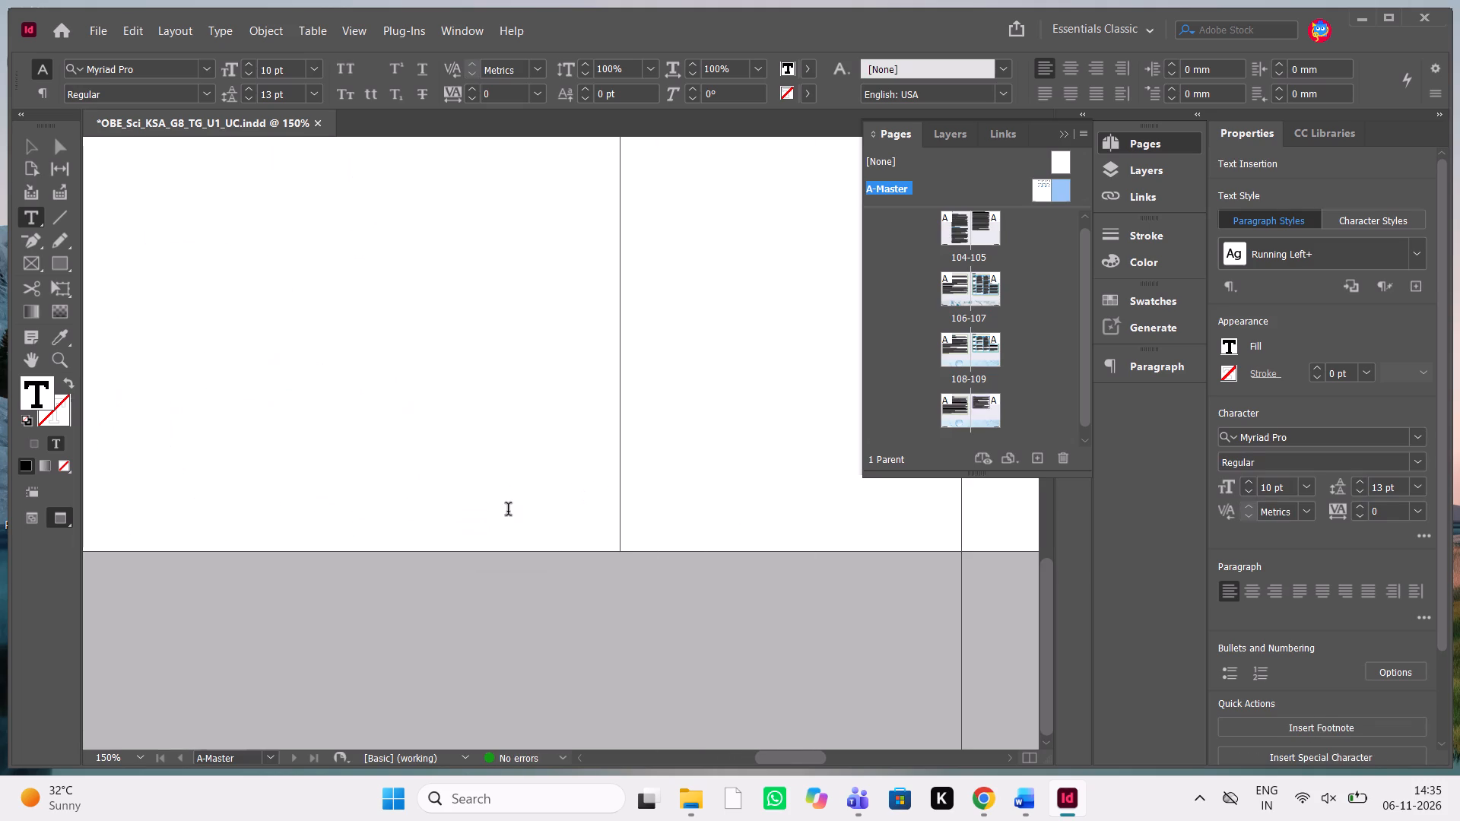
pyautogui.scroll(-7, 508, 511)
# Go to spread 104-105 and check the updated footers on both pages.
pyautogui.doubleClick(966, 228)
pyautogui.hscroll(-3, 677, 575)
pyautogui.hscroll(1, 677, 575)
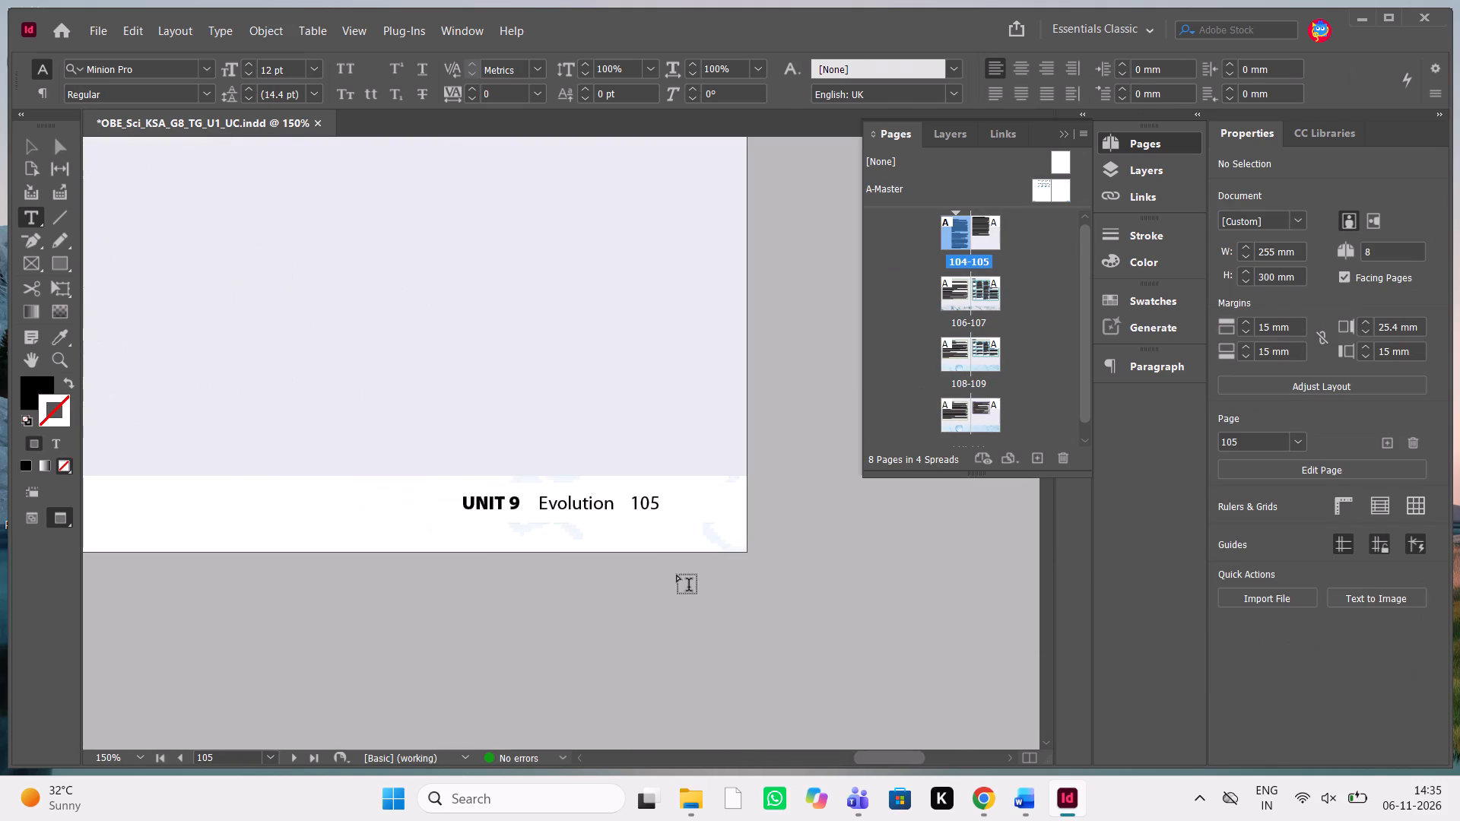
pyautogui.hscroll(5, 677, 575)
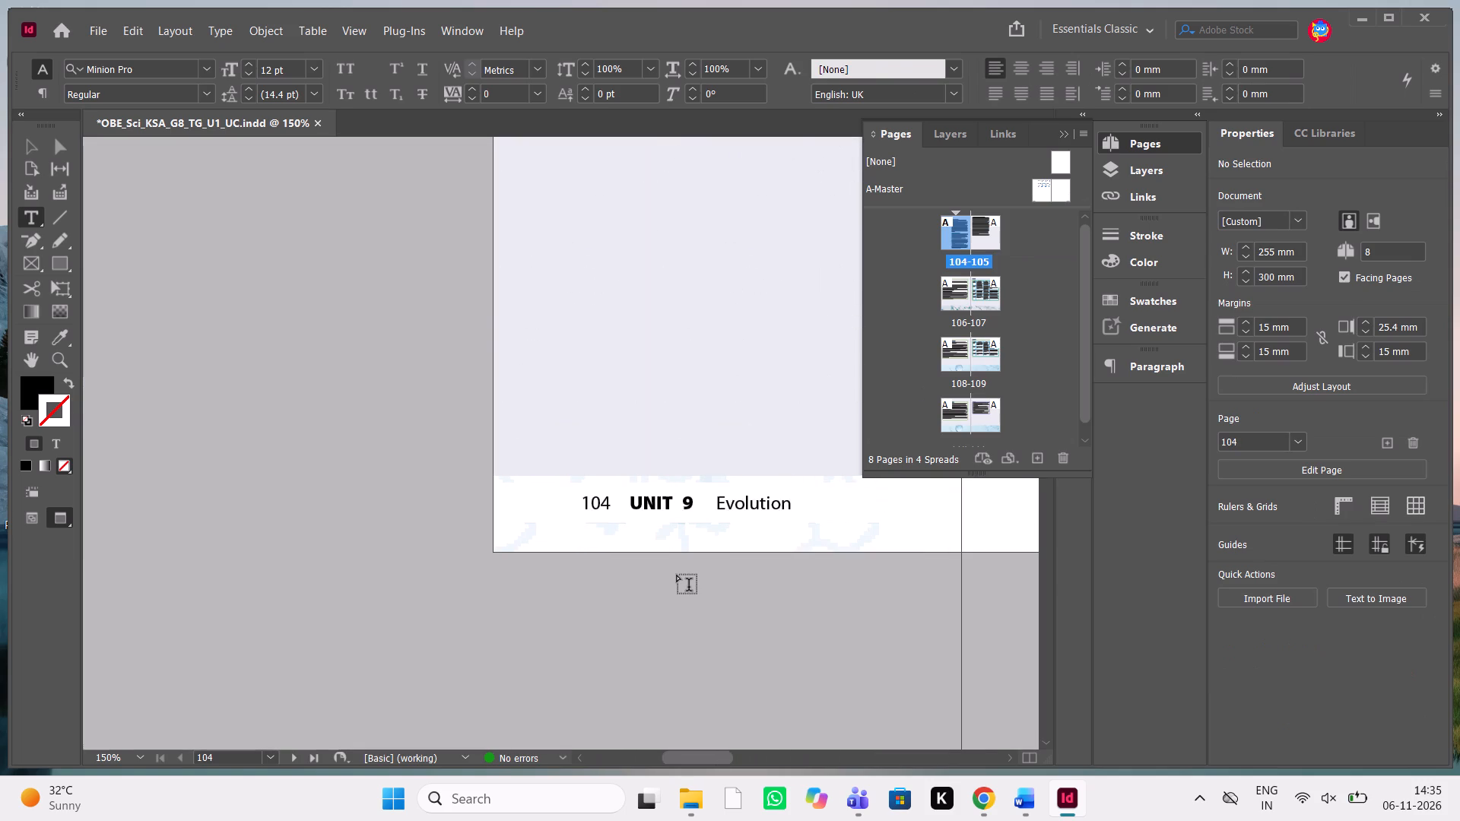
pyautogui.hscroll(-9, 677, 575)
pyautogui.hscroll(2, 677, 575)
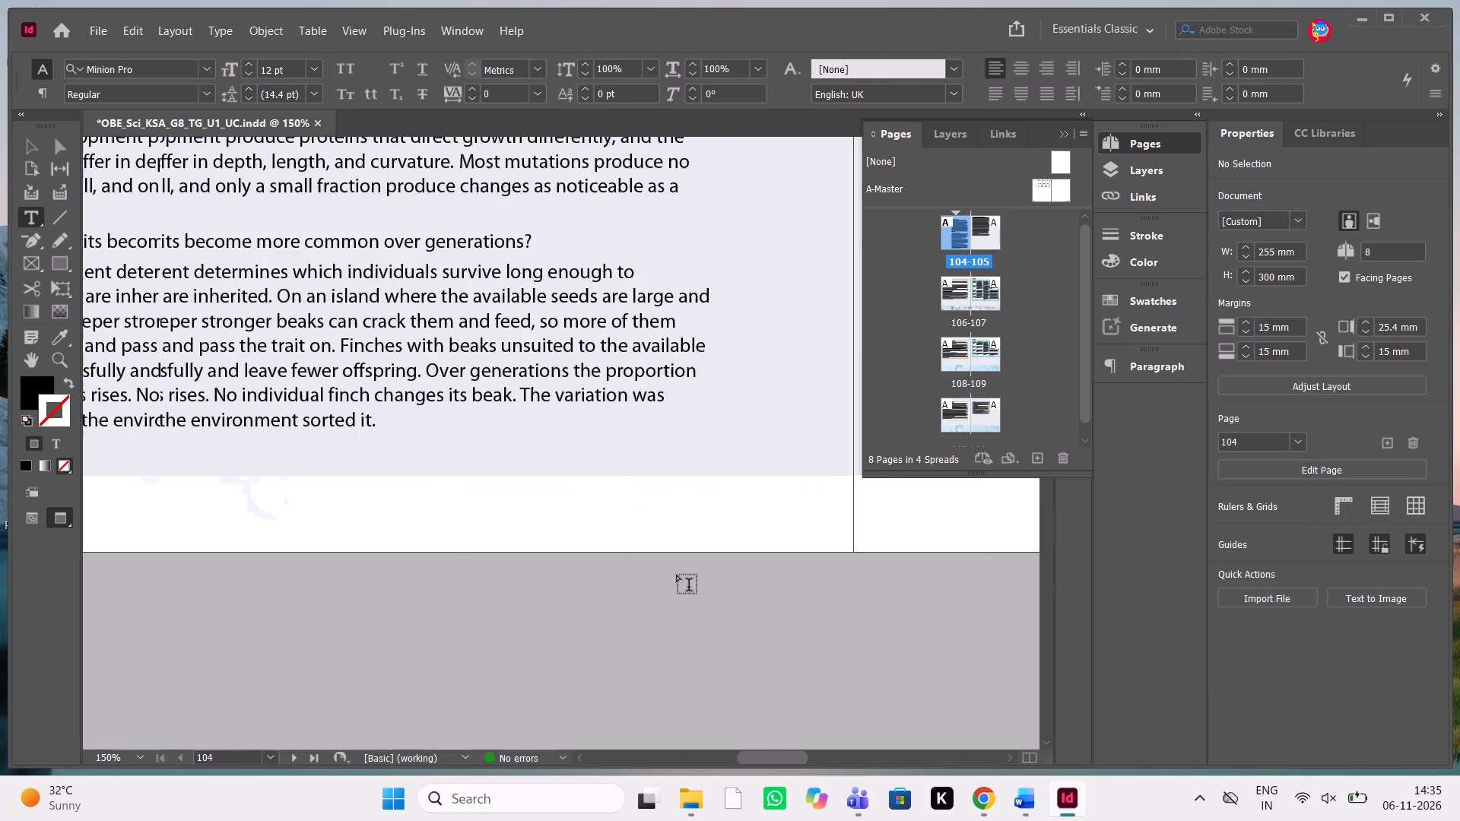
pyautogui.hscroll(2, 677, 575)
pyautogui.hscroll(-2, 677, 575)
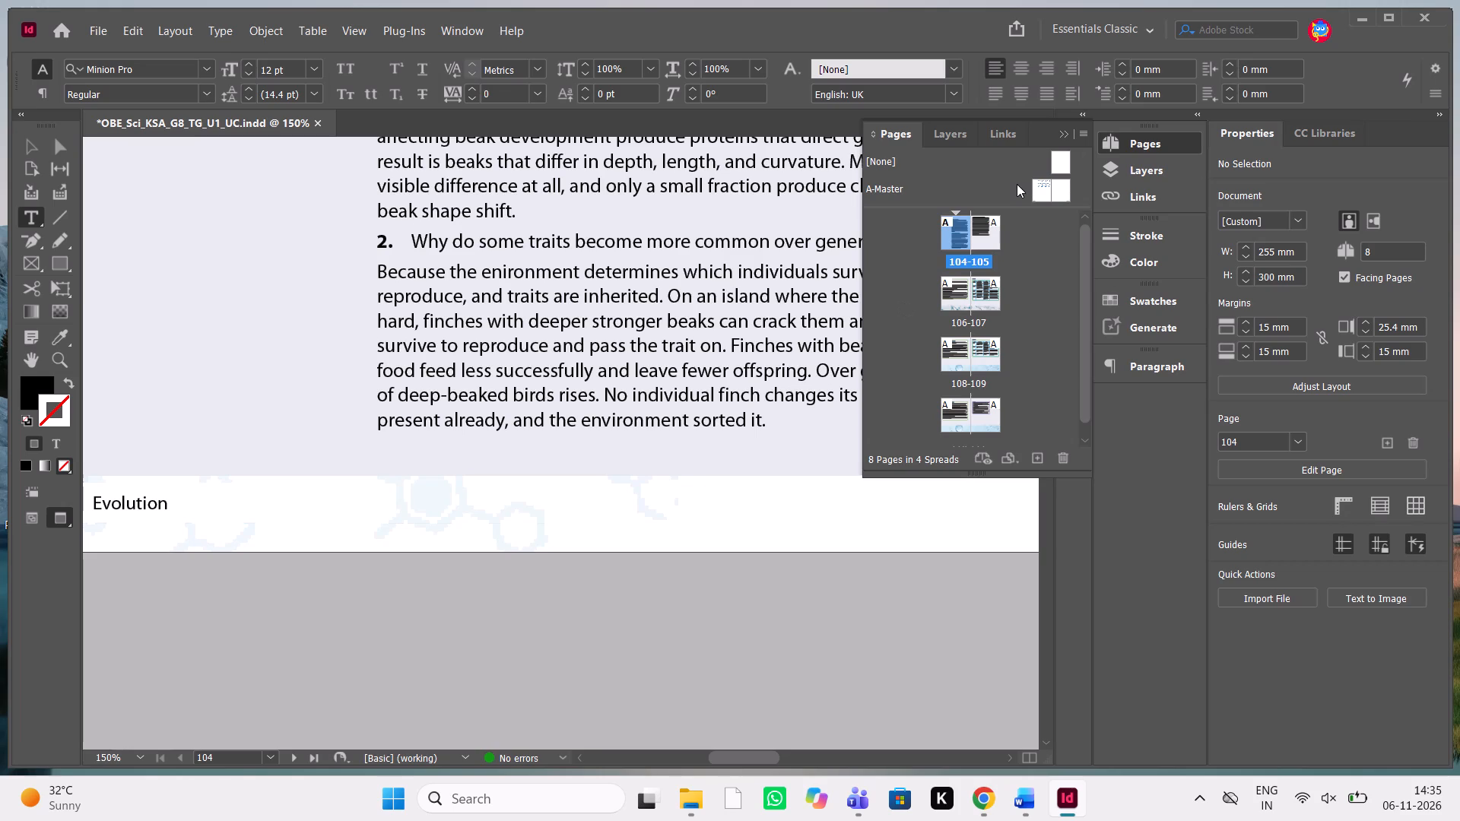
pyautogui.click(1061, 132)
# Nudge the page 105 text frame that begins with question 3 down to Y 17.117 mm.
pyautogui.scroll(4, 724, 255)
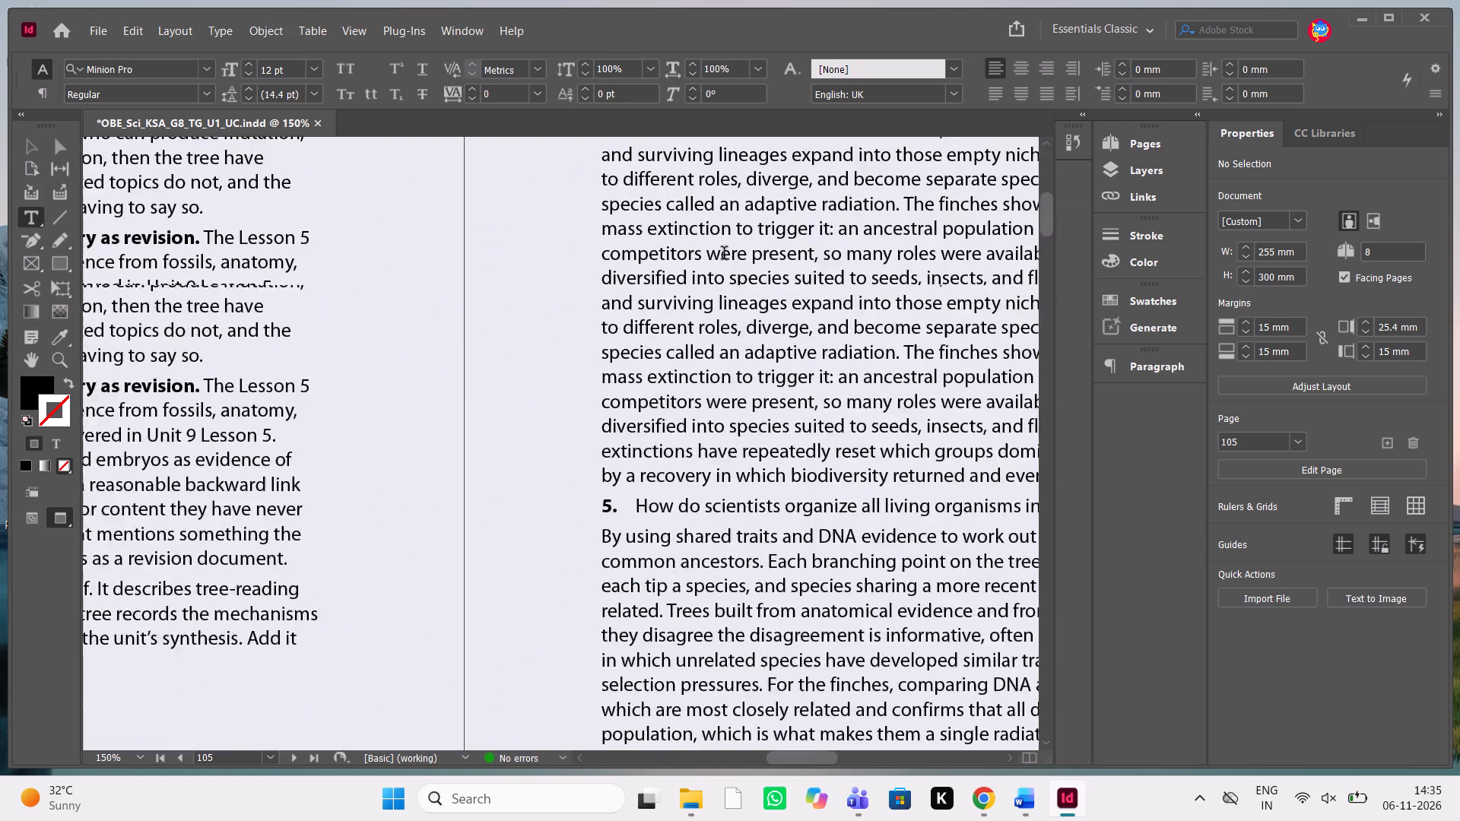
pyautogui.scroll(3, 724, 255)
pyautogui.hscroll(1, 724, 255)
pyautogui.hscroll(-2, 724, 255)
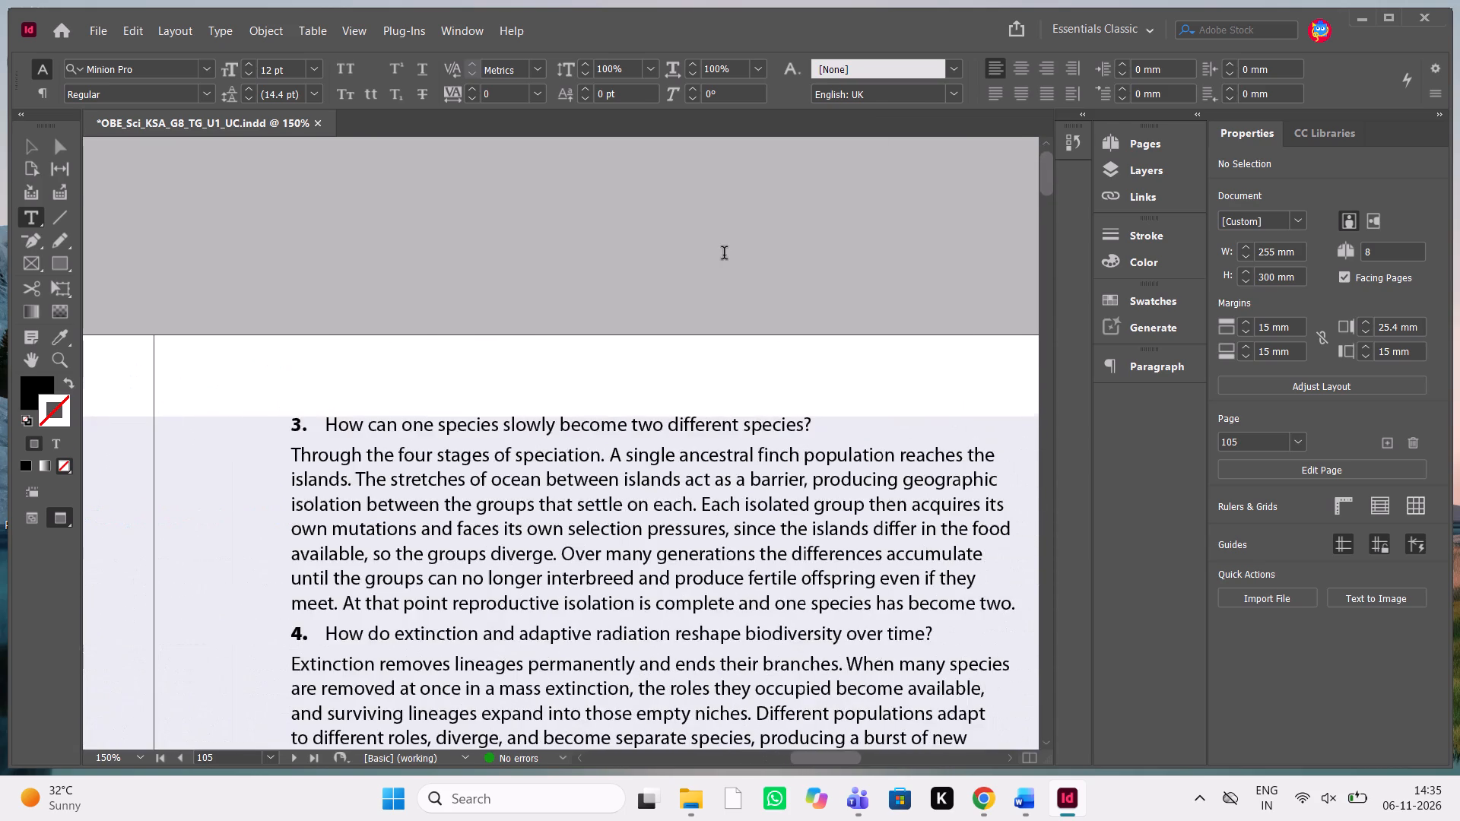
pyautogui.click(28, 152)
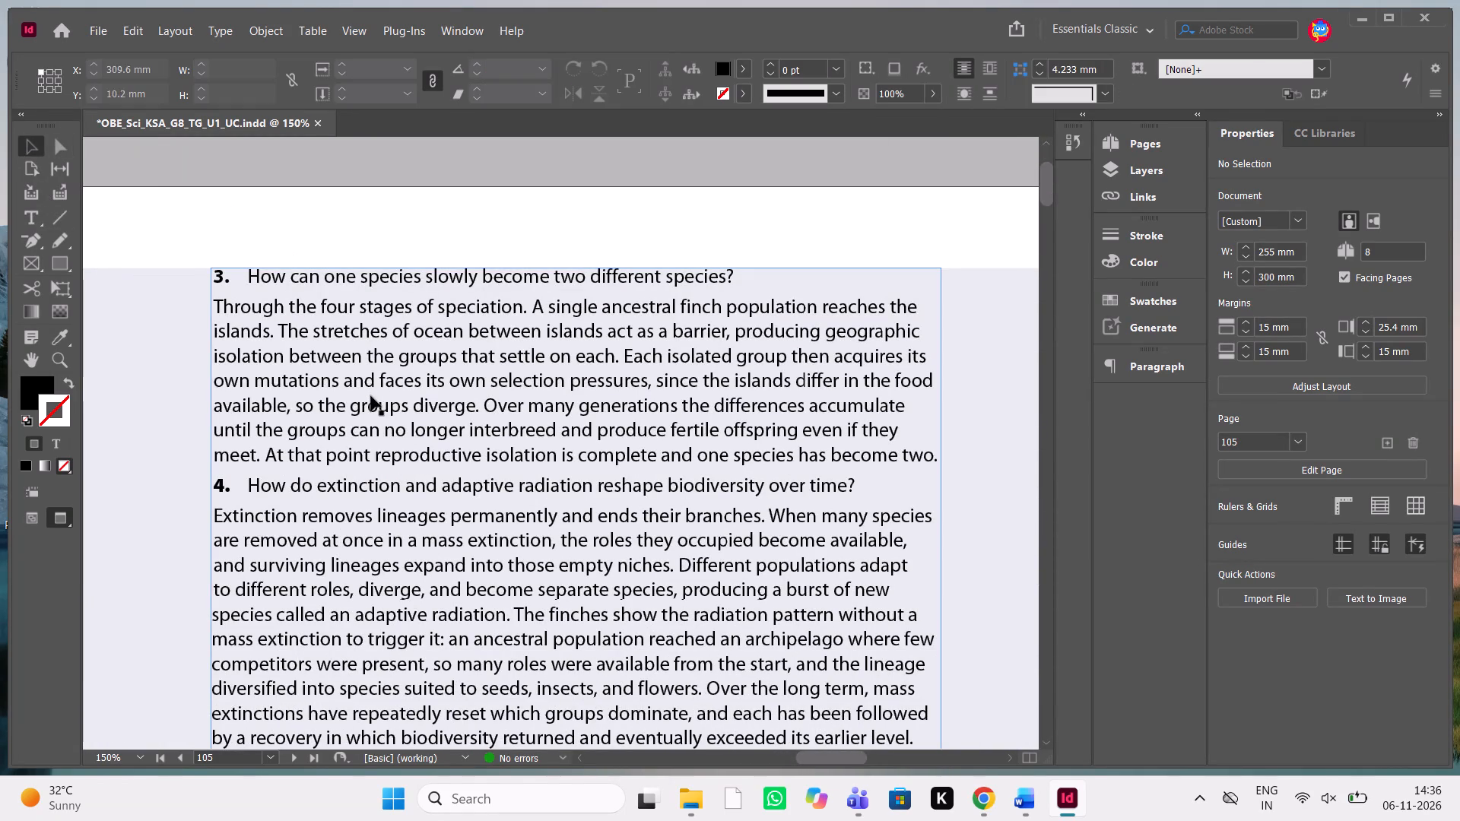
pyautogui.click(371, 396)
pyautogui.press('Down')
pyautogui.press('Down')
pyautogui.press('Down')
pyautogui.press('Down')
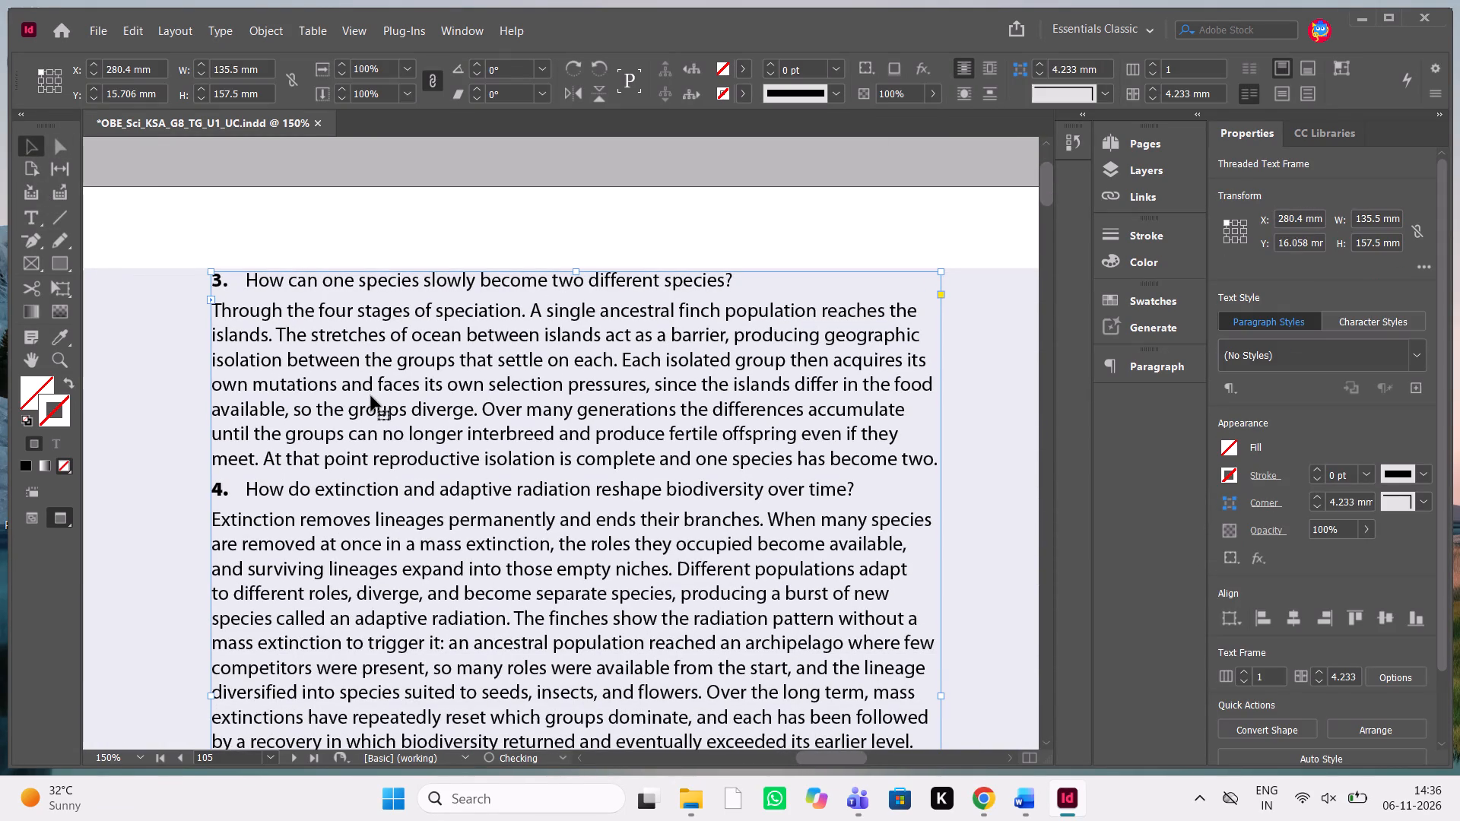
pyautogui.press('Down')
pyautogui.press('Down')
pyautogui.press('Down')
pyautogui.press('Up')
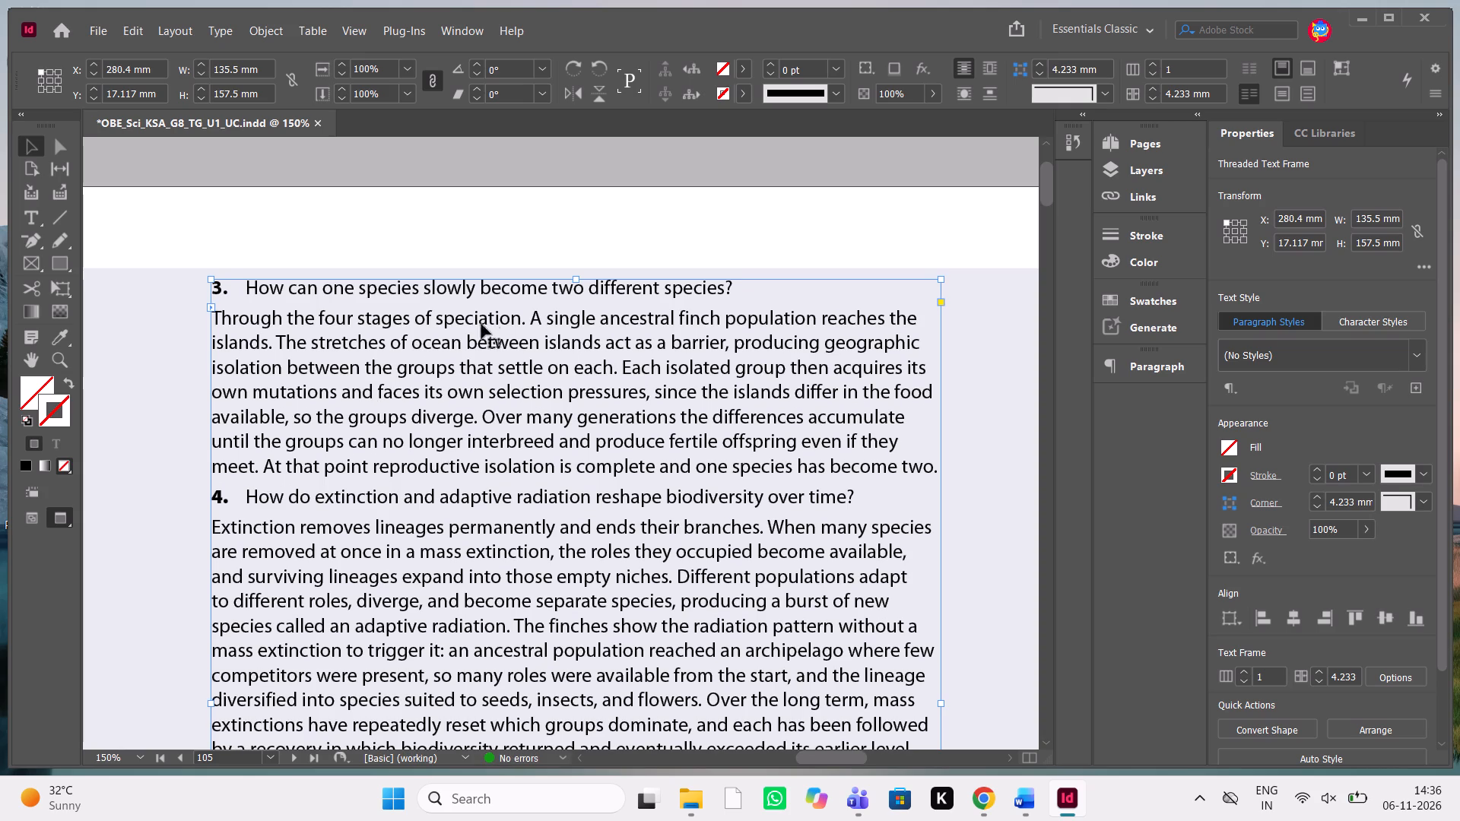
pyautogui.click(610, 203)
# Review the text, heading banner and background elements across spread 104-105.
pyautogui.scroll(-2, 537, 335)
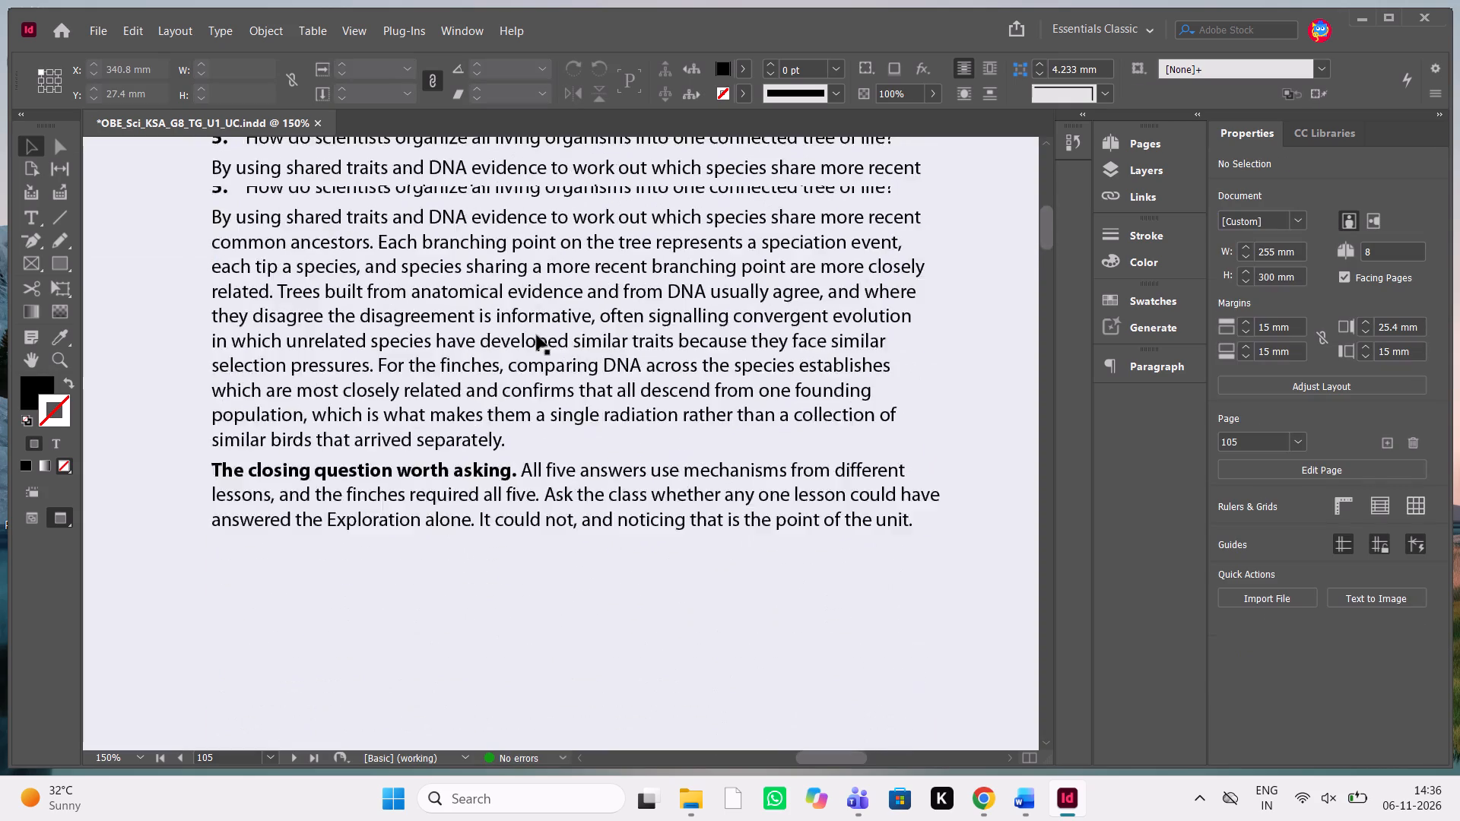
pyautogui.click(657, 507)
pyautogui.hscroll(1, 657, 507)
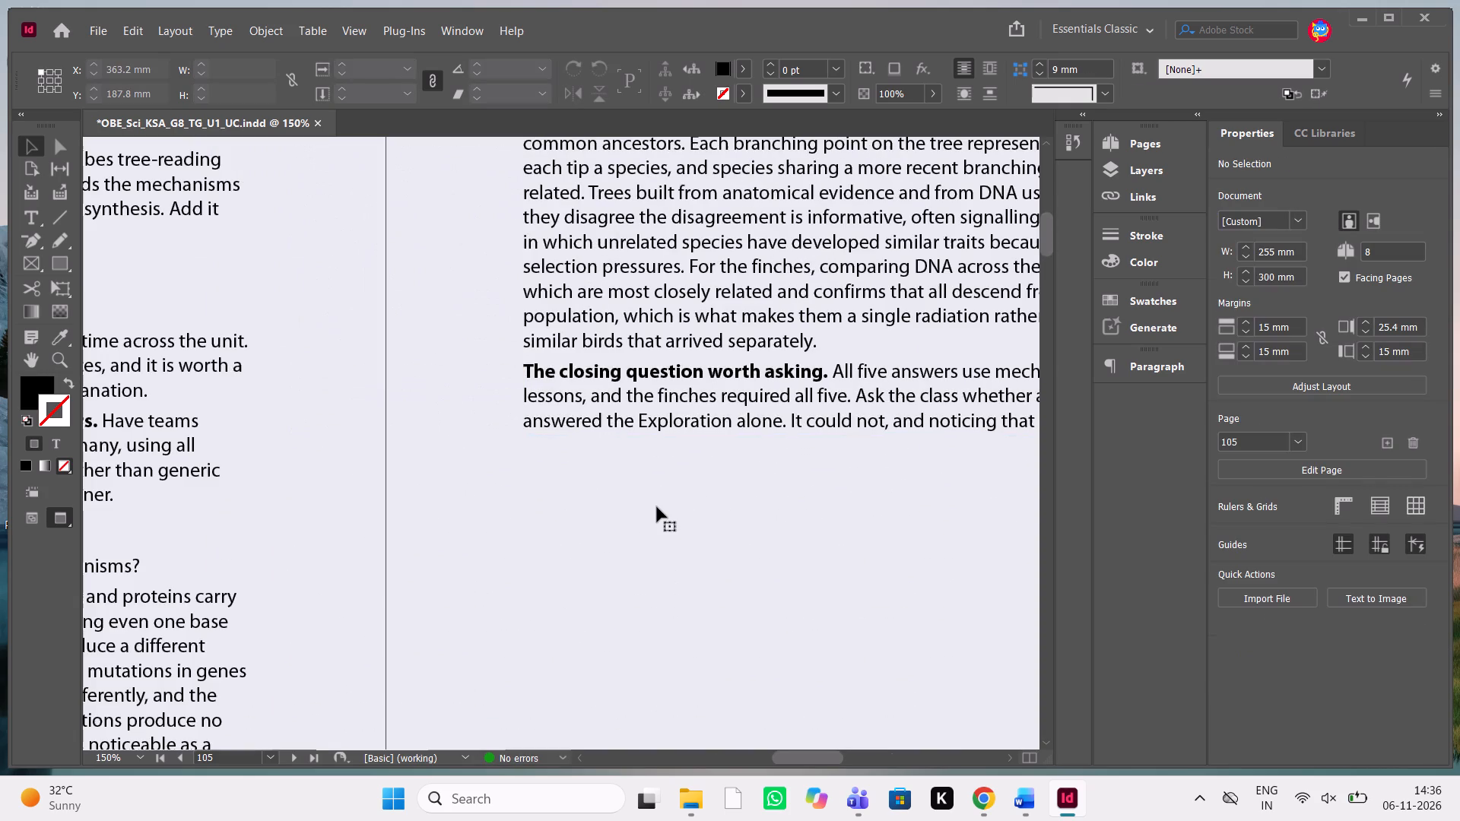
pyautogui.scroll(1, 657, 507)
pyautogui.hscroll(1, 657, 507)
pyautogui.scroll(1, 618, 385)
pyautogui.scroll(-1, 618, 385)
pyautogui.scroll(2, 618, 385)
pyautogui.scroll(-1, 618, 385)
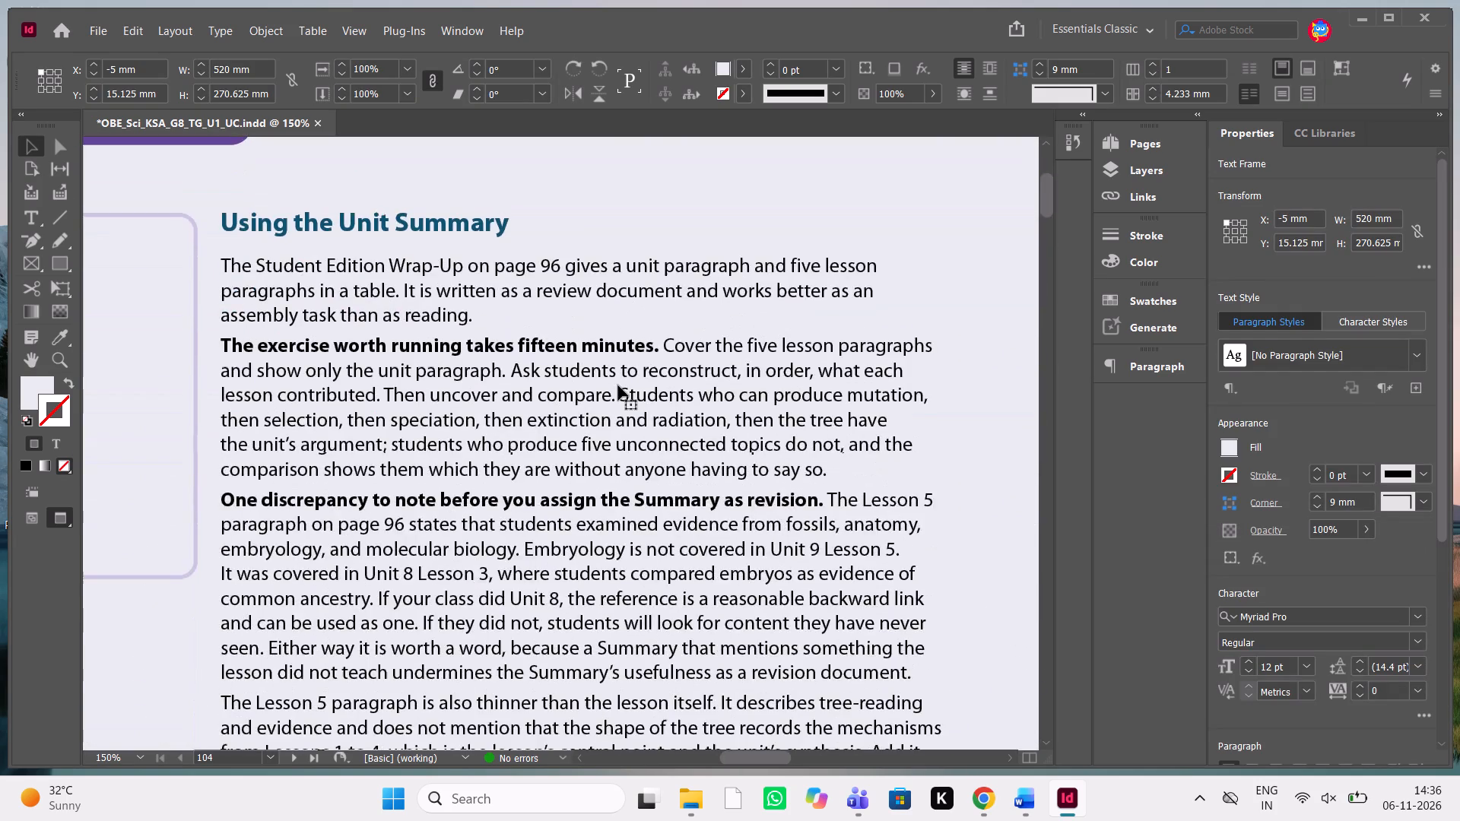
pyautogui.scroll(1, 618, 385)
pyautogui.hscroll(2, 618, 385)
pyautogui.scroll(-1, 618, 385)
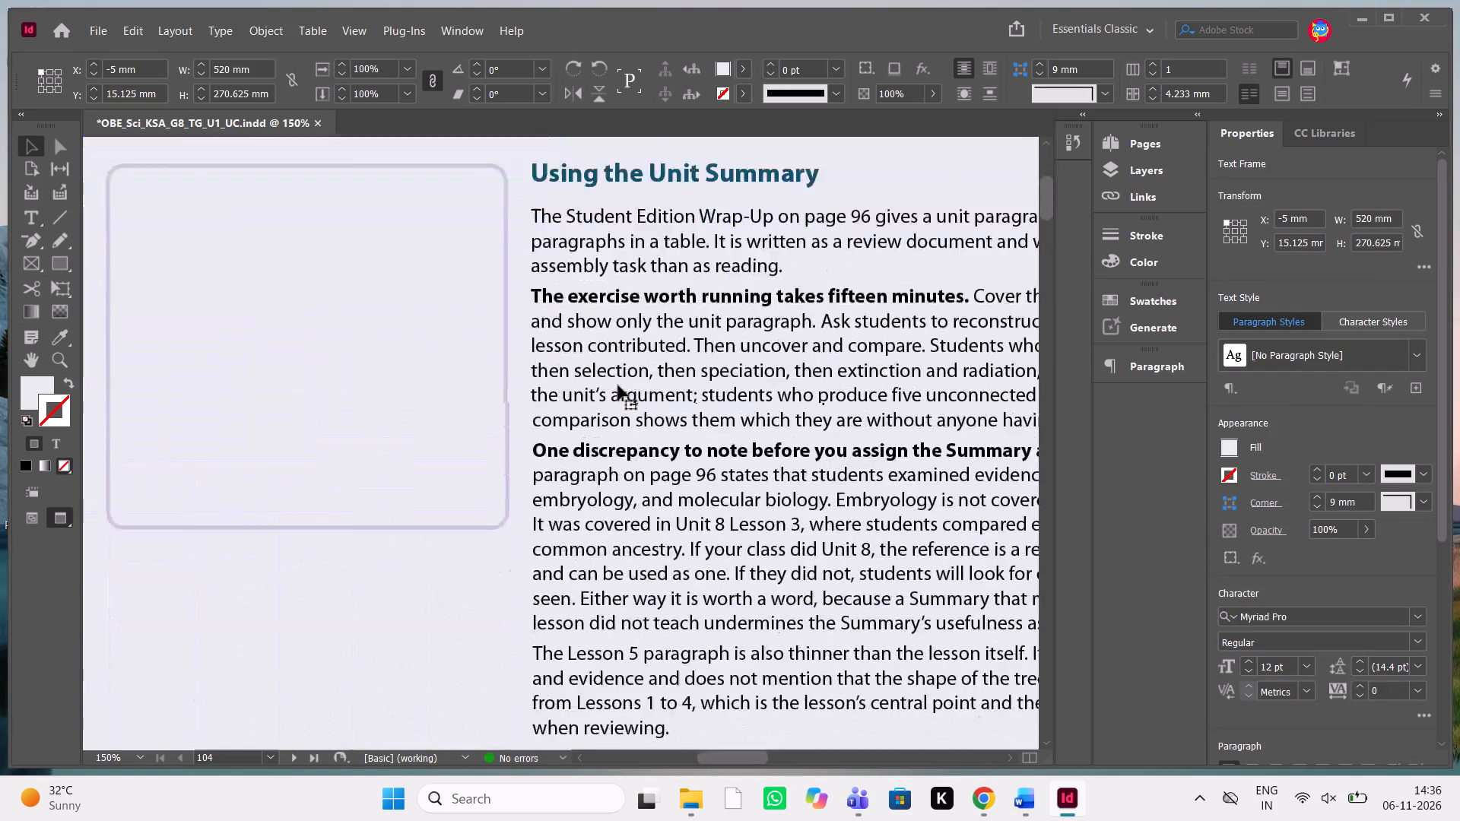
pyautogui.scroll(-1, 618, 385)
pyautogui.scroll(1, 618, 385)
pyautogui.click(760, 337)
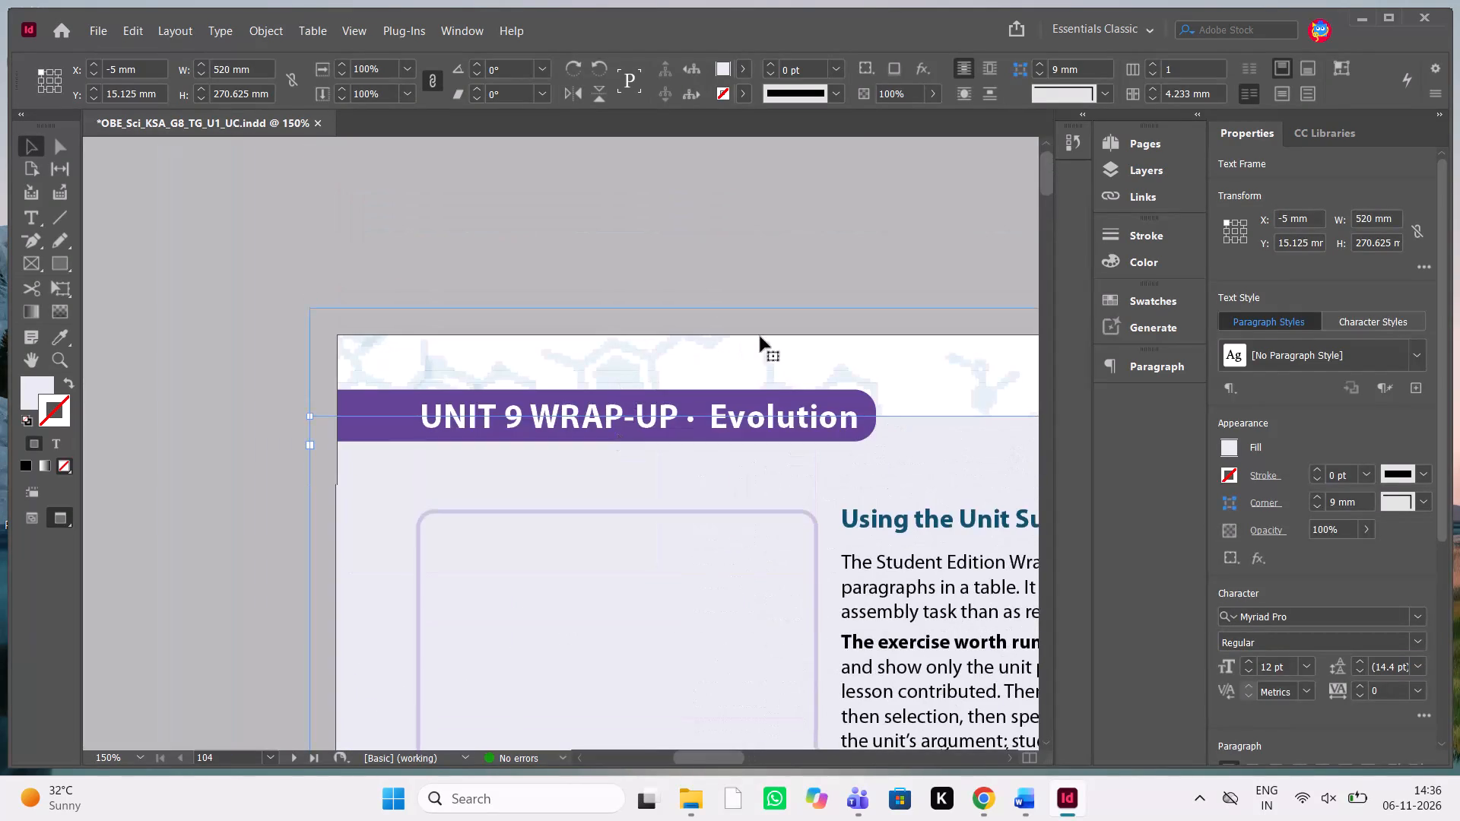
pyautogui.hscroll(-1, 760, 337)
pyautogui.scroll(-4, 760, 337)
pyautogui.scroll(1, 760, 337)
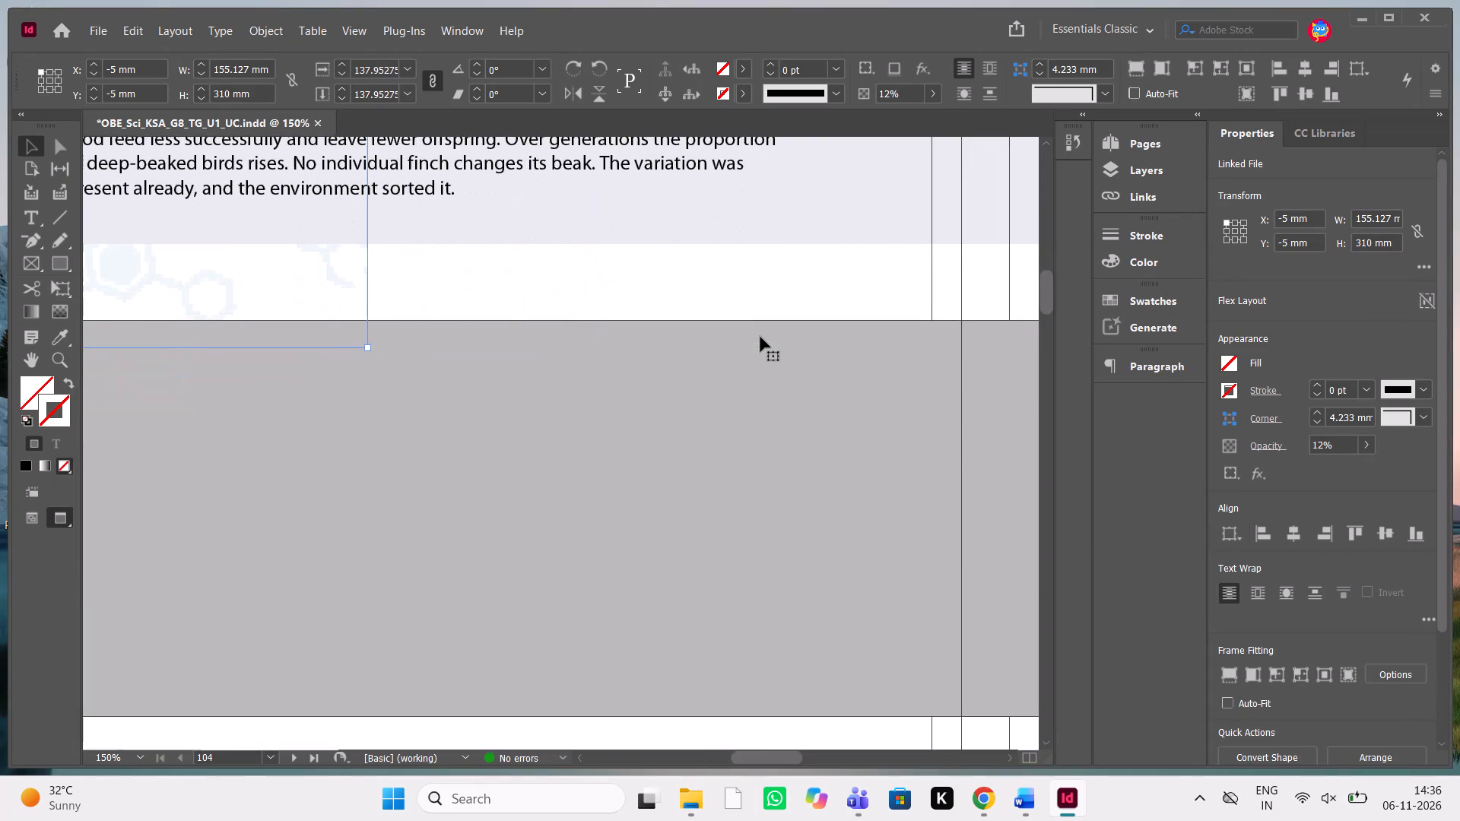
pyautogui.scroll(1, 760, 337)
pyautogui.click(781, 603)
# Show the guides and frame edges and inspect the layout of the end pages, finishing with the whole 104-105 spread.
pyautogui.press('w')
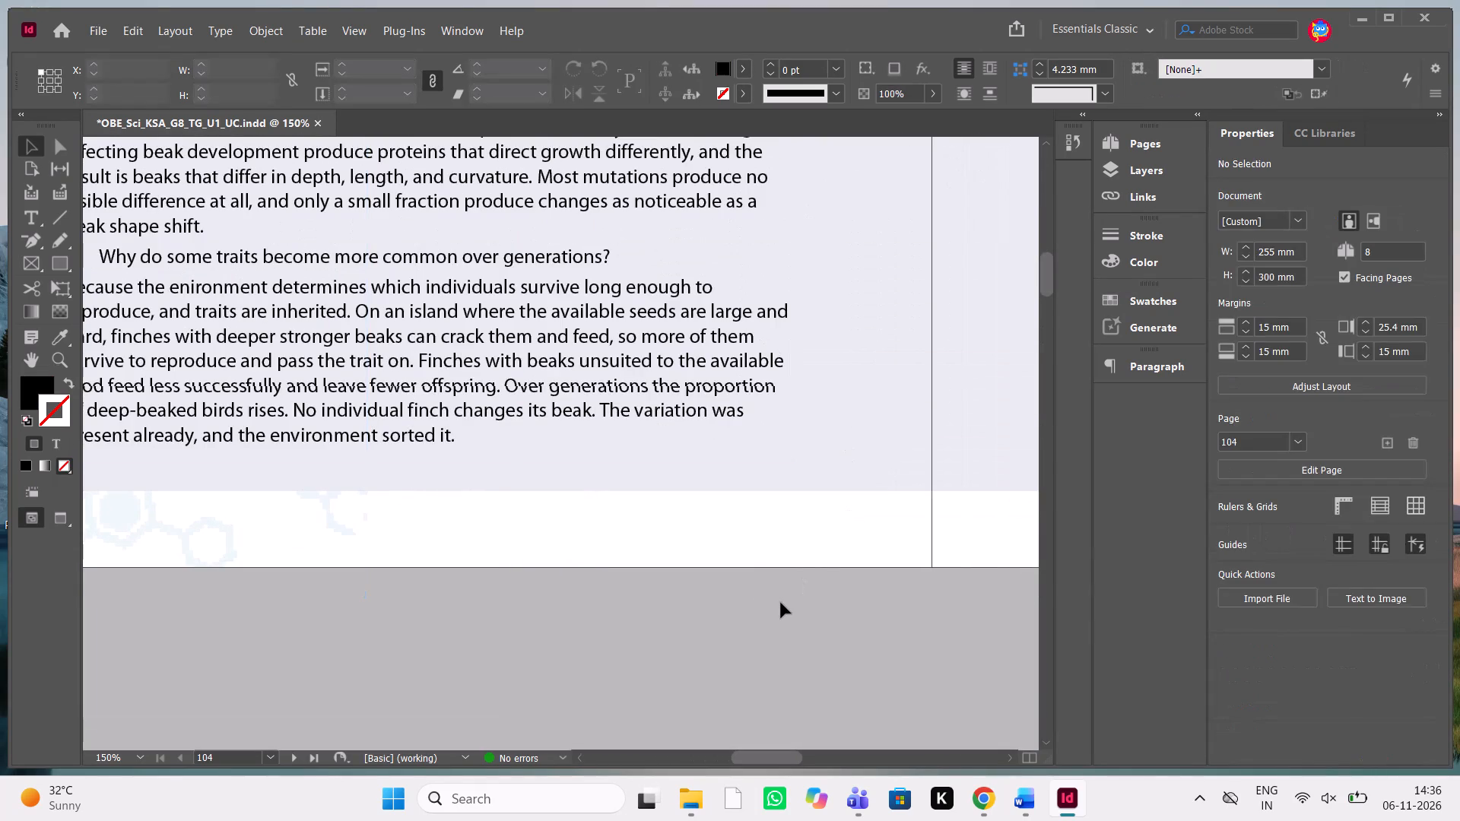
pyautogui.hscroll(-1, 916, 585)
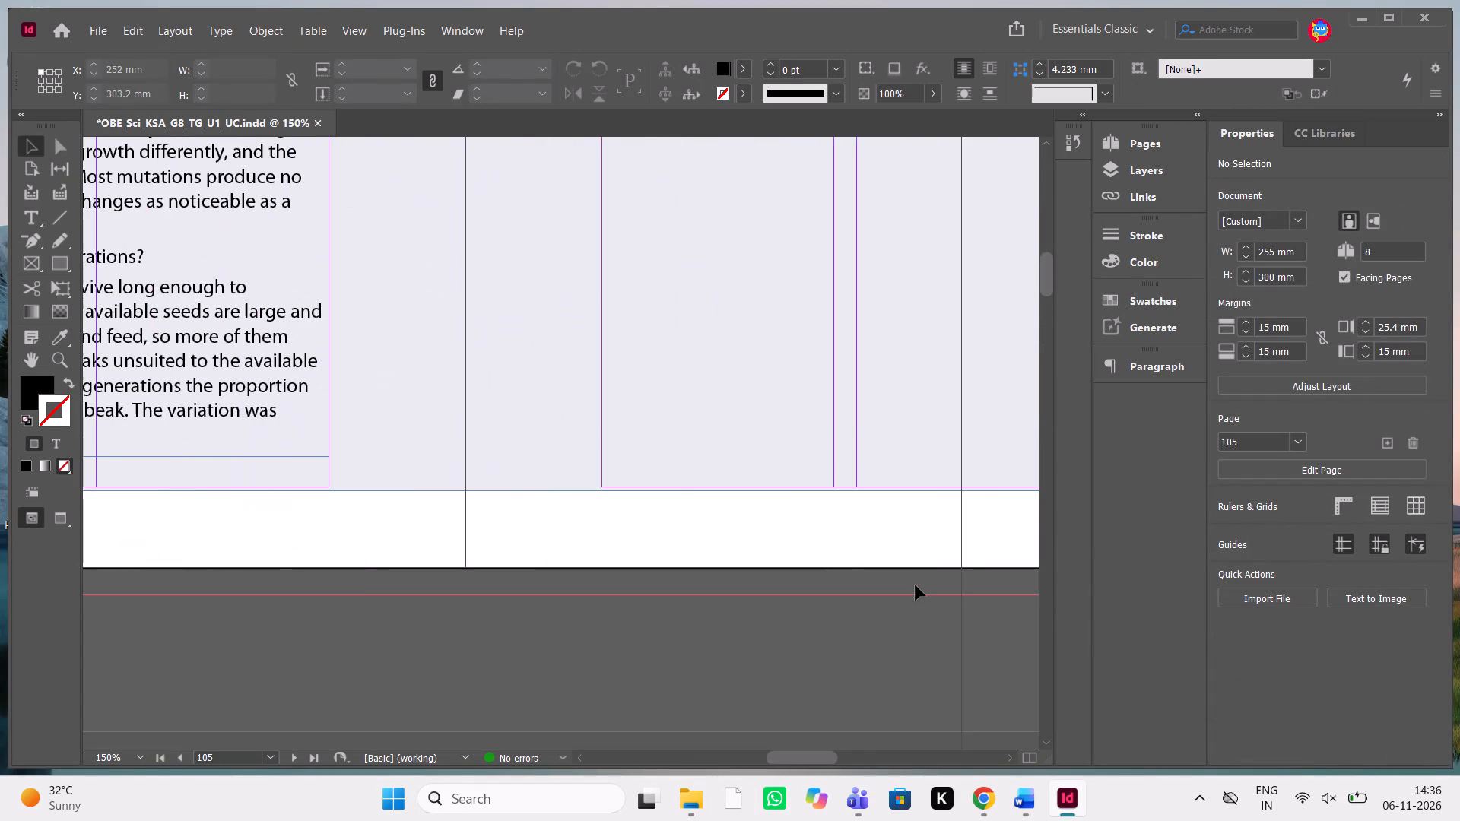
pyautogui.scroll(4, 916, 585)
pyautogui.scroll(-1, 916, 585)
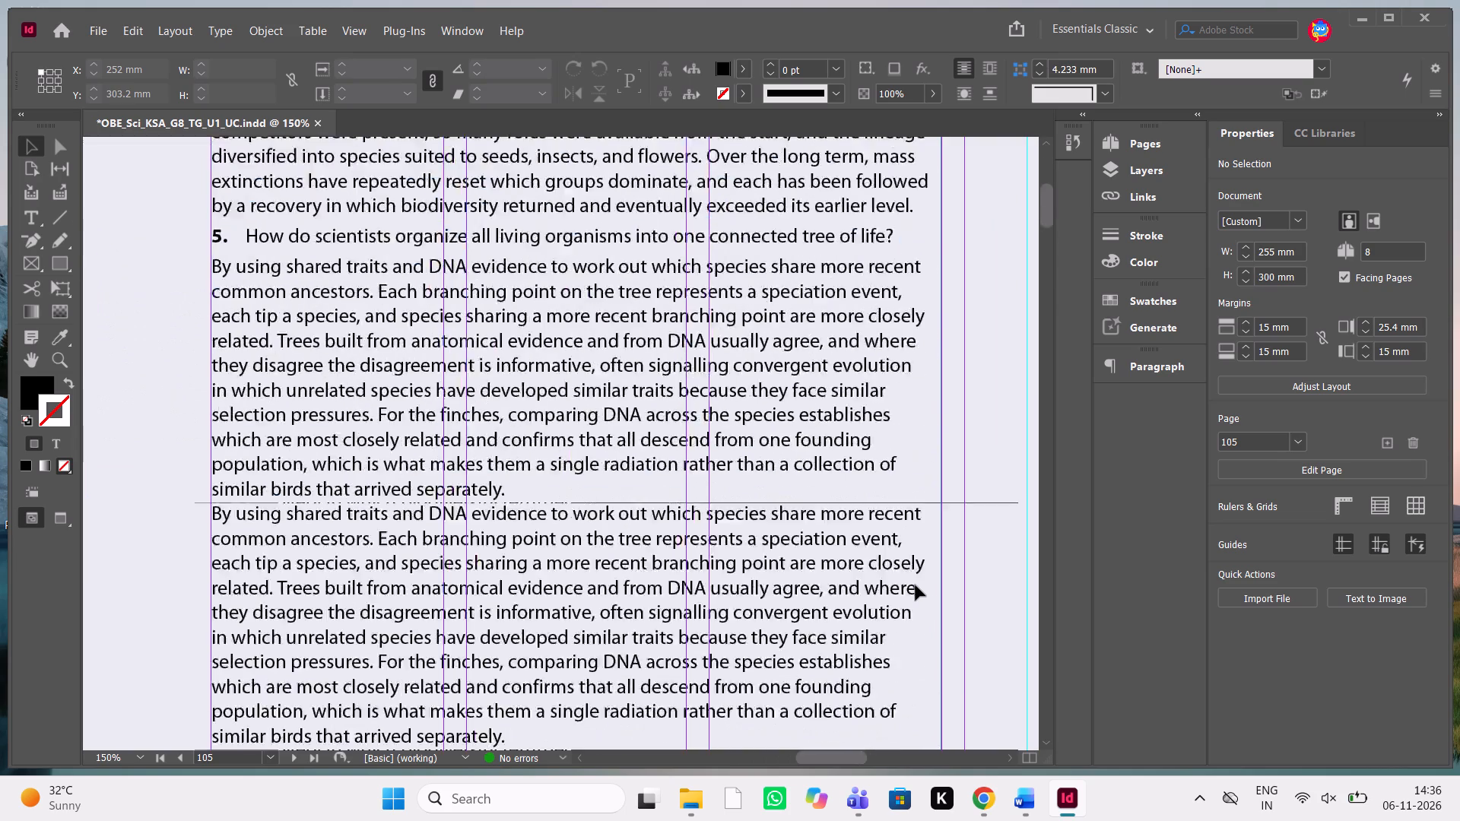
pyautogui.scroll(-2, 916, 585)
pyautogui.hscroll(-2, 916, 585)
pyautogui.scroll(-3, 916, 585)
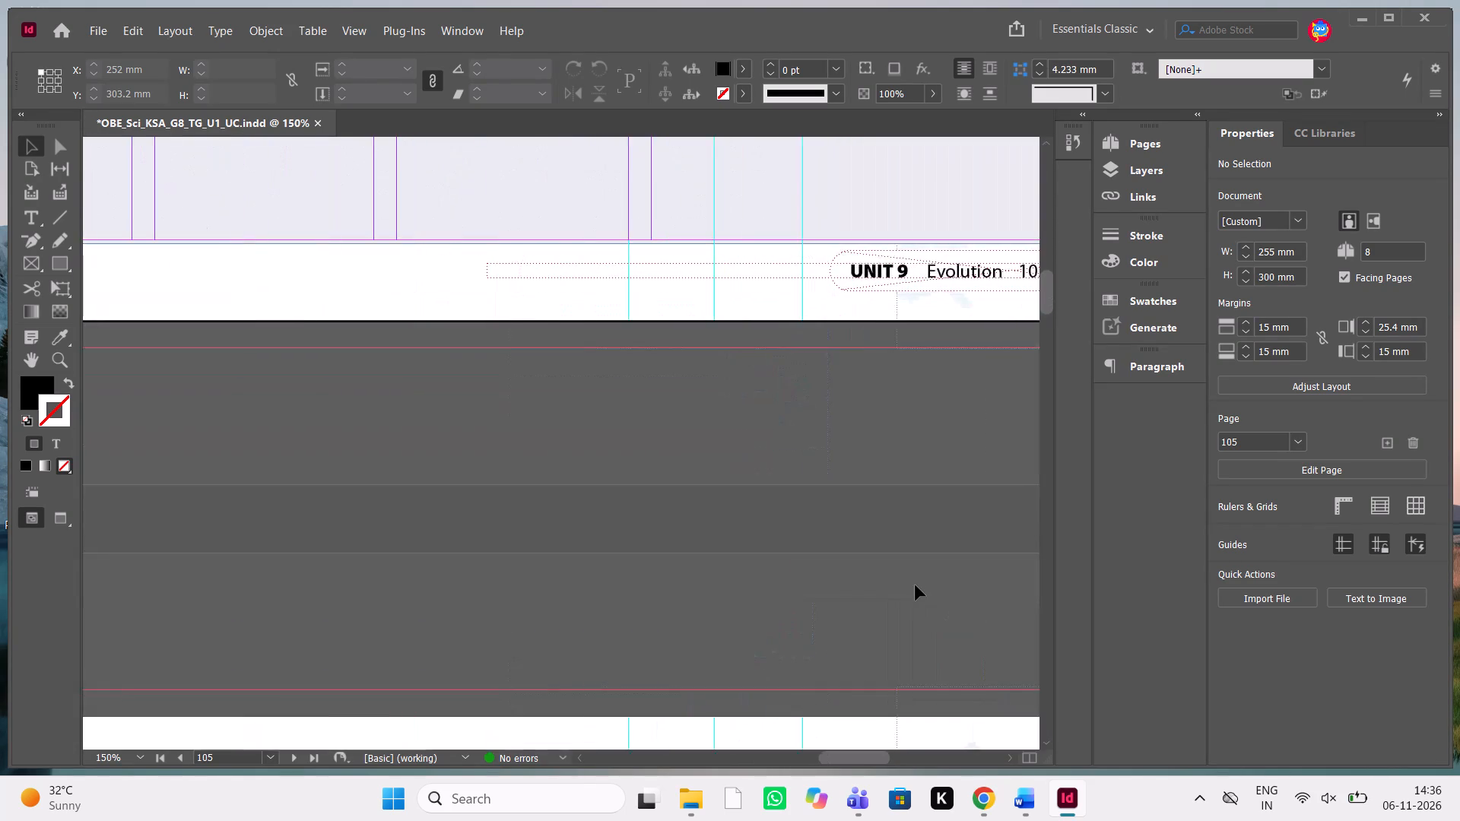
pyautogui.scroll(1, 916, 585)
pyautogui.scroll(-19, 916, 585)
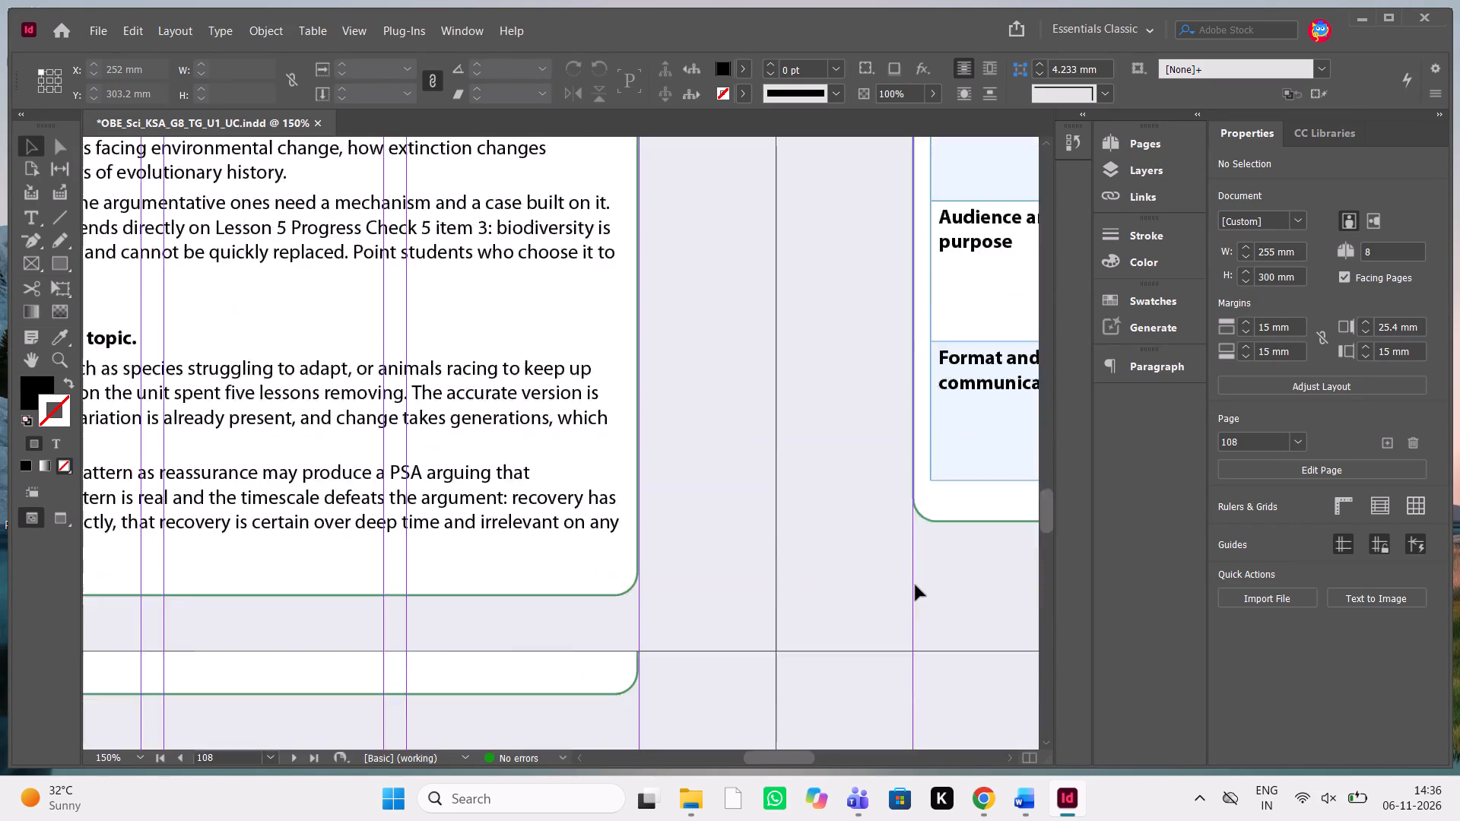
pyautogui.scroll(-5, 916, 585)
pyautogui.scroll(20, 916, 585)
pyautogui.scroll(20, 916, 585)
pyautogui.scroll(20, 916, 585)
pyautogui.hscroll(20, 916, 585)
pyautogui.hscroll(20, 916, 585)
pyautogui.hscroll(20, 916, 585)
pyautogui.scroll(2, 916, 585)
pyautogui.hscroll(1, 916, 585)
pyautogui.scroll(20, 916, 585)
pyautogui.scroll(20, 916, 585)
pyautogui.scroll(3, 916, 585)
pyautogui.hscroll(13, 916, 585)
pyautogui.scroll(10, 916, 585)
pyautogui.hscroll(3, 916, 585)
pyautogui.scroll(17, 916, 585)
pyautogui.hscroll(4, 916, 585)
pyautogui.scroll(15, 916, 585)
pyautogui.hscroll(4, 916, 585)
pyautogui.scroll(16, 916, 585)
pyautogui.hscroll(4, 916, 585)
pyautogui.scroll(17, 916, 585)
pyautogui.hscroll(3, 916, 585)
pyautogui.scroll(15, 916, 585)
pyautogui.hscroll(3, 916, 585)
pyautogui.scroll(15, 916, 585)
pyautogui.hscroll(2, 916, 585)
pyautogui.scroll(13, 916, 585)
pyautogui.hscroll(2, 916, 585)
pyautogui.scroll(14, 916, 585)
pyautogui.hscroll(2, 916, 585)
pyautogui.scroll(13, 916, 585)
pyautogui.hscroll(1, 916, 585)
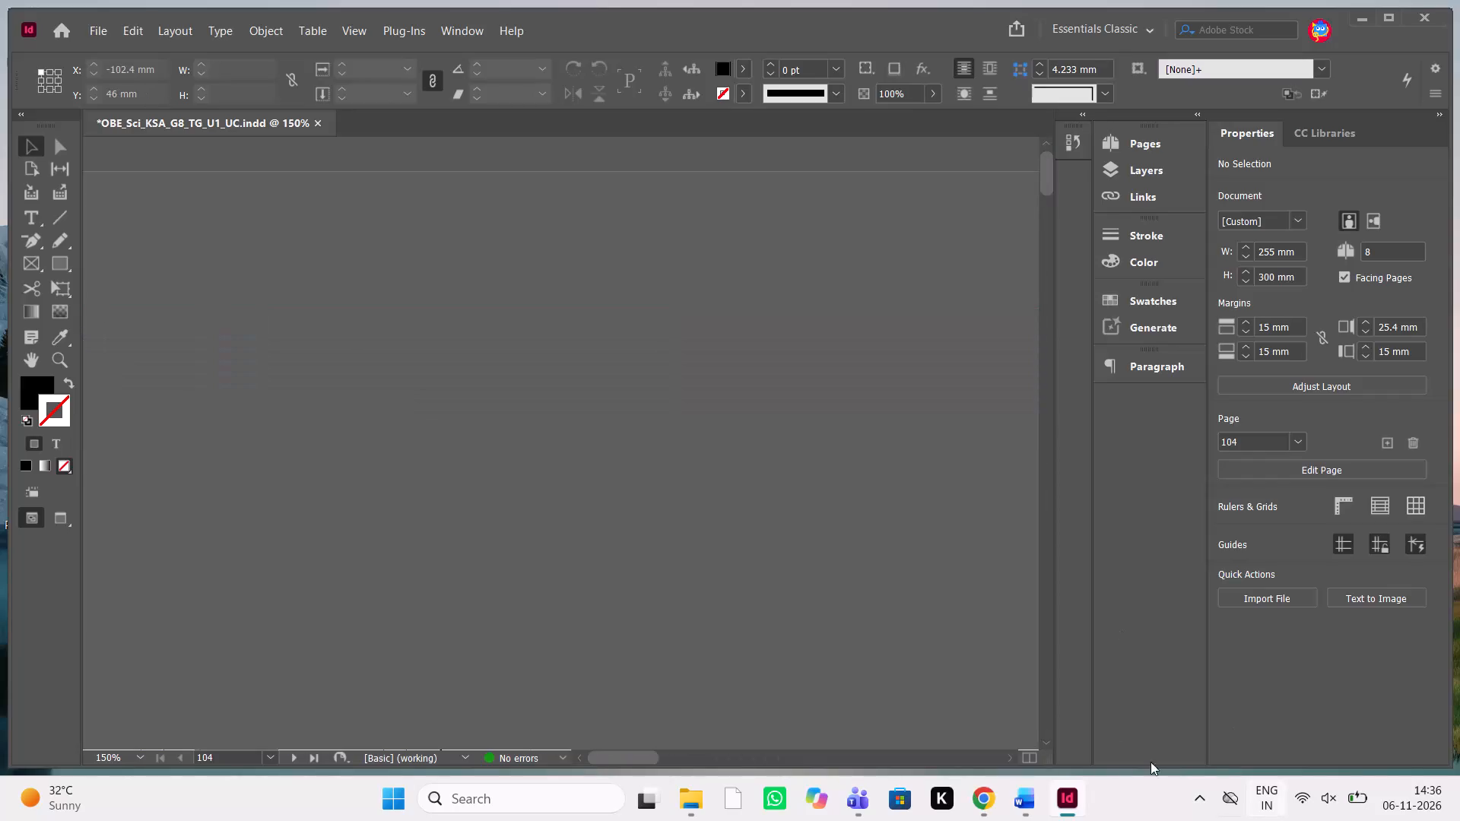
pyautogui.scroll(7, 909, 473)
pyautogui.hotkey('ctrl', '-')
pyautogui.hotkey('ctrl', '-')
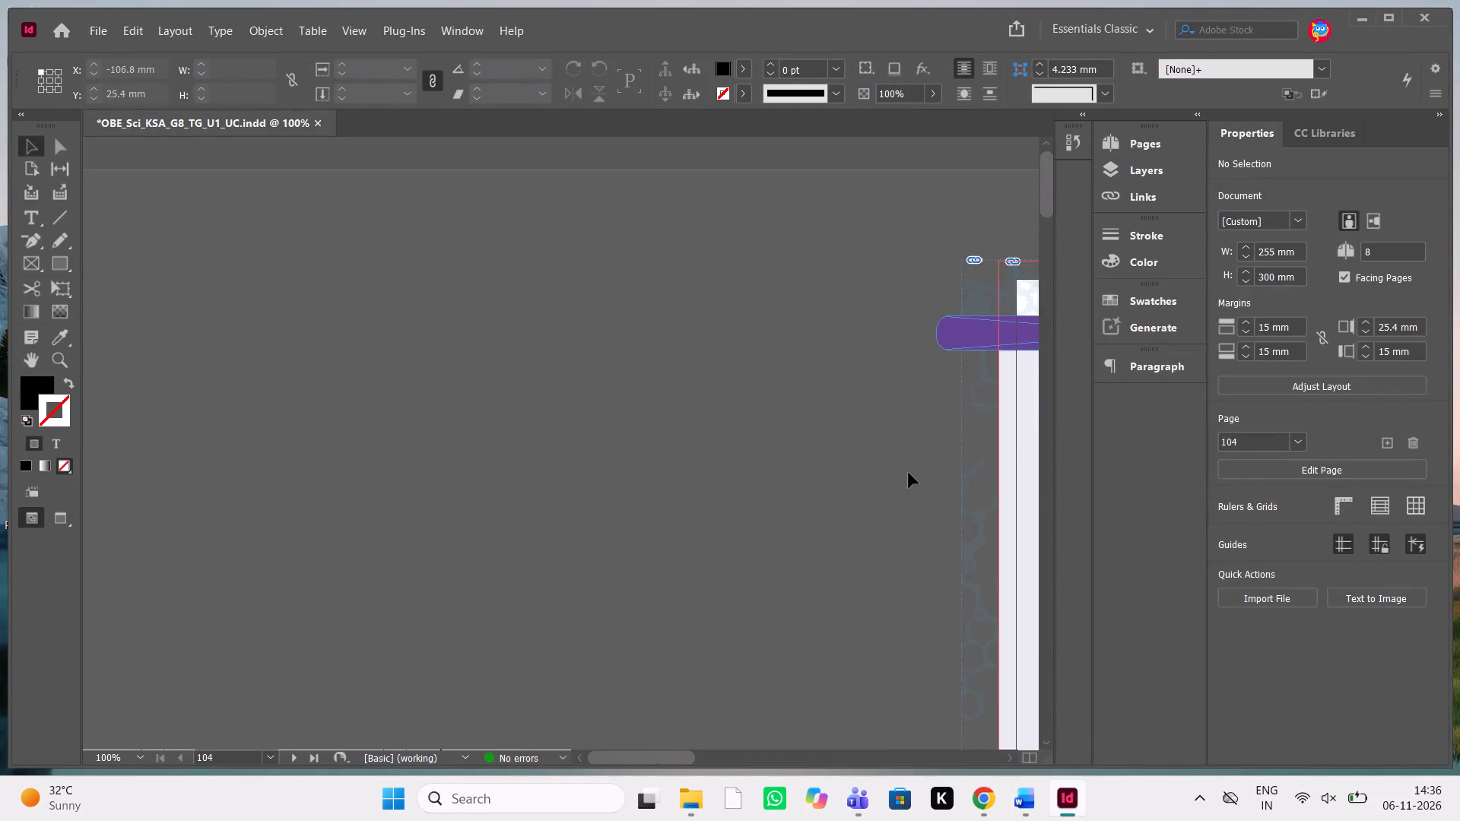
pyautogui.hotkey('ctrl', '-')
pyautogui.hotkey('ctrl', '-')
pyautogui.hotkey('ctrl', '-')
pyautogui.hotkey('ctrl', '=')
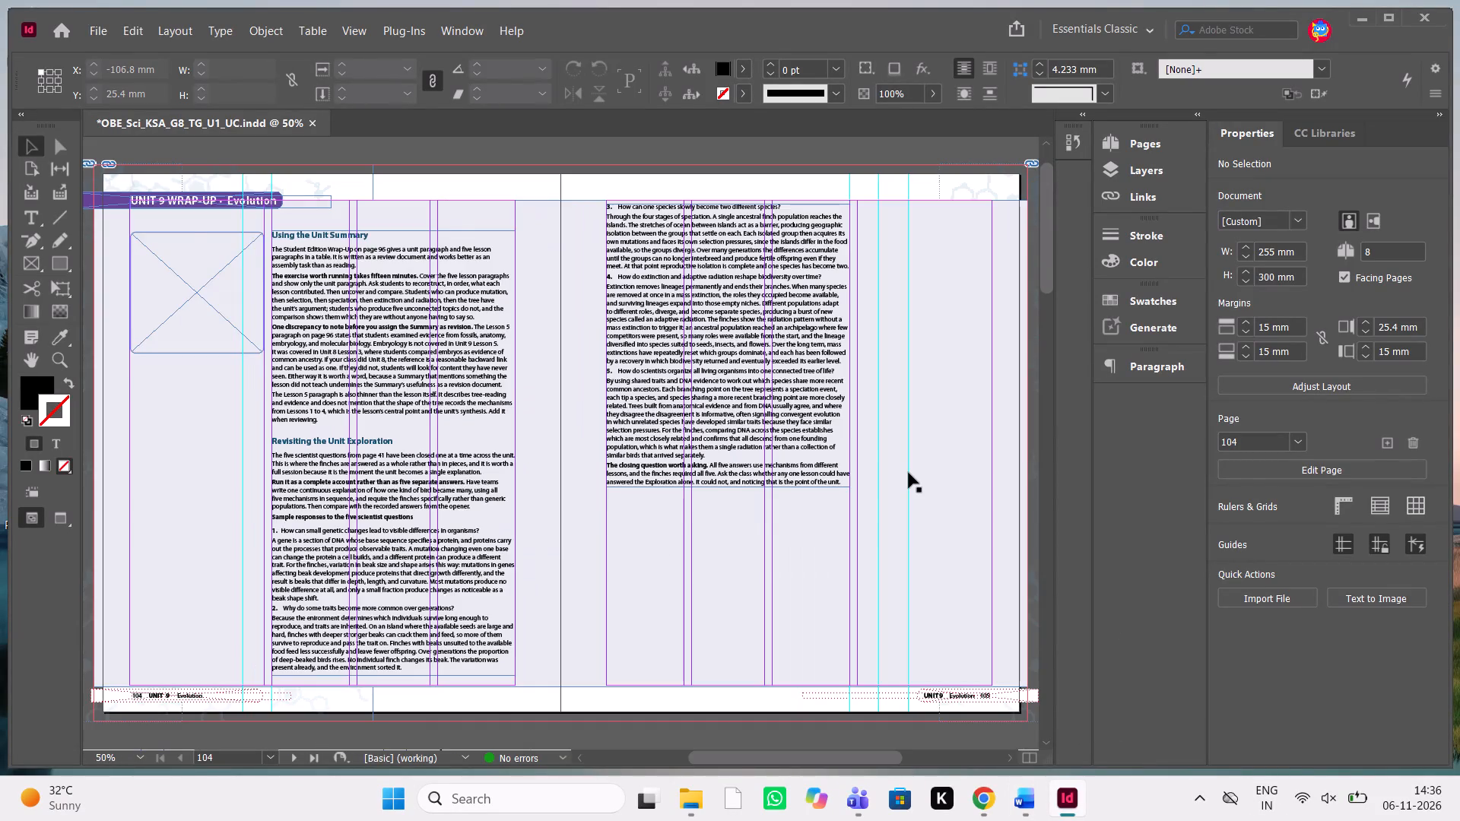
pyautogui.scroll(8, 909, 473)
# Open the Lesson 5 InDesign document OBE_Sci_KSA_G8_TG_U1_L5 from its folder in Downloads, updating its modified links.
pyautogui.click(698, 802)
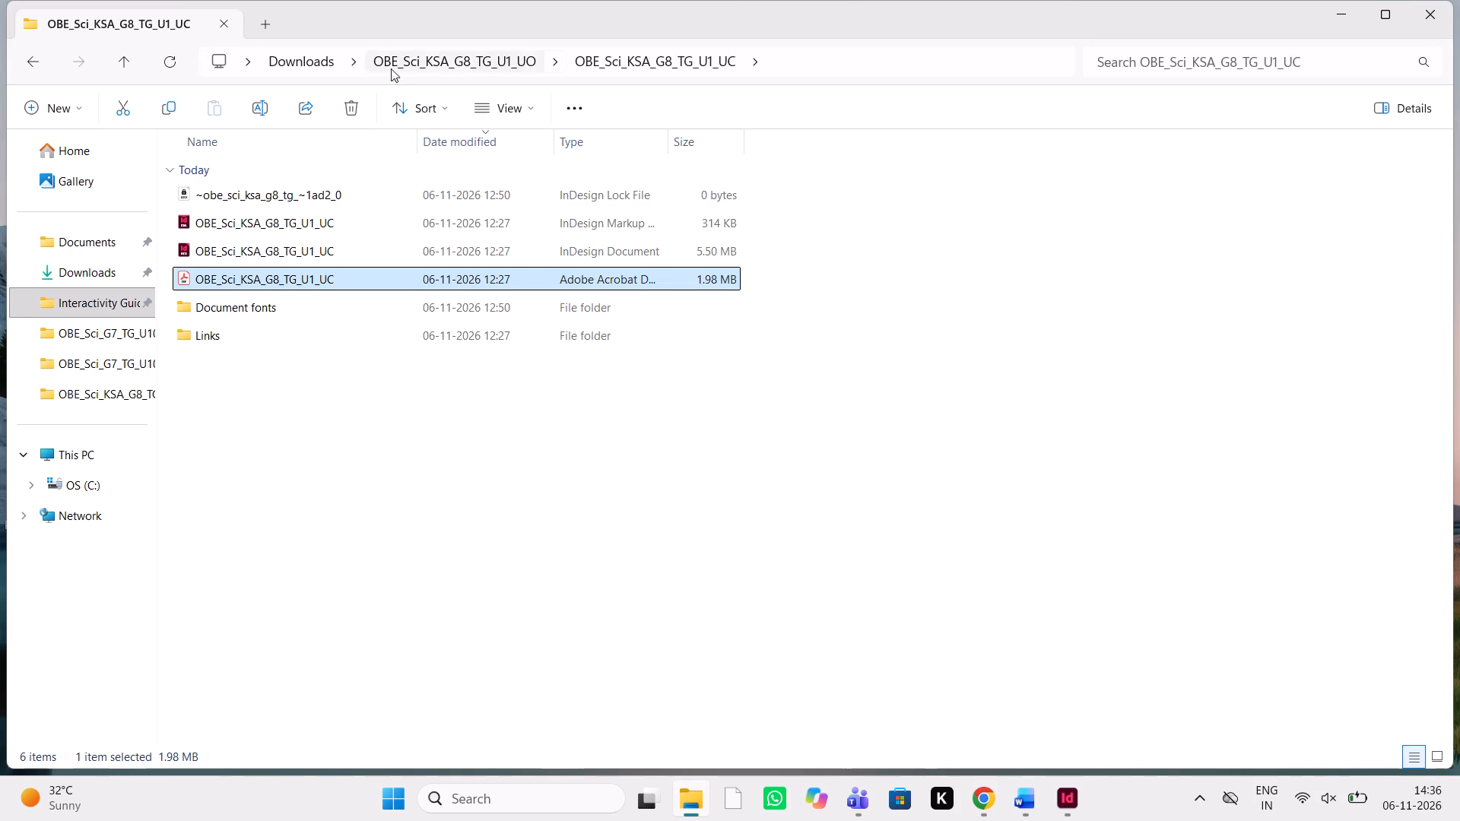
pyautogui.click(329, 67)
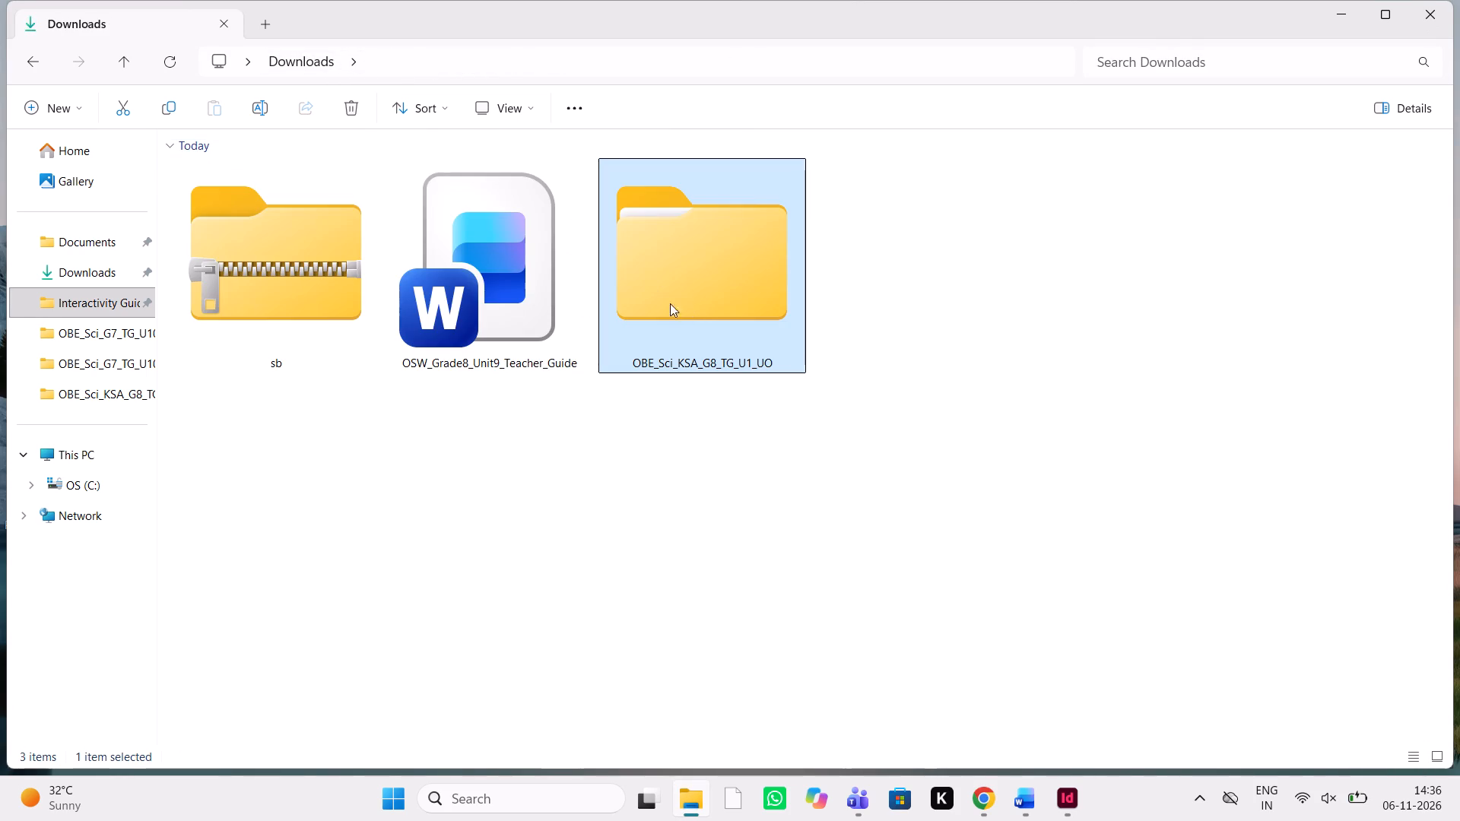
pyautogui.click(417, 292)
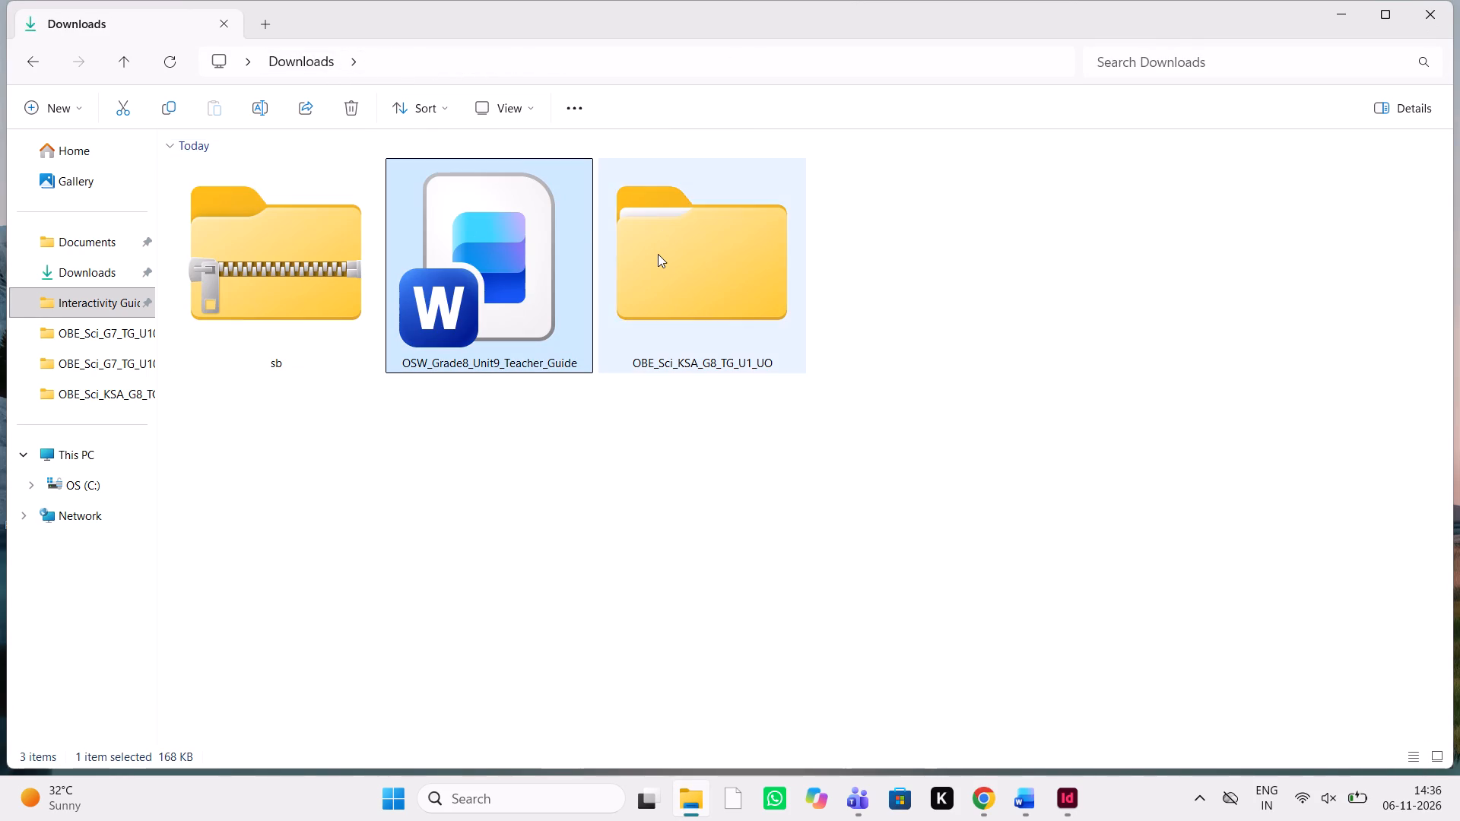
pyautogui.doubleClick(658, 254)
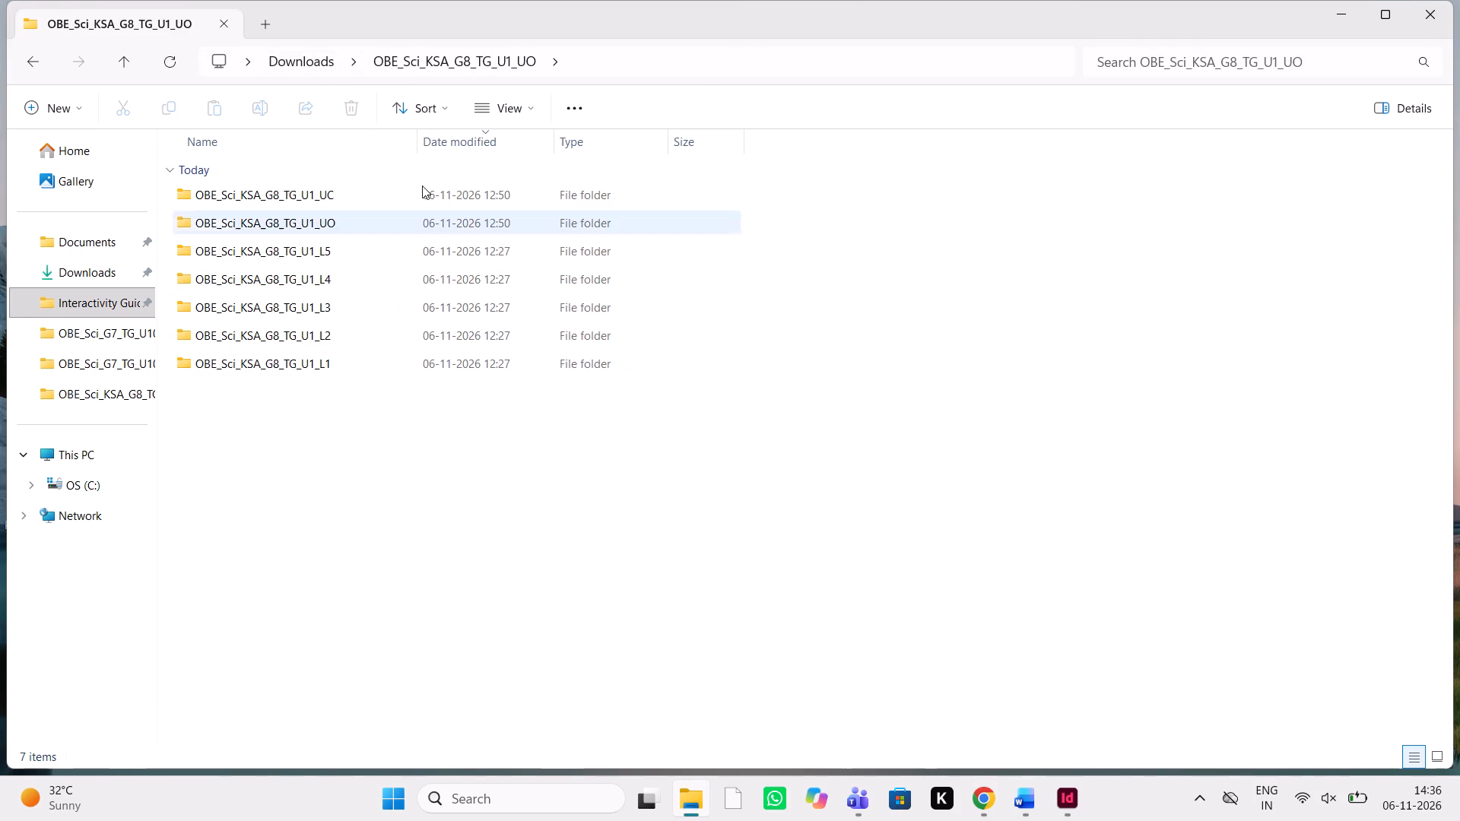
pyautogui.doubleClick(382, 256)
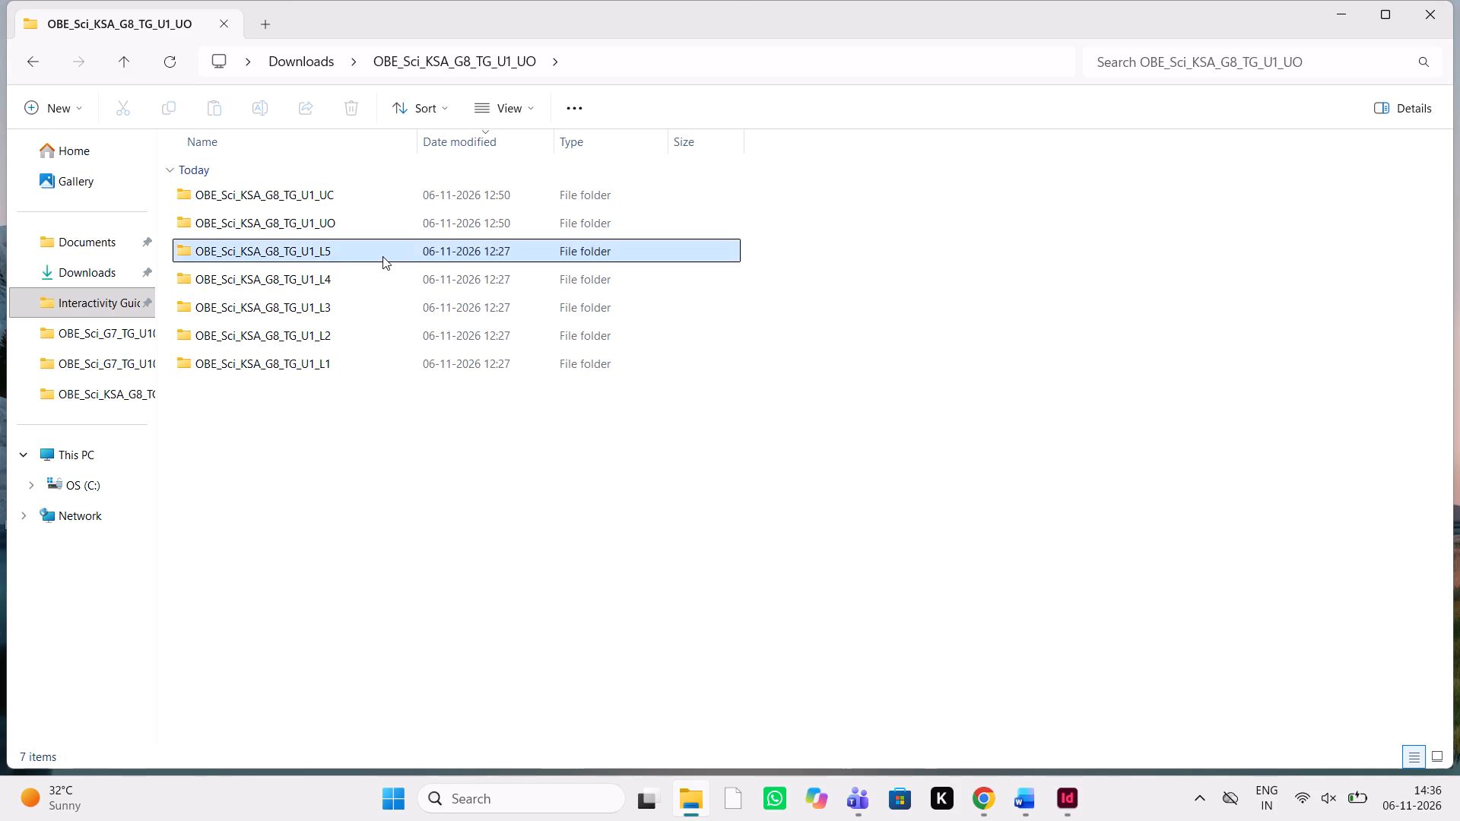
pyautogui.click(465, 229)
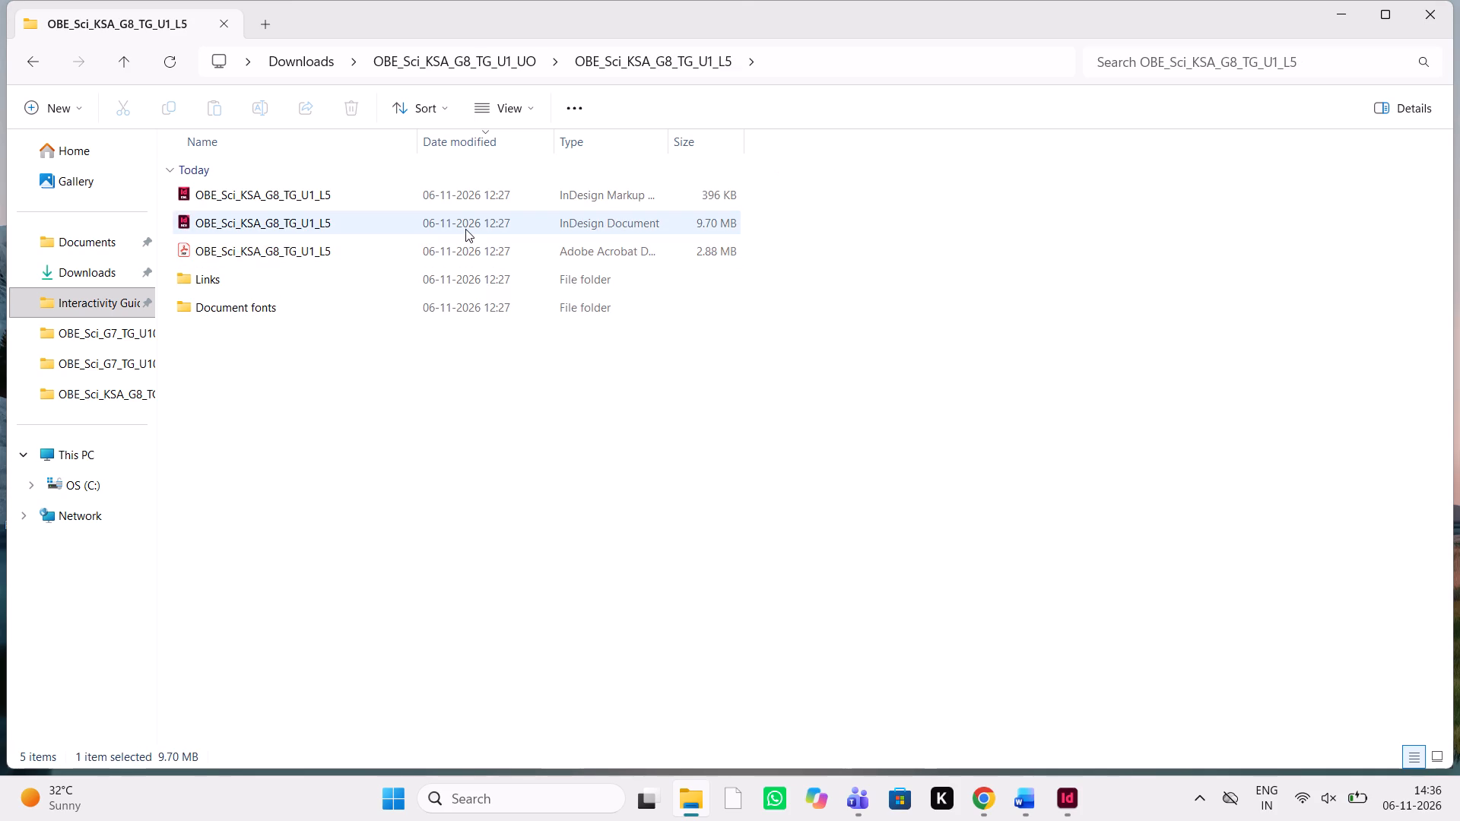
pyautogui.press('Return')
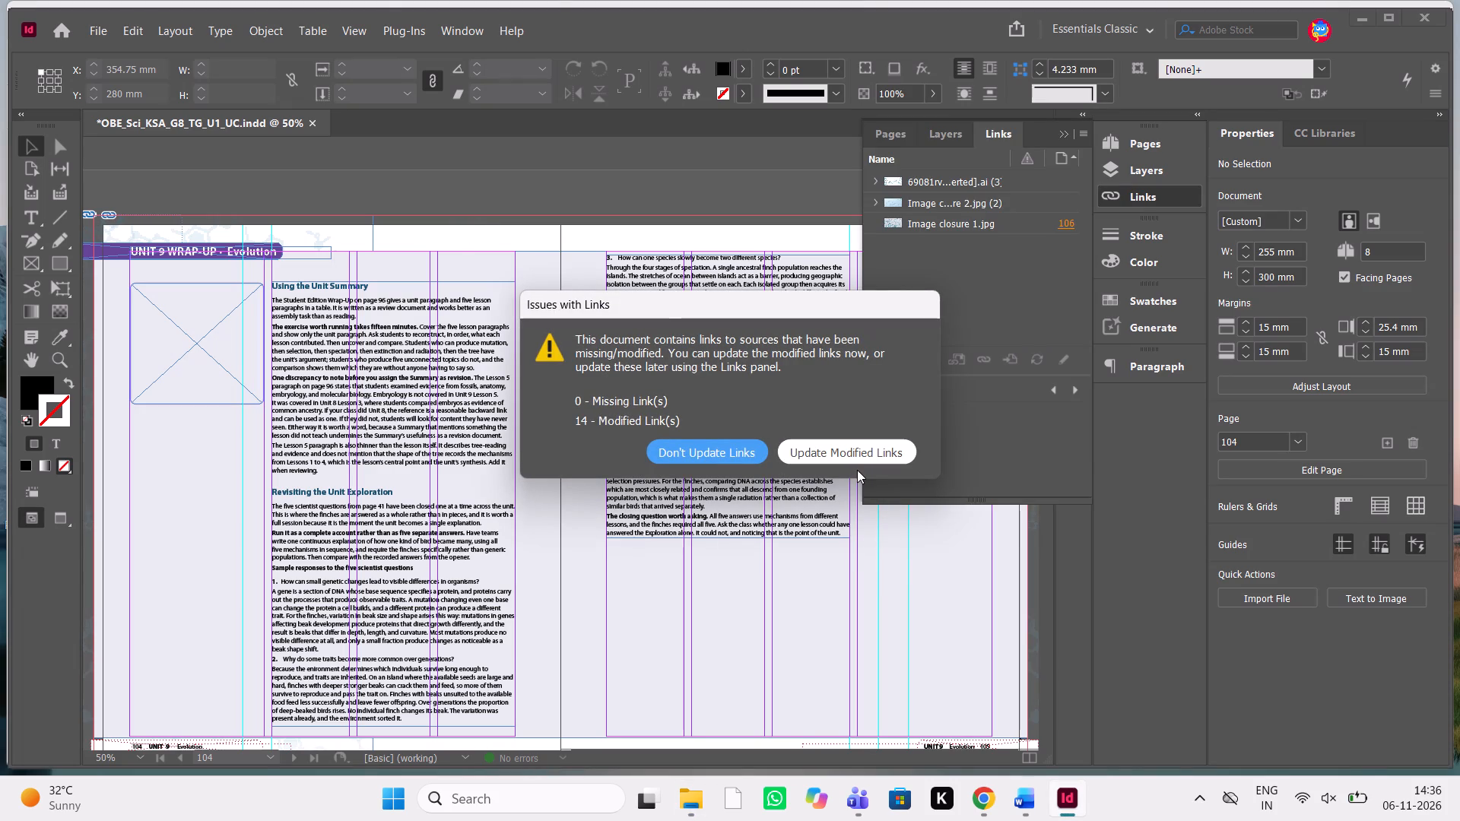
pyautogui.moveTo(867, 467); pyautogui.dragTo(878, 458)
pyautogui.click(878, 458)
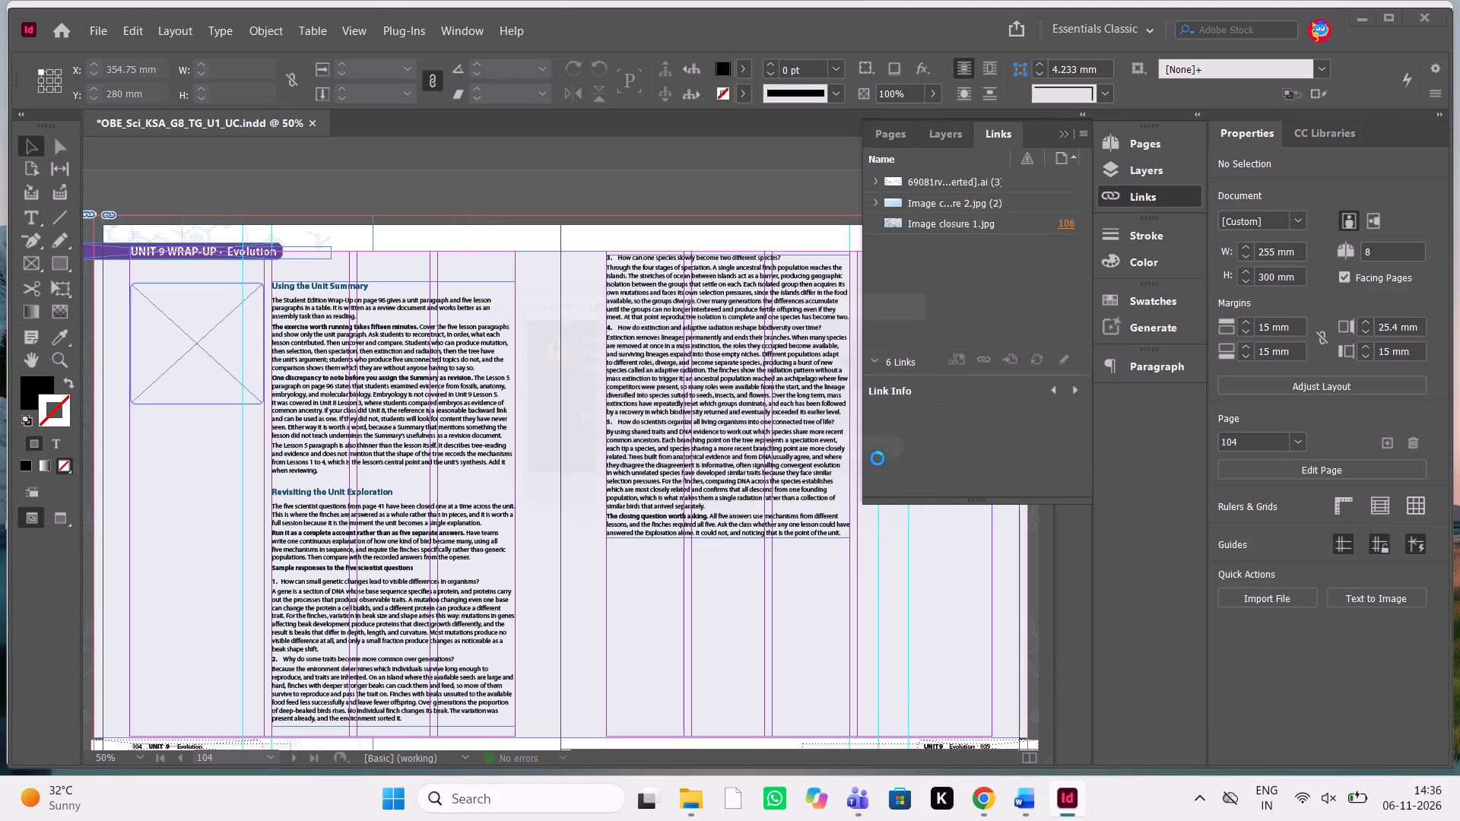
# Switch to the Word teacher guide and find the start of Lesson 5, Reading the Story of Life.
pyautogui.click(1031, 818)
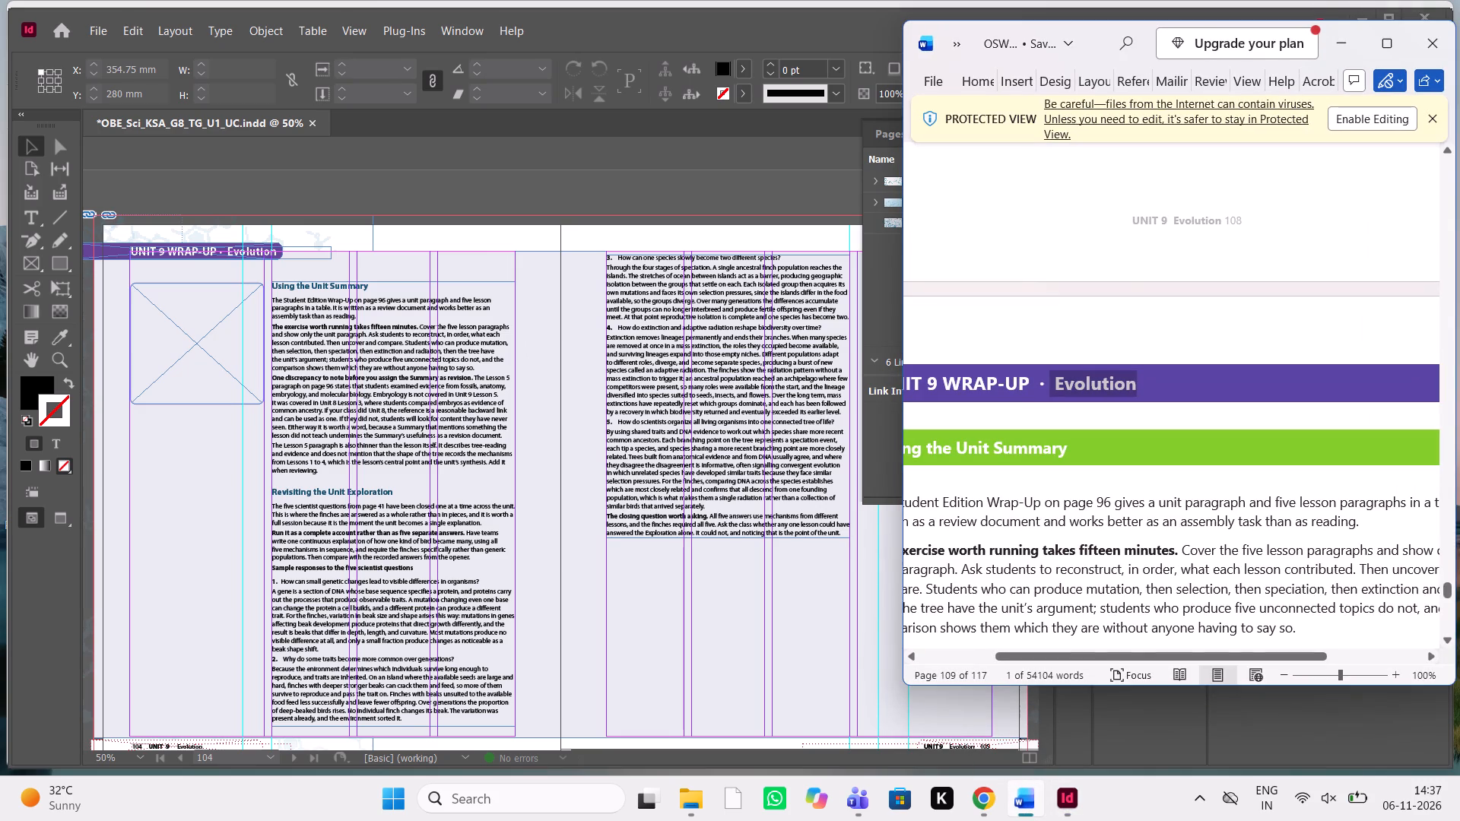
pyautogui.scroll(13, 1143, 511)
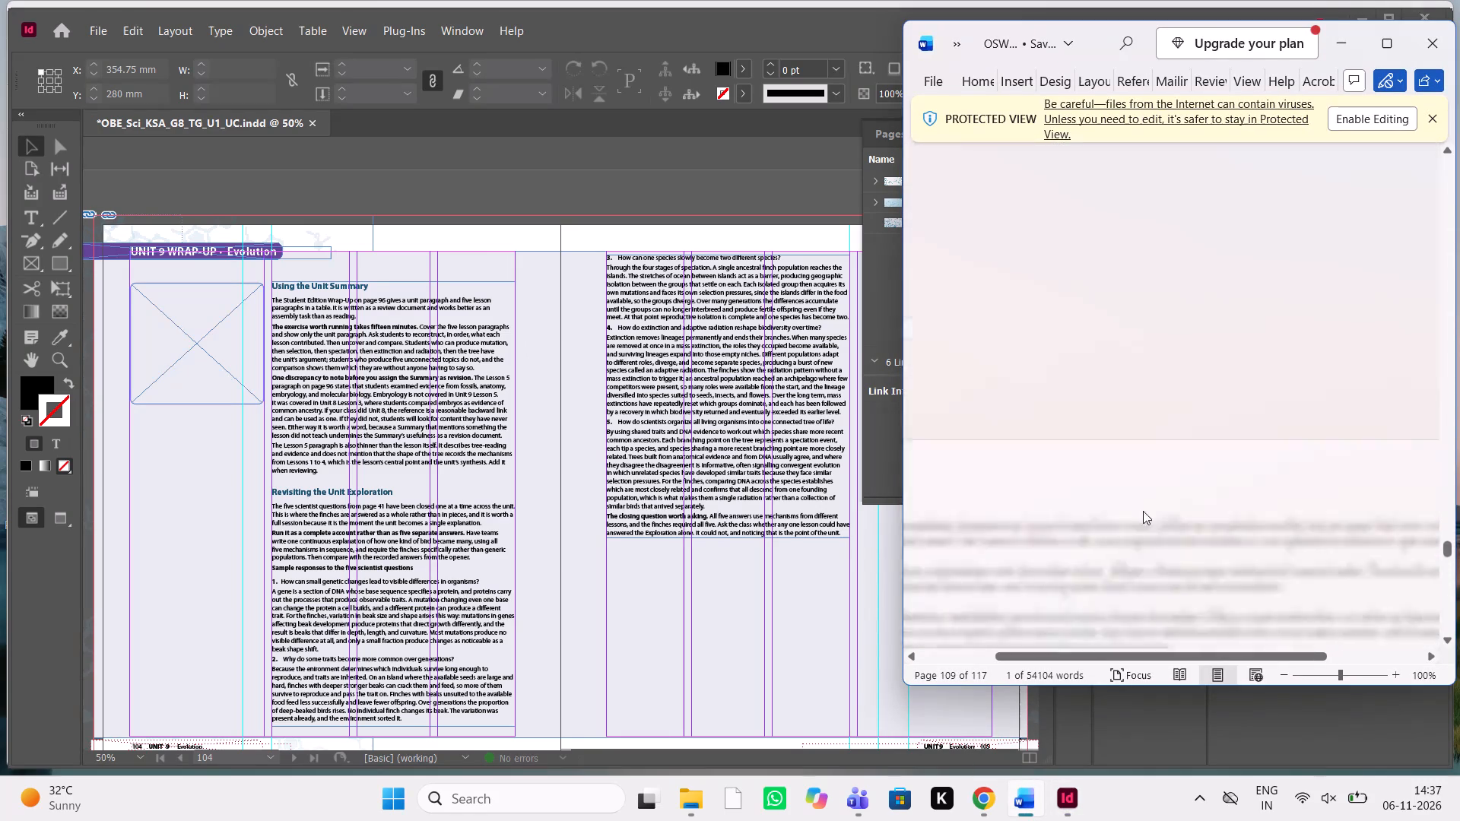
pyautogui.scroll(15, 1143, 511)
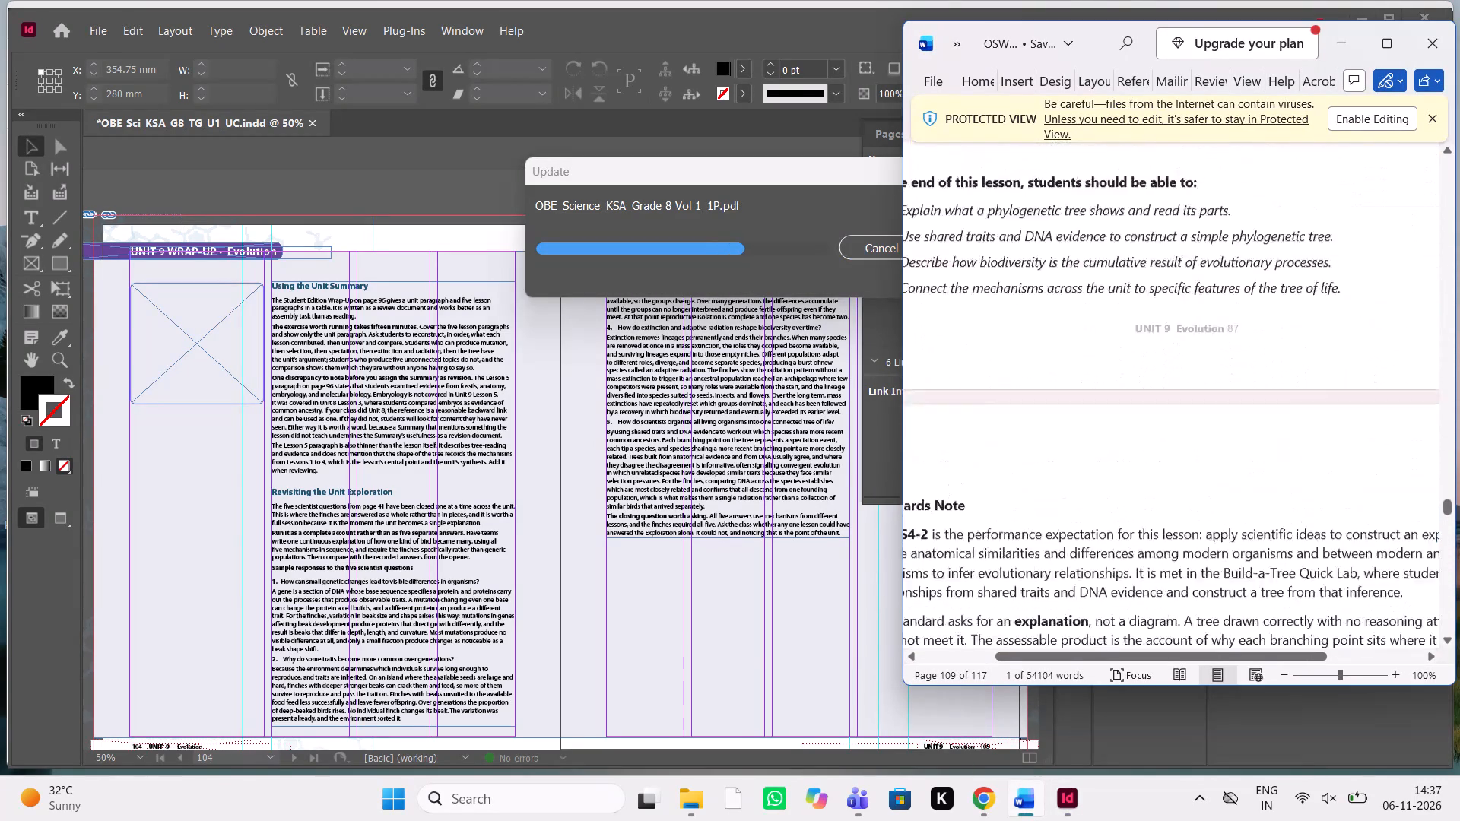
pyautogui.scroll(7, 1143, 511)
pyautogui.scroll(-2, 1143, 511)
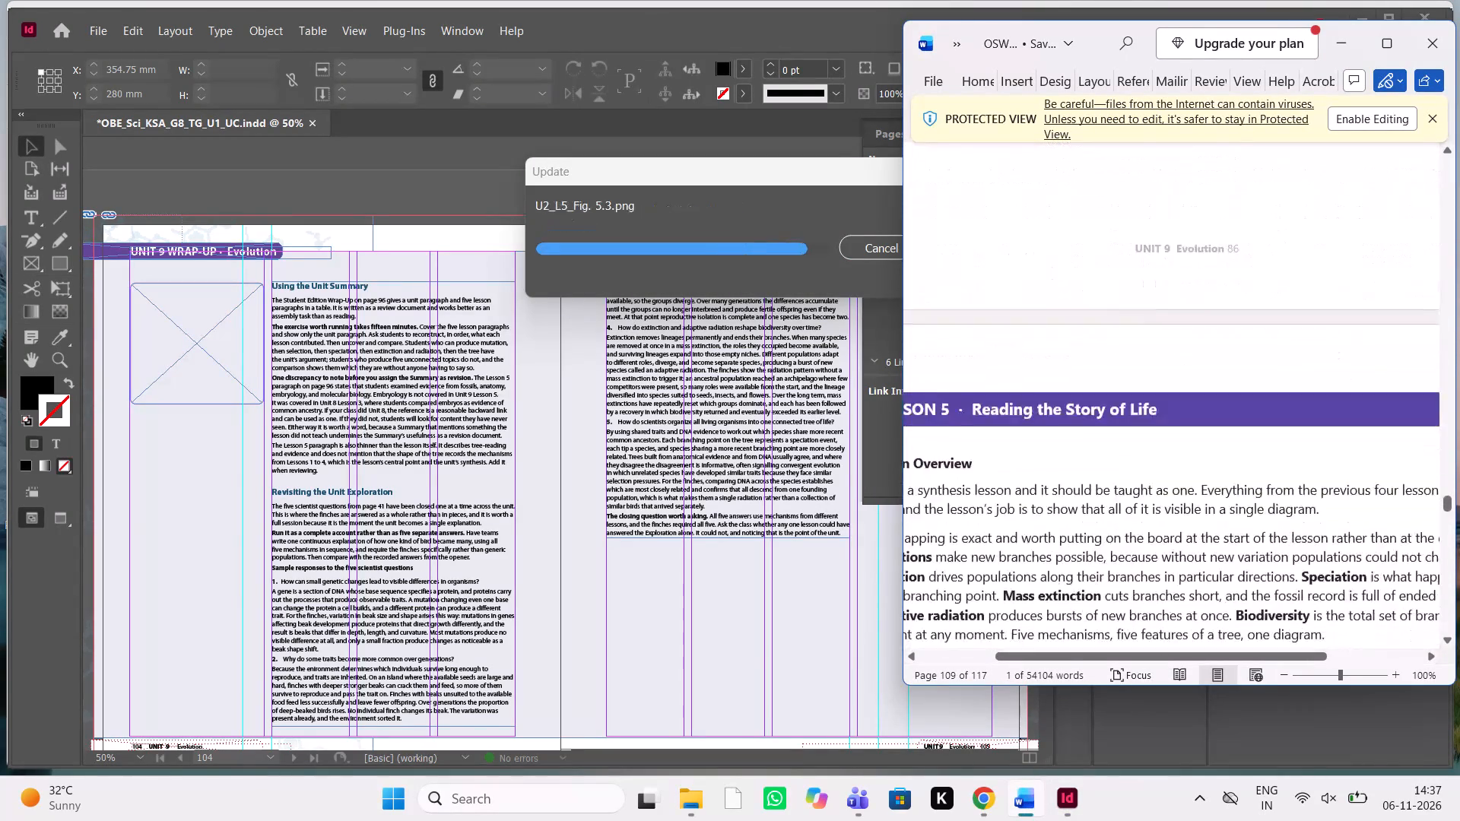
pyautogui.scroll(-2, 1143, 511)
pyautogui.scroll(1, 1143, 511)
pyautogui.scroll(-1, 1143, 511)
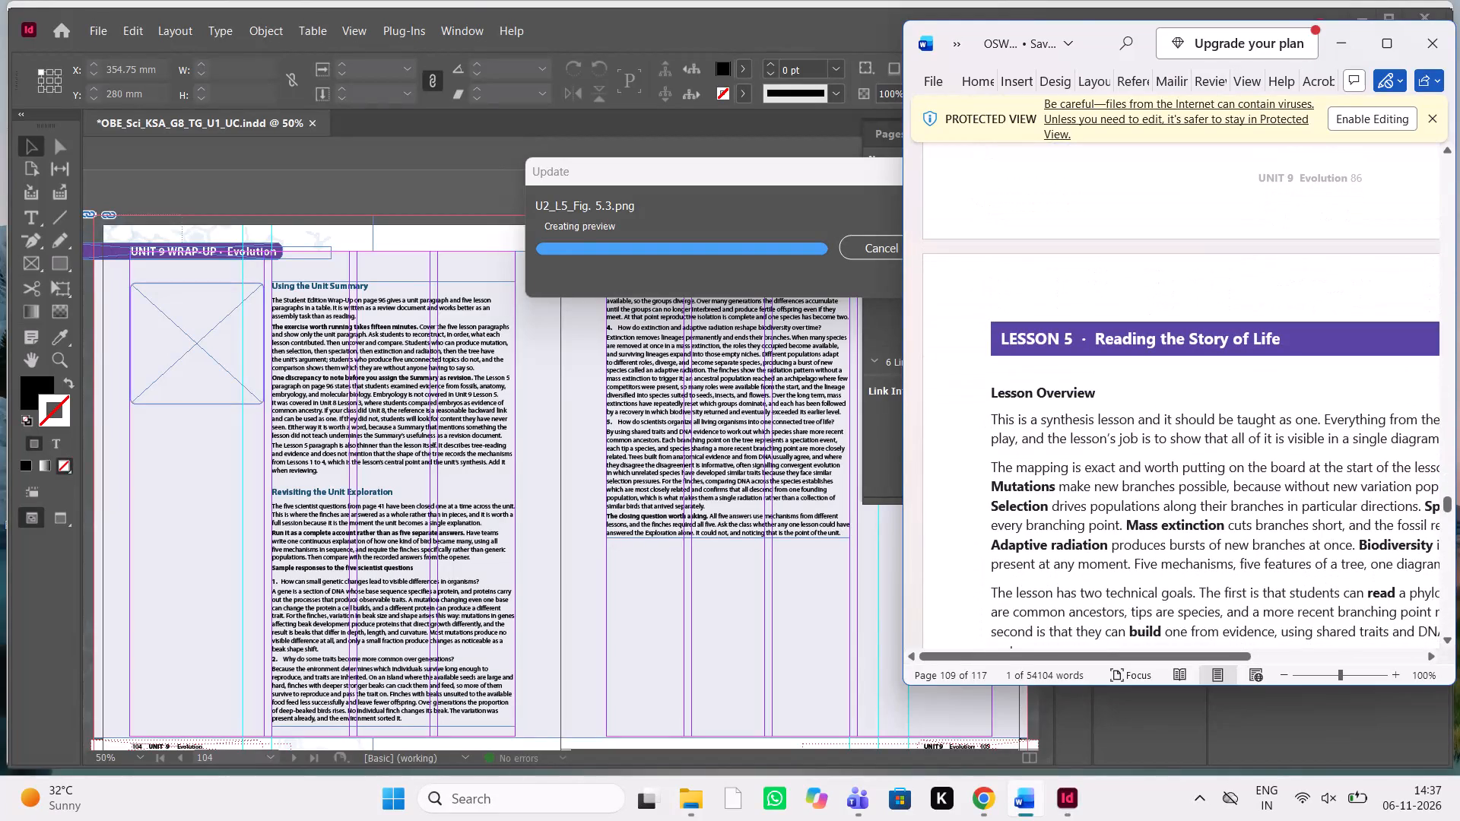
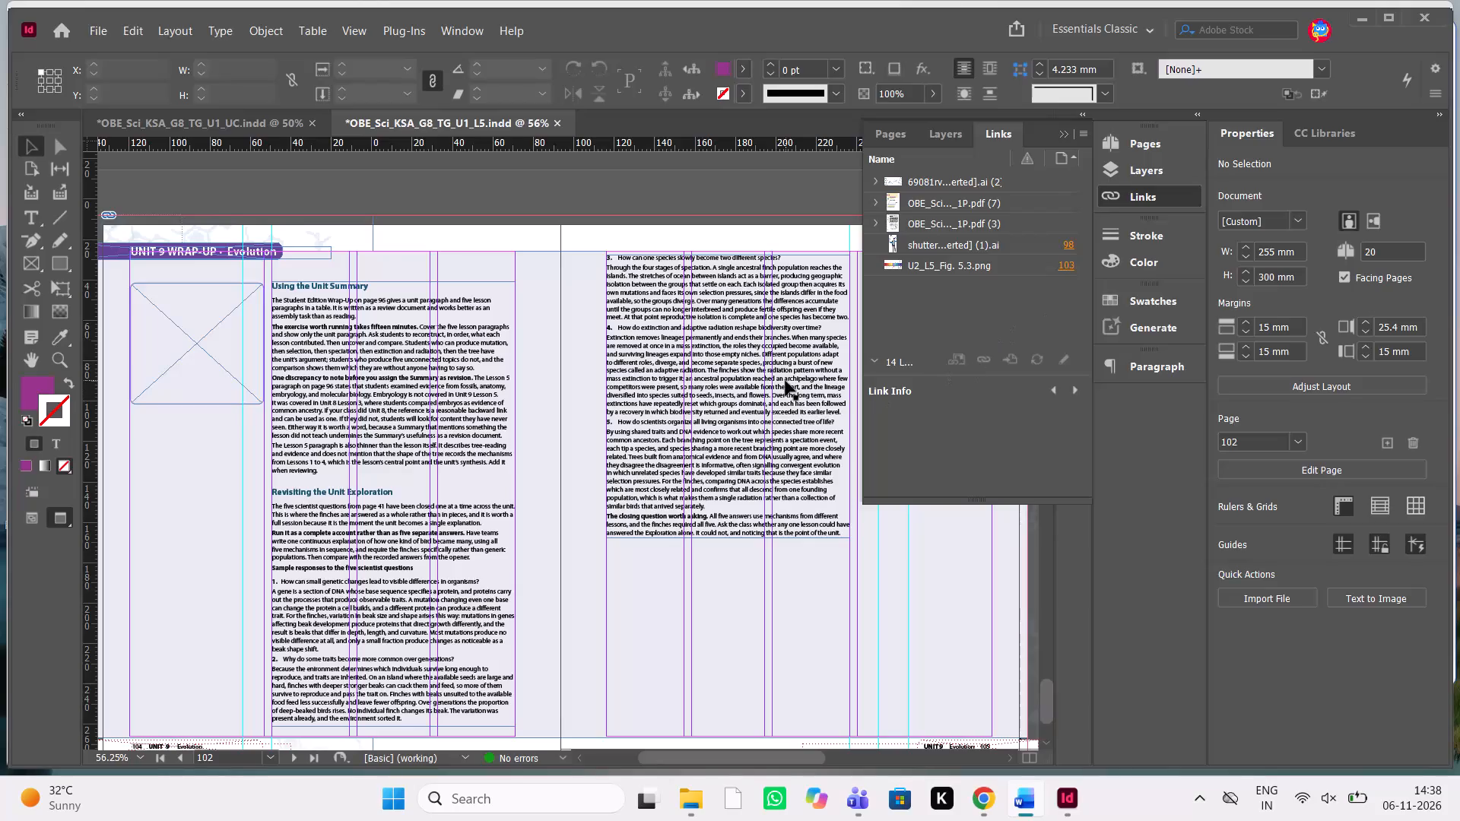
# Return to the Lesson 5 InDesign document, collapse the Links panel, and go to opening page 84 with guides and frame edges shown.
pyautogui.click(492, 125)
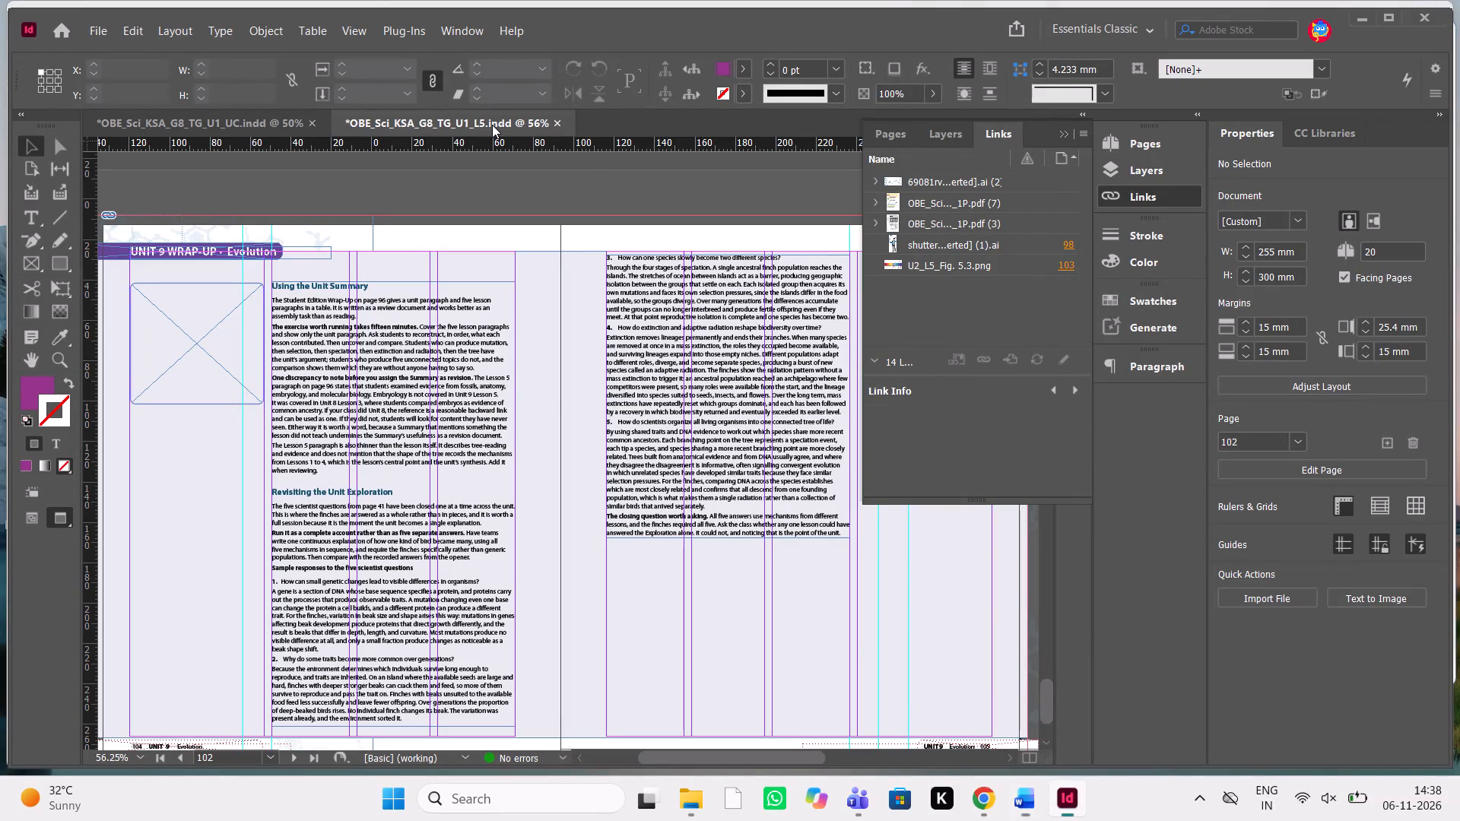
pyautogui.click(1058, 137)
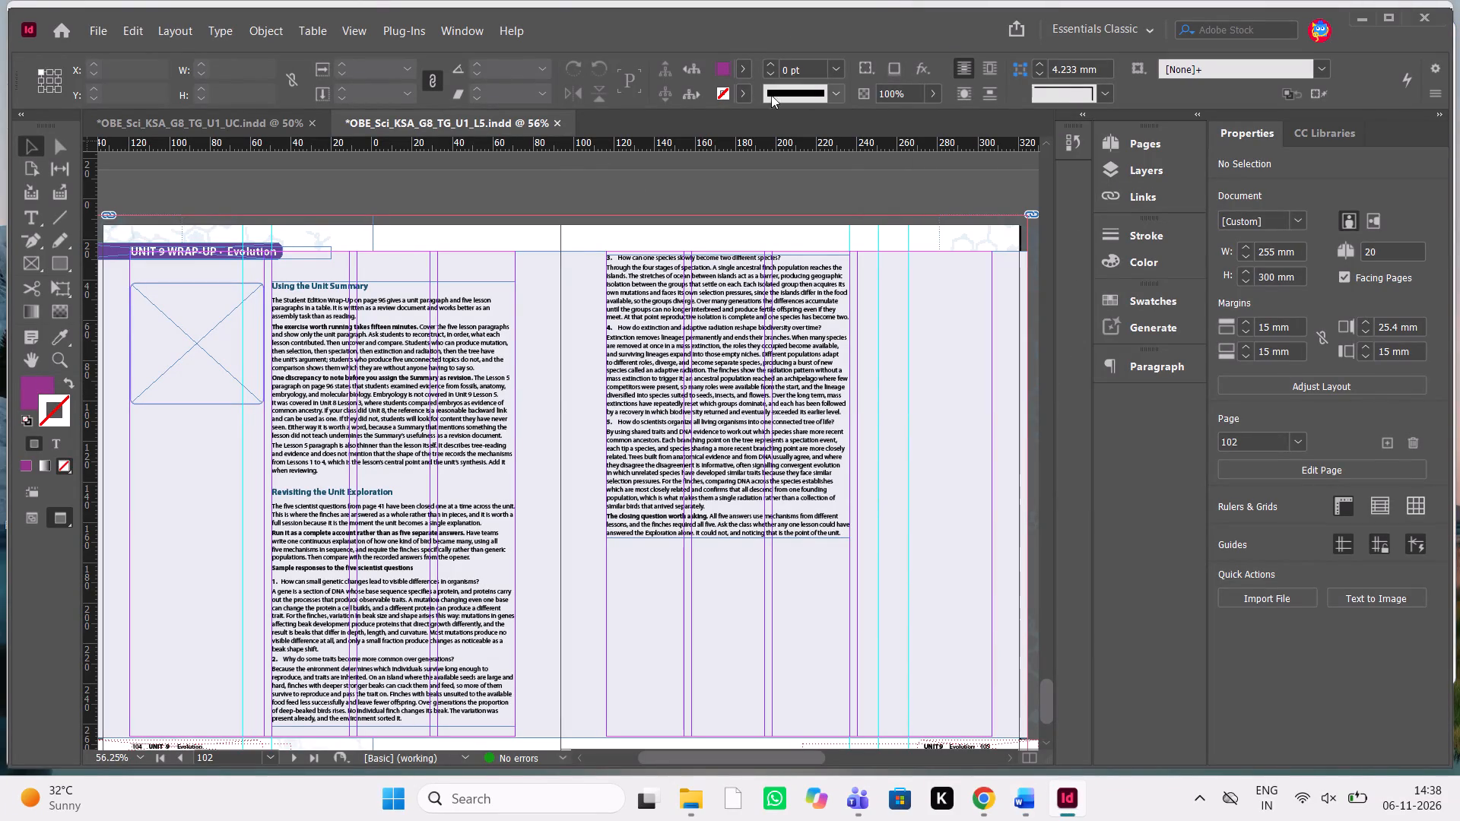
pyautogui.click(522, 116)
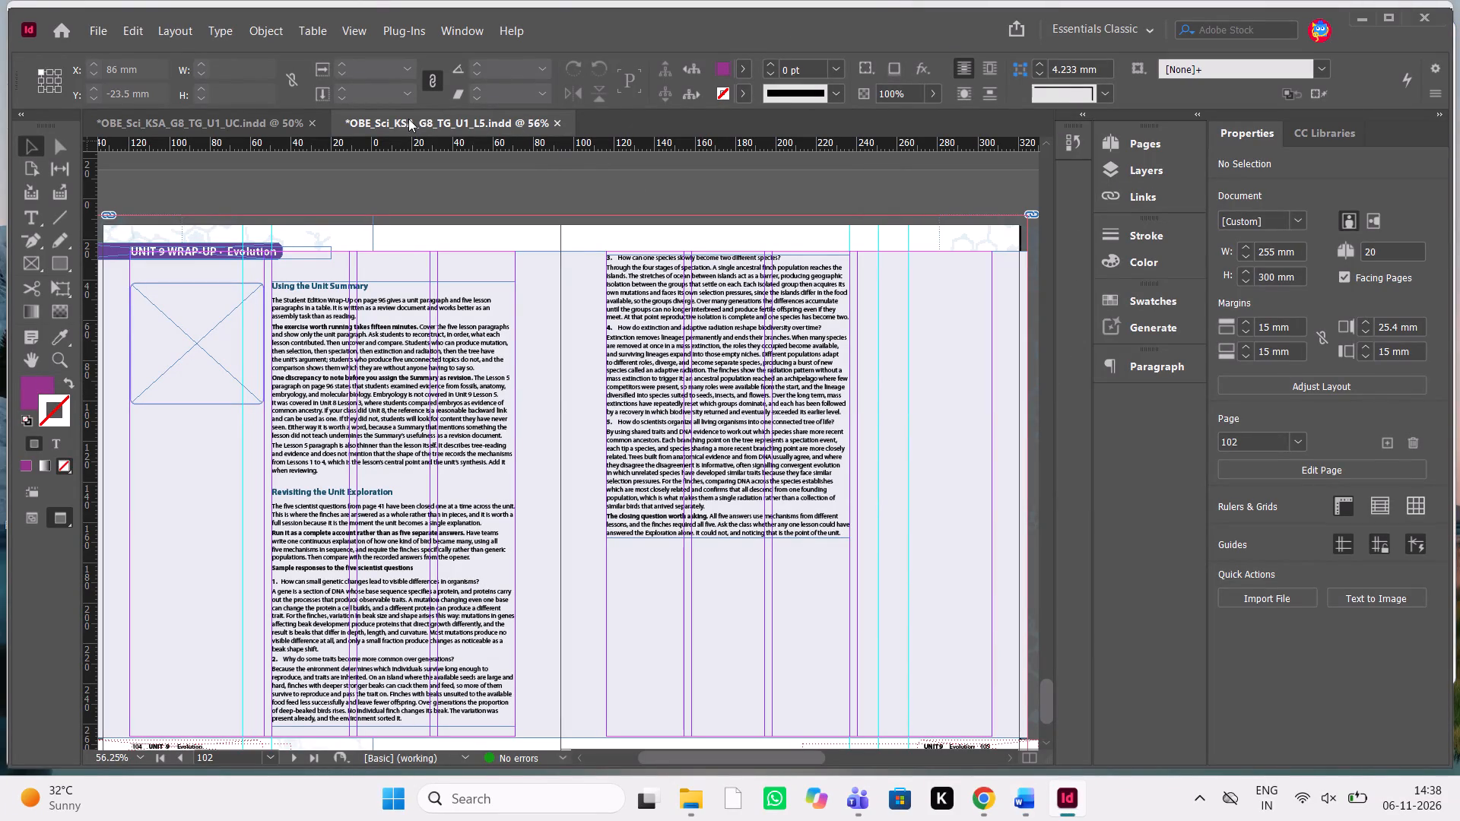
pyautogui.tripleClick(408, 119)
pyautogui.click(224, 121)
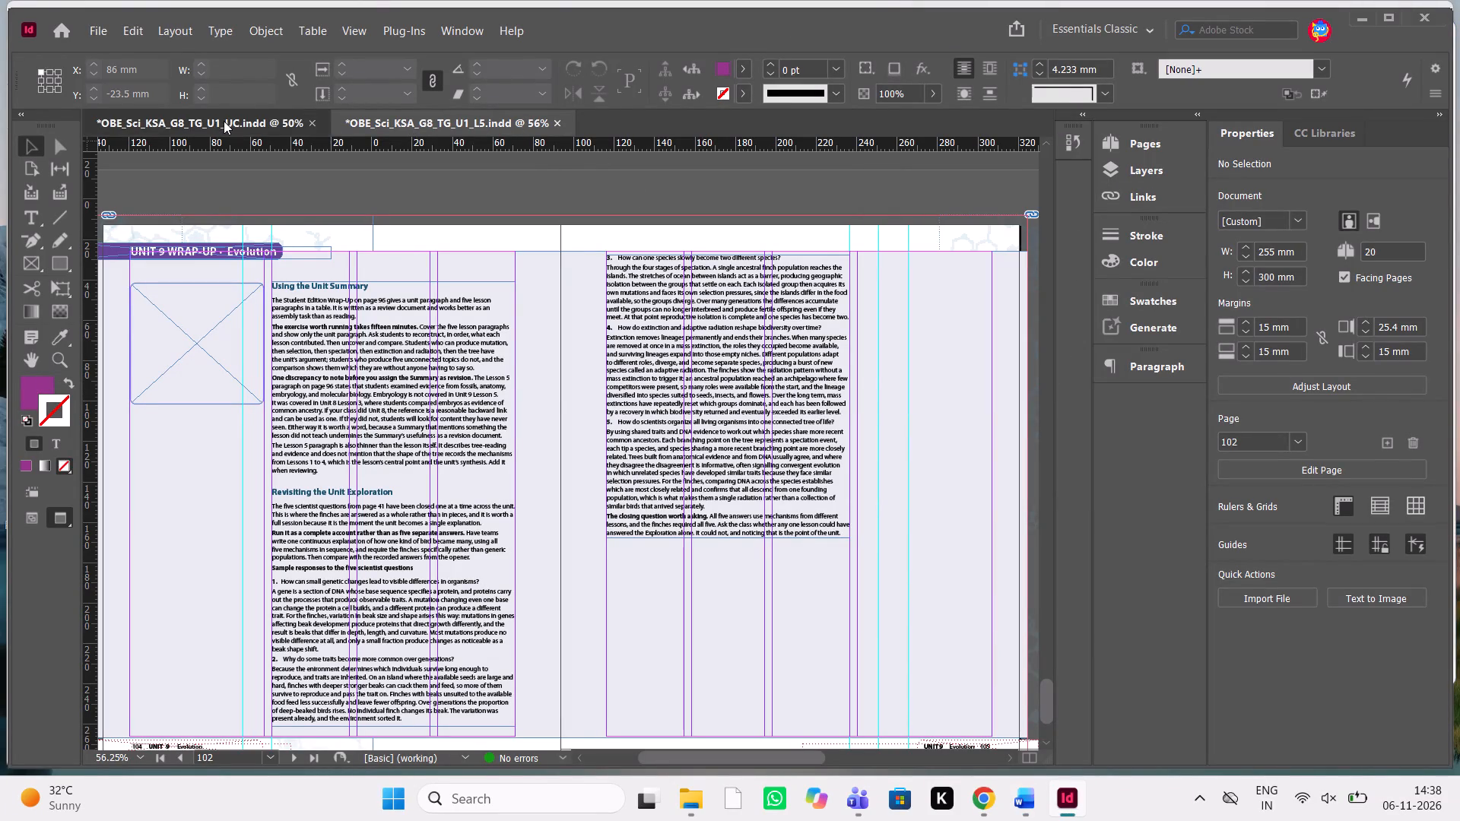
pyautogui.click(379, 121)
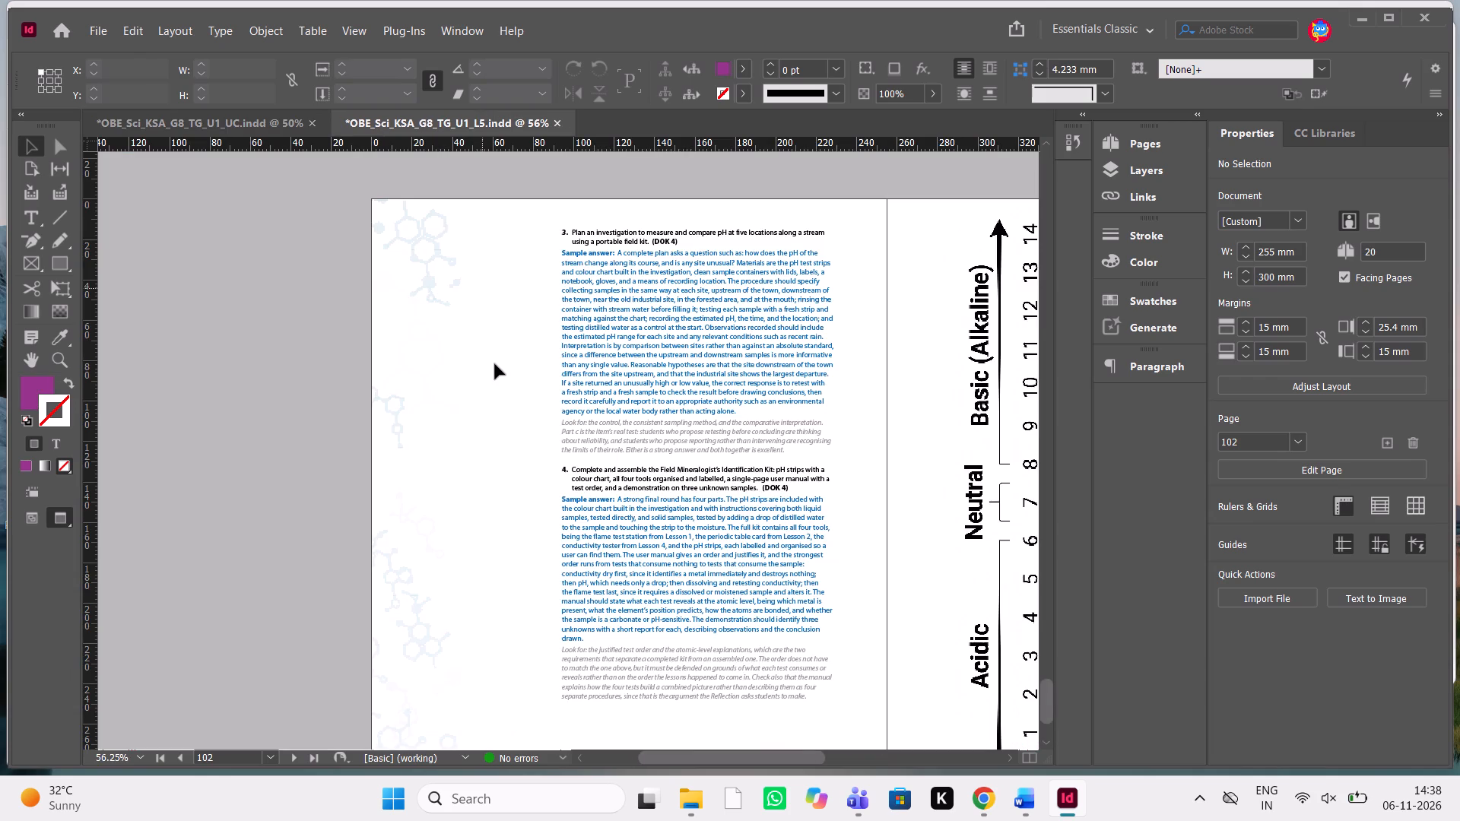
pyautogui.scroll(20, 495, 364)
pyautogui.scroll(20, 495, 364)
pyautogui.scroll(20, 495, 364)
pyautogui.hscroll(20, 495, 364)
pyautogui.scroll(20, 495, 364)
pyautogui.scroll(9, 495, 364)
pyautogui.hscroll(7, 495, 364)
pyautogui.scroll(11, 495, 364)
pyautogui.hscroll(2, 495, 364)
pyautogui.scroll(7, 495, 364)
pyautogui.hscroll(1, 495, 364)
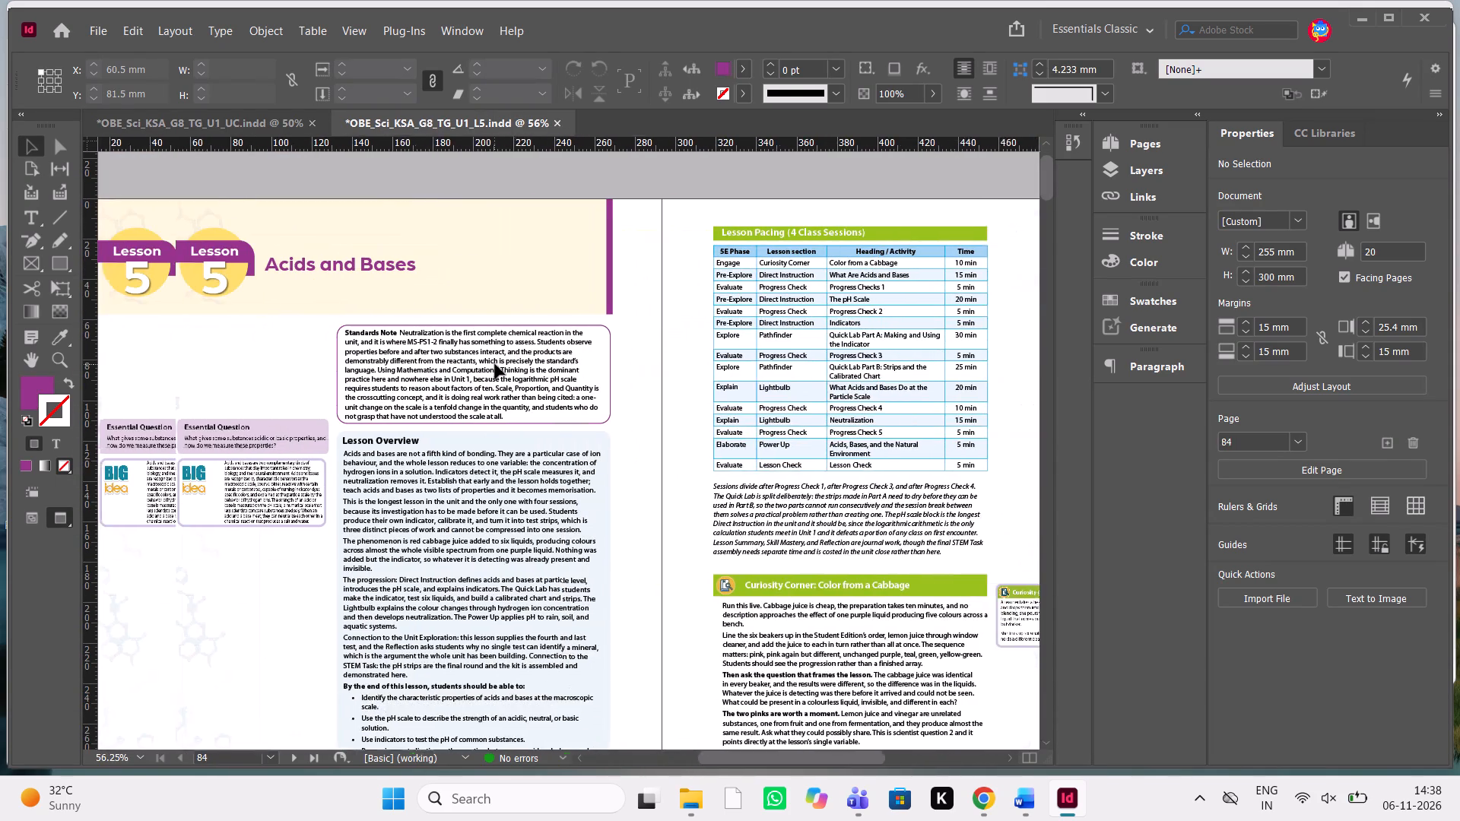
pyautogui.hscroll(1, 495, 364)
pyautogui.click(168, 318)
pyautogui.press('w')
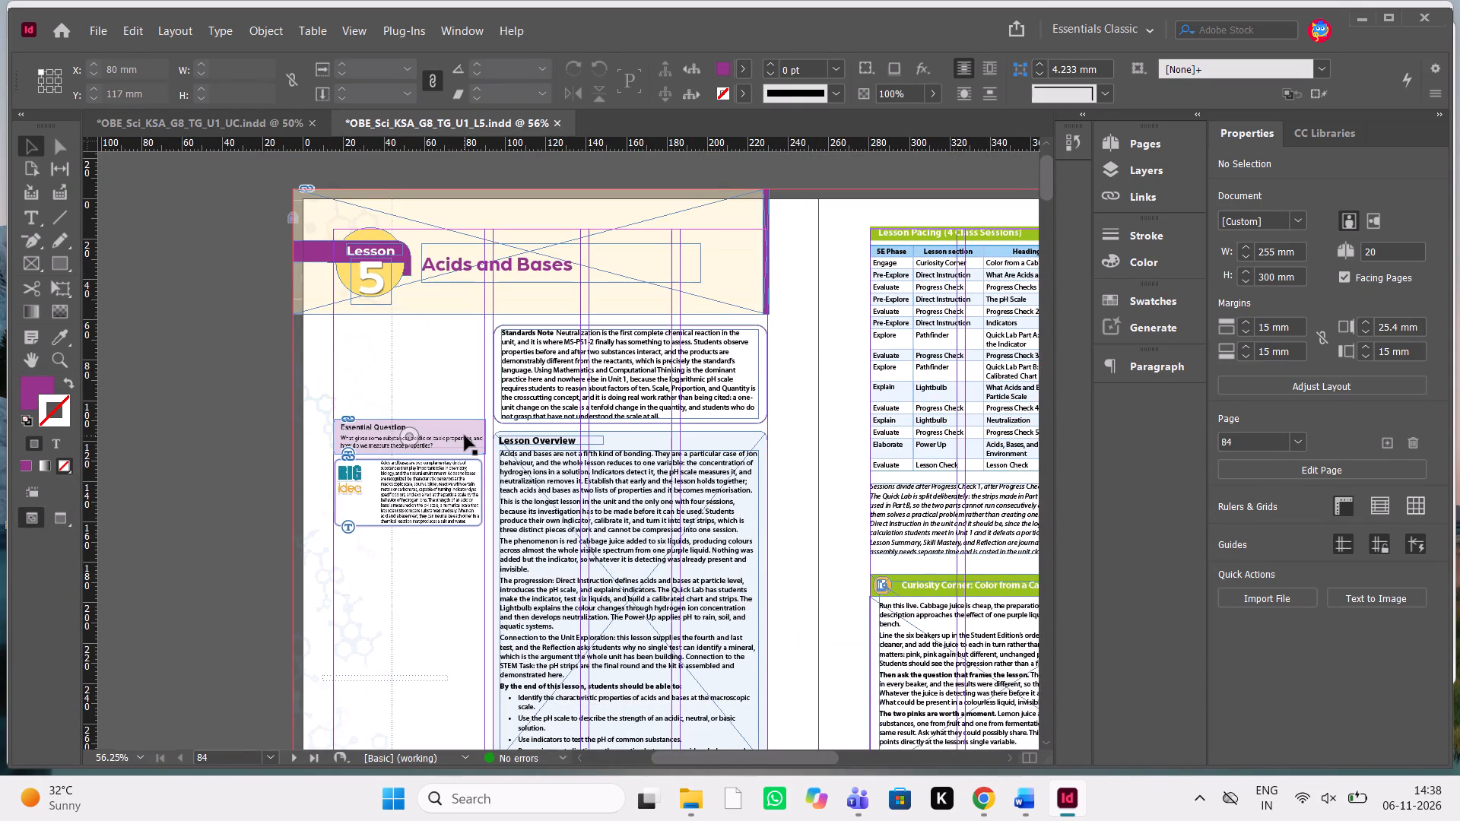
# Replace the lesson title Acids and Bases with "Reading the Story of Life" copied from the Word manuscript.
pyautogui.hotkey('alt', 'Tab')
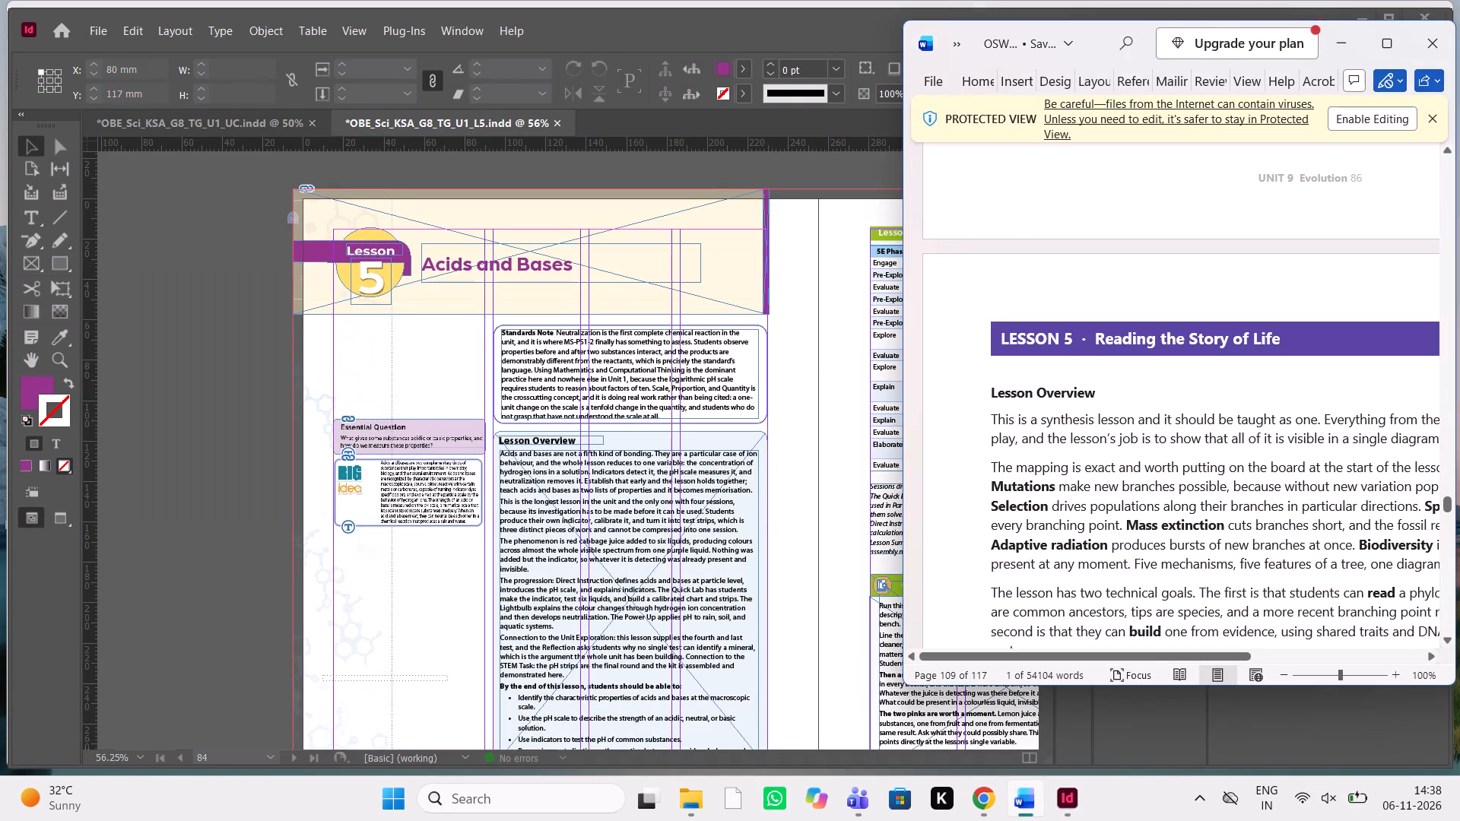
pyautogui.moveTo(1287, 338); pyautogui.dragTo(1097, 327)
pyautogui.hotkey('ctrl', 'c')
pyautogui.hotkey('ctrl', 'c')
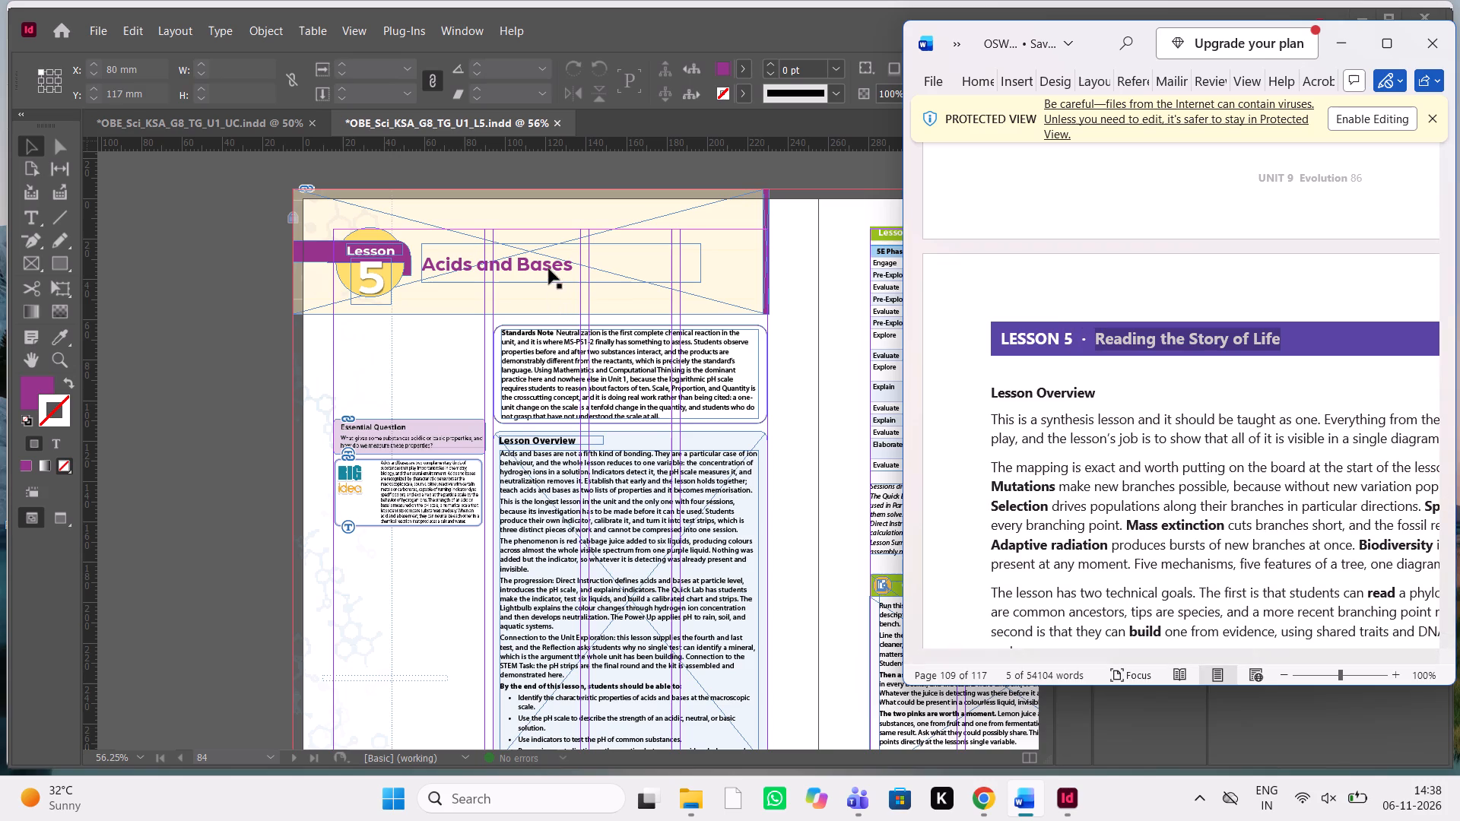
pyautogui.tripleClick(549, 269)
pyautogui.click(609, 263)
pyautogui.moveTo(609, 263); pyautogui.dragTo(551, 268)
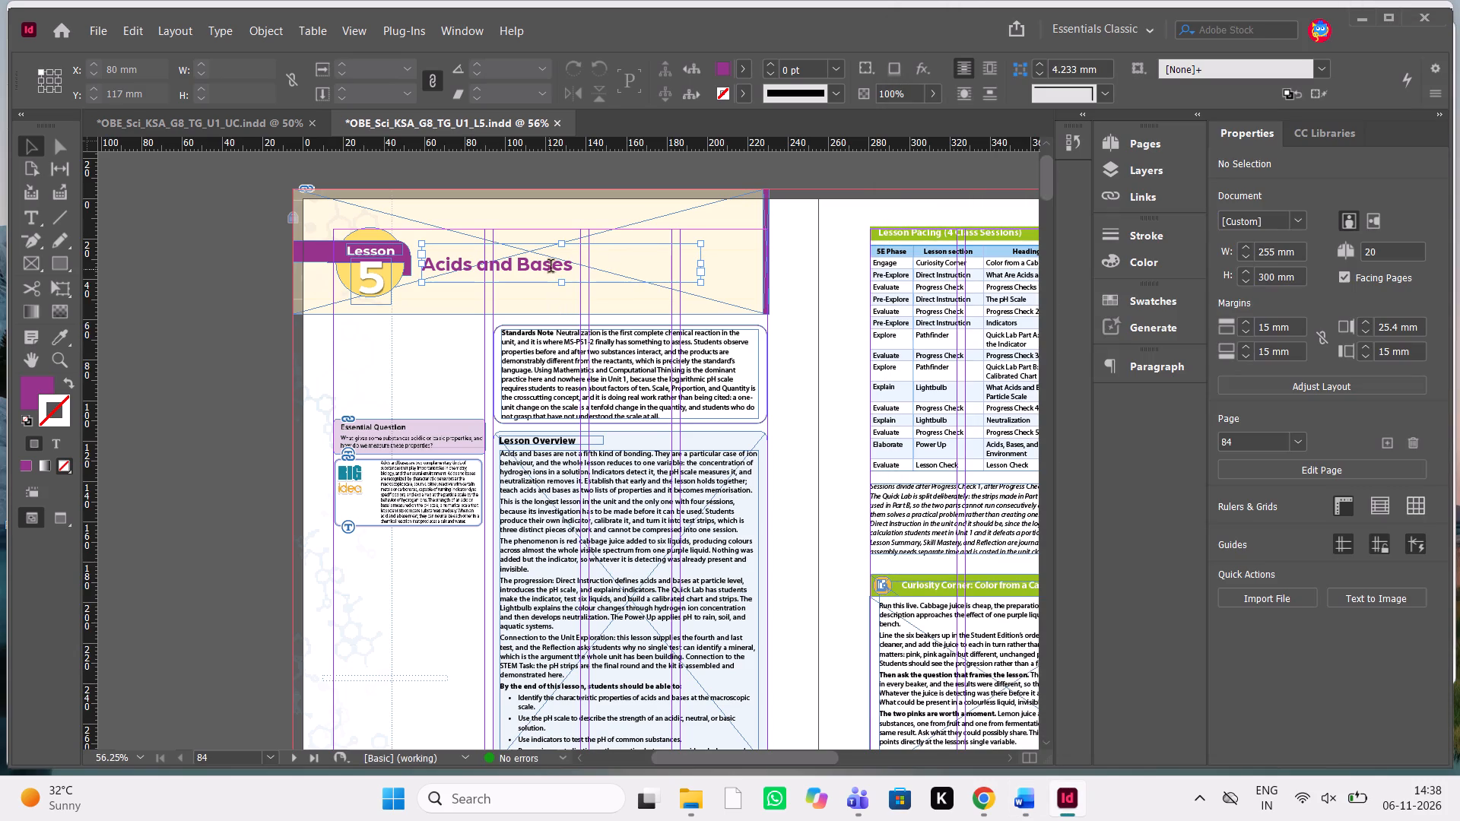
pyautogui.moveTo(551, 268); pyautogui.dragTo(439, 258)
pyautogui.doubleClick(439, 258)
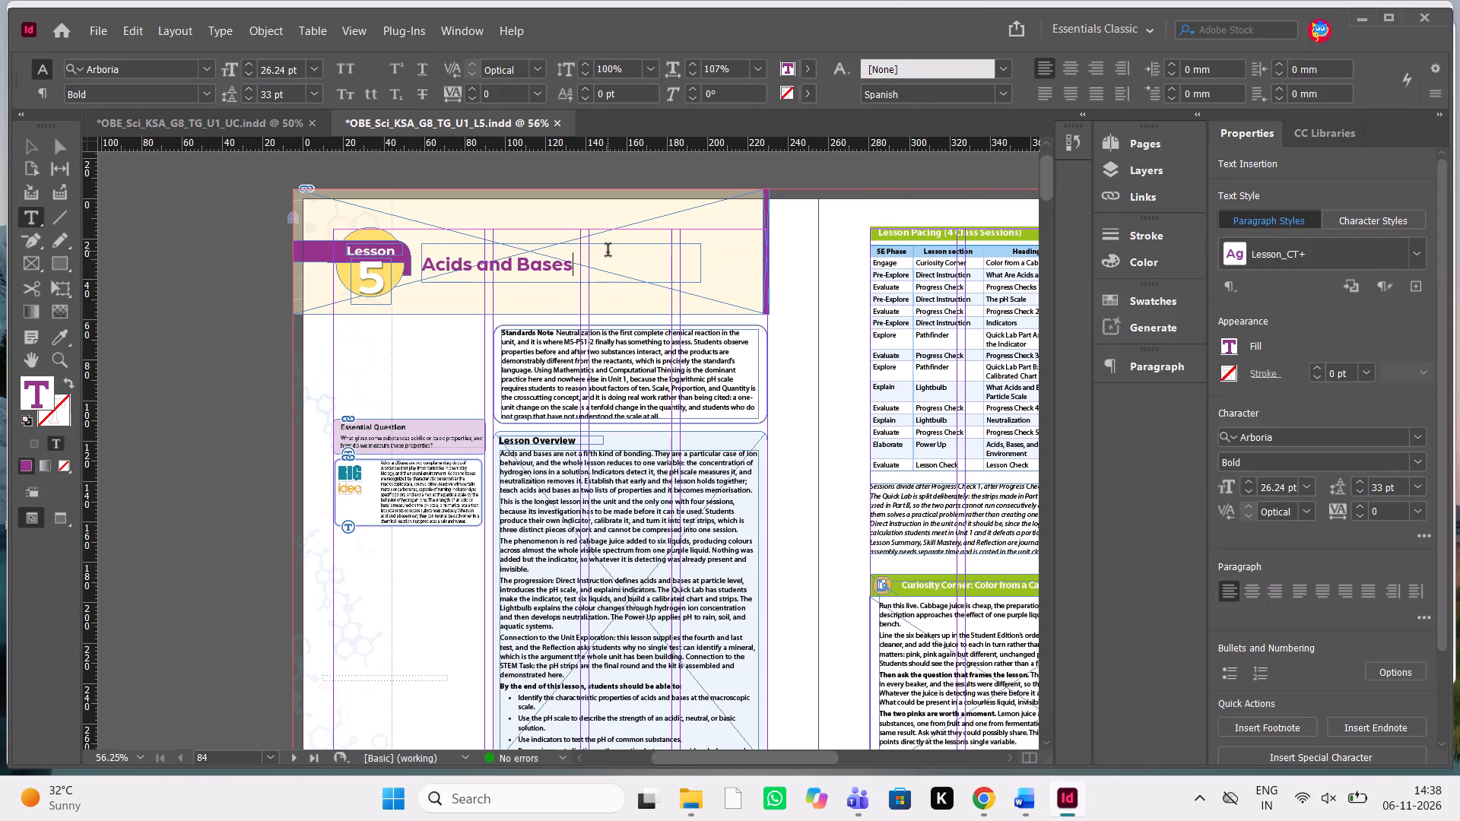
pyautogui.moveTo(608, 255); pyautogui.dragTo(368, 261)
pyautogui.hotkey('ctrl', 'v')
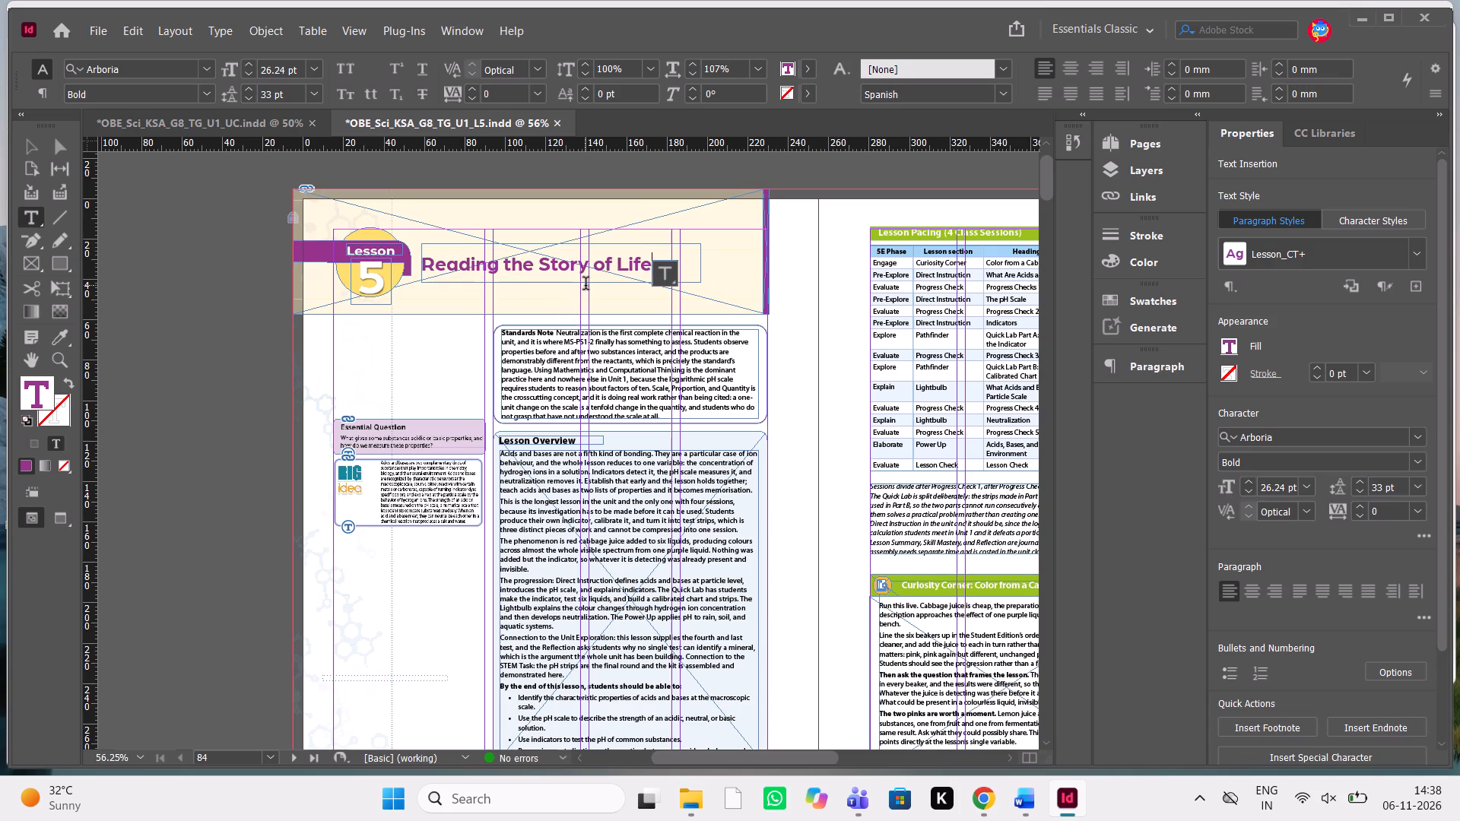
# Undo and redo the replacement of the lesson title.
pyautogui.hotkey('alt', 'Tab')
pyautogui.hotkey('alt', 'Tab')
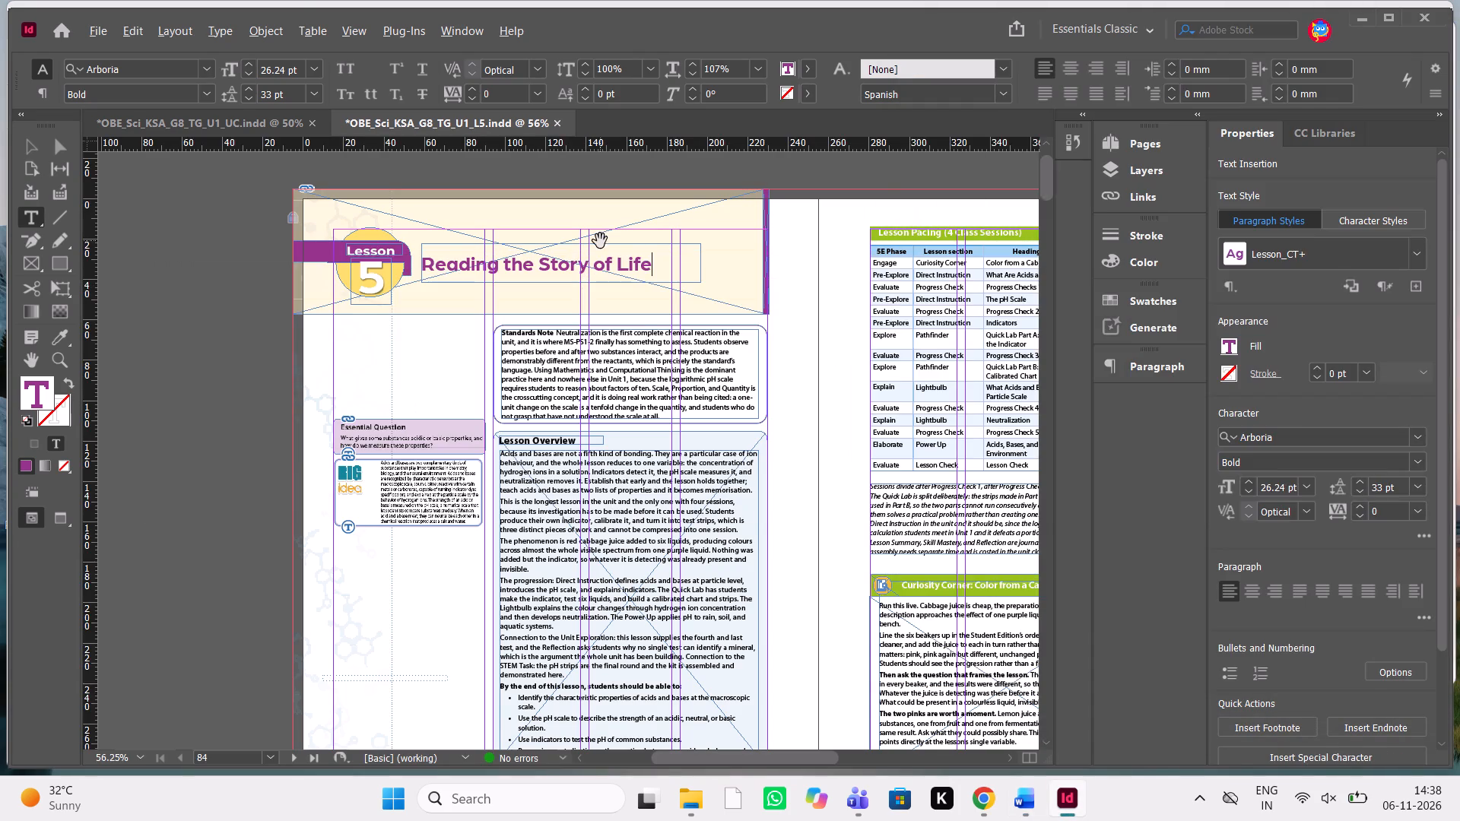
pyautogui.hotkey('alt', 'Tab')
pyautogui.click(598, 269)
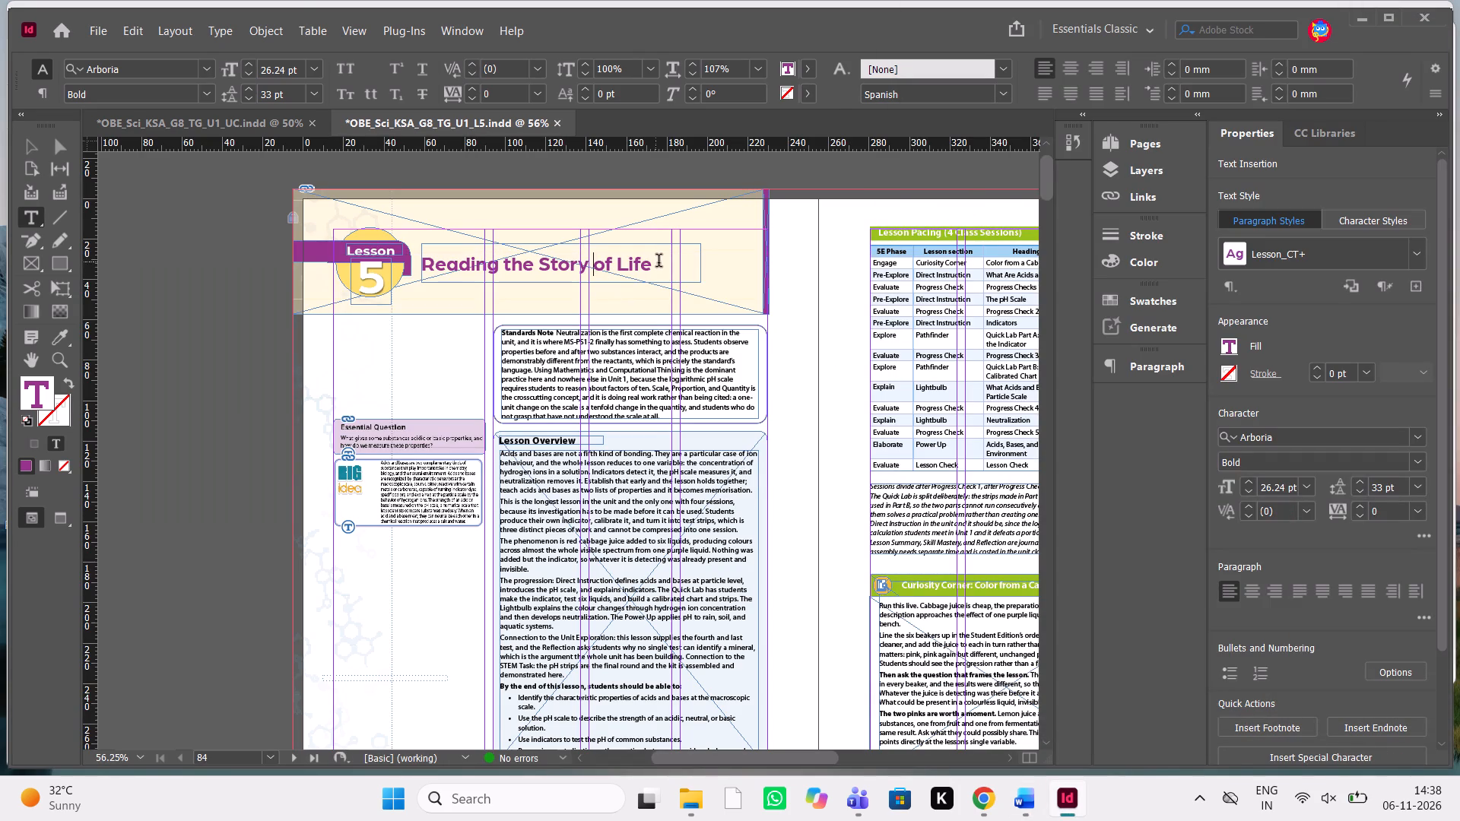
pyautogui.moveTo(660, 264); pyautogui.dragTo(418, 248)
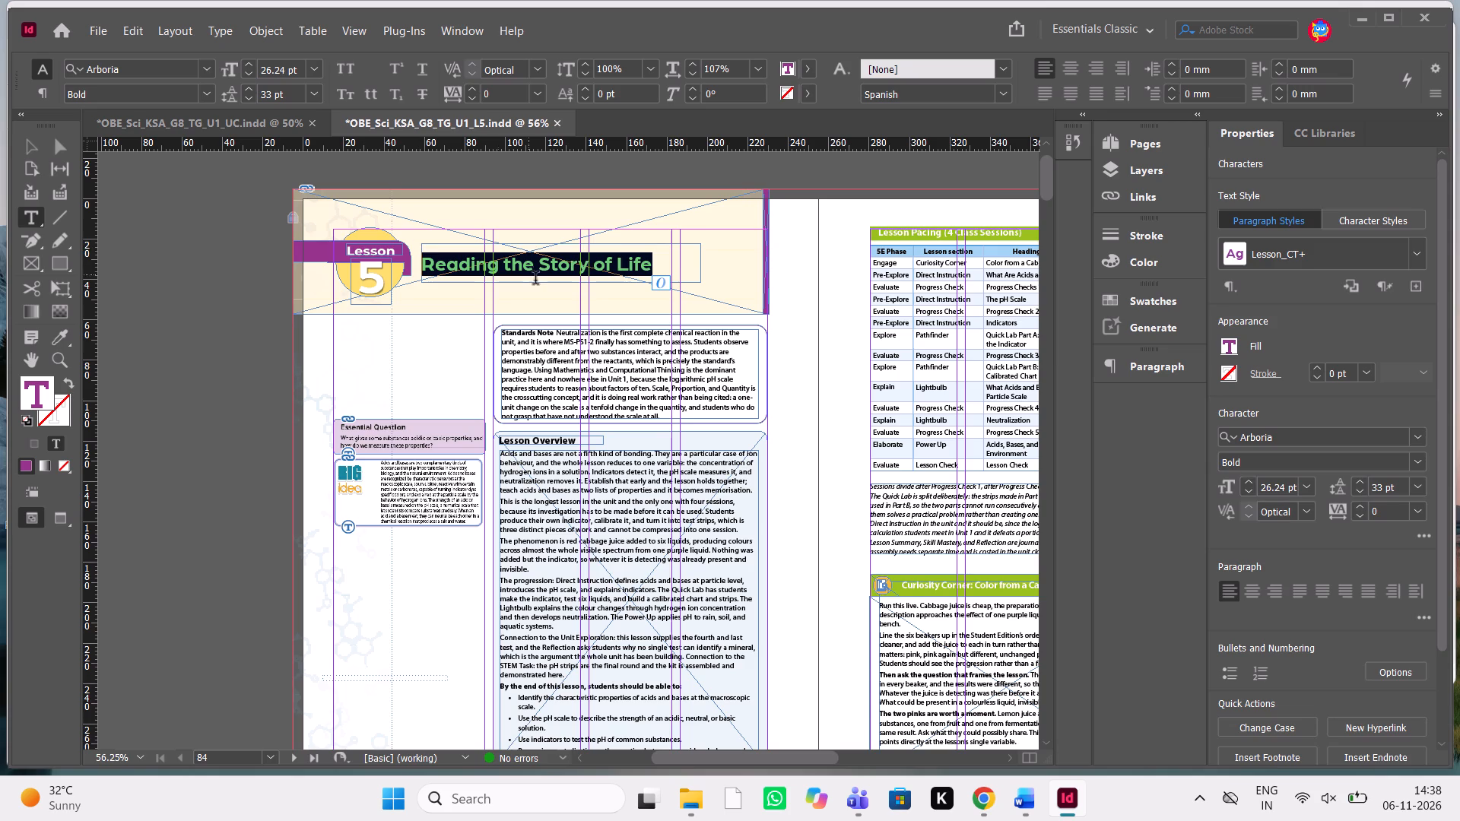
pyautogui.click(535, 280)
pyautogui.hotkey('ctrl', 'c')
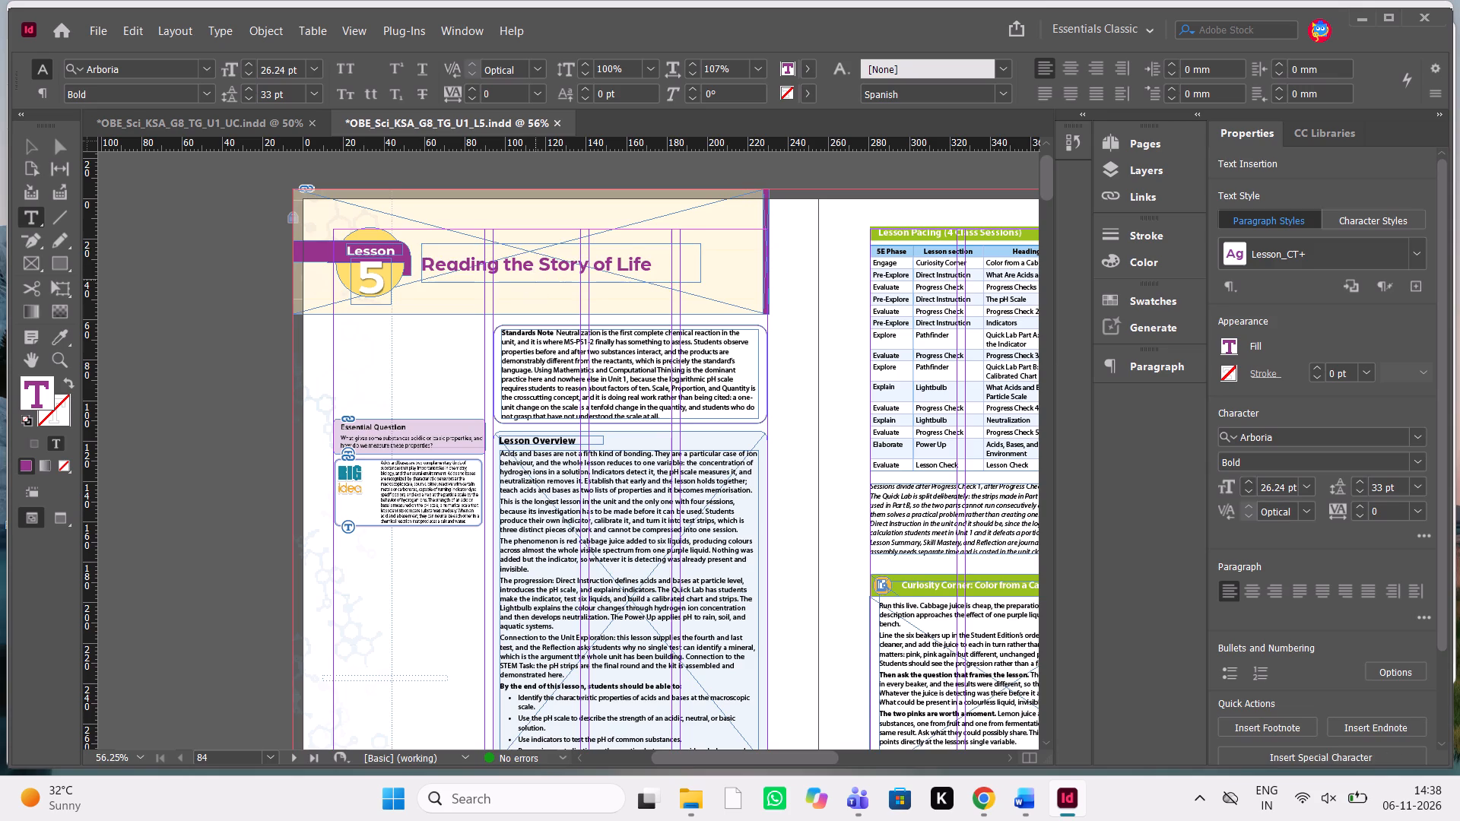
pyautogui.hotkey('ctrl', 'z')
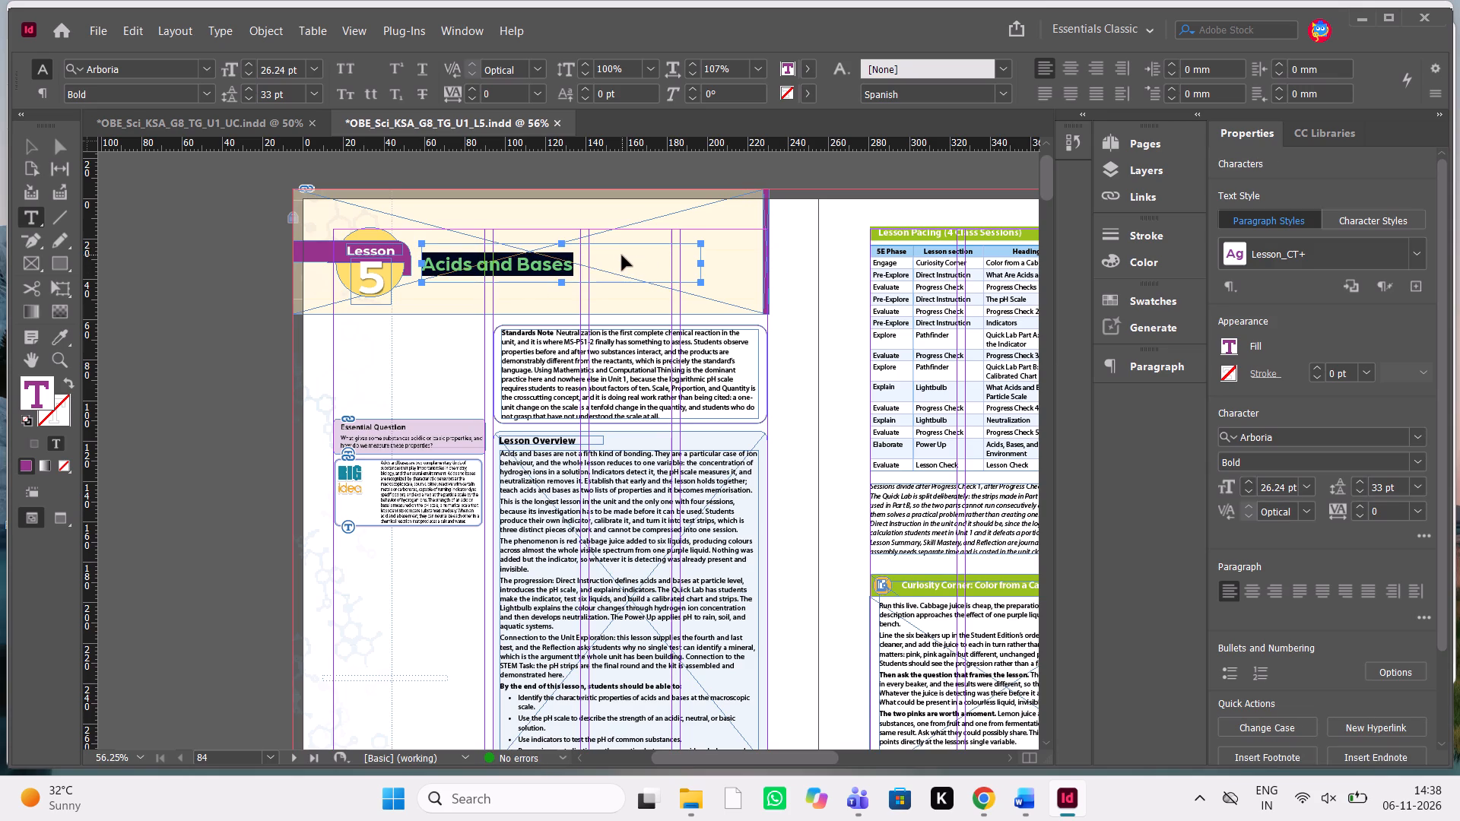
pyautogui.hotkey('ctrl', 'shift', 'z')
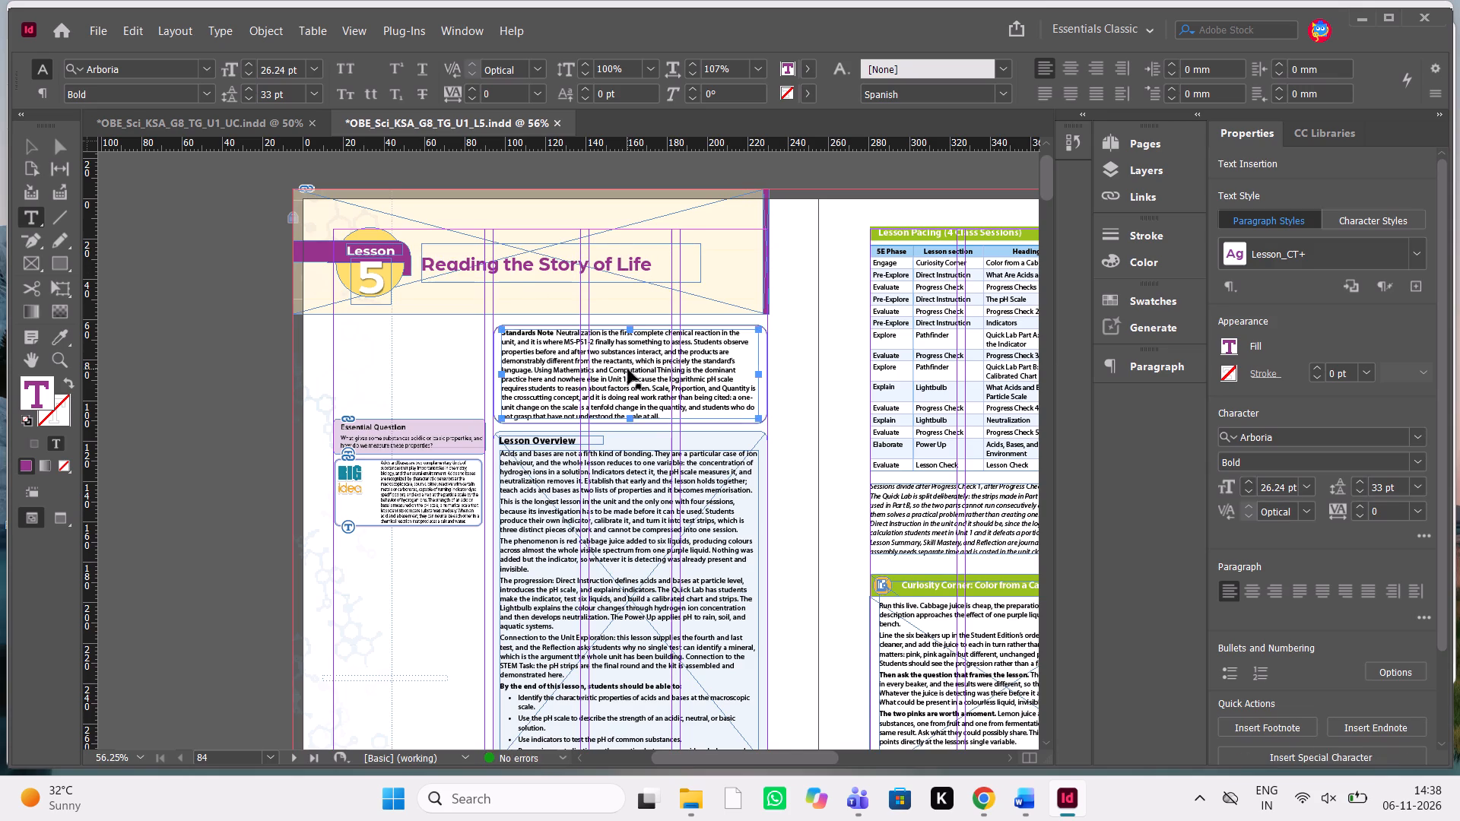
# Delete the placed Essential Question and Big Idea content from their frames in page 84's side column.
pyautogui.hotkey('ctrl', '=')
pyautogui.hotkey('ctrl', '=')
pyautogui.scroll(-1, 628, 369)
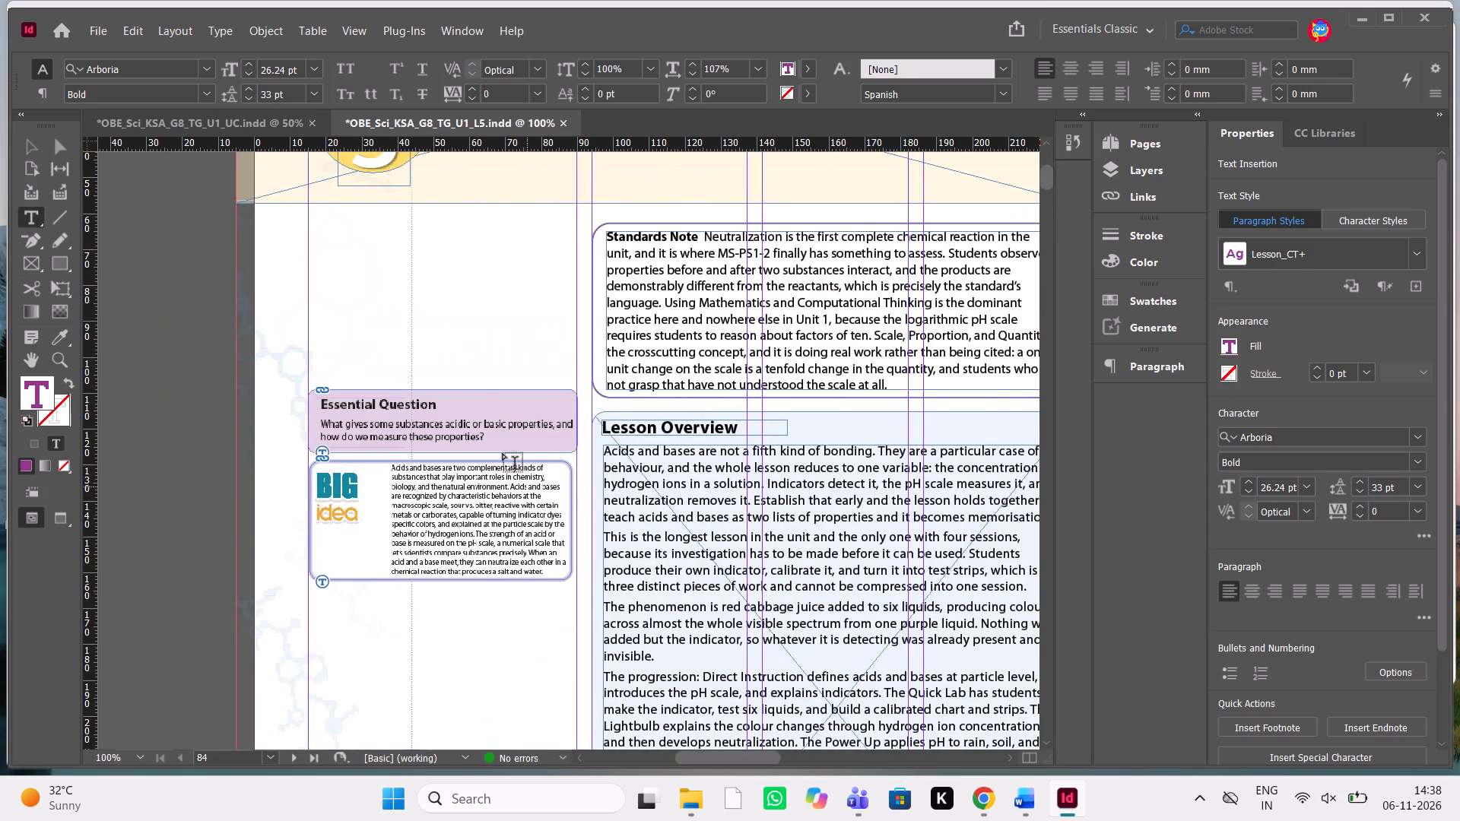
pyautogui.click(425, 424)
pyautogui.click(33, 137)
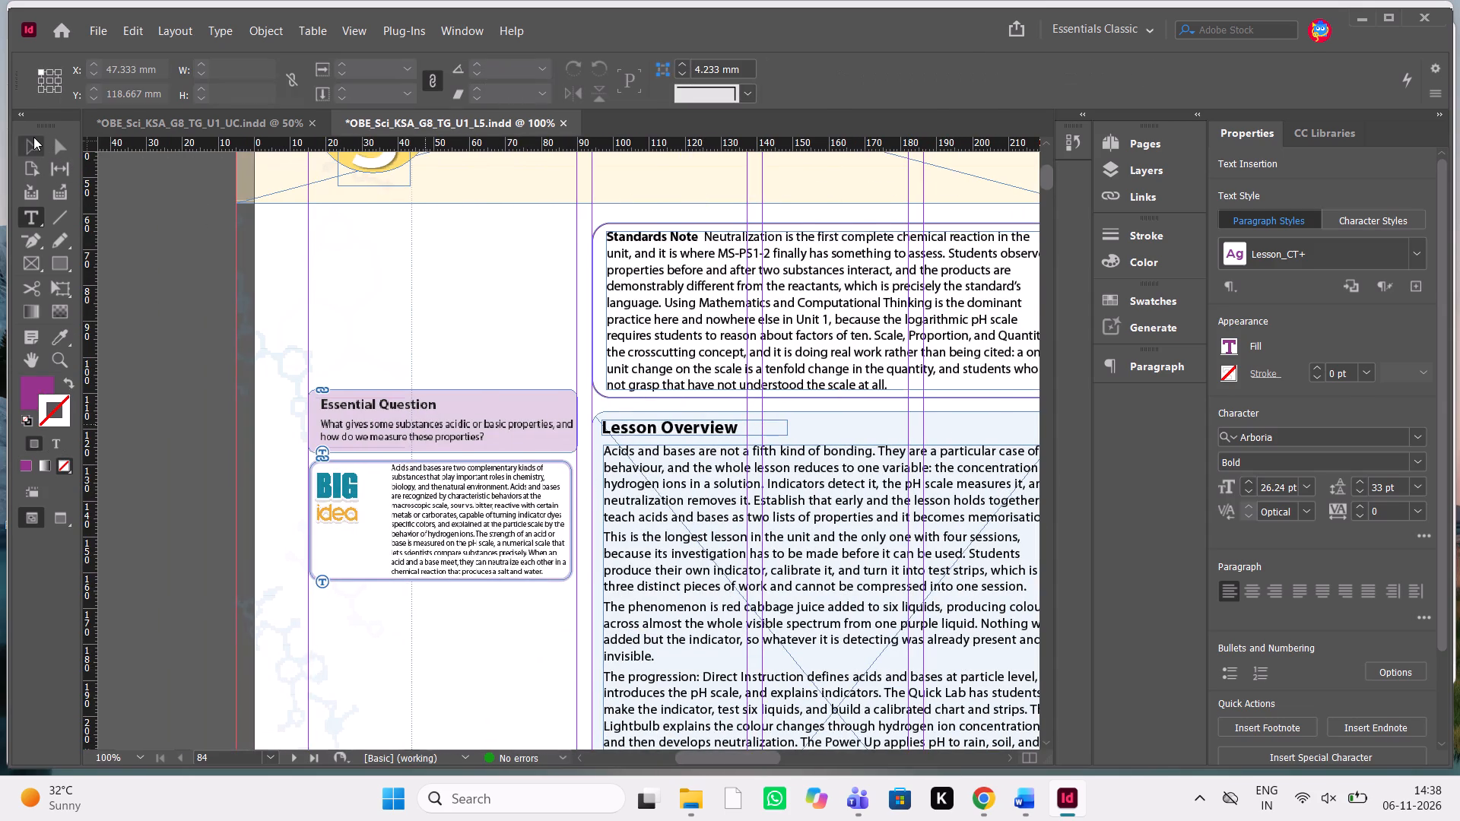
pyautogui.click(442, 414)
pyautogui.press('Delete')
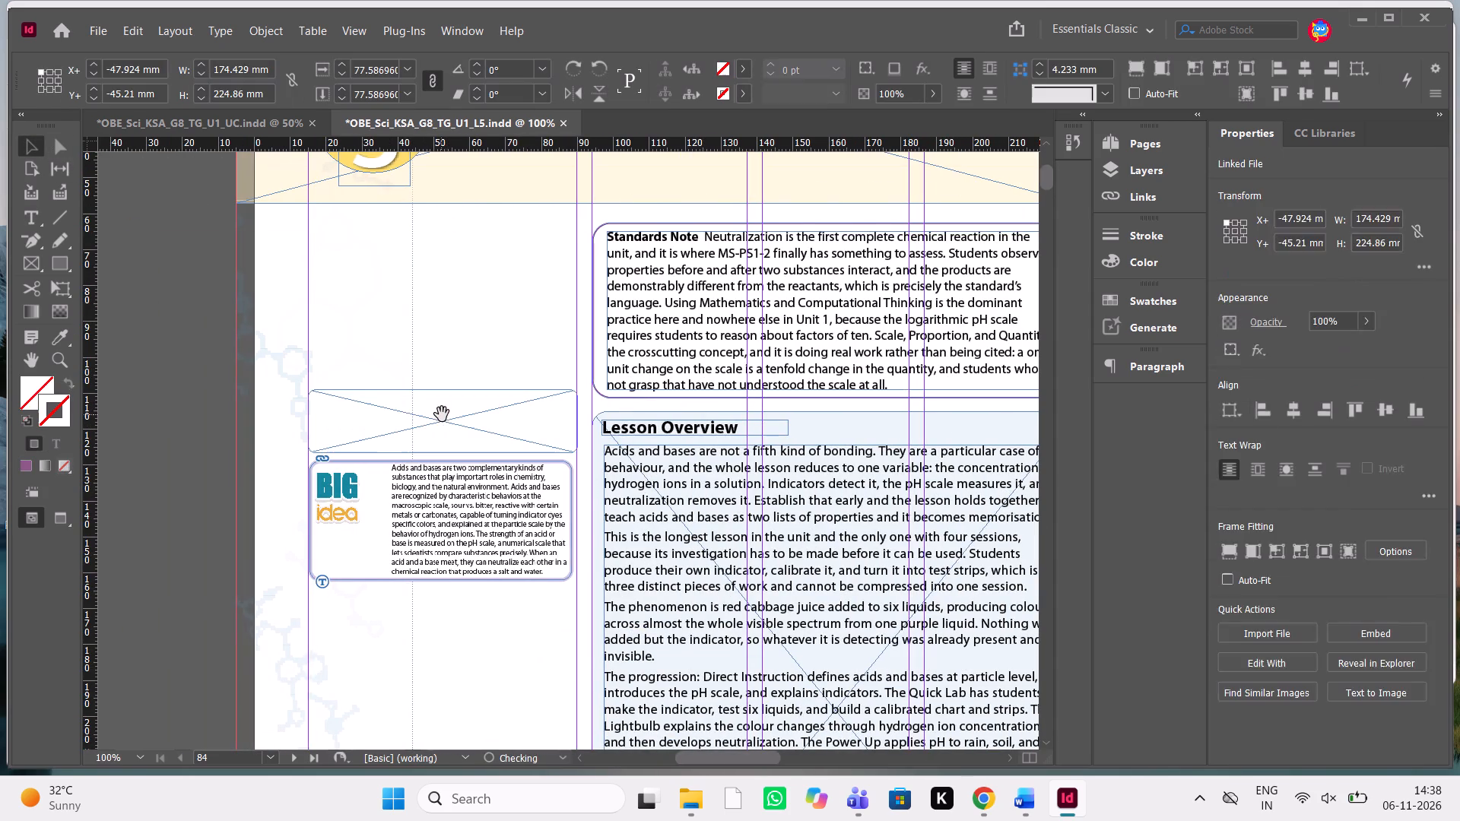
pyautogui.click(440, 524)
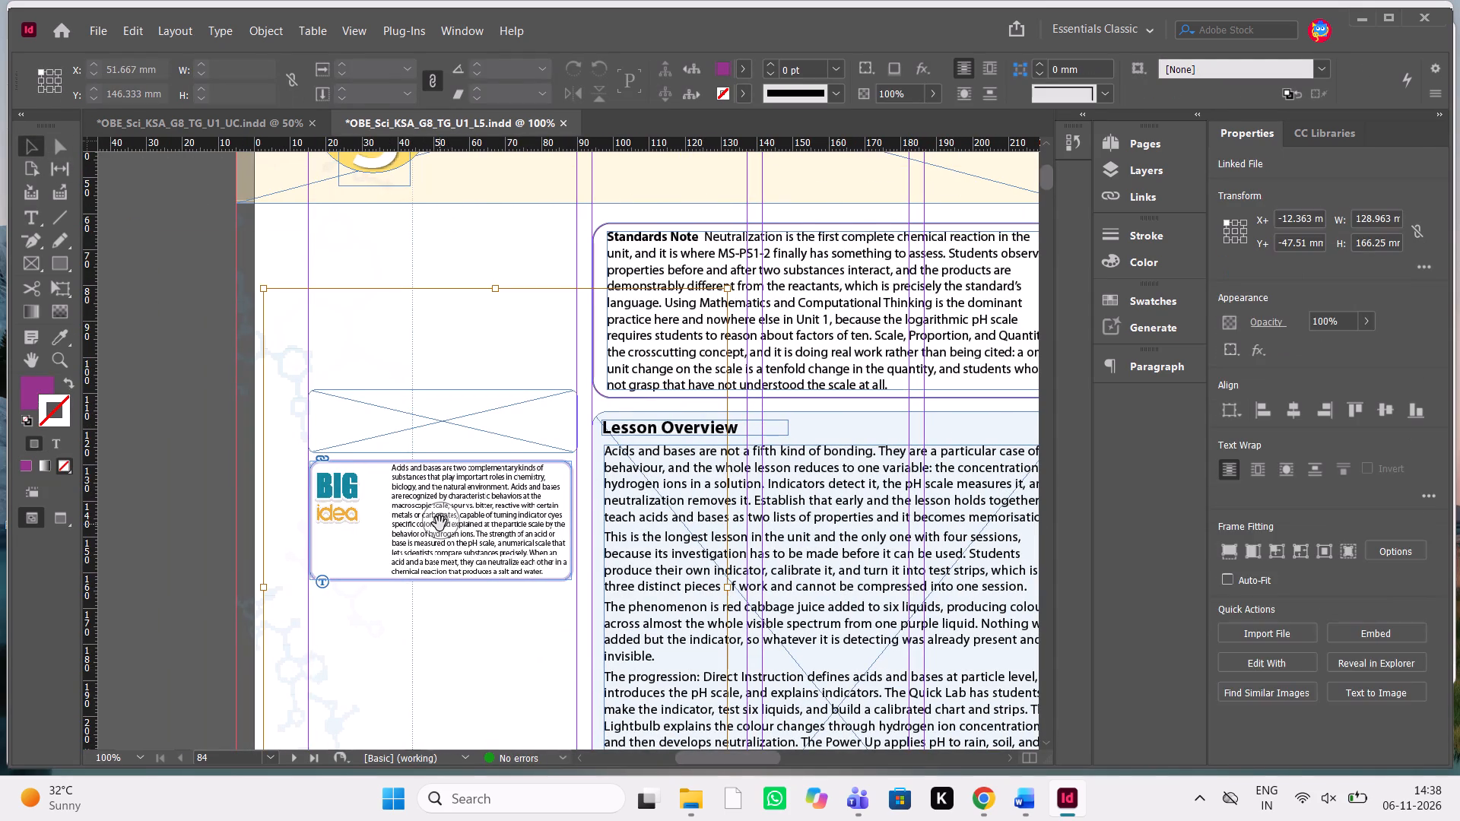
pyautogui.press('Delete')
# Replace the body text after the Standards Note heading with the full Lesson 5 Standards Note text from Word, starting at MS-LS4-2.
pyautogui.scroll(1, 440, 524)
pyautogui.scroll(-1, 440, 524)
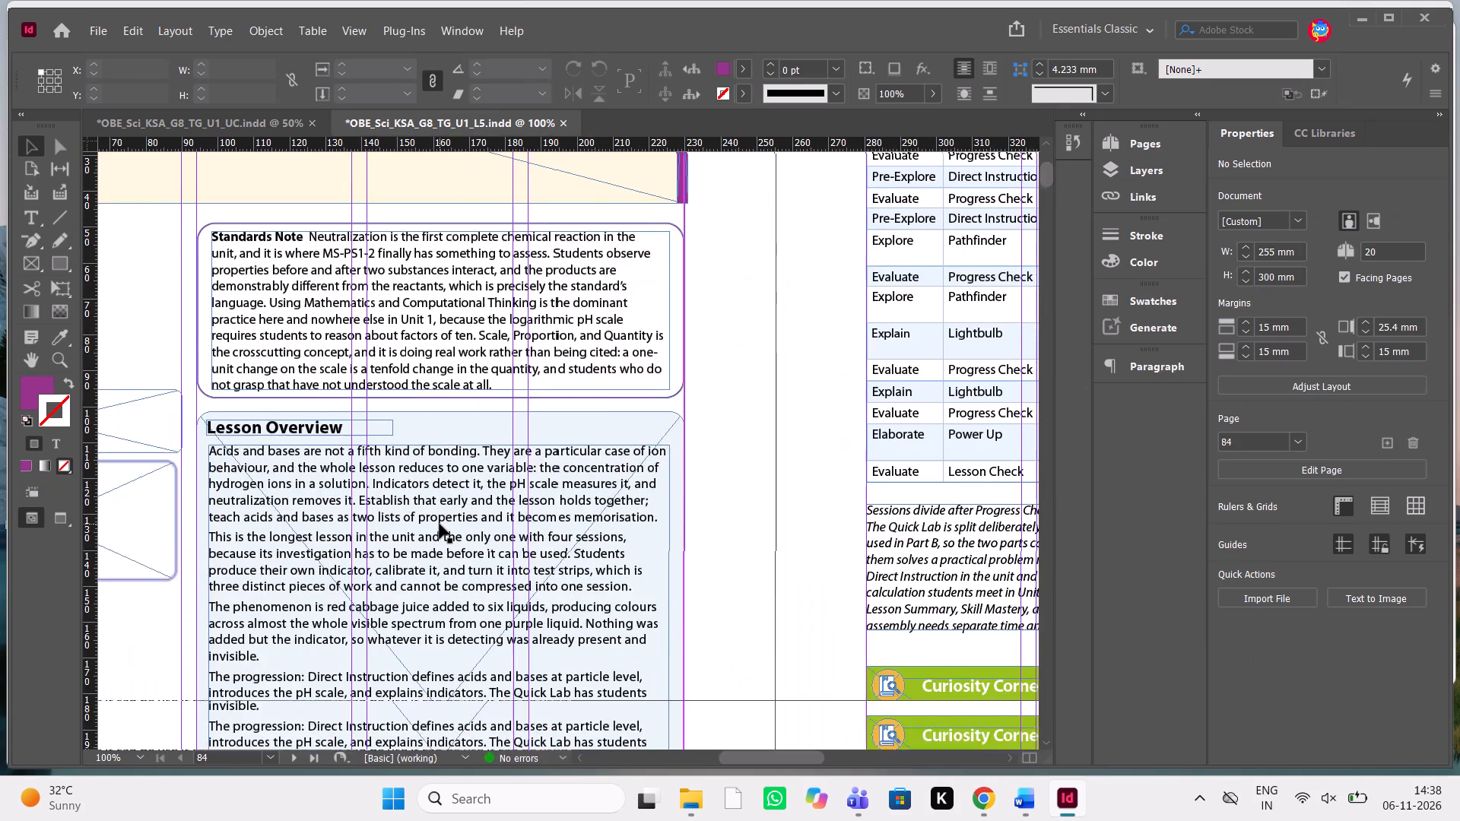
pyautogui.scroll(-1, 440, 524)
pyautogui.hotkey('alt', 'Tab')
pyautogui.scroll(-3, 1188, 631)
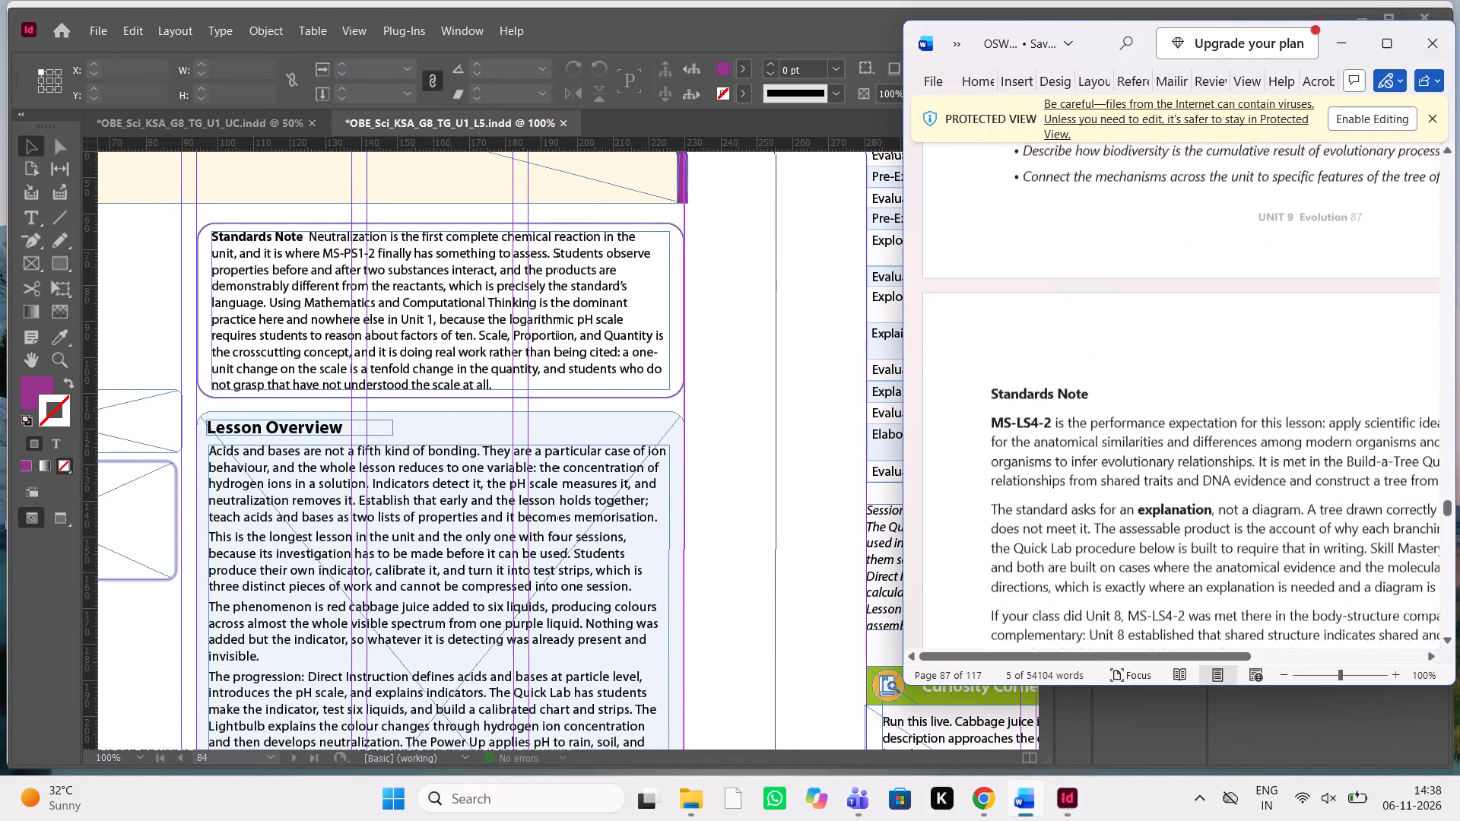
pyautogui.scroll(-2, 1188, 631)
pyautogui.scroll(1, 1188, 631)
pyautogui.hscroll(-1, 1176, 515)
pyautogui.scroll(-1, 1176, 515)
pyautogui.hscroll(-1, 1176, 515)
pyautogui.hscroll(1, 1176, 515)
pyautogui.hscroll(-1, 1176, 515)
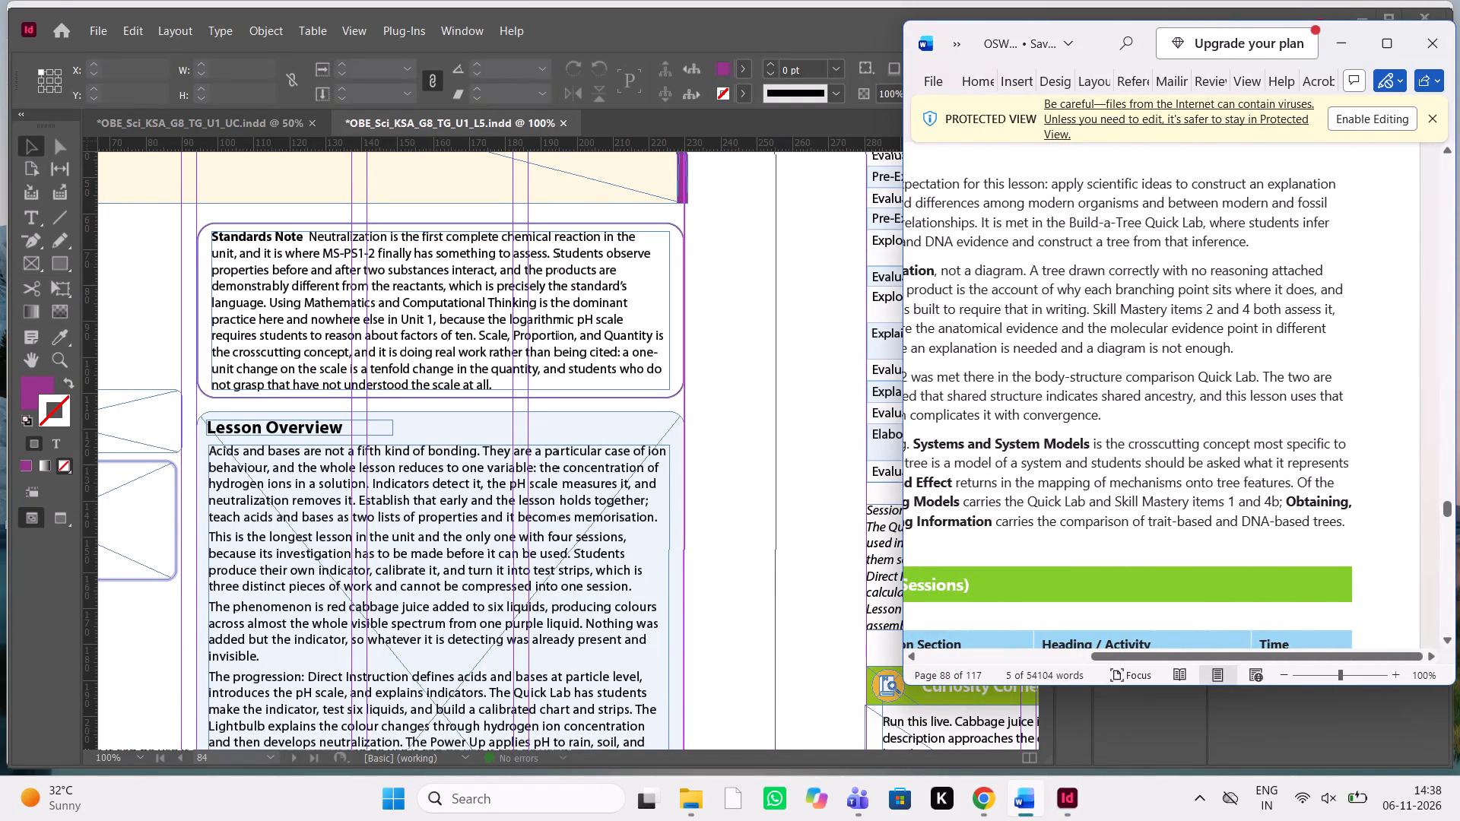
pyautogui.moveTo(1360, 514); pyautogui.dragTo(925, 191)
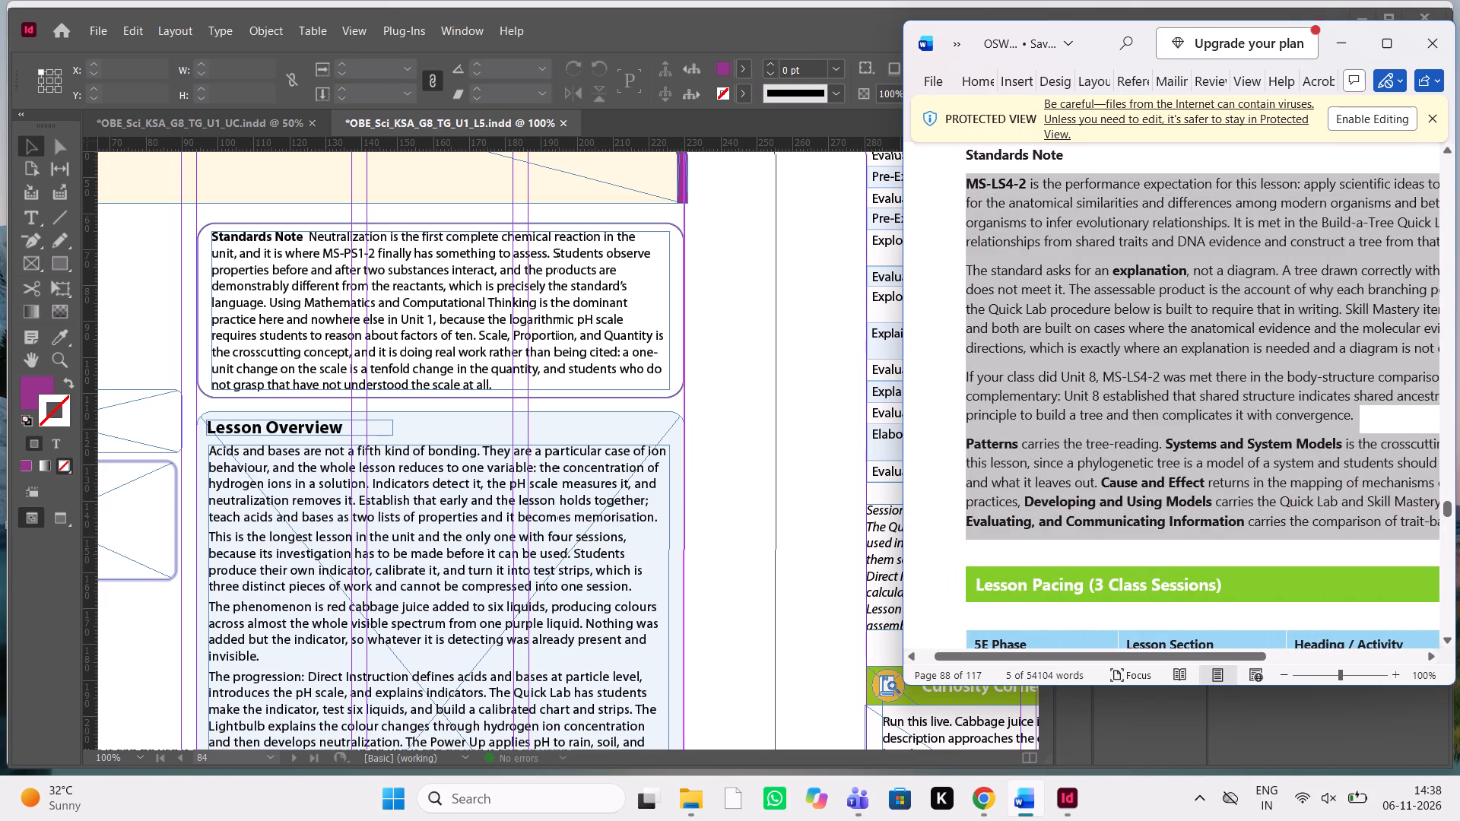
pyautogui.moveTo(925, 191); pyautogui.dragTo(925, 189)
pyautogui.hotkey('ctrl', 'c')
pyautogui.hotkey('ctrl', 'c')
pyautogui.hotkey('ctrl', 'c')
pyautogui.doubleClick(479, 359)
pyautogui.tripleClick(514, 375)
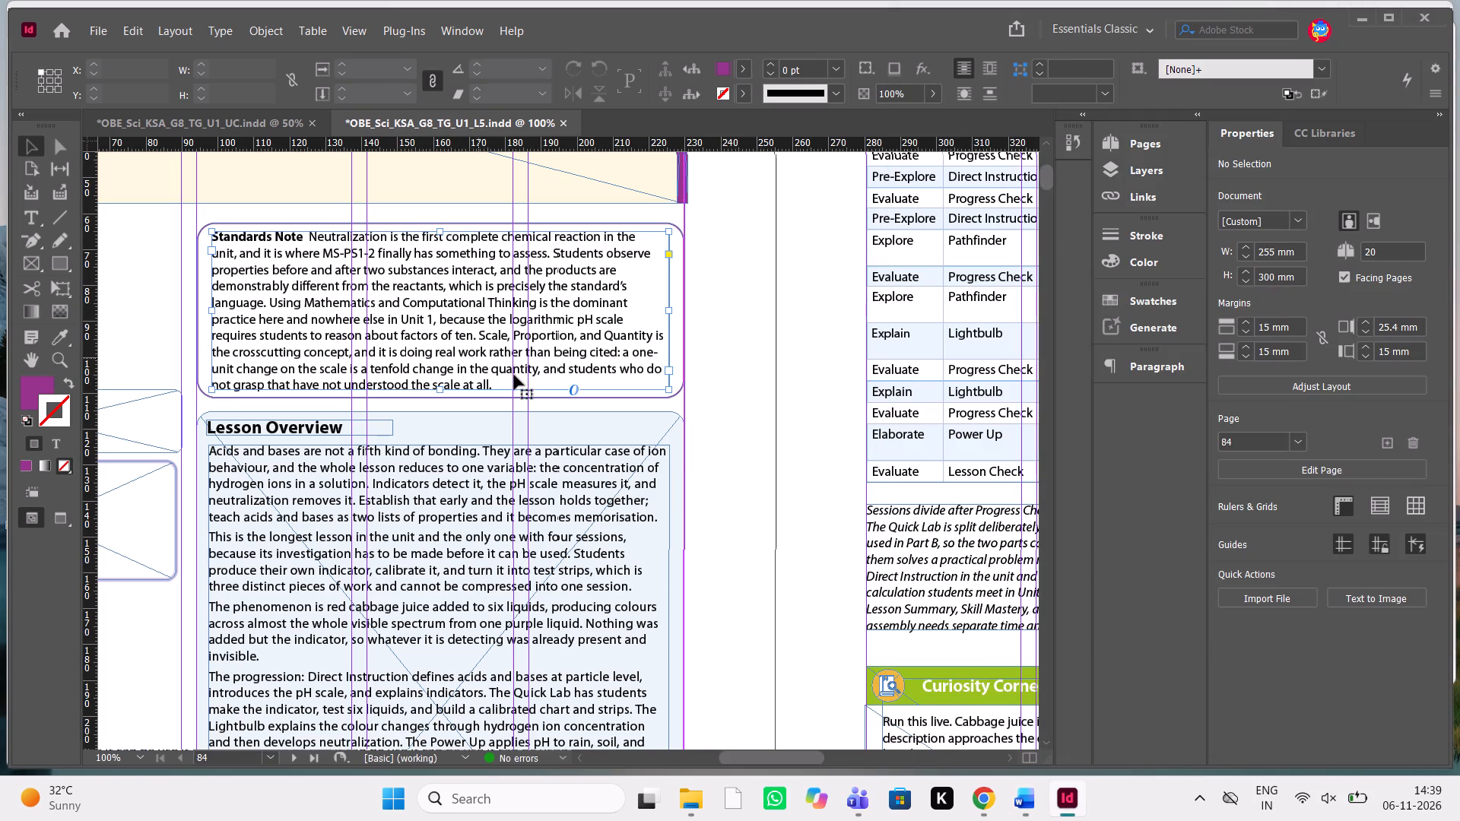
pyautogui.moveTo(507, 385); pyautogui.dragTo(440, 339)
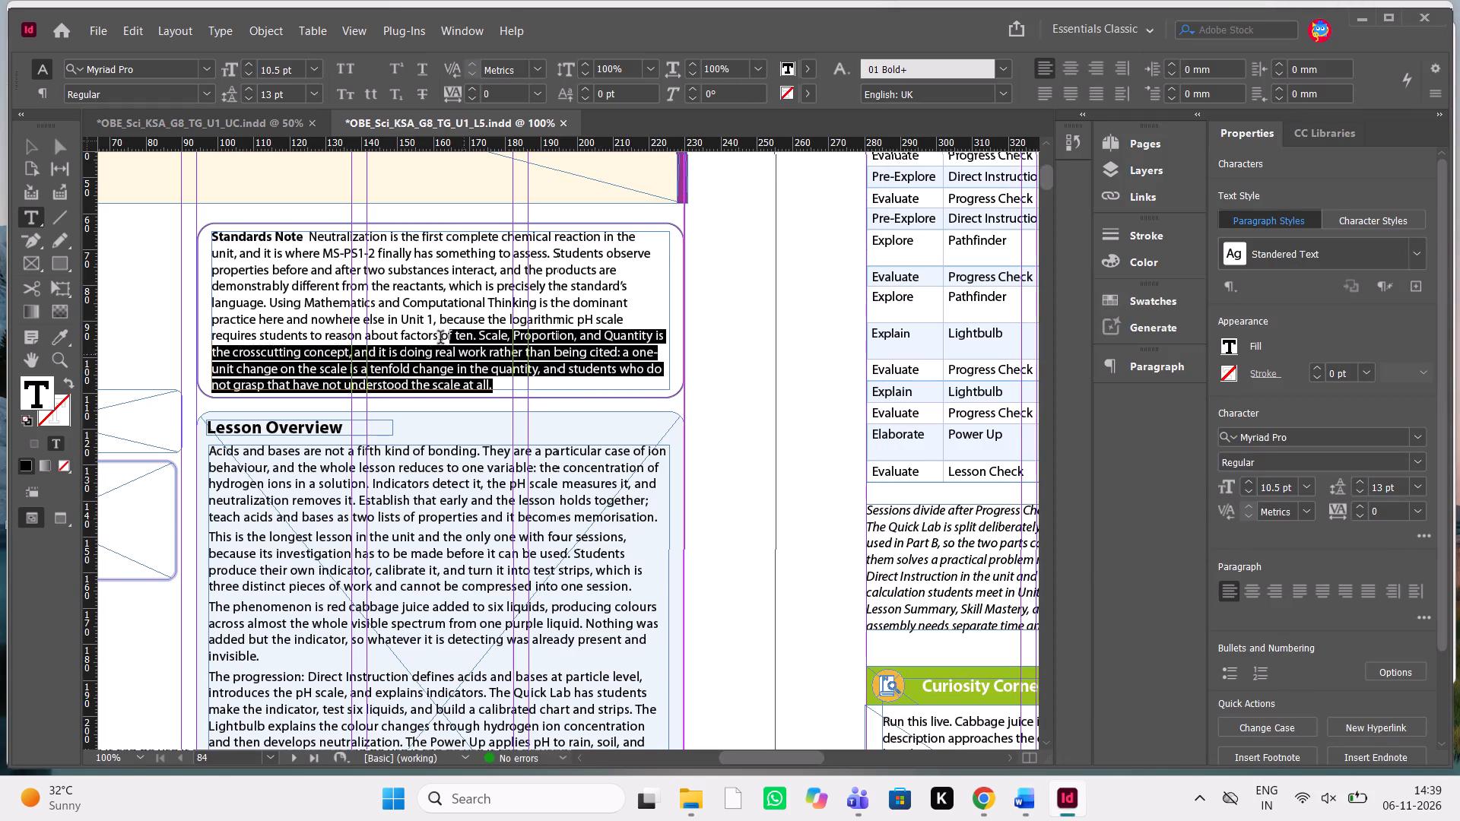
pyautogui.moveTo(440, 339); pyautogui.dragTo(308, 239)
pyautogui.hotkey('ctrl', 'v')
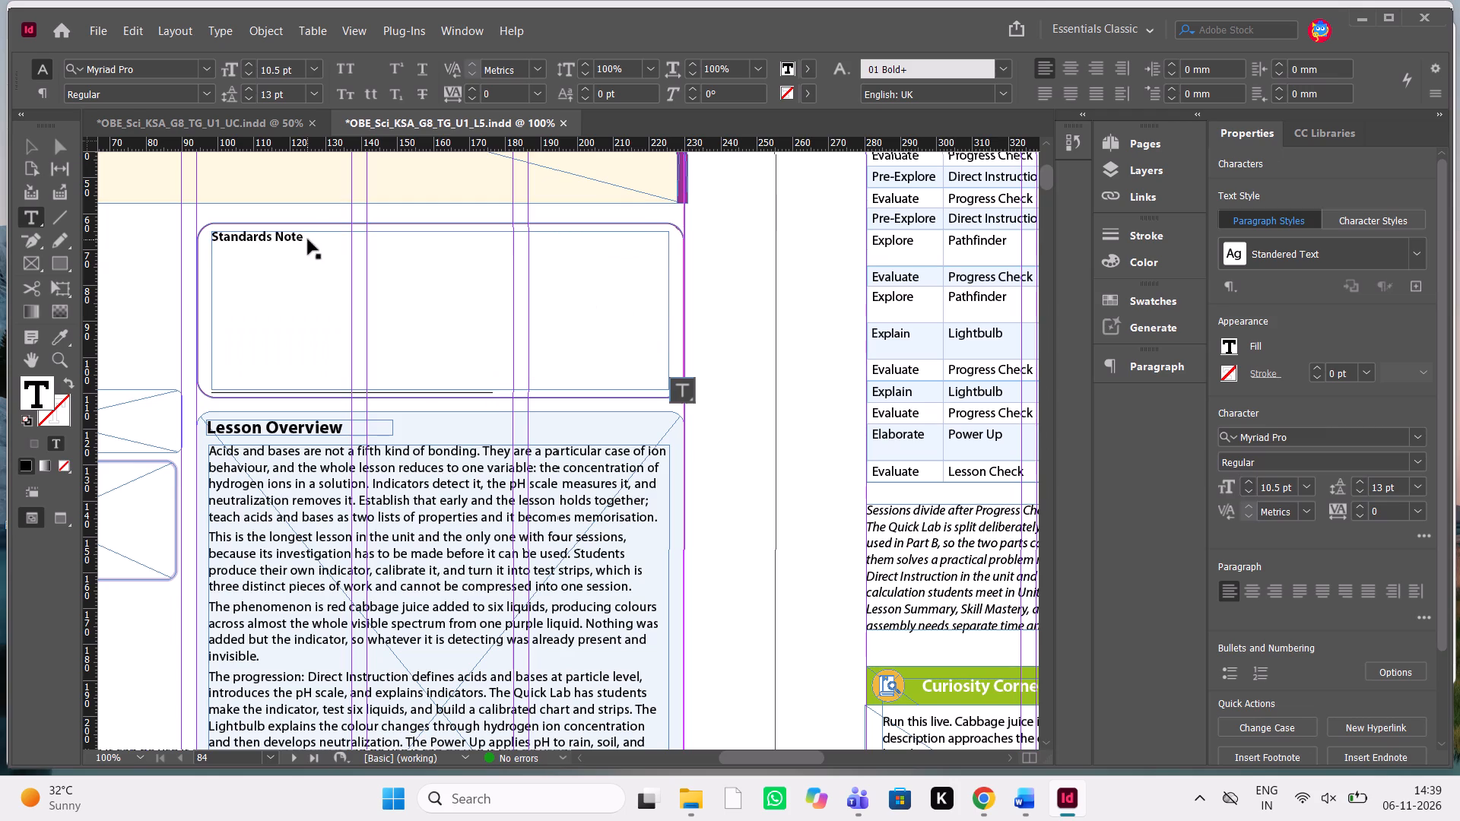
pyautogui.scroll(-1, 369, 293)
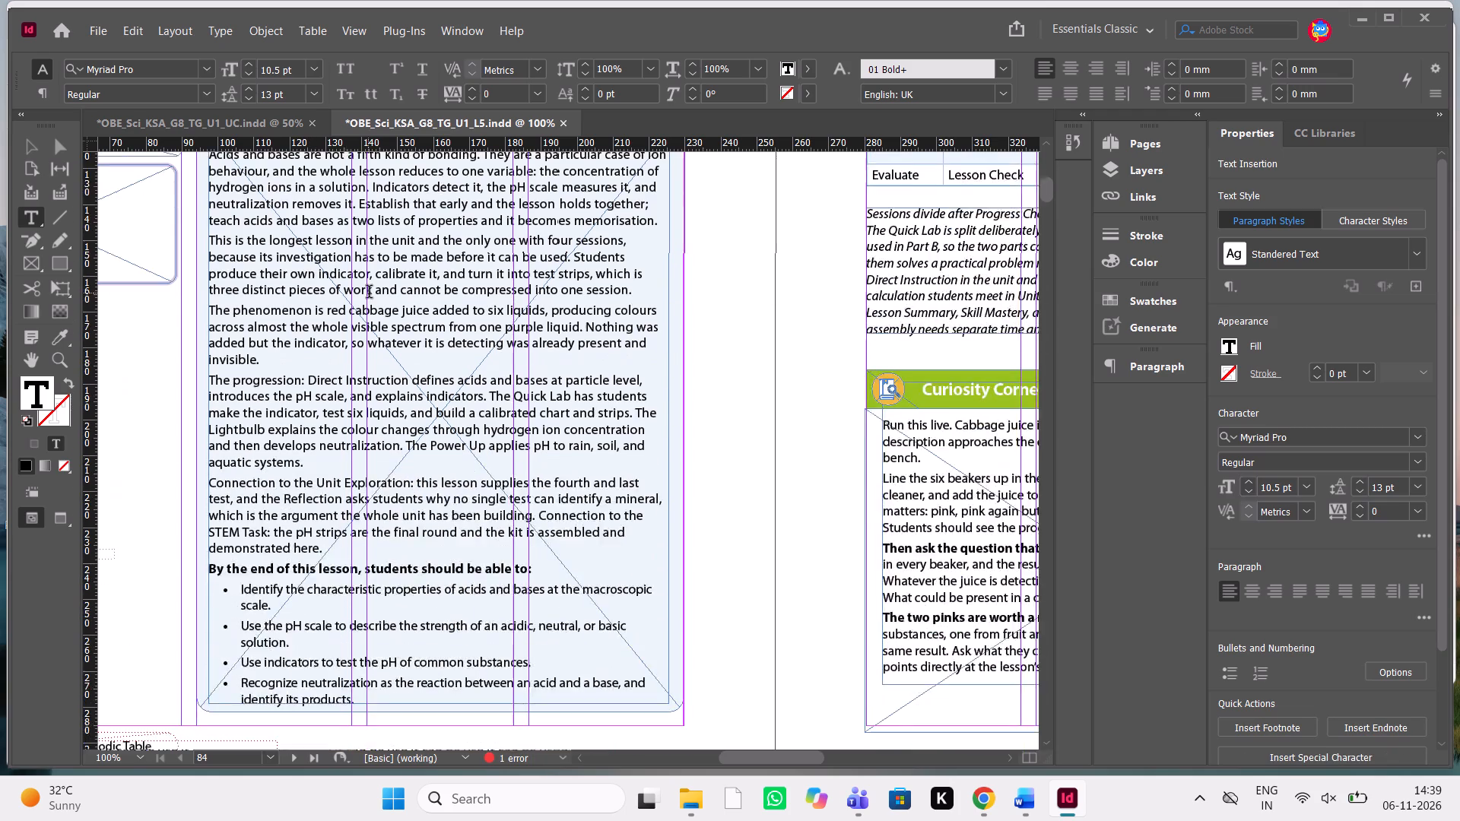
pyautogui.scroll(-1, 369, 293)
pyautogui.scroll(1, 369, 293)
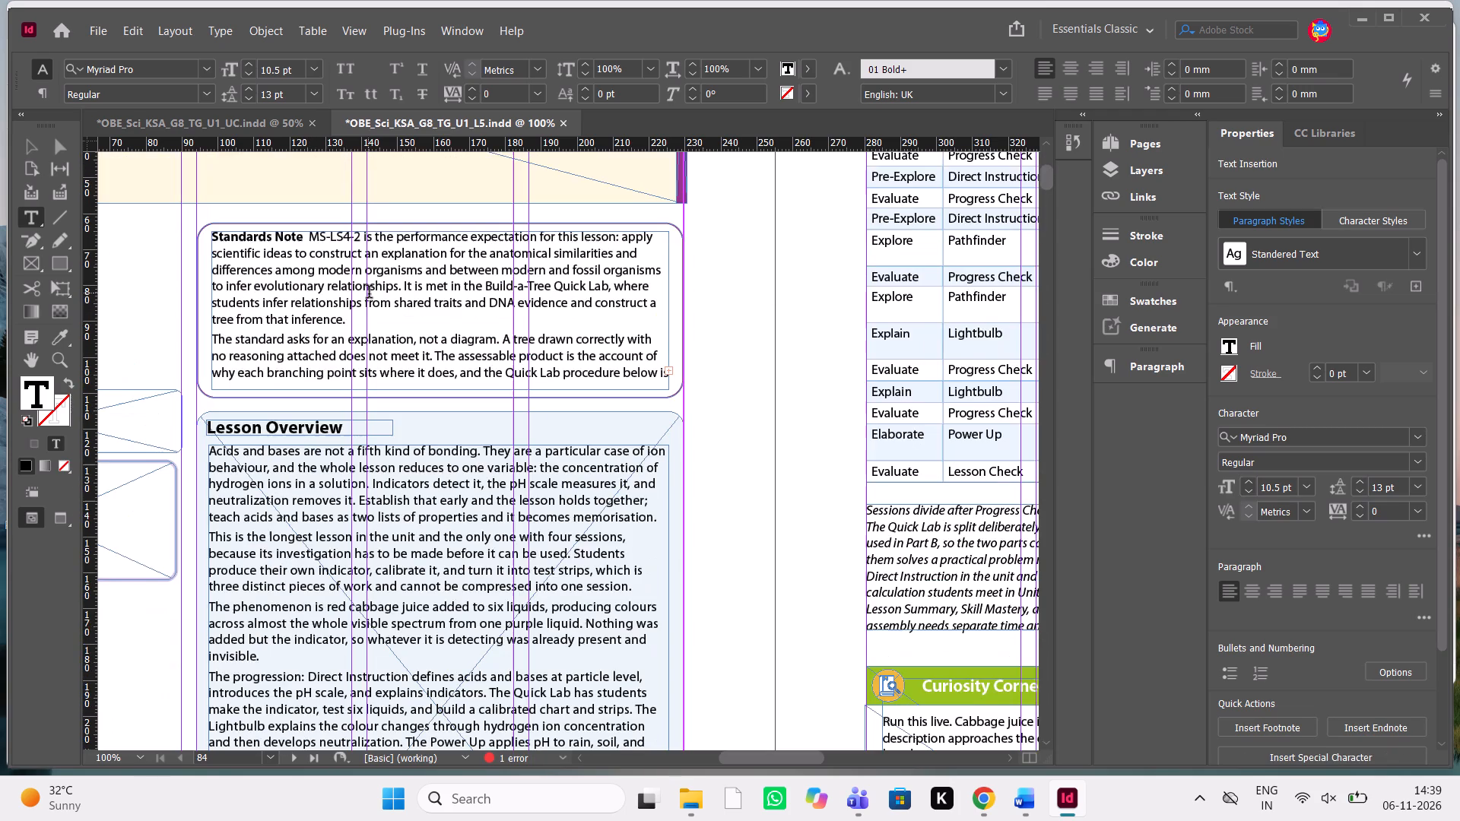
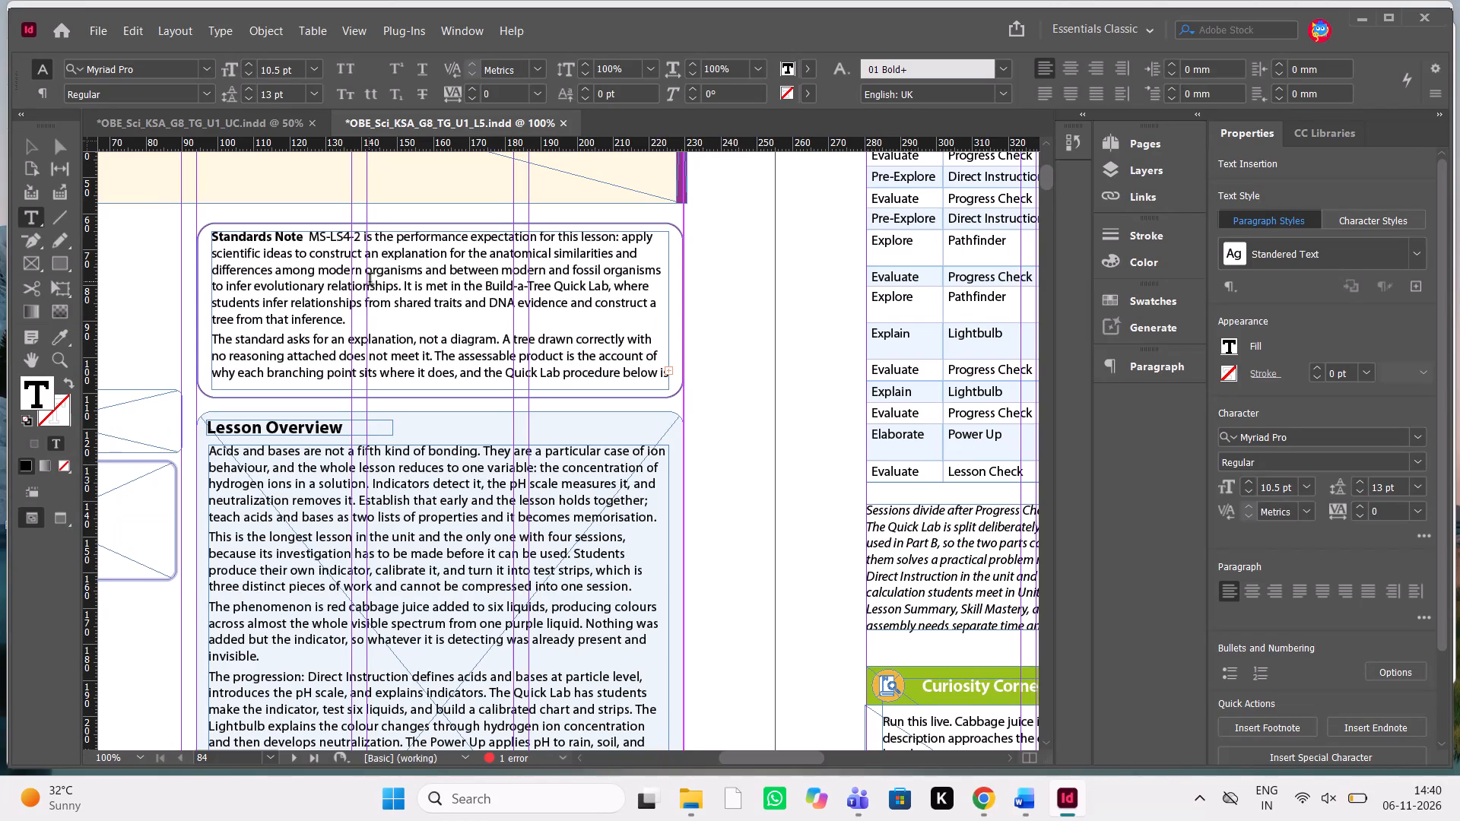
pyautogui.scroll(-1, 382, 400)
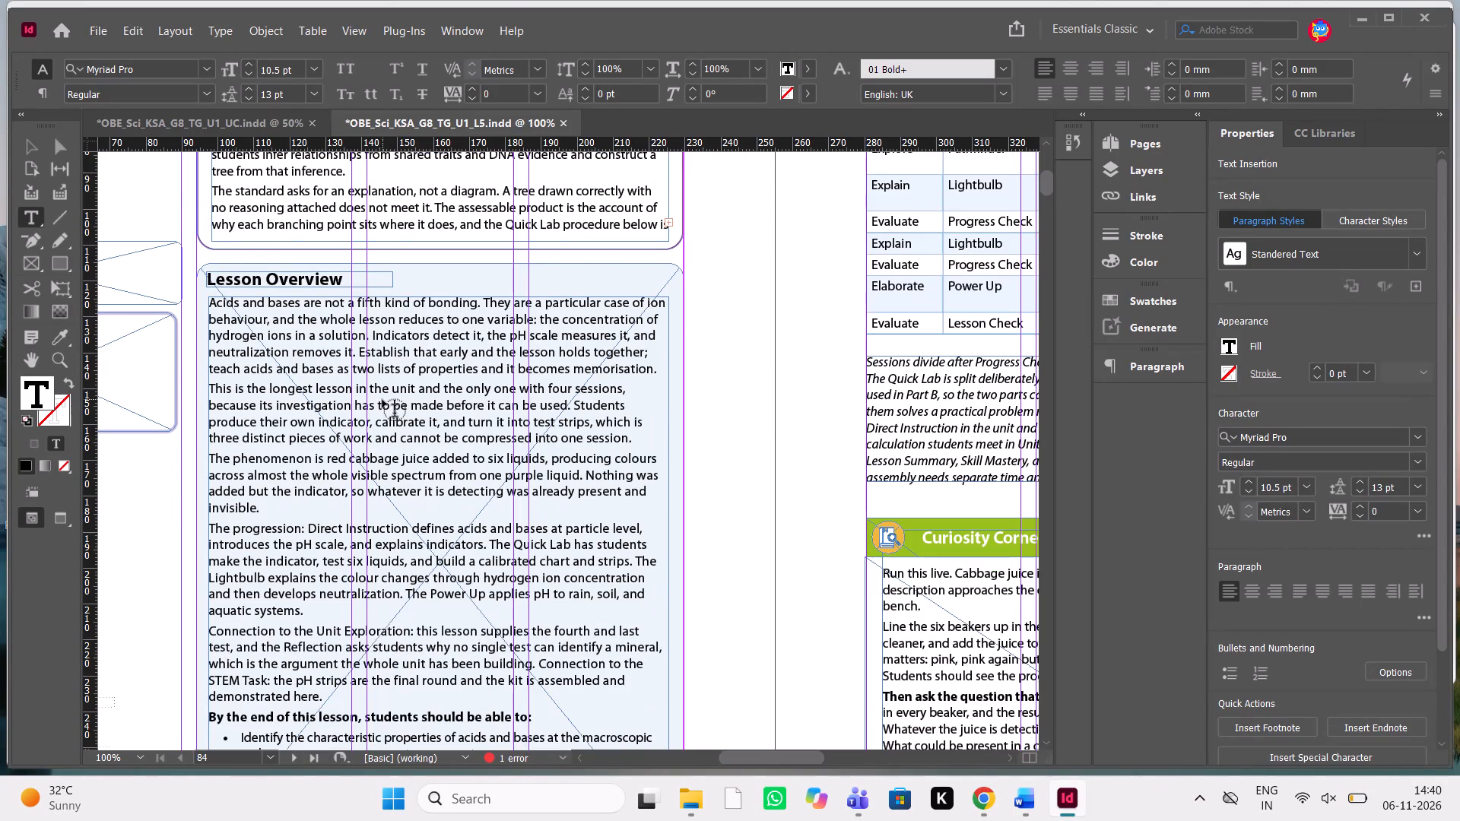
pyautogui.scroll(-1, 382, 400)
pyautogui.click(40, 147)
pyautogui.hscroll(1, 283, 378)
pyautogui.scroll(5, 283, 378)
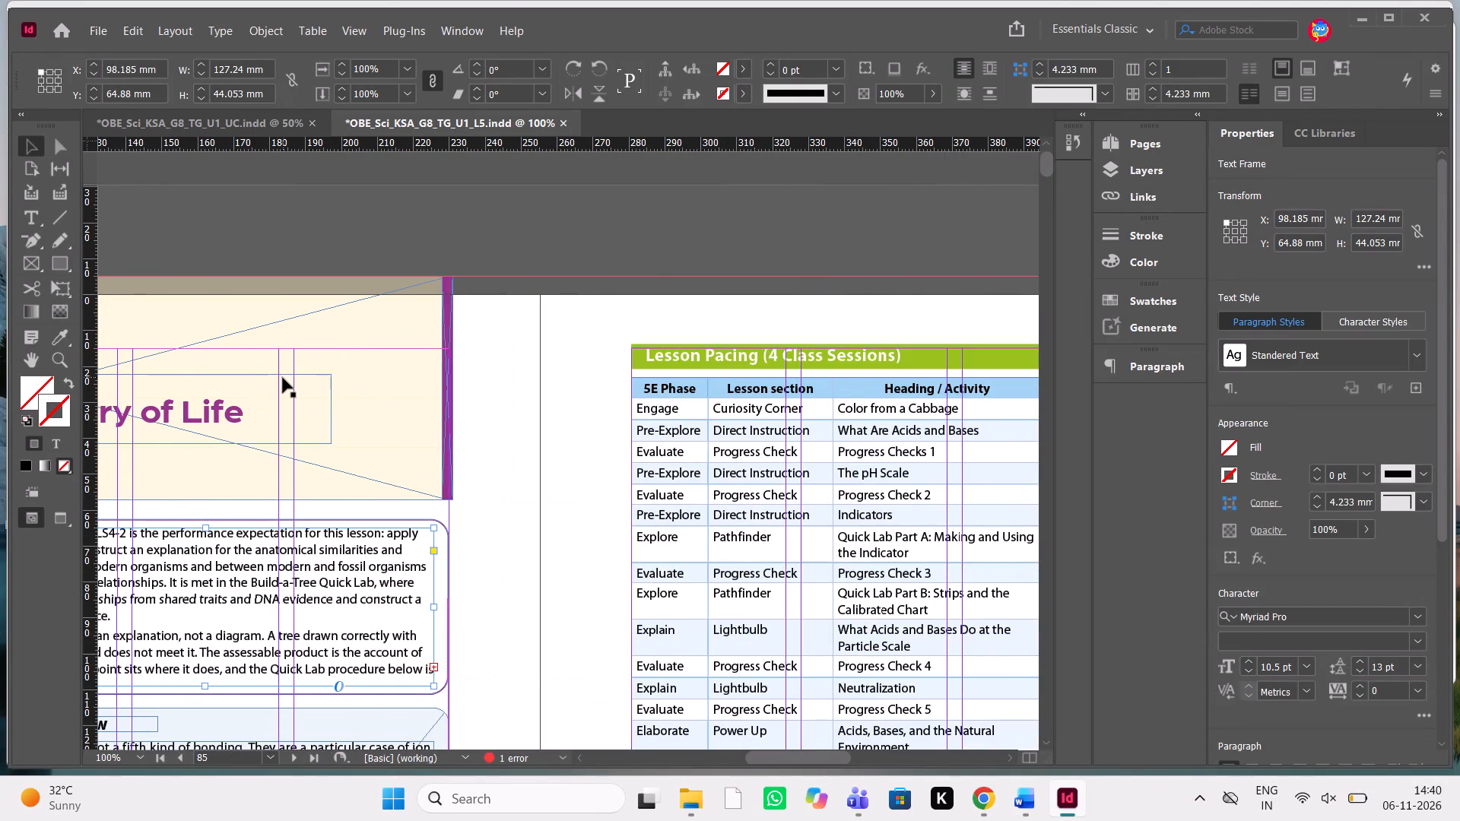
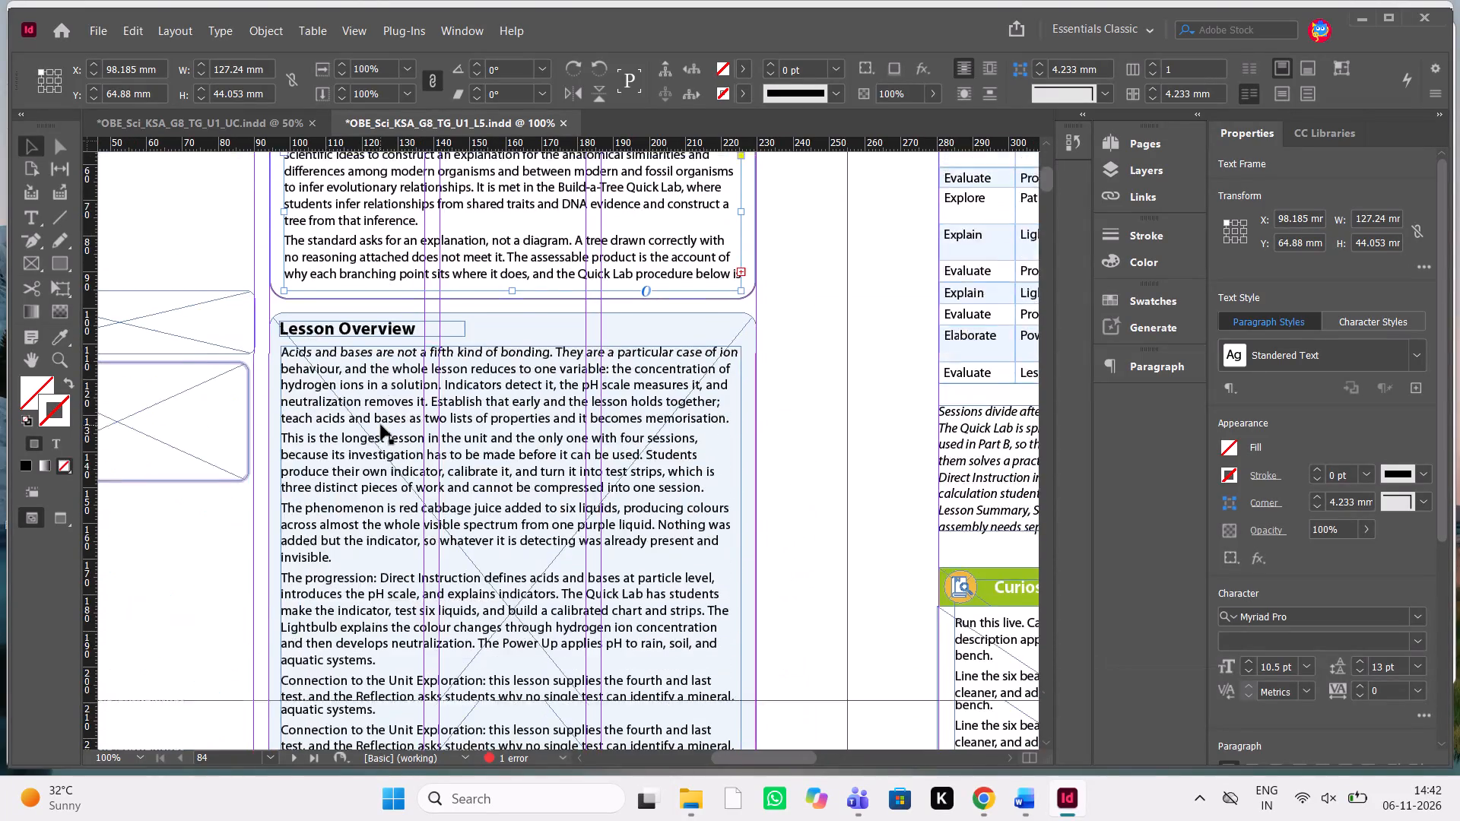
# Look through the Lesson 5 spreads to examine which content still comes from the old Acids and Bases lesson.
pyautogui.scroll(2, 381, 425)
pyautogui.scroll(-1, 381, 425)
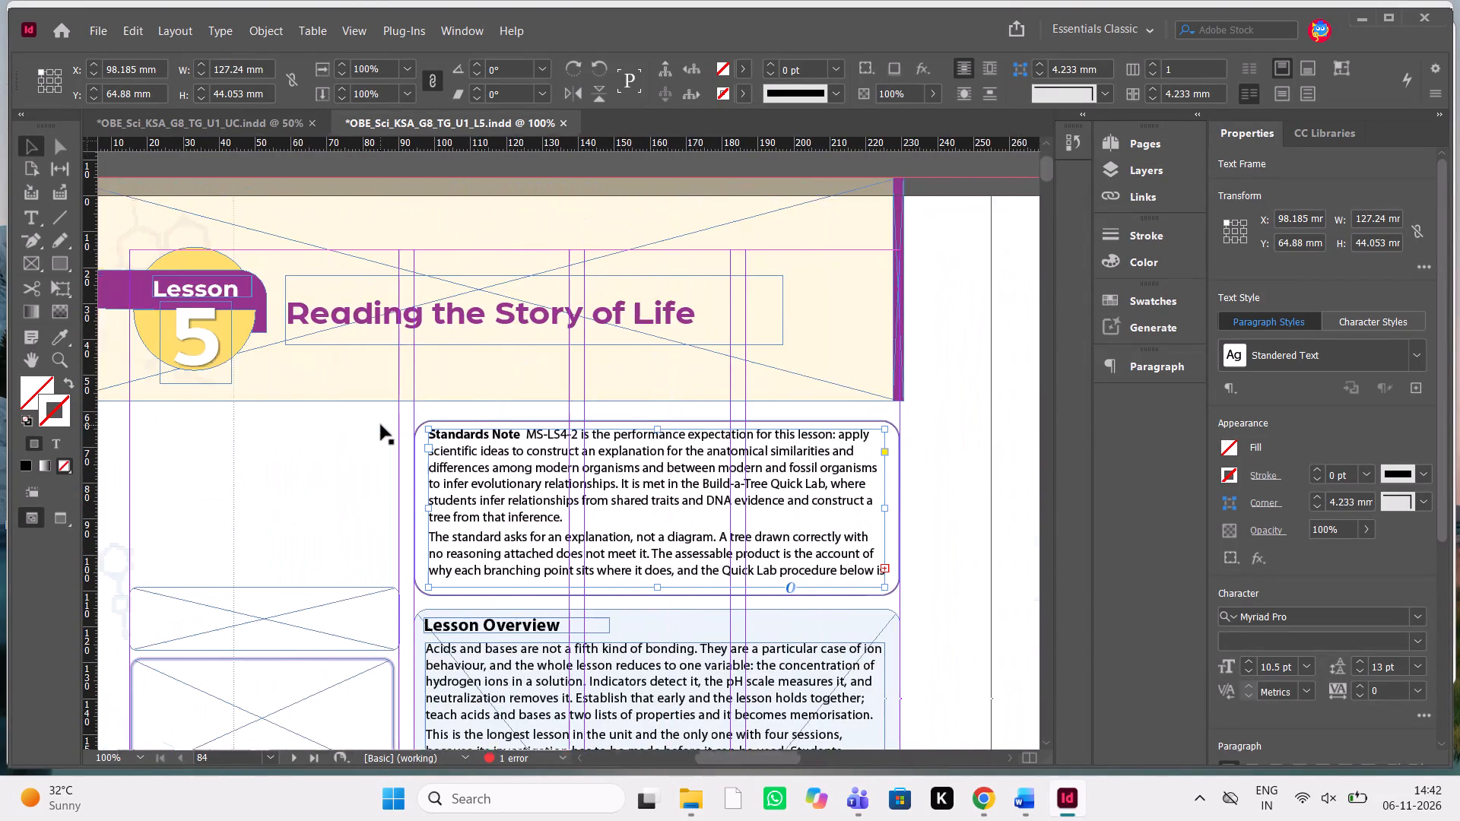
pyautogui.scroll(-1, 381, 425)
pyautogui.hscroll(-1, 381, 425)
pyautogui.scroll(-3, 381, 425)
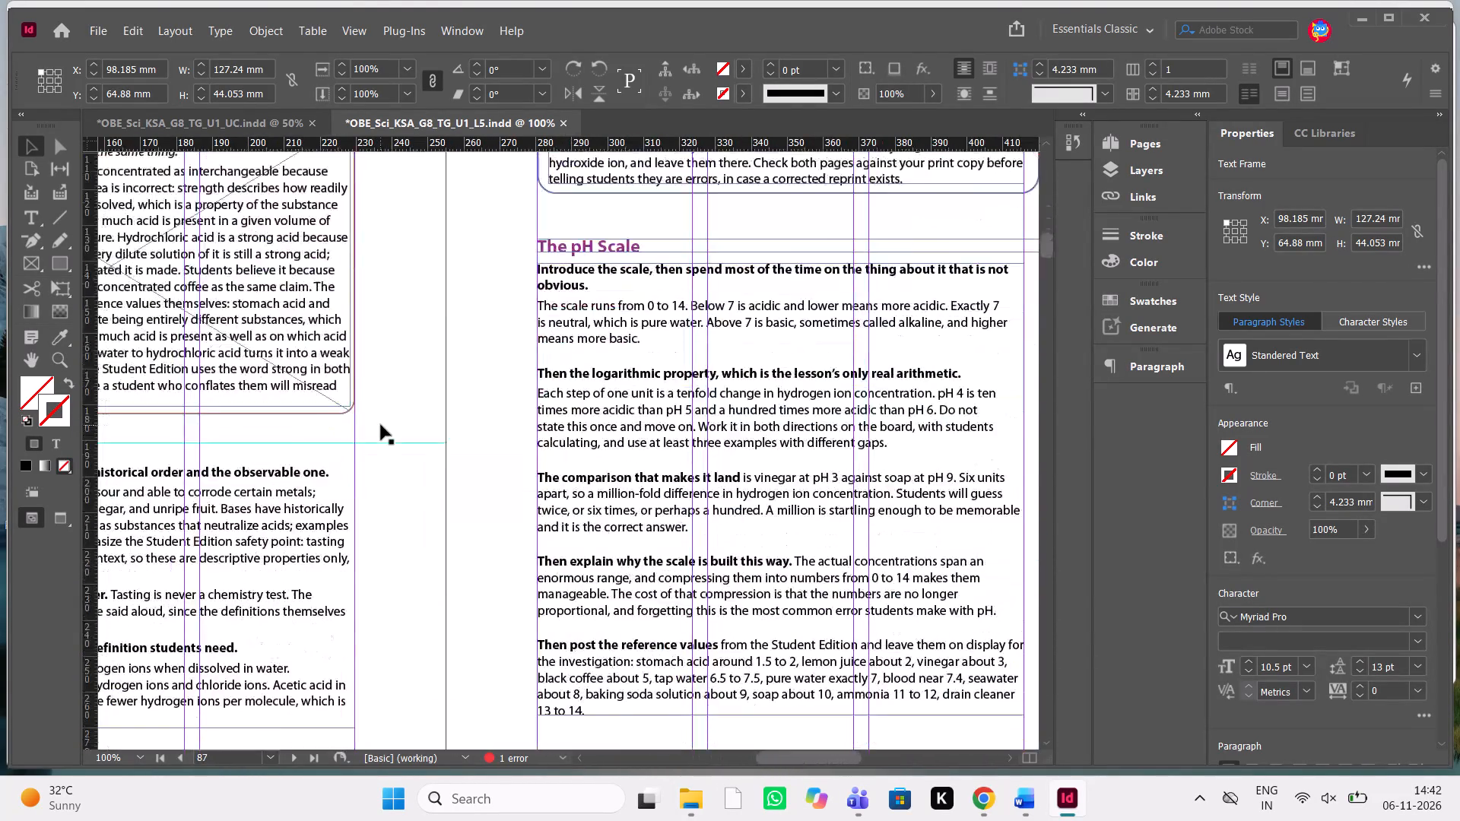
pyautogui.scroll(-2, 381, 425)
pyautogui.hscroll(-2, 381, 425)
pyautogui.scroll(-2, 381, 425)
pyautogui.scroll(1, 381, 425)
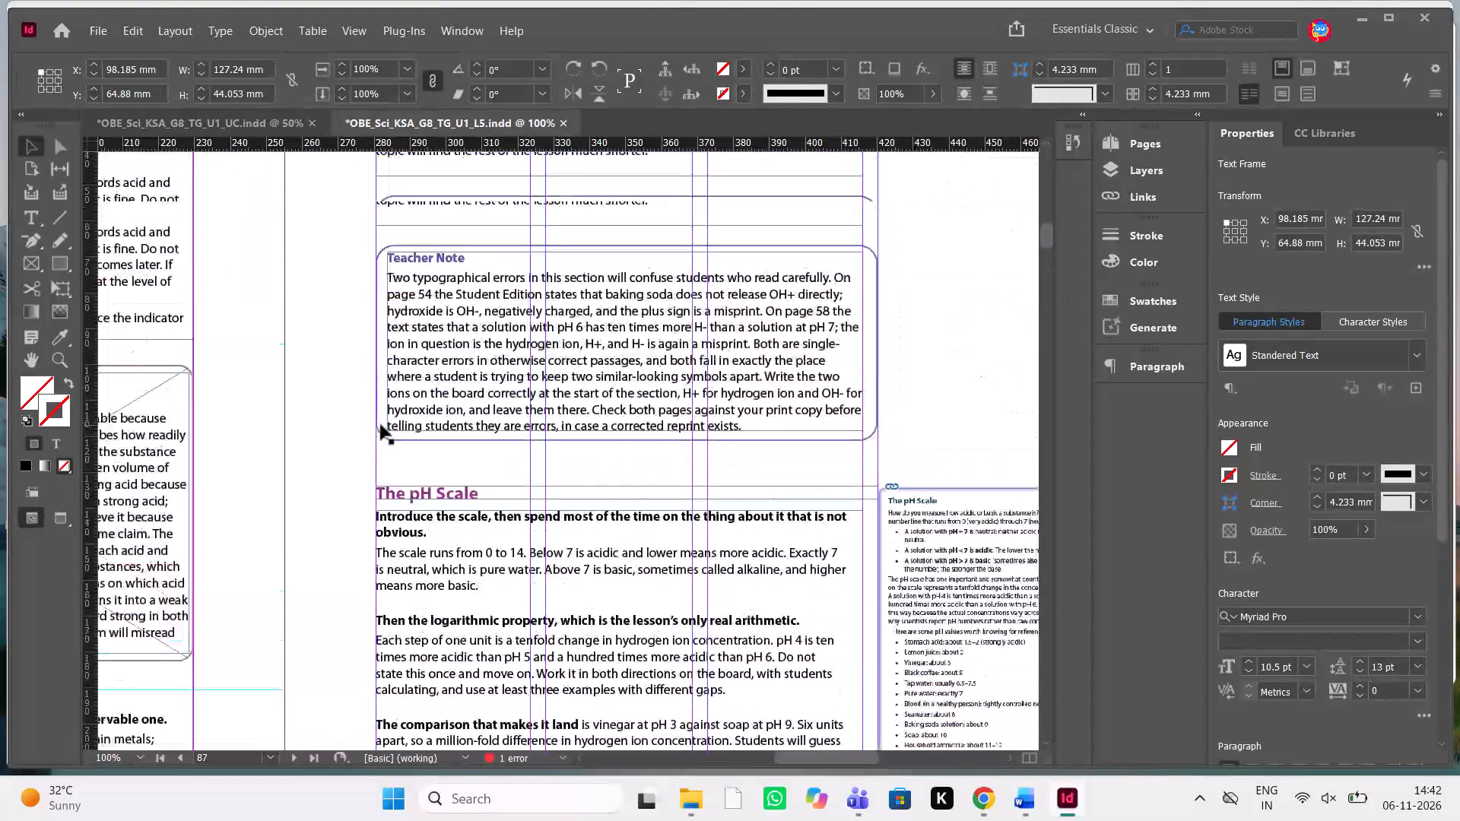
pyautogui.scroll(2, 381, 425)
pyautogui.scroll(1, 591, 498)
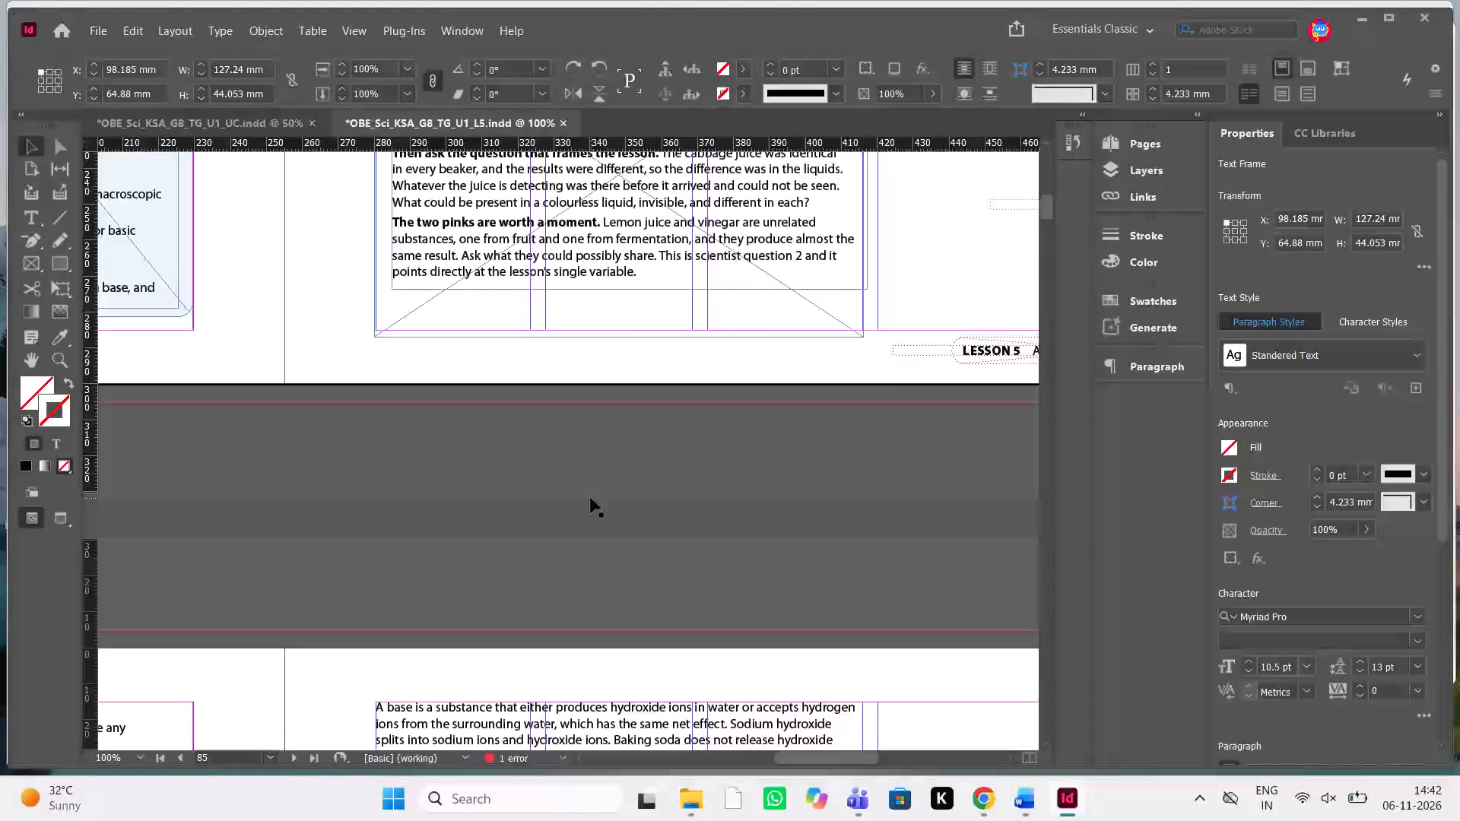
pyautogui.scroll(1, 591, 498)
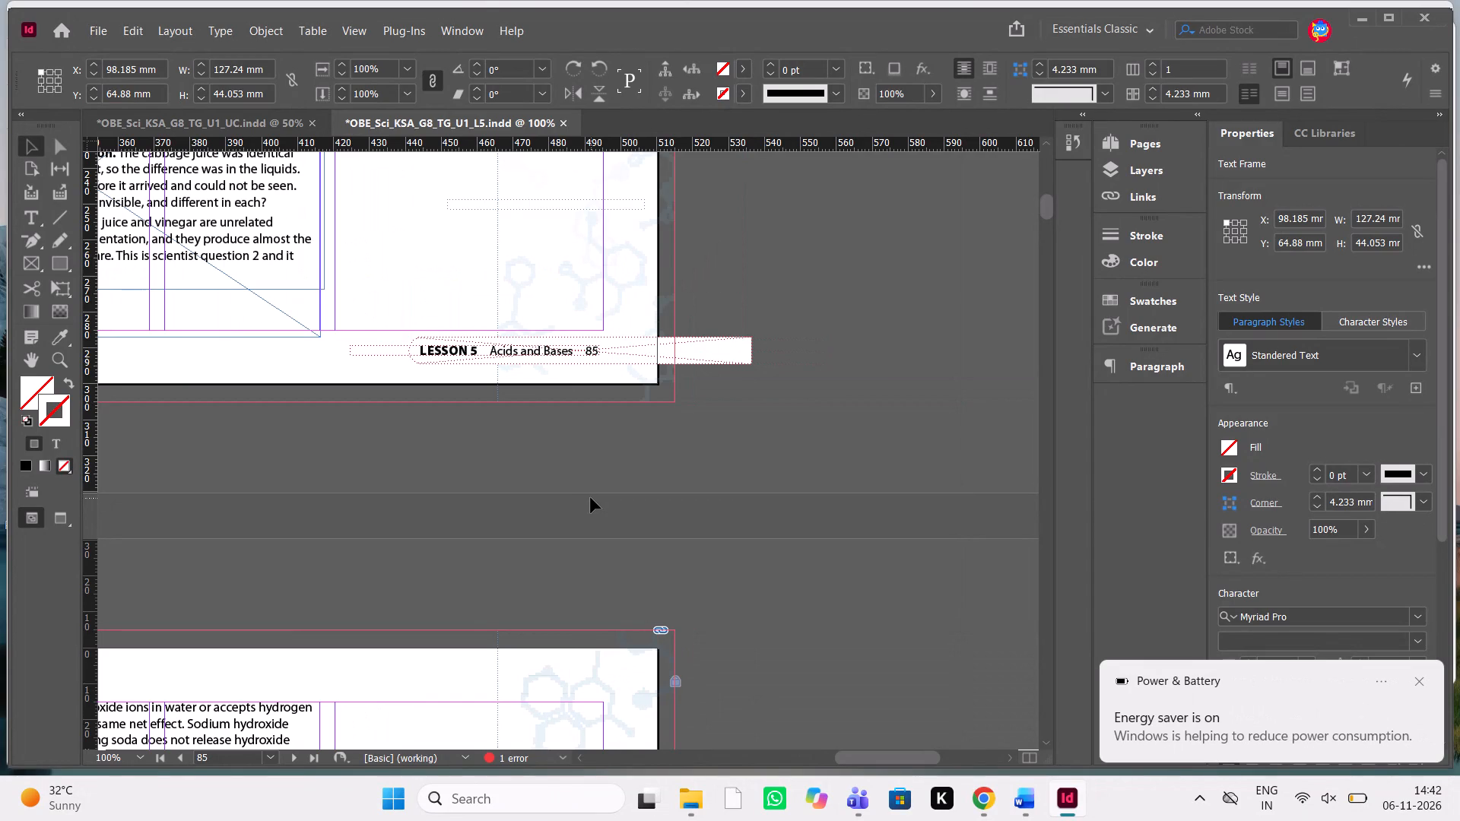
pyautogui.hscroll(2, 591, 498)
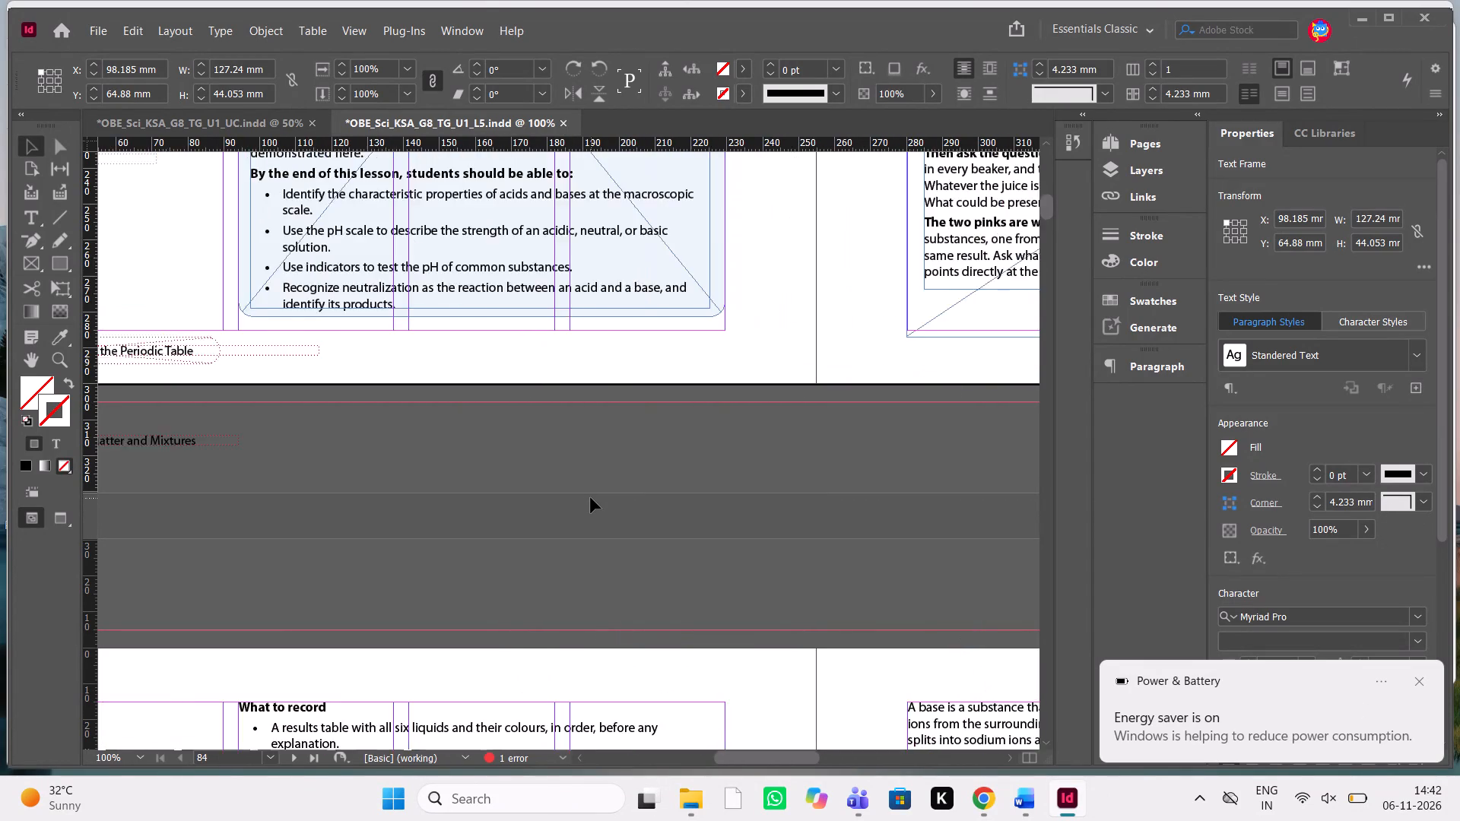
# Move the Lesson Overview block and the two empty placeholder frames beside it down the page to Y 211.5 mm.
pyautogui.scroll(2, 591, 498)
pyautogui.scroll(-1, 591, 498)
pyautogui.scroll(1, 721, 540)
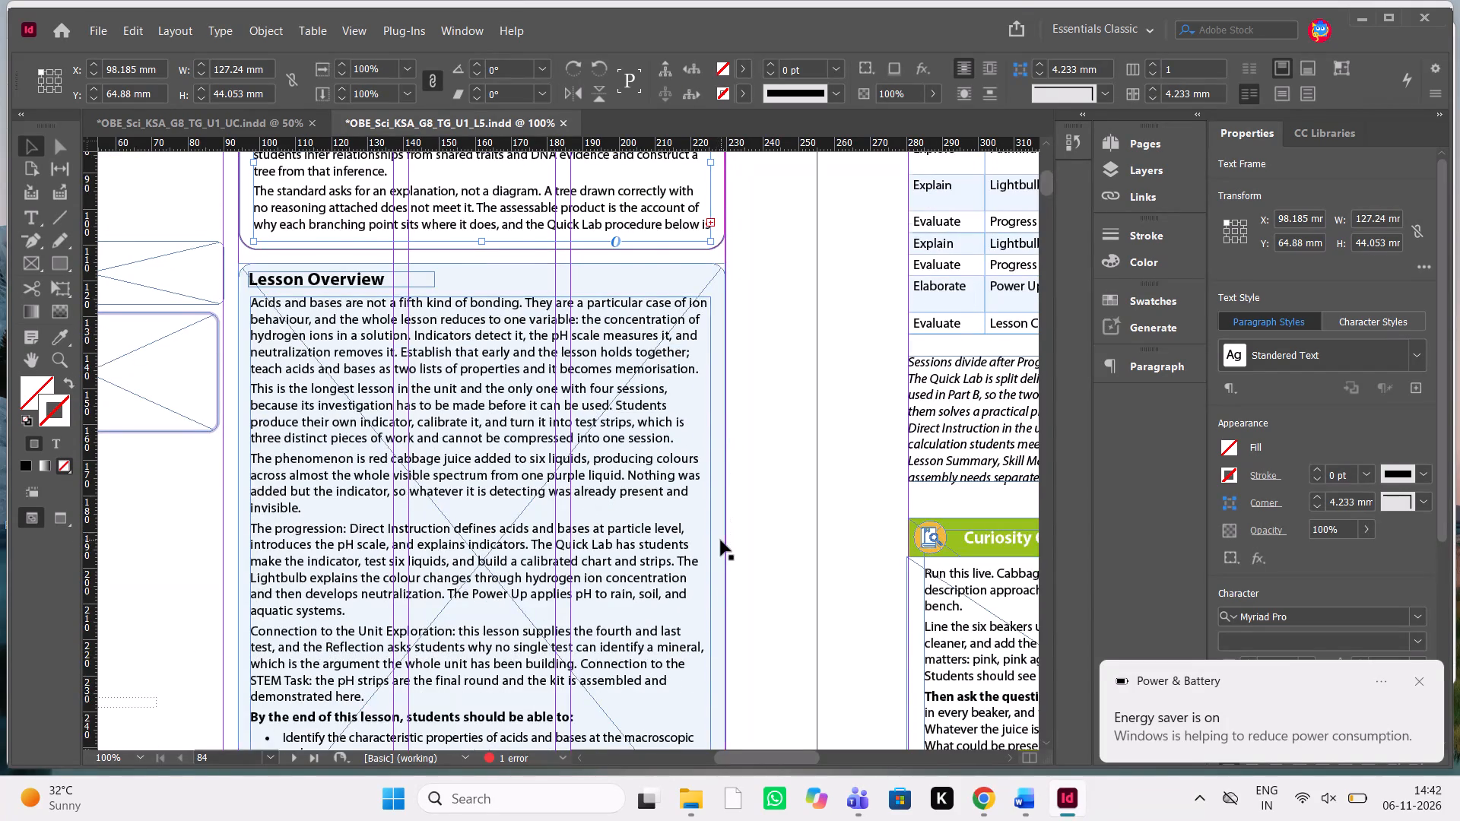
pyautogui.scroll(1, 721, 540)
pyautogui.hscroll(1, 721, 540)
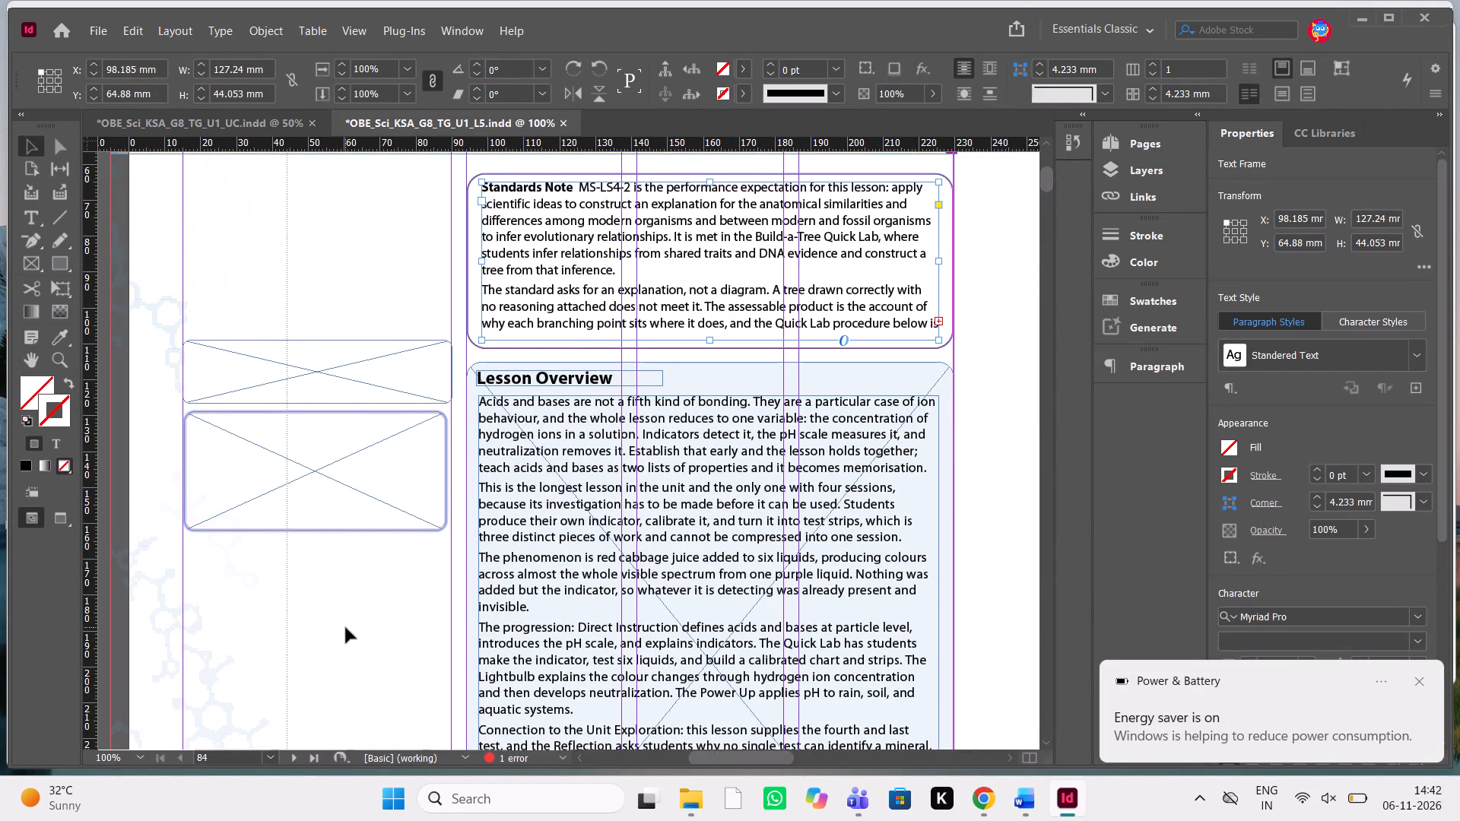
pyautogui.moveTo(346, 628); pyautogui.dragTo(540, 380)
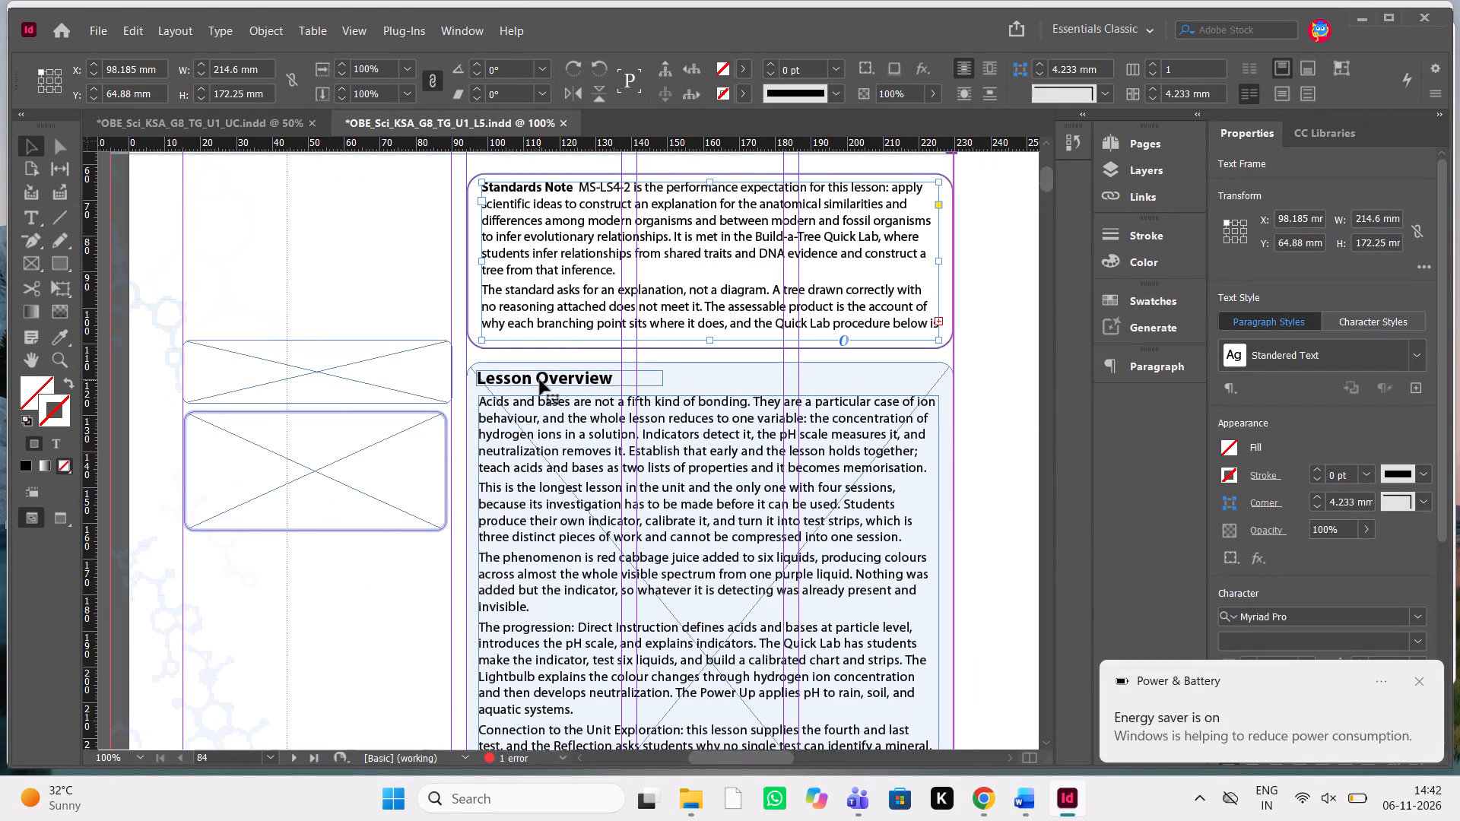
pyautogui.hotkey('shift', 'Down')
pyautogui.hotkey('shift', 'Down')
pyautogui.hotkey('shift', 'Down')
pyautogui.hotkey('shift', 'Down')
pyautogui.hotkey('shift', 'Down')
pyautogui.hotkey('shift', 'Down')
pyautogui.hotkey('shift', 'Down')
pyautogui.hotkey('shift', 'Down')
pyautogui.hotkey('shift', 'Down')
pyautogui.hotkey('shift', 'Down')
pyautogui.hotkey('shift', 'Down')
pyautogui.hotkey('shift', 'Down')
pyautogui.hotkey('shift', 'Down')
pyautogui.hotkey('shift', 'Down')
pyautogui.hotkey('shift', 'Down')
pyautogui.hotkey('shift', 'Down')
pyautogui.hotkey('shift', 'Down')
pyautogui.hotkey('shift', 'Down')
pyautogui.hotkey('shift', 'Down')
pyautogui.hotkey('shift', 'Down')
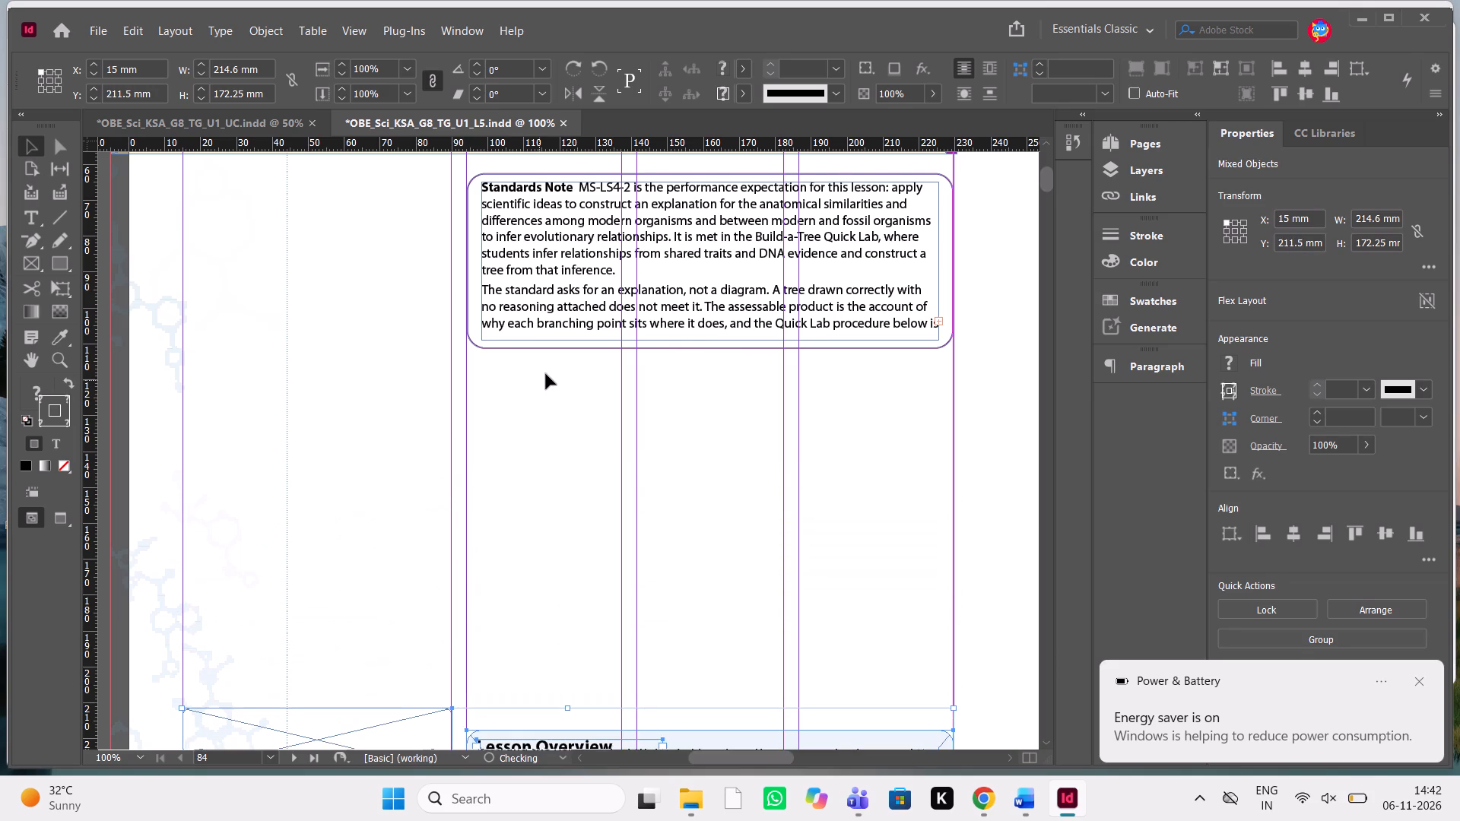
# Ungroup the Standards Note box and lengthen its text frame to about 113 mm high so all the overset text fits.
pyautogui.click(705, 316)
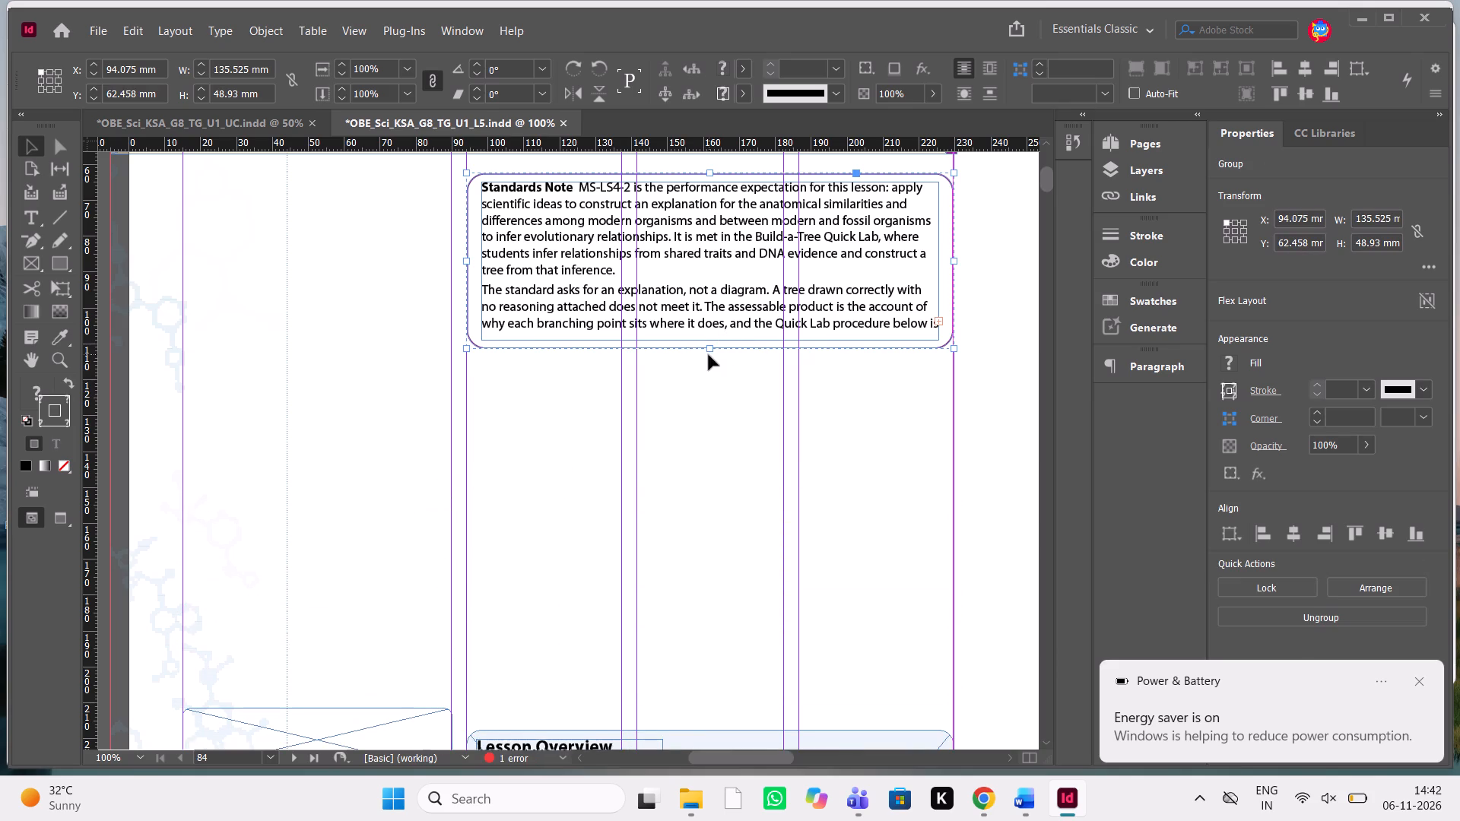
pyautogui.hotkey('ctrl', 'shift', 'g')
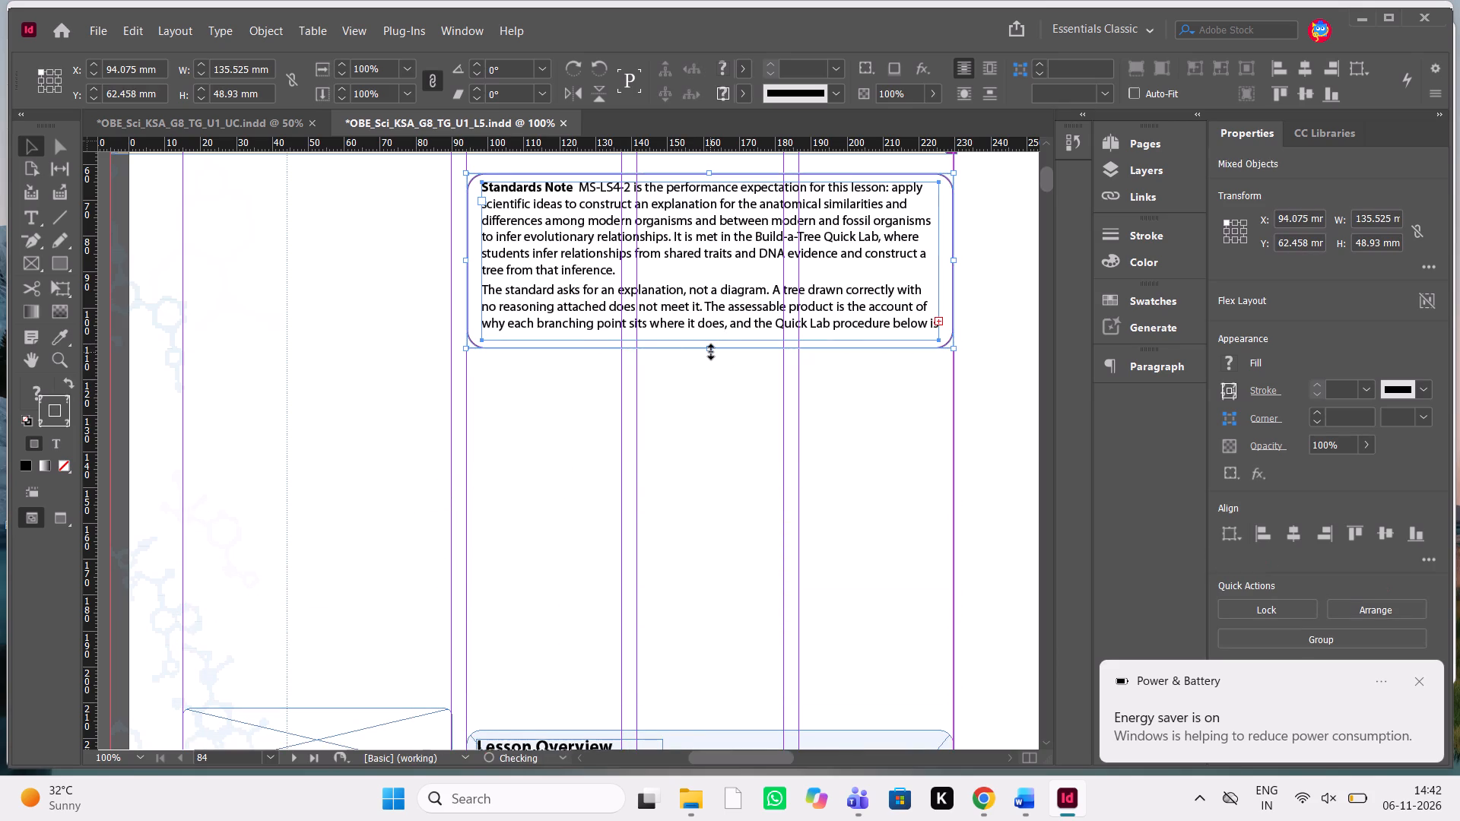
pyautogui.click(370, 300)
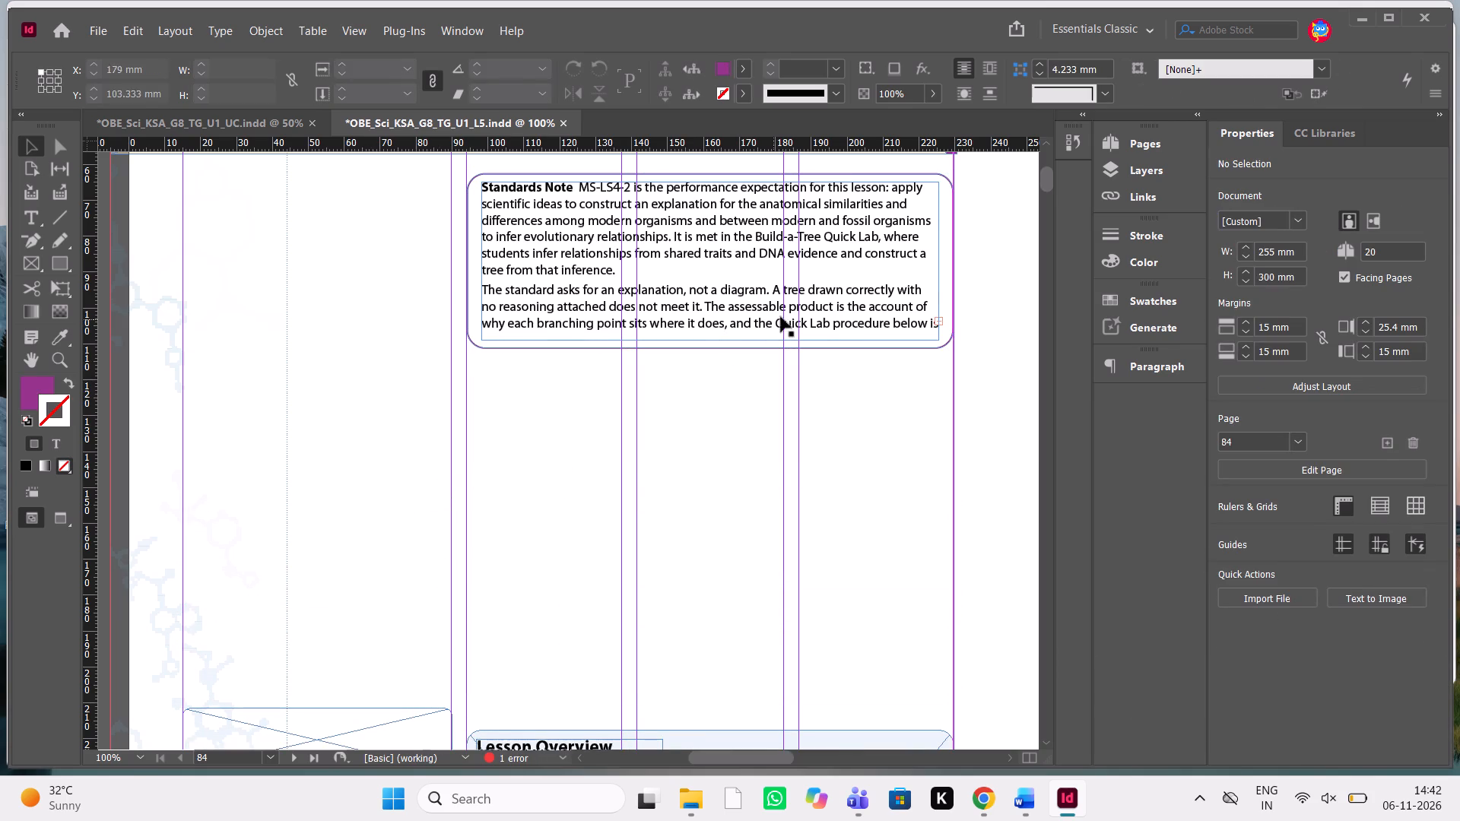
pyautogui.click(810, 311)
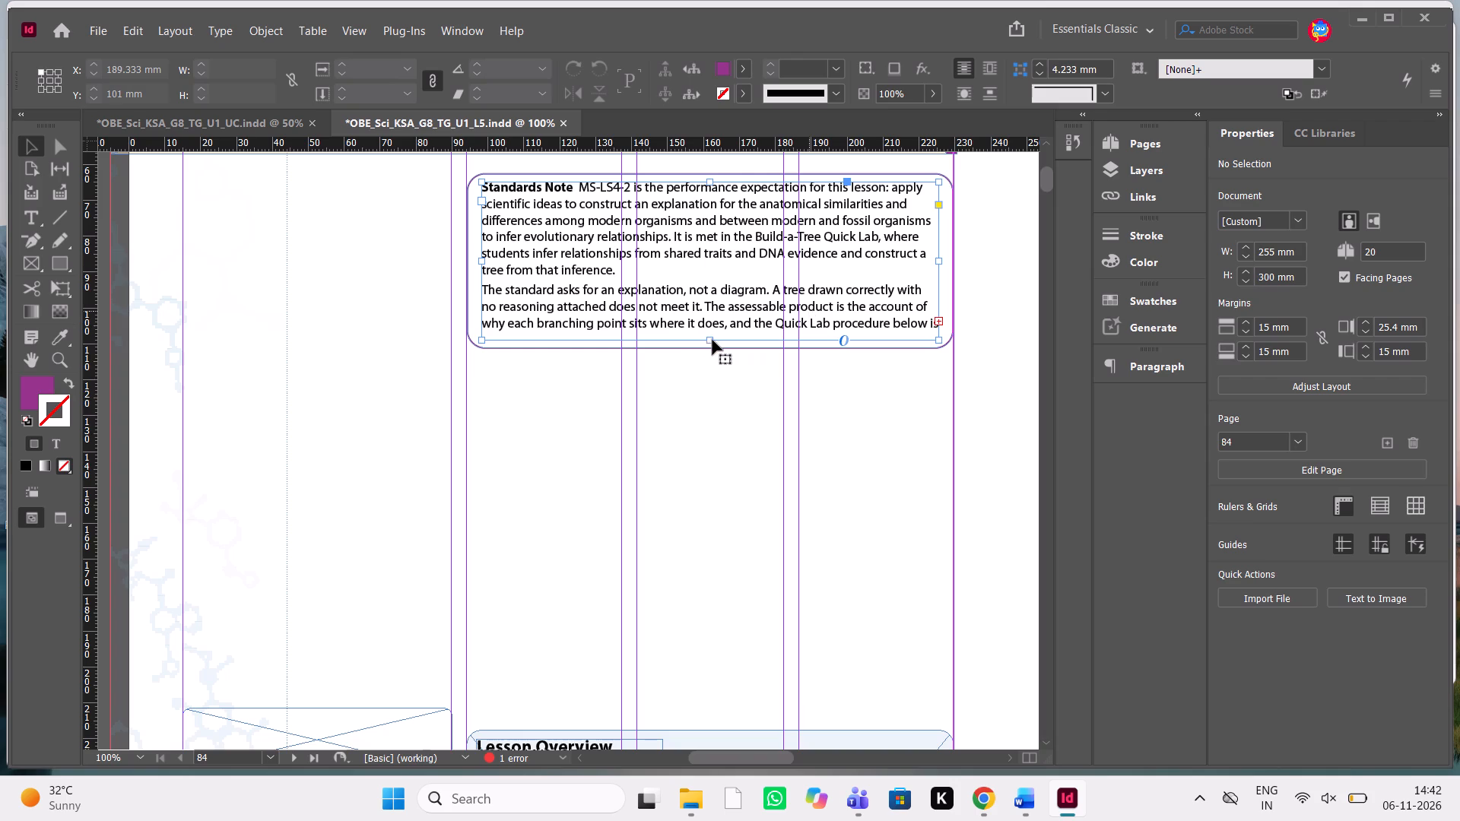
pyautogui.moveTo(708, 338); pyautogui.dragTo(711, 382)
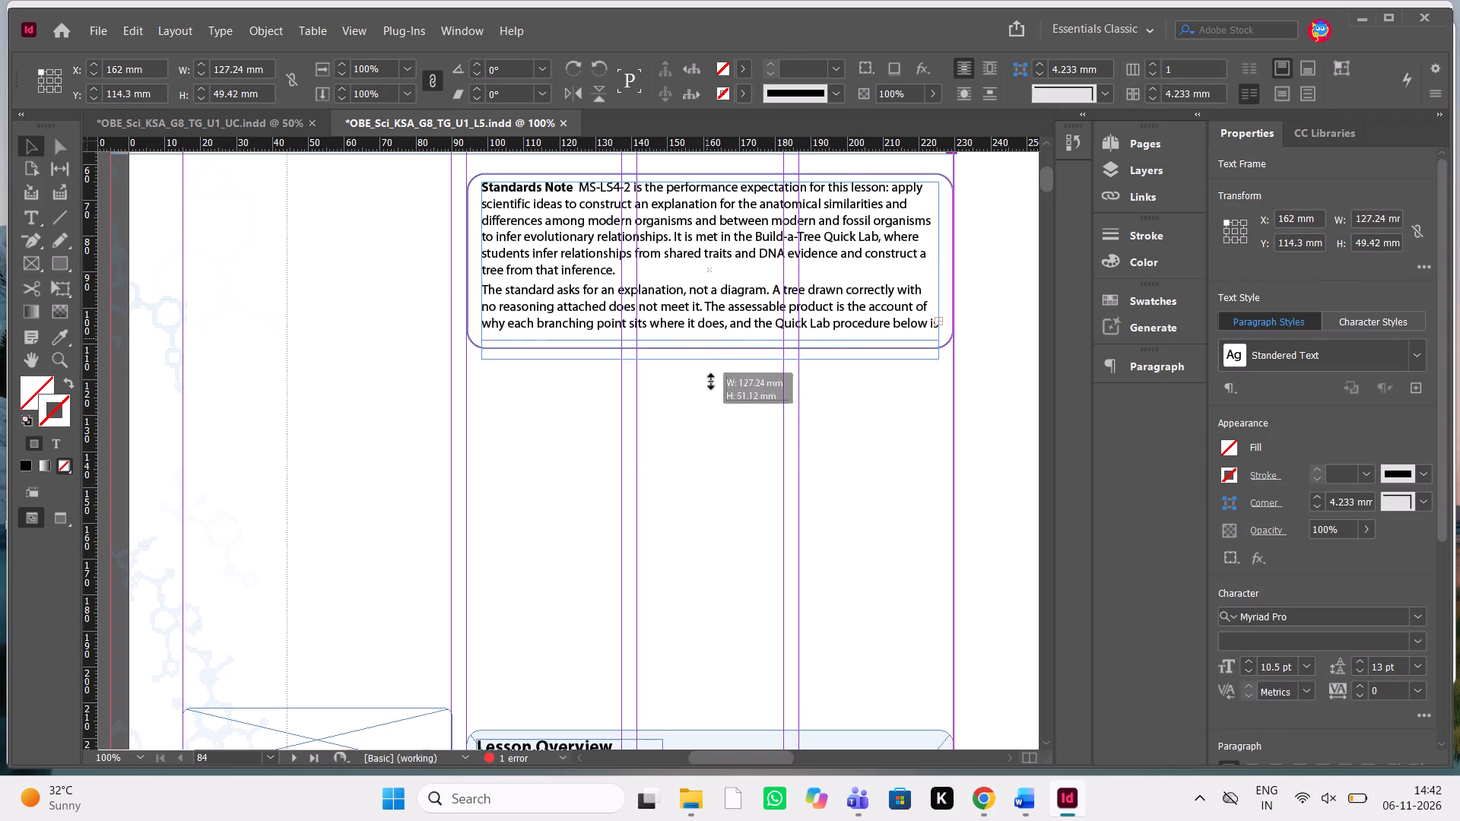
pyautogui.moveTo(711, 382); pyautogui.dragTo(709, 464)
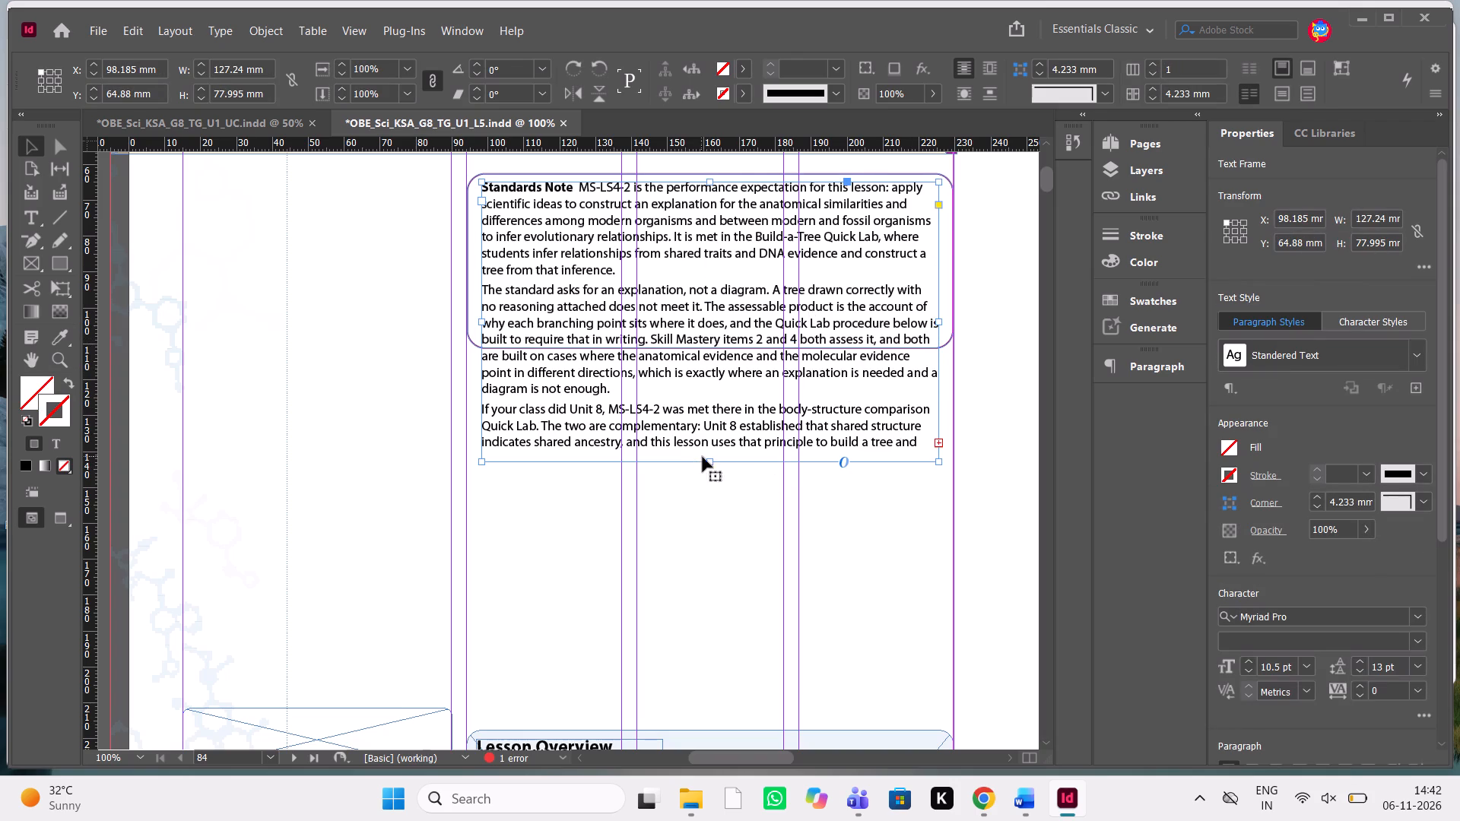
pyautogui.moveTo(709, 464); pyautogui.dragTo(709, 521)
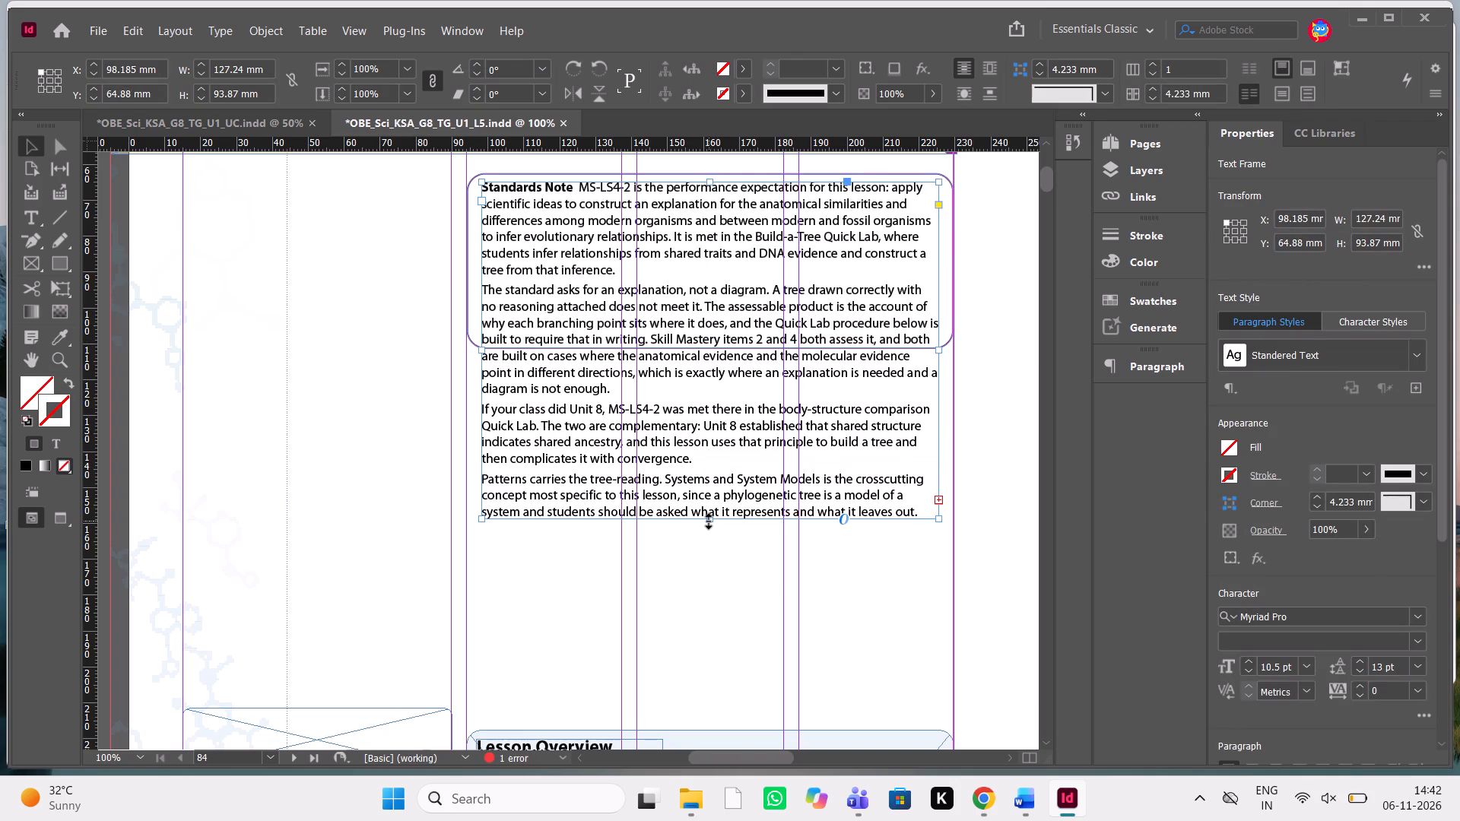
pyautogui.moveTo(709, 521); pyautogui.dragTo(706, 589)
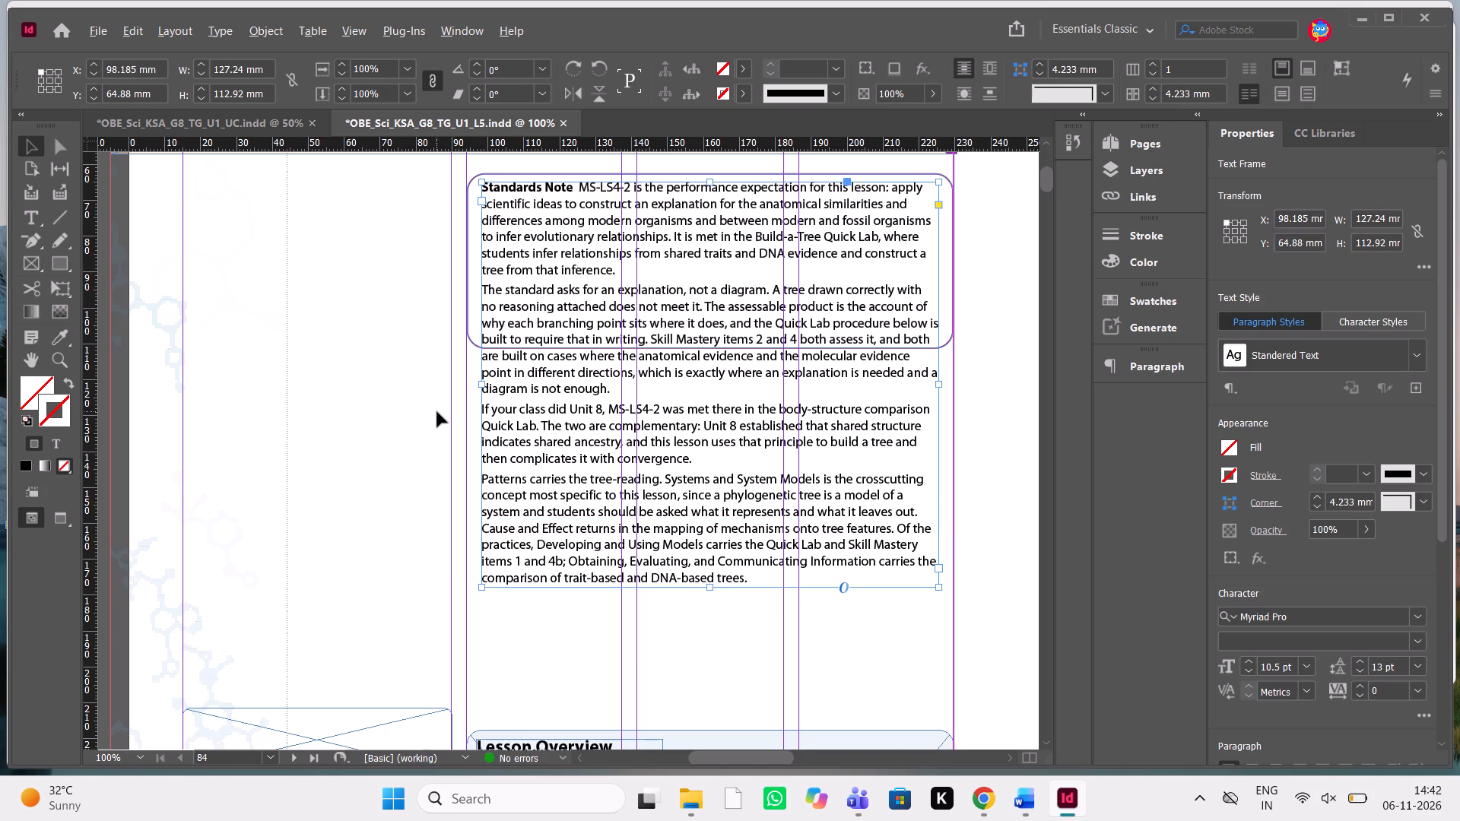
# Check the Standards Note in the Word manuscript and bold MS-LS4-2 at the start of its first paragraph in the layout.
pyautogui.hotkey('alt', 'Tab')
pyautogui.hscroll(-2, 1091, 578)
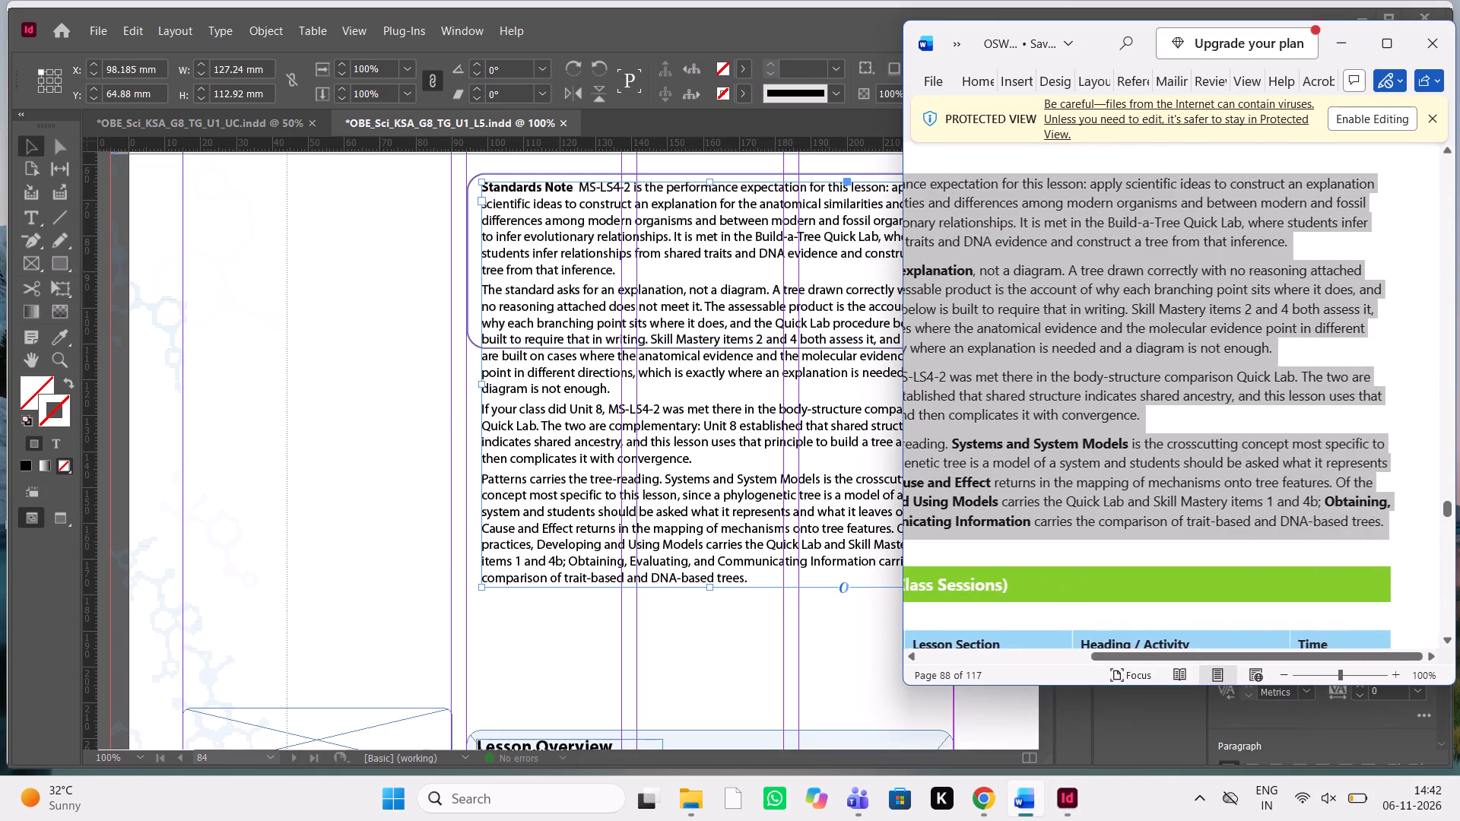
pyautogui.hscroll(1, 1091, 578)
pyautogui.scroll(1, 1091, 578)
pyautogui.doubleClick(624, 271)
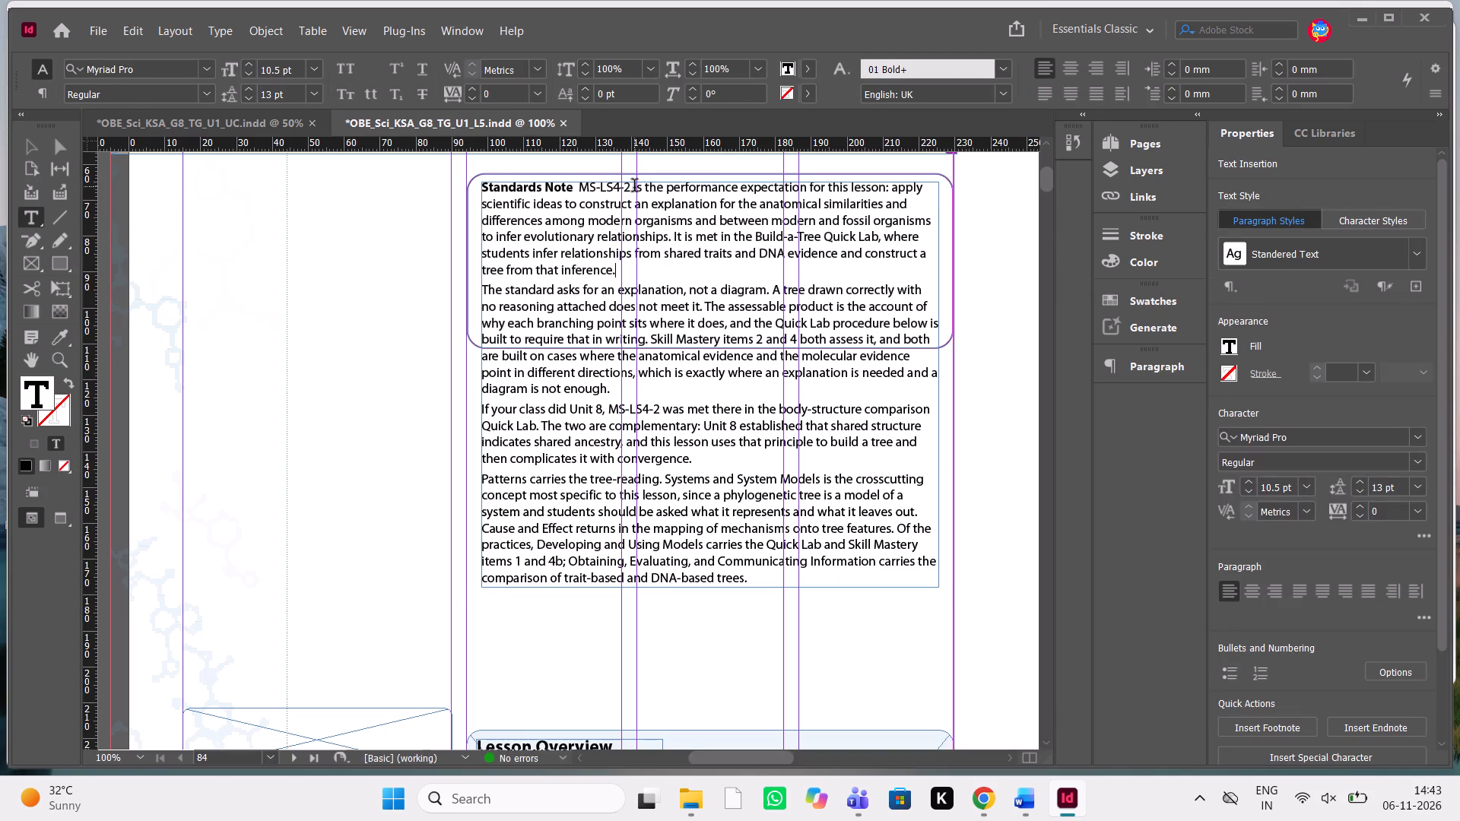
pyautogui.moveTo(634, 187); pyautogui.dragTo(580, 186)
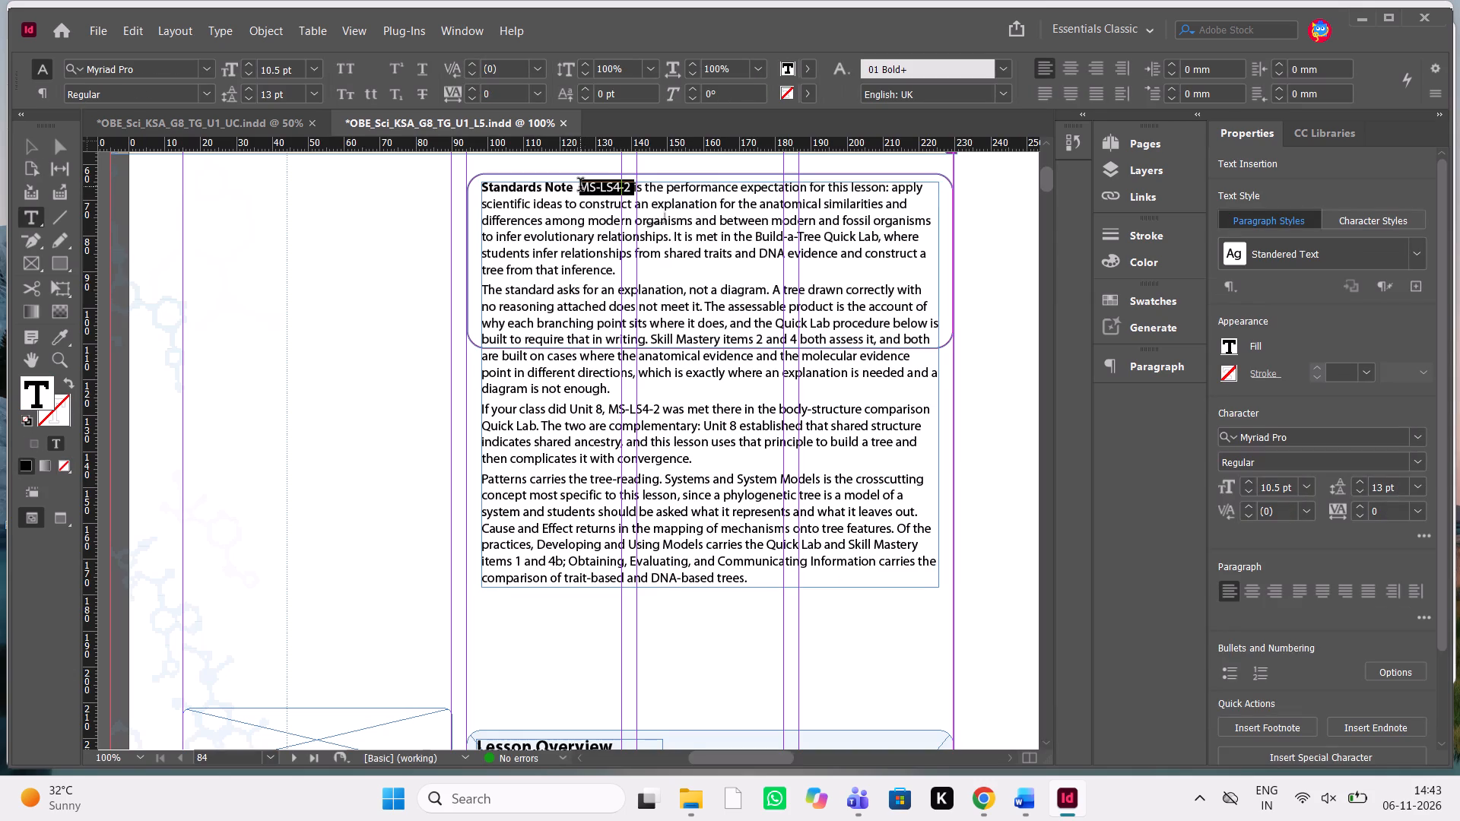
pyautogui.hotkey('ctrl', 'shift', 'b')
# Bold the word "explanation" in the second paragraph of the Standards Note, matching the Word manuscript.
pyautogui.hotkey('alt', 'Tab')
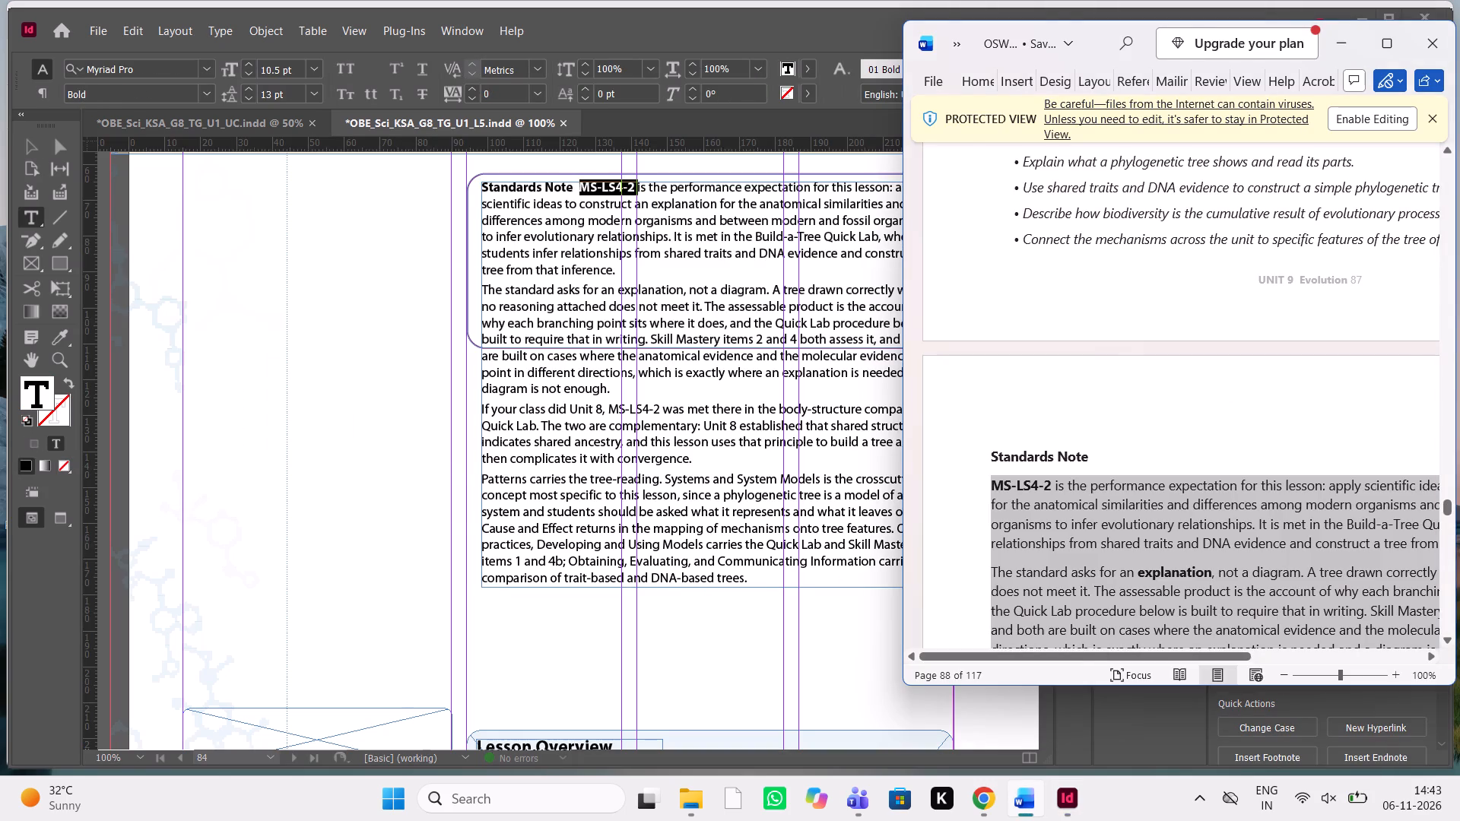
pyautogui.hscroll(-1, 1328, 411)
pyautogui.scroll(-1, 1328, 411)
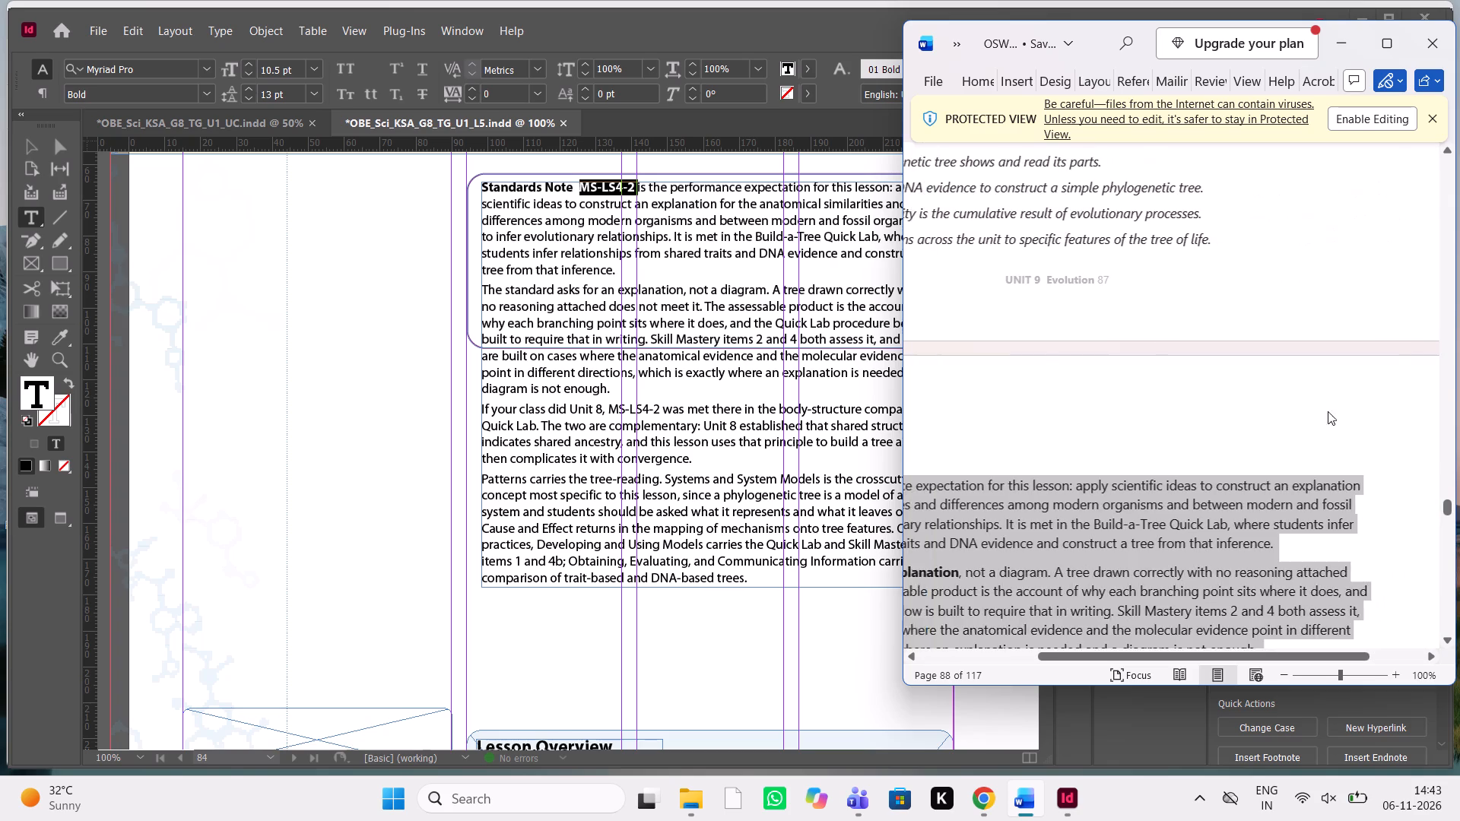
pyautogui.scroll(-1, 1328, 411)
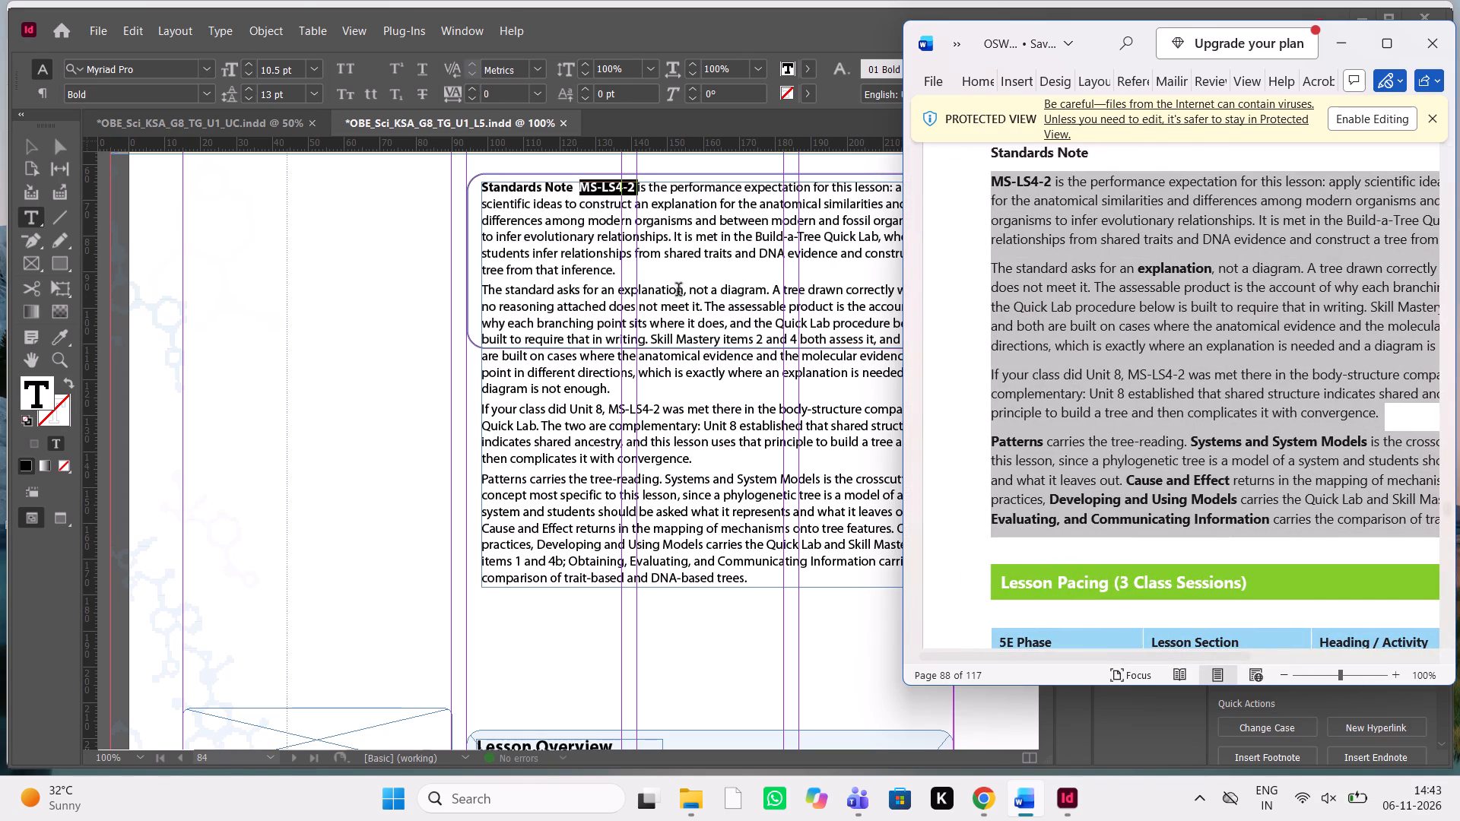
pyautogui.moveTo(618, 295); pyautogui.dragTo(682, 289)
pyautogui.hotkey('ctrl', 'shift', 'b')
# Bold "Patterns" and "Systems and System Models" in the last Standards Note paragraph, following the Word manuscript.
pyautogui.hotkey('alt', 'Tab')
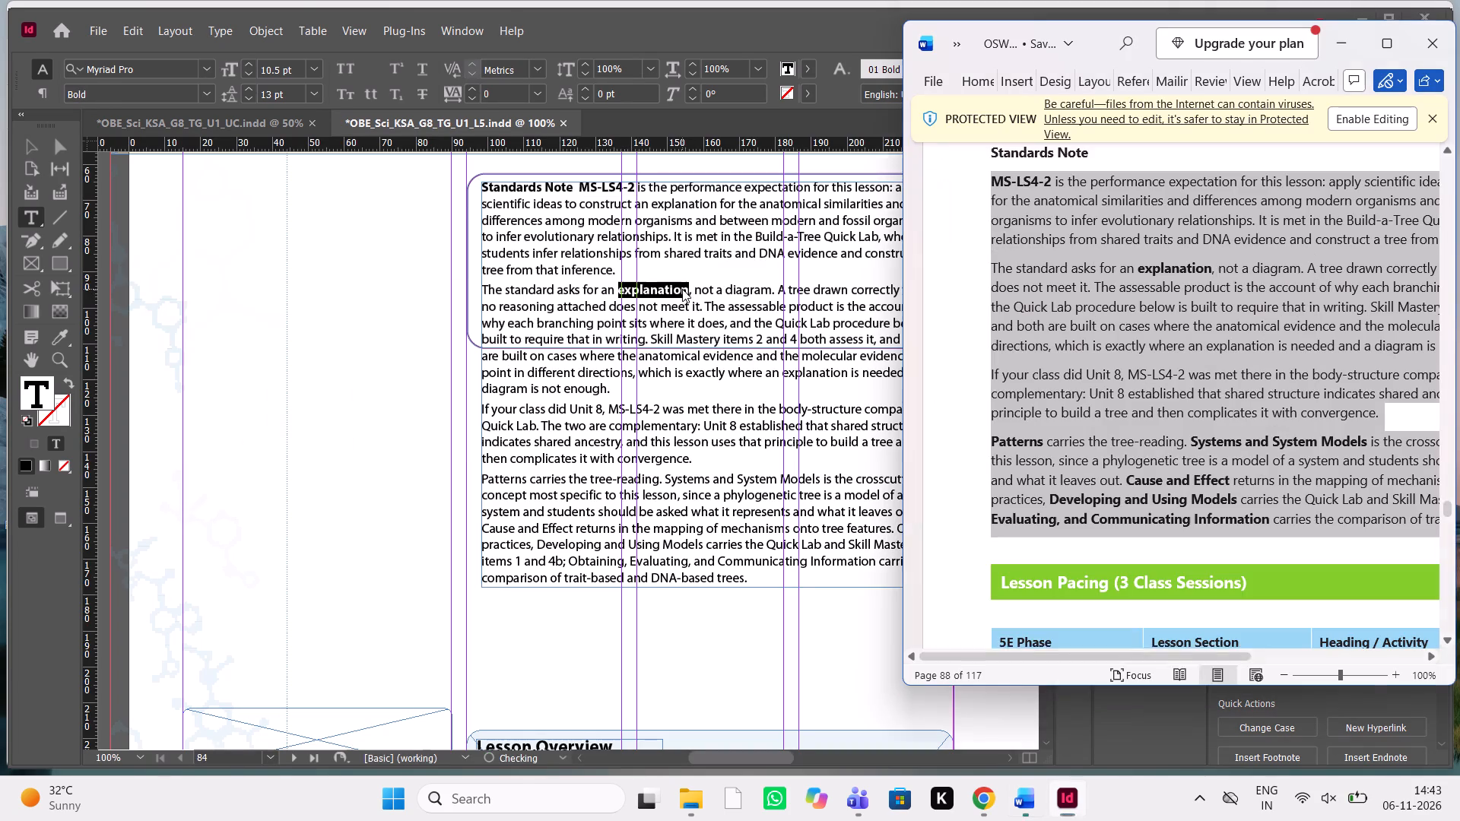
pyautogui.hscroll(-1, 1185, 347)
pyautogui.scroll(-1, 1185, 347)
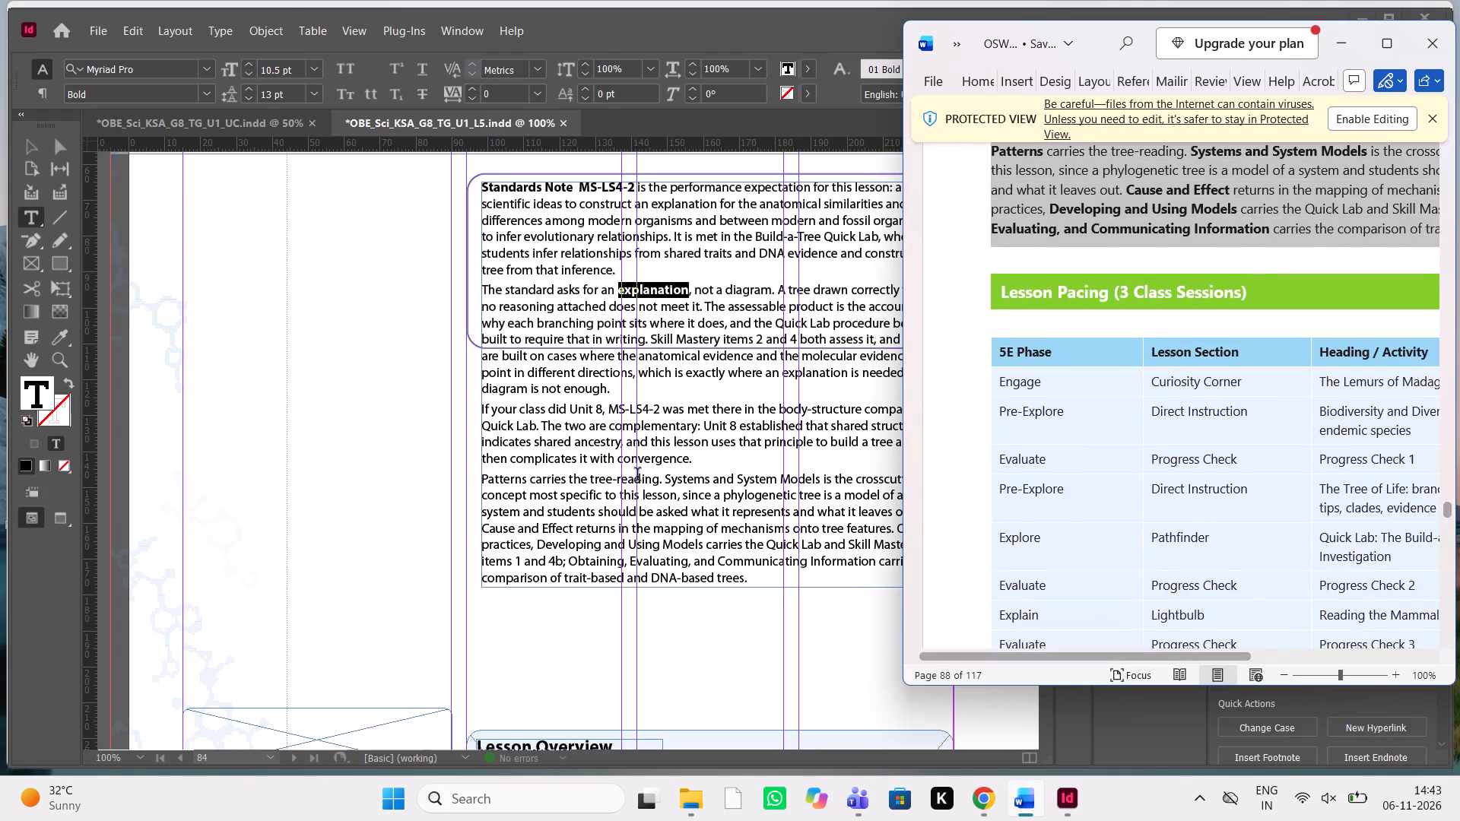
pyautogui.moveTo(529, 480); pyautogui.dragTo(468, 477)
pyautogui.hotkey('ctrl', 'shift', 'b')
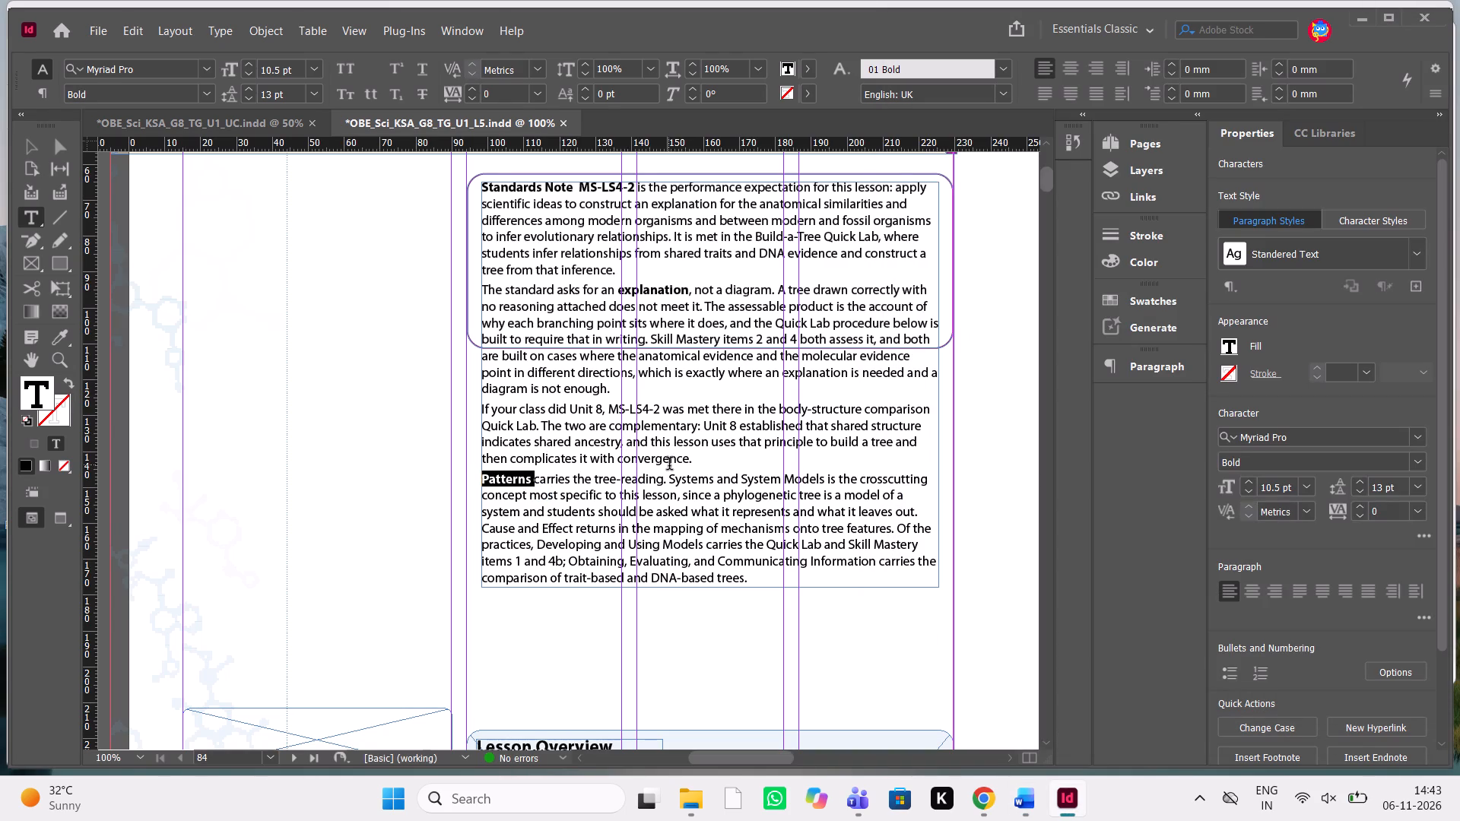
pyautogui.moveTo(669, 475); pyautogui.dragTo(817, 474)
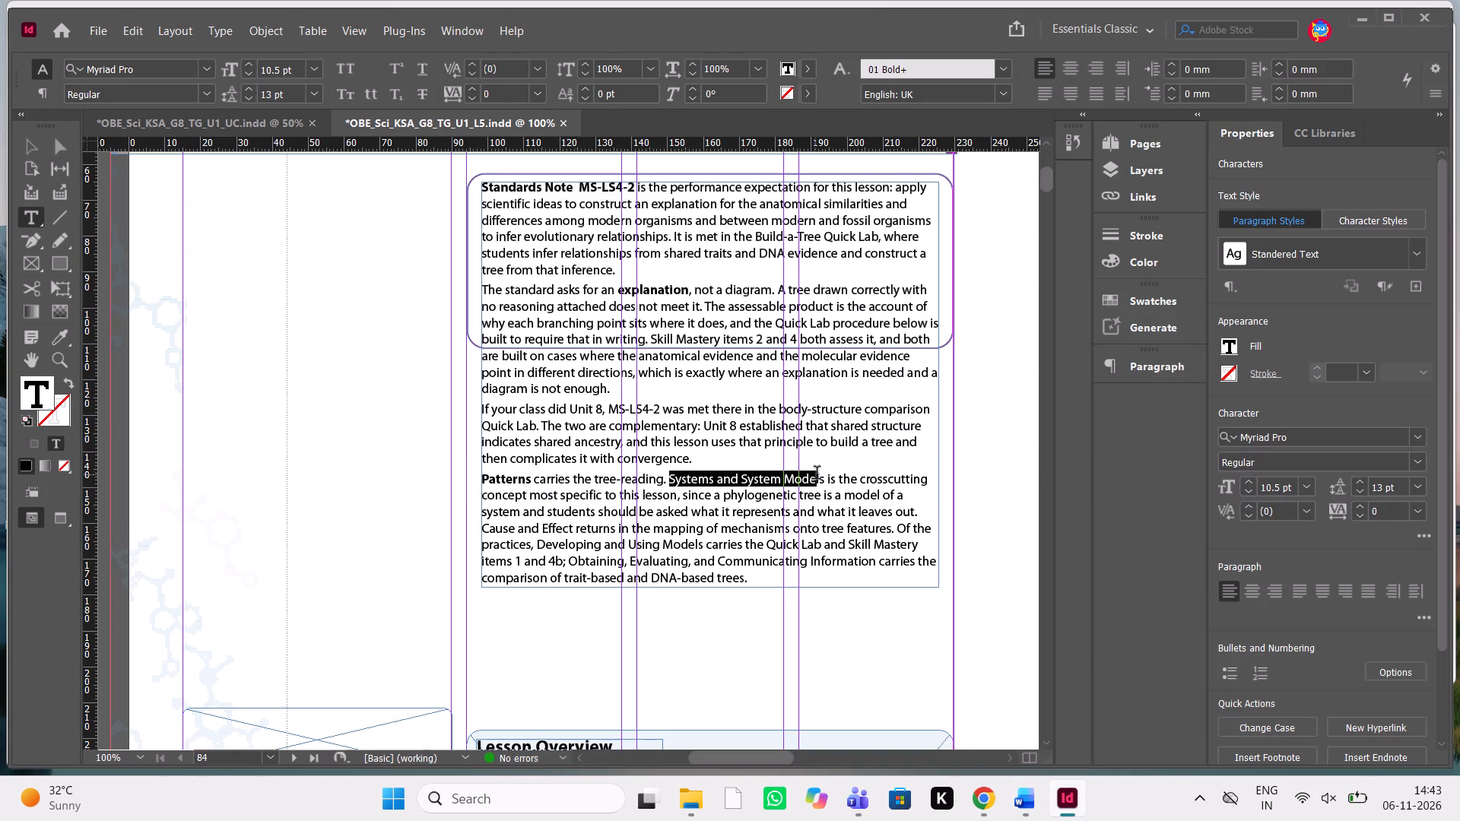
pyautogui.moveTo(817, 474); pyautogui.dragTo(829, 475)
pyautogui.hotkey('ctrl', 'shift', 'b')
# Bold "Cause and Effect" in the last Standards Note paragraph after checking the Word manuscript.
pyautogui.hotkey('alt', 'Tab')
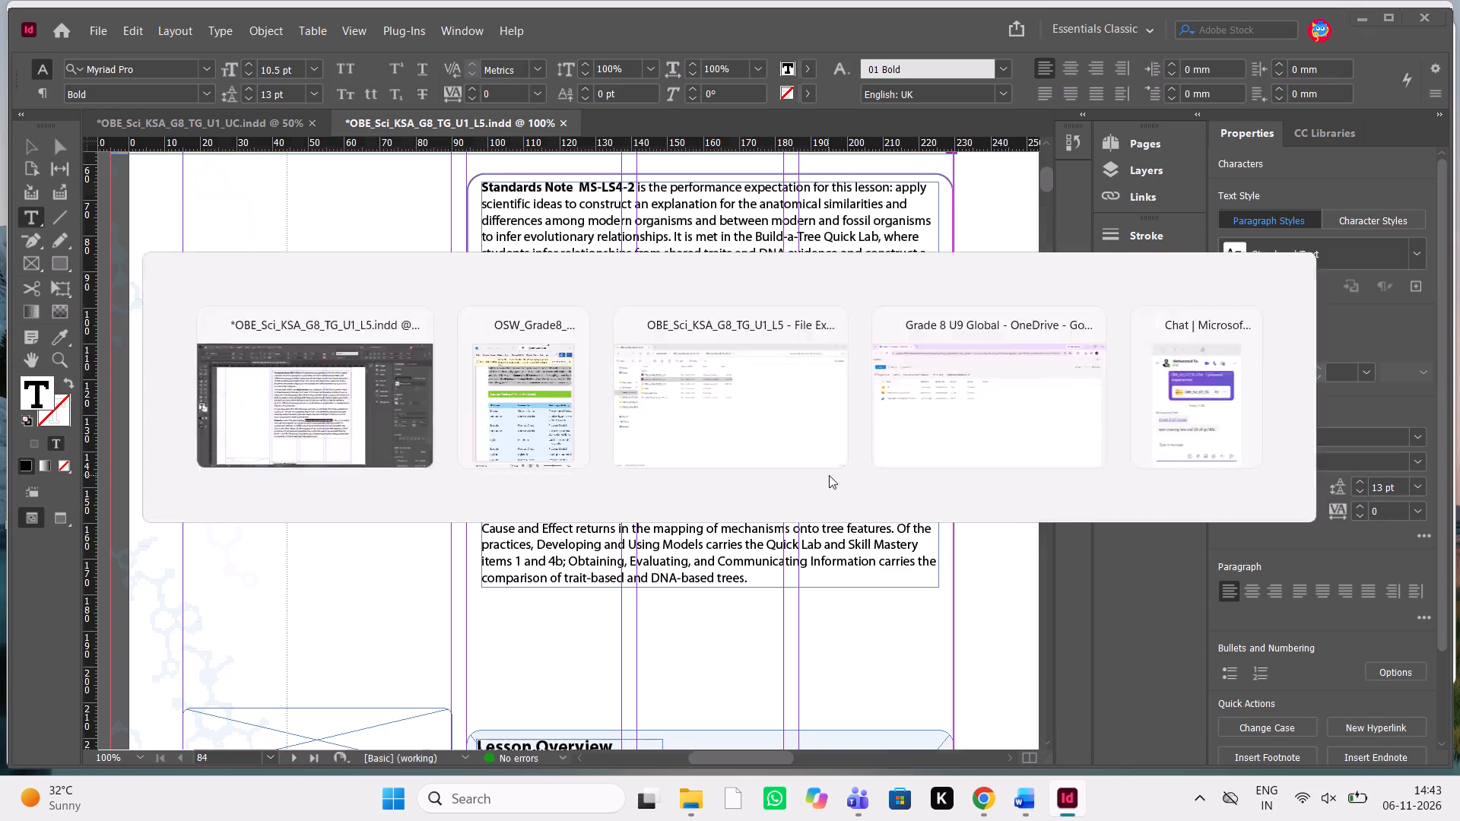
pyautogui.scroll(1, 1290, 469)
pyautogui.hscroll(1, 1290, 469)
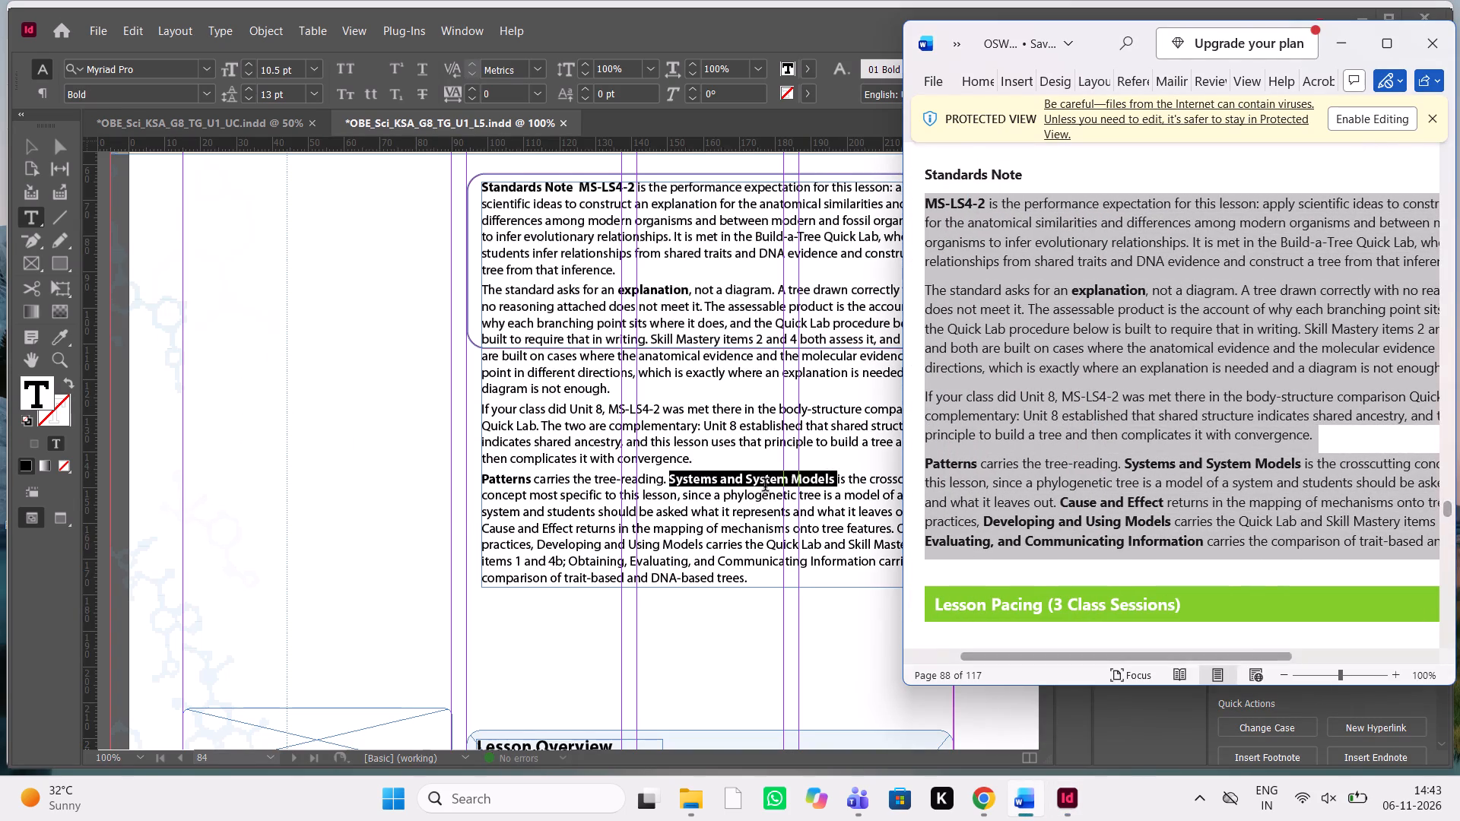
pyautogui.scroll(-1, 765, 487)
pyautogui.scroll(1, 765, 487)
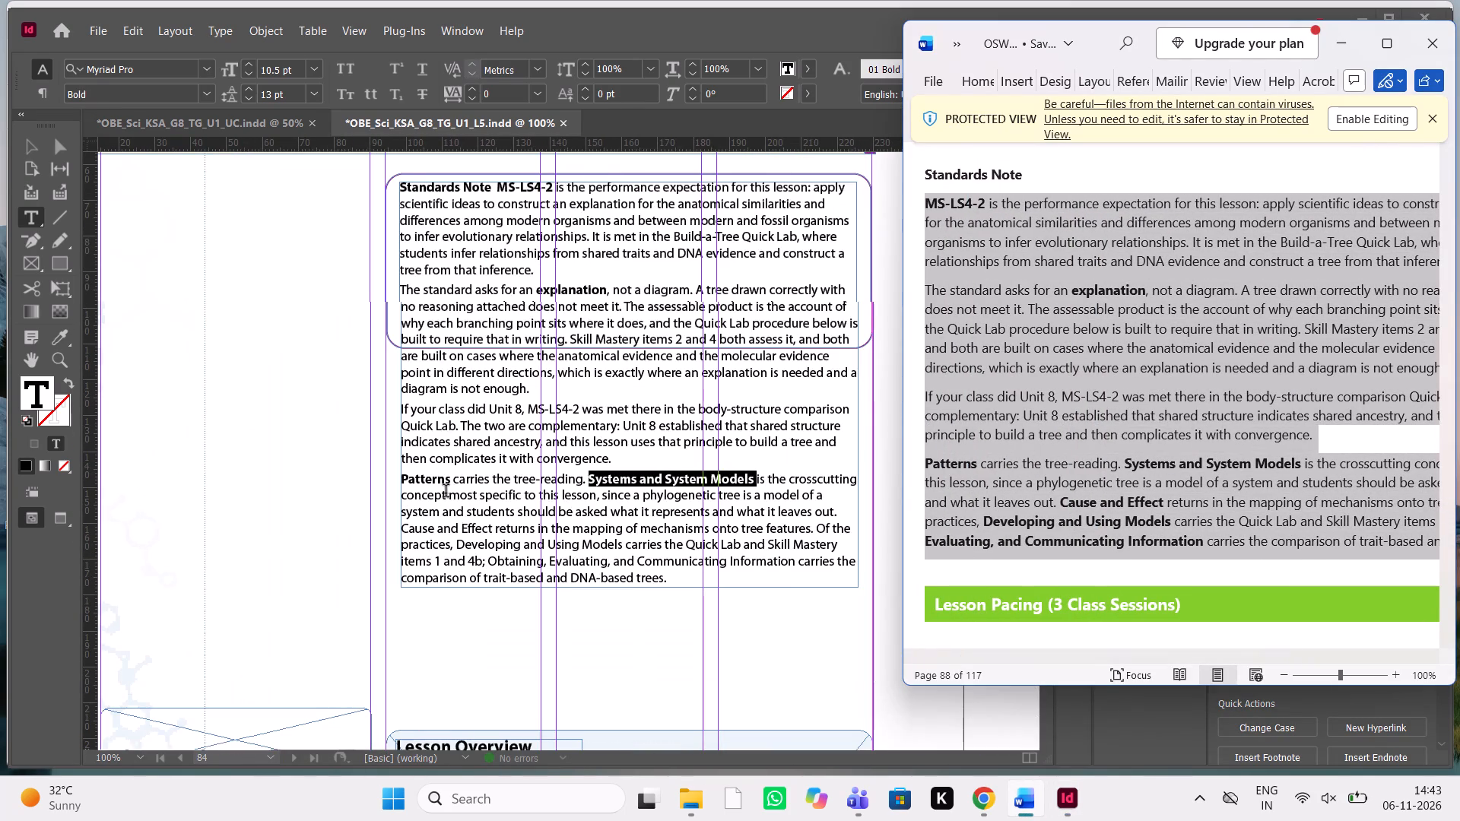
pyautogui.moveTo(497, 525); pyautogui.dragTo(428, 528)
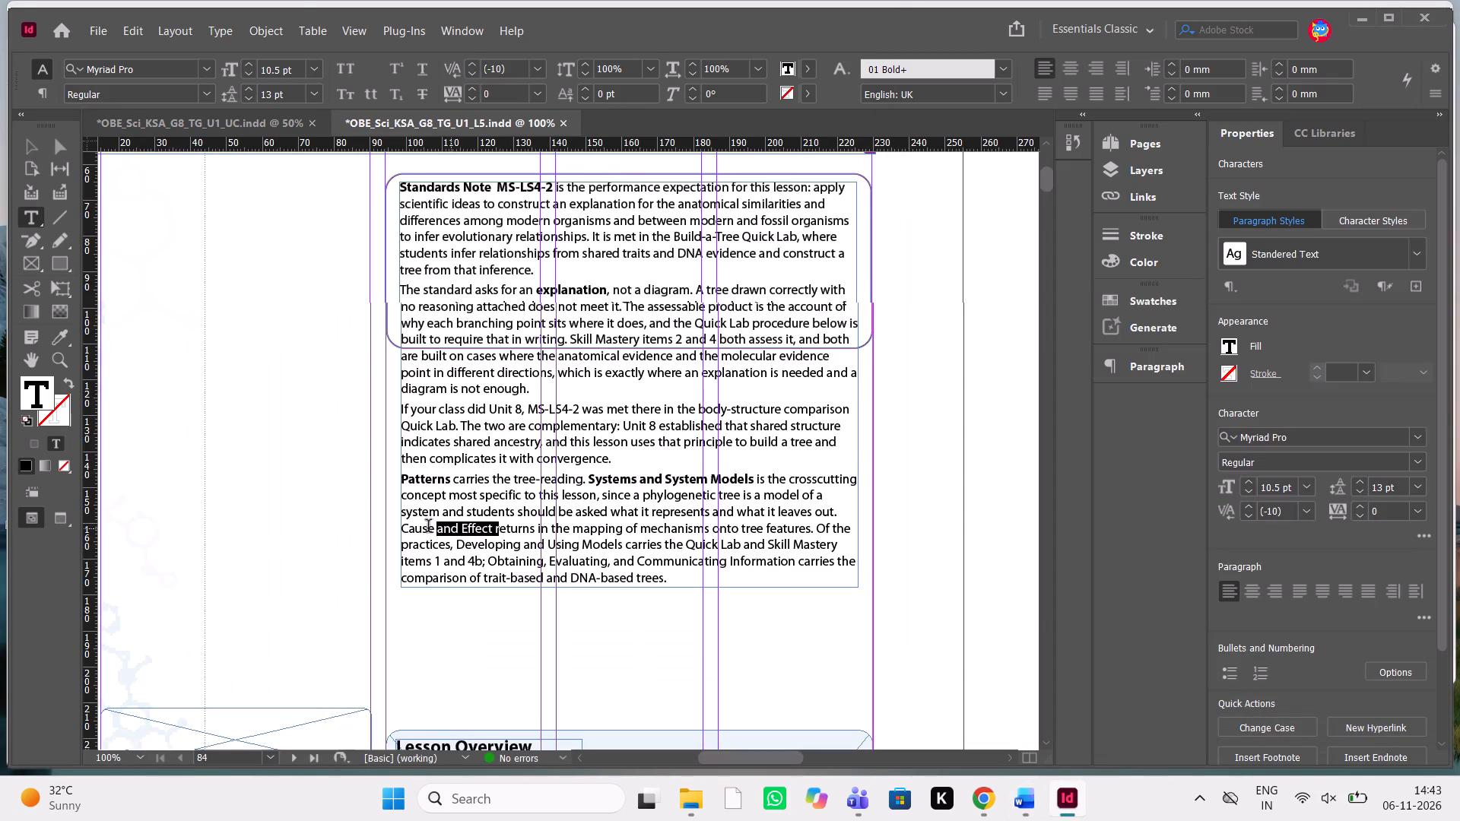
pyautogui.moveTo(428, 528); pyautogui.dragTo(412, 528)
pyautogui.moveTo(494, 528); pyautogui.dragTo(398, 535)
pyautogui.hotkey('ctrl', 'shift', 'b')
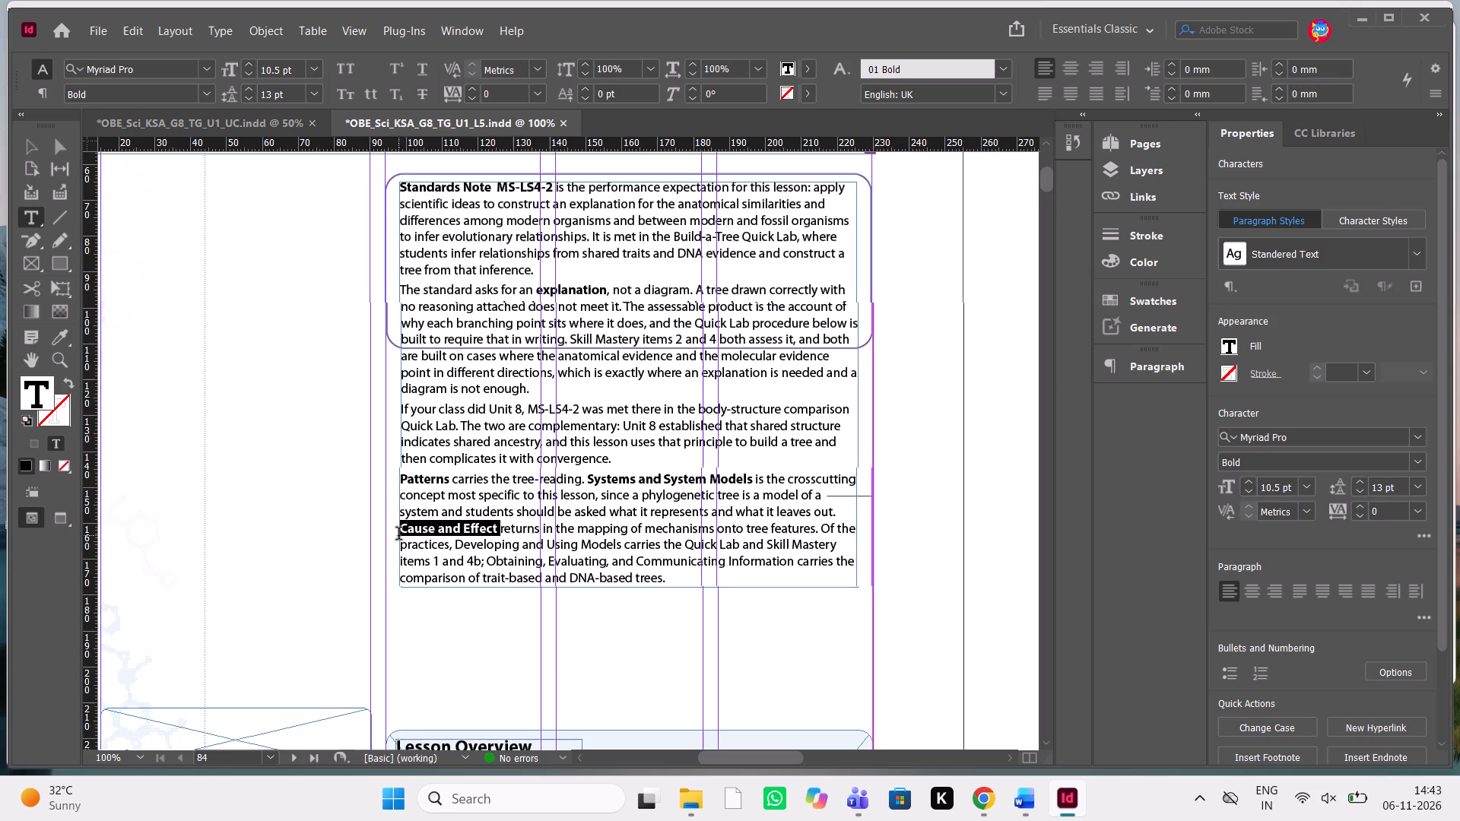
# Check the Word manuscript and bold "Developing and Using Models" in the last Standards Note paragraph of the layout.
pyautogui.hotkey('alt', 'Tab')
pyautogui.hscroll(-1, 1009, 508)
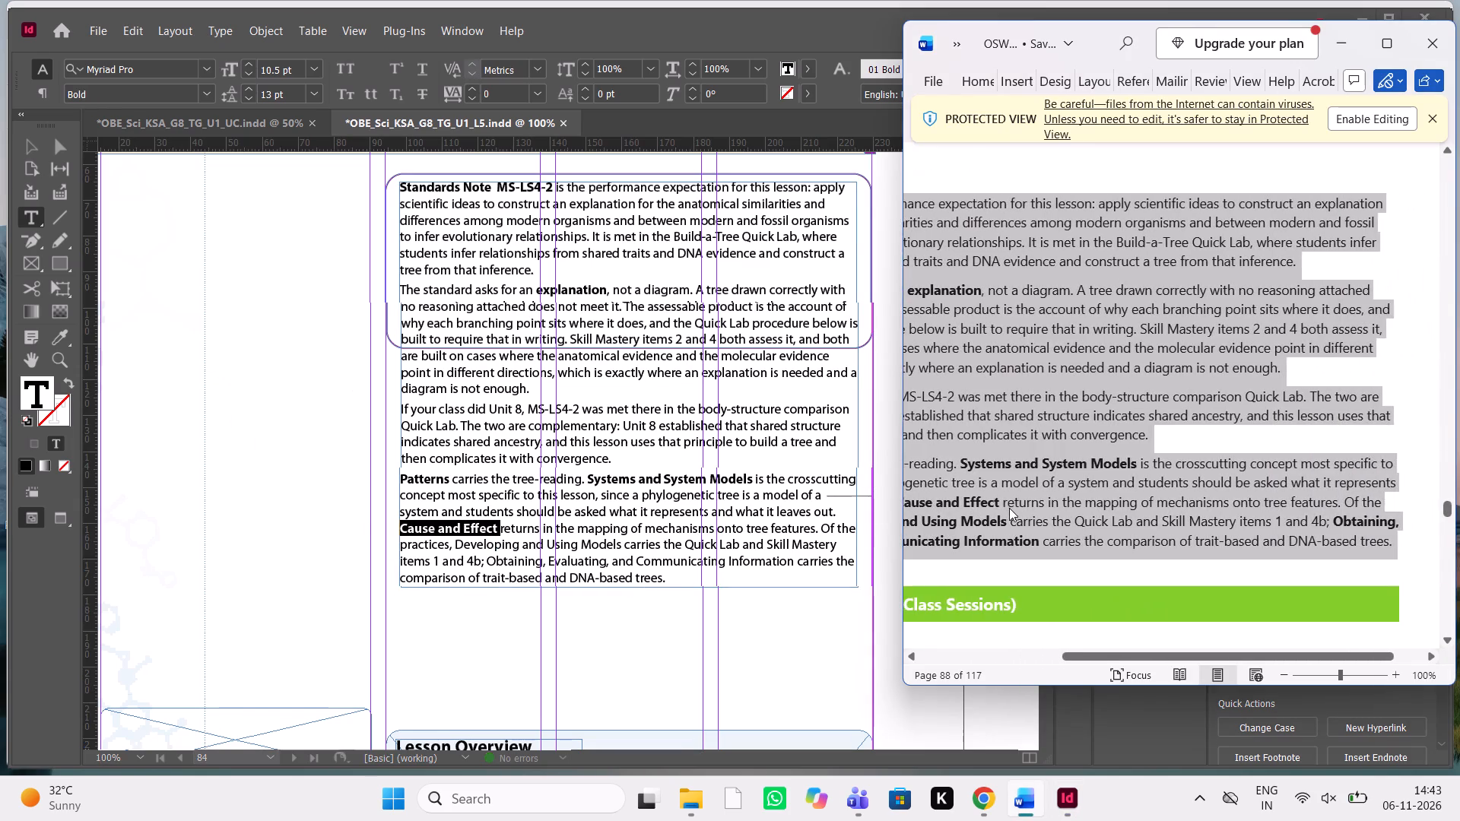
pyautogui.scroll(-1, 1009, 508)
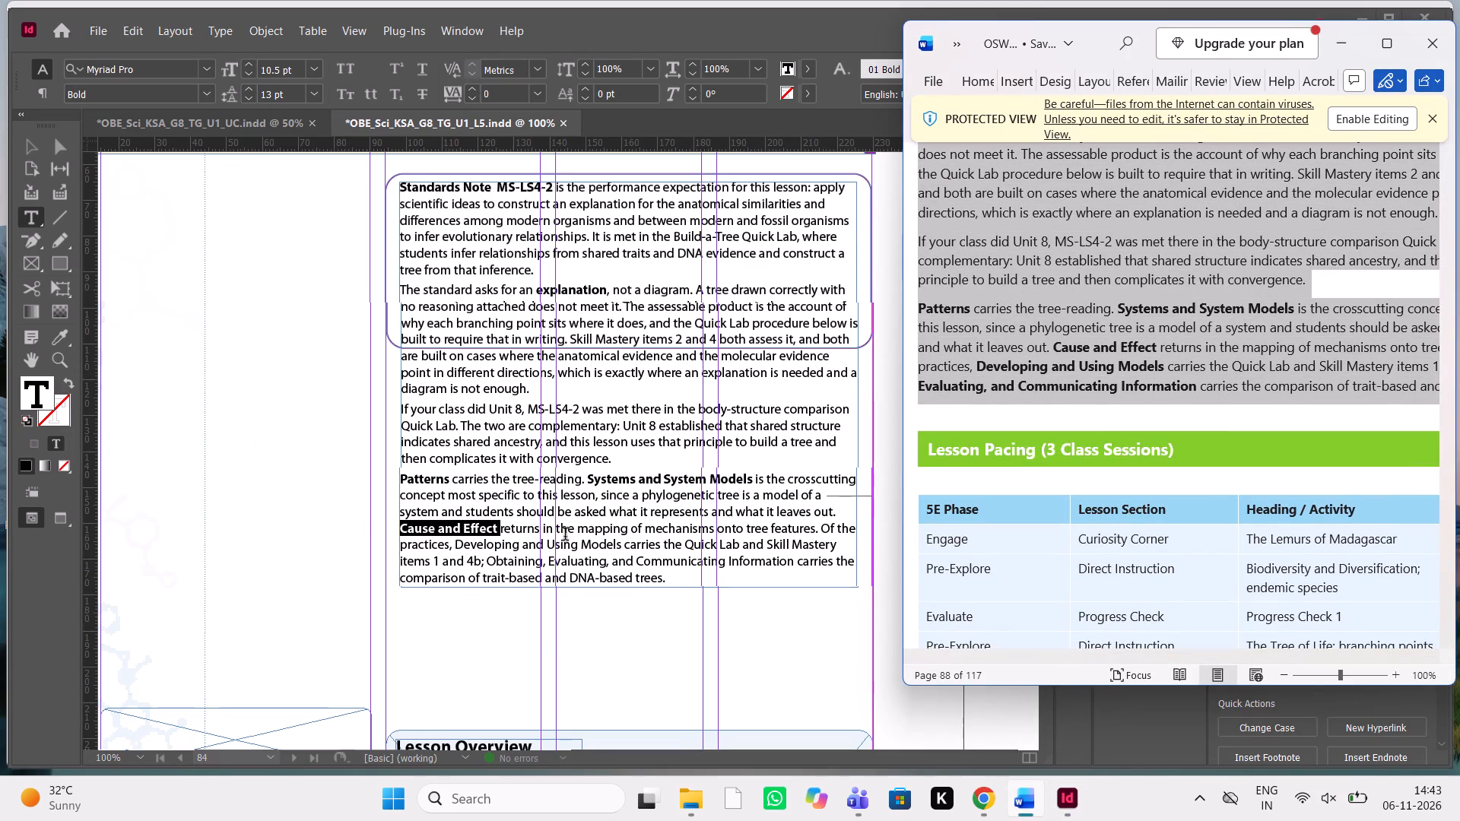
pyautogui.moveTo(621, 548); pyautogui.dragTo(460, 544)
pyautogui.hotkey('ctrl', 'shift', 'b')
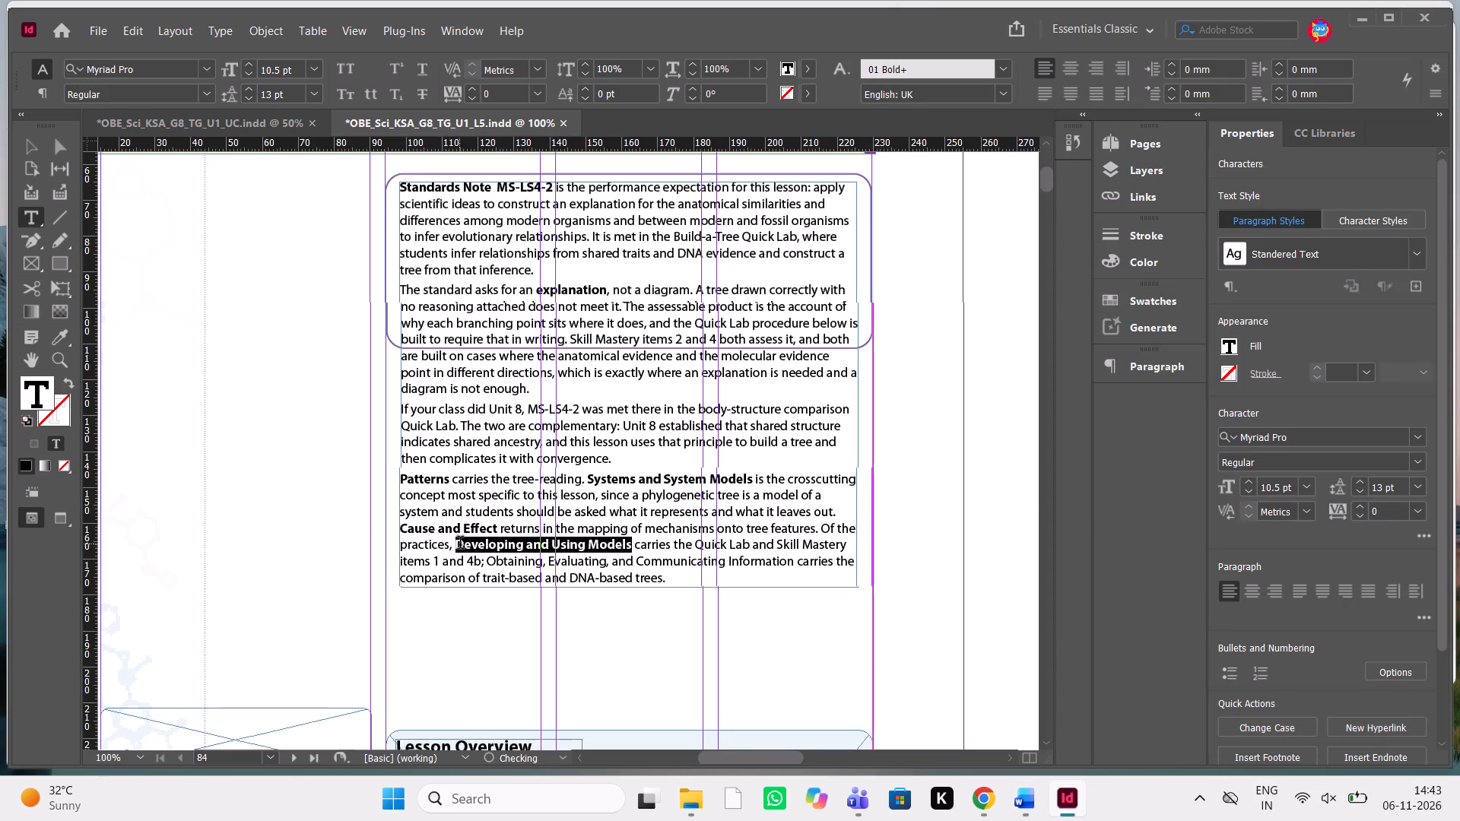
# Bold "Obtaining, Evaluating, and Communicating Information" in the last Standards Note paragraph, following the Word manuscript.
pyautogui.hotkey('alt', 'Tab')
pyautogui.hscroll(-1, 1086, 568)
pyautogui.hscroll(1, 1086, 568)
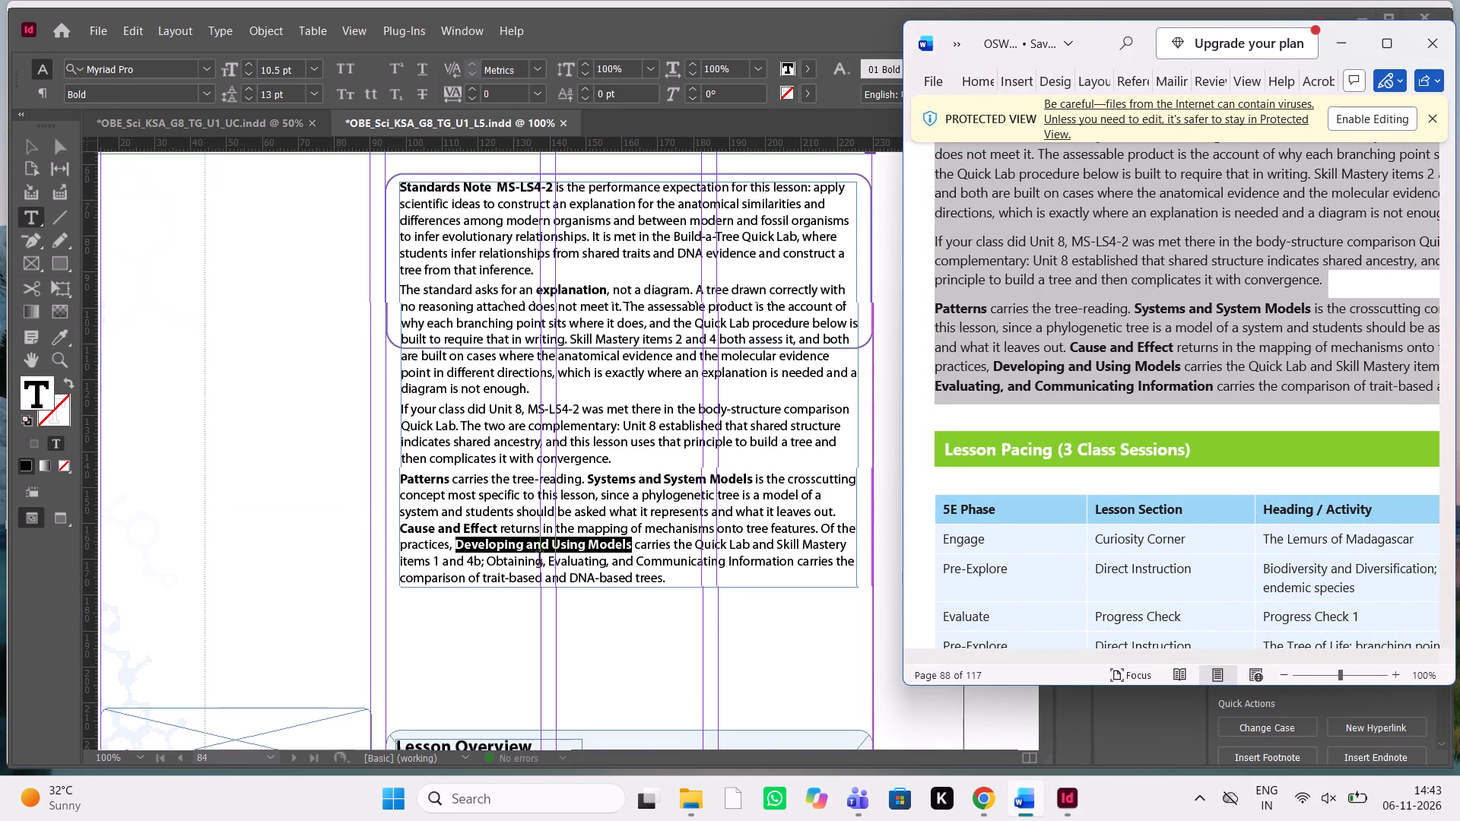
pyautogui.moveTo(486, 560); pyautogui.dragTo(563, 569)
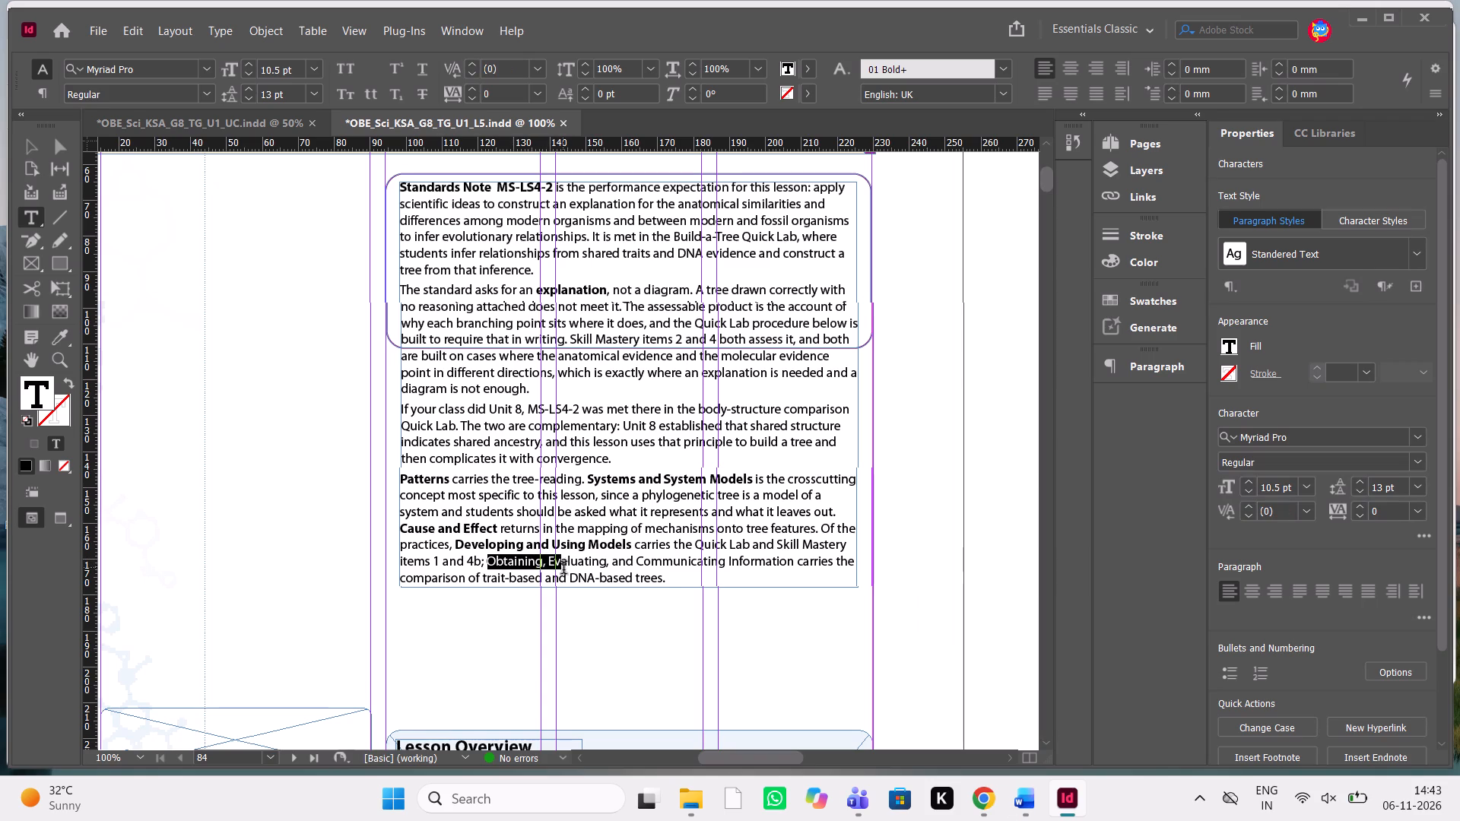
pyautogui.moveTo(563, 569); pyautogui.dragTo(800, 555)
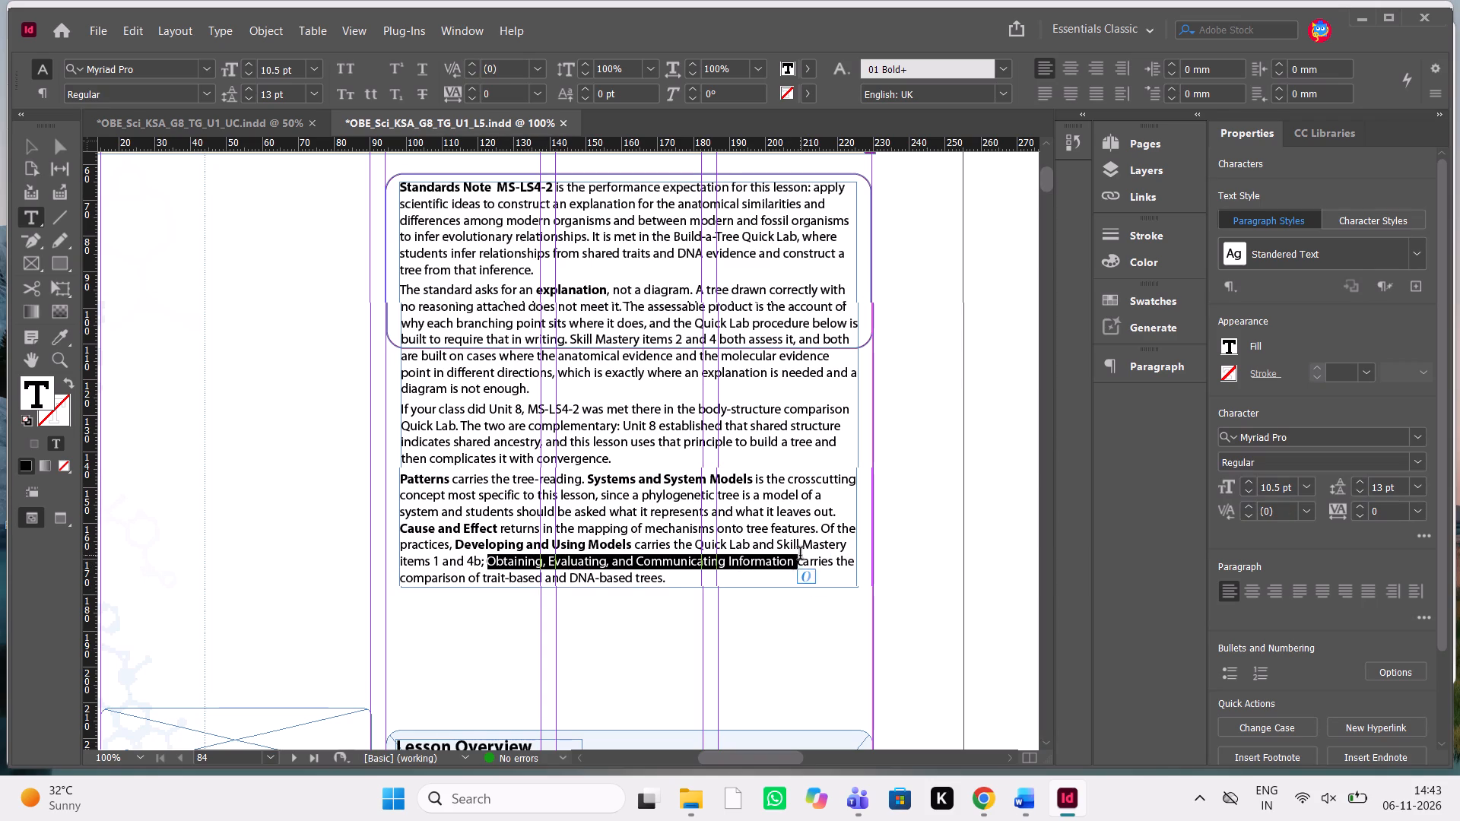
pyautogui.hotkey('ctrl', 'shift', 'b')
pyautogui.click(783, 656)
# Draw a rectangle frame about 19 mm by 9.5 mm directly below the Standards Note text on page 84 as a spacer.
pyautogui.scroll(-1, 783, 656)
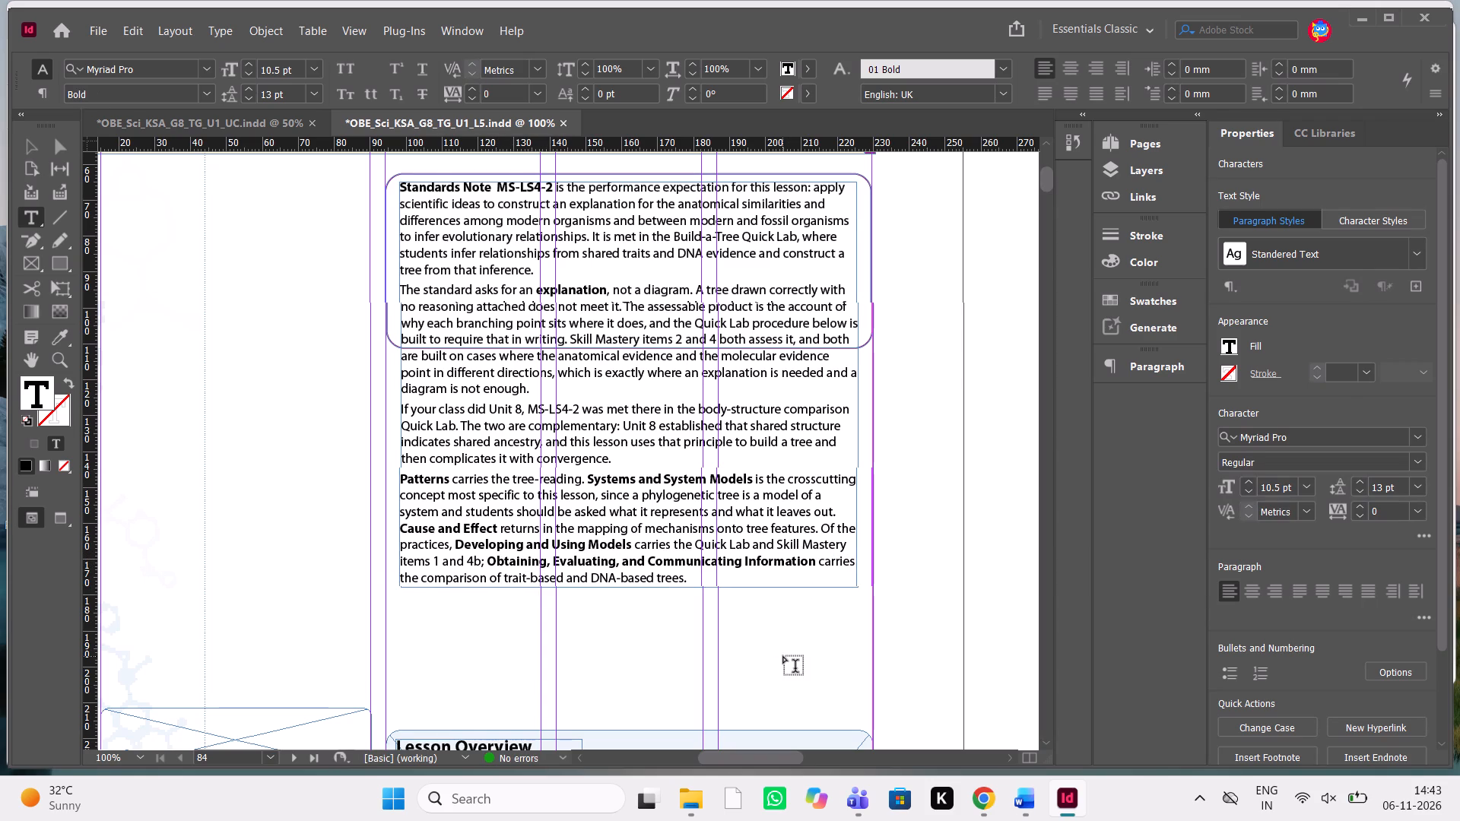
pyautogui.scroll(-3, 783, 656)
pyautogui.scroll(1, 559, 474)
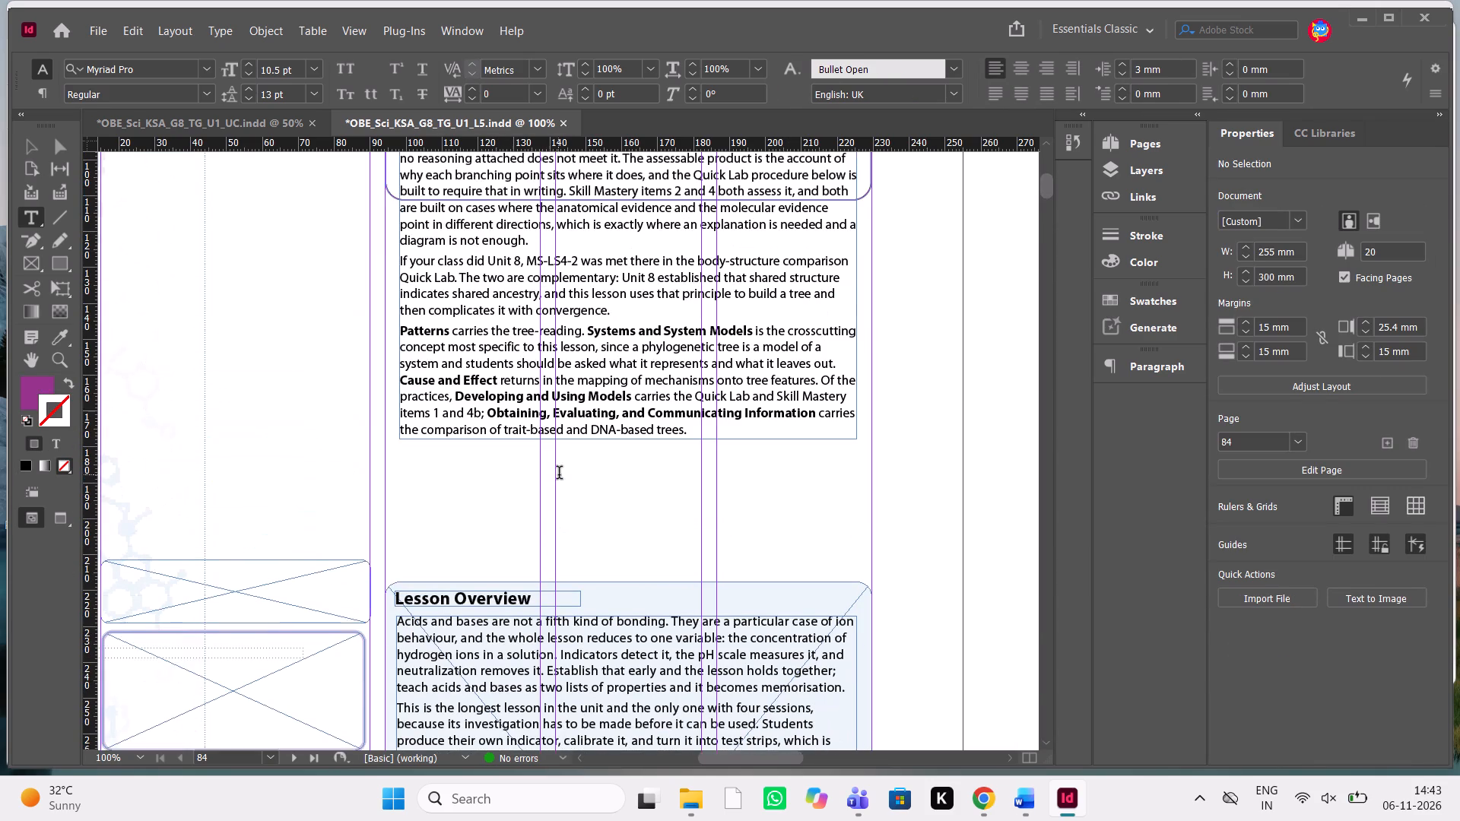
pyautogui.click(35, 259)
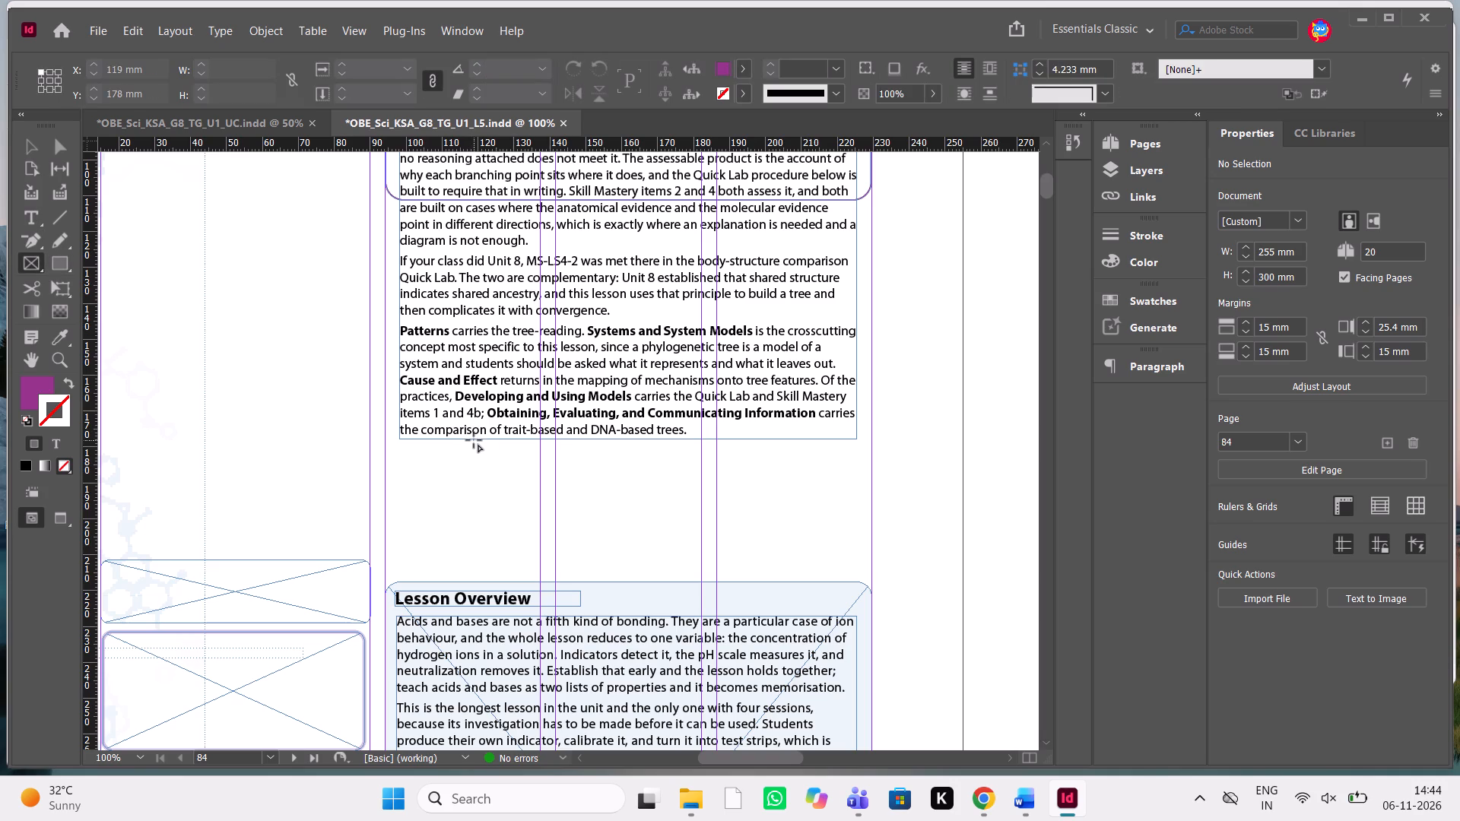
pyautogui.doubleClick(474, 440)
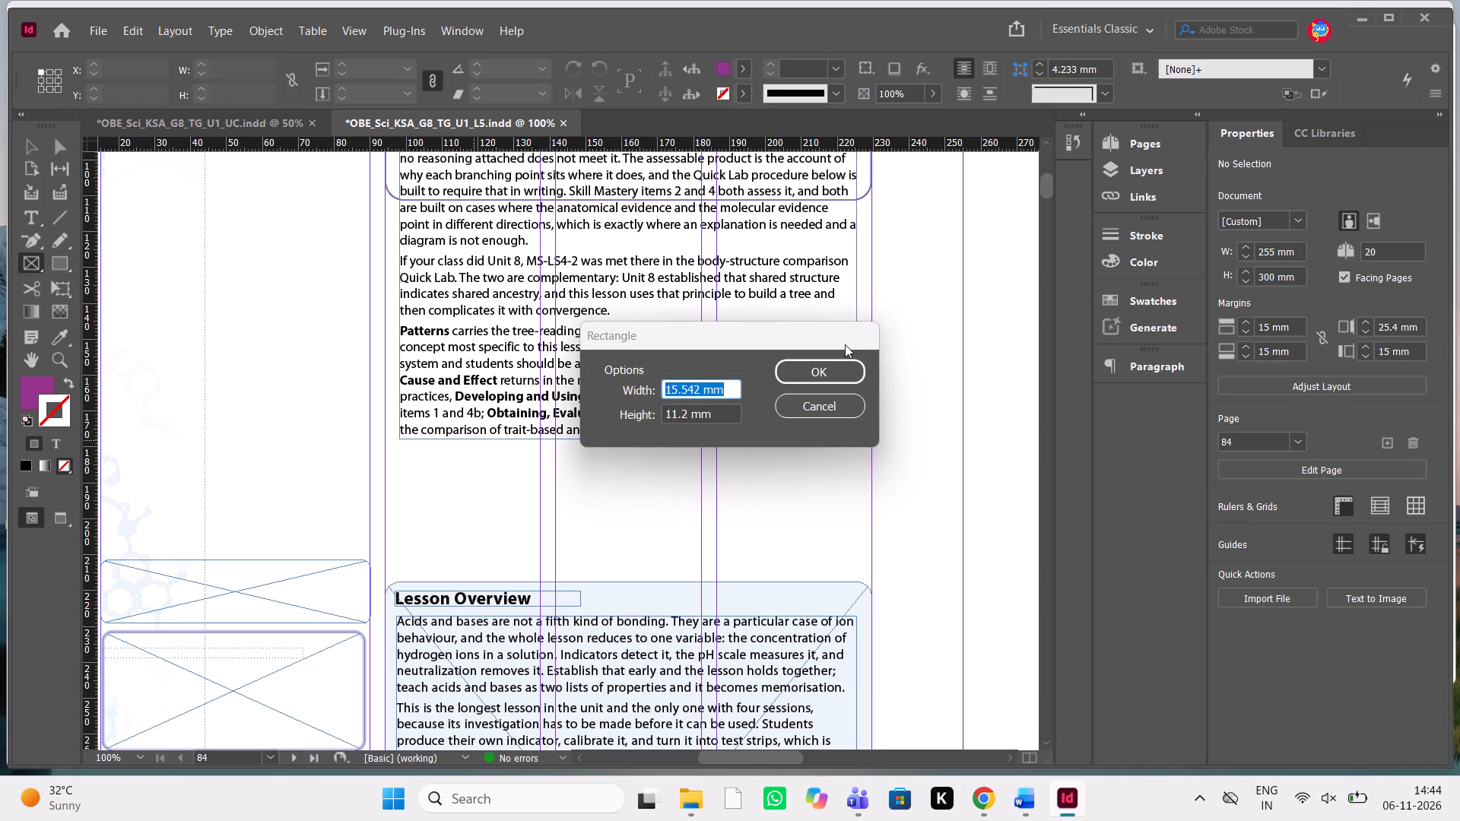
pyautogui.click(835, 395)
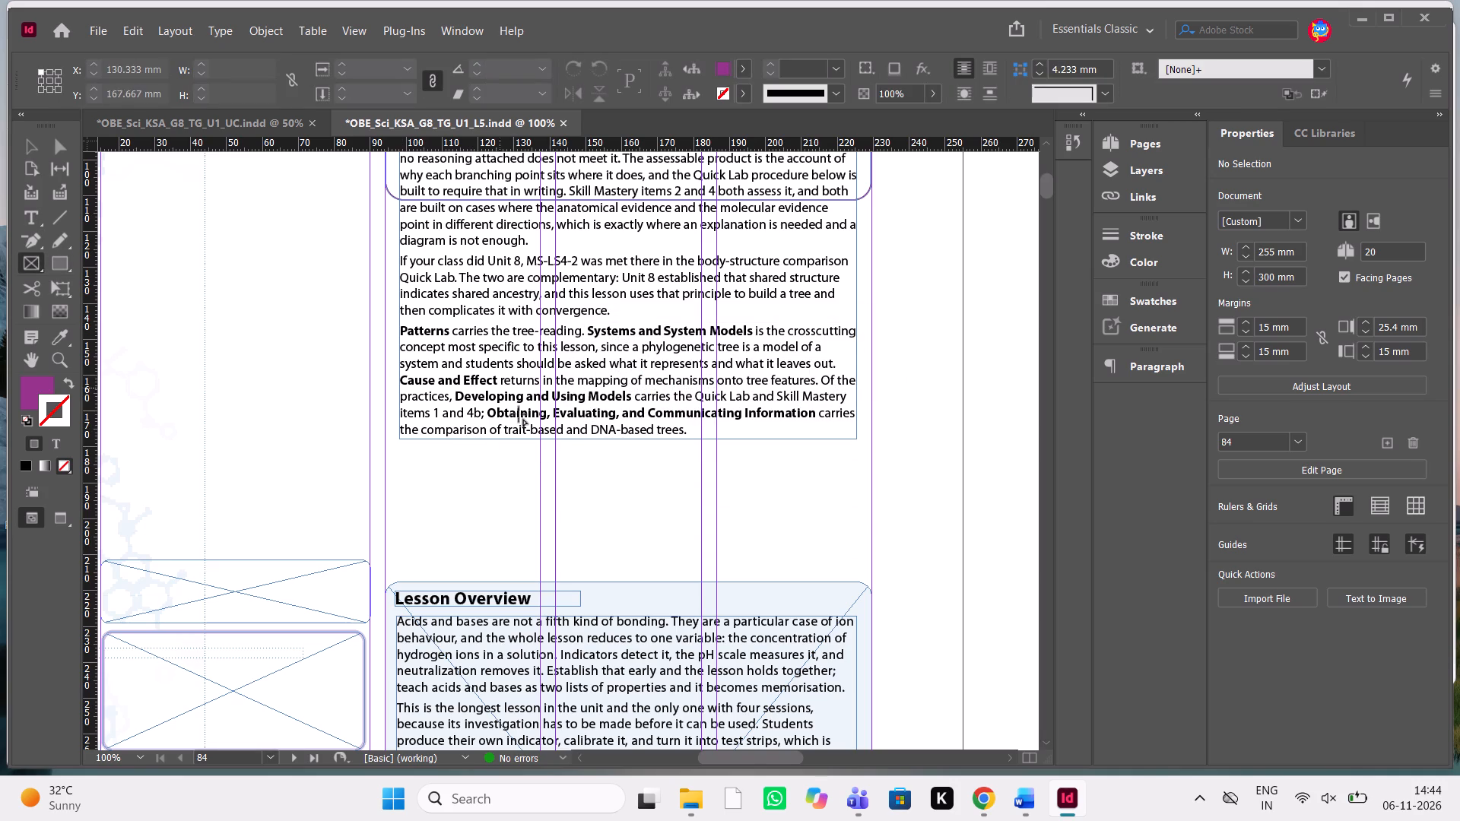
pyautogui.moveTo(516, 439); pyautogui.dragTo(565, 459)
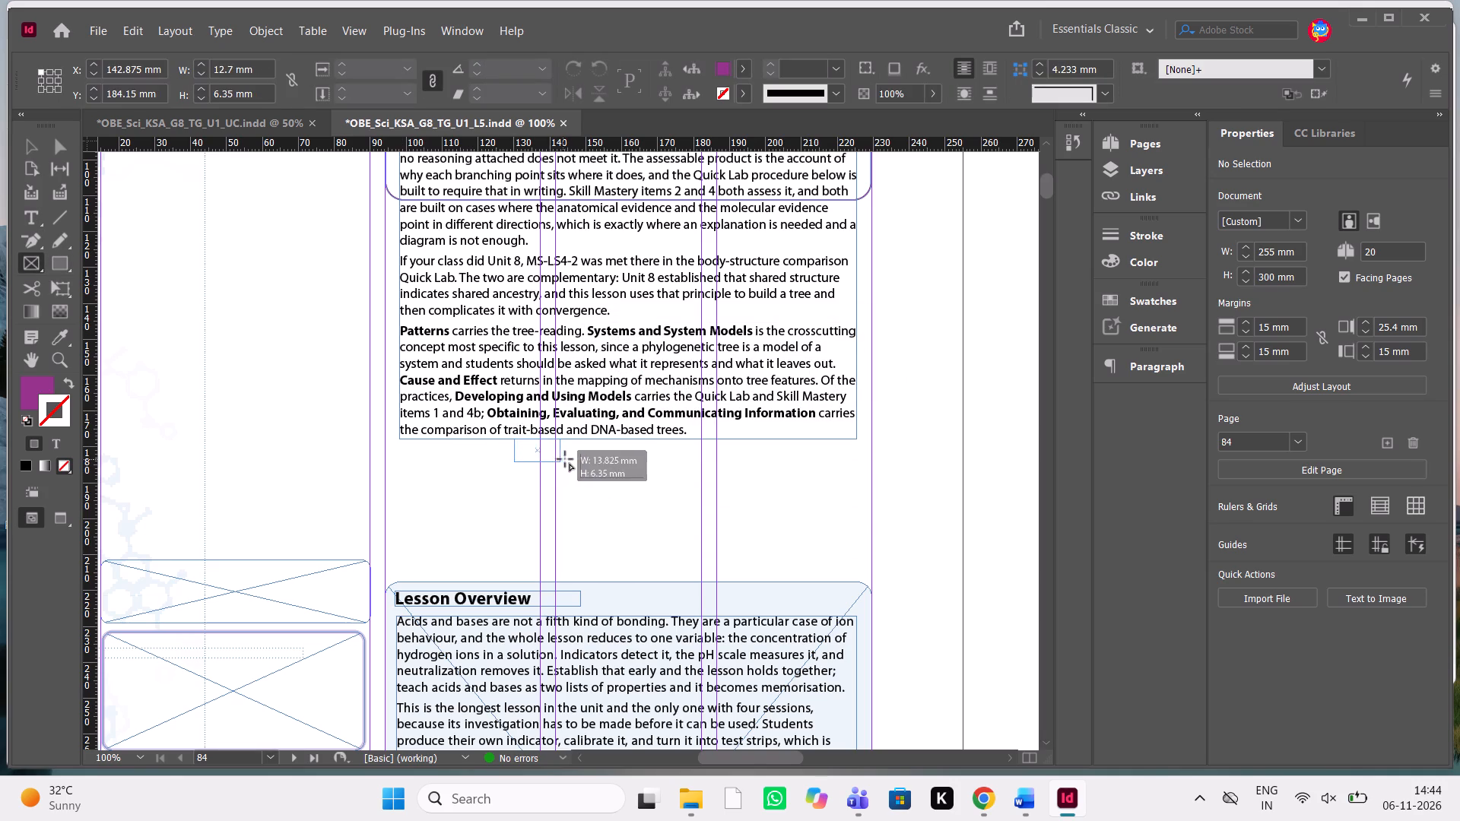
pyautogui.moveTo(565, 459); pyautogui.dragTo(584, 471)
# Draw a rectangle frame about 19 mm by 8 mm spanning the gap below the Misconception Alert box on page 86.
pyautogui.scroll(-4, 819, 489)
pyautogui.scroll(1, 819, 489)
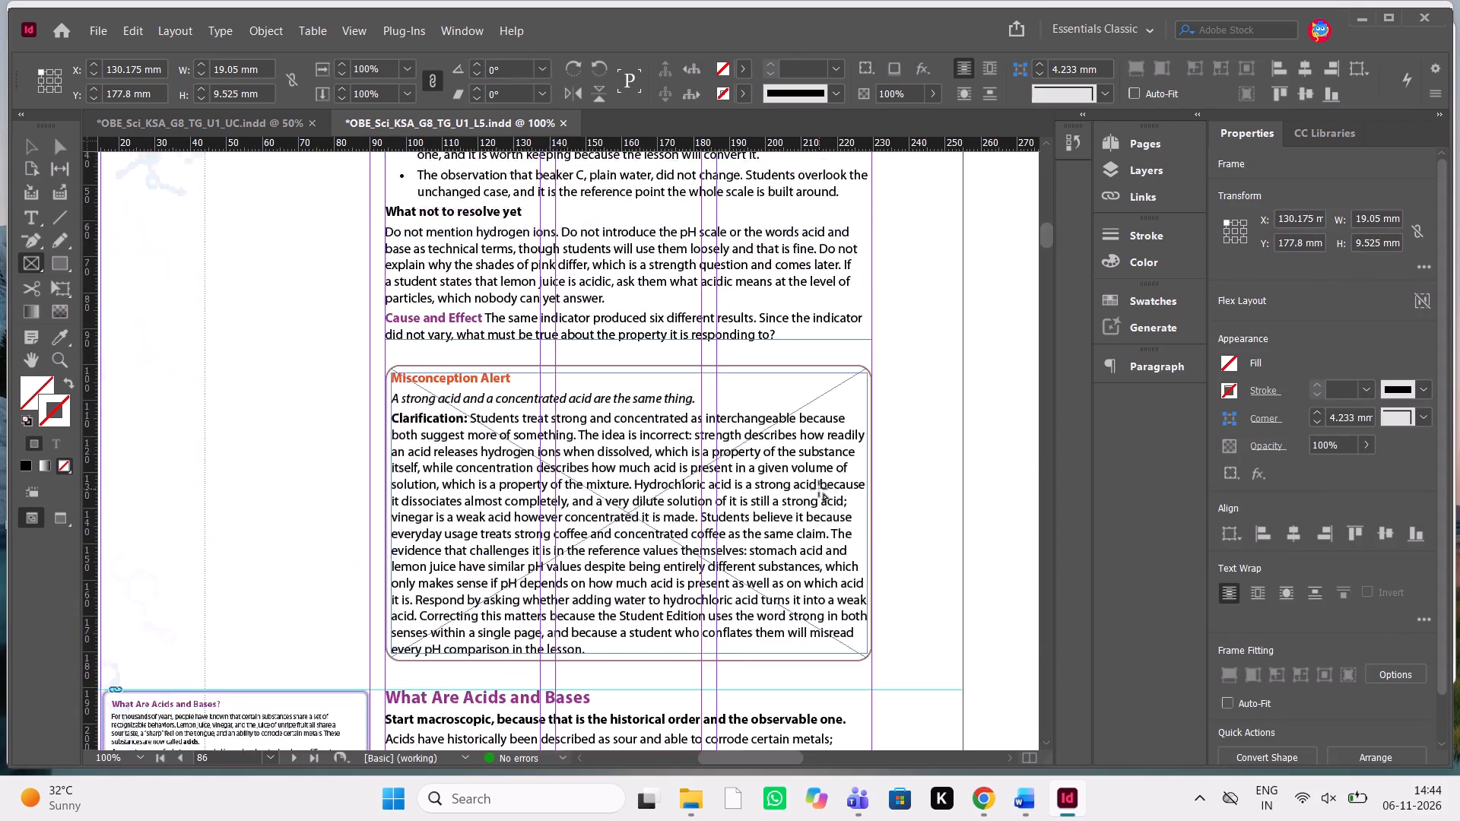
pyautogui.scroll(1, 819, 489)
pyautogui.scroll(-1, 819, 489)
pyautogui.scroll(1, 819, 489)
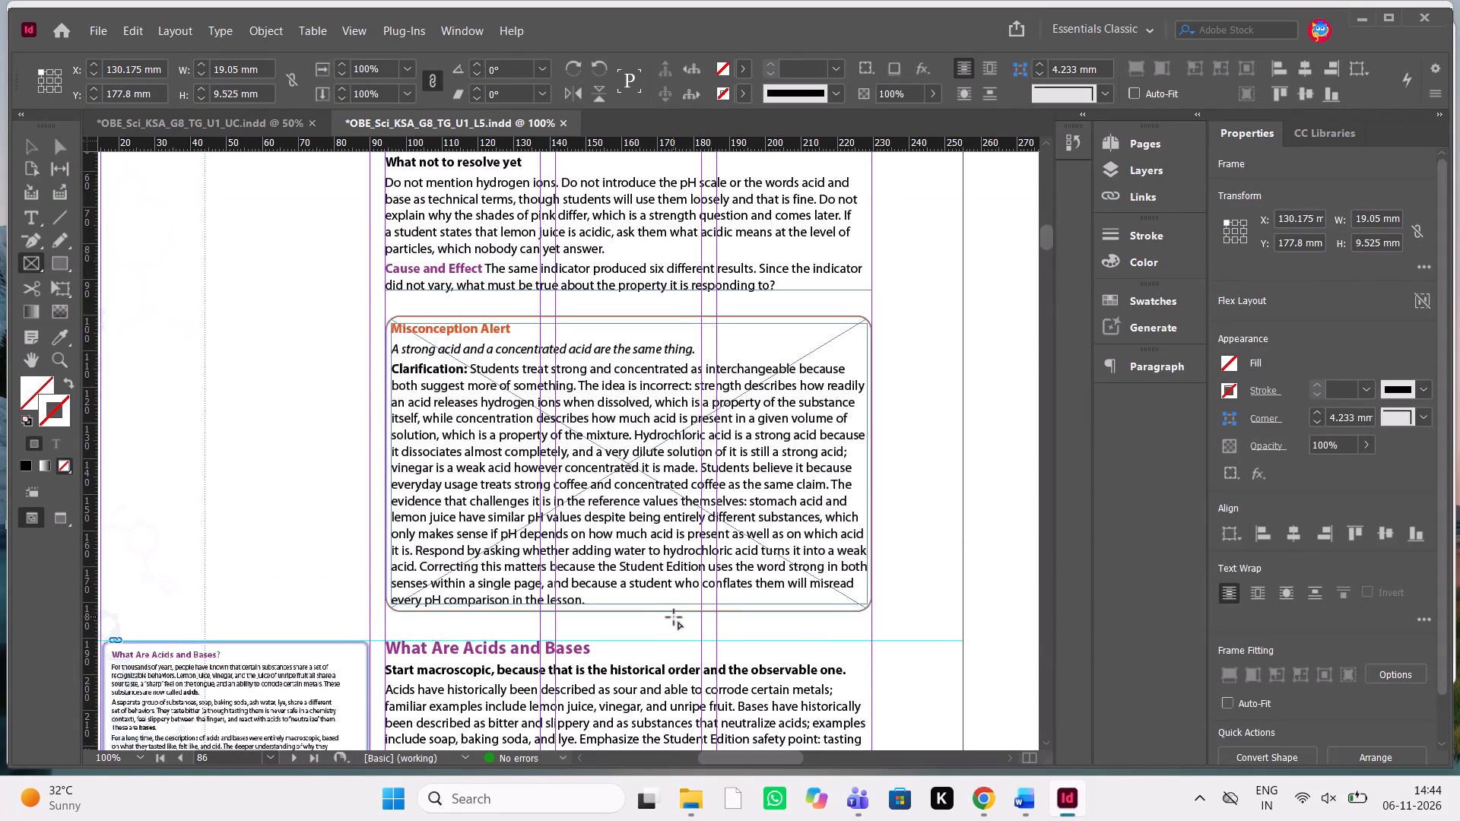
pyautogui.moveTo(675, 613); pyautogui.dragTo(741, 637)
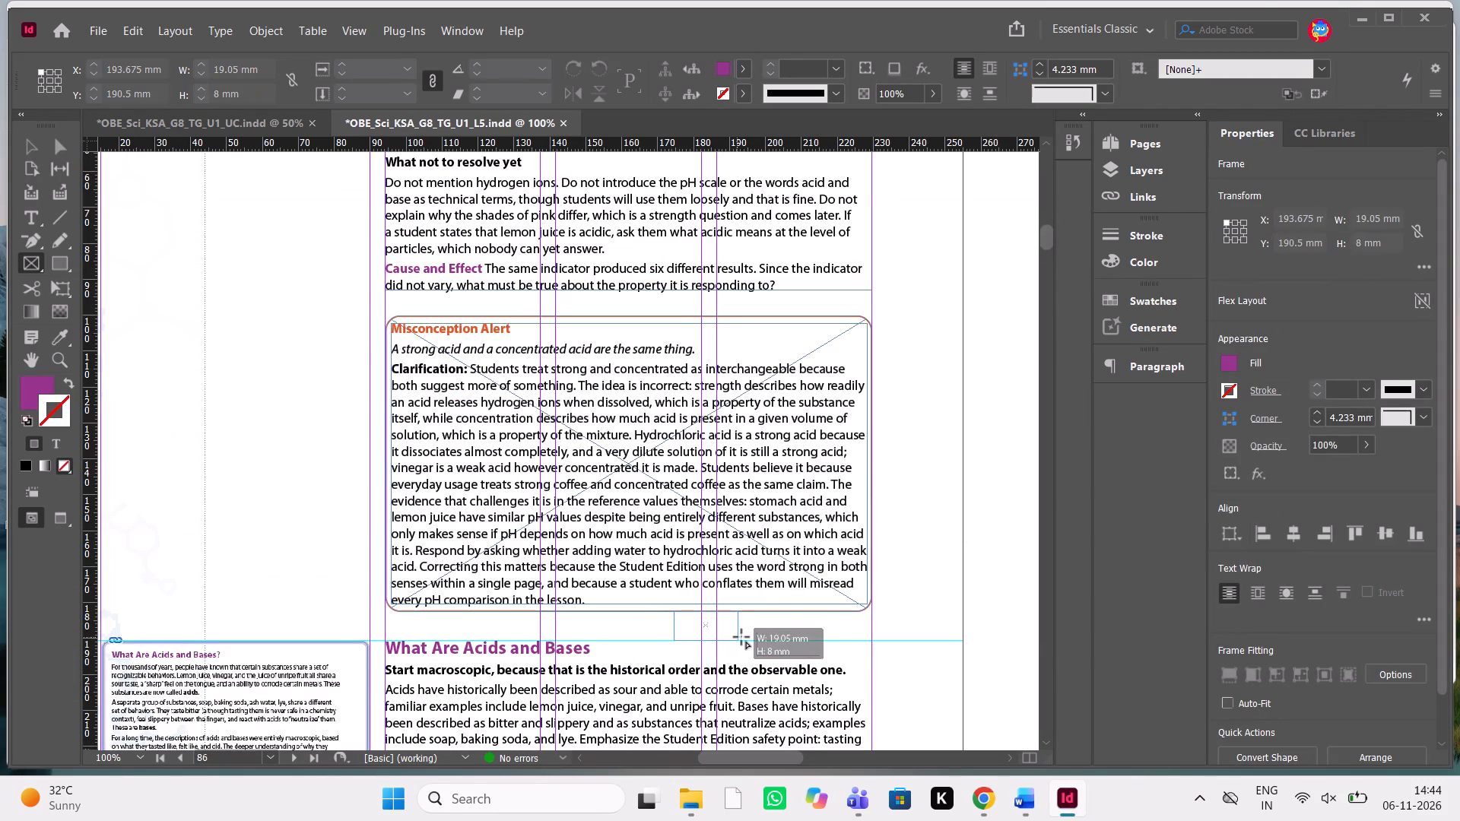
pyautogui.moveTo(741, 637); pyautogui.dragTo(744, 639)
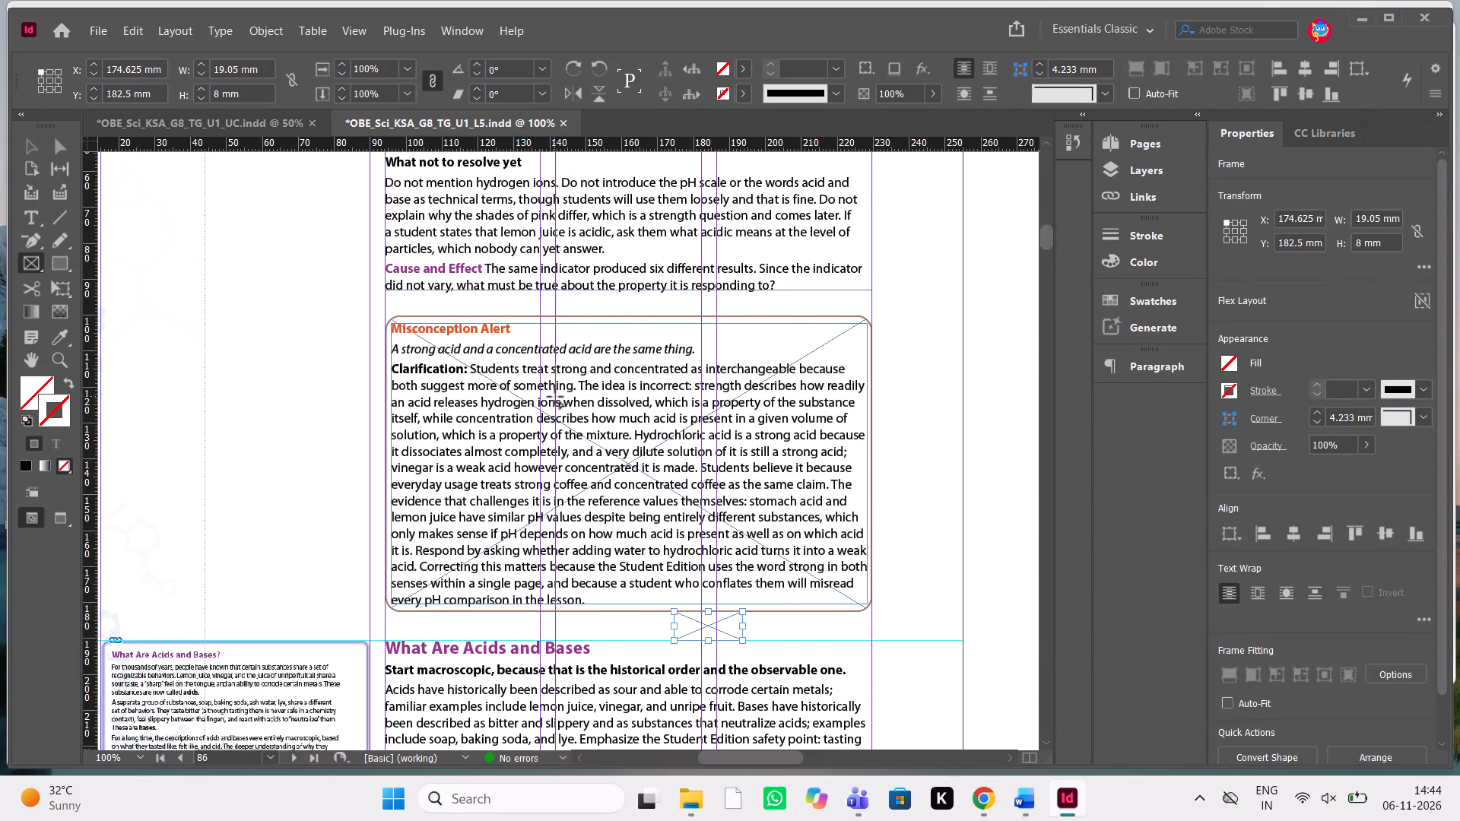
# Set the height of the spacer frame below the Standards Note on page 84 to 8 mm.
pyautogui.scroll(4, 555, 397)
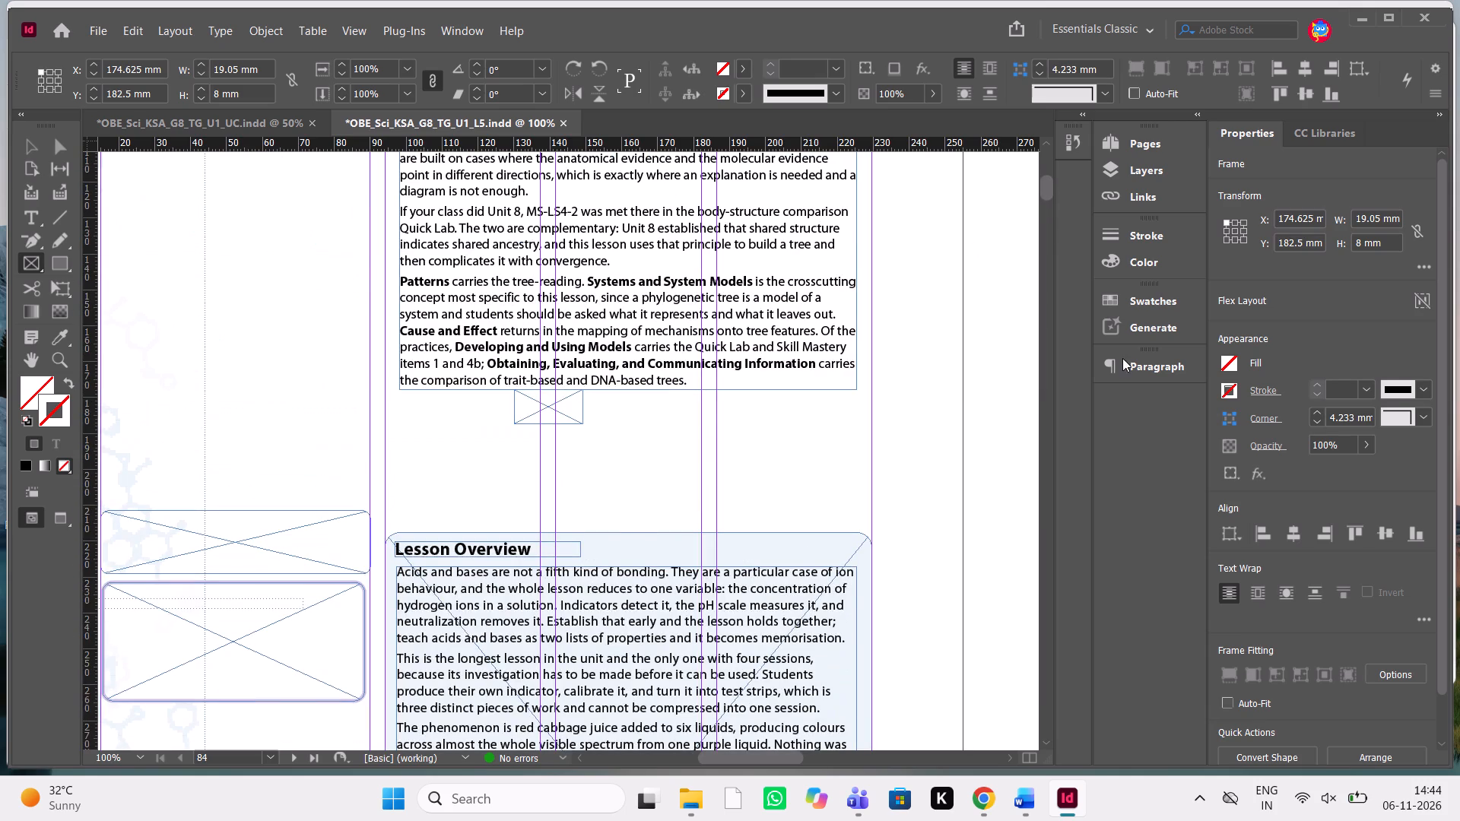
pyautogui.press('Escape')
pyautogui.click(35, 152)
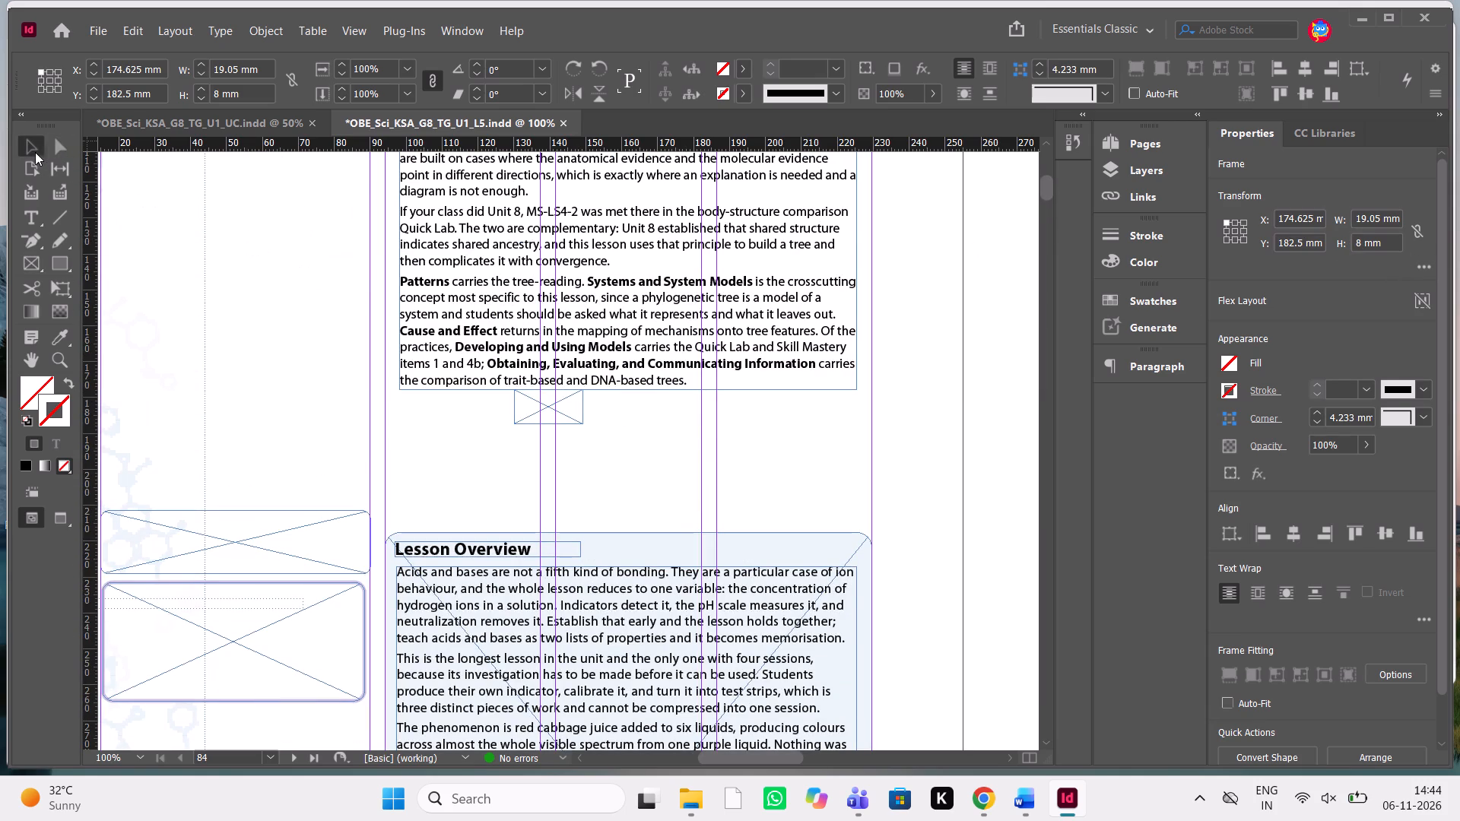
pyautogui.rightClick(573, 422)
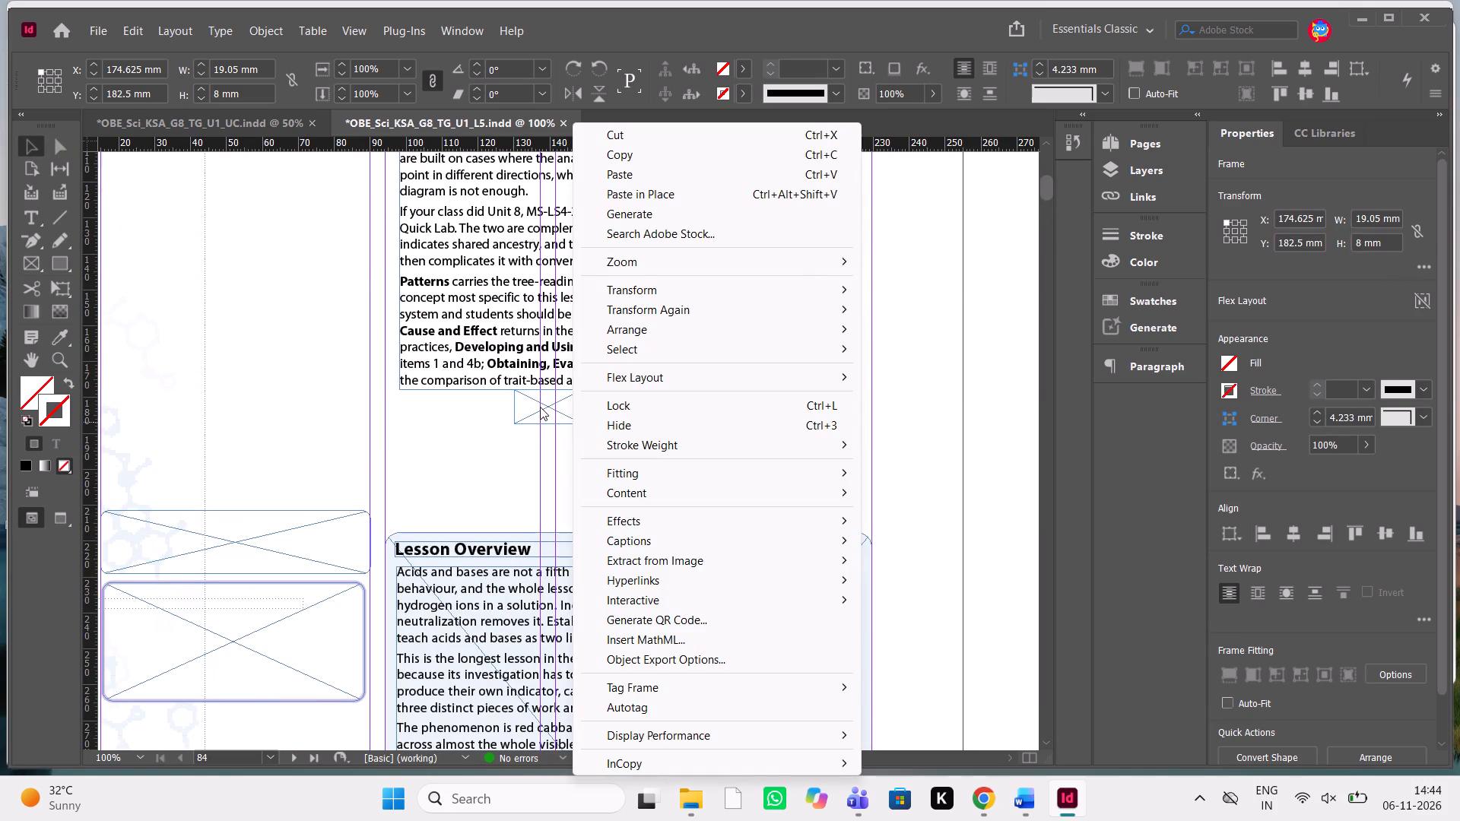
pyautogui.click(540, 407)
pyautogui.click(549, 407)
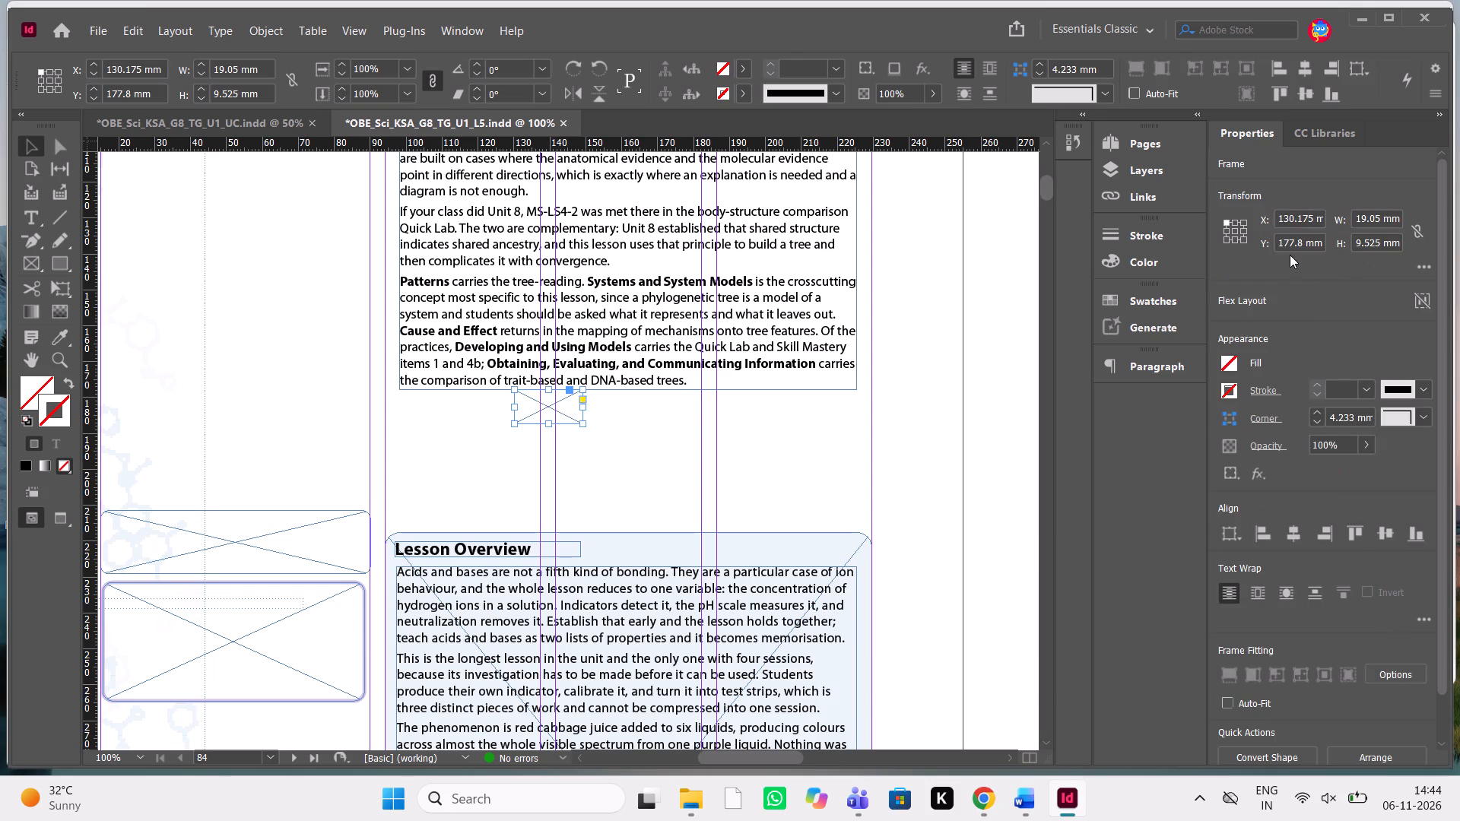
pyautogui.moveTo(1382, 247); pyautogui.dragTo(1211, 263)
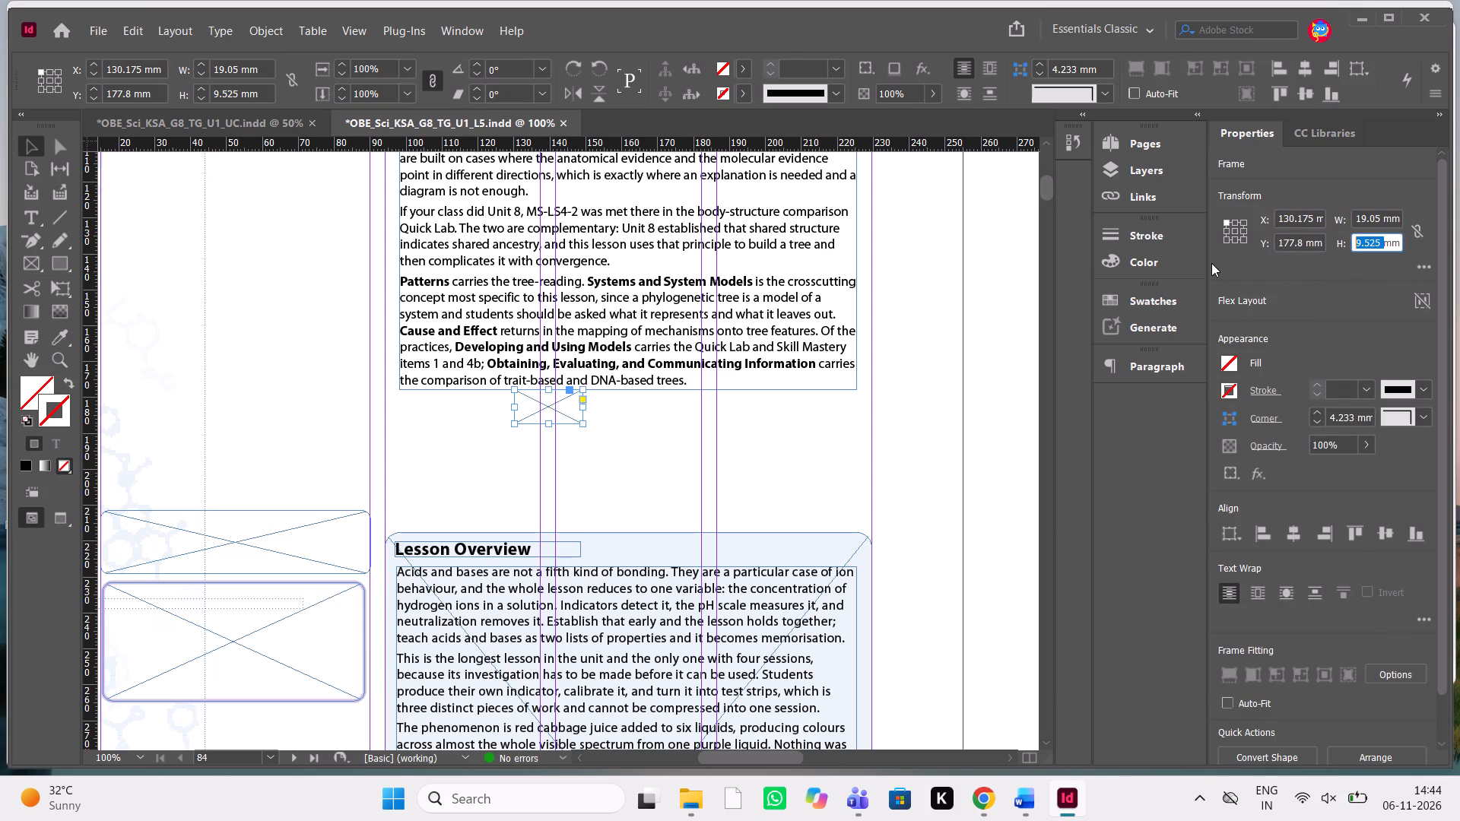
pyautogui.press('BackSpace')
pyautogui.press('8')
pyautogui.press('Return')
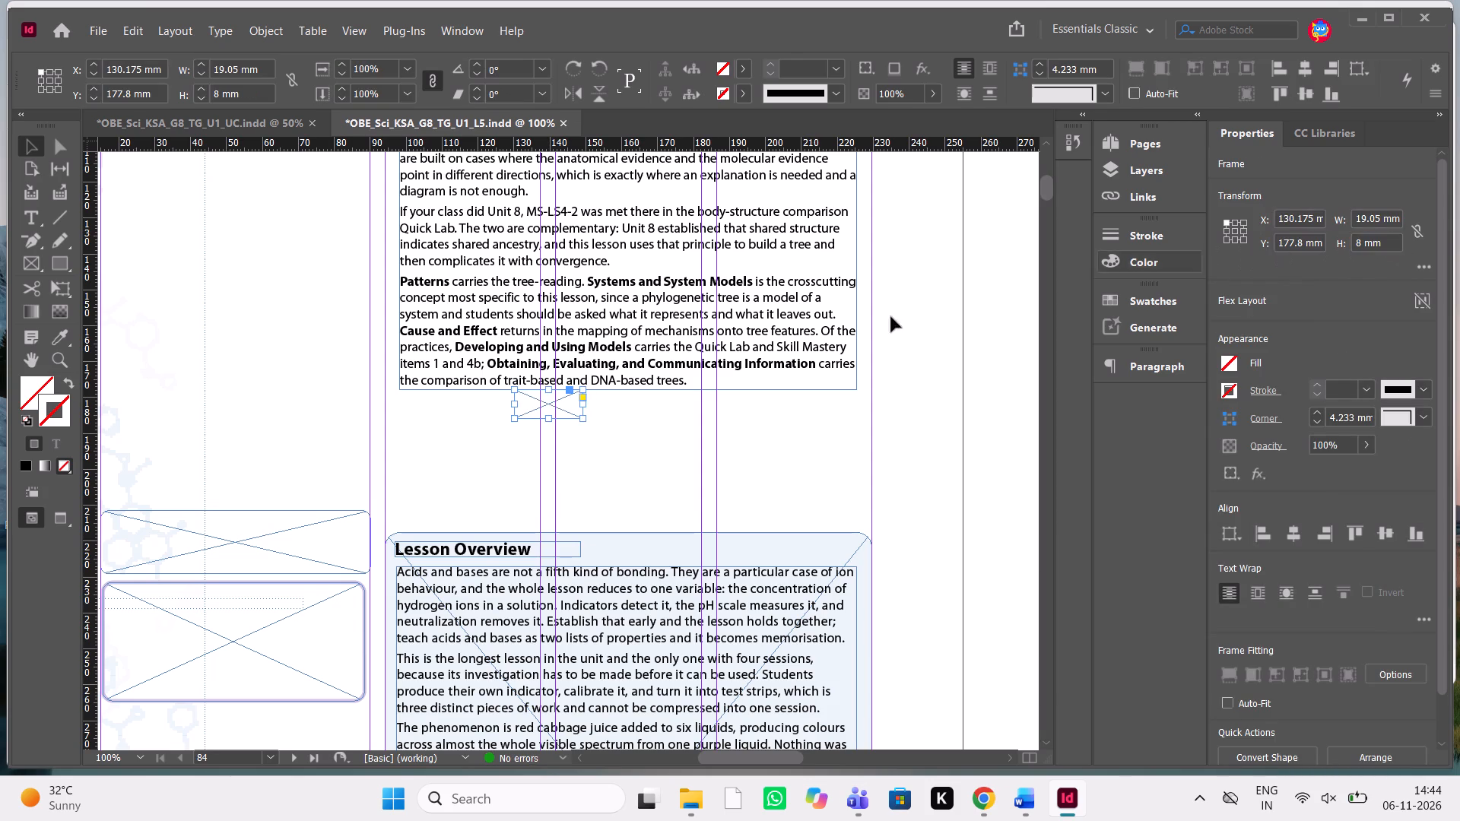
# Move the Lesson Overview box, its text and the adjacent side frames up until the box meets the spacer's lower edge.
pyautogui.moveTo(262, 721); pyautogui.dragTo(345, 556)
pyautogui.moveTo(345, 556); pyautogui.dragTo(458, 556)
pyautogui.hotkey('shift', 'Up')
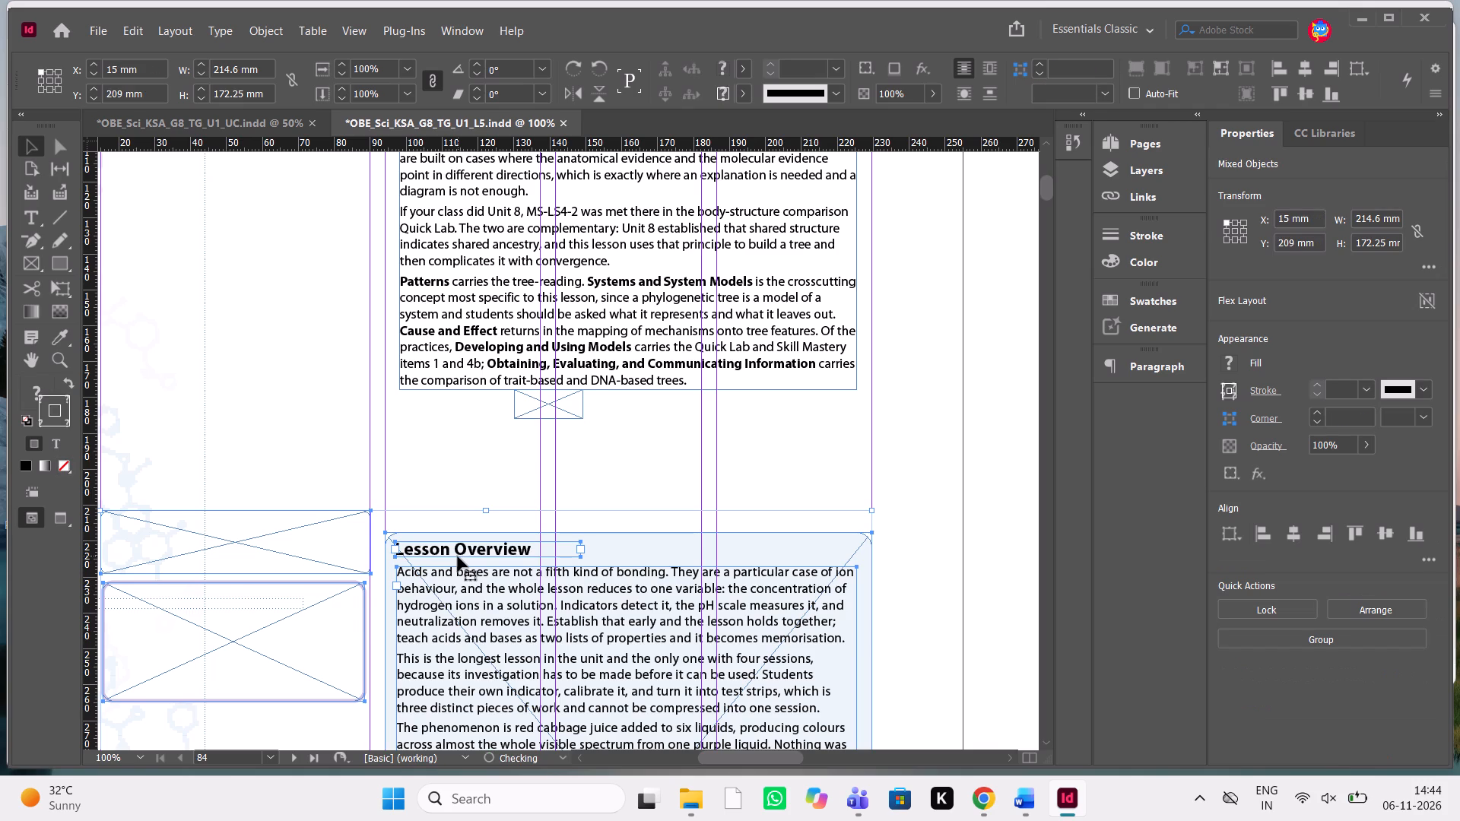
pyautogui.hotkey('shift', 'Up')
pyautogui.hotkey('shift', 'Up')
pyautogui.hotkey('shift', 'Up')
pyautogui.hotkey('shift', 'Up')
pyautogui.hotkey('shift', 'Up')
pyautogui.hotkey('shift', 'Up')
pyautogui.hotkey('shift', 'Up')
pyautogui.hotkey('shift', 'Up')
pyautogui.hotkey('shift', 'Up')
pyautogui.hotkey('shift', 'Up')
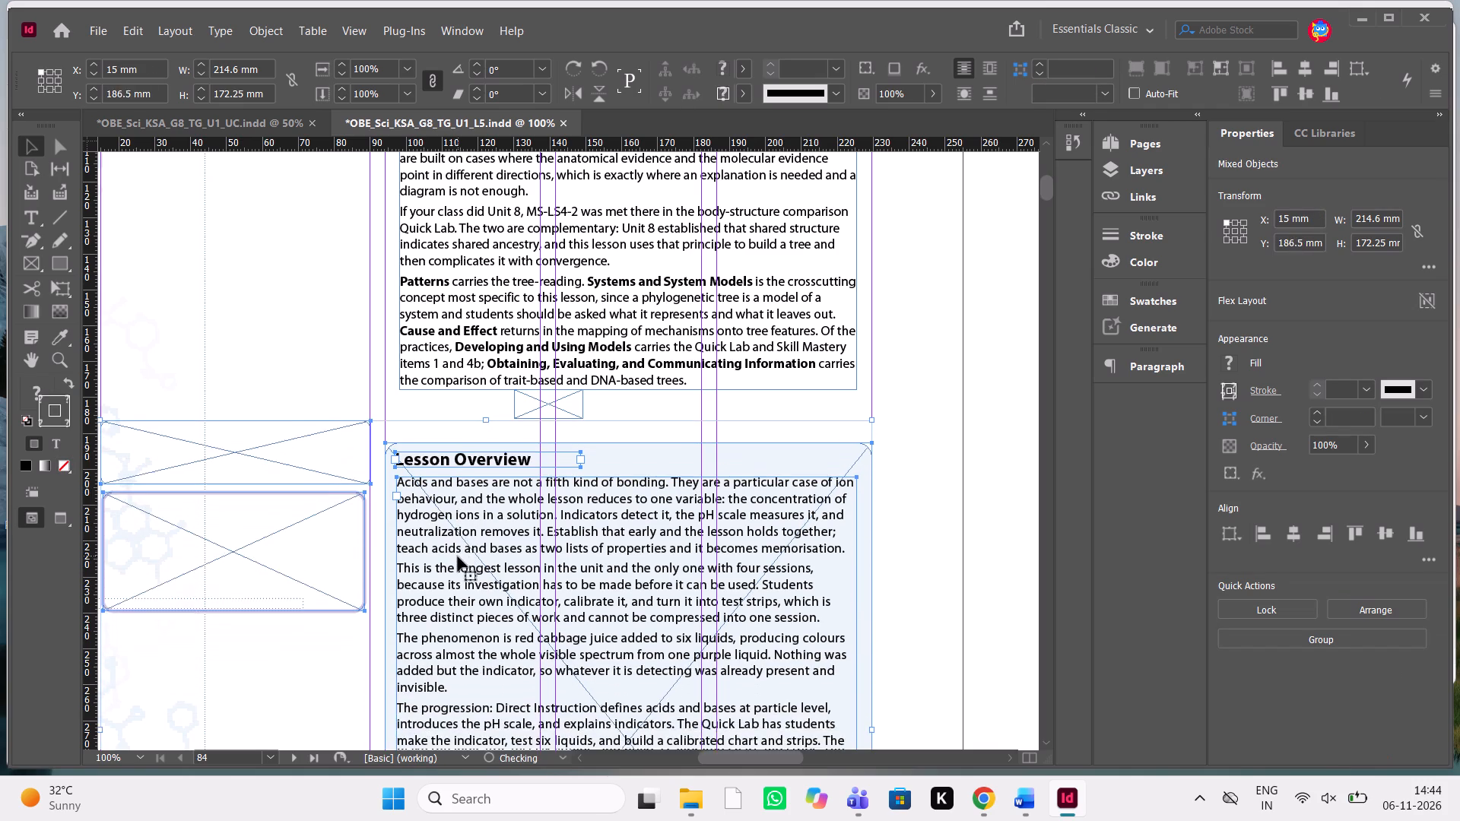
pyautogui.hotkey('shift', 'Up')
pyautogui.hotkey('shift', 'Up')
pyautogui.press('Down')
pyautogui.press('Down')
pyautogui.press('Down')
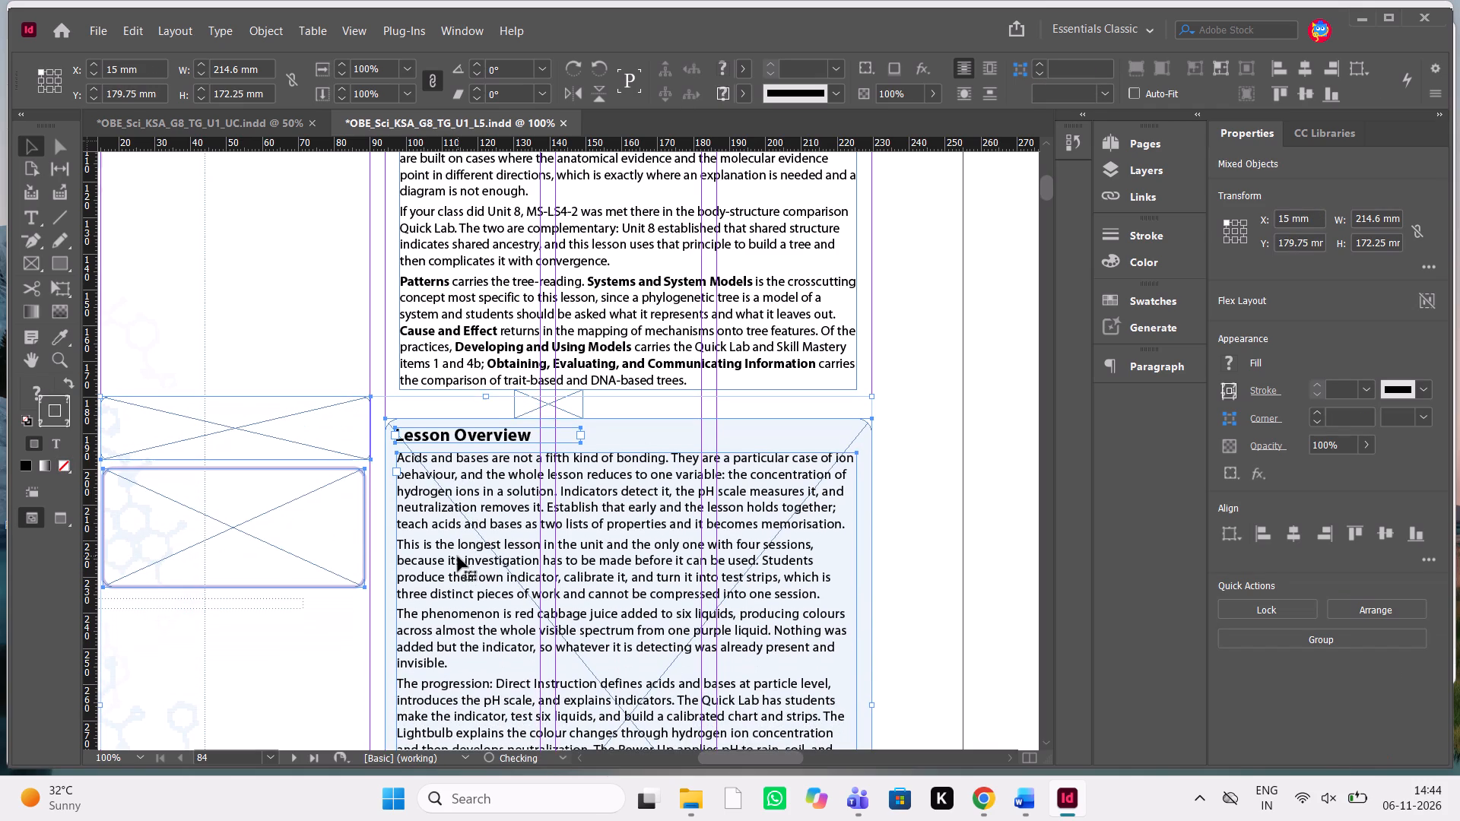
# Shorten the Lesson Overview text frame from its bottom edge to about 82 mm high so it ends within page 84.
pyautogui.scroll(-2, 458, 556)
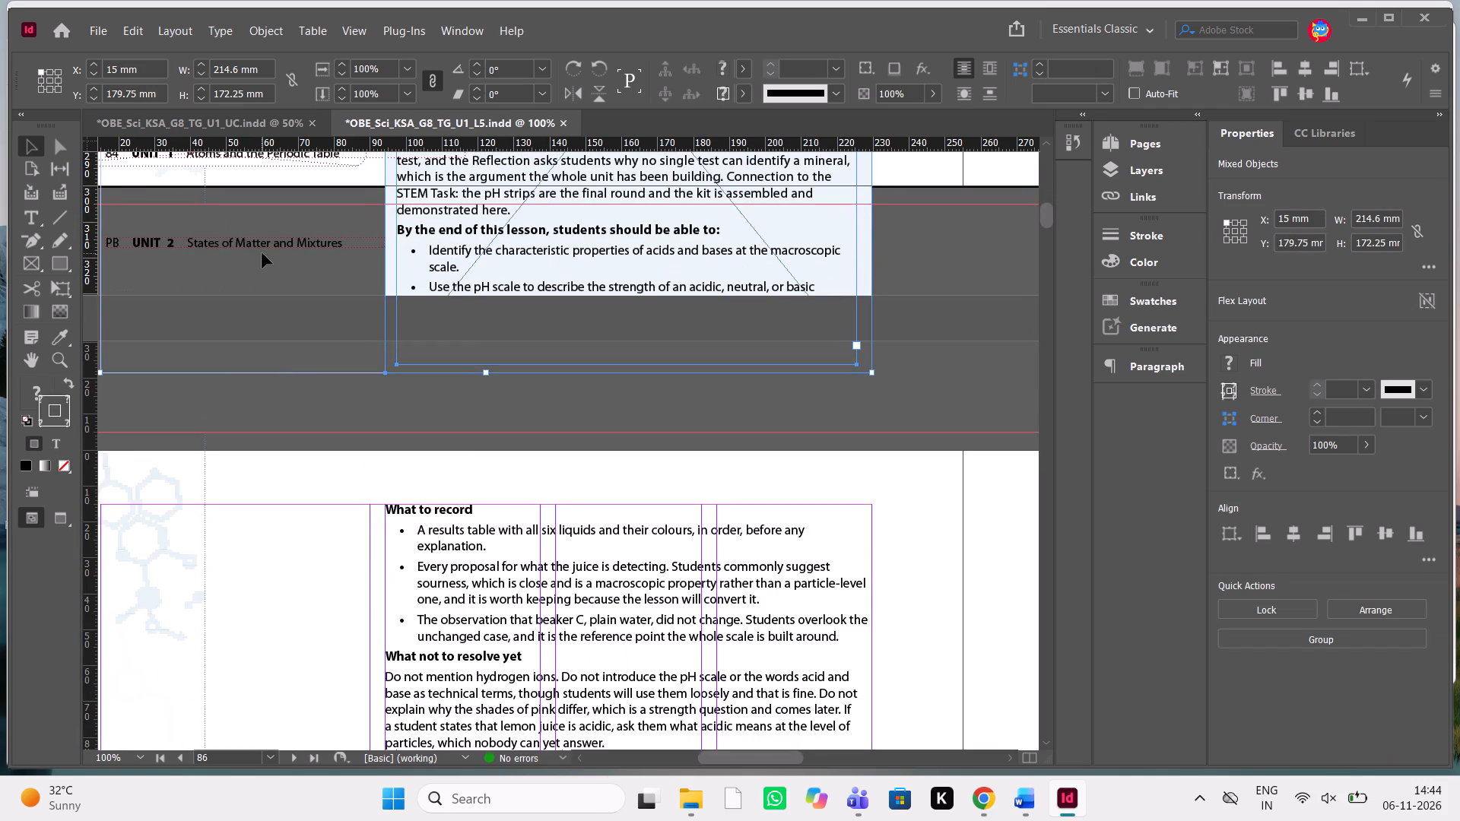
pyautogui.click(262, 253)
pyautogui.scroll(2, 474, 290)
pyautogui.scroll(-1, 474, 290)
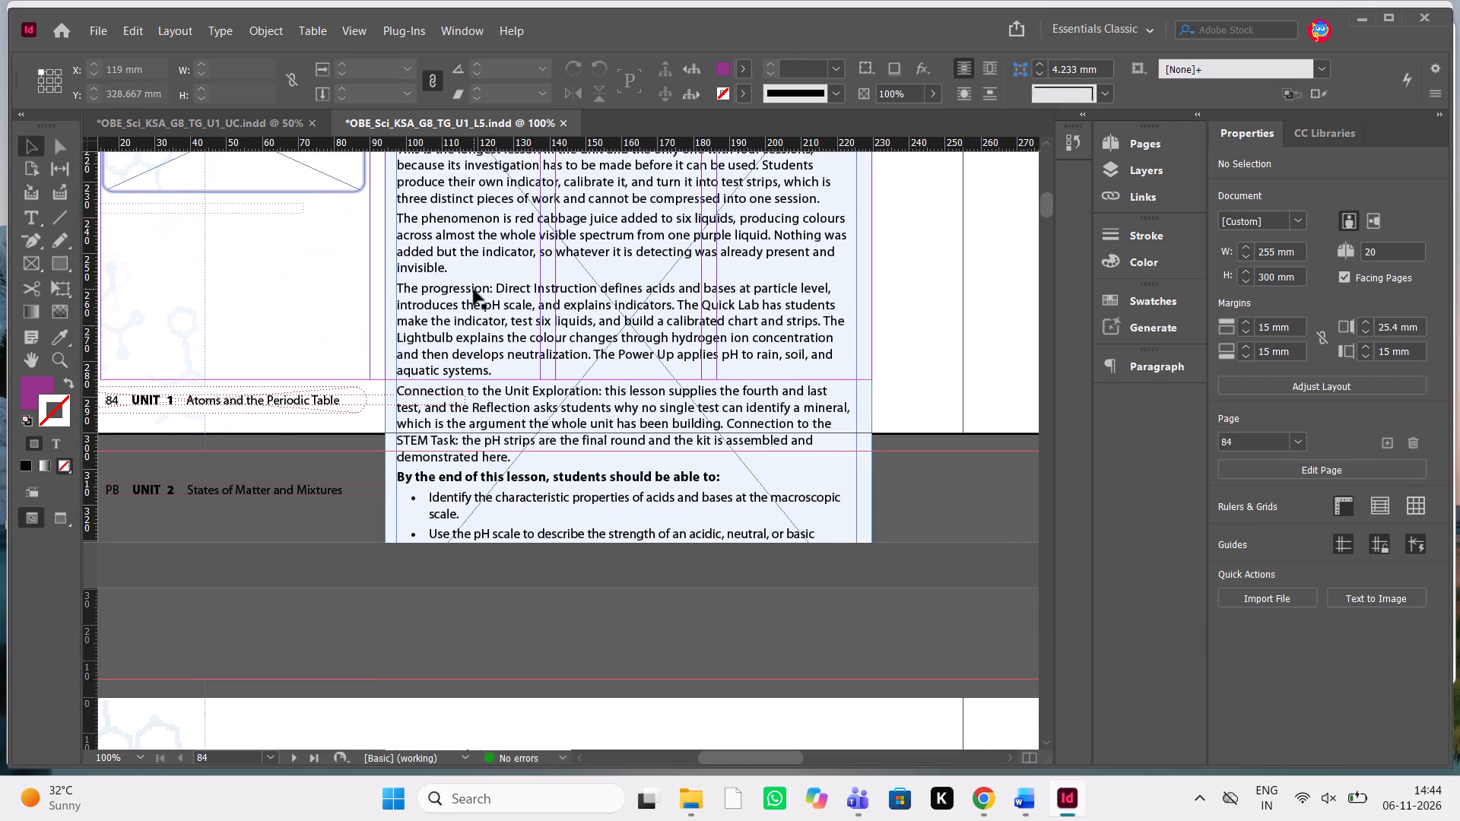
pyautogui.click(601, 429)
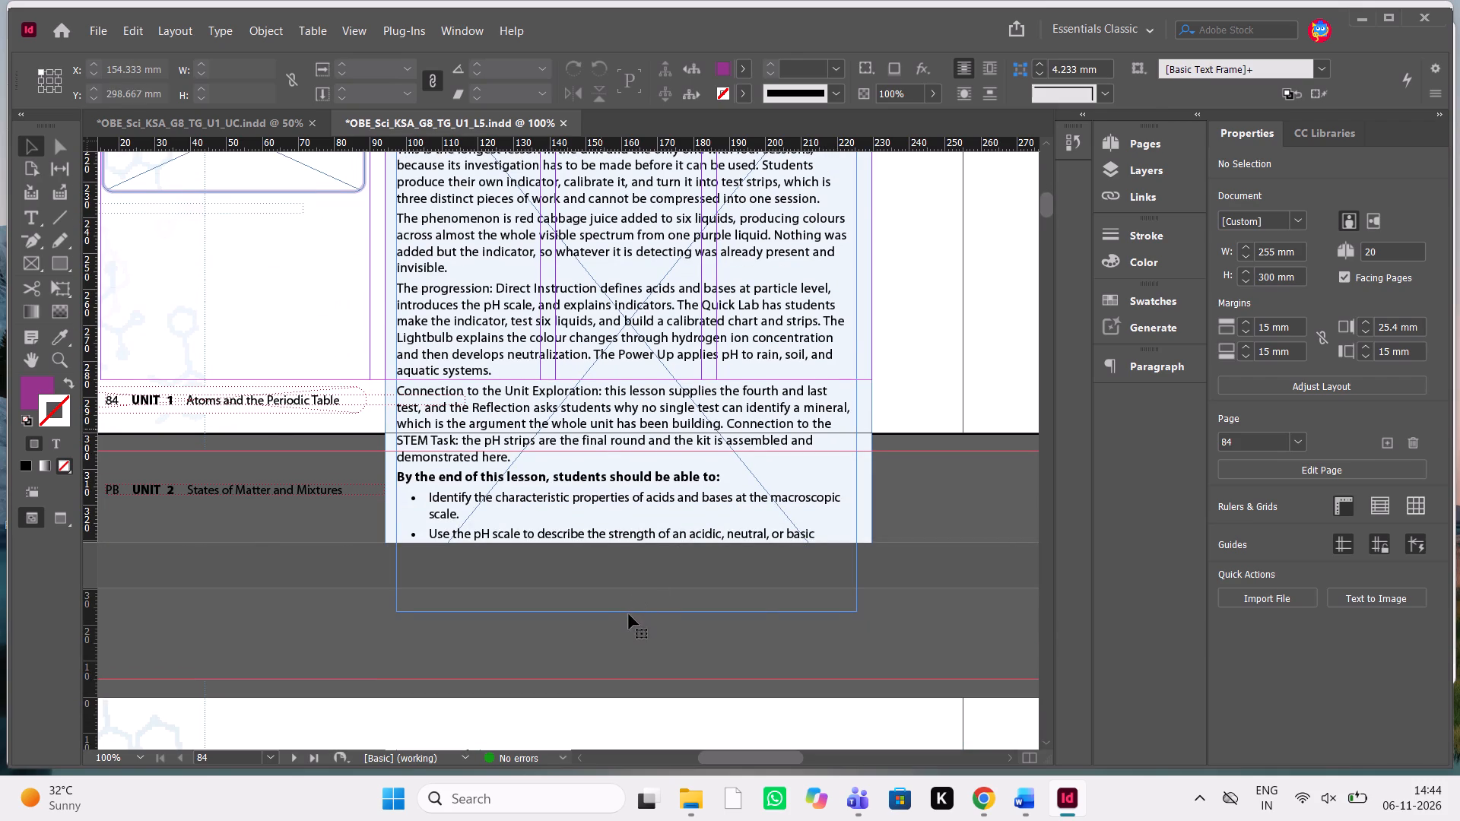
pyautogui.moveTo(629, 614); pyautogui.dragTo(693, 353)
# Shorten the blue Lesson Overview background frame so its bottom edge sits at page 84's bottom margin.
pyautogui.click(666, 454)
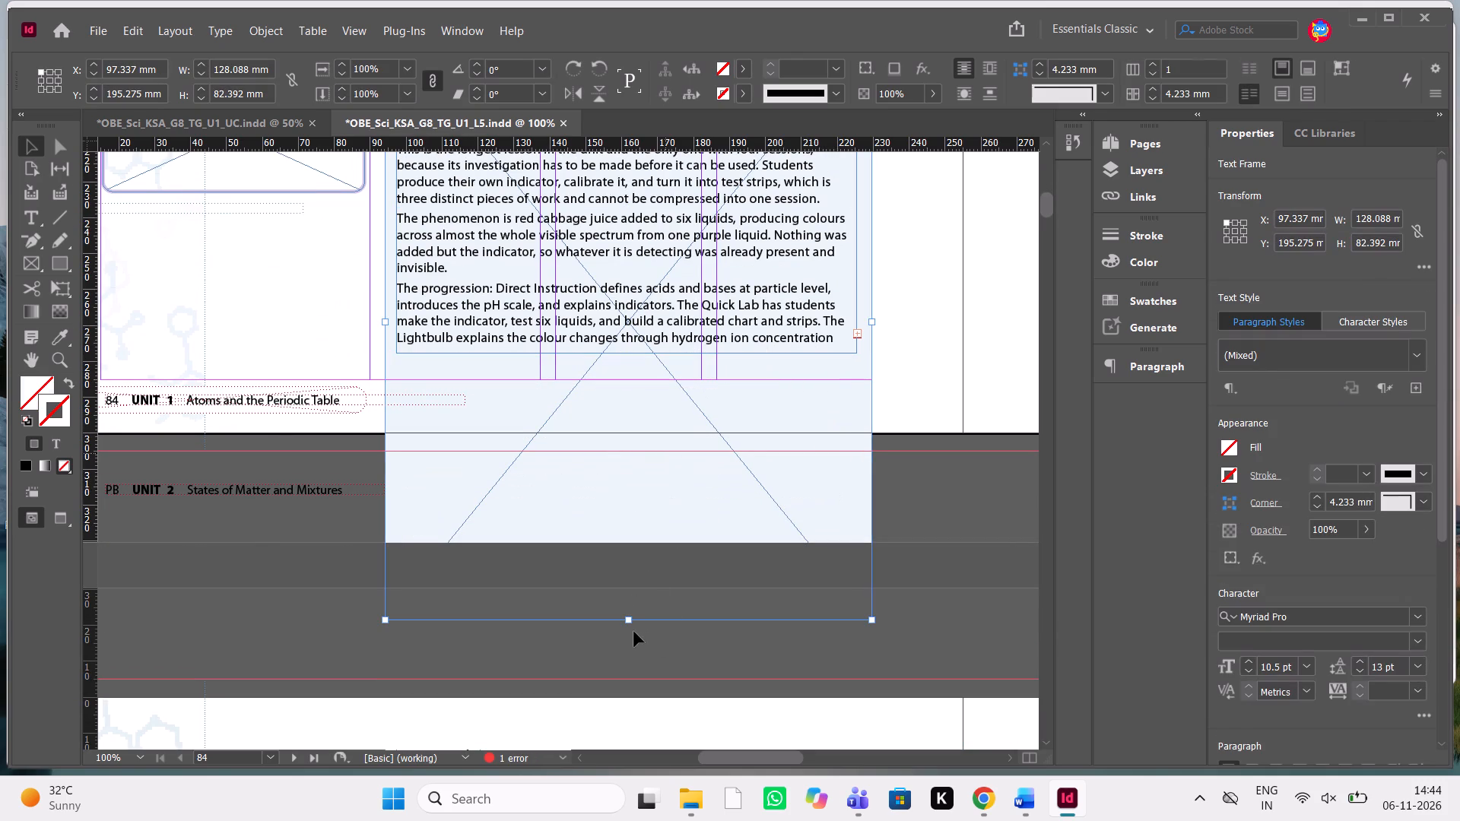
pyautogui.moveTo(631, 620); pyautogui.dragTo(687, 377)
pyautogui.click(730, 403)
# Insert a new blank page directly after page 84, ahead of the Lesson Pacing page.
pyautogui.scroll(2, 730, 403)
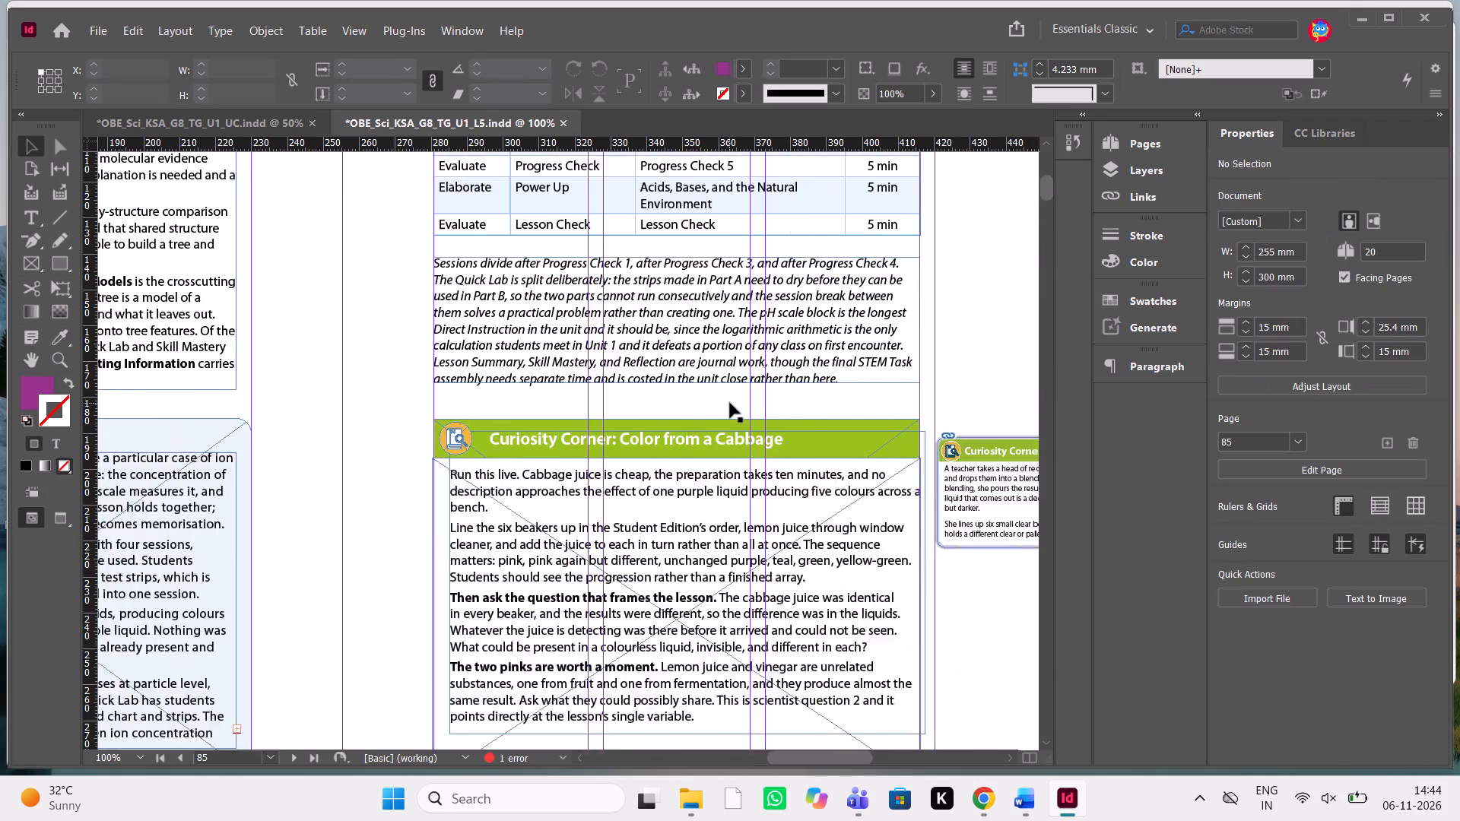
pyautogui.scroll(2, 730, 403)
pyautogui.hscroll(1, 730, 403)
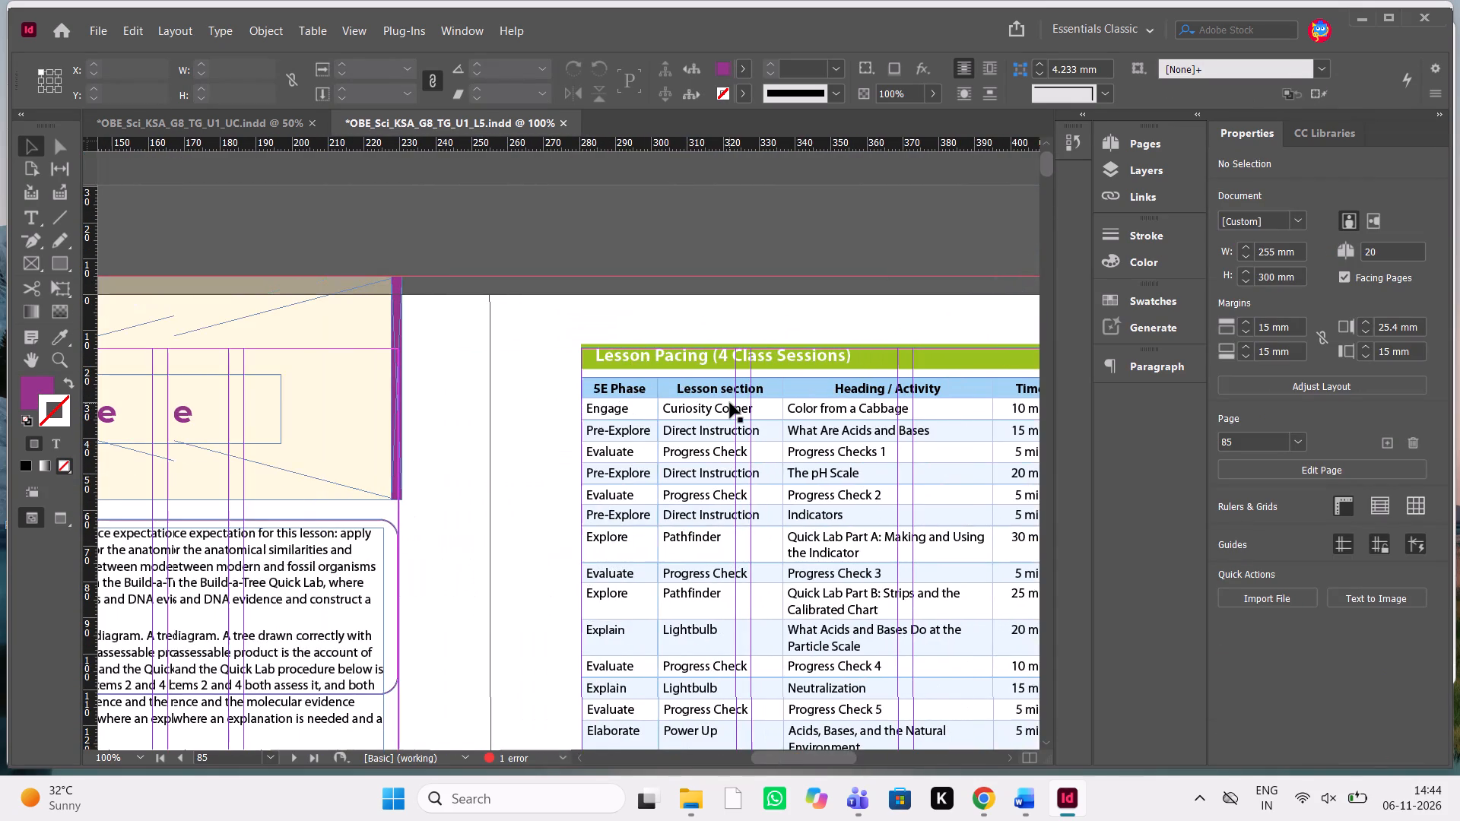
pyautogui.click(1154, 141)
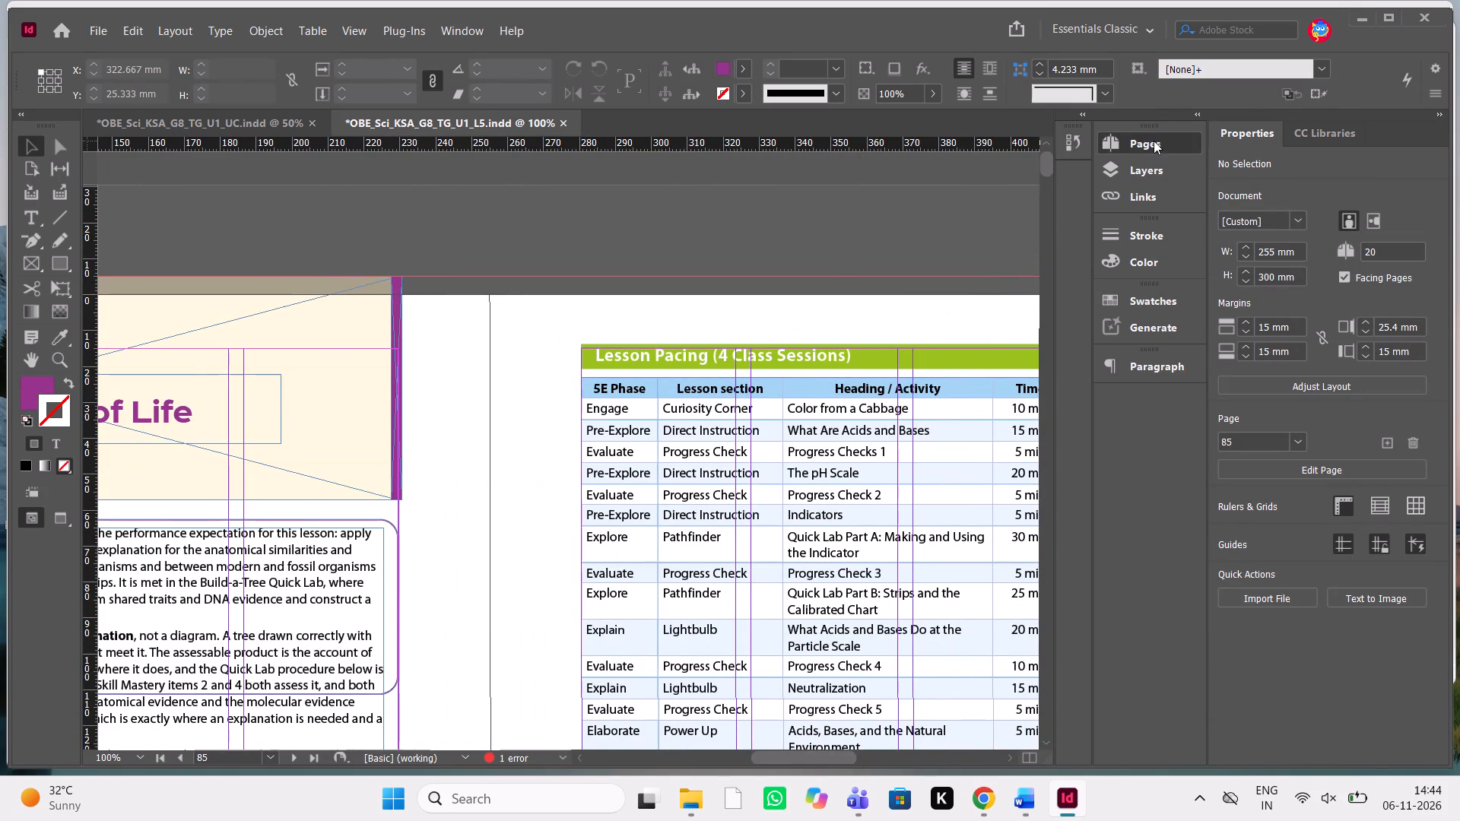
pyautogui.click(957, 241)
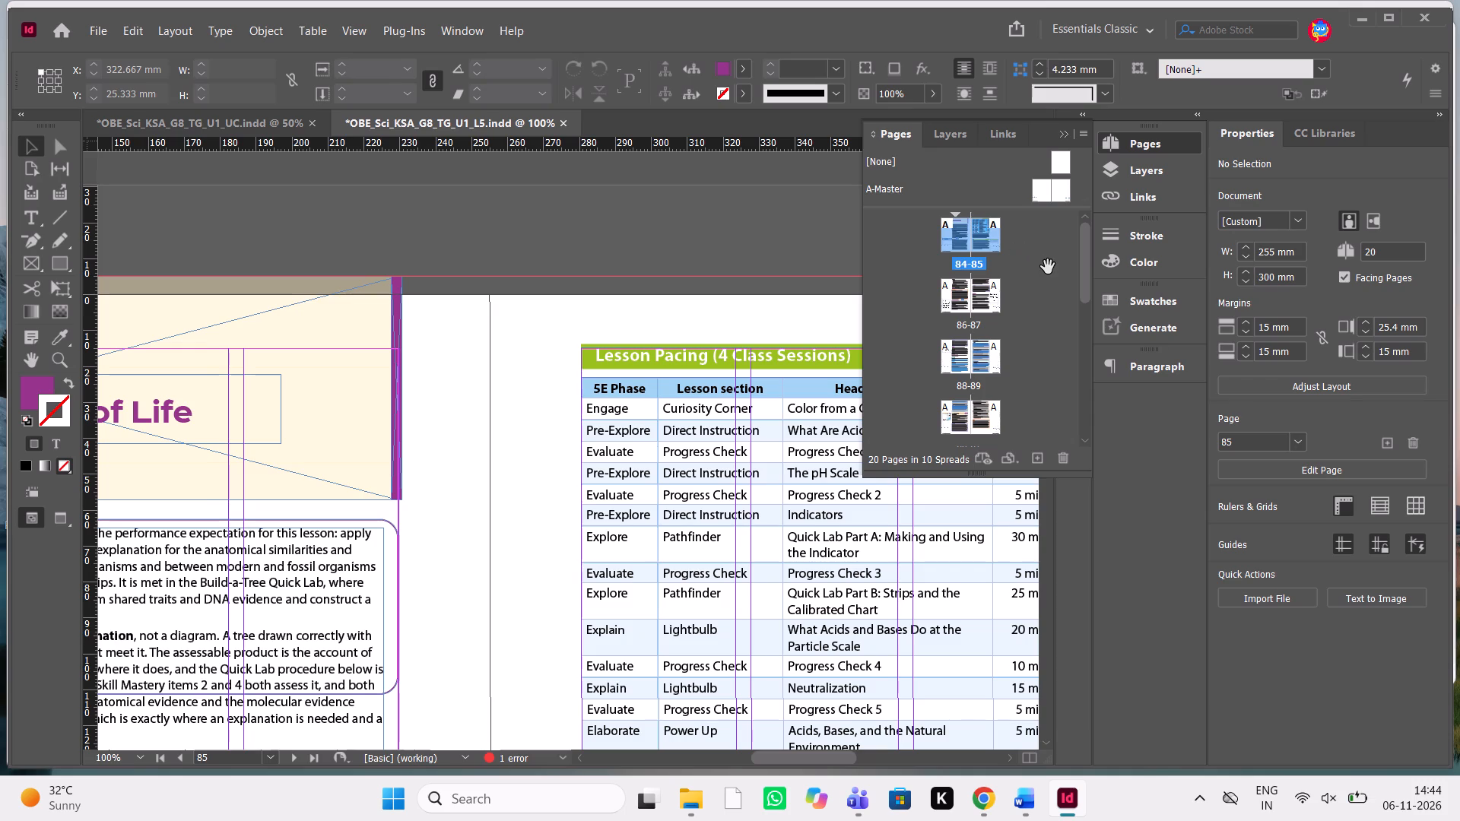
pyautogui.click(1048, 267)
pyautogui.click(963, 246)
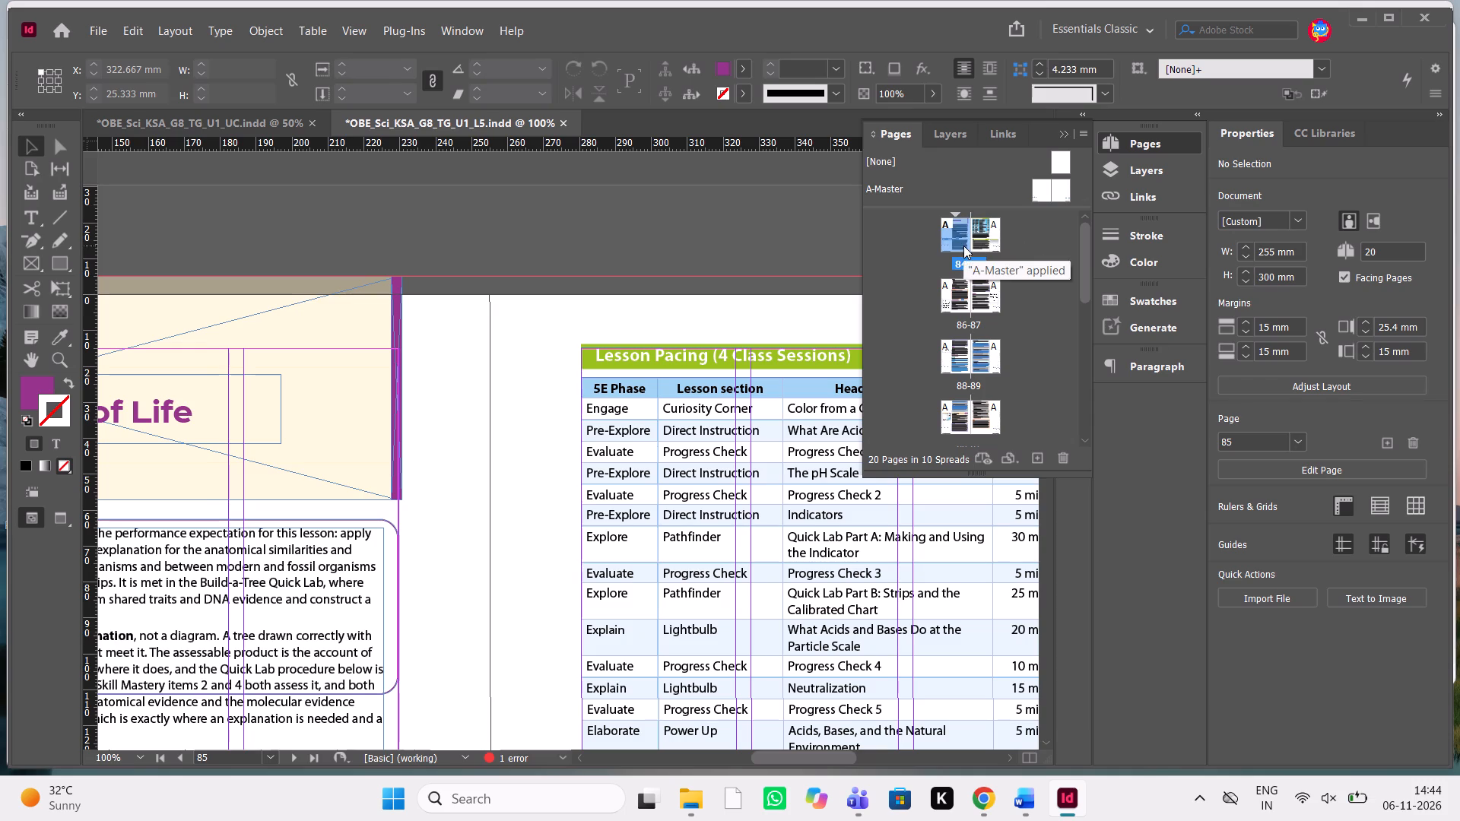
pyautogui.click(1043, 461)
pyautogui.click(1065, 135)
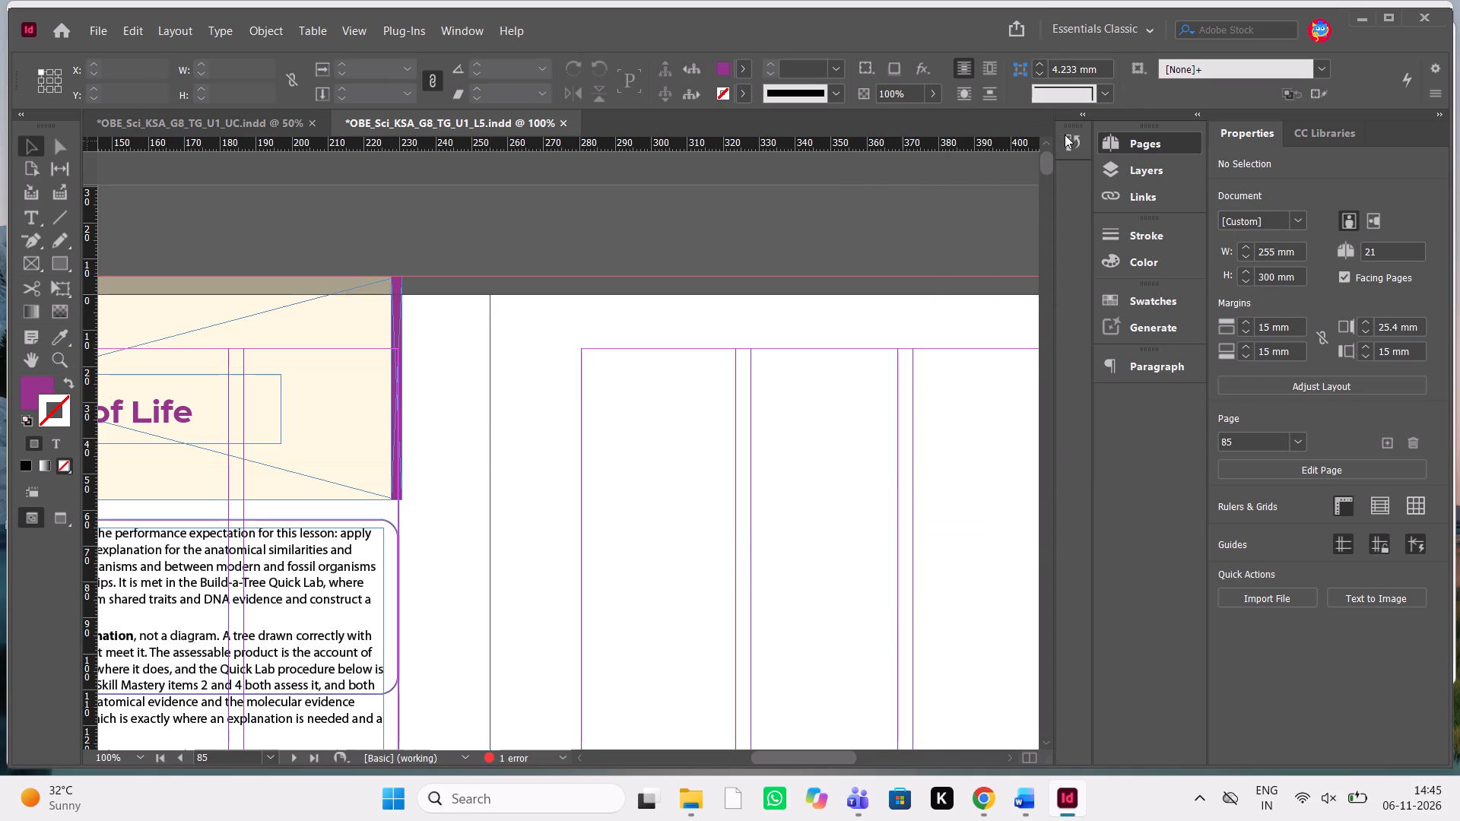
# Switch to the Word manuscript and copy Lesson 5's text from the Lesson Overview heading through the last learning objective bullet.
pyautogui.scroll(-2, 734, 272)
pyautogui.scroll(1, 734, 272)
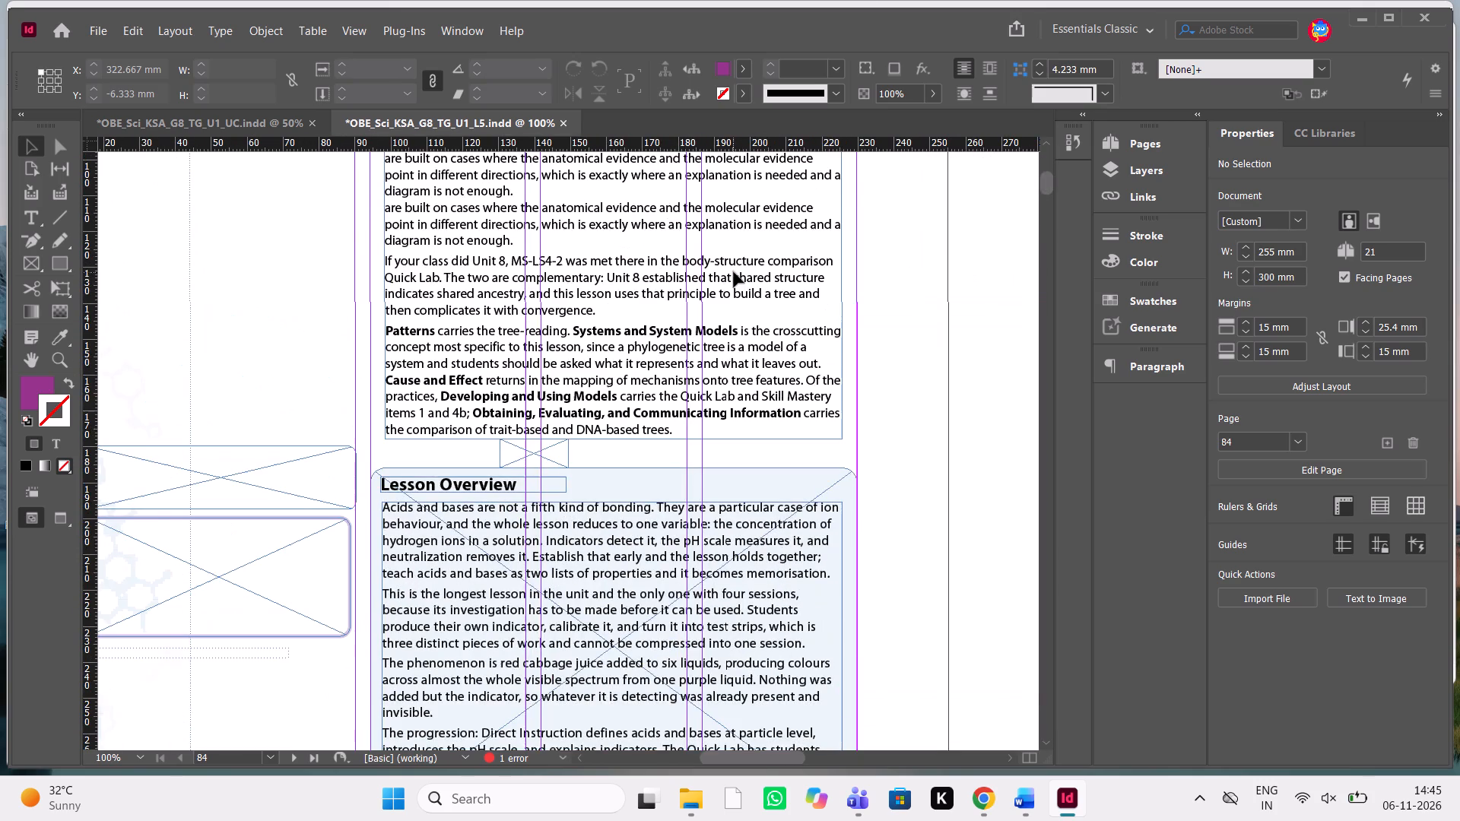
pyautogui.click(1030, 799)
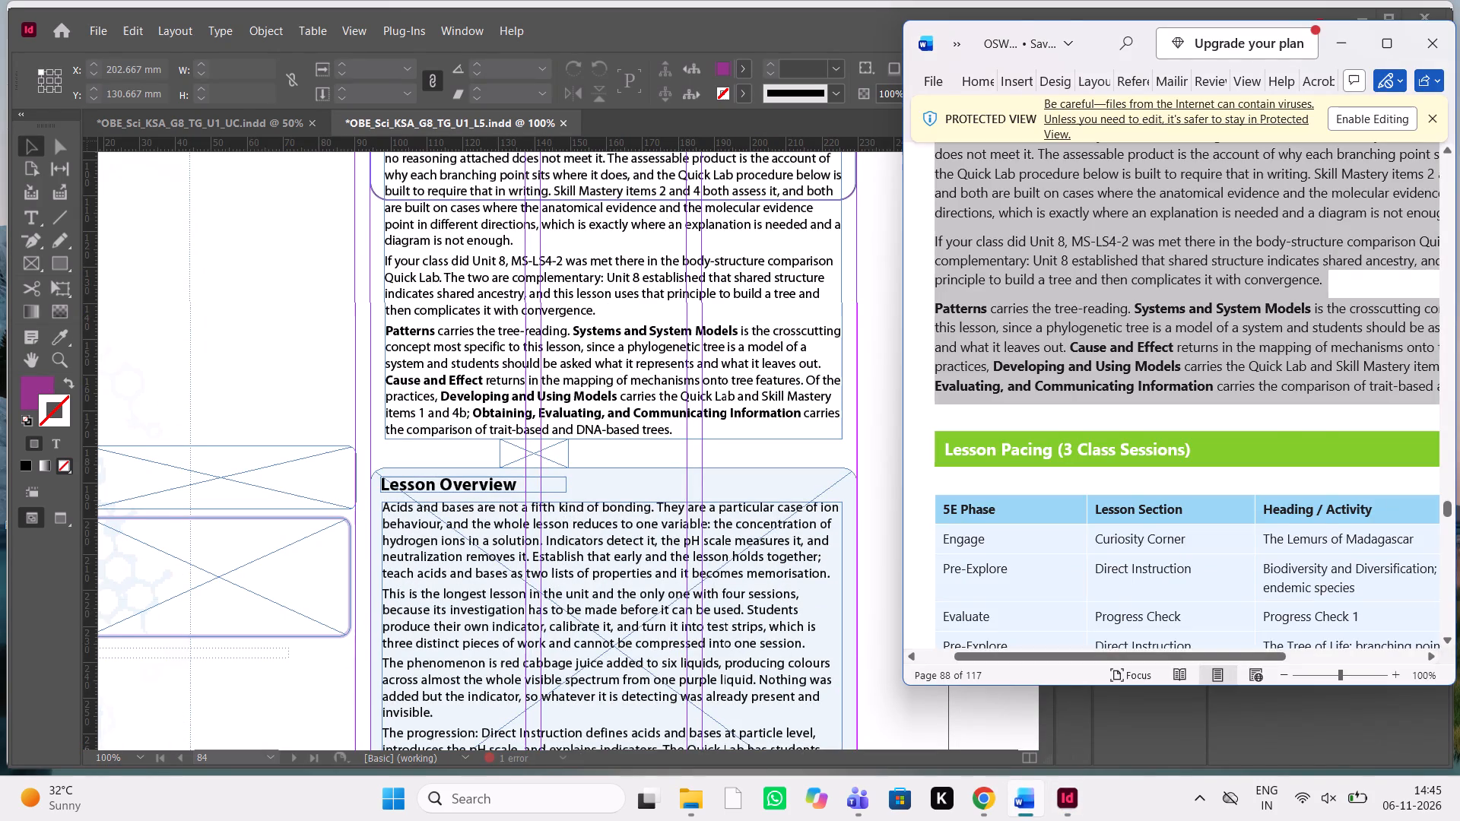
pyautogui.scroll(3, 1060, 405)
pyautogui.scroll(-1, 1060, 405)
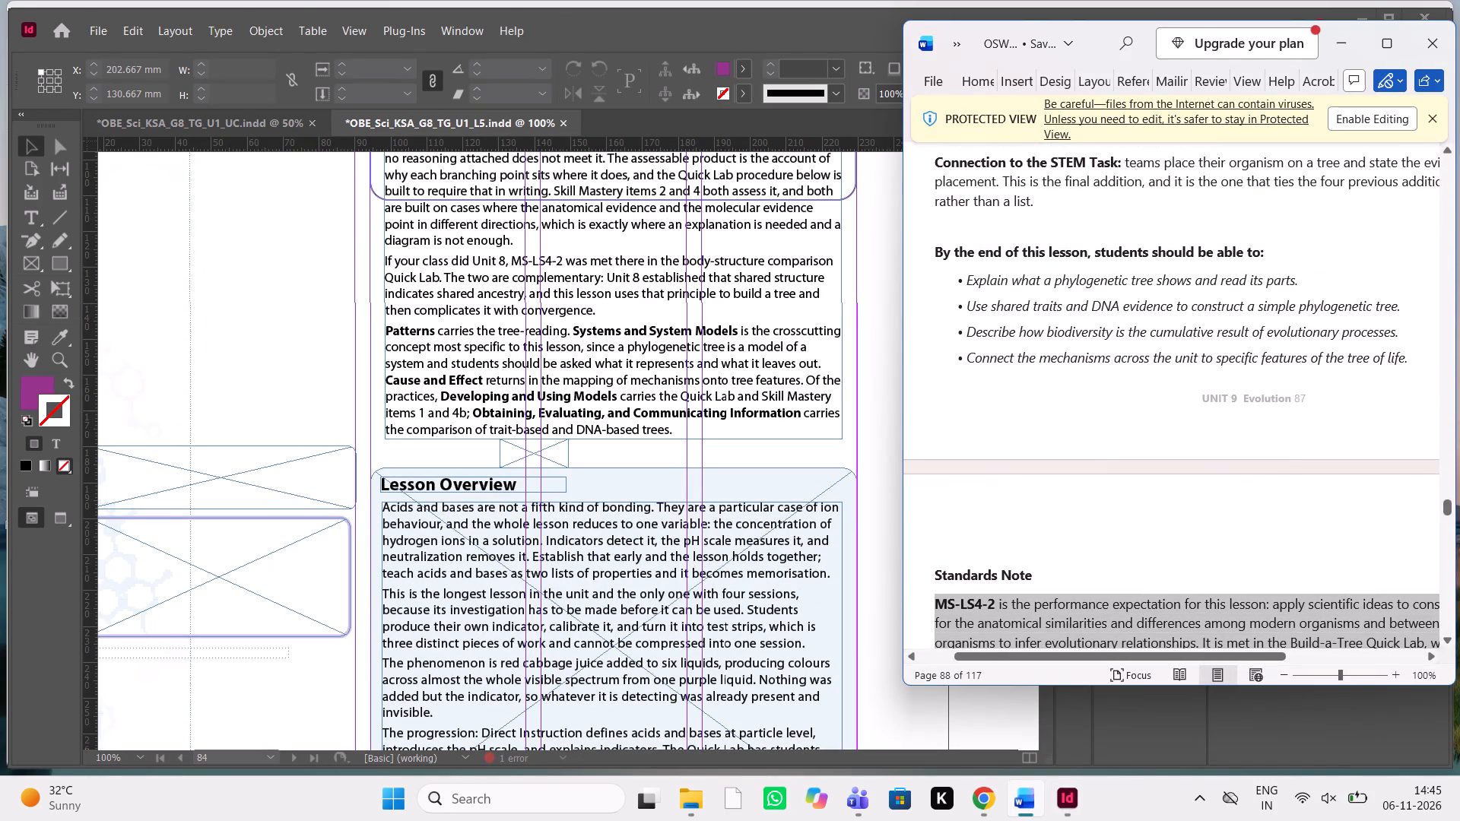
pyautogui.moveTo(1415, 351); pyautogui.dragTo(962, 121)
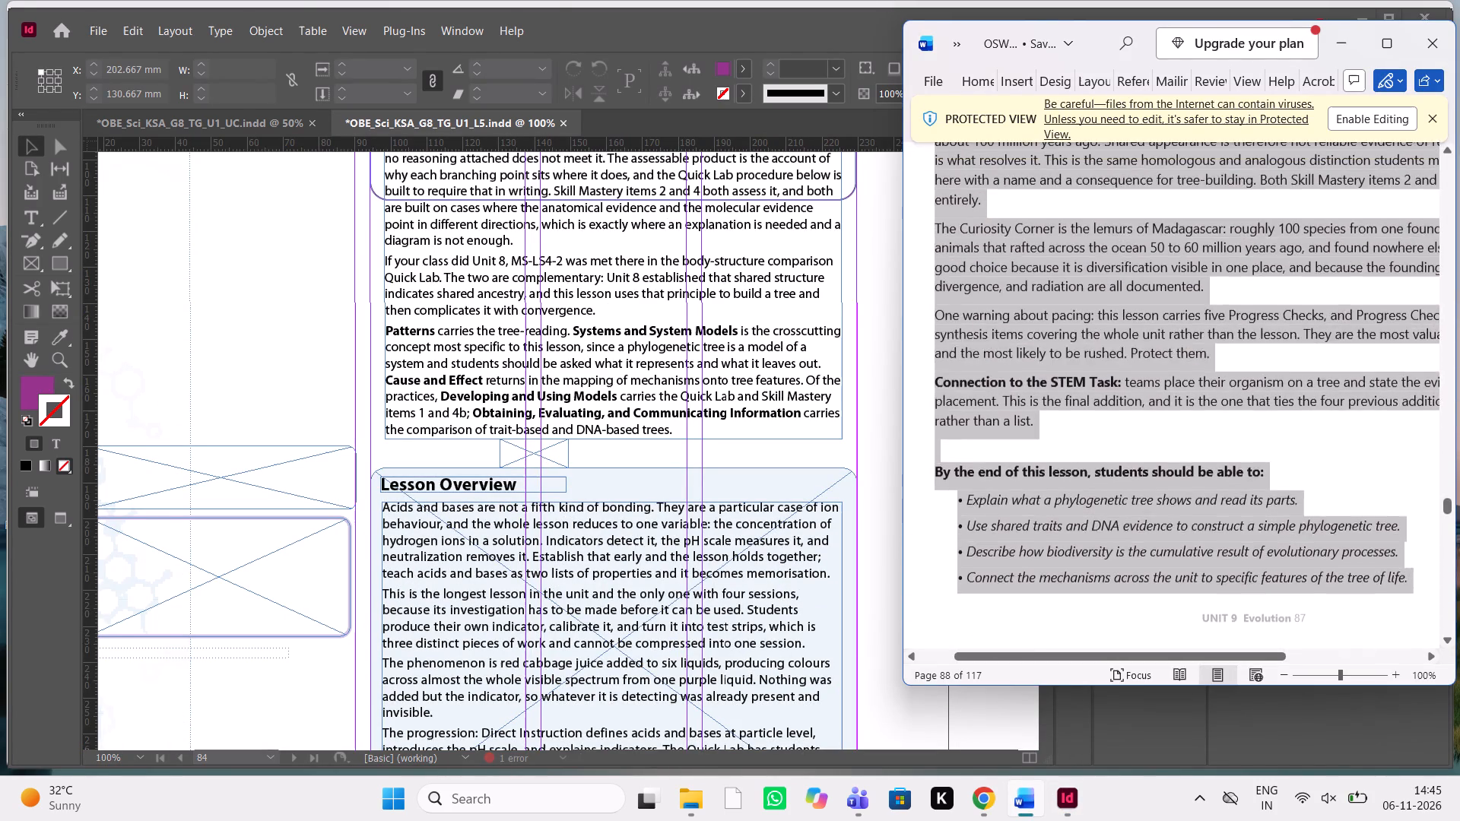
pyautogui.moveTo(962, 121); pyautogui.dragTo(951, 195)
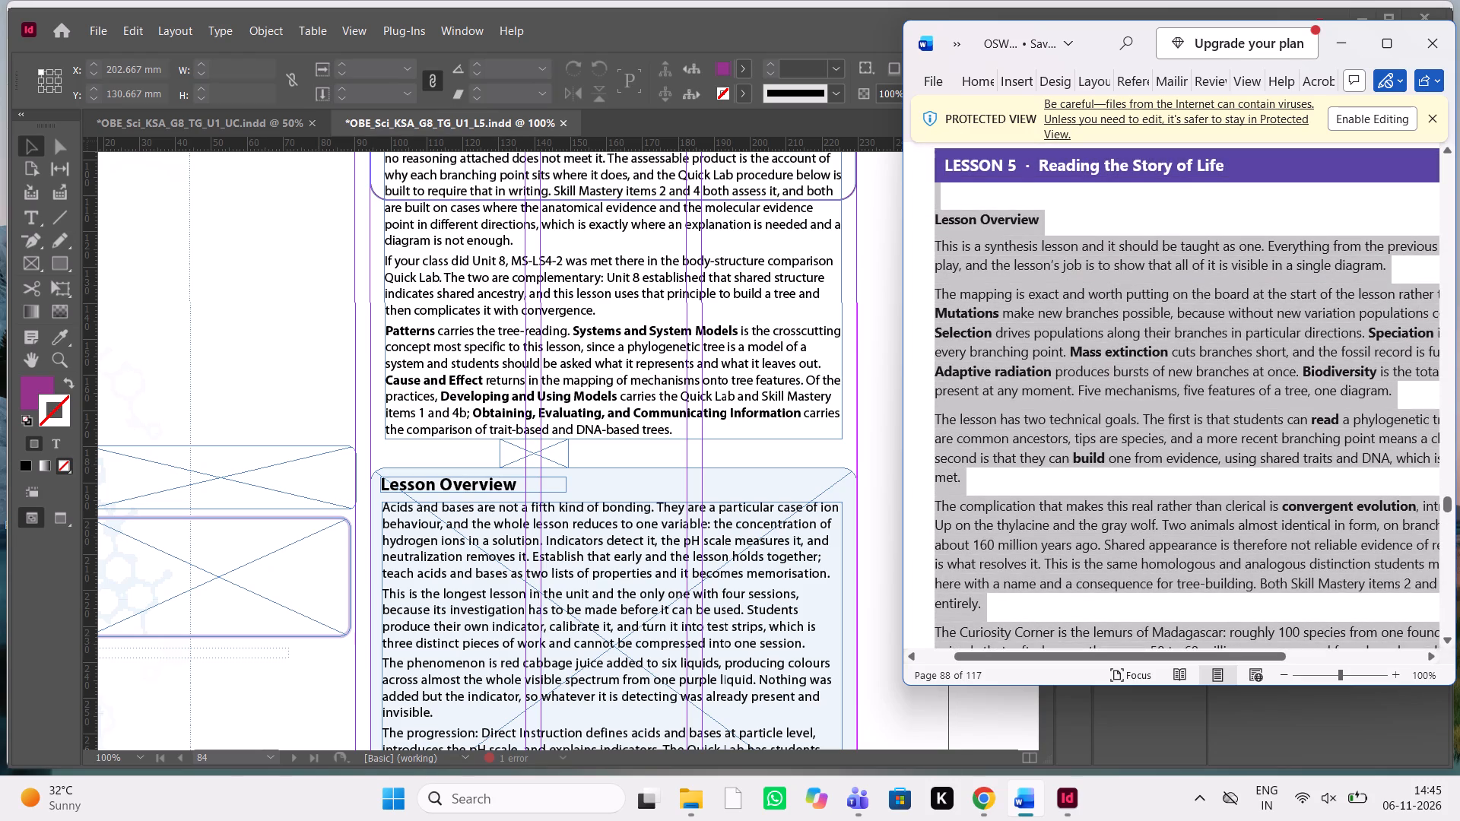
pyautogui.moveTo(951, 195); pyautogui.dragTo(925, 220)
pyautogui.hotkey('ctrl', 'c')
pyautogui.hotkey('ctrl', 'c')
pyautogui.hotkey('ctrl', 'c')
# Back in InDesign, extend the purple Standards Note outline on page 84 downward to about 118.5 mm high, enclosing all its text, and preview it.
pyautogui.click(525, 447)
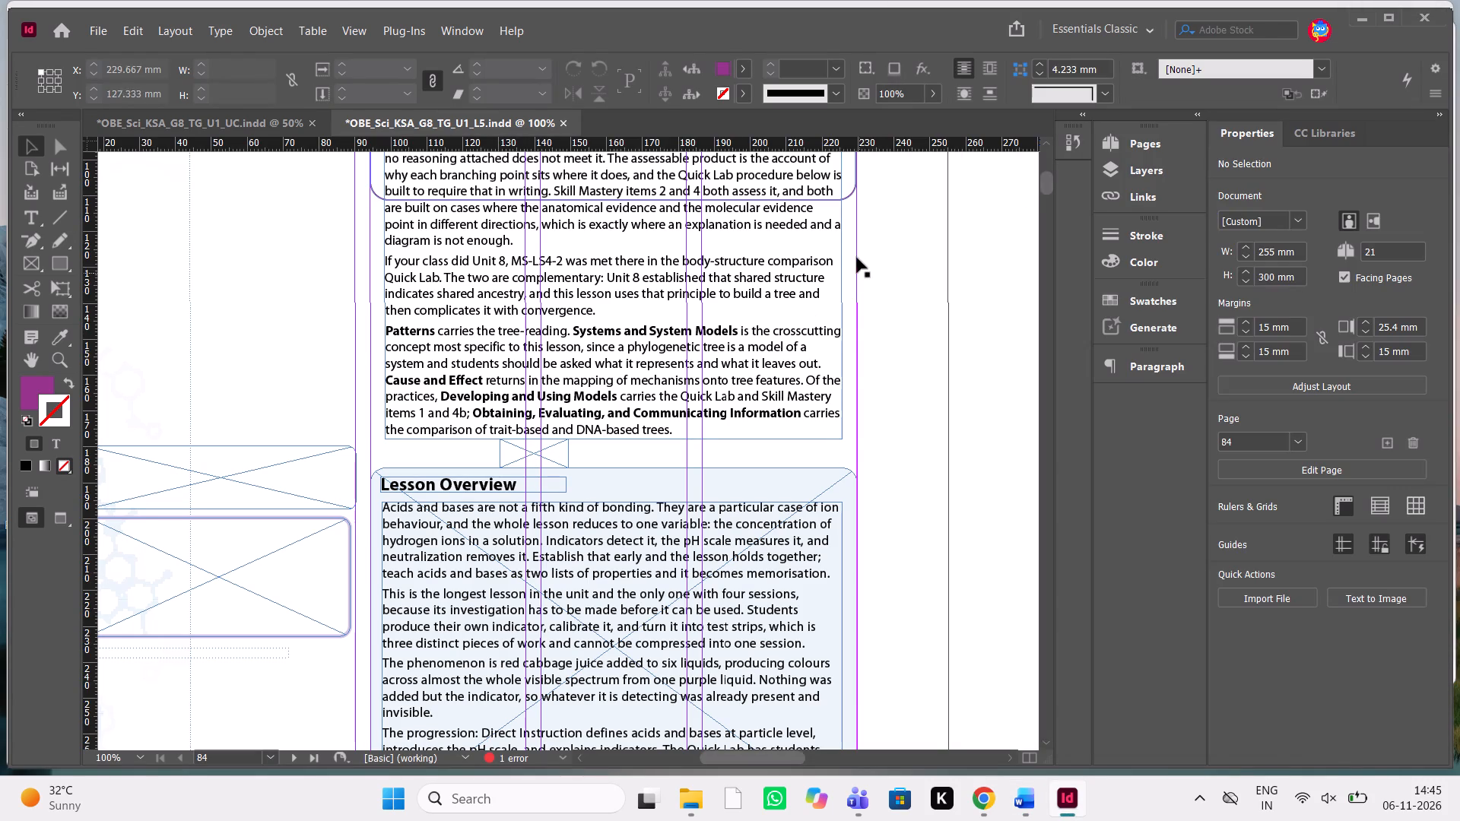
pyautogui.click(852, 190)
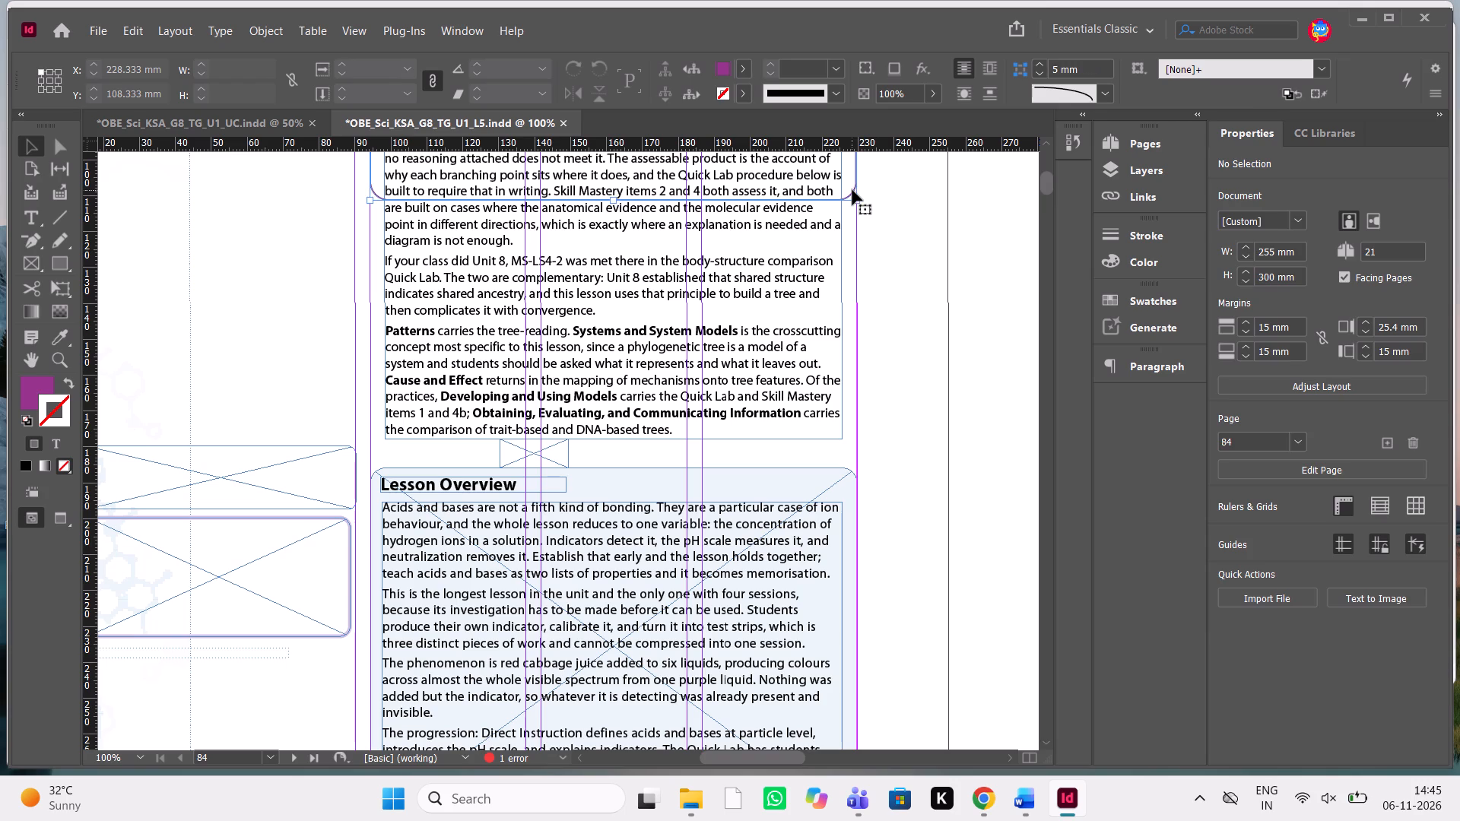
pyautogui.moveTo(612, 201); pyautogui.dragTo(614, 230)
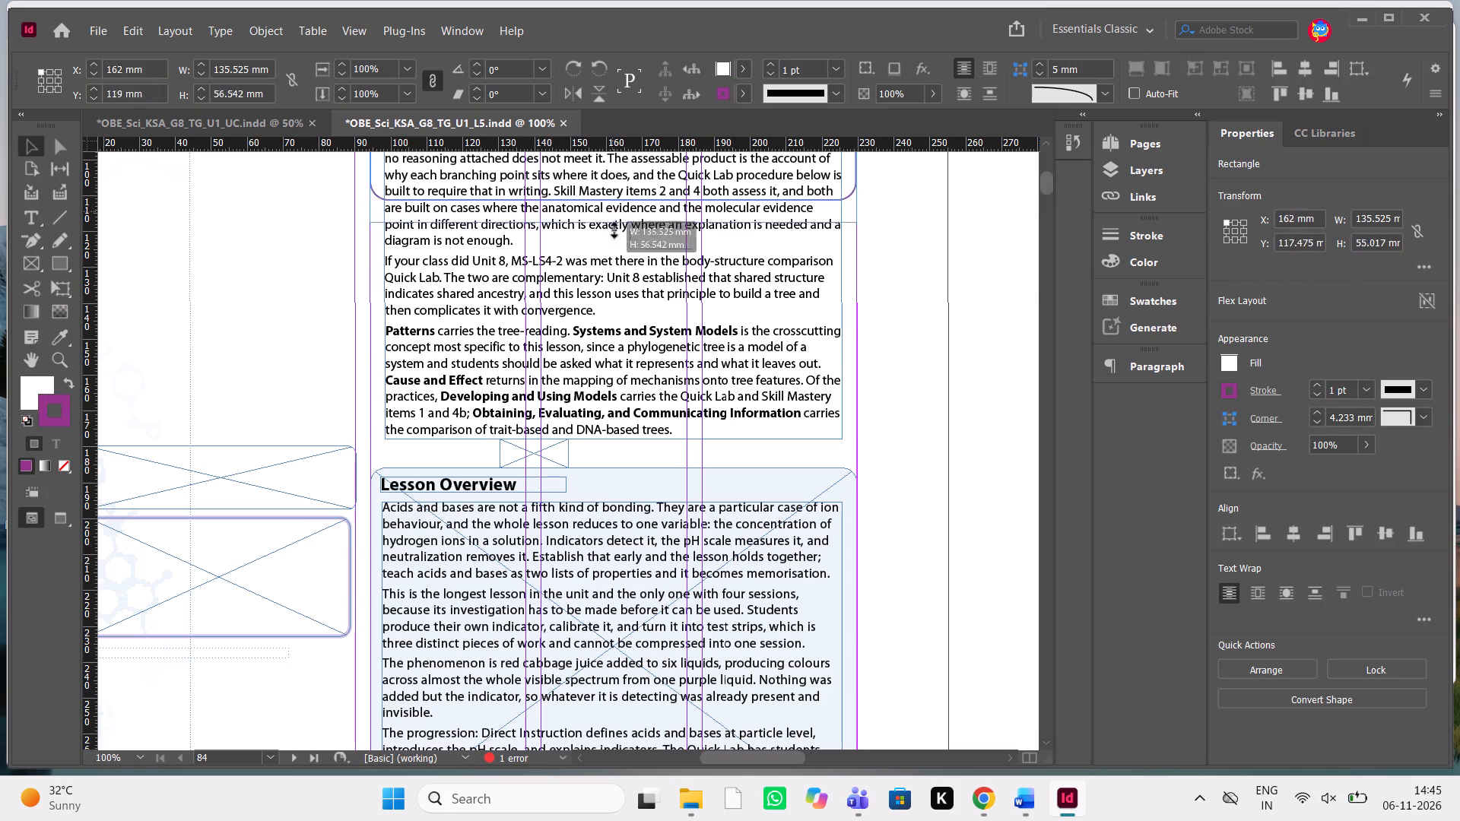
pyautogui.moveTo(614, 230); pyautogui.dragTo(610, 449)
pyautogui.scroll(5, 610, 449)
pyautogui.scroll(-4, 610, 449)
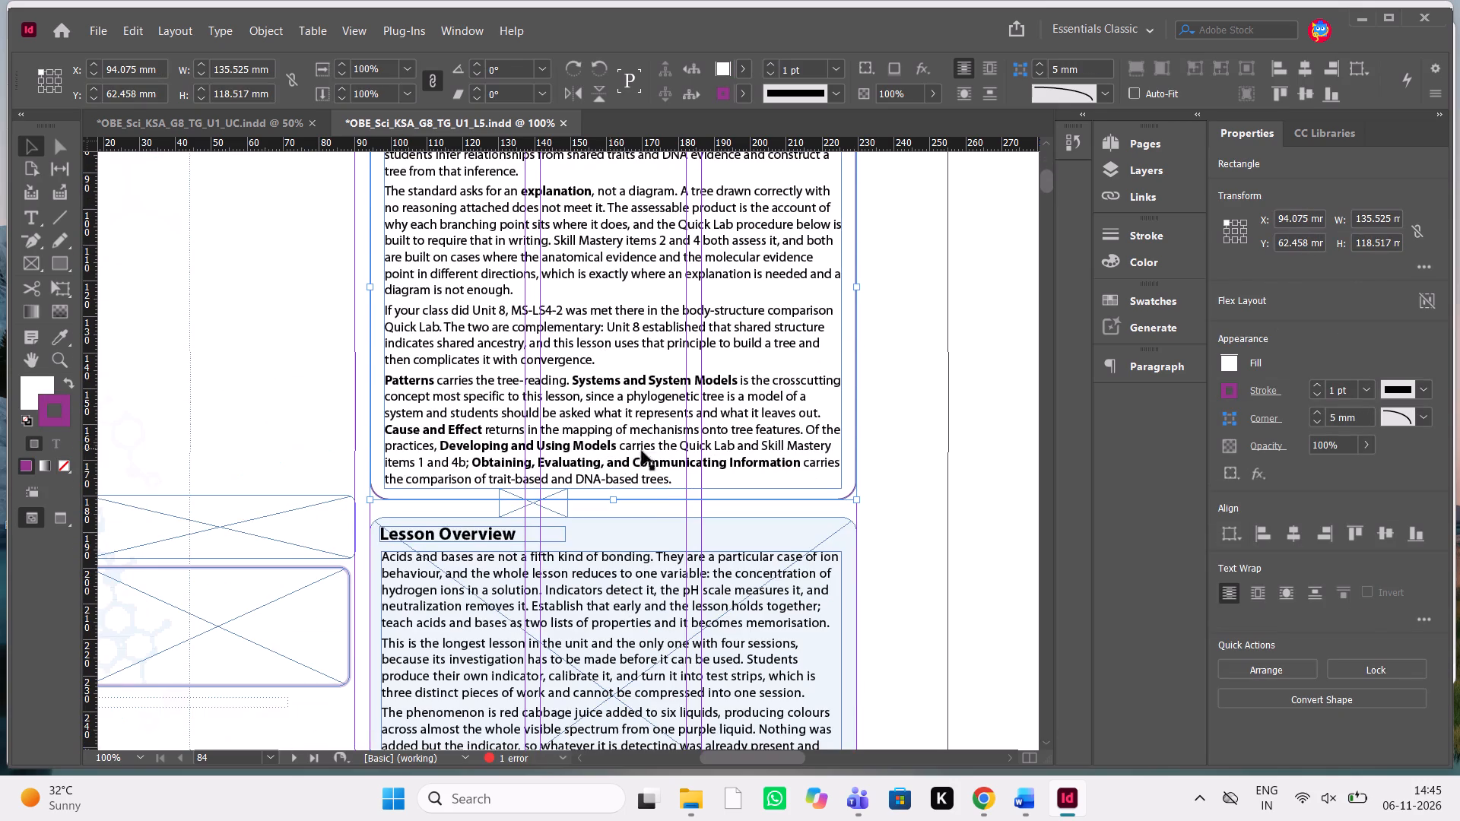
pyautogui.rightClick(941, 479)
pyautogui.press('w')
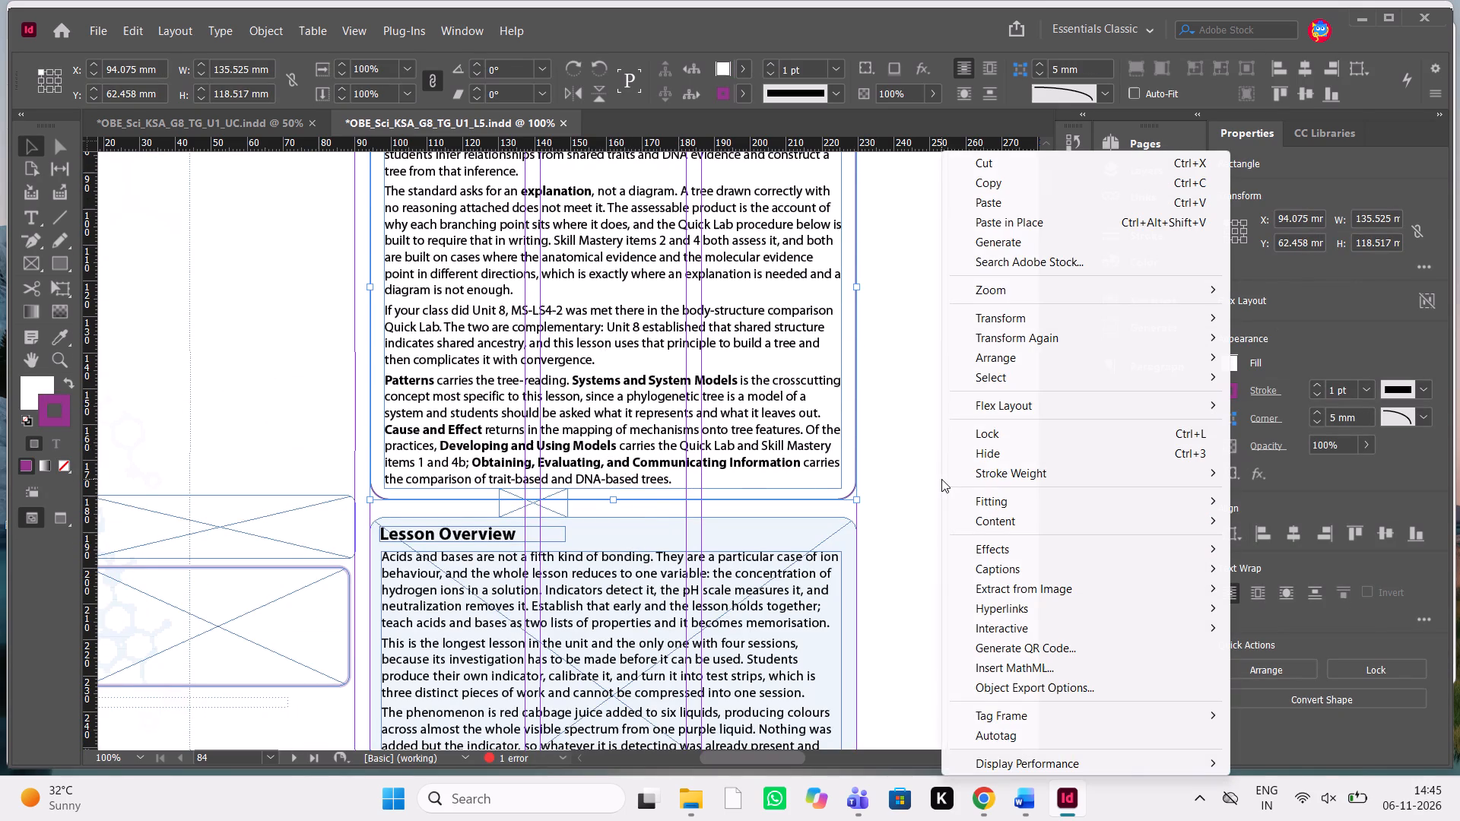
pyautogui.write('ww')
pyautogui.click(268, 280)
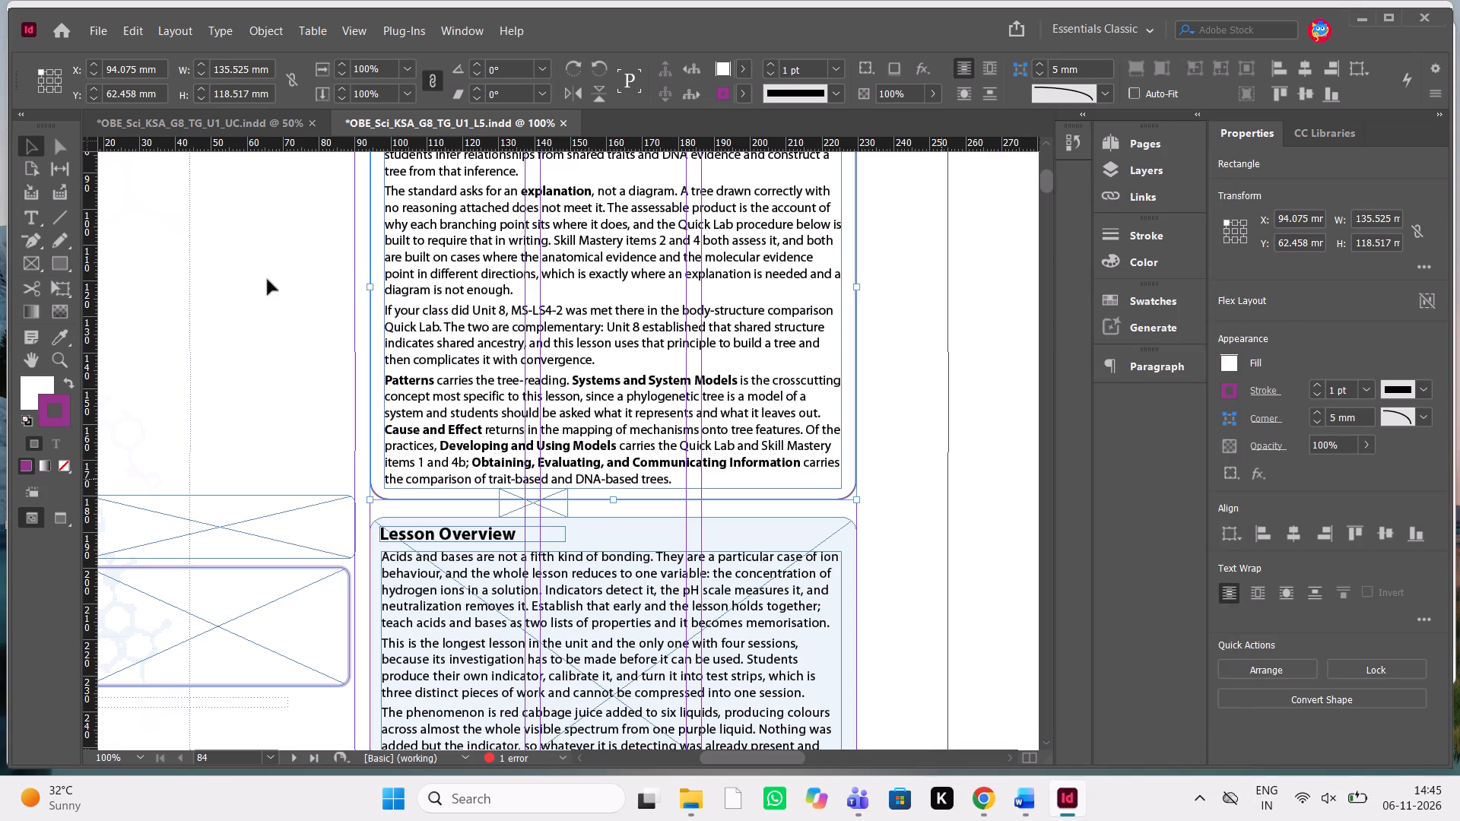
pyautogui.press('w')
pyautogui.scroll(1, 268, 280)
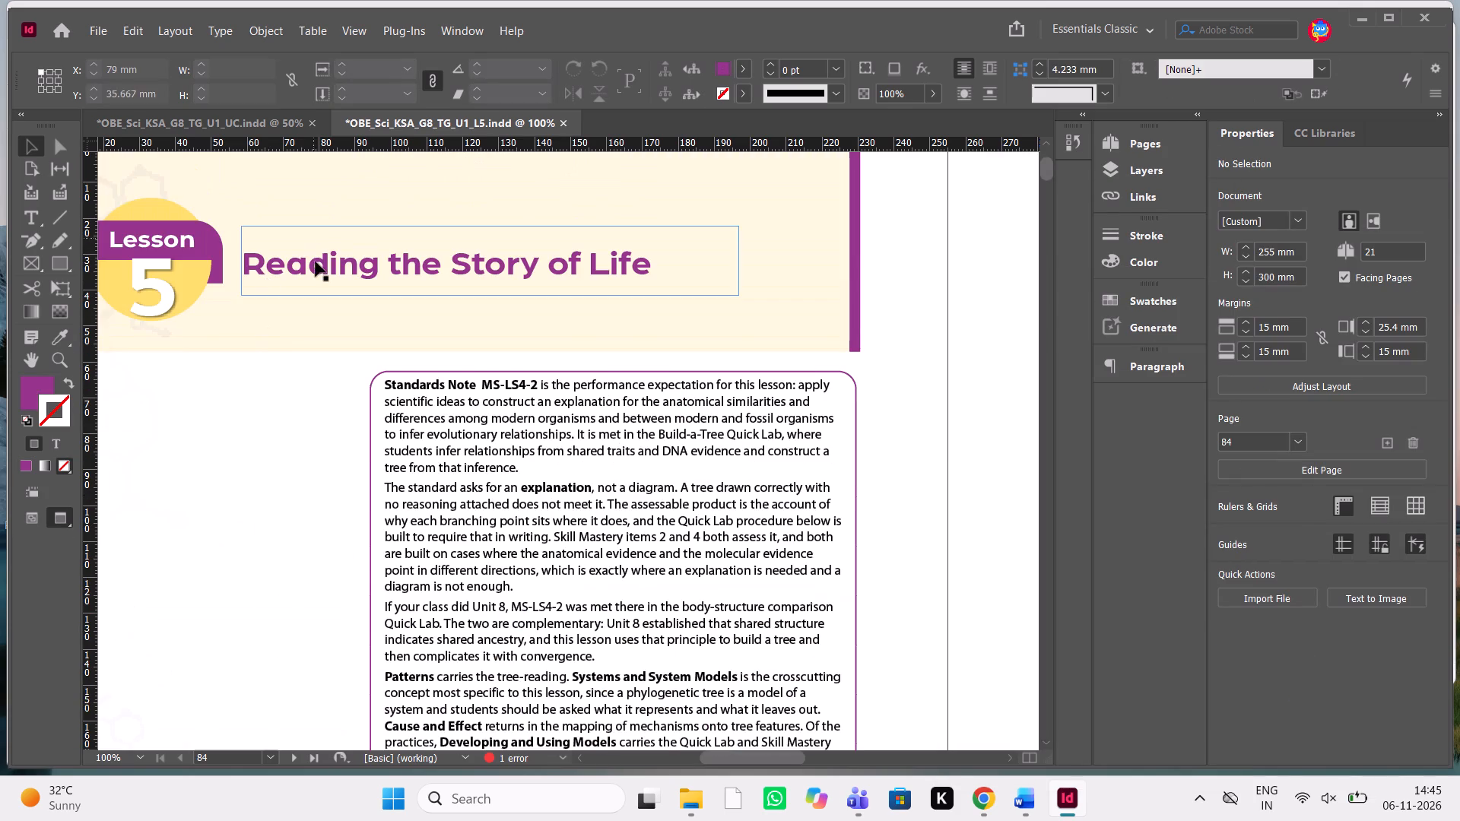
pyautogui.scroll(-1, 316, 262)
pyautogui.click(271, 410)
pyautogui.press('w')
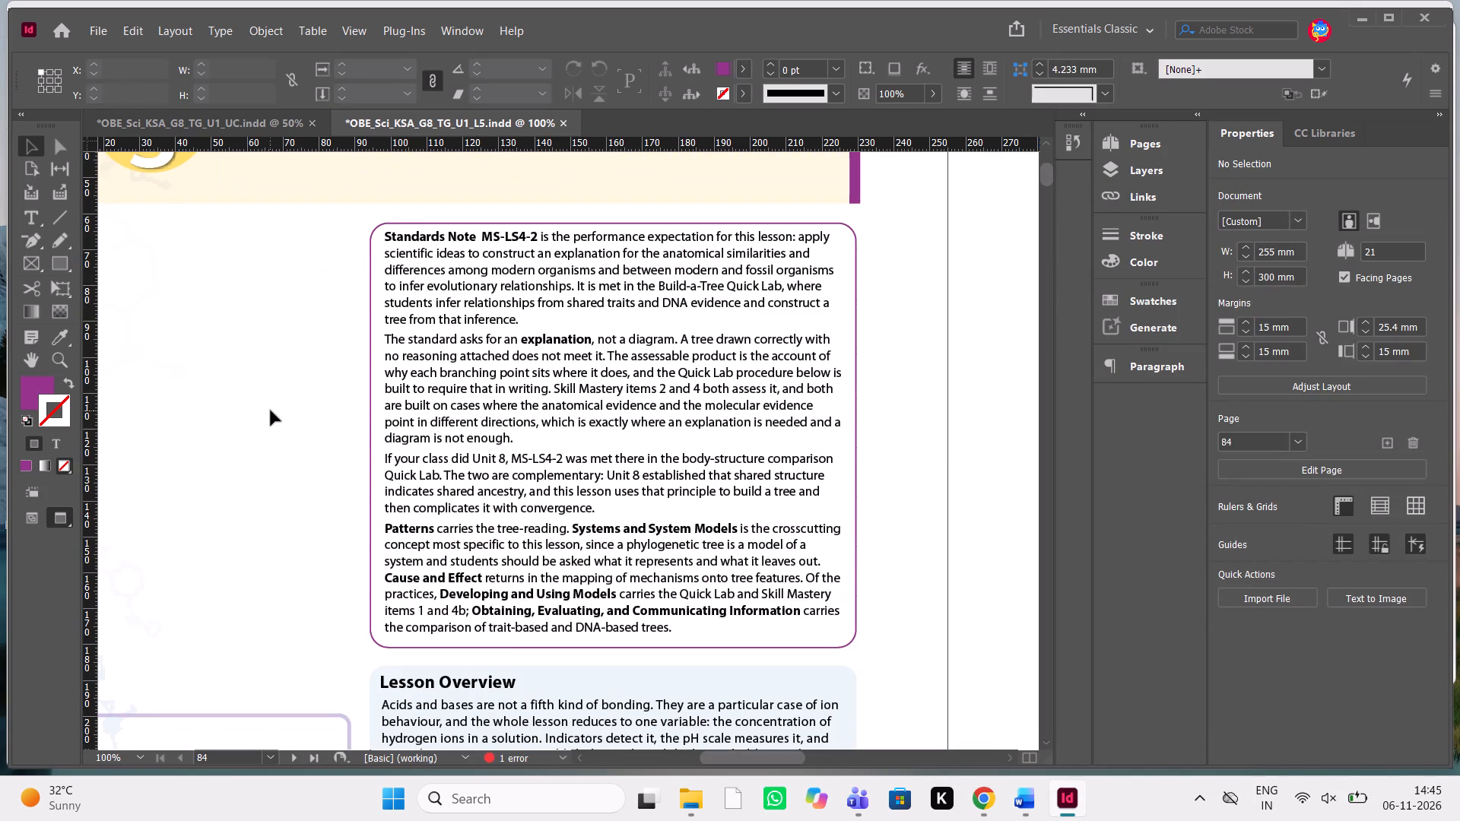
pyautogui.press('w')
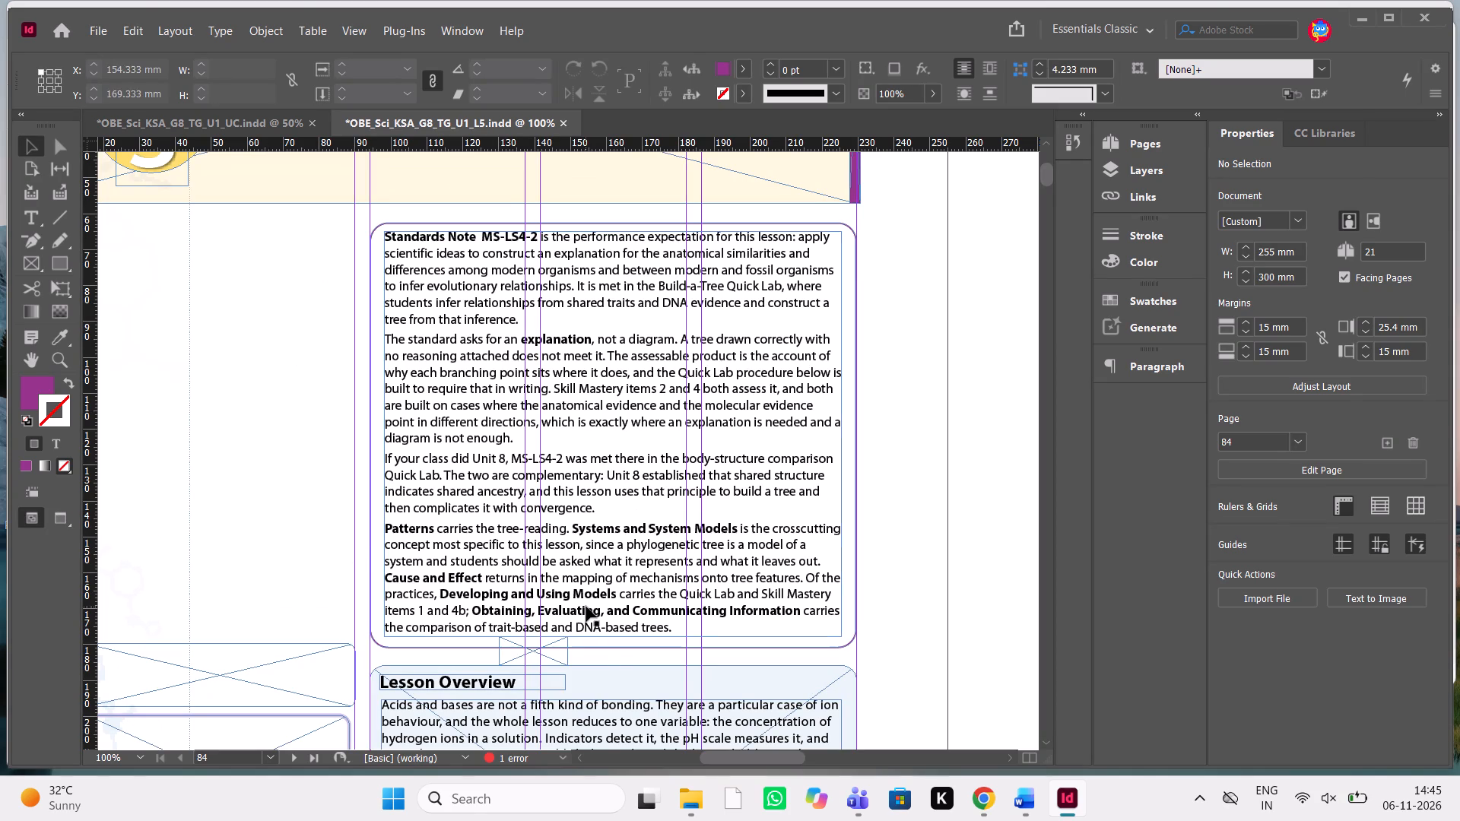
# Shorten the Standards Note outline from its bottom edge to about 116.9 mm high and check it in preview.
pyautogui.click(636, 645)
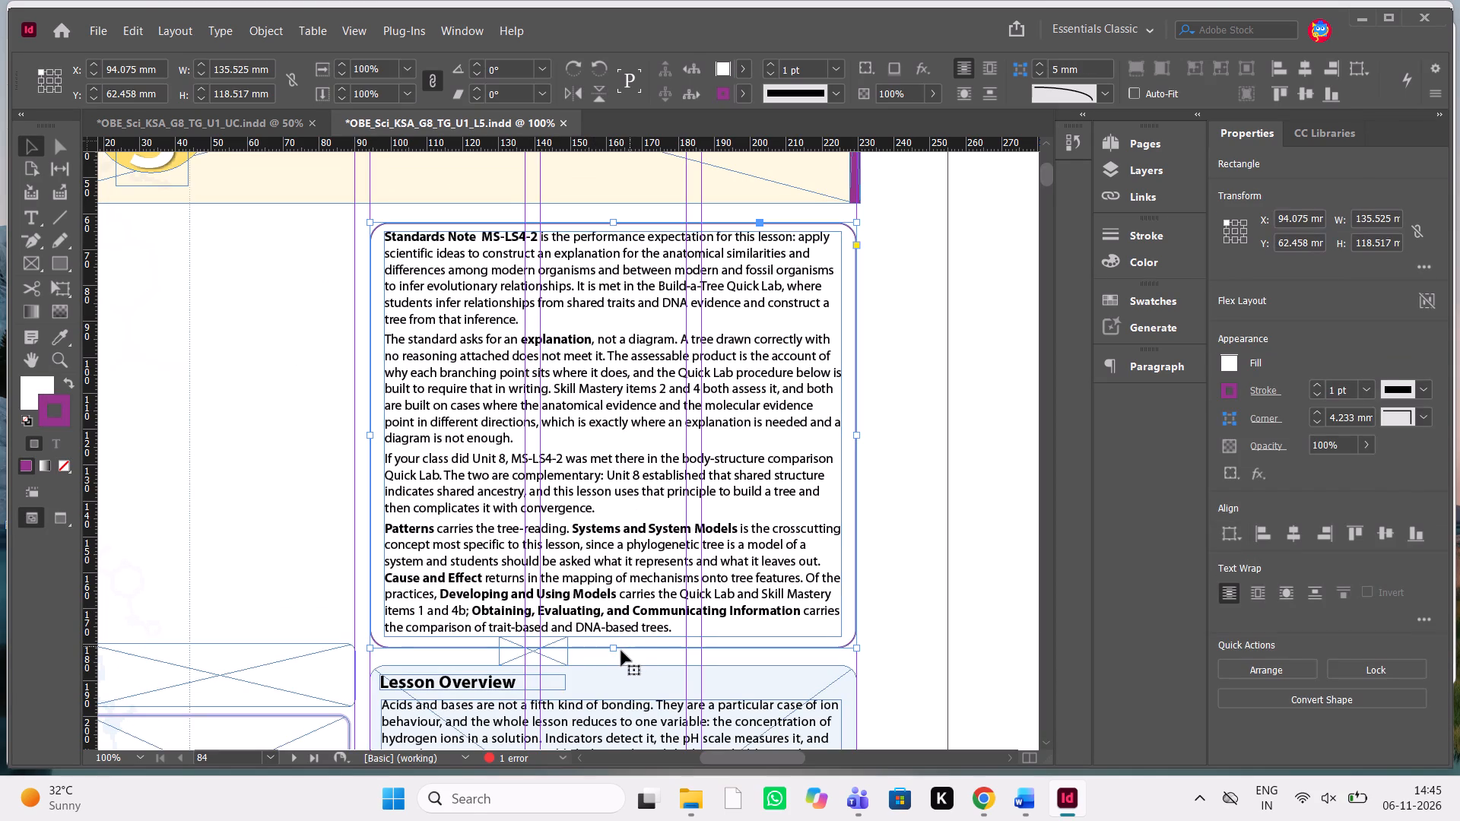
pyautogui.moveTo(613, 649); pyautogui.dragTo(615, 642)
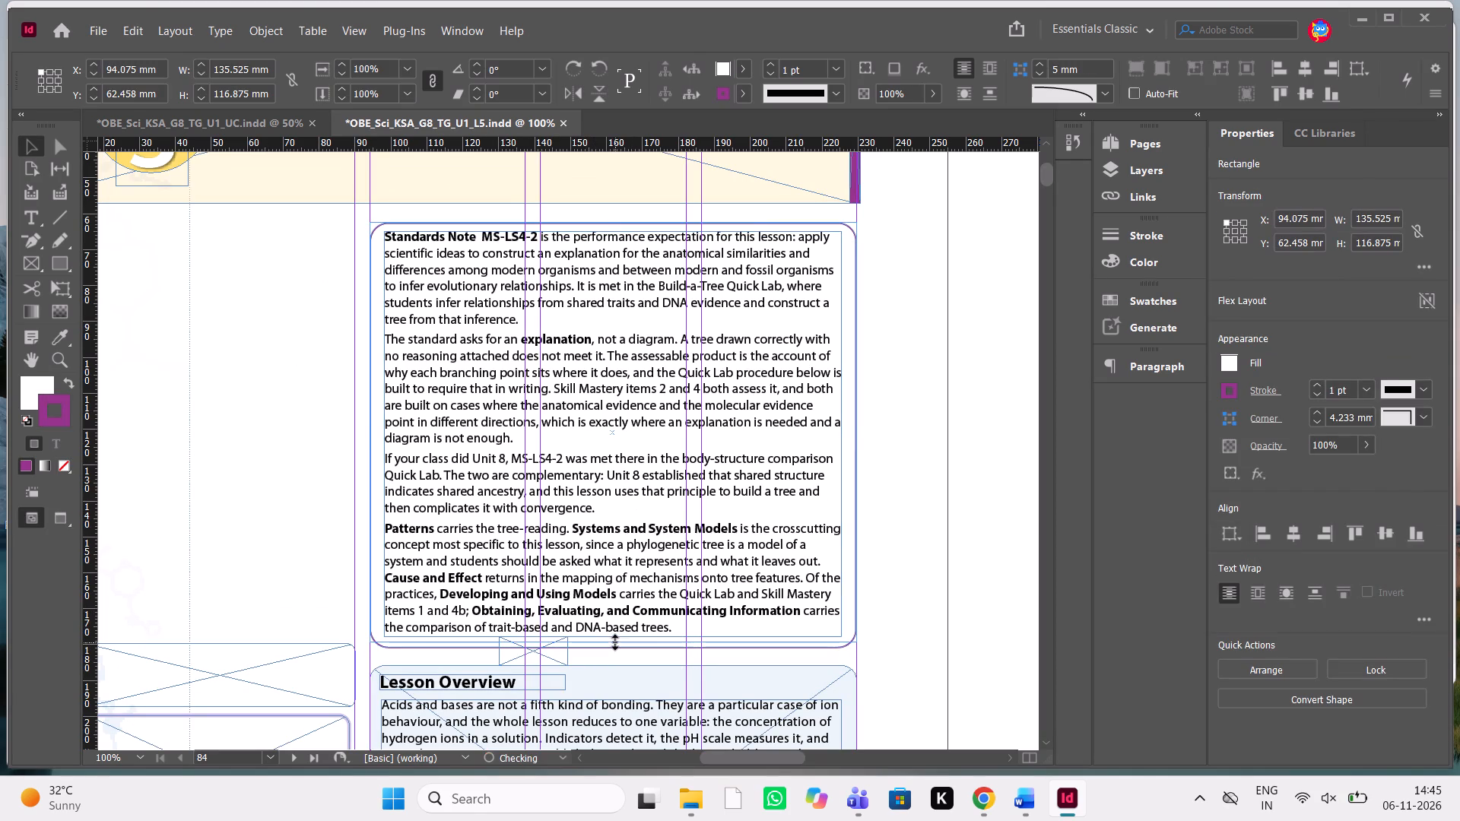
pyautogui.click(902, 618)
pyautogui.press('w')
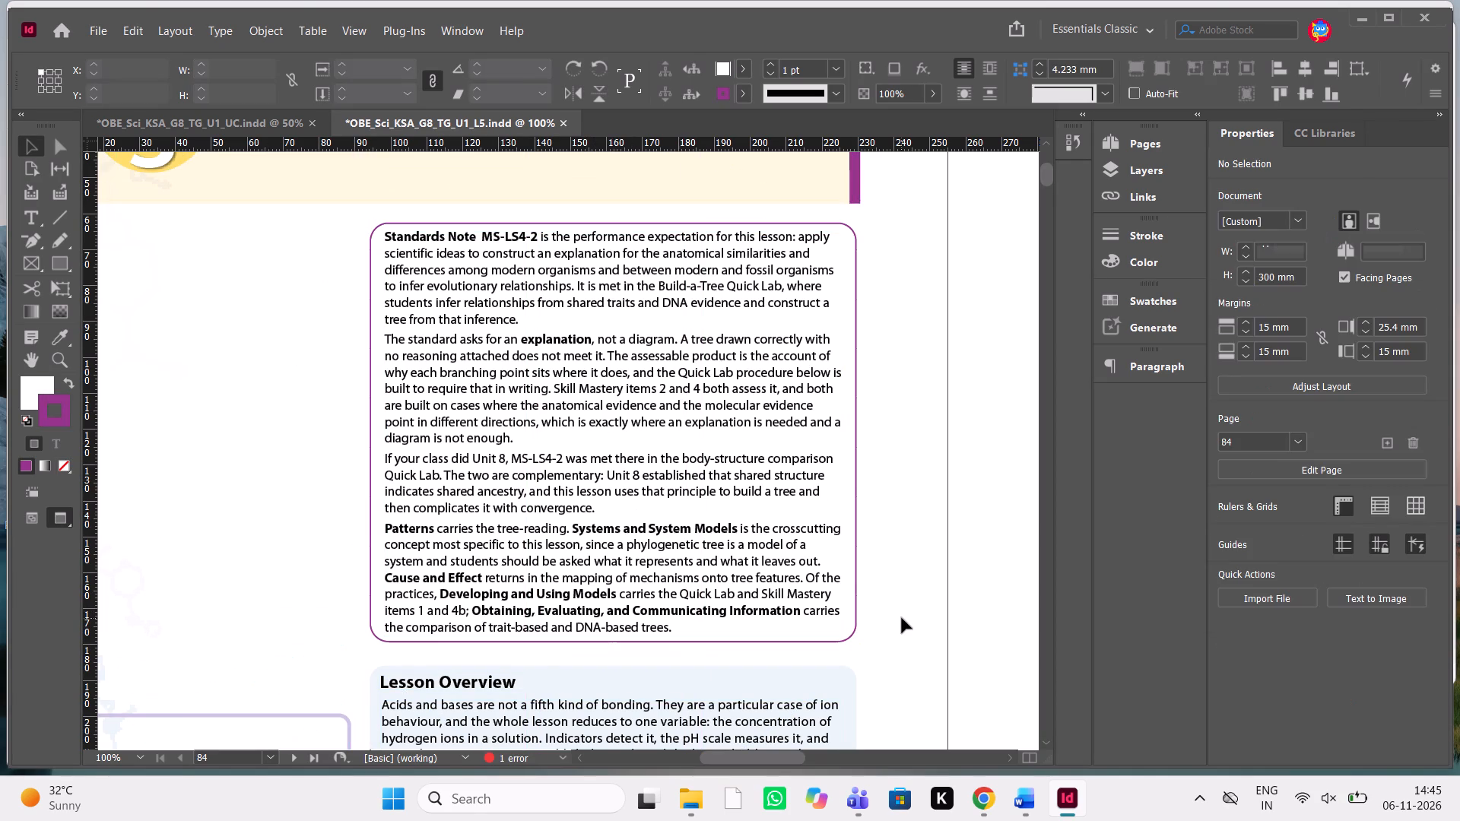
pyautogui.press('w')
# Move the spacer, Lesson Overview box, its text and the side frames down together to Y 179.55 mm, so the spacer meets the outline's lower edge.
pyautogui.hscroll(-1, 902, 618)
pyautogui.scroll(-1, 902, 618)
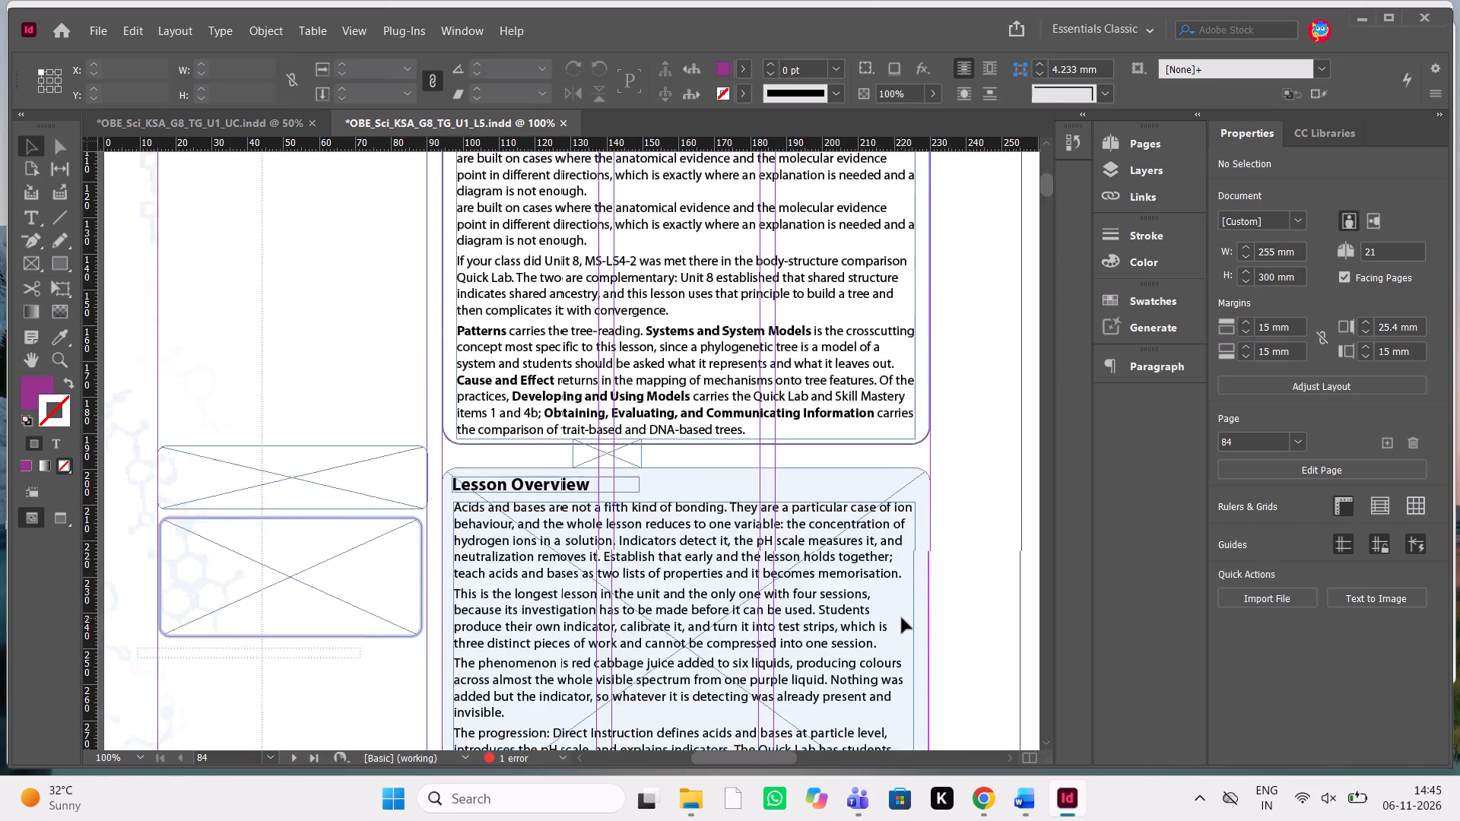
pyautogui.scroll(-1, 609, 664)
pyautogui.moveTo(344, 619); pyautogui.dragTo(629, 414)
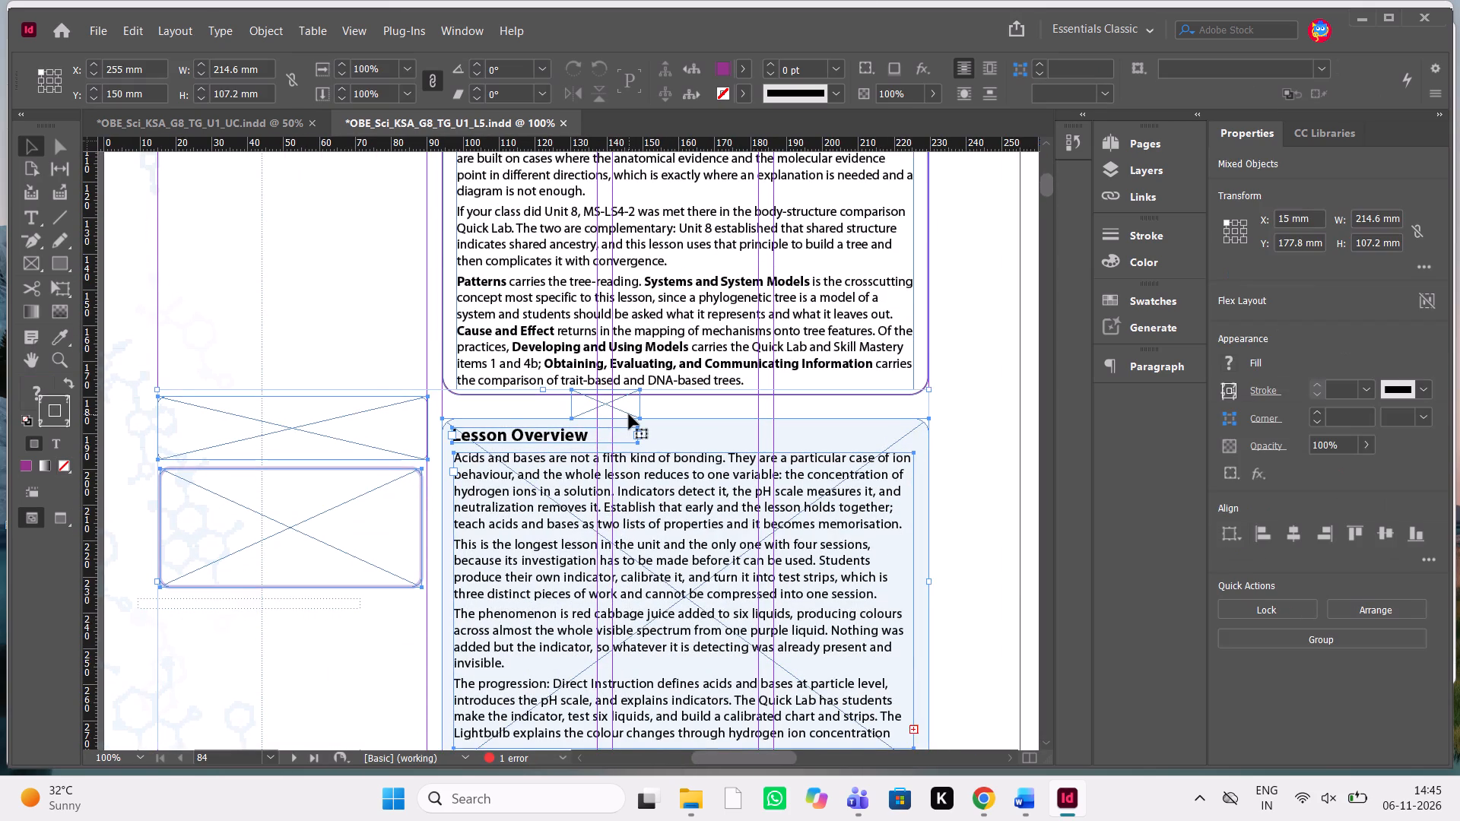
pyautogui.hotkey('shift', 'Down')
pyautogui.hotkey('shift', 'Down')
pyautogui.press('Up')
pyautogui.press('Up')
pyautogui.press('Up')
pyautogui.press('Up')
pyautogui.press('Up')
pyautogui.press('Up')
pyautogui.press('Up')
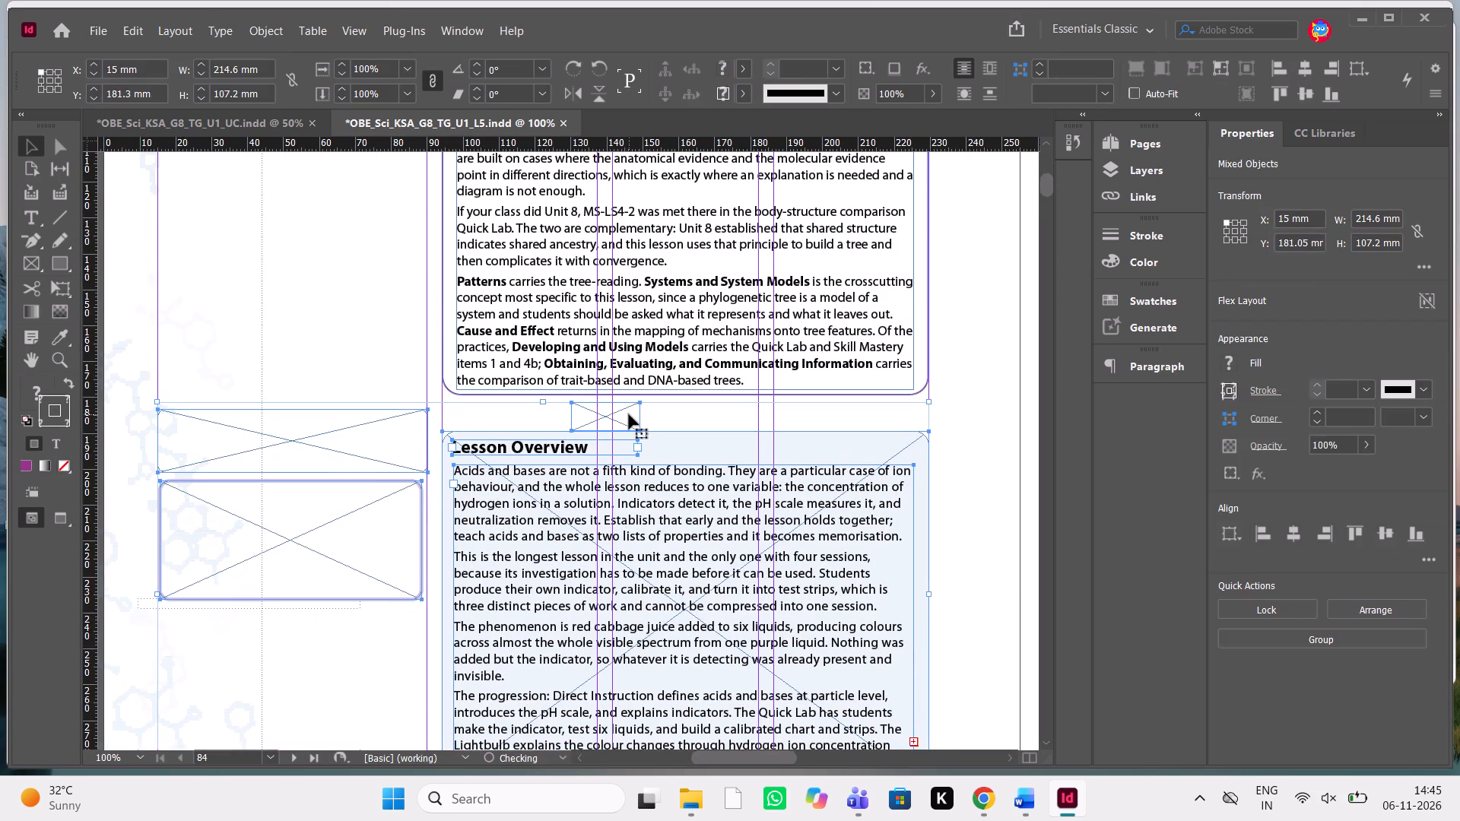
pyautogui.press('Up')
pyautogui.press('Up')
pyautogui.press('Up')
pyautogui.press('Up')
pyautogui.press('Up')
pyautogui.press('Up')
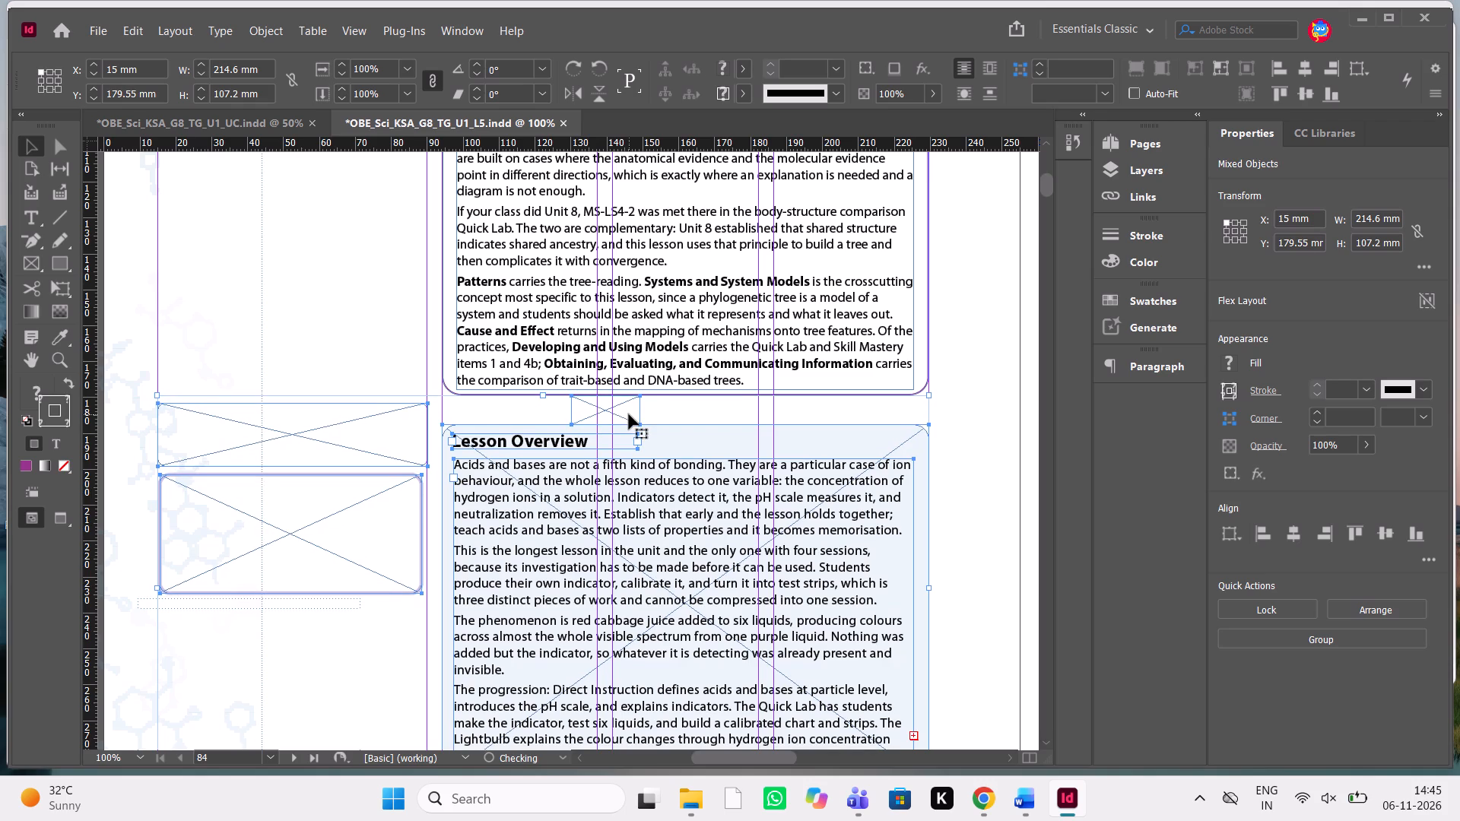
pyautogui.scroll(-1, 629, 414)
pyautogui.click(301, 300)
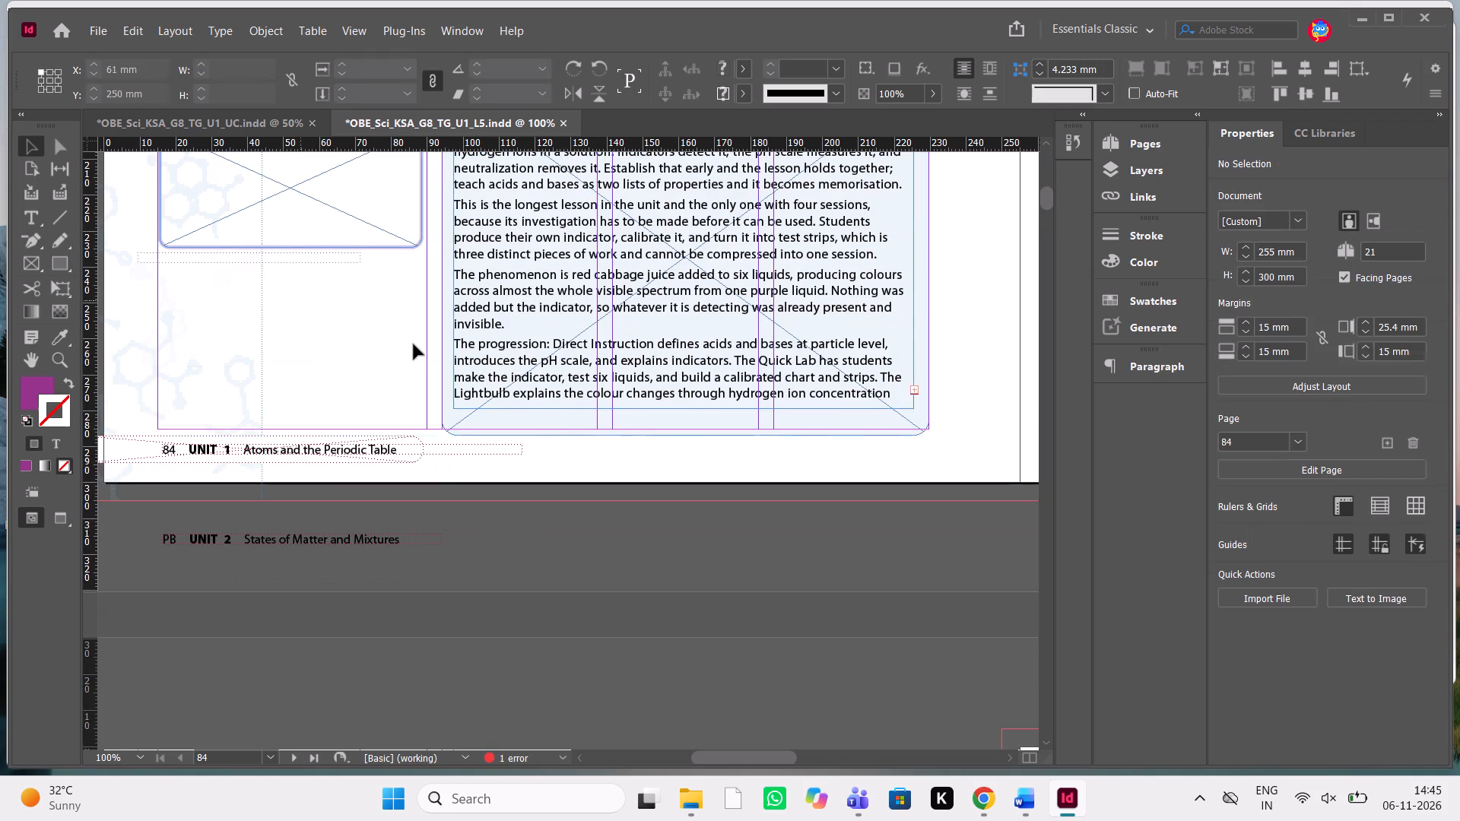
# Duplicate the pale blue Lesson Overview background box onto page 85, aligned to its top and inner margins at about X 280.4, Y 15.1 mm.
pyautogui.scroll(2, 414, 344)
pyautogui.scroll(-1, 414, 344)
pyautogui.hscroll(-1, 414, 344)
pyautogui.scroll(-1, 414, 344)
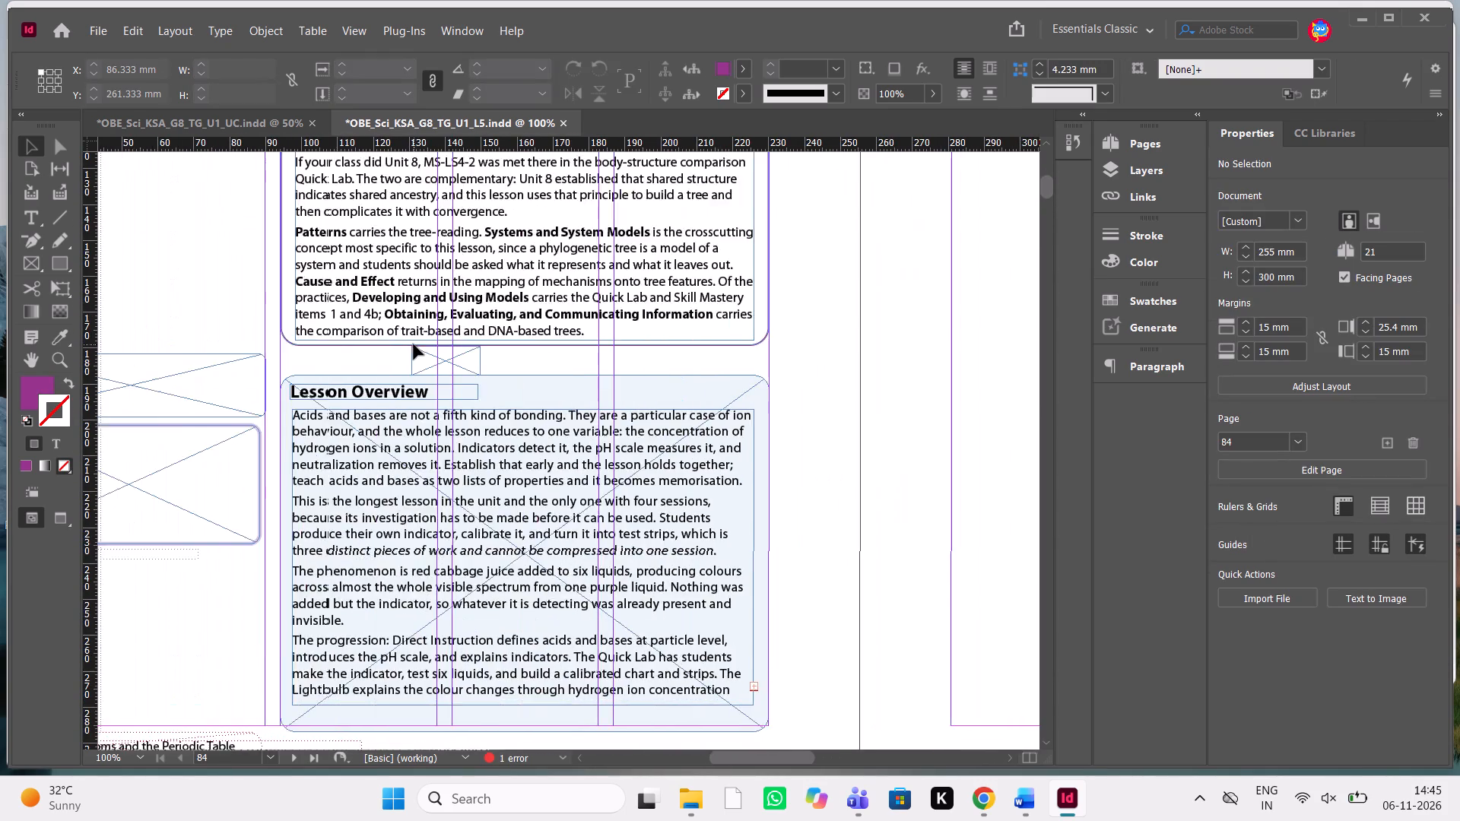
pyautogui.scroll(-1, 414, 344)
pyautogui.click(282, 508)
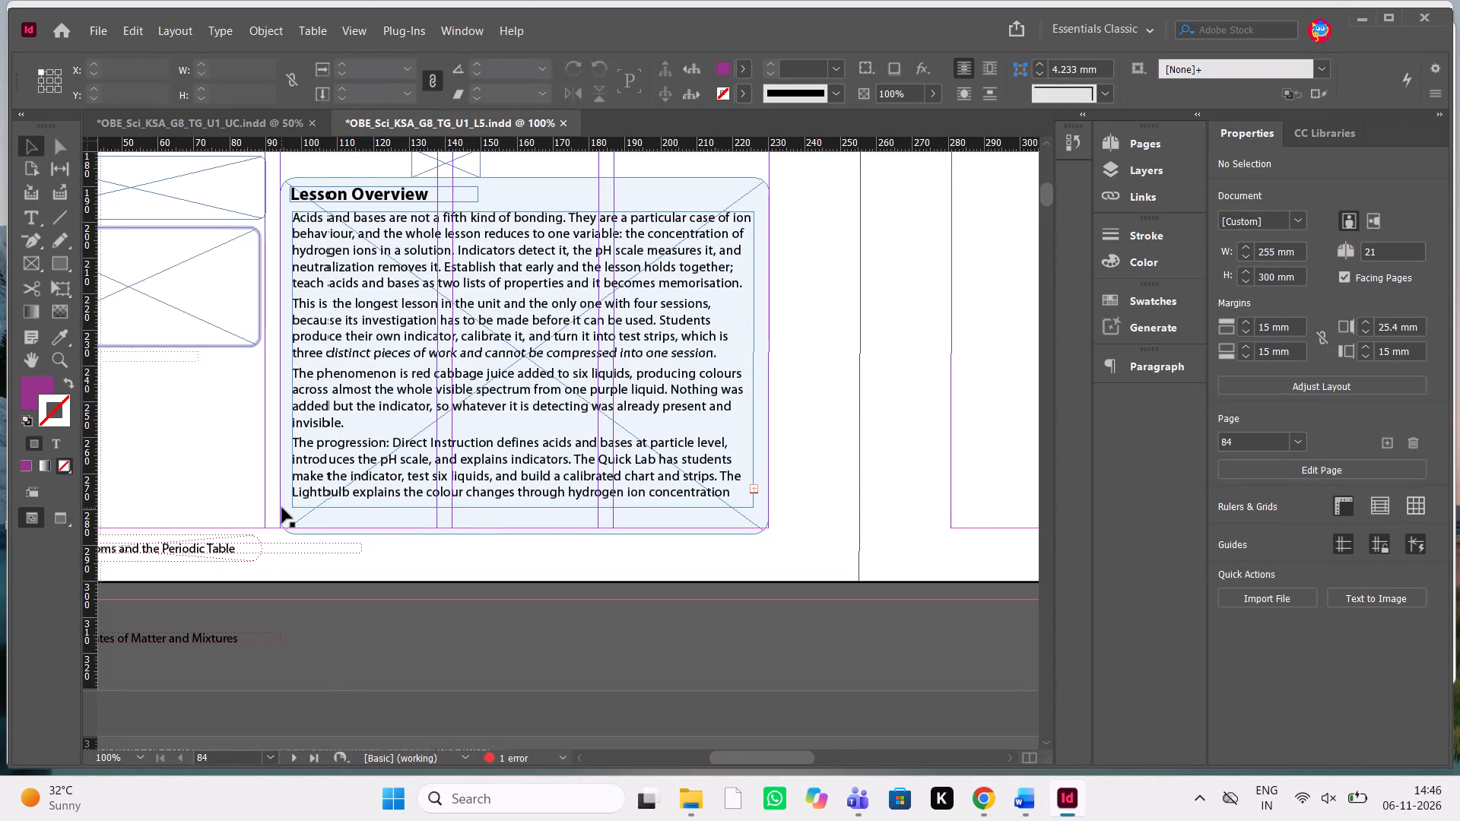
pyautogui.click(313, 523)
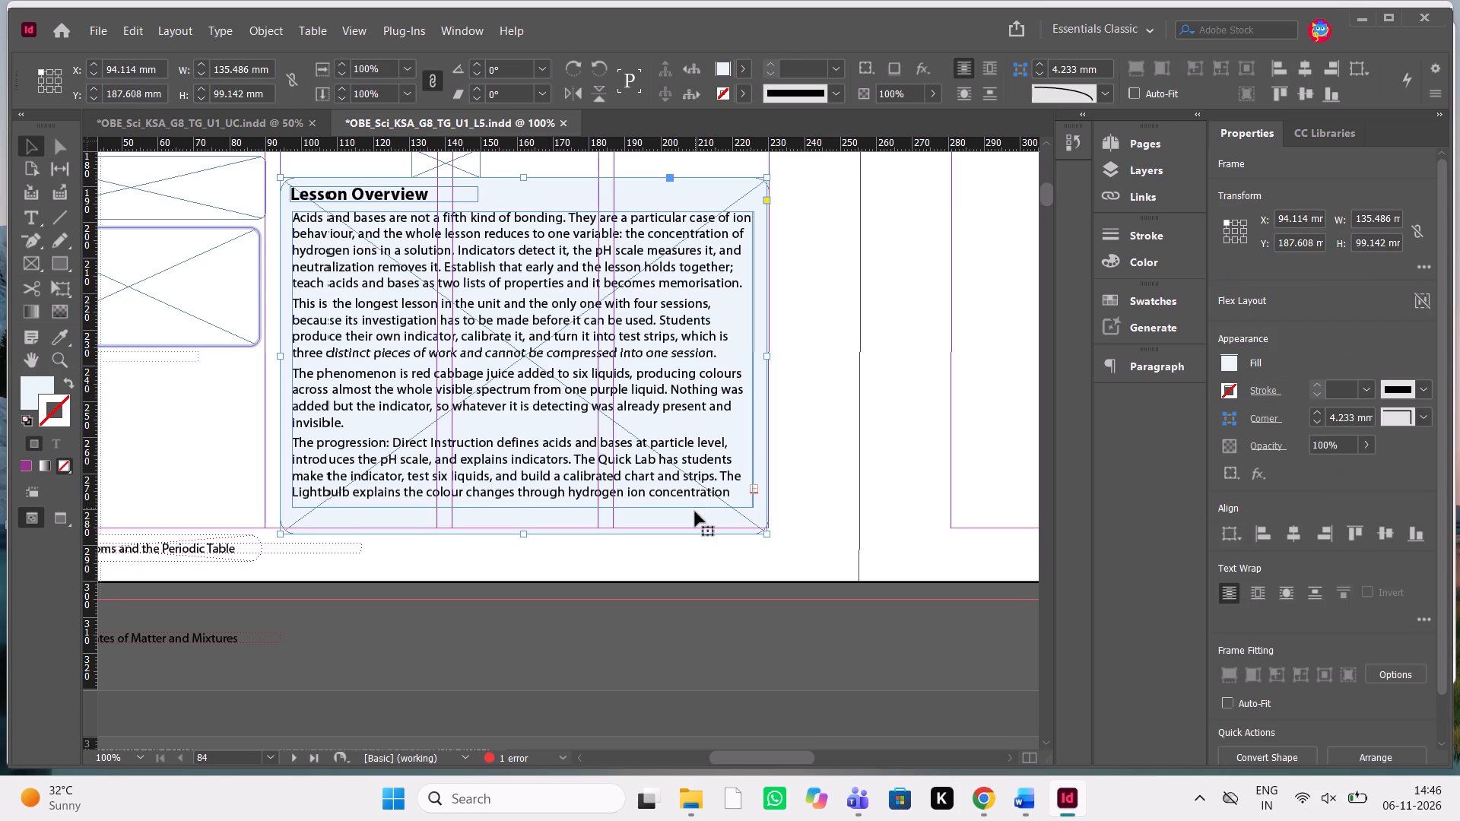
pyautogui.hotkey('ctrl', 'c')
pyautogui.scroll(1, 748, 534)
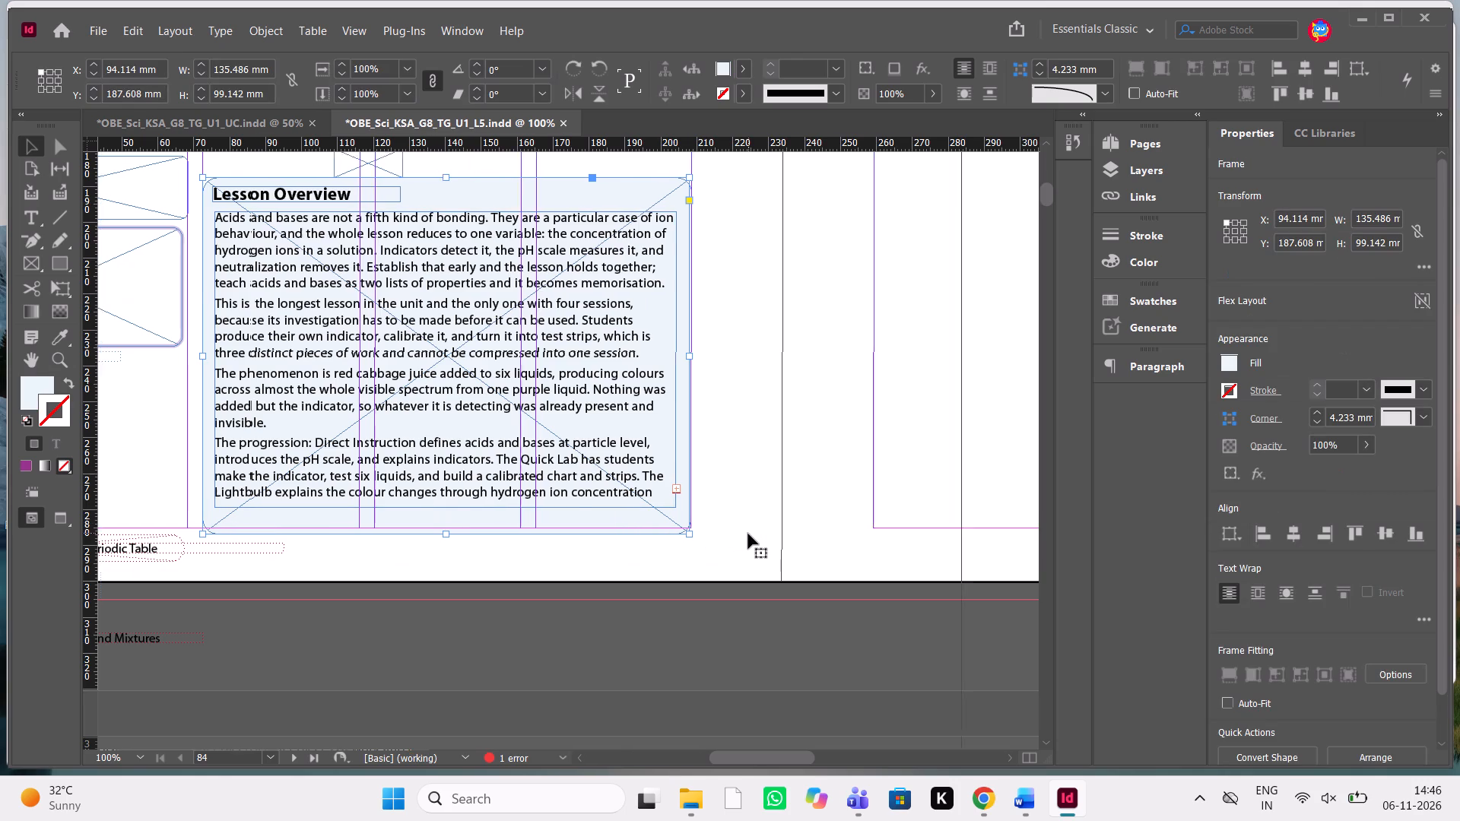
pyautogui.scroll(1, 748, 534)
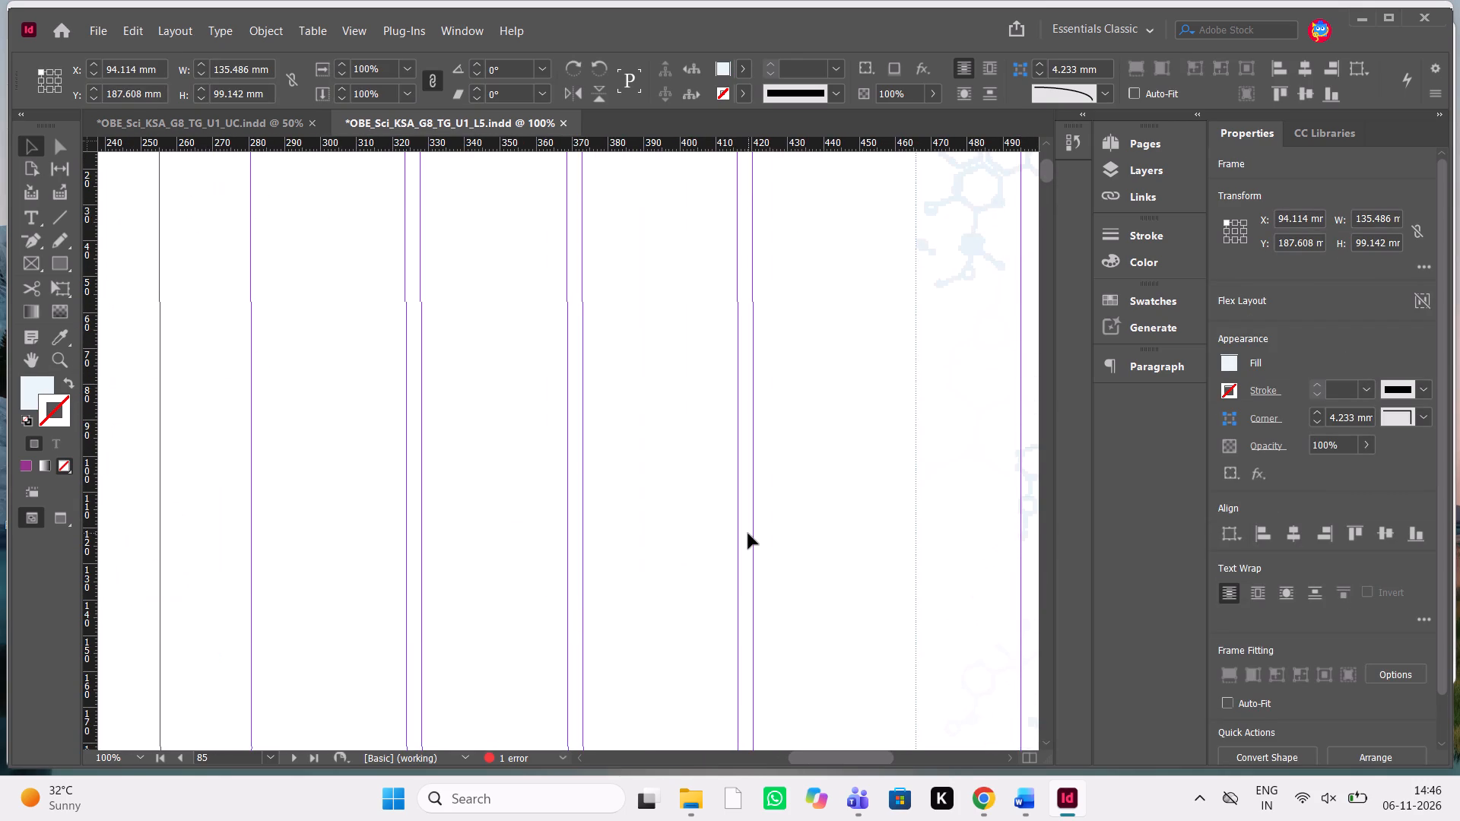
pyautogui.hotkey('ctrl', 'v')
pyautogui.moveTo(655, 474); pyautogui.dragTo(626, 453)
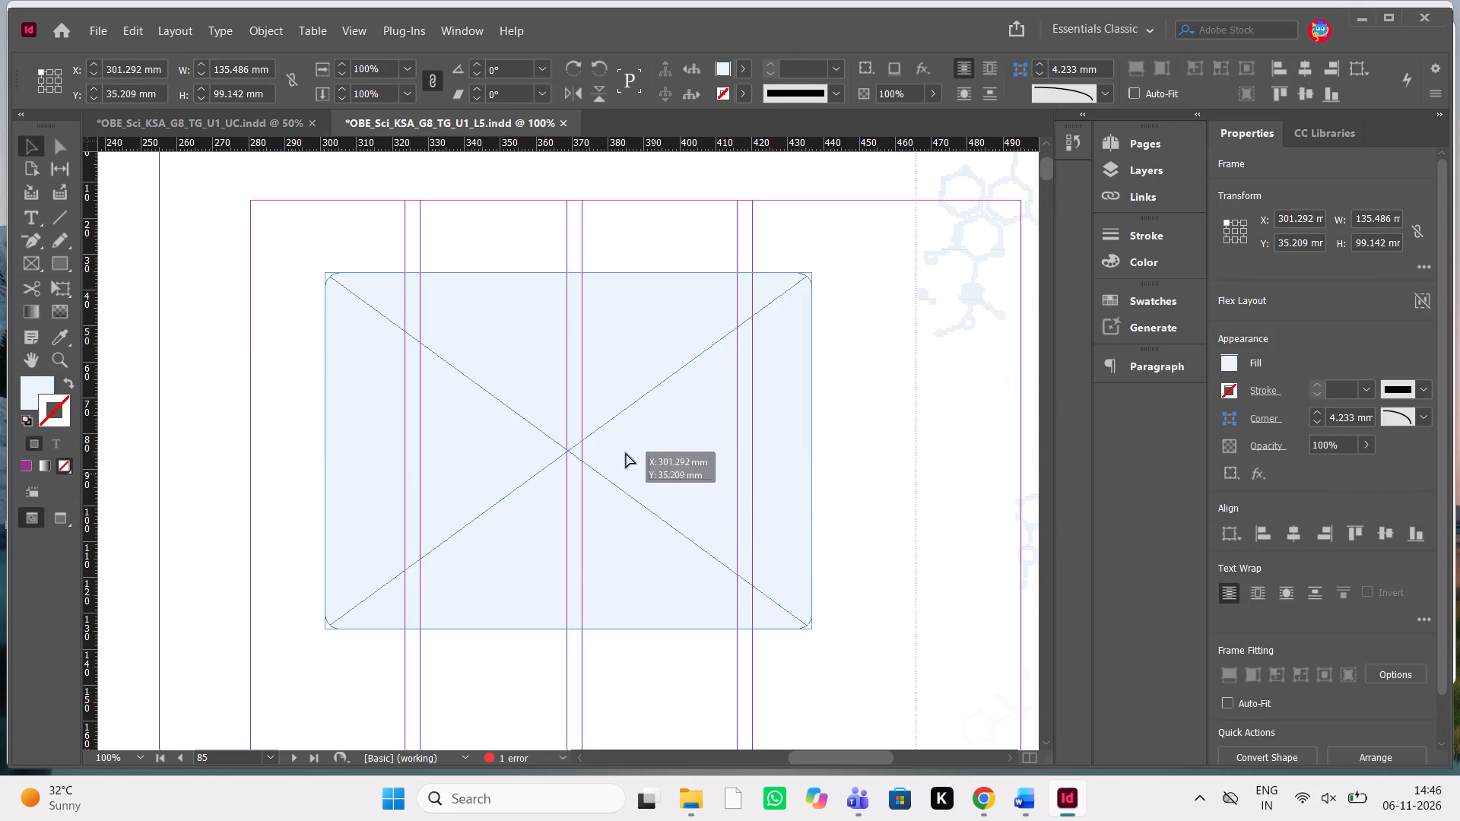
pyautogui.moveTo(626, 453); pyautogui.dragTo(579, 412)
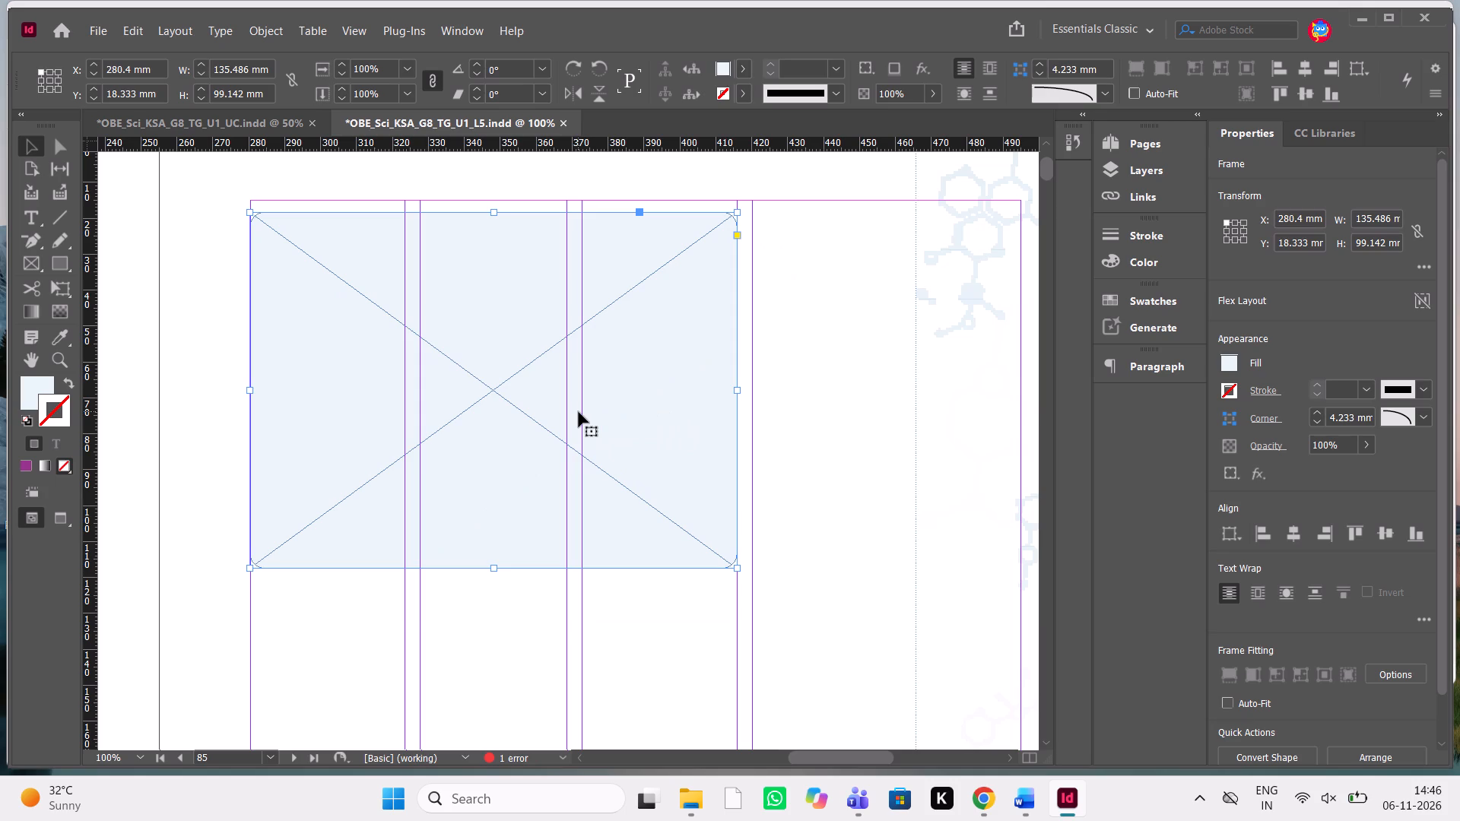
pyautogui.hotkey('shift', 'Up')
pyautogui.press('Up')
pyautogui.press('Up')
pyautogui.press('Up')
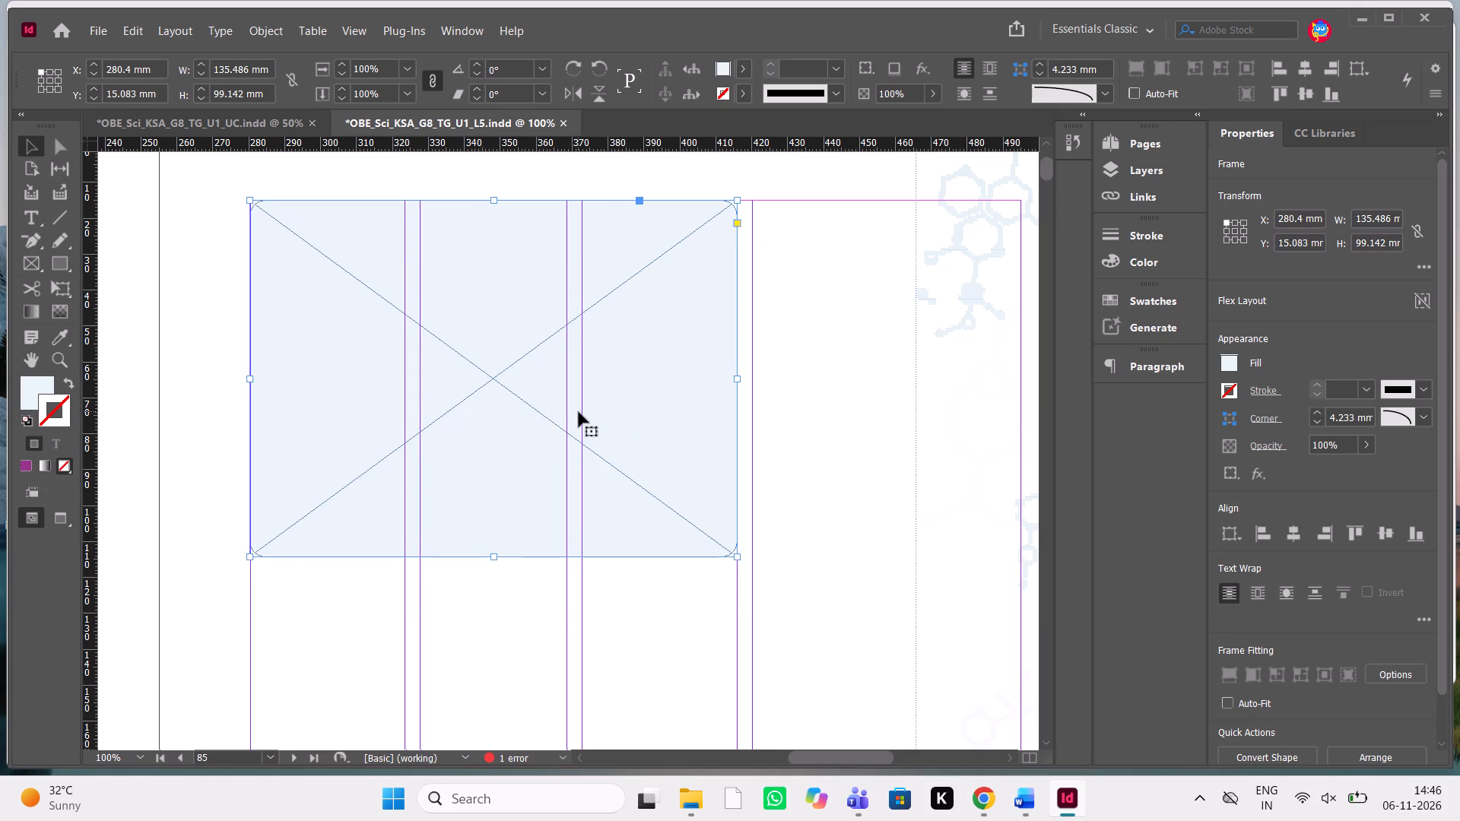
pyautogui.click(204, 332)
# Delete all the old acids and bases text and objectives from the Lesson Overview text frame on page 84.
pyautogui.scroll(-1, 204, 332)
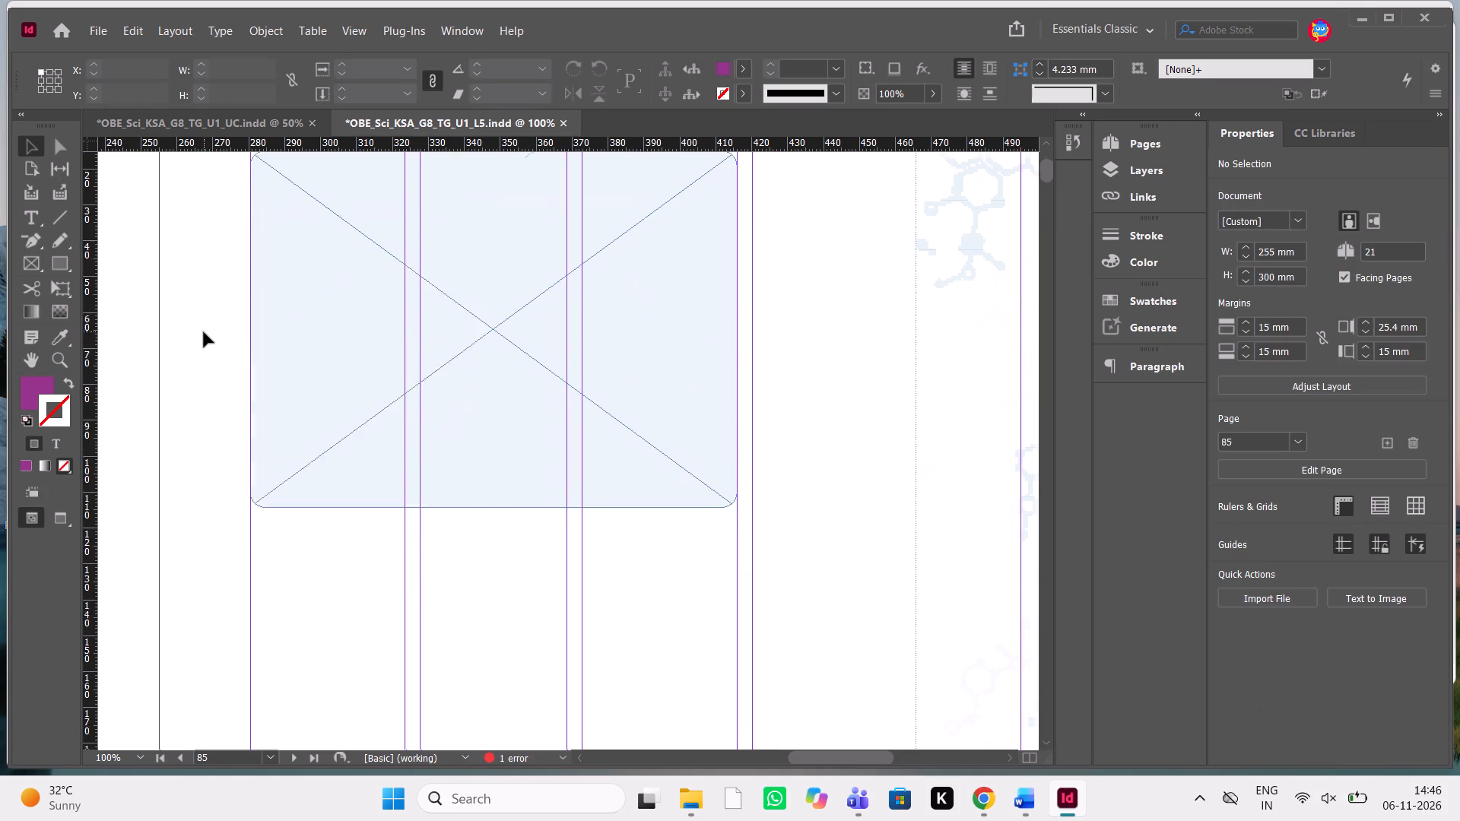
pyautogui.scroll(-1, 204, 332)
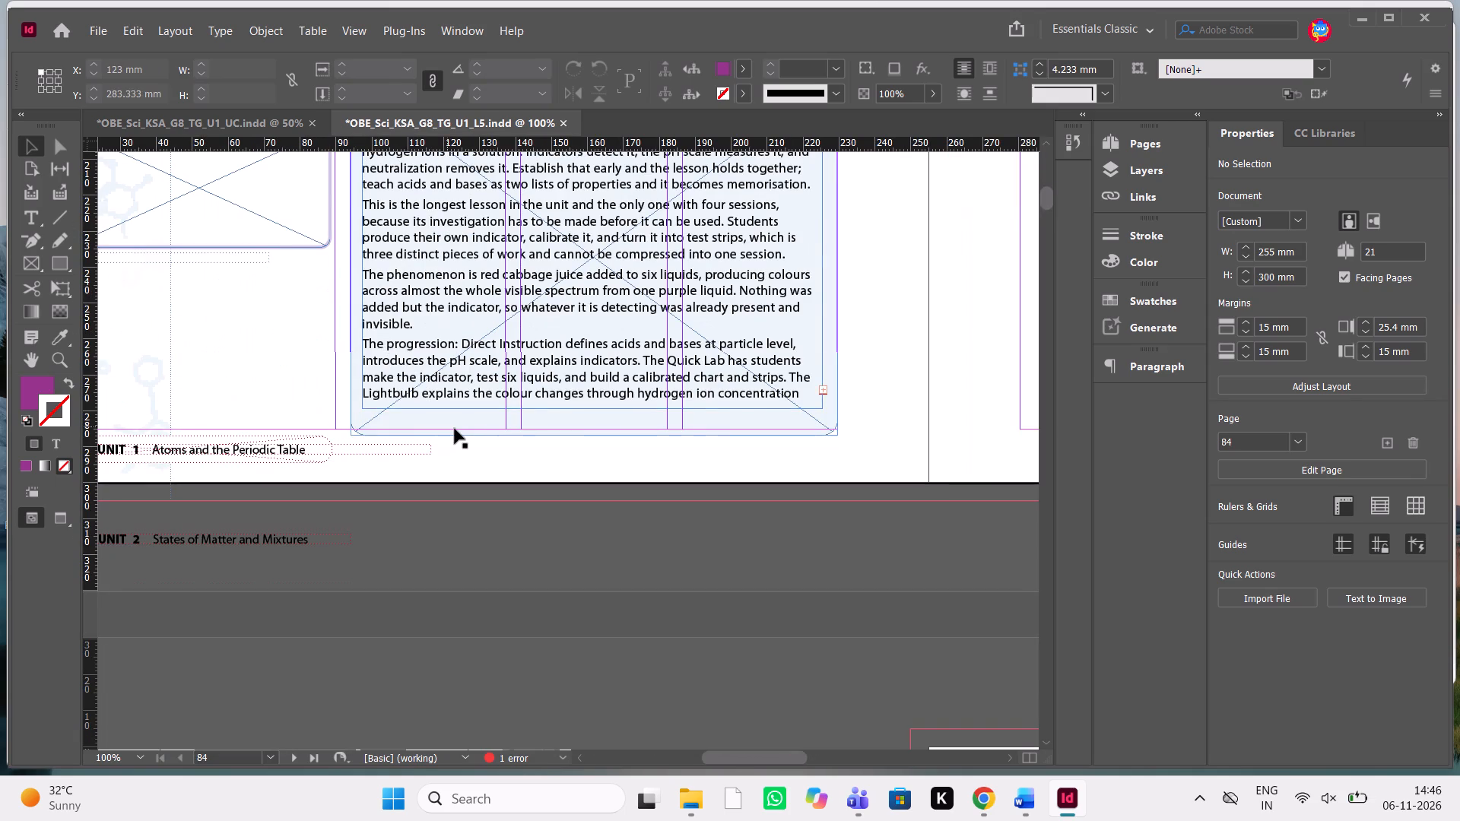
pyautogui.scroll(1, 455, 429)
pyautogui.doubleClick(455, 429)
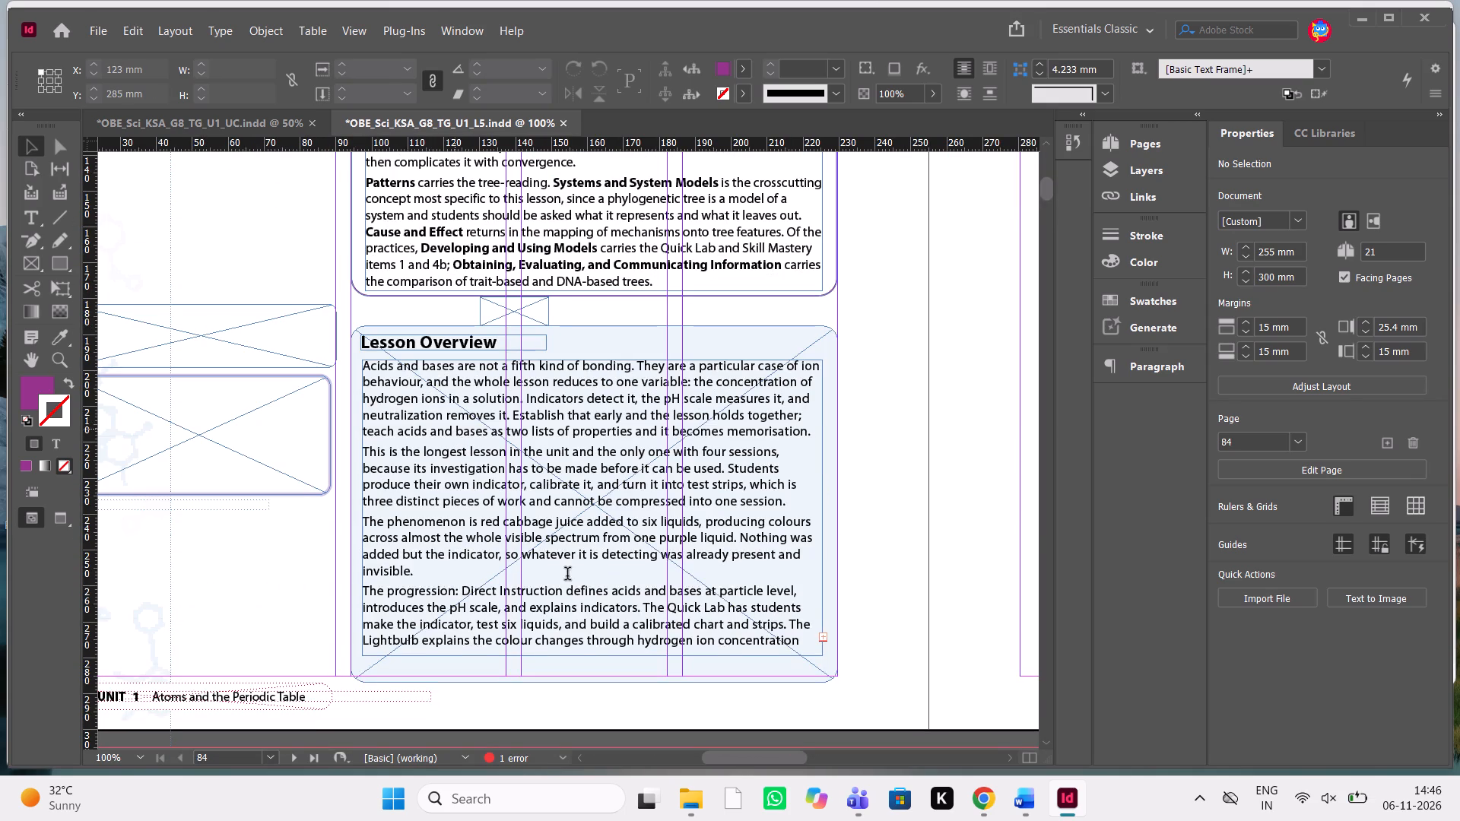
pyautogui.moveTo(801, 642); pyautogui.dragTo(393, 391)
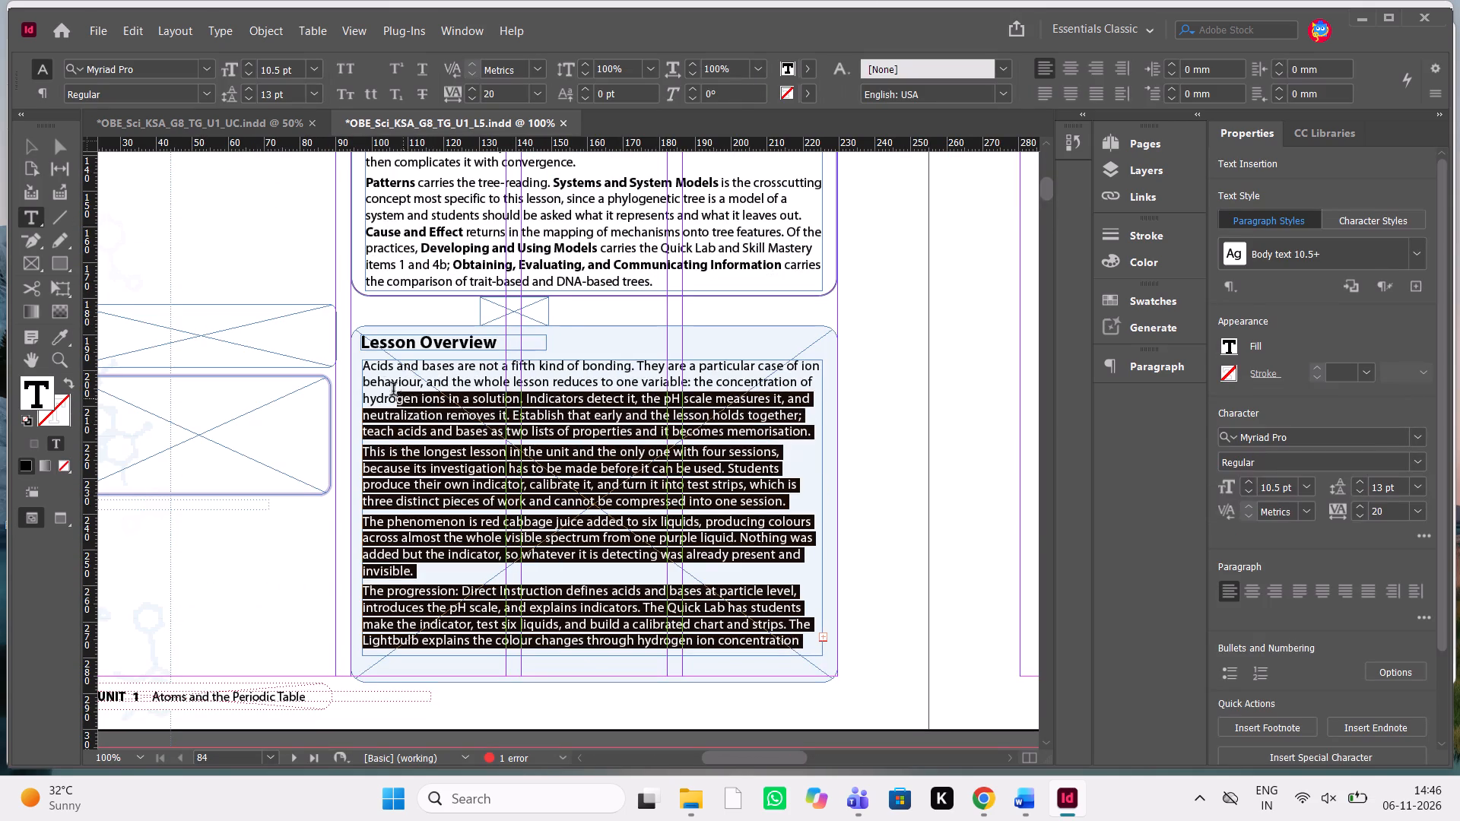
pyautogui.moveTo(393, 391); pyautogui.dragTo(359, 363)
pyautogui.press('Delete')
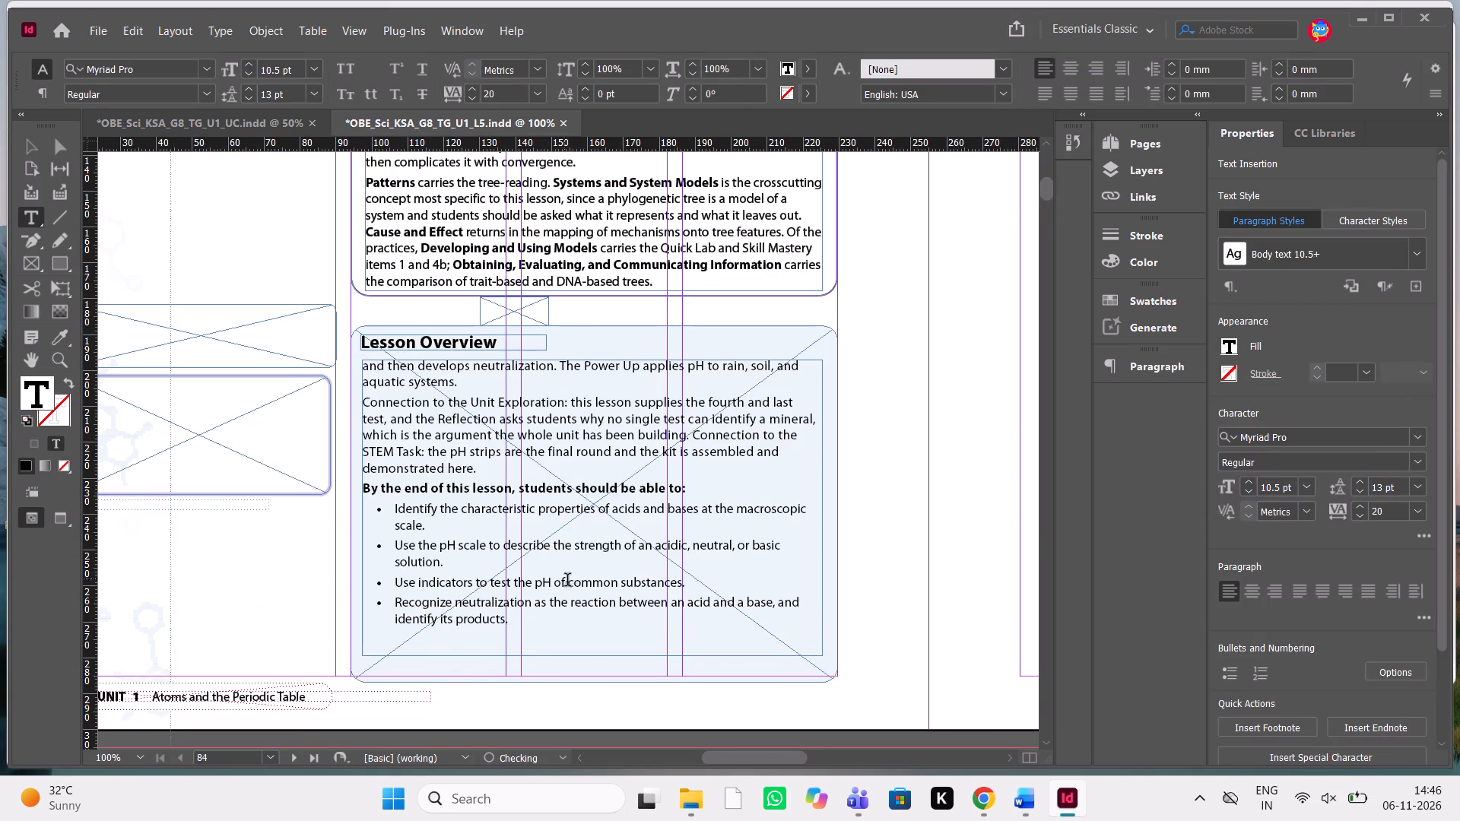
pyautogui.moveTo(573, 620); pyautogui.dragTo(297, 338)
pyautogui.press('Delete')
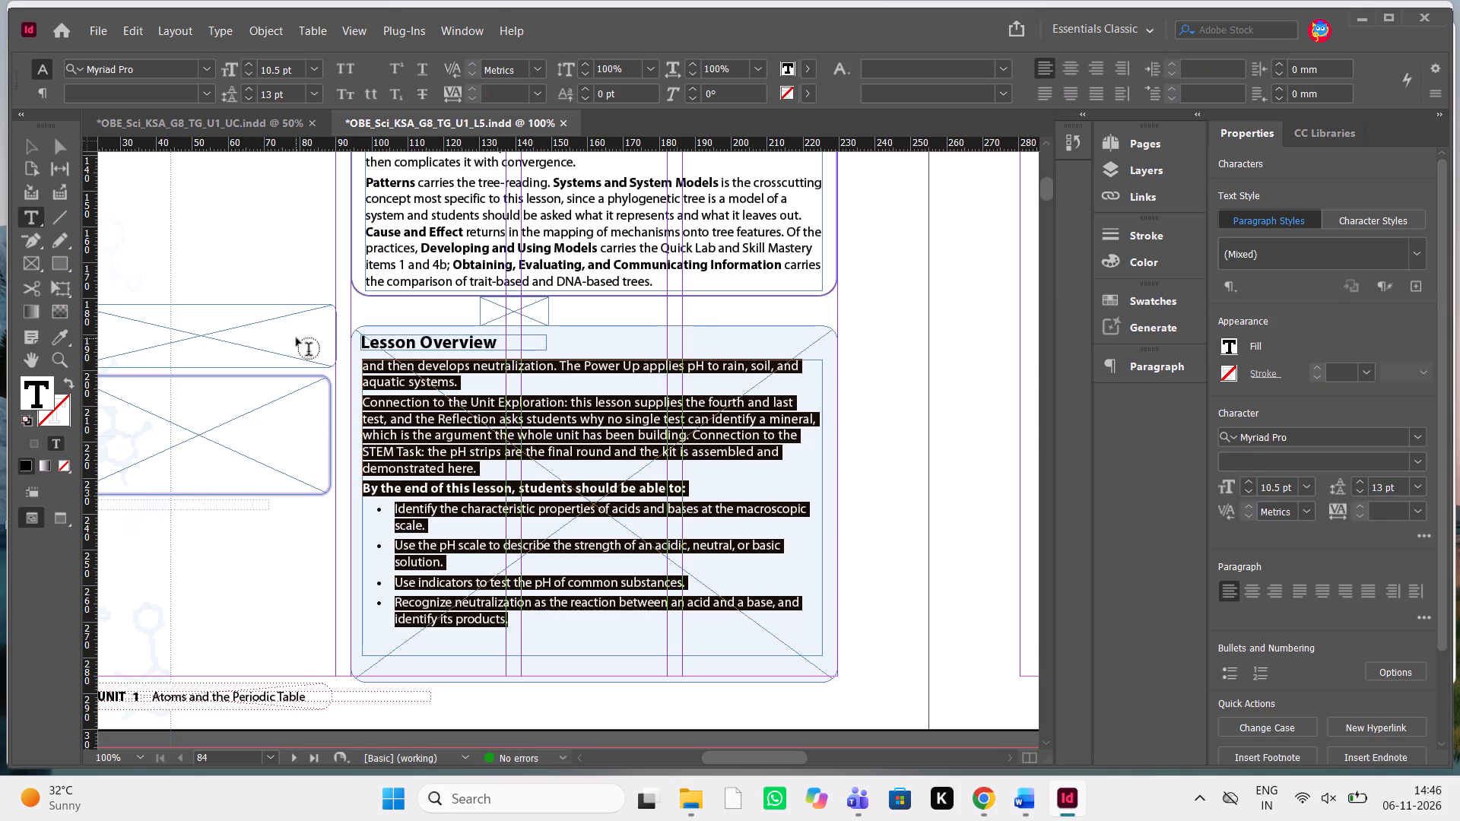
pyautogui.press('Escape')
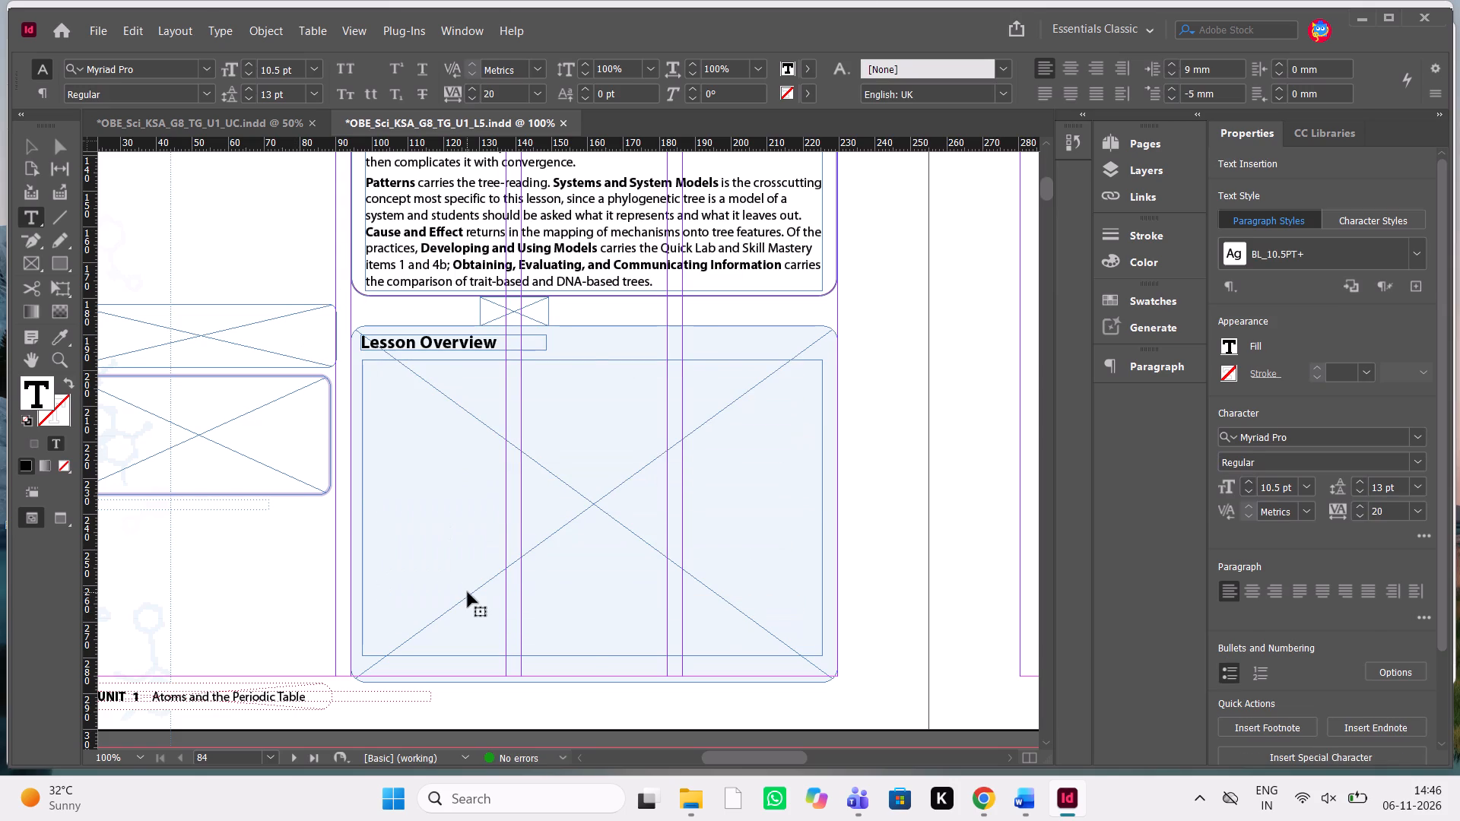
# Shorten the Lesson Overview background box on page 84 so its lower edge meets the bottom page margin.
pyautogui.click(542, 678)
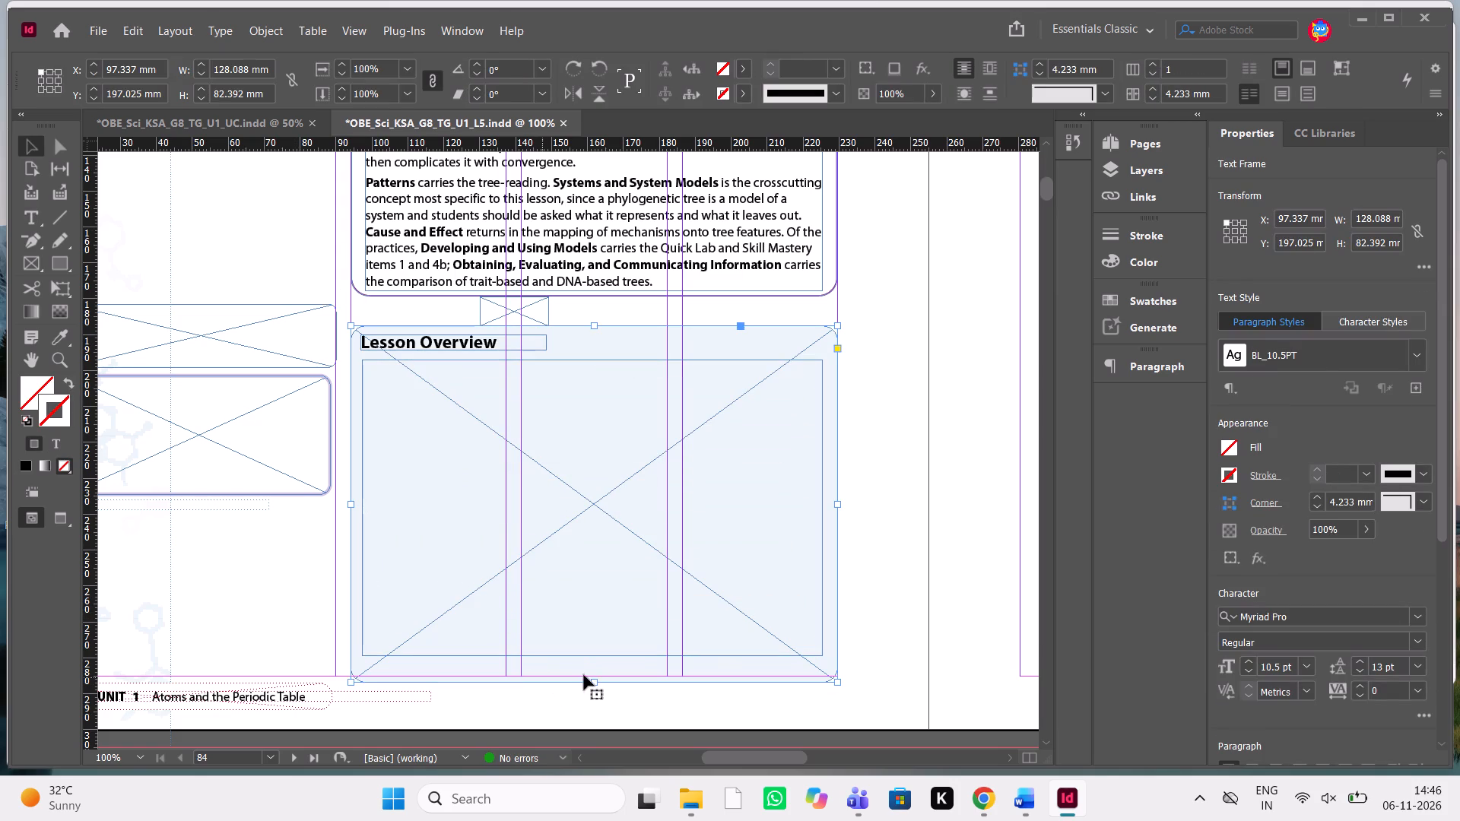
pyautogui.moveTo(595, 685); pyautogui.dragTo(597, 678)
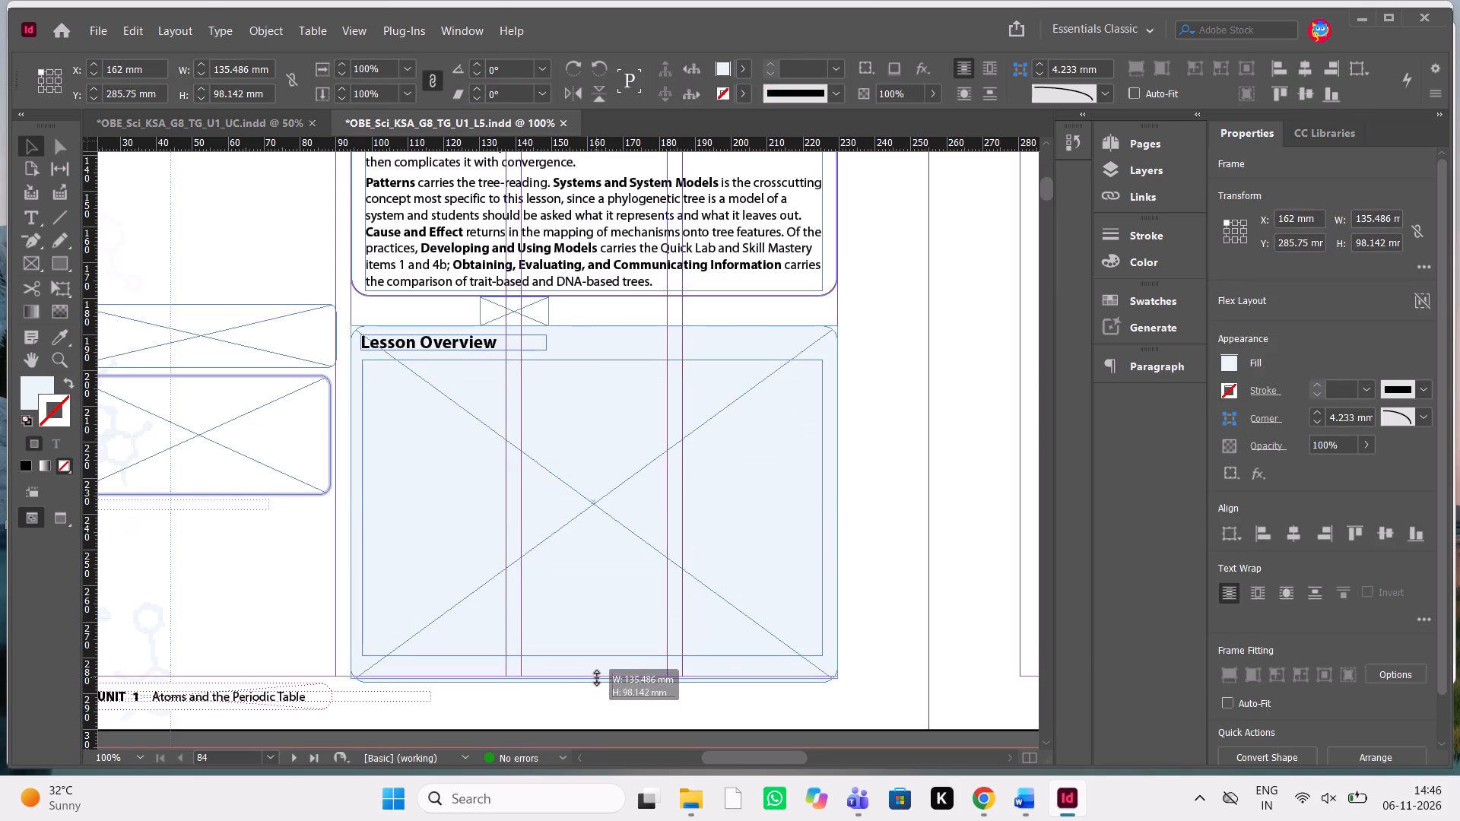
pyautogui.moveTo(597, 678); pyautogui.dragTo(598, 675)
pyautogui.click(871, 607)
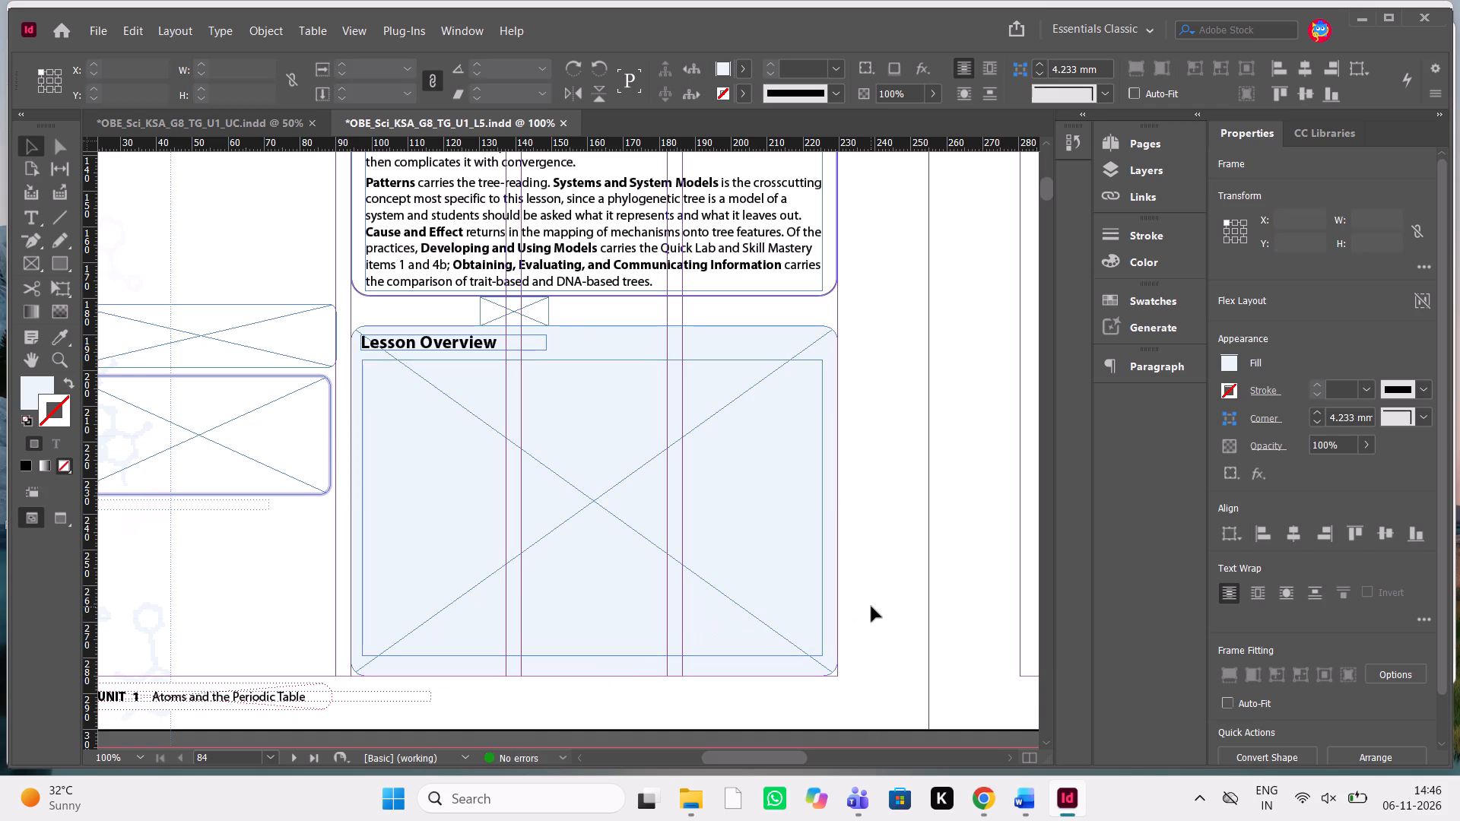
# Extend the empty Lesson Overview text frame on page 84 downward to about 85.6 mm high, inside the background box.
pyautogui.click(570, 566)
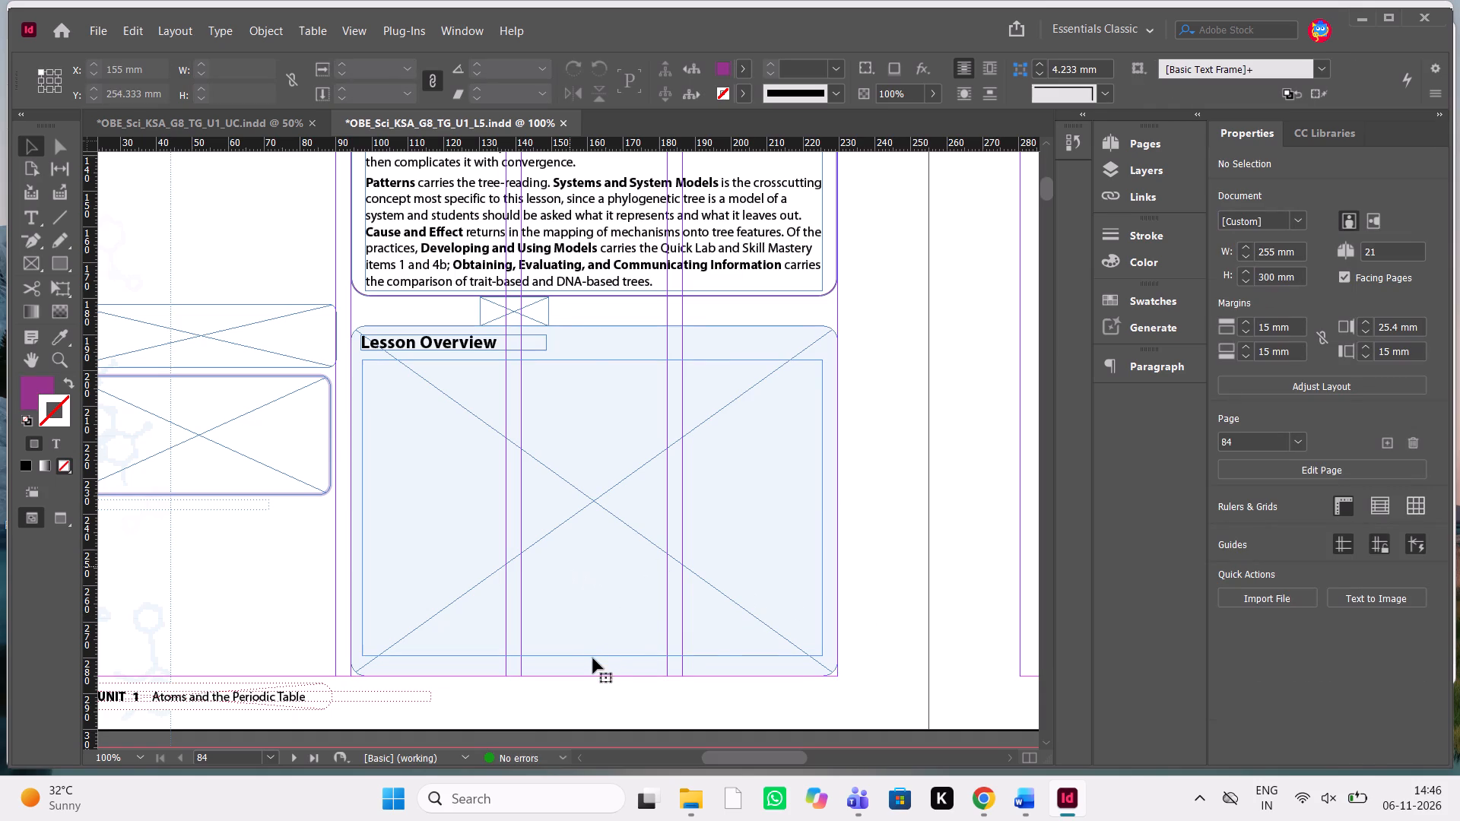
pyautogui.moveTo(595, 653); pyautogui.dragTo(596, 662)
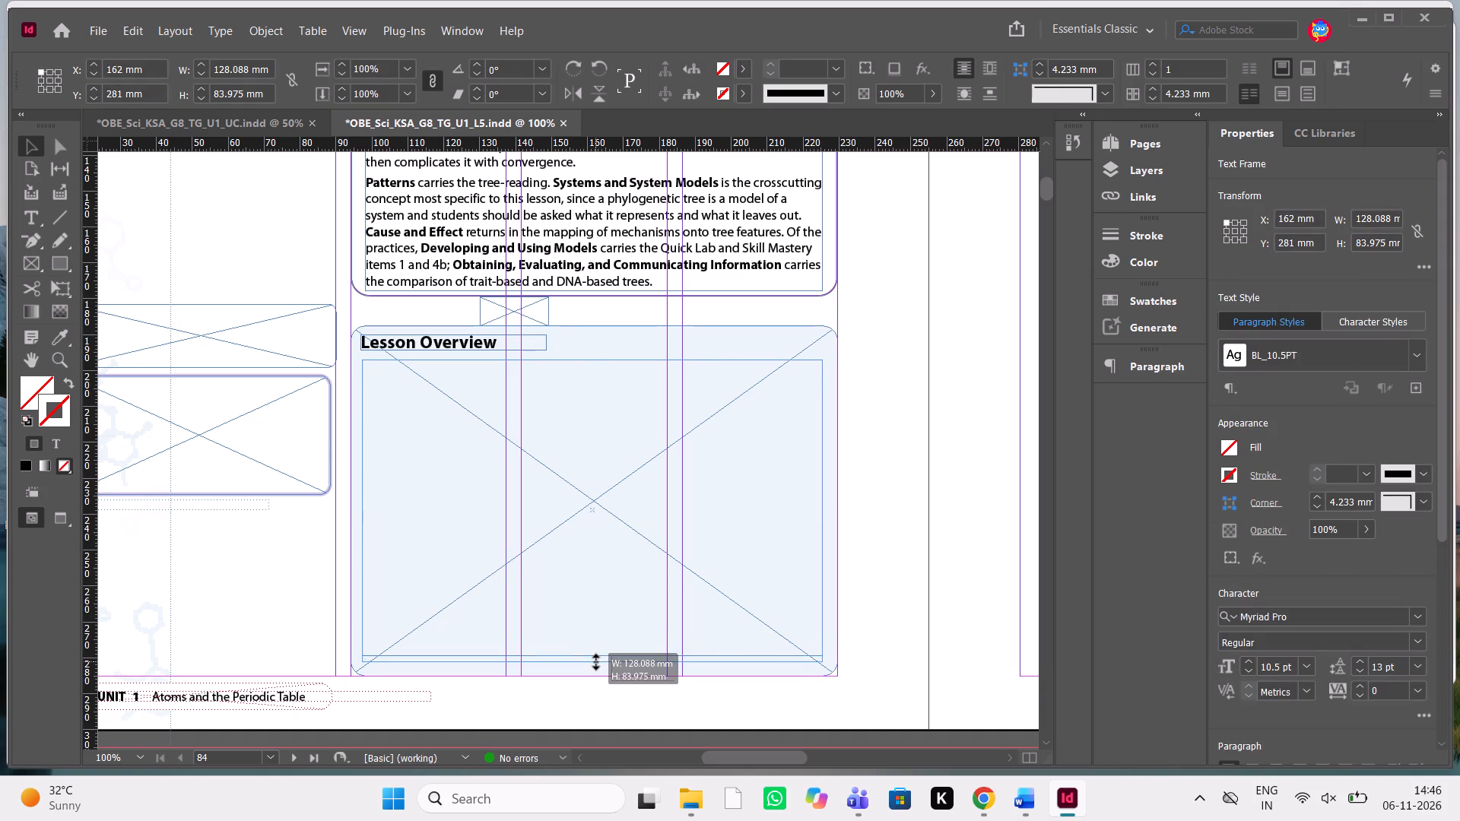
pyautogui.moveTo(596, 662); pyautogui.dragTo(599, 666)
pyautogui.click(646, 705)
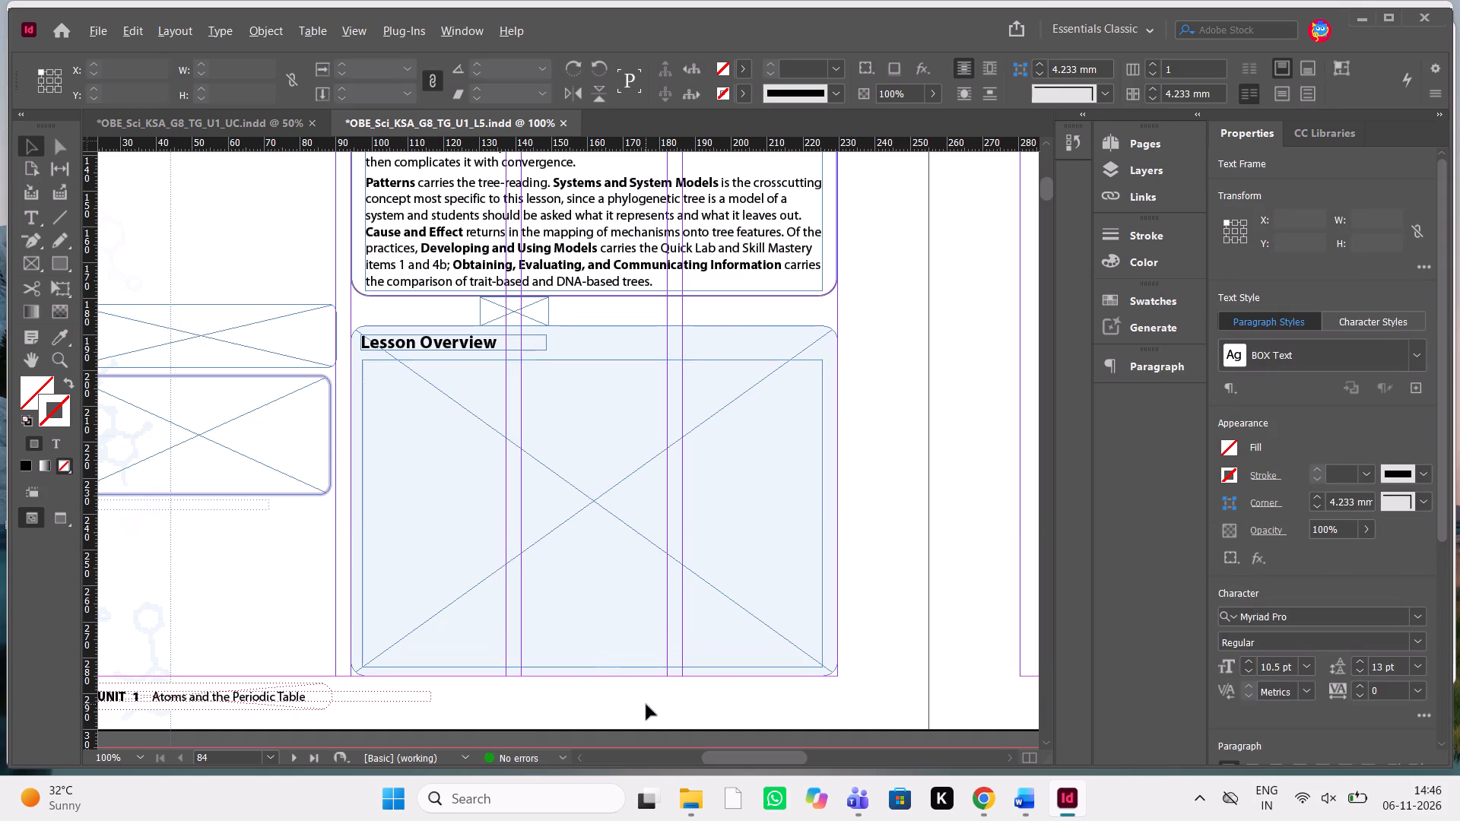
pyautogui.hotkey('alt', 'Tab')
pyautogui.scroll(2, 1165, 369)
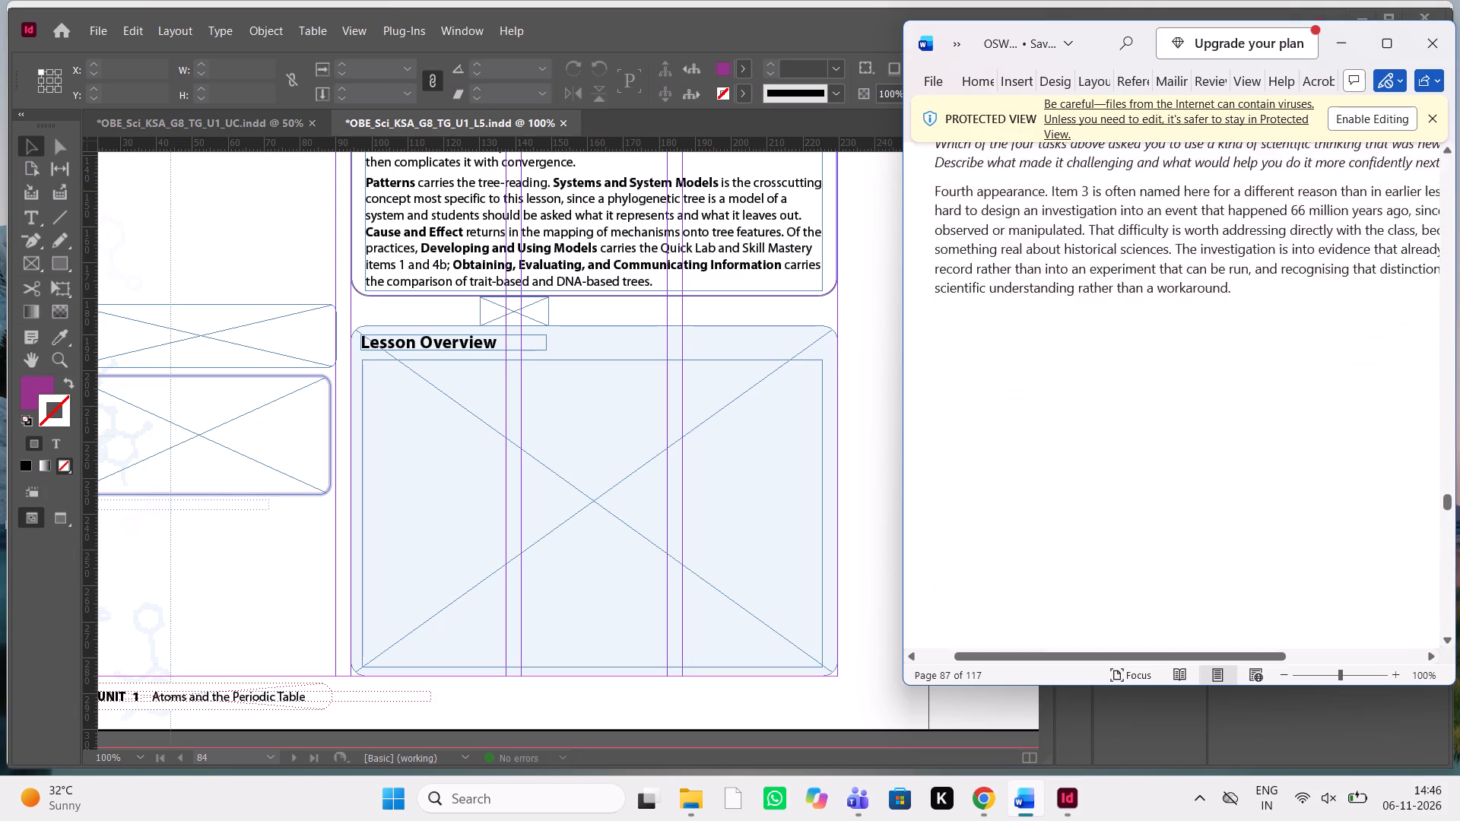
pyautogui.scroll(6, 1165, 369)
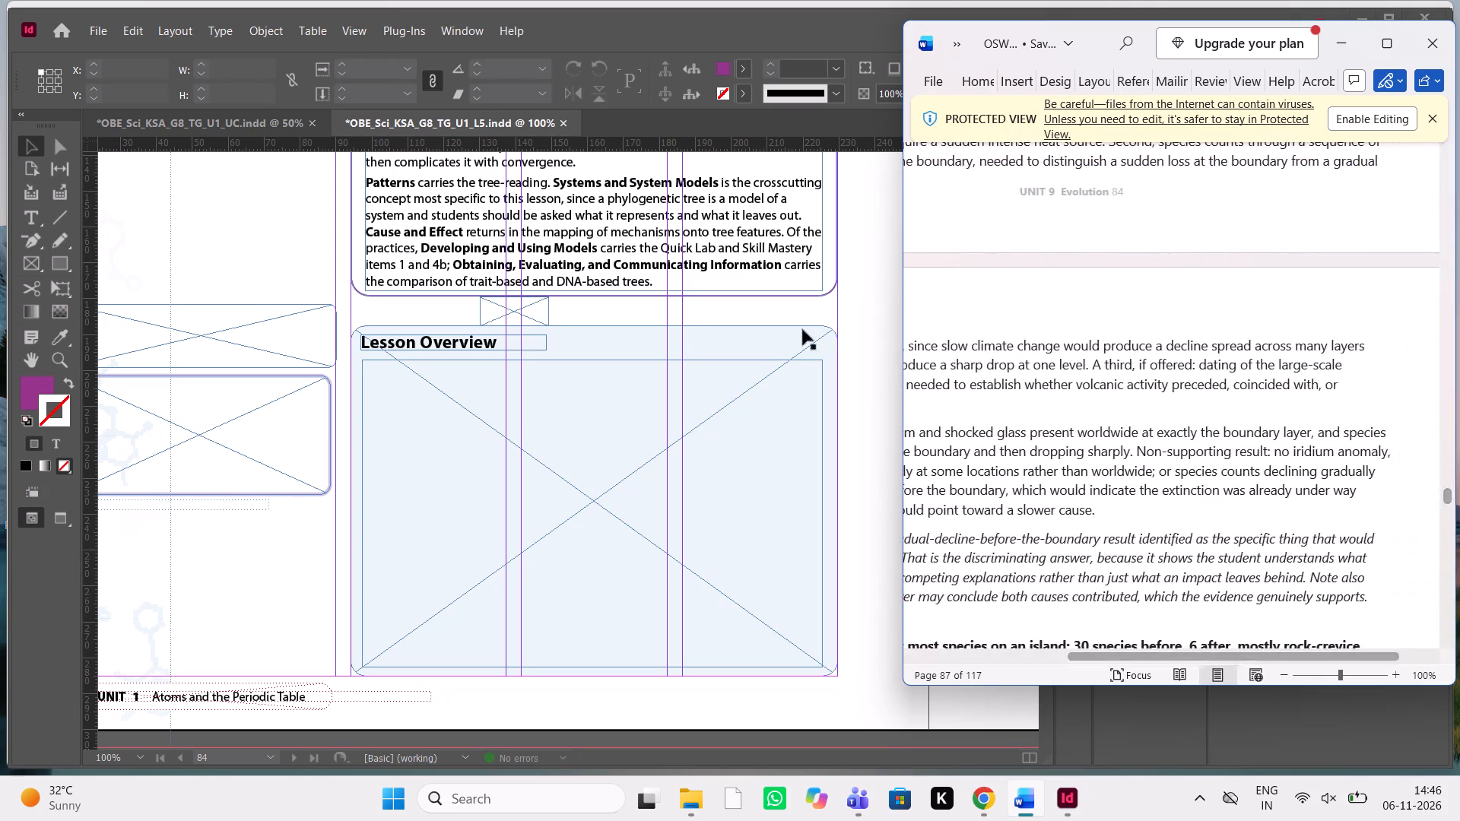
# Thread the page 84 Lesson Overview text frame into a new frame about 130.2 by 92.1 mm inside the blue box on page 85.
pyautogui.click(736, 468)
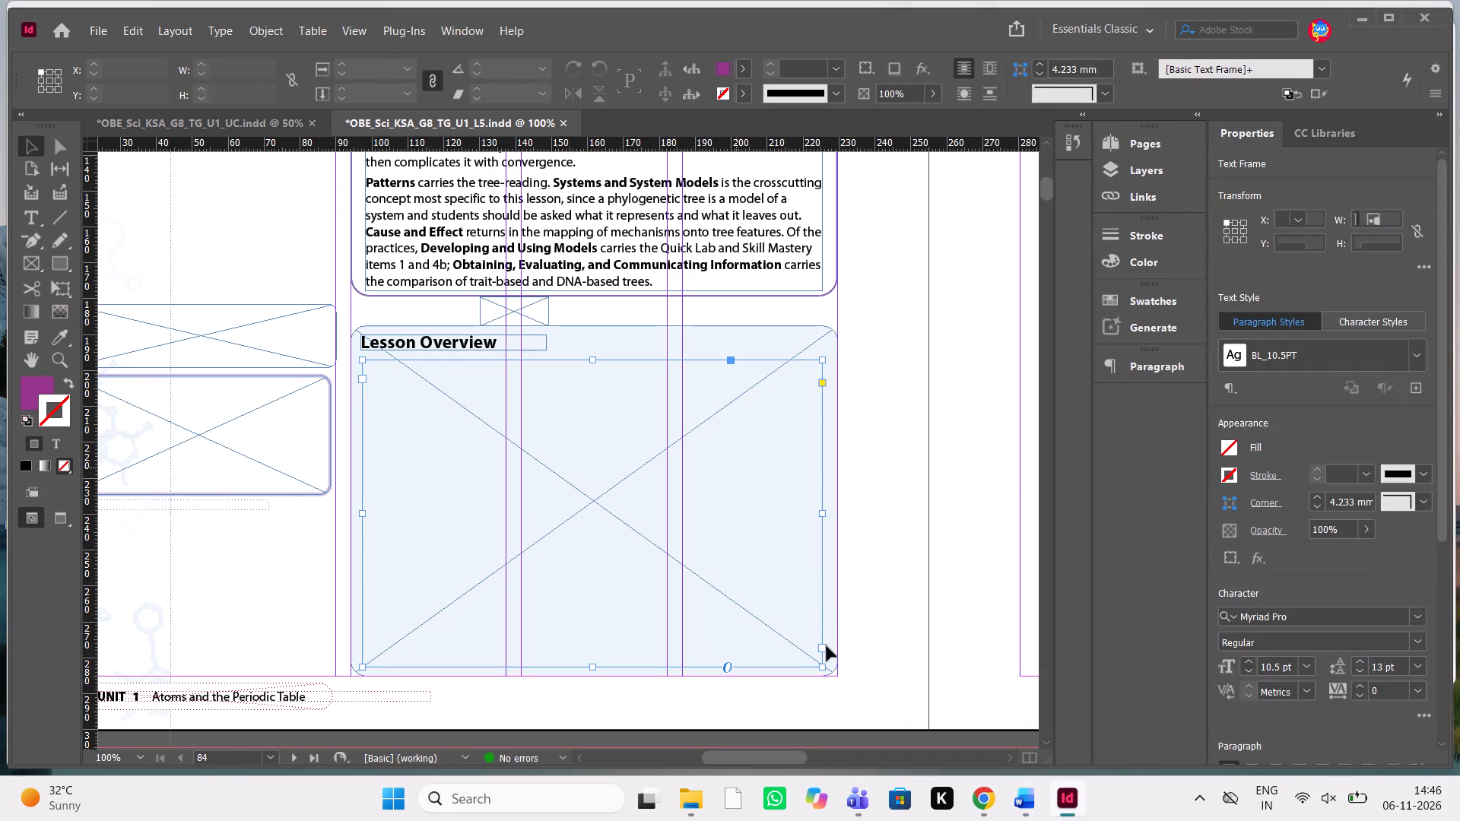
pyautogui.click(825, 648)
pyautogui.scroll(1, 911, 553)
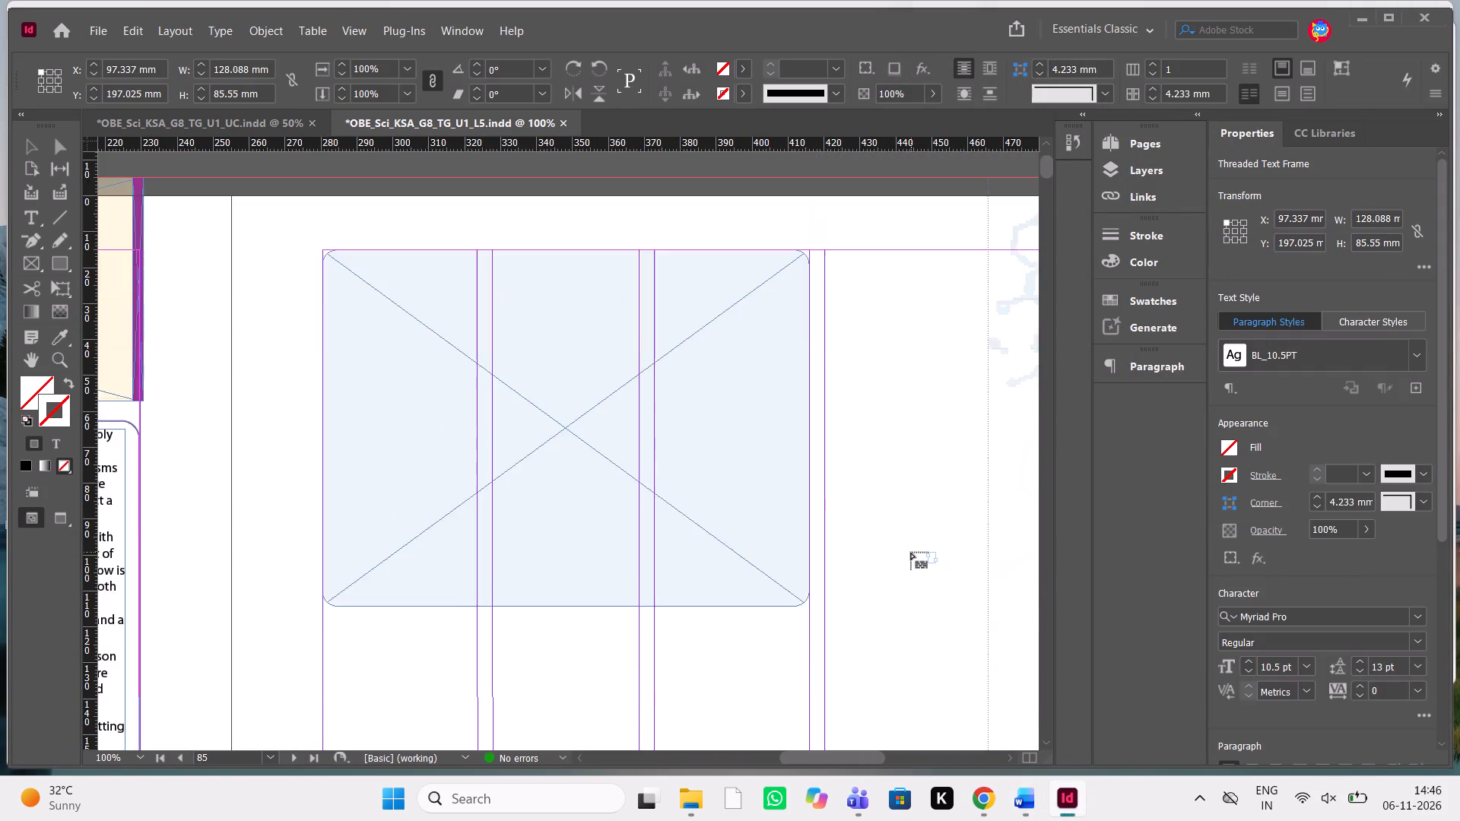
pyautogui.scroll(1, 911, 553)
pyautogui.moveTo(334, 365); pyautogui.dragTo(798, 682)
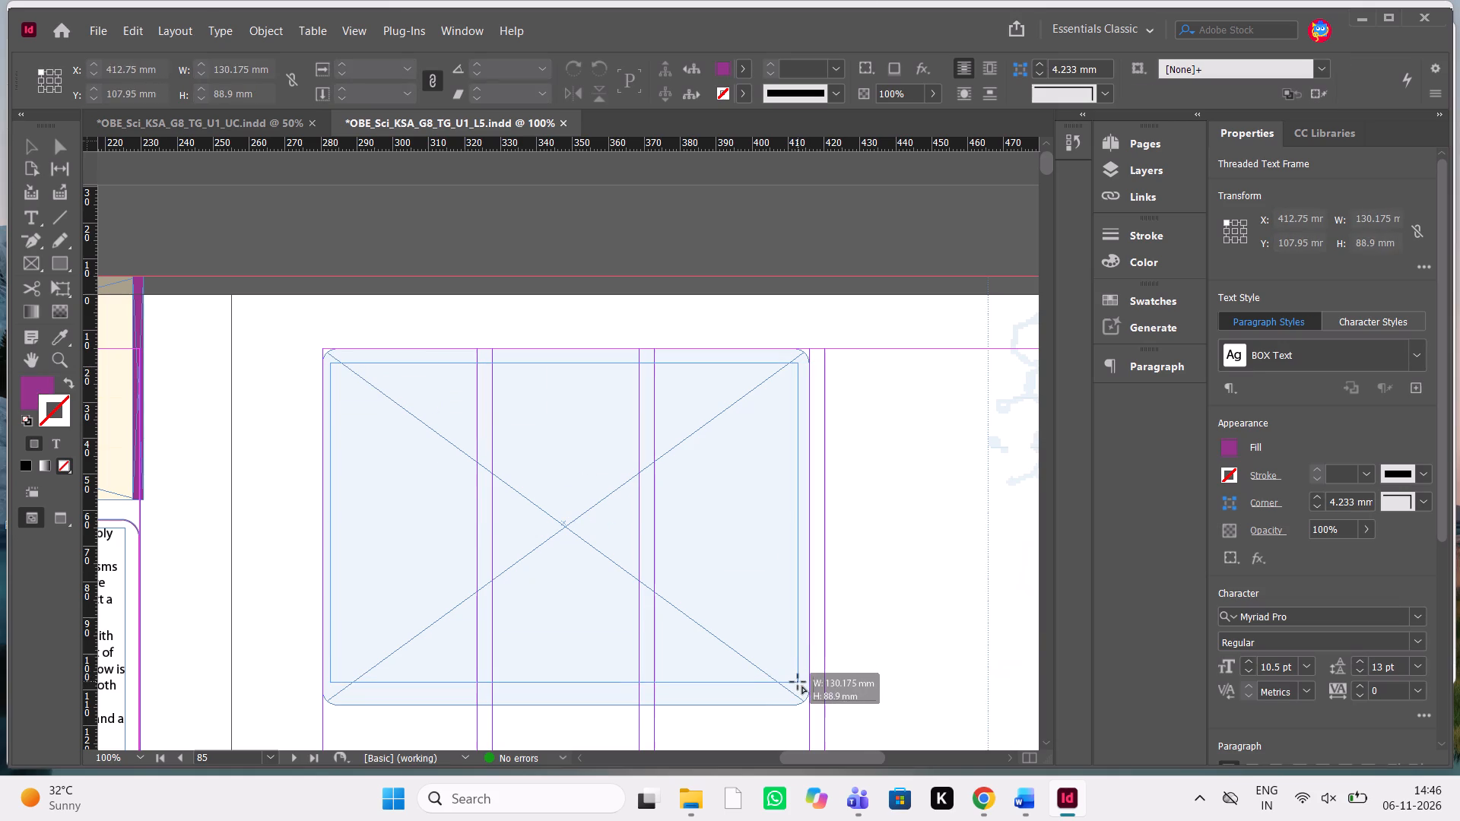
pyautogui.moveTo(798, 682); pyautogui.dragTo(798, 692)
# Draw a small spacer frame about 2.9 by 3.3 mm across the left margin of the Lesson Overview box on page 84.
pyautogui.scroll(-2, 798, 692)
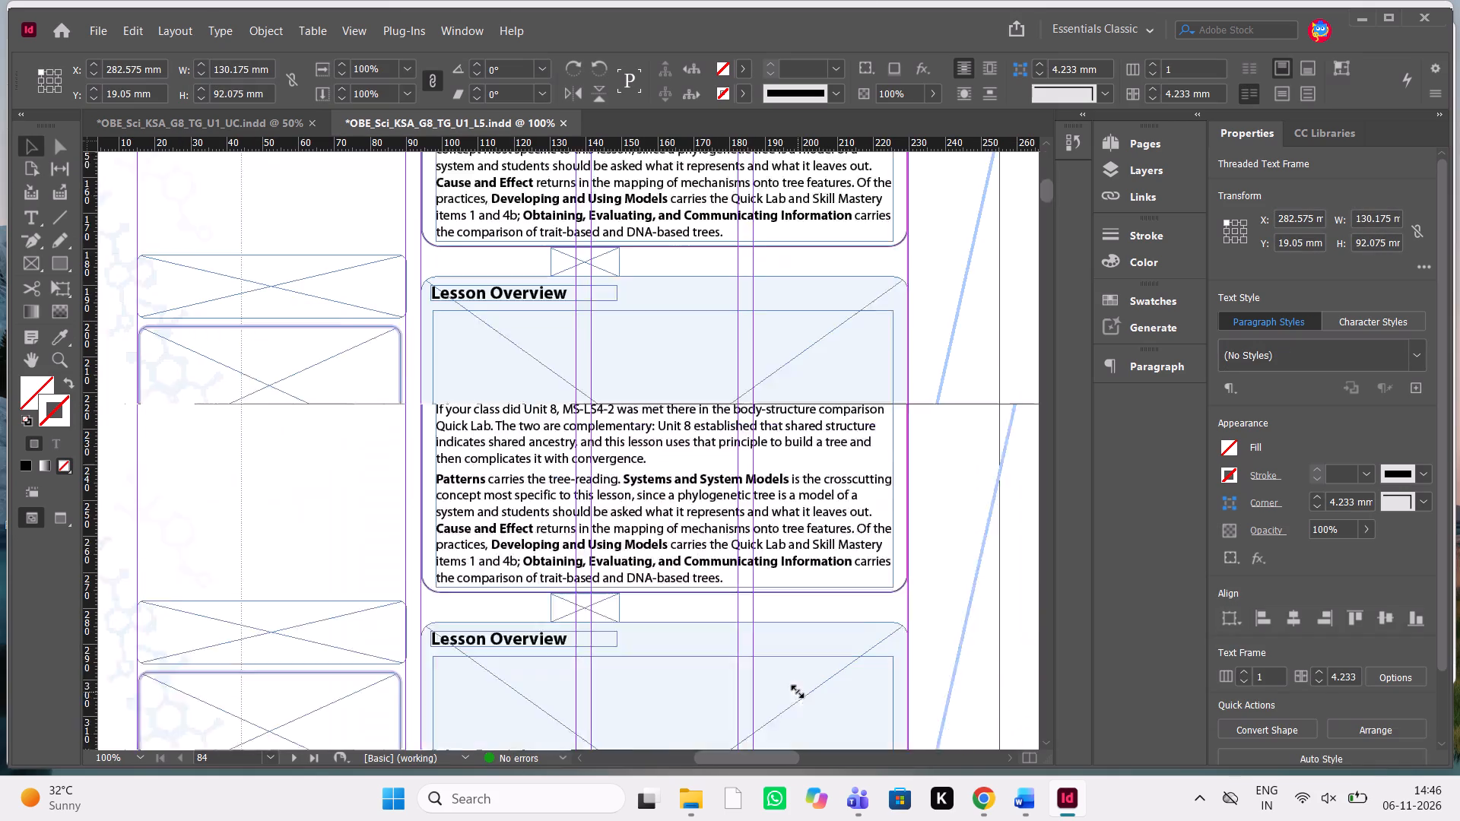
pyautogui.scroll(-2, 798, 692)
pyautogui.scroll(1, 798, 692)
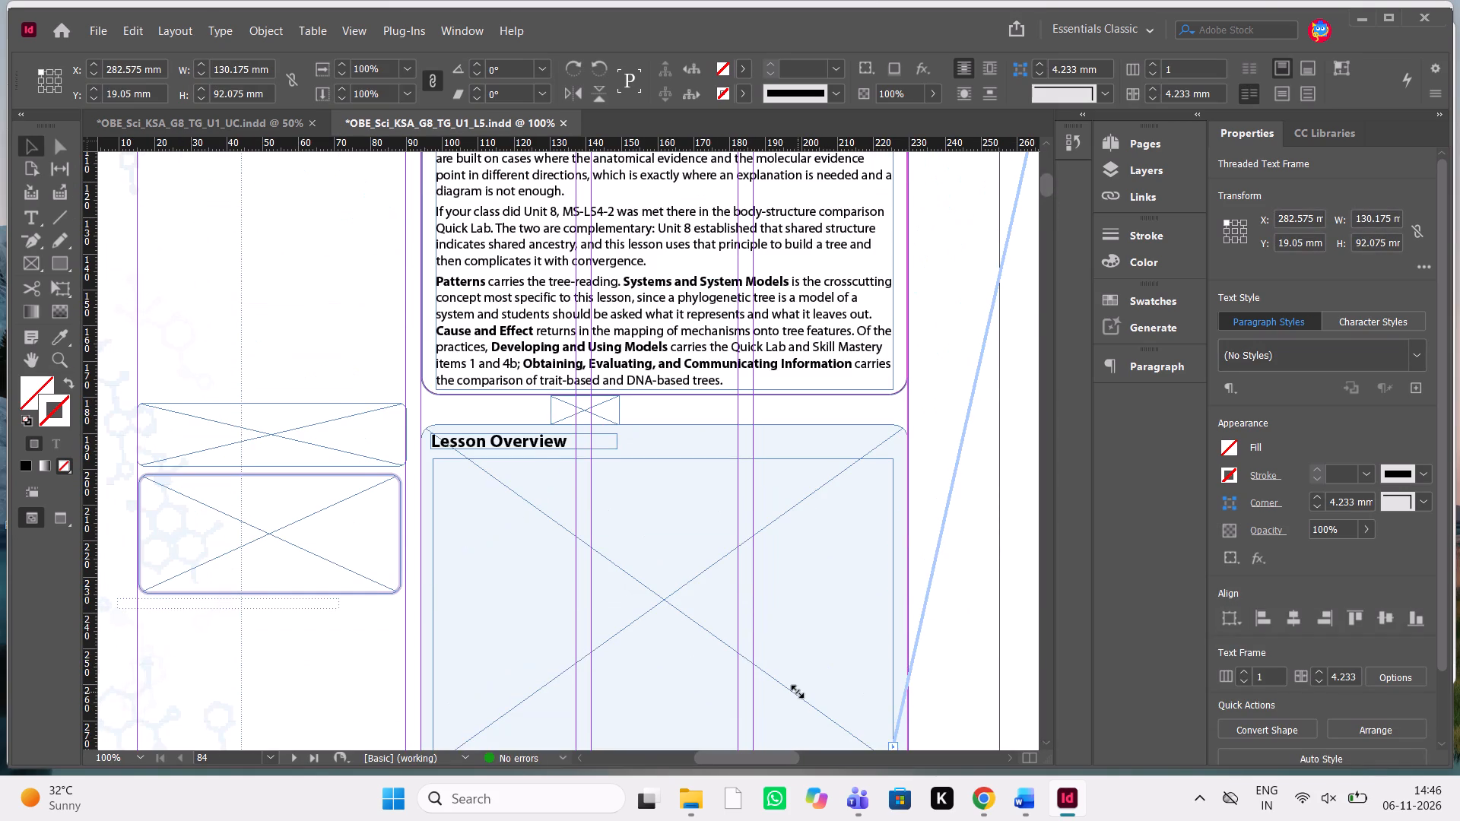
pyautogui.scroll(-1, 798, 692)
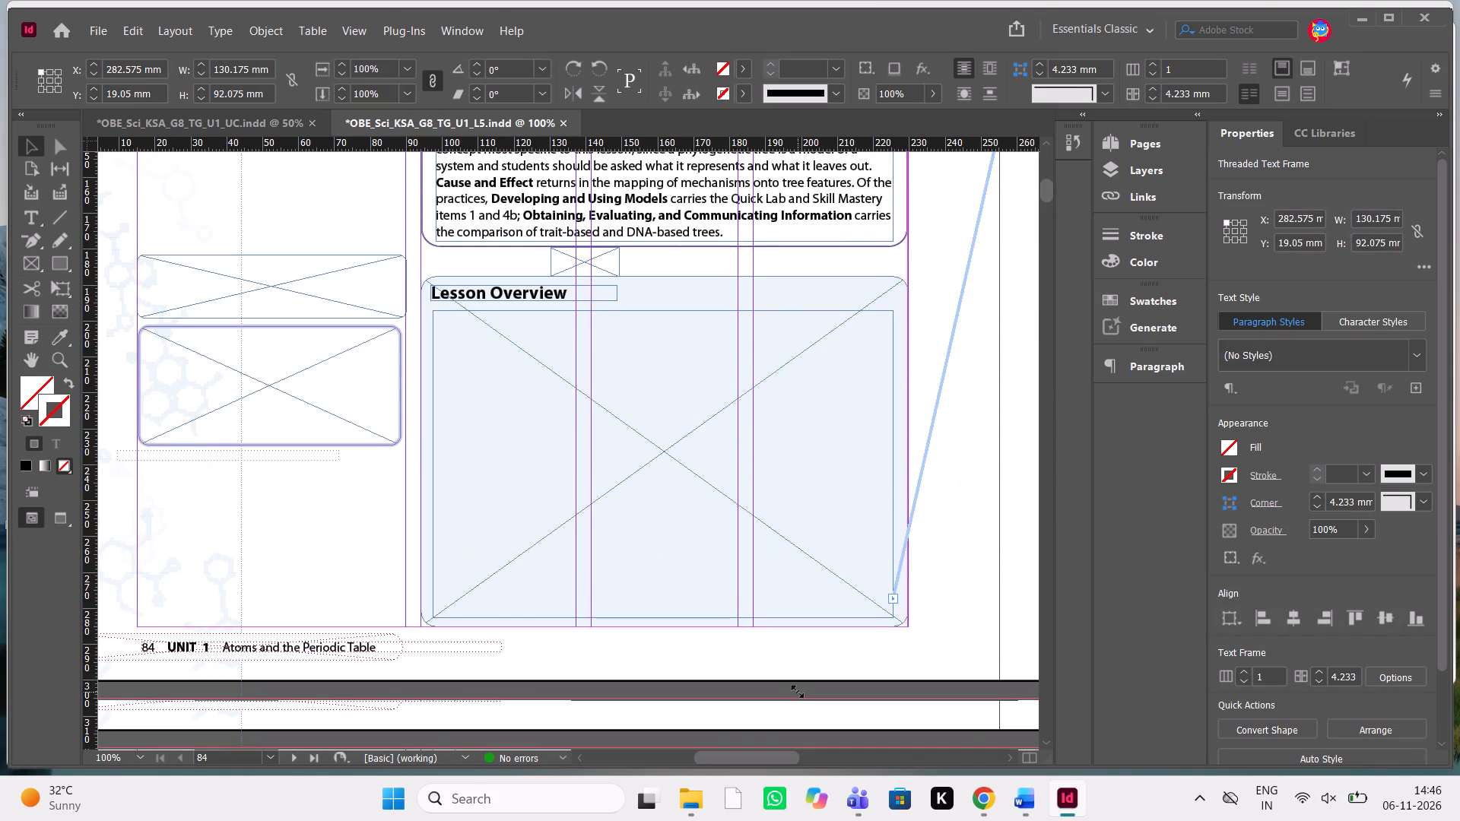
pyautogui.scroll(1, 798, 692)
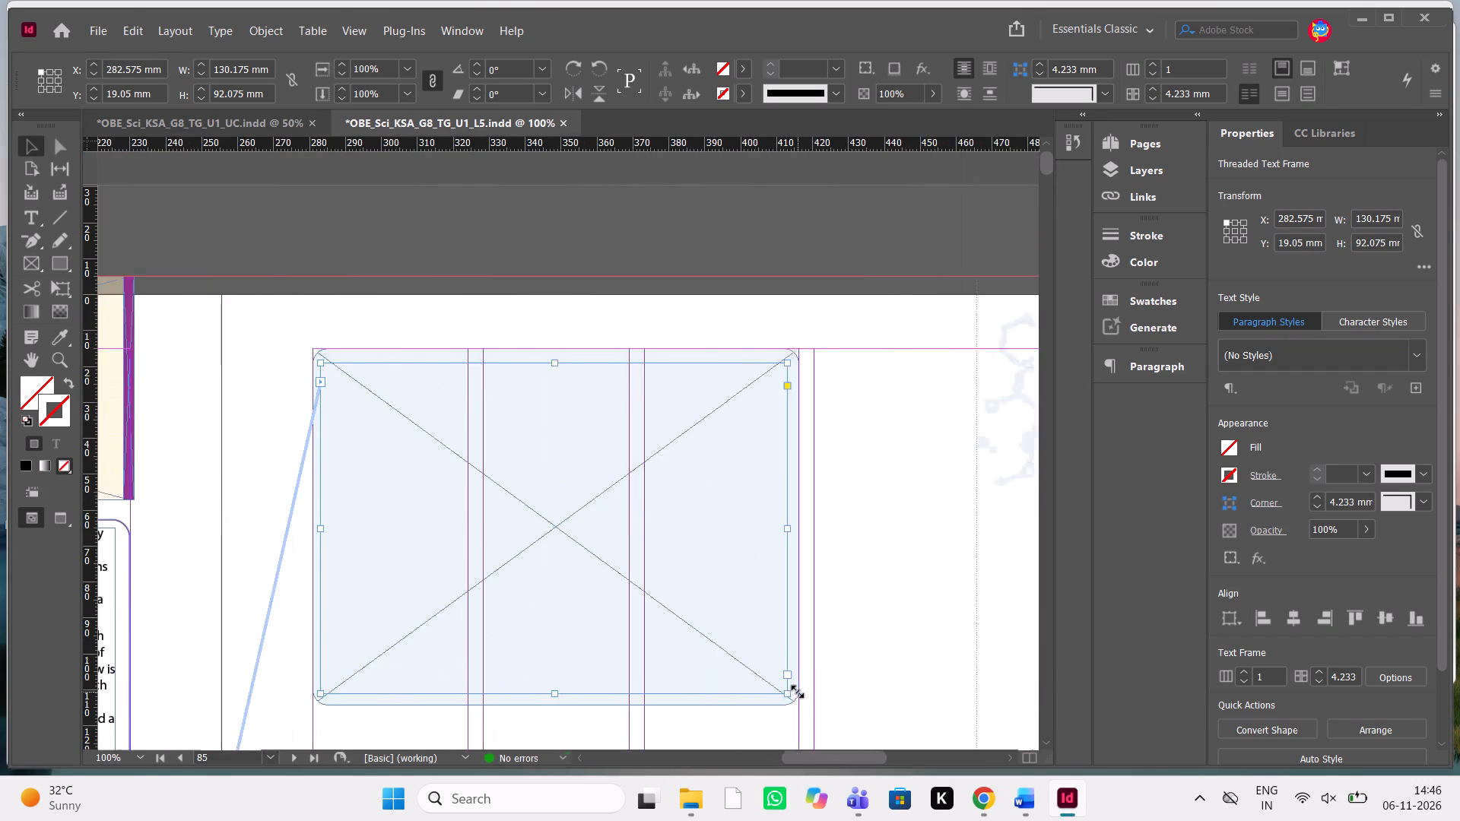
pyautogui.scroll(1, 798, 692)
pyautogui.scroll(-3, 798, 692)
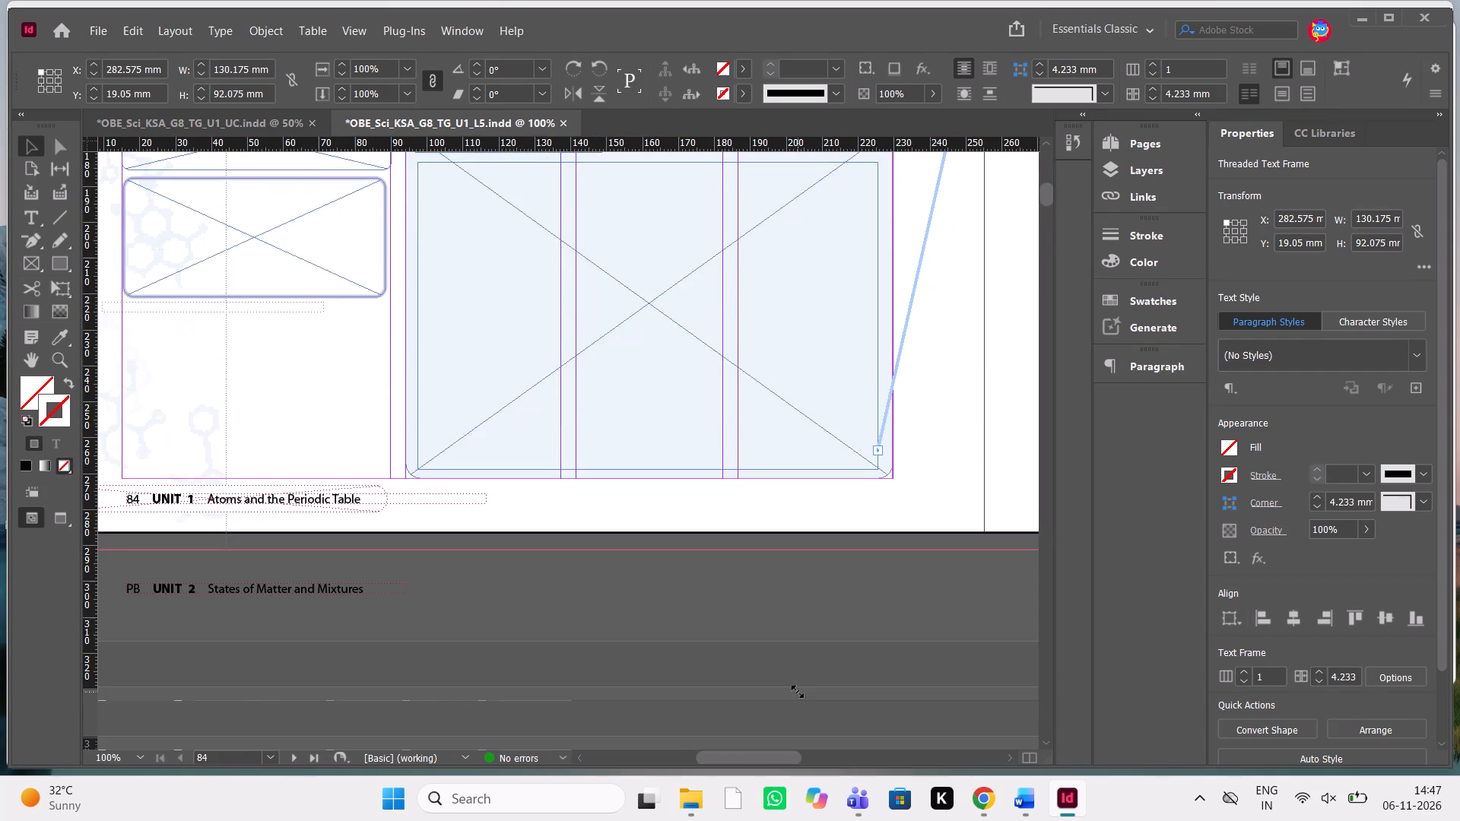
pyautogui.scroll(1, 309, 350)
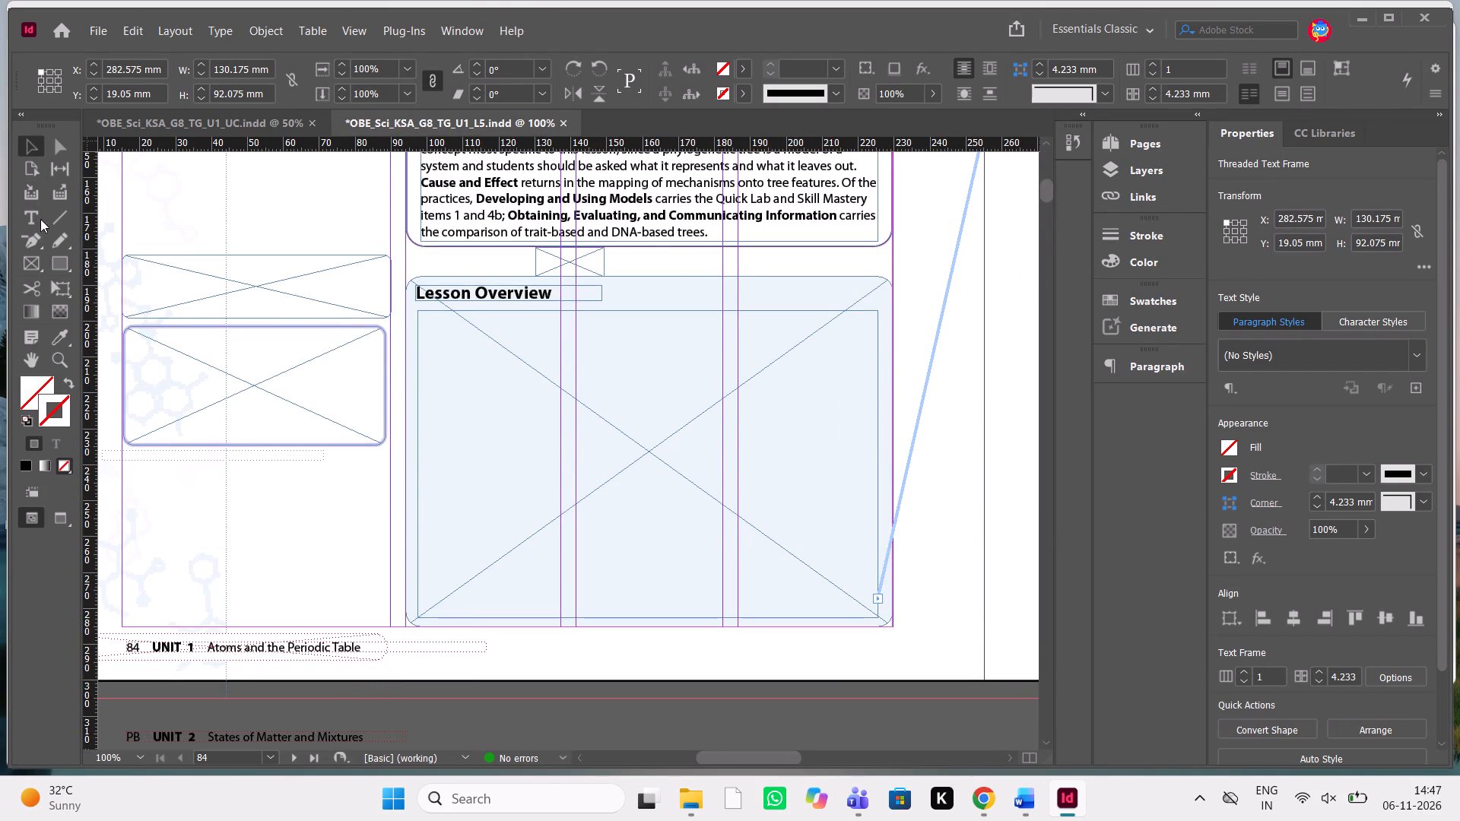
pyautogui.click(46, 271)
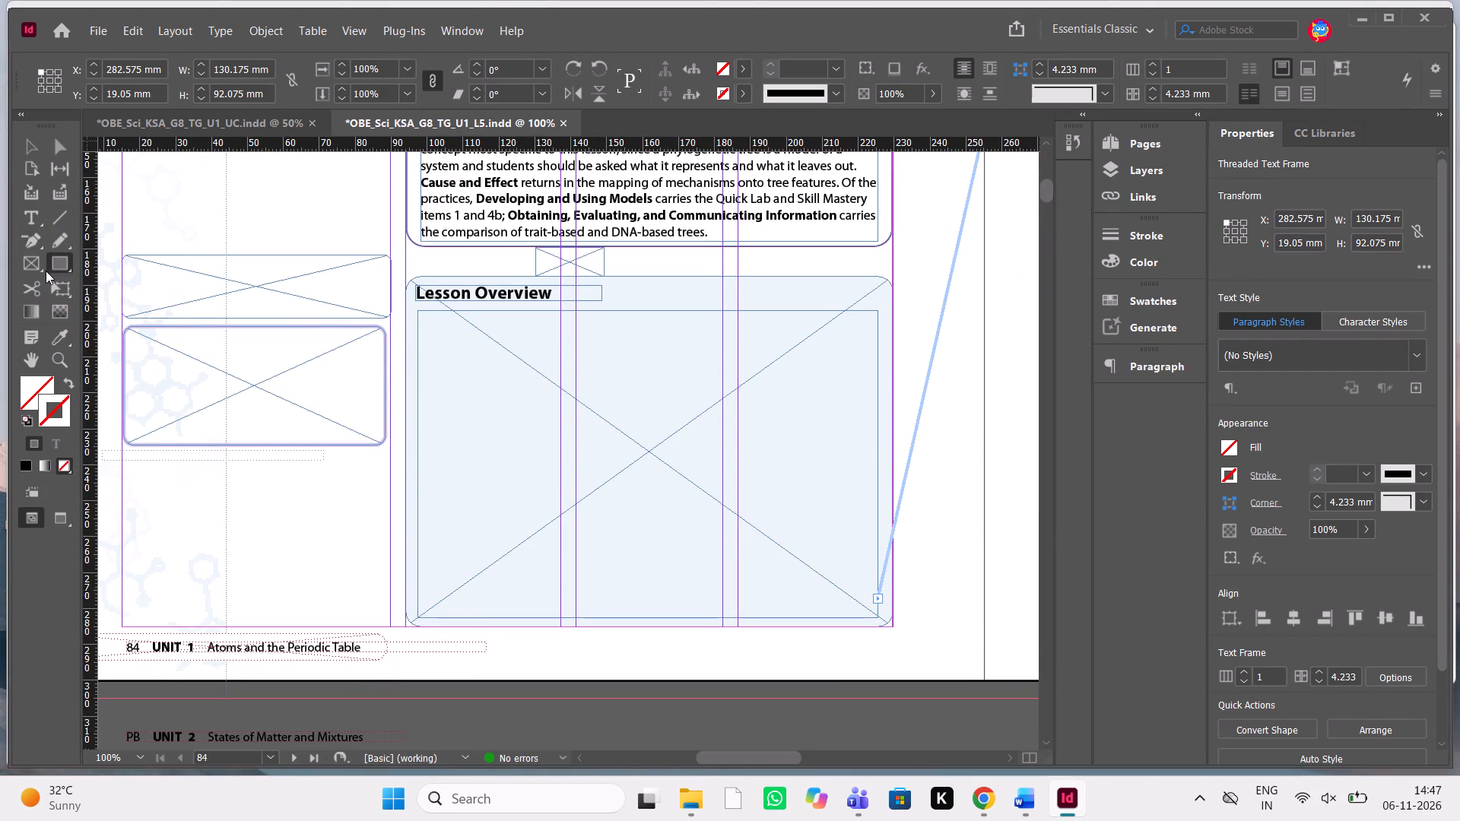
pyautogui.click(24, 258)
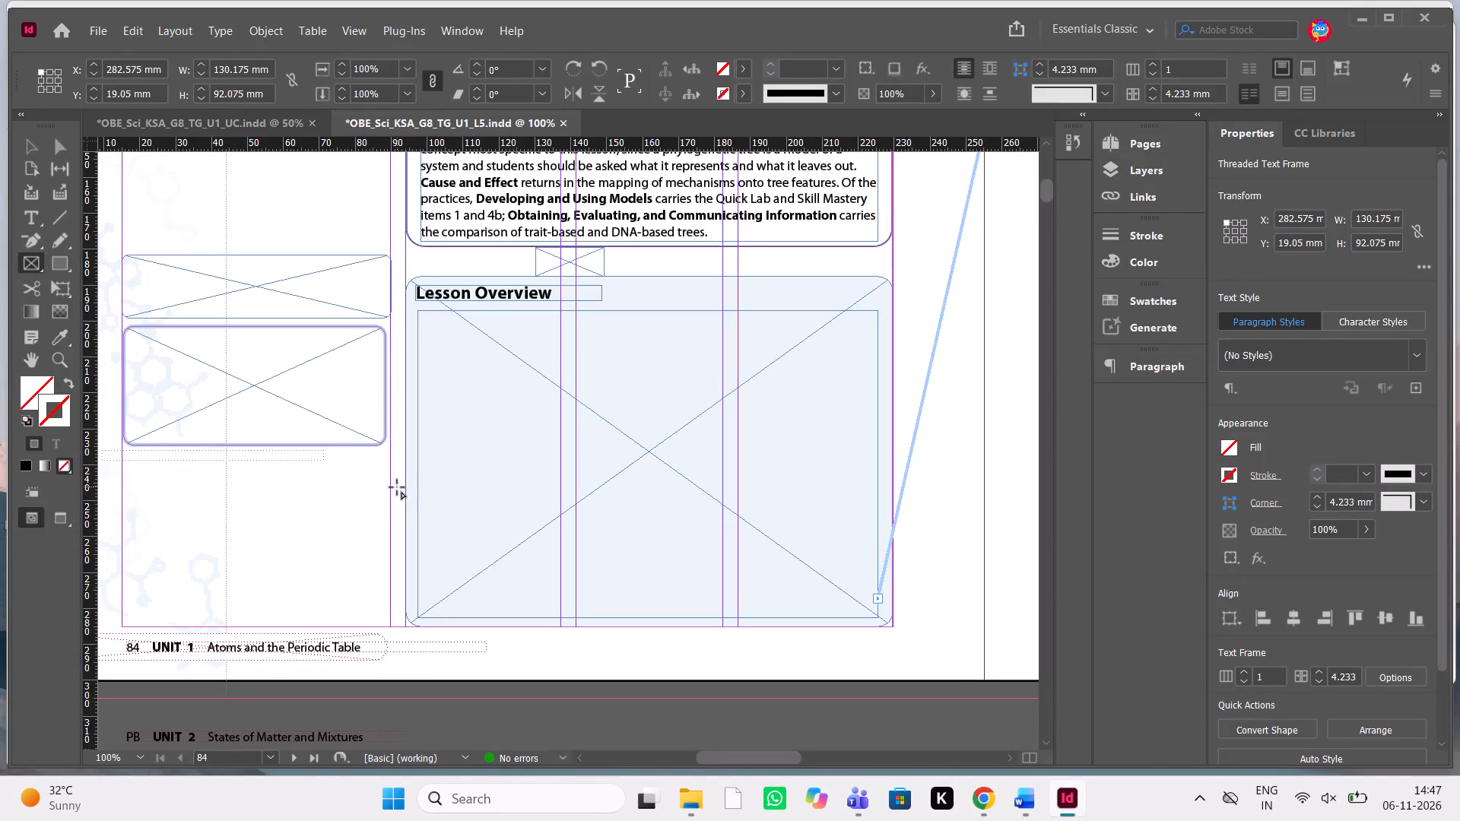
pyautogui.moveTo(405, 487); pyautogui.dragTo(416, 499)
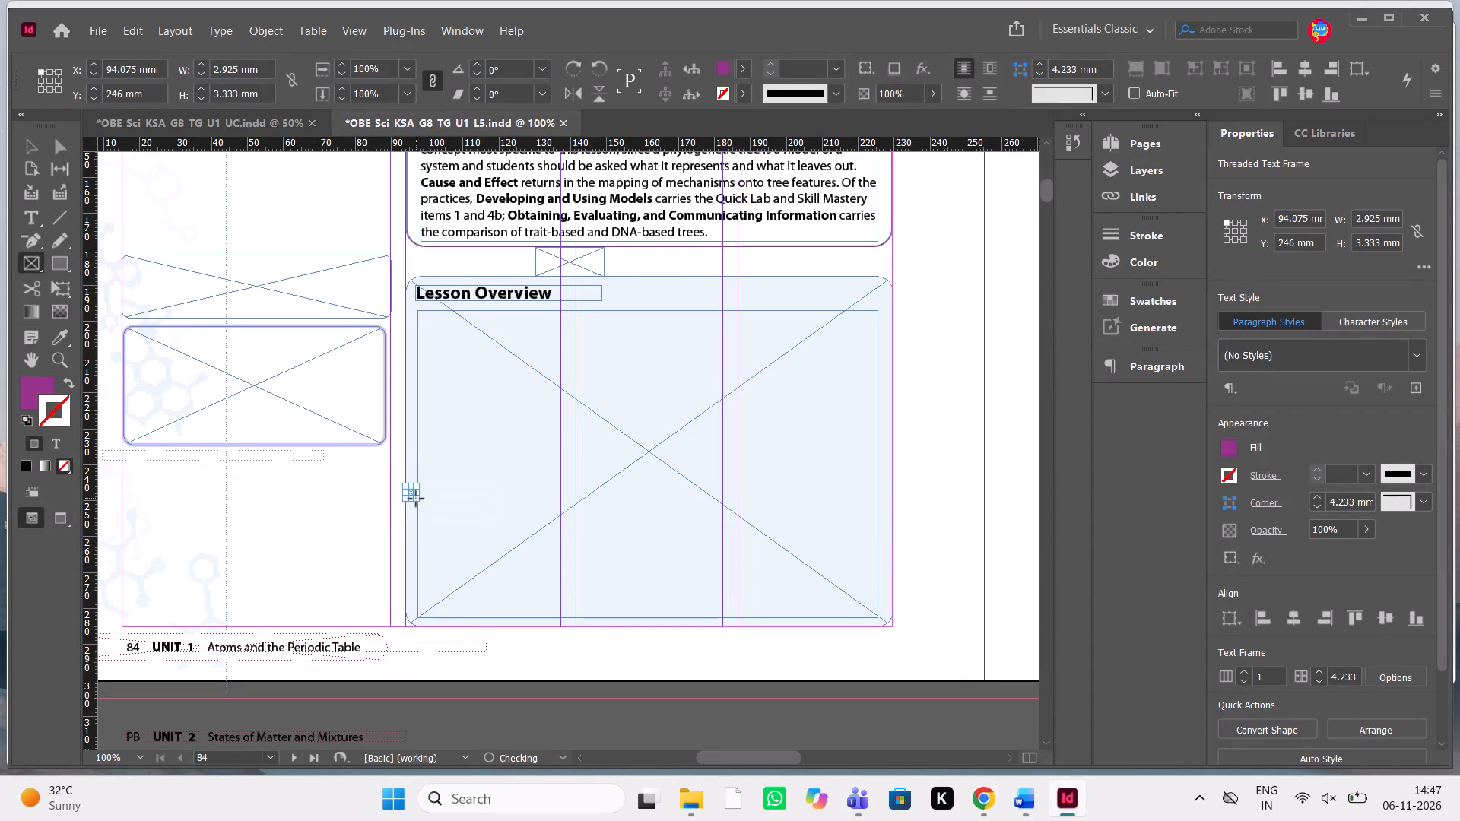
# Draw a spacer frame about 4.2 by 5.3 mm between the Lesson Overview text frame and the box's right edge on page 84.
pyautogui.scroll(1, 520, 528)
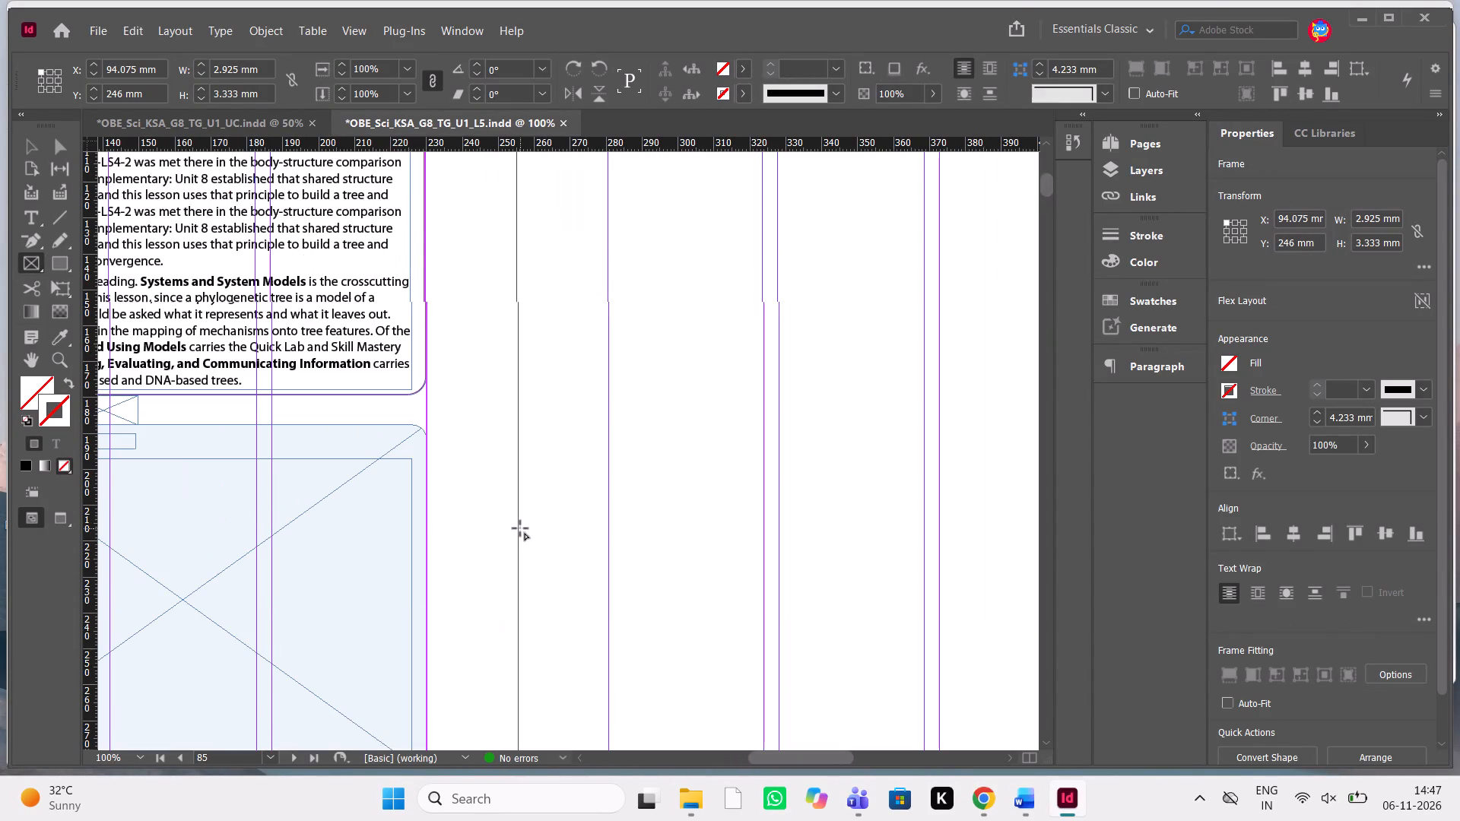
pyautogui.click(411, 531)
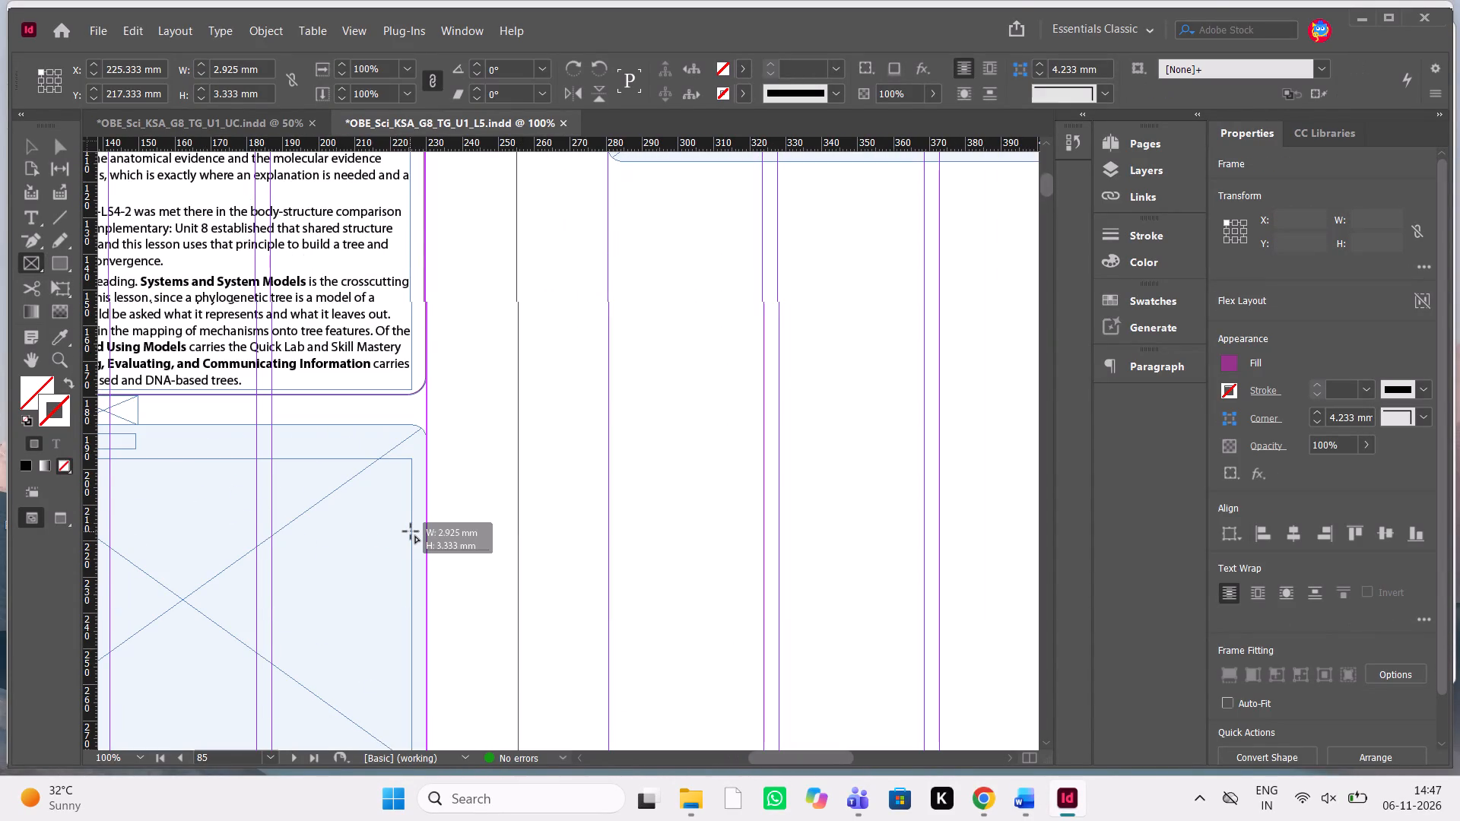
pyautogui.moveTo(411, 531); pyautogui.dragTo(424, 547)
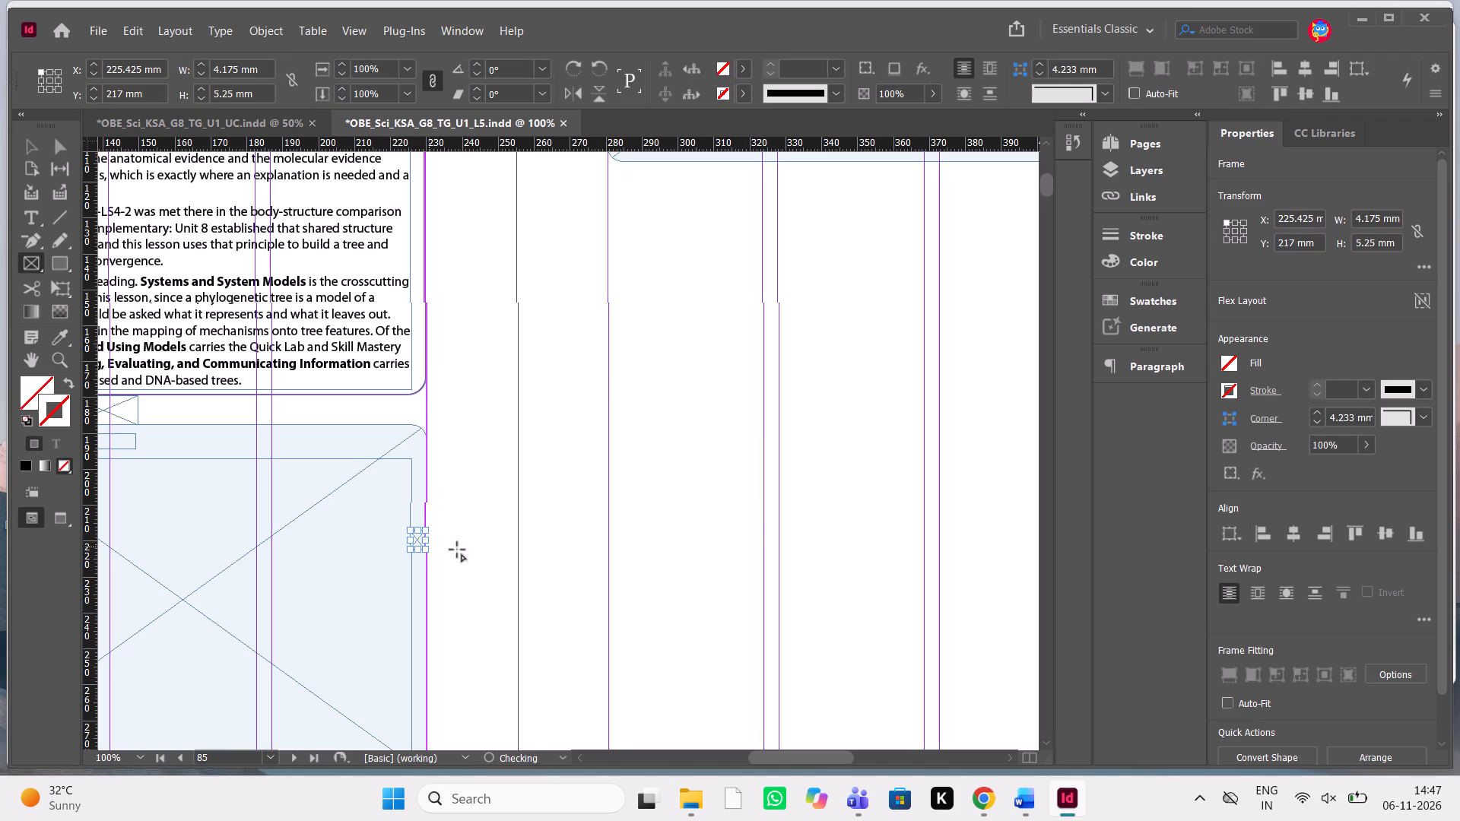
# Draw a spacer frame about 3.2 by 8 mm between the text frame and the blue box's right edge on page 85.
pyautogui.hscroll(1, 506, 562)
pyautogui.hscroll(-1, 506, 562)
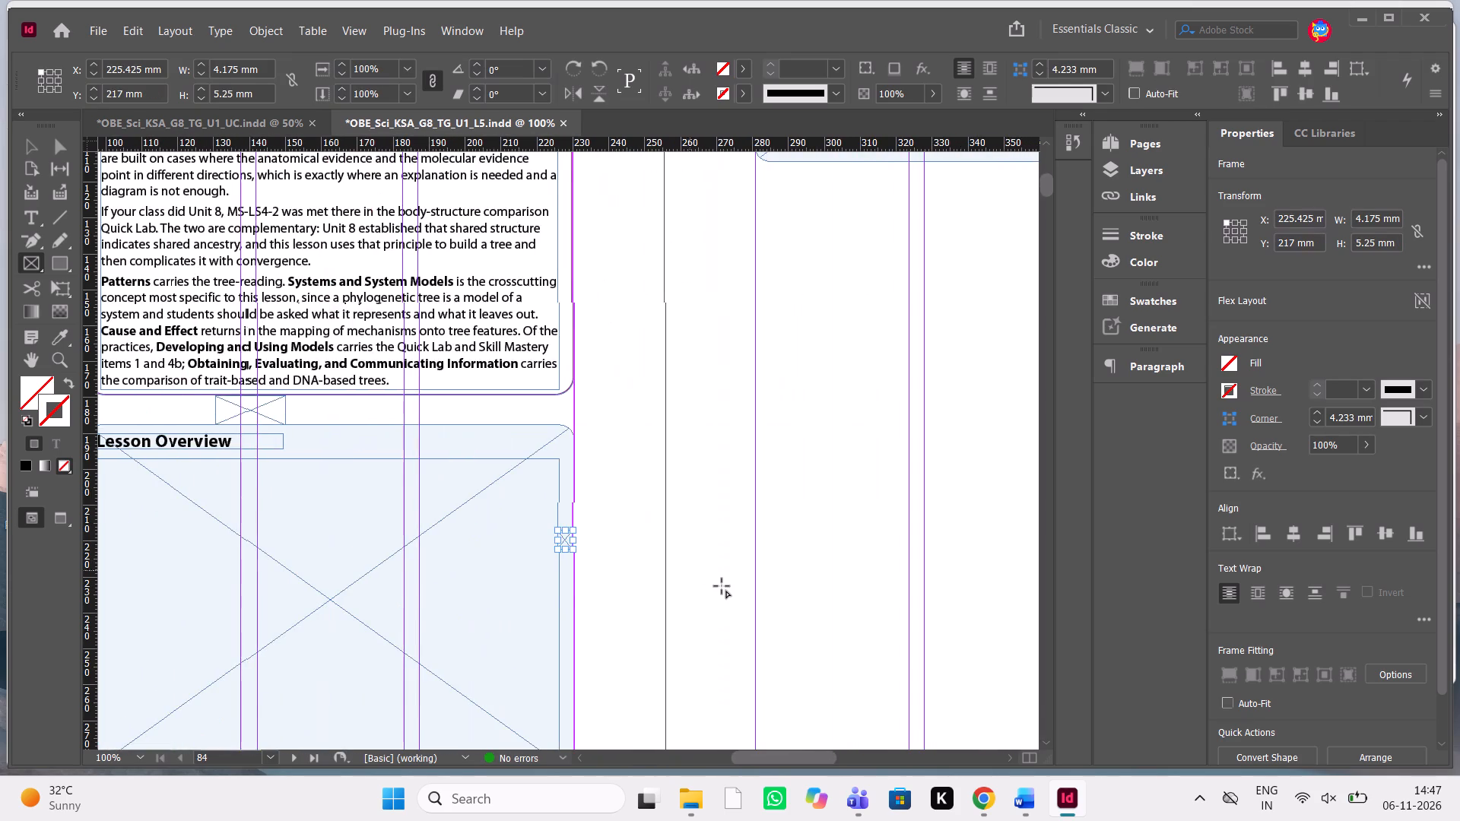
pyautogui.scroll(2, 722, 586)
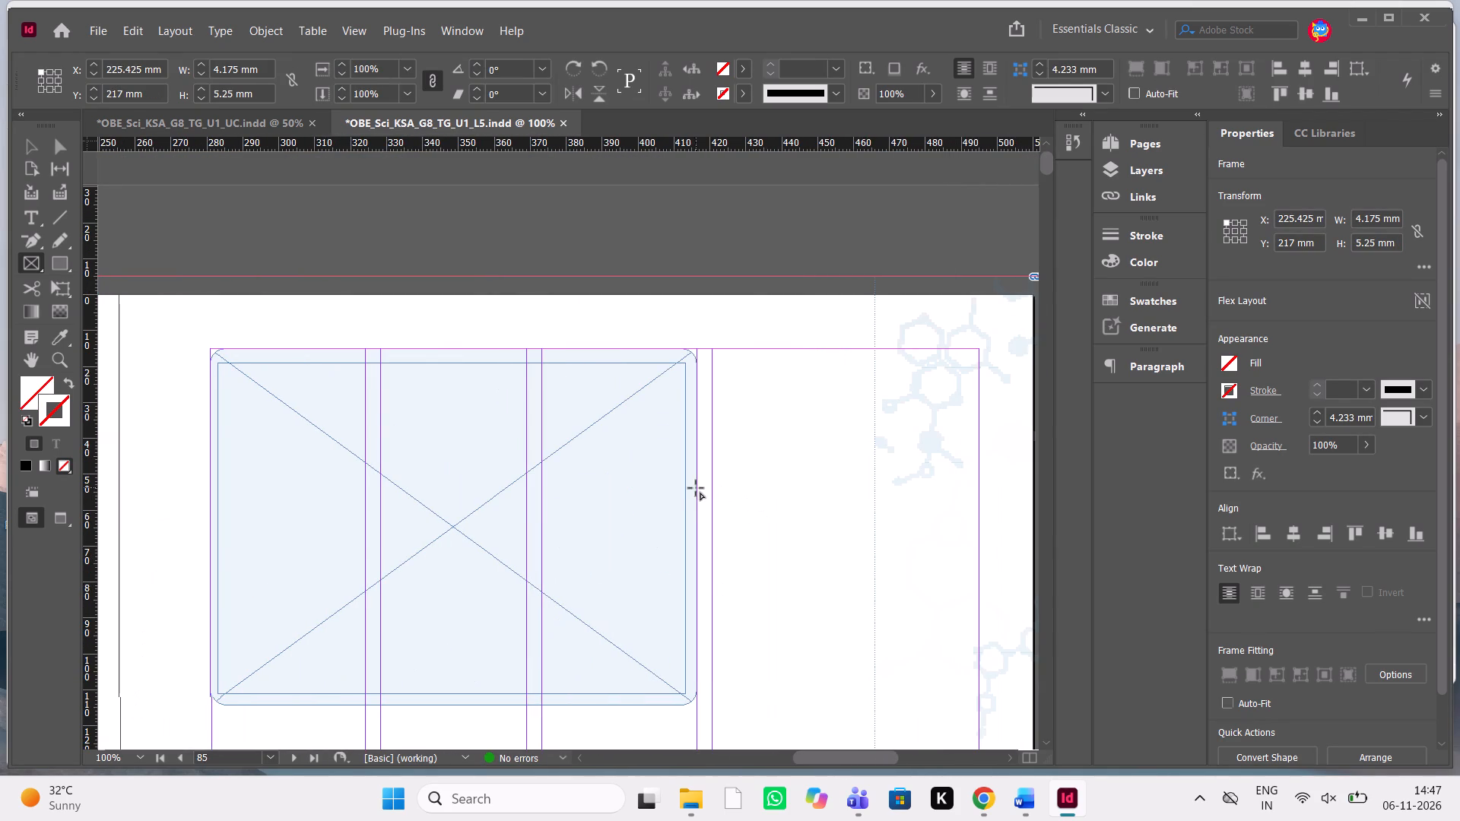
pyautogui.moveTo(685, 483); pyautogui.dragTo(702, 513)
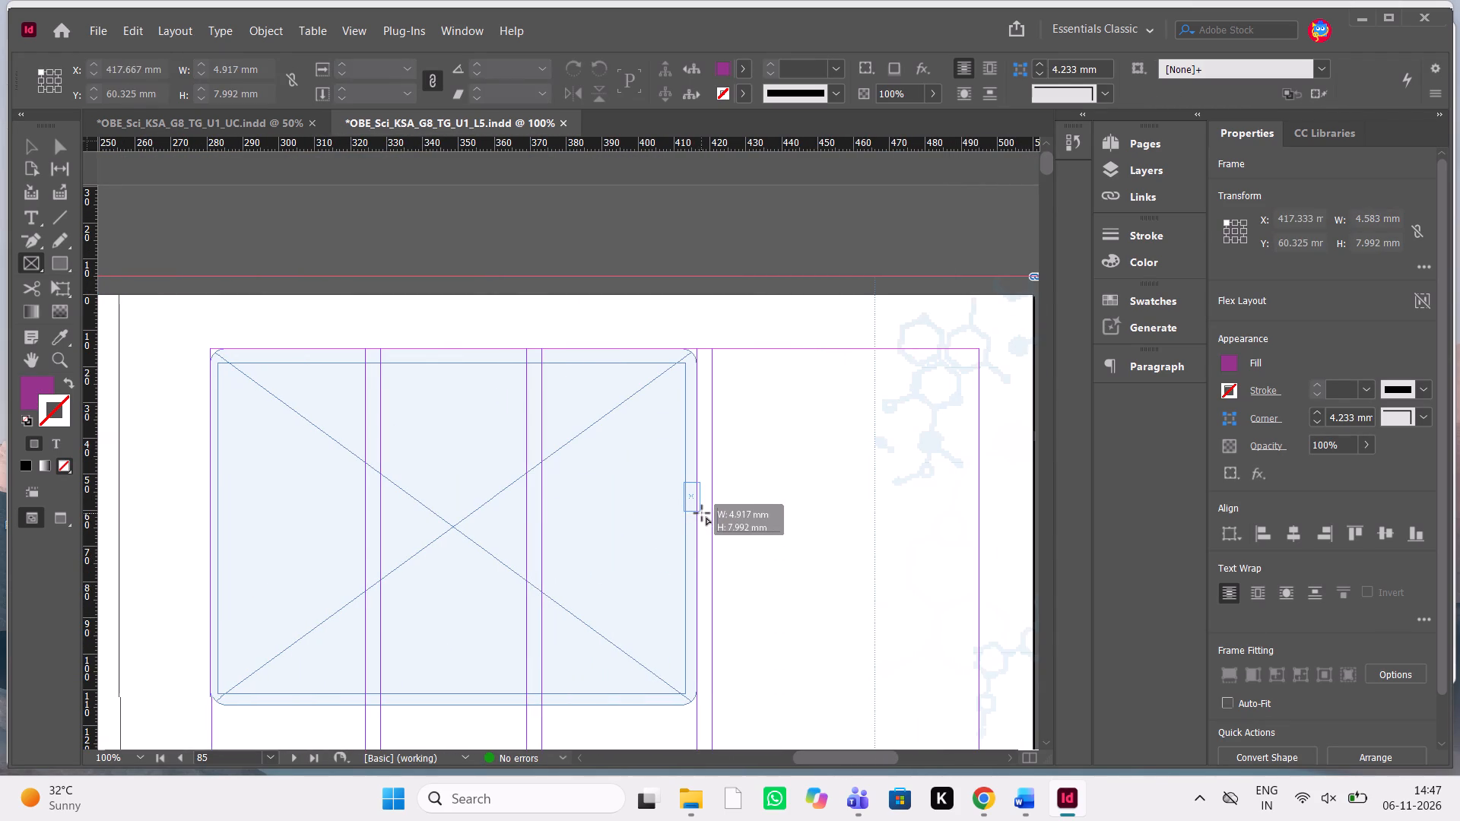
pyautogui.moveTo(702, 513); pyautogui.dragTo(698, 515)
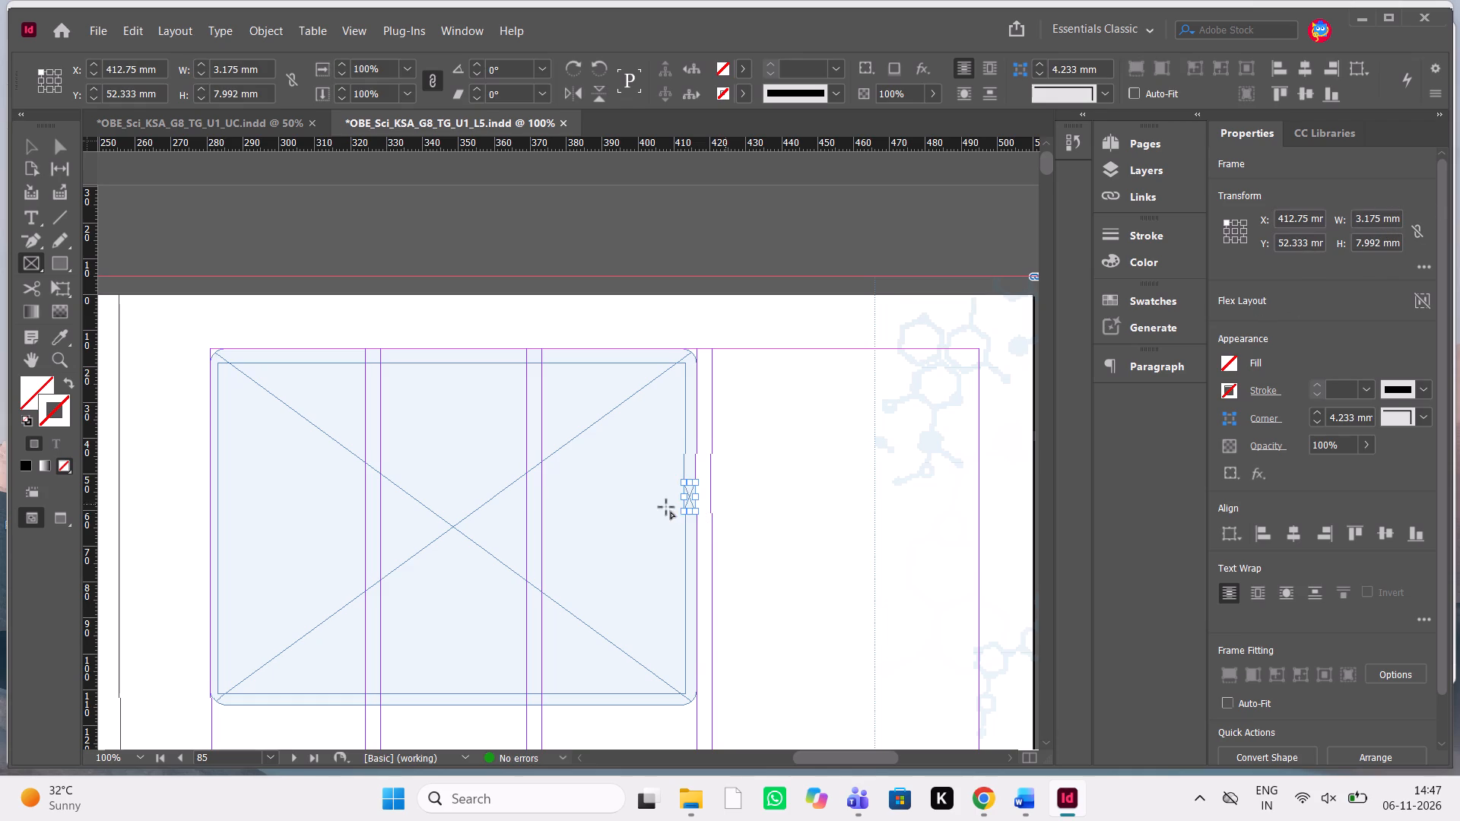
# Compare the widths of the spacer frames on pages 84 and 85 to check the text frame's side gaps.
pyautogui.scroll(-2, 632, 433)
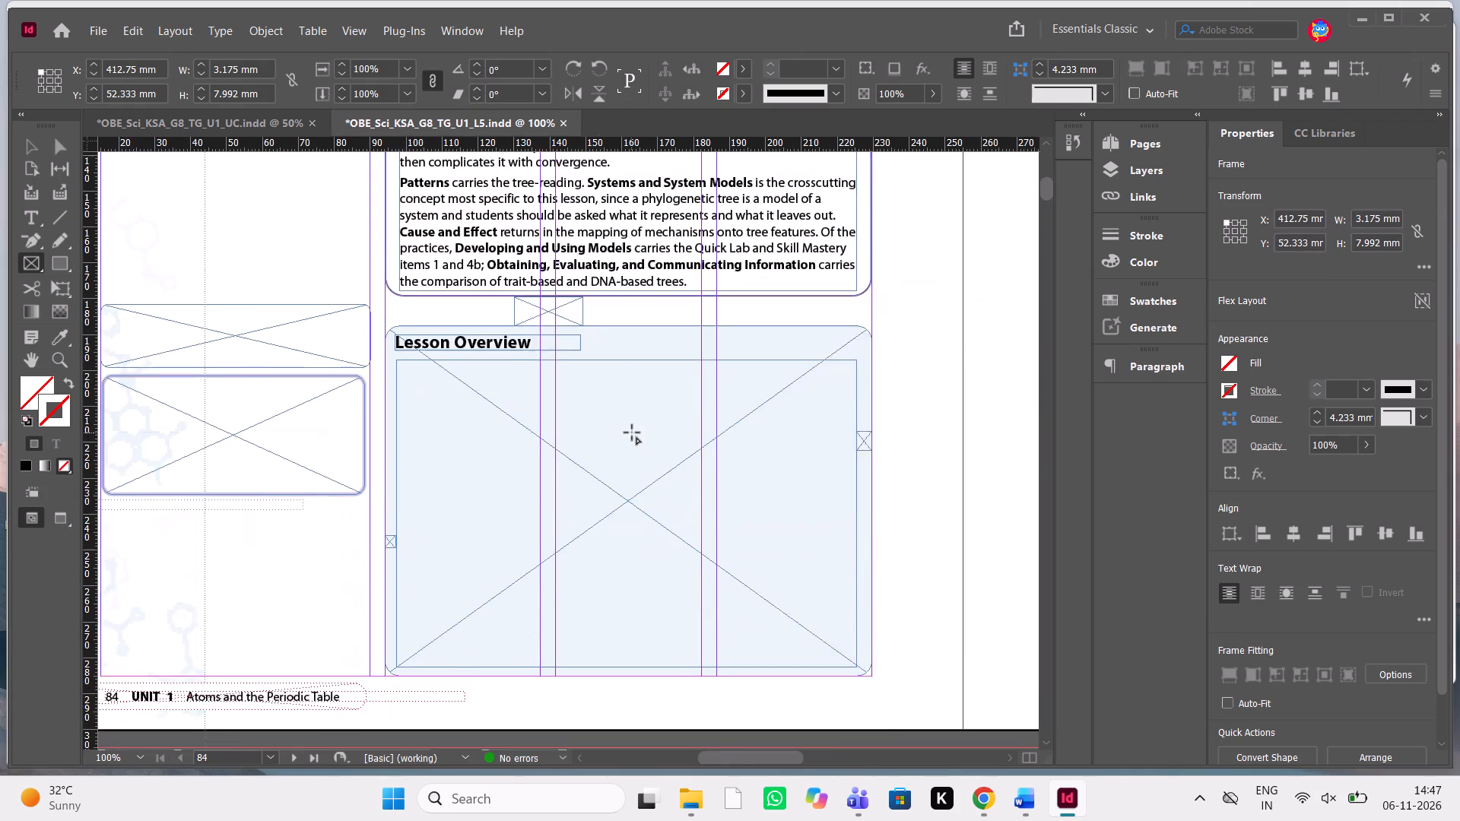
pyautogui.hscroll(-1, 632, 433)
pyautogui.scroll(-1, 632, 433)
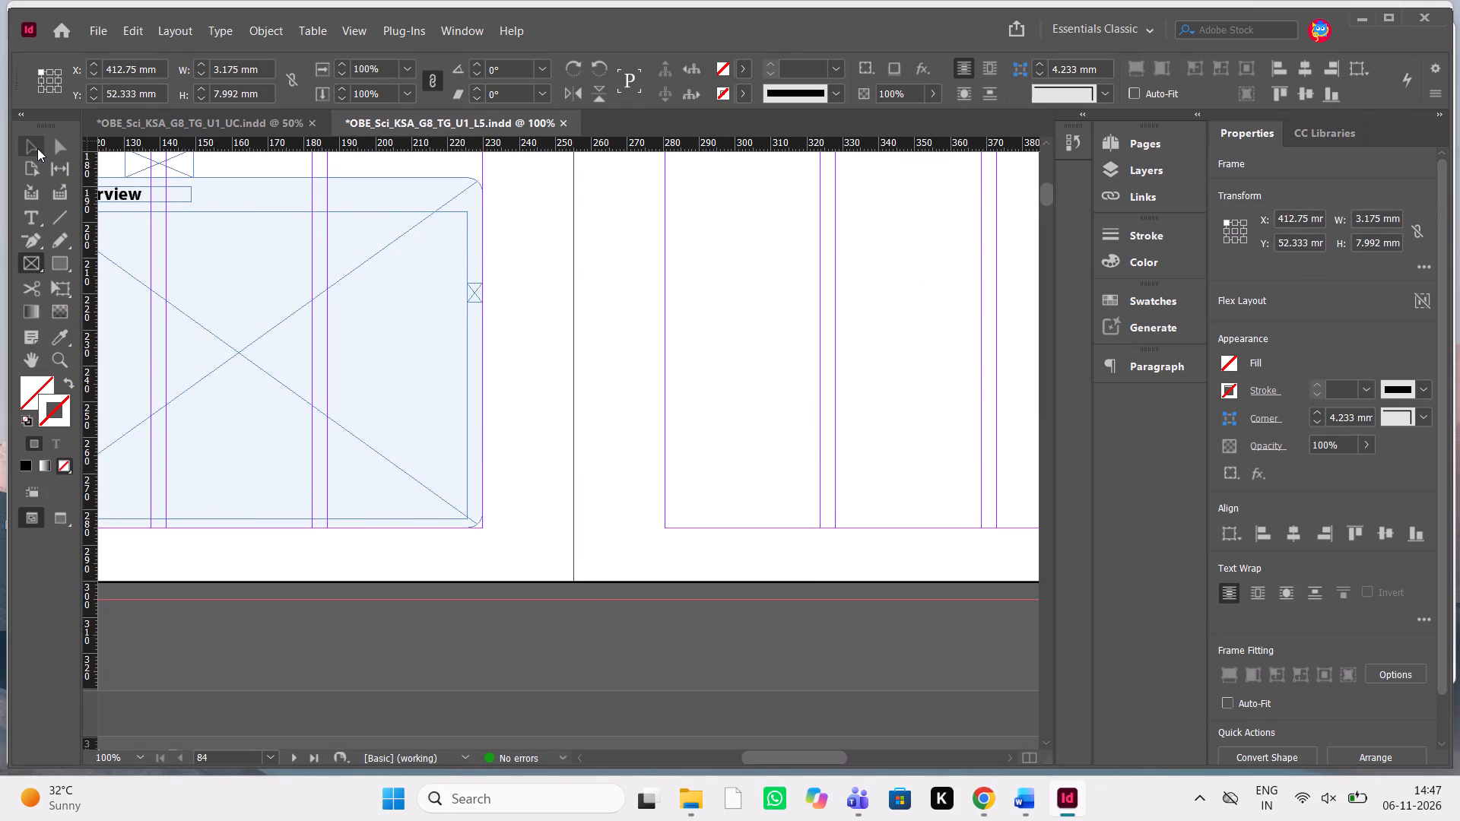
pyautogui.click(37, 148)
pyautogui.click(474, 296)
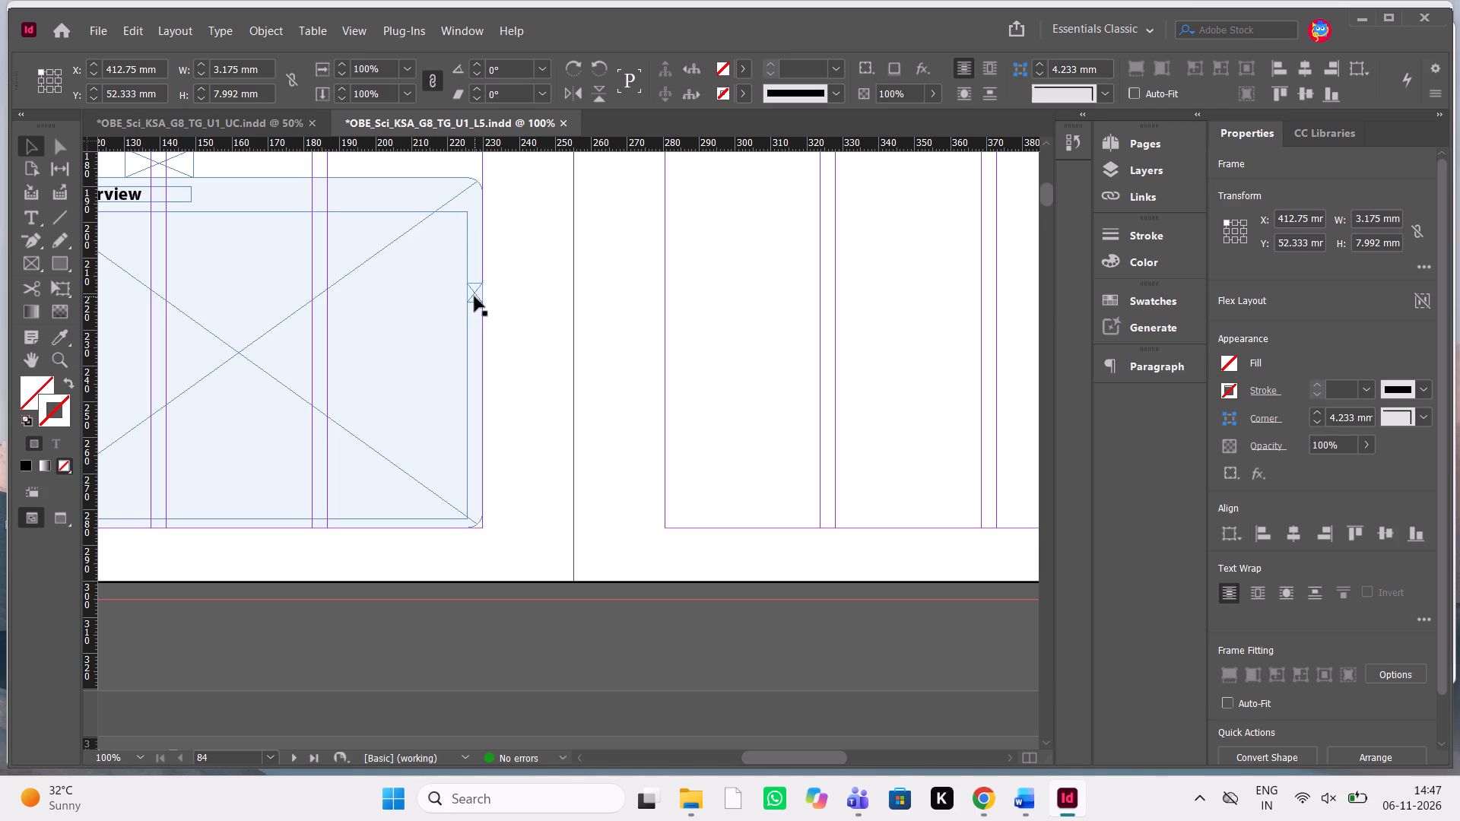
pyautogui.scroll(1, 474, 296)
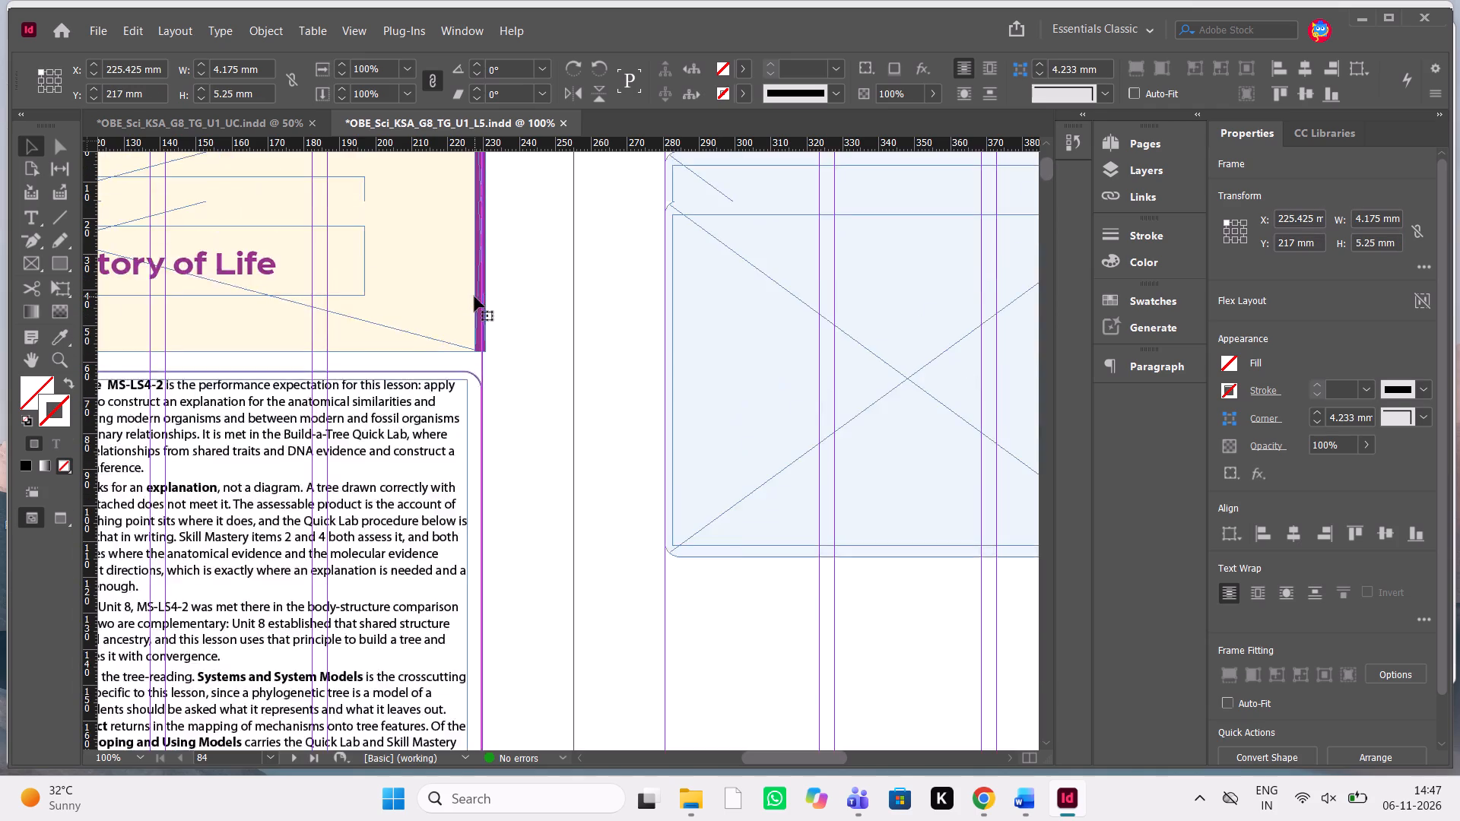
pyautogui.scroll(2, 474, 296)
pyautogui.click(747, 505)
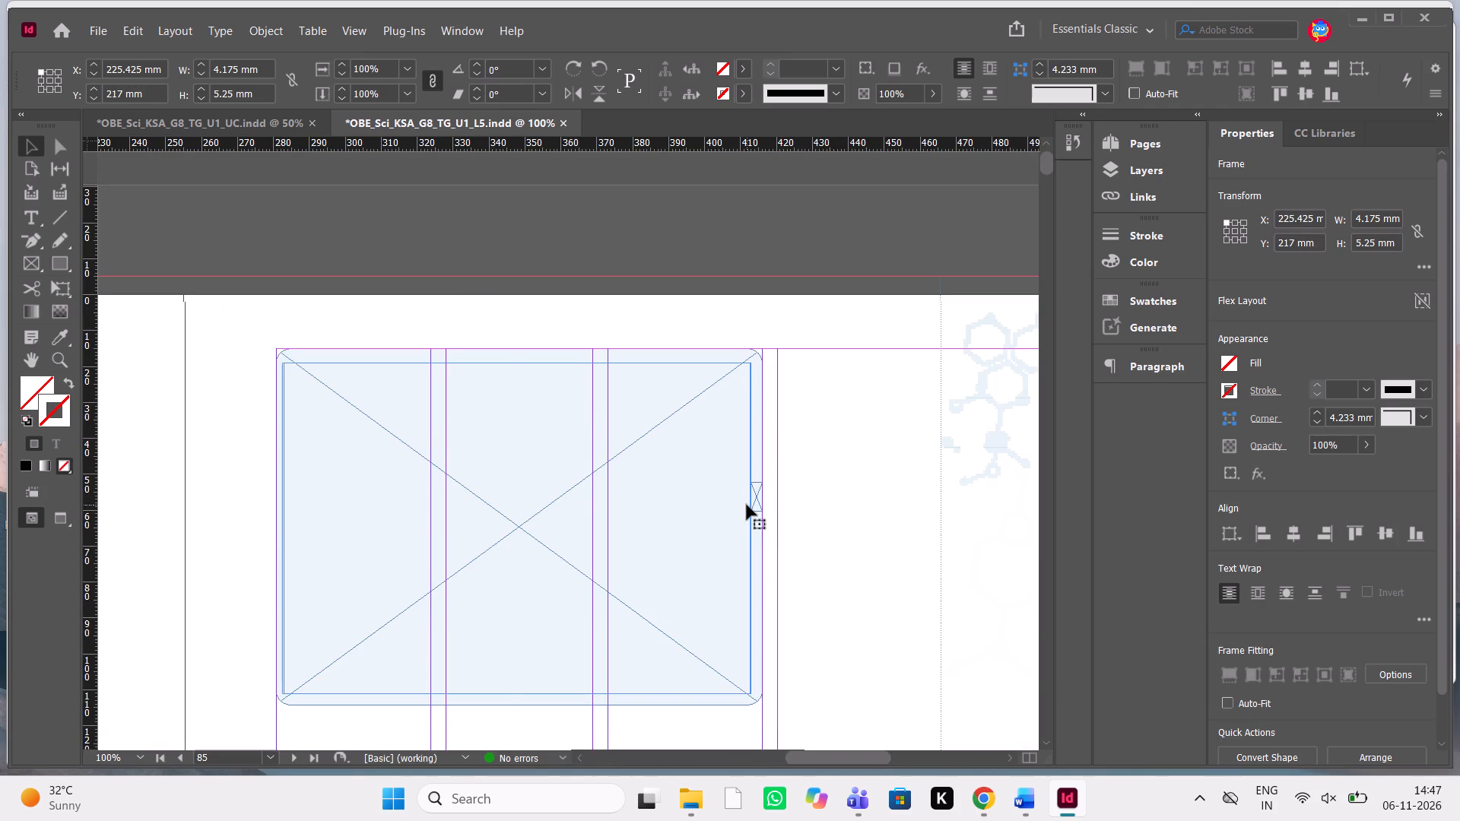
pyautogui.click(755, 501)
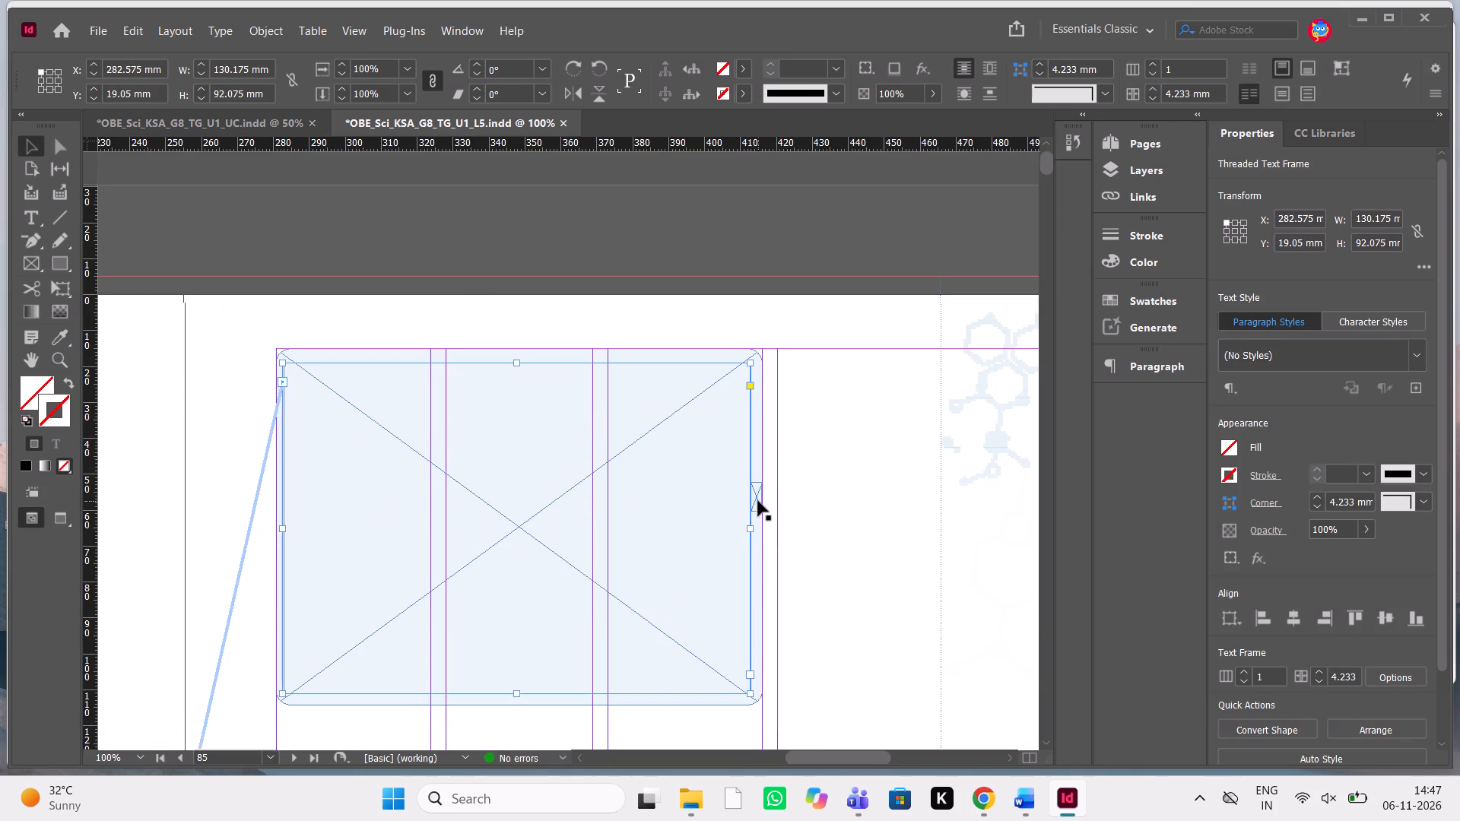
pyautogui.click(758, 501)
pyautogui.scroll(-3, 758, 501)
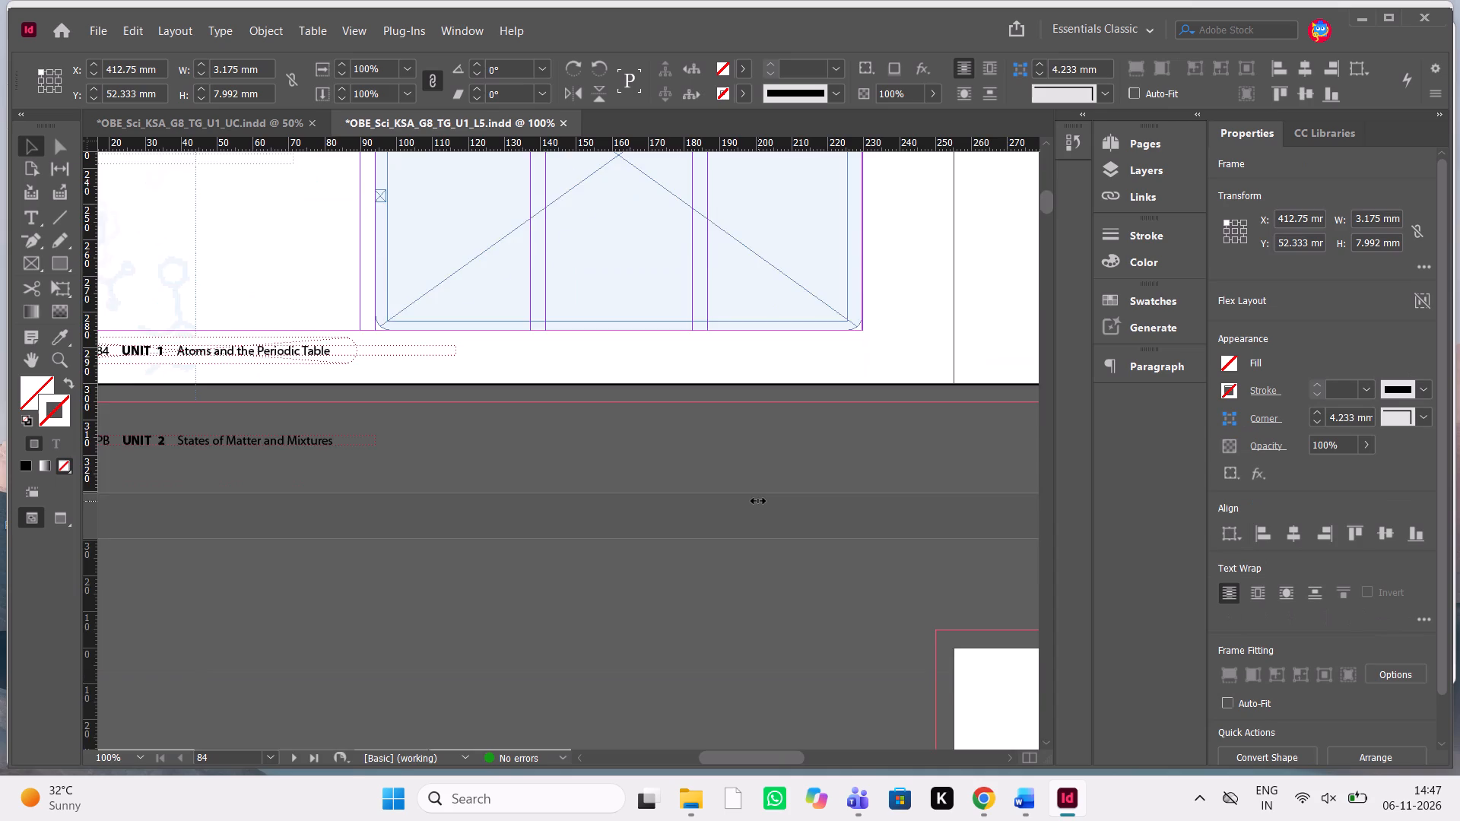
pyautogui.scroll(1, 758, 501)
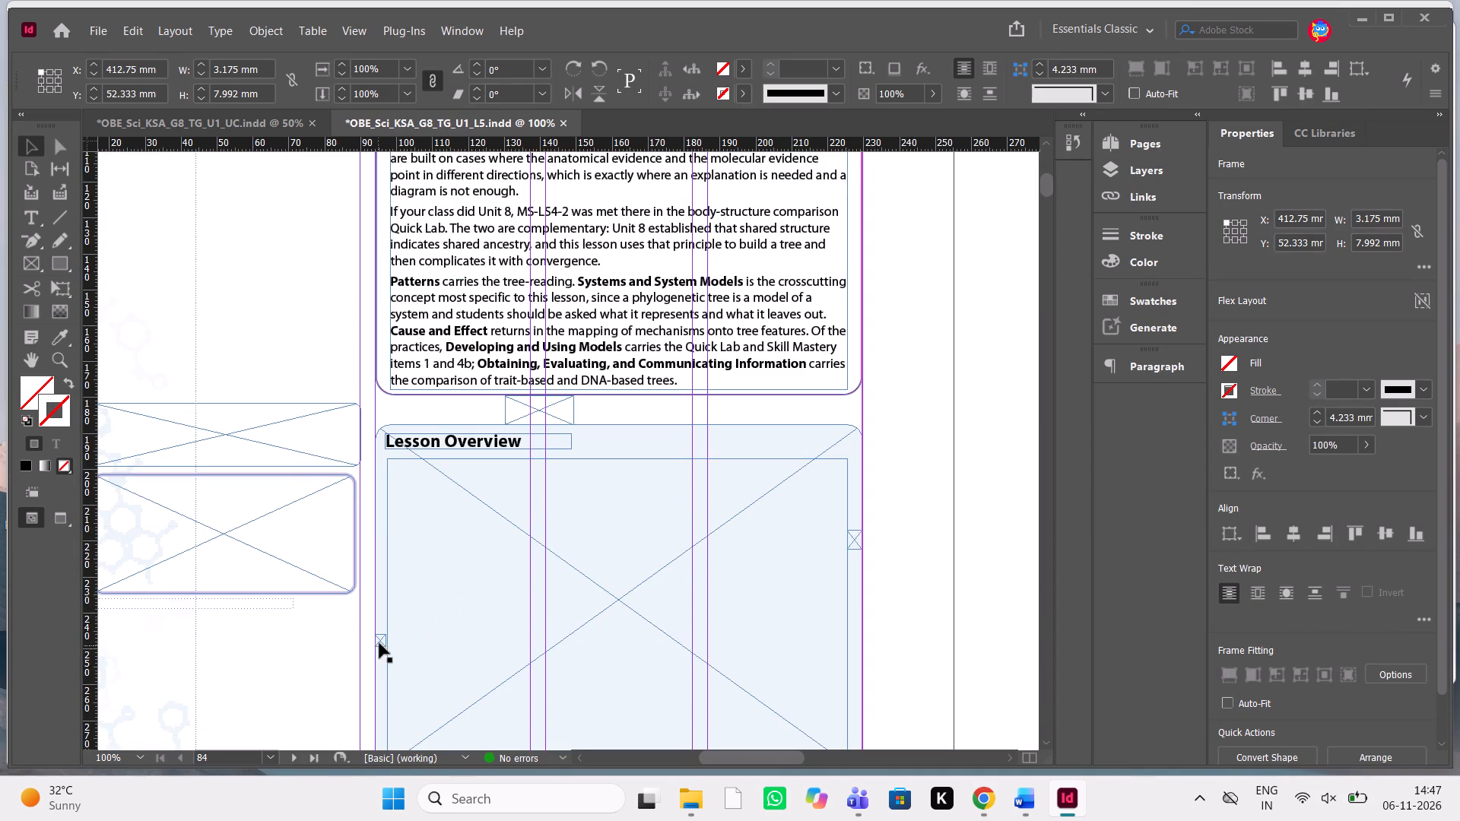
pyautogui.click(382, 639)
pyautogui.hscroll(-1, 382, 639)
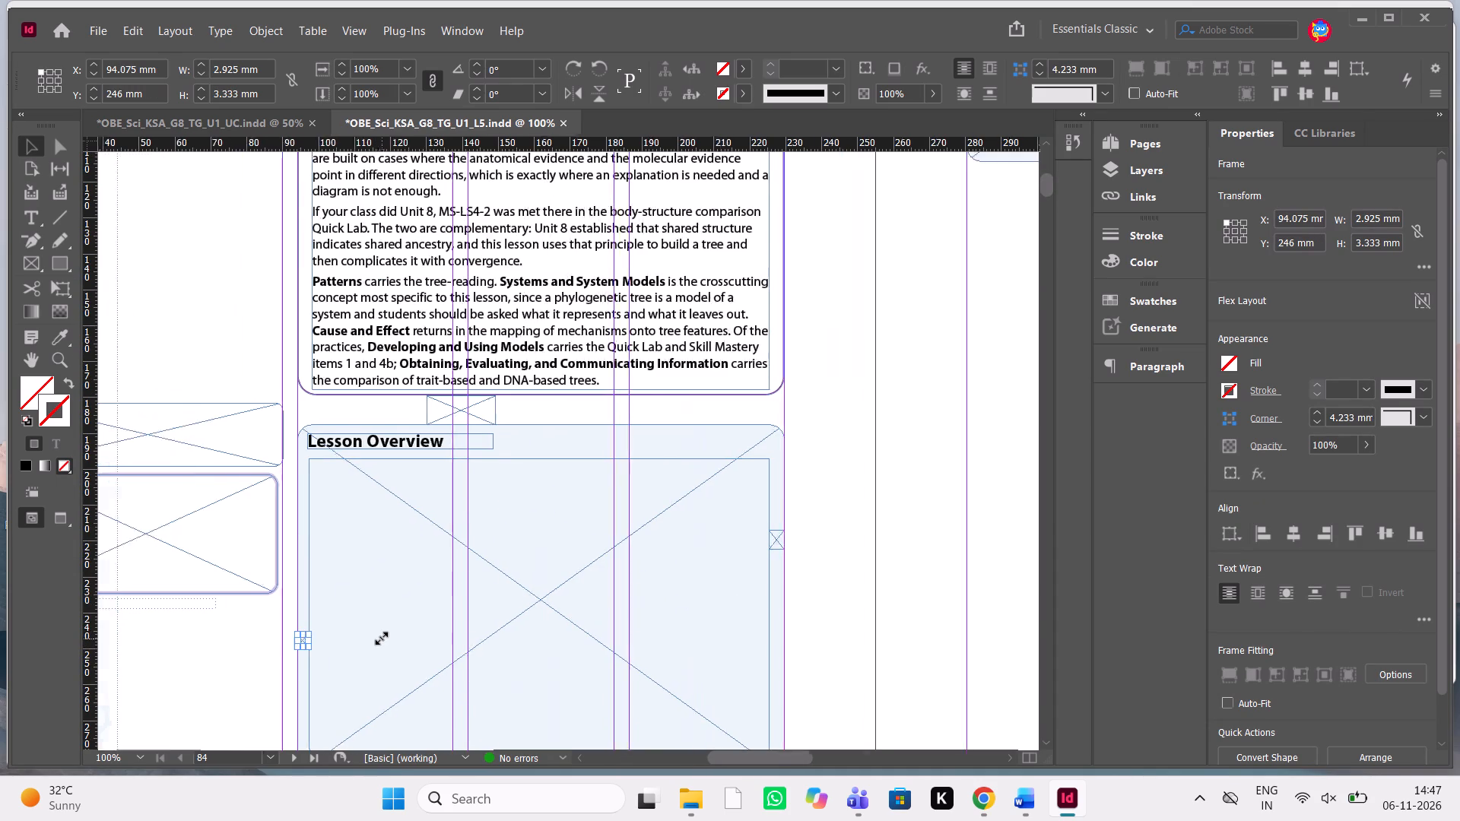
pyautogui.hscroll(-1, 382, 639)
pyautogui.scroll(1, 382, 639)
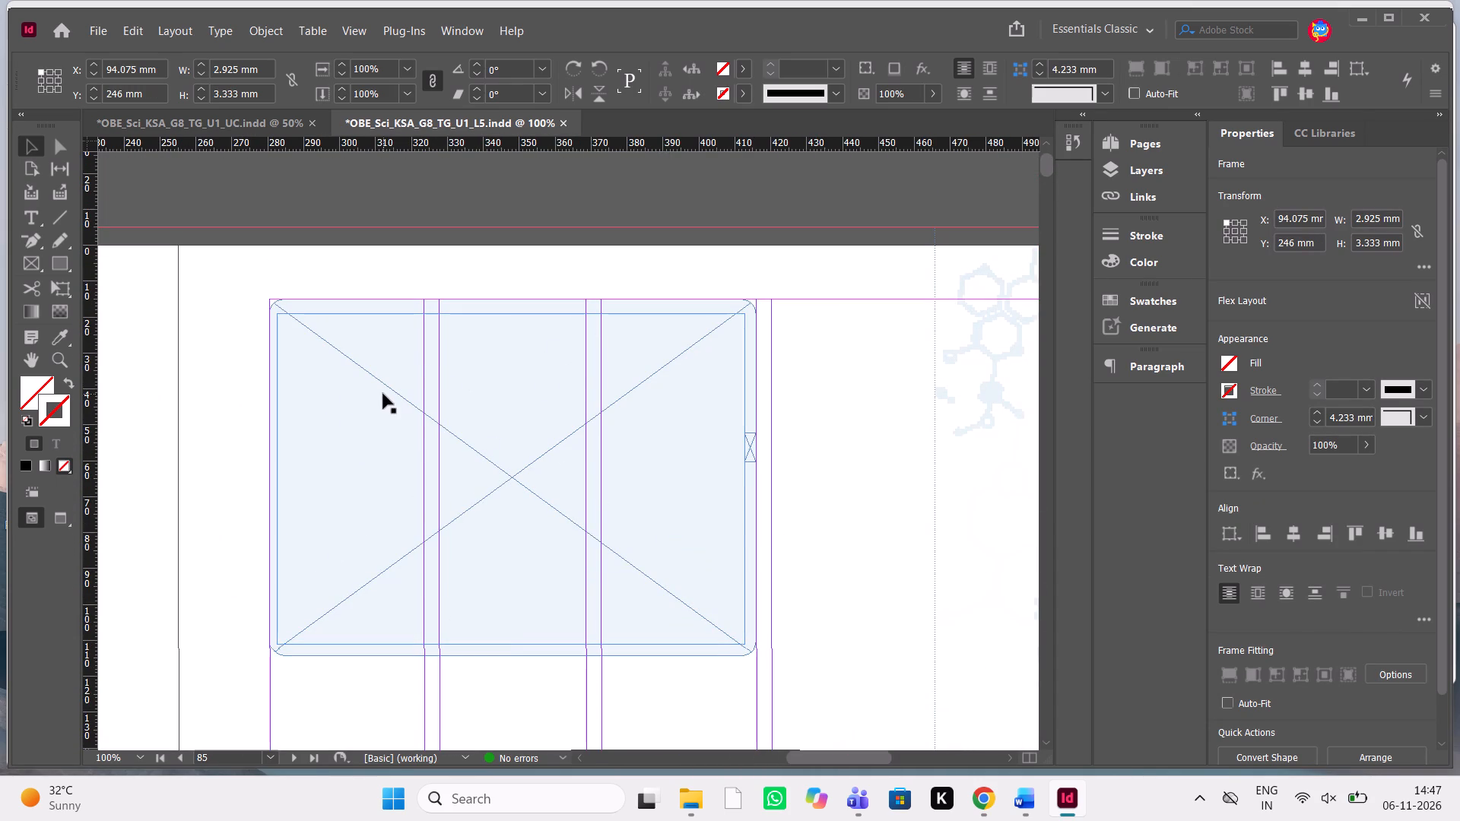
pyautogui.click(383, 394)
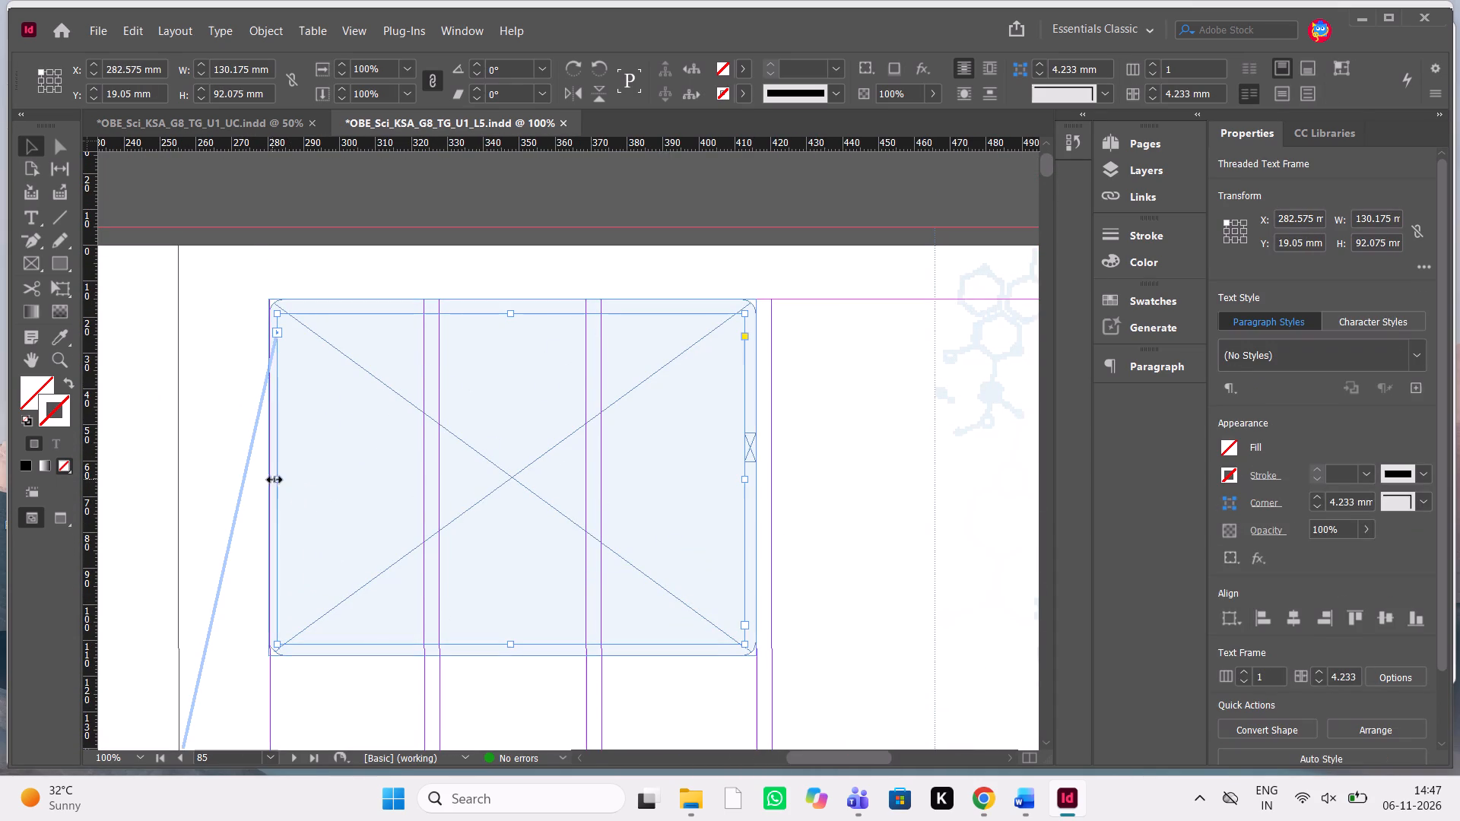
pyautogui.scroll(-2, 325, 542)
pyautogui.scroll(1, 325, 542)
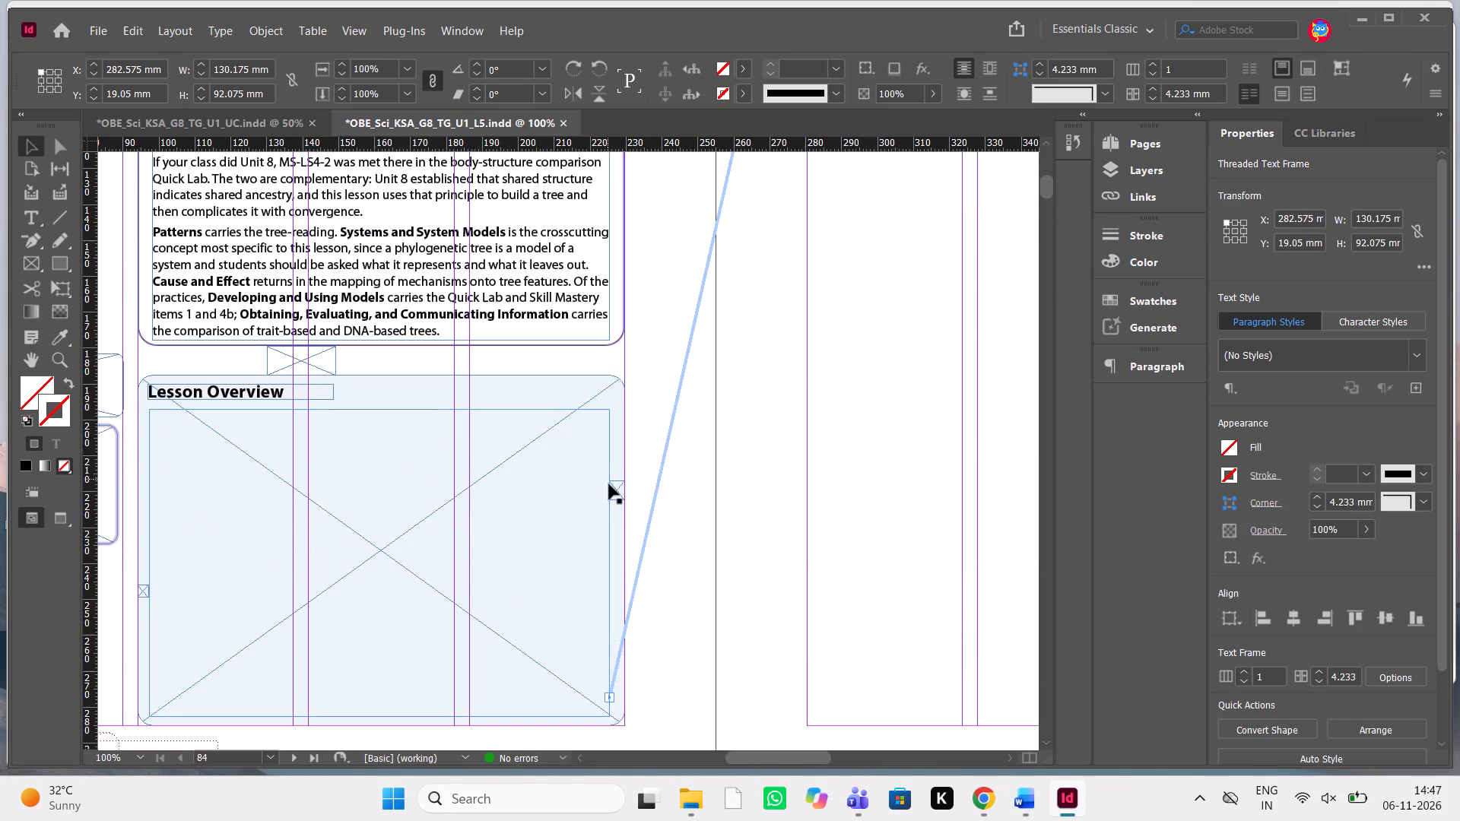
pyautogui.click(617, 492)
pyautogui.scroll(1, 617, 492)
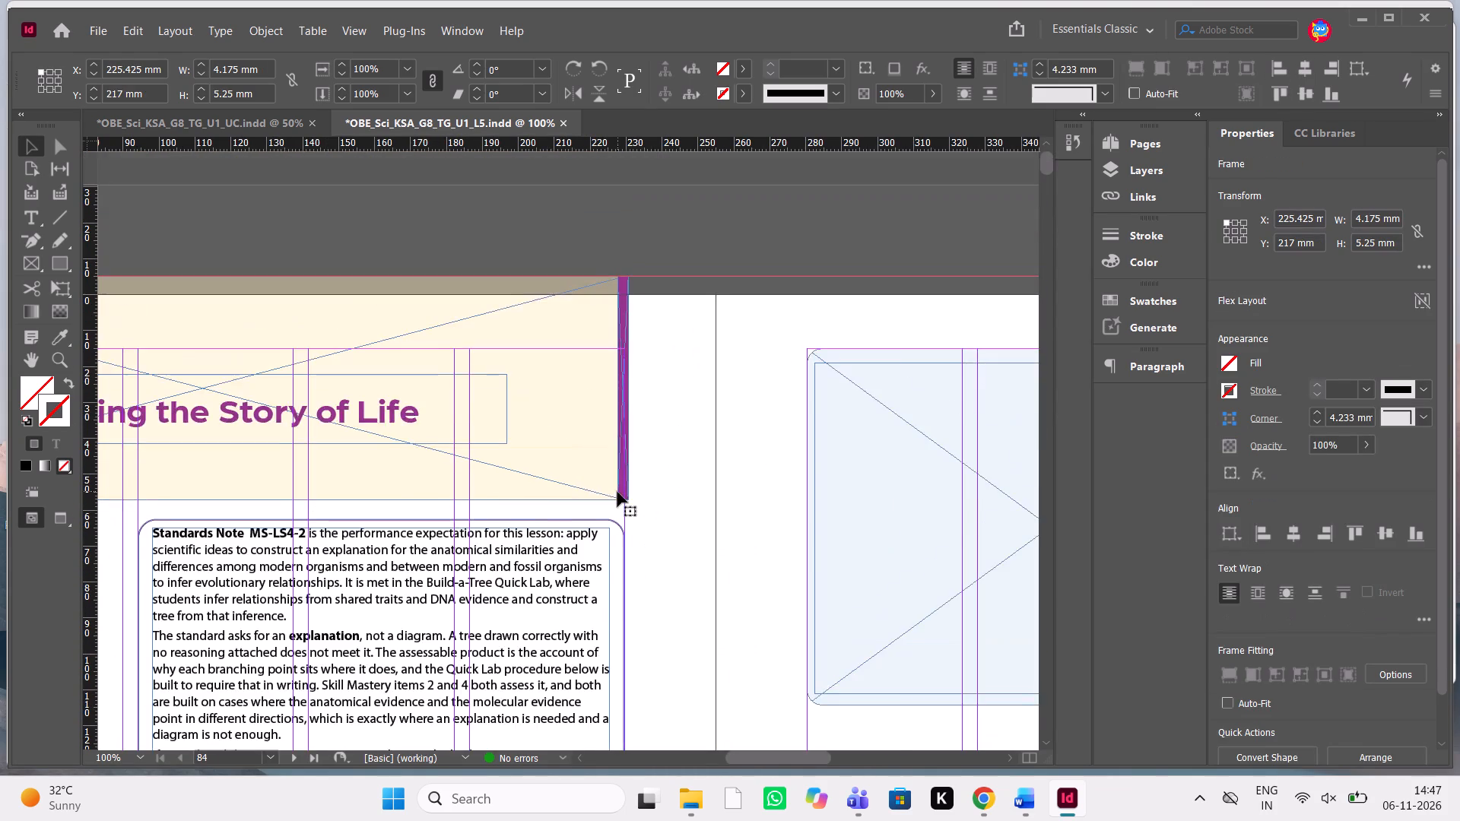
pyautogui.scroll(1, 617, 492)
# Nudge the threaded text frame on page 85 left to X 277.575 mm.
pyautogui.click(634, 552)
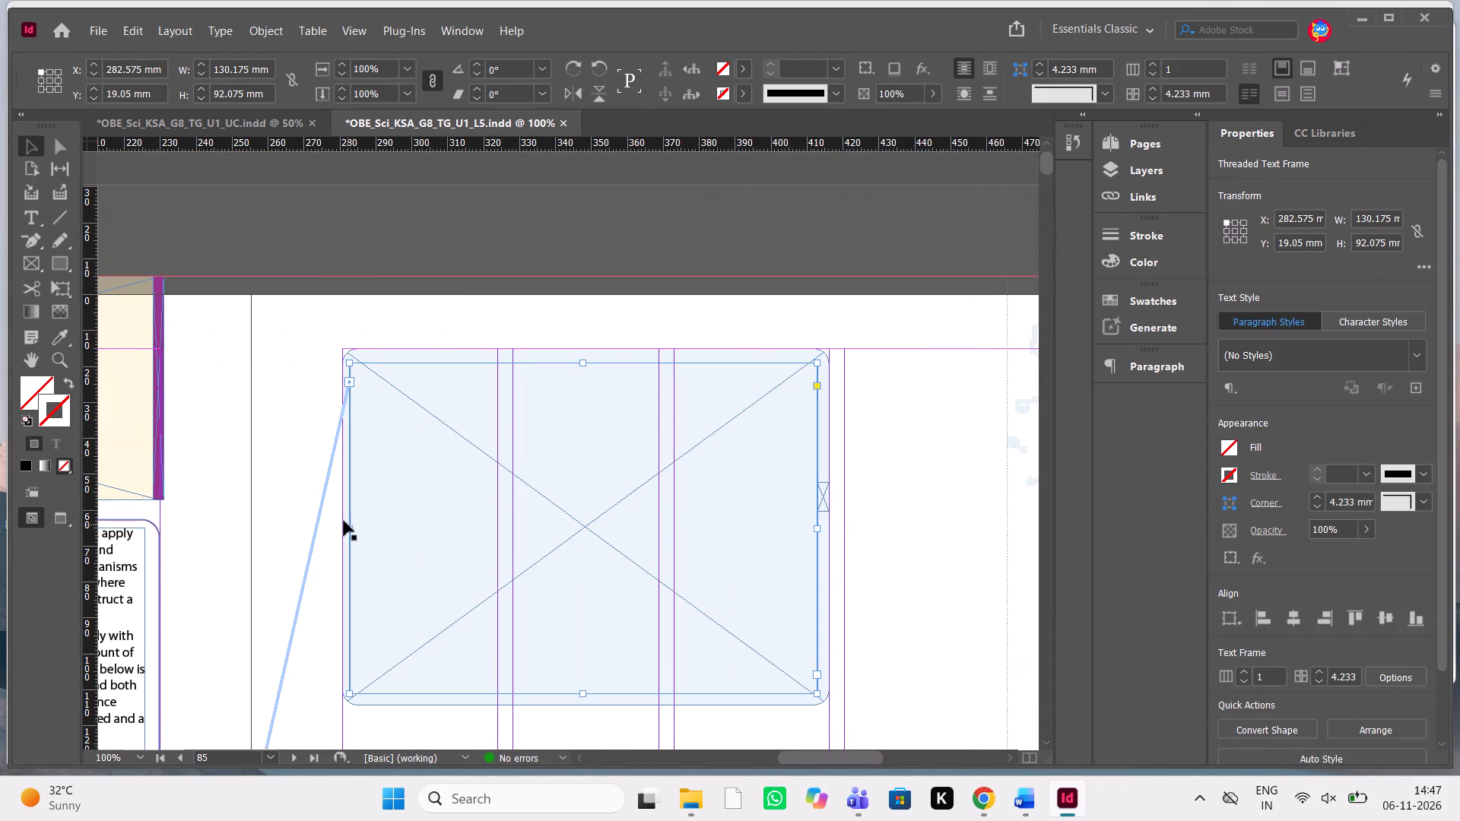
pyautogui.hotkey('shift', 'Left')
pyautogui.hotkey('shift', 'Left')
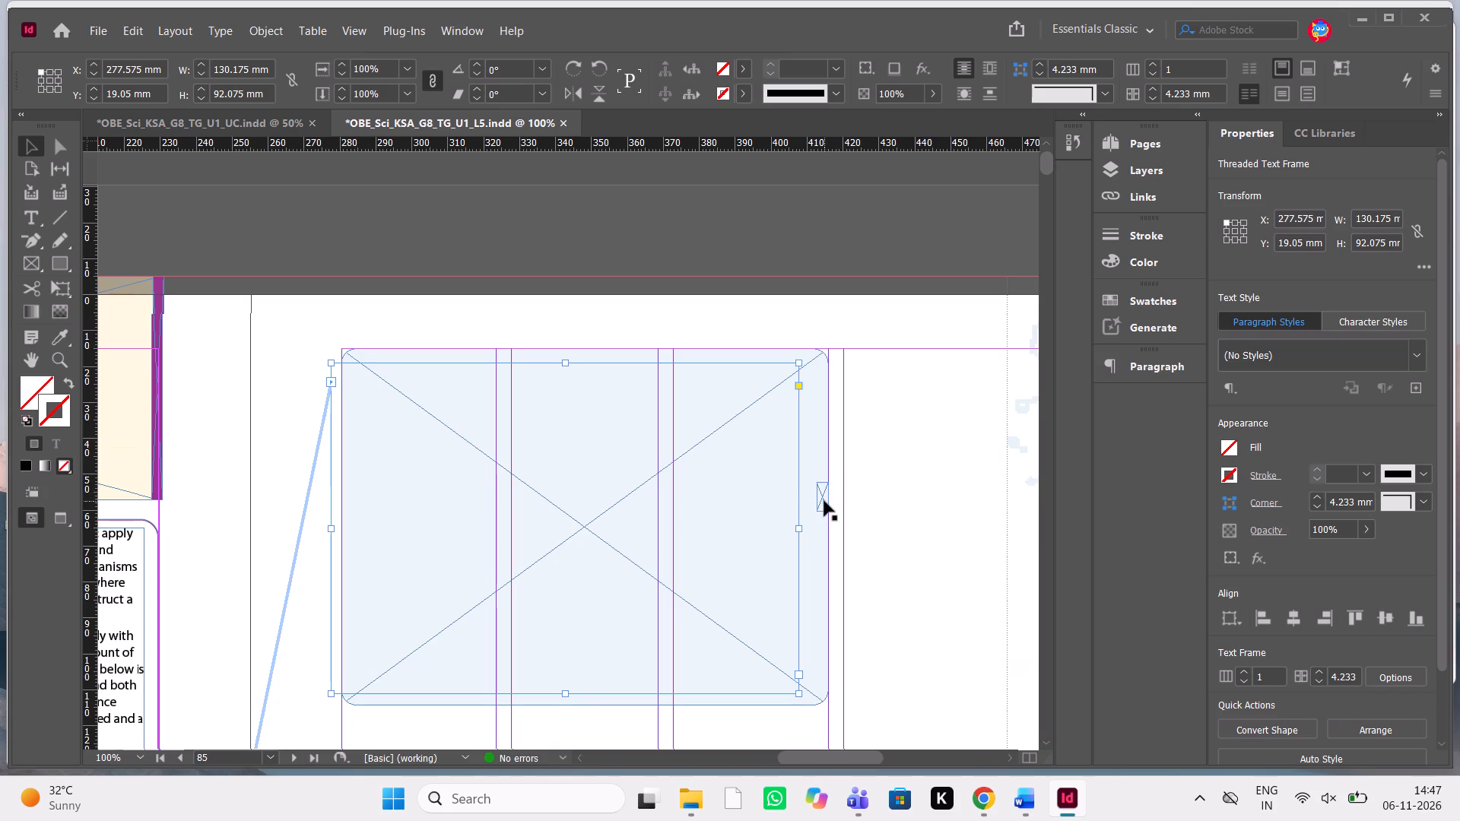
# Set the width of the spacer frame on page 85 to 4.175 mm.
pyautogui.click(824, 501)
pyautogui.moveTo(1378, 223); pyautogui.dragTo(1343, 223)
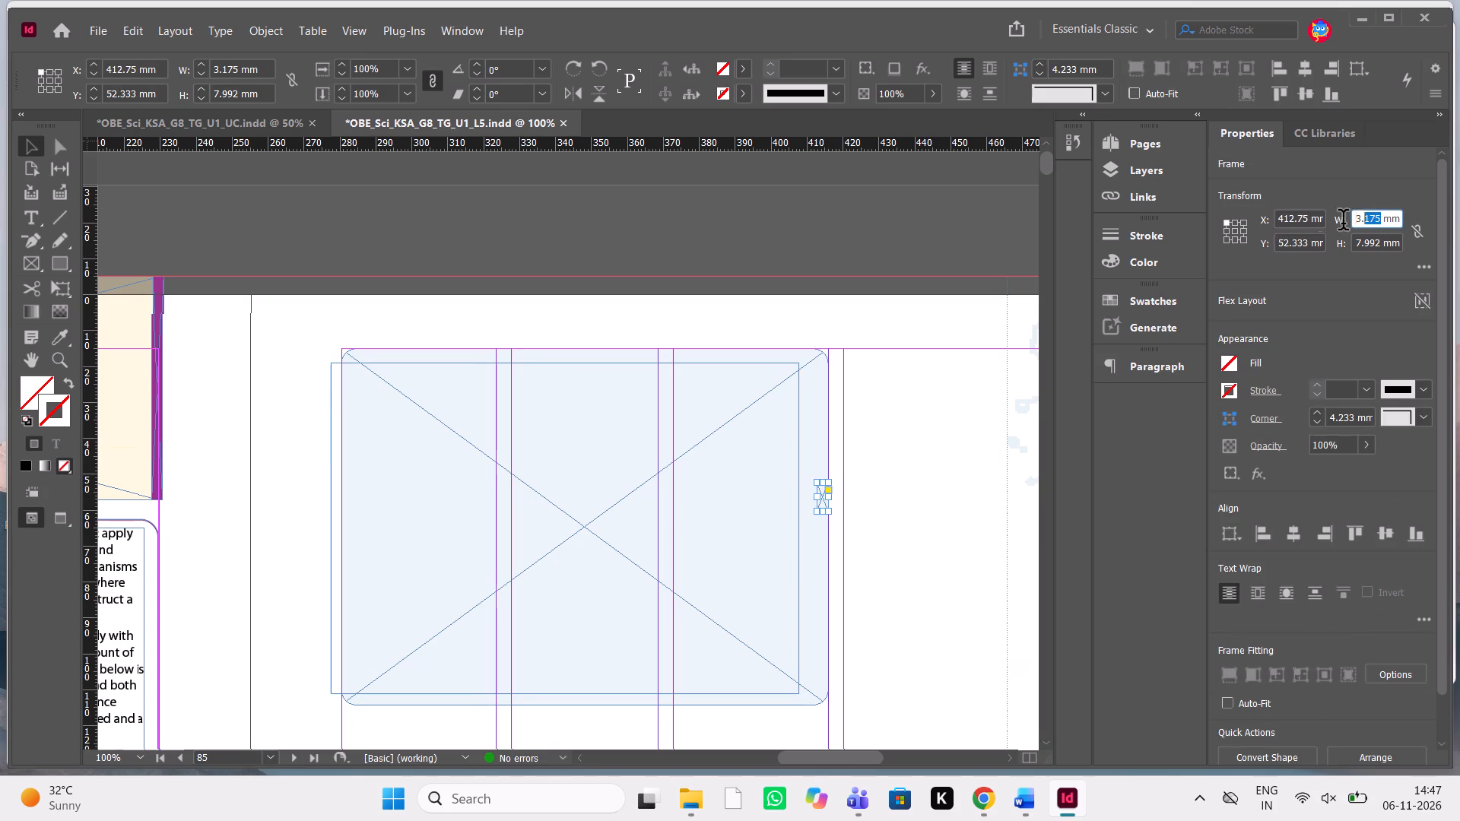
pyautogui.moveTo(1343, 223); pyautogui.dragTo(1291, 221)
pyautogui.press('BackSpace')
pyautogui.write('4.175')
pyautogui.press('Return')
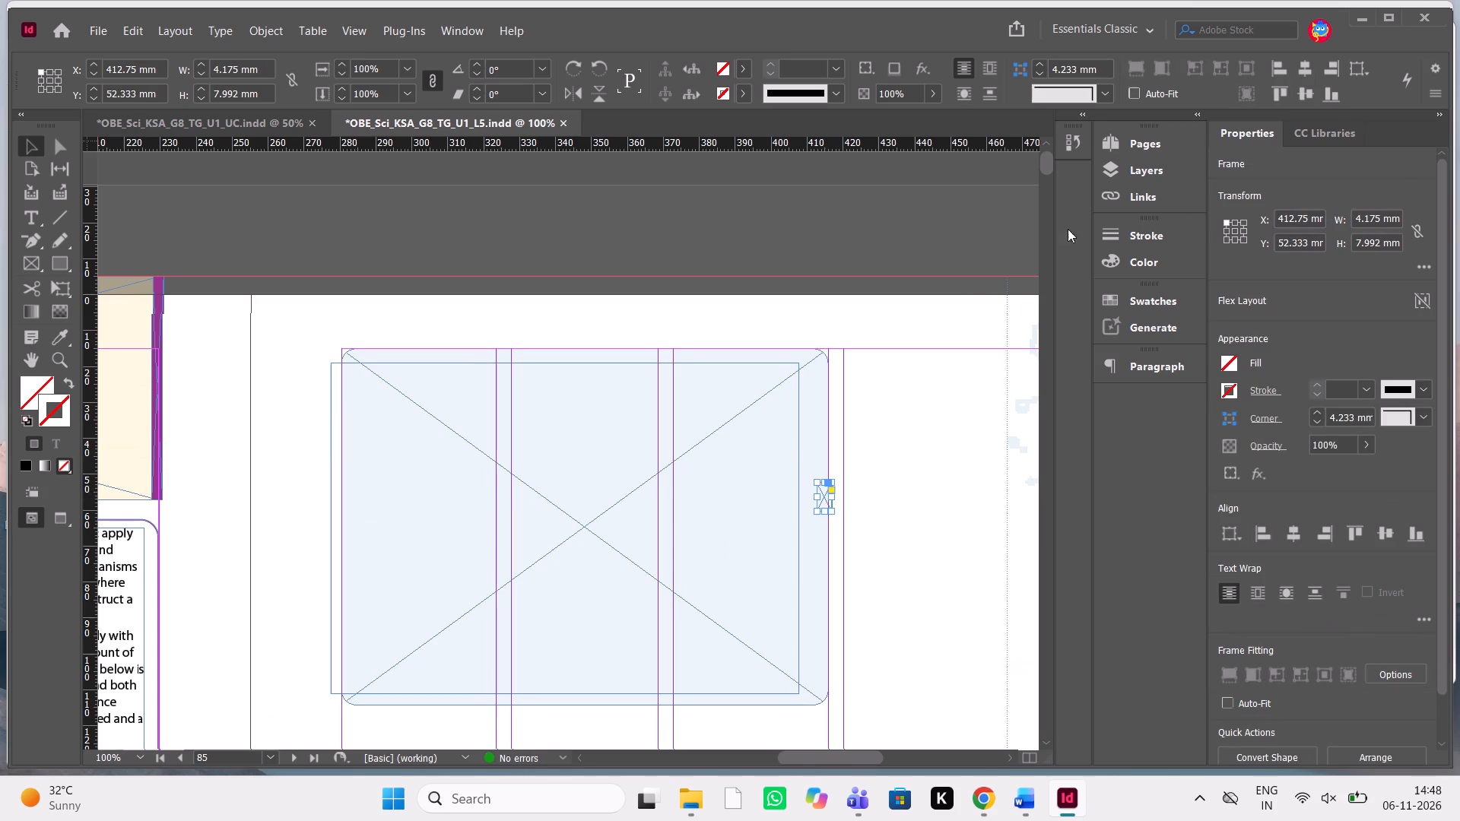
# Nudge the spacer frame on page 85 left to X 411.75 mm, against the blue box's right edge.
pyautogui.click(736, 496)
pyautogui.write('00')
pyautogui.click(826, 507)
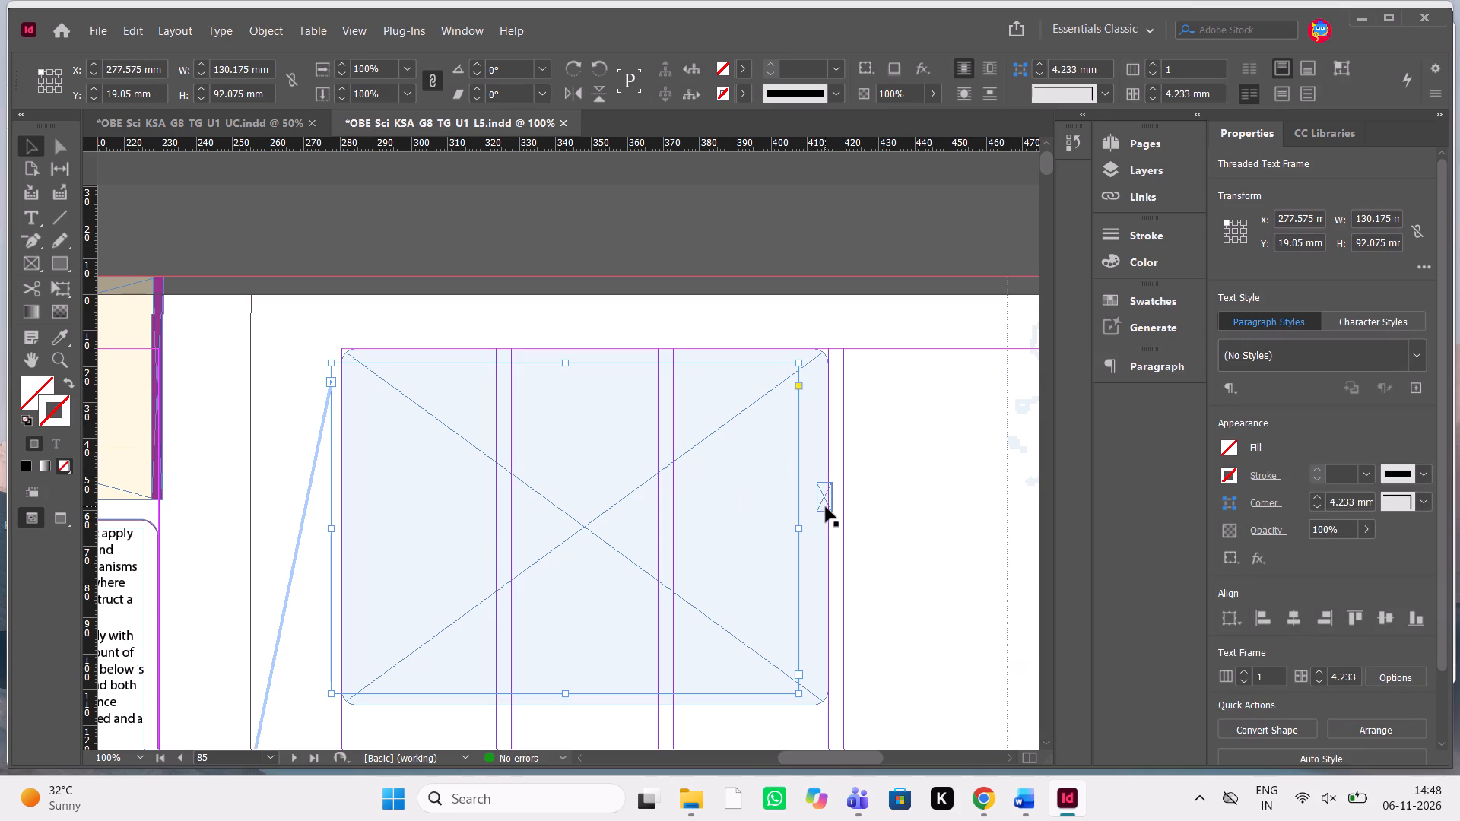
pyautogui.press('Left')
pyautogui.press('Left')
pyautogui.press('Left')
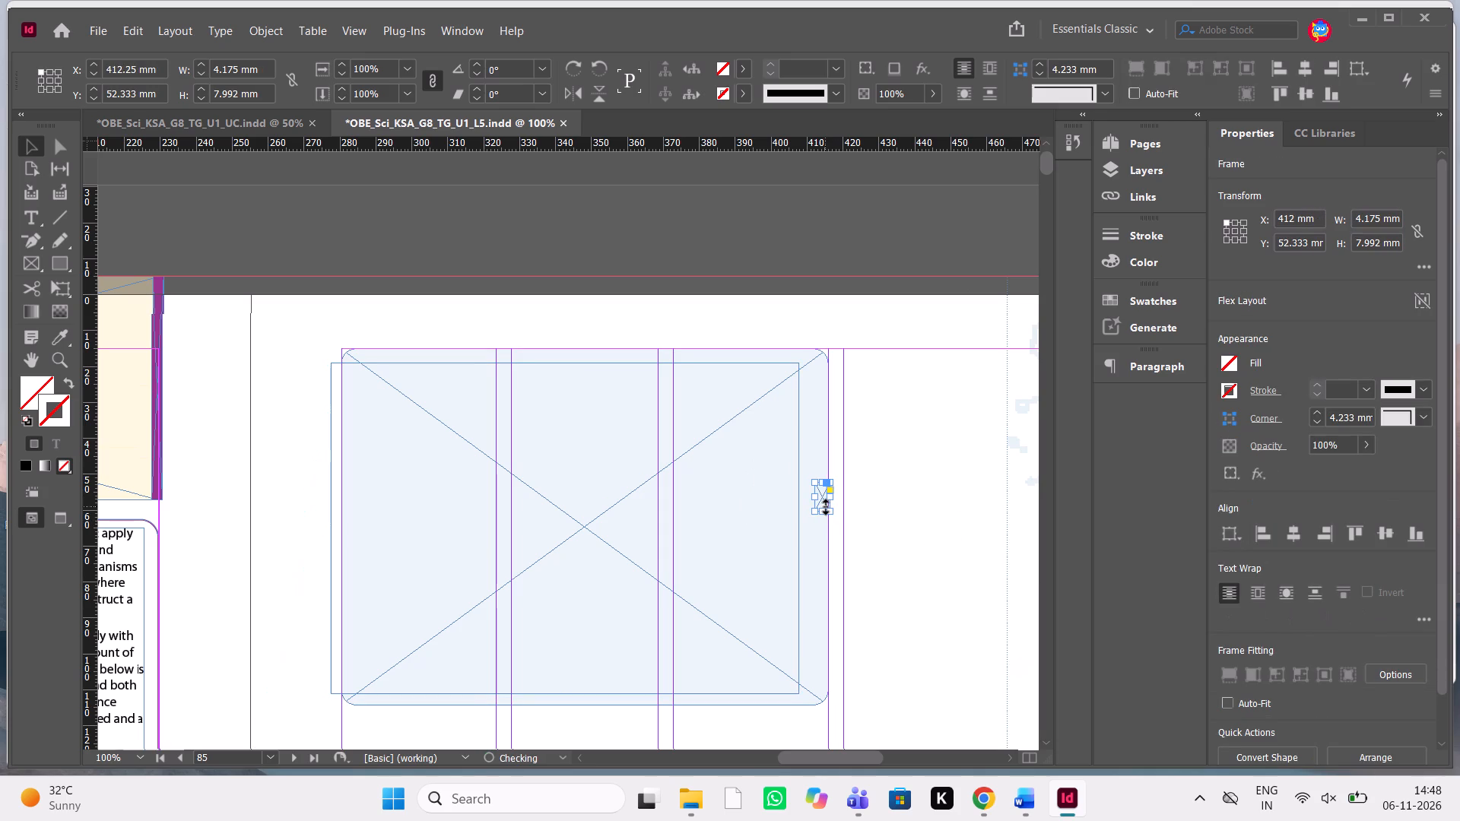
pyautogui.press('Left')
pyautogui.press('Left')
pyautogui.press('Left')
pyautogui.click(934, 453)
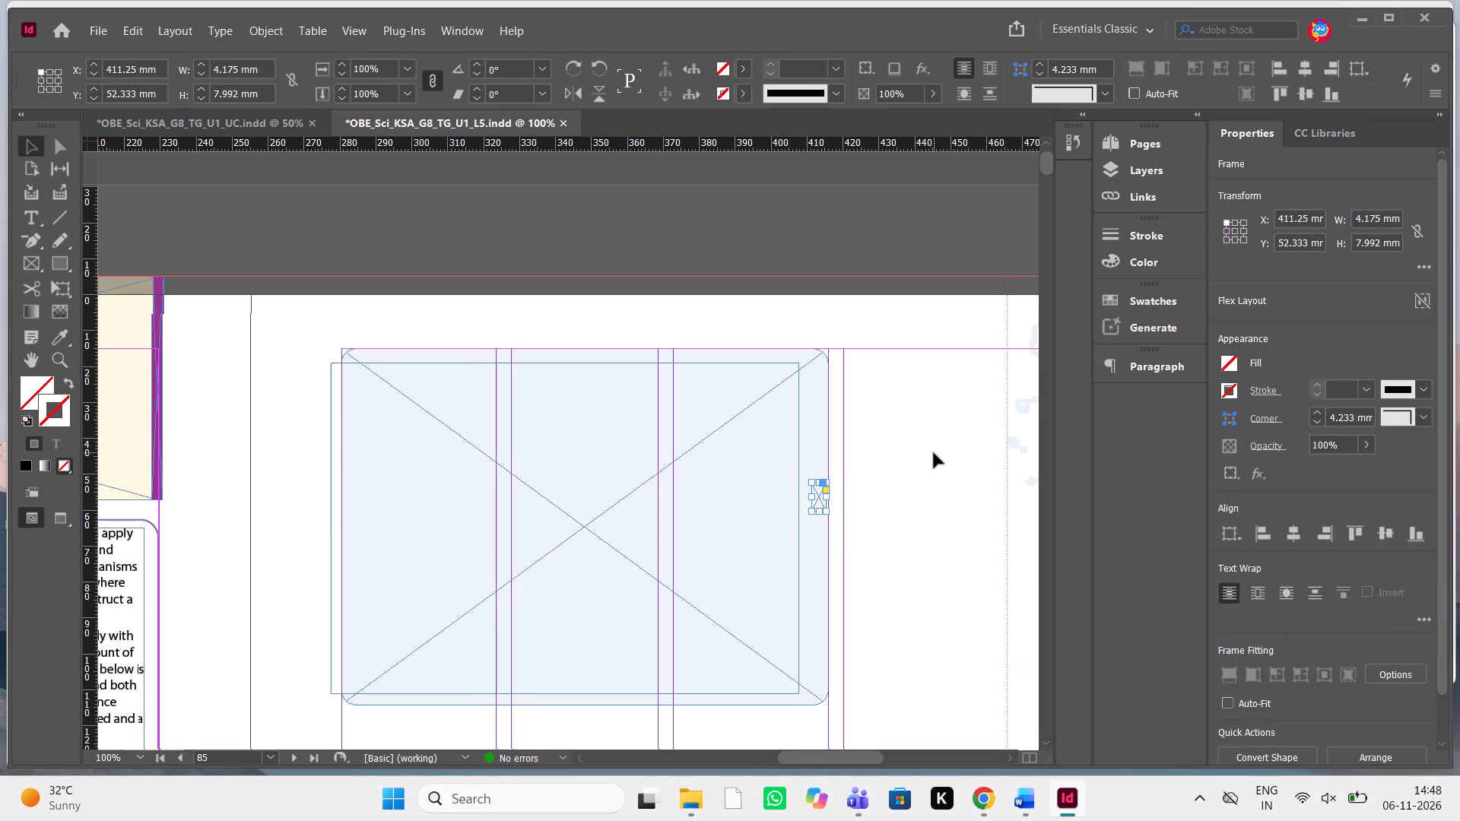
pyautogui.click(812, 487)
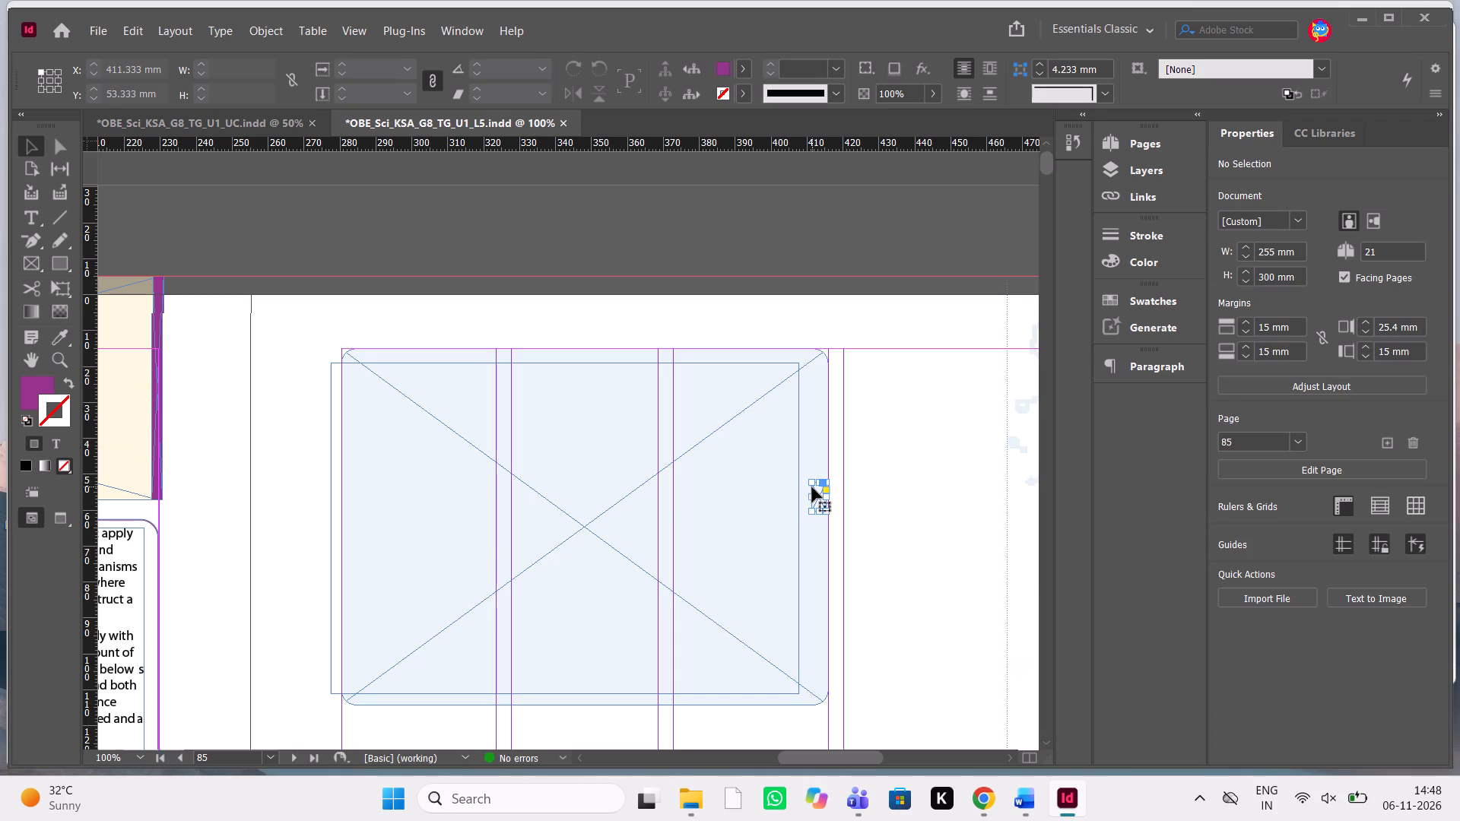
pyautogui.press('Right')
pyautogui.press('Right')
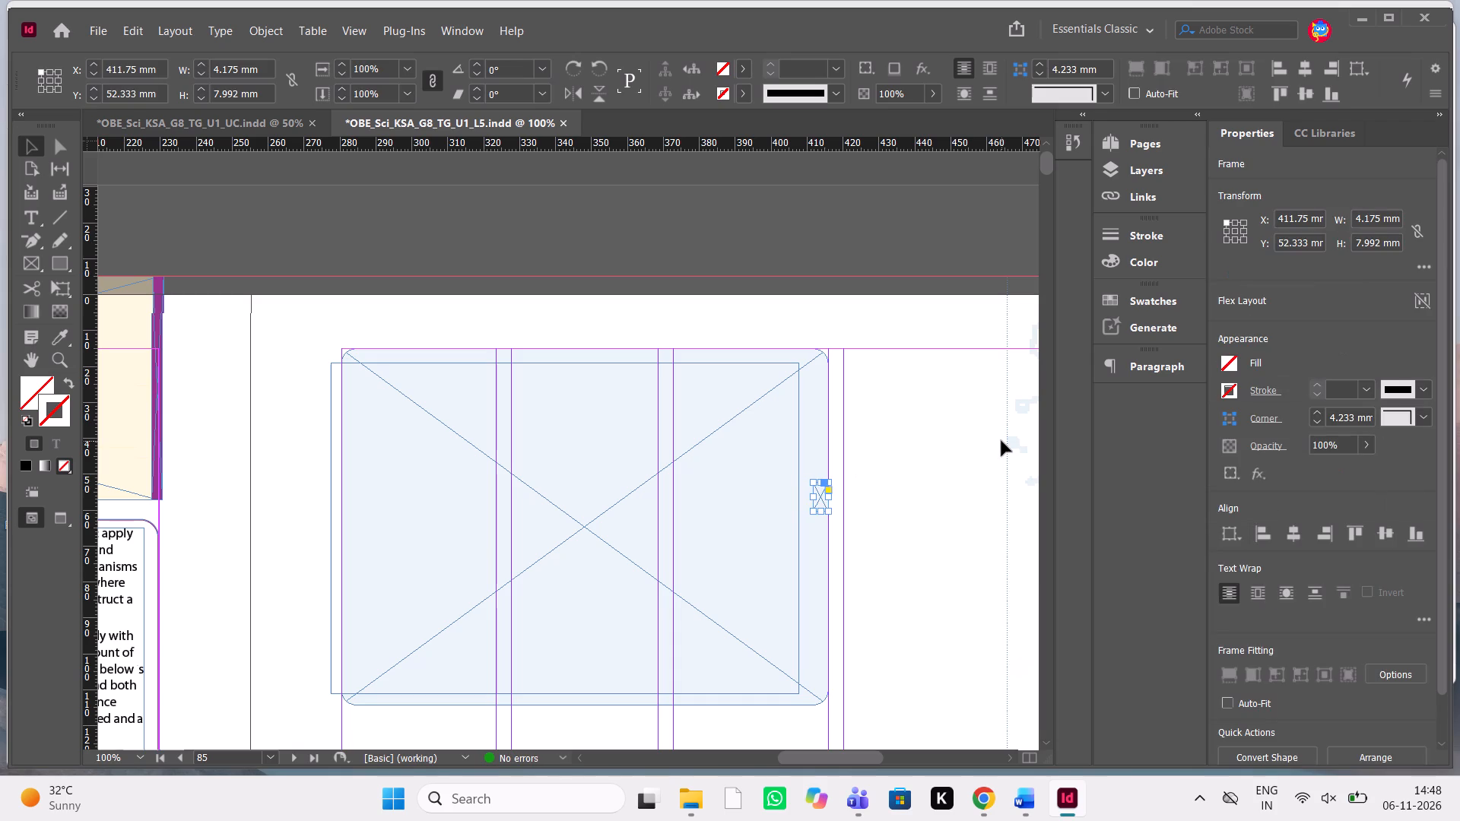
pyautogui.click(1001, 441)
# Nudge the threaded text frame on page 85 right to X 281.575 mm.
pyautogui.click(676, 486)
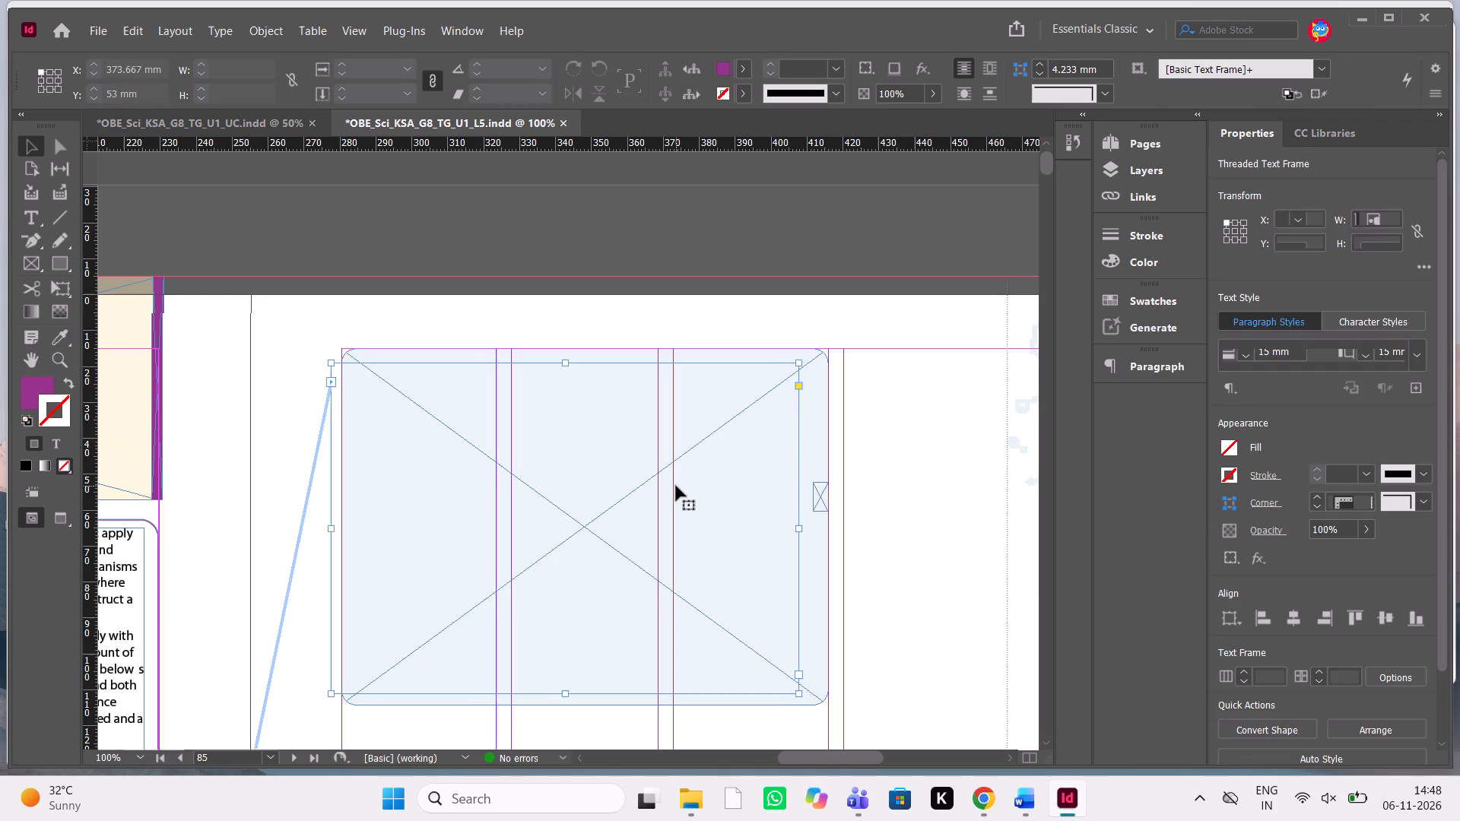
pyautogui.press('Right')
pyautogui.press('Right')
pyautogui.press('Right')
pyautogui.press('Right')
pyautogui.press('Right')
pyautogui.press('Right')
pyautogui.press('Right')
pyautogui.press('Right')
pyautogui.press('Right')
pyautogui.press('Right')
pyautogui.press('Right')
pyautogui.press('Right')
pyautogui.press('Right')
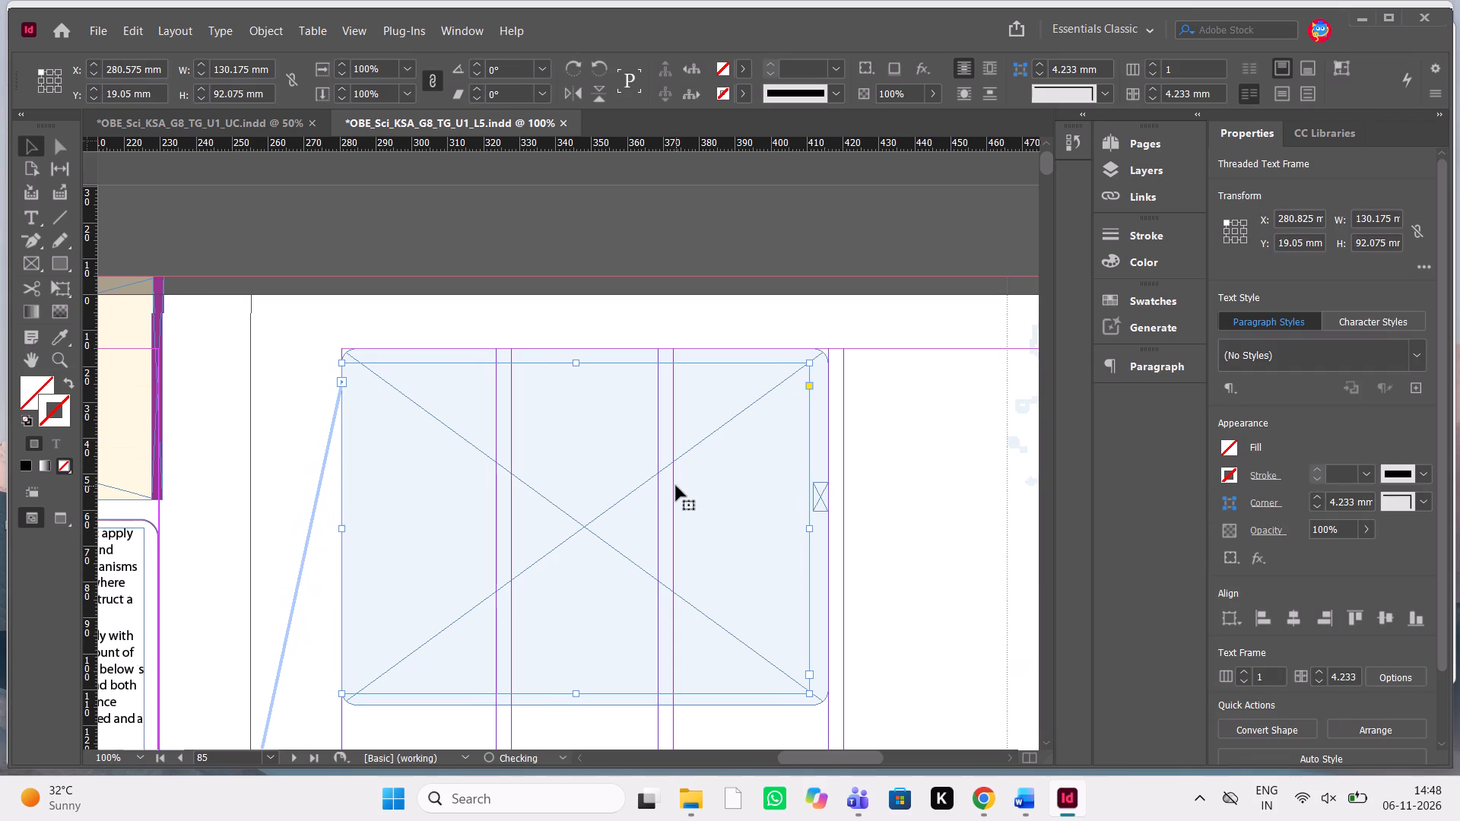
pyautogui.press('Right')
pyautogui.press('Right')
pyautogui.press('Right')
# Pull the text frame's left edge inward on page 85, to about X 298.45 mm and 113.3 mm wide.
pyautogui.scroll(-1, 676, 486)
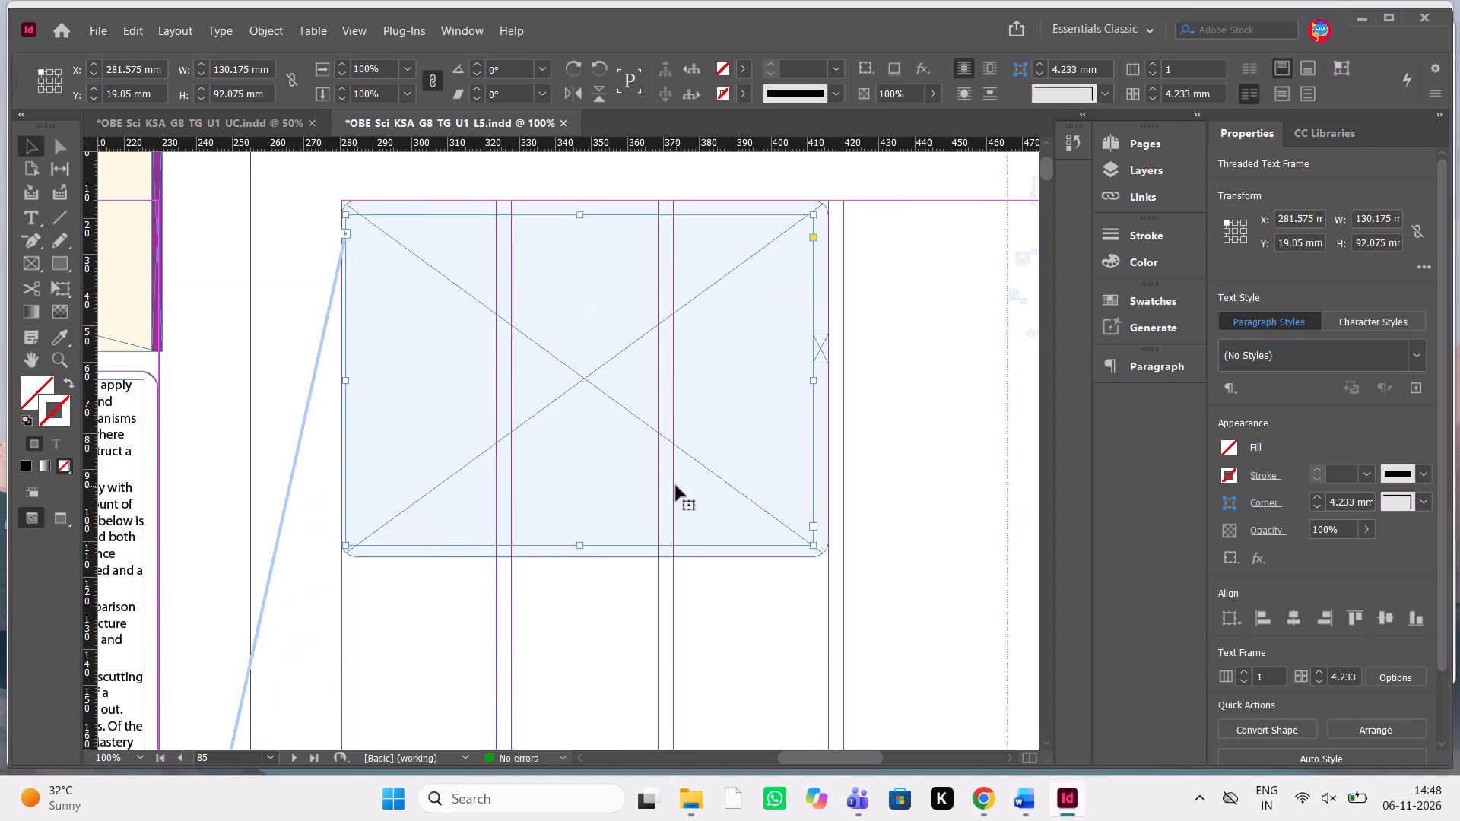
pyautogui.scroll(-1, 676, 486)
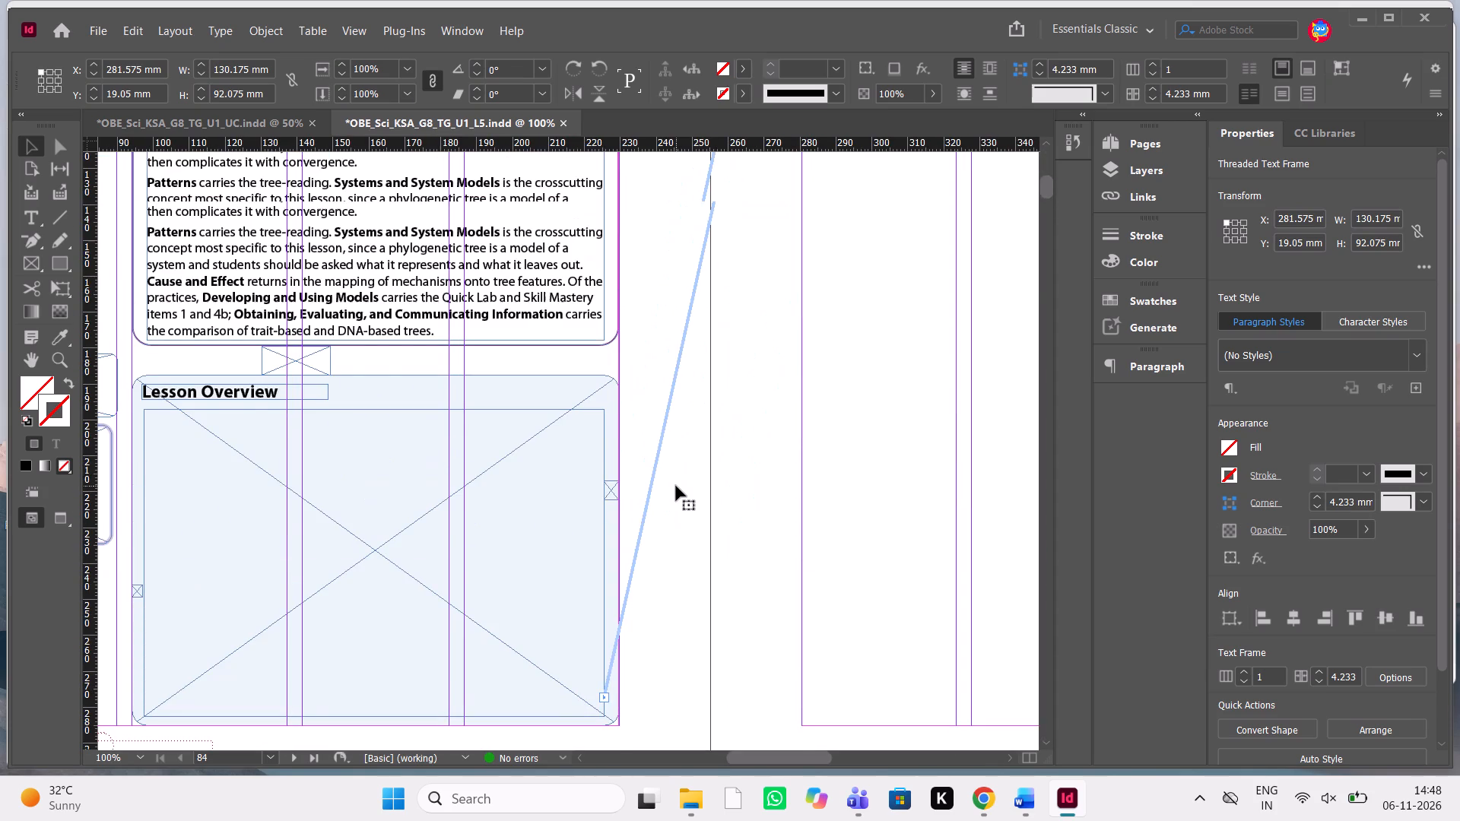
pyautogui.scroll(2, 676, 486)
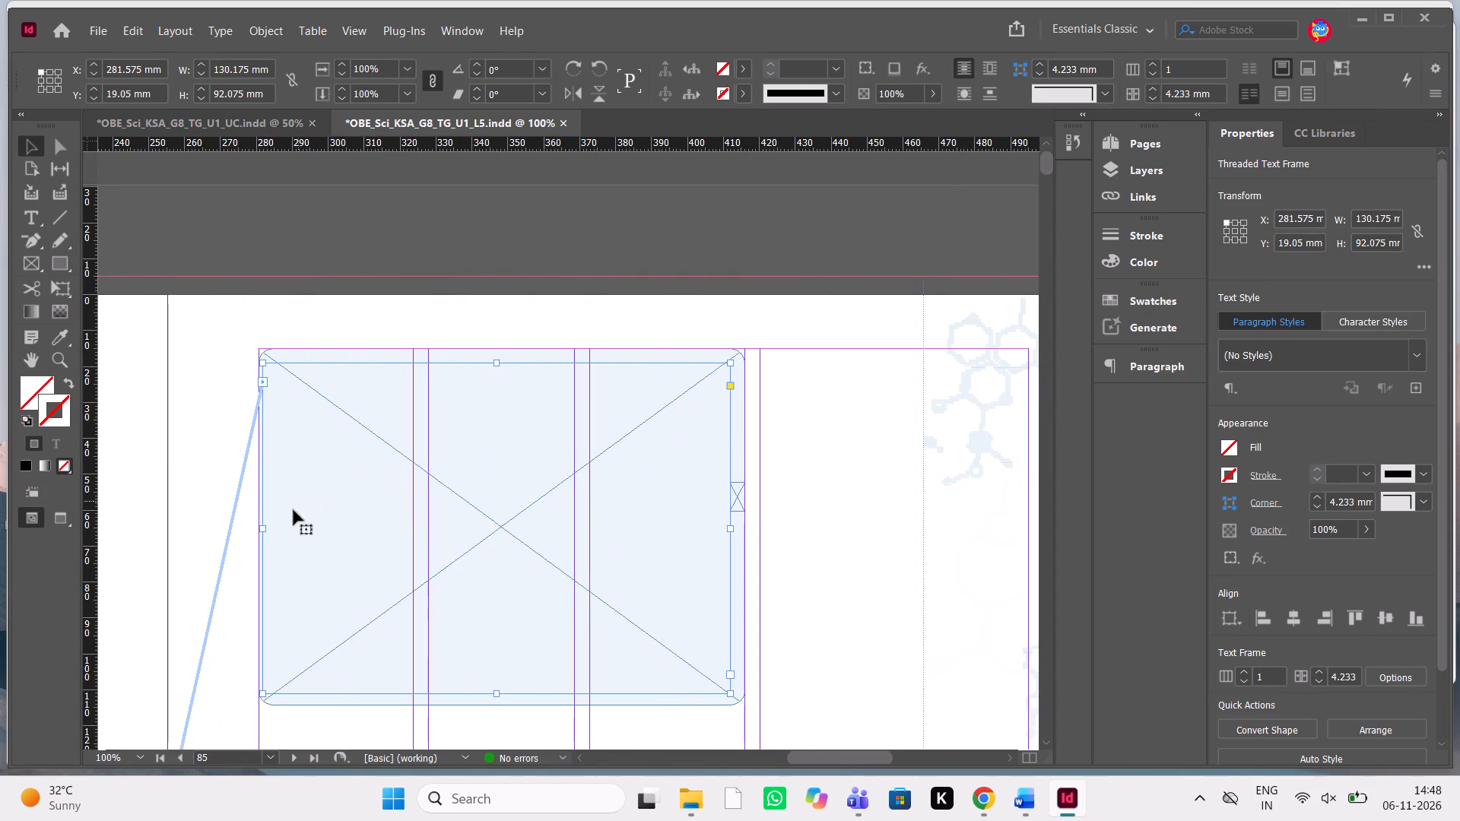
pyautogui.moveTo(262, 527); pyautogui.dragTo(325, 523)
# Check the width of the spacer frame at the blue box's left edge on page 84.
pyautogui.scroll(-1, 325, 523)
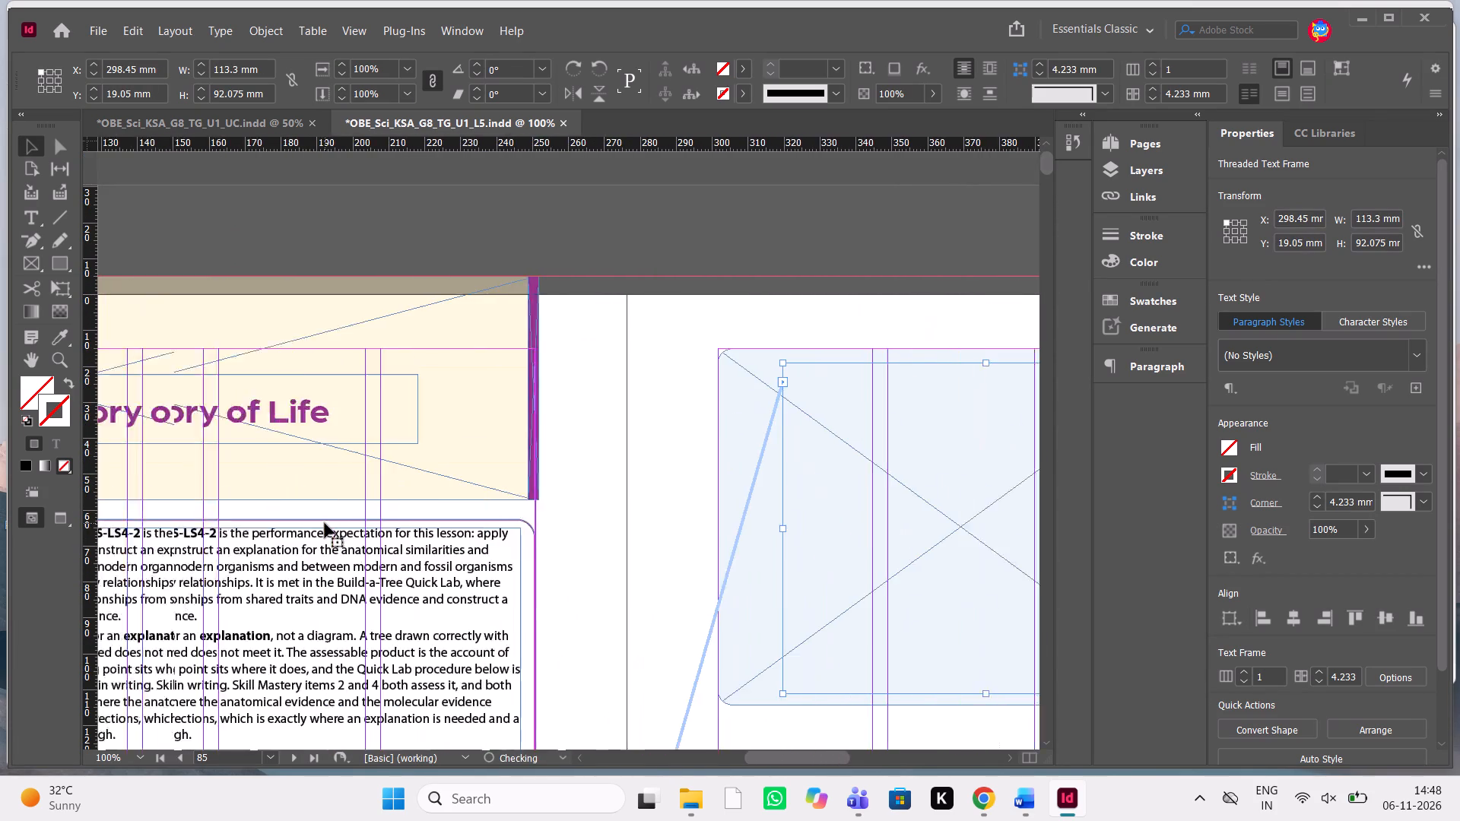
pyautogui.scroll(-1, 325, 523)
pyautogui.scroll(1, 325, 523)
pyautogui.scroll(-1, 325, 523)
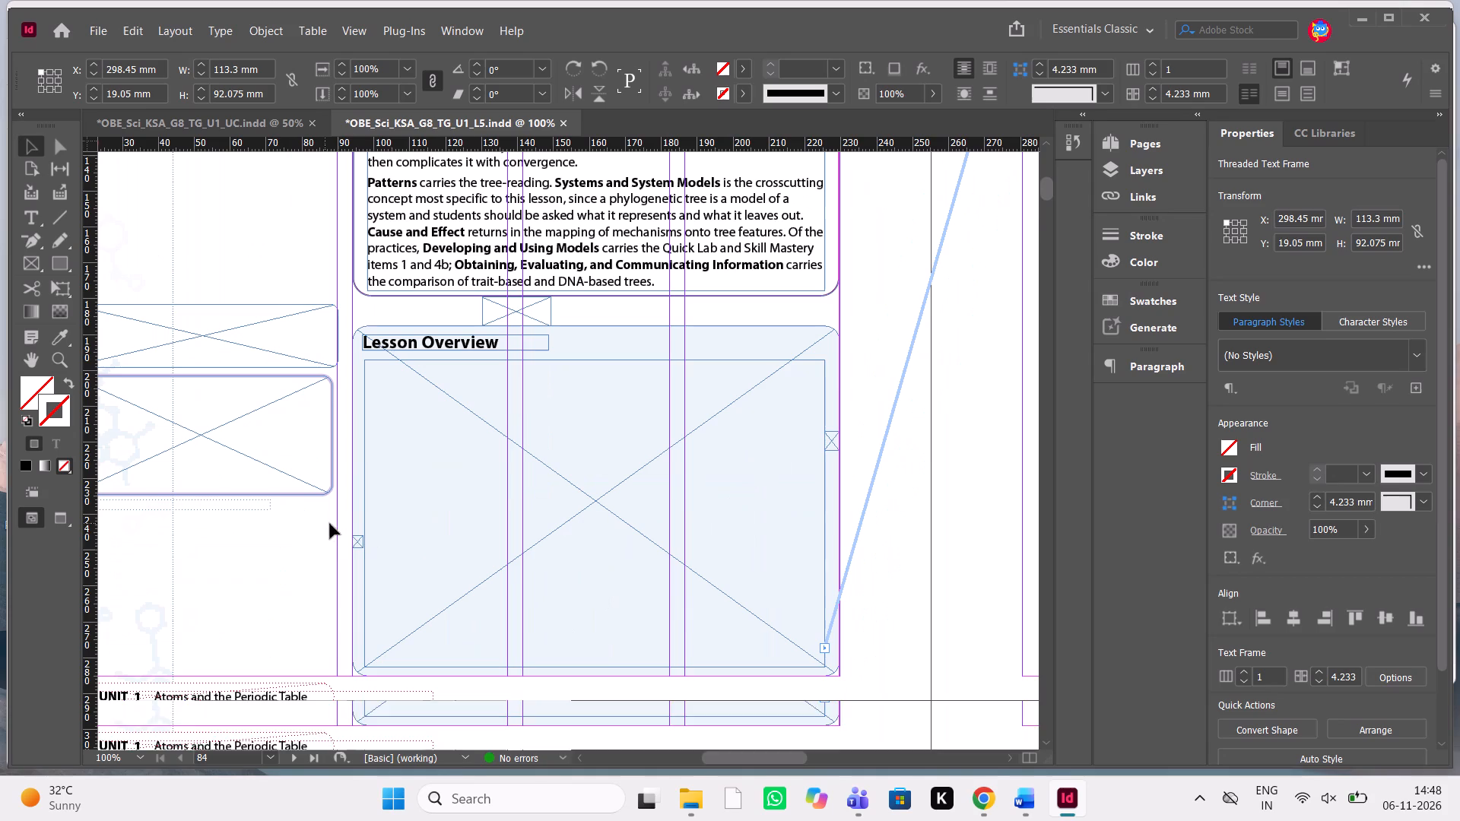
pyautogui.click(356, 541)
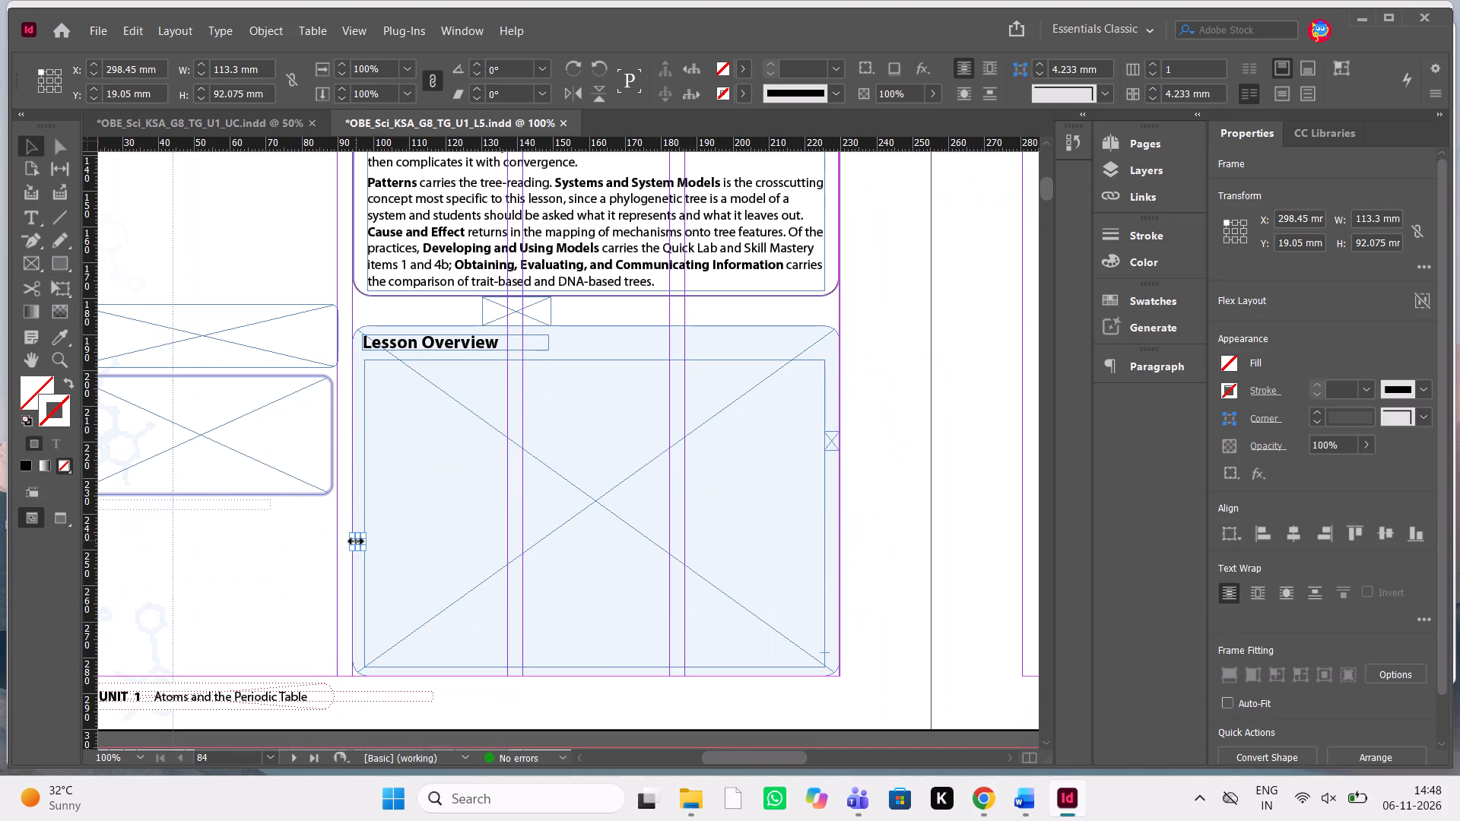
# Draw a spacer frame about 11.5 mm high at the blue box's left edge on page 85, with a width of 2.925 mm.
pyautogui.scroll(1, 503, 509)
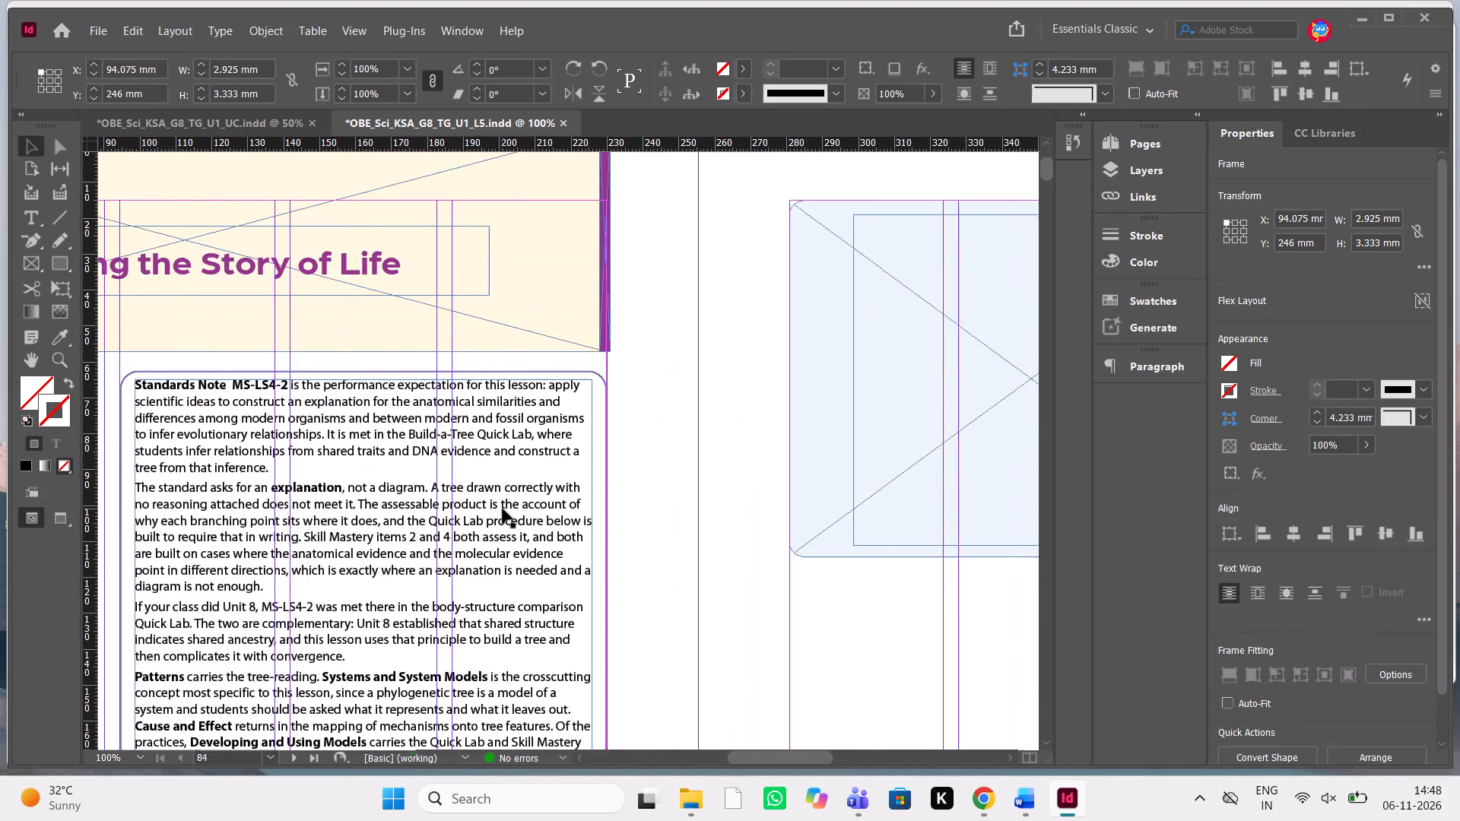
pyautogui.scroll(1, 503, 509)
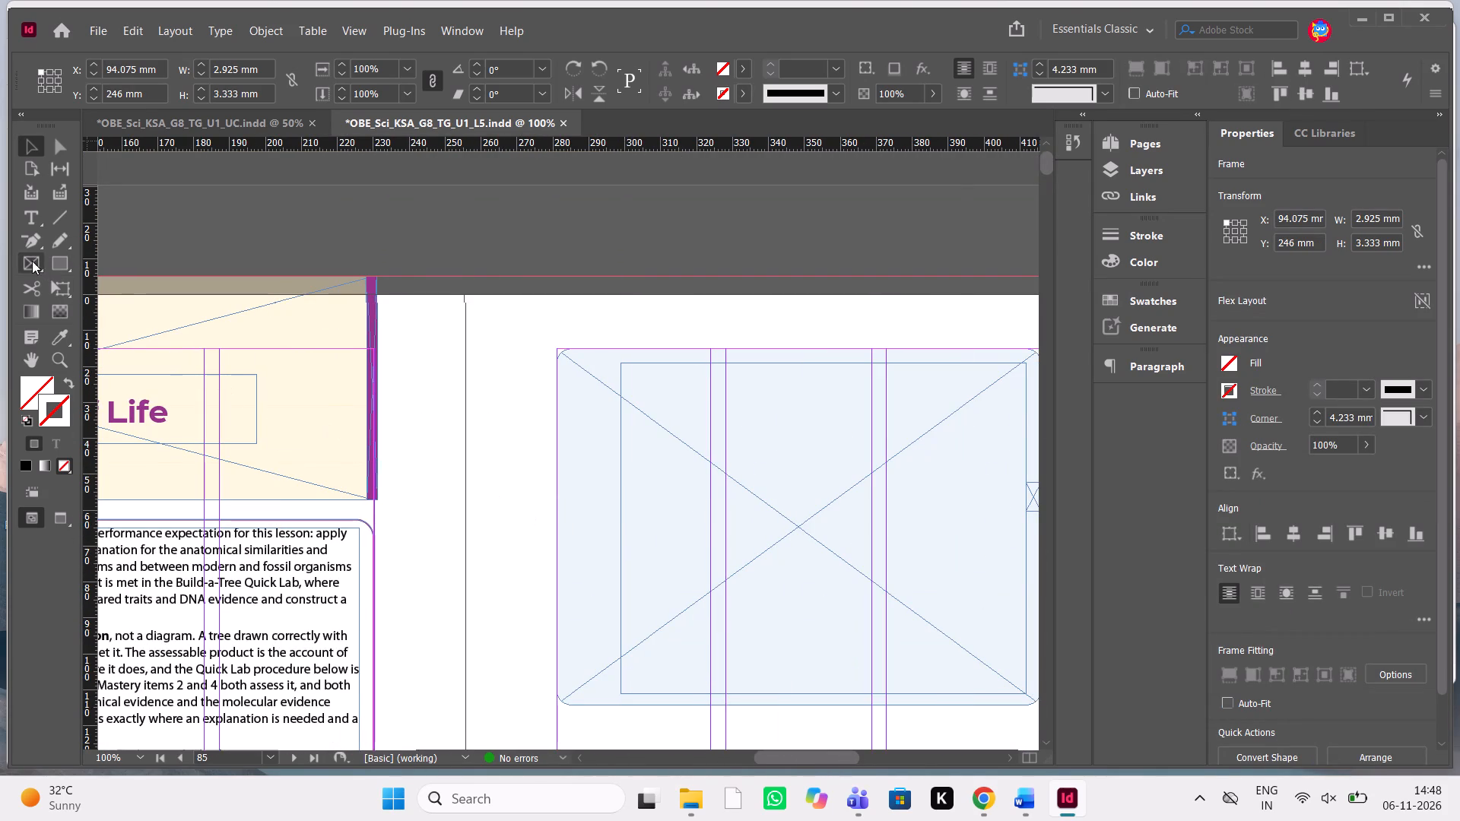
pyautogui.click(32, 261)
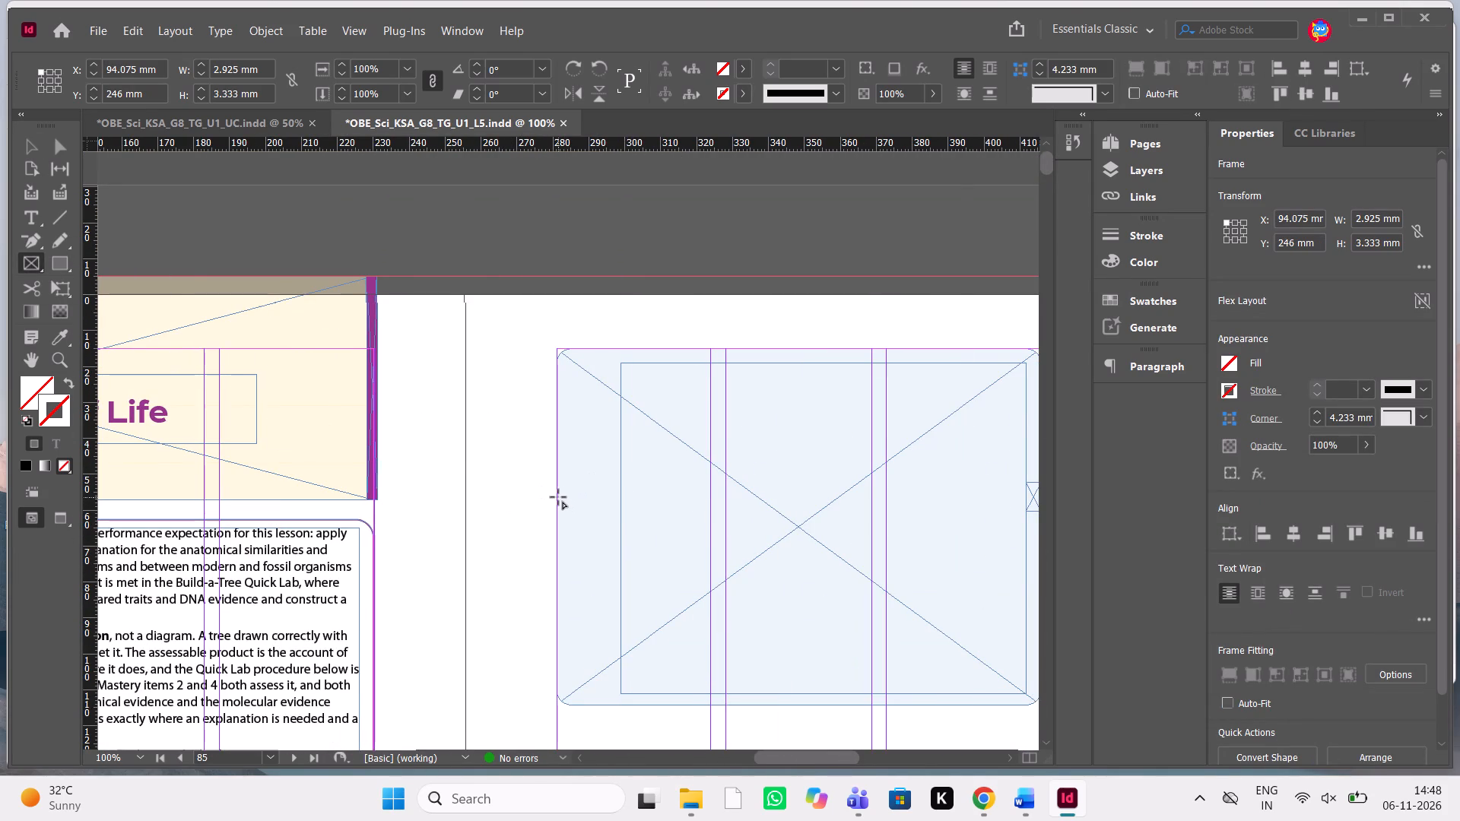
pyautogui.moveTo(558, 497); pyautogui.dragTo(584, 541)
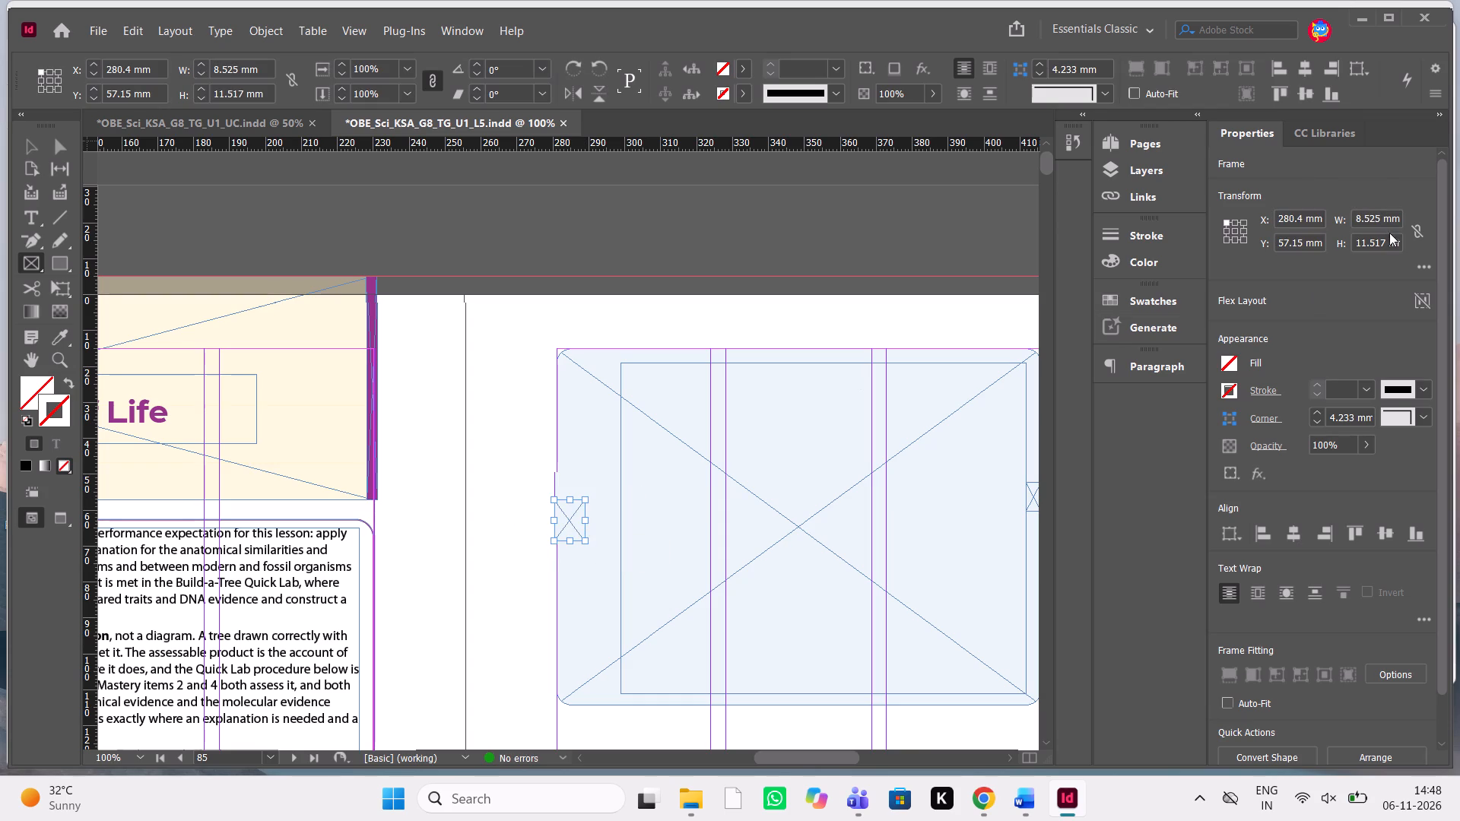
pyautogui.moveTo(1382, 218); pyautogui.dragTo(1150, 230)
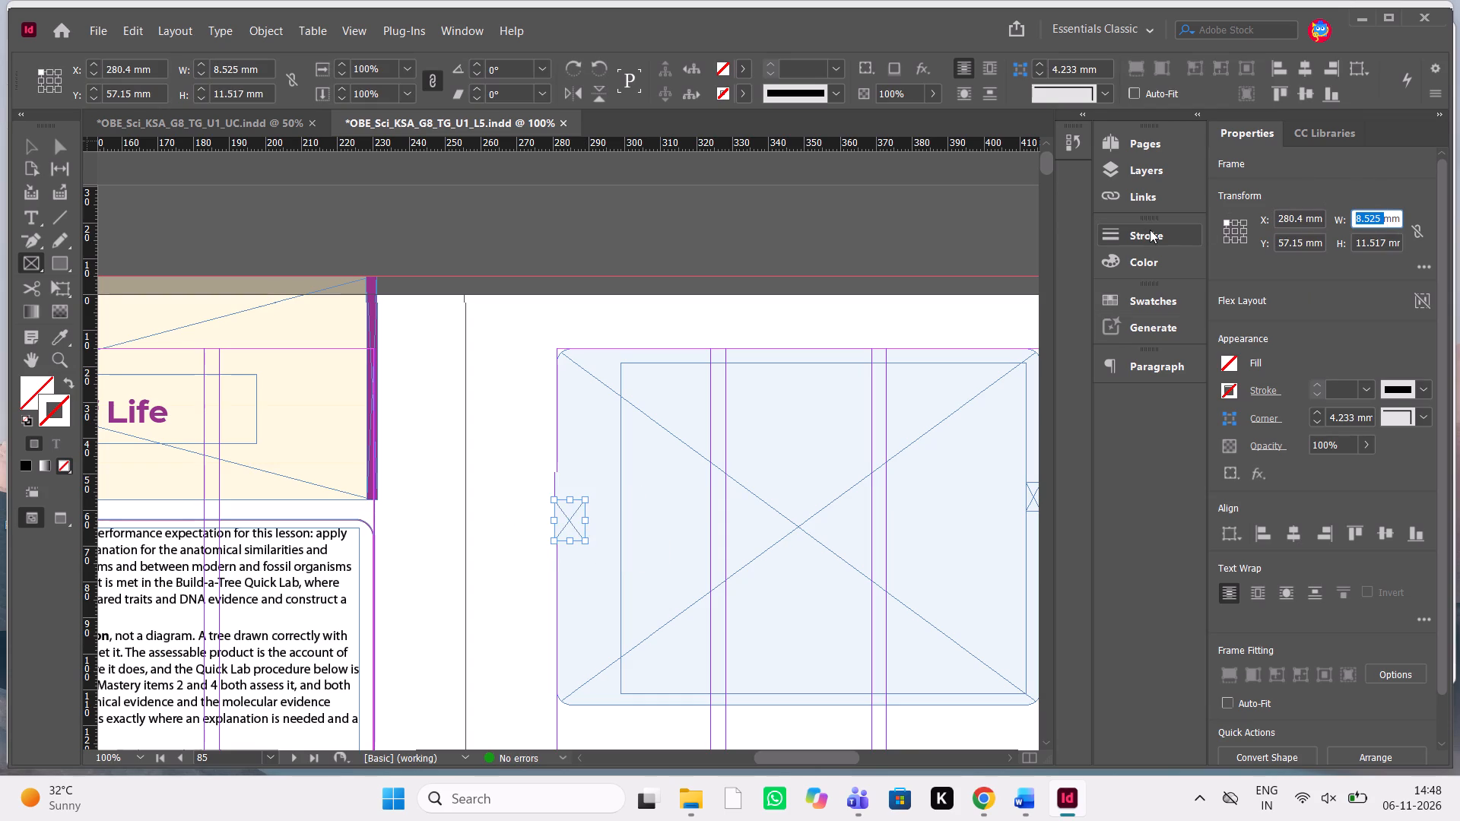
pyautogui.press('BackSpace')
pyautogui.write('2.925')
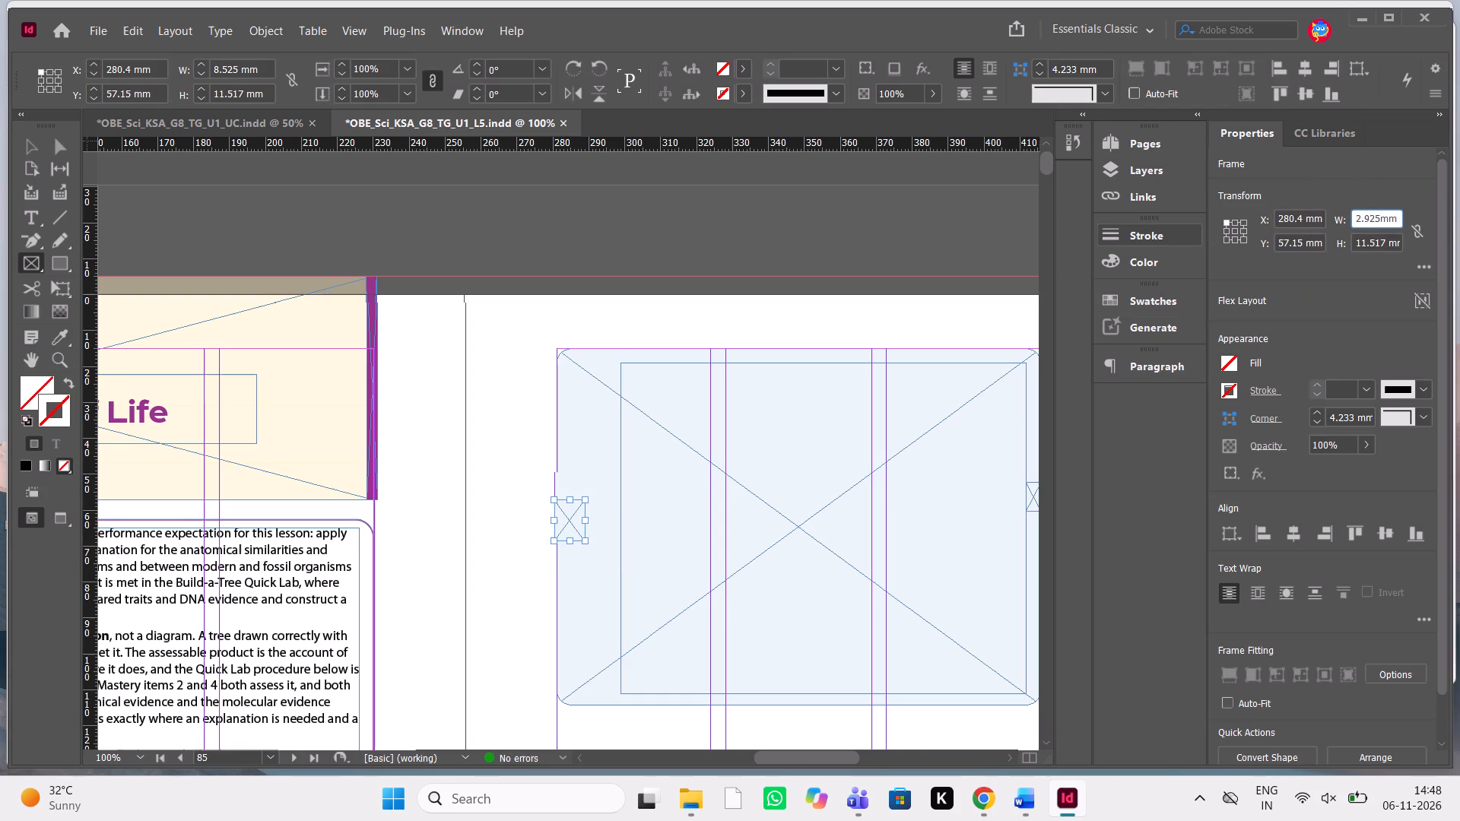
pyautogui.press('Return')
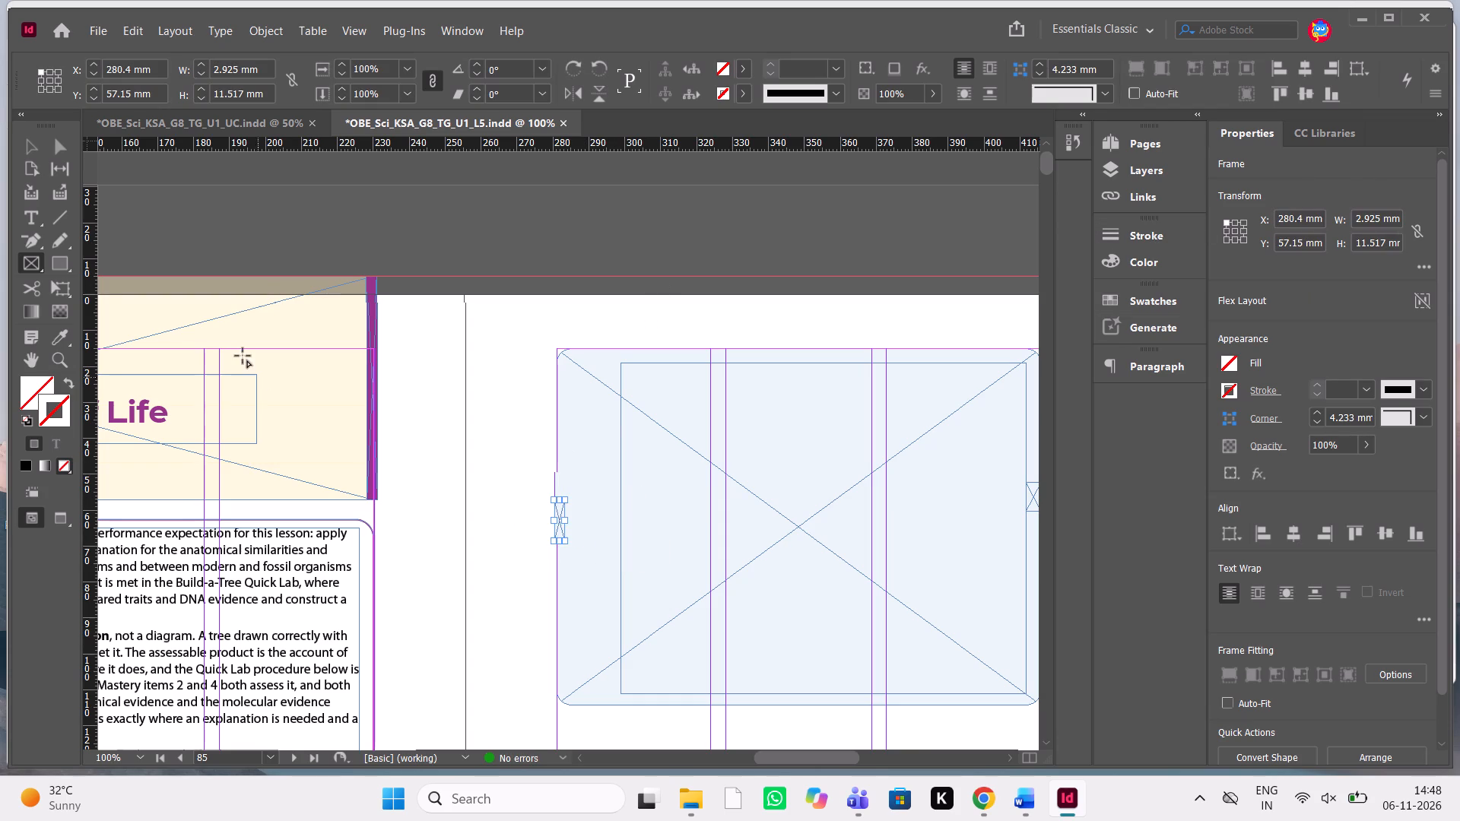
pyautogui.click(24, 145)
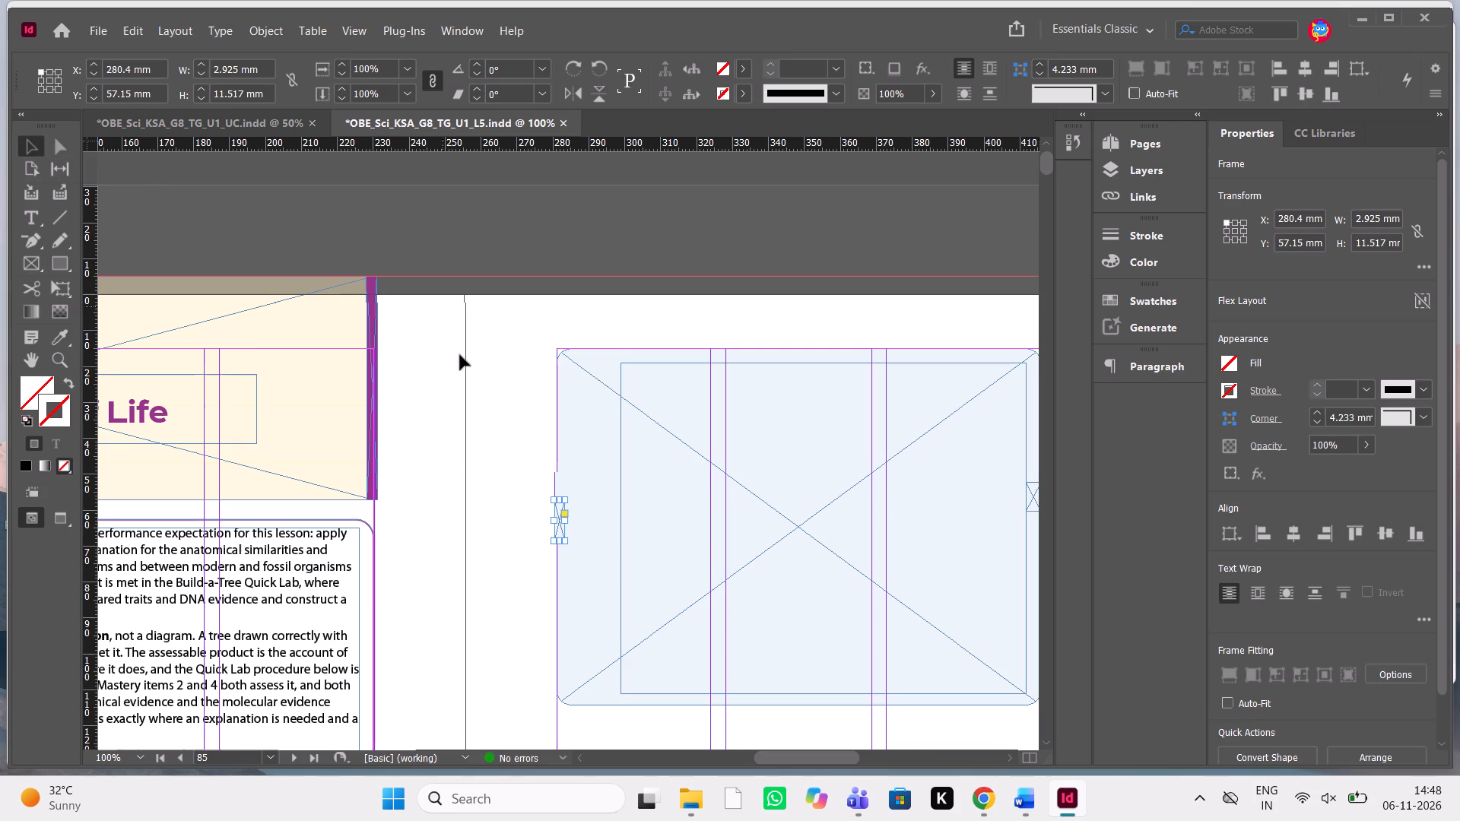
pyautogui.click(444, 500)
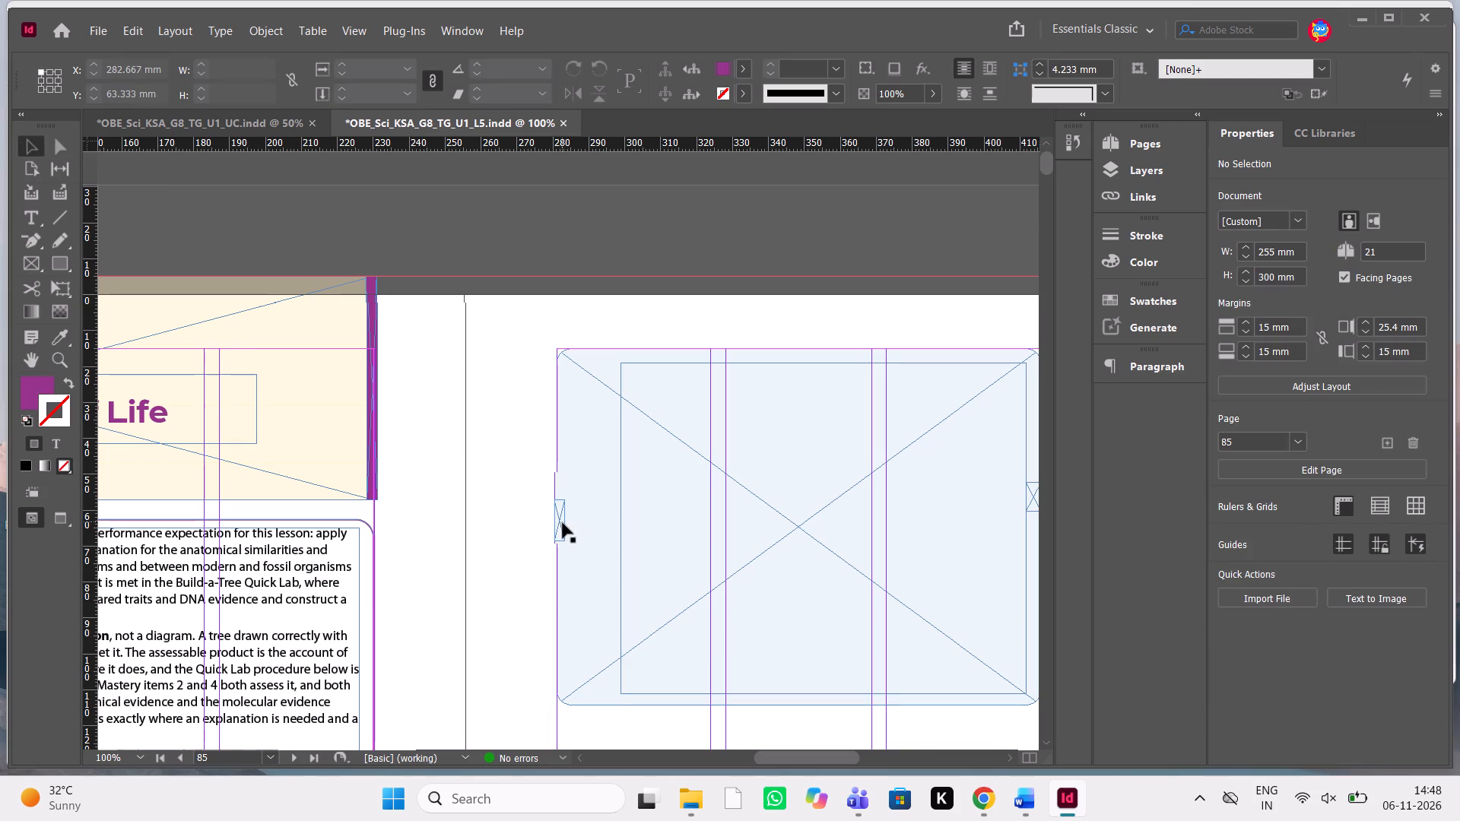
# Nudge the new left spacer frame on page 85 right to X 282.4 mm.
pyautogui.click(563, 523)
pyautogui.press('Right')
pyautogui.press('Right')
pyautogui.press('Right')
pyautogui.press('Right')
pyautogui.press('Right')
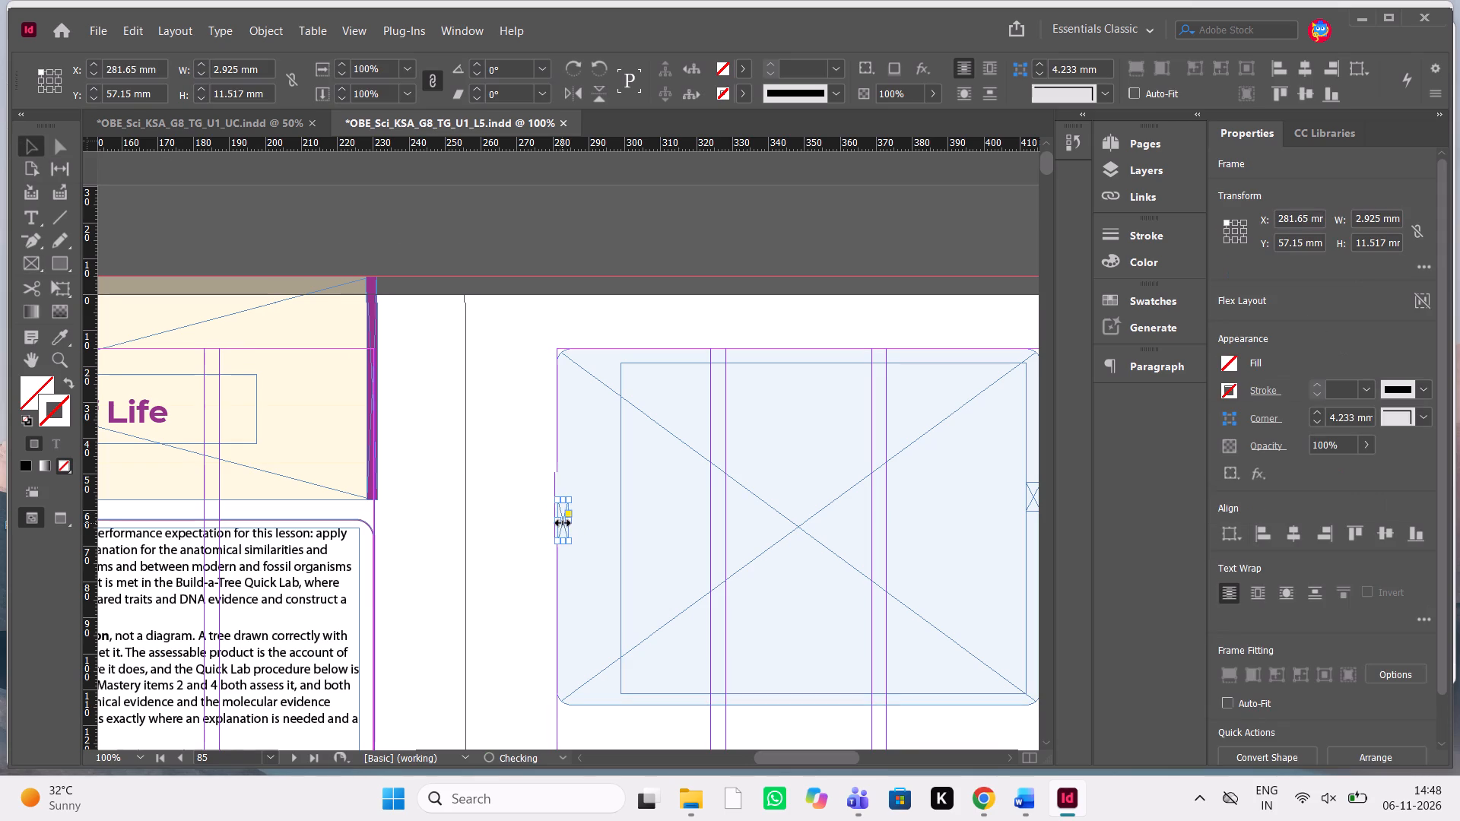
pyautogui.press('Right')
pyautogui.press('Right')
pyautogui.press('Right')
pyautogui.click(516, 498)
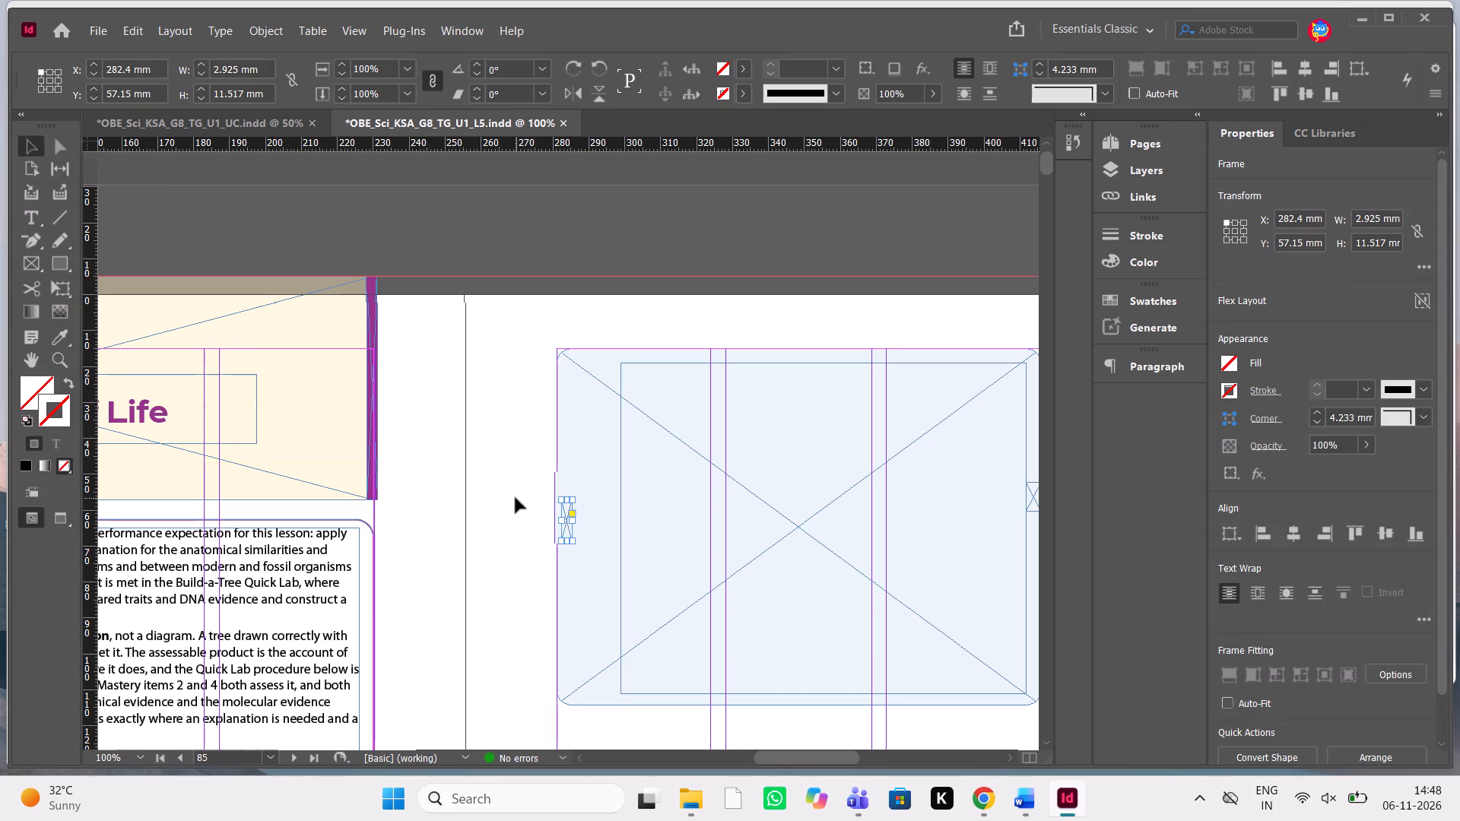
# Reposition the left spacer frame on page 85 at X 280.9 mm and about Y 61.5 mm, by the blue box's edge.
pyautogui.moveTo(569, 516); pyautogui.dragTo(565, 537)
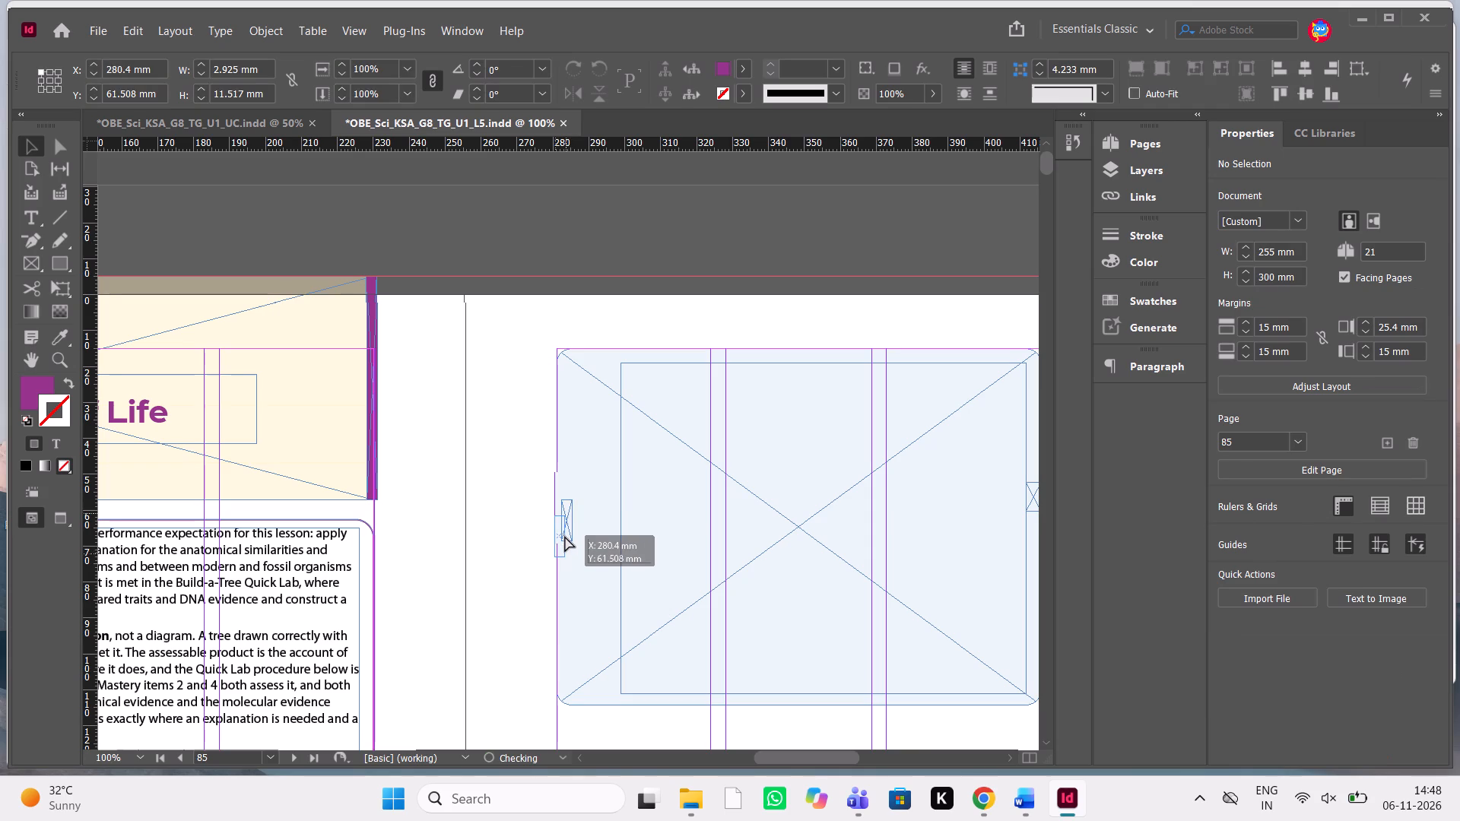
pyautogui.moveTo(565, 537); pyautogui.dragTo(568, 534)
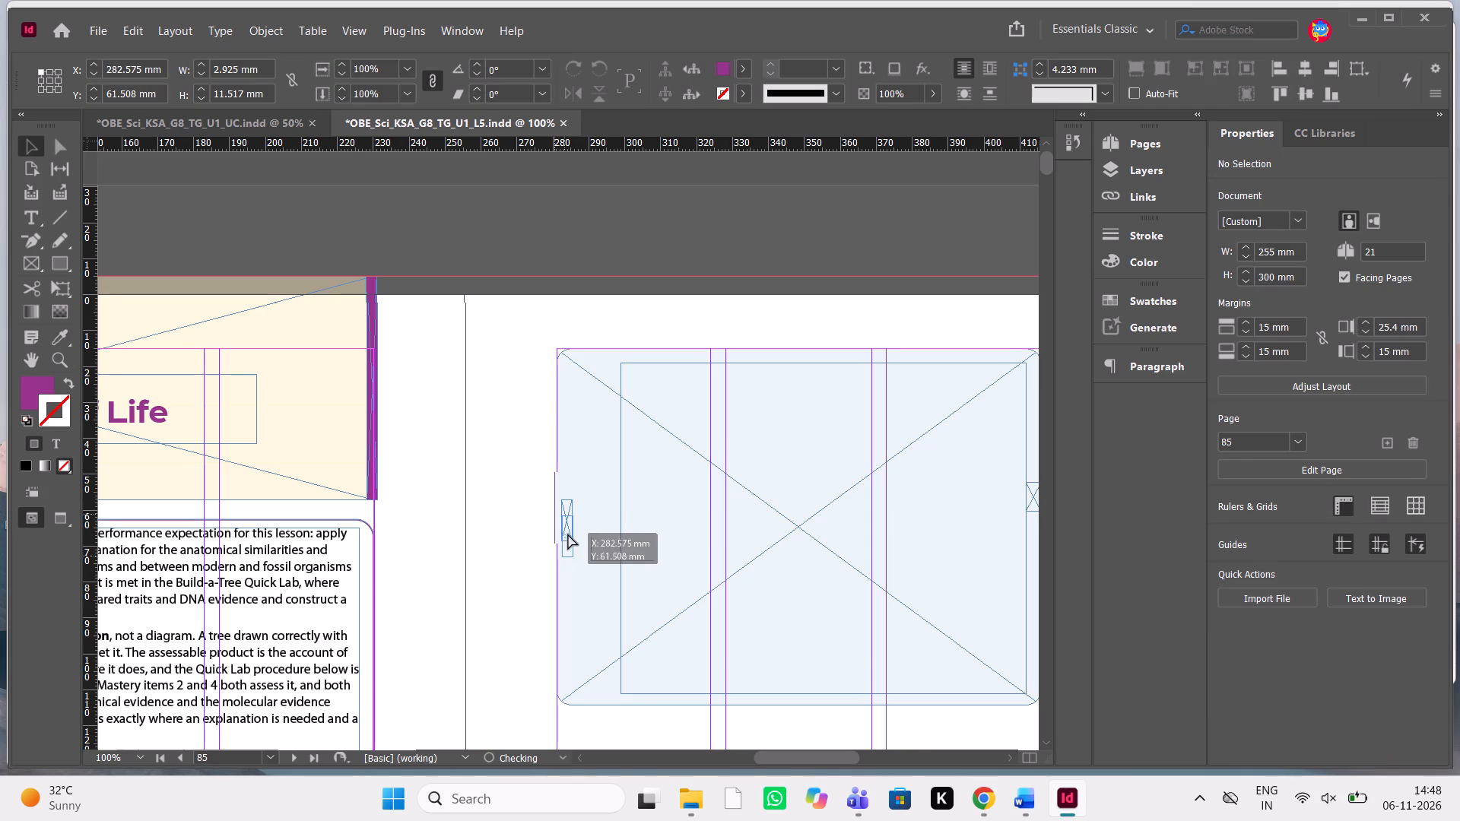
pyautogui.moveTo(568, 534); pyautogui.dragTo(567, 537)
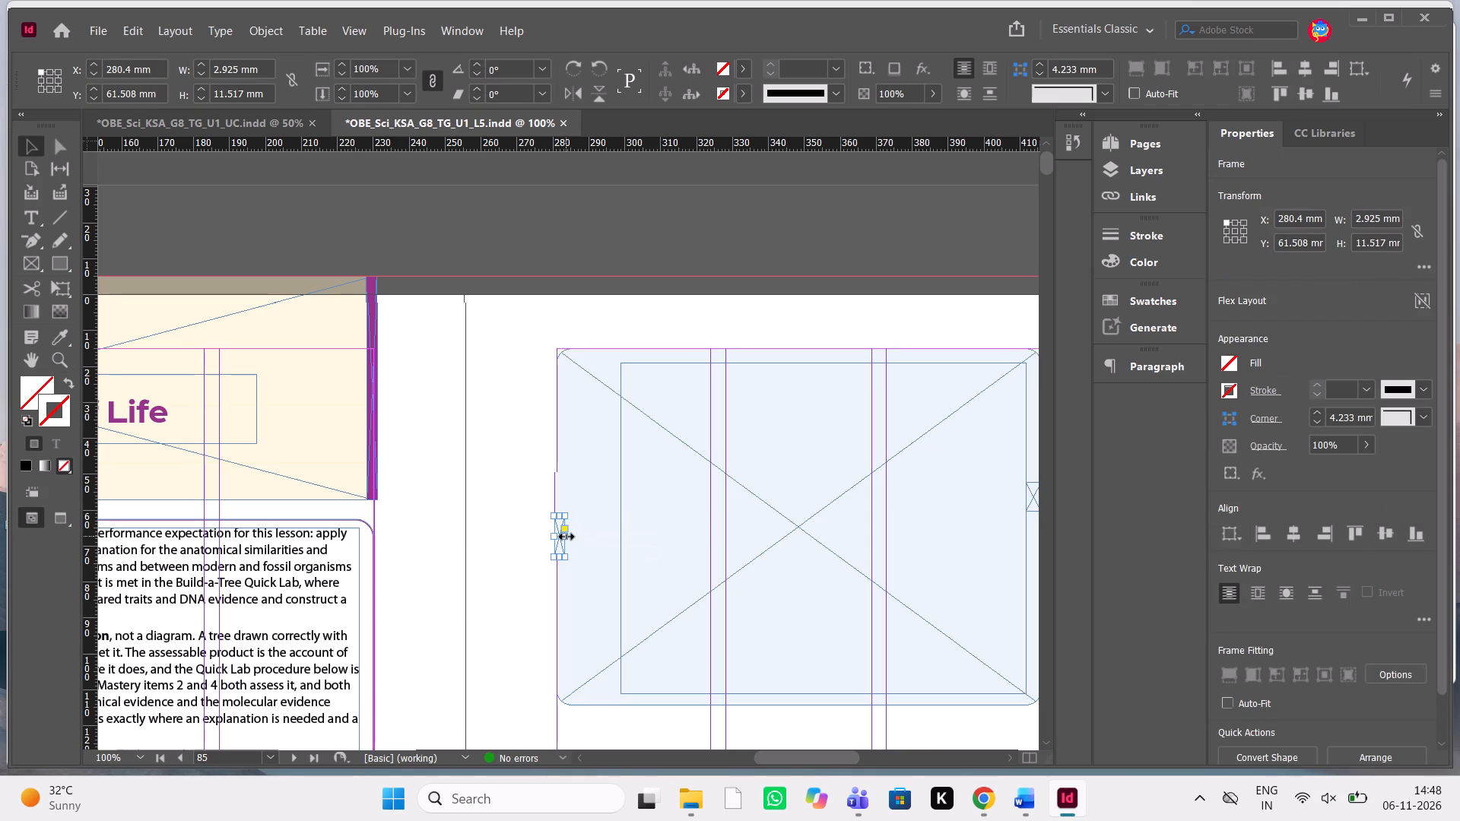
pyautogui.press('Right')
pyautogui.press('Right')
pyautogui.click(473, 416)
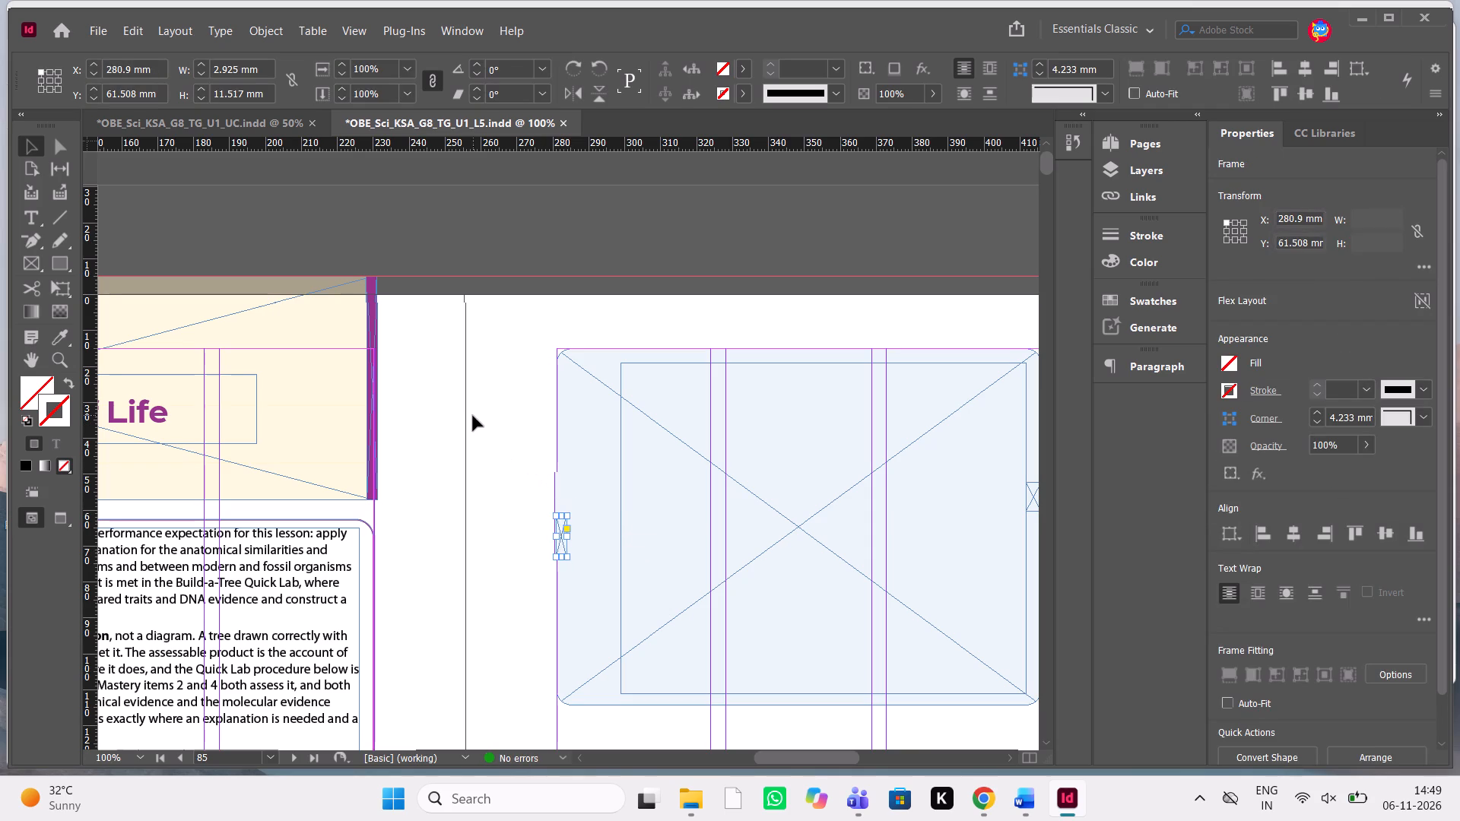
# Extend the threaded text frame's left edge to the left spacer frame at X 284 mm, making it 127.75 mm wide.
pyautogui.click(690, 483)
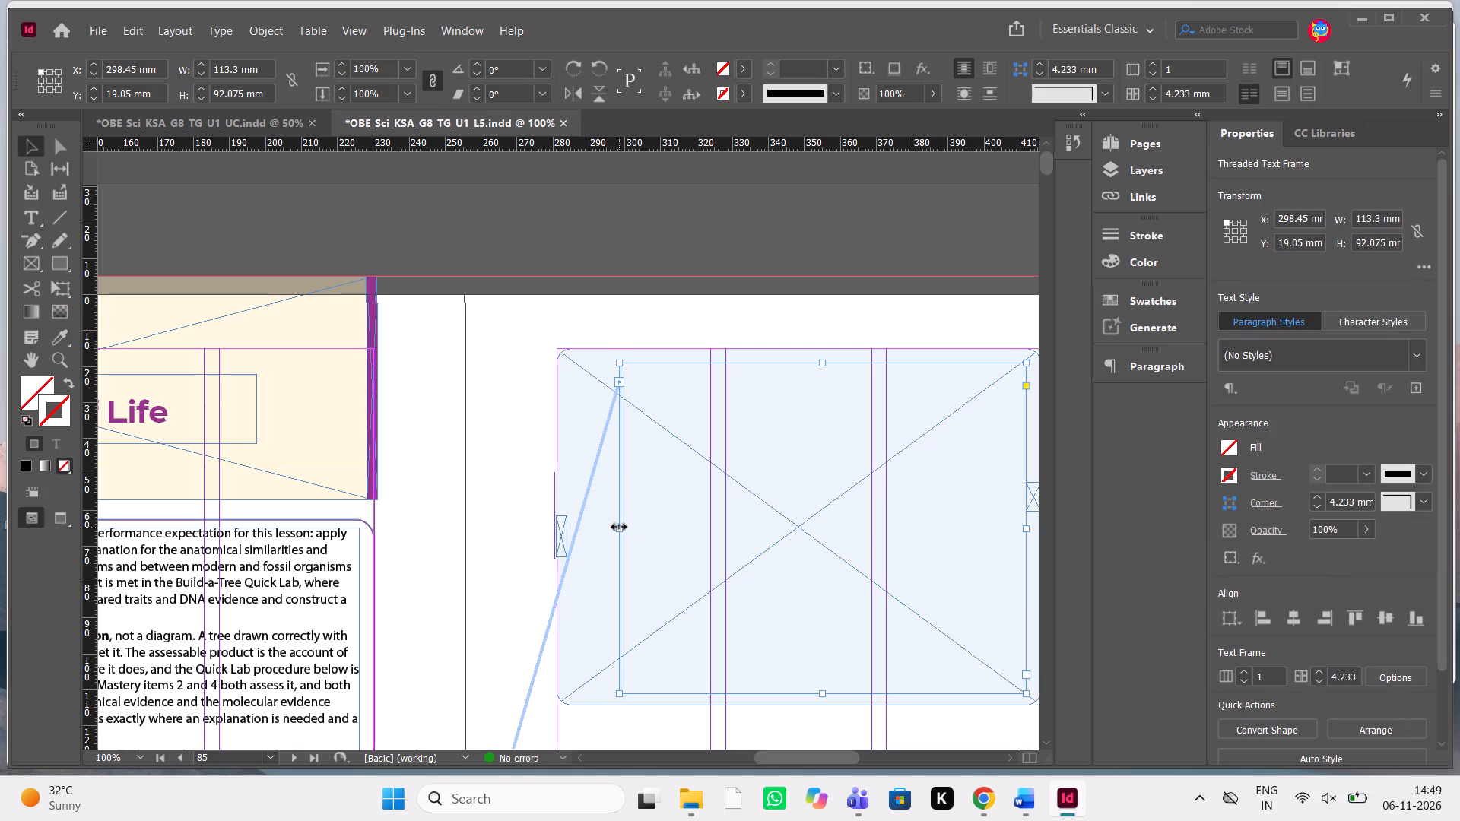
pyautogui.moveTo(619, 527); pyautogui.dragTo(567, 535)
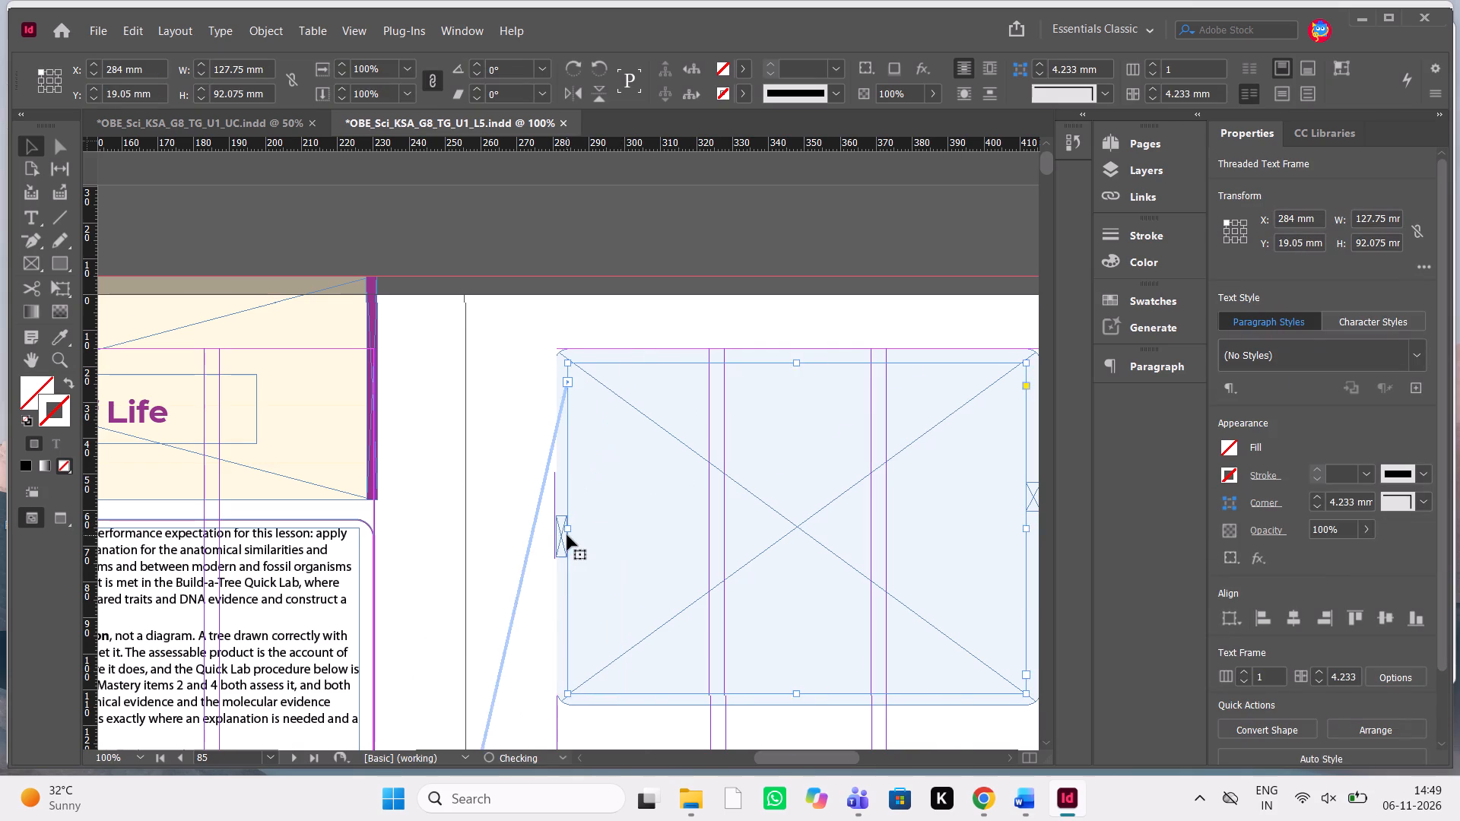
# Nudge the threaded text frame on page 85 up to Y 17.55 mm.
pyautogui.hscroll(-1, 567, 535)
pyautogui.press('Up')
pyautogui.press('Up')
pyautogui.press('Up')
pyautogui.press('Up')
pyautogui.press('Up')
pyautogui.press('Up')
pyautogui.press('Up')
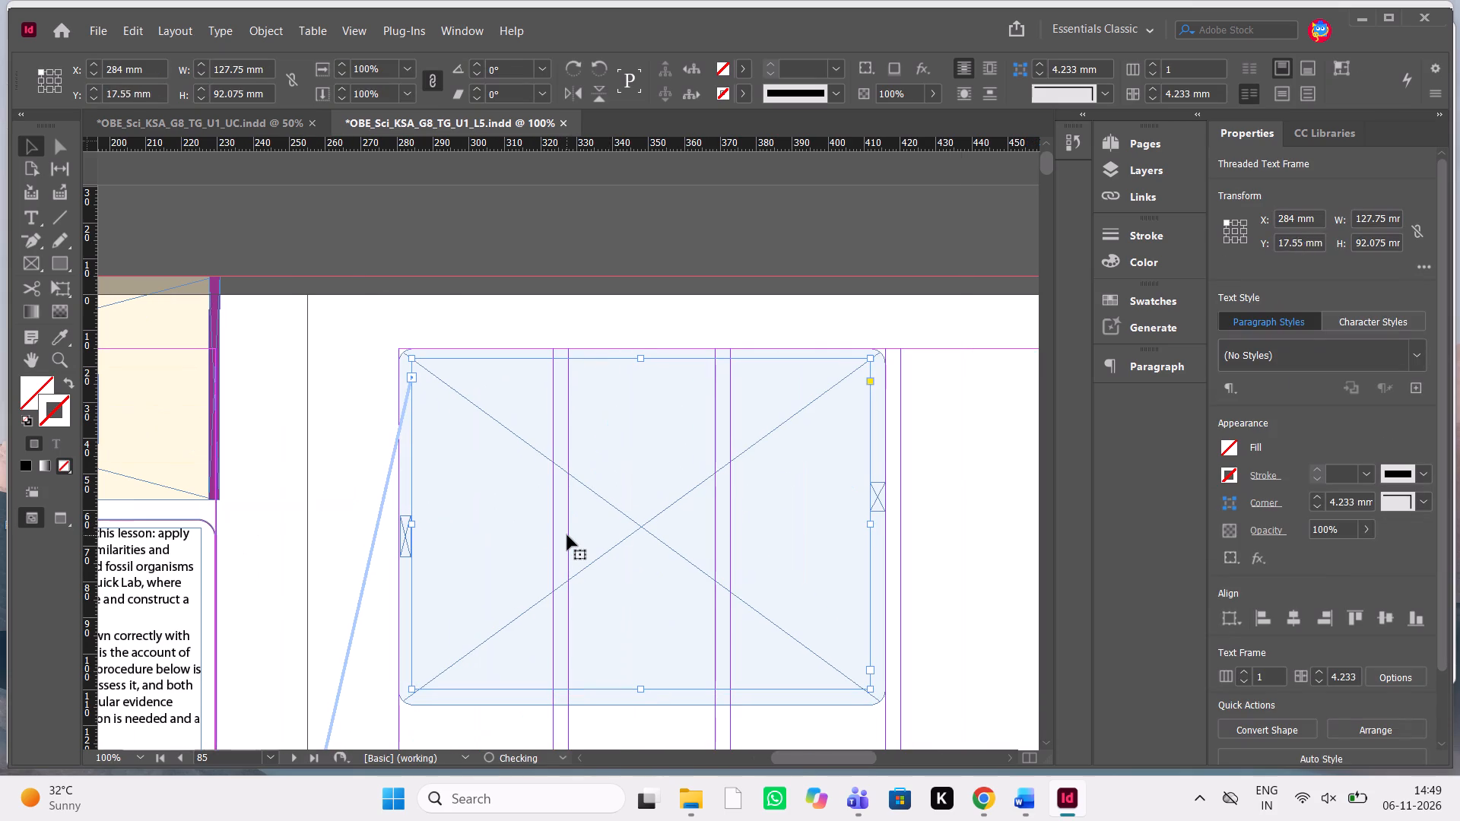
pyautogui.press('Up')
pyautogui.press('Down')
pyautogui.press('Down')
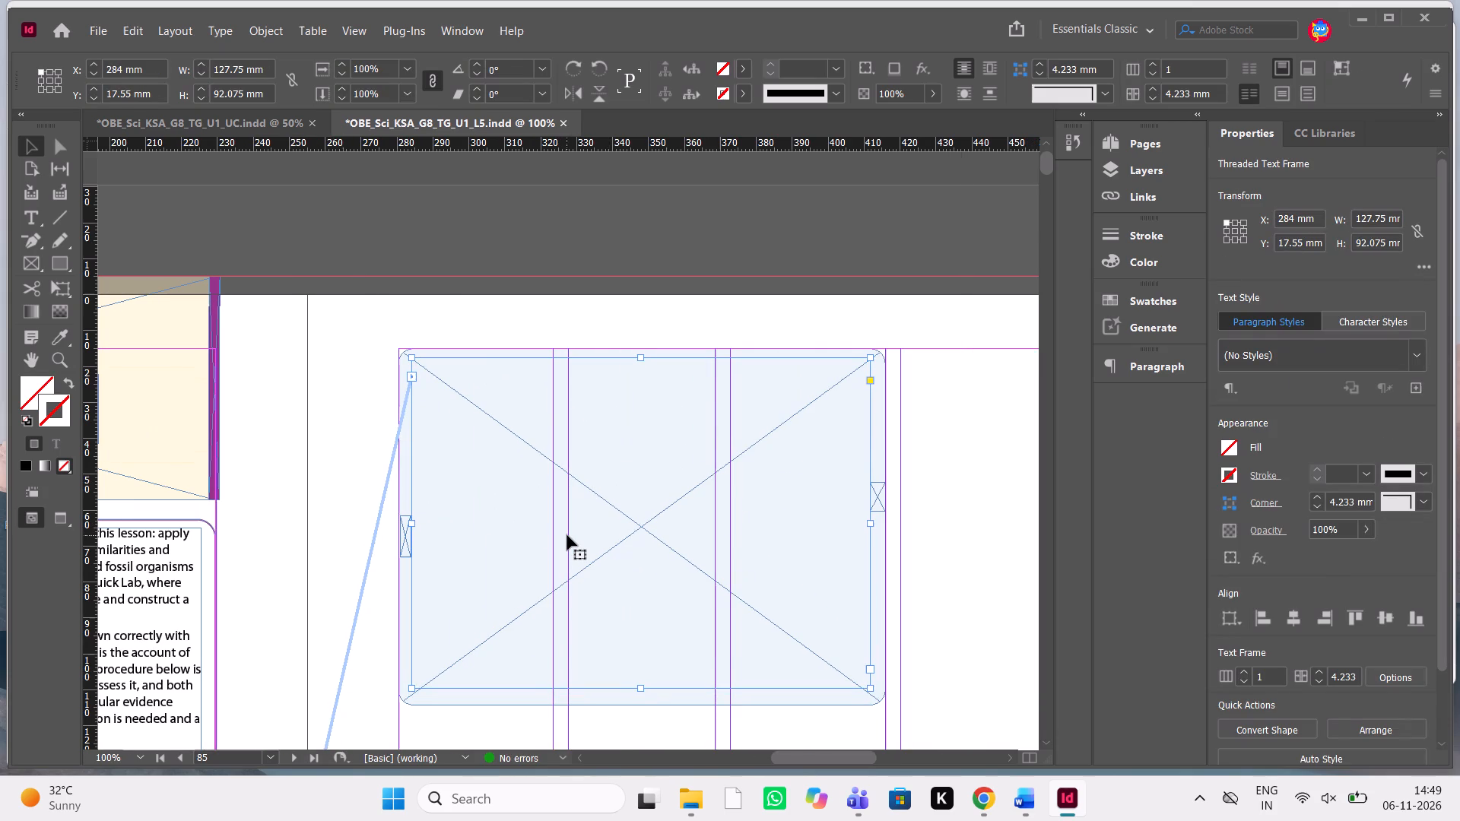
# Return from the Word manuscript to the InDesign layout and paste the copied lesson text into the page 84 Lesson Overview frame.
pyautogui.scroll(-3, 567, 535)
pyautogui.hotkey('alt', 'Tab')
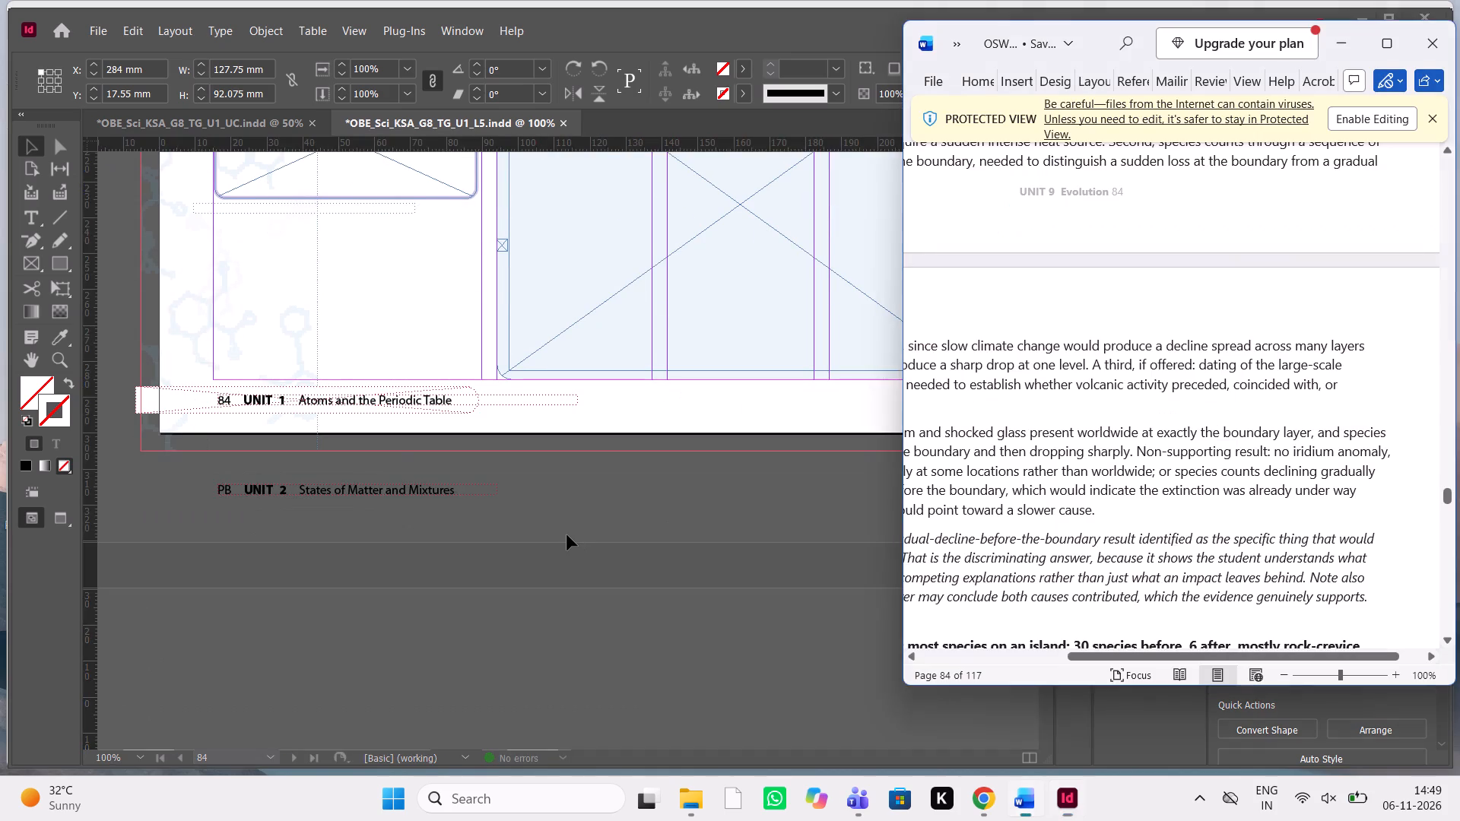
pyautogui.scroll(1, 567, 535)
pyautogui.hscroll(2, 1043, 452)
pyautogui.scroll(2, 1043, 452)
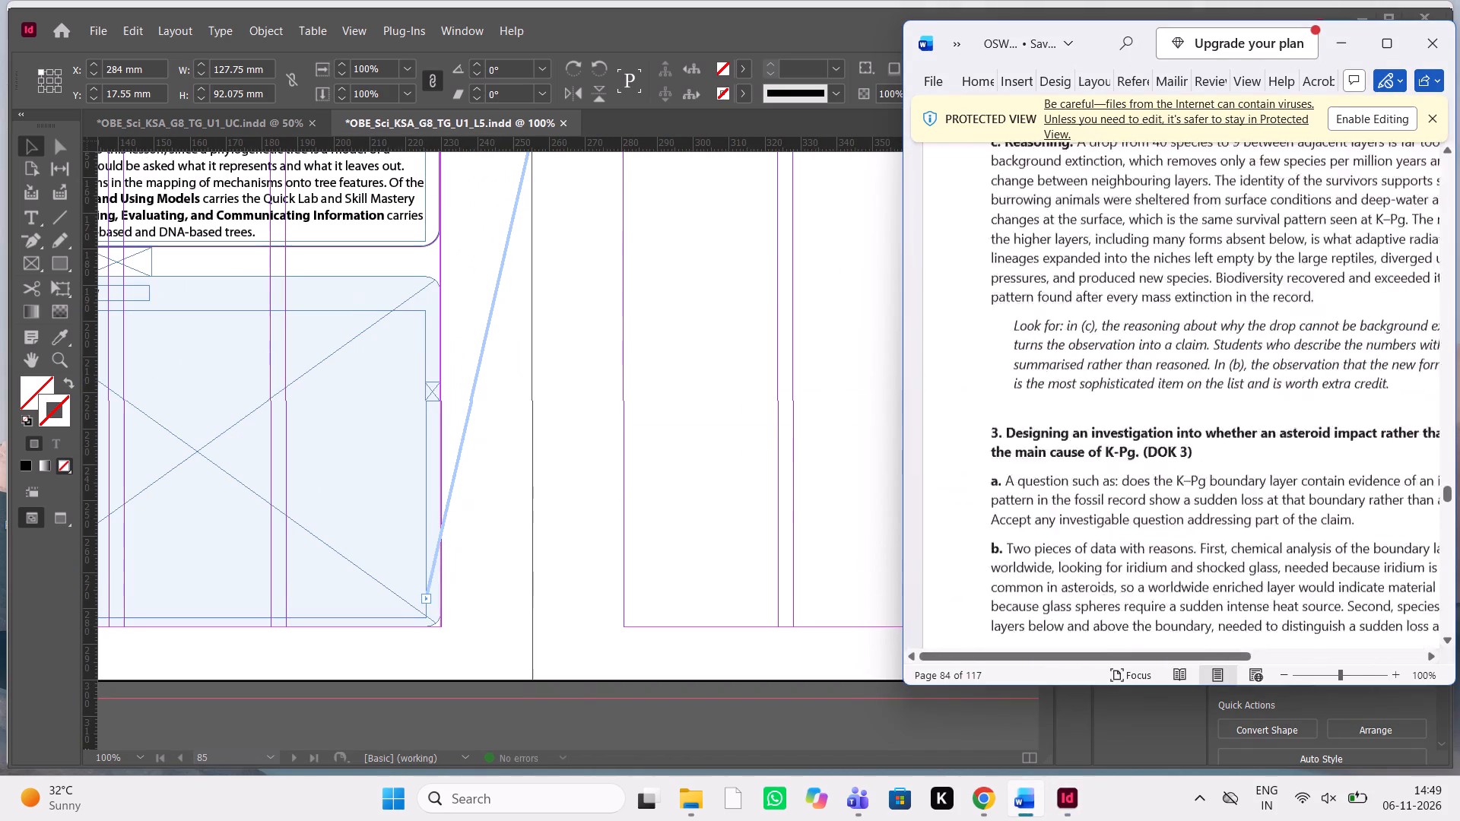
pyautogui.scroll(3, 1043, 452)
pyautogui.hscroll(1, 468, 401)
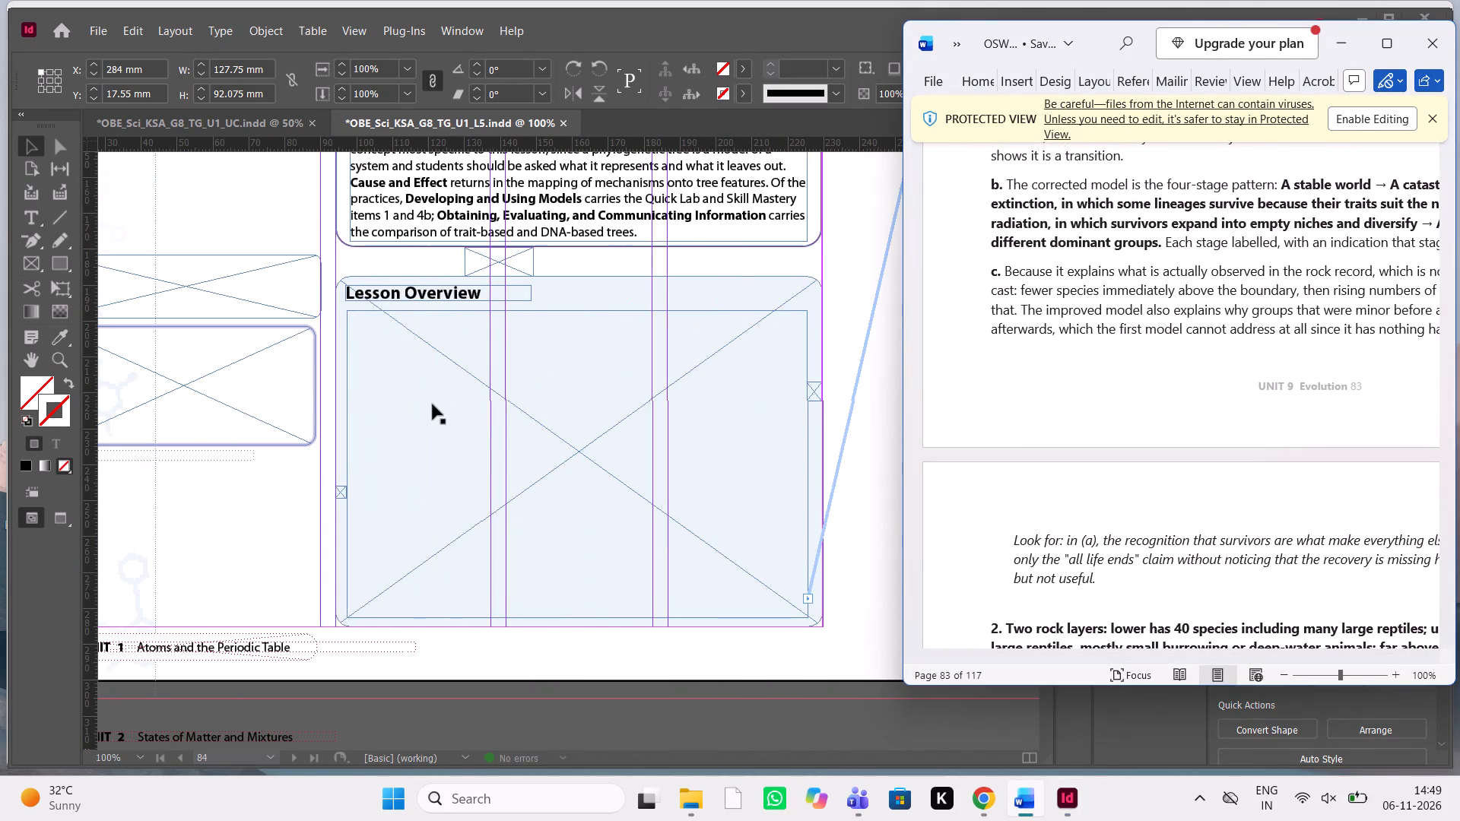
pyautogui.doubleClick(433, 404)
pyautogui.click(392, 330)
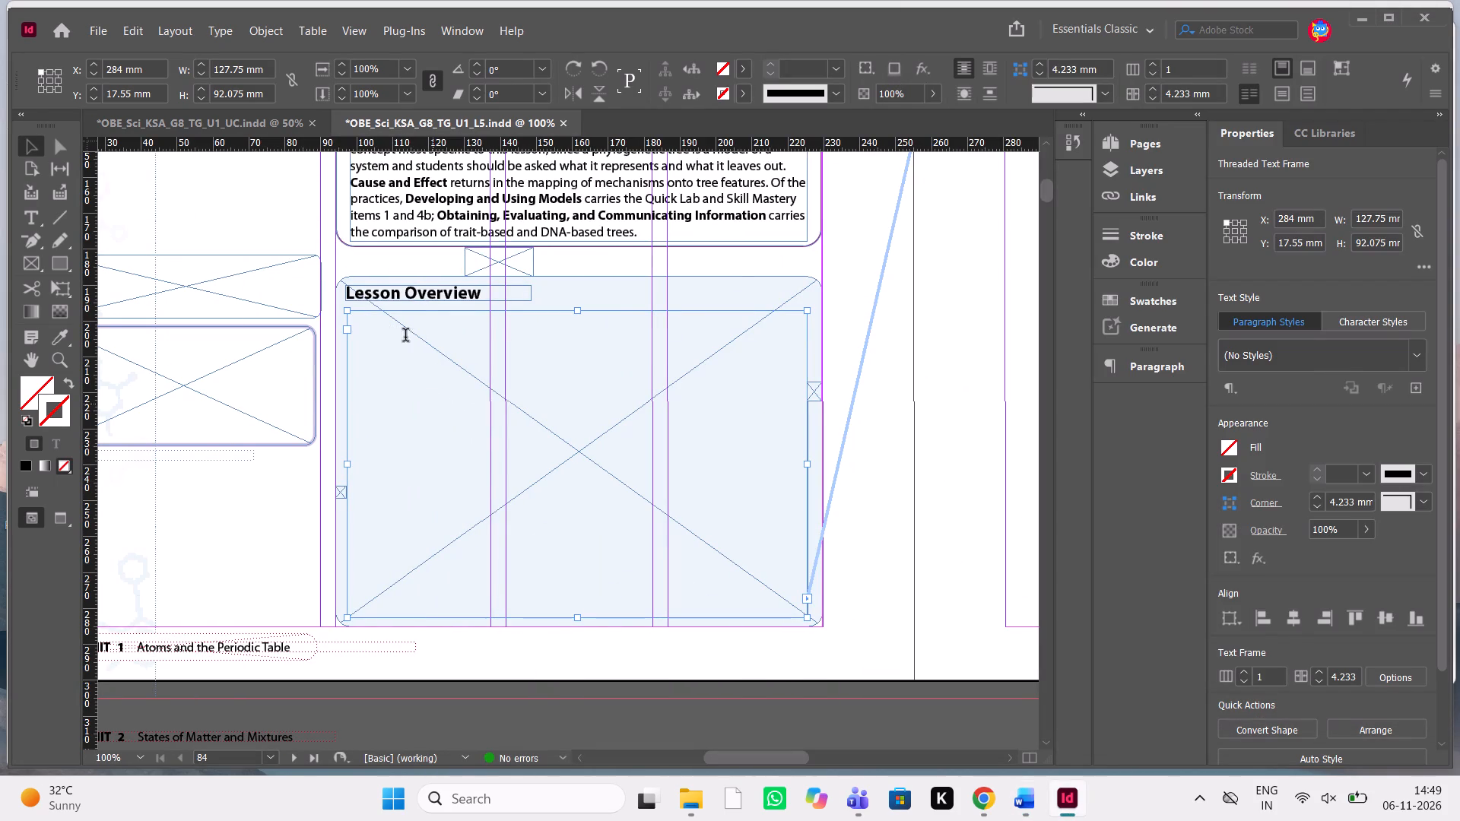
pyautogui.click(427, 426)
pyautogui.hotkey('ctrl', 'v')
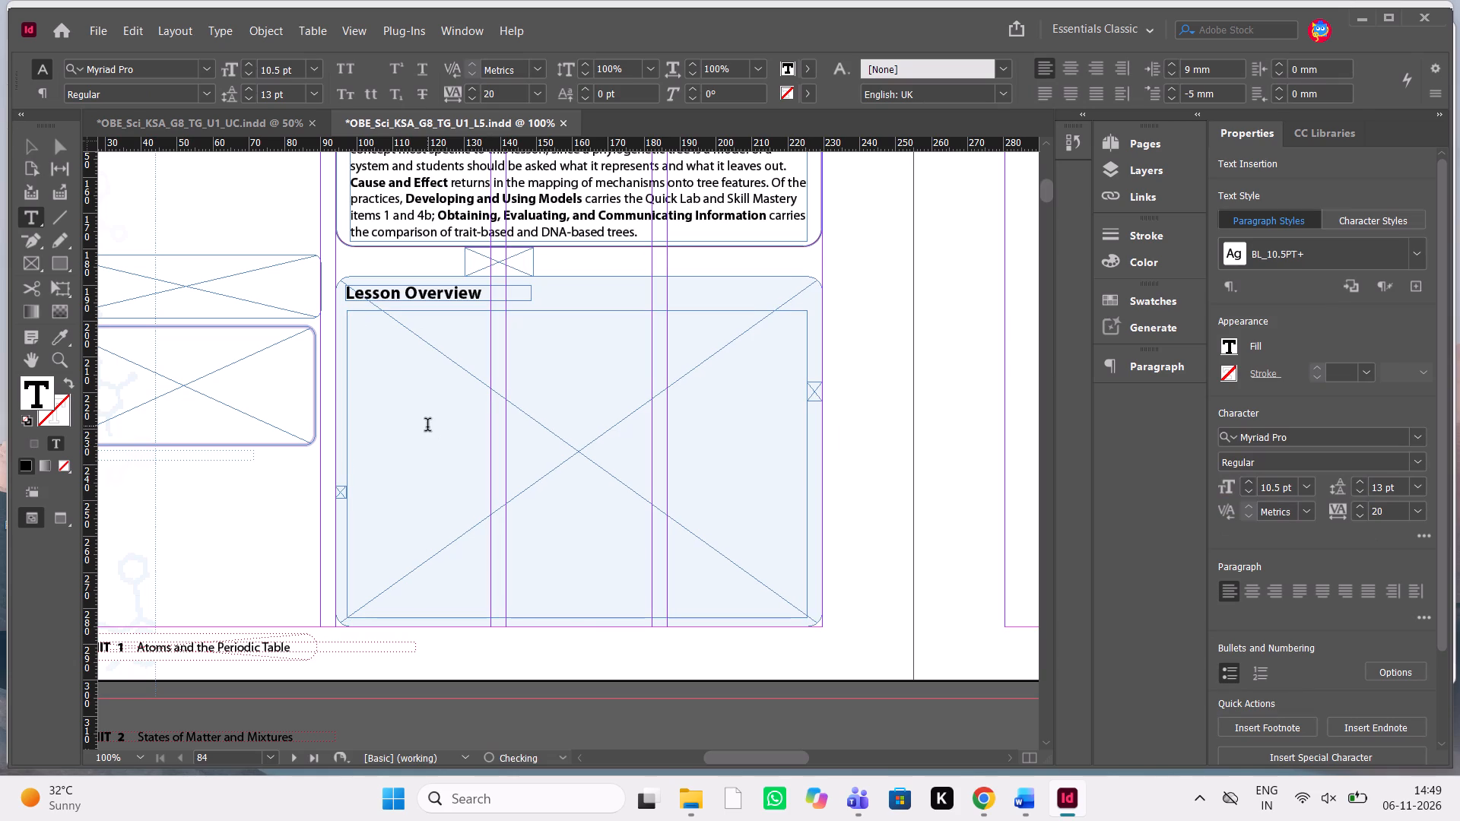
# Examine the contents of the threaded Lesson Overview text frame on page 84 and its continuation on page 85.
pyautogui.click(368, 327)
pyautogui.tripleClick(424, 431)
pyautogui.scroll(3, 424, 431)
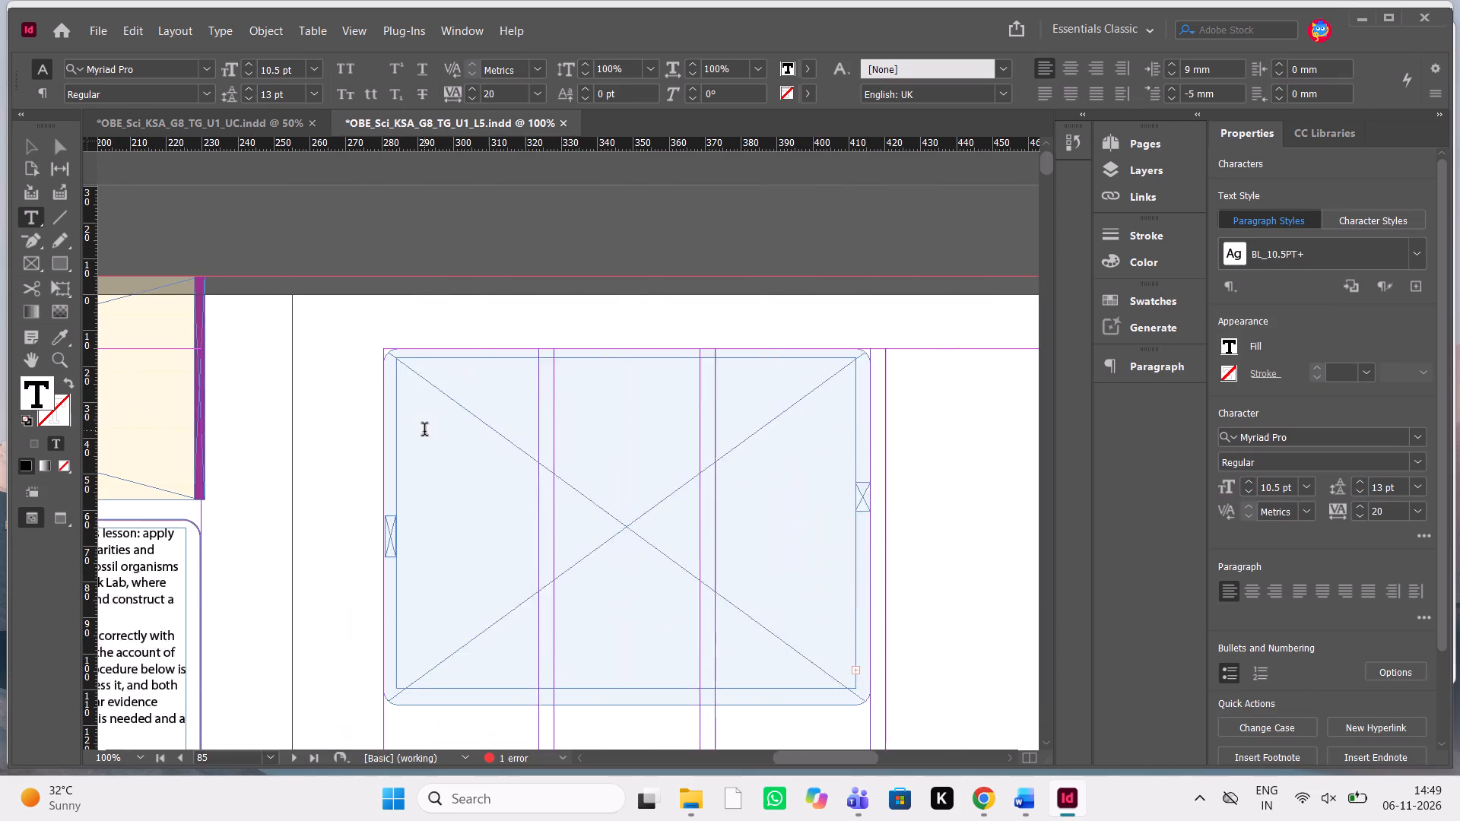
pyautogui.scroll(-2, 424, 431)
pyautogui.tripleClick(513, 443)
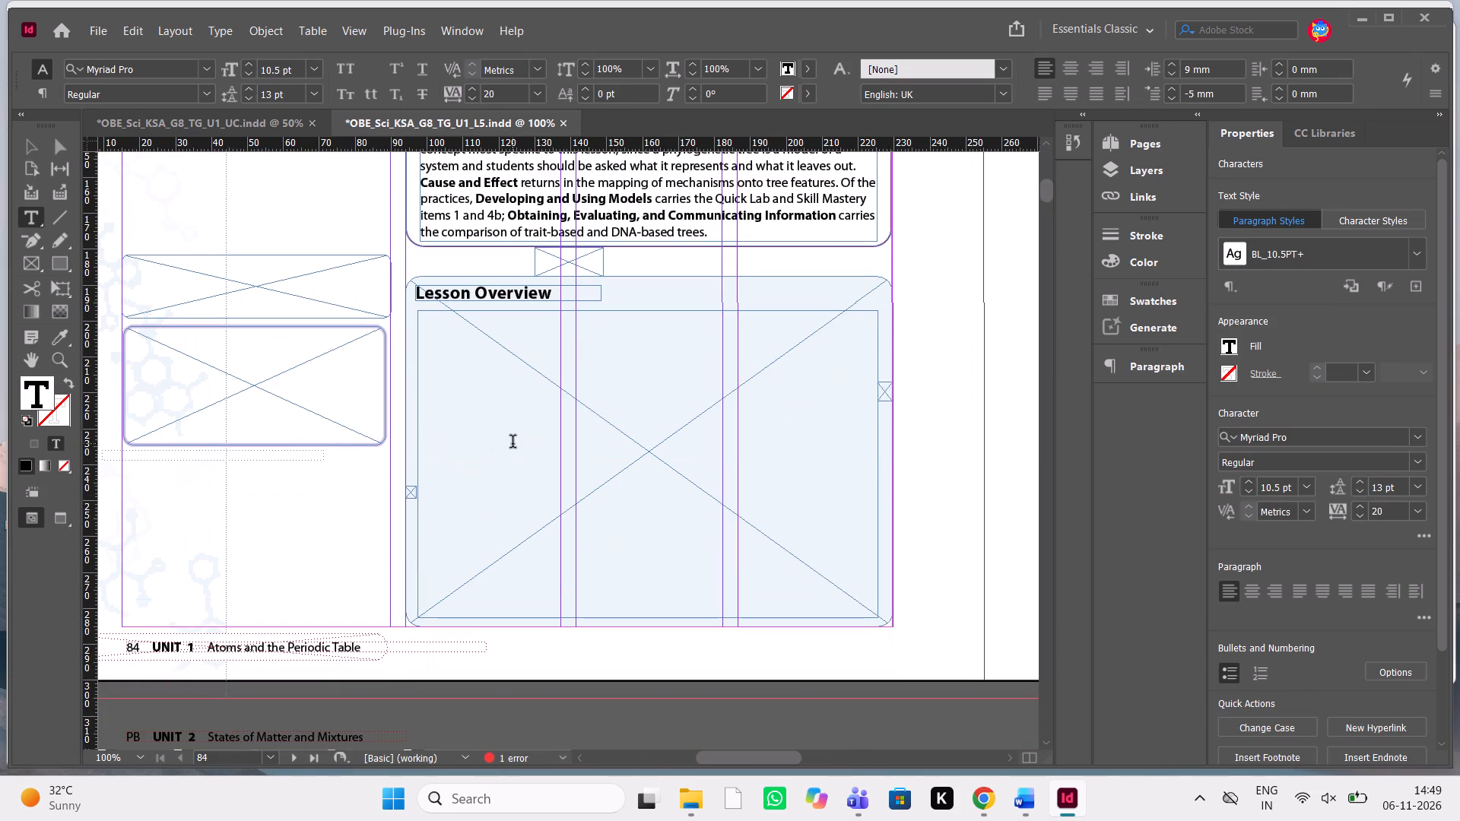
pyautogui.click(37, 135)
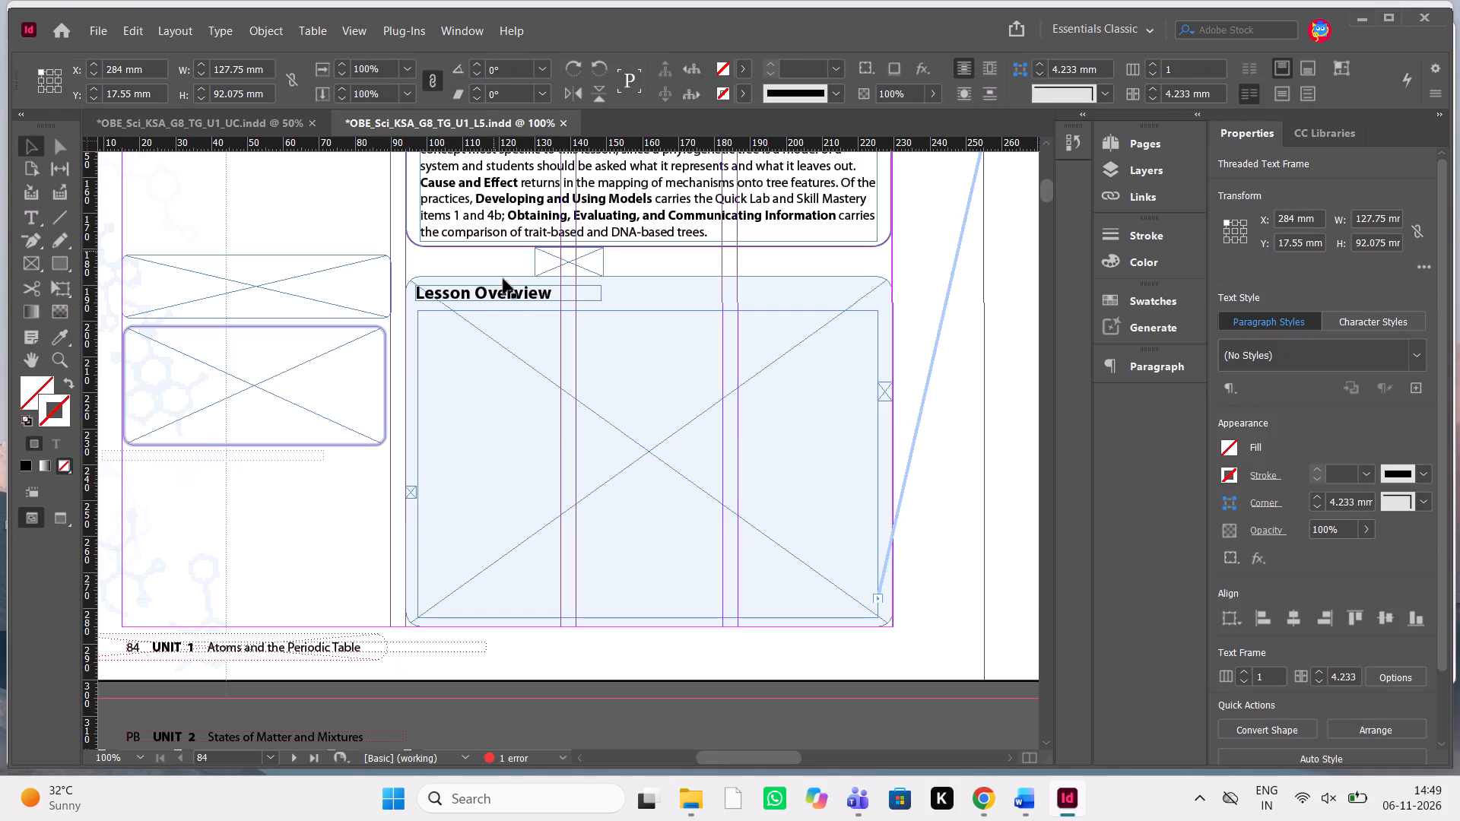
pyautogui.tripleClick(504, 327)
pyautogui.doubleClick(452, 315)
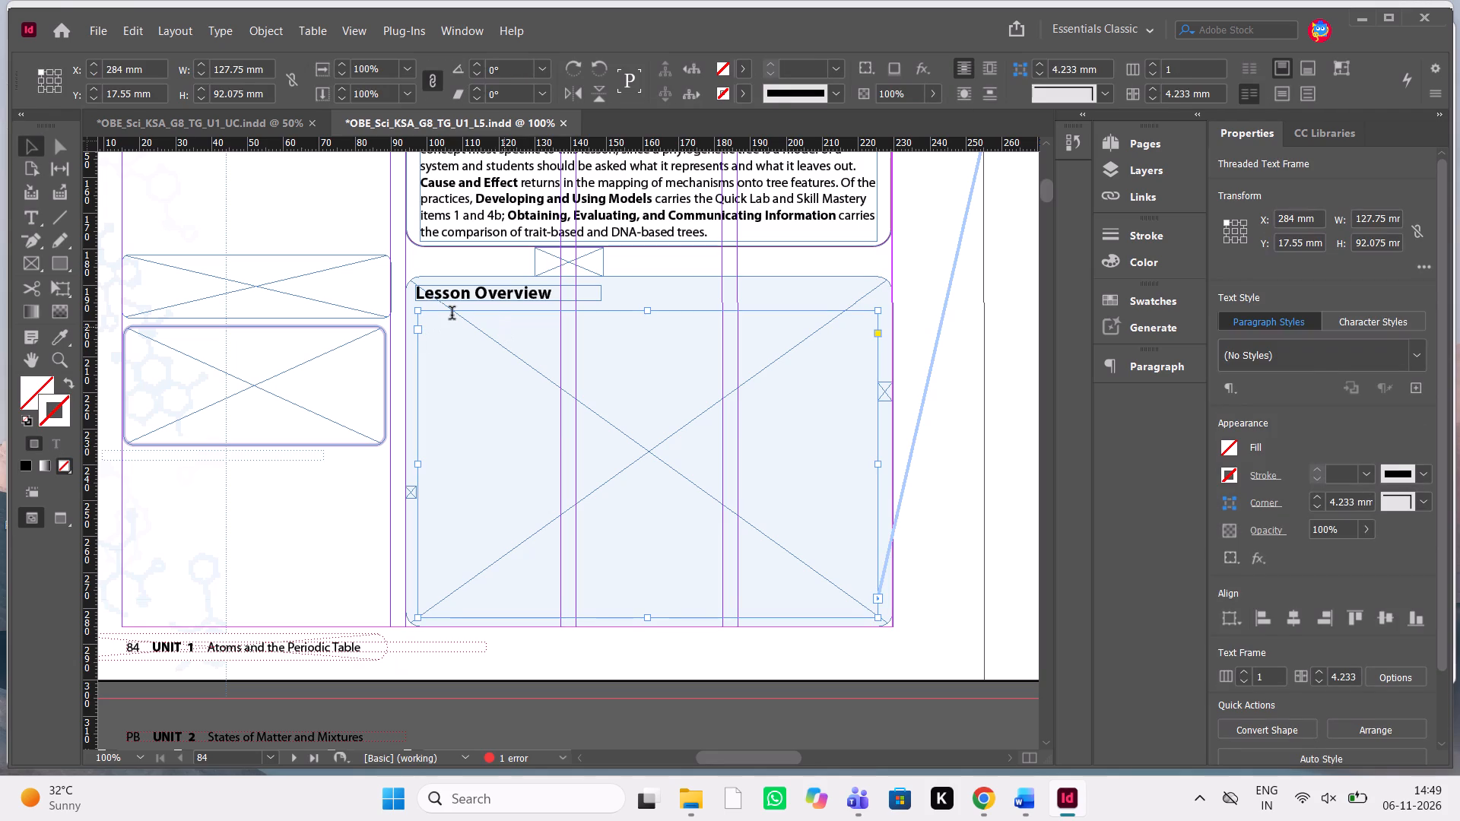
pyautogui.tripleClick(455, 420)
pyautogui.tripleClick(455, 420)
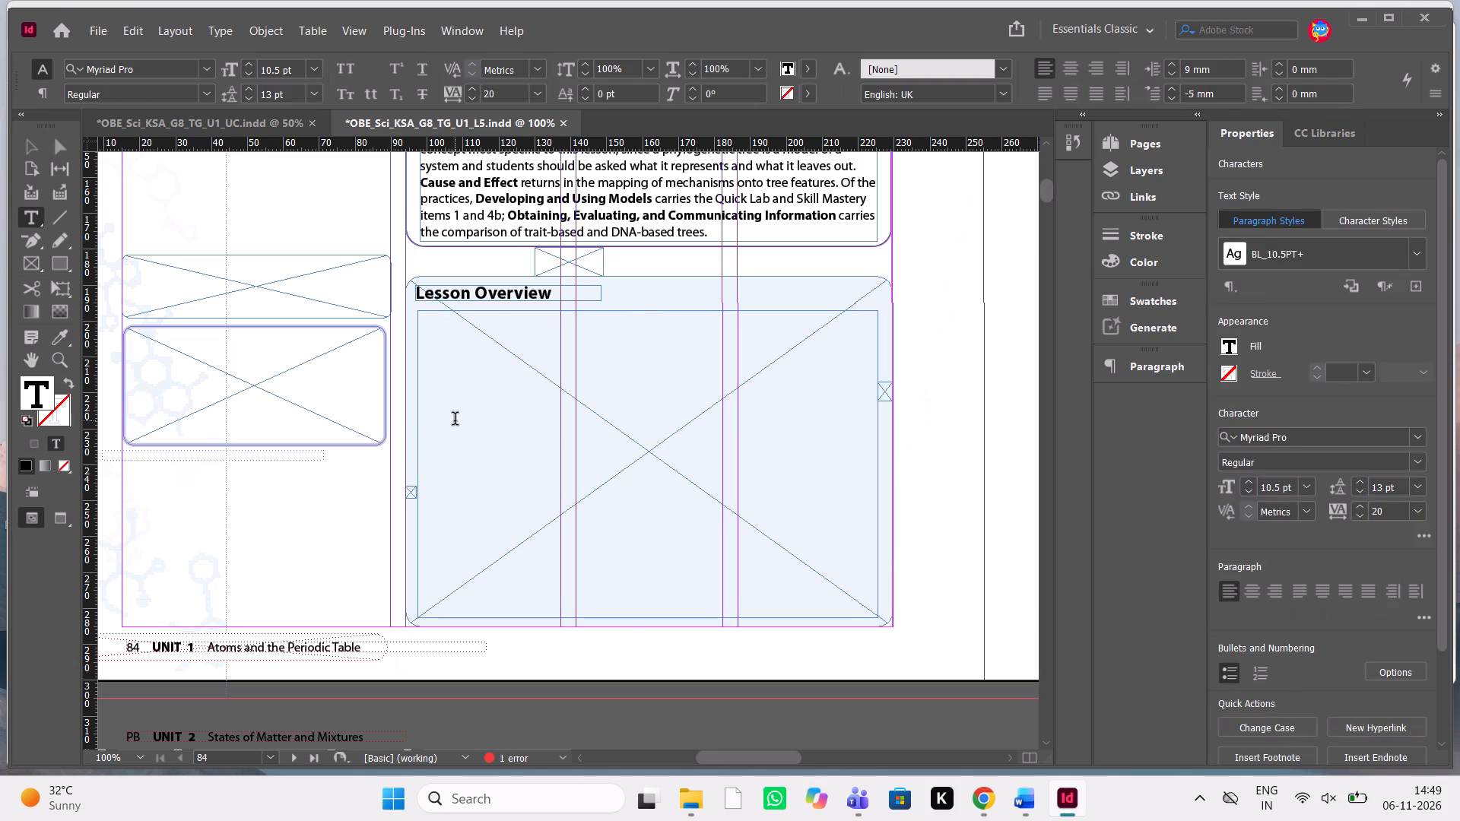
pyautogui.click(455, 420)
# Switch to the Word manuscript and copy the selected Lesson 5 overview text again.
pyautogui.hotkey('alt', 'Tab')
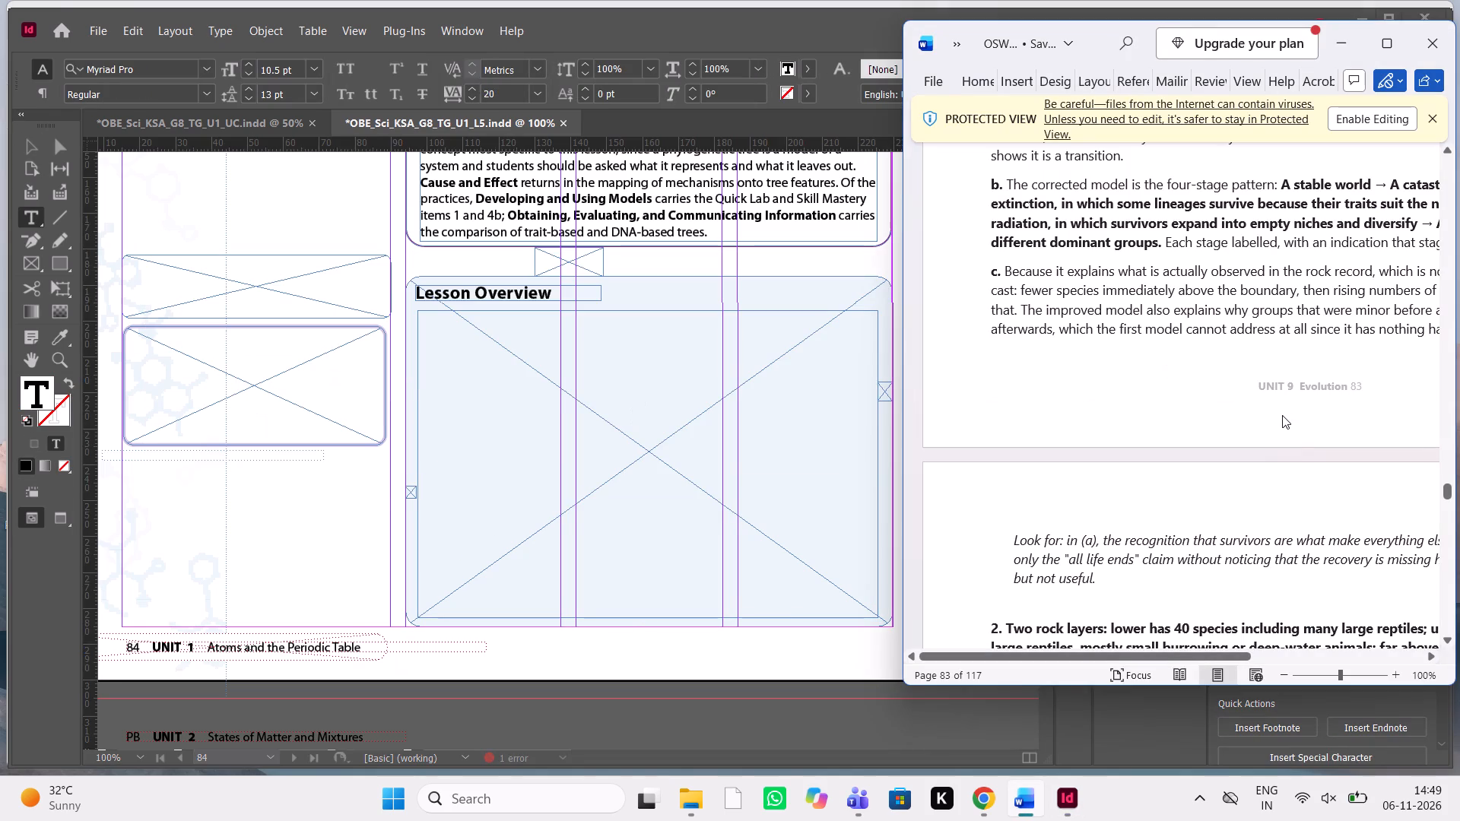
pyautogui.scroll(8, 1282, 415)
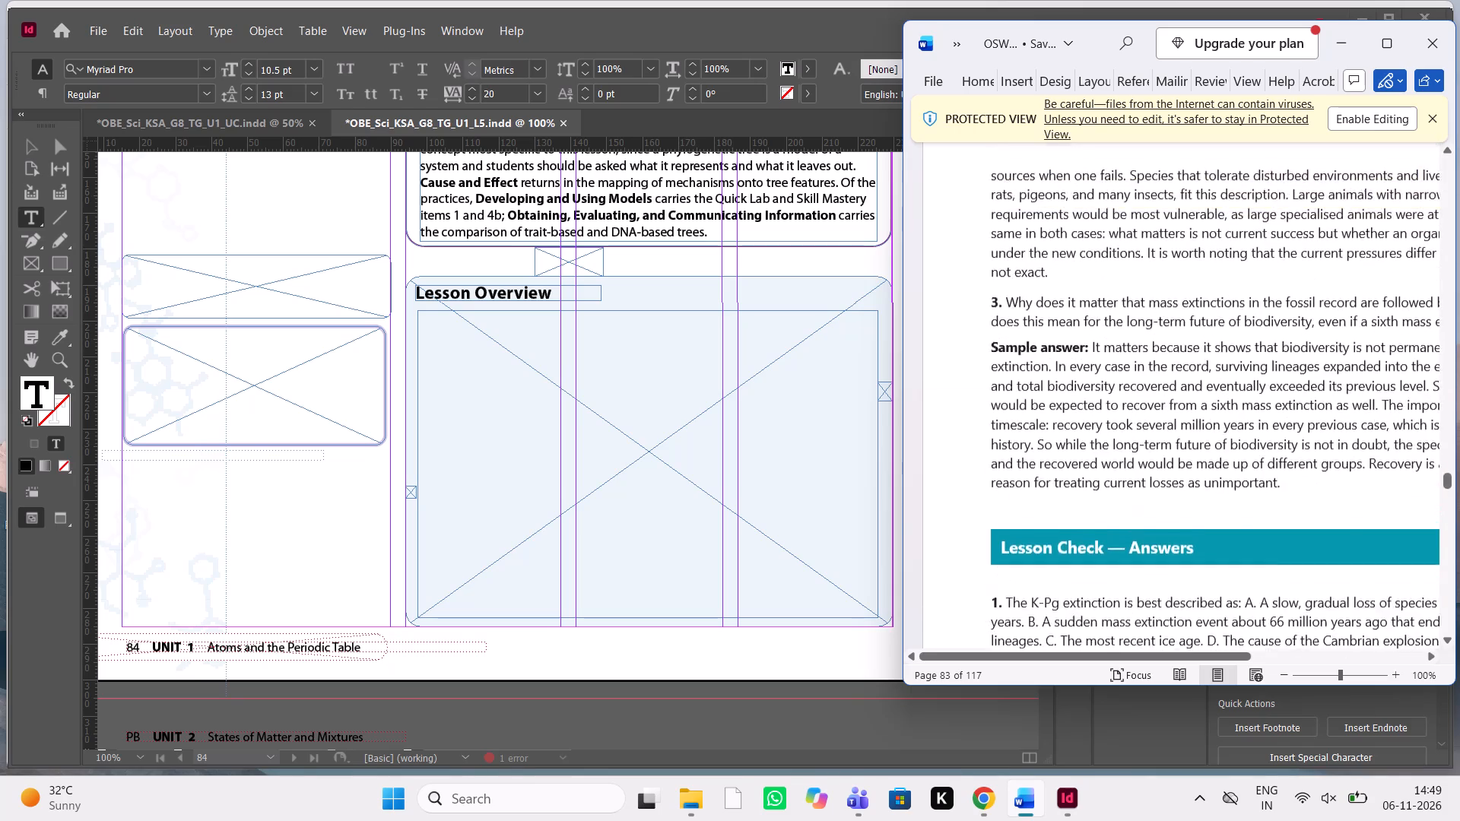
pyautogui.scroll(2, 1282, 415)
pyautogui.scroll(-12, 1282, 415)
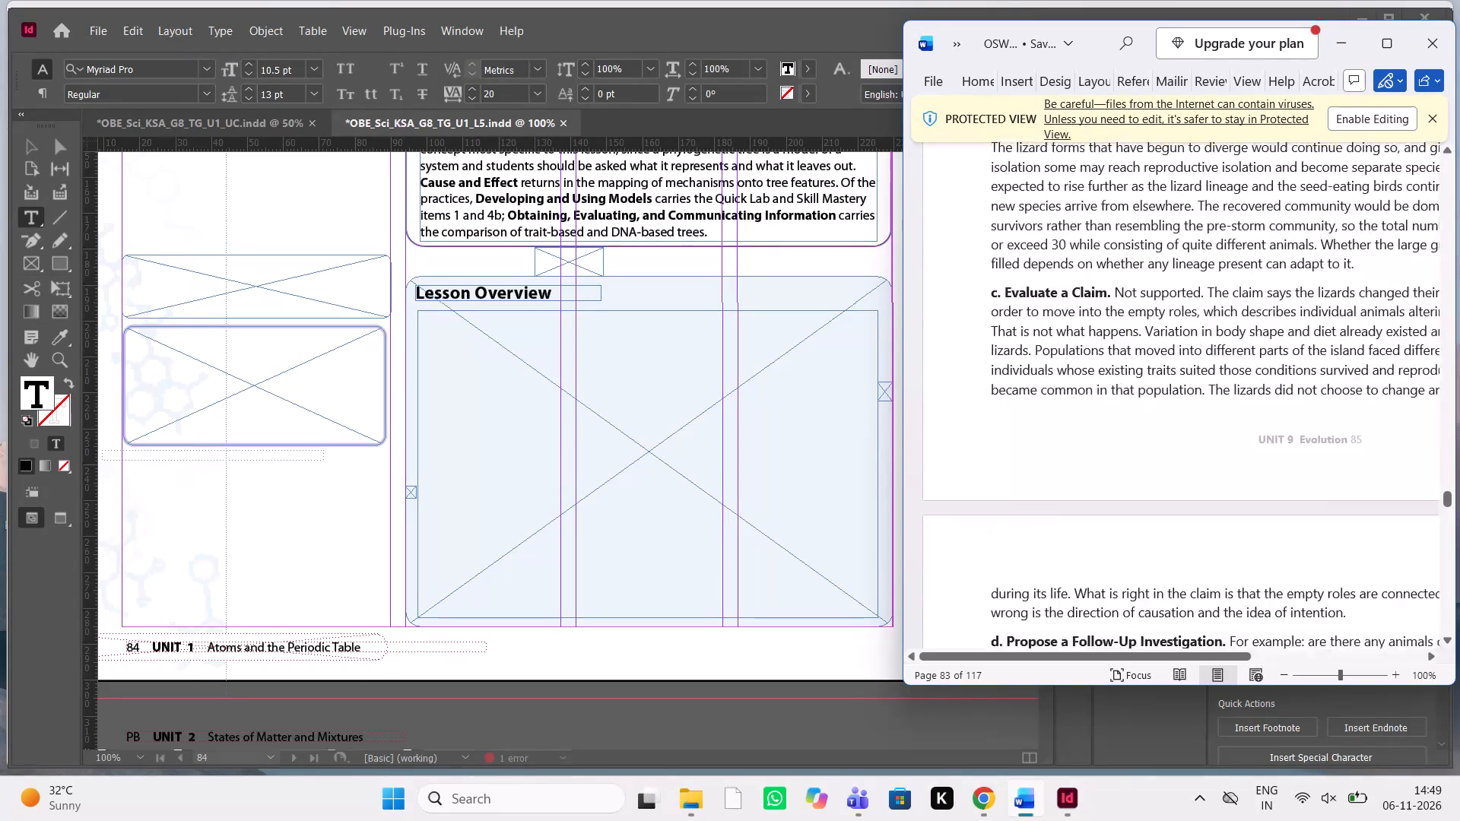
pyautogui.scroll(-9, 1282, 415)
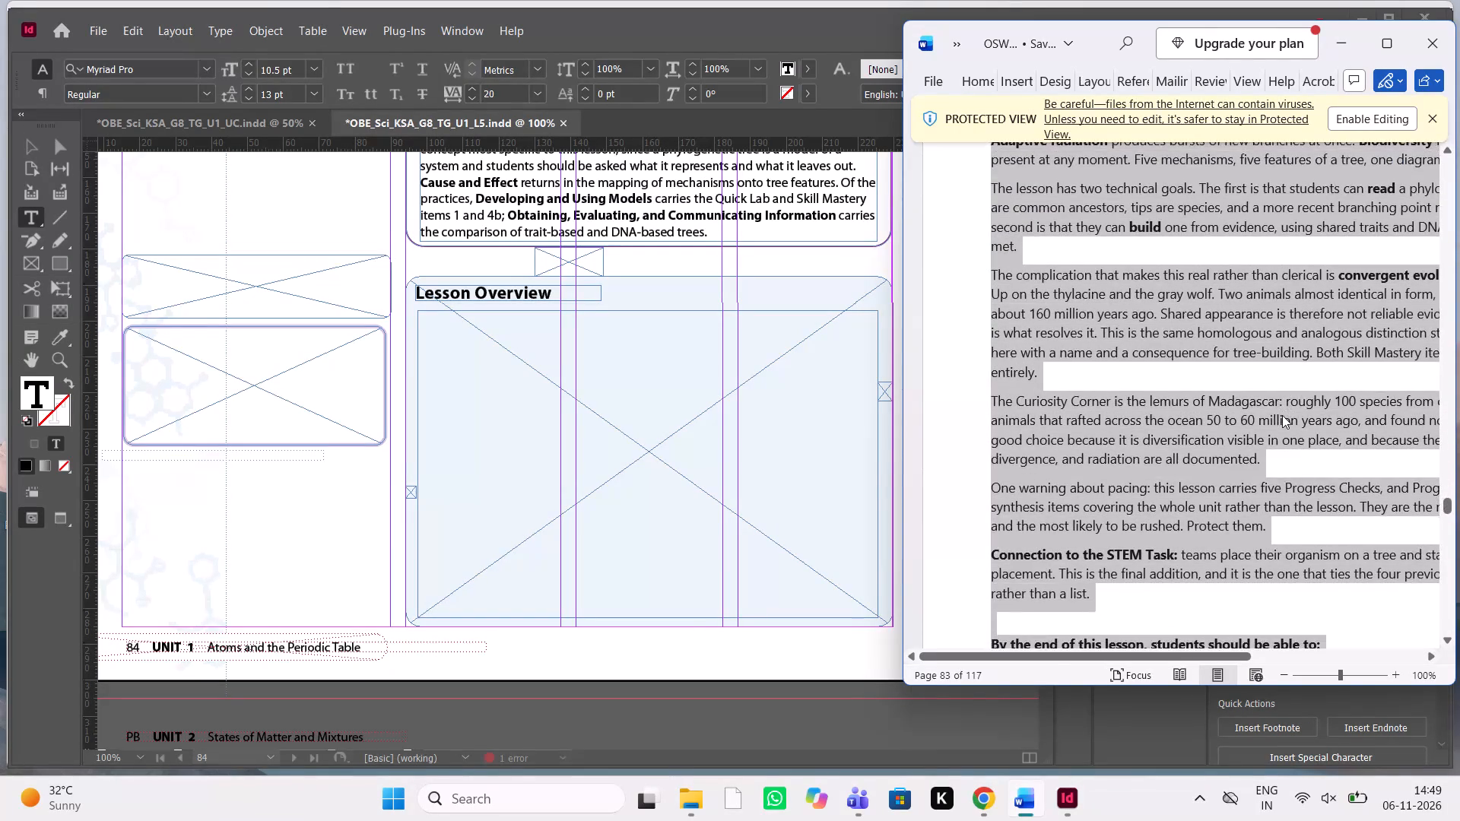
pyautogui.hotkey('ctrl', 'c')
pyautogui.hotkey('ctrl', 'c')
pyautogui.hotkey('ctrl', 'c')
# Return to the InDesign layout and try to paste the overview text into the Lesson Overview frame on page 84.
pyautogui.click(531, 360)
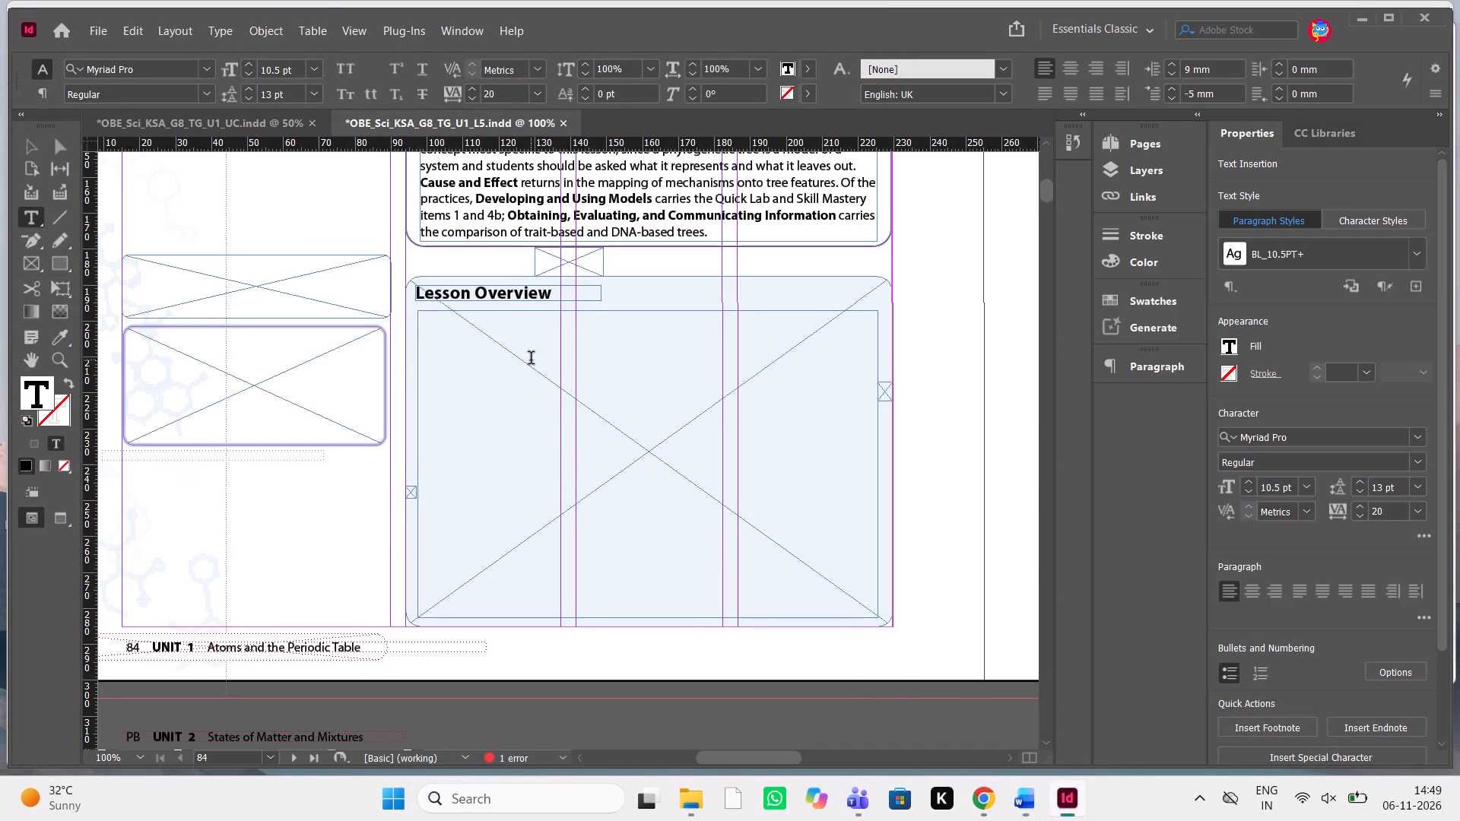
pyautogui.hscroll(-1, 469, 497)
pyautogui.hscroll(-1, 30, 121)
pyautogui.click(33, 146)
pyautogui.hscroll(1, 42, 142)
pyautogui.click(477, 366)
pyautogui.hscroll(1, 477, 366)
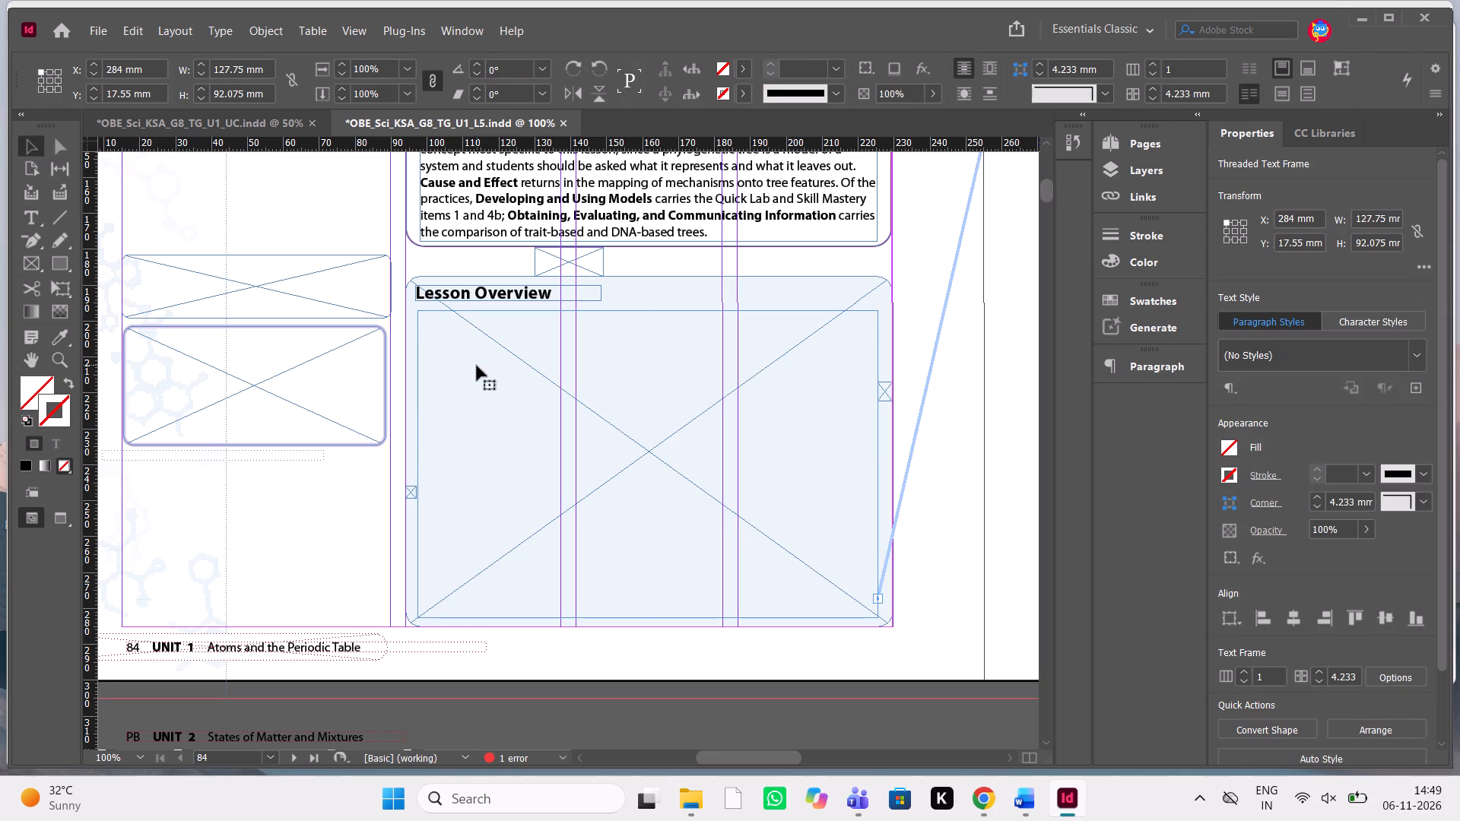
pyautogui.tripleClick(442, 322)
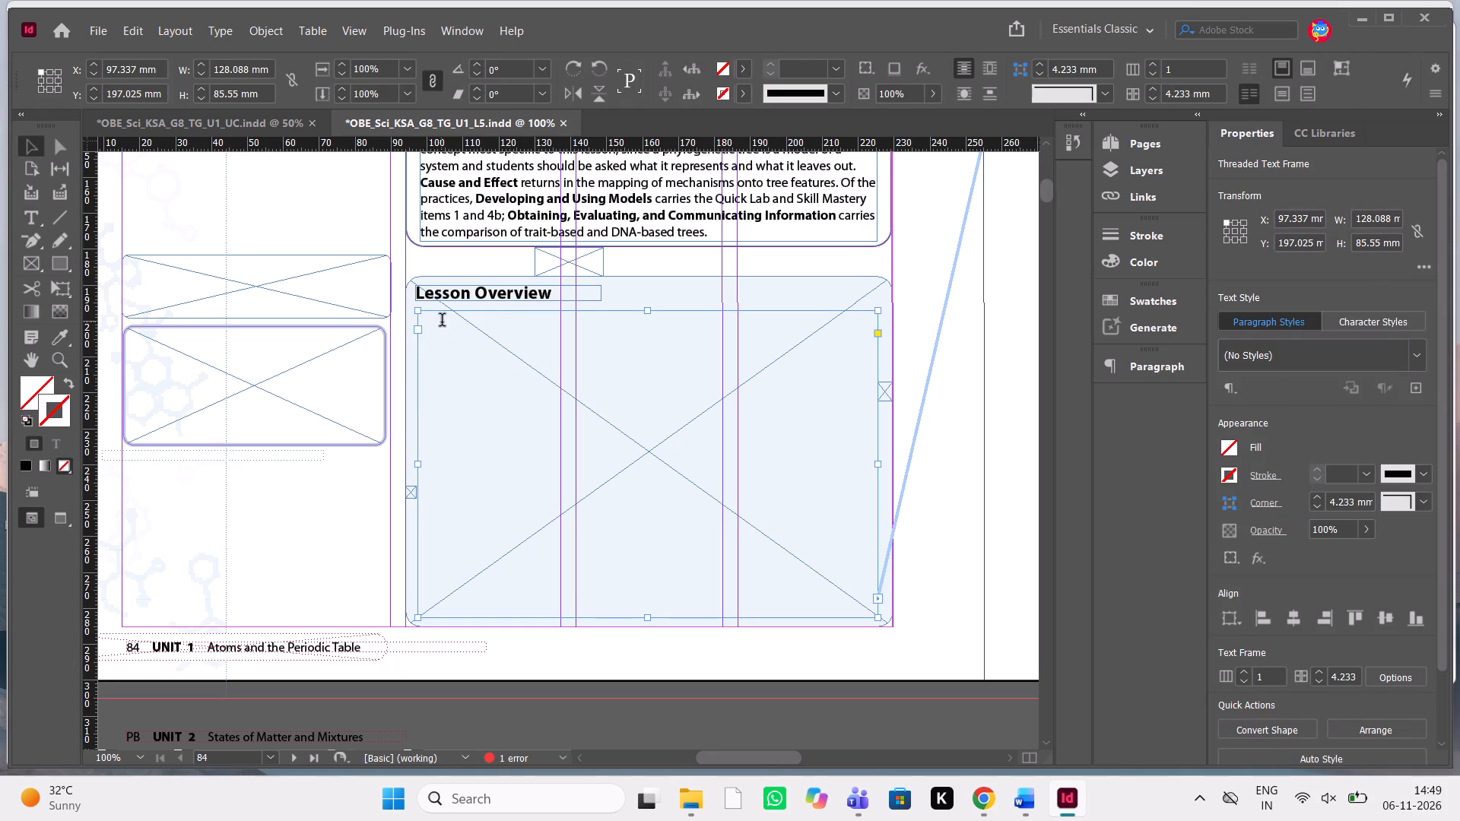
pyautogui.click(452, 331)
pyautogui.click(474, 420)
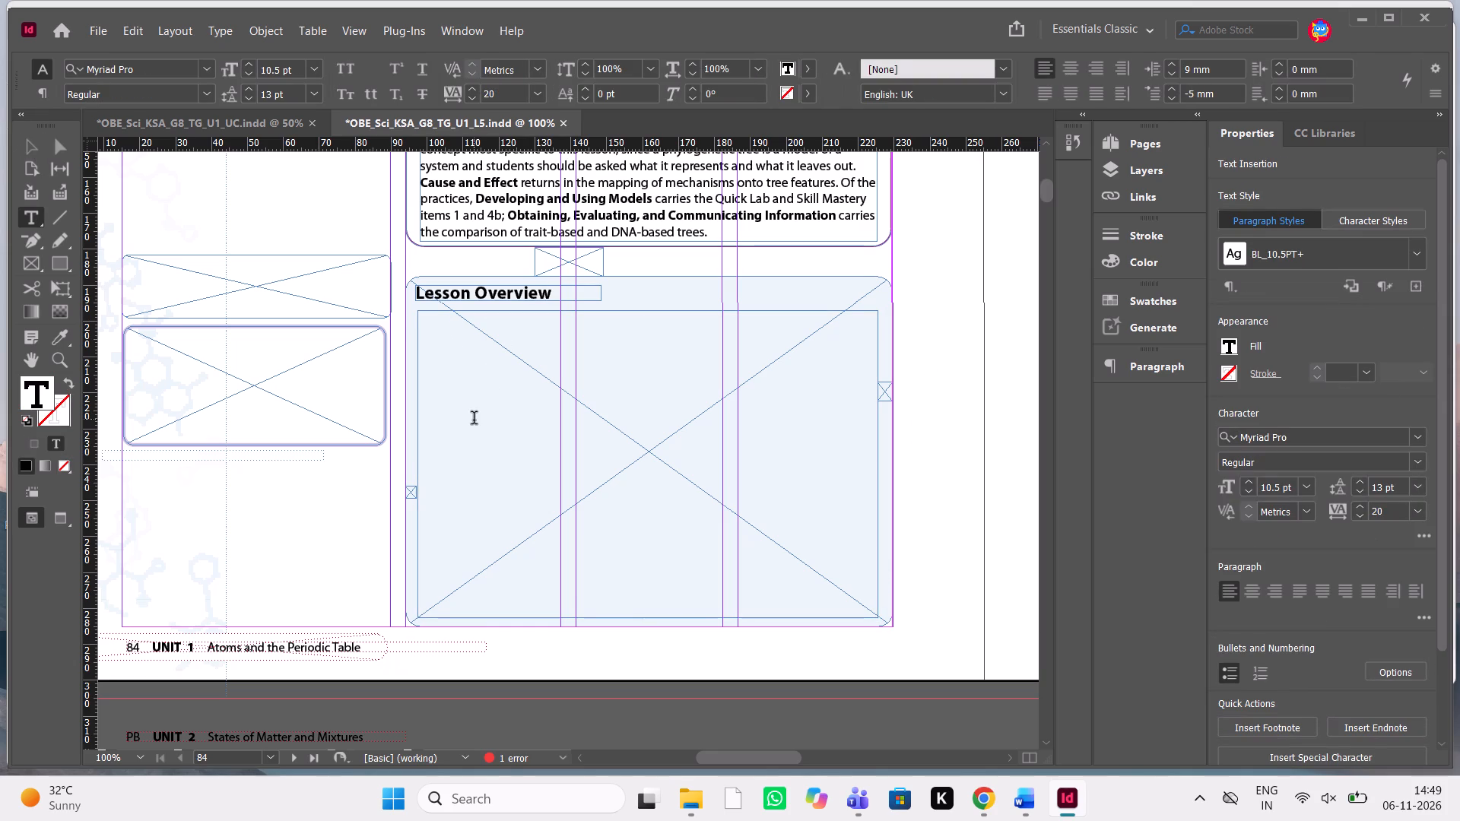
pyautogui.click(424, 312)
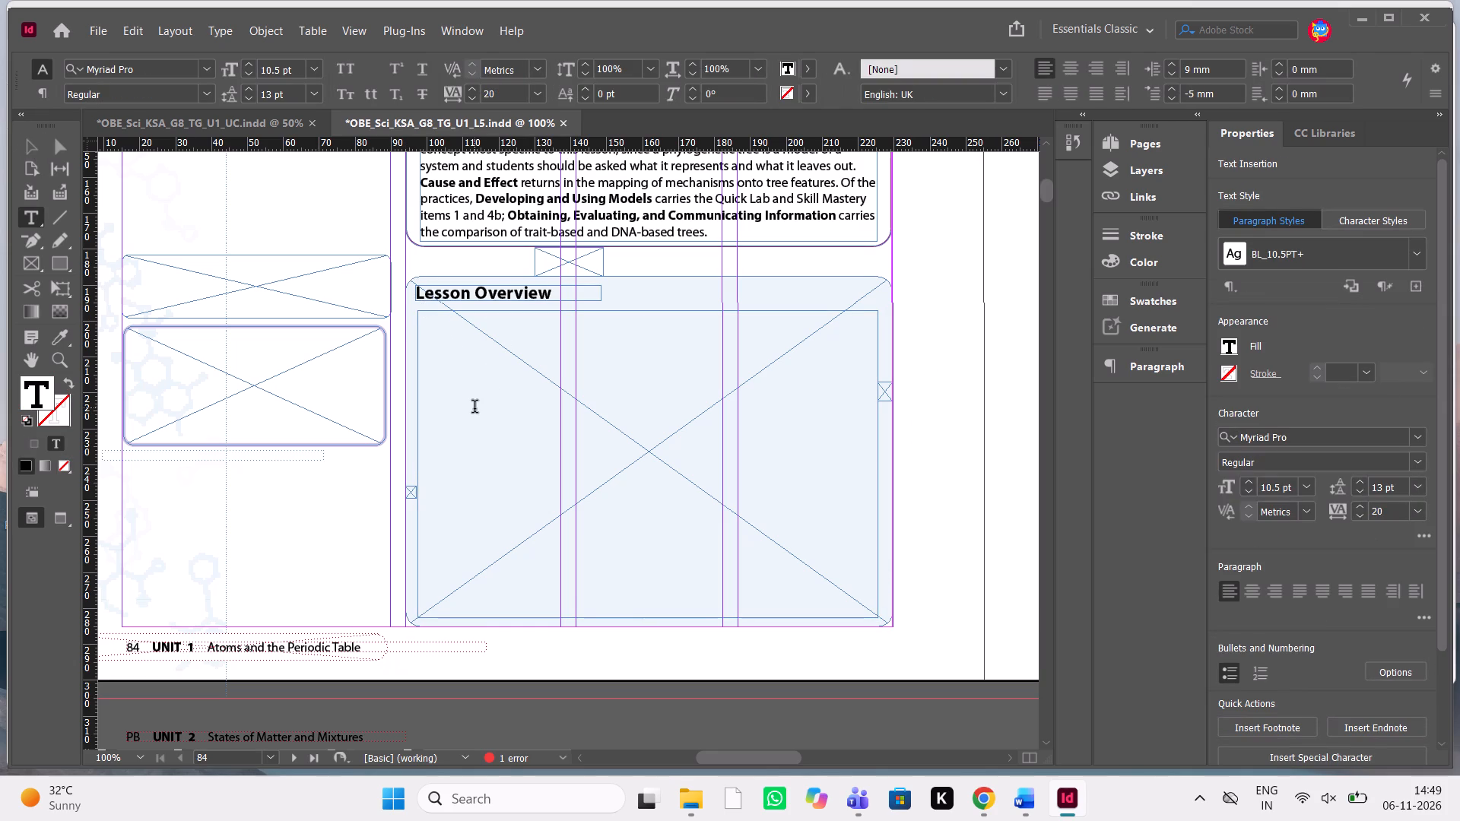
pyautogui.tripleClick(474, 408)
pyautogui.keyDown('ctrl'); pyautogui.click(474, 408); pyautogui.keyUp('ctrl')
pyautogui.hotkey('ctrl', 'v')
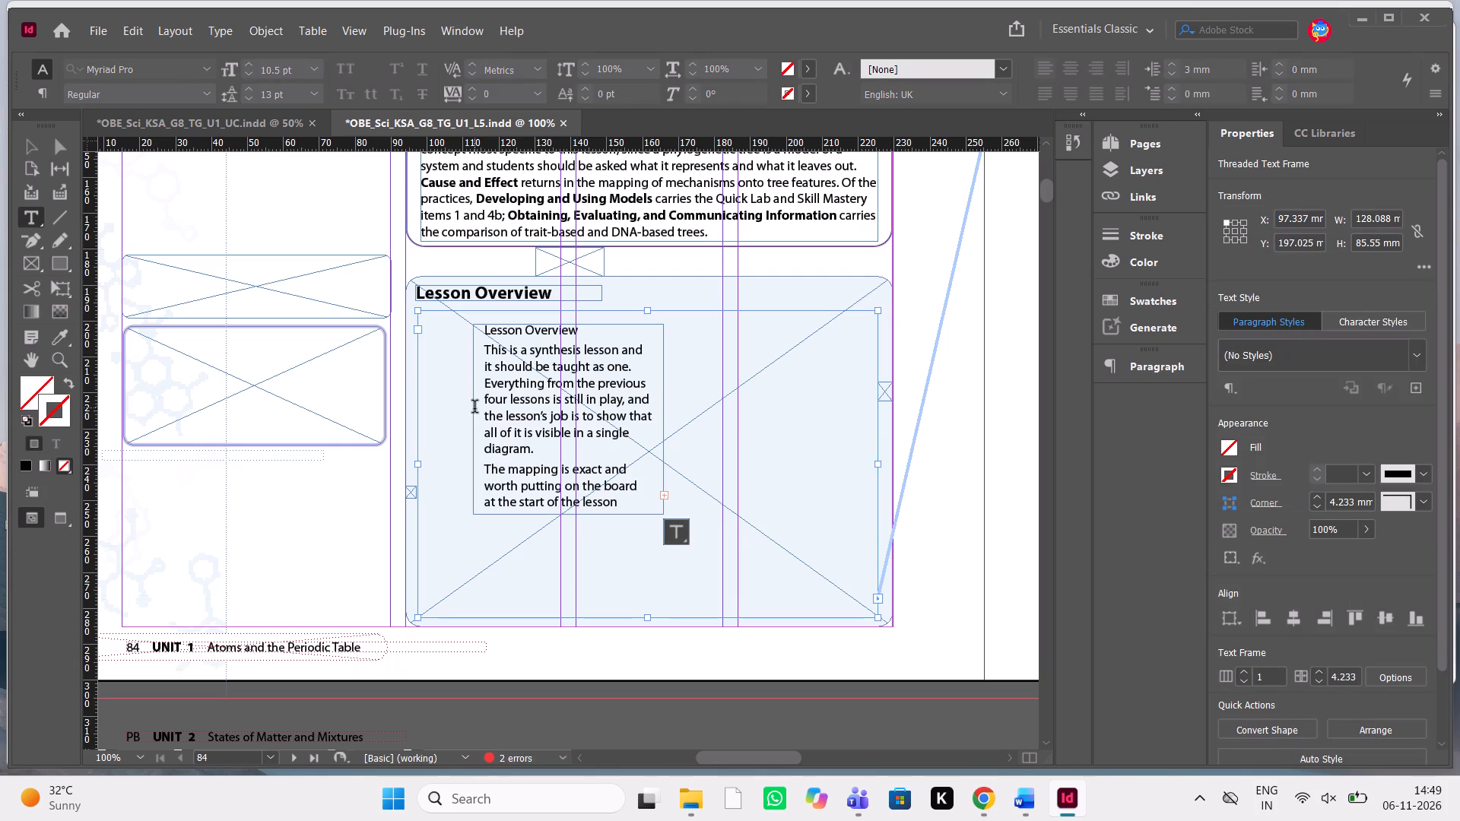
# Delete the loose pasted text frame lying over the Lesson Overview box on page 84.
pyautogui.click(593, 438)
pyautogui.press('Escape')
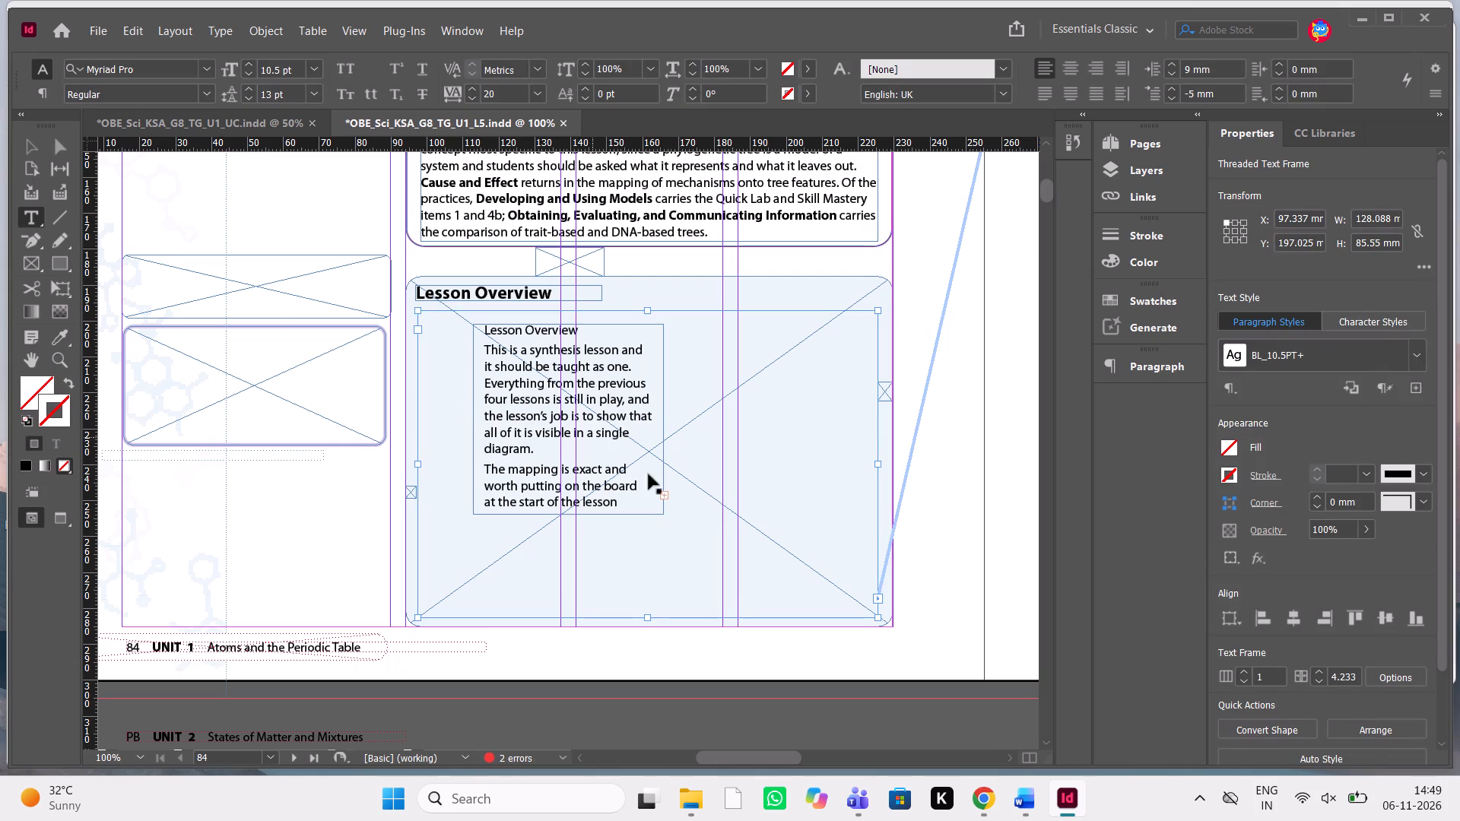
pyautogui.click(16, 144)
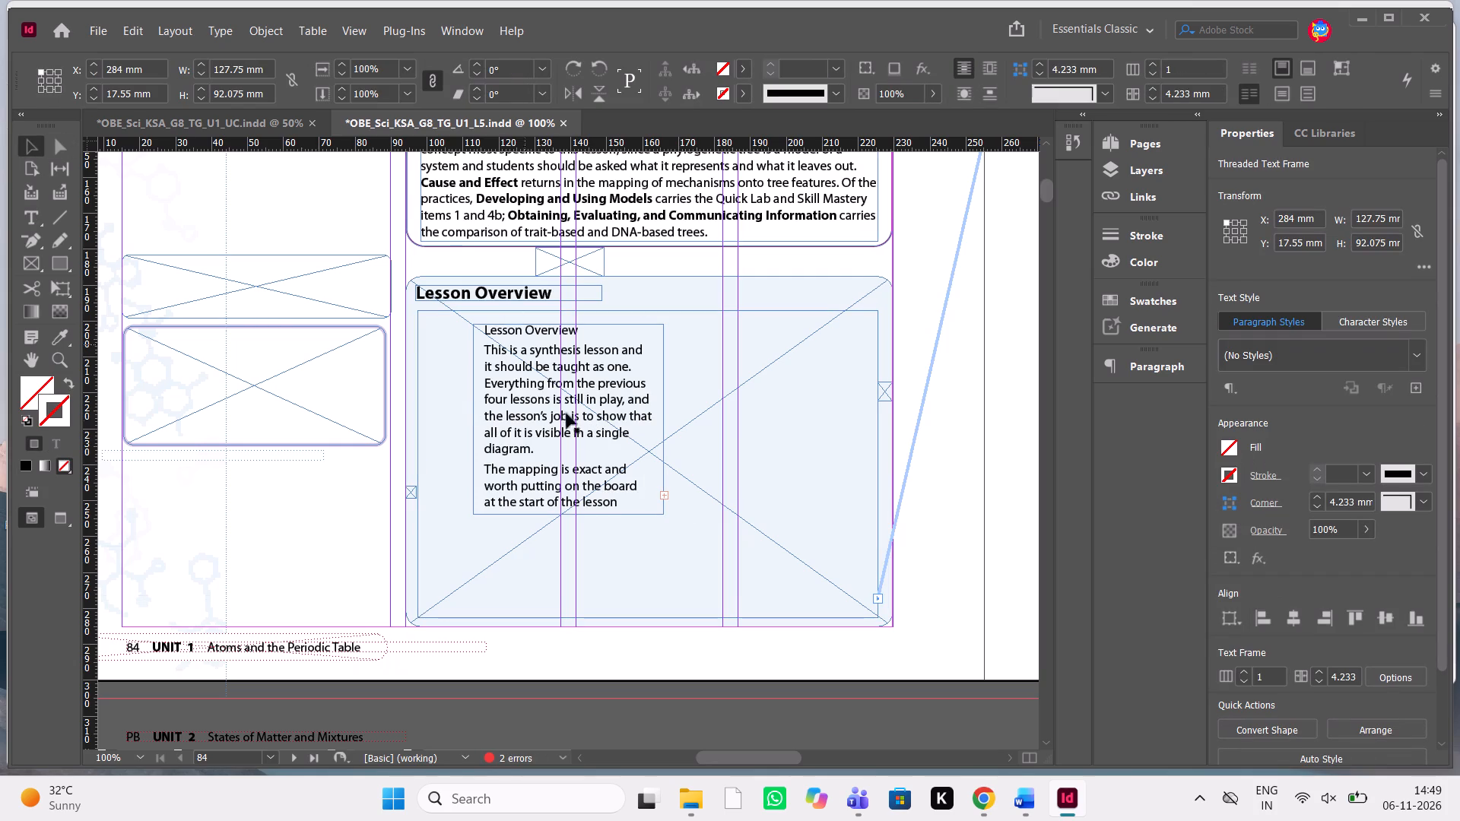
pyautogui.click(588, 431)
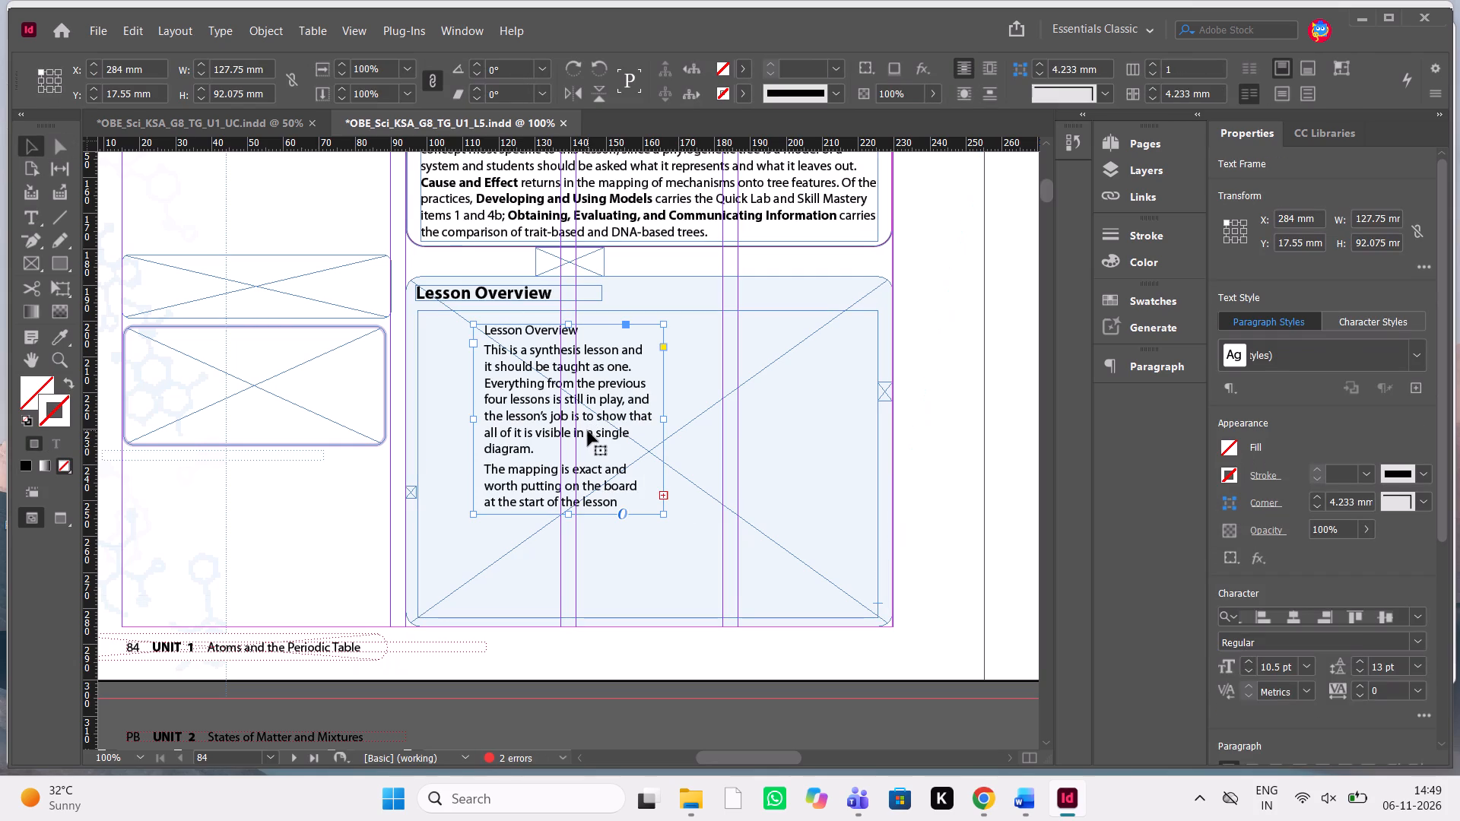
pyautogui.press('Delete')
# Check the threaded Lesson Overview frames on pages 84 and 85 for the pasted text.
pyautogui.tripleClick(479, 350)
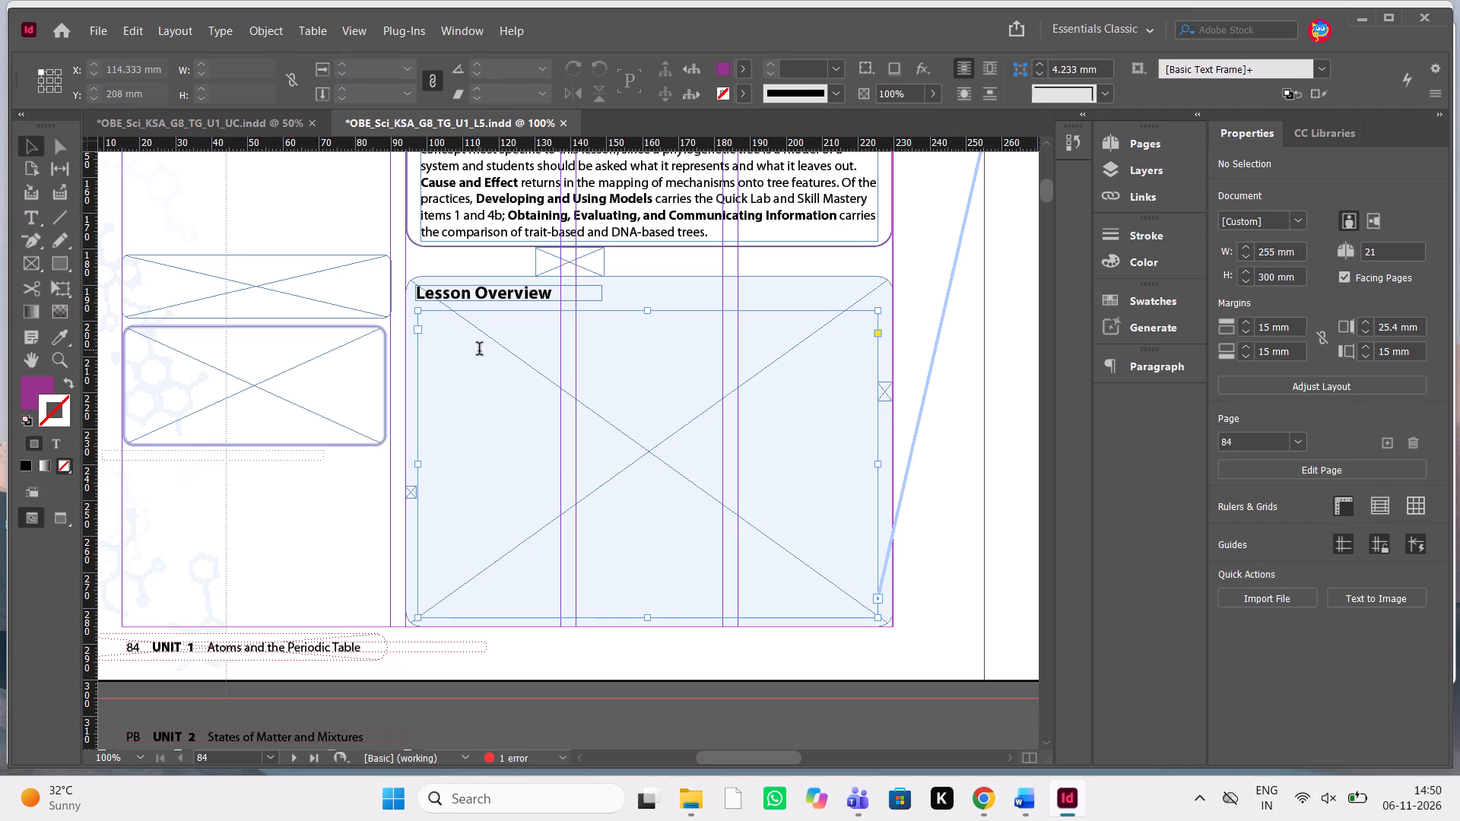
pyautogui.click(478, 352)
pyautogui.tripleClick(551, 363)
pyautogui.tripleClick(551, 363)
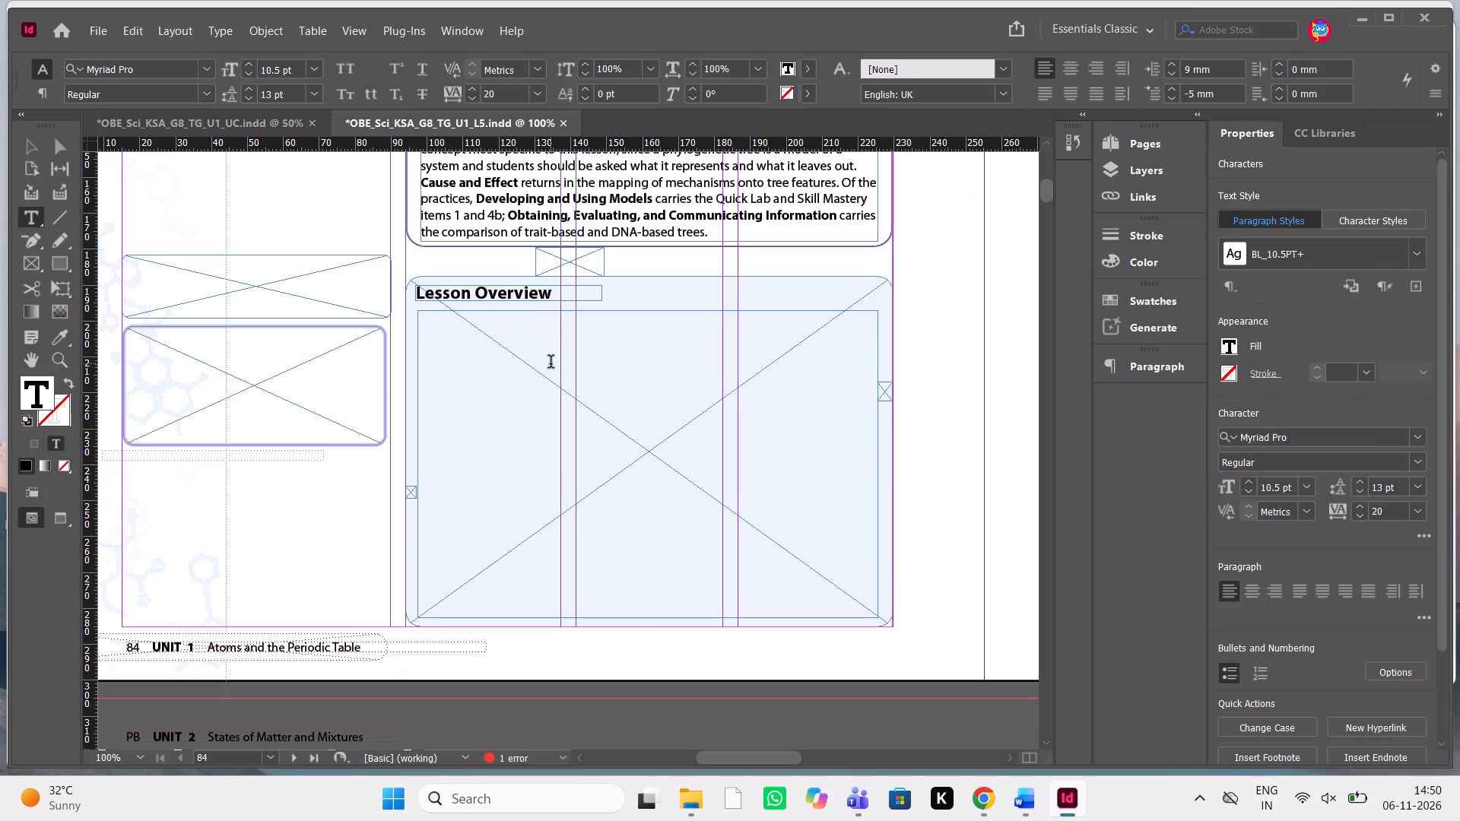
pyautogui.click(551, 363)
pyautogui.scroll(2, 551, 363)
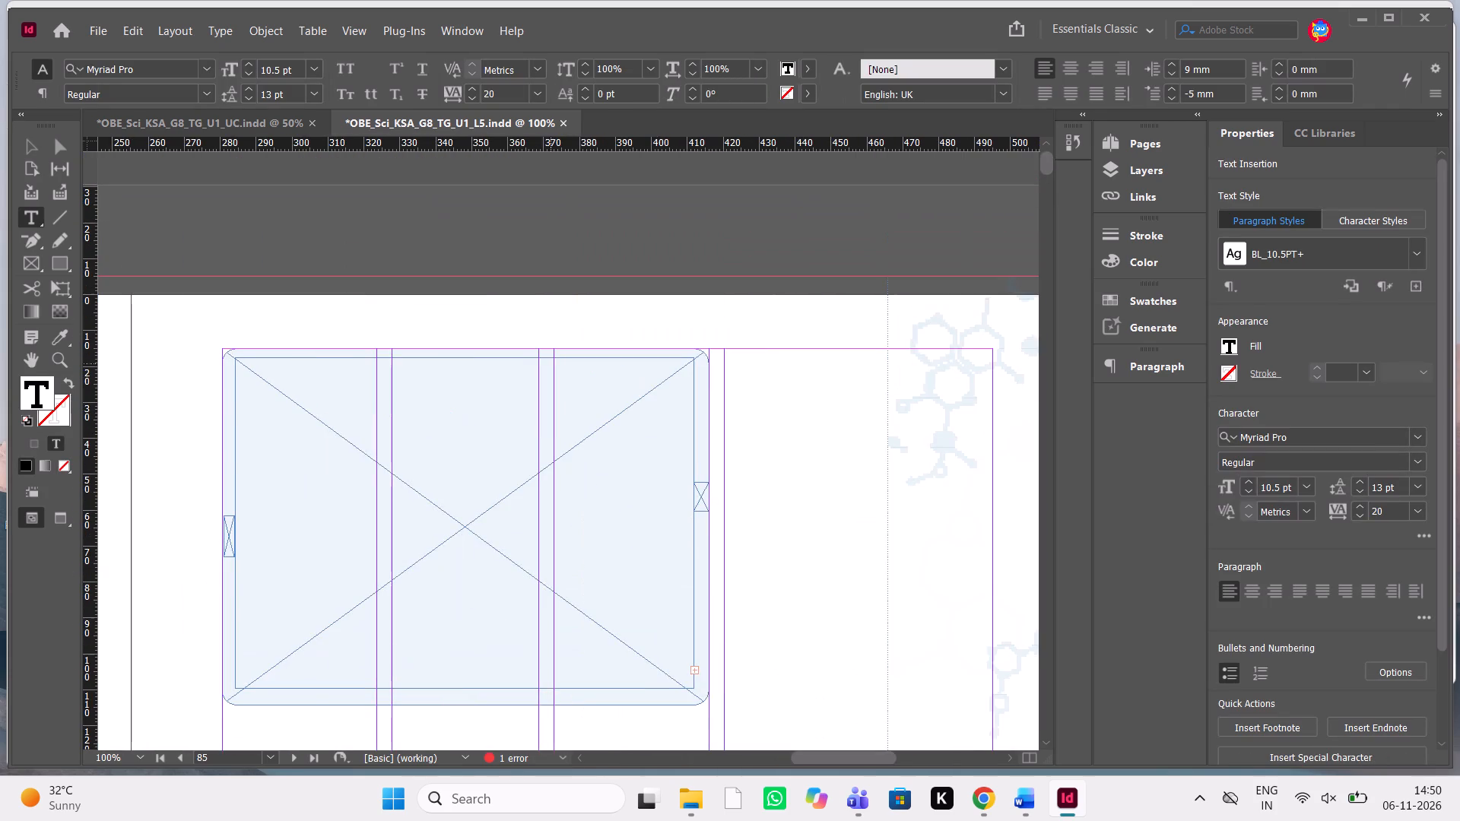
pyautogui.scroll(1, 551, 363)
pyautogui.scroll(-4, 551, 363)
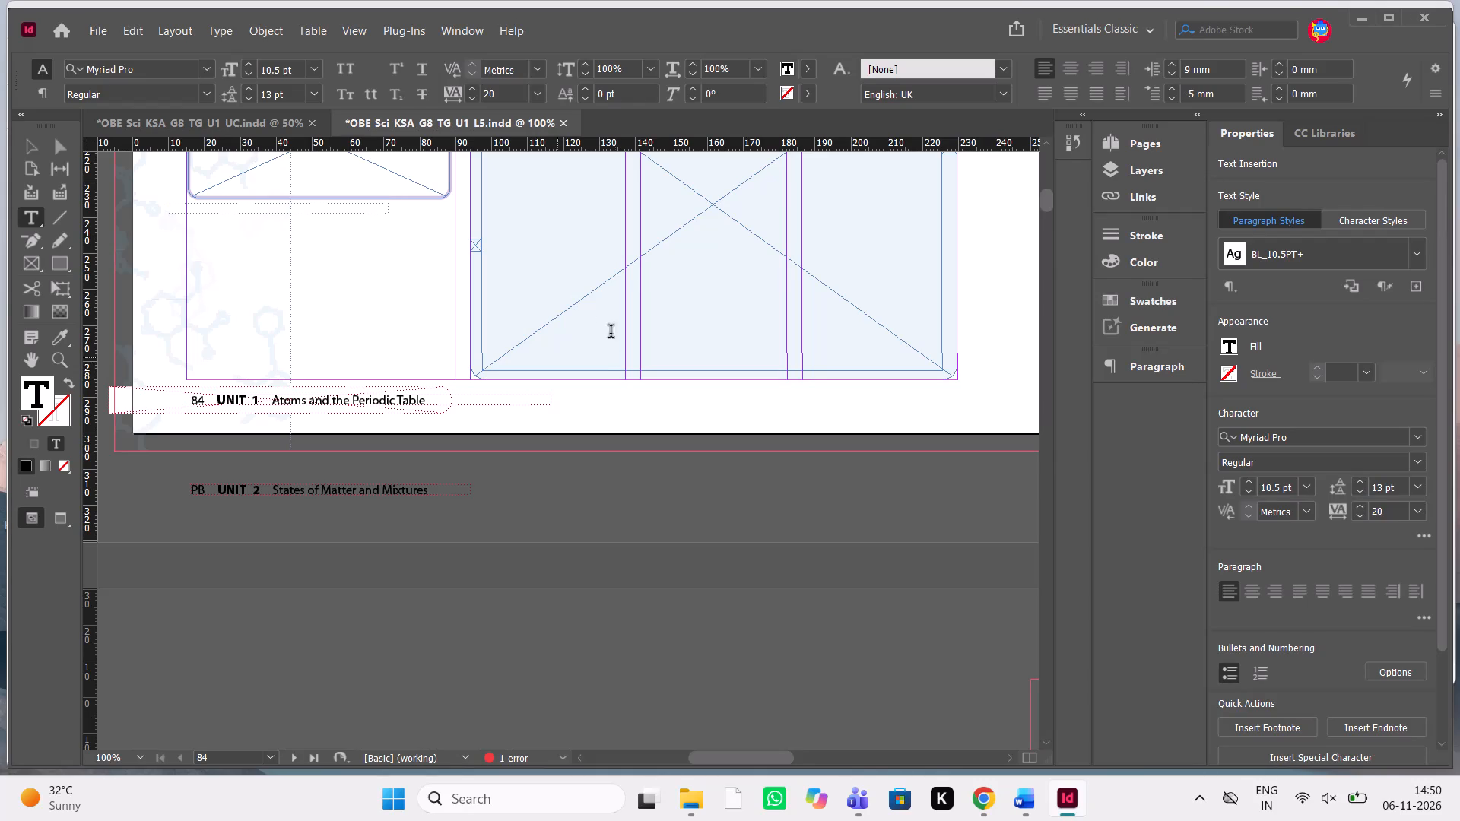
pyautogui.scroll(1, 603, 371)
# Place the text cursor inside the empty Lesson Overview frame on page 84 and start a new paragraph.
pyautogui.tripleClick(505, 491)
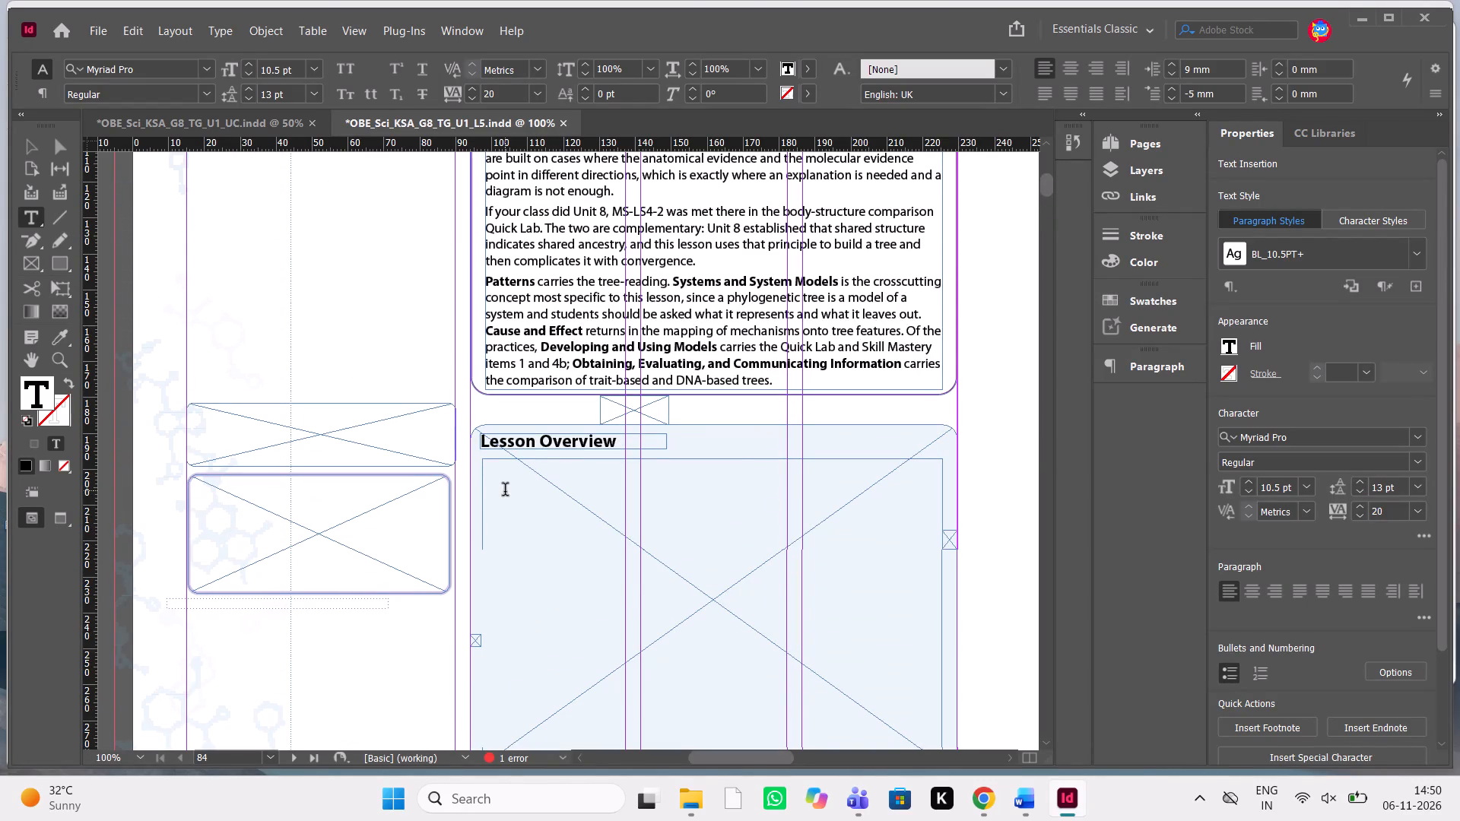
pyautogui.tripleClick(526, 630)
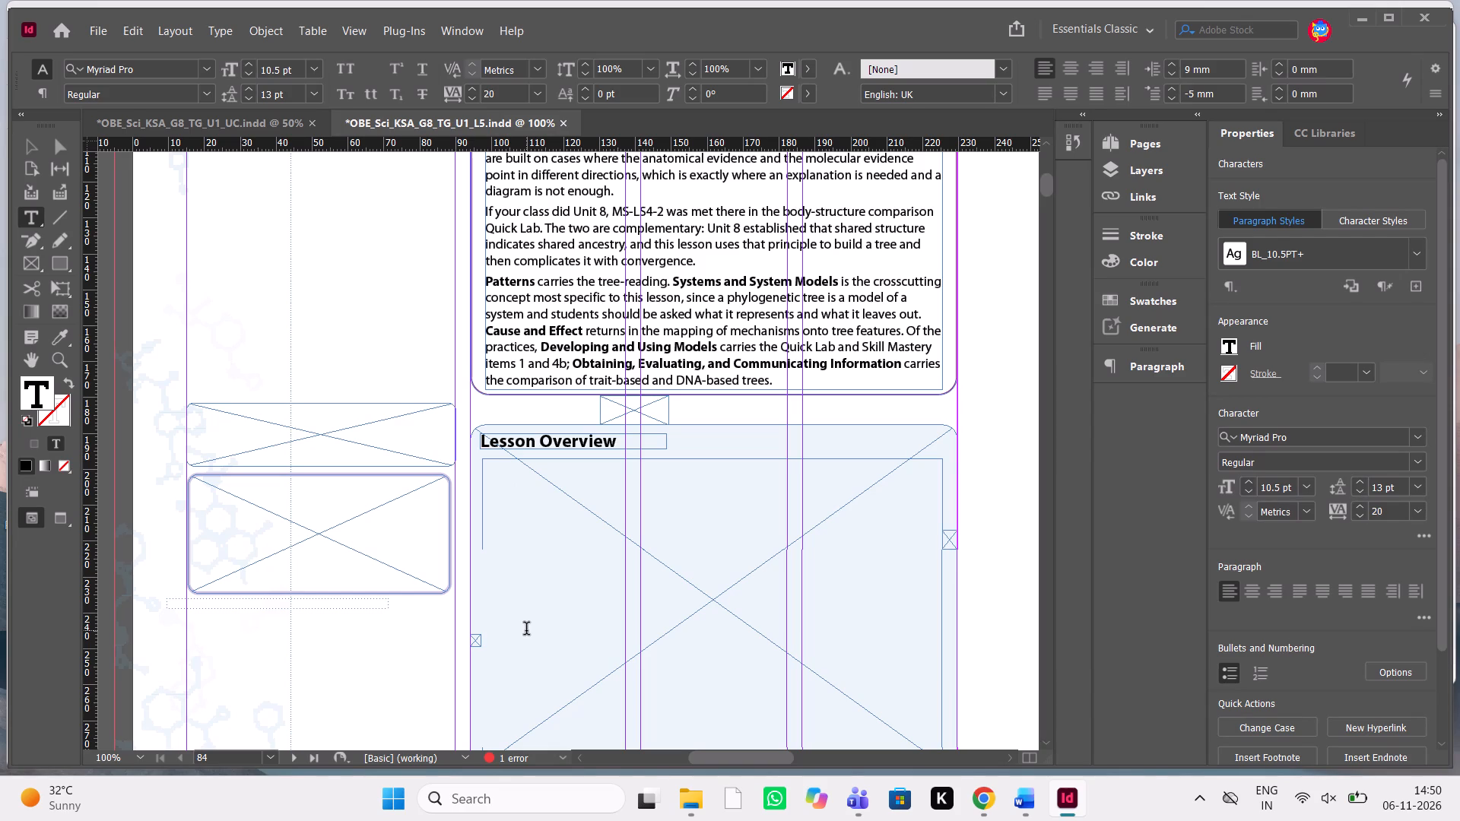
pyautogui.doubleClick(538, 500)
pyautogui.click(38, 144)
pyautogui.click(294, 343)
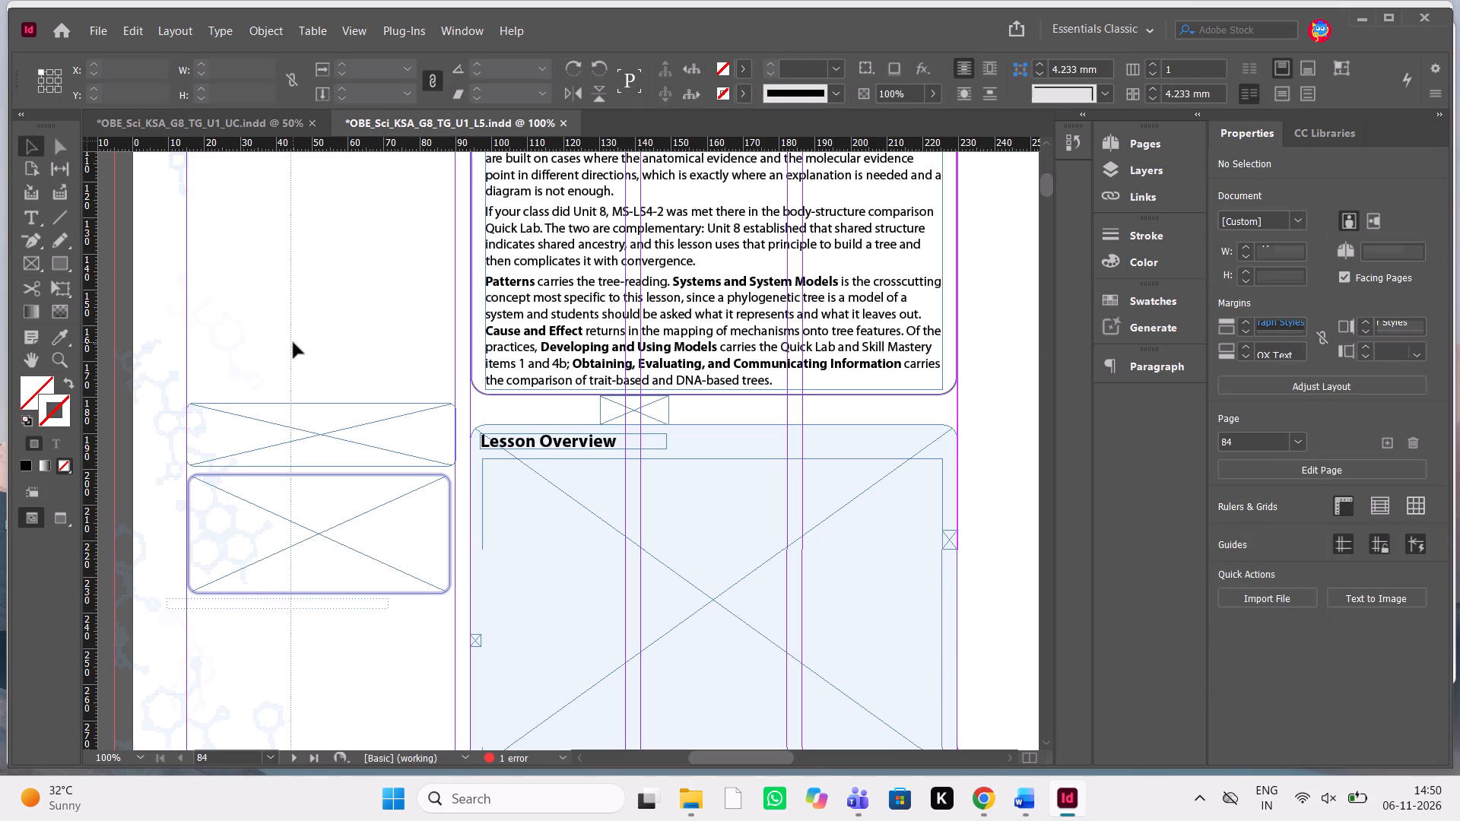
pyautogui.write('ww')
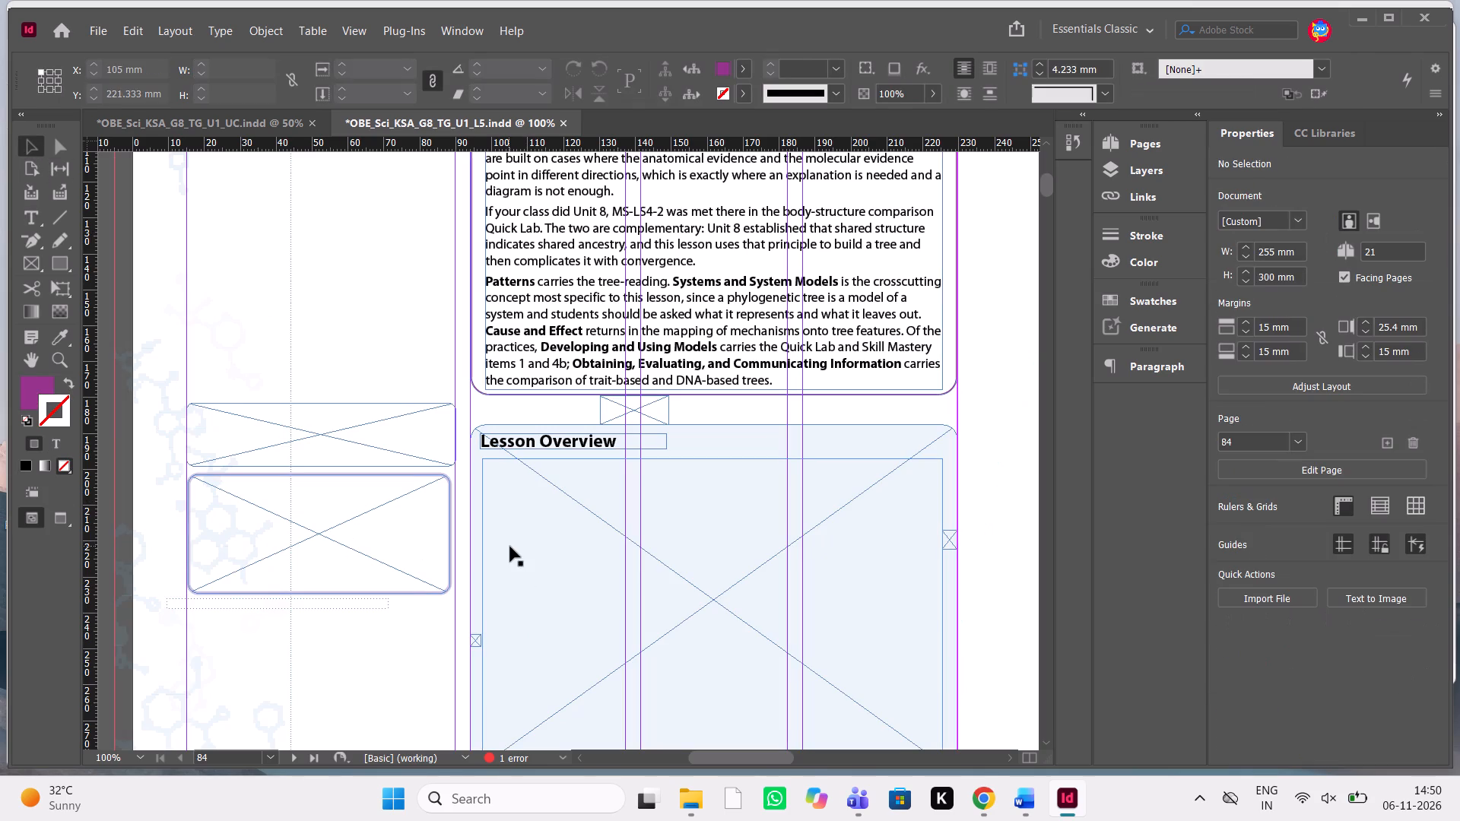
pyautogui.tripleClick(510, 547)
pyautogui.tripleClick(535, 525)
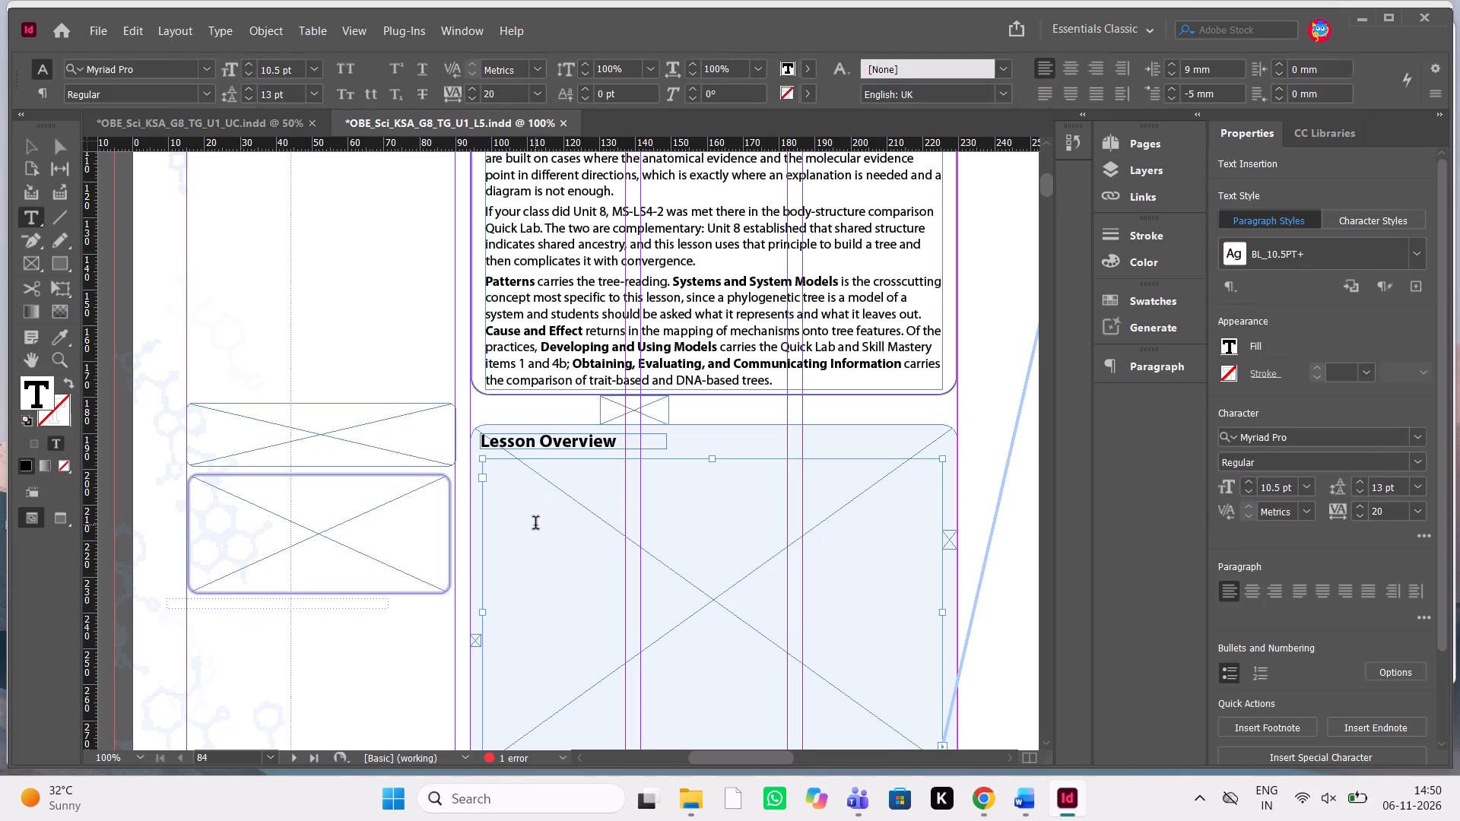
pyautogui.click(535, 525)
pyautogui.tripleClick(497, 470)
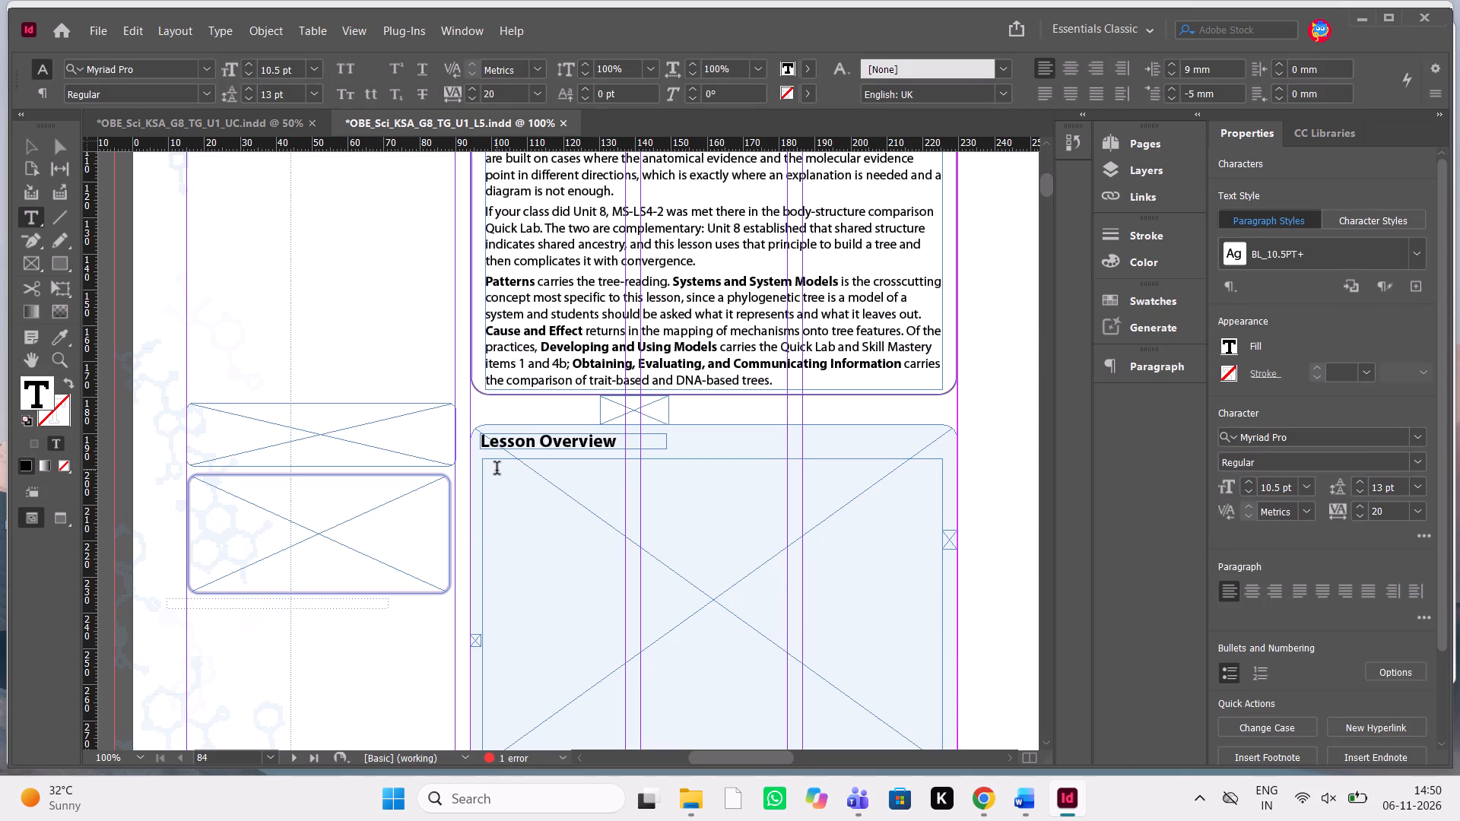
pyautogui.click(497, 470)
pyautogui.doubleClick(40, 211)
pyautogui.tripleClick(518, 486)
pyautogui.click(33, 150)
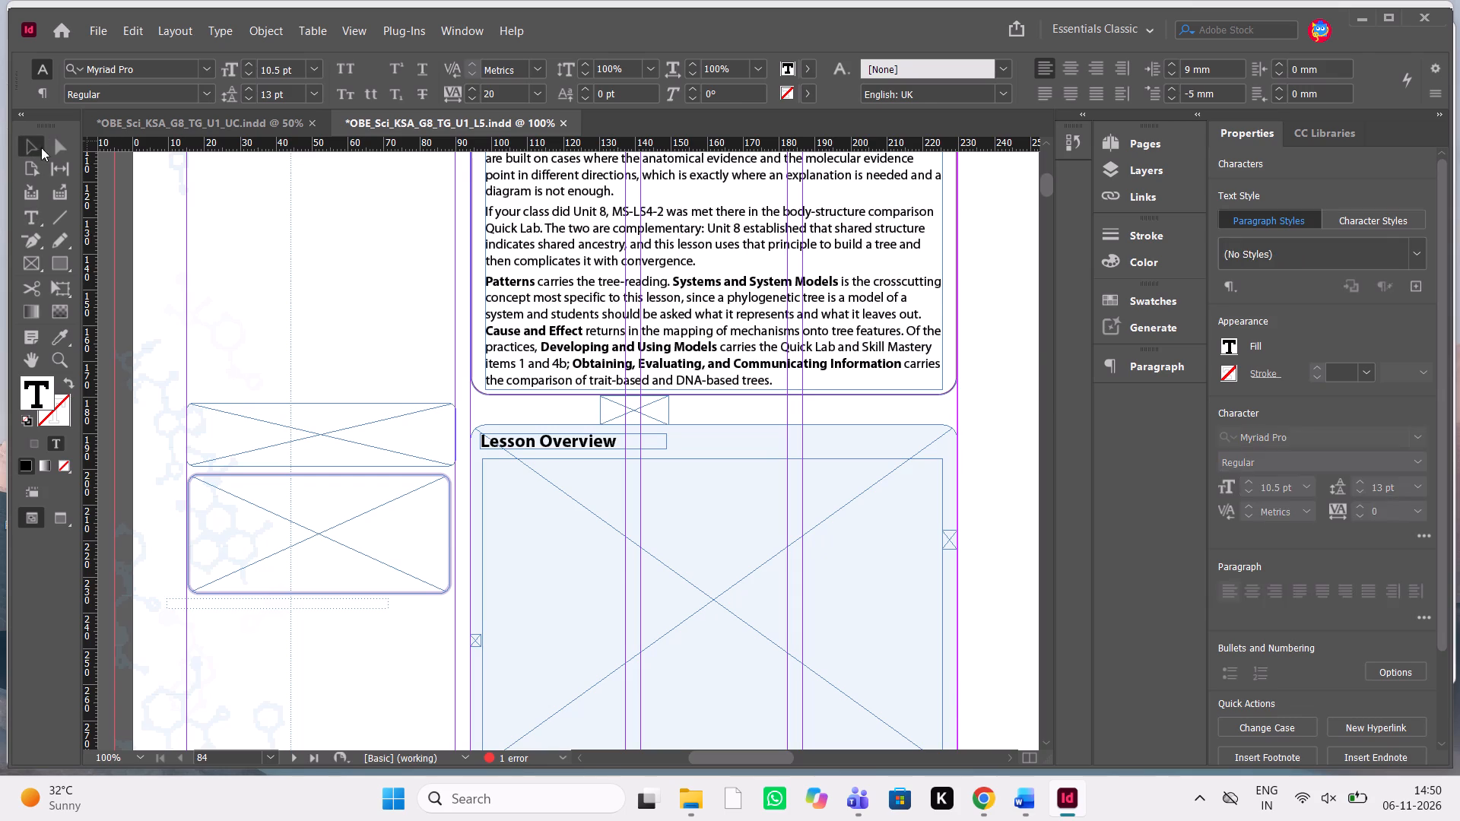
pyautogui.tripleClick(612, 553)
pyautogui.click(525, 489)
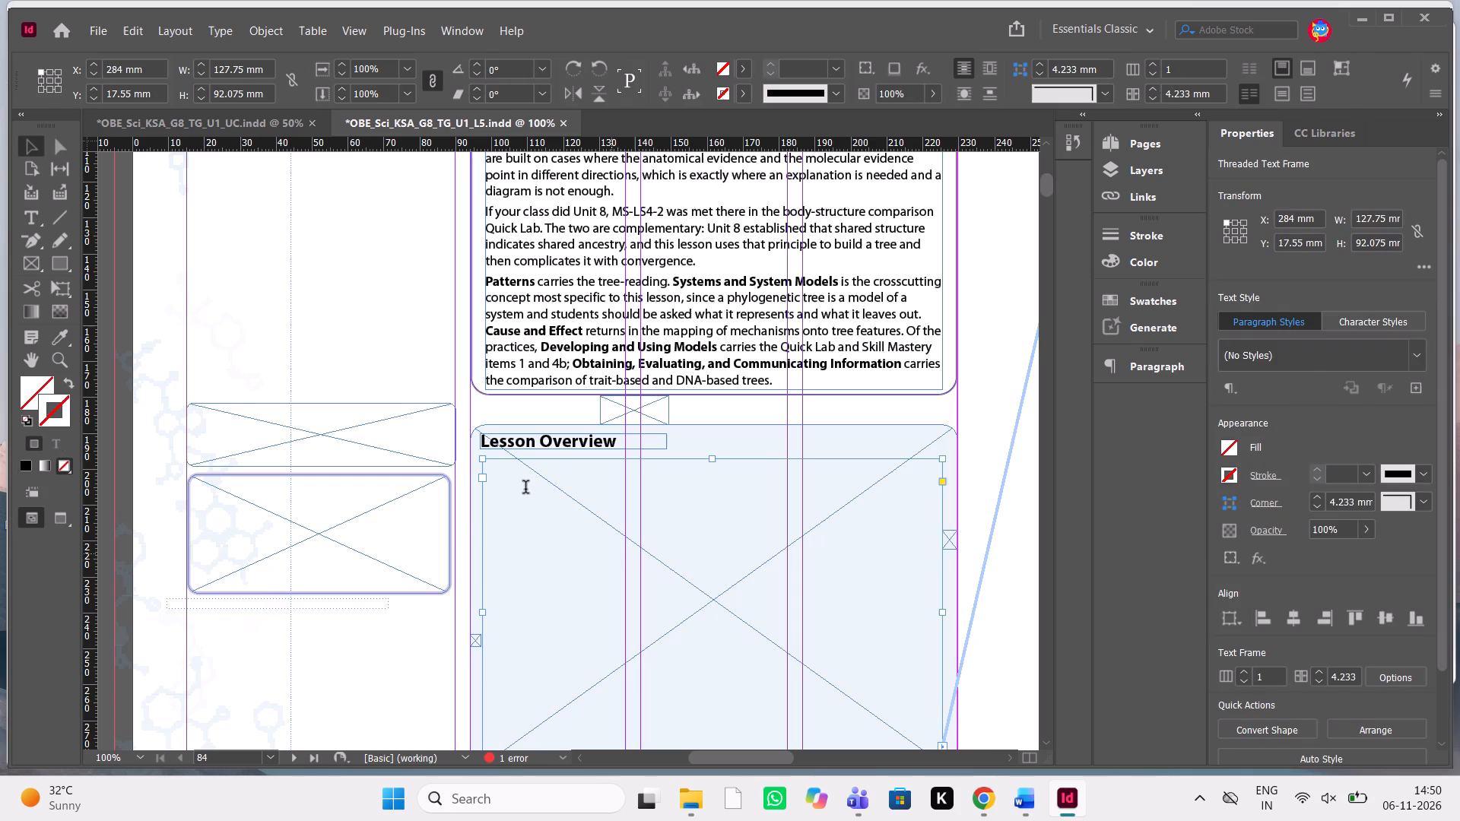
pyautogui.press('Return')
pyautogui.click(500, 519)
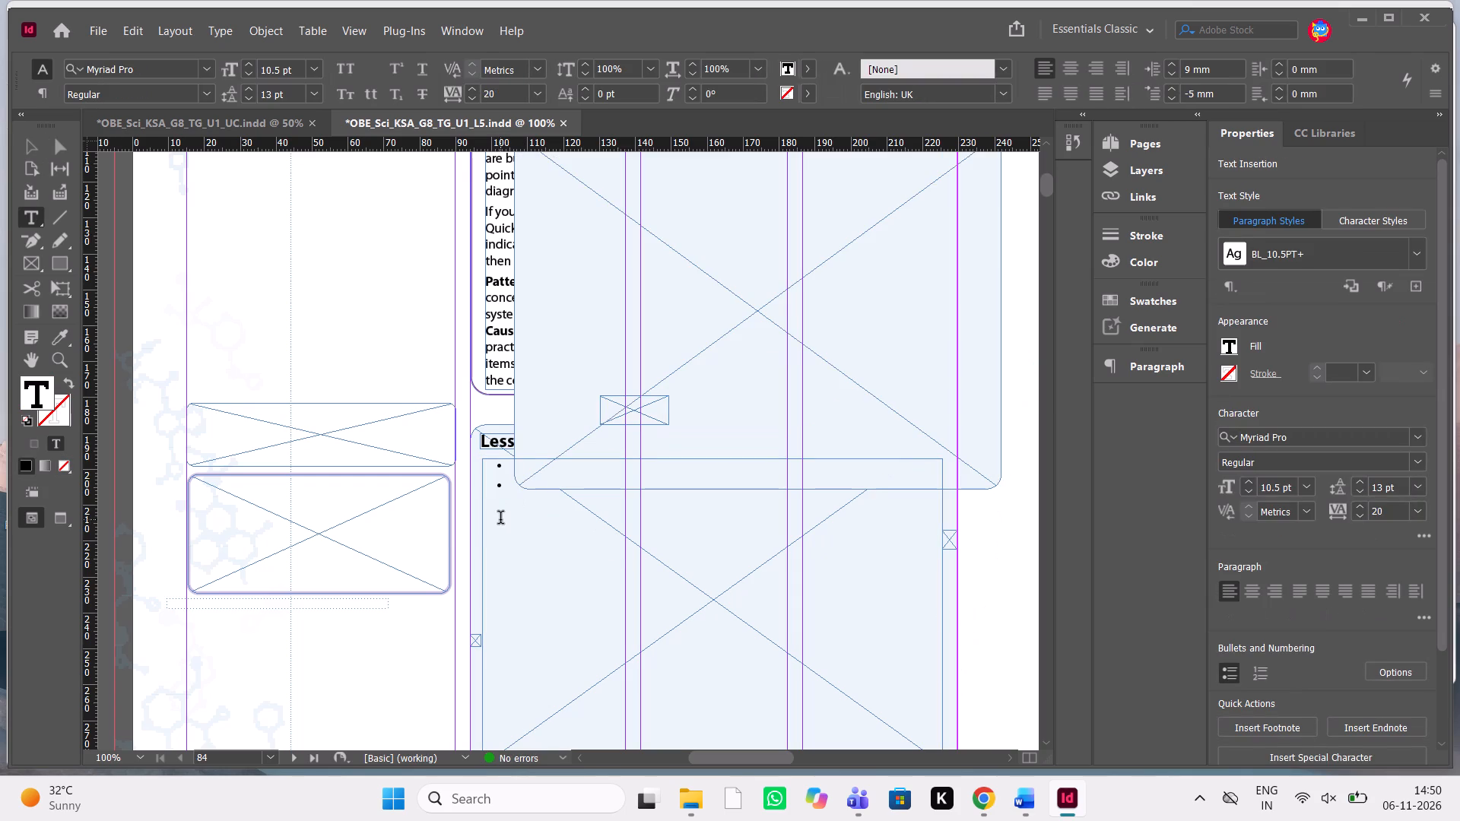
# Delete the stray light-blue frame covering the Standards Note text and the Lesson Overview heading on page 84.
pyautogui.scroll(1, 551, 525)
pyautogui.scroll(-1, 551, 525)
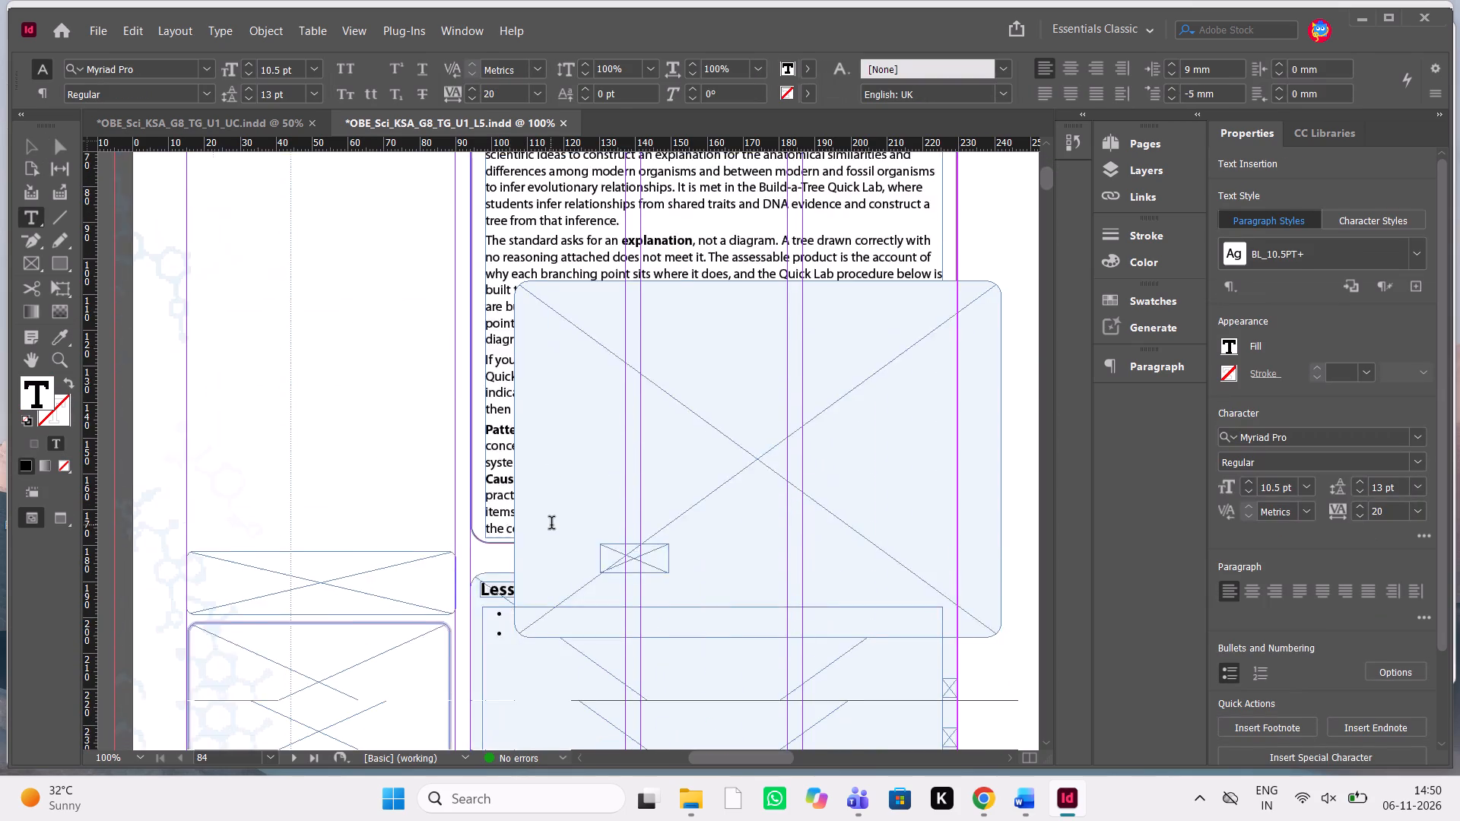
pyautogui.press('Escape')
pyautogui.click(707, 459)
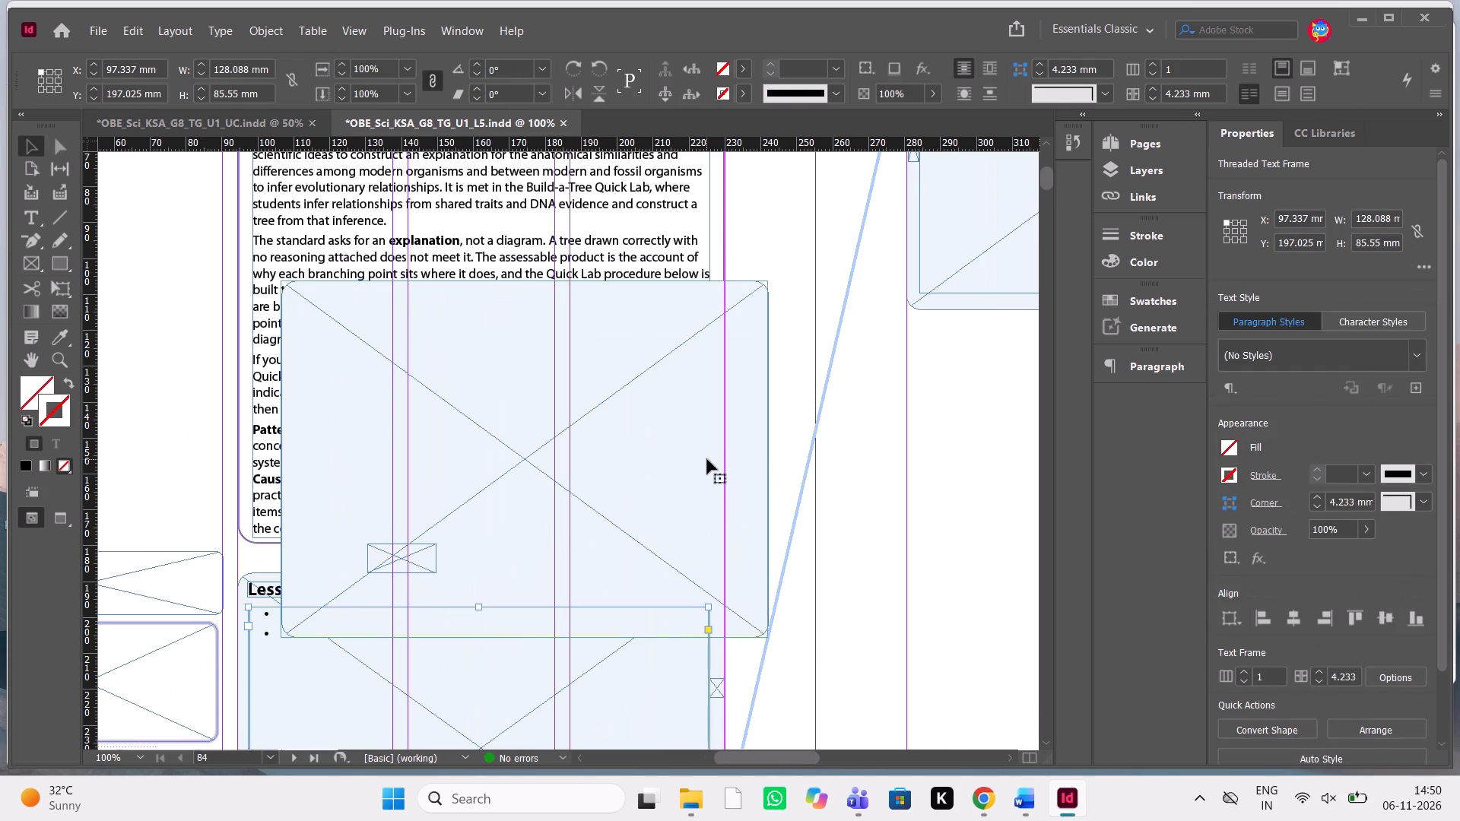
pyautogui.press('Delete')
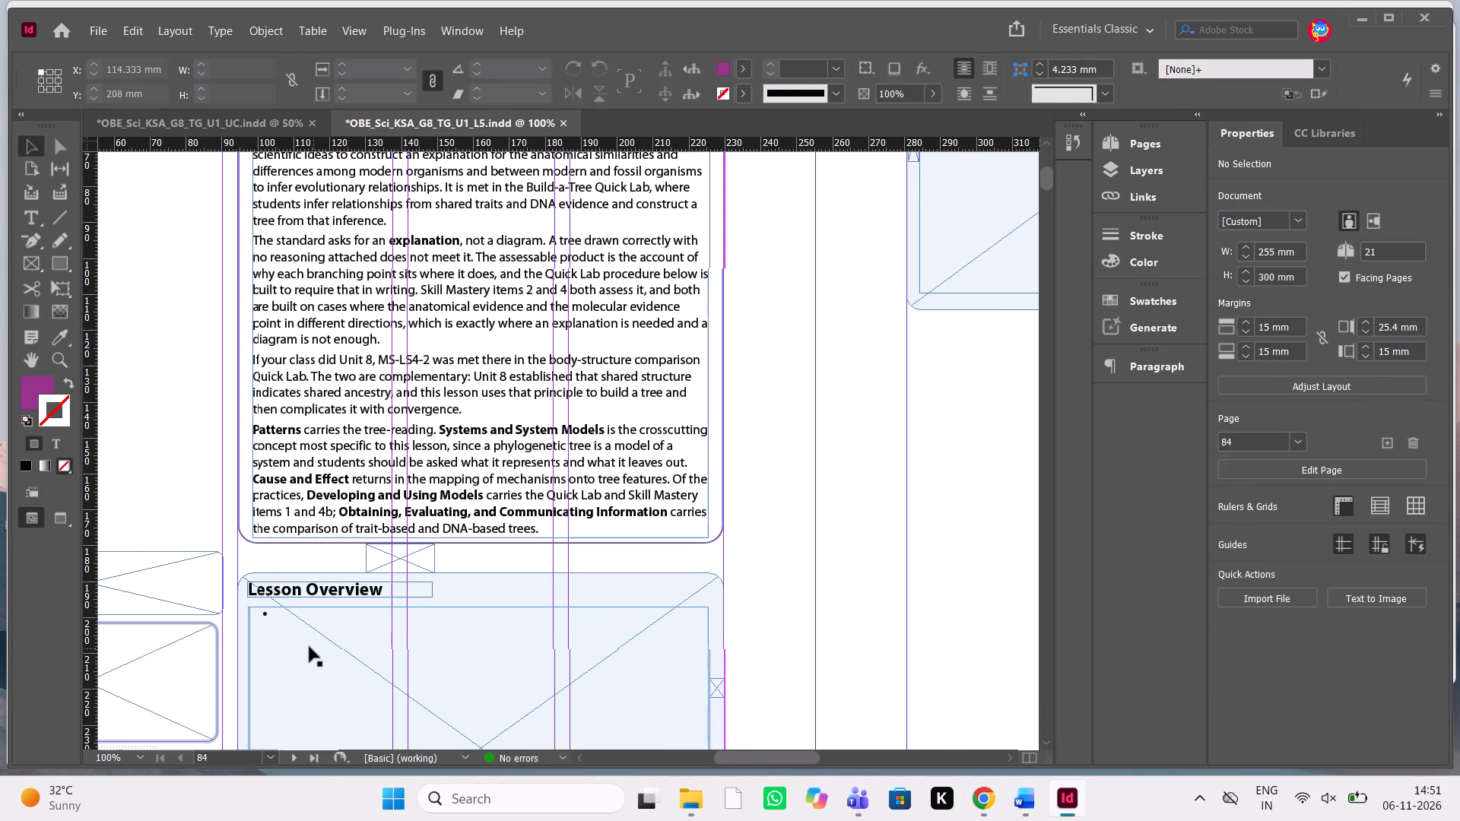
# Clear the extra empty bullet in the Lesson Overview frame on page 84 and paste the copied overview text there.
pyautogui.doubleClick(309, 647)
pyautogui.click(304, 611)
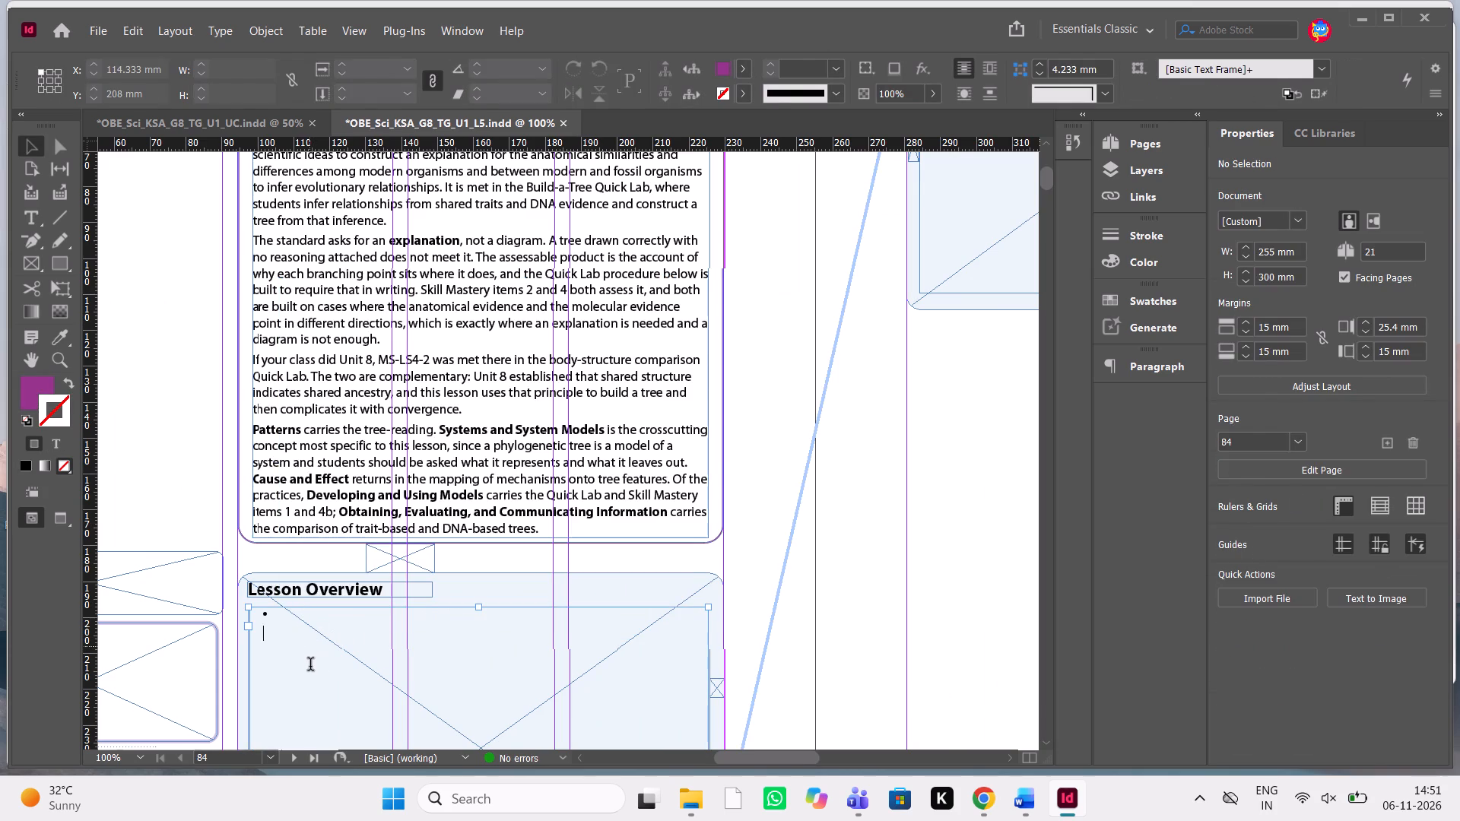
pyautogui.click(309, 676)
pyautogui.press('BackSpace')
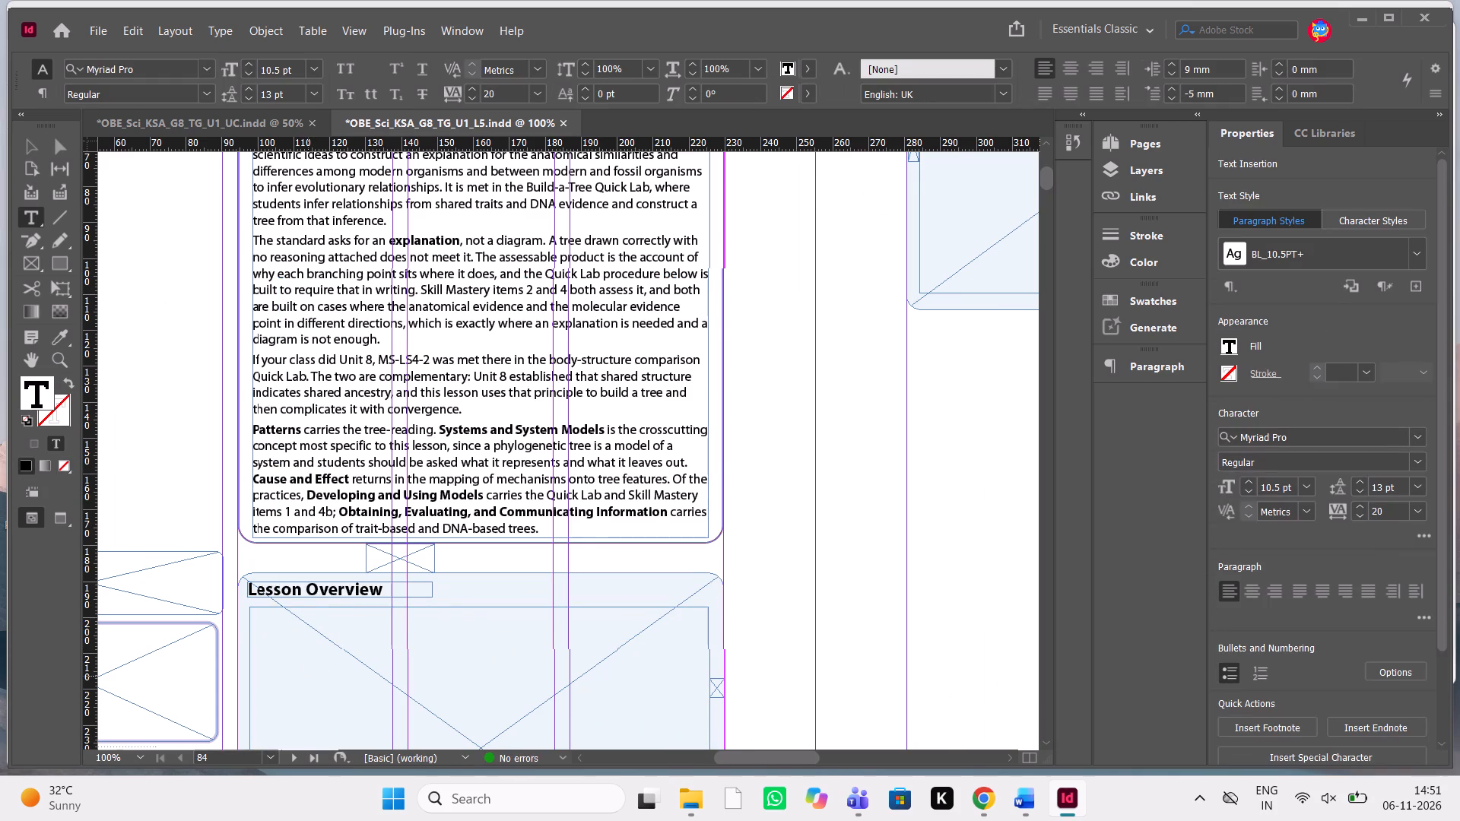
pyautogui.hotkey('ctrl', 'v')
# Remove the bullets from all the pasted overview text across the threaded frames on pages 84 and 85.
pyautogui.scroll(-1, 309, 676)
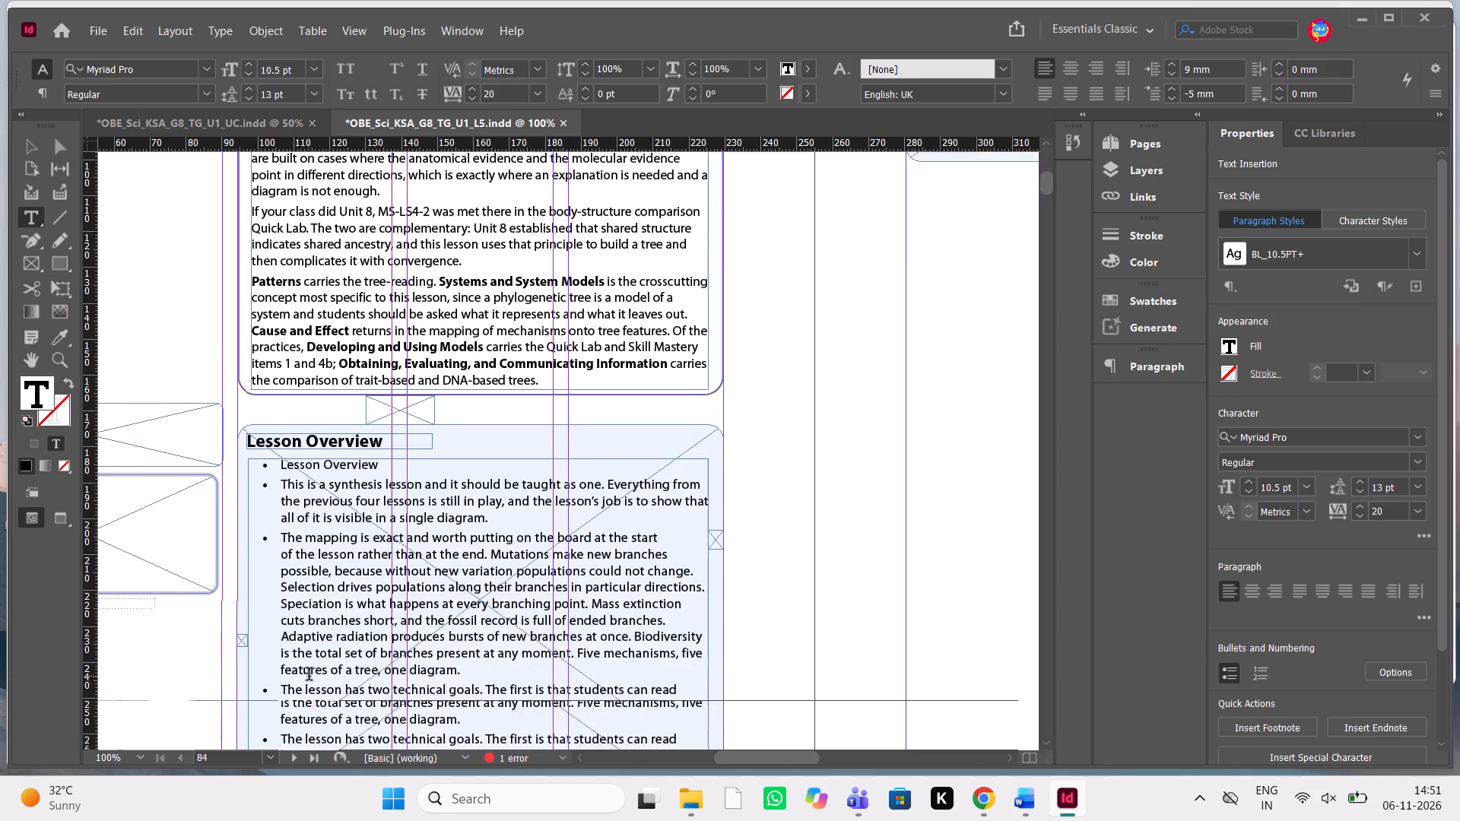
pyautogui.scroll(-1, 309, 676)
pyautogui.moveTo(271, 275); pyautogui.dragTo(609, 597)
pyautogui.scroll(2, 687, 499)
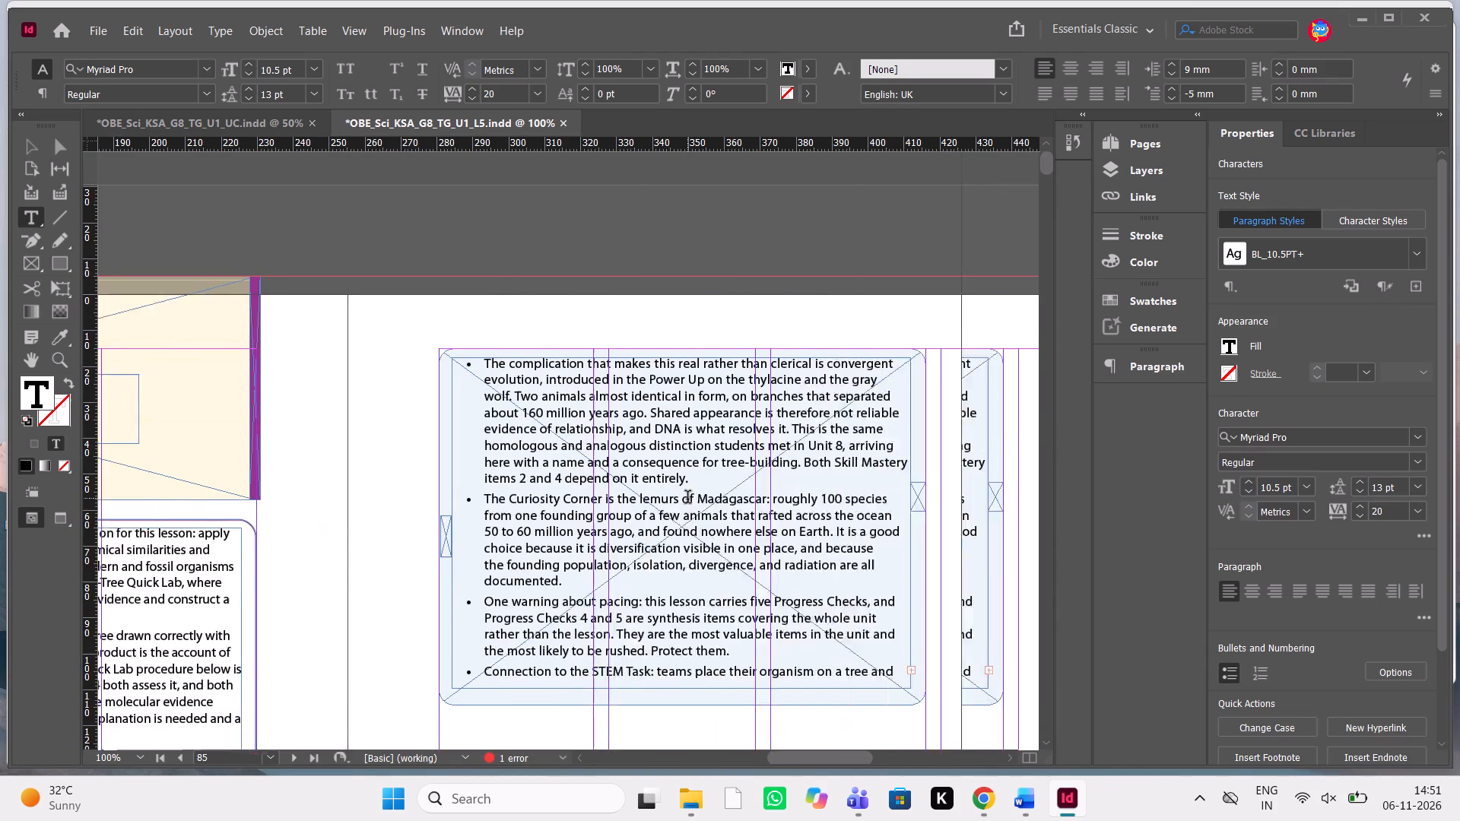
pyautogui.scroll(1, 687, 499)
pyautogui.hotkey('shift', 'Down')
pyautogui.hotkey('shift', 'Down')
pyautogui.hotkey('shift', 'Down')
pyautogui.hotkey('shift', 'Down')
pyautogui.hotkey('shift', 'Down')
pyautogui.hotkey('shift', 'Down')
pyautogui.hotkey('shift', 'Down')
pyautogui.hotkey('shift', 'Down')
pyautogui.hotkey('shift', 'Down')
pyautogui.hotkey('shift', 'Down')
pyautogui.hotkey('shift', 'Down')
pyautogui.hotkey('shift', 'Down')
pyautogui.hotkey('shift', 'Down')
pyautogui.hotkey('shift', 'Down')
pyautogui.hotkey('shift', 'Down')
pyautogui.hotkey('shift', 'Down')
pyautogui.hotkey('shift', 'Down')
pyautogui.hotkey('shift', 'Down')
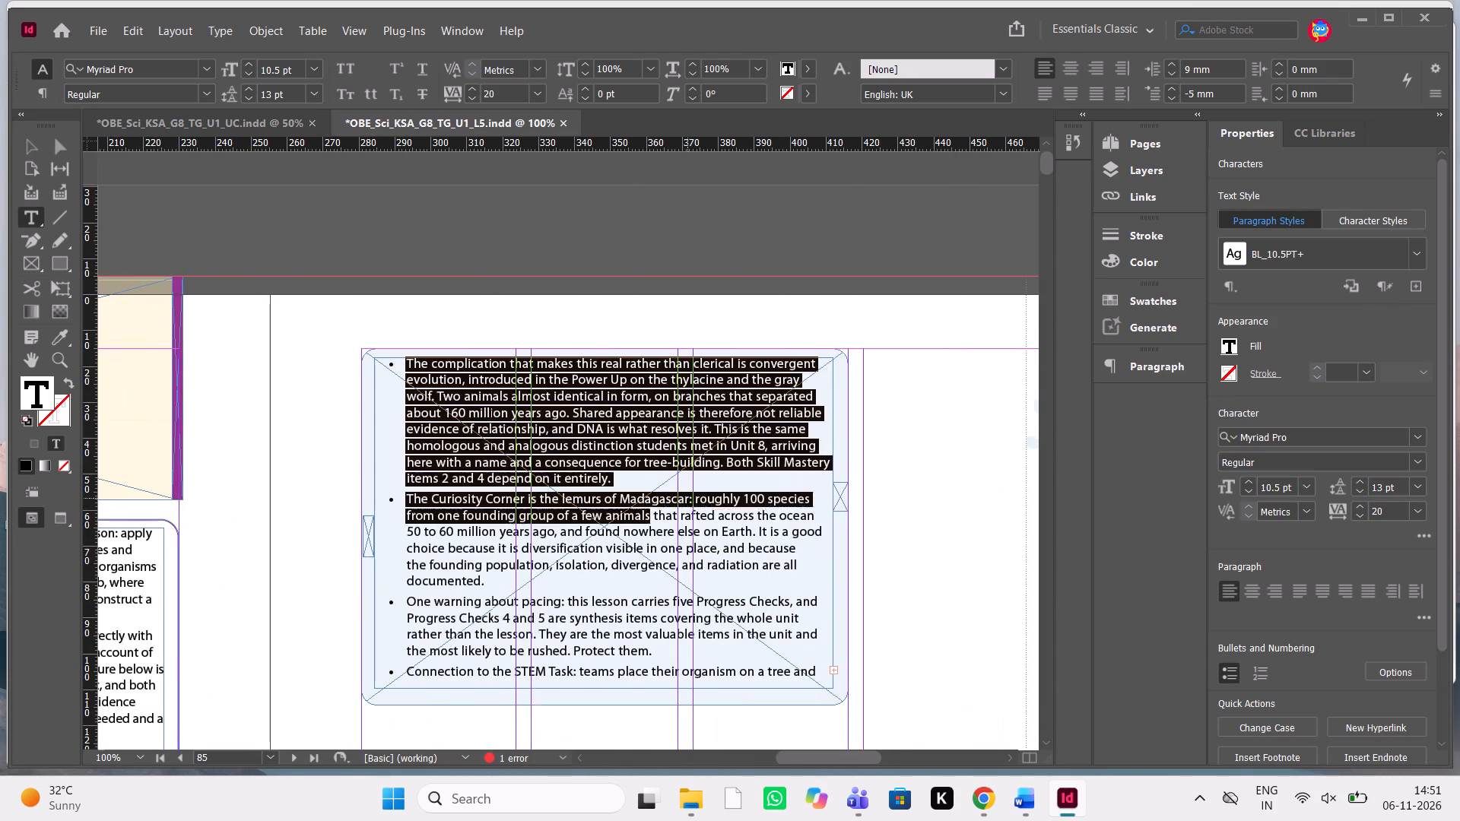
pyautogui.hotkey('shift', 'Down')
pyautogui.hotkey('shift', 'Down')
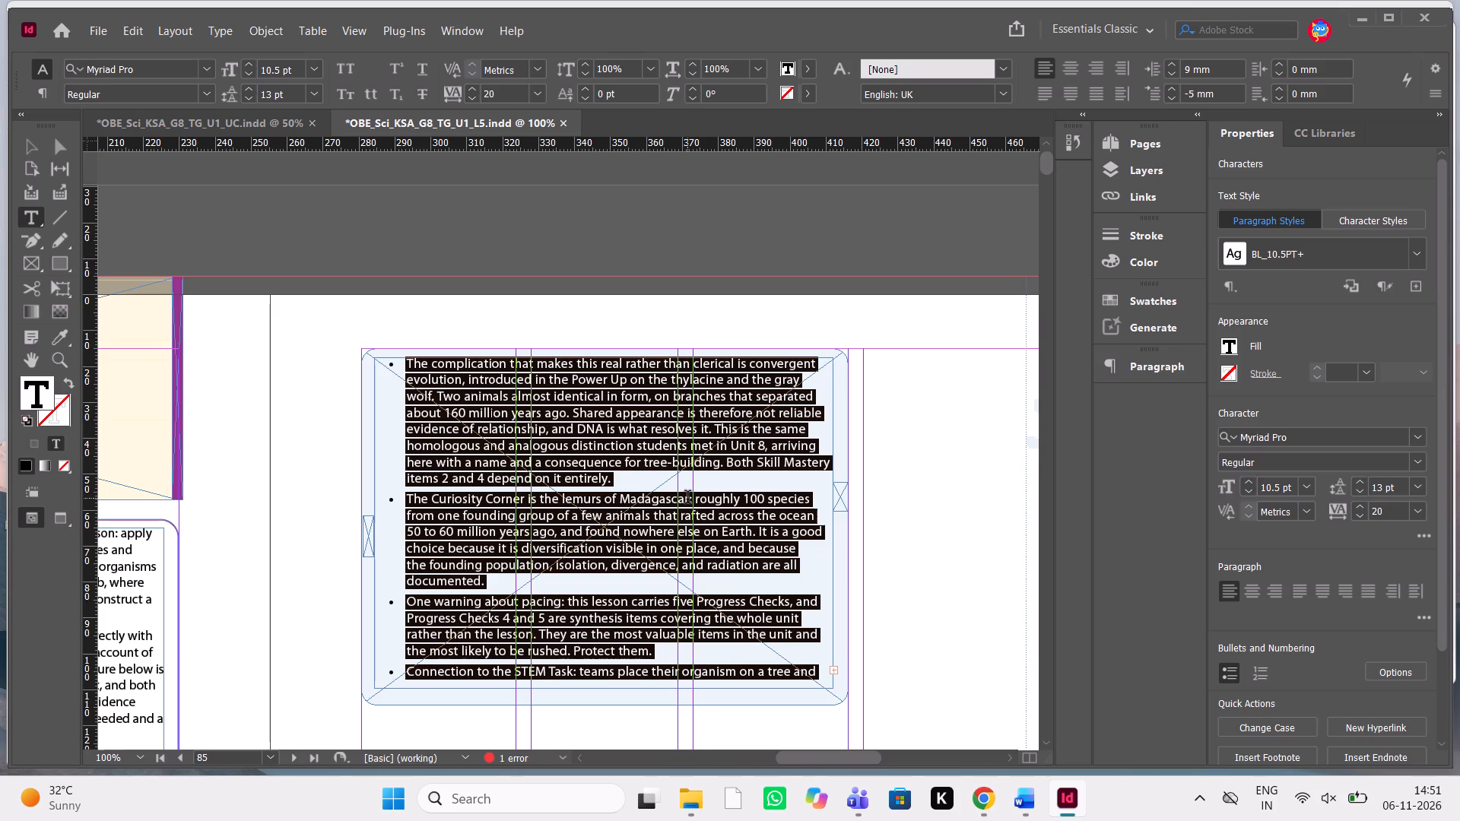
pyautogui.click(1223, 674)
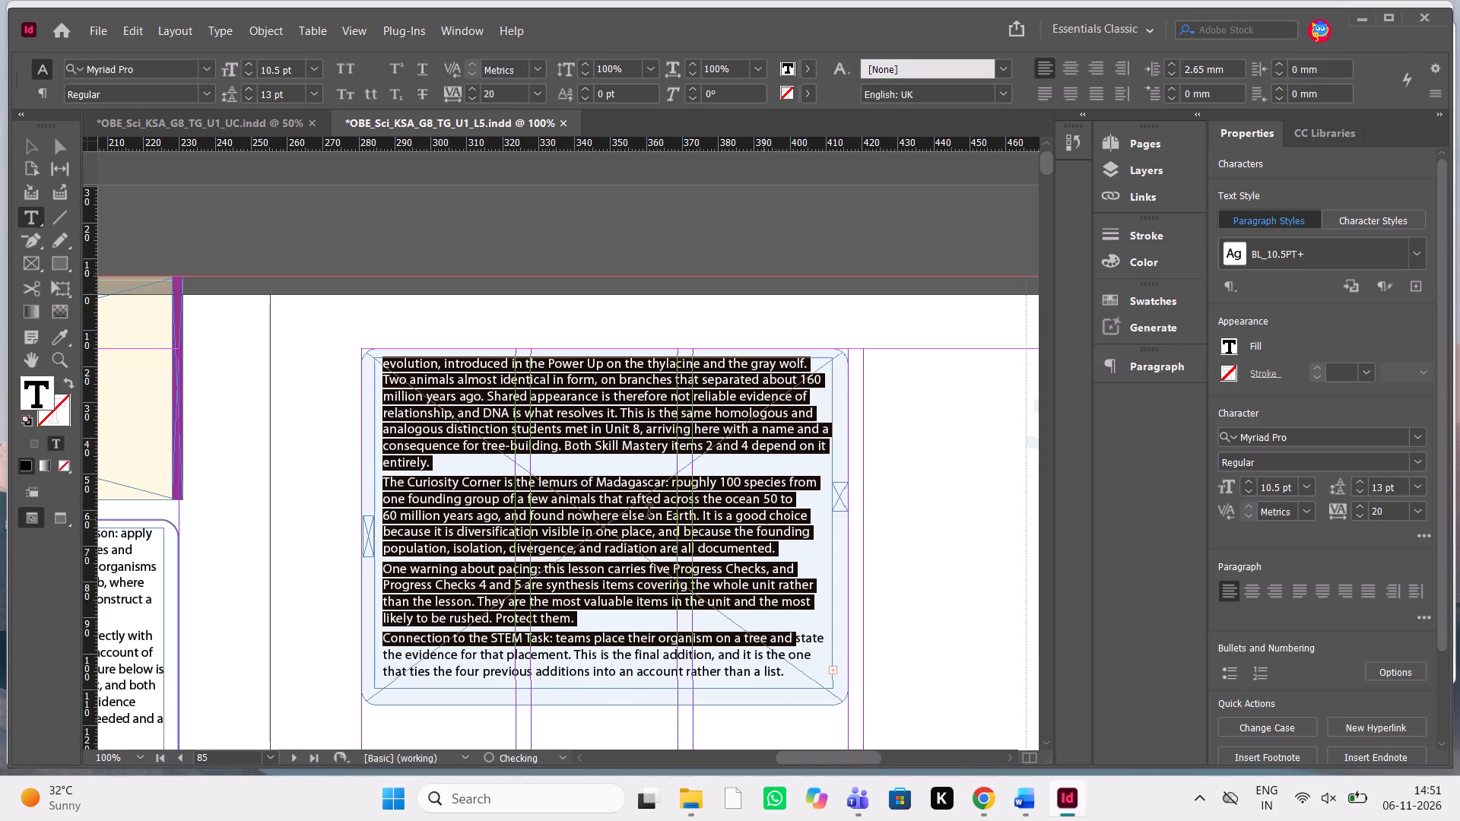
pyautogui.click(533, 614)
# Check how the unbulleted overview text sits under the Lesson Overview heading on page 84.
pyautogui.scroll(-2, 533, 614)
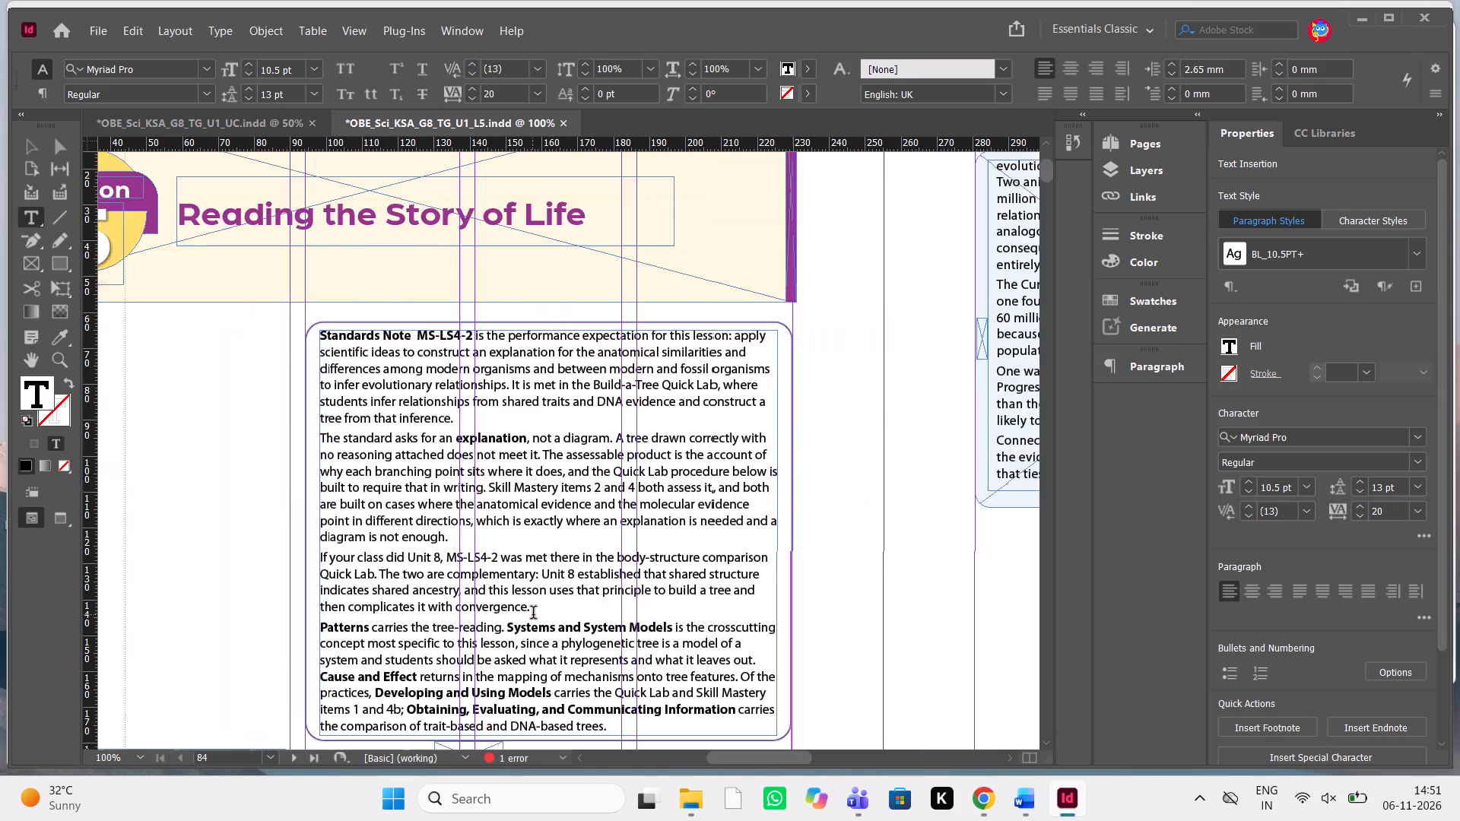
pyautogui.scroll(-1, 533, 614)
pyautogui.hscroll(-1, 533, 614)
pyautogui.hscroll(1, 533, 614)
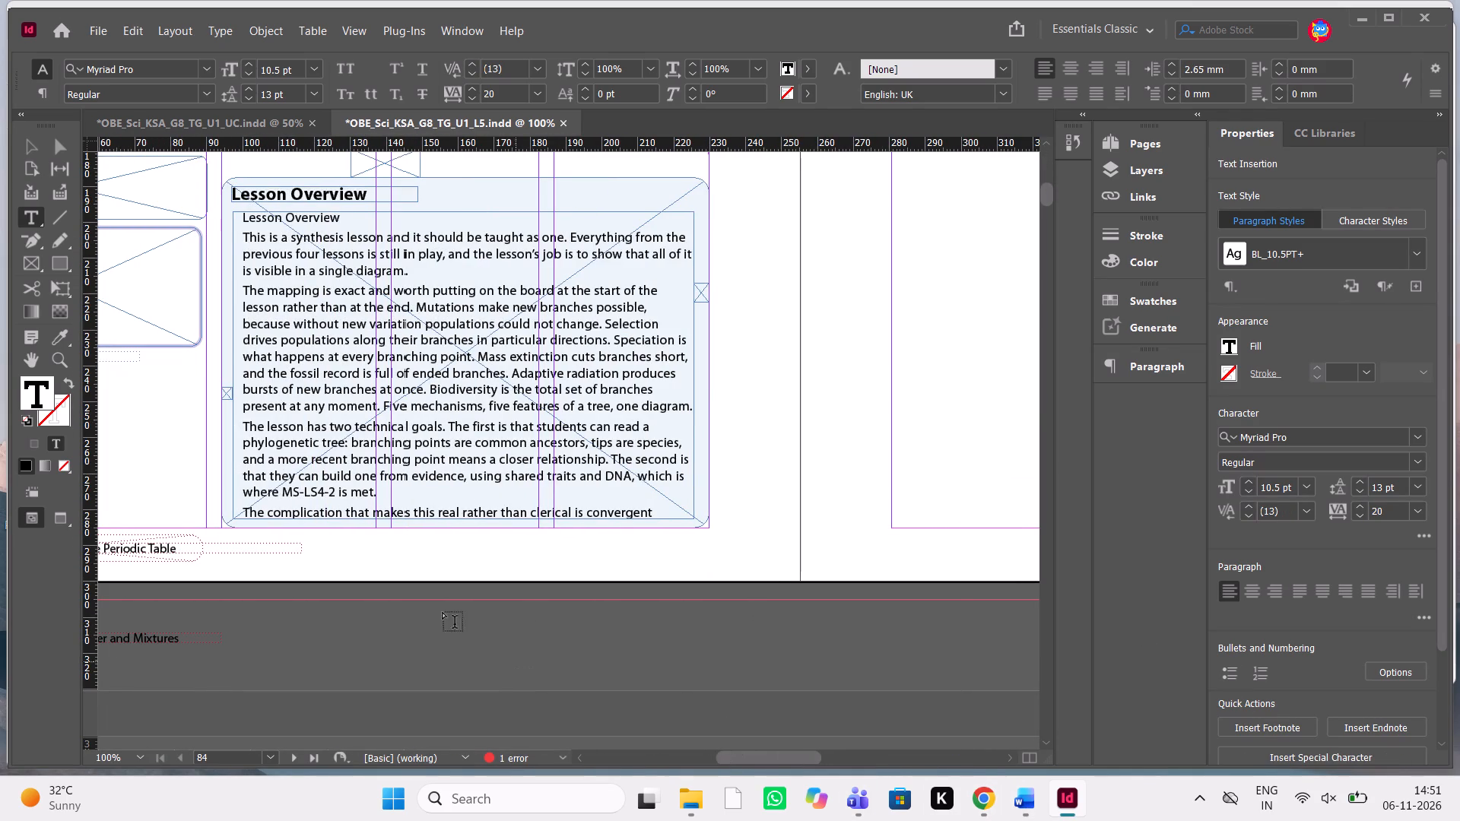
pyautogui.click(482, 483)
pyautogui.scroll(1, 482, 483)
pyautogui.scroll(-1, 482, 483)
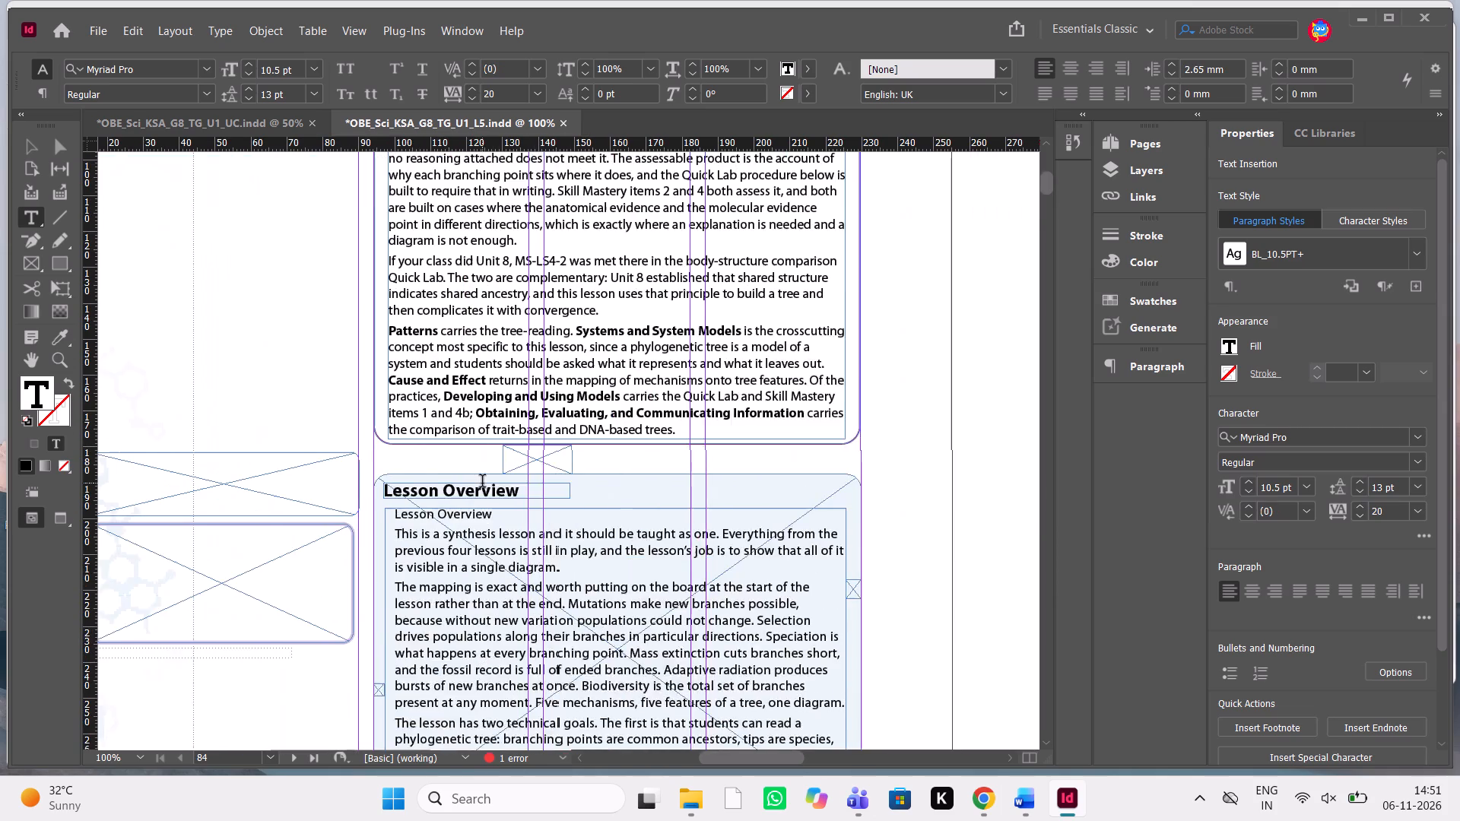
pyautogui.scroll(-1, 482, 483)
# Undo the bullet removal, overview text paste and stray frame deletion, continuing back through the earlier frame adjustments on pages 84–85.
pyautogui.hotkey('ctrl', 'z')
pyautogui.hotkey('ctrl', 'z')
pyautogui.hotkey('ctrl', 'z')
pyautogui.hotkey('ctrl', 'z')
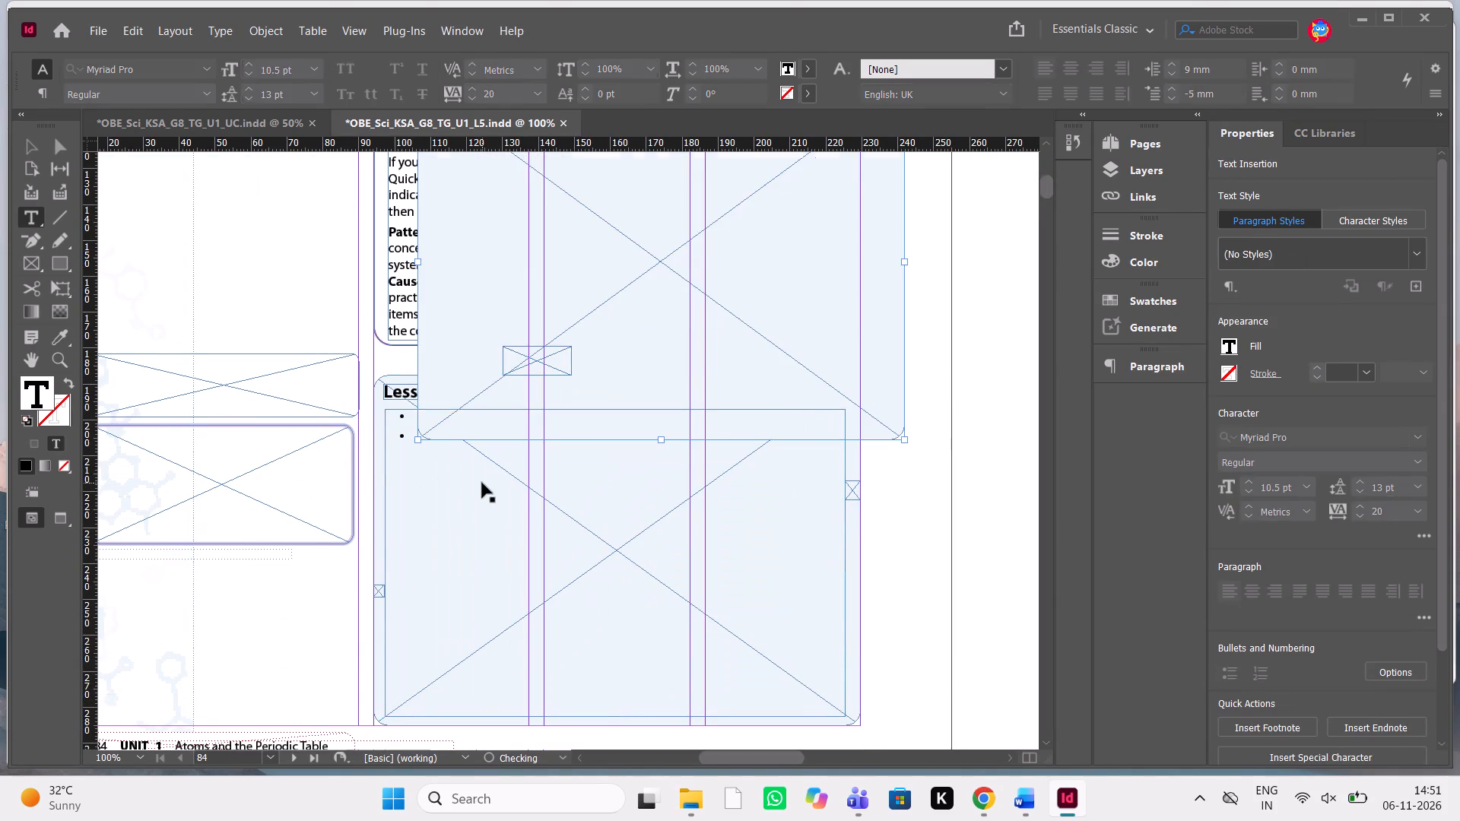
pyautogui.hotkey('ctrl', 'z')
pyautogui.hotkey('ctrl', 'z')
pyautogui.hotkey('ctrl', 'z')
pyautogui.hotkey('ctrl', 'z')
pyautogui.hotkey('ctrl', 'z')
pyautogui.hotkey('ctrl', 'z')
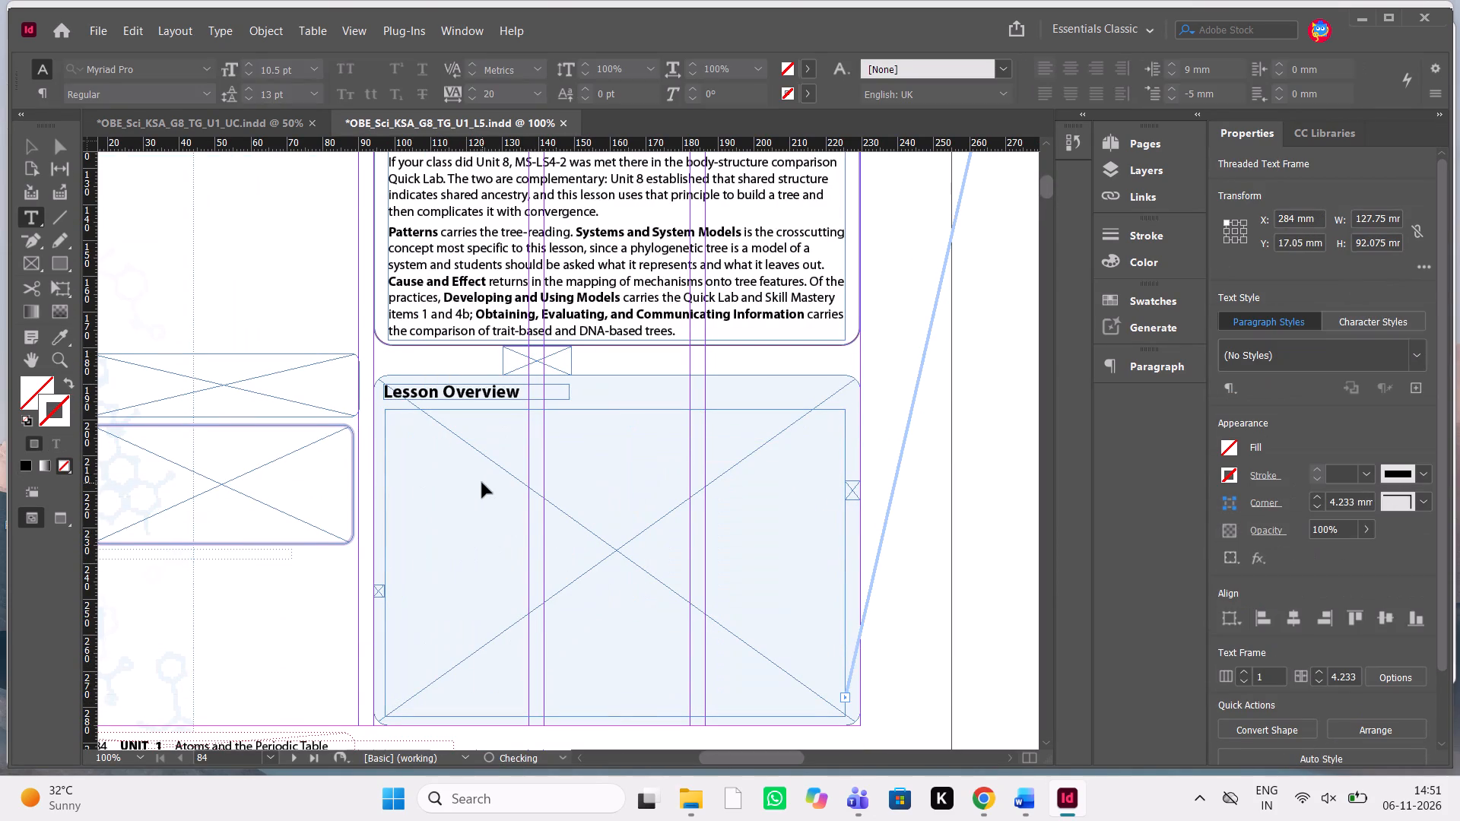
pyautogui.hotkey('ctrl', 'z')
pyautogui.hotkey('ctrl', 'z')
pyautogui.hotkey('ctrl', 'z')
pyautogui.hotkey('ctrl', 'z')
pyautogui.hotkey('ctrl', 'z')
pyautogui.hotkey('ctrl', 'z')
pyautogui.hotkey('ctrl', 'z')
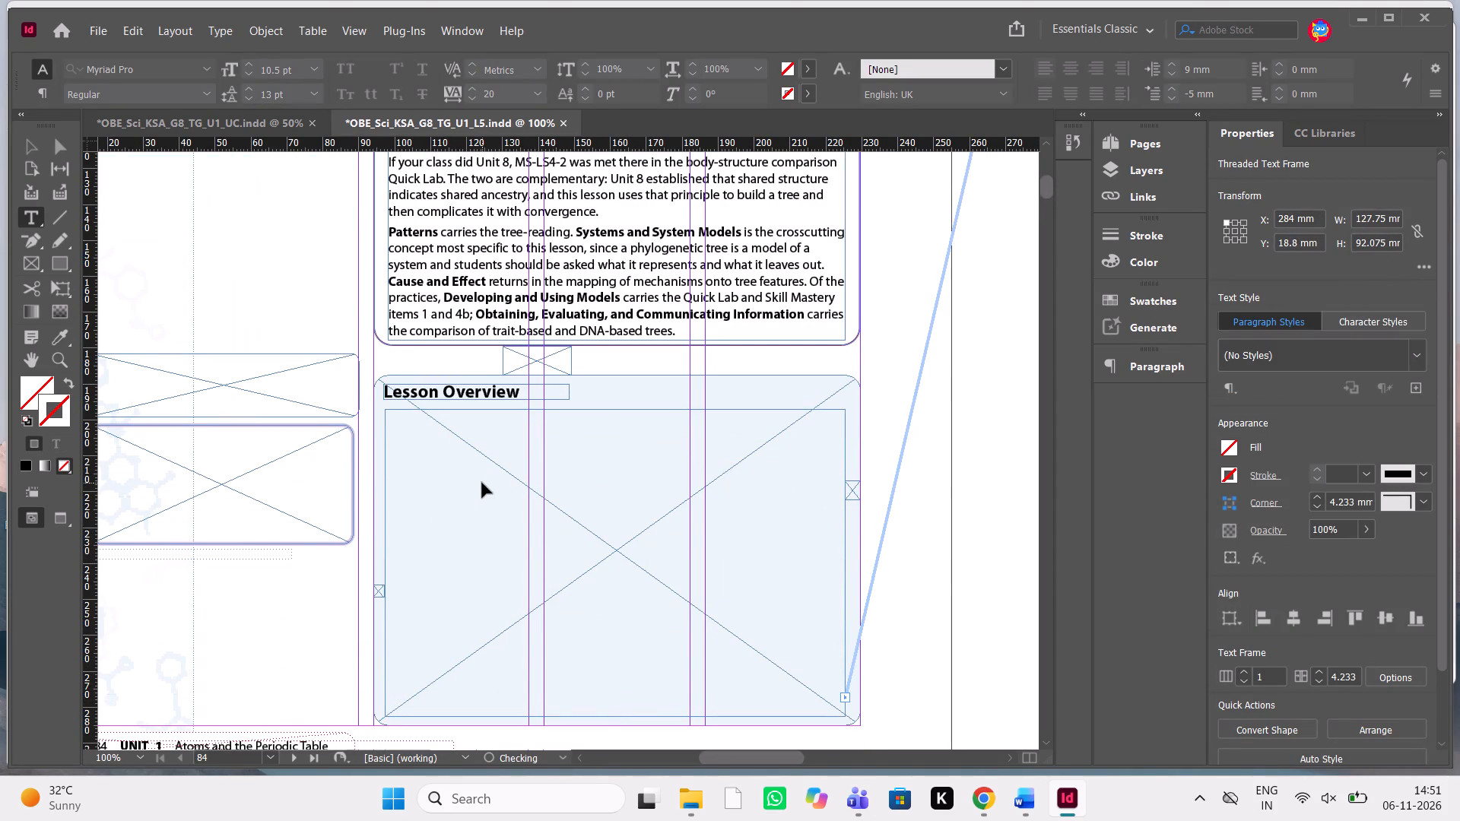
pyautogui.hotkey('ctrl', 'z')
pyautogui.hotkey('ctrl', 'z')
pyautogui.hotkey('ctrl', 'z')
pyautogui.hotkey('ctrl', 'z')
pyautogui.hotkey('ctrl', 'z')
pyautogui.hotkey('ctrl', 'z')
pyautogui.hotkey('ctrl', 'z')
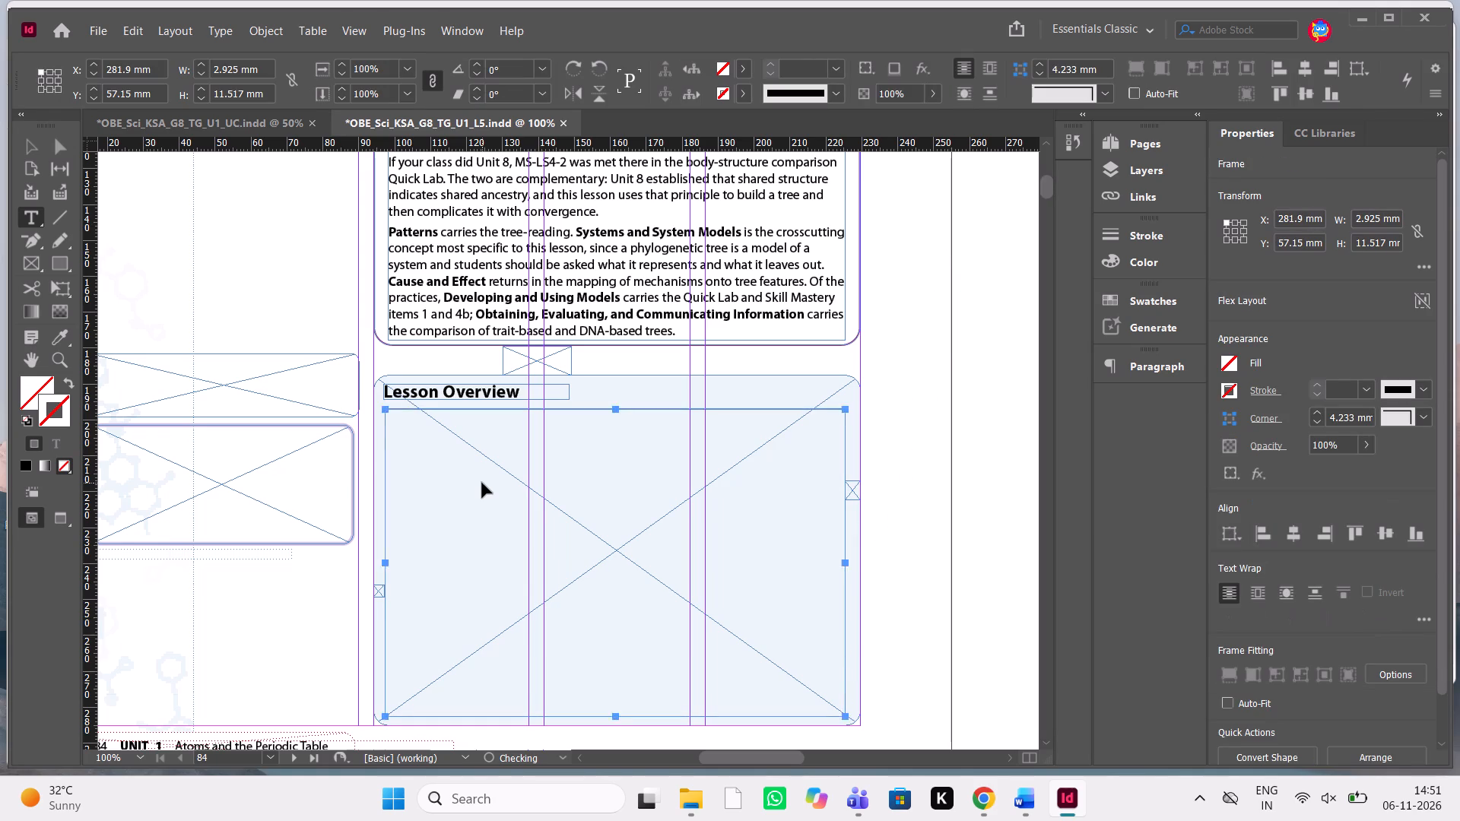
pyautogui.hotkey('ctrl', 'z')
pyautogui.hotkey('ctrl', 'z')
pyautogui.hotkey('ctrl', 'z')
pyautogui.hotkey('ctrl', 'z')
pyautogui.hotkey('ctrl', 'z')
pyautogui.hotkey('ctrl', 'z')
pyautogui.hotkey('ctrl', 'z')
pyautogui.hotkey('ctrl', 'z')
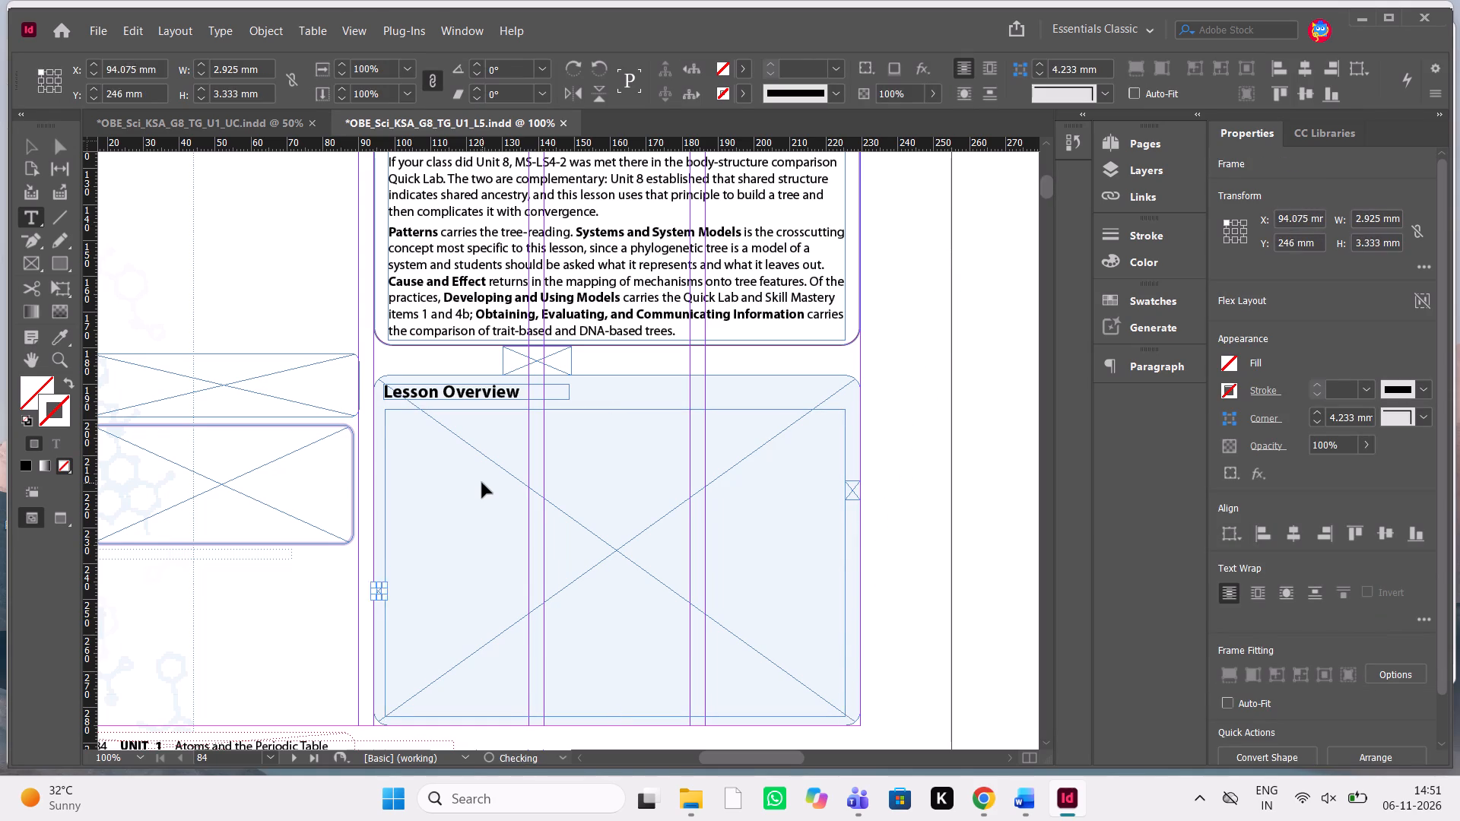
pyautogui.hotkey('ctrl', 'z')
pyautogui.hotkey('ctrl', 'z')
pyautogui.hotkey('ctrl', 'z')
pyautogui.hotkey('ctrl', 'z')
pyautogui.hotkey('ctrl', 'z')
pyautogui.hotkey('ctrl', 'z')
pyautogui.hotkey('ctrl', 'z')
pyautogui.hotkey('ctrl', 'z')
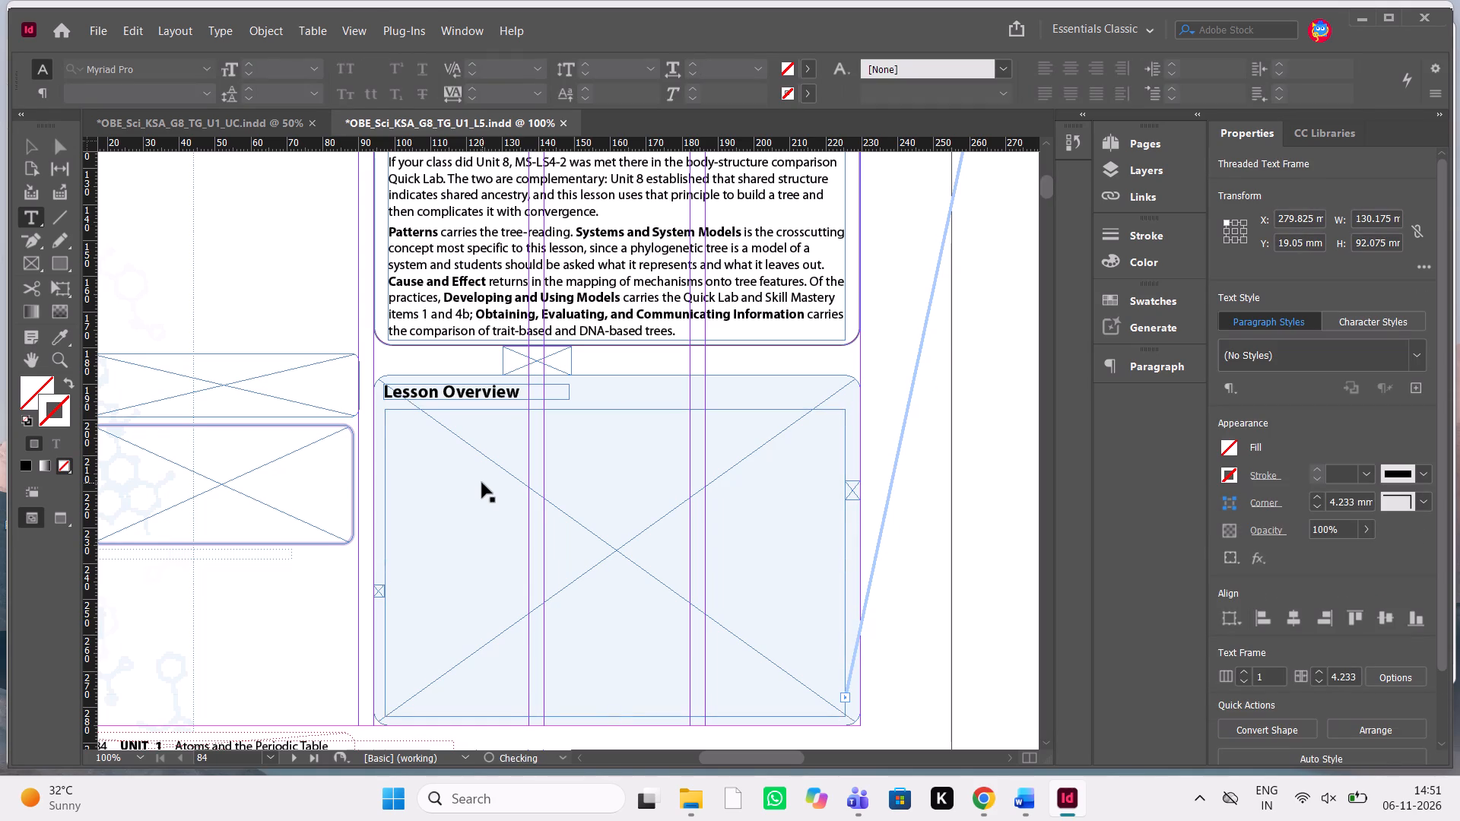
pyautogui.hotkey('ctrl', 'z')
pyautogui.hotkey('ctrl', 'z')
pyautogui.hotkey('ctrl', 'z')
pyautogui.hotkey('ctrl', 'z')
pyautogui.hotkey('ctrl', 'z')
pyautogui.hotkey('ctrl', 'z')
pyautogui.hotkey('ctrl', 'z')
pyautogui.hotkey('ctrl', 'z')
pyautogui.hotkey('ctrl', 'z')
pyautogui.hotkey('ctrl', 'z')
pyautogui.hotkey('ctrl', 'z')
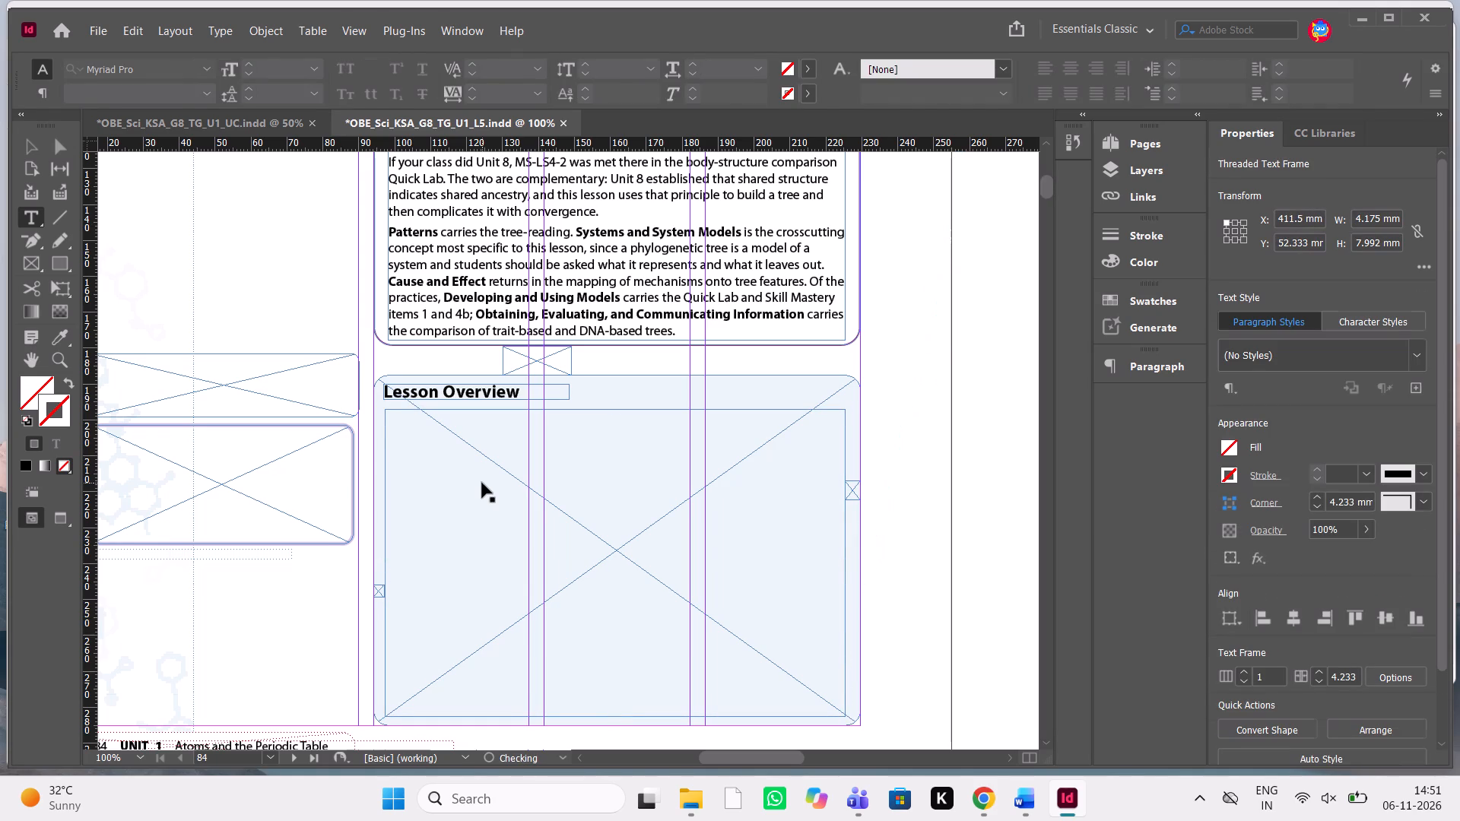
pyautogui.hotkey('ctrl', 'z')
pyautogui.hotkey('ctrl', 'z')
pyautogui.hotkey('ctrl', 'z')
pyautogui.hotkey('ctrl', 'z')
pyautogui.hotkey('ctrl', 'z')
pyautogui.hotkey('ctrl', 'z')
# Redo the undone frame move, resize and threading adjustments for the Lesson Overview frames on pages 84–85.
pyautogui.hotkey('ctrl', 'shift', 'z')
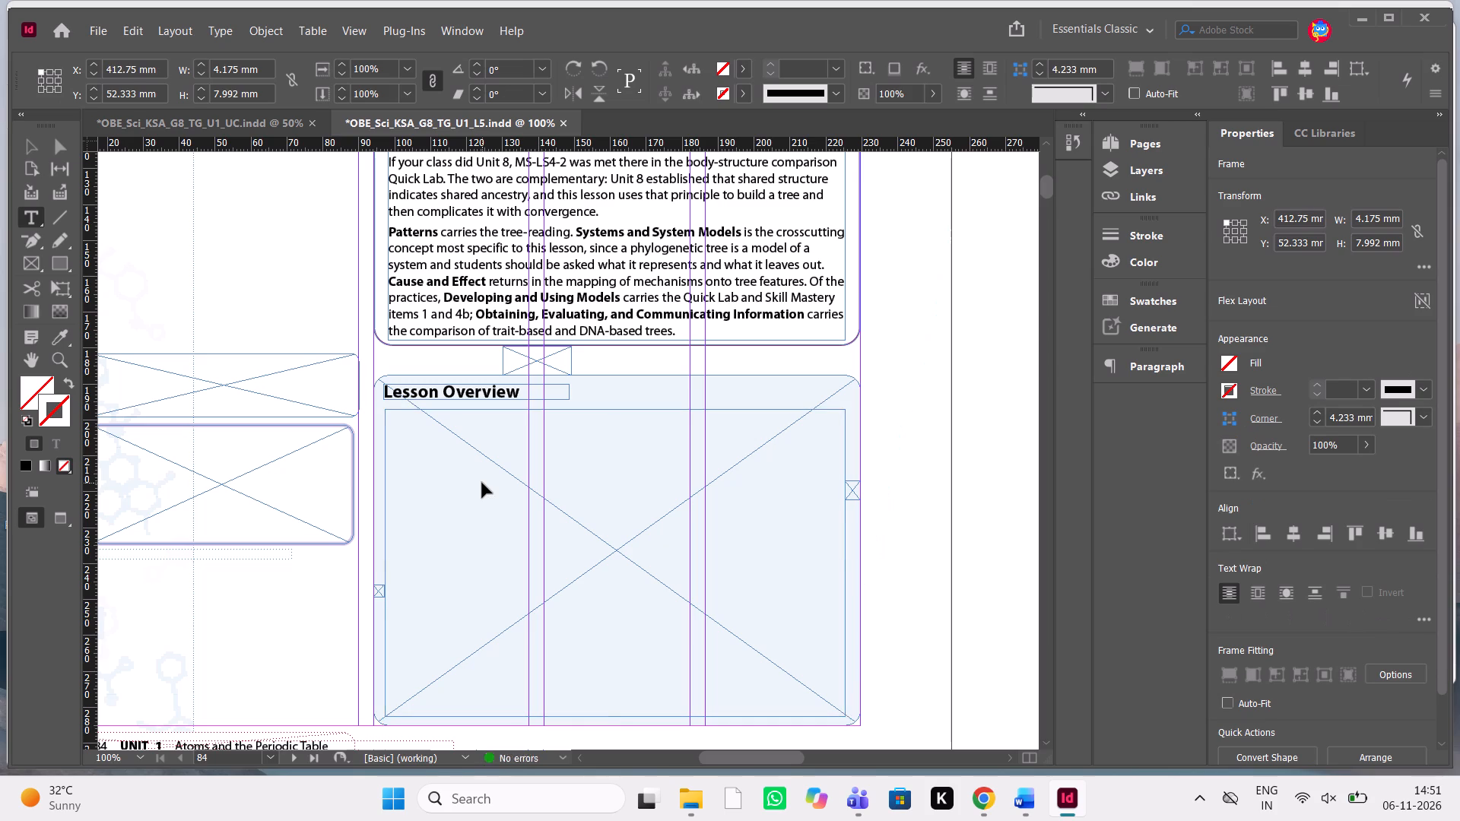
pyautogui.hotkey('ctrl', 'shift', 'z')
pyautogui.hotkey('ctrl', 'shift', 'z')
pyautogui.hotkey('ctrl', 'shift', 'z')
pyautogui.hotkey('ctrl', 'shift', 'z')
pyautogui.hotkey('ctrl', 'shift', 'z')
pyautogui.hotkey('ctrl', 'shift', 'z')
pyautogui.hotkey('ctrl', 'shift', 'z')
pyautogui.hotkey('ctrl', 'shift', 'z')
pyautogui.hotkey('ctrl', 'shift', 'z')
pyautogui.hotkey('ctrl', 'shift', 'z')
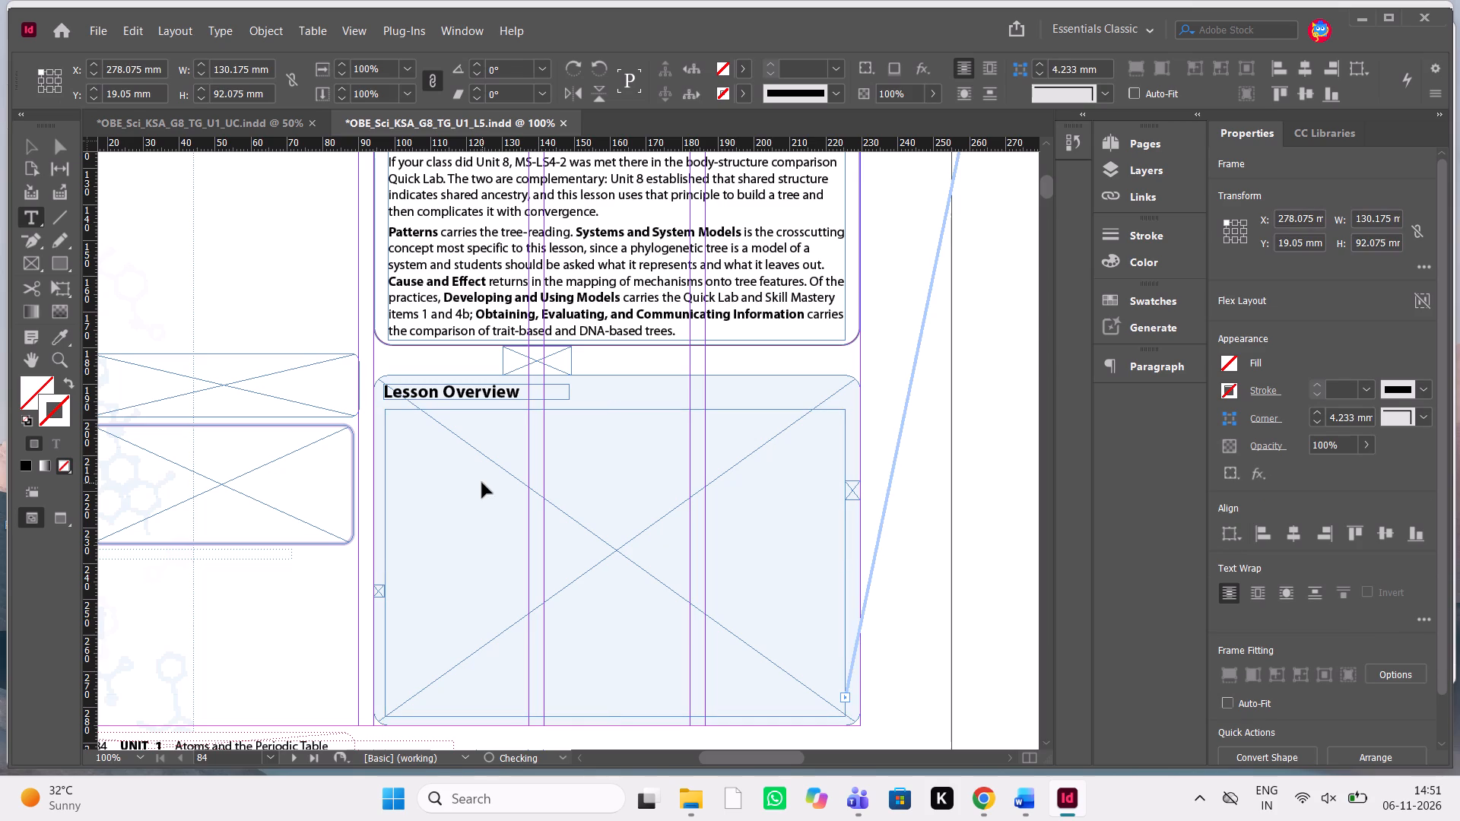
pyautogui.hotkey('ctrl', 'shift', 'z')
pyautogui.hotkey('ctrl', 'shift', 'z')
pyautogui.hotkey('ctrl', 'shift', 'z')
pyautogui.hotkey('ctrl', 'shift', 'z')
pyautogui.hotkey('ctrl', 'shift', 'z')
pyautogui.hotkey('ctrl', 'shift', 'z')
pyautogui.hotkey('ctrl', 'shift', 'z')
pyautogui.hotkey('ctrl', 'shift', 'z')
pyautogui.hotkey('ctrl', 'shift', 'z')
pyautogui.hotkey('ctrl', 'shift', 'z')
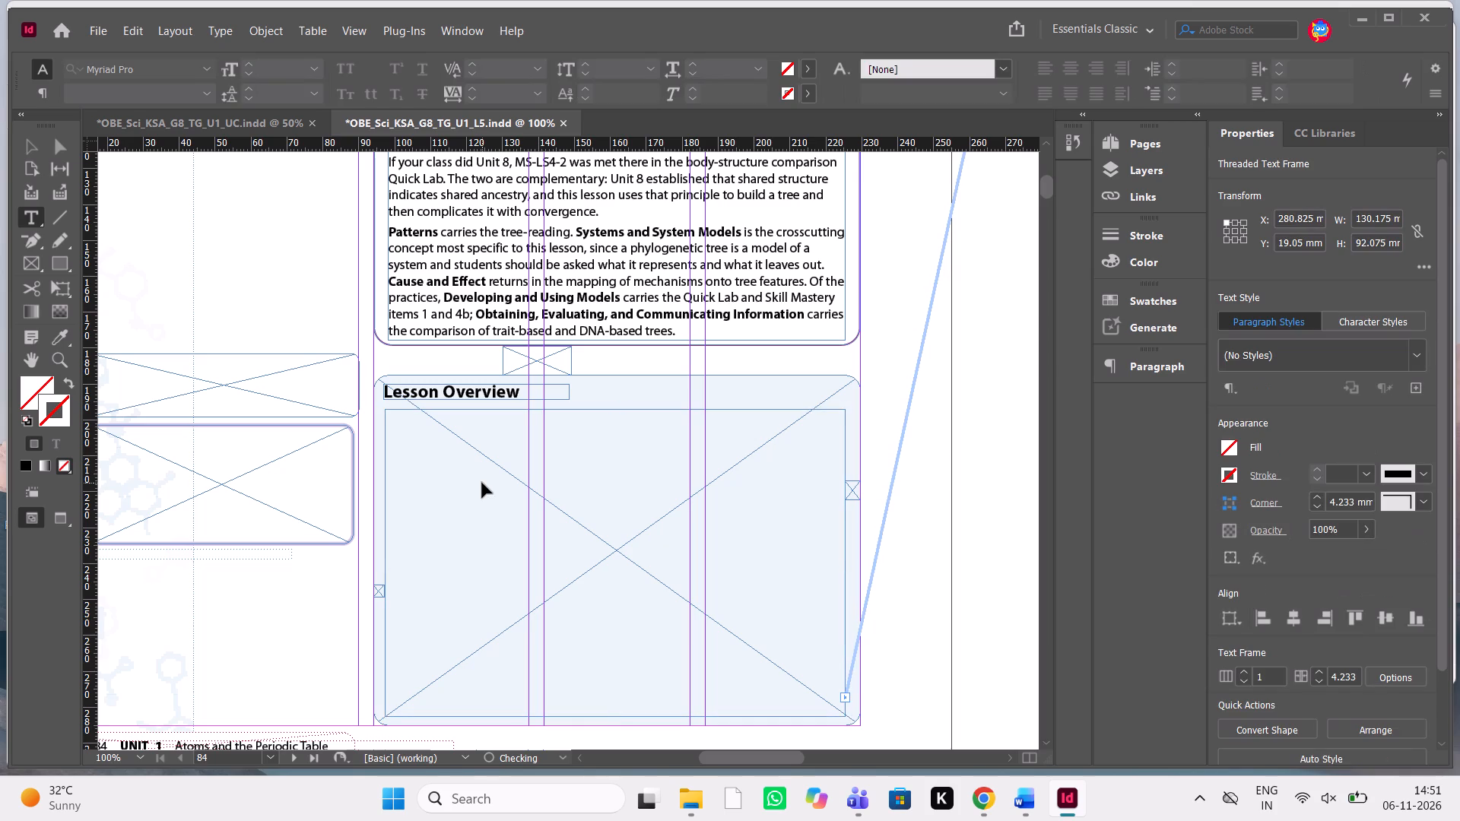
pyautogui.hotkey('ctrl', 'shift', 'z')
pyautogui.hotkey('ctrl', 'shift', 'z')
pyautogui.hotkey('ctrl', 'shift', 'z')
pyautogui.hotkey('ctrl', 'shift', 'z')
pyautogui.hotkey('ctrl', 'shift', 'z')
pyautogui.hotkey('ctrl', 'shift', 'z')
pyautogui.hotkey('ctrl', 'shift', 'z')
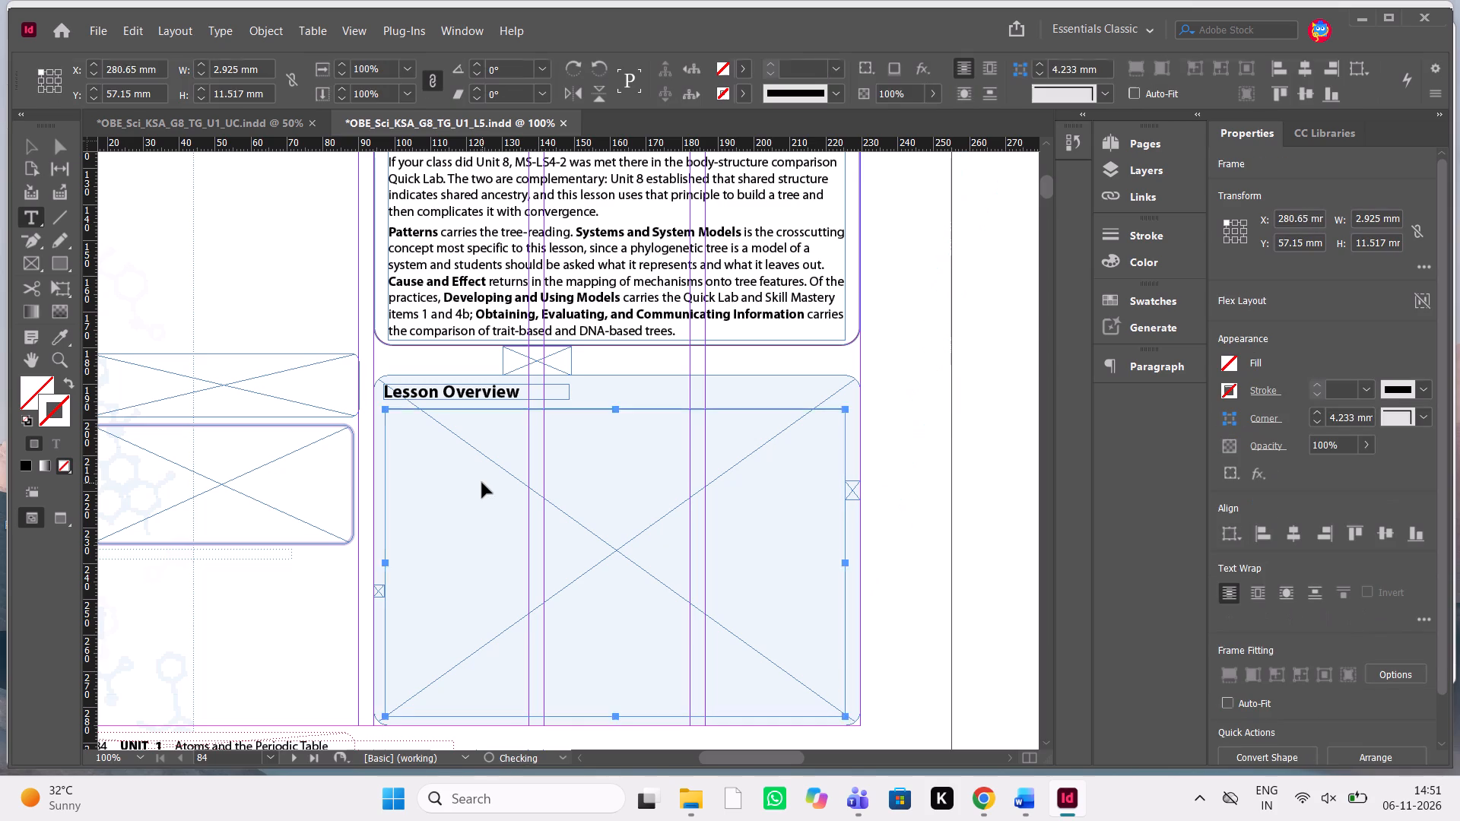
pyautogui.hotkey('ctrl', 'shift', 'z')
pyautogui.hotkey('ctrl', 'shift', 'z')
pyautogui.hotkey('ctrl', 'shift', 'z')
pyautogui.hotkey('ctrl', 'shift', 'z')
pyautogui.hotkey('ctrl', 'shift', 'z')
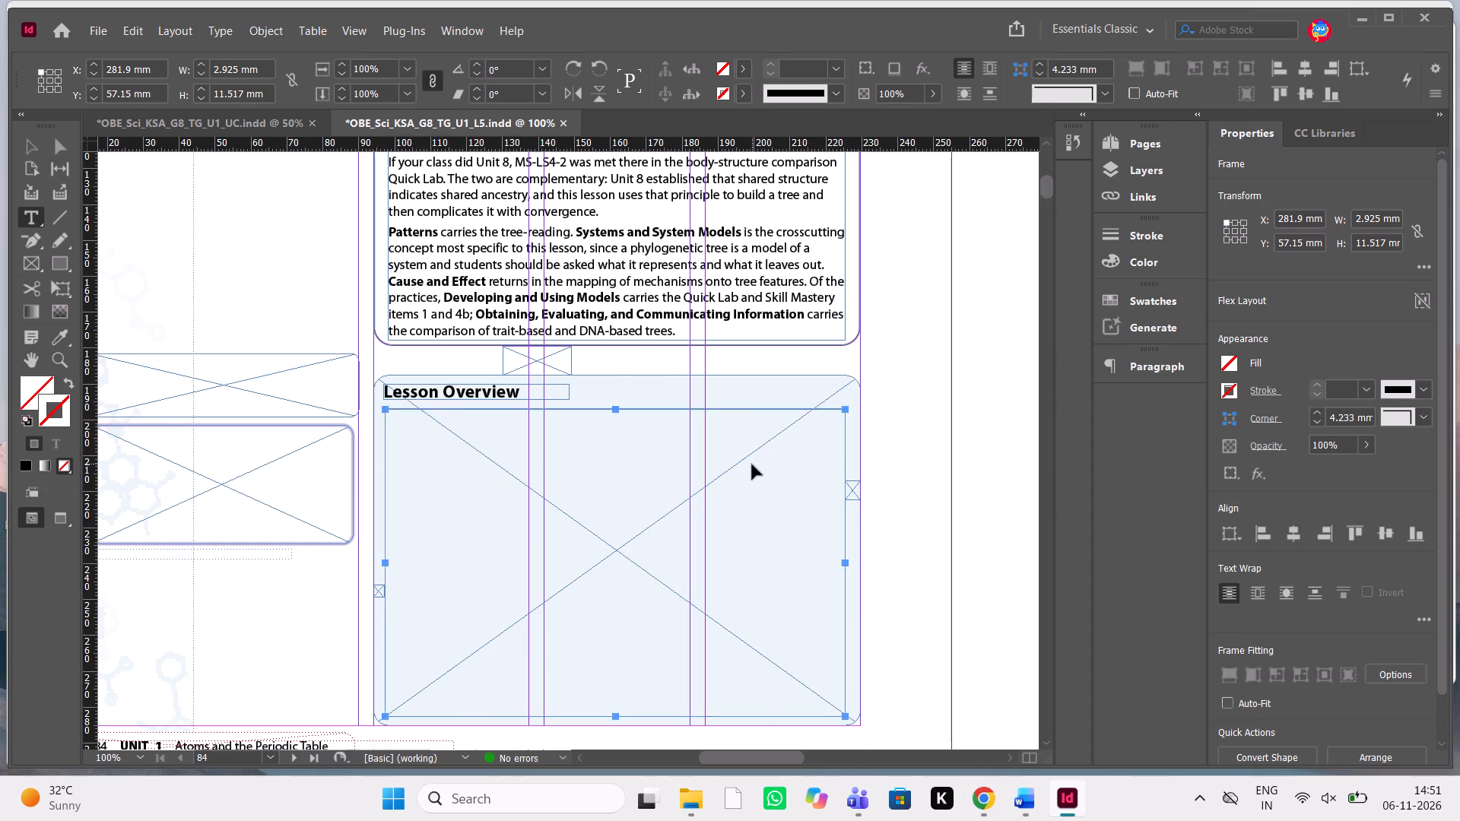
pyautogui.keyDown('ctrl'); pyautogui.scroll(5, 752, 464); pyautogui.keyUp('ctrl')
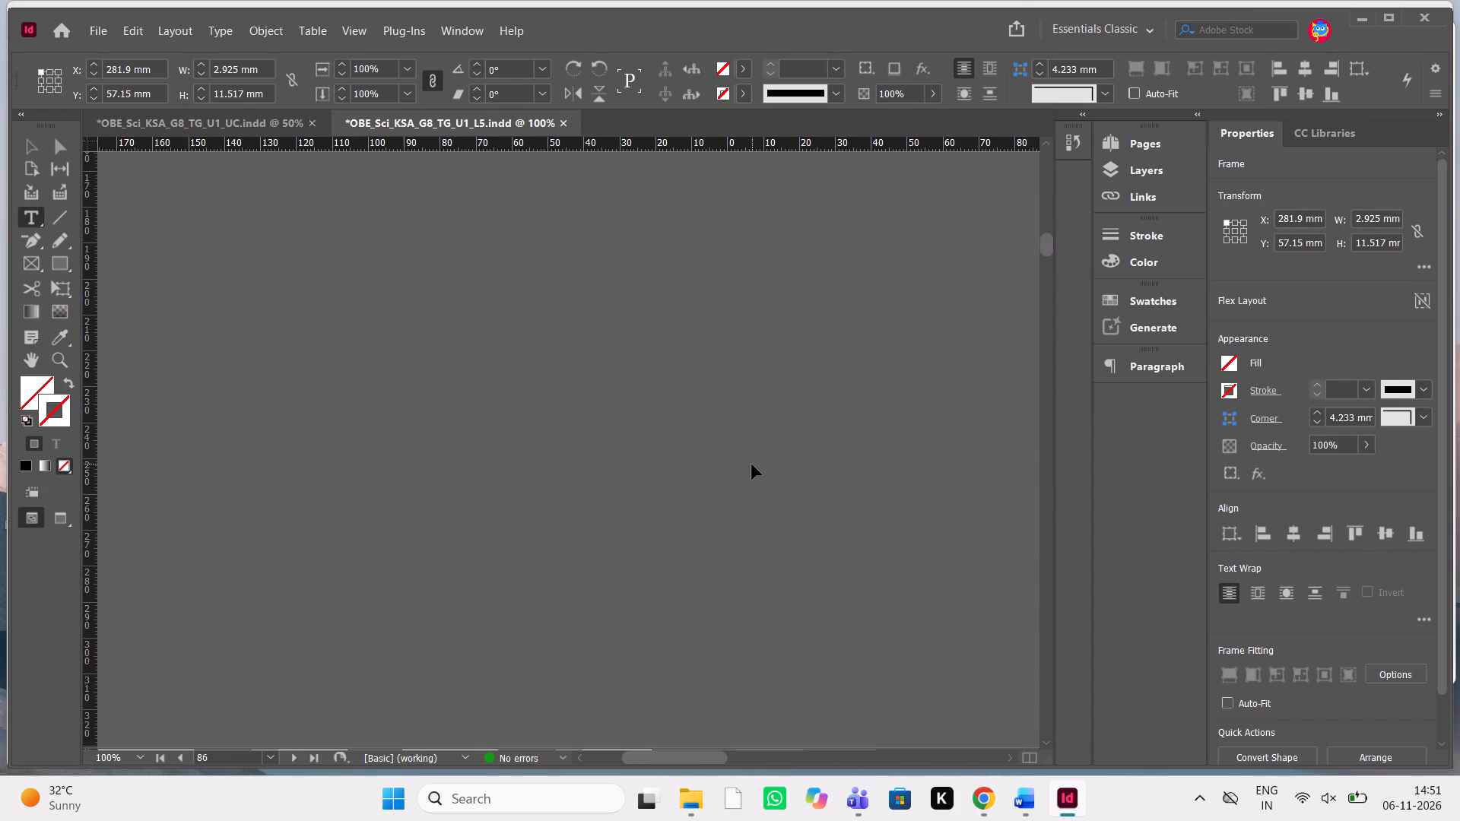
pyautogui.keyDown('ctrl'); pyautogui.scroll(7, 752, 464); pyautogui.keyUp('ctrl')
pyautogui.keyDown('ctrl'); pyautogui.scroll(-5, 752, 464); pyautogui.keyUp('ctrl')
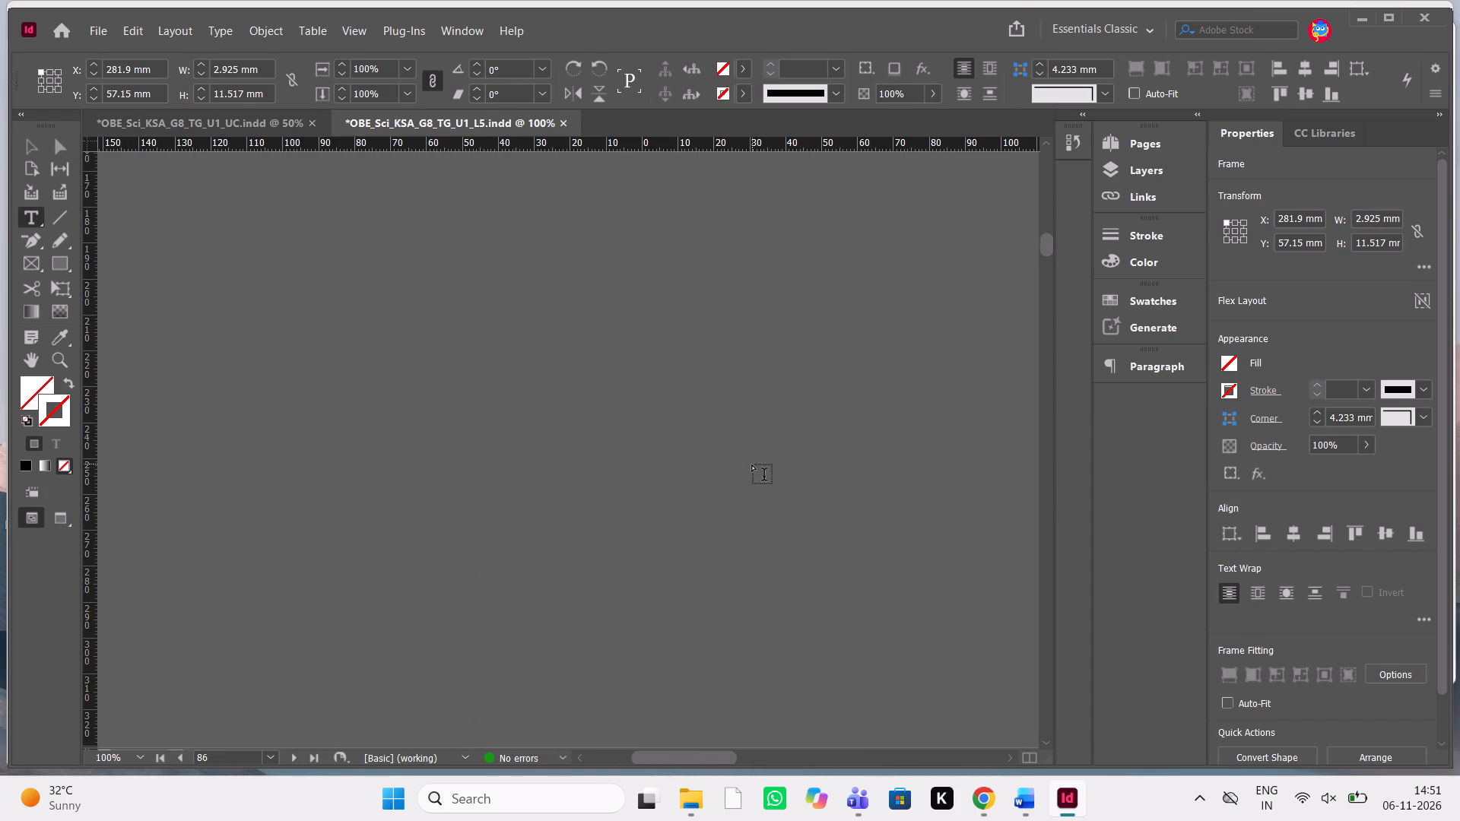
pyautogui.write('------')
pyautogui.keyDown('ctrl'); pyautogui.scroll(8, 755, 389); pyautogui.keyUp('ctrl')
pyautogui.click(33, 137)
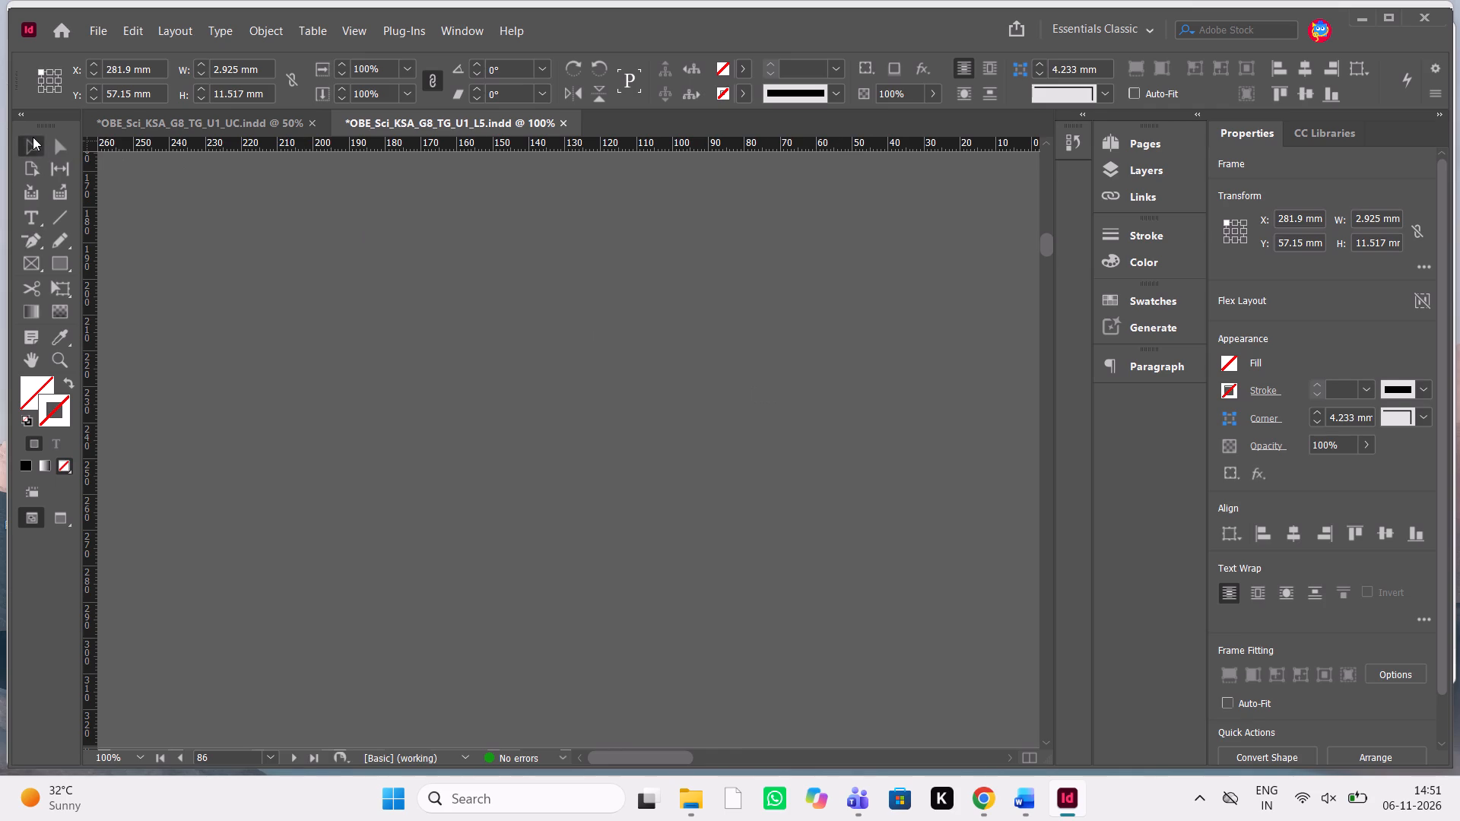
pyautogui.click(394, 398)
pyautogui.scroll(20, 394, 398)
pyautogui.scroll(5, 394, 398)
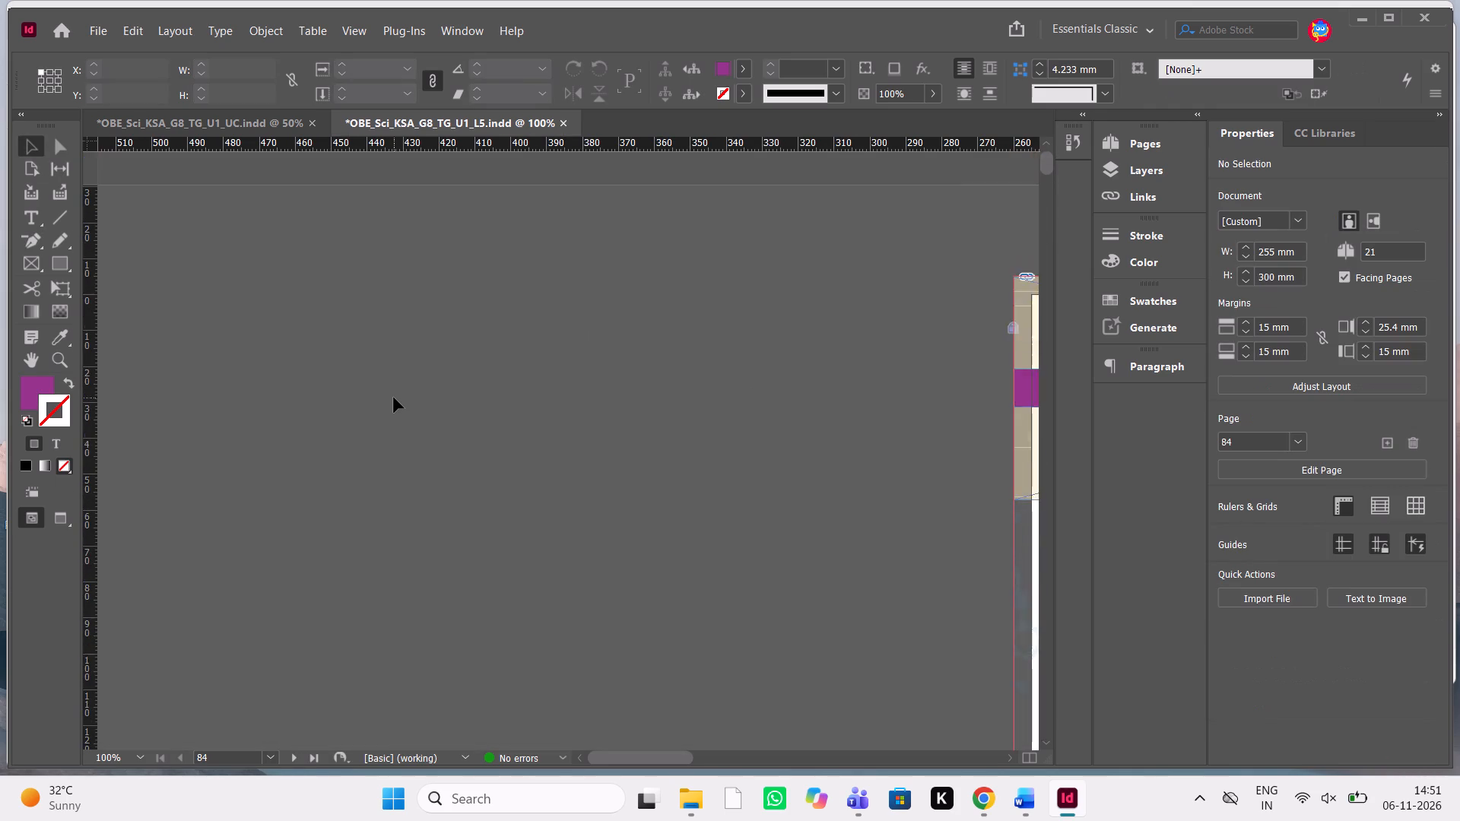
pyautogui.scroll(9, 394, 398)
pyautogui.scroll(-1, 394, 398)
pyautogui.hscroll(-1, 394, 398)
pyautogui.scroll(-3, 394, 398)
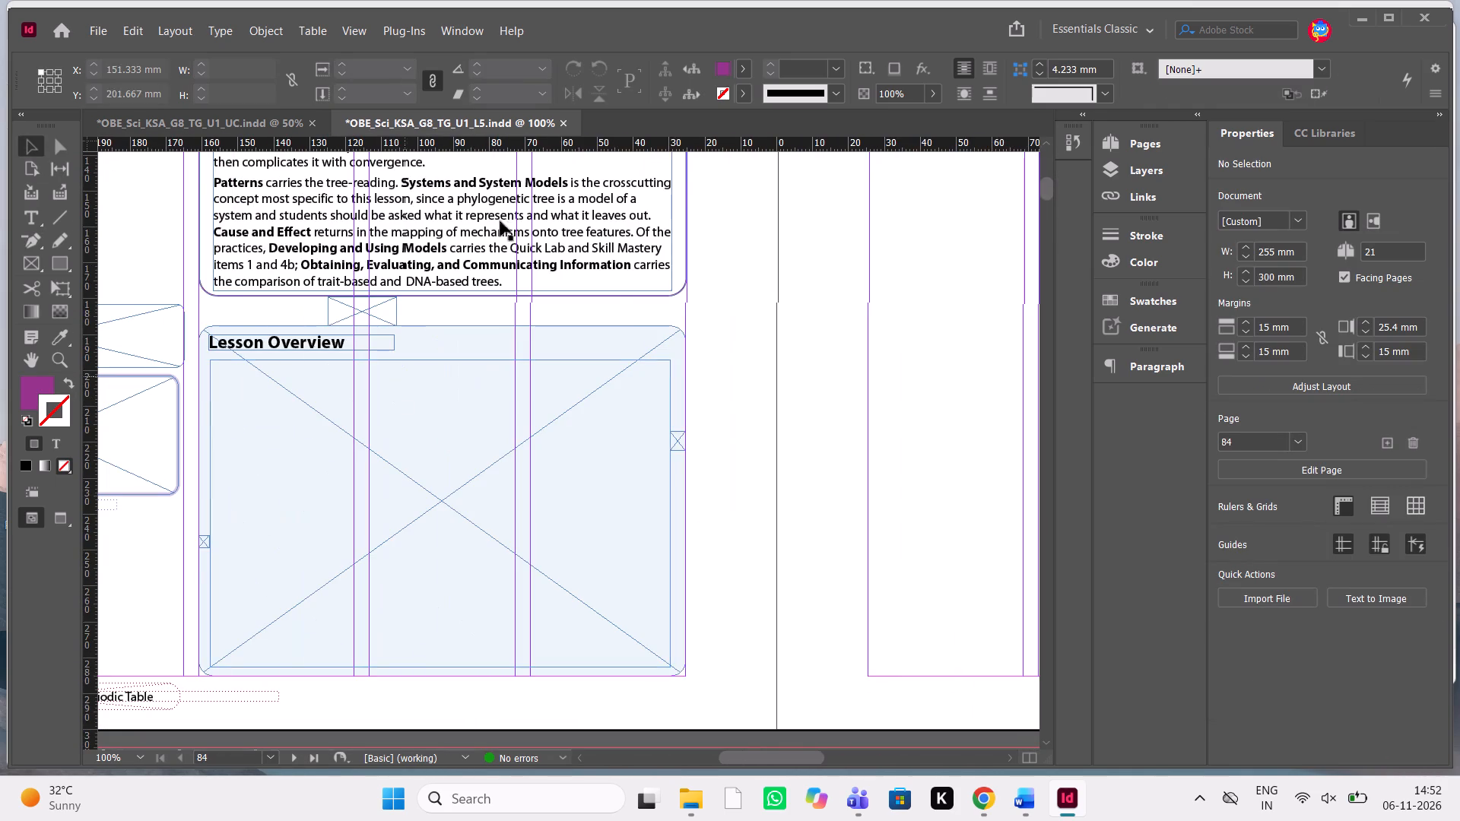
# Redo the remaining frame adjustments until the bulleted overview text is pasted back into the Lesson Overview frame on page 84.
pyautogui.click(759, 447)
pyautogui.hotkey('ctrl', 'shift', 'z')
pyautogui.hotkey('ctrl', 'shift', 'z')
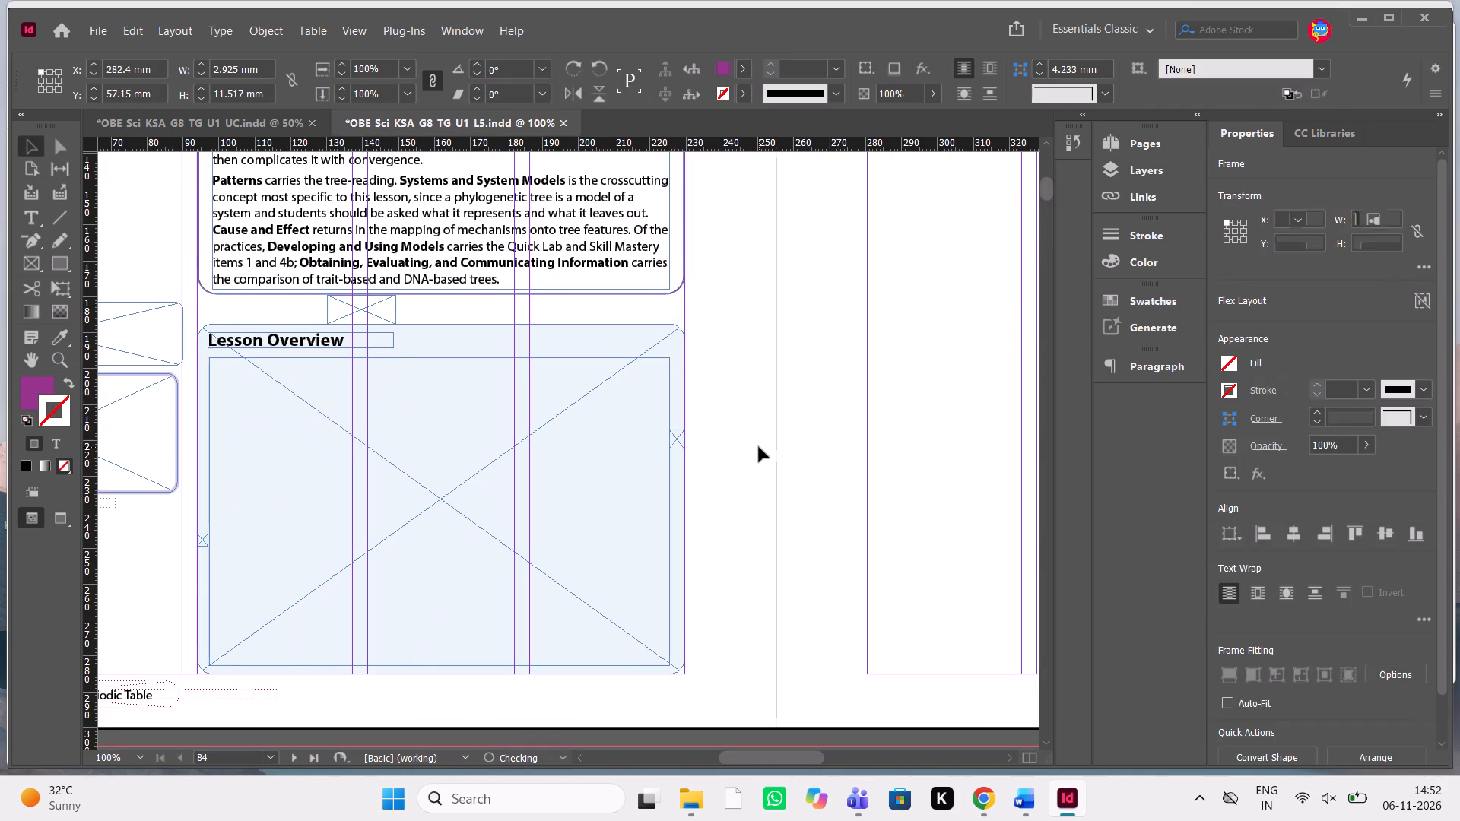
pyautogui.hotkey('ctrl', 'shift', 'z')
pyautogui.hotkey('ctrl', 'shift', 'z')
pyautogui.hotkey('ctrl', 'shift', 'z')
pyautogui.hotkey('ctrl', 'shift', 'z')
pyautogui.hotkey('ctrl', 'shift', 'z')
pyautogui.hotkey('ctrl', 'shift', 'z')
pyautogui.hotkey('ctrl', 'shift', 'z')
pyautogui.hotkey('ctrl', 'shift', 'z')
pyautogui.hotkey('ctrl', 'shift', 'z')
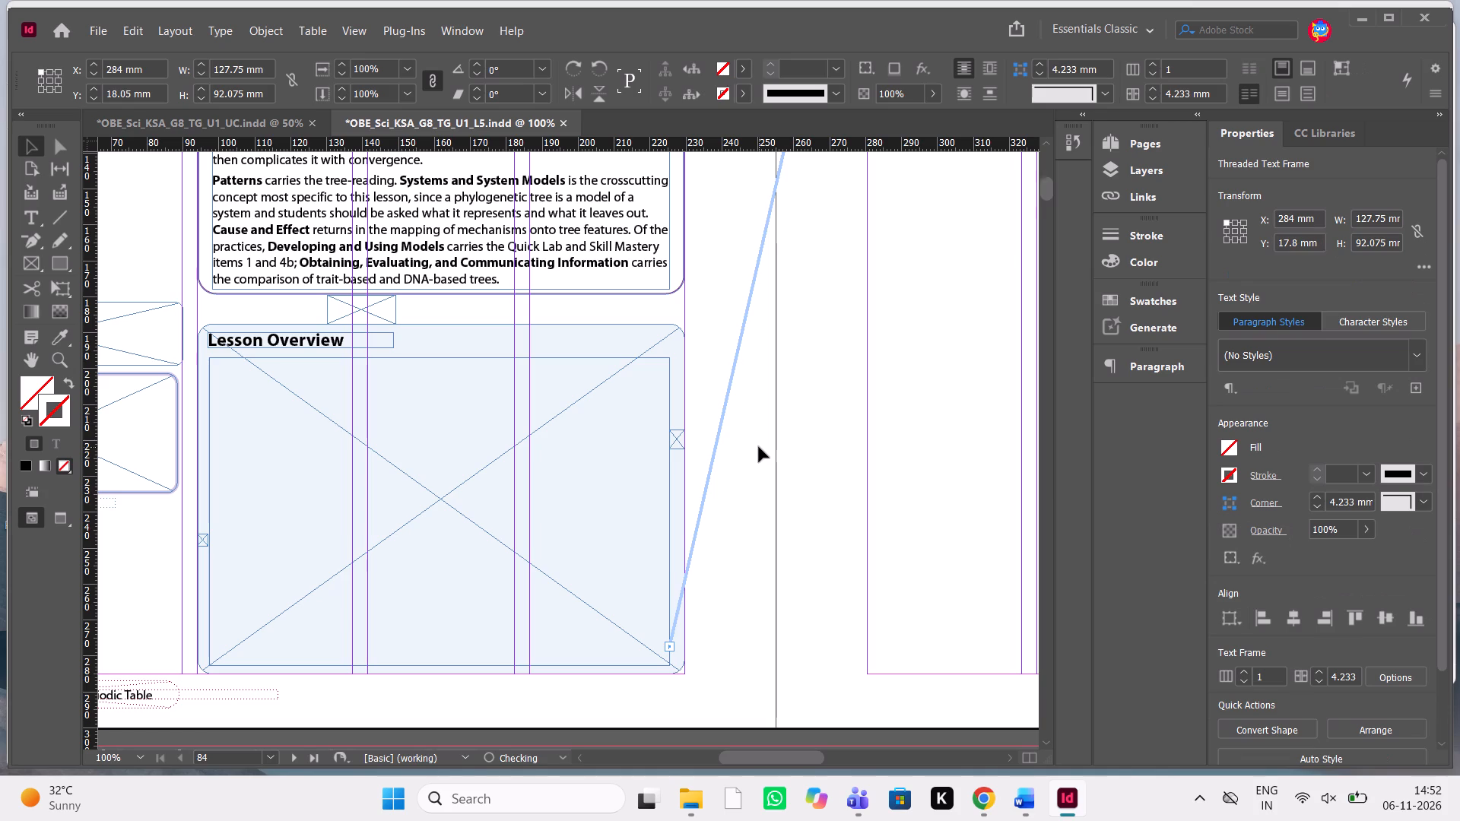
pyautogui.hotkey('ctrl', 'shift', 'z')
pyautogui.hotkey('ctrl', 'shift', 'z')
pyautogui.hotkey('ctrl', 'shift', 'z')
pyautogui.hotkey('ctrl', 'shift', 'z')
pyautogui.hotkey('ctrl', 'shift', 'z')
pyautogui.hotkey('ctrl', 'shift', 'z')
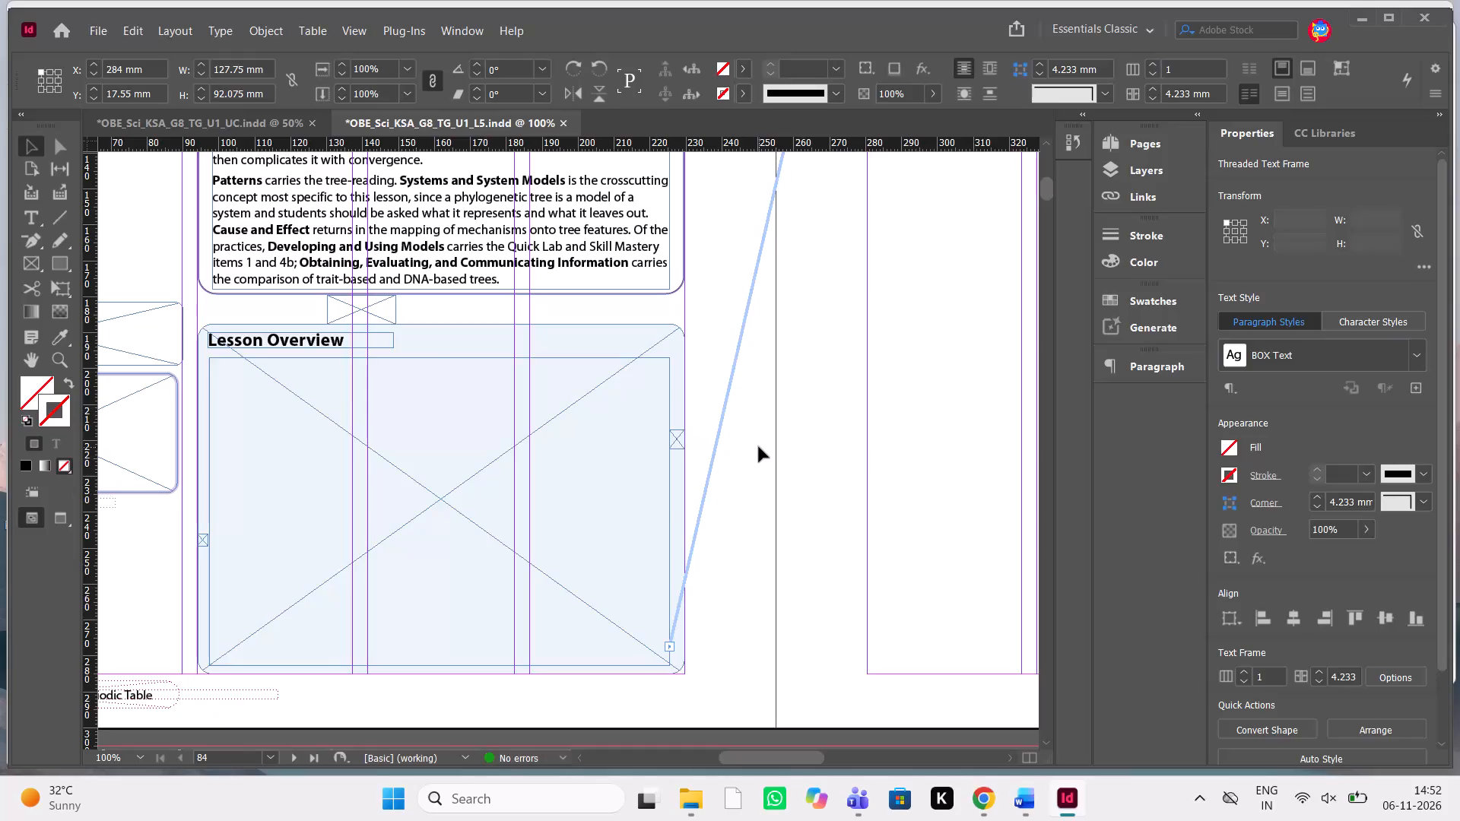
pyautogui.hotkey('ctrl', 'shift', 'z')
pyautogui.hotkey('ctrl', 'shift', 'z')
pyautogui.hotkey('ctrl', 'shift', 'z')
pyautogui.hotkey('ctrl', 'shift', 'z')
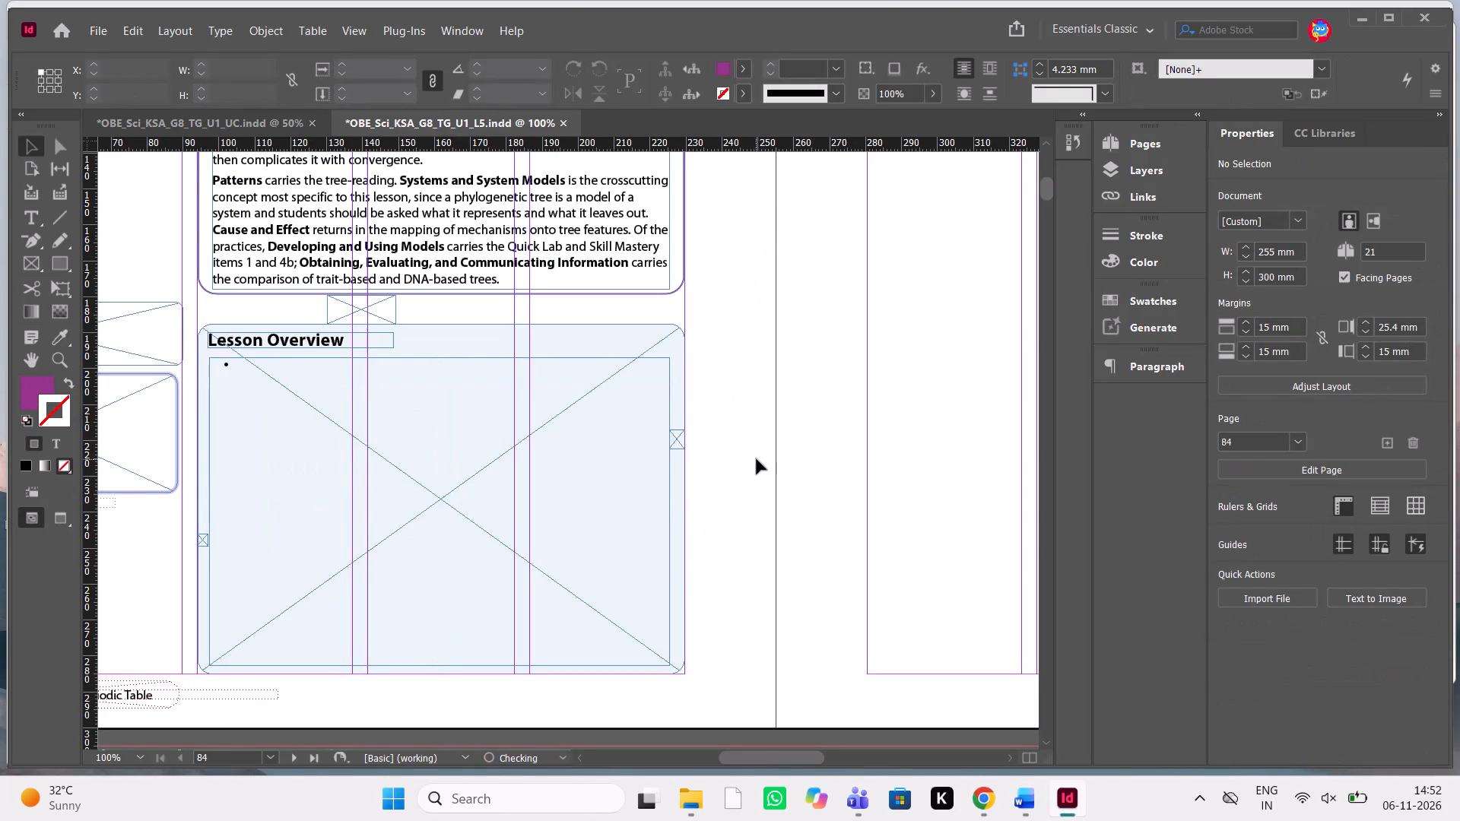
pyautogui.hotkey('ctrl', 'shift', 'z')
pyautogui.hotkey('ctrl', 'shift', 'z')
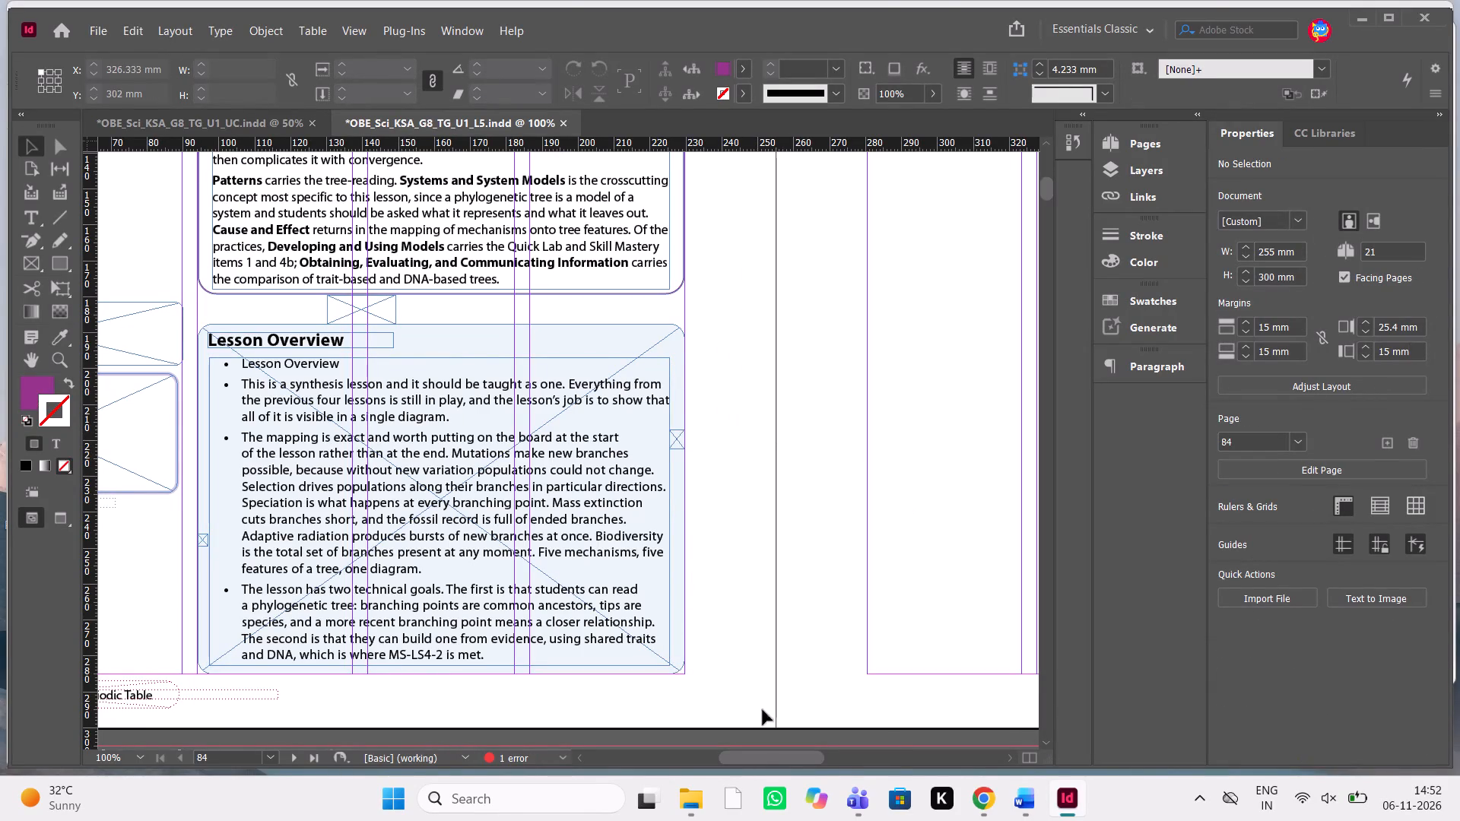
# Redo the bullet removal on the overview text threaded across pages 84 and 85.
pyautogui.scroll(2, 441, 556)
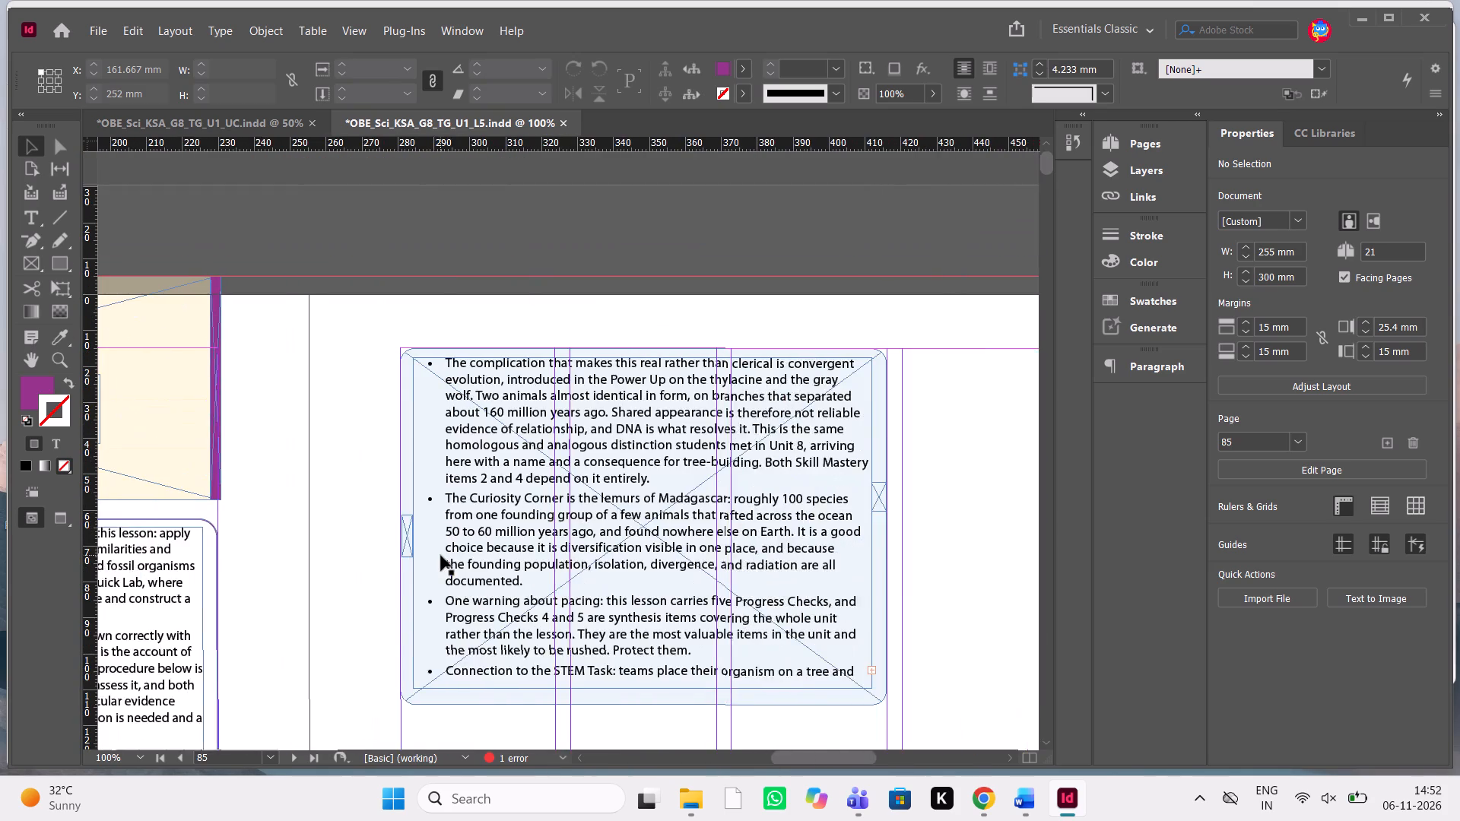
pyautogui.scroll(-3, 441, 556)
pyautogui.doubleClick(375, 553)
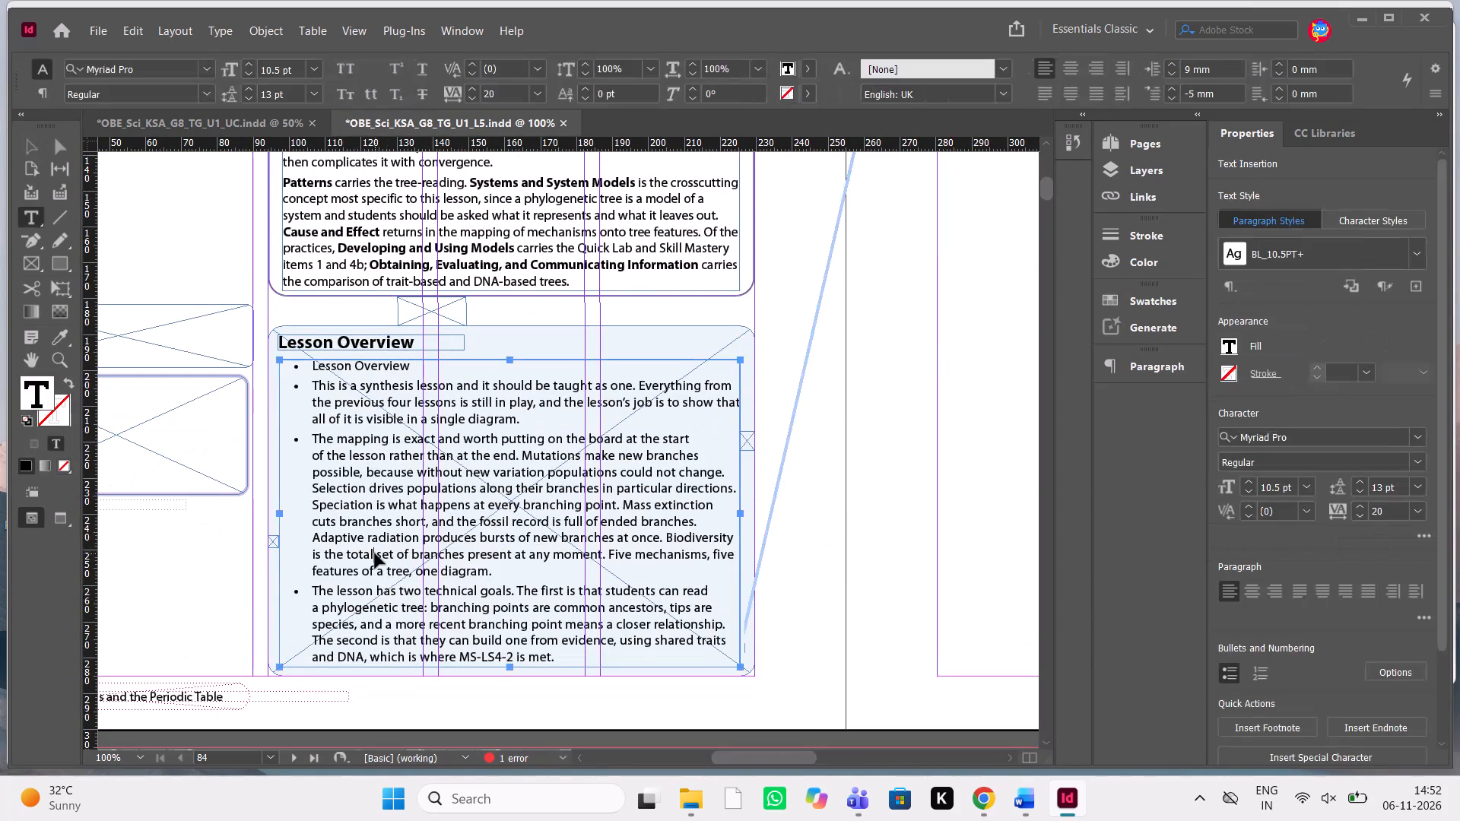
pyautogui.hotkey('ctrl', 'shift', 'z')
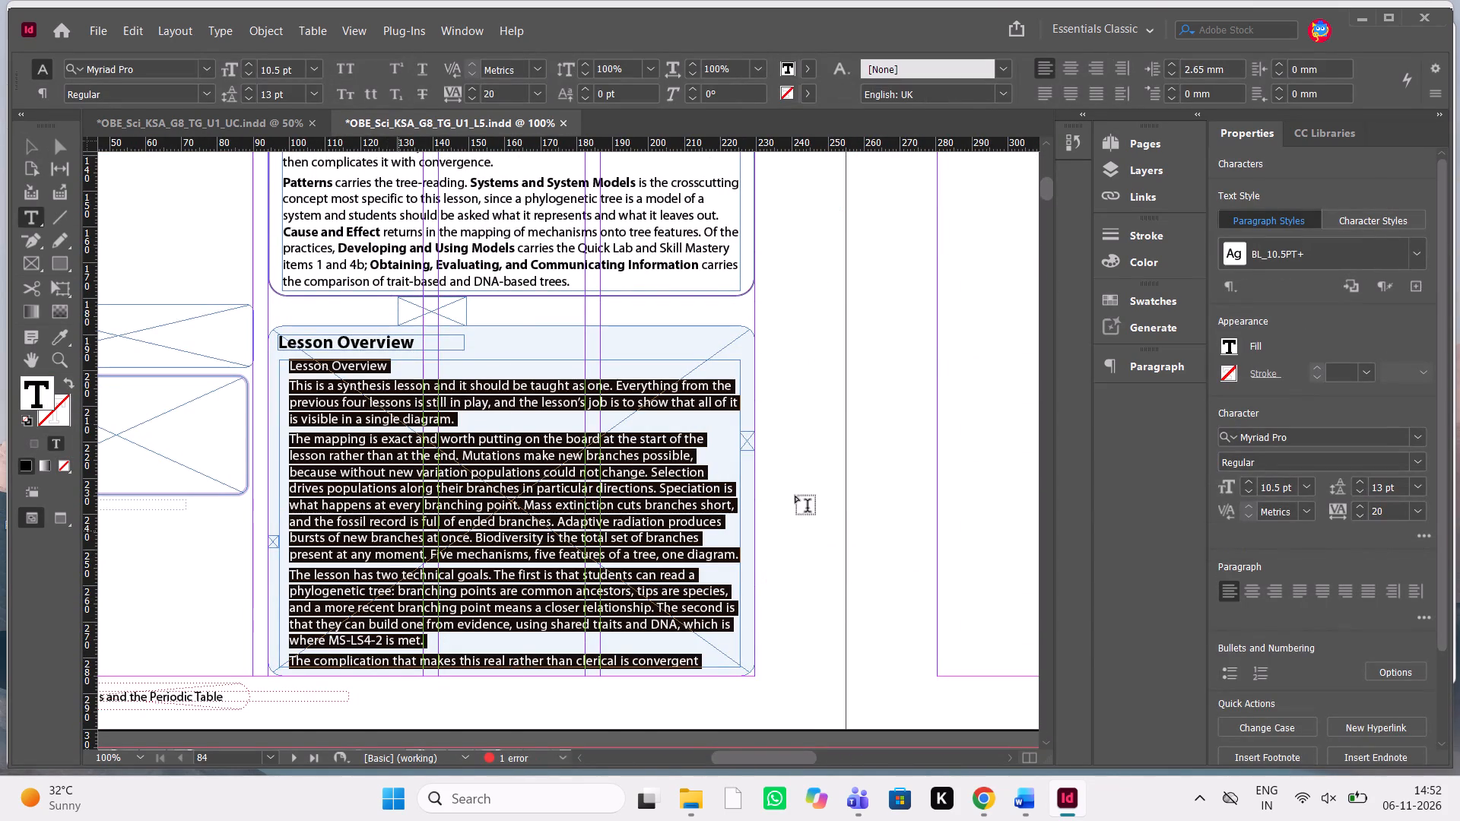
# Apply the Body text 10.5 paragraph style to the selected overview text in the threaded frames on pages 84–85.
pyautogui.scroll(2, 971, 422)
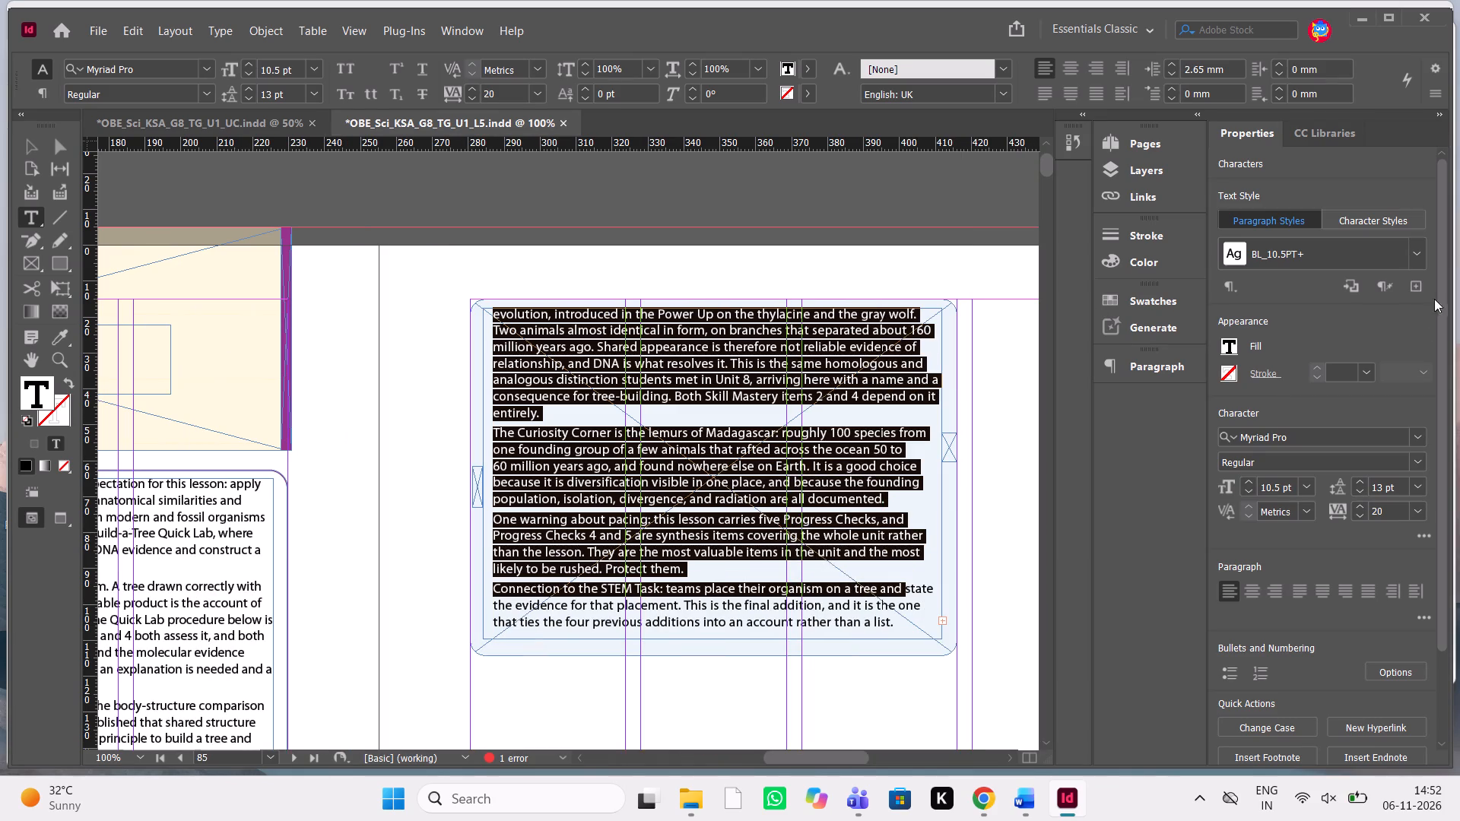
pyautogui.click(1420, 261)
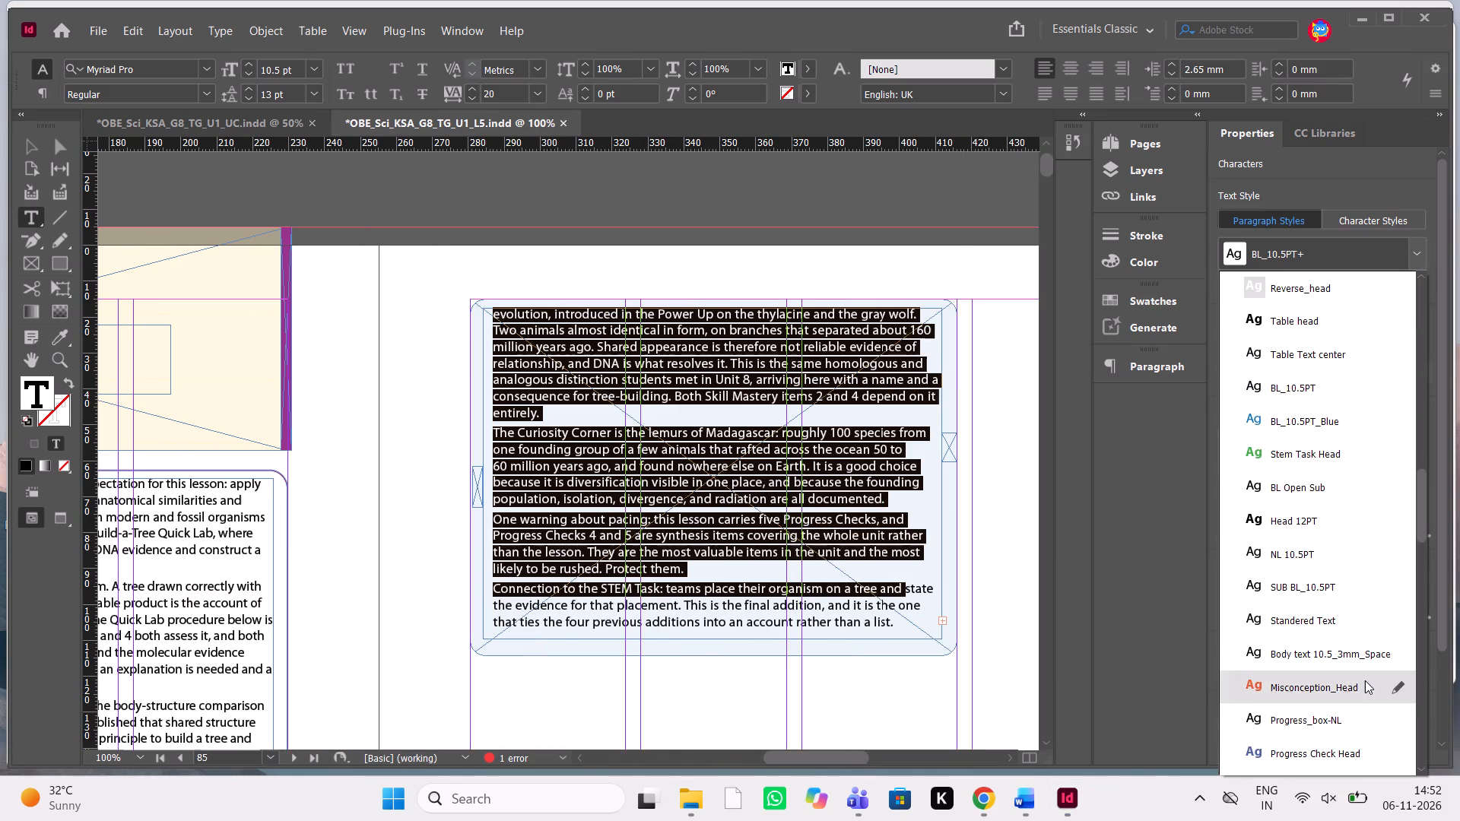
pyautogui.scroll(-1, 1365, 681)
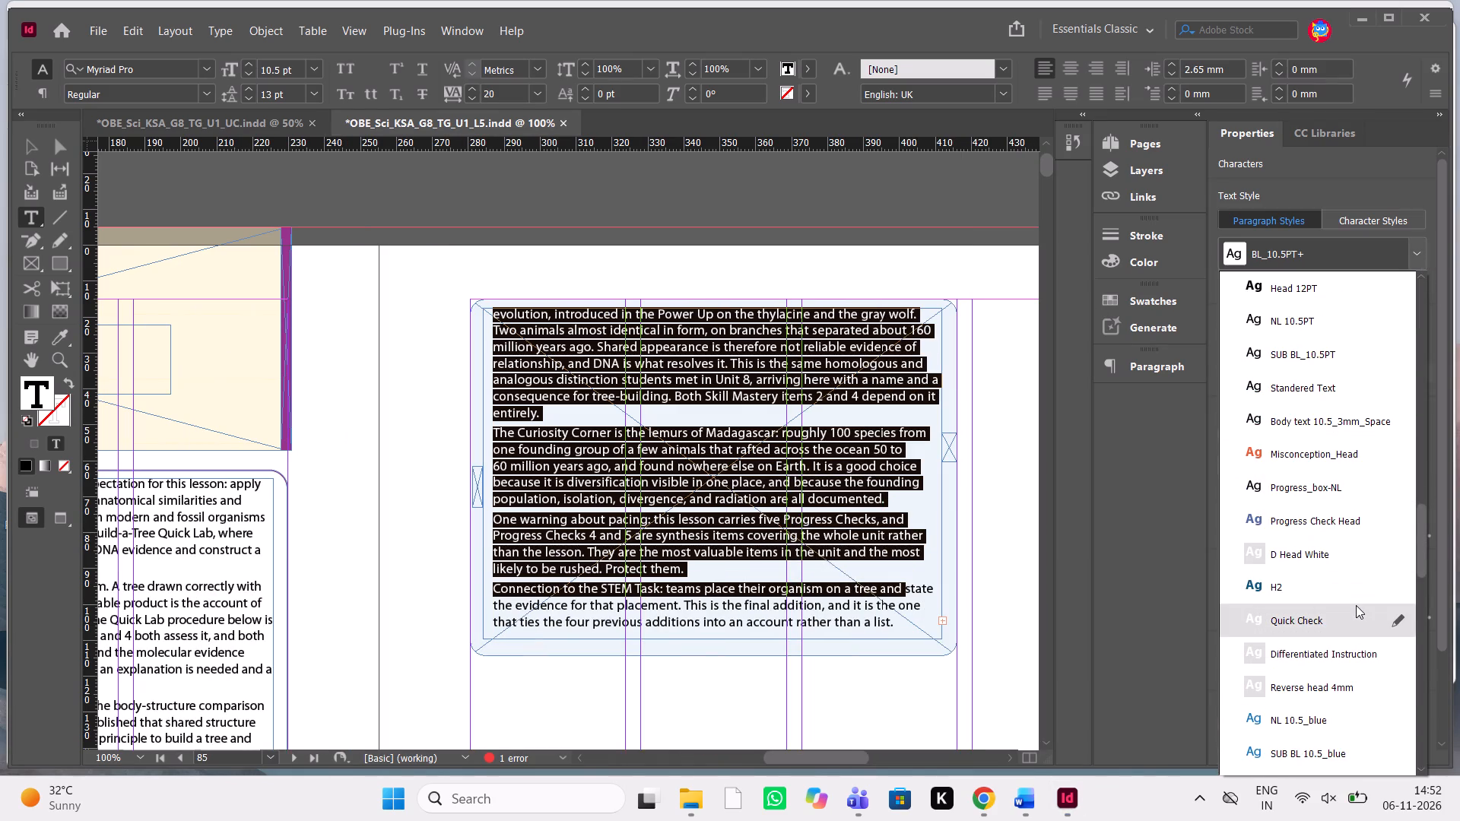
pyautogui.scroll(-2, 1356, 605)
pyautogui.scroll(1, 1356, 605)
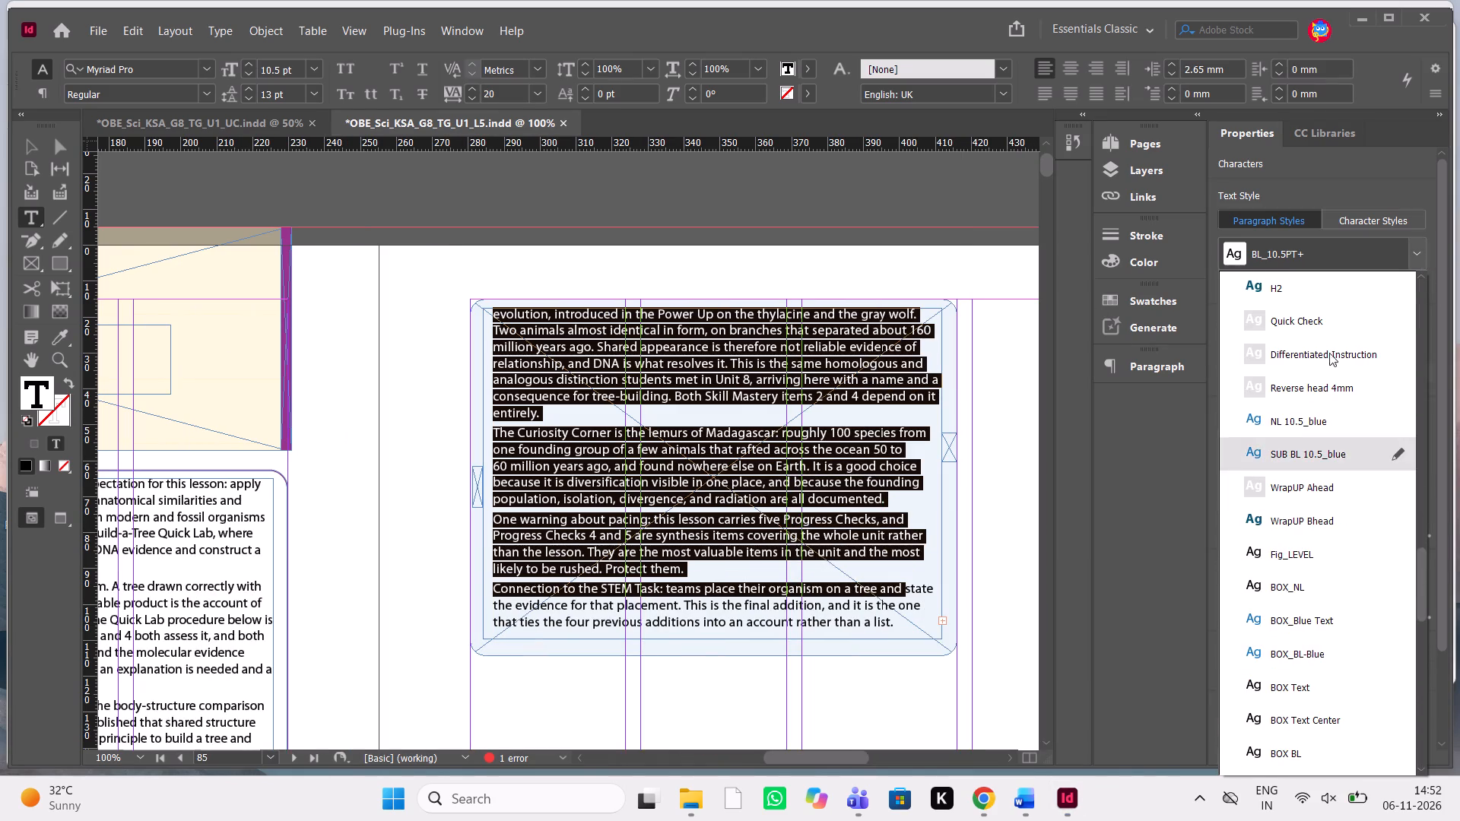
pyautogui.scroll(-4, 1317, 505)
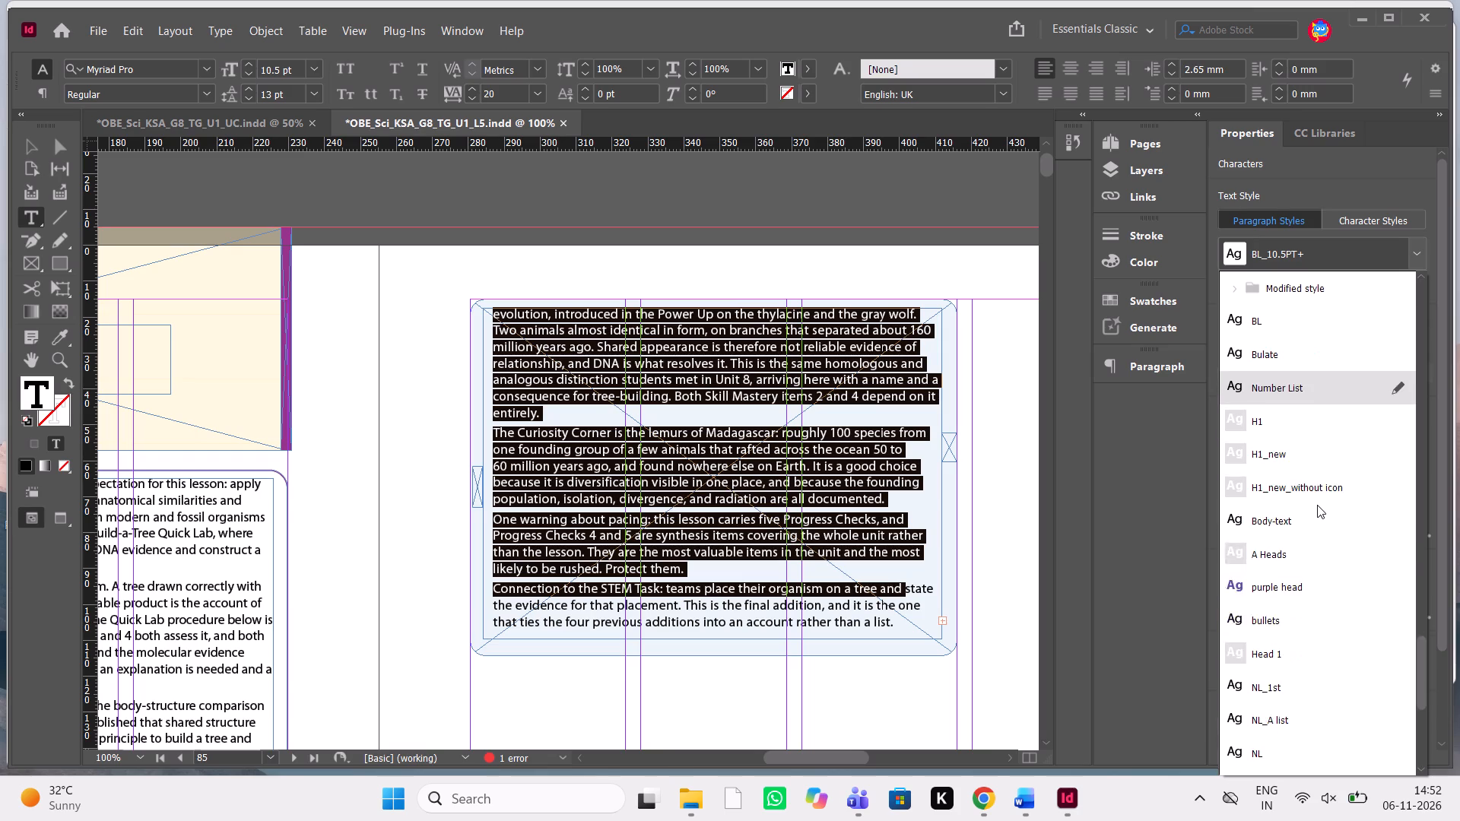
pyautogui.scroll(-3, 1317, 505)
pyautogui.scroll(7, 1317, 505)
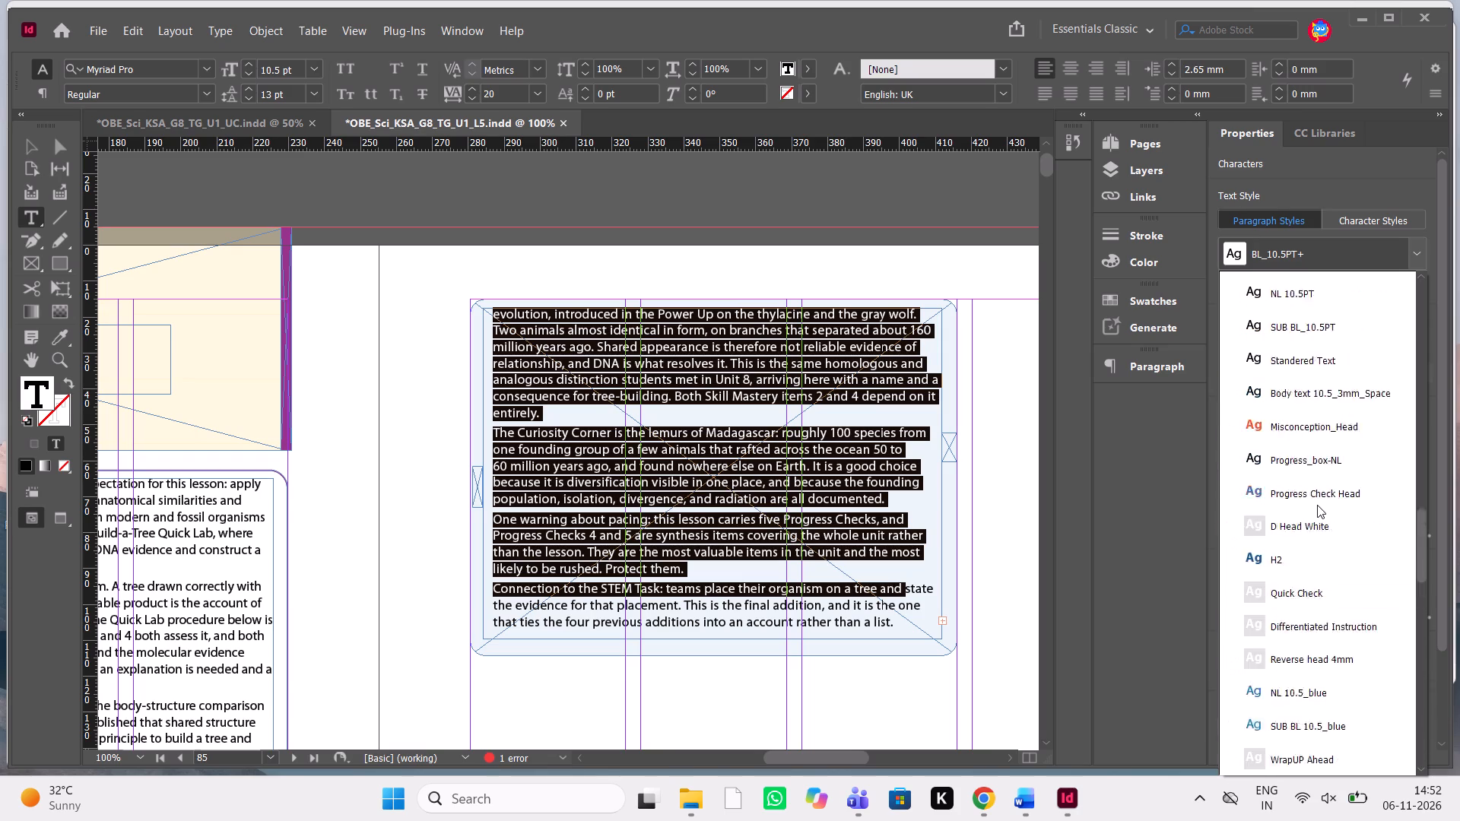
pyautogui.scroll(6, 1317, 505)
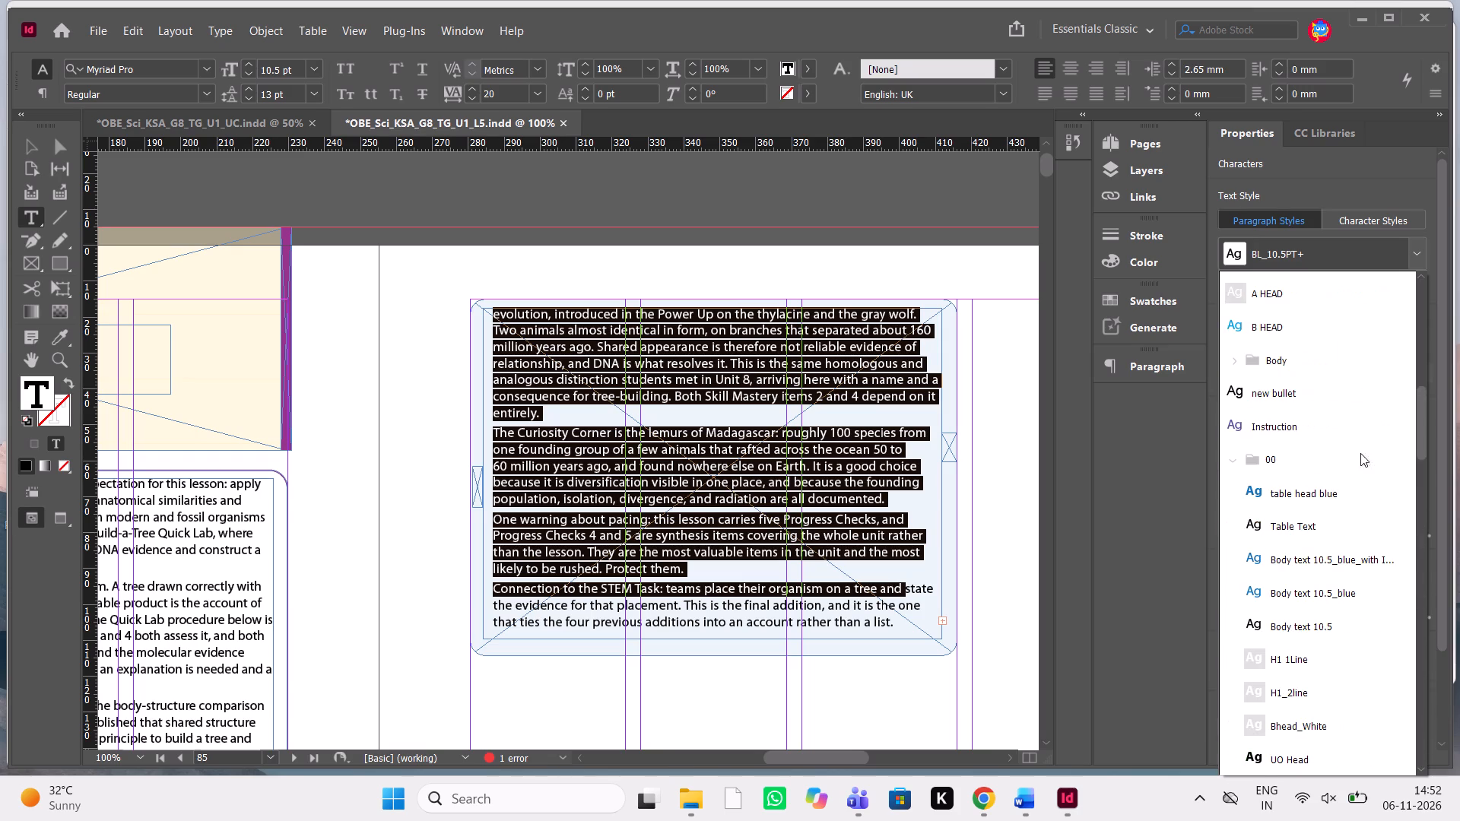
pyautogui.click(1333, 629)
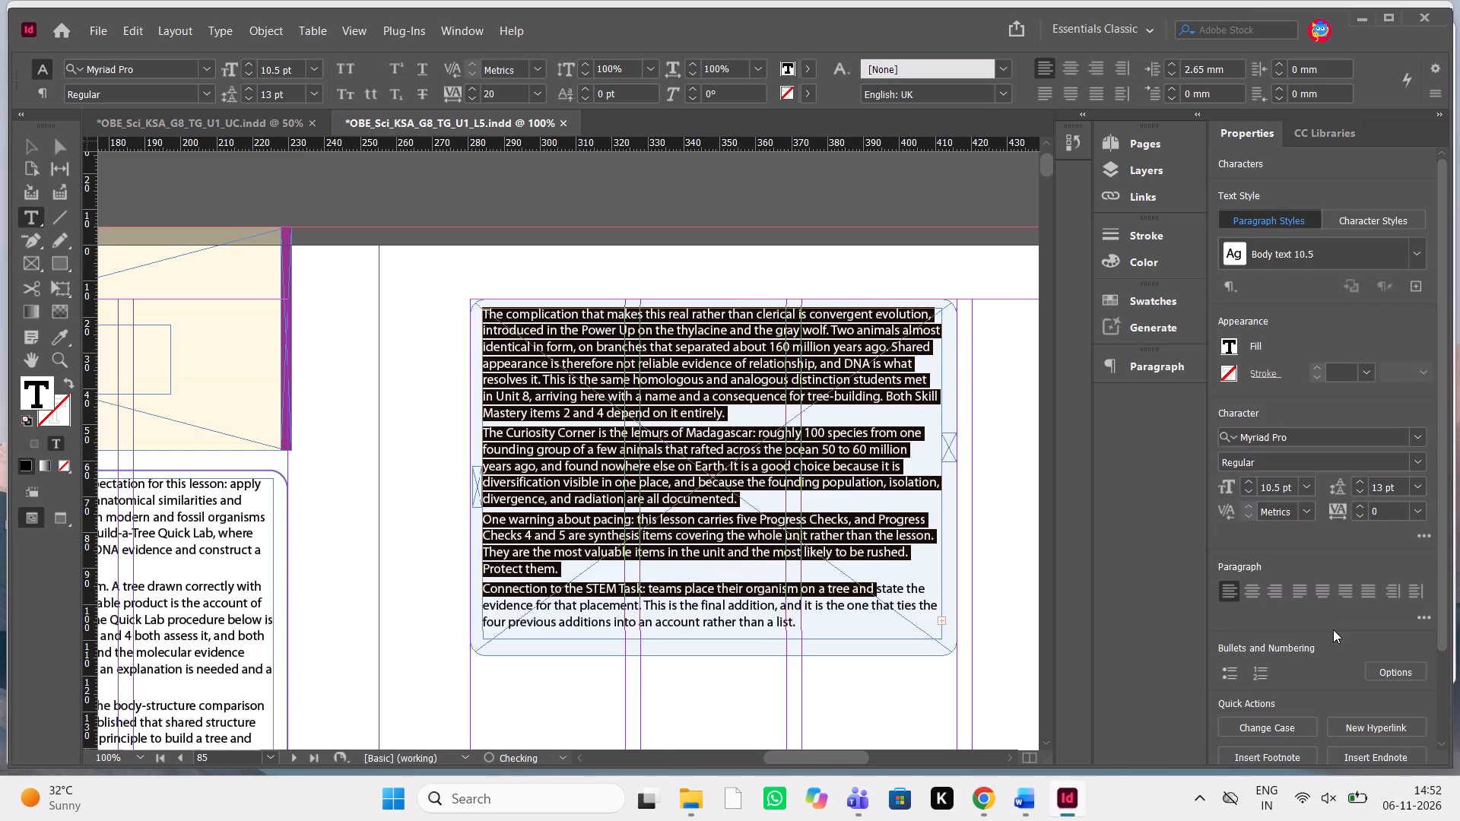
# Check how the restyled overview text flows between the Lesson Overview frame on page 84 and its continuation on page 85.
pyautogui.click(689, 532)
pyautogui.scroll(-1, 689, 532)
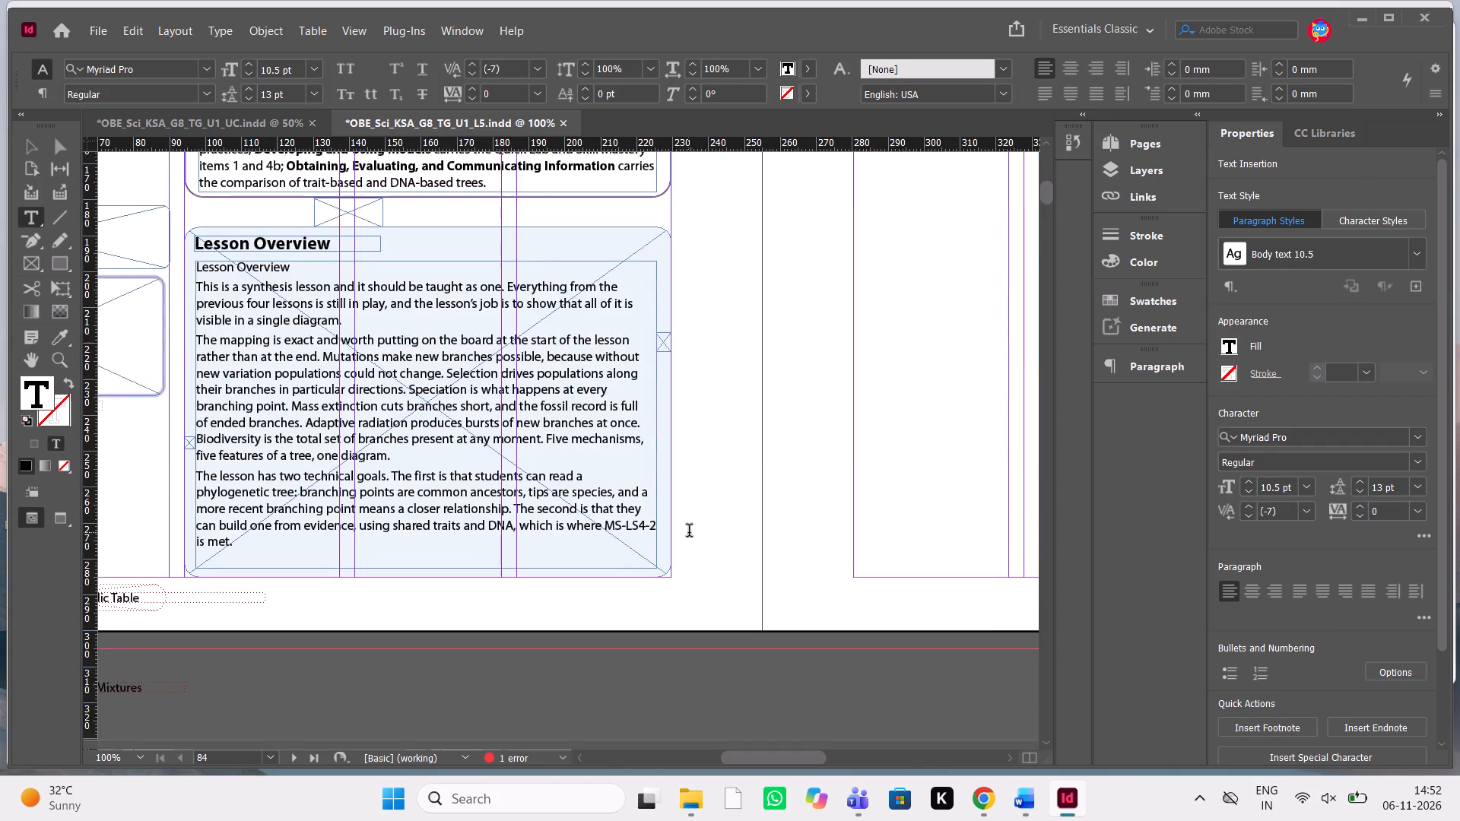
pyautogui.scroll(-1, 689, 532)
pyautogui.scroll(1, 689, 532)
pyautogui.hscroll(1, 689, 532)
pyautogui.scroll(4, 689, 532)
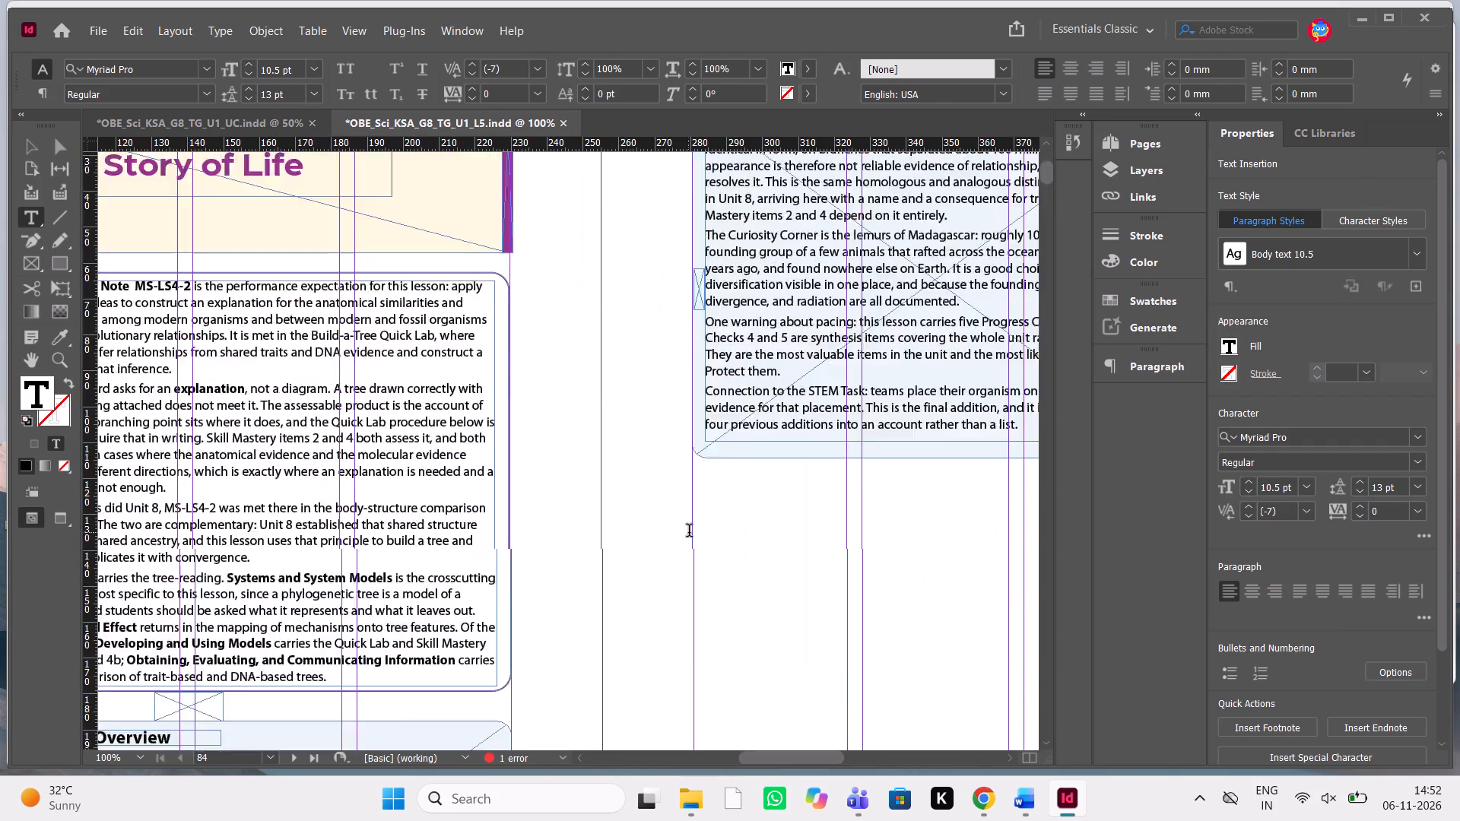
pyautogui.scroll(1, 689, 532)
pyautogui.scroll(-2, 689, 532)
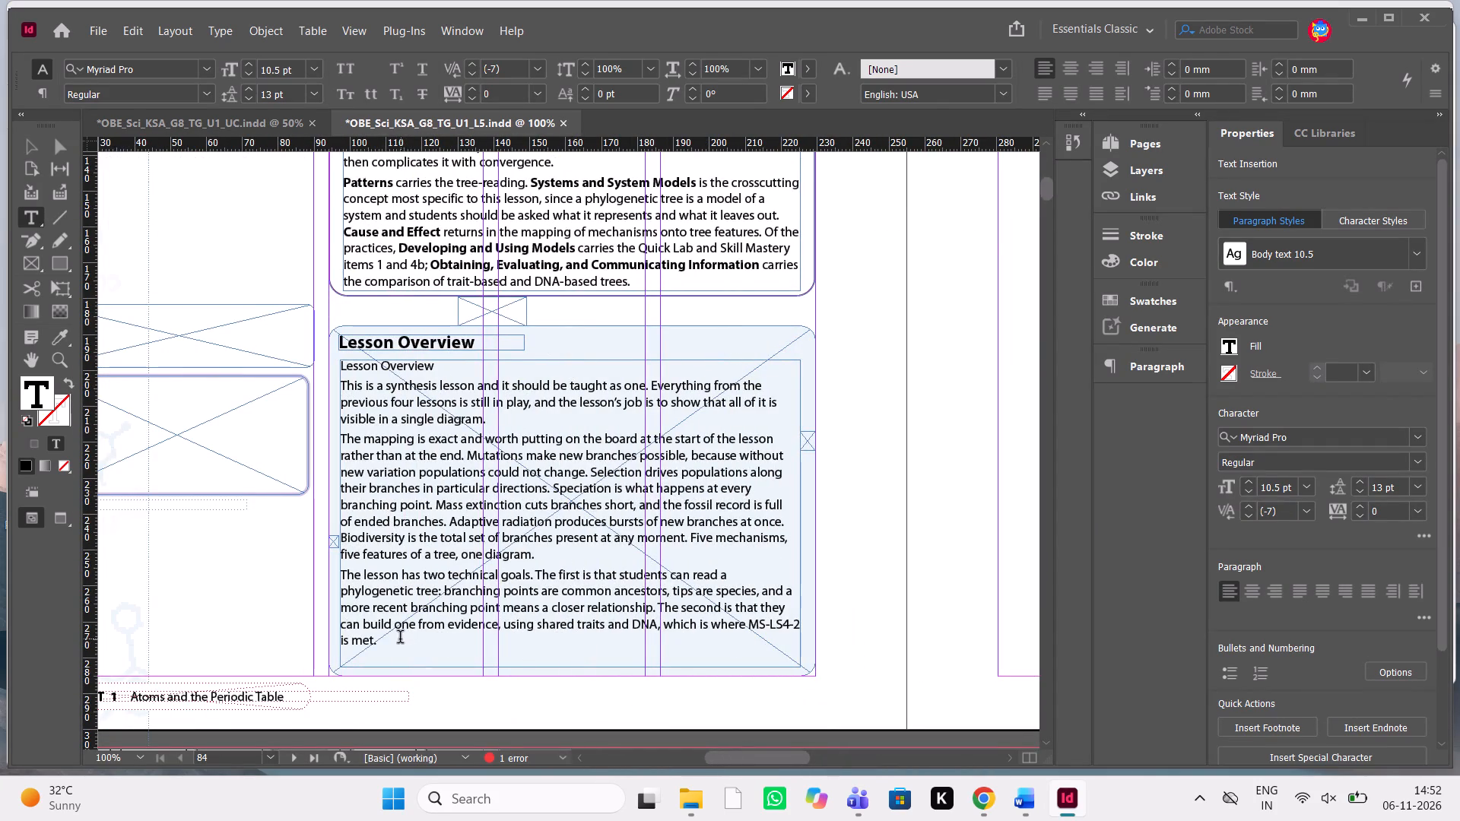
# Set the tracking of the paragraph beginning "The lesson has two technical goals" on page 84 to -5, after trying 10.
pyautogui.moveTo(400, 639); pyautogui.dragTo(336, 572)
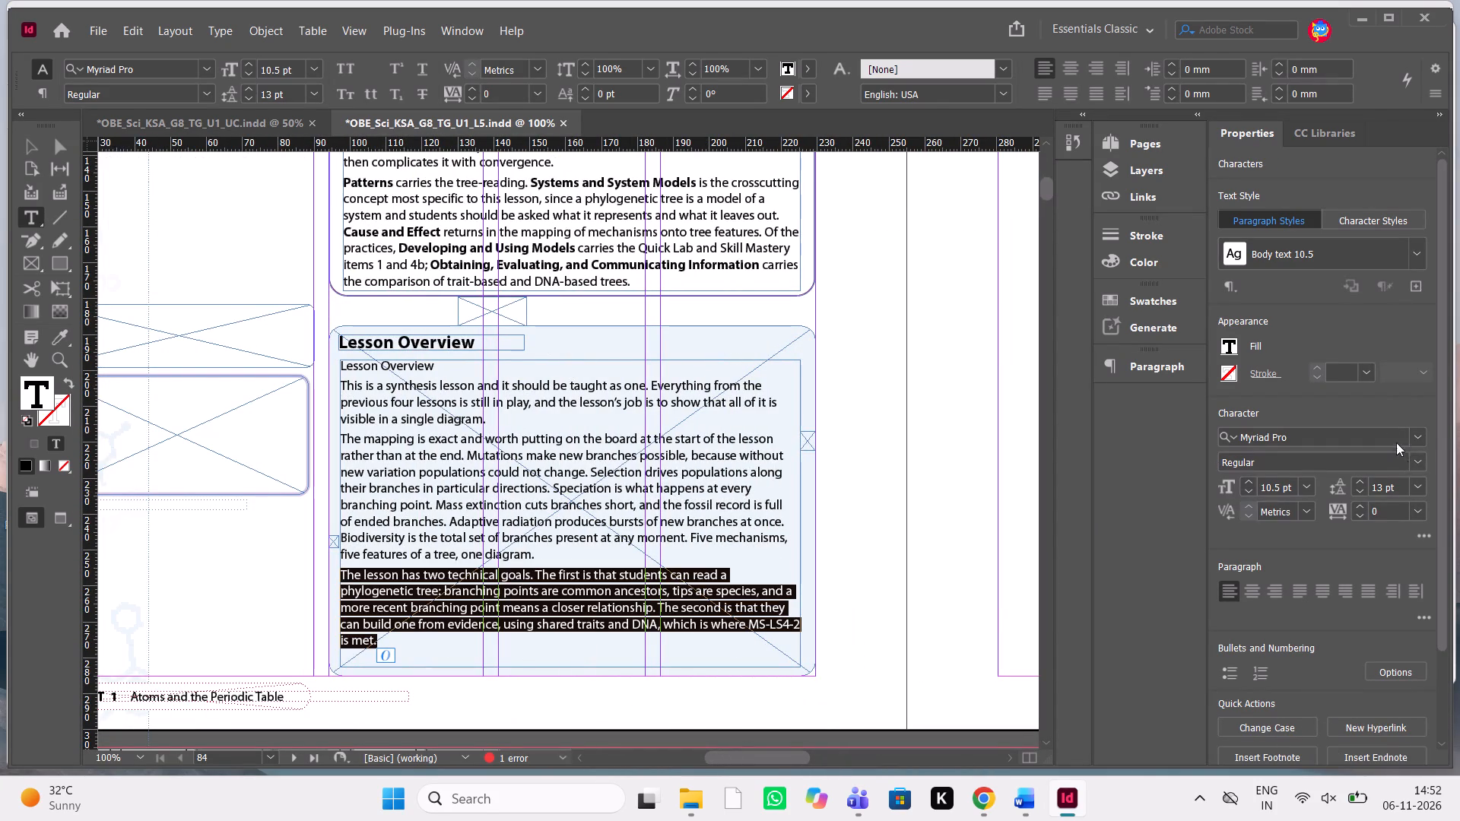
pyautogui.click(1415, 512)
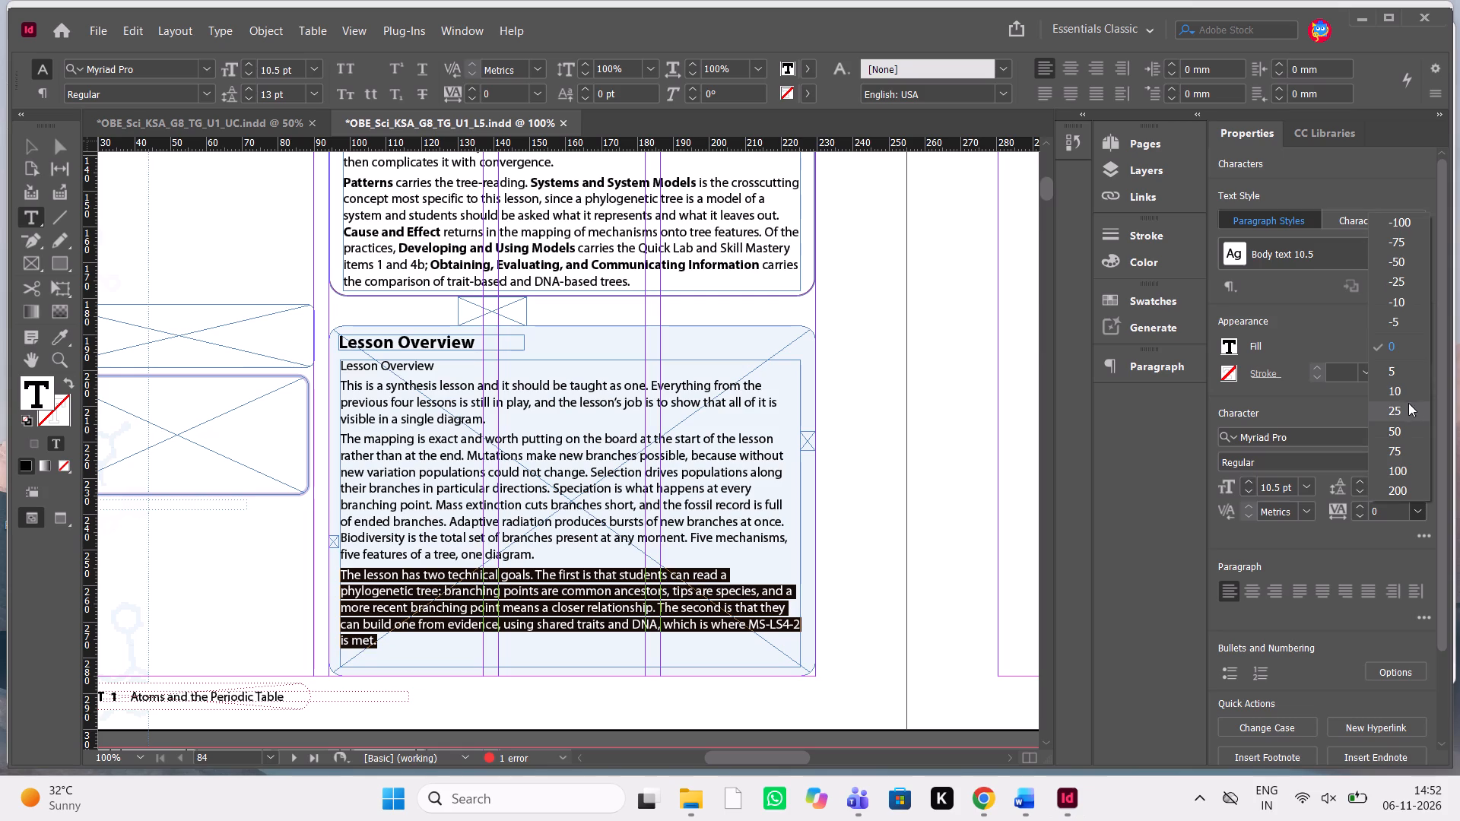
pyautogui.click(1408, 391)
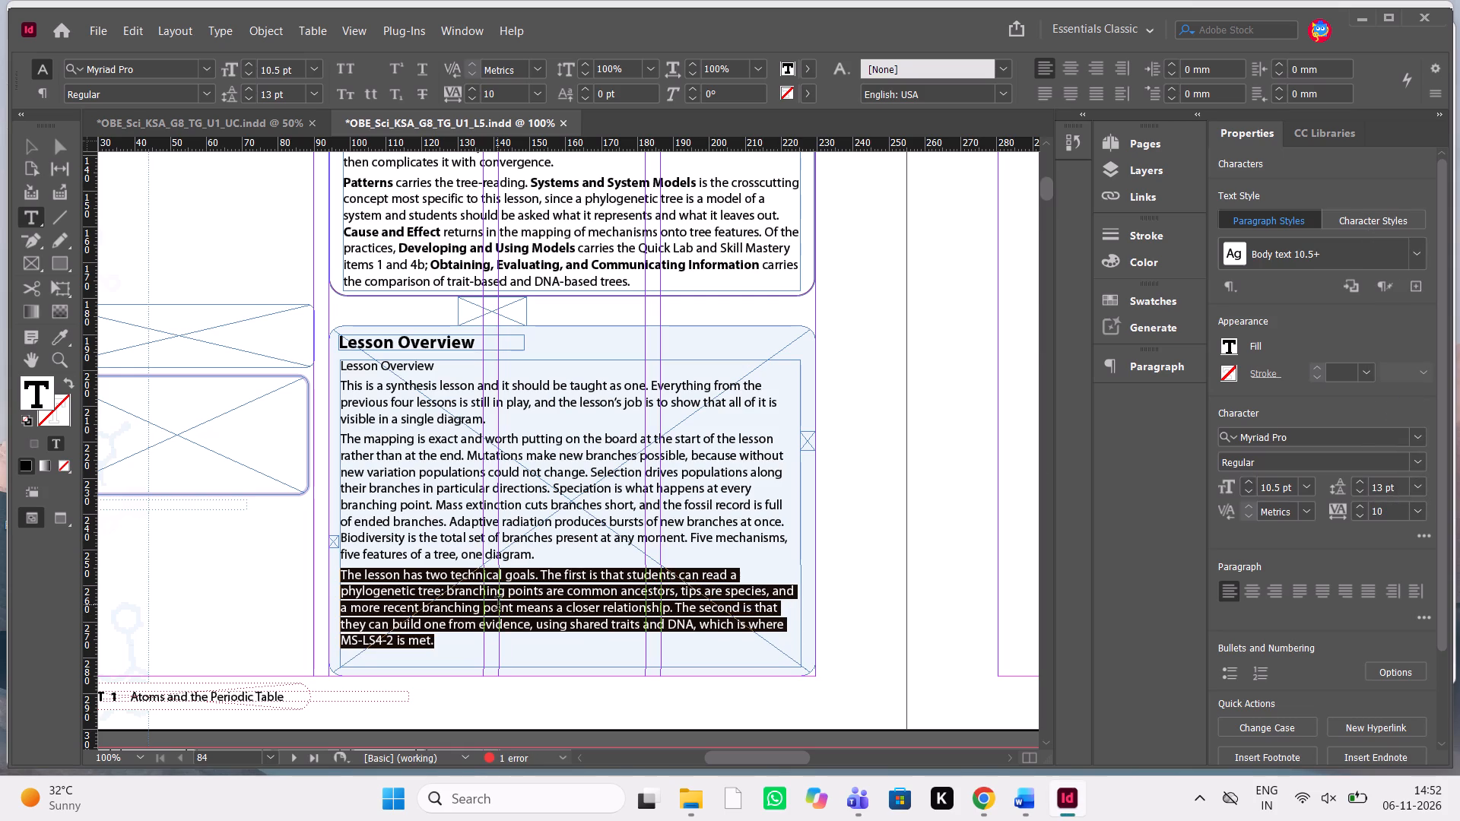
pyautogui.click(1417, 485)
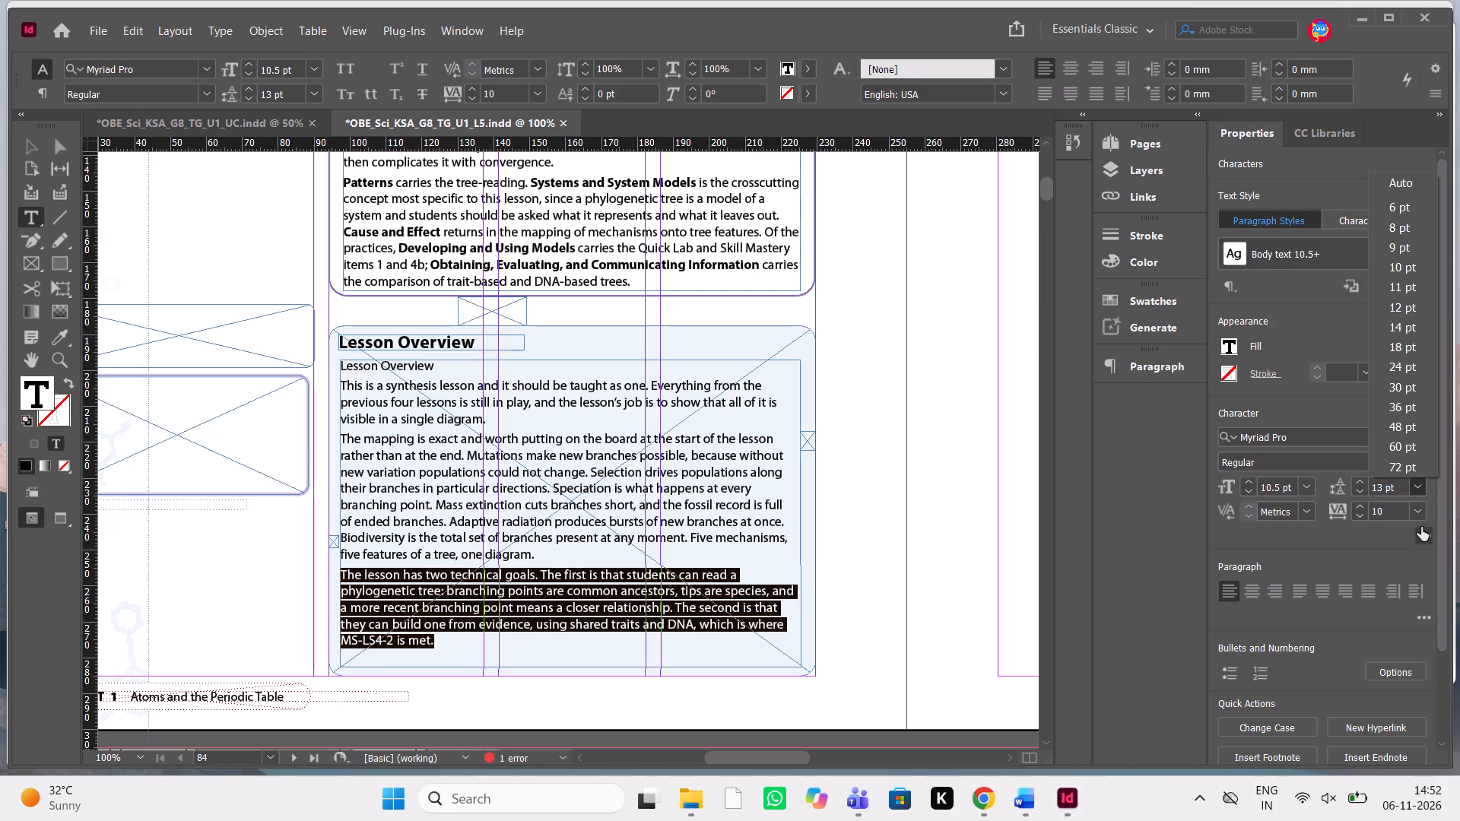
pyautogui.click(1420, 508)
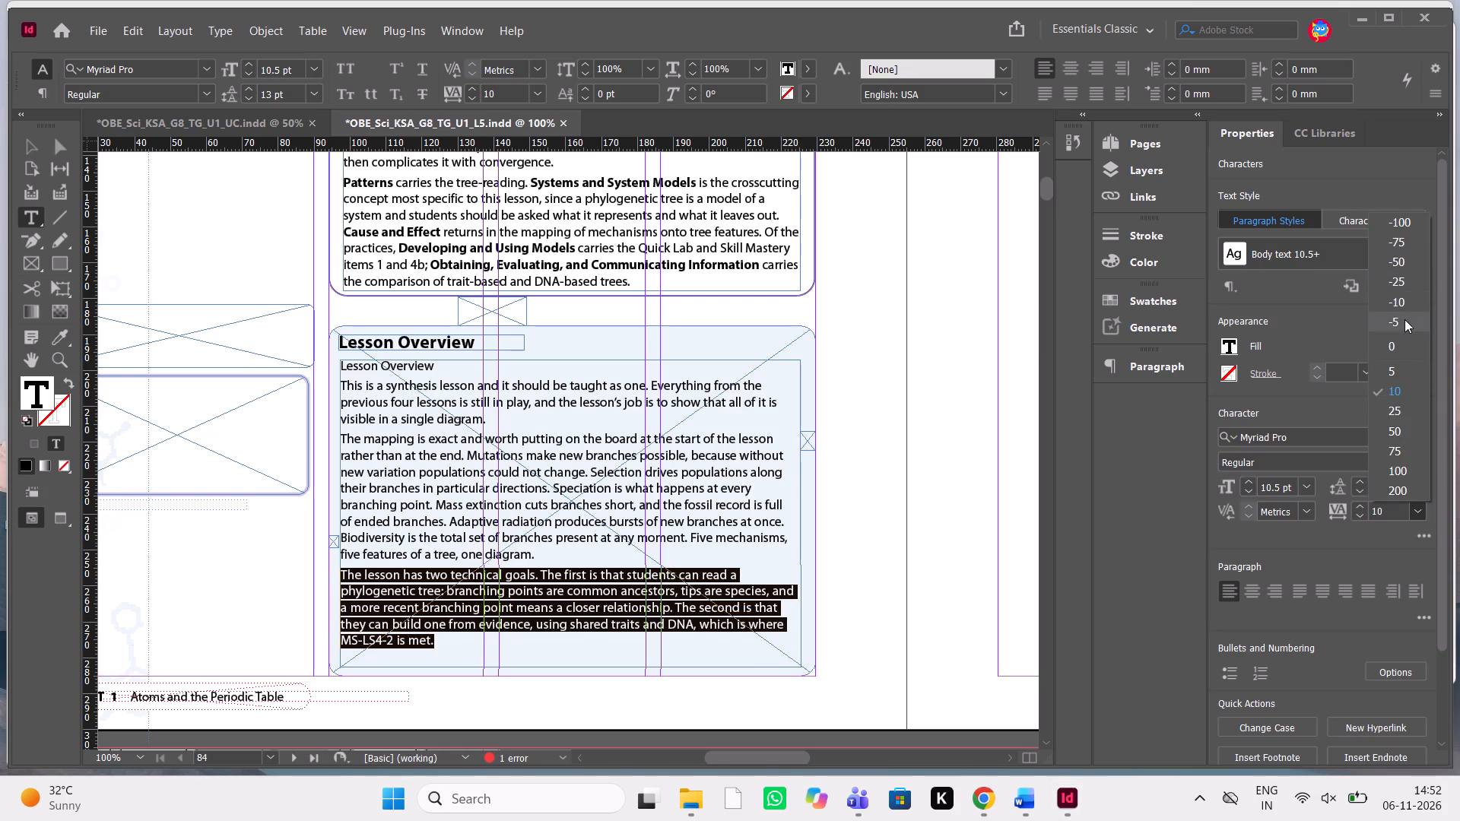
pyautogui.click(1404, 320)
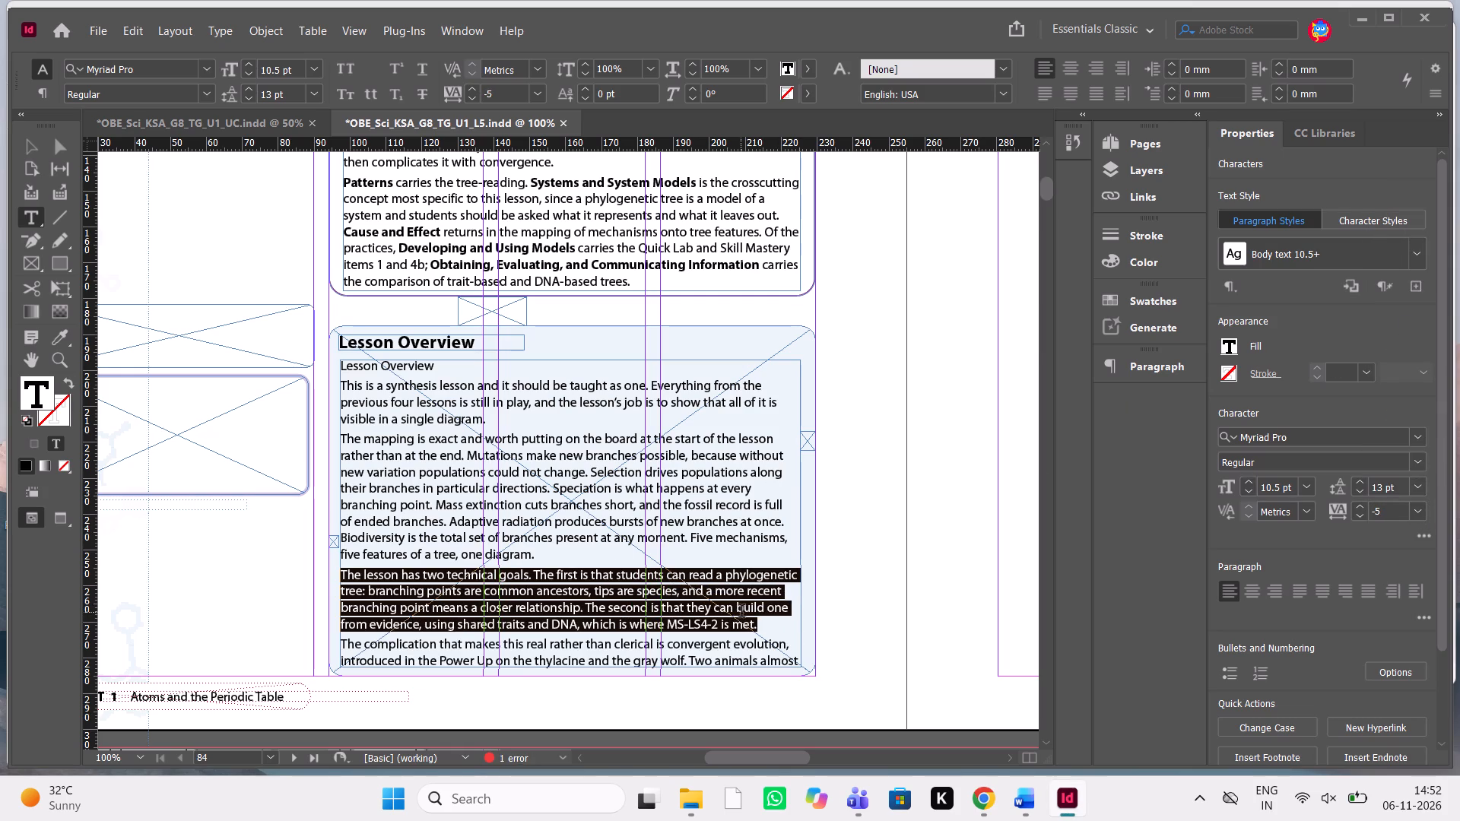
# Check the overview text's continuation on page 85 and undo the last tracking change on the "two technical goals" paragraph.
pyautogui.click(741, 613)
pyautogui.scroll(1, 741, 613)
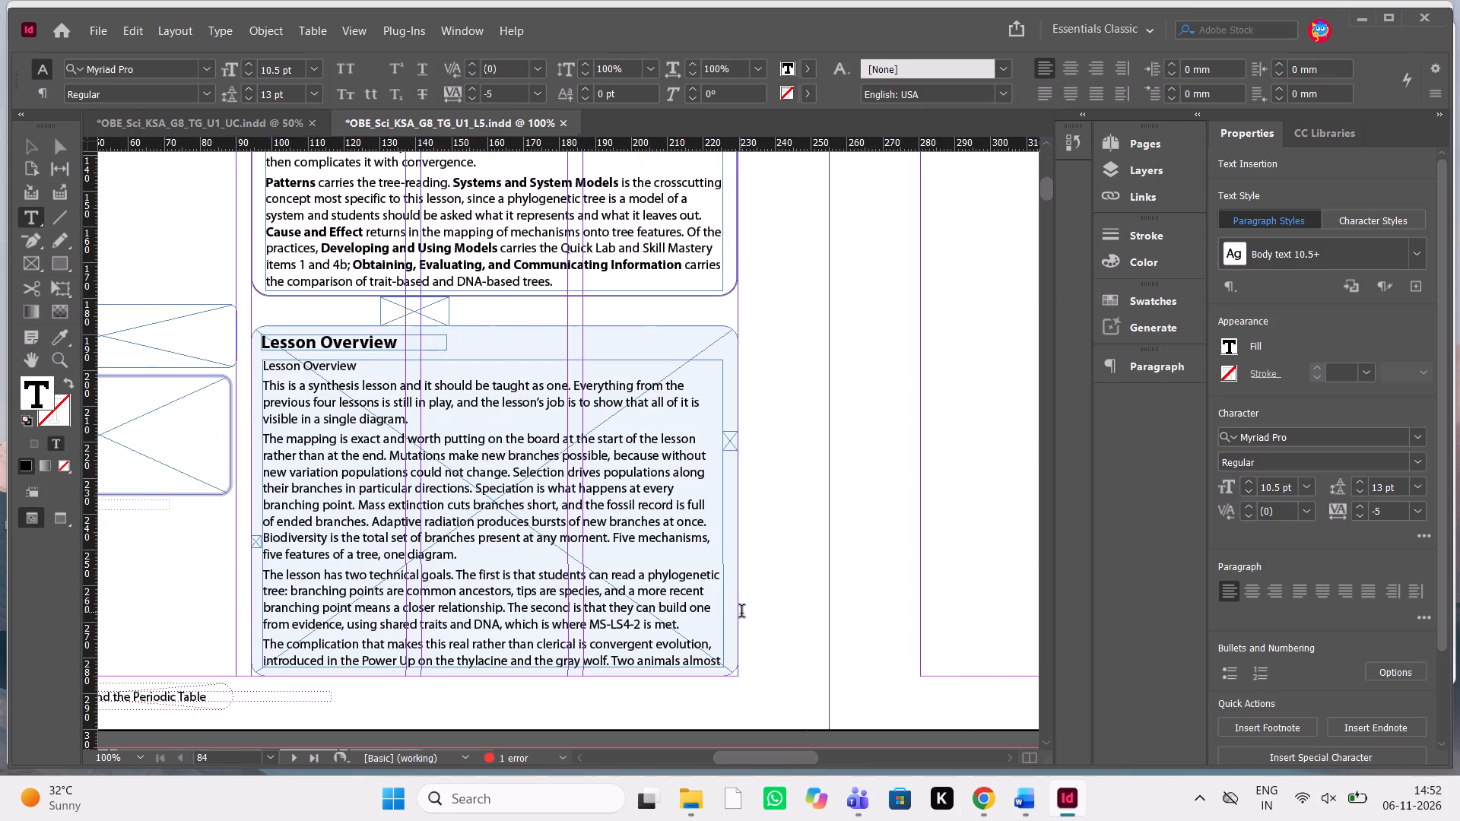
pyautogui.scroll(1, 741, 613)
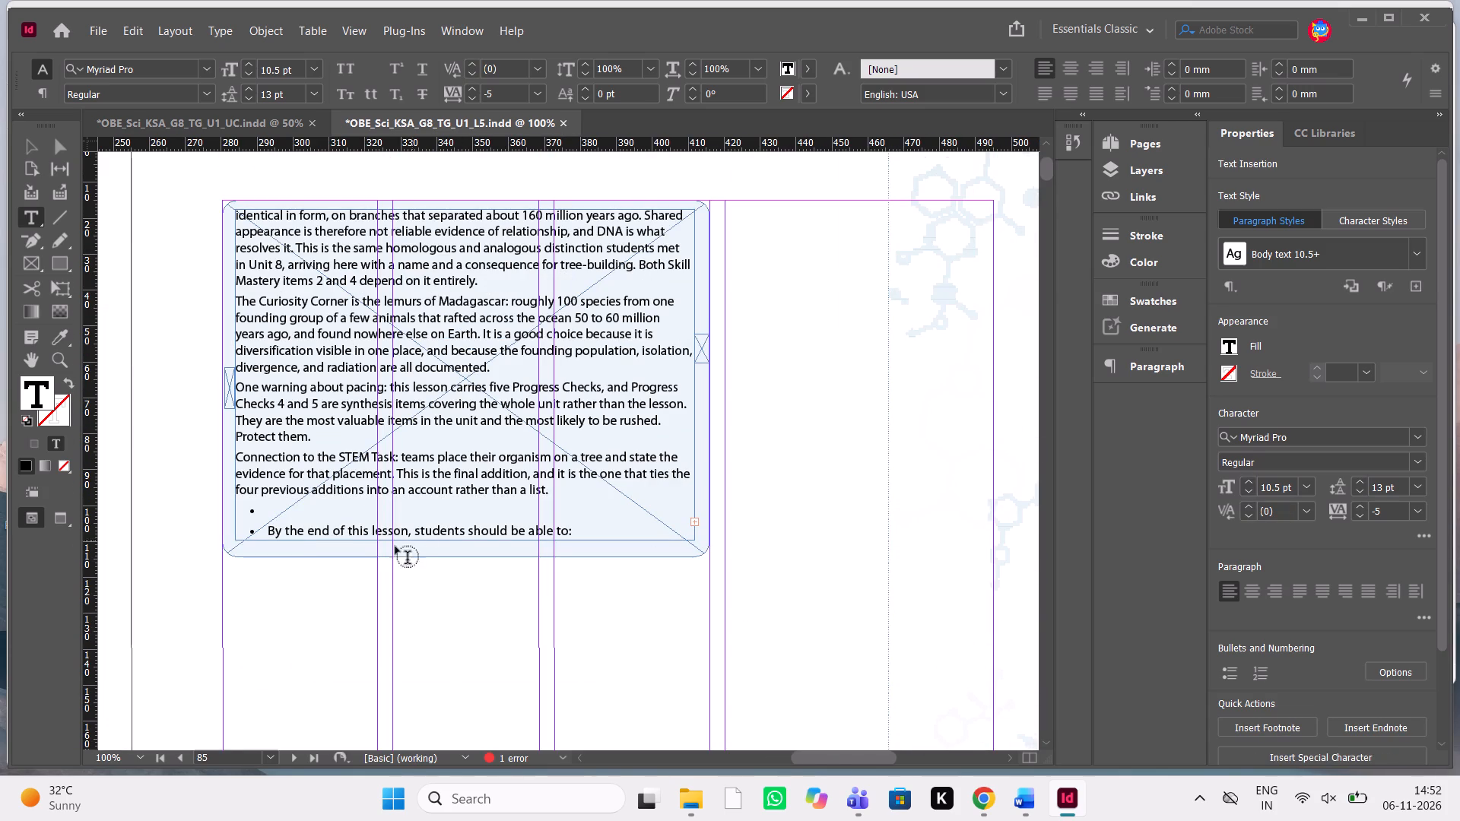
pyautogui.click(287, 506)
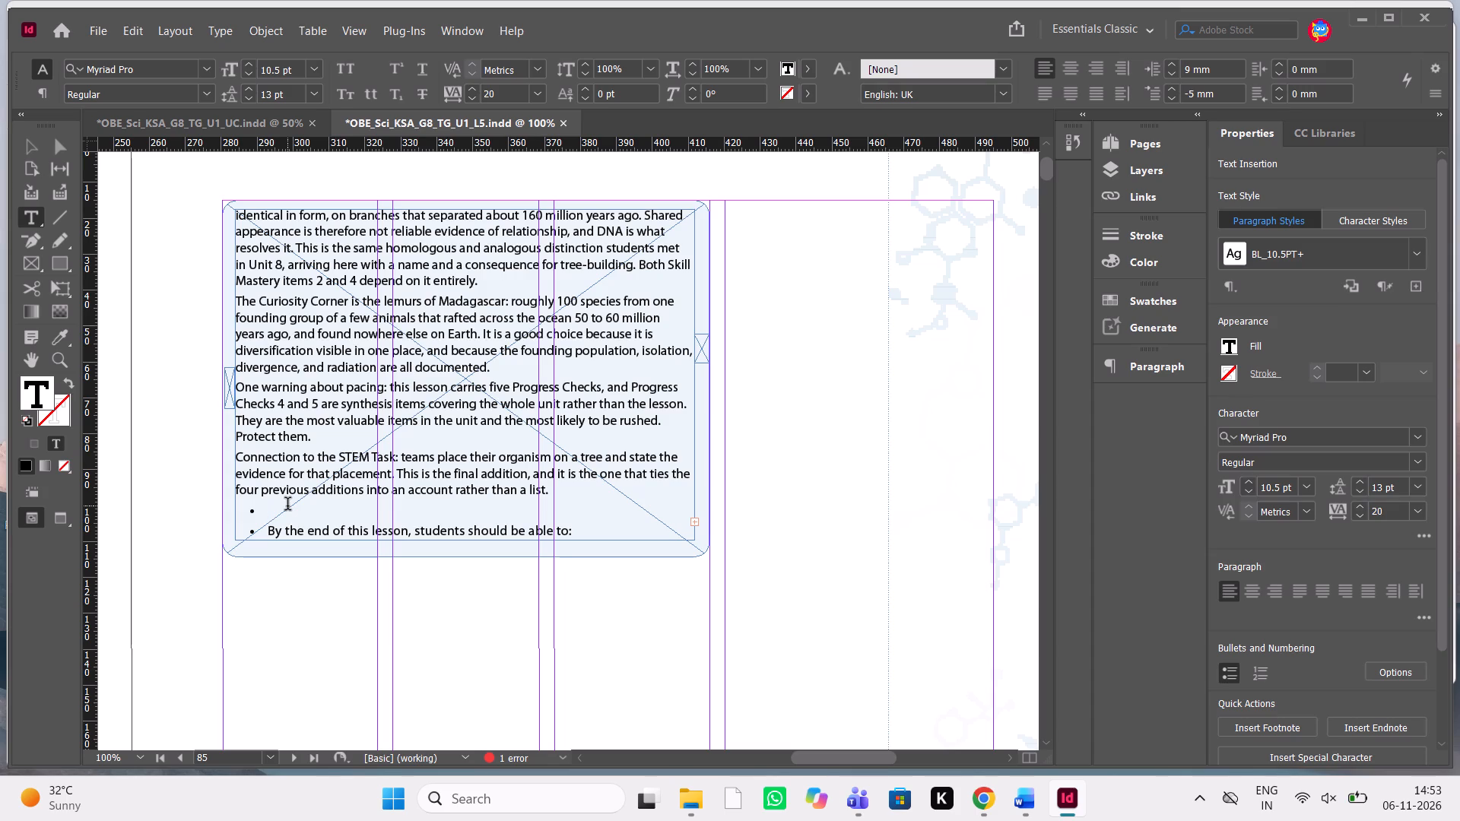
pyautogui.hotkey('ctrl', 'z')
# Set the tracking of the paragraph beginning "The lesson has two technical goals" on page 84 to -5.
pyautogui.scroll(-1, 414, 510)
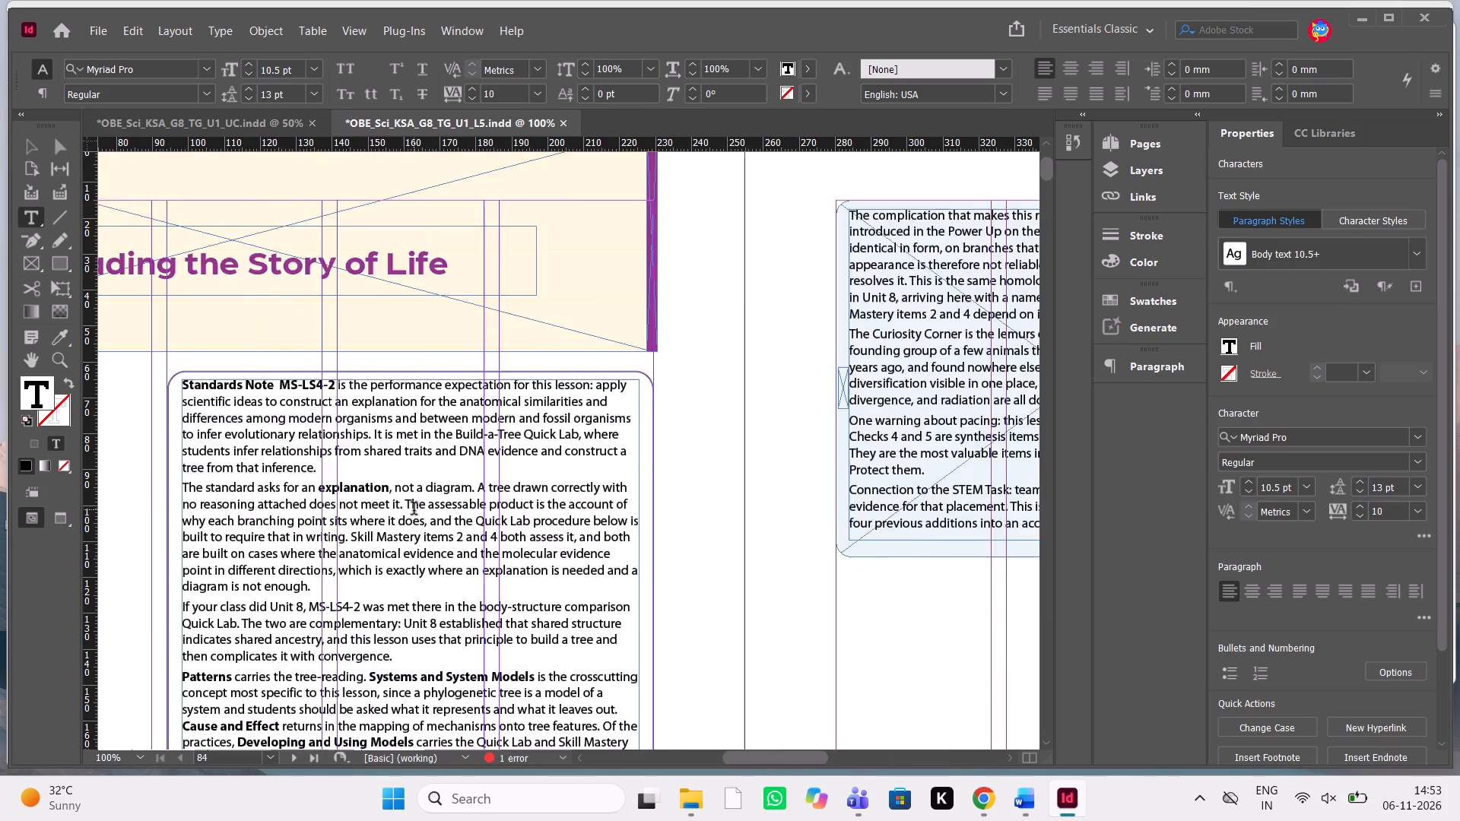
pyautogui.scroll(-1, 414, 510)
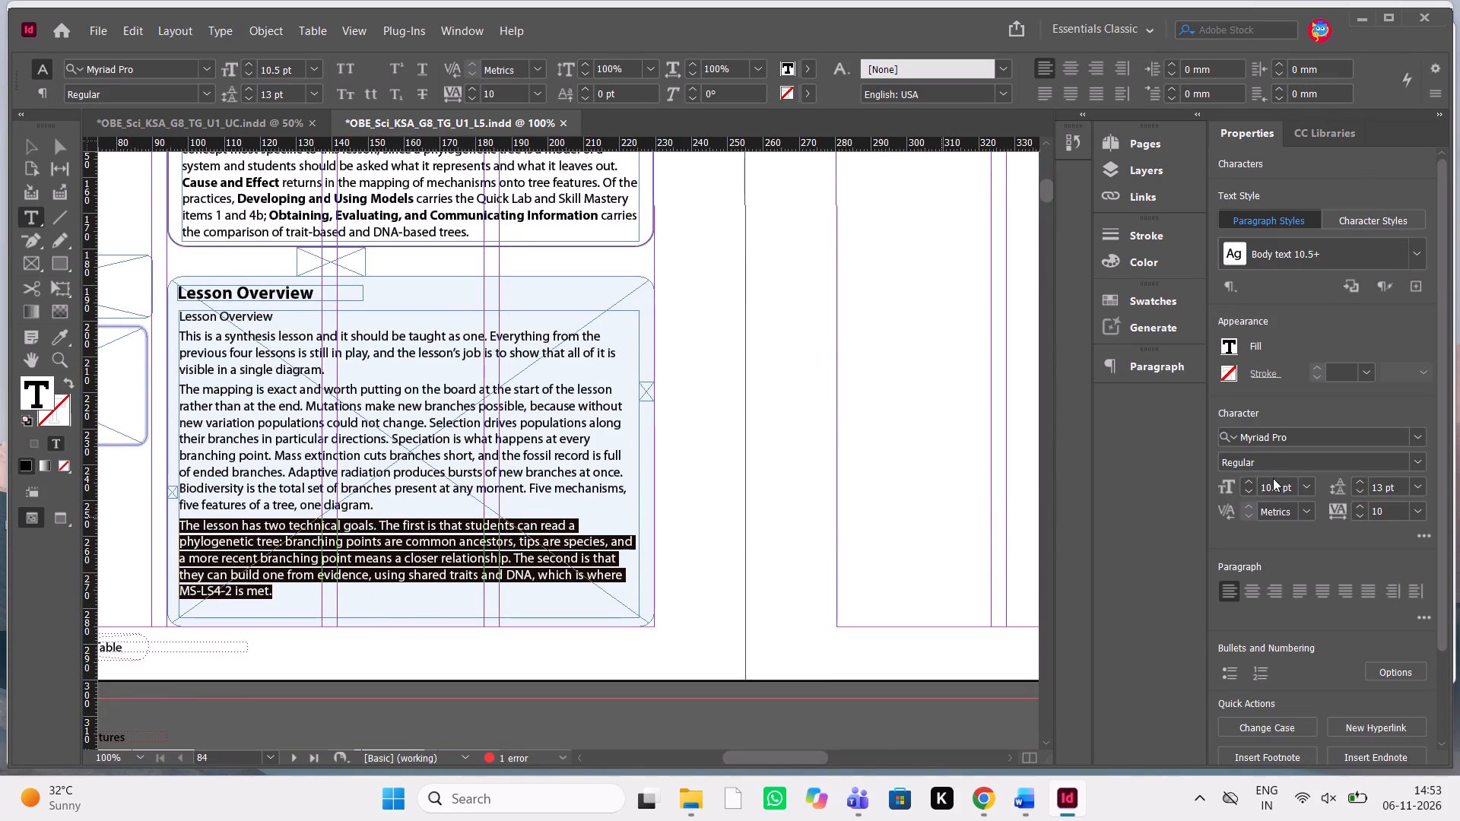
pyautogui.click(1417, 509)
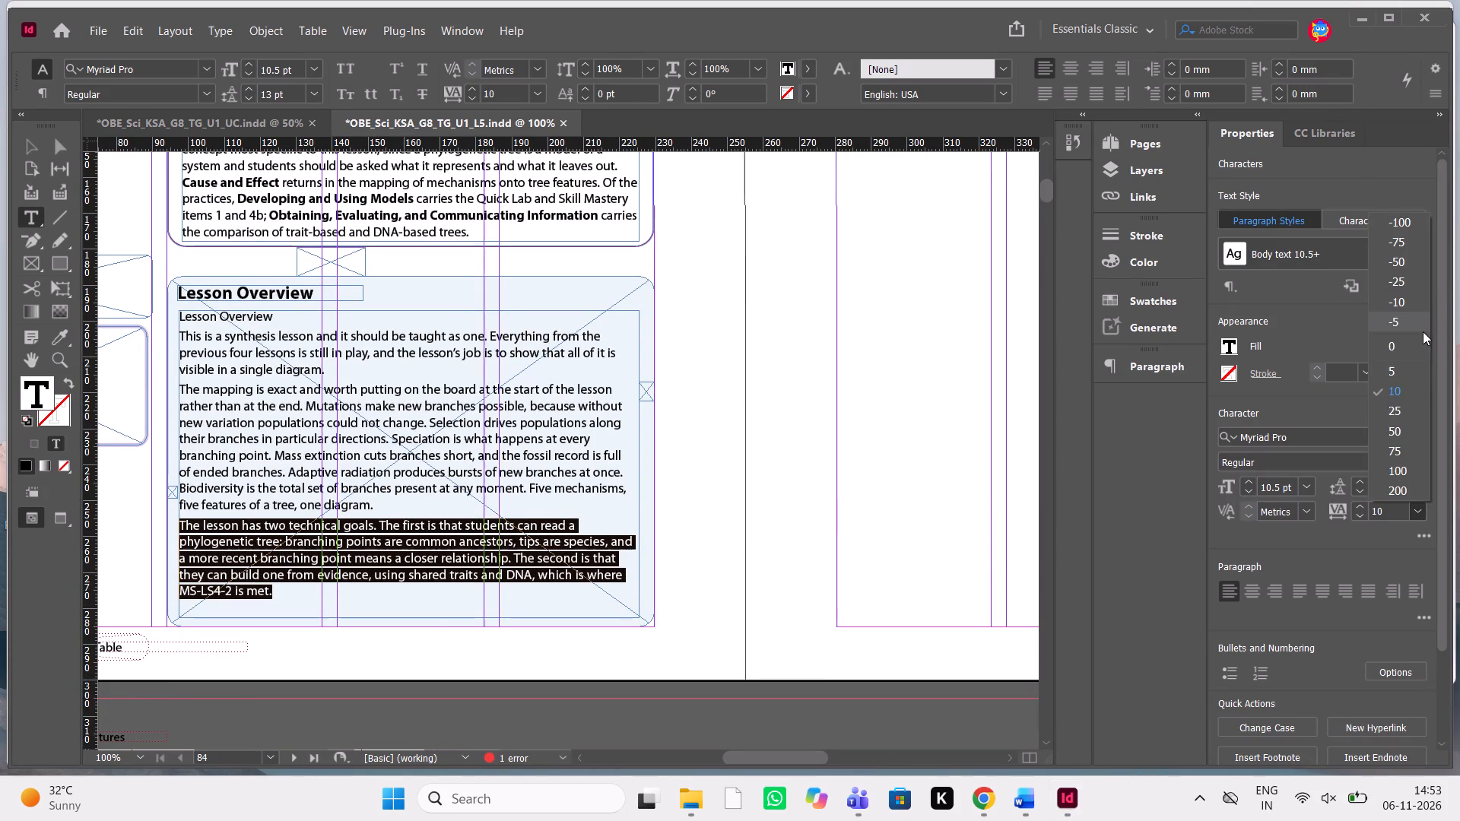
pyautogui.click(1422, 331)
pyautogui.click(670, 510)
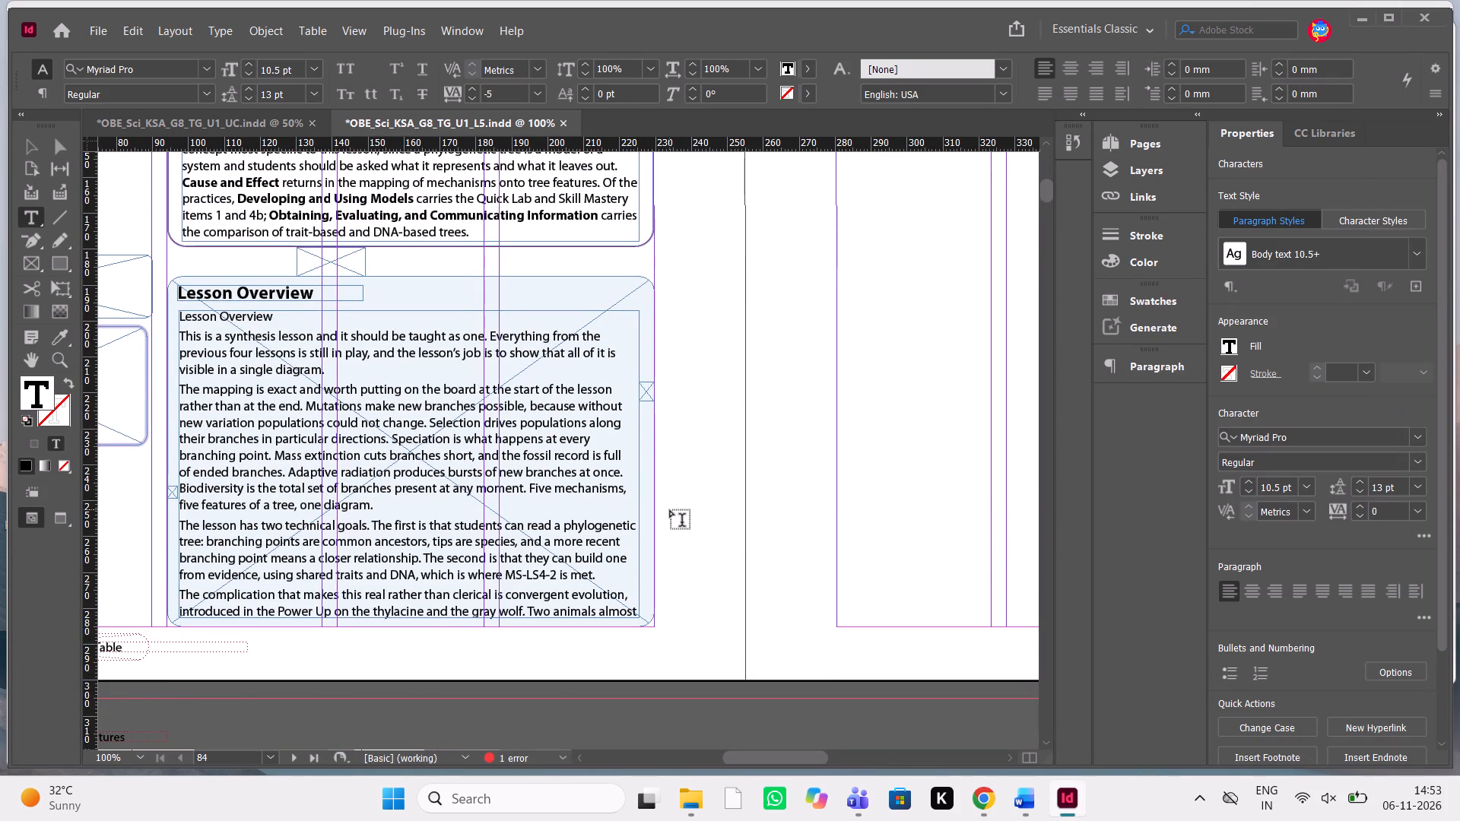
# Preview the Lesson Overview box on page 84 without frame edges and guides, return to normal view, and look at page 85.
pyautogui.click(18, 133)
pyautogui.click(28, 143)
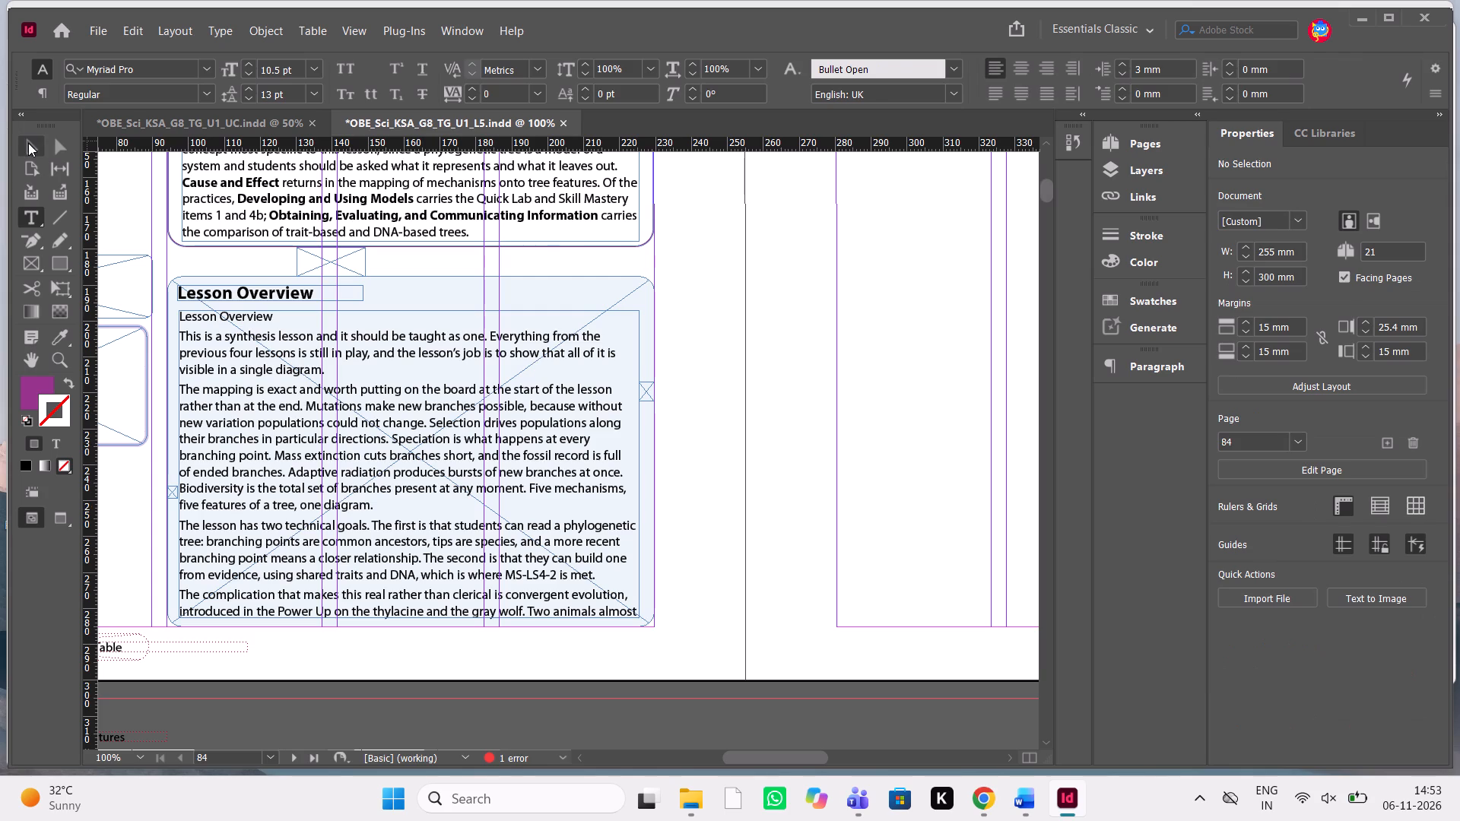
pyautogui.click(696, 418)
pyautogui.press('w')
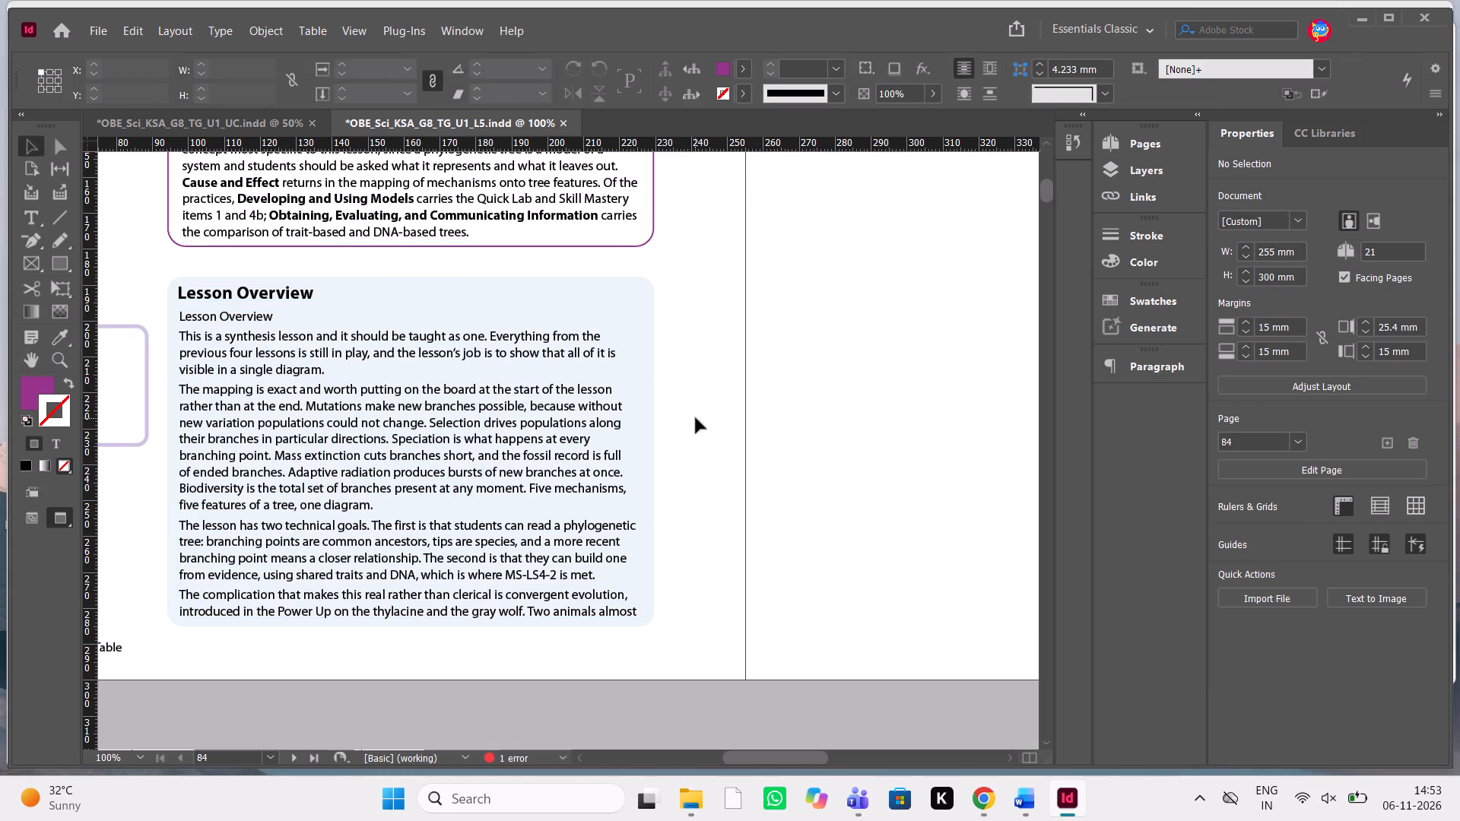
pyautogui.write('www')
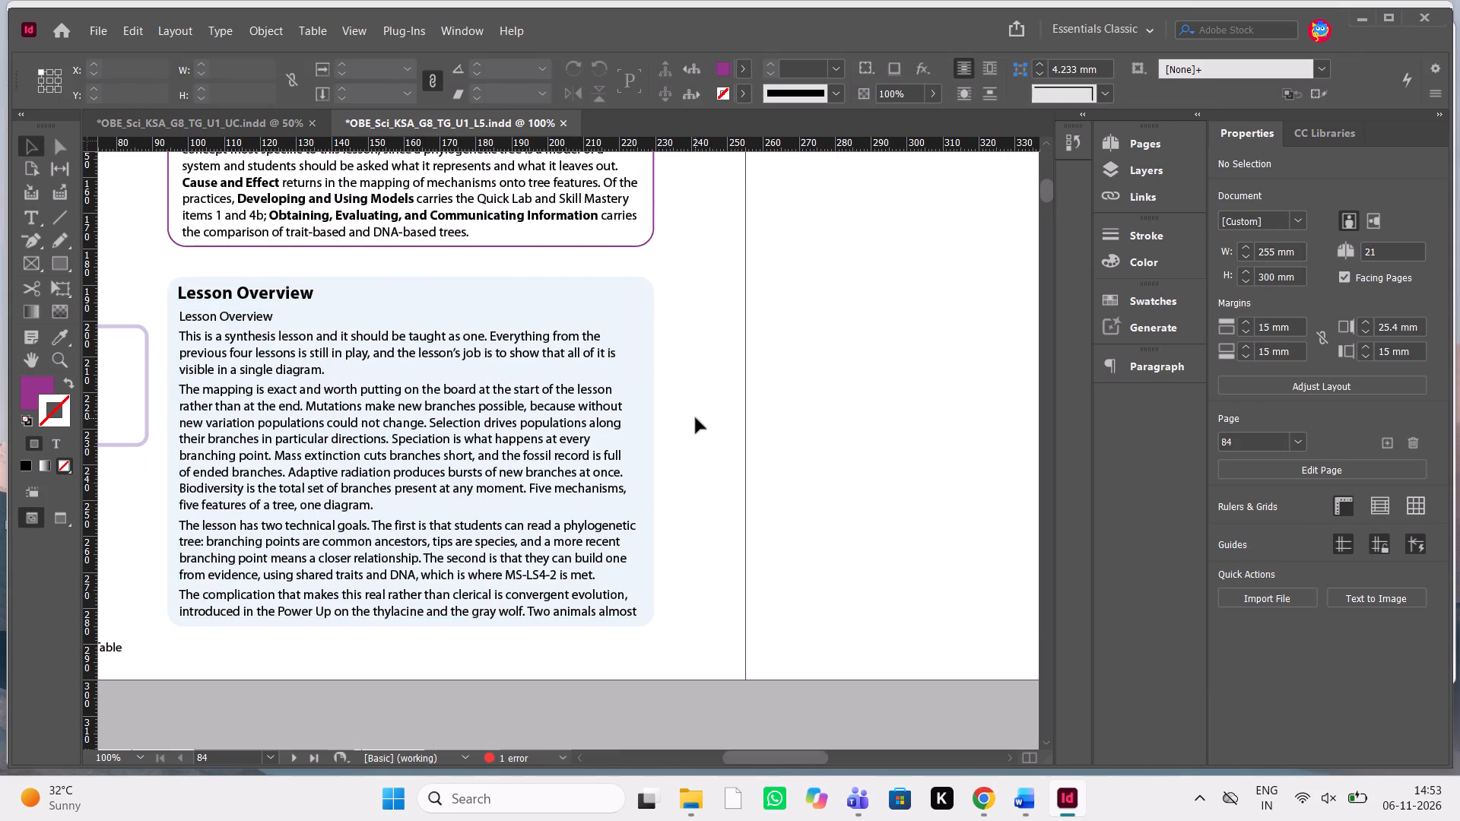
pyautogui.scroll(3, 696, 418)
# Compare with the Word manuscript's Lesson 5 overview and make "Mutations" bold in the mapping paragraph on page 84.
pyautogui.hotkey('alt', 'Tab')
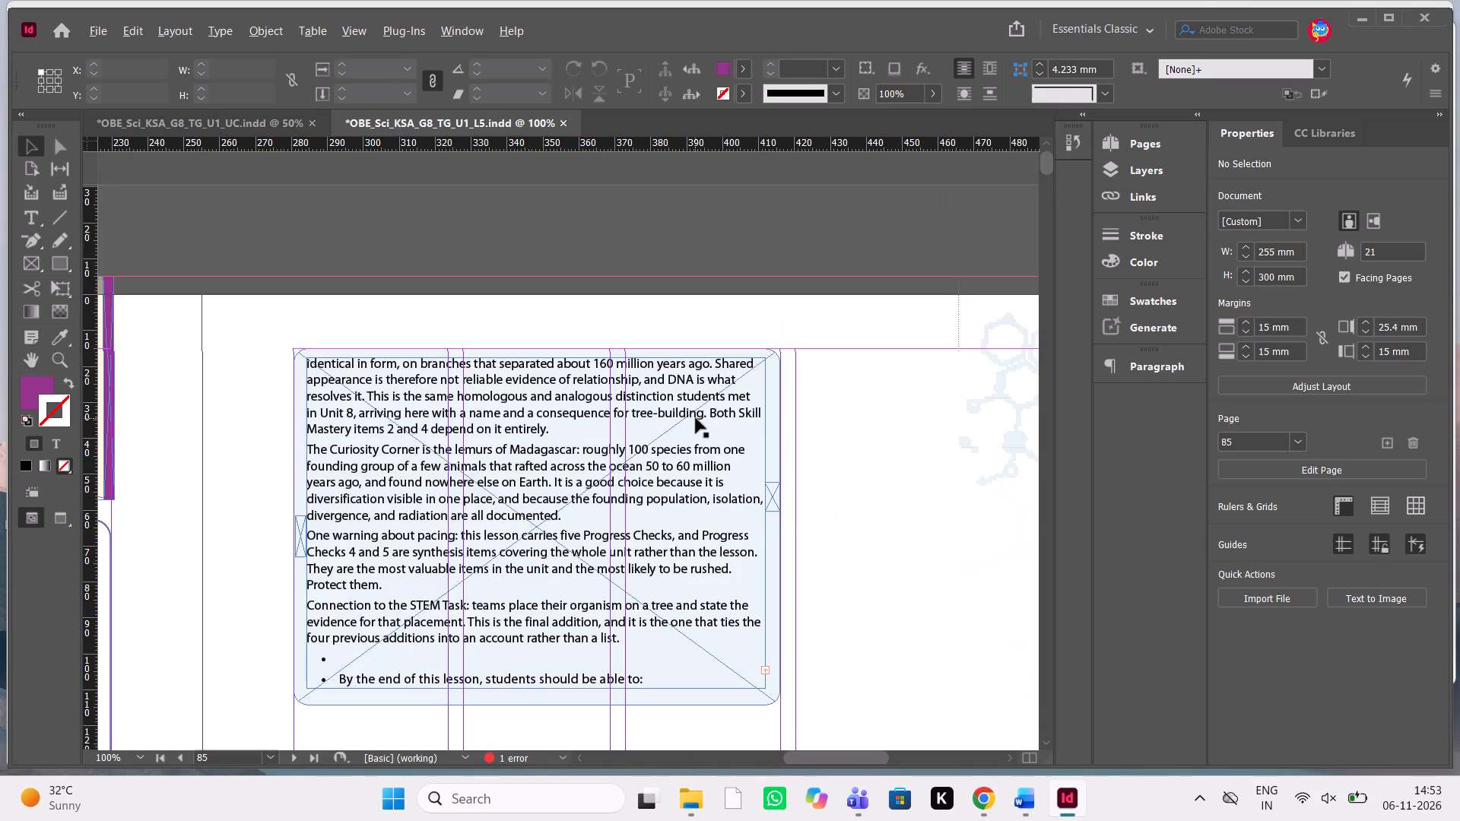
pyautogui.scroll(1, 1246, 367)
pyautogui.scroll(-1, 693, 563)
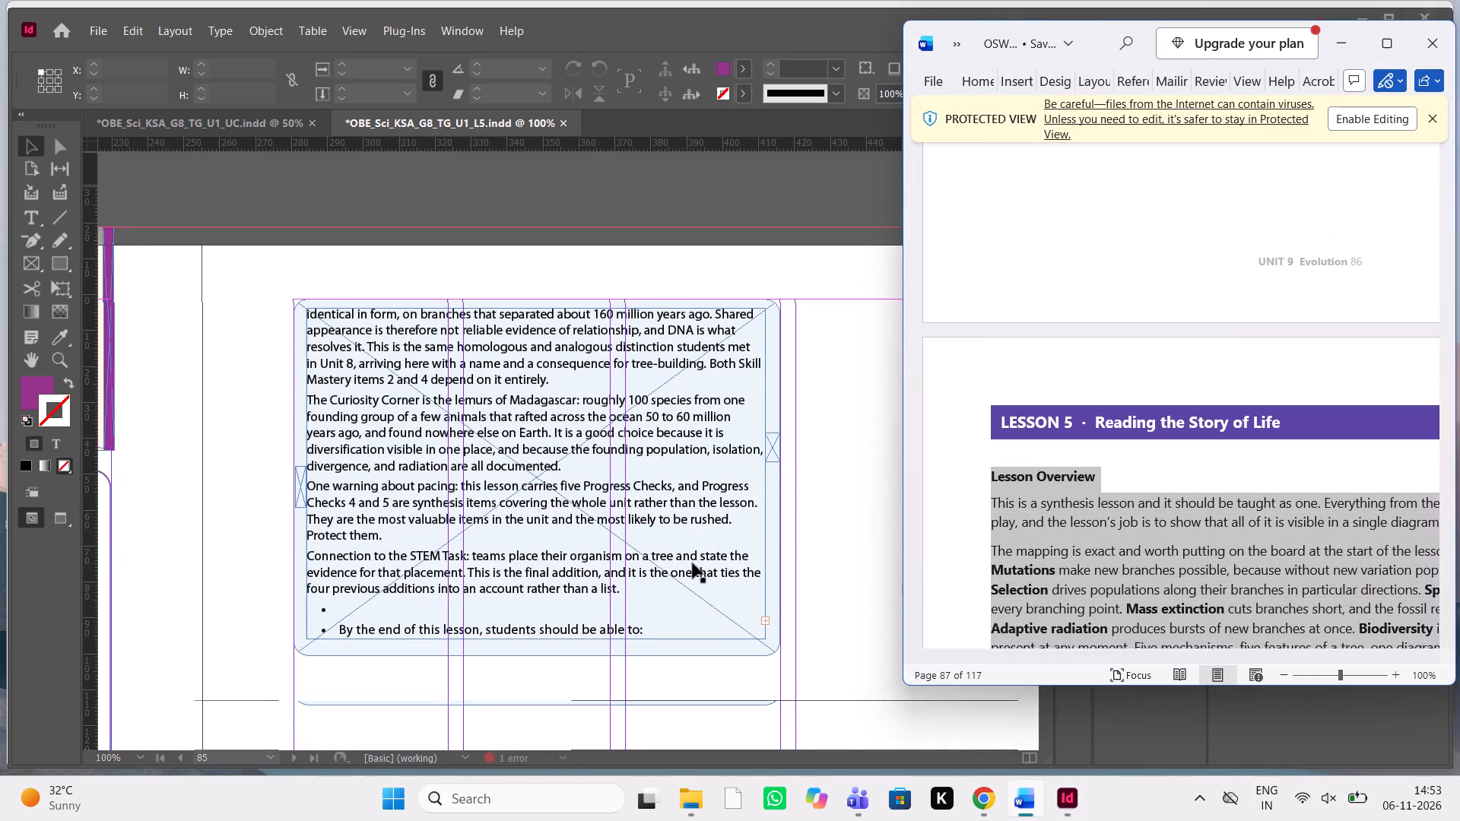
pyautogui.scroll(-1, 693, 563)
pyautogui.hscroll(-1, 1163, 538)
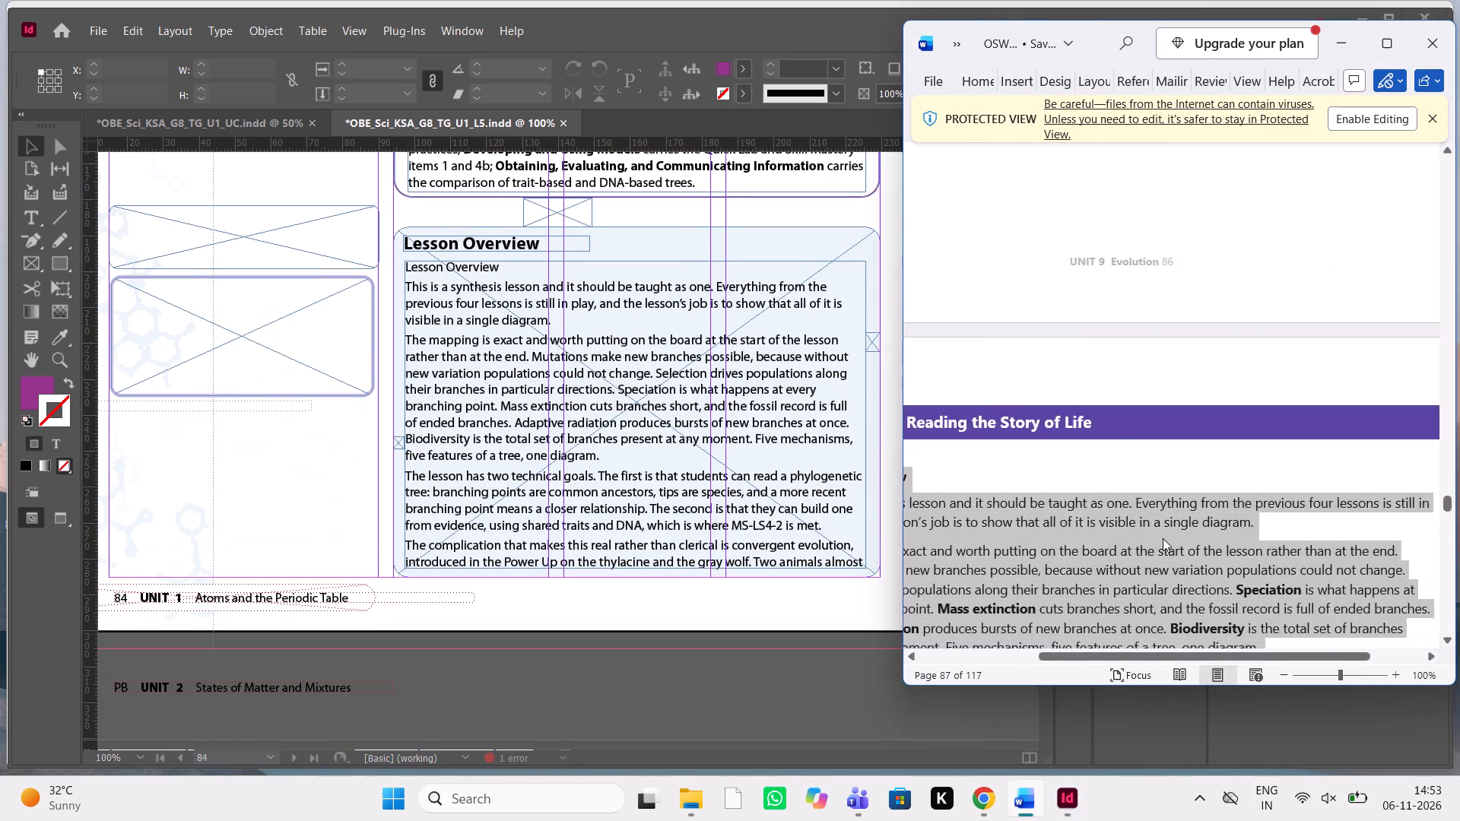
pyautogui.scroll(-1, 1163, 538)
pyautogui.doubleClick(584, 452)
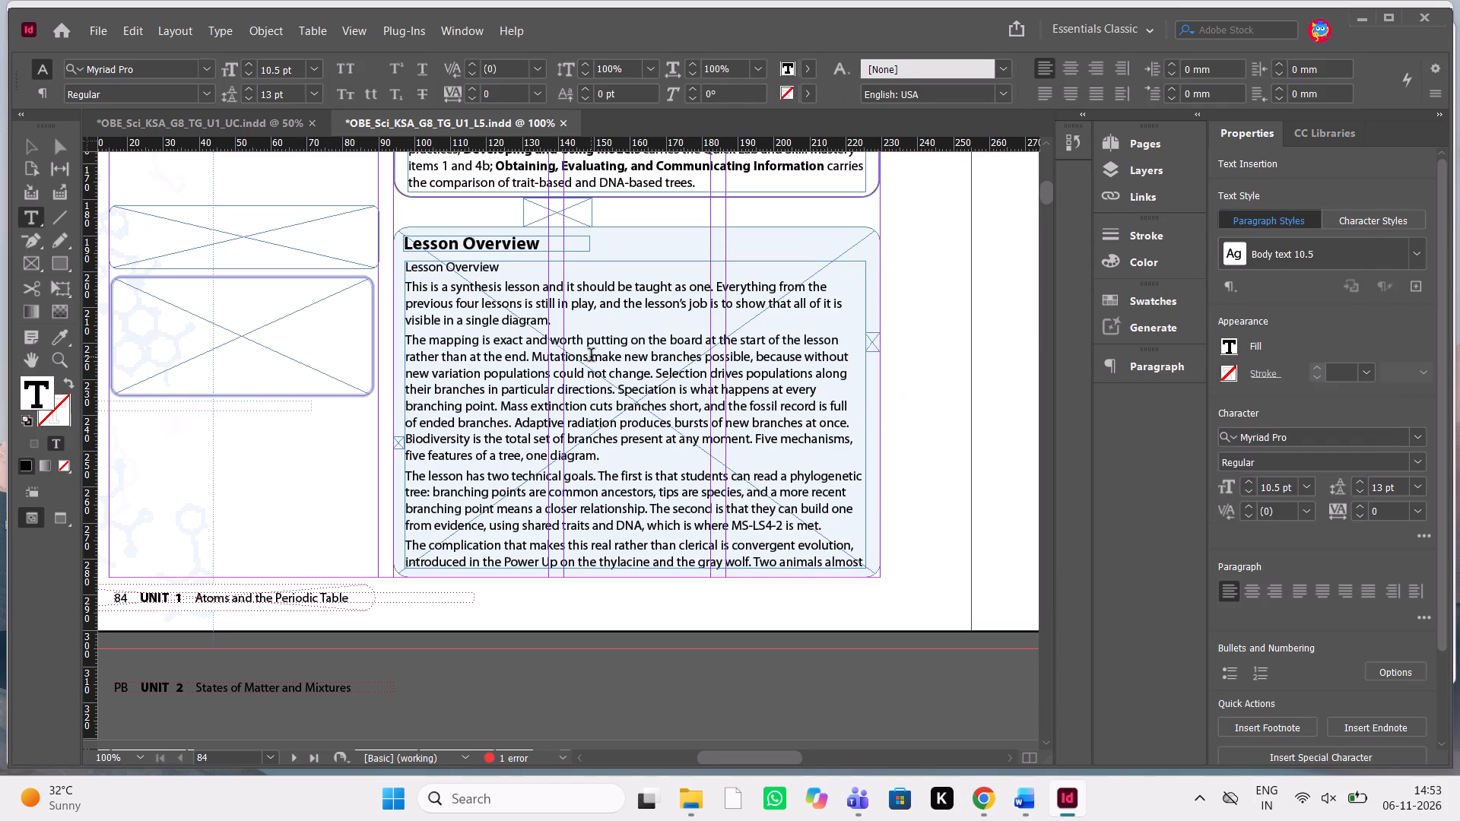
pyautogui.moveTo(591, 357); pyautogui.dragTo(534, 360)
pyautogui.hotkey('ctrl', 'shift', 'b')
# Check the emphasis in the Word manuscript and make "Selection" bold in the mapping paragraph on page 84.
pyautogui.hotkey('alt', 'Tab')
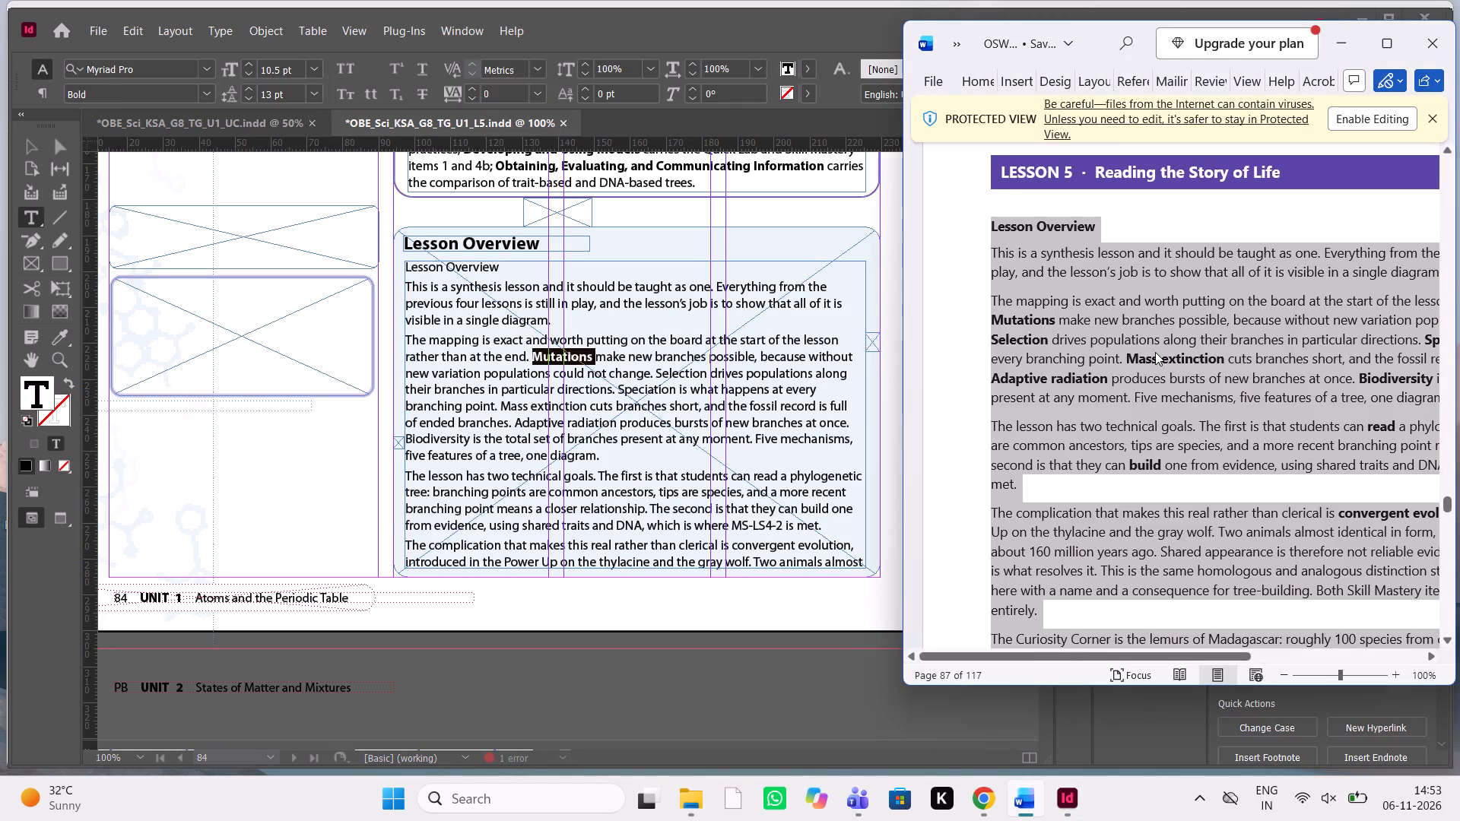
pyautogui.hscroll(-1, 1155, 352)
pyautogui.hscroll(1, 1155, 352)
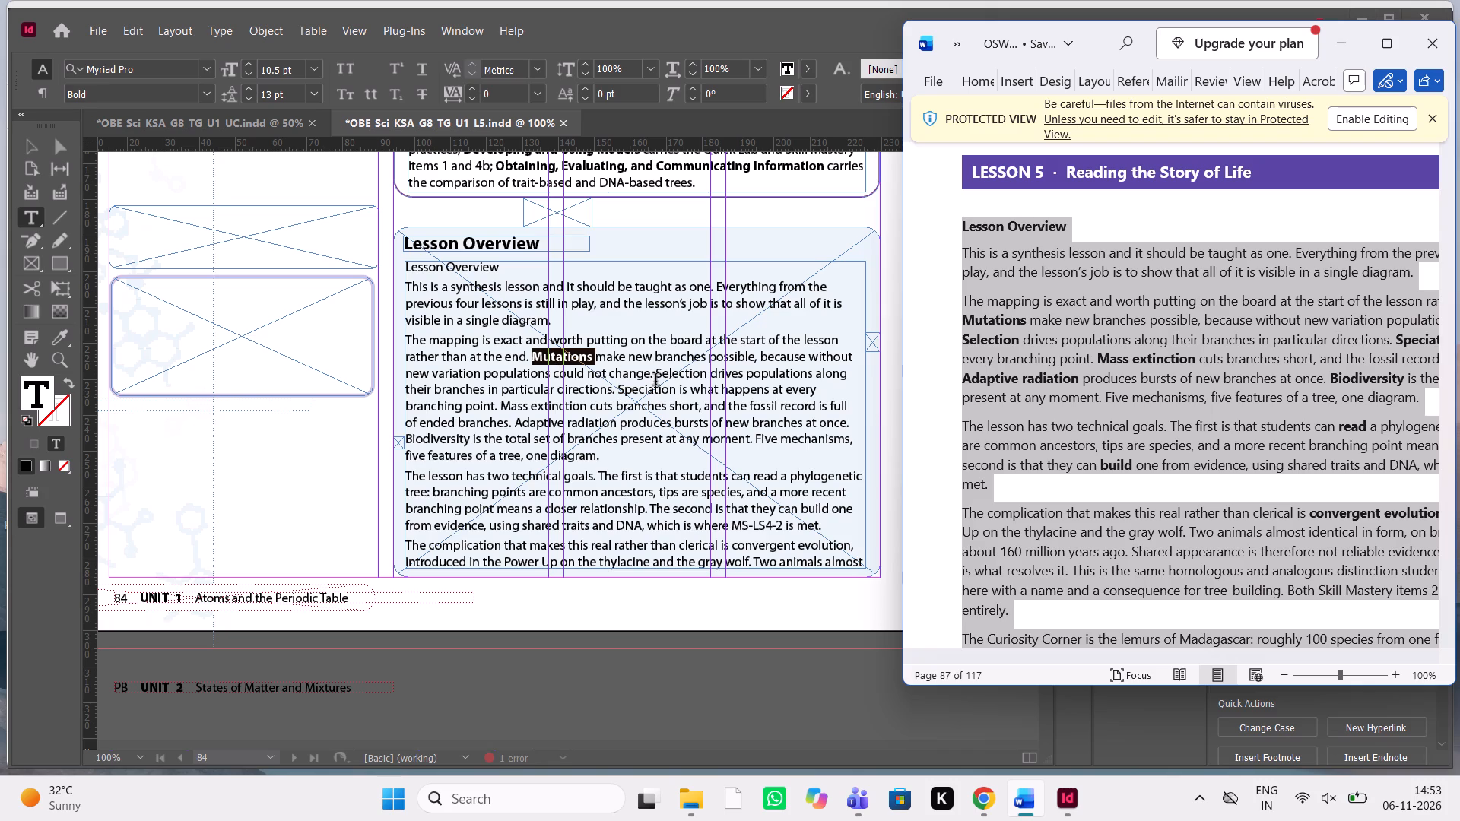
pyautogui.hscroll(-1, 1303, 402)
pyautogui.hscroll(1, 1303, 402)
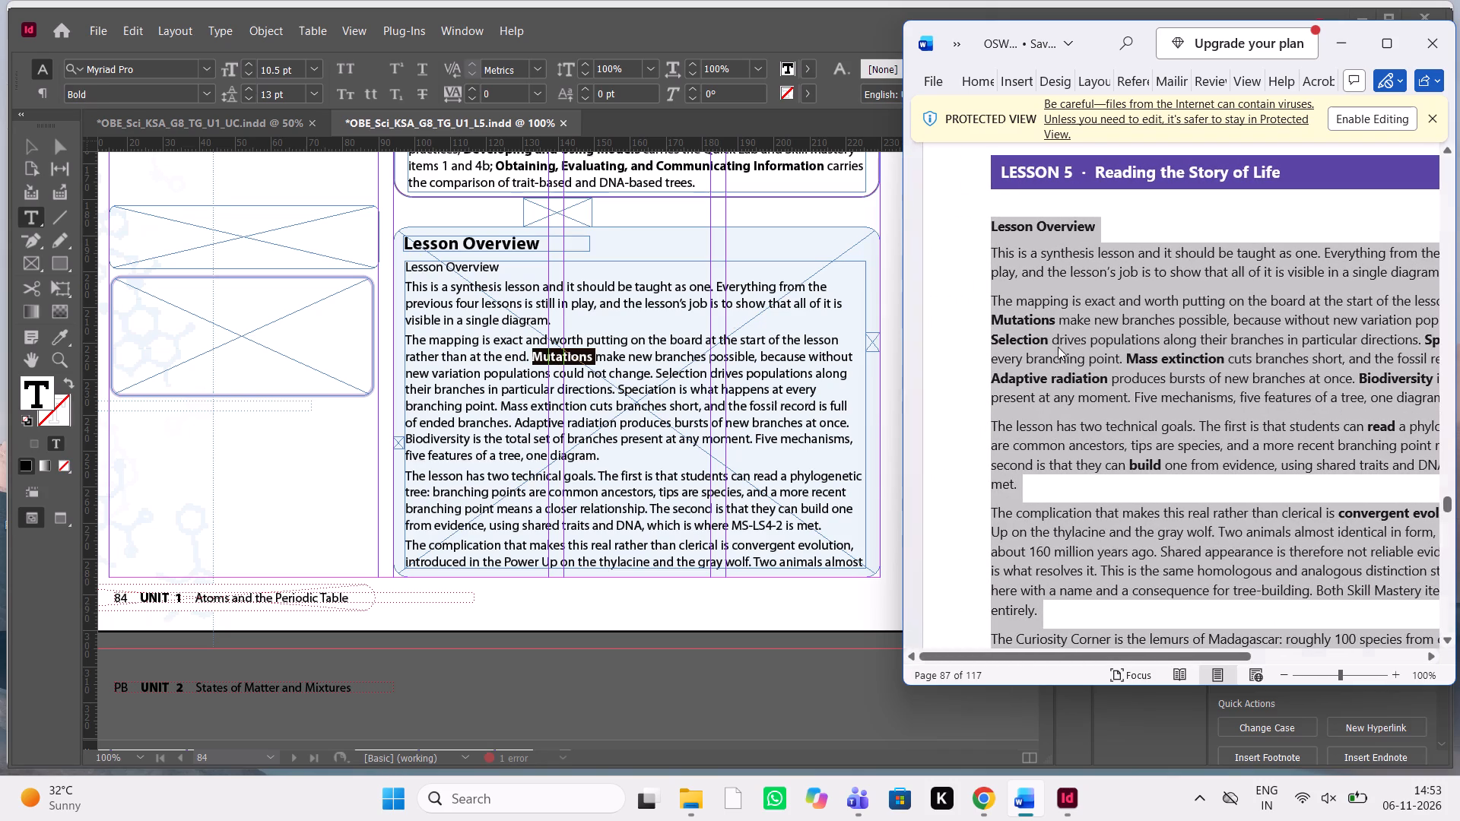
pyautogui.scroll(1, 670, 363)
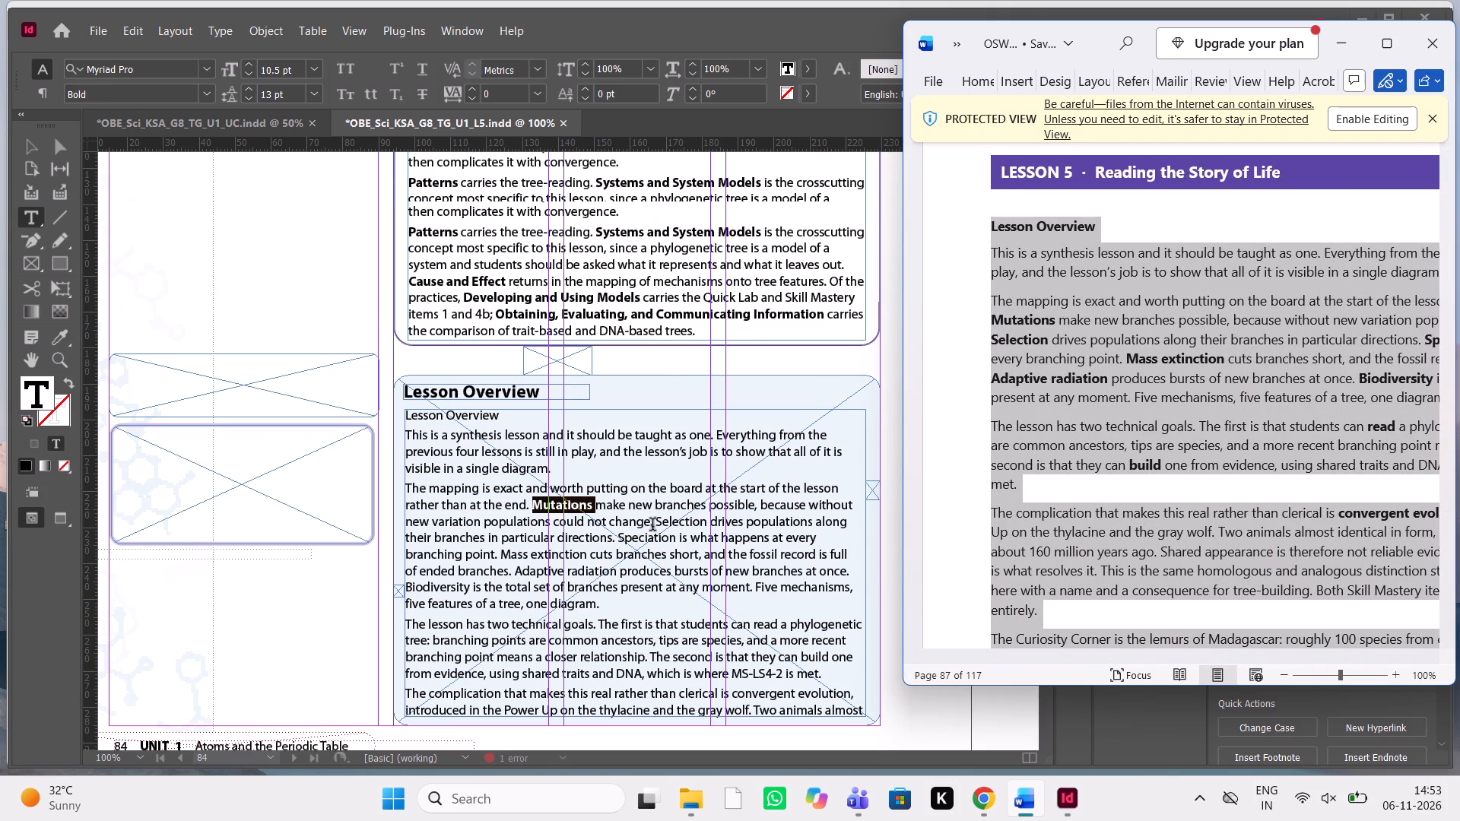
pyautogui.moveTo(656, 524); pyautogui.dragTo(708, 525)
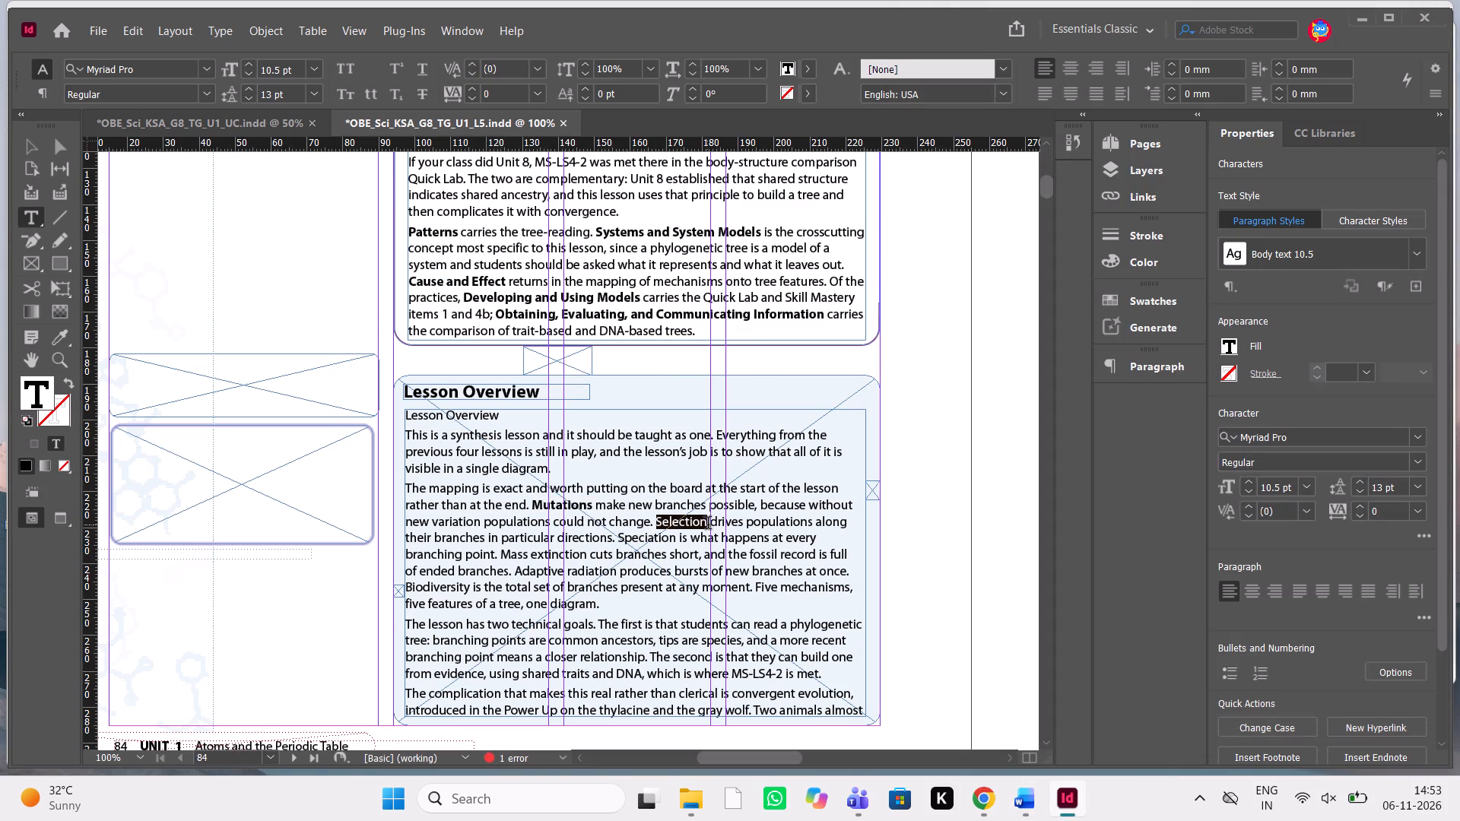
pyautogui.moveTo(708, 525); pyautogui.dragTo(706, 525)
pyautogui.hotkey('ctrl', 'shift', 'b')
# Check the emphasis in the Word manuscript and make "Speciation" bold in the mapping paragraph on page 84.
pyautogui.hotkey('alt', 'Tab')
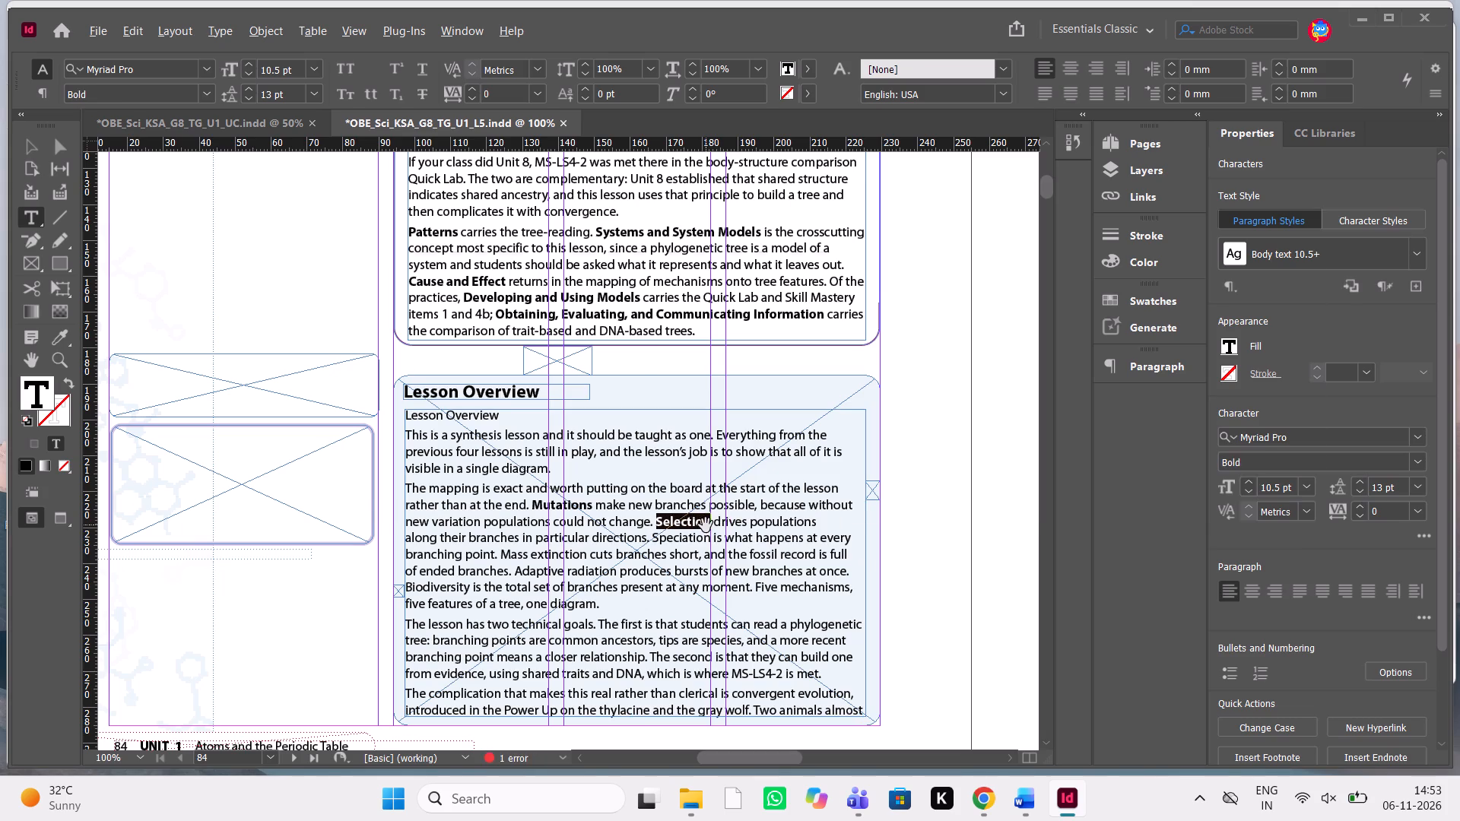
pyautogui.hscroll(-1, 1189, 437)
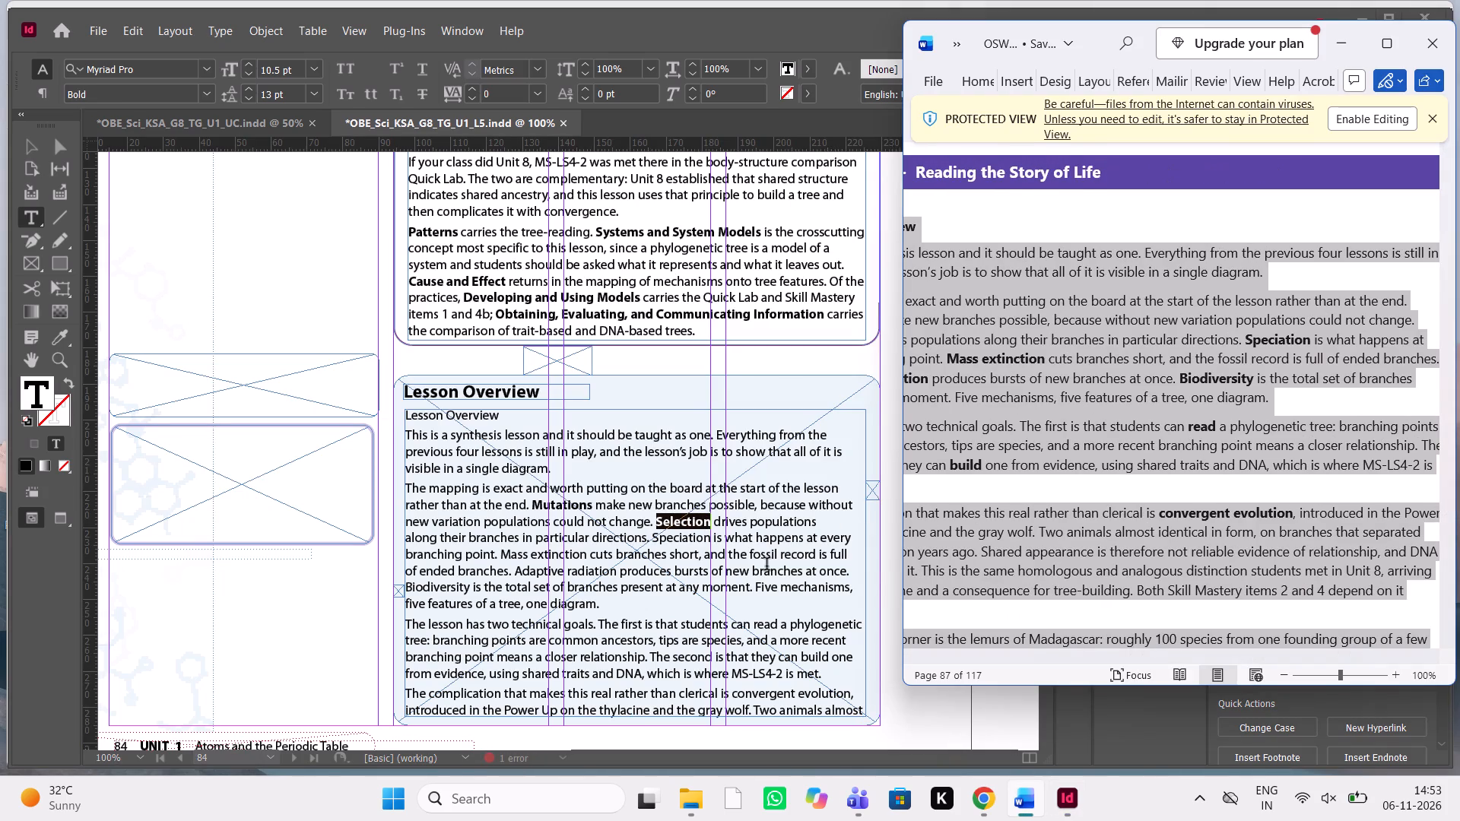
pyautogui.moveTo(716, 544); pyautogui.dragTo(656, 541)
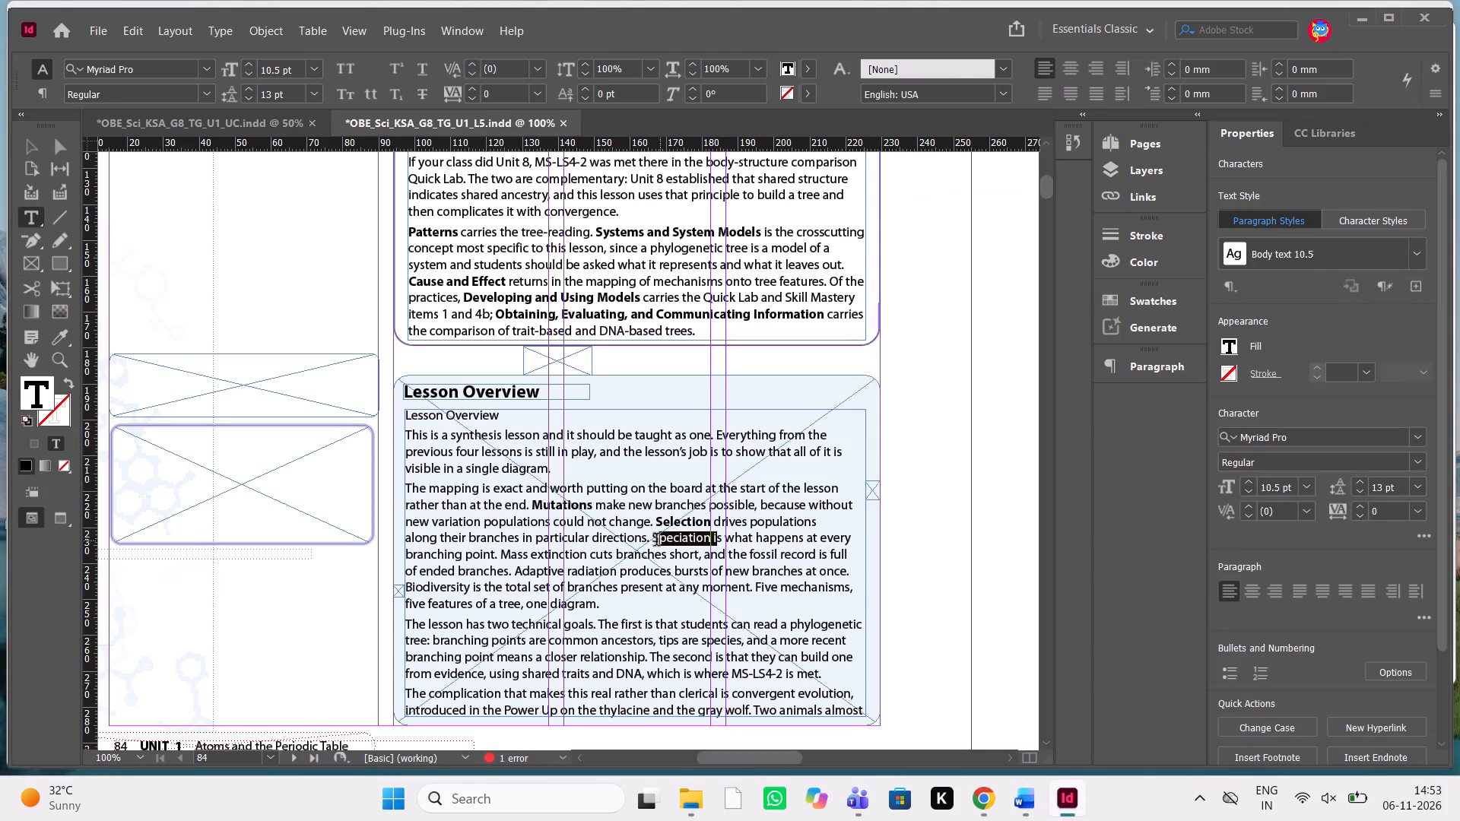
pyautogui.moveTo(656, 541); pyautogui.dragTo(649, 540)
pyautogui.hotkey('ctrl', 'shift', 'b')
pyautogui.hotkey('alt', 'Tab')
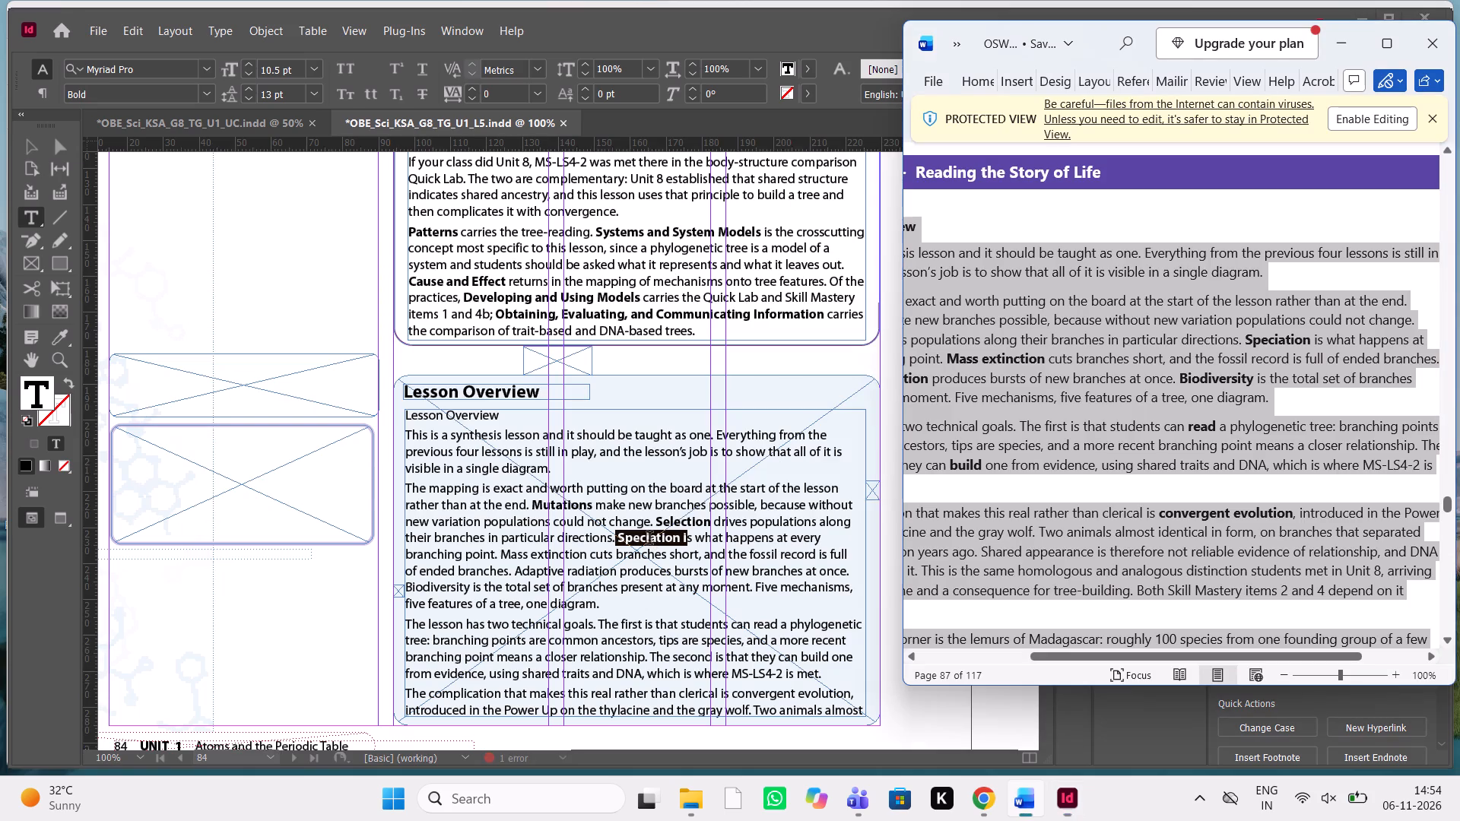
pyautogui.click(681, 532)
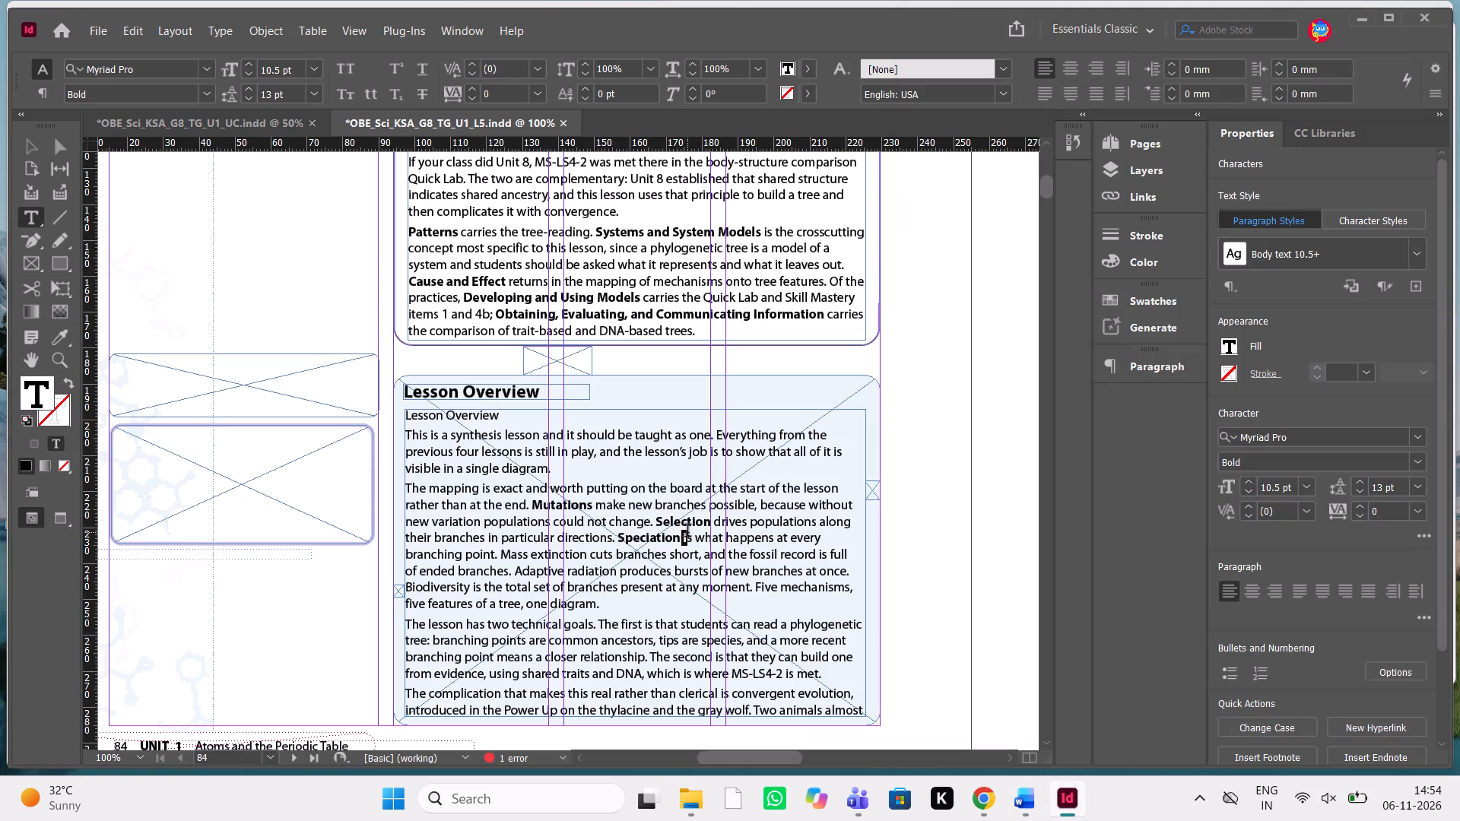
pyautogui.hotkey('ctrl', 'shift', 'b')
pyautogui.click(697, 554)
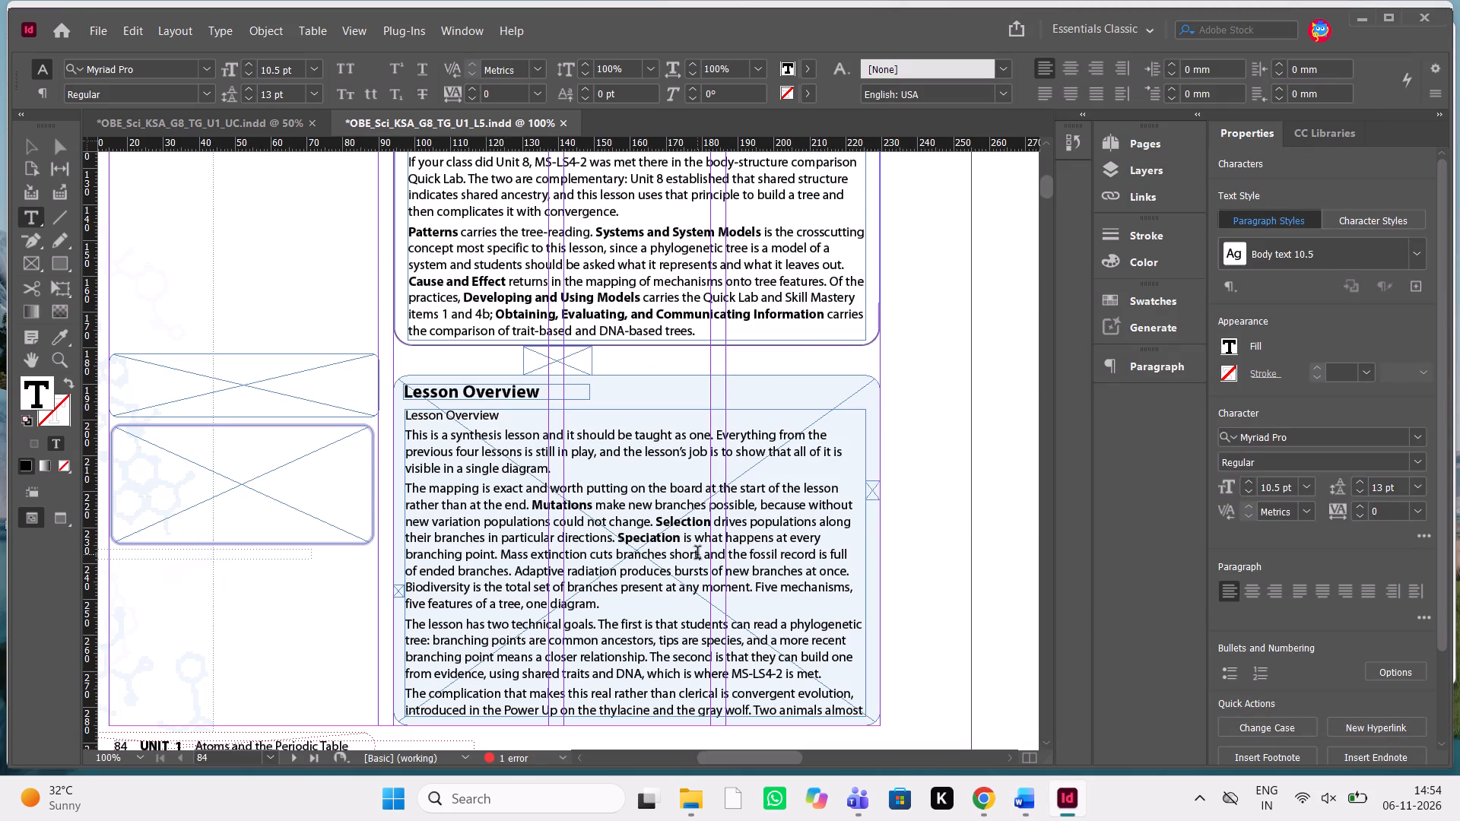
# Check the emphasis in the Word manuscript and make "Mass extinction" bold in the mapping paragraph on page 84.
pyautogui.hotkey('alt', 'Tab')
pyautogui.hscroll(-1, 1146, 514)
pyautogui.hscroll(1, 1146, 514)
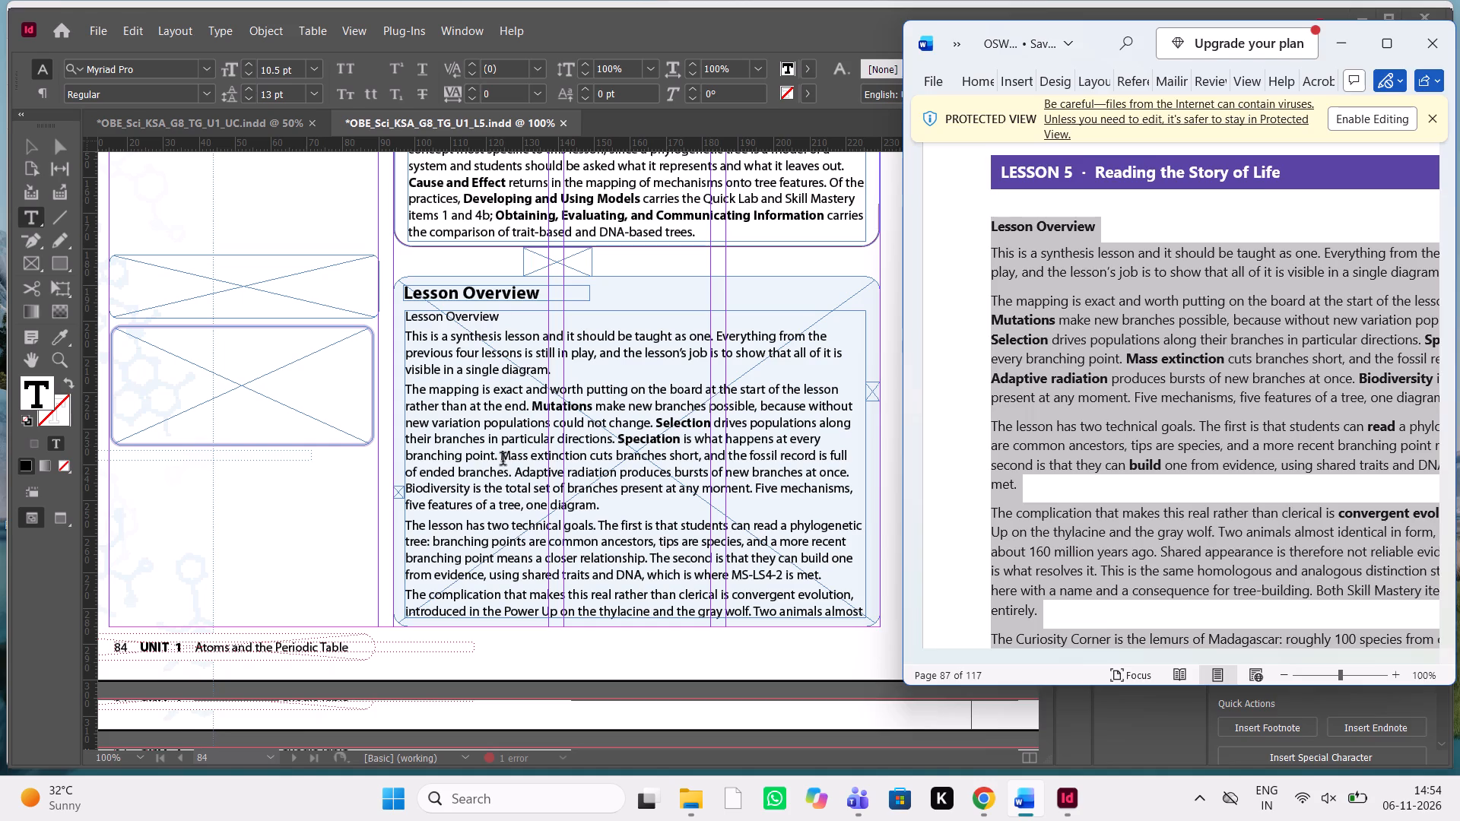
pyautogui.moveTo(503, 461); pyautogui.dragTo(586, 461)
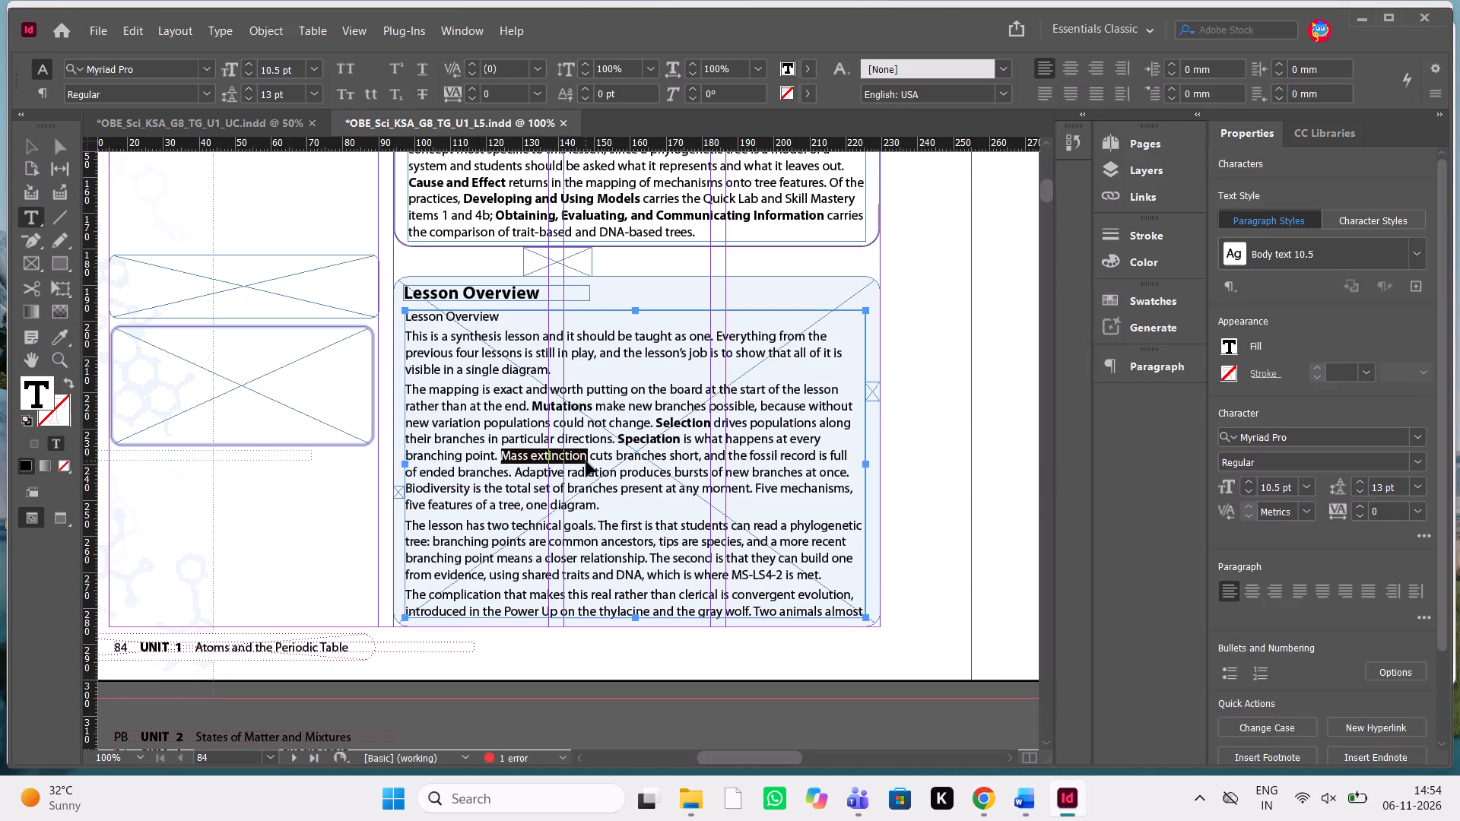
pyautogui.hotkey('ctrl', 'shift', 'b')
pyautogui.click(601, 460)
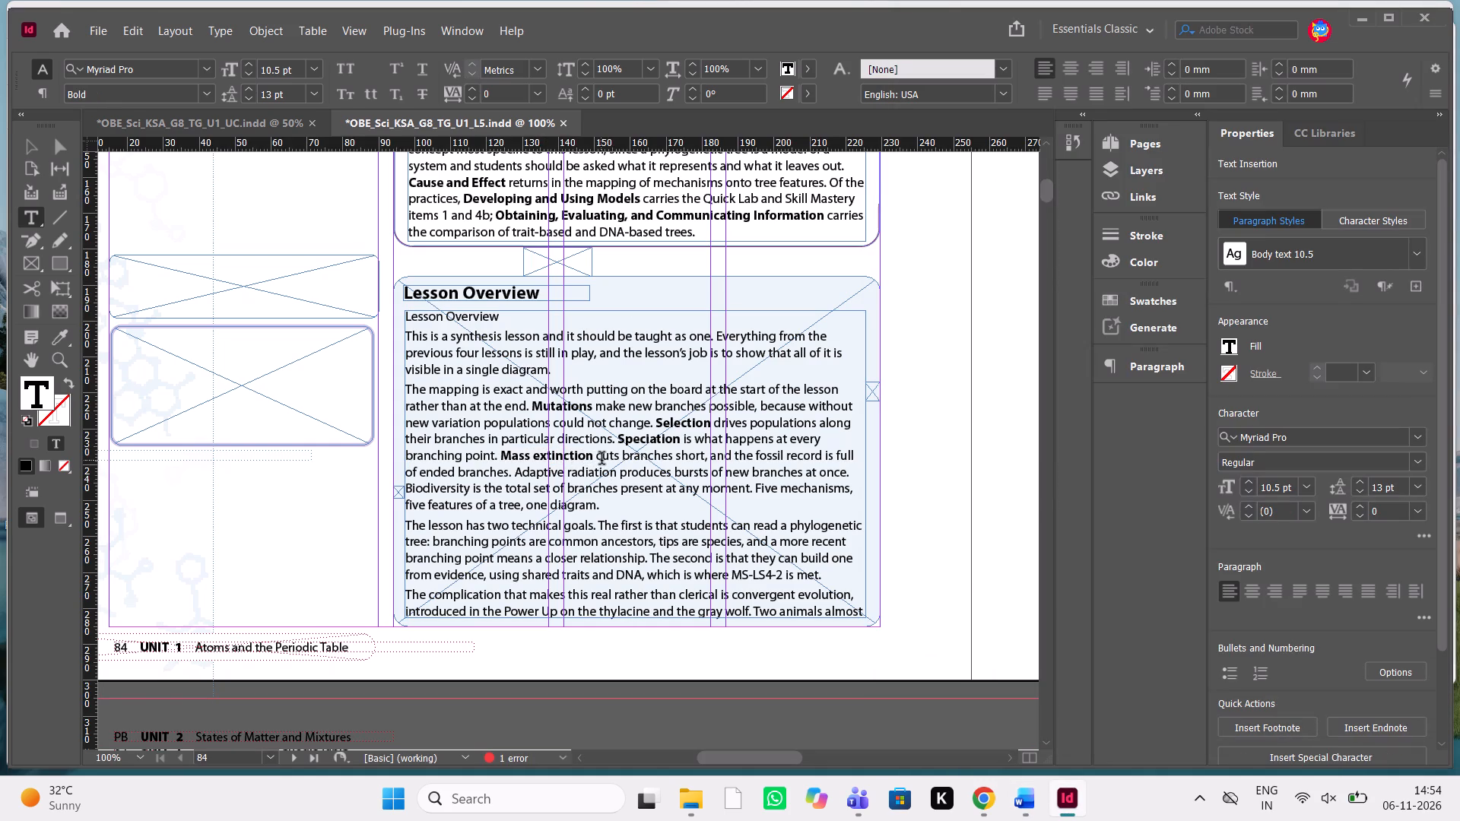
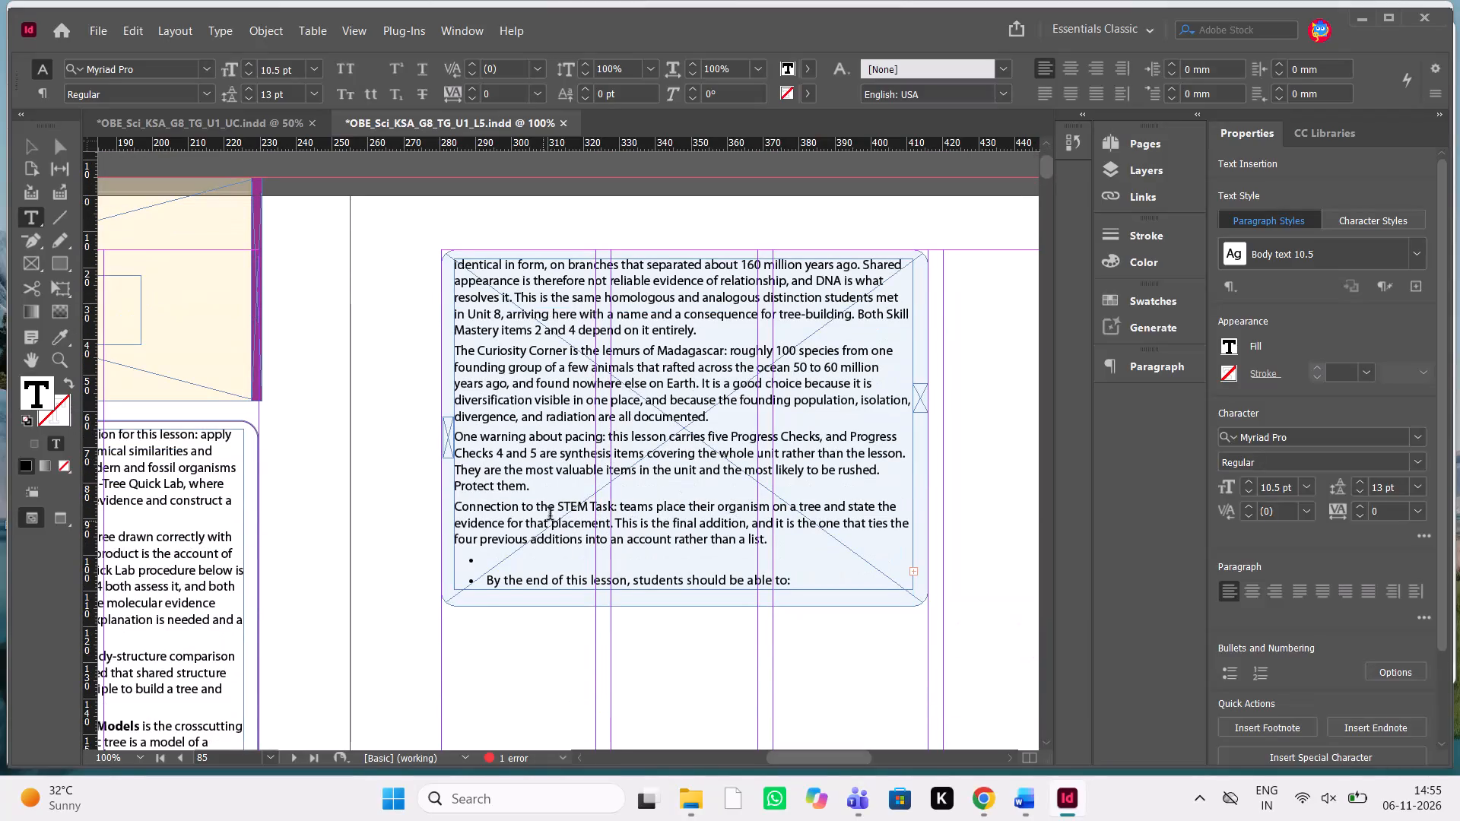
# Compare with the Word manuscript's Lesson 5 overview and make "Adaptive radiation" and "Biodiversity" bold in the mapping paragraph on page 84.
pyautogui.scroll(-2, 556, 515)
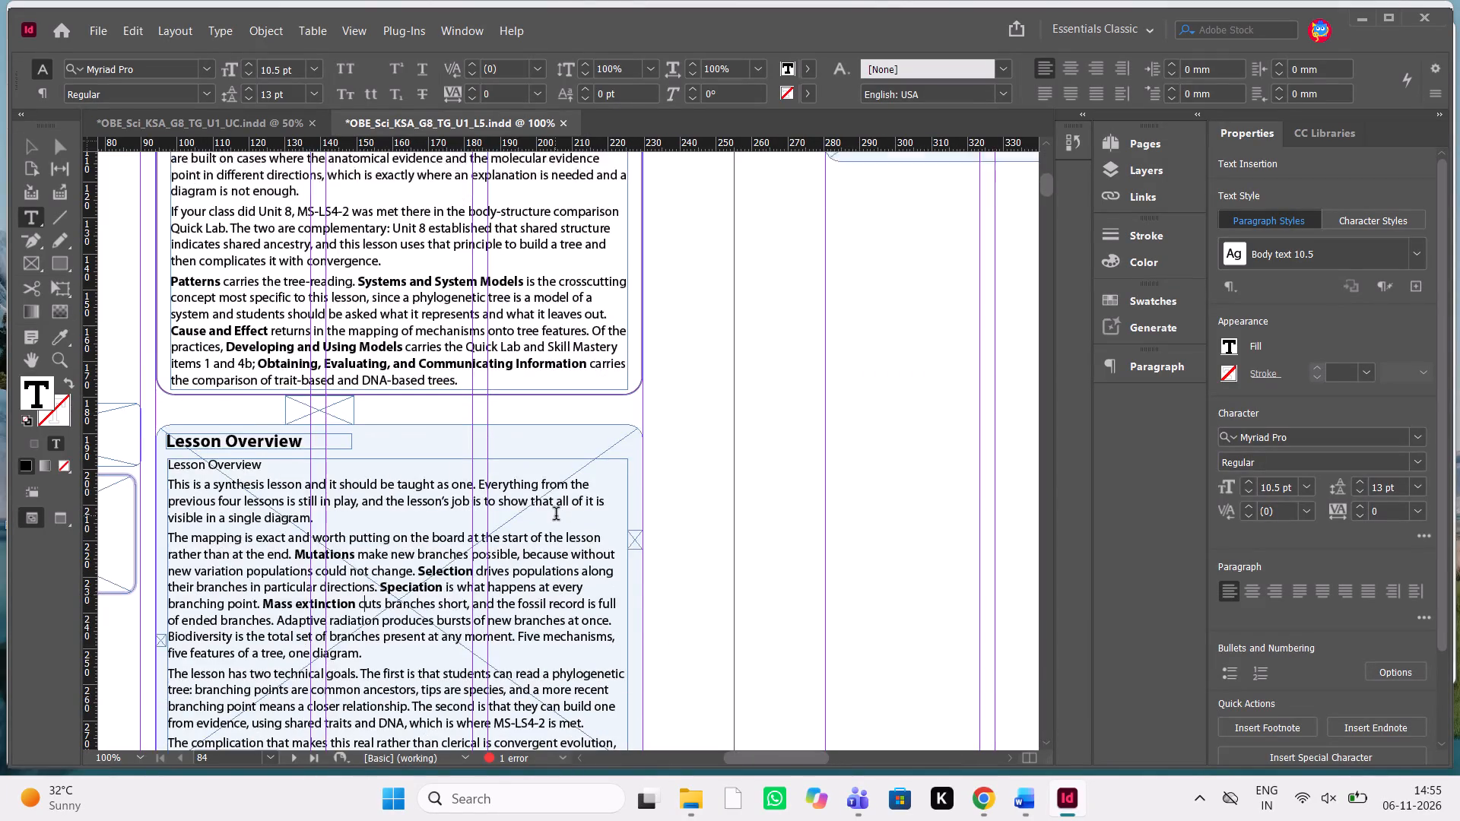
pyautogui.scroll(-1, 556, 515)
pyautogui.hotkey('alt', 'Tab')
pyautogui.hscroll(-1, 1090, 493)
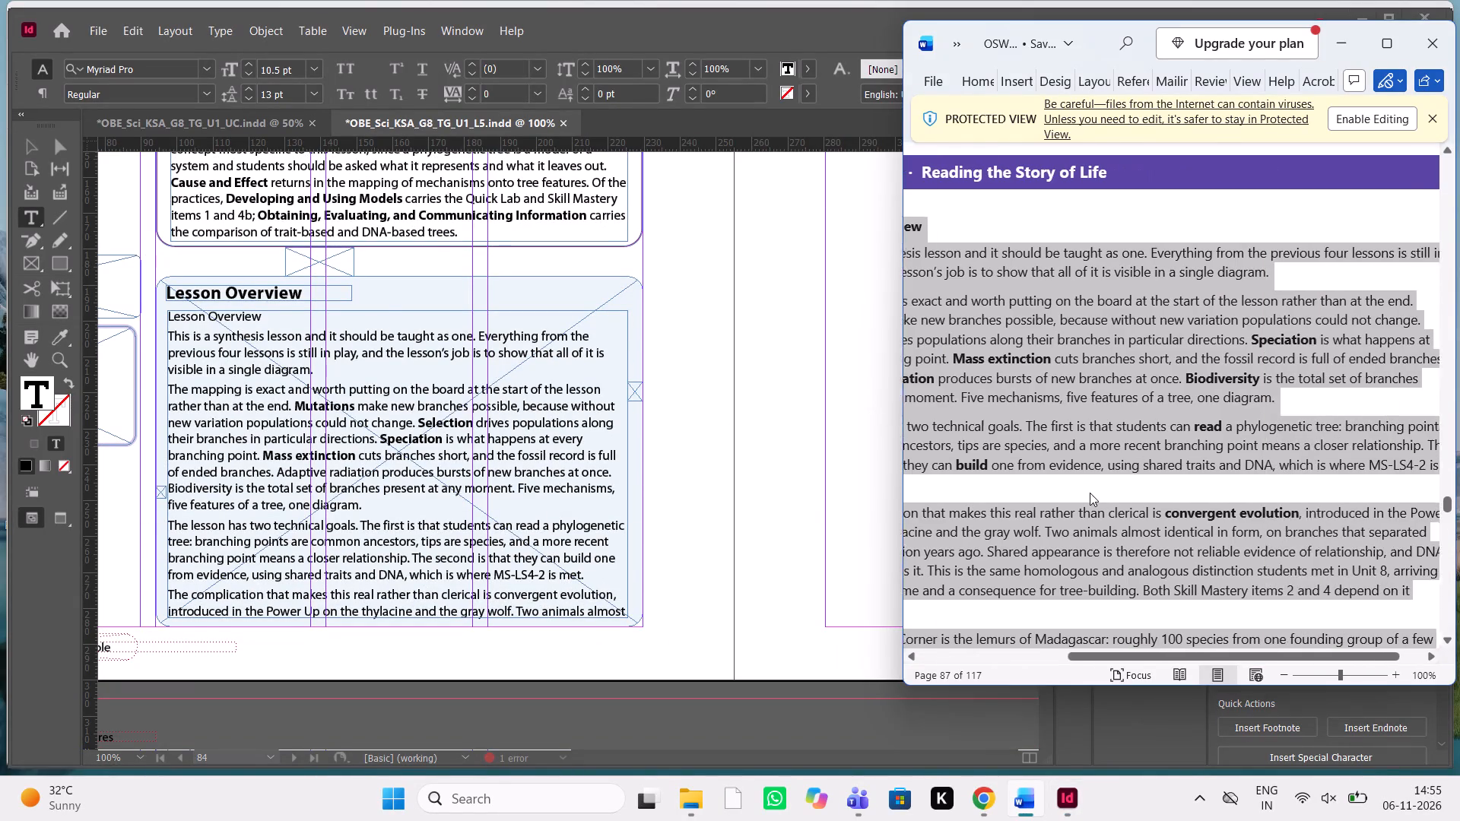
pyautogui.hscroll(-1, 1090, 493)
pyautogui.hscroll(1, 1090, 493)
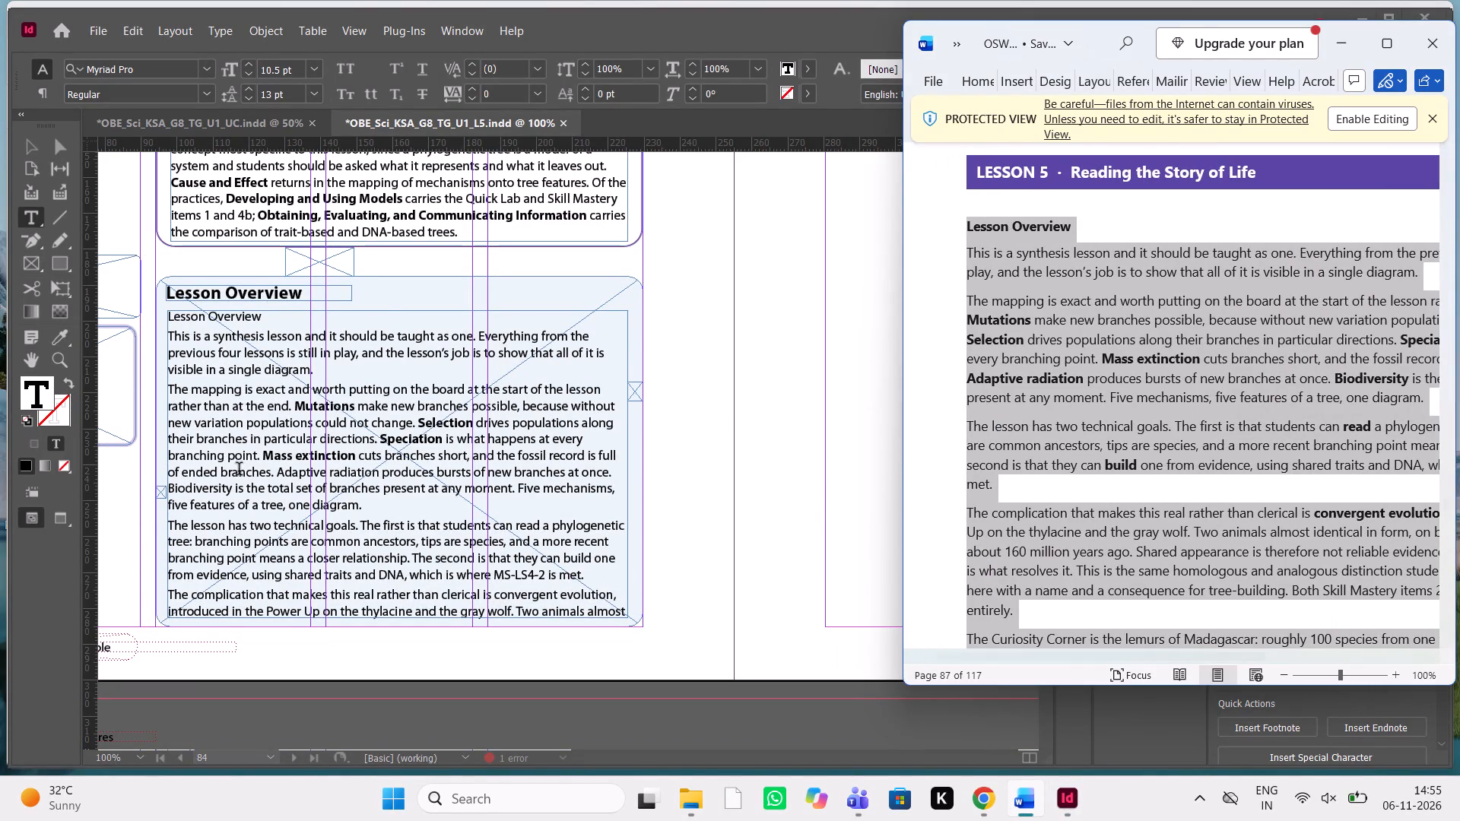
pyautogui.moveTo(380, 474); pyautogui.dragTo(279, 472)
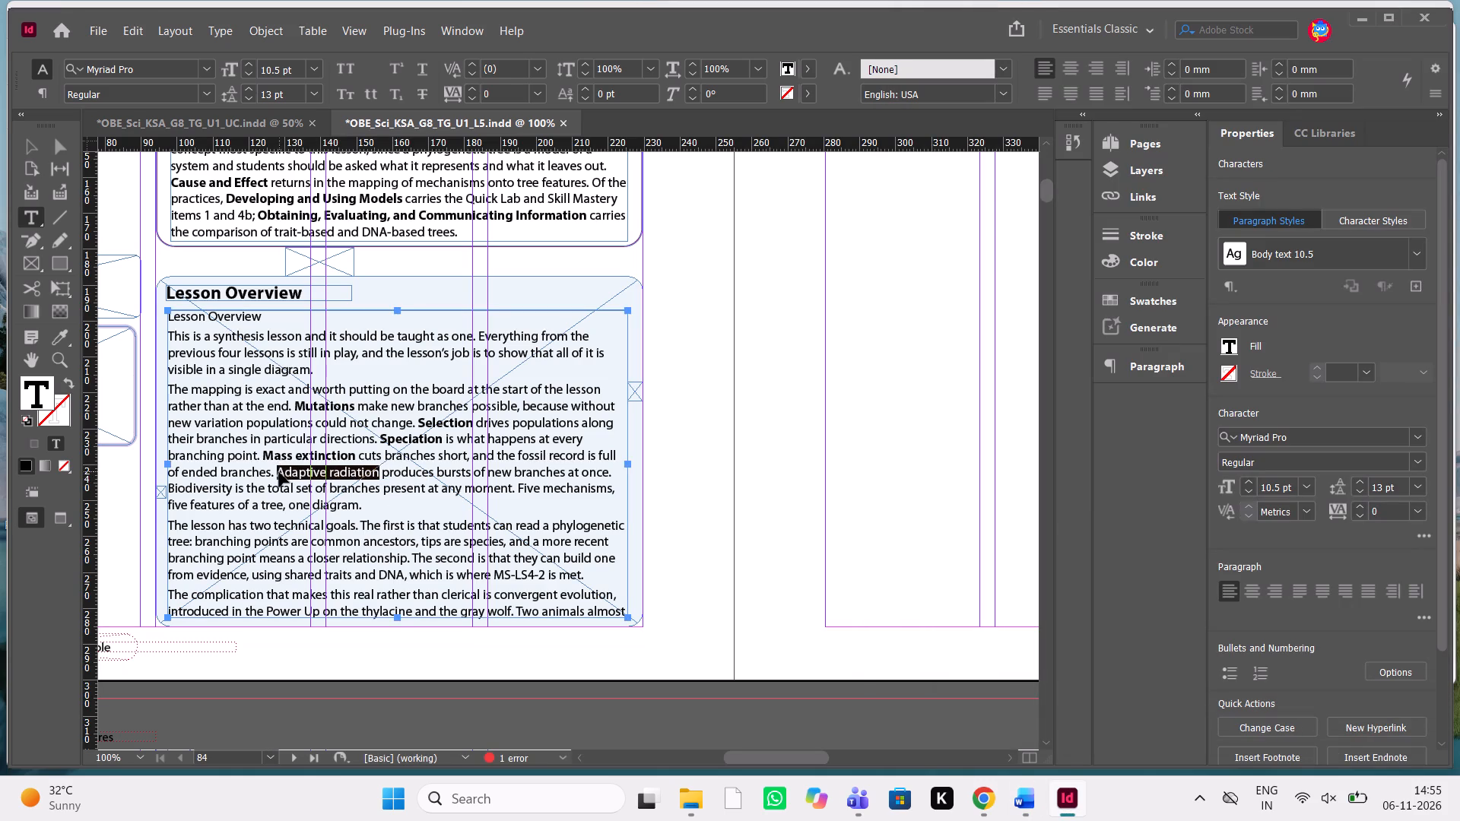
pyautogui.hotkey('ctrl', 'shift', 'b')
pyautogui.hotkey('alt', 'Tab')
pyautogui.hscroll(-1, 1080, 576)
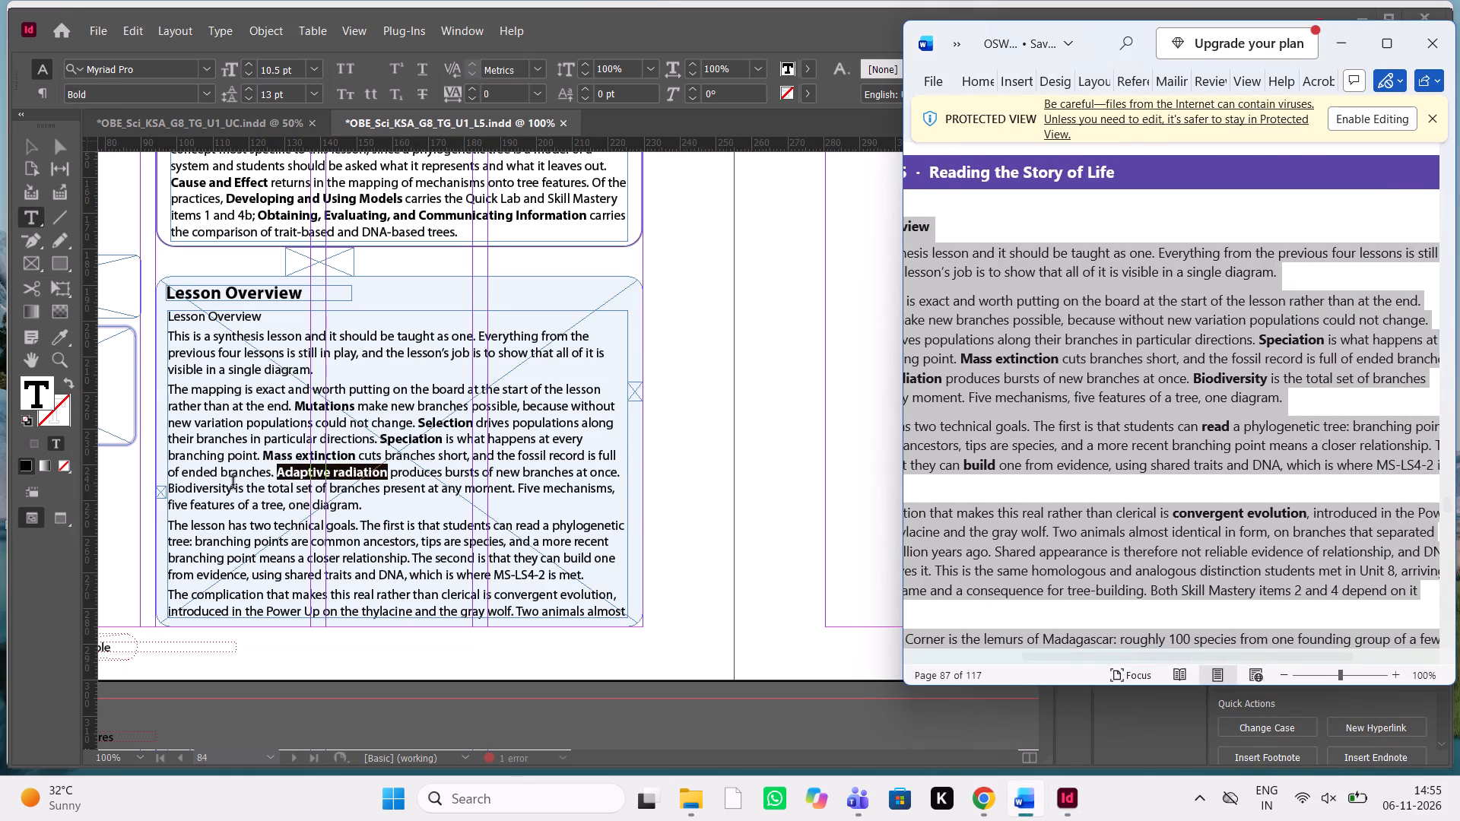
pyautogui.moveTo(233, 484); pyautogui.dragTo(167, 487)
pyautogui.hotkey('ctrl', 'shift', 'b')
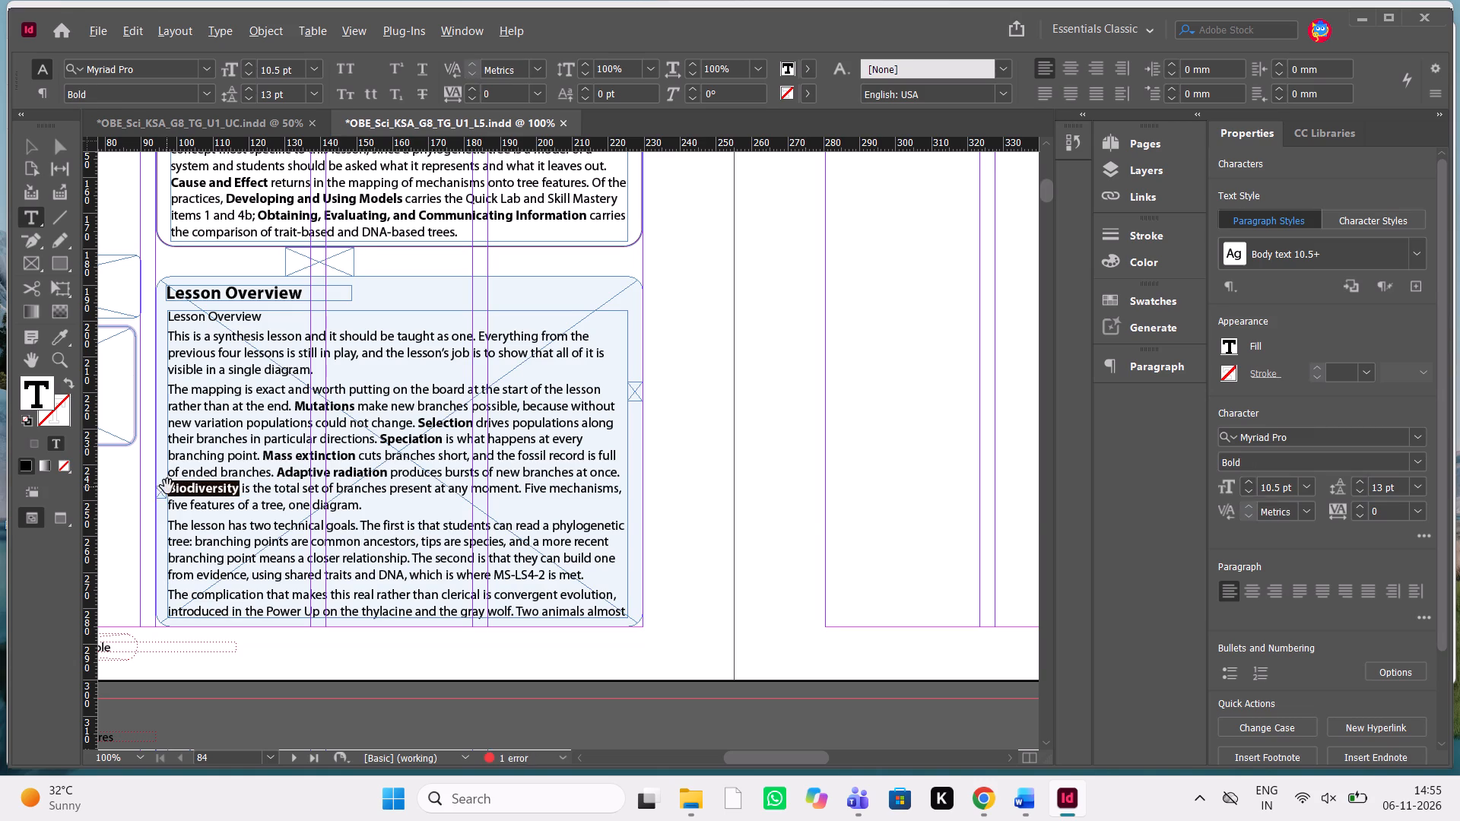
# Check the emphasis in the Word manuscript and make "read" and "build" bold in the technical goals paragraph on page 84.
pyautogui.hotkey('alt', 'Tab')
pyautogui.scroll(-1, 1122, 390)
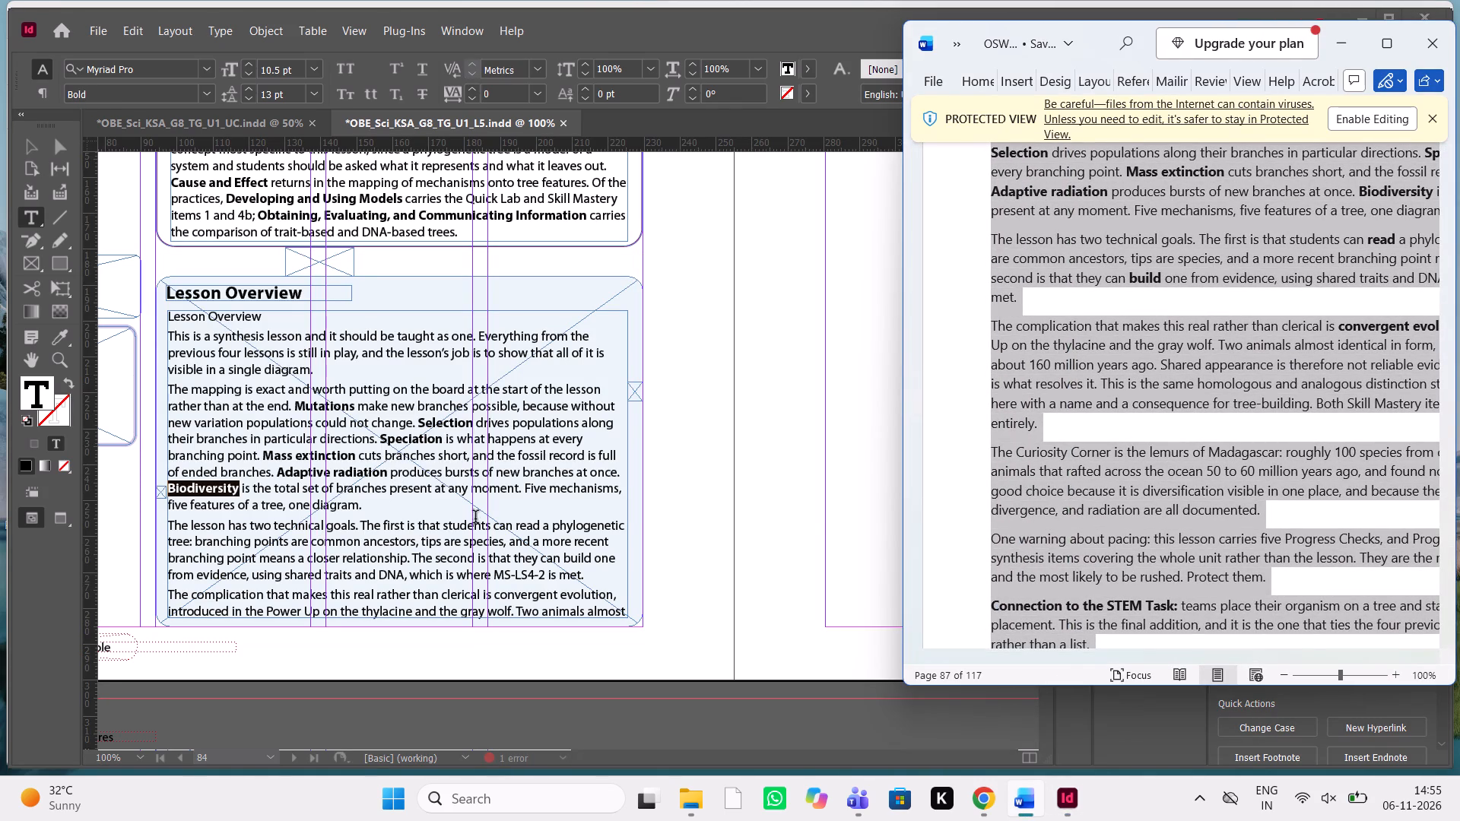
pyautogui.scroll(1, 1074, 444)
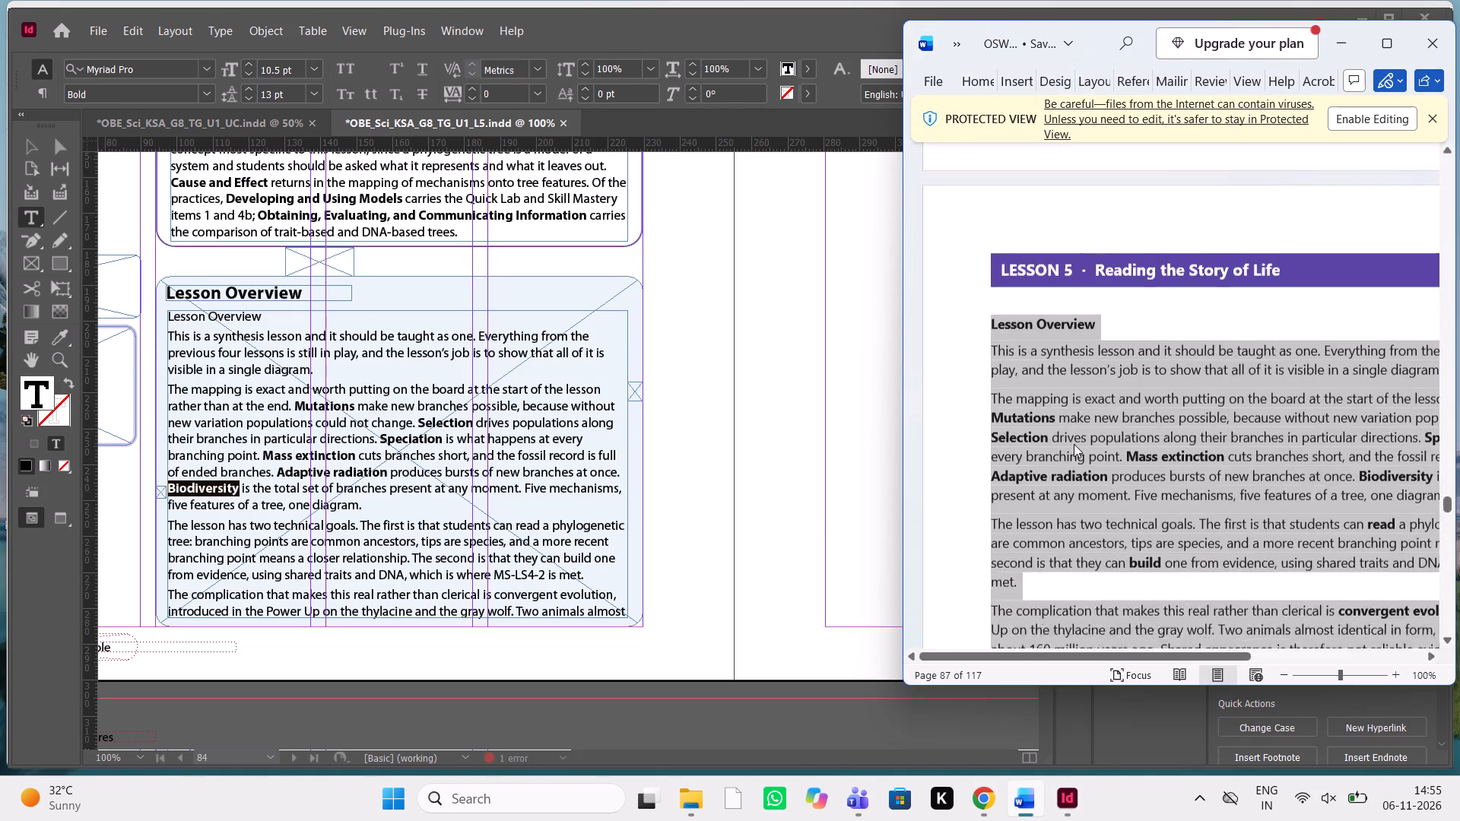
pyautogui.scroll(1, 1074, 444)
pyautogui.scroll(-1, 1074, 444)
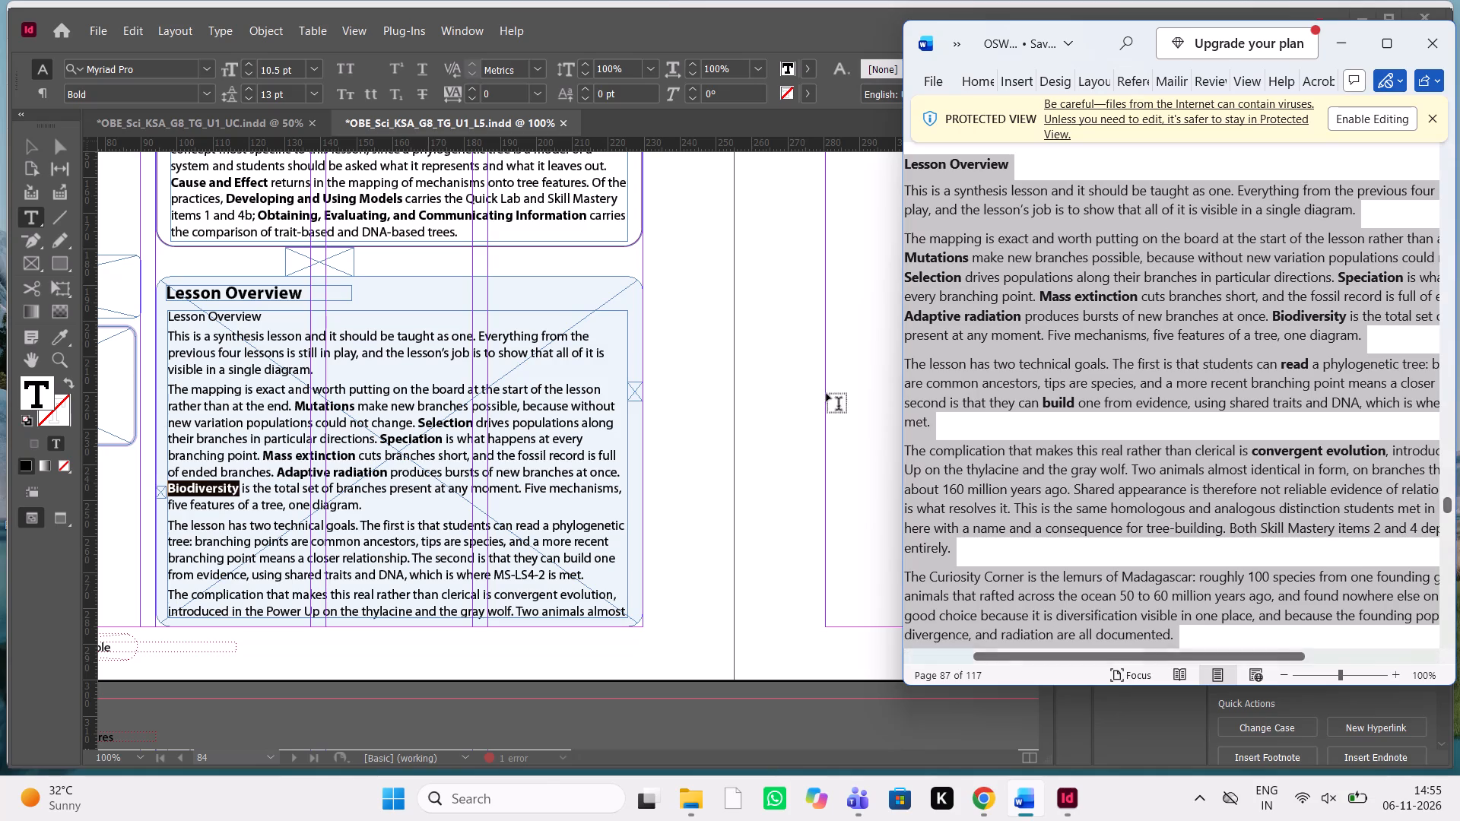
pyautogui.moveTo(540, 523); pyautogui.dragTo(513, 525)
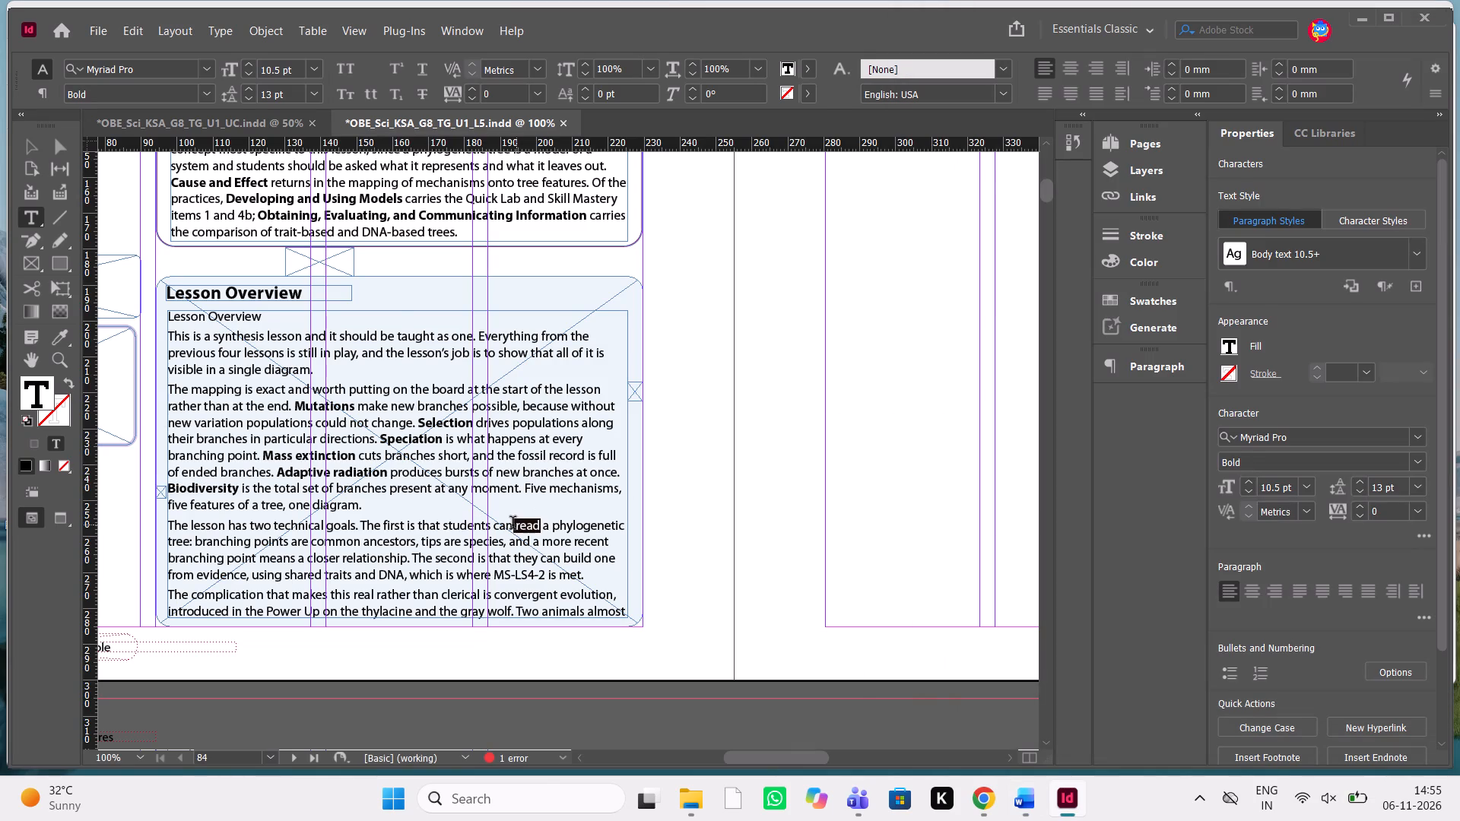
pyautogui.moveTo(513, 525); pyautogui.dragTo(512, 525)
pyautogui.hotkey('ctrl', 'shift', 'b')
pyautogui.hotkey('alt', 'Tab')
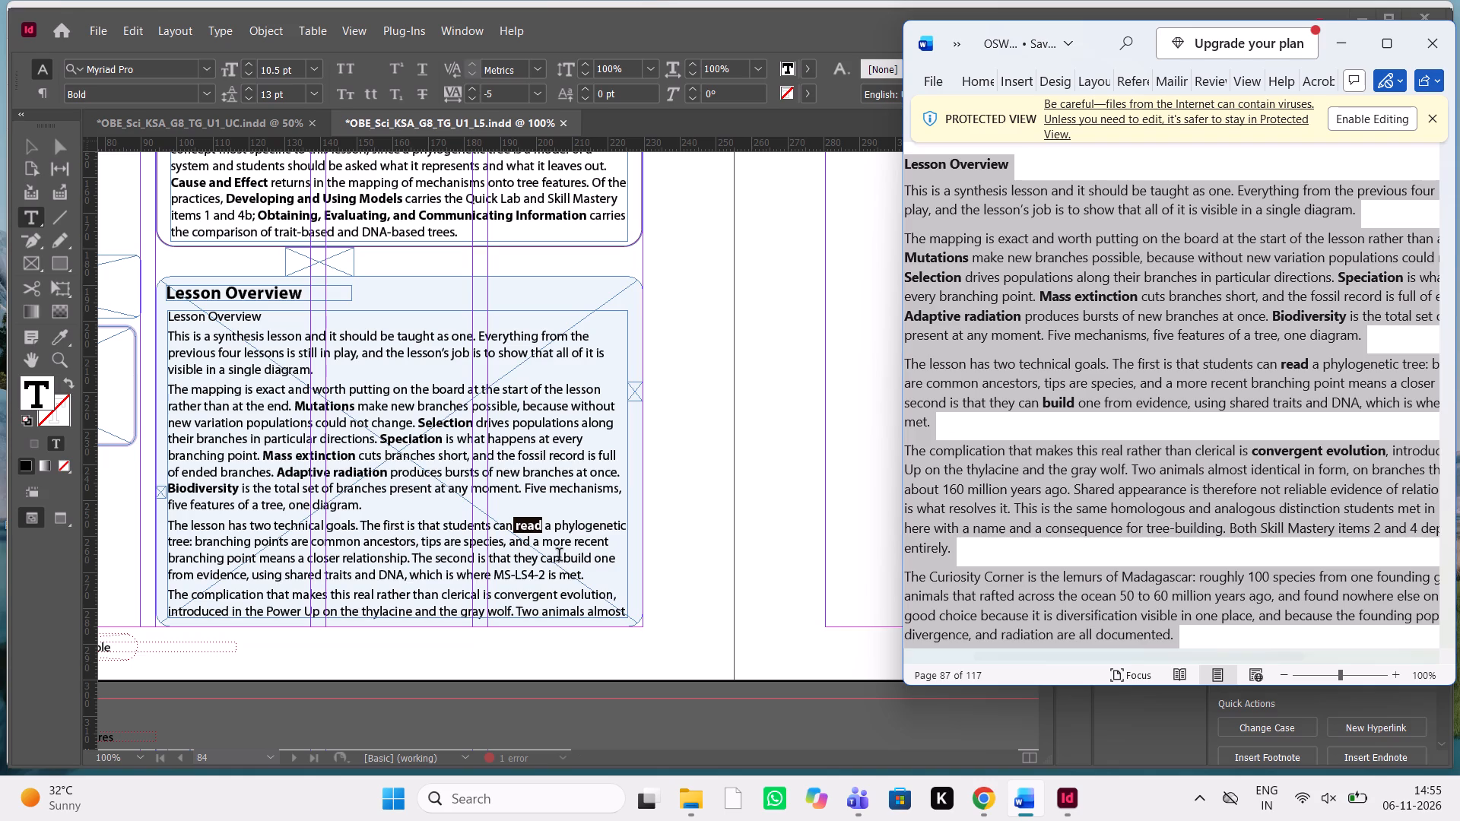
pyautogui.moveTo(559, 565); pyautogui.dragTo(593, 562)
pyautogui.hotkey('ctrl', 'shift', 'b')
pyautogui.click(463, 578)
# Check the emphasis in the Word manuscript and make "convergent evolution," bold in the complication paragraph at the end of page 84's overview.
pyautogui.hotkey('alt', 'Tab')
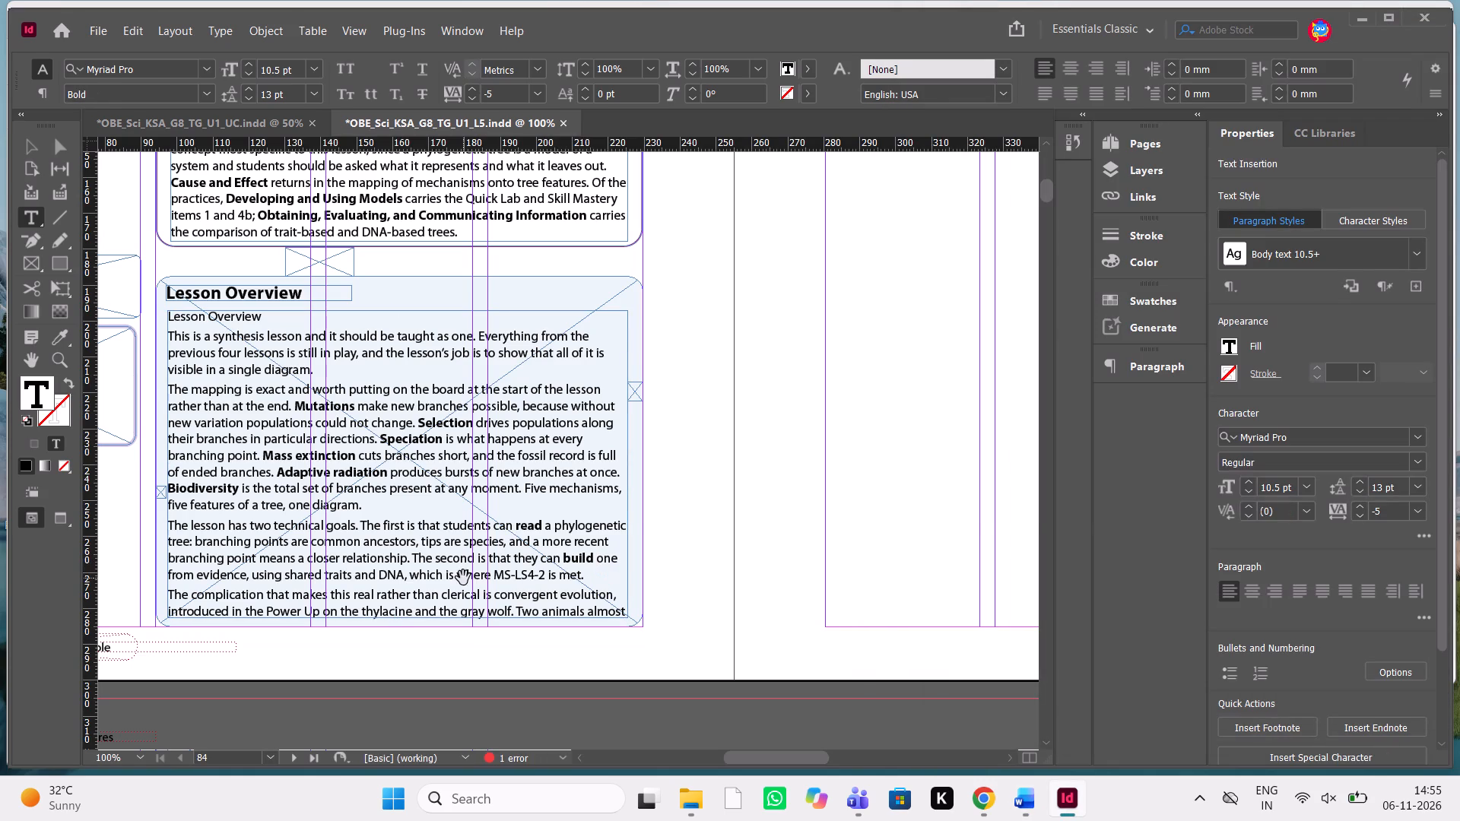
pyautogui.hscroll(-1, 1233, 487)
pyautogui.hscroll(1, 1233, 487)
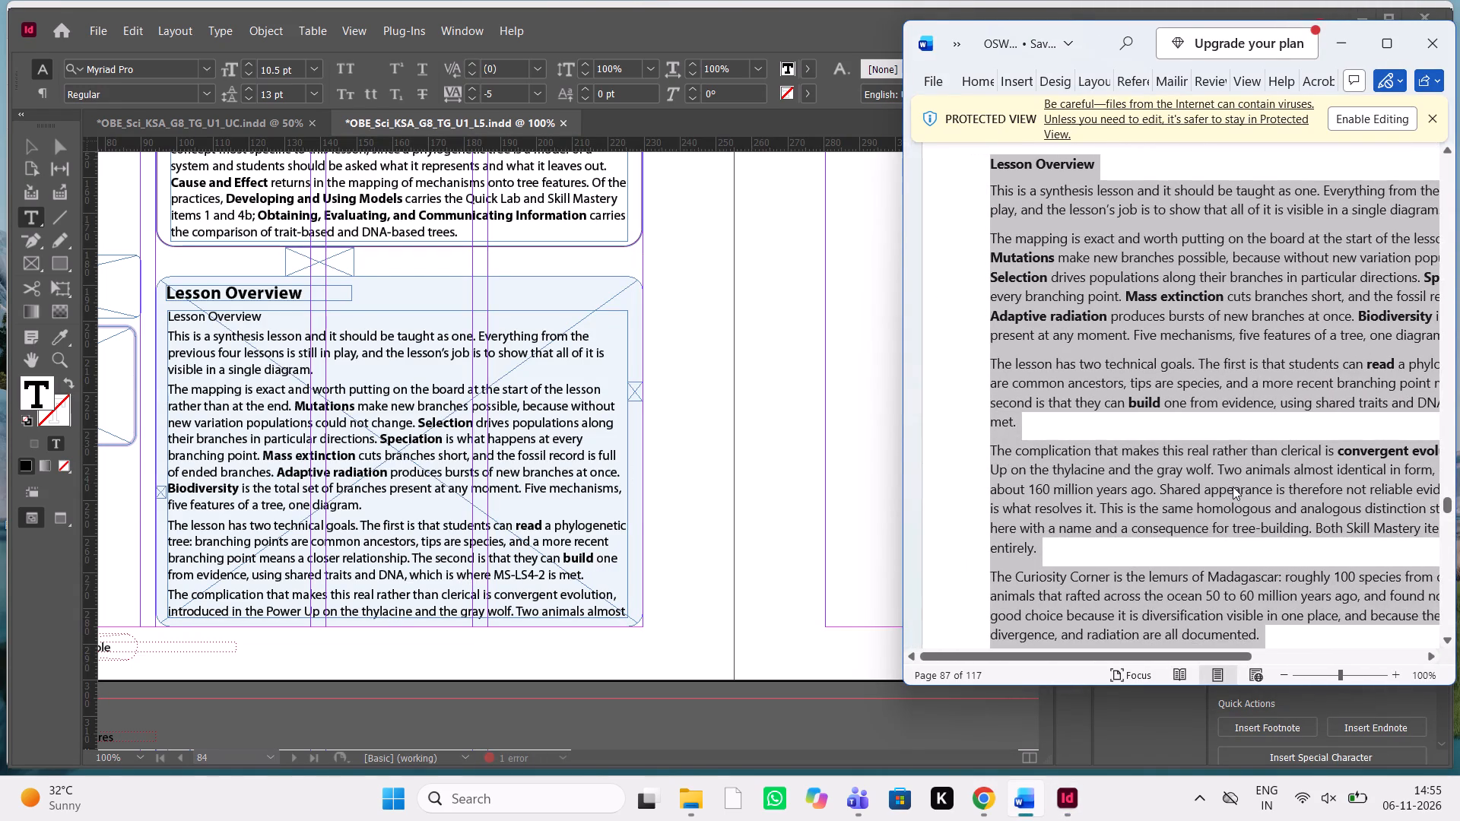
pyautogui.scroll(1, 1233, 487)
pyautogui.hscroll(-1, 1233, 487)
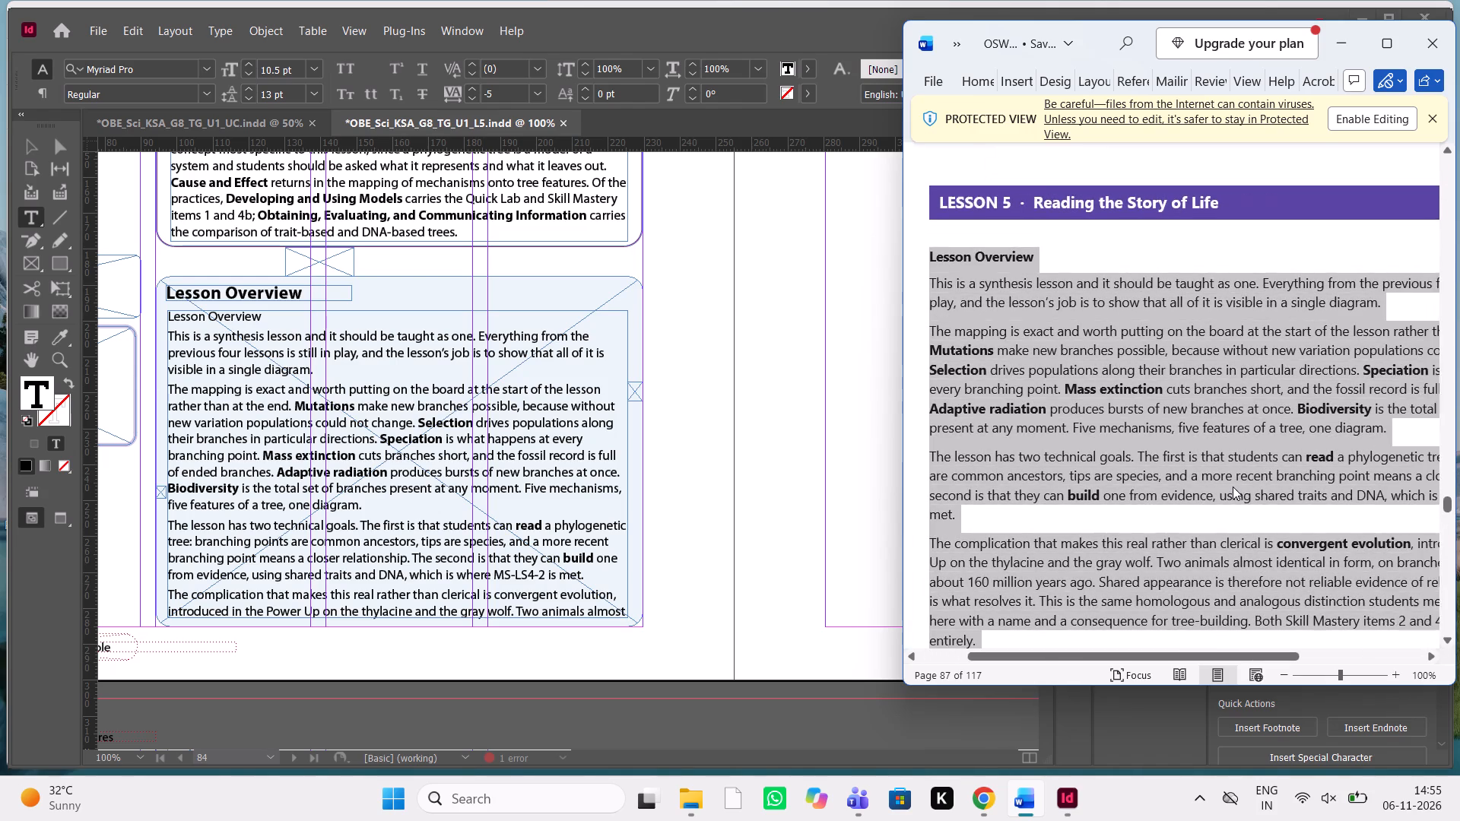
pyautogui.hscroll(-1, 1233, 487)
pyautogui.hscroll(1, 1233, 487)
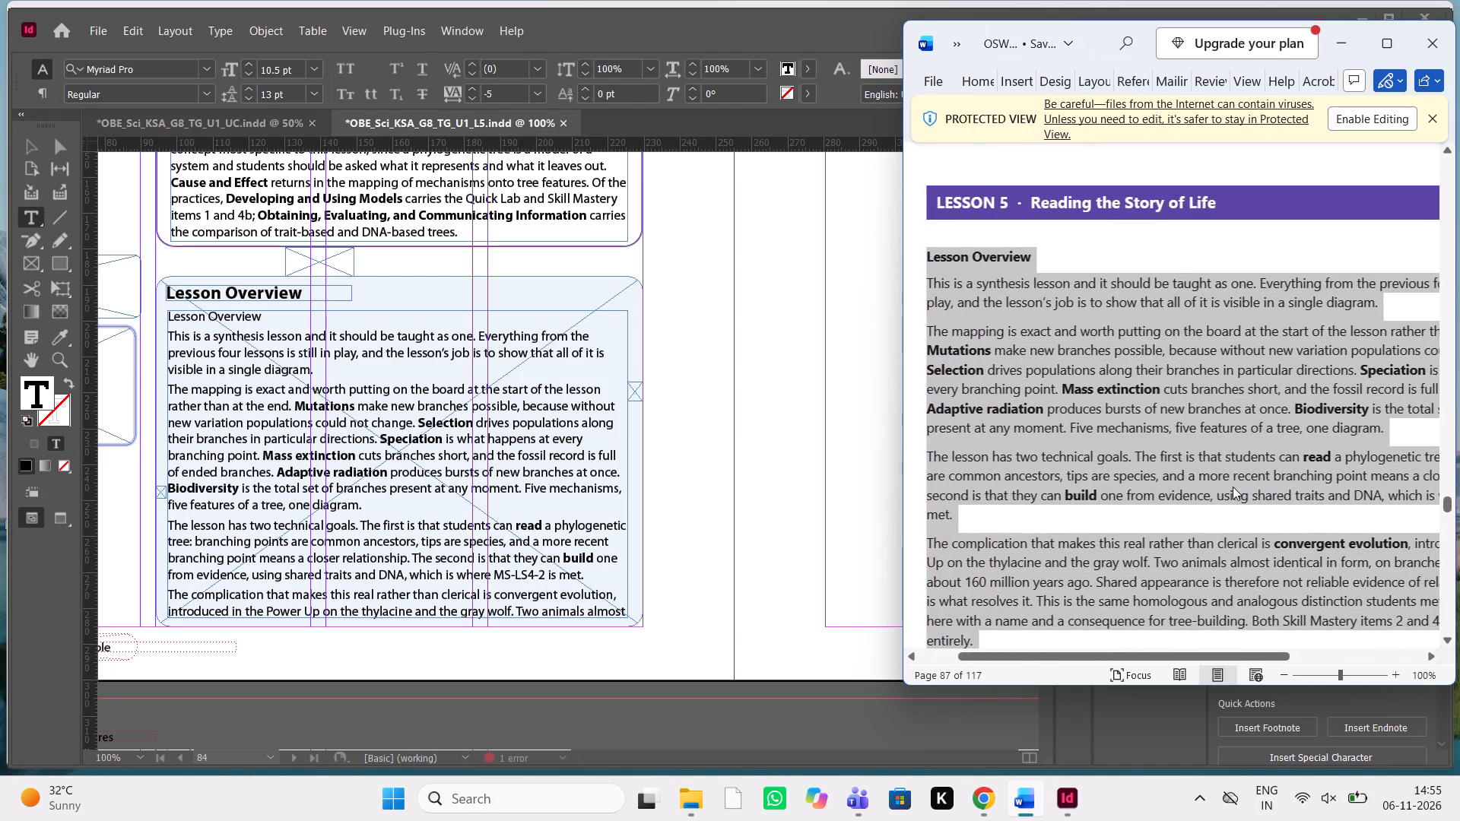
pyautogui.hscroll(1, 1233, 487)
pyautogui.hscroll(-1, 1233, 487)
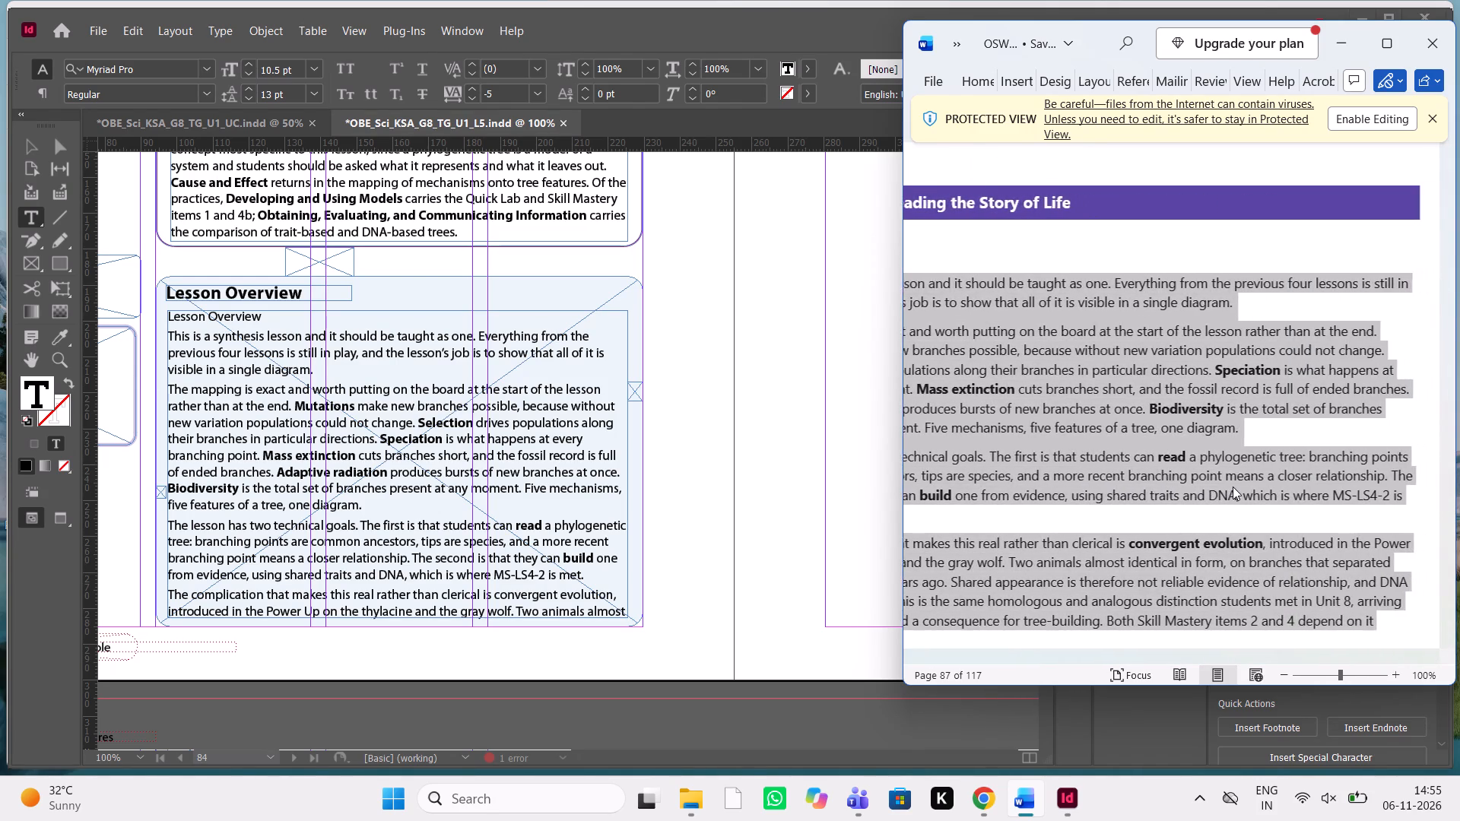
pyautogui.hscroll(1, 1233, 487)
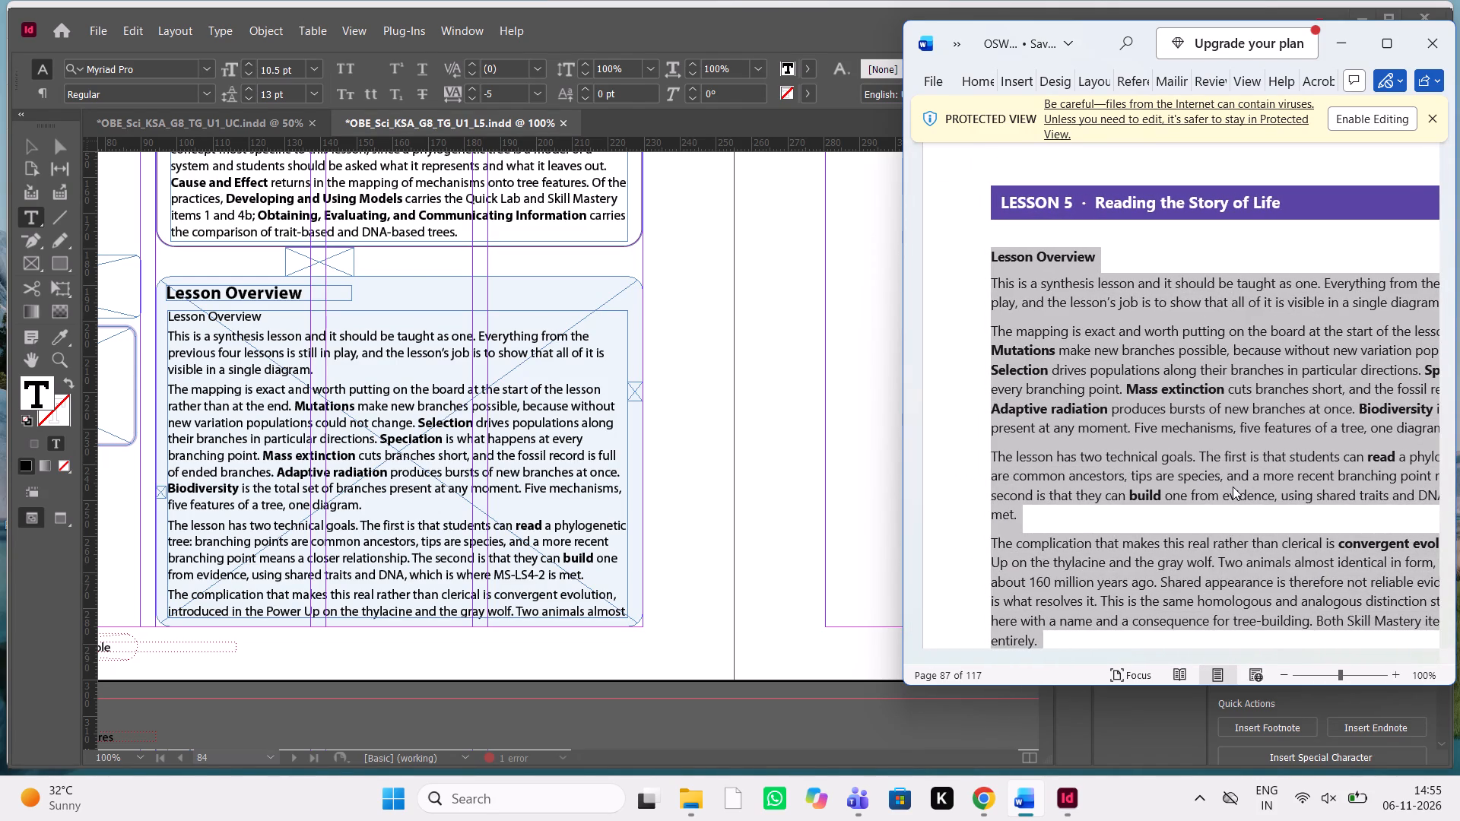
pyautogui.hscroll(-1, 1233, 487)
pyautogui.scroll(-1, 1233, 487)
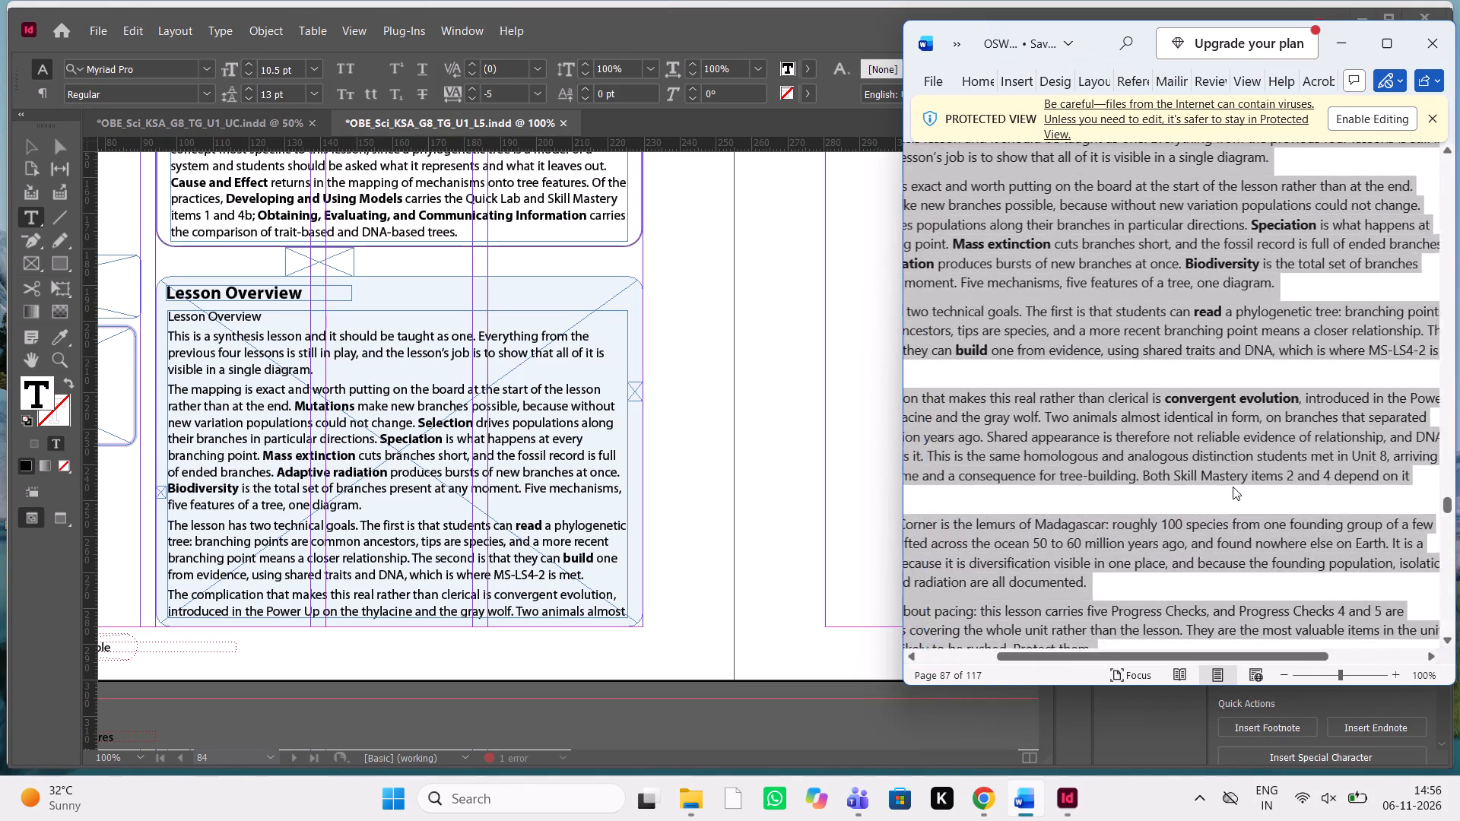
pyautogui.scroll(-2, 1233, 487)
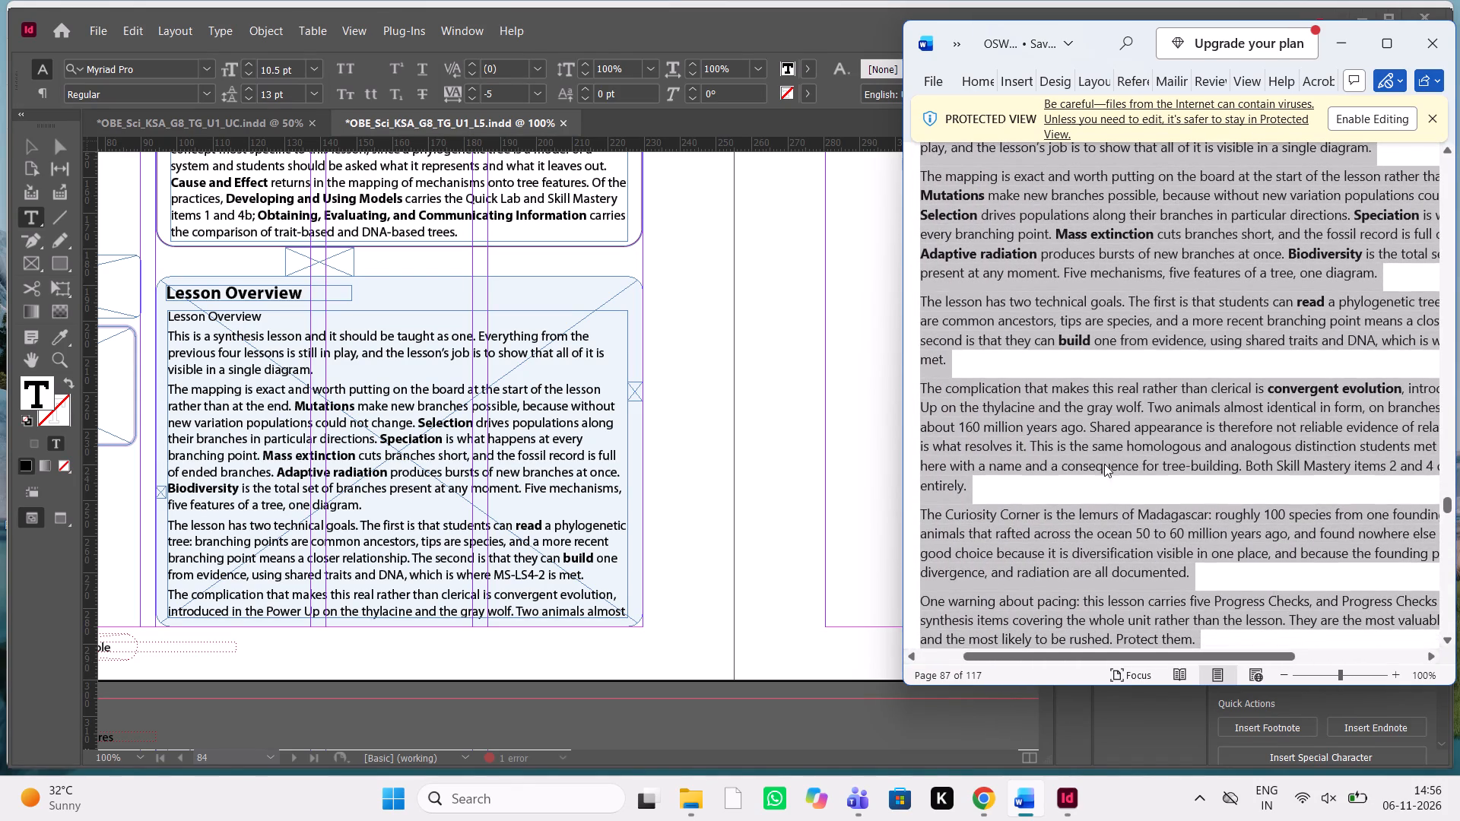
pyautogui.moveTo(492, 587); pyautogui.dragTo(617, 594)
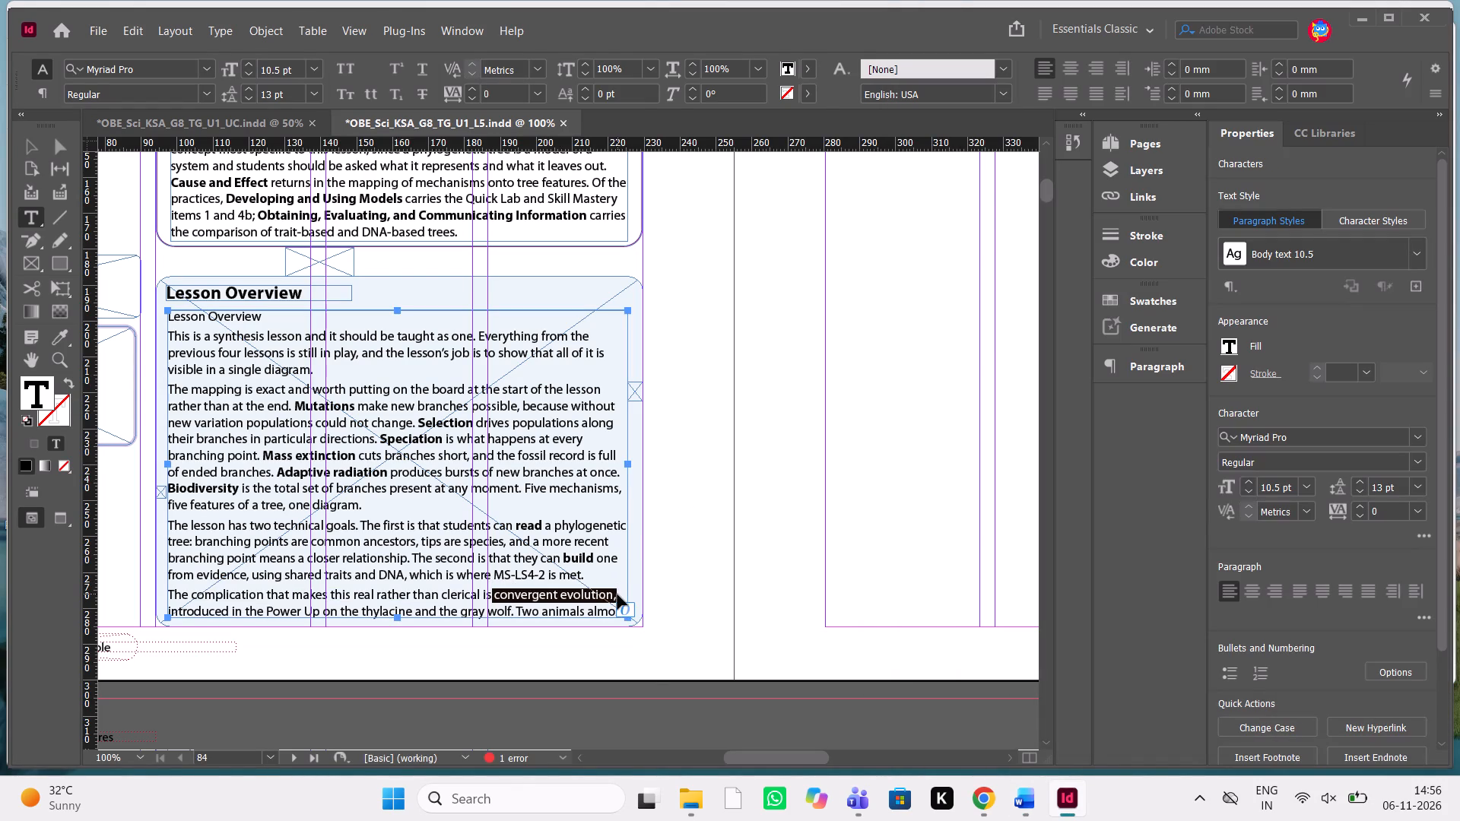
pyautogui.hotkey('ctrl', 'shift', 'b')
# Compare with the Word manuscript and remove the bold from the comma after "convergent evolution" on page 84.
pyautogui.hotkey('alt', 'Tab')
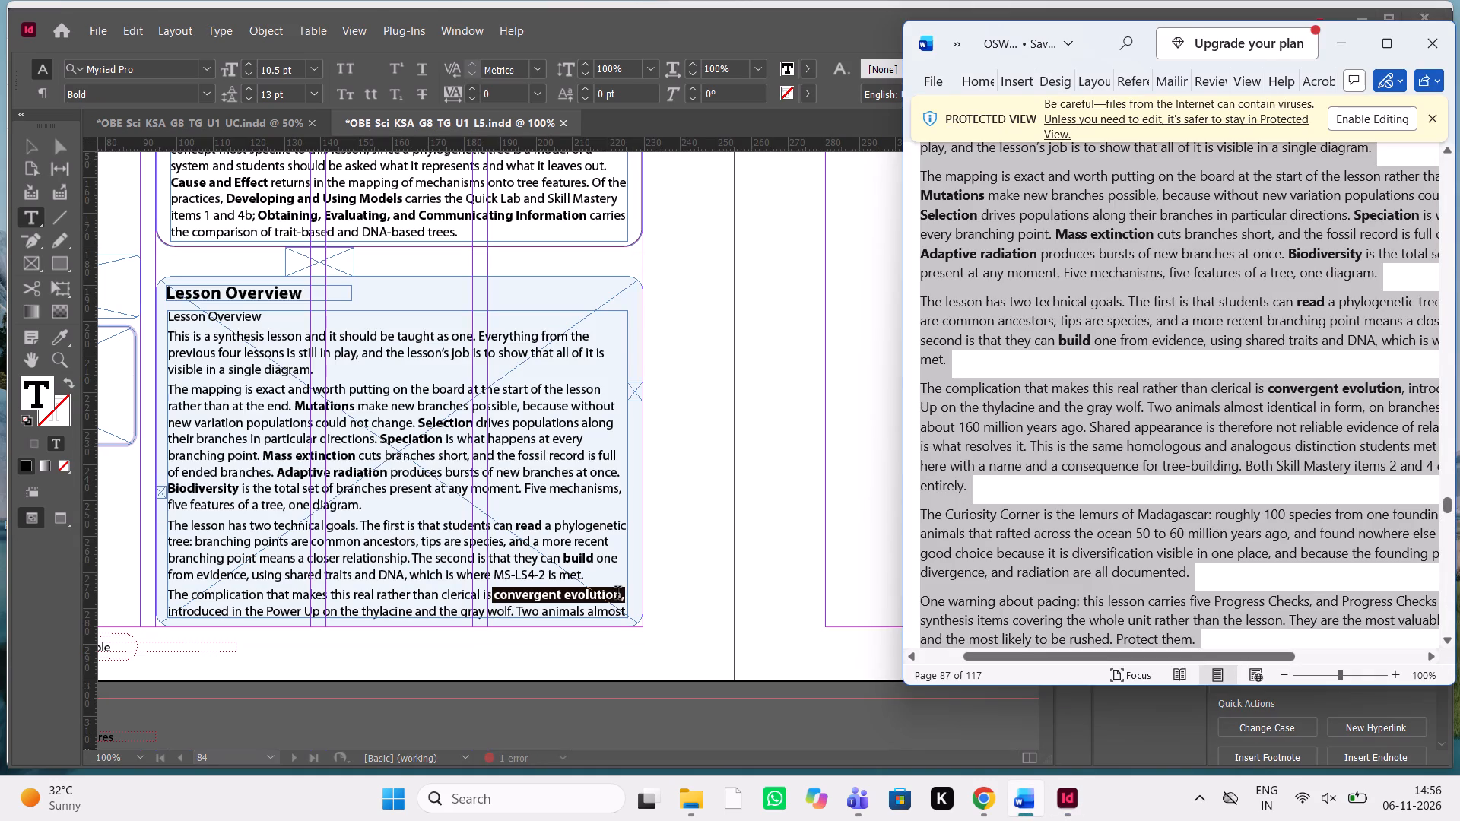
pyautogui.hscroll(-1, 1144, 595)
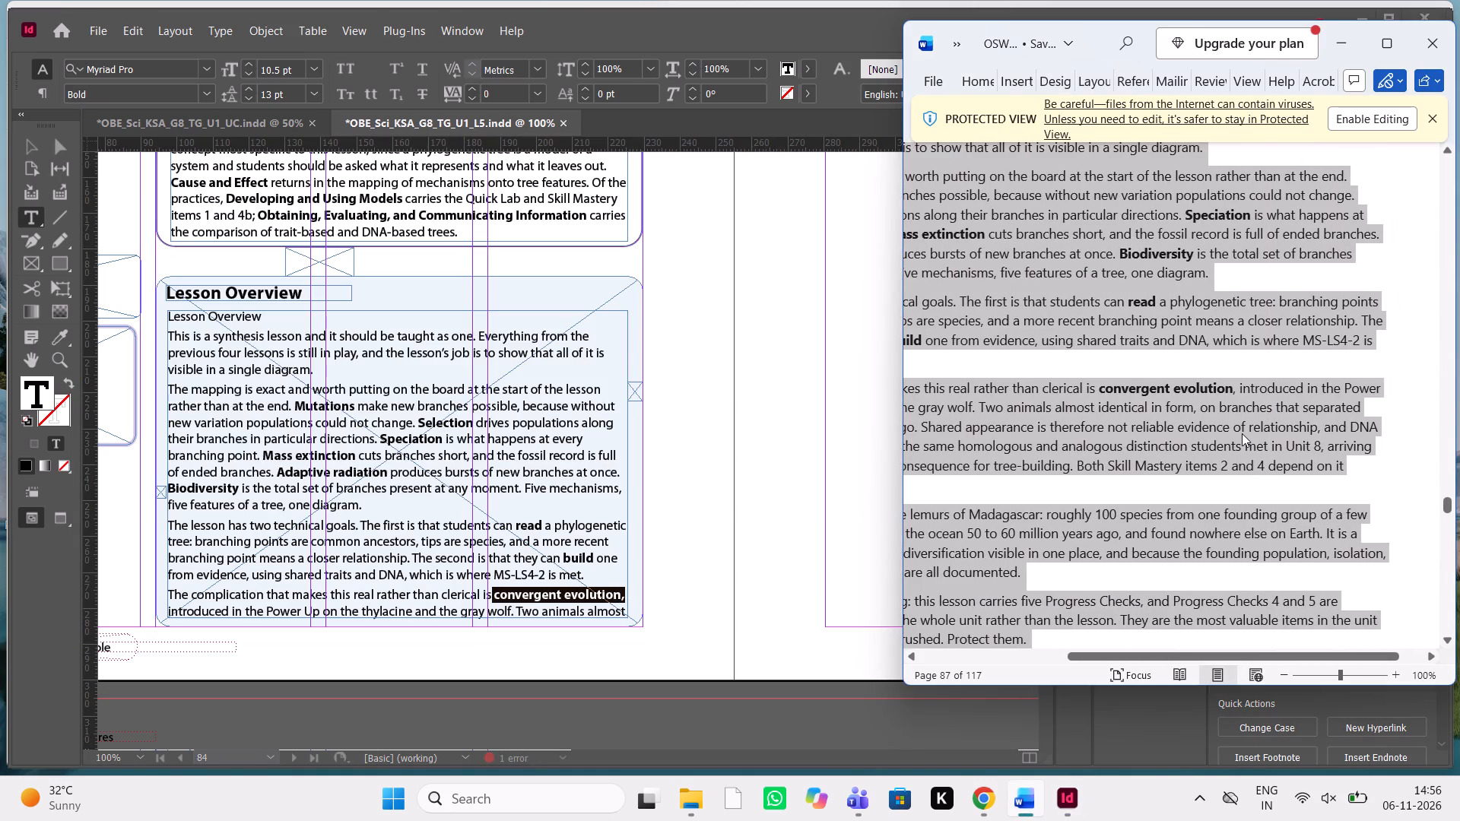
pyautogui.click(1242, 433)
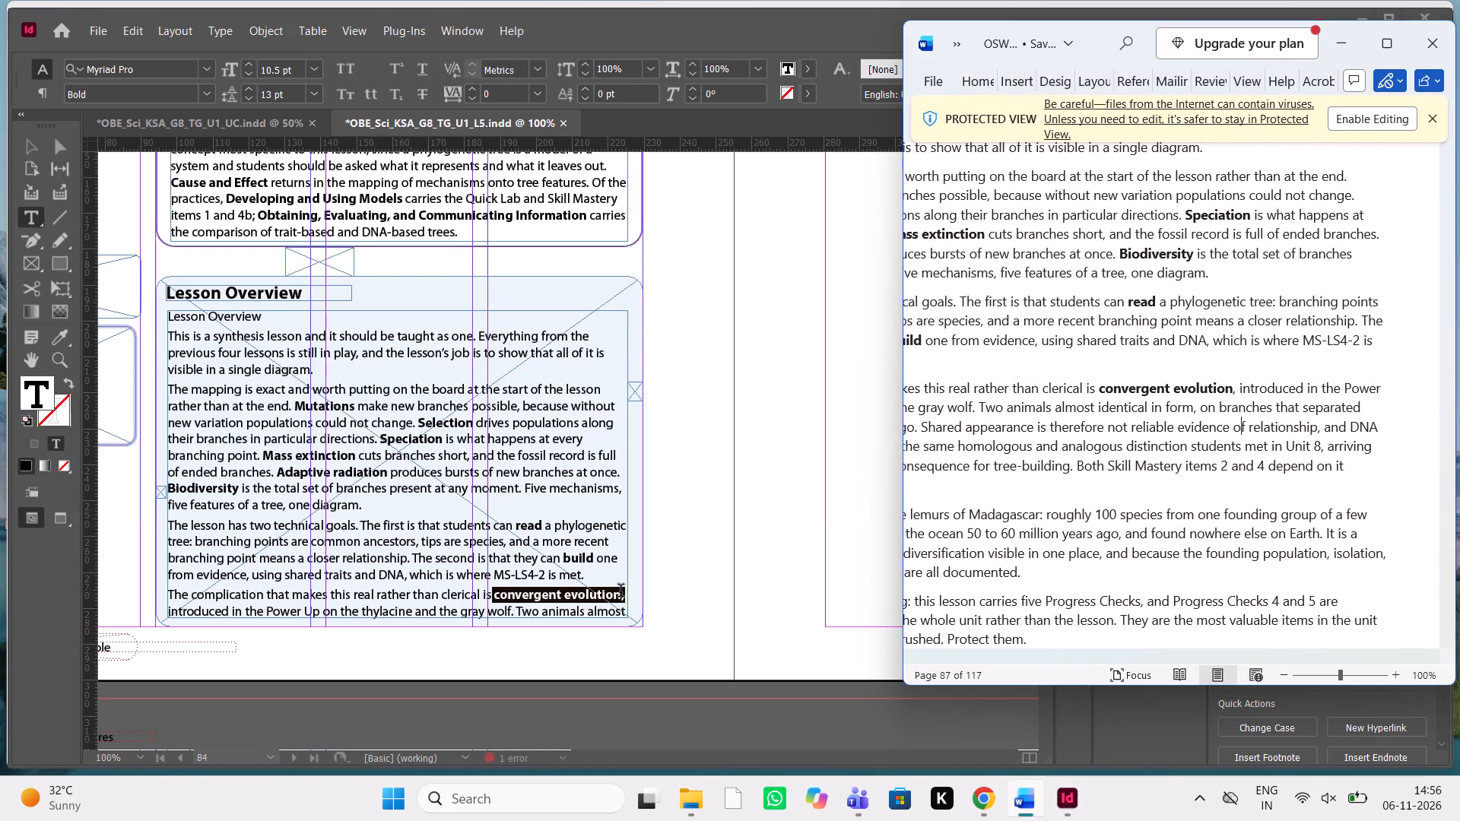
pyautogui.click(620, 592)
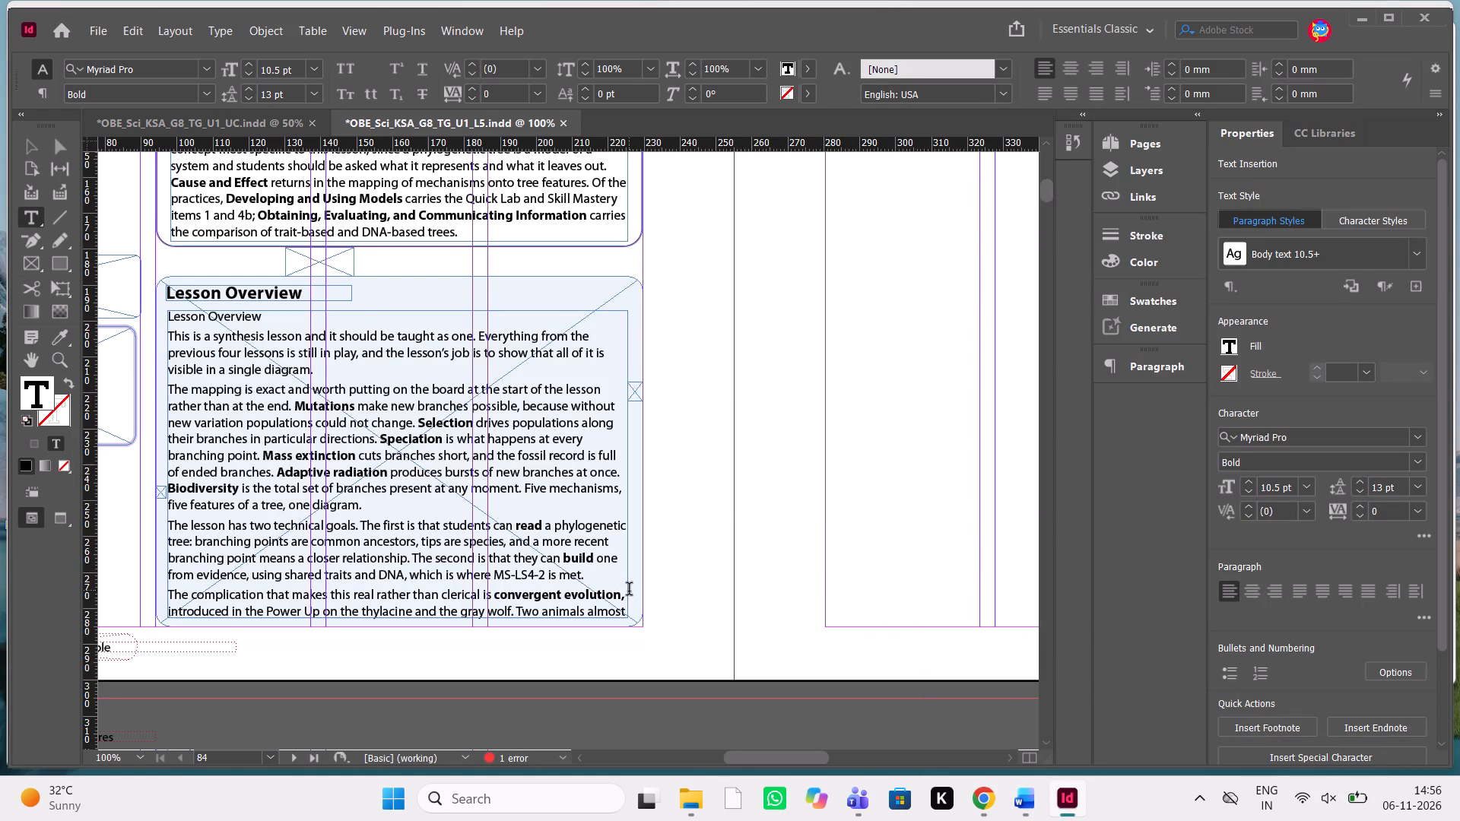
pyautogui.hotkey('shift', 'Right')
pyautogui.hotkey('ctrl', 'shift', 'b')
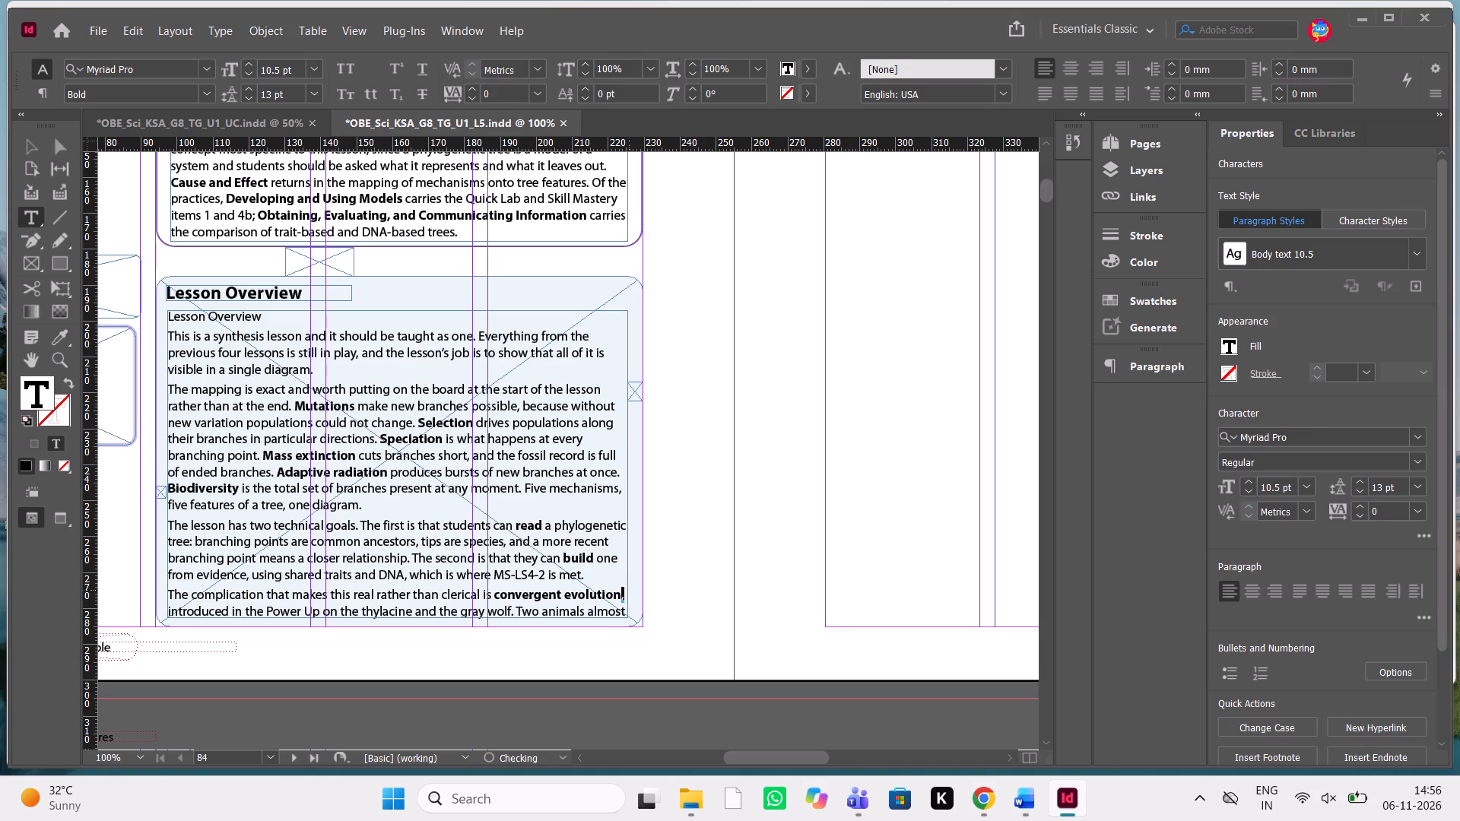
pyautogui.click(573, 528)
# Check the rest of the overview in the Word manuscript and make "Connection to the STEM Task:" bold on page 85.
pyautogui.scroll(3, 573, 528)
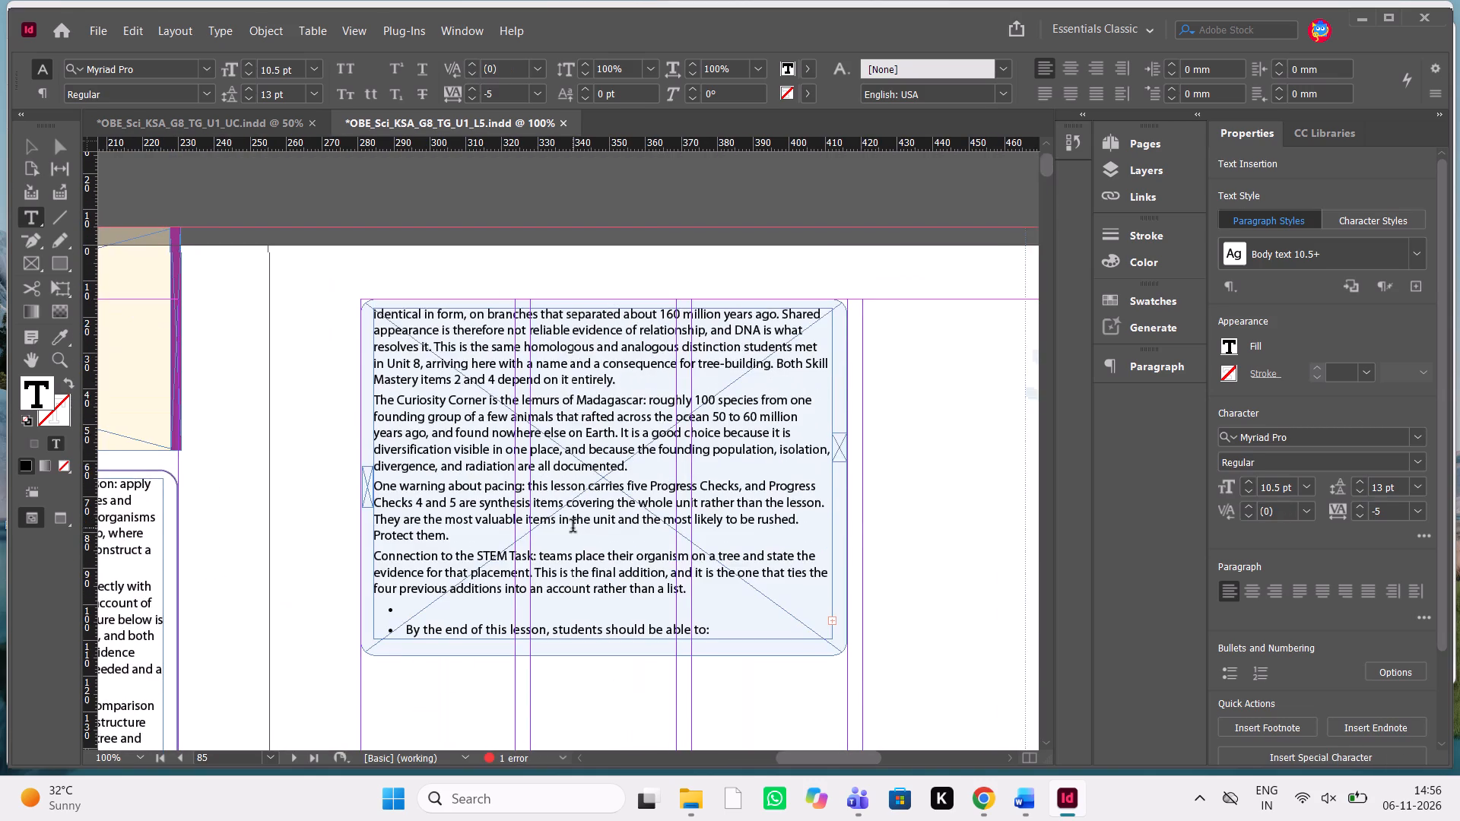
pyautogui.hotkey('alt', 'Tab')
pyautogui.scroll(-1, 1146, 379)
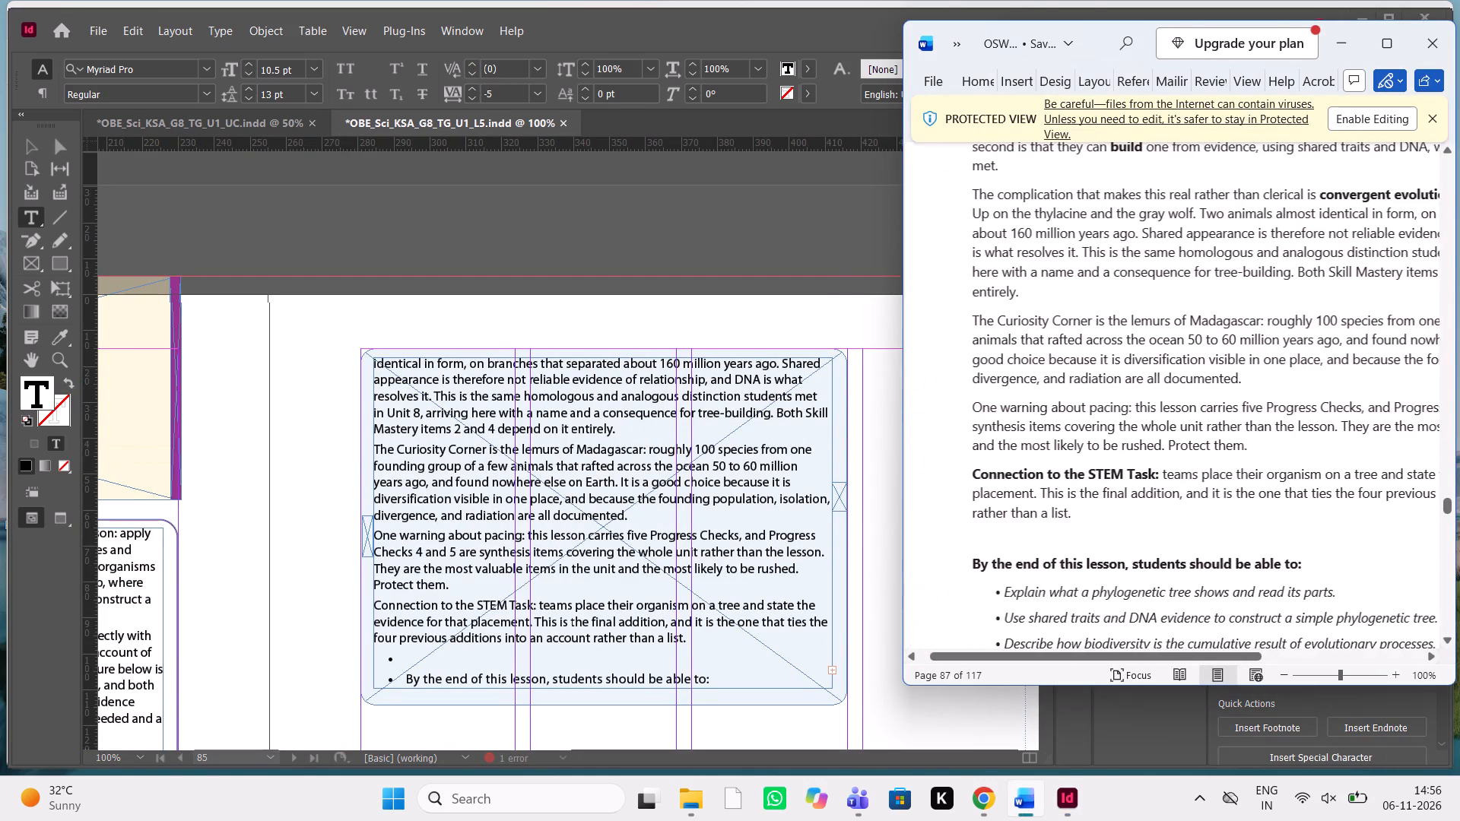
pyautogui.scroll(-1, 1146, 379)
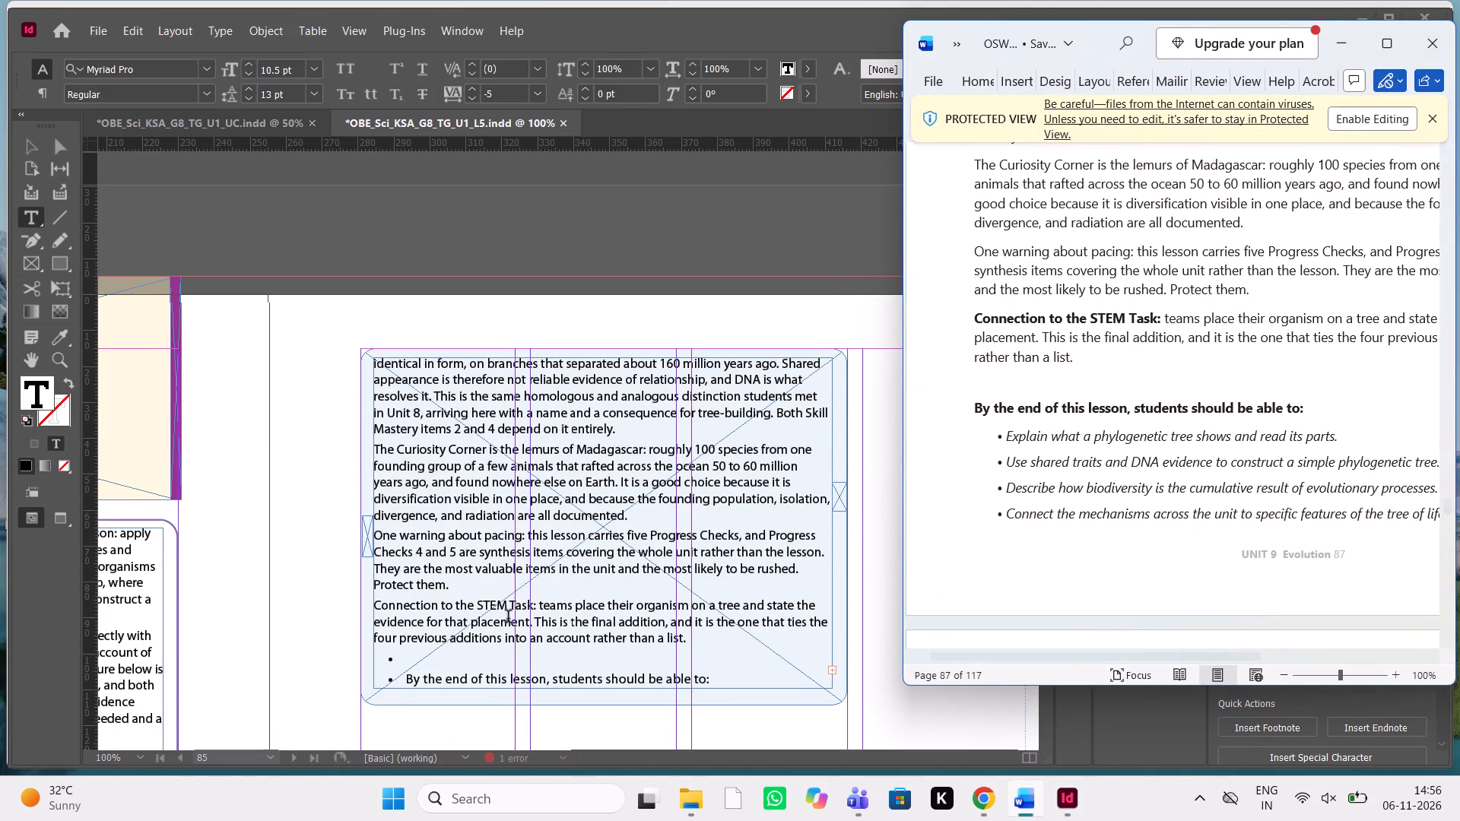
pyautogui.moveTo(539, 607); pyautogui.dragTo(511, 606)
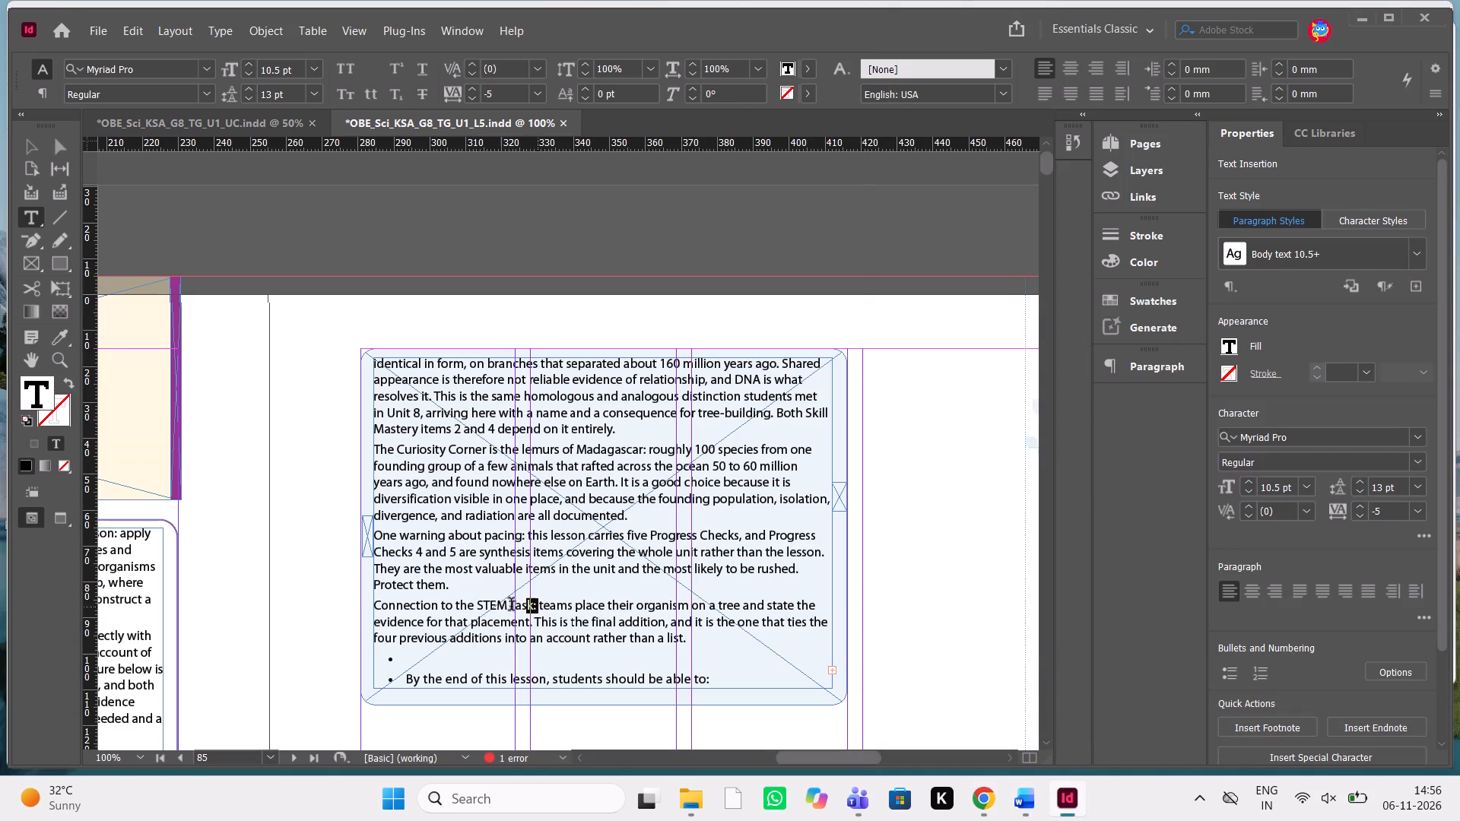
pyautogui.moveTo(511, 606); pyautogui.dragTo(363, 606)
pyautogui.hotkey('ctrl', 'shift', 'b')
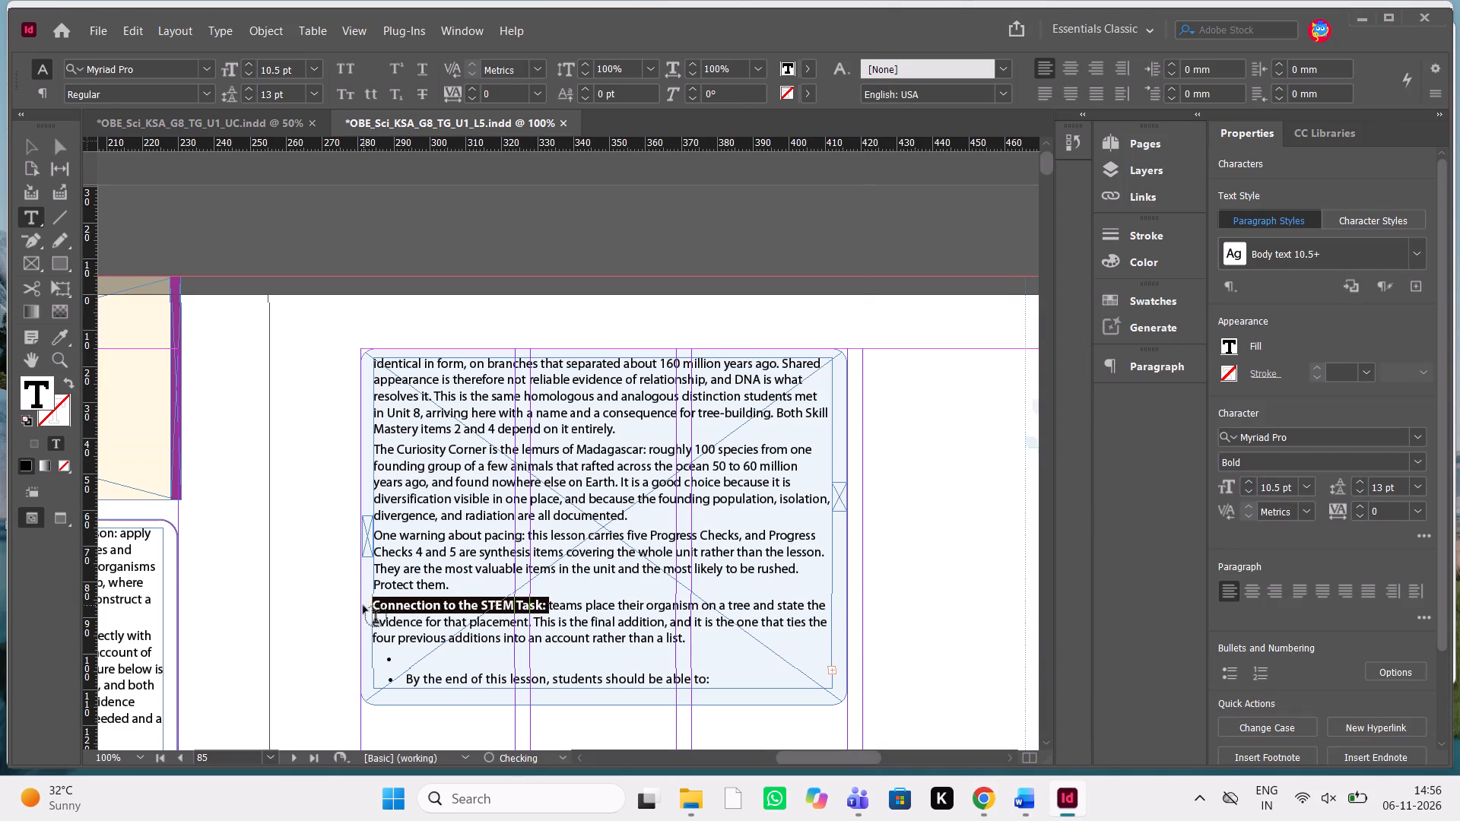
pyautogui.click(576, 636)
# Extend the threaded overview text frame on page 85 downward to a height of about 140 mm.
pyautogui.scroll(-1, 576, 636)
pyautogui.press('Escape')
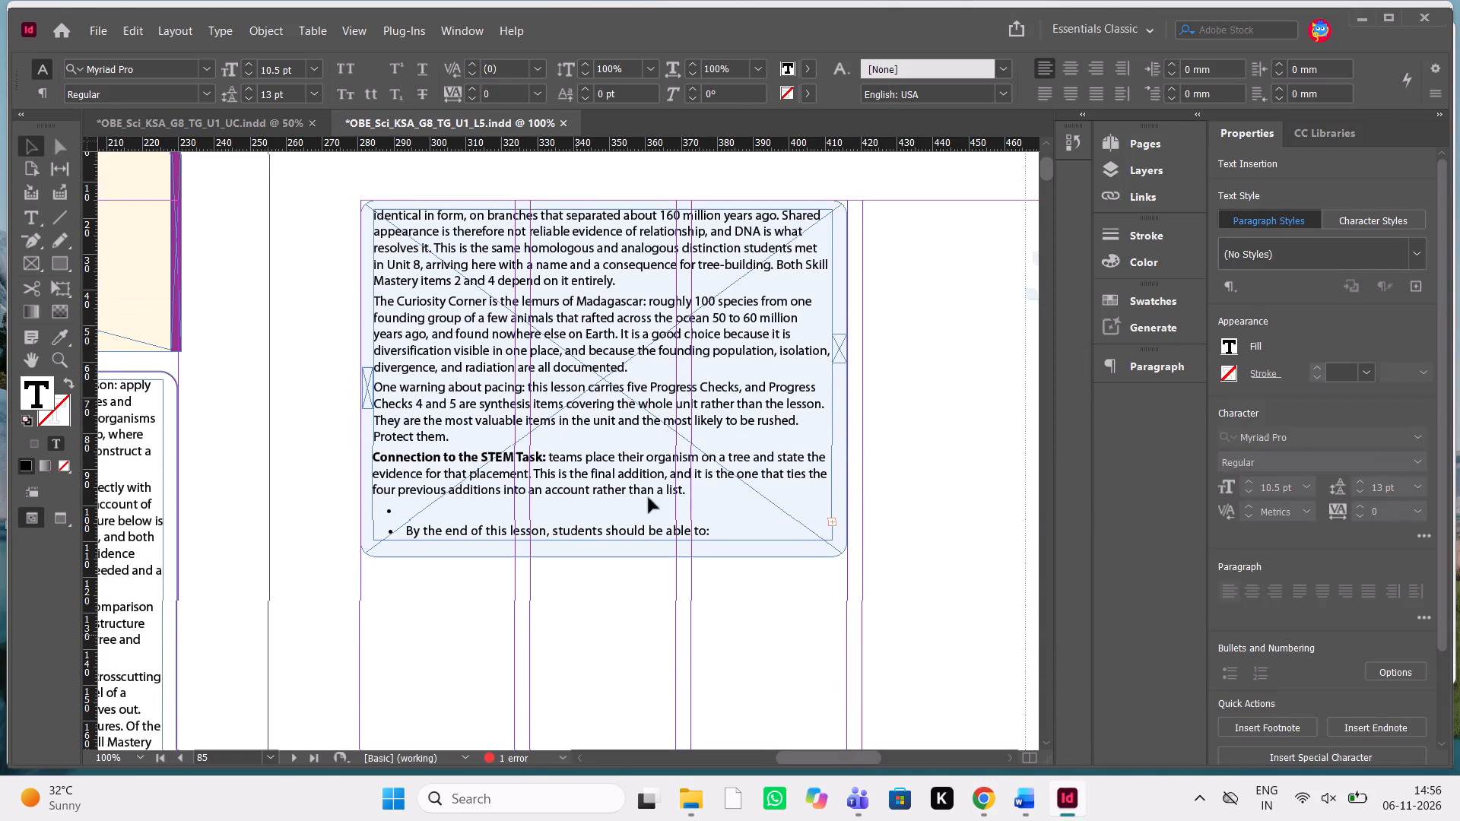
pyautogui.click(623, 481)
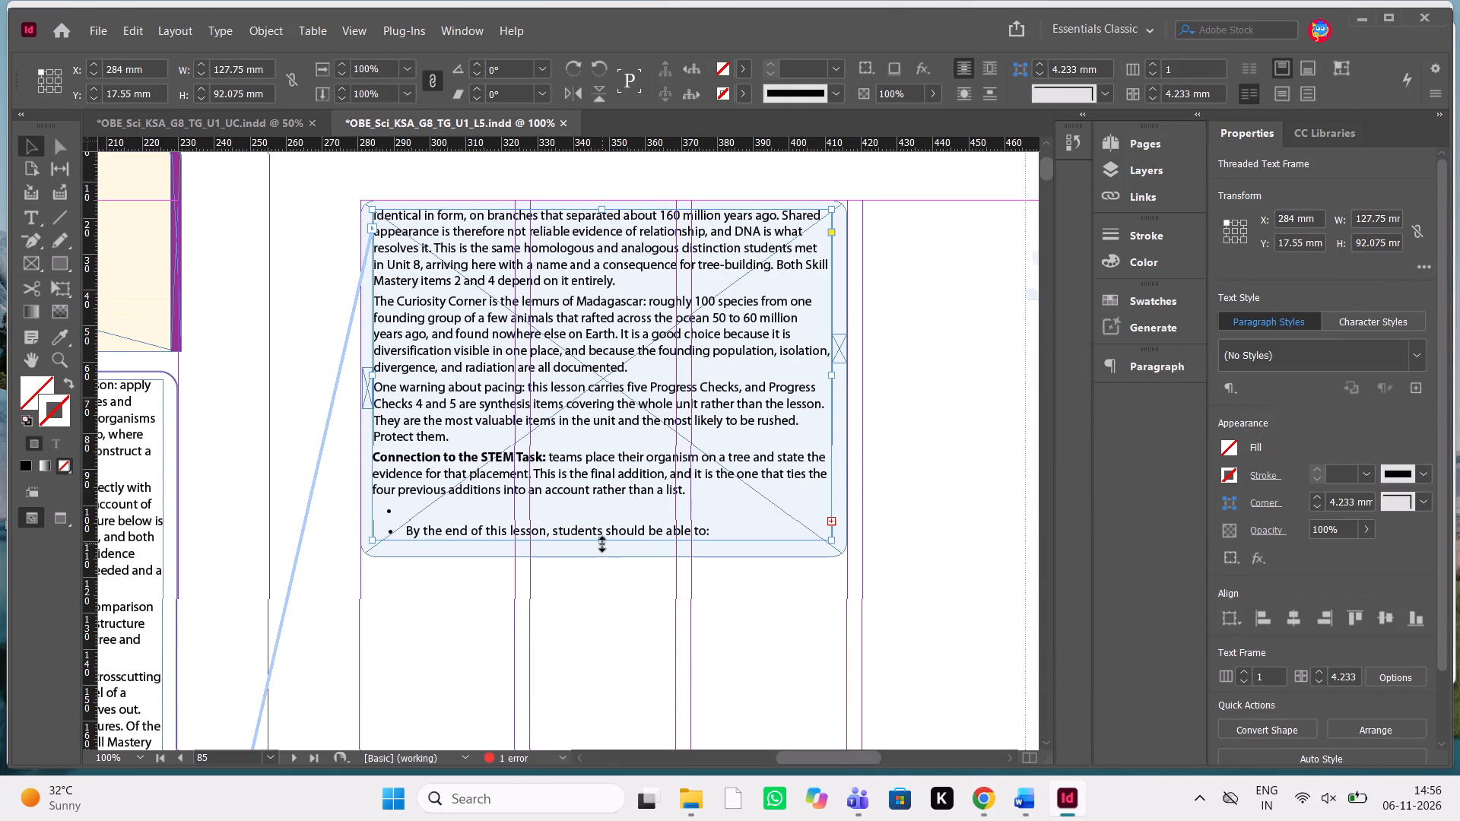
pyautogui.moveTo(602, 544); pyautogui.dragTo(611, 712)
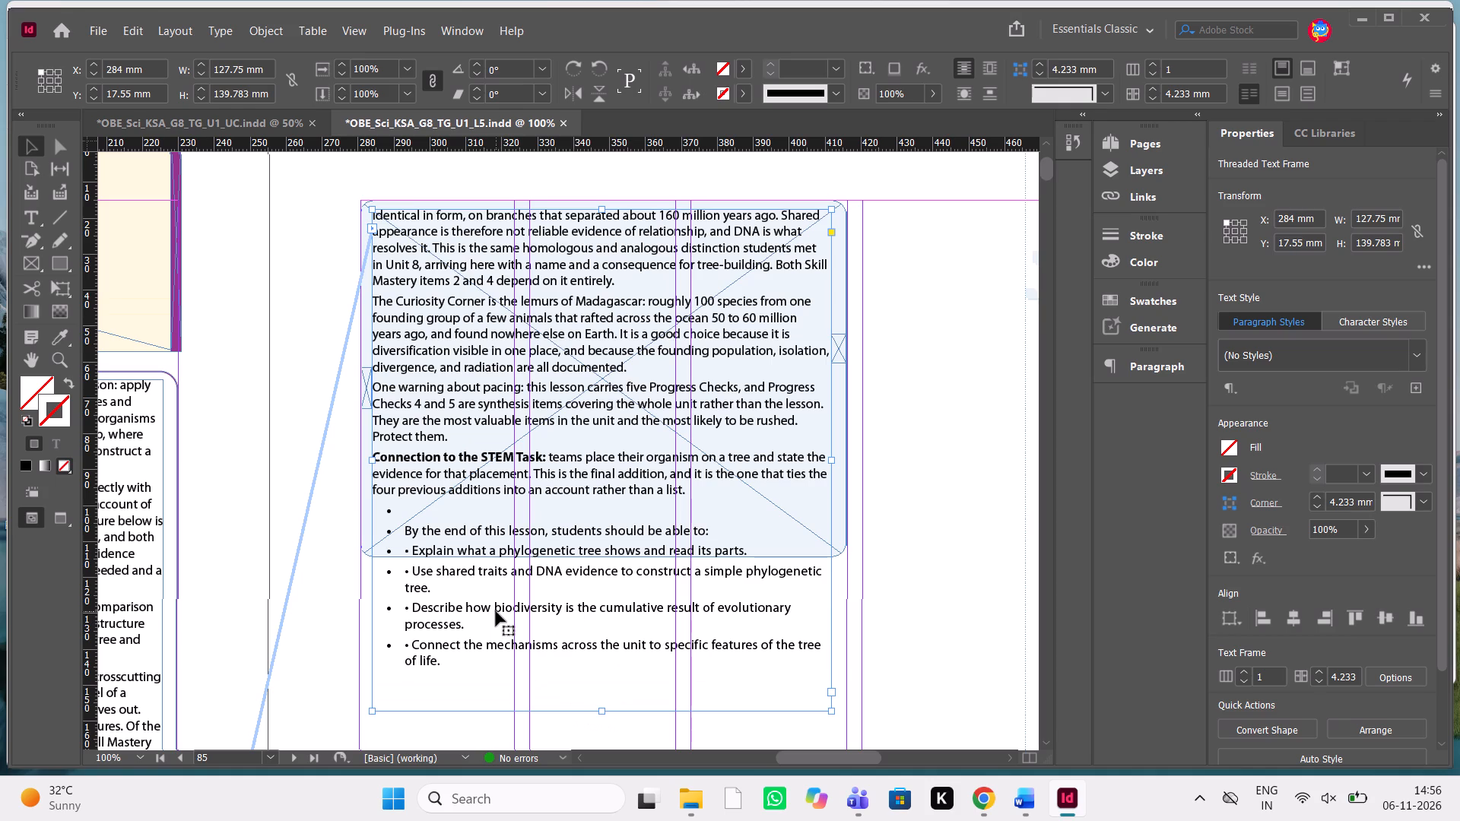
# Delete the empty bullet paragraph above "By the end of this lesson, students should be able to:" on page 85.
pyautogui.doubleClick(496, 611)
pyautogui.click(396, 503)
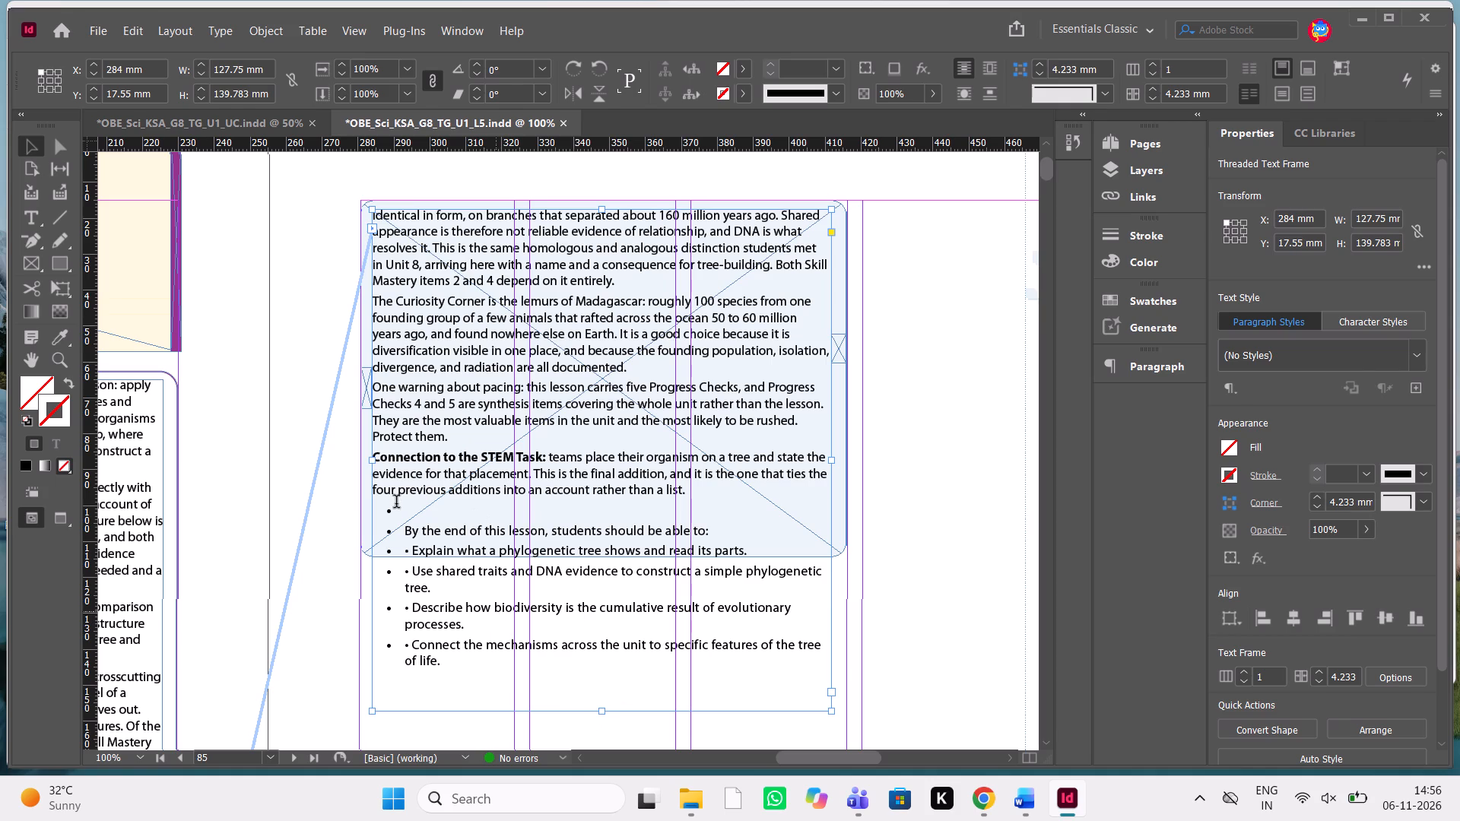
pyautogui.click(408, 508)
pyautogui.press('Delete')
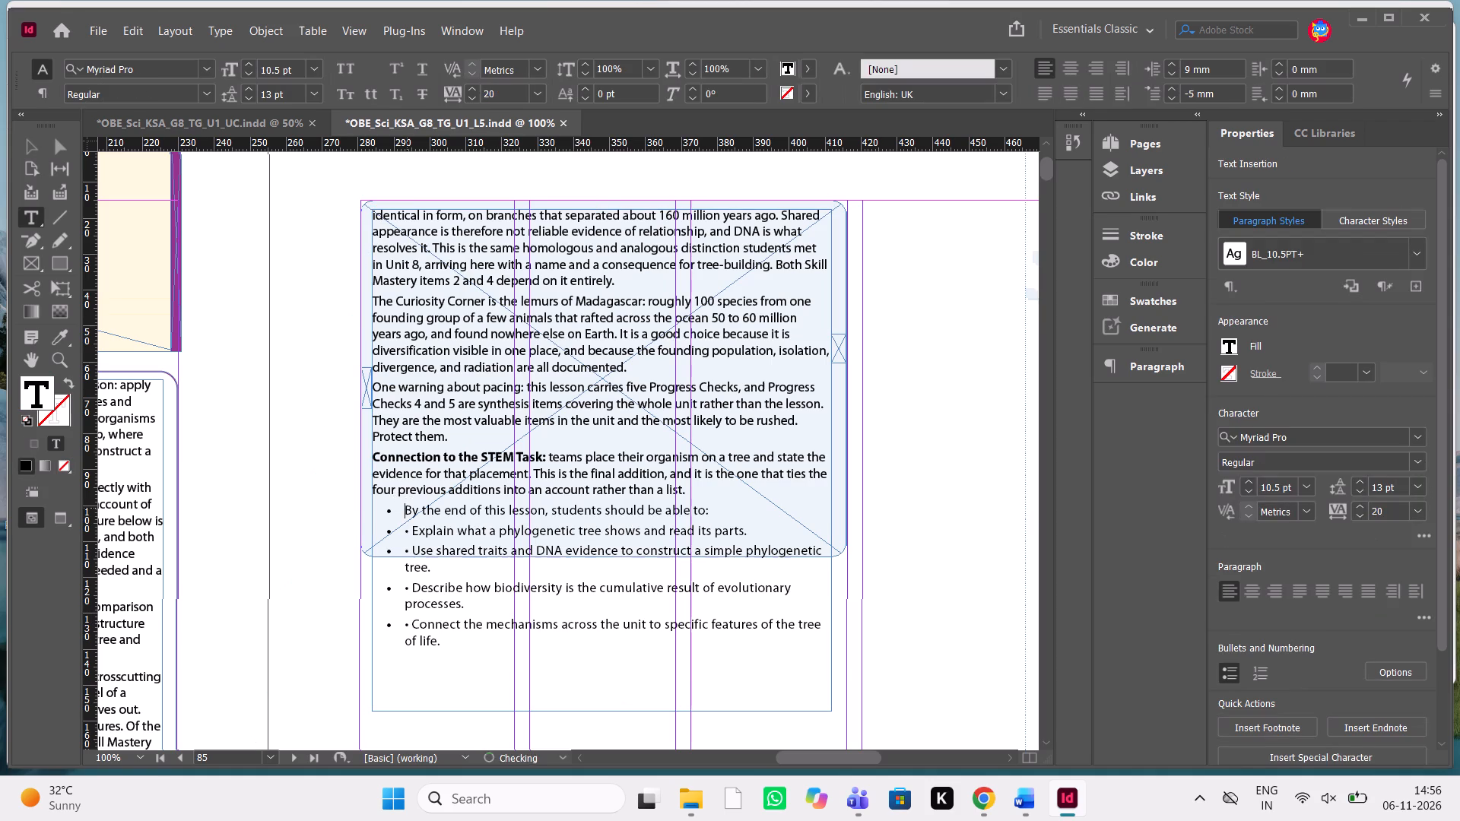
# Remove the empty bullet and turn "By the end of this lesson, students should be able to:" into an unbulleted body paragraph on page 85.
pyautogui.press('Delete')
pyautogui.hotkey('ctrl', 'z')
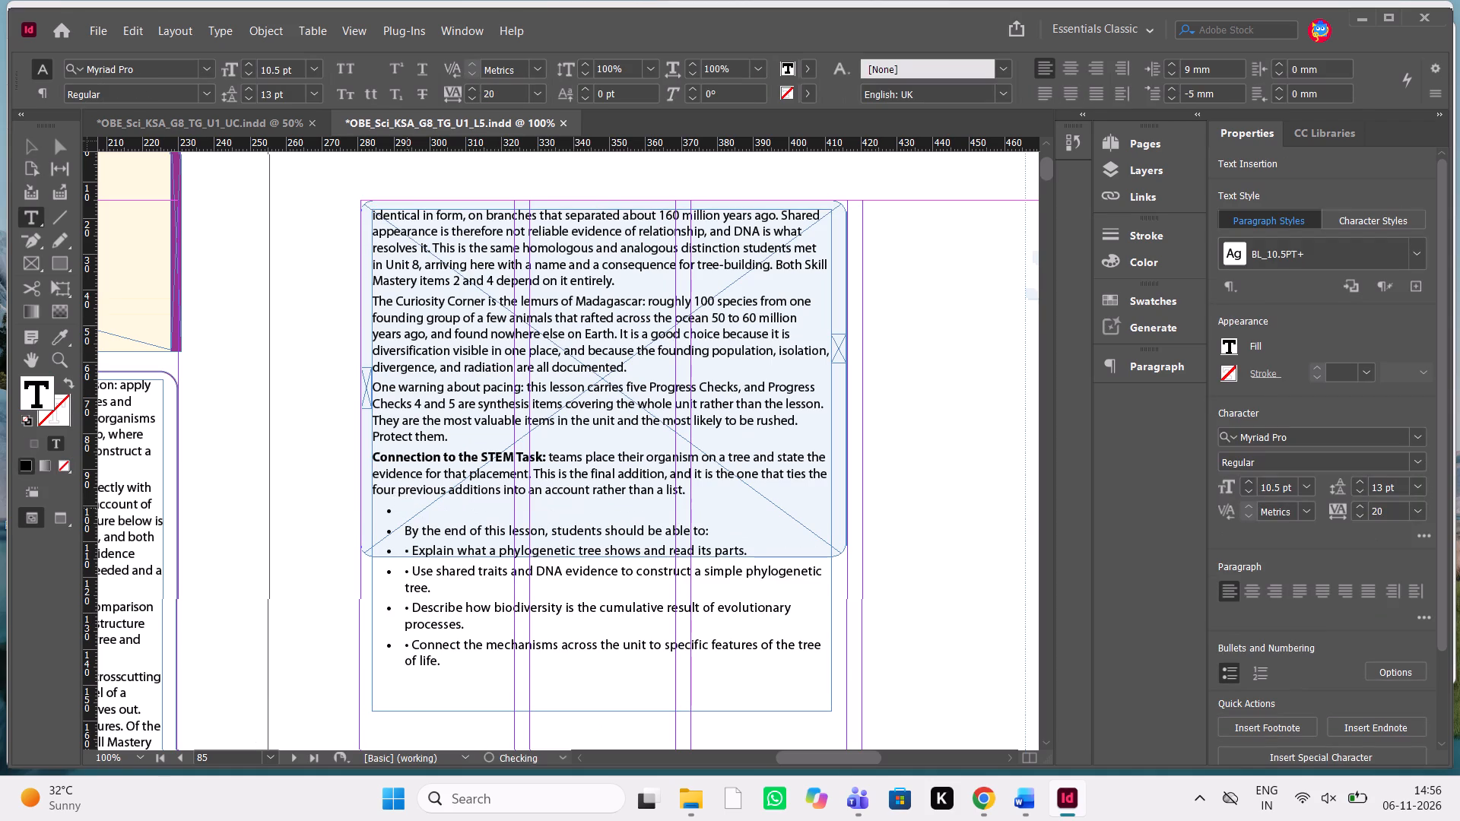
pyautogui.click(728, 474)
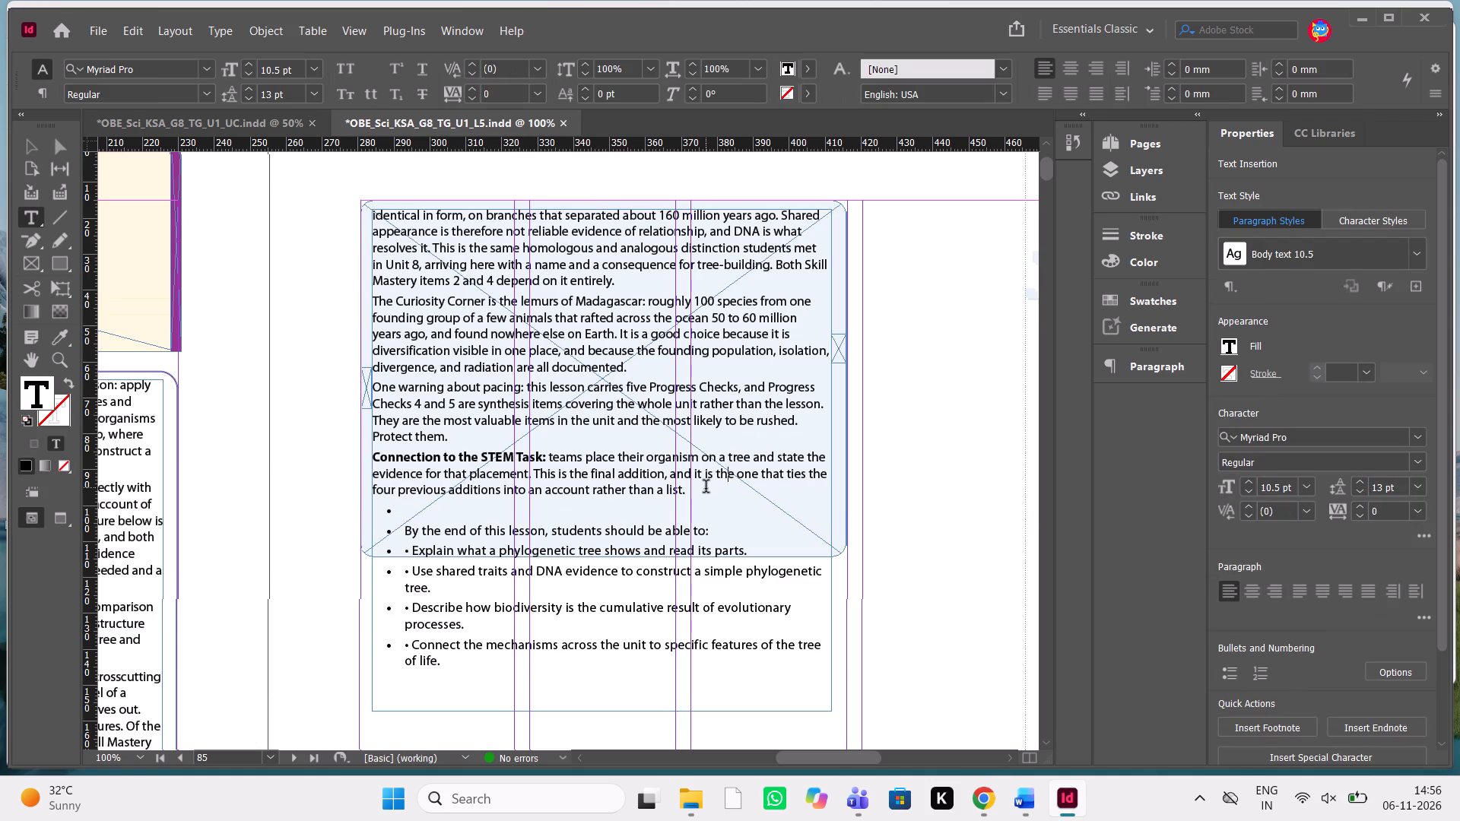
pyautogui.click(706, 488)
pyautogui.press('Delete')
pyautogui.press('Delete')
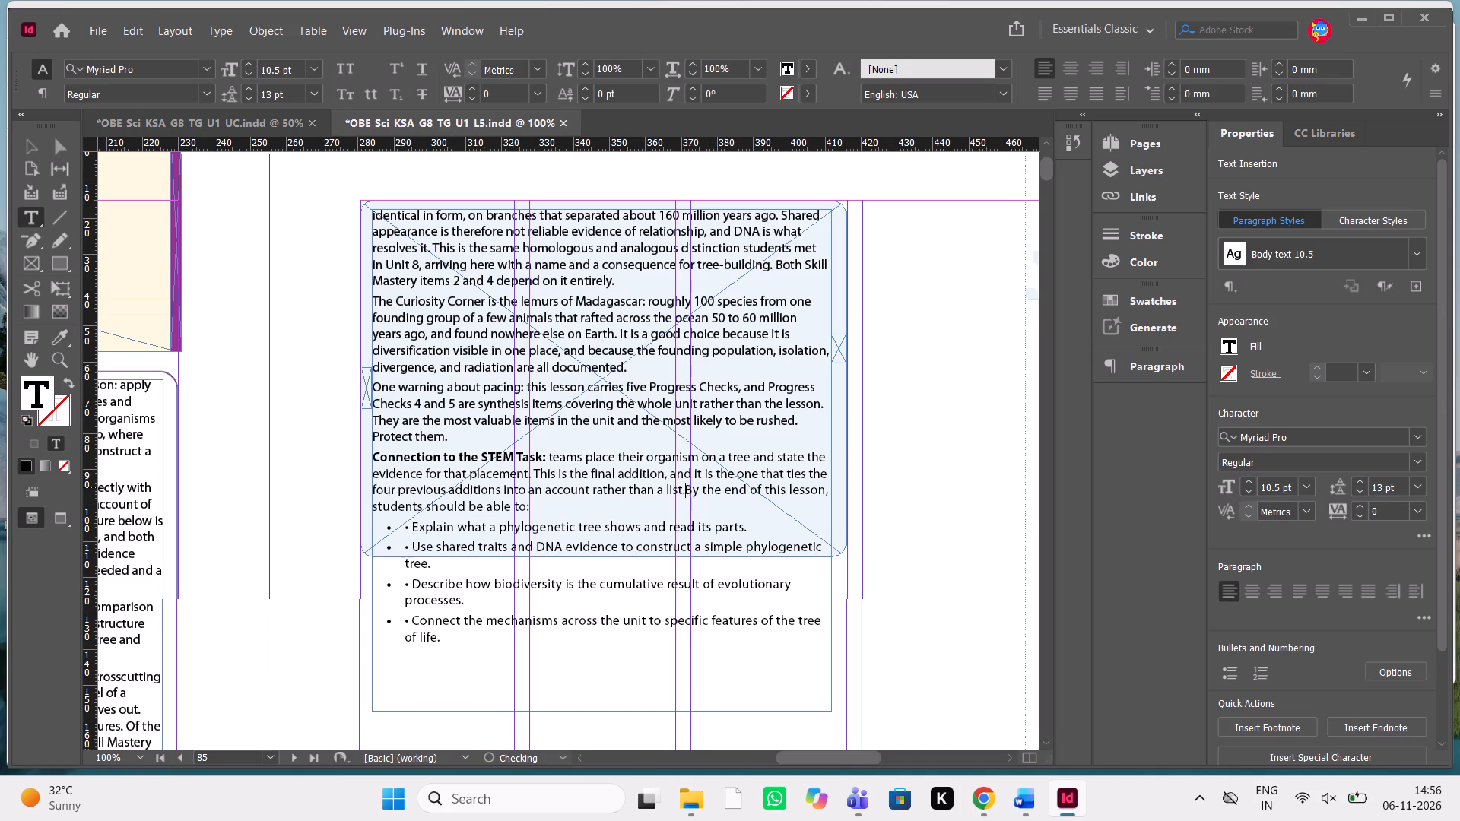
pyautogui.press('Return')
# Make the line "By the end of this lesson, students should be able to:" bold.
pyautogui.moveTo(687, 512); pyautogui.dragTo(409, 506)
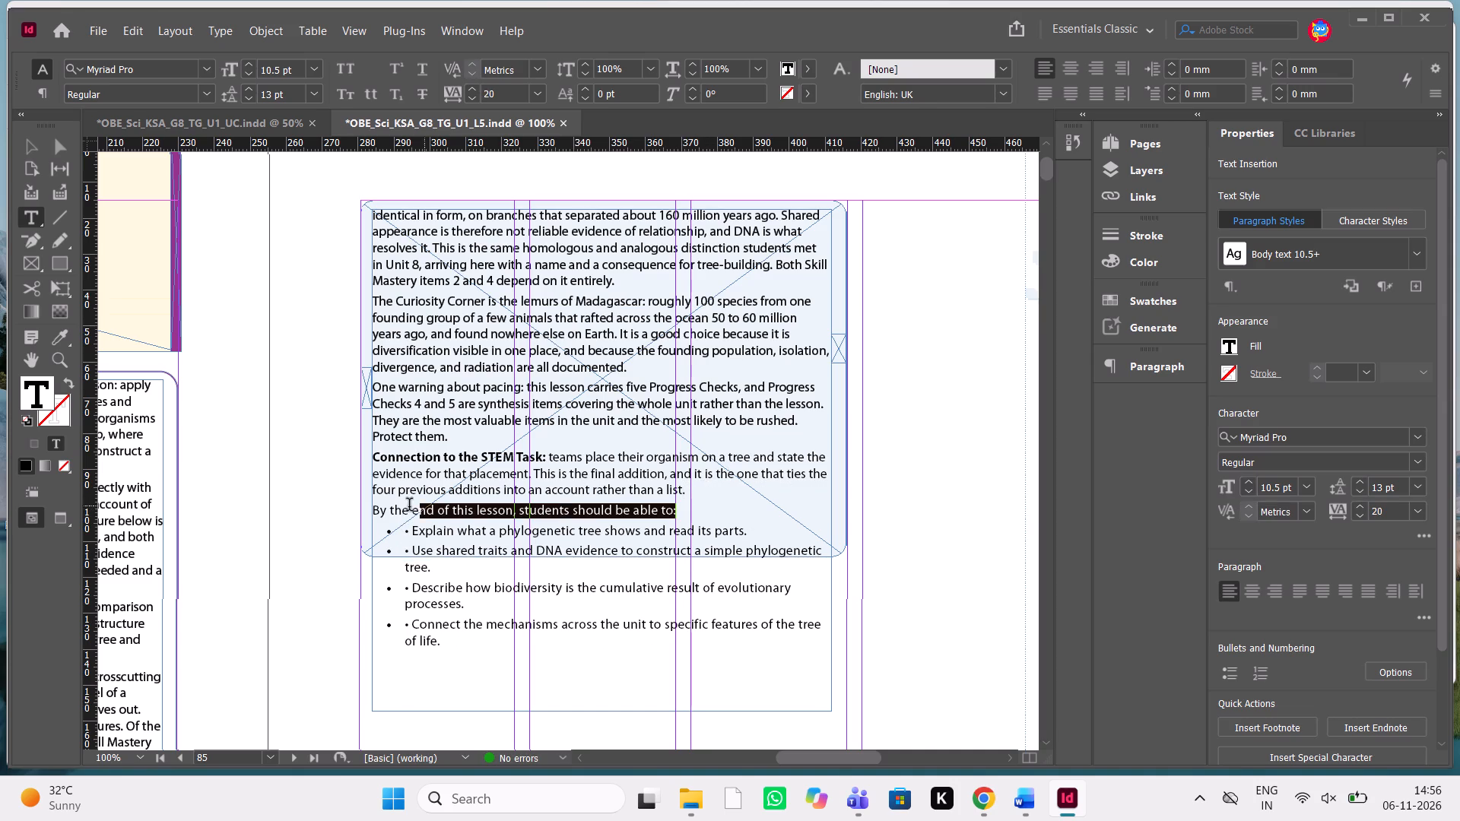
pyautogui.moveTo(409, 506); pyautogui.dragTo(367, 506)
pyautogui.hotkey('ctrl', 'shift', 'b')
pyautogui.click(521, 556)
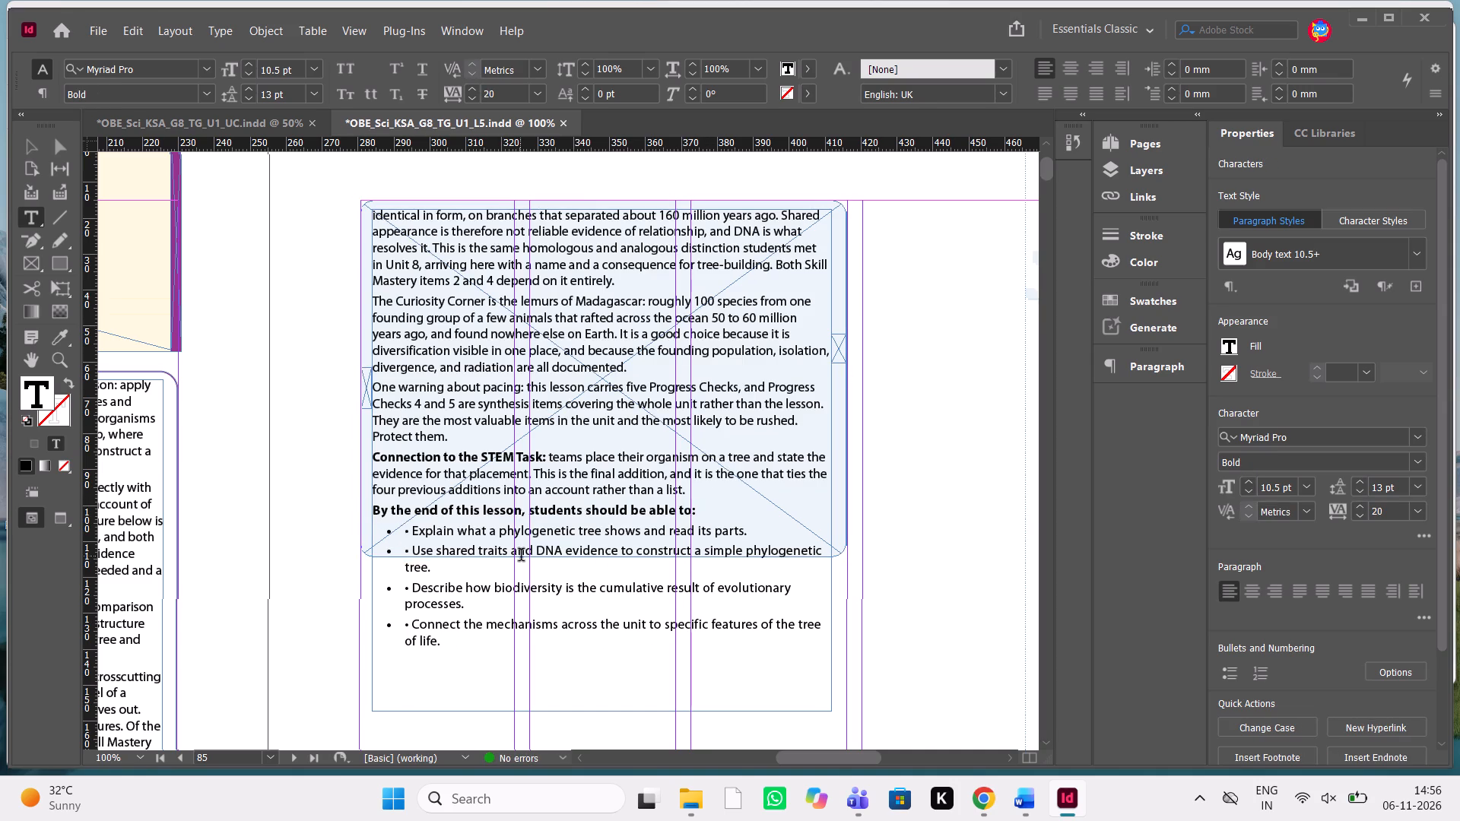
# Delete the duplicate typed bullet character and space at the start of each of the four lesson objectives.
pyautogui.moveTo(462, 643); pyautogui.dragTo(413, 531)
pyautogui.click(400, 530)
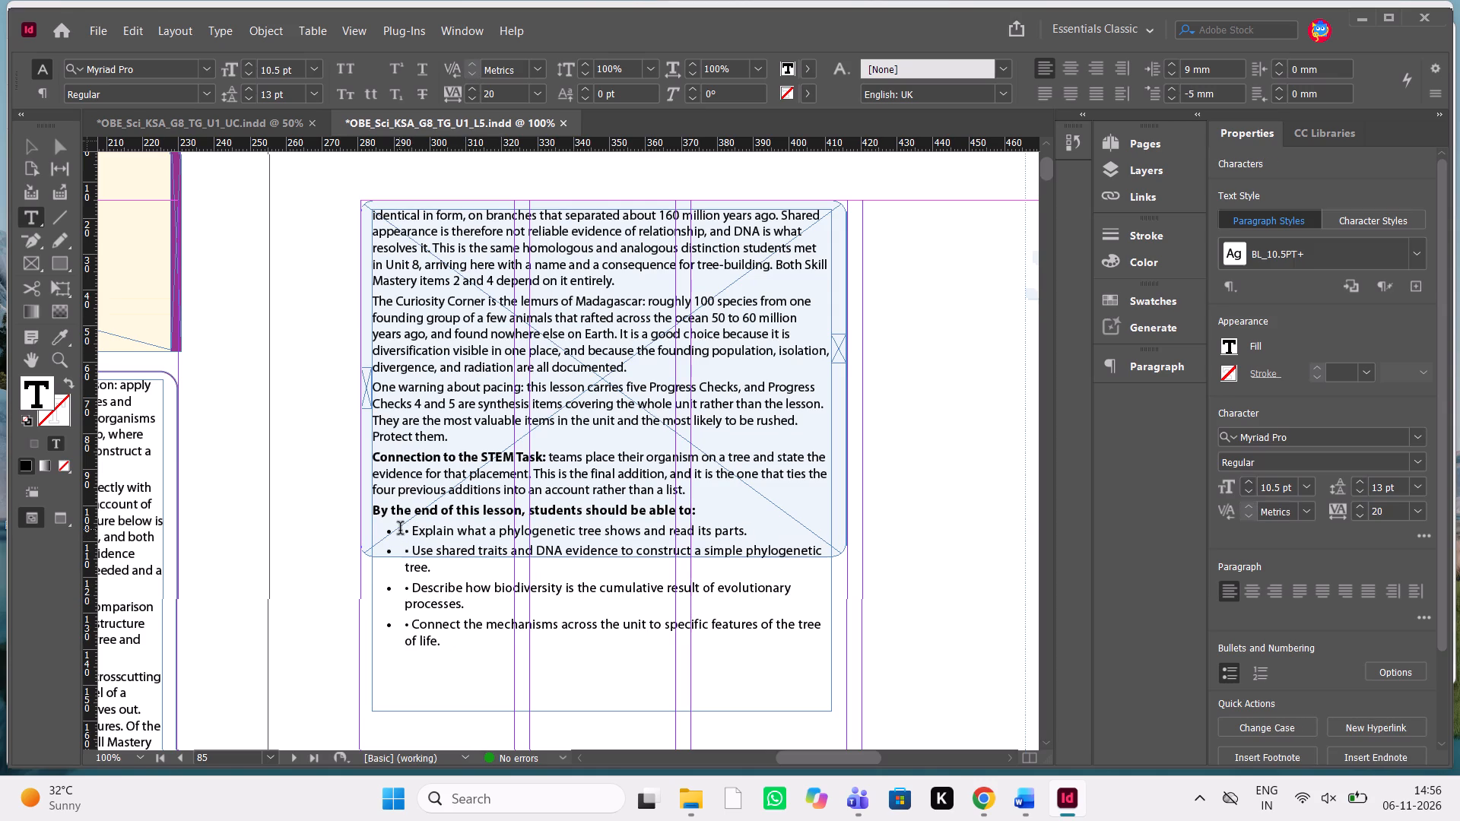
pyautogui.press('Delete')
pyautogui.press('Delete')
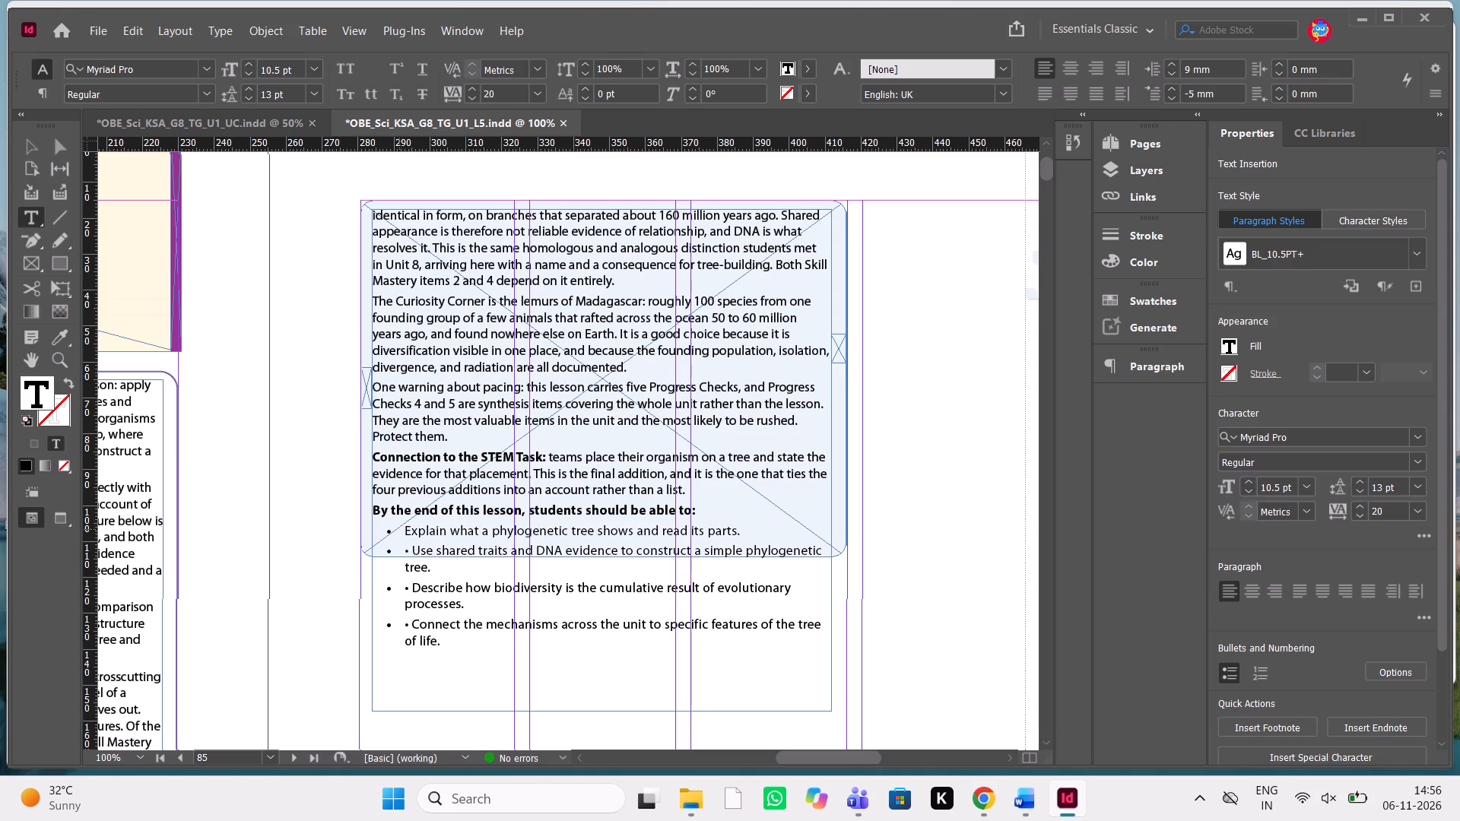
pyautogui.press('Down')
pyautogui.press('Delete')
pyautogui.press('Delete')
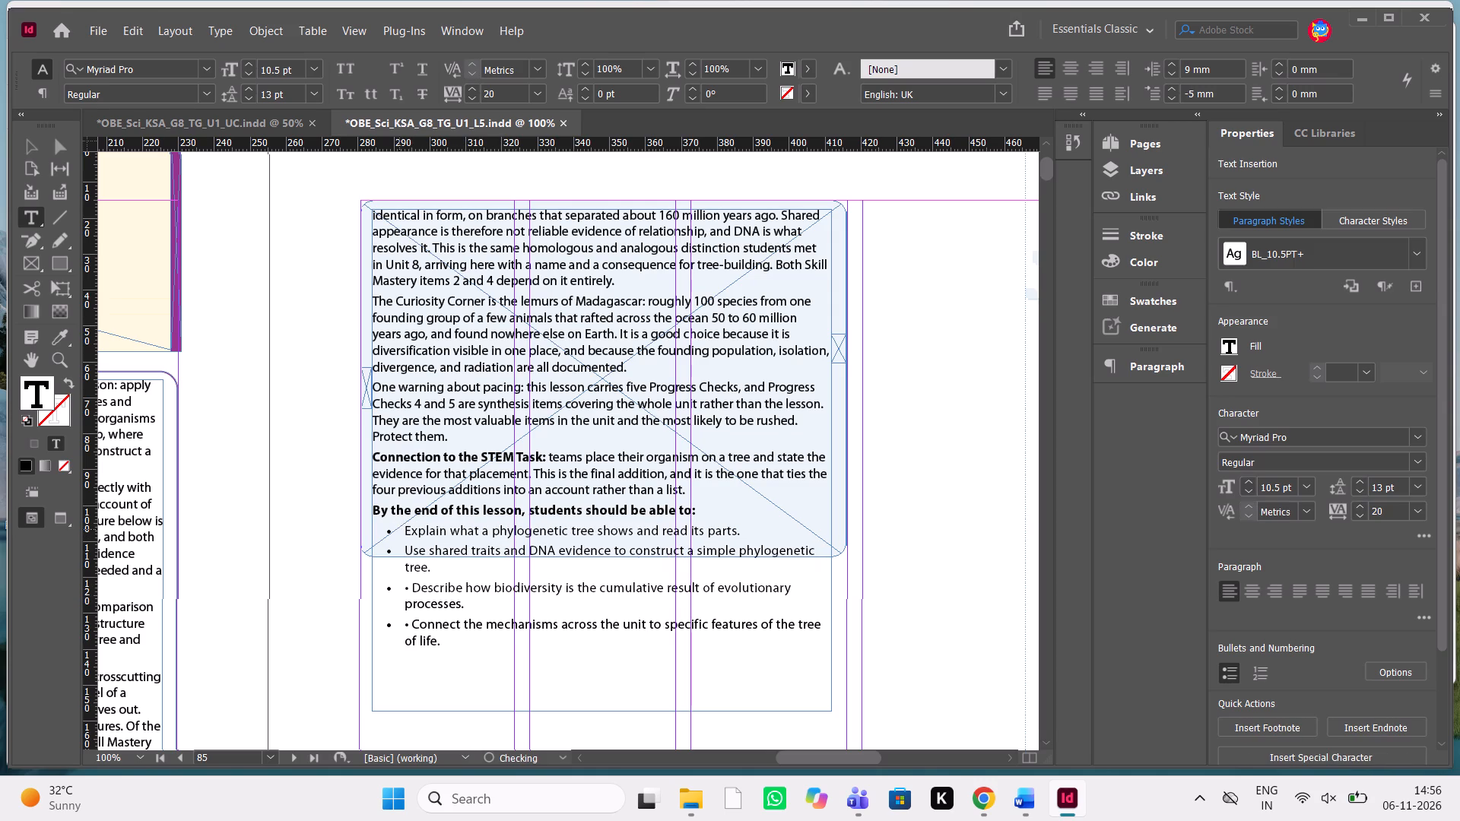
pyautogui.press('Down')
pyautogui.press('Down')
pyautogui.press('Delete')
pyautogui.press('Delete')
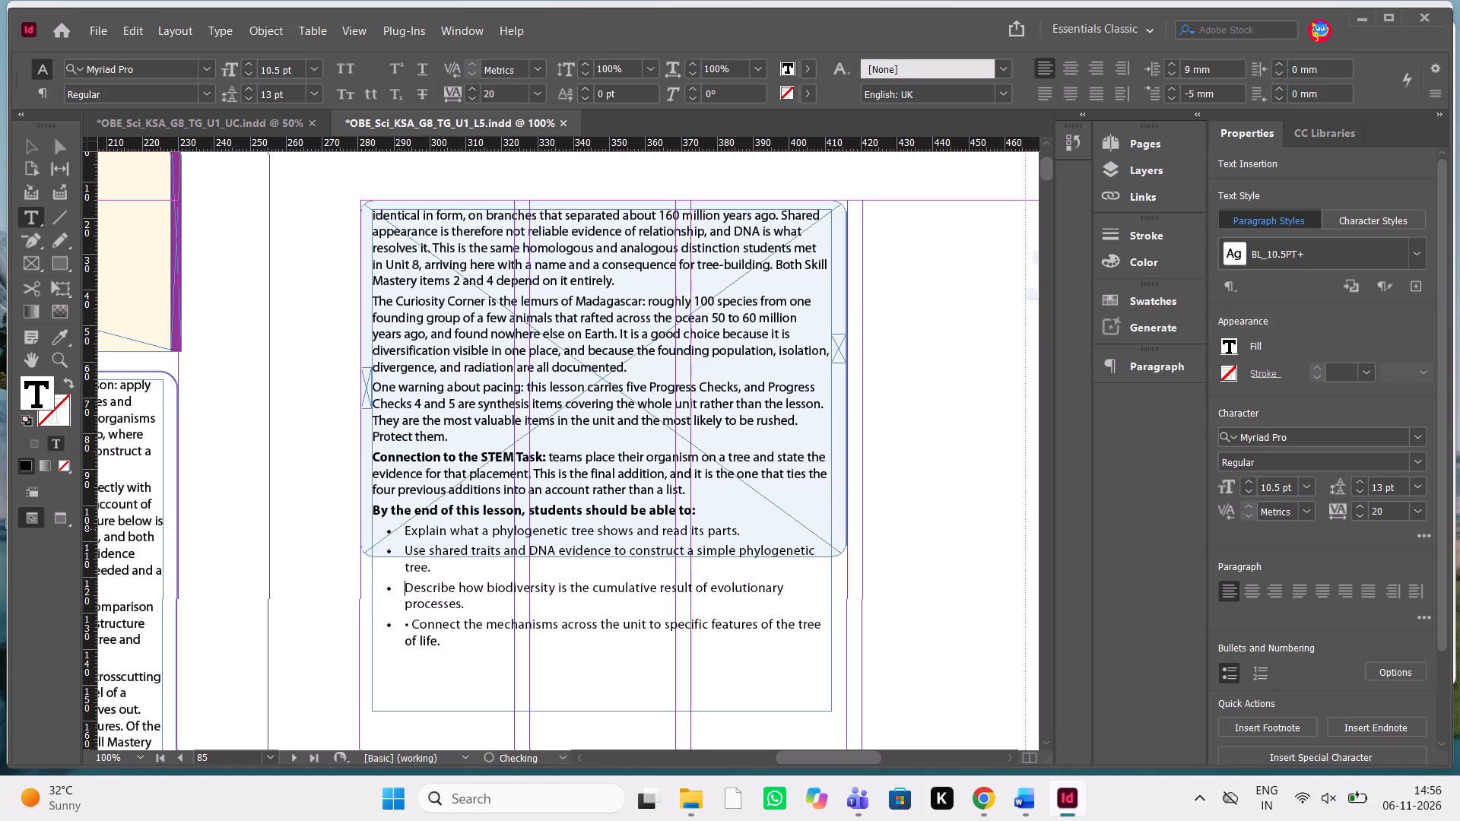
pyautogui.press('Down')
pyautogui.press('Down')
pyautogui.press('Delete')
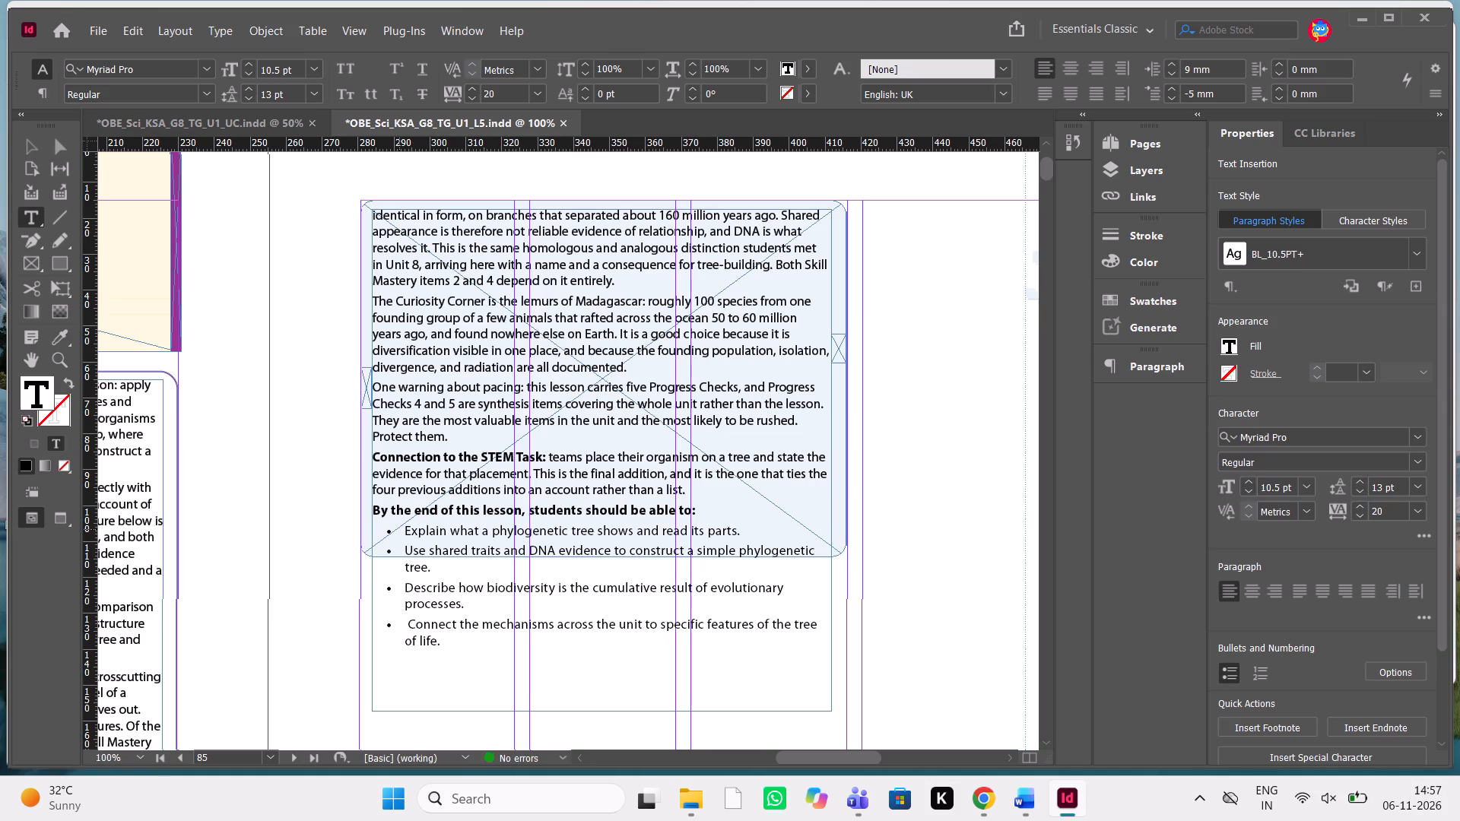
pyautogui.press('Delete')
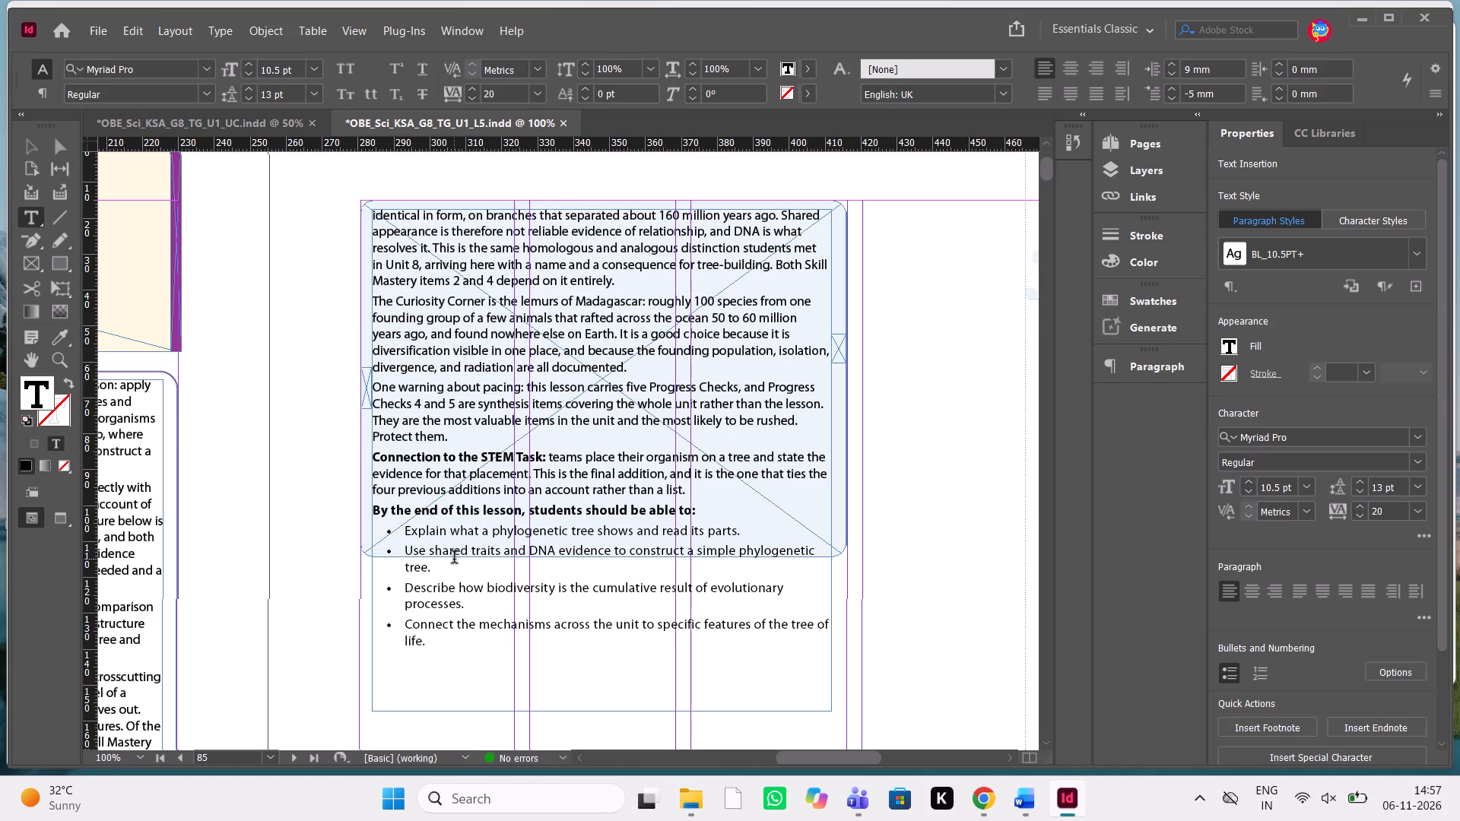
# Set the tracking of all four bulleted objectives to 0.
pyautogui.moveTo(454, 559); pyautogui.dragTo(403, 544)
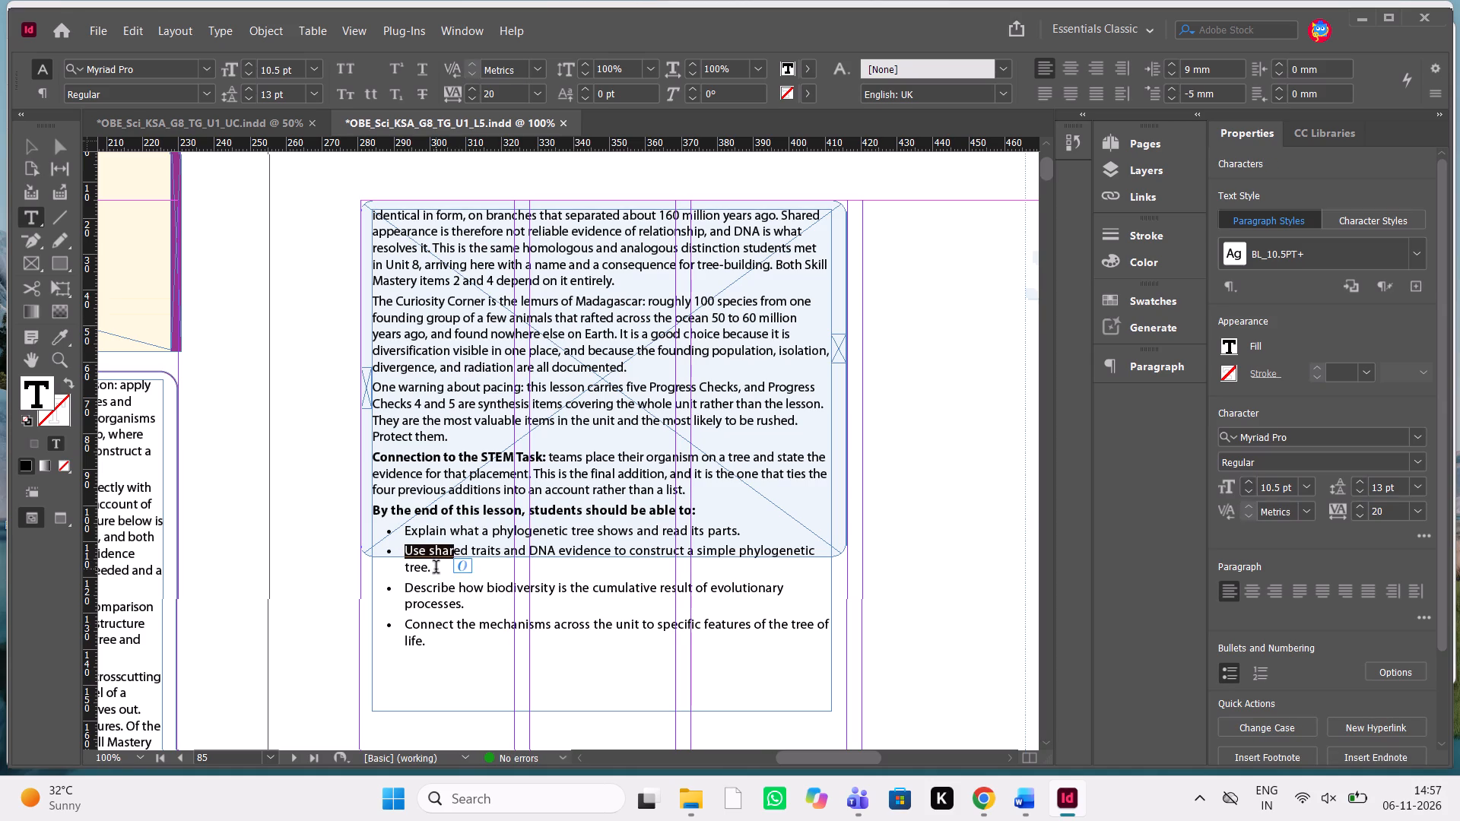
pyautogui.moveTo(436, 569); pyautogui.dragTo(400, 546)
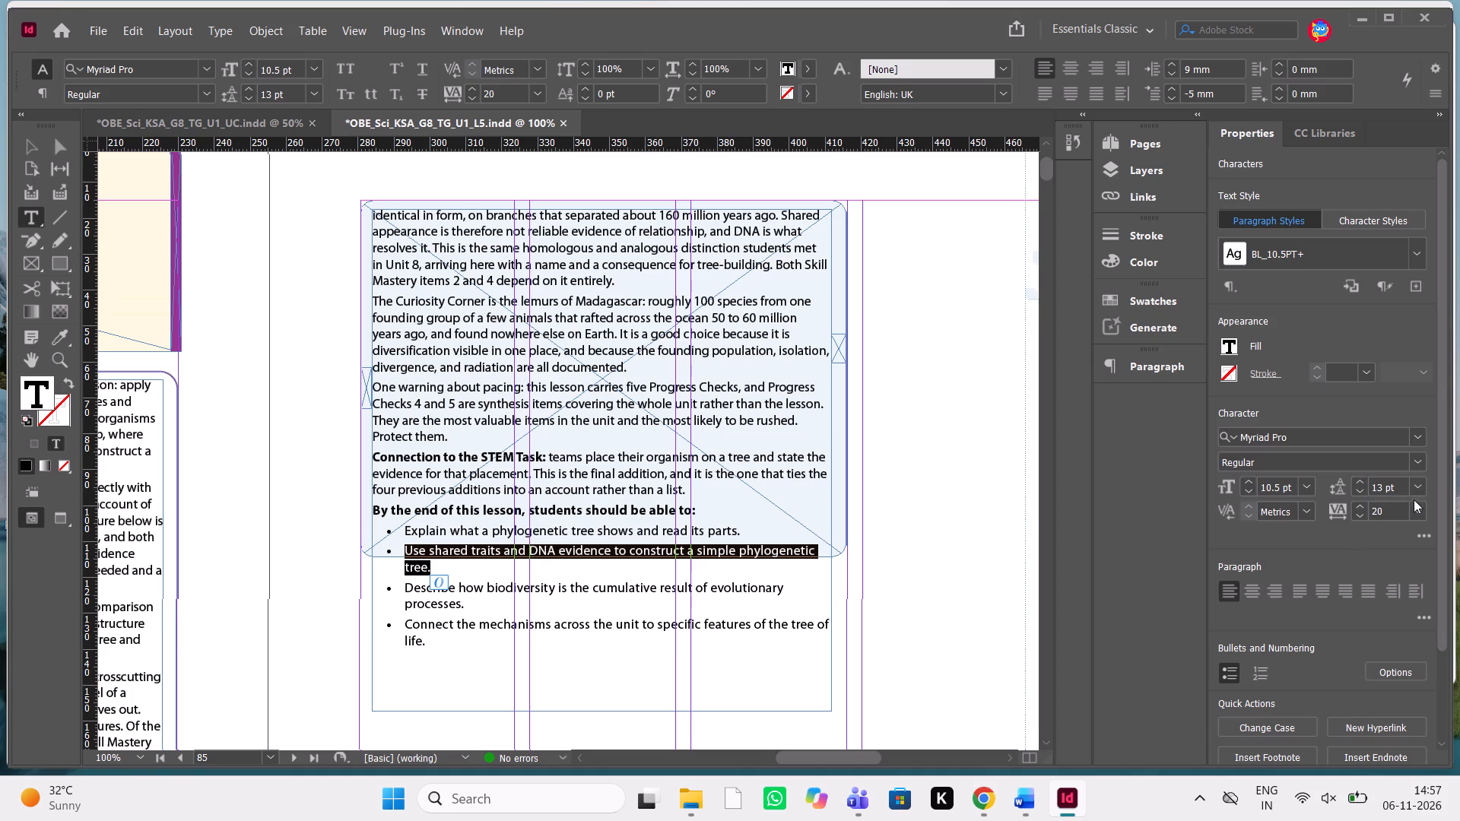
pyautogui.click(1415, 507)
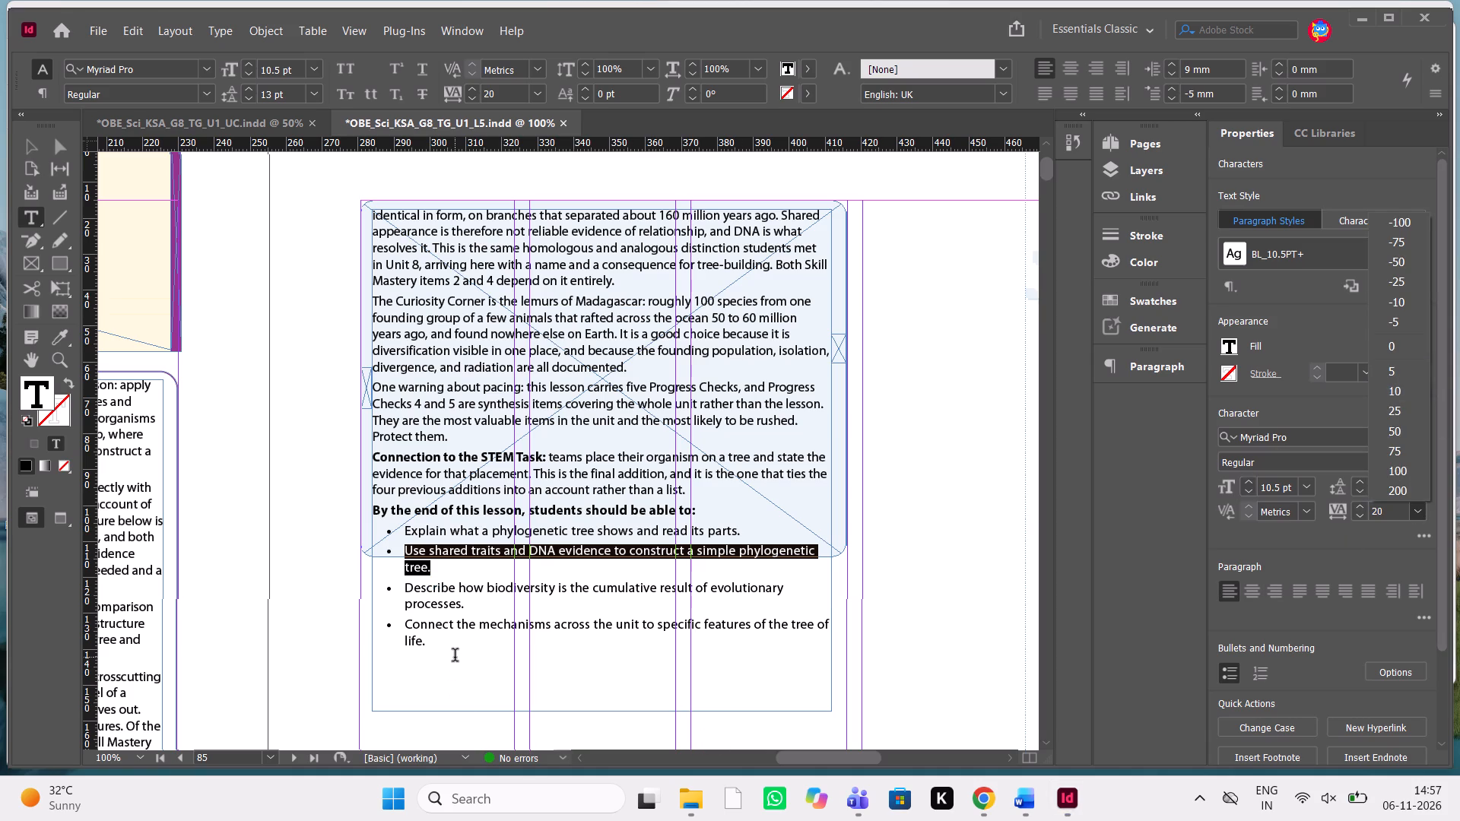
pyautogui.moveTo(455, 651); pyautogui.dragTo(408, 534)
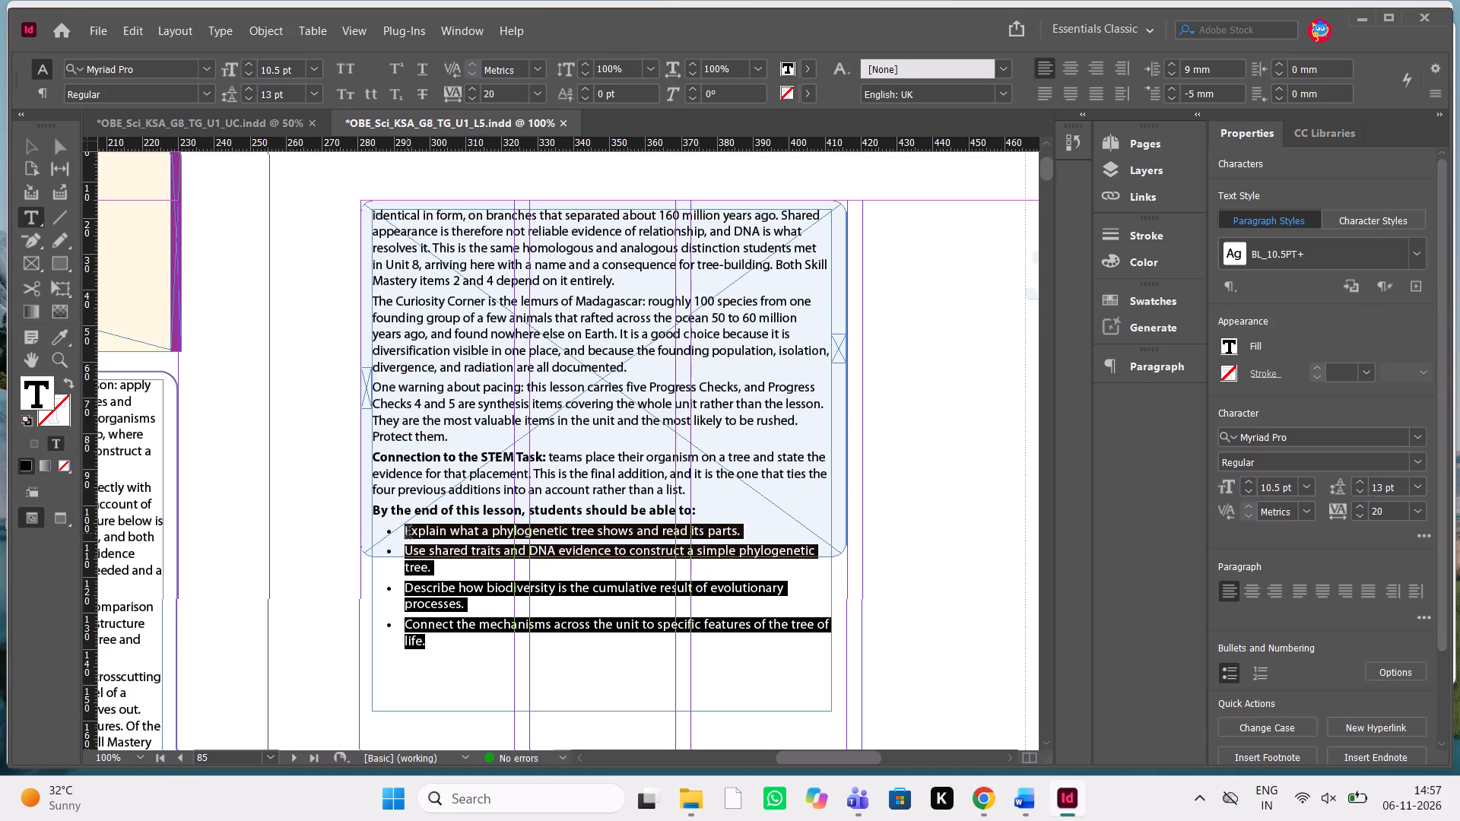
pyautogui.click(1421, 507)
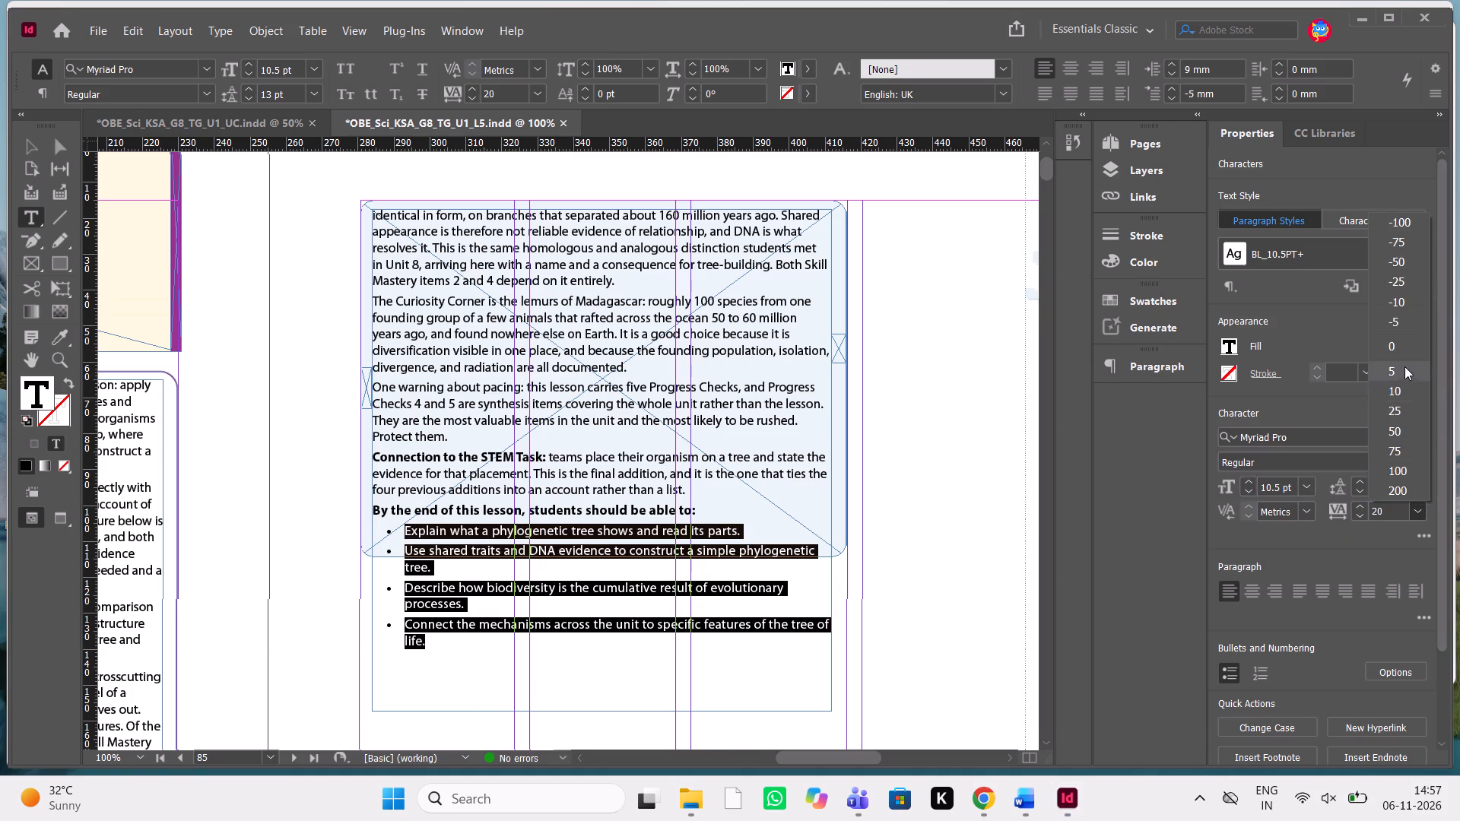
pyautogui.click(1399, 349)
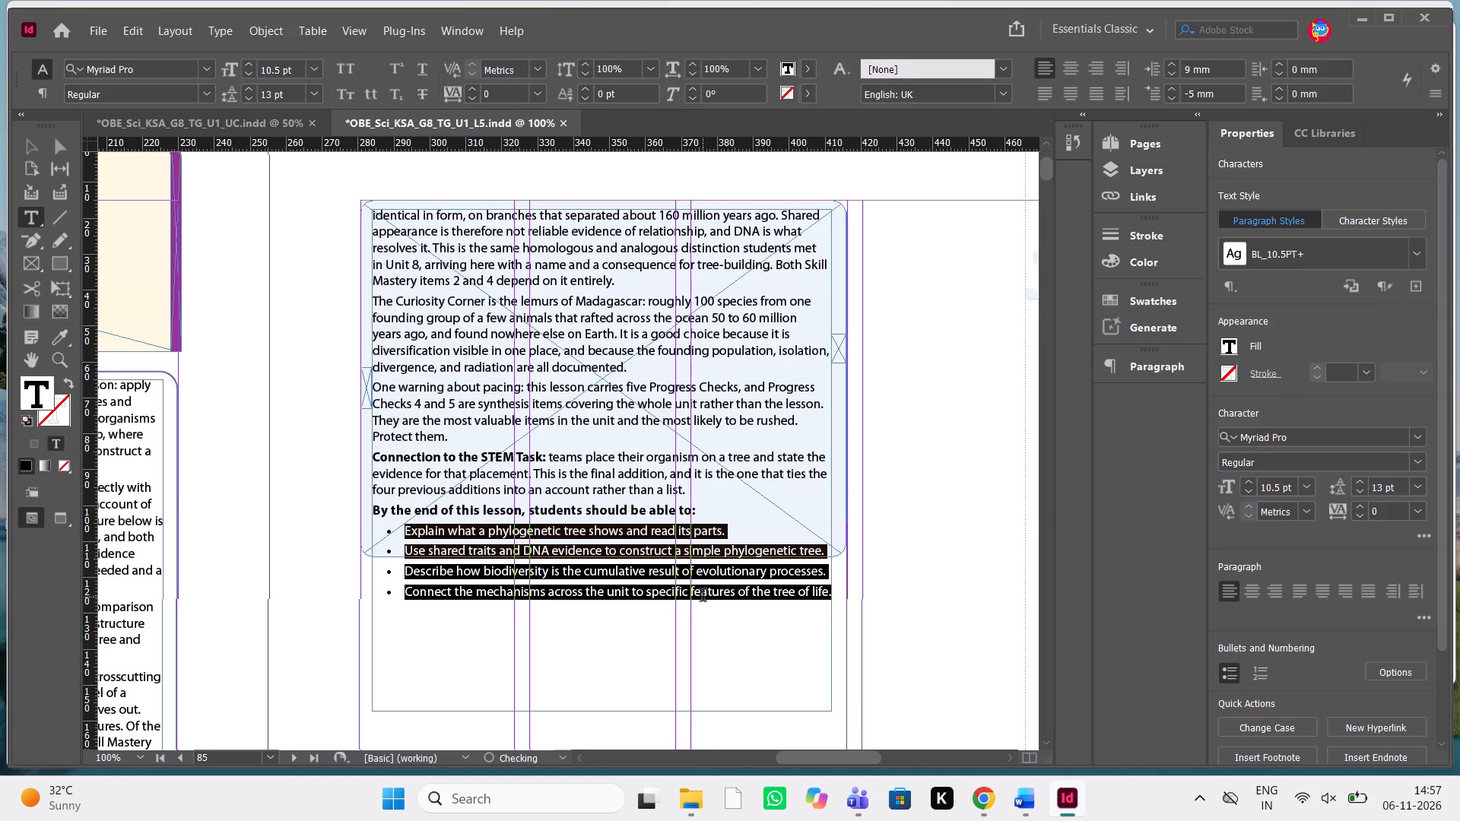
# Shorten the threaded overview text frame on page 85 to a height of about 109 mm, ending just below the last objective.
pyautogui.click(703, 597)
pyautogui.scroll(-1, 703, 597)
pyautogui.press('Escape')
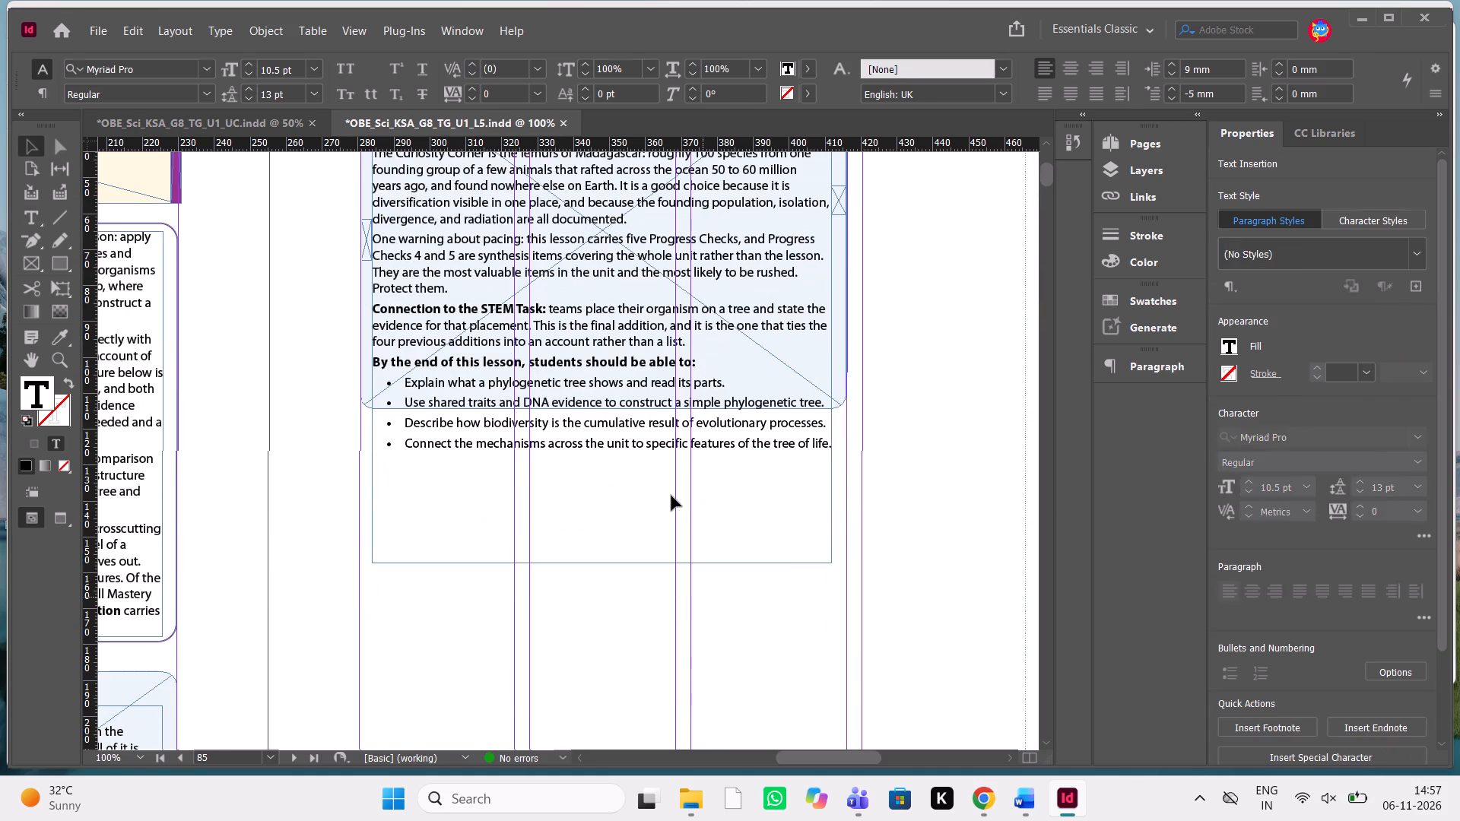
pyautogui.click(670, 496)
pyautogui.moveTo(601, 564); pyautogui.dragTo(601, 506)
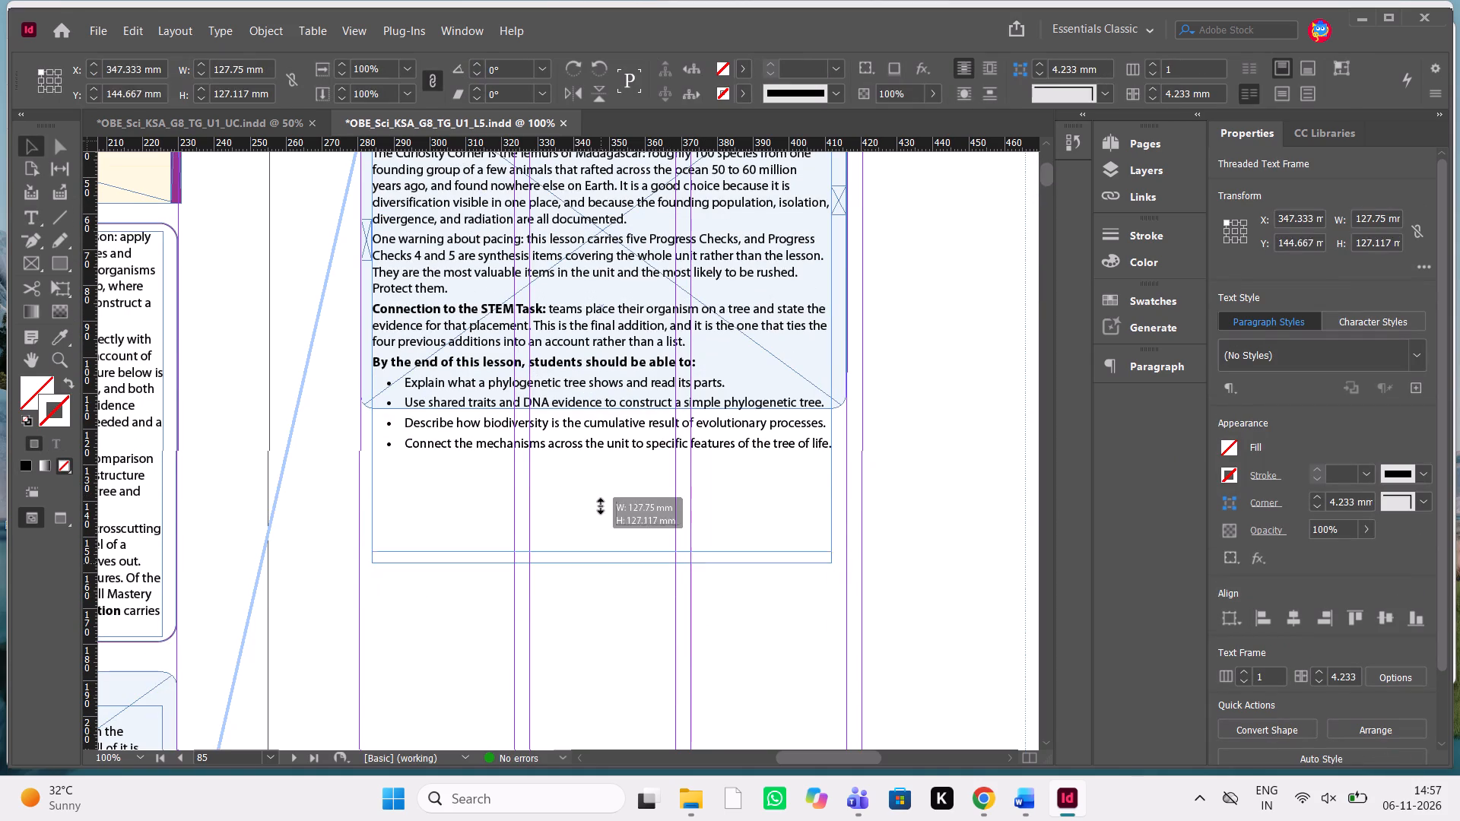
pyautogui.moveTo(601, 506); pyautogui.dragTo(646, 455)
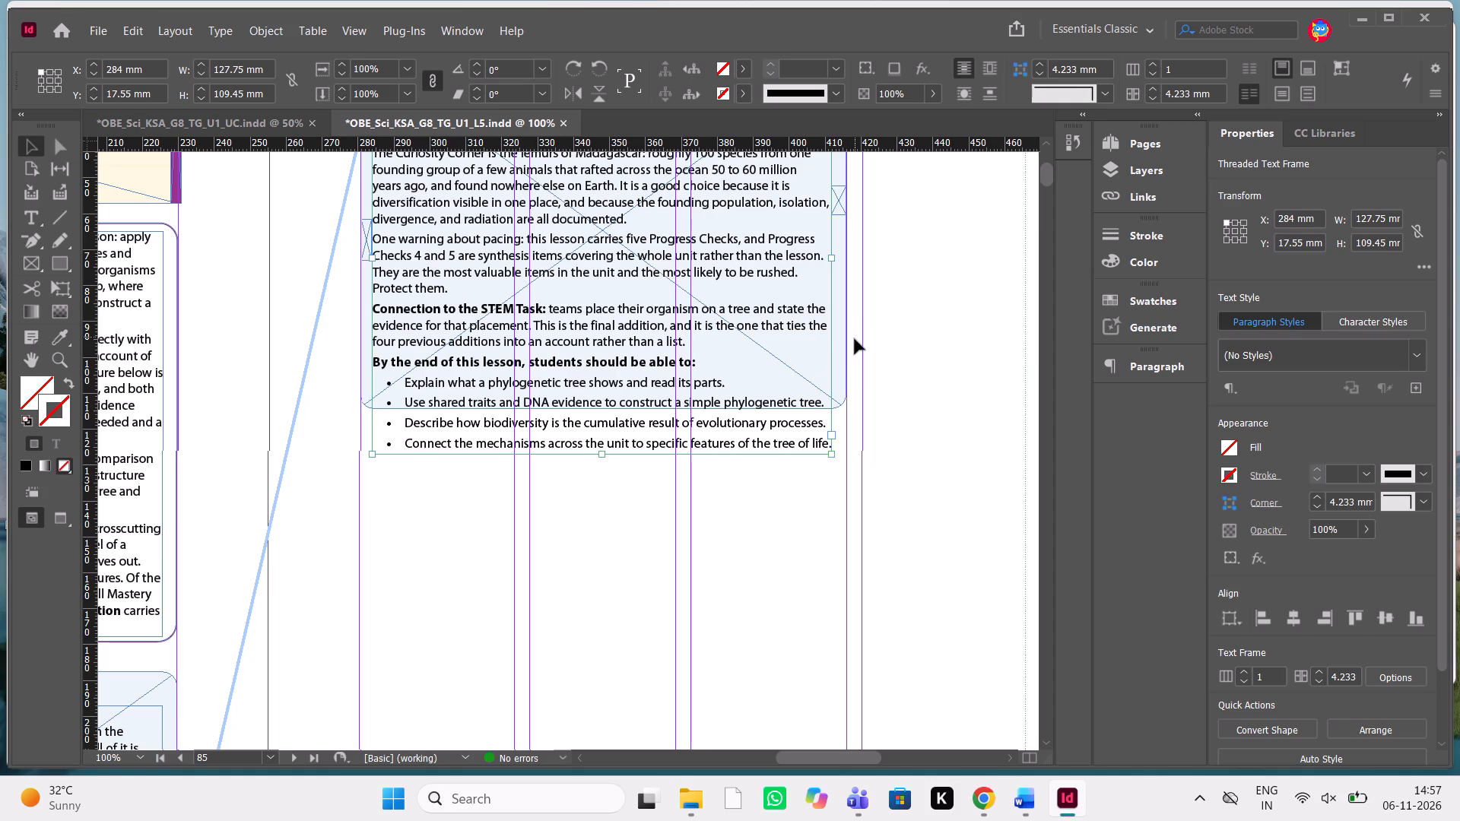
# Extend the pale blue background frame downward to a height of about 113 mm so it encloses the objectives, and preview the page.
pyautogui.click(846, 369)
pyautogui.click(841, 390)
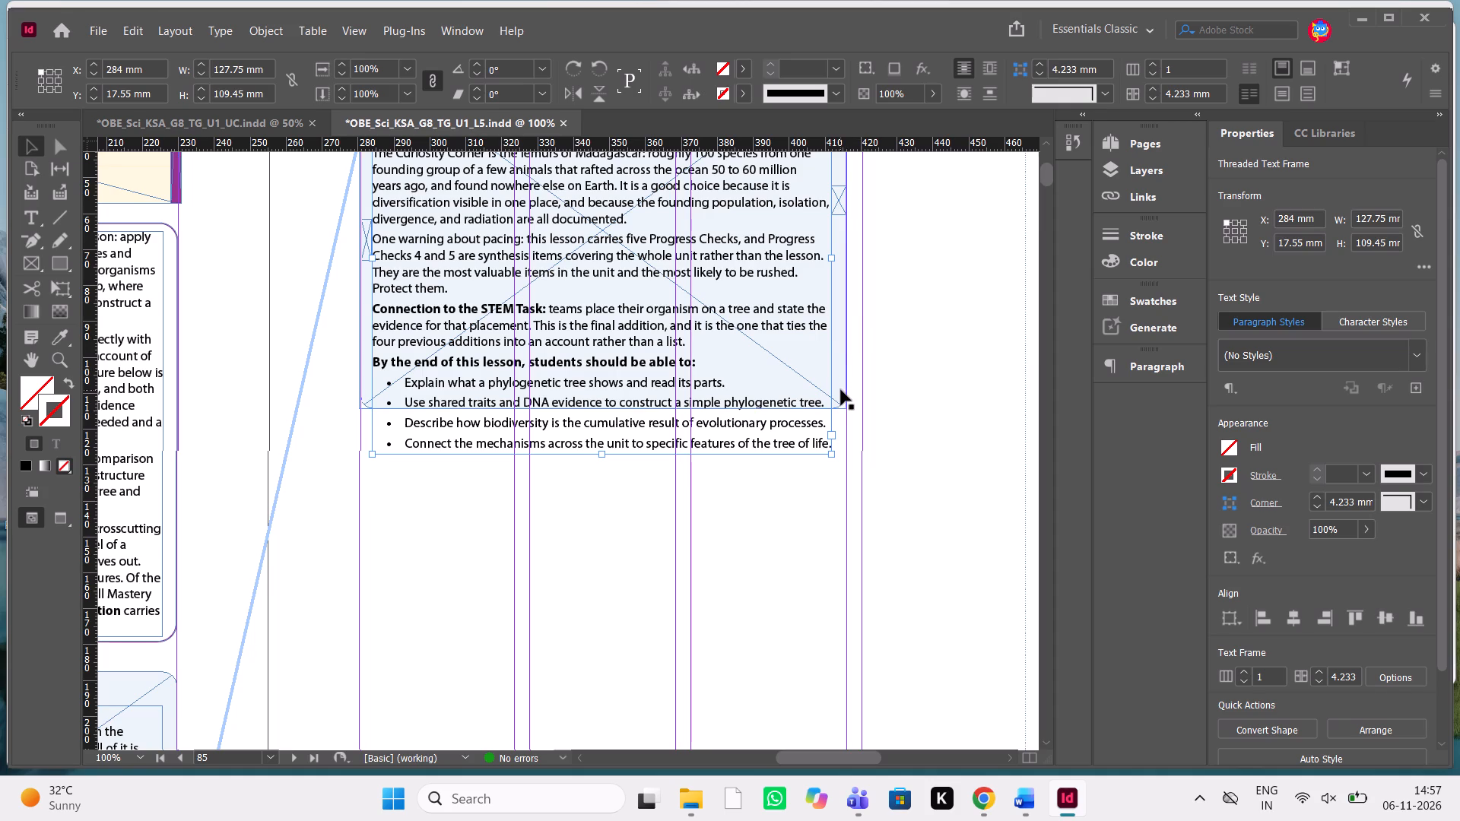
pyautogui.moveTo(604, 409); pyautogui.dragTo(609, 462)
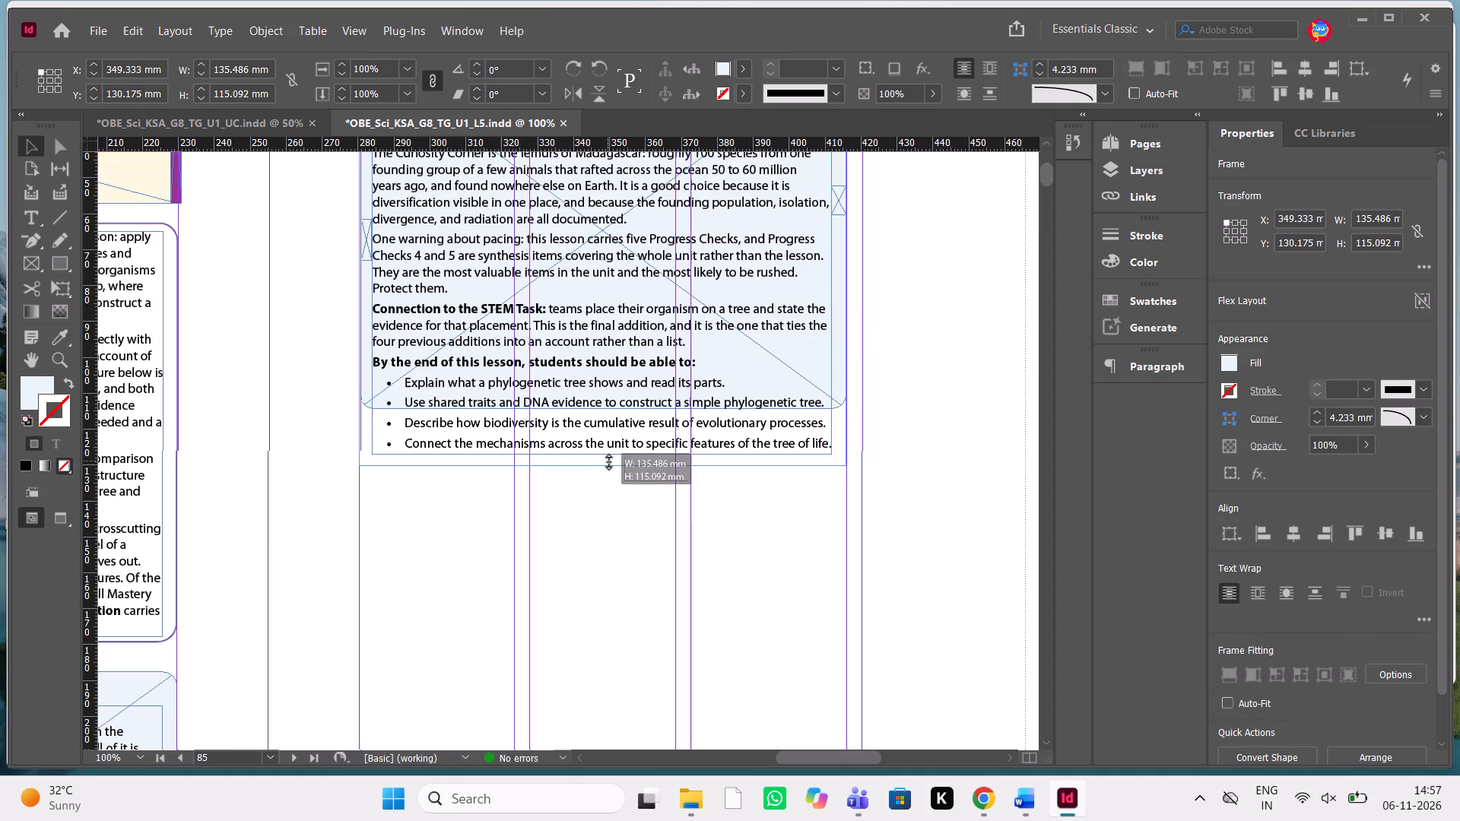
pyautogui.moveTo(609, 462); pyautogui.dragTo(611, 458)
pyautogui.click(909, 472)
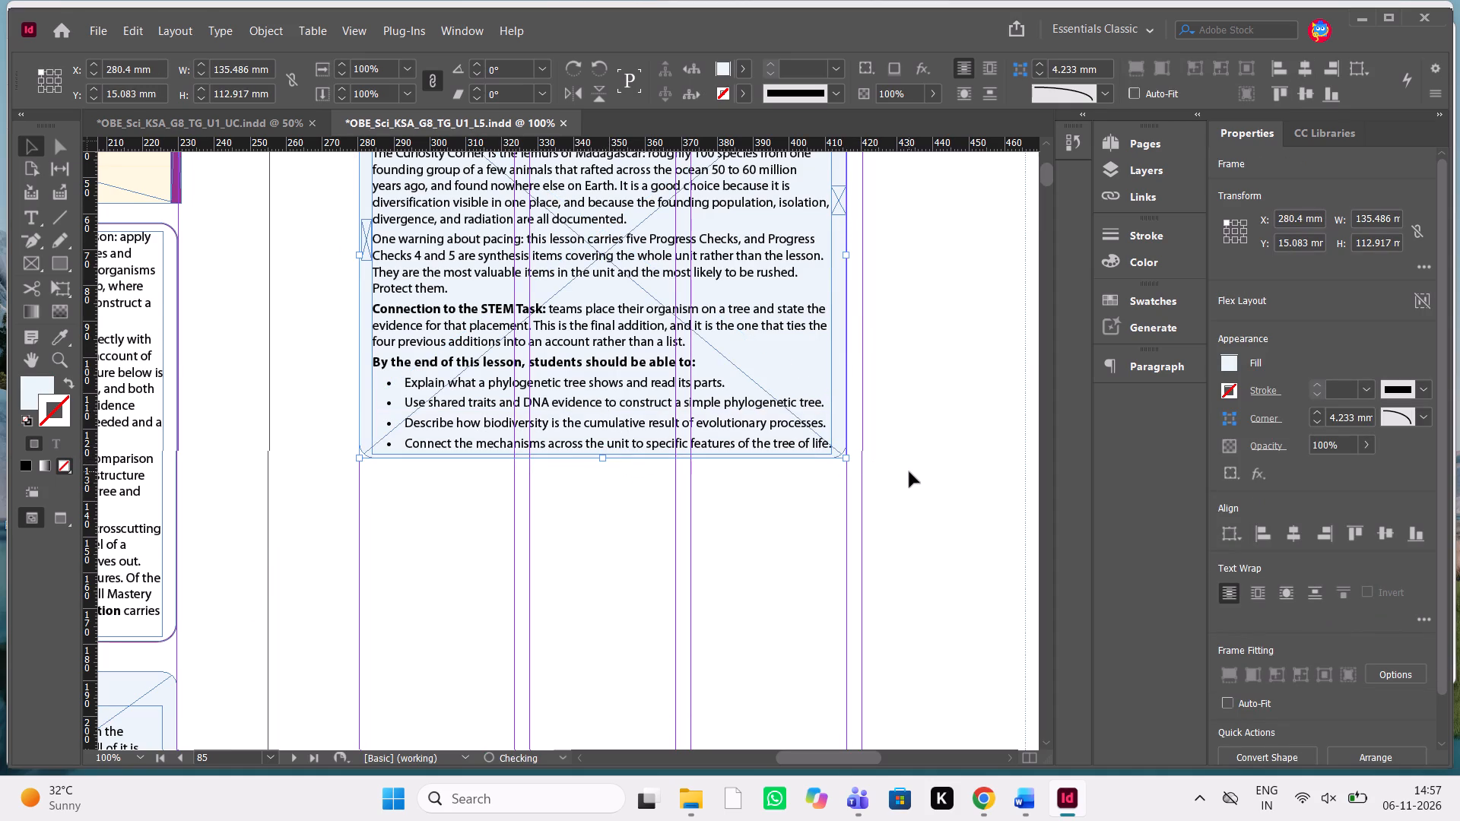
pyautogui.press('w')
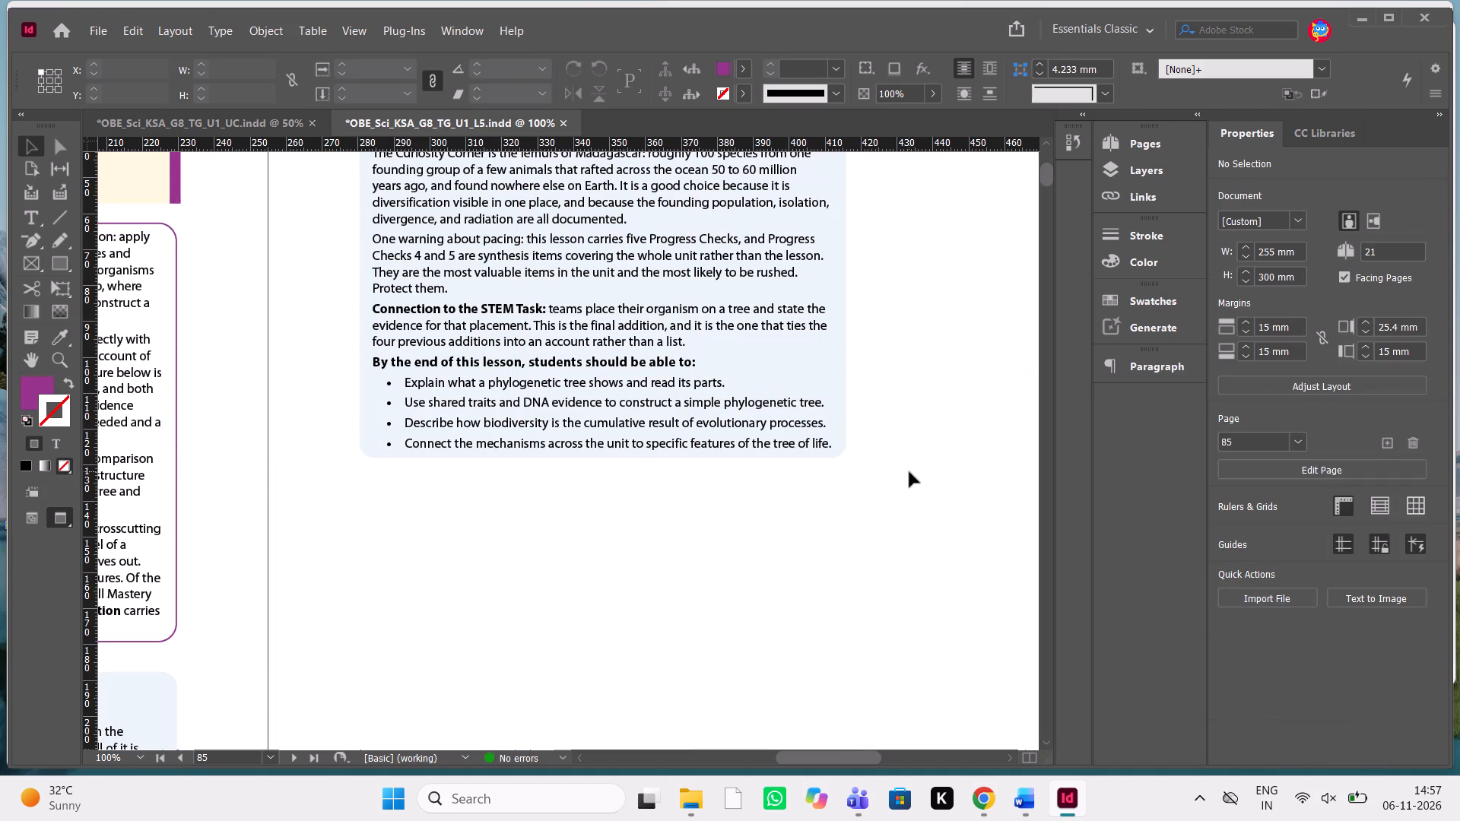
pyautogui.press('w')
# Draw an empty rectangle frame about 40 by 16 mm below the blue box and nudge it to Y 128.25 mm at the box's bottom edge.
pyautogui.hscroll(-1, 909, 472)
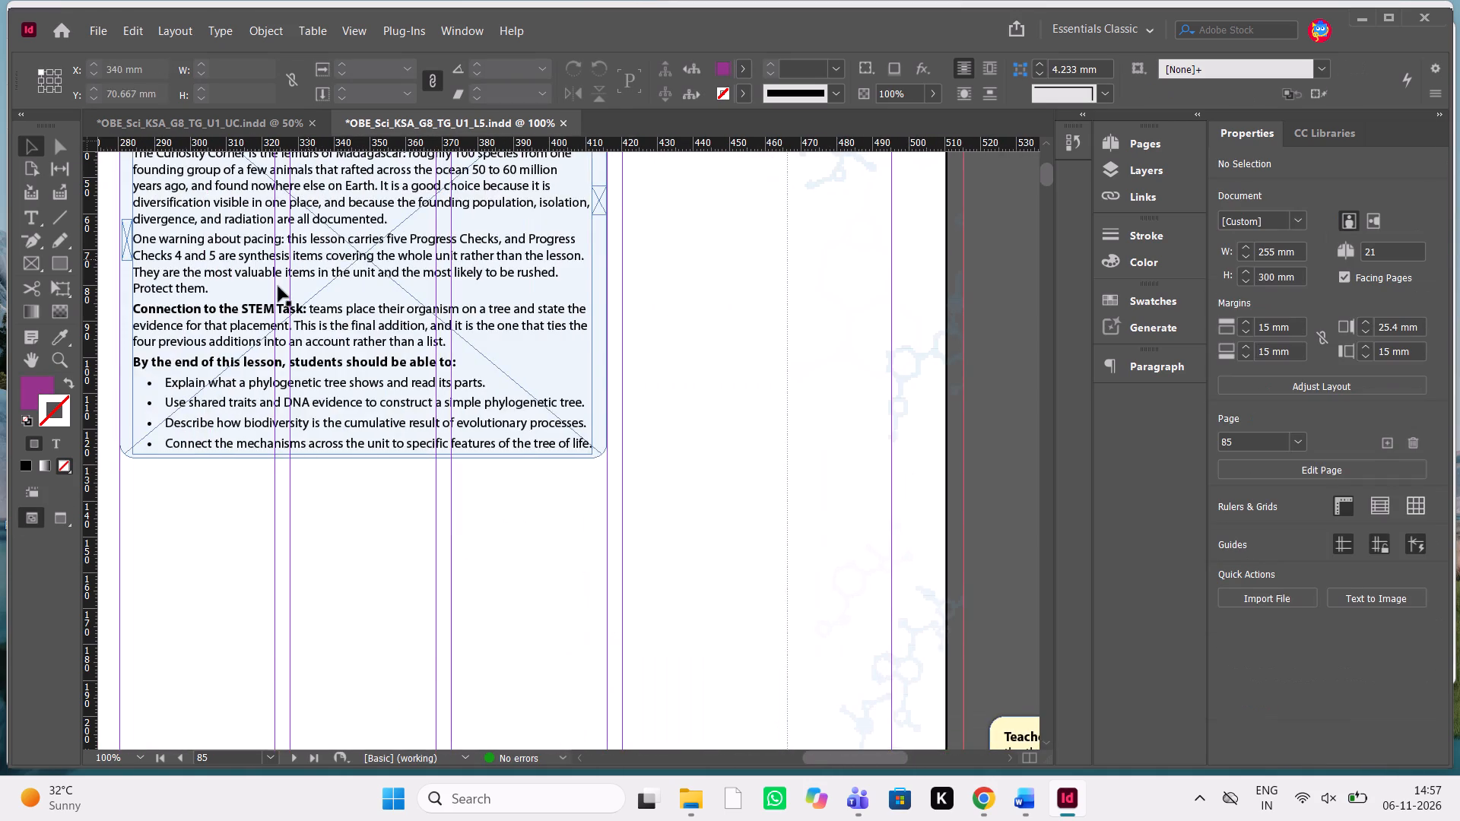
pyautogui.hscroll(1, 278, 287)
pyautogui.click(30, 256)
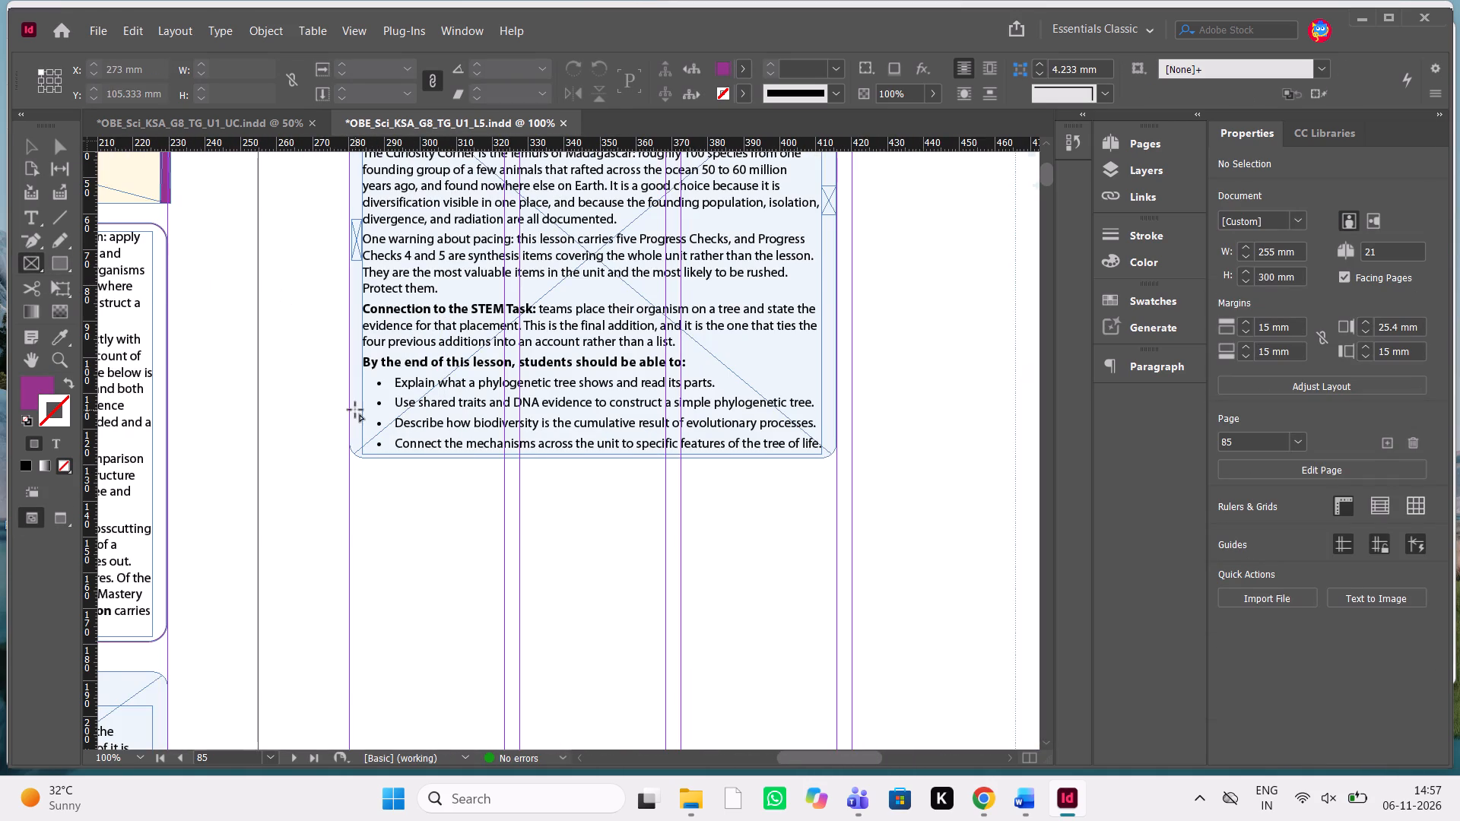
pyautogui.moveTo(453, 458); pyautogui.dragTo(598, 511)
pyautogui.press('Down')
pyautogui.press('Down')
pyautogui.press('Down')
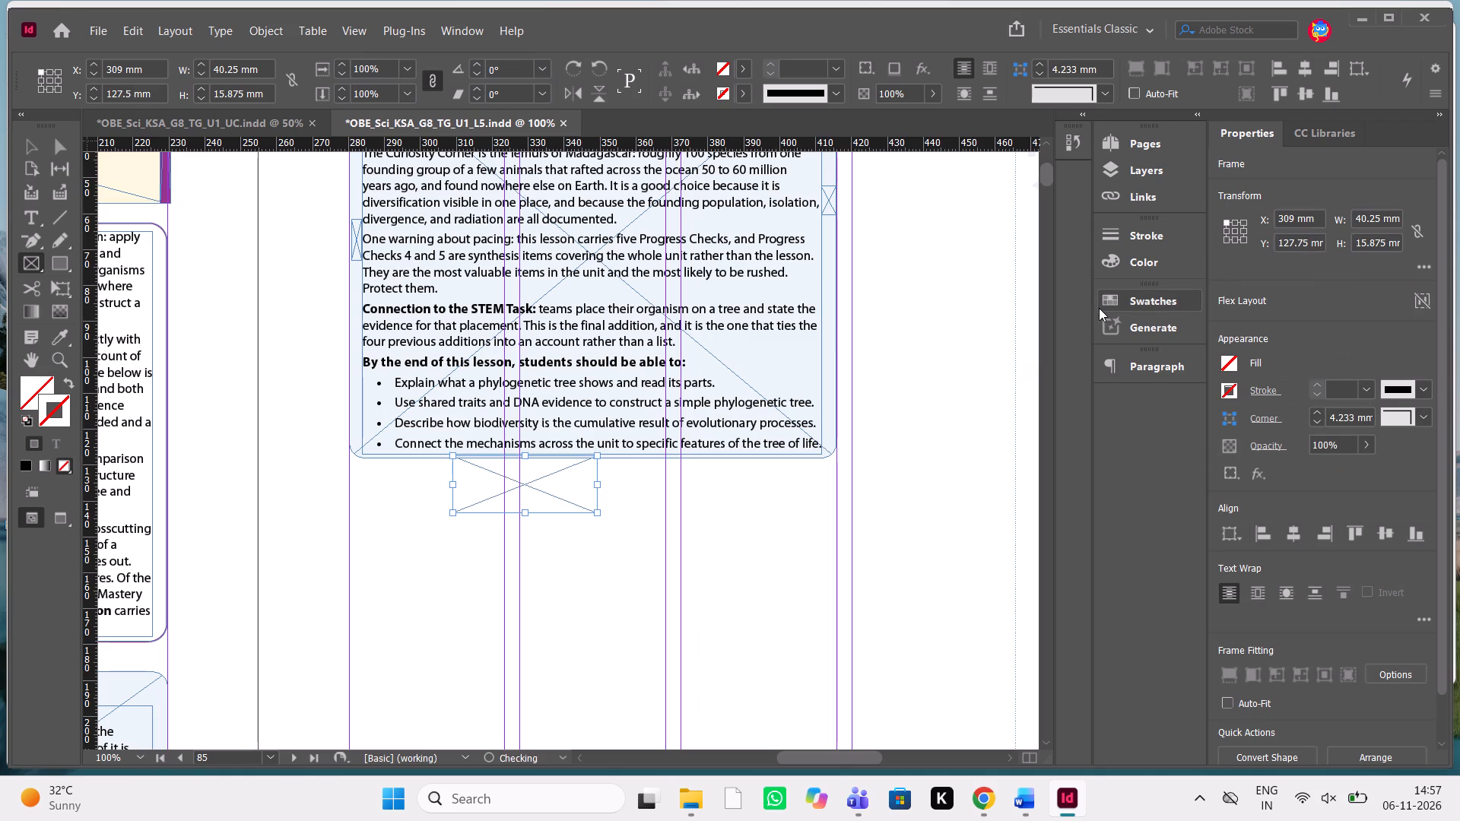
pyautogui.press('Down')
pyautogui.press('Down')
pyautogui.press('Down')
pyautogui.press('Down')
pyautogui.press('Up')
pyautogui.press('Up')
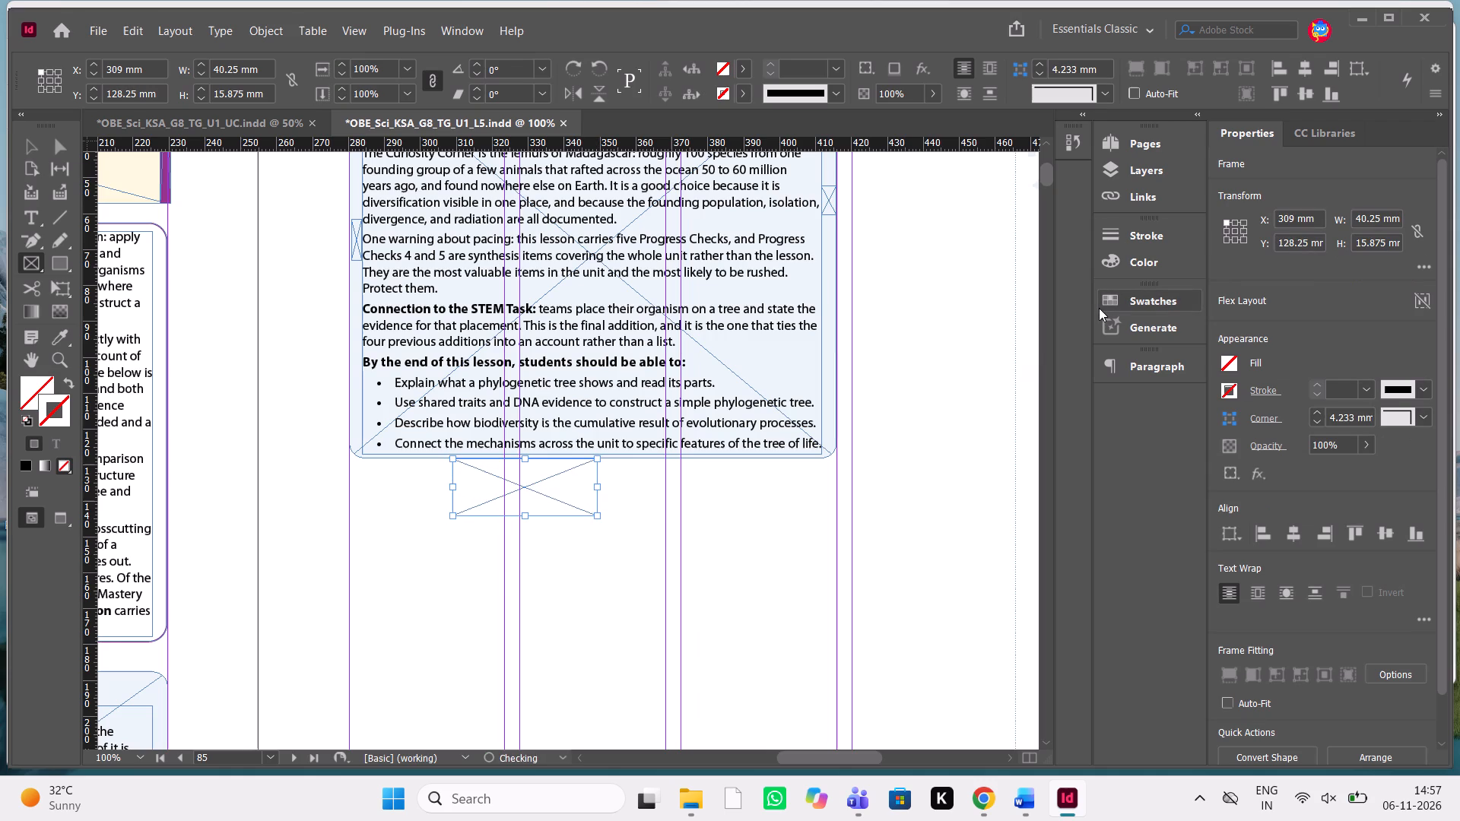
# Resize the new rectangle frame to 8 mm wide and 8 mm high.
pyautogui.moveTo(1378, 222); pyautogui.dragTo(1355, 223)
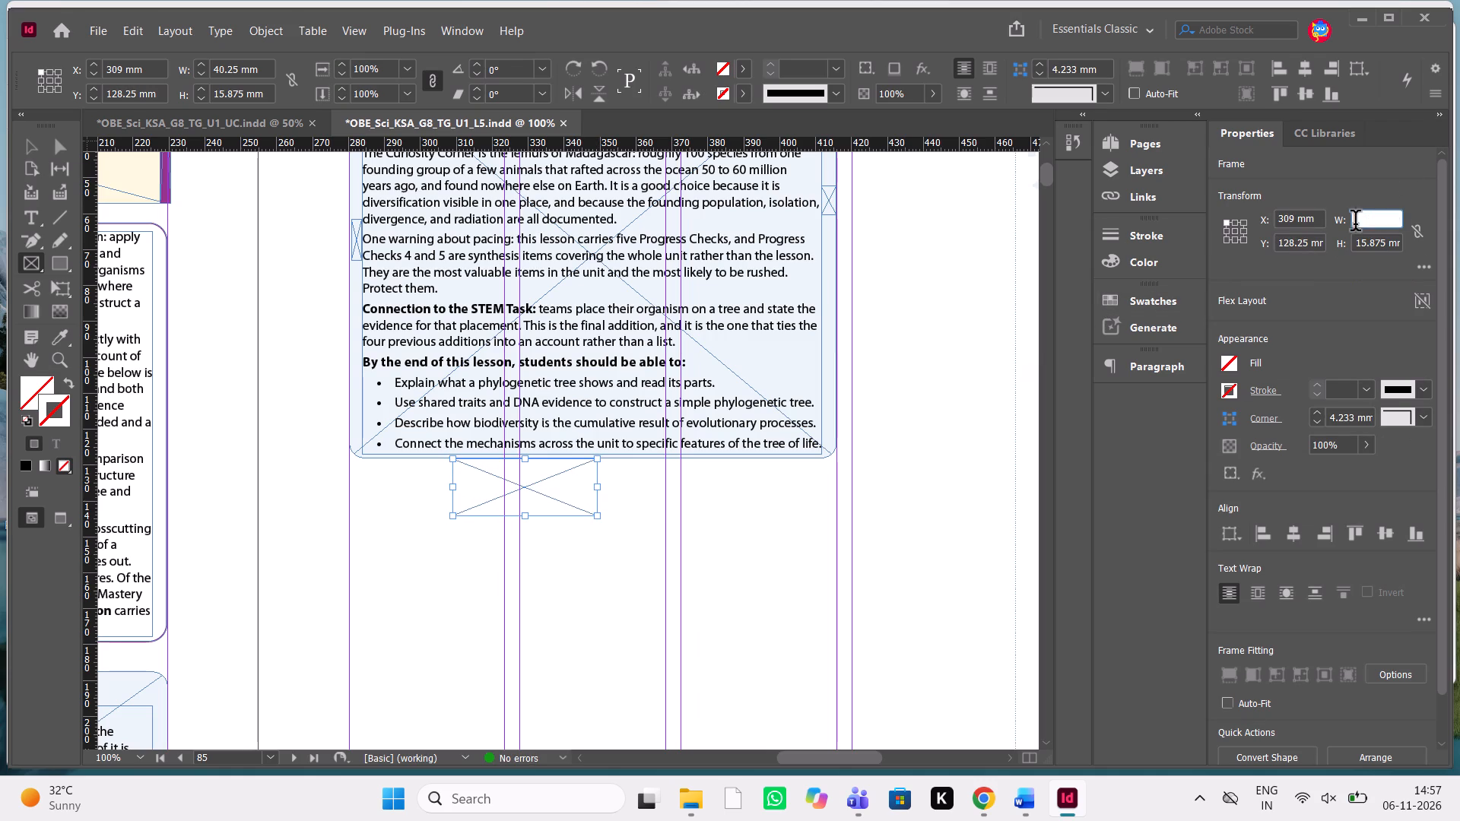
pyautogui.moveTo(1355, 223); pyautogui.dragTo(1219, 243)
pyautogui.press('BackSpace')
pyautogui.press('8')
pyautogui.press('Return')
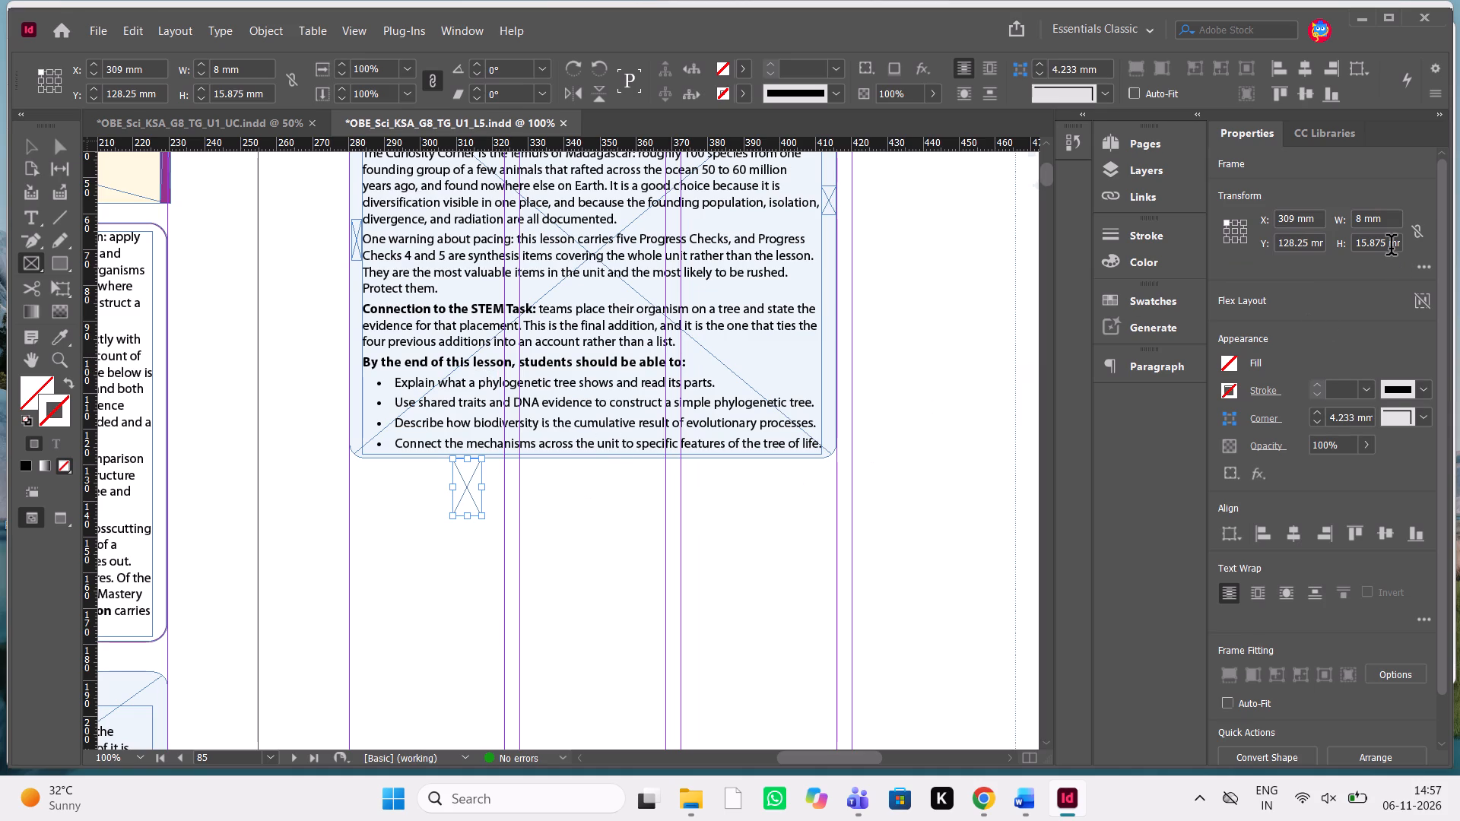
pyautogui.moveTo(1391, 248); pyautogui.dragTo(1320, 252)
pyautogui.press('BackSpace')
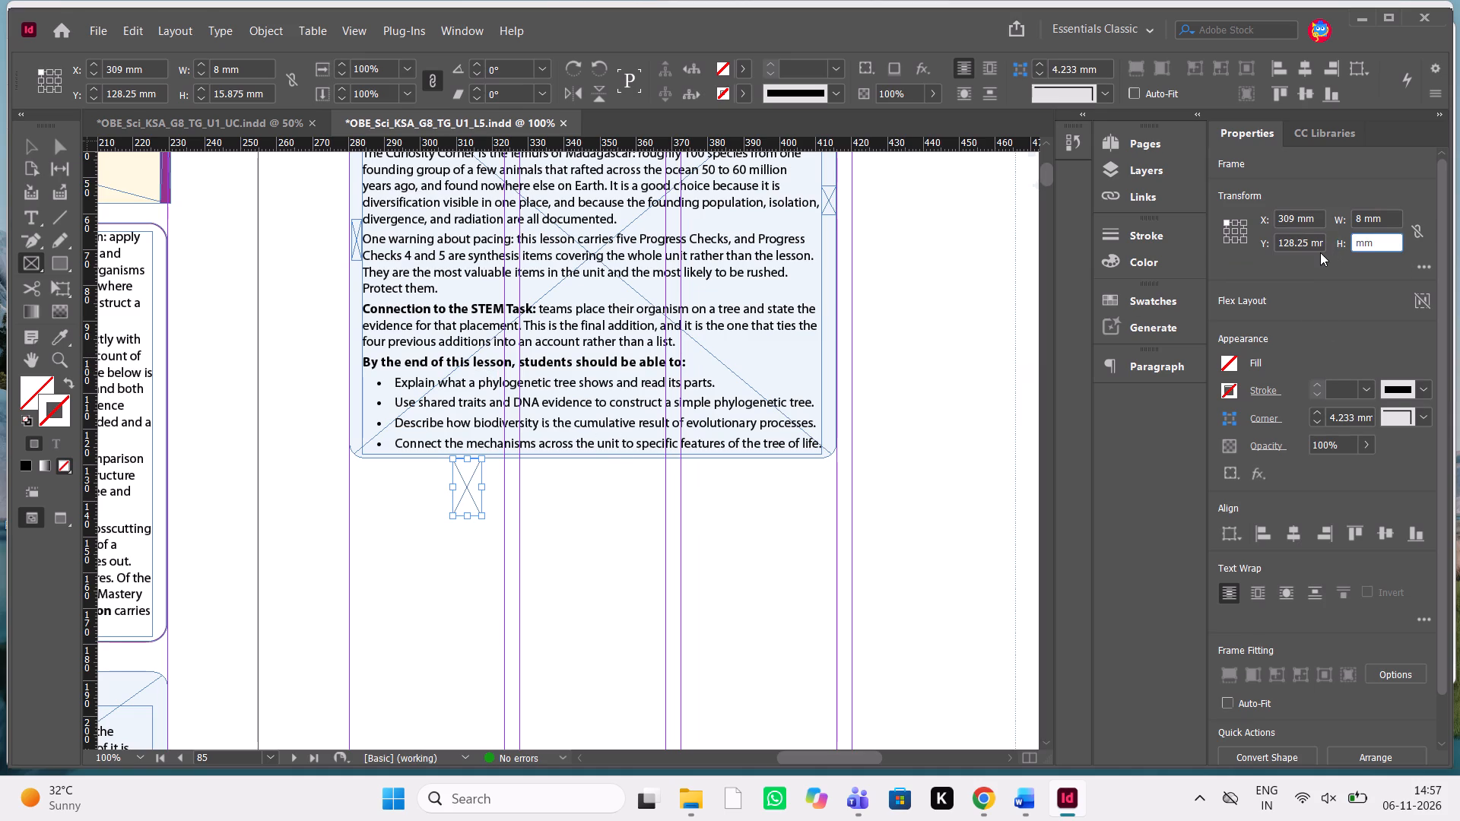
pyautogui.write('87')
pyautogui.press('Return')
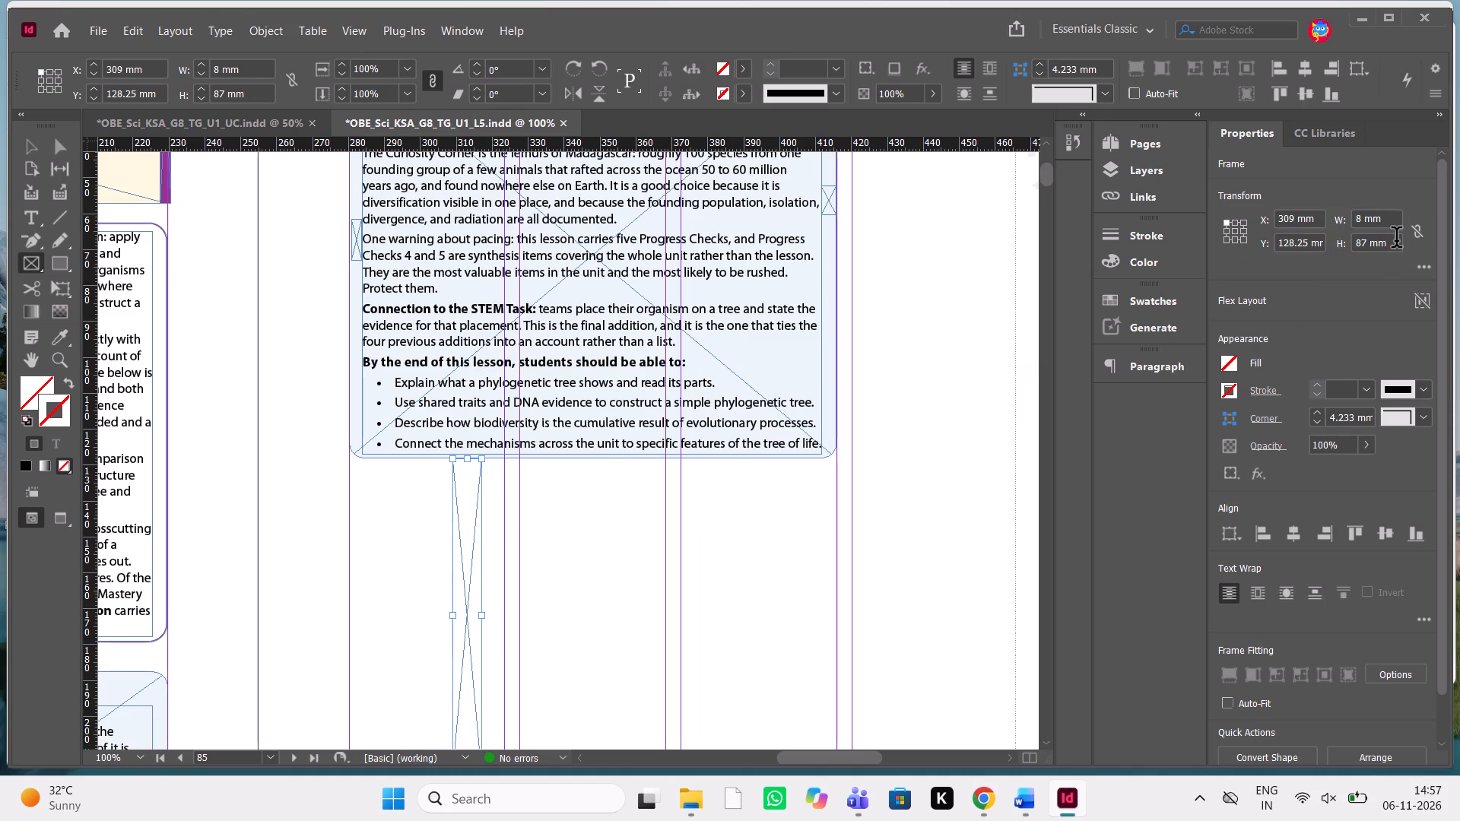
pyautogui.click(1369, 244)
pyautogui.press('BackSpace')
pyautogui.press('BackSpace')
pyautogui.press('Return')
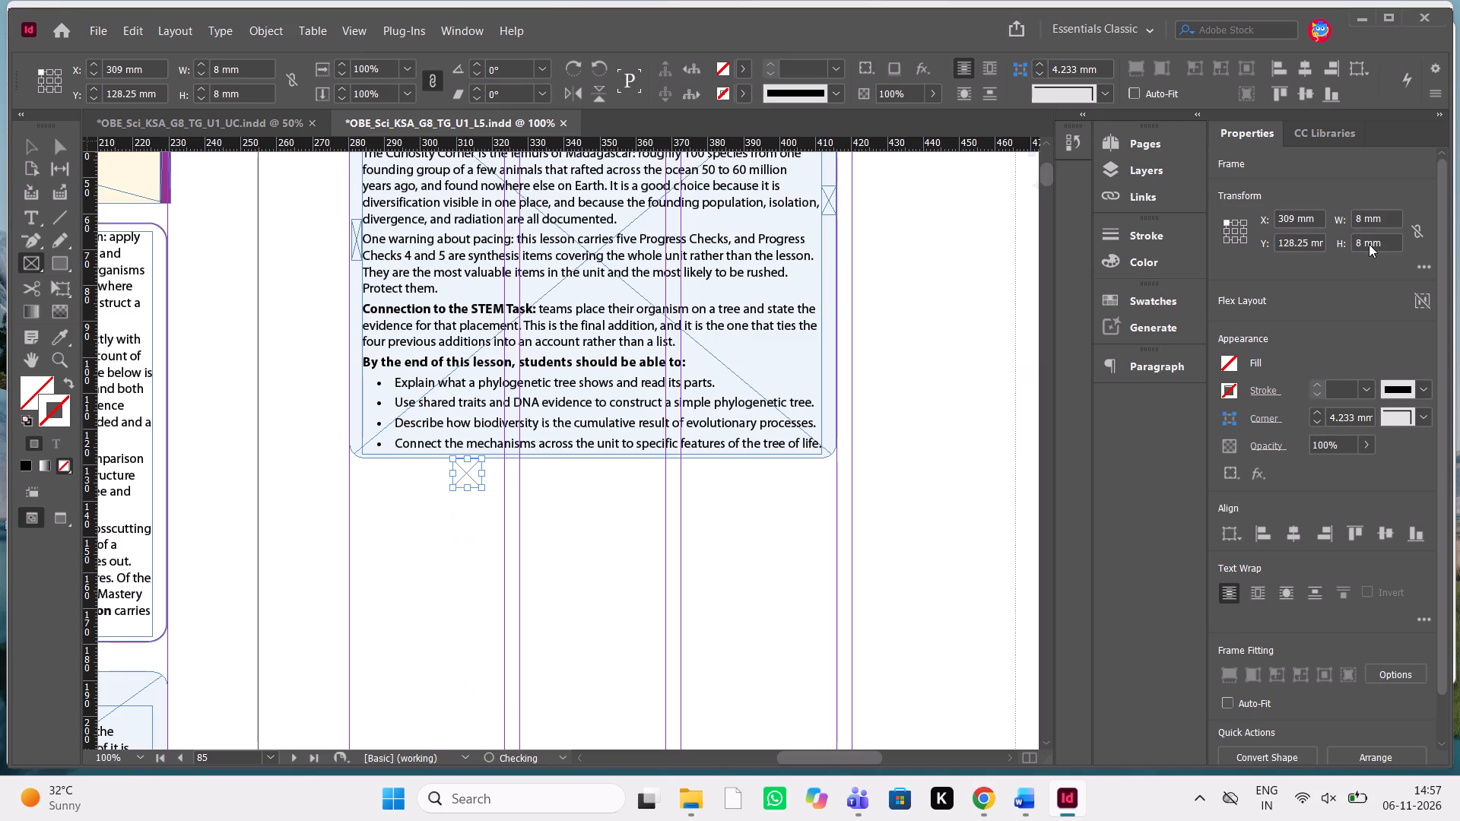
# Move the 8 mm square frame below the blue box on page 85 to X 315 mm, Y 128 mm.
pyautogui.click(37, 147)
pyautogui.click(472, 680)
pyautogui.scroll(-1, 472, 680)
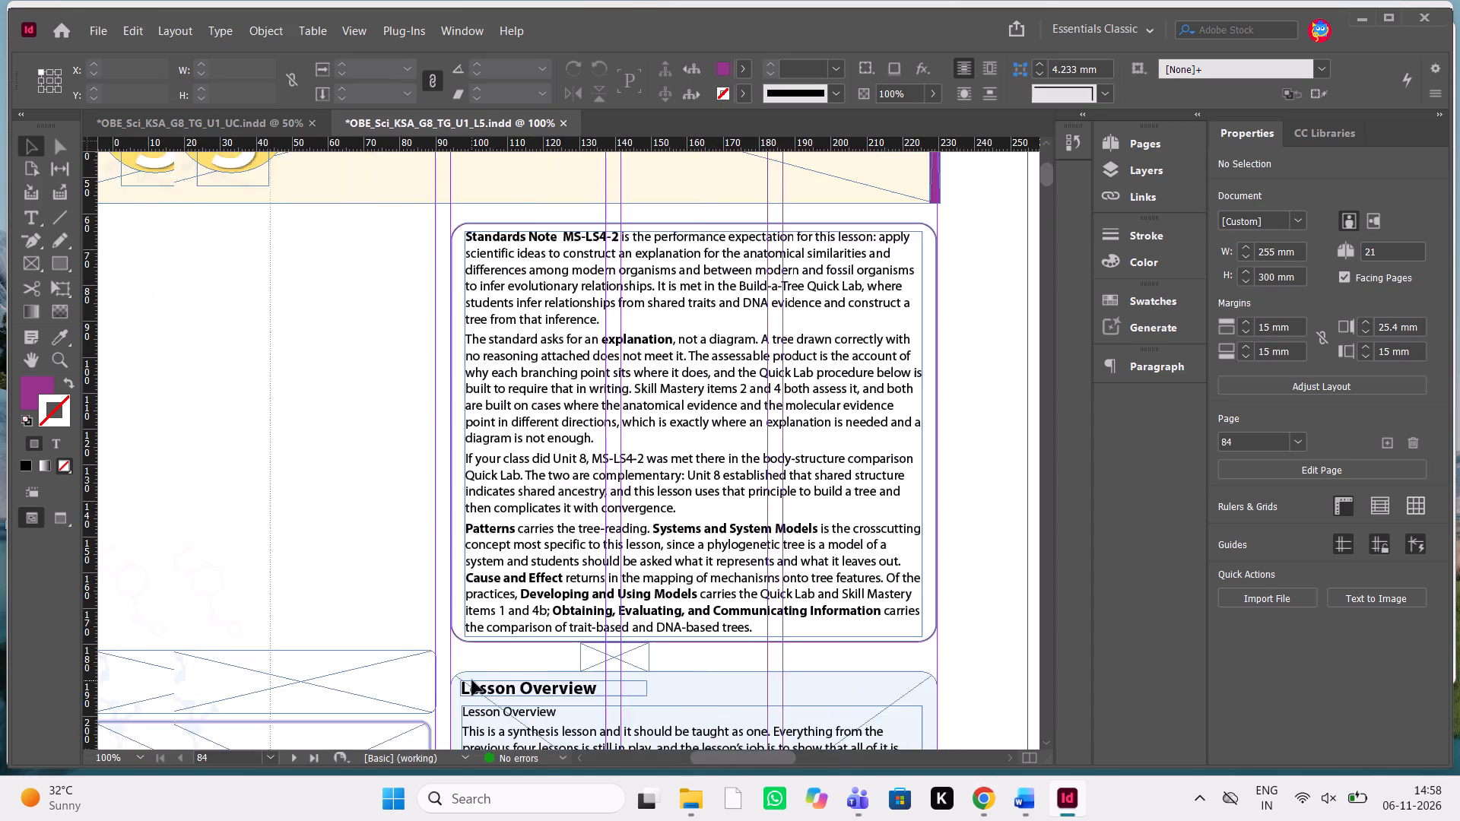
pyautogui.scroll(-2, 472, 680)
pyautogui.scroll(3, 472, 680)
pyautogui.hotkey('ctrl', '=')
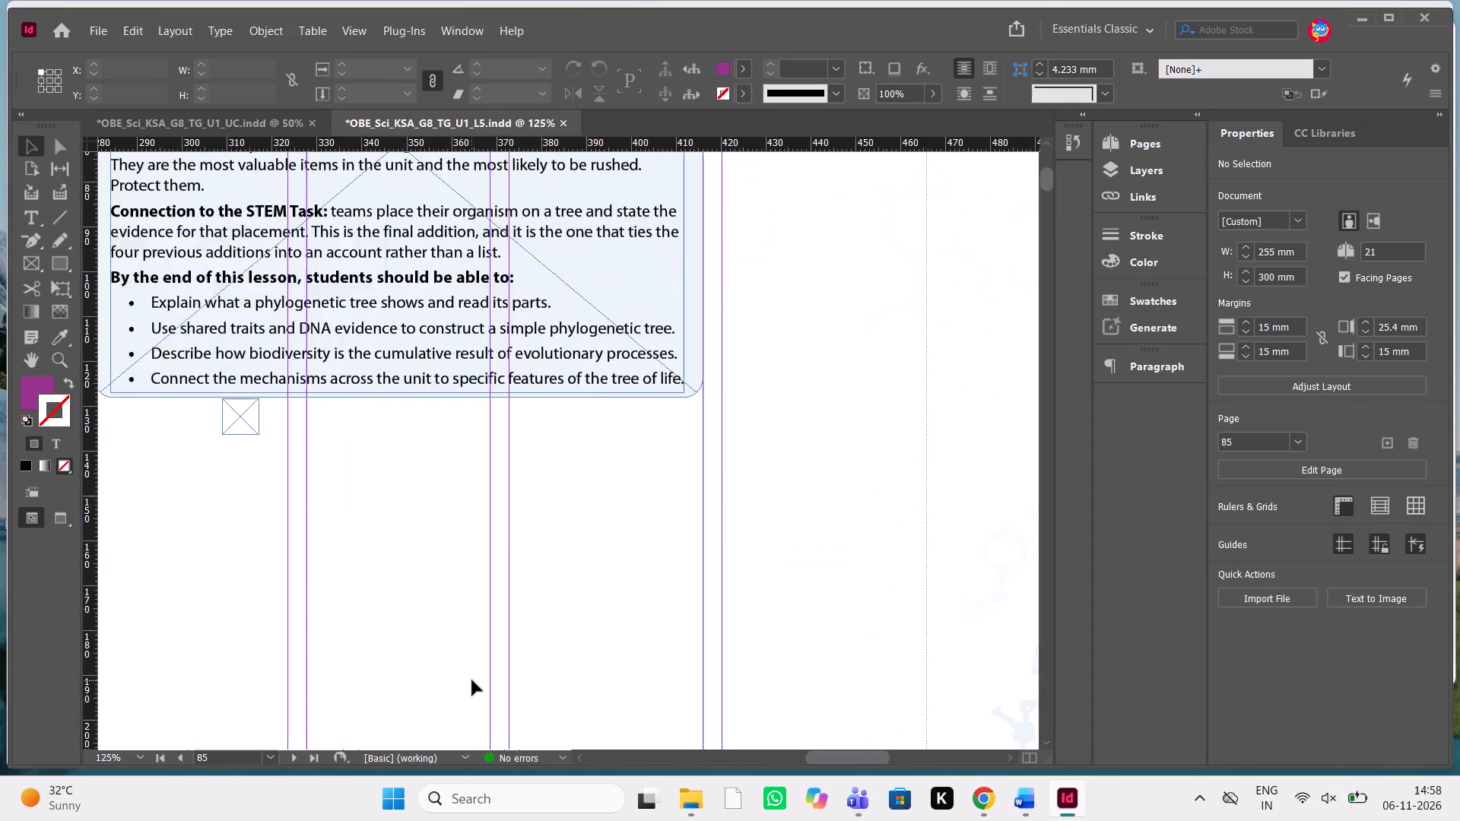
pyautogui.hotkey('ctrl', '=')
pyautogui.hscroll(1, 472, 680)
pyautogui.scroll(1, 472, 680)
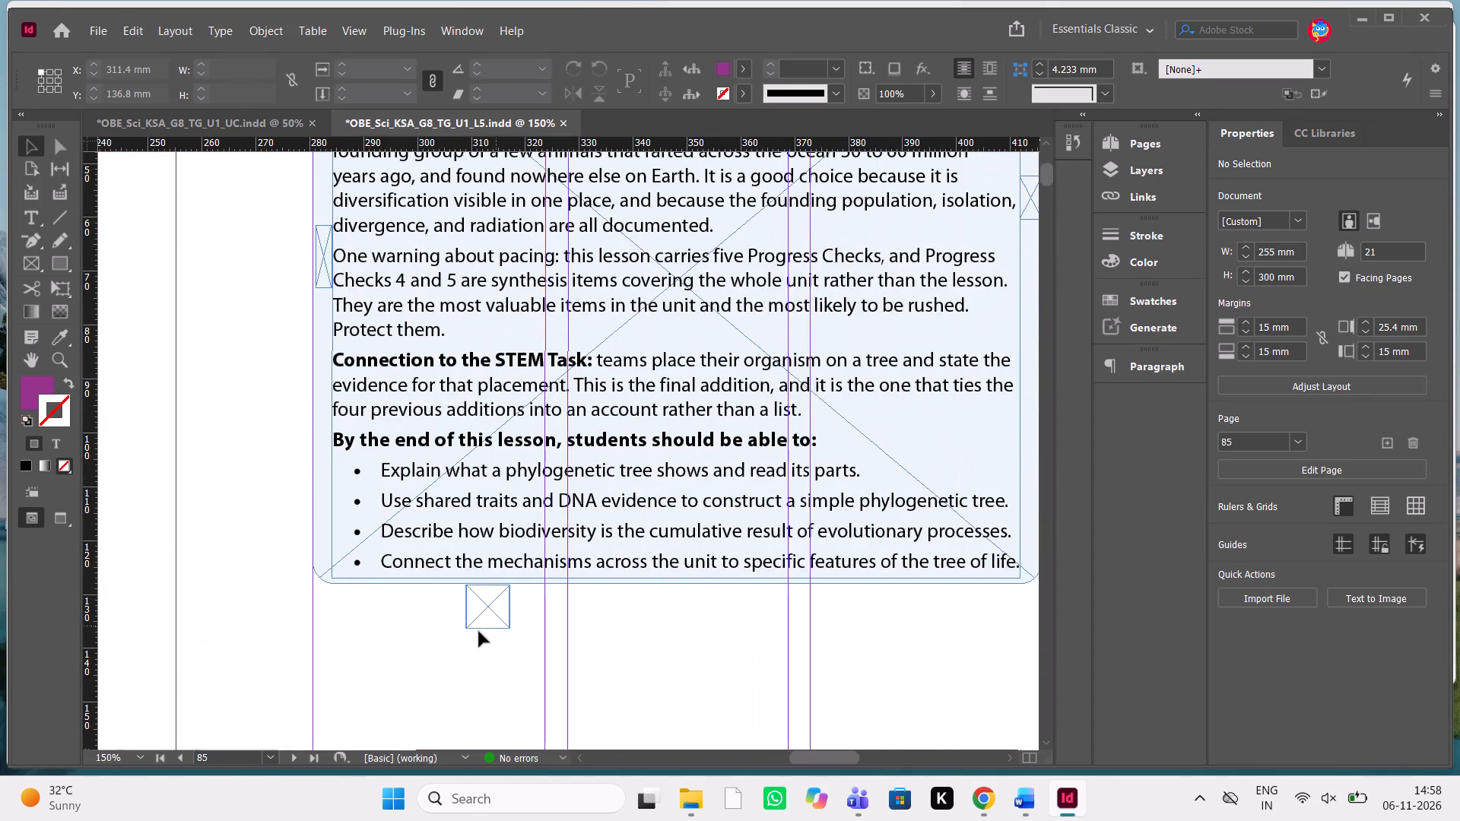
pyautogui.click(486, 626)
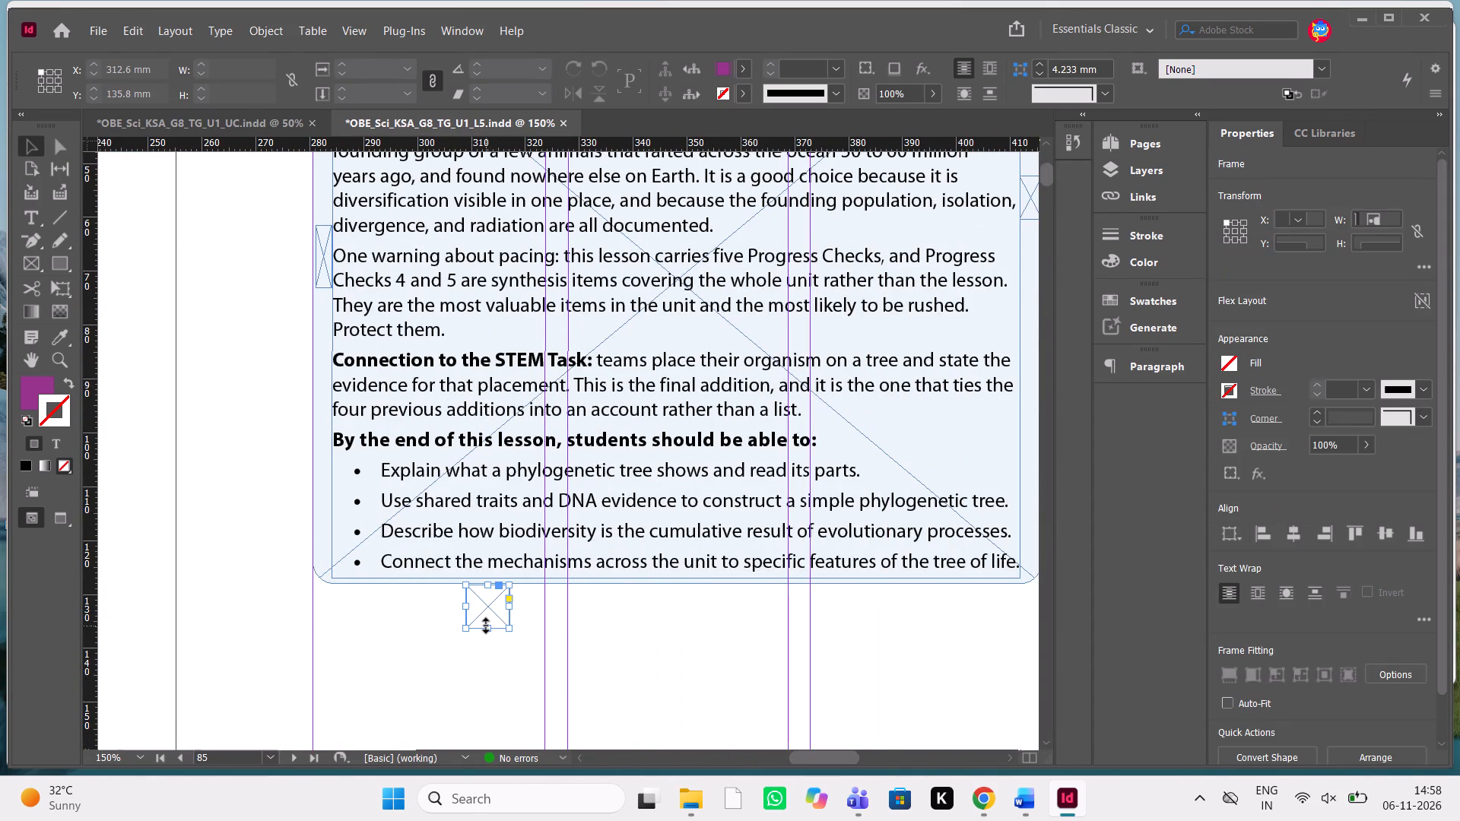
pyautogui.press('Right')
pyautogui.press('Right')
pyautogui.press('Right')
pyautogui.press('Right')
pyautogui.press('Right')
pyautogui.press('Right')
pyautogui.press('Right')
pyautogui.press('Right')
pyautogui.press('Right')
pyautogui.press('Right')
pyautogui.press('Right')
pyautogui.press('Right')
pyautogui.press('Right')
pyautogui.press('Right')
pyautogui.press('Right')
pyautogui.press('Right')
pyautogui.press('Right')
pyautogui.press('Right')
pyautogui.press('Right')
pyautogui.press('Right')
pyautogui.press('Right')
pyautogui.press('Right')
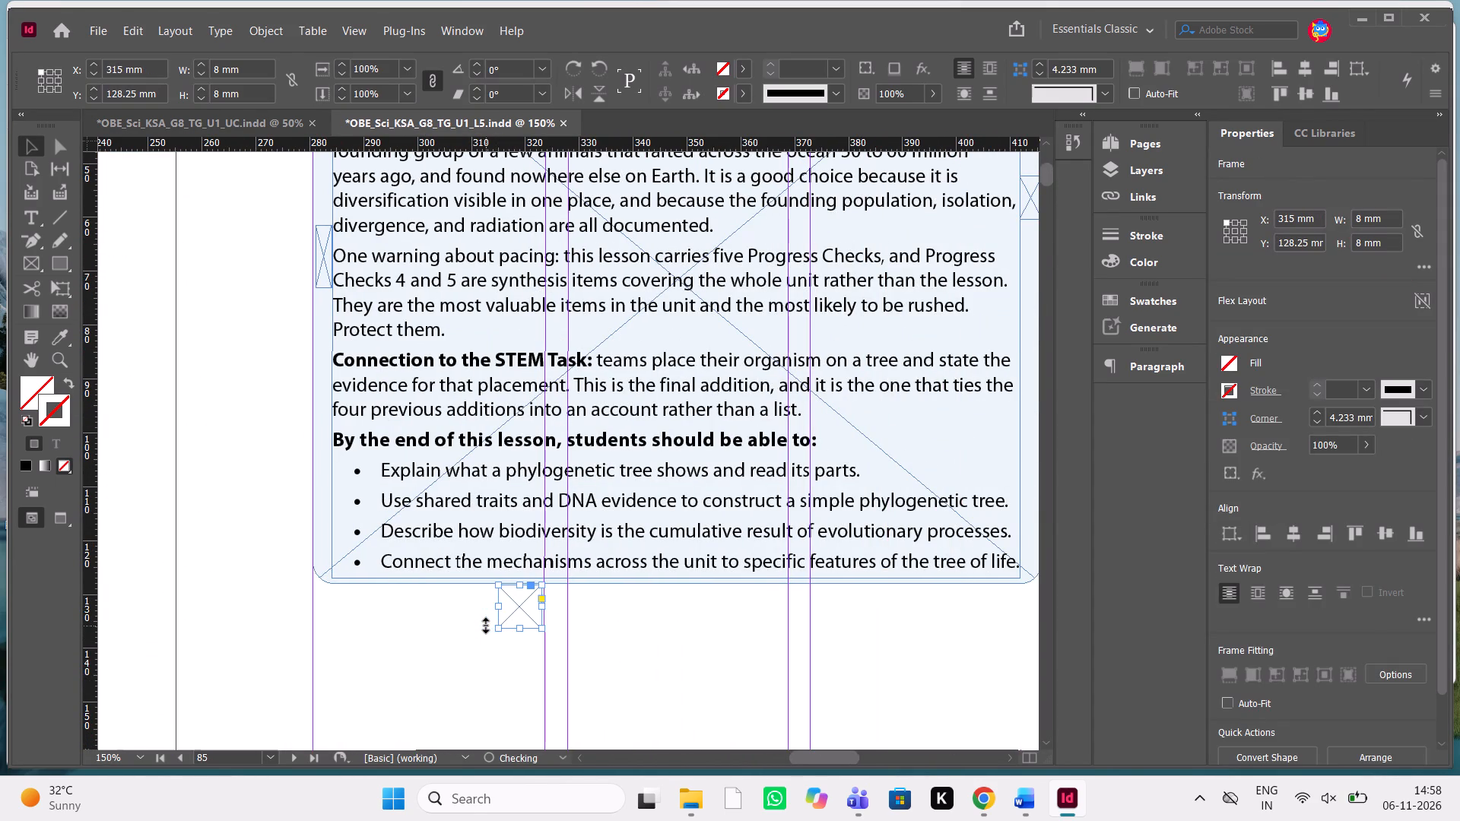
pyautogui.press('Up')
pyautogui.click(232, 518)
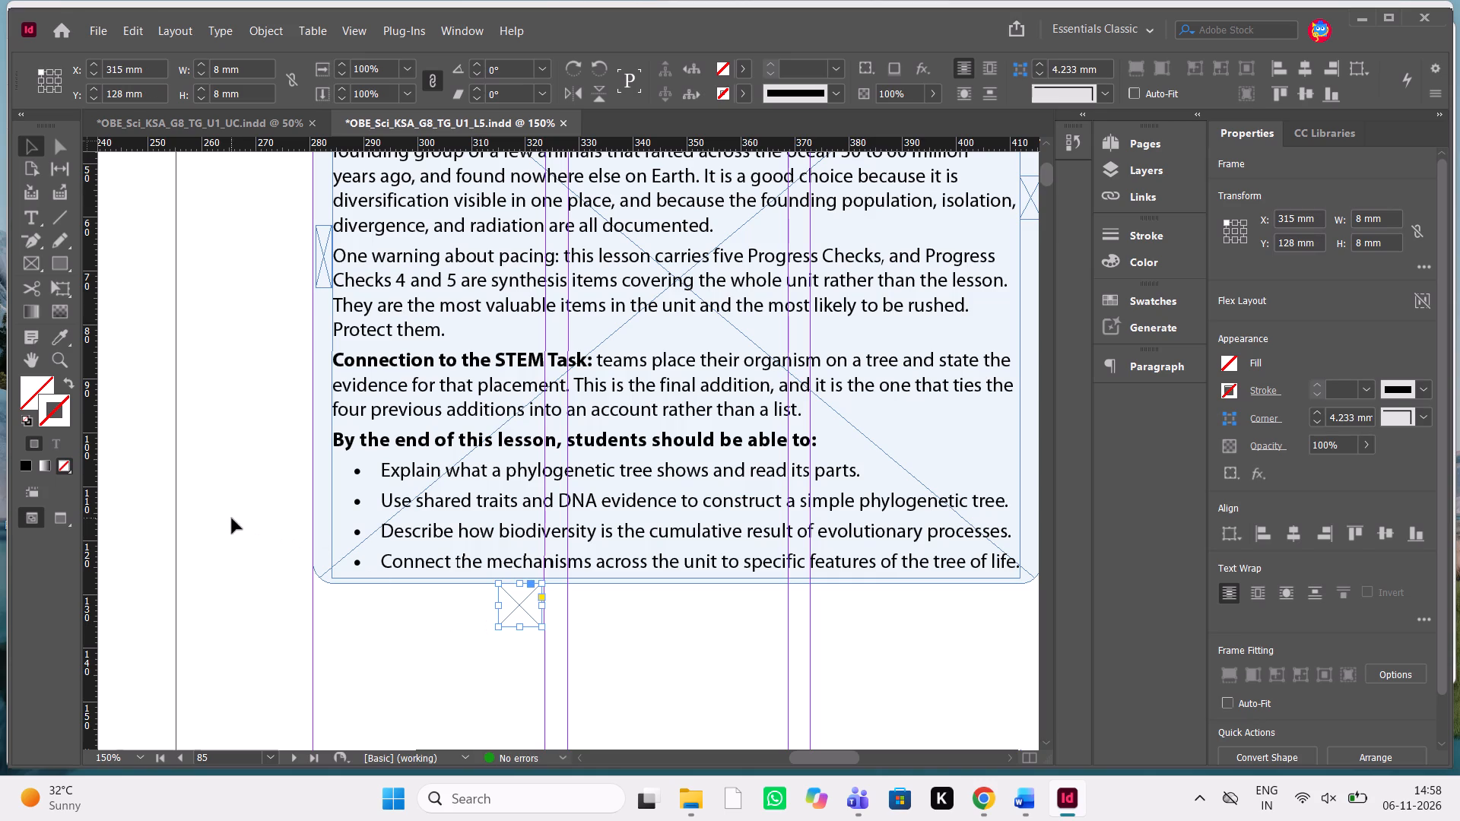
# Switch to the Word manuscript and review the content following the Standards Note, including the Lesson Pacing table and its closing note.
pyautogui.scroll(-10, 440, 584)
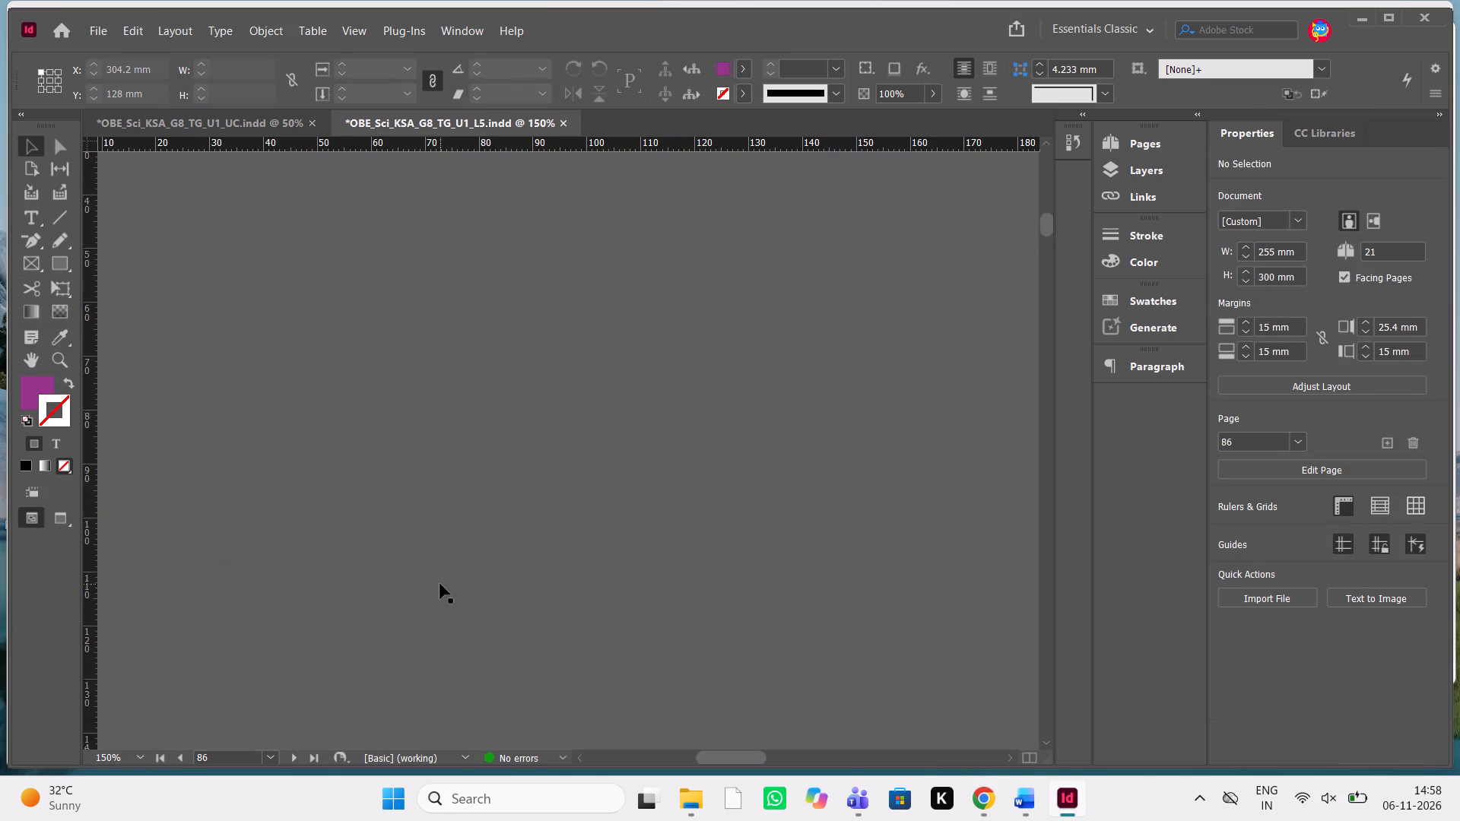
pyautogui.scroll(-5, 440, 584)
pyautogui.hscroll(-1, 440, 584)
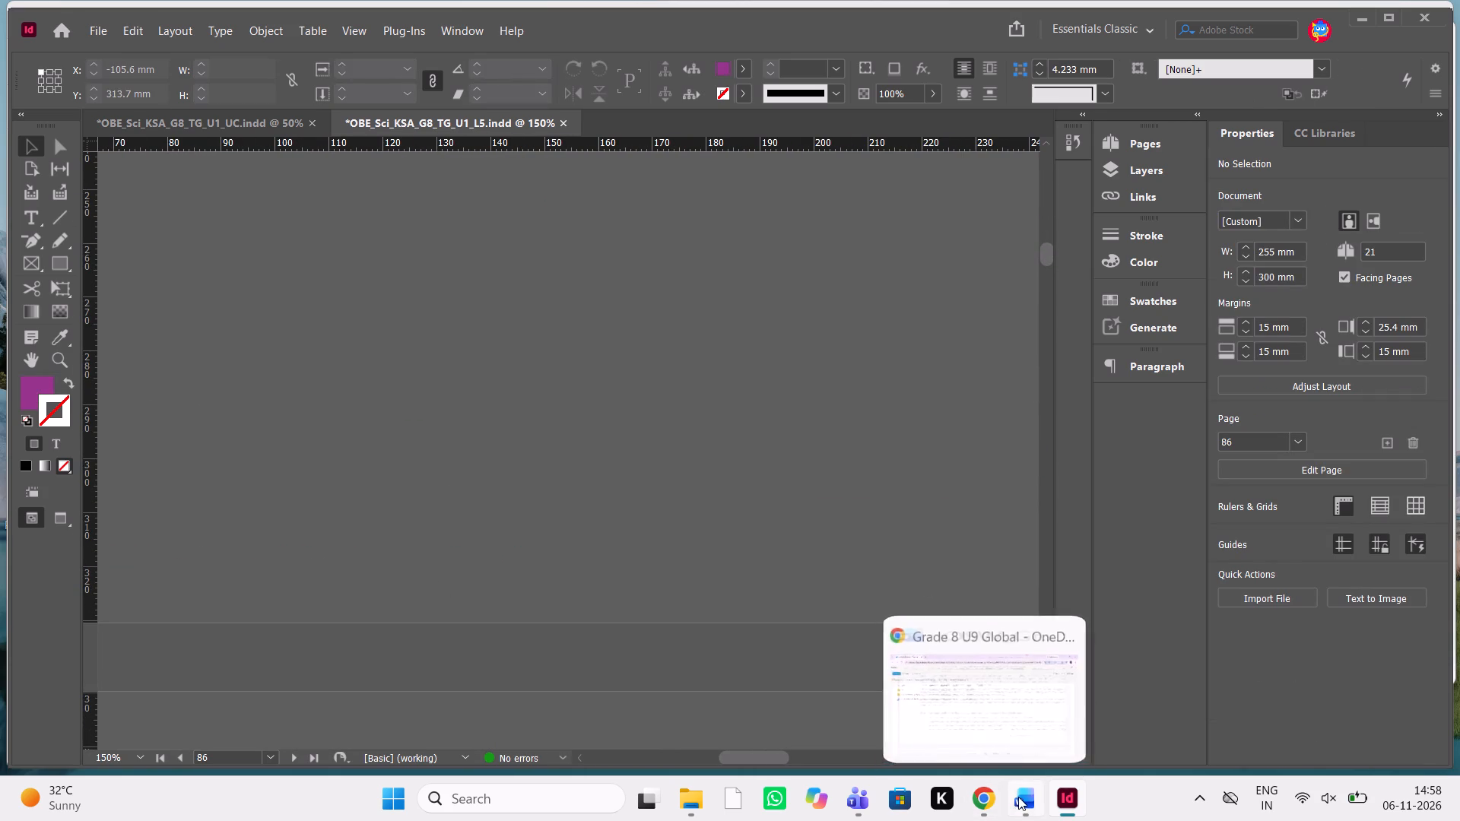
pyautogui.click(1018, 797)
pyautogui.scroll(3, 1036, 228)
pyautogui.scroll(-6, 1036, 228)
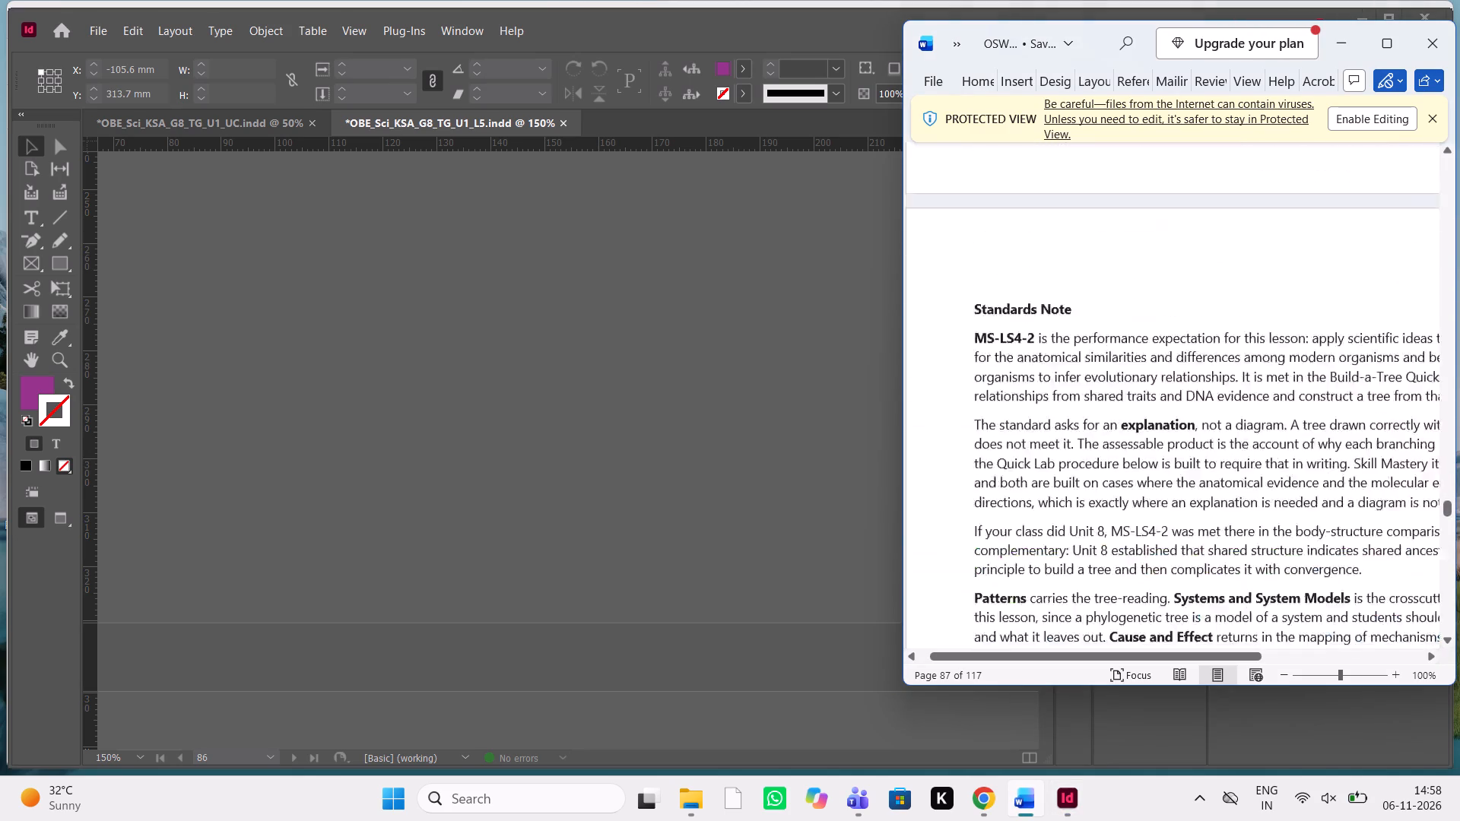
pyautogui.scroll(-2, 1036, 228)
pyautogui.scroll(1, 1036, 228)
pyautogui.scroll(-1, 1036, 228)
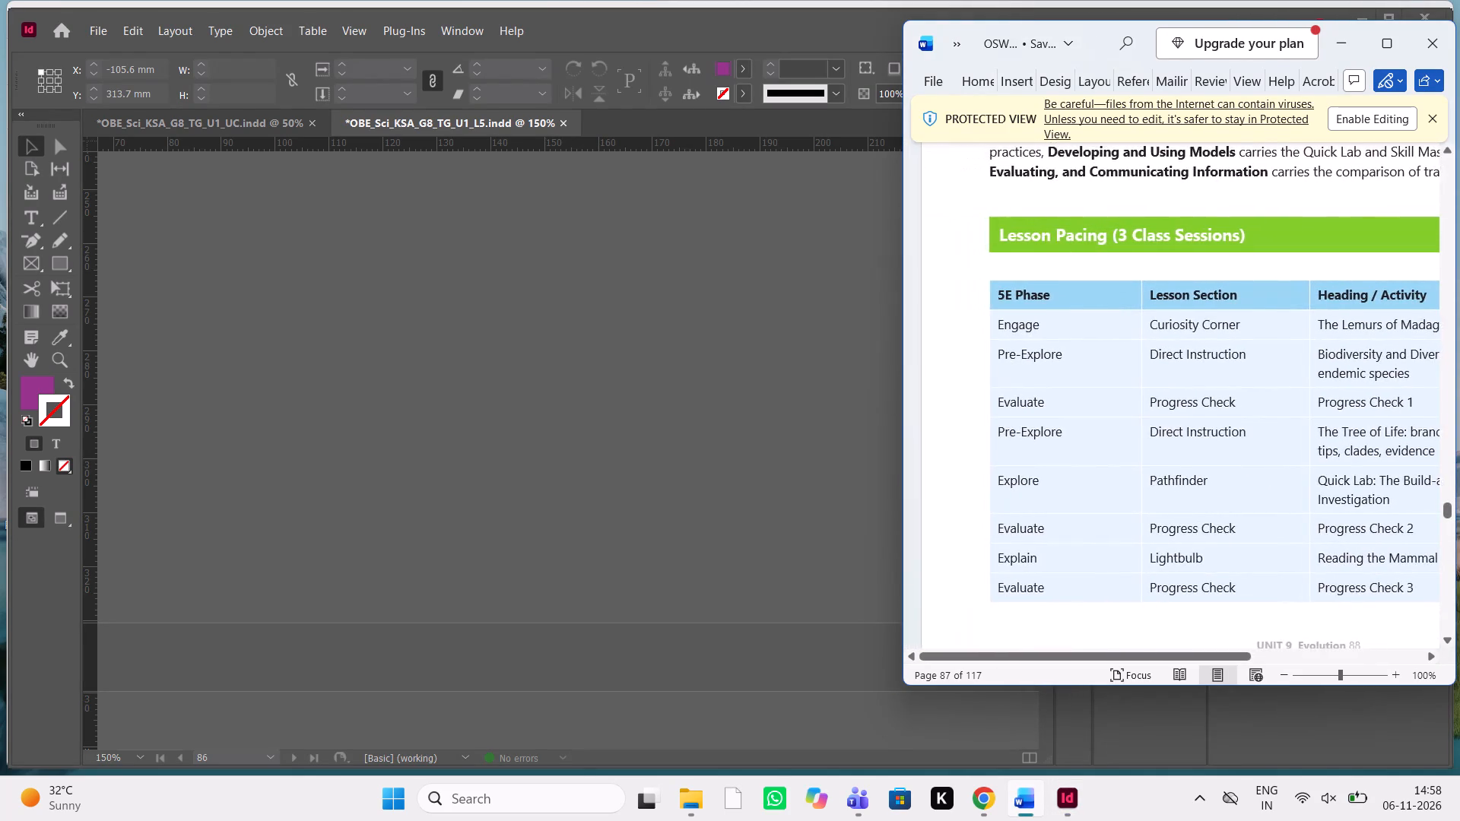
pyautogui.scroll(-2, 1161, 299)
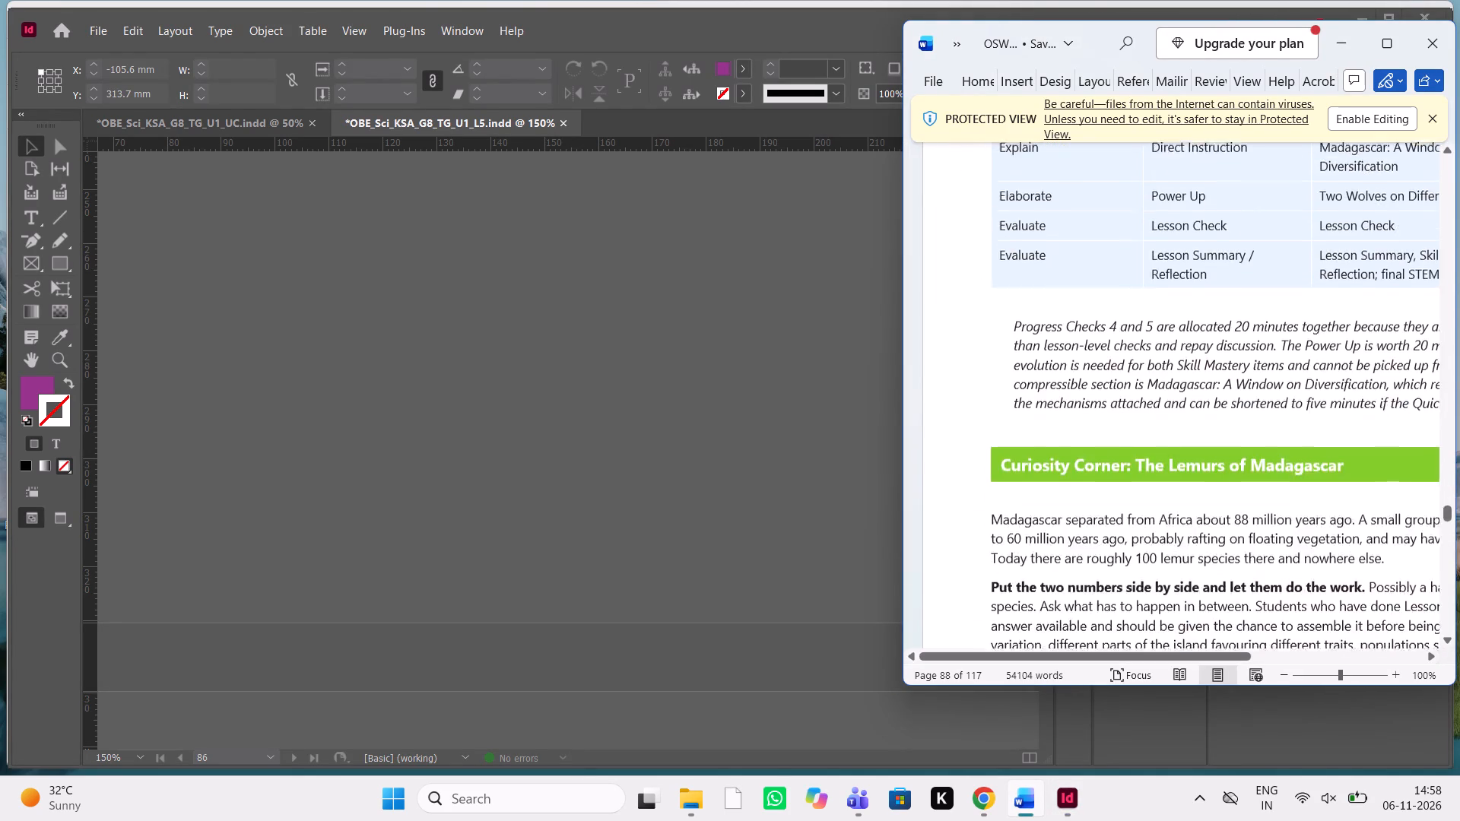
pyautogui.scroll(2, 1161, 299)
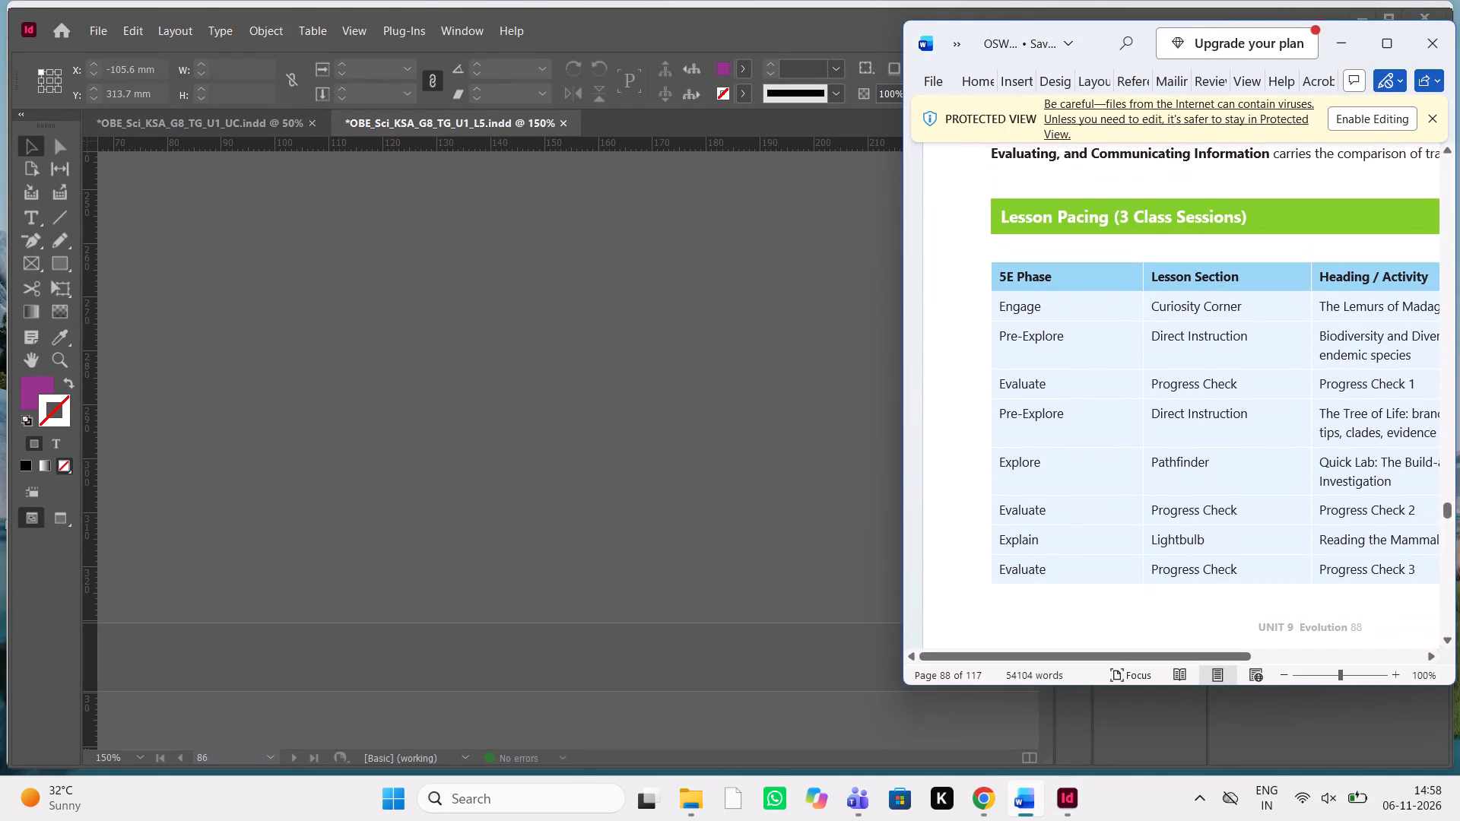
pyautogui.click(1339, 45)
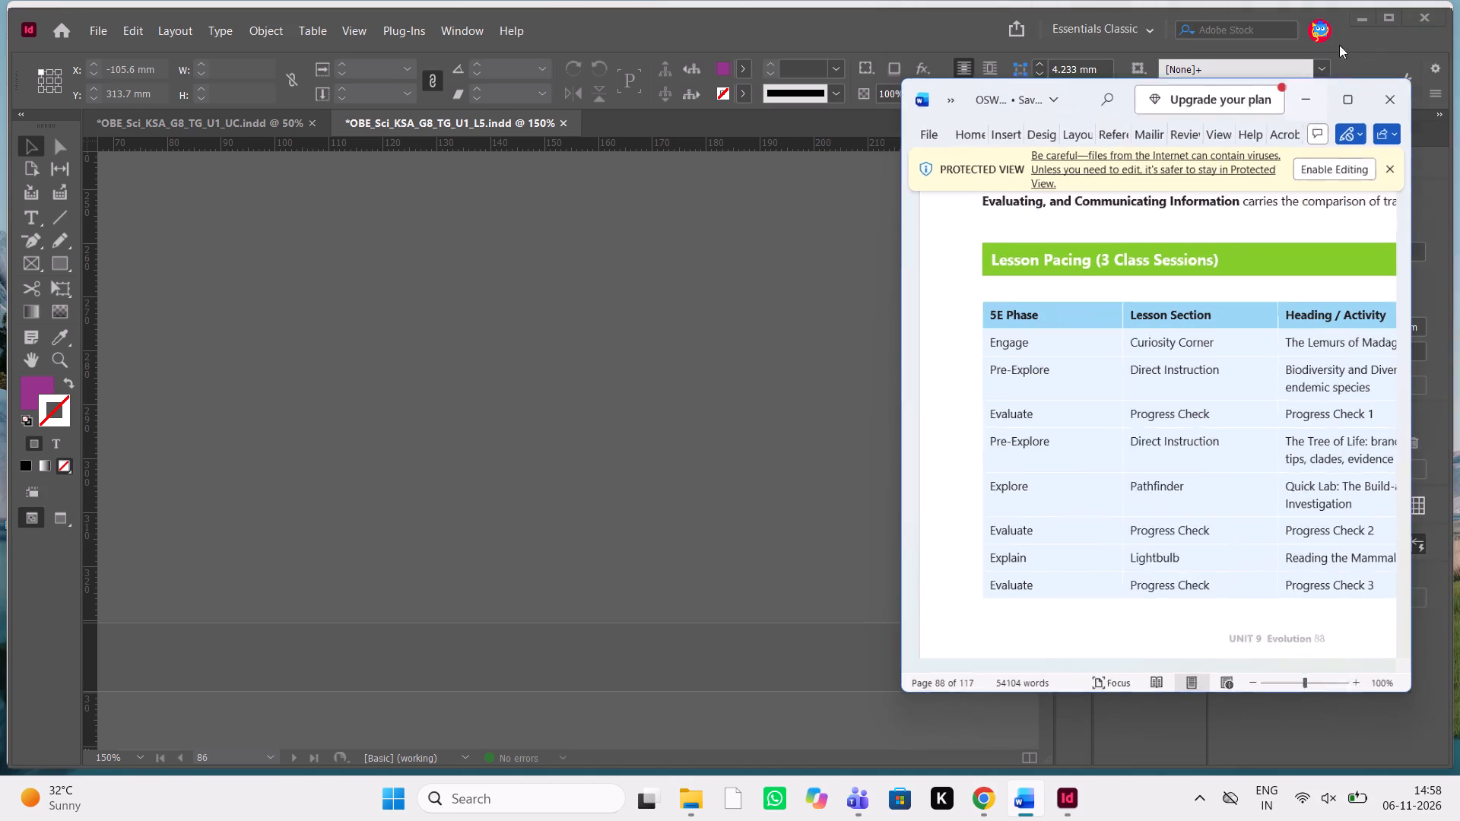
# In InDesign, cut the Lesson Pacing heading and table from page 86 and paste them onto page 85 below the overview box.
pyautogui.scroll(4, 902, 538)
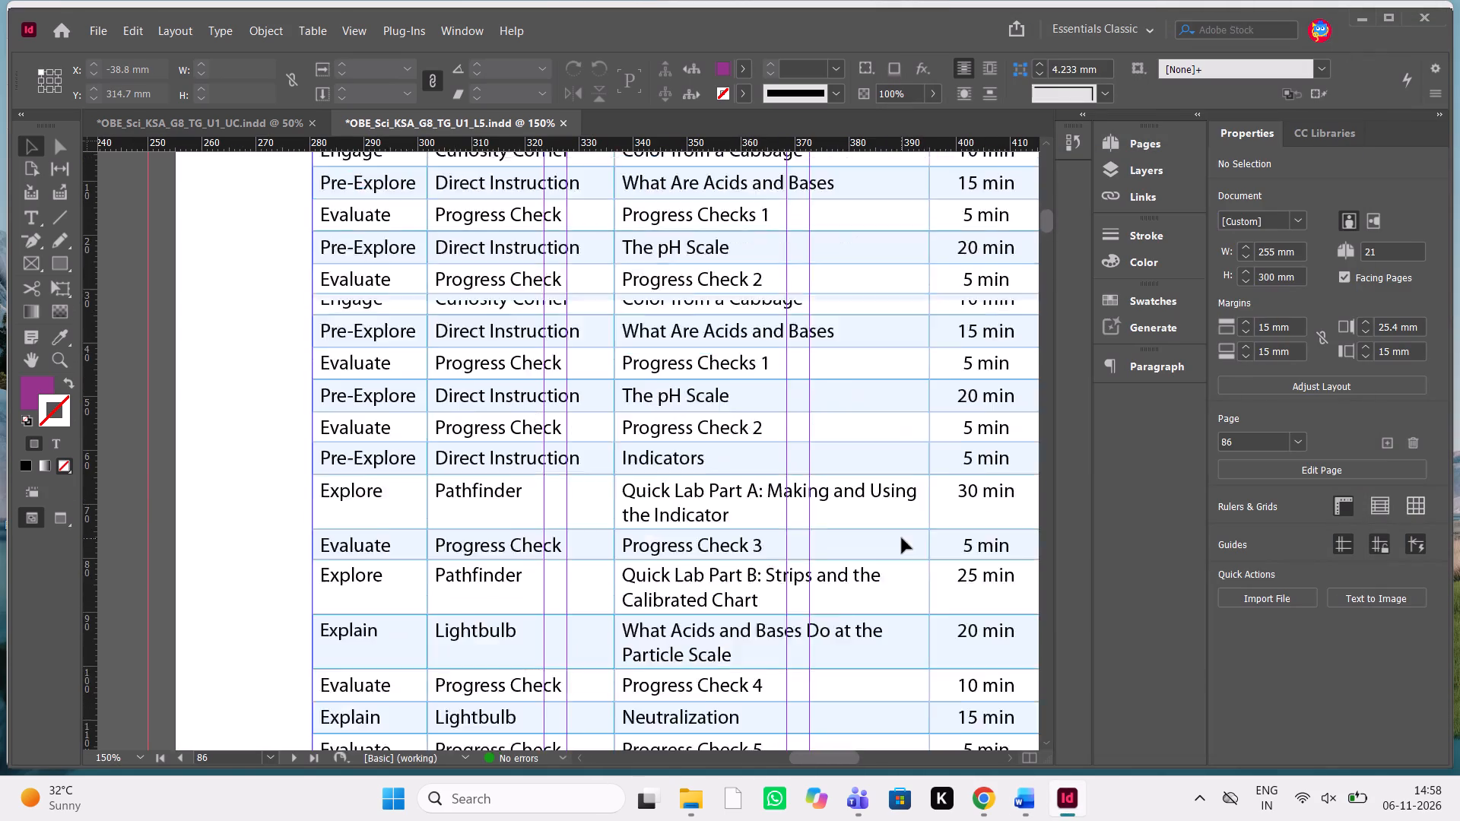
pyautogui.scroll(6, 902, 538)
pyautogui.scroll(-1, 902, 538)
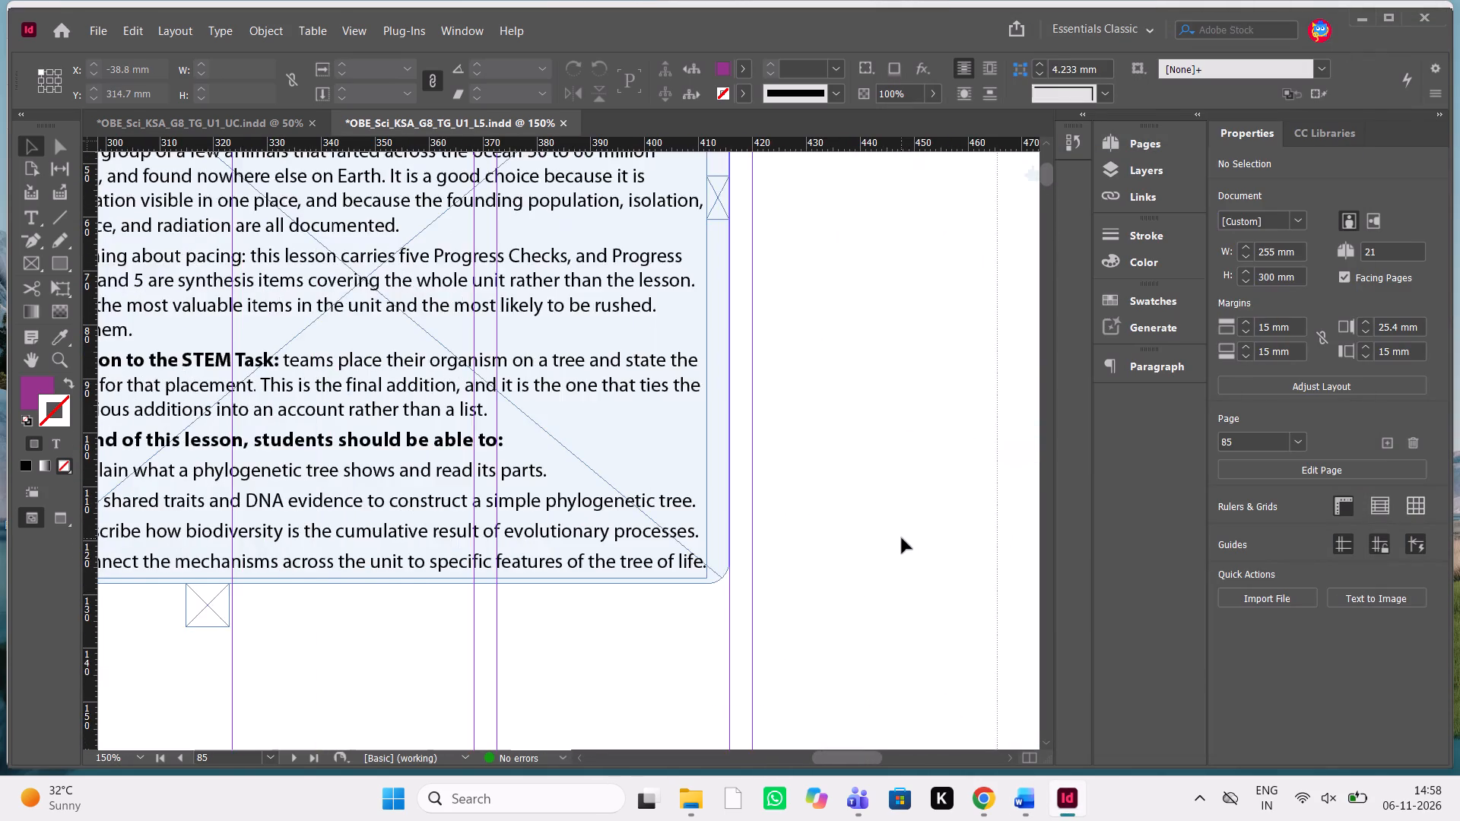
pyautogui.scroll(-1, 902, 538)
pyautogui.hotkey('ctrl', '-')
pyautogui.hotkey('ctrl', '-')
pyautogui.scroll(-1, 902, 538)
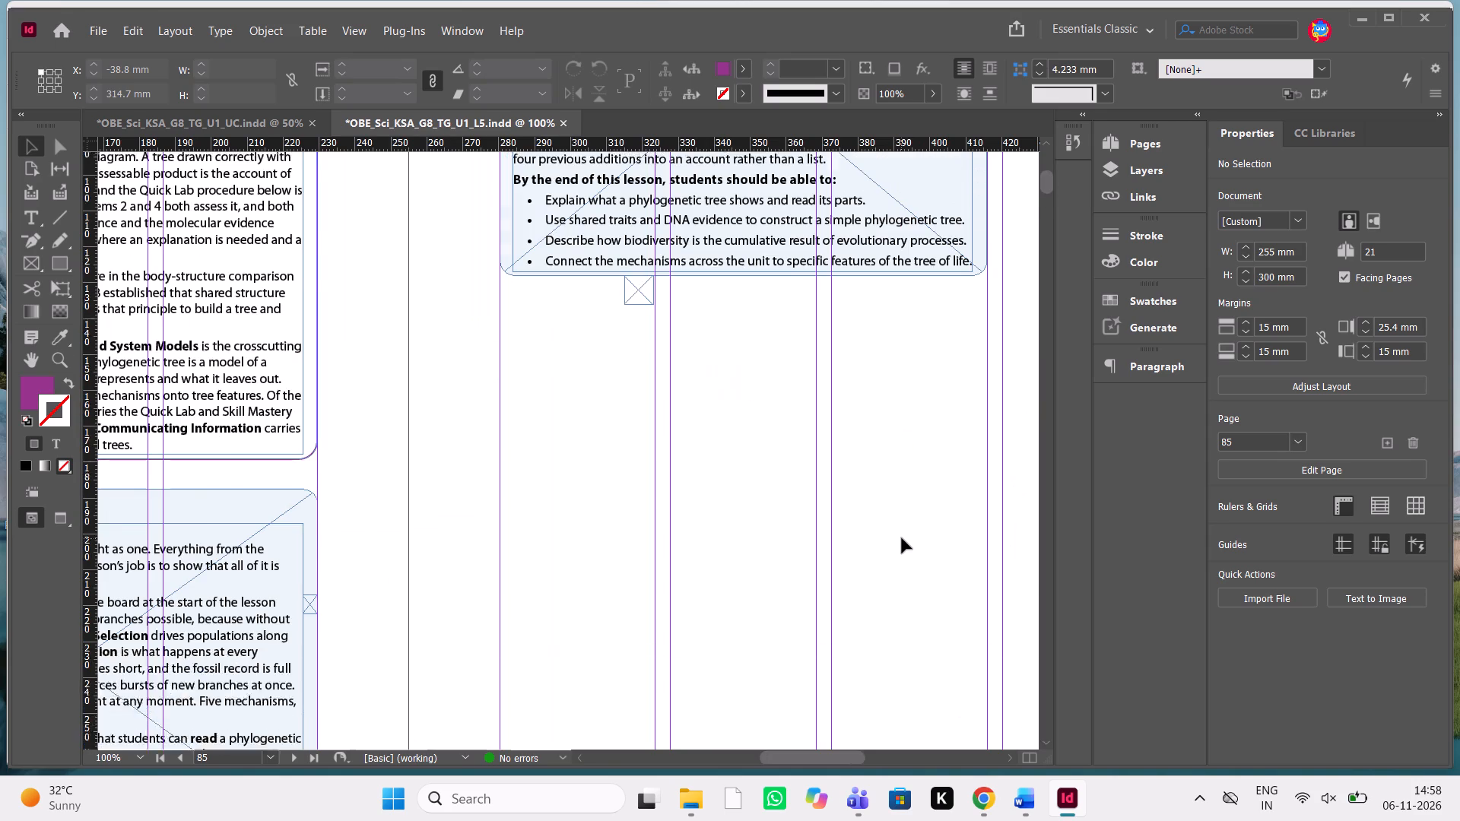
pyautogui.scroll(-3, 902, 538)
pyautogui.scroll(1, 902, 538)
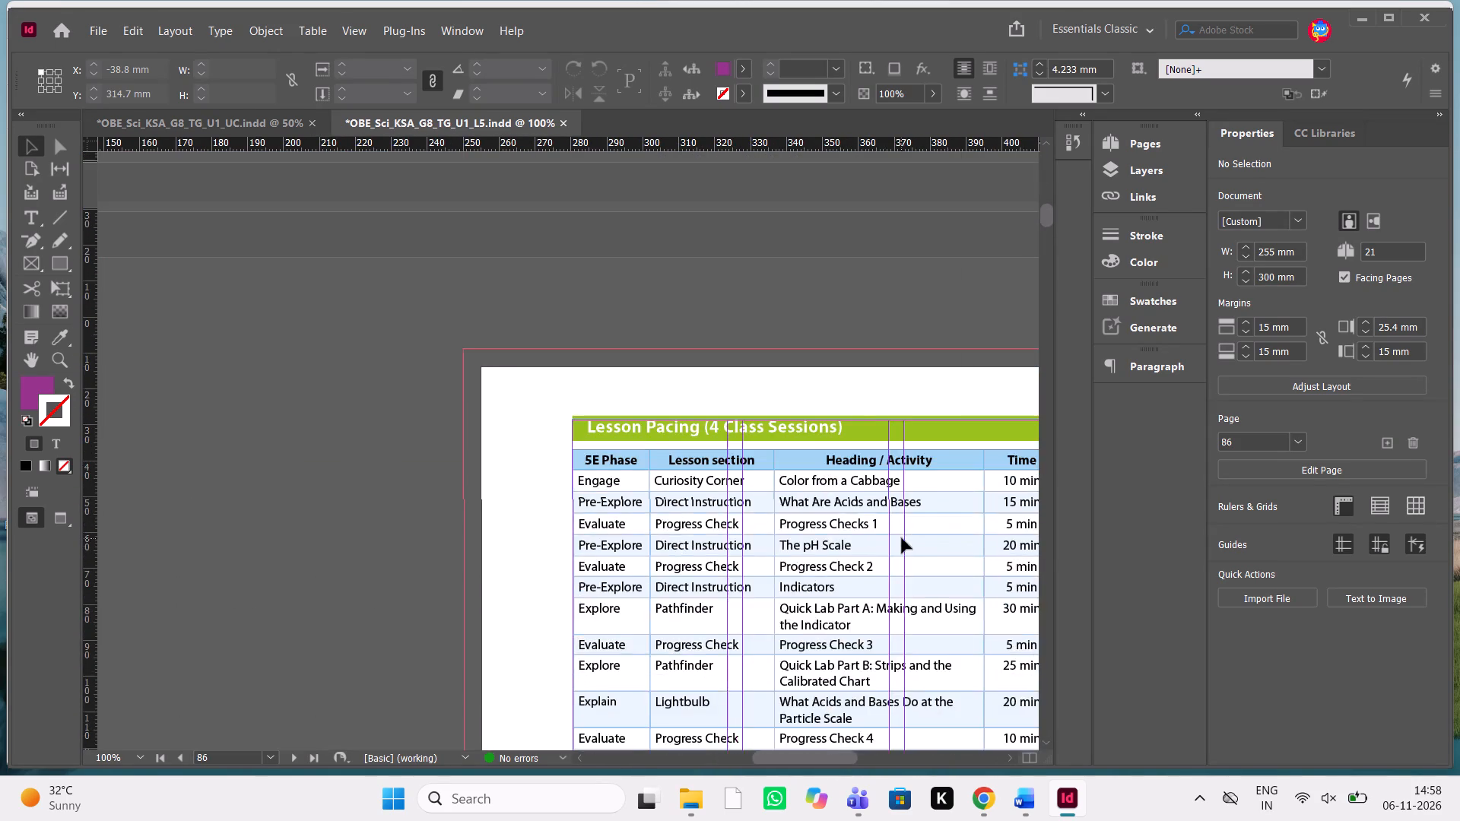
pyautogui.scroll(1, 902, 538)
pyautogui.moveTo(307, 398); pyautogui.dragTo(598, 582)
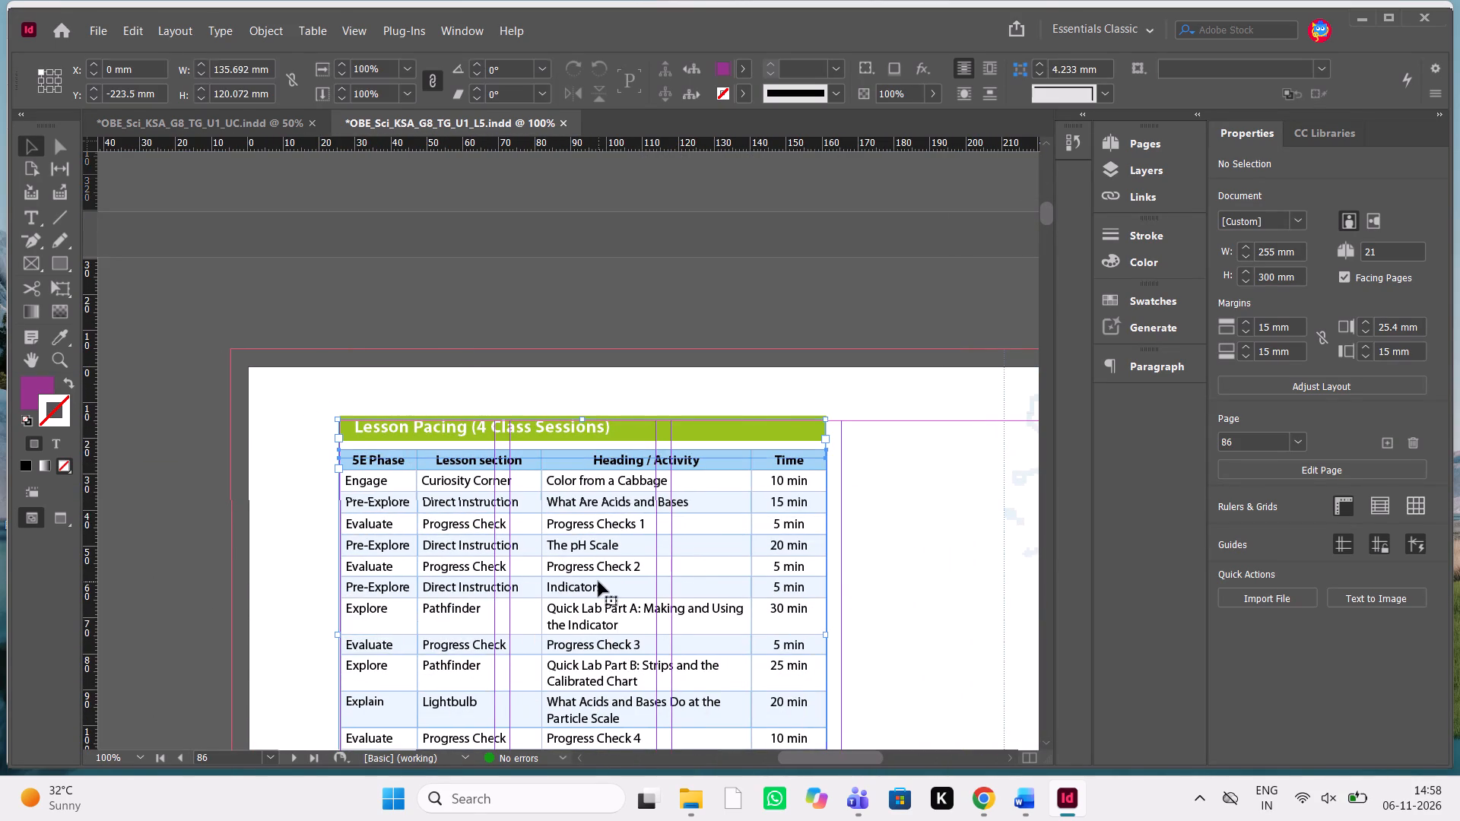
pyautogui.hotkey('ctrl', 'x')
pyautogui.keyDown('ctrl'); pyautogui.click(598, 582); pyautogui.keyUp('ctrl')
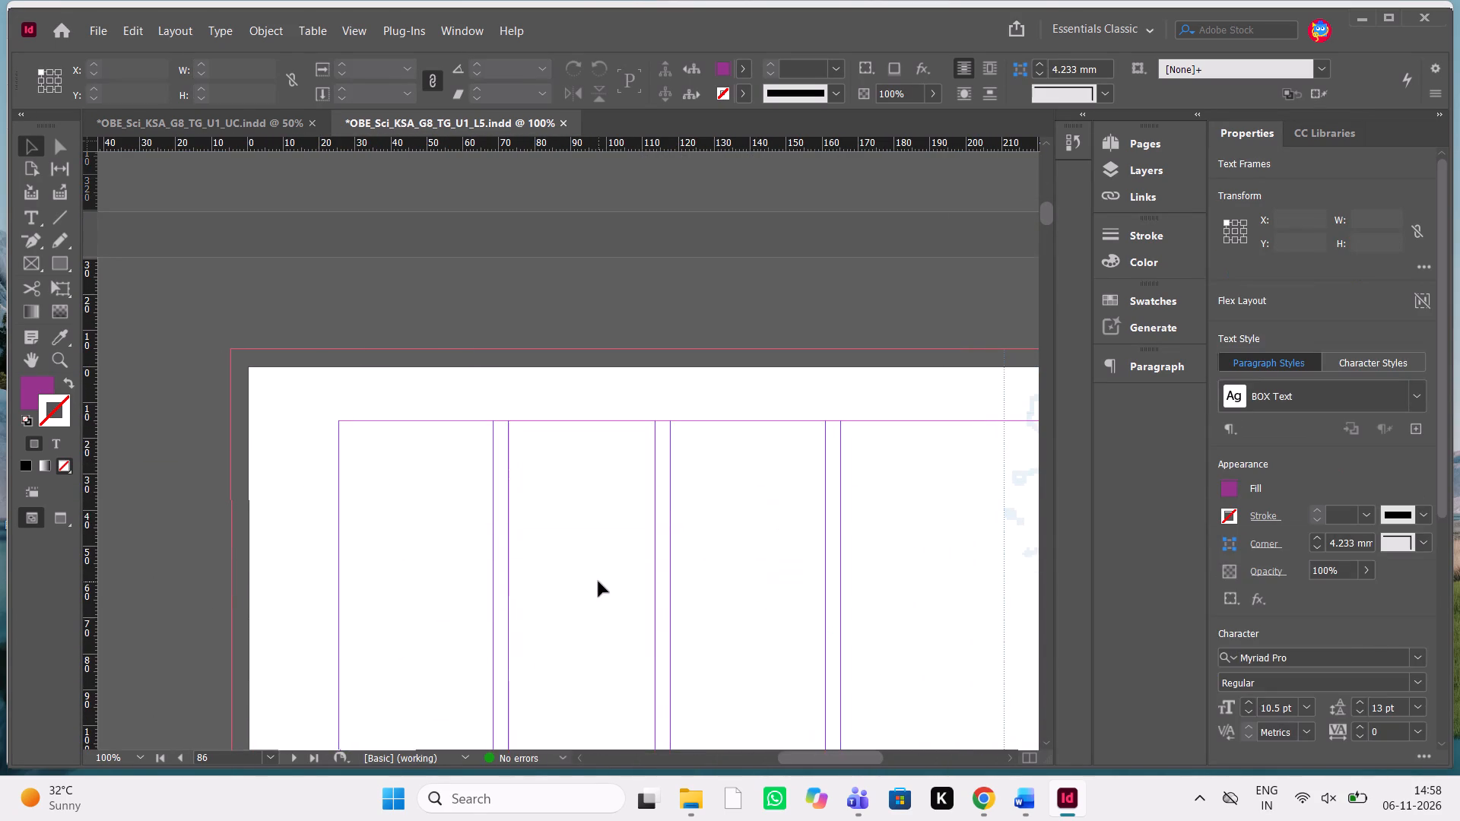
pyautogui.scroll(4, 598, 582)
pyautogui.scroll(-1, 598, 582)
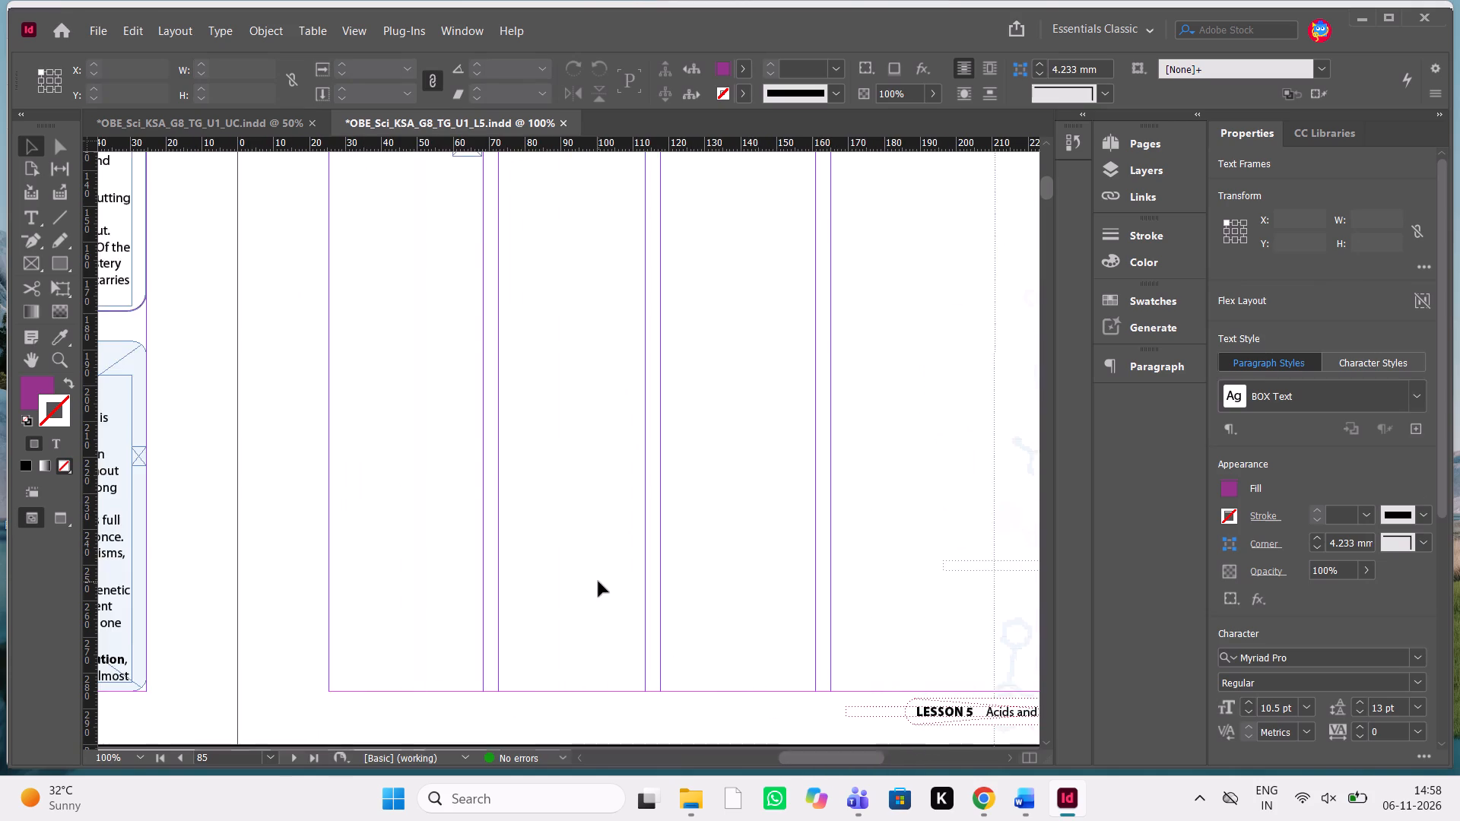
pyautogui.scroll(-1, 598, 582)
pyautogui.scroll(1, 598, 582)
pyautogui.scroll(-1, 598, 582)
pyautogui.hotkey('ctrl', 'v')
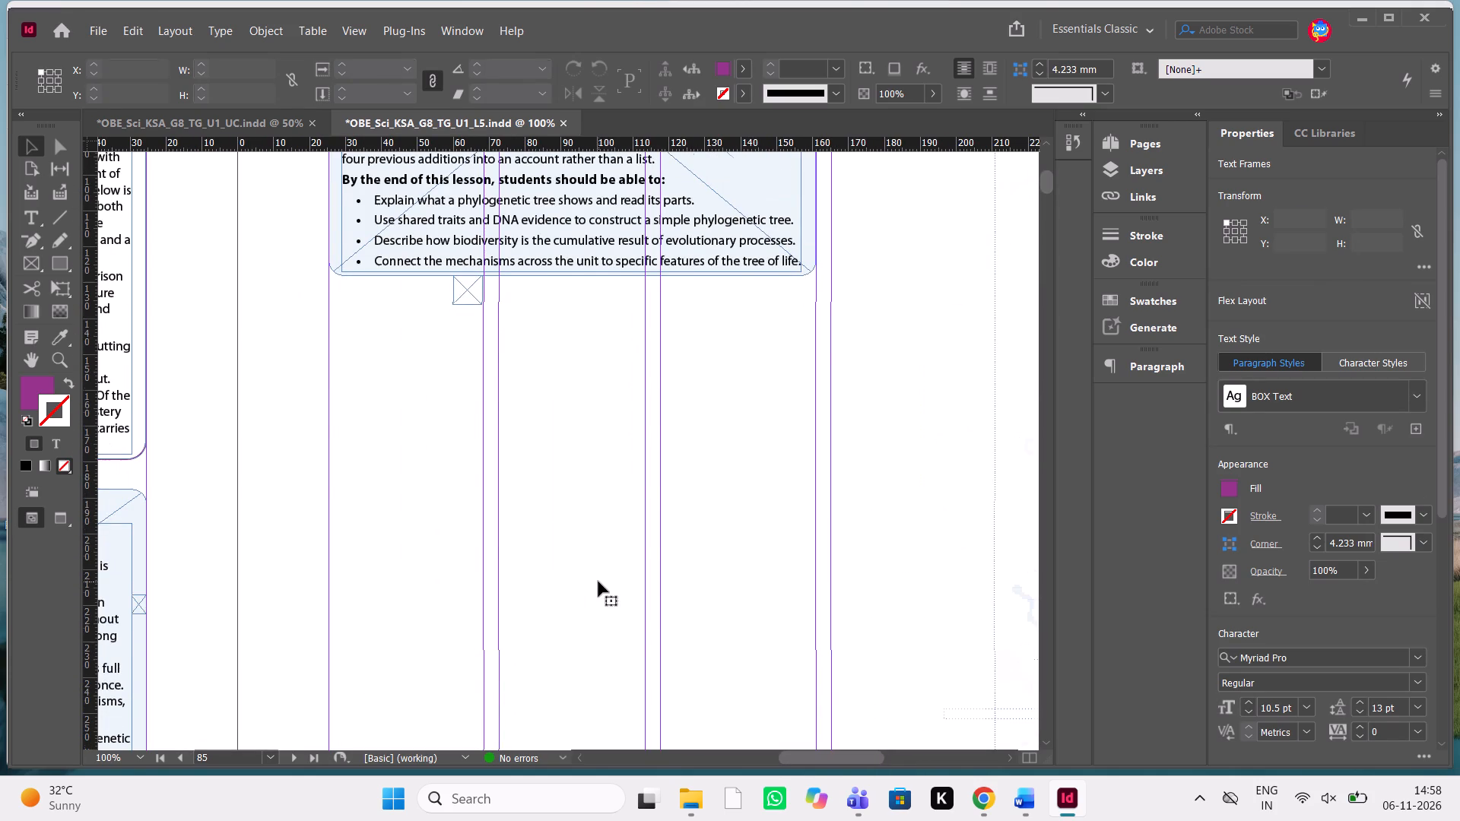
# Shift the pasted Lesson Pacing heading and table vertically to Y 137.078 mm, just beneath the small square spacer frame.
pyautogui.hotkey('shift', 'Down')
pyautogui.hotkey('shift', 'Down')
pyautogui.hotkey('shift', 'Down')
pyautogui.hotkey('shift', 'Down')
pyautogui.hotkey('shift', 'Down')
pyautogui.hotkey('shift', 'Down')
pyautogui.hotkey('shift', 'Down')
pyautogui.hotkey('shift', 'Down')
pyautogui.hotkey('shift', 'Down')
pyautogui.hotkey('shift', 'Down')
pyautogui.hotkey('shift', 'Down')
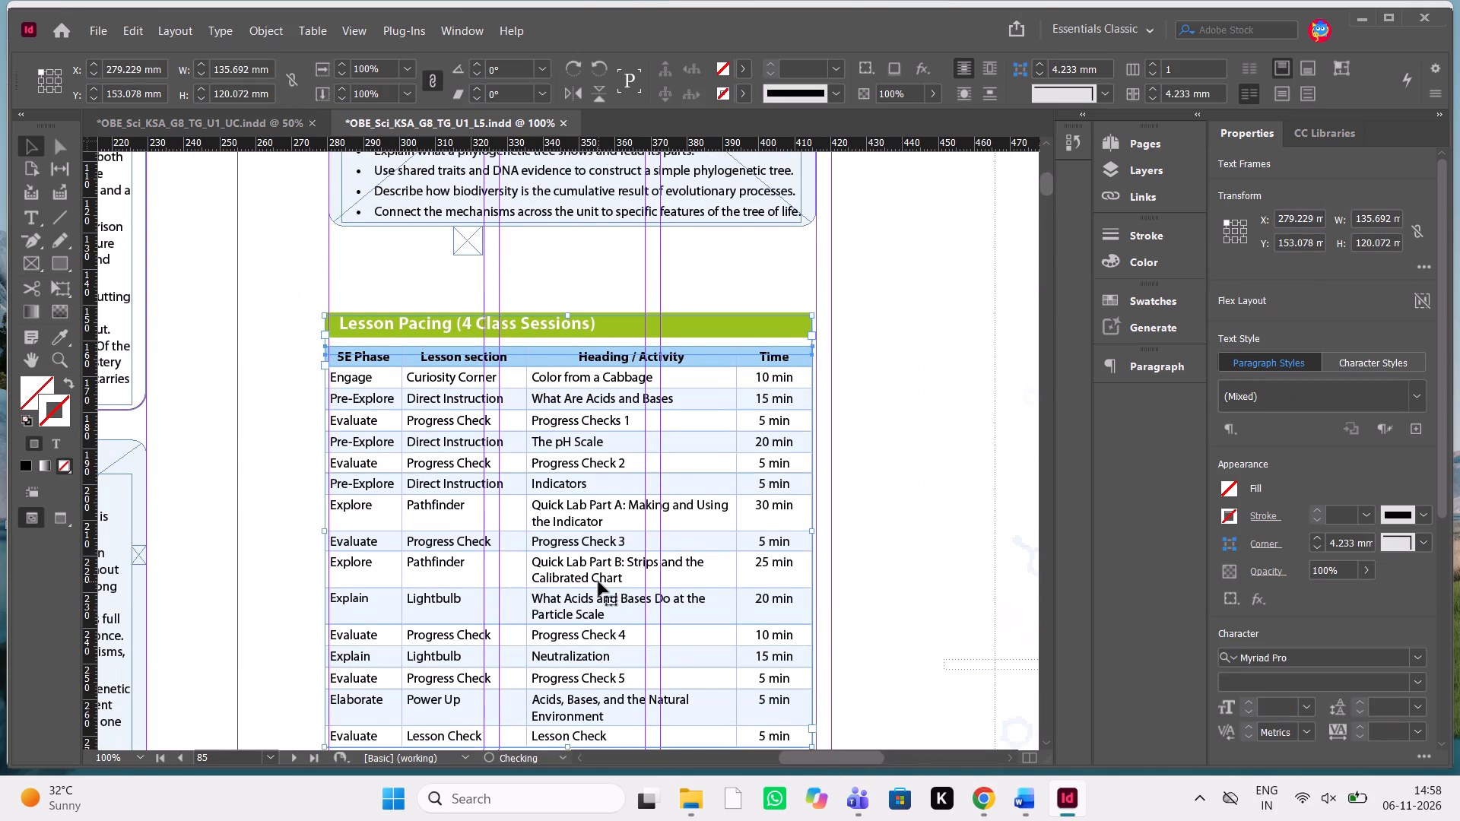
pyautogui.hotkey('shift', 'Up')
pyautogui.hotkey('shift', 'Up')
pyautogui.hotkey('shift', 'Up')
pyautogui.hotkey('shift', 'Up')
pyautogui.hotkey('shift', 'Up')
pyautogui.hotkey('shift', 'Up')
pyautogui.hotkey('shift', 'Up')
pyautogui.hotkey('shift', 'Up')
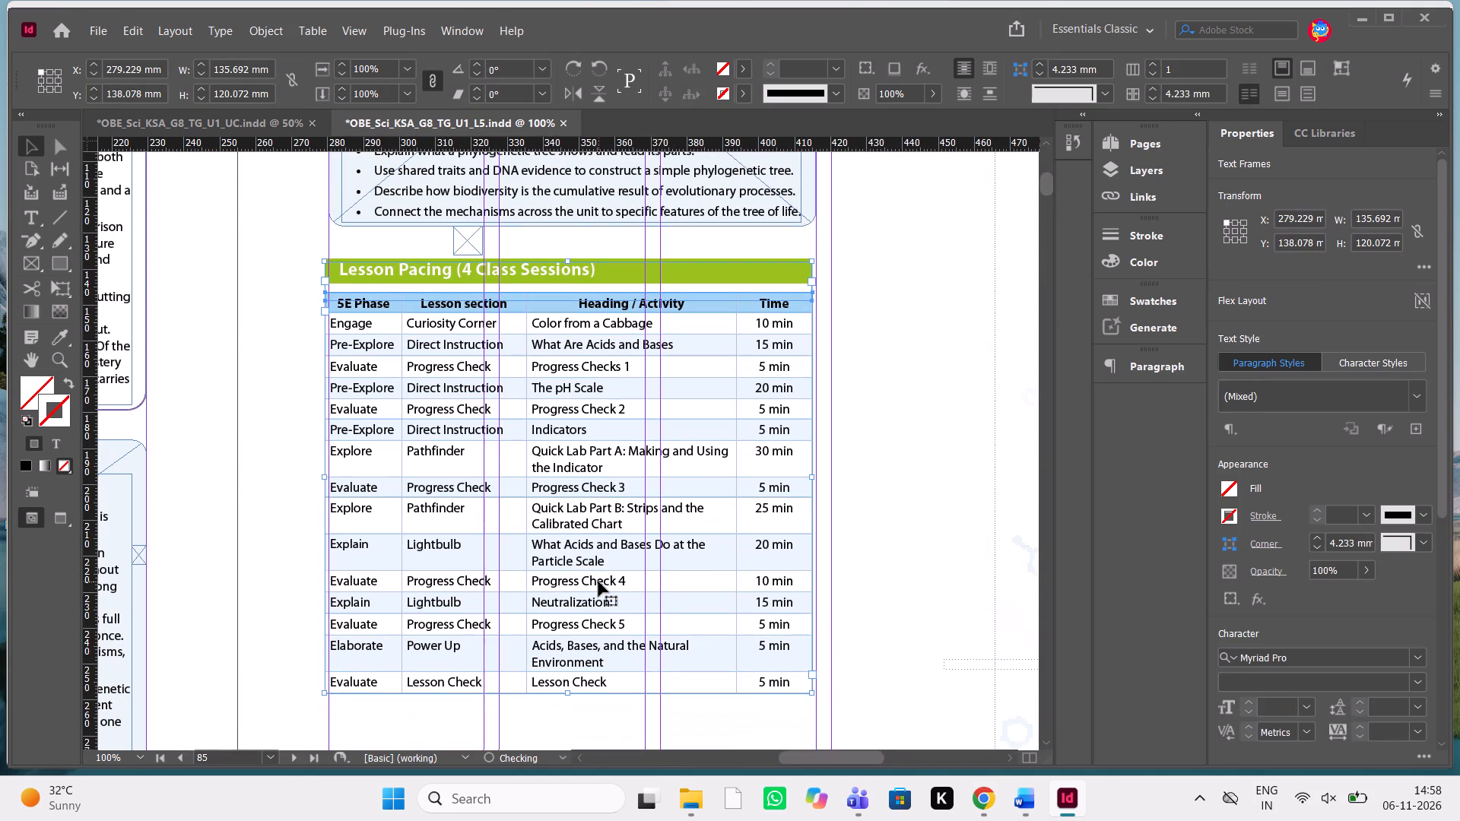
pyautogui.press('Up')
pyautogui.press('Up')
pyautogui.press('Up')
pyautogui.press('Up')
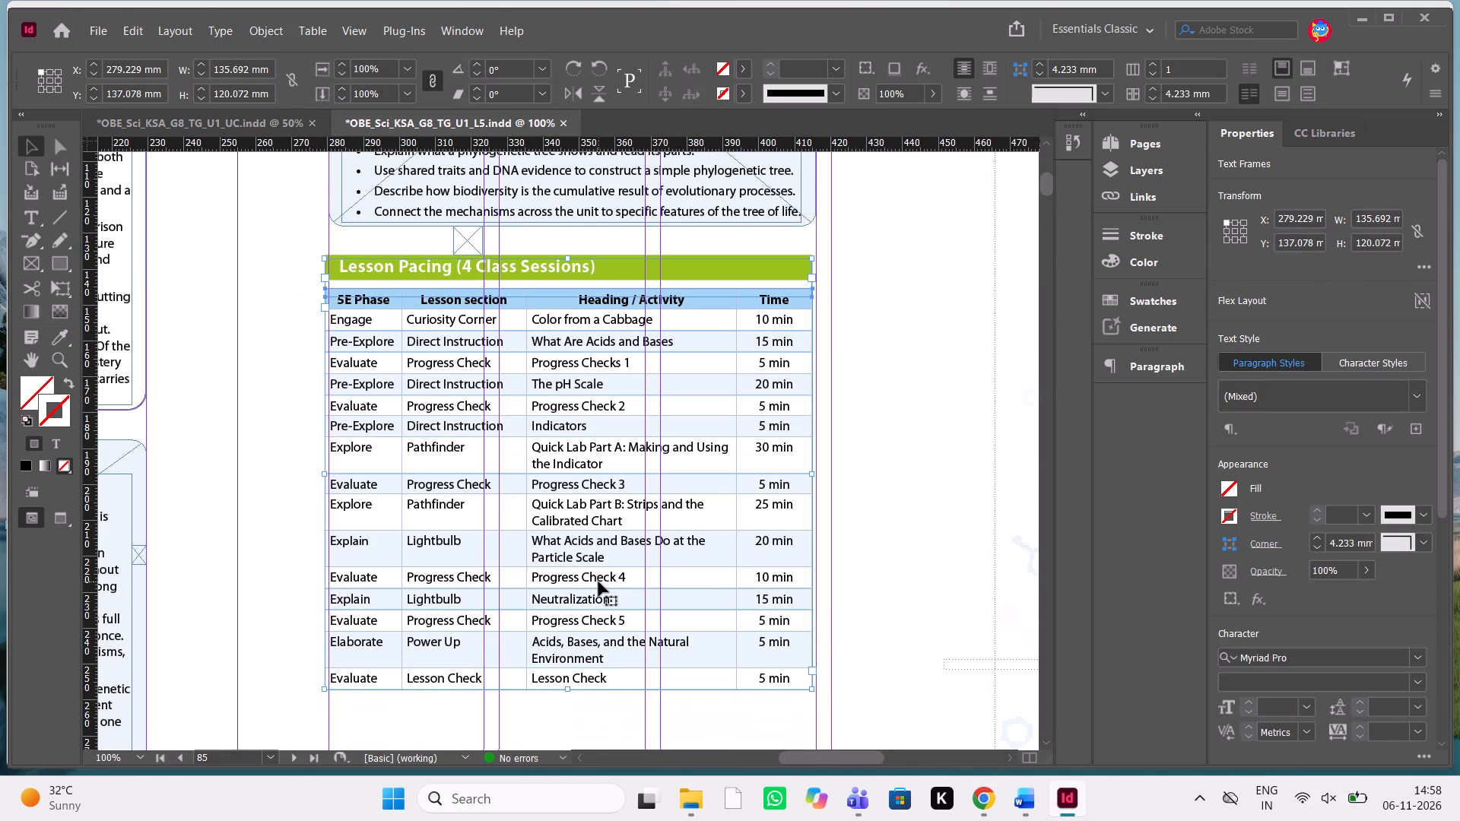
# Change the session count in the Lesson Pacing heading to 3, so it reads Lesson Pacing (3 Class Sessions).
pyautogui.hotkey('ctrl', '=')
pyautogui.hotkey('ctrl', '=')
pyautogui.scroll(1, 598, 582)
pyautogui.hscroll(1, 598, 582)
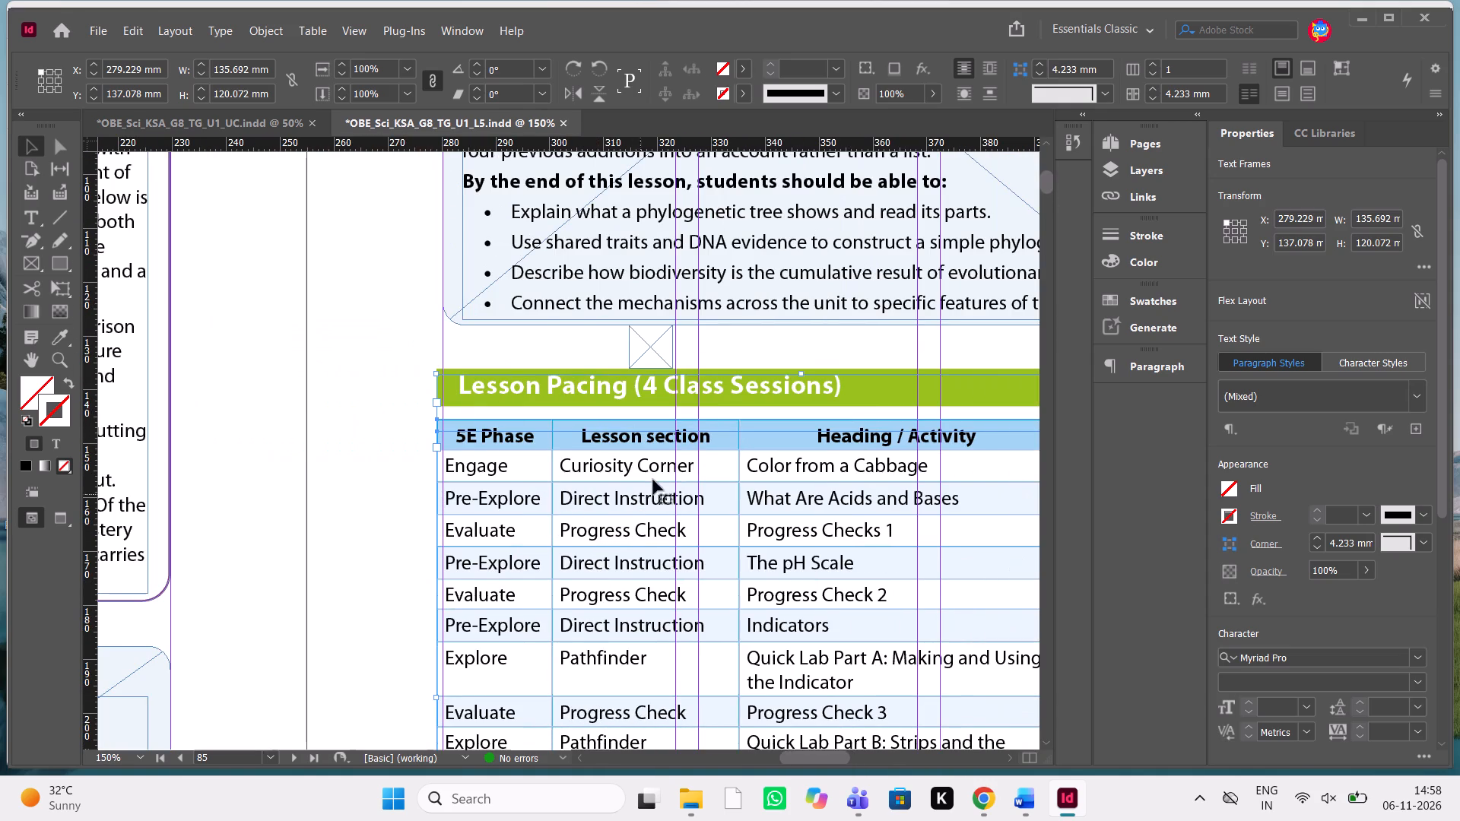
pyautogui.doubleClick(659, 392)
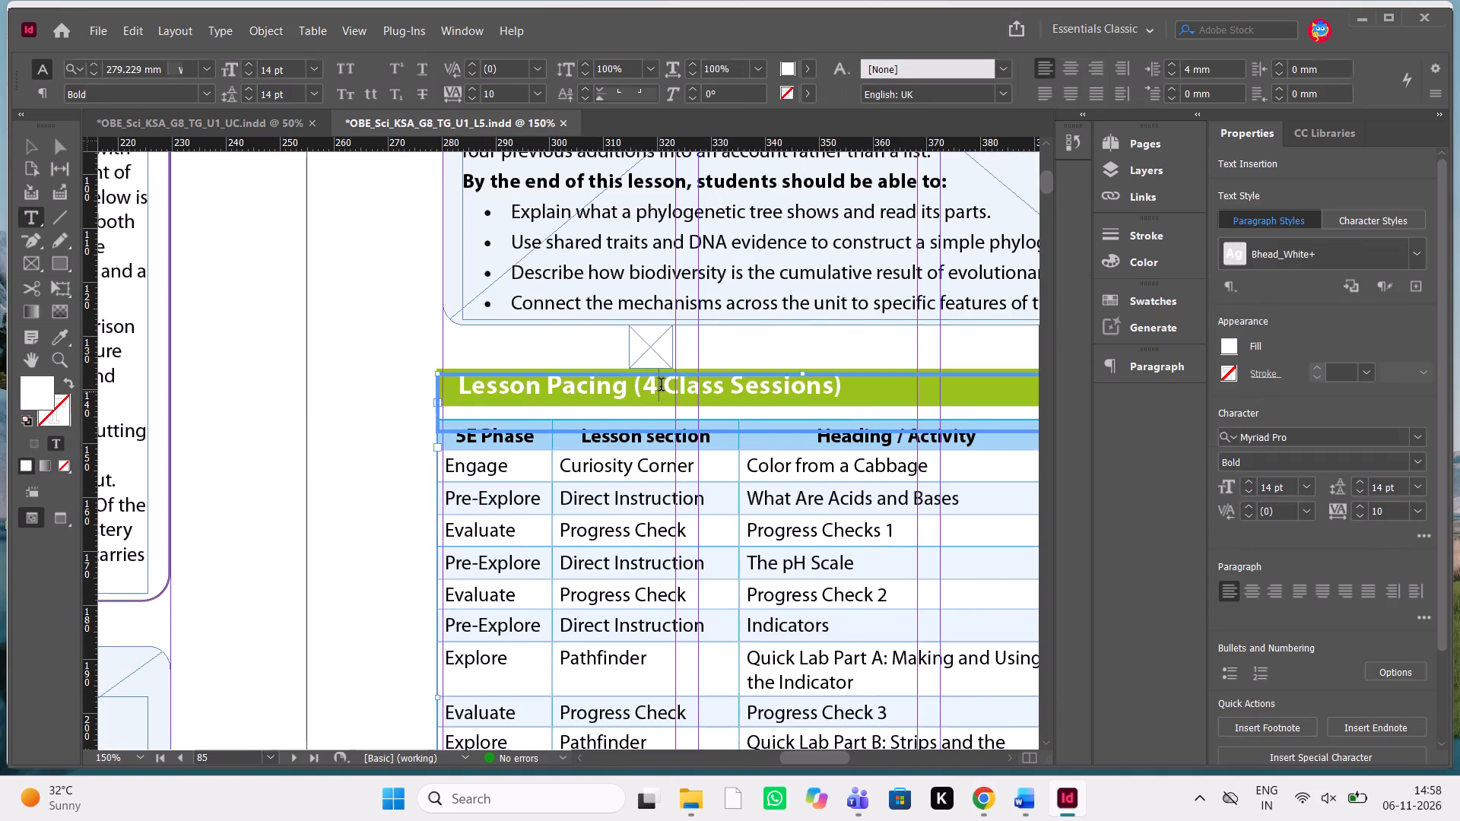
pyautogui.click(661, 386)
pyautogui.press('BackSpace')
pyautogui.press('3')
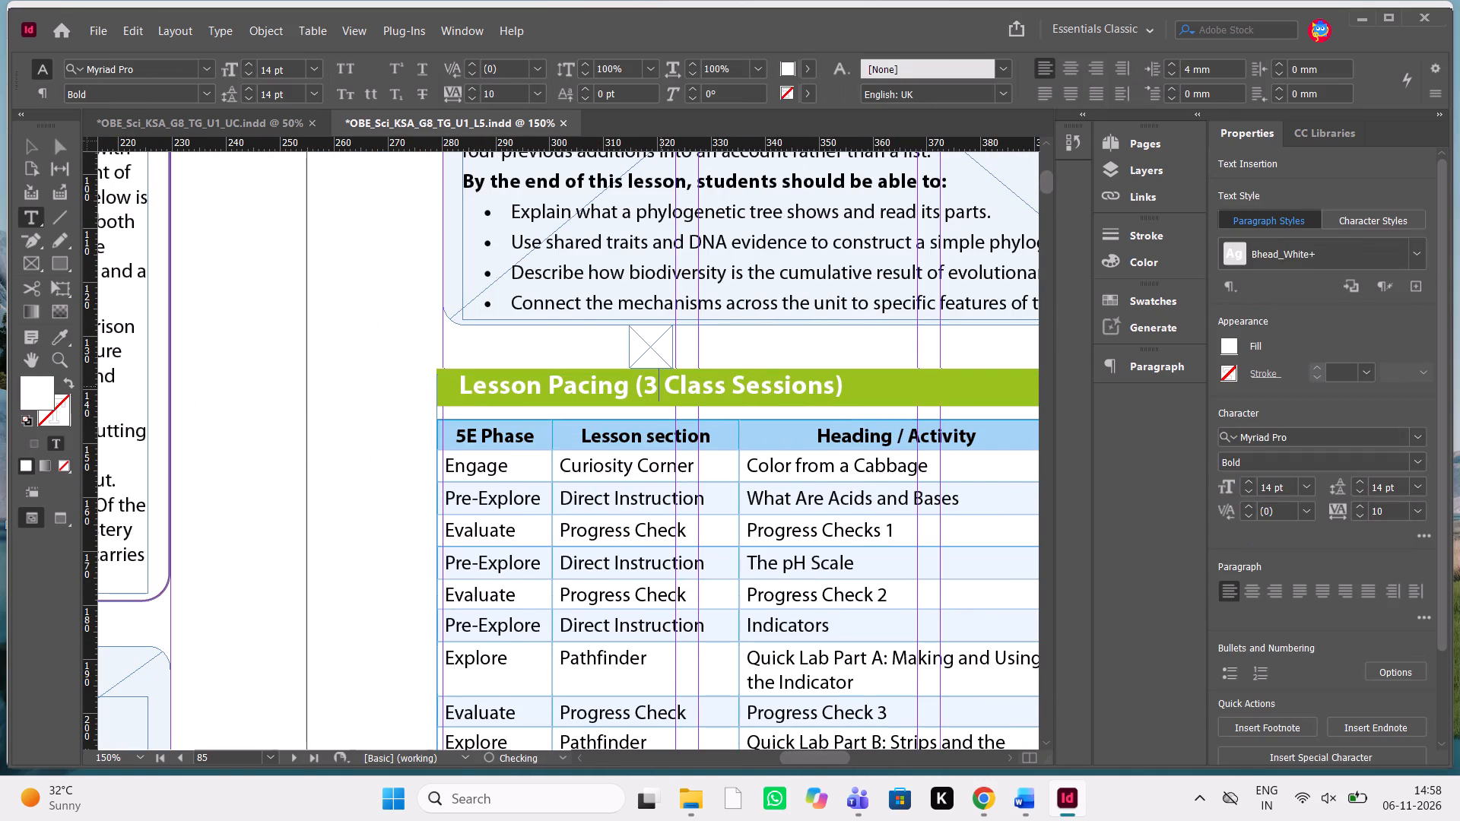
# Switch to Word and copy the whole Lesson Pacing table, from its header row through the Lesson Summary / Reflection row.
pyautogui.hotkey('alt', 'Tab')
pyautogui.hscroll(-1, 1180, 345)
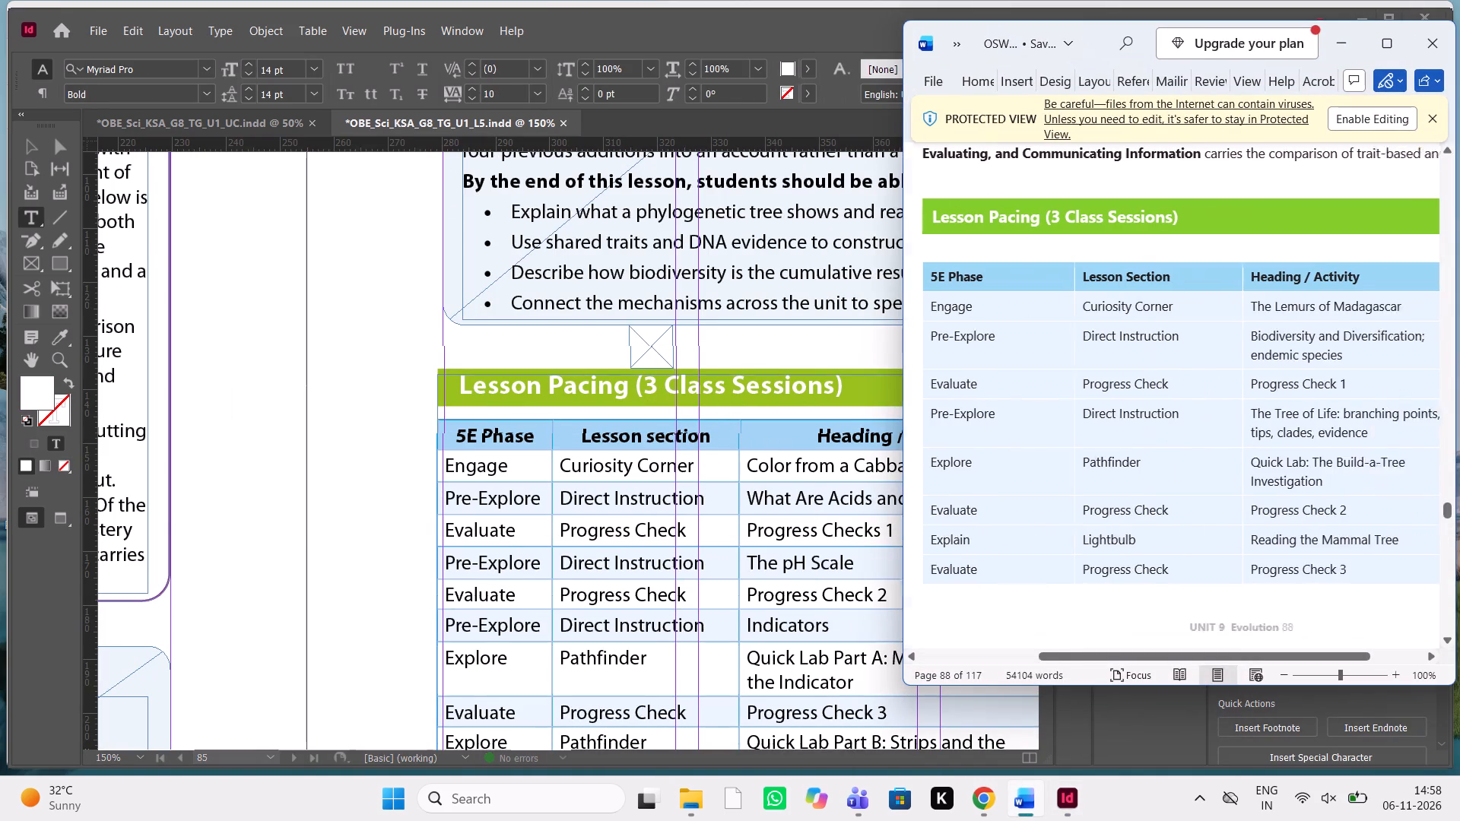
pyautogui.hscroll(-1, 1180, 345)
pyautogui.hscroll(1, 1180, 345)
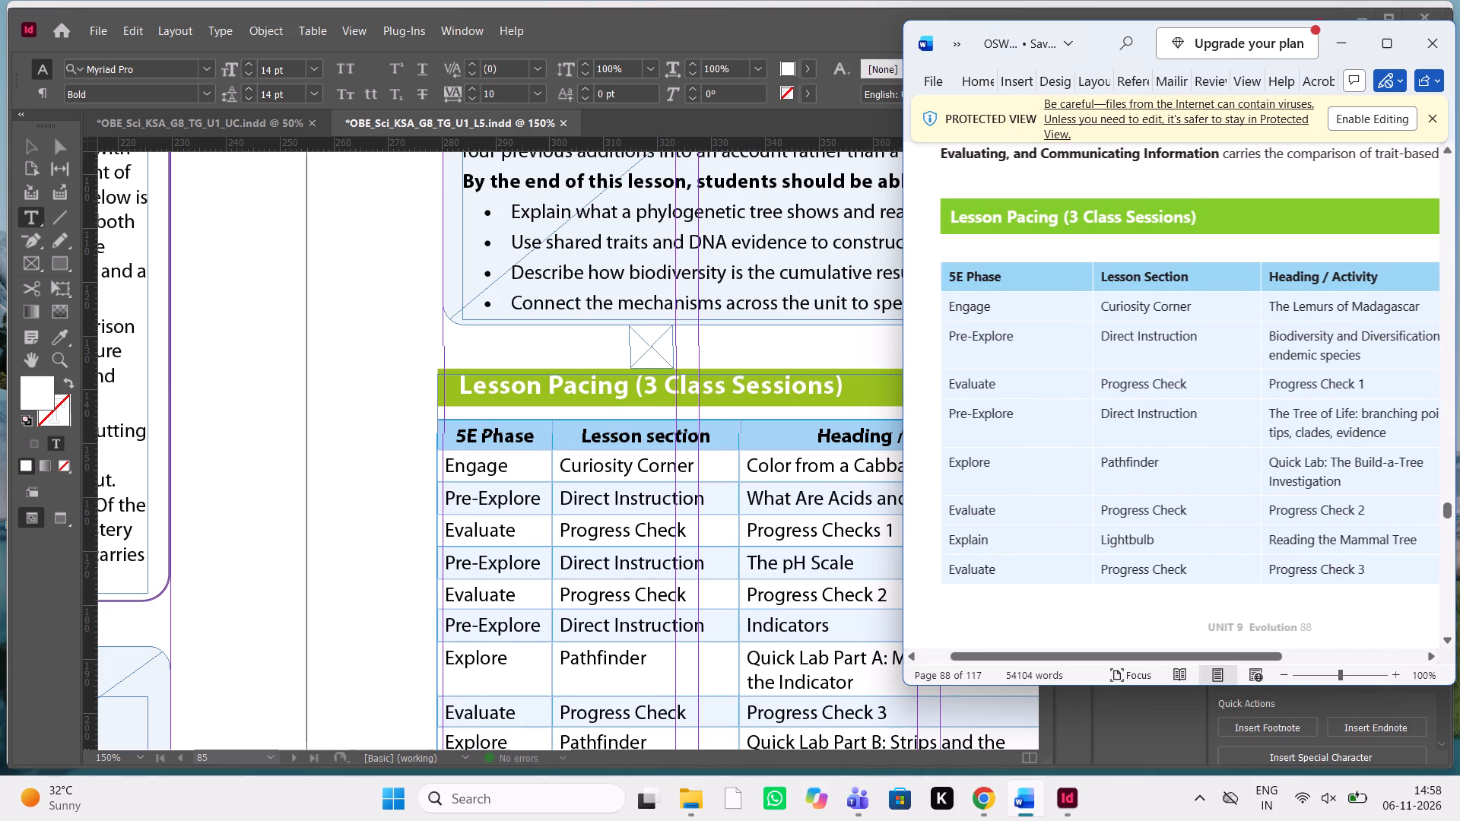
pyautogui.moveTo(951, 272); pyautogui.dragTo(1307, 644)
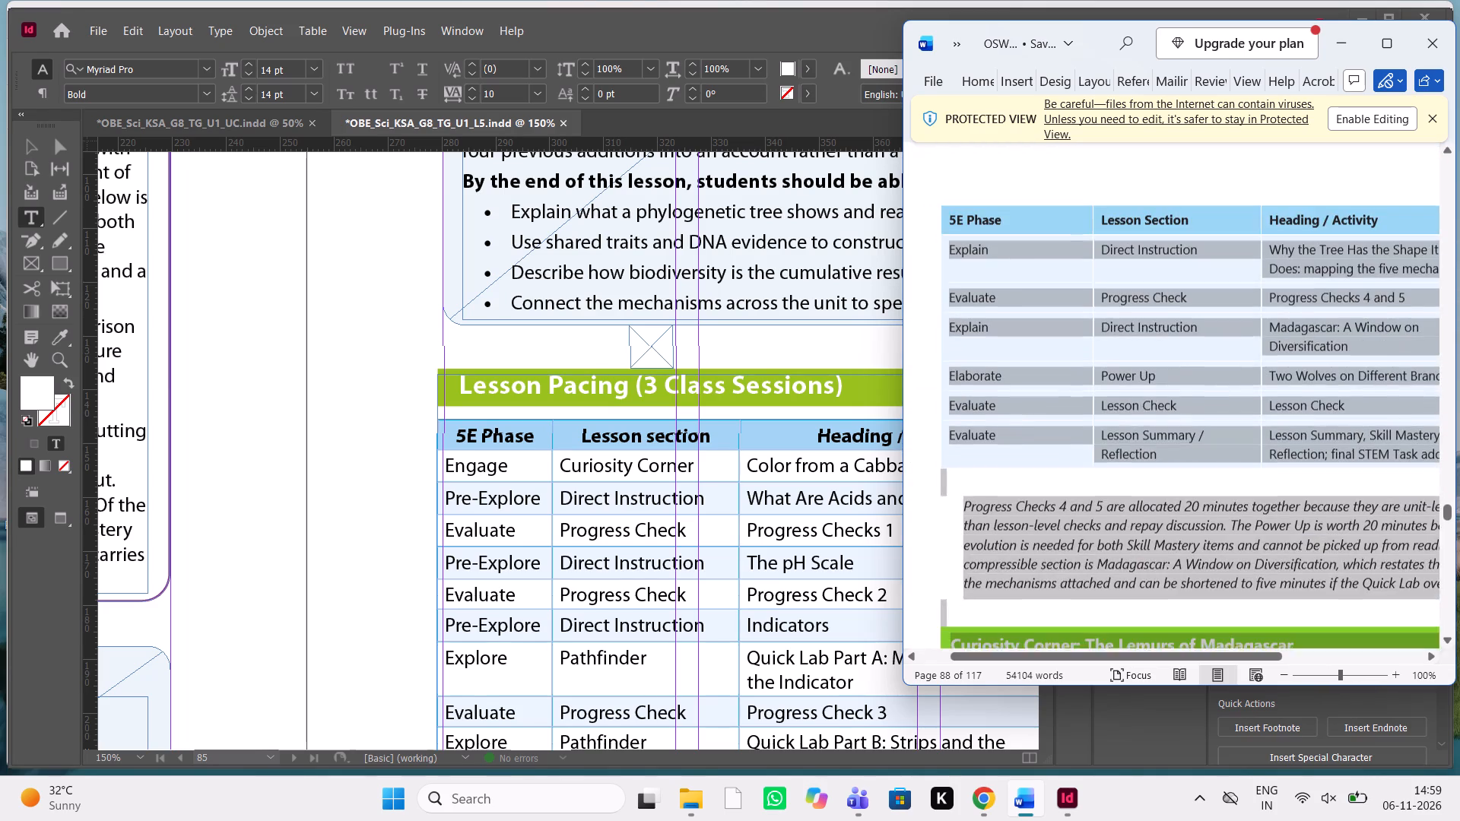
pyautogui.moveTo(1307, 644); pyautogui.dragTo(1350, 398)
pyautogui.hotkey('ctrl', 'c')
pyautogui.hotkey('ctrl', 'c')
pyautogui.hotkey('ctrl', 'c')
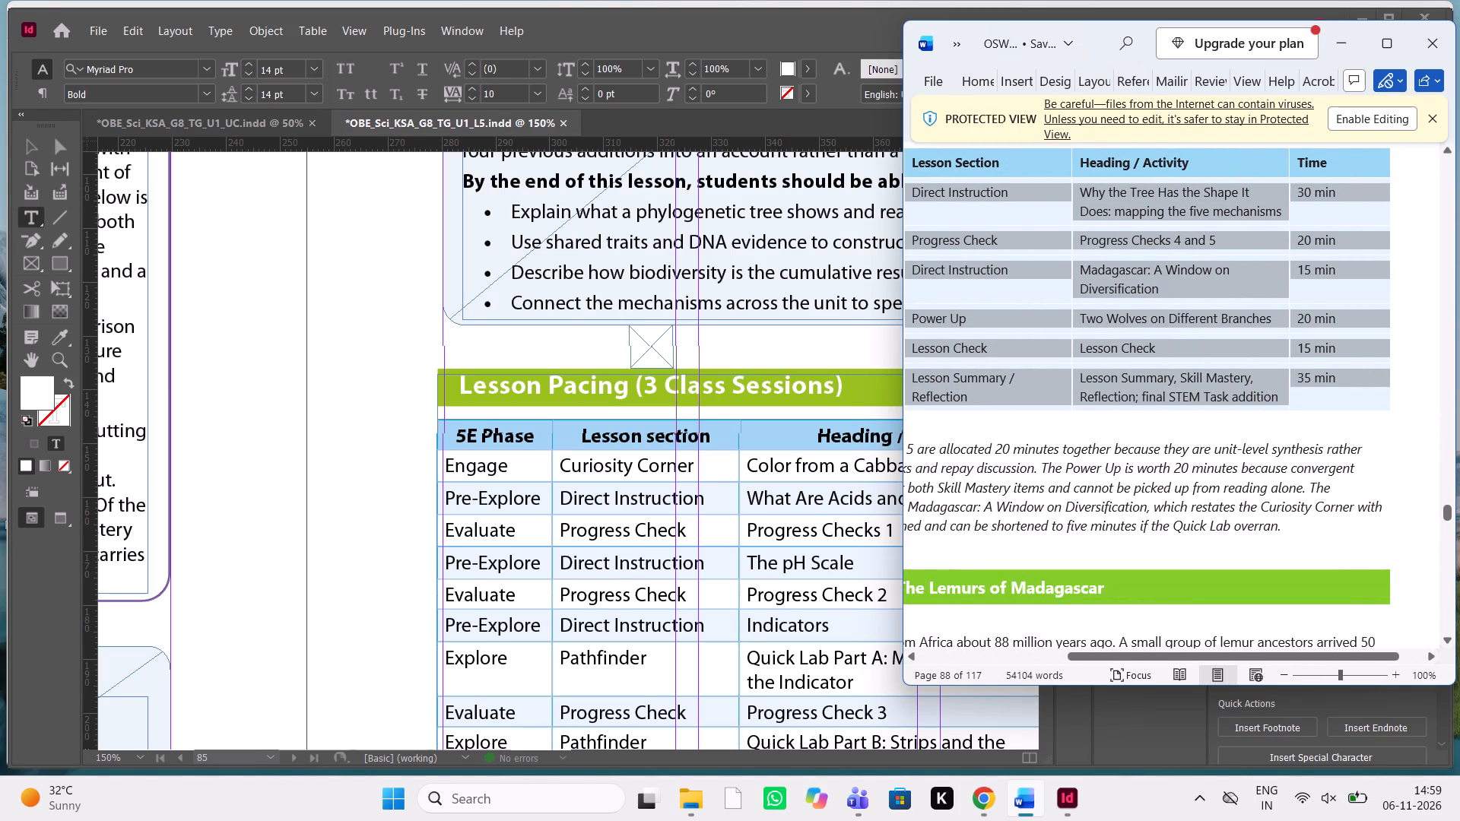
pyautogui.hotkey('ctrl', 'c')
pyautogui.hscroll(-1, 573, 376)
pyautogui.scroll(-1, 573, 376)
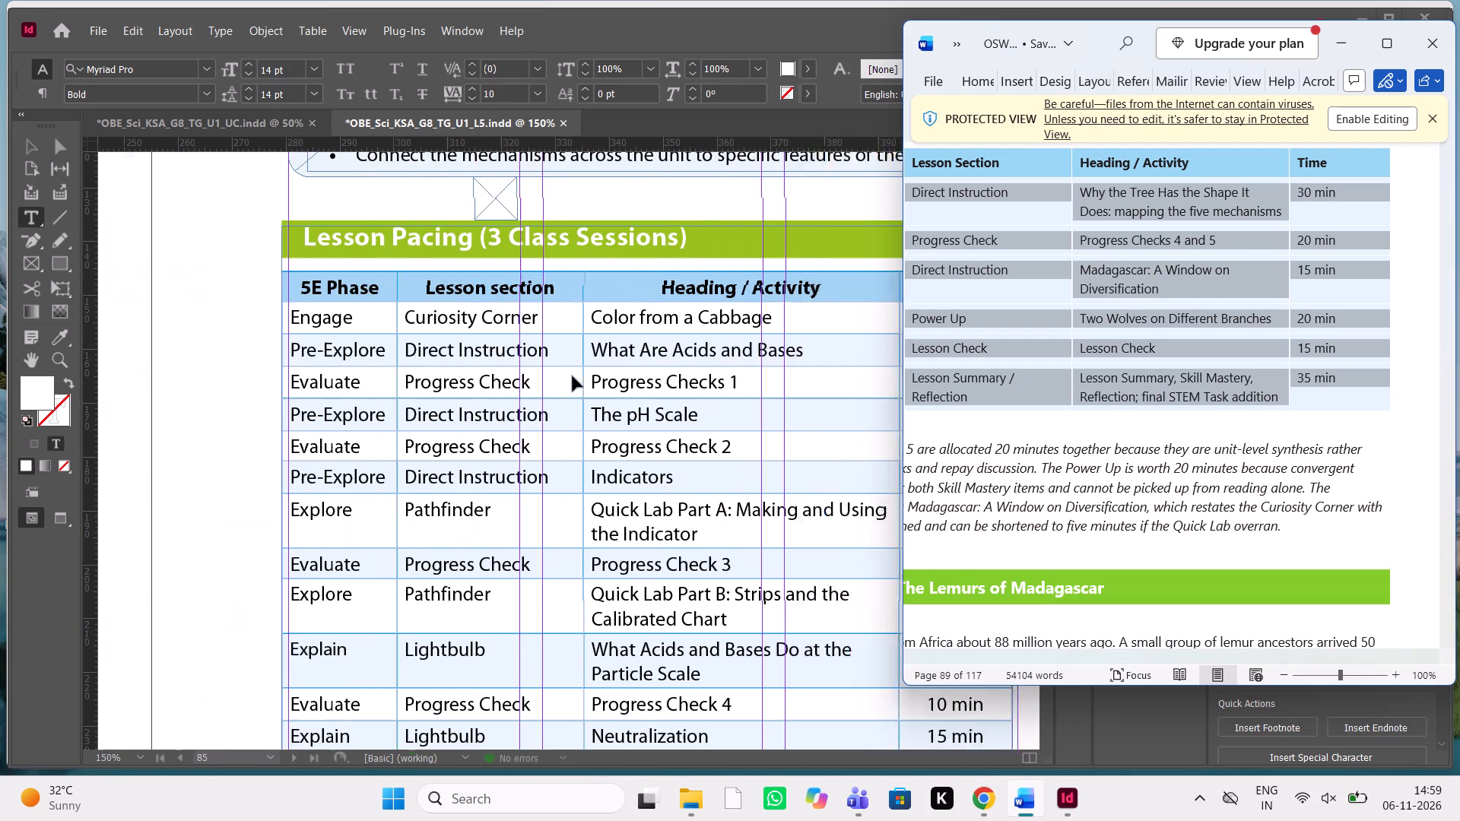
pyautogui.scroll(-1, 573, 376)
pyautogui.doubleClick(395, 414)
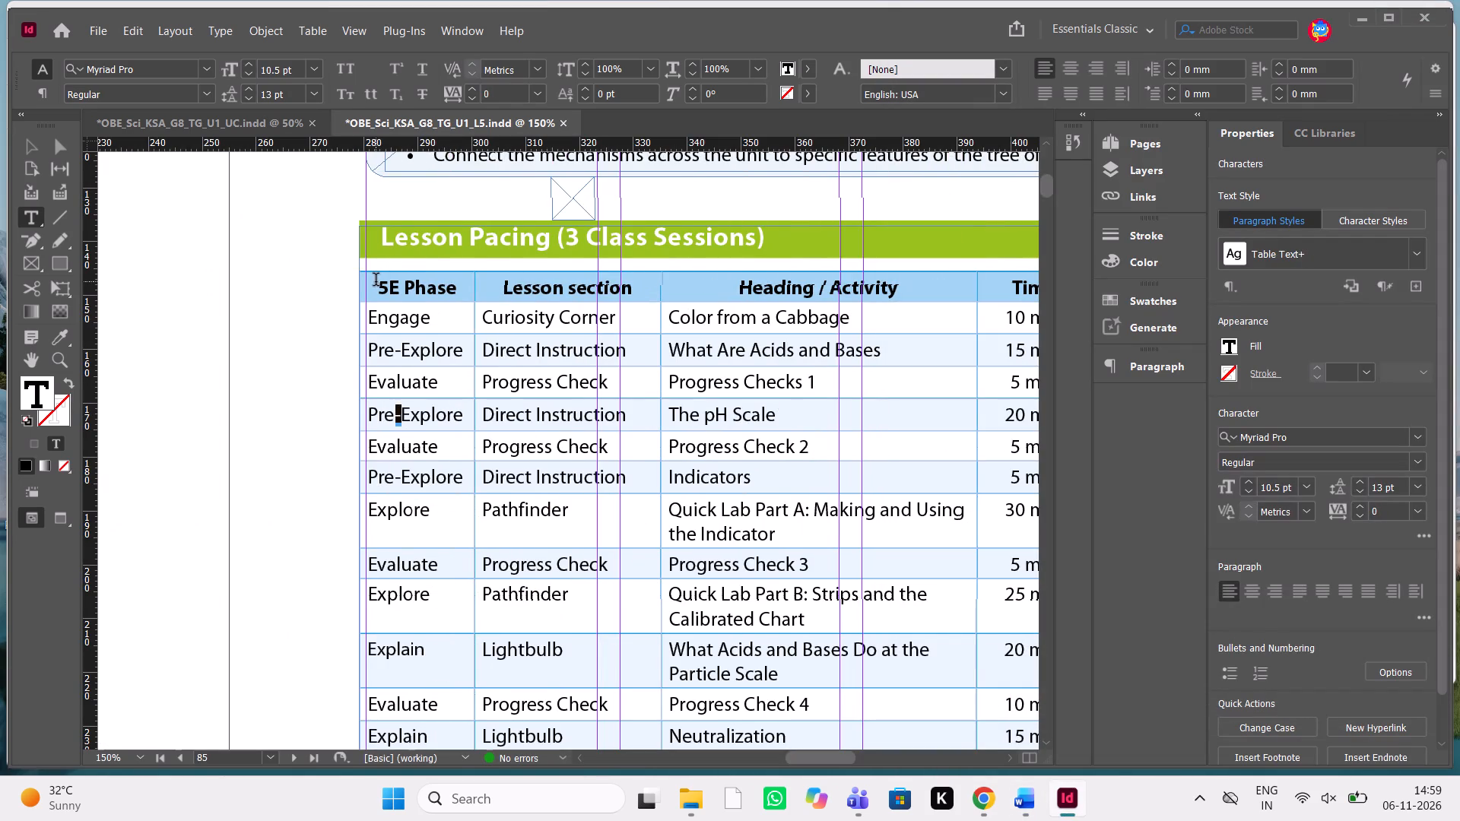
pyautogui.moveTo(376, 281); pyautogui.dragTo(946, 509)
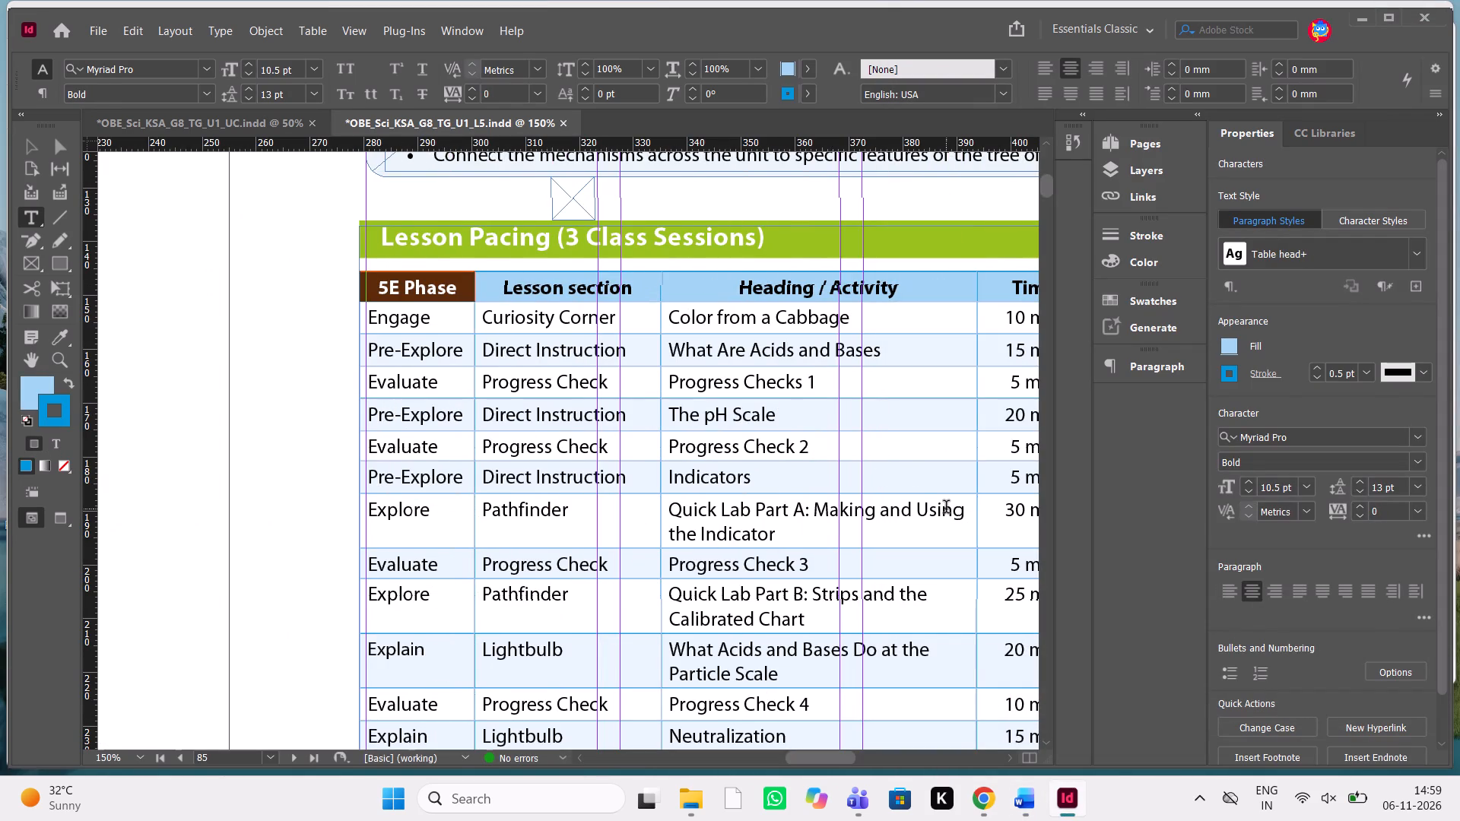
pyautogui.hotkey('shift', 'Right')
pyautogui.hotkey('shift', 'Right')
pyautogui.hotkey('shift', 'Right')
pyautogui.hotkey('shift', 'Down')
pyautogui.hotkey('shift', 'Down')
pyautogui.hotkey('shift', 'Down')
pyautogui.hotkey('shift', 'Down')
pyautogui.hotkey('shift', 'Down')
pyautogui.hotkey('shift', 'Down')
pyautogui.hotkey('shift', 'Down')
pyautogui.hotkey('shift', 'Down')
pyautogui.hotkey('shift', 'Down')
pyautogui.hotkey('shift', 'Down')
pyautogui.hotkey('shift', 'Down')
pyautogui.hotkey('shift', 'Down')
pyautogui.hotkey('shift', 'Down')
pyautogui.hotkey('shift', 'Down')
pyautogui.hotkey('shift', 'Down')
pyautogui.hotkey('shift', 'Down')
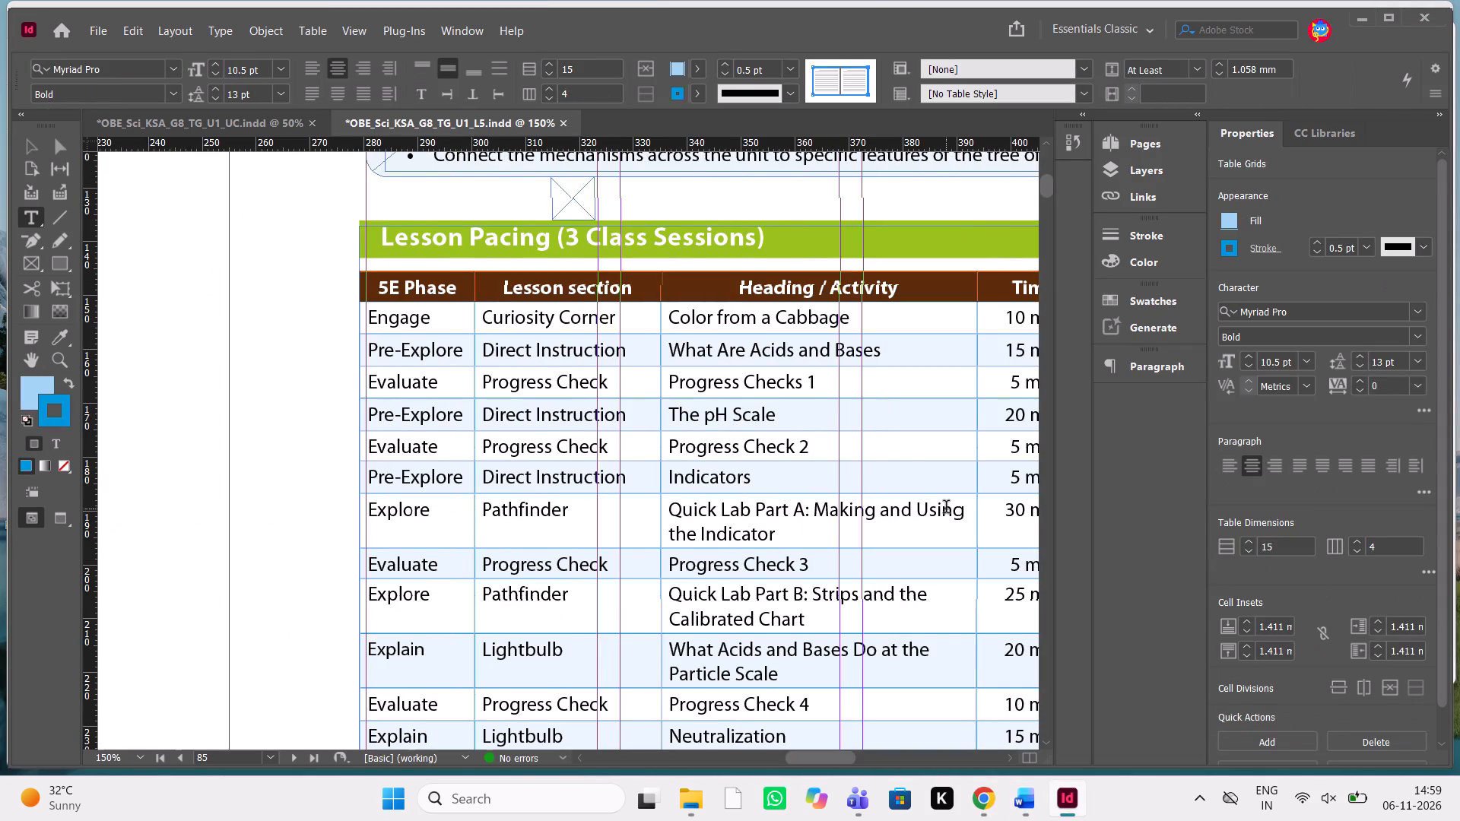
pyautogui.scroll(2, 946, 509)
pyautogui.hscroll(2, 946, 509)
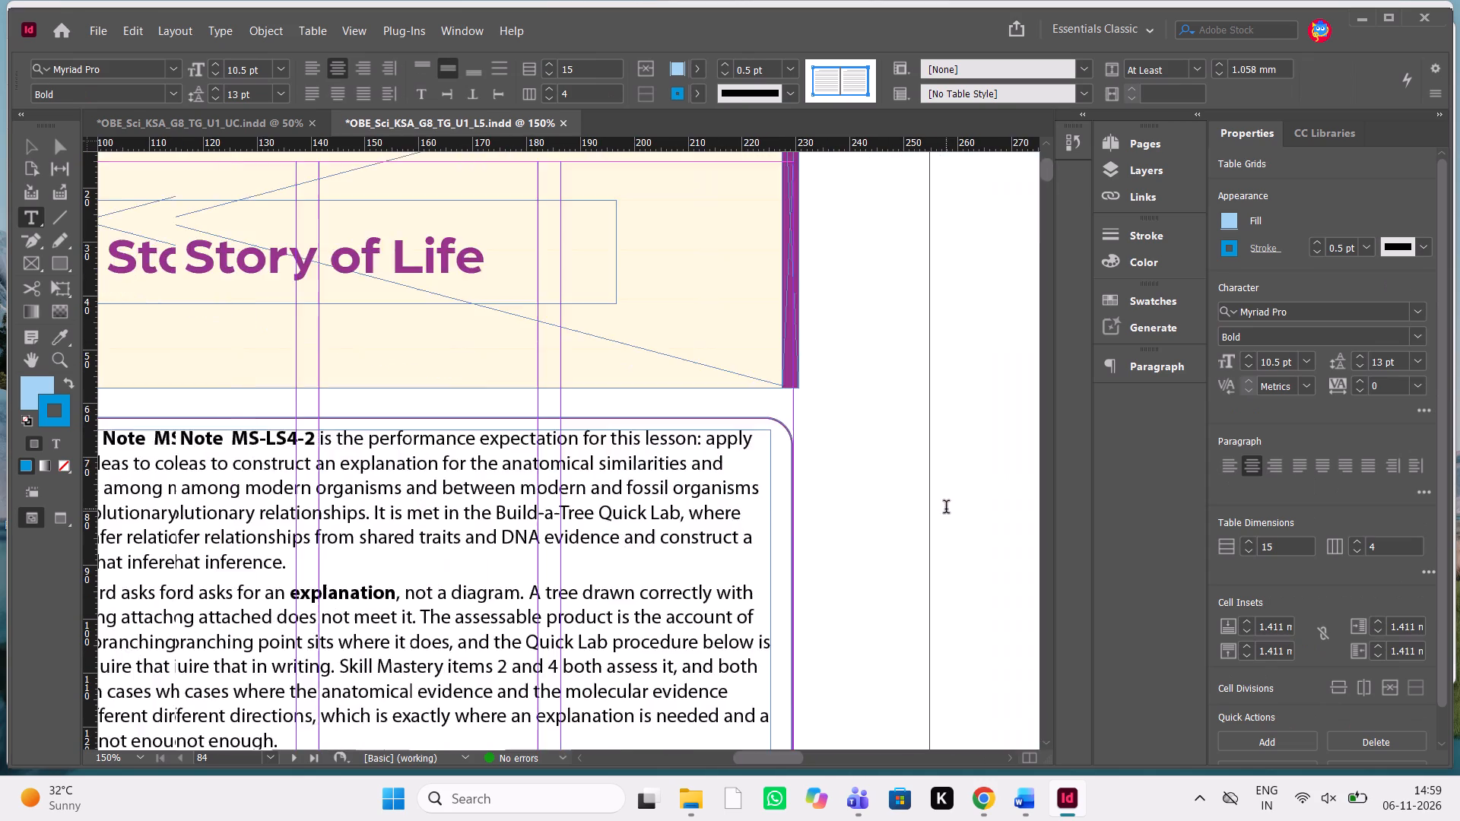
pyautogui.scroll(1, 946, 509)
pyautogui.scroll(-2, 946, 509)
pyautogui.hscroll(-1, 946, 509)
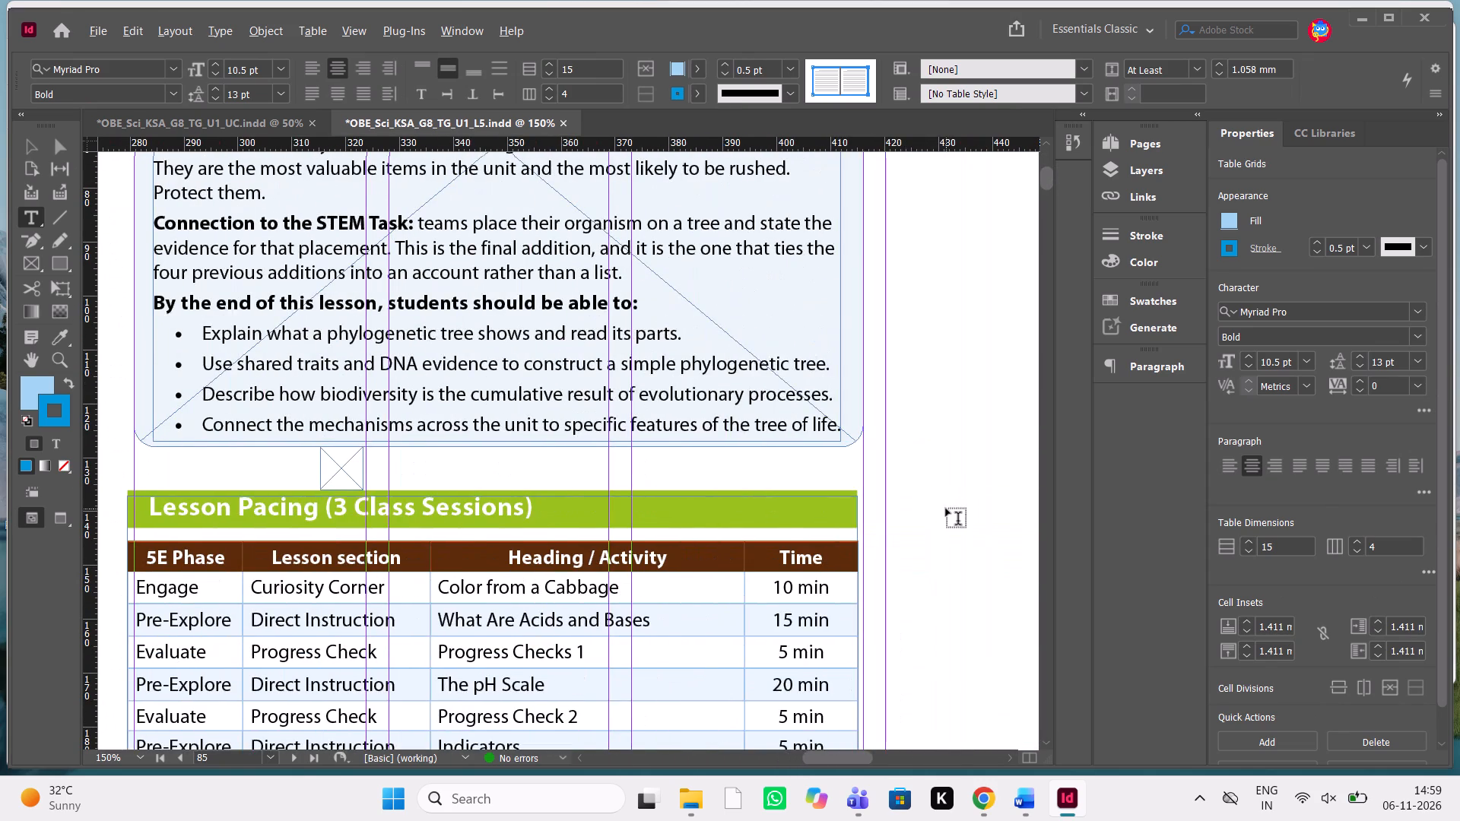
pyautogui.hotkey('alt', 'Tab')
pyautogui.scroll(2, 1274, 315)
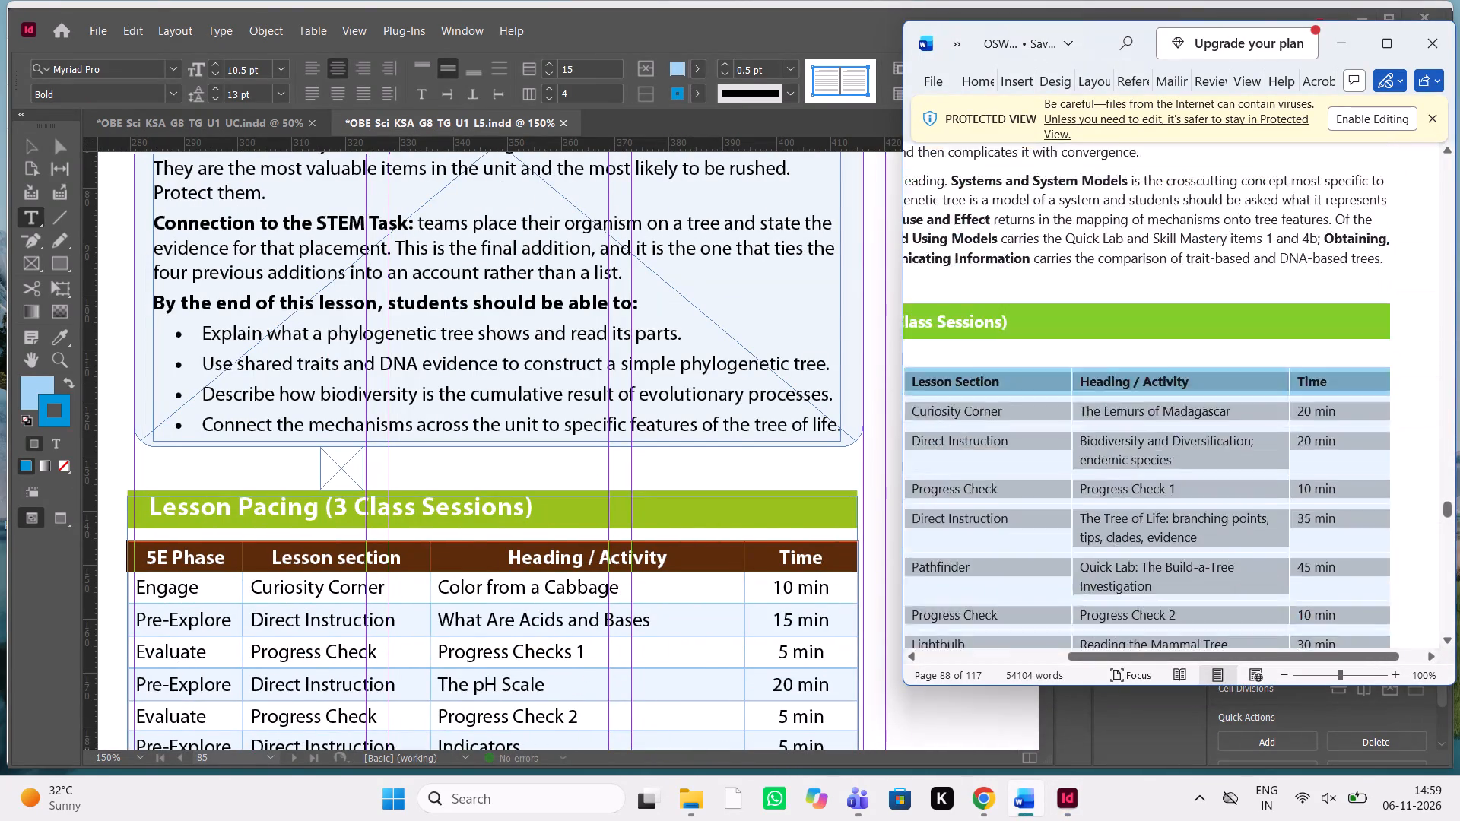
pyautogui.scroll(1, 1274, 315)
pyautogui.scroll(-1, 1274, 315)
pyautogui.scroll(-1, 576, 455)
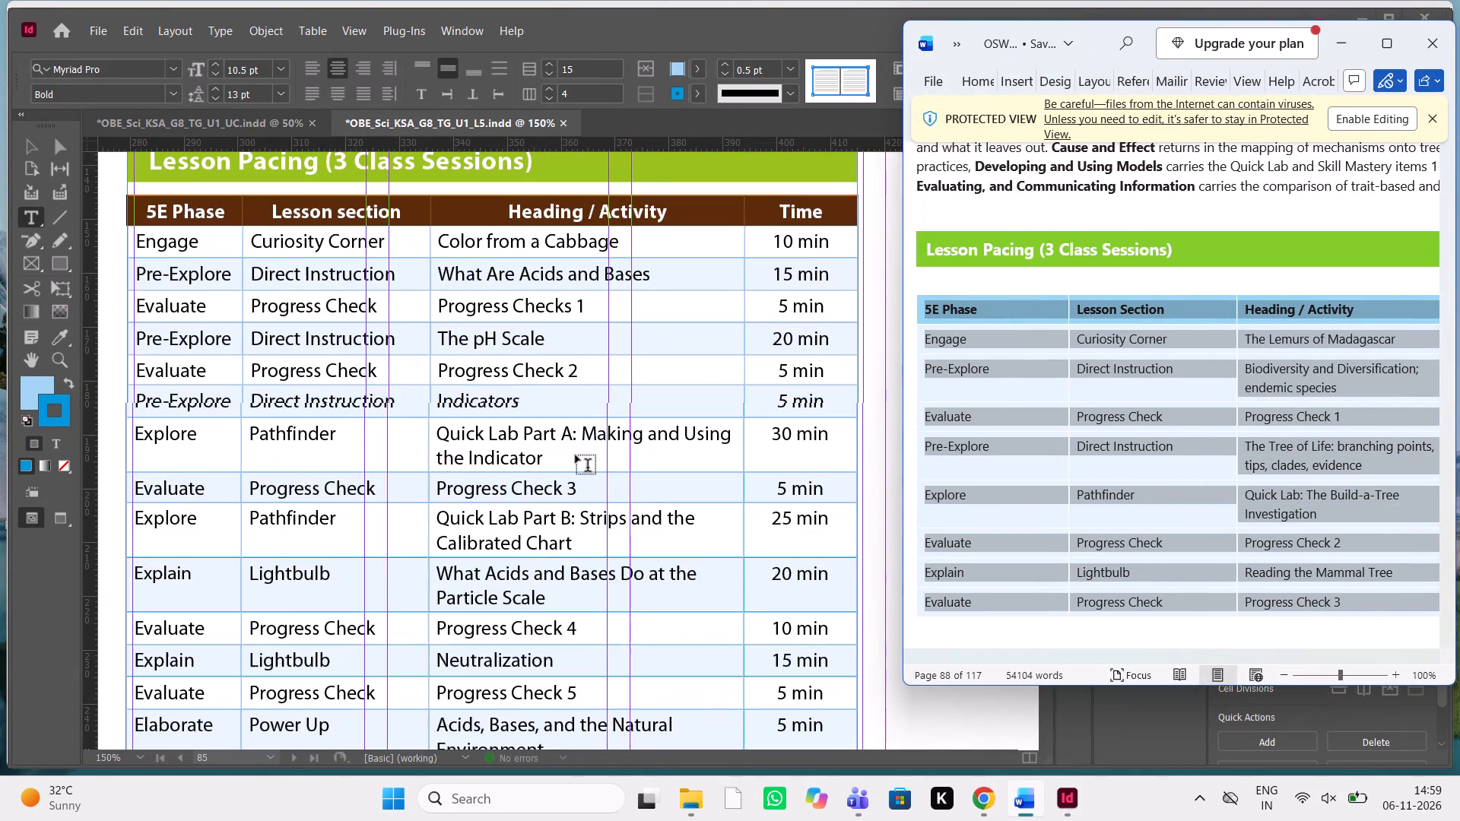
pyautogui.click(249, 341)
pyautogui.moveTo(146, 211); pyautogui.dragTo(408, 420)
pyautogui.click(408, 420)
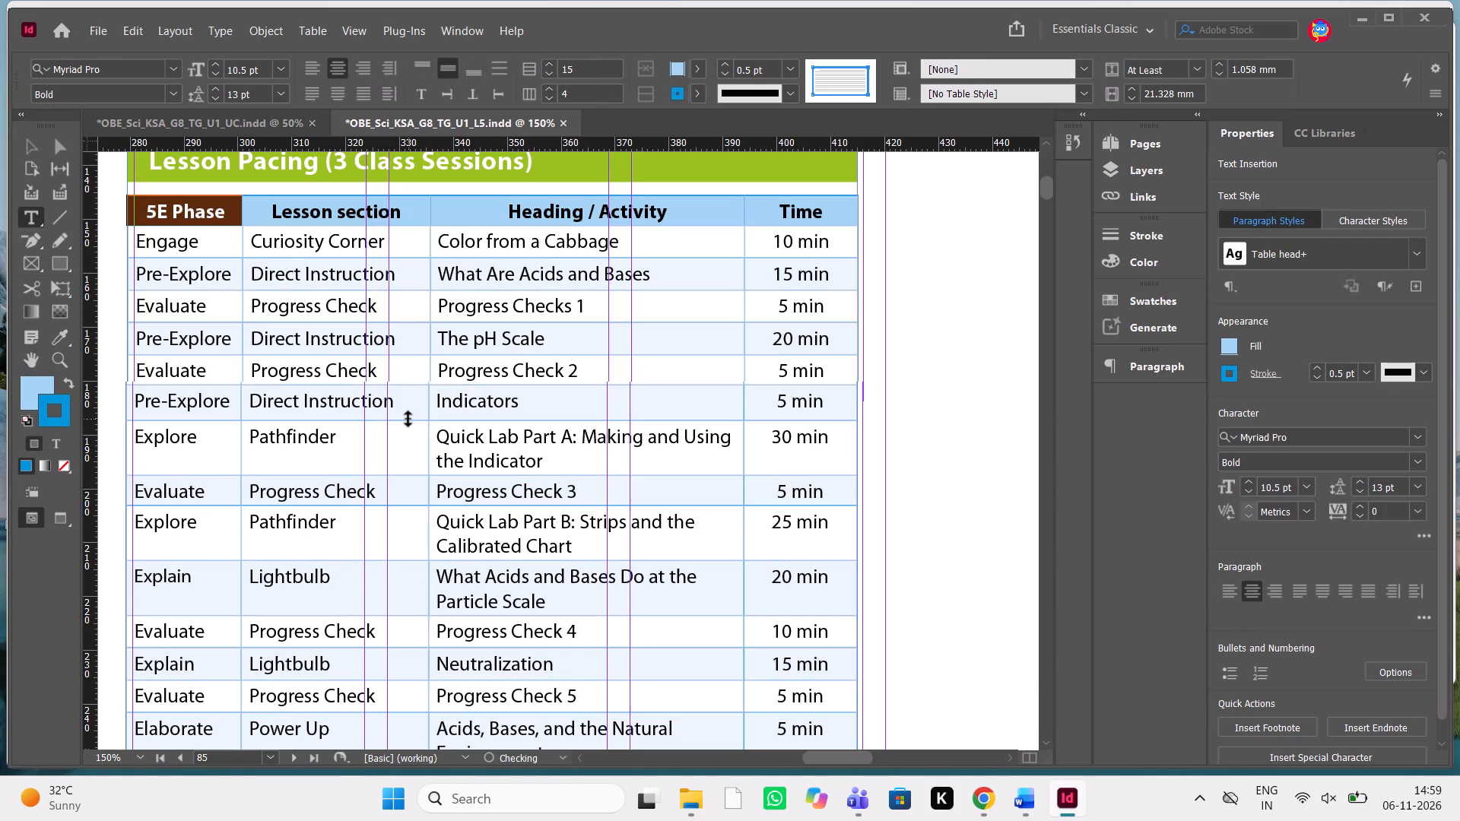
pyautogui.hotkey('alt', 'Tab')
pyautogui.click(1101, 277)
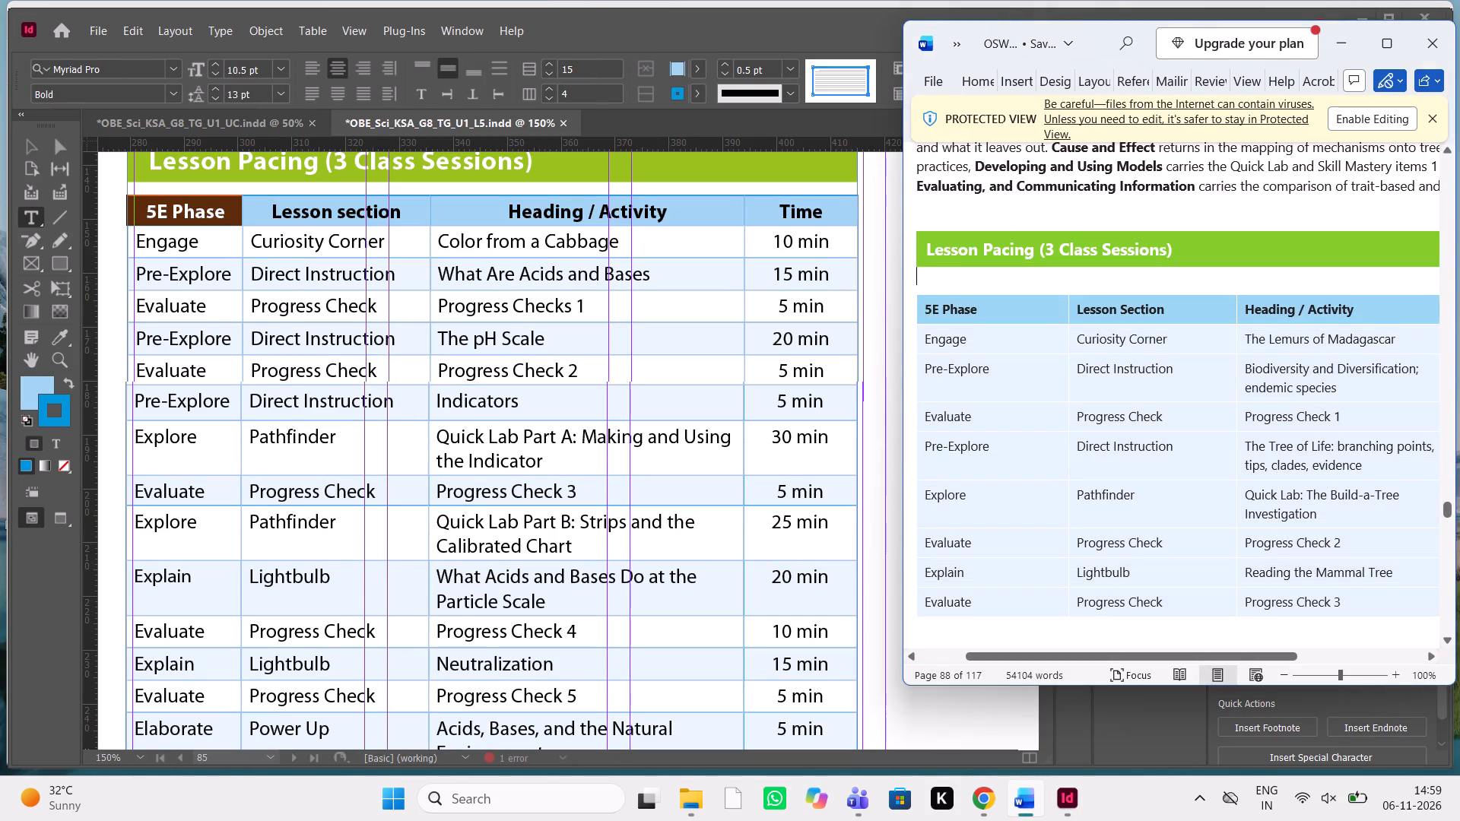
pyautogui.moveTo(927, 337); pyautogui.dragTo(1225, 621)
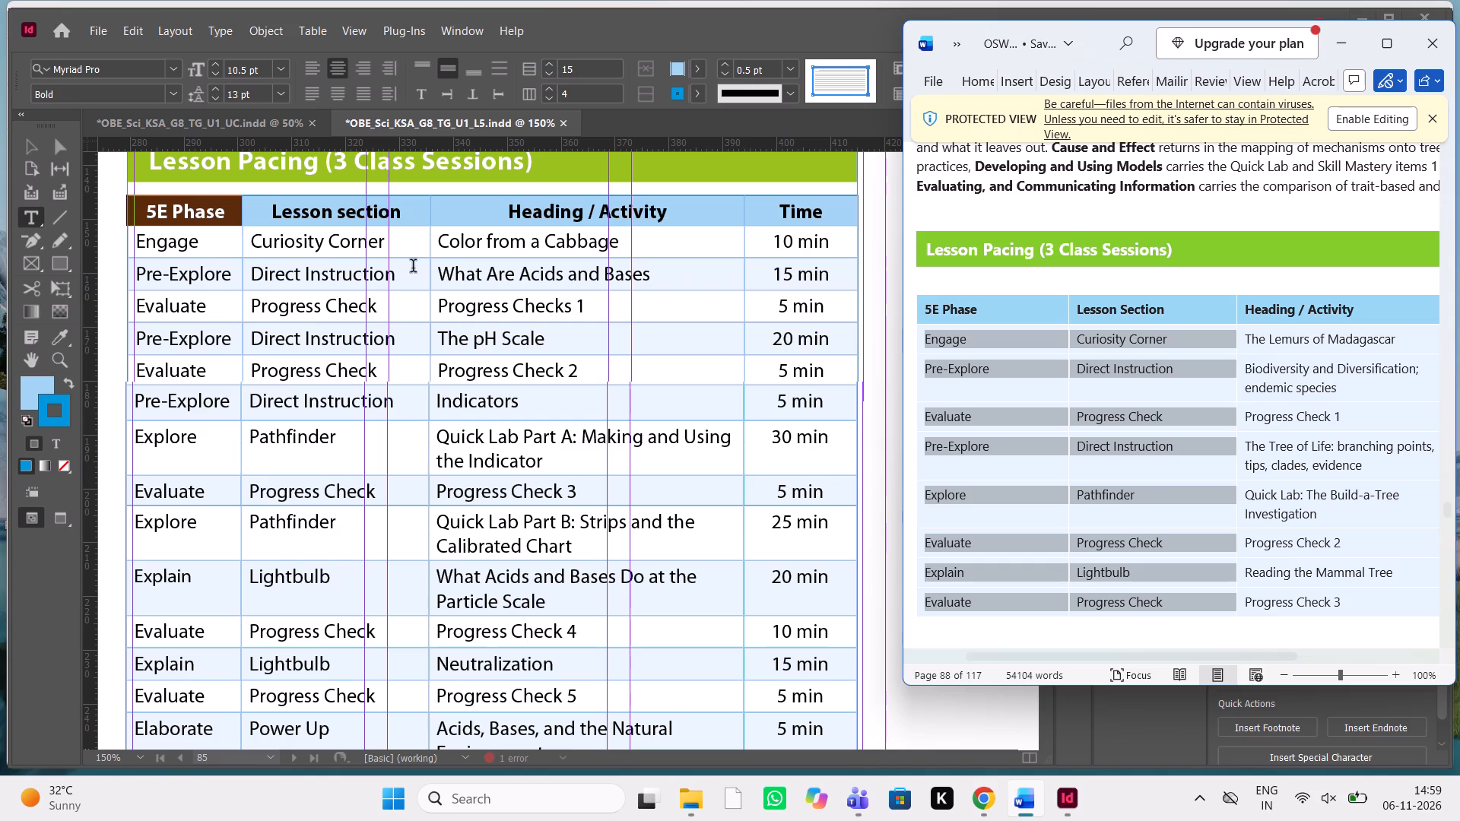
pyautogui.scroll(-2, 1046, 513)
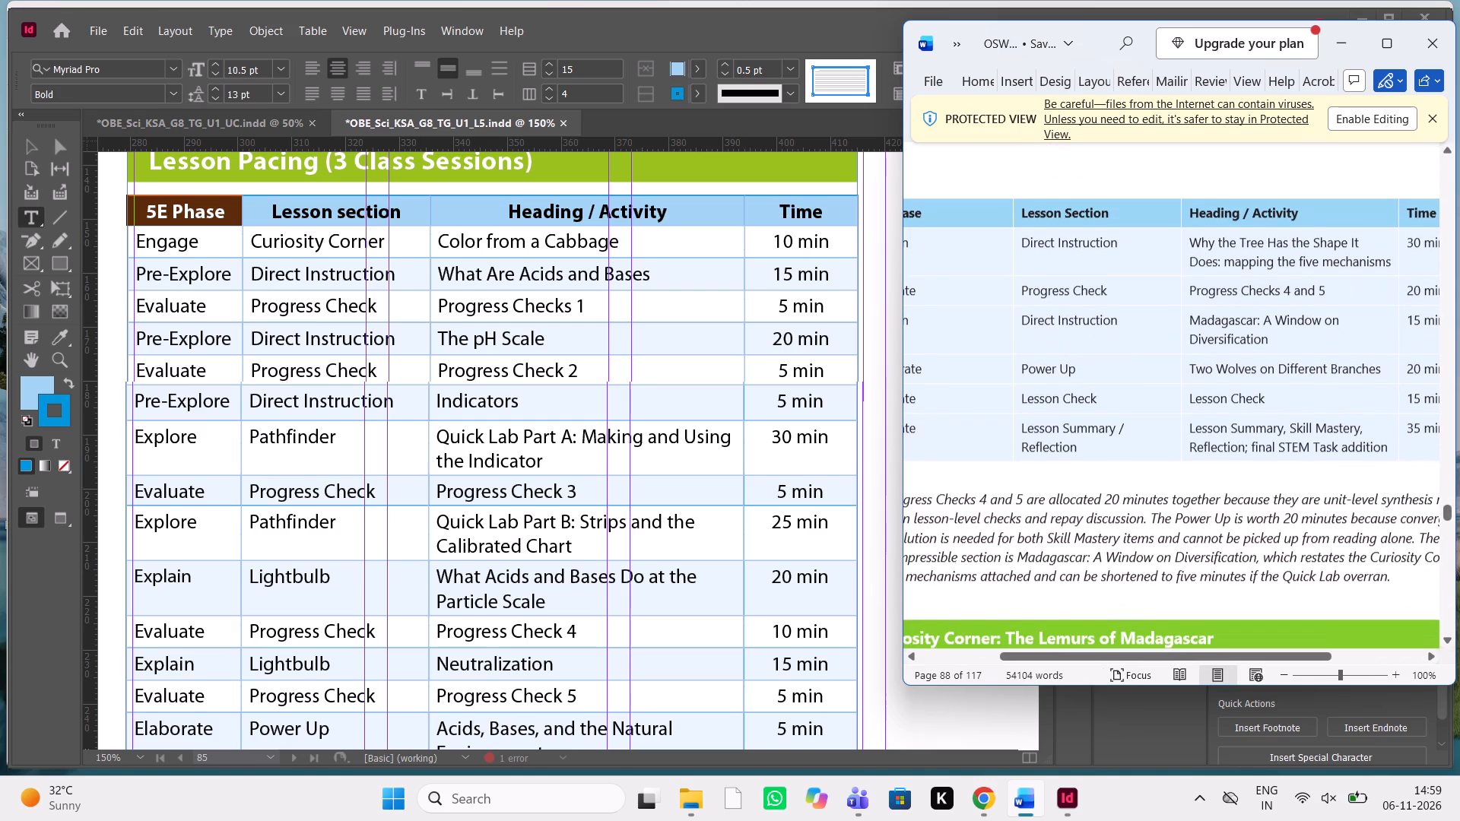
# In InDesign, clear the old text from every row below the header of the Lesson Pacing table on page 85.
pyautogui.click(257, 326)
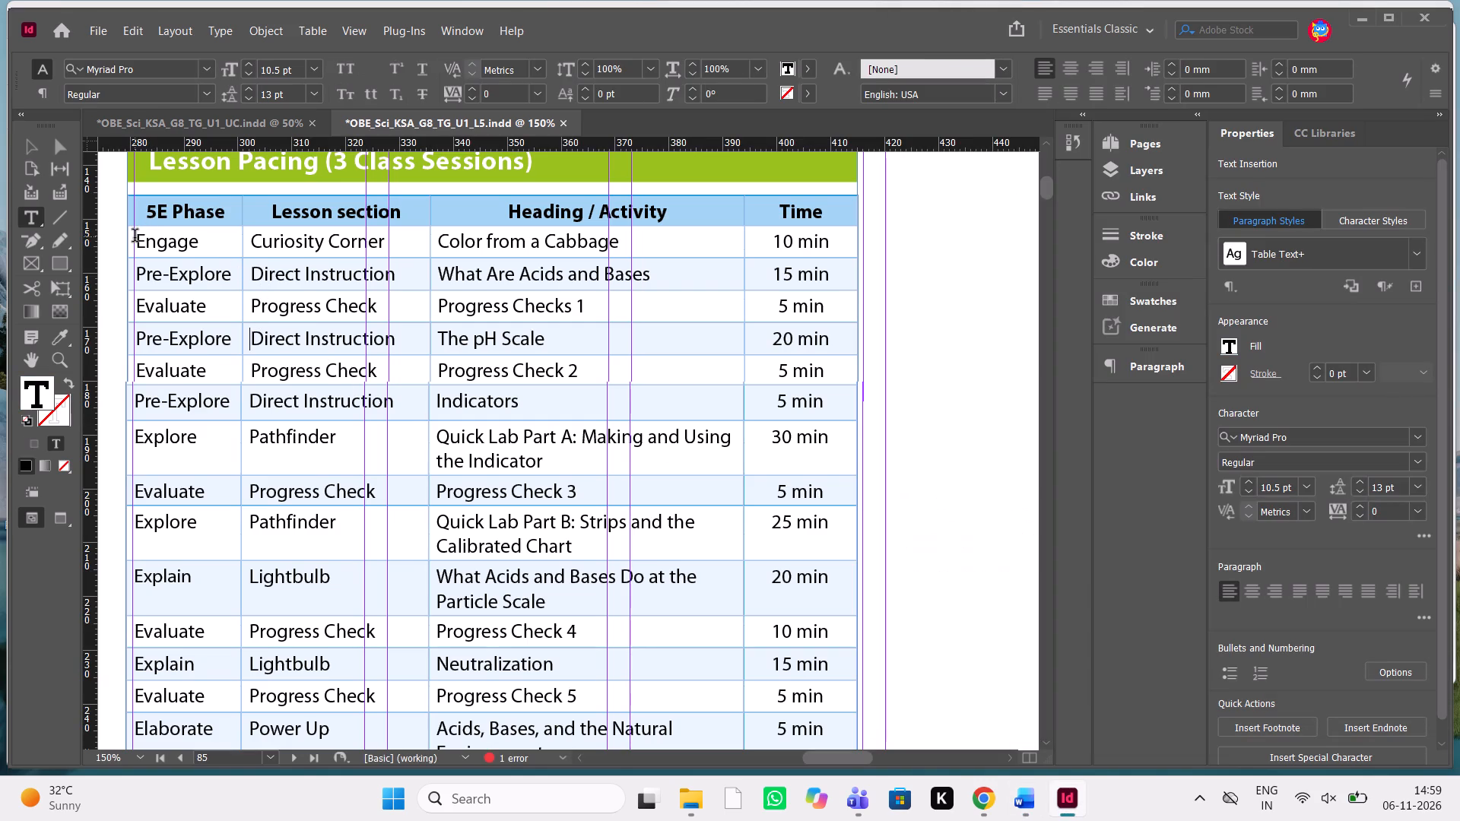
pyautogui.moveTo(135, 237); pyautogui.dragTo(685, 328)
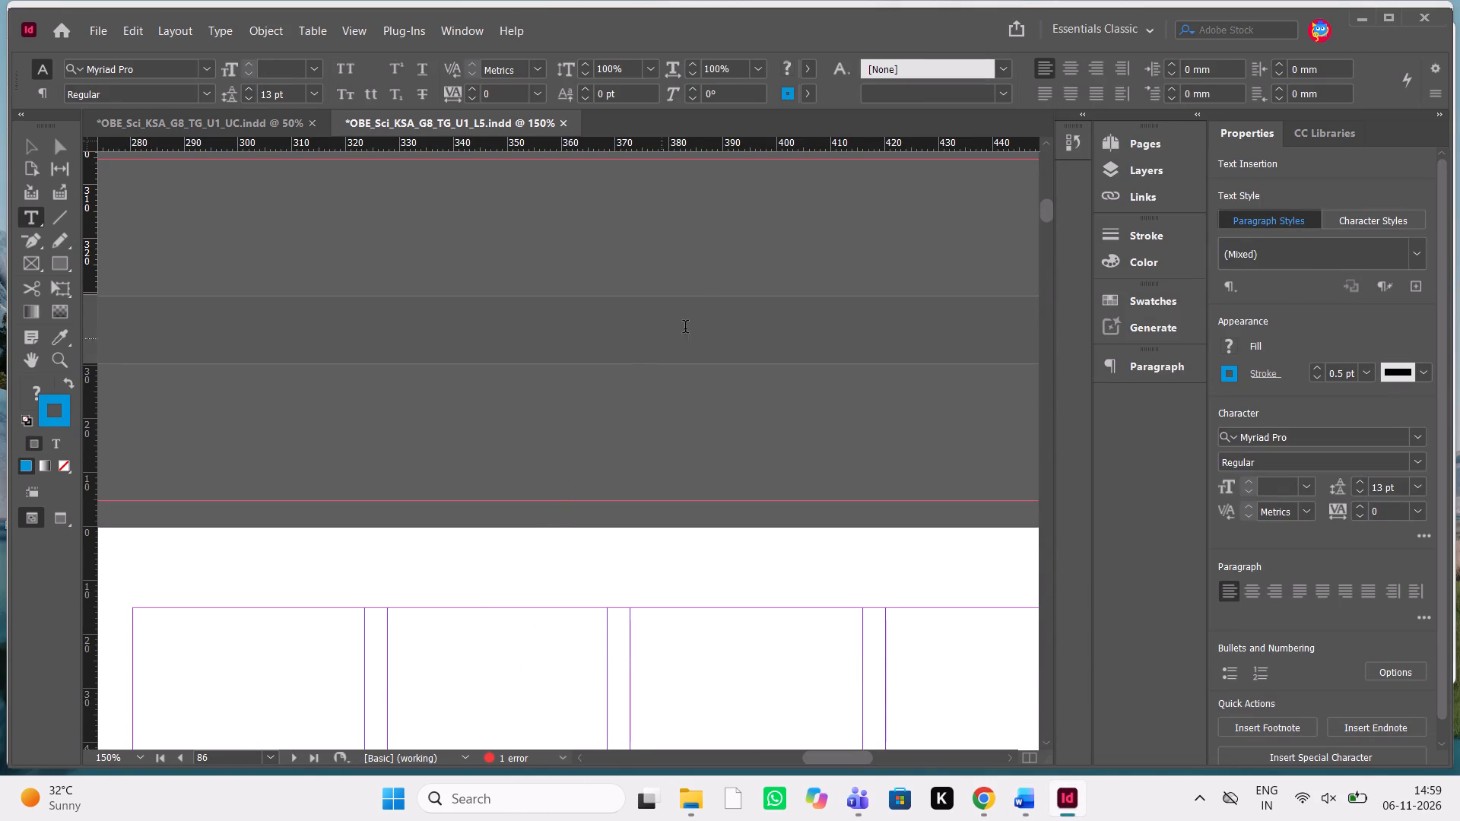
pyautogui.moveTo(685, 328); pyautogui.dragTo(581, 136)
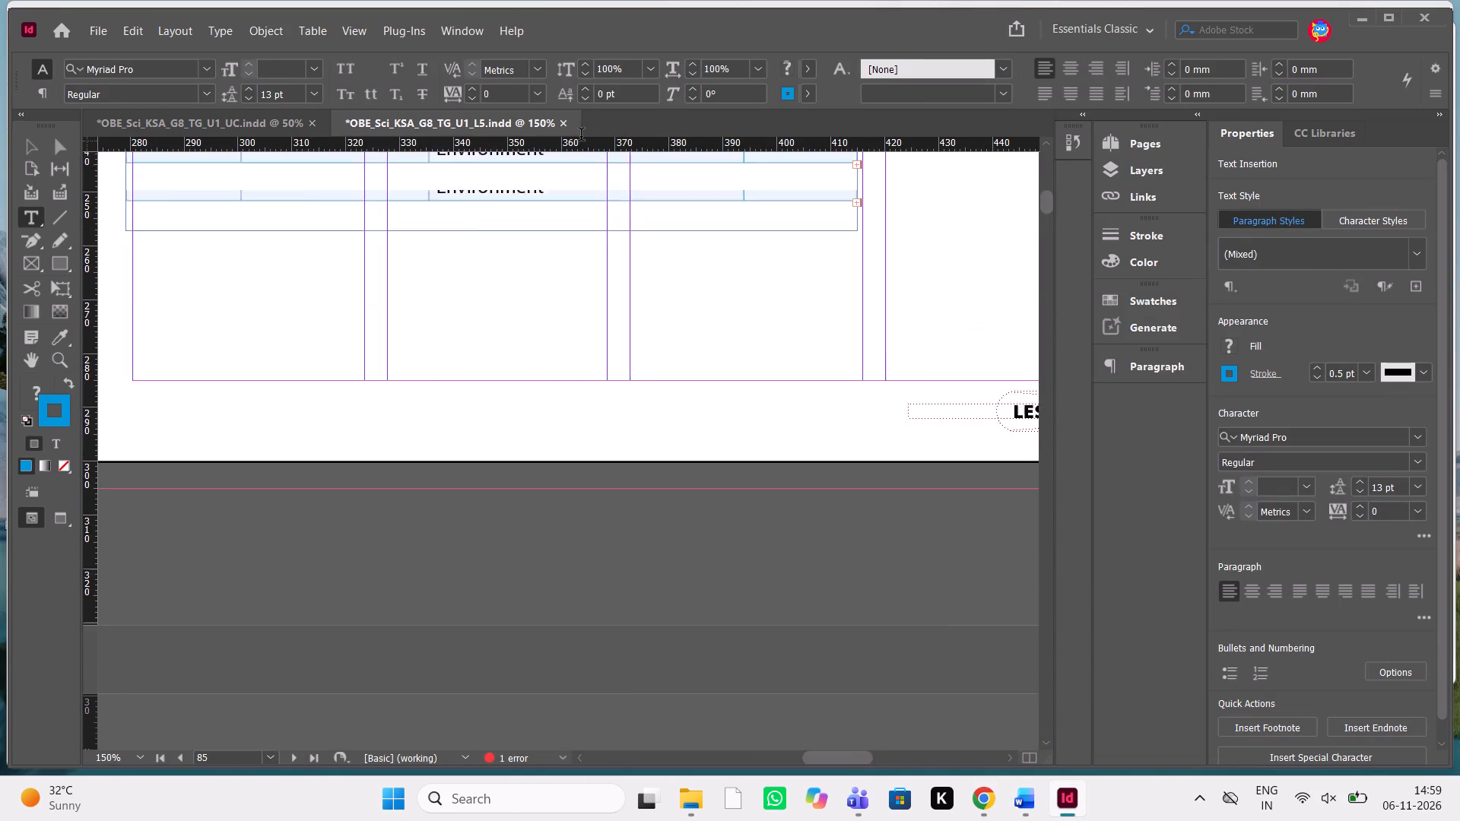
pyautogui.moveTo(581, 136); pyautogui.dragTo(810, 433)
pyautogui.press('Delete')
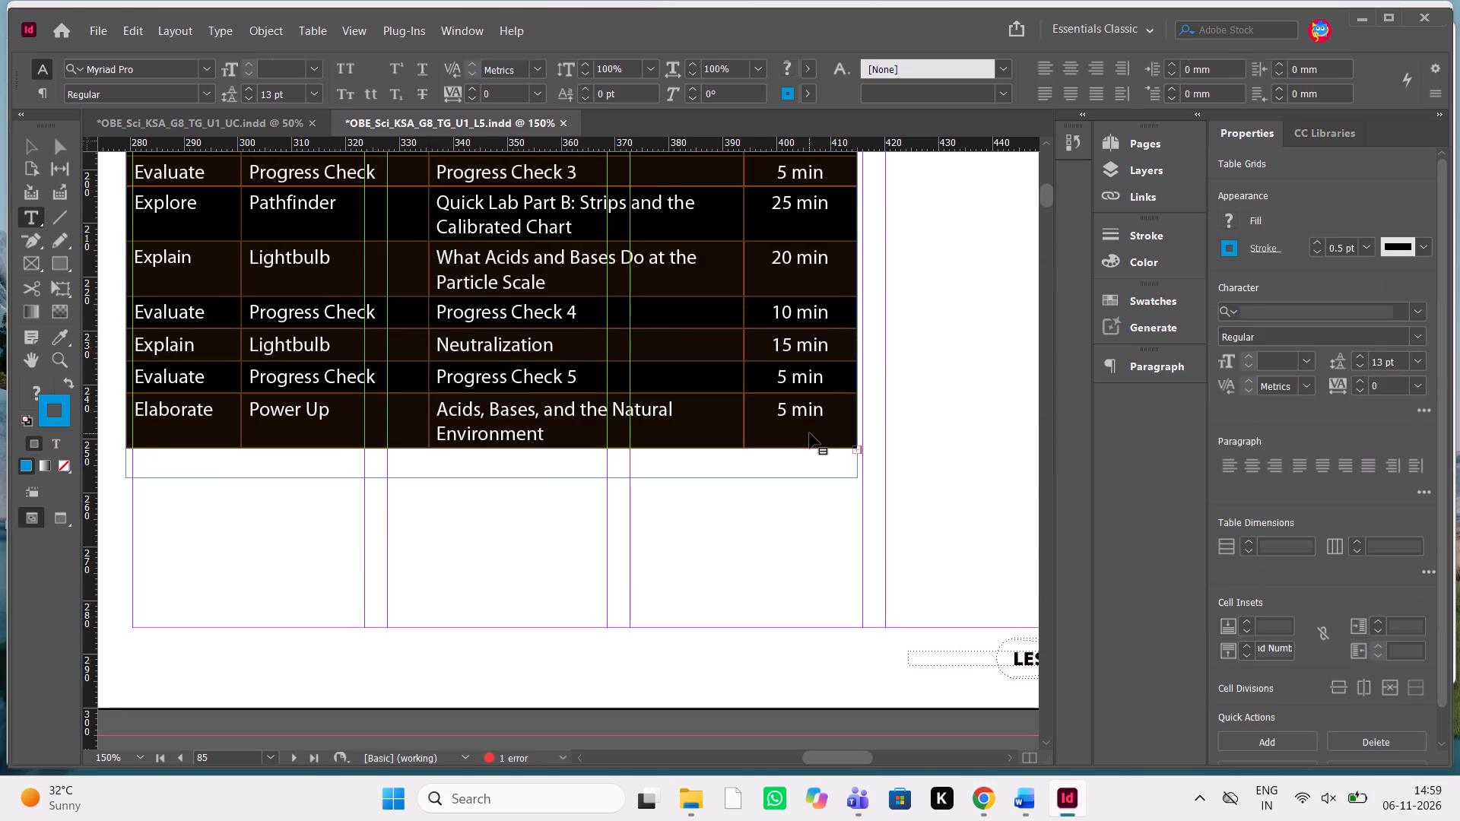
pyautogui.moveTo(138, 368); pyautogui.dragTo(846, 369)
pyautogui.press('Delete')
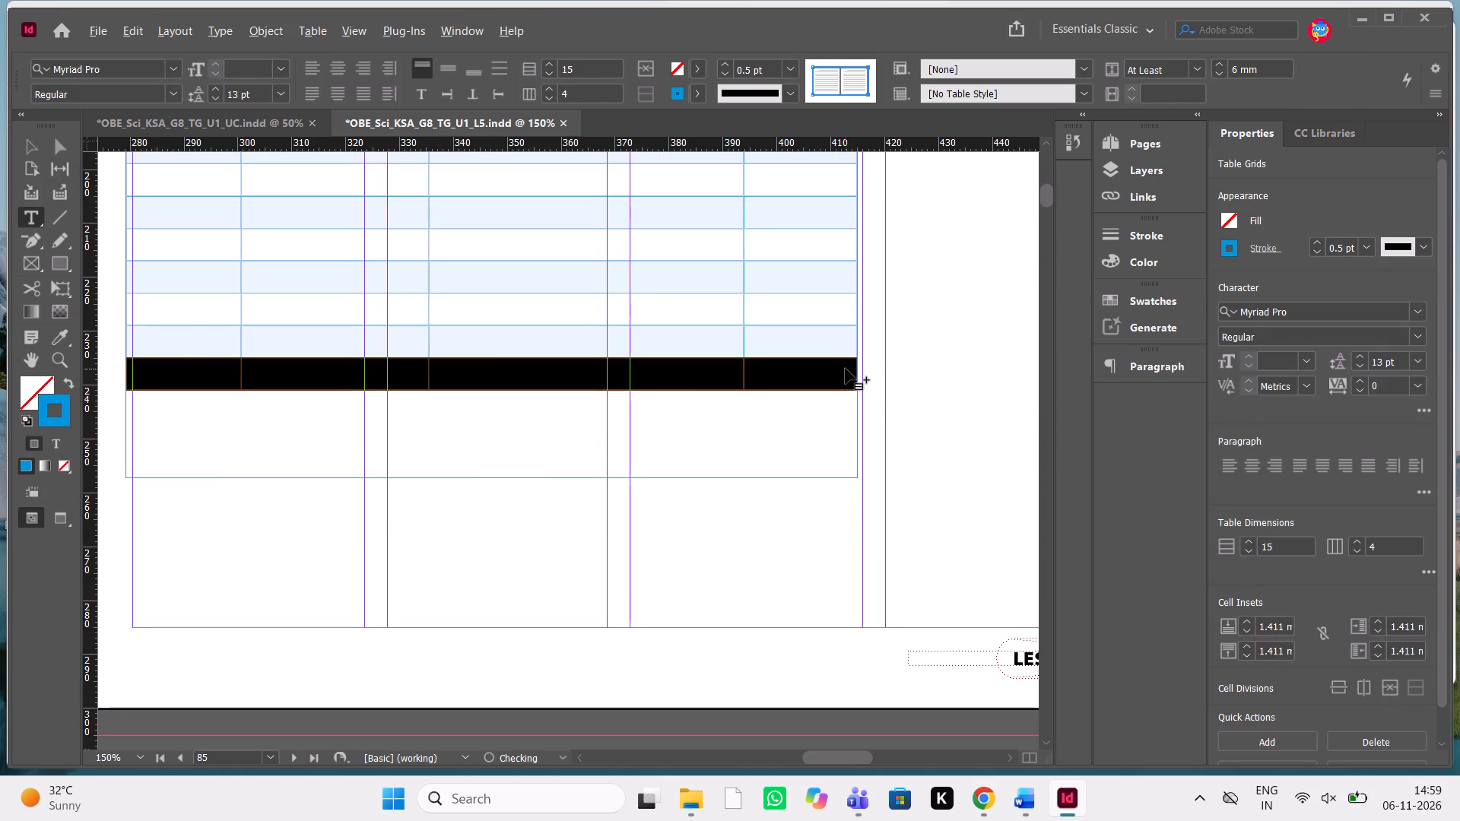
# In Word, copy the Lesson Pacing body rows without the header, from the Engage row through the Lesson Summary / Reflection row.
pyautogui.hotkey('alt', 'Tab')
pyautogui.hscroll(-1, 1211, 314)
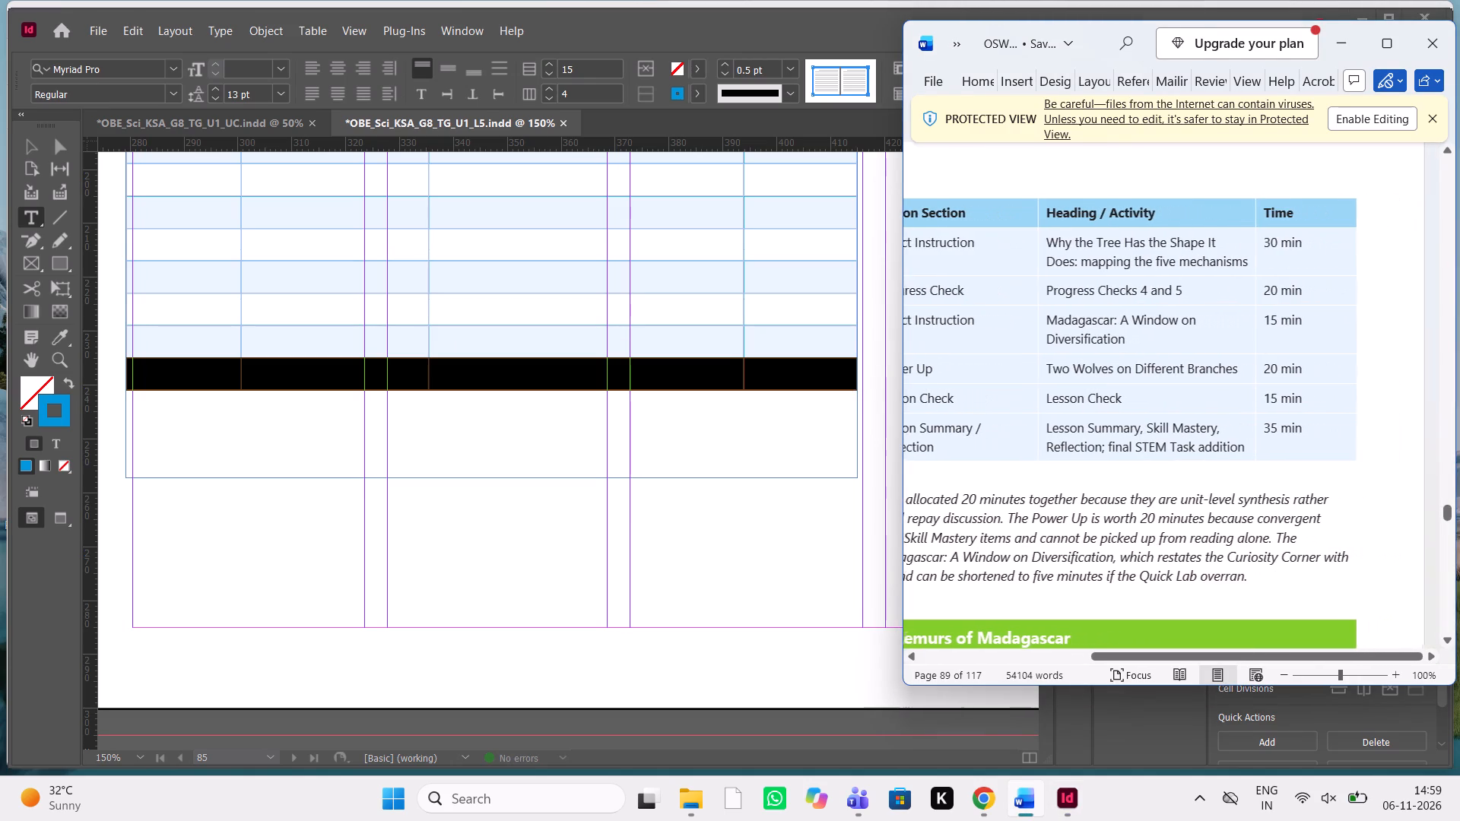
pyautogui.moveTo(1310, 430); pyautogui.dragTo(937, 312)
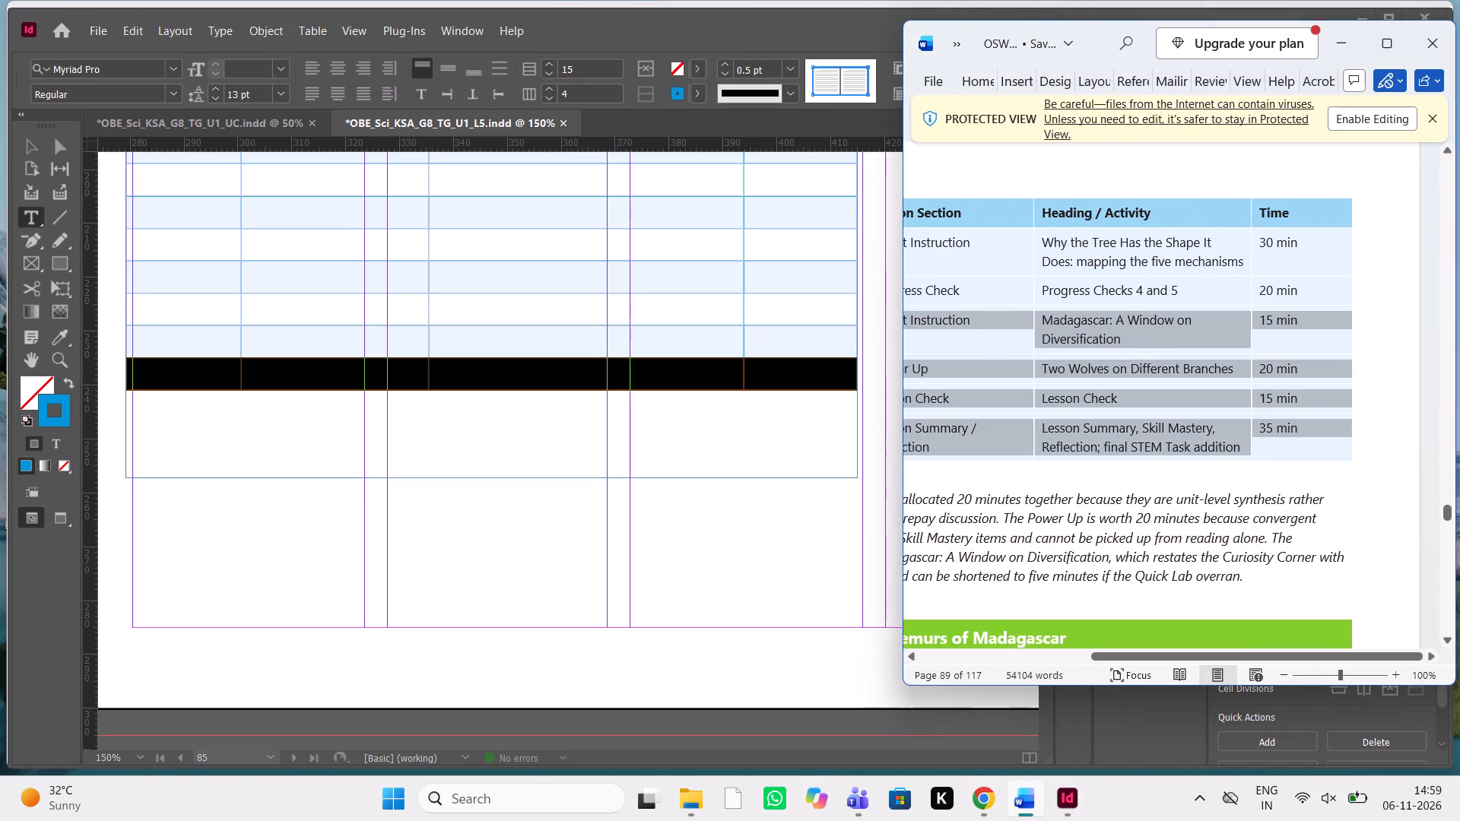
pyautogui.moveTo(937, 312); pyautogui.dragTo(1067, 352)
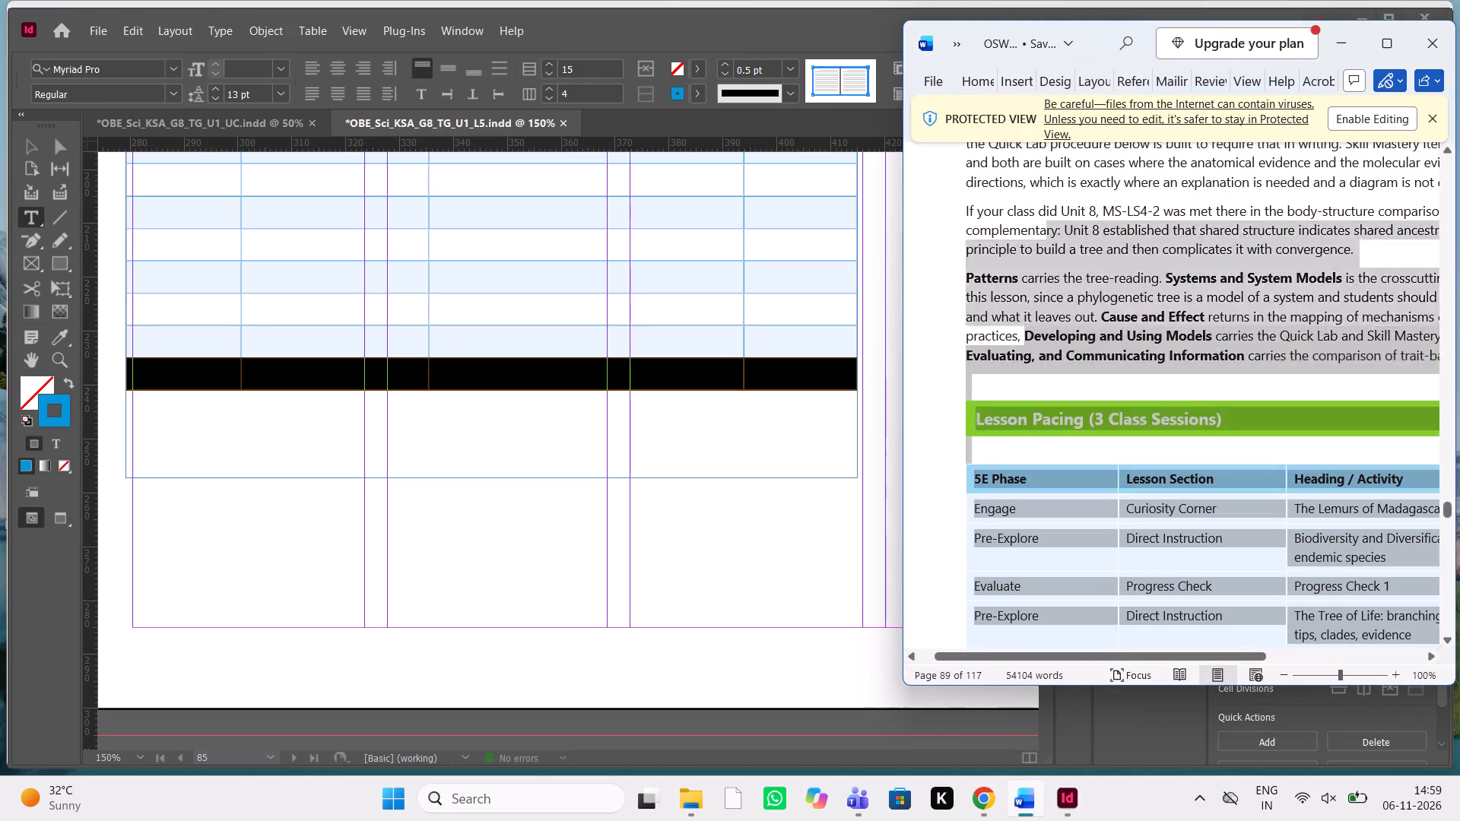
pyautogui.moveTo(1067, 352); pyautogui.dragTo(991, 518)
pyautogui.hotkey('ctrl', 'c')
pyautogui.hotkey('ctrl', 'c')
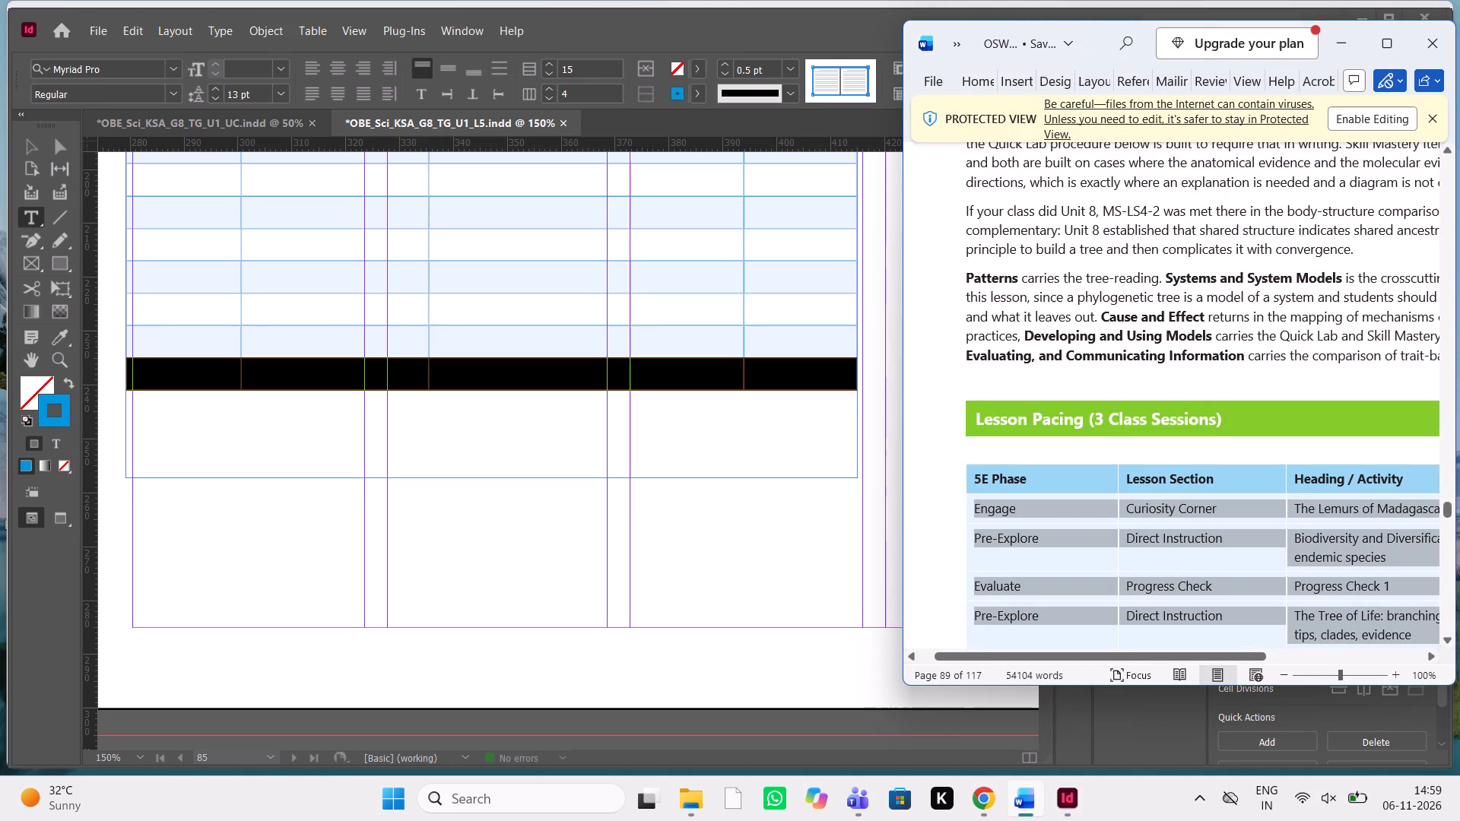
pyautogui.hotkey('ctrl', 'c')
pyautogui.hotkey('ctrl', 'c')
# In InDesign, paste the copied rows over all the emptied body rows of the Lesson Pacing table.
pyautogui.scroll(1, 557, 366)
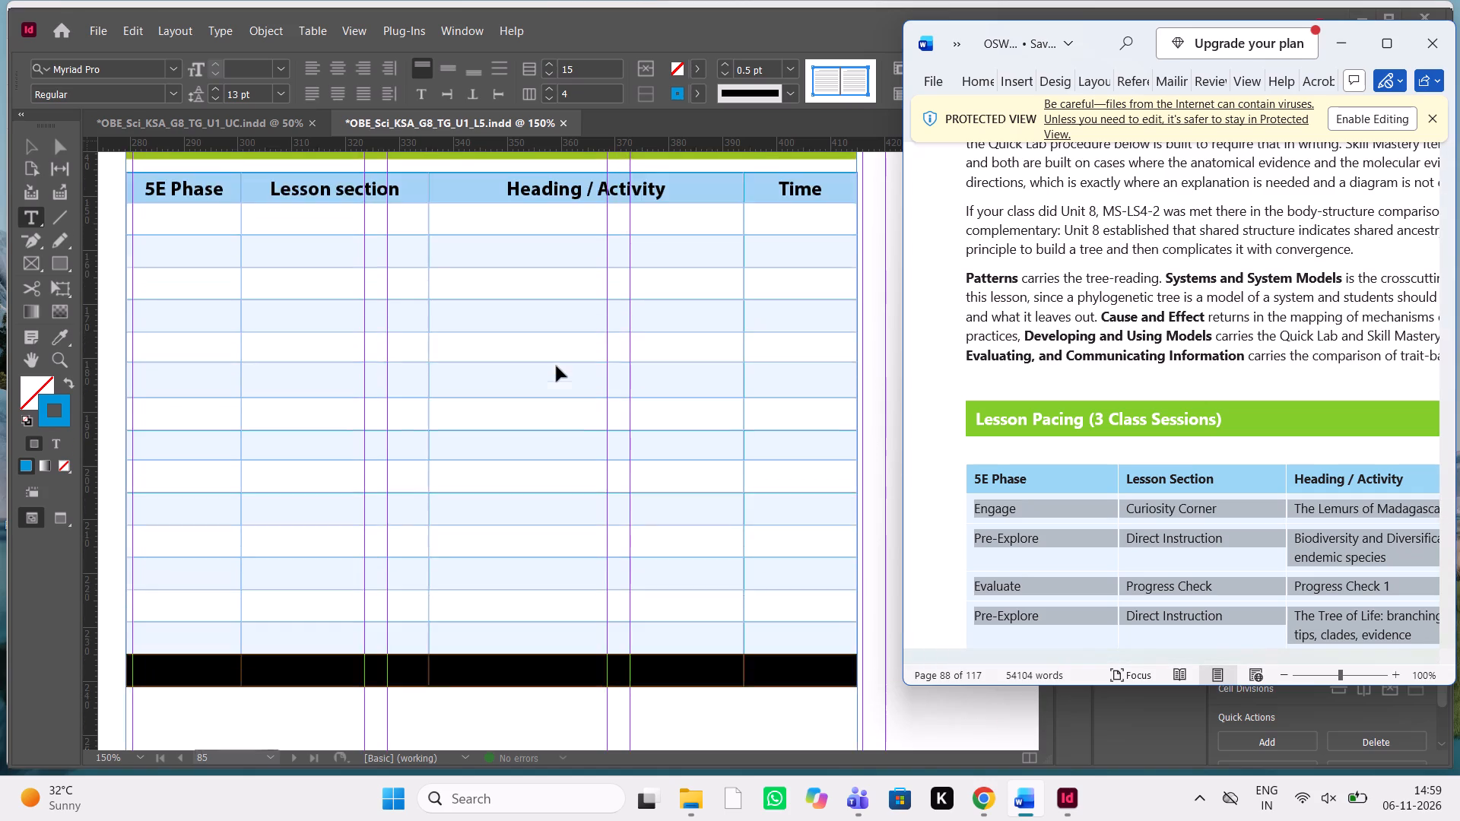
pyautogui.scroll(1, 557, 366)
pyautogui.hotkey('shift', 'Up')
pyautogui.hotkey('shift', 'Up')
pyautogui.hotkey('shift', 'Up')
pyautogui.hotkey('shift', 'Up')
pyautogui.hotkey('shift', 'Up')
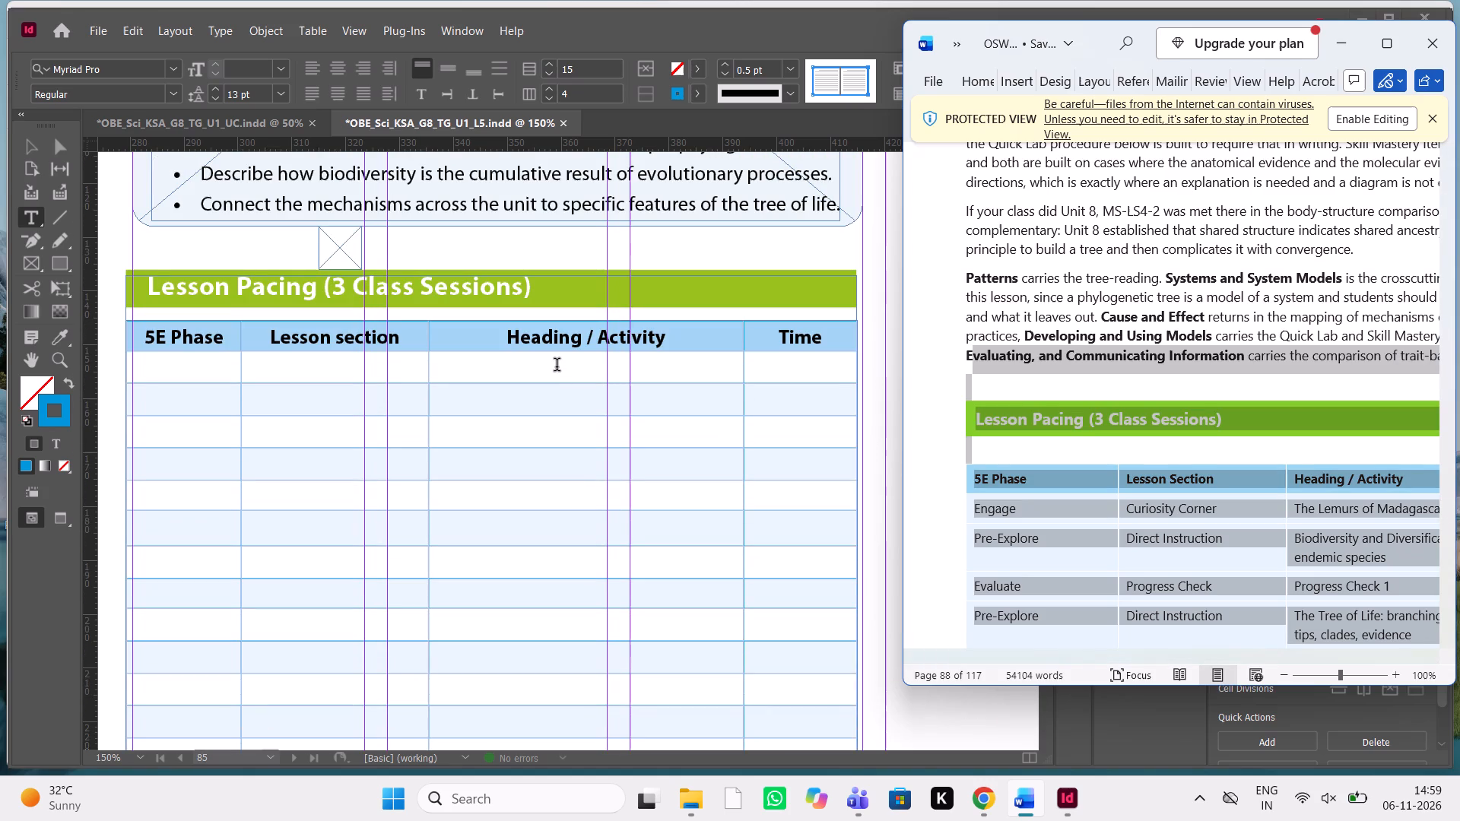
pyautogui.click(391, 407)
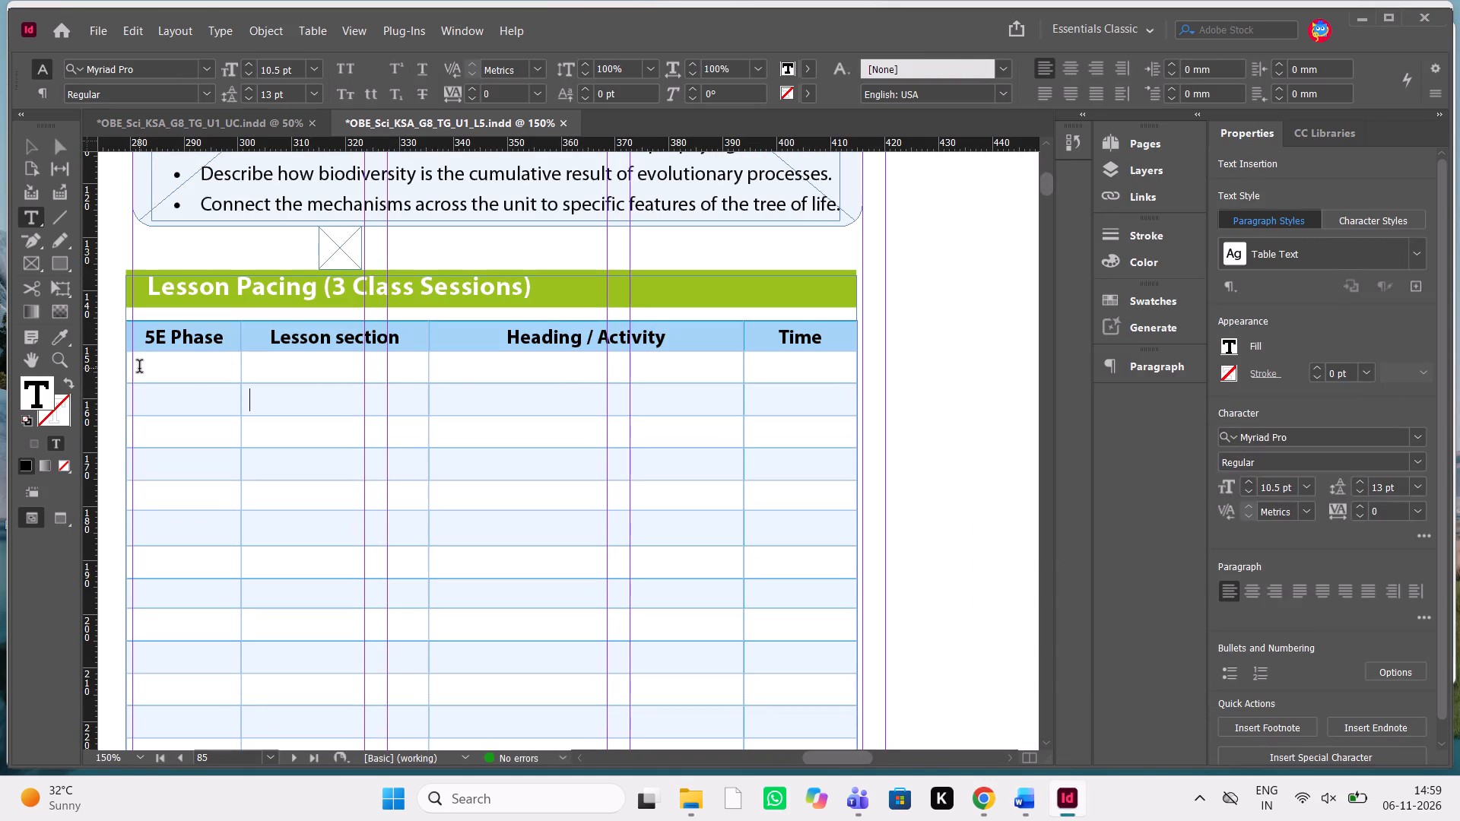
pyautogui.moveTo(139, 368); pyautogui.dragTo(912, 534)
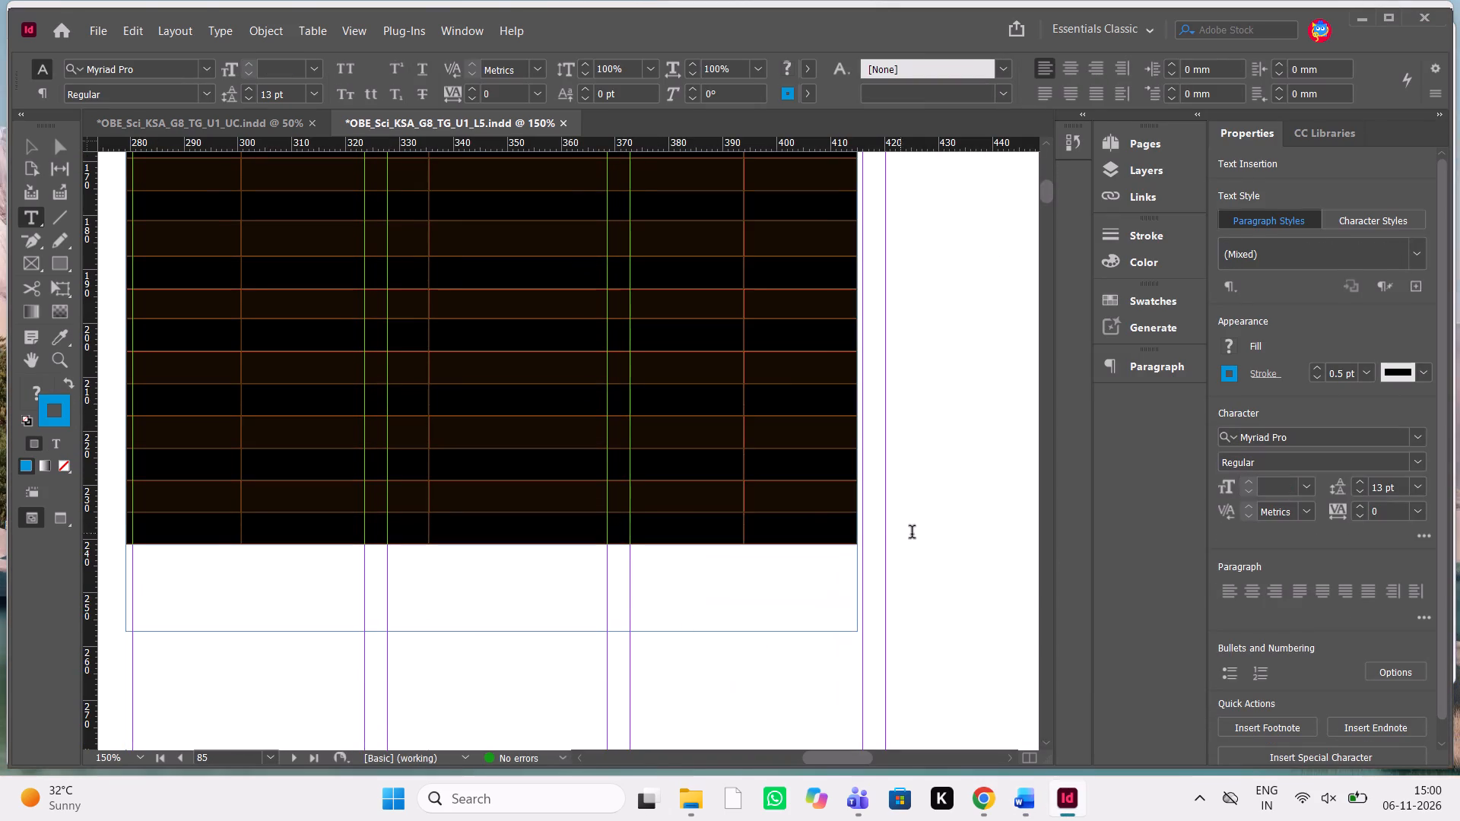
pyautogui.moveTo(912, 534); pyautogui.dragTo(956, 535)
pyautogui.hotkey('ctrl', 'v')
pyautogui.click(473, 523)
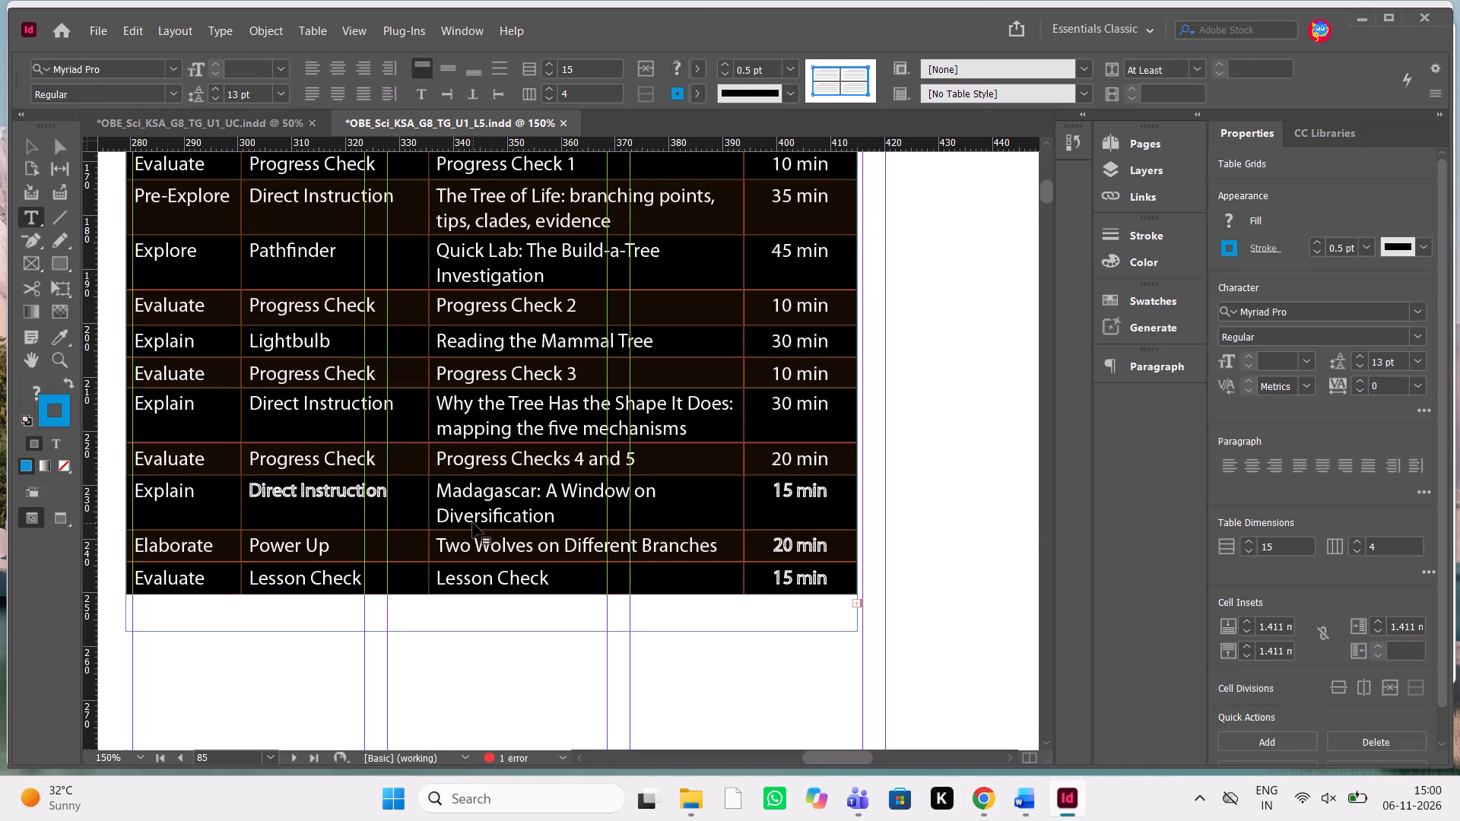
# Extend the Lesson Pacing table's text frame downward to a height of about 132.174 mm to fit the remaining rows.
pyautogui.scroll(1, 473, 523)
pyautogui.scroll(-2, 473, 523)
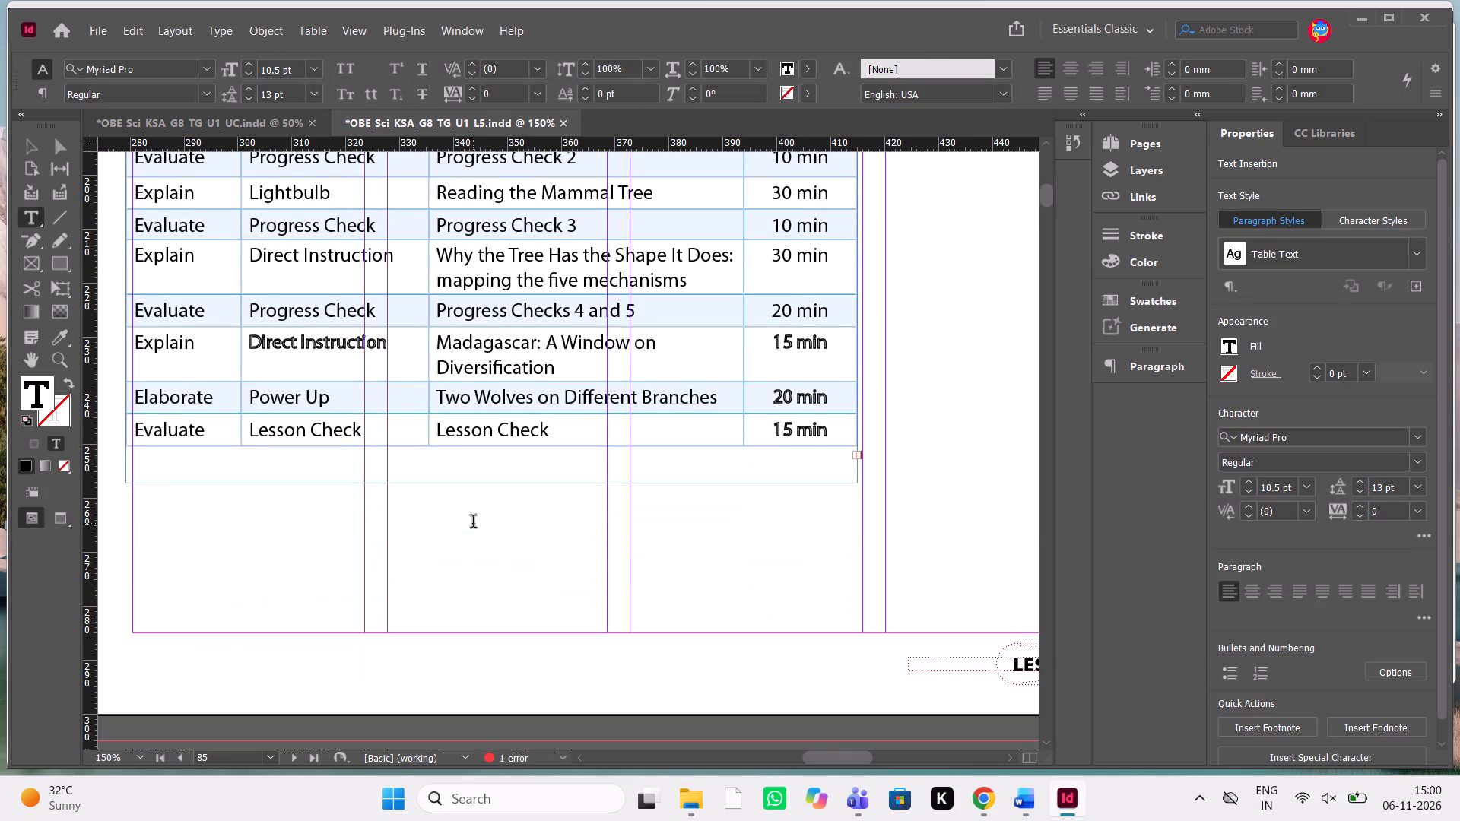
pyautogui.press('Escape')
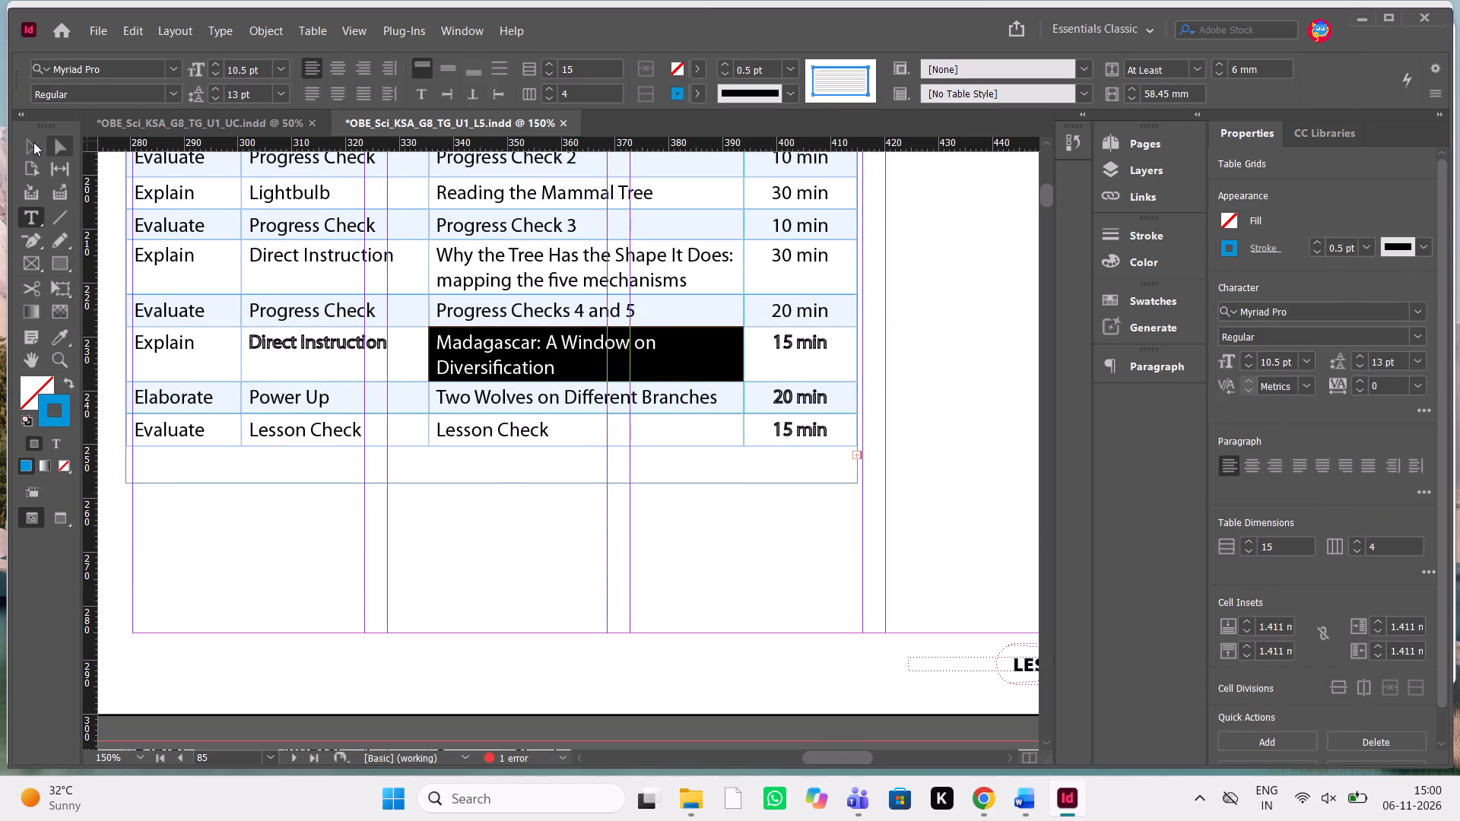
pyautogui.click(33, 142)
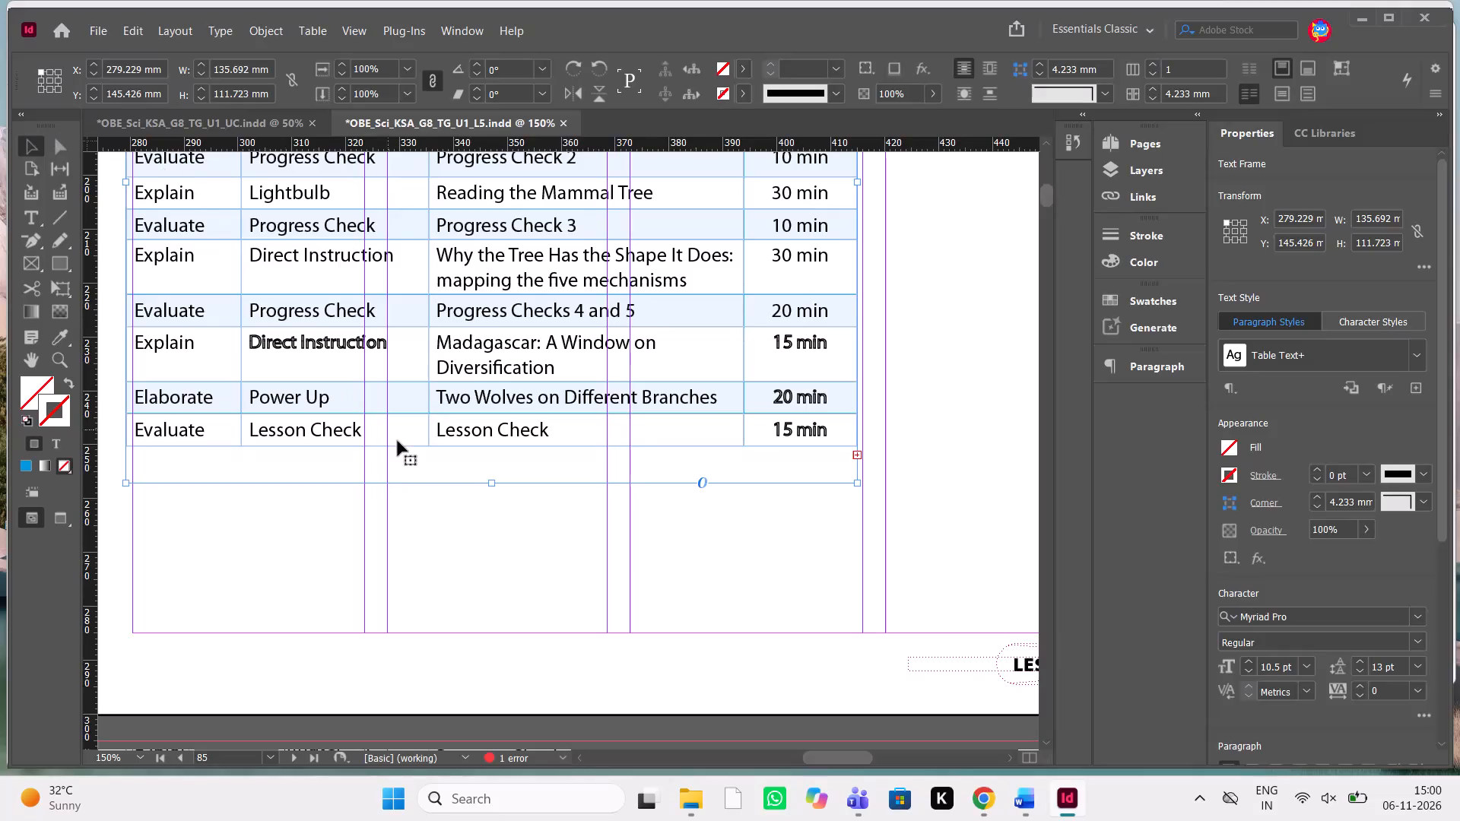
pyautogui.moveTo(496, 482); pyautogui.dragTo(499, 579)
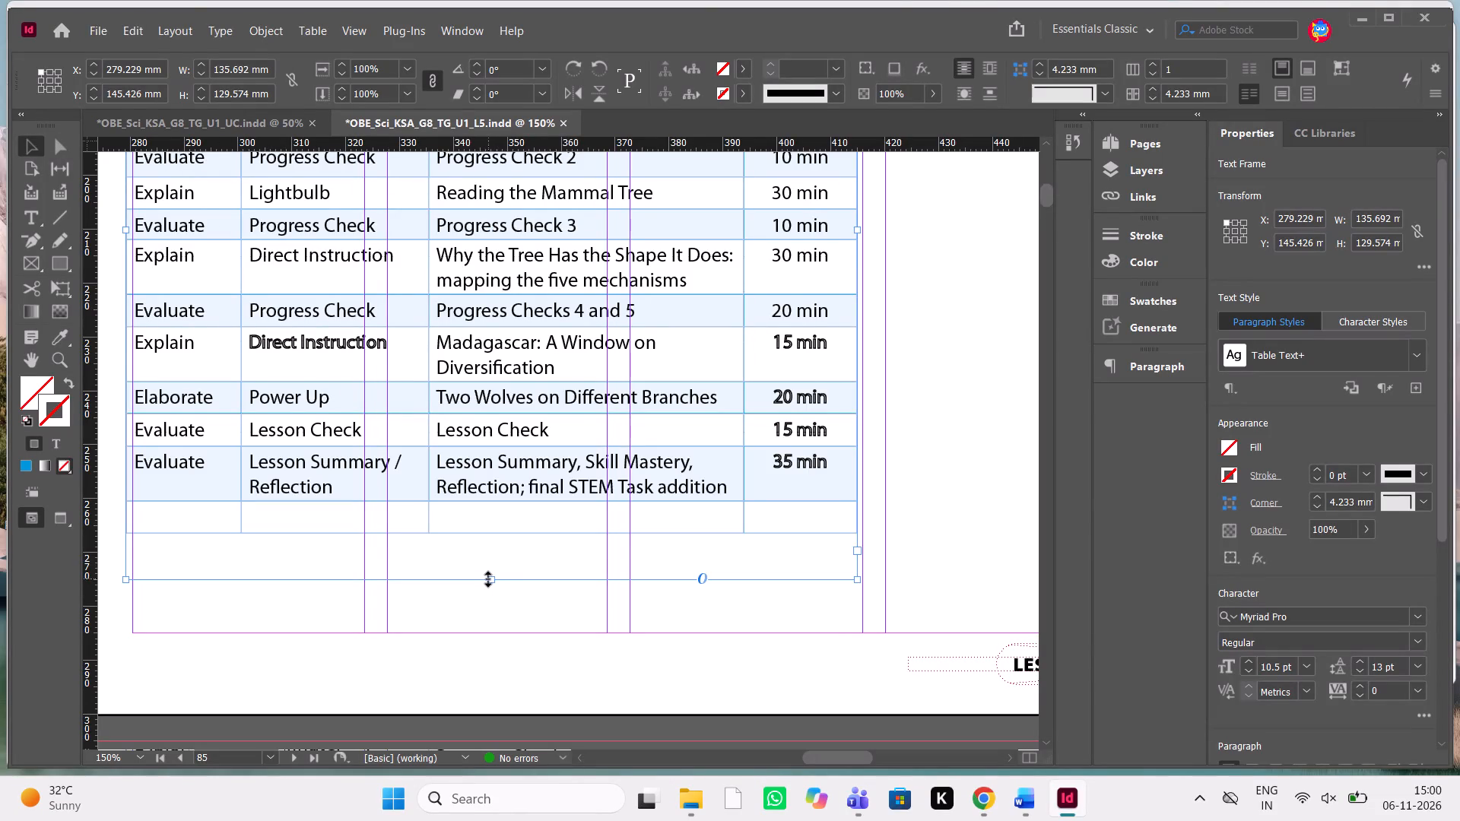
pyautogui.moveTo(488, 579); pyautogui.dragTo(515, 593)
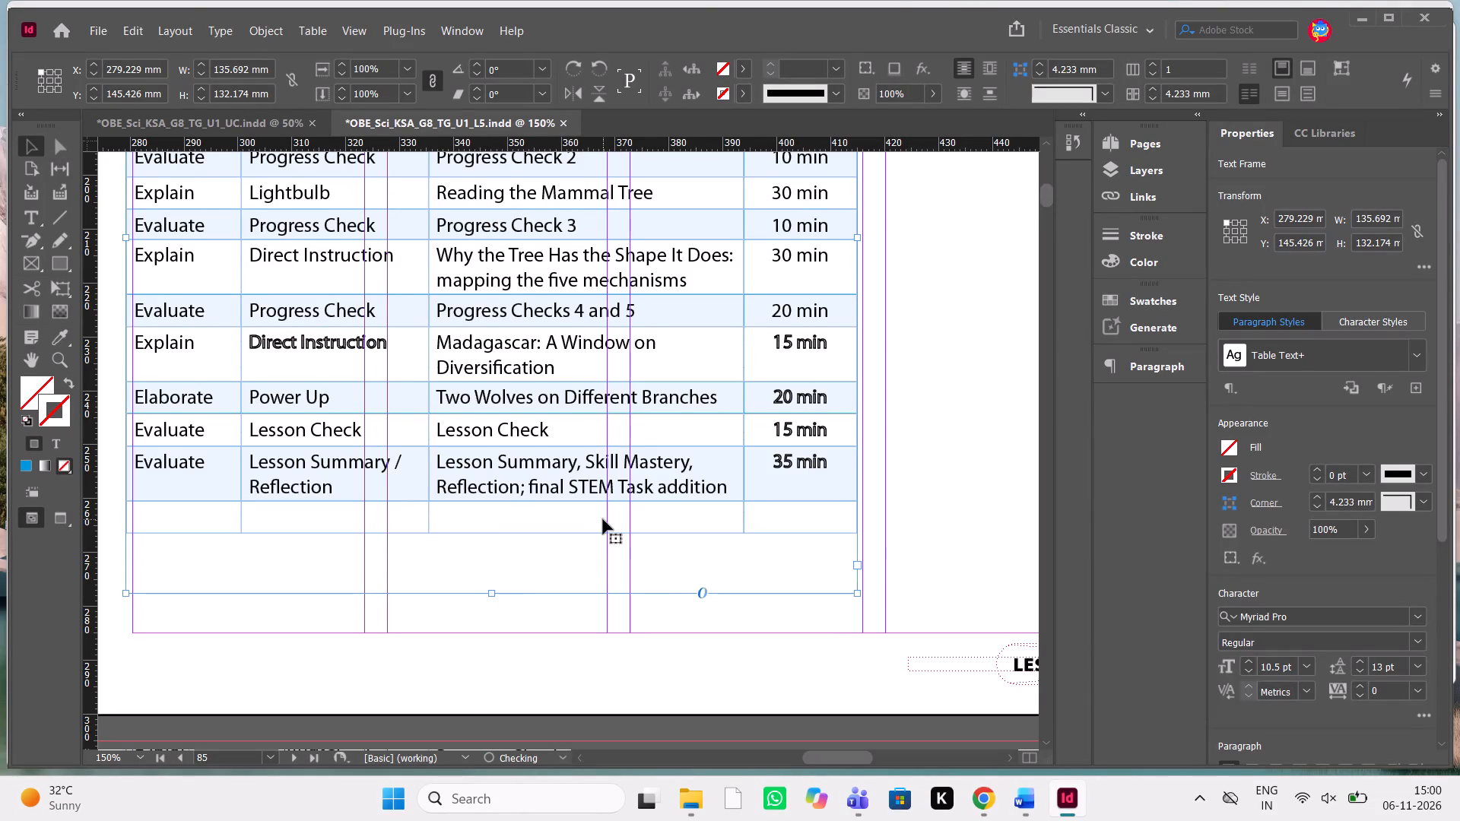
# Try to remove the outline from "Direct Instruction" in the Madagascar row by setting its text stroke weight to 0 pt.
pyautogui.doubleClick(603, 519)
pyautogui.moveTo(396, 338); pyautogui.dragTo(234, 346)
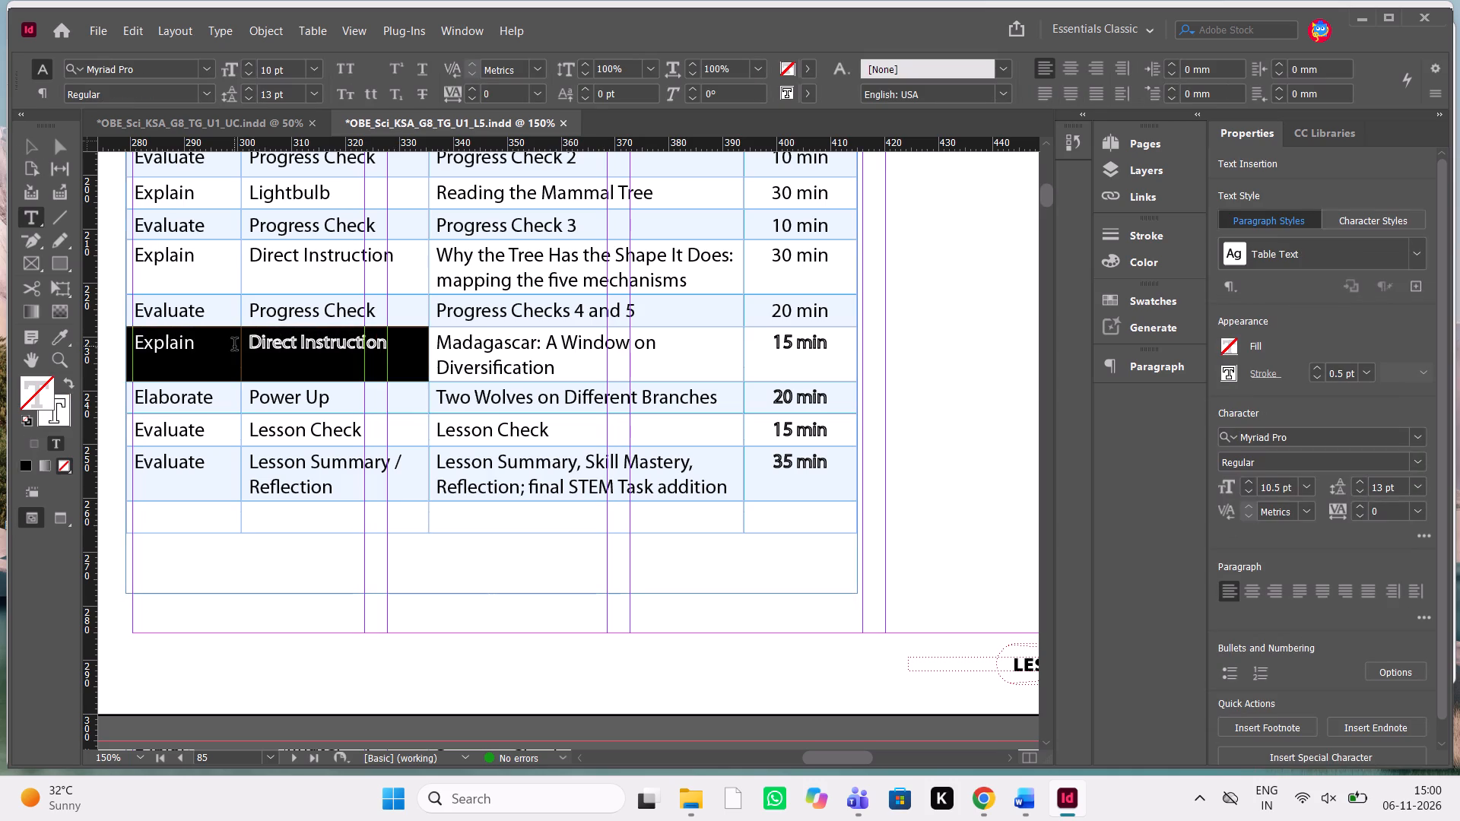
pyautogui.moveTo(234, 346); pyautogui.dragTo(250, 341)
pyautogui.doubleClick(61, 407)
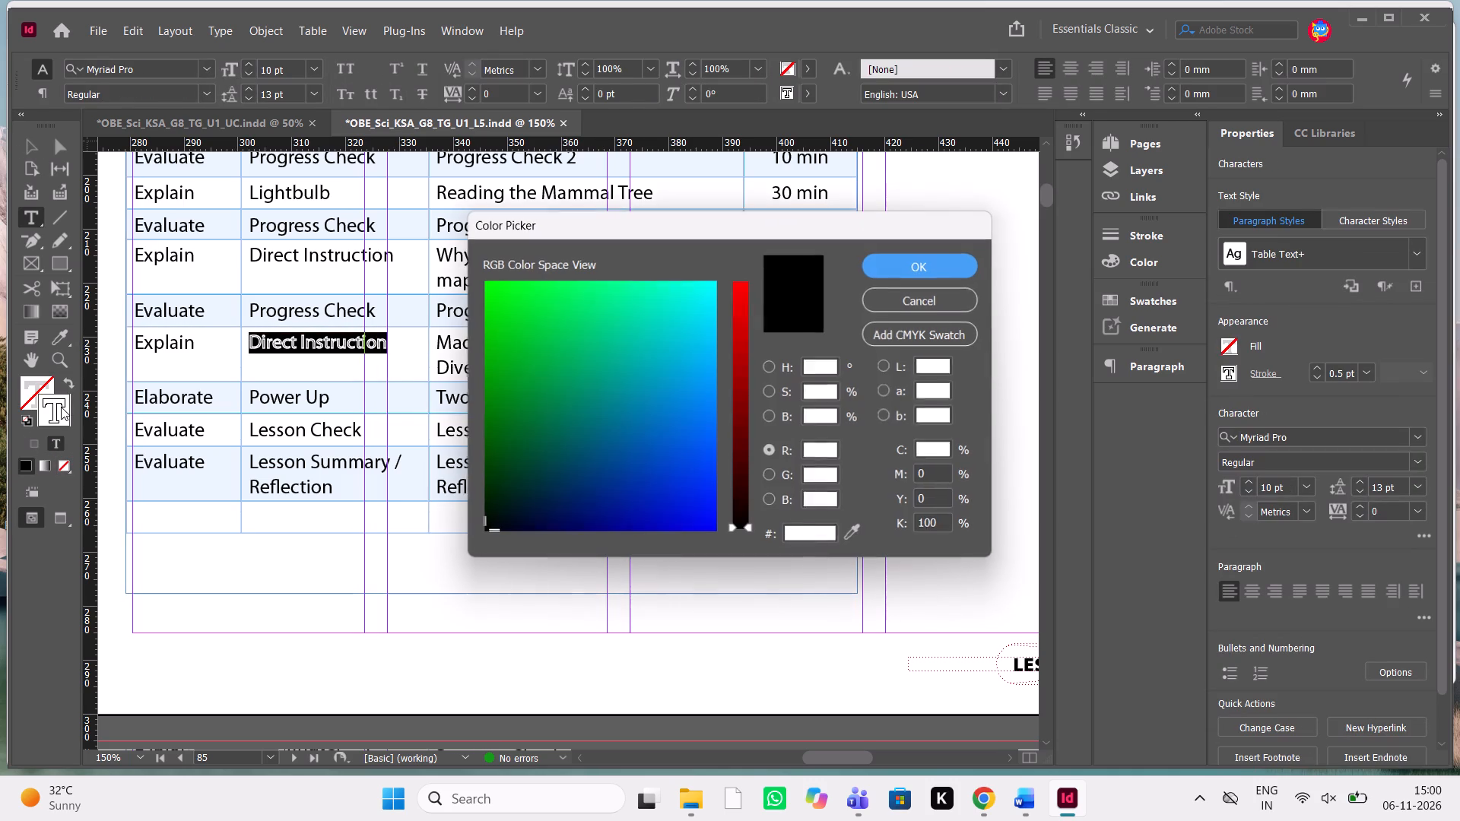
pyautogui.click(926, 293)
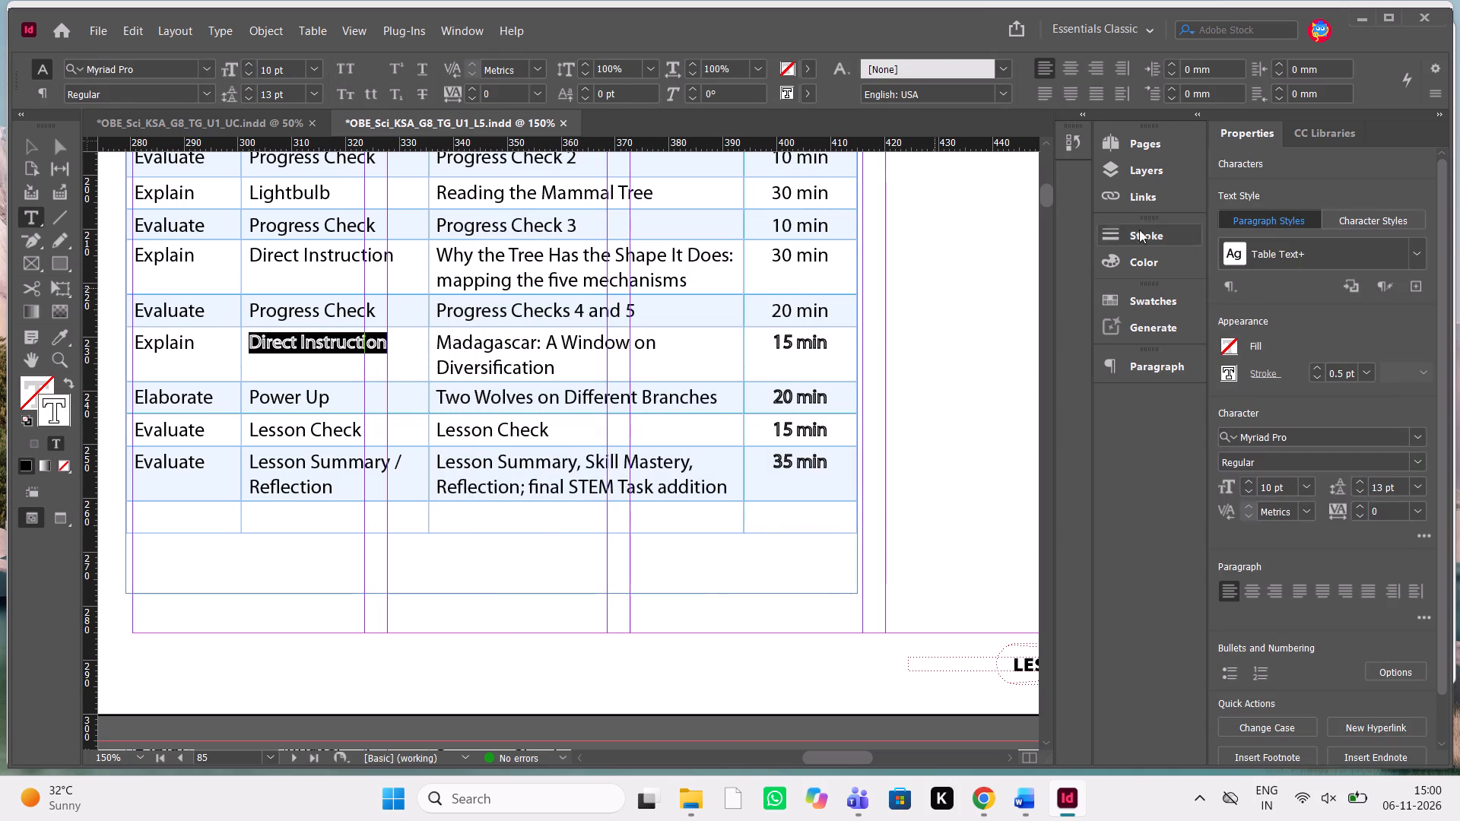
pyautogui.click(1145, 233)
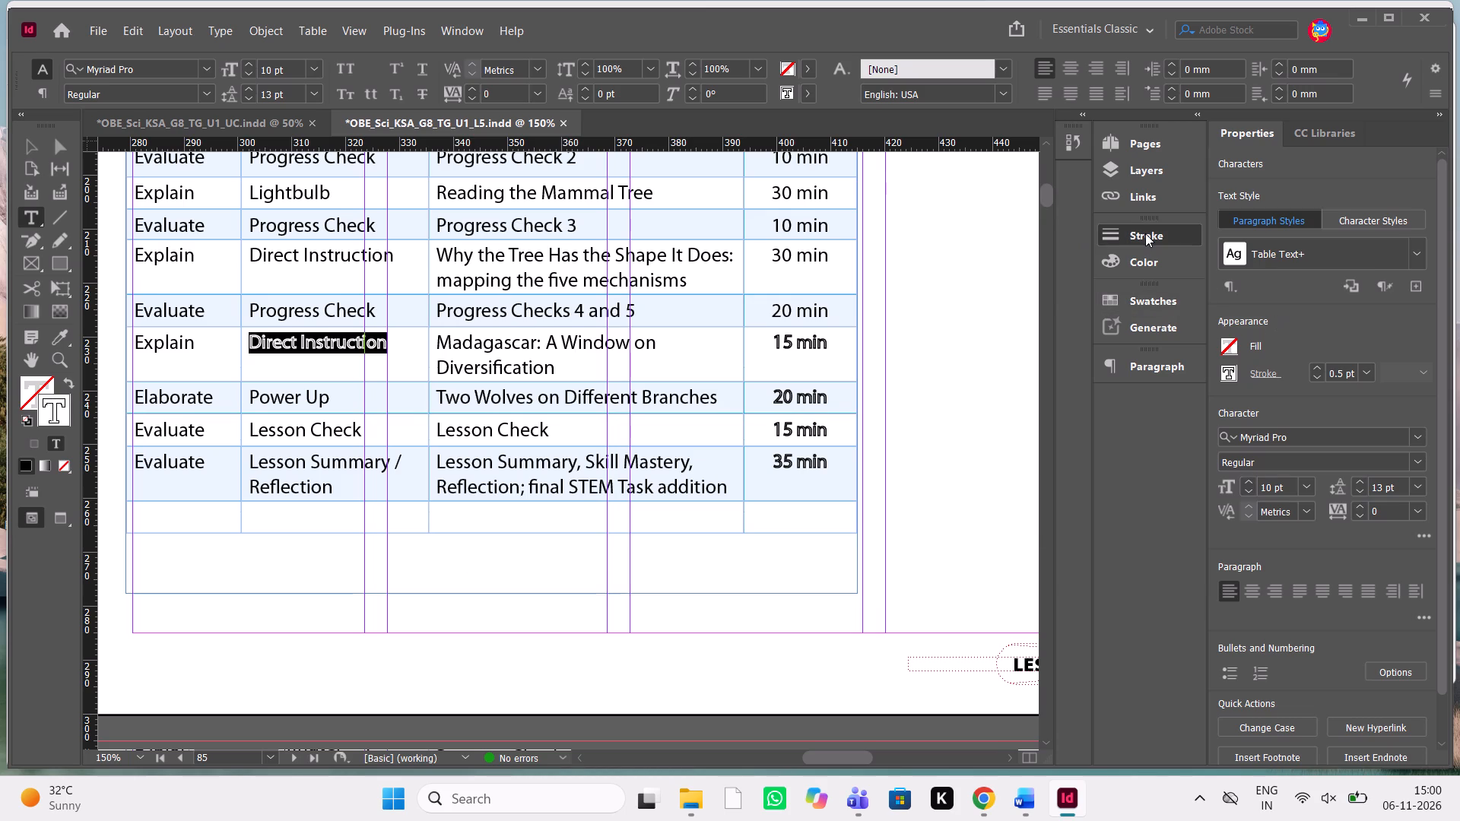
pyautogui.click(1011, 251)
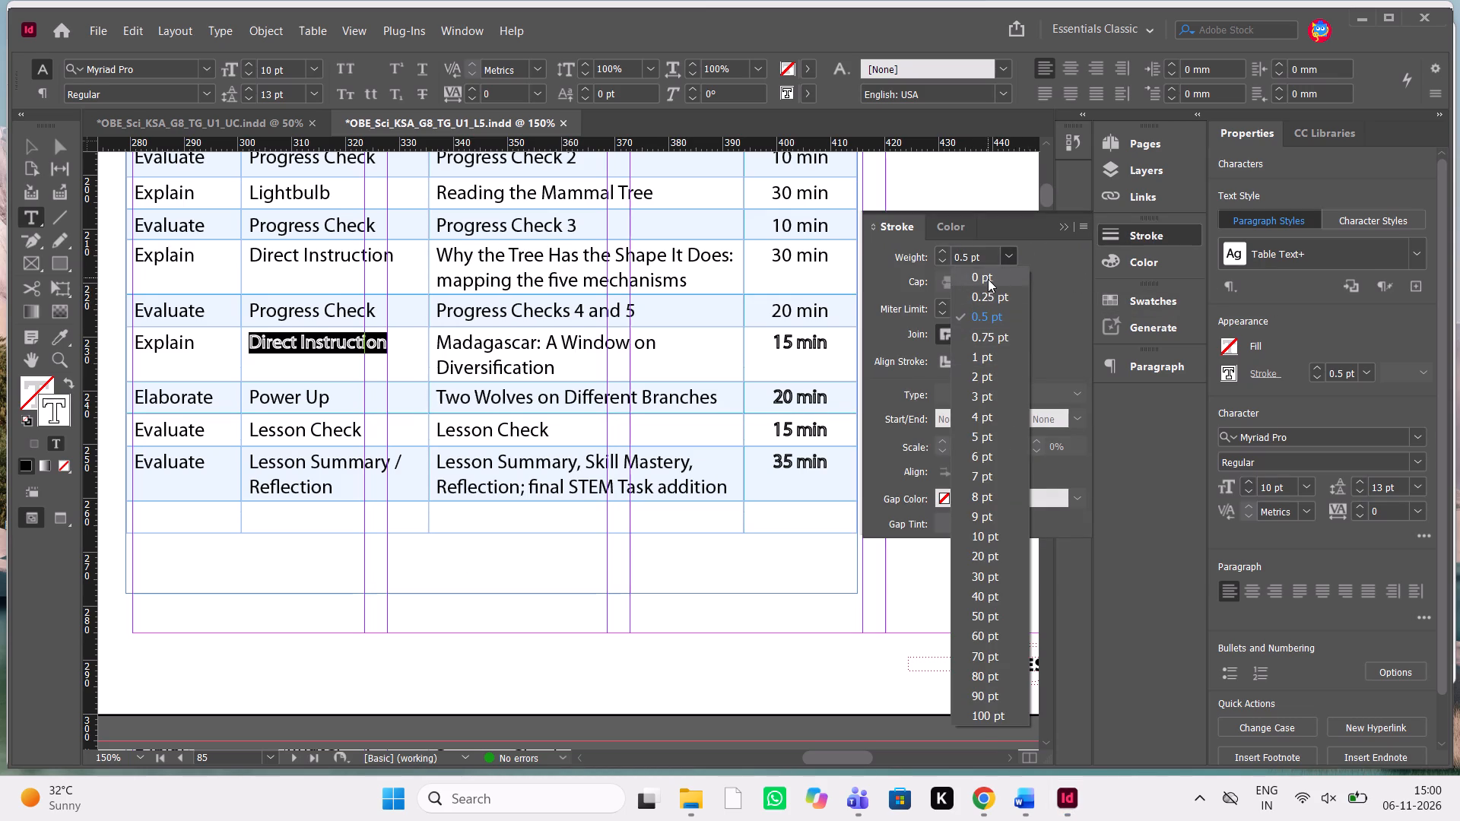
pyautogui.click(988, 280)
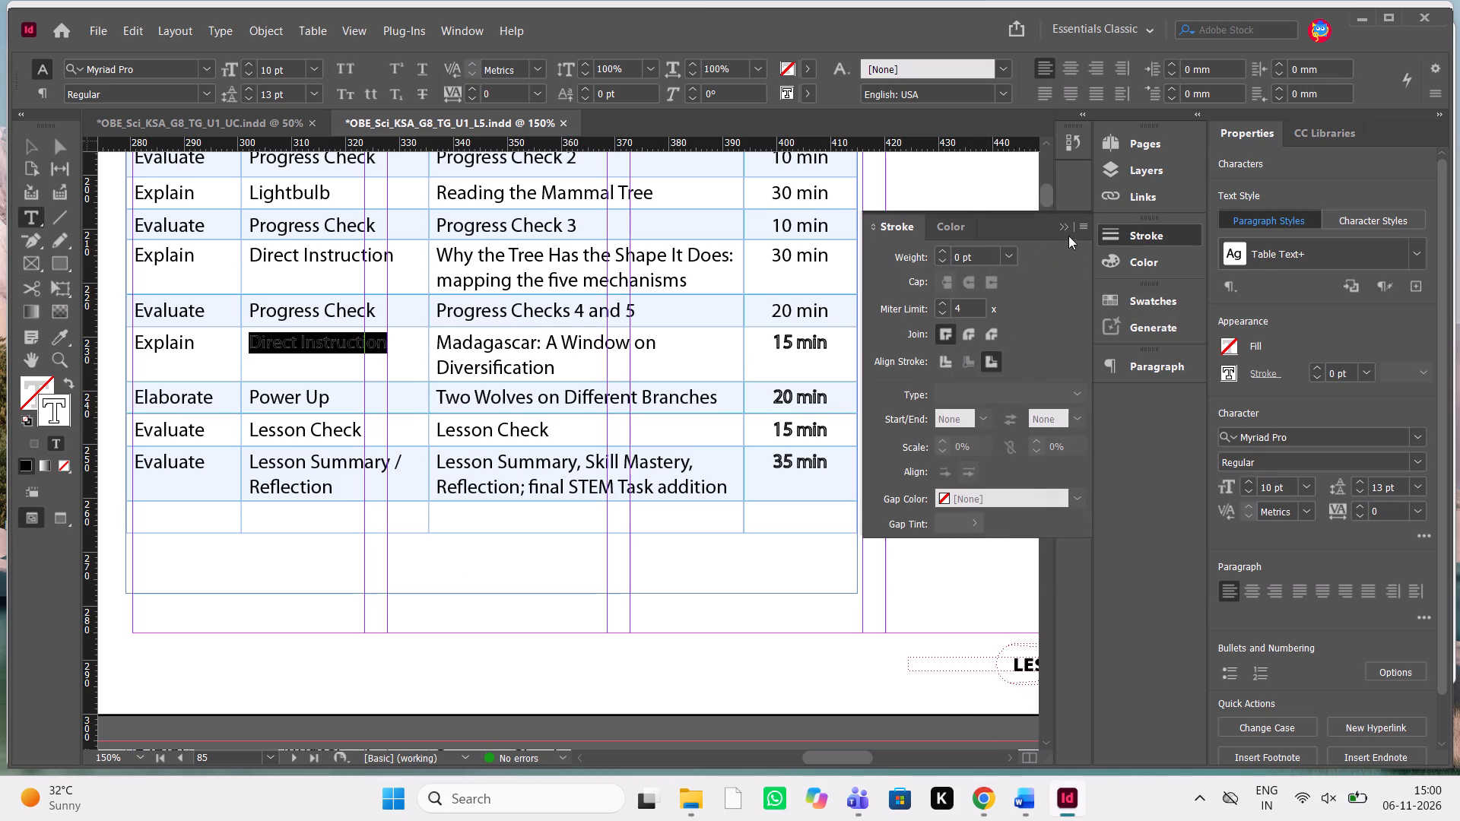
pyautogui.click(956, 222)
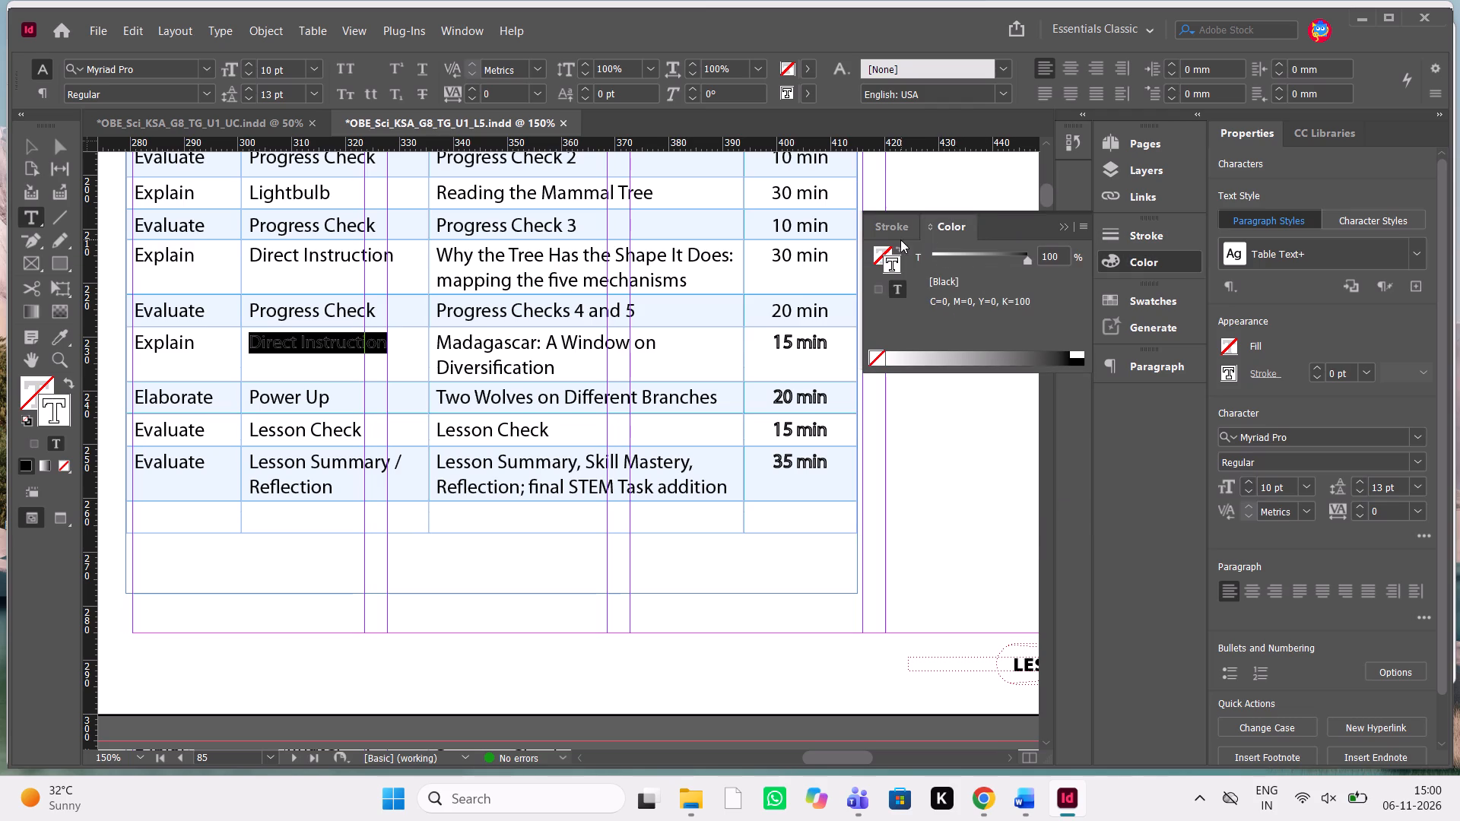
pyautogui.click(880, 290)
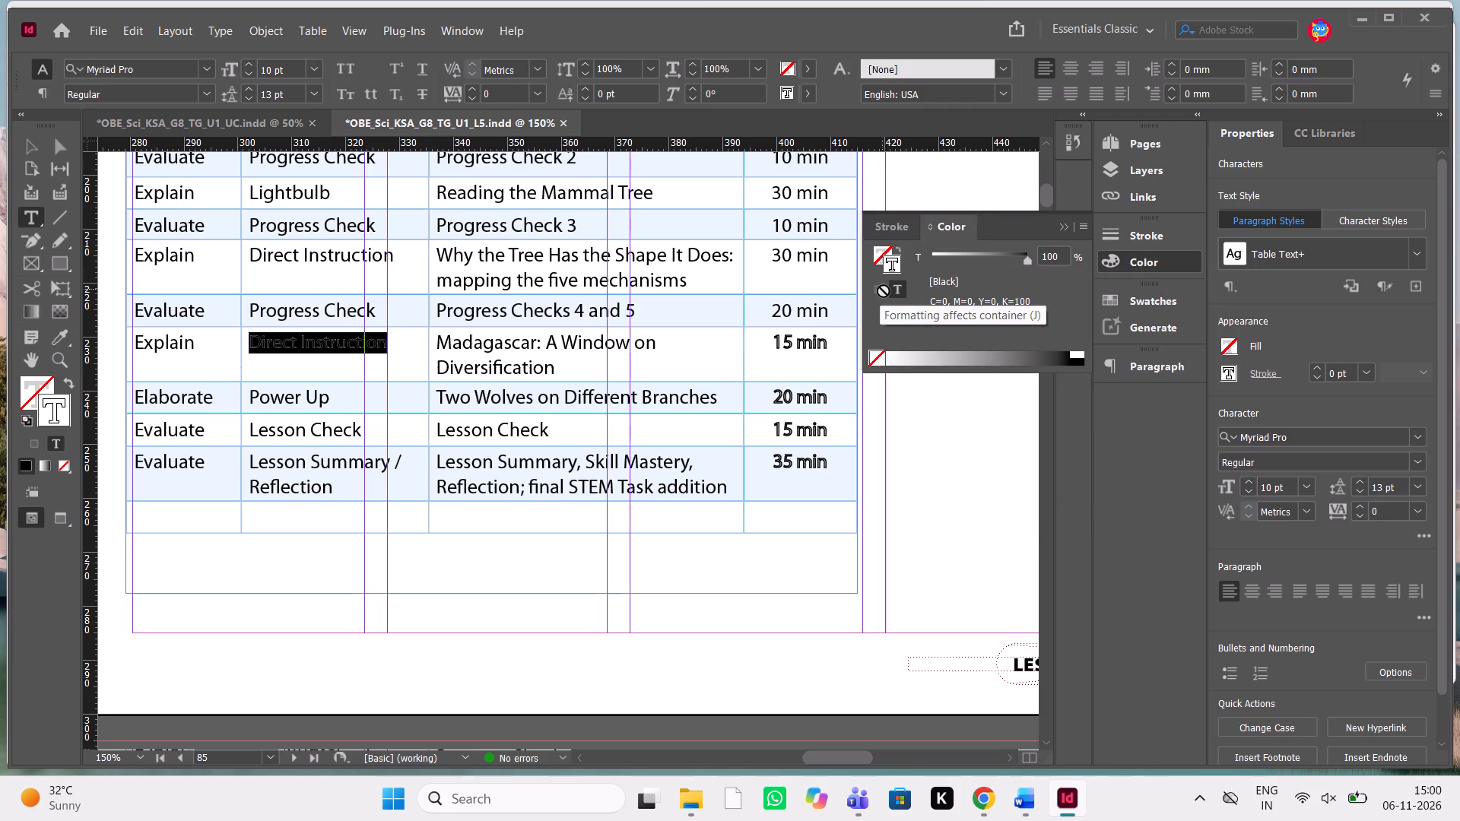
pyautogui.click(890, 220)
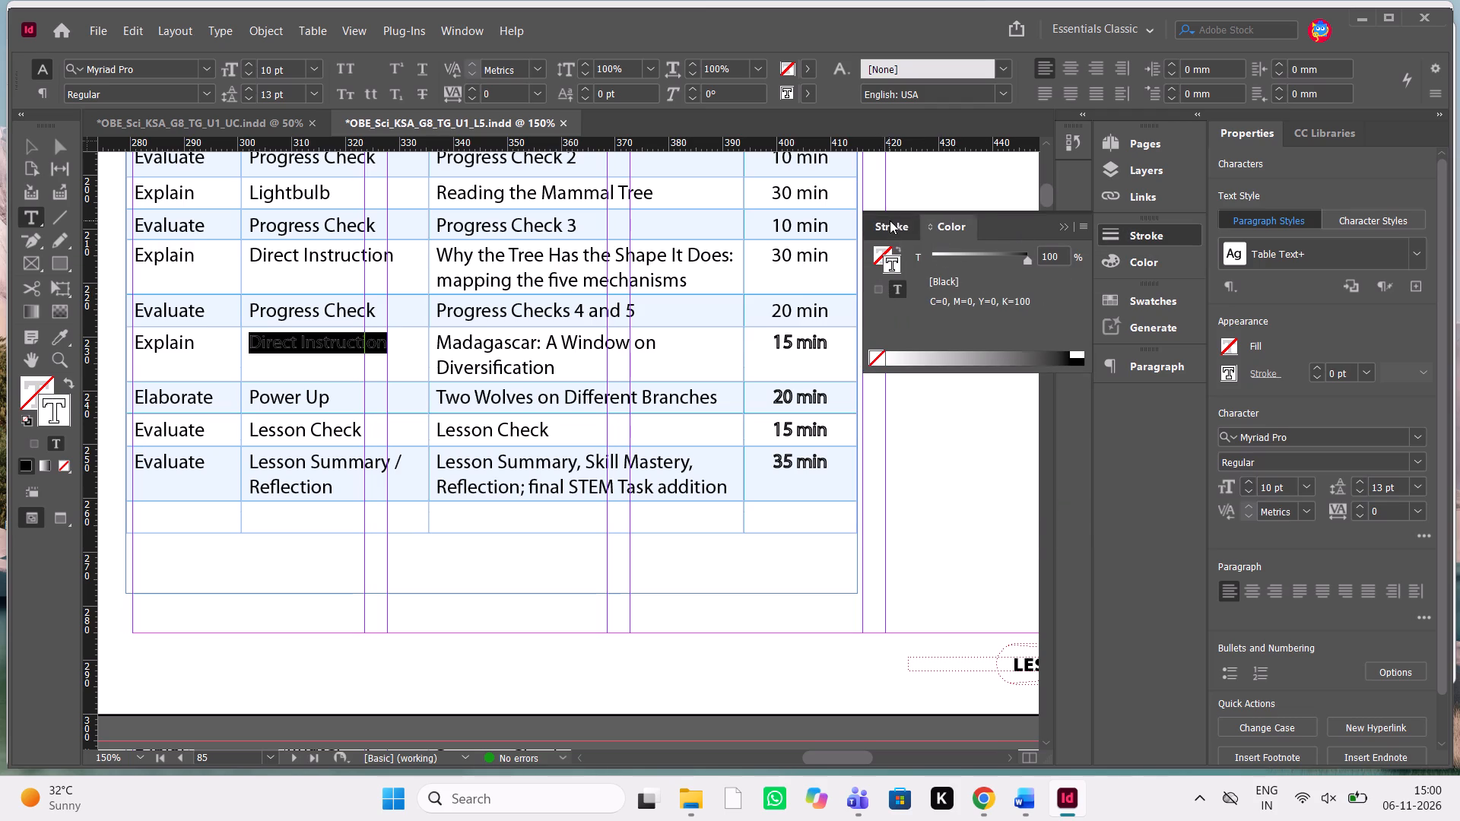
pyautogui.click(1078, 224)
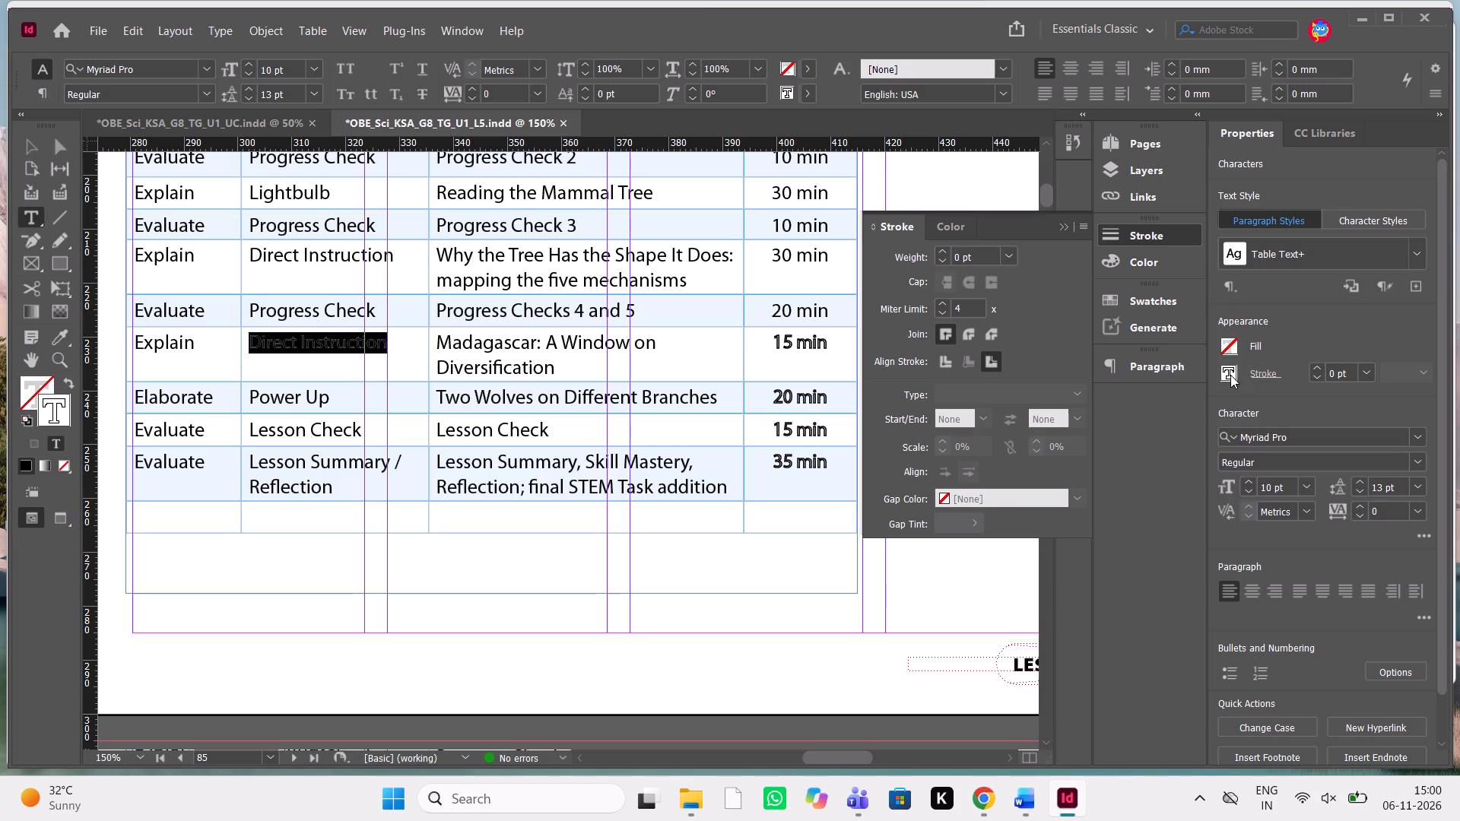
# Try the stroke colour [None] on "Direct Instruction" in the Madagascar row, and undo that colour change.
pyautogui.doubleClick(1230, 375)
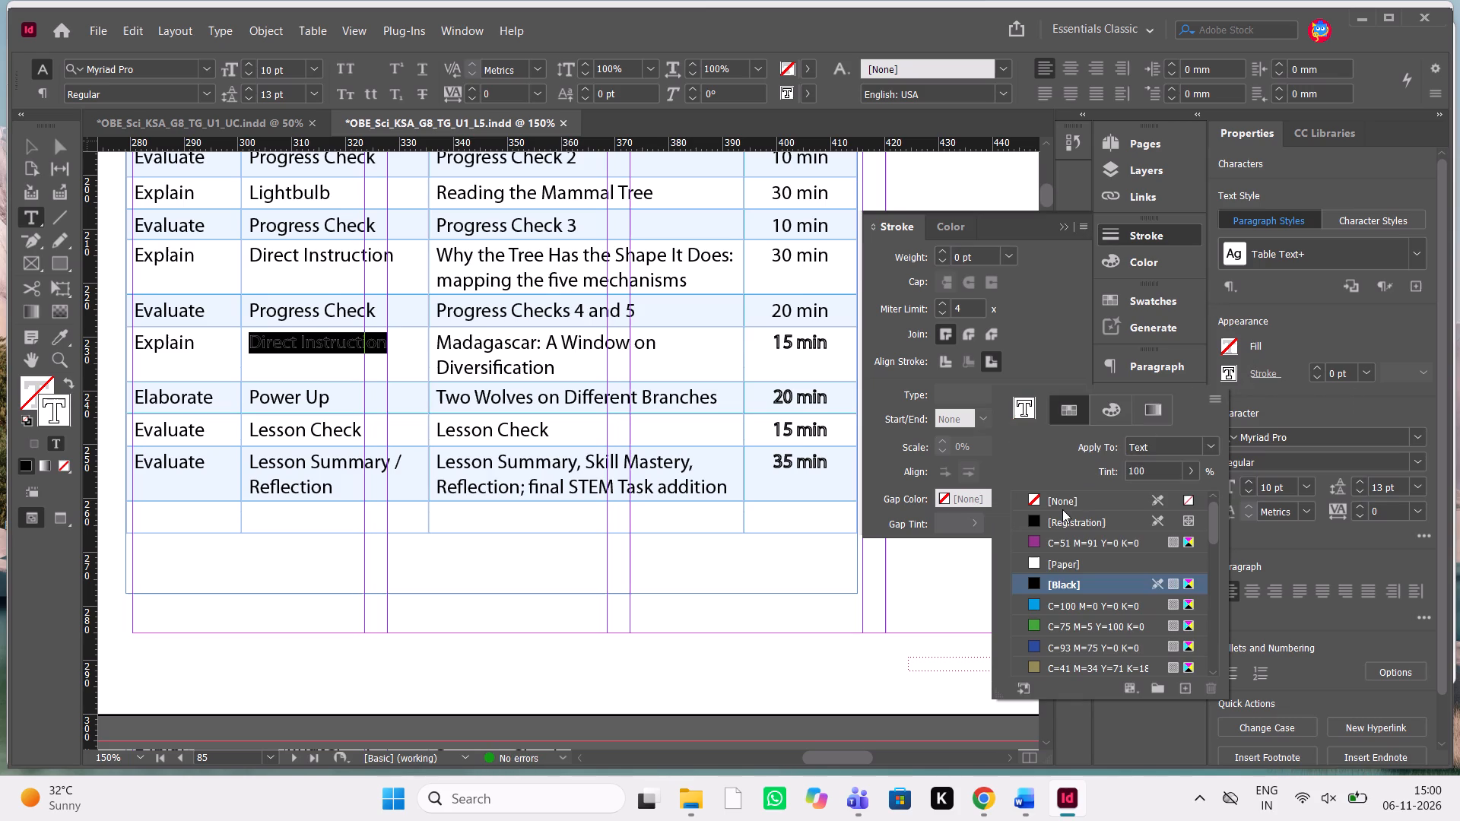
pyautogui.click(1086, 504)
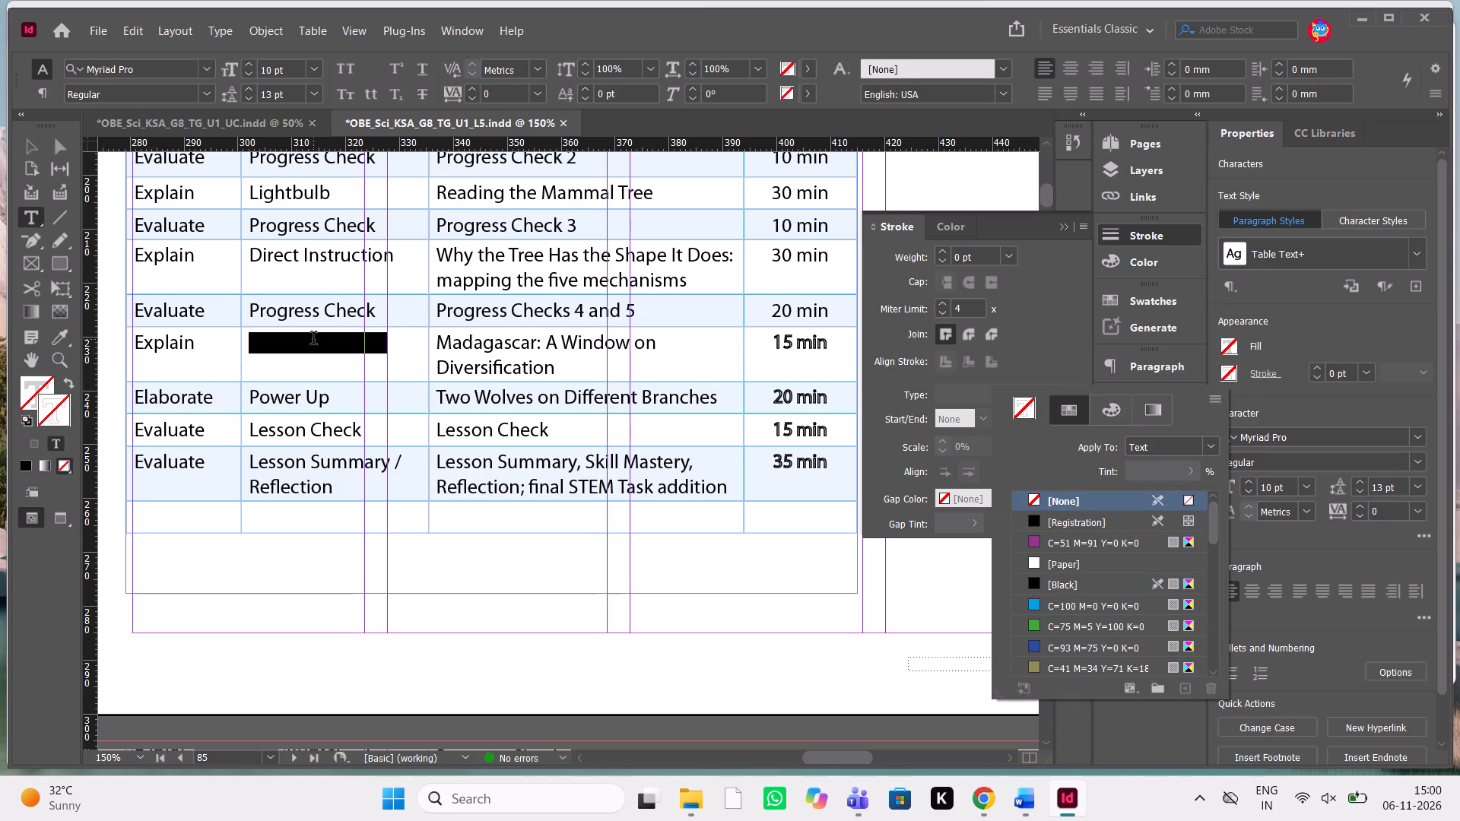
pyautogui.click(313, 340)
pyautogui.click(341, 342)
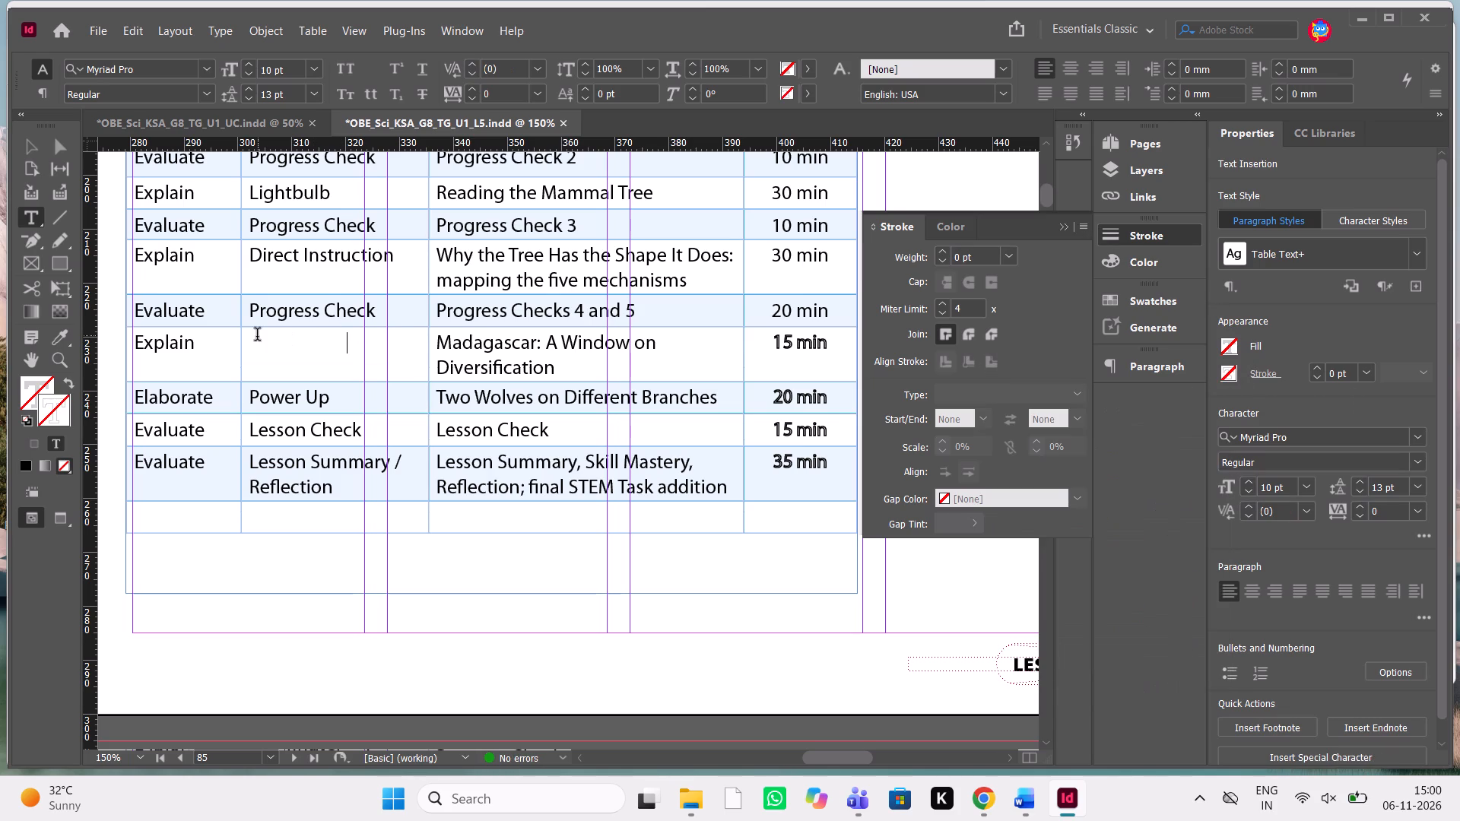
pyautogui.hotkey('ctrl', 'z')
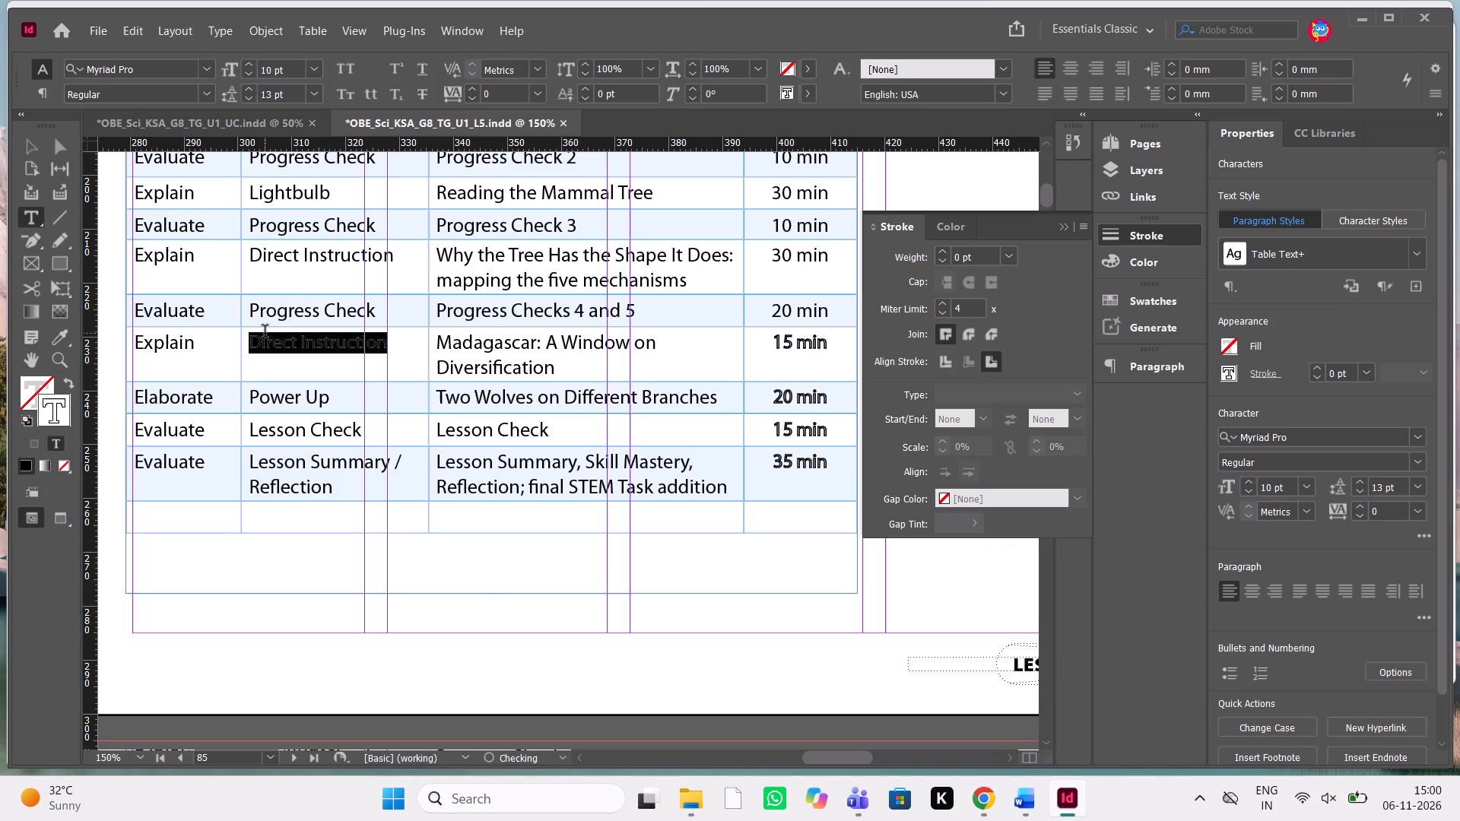
# Replace "Direct Instruction" in the Madagascar row with a copy of the same text from the "Why the Tree Has the Shape It Does" row.
pyautogui.press('Delete')
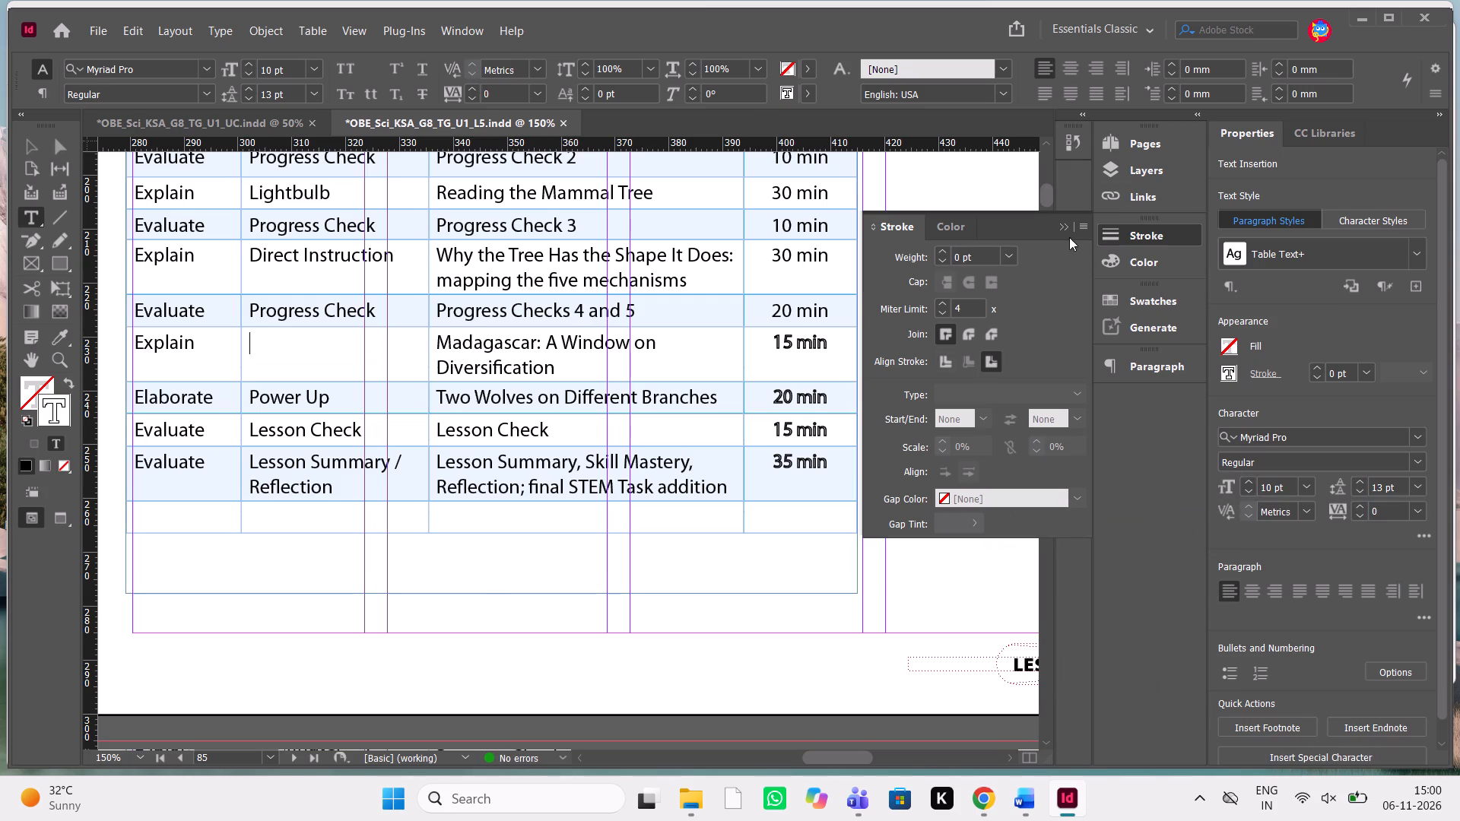
pyautogui.click(1065, 227)
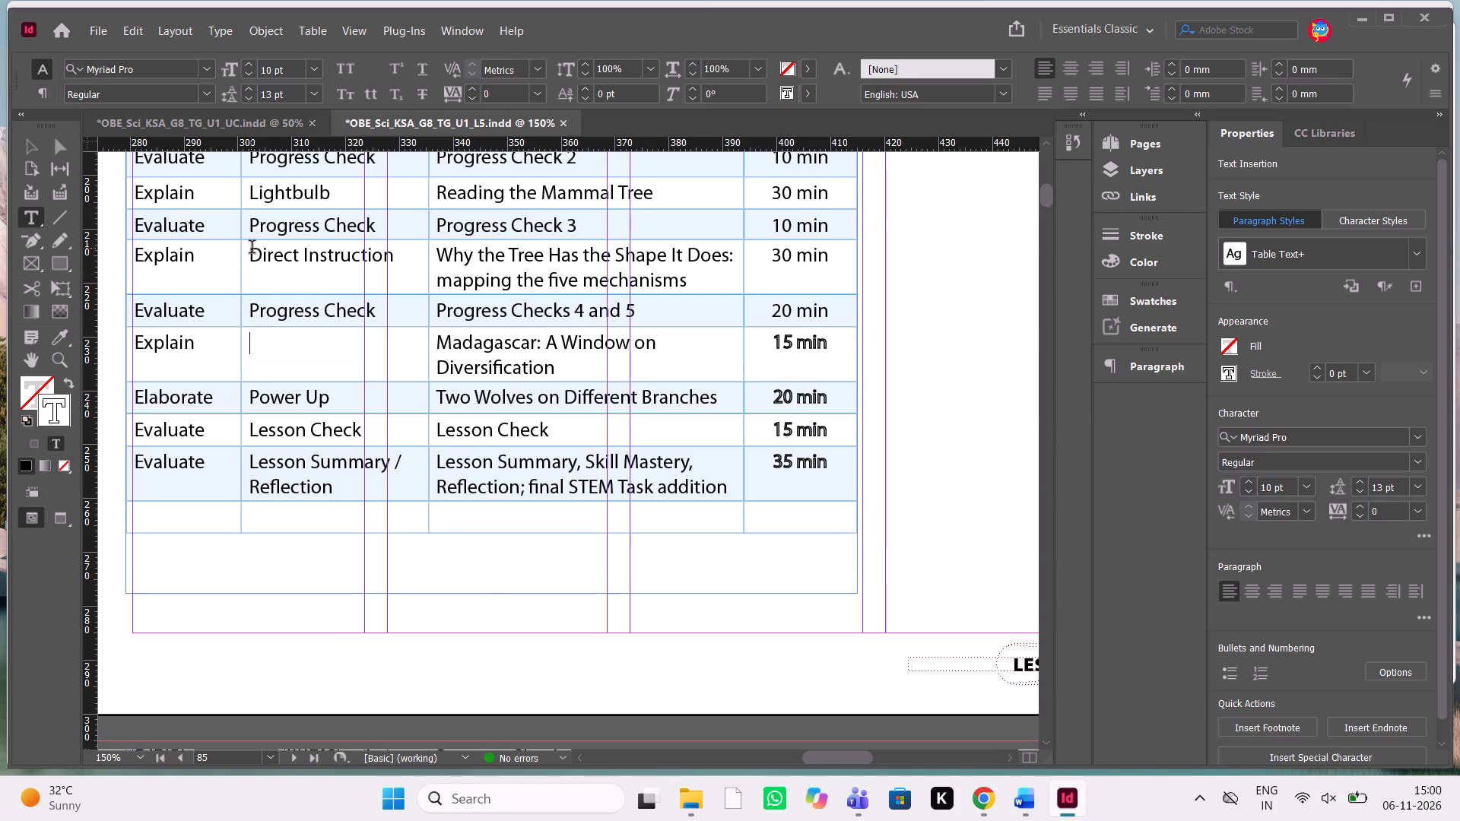
pyautogui.moveTo(252, 249); pyautogui.dragTo(401, 259)
pyautogui.hotkey('ctrl', 'x')
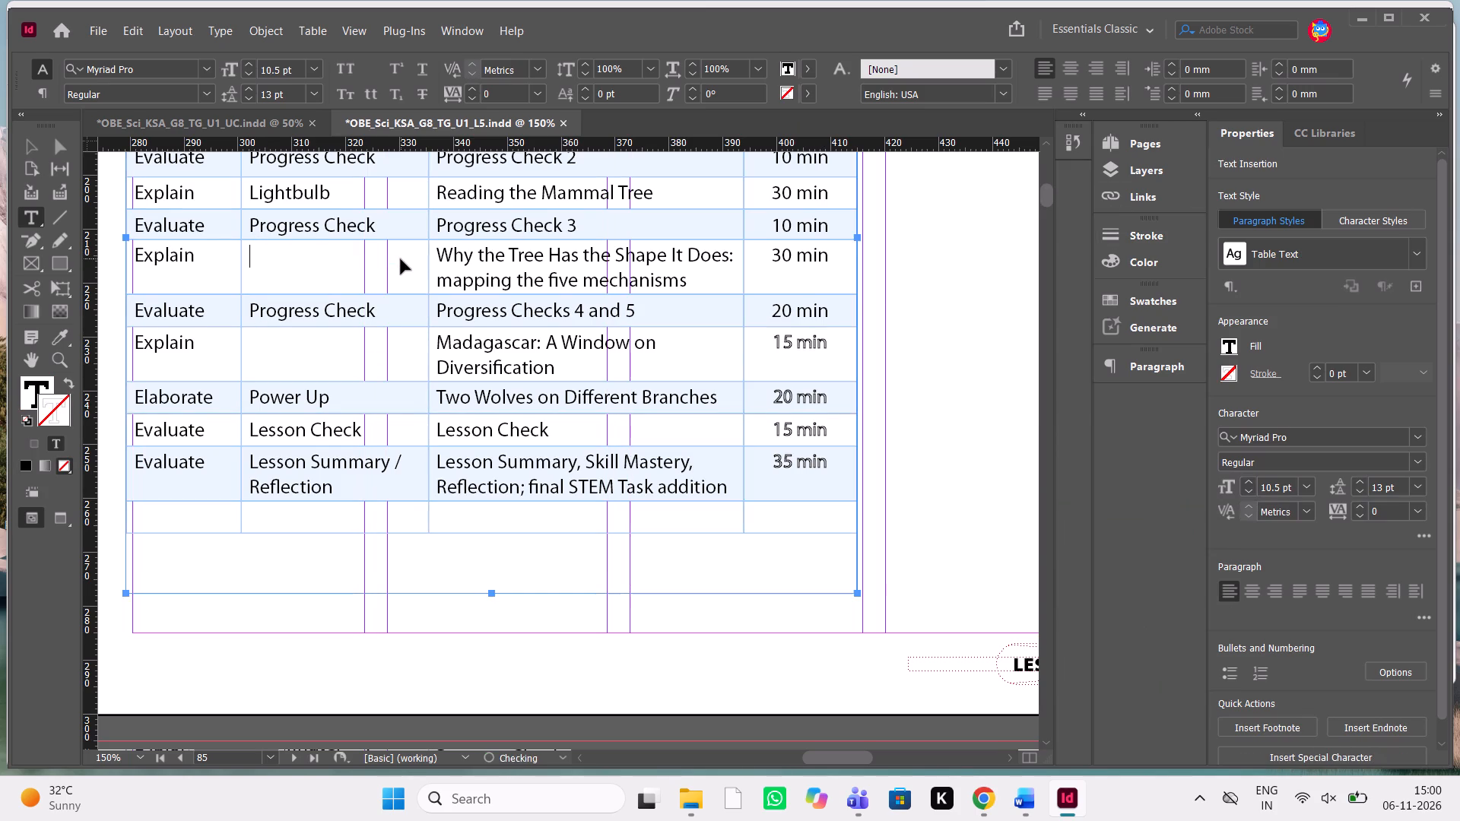
pyautogui.hotkey('ctrl', 'z')
pyautogui.hotkey('ctrl', 'c')
pyautogui.hotkey('ctrl', 'c')
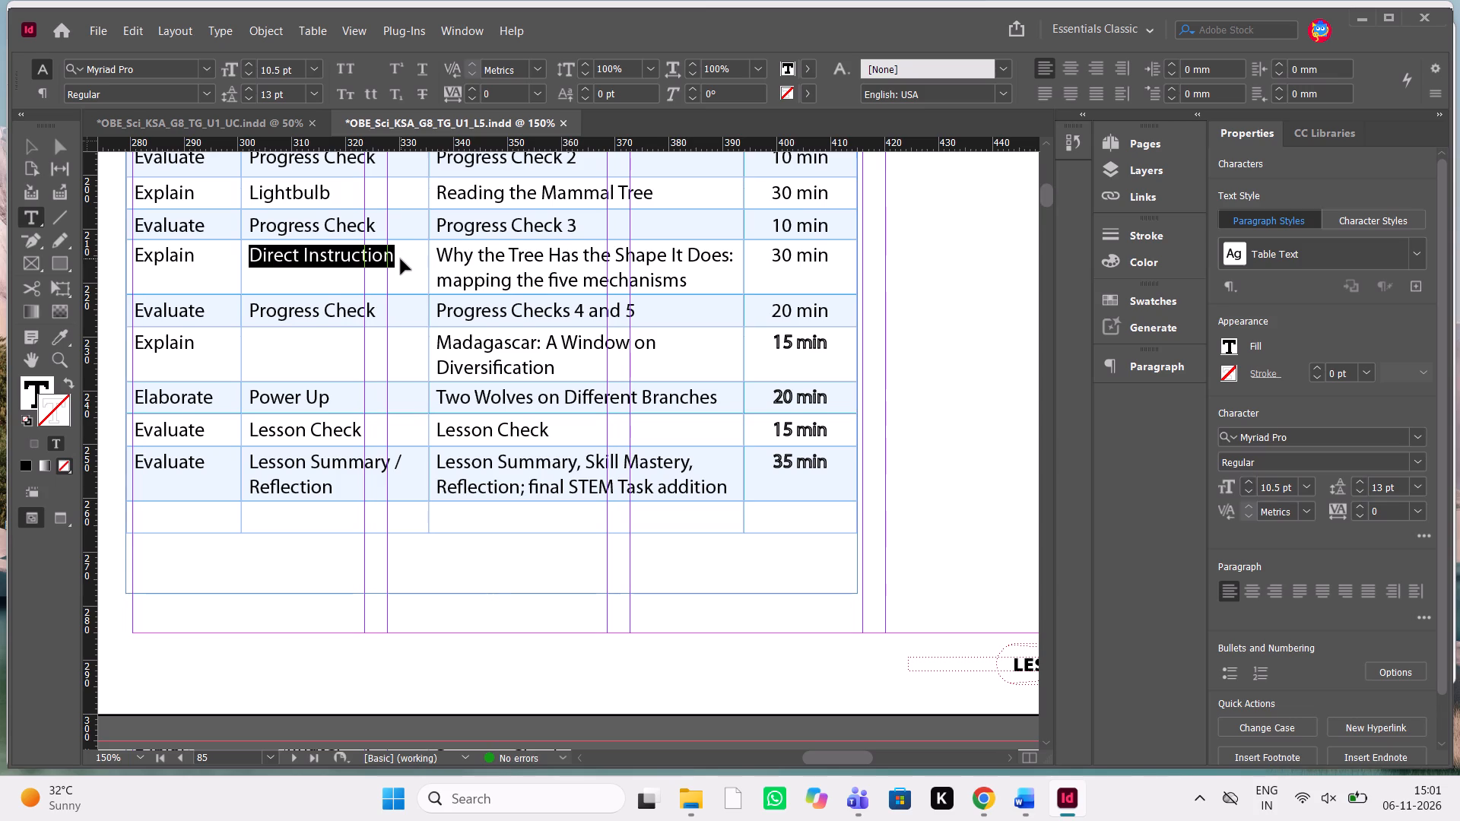
pyautogui.doubleClick(257, 347)
pyautogui.hotkey('ctrl', 'v')
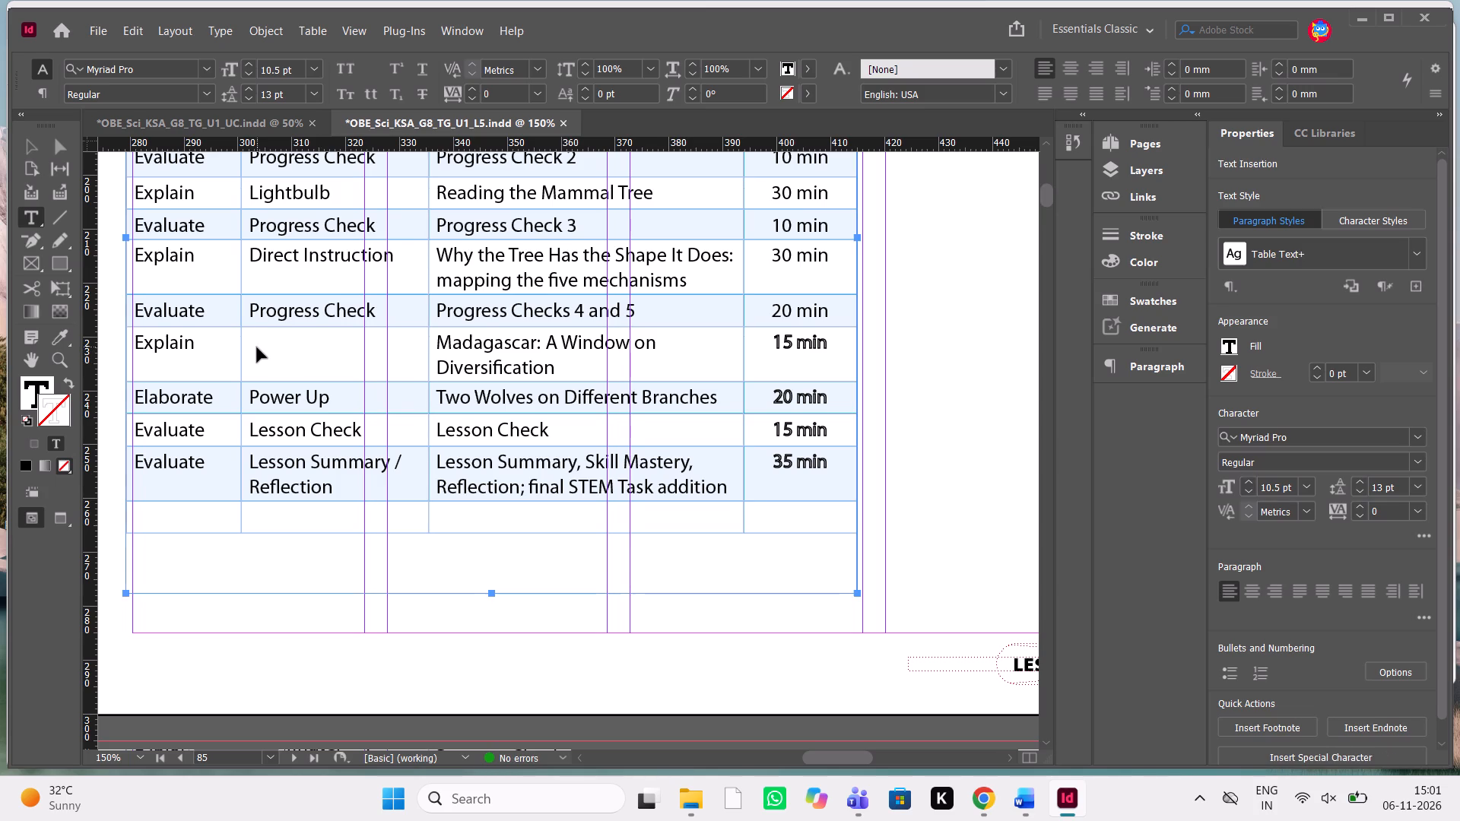
# Clear the four outlined time values in the Lesson Pacing table, from the Madagascar row through the Lesson Summary row.
pyautogui.hscroll(-1, 466, 356)
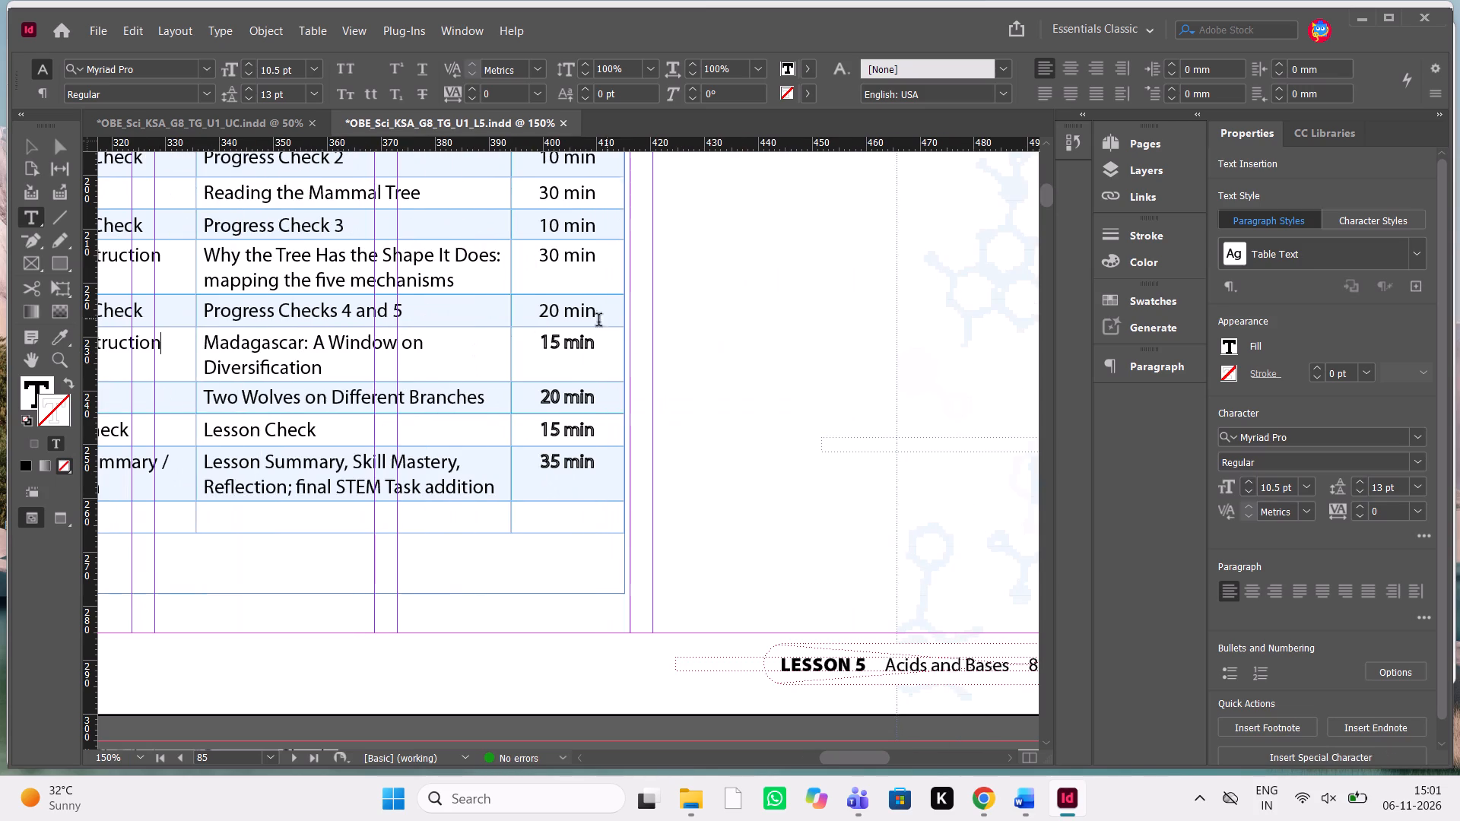
pyautogui.moveTo(530, 344); pyautogui.dragTo(618, 483)
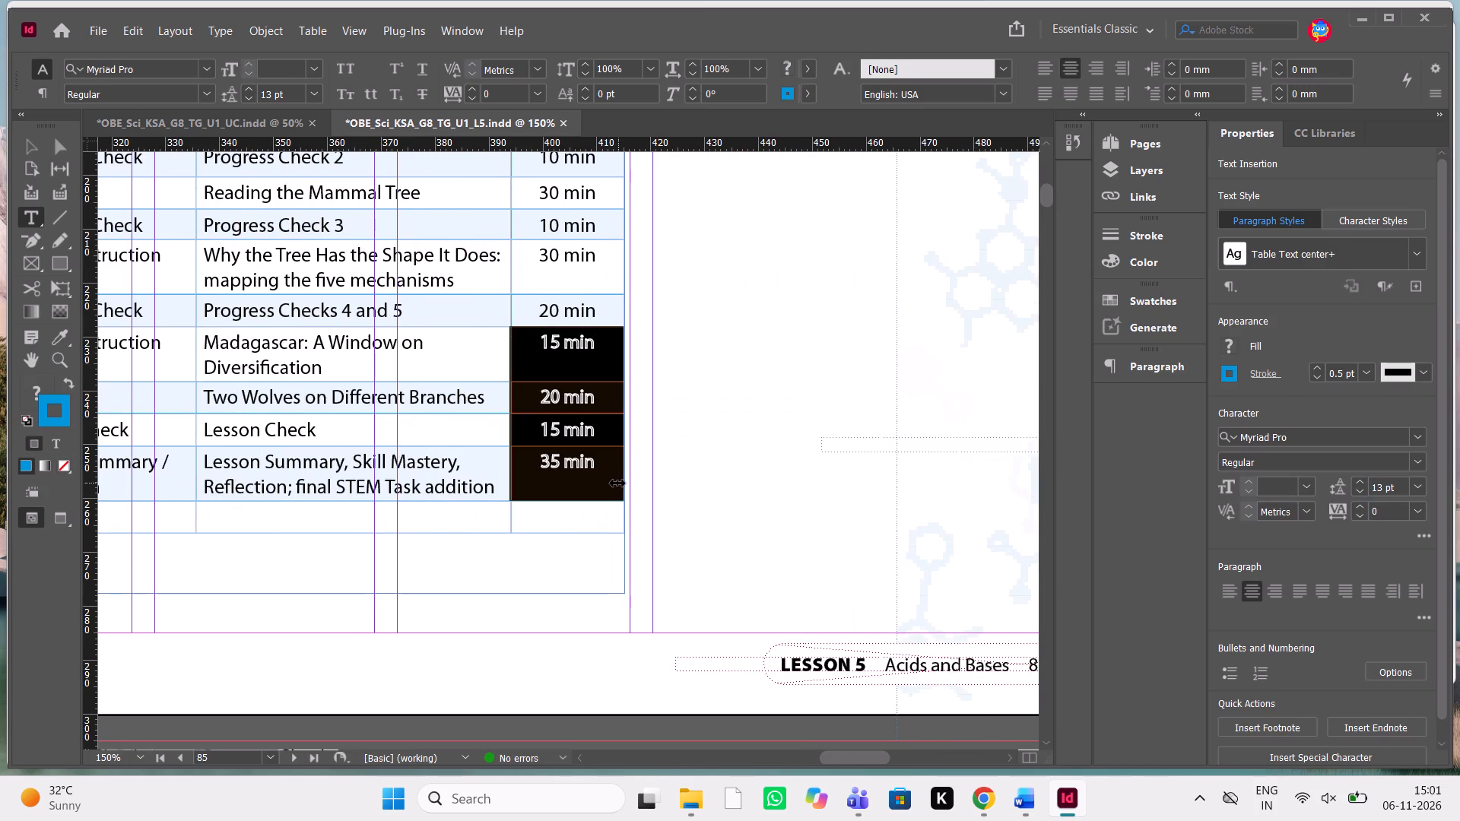
pyautogui.press('Delete')
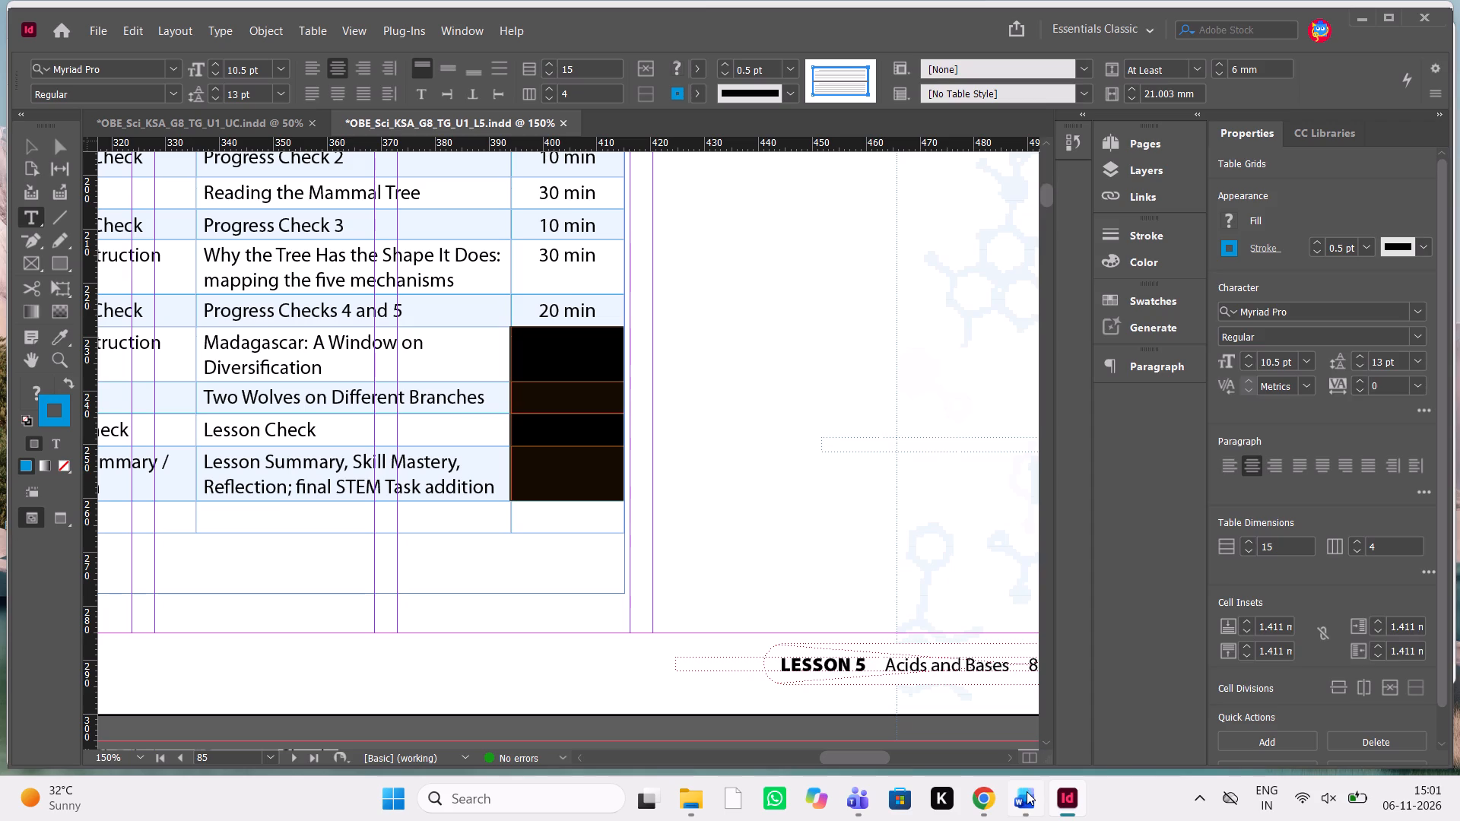
# In Word, copy the four Time cells from the Madagascar row through the Lesson Summary row: 15, 20, 15 and 35 min.
pyautogui.click(1027, 791)
pyautogui.hscroll(-1, 1169, 553)
pyautogui.scroll(-2, 1169, 553)
pyautogui.hscroll(-1, 1169, 553)
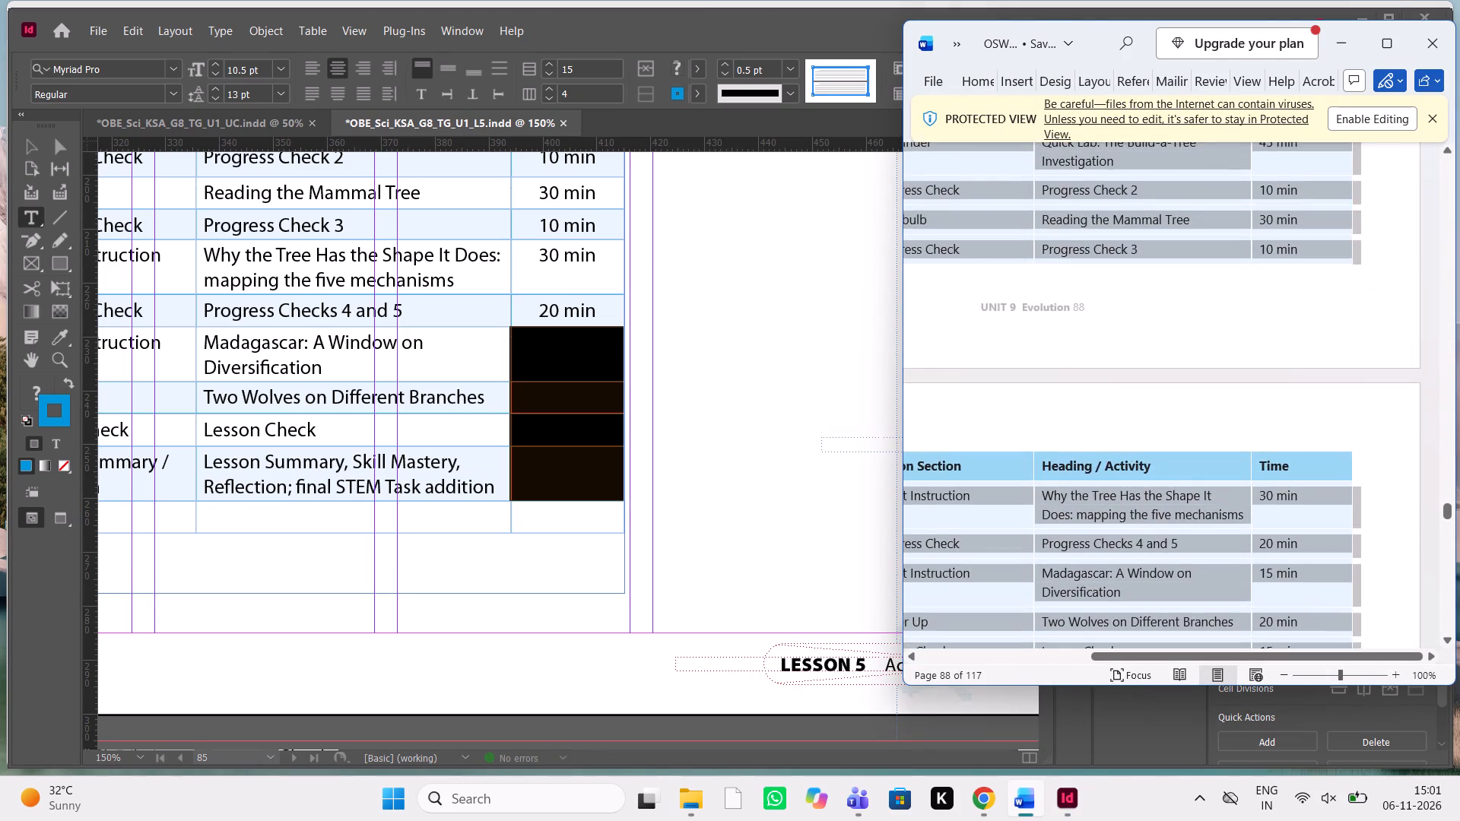
pyautogui.scroll(-1, 1169, 553)
pyautogui.hscroll(-1, 1169, 553)
pyautogui.doubleClick(1373, 410)
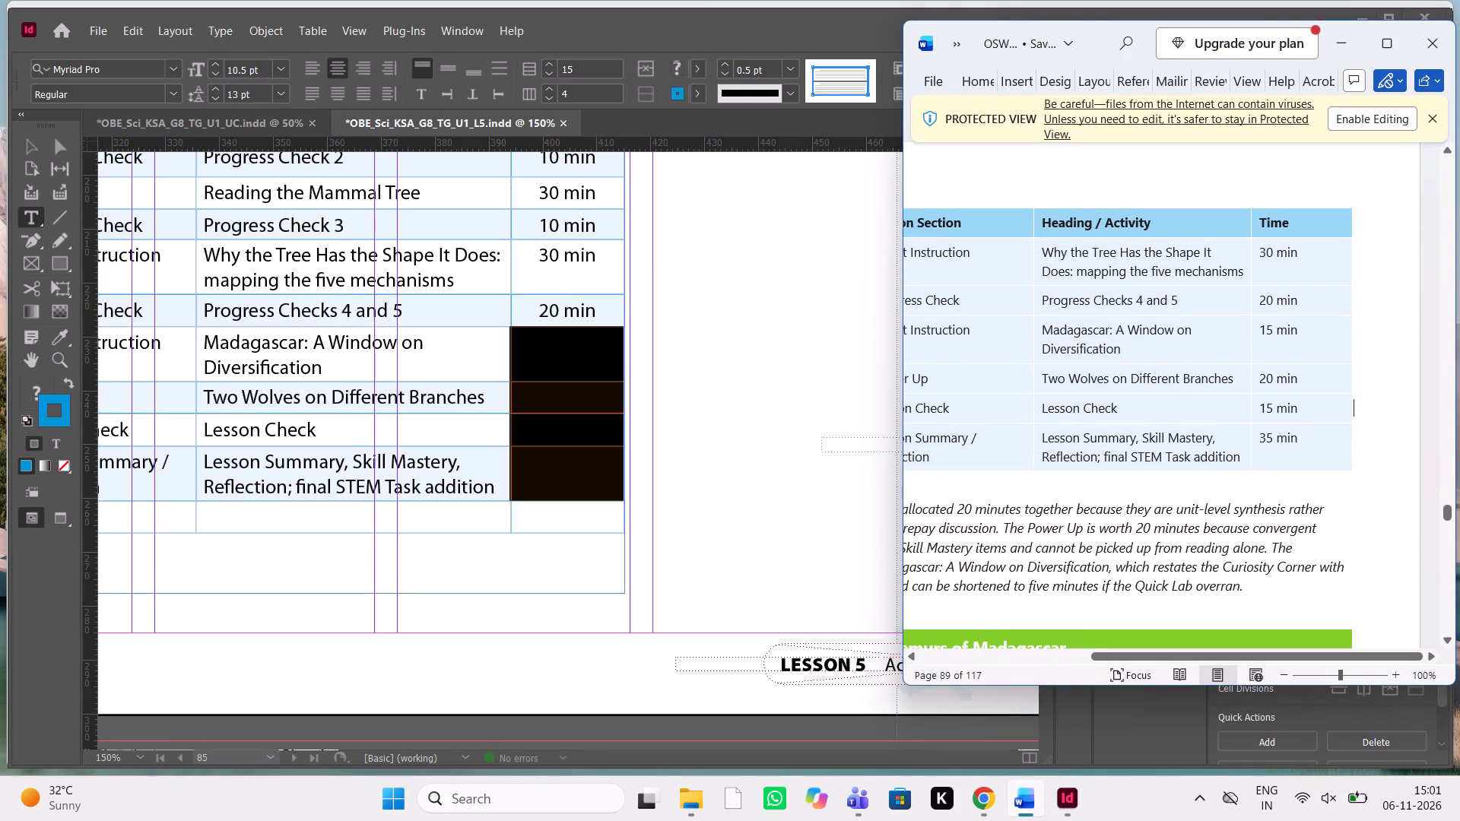
pyautogui.moveTo(1259, 331); pyautogui.dragTo(1292, 401)
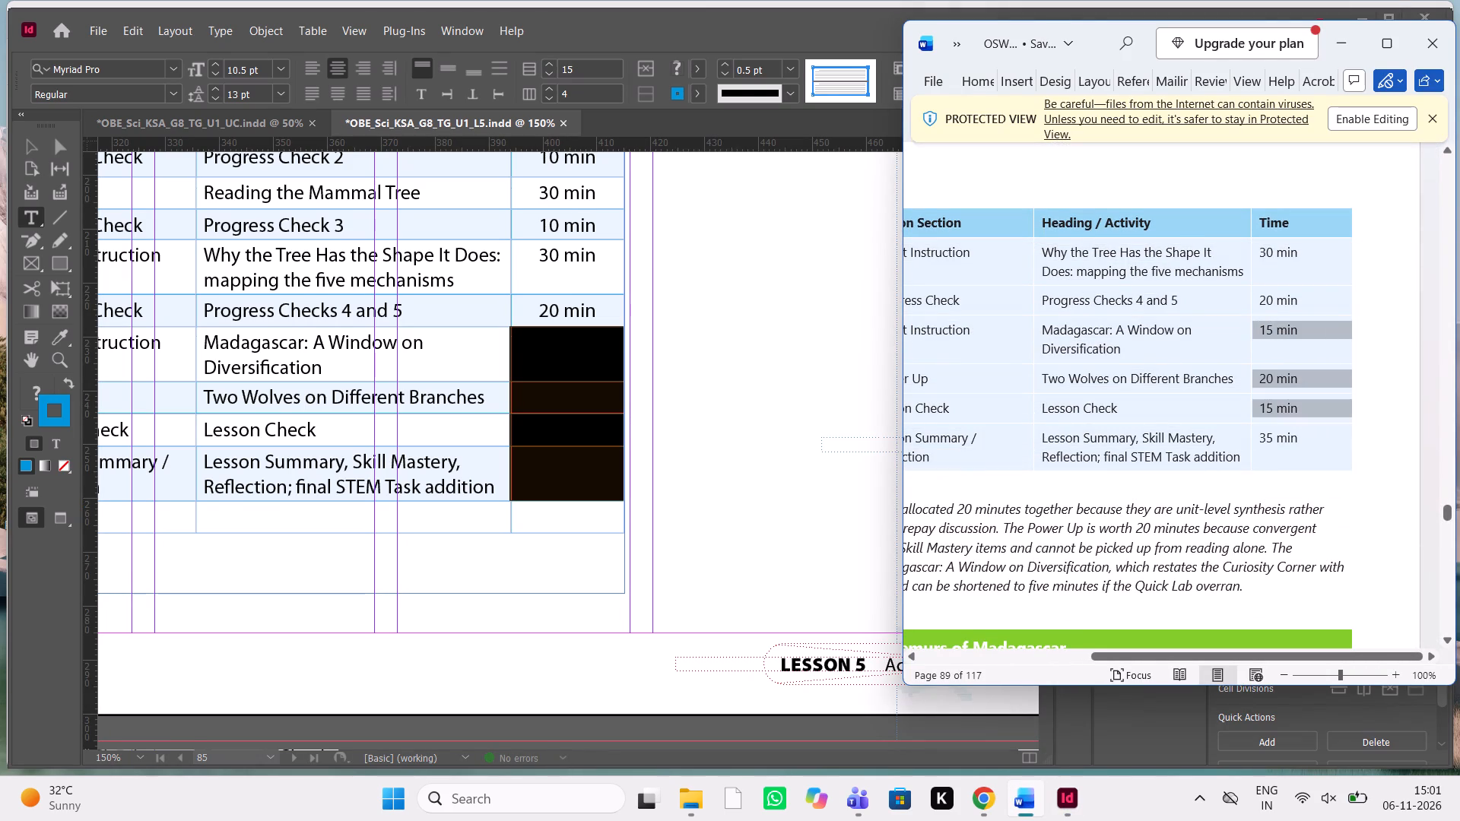
pyautogui.moveTo(1292, 401); pyautogui.dragTo(1289, 437)
pyautogui.hotkey('ctrl', 'c')
pyautogui.hotkey('ctrl', 'c')
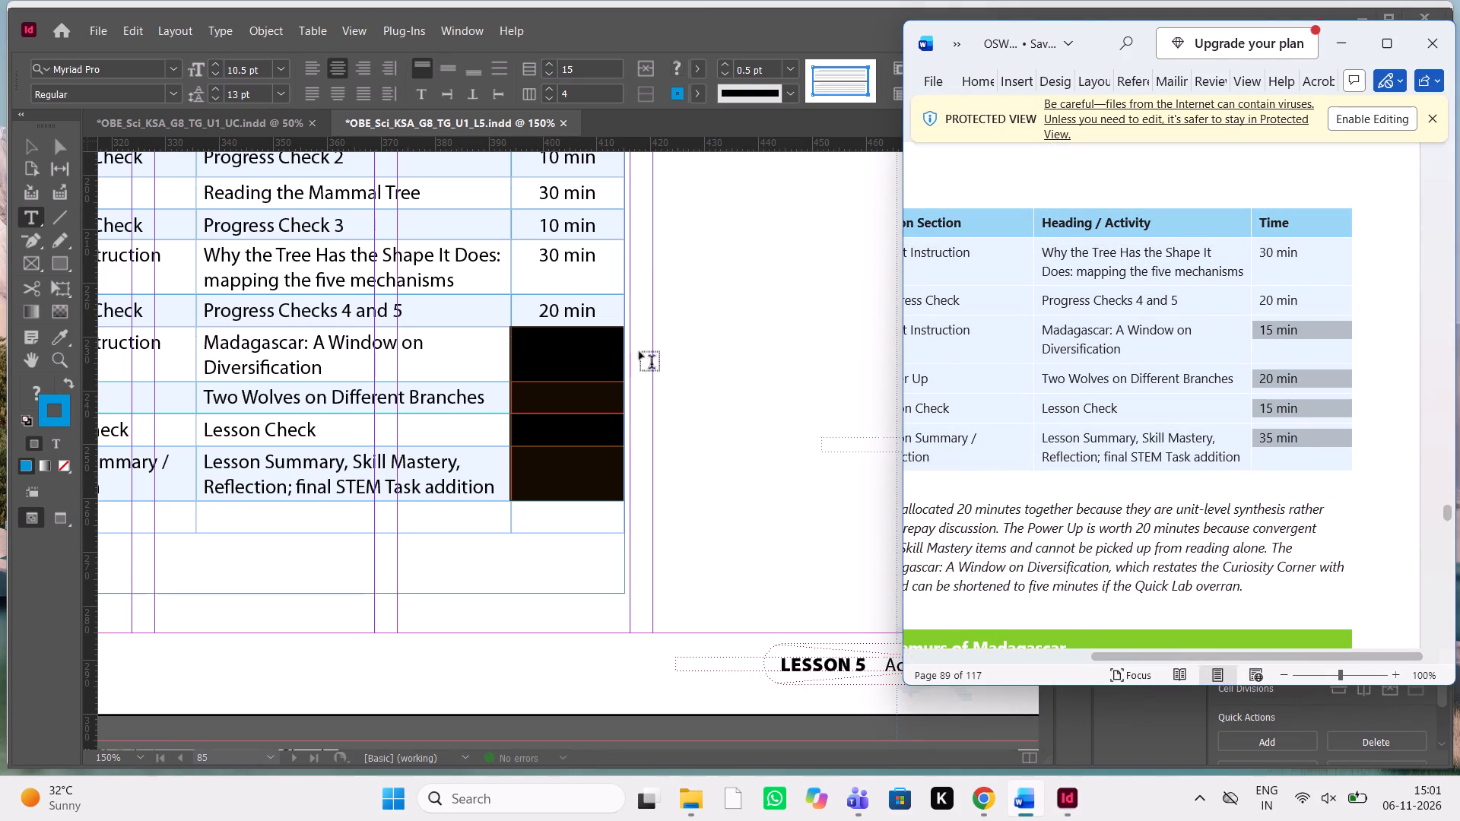
# In InDesign, paste the copied times into the four emptied time cells, from the Madagascar row through the Lesson Summary row.
pyautogui.hotkey('ctrl', 'v')
pyautogui.click(563, 372)
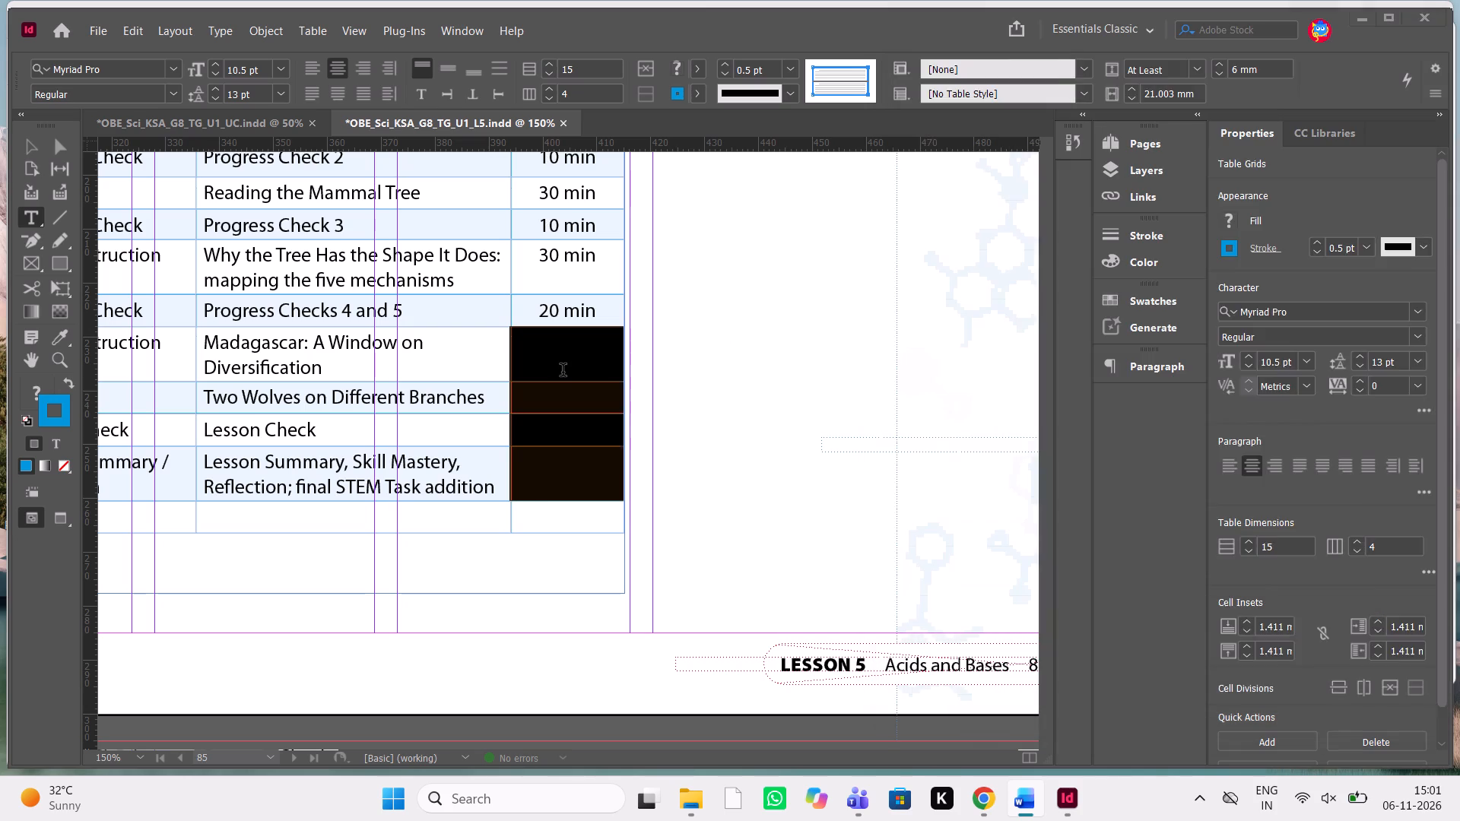
pyautogui.moveTo(525, 344); pyautogui.dragTo(580, 501)
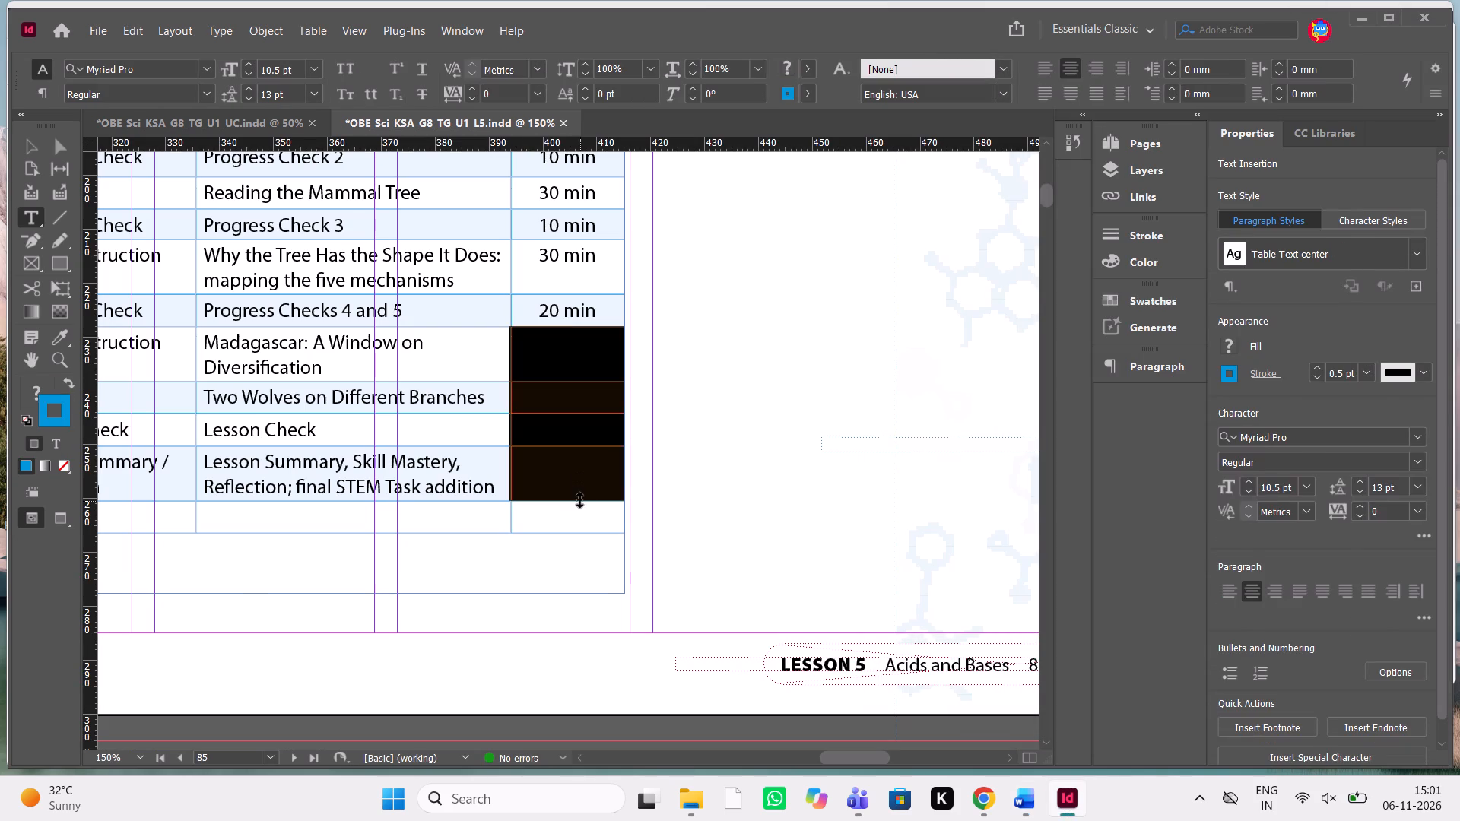
pyautogui.hotkey('ctrl', 'v')
pyautogui.click(622, 461)
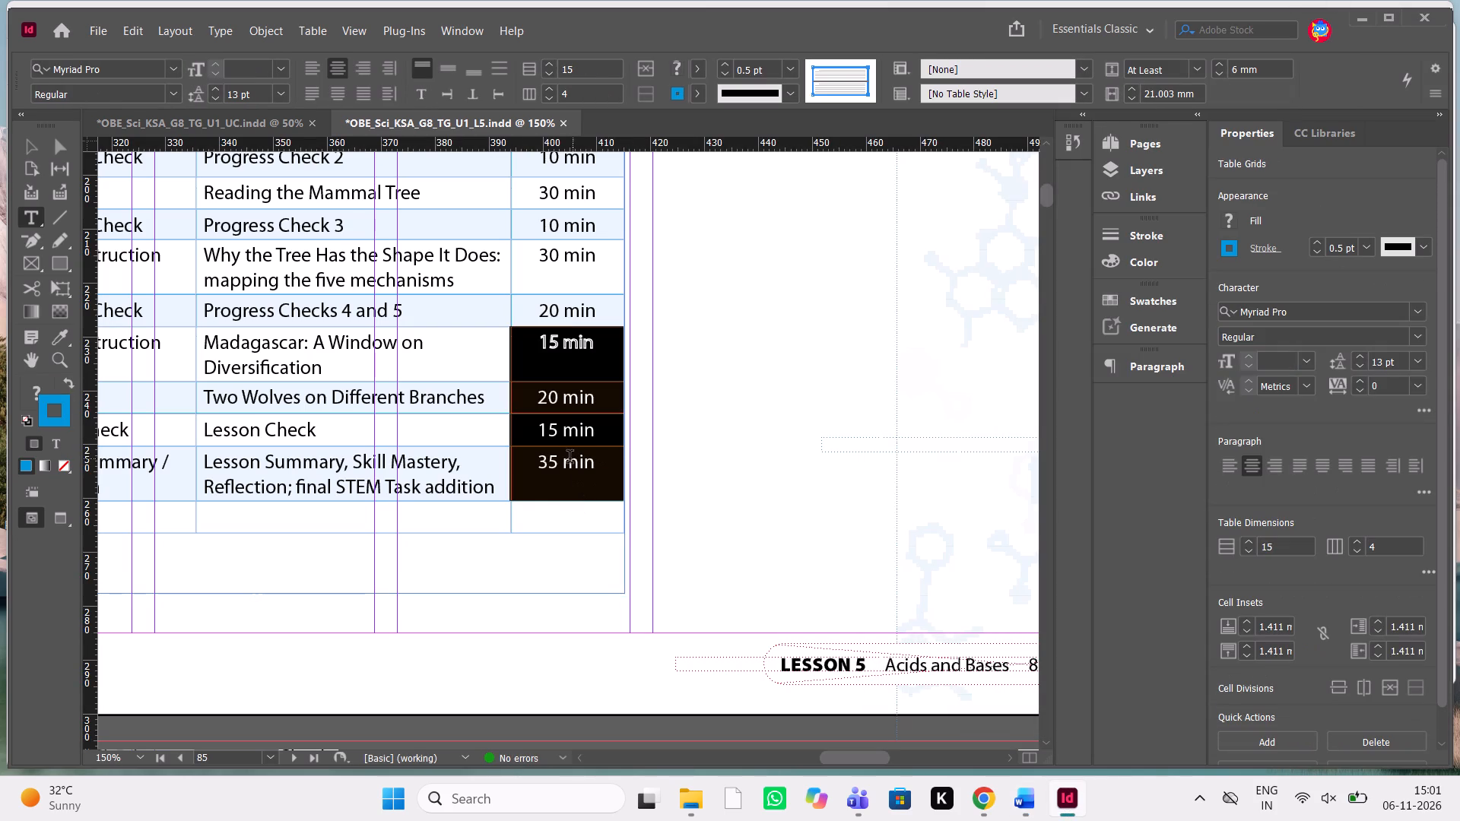
pyautogui.click(529, 439)
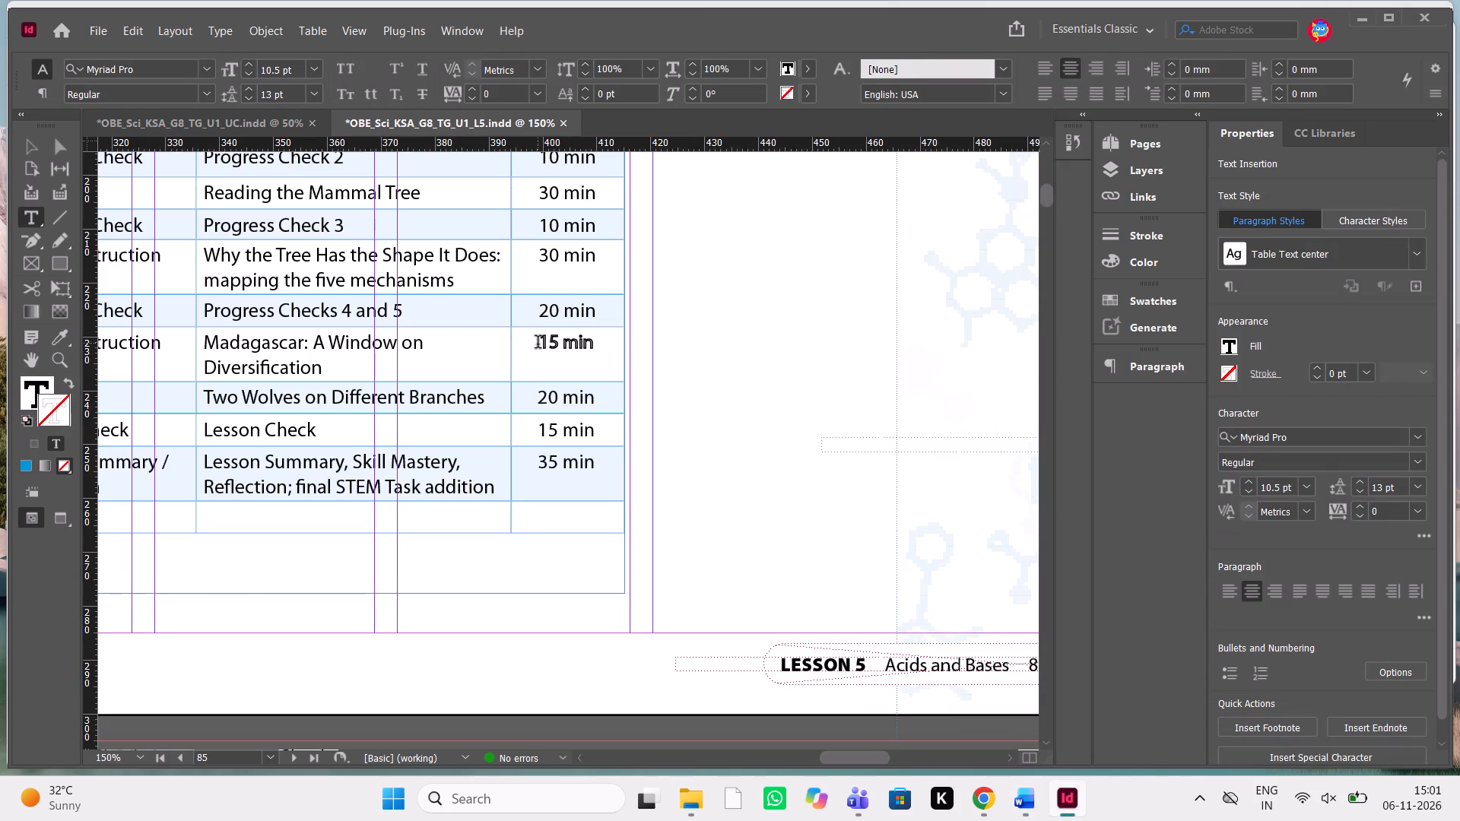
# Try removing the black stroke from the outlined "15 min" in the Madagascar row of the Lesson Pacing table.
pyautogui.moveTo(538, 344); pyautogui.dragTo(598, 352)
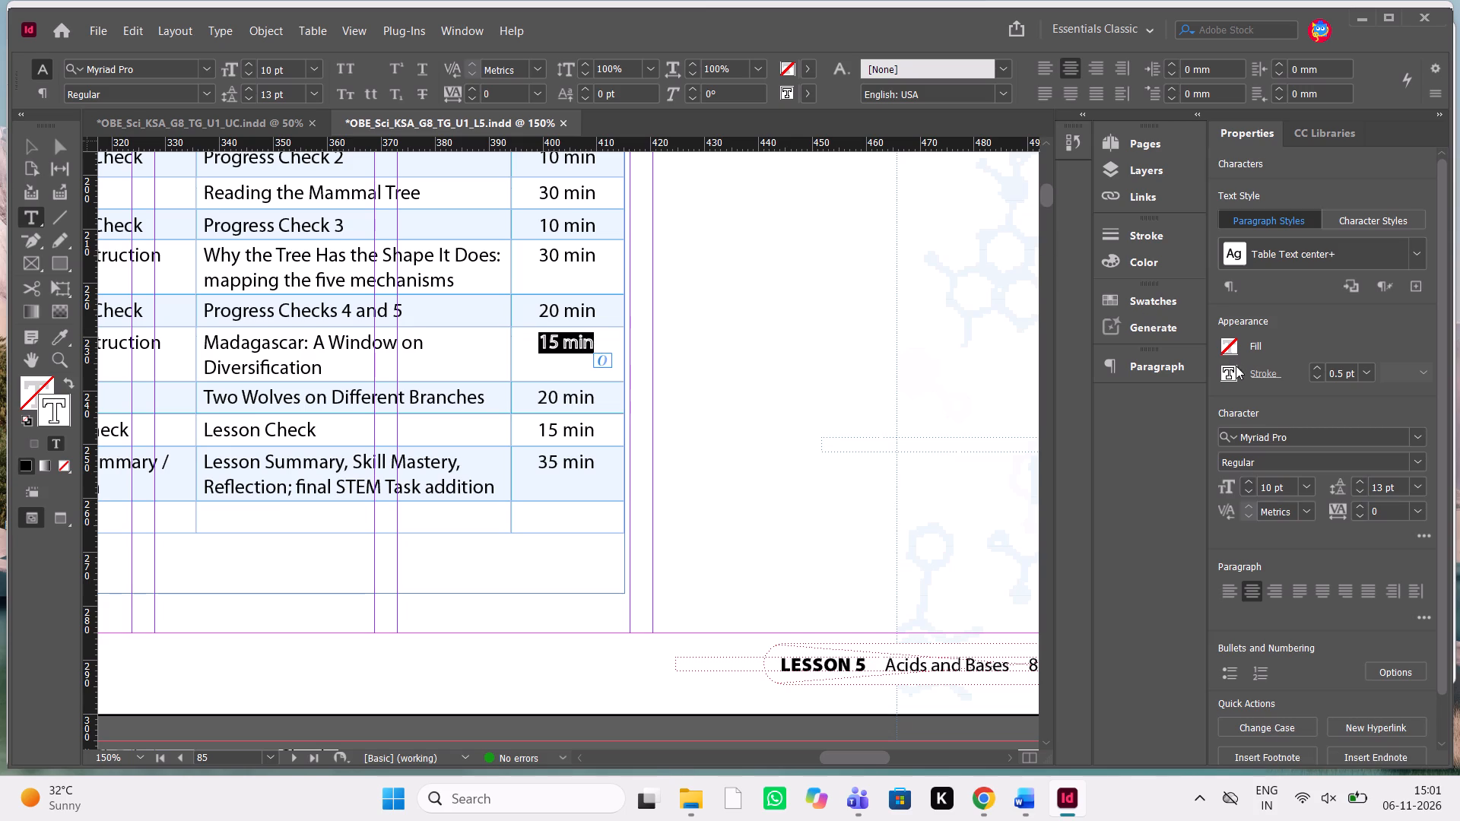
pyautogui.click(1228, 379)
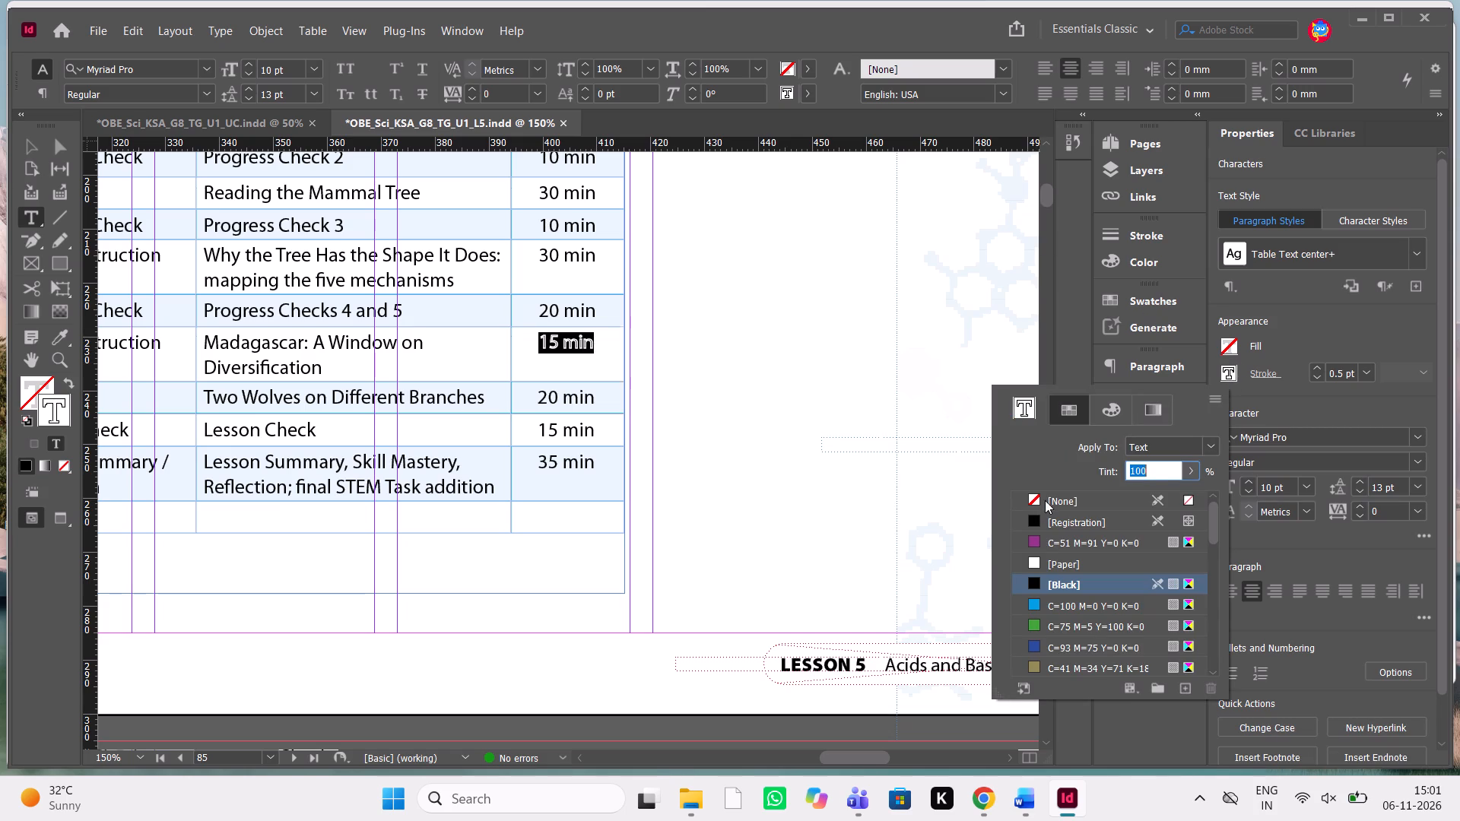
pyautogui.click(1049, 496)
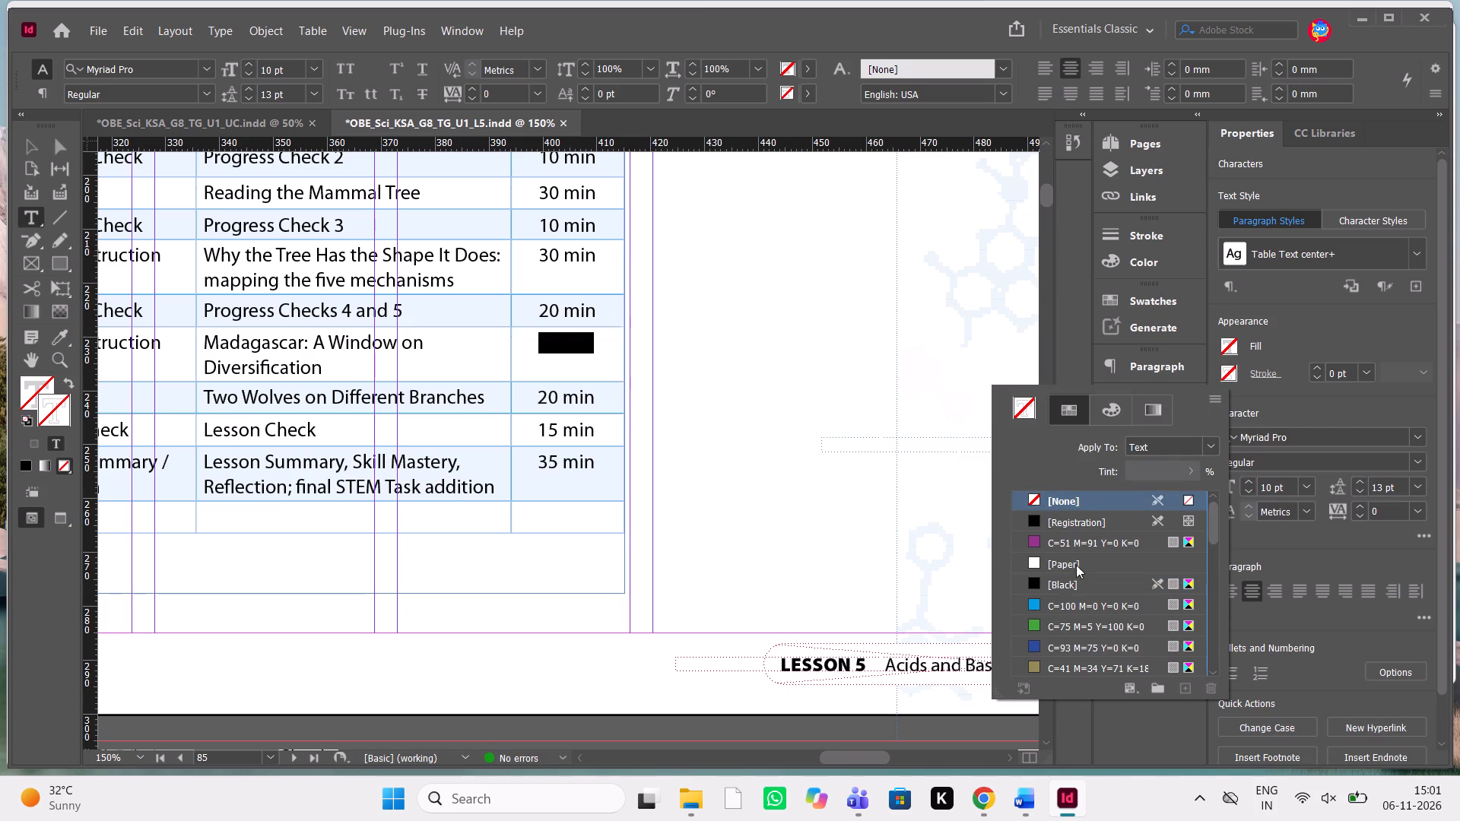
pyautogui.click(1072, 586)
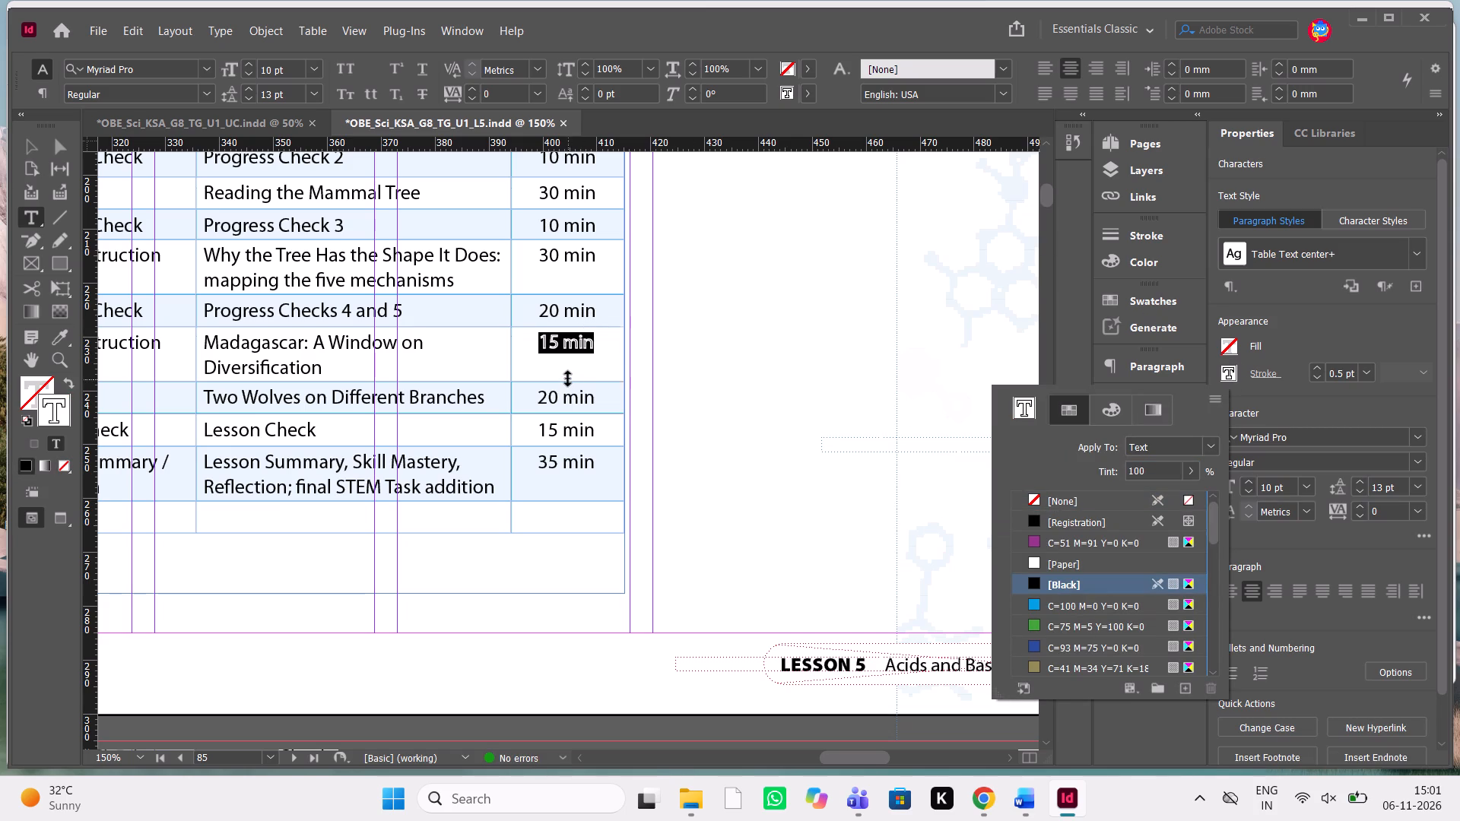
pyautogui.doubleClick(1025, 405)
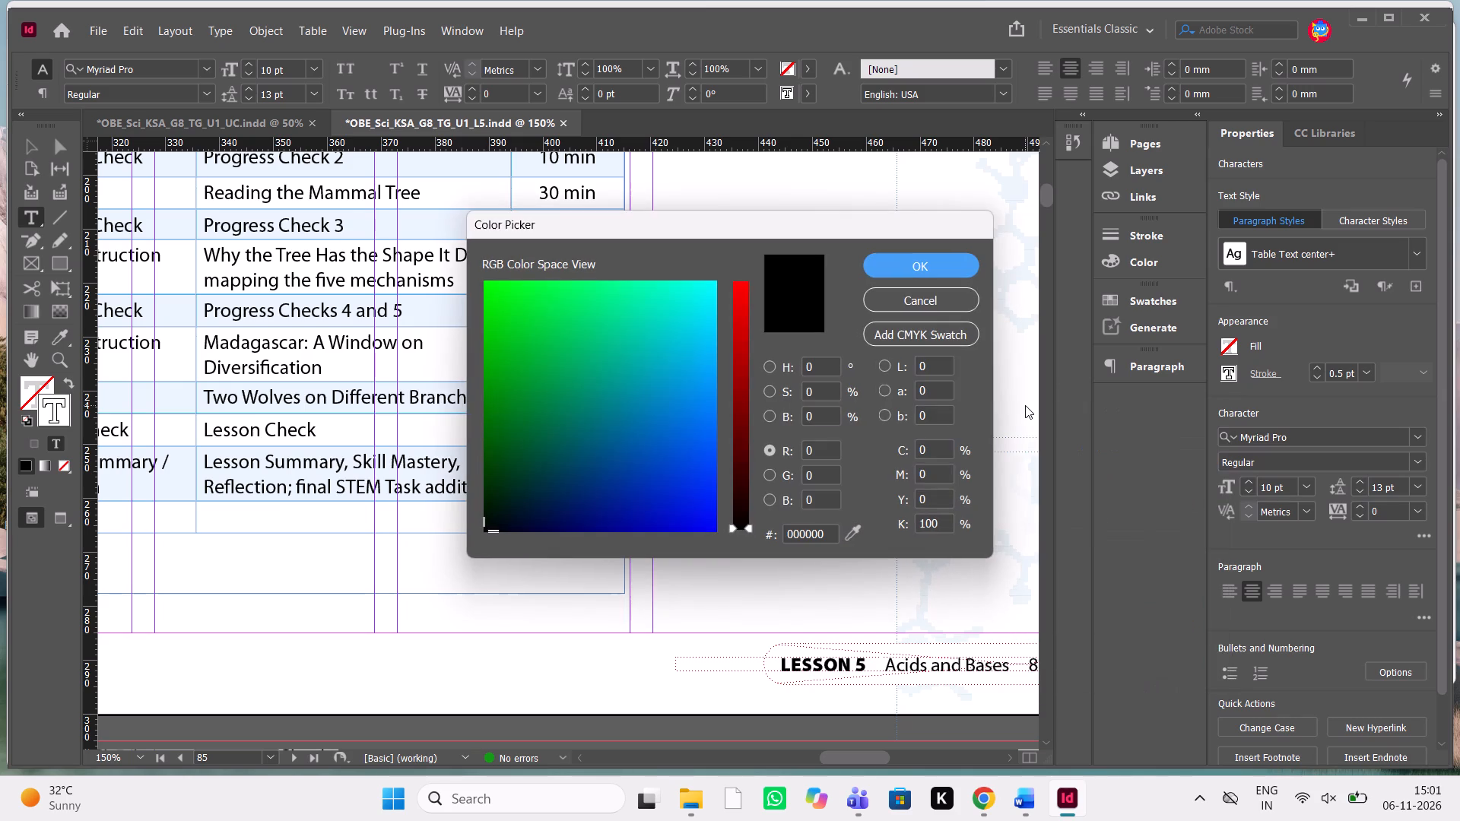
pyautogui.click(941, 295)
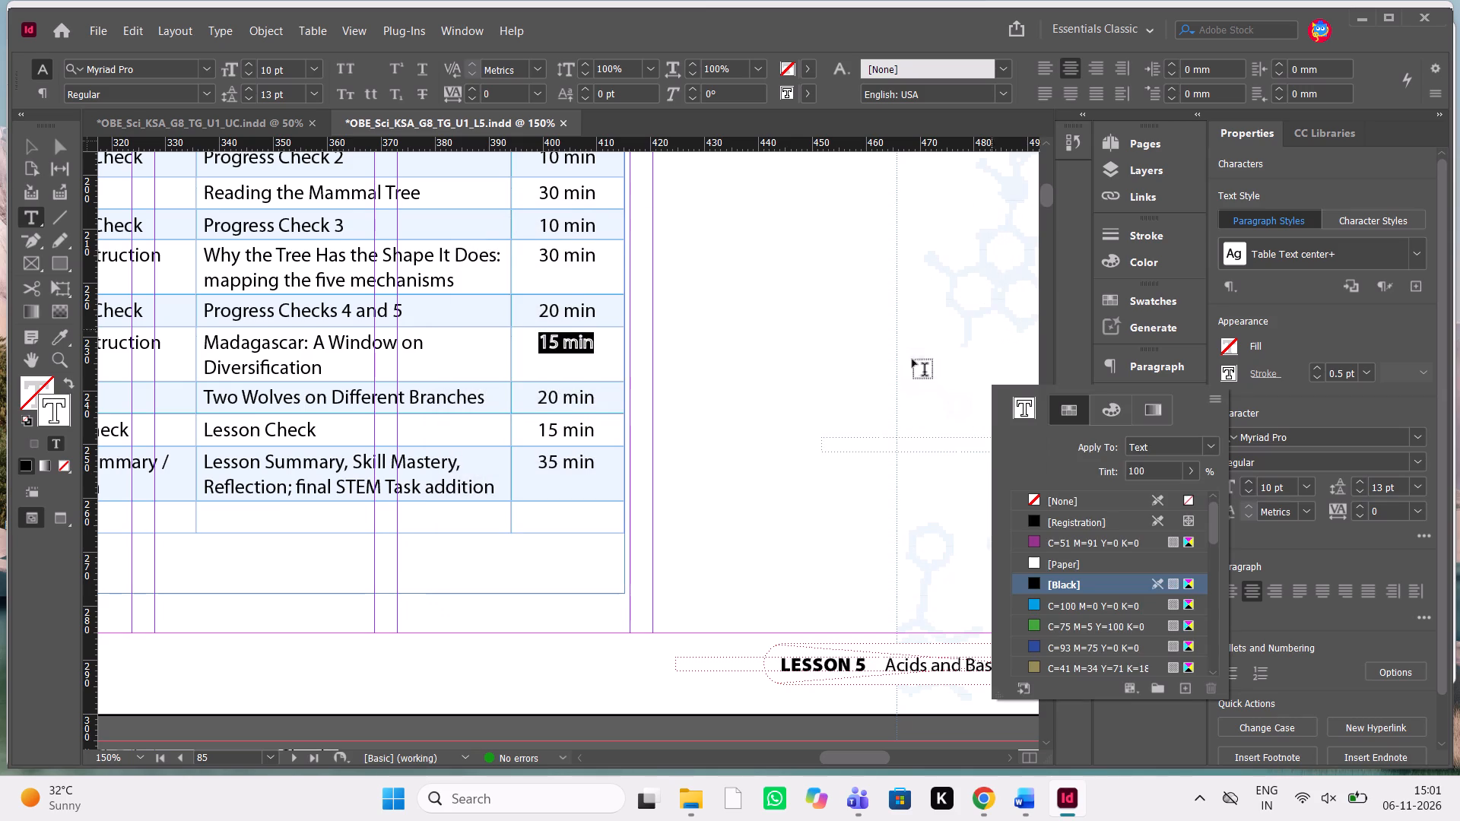
# Replace the outlined "15 min" in the Madagascar row with a copy of "15 min" from the Lesson Check row.
pyautogui.click(563, 350)
pyautogui.moveTo(598, 350); pyautogui.dragTo(515, 341)
pyautogui.press('BackSpace')
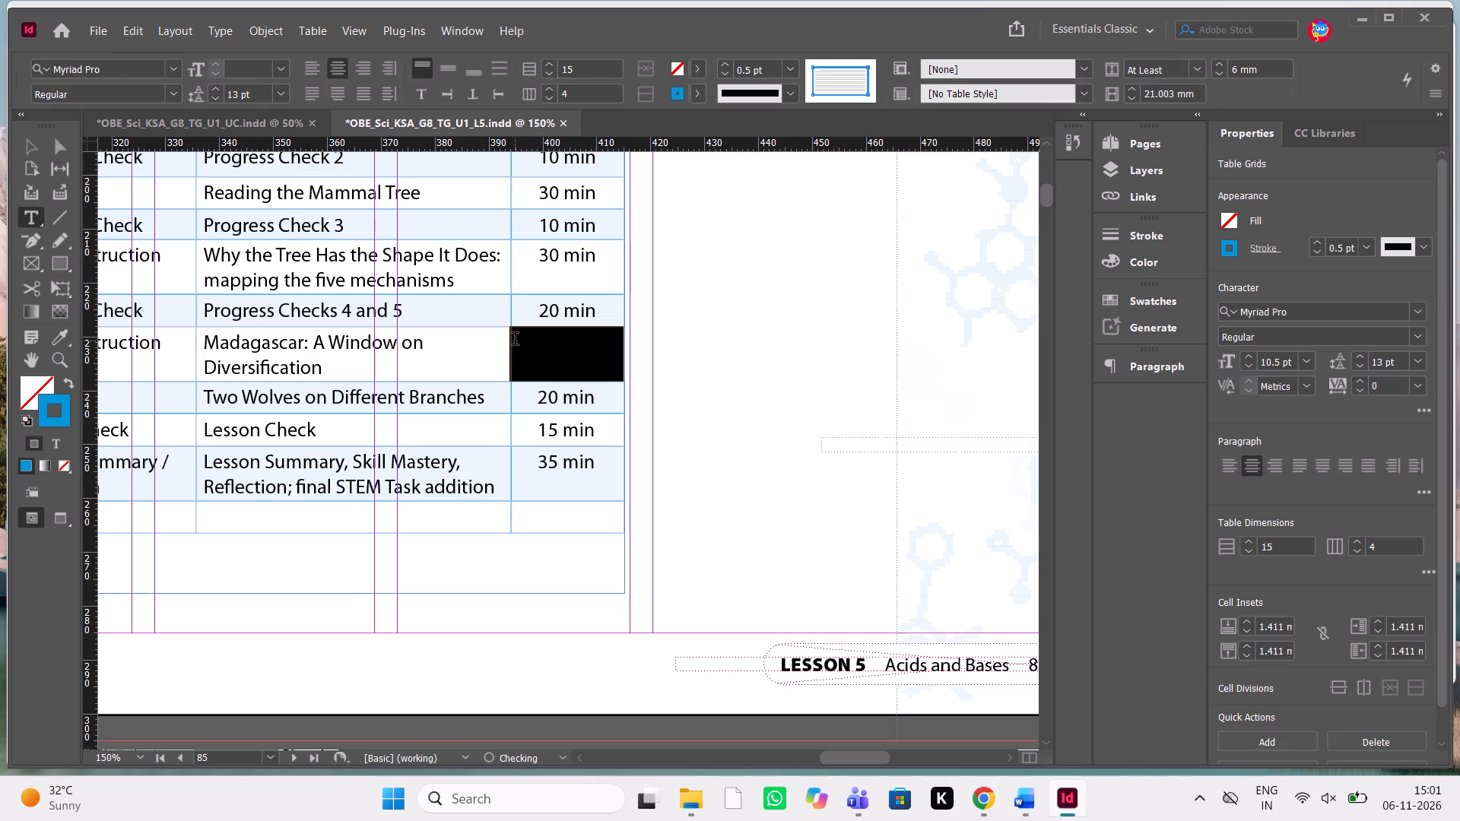
pyautogui.press('Delete')
pyautogui.press('Delete')
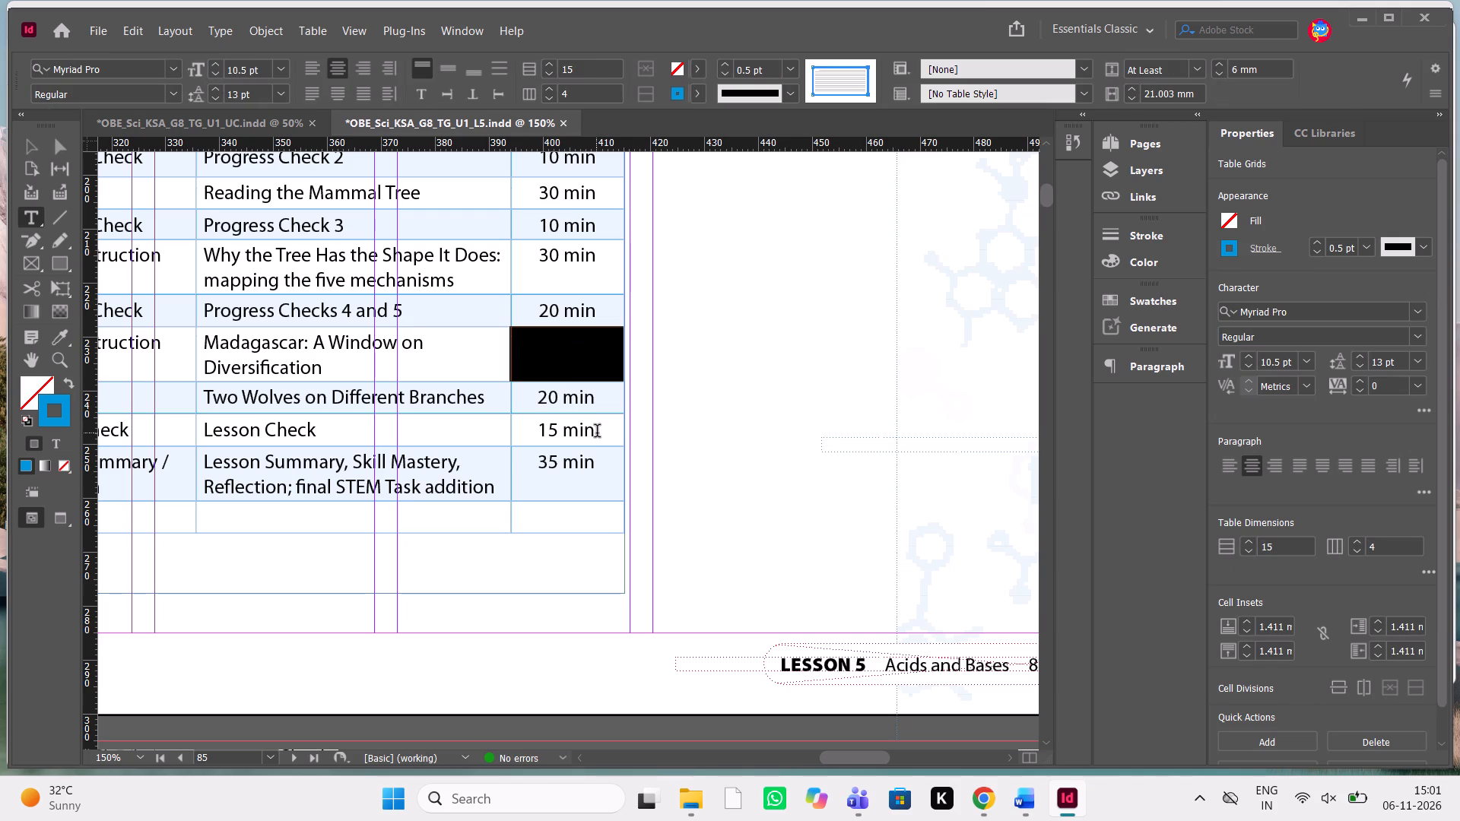
pyautogui.moveTo(597, 433); pyautogui.dragTo(537, 433)
pyautogui.hotkey('ctrl', 'c')
pyautogui.hotkey('ctrl', 'c')
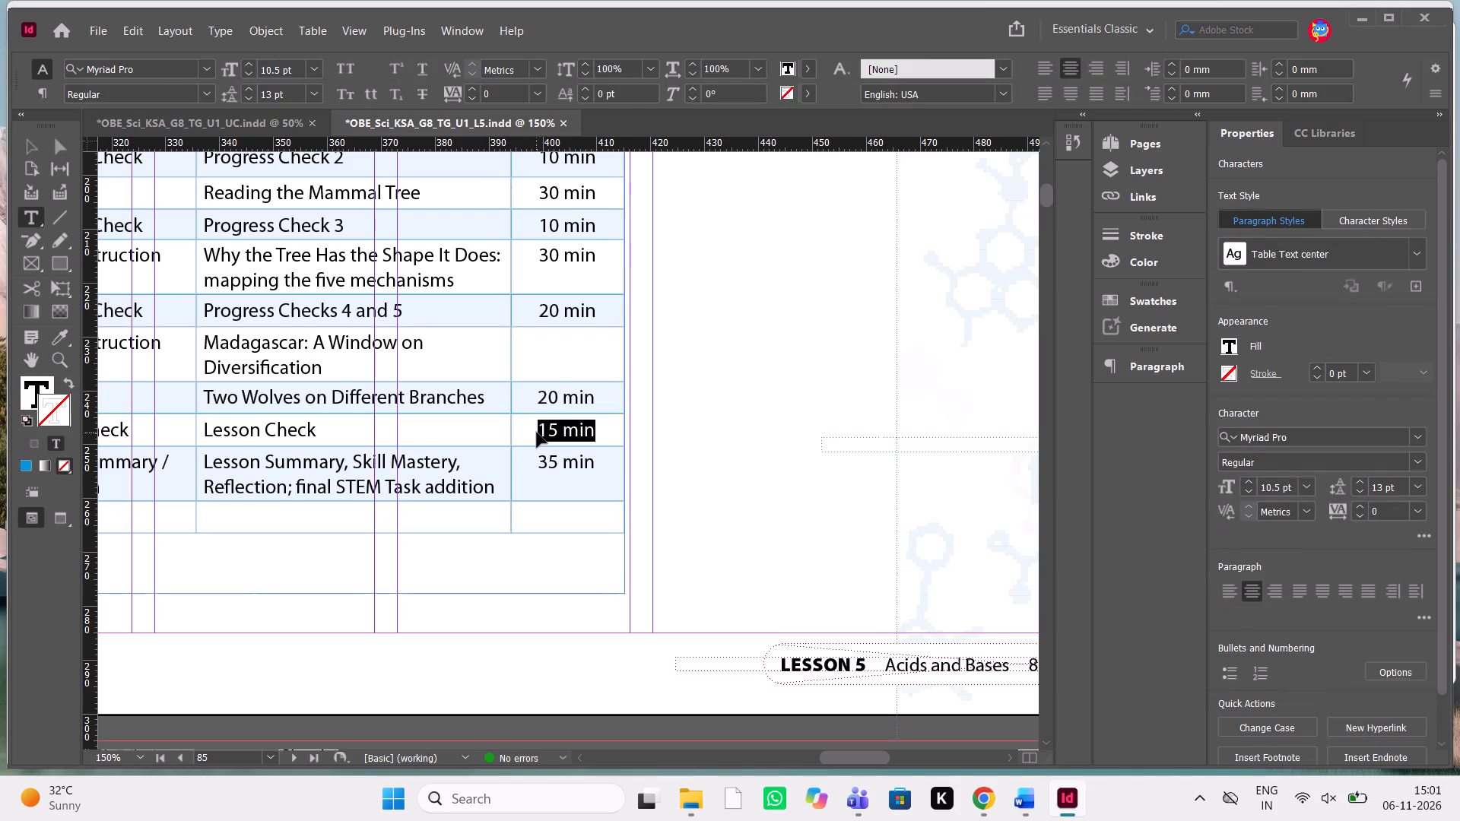
pyautogui.click(551, 359)
pyautogui.hotkey('ctrl', 'v')
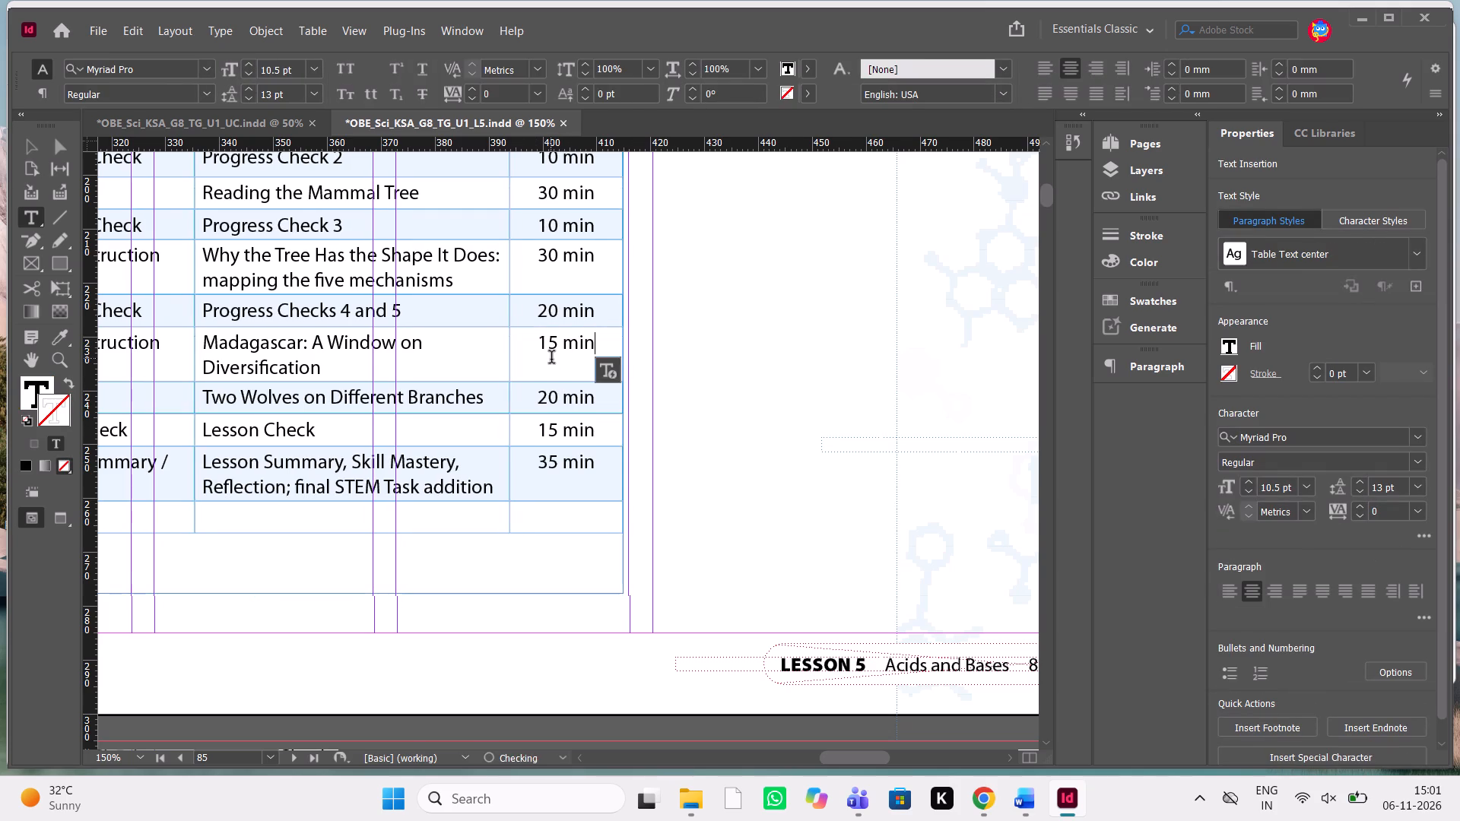
# Move the Lesson Pacing heading and table frames together horizontally to align with the page margins, at X 280.229 mm.
pyautogui.scroll(2, 528, 391)
pyautogui.scroll(-1, 528, 391)
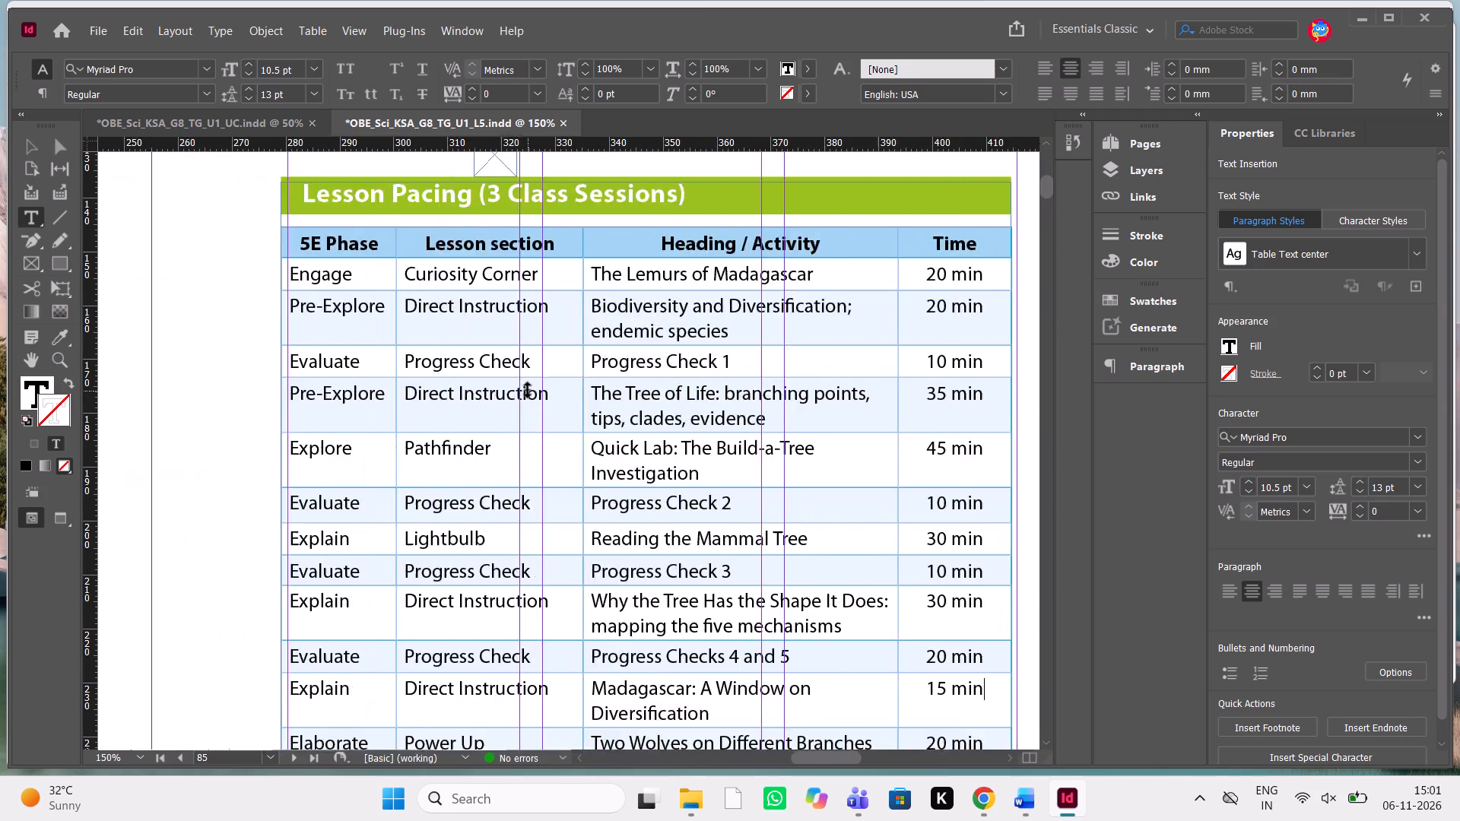
pyautogui.scroll(-1, 528, 391)
pyautogui.hscroll(-1, 528, 391)
pyautogui.scroll(2, 225, 518)
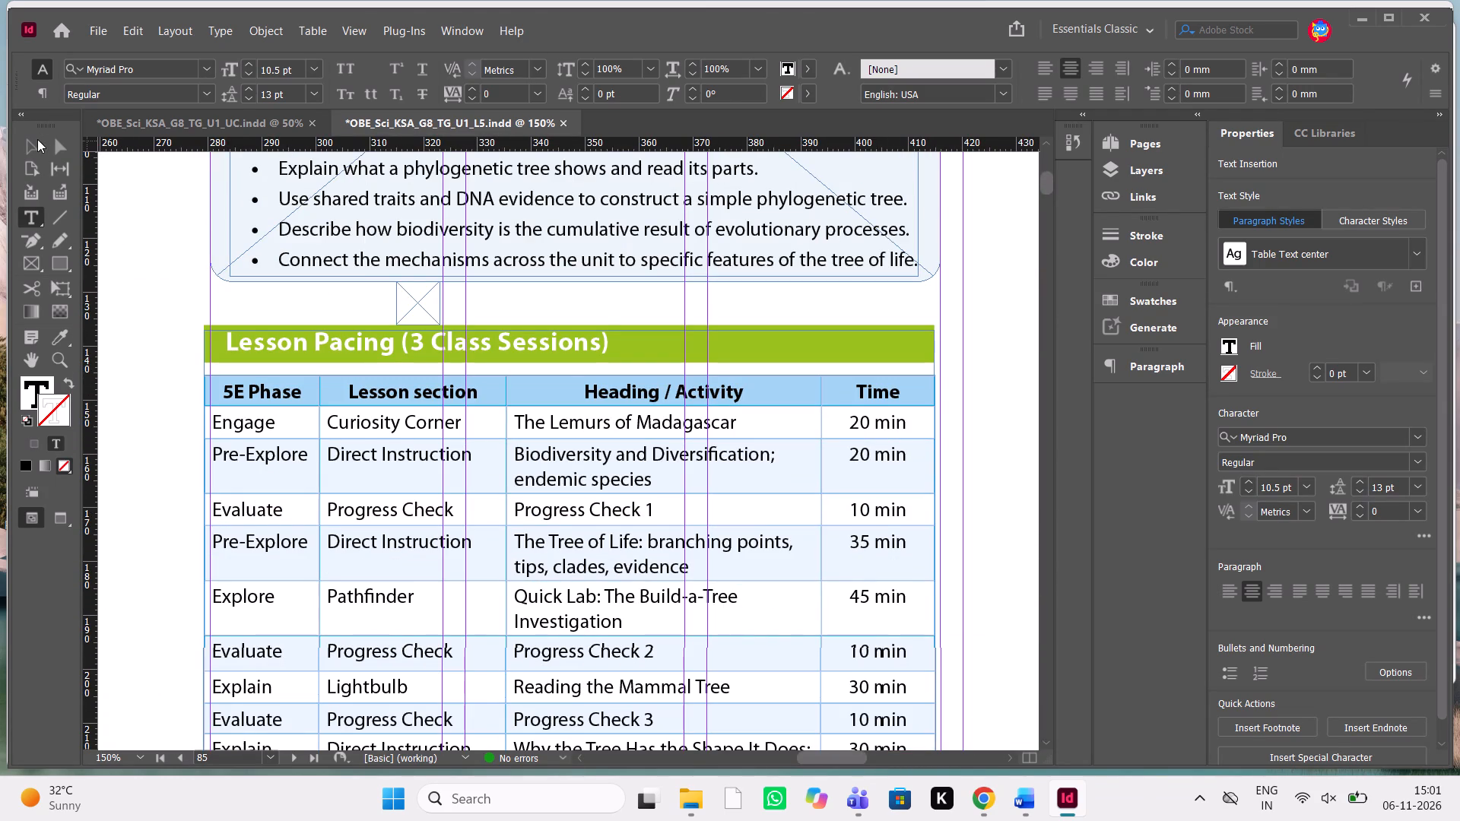
pyautogui.click(37, 139)
pyautogui.moveTo(161, 340); pyautogui.dragTo(262, 444)
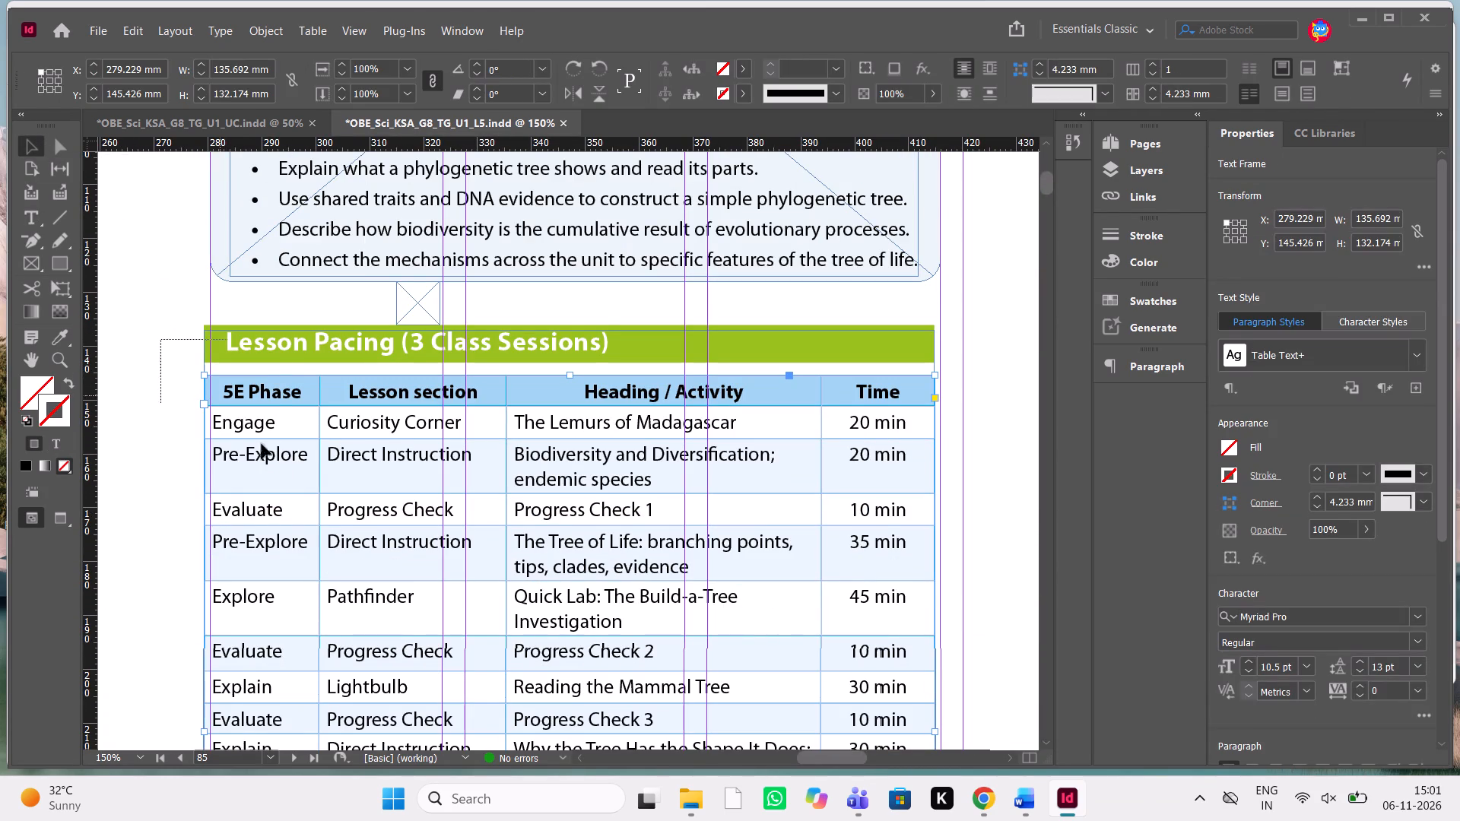
pyautogui.moveTo(262, 444); pyautogui.dragTo(280, 467)
pyautogui.hotkey('shift', 'Right')
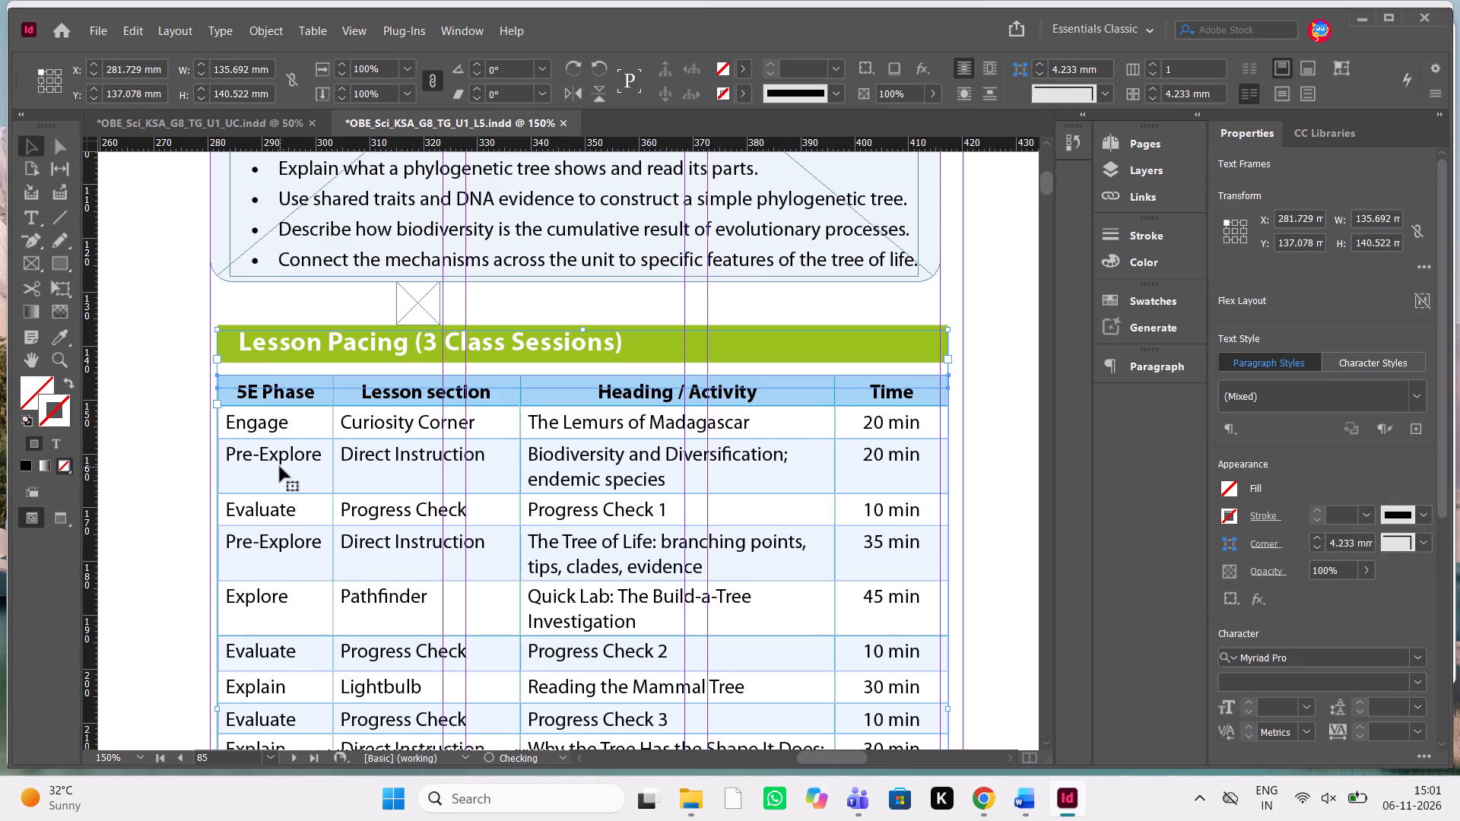
pyautogui.press('Left')
pyautogui.press('Left')
pyautogui.press('Left')
pyautogui.press('Left')
pyautogui.press('Left')
pyautogui.press('Left')
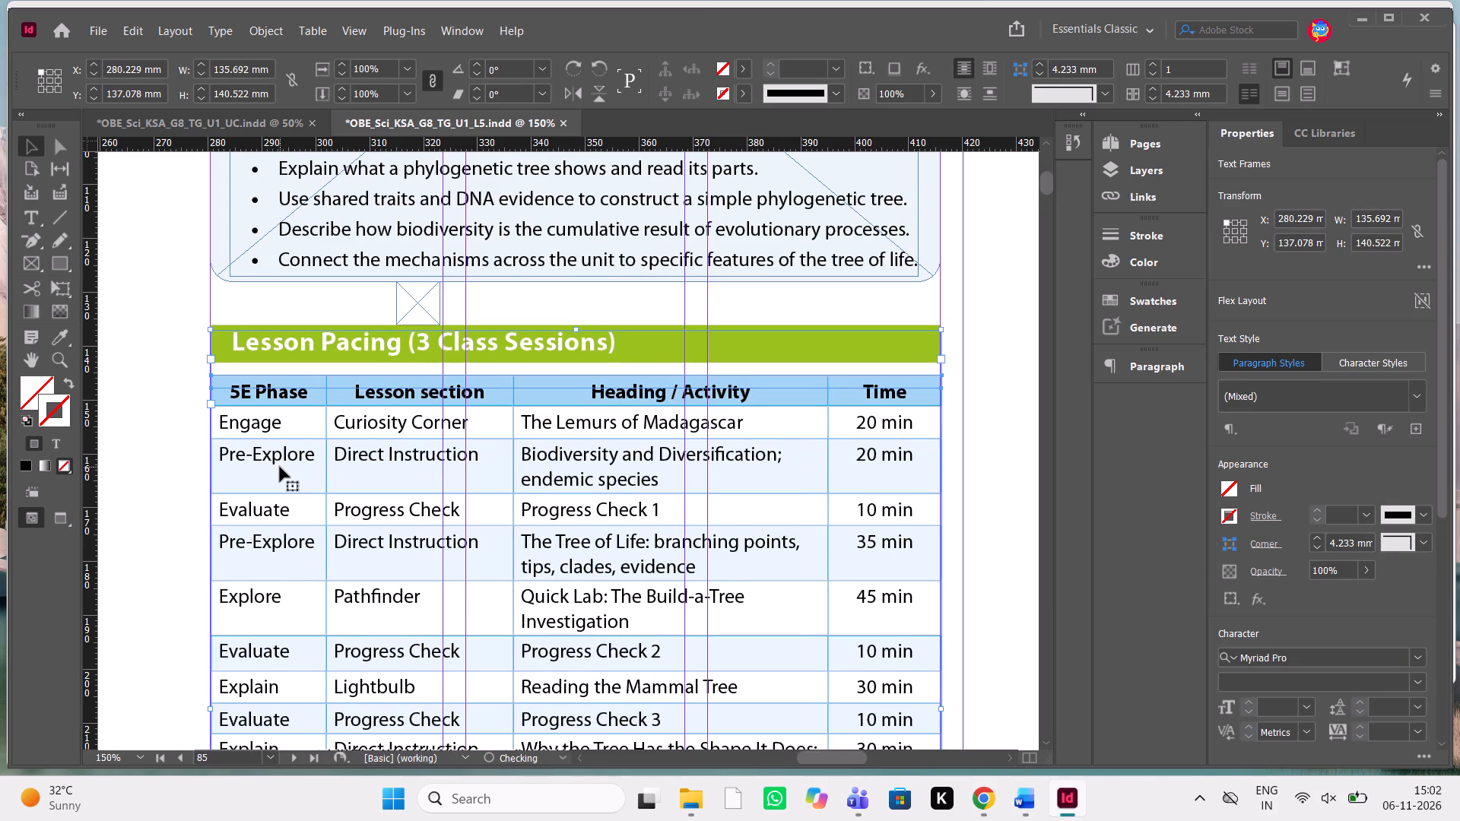
pyautogui.press('Right')
pyautogui.press('Right')
pyautogui.press('Right')
pyautogui.press('Left')
pyautogui.press('Left')
pyautogui.press('Left')
# Delete the empty last row of the Lesson Pacing table.
pyautogui.scroll(-1, 280, 467)
pyautogui.click(198, 613)
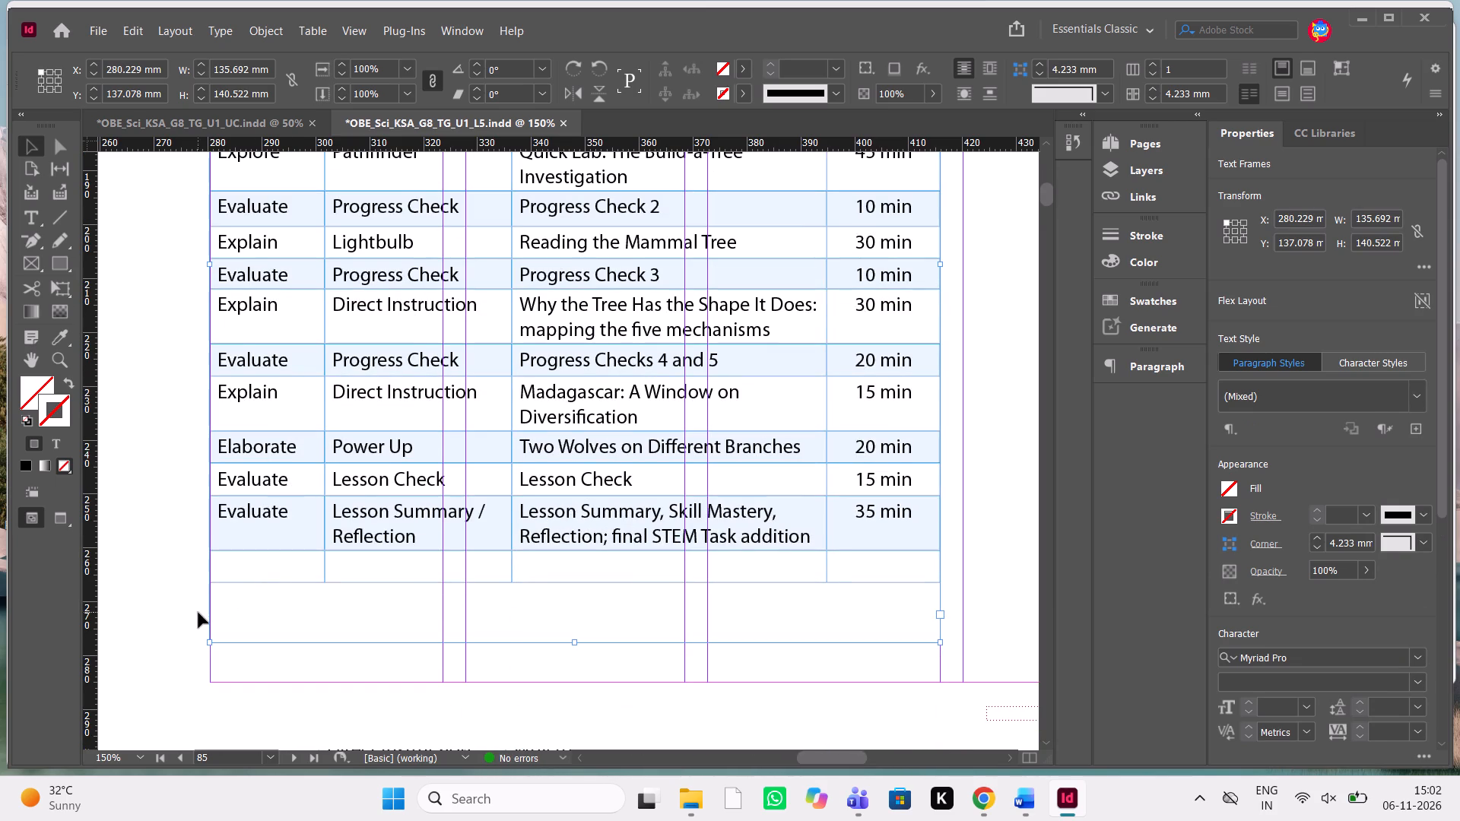
pyautogui.tripleClick(240, 570)
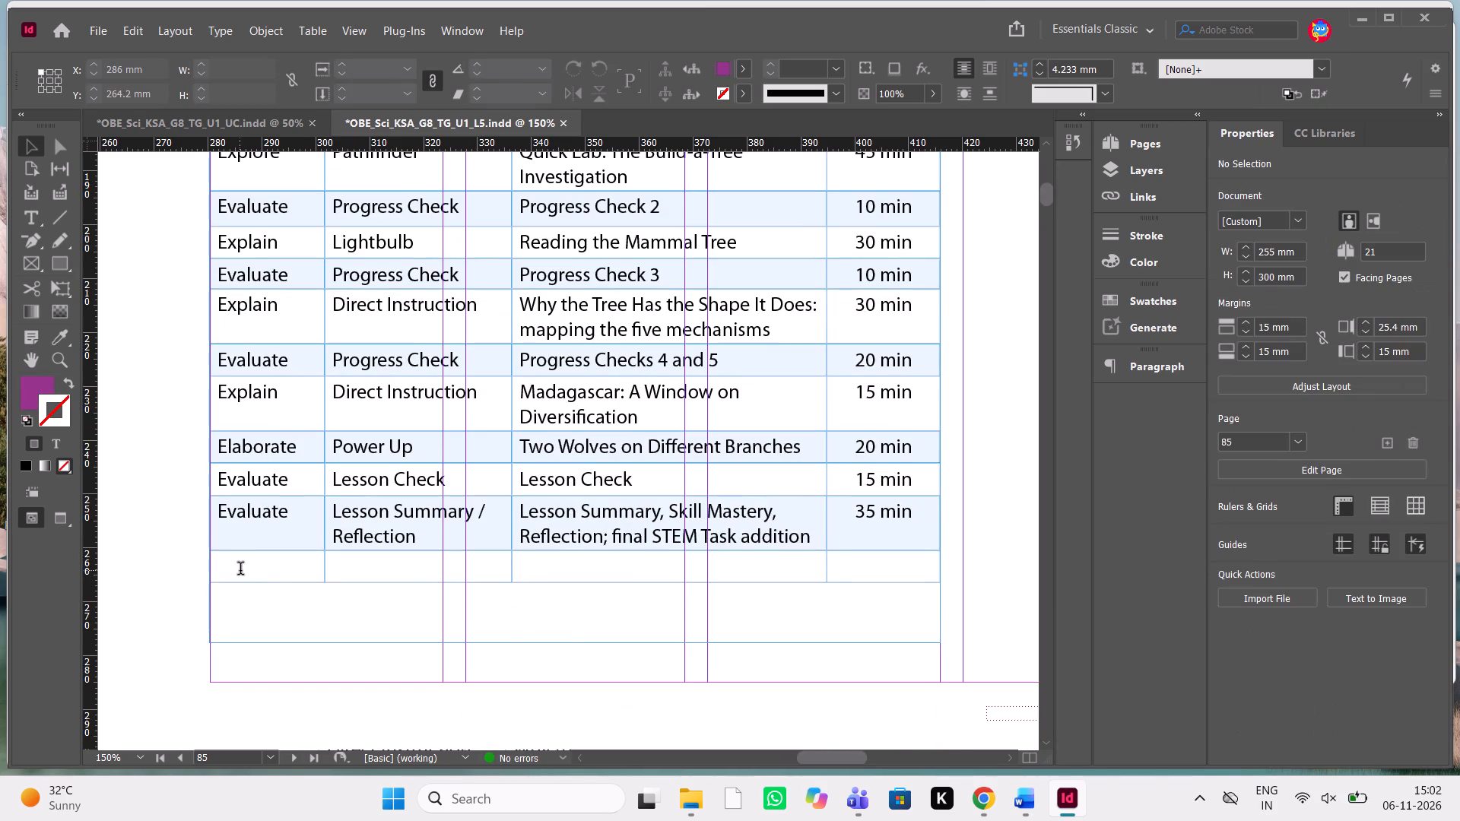
pyautogui.moveTo(221, 569); pyautogui.dragTo(643, 565)
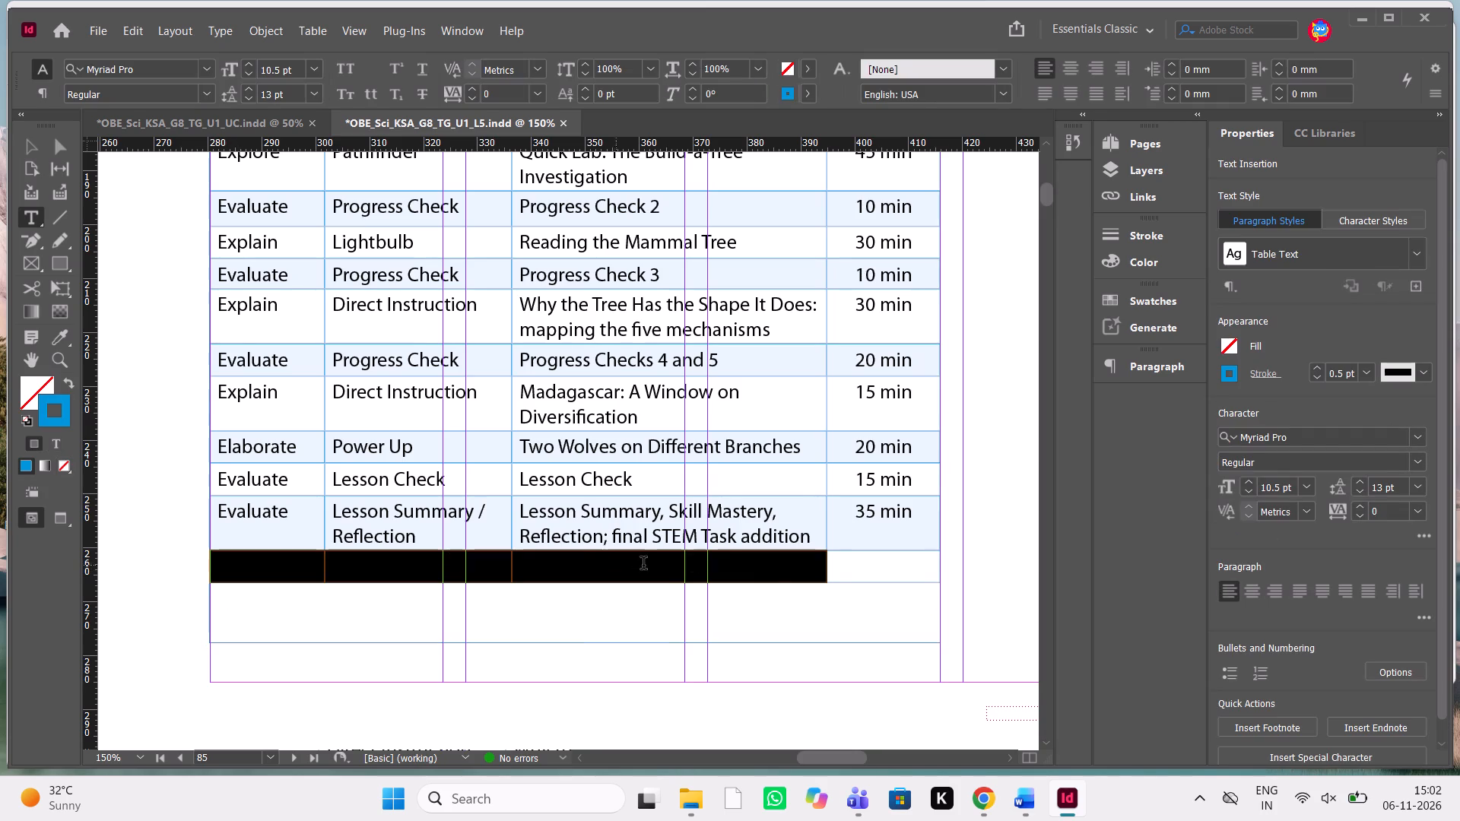
pyautogui.moveTo(643, 565); pyautogui.dragTo(869, 571)
pyautogui.rightClick(869, 571)
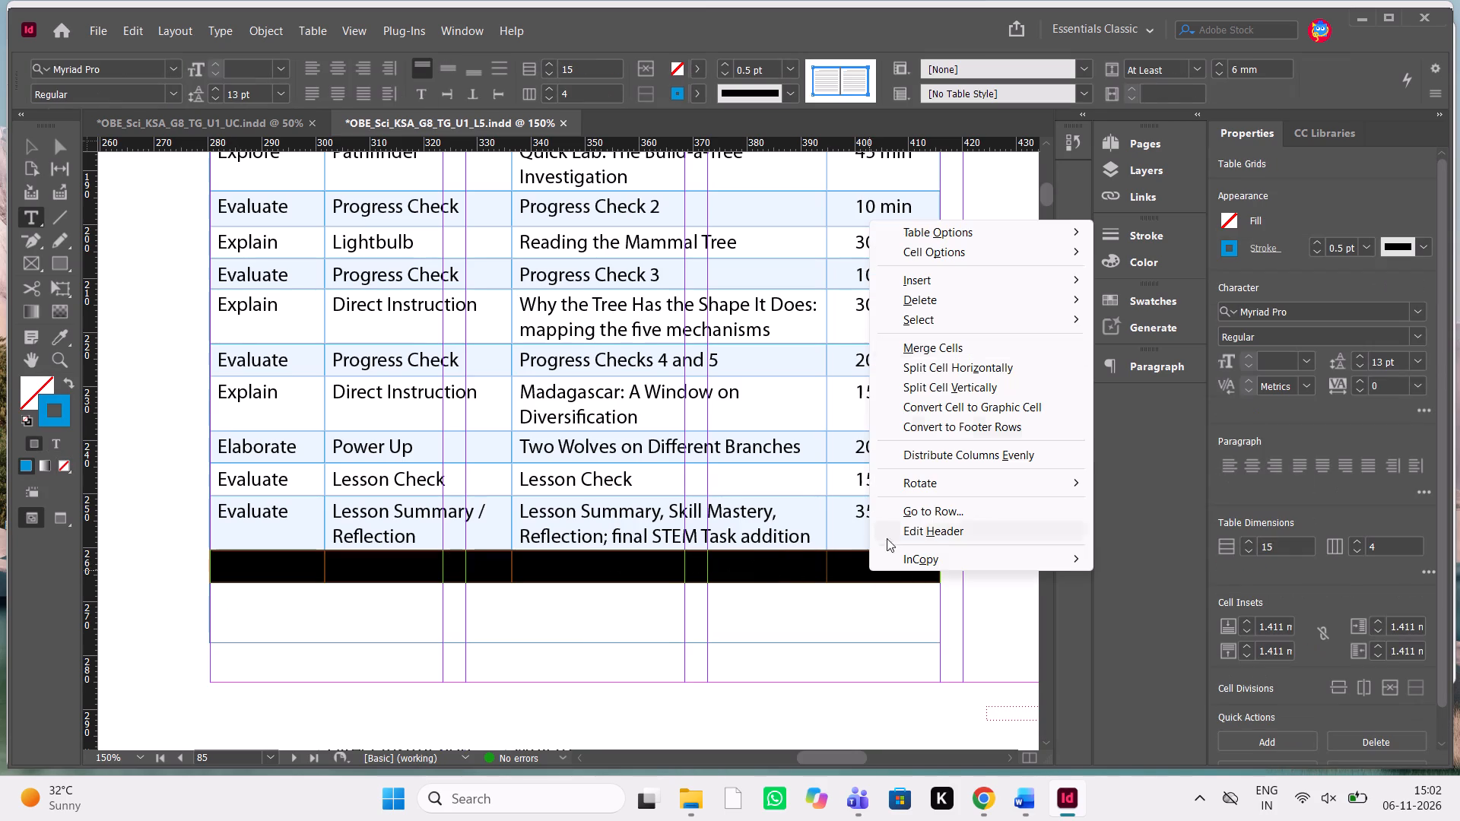
pyautogui.click(951, 300)
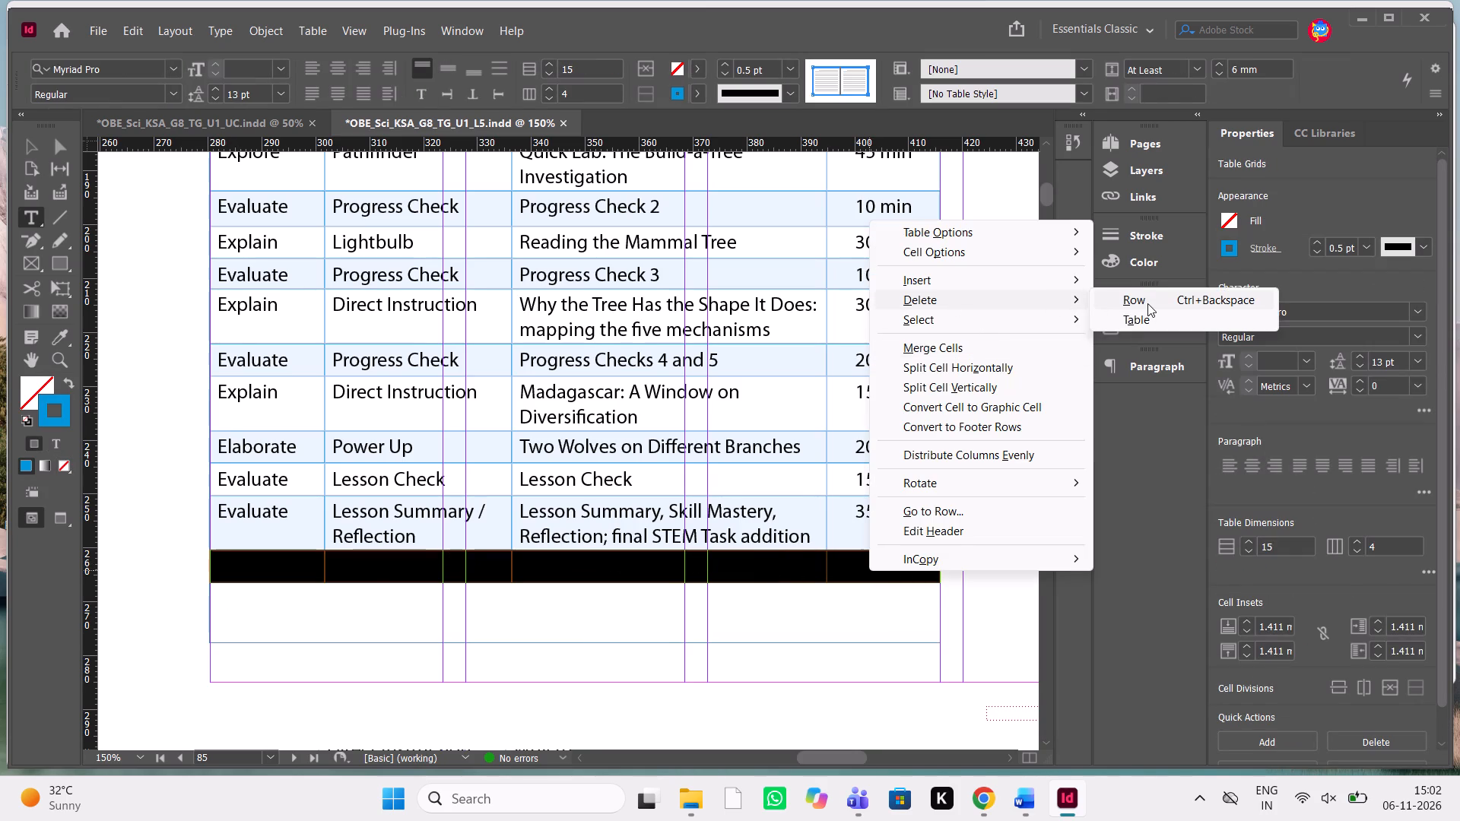
pyautogui.click(1149, 303)
pyautogui.click(644, 611)
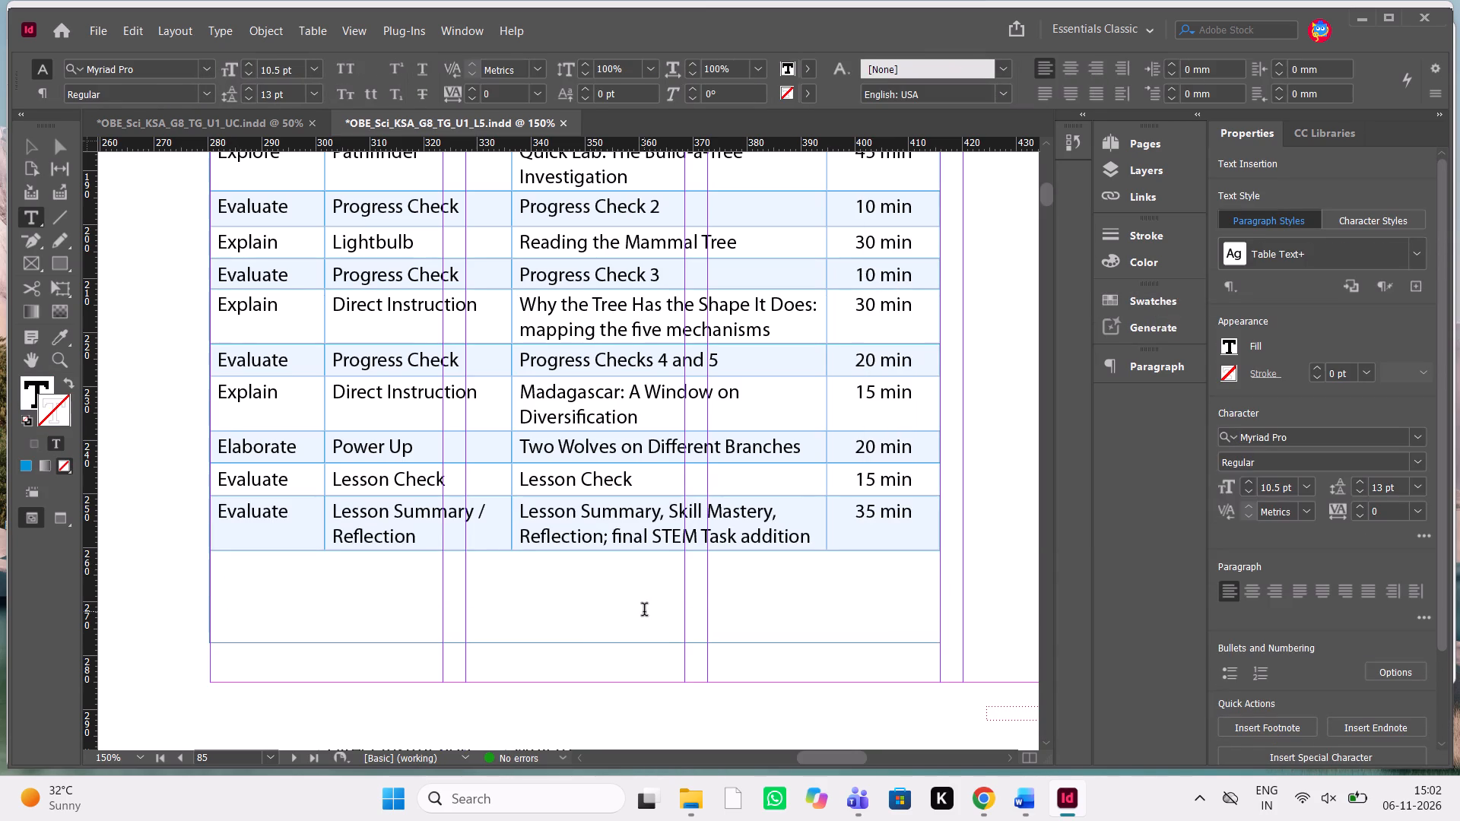
# Check the pacing table's source in Word and the InDesign pages around it, including the note on the following page.
pyautogui.click(1039, 807)
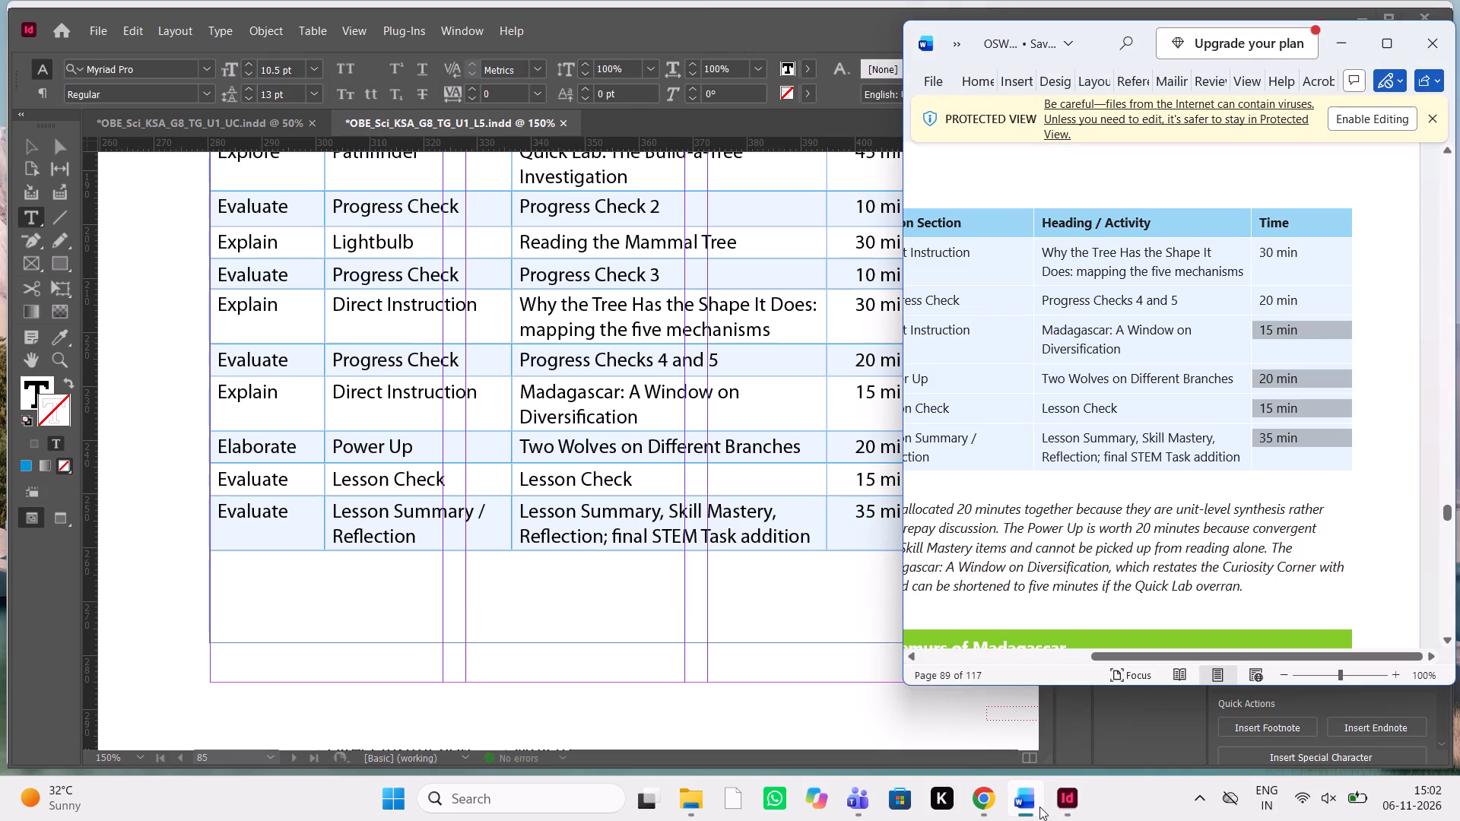
pyautogui.click(1039, 807)
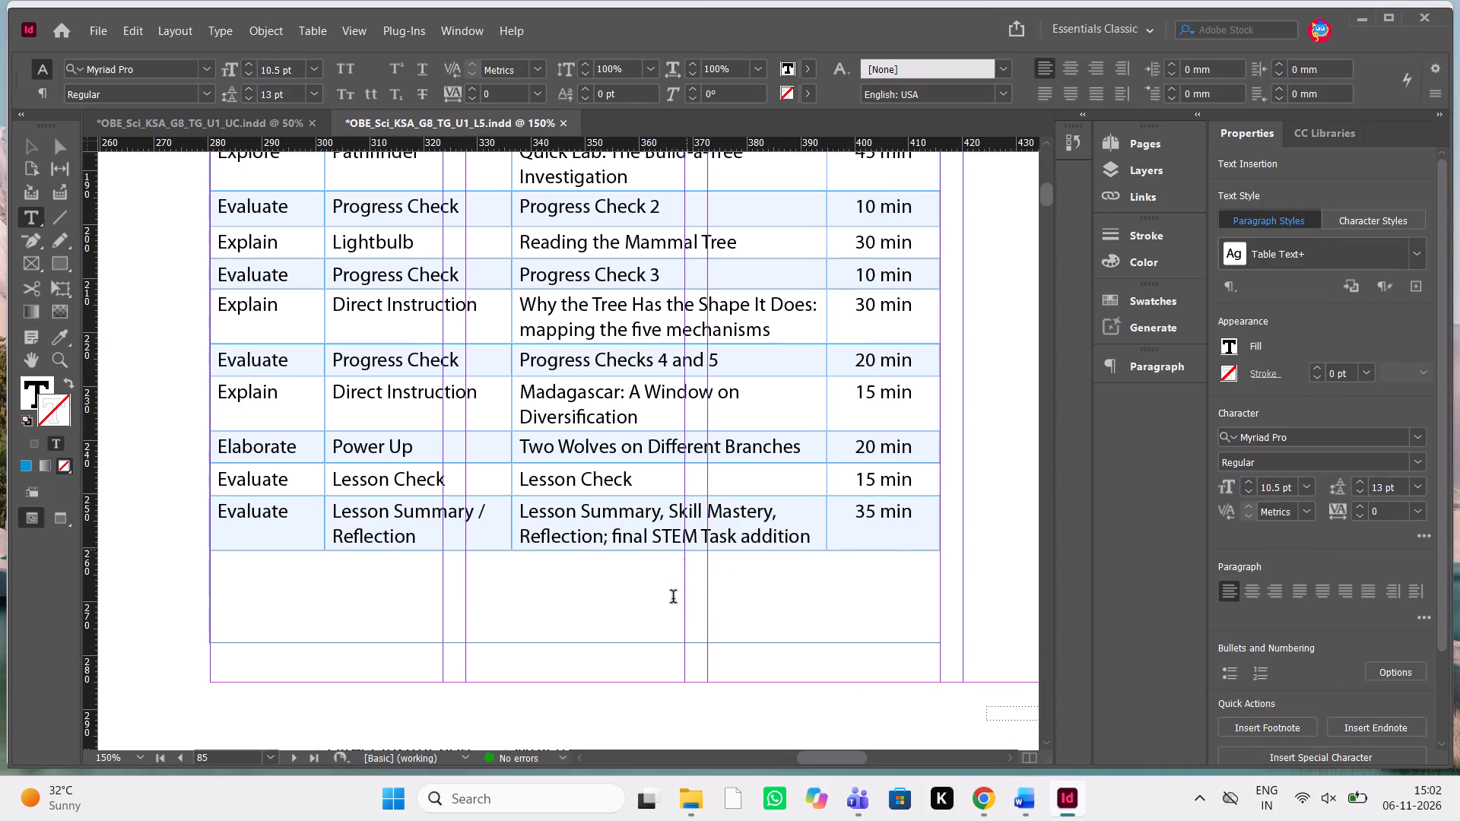
pyautogui.click(671, 603)
pyautogui.scroll(-5, 671, 603)
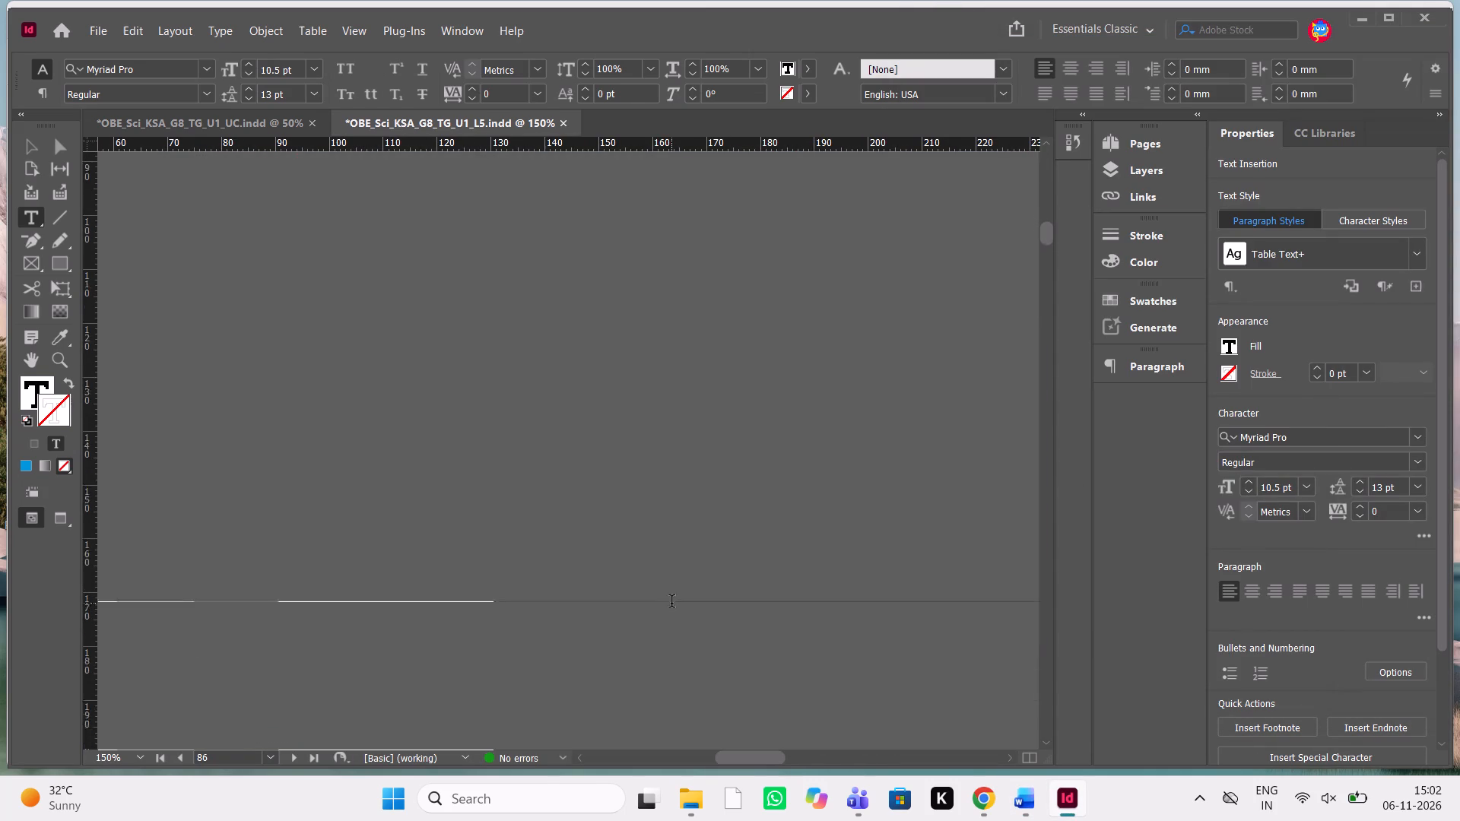
pyautogui.scroll(-4, 671, 603)
pyautogui.scroll(6, 671, 603)
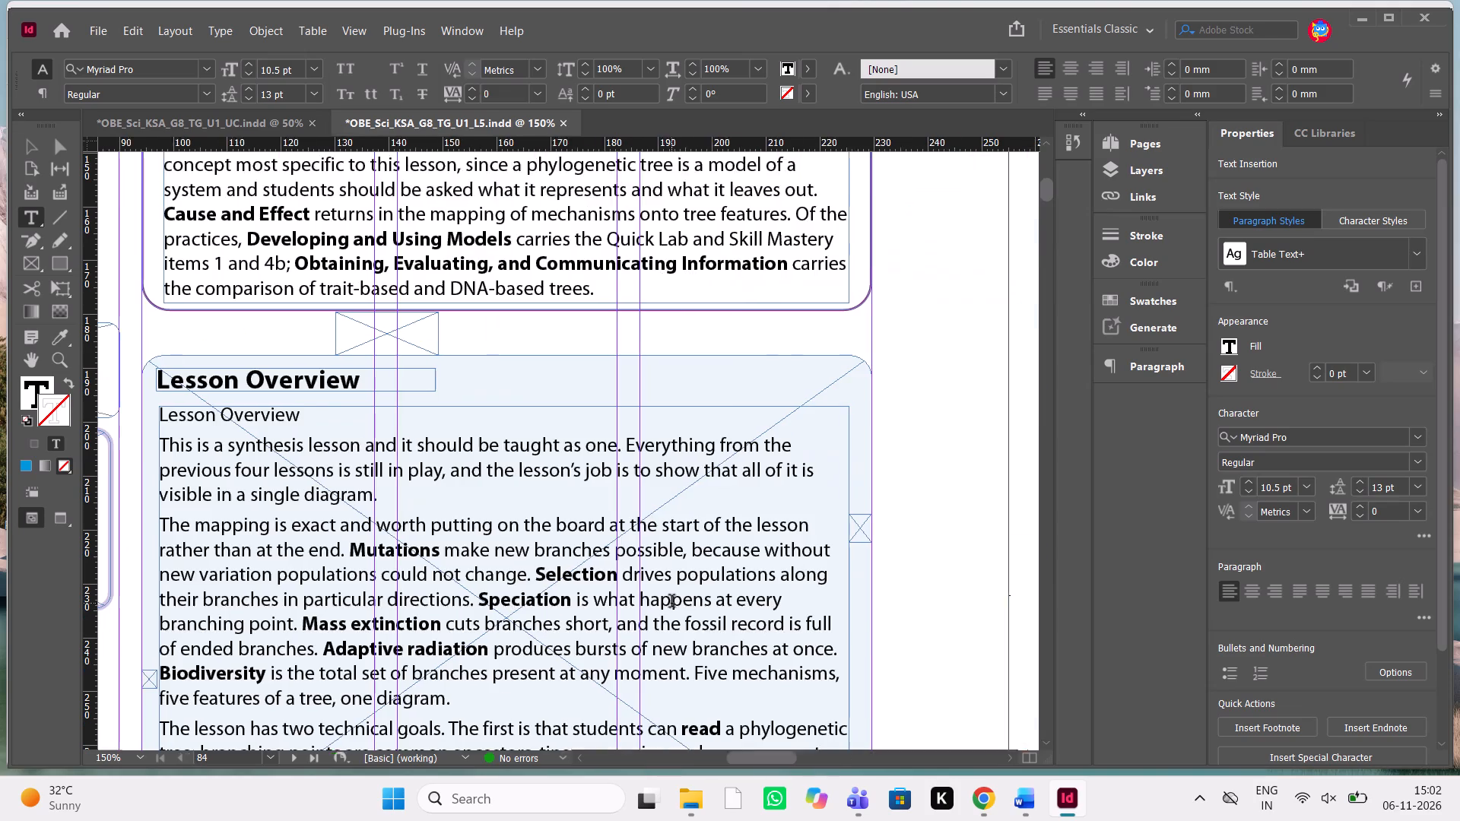
pyautogui.scroll(2, 671, 603)
pyautogui.scroll(-5, 671, 603)
pyautogui.scroll(2, 671, 603)
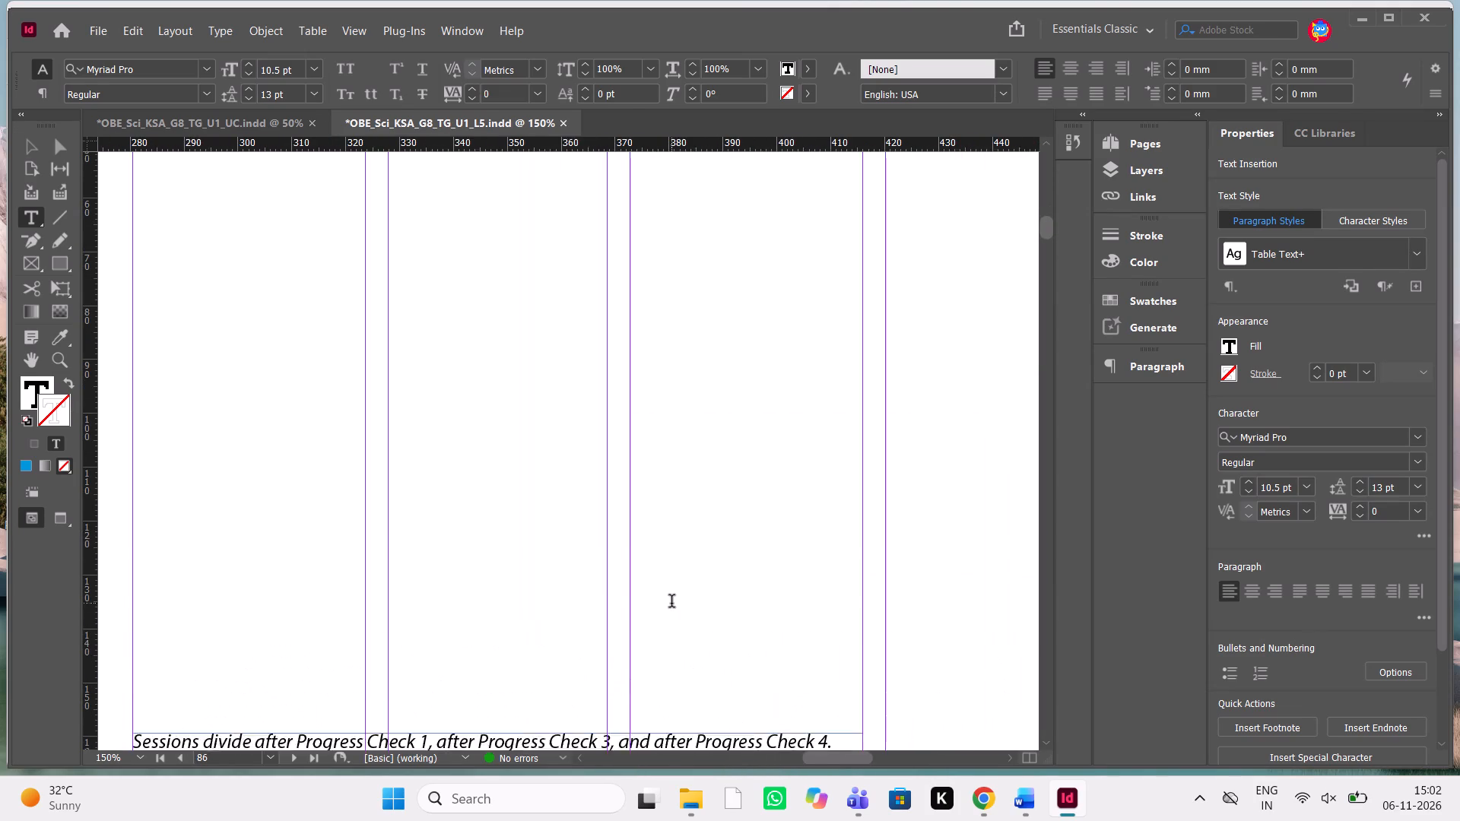
pyautogui.scroll(3, 671, 603)
pyautogui.scroll(-1, 671, 603)
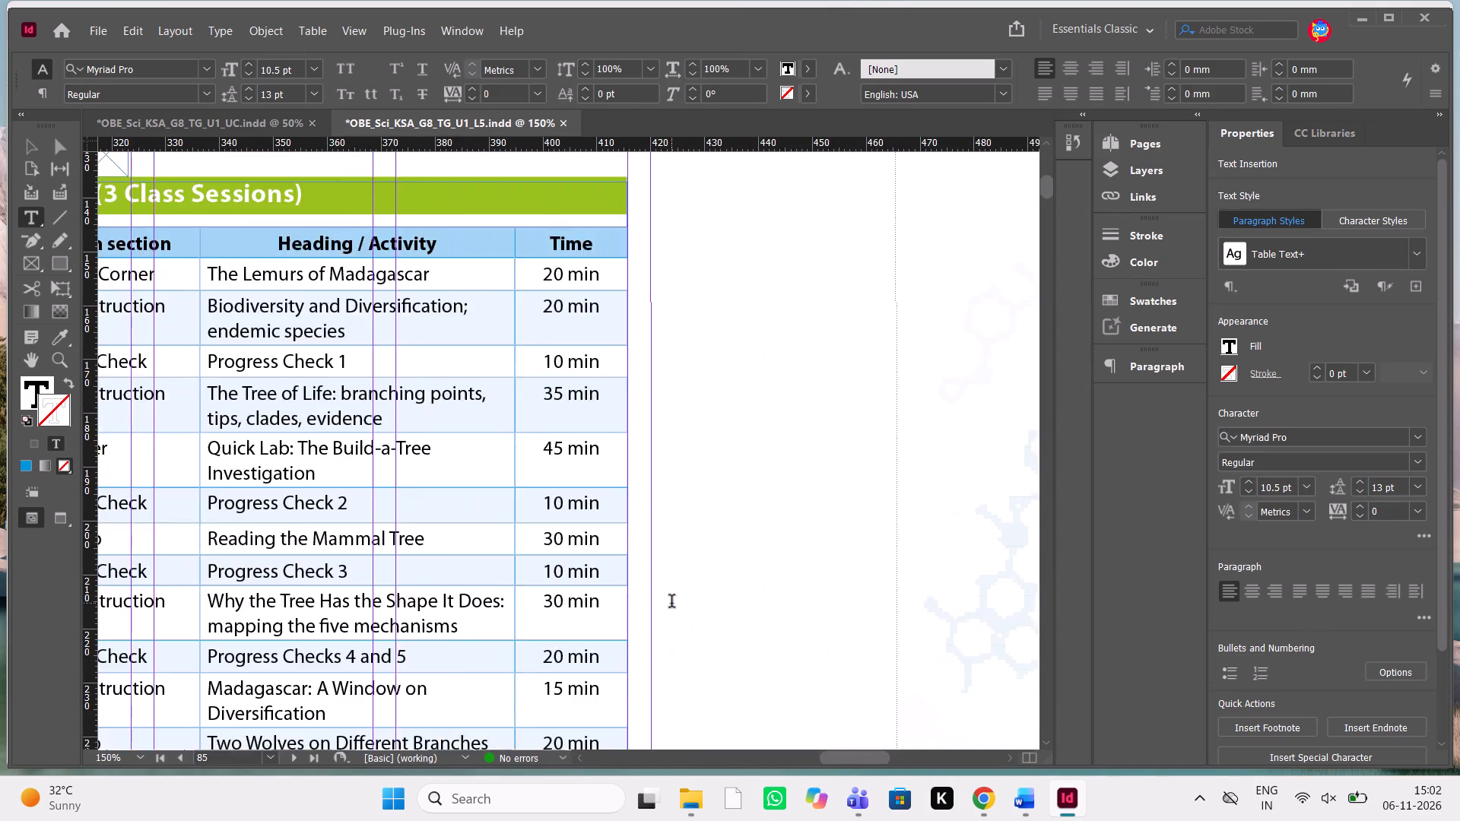
pyautogui.scroll(-1, 671, 603)
pyautogui.scroll(1, 671, 603)
pyautogui.scroll(-1, 671, 603)
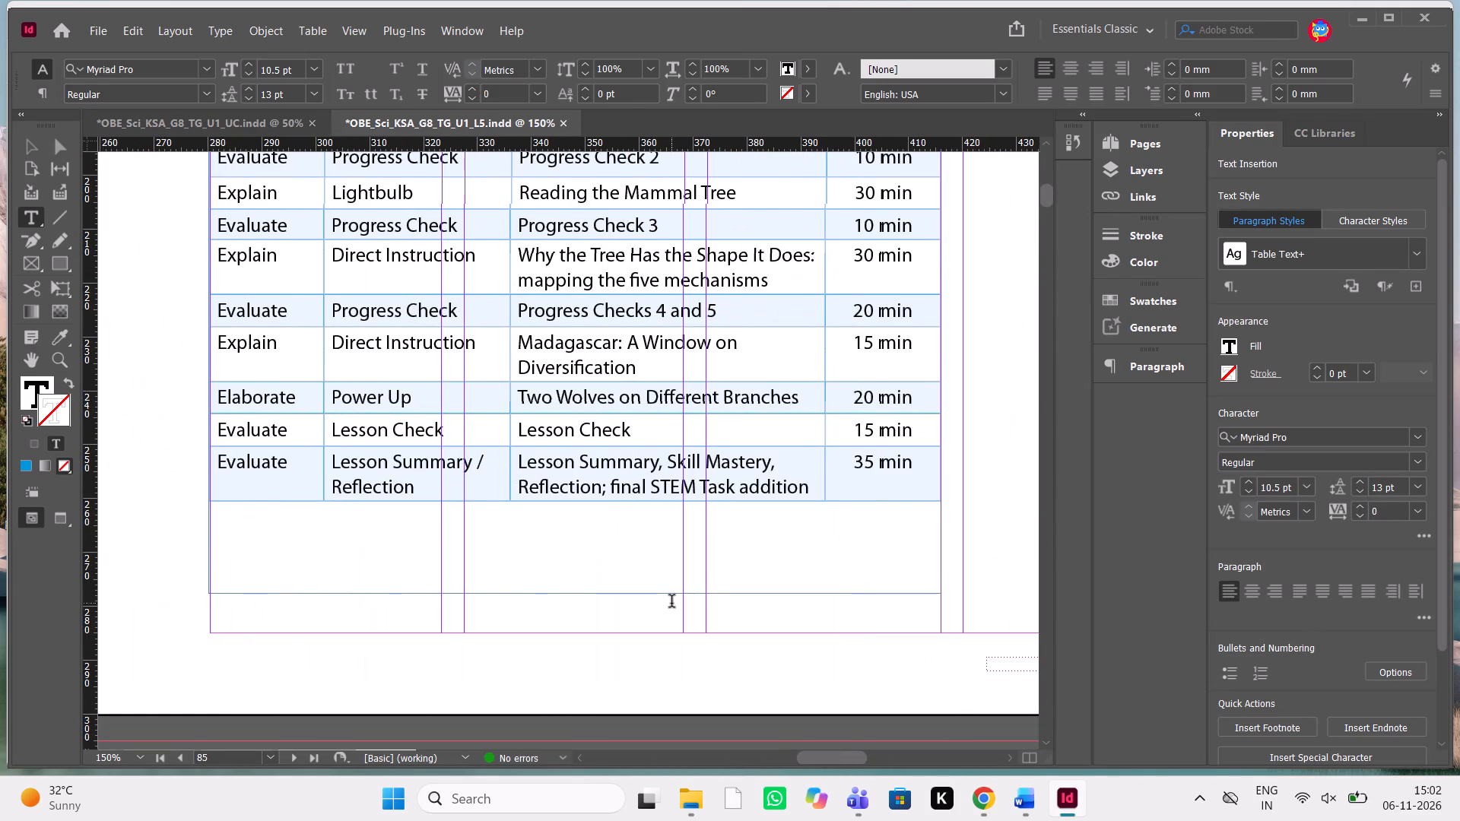
# Shorten the Lesson Pacing table frame to about 116.6 mm high, ending just below the Lesson Summary row.
pyautogui.press('Escape')
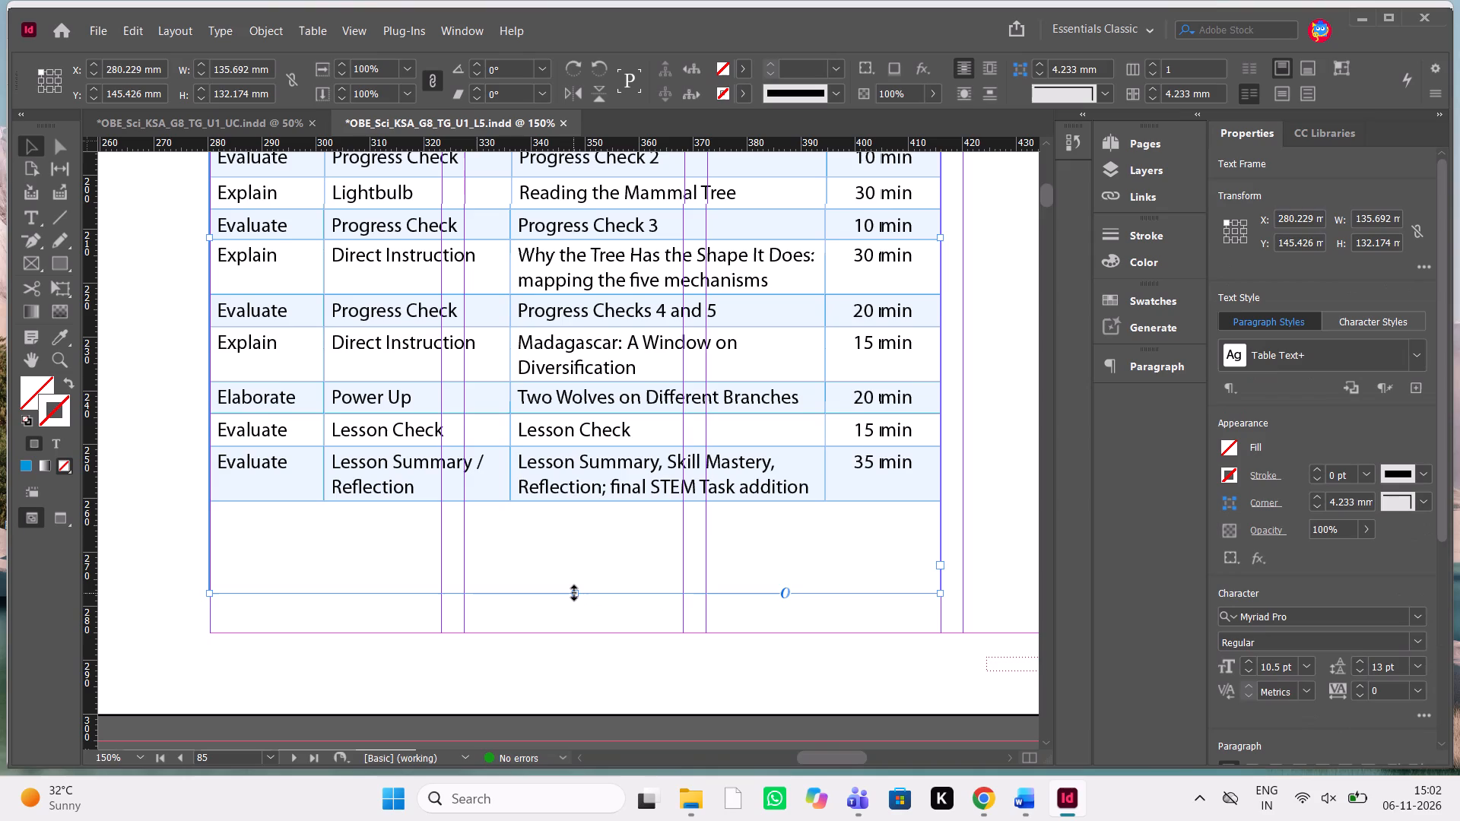
pyautogui.moveTo(574, 593); pyautogui.dragTo(630, 509)
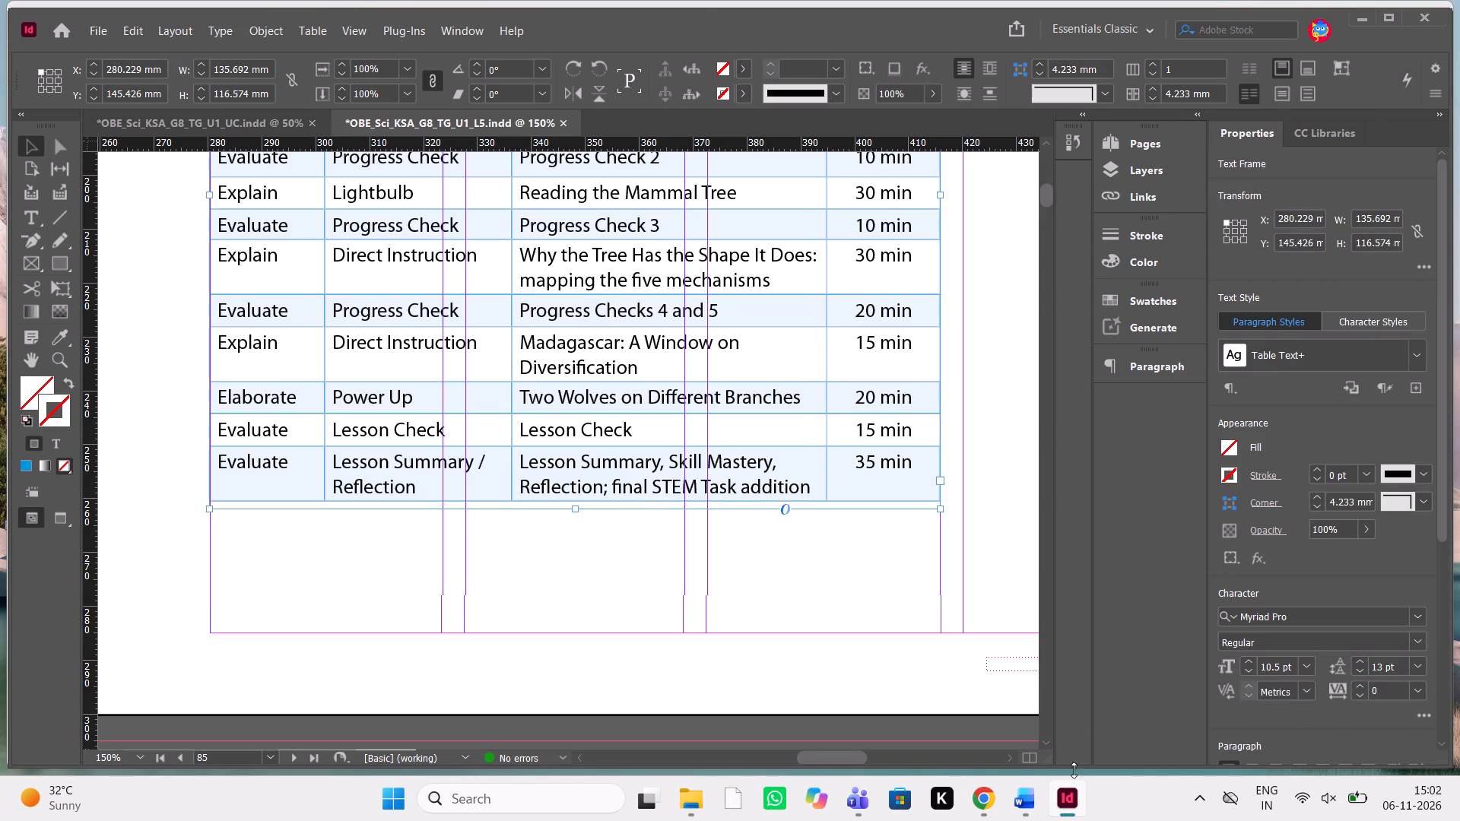
# In Word, copy the italic note below the pacing table that begins "Progress Checks 4 and 5 are allocated 20 minutes together".
pyautogui.click(1028, 812)
pyautogui.hscroll(1, 1154, 468)
pyautogui.hscroll(-1, 1154, 468)
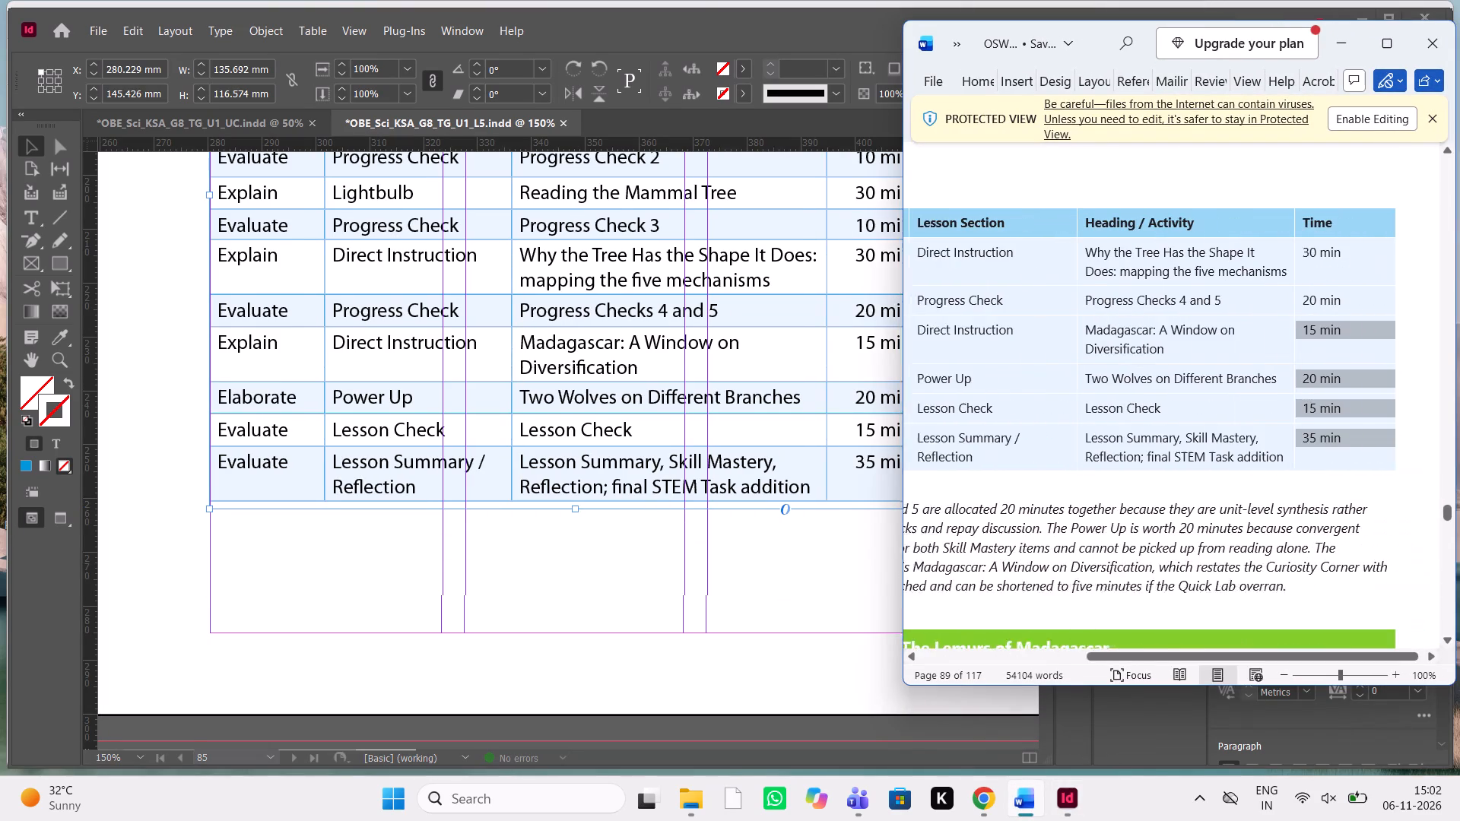
pyautogui.moveTo(1258, 583); pyautogui.dragTo(858, 475)
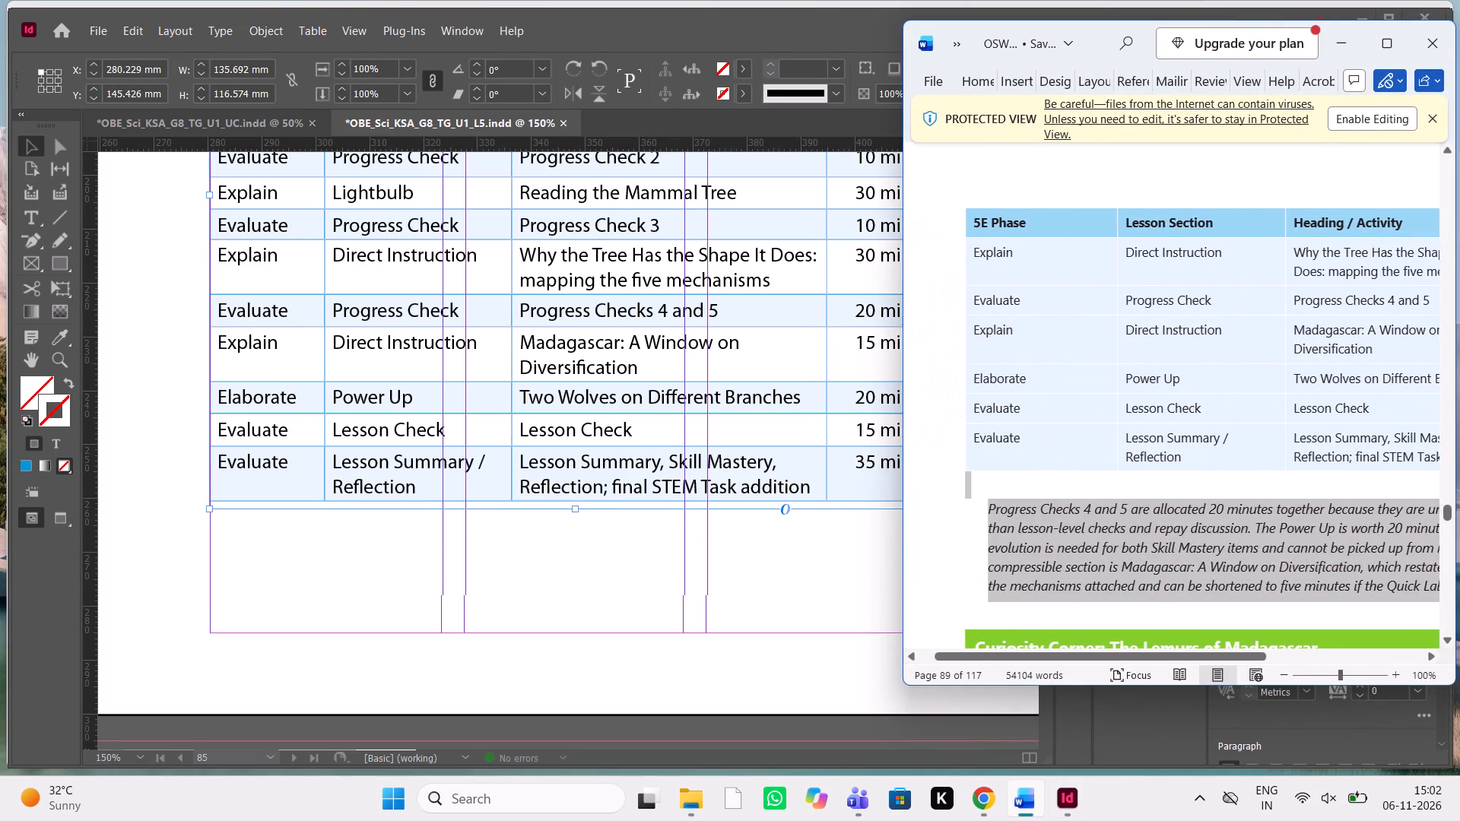
pyautogui.moveTo(858, 475); pyautogui.dragTo(976, 510)
pyautogui.hotkey('ctrl', 'c')
pyautogui.hotkey('ctrl', 'c')
pyautogui.hotkey('ctrl', 'c')
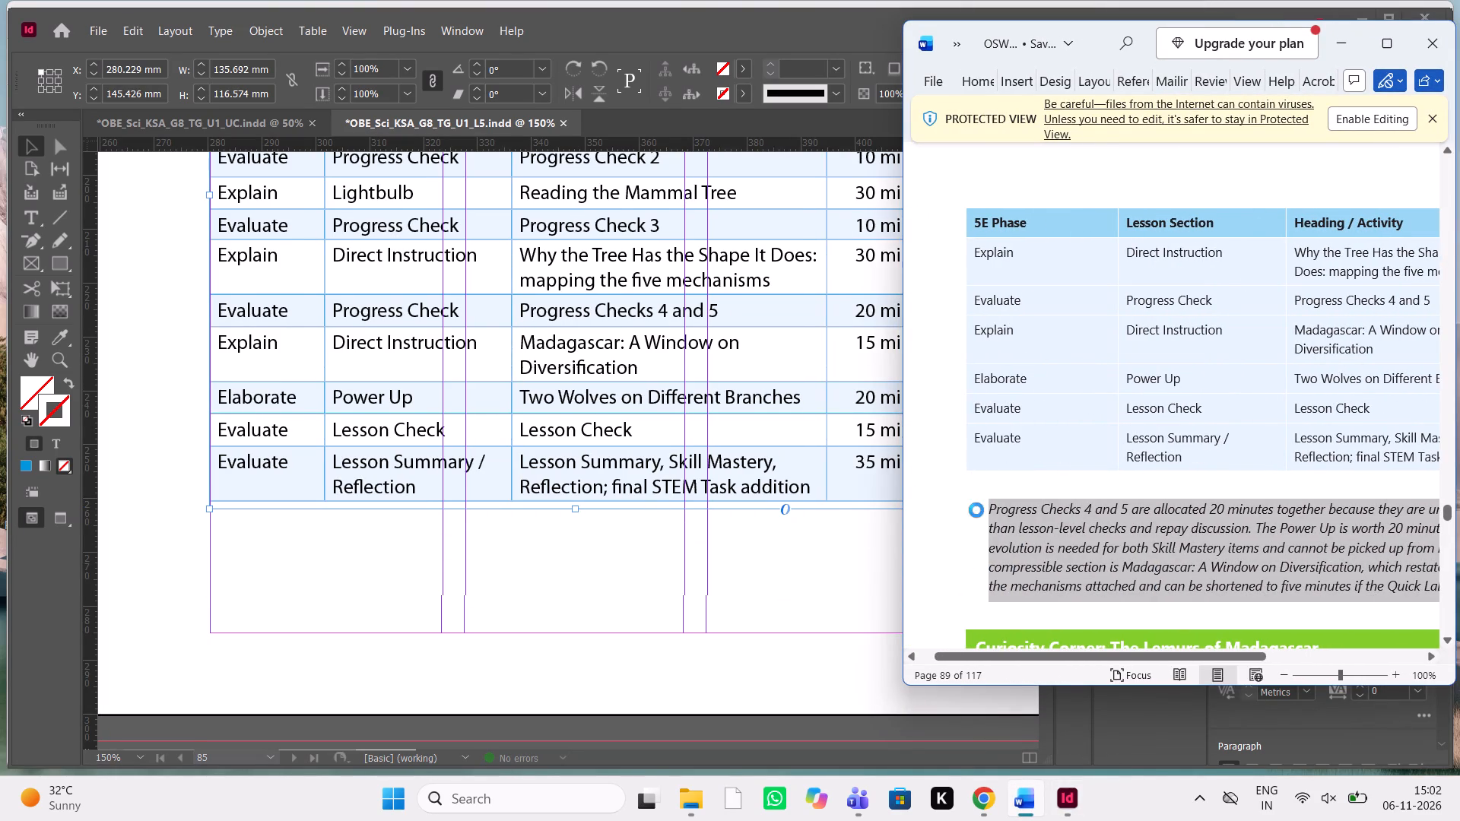
# In InDesign, replace the old italic pacing note on page 86 with the copied "Progress Checks 4 and 5" note.
pyautogui.scroll(-2, 569, 569)
pyautogui.hscroll(-2, 569, 569)
pyautogui.scroll(-2, 569, 569)
pyautogui.hscroll(-1, 597, 724)
pyautogui.scroll(-1, 597, 724)
pyautogui.doubleClick(697, 651)
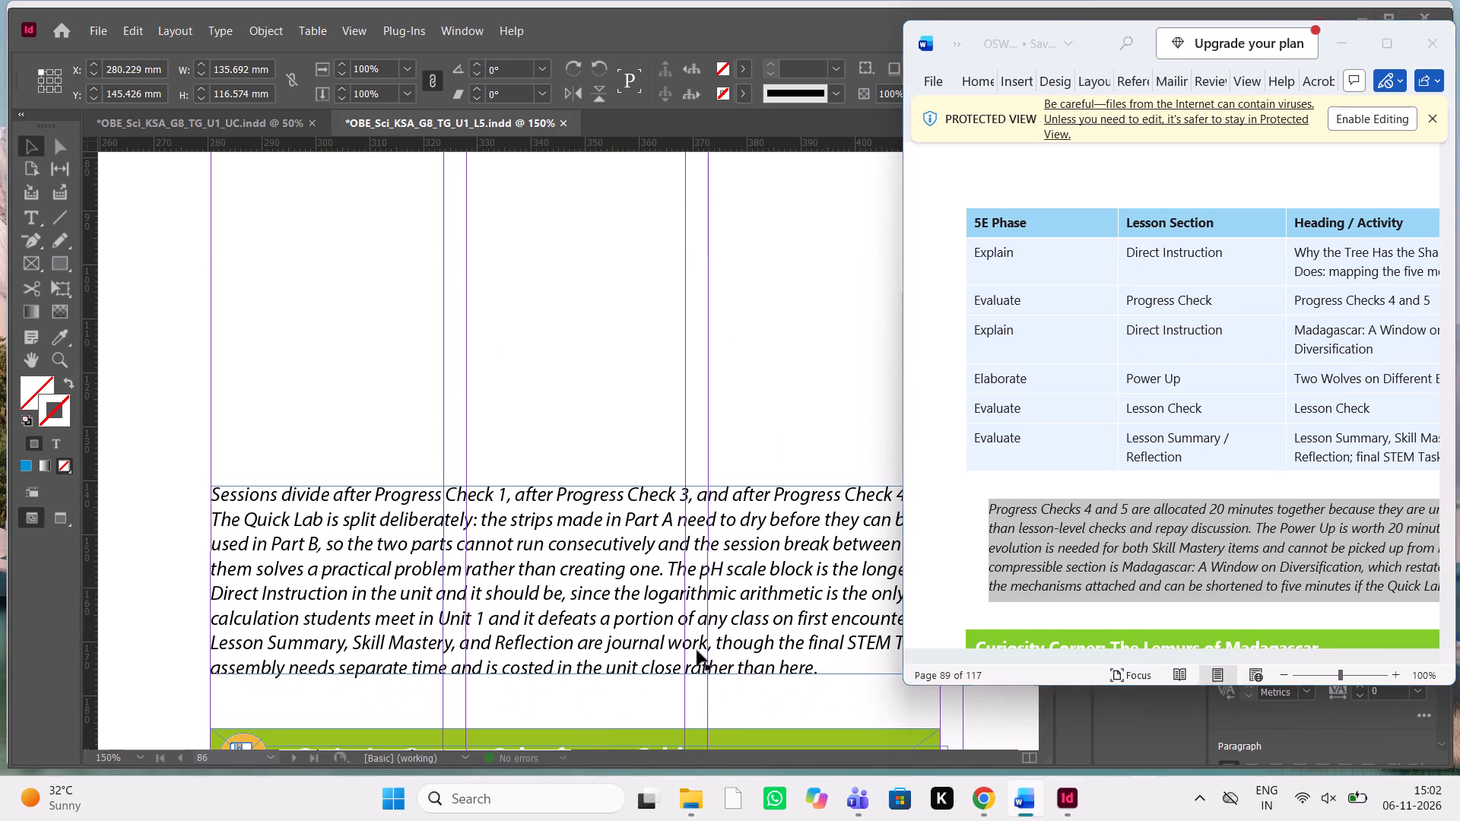
pyautogui.moveTo(830, 662); pyautogui.dragTo(171, 496)
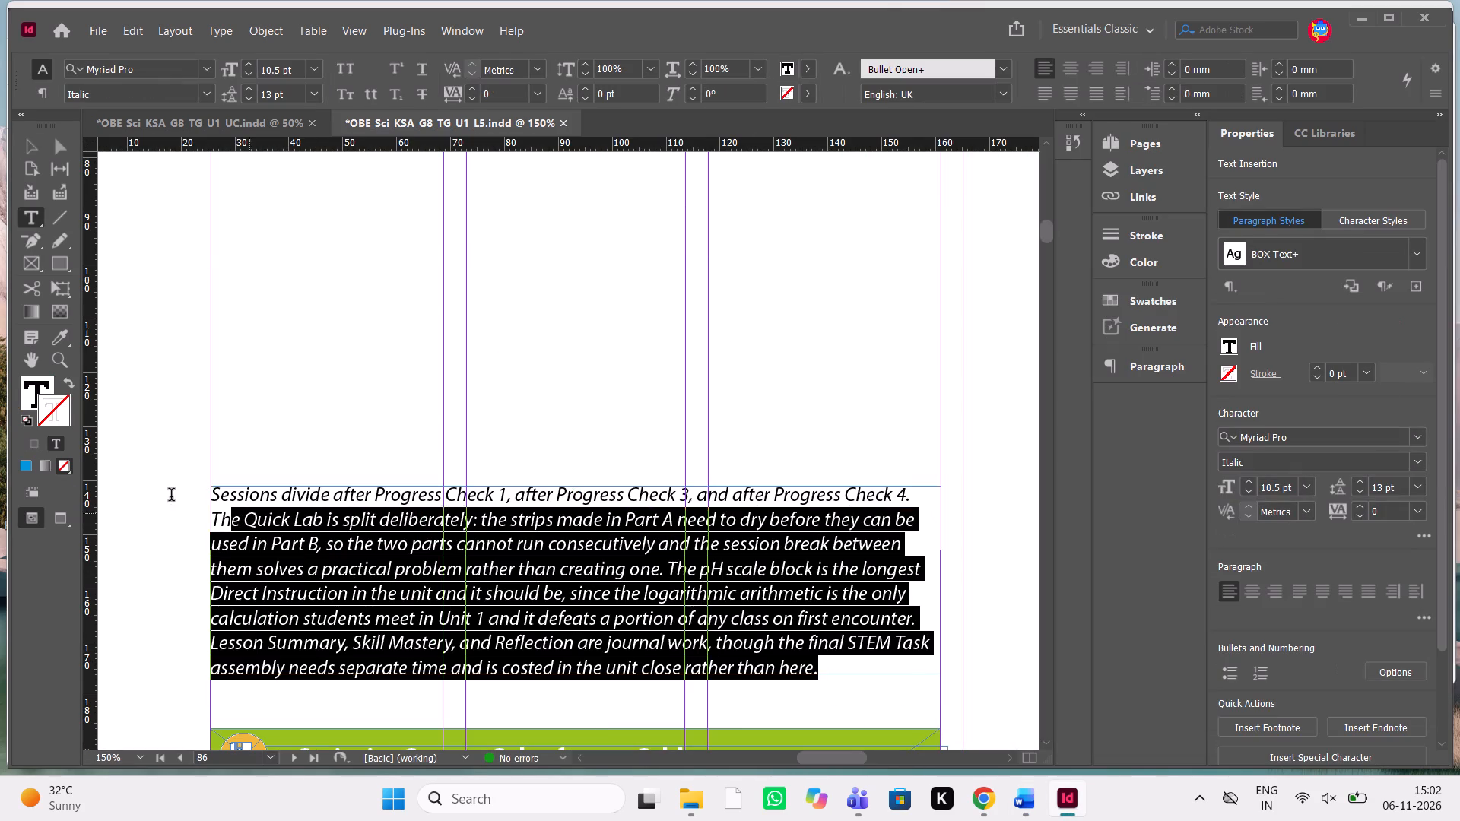
pyautogui.moveTo(171, 496); pyautogui.dragTo(146, 483)
pyautogui.hotkey('ctrl', 'v')
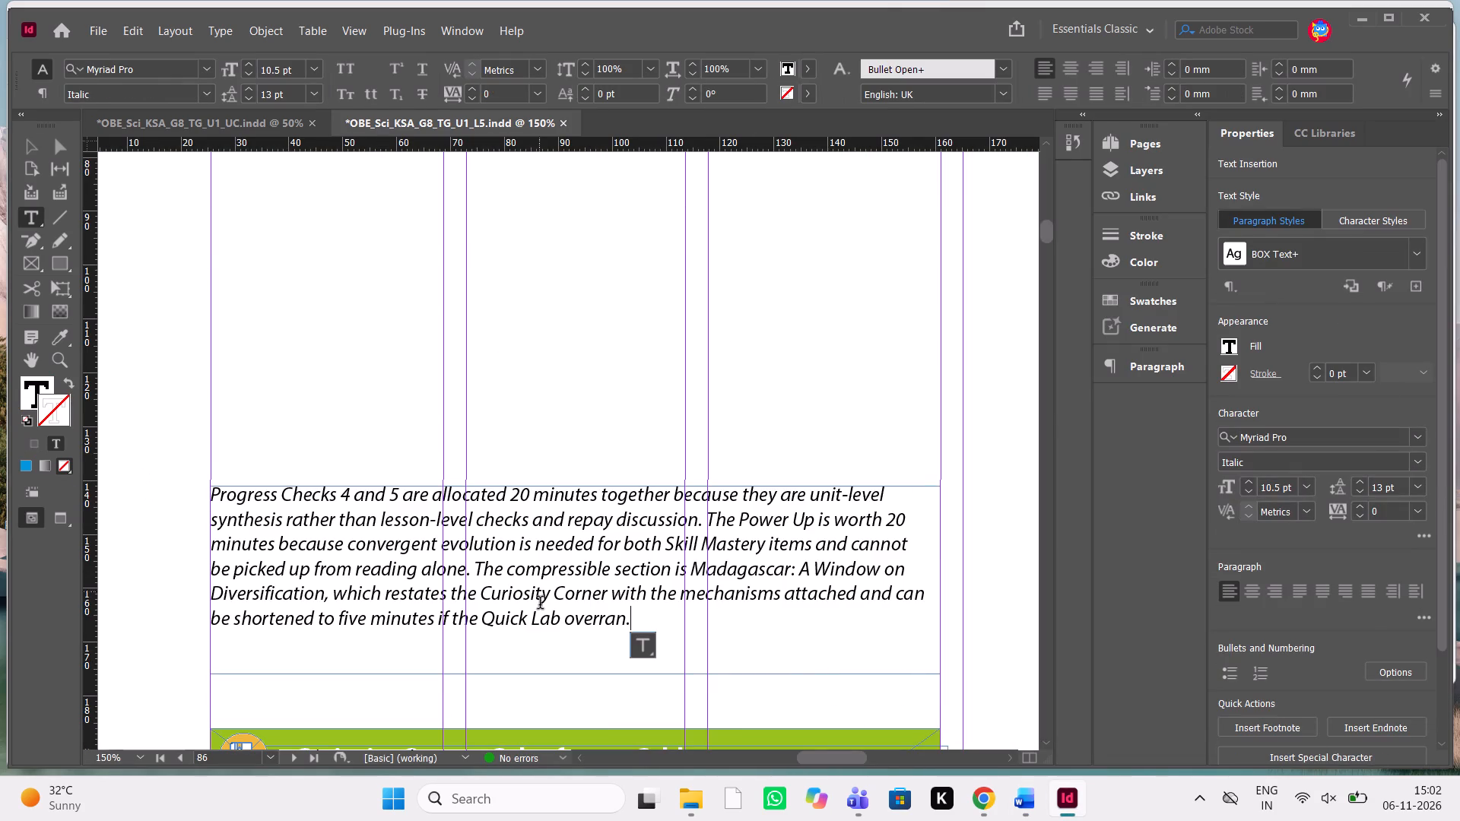
# Shorten the pacing note's text frame to about 27.3 mm high, ending just below its last line.
pyautogui.press('Escape')
pyautogui.moveTo(576, 676); pyautogui.dragTo(576, 674)
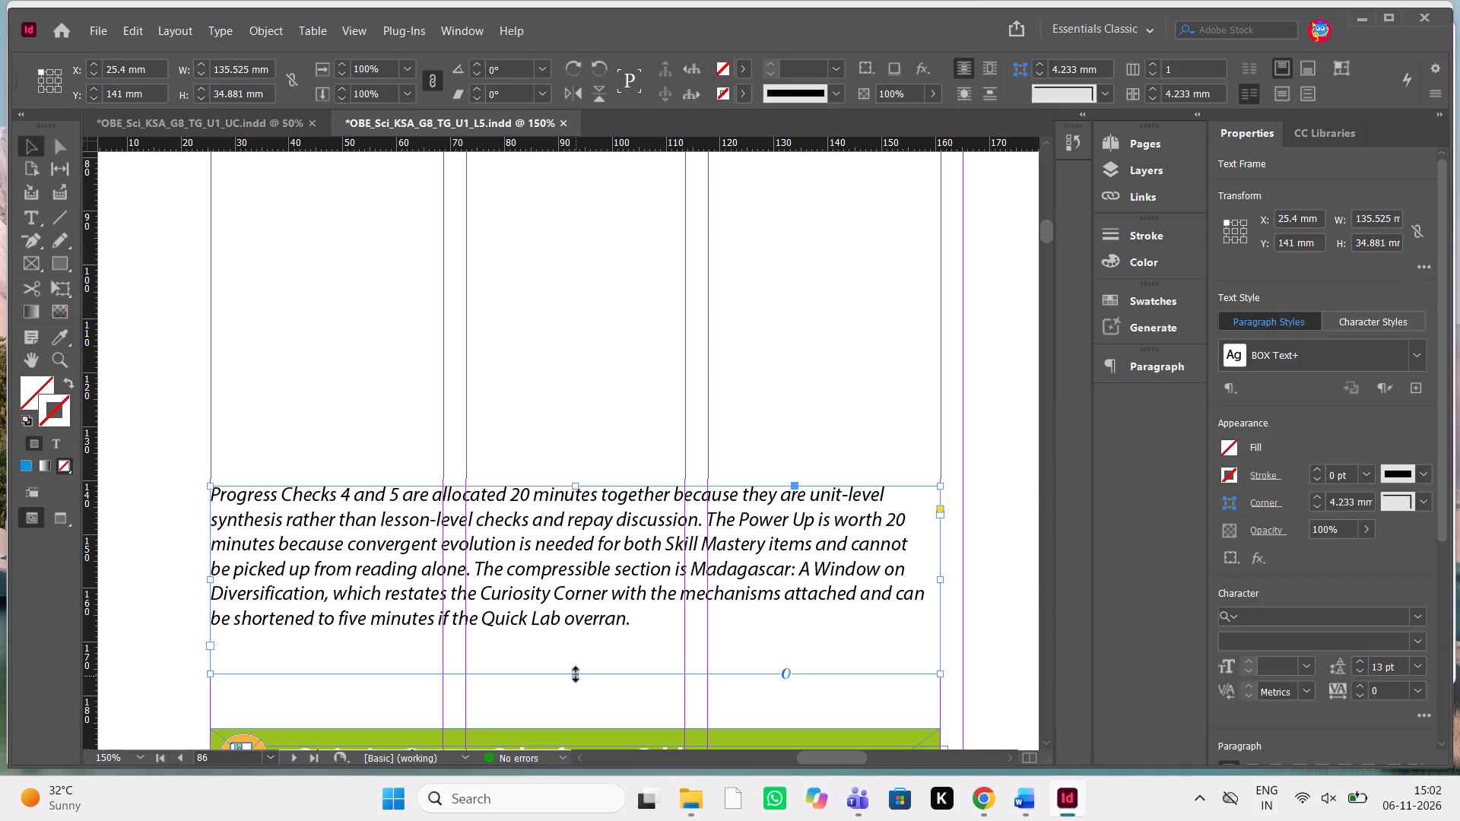
pyautogui.moveTo(576, 674); pyautogui.dragTo(641, 633)
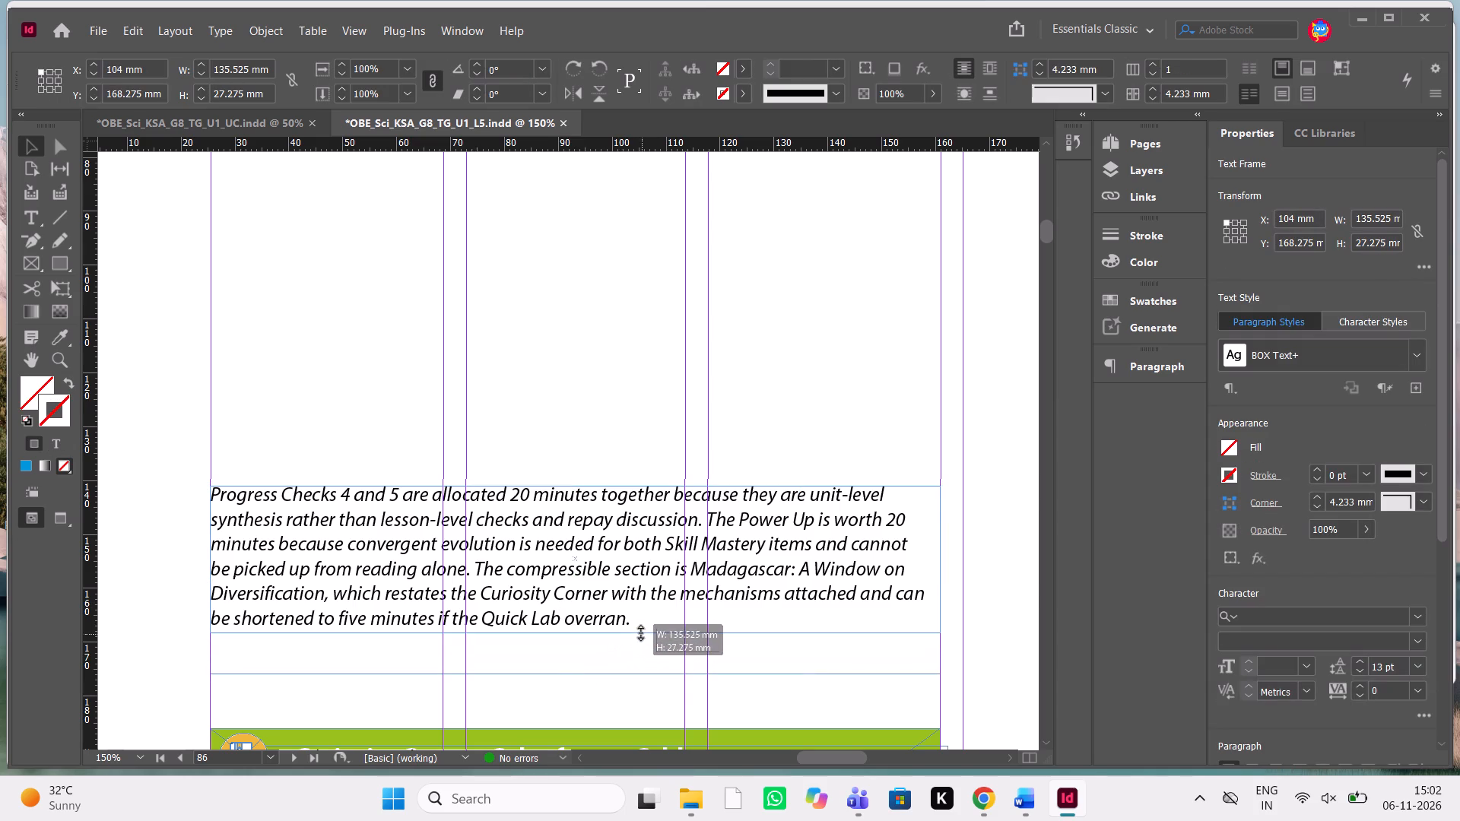
pyautogui.moveTo(641, 633); pyautogui.dragTo(636, 631)
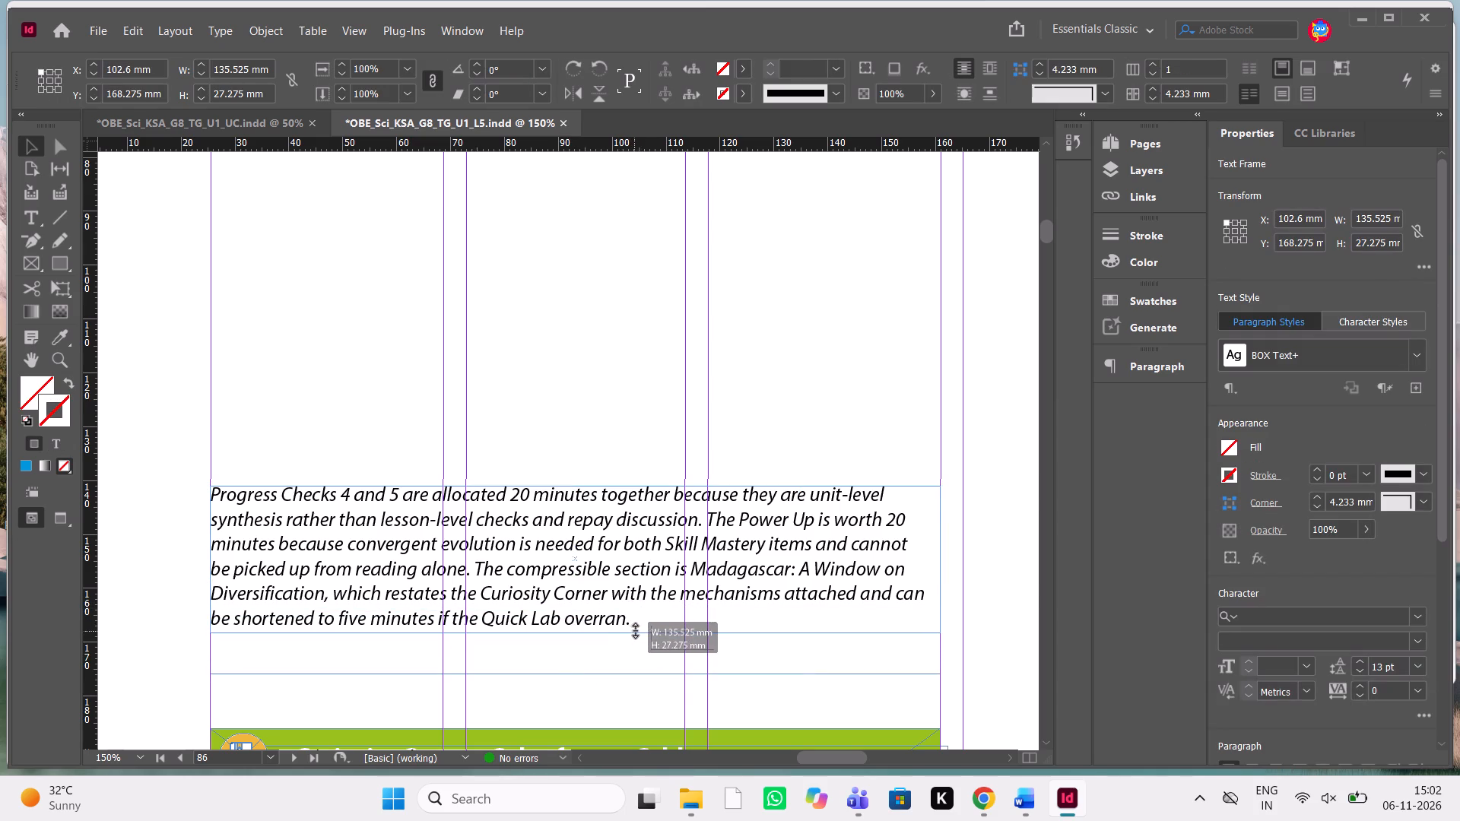
pyautogui.moveTo(636, 631); pyautogui.dragTo(635, 629)
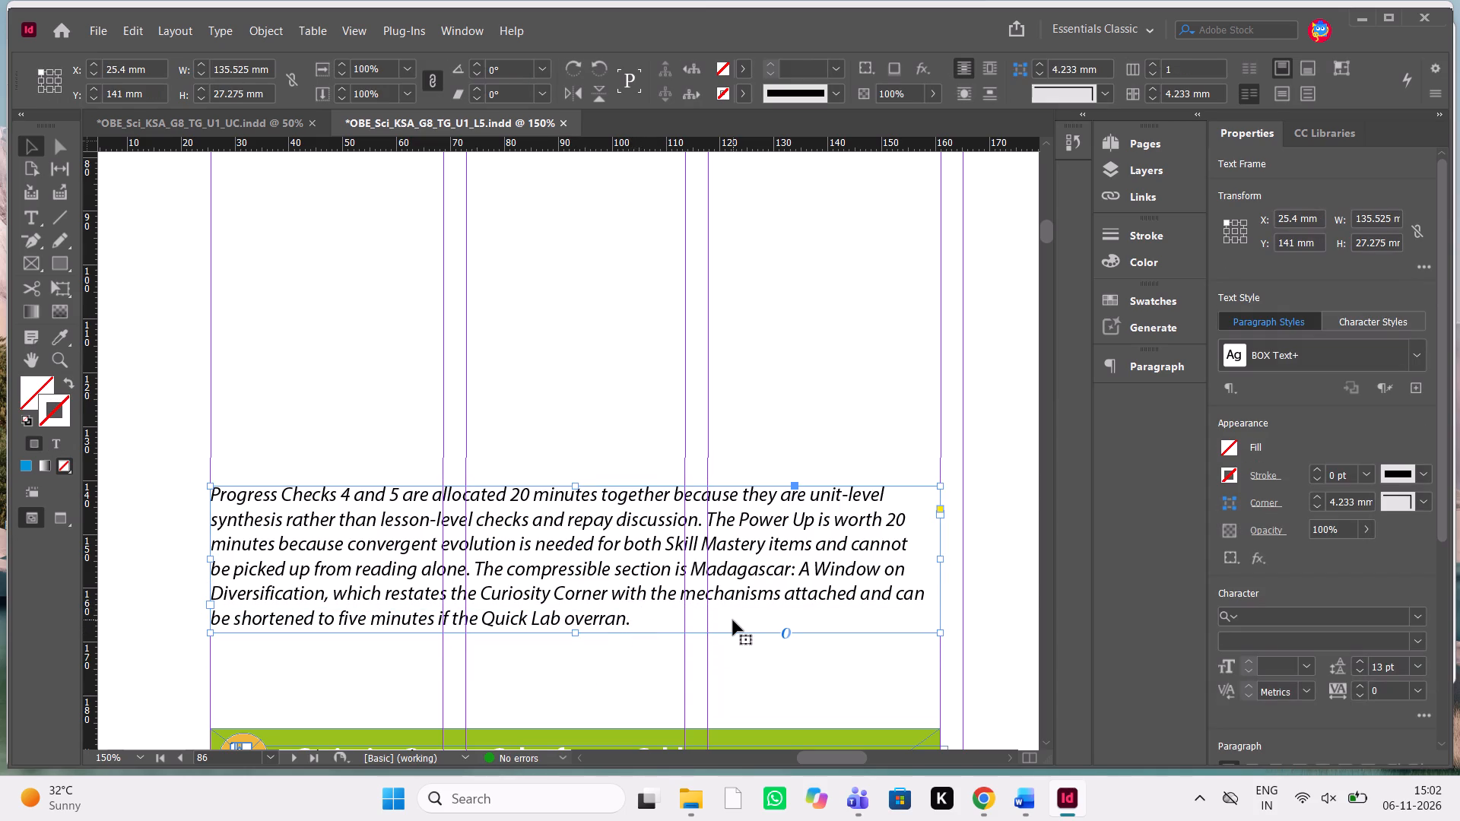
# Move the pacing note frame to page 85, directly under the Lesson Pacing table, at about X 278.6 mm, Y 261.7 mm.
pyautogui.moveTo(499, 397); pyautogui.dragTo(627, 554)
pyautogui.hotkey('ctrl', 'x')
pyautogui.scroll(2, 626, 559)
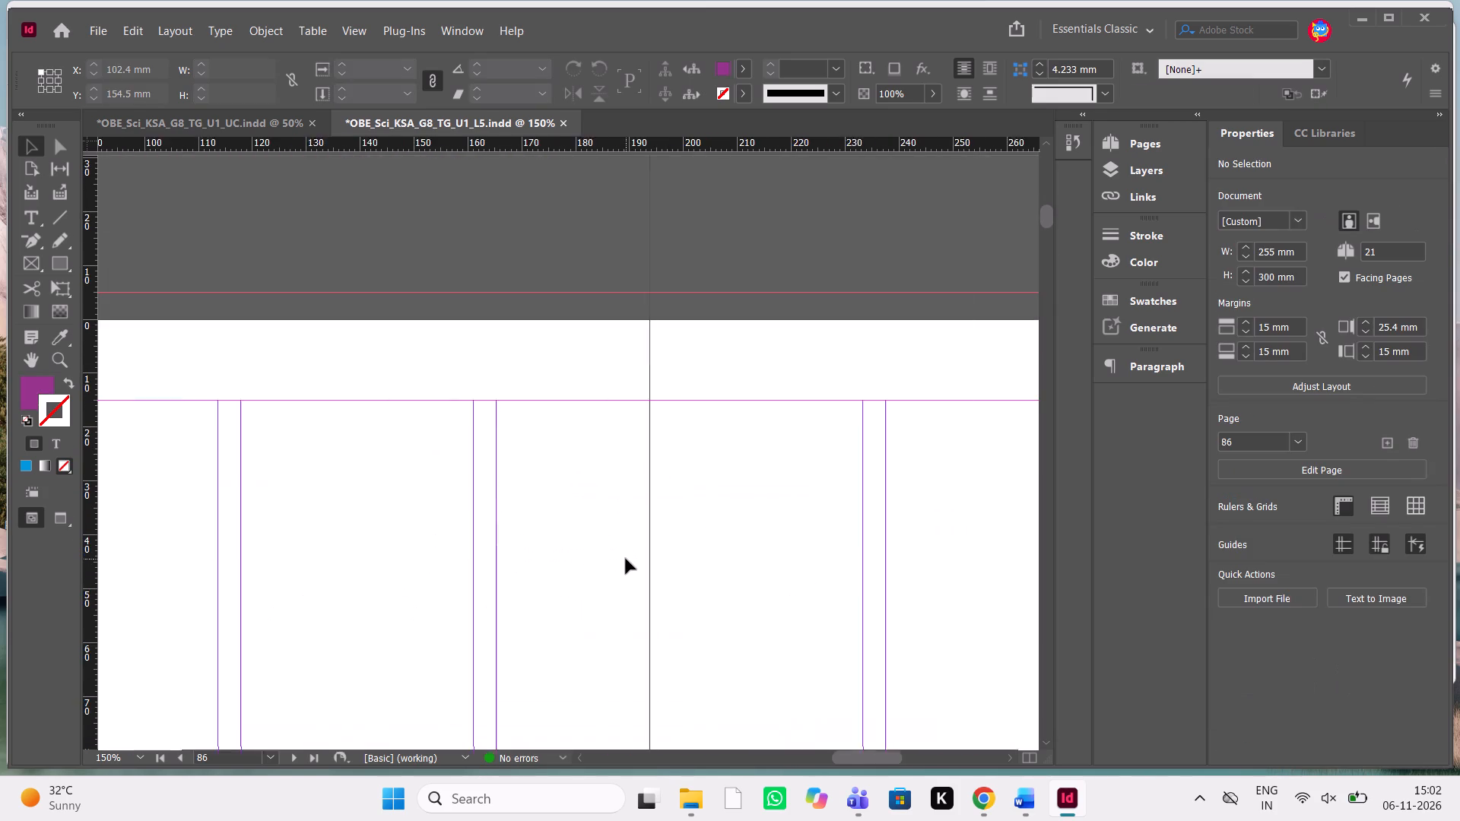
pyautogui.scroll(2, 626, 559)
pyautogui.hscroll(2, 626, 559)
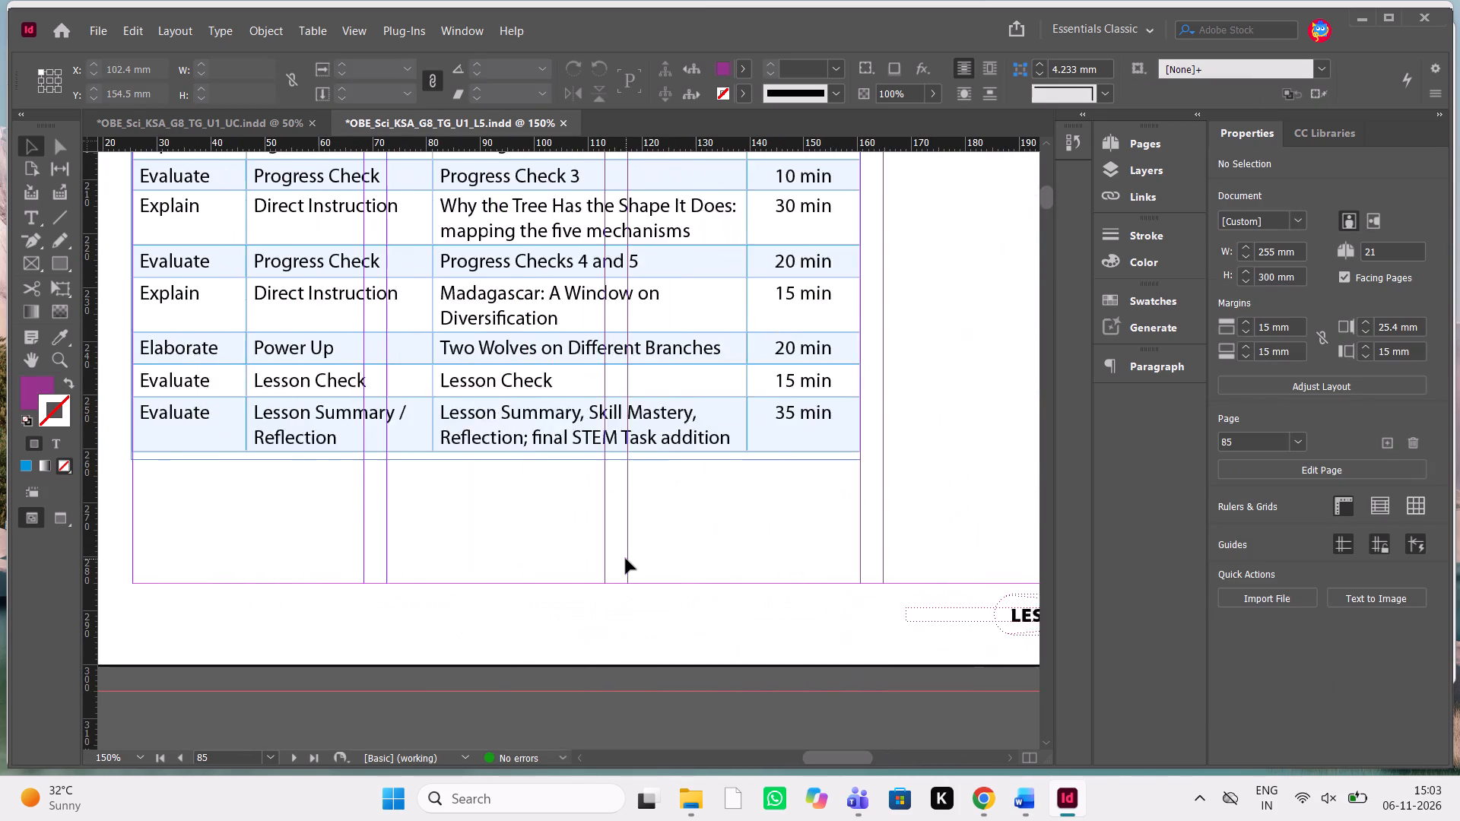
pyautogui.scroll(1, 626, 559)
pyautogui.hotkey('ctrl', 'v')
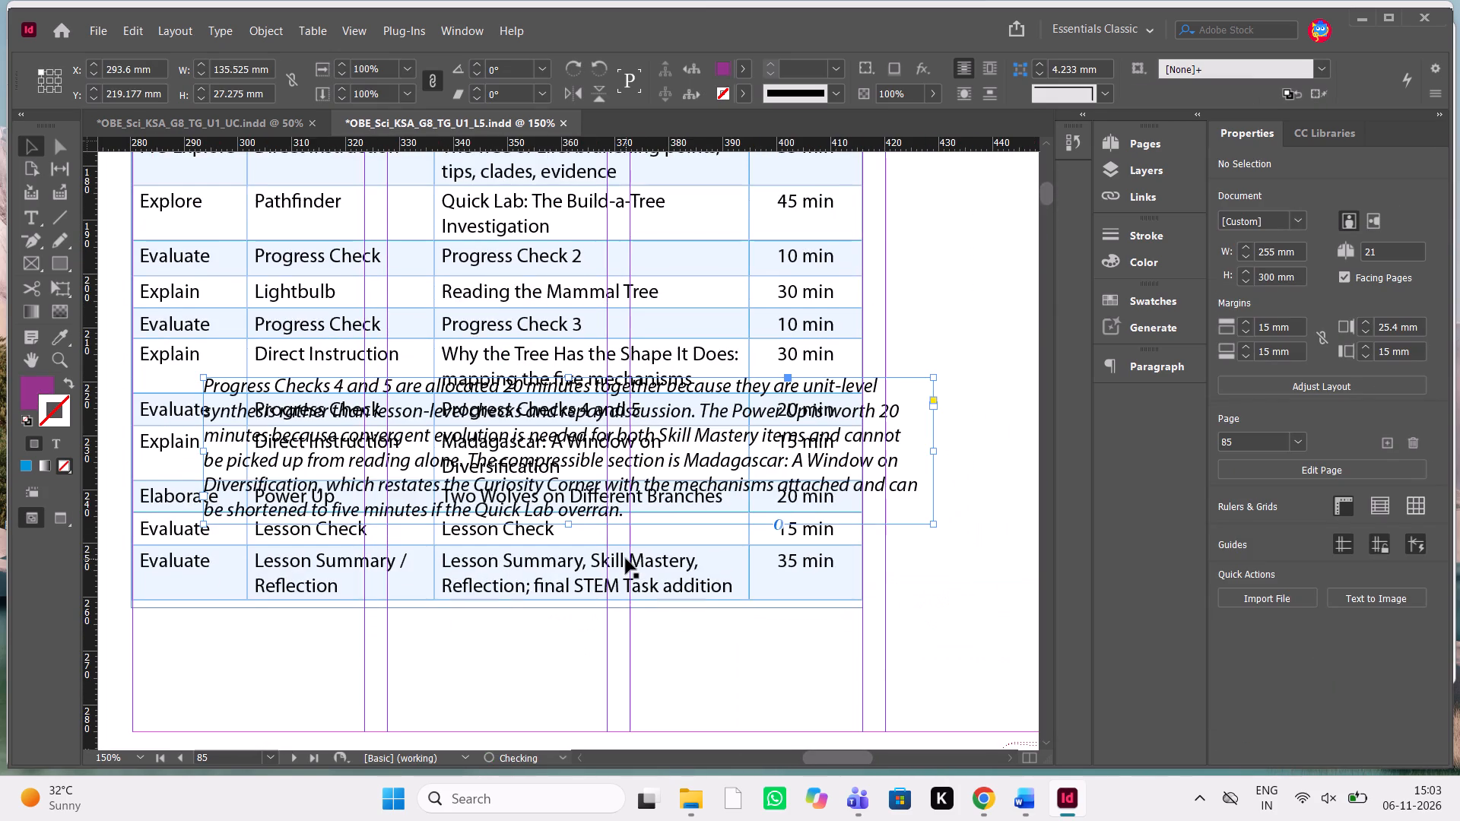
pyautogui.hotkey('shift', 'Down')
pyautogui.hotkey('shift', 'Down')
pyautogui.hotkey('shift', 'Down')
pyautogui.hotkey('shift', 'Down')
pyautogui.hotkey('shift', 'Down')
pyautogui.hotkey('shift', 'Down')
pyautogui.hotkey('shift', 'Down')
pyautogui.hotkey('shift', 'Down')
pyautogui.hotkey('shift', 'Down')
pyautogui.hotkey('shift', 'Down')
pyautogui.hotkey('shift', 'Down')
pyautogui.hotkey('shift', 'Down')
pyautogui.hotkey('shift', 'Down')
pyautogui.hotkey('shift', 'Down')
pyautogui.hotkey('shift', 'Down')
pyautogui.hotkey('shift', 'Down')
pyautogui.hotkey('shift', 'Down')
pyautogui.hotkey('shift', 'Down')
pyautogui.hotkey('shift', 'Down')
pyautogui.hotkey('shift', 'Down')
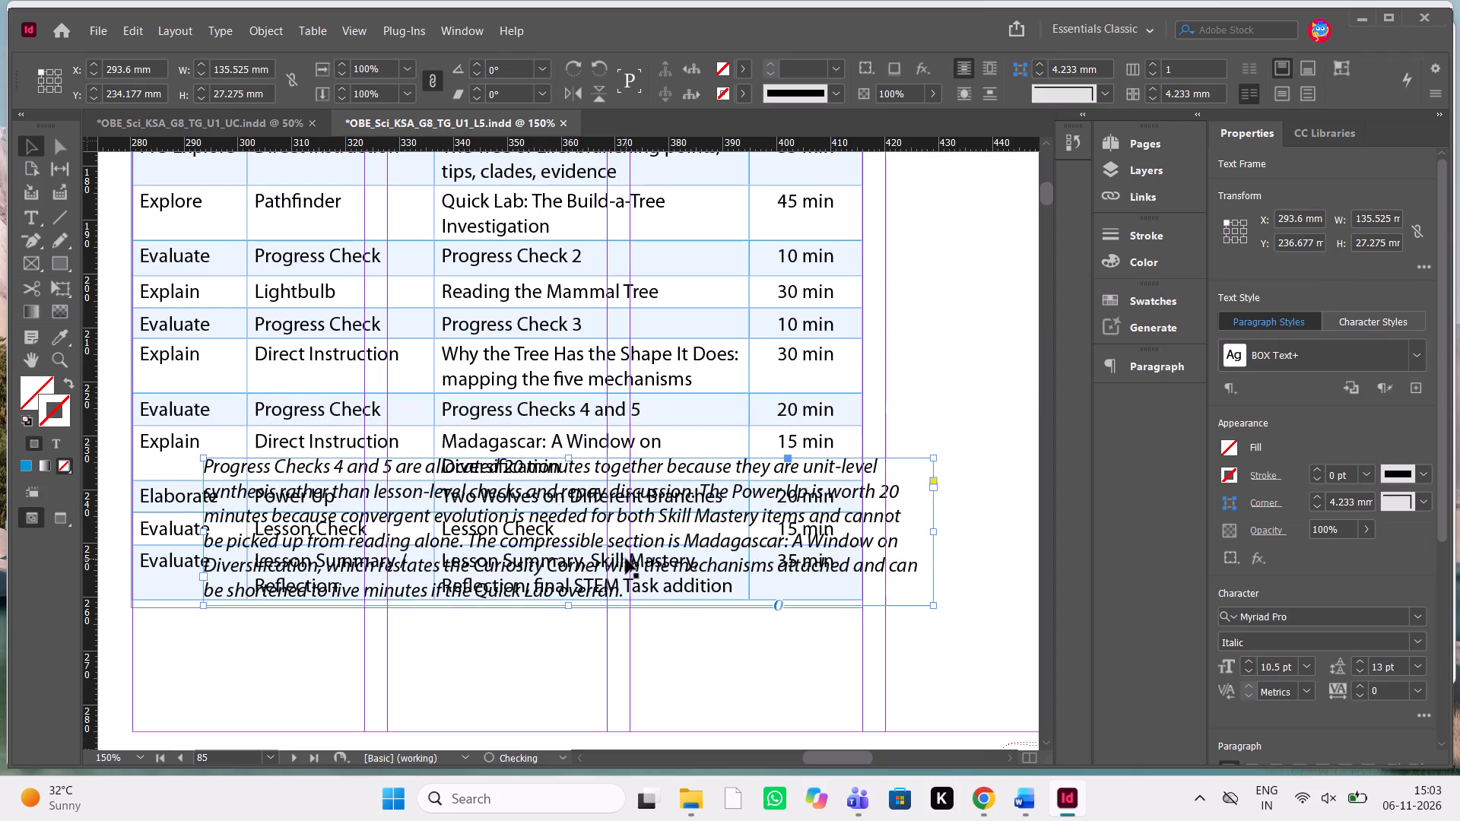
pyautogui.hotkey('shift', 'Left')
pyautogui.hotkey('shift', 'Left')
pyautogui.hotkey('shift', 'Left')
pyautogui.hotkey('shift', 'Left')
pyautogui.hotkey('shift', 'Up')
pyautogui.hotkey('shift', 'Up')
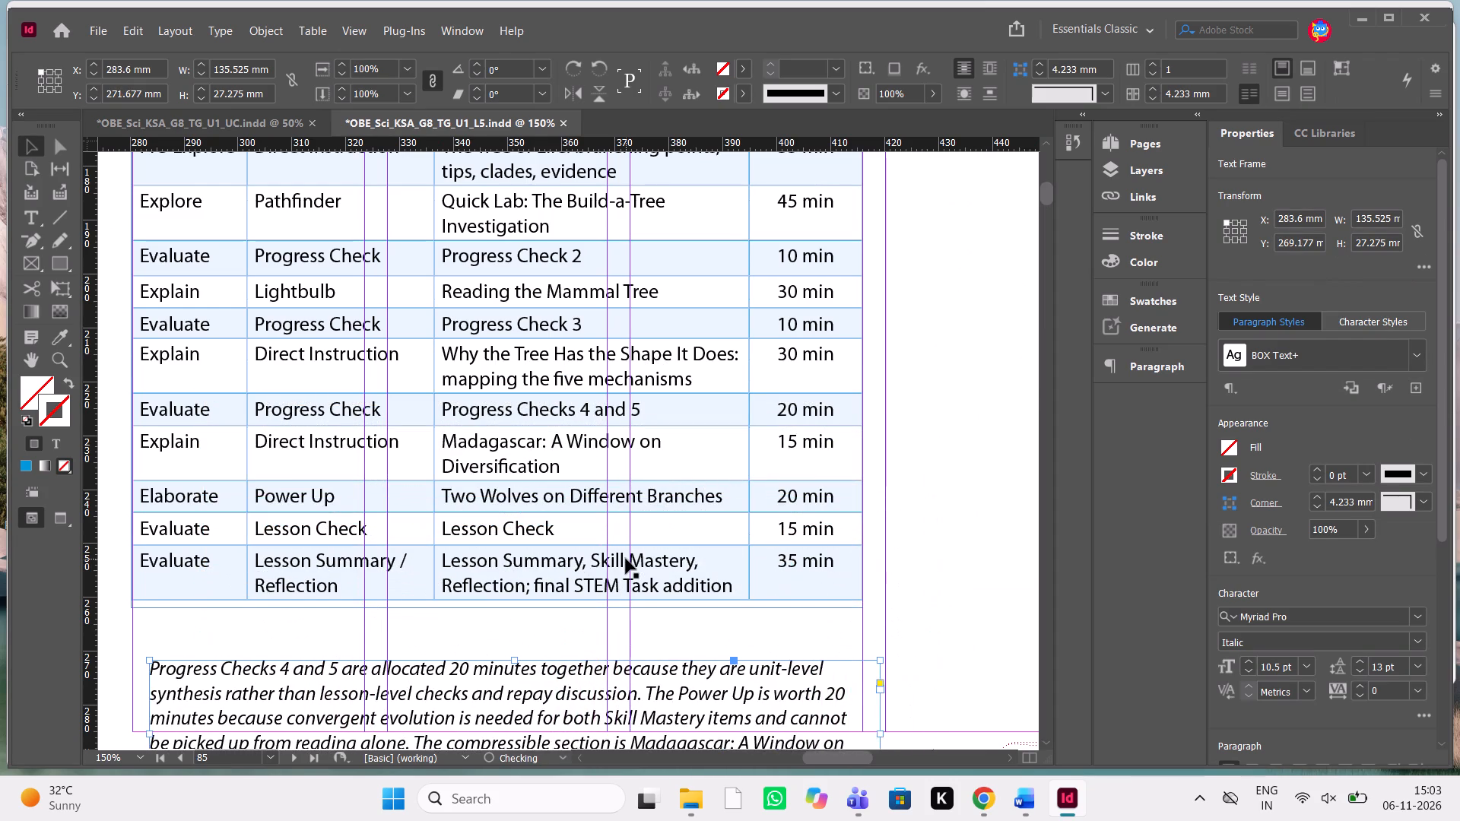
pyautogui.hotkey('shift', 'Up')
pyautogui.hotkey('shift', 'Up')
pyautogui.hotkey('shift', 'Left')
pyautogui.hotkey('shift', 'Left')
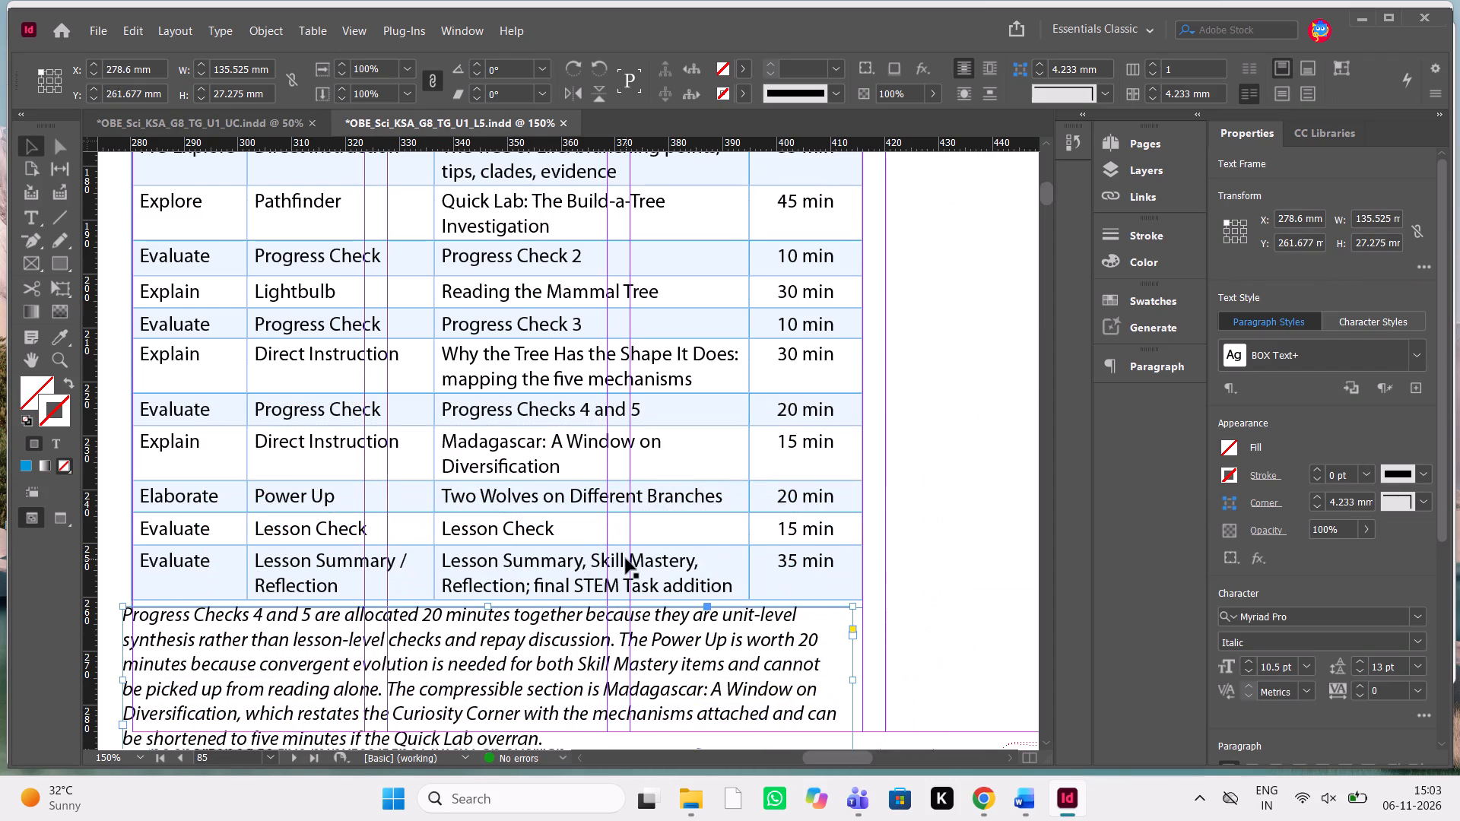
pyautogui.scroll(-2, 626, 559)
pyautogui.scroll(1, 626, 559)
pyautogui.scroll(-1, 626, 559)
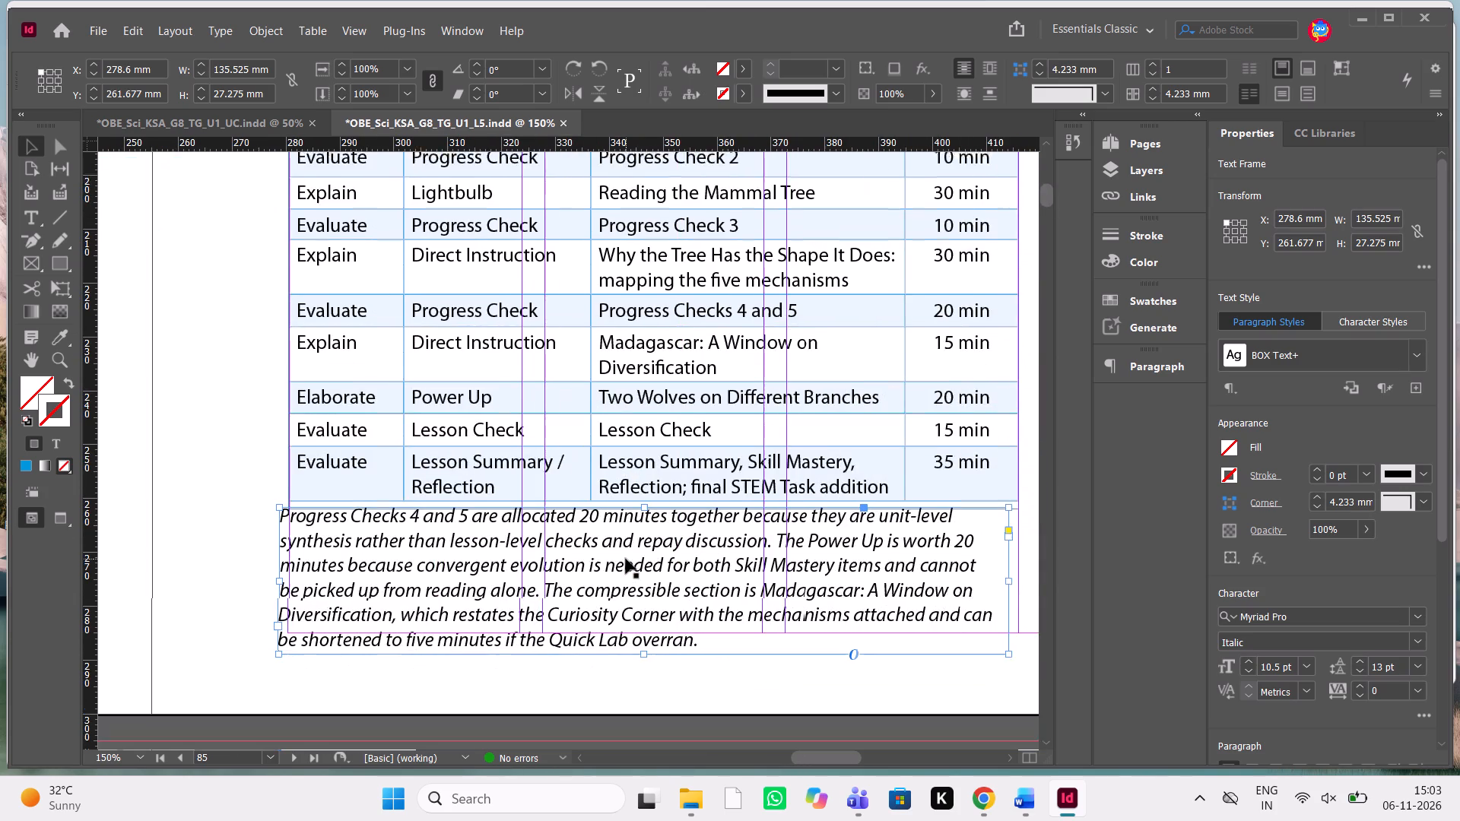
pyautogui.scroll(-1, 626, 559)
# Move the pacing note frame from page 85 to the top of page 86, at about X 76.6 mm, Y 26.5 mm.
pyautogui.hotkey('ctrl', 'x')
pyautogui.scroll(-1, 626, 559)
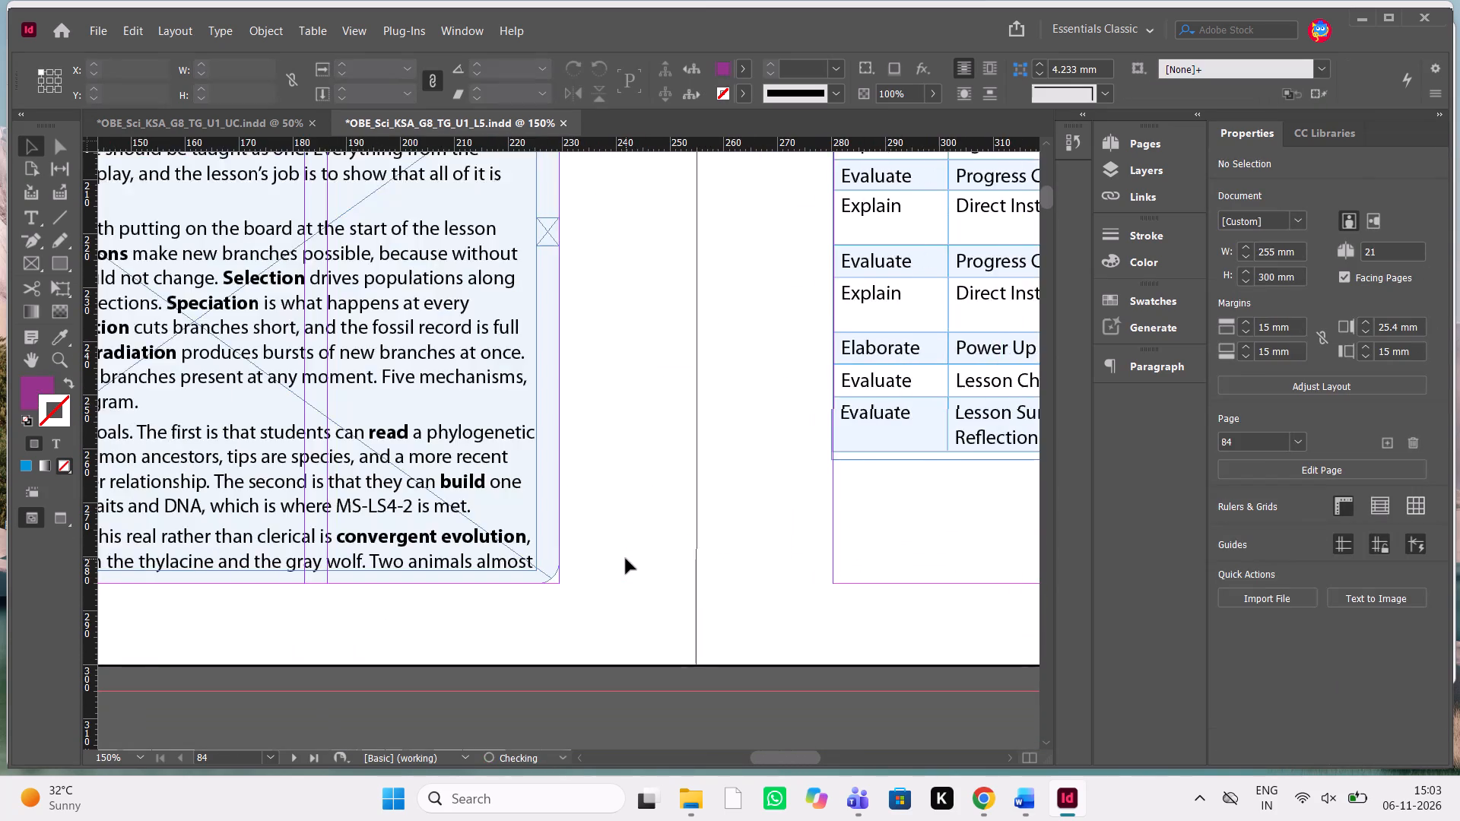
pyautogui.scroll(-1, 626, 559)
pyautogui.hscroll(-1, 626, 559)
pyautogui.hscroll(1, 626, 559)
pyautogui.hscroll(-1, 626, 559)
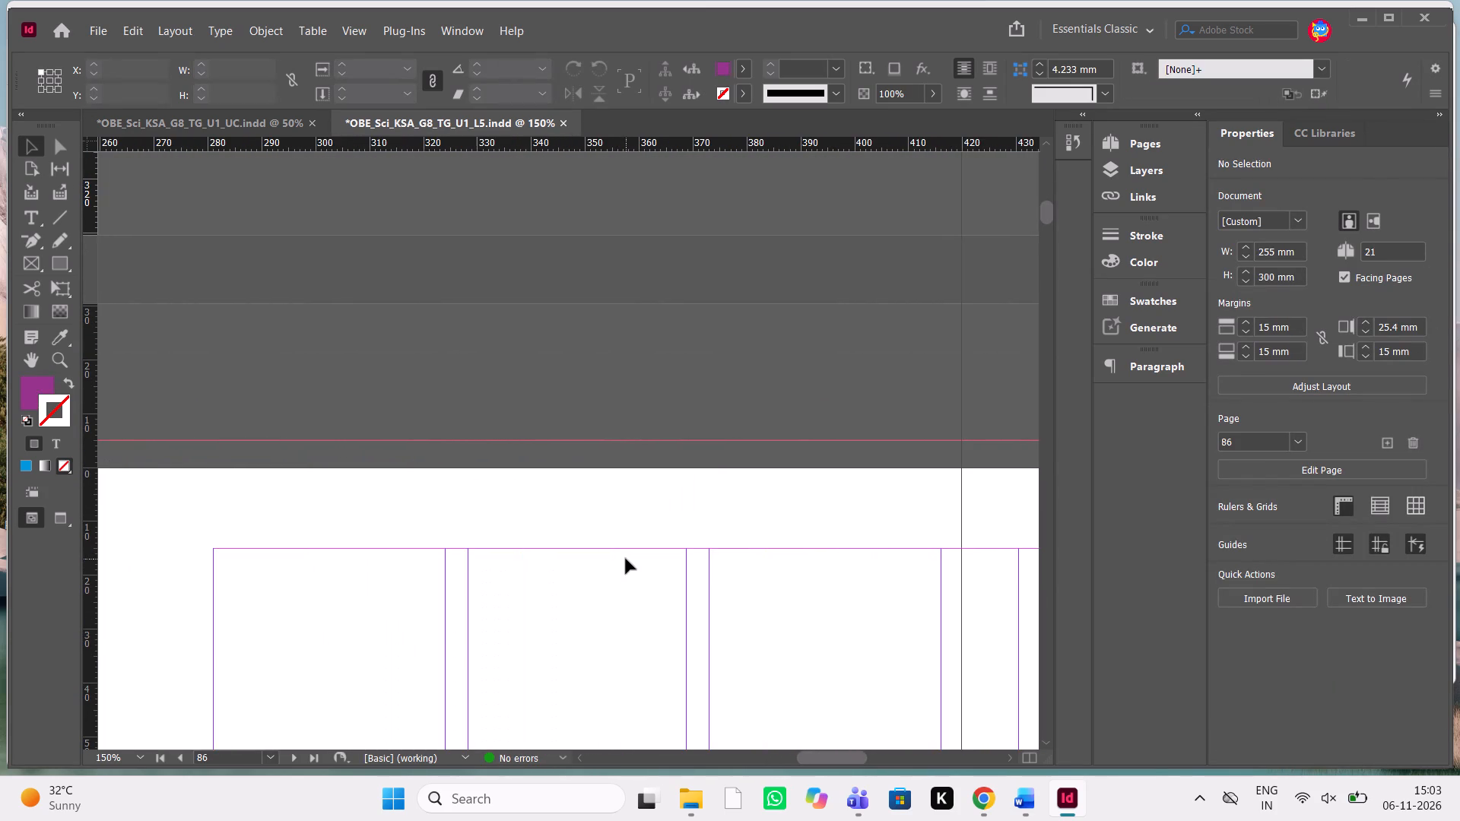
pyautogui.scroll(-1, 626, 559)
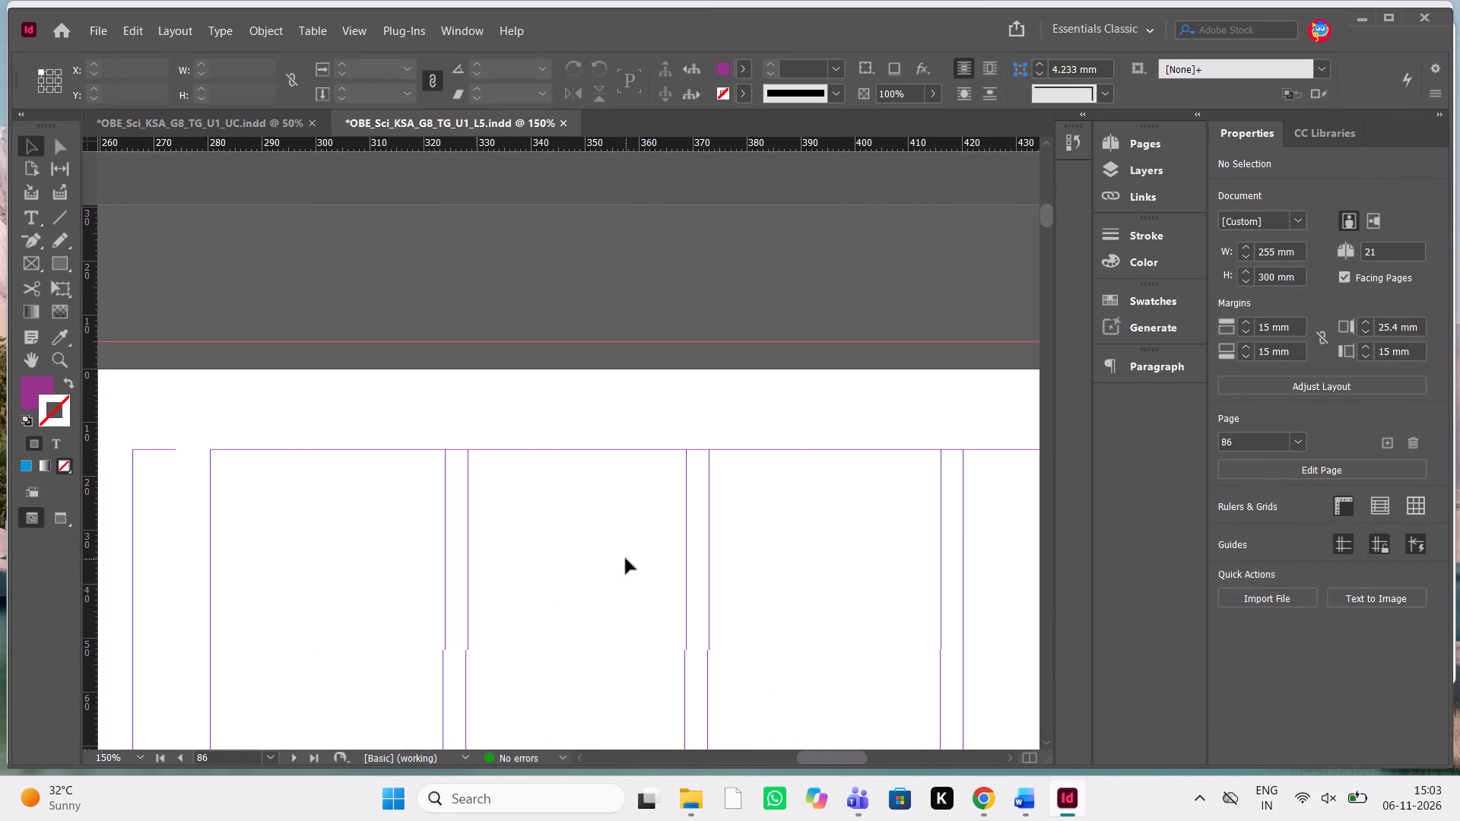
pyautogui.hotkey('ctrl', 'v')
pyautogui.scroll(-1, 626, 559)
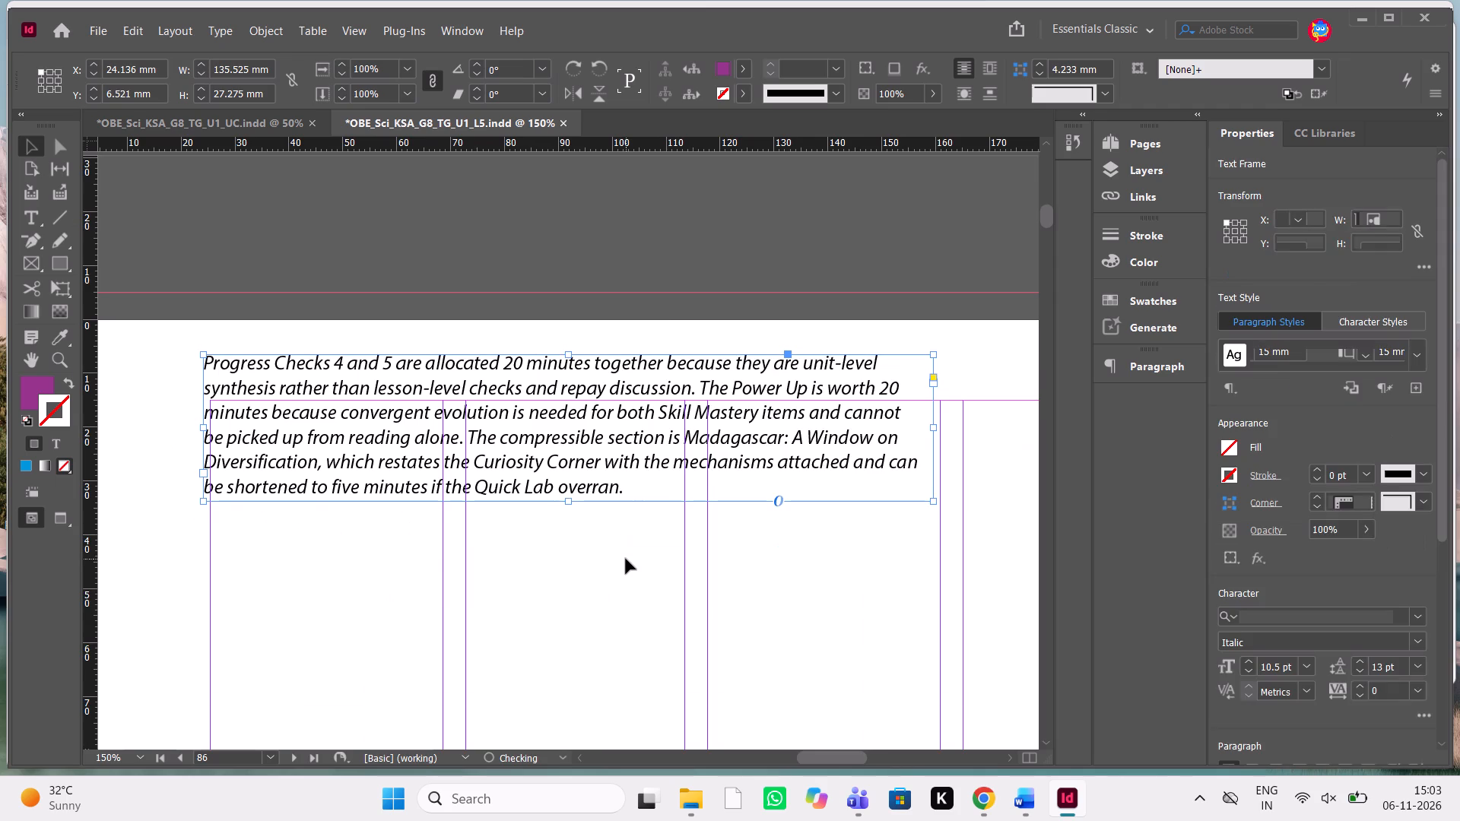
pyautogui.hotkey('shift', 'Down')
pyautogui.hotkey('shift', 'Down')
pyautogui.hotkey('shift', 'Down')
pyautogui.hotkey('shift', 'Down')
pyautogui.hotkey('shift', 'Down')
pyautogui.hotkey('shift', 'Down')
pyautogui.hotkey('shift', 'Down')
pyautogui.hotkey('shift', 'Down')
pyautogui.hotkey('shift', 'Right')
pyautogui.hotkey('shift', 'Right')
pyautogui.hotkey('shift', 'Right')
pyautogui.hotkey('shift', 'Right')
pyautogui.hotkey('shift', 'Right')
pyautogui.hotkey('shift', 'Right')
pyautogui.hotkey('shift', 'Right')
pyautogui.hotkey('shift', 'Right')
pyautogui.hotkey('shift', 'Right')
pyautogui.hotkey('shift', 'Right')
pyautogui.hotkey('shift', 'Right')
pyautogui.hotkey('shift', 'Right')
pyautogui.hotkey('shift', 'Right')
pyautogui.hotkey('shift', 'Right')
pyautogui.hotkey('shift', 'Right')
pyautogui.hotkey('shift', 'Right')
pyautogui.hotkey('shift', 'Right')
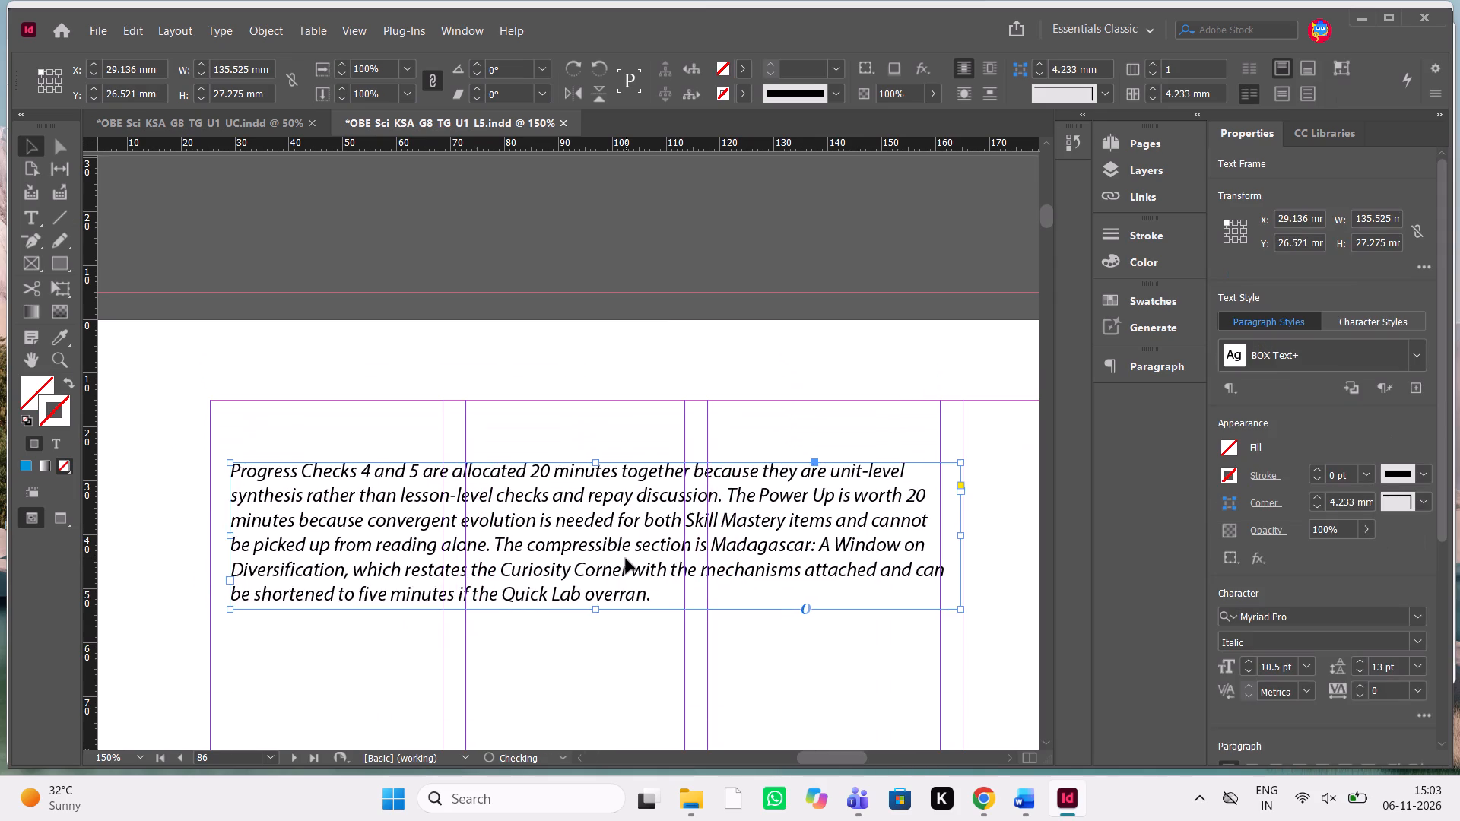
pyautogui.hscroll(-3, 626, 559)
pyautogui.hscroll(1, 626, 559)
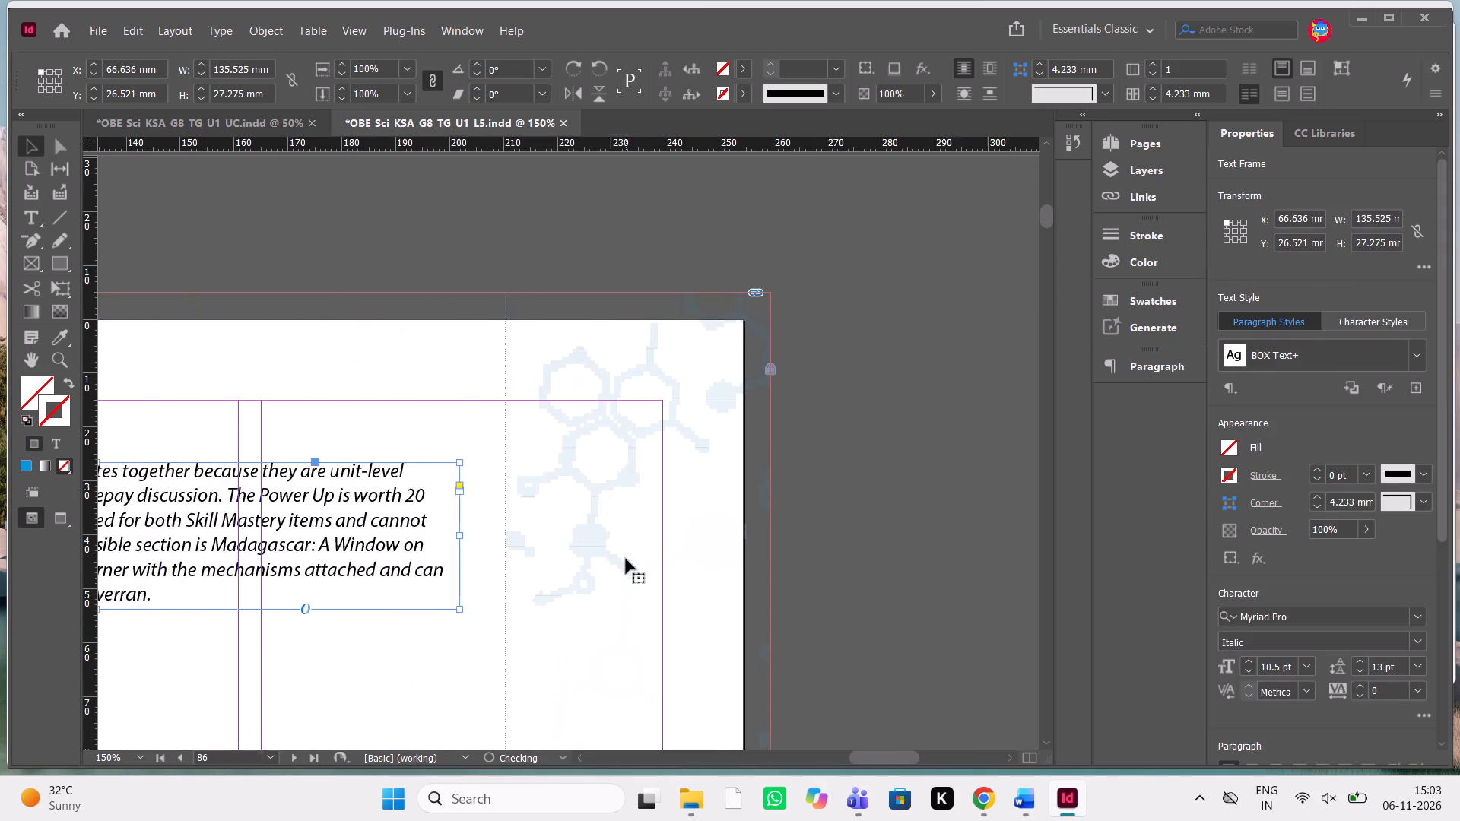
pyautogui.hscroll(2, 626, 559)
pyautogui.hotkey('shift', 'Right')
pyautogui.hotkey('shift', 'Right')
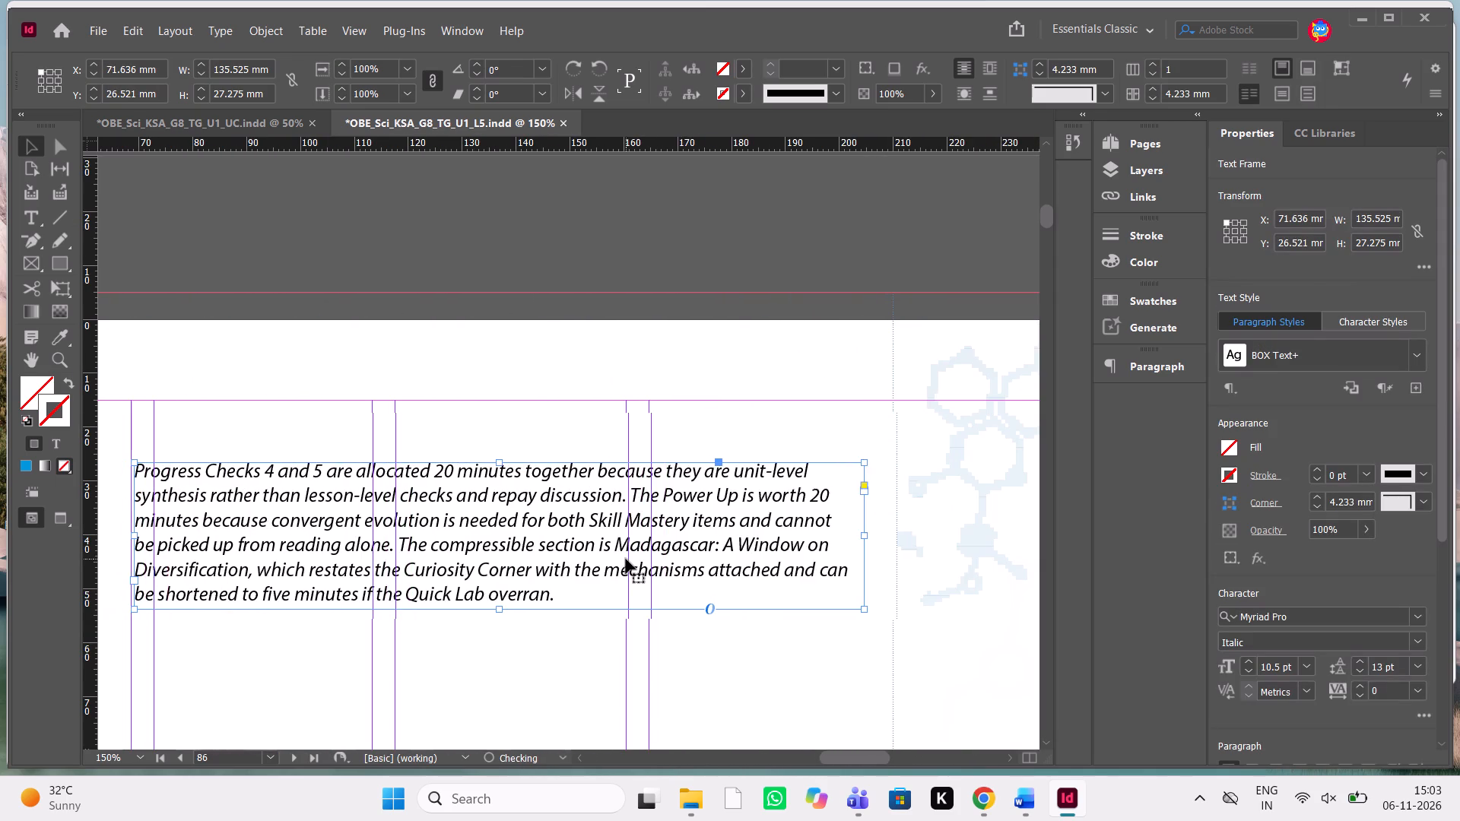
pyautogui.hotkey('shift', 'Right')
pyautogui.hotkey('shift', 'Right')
# Check the pacing note's placement on page 86 against the Curiosity Corner section below and the pacing table on page 85.
pyautogui.hscroll(-1, 626, 559)
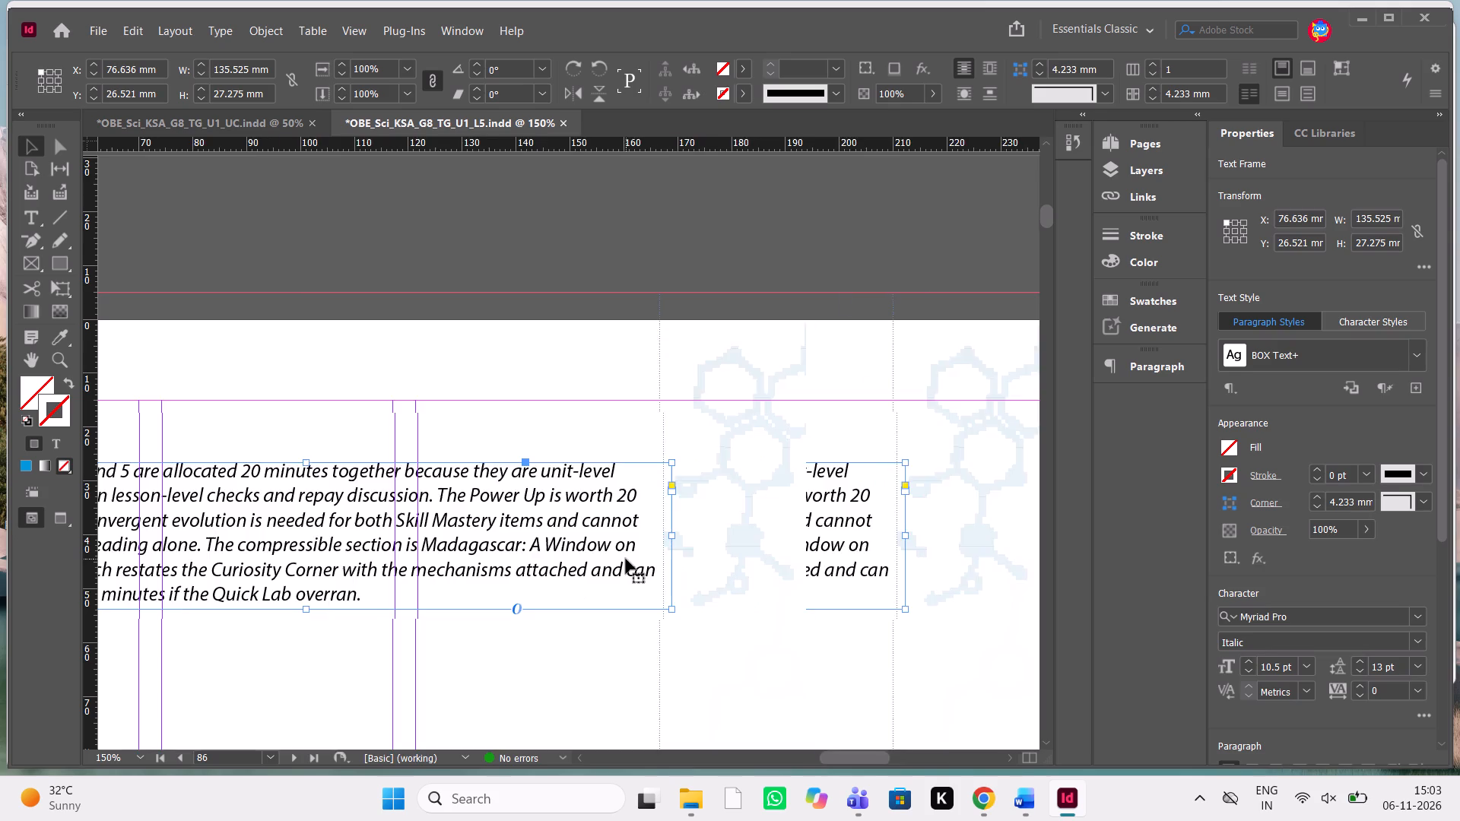
pyautogui.hscroll(-2, 626, 559)
pyautogui.hscroll(4, 626, 559)
pyautogui.scroll(1, 626, 559)
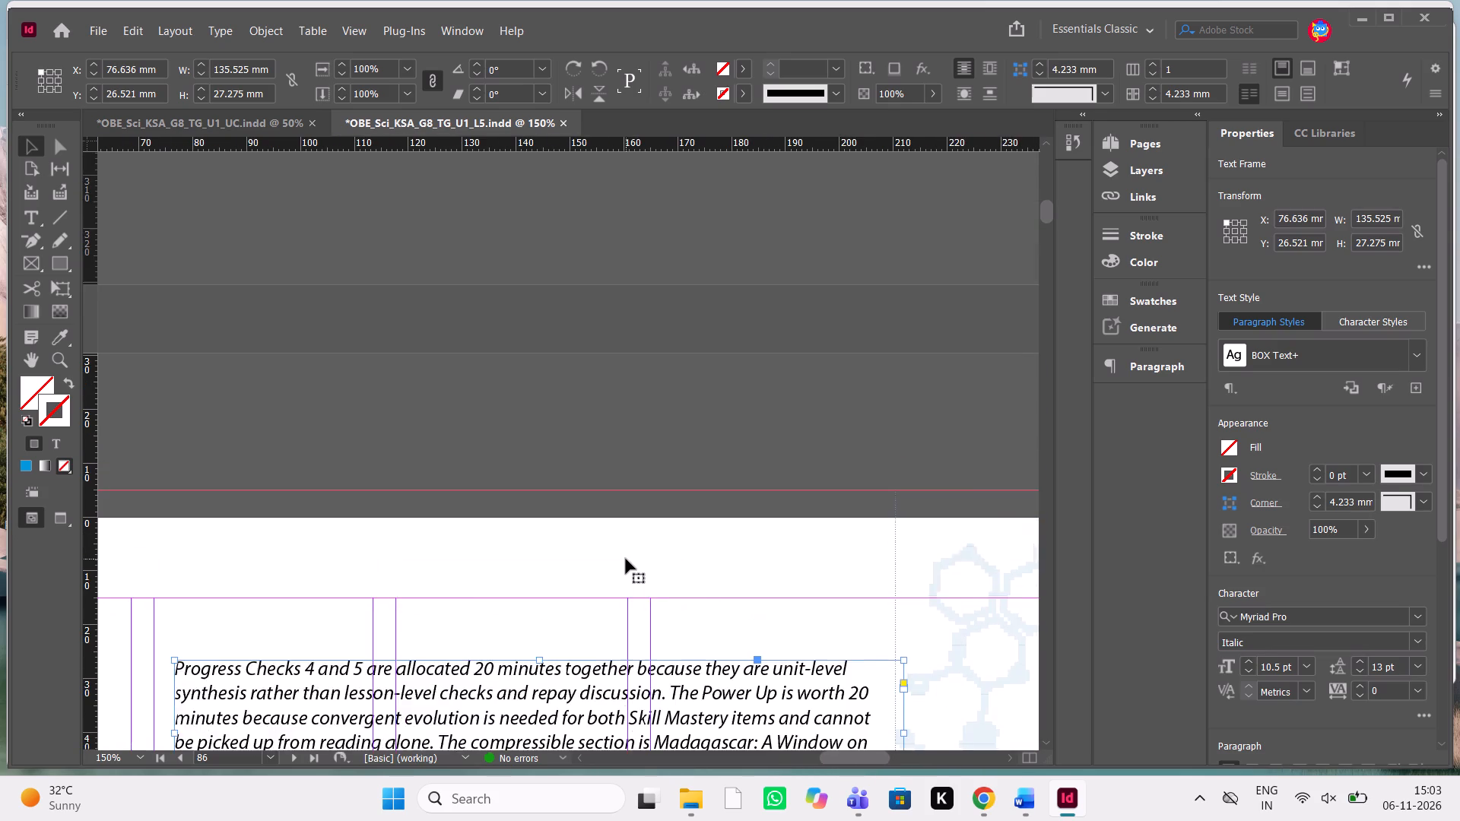
pyautogui.hscroll(1, 626, 559)
pyautogui.hscroll(-1, 626, 559)
pyautogui.hotkey('ctrl', '-')
pyautogui.hotkey('ctrl', '-')
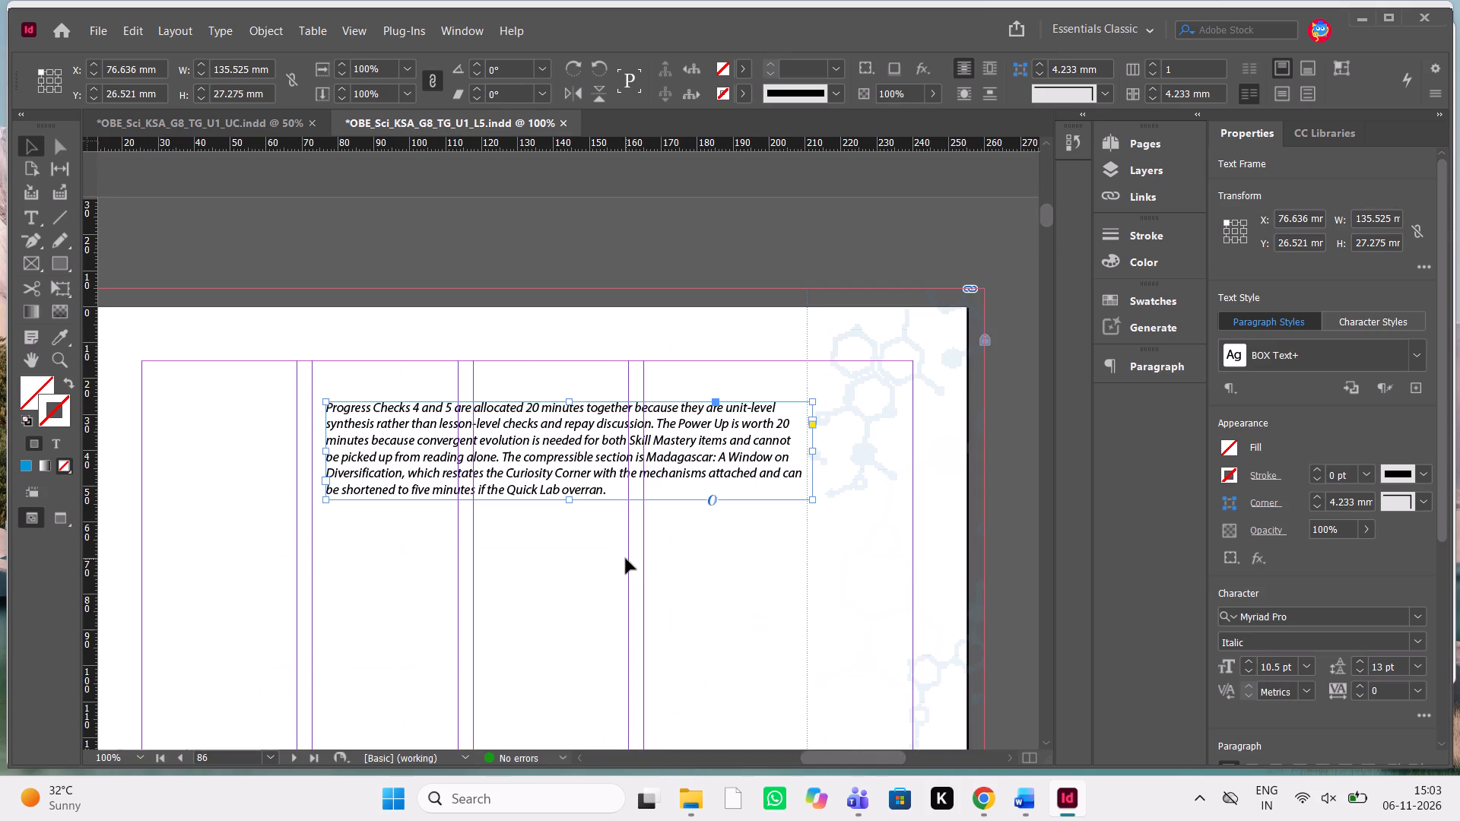
pyautogui.scroll(-1, 626, 559)
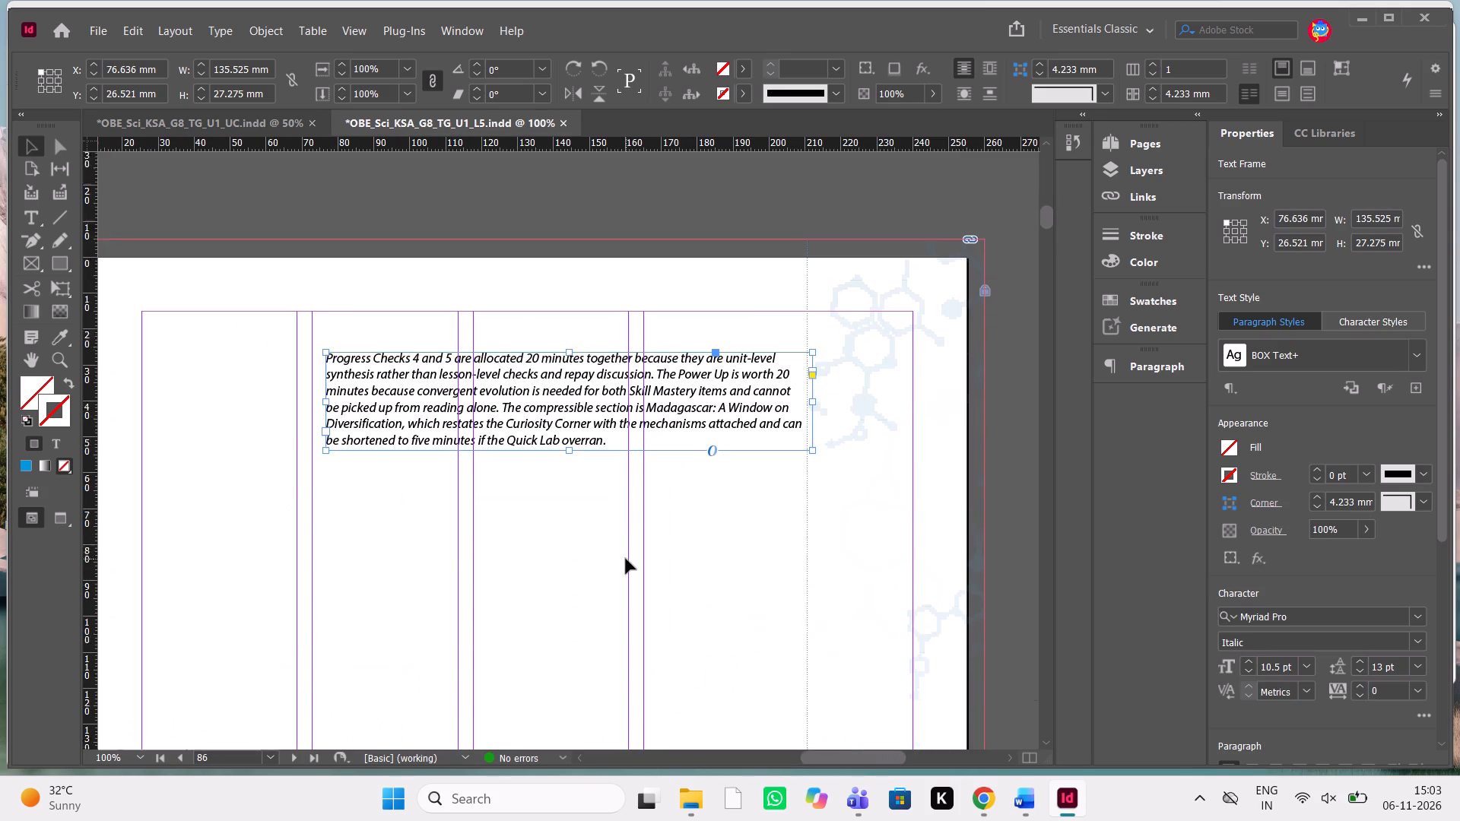
pyautogui.scroll(-1, 626, 559)
pyautogui.scroll(1, 626, 559)
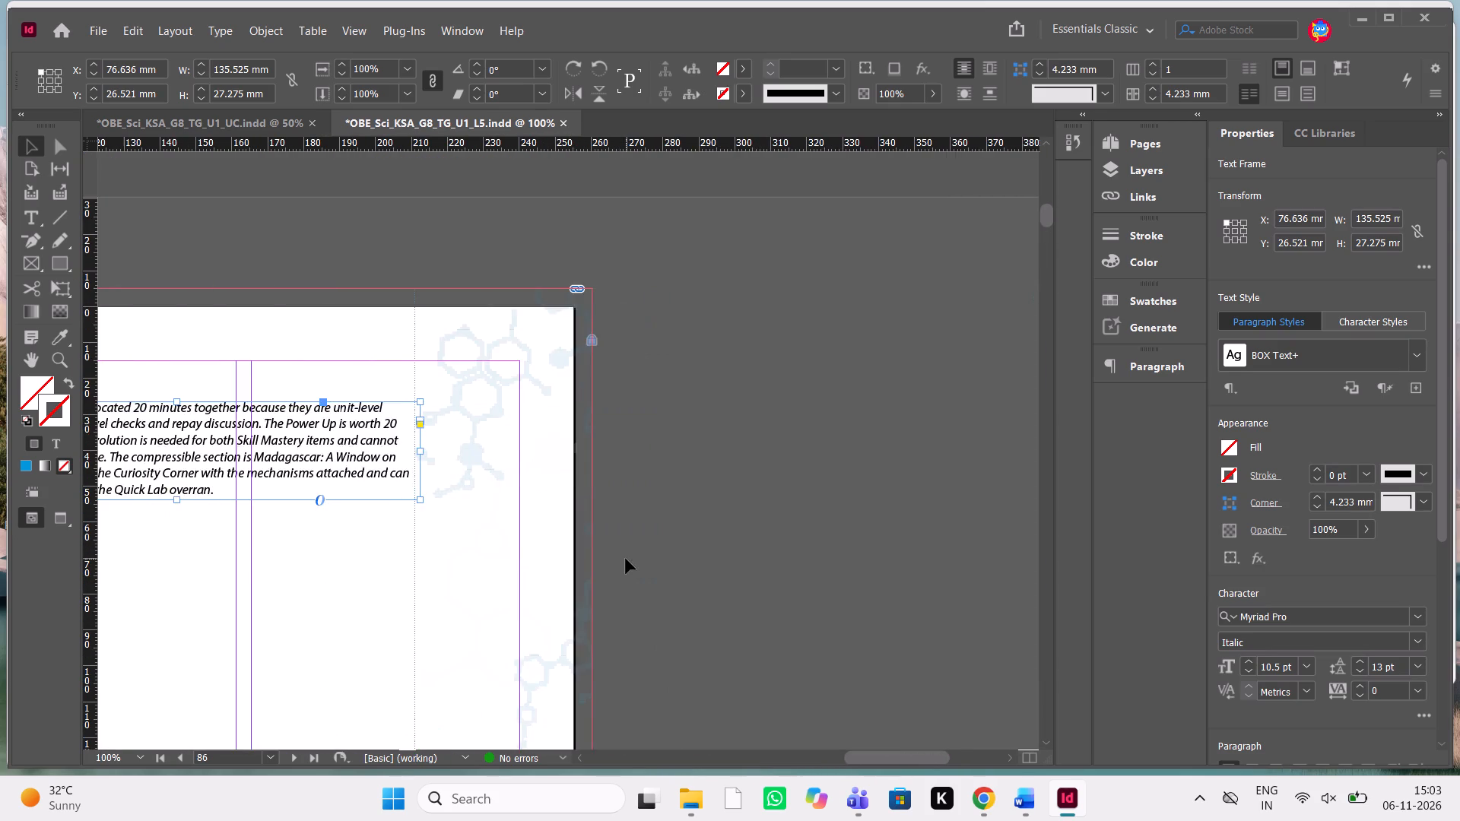
pyautogui.scroll(4, 626, 559)
pyautogui.scroll(-5, 626, 559)
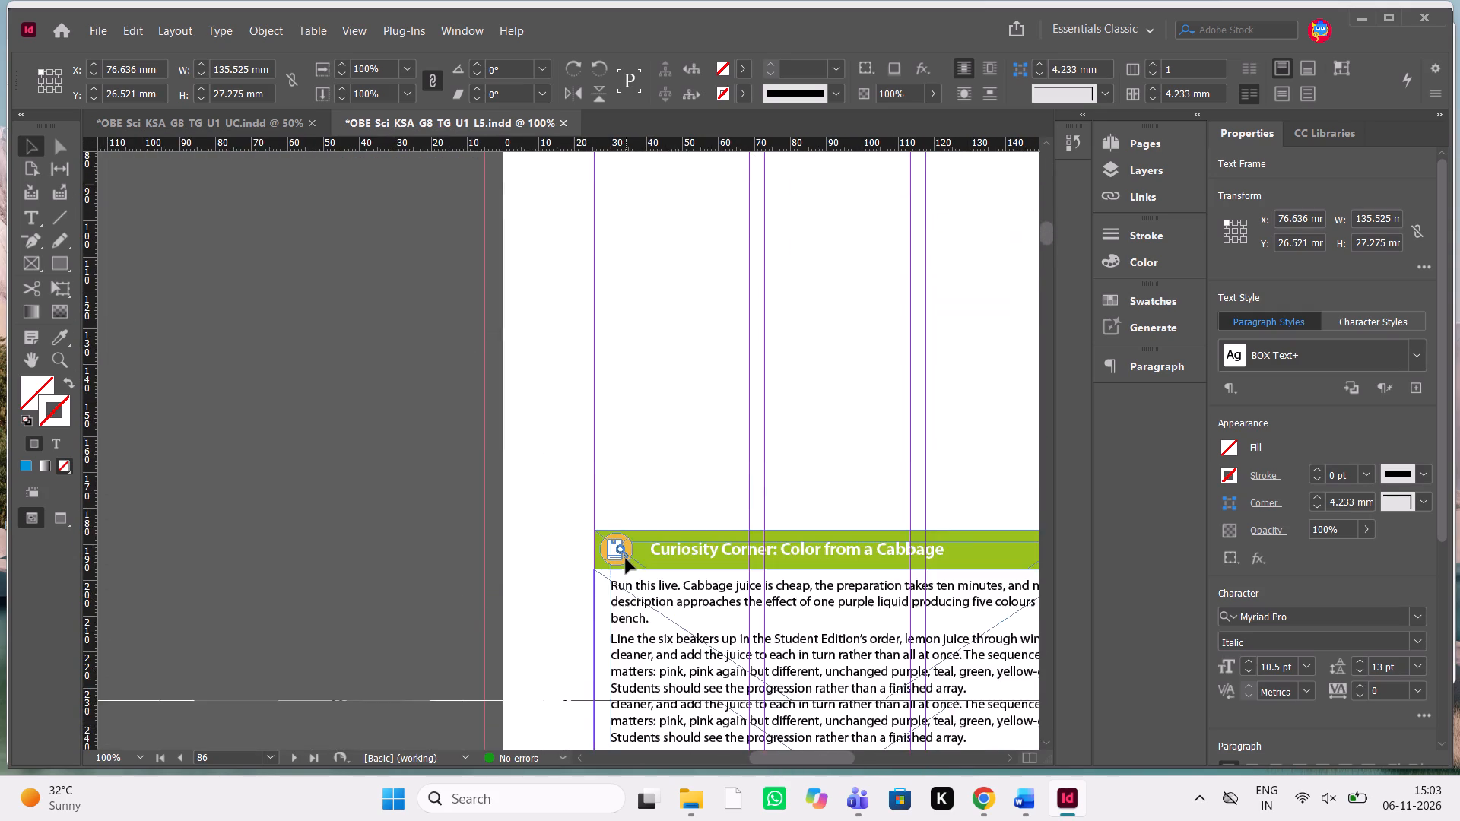
pyautogui.scroll(-1, 626, 559)
pyautogui.scroll(4, 626, 559)
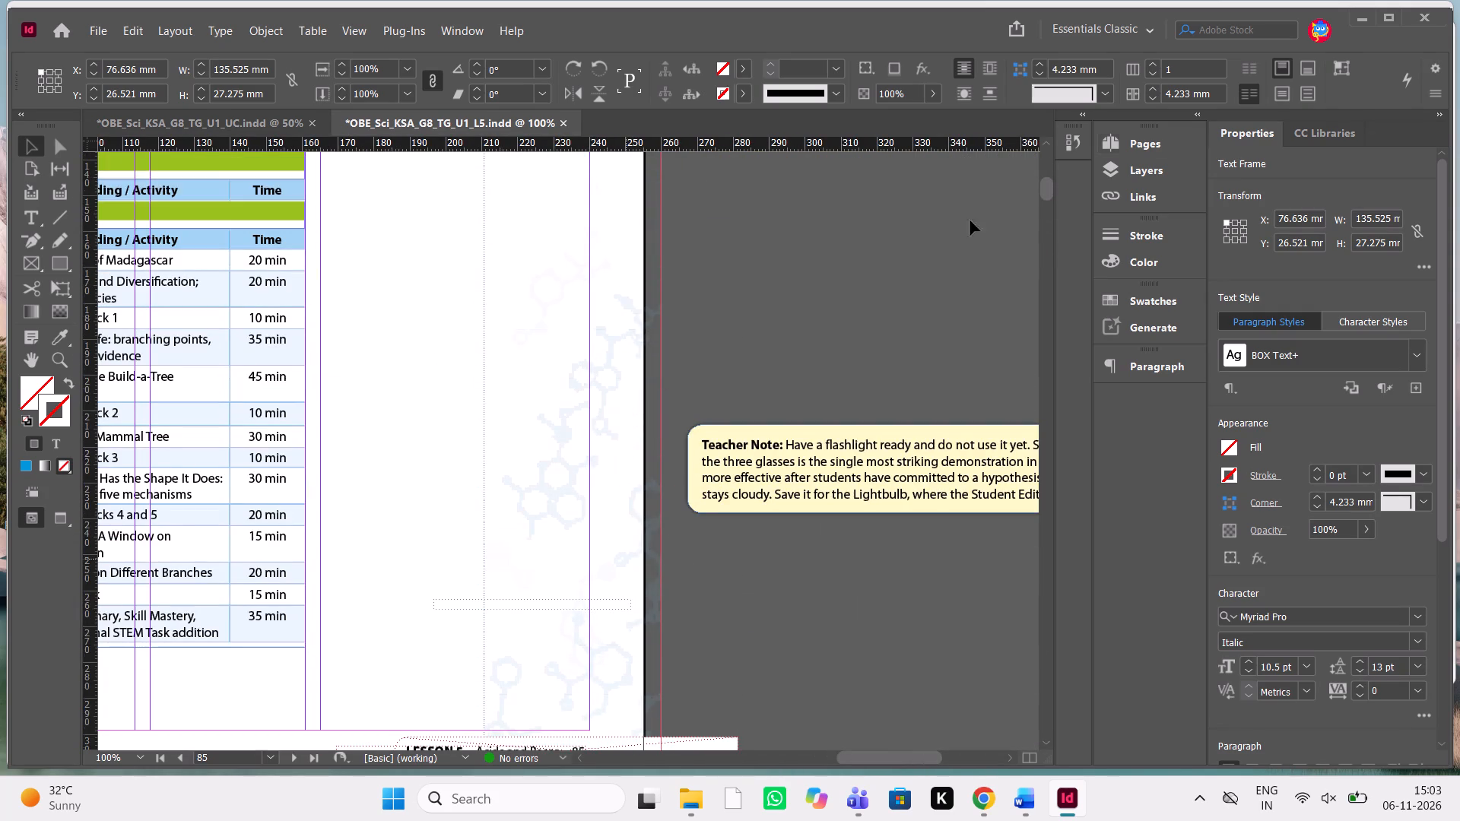
# Insert two new pages after page 85.
pyautogui.click(1160, 138)
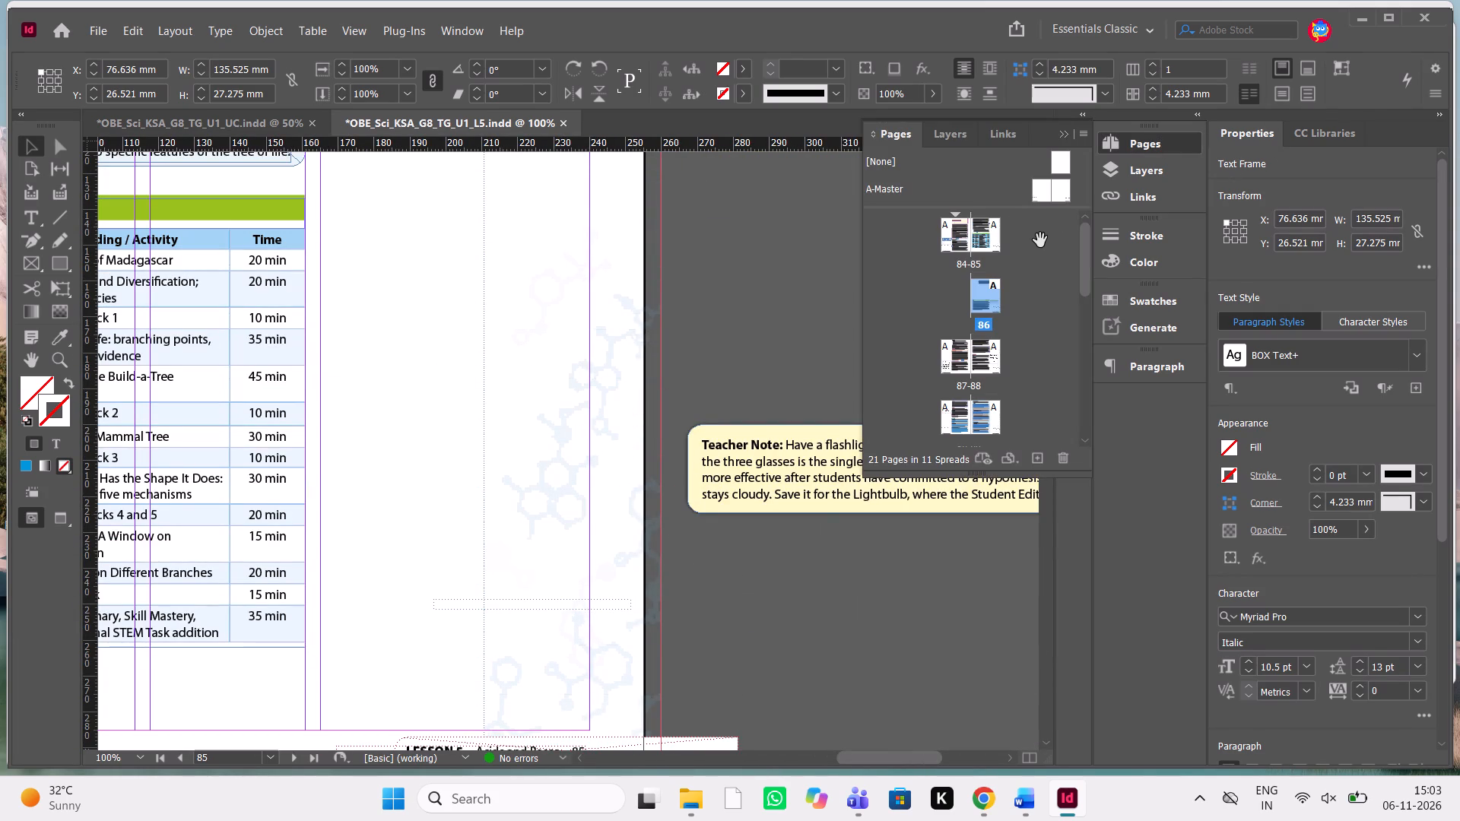
pyautogui.click(1042, 255)
pyautogui.click(993, 236)
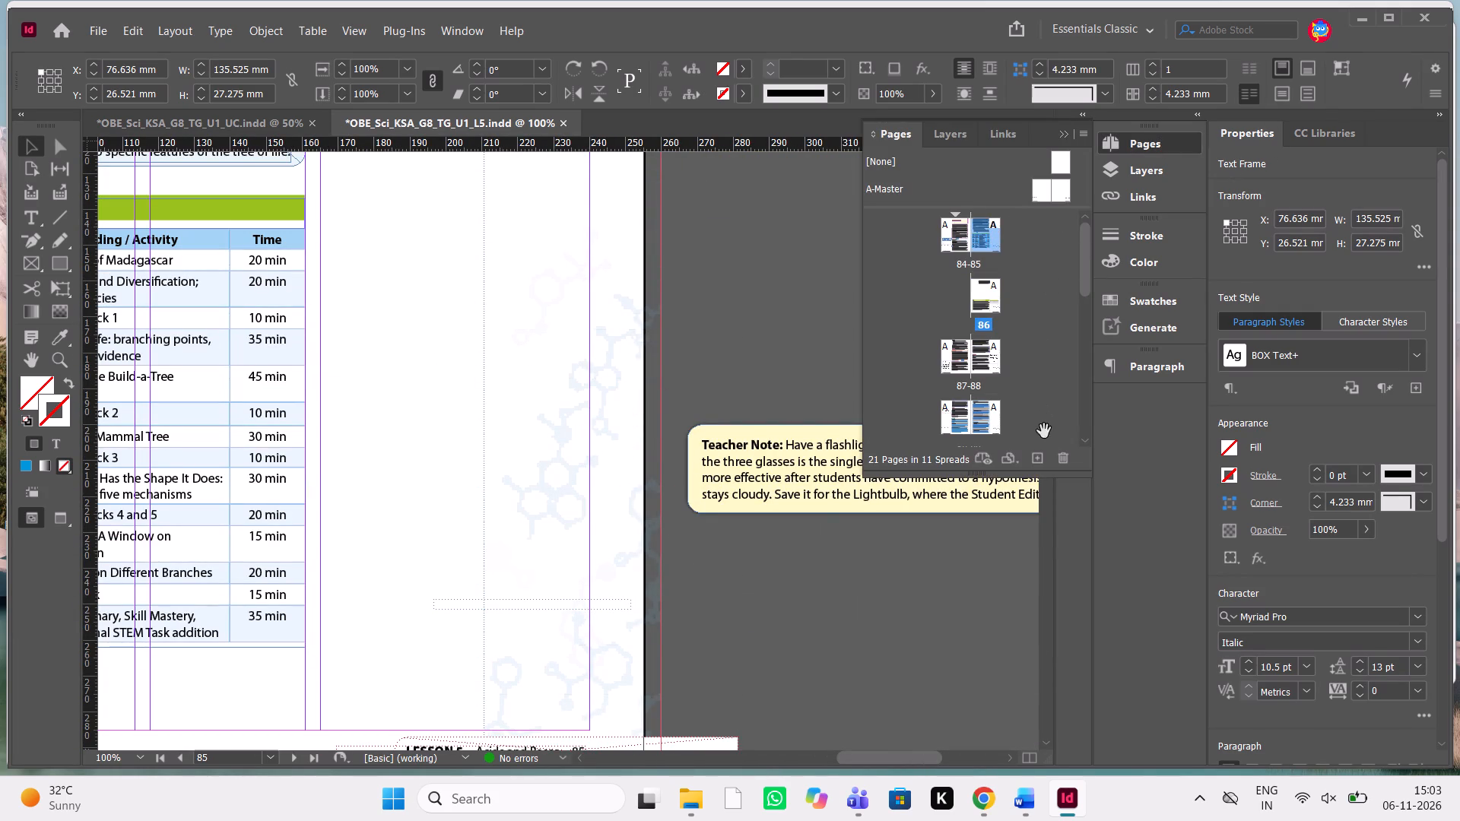
pyautogui.click(1046, 455)
pyautogui.click(1046, 455)
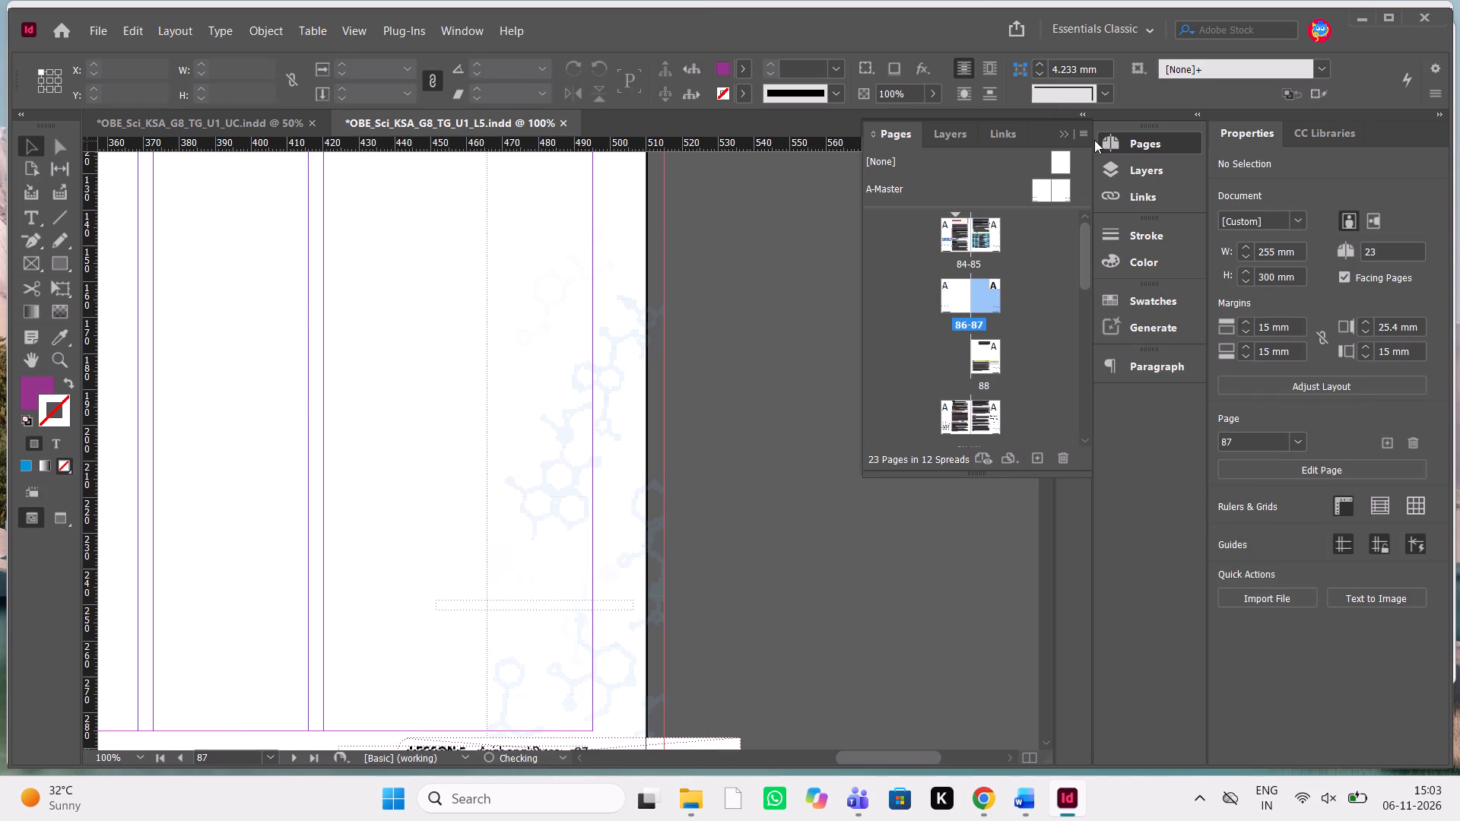
pyautogui.click(1062, 135)
# Cut the pacing note frame from page 88 and paste it onto the new page 86.
pyautogui.hscroll(2, 659, 468)
pyautogui.scroll(1, 659, 468)
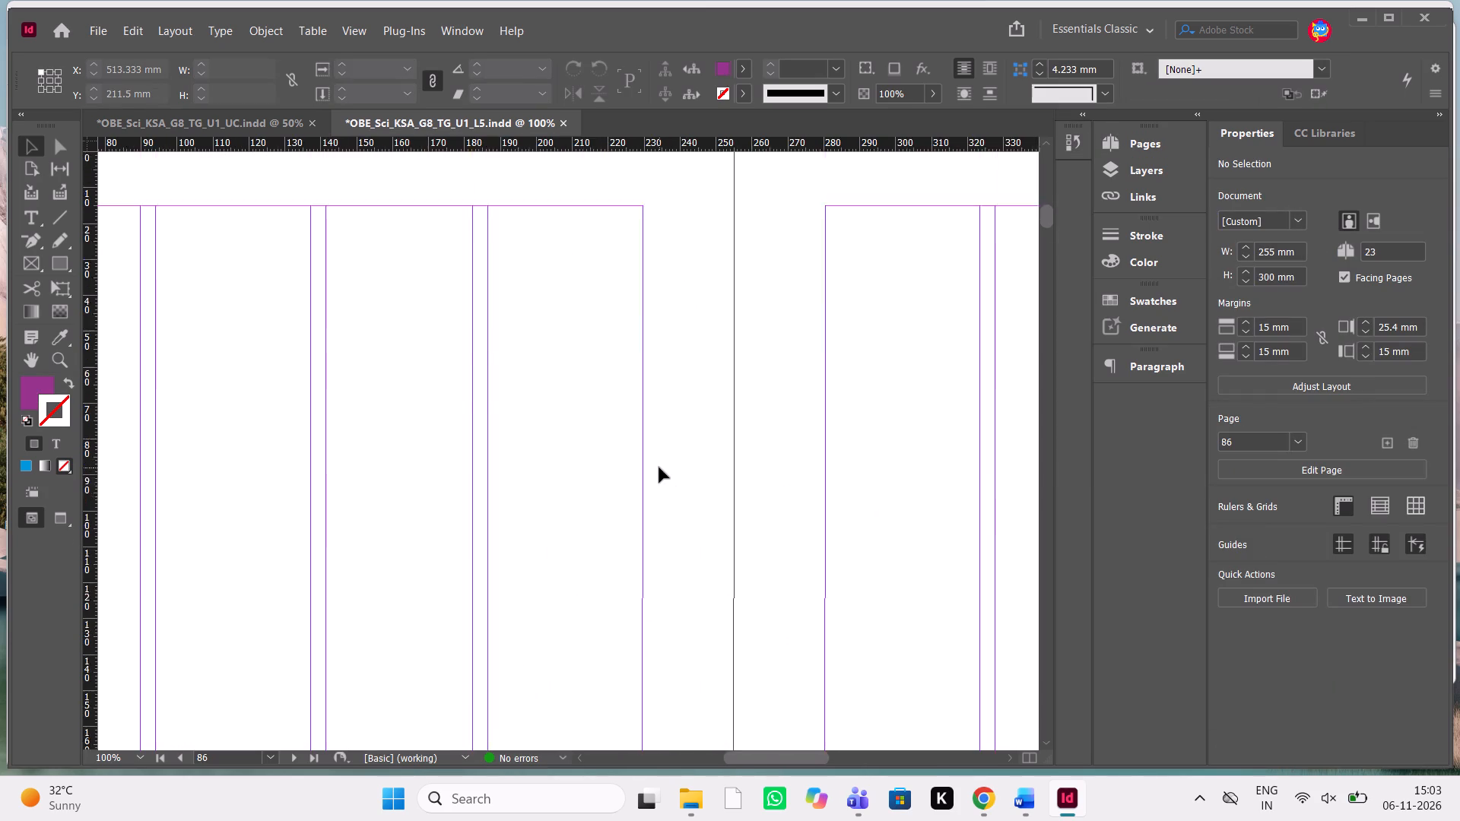
pyautogui.scroll(1, 659, 468)
pyautogui.scroll(-3, 659, 468)
pyautogui.hscroll(-1, 659, 468)
pyautogui.scroll(-4, 659, 468)
pyautogui.scroll(1, 659, 468)
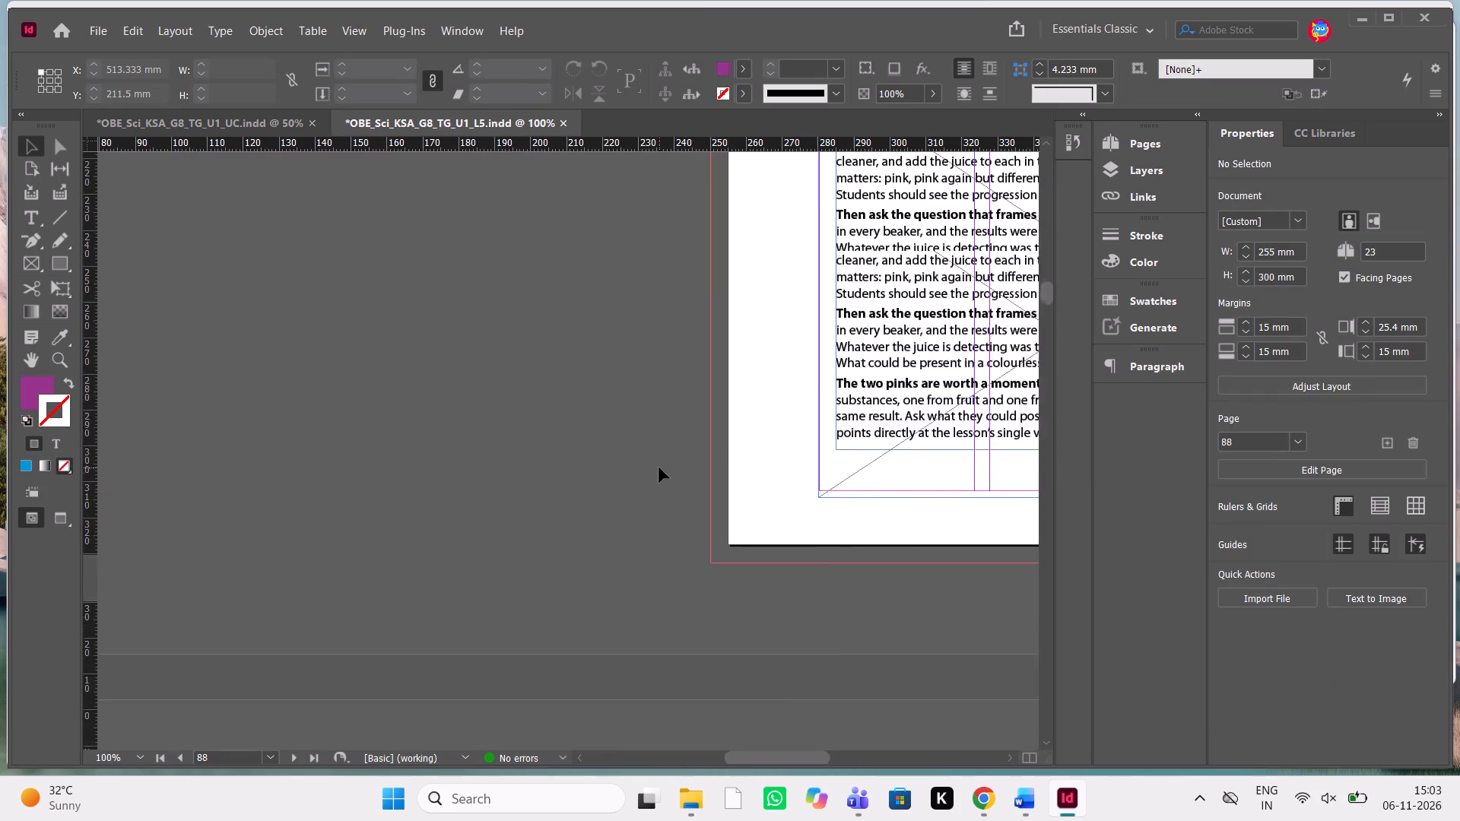
pyautogui.scroll(3, 659, 468)
pyautogui.hscroll(1, 659, 468)
pyautogui.moveTo(366, 508); pyautogui.dragTo(654, 569)
pyautogui.hotkey('ctrl', 'x')
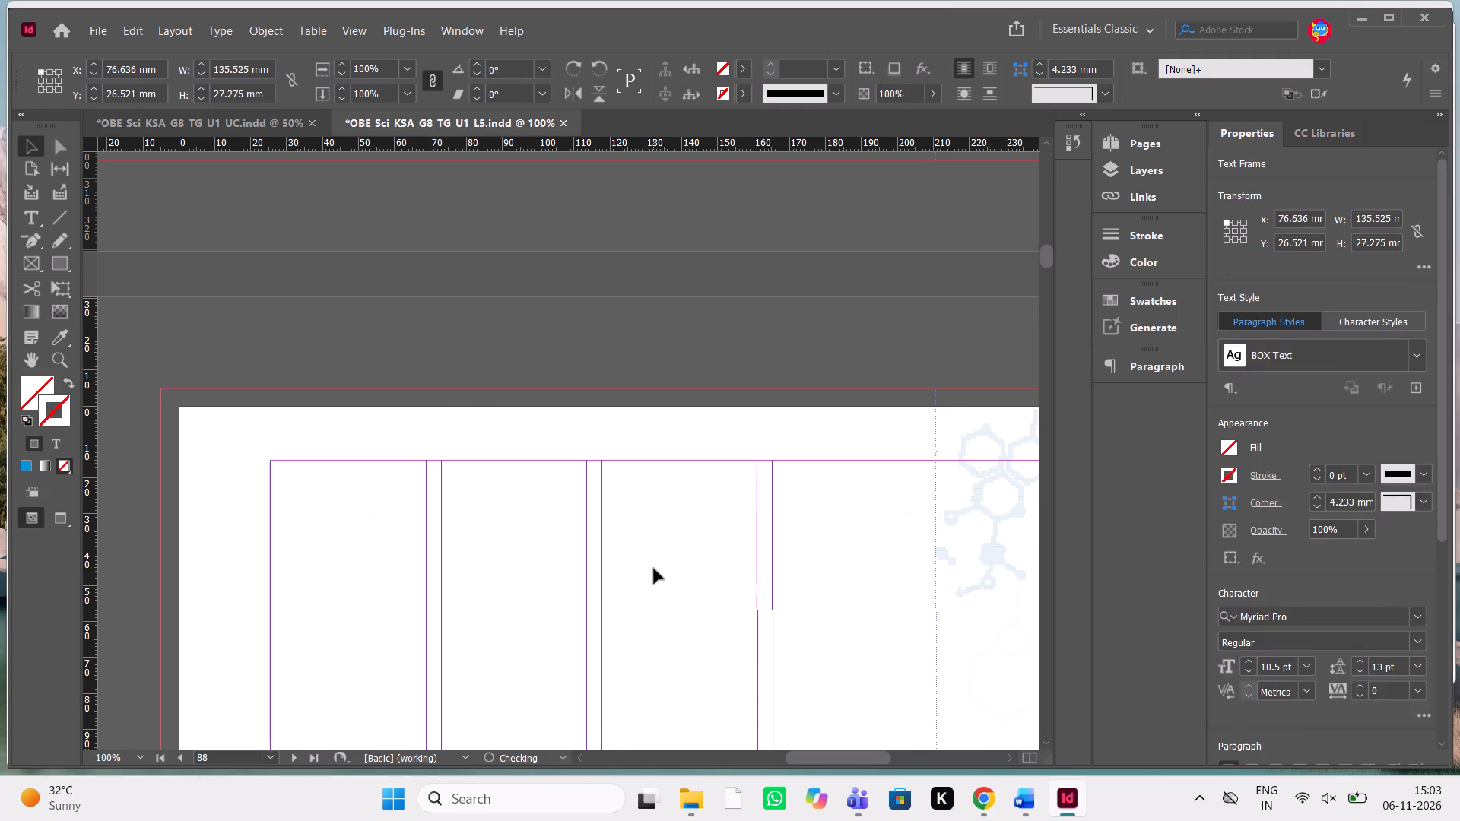
pyautogui.scroll(4, 654, 569)
pyautogui.hscroll(2, 654, 569)
pyautogui.hscroll(-1, 654, 569)
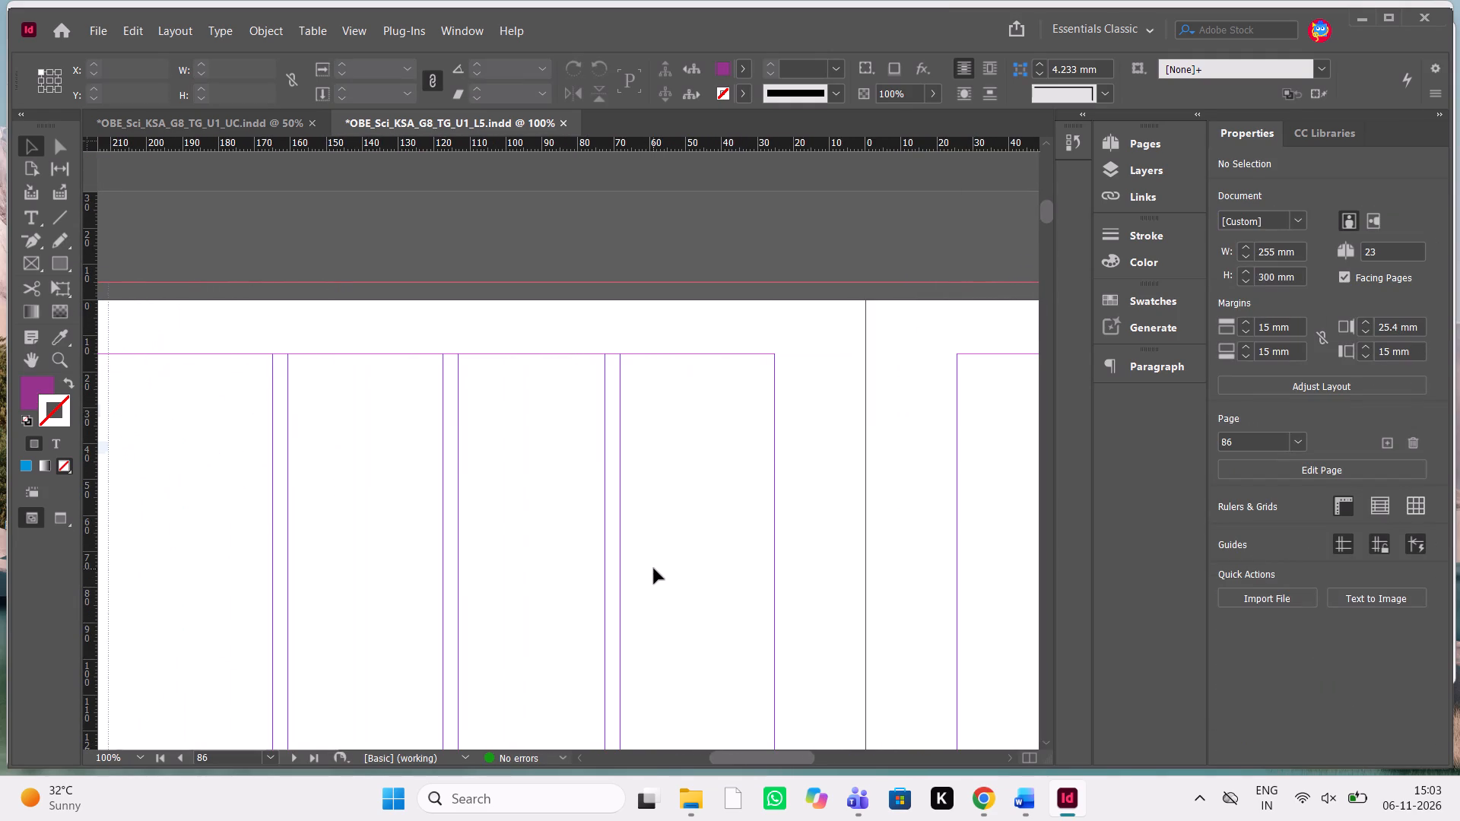
pyautogui.hotkey('ctrl', 'v')
# Align the pacing note frame with the top margin and text column of page 86, at about X 94.1 mm, Y 15.1 mm.
pyautogui.moveTo(622, 458); pyautogui.dragTo(605, 436)
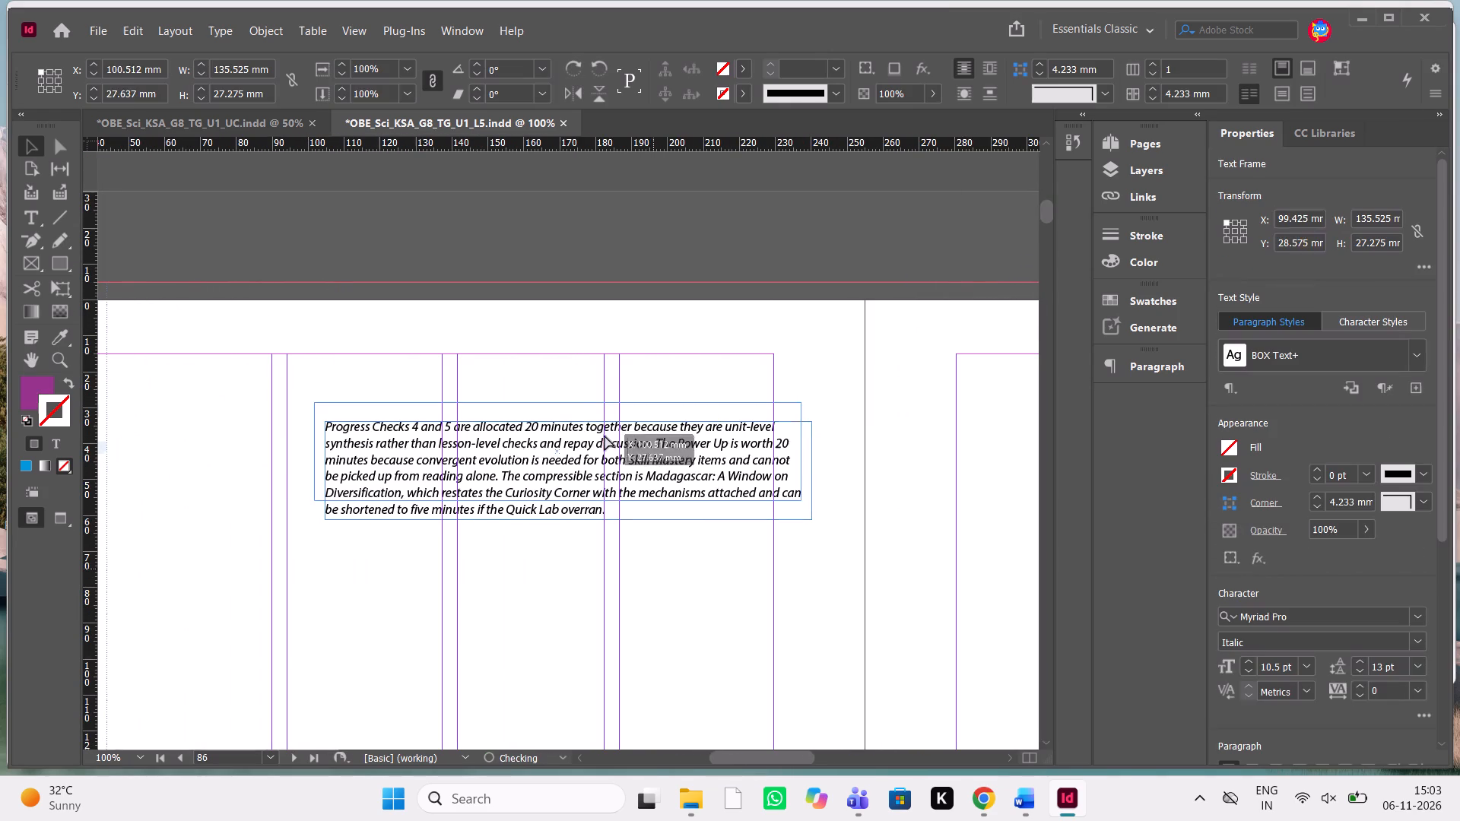
pyautogui.moveTo(605, 436); pyautogui.dragTo(586, 411)
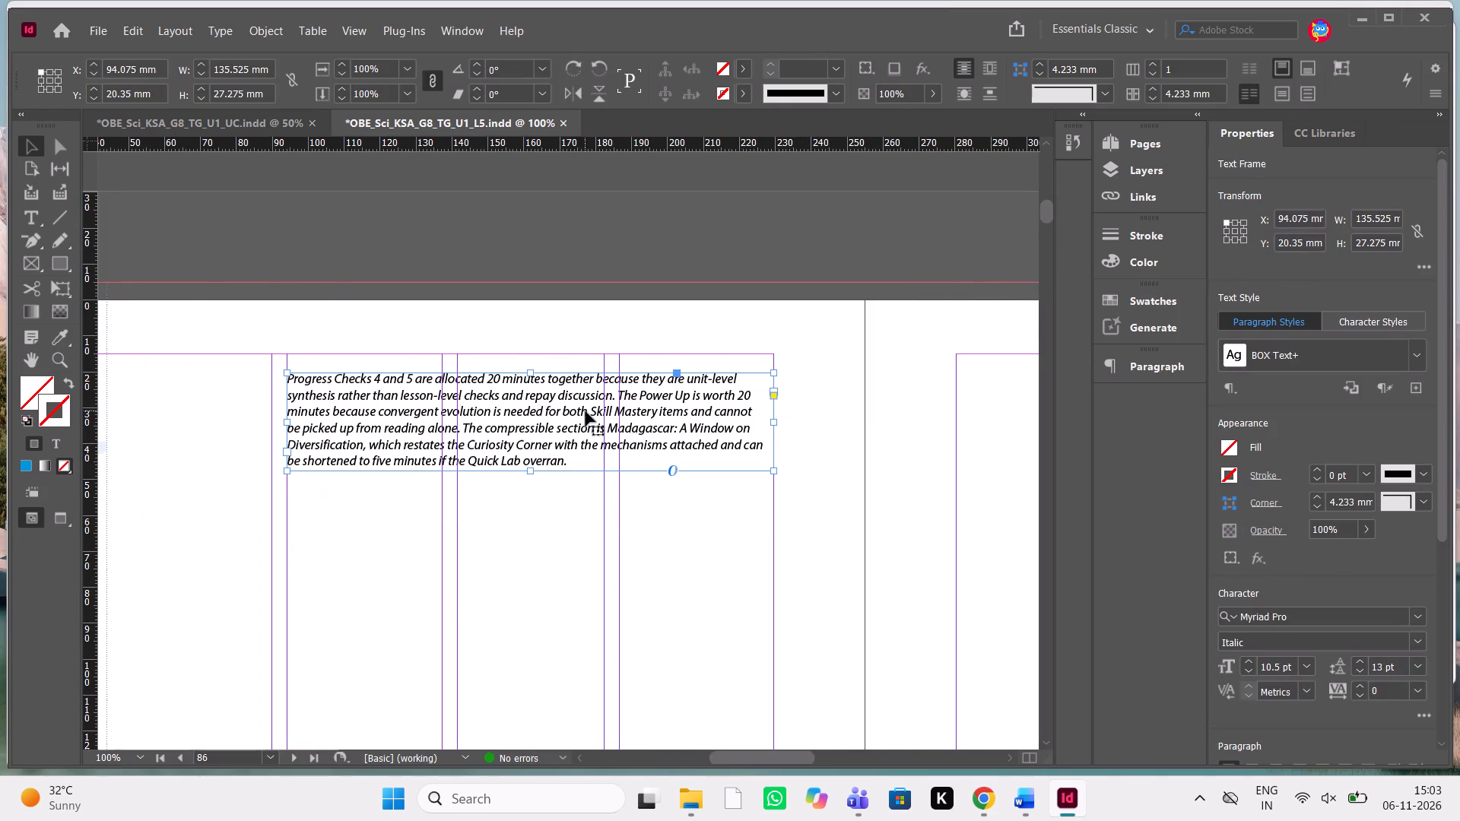
pyautogui.hotkey('shift', 'Up')
pyautogui.hotkey('shift', 'Up')
pyautogui.hotkey('shift', 'Up')
pyautogui.press('Down')
pyautogui.press('Down')
pyautogui.press('Down')
pyautogui.press('Down')
pyautogui.press('Down')
pyautogui.press('Down')
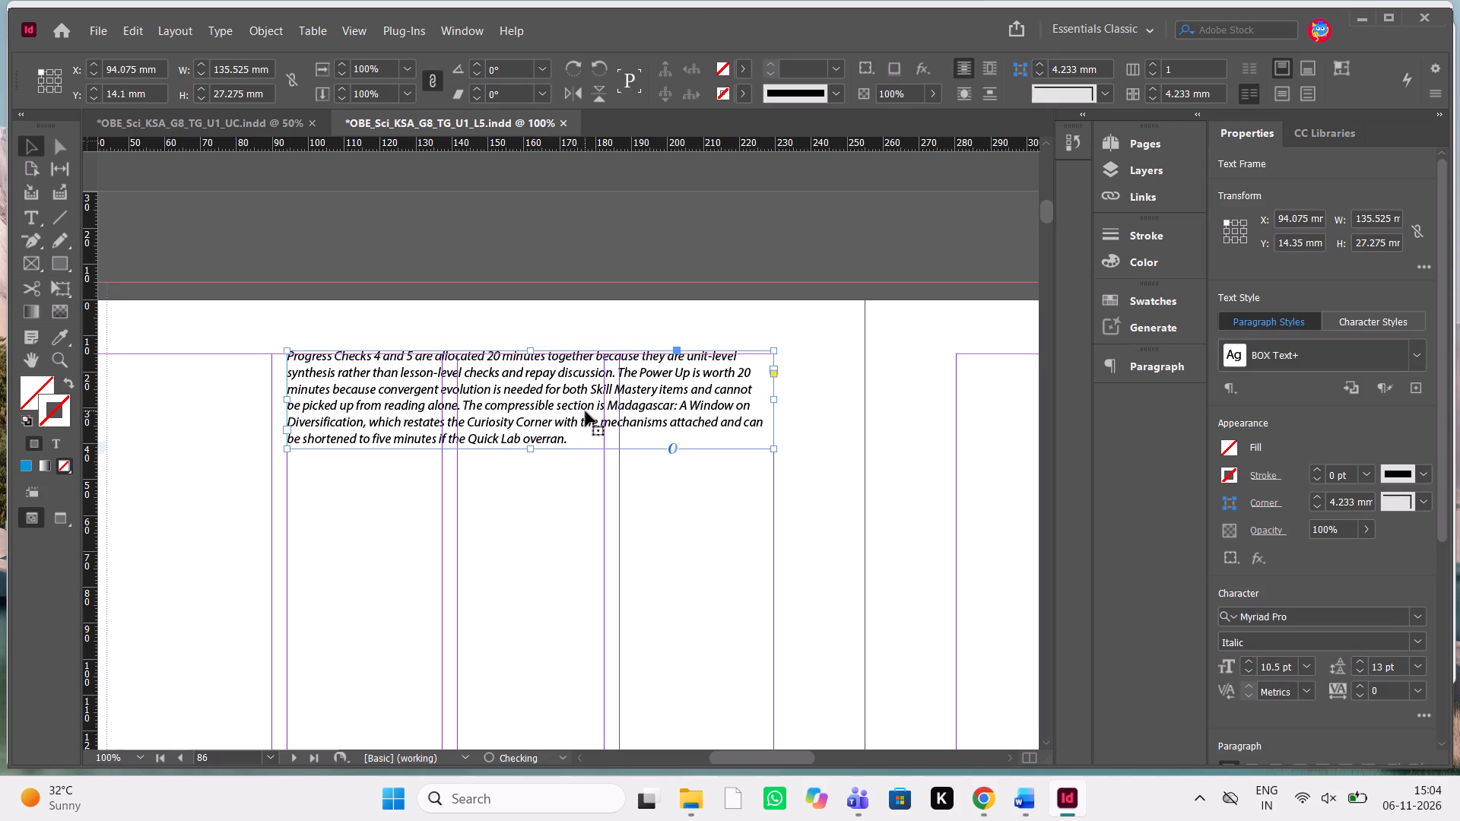
pyautogui.press('Down')
pyautogui.press('Down')
pyautogui.press('Down')
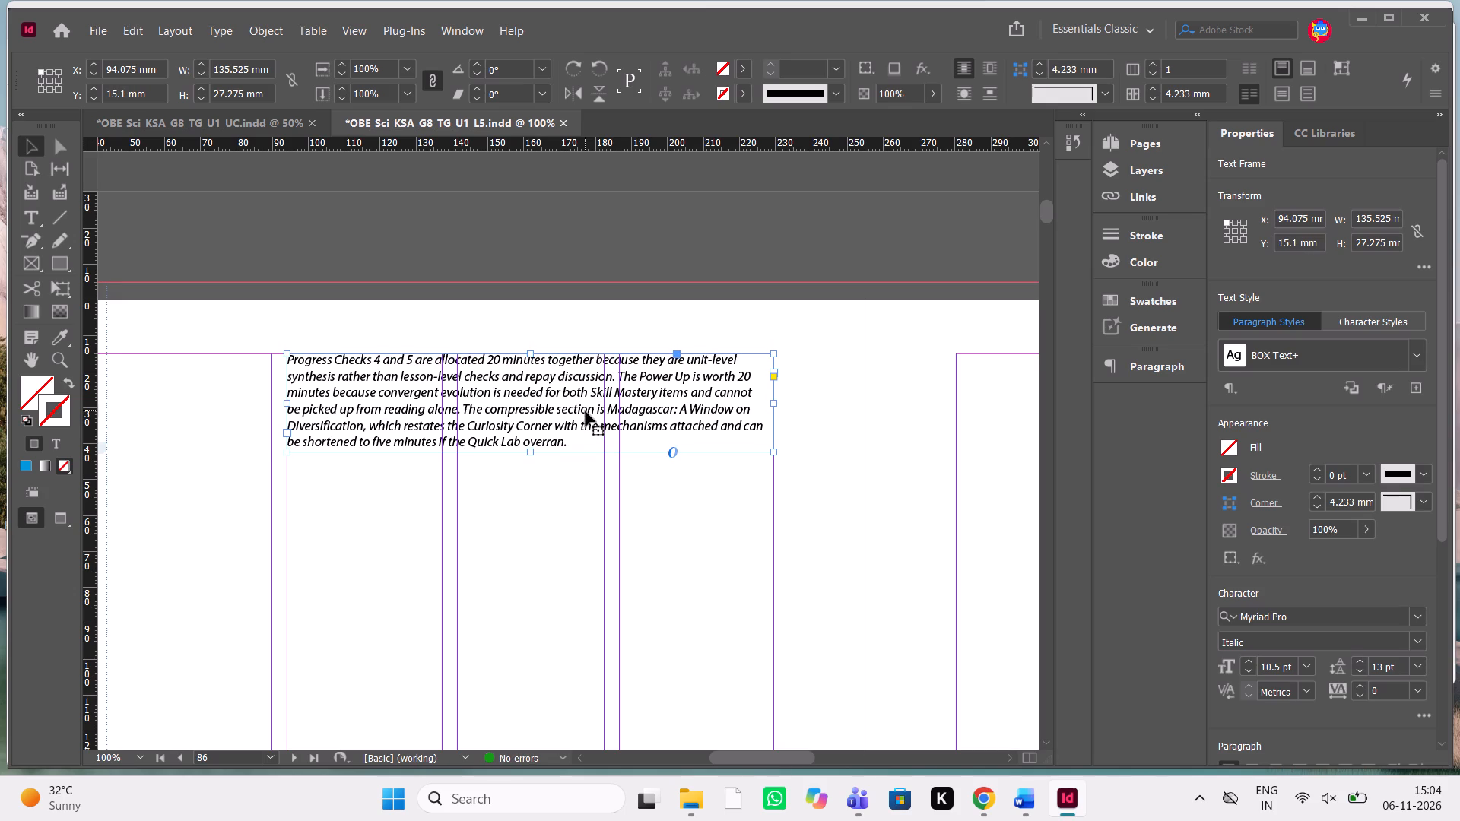
pyautogui.click(277, 442)
pyautogui.click(173, 339)
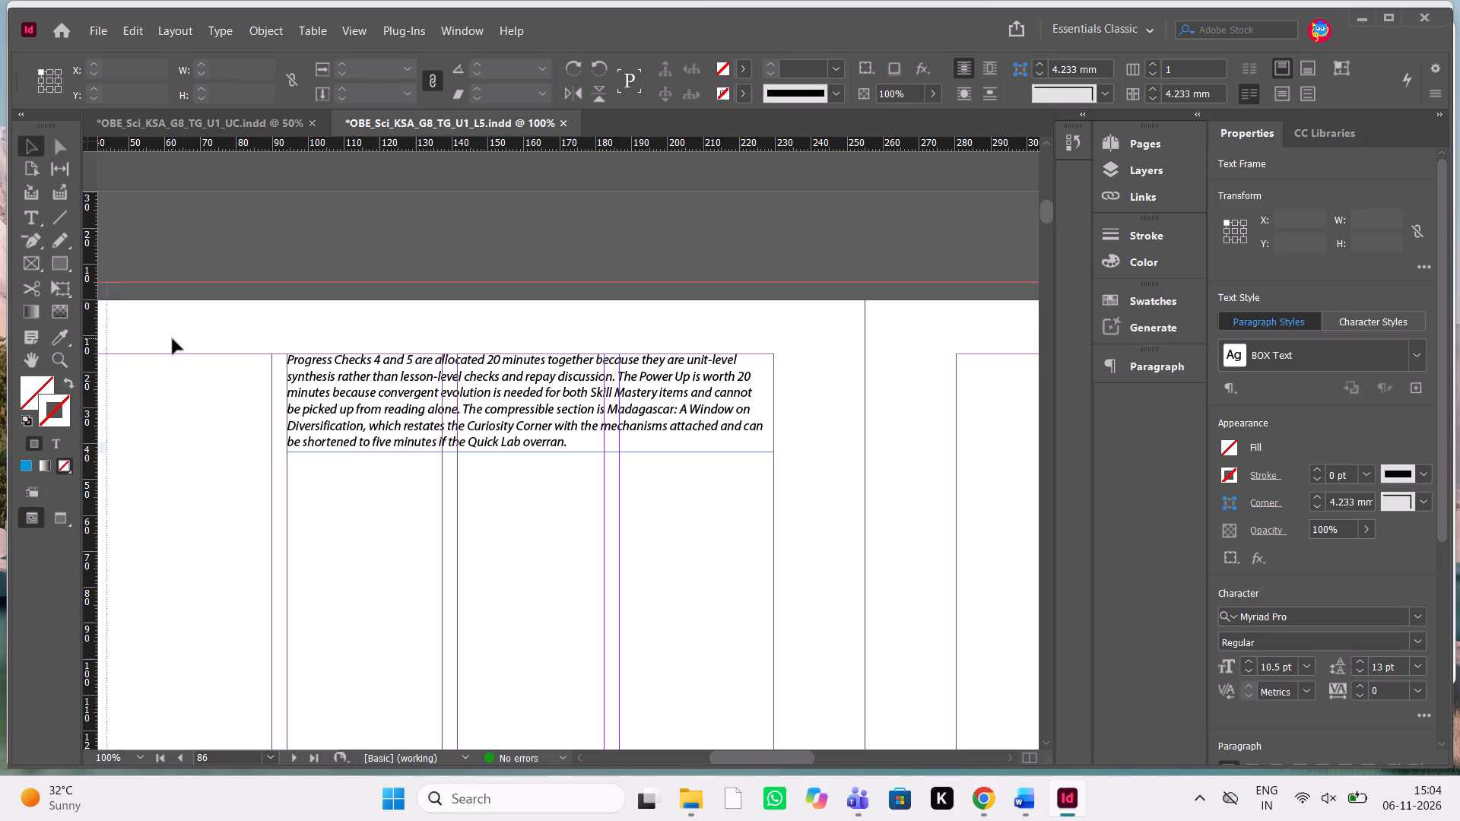
# Draw an empty rectangular frame about 23 mm wide and 33 mm high directly under the pacing note, at about Y 42.3 mm.
pyautogui.click(30, 268)
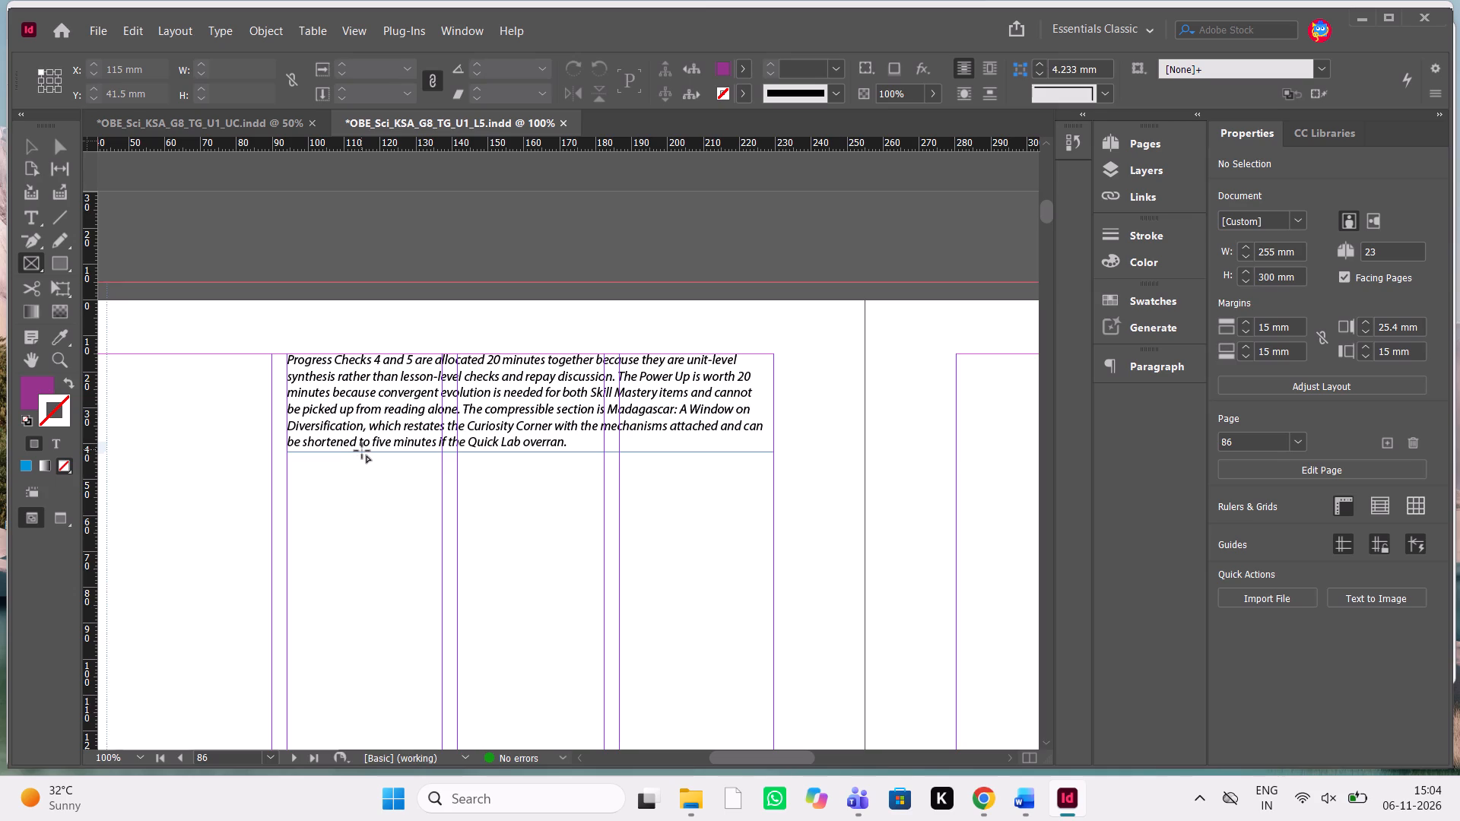
pyautogui.moveTo(362, 452); pyautogui.dragTo(444, 567)
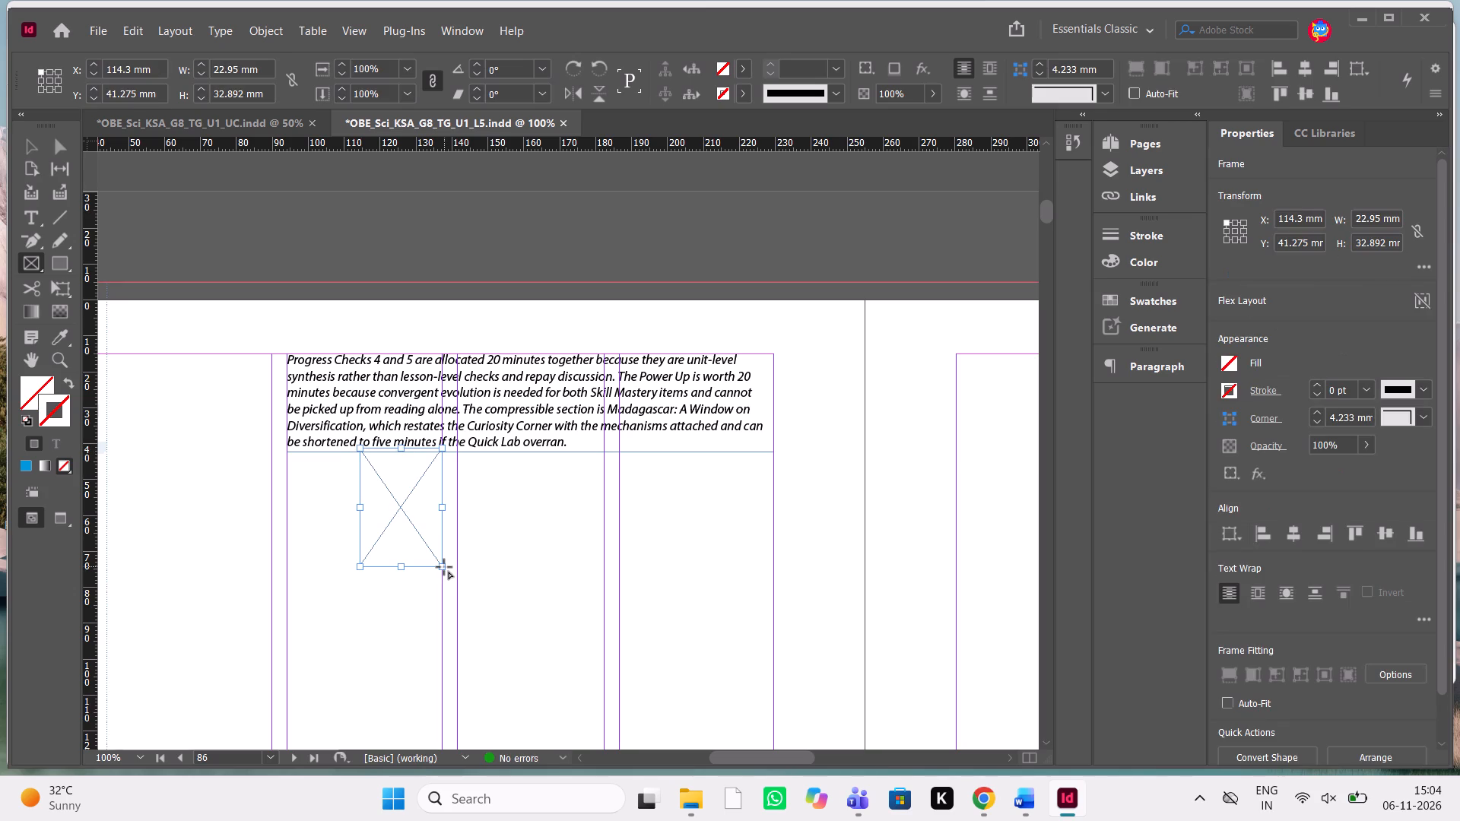
pyautogui.press('Down')
pyautogui.press('Down')
pyautogui.press('Down')
pyautogui.press('Down')
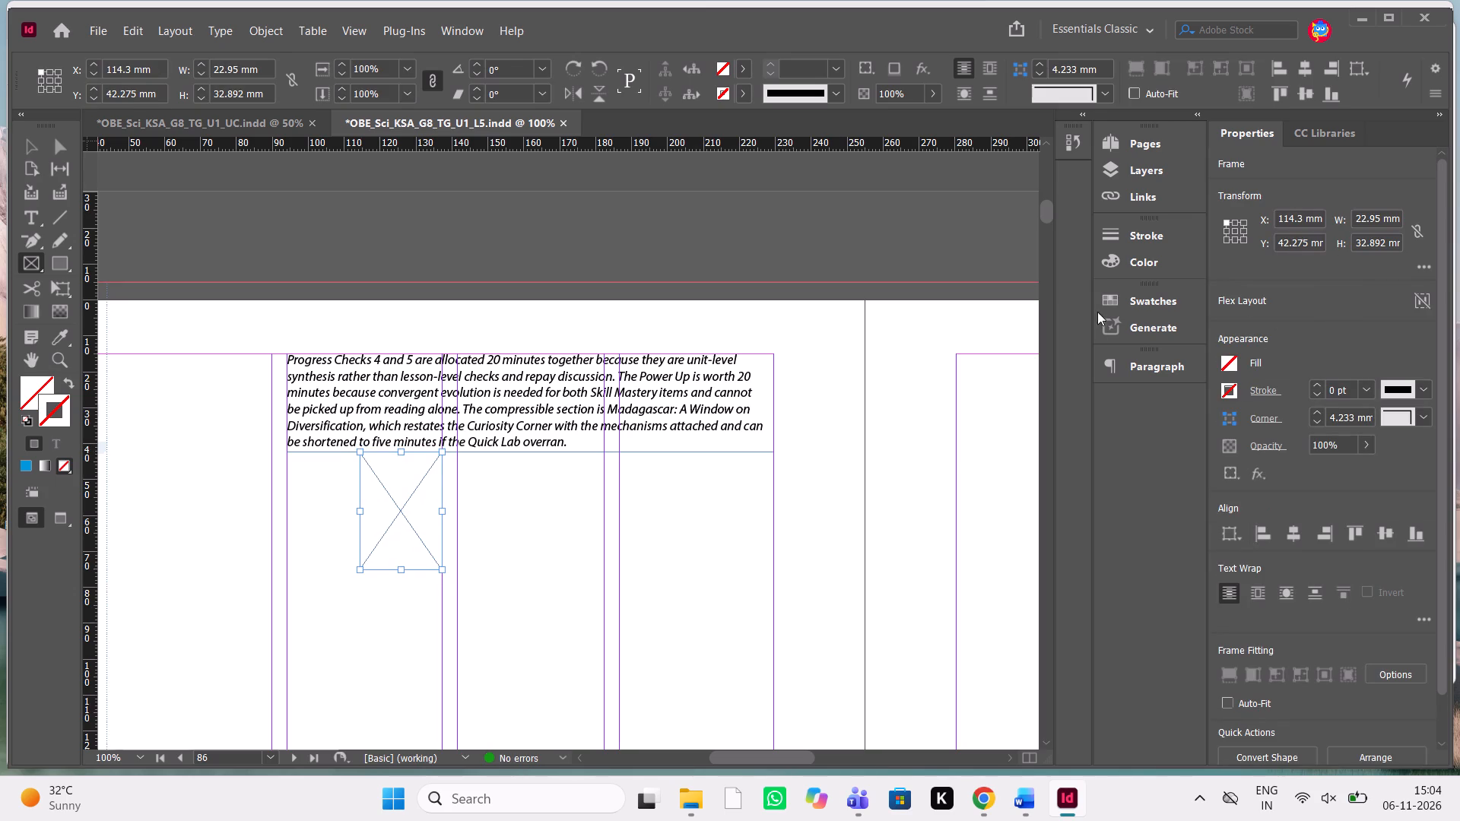
# Set the height of the empty frame below the pacing note to 8 mm.
pyautogui.moveTo(1388, 248); pyautogui.dragTo(1287, 245)
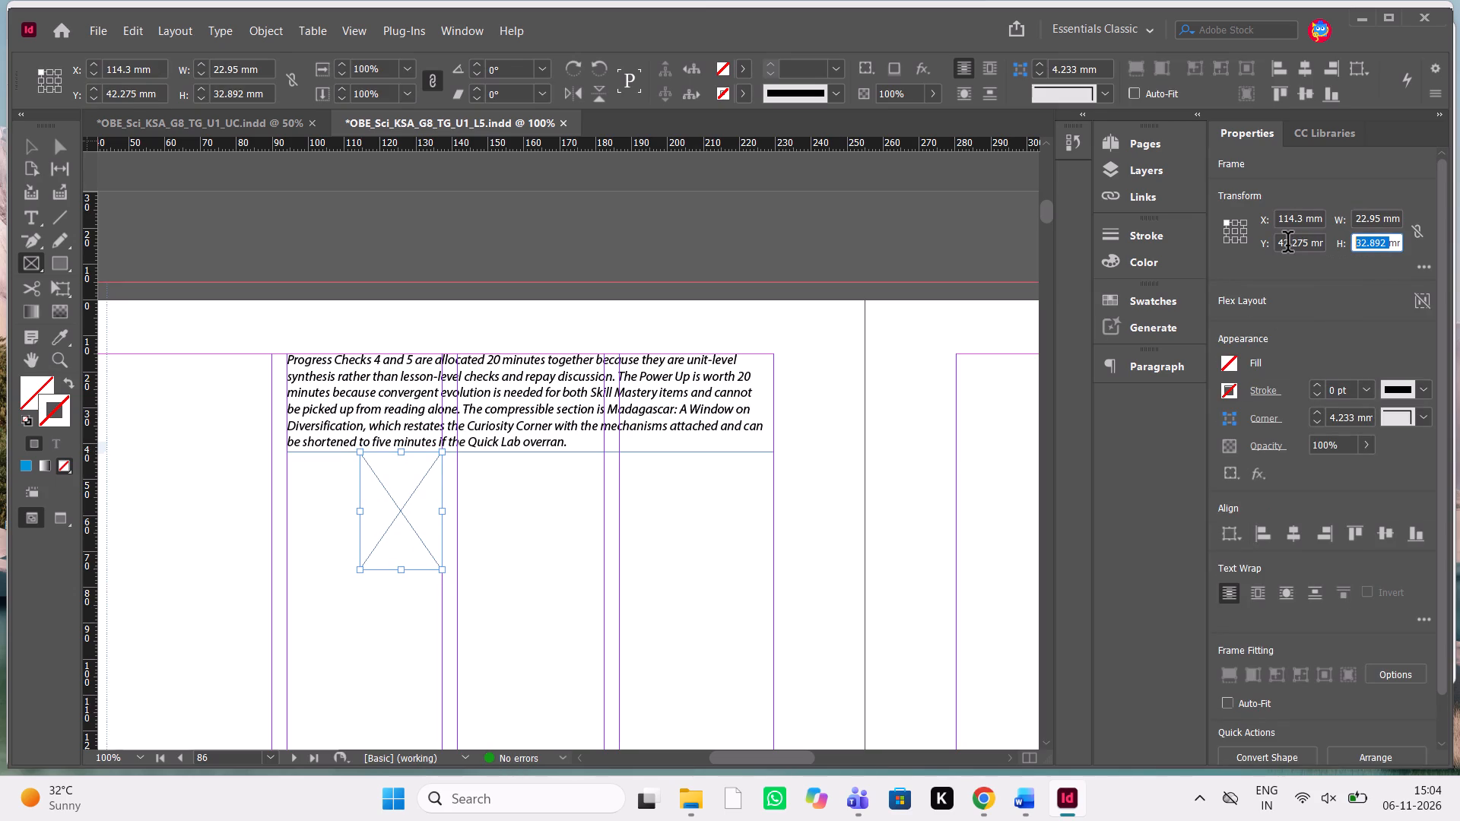
pyautogui.press('7')
pyautogui.press('BackSpace')
pyautogui.press('BackSpace')
pyautogui.press('8')
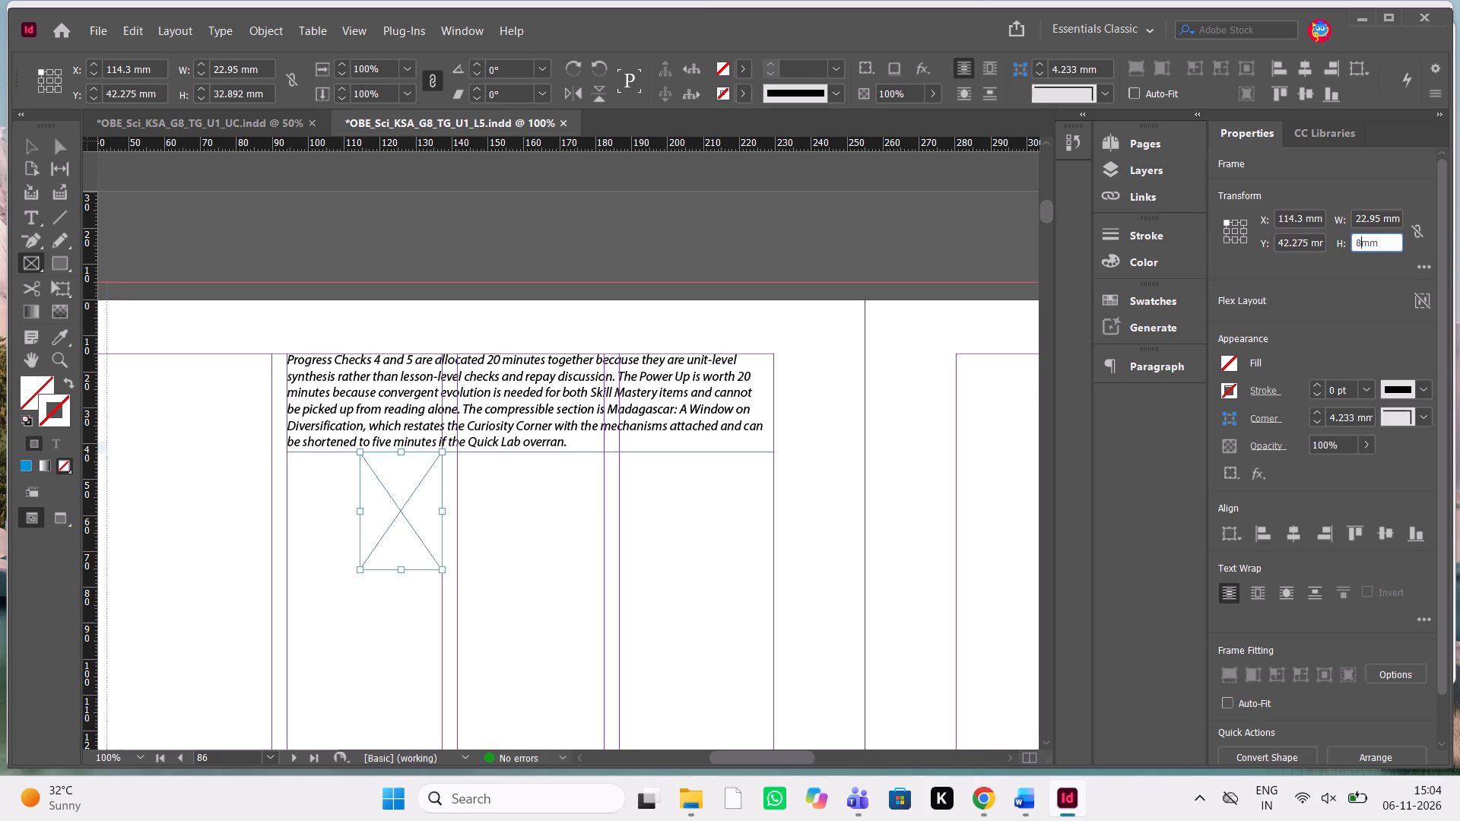
pyautogui.press('Return')
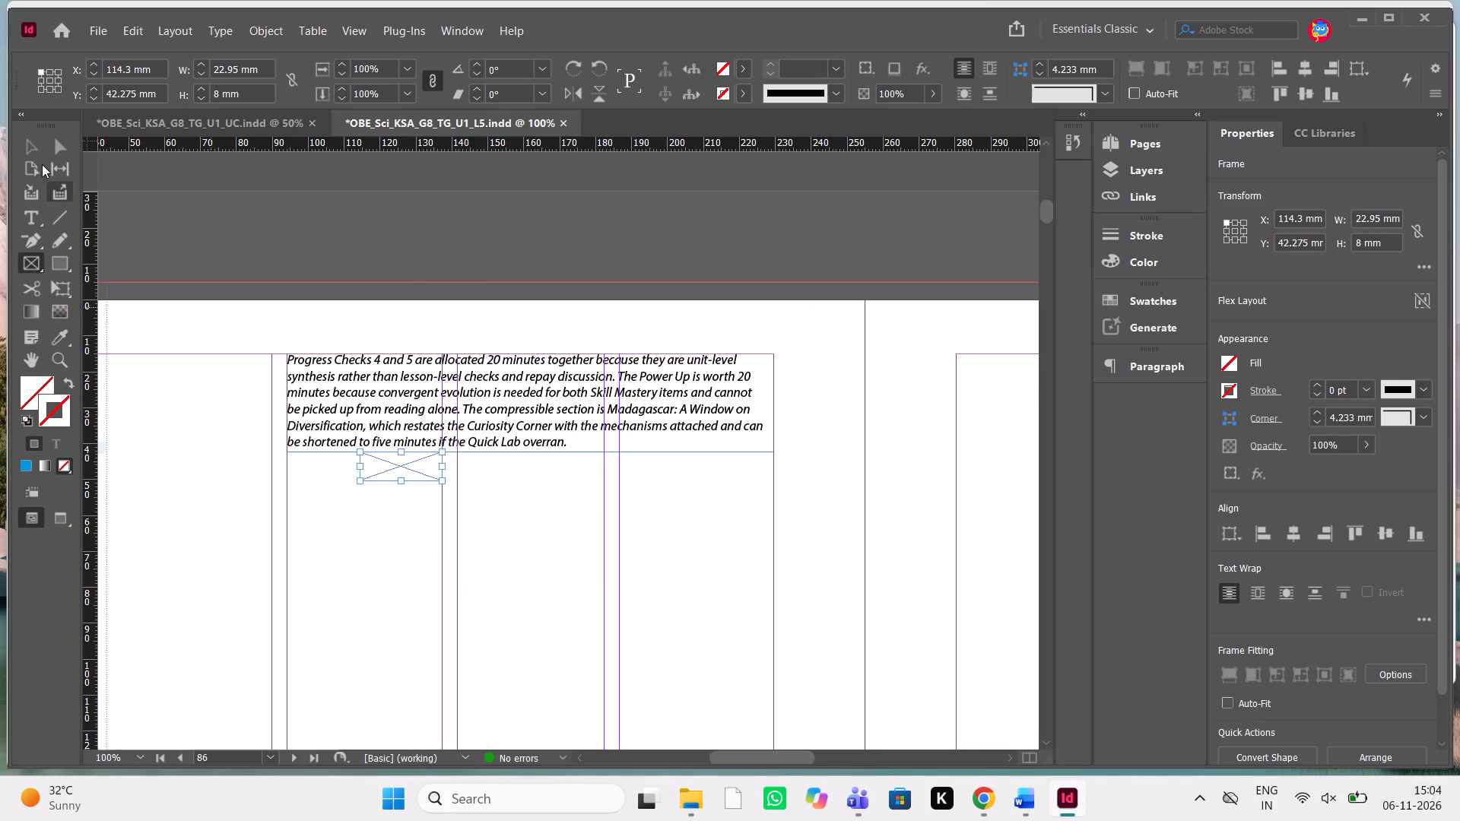
pyautogui.click(32, 153)
pyautogui.click(196, 435)
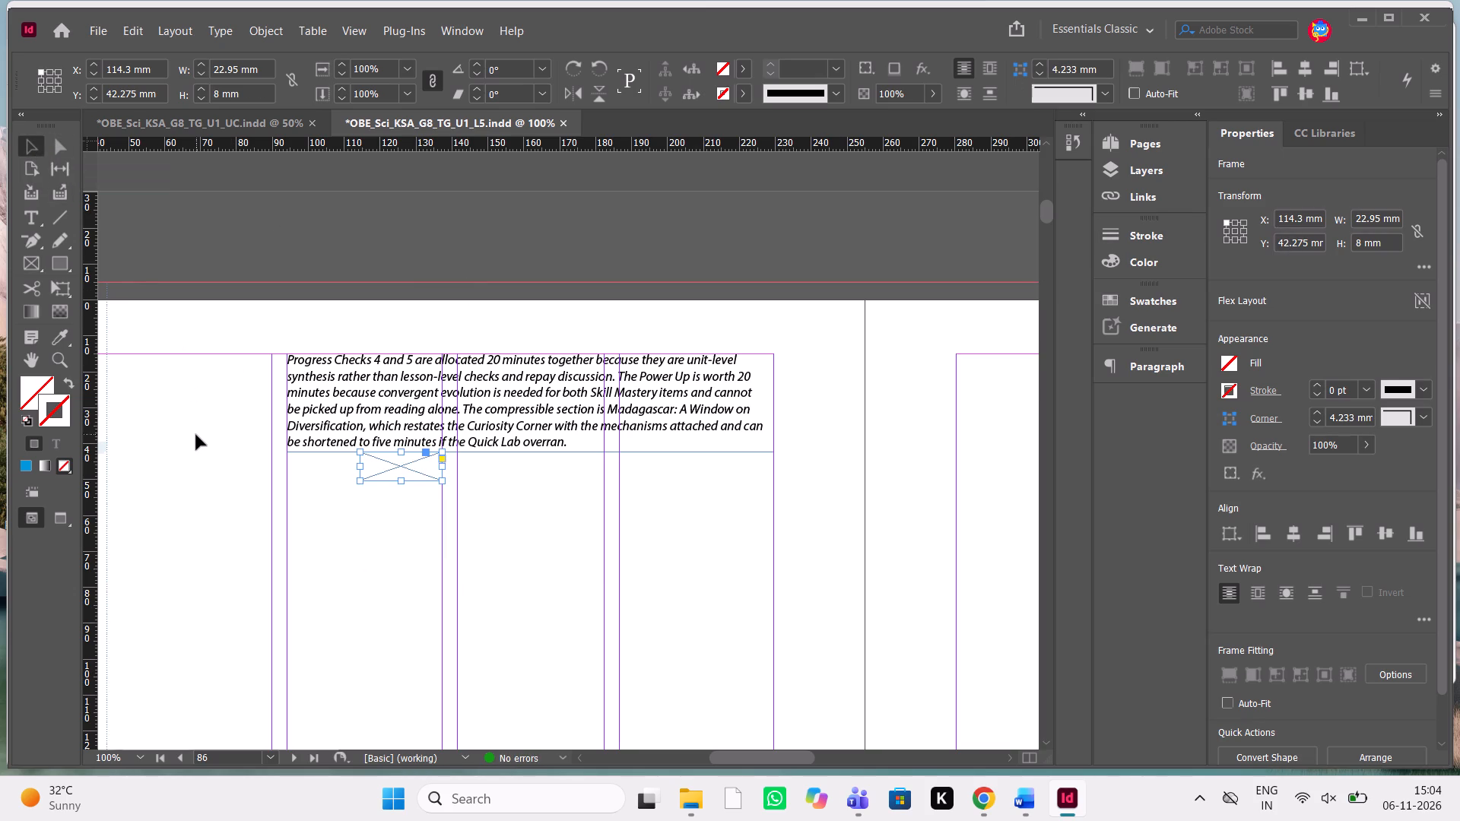
# Compare the Curiosity Corner section on page 88 with the pacing note and following heading in the Word manuscript.
pyautogui.scroll(-8, 196, 435)
pyautogui.scroll(1, 196, 435)
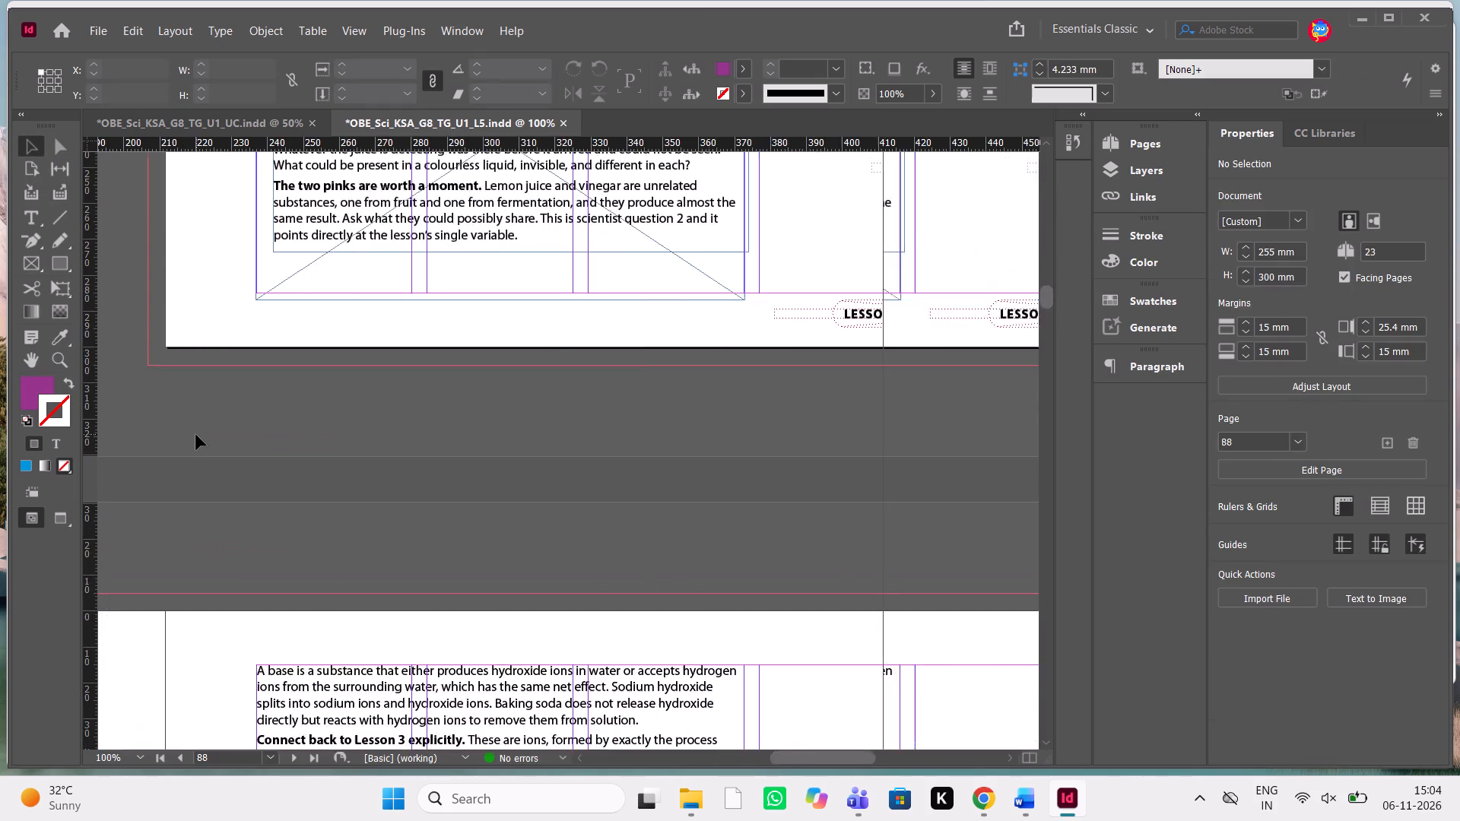
pyautogui.scroll(2, 196, 435)
pyautogui.scroll(-1, 196, 435)
pyautogui.hscroll(-1, 196, 435)
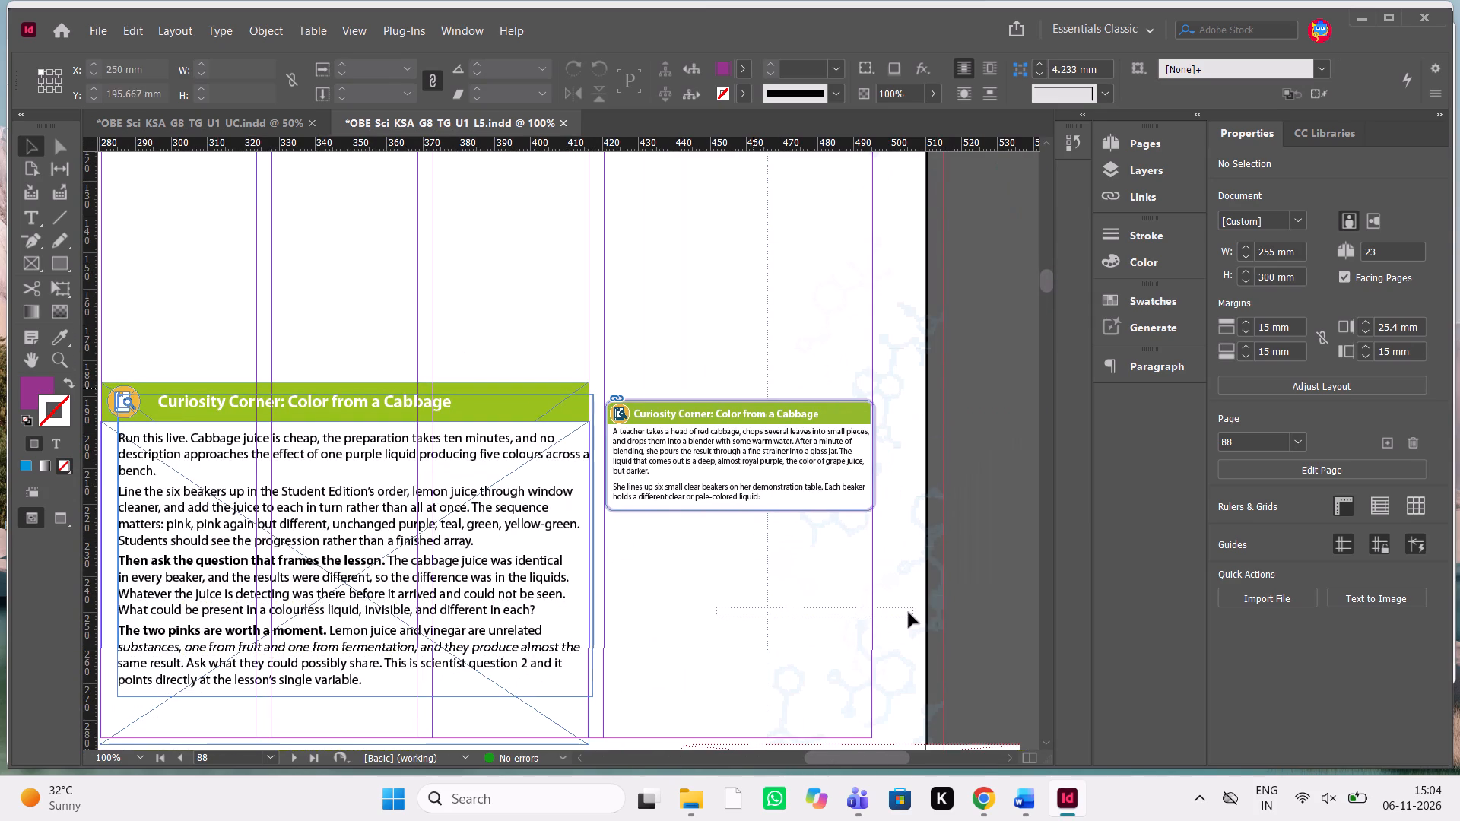
pyautogui.click(1027, 802)
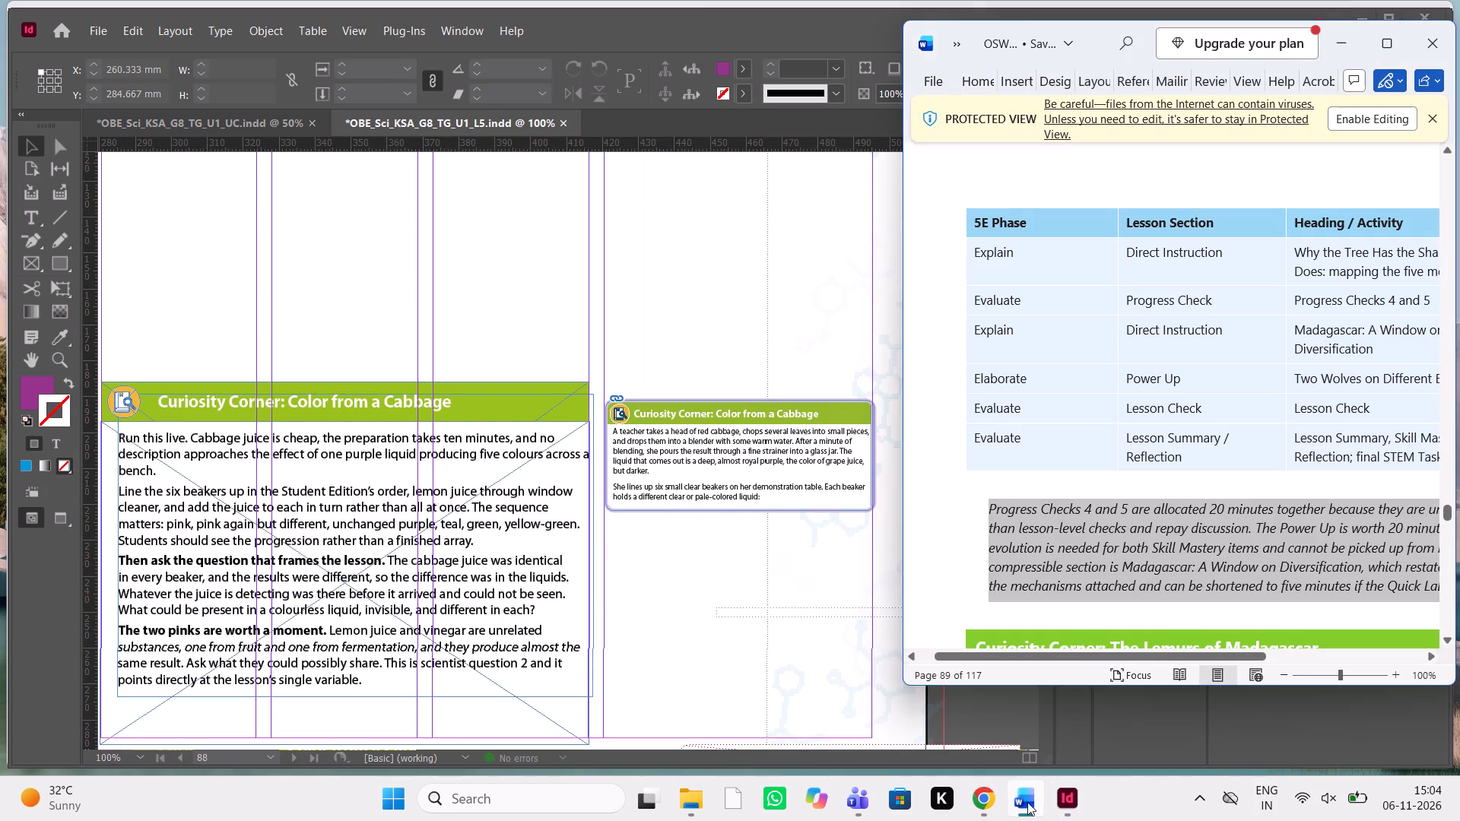
pyautogui.click(1027, 802)
# Recolour all the pacing note text on page 86 grey by setting its fill to 50% black (K).
pyautogui.scroll(4, 590, 268)
pyautogui.hscroll(2, 590, 268)
pyautogui.scroll(1, 590, 268)
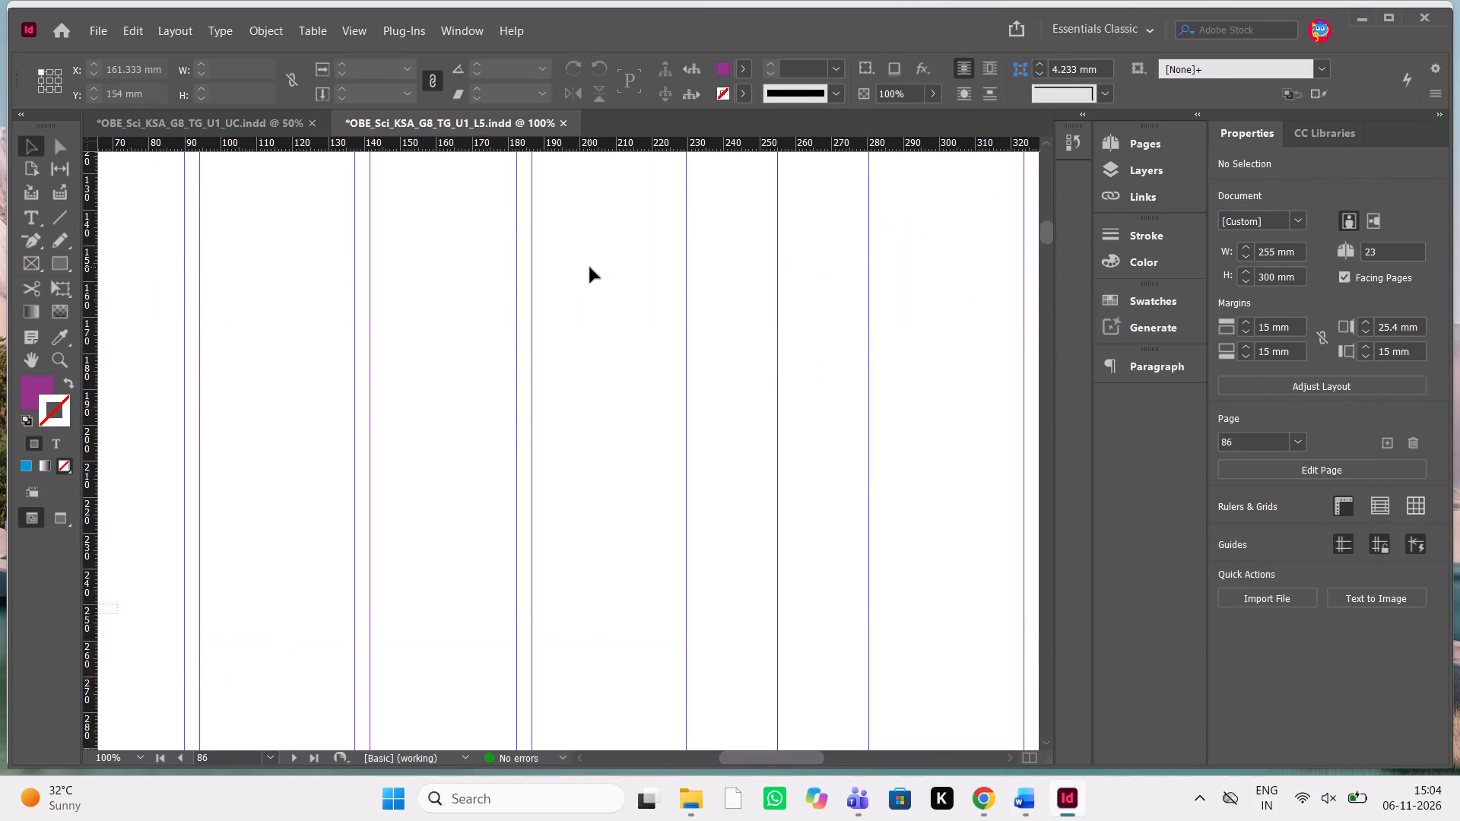
pyautogui.scroll(2, 590, 268)
pyautogui.doubleClick(457, 420)
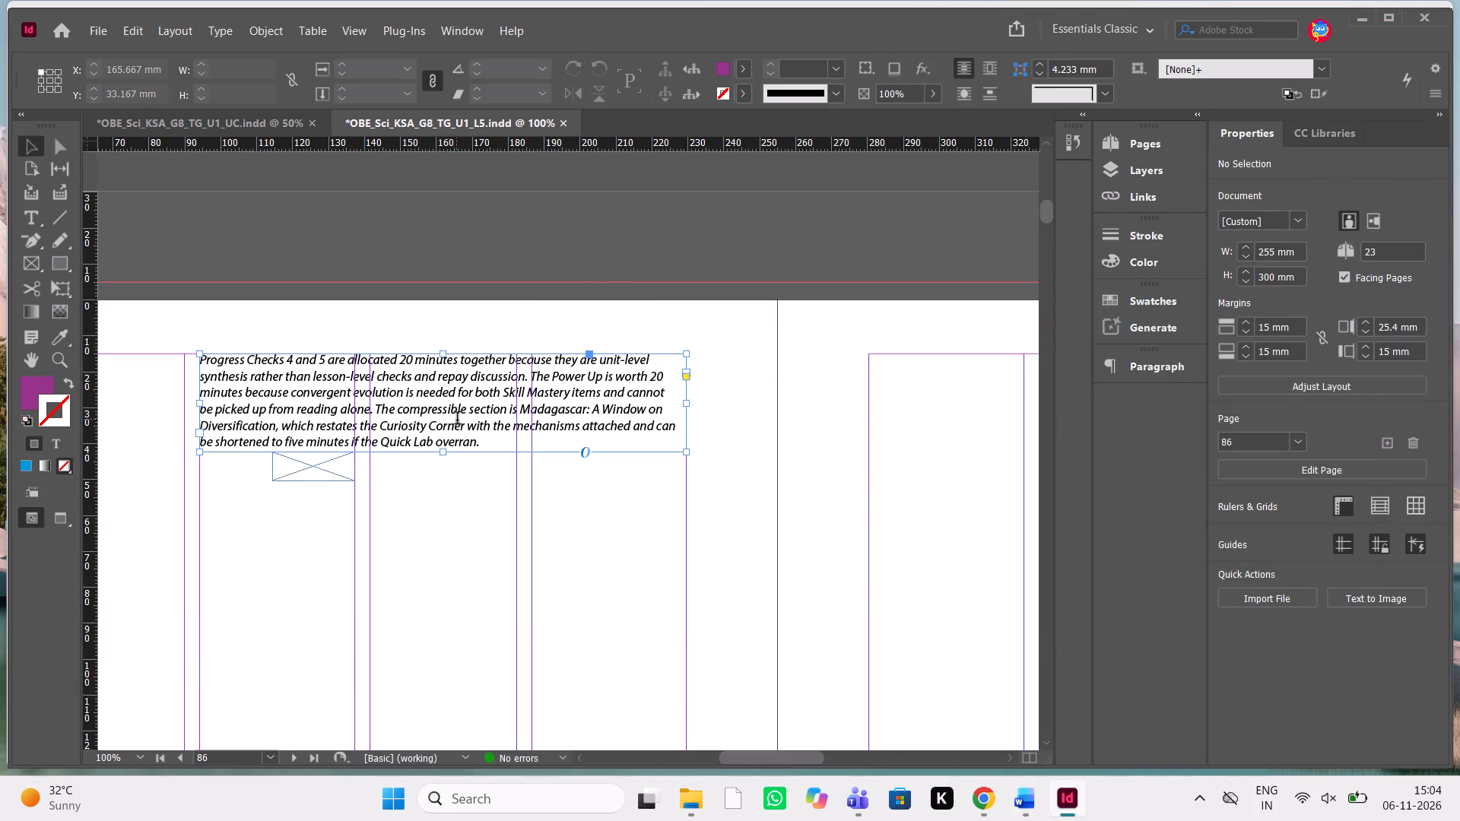
pyautogui.moveTo(487, 440); pyautogui.dragTo(224, 366)
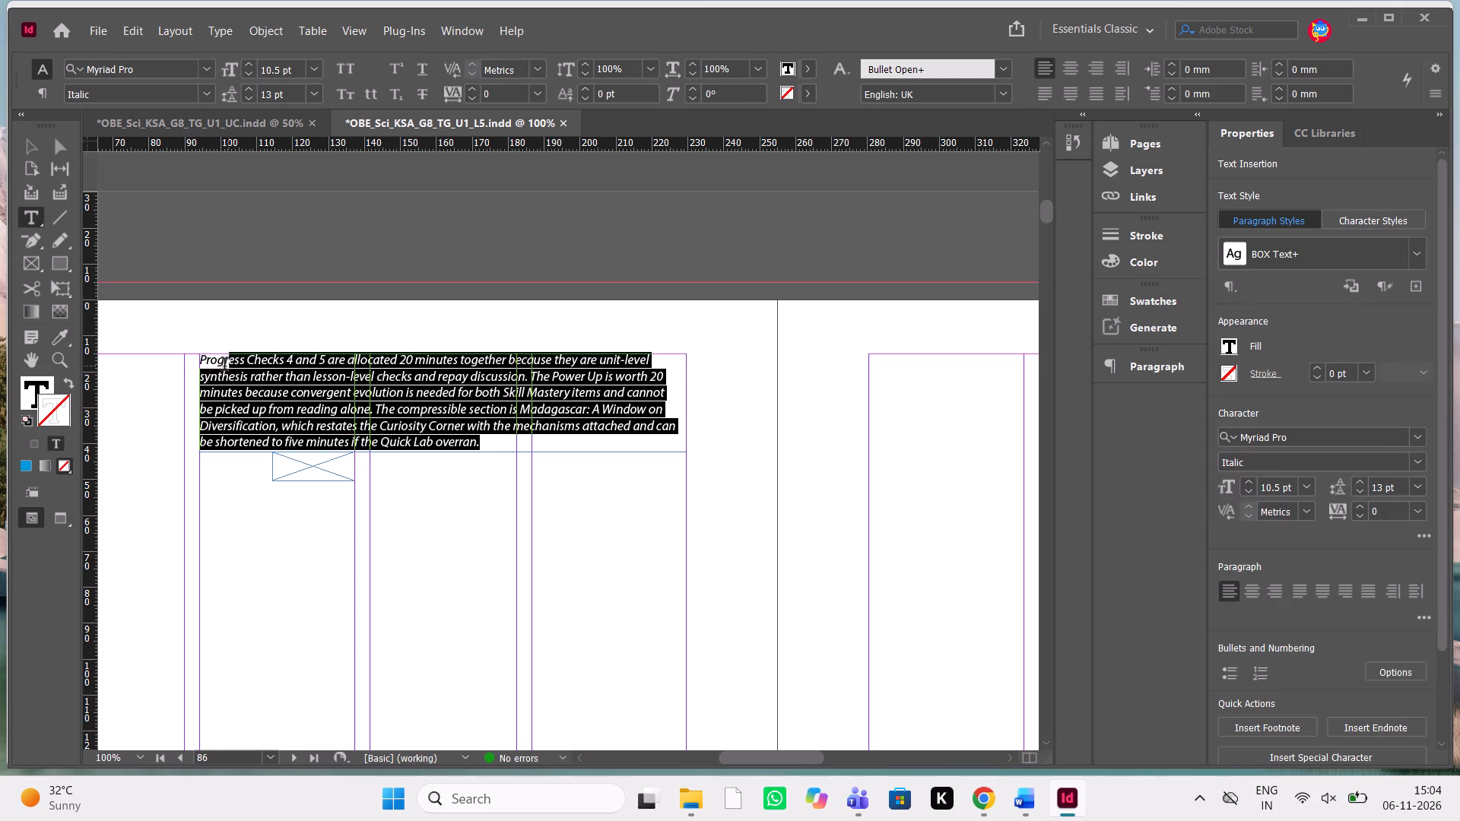
pyautogui.moveTo(224, 366); pyautogui.dragTo(193, 358)
pyautogui.doubleClick(36, 379)
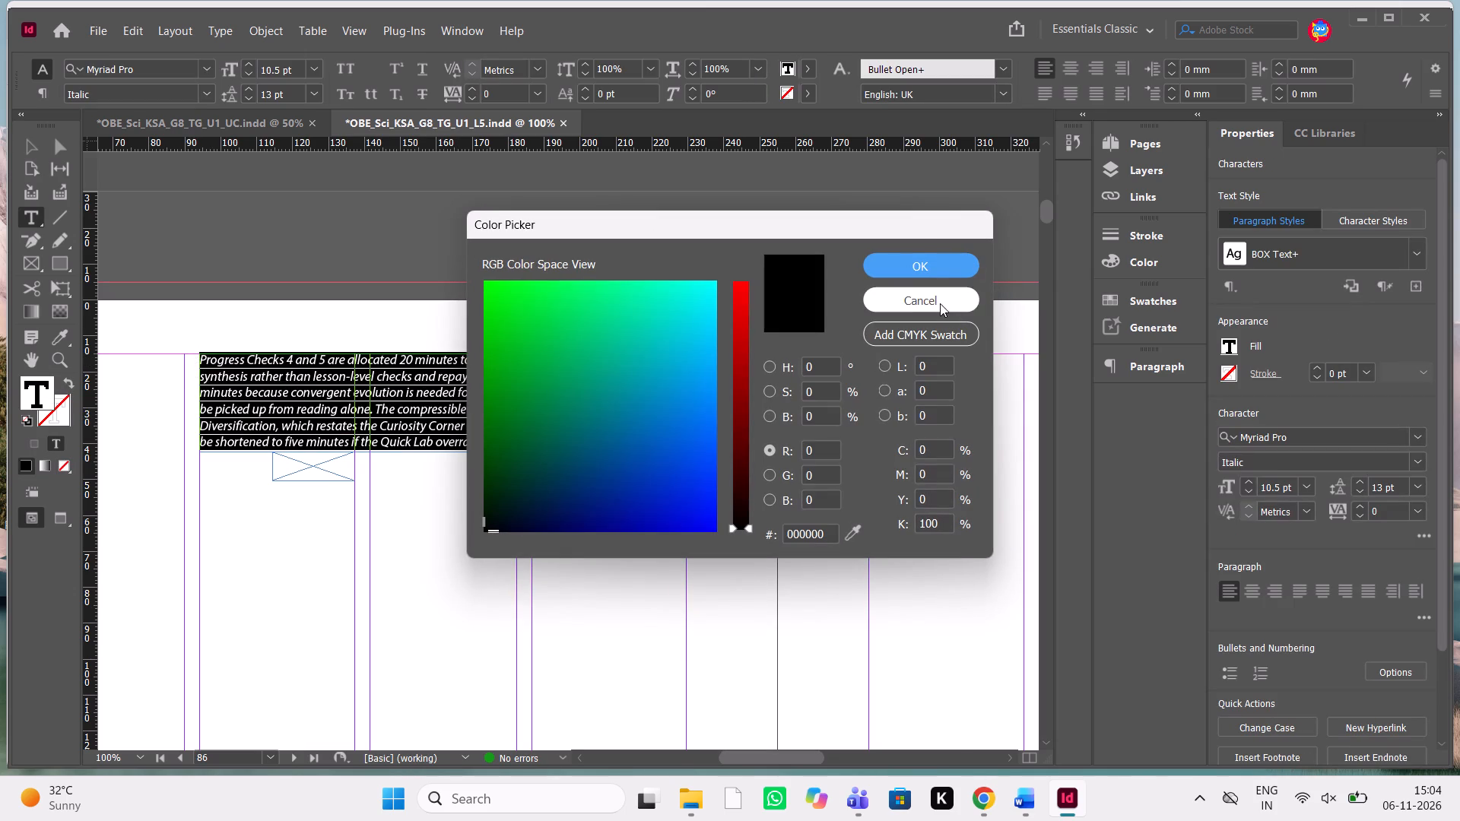
pyautogui.click(940, 303)
pyautogui.doubleClick(1161, 301)
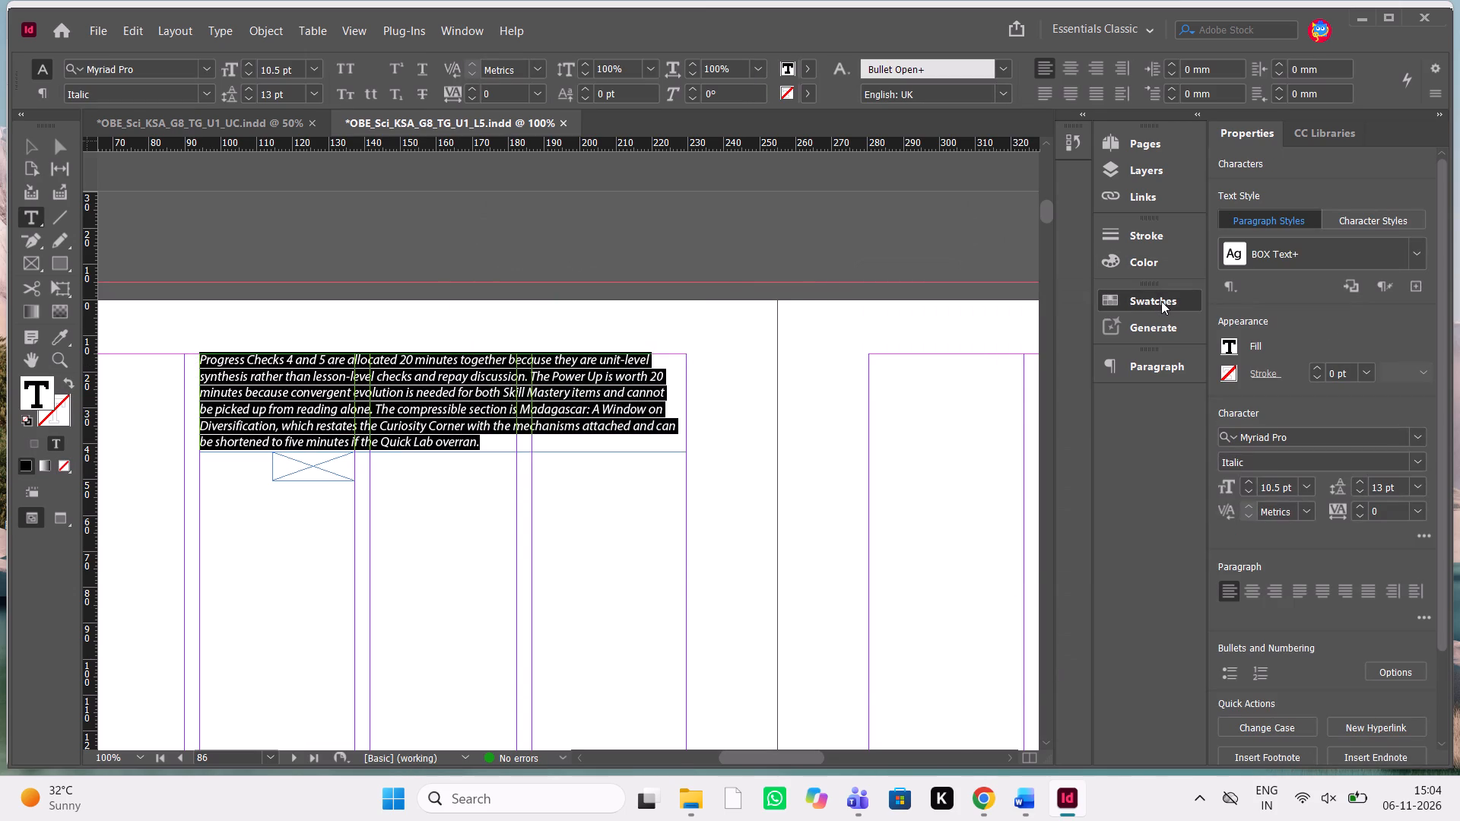
pyautogui.click(1154, 306)
pyautogui.scroll(-13, 992, 621)
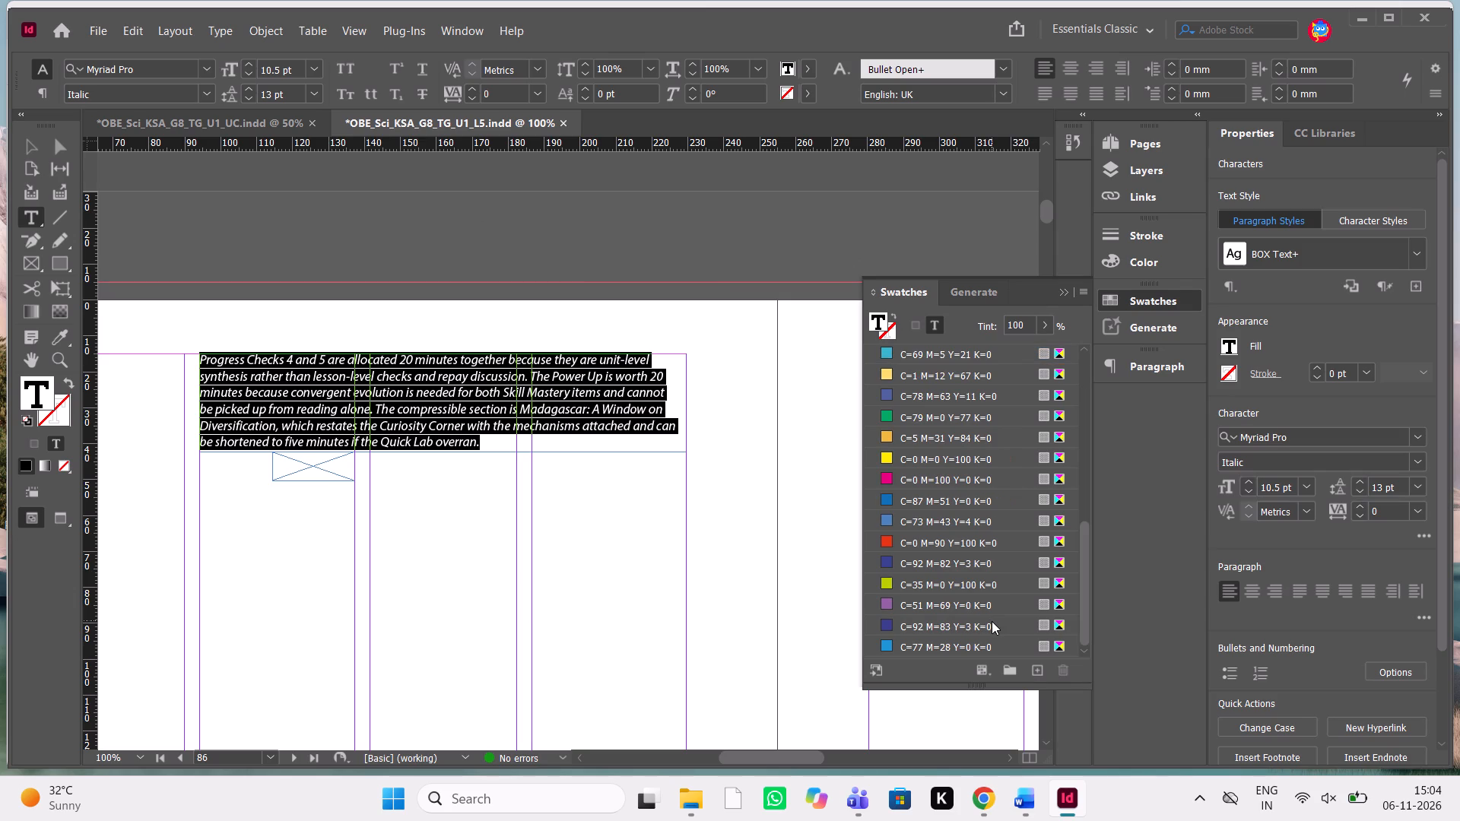
pyautogui.scroll(-5, 992, 621)
pyautogui.scroll(3, 992, 621)
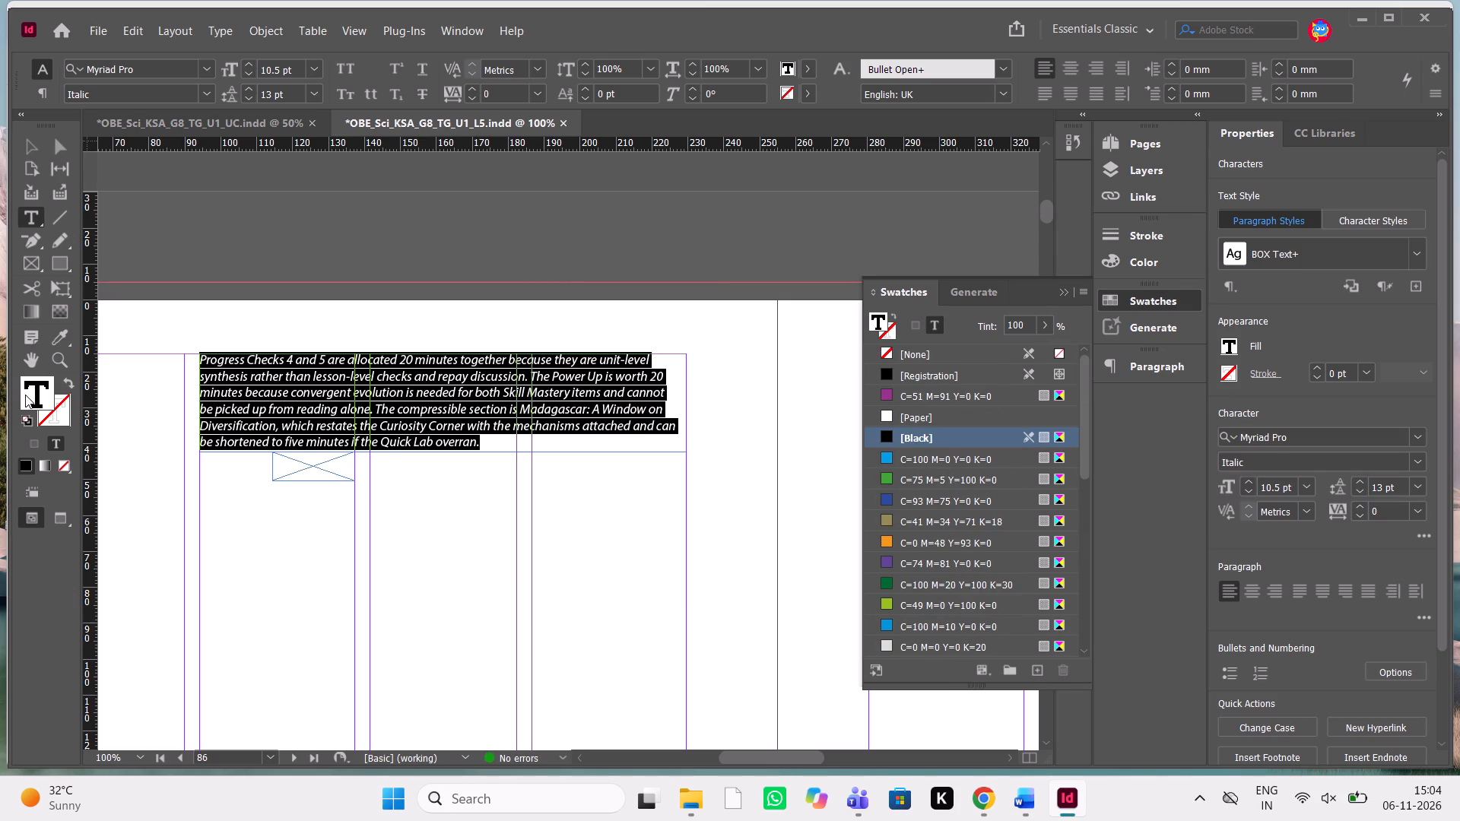
pyautogui.doubleClick(25, 395)
pyautogui.moveTo(944, 521); pyautogui.dragTo(744, 549)
pyautogui.press('BackSpace')
pyautogui.press('2')
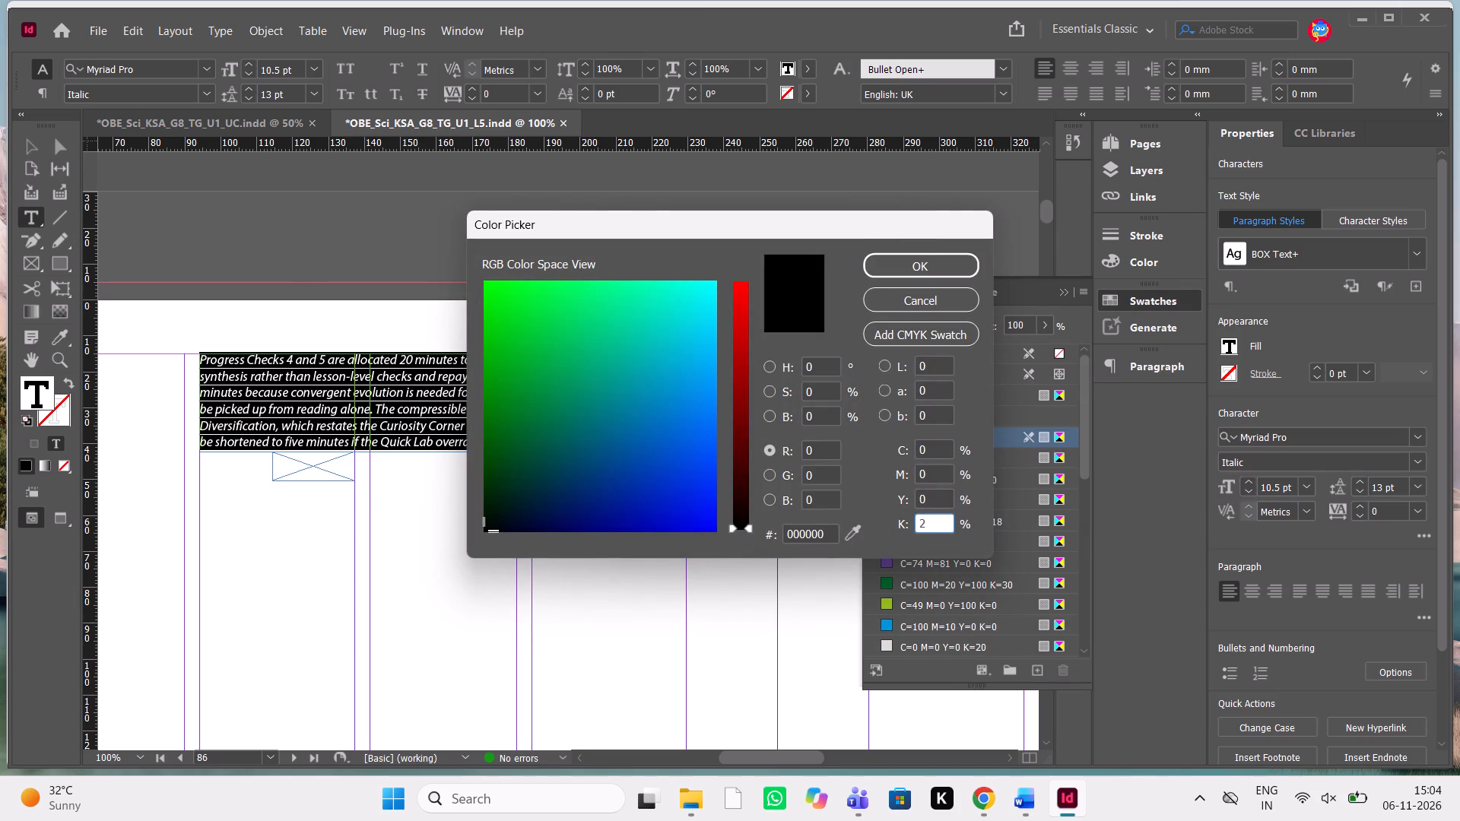
pyautogui.press('BackSpace')
pyautogui.write('50')
pyautogui.press('Return')
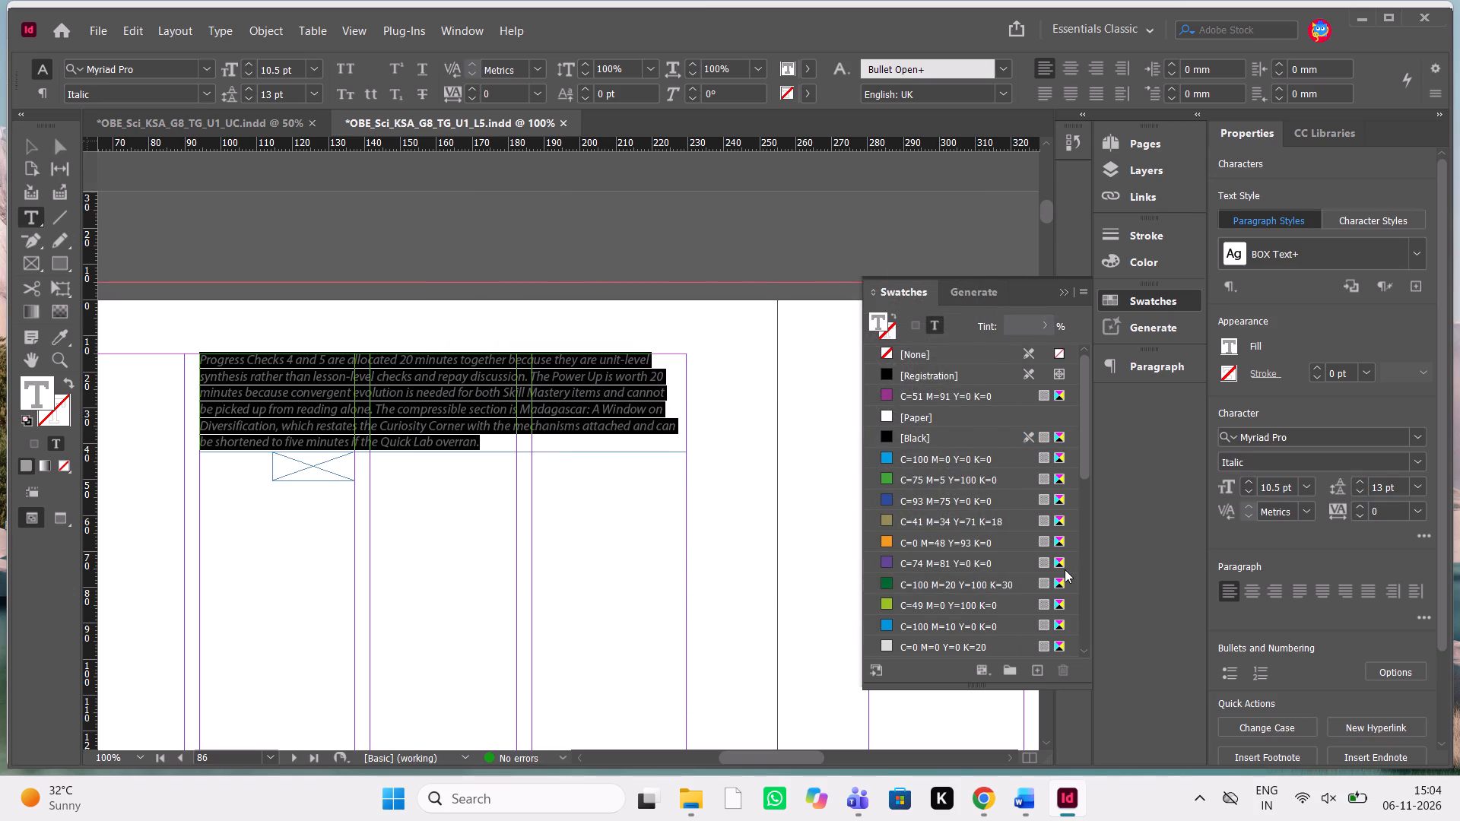
pyautogui.scroll(-14, 1065, 569)
# Deselect the pacing note and check its appearance on page 86 in preview mode.
pyautogui.click(486, 370)
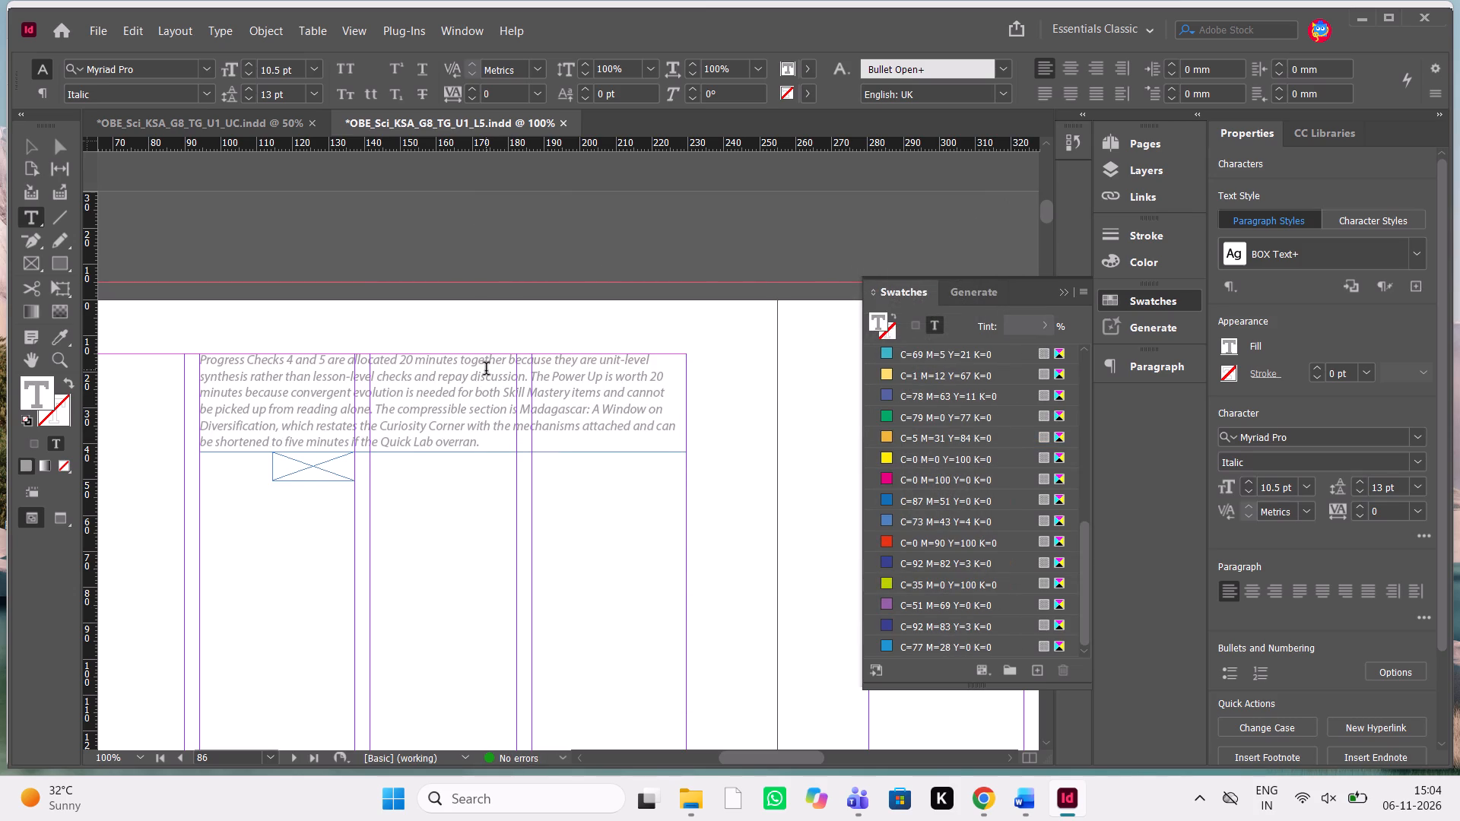
pyautogui.click(525, 446)
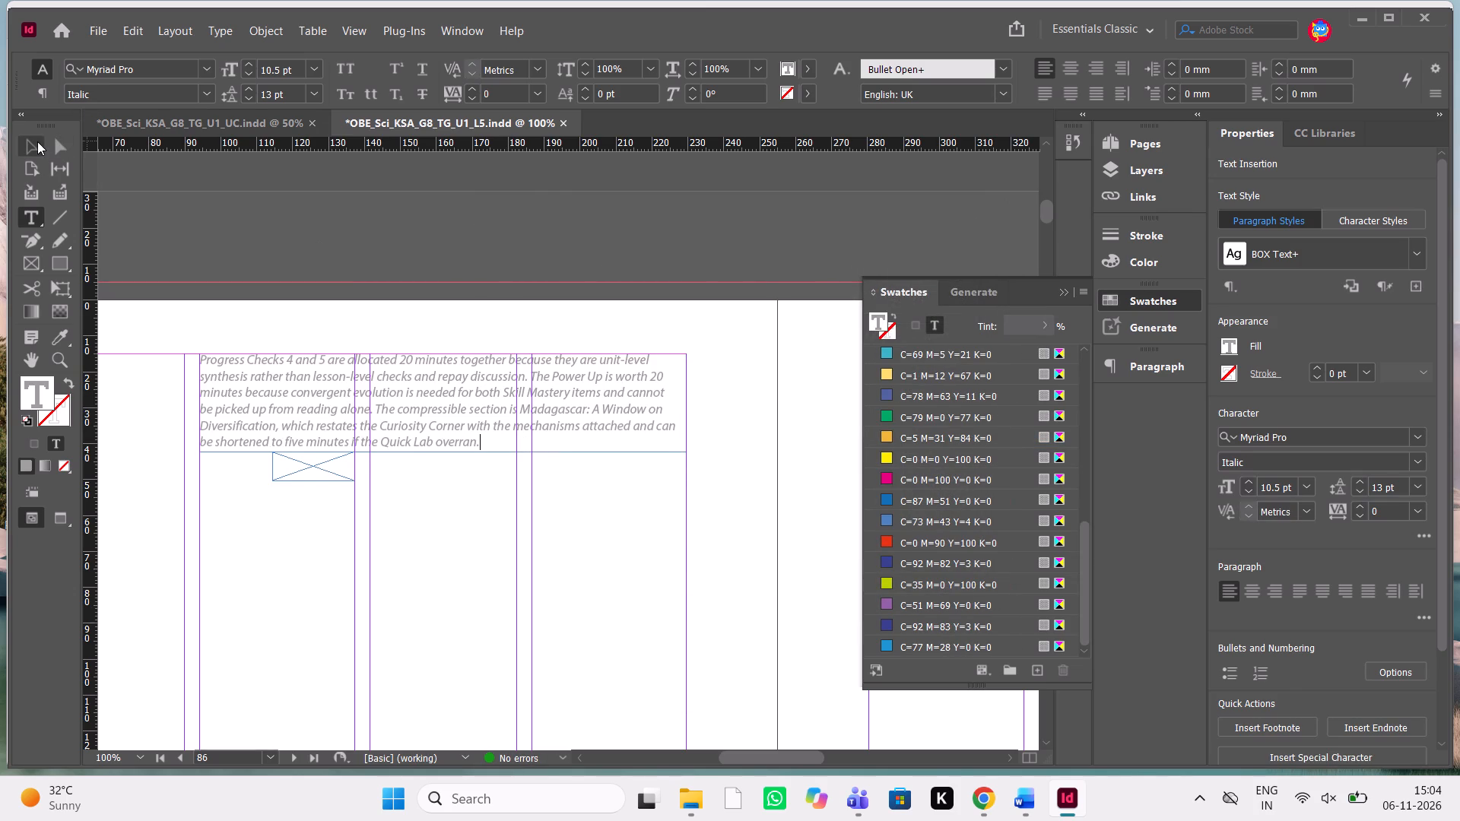
pyautogui.click(37, 141)
pyautogui.click(286, 231)
pyautogui.press('w')
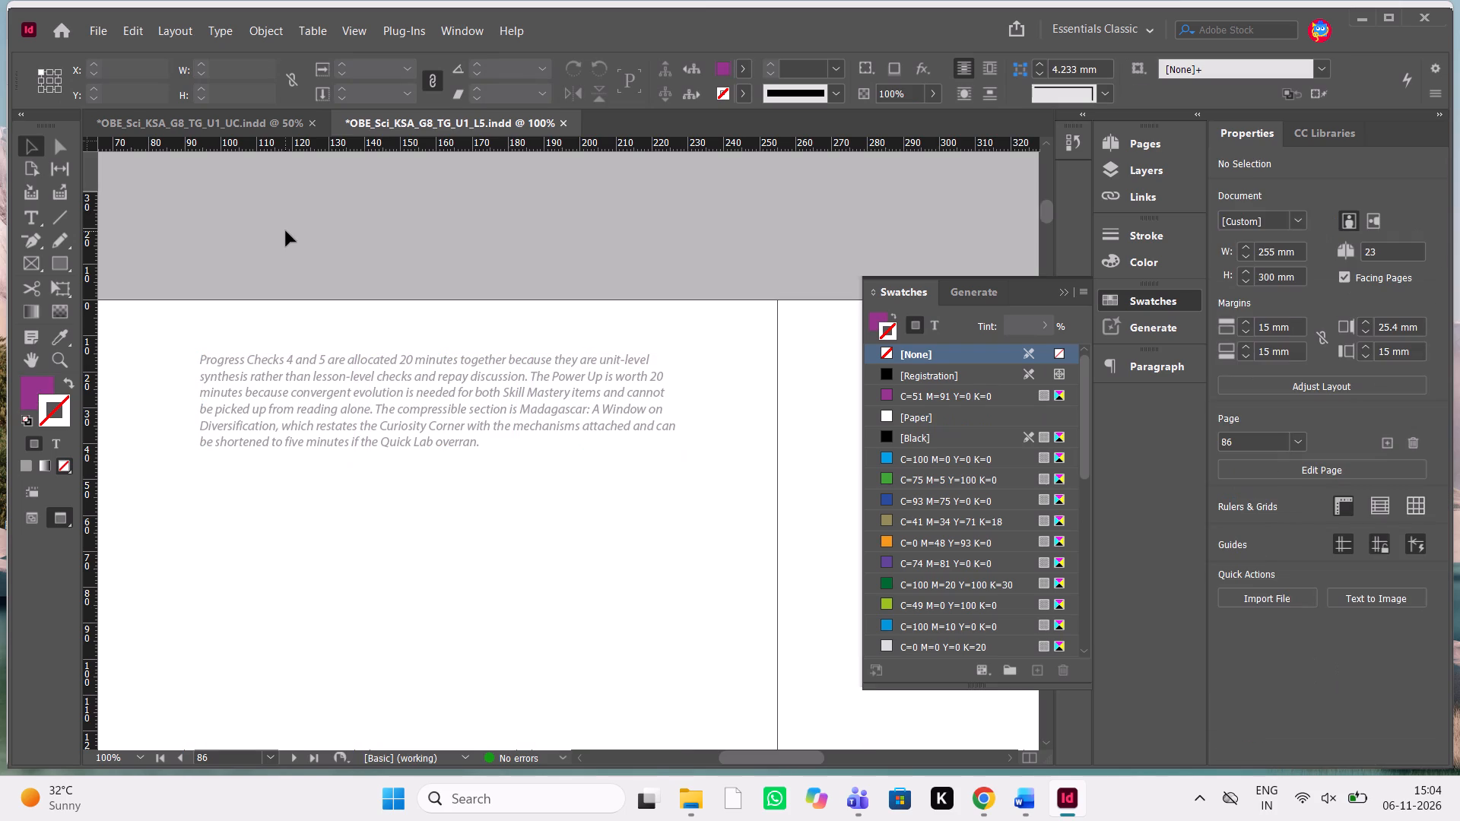
pyautogui.write('ww')
pyautogui.press('w')
# Cut the whole Curiosity Corner: Color from a Cabbage section, including its student-page thumbnail, from page 88.
pyautogui.scroll(-3, 358, 395)
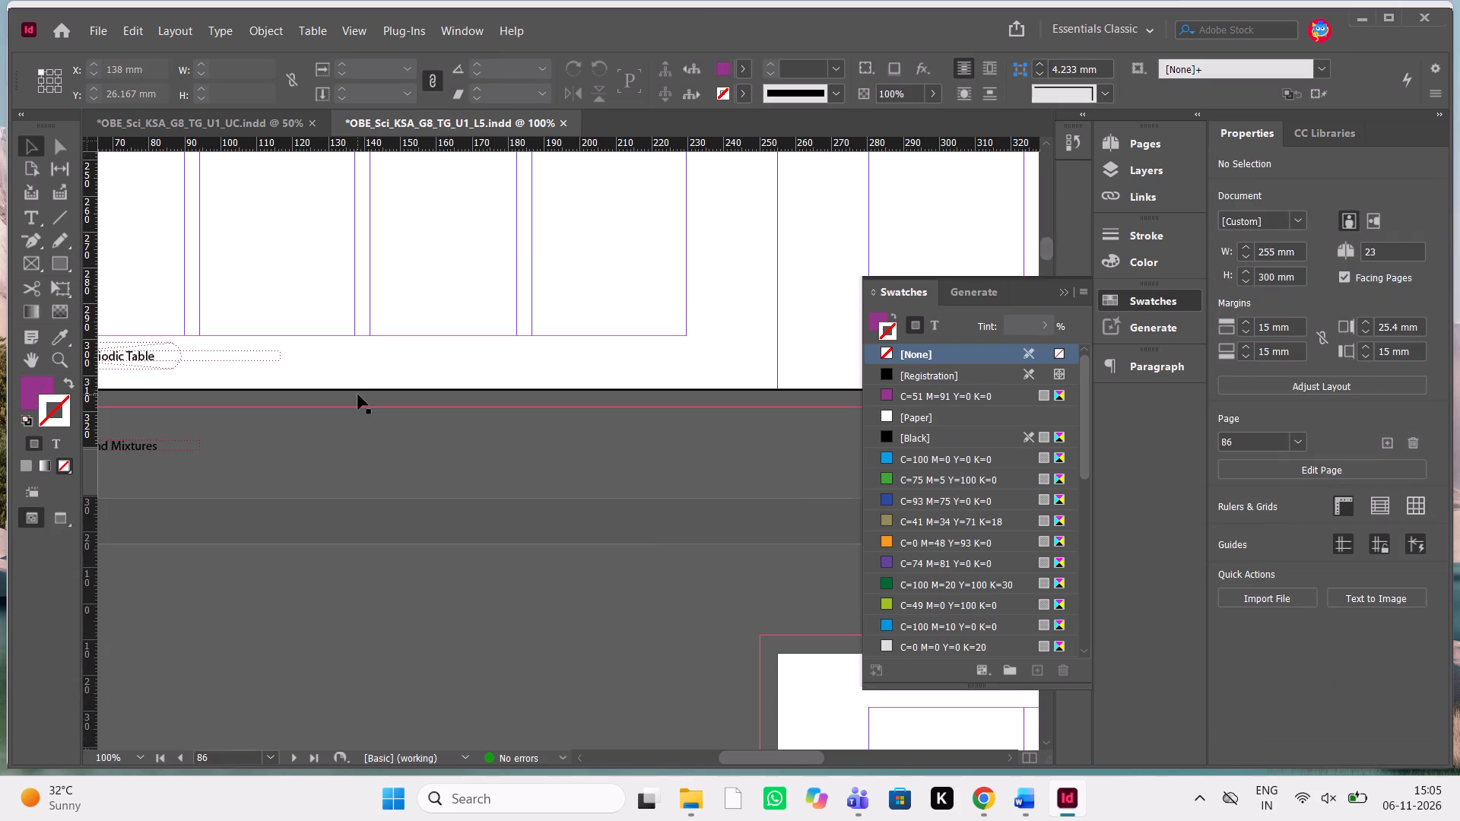
pyautogui.scroll(-3, 358, 395)
pyautogui.hscroll(-2, 358, 395)
pyautogui.scroll(-1, 358, 395)
pyautogui.scroll(1, 358, 395)
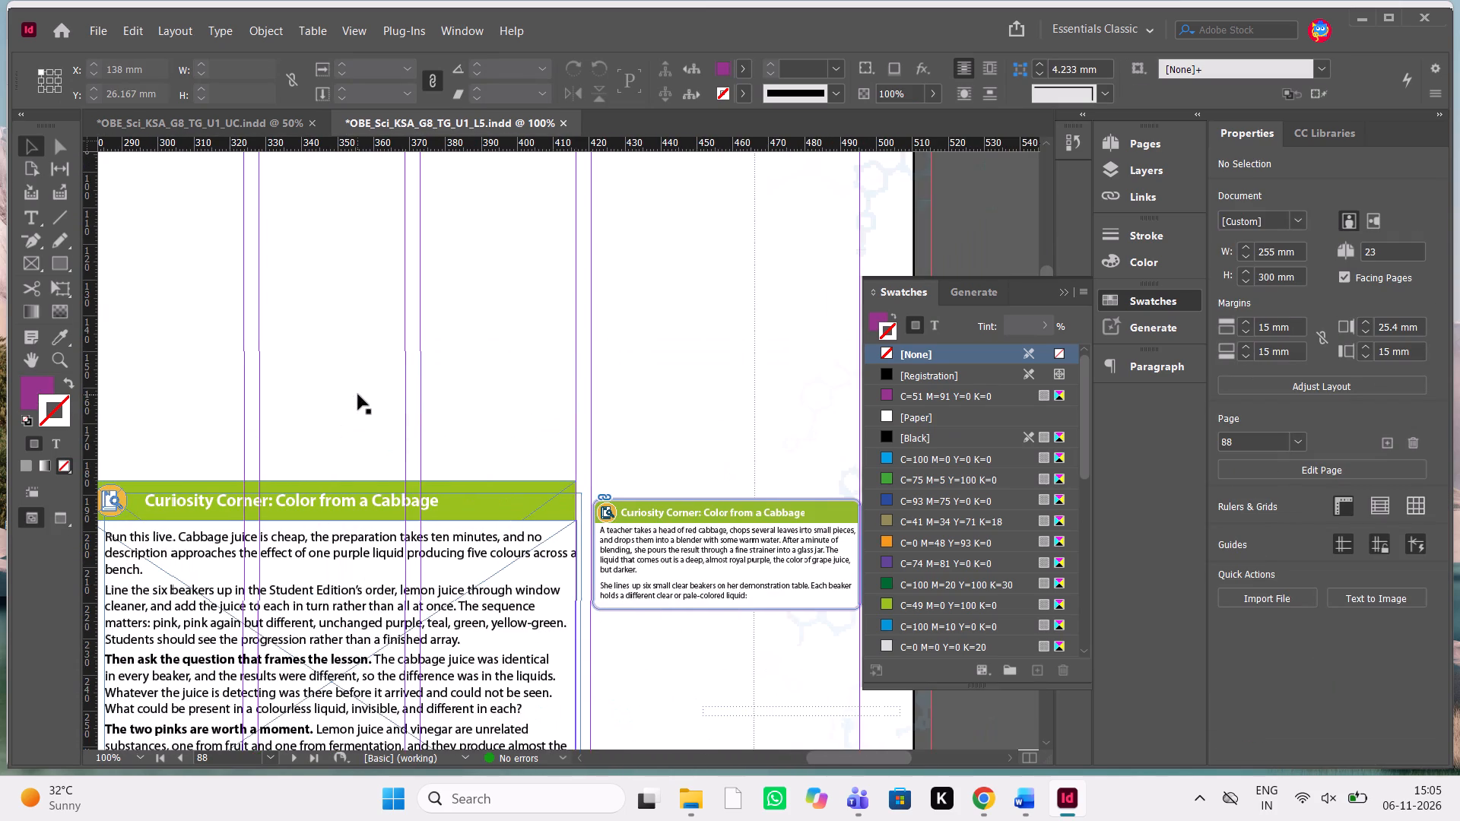
pyautogui.moveTo(103, 452); pyautogui.dragTo(701, 685)
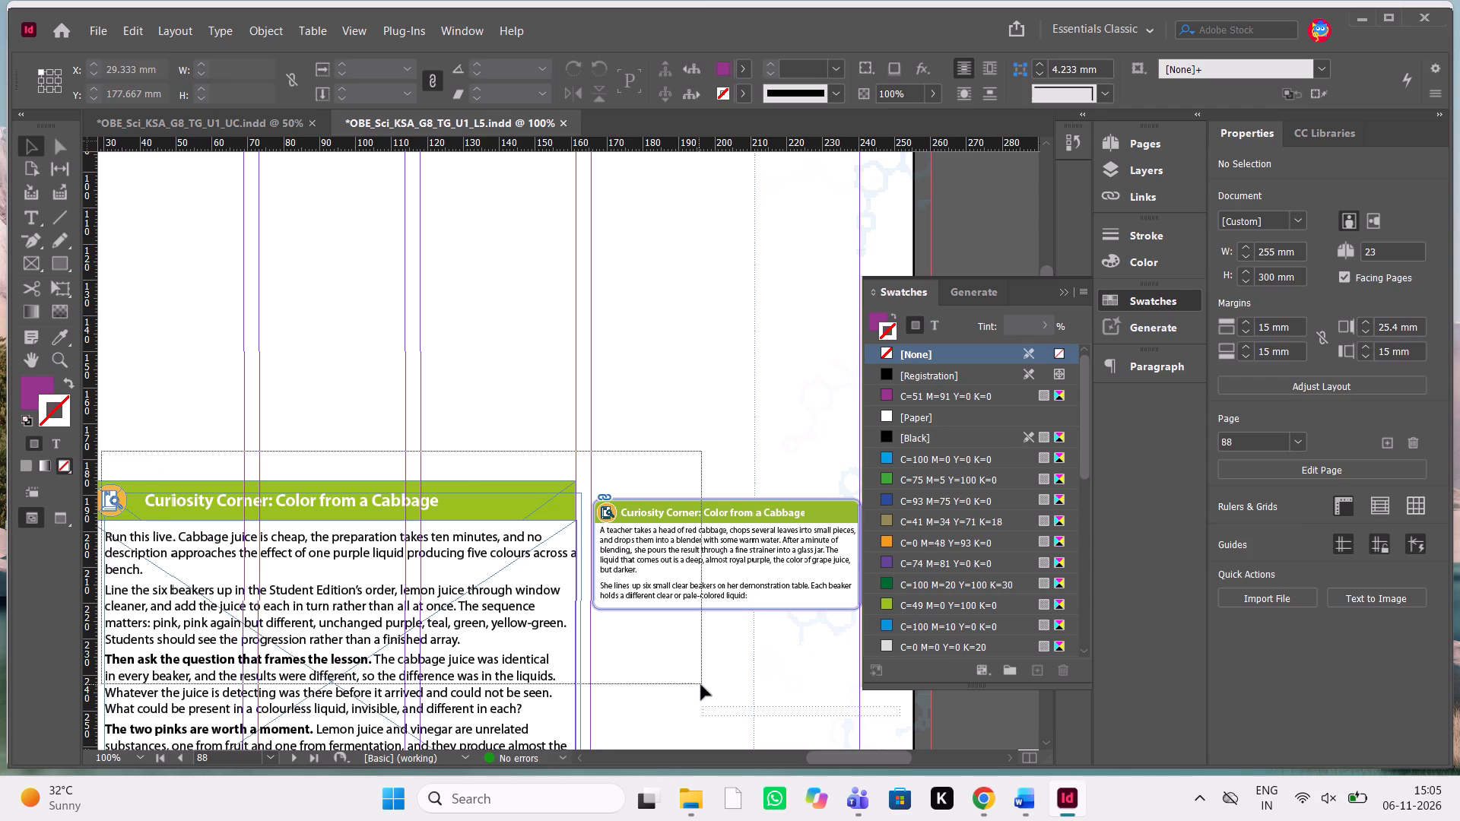
pyautogui.moveTo(701, 685); pyautogui.dragTo(703, 686)
pyautogui.hotkey('ctrl', 'x')
# Paste the Curiosity Corner section onto page 86 and position it directly below the empty spacer frame, at Y about 50.6 mm.
pyautogui.scroll(3, 703, 686)
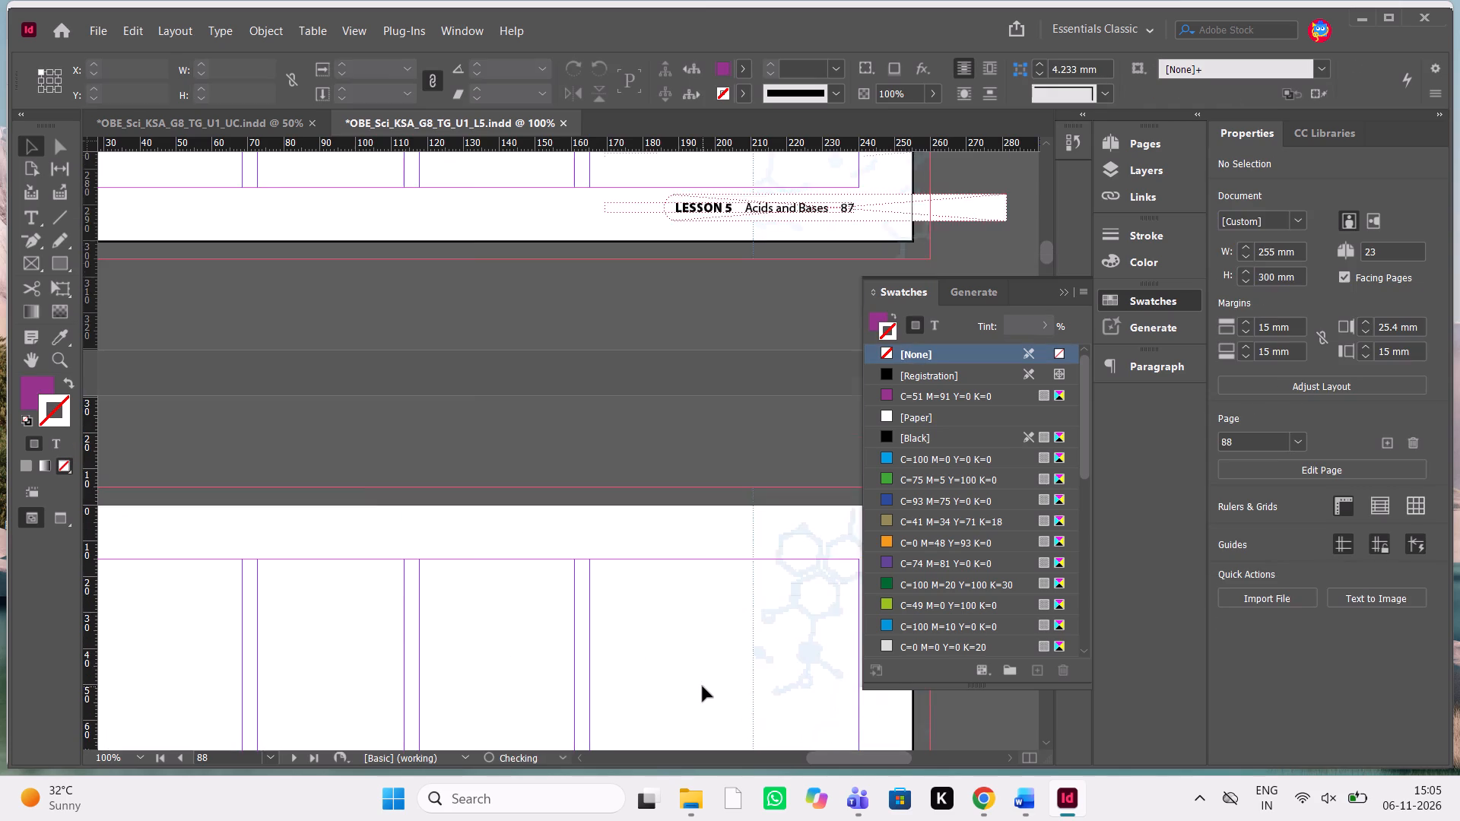
pyautogui.hscroll(2, 703, 686)
pyautogui.scroll(5, 703, 686)
pyautogui.hscroll(1, 703, 686)
pyautogui.scroll(1, 703, 686)
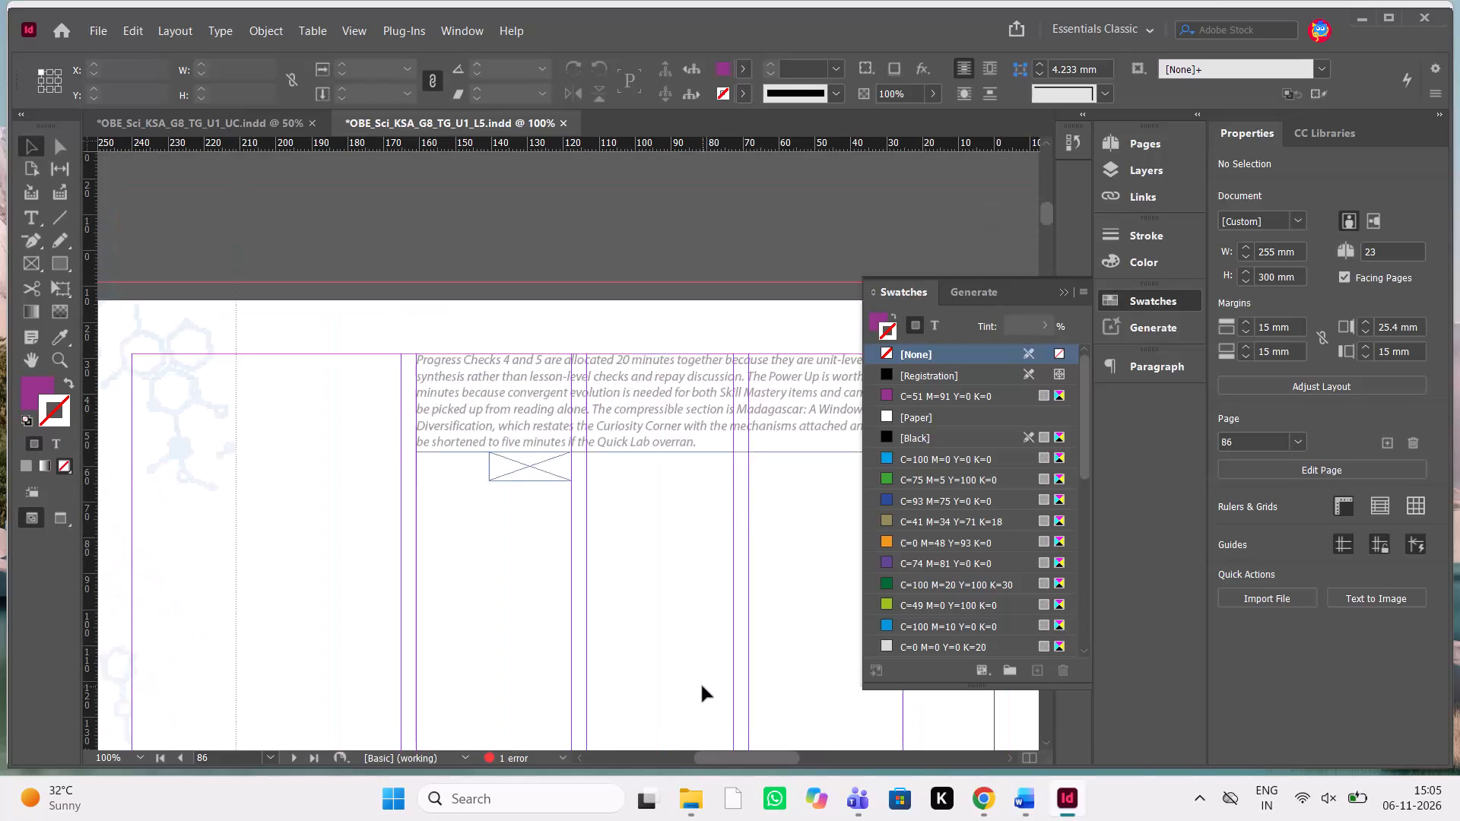
pyautogui.scroll(1, 703, 686)
pyautogui.scroll(-1, 703, 686)
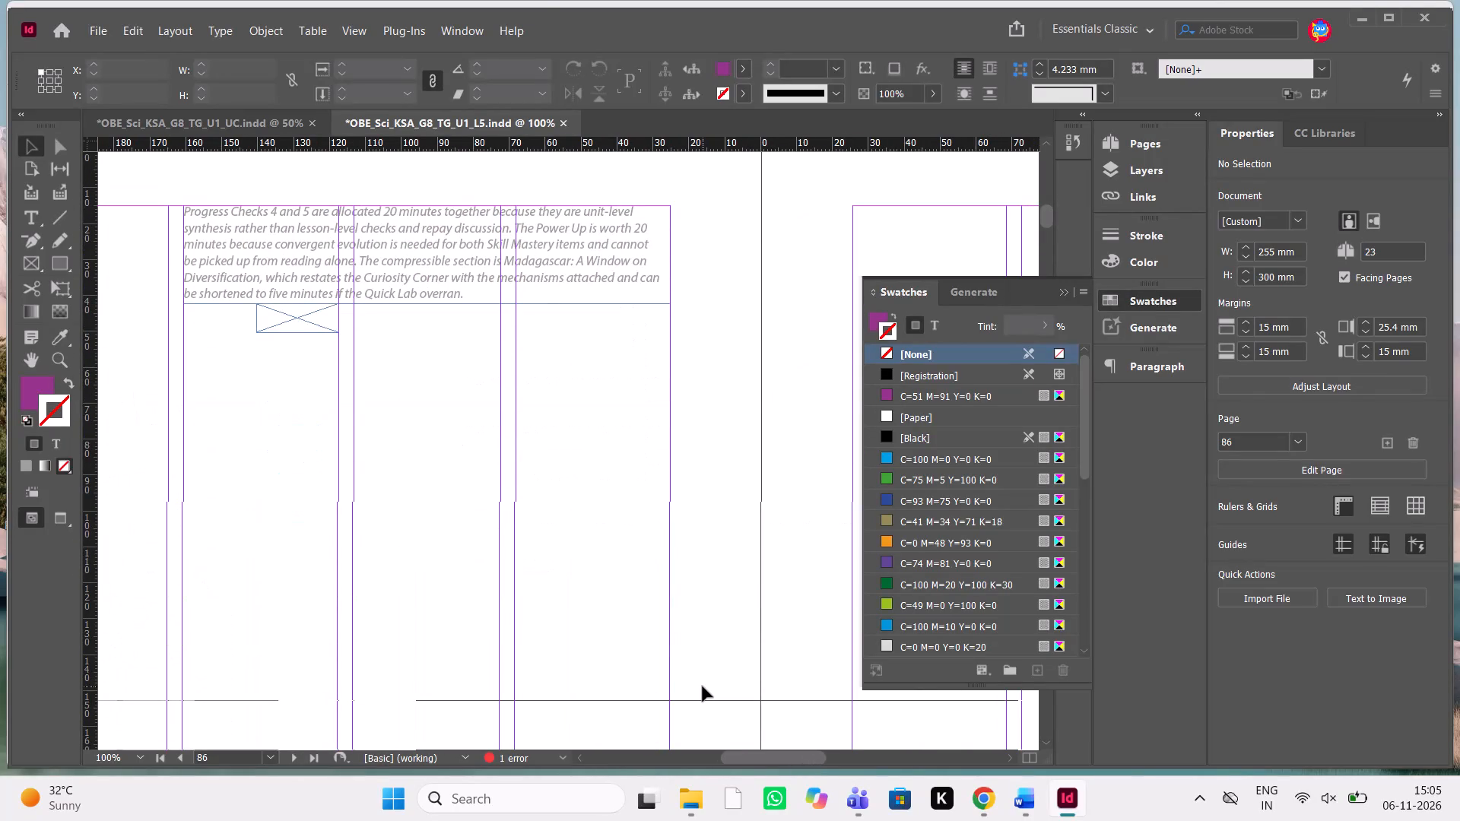
pyautogui.hotkey('ctrl', 'v')
pyautogui.hotkey('shift', 'Down')
pyautogui.hotkey('shift', 'Down')
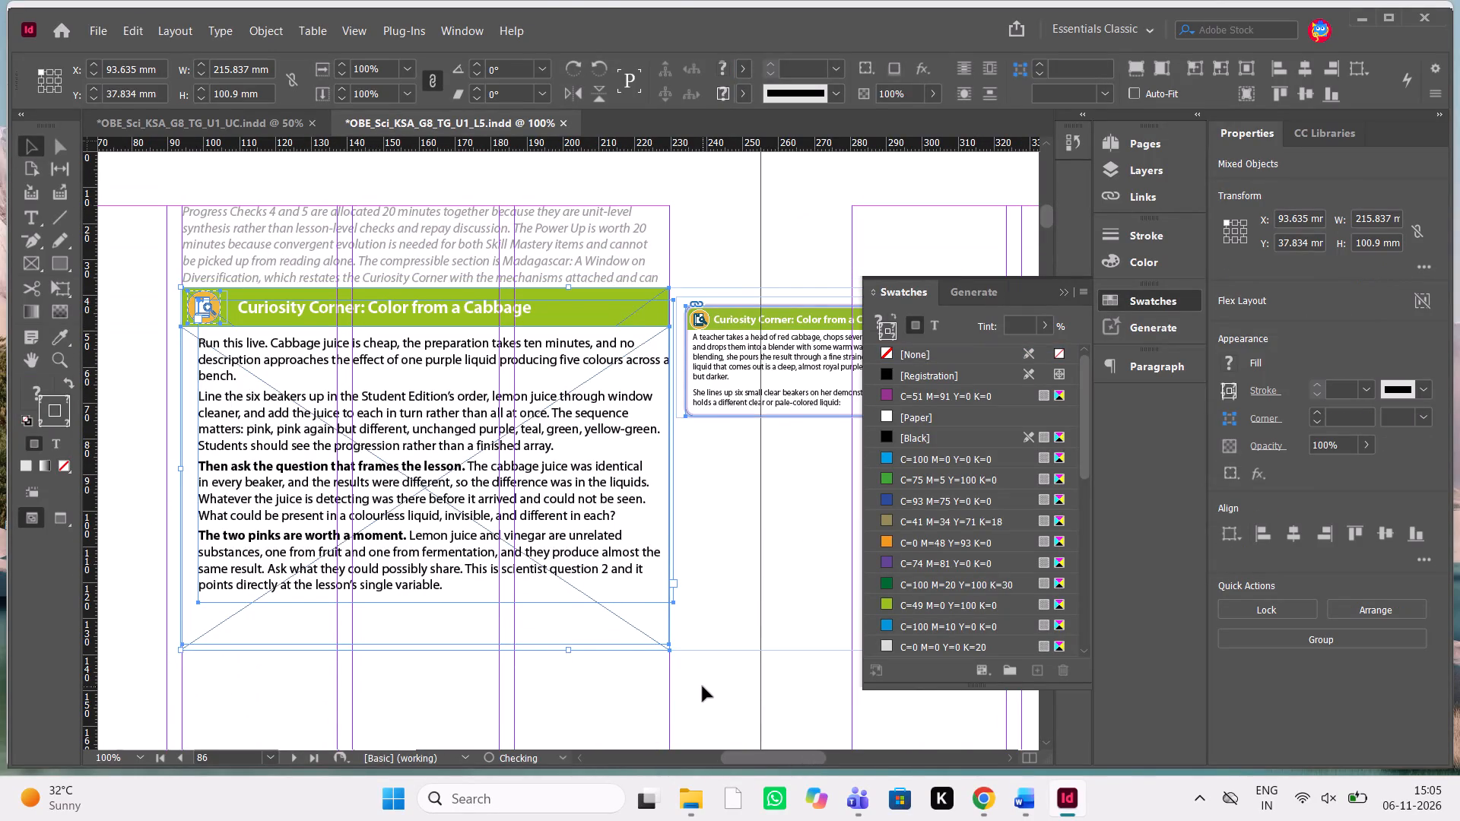
pyautogui.hotkey('shift', 'Down')
pyautogui.hotkey('shift', 'Down')
pyautogui.hotkey('shift', 'Down')
pyautogui.hotkey('shift', 'Down')
pyautogui.hotkey('shift', 'Down')
pyautogui.press('Up')
pyautogui.press('Down')
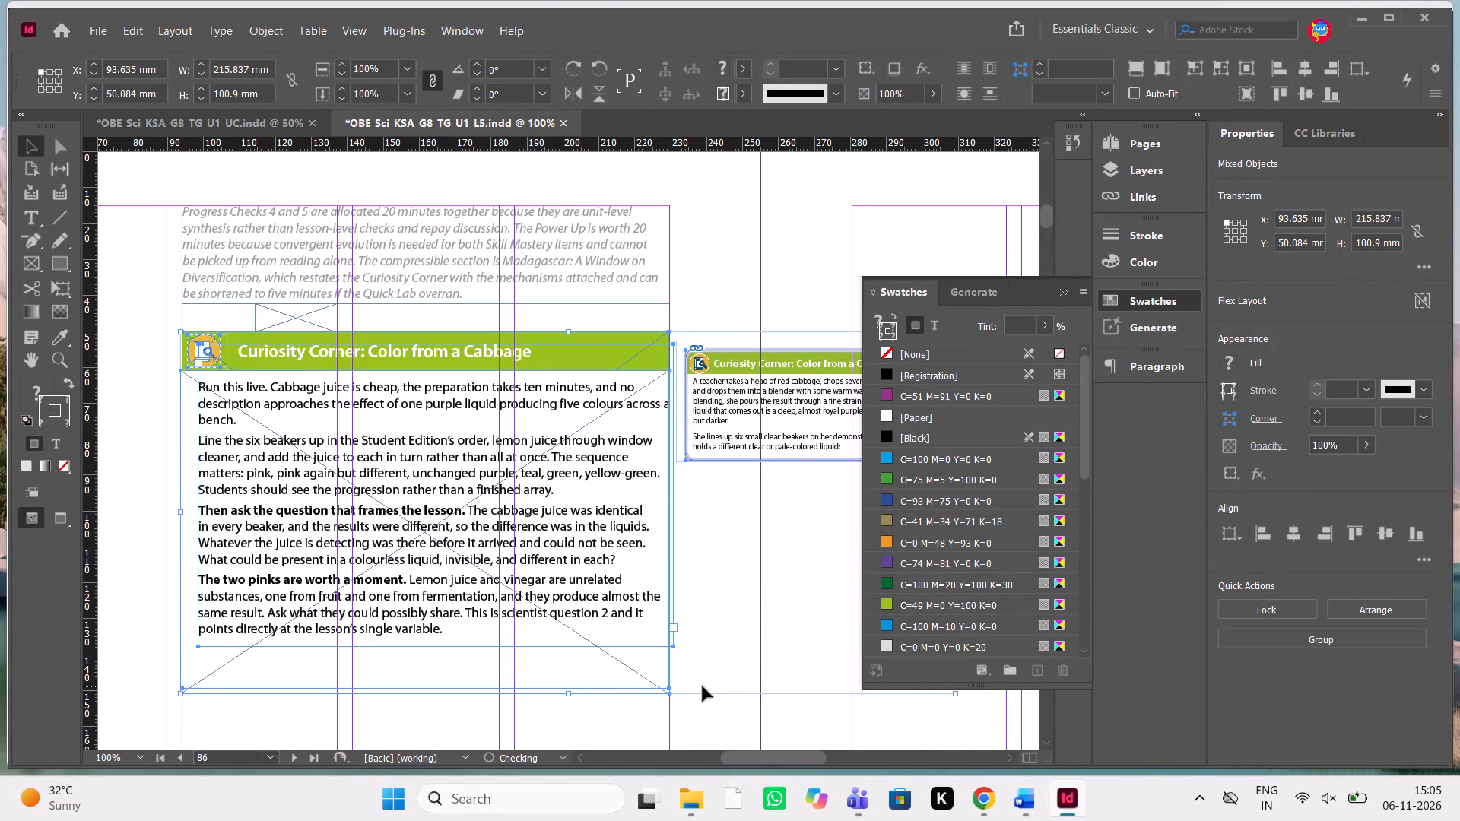
pyautogui.press('Down')
pyautogui.press('Down')
pyautogui.press('Down')
pyautogui.press('Up')
pyautogui.press('Up')
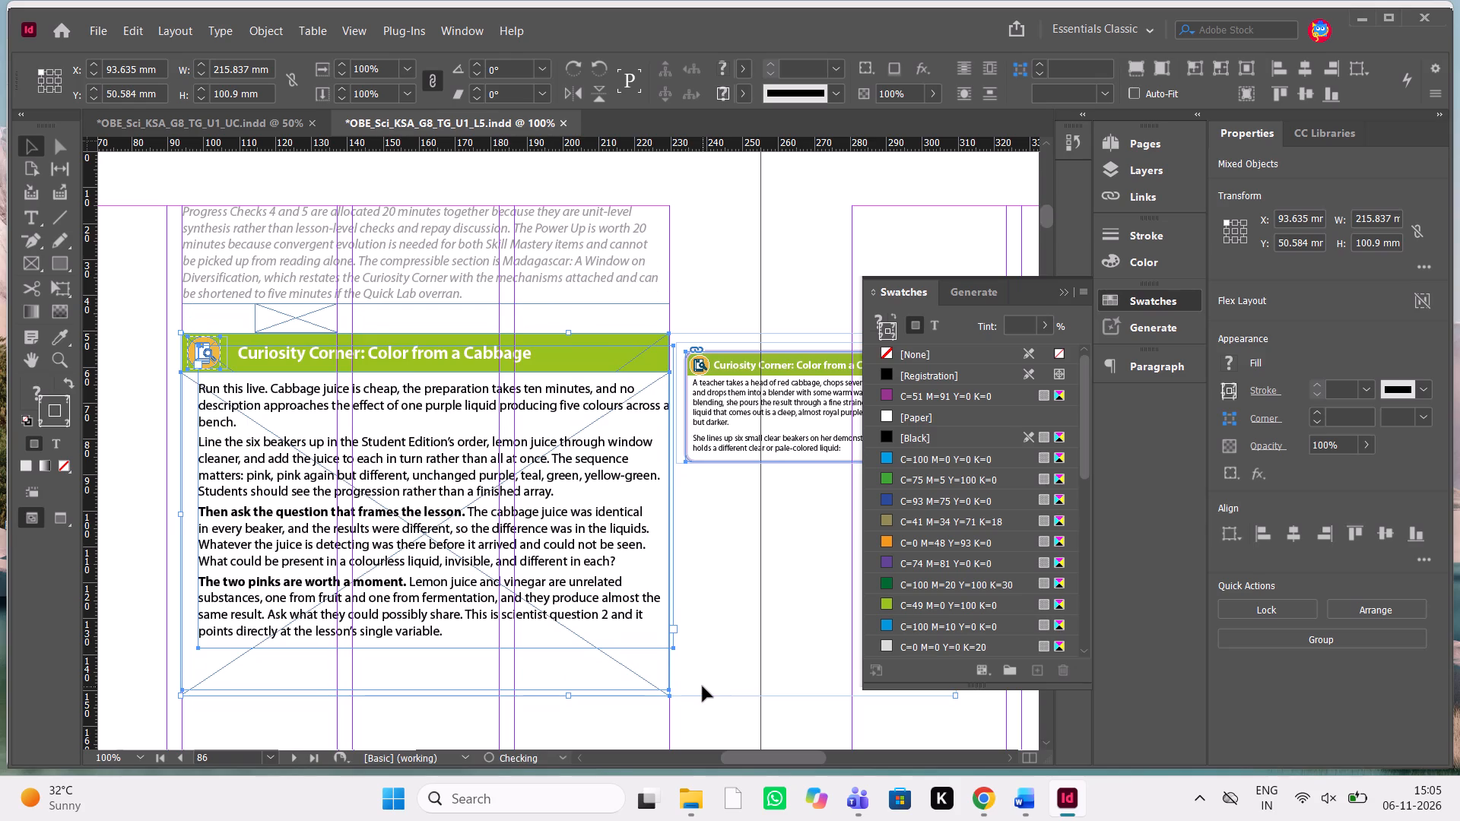
# Cut the student-page thumbnail beside the Curiosity Corner and paste it separately near the narrow outer column of page 86.
pyautogui.hscroll(1, 604, 626)
pyautogui.hscroll(-1, 604, 626)
pyautogui.click(482, 259)
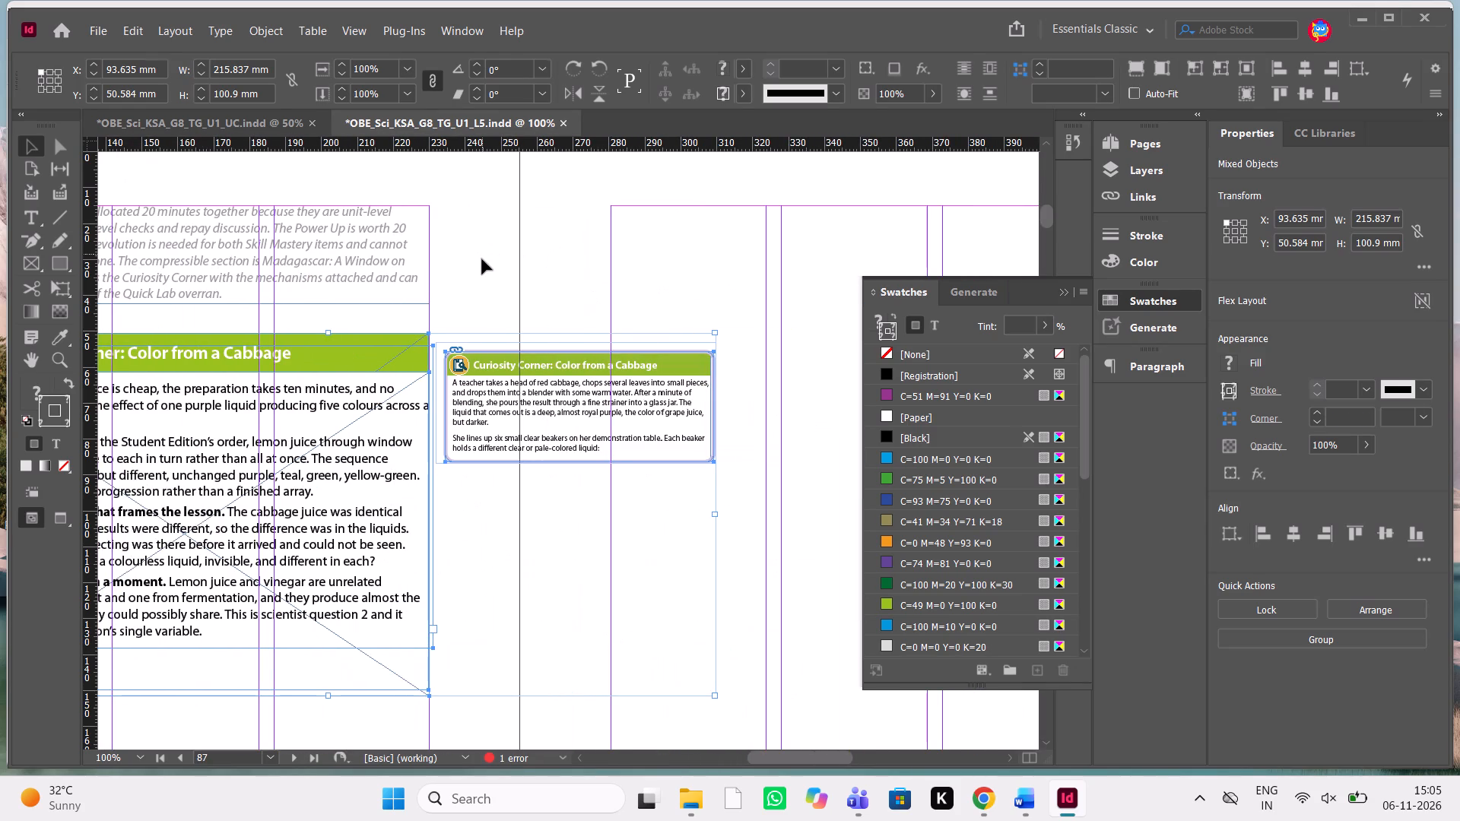
pyautogui.moveTo(482, 259); pyautogui.dragTo(687, 498)
pyautogui.hotkey('ctrl', 'x')
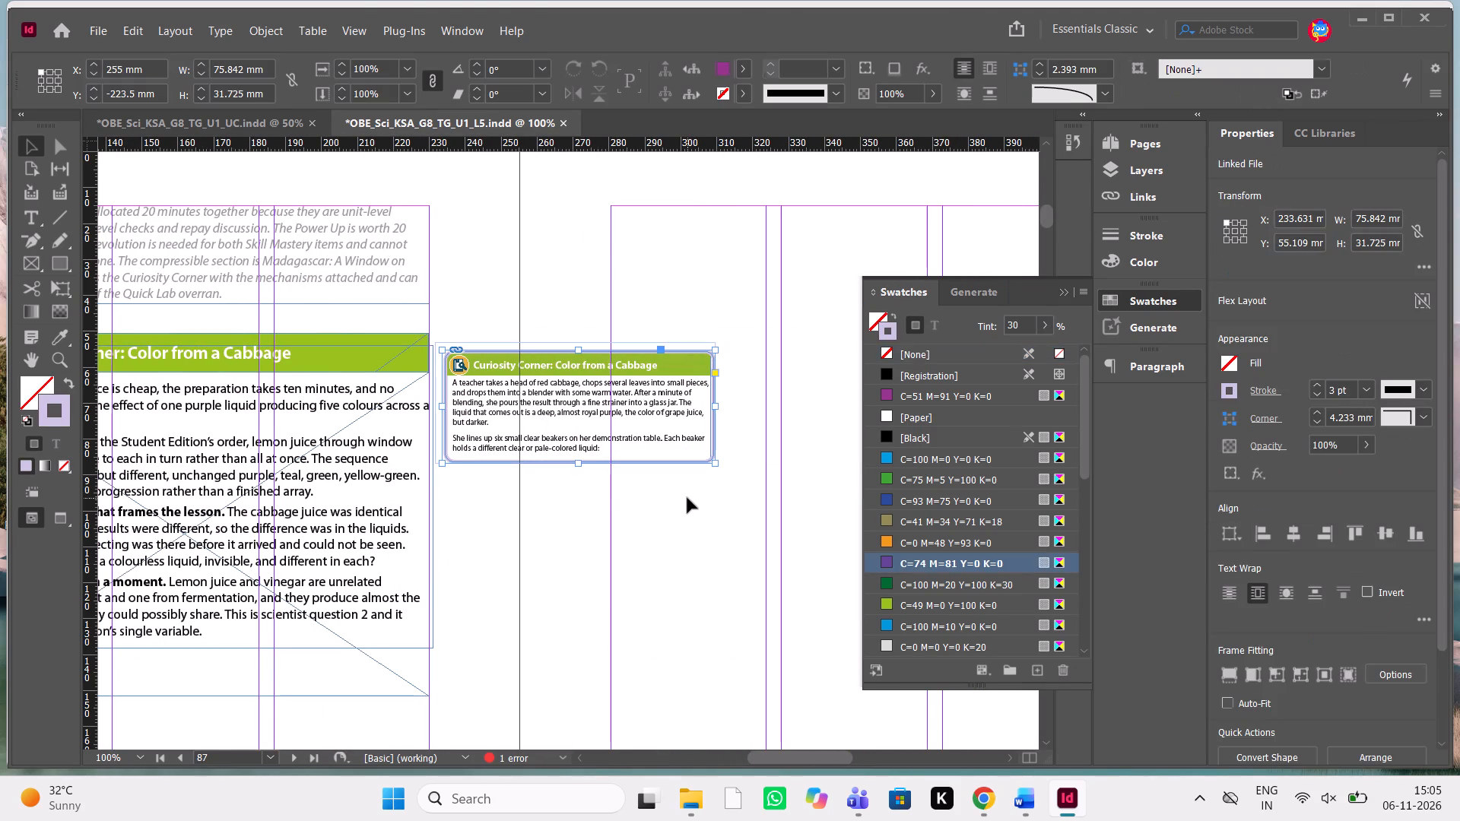
pyautogui.hscroll(2, 687, 498)
pyautogui.scroll(1, 687, 498)
pyautogui.scroll(-1, 687, 498)
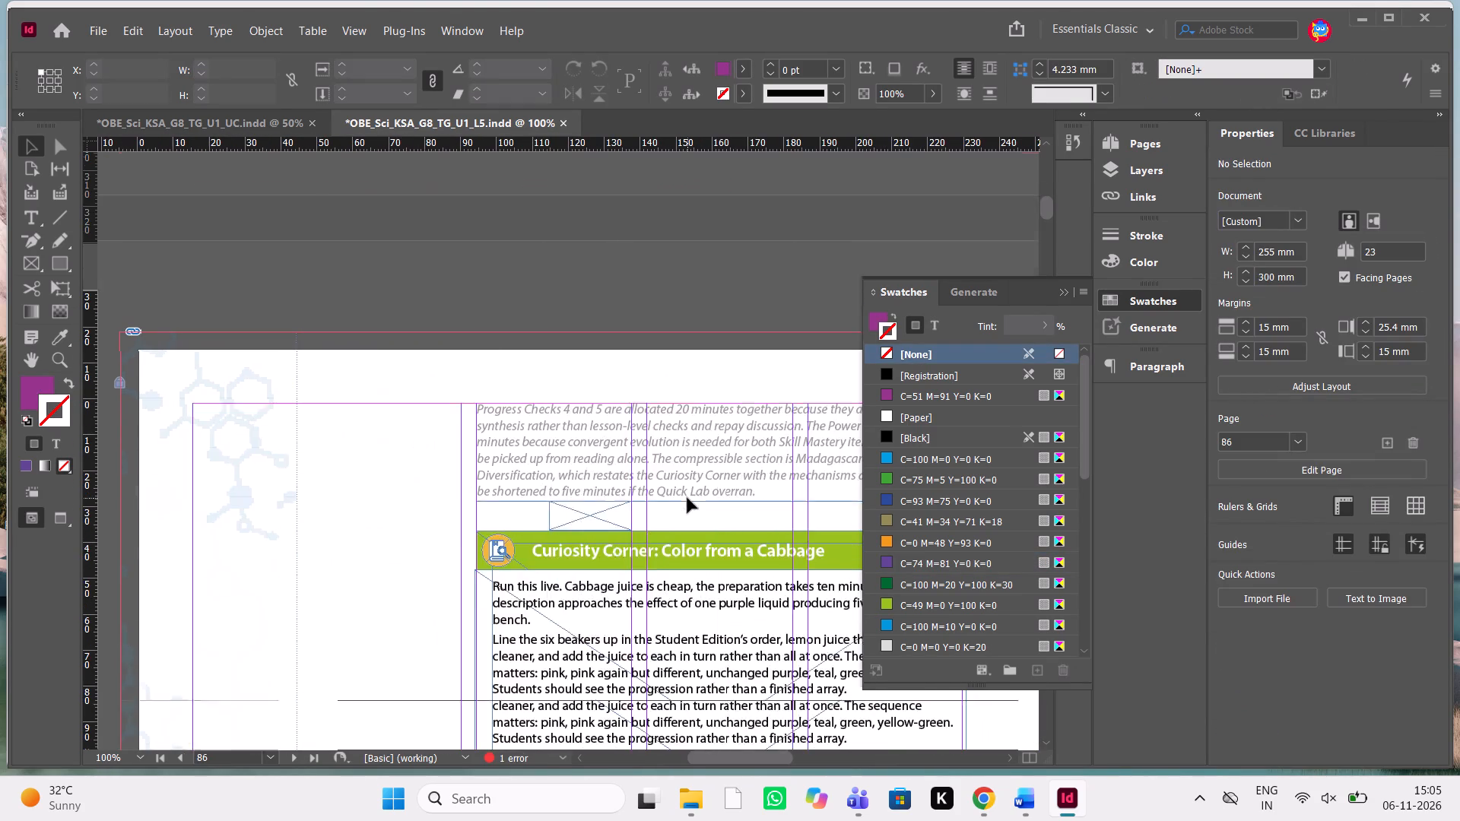
pyautogui.scroll(-1, 687, 498)
pyautogui.click(1063, 291)
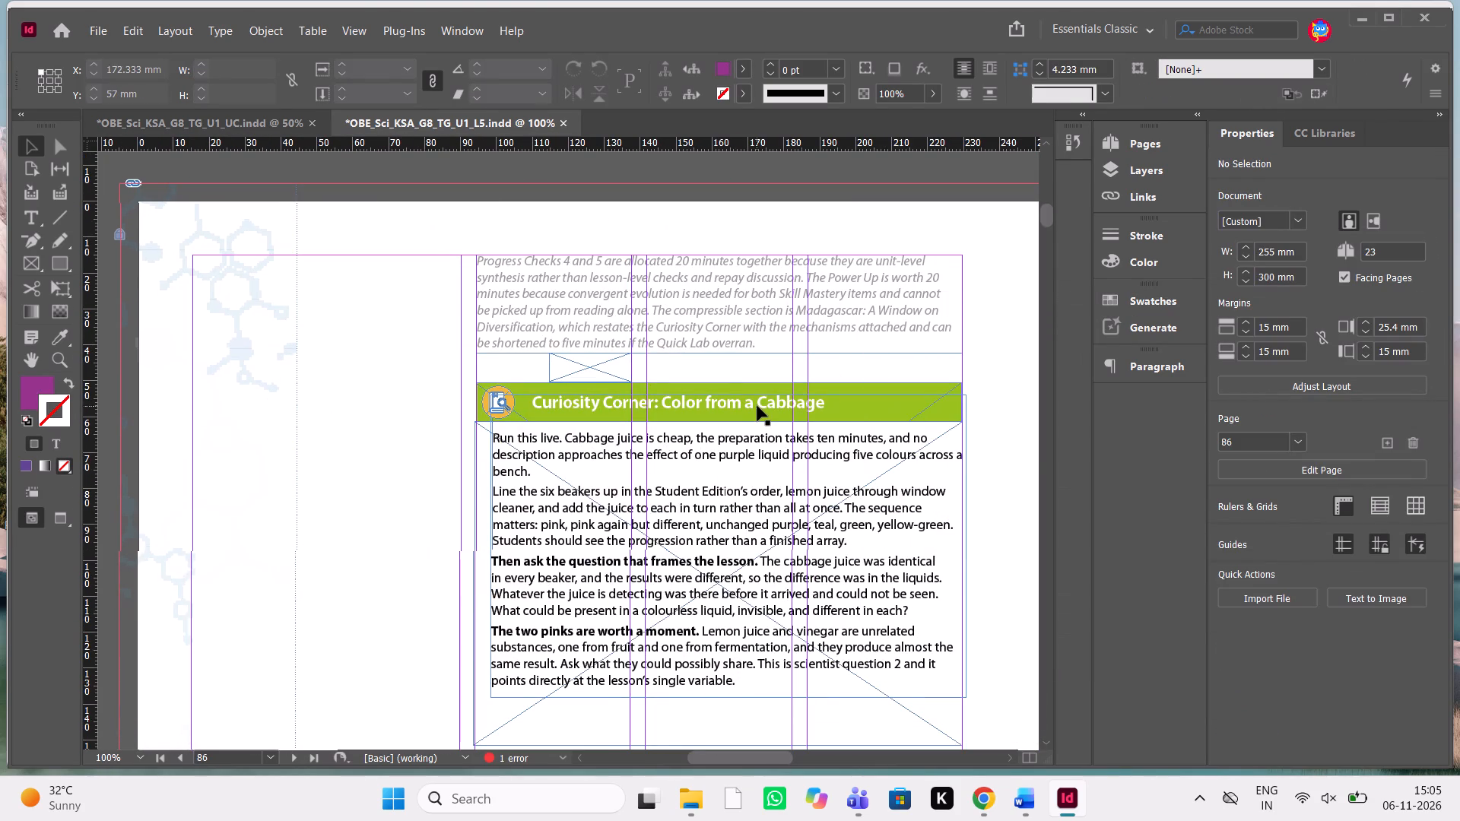
pyautogui.hotkey('ctrl', '=')
pyautogui.hotkey('ctrl', '=')
pyautogui.hotkey('ctrl', '=')
pyautogui.scroll(-1, 757, 406)
pyautogui.hscroll(-1, 757, 406)
pyautogui.hotkey('ctrl', 'v')
# Move the thumbnail up level with the top of the Curiosity Corner banner, to Y about 50.5 mm.
pyautogui.scroll(1, 757, 406)
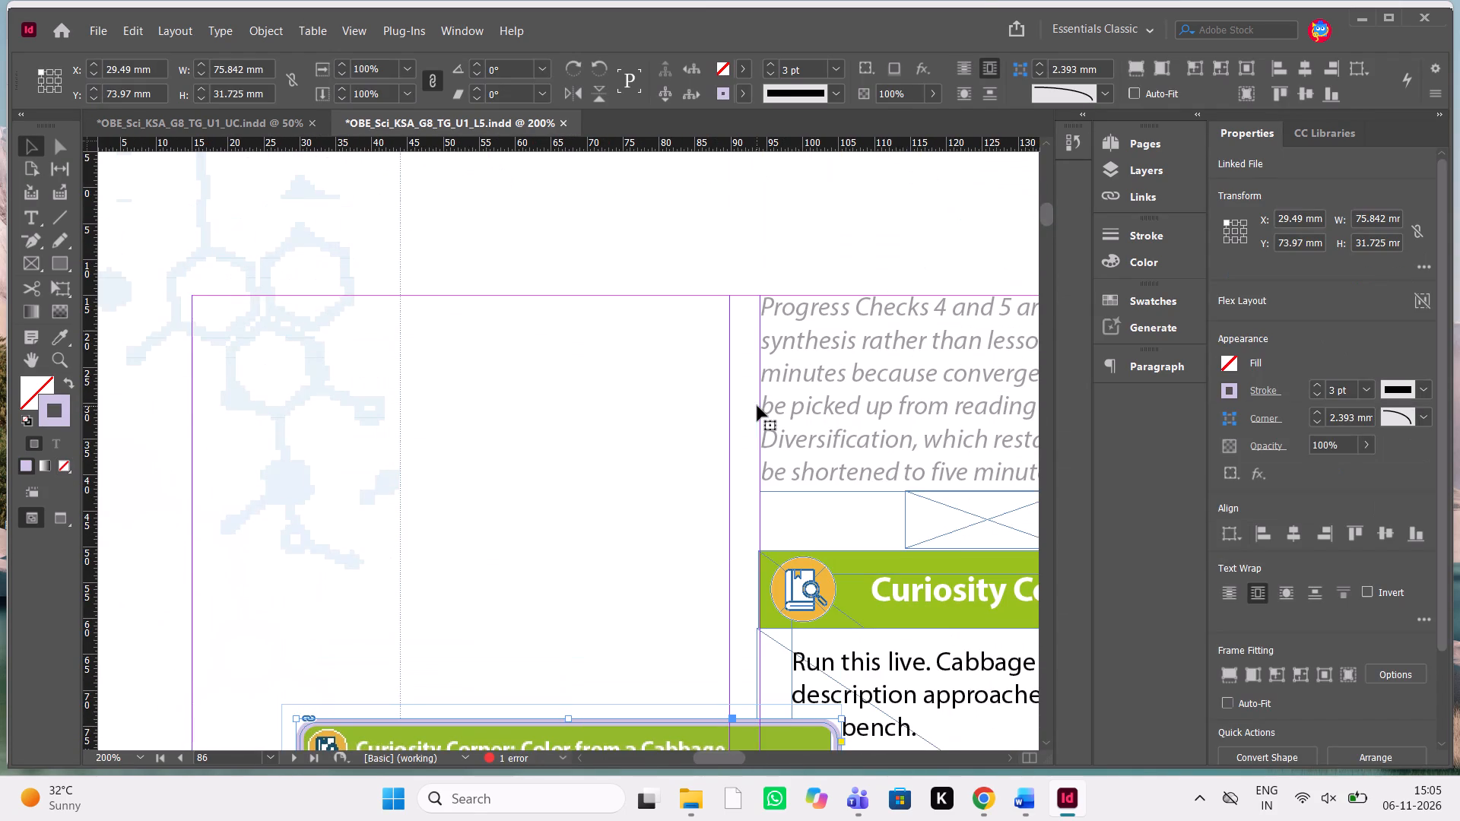
pyautogui.hotkey('shift', 'Up')
pyautogui.hotkey('shift', 'Up')
pyautogui.hotkey('shift', 'Up')
pyautogui.hotkey('shift', 'Up')
pyautogui.hotkey('shift', 'Up')
pyautogui.hotkey('shift', 'Up')
pyautogui.hotkey('shift', 'Up')
pyautogui.hotkey('shift', 'Up')
pyautogui.hotkey('shift', 'Up')
pyautogui.hotkey('shift', 'Up')
pyautogui.hotkey('shift', 'Up')
pyautogui.hotkey('shift', 'Up')
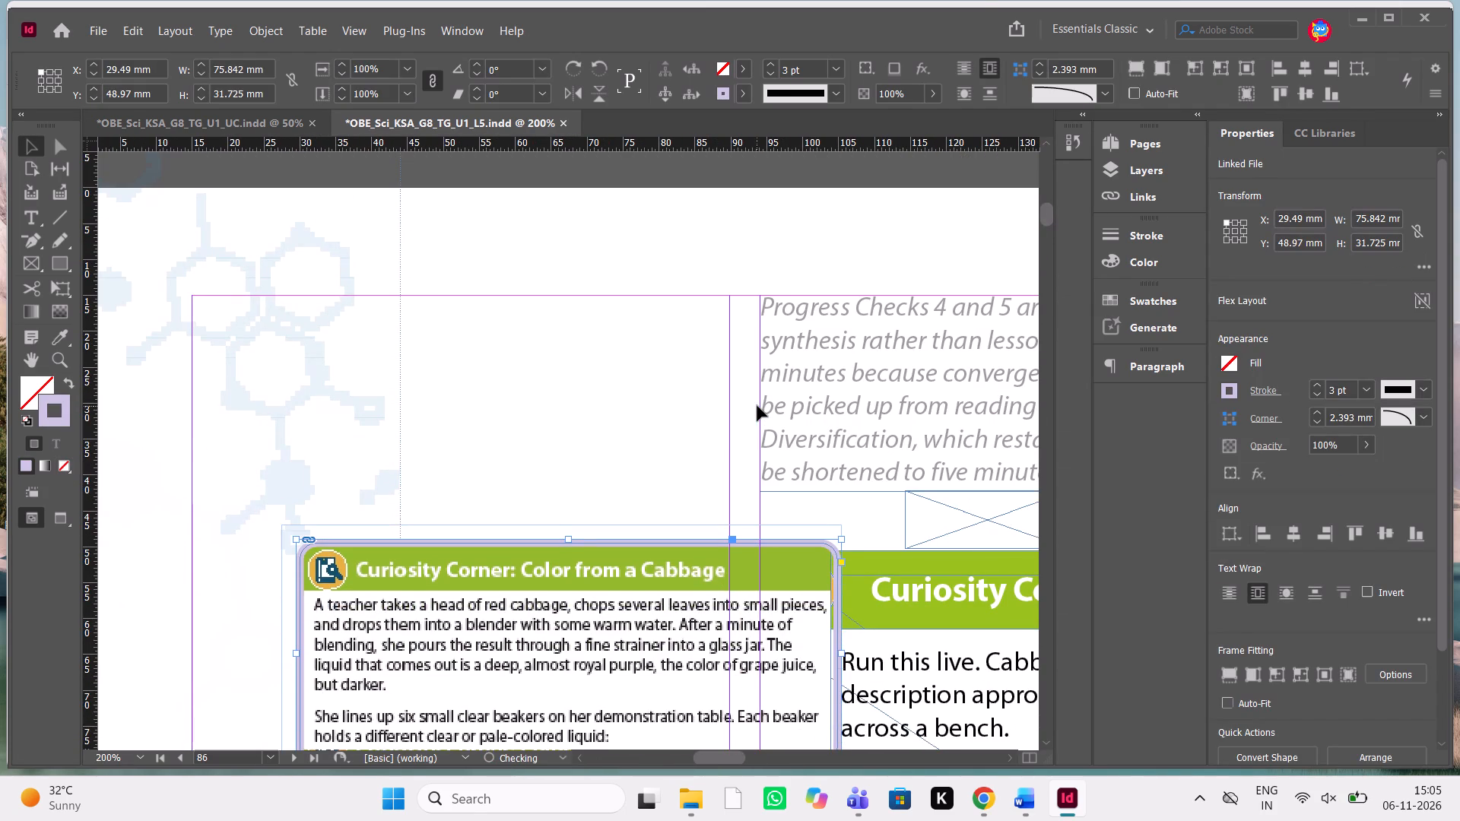
pyautogui.press('Down')
pyautogui.press('Down')
pyautogui.press('Down')
pyautogui.press('Down')
pyautogui.press('Down')
pyautogui.press('Down')
pyautogui.press('Down')
pyautogui.press('Down')
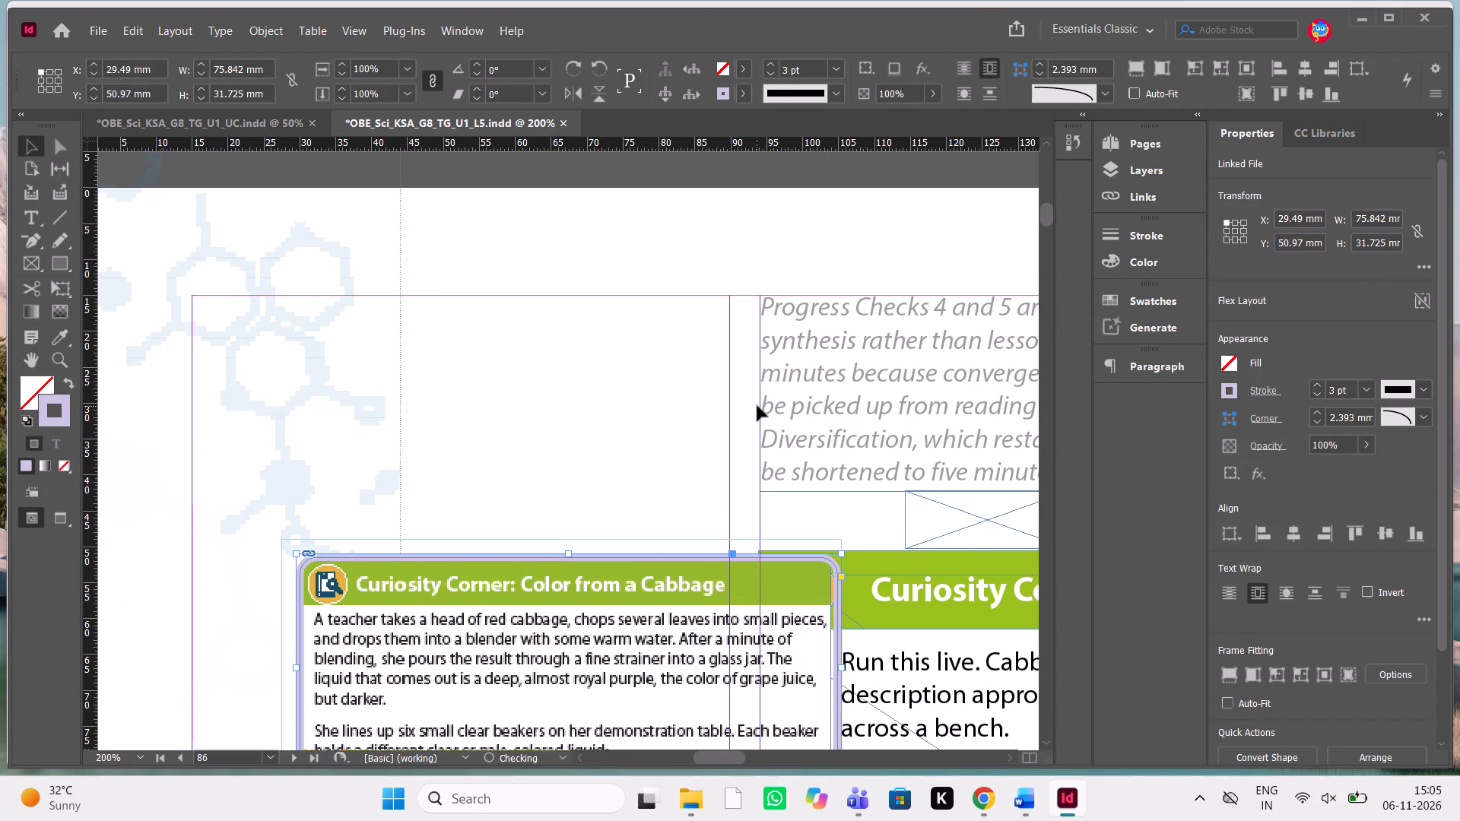
pyautogui.press('Up')
pyautogui.press('Up')
# Shift the thumbnail horizontally into the narrow outer column of page 86, to X about 14 mm.
pyautogui.hotkey('shift', 'Left')
pyautogui.hotkey('shift', 'Left')
pyautogui.hotkey('shift', 'Left')
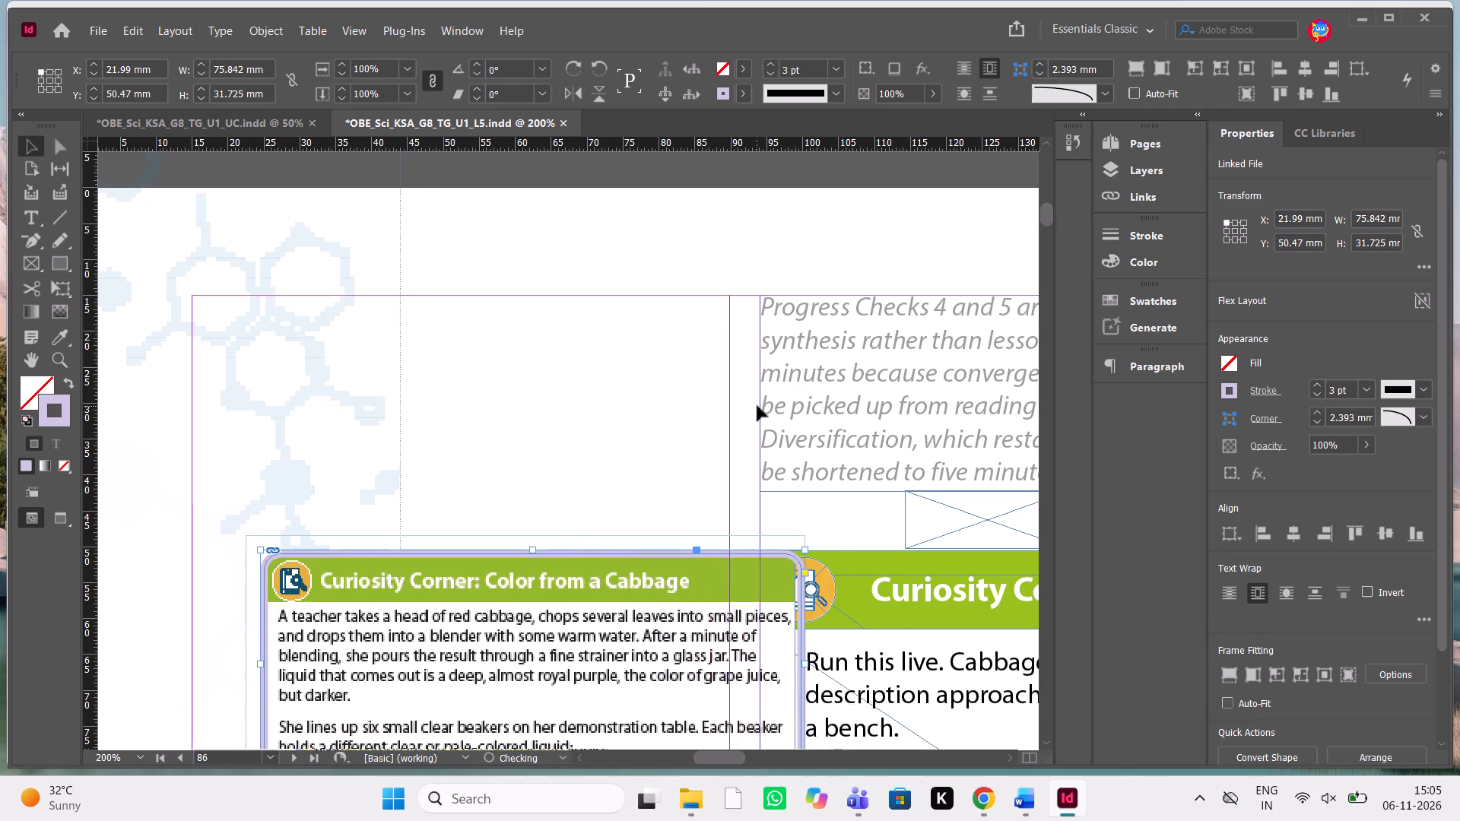
pyautogui.hotkey('shift', 'Left')
pyautogui.hotkey('shift', 'Left')
pyautogui.hotkey('shift', 'Left')
pyautogui.press('Left')
pyautogui.press('Left')
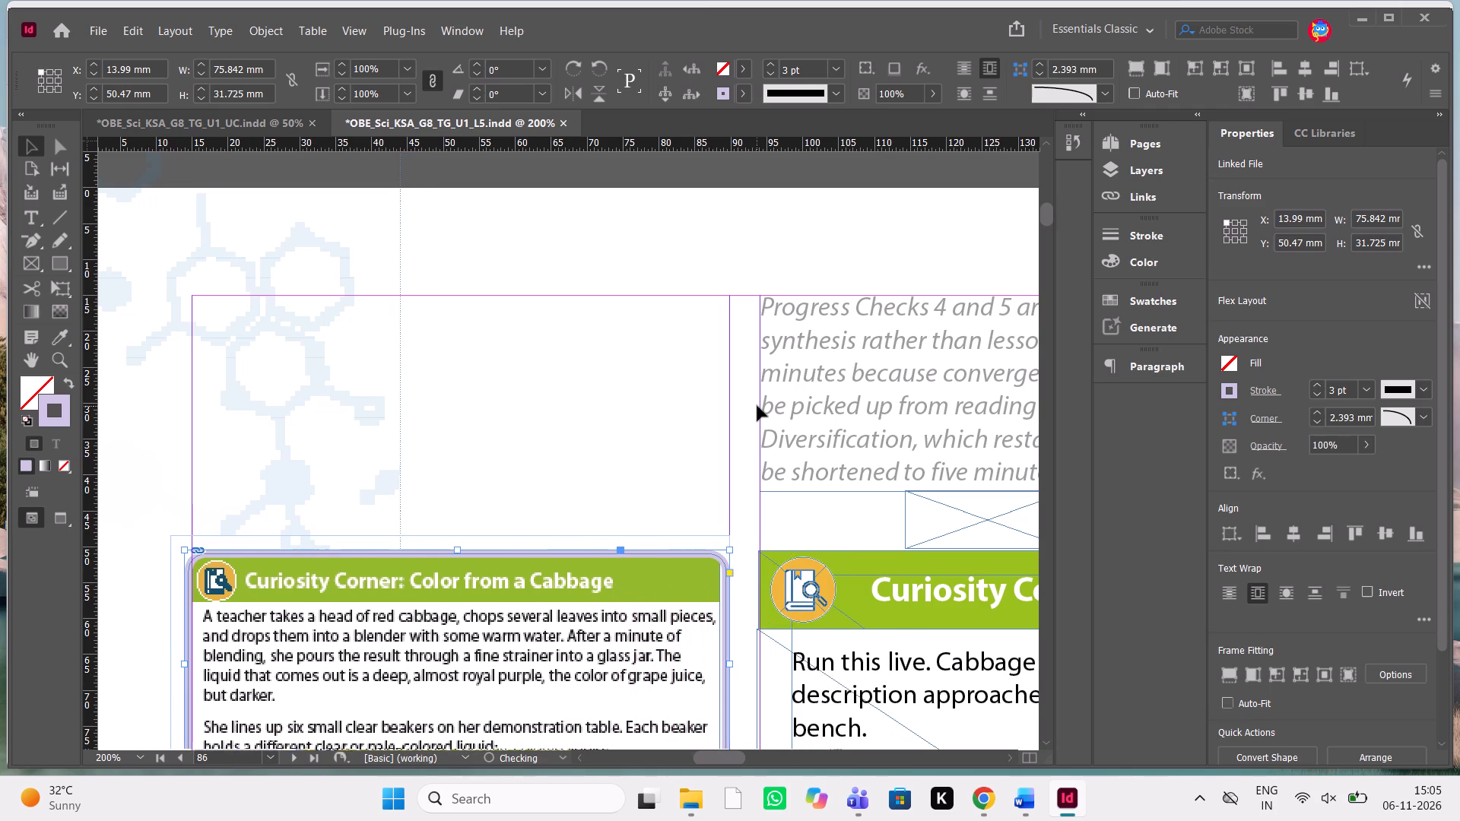
pyautogui.press('Left')
pyautogui.press('Left')
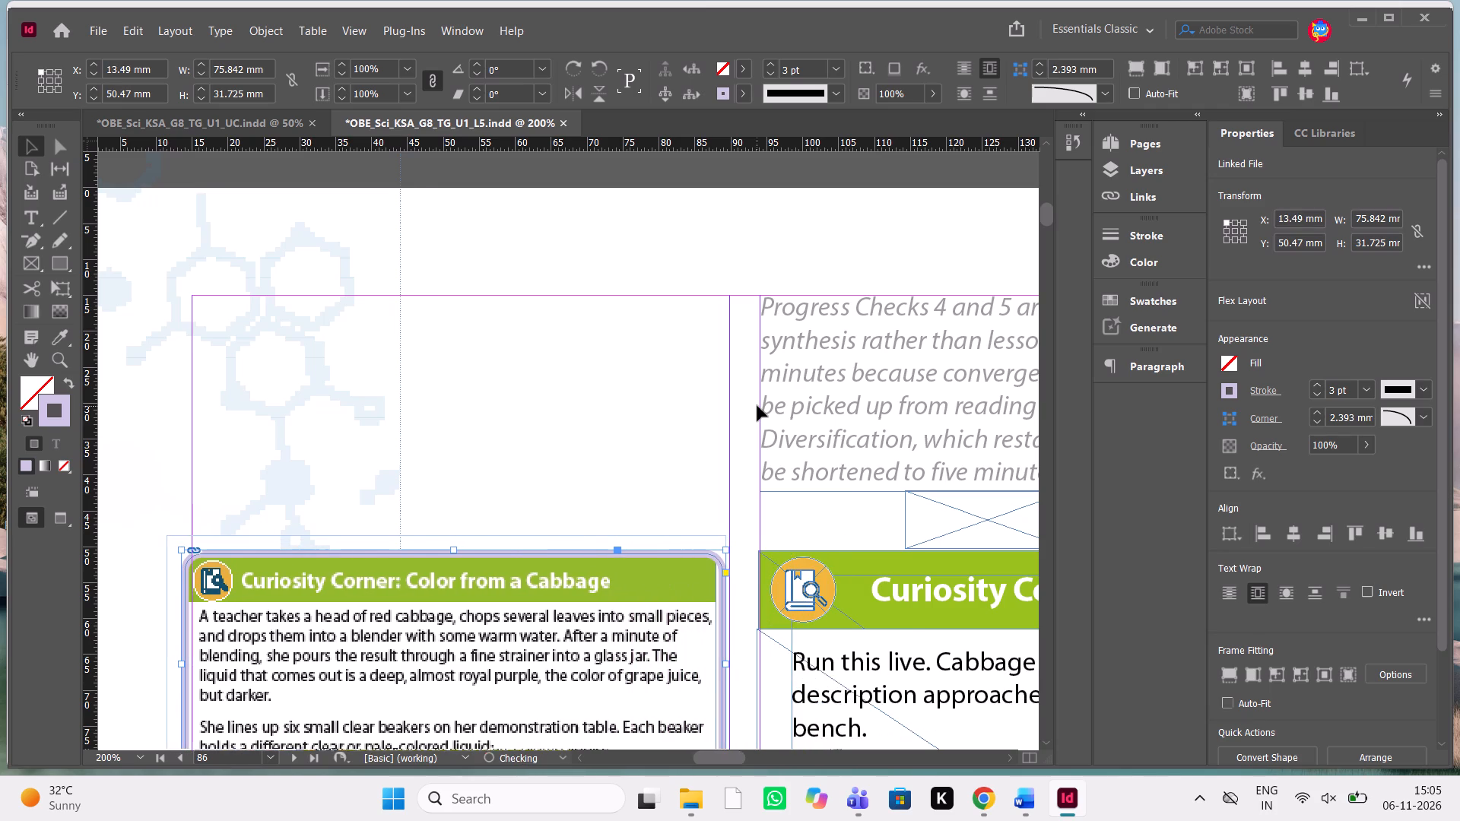
pyautogui.press('Right')
pyautogui.press('Right')
# Fine-tune the thumbnail's vertical alignment with the green banner by moving it down to Y 50.72 mm.
pyautogui.hscroll(-1, 757, 406)
pyautogui.scroll(-1, 757, 406)
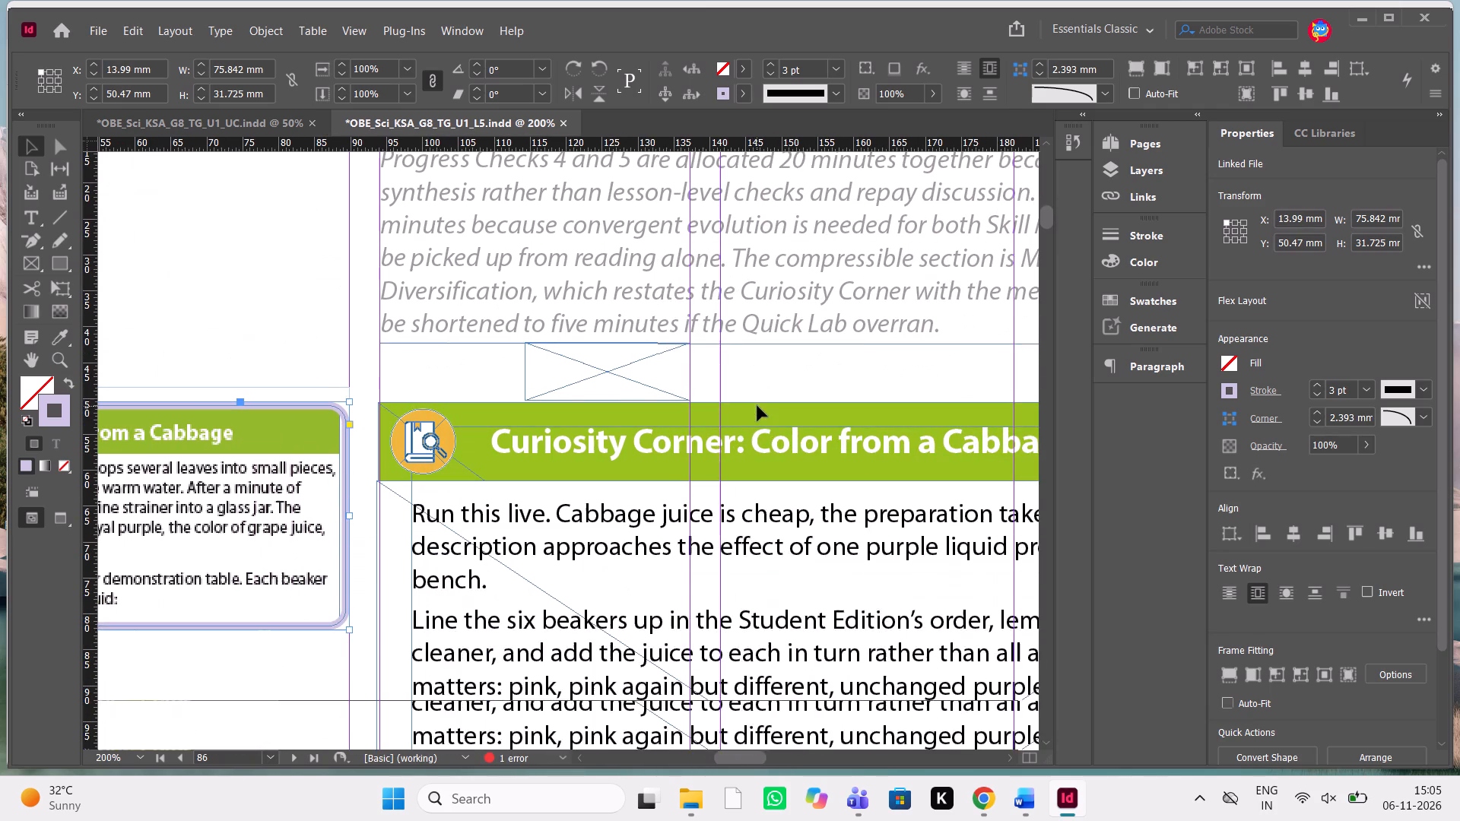
pyautogui.scroll(-1, 757, 406)
pyautogui.press('Down')
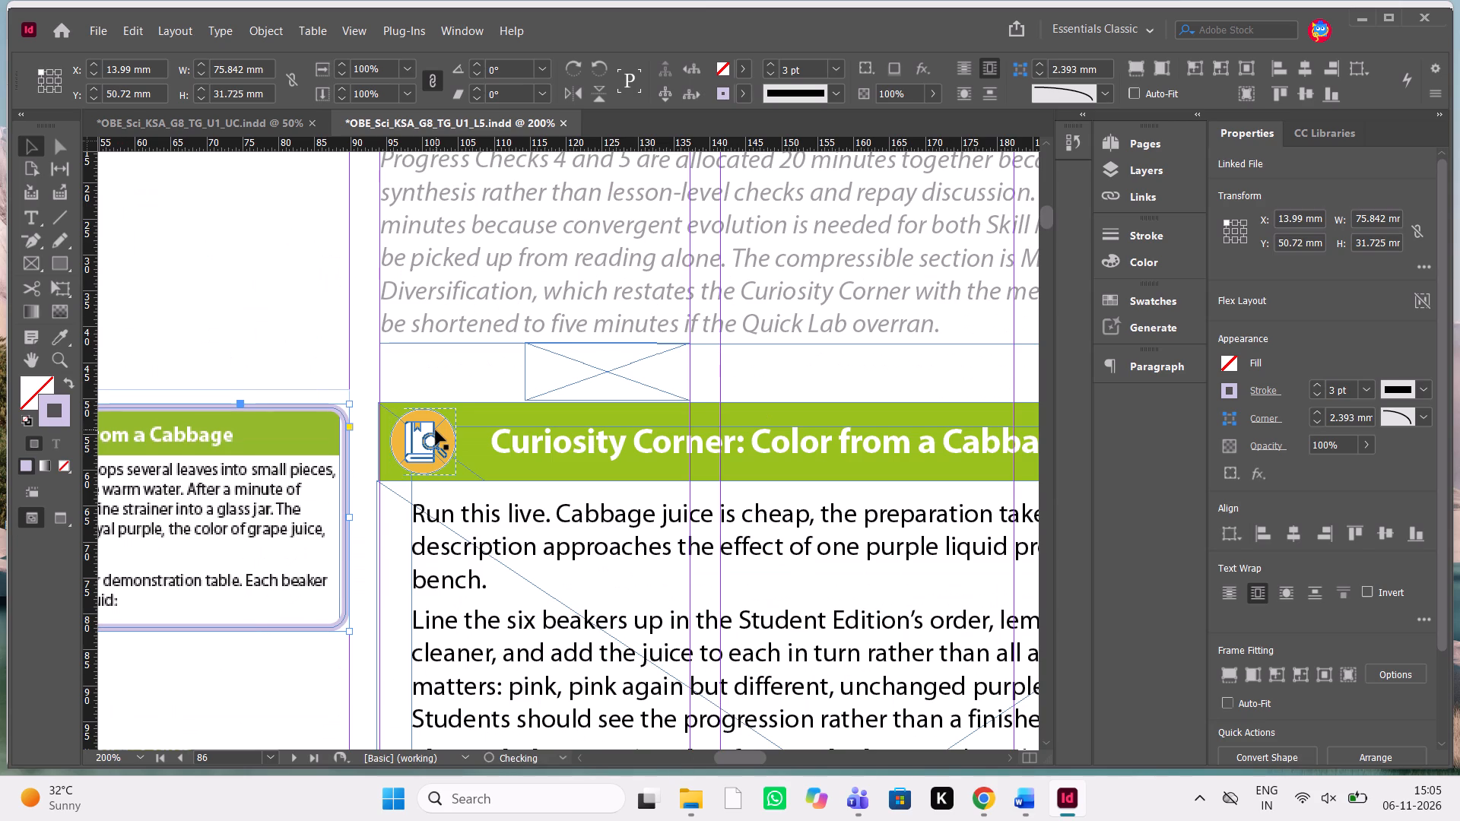
# Replace the green banner's heading on page 86 with "The Lemurs of Madagascar" copied from the Word manuscript.
pyautogui.doubleClick(610, 452)
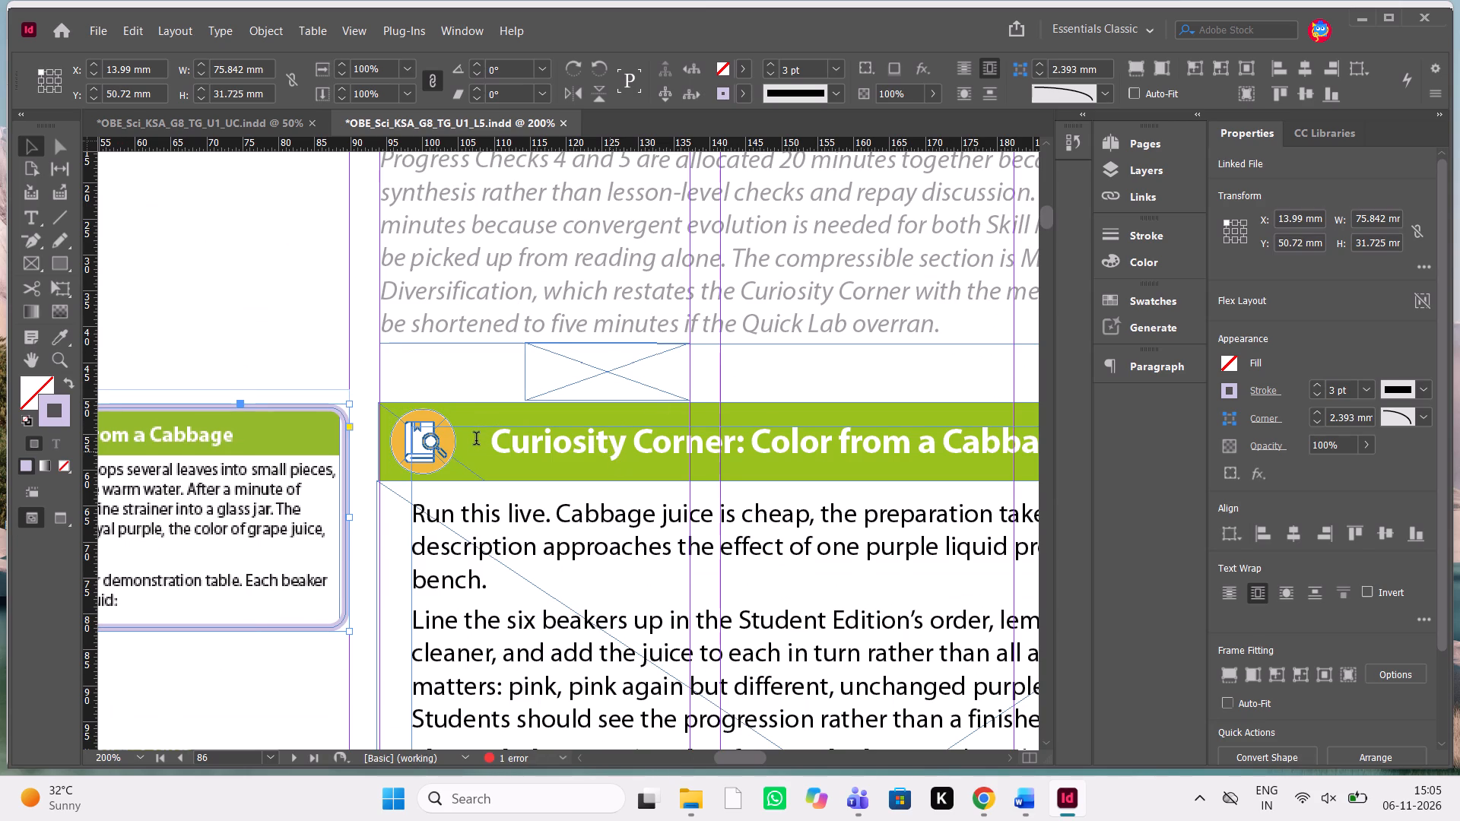
pyautogui.moveTo(495, 441); pyautogui.dragTo(745, 455)
pyautogui.press('Delete')
pyautogui.hotkey('alt', 'Tab')
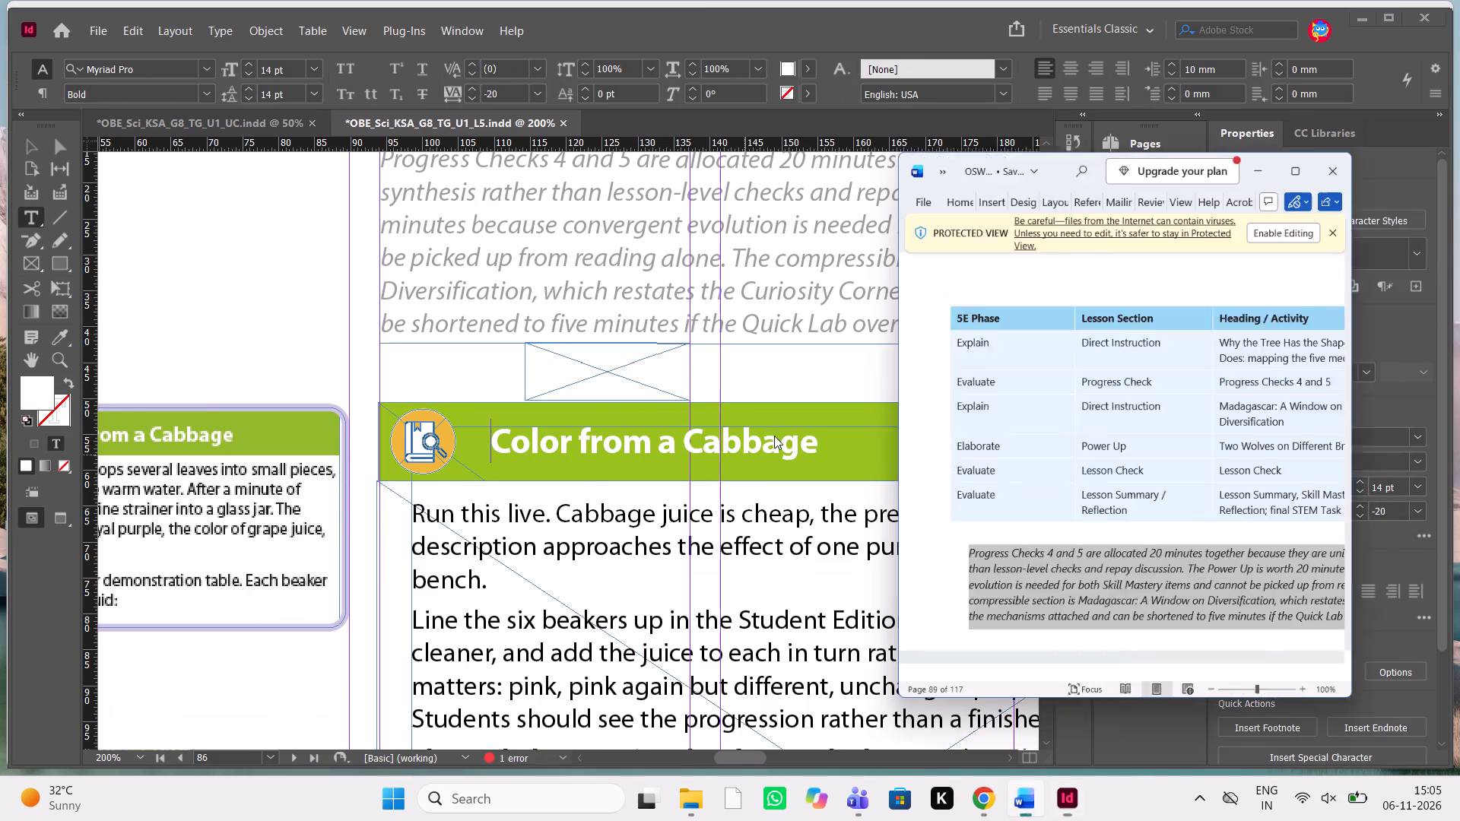
pyautogui.scroll(-1, 1230, 455)
pyautogui.moveTo(1329, 407); pyautogui.dragTo(1125, 409)
pyautogui.hotkey('ctrl', 'c')
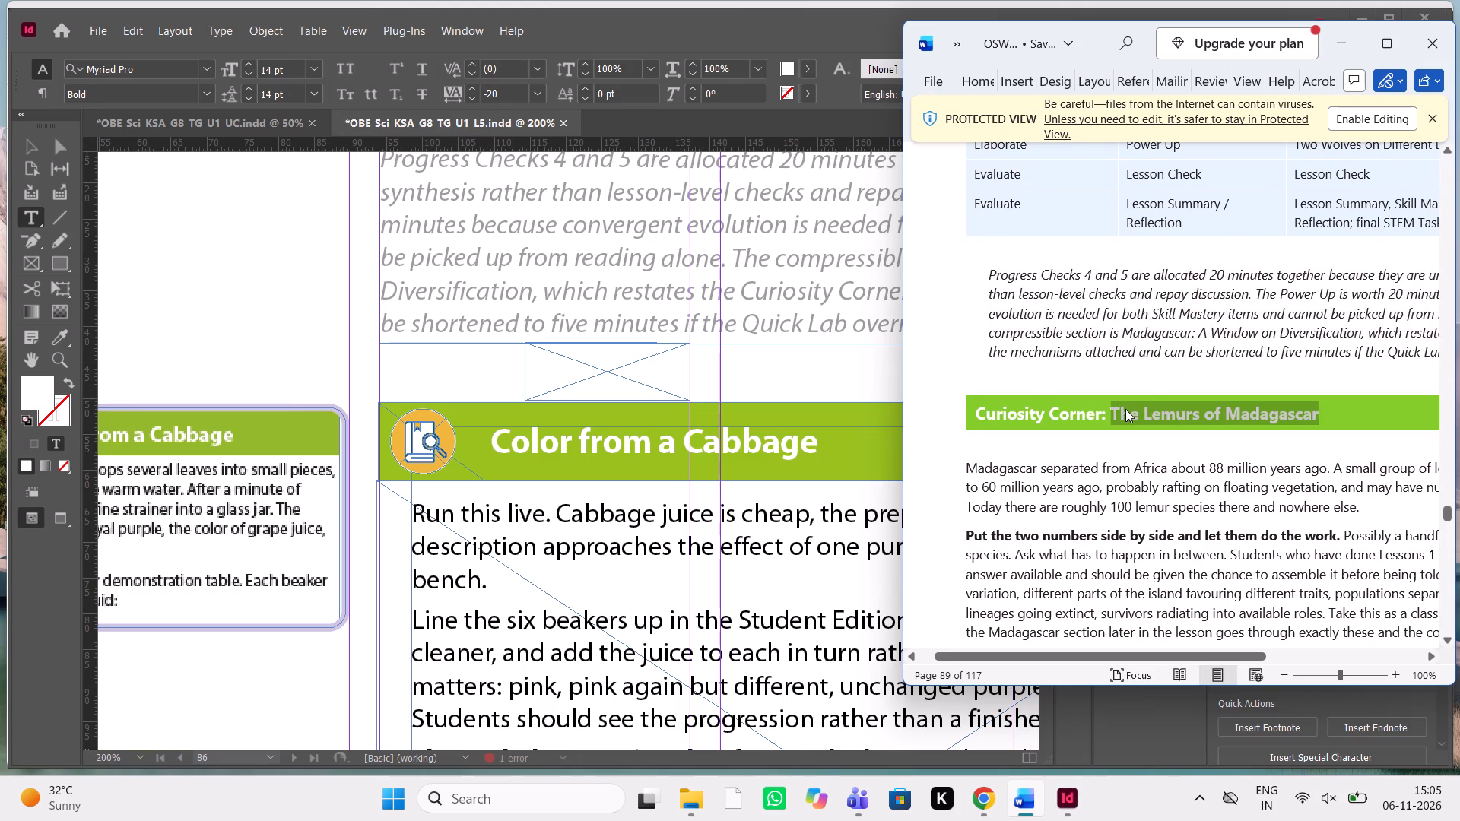
pyautogui.hotkey('ctrl', 'c')
pyautogui.doubleClick(784, 433)
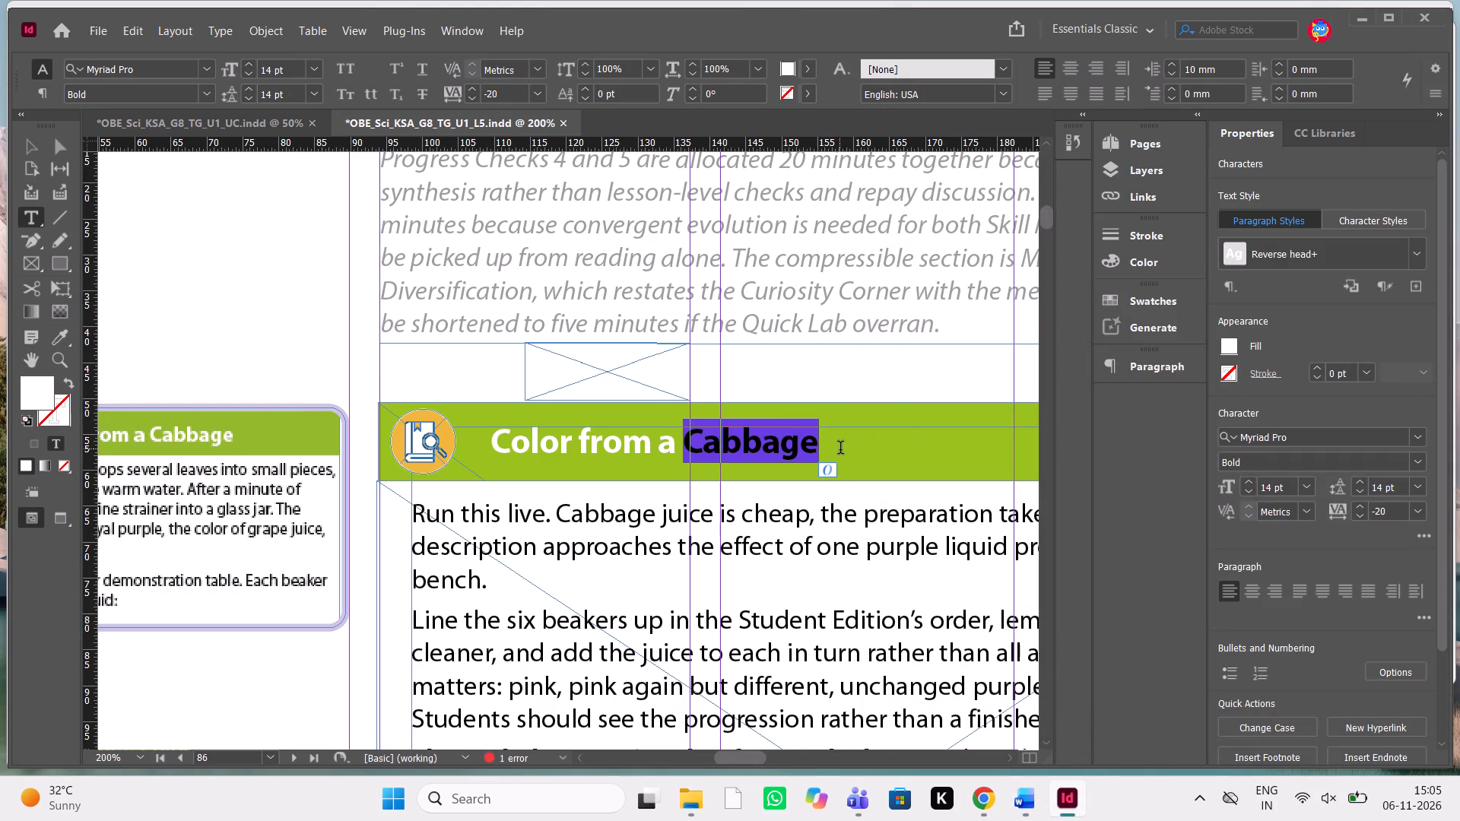
pyautogui.moveTo(840, 449); pyautogui.dragTo(490, 440)
pyautogui.hotkey('ctrl', 'v')
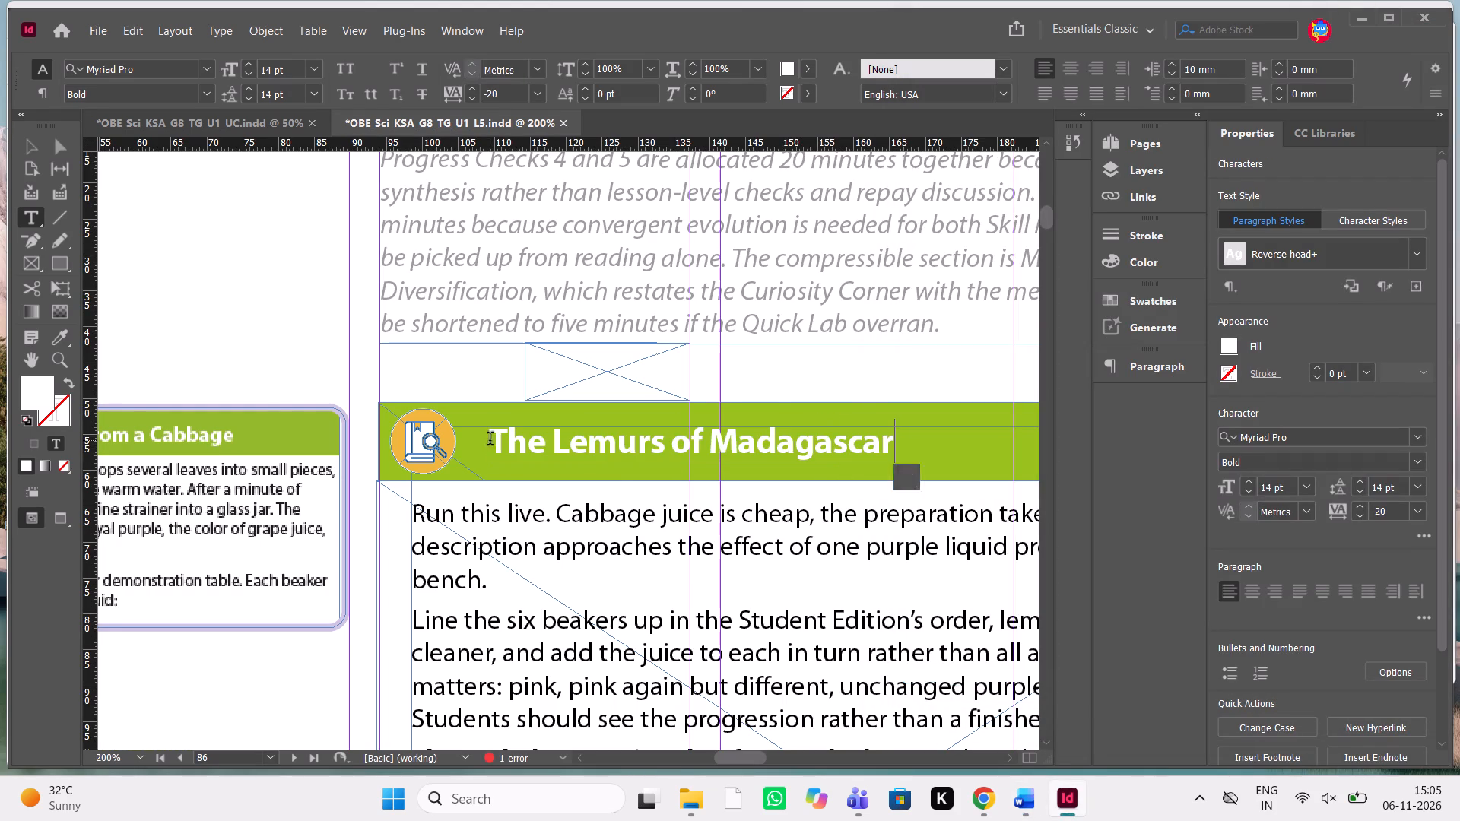
# Delete the Color from a Cabbage image inside the outer-column thumbnail frame, keeping the frame itself.
pyautogui.scroll(-1, 632, 457)
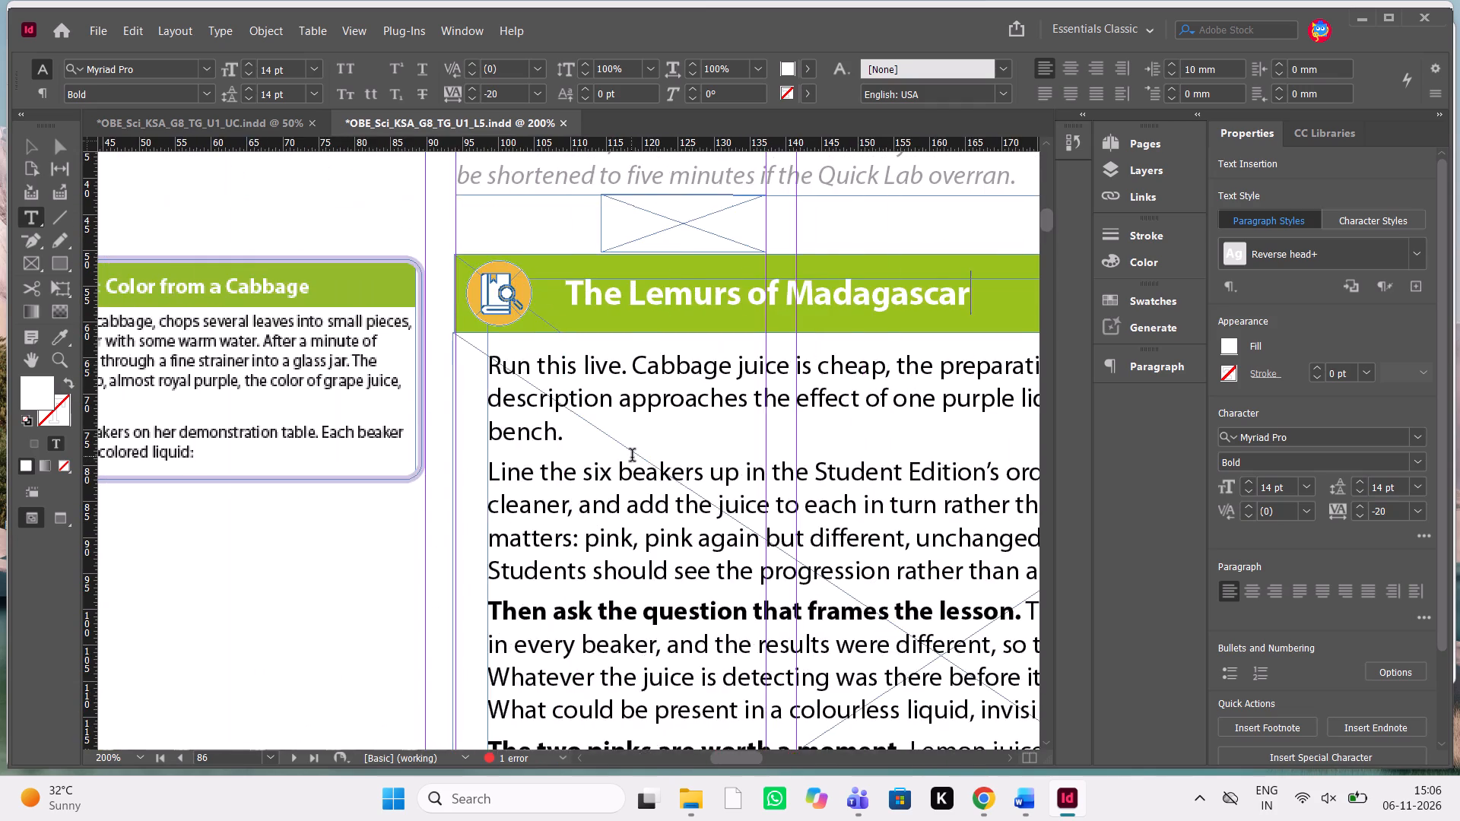
pyautogui.scroll(-1, 632, 457)
pyautogui.click(34, 142)
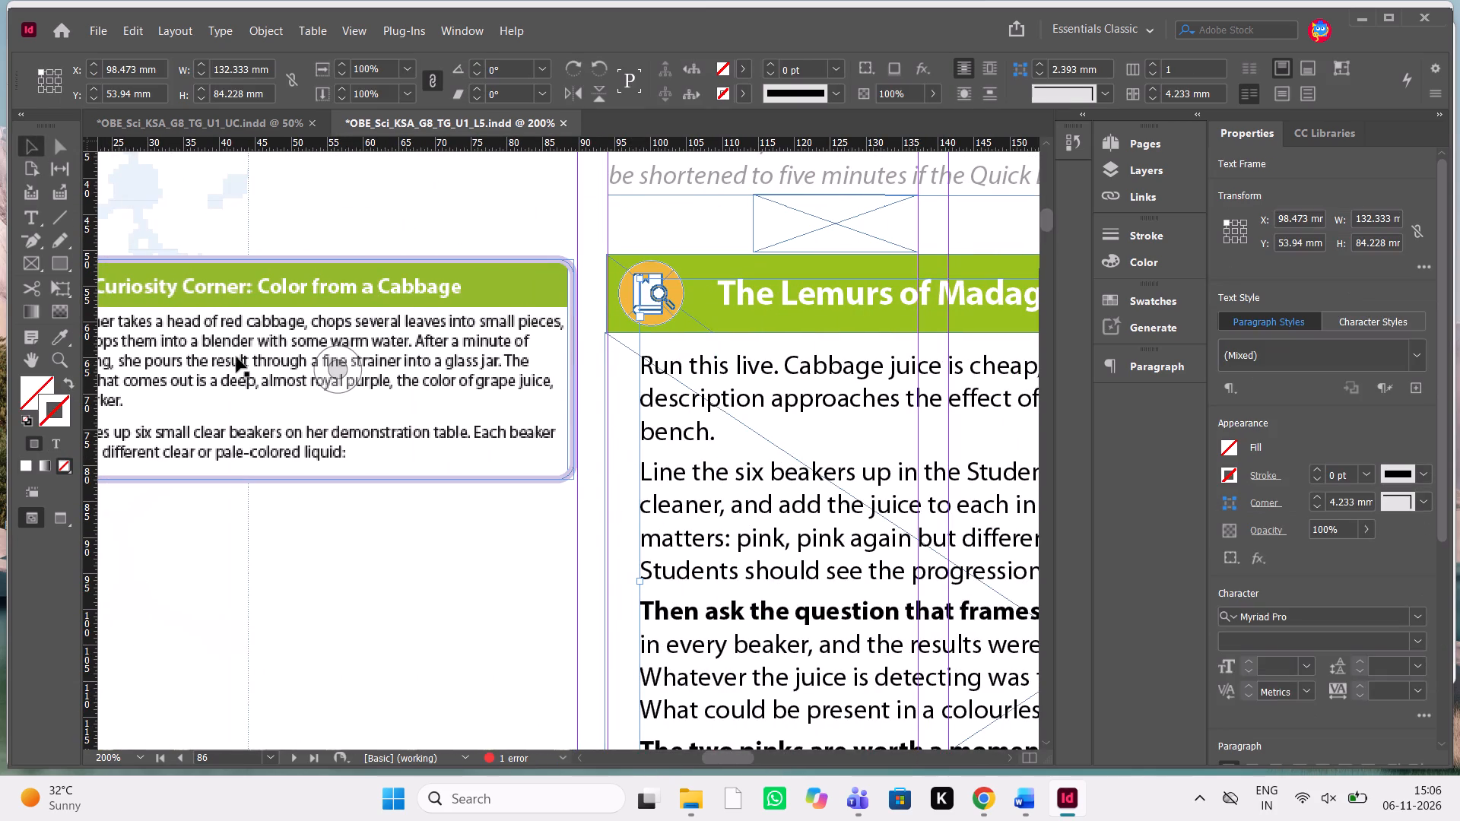
pyautogui.click(234, 362)
pyautogui.click(357, 383)
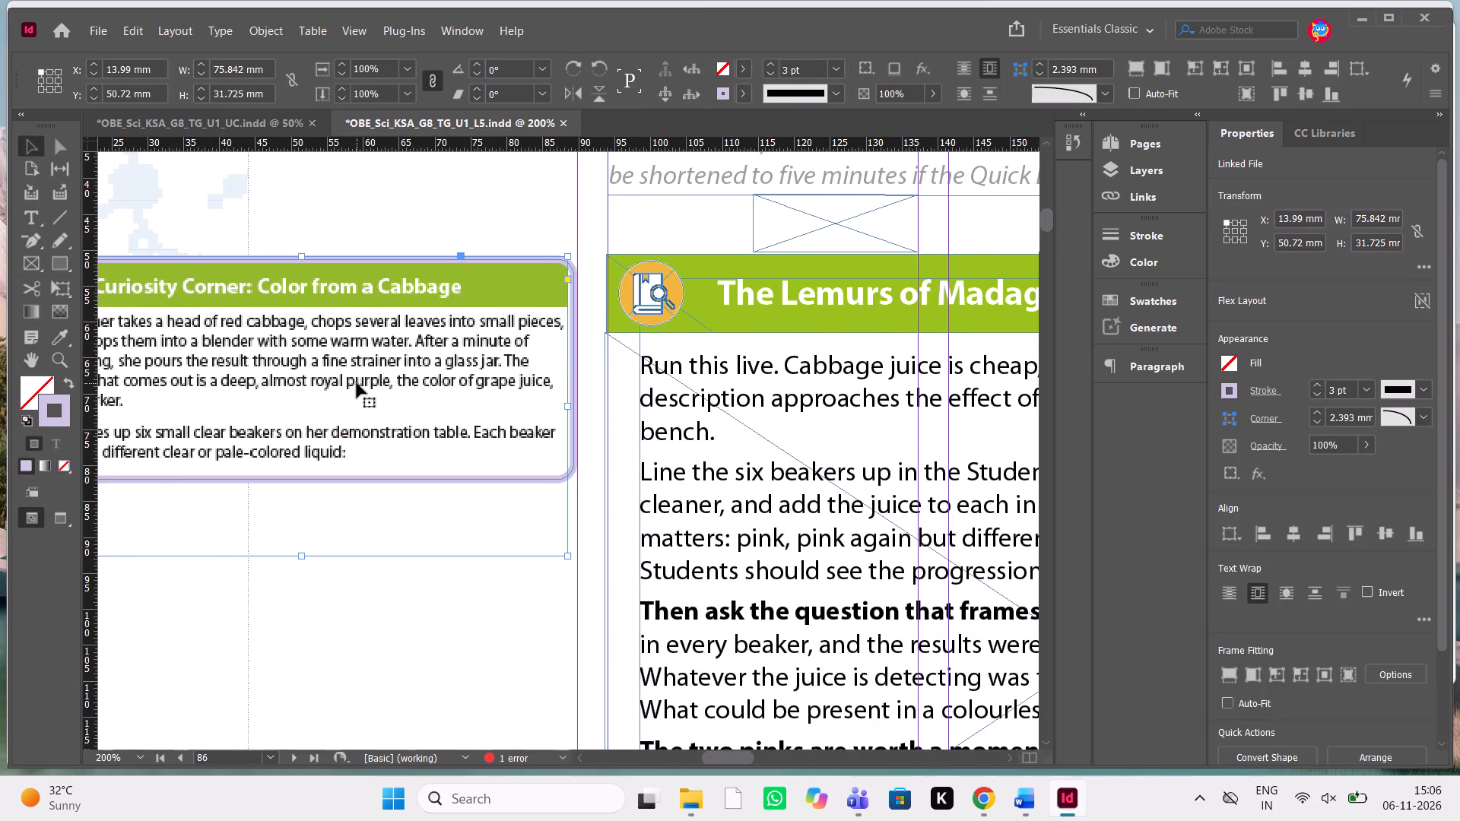
pyautogui.press('Delete')
# In the Word manuscript, copy the whole Lemurs of Madagascar Curiosity Corner text, from its opening paragraph through the third sample answer.
pyautogui.hscroll(-1, 357, 383)
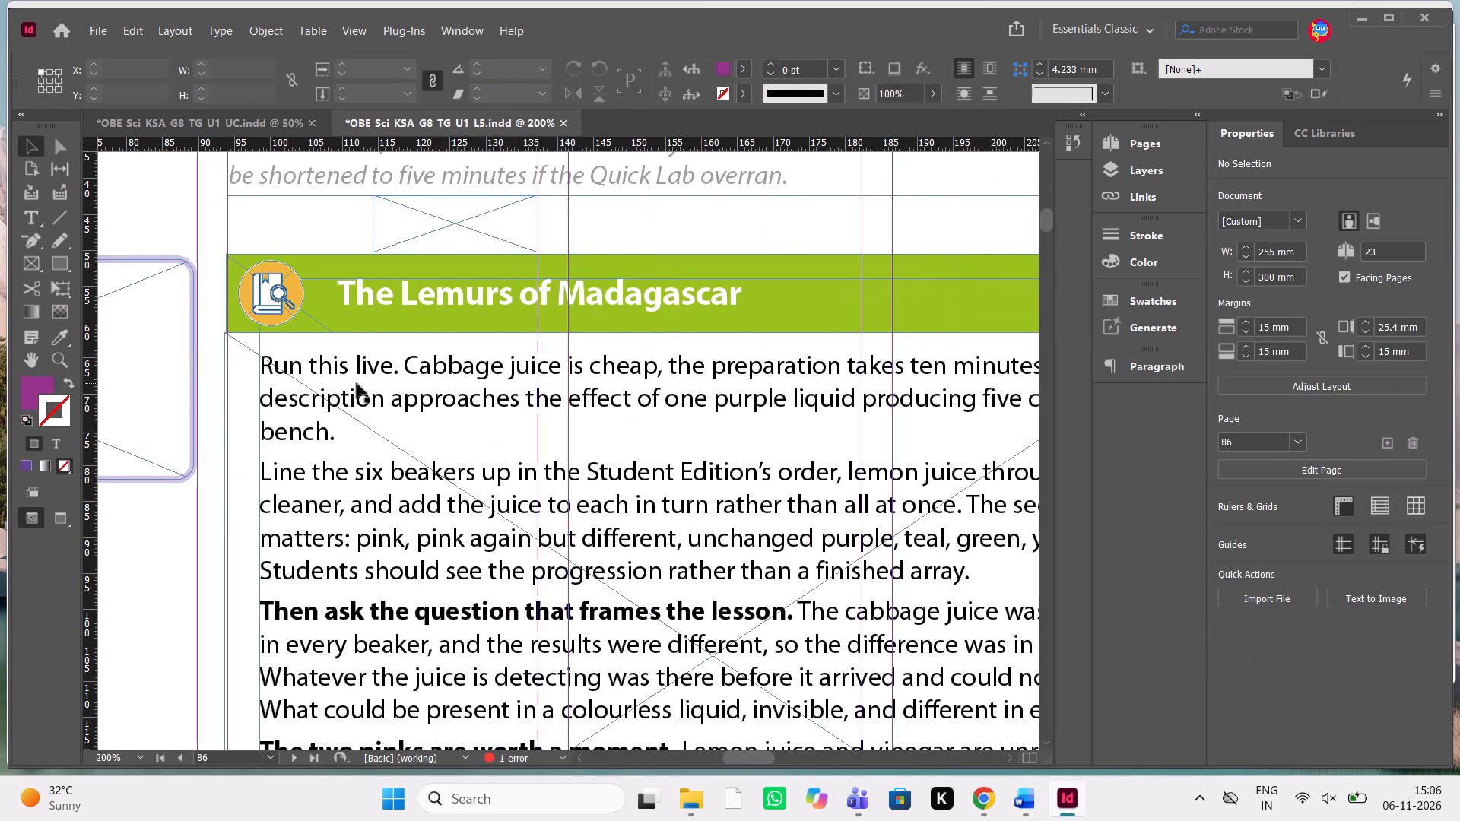
pyautogui.hotkey('alt', 'Tab')
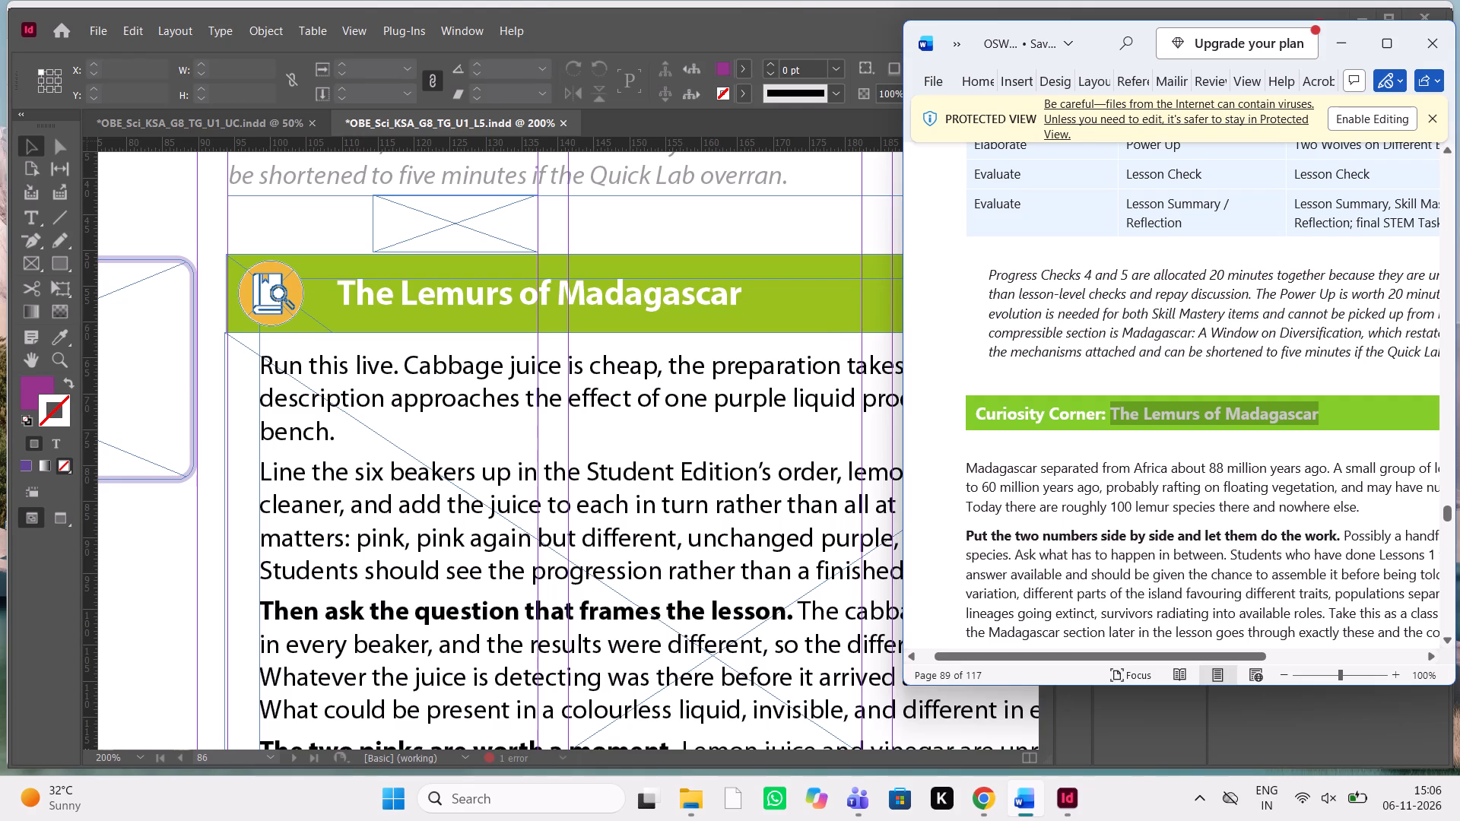
pyautogui.scroll(-1, 1034, 490)
pyautogui.hscroll(-1, 1034, 490)
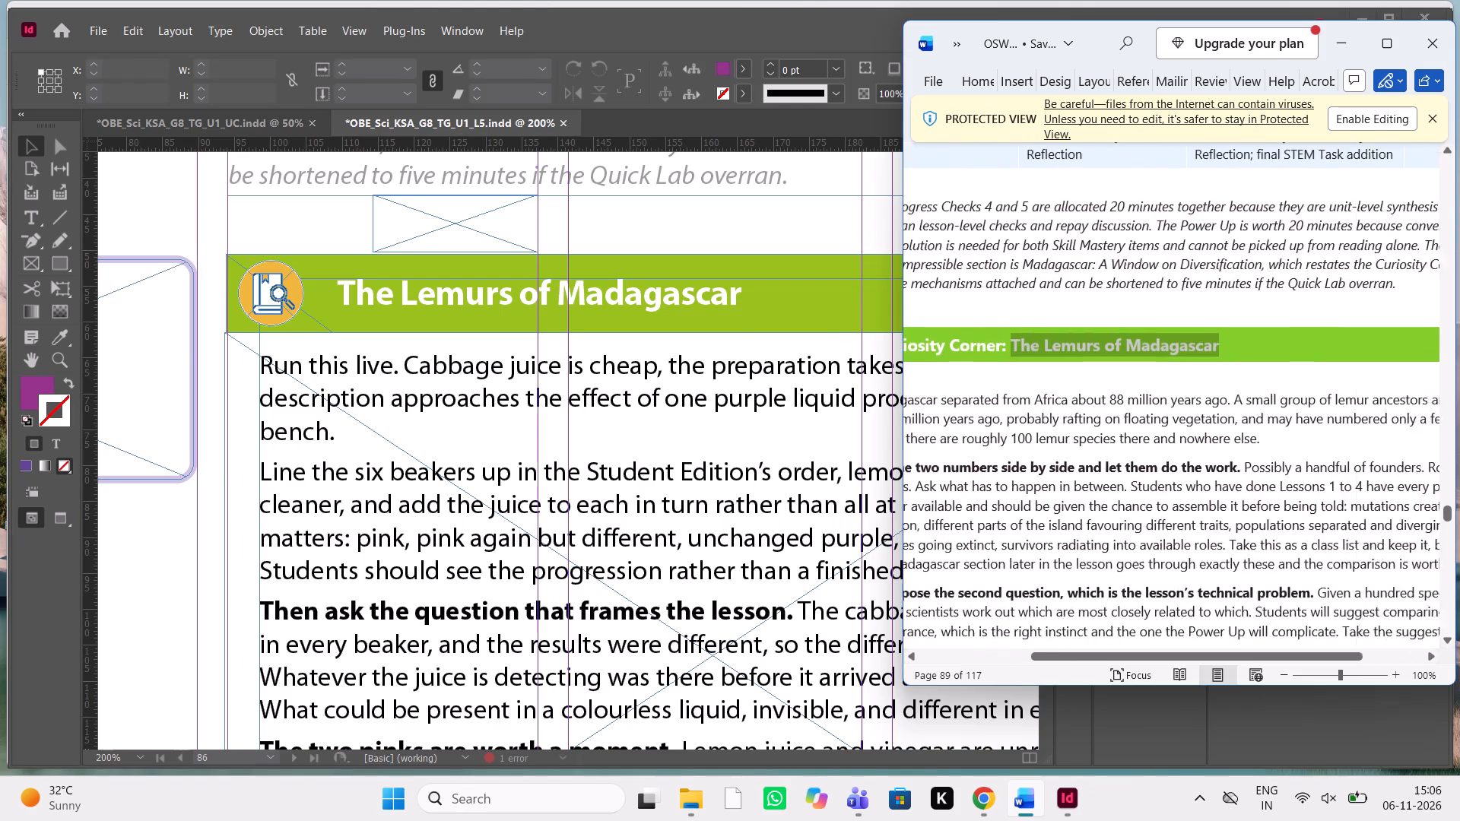
pyautogui.hscroll(-1, 1034, 490)
pyautogui.hscroll(1, 1034, 490)
pyautogui.moveTo(982, 397); pyautogui.dragTo(1027, 420)
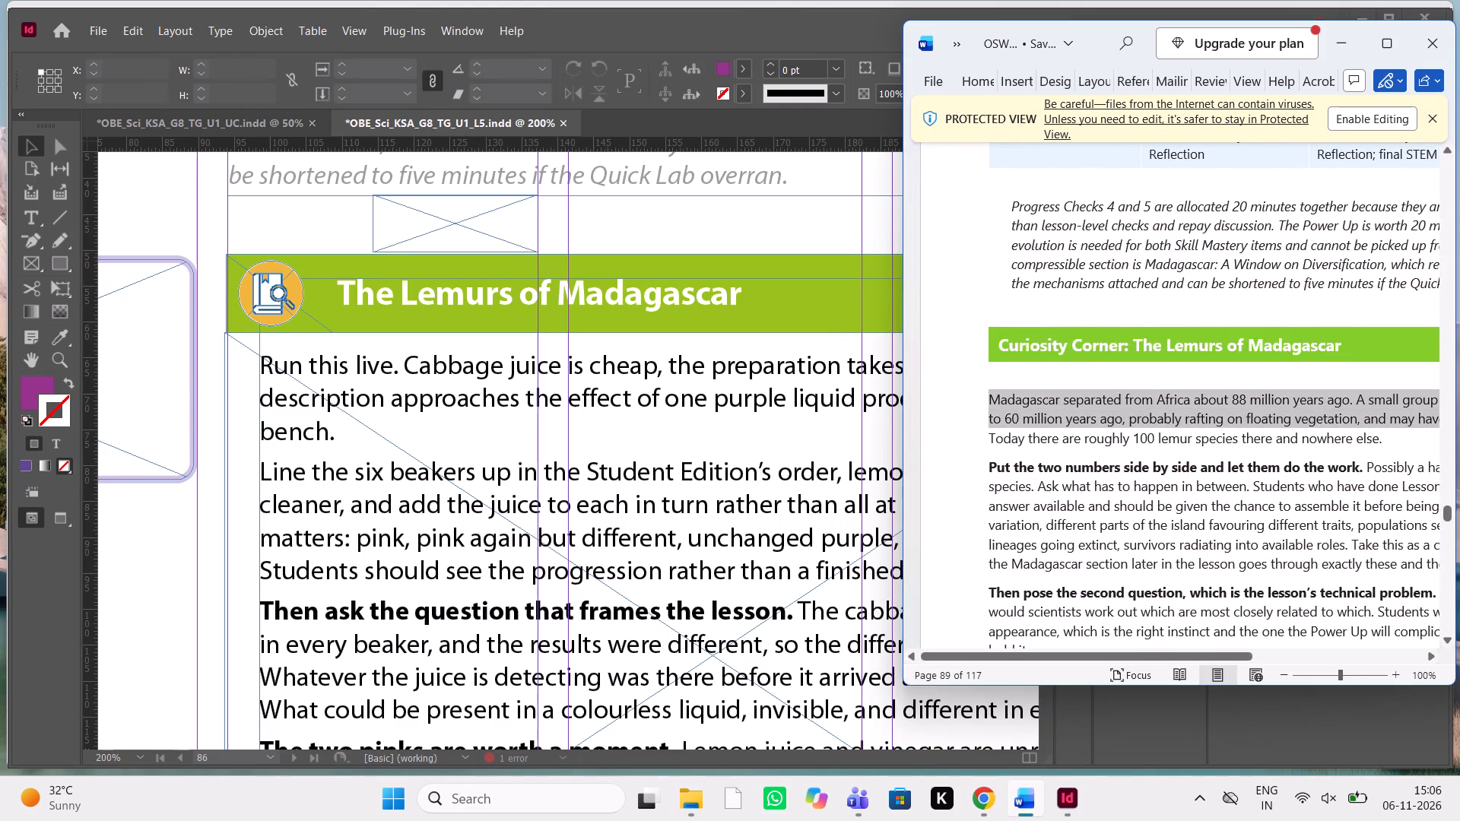
pyautogui.moveTo(1027, 420); pyautogui.dragTo(1161, 425)
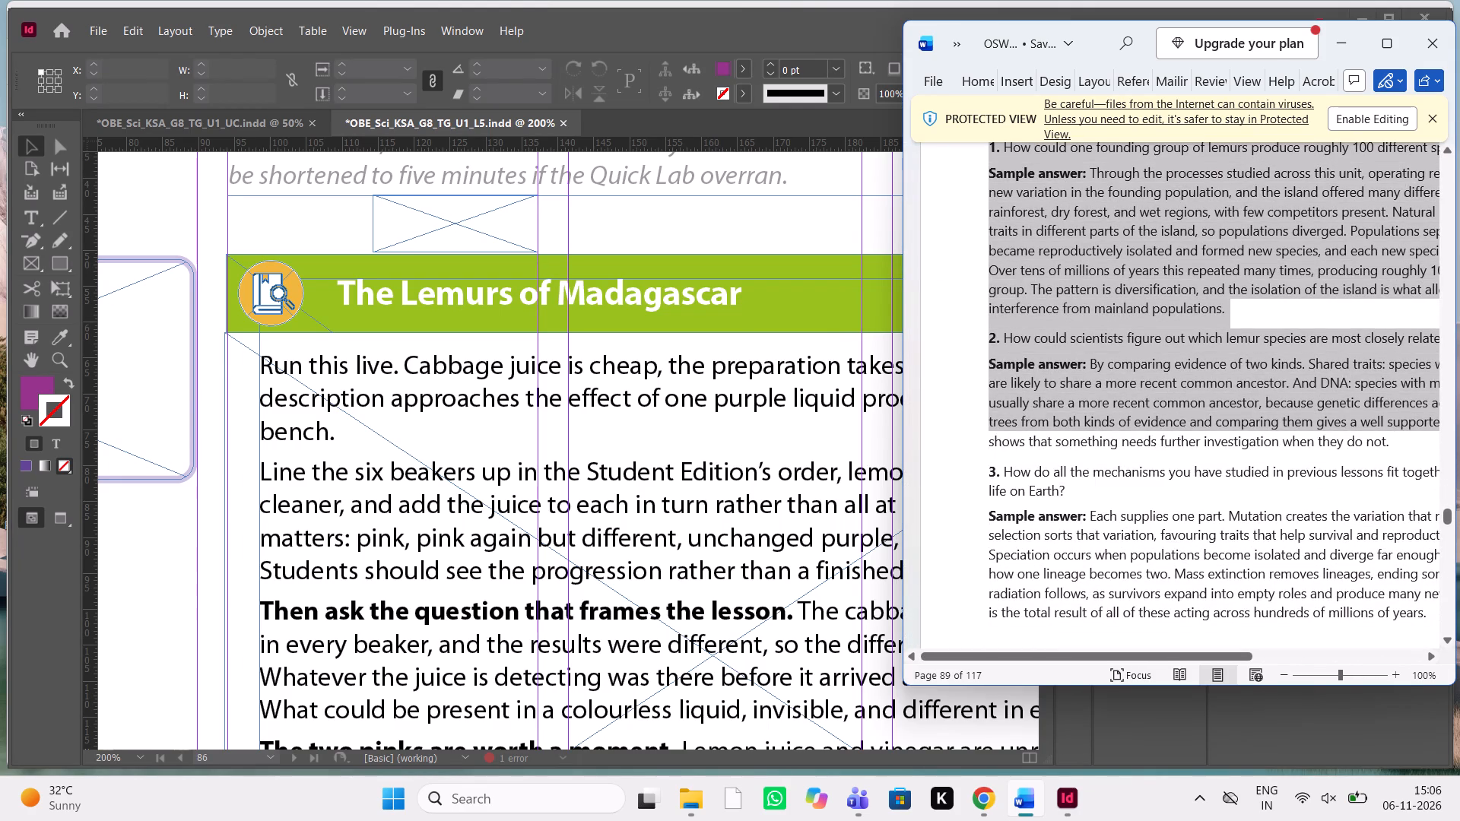
pyautogui.moveTo(1161, 425); pyautogui.dragTo(1099, 497)
pyautogui.scroll(2, 1099, 497)
pyautogui.scroll(-1, 1099, 497)
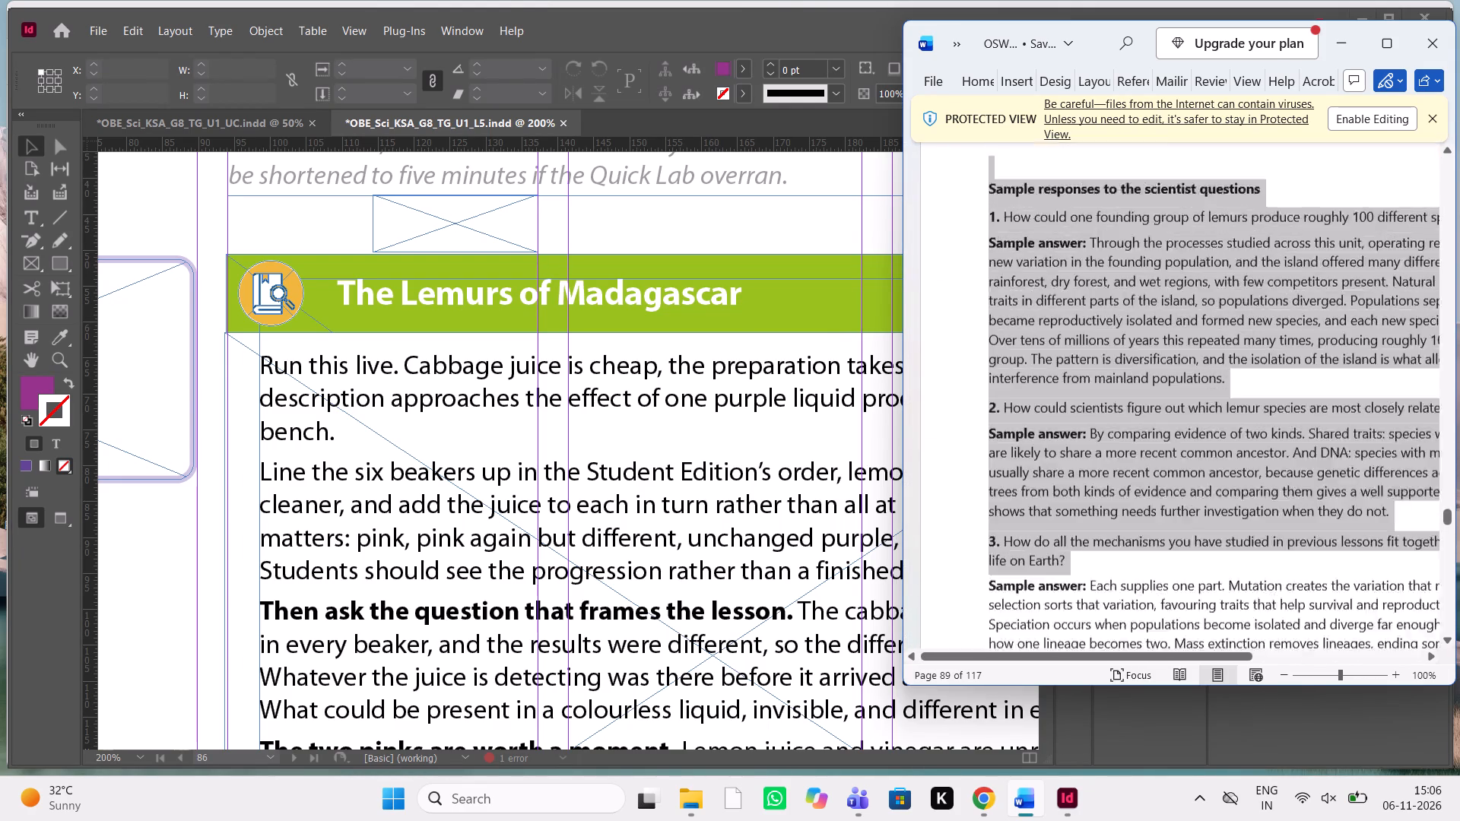
pyautogui.scroll(-2, 1099, 497)
pyautogui.scroll(1, 1099, 497)
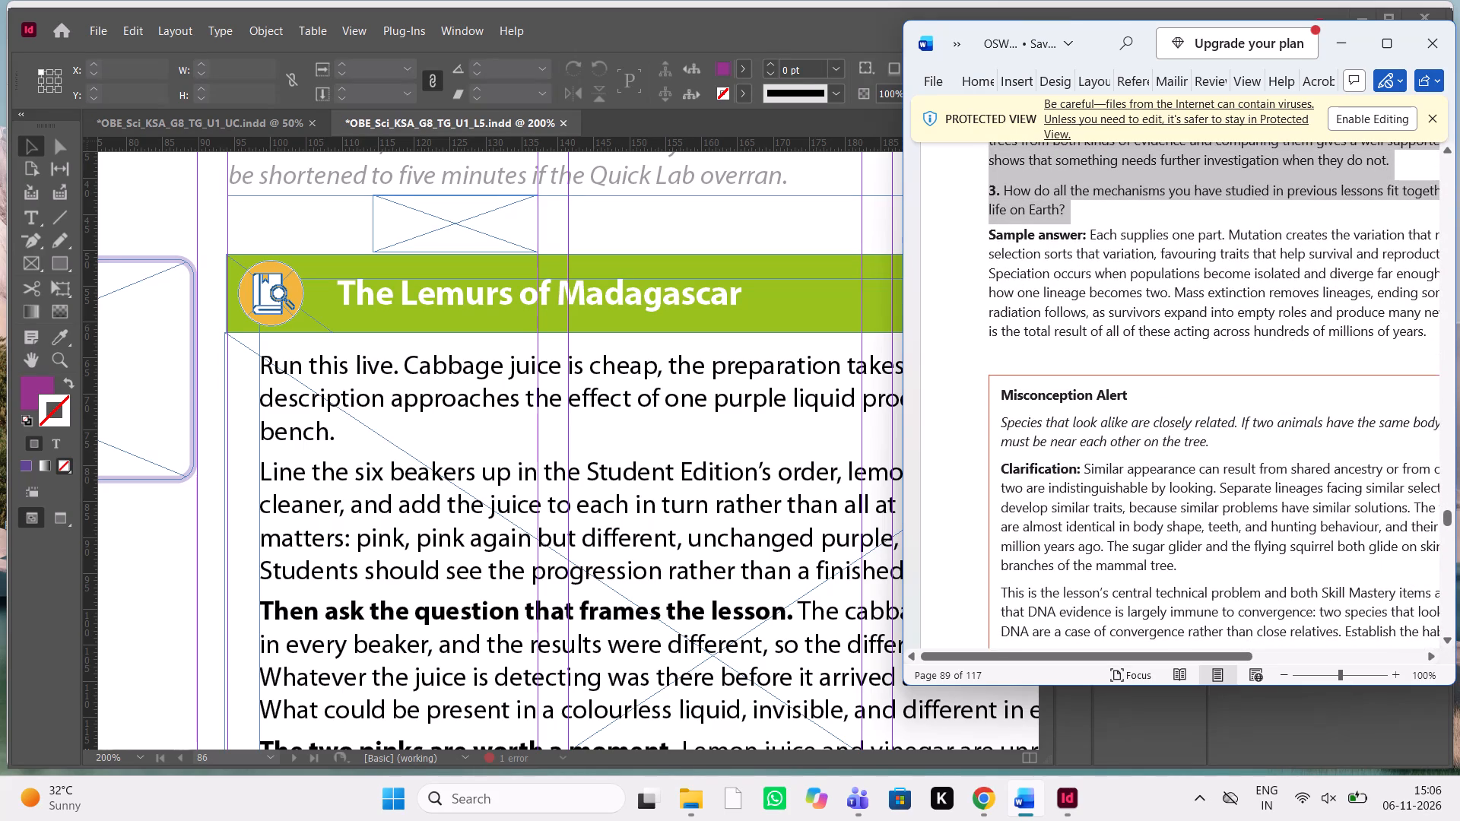
pyautogui.hotkey('shift', 'Down')
pyautogui.hotkey('shift', 'Down')
pyautogui.hotkey('shift', 'Down')
pyautogui.hotkey('shift', 'Down')
pyautogui.hotkey('shift', 'Down')
pyautogui.hotkey('shift', 'Down')
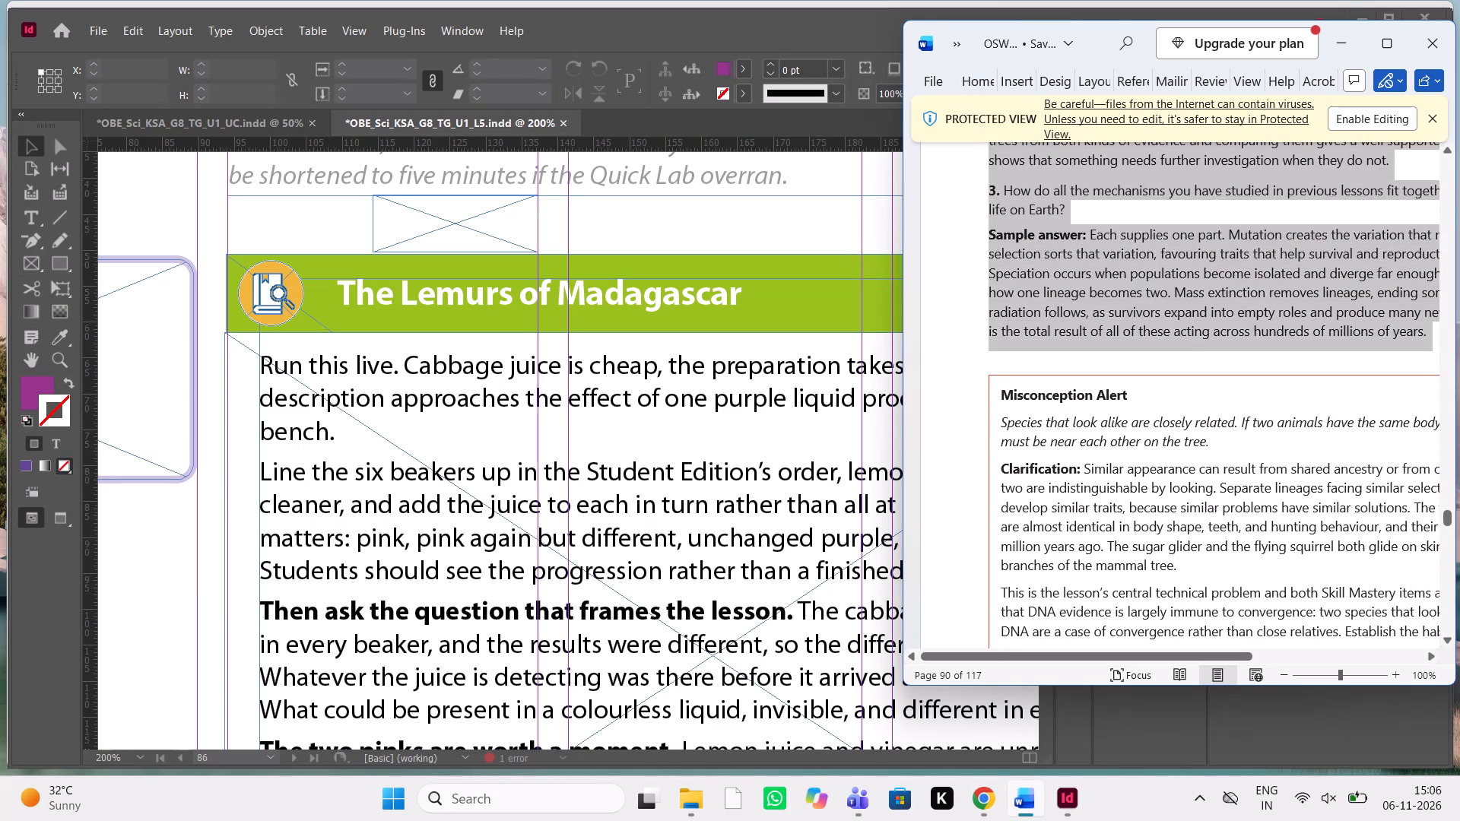
pyautogui.hotkey('ctrl', 'c')
pyautogui.hotkey('ctrl', 'c')
pyautogui.hotkey('ctrl', 'c')
pyautogui.scroll(1, 1099, 497)
pyautogui.scroll(-1, 1099, 497)
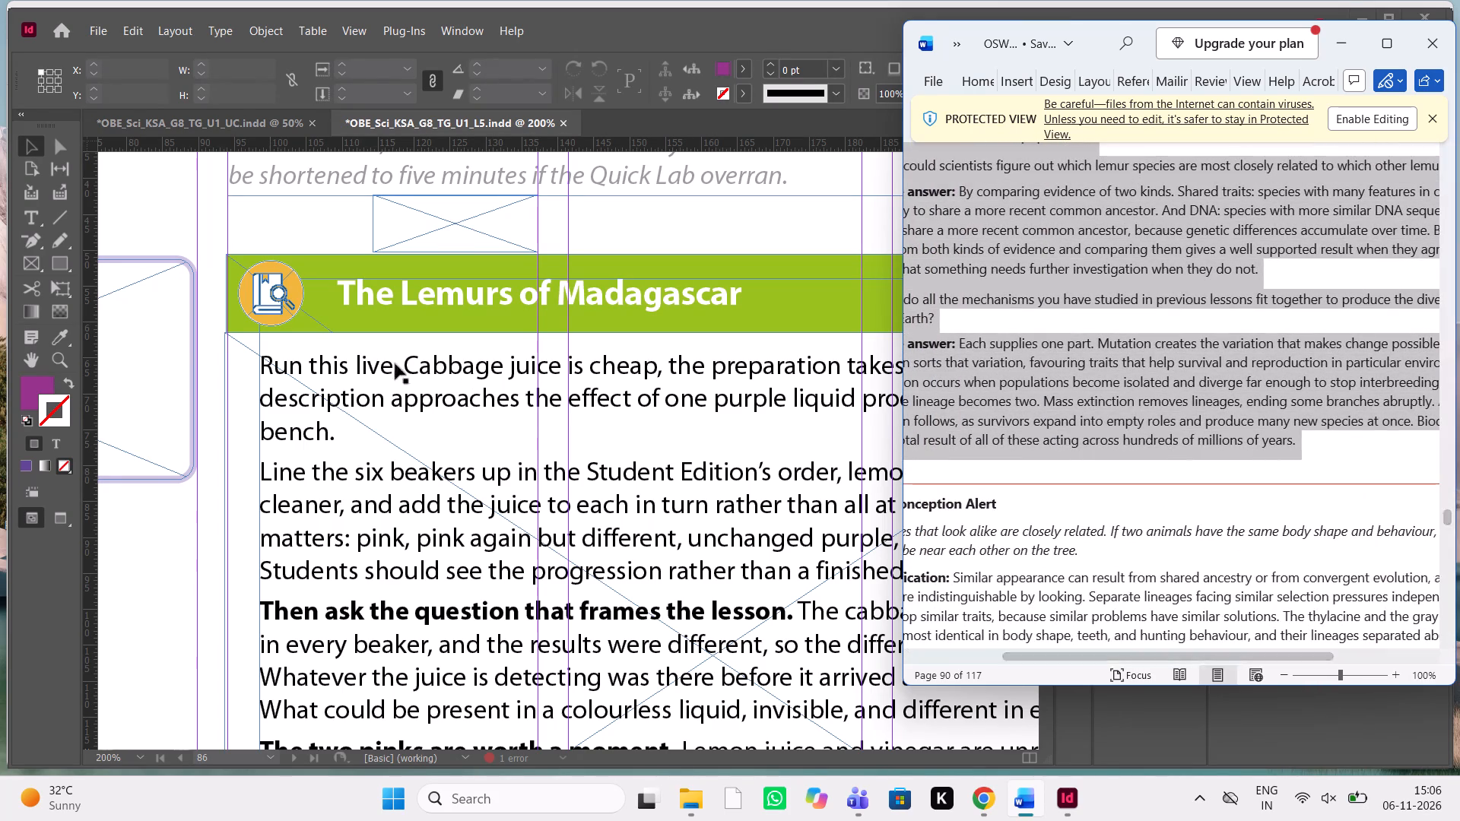
# Back in InDesign, replace the cabbage-juice body text under the green banner on page 86 with the copied Lemurs of Madagascar text.
pyautogui.doubleClick(281, 353)
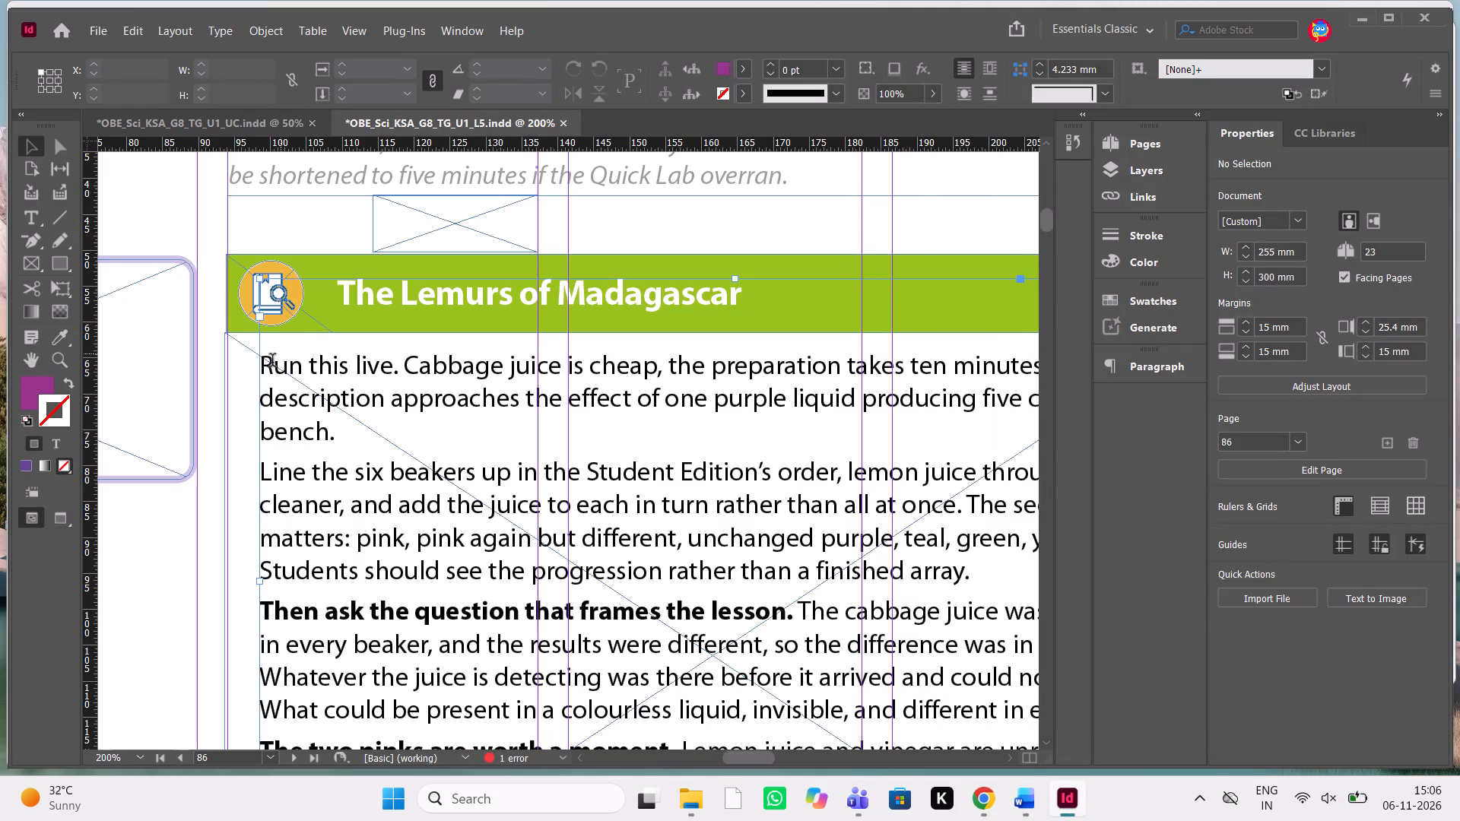
pyautogui.tripleClick(272, 362)
pyautogui.doubleClick(272, 362)
pyautogui.doubleClick(272, 362)
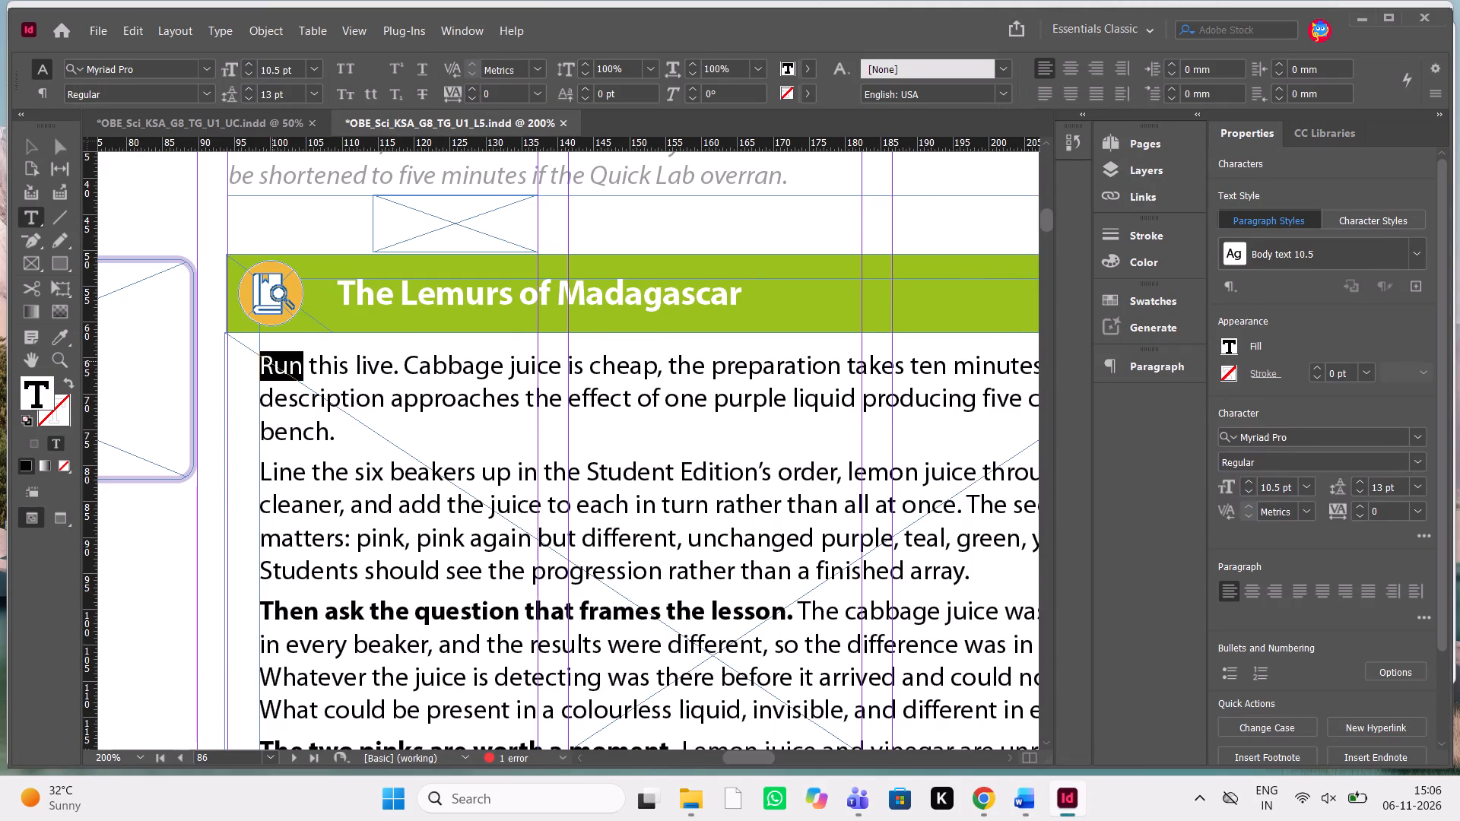
pyautogui.hotkey('shift', 'Down')
pyautogui.hotkey('shift', 'Down')
pyautogui.hotkey('shift', 'Down')
pyautogui.hotkey('shift', 'Down')
pyautogui.hotkey('shift', 'Down')
pyautogui.hotkey('shift', 'Down')
pyautogui.hotkey('shift', 'Down')
pyautogui.hotkey('shift', 'Down')
pyautogui.hotkey('shift', 'Down')
pyautogui.hotkey('shift', 'Down')
pyautogui.hotkey('shift', 'Down')
pyautogui.hotkey('shift', 'Down')
pyautogui.hotkey('shift', 'Down')
pyautogui.hotkey('shift', 'Down')
pyautogui.hotkey('shift', 'Down')
pyautogui.hotkey('shift', 'Down')
pyautogui.hotkey('shift', 'Down')
pyautogui.hotkey('shift', 'Down')
pyautogui.hotkey('shift', 'Down')
pyautogui.hotkey('shift', 'Down')
pyautogui.scroll(-2, 272, 362)
pyautogui.hotkey('ctrl', 'v')
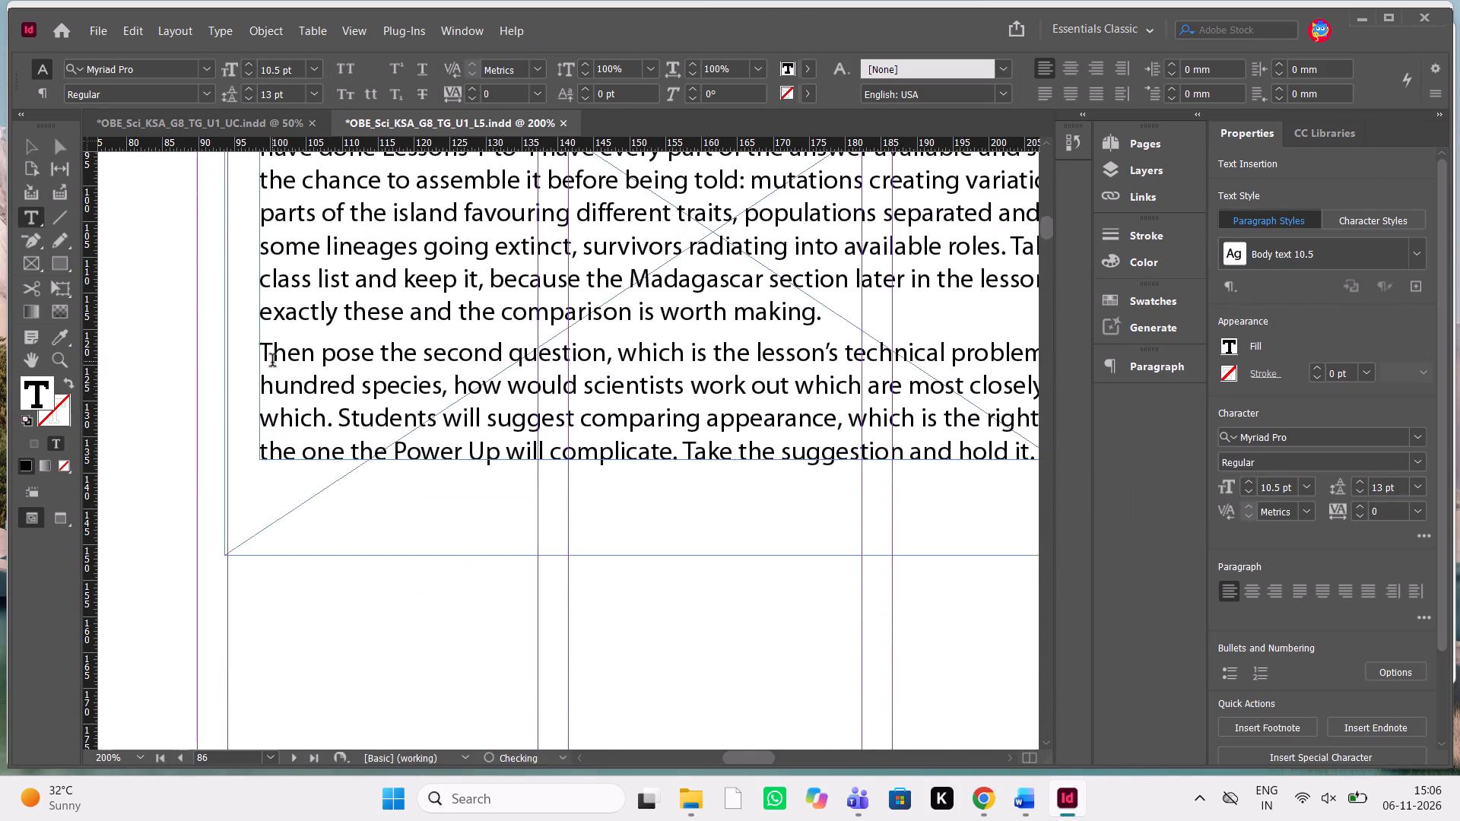
pyautogui.scroll(1, 433, 415)
pyautogui.hscroll(1, 433, 415)
pyautogui.scroll(1, 433, 415)
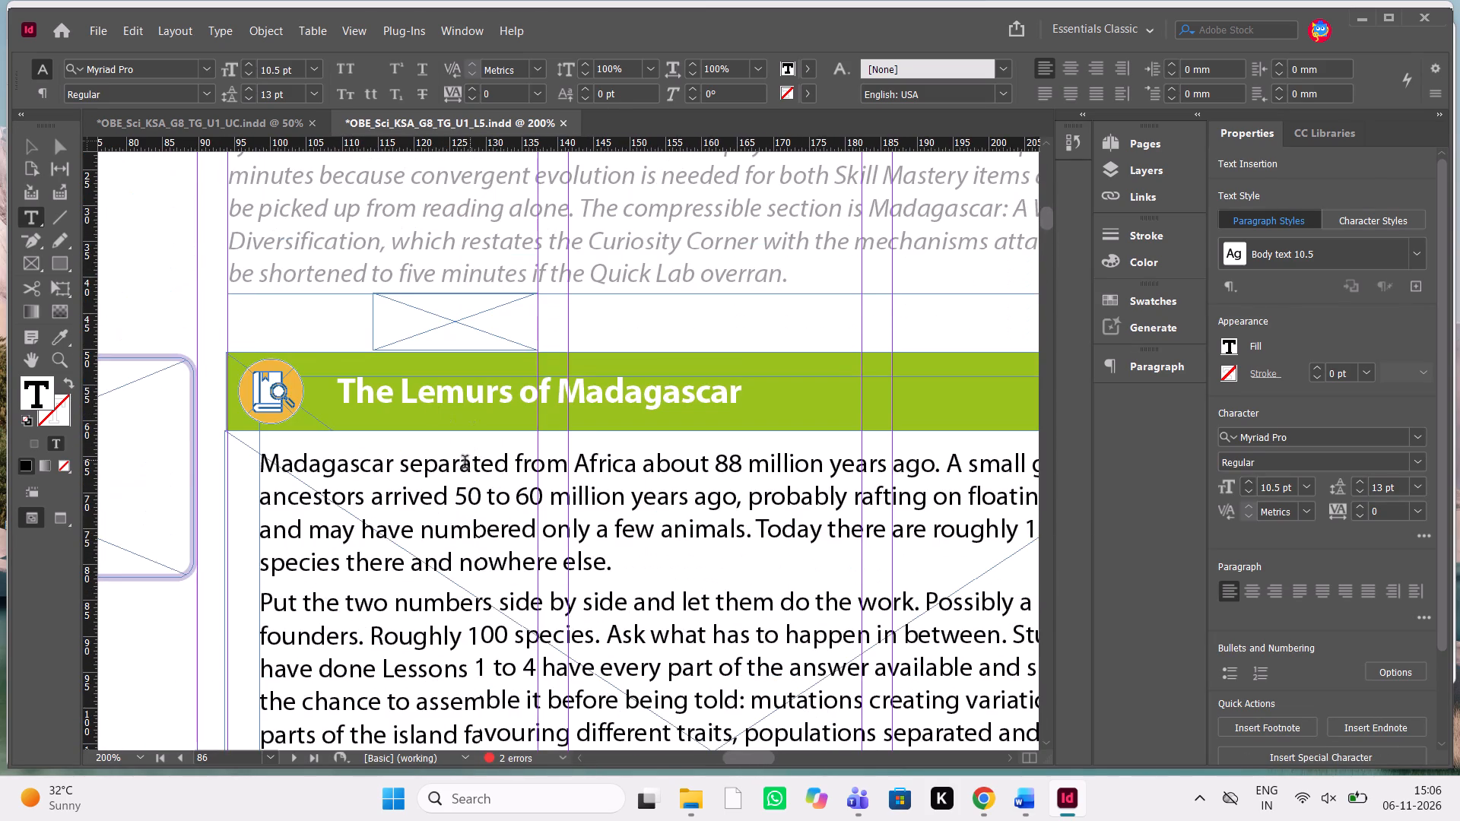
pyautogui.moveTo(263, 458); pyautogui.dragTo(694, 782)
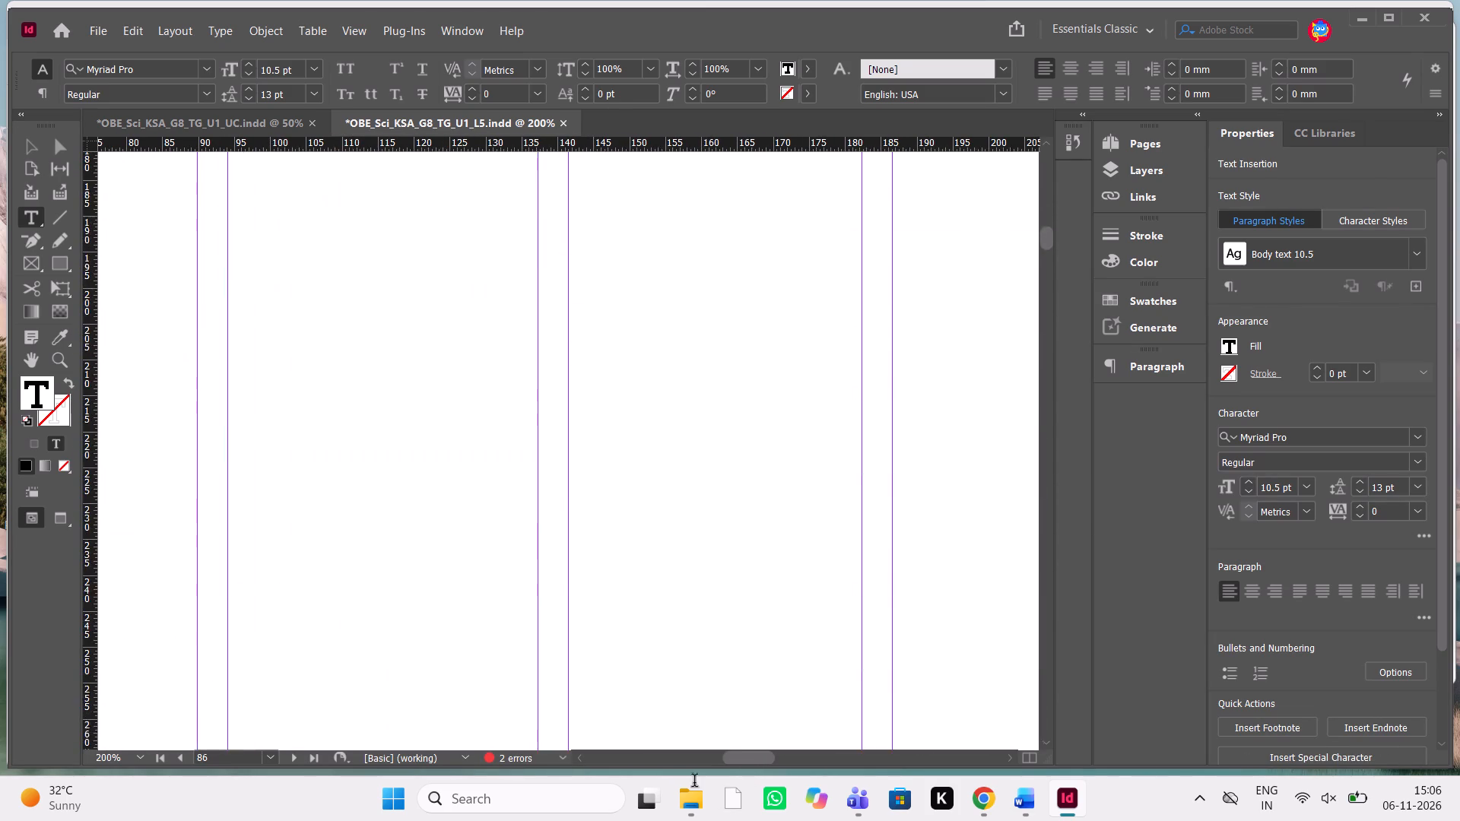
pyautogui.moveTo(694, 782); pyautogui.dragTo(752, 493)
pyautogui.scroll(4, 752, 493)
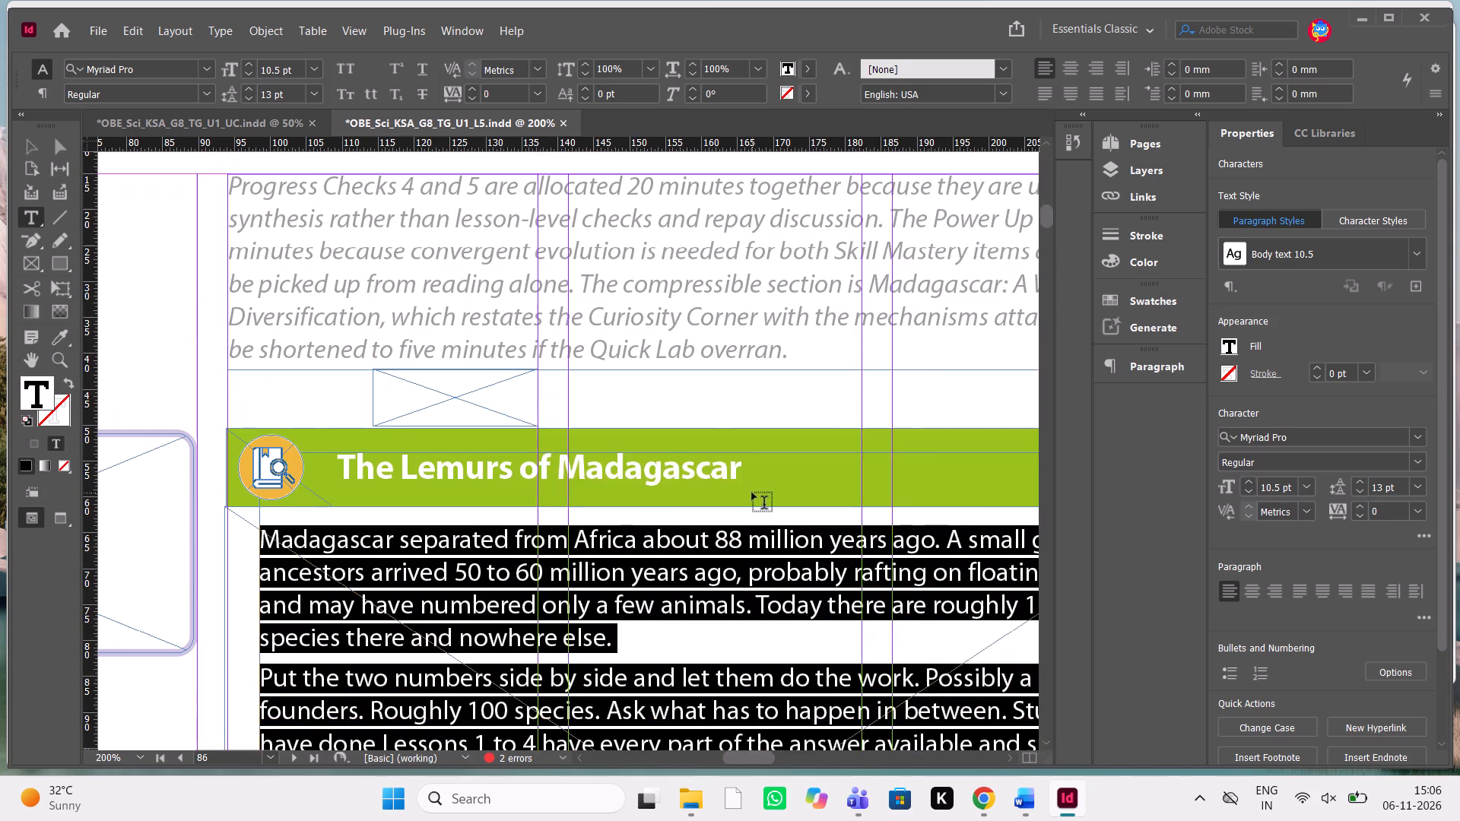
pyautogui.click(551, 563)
# Extend the Lemurs body text frame down toward the bottom margin of page 86, to a height of about 225.5 mm.
pyautogui.scroll(-3, 551, 563)
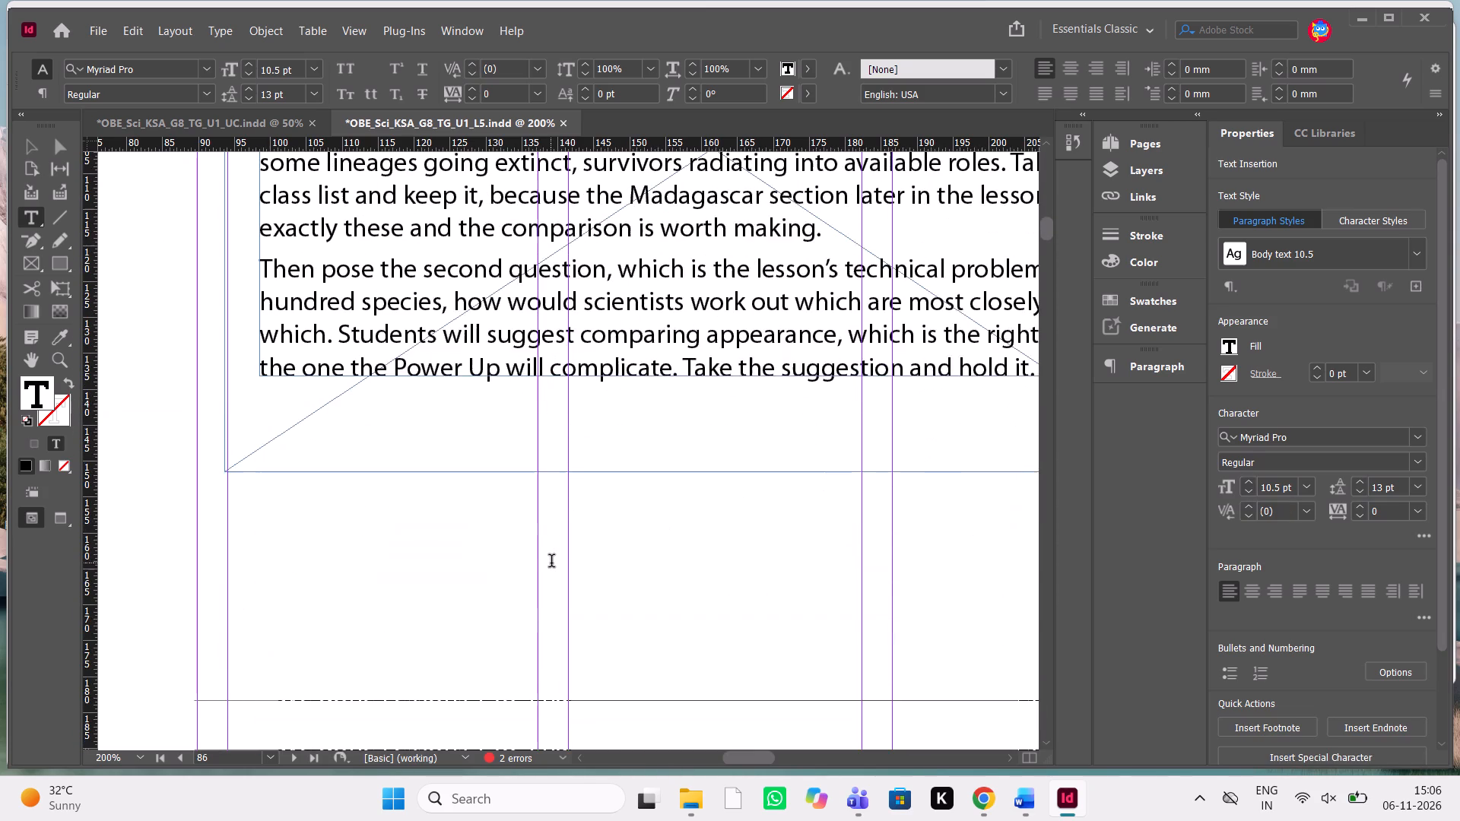
pyautogui.scroll(-1, 551, 563)
pyautogui.press('Escape')
pyautogui.hotkey('ctrl', '-')
pyautogui.hotkey('ctrl', '-')
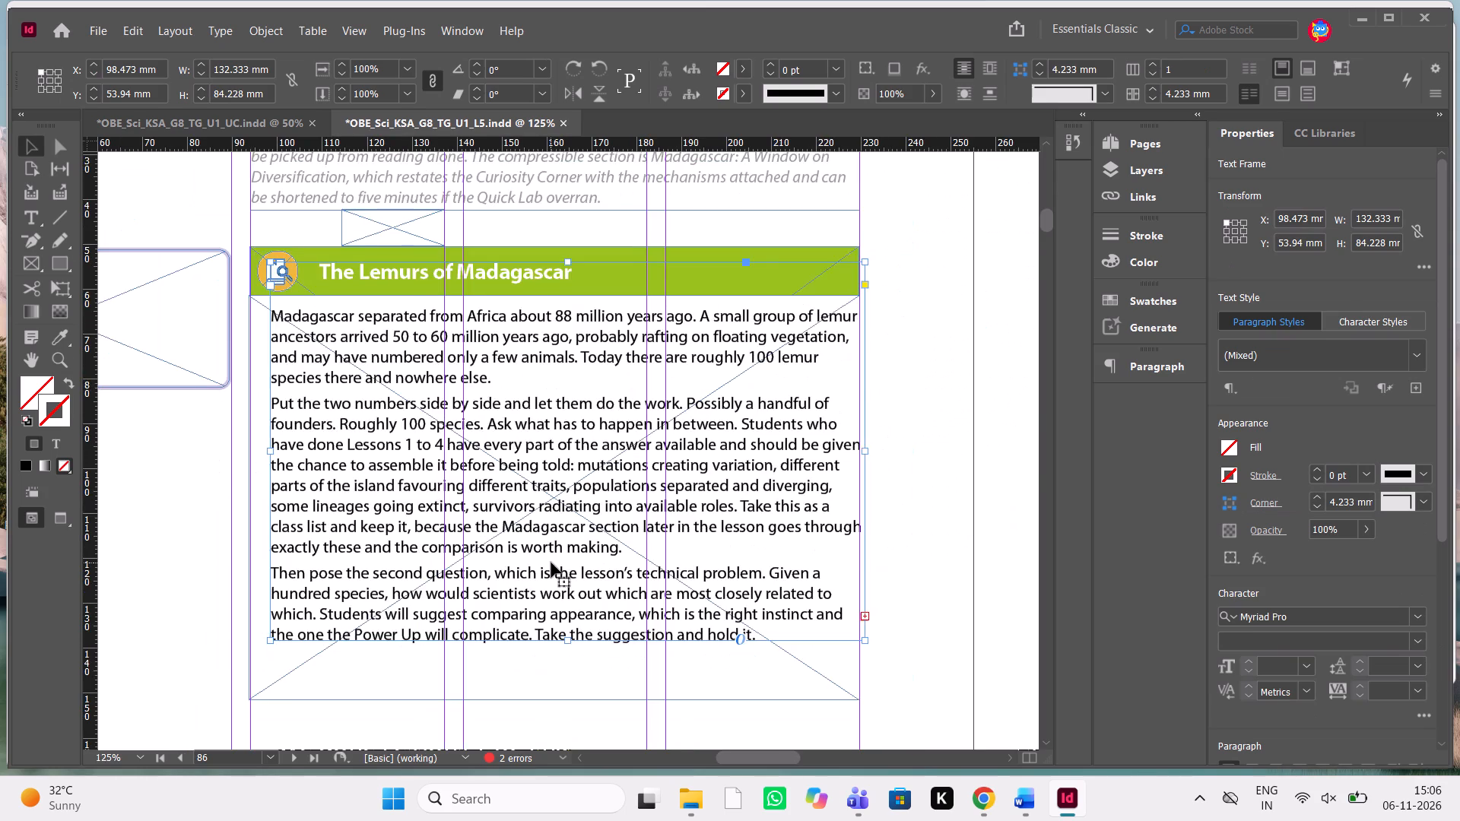
pyautogui.scroll(-1, 551, 563)
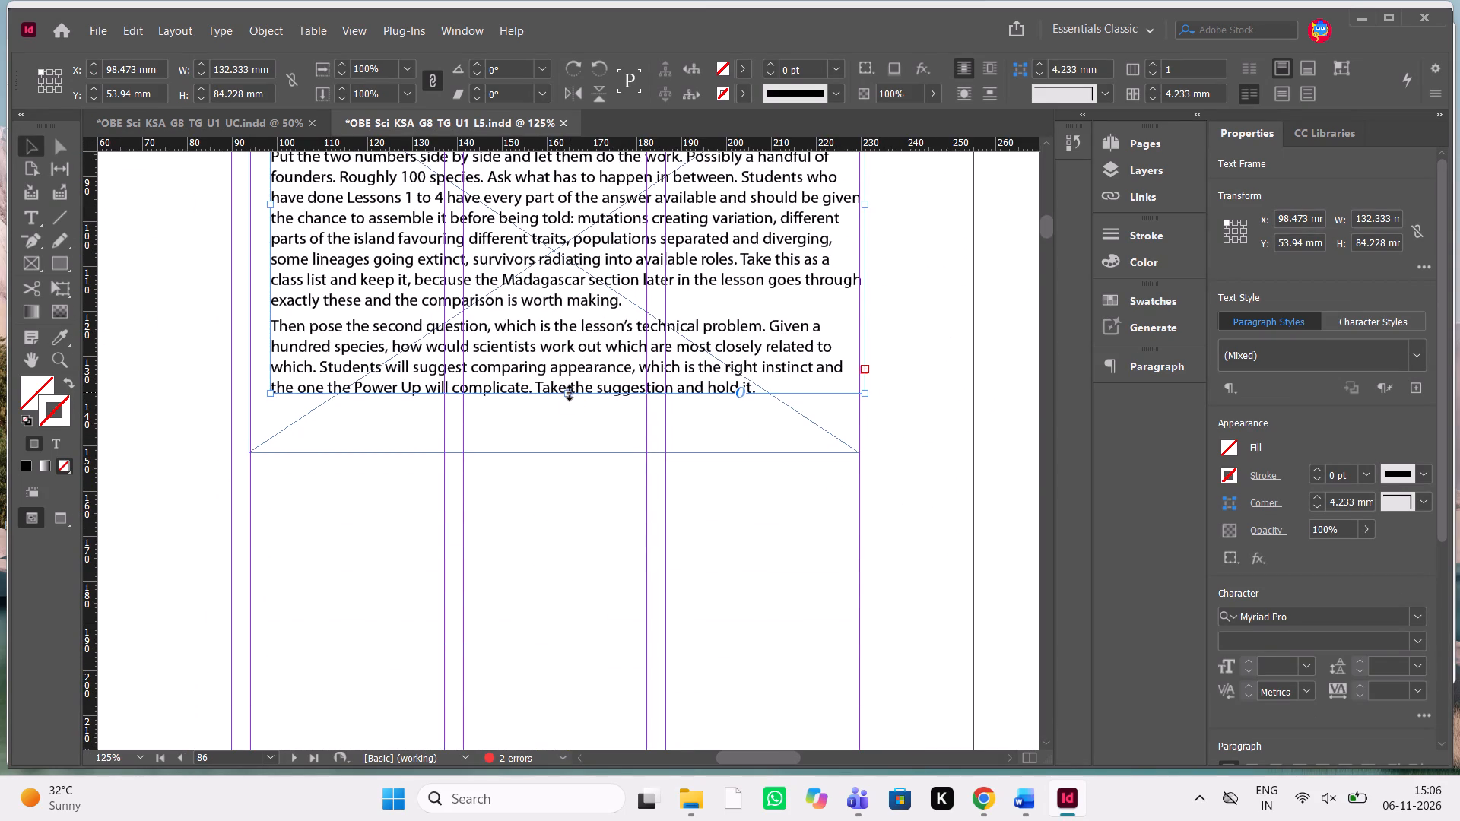
pyautogui.moveTo(570, 393); pyautogui.dragTo(592, 773)
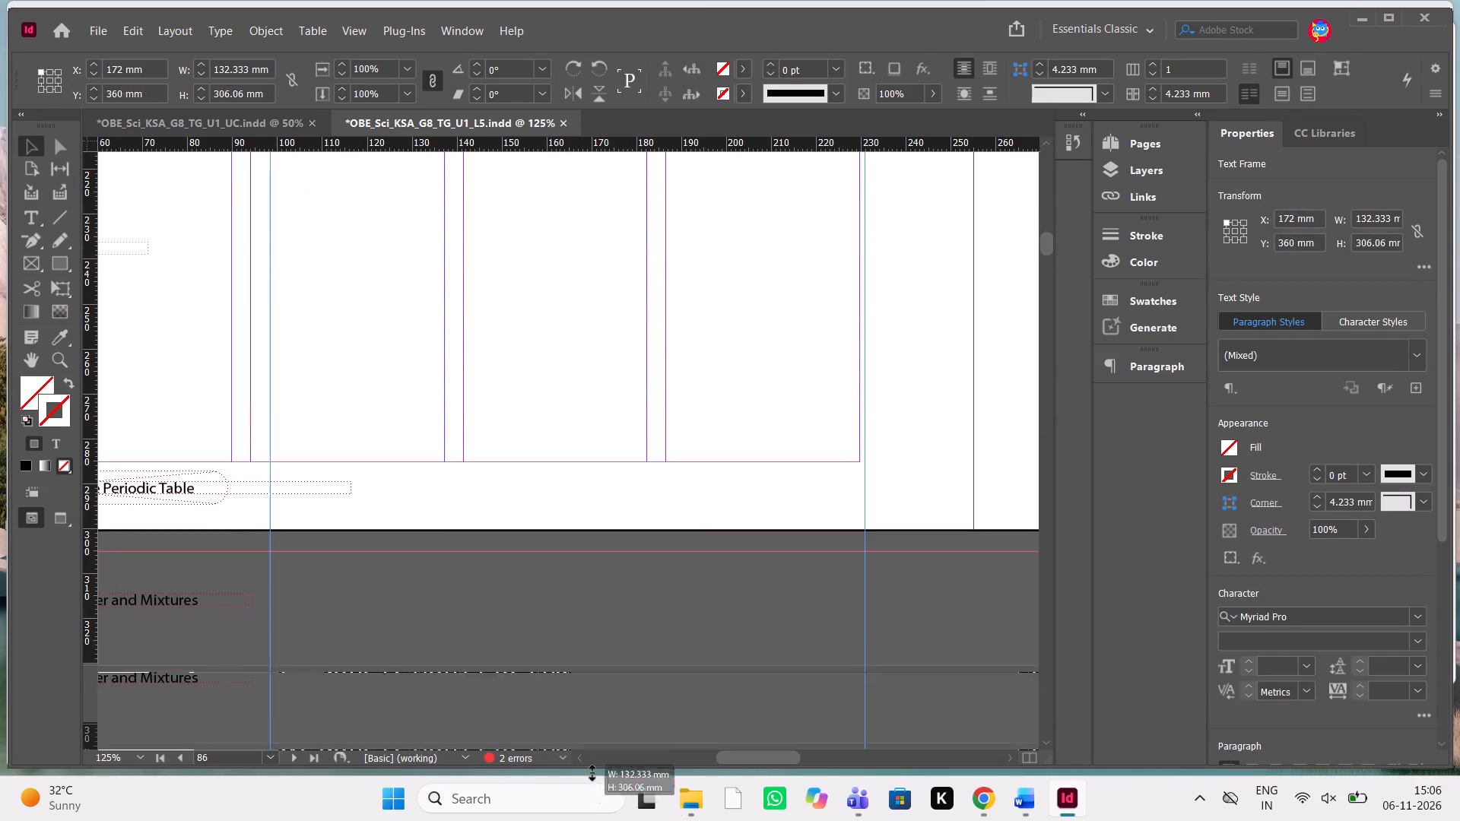
pyautogui.moveTo(592, 773); pyautogui.dragTo(643, 377)
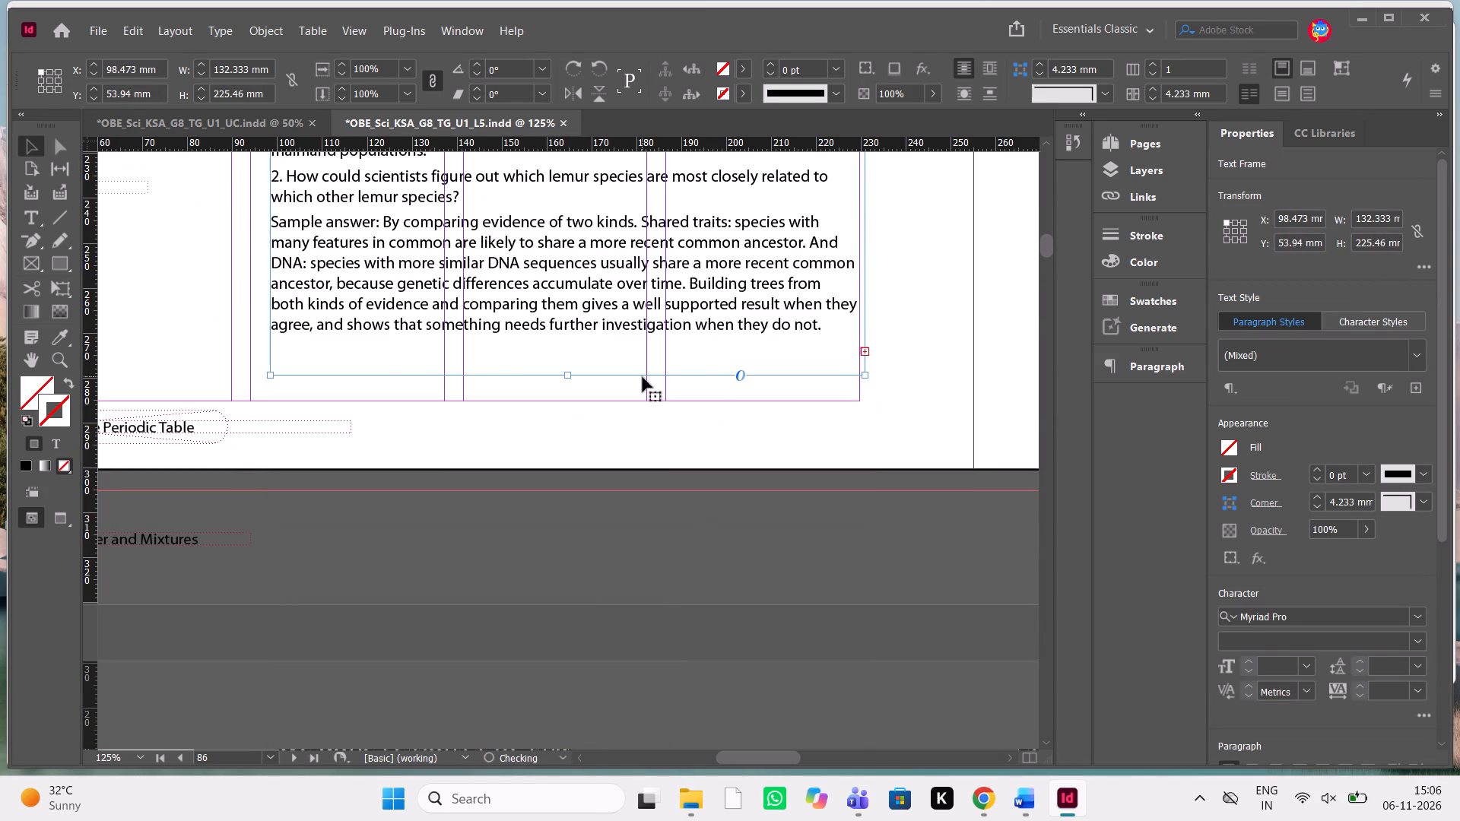
# Narrow the Lemurs body text frame to about 131.1 mm wide so its outer edge meets the page's column margin.
pyautogui.scroll(3, 643, 377)
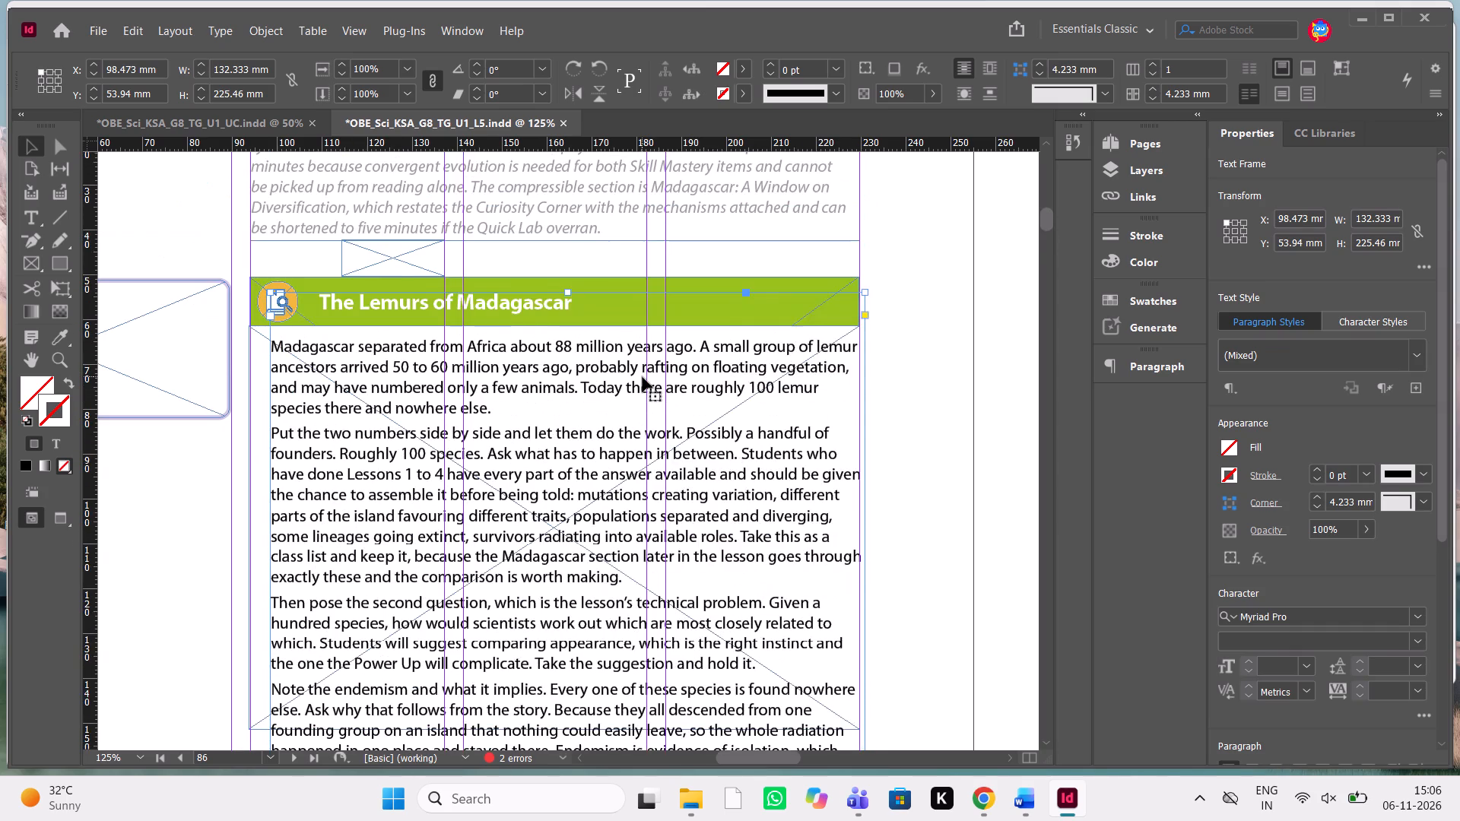
pyautogui.scroll(-1, 643, 377)
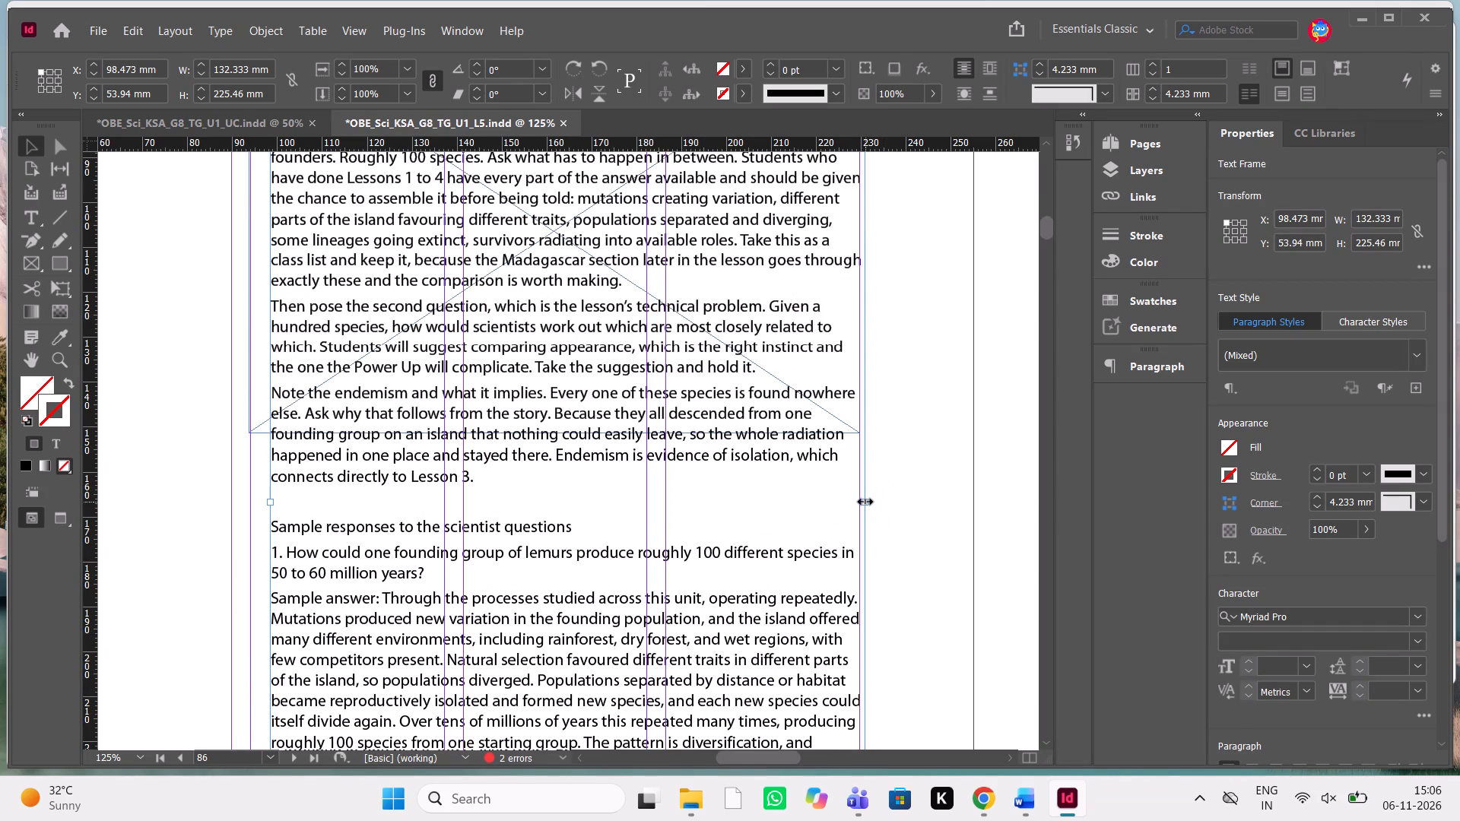
pyautogui.click(865, 502)
pyautogui.scroll(1, 859, 503)
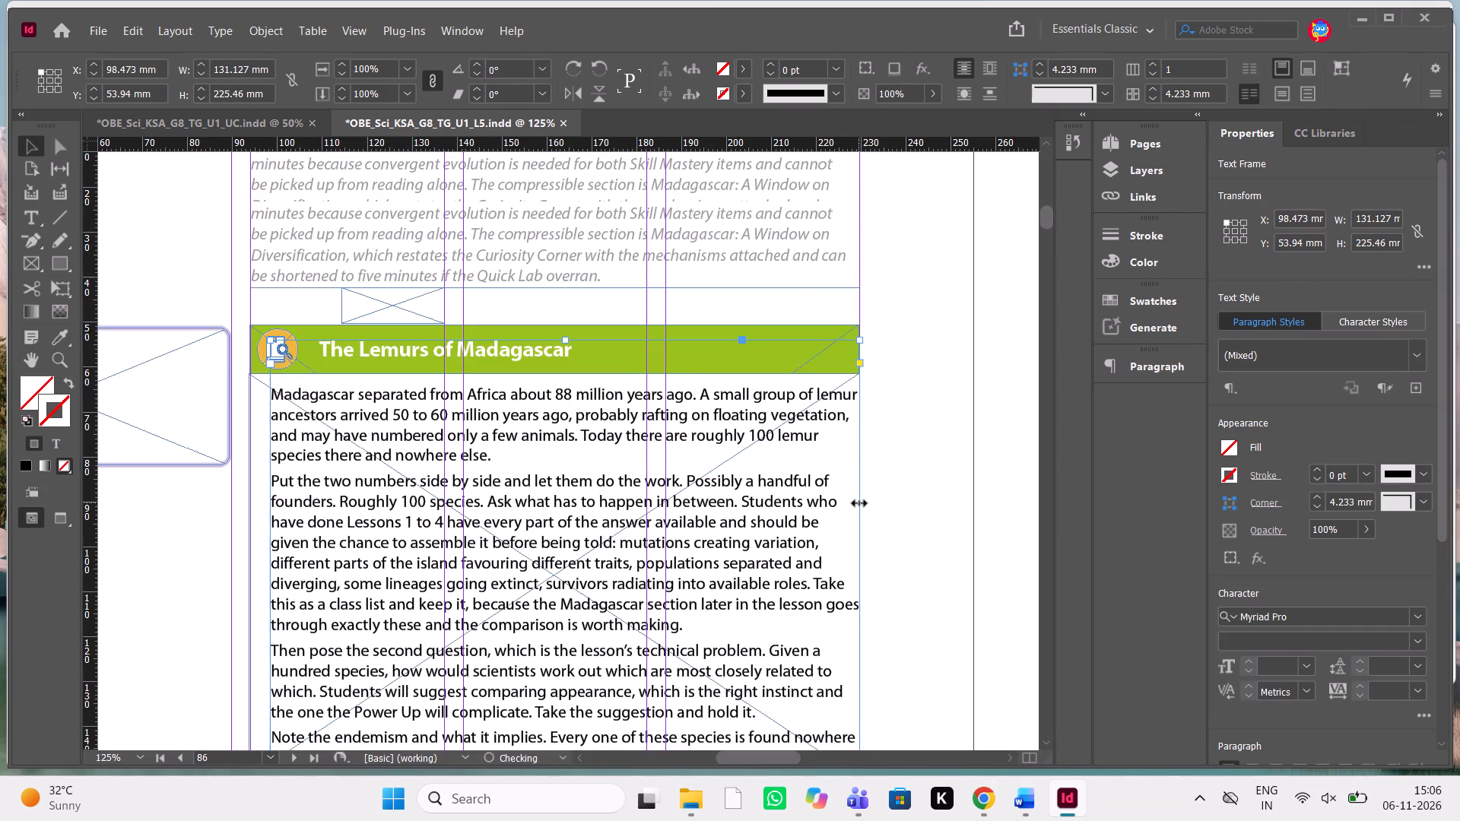
# Extend the white background frame behind the Lemurs text down to the bottom margin, to a height of about 223.6 mm.
pyautogui.scroll(-1, 859, 503)
pyautogui.click(259, 516)
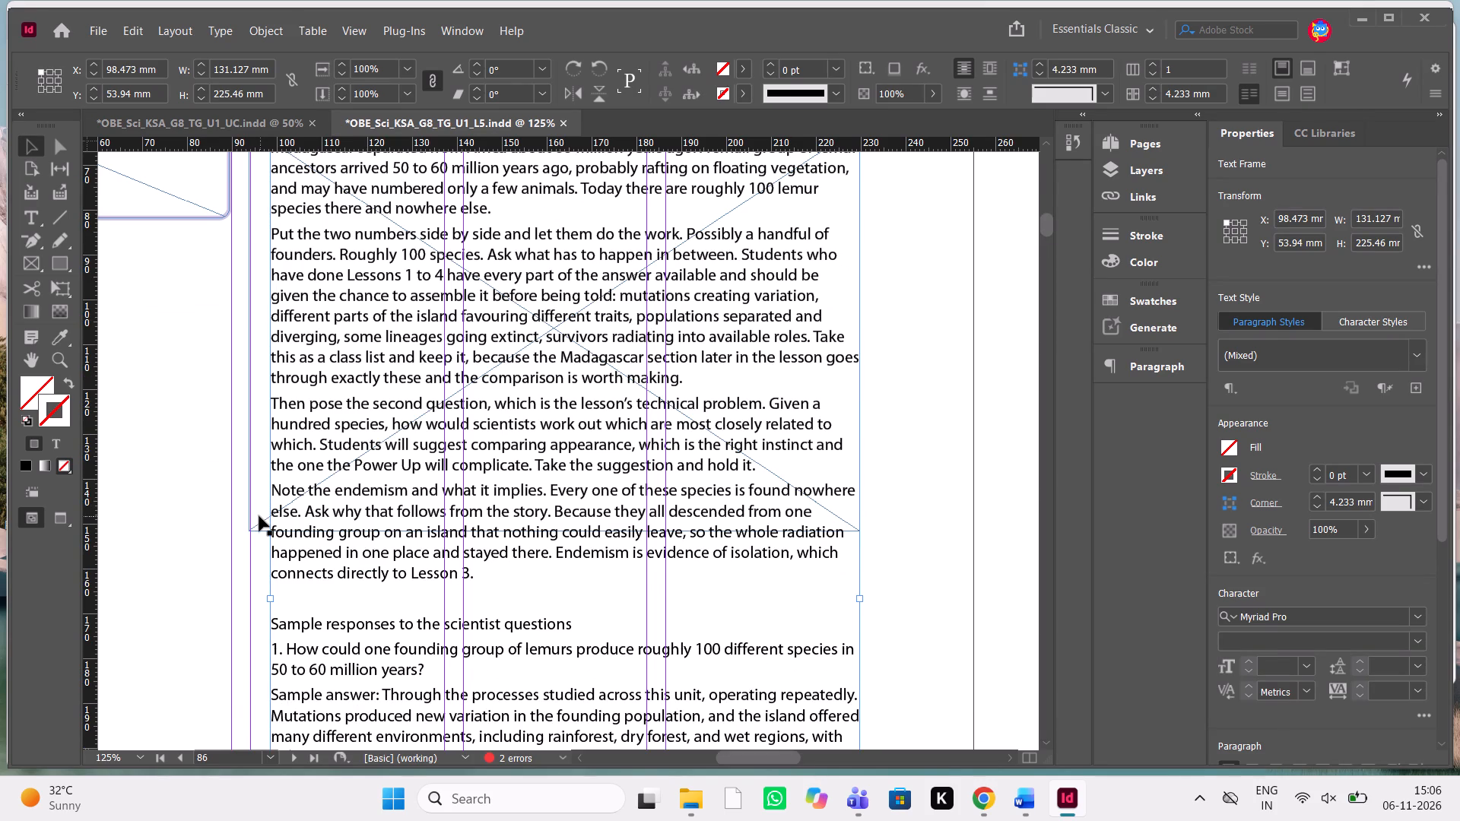
pyautogui.moveTo(555, 531); pyautogui.dragTo(567, 658)
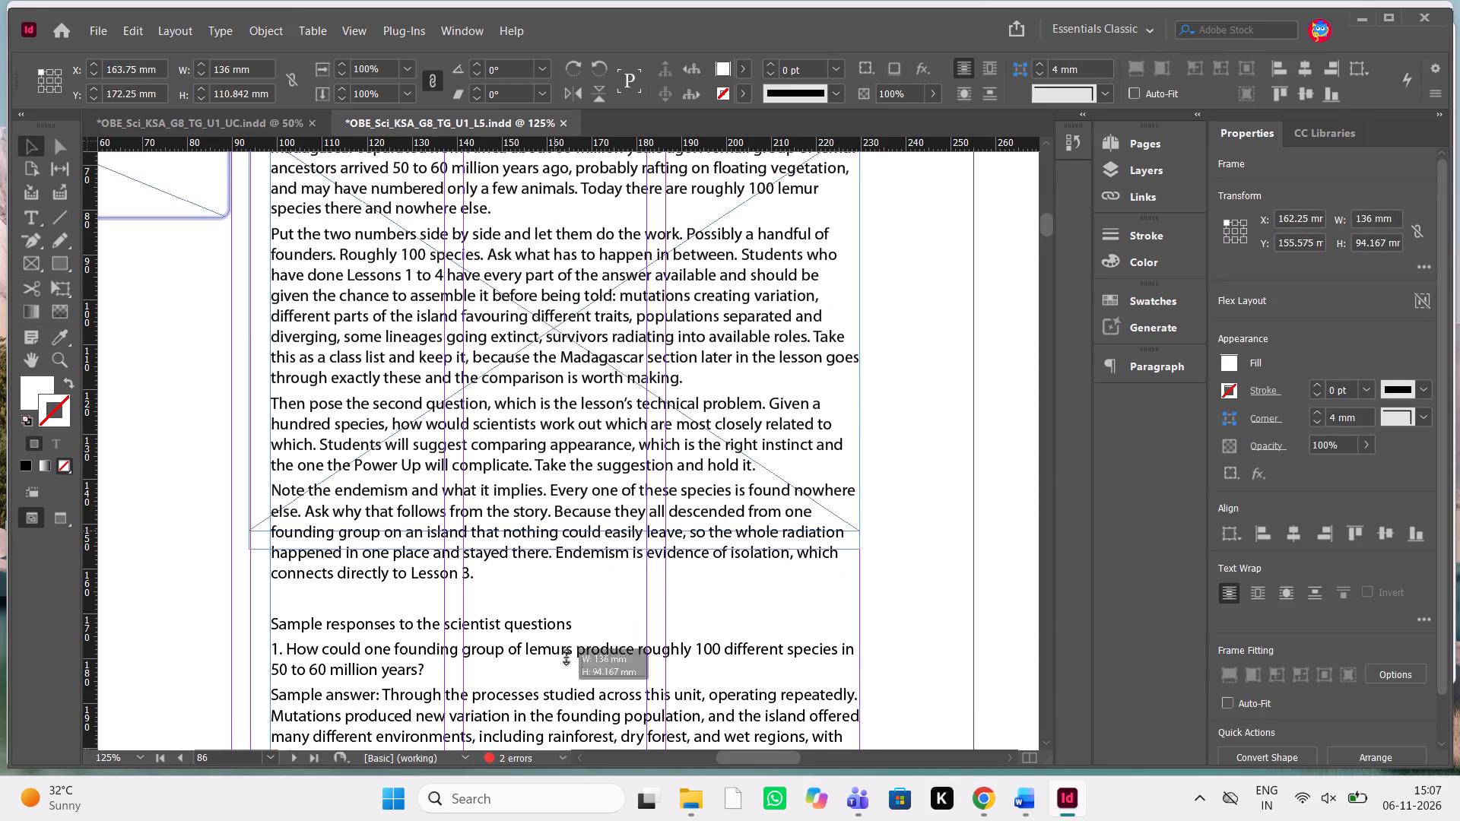
pyautogui.moveTo(567, 658); pyautogui.dragTo(612, 533)
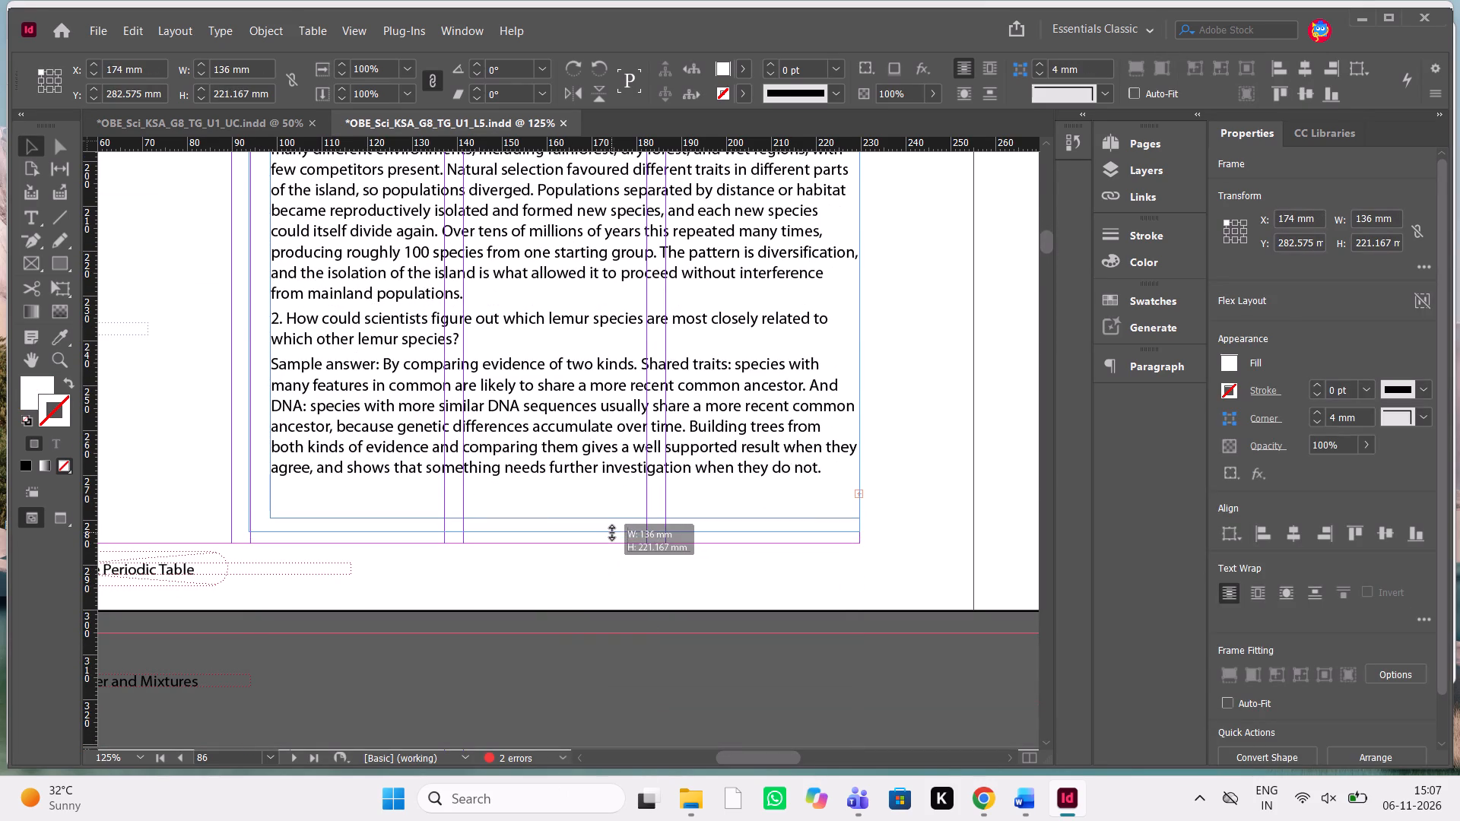
pyautogui.moveTo(612, 533); pyautogui.dragTo(614, 542)
# Copy the white background frame behind the Lemurs text on page 86 and paste it onto page 87.
pyautogui.scroll(3, 614, 542)
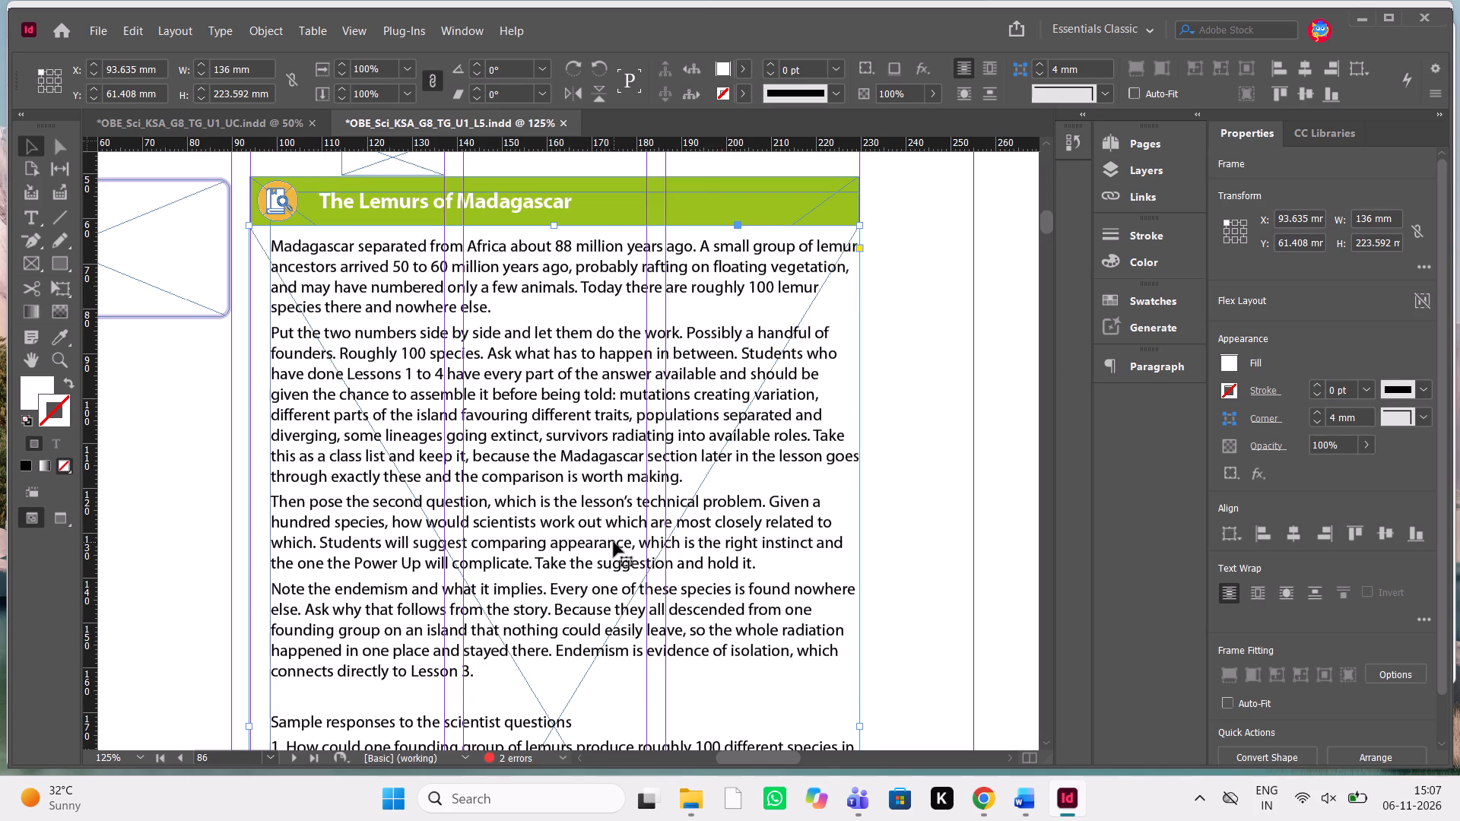
pyautogui.scroll(1, 614, 542)
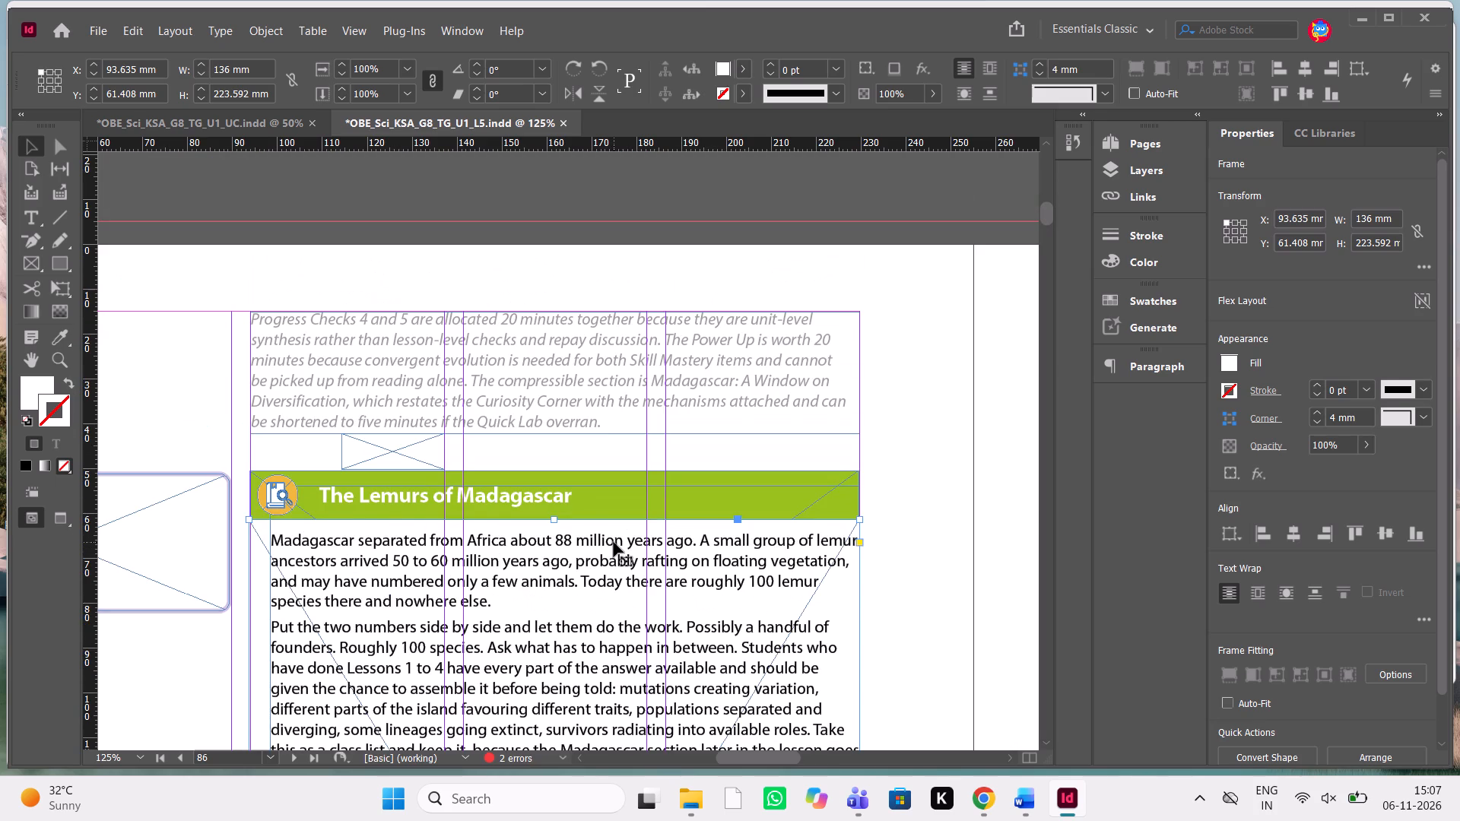
pyautogui.scroll(-3, 614, 542)
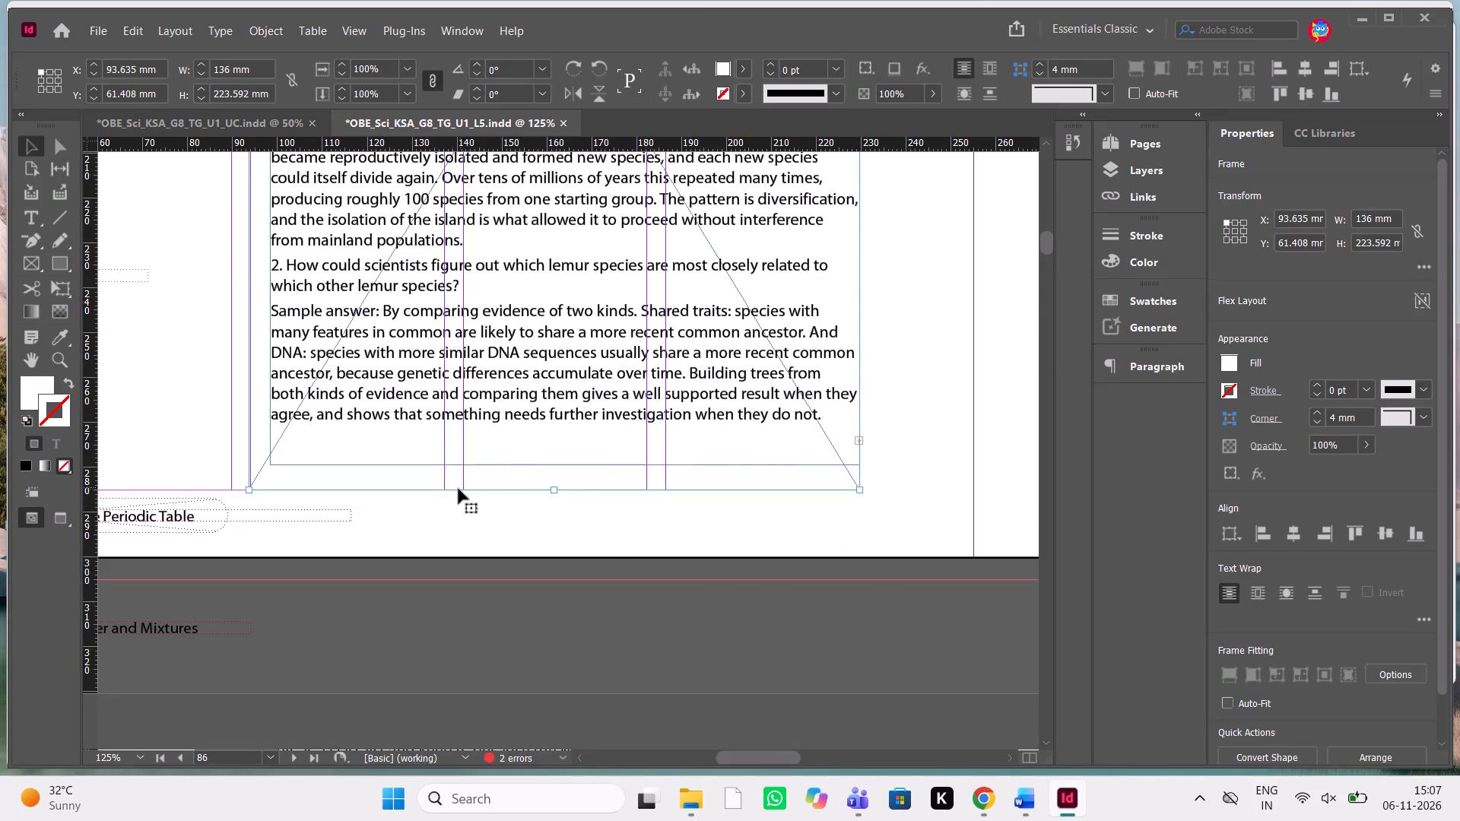
pyautogui.hotkey('ctrl', 'x')
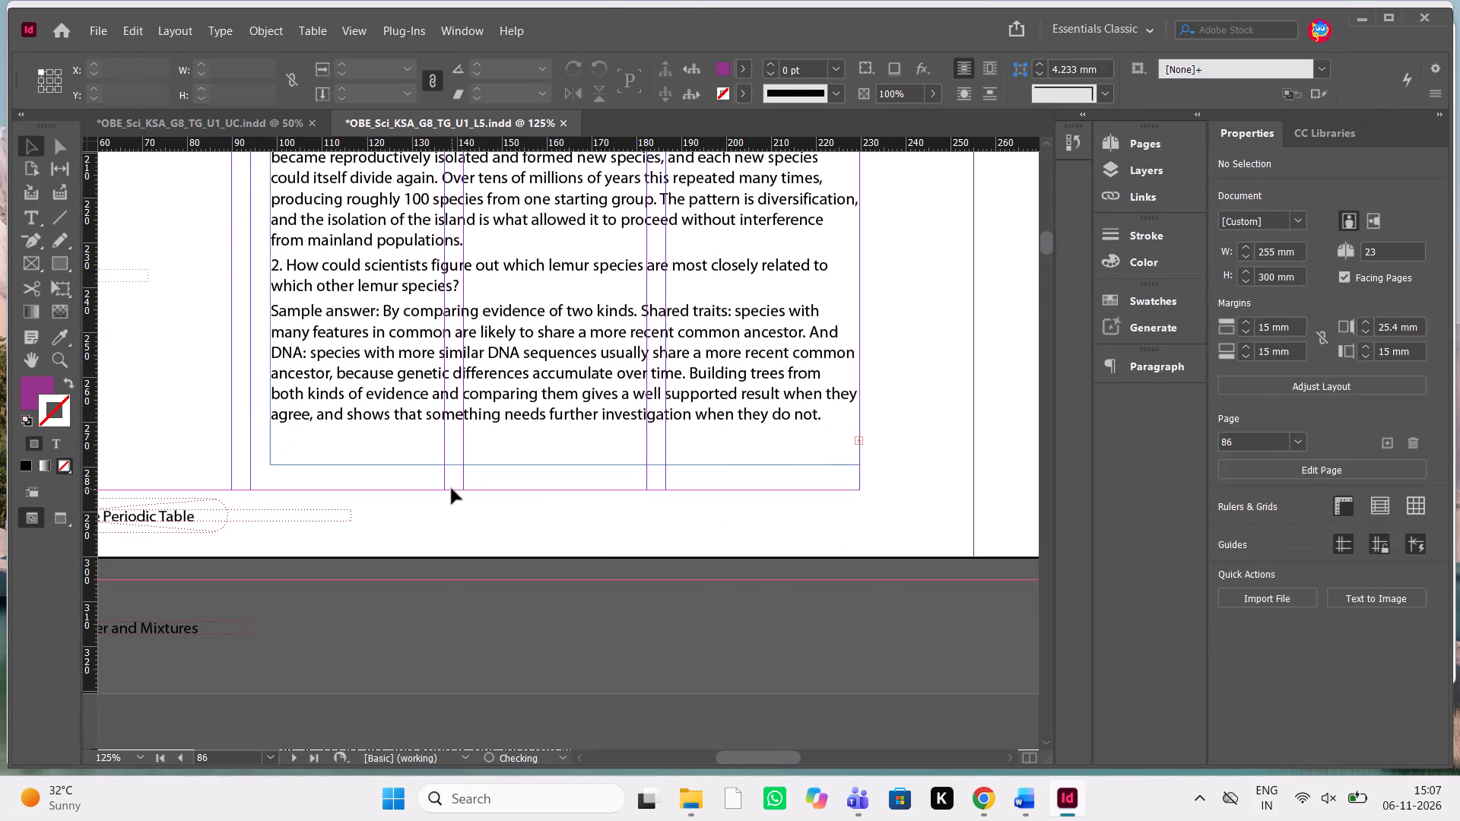
pyautogui.hotkey('ctrl', 'z')
pyautogui.hotkey('ctrl', 'c')
pyautogui.hotkey('ctrl', 'c')
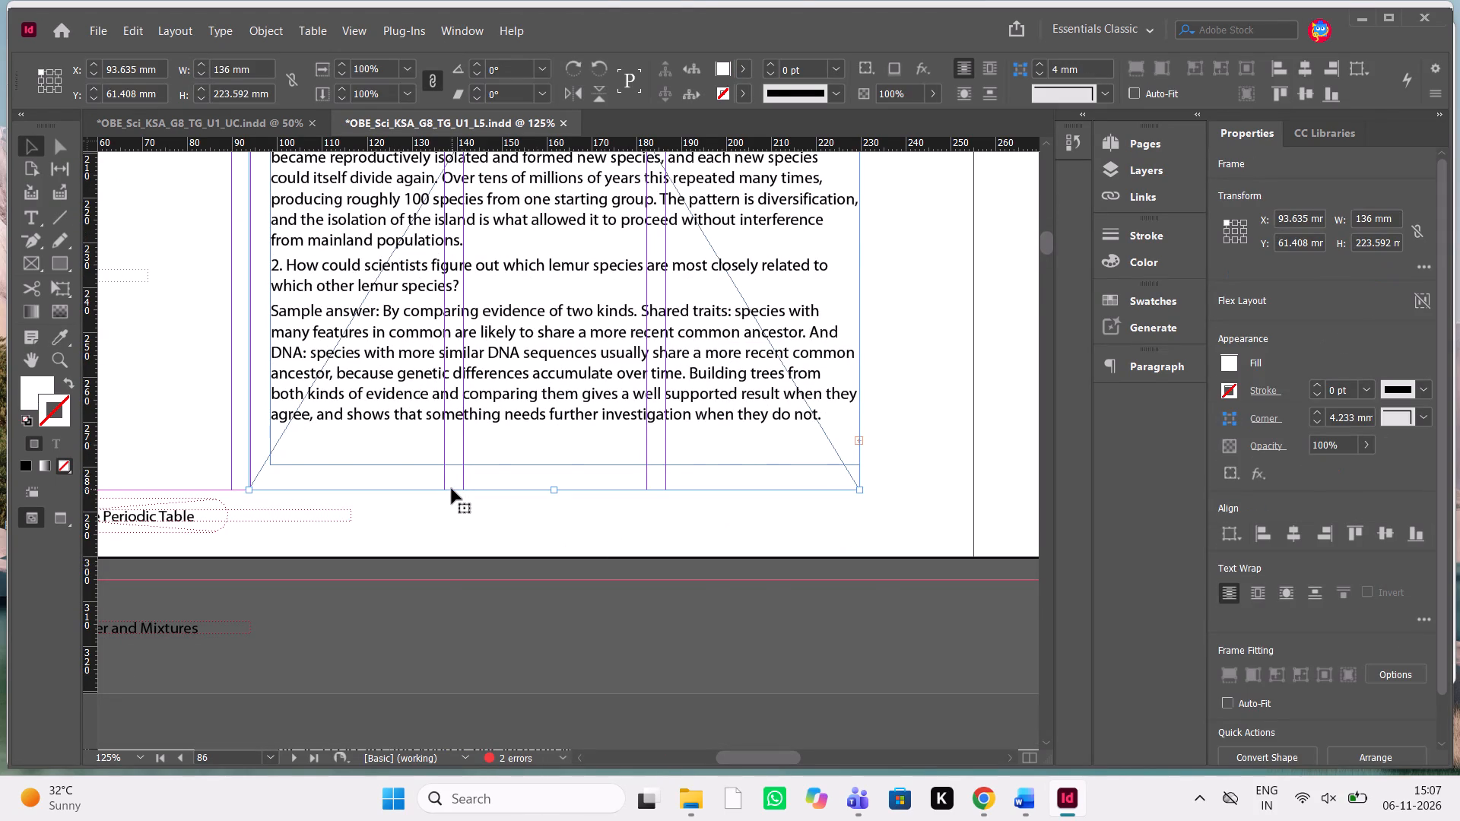
pyautogui.keyDown('ctrl'); pyautogui.scroll(6, 452, 489); pyautogui.keyUp('ctrl')
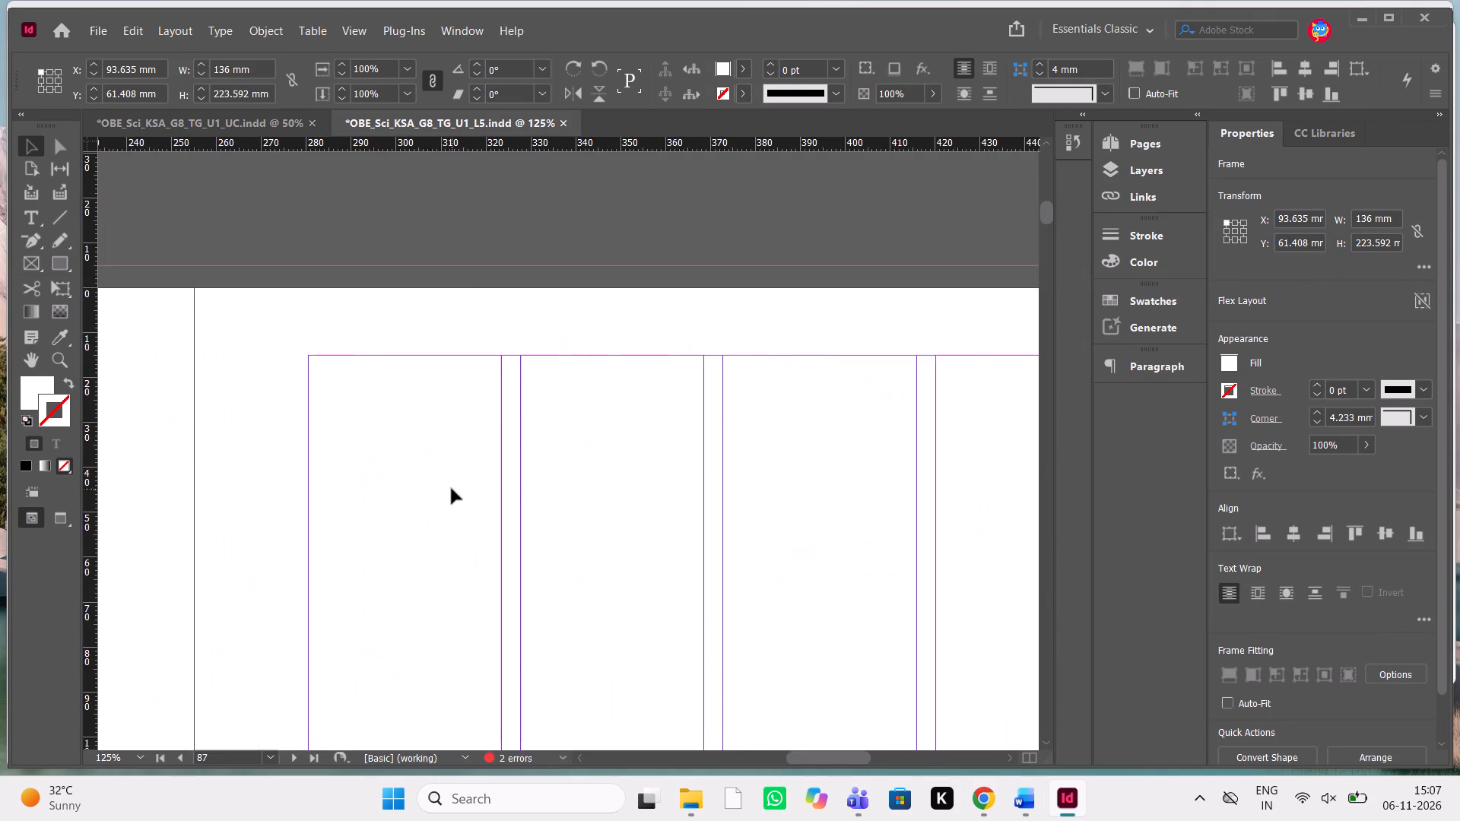
pyautogui.hscroll(-1, 452, 489)
pyautogui.scroll(-1, 452, 489)
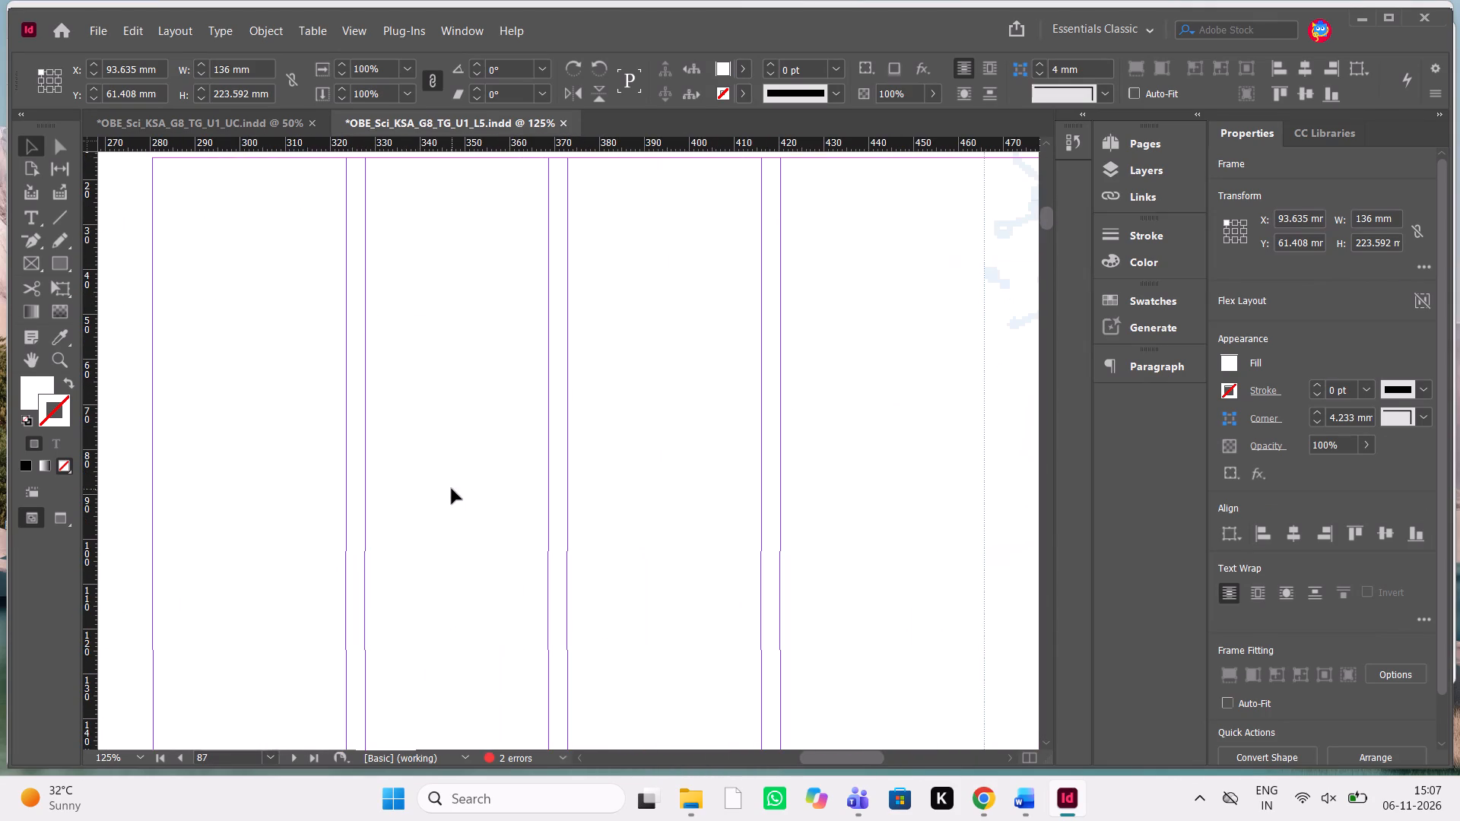
pyautogui.hotkey('ctrl', 'v')
# Move the pasted white frame to the corner of page 87's top and inner margins, at X 280.4 mm, Y 15 mm.
pyautogui.scroll(1, 452, 489)
pyautogui.moveTo(443, 528); pyautogui.dragTo(336, 735)
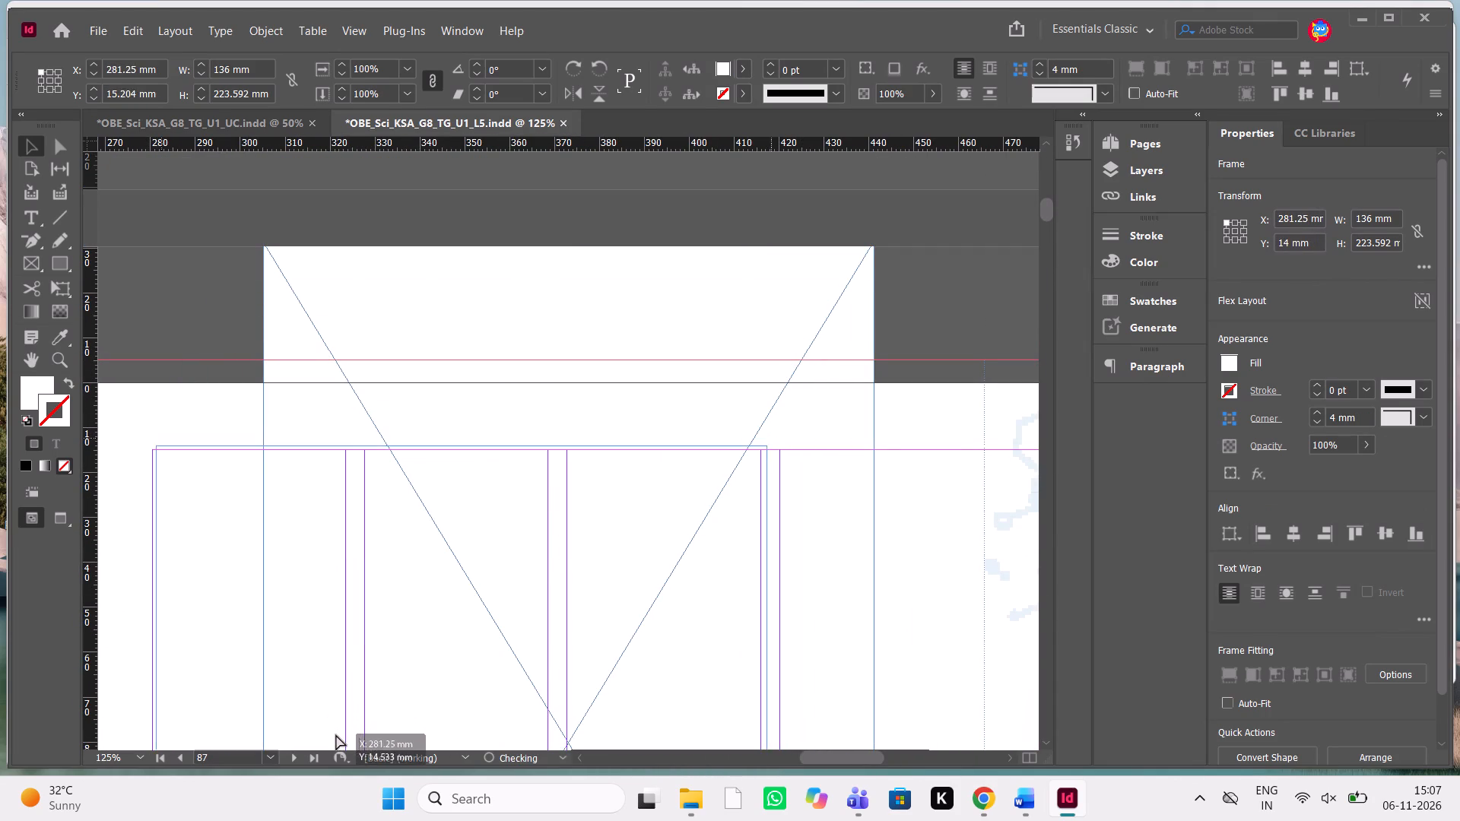
pyautogui.moveTo(336, 735); pyautogui.dragTo(332, 739)
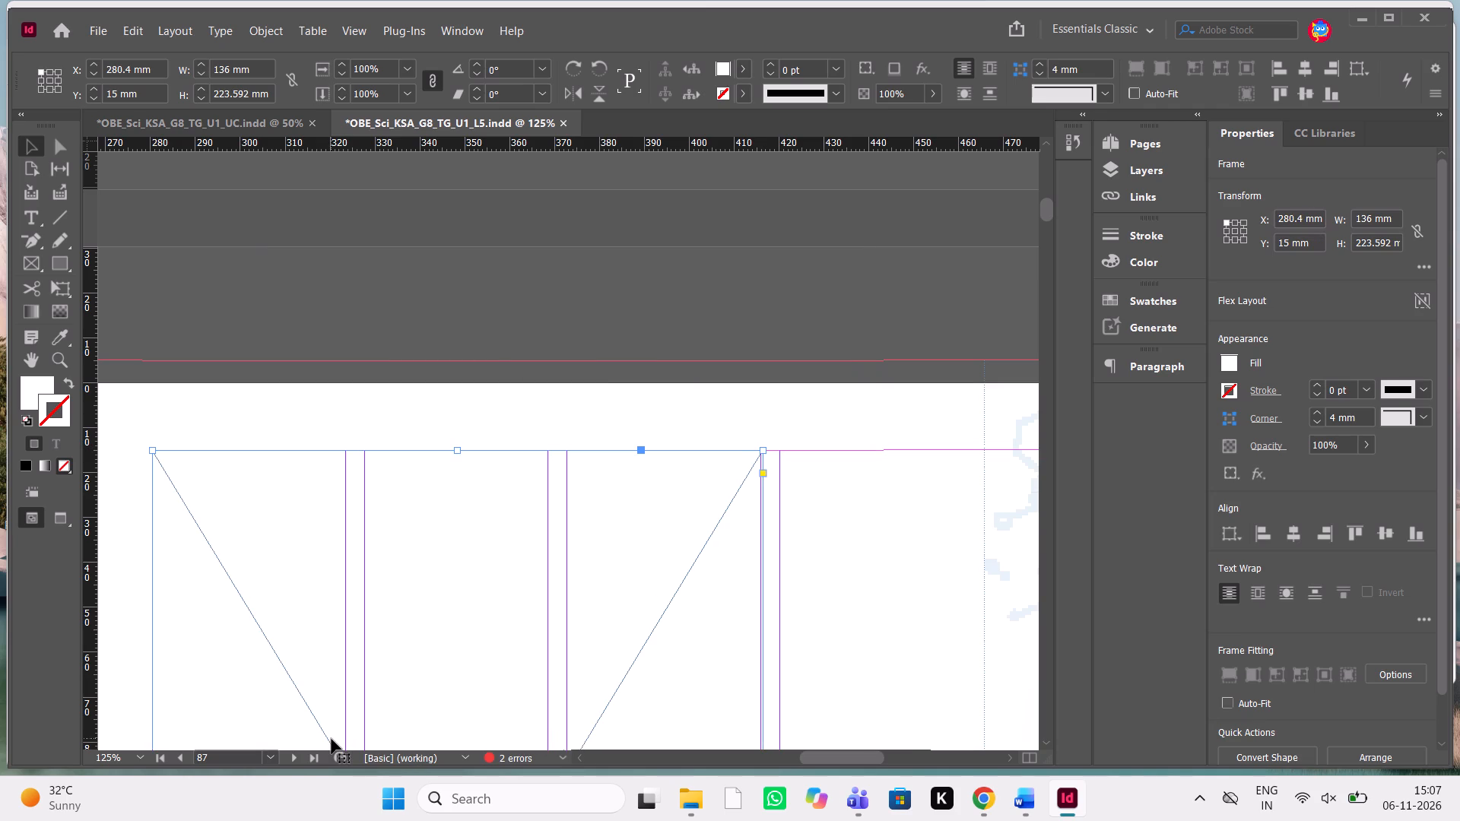
pyautogui.press('Down')
pyautogui.press('Down')
pyautogui.press('Up')
pyautogui.press('Up')
# Shorten the Lemurs body text frame on page 86 to about 217.1 mm high so it ends just below its last line.
pyautogui.scroll(-1, 332, 739)
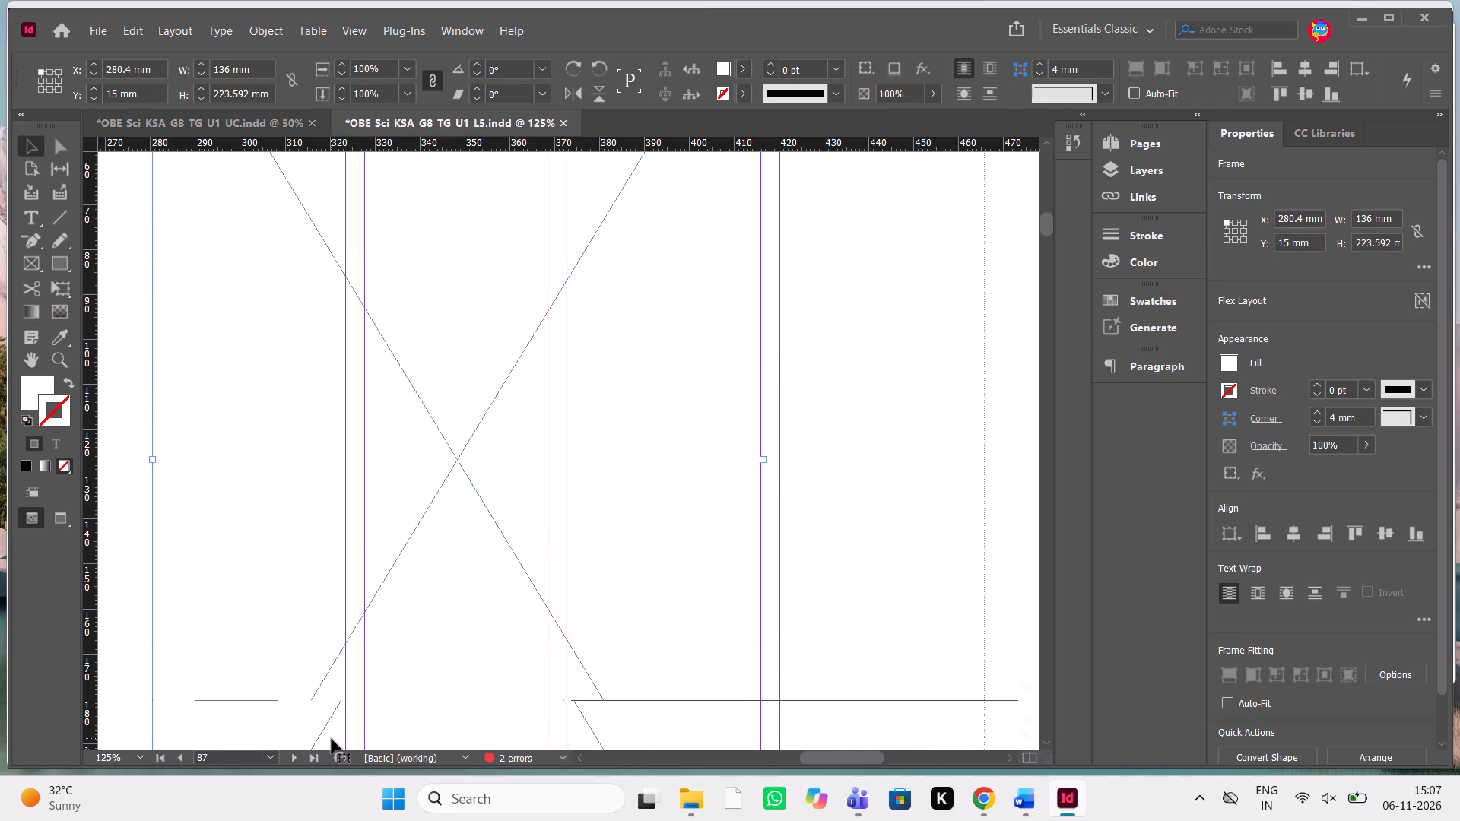
pyautogui.scroll(-2, 332, 739)
pyautogui.scroll(1, 332, 739)
pyautogui.scroll(-1, 332, 739)
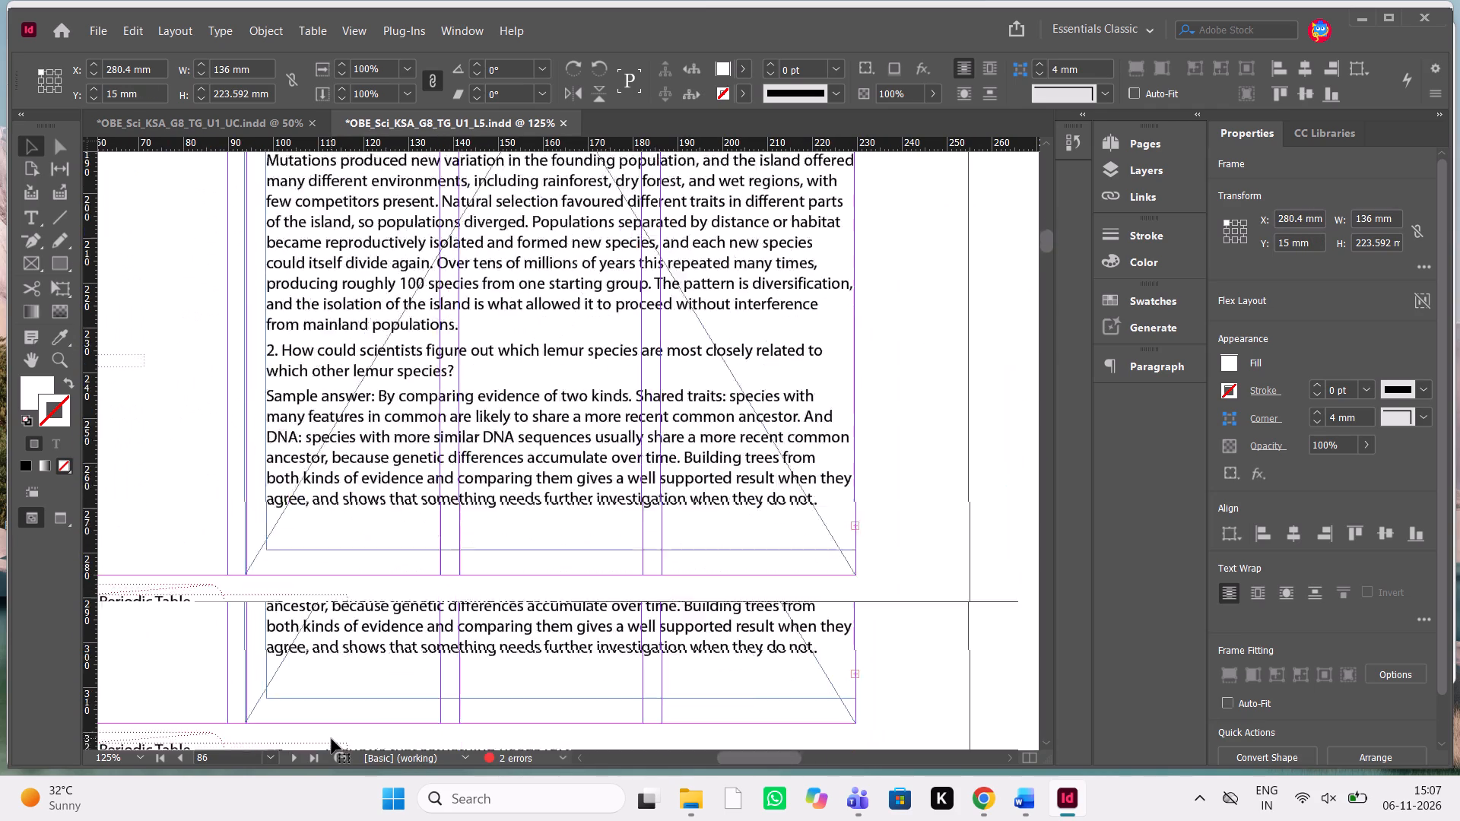
pyautogui.scroll(-1, 332, 739)
pyautogui.click(559, 405)
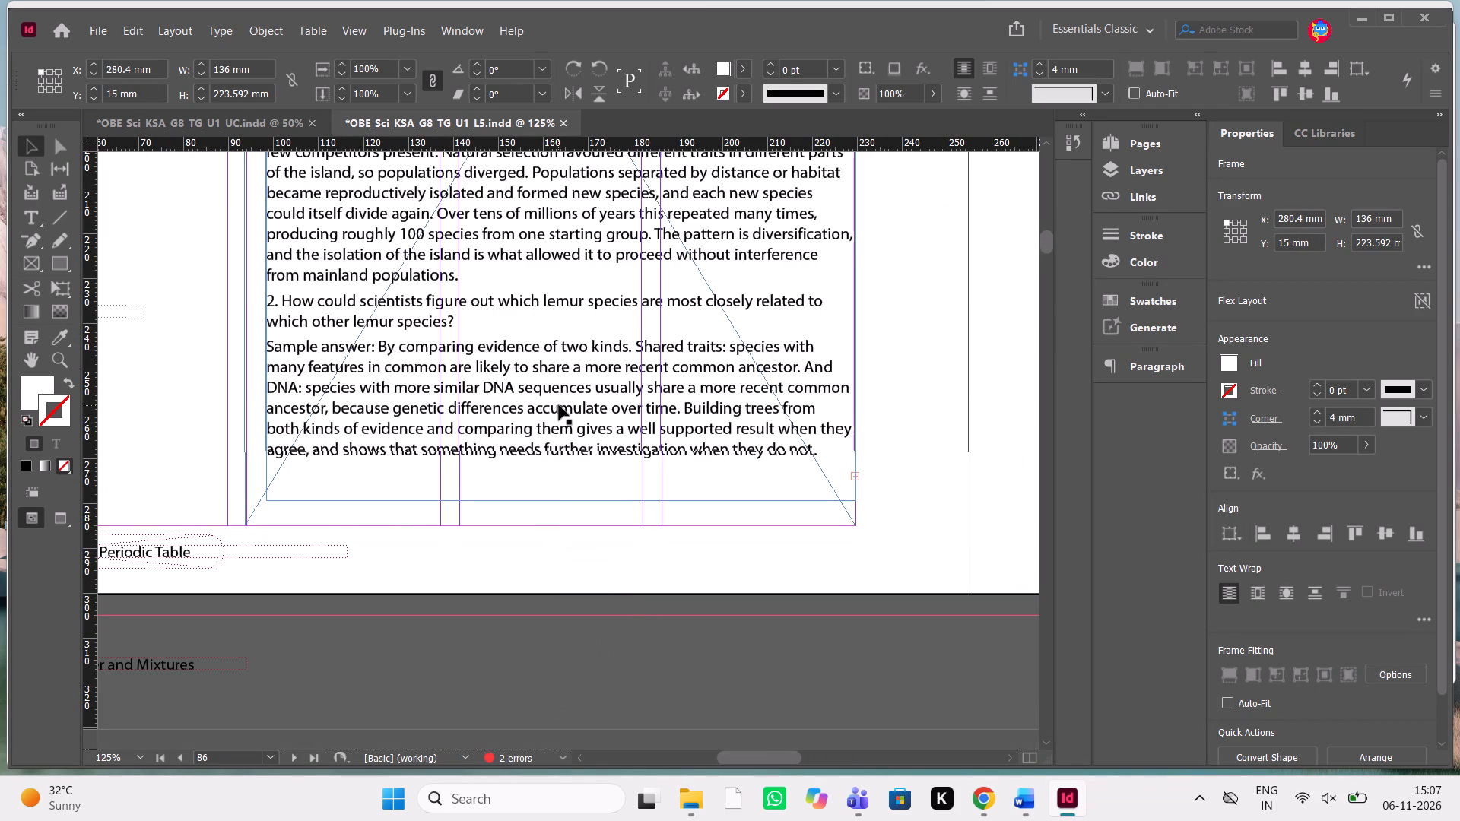
pyautogui.moveTo(563, 501); pyautogui.dragTo(563, 525)
pyautogui.moveTo(563, 525); pyautogui.dragTo(606, 463)
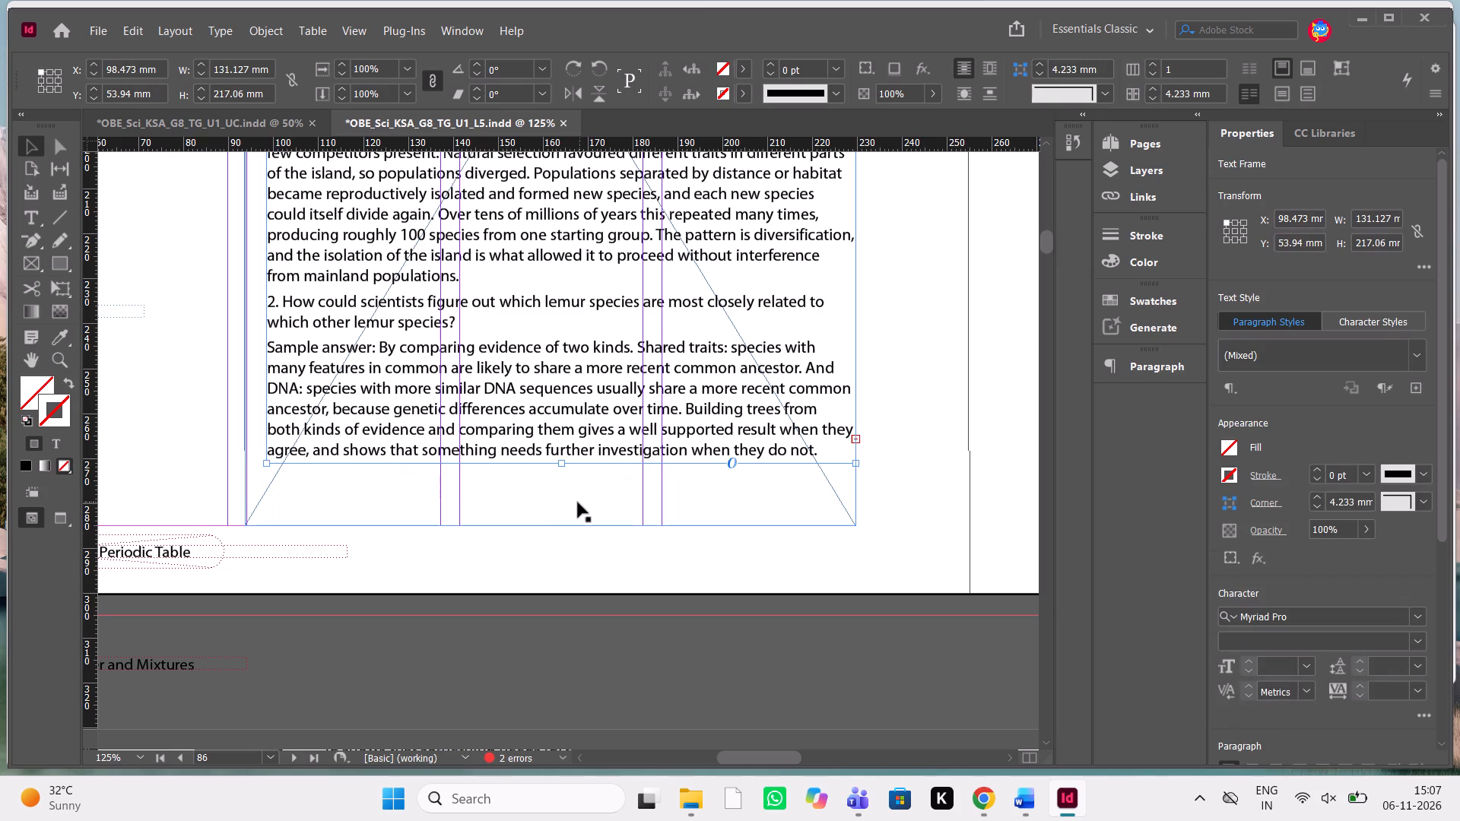
# Shorten the white background frame behind the Lemurs text on page 86 to about 213.1 mm high.
pyautogui.click(578, 502)
pyautogui.moveTo(551, 525); pyautogui.dragTo(554, 509)
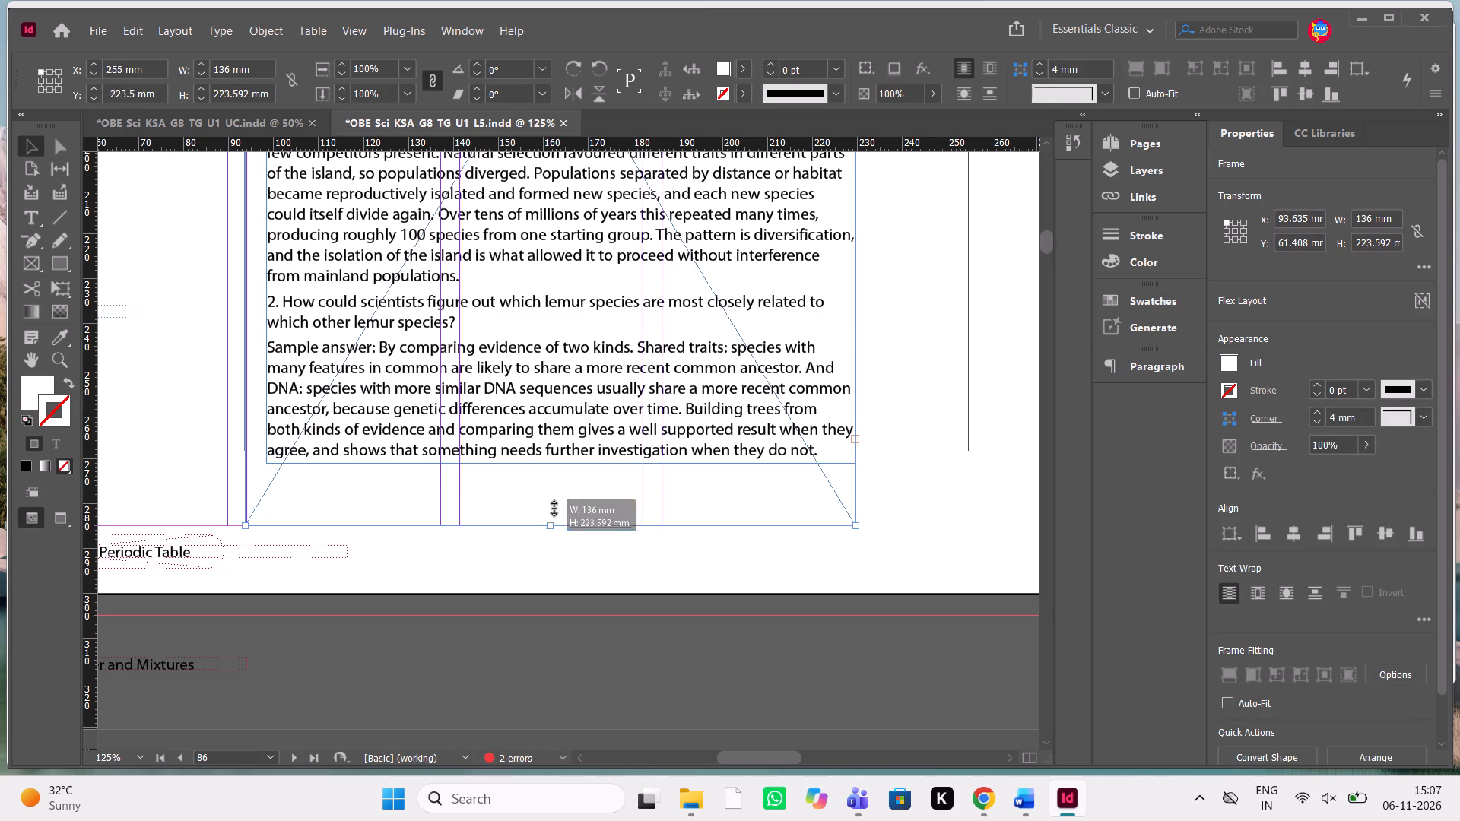
pyautogui.moveTo(554, 509); pyautogui.dragTo(575, 479)
pyautogui.click(691, 509)
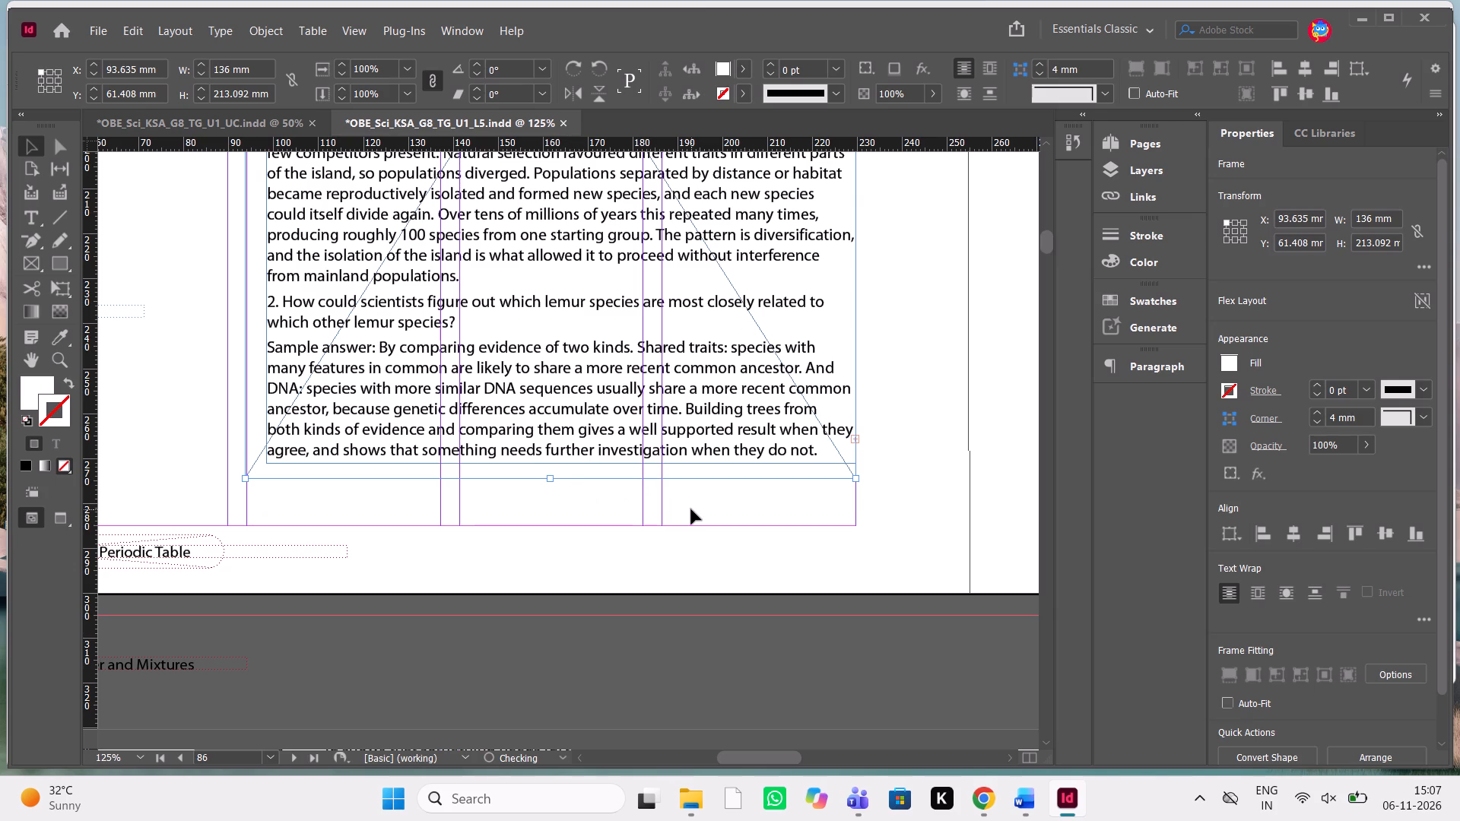
# Switch to the Word manuscript and check the bold formatting of the Curiosity Corner text and its sample responses.
pyautogui.scroll(3, 691, 509)
pyautogui.hotkey('alt', 'Tab')
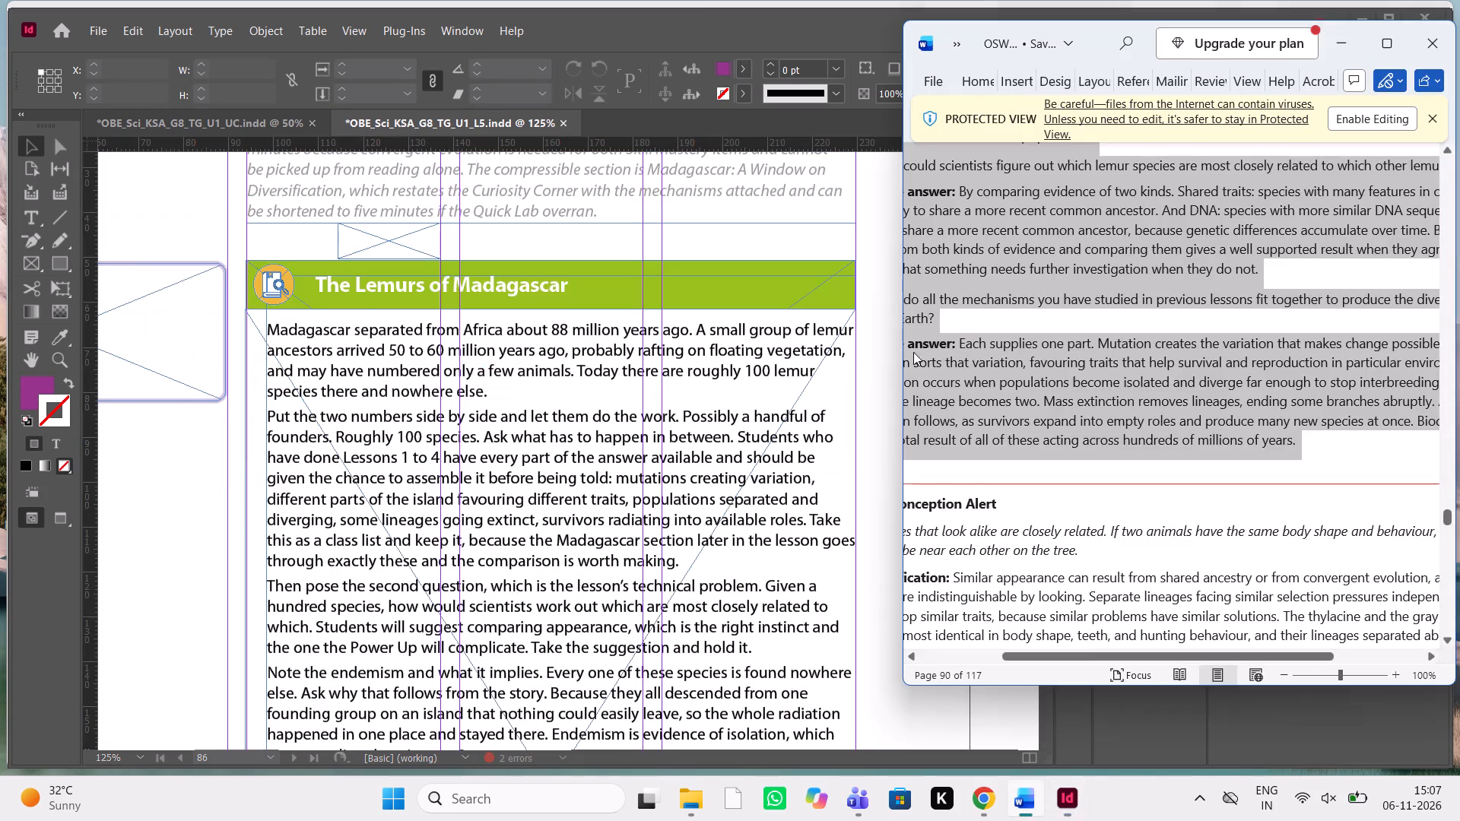
pyautogui.scroll(3, 1214, 371)
pyautogui.scroll(-1, 1214, 371)
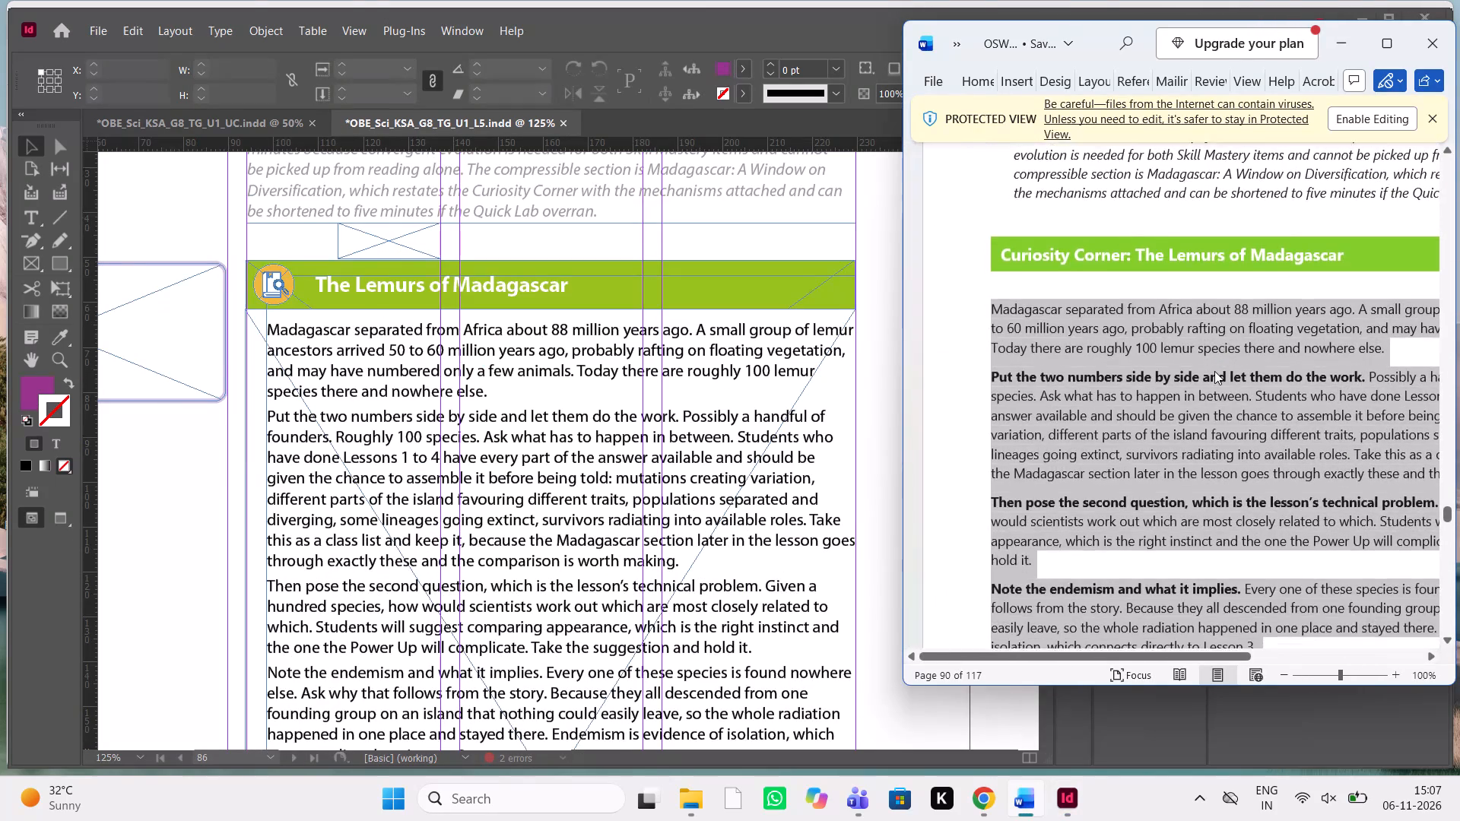
pyautogui.hscroll(-1, 1214, 371)
pyautogui.scroll(-2, 1214, 371)
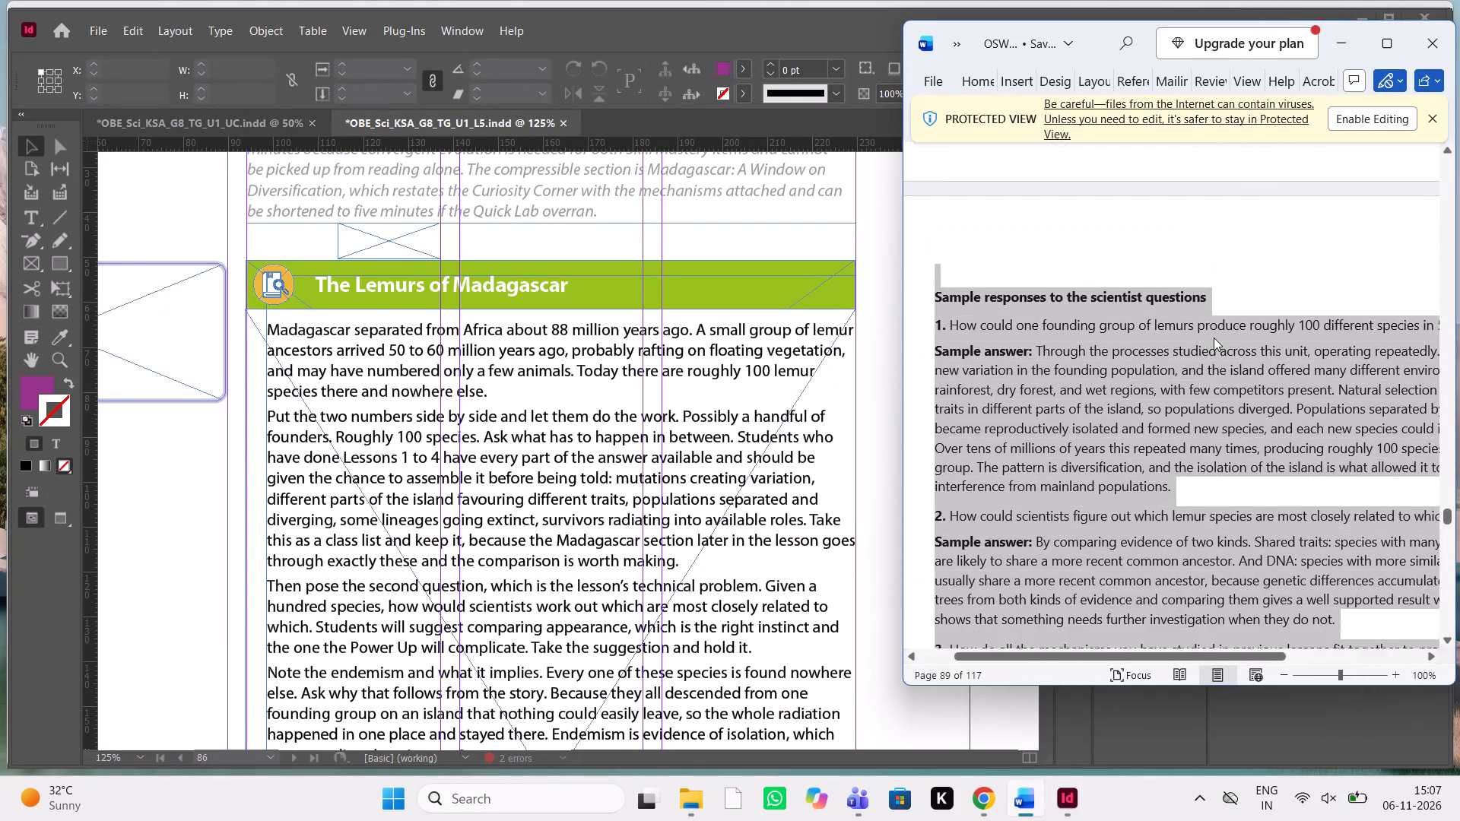
pyautogui.scroll(-1, 1214, 338)
# Back in InDesign, bold the lead-in sentences "Put the two numbers…", "Then pose the second question…" and "Note the endemism…", plus the "Sample responses…" heading.
pyautogui.doubleClick(546, 437)
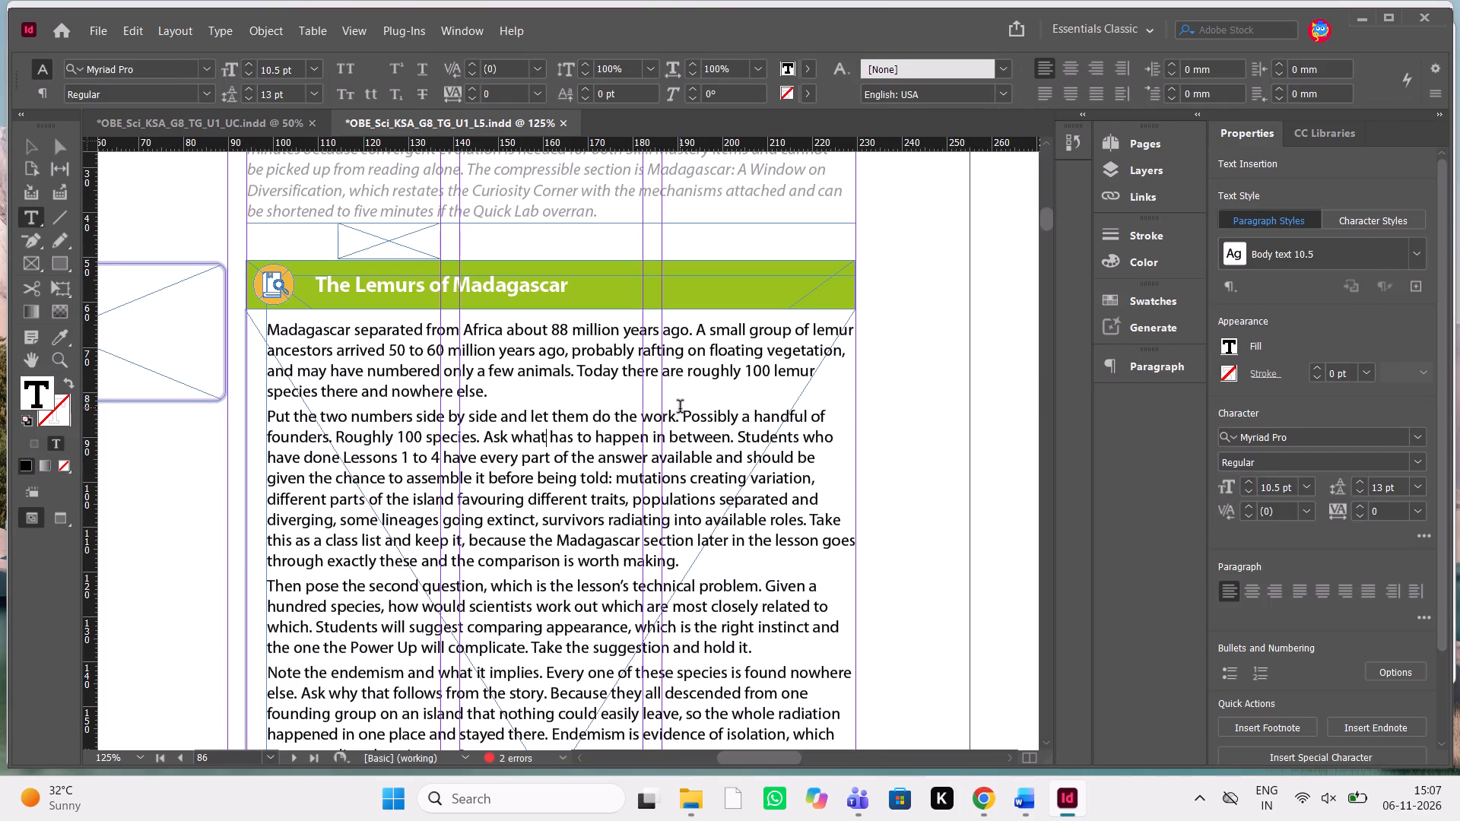
pyautogui.moveTo(680, 408); pyautogui.dragTo(248, 426)
pyautogui.hotkey('ctrl', 'shift', 'b')
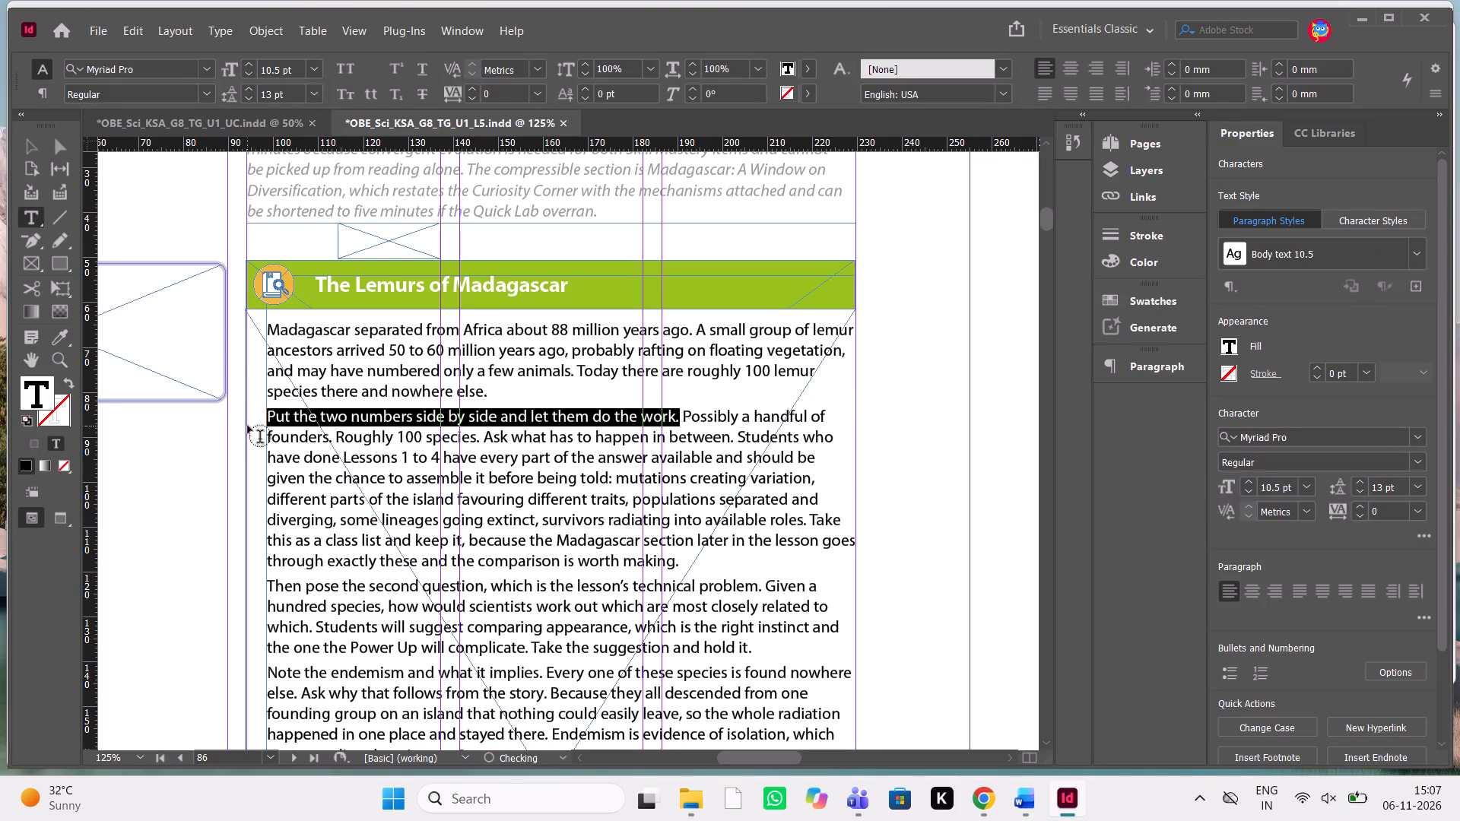
pyautogui.moveTo(760, 590); pyautogui.dragTo(236, 588)
pyautogui.hotkey('ctrl', 'shift', 'b')
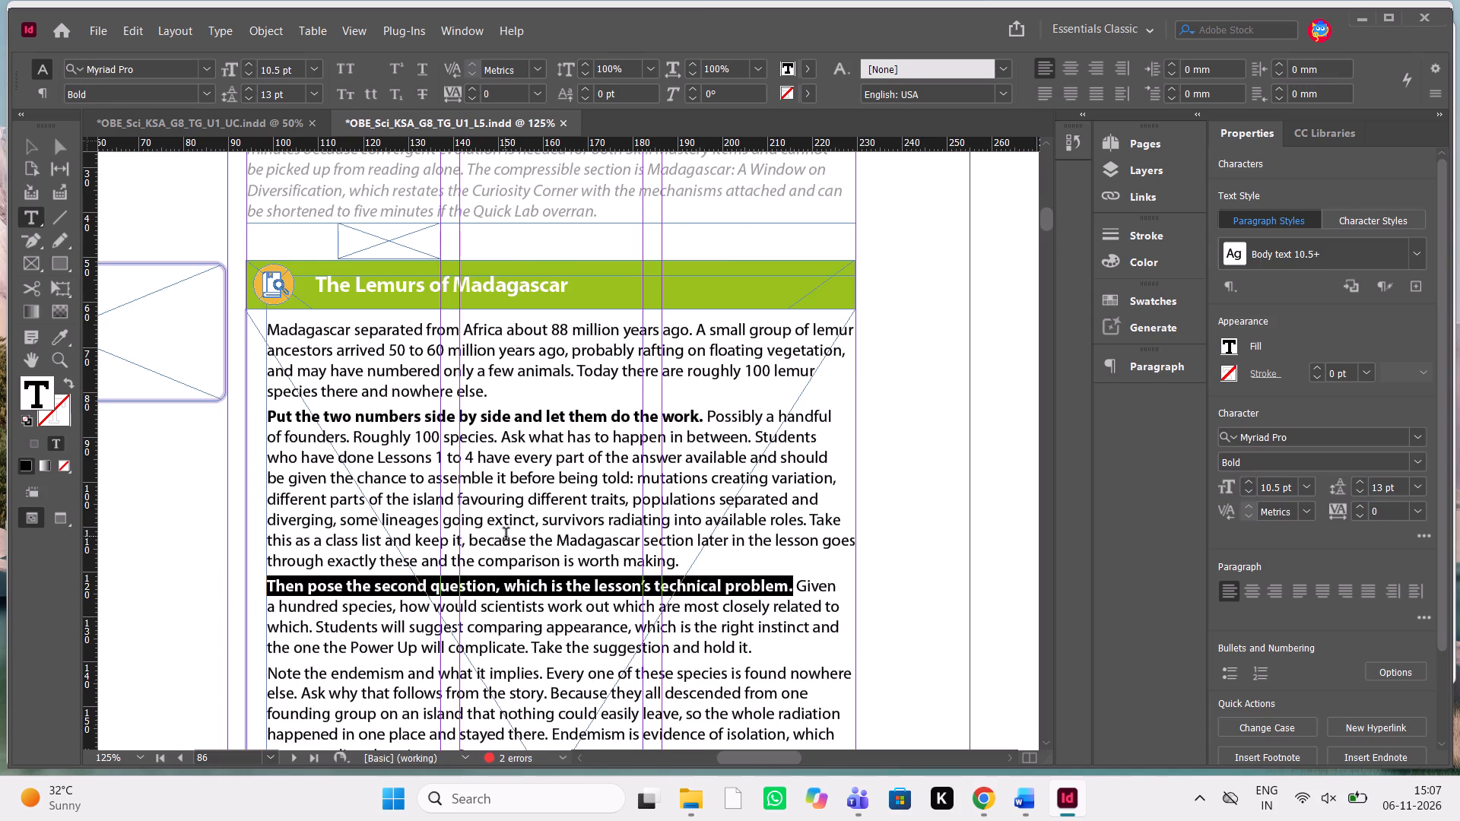
pyautogui.scroll(-1, 506, 536)
pyautogui.click(551, 478)
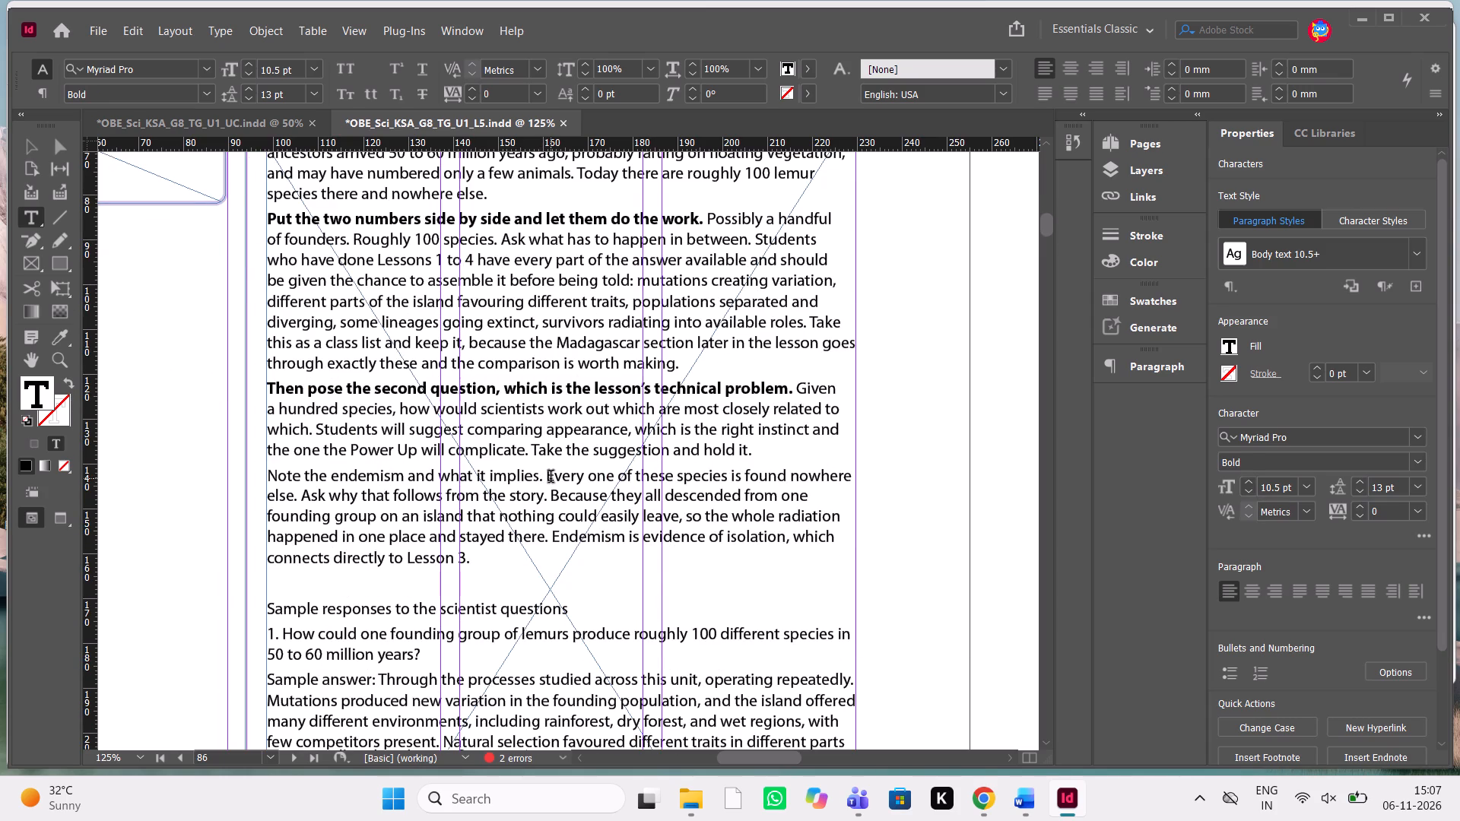
pyautogui.moveTo(543, 479); pyautogui.dragTo(230, 483)
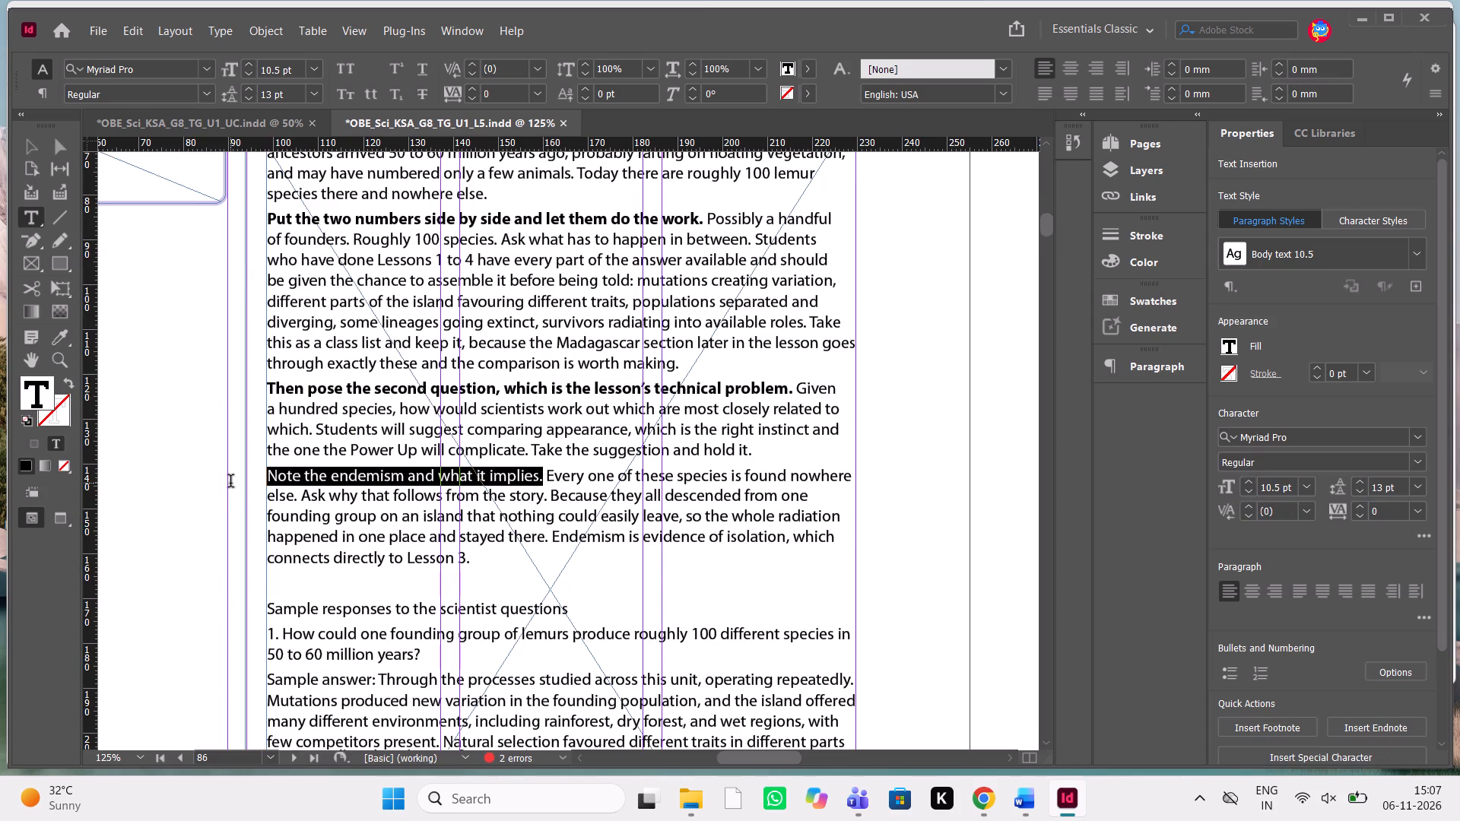
pyautogui.moveTo(230, 483); pyautogui.dragTo(230, 482)
pyautogui.hotkey('ctrl', 'shift', 'b')
pyautogui.moveTo(591, 613); pyautogui.dragTo(250, 598)
pyautogui.hotkey('ctrl', 'shift', 'b')
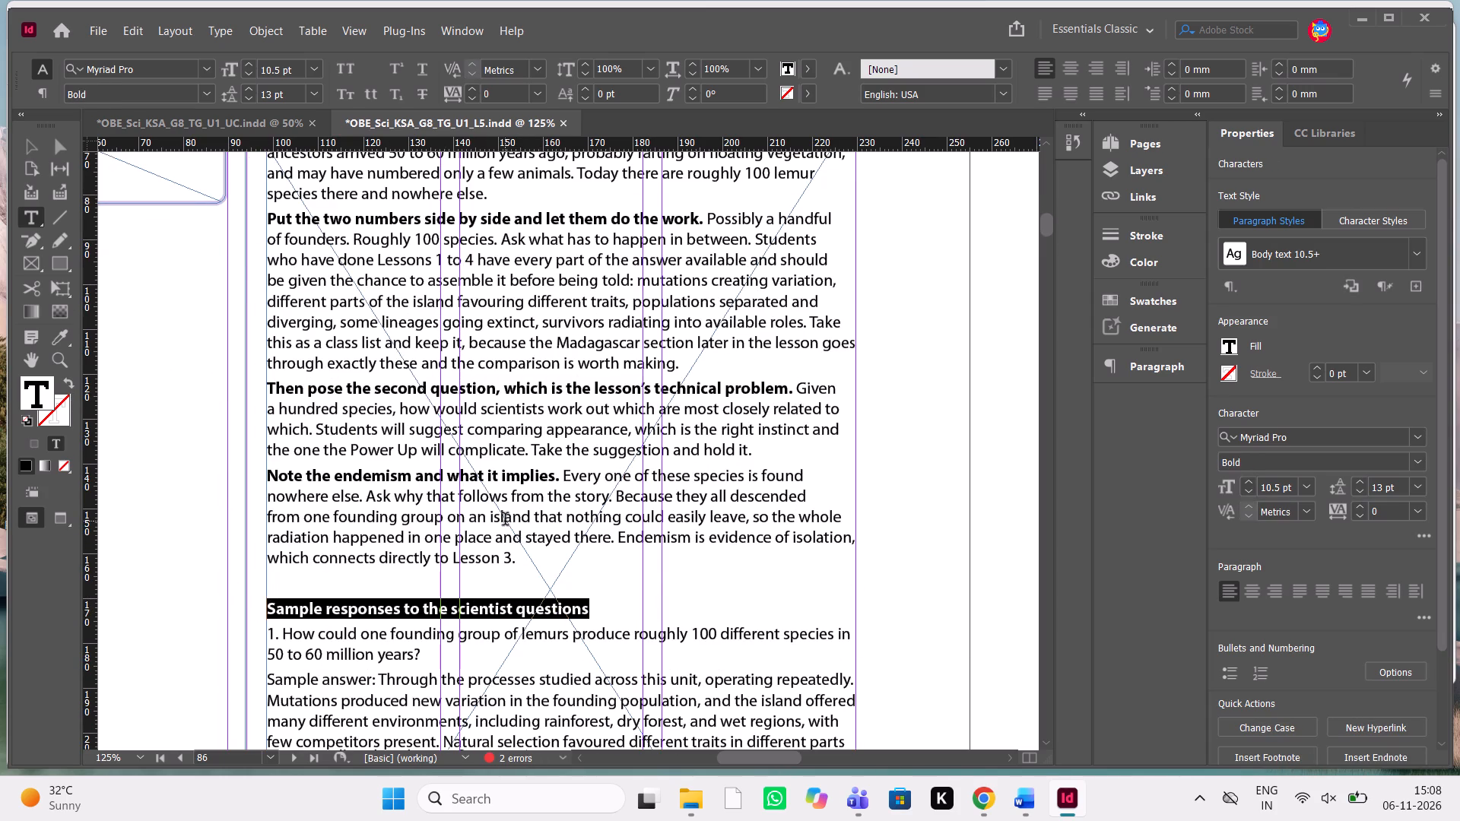
pyautogui.click(505, 521)
# Delete the empty line above the "Sample responses to the scientist questions" heading.
pyautogui.scroll(-1, 505, 521)
pyautogui.click(283, 389)
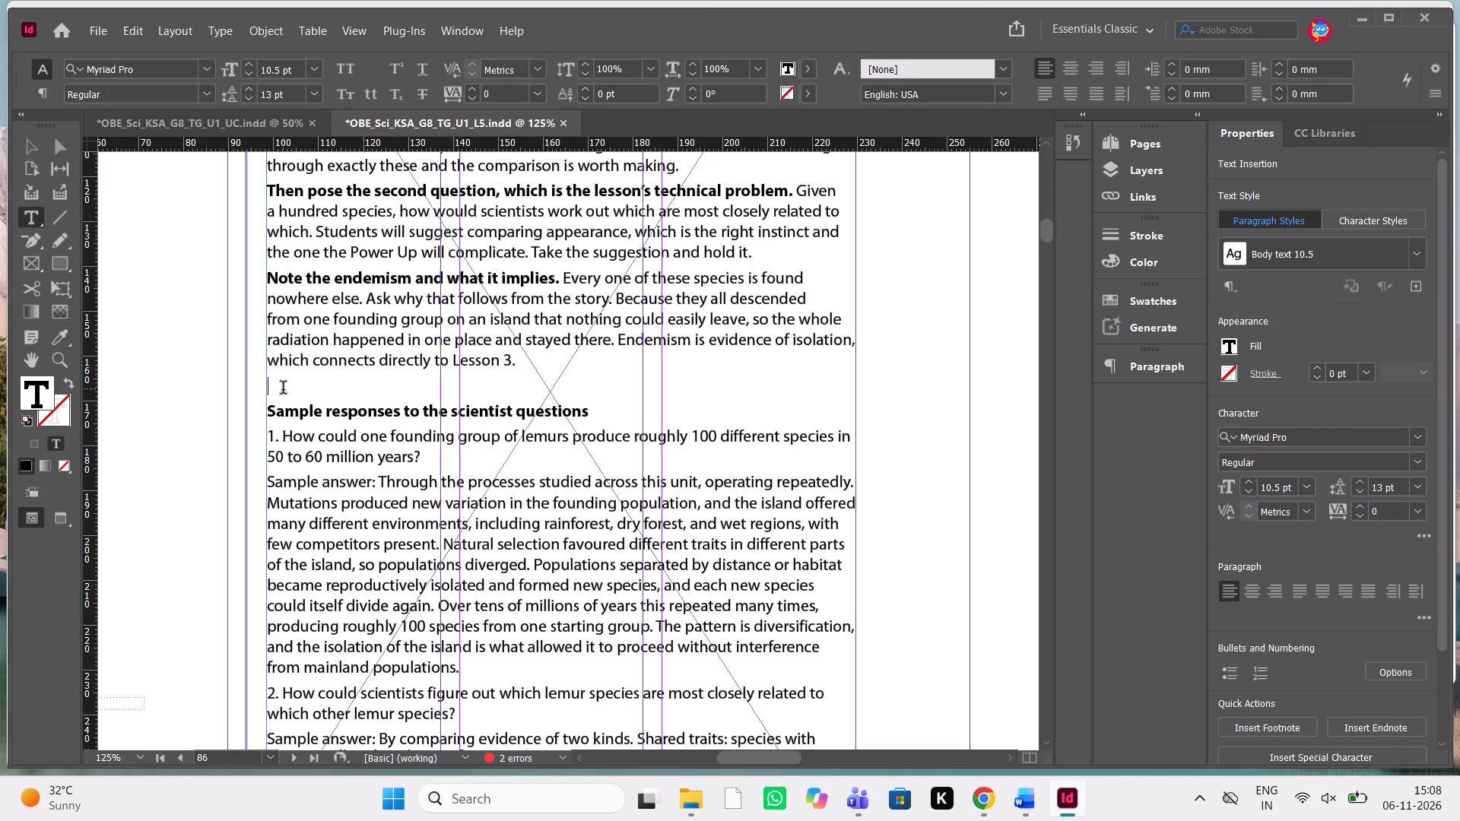
pyautogui.scroll(-1, 283, 389)
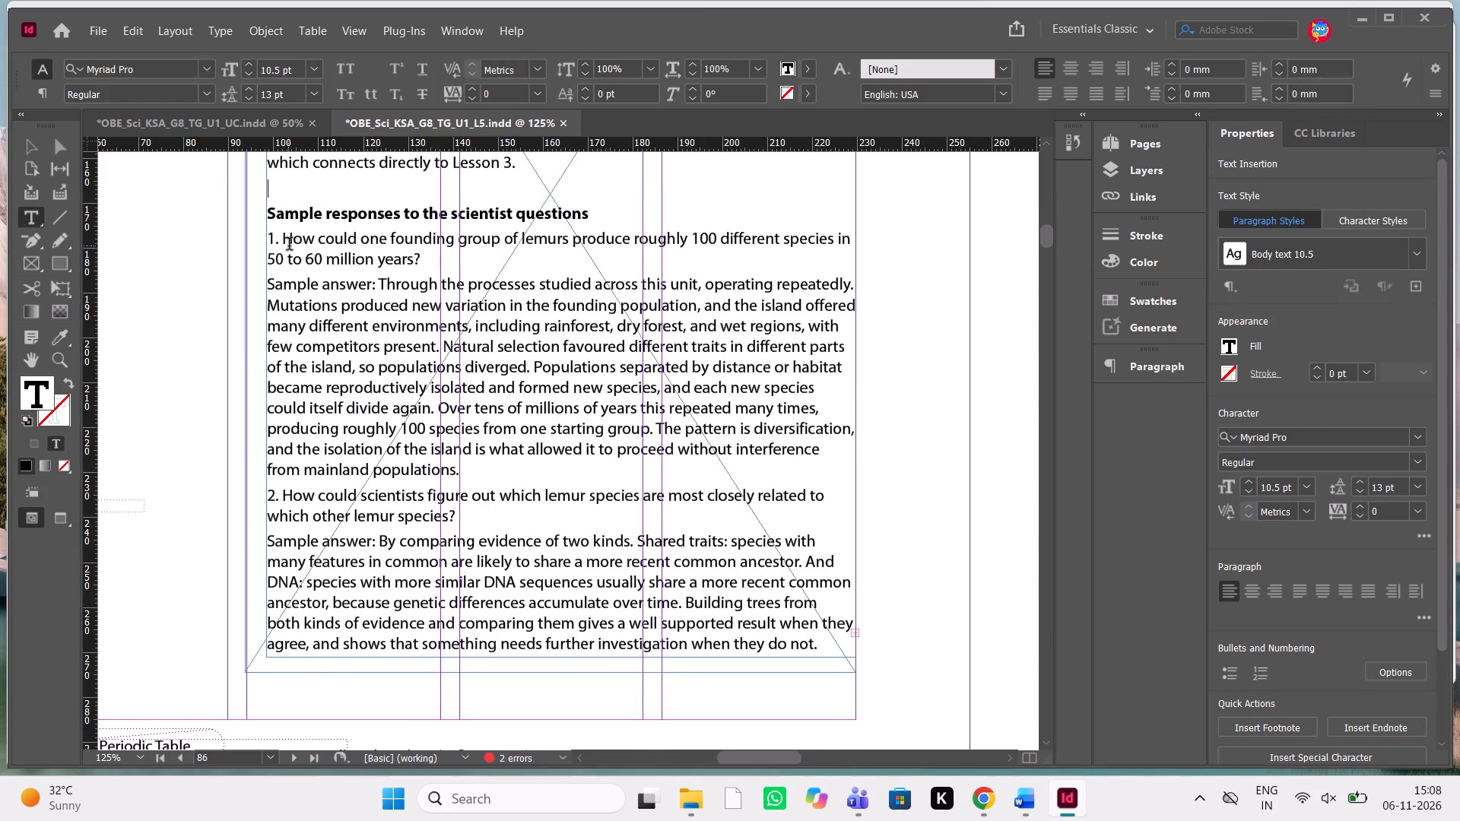
pyautogui.scroll(1, 289, 246)
pyautogui.click(520, 357)
pyautogui.moveTo(520, 357); pyautogui.dragTo(405, 385)
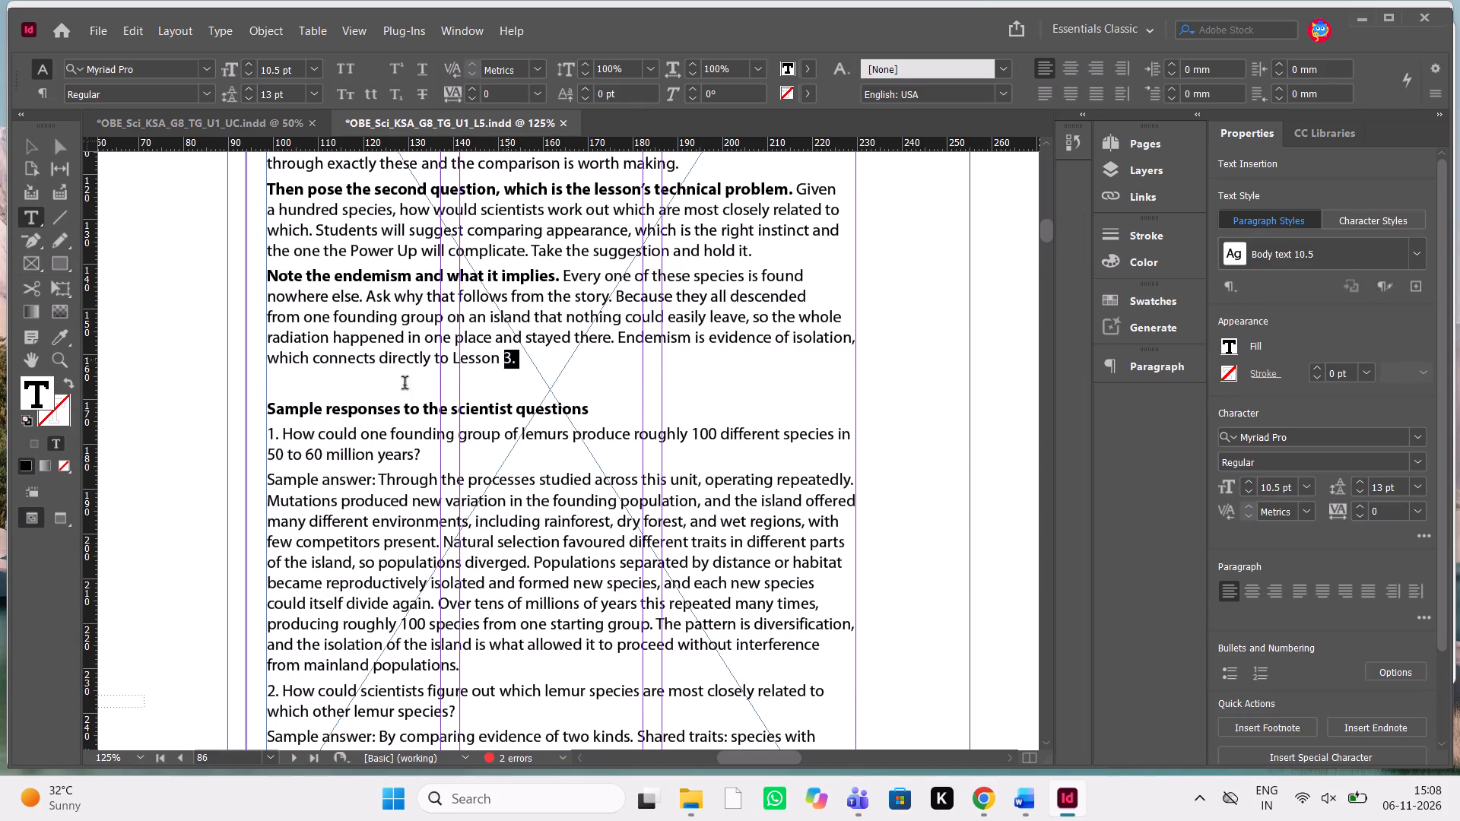
pyautogui.moveTo(405, 385); pyautogui.dragTo(281, 388)
pyautogui.click(281, 388)
pyautogui.click(322, 381)
pyautogui.press('Delete')
# Set the space after the "Note the endemism and what it implies" paragraph to 4 mm.
pyautogui.moveTo(536, 357); pyautogui.dragTo(243, 271)
pyautogui.click(1158, 371)
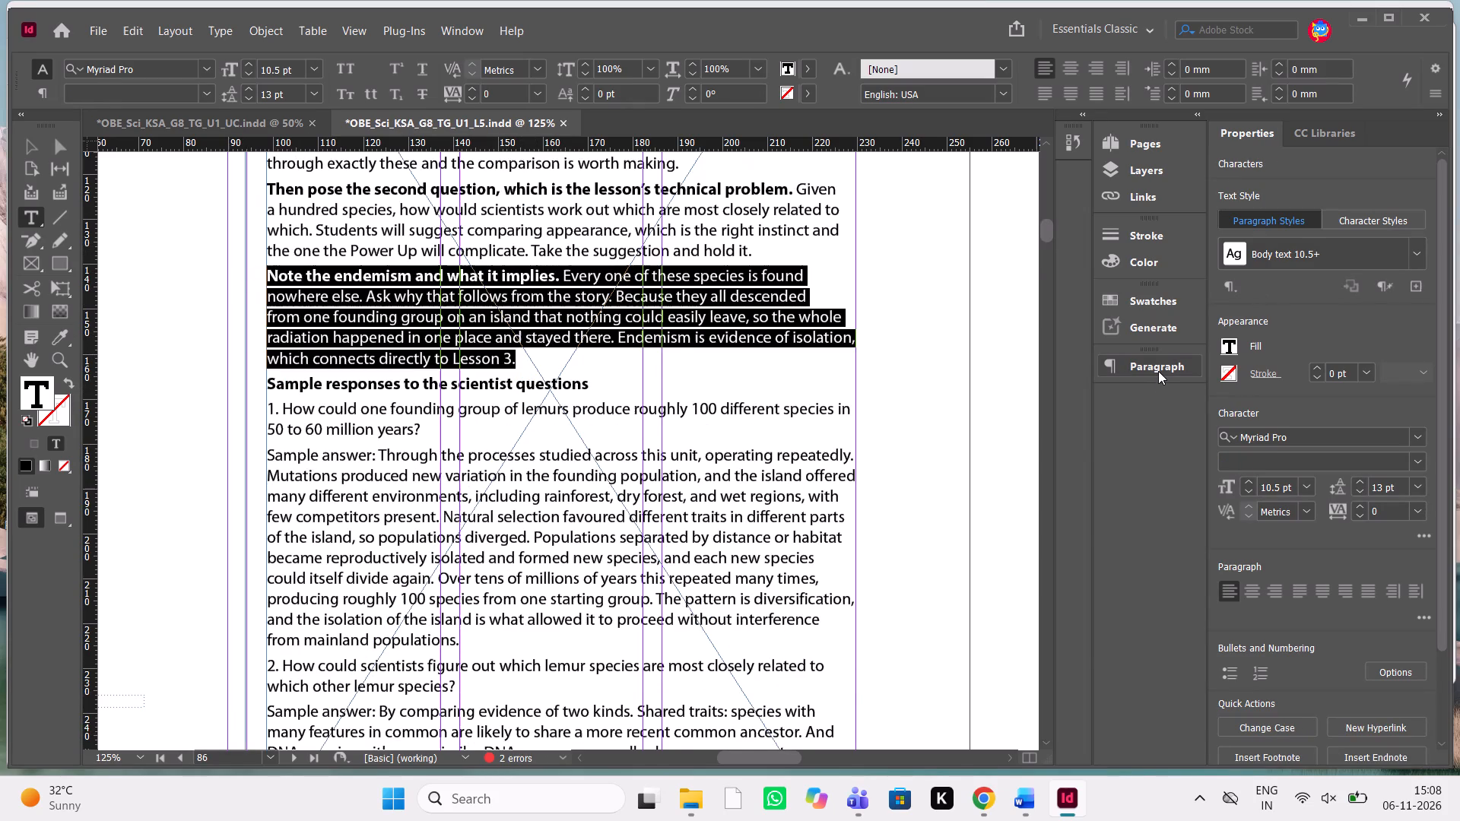
pyautogui.click(1014, 470)
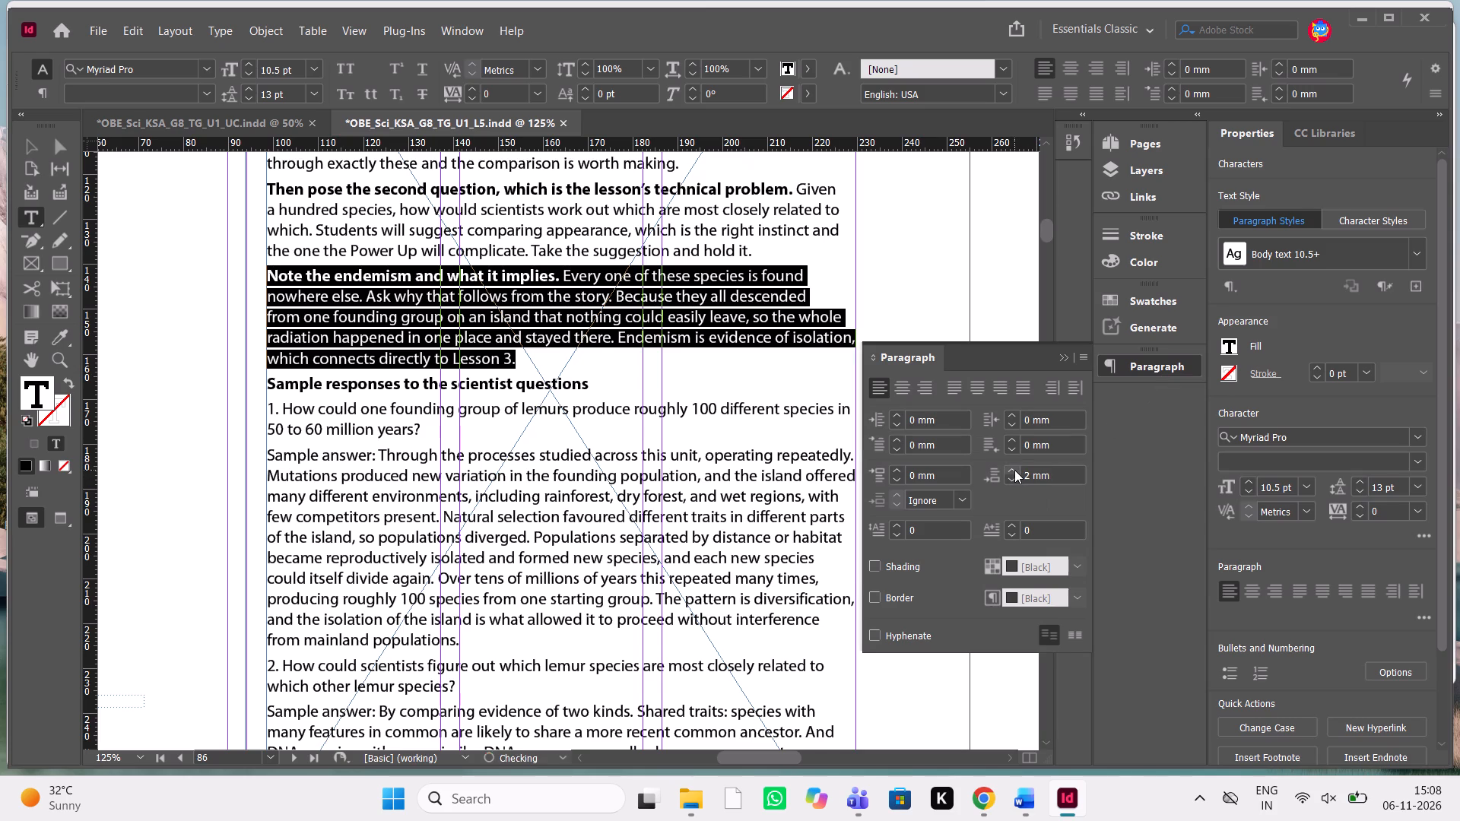
pyautogui.click(1014, 470)
pyautogui.click(1014, 470)
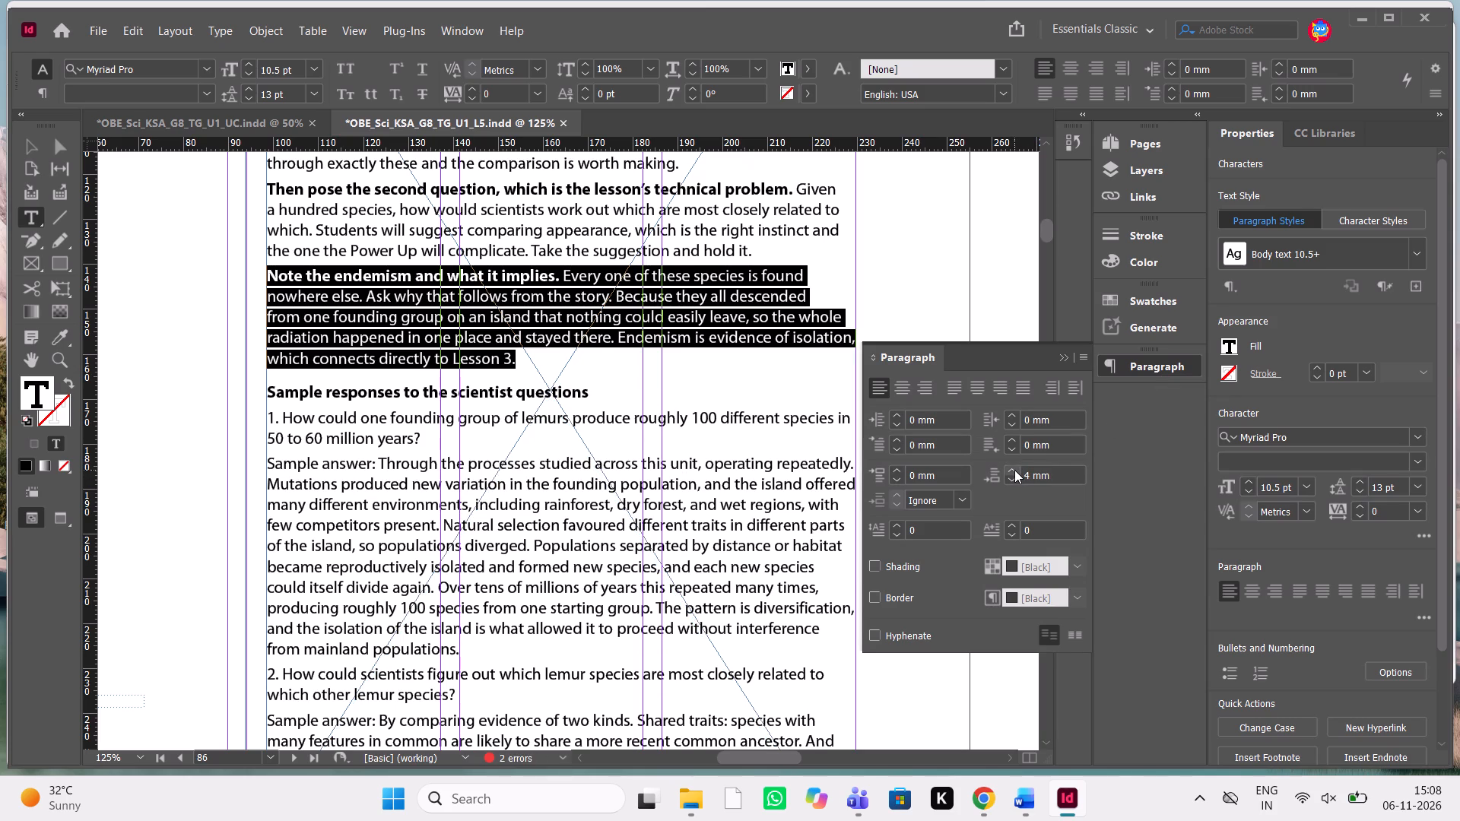
pyautogui.click(1068, 360)
pyautogui.click(570, 395)
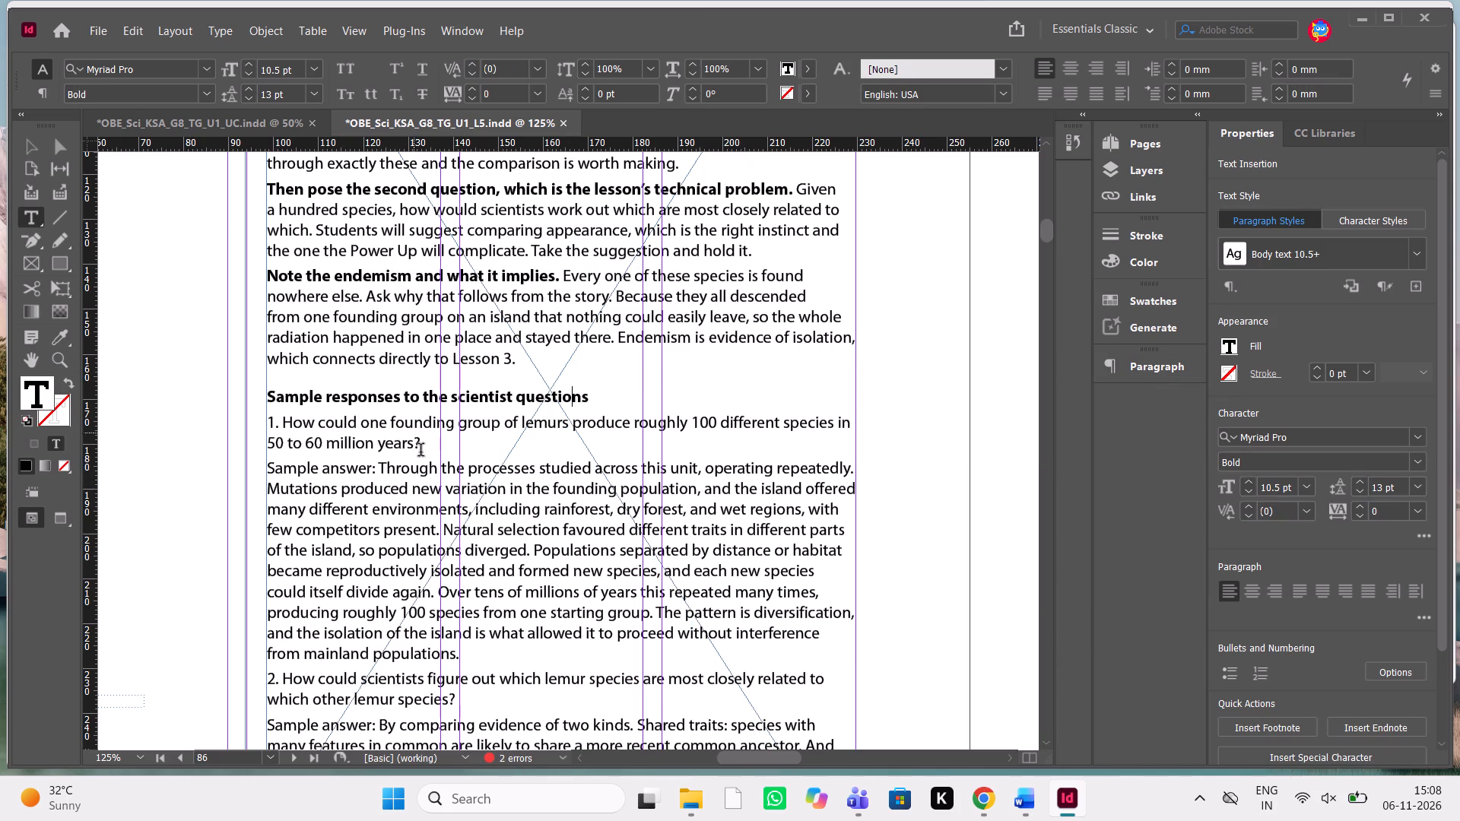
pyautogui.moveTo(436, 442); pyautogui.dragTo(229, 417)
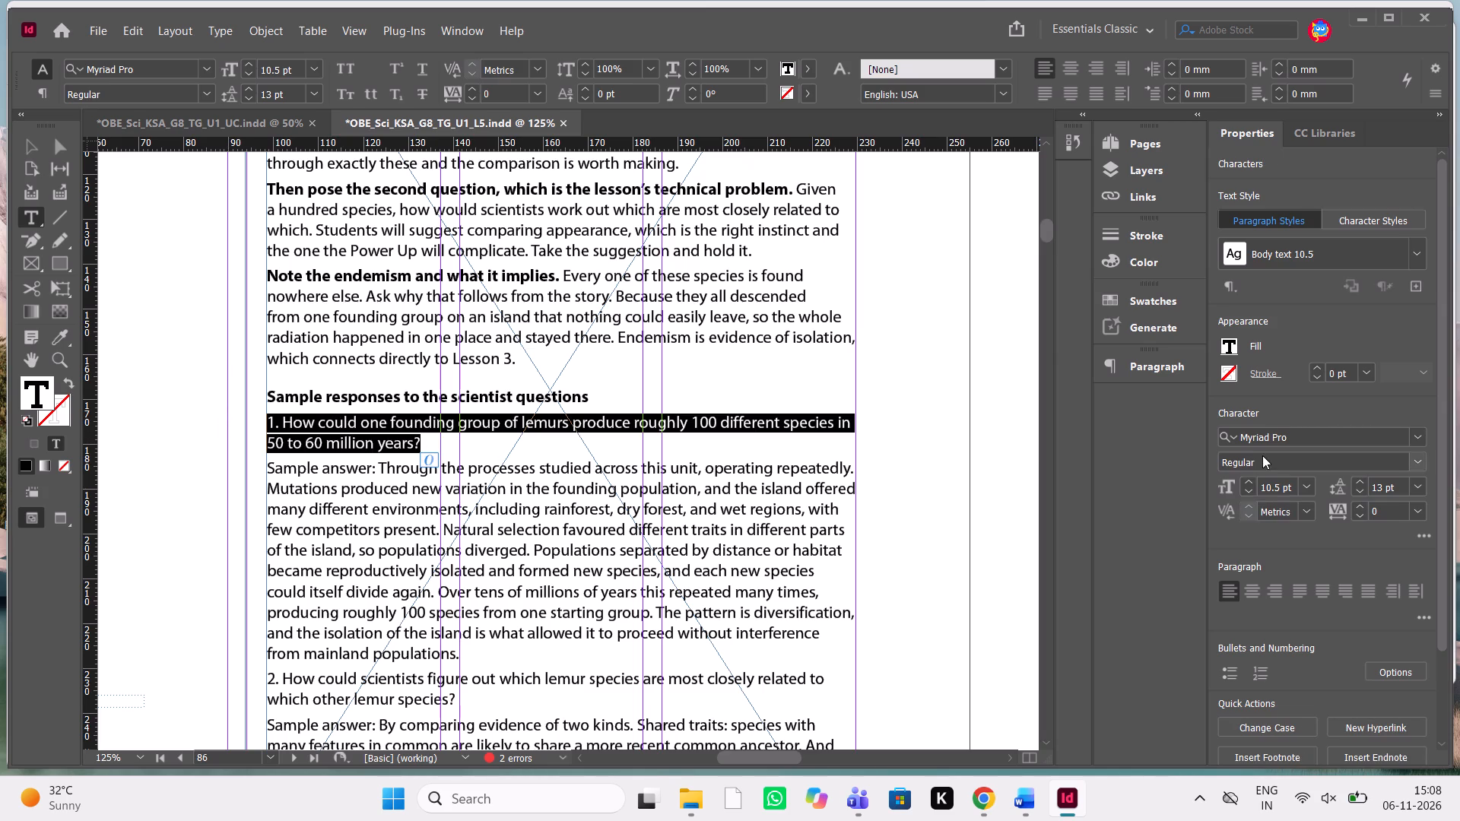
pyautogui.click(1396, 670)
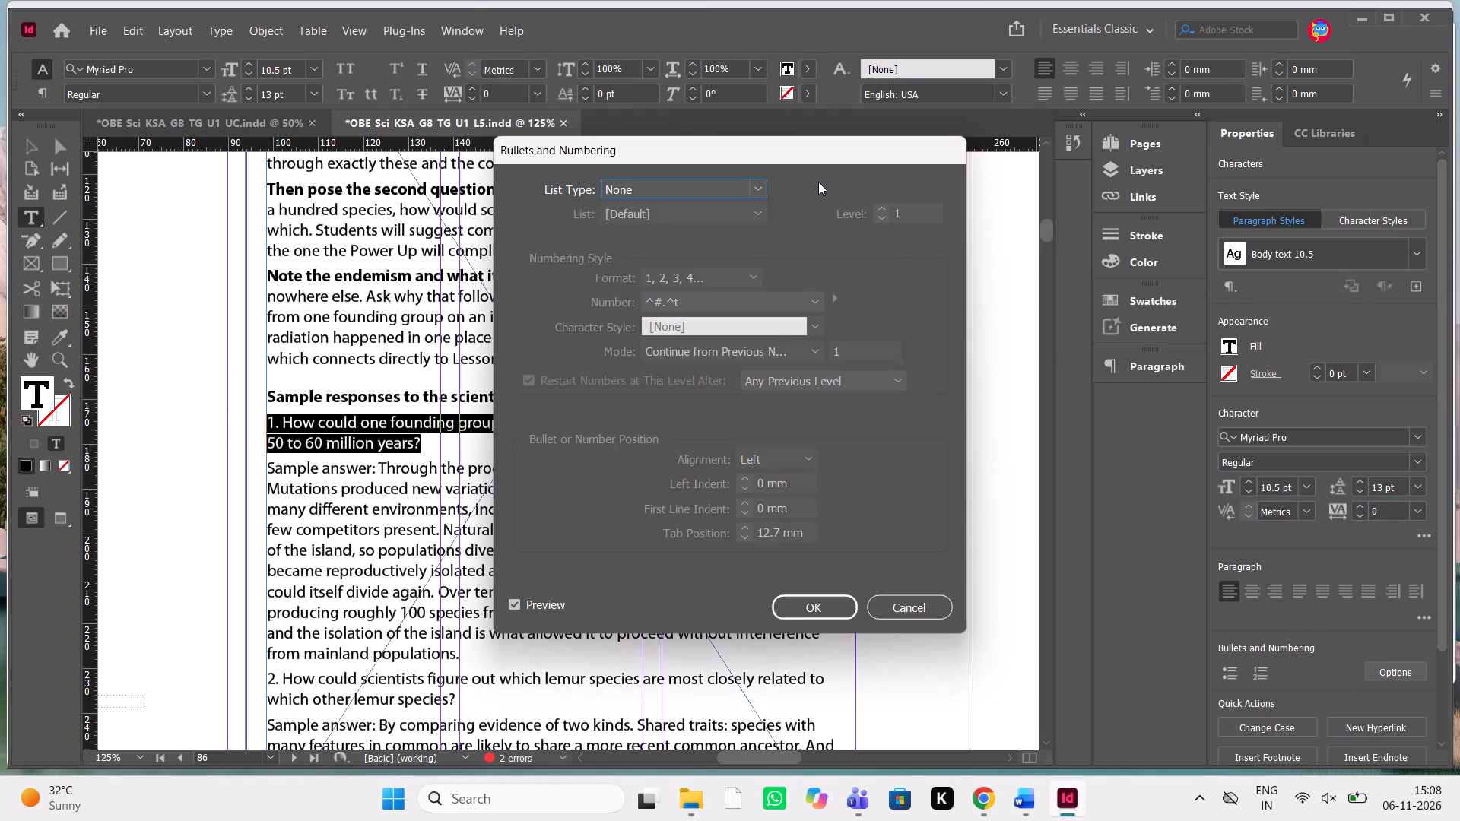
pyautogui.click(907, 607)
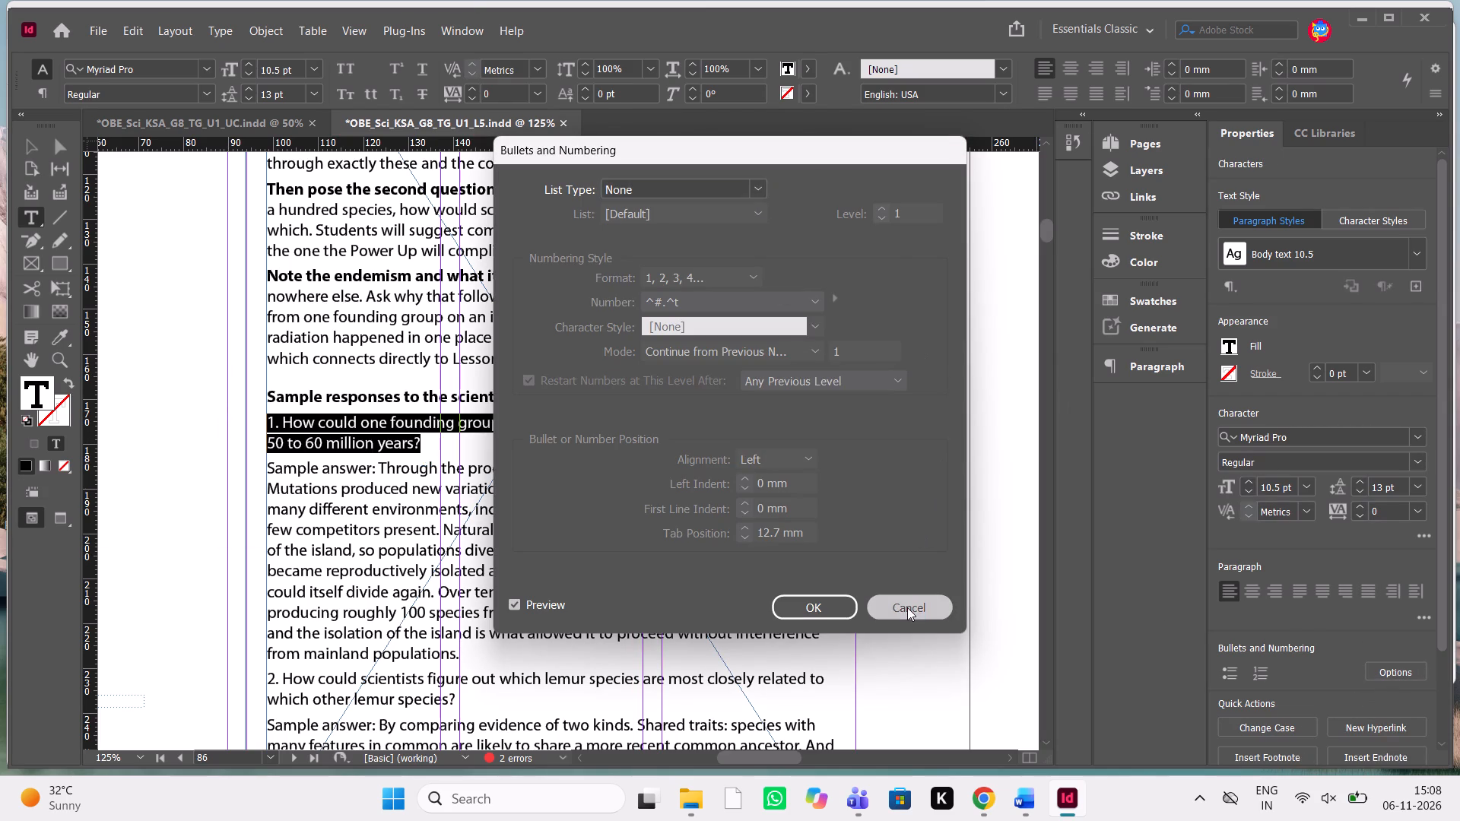
# Turn the first scientist question into an automatic numbered item with the Bold character style, continuing from the previous number.
pyautogui.click(1270, 673)
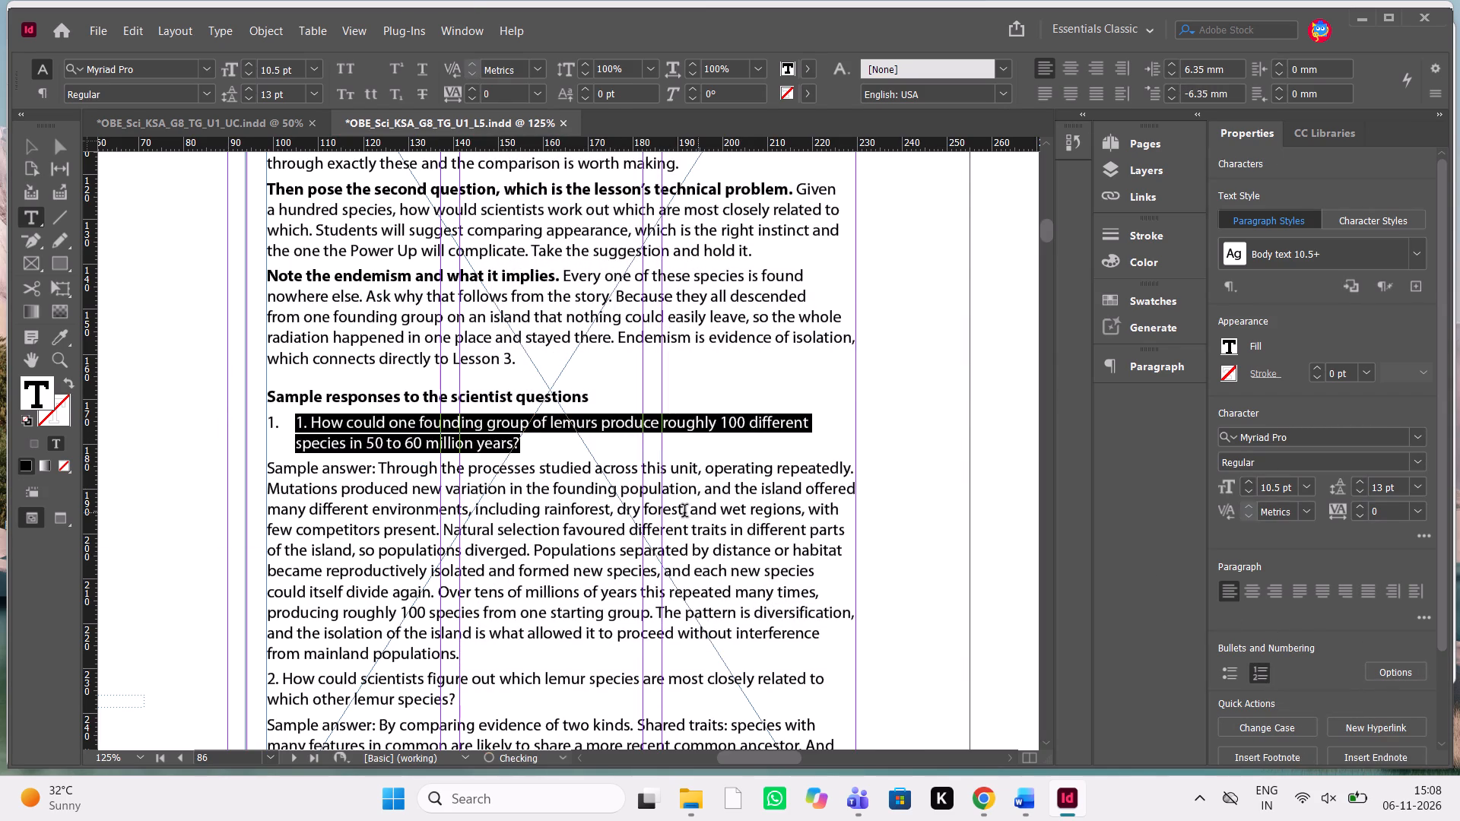
pyautogui.scroll(-1, 684, 512)
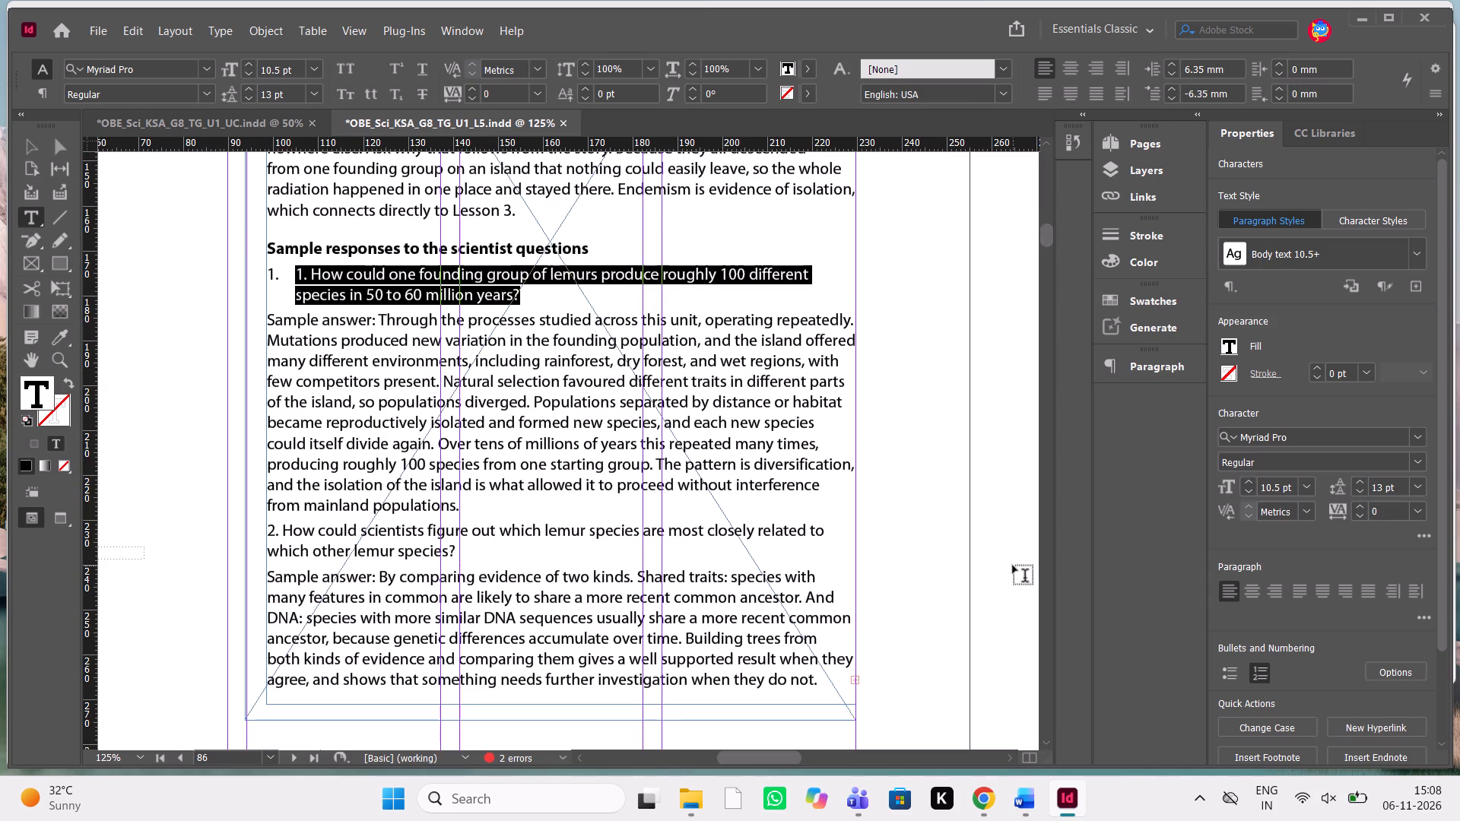
pyautogui.click(1411, 665)
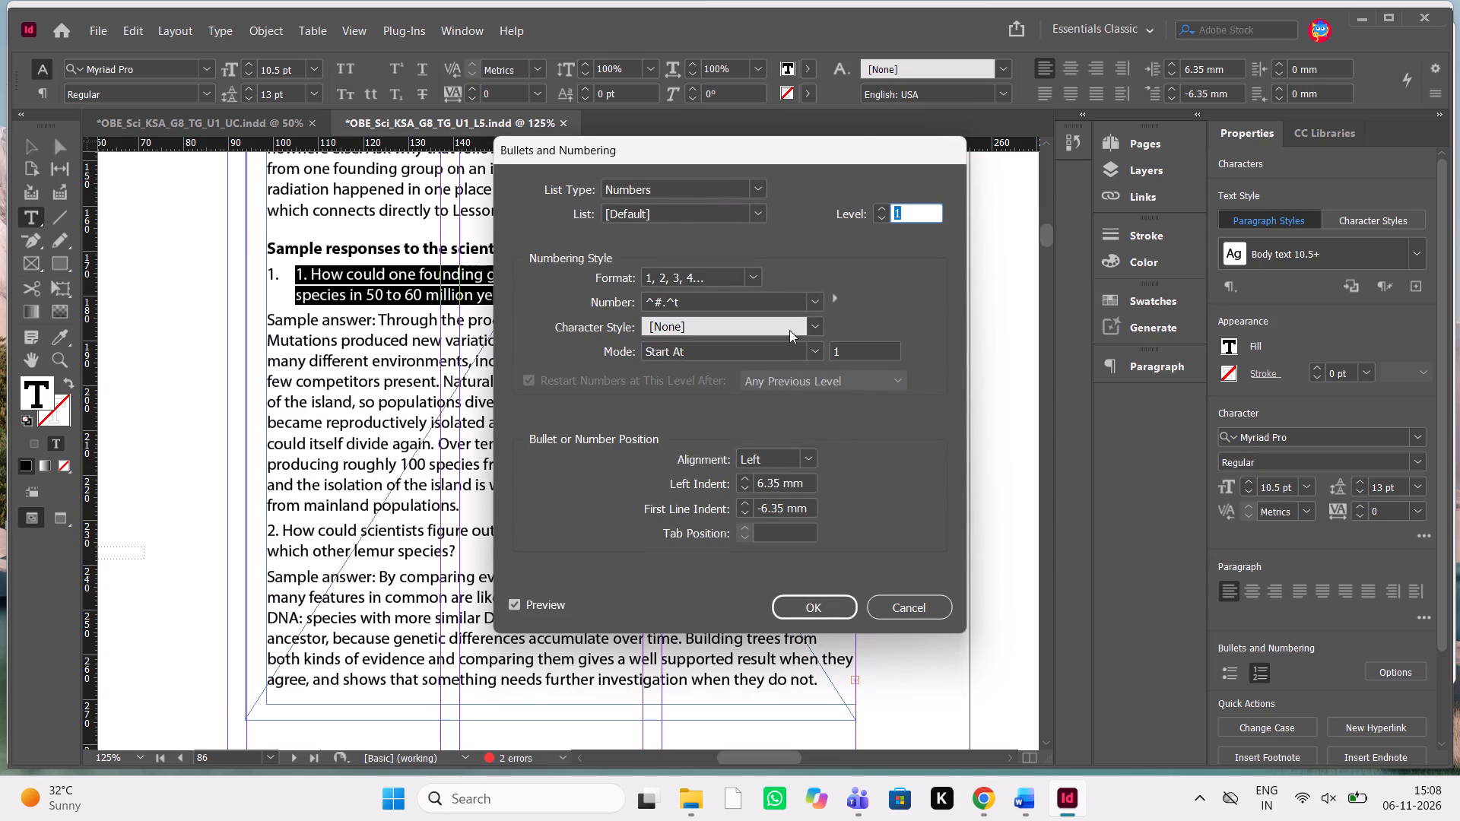
pyautogui.click(817, 322)
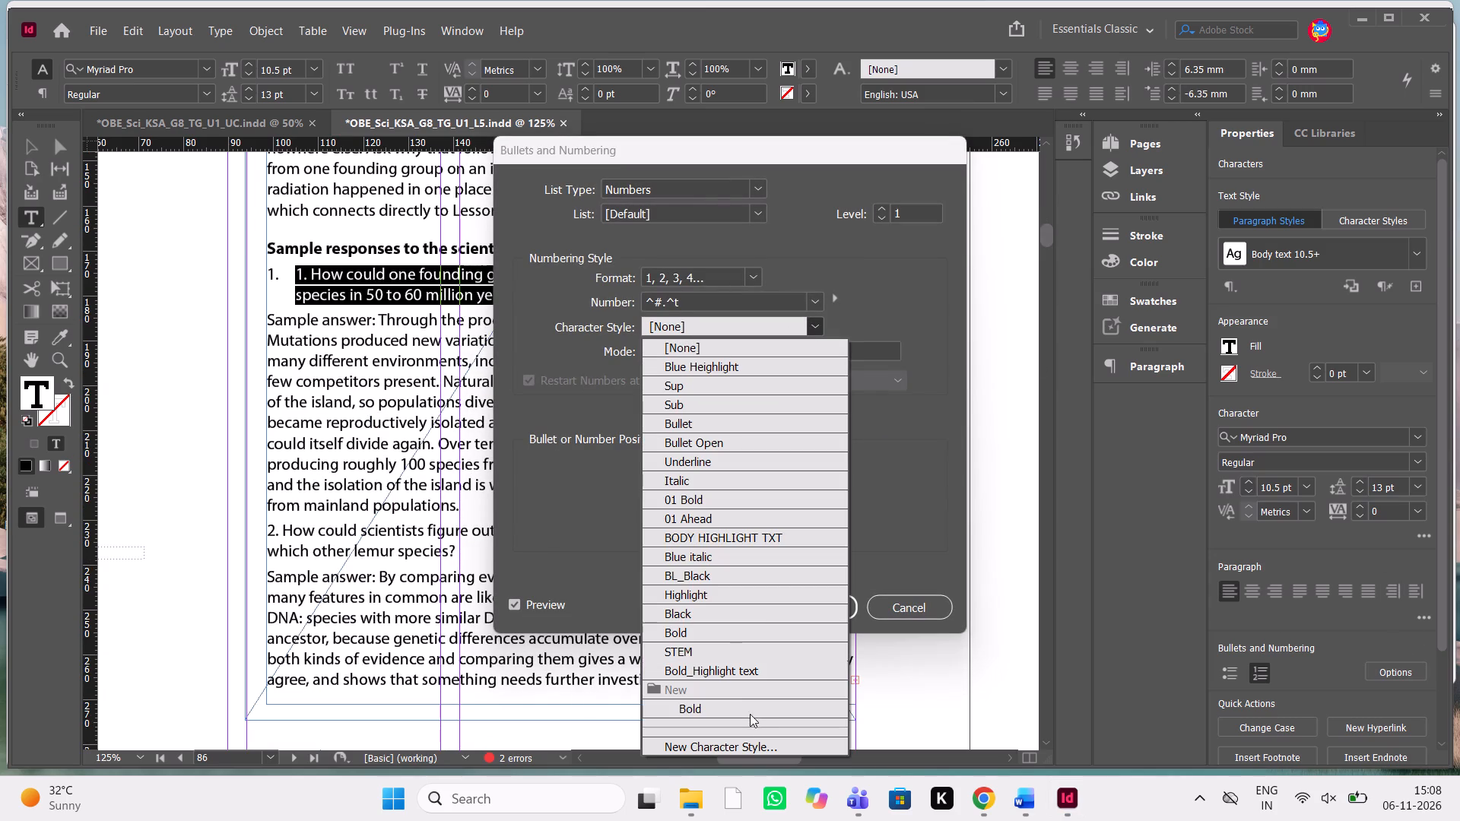
pyautogui.doubleClick(760, 582)
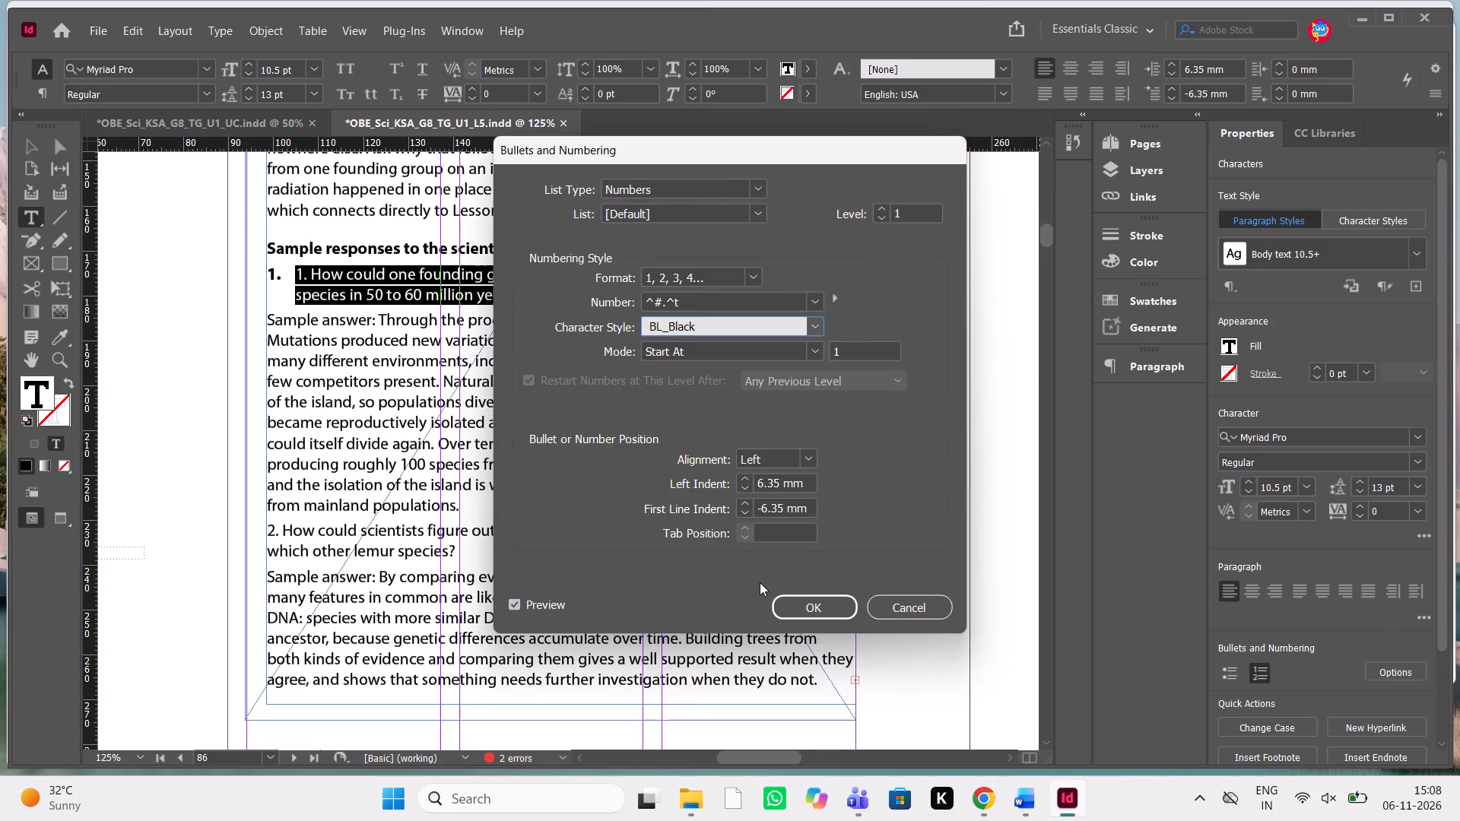
pyautogui.click(821, 335)
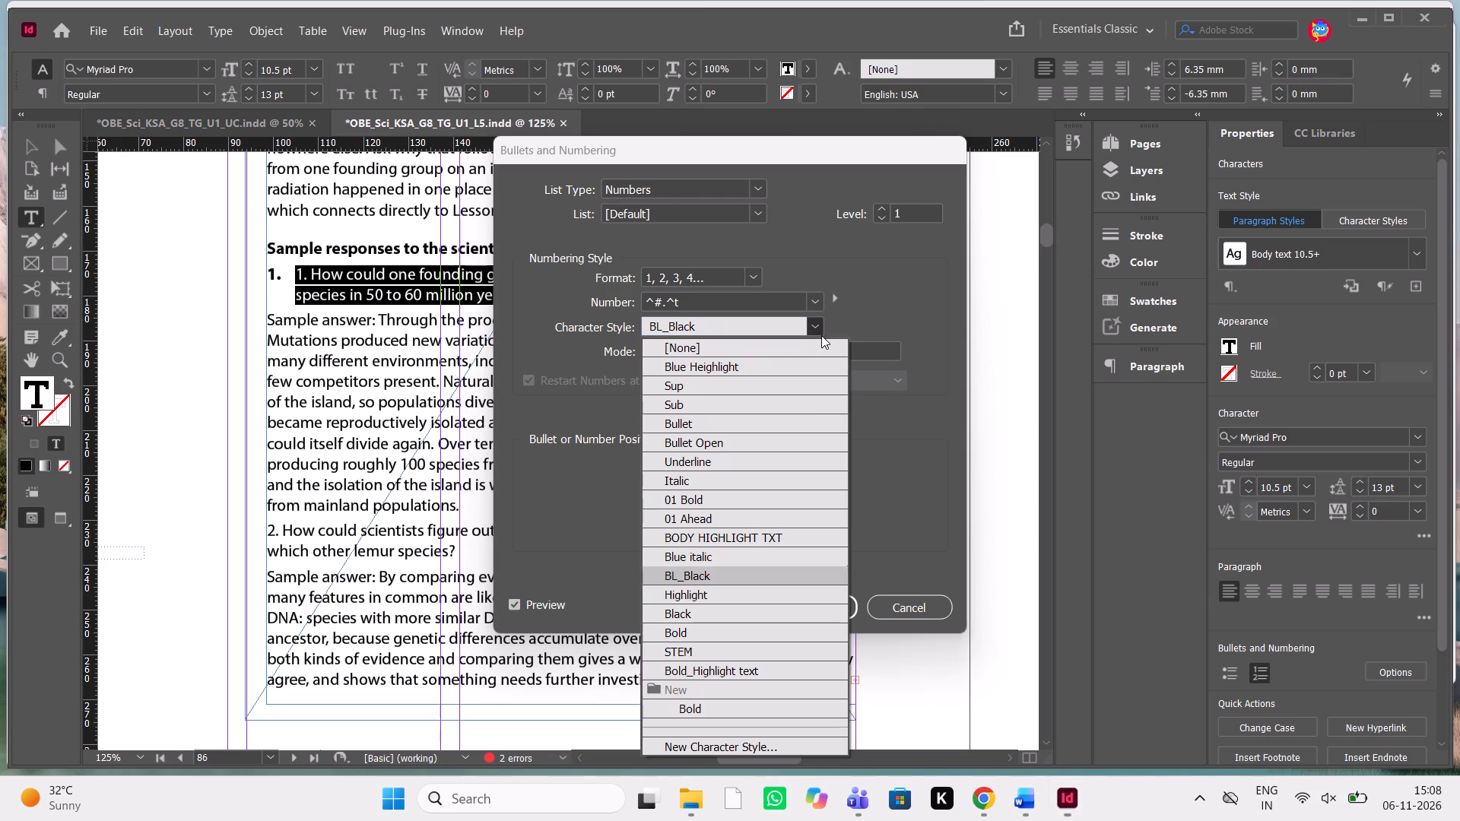
pyautogui.click(757, 632)
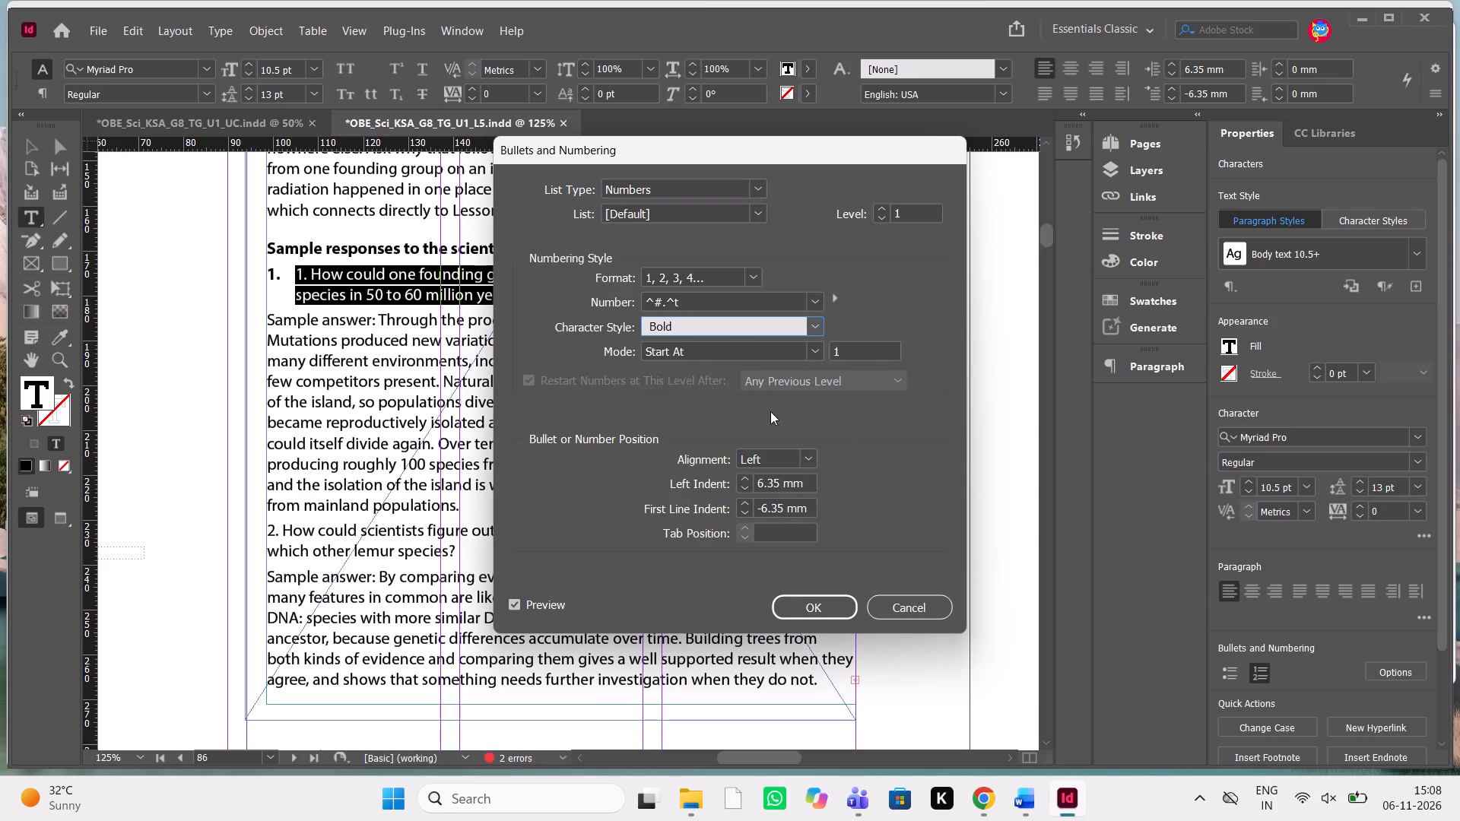
pyautogui.click(816, 316)
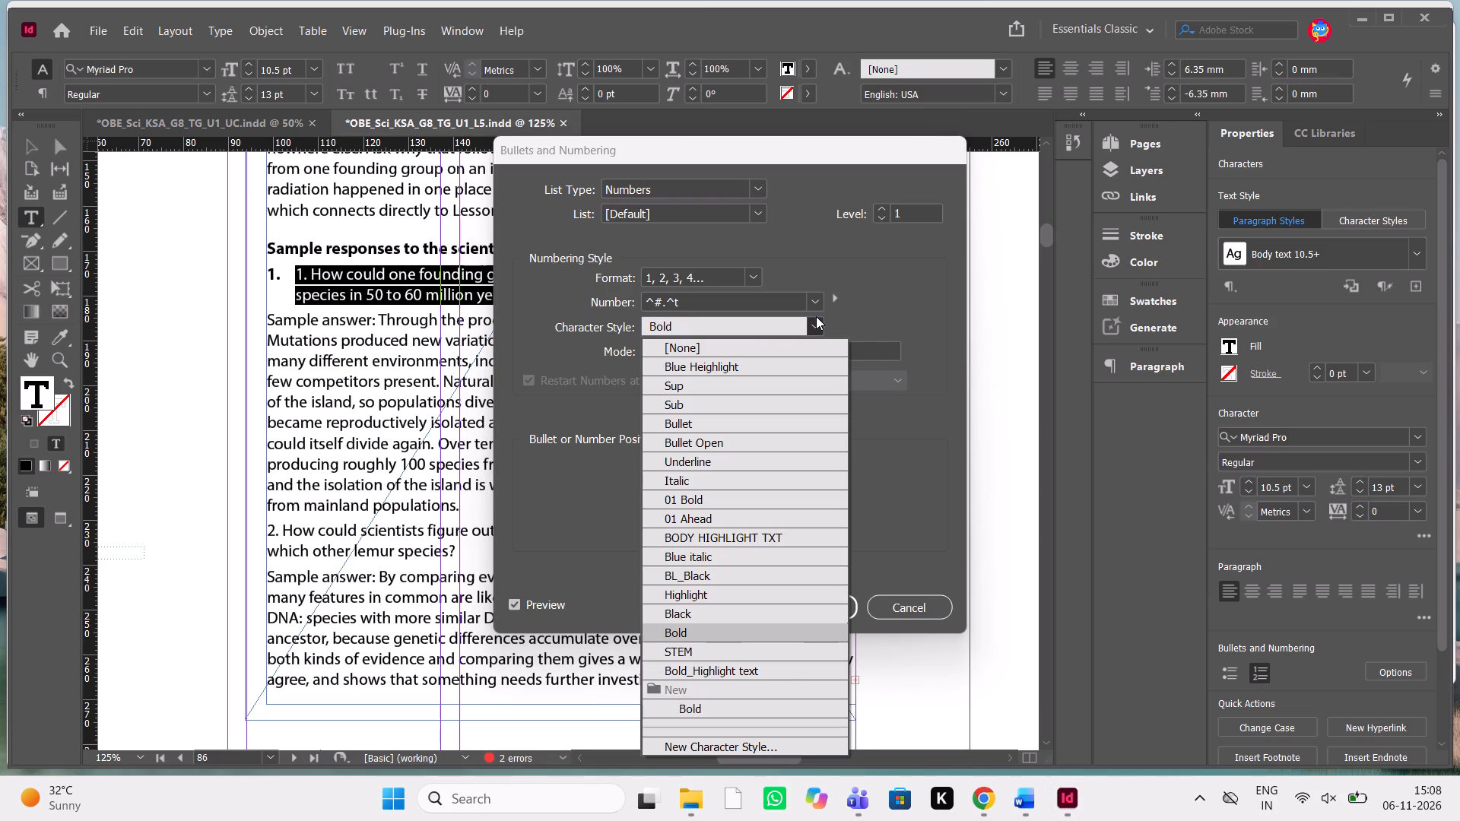
pyautogui.click(816, 316)
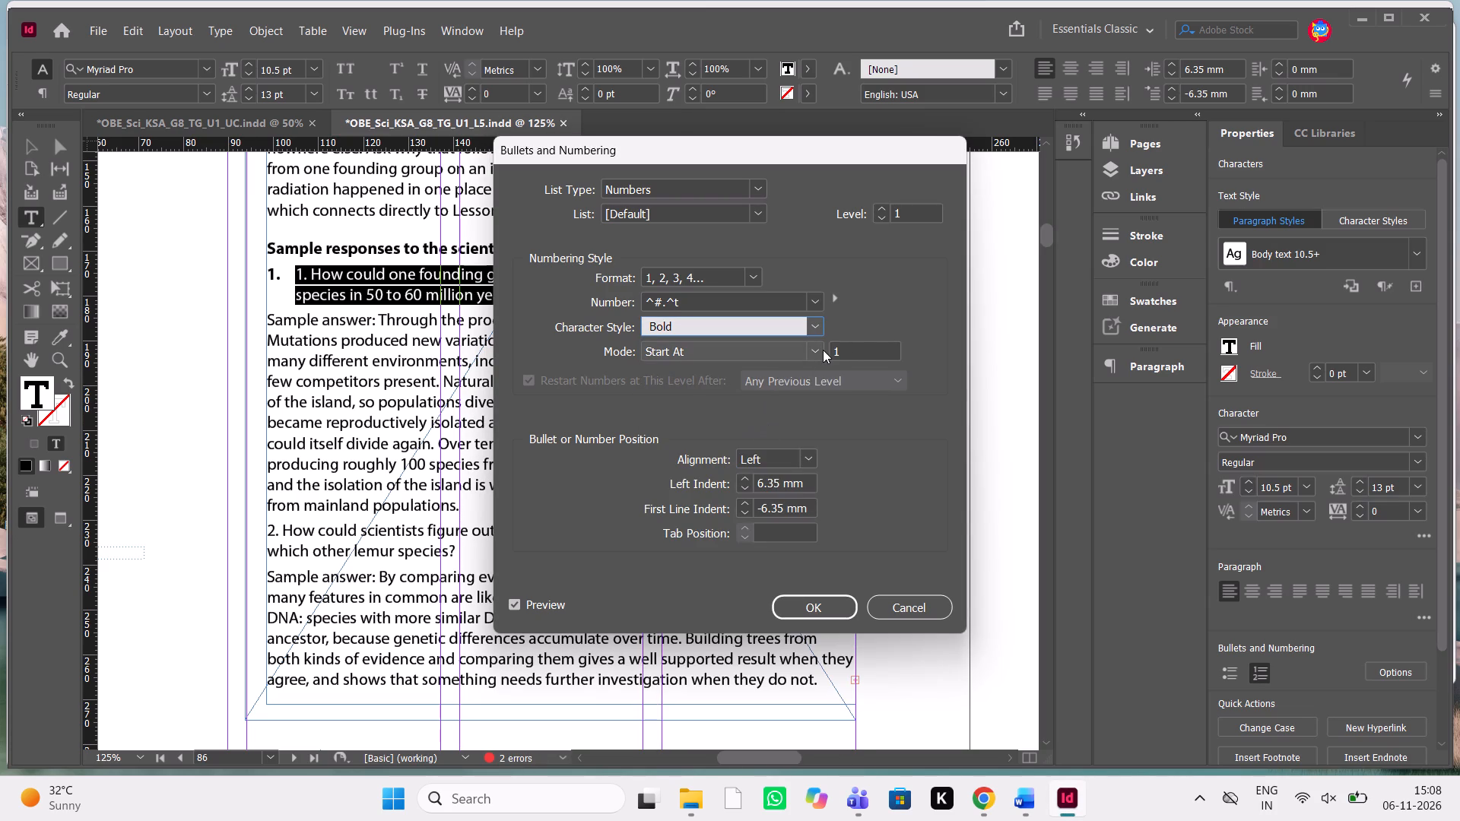
pyautogui.click(823, 350)
pyautogui.click(782, 369)
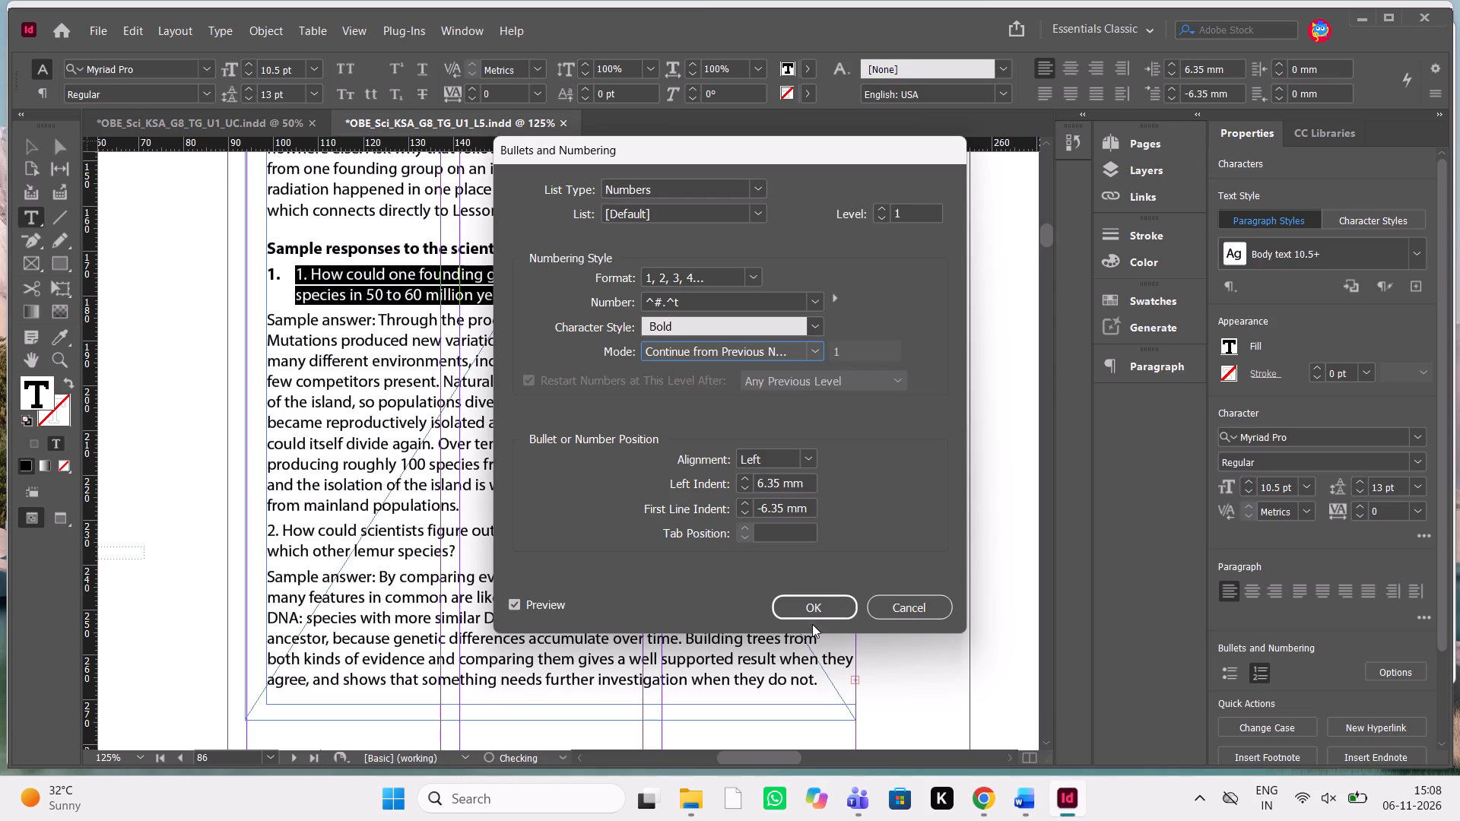
pyautogui.click(821, 613)
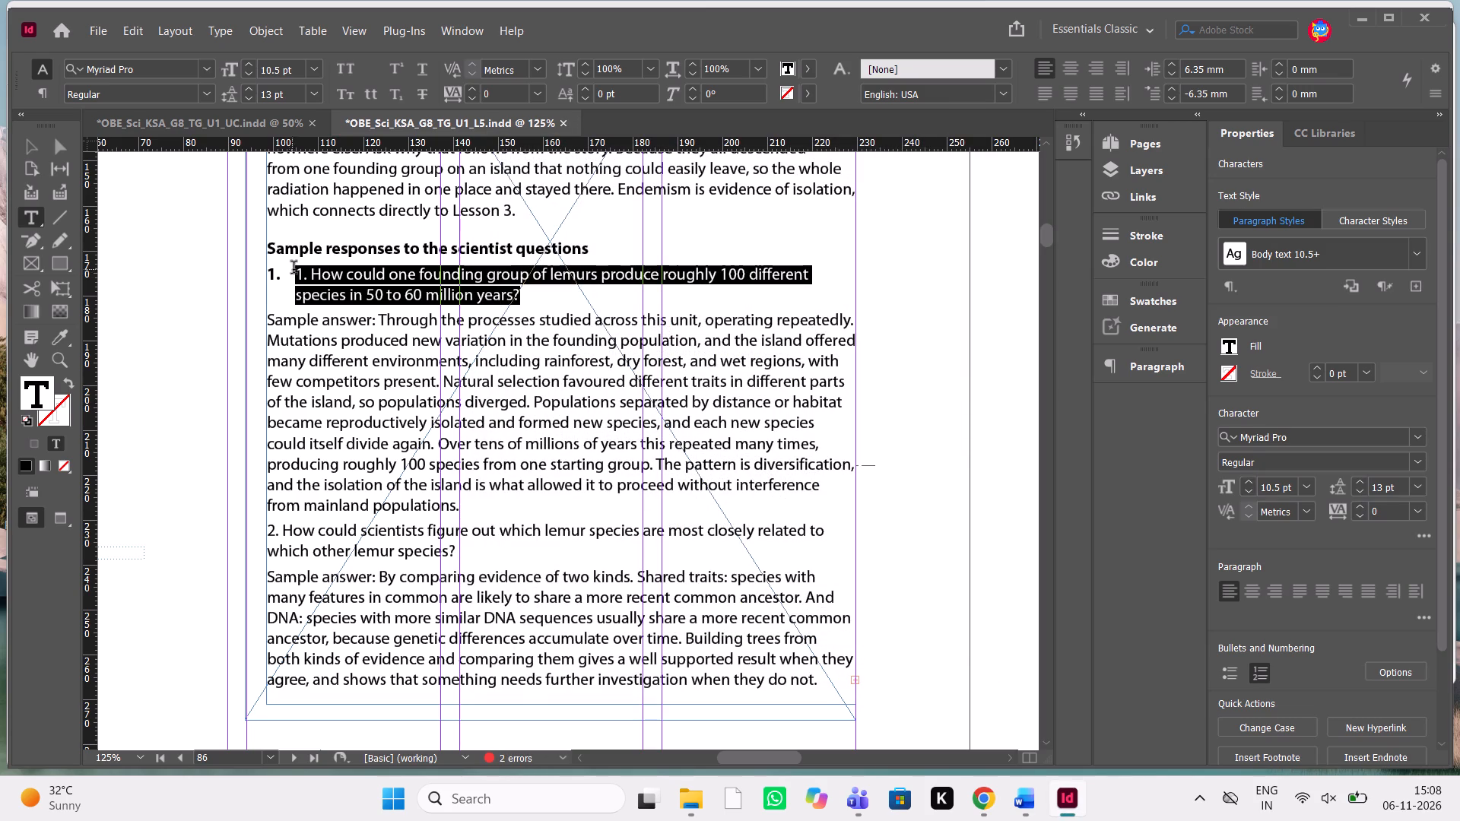
# Delete the manually typed "1." and its space before "How could one founding group of lemurs…".
pyautogui.click(297, 271)
pyautogui.press('Delete')
pyautogui.press('Delete')
pyautogui.press('Delete')
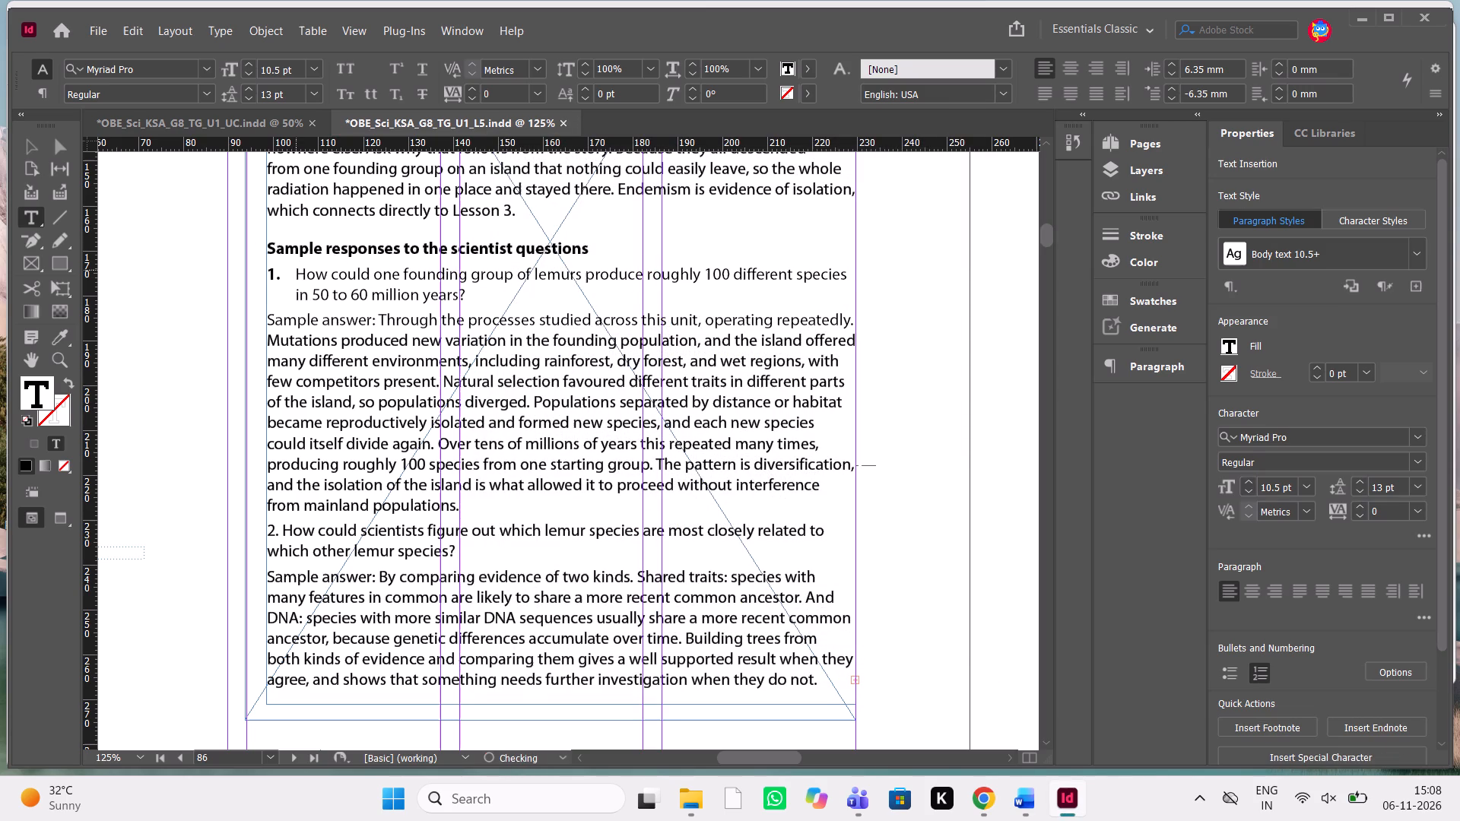
# Number the "How could scientists figure out…" question automatically, continuing from the previous number and using the Bold character style.
pyautogui.moveTo(473, 547); pyautogui.dragTo(376, 534)
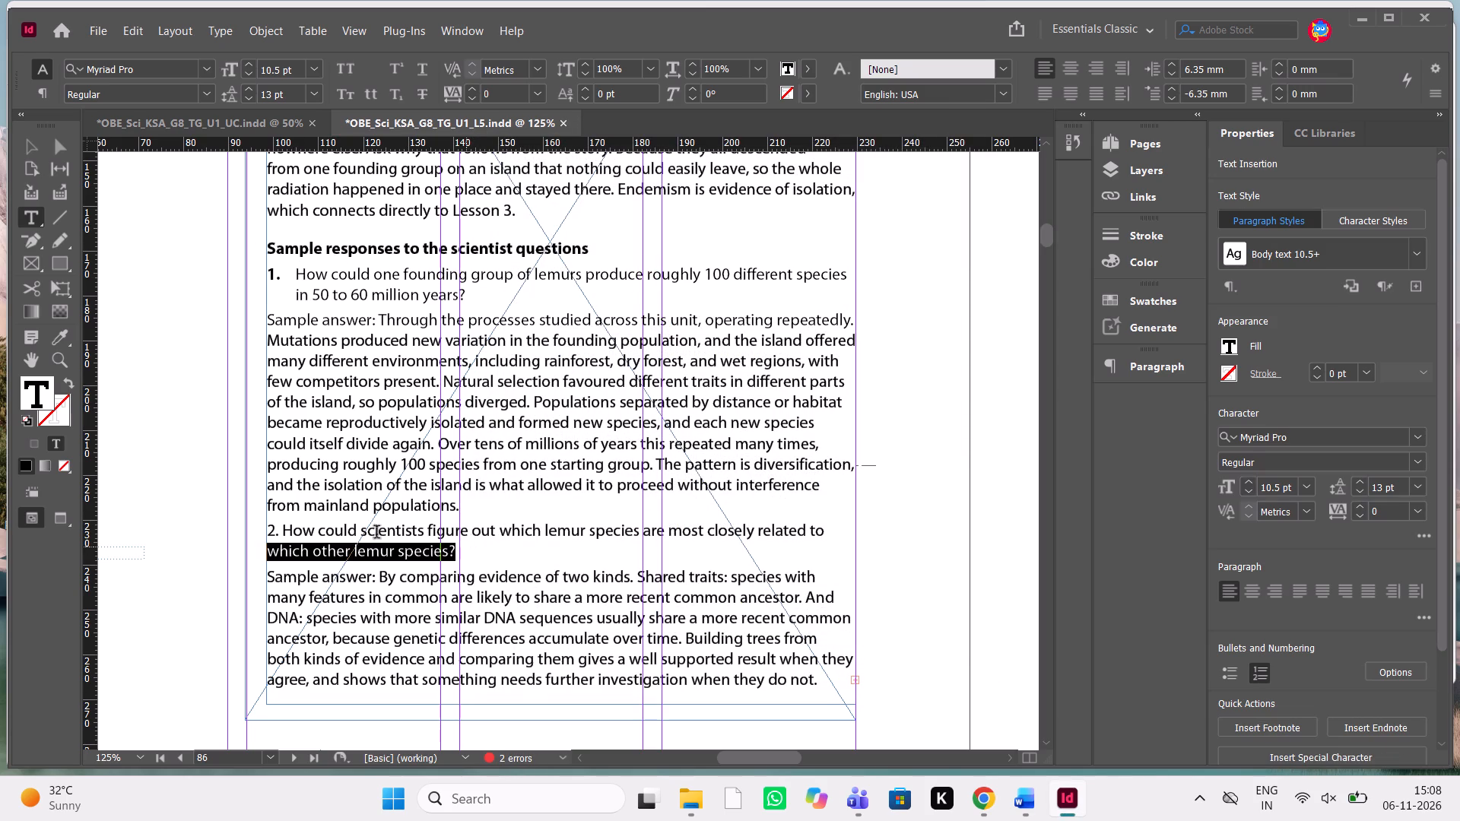
pyautogui.moveTo(376, 534); pyautogui.dragTo(265, 523)
pyautogui.click(1252, 667)
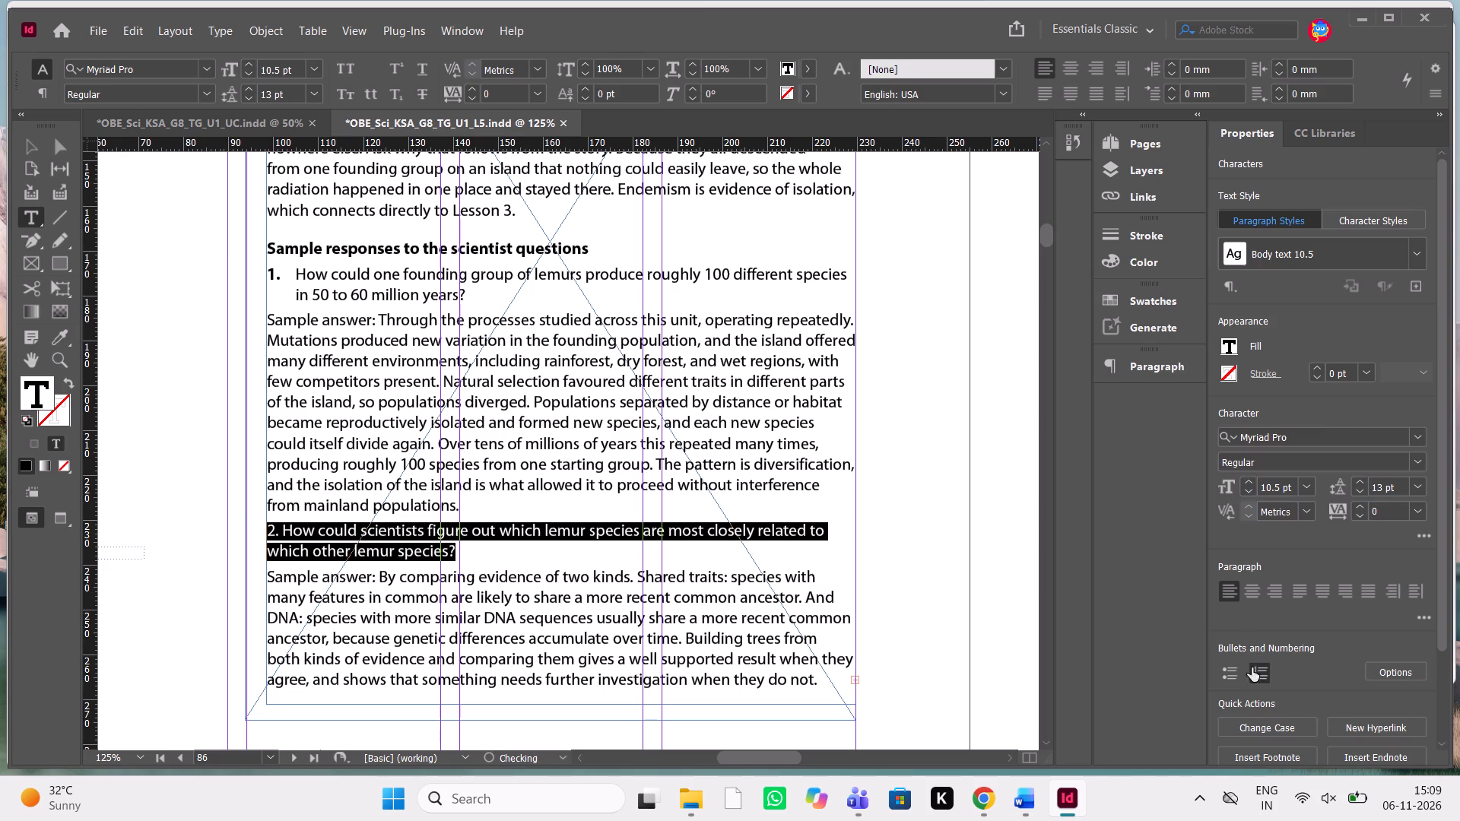
pyautogui.click(1382, 668)
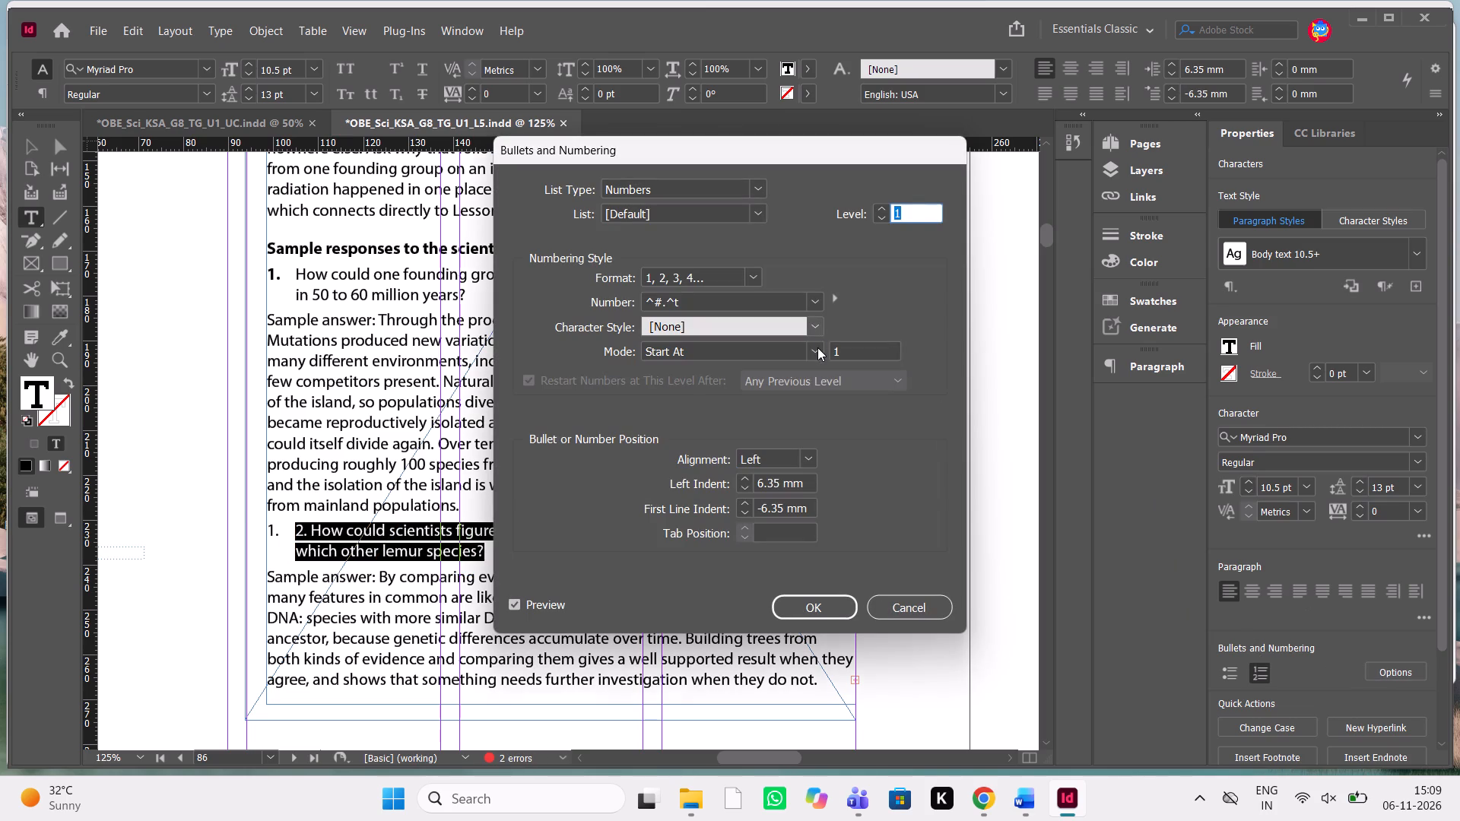
pyautogui.moveTo(817, 347); pyautogui.dragTo(780, 372)
pyautogui.click(780, 372)
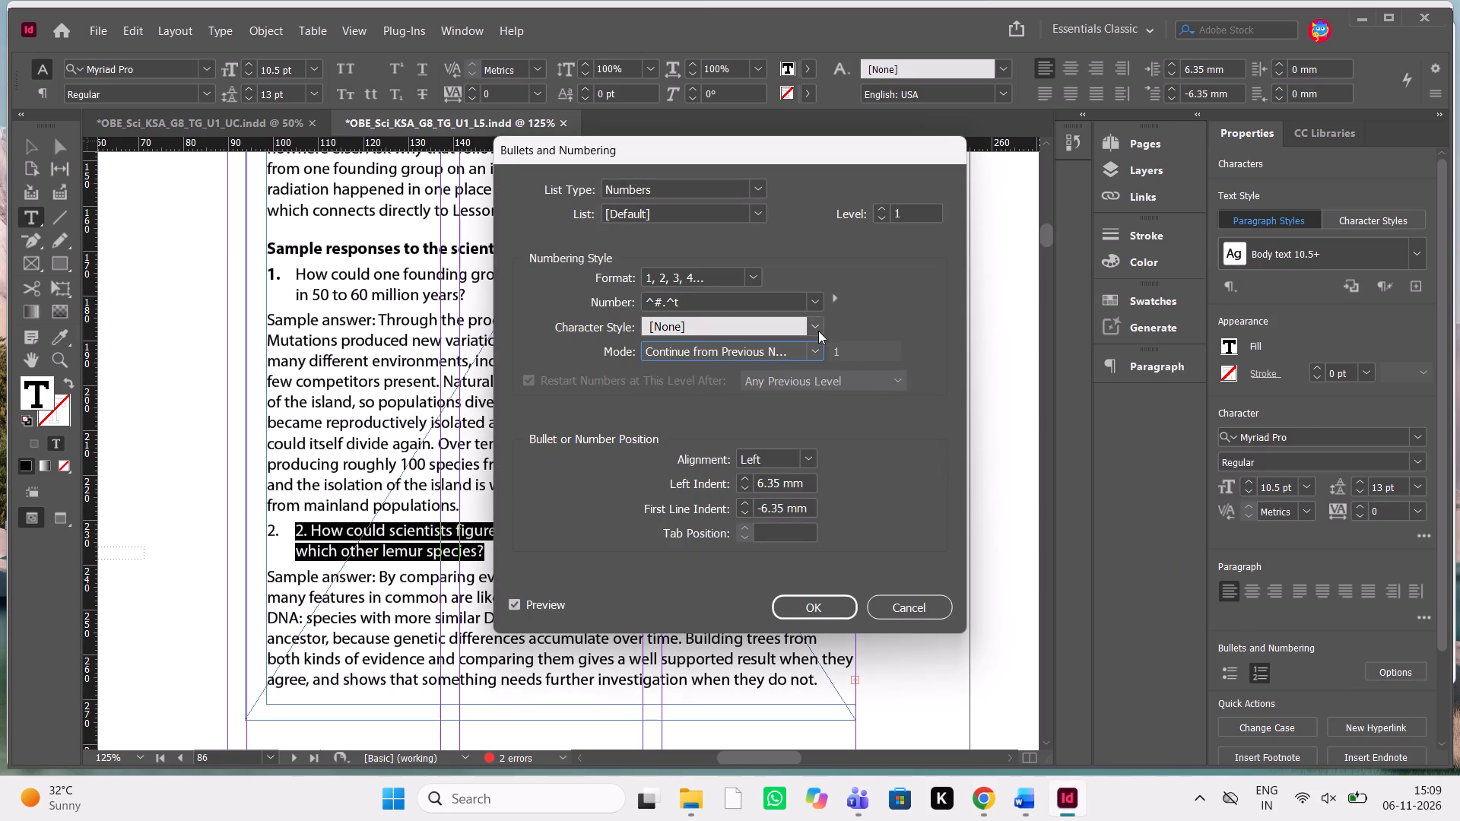
pyautogui.click(818, 330)
pyautogui.click(723, 635)
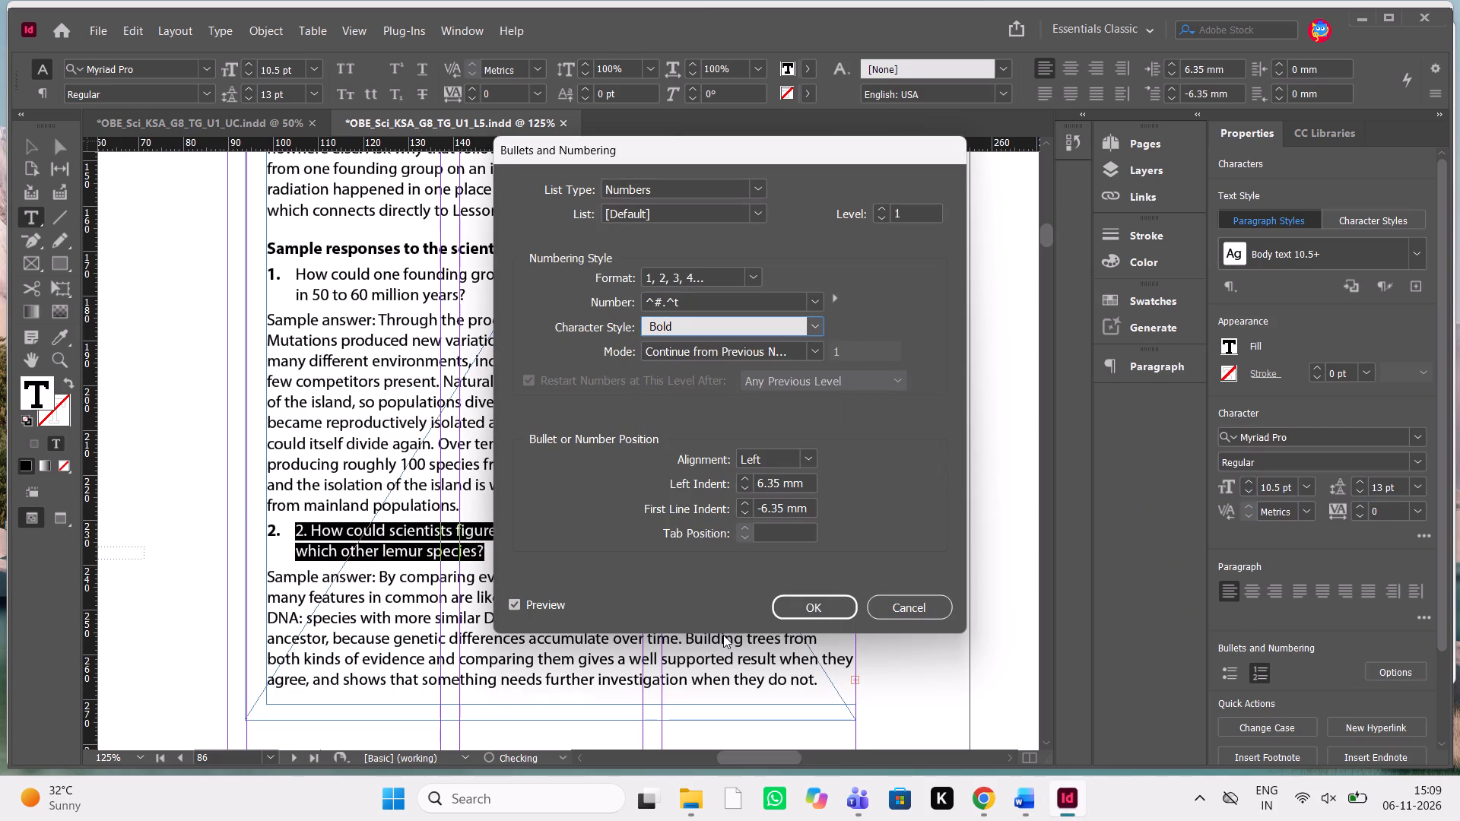
pyautogui.click(834, 588)
pyautogui.click(833, 605)
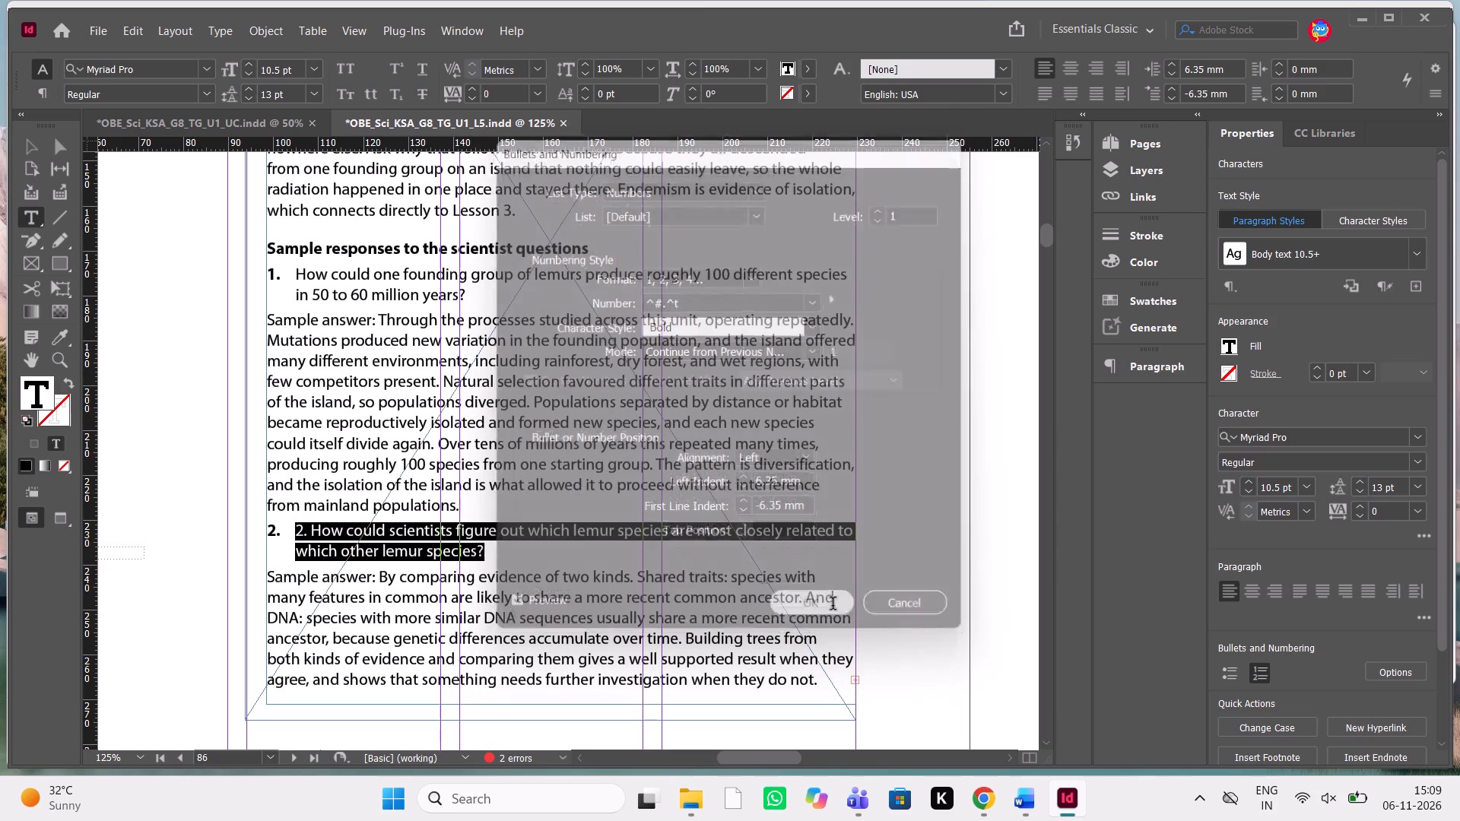
# Delete the manually typed "2." and its space before "How could scientists figure out…".
pyautogui.click(287, 518)
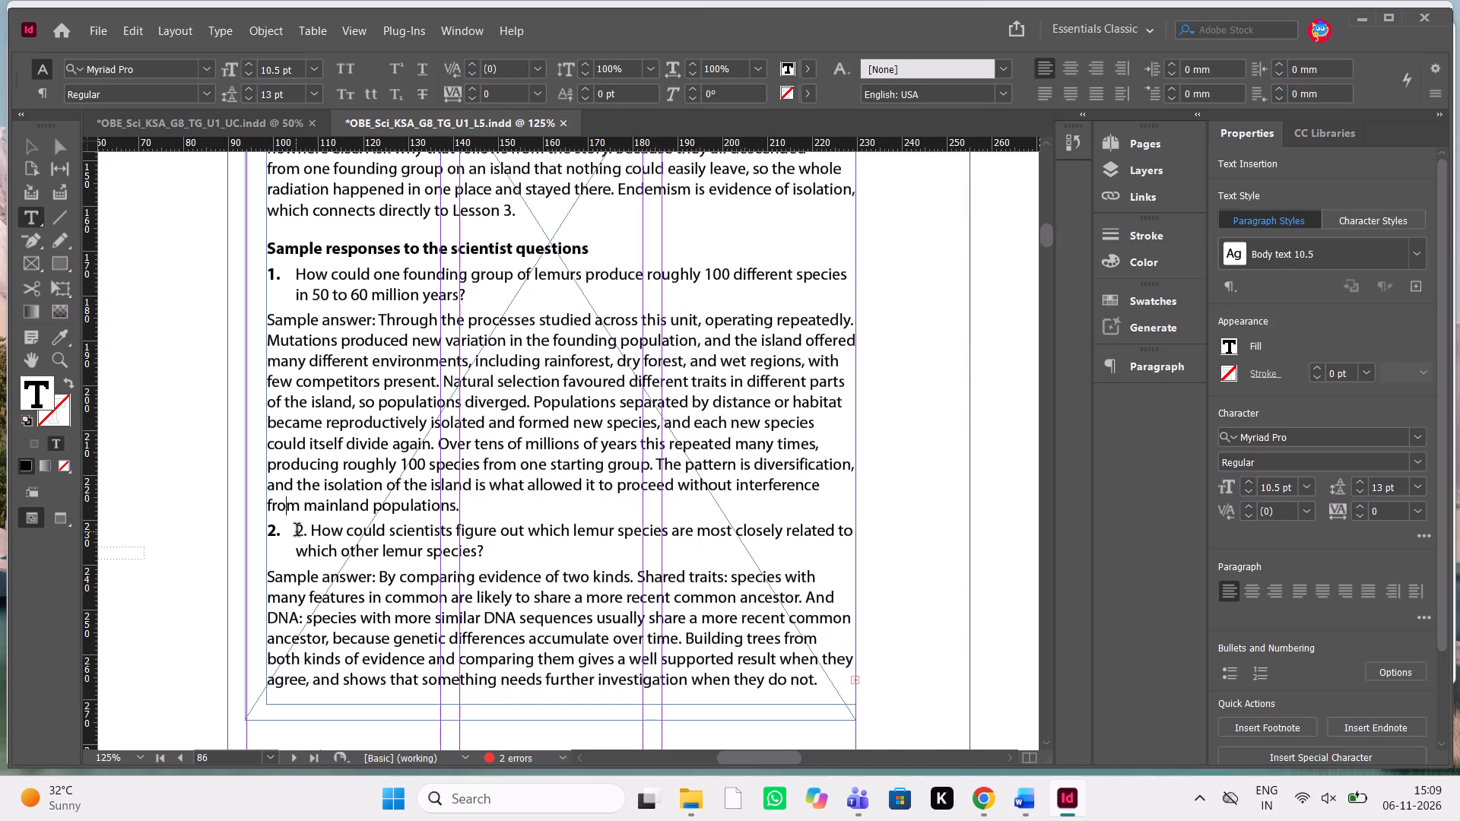
pyautogui.click(297, 531)
pyautogui.press('Delete')
pyautogui.press('Delete')
pyautogui.press('Delete')
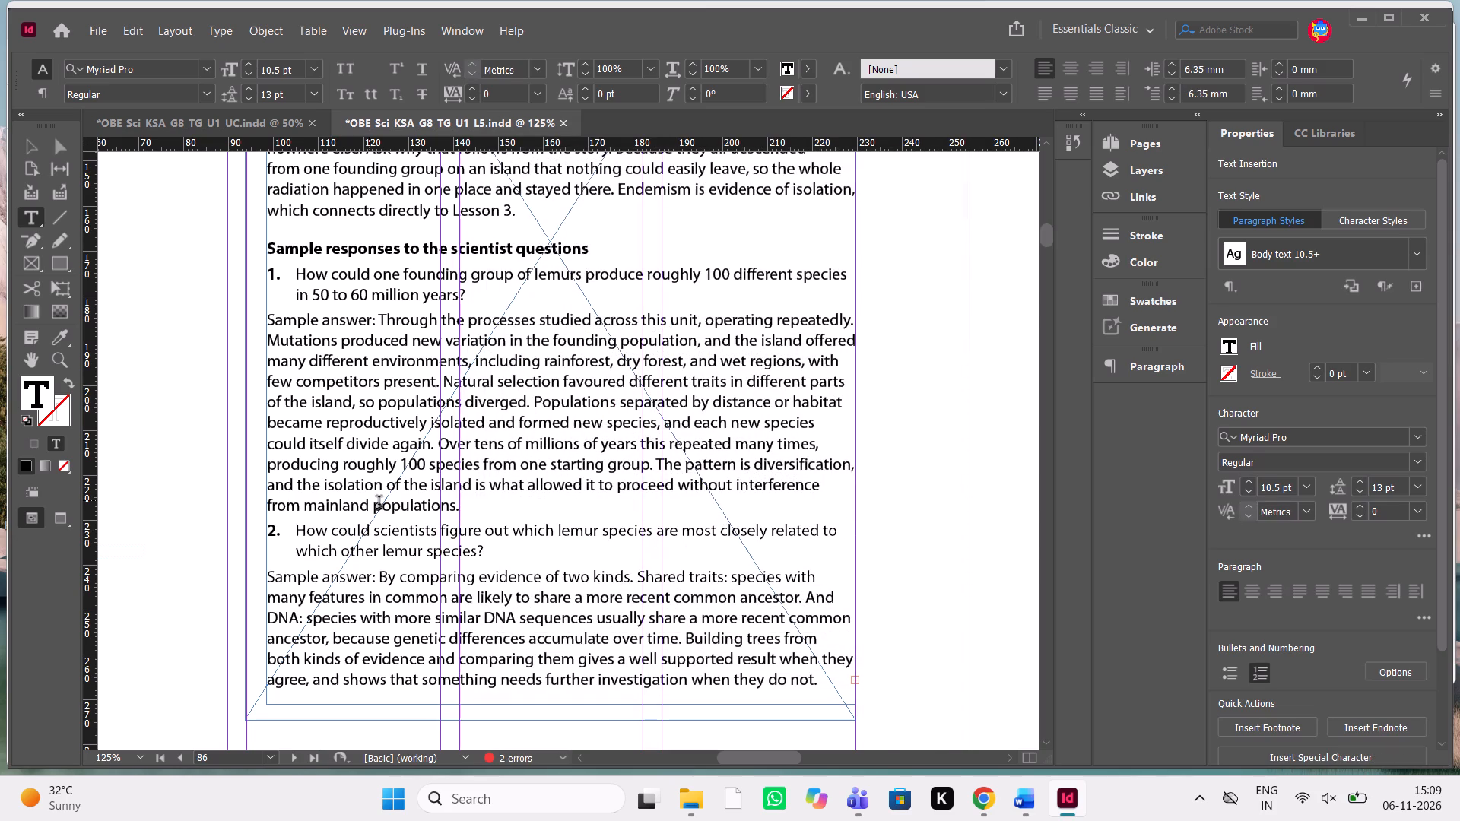
# Apply the Body text 10.5_blue paragraph style to the first question's sample answer and bold its "Sample answer:" lead-in.
pyautogui.moveTo(481, 506); pyautogui.dragTo(240, 325)
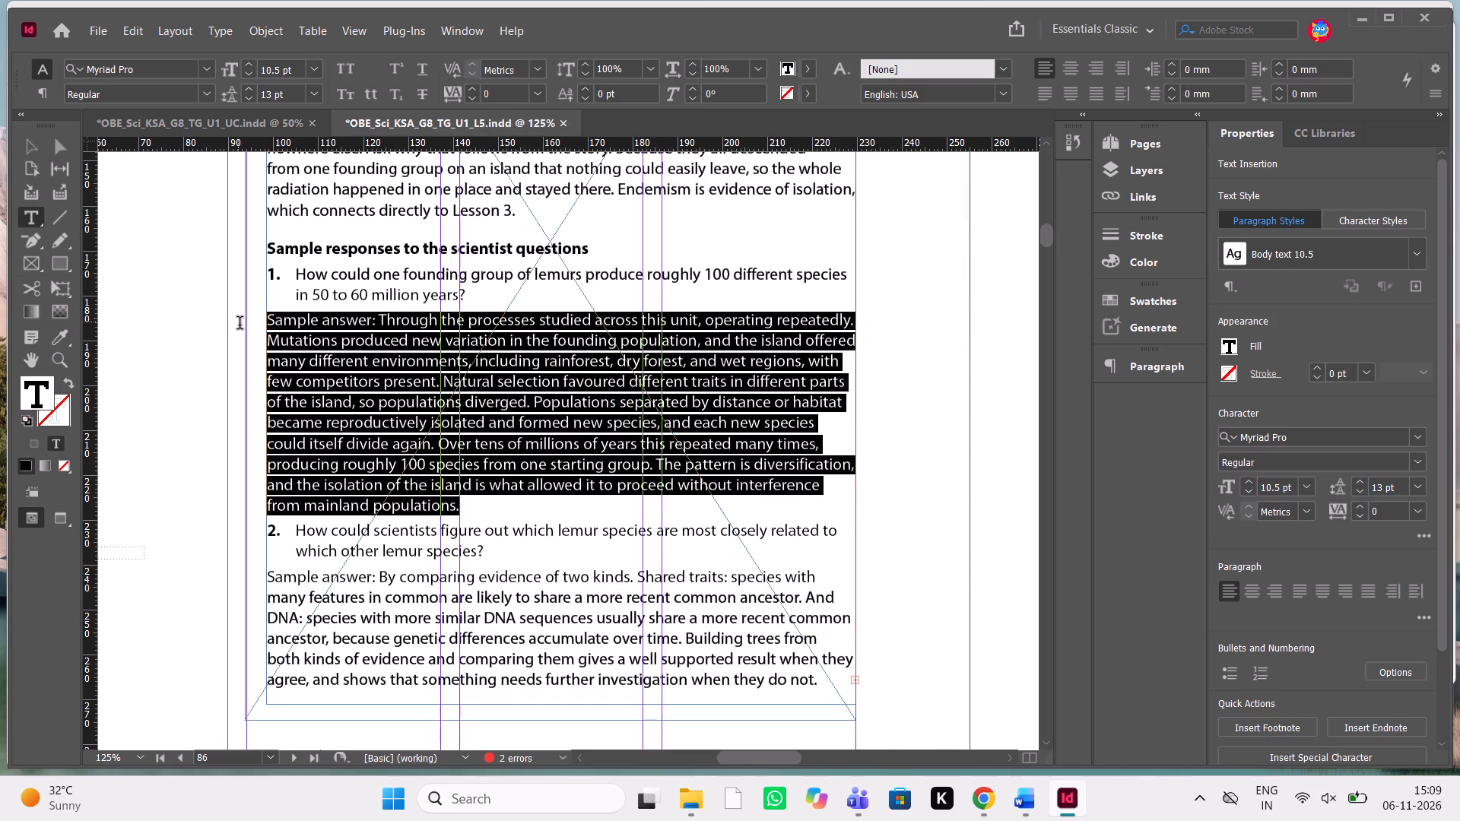
pyautogui.moveTo(240, 325); pyautogui.dragTo(240, 325)
pyautogui.click(1424, 258)
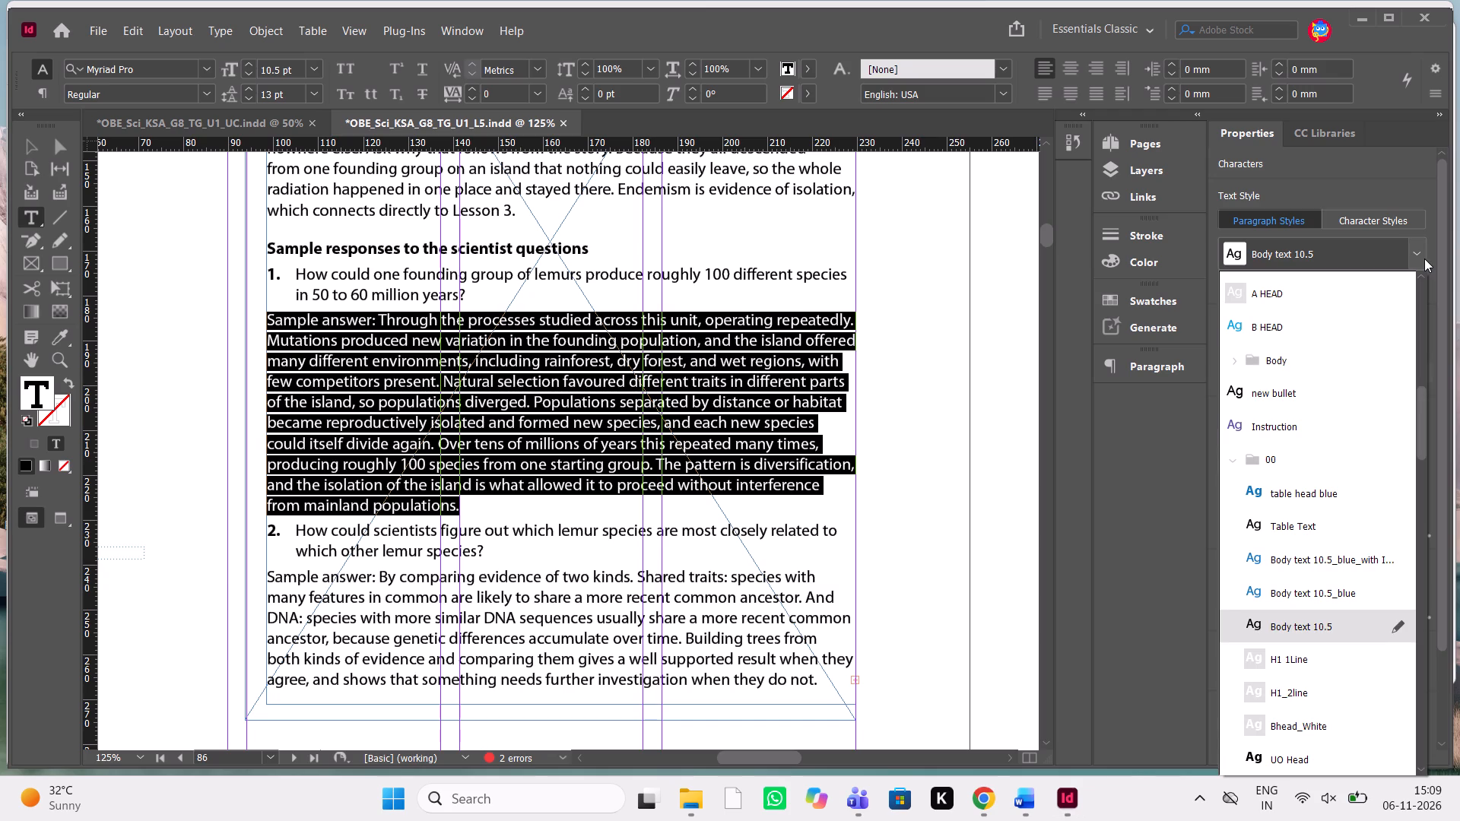
pyautogui.click(1350, 588)
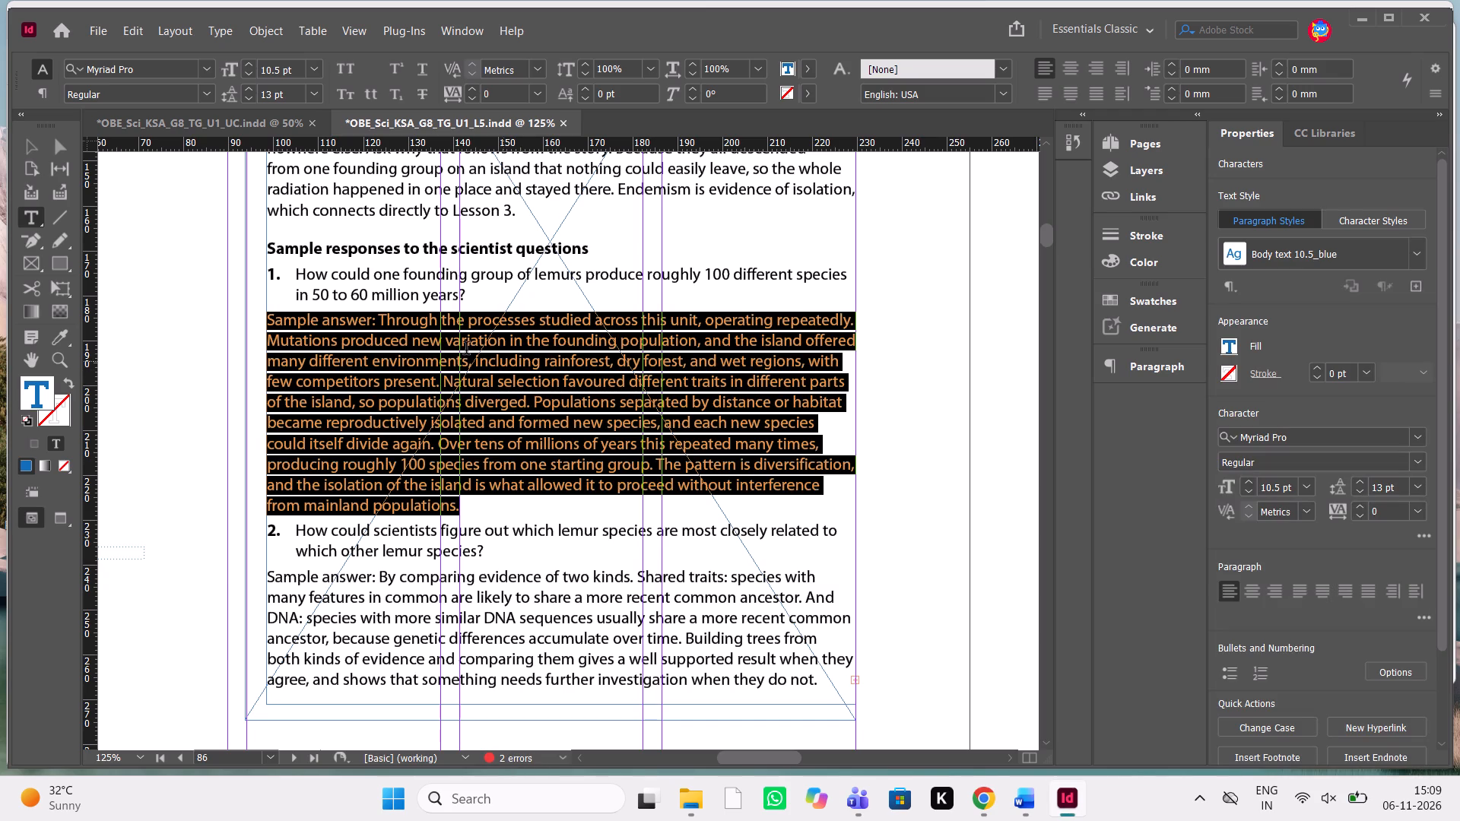
pyautogui.moveTo(381, 324); pyautogui.dragTo(254, 322)
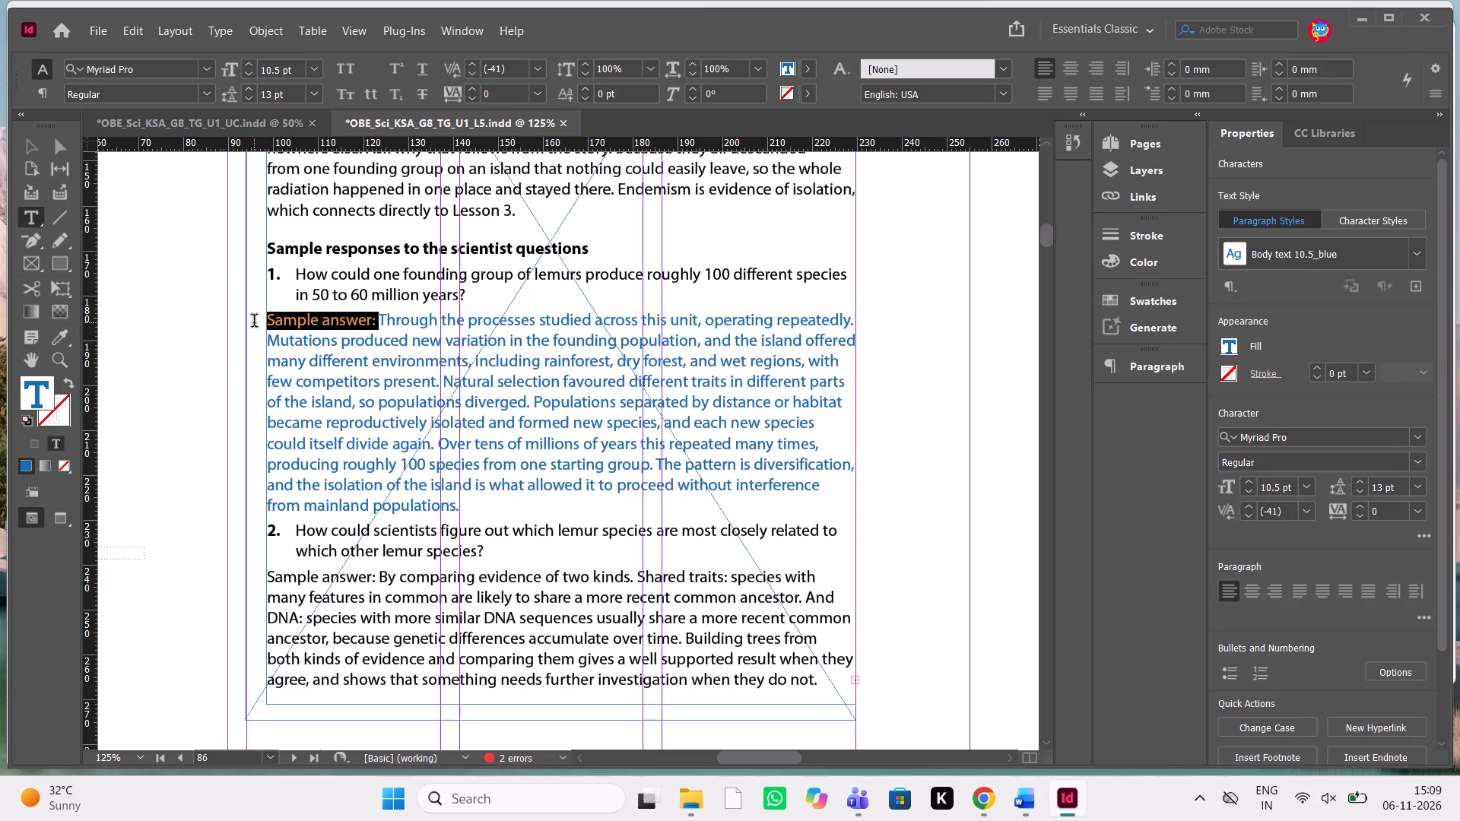
pyautogui.moveTo(254, 322); pyautogui.dragTo(253, 322)
pyautogui.hotkey('ctrl', 'shift', 'n')
pyautogui.hotkey('ctrl', 'z')
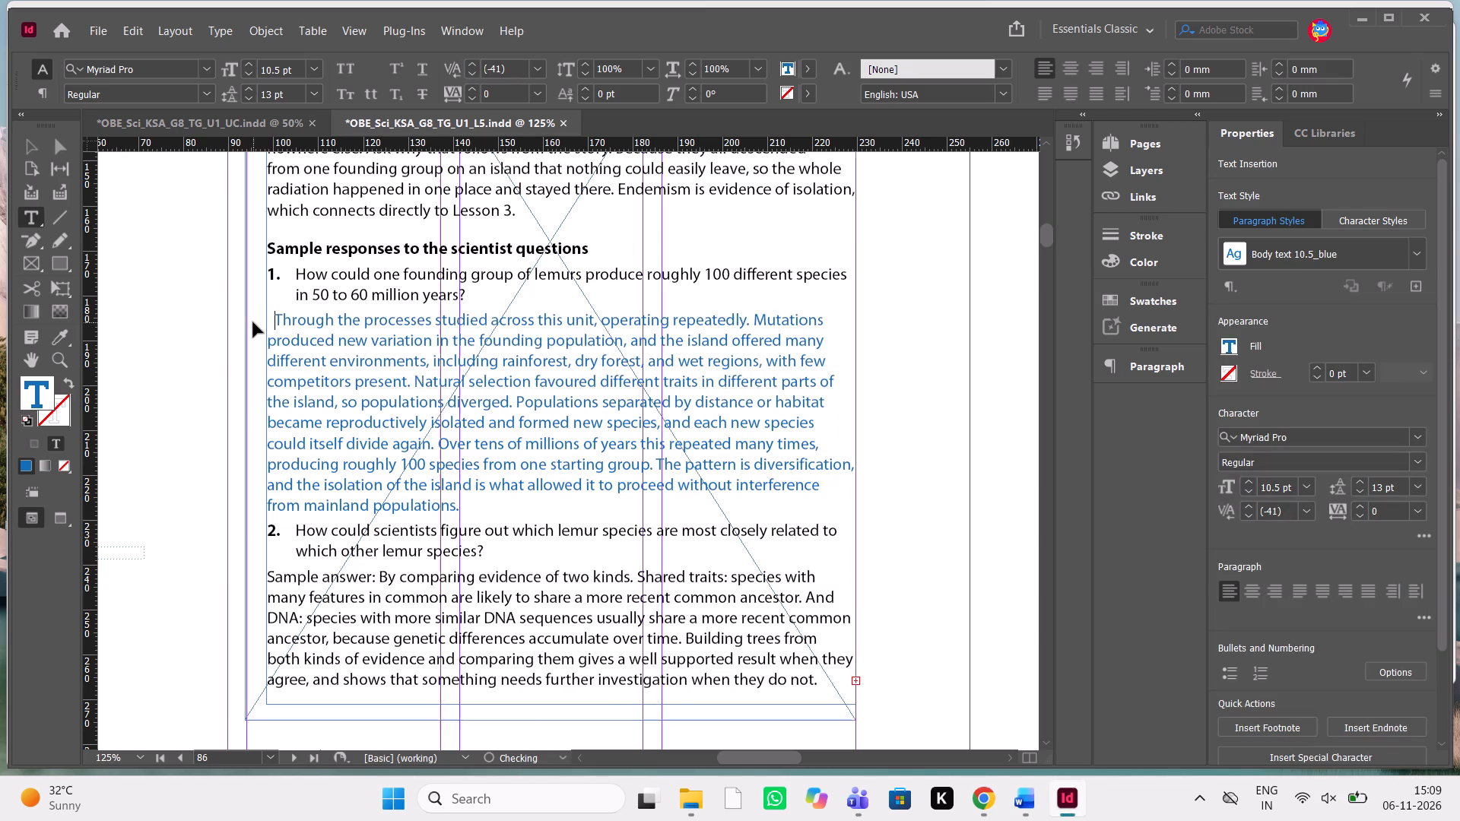
pyautogui.hotkey('ctrl', 'shift', 'b')
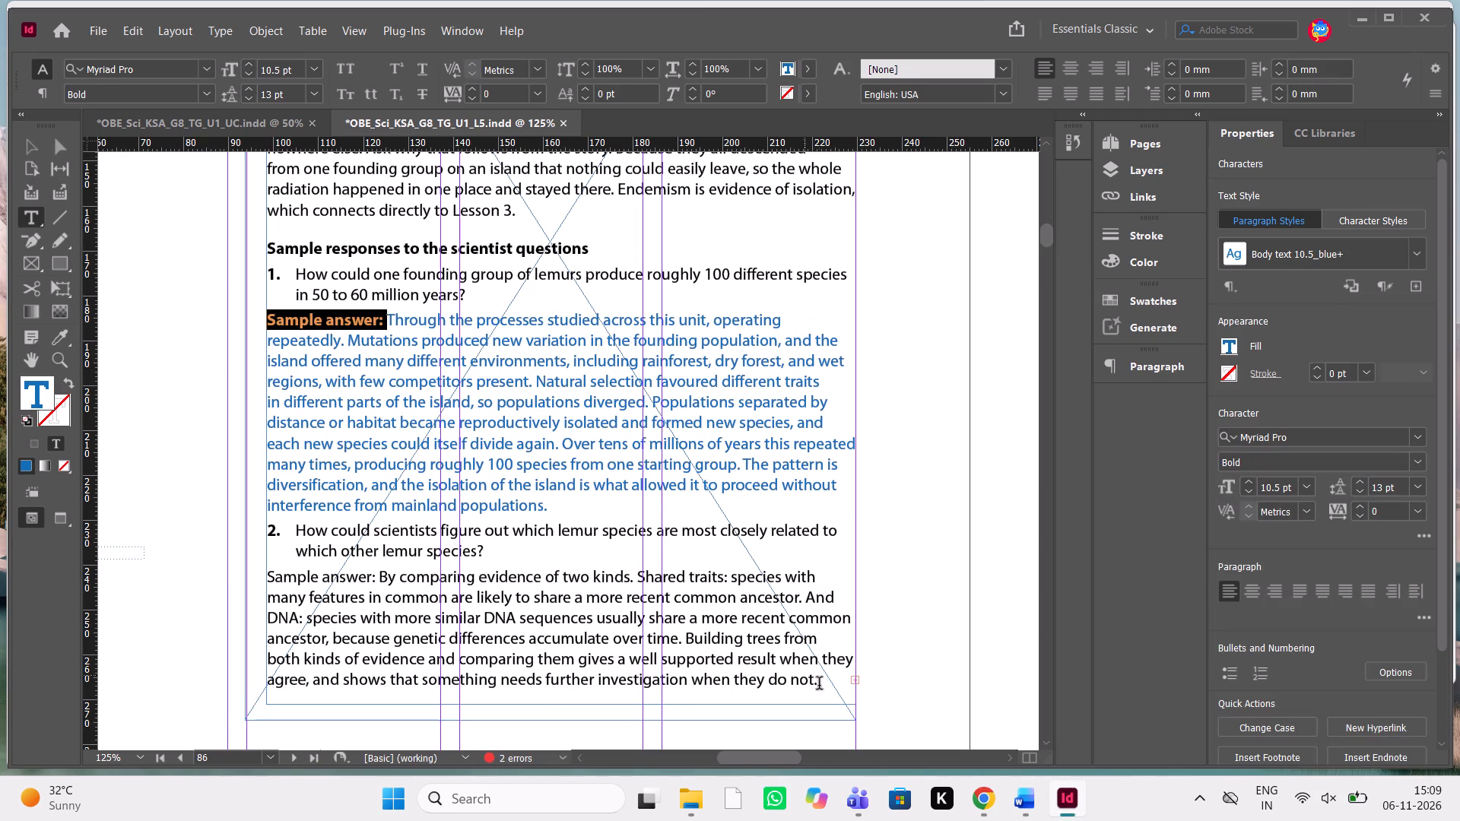
# Apply the Body text 10.5_blue paragraph style to the second question's sample answer and bold its "Sample answer:" lead-in.
pyautogui.moveTo(830, 681); pyautogui.dragTo(247, 578)
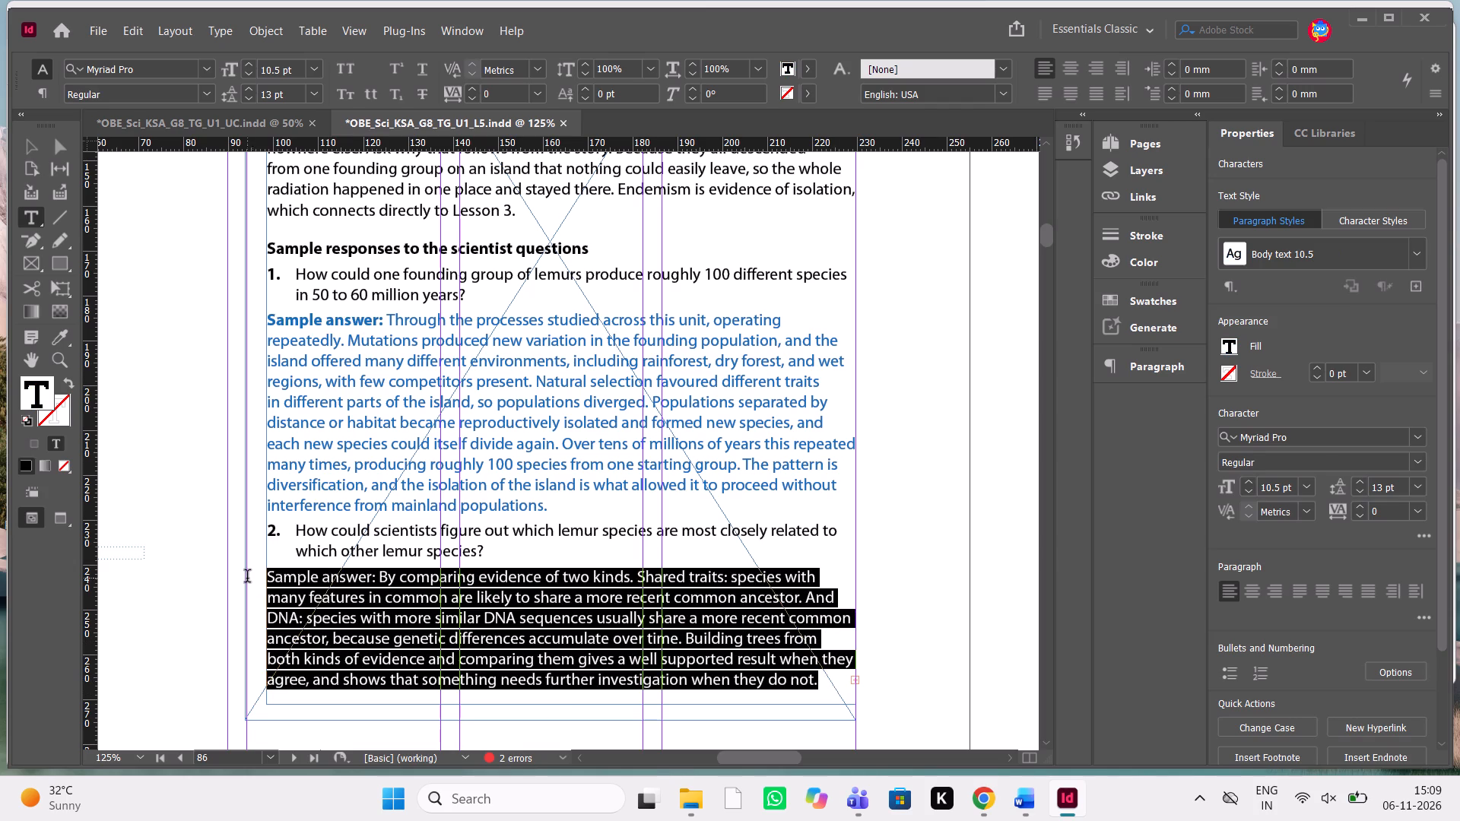
pyautogui.moveTo(247, 578); pyautogui.dragTo(246, 577)
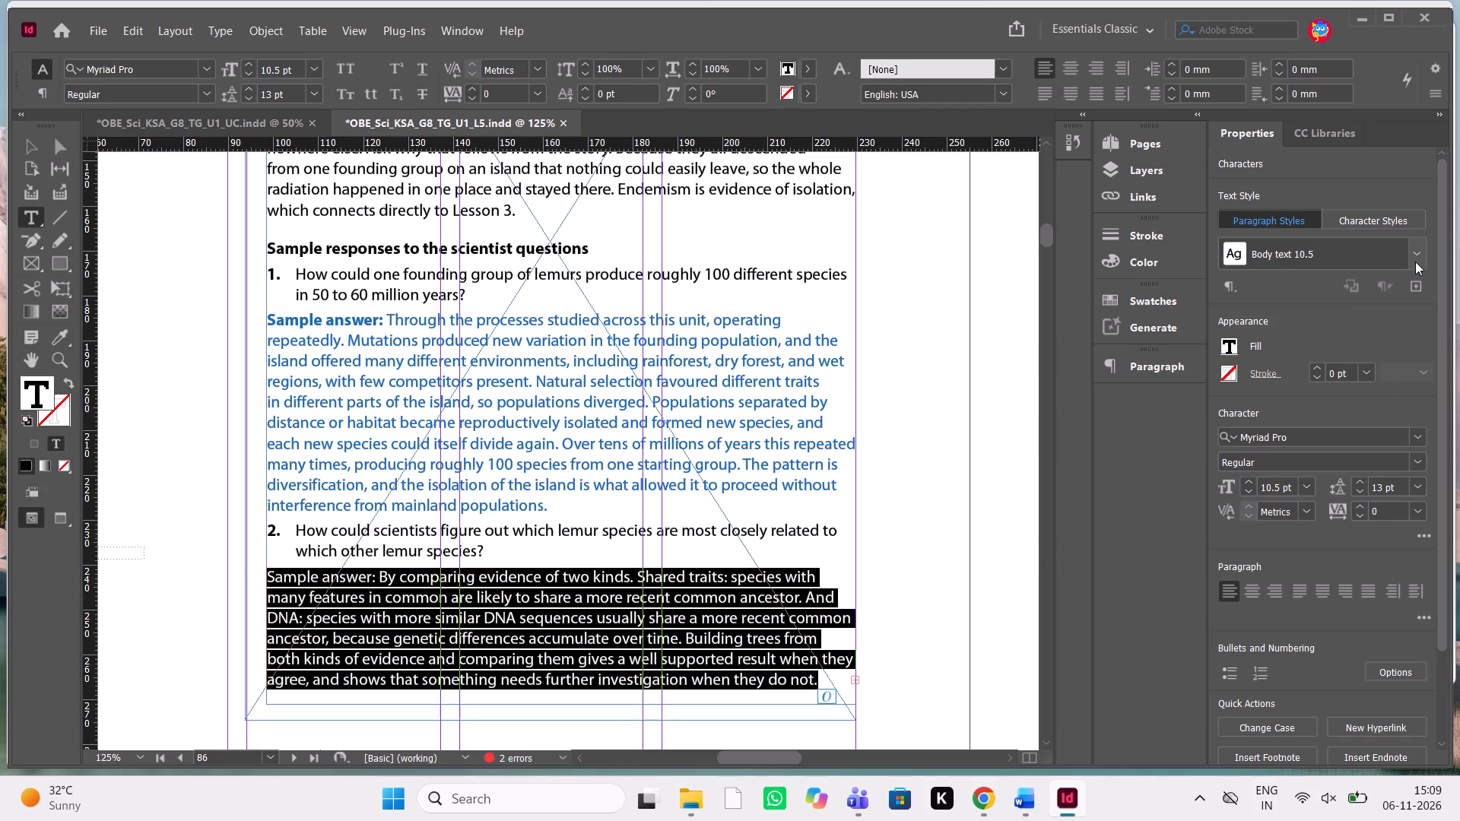
pyautogui.click(1415, 262)
pyautogui.click(1306, 591)
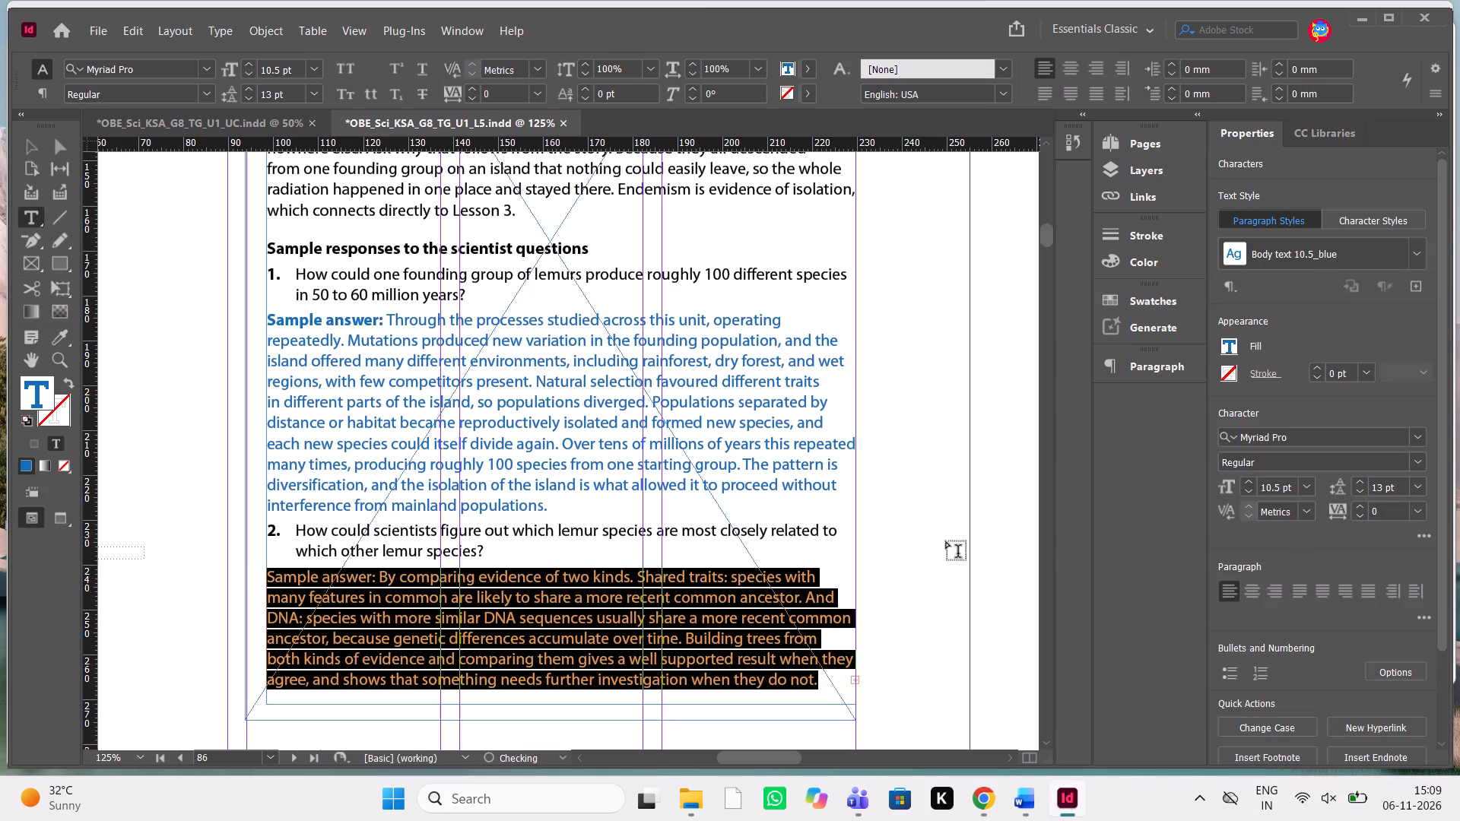
pyautogui.moveTo(379, 579); pyautogui.dragTo(262, 579)
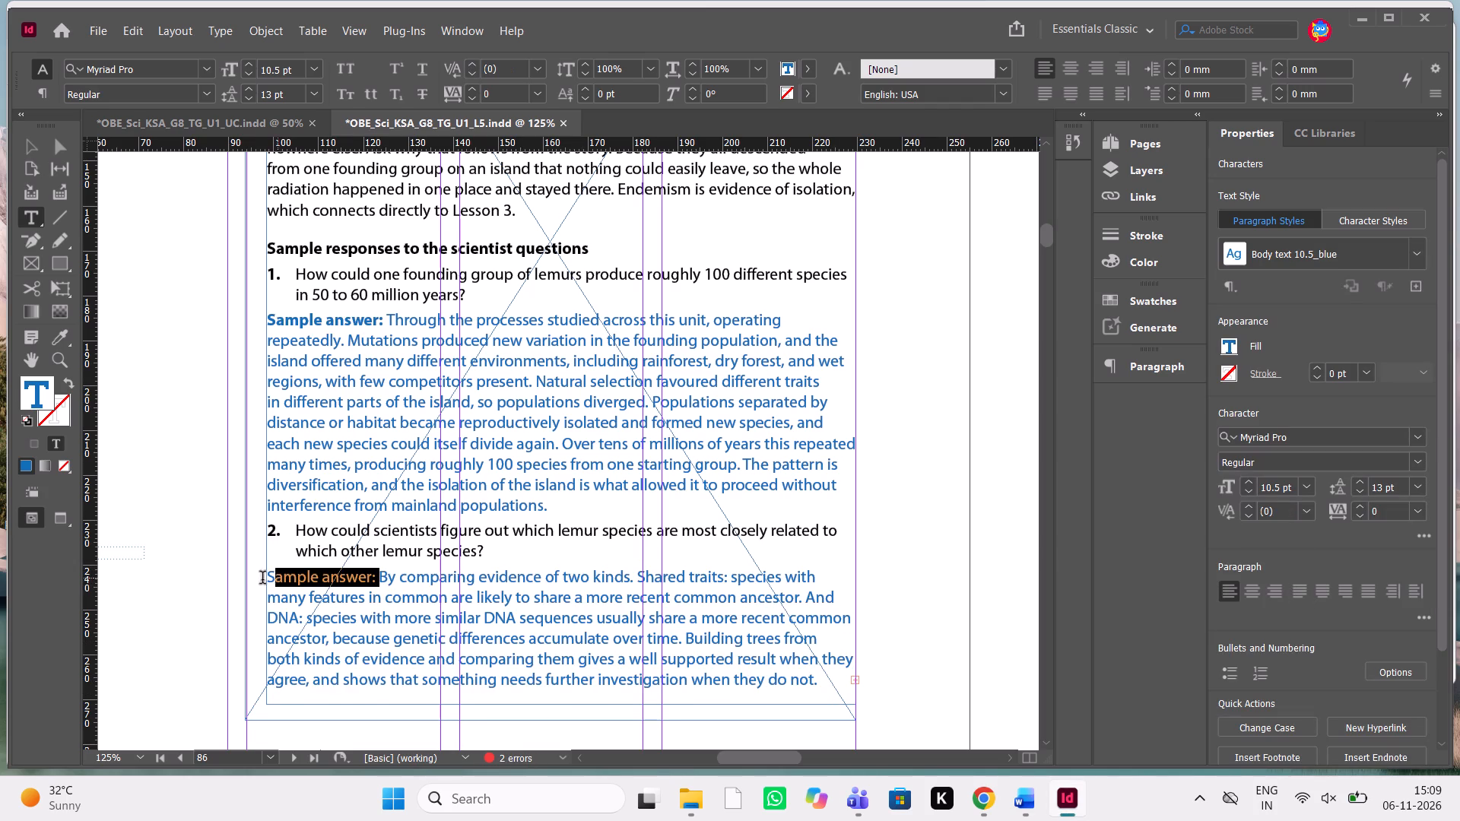
pyautogui.moveTo(262, 579); pyautogui.dragTo(250, 578)
pyautogui.hotkey('ctrl', 'shift', 'b')
pyautogui.click(604, 585)
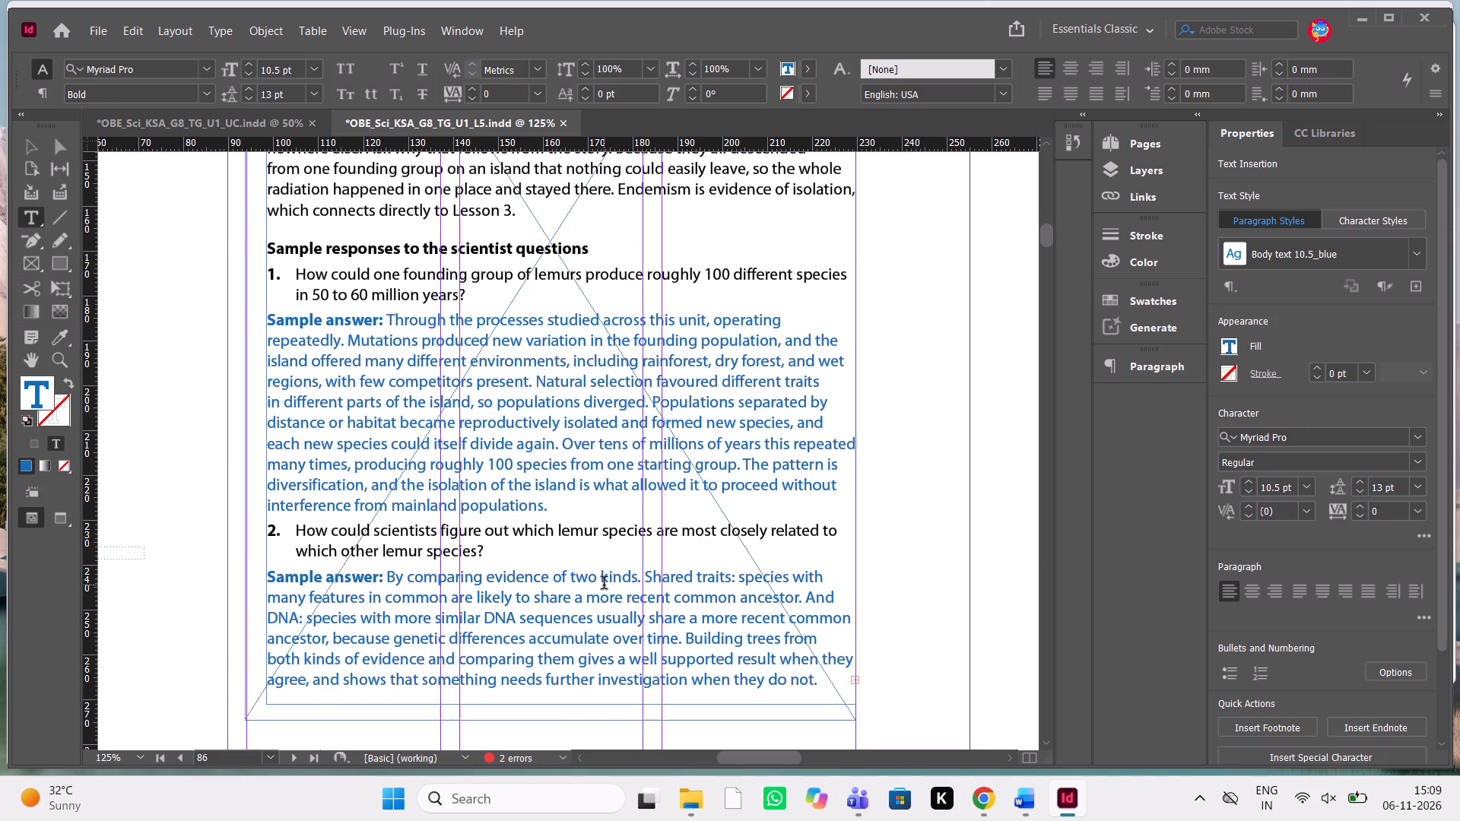
# Switch to the Word manuscript and check the sample responses through question 3 up to the Misconception Alert.
pyautogui.hscroll(-1, 604, 585)
pyautogui.hscroll(1, 604, 585)
pyautogui.click(1033, 820)
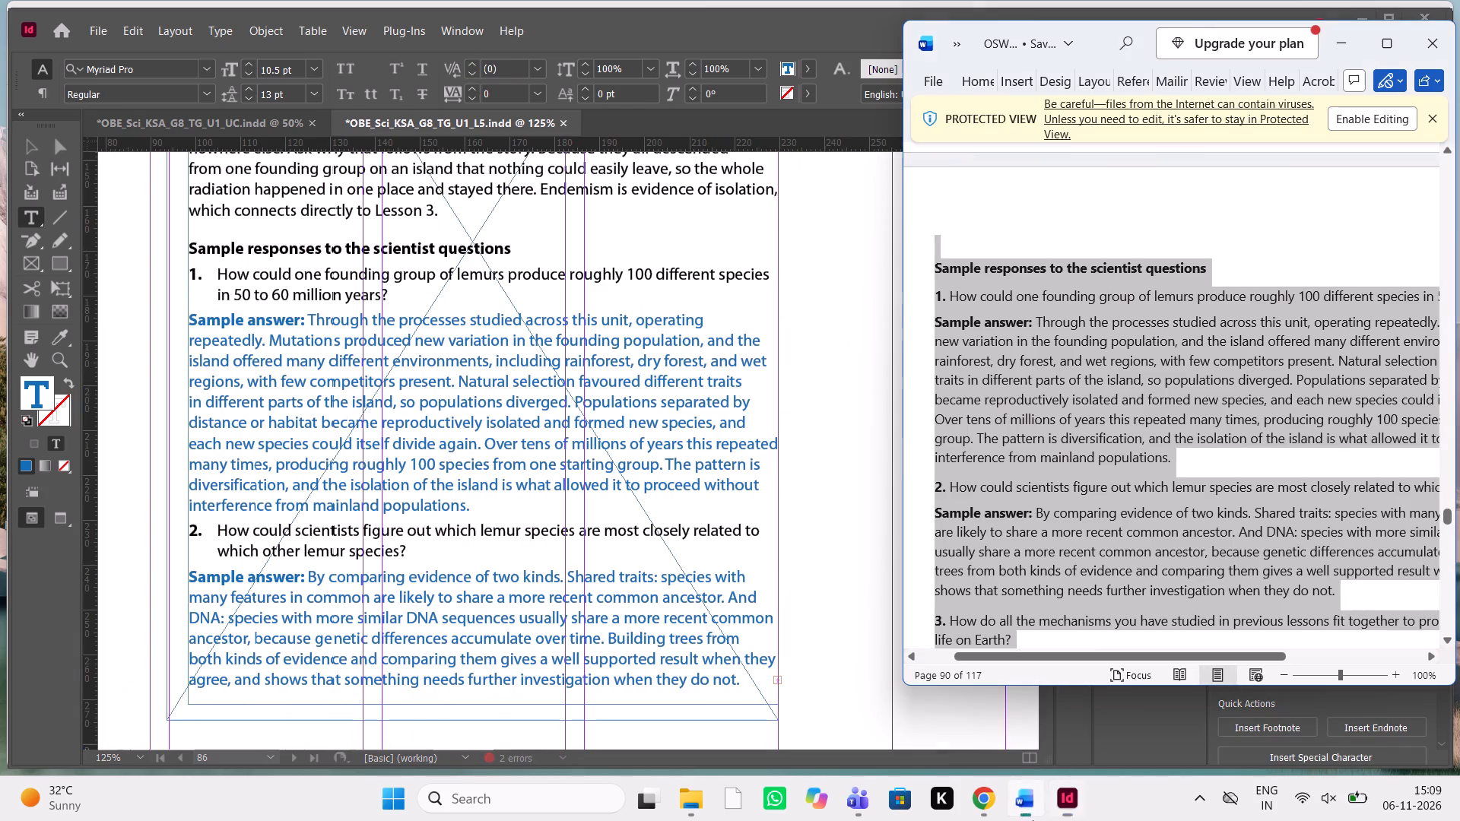
pyautogui.scroll(2, 1170, 515)
pyautogui.scroll(-2, 1170, 515)
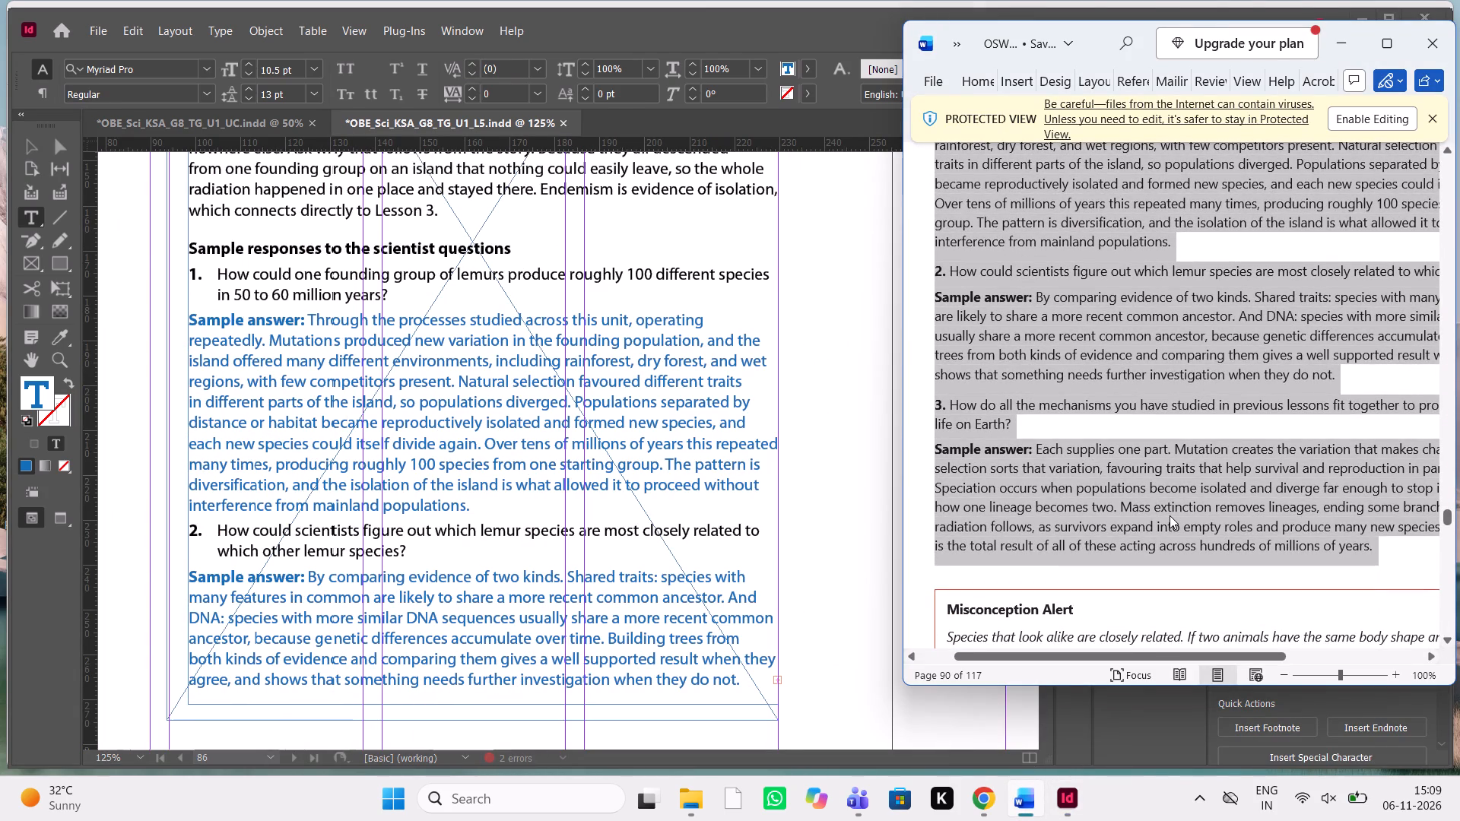
# Return to the InDesign layout and thread the overset text from the page 86 text frame into a new frame on page 87.
pyautogui.click(645, 539)
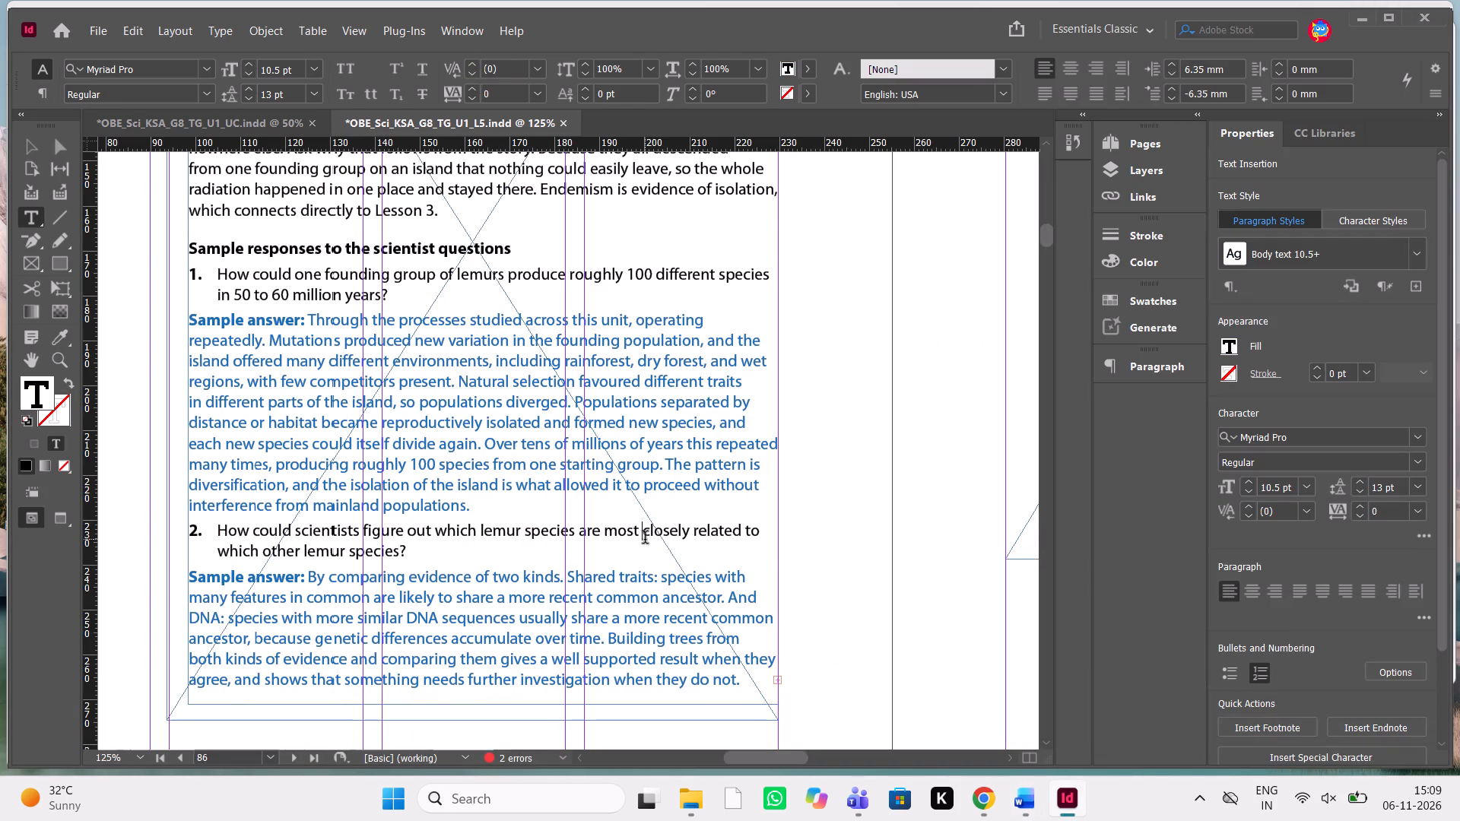
pyautogui.press('Escape')
pyautogui.click(681, 623)
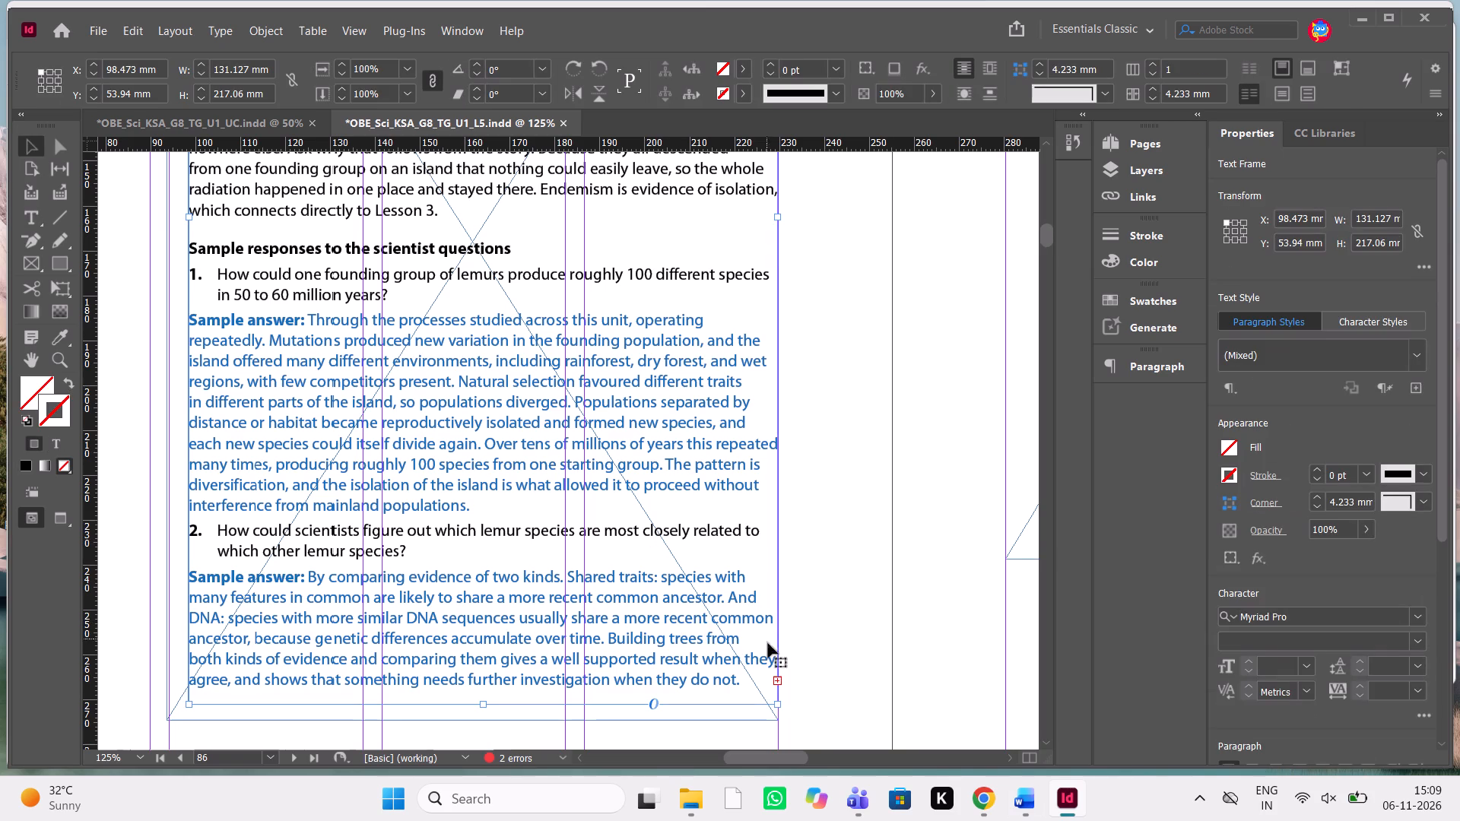
pyautogui.click(779, 680)
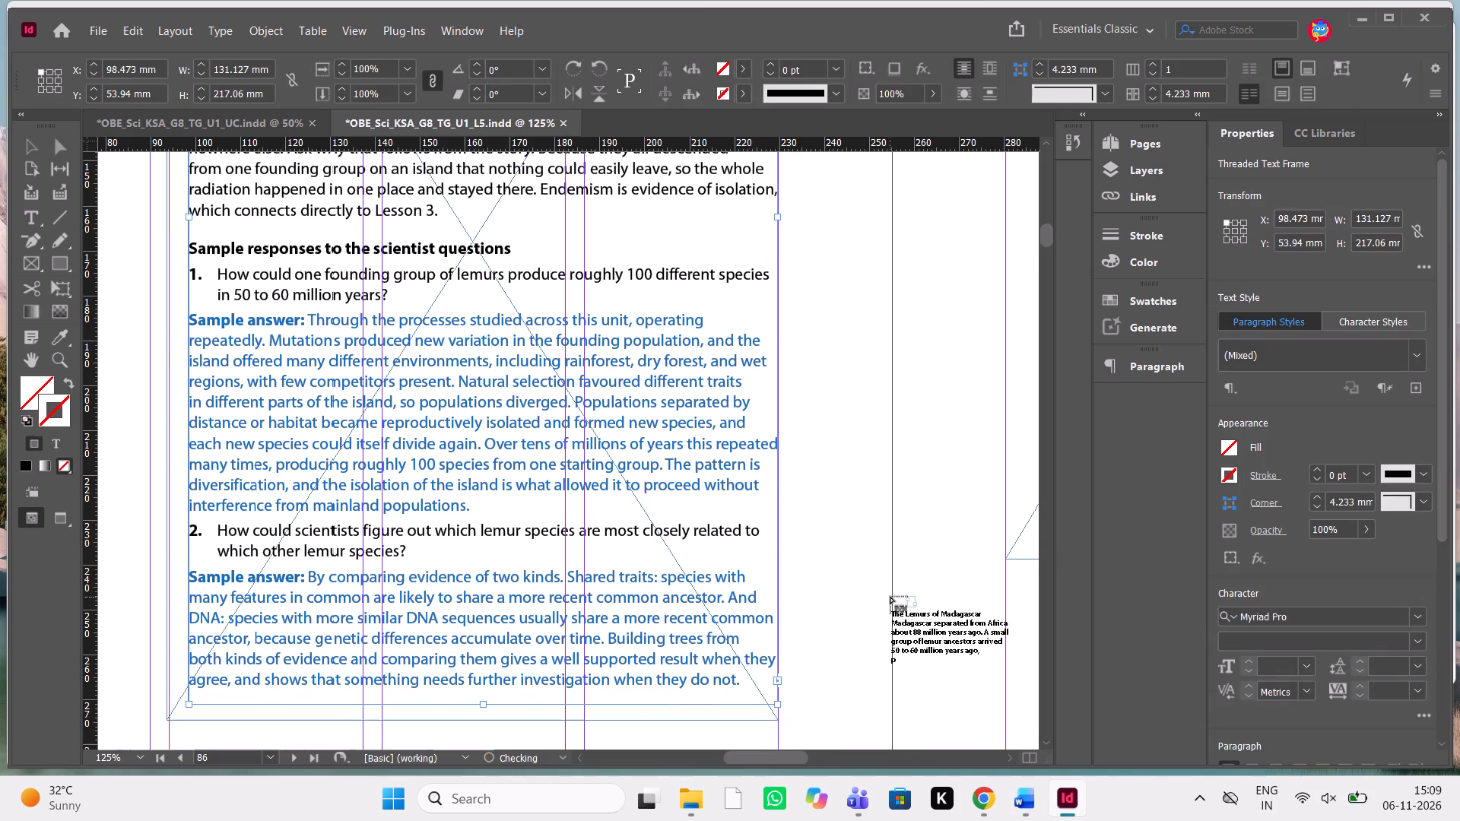
pyautogui.scroll(3, 890, 597)
pyautogui.scroll(-2, 890, 597)
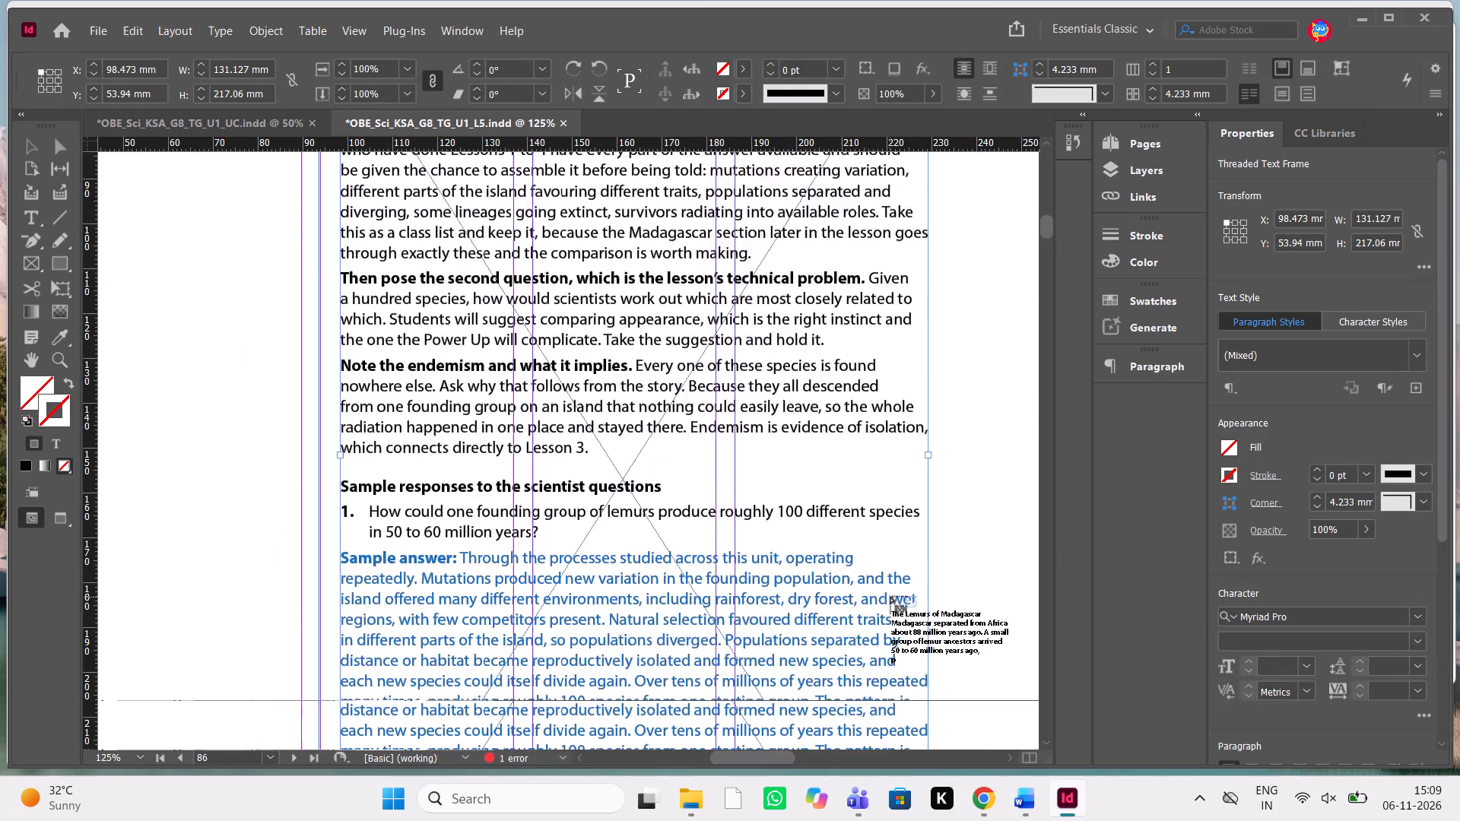
pyautogui.scroll(-6, 890, 597)
pyautogui.scroll(1, 890, 597)
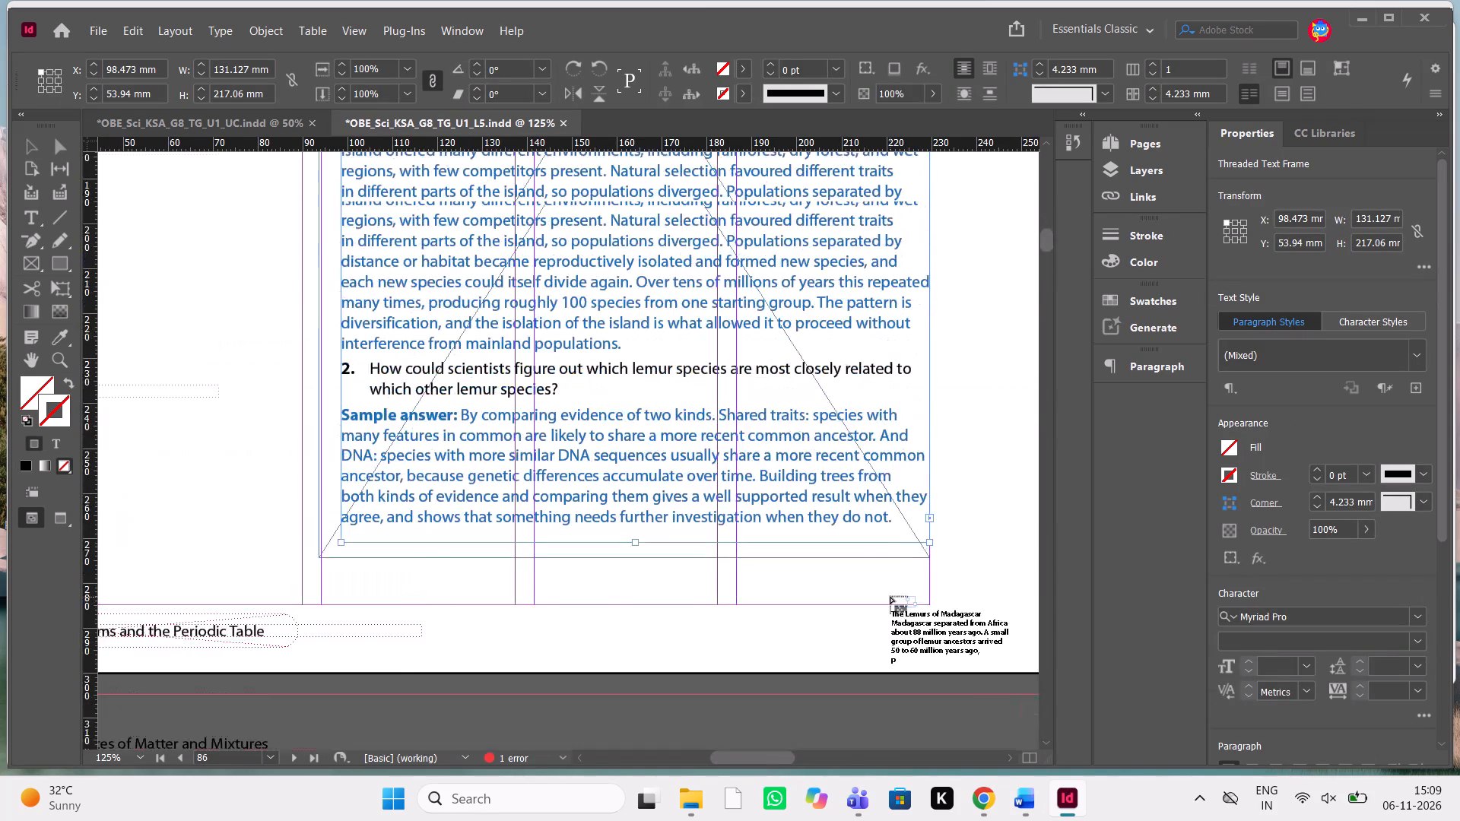
pyautogui.scroll(3, 890, 597)
pyautogui.scroll(-1, 361, 455)
pyautogui.scroll(1, 361, 455)
pyautogui.click(361, 455)
# Move the threaded frame near page 87's upper margin and widen it to about 132 mm.
pyautogui.scroll(1, 361, 455)
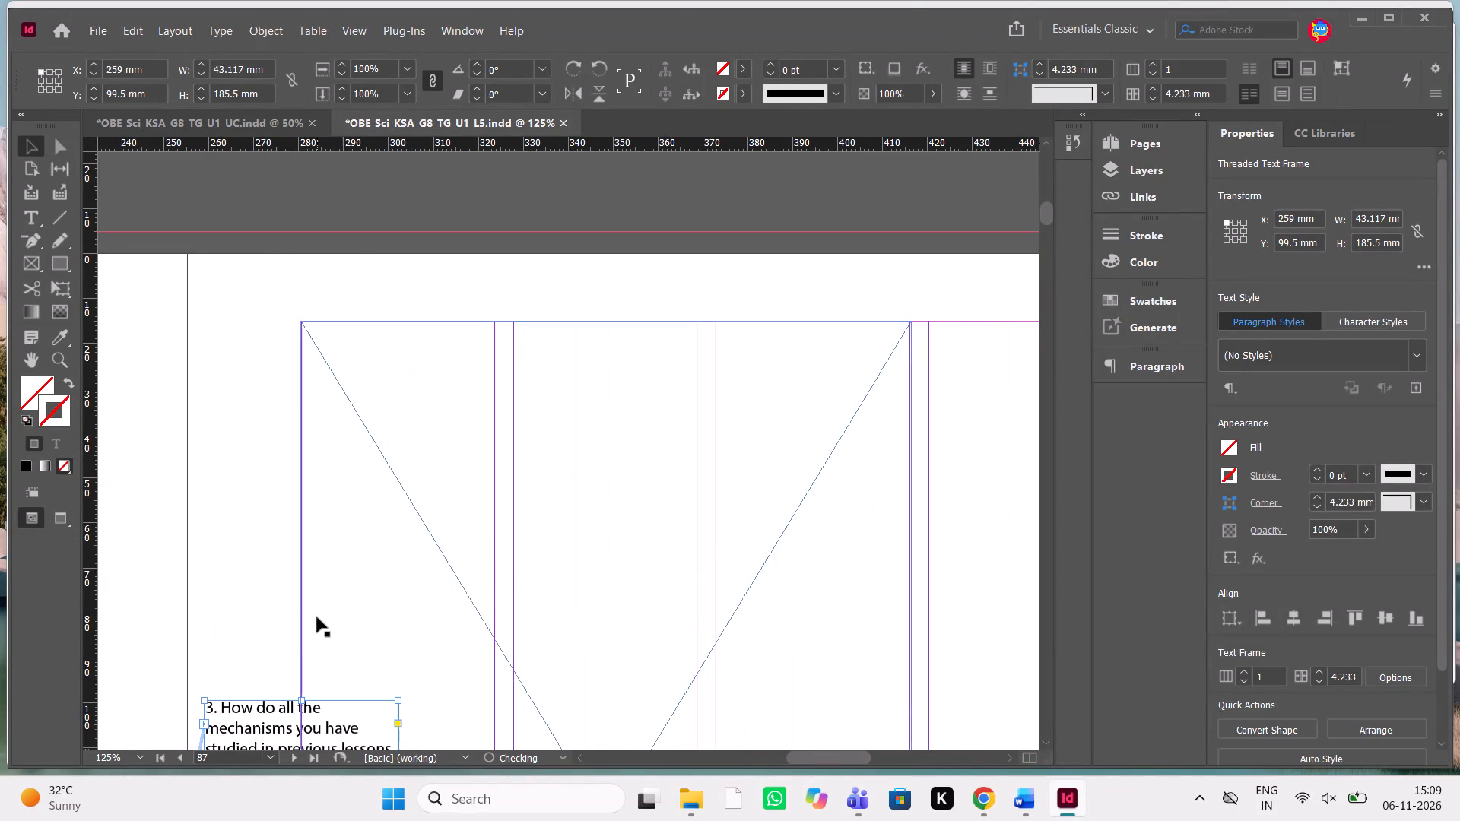
pyautogui.scroll(-1, 317, 617)
pyautogui.moveTo(283, 653); pyautogui.dragTo(382, 252)
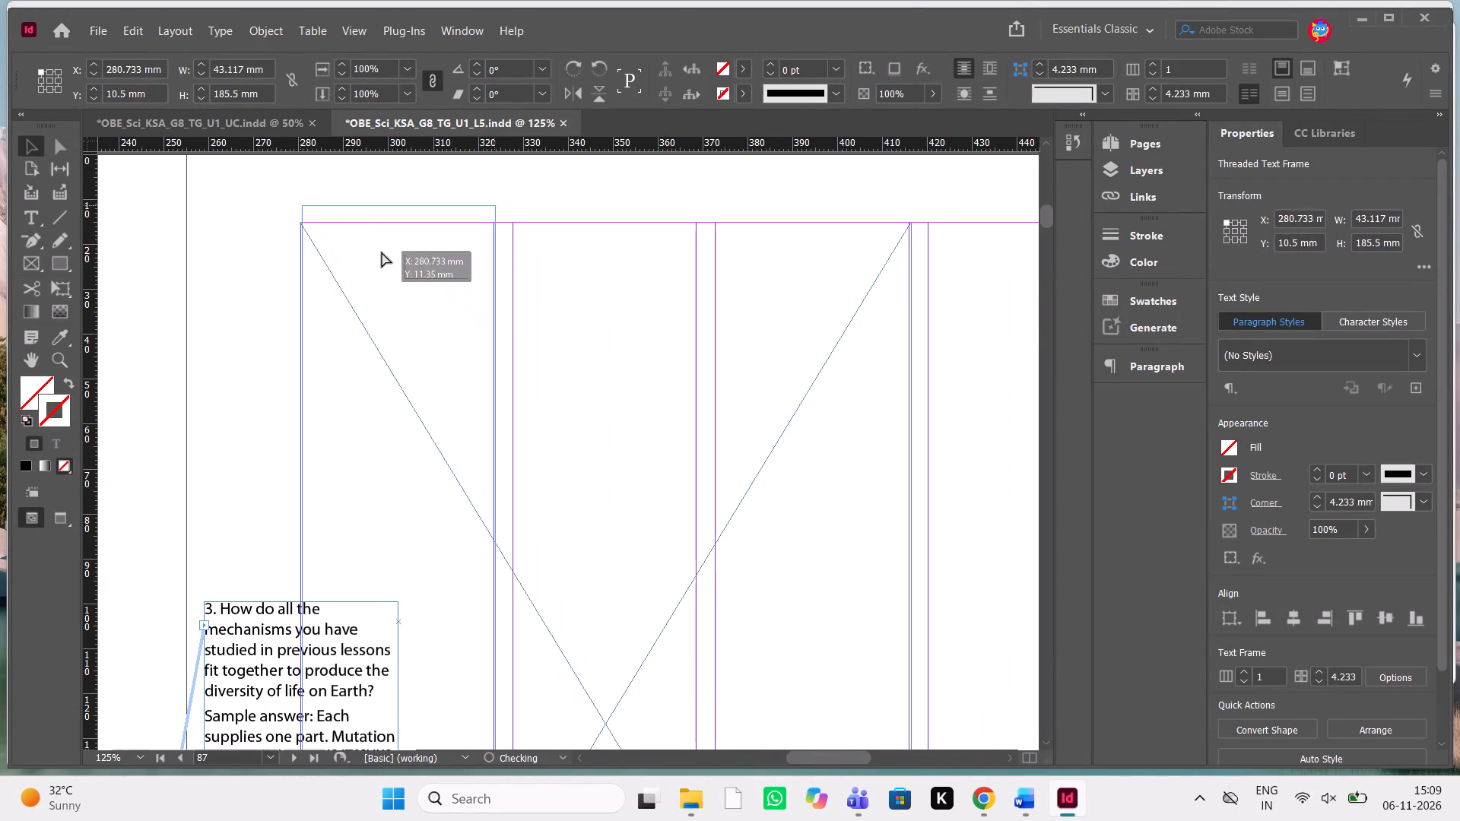
pyautogui.moveTo(382, 252); pyautogui.dragTo(389, 293)
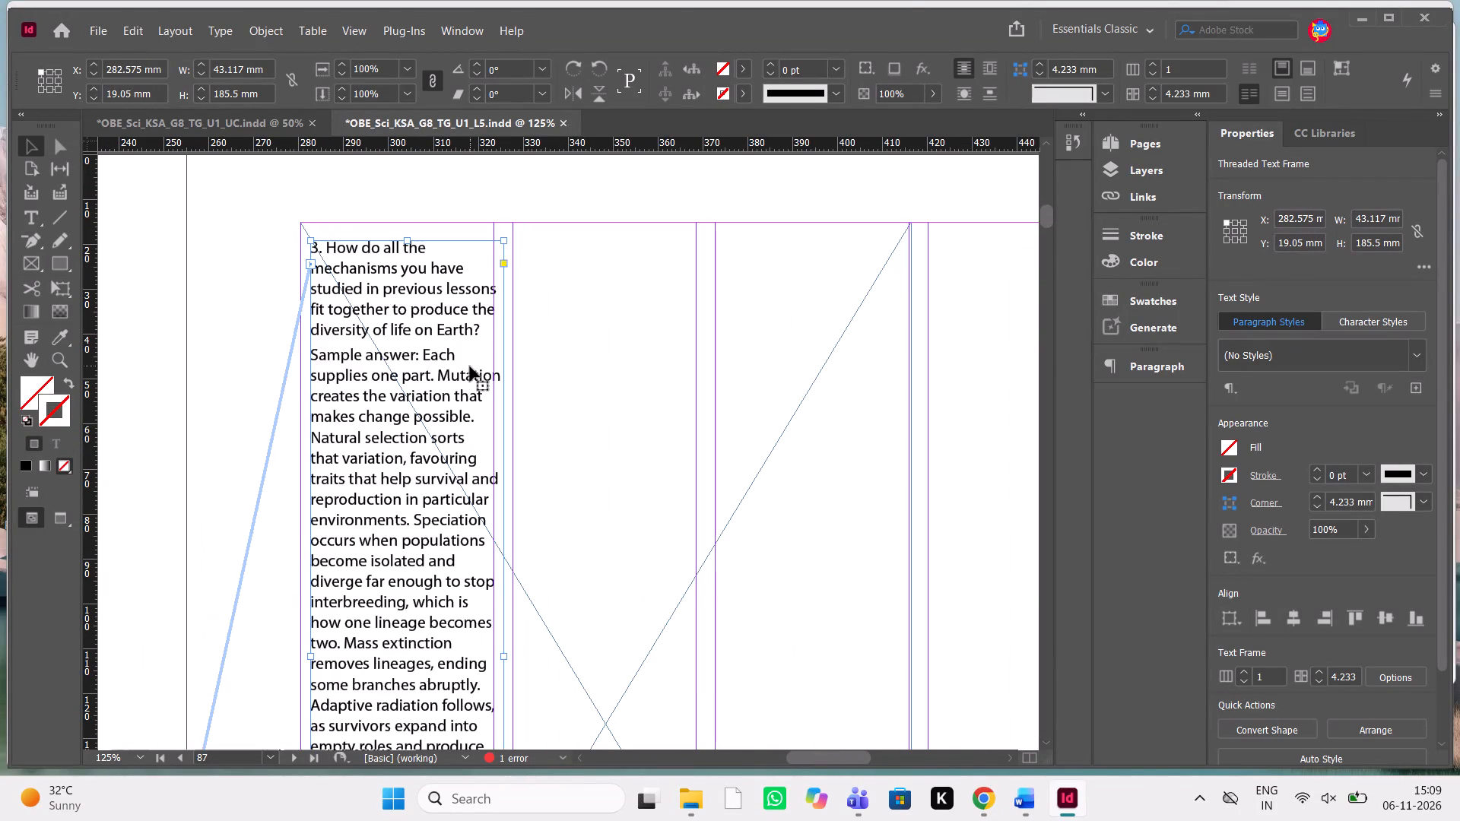
pyautogui.hscroll(-1, 470, 366)
pyautogui.moveTo(272, 656); pyautogui.dragTo(670, 603)
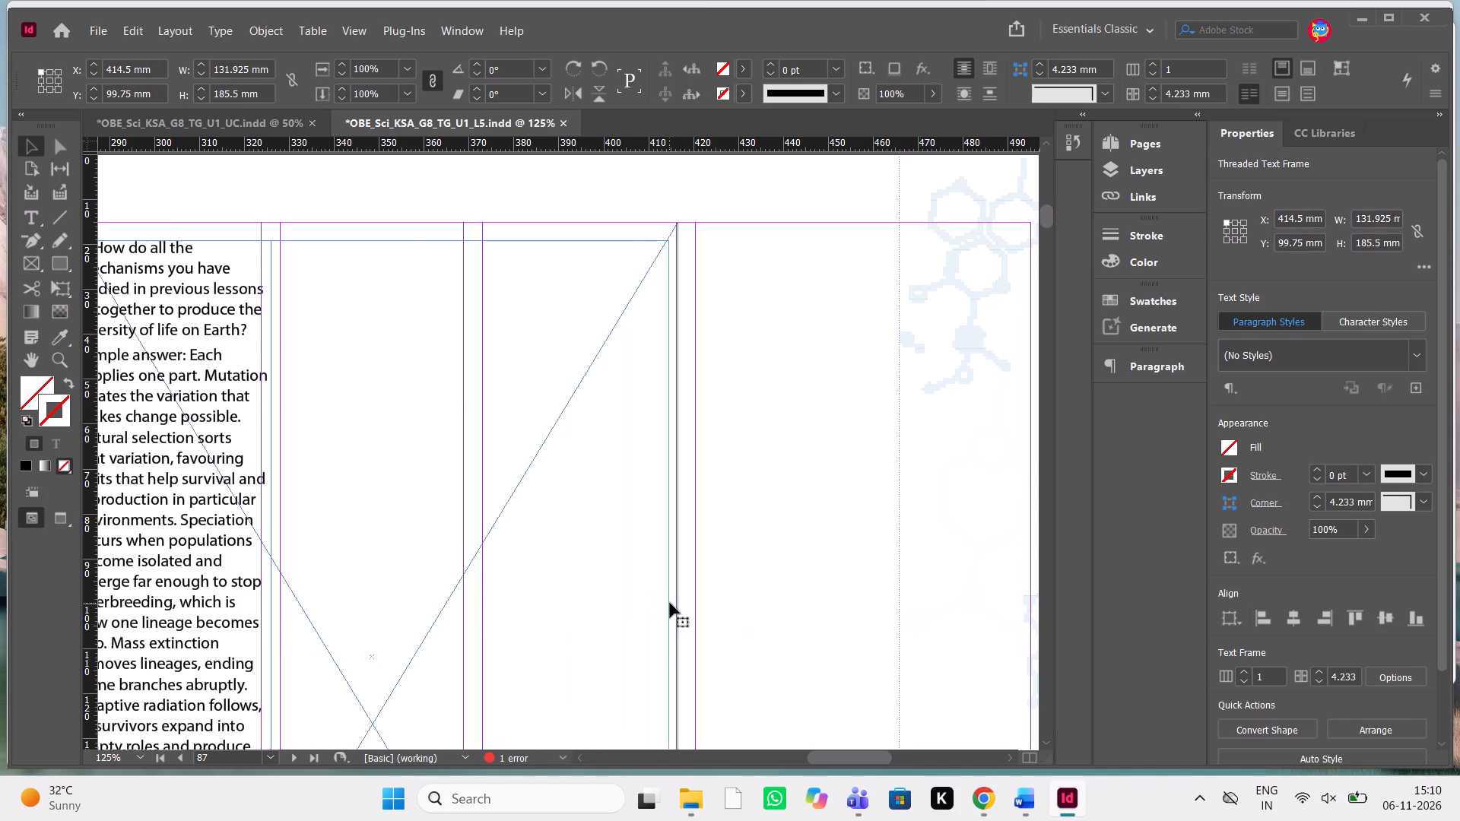
pyautogui.scroll(1, 500, 508)
pyautogui.hscroll(1, 500, 508)
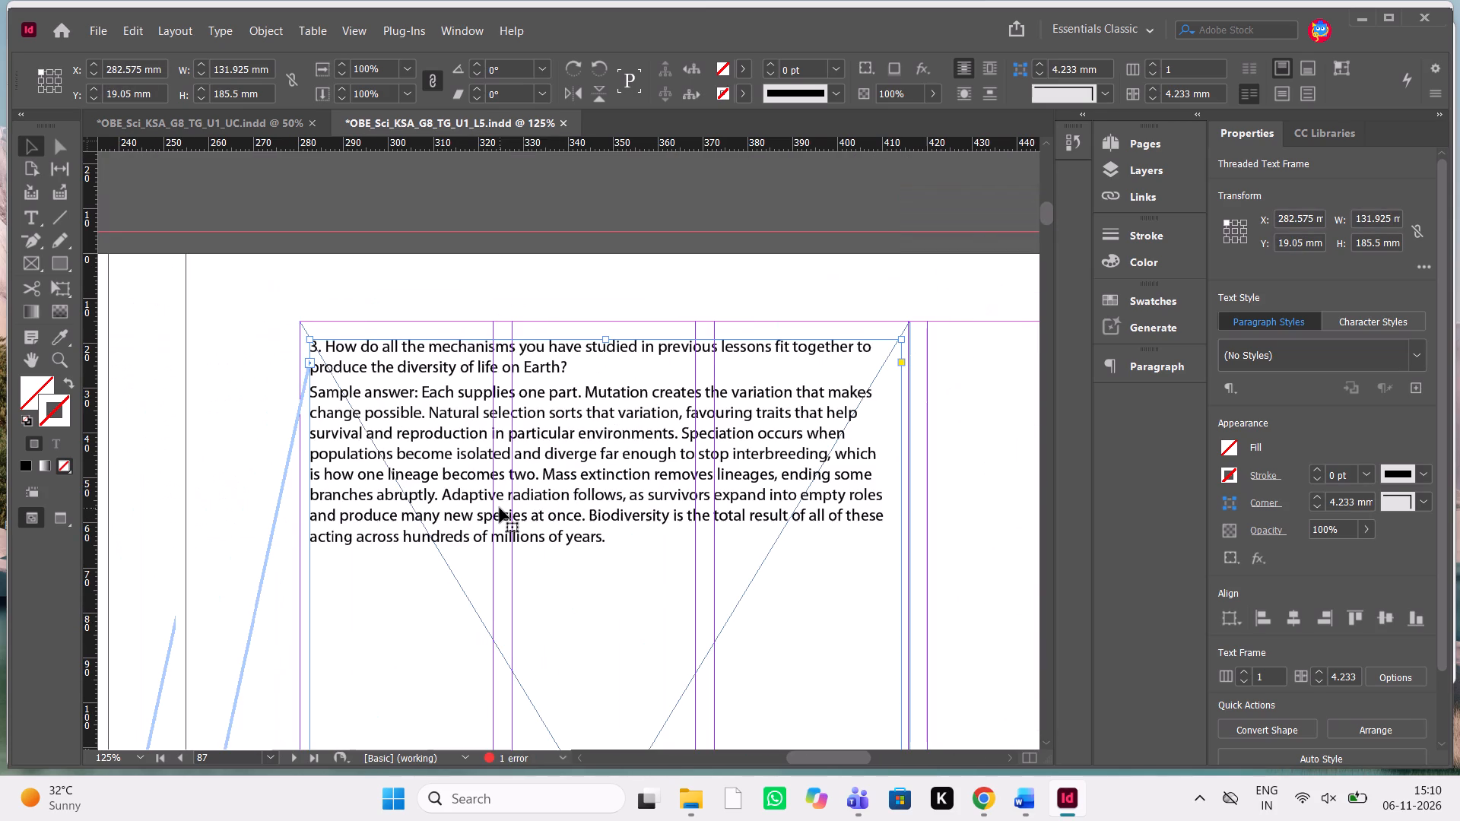
# Nudge the page 87 text frame up to just inside the top margin, at about Y 16.3 mm.
pyautogui.hotkey('shift', 'Up')
pyautogui.hotkey('shift', 'Up')
pyautogui.press('Down')
pyautogui.press('Down')
pyautogui.press('Down')
pyautogui.press('Down')
pyautogui.press('Down')
pyautogui.press('Down')
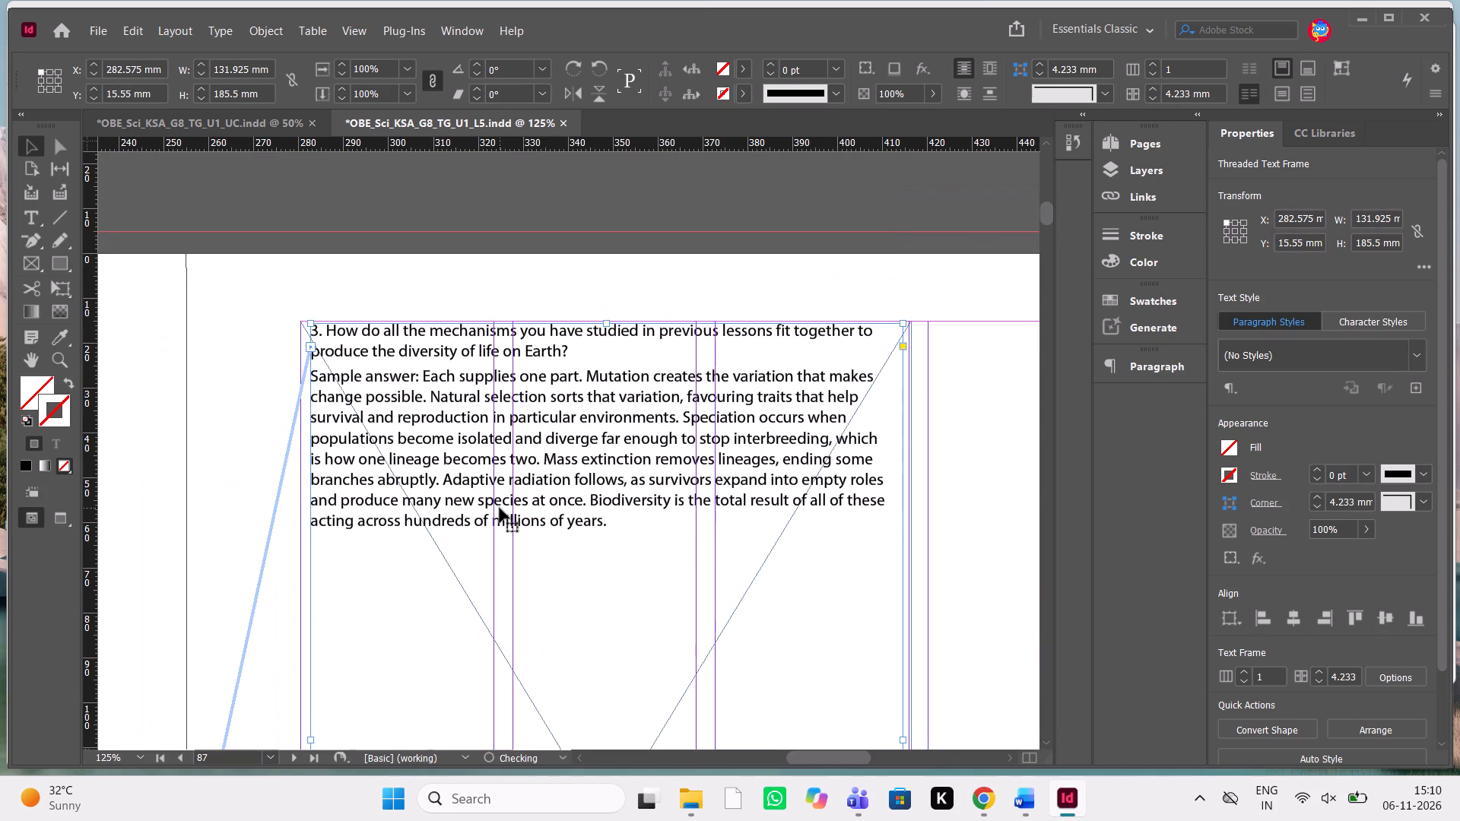
pyautogui.press('Down')
pyautogui.press('Down')
pyautogui.press('Down')
pyautogui.press('Down')
pyautogui.press('Down')
pyautogui.press('Up')
pyautogui.press('Up')
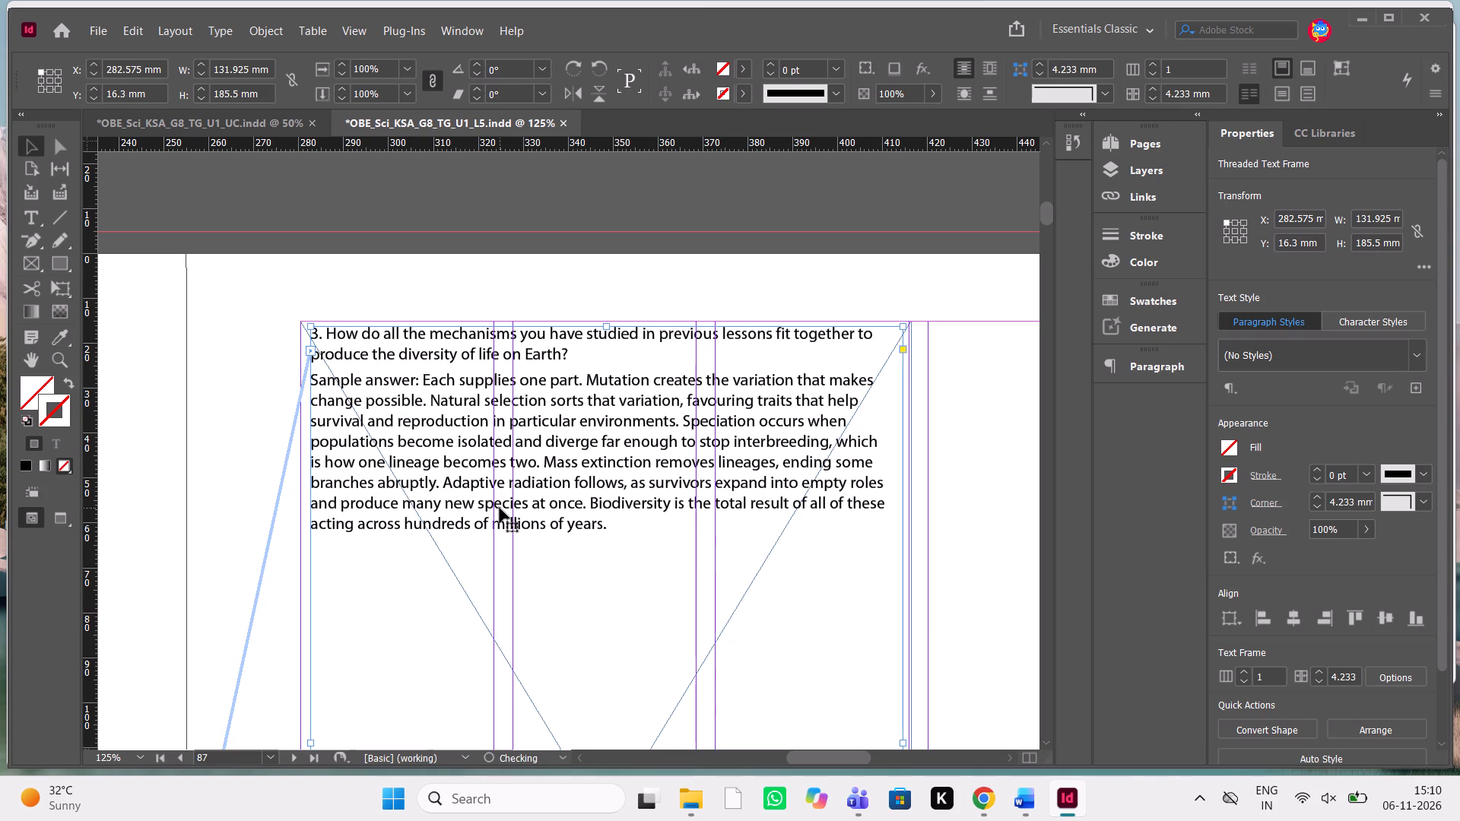
# Apply automatic numbering to the third question, continuing from the previous number, with the Bold character style on its number.
pyautogui.scroll(-1, 500, 508)
pyautogui.scroll(1, 500, 508)
pyautogui.scroll(-1, 500, 508)
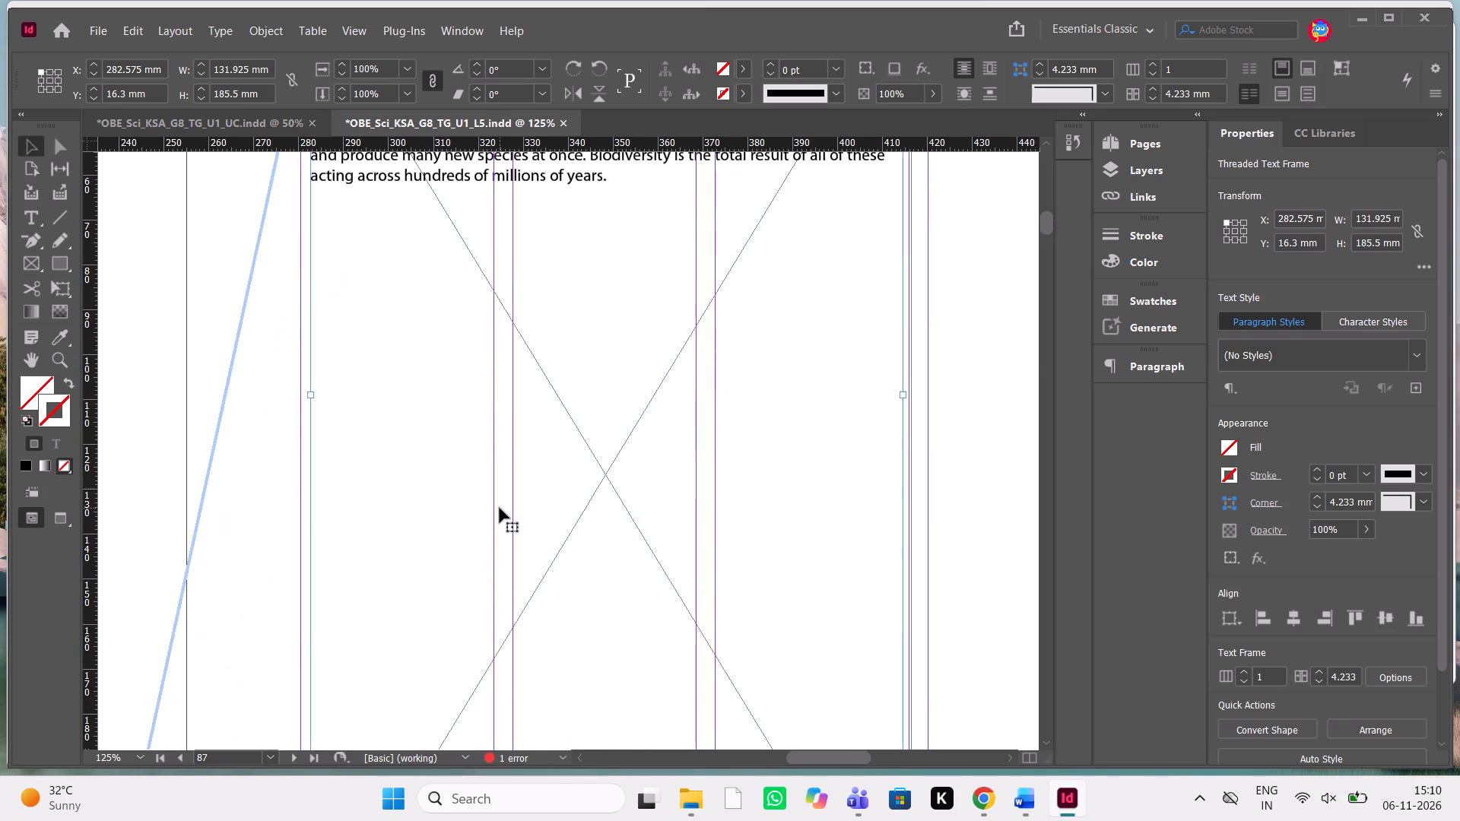
pyautogui.scroll(1, 500, 508)
pyautogui.doubleClick(555, 454)
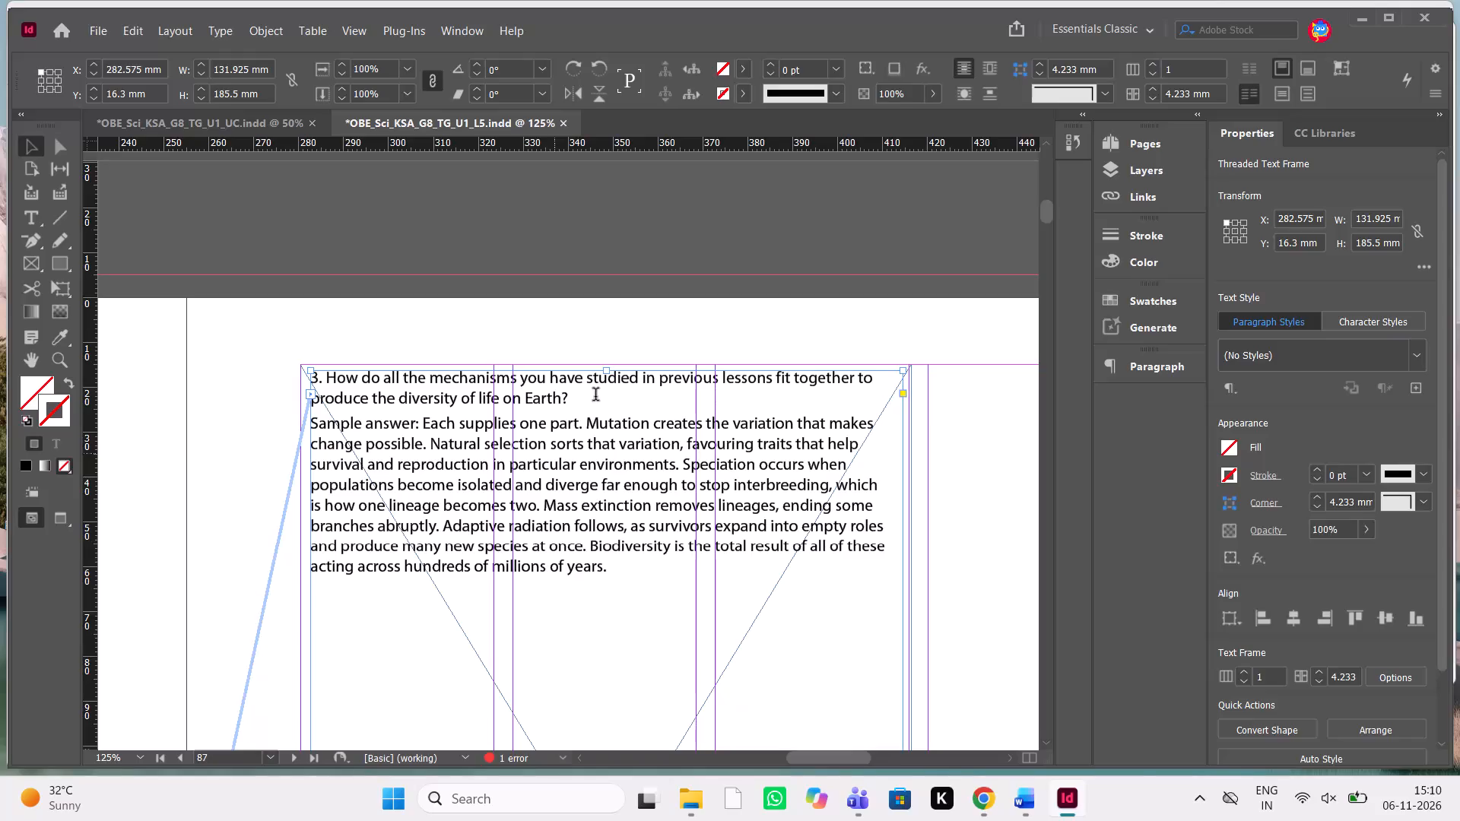
pyautogui.moveTo(595, 396); pyautogui.dragTo(341, 395)
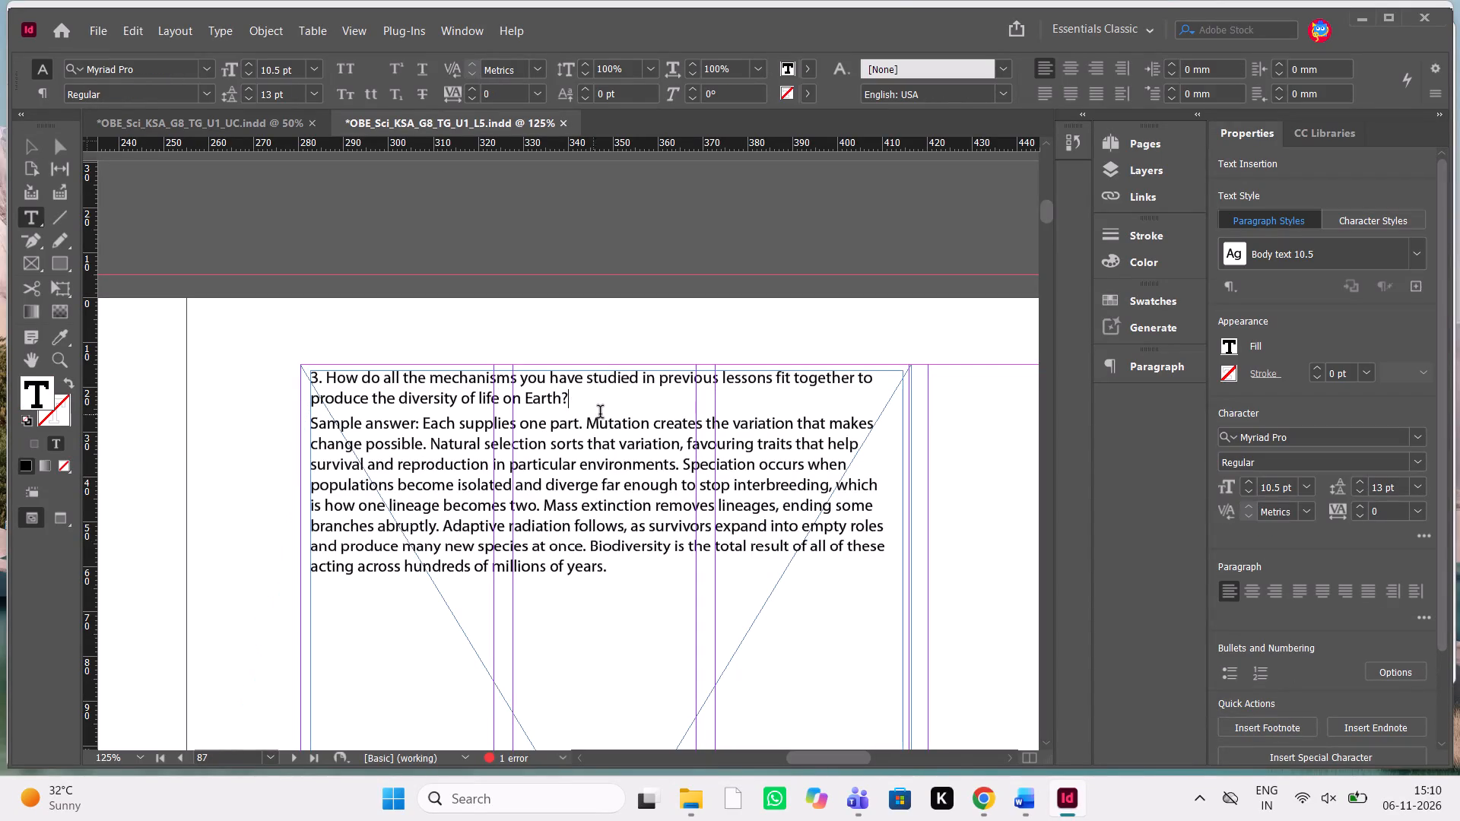
pyautogui.click(600, 414)
pyautogui.moveTo(575, 396); pyautogui.dragTo(295, 366)
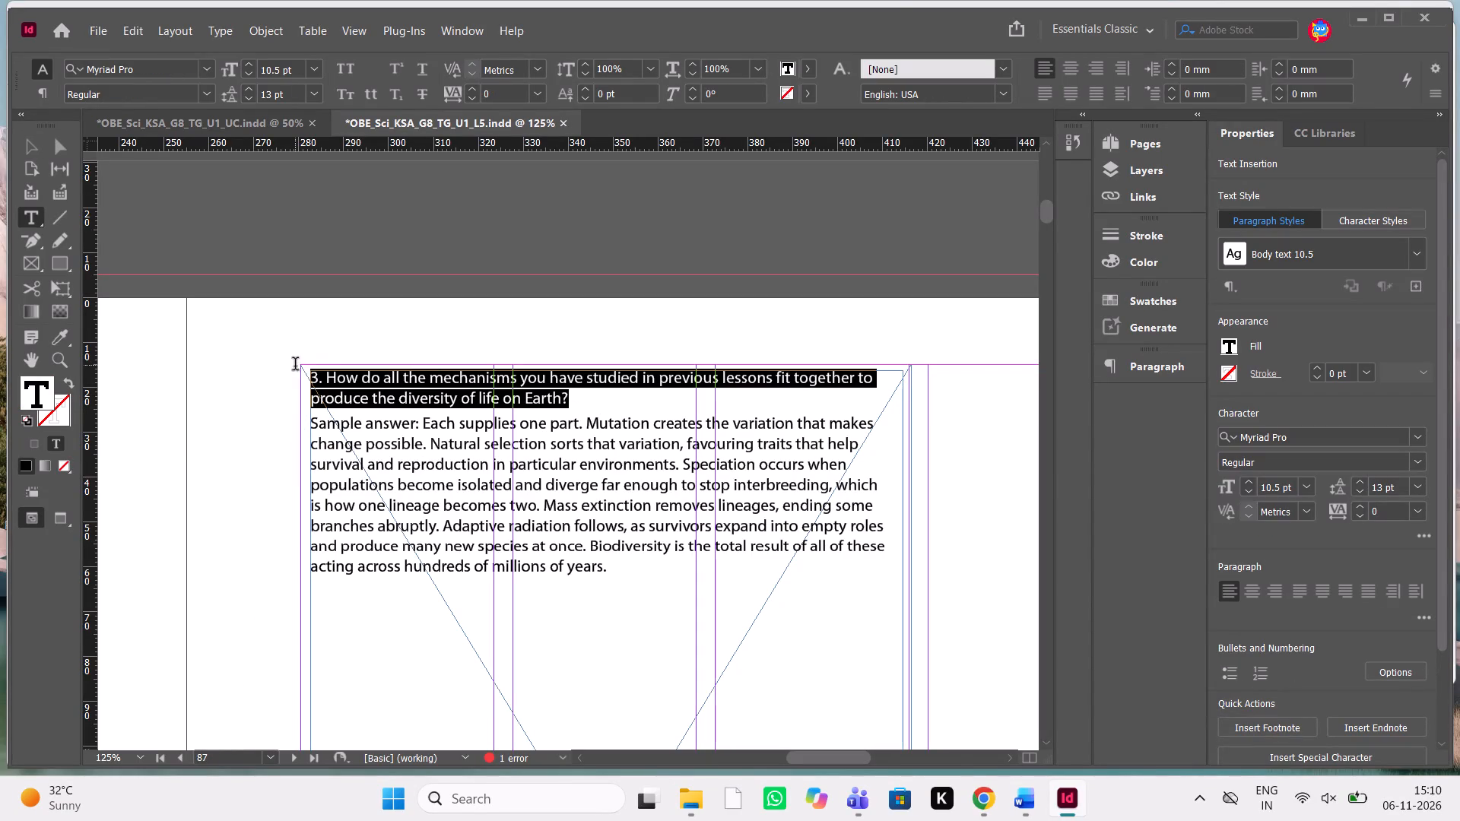
pyautogui.moveTo(295, 366); pyautogui.dragTo(293, 366)
pyautogui.click(1262, 670)
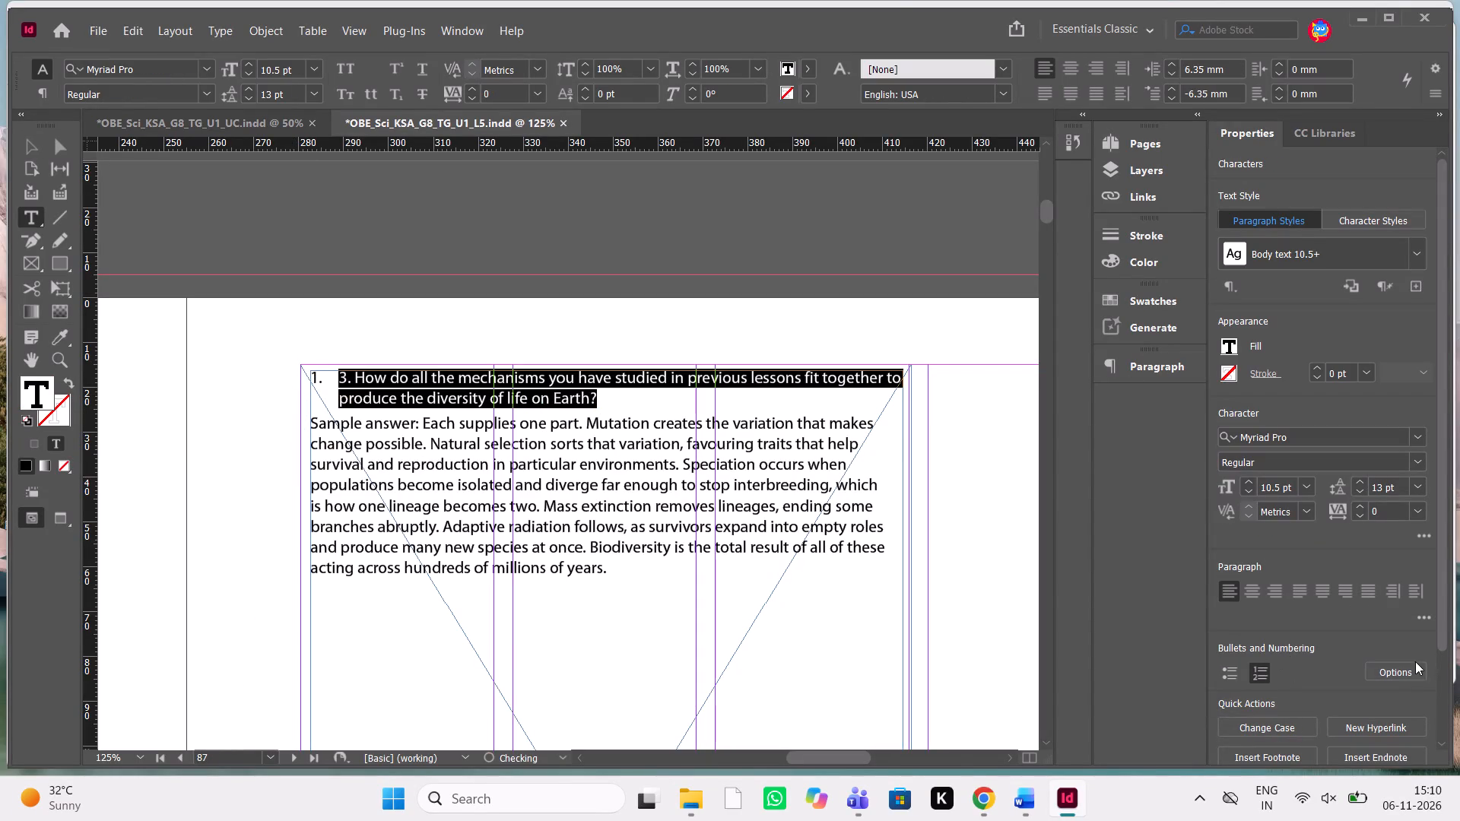
pyautogui.click(1411, 675)
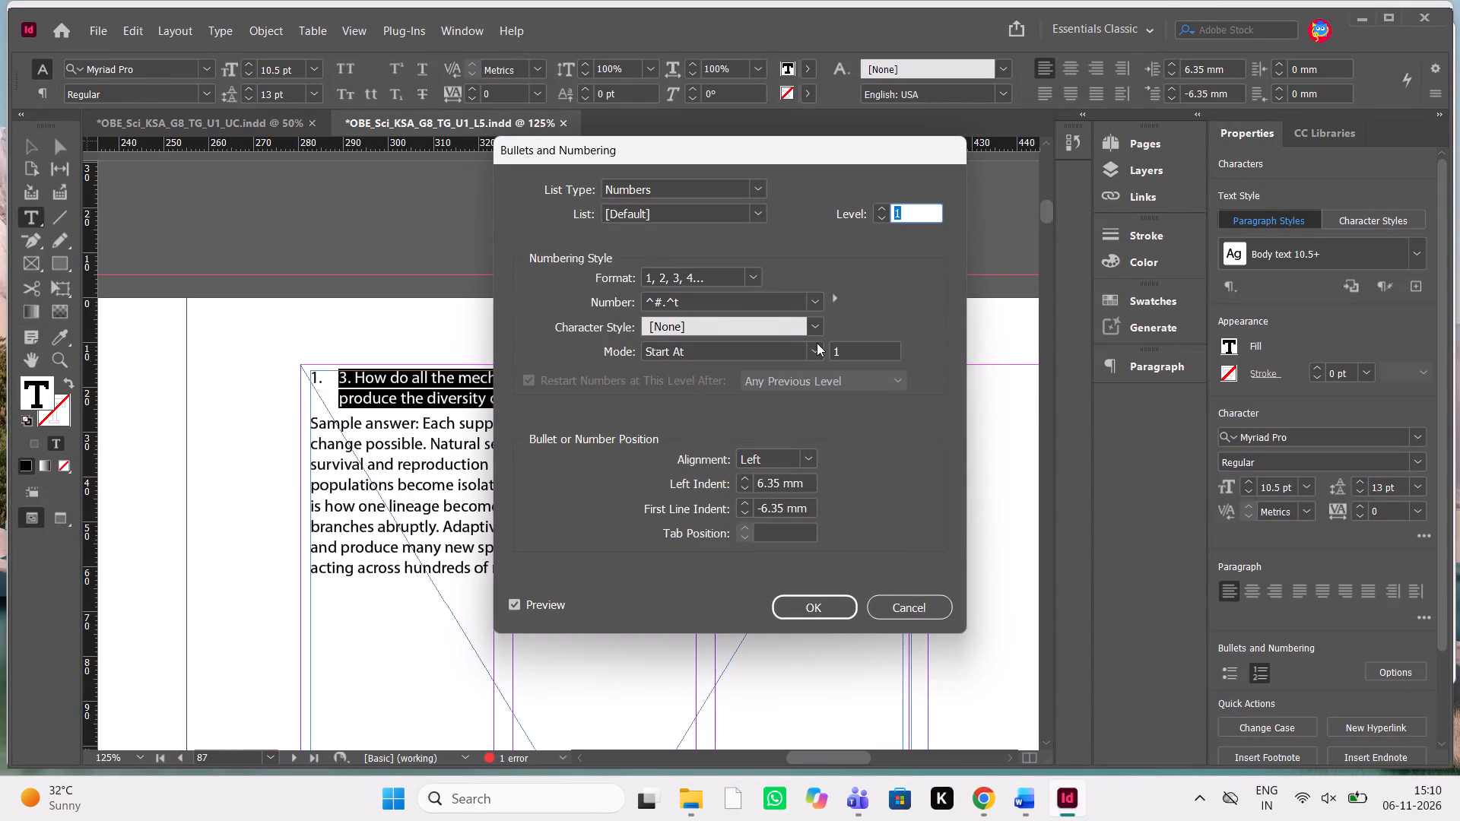
pyautogui.moveTo(816, 343); pyautogui.dragTo(795, 364)
pyautogui.click(795, 364)
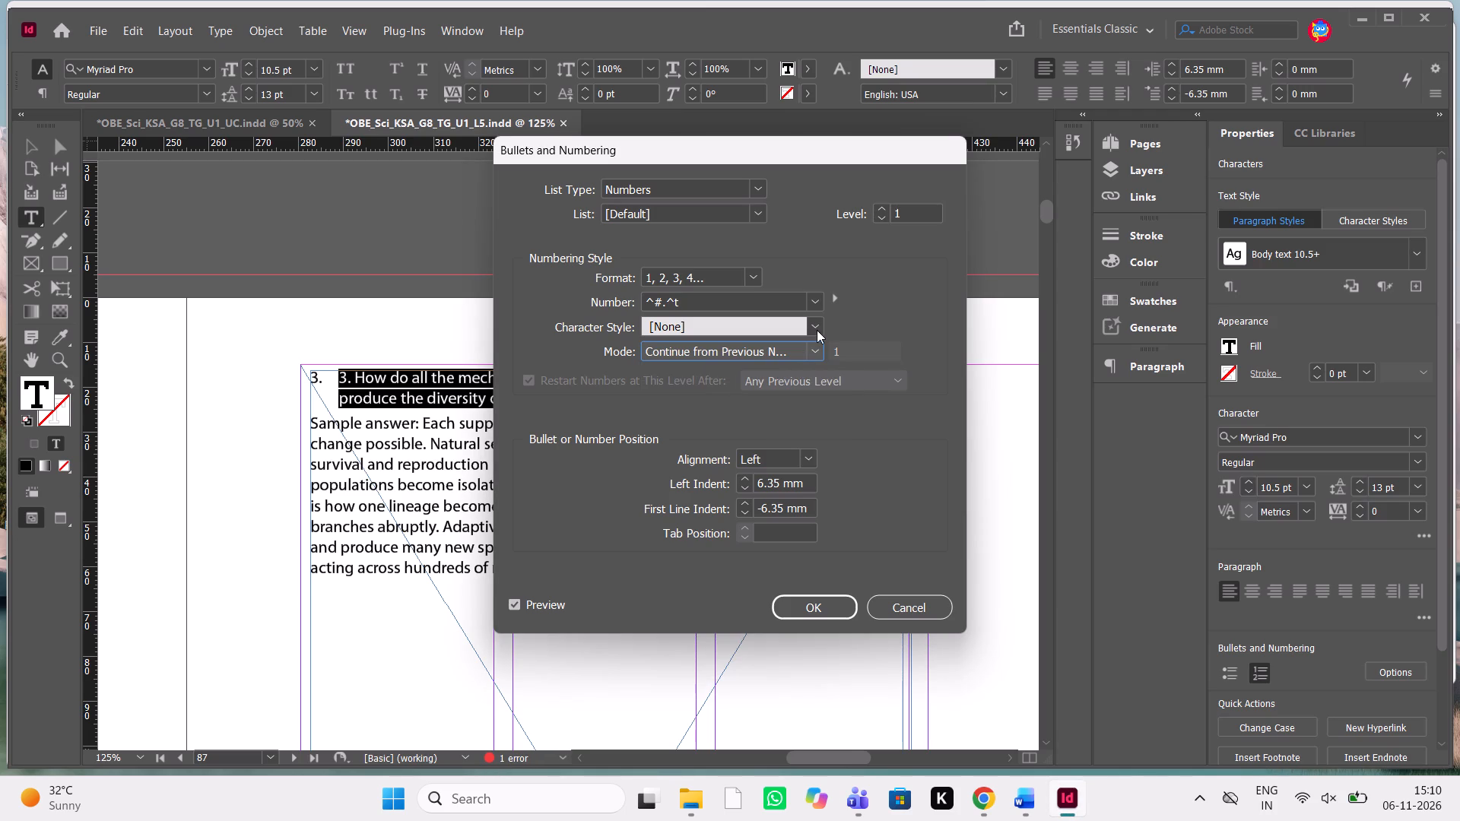
pyautogui.click(817, 330)
pyautogui.click(727, 632)
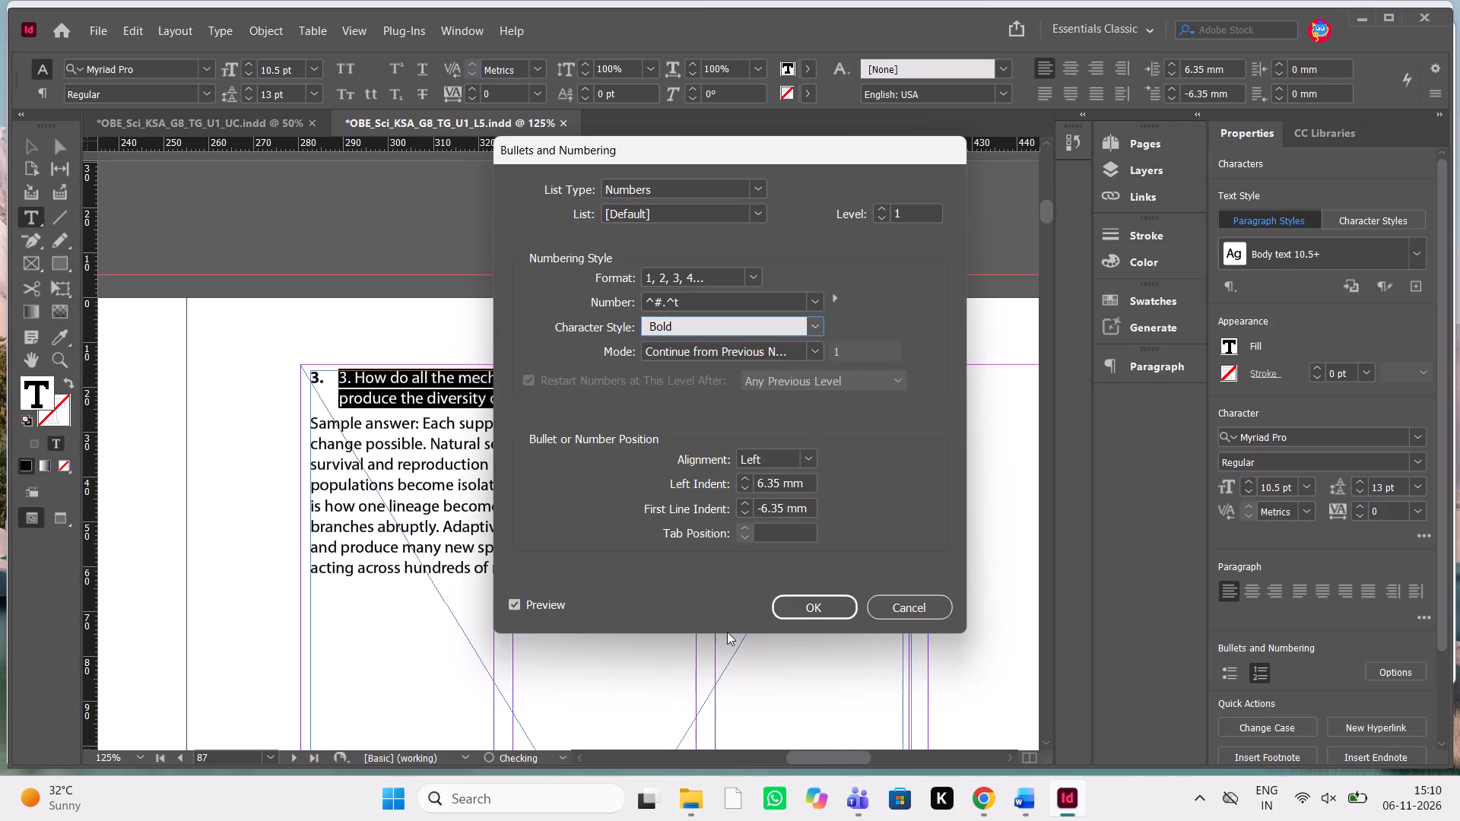
pyautogui.click(815, 617)
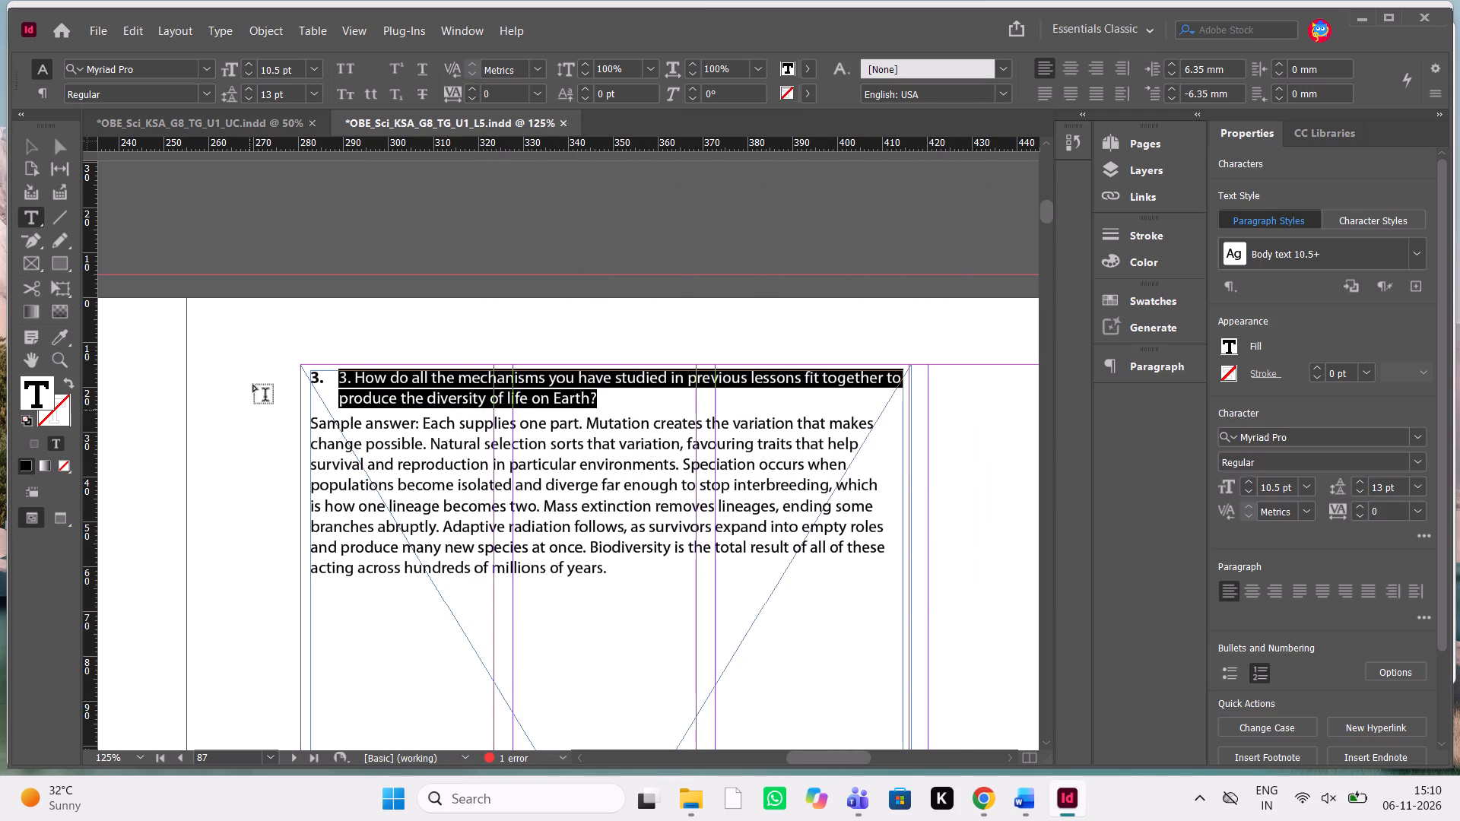
# Delete the manually typed "3." and its space before "How do all the mechanisms…".
pyautogui.click(338, 379)
pyautogui.press('Delete')
pyautogui.press('Delete')
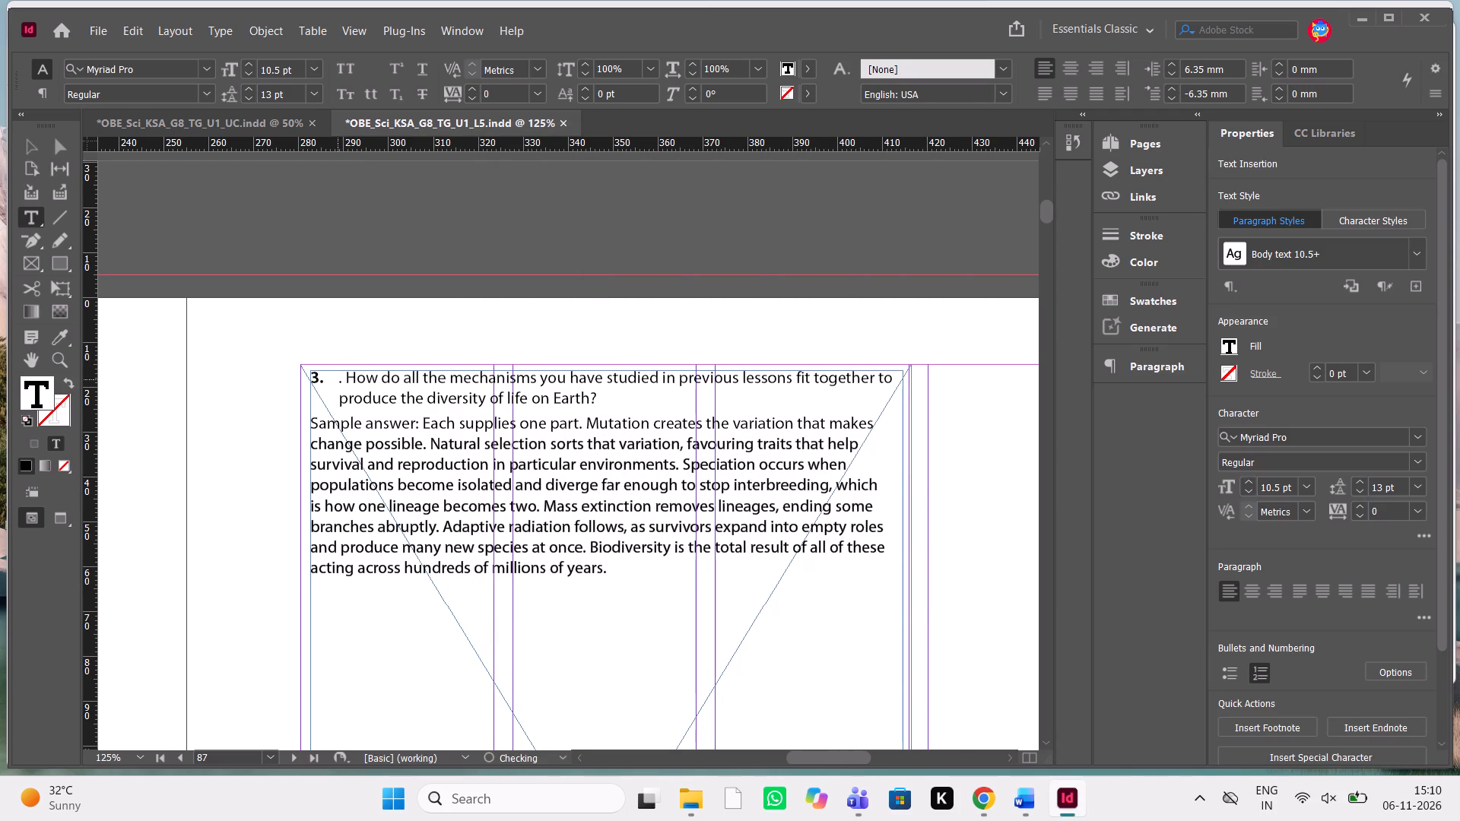
pyautogui.press('Delete')
# Apply the Body text 10.5_blue paragraph style to the third question's sample answer.
pyautogui.moveTo(627, 573); pyautogui.dragTo(608, 571)
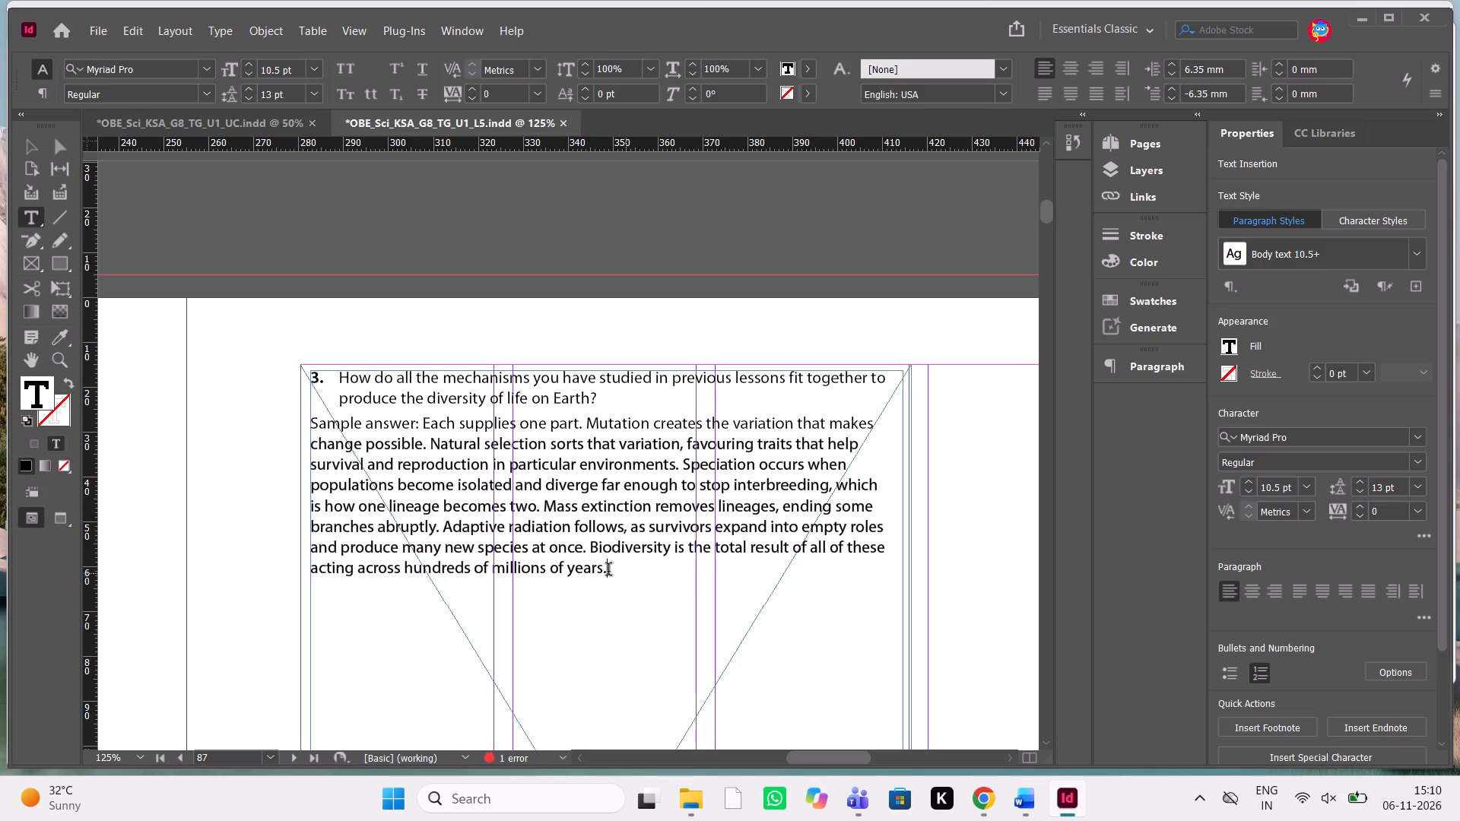
pyautogui.moveTo(608, 571); pyautogui.dragTo(287, 420)
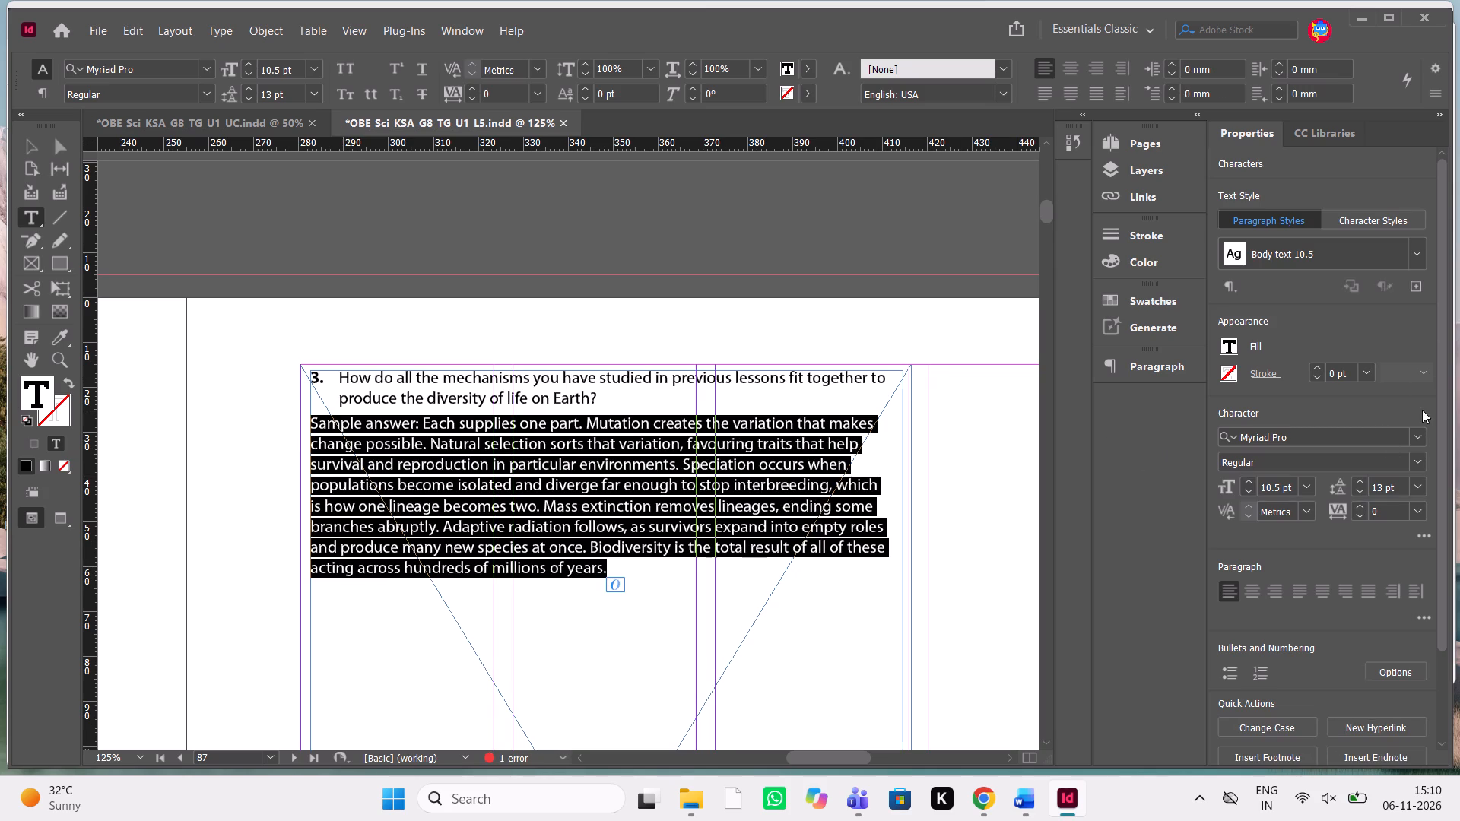
pyautogui.click(1420, 266)
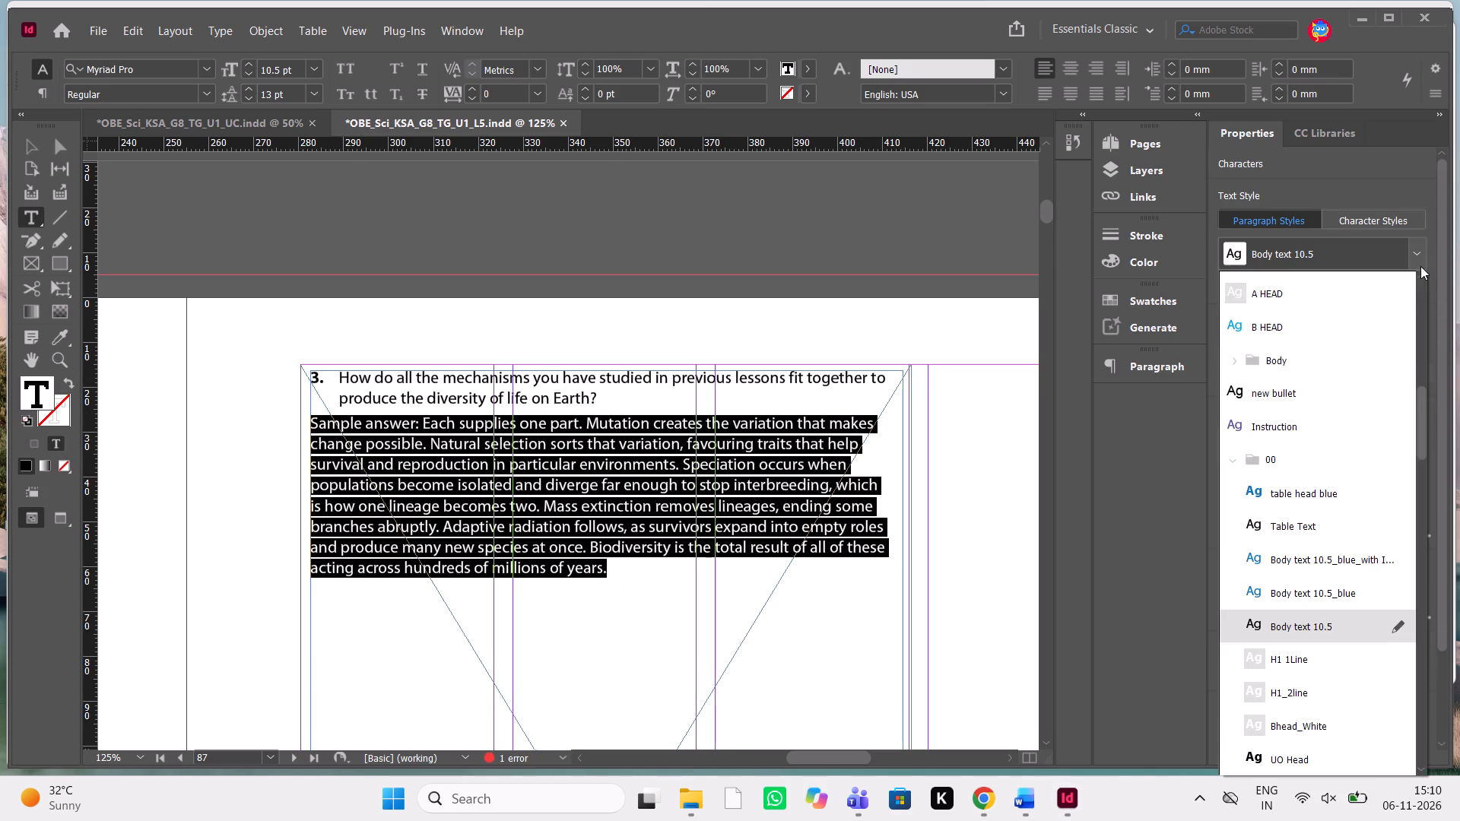
pyautogui.click(1310, 600)
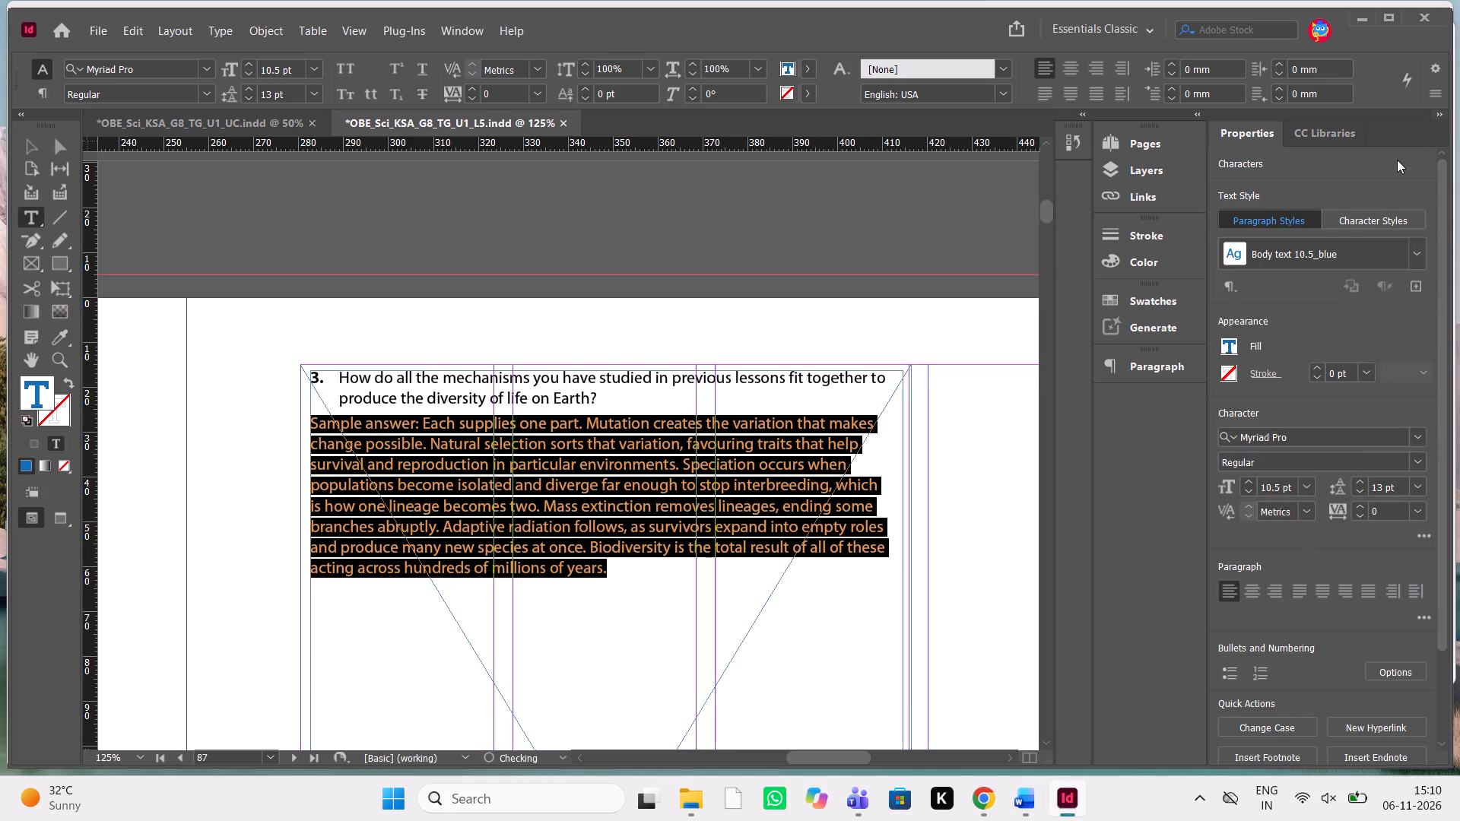
pyautogui.click(711, 399)
# Shorten the page 87 text frame to about 46 mm high, ending just below the sample answer.
pyautogui.scroll(-3, 711, 399)
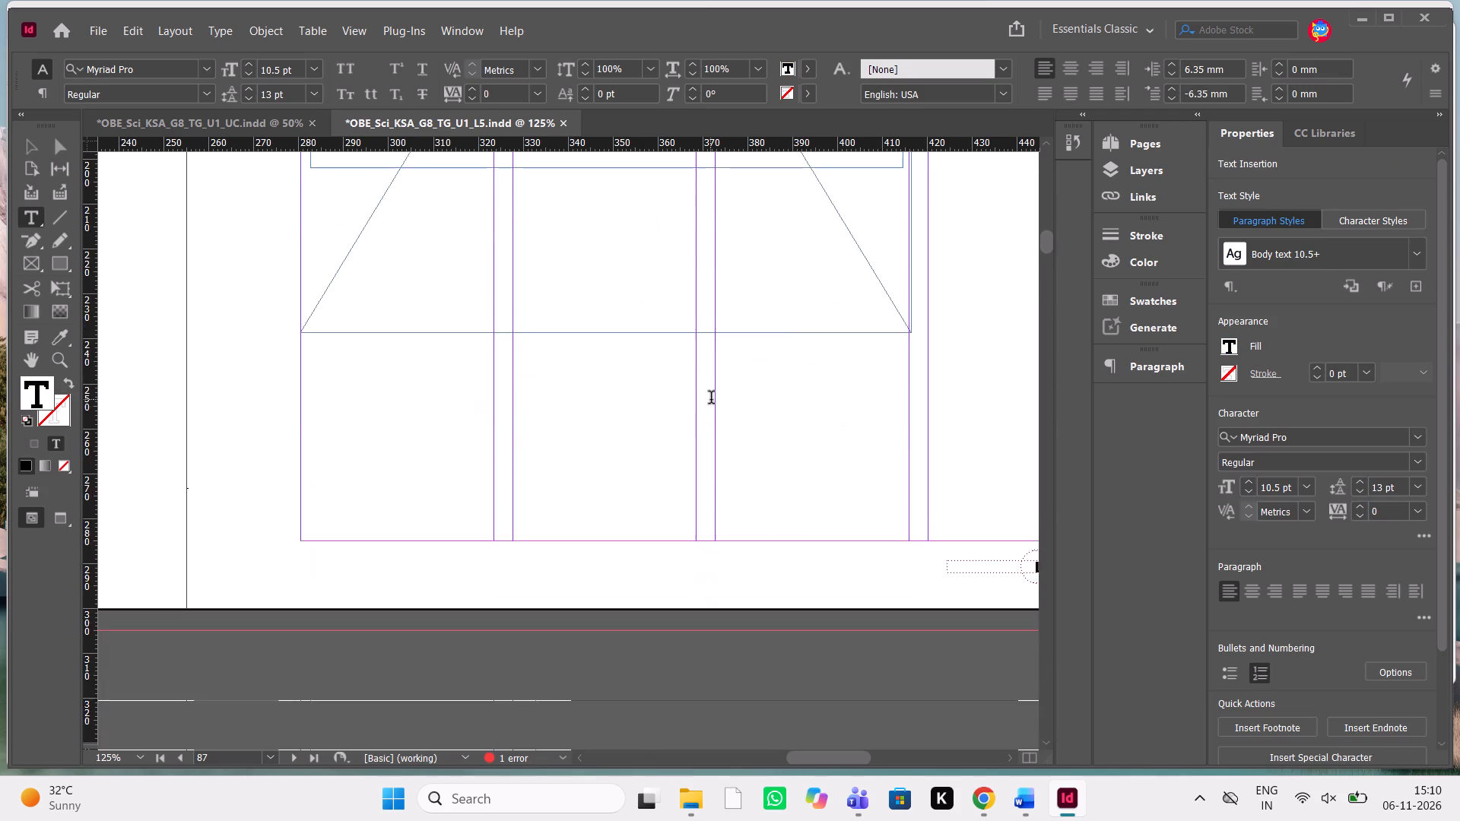
pyautogui.scroll(3, 711, 399)
pyautogui.scroll(-1, 711, 399)
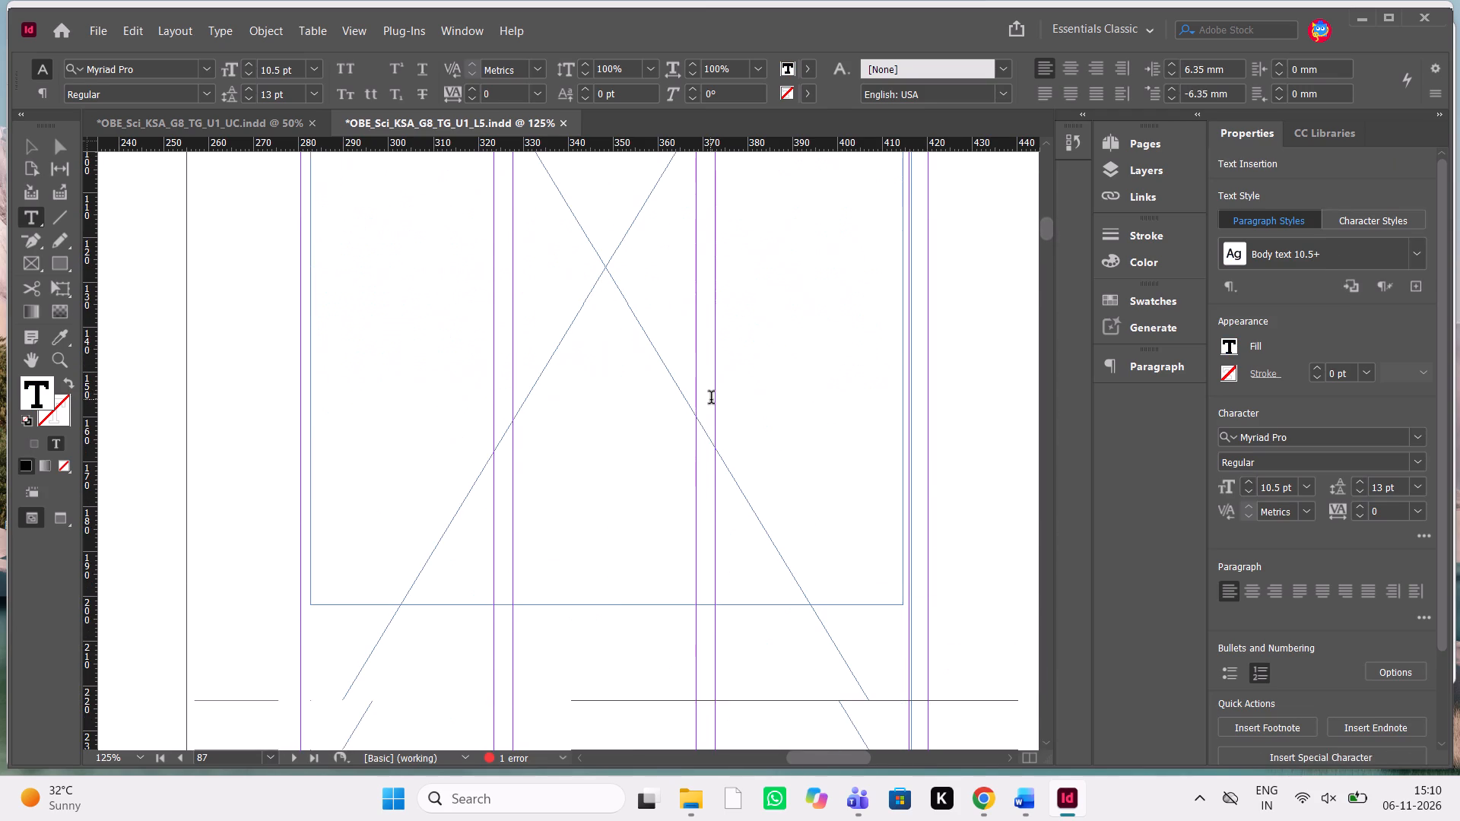
pyautogui.press('Escape')
pyautogui.moveTo(604, 606); pyautogui.dragTo(562, 167)
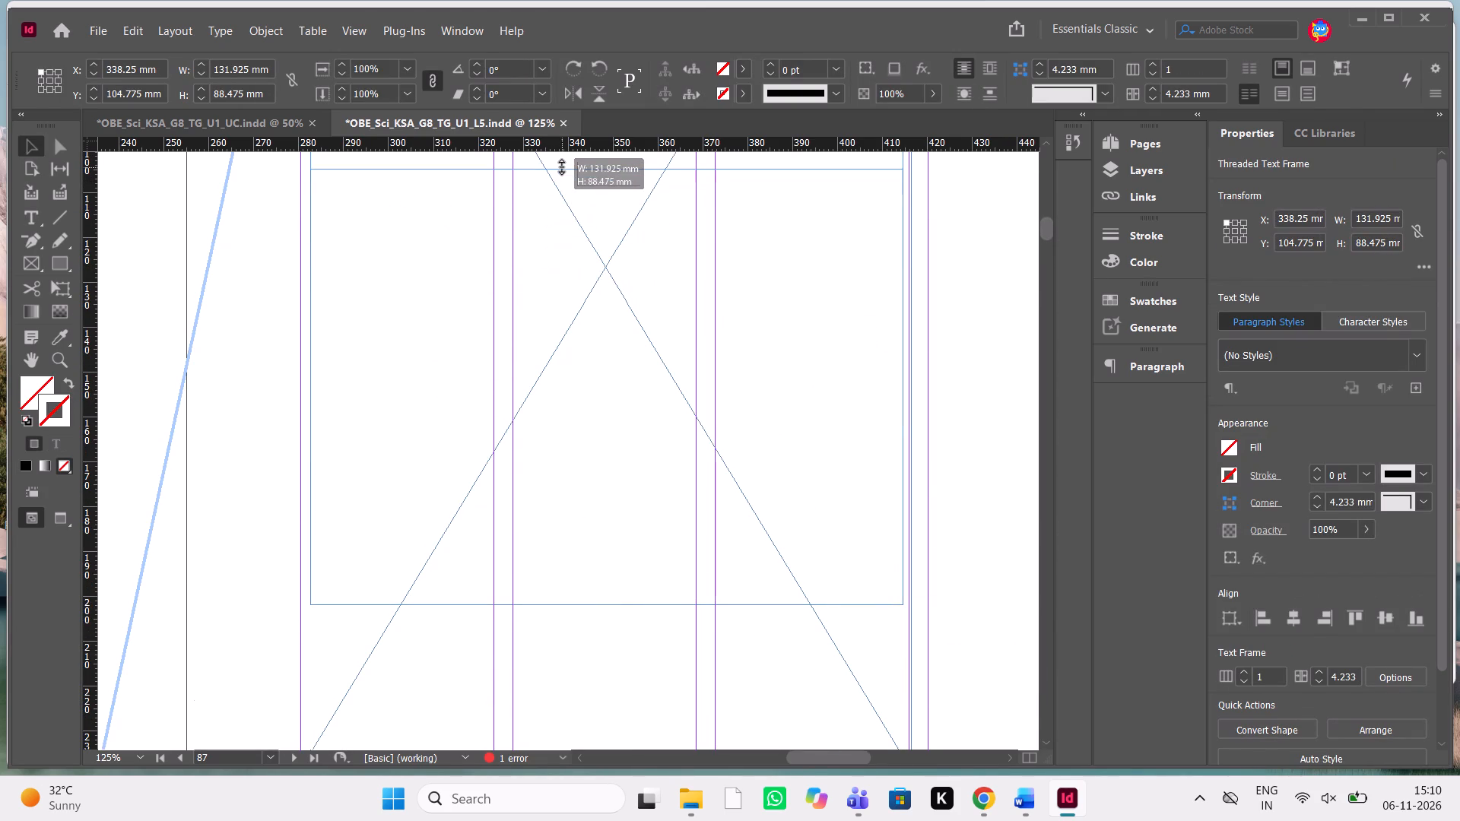
pyautogui.moveTo(562, 167); pyautogui.dragTo(562, 166)
pyautogui.scroll(2, 562, 166)
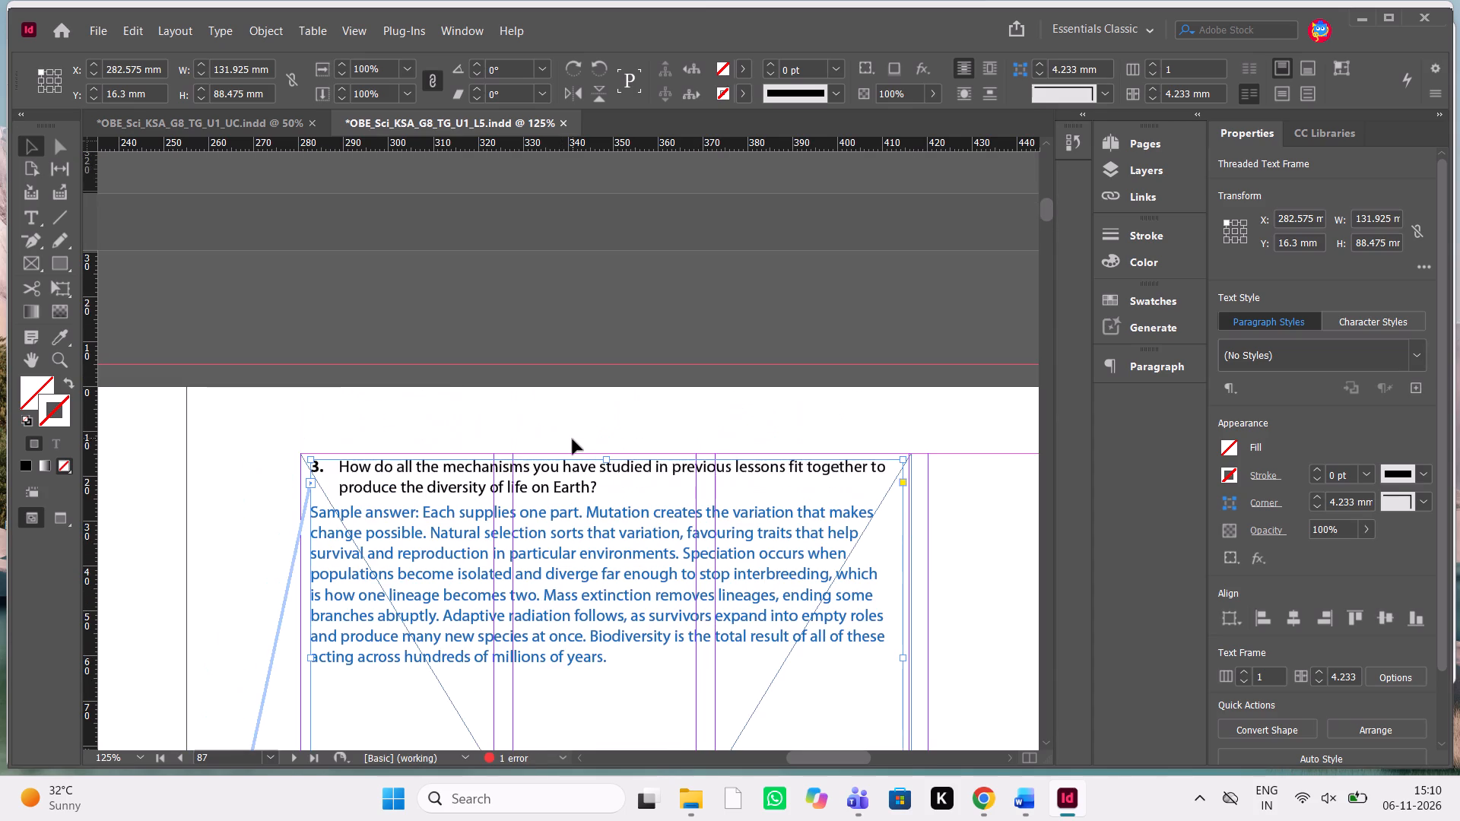
pyautogui.scroll(-1, 573, 439)
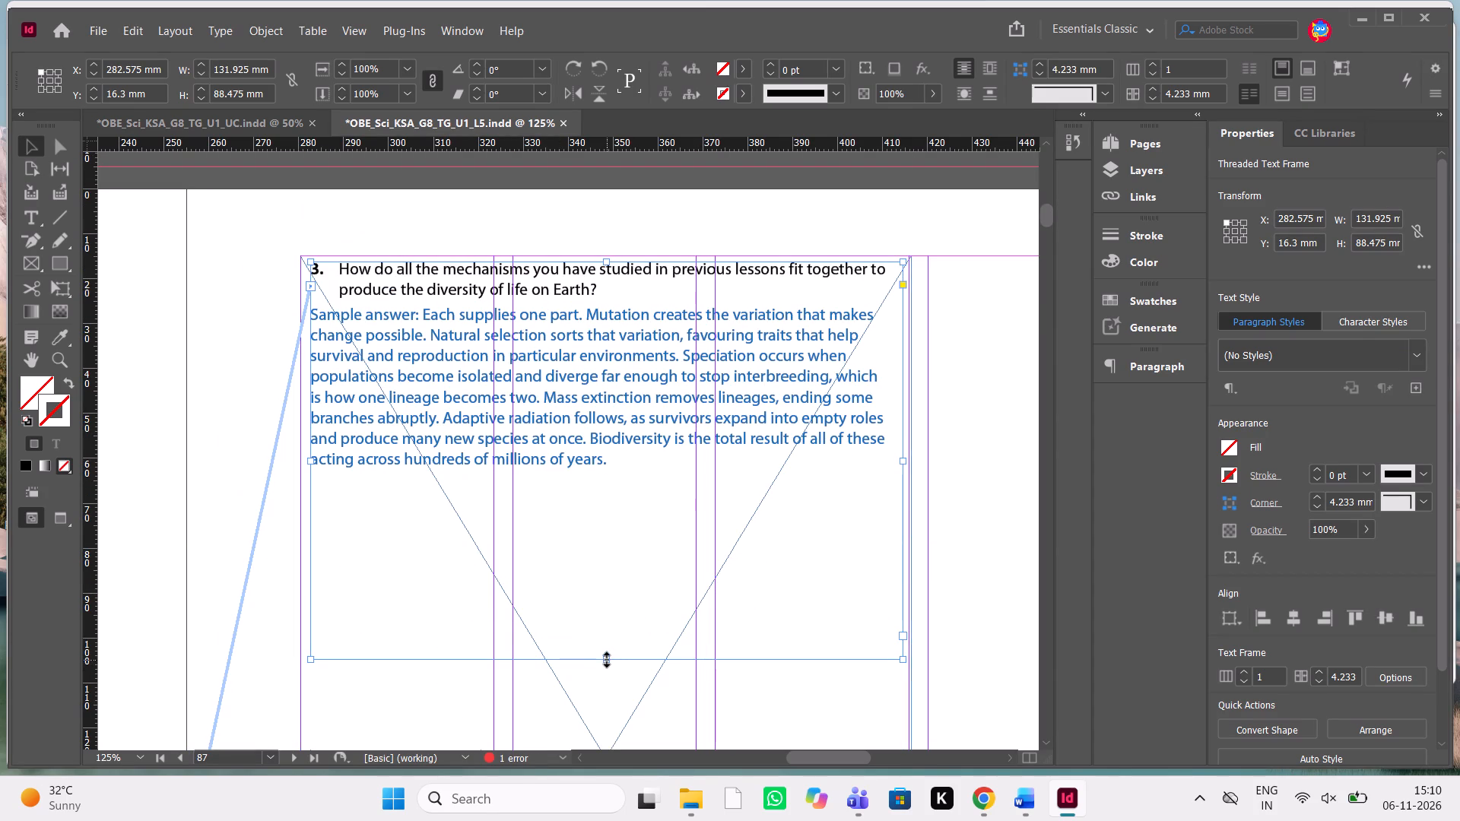
pyautogui.moveTo(607, 660); pyautogui.dragTo(619, 467)
# Delete any trailing characters after "hundreds of millions of years." at the end of the third sample answer.
pyautogui.doubleClick(611, 442)
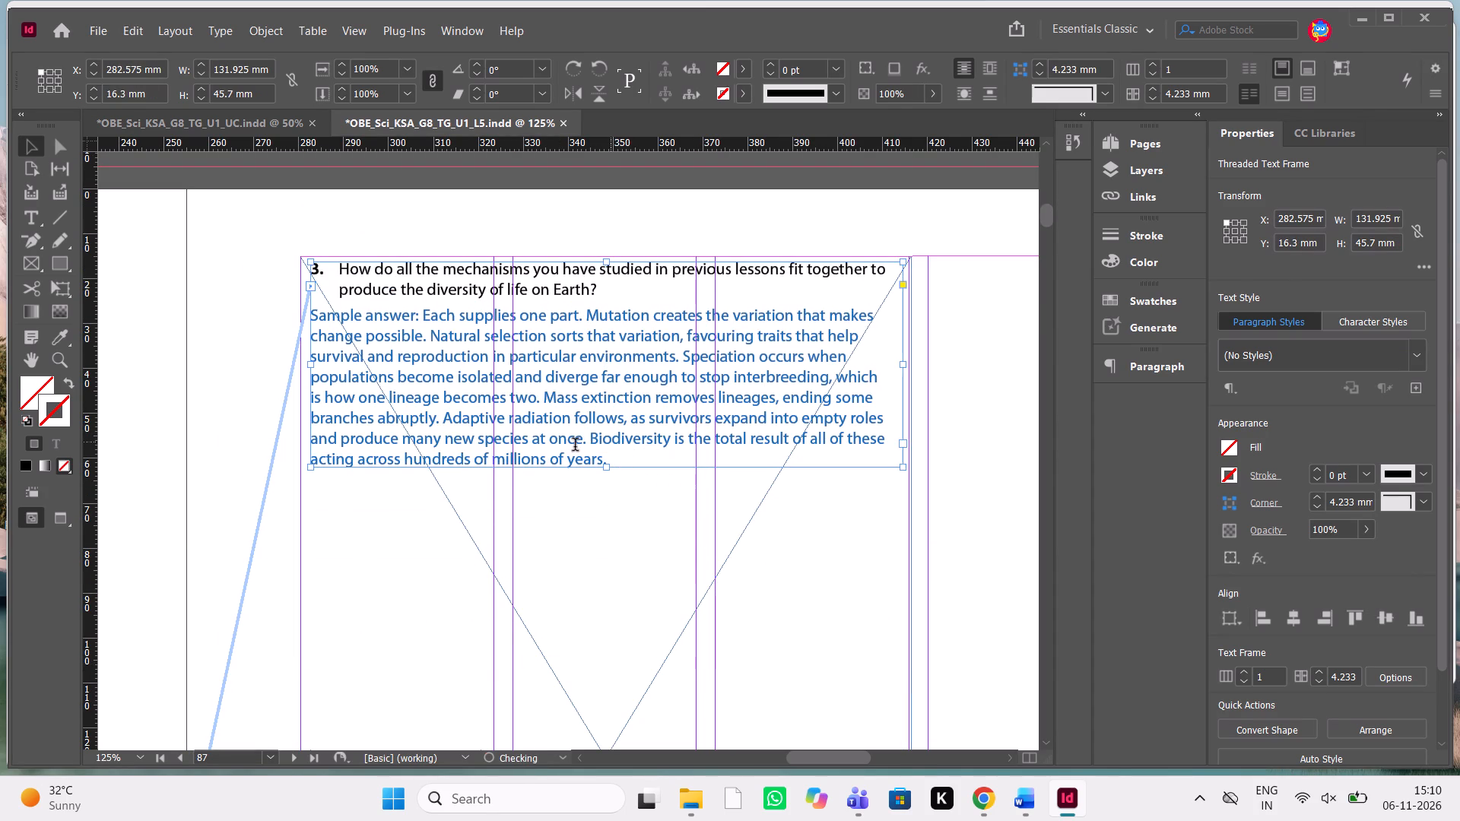
pyautogui.click(575, 452)
pyautogui.click(579, 463)
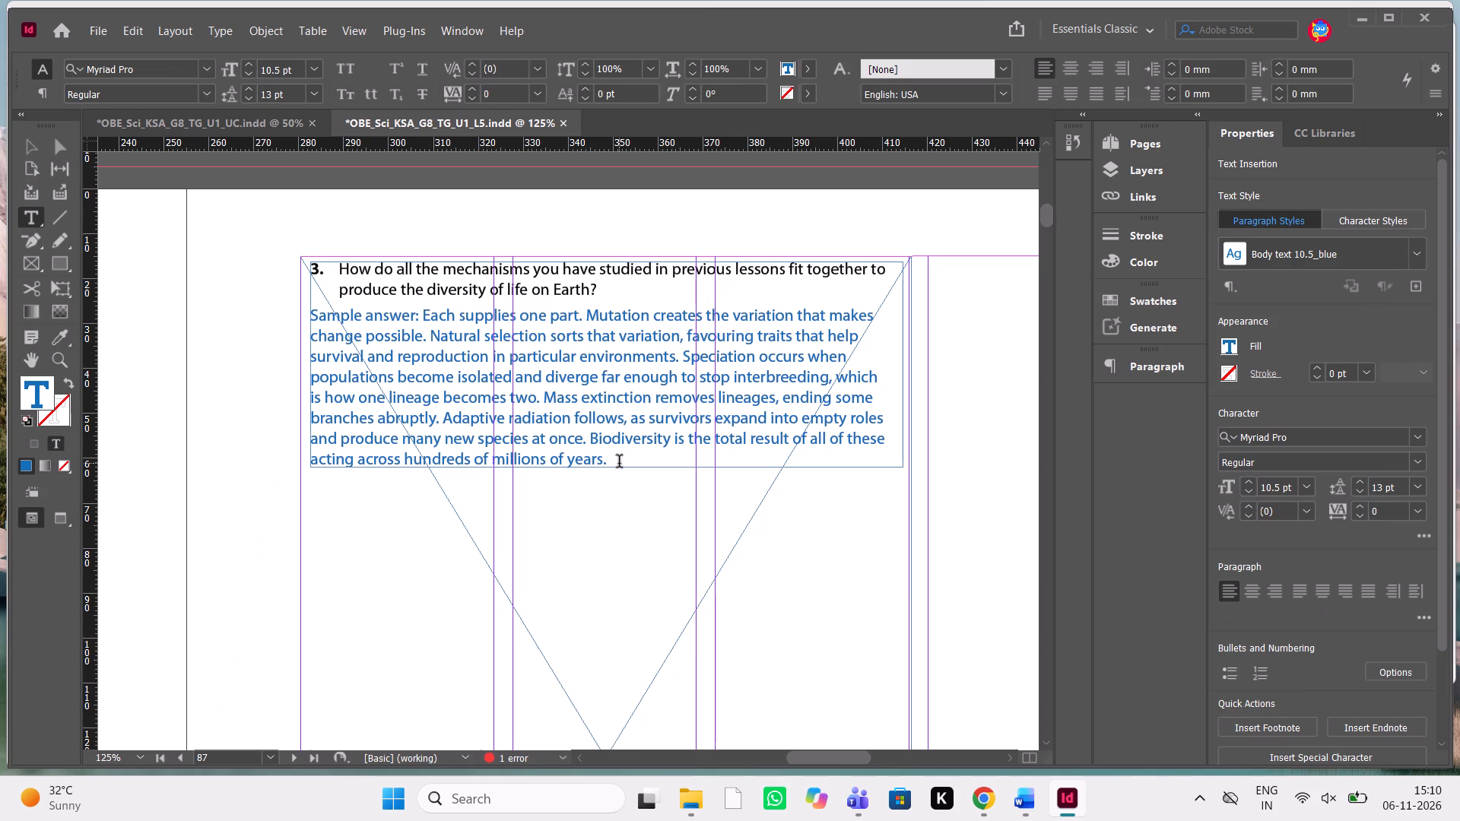
pyautogui.click(620, 464)
pyautogui.press('Delete')
pyautogui.press('Delete')
pyautogui.press('Delete')
pyautogui.press('Delete')
pyautogui.press('Delete')
pyautogui.press('Delete')
pyautogui.press('Delete')
pyautogui.press('Delete')
pyautogui.press('Delete')
pyautogui.press('Delete')
pyautogui.press('Delete')
pyautogui.press('Delete')
pyautogui.press('Delete')
pyautogui.press('Delete')
pyautogui.press('Delete')
pyautogui.press('Delete')
pyautogui.press('Delete')
pyautogui.press('Delete')
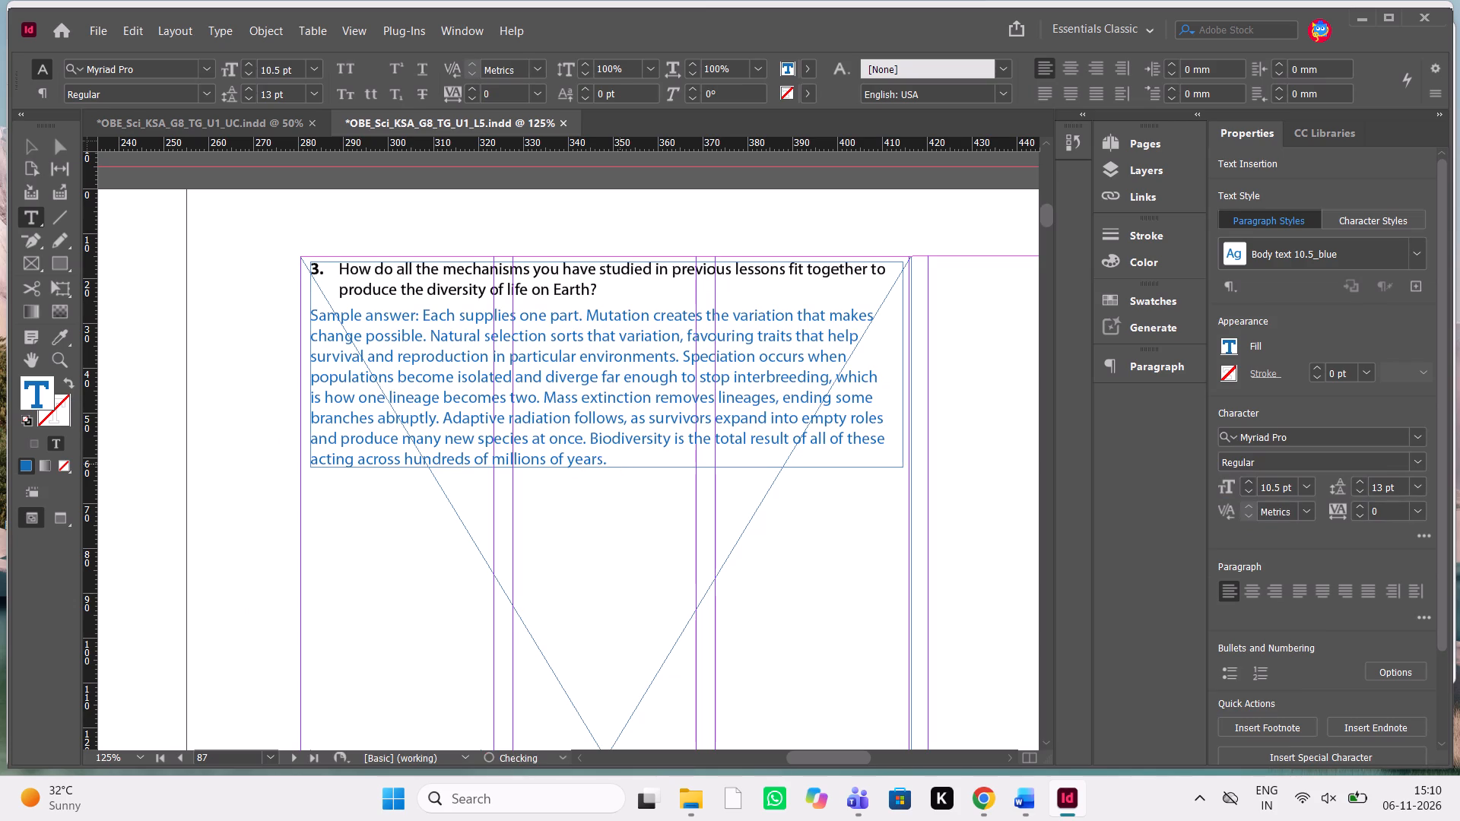
pyautogui.scroll(-5, 620, 464)
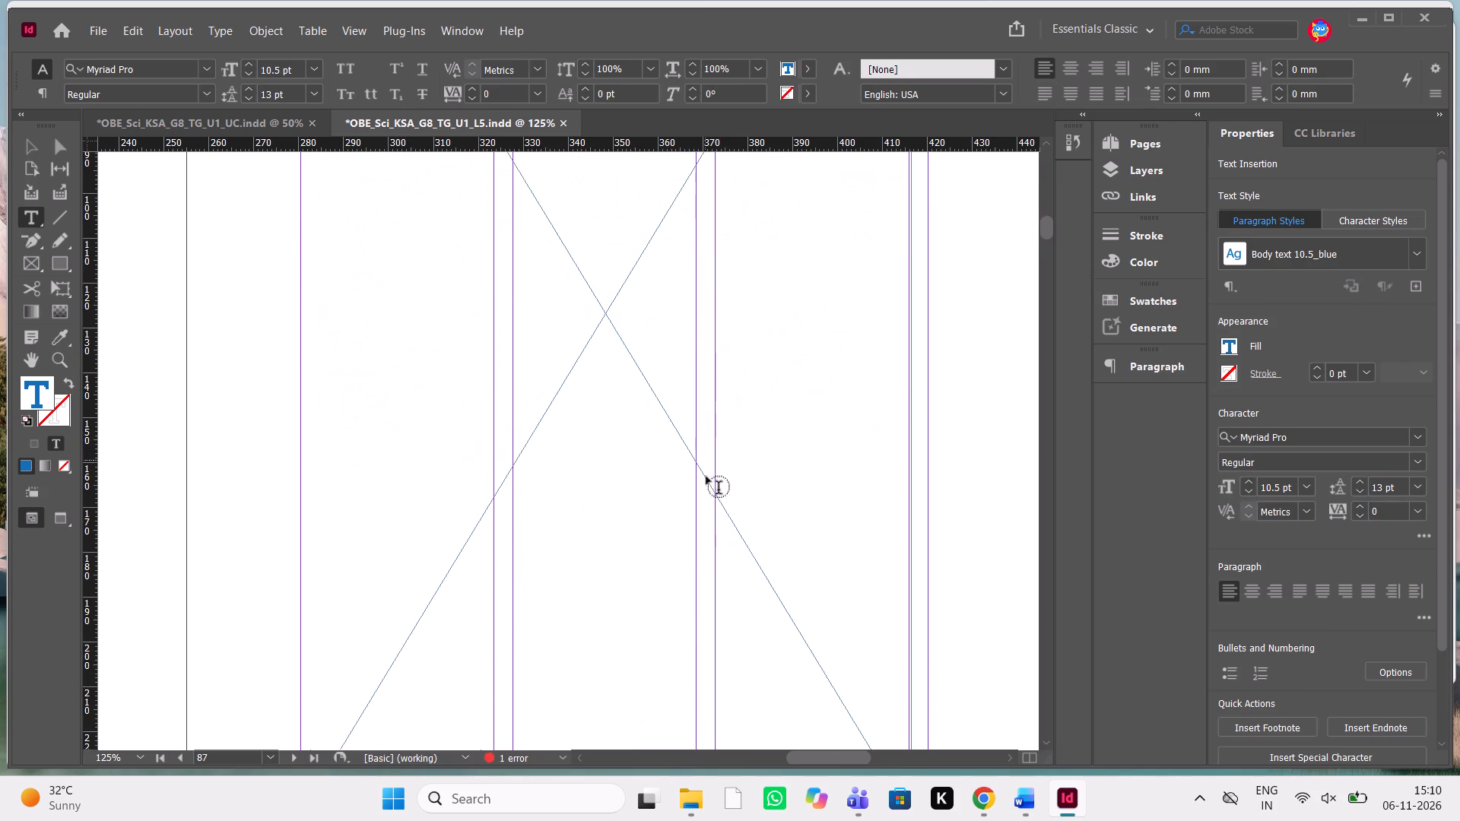
# Shorten the white background frame on page 87 to about 48.5 mm high, ending just below the third sample answer.
pyautogui.press('Escape')
pyautogui.scroll(-2, 682, 536)
pyautogui.scroll(1, 744, 454)
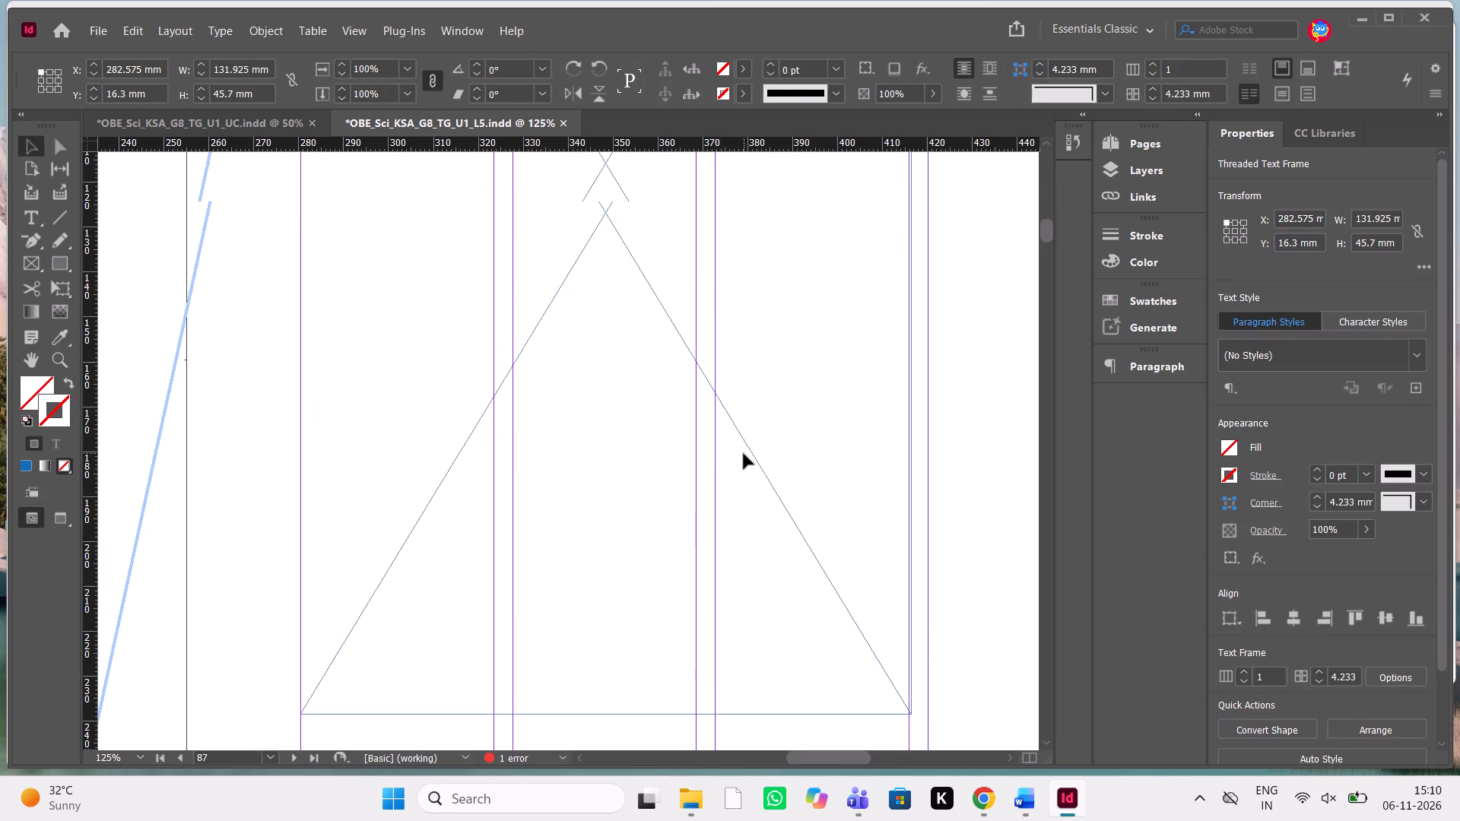
pyautogui.click(619, 498)
pyautogui.moveTo(605, 712); pyautogui.dragTo(585, 433)
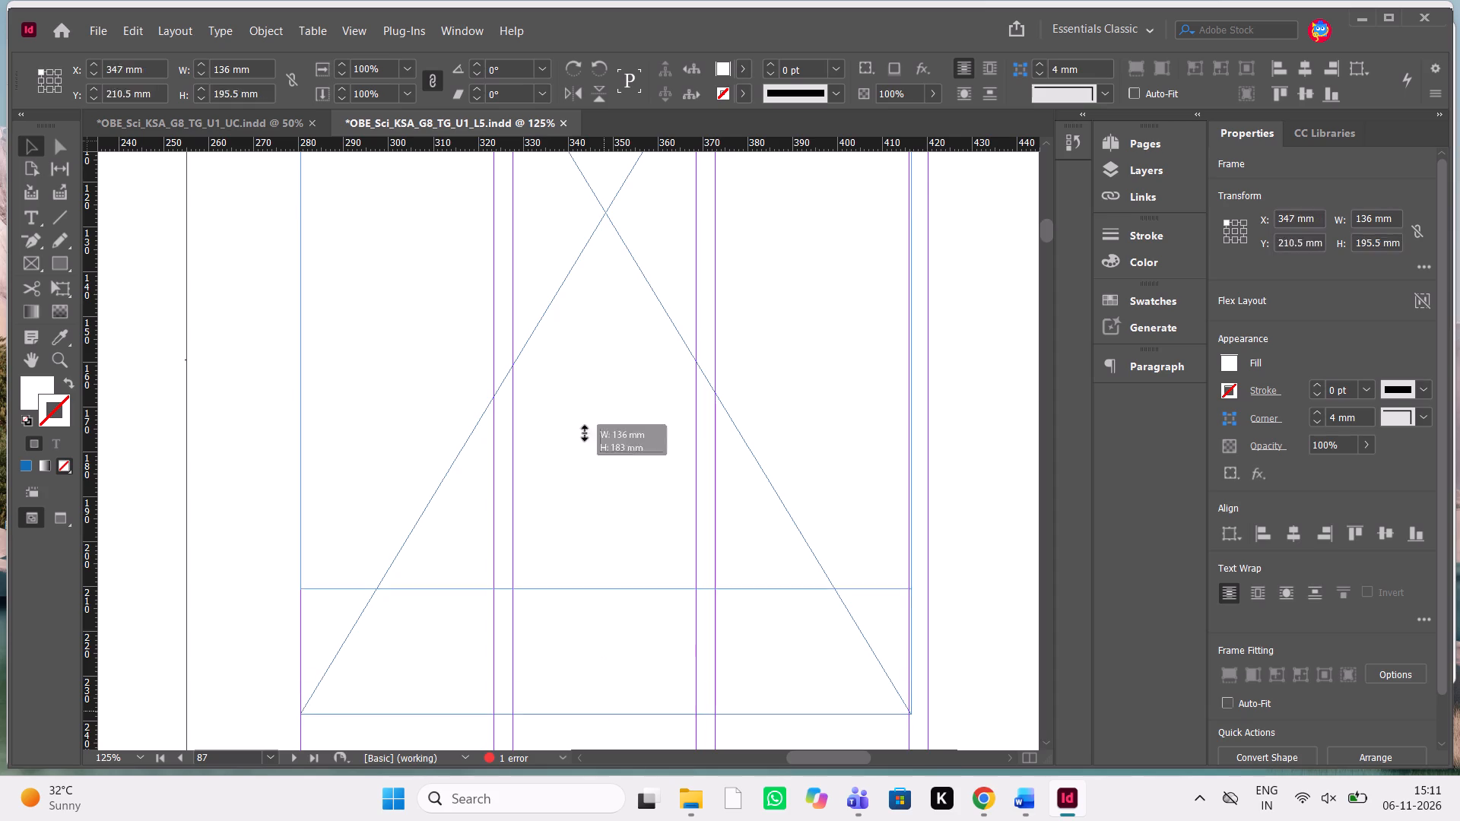
pyautogui.moveTo(585, 433); pyautogui.dragTo(584, 211)
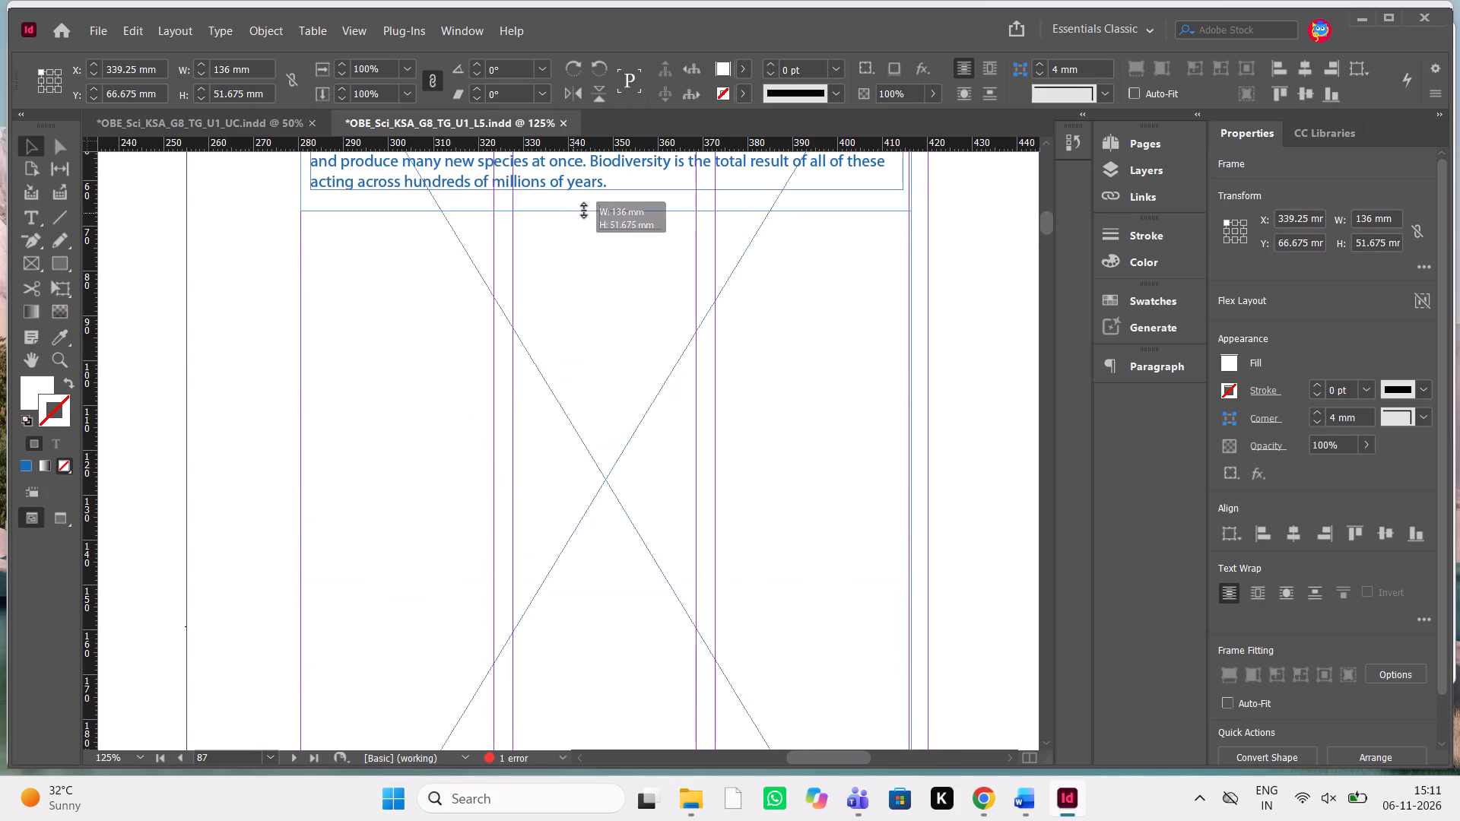
pyautogui.moveTo(584, 211); pyautogui.dragTo(636, 199)
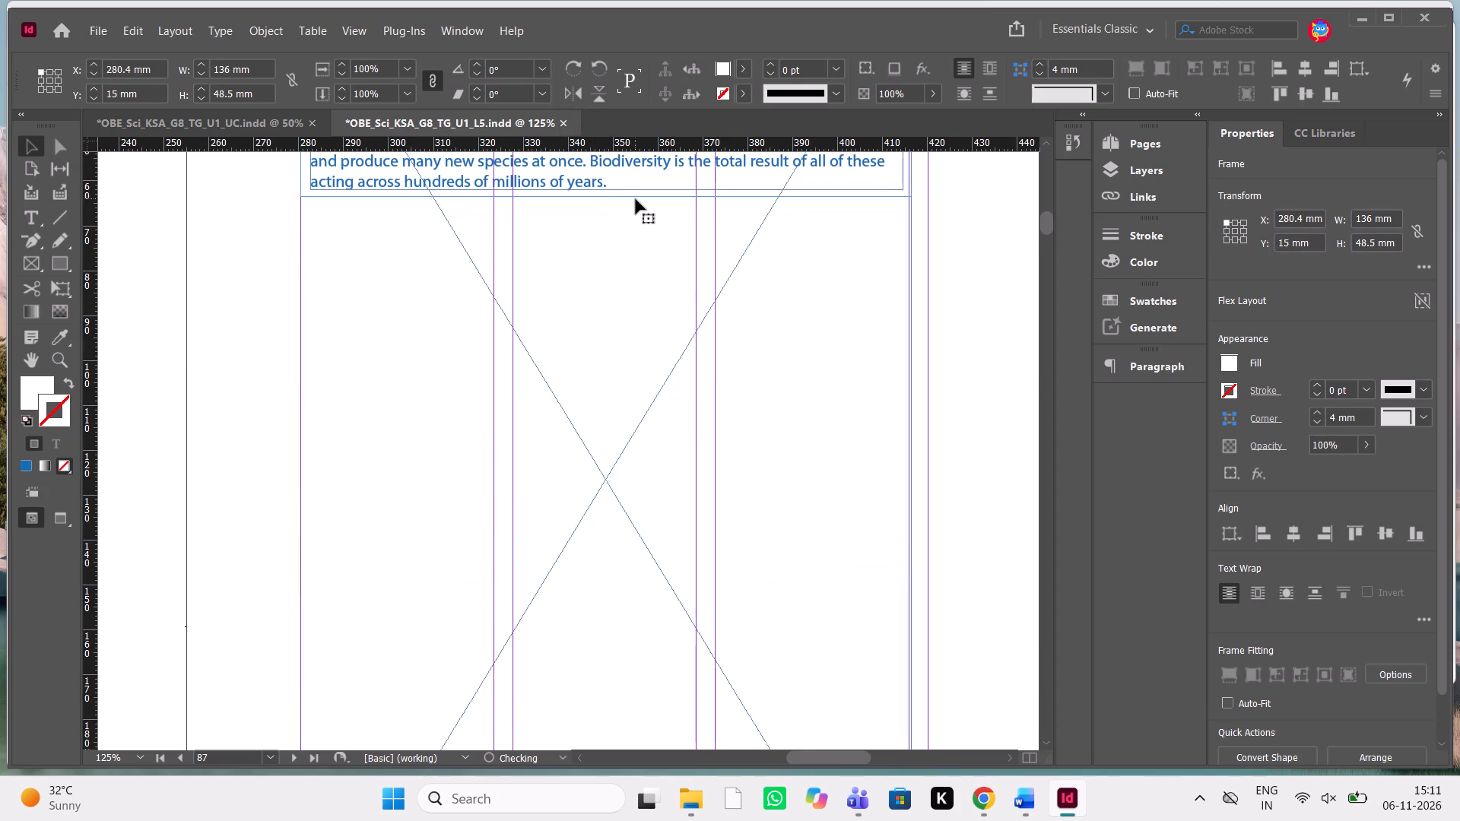
pyautogui.click(589, 309)
pyautogui.scroll(3, 589, 309)
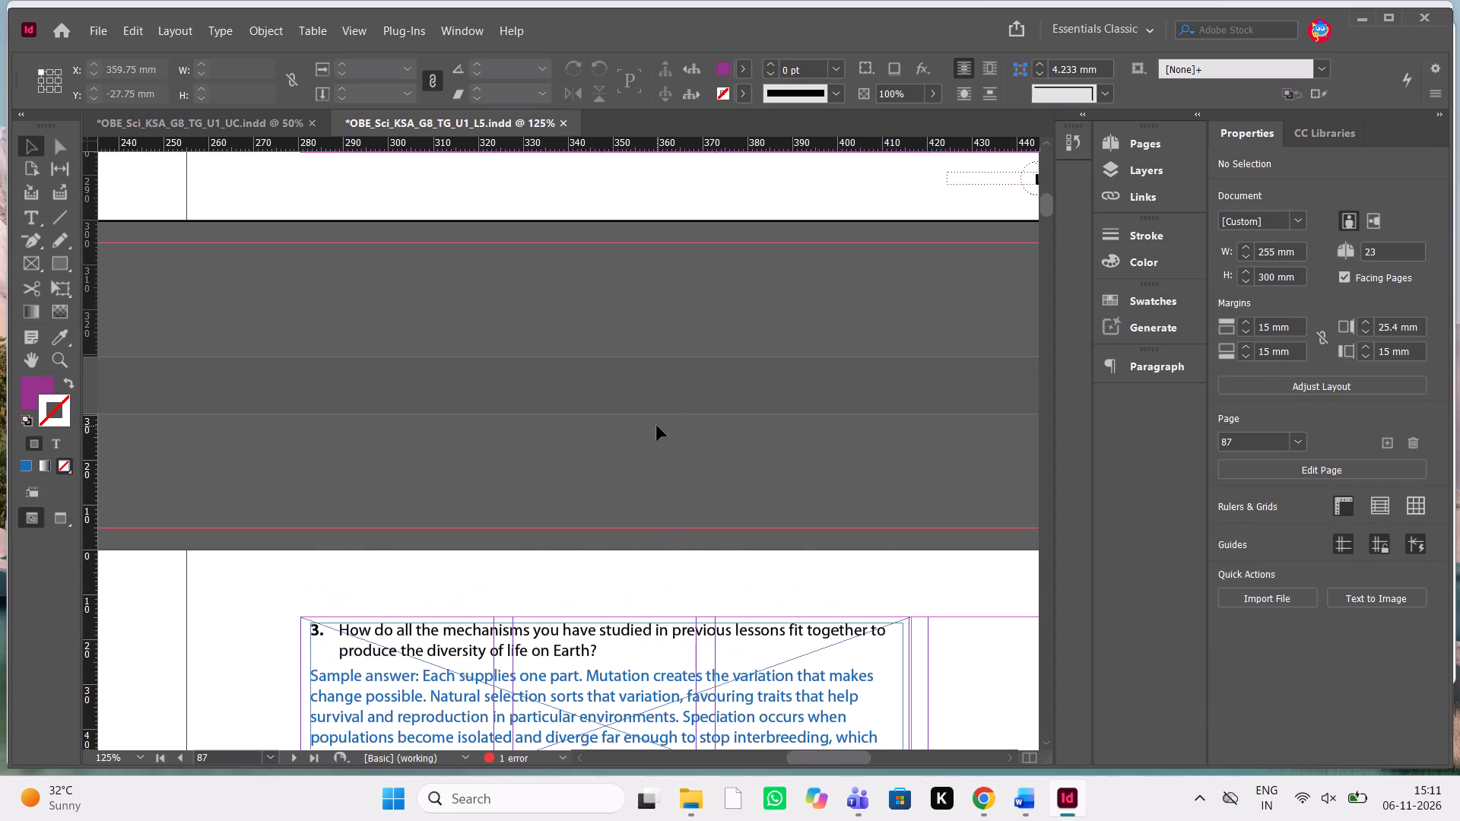
pyautogui.scroll(-1, 657, 426)
pyautogui.click(939, 360)
pyautogui.press('w')
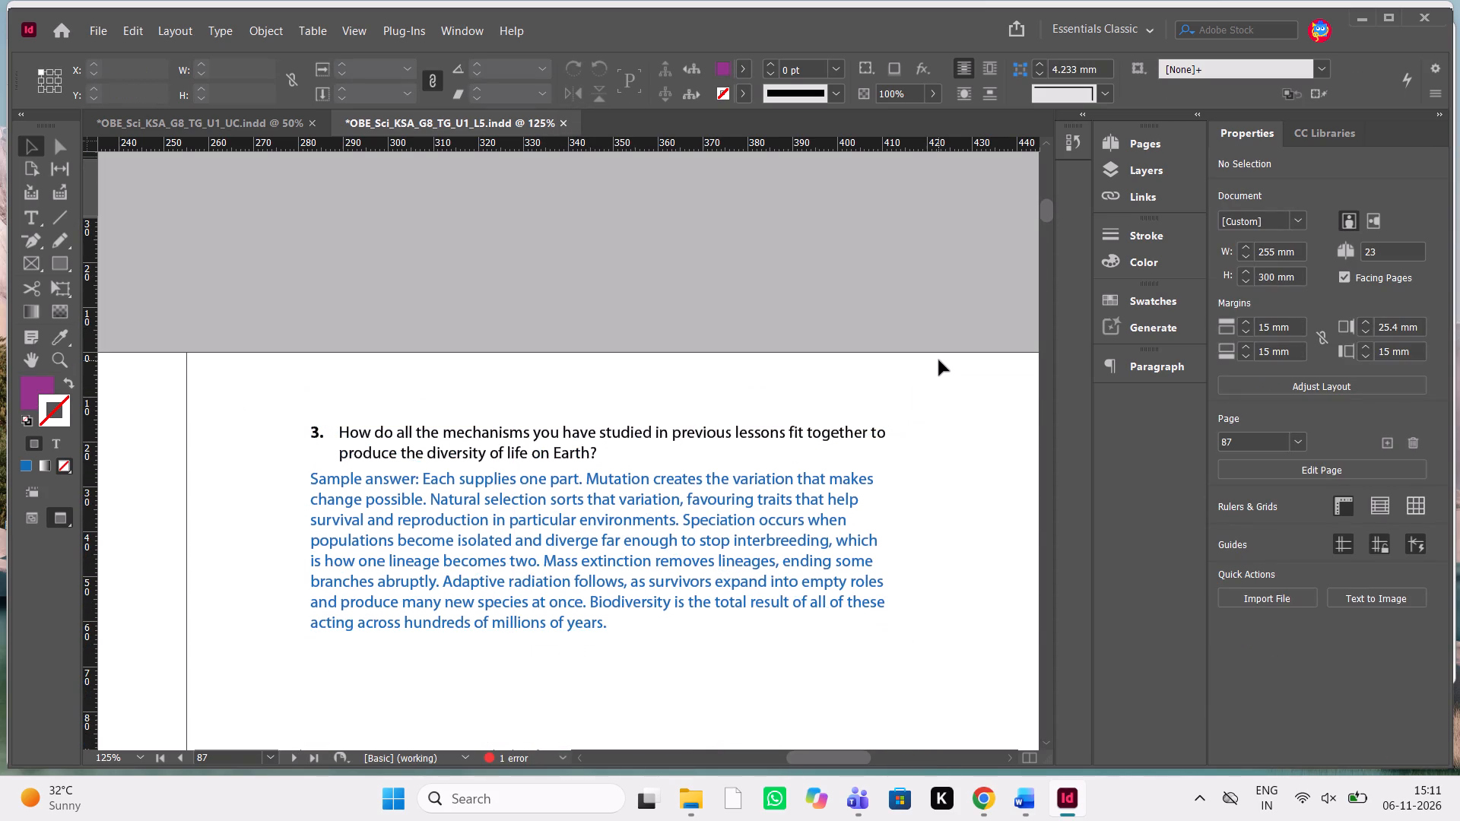
pyautogui.click(939, 360)
pyautogui.press('w')
# Make the "Sample answer:" label under question 3 on page 87 bold.
pyautogui.scroll(-4, 939, 360)
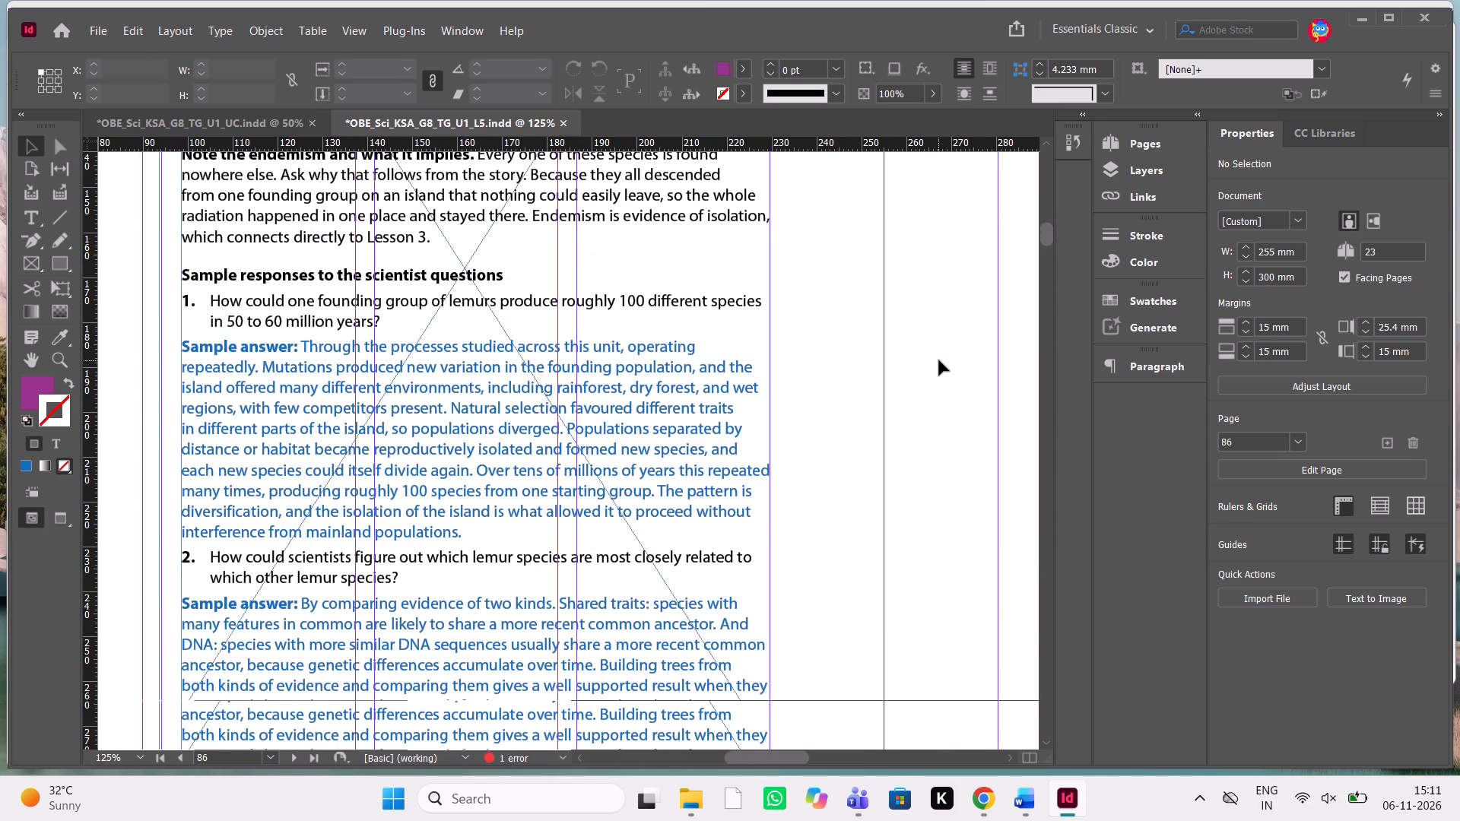
pyautogui.scroll(3, 939, 360)
pyautogui.hscroll(1, 939, 360)
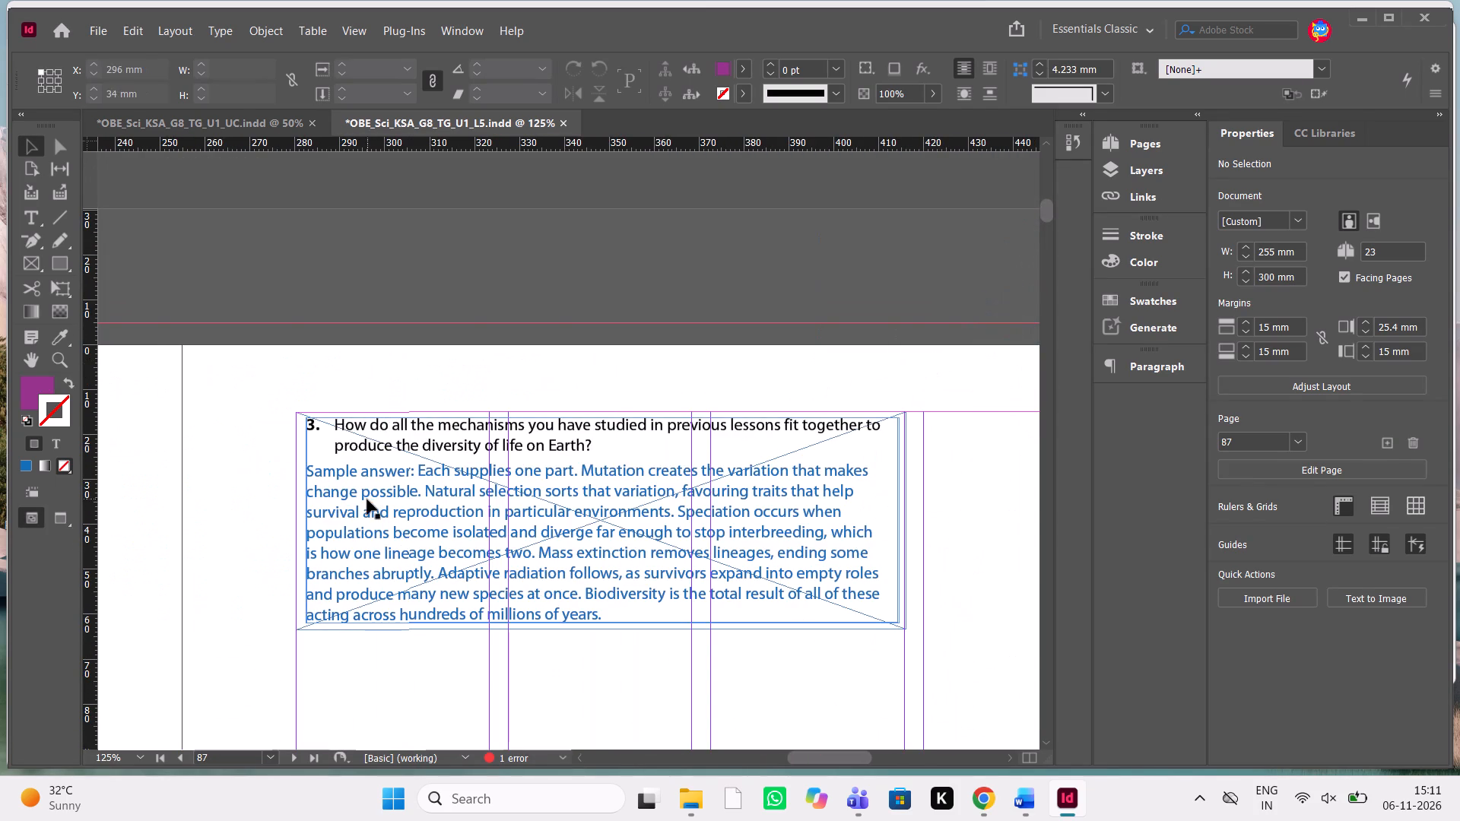
pyautogui.doubleClick(367, 499)
pyautogui.moveTo(417, 473); pyautogui.dragTo(313, 471)
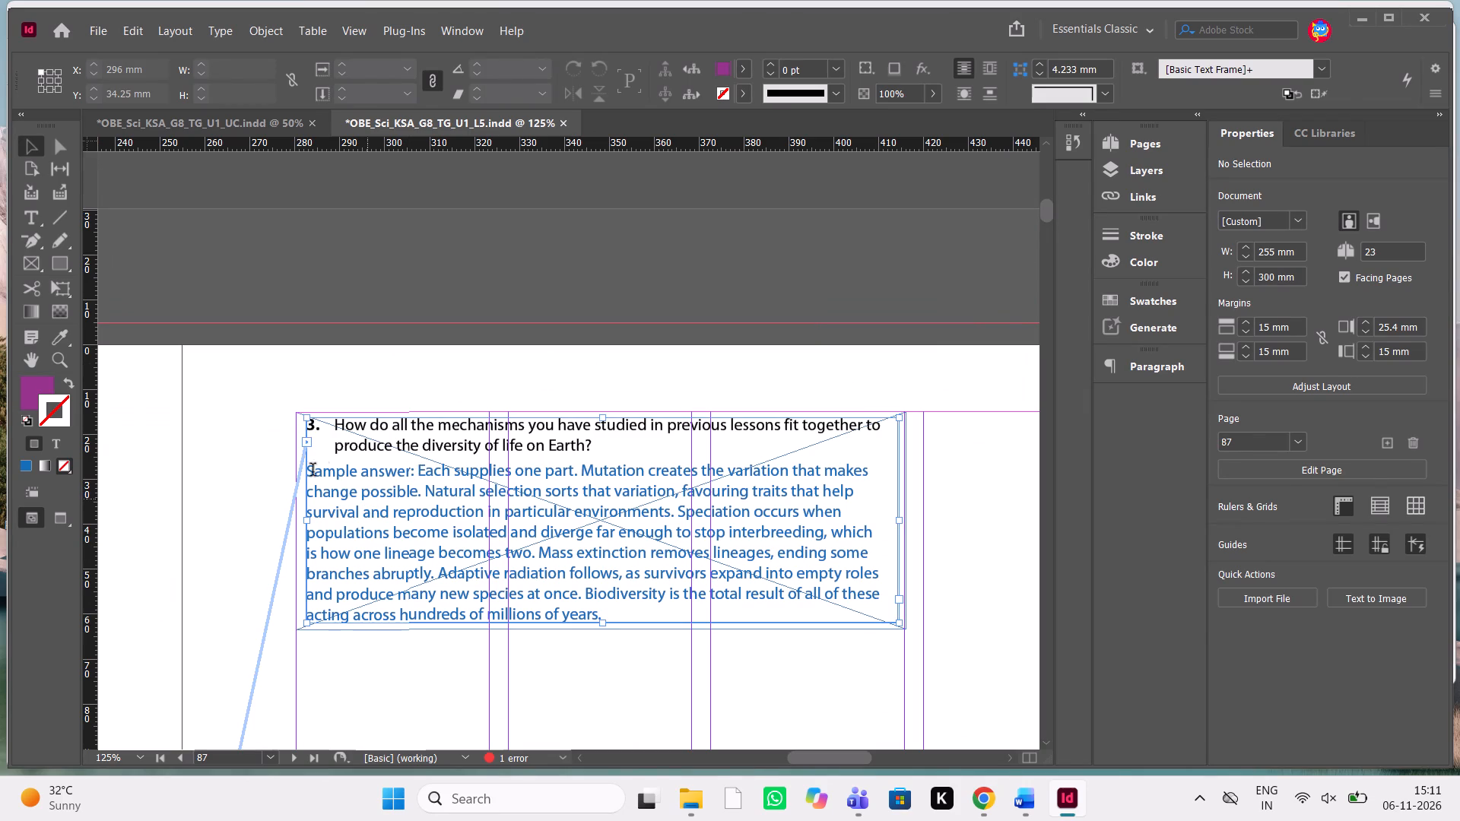
pyautogui.moveTo(313, 471); pyautogui.dragTo(308, 471)
pyautogui.hotkey('ctrl', 'shift', 'b')
# Switch to the Word manuscript and check which content follows the third sample answer.
pyautogui.hotkey('alt', 'Tab')
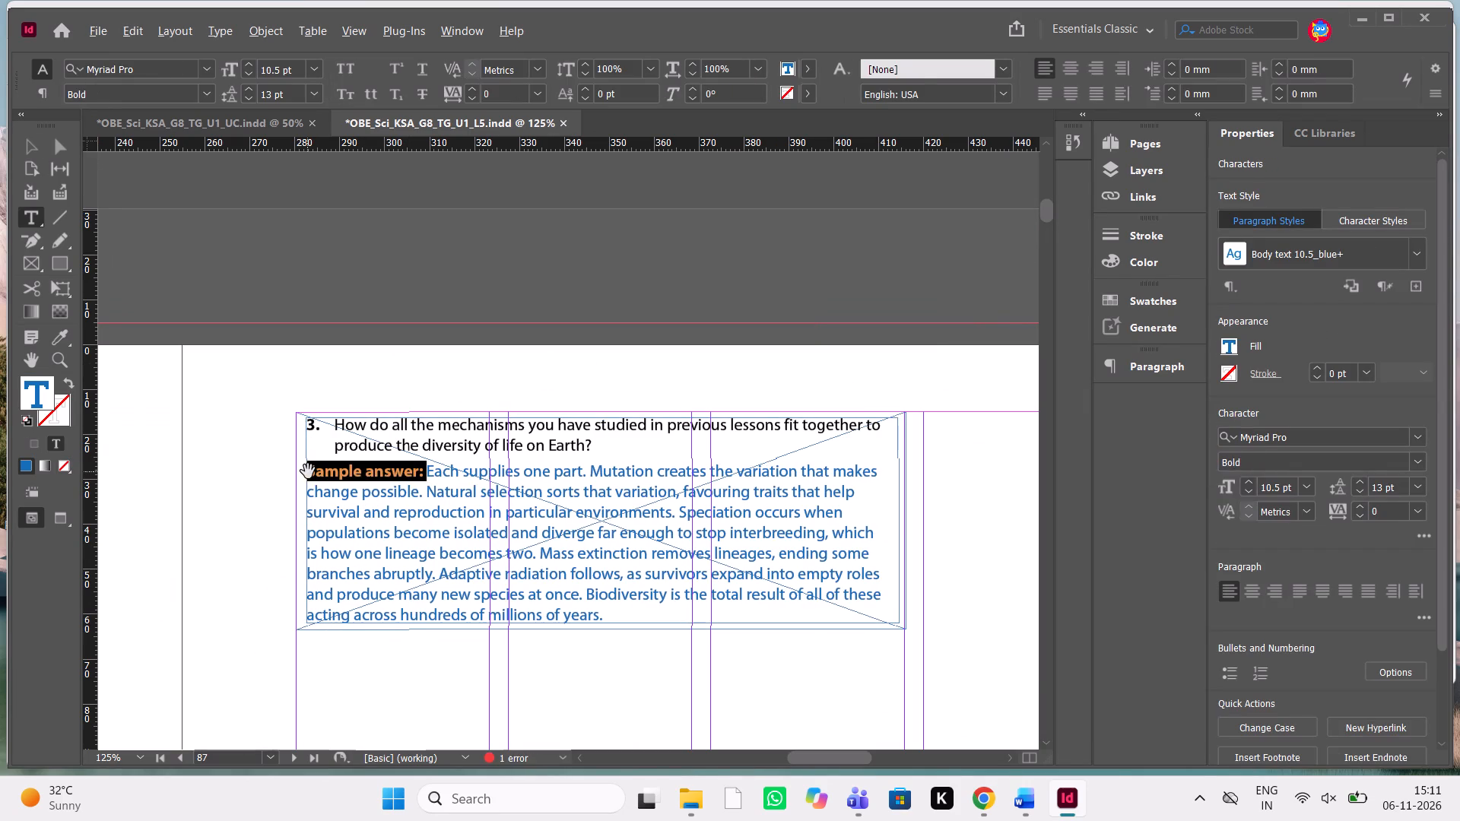
pyautogui.click(1127, 514)
pyautogui.scroll(-1, 1127, 514)
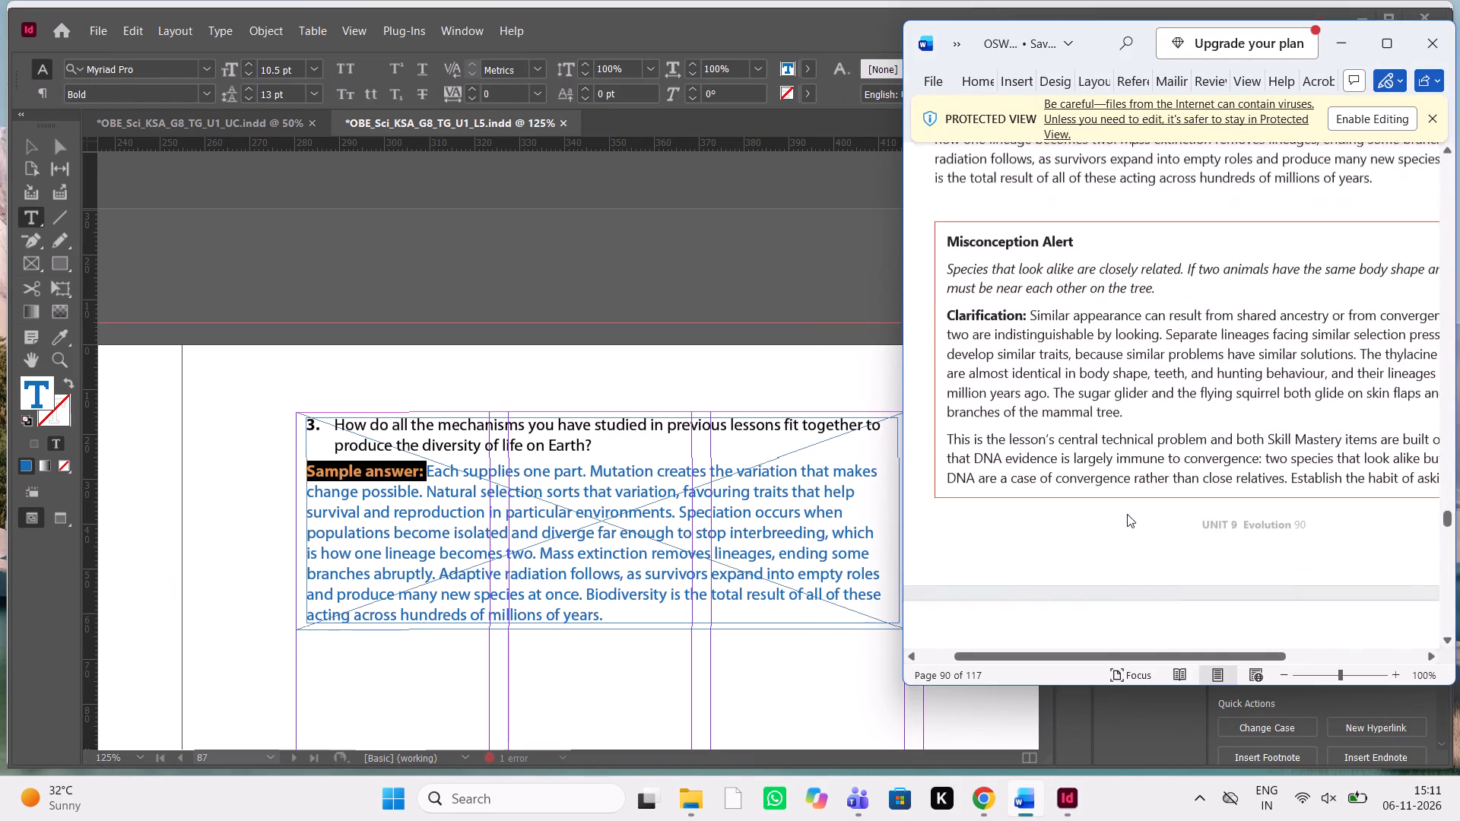
pyautogui.click(1346, 30)
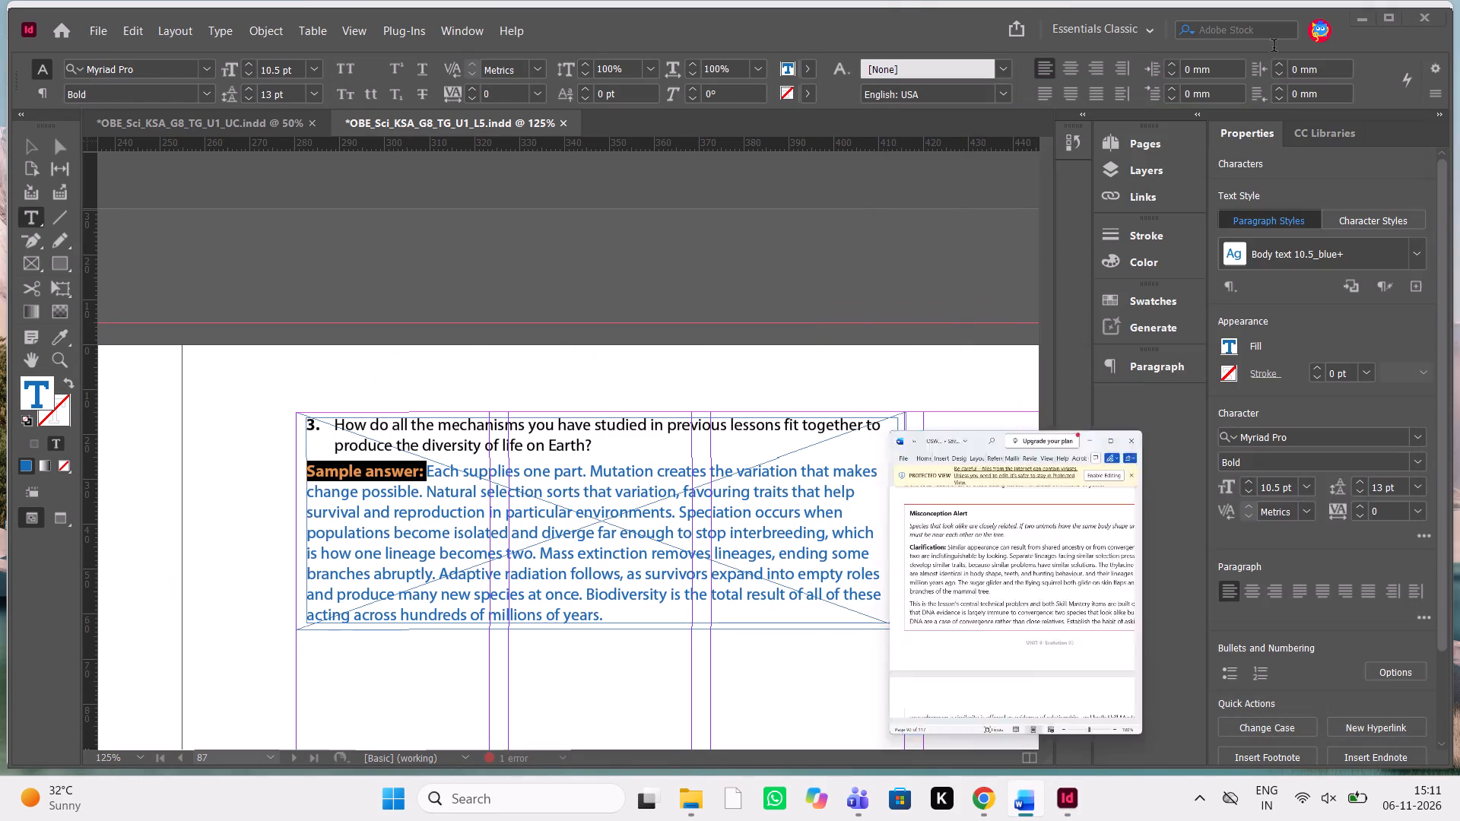
# Back in InDesign, delete the blank page 88 that follows the 86-87 spread.
pyautogui.scroll(-6, 707, 345)
pyautogui.hscroll(-3, 707, 345)
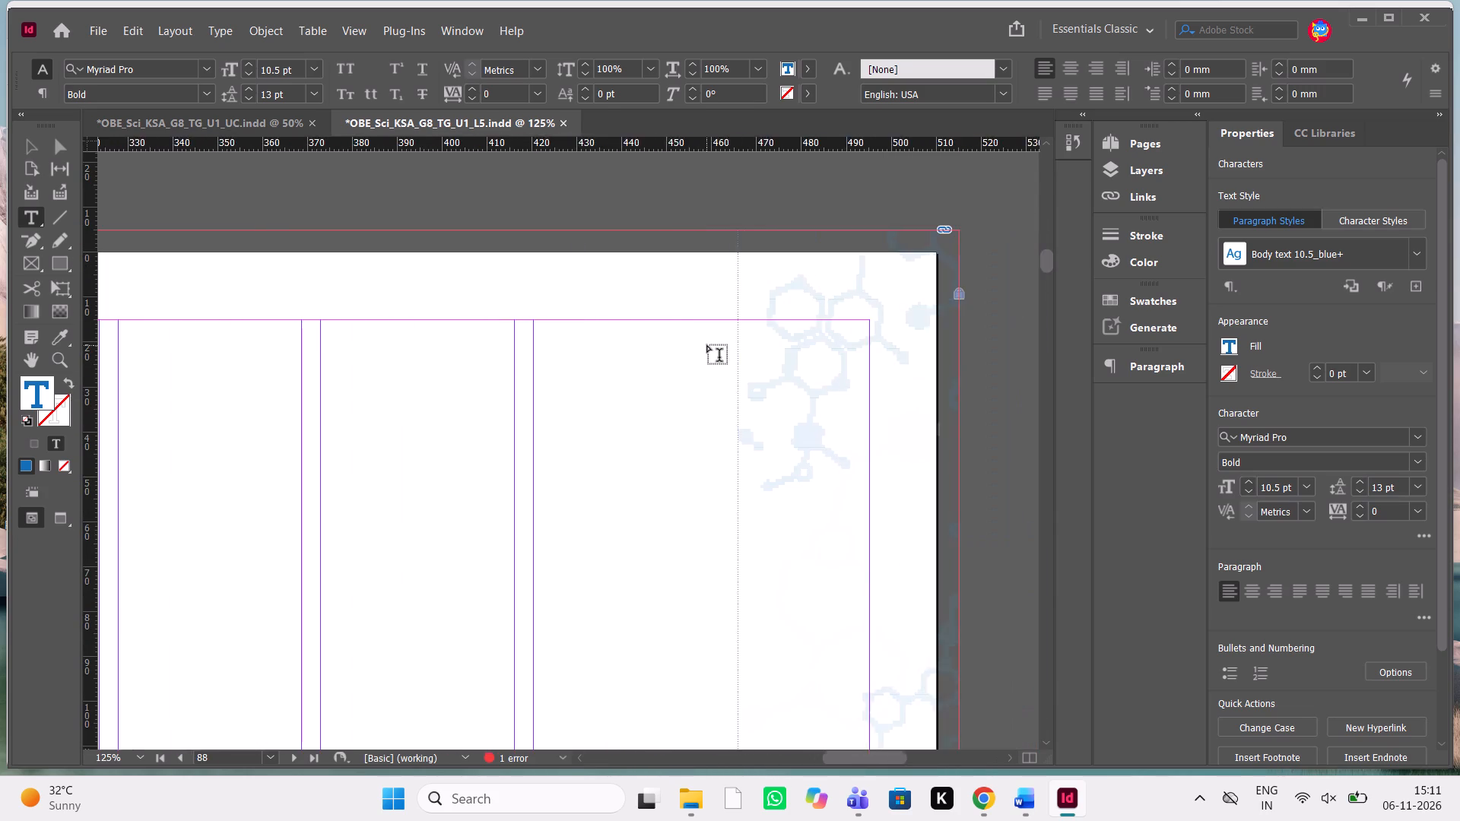
pyautogui.hscroll(-2, 707, 345)
pyautogui.scroll(-9, 707, 345)
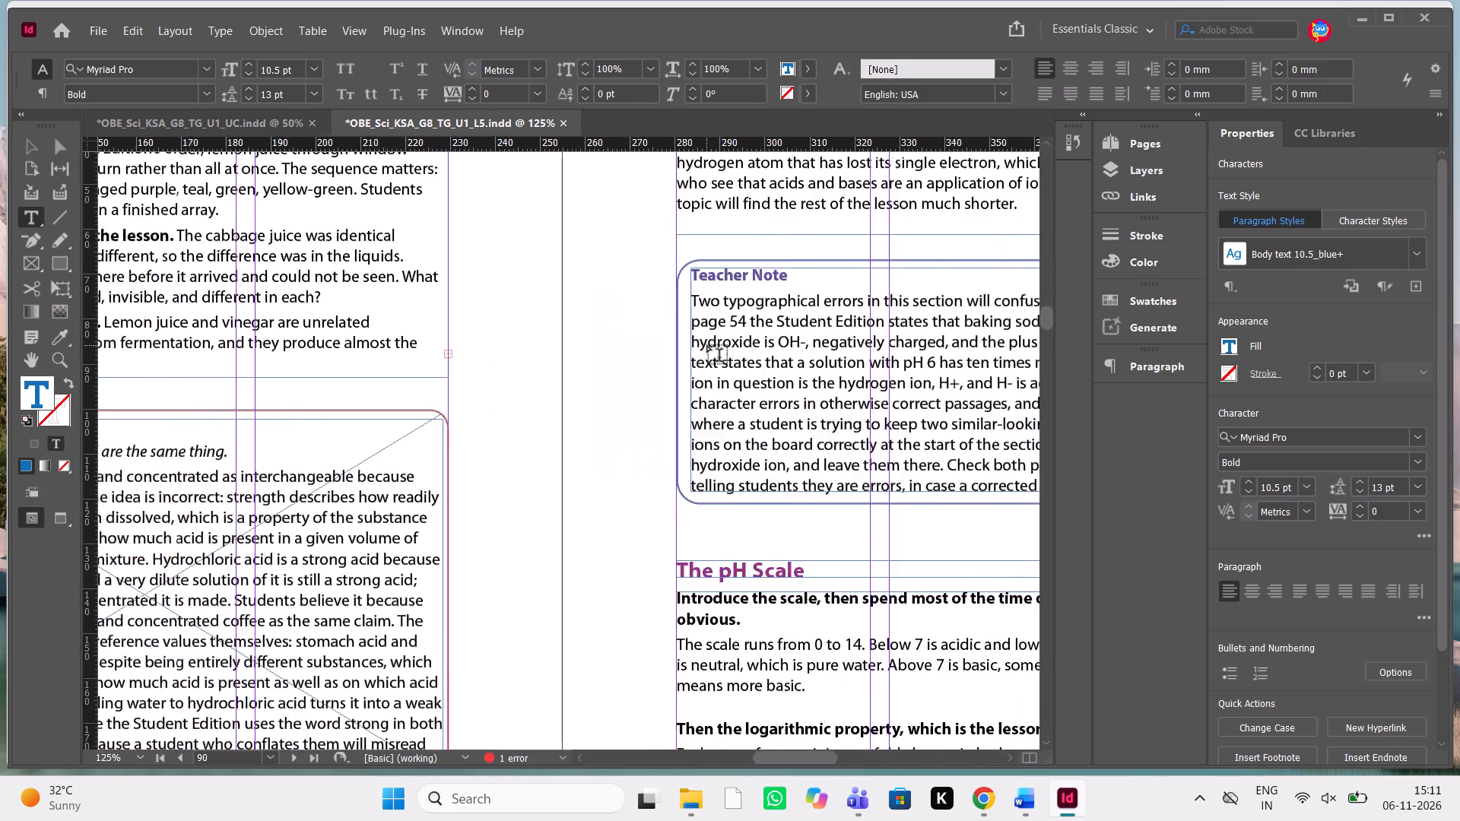
pyautogui.scroll(-2, 707, 345)
pyautogui.scroll(1, 707, 345)
pyautogui.click(1154, 147)
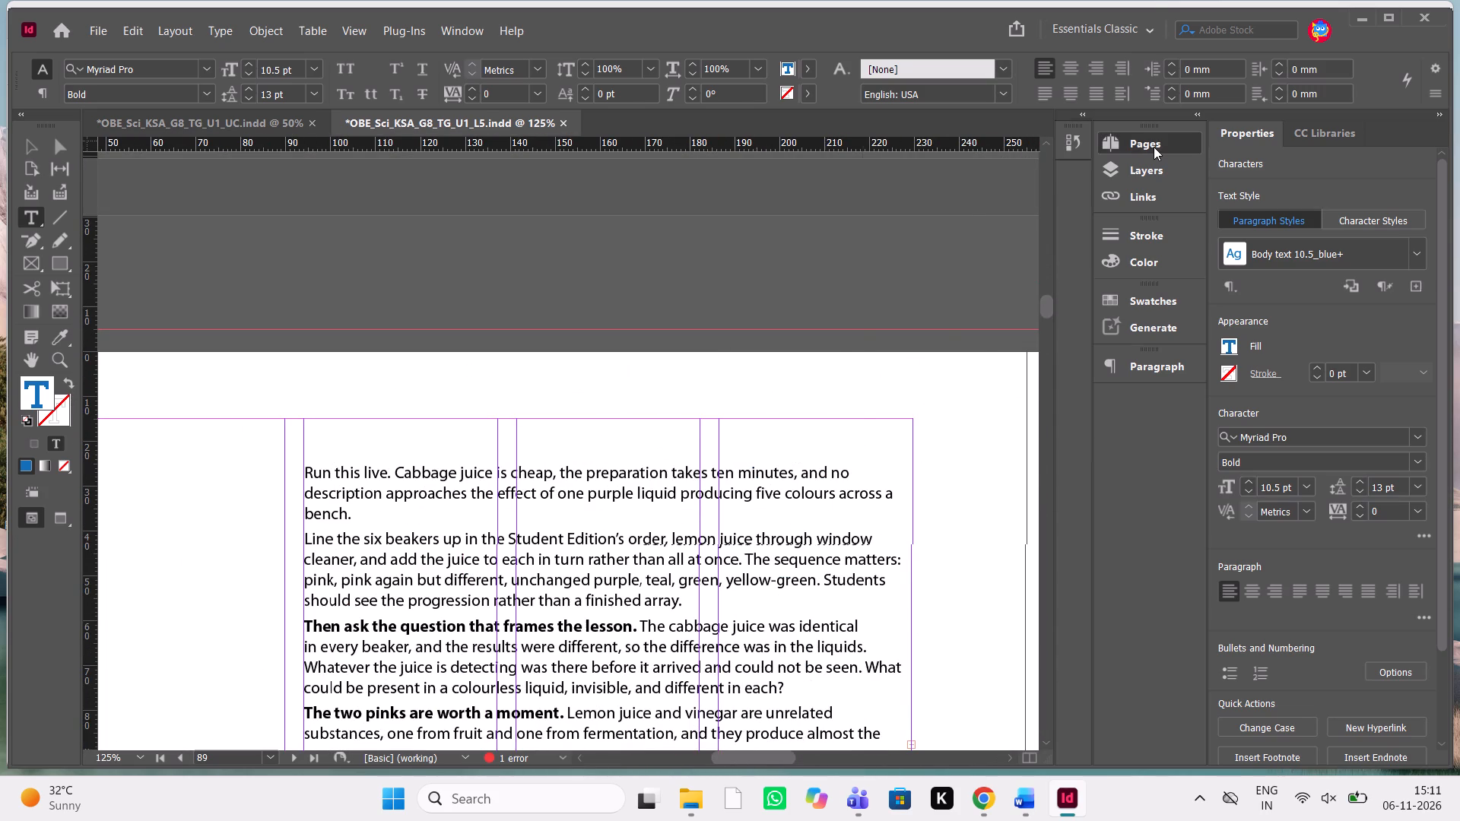
pyautogui.click(992, 363)
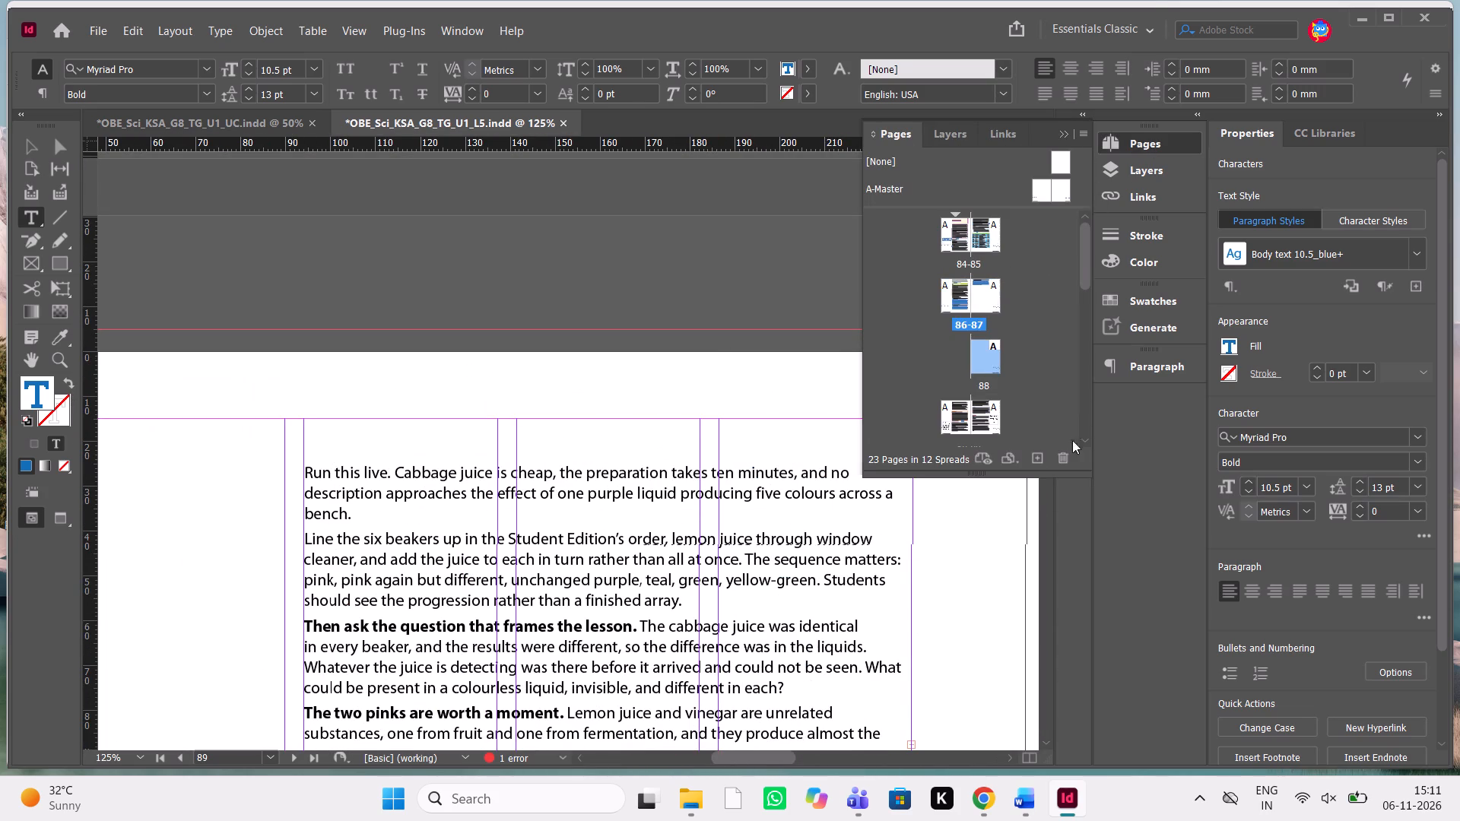
pyautogui.click(1058, 453)
pyautogui.click(1061, 139)
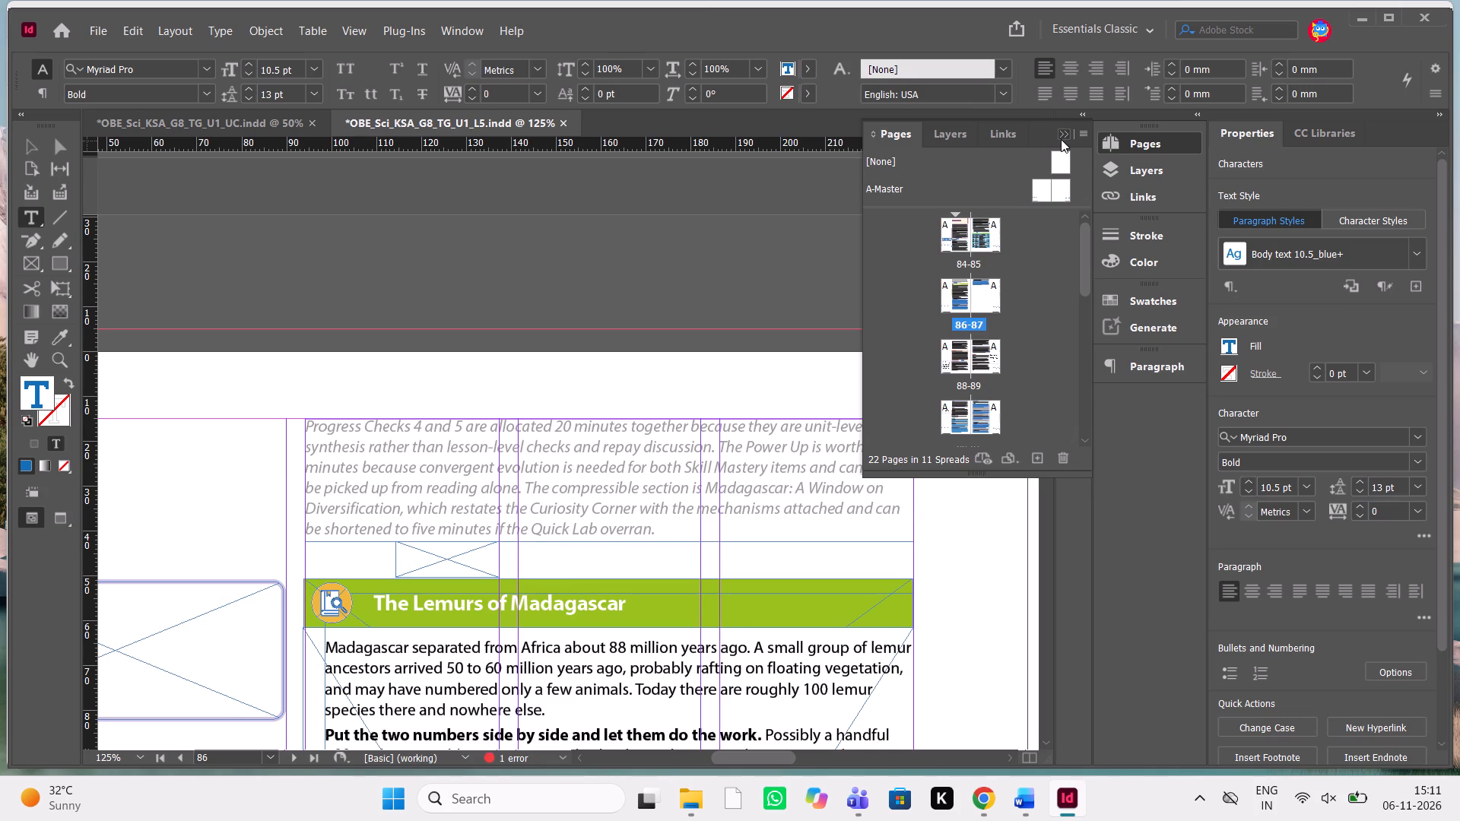
# Cut the grouped Misconception Alert box about strong and concentrated acids from page 88.
pyautogui.scroll(-8, 696, 612)
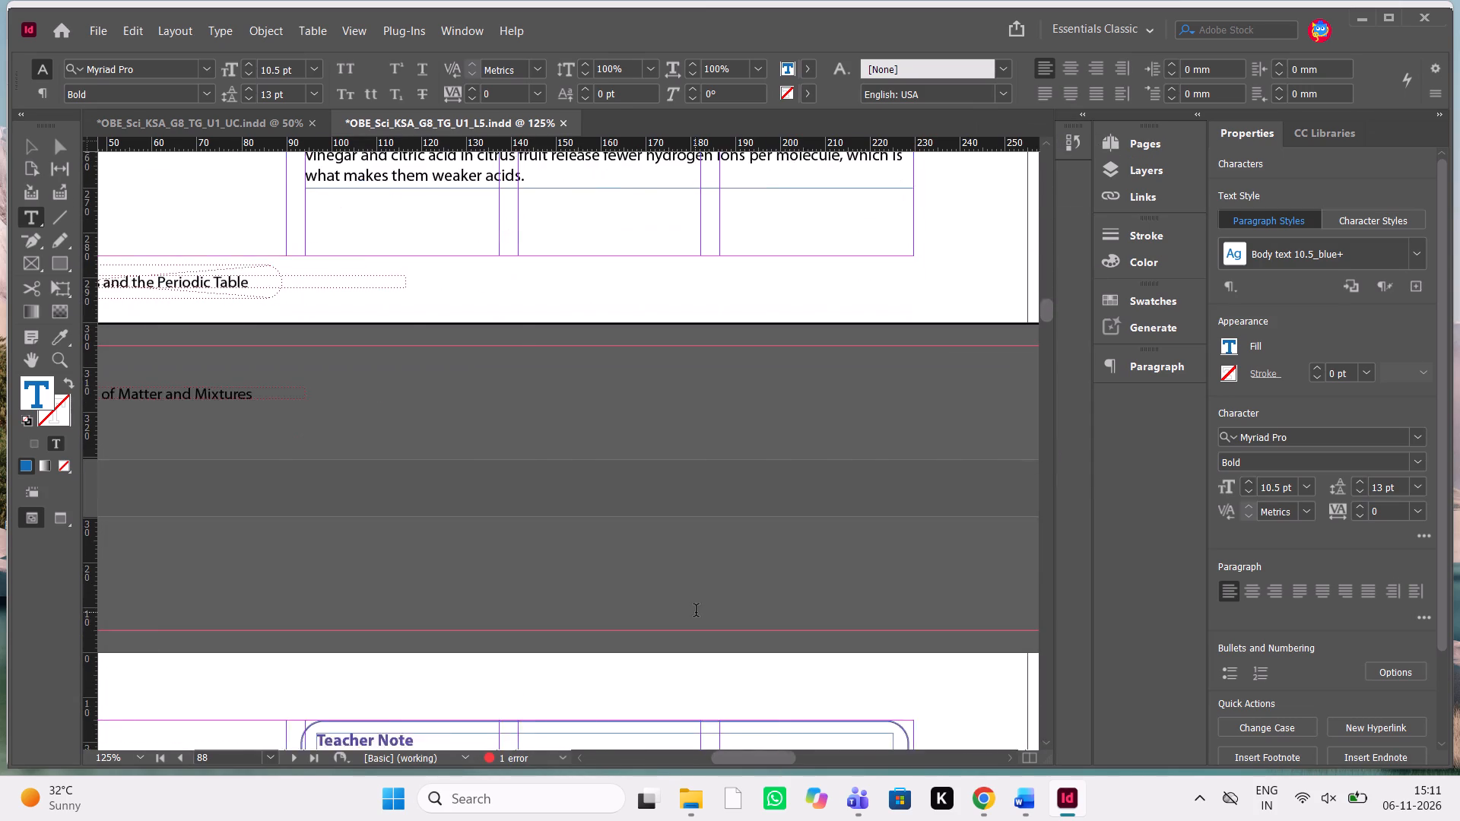
pyautogui.scroll(-2, 696, 612)
pyautogui.scroll(4, 696, 612)
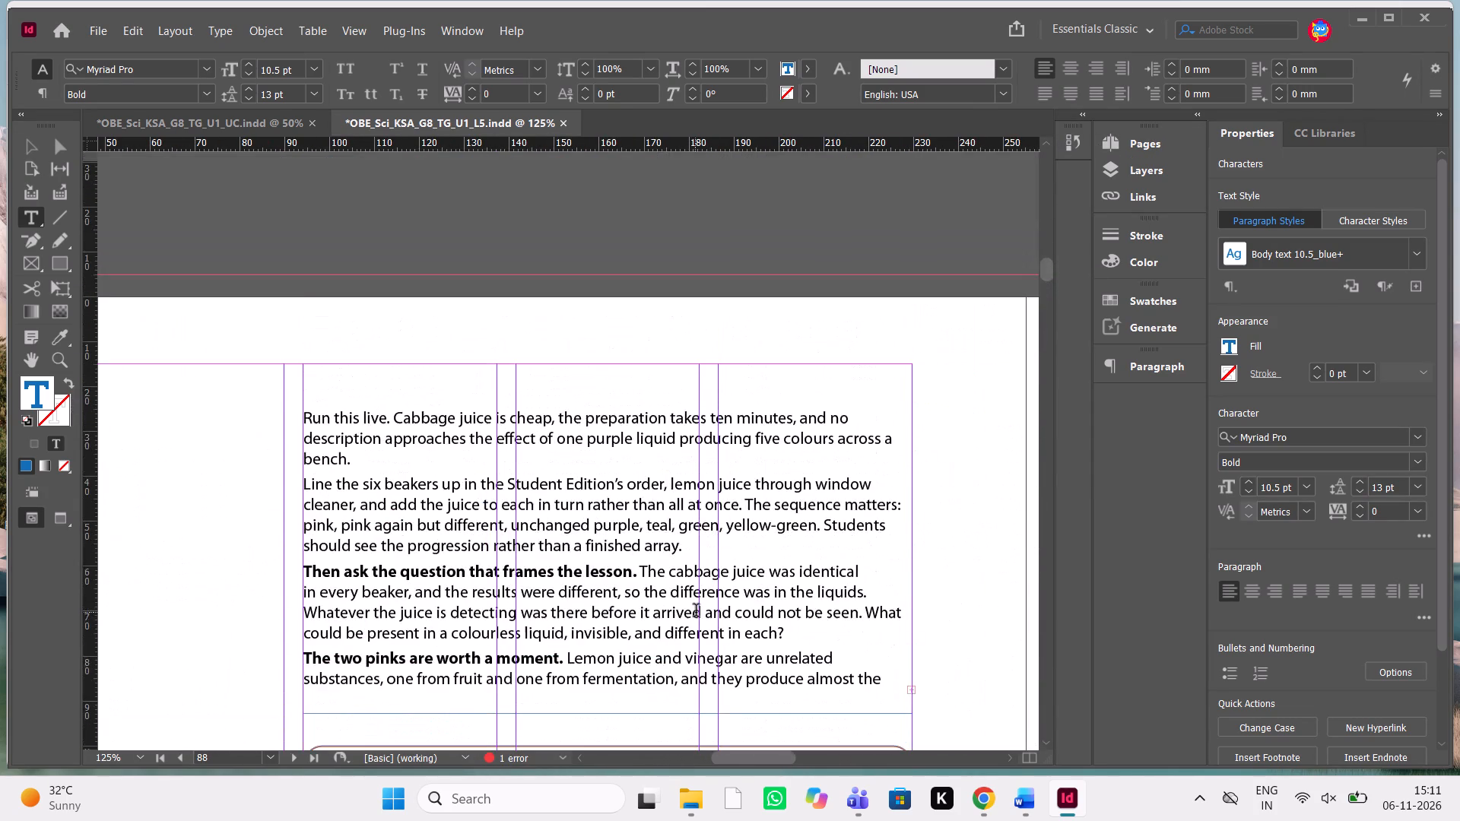
pyautogui.scroll(-1, 696, 612)
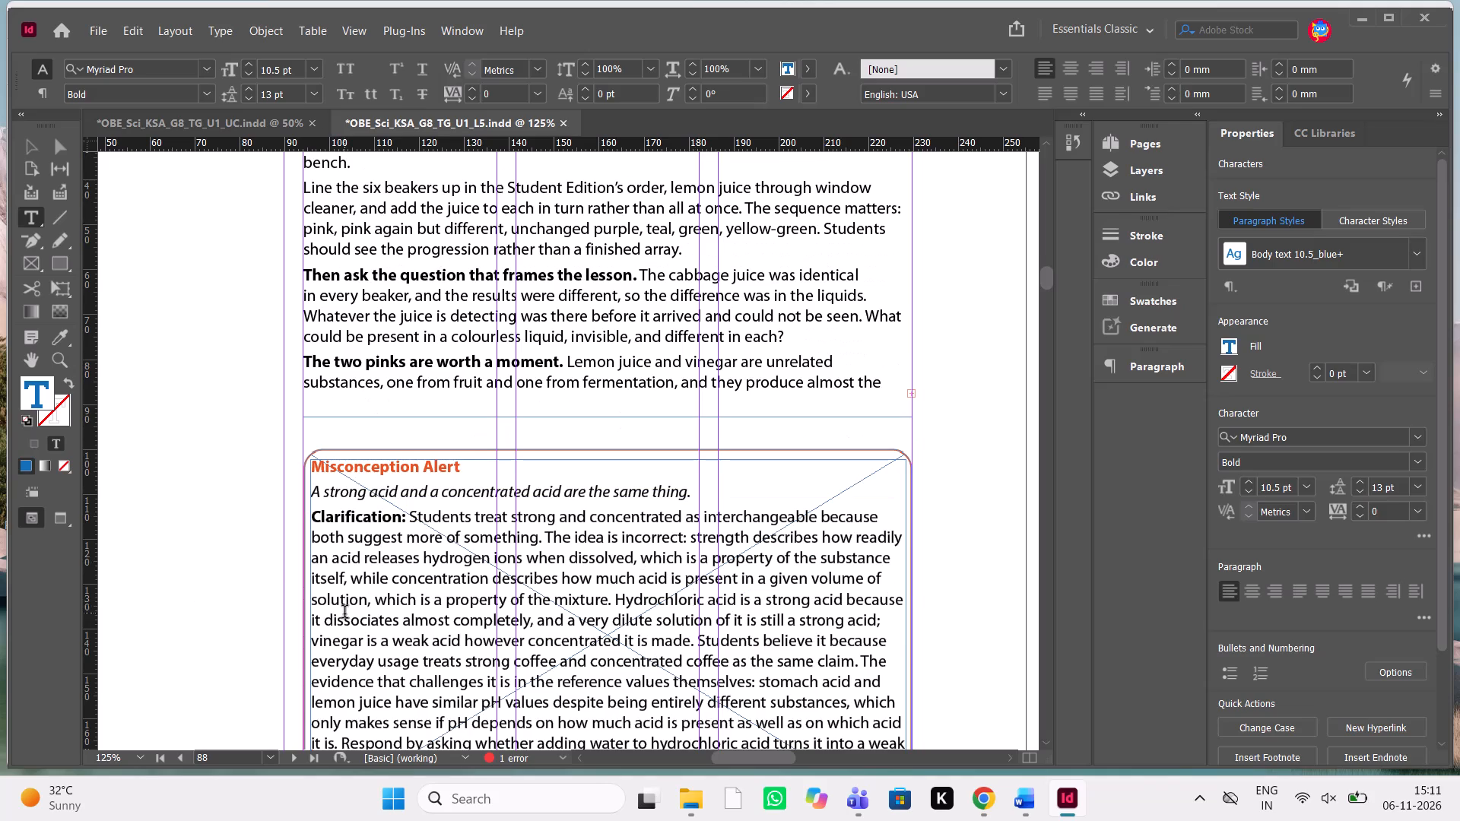
pyautogui.scroll(-2, 344, 613)
pyautogui.scroll(2, 340, 734)
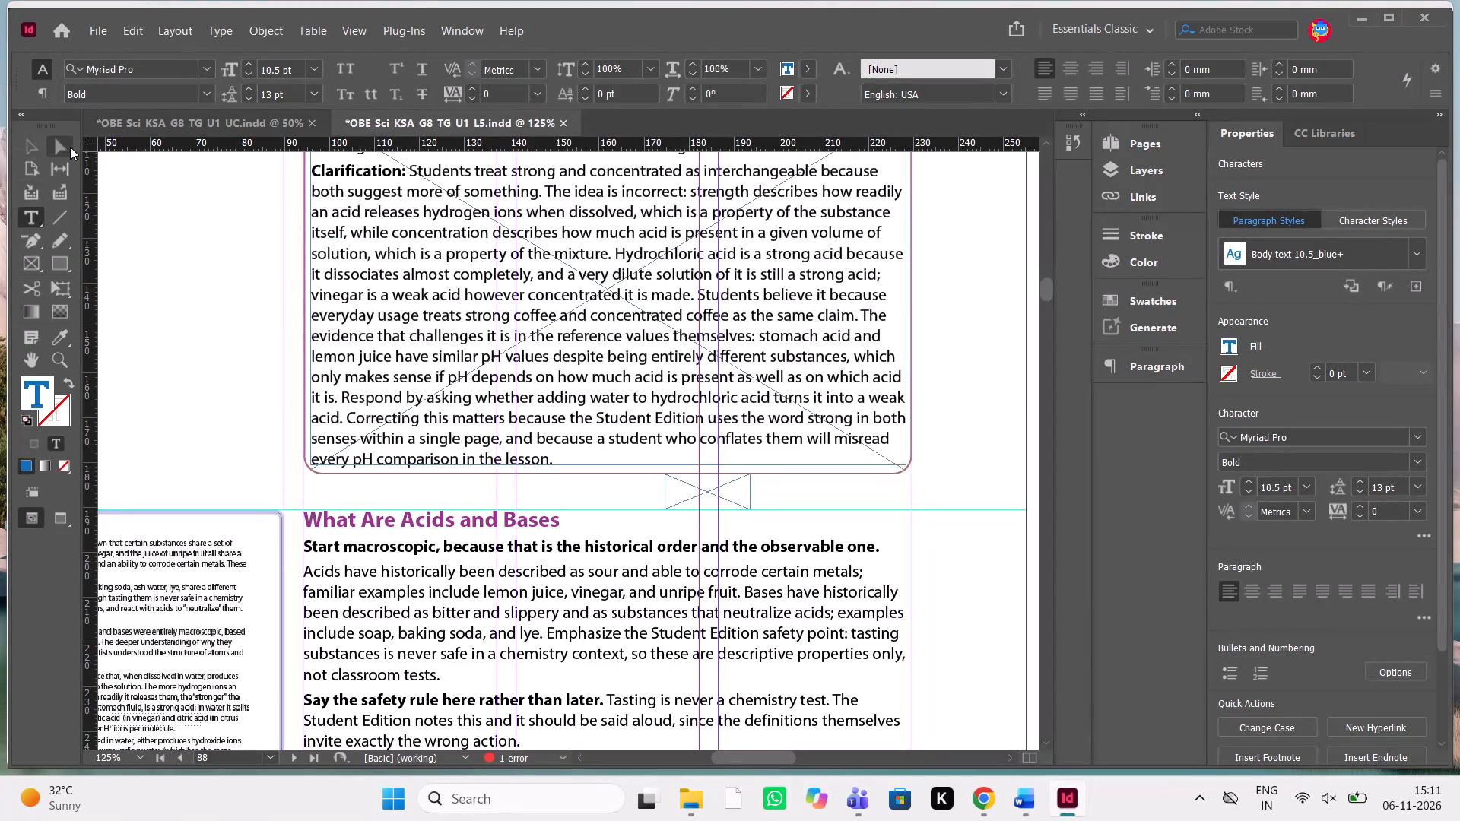
pyautogui.click(30, 155)
pyautogui.scroll(1, 290, 293)
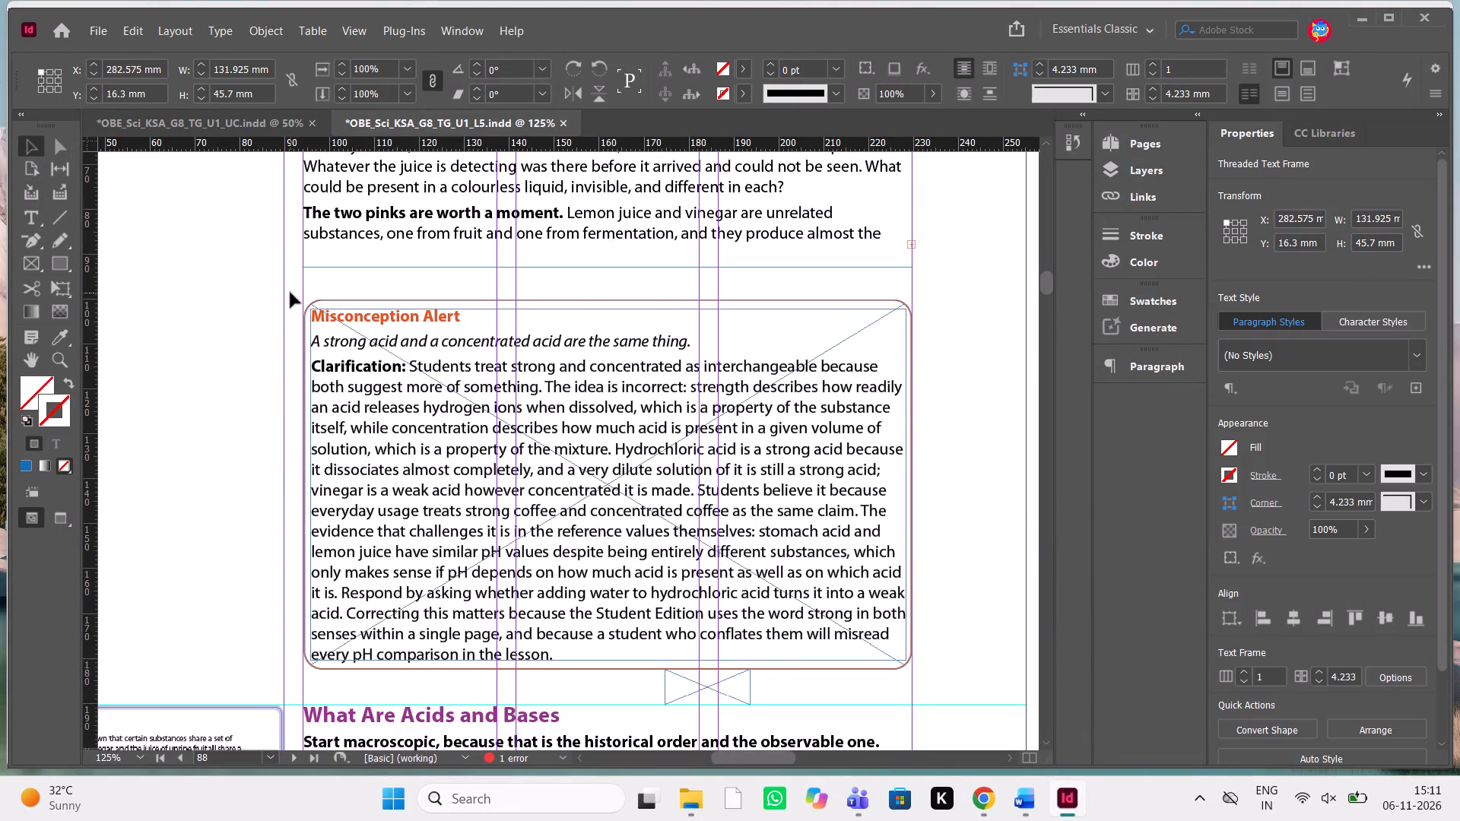
pyautogui.moveTo(268, 321); pyautogui.dragTo(439, 388)
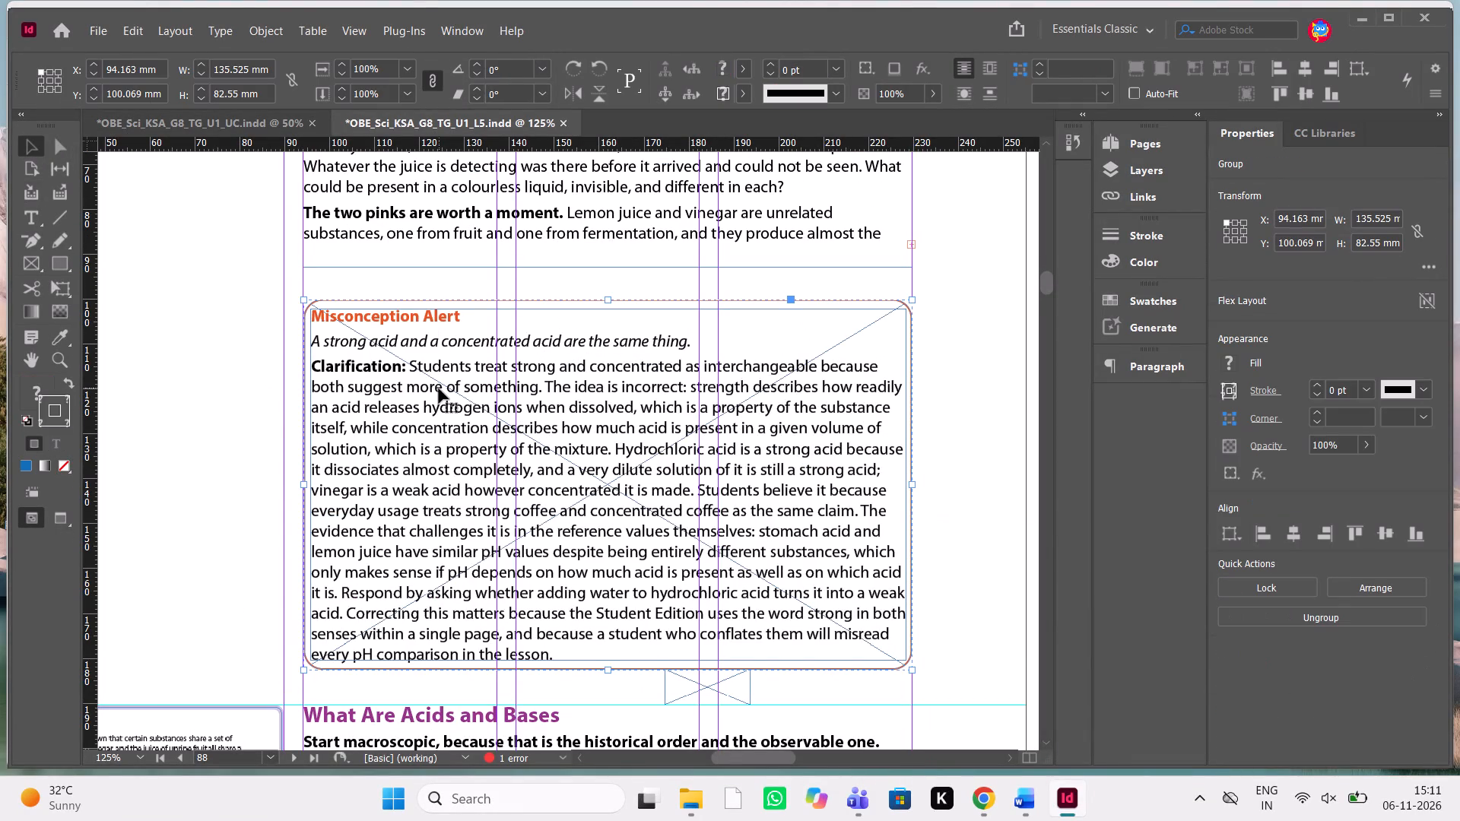
pyautogui.hotkey('ctrl', 'x')
# Draw an empty spacer frame about 28 mm wide directly below the page 87 background frame and set its height to 8 mm.
pyautogui.scroll(4, 439, 388)
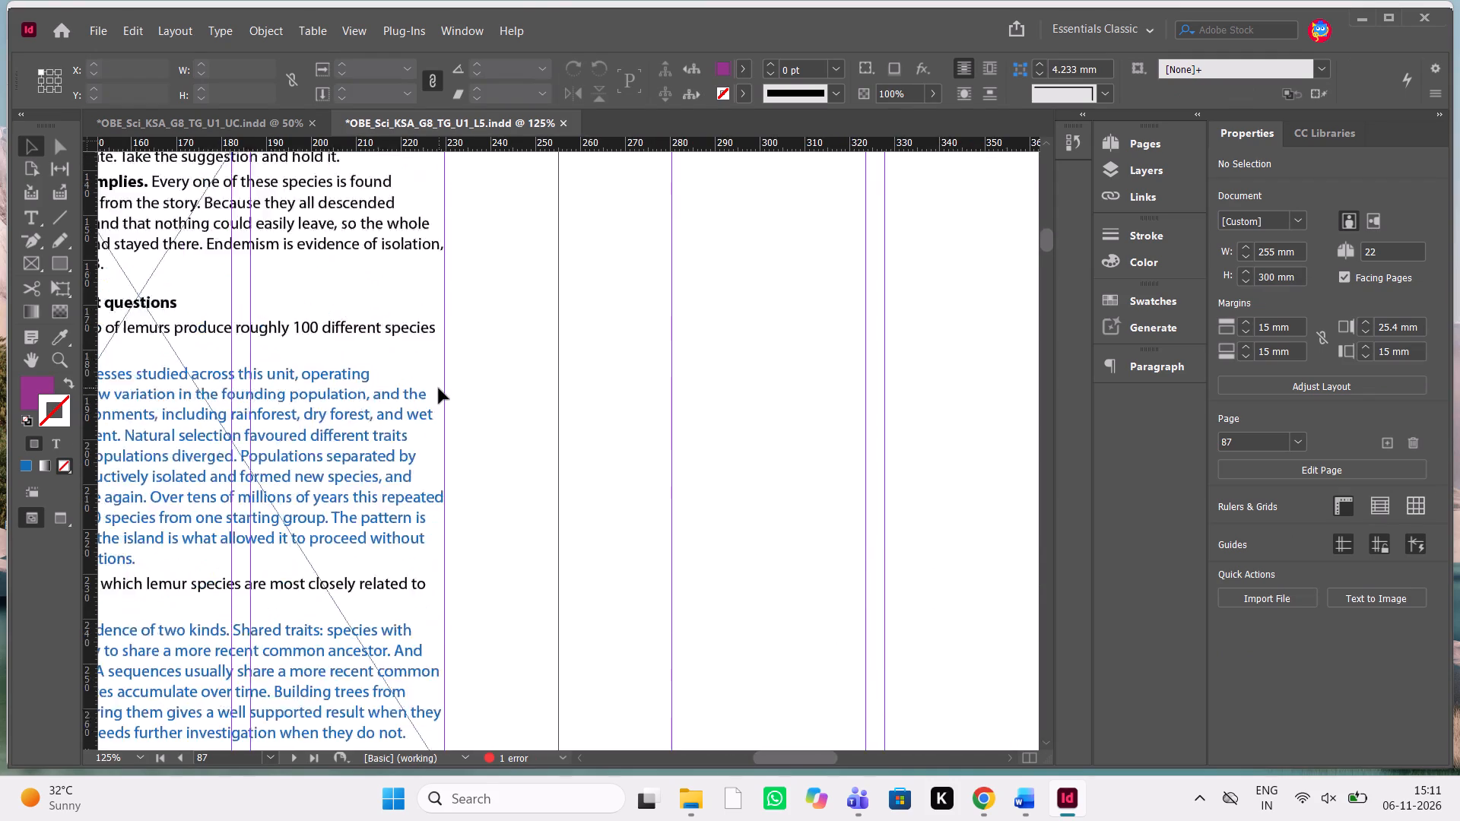
pyautogui.scroll(5, 439, 388)
pyautogui.scroll(-1, 439, 388)
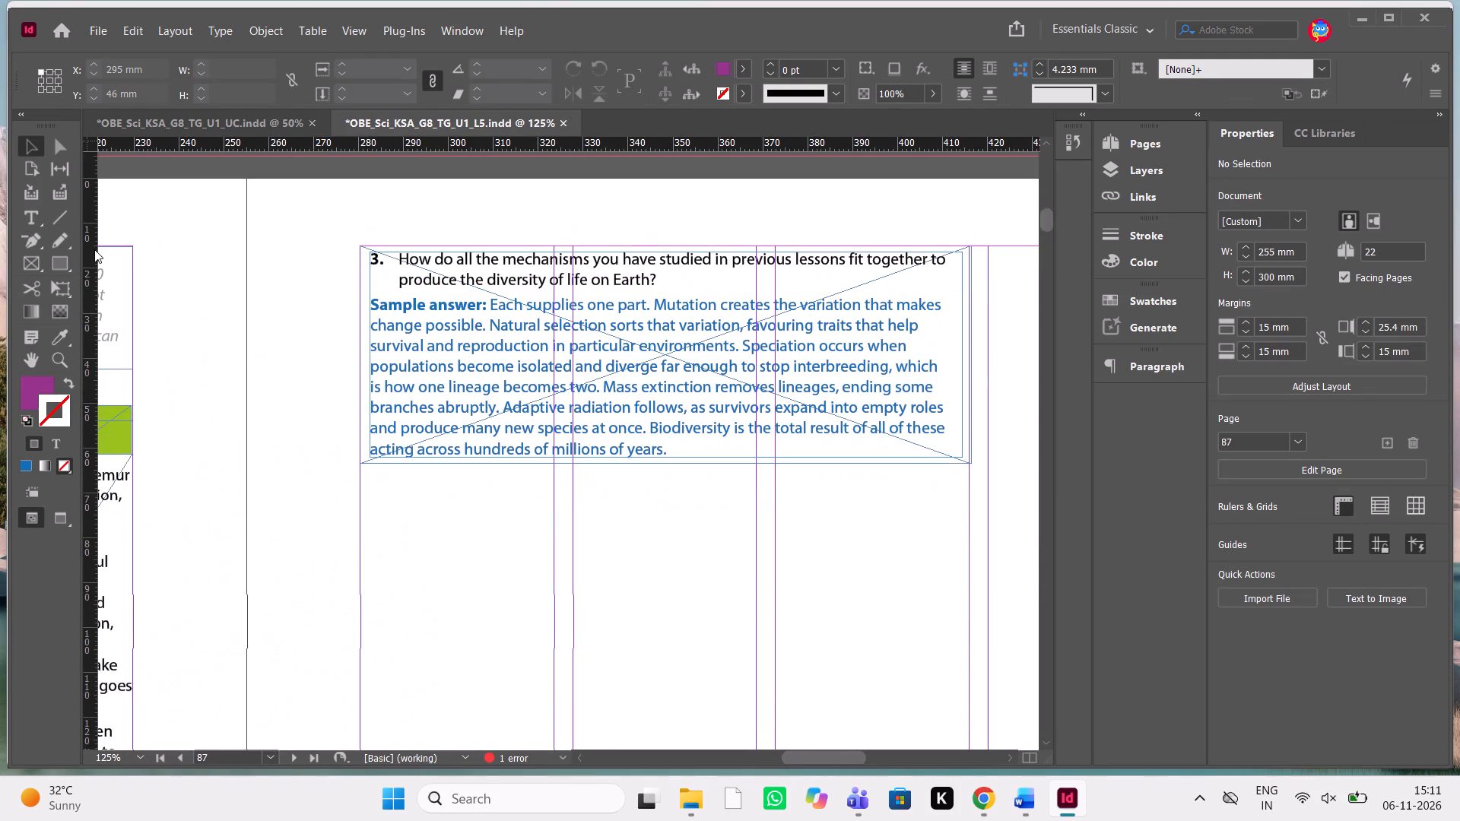
pyautogui.click(41, 266)
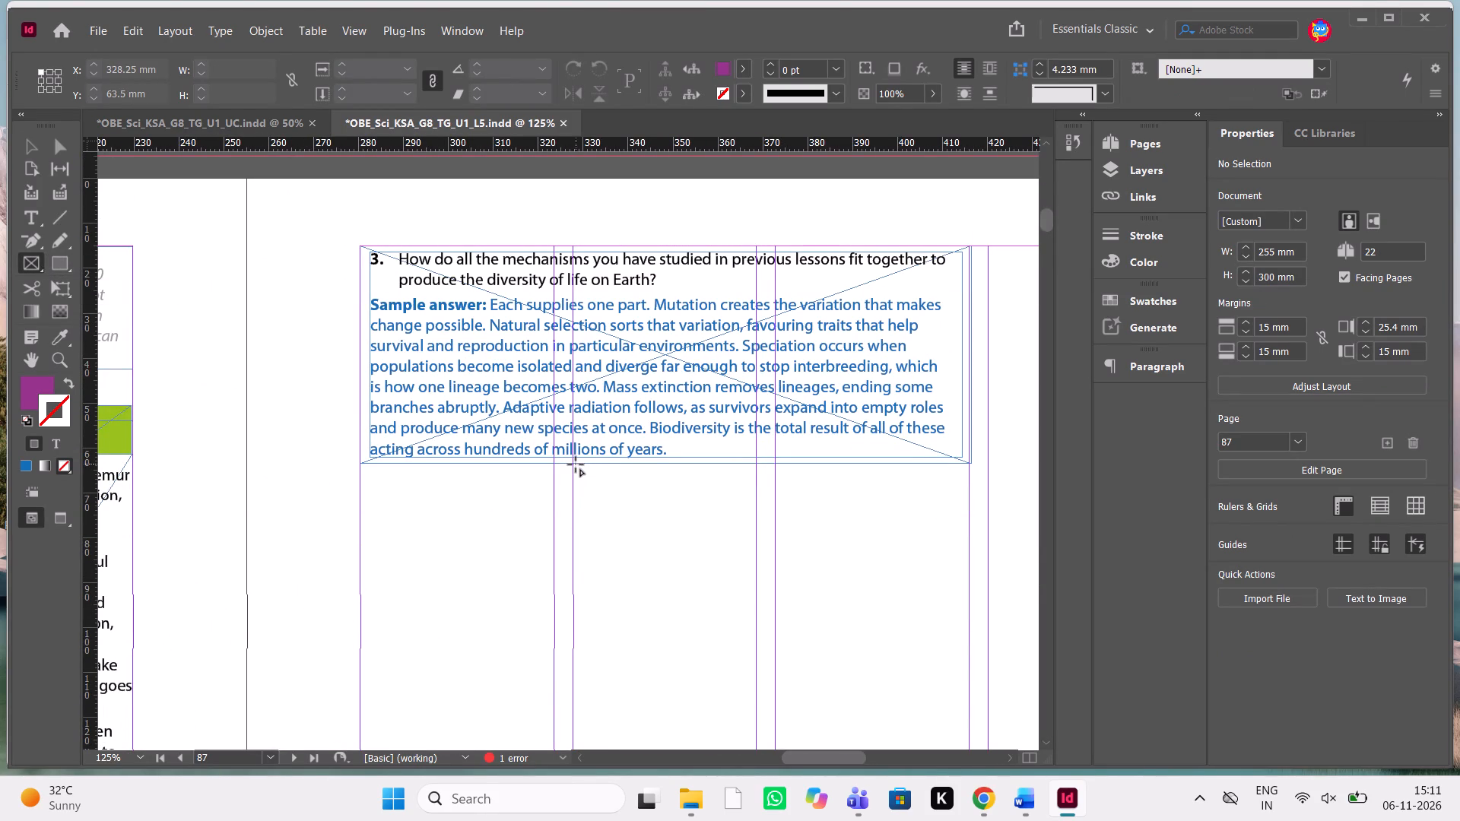
pyautogui.moveTo(576, 464); pyautogui.dragTo(695, 571)
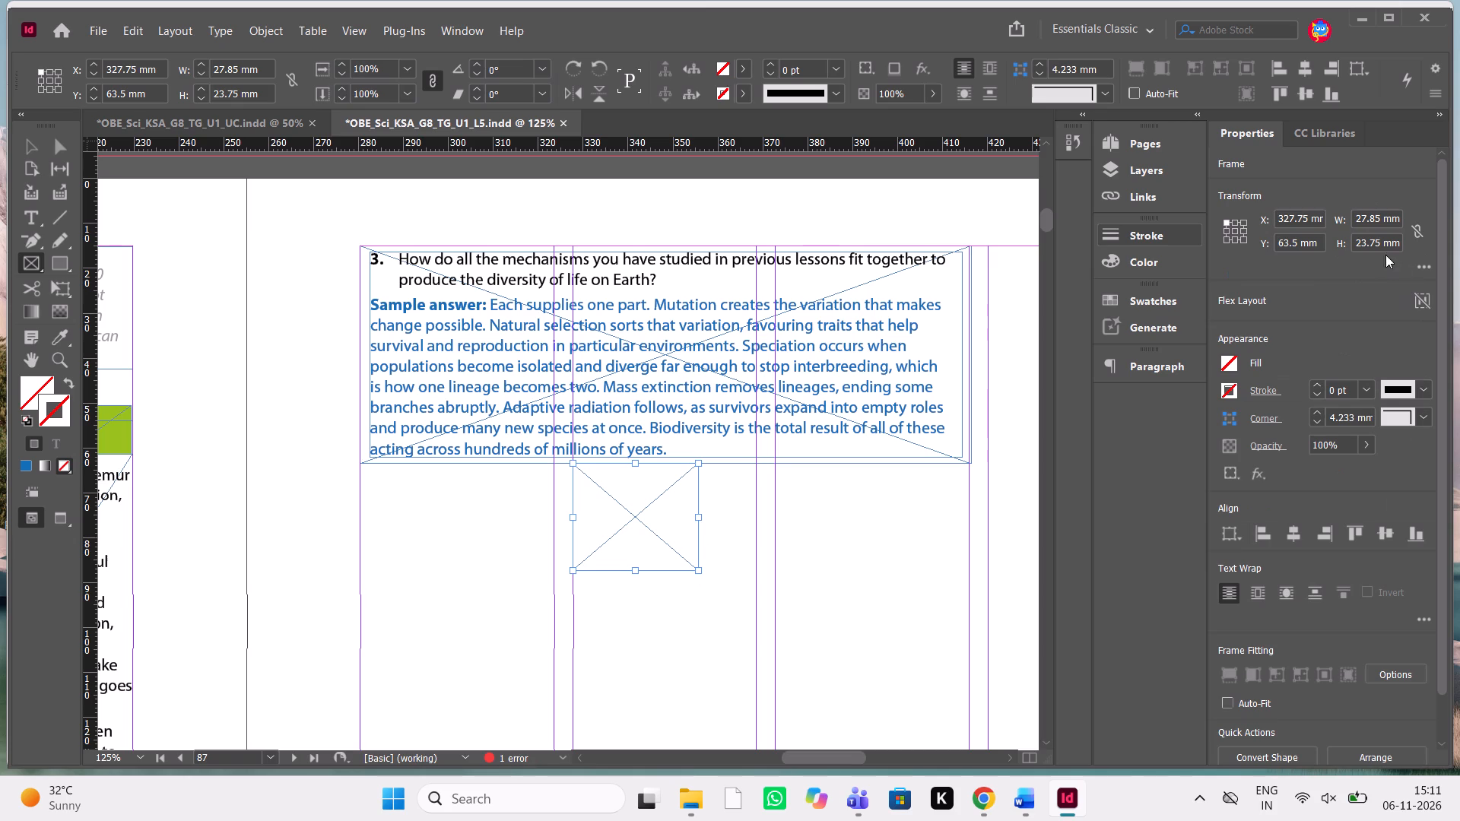
pyautogui.moveTo(1381, 244); pyautogui.dragTo(1247, 262)
pyautogui.press('BackSpace')
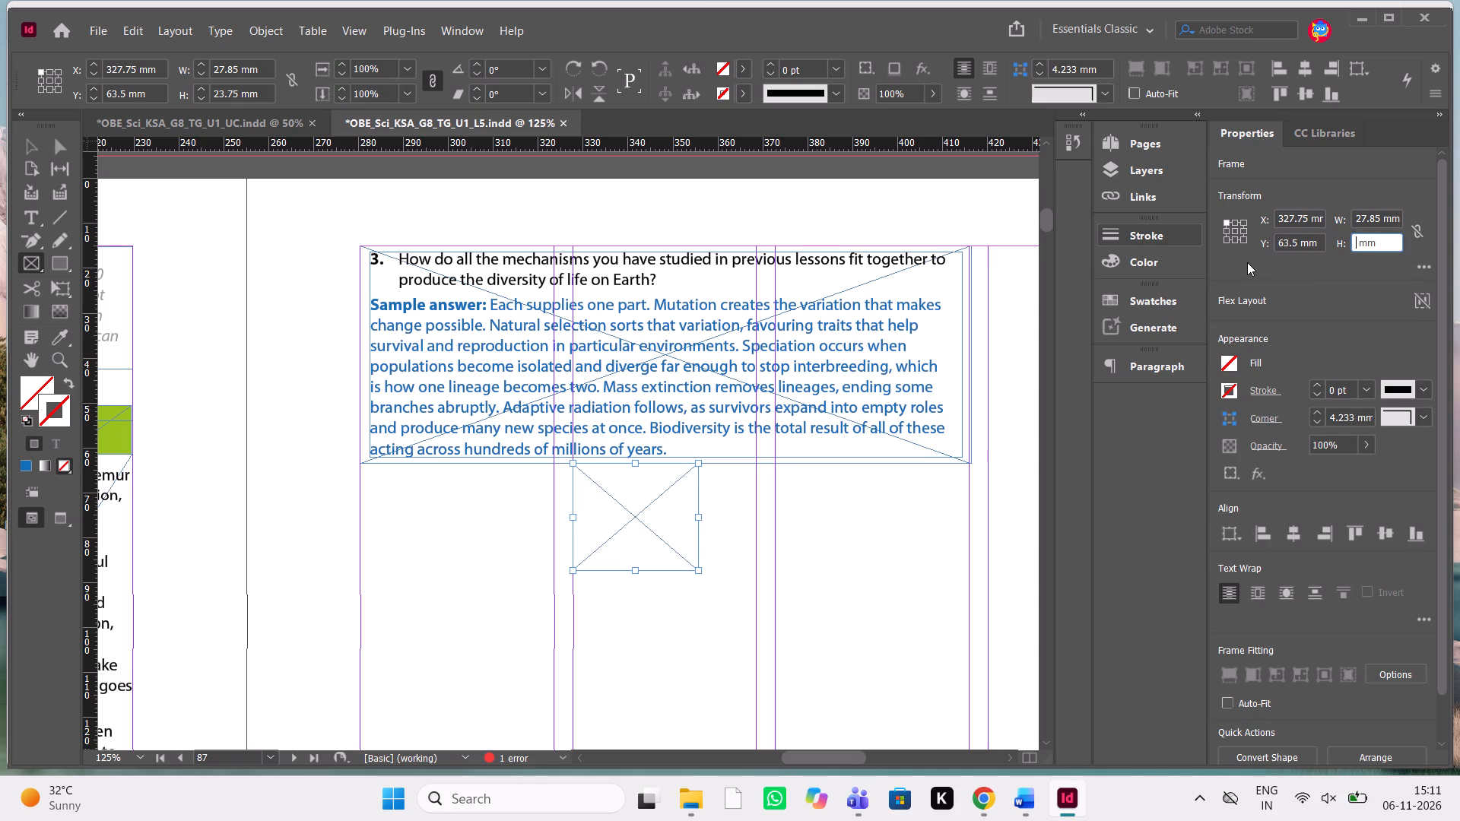
pyautogui.press('8')
pyautogui.press('Return')
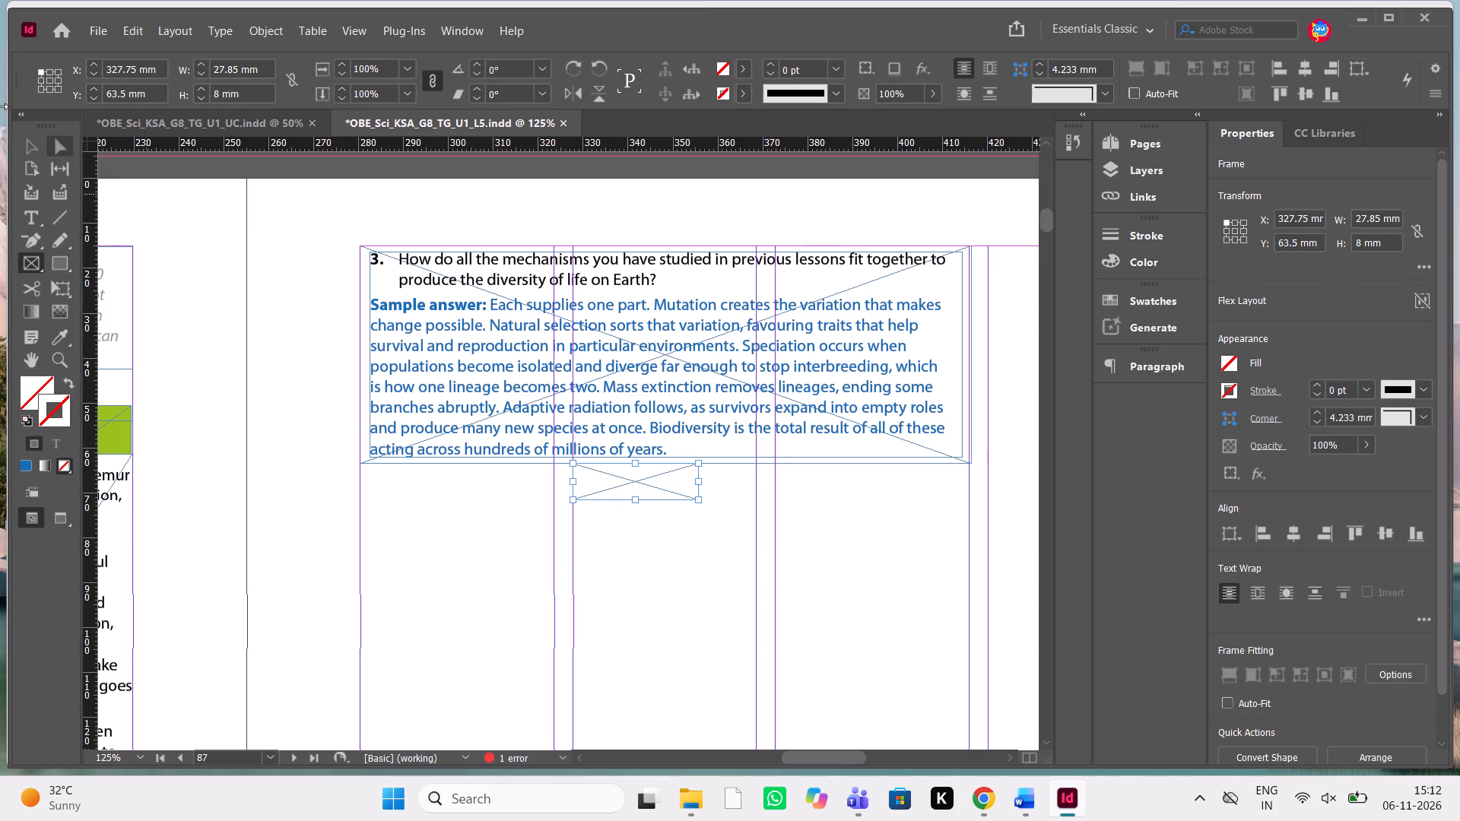
pyautogui.click(31, 138)
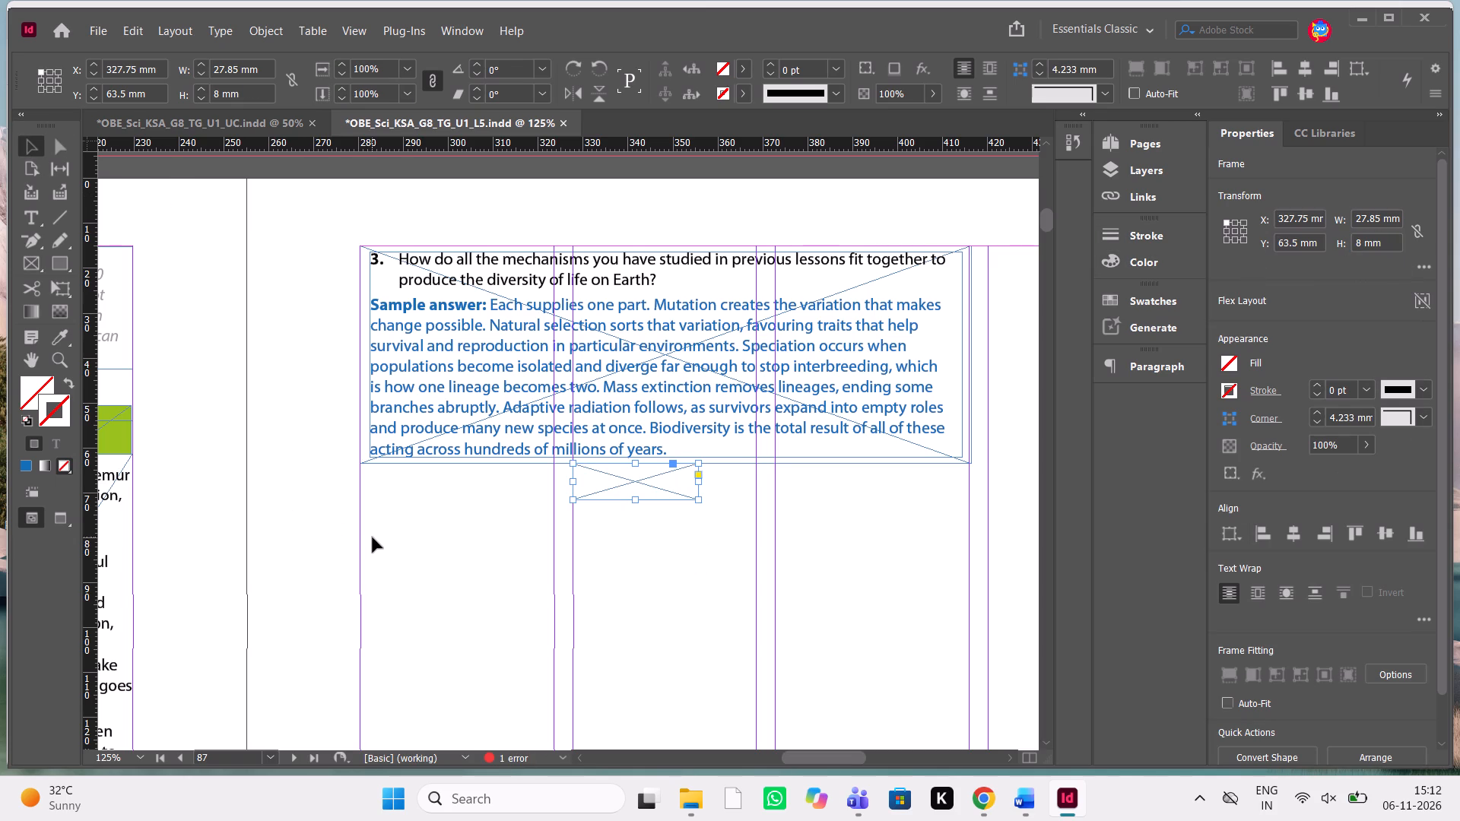
pyautogui.click(373, 537)
# Paste the cut Misconception Alert box onto page 87 below the spacer frame.
pyautogui.scroll(-1, 373, 537)
pyautogui.scroll(1, 373, 537)
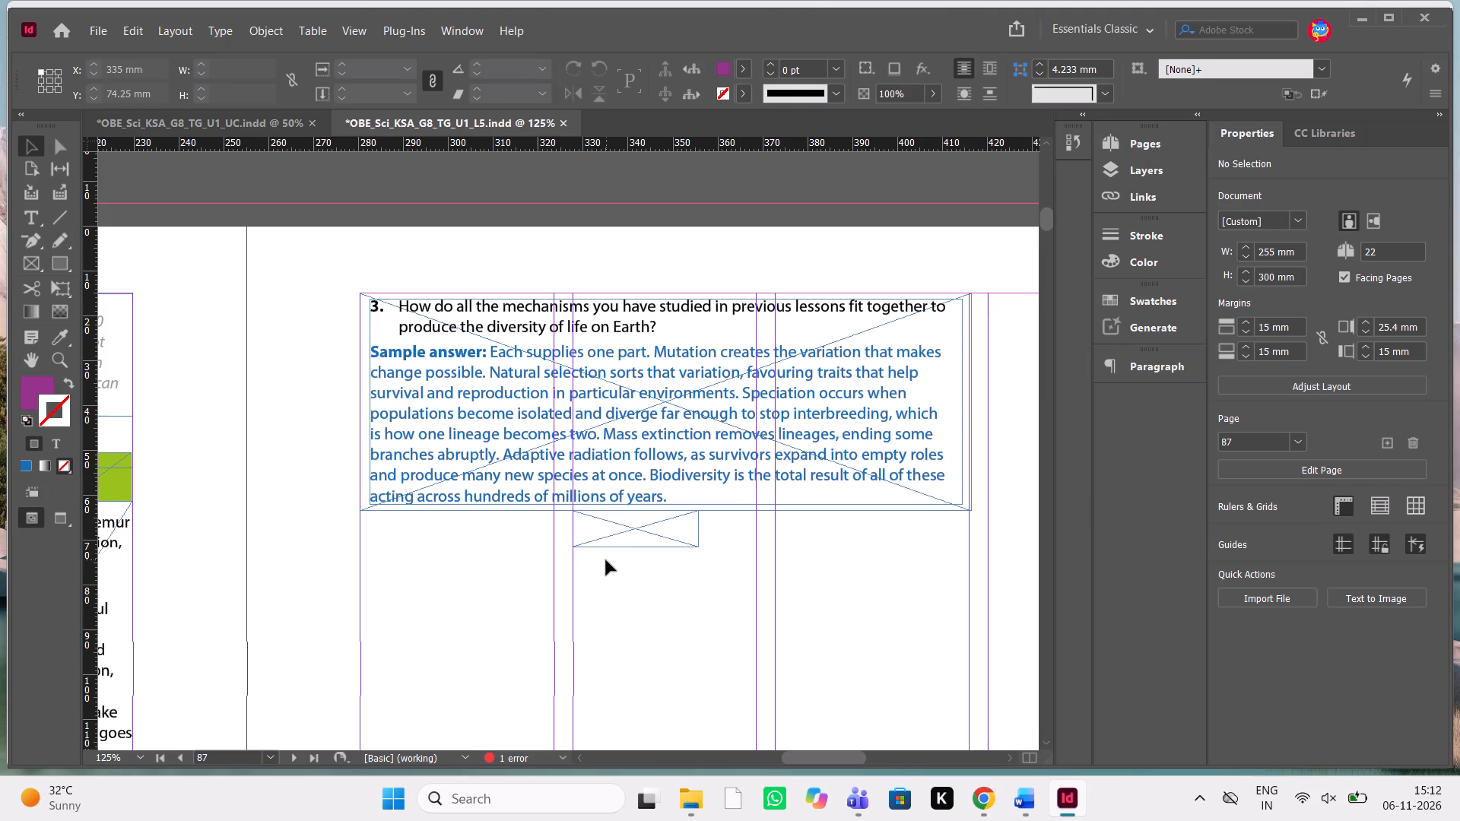
pyautogui.hotkey('ctrl', '=')
pyautogui.hotkey('ctrl', '=')
pyautogui.hotkey('ctrl', '=')
pyautogui.hotkey('ctrl', '-')
pyautogui.hotkey('ctrl', '-')
pyautogui.hotkey('ctrl', '-')
pyautogui.hotkey('ctrl', '-')
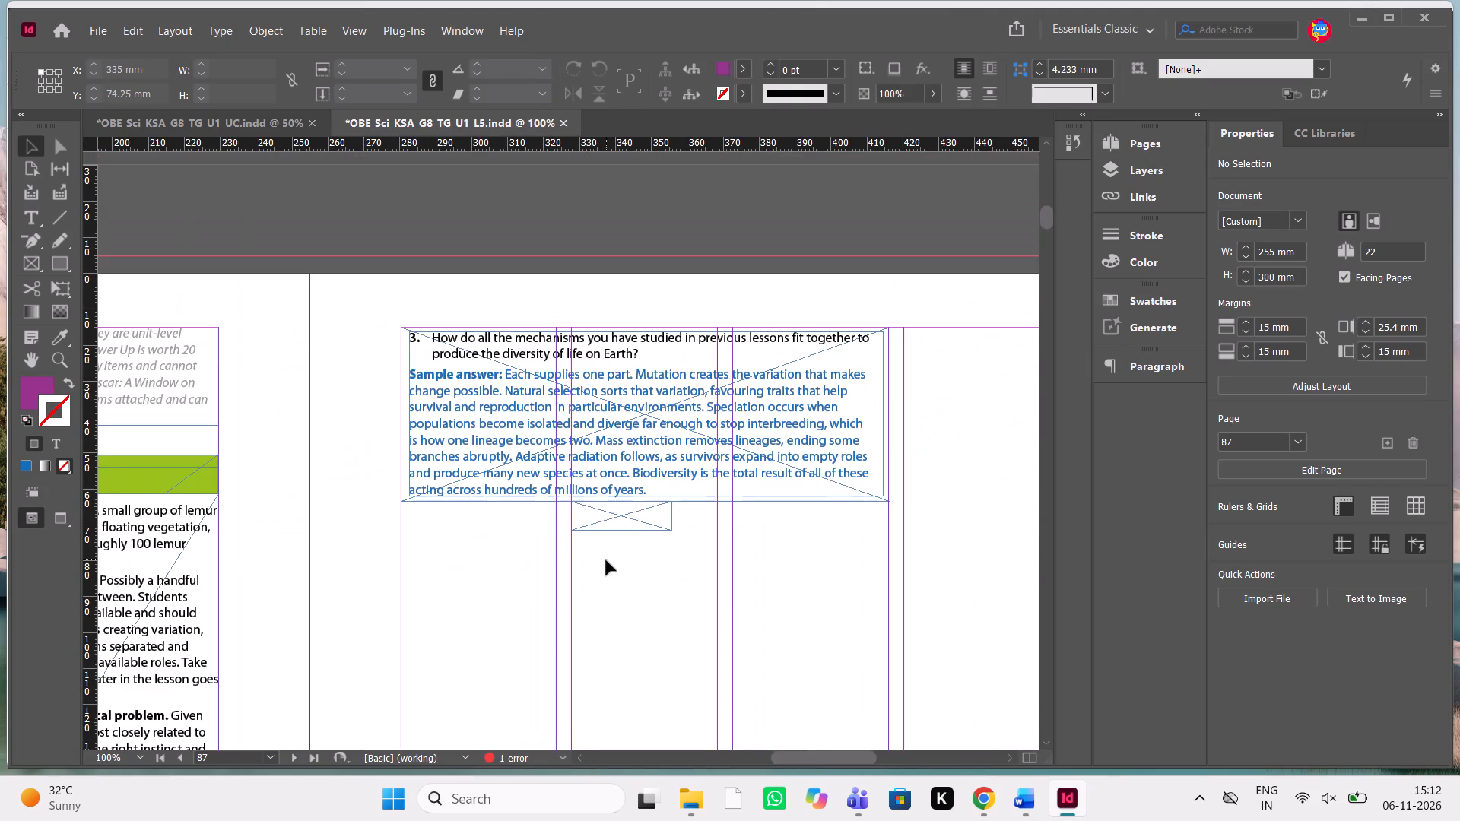
pyautogui.scroll(-1, 606, 560)
pyautogui.hotkey('ctrl', 'v')
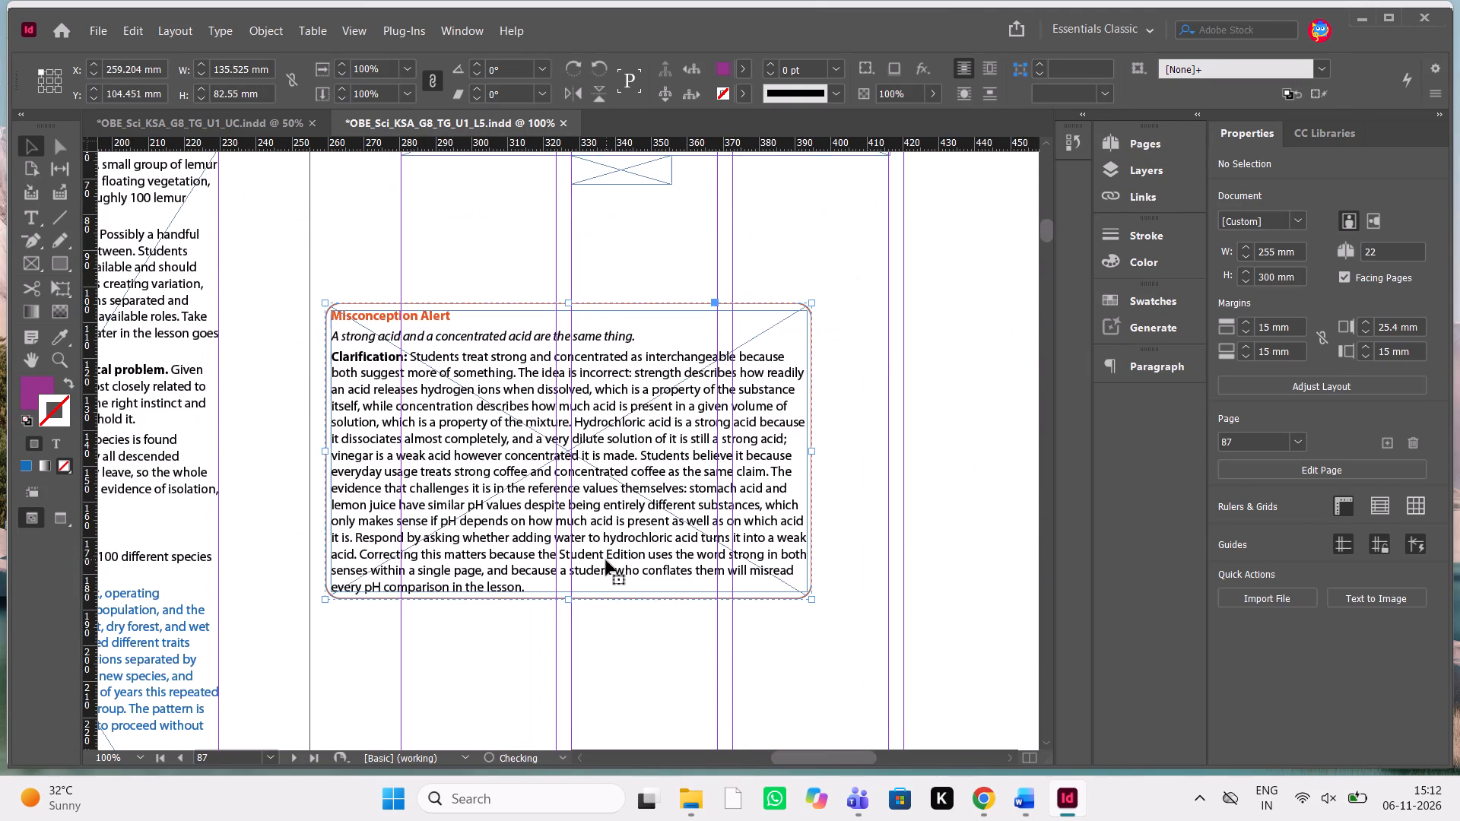
# Move the pasted alert box sideways to about X 280.7 mm, lining it up with the sample answer's background frame.
pyautogui.hscroll(-1, 606, 560)
pyautogui.hscroll(1, 606, 560)
pyautogui.scroll(1, 606, 560)
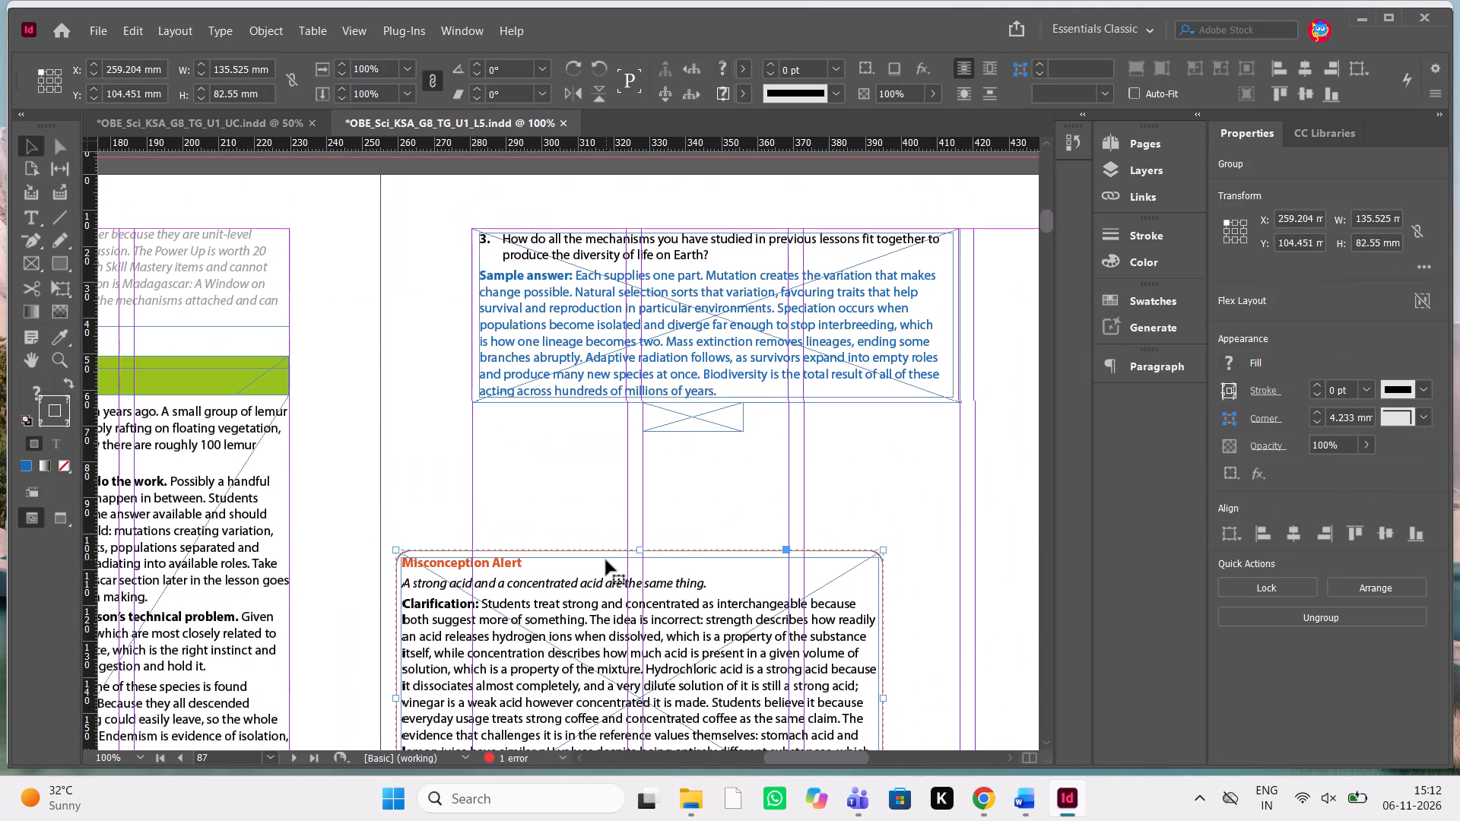
pyautogui.hotkey('shift', 'Right')
pyautogui.hotkey('shift', 'Right')
pyautogui.hotkey('shift', 'Right')
pyautogui.hotkey('shift', 'Right')
pyautogui.hotkey('shift', 'Right')
pyautogui.hotkey('shift', 'Right')
pyautogui.hotkey('shift', 'Right')
pyautogui.hotkey('shift', 'Right')
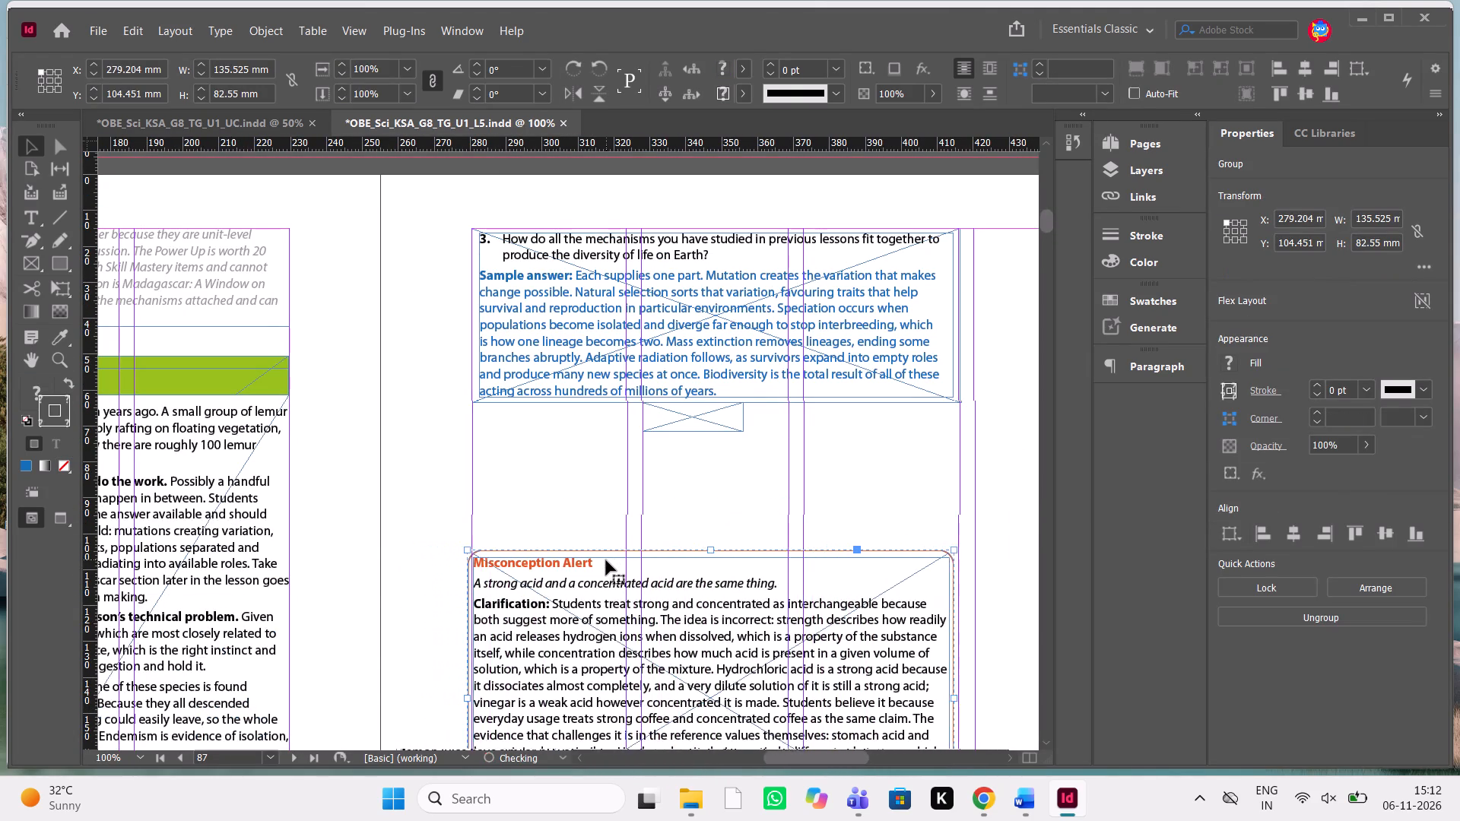
pyautogui.hotkey('shift', 'Right')
pyautogui.press('Left')
pyautogui.press('Left')
pyautogui.press('Left')
pyautogui.press('Left')
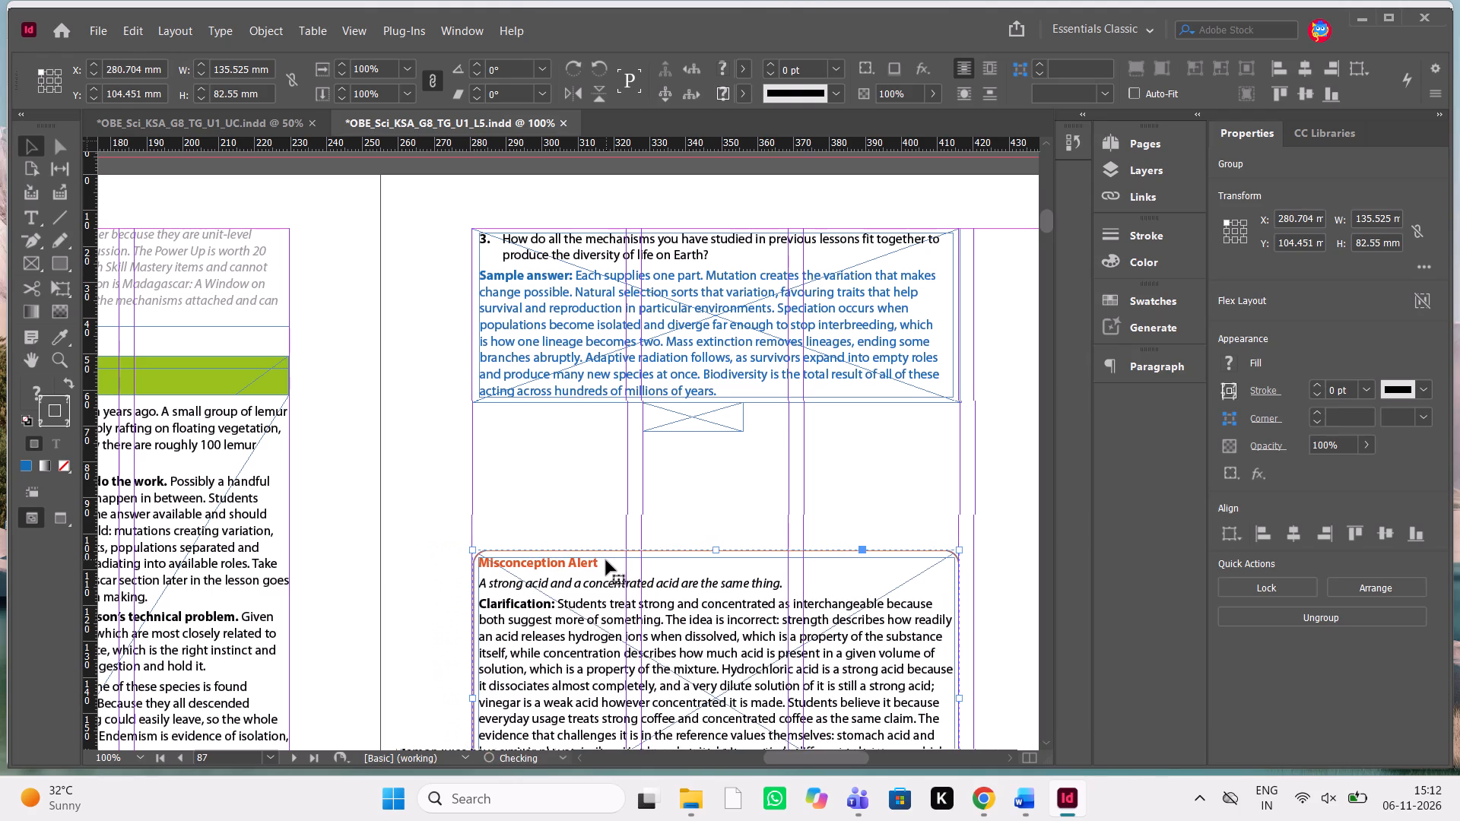
# Move the alert box up to about Y 71.7 mm so it sits just beneath the spacer frame.
pyautogui.hotkey('shift', 'Up')
pyautogui.hotkey('shift', 'Up')
pyautogui.hotkey('shift', 'Up')
pyautogui.hotkey('shift', 'Up')
pyautogui.hotkey('shift', 'Up')
pyautogui.hotkey('shift', 'Up')
pyautogui.hotkey('shift', 'Up')
pyautogui.hotkey('shift', 'Up')
pyautogui.hotkey('shift', 'Up')
pyautogui.hotkey('shift', 'Up')
pyautogui.hotkey('shift', 'Up')
pyautogui.hotkey('shift', 'Up')
pyautogui.hotkey('shift', 'Up')
pyautogui.hotkey('shift', 'Up')
pyautogui.hotkey('shift', 'Up')
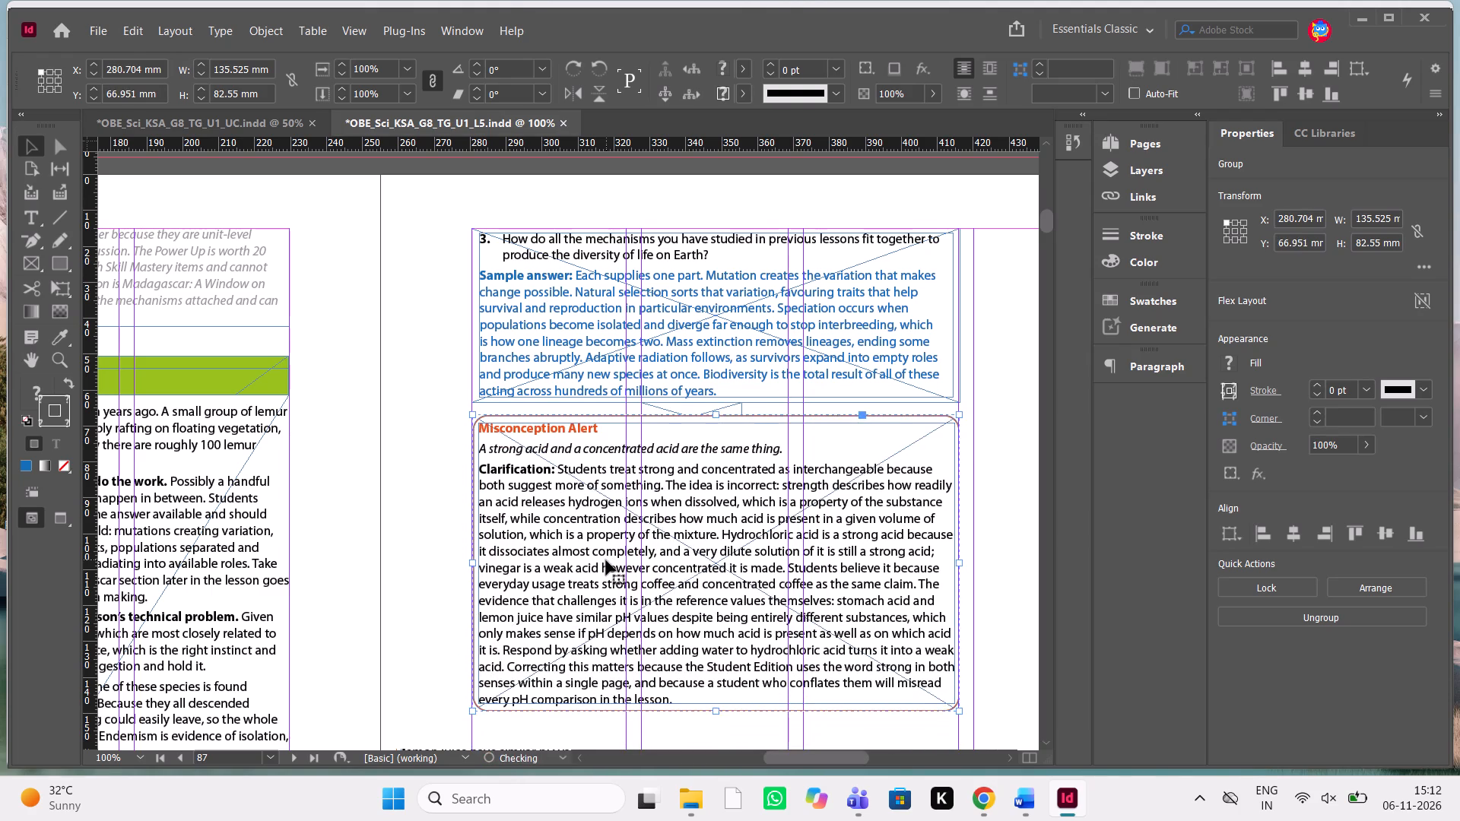
pyautogui.hotkey('shift', 'Down')
pyautogui.hotkey('shift', 'Down')
pyautogui.press('Up')
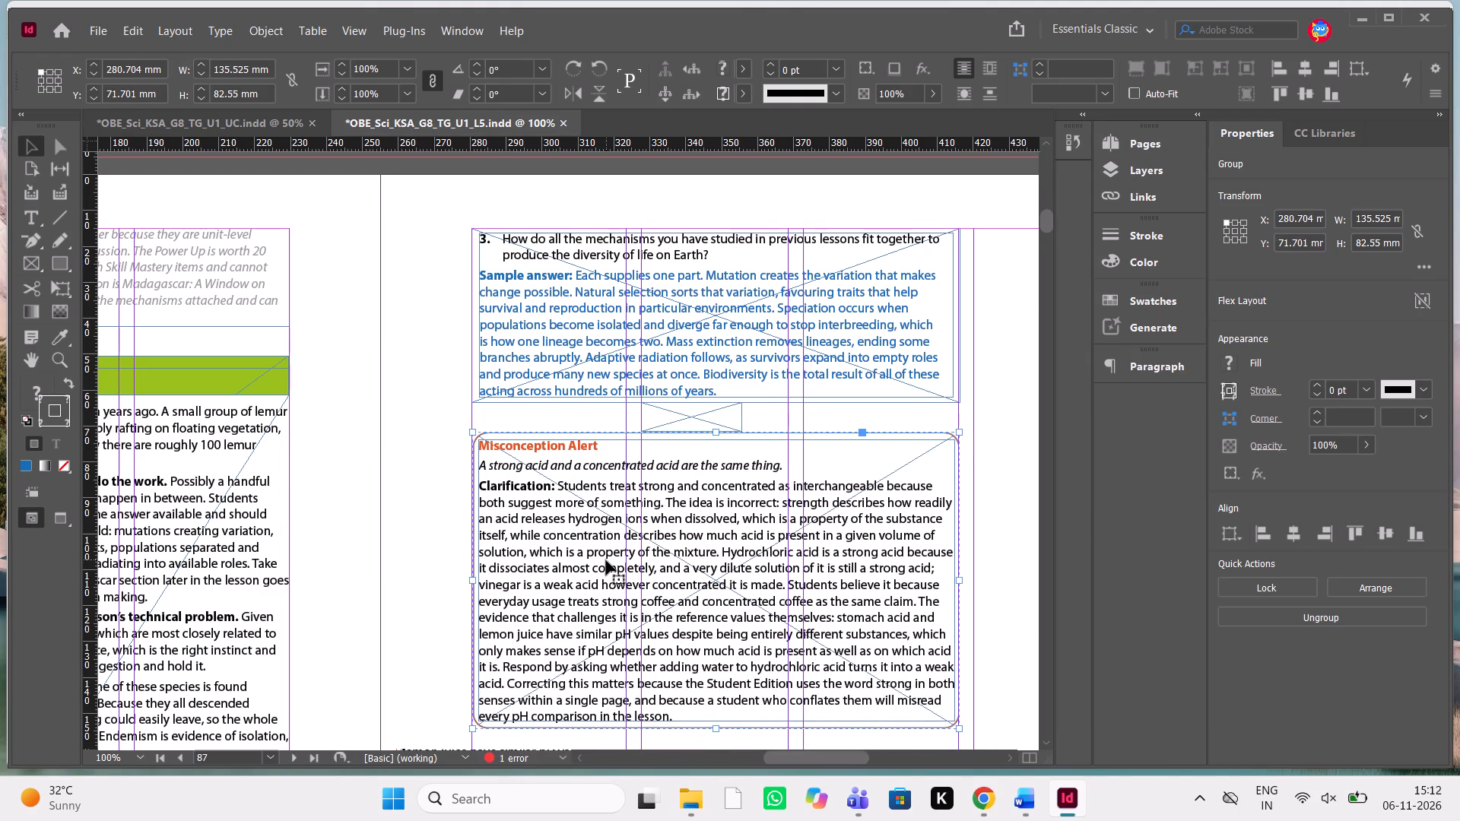
# Fine-tune the alert box to X 280.454 mm and Y 71.451 mm against the column edge and spacer frame.
pyautogui.hotkey('ctrl', '=')
pyautogui.hotkey('ctrl', '=')
pyautogui.hotkey('ctrl', '=')
pyautogui.hscroll(1, 606, 560)
pyautogui.scroll(1, 606, 560)
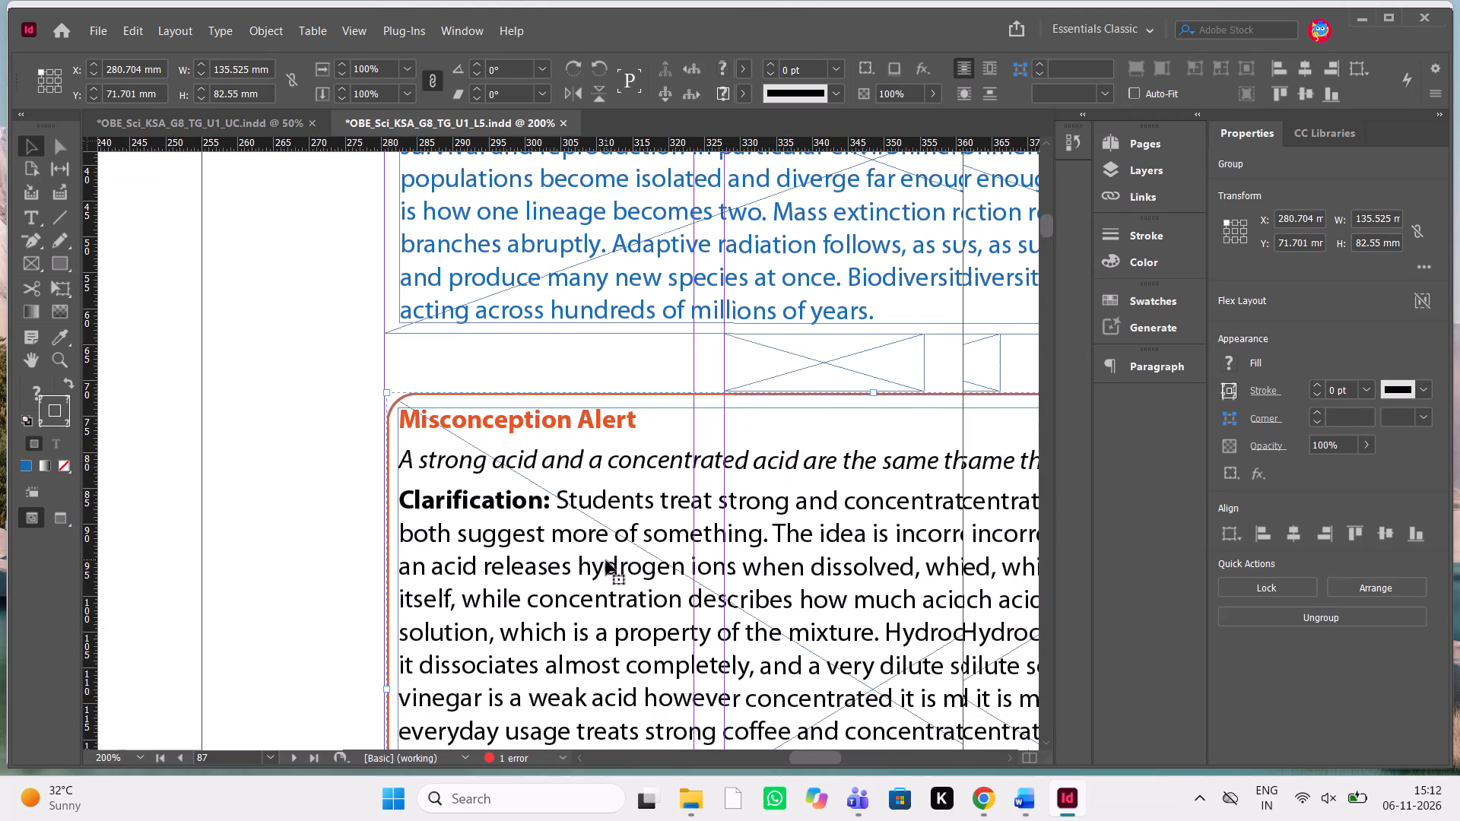
pyautogui.press('Left')
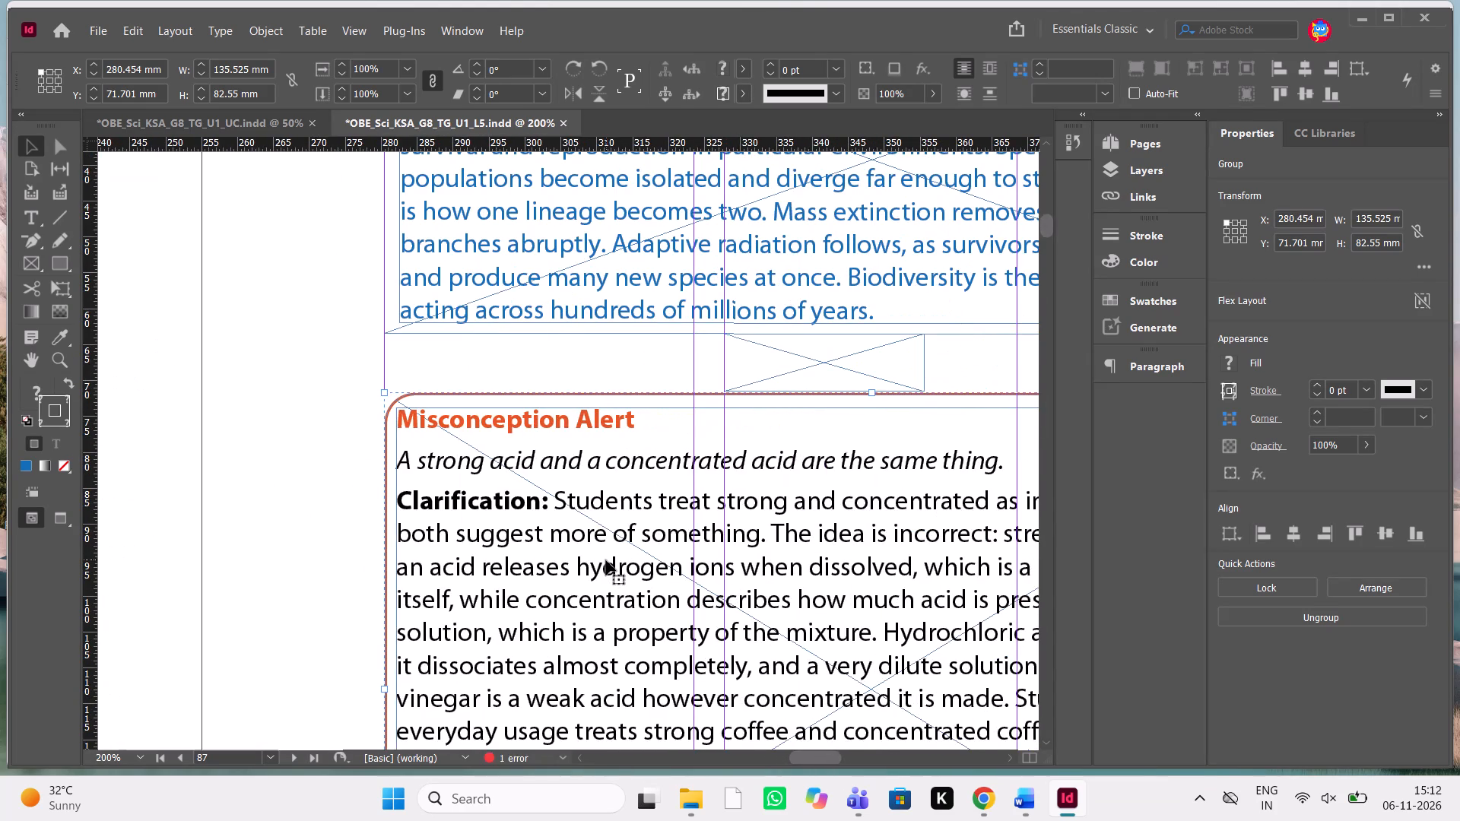
pyautogui.press('Up')
pyautogui.hscroll(-1, 606, 560)
pyautogui.scroll(-1, 606, 560)
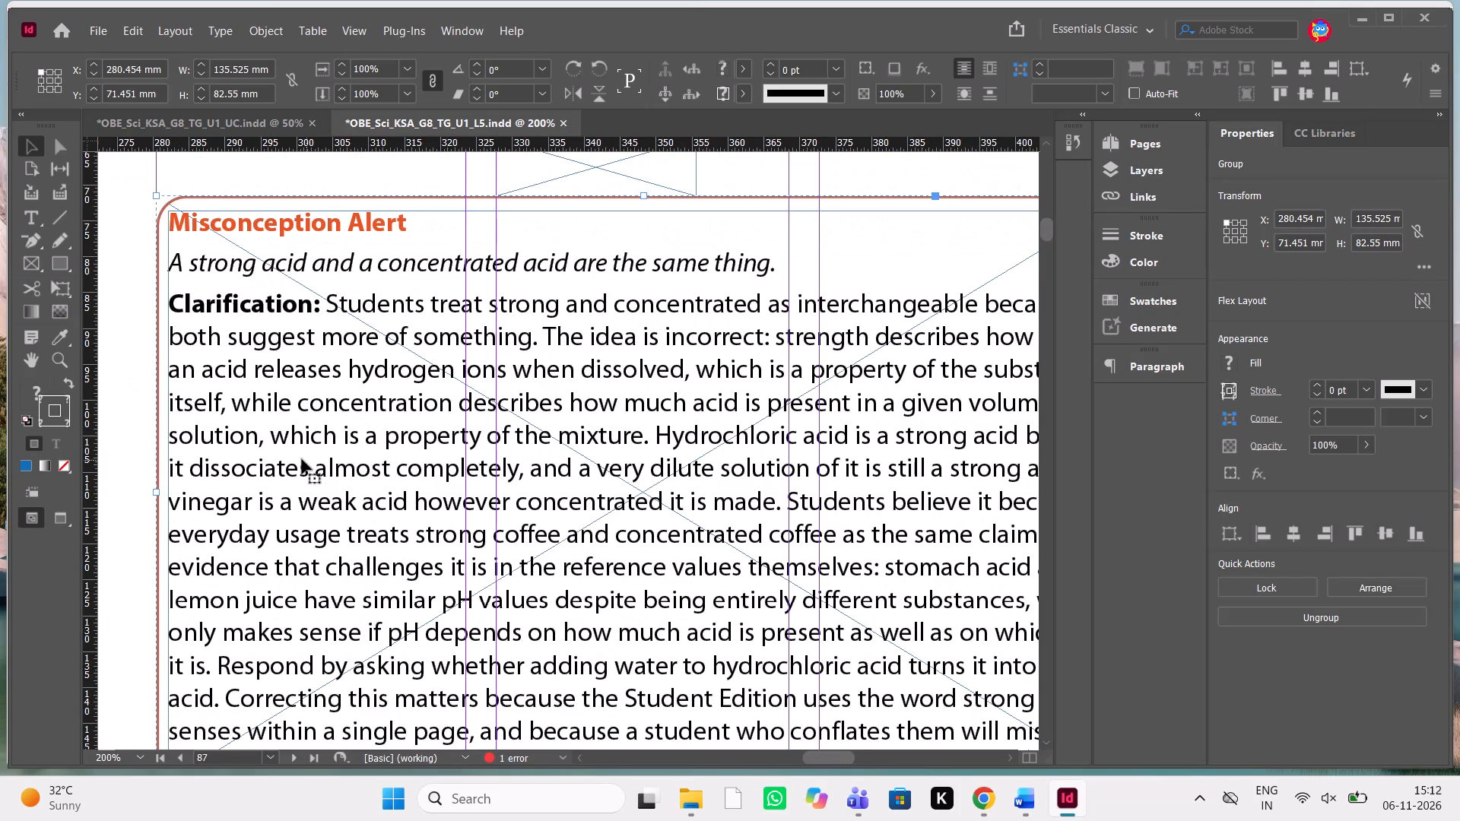
# Ungroup the Misconception Alert box into its separate text and border frames.
pyautogui.hotkey('ctrl', 'shift', 'g')
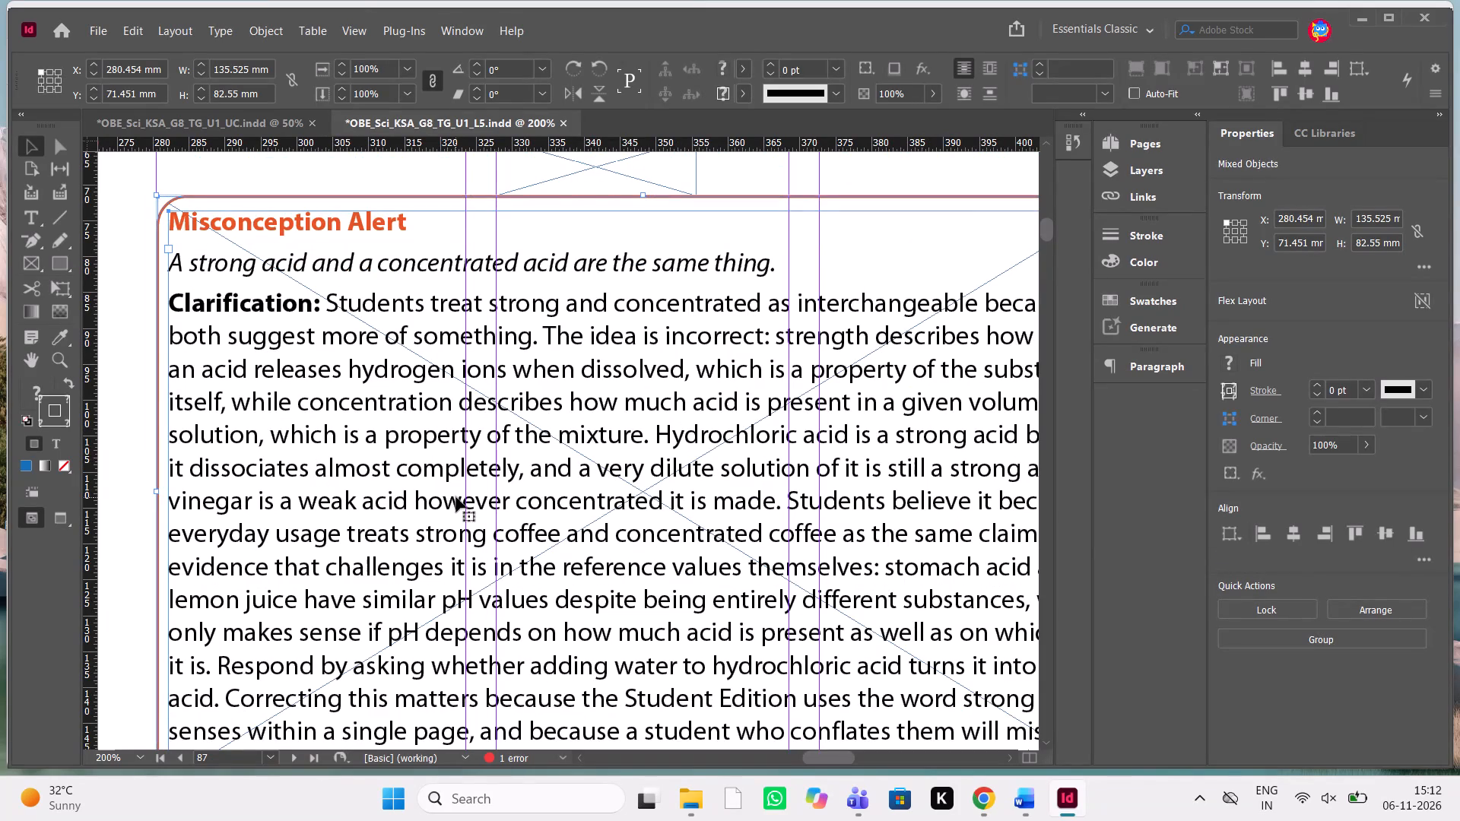
pyautogui.click(456, 497)
pyautogui.hscroll(1, 90, 366)
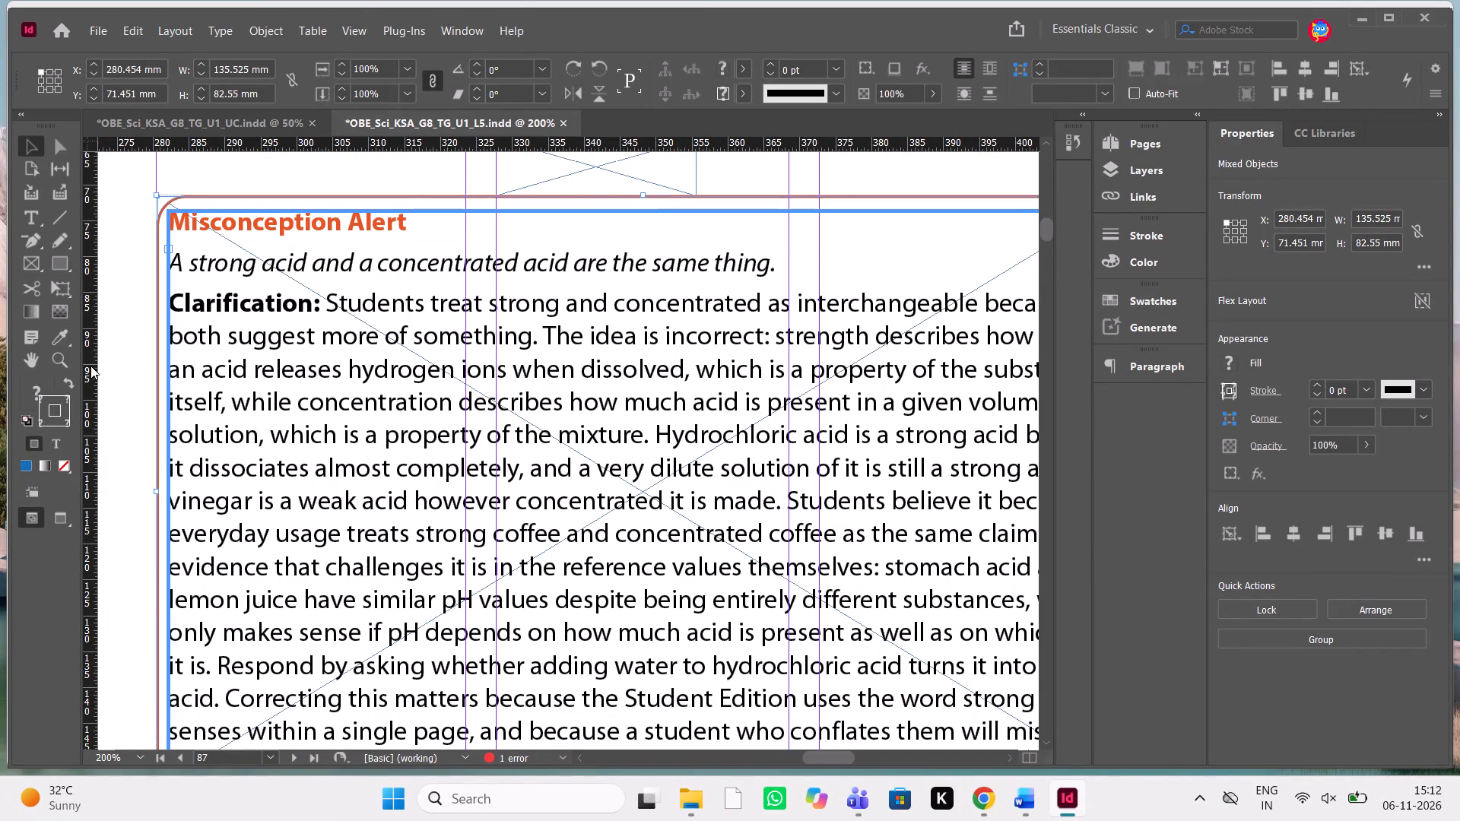
pyautogui.scroll(1, 90, 366)
pyautogui.scroll(1, 282, 309)
pyautogui.click(142, 350)
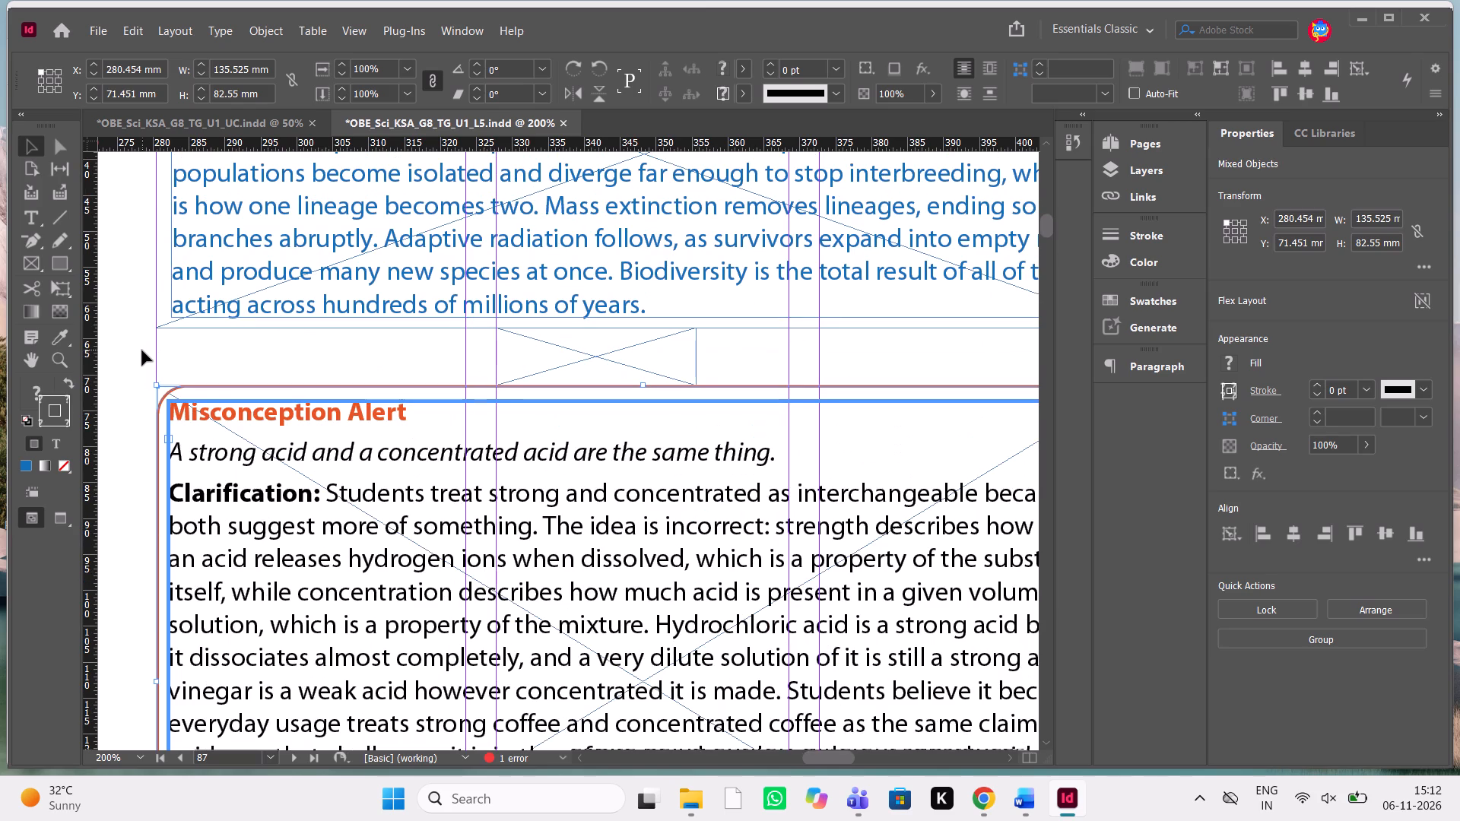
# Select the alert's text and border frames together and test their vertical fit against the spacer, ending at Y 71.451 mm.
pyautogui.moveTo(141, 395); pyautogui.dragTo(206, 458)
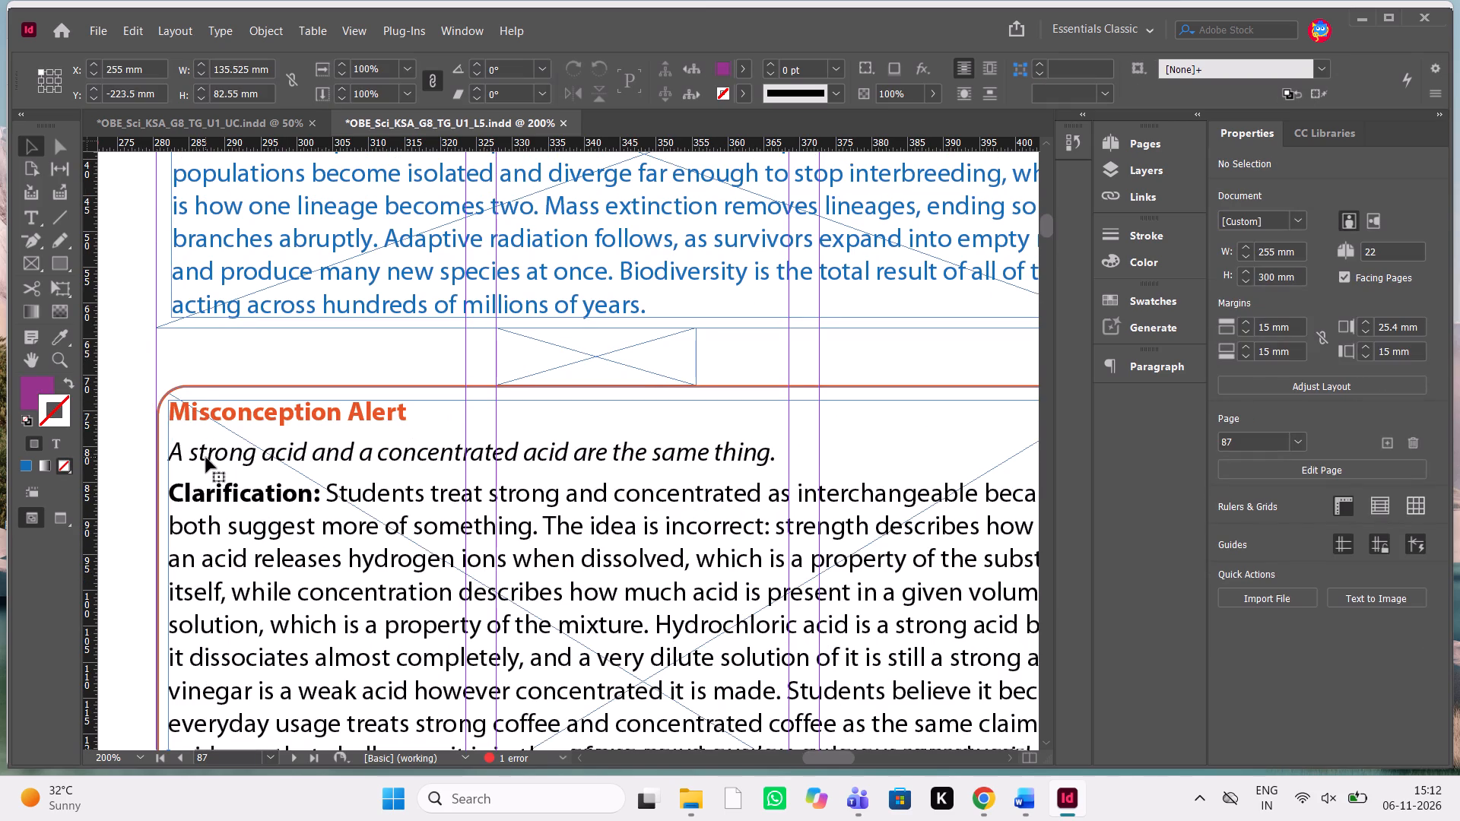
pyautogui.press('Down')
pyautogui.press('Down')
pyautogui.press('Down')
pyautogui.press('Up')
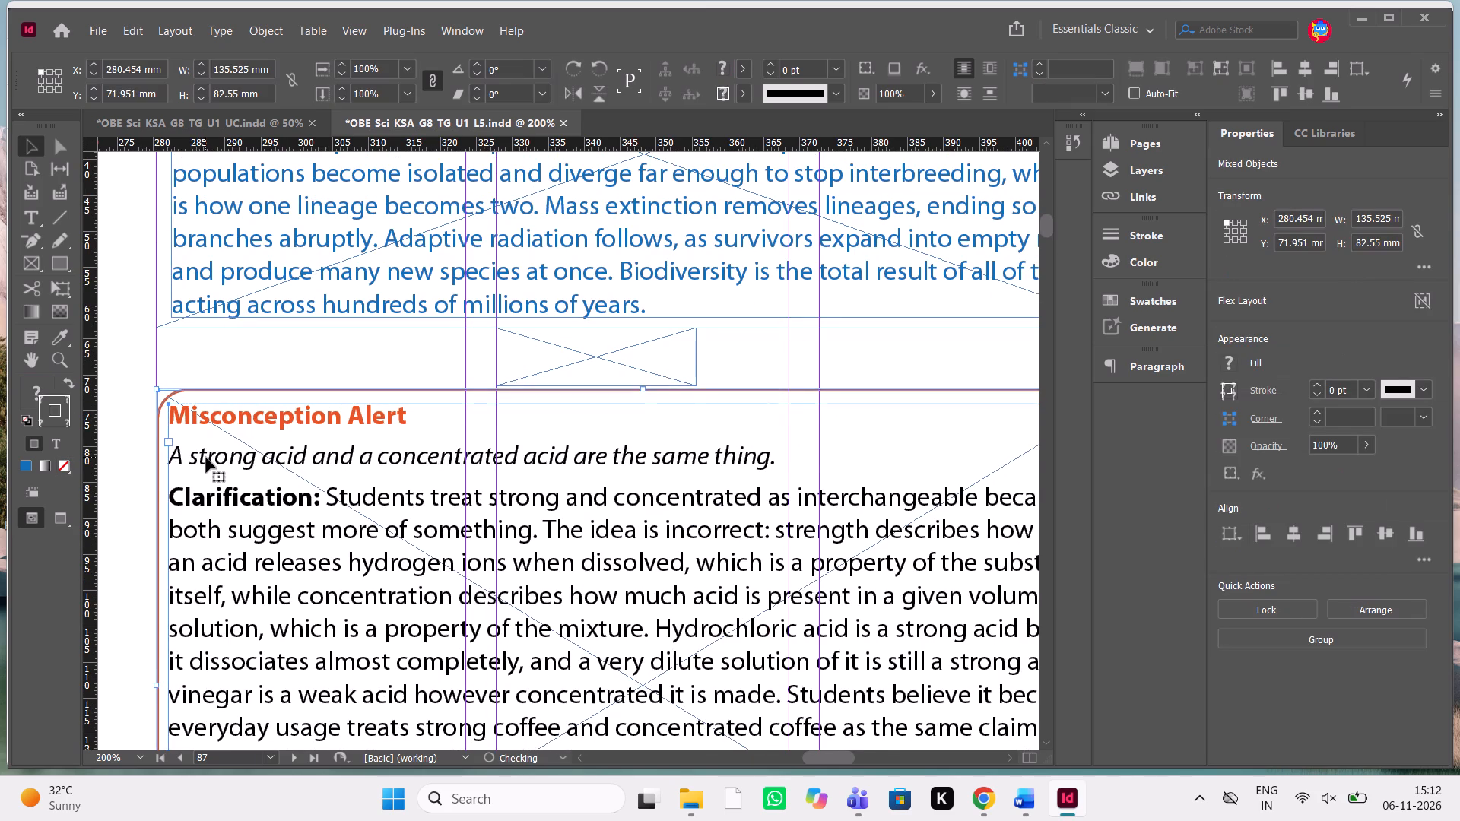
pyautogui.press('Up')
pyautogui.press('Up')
# Switch to the Word manuscript at its Misconception Alert about species that look alike.
pyautogui.hotkey('alt', 'Tab')
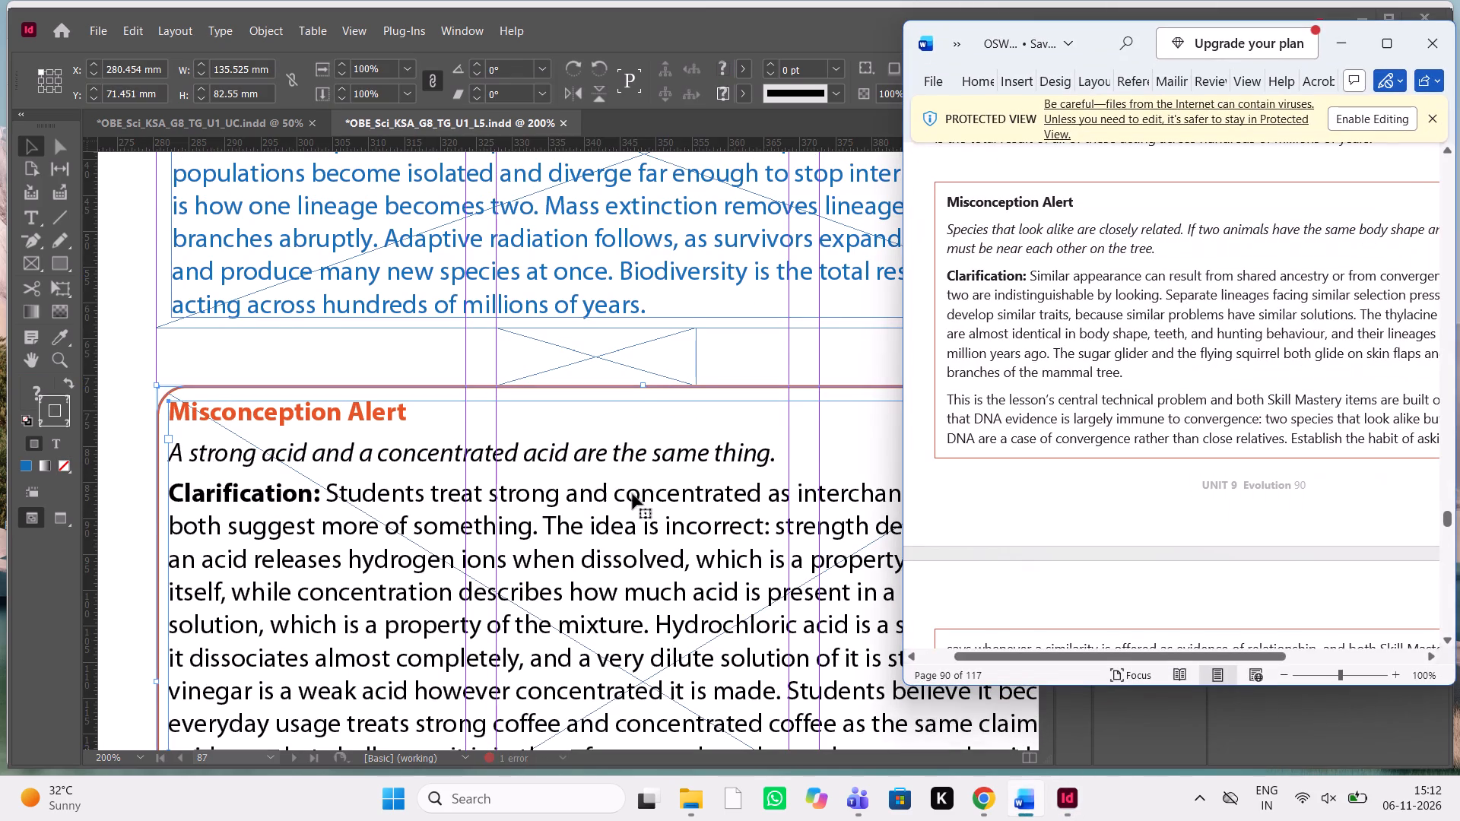
# Copy the italic misconception statement and both clarification paragraphs under Misconception Alert on page 90 of the Word manuscript.
pyautogui.scroll(-4, 1120, 477)
pyautogui.scroll(2, 1120, 477)
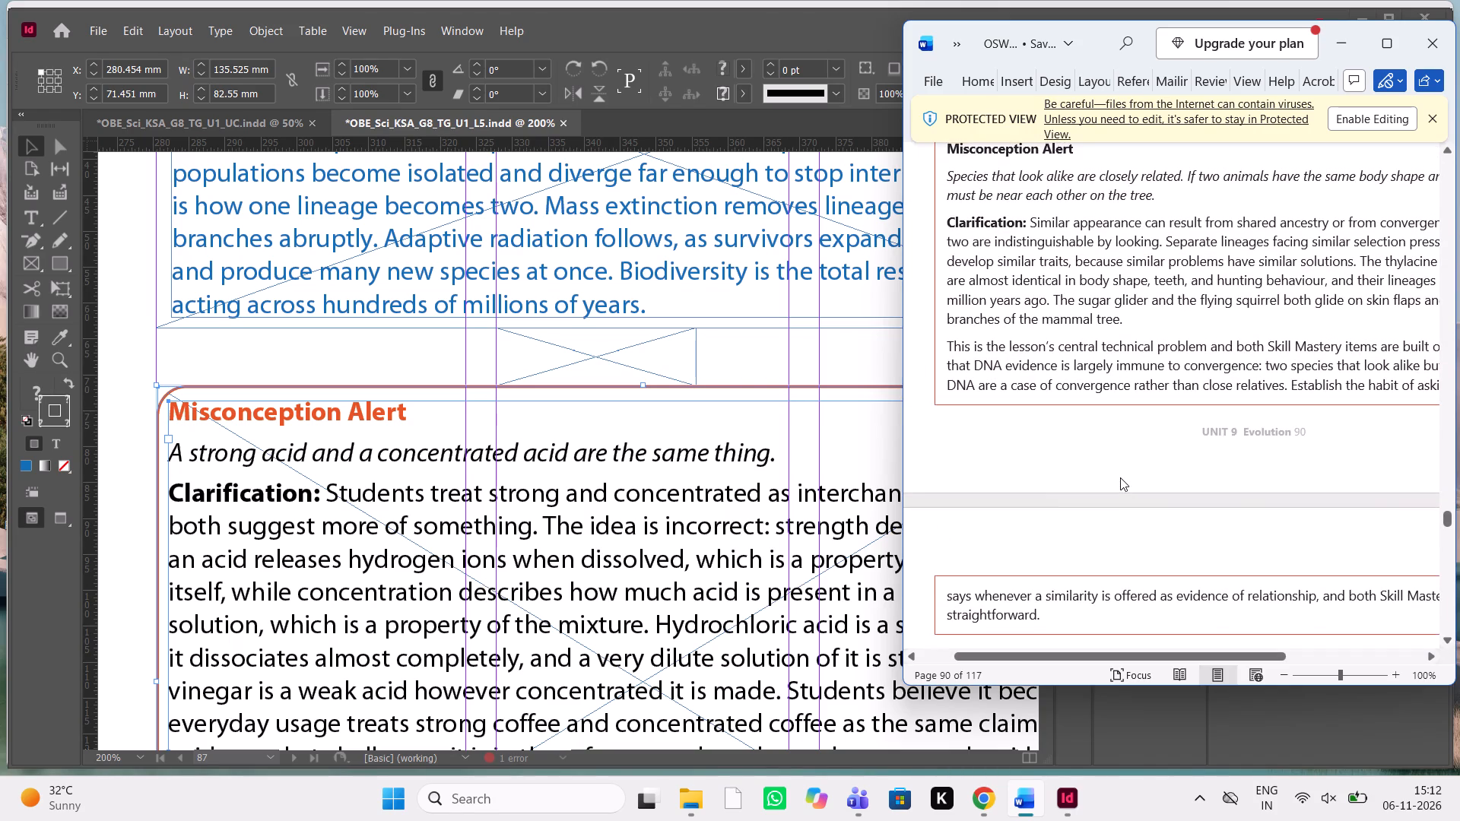
pyautogui.moveTo(1040, 610); pyautogui.dragTo(935, 261)
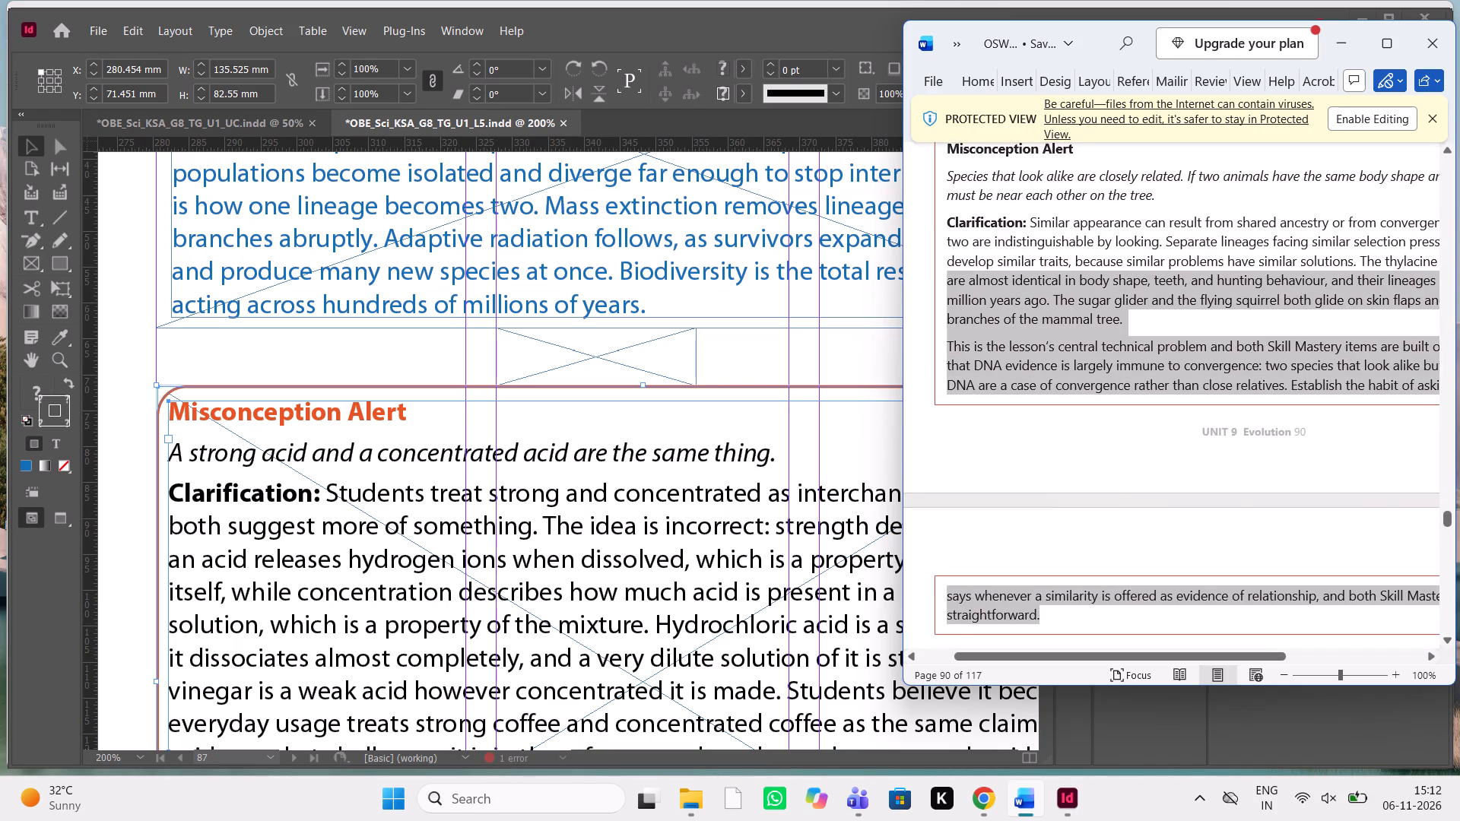
pyautogui.moveTo(935, 261); pyautogui.dragTo(953, 331)
pyautogui.hotkey('ctrl', 'c')
pyautogui.hotkey('ctrl', 'c')
pyautogui.hotkey('ctrl', 'c')
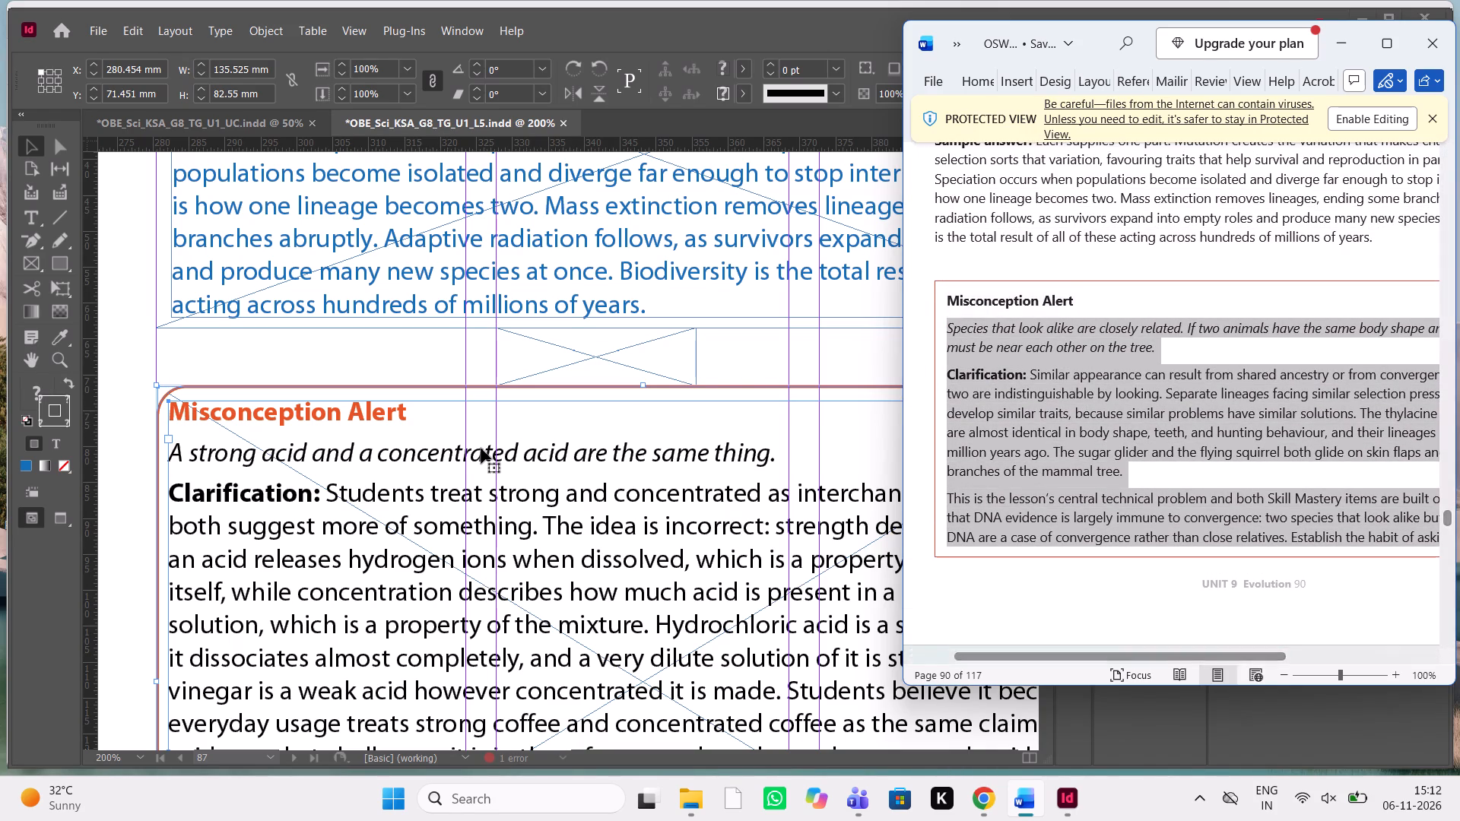
# In the InDesign layout, replace the strong-acid text below the Misconception Alert heading on page 87 with the copied text.
pyautogui.doubleClick(481, 449)
pyautogui.scroll(-1, 571, 551)
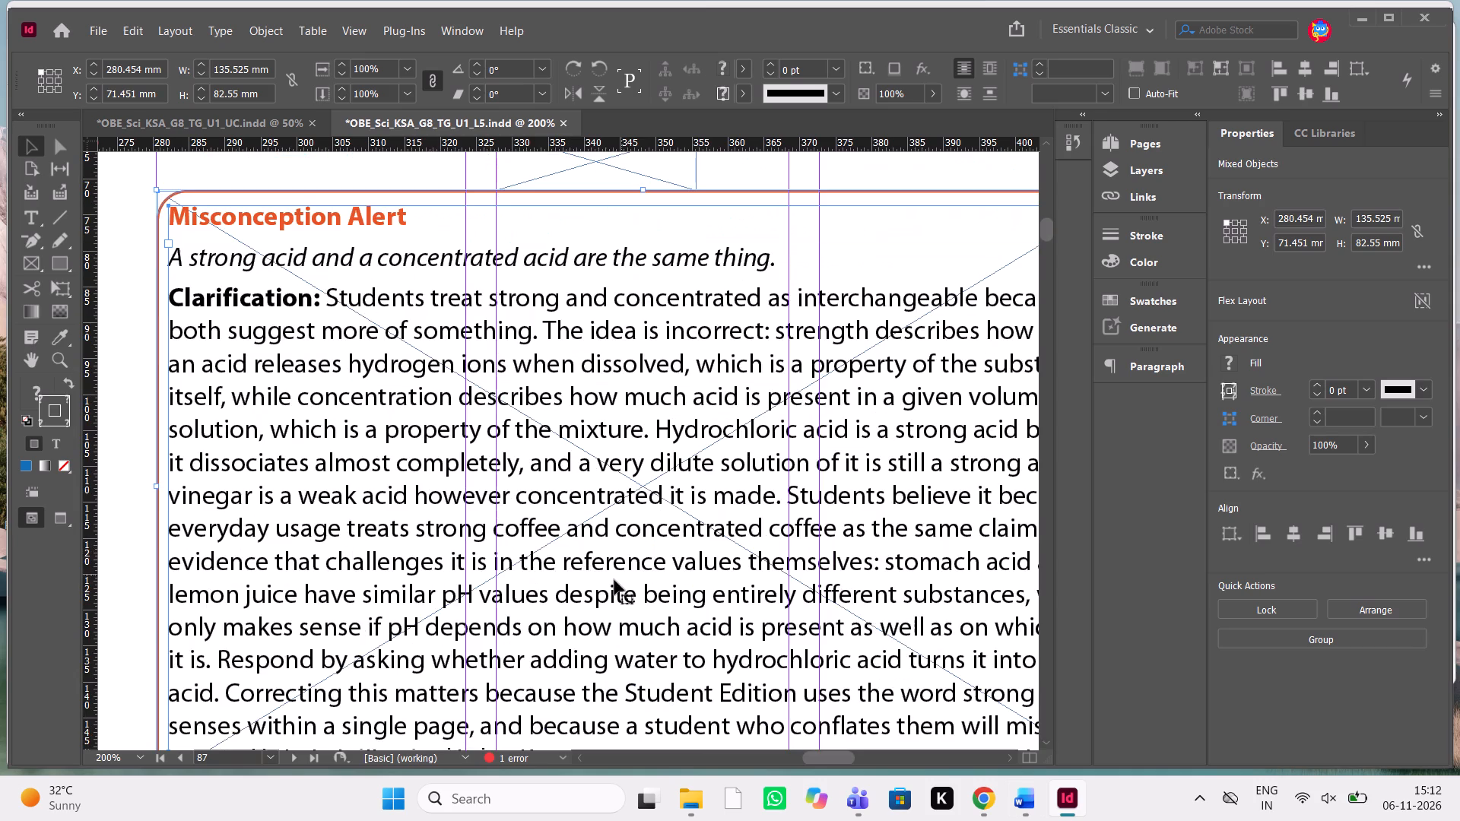
pyautogui.scroll(-1, 614, 580)
pyautogui.tripleClick(630, 495)
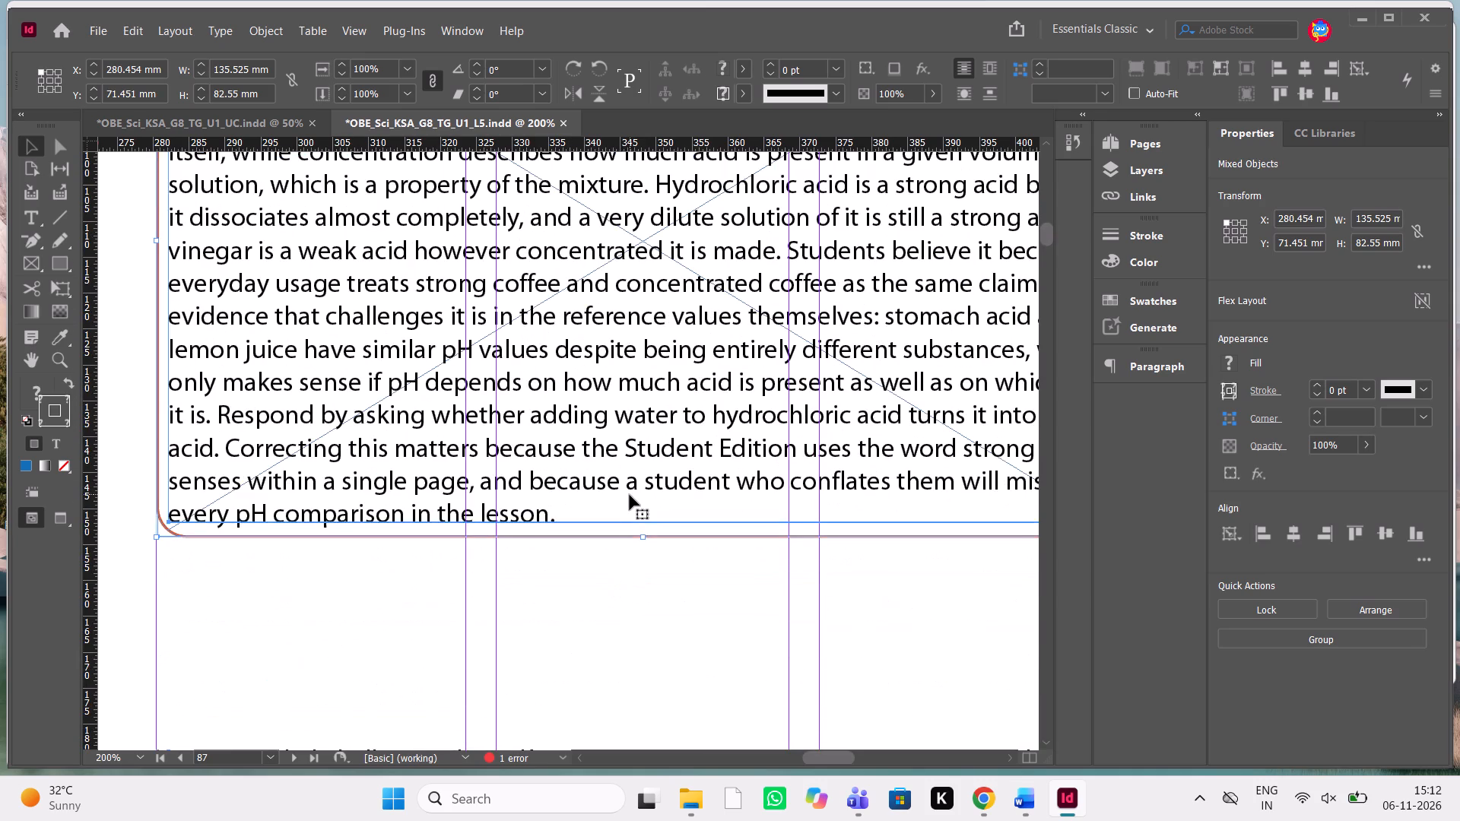
pyautogui.tripleClick(630, 495)
pyautogui.click(630, 495)
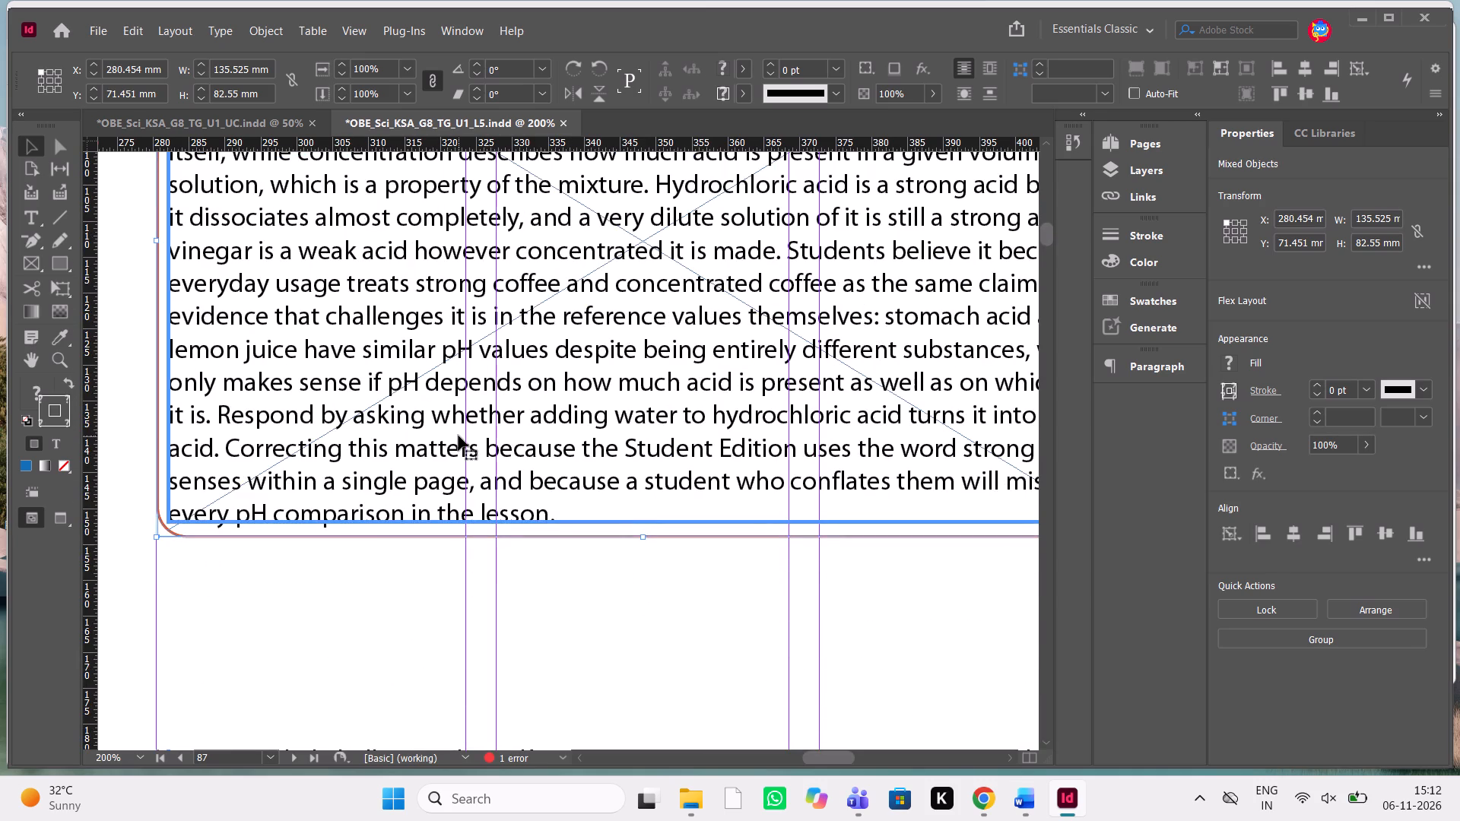
pyautogui.tripleClick(459, 436)
pyautogui.click(557, 511)
pyautogui.click(571, 631)
pyautogui.tripleClick(620, 498)
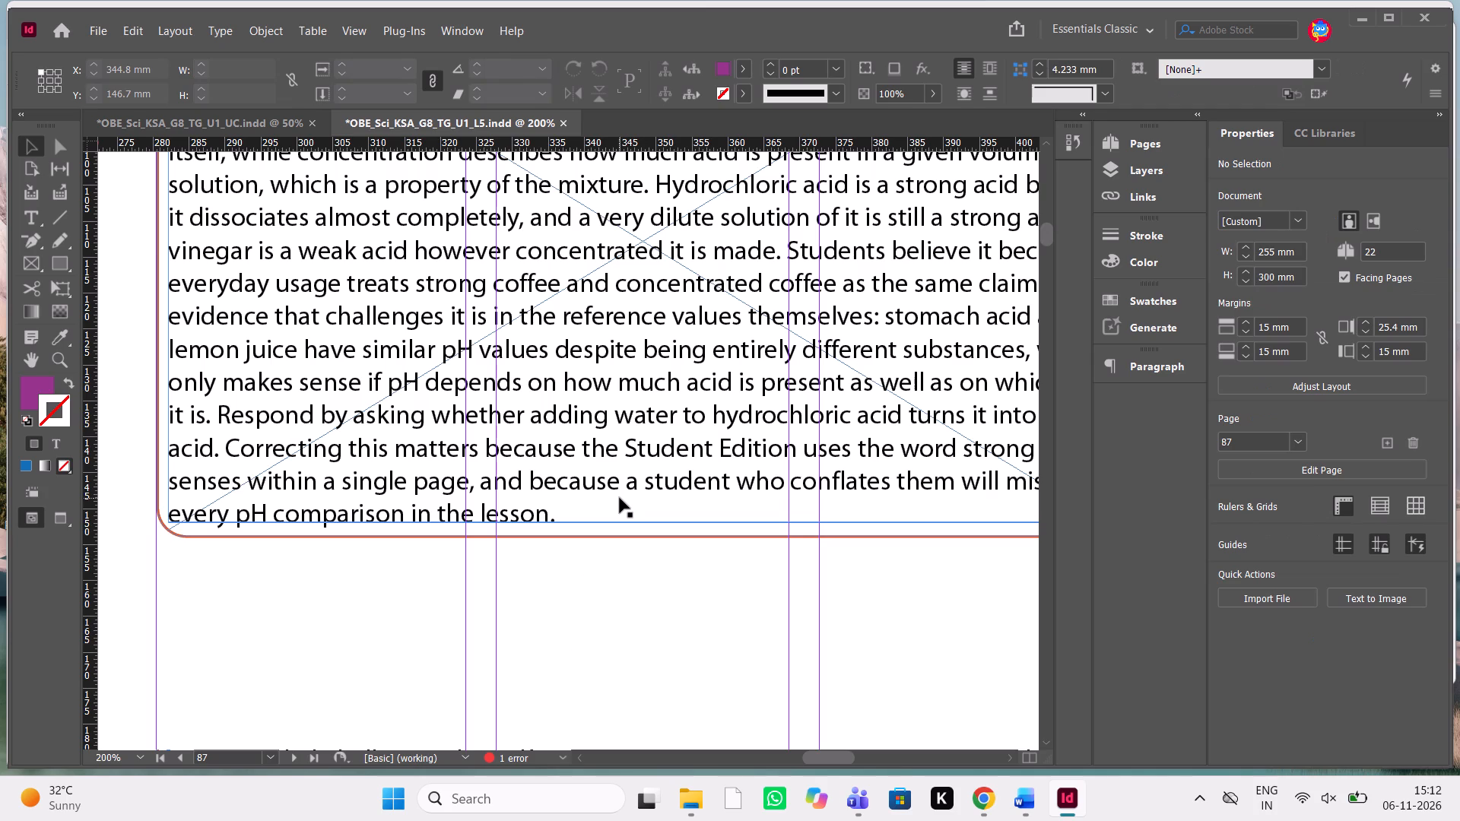
pyautogui.moveTo(567, 521); pyautogui.dragTo(346, 693)
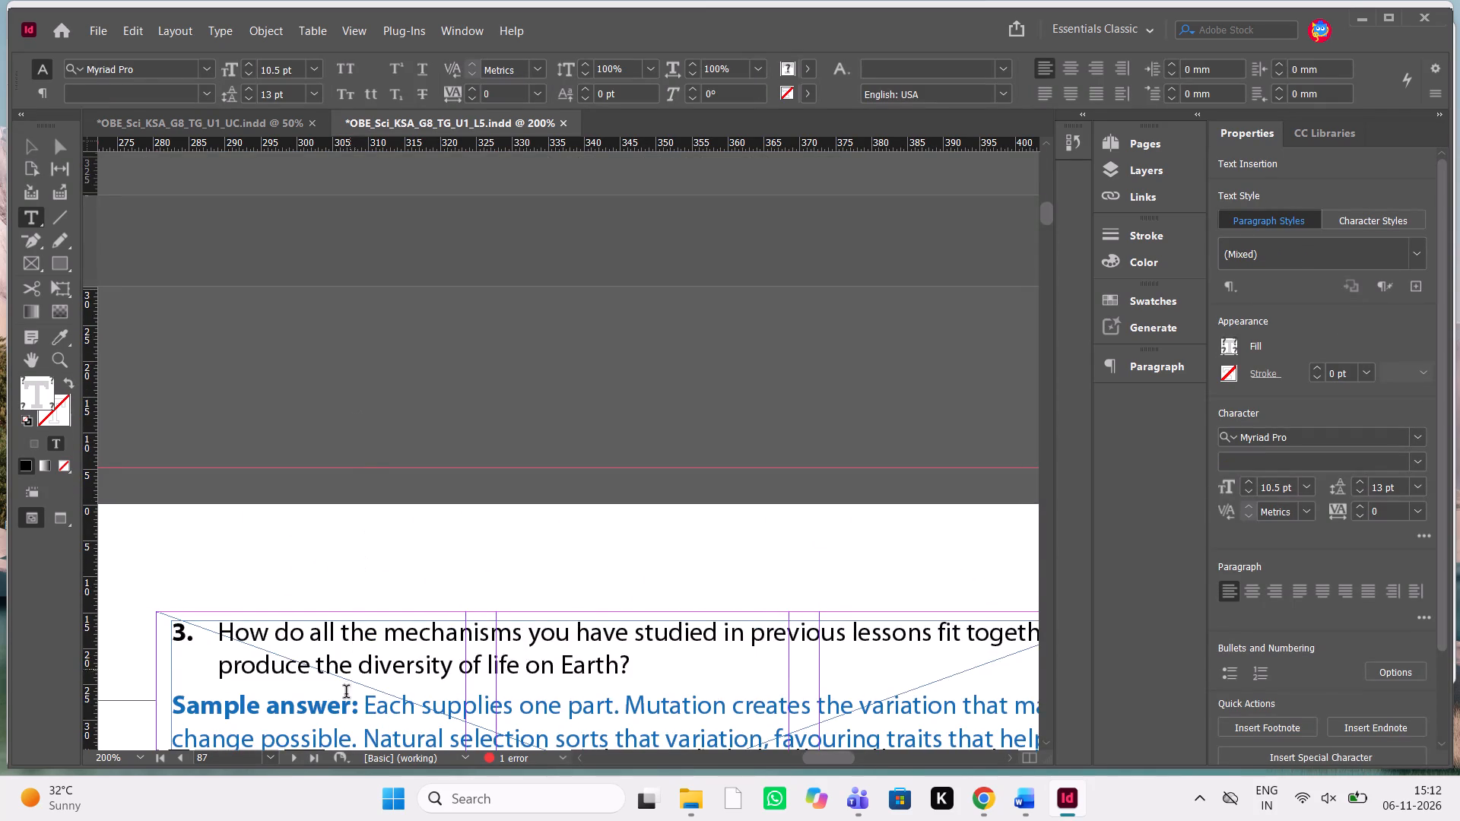
pyautogui.moveTo(346, 693); pyautogui.dragTo(155, 256)
pyautogui.hotkey('ctrl', 'v')
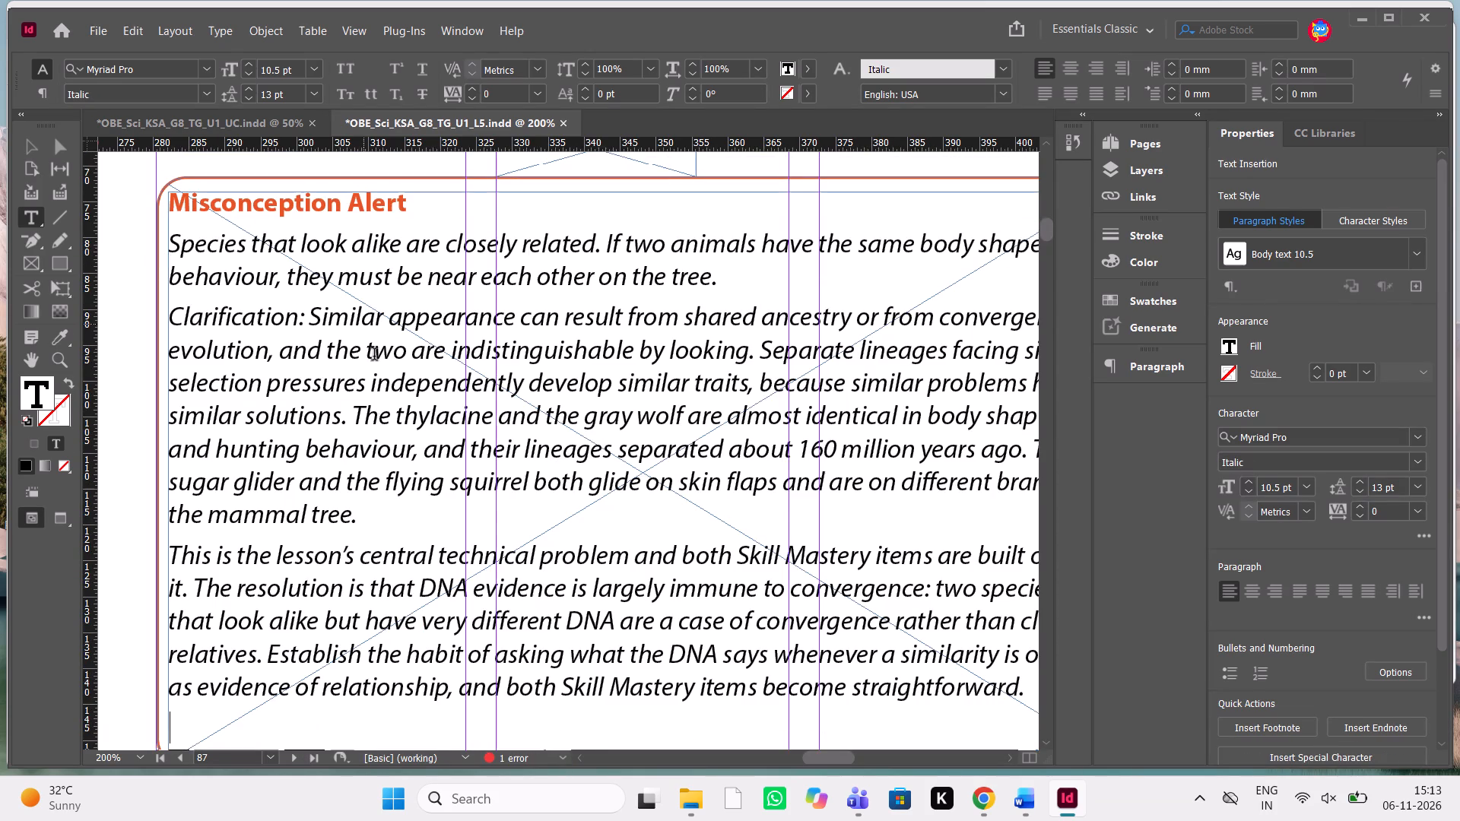
# Change the two paragraphs starting at "Clarification:" in the Misconception Alert box from italic to Regular.
pyautogui.hotkey('alt', 'Tab')
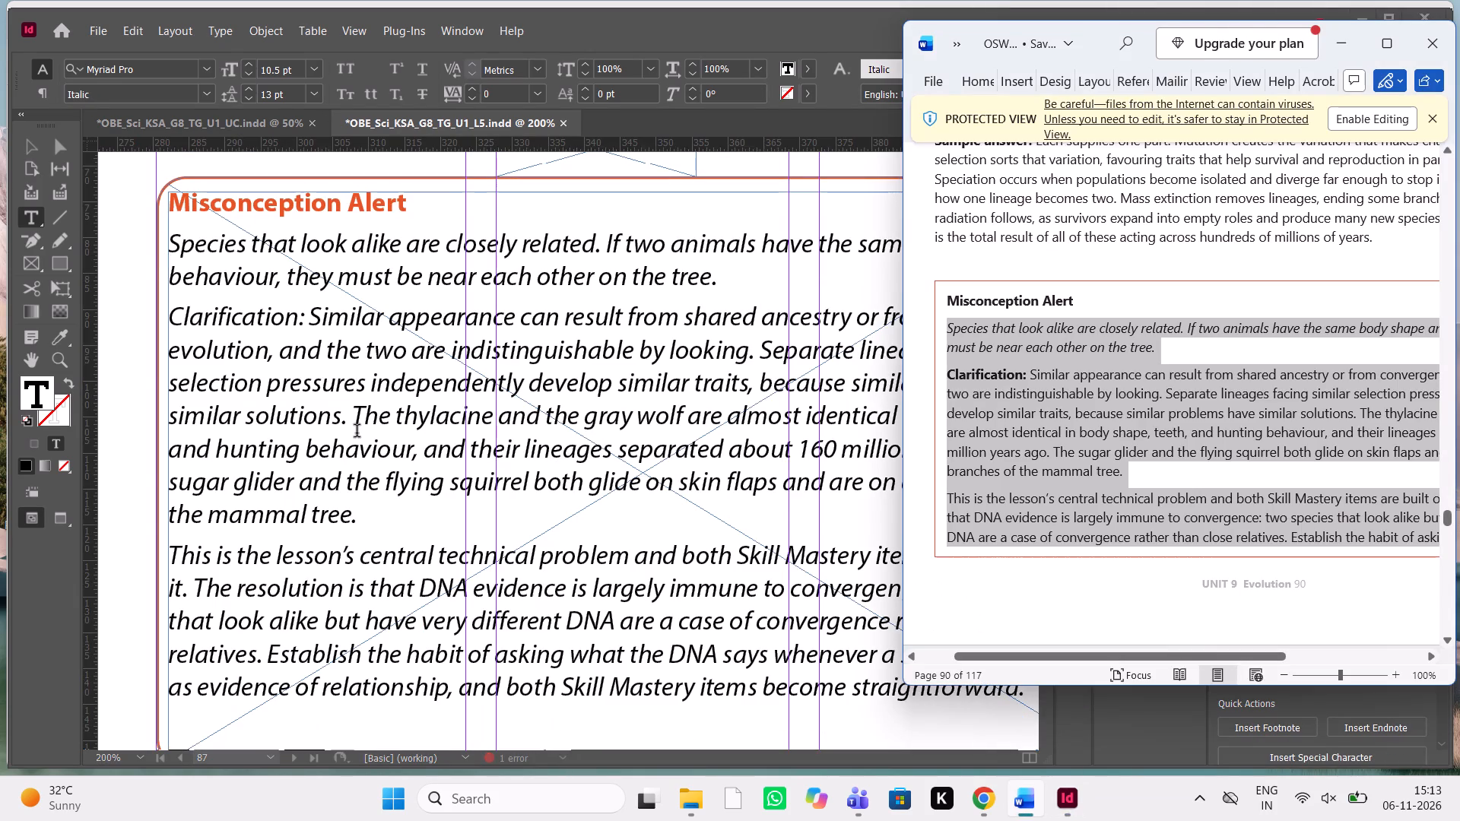
pyautogui.hotkey('alt', 'Tab')
pyautogui.moveTo(166, 314); pyautogui.dragTo(1049, 692)
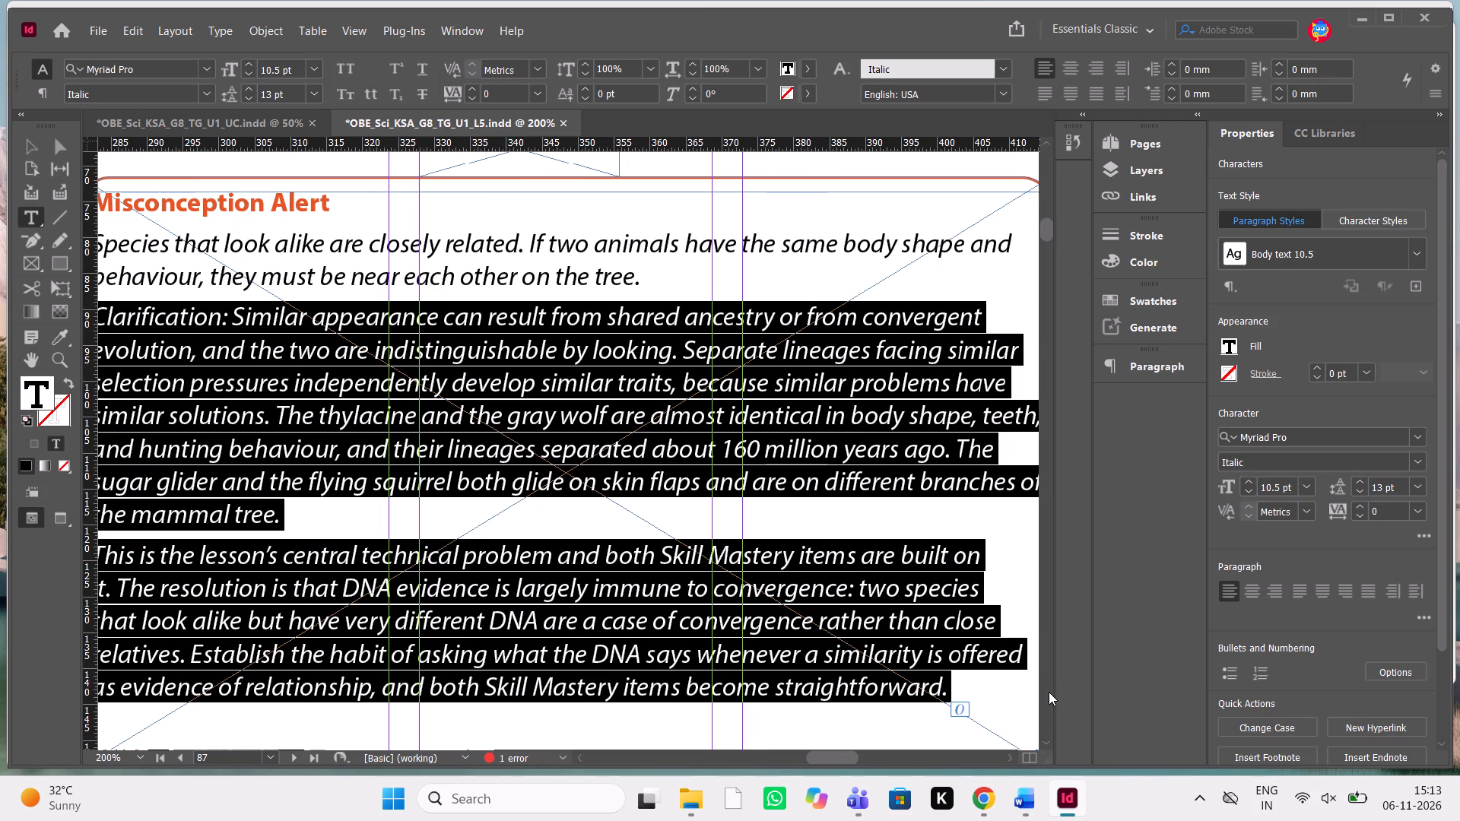
pyautogui.hotkey('ctrl', 'shift', 'i')
pyautogui.hscroll(1, 430, 490)
pyautogui.hscroll(-1, 430, 490)
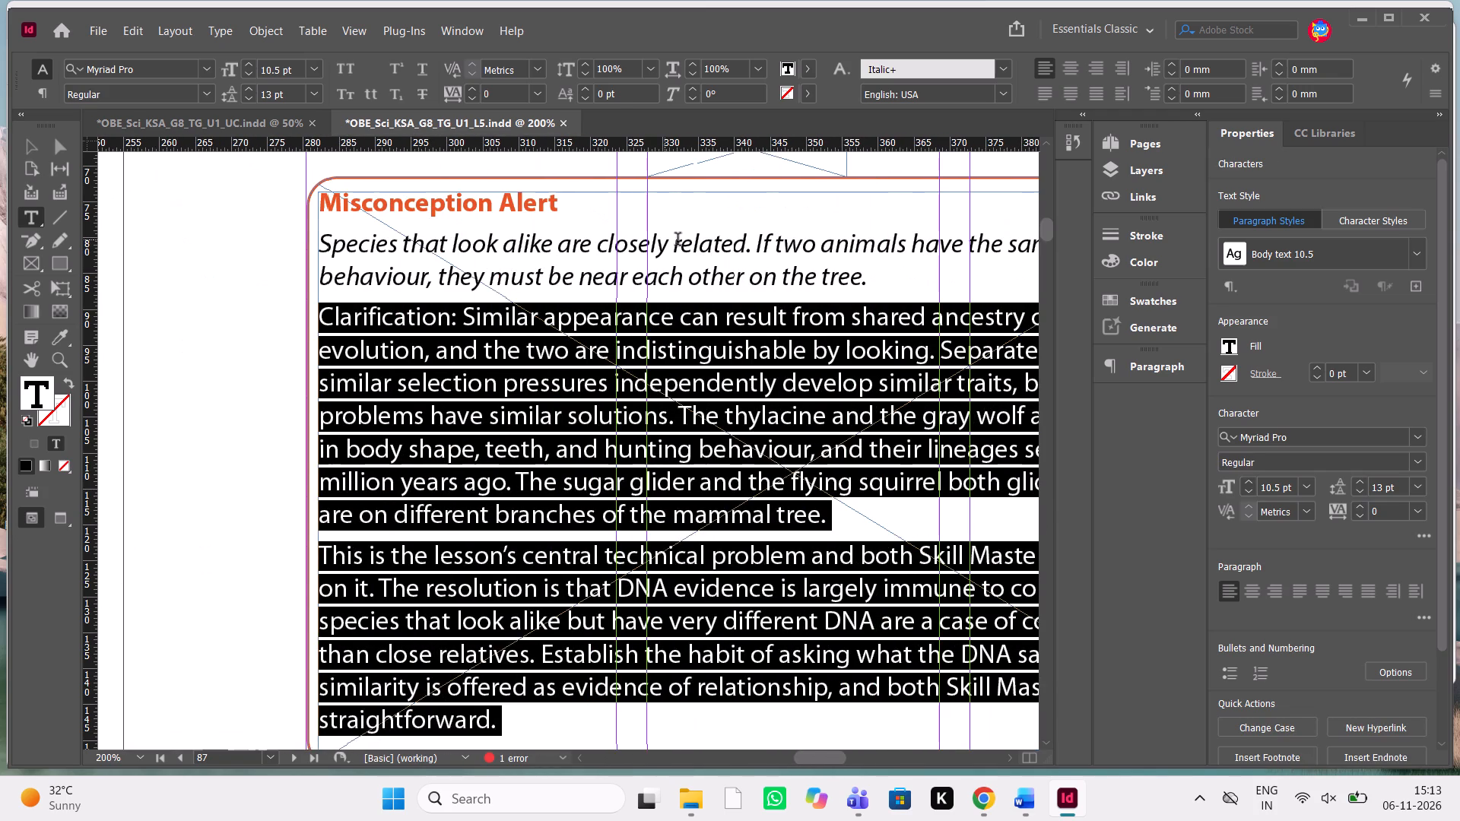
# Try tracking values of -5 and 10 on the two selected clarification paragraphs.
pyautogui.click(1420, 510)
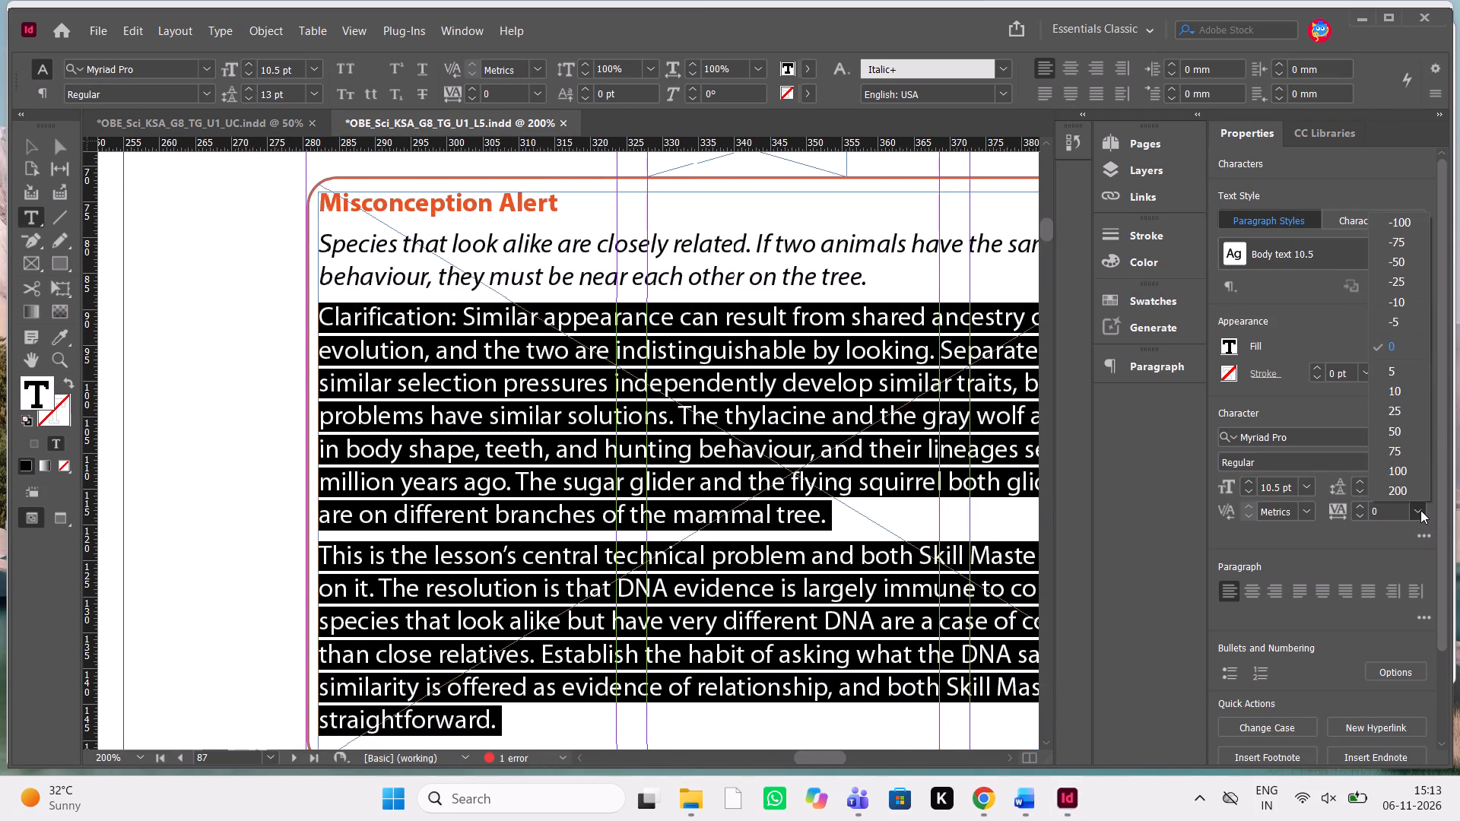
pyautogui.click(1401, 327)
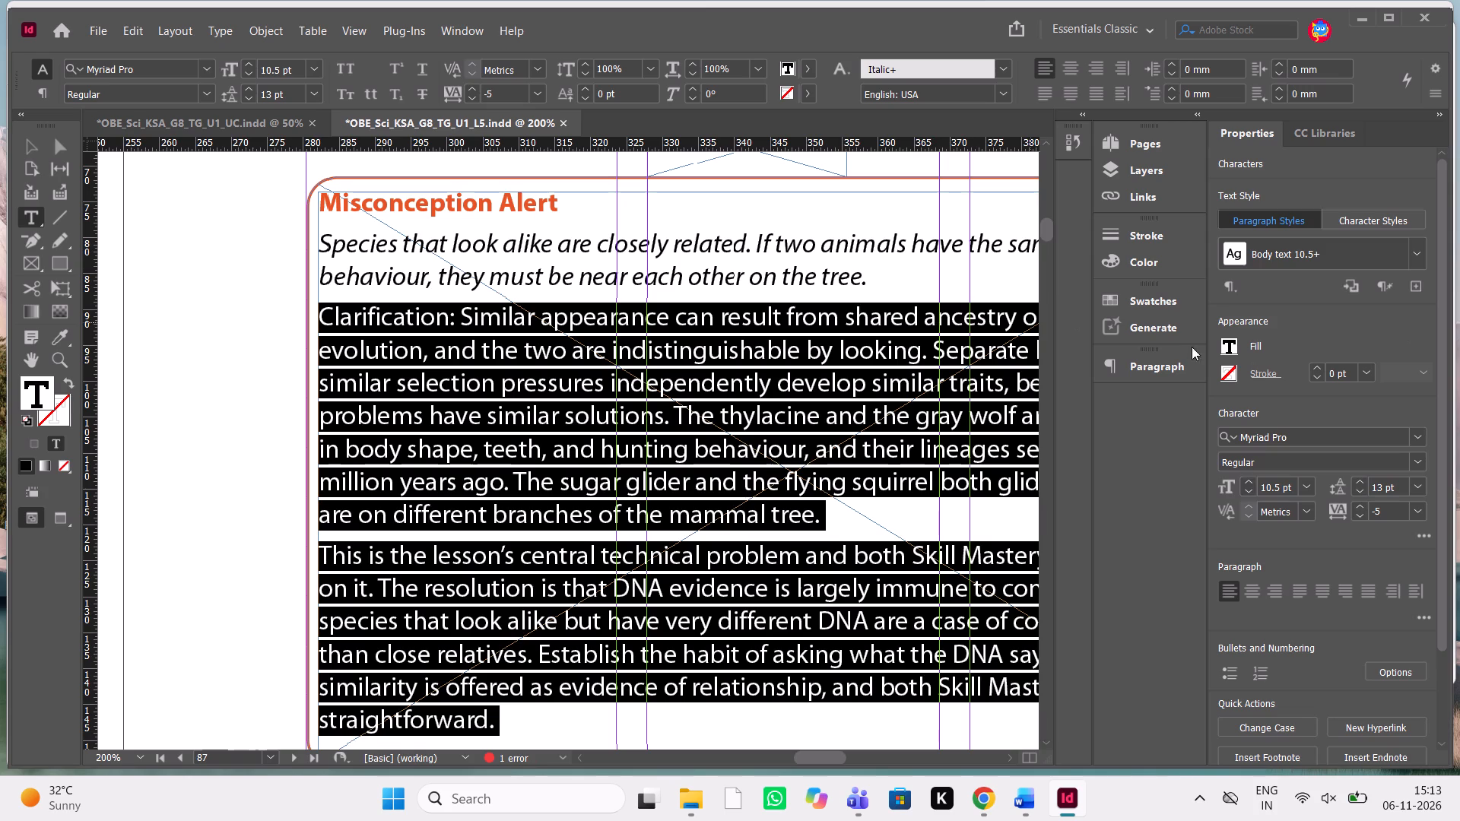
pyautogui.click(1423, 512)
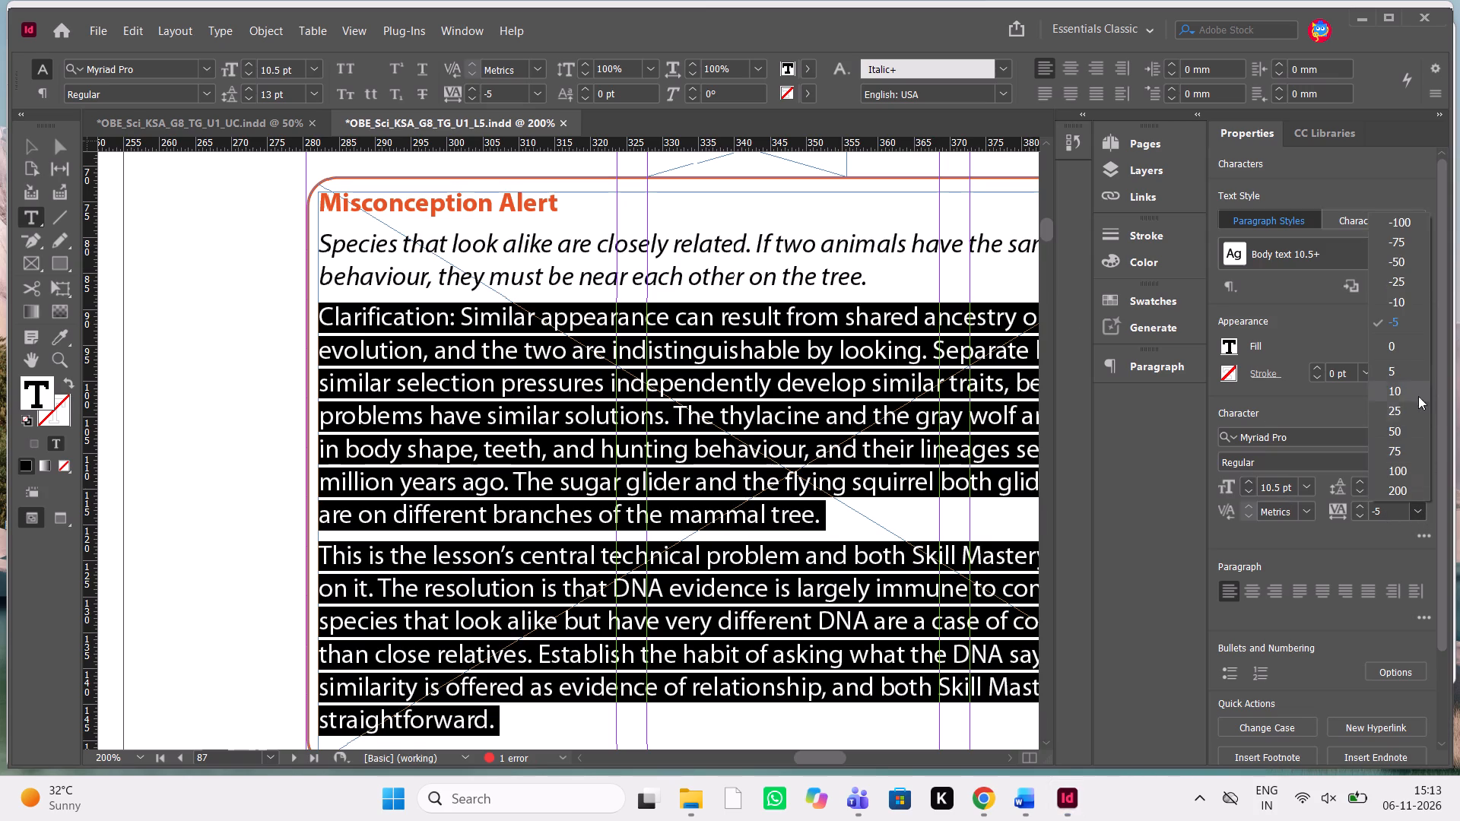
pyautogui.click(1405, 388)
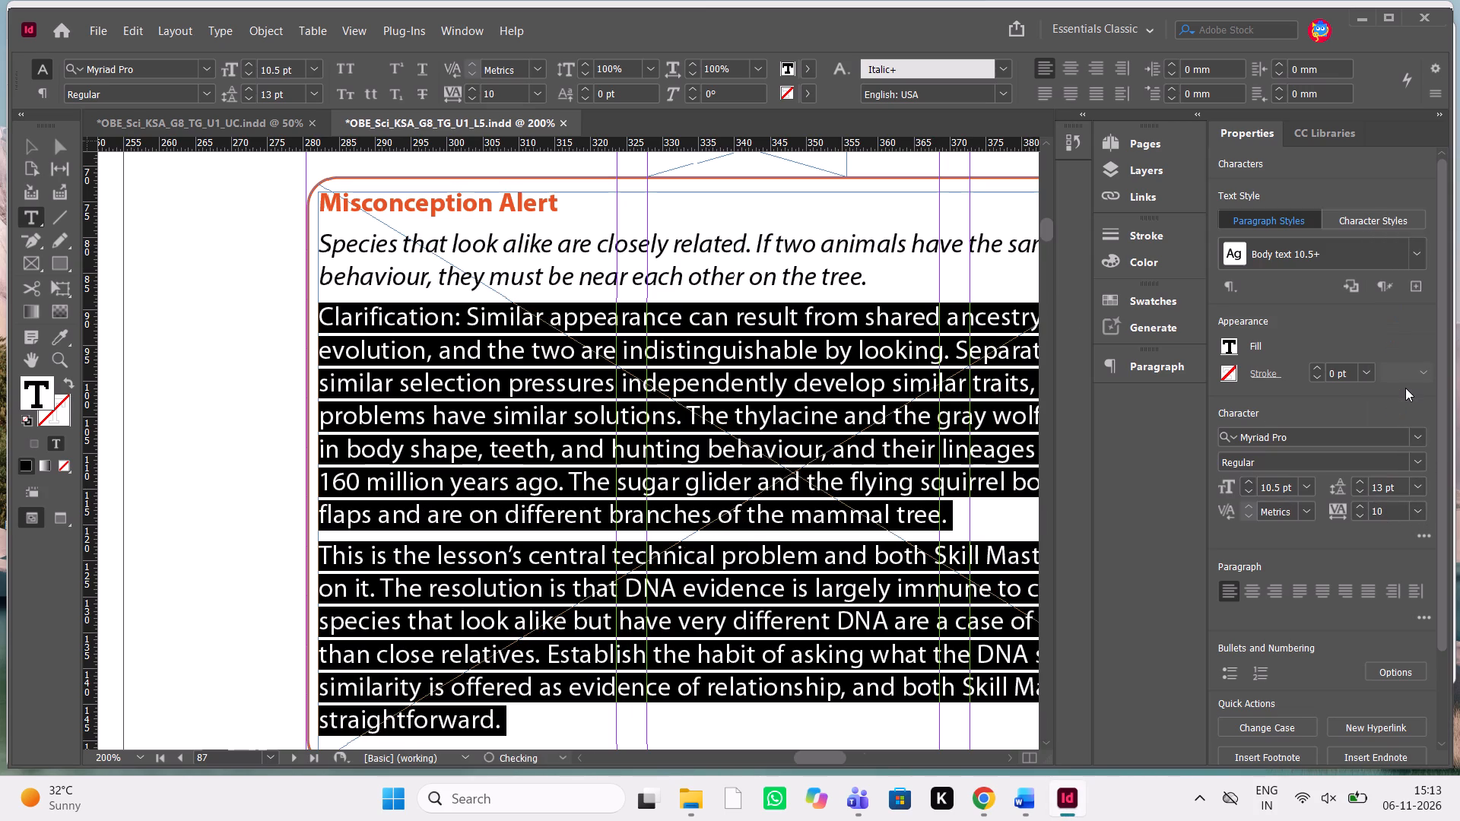
# Set the tracking of the two clarification paragraphs to 20.
pyautogui.click(1420, 506)
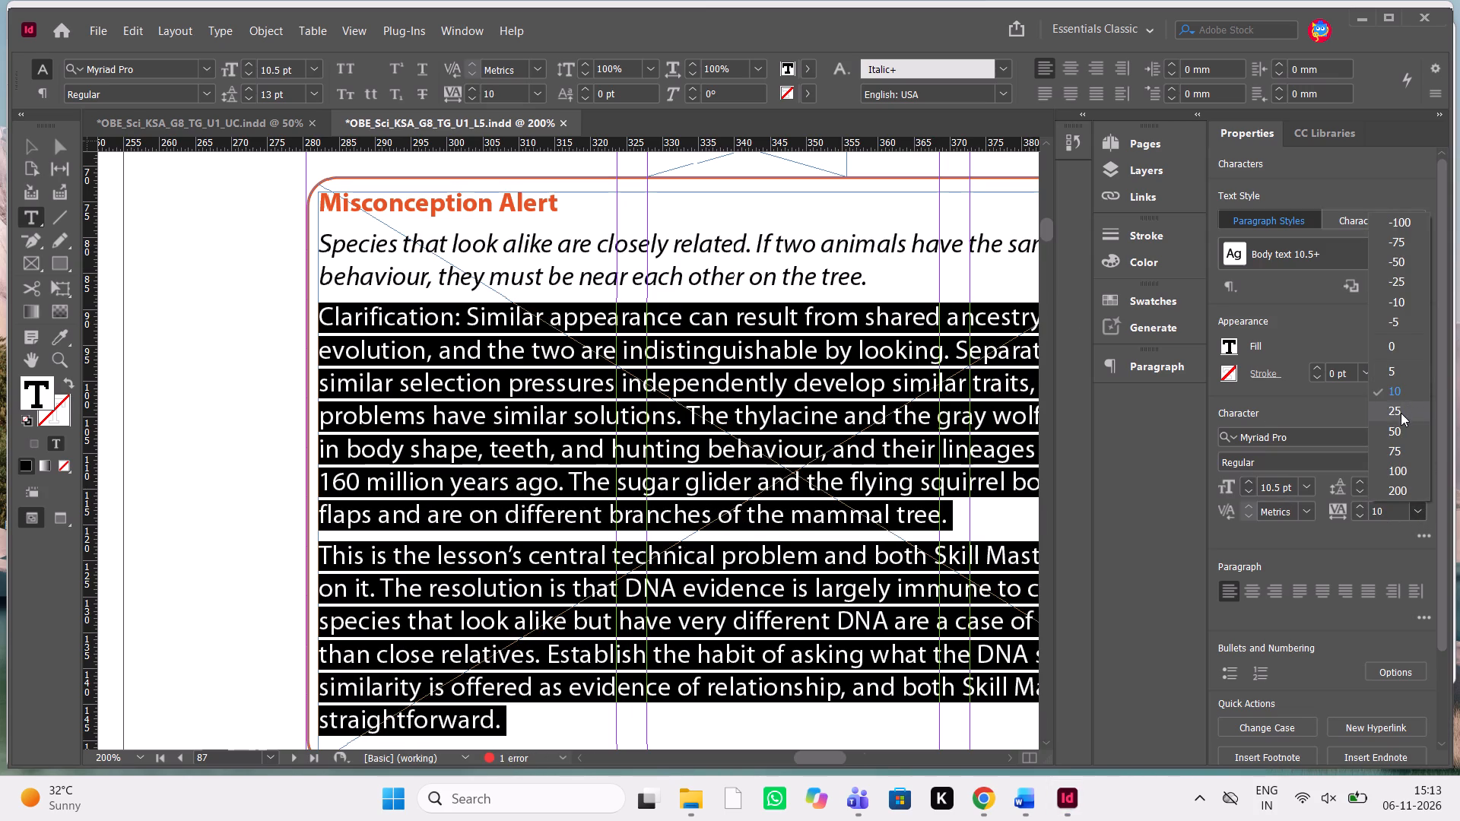
pyautogui.tripleClick(1395, 516)
pyautogui.press('BackSpace')
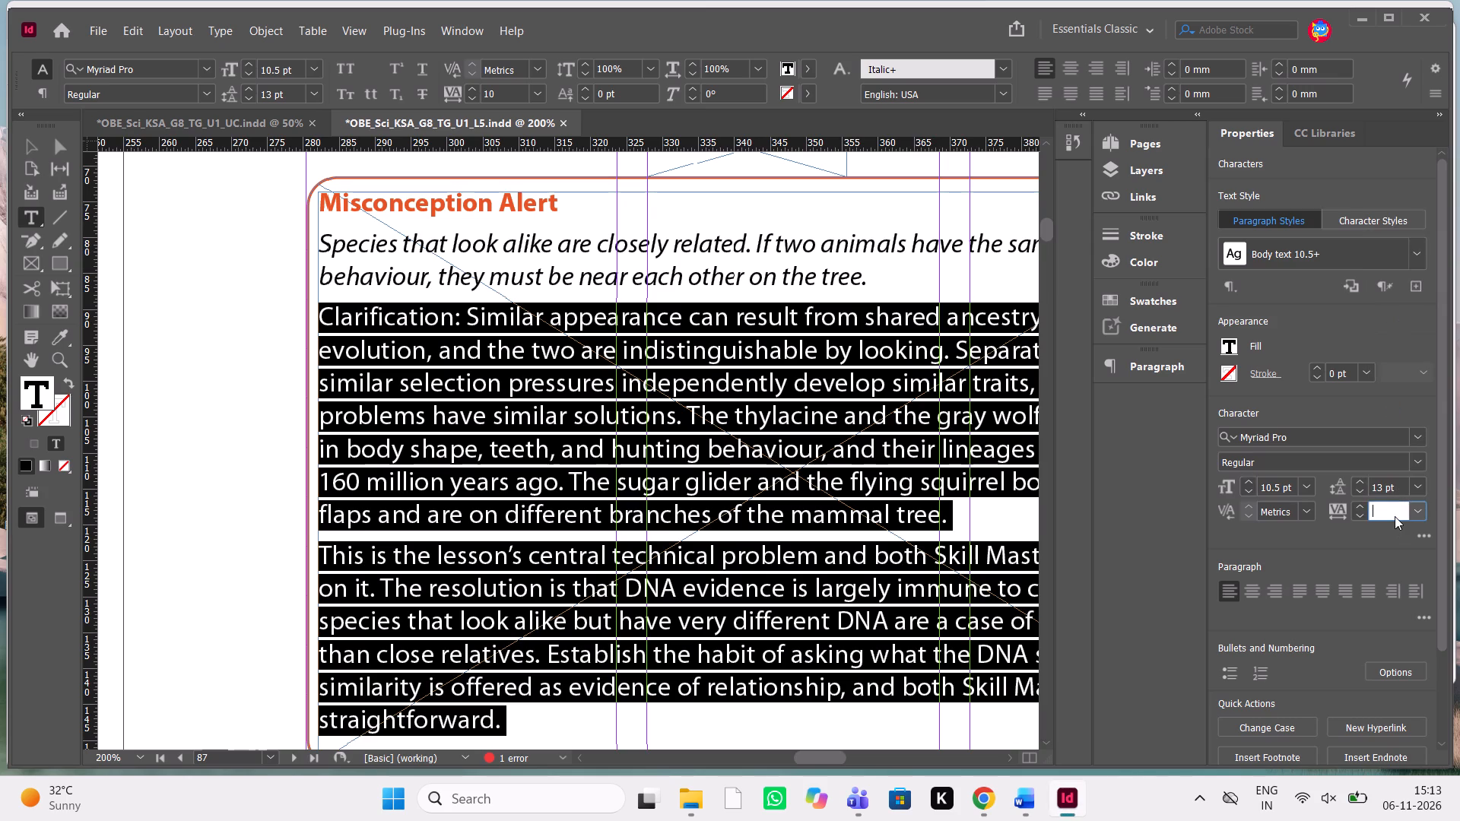
pyautogui.write('20')
pyautogui.press('Return')
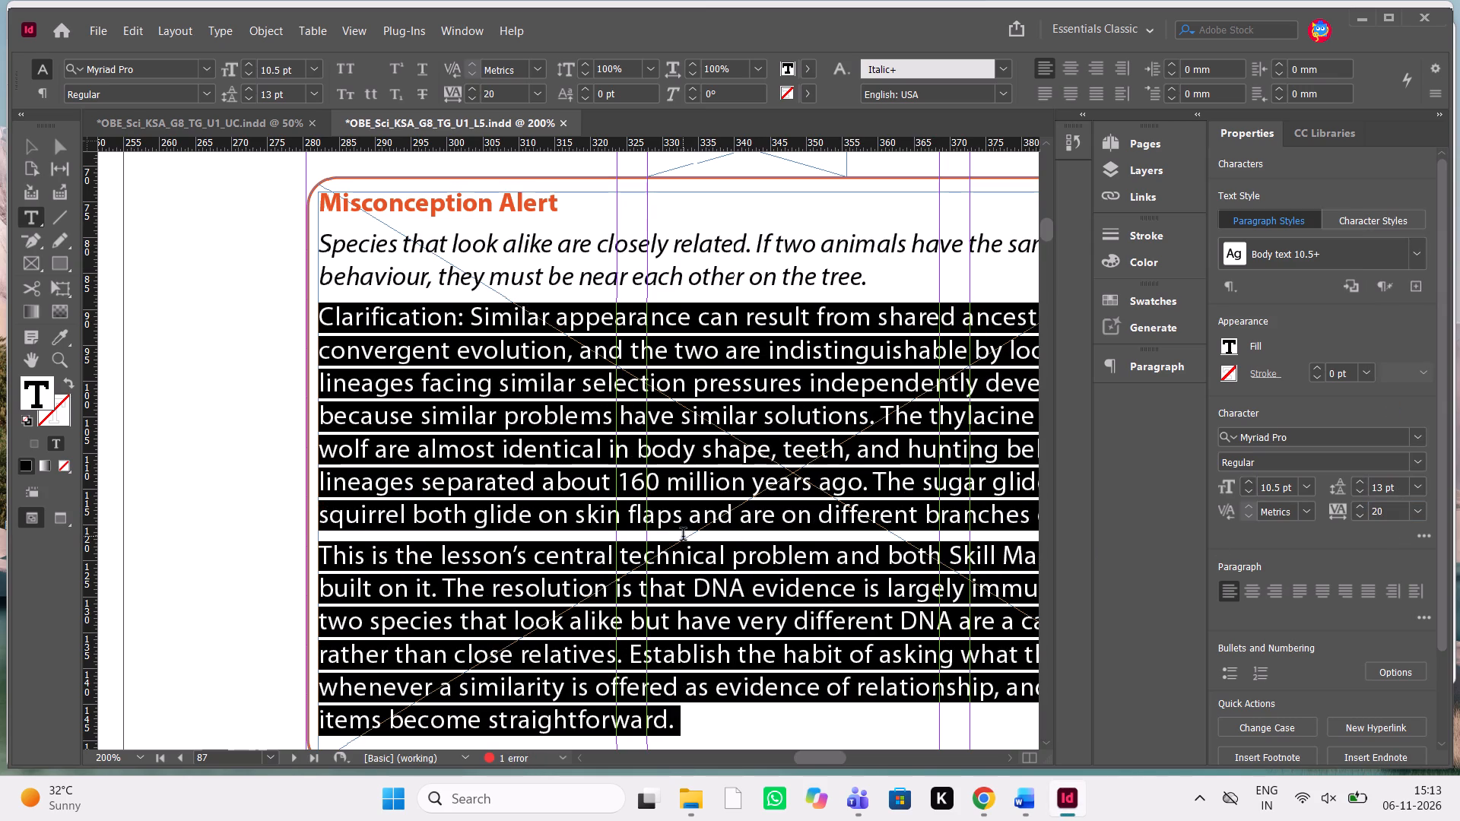
pyautogui.click(683, 536)
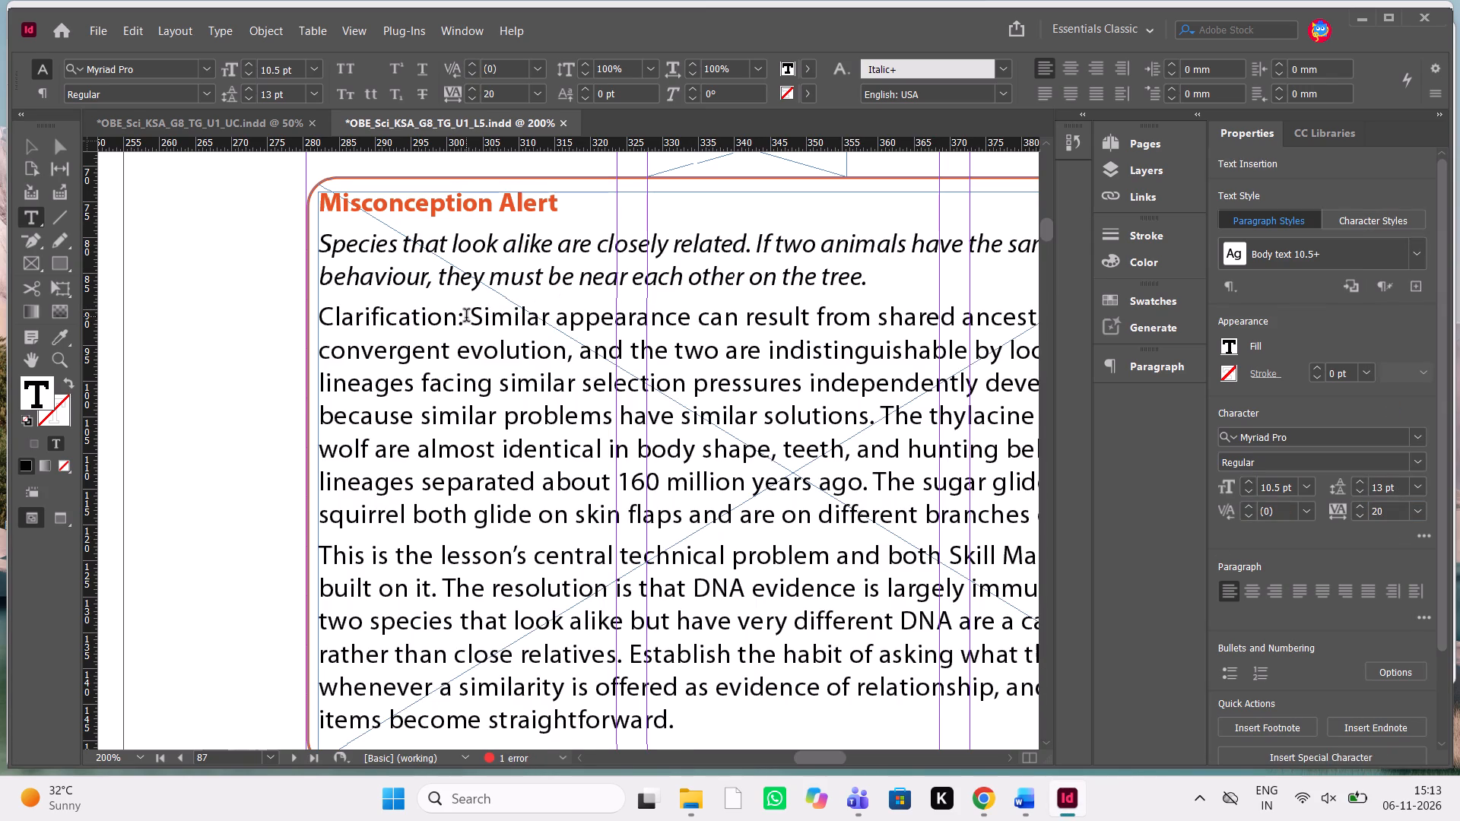
# Make the lead-in "Clarification:" bold in the Misconception Alert box.
pyautogui.moveTo(466, 317); pyautogui.dragTo(319, 319)
pyautogui.hotkey('ctrl', 'shift', 'b')
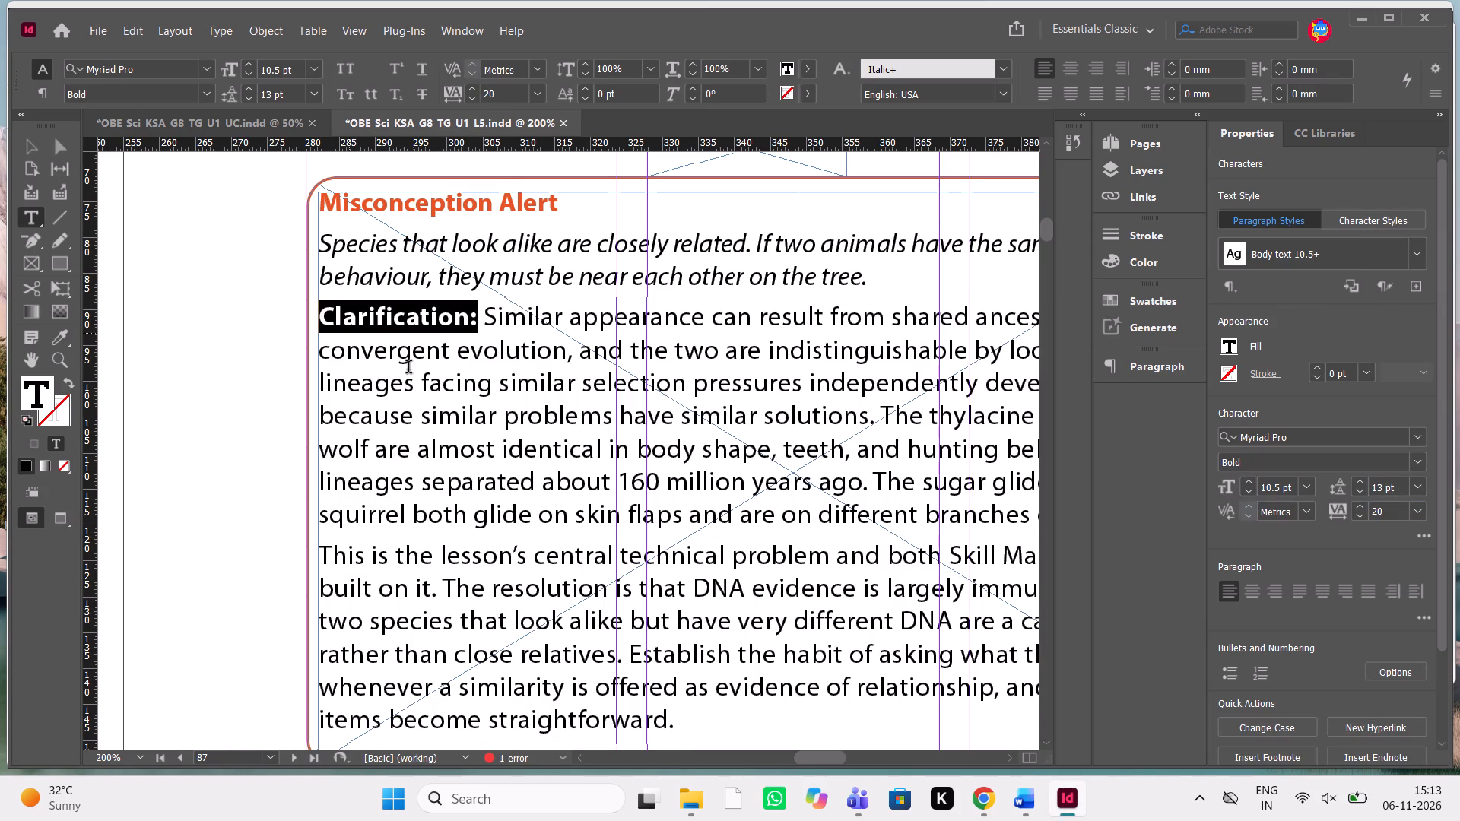
# Shorten the Misconception Alert text frame from its bottom edge to about 75.6 mm high, ending just below the last line.
pyautogui.scroll(-1, 414, 376)
pyautogui.hscroll(-1, 414, 376)
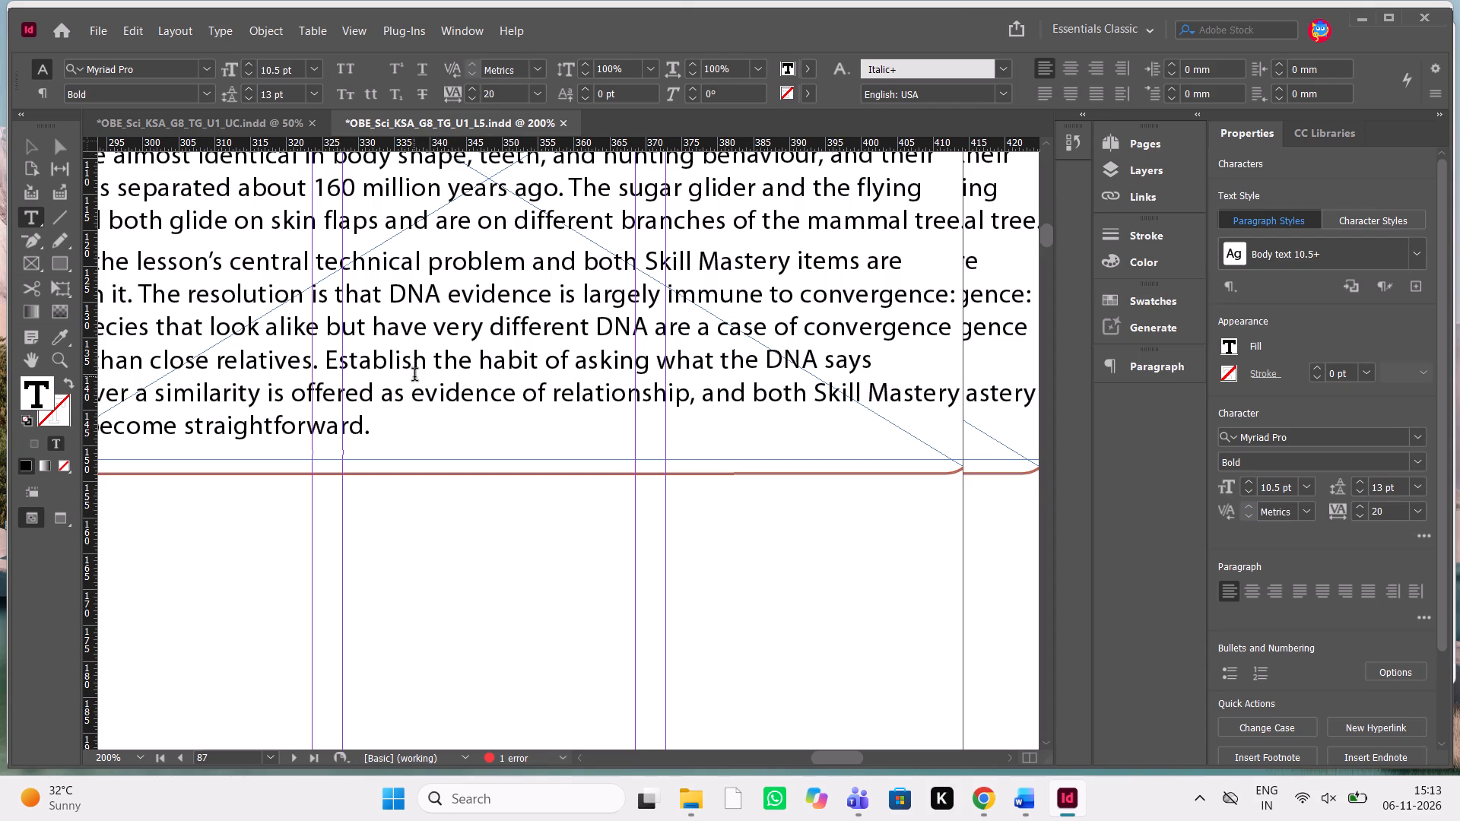
pyautogui.hscroll(1, 602, 315)
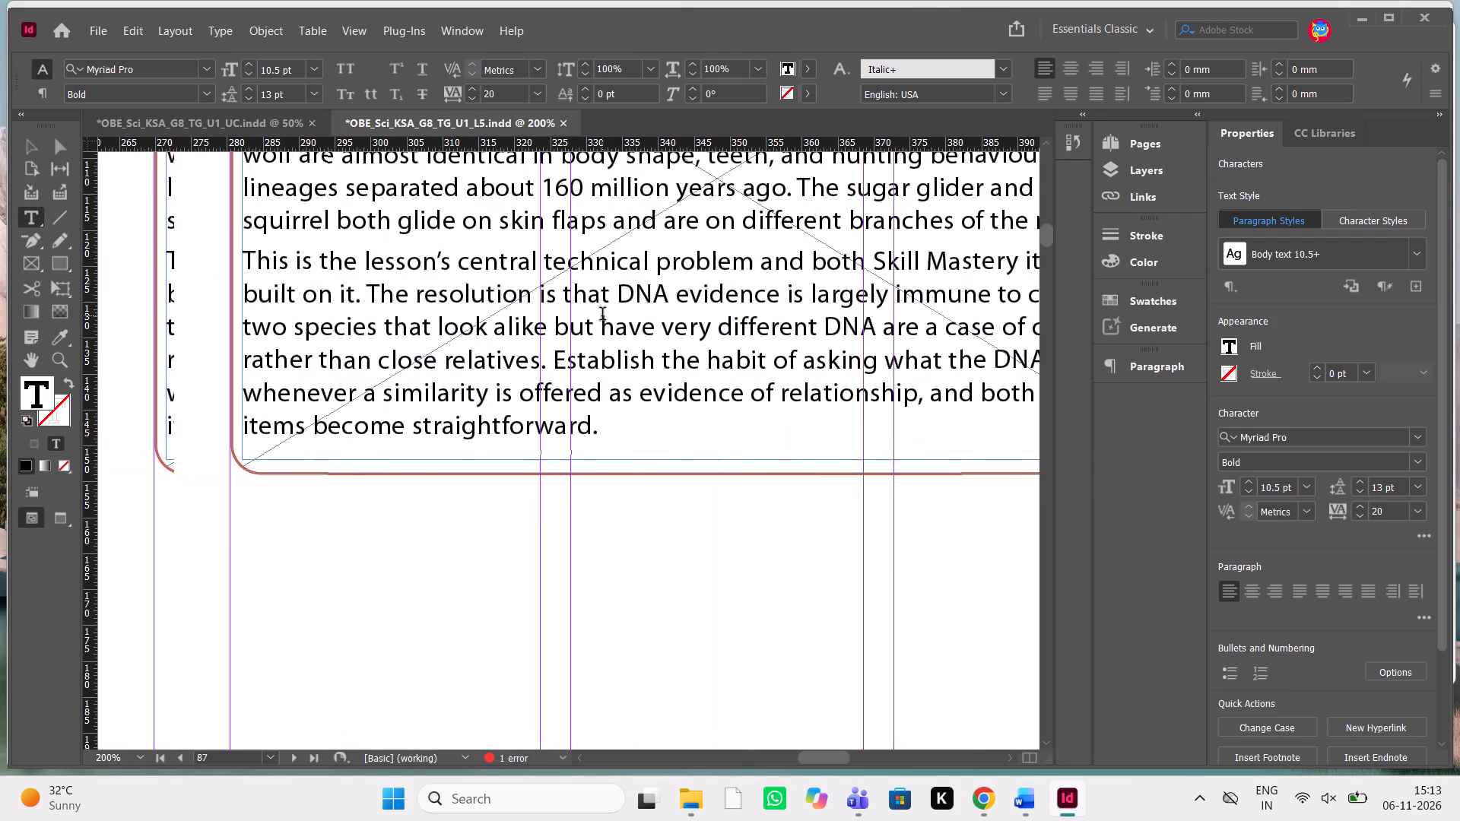
pyautogui.scroll(1, 602, 315)
pyautogui.scroll(-1, 602, 315)
pyautogui.hscroll(1, 602, 315)
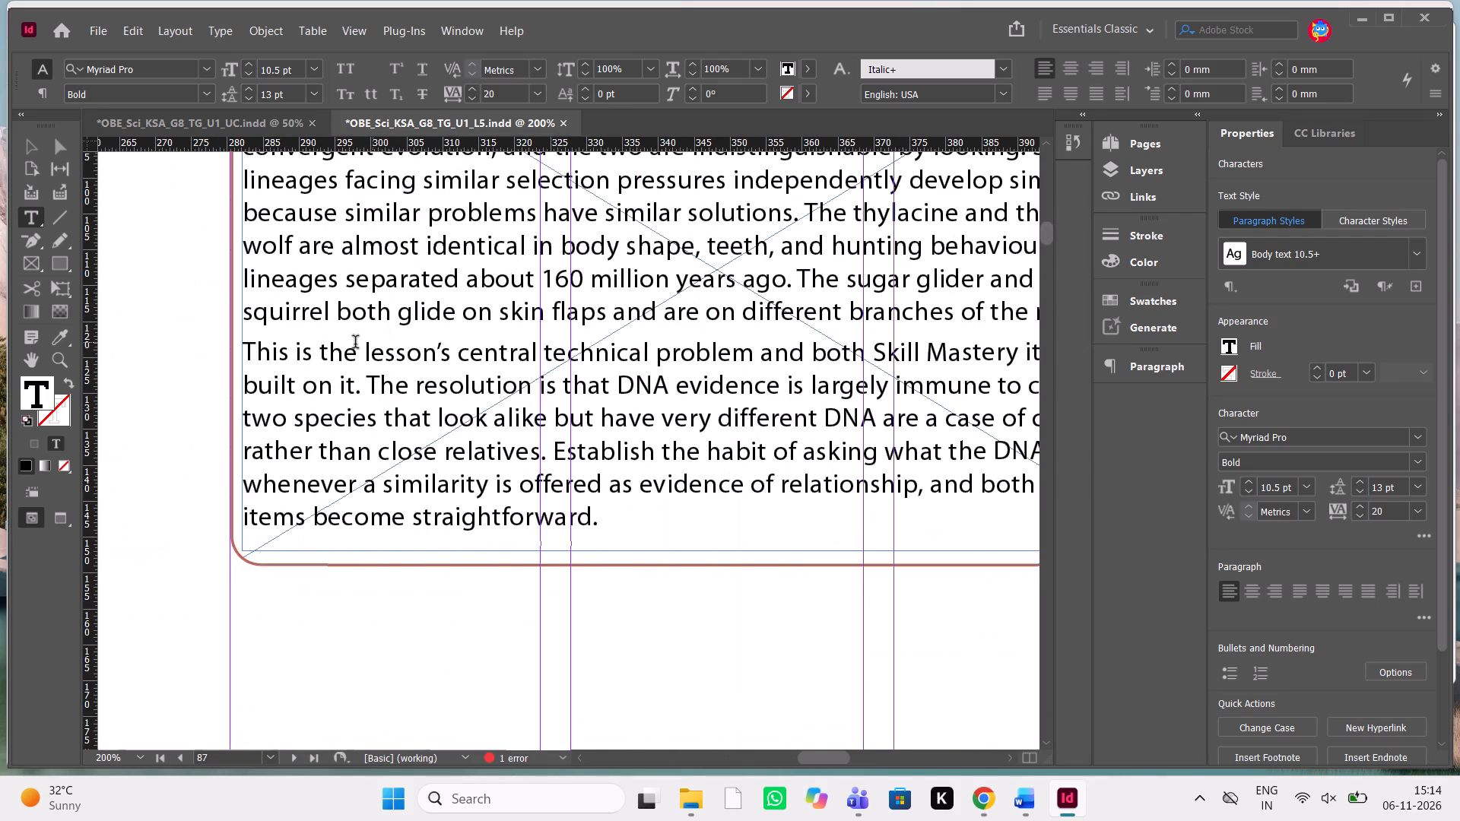
pyautogui.click(42, 147)
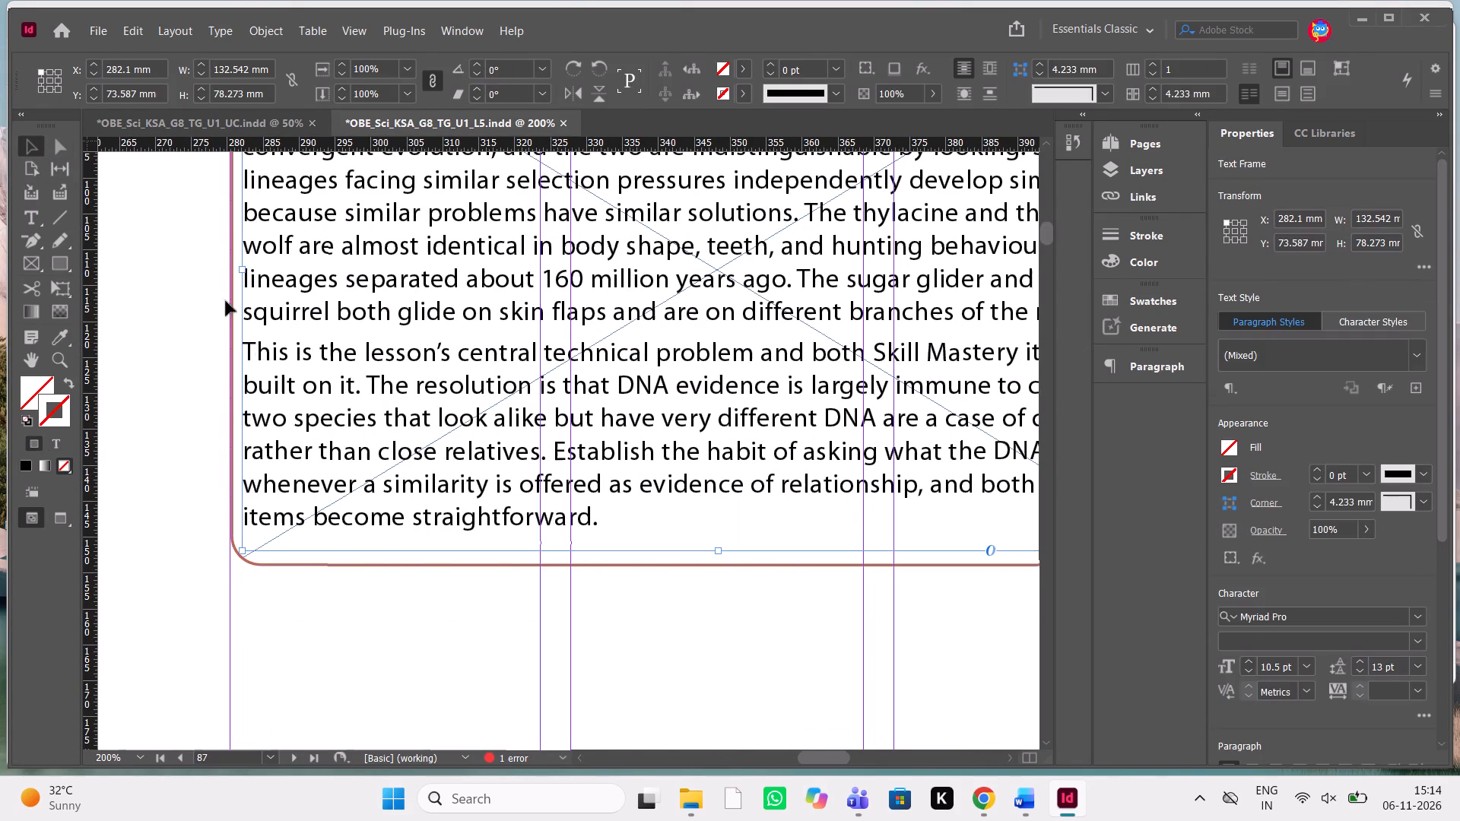
pyautogui.click(512, 487)
pyautogui.moveTo(719, 553); pyautogui.dragTo(717, 536)
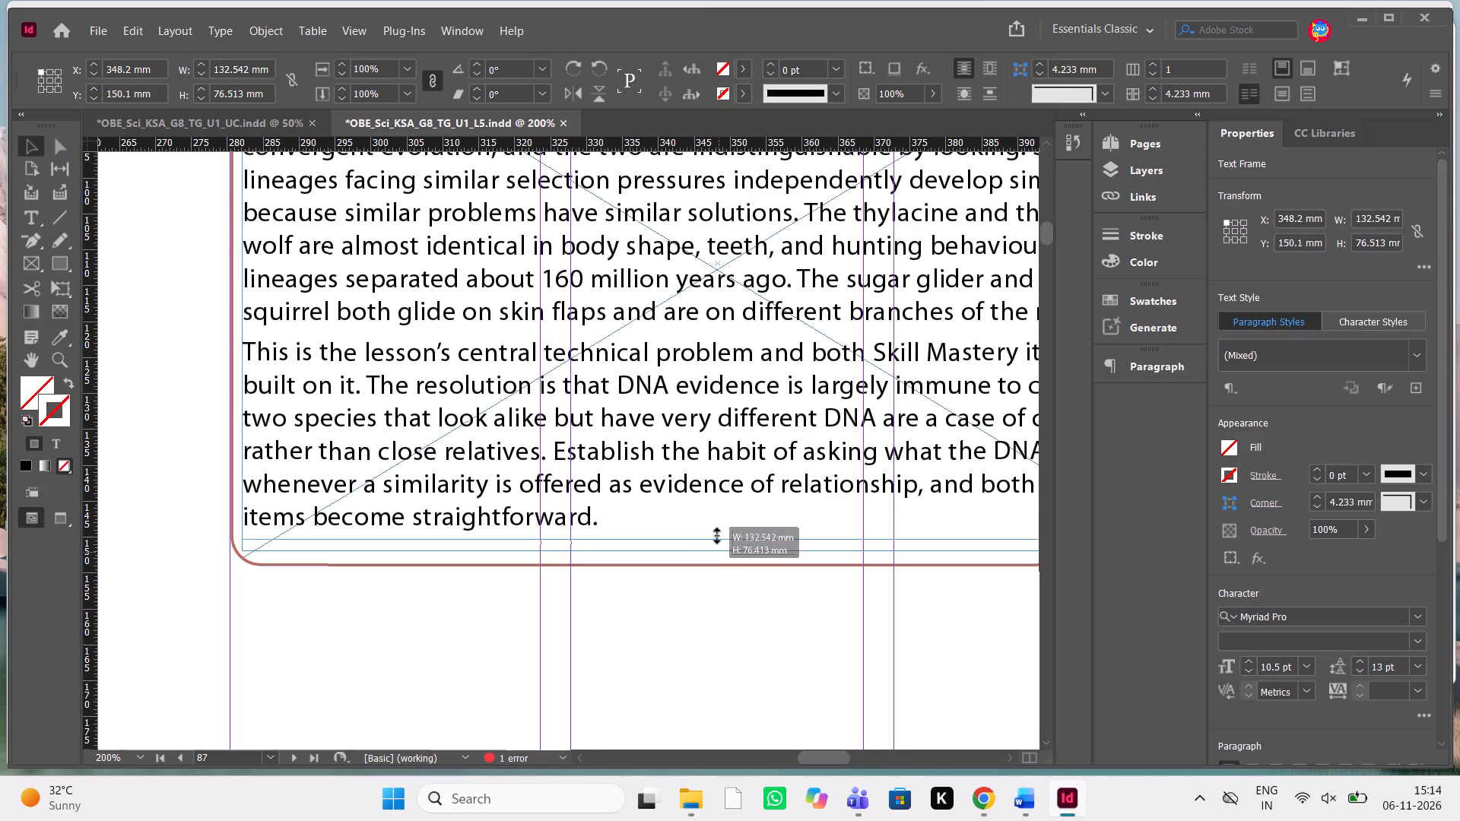
pyautogui.moveTo(717, 536); pyautogui.dragTo(722, 529)
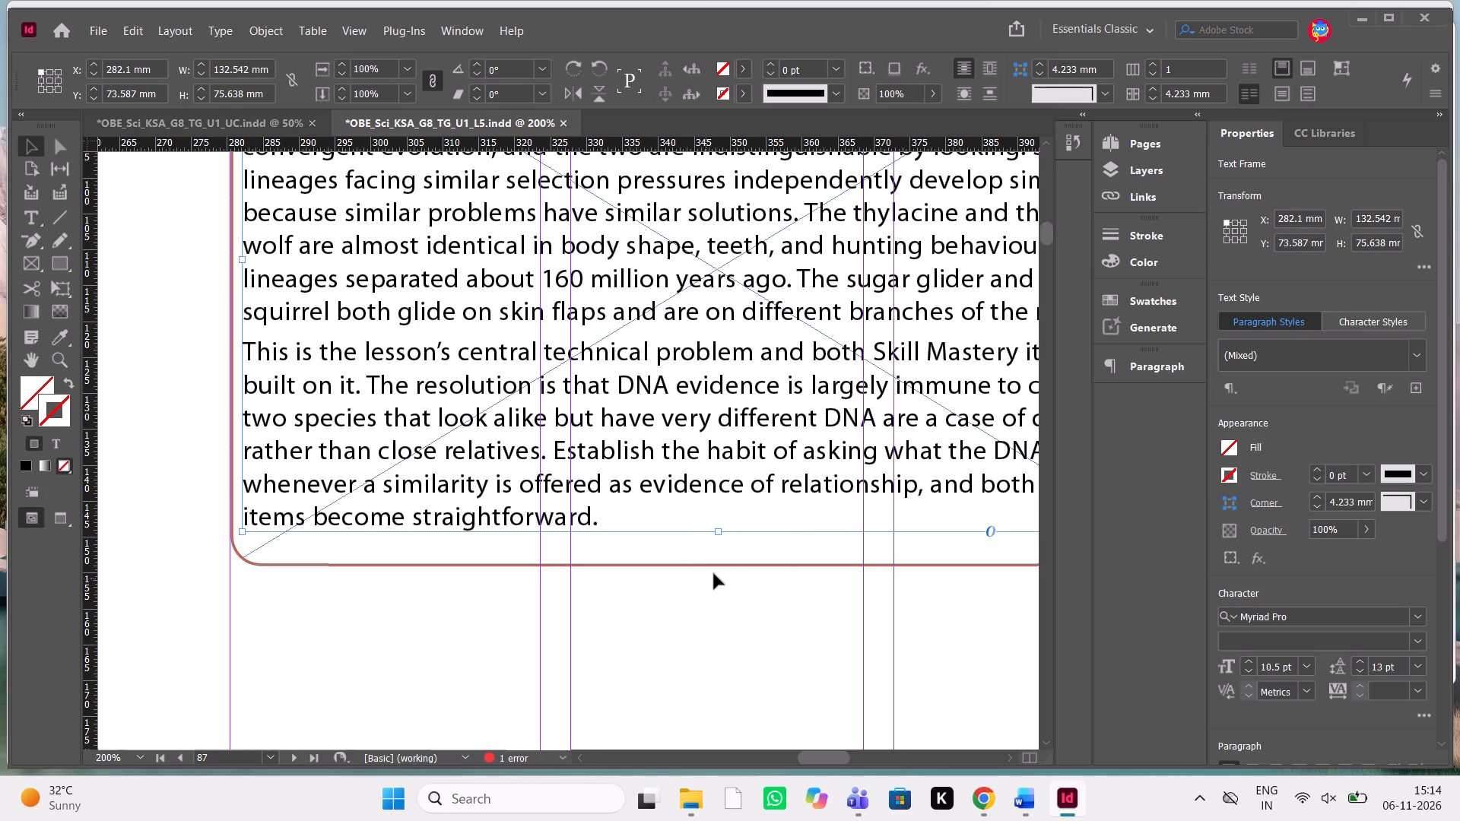
# Raise the bottom edge of the orange rounded border frame to just below the shortened text frame, and check it in preview.
pyautogui.click(760, 558)
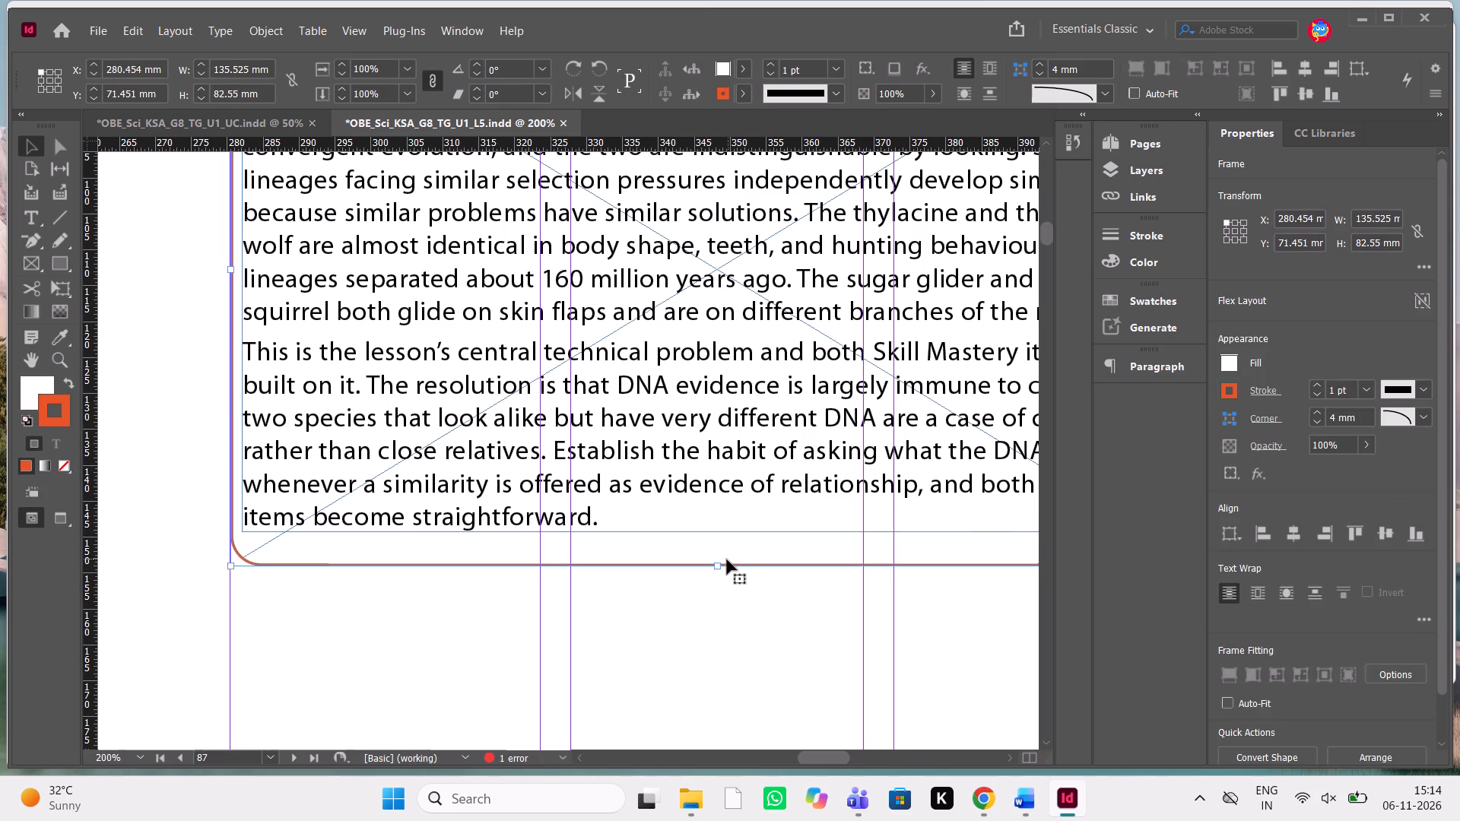
pyautogui.moveTo(720, 568); pyautogui.dragTo(744, 544)
pyautogui.click(693, 607)
pyautogui.press('w')
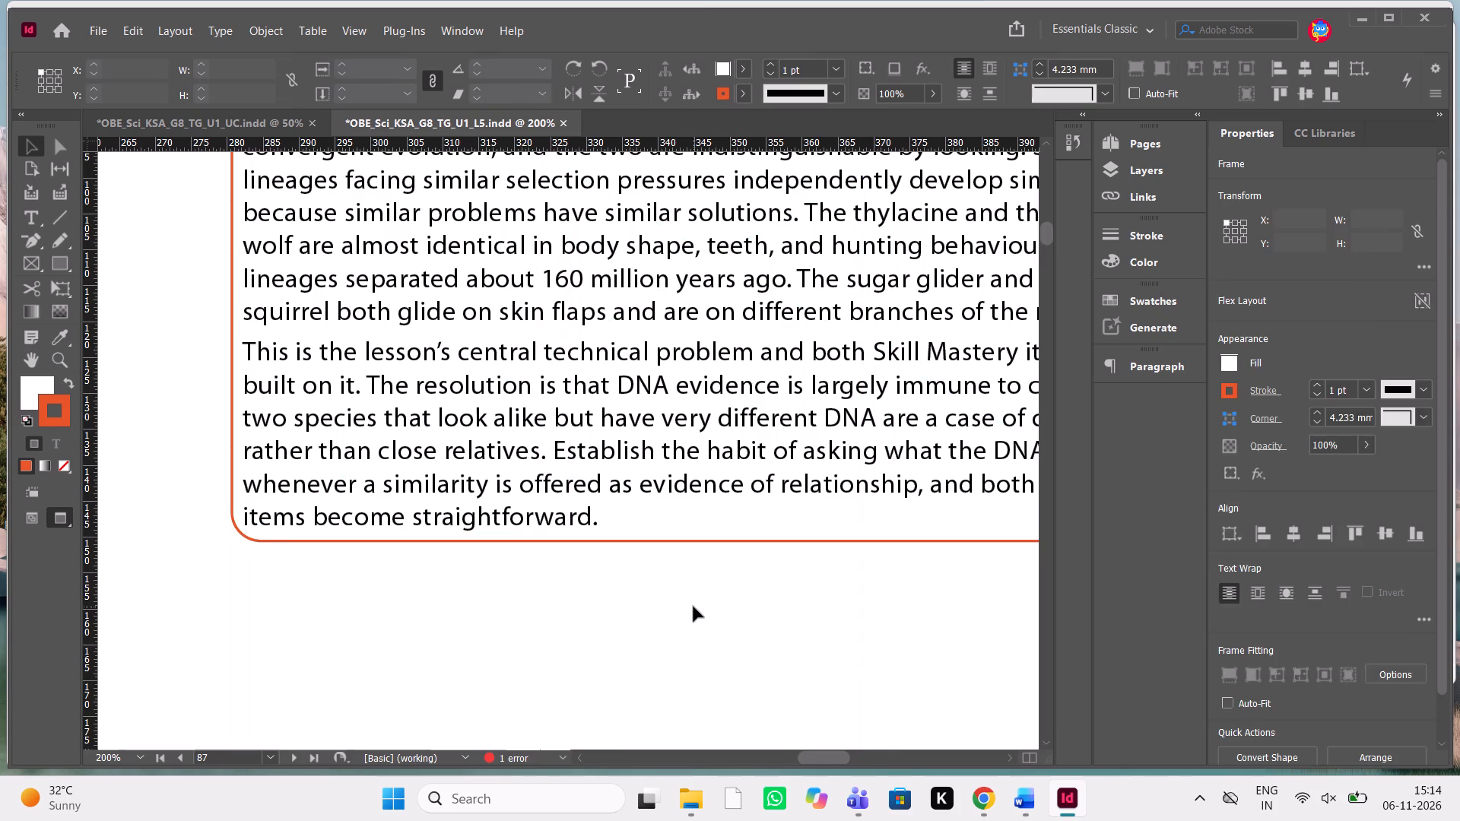
pyautogui.scroll(3, 693, 607)
pyautogui.scroll(-1, 693, 607)
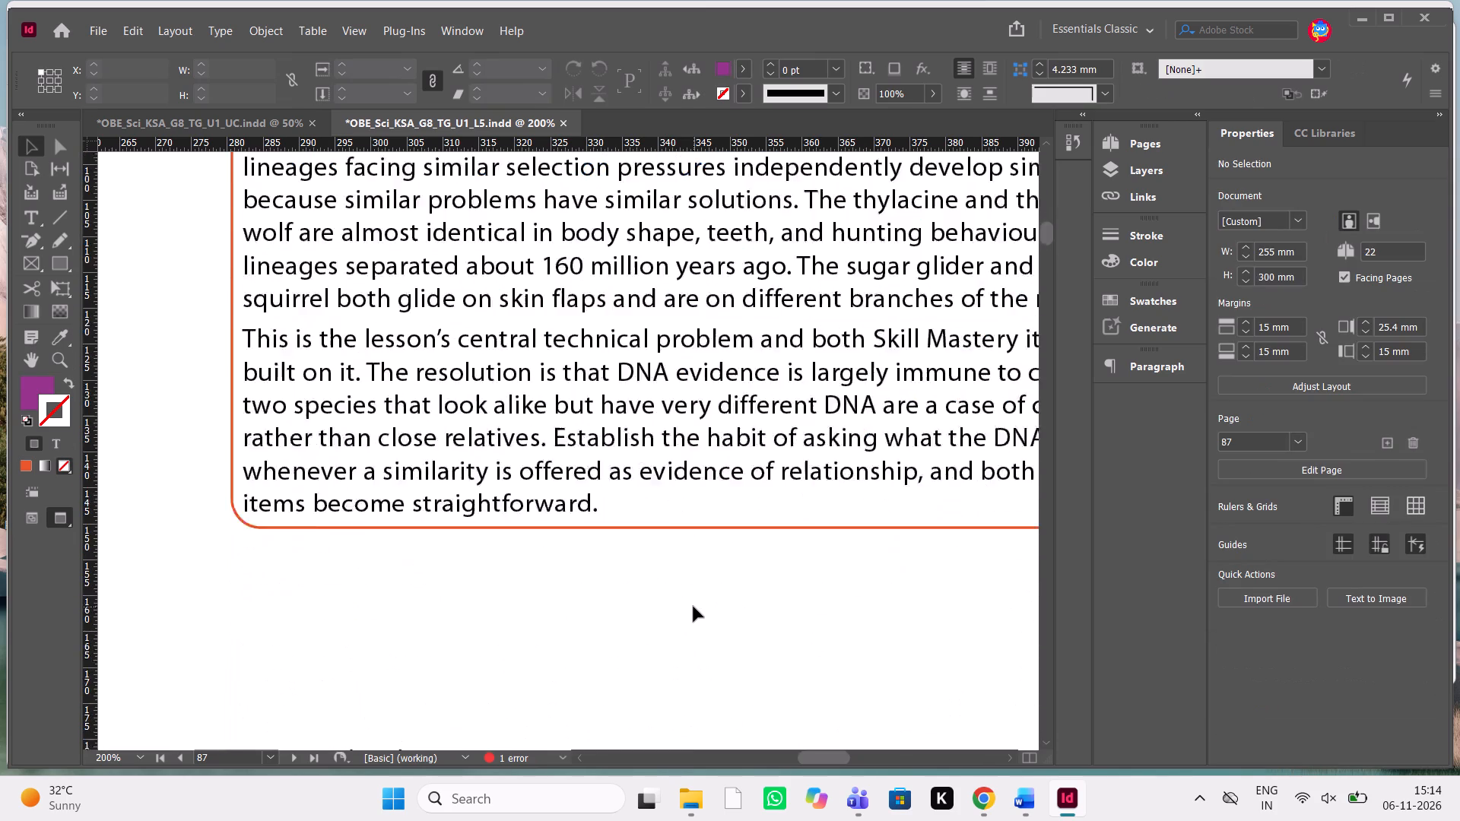
pyautogui.scroll(-1, 693, 607)
pyautogui.press('w')
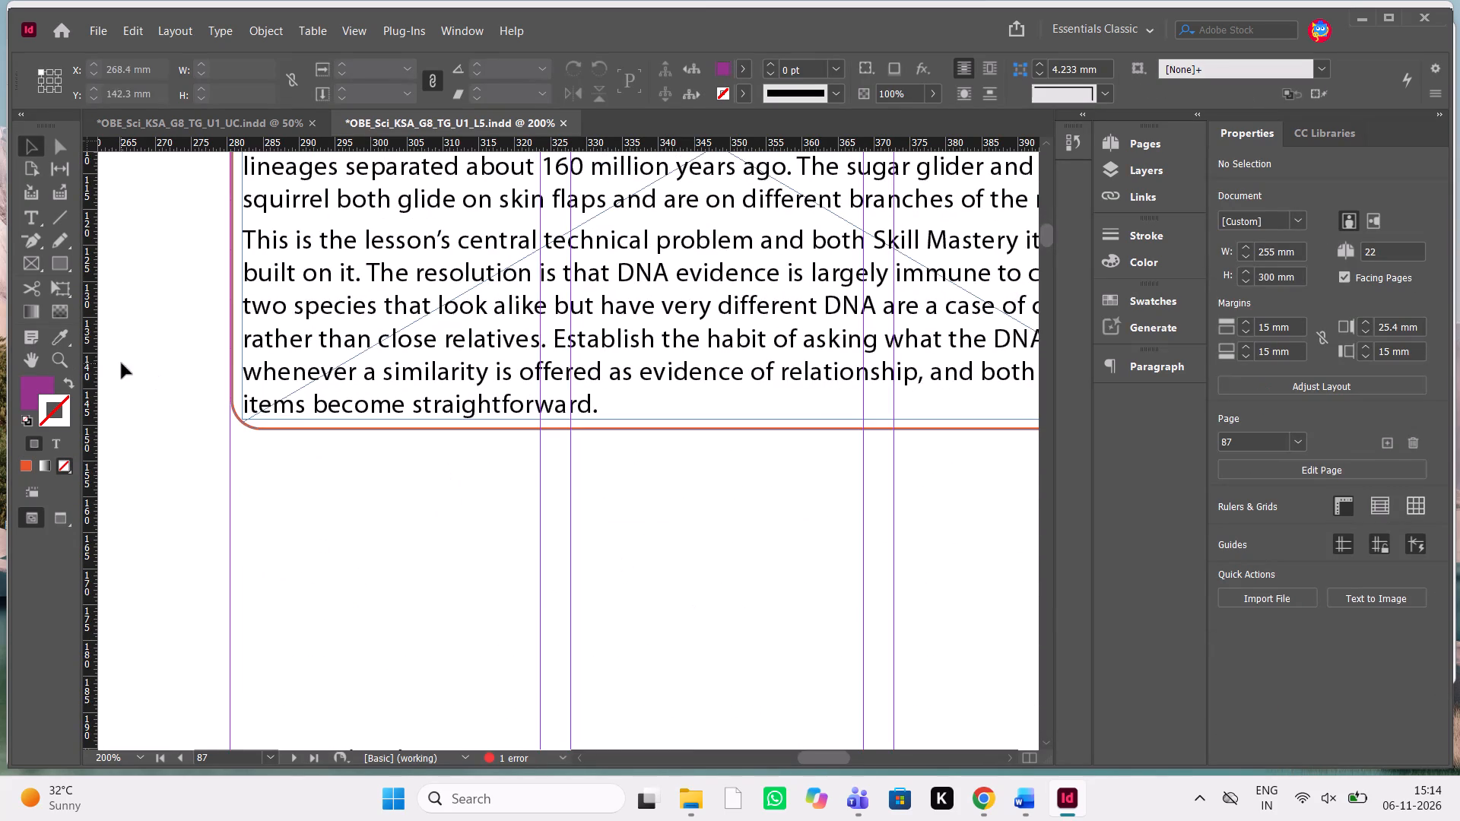
# Draw an empty rectangle frame about 14.6 by 16.2 mm, starting at the bottom edge of the Misconception Alert box.
pyautogui.click(30, 255)
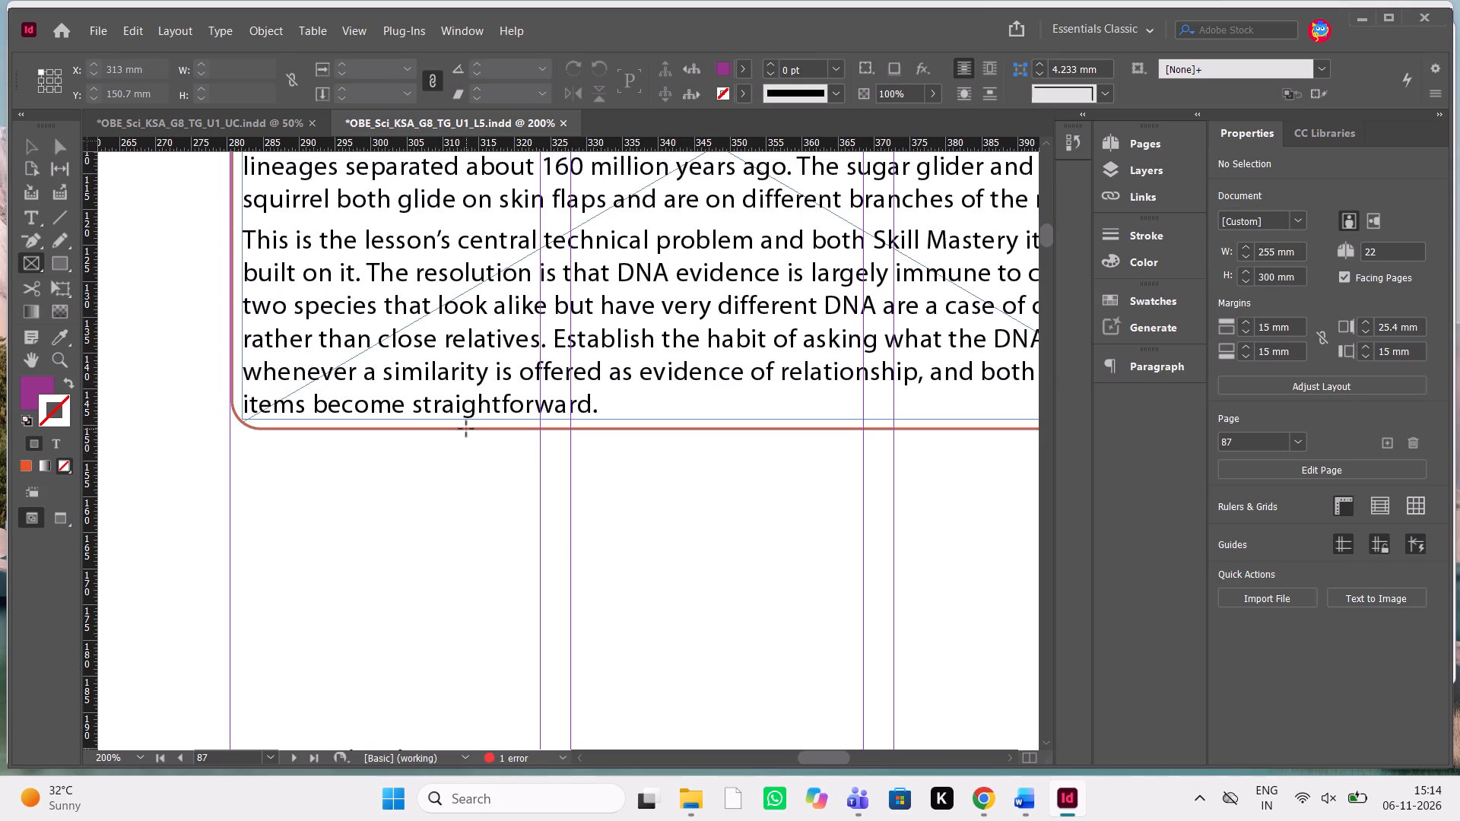
pyautogui.moveTo(466, 429); pyautogui.dragTo(573, 545)
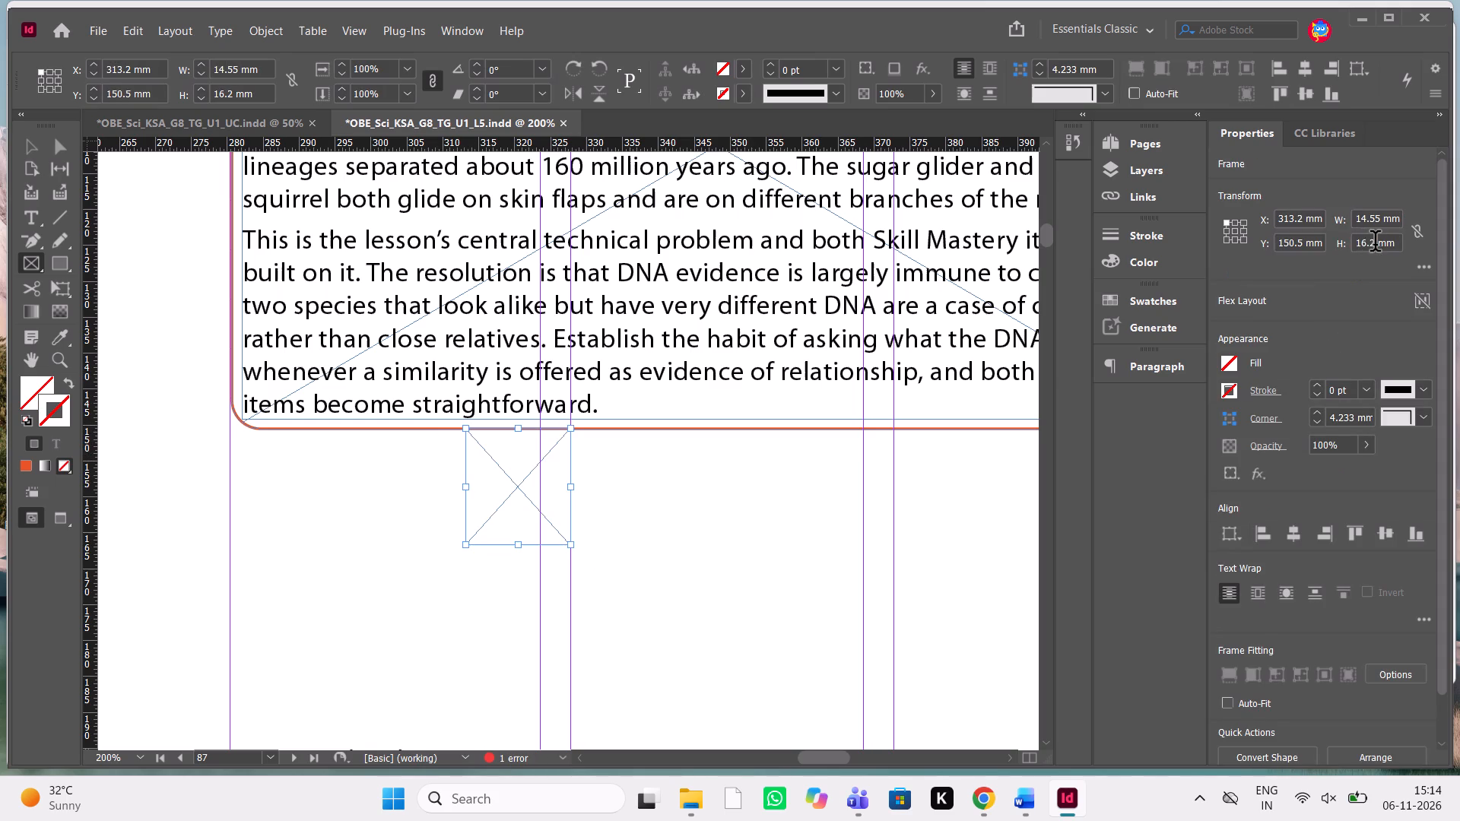
# Set the height of the empty rectangle frame below the Misconception Alert box to 8 mm.
pyautogui.moveTo(1376, 244); pyautogui.dragTo(1275, 243)
pyautogui.press('BackSpace')
pyautogui.press('8')
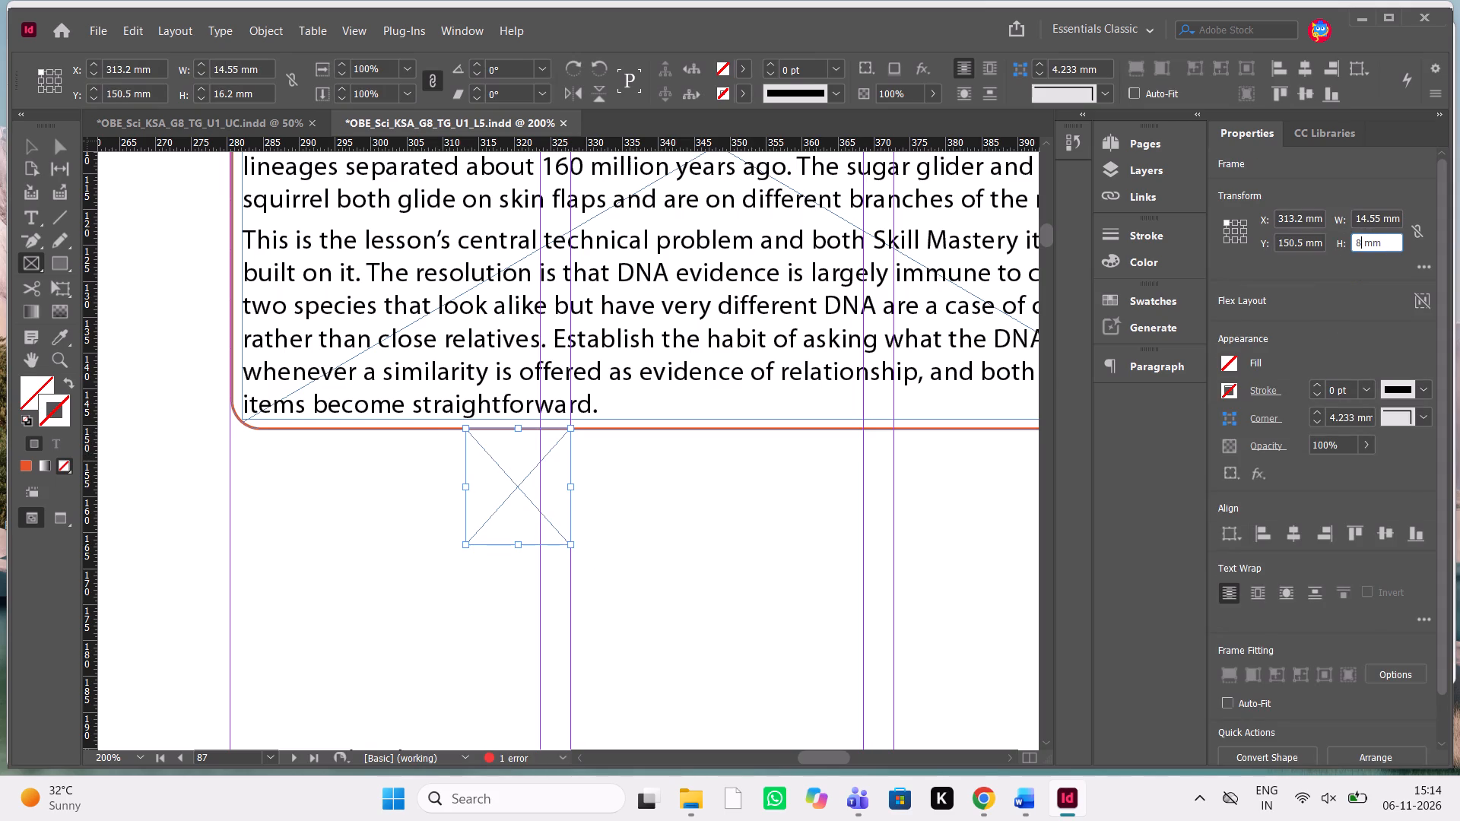
pyautogui.press('Return')
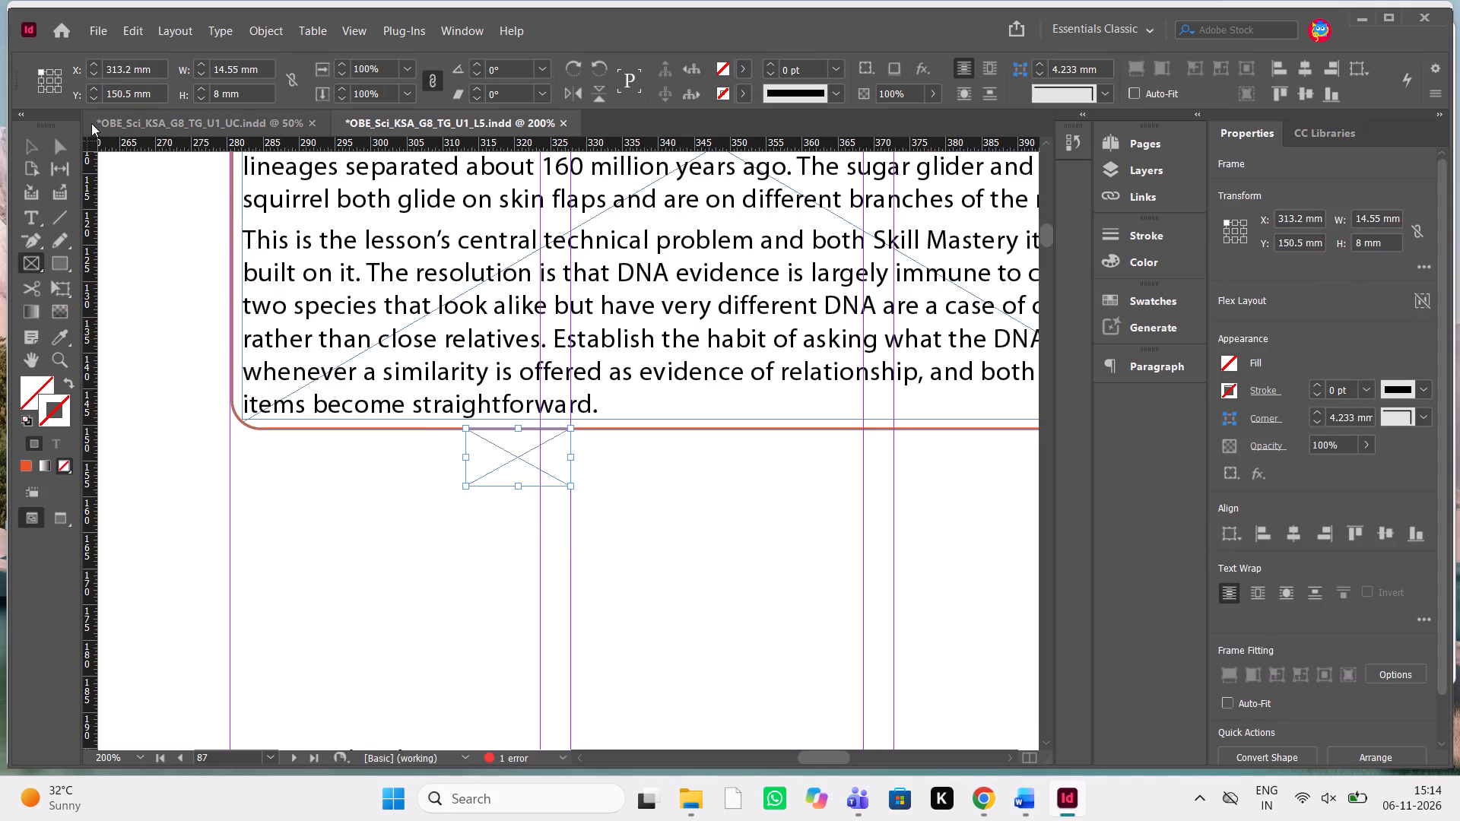
# Nudge the empty spacer frame down to Y 150.75 mm, just below the Misconception Alert box's border, and deselect it.
pyautogui.click(34, 154)
pyautogui.click(353, 502)
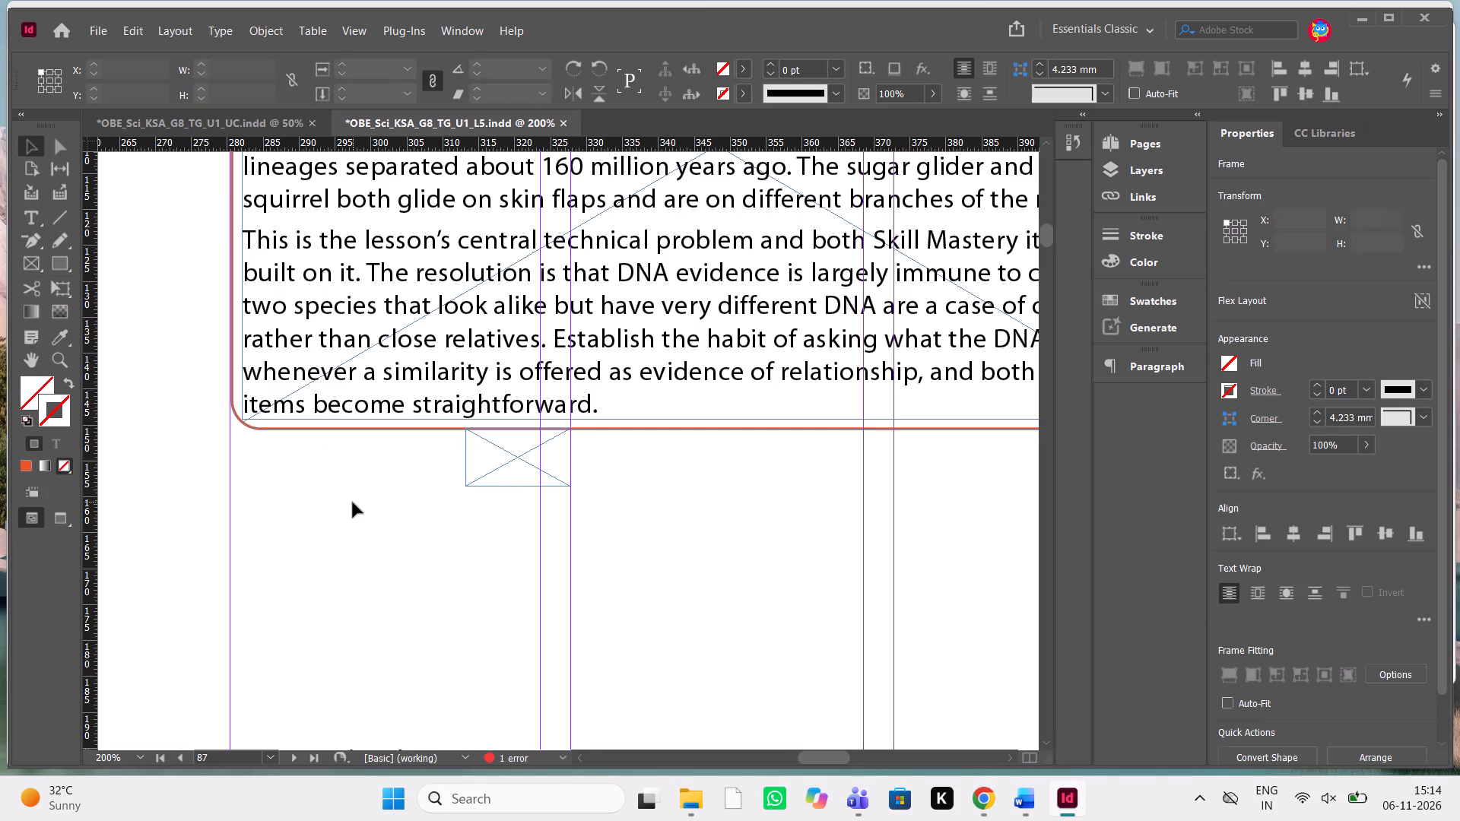
pyautogui.click(509, 461)
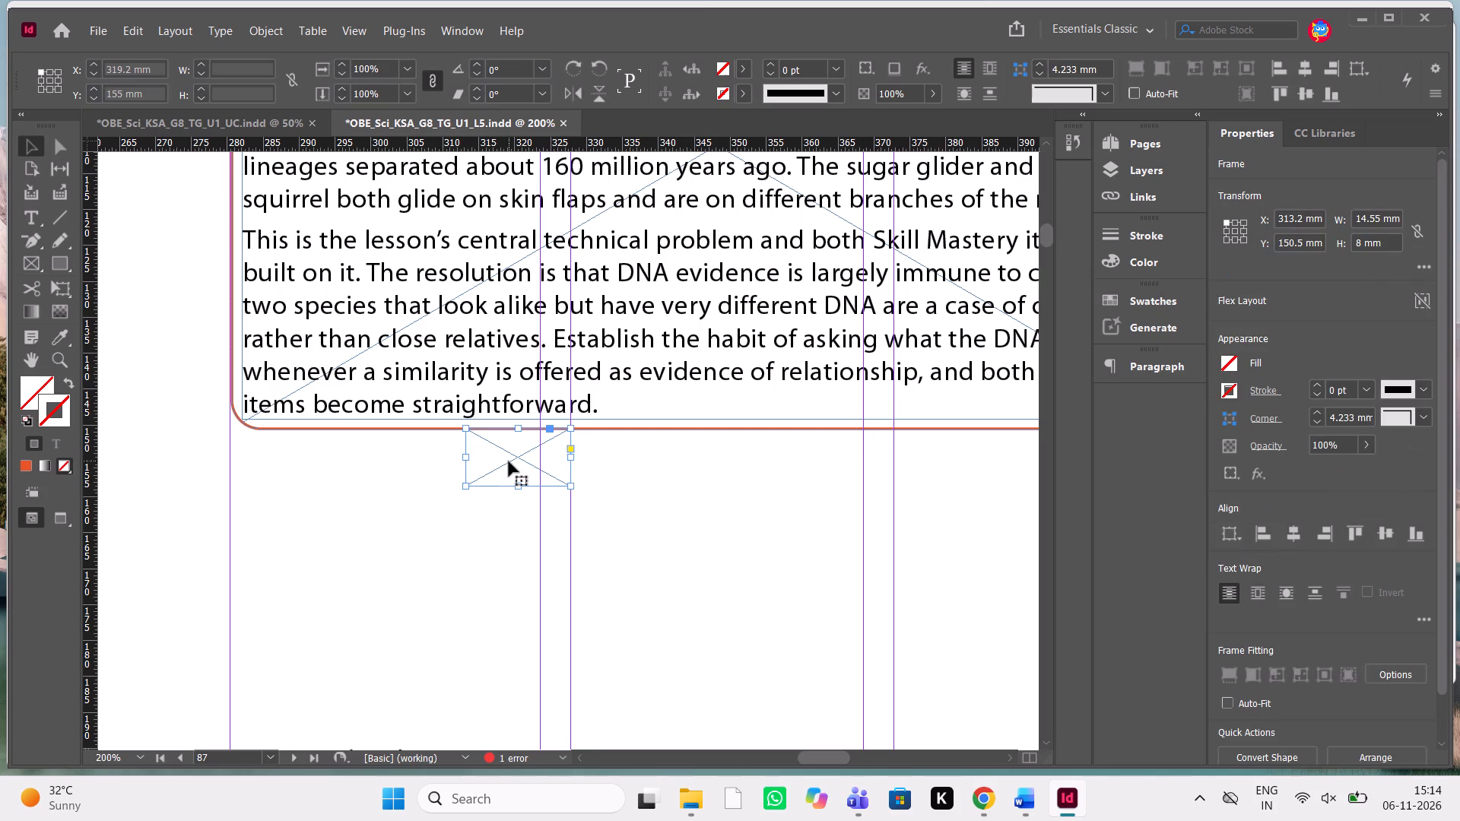
pyautogui.press('Down')
pyautogui.press('Down')
pyautogui.press('Down')
pyautogui.press('Down')
pyautogui.press('Up')
pyautogui.press('Up')
pyautogui.press('Up')
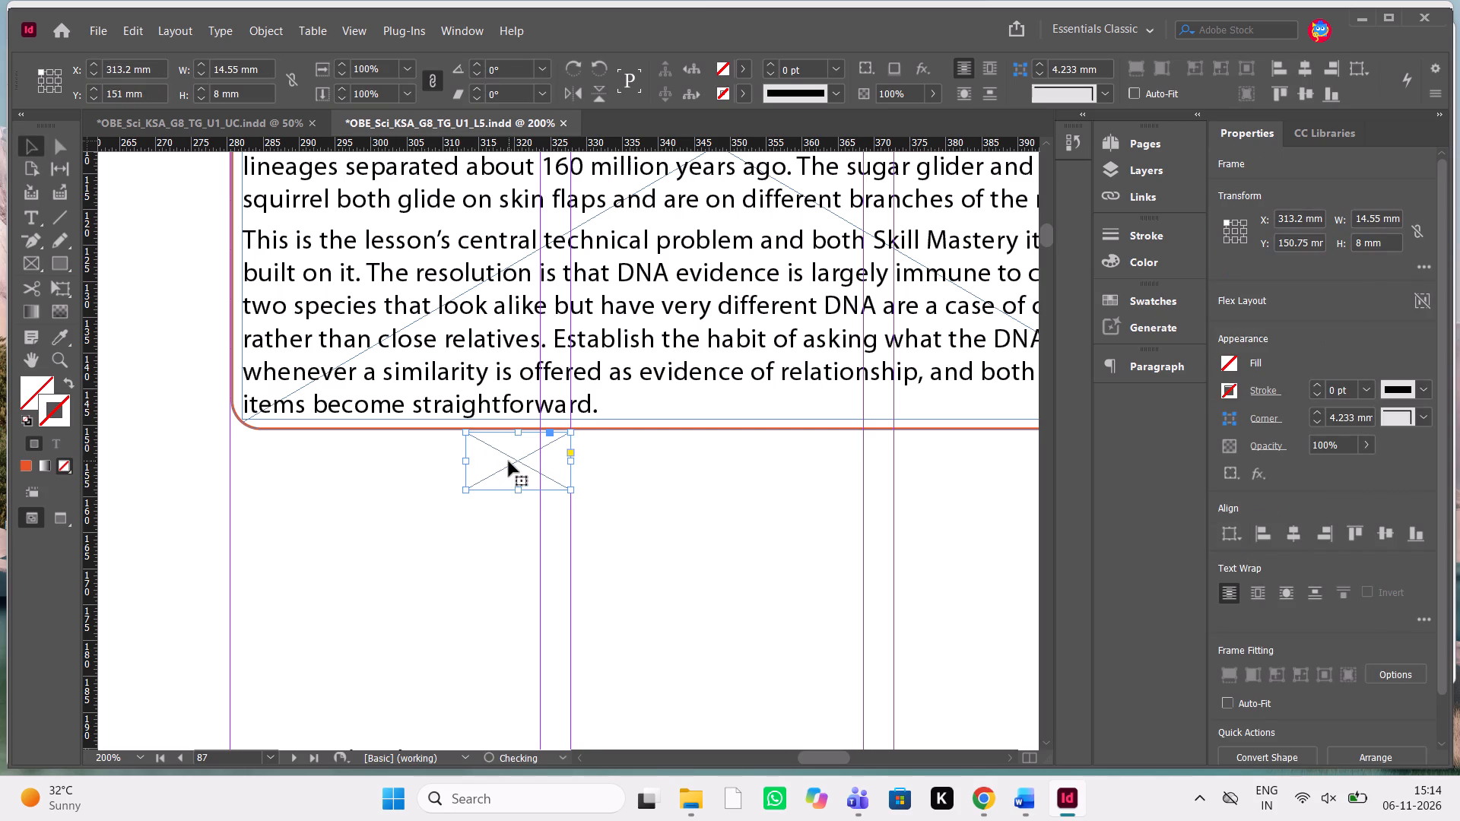
pyautogui.press('Down')
pyautogui.press('Up')
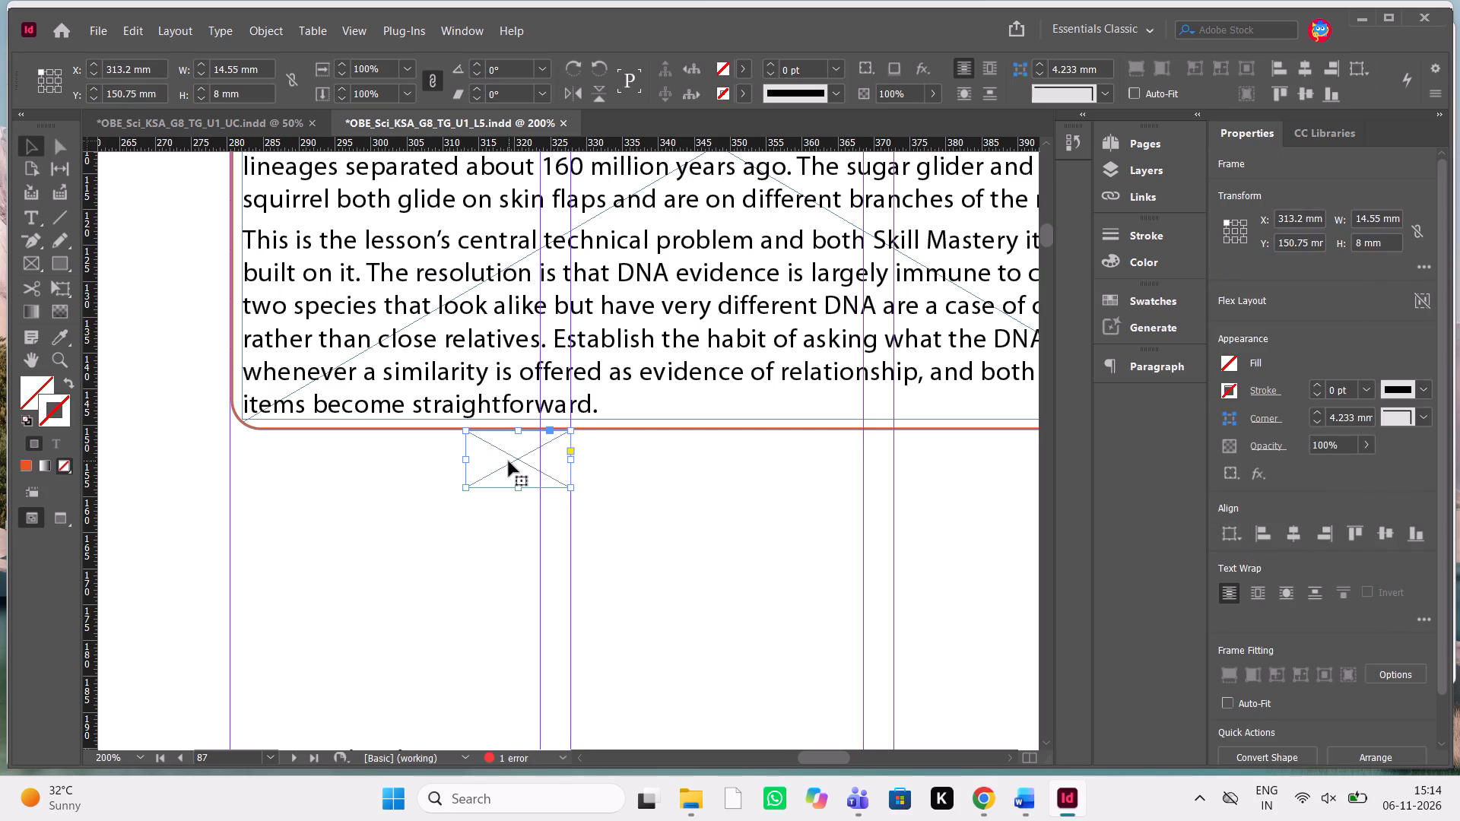
pyautogui.click(348, 575)
# Delete the leftover text frame beginning "Run this live" at the top of page 88.
pyautogui.scroll(-3, 348, 575)
pyautogui.hscroll(-2, 348, 575)
pyautogui.scroll(-2, 348, 575)
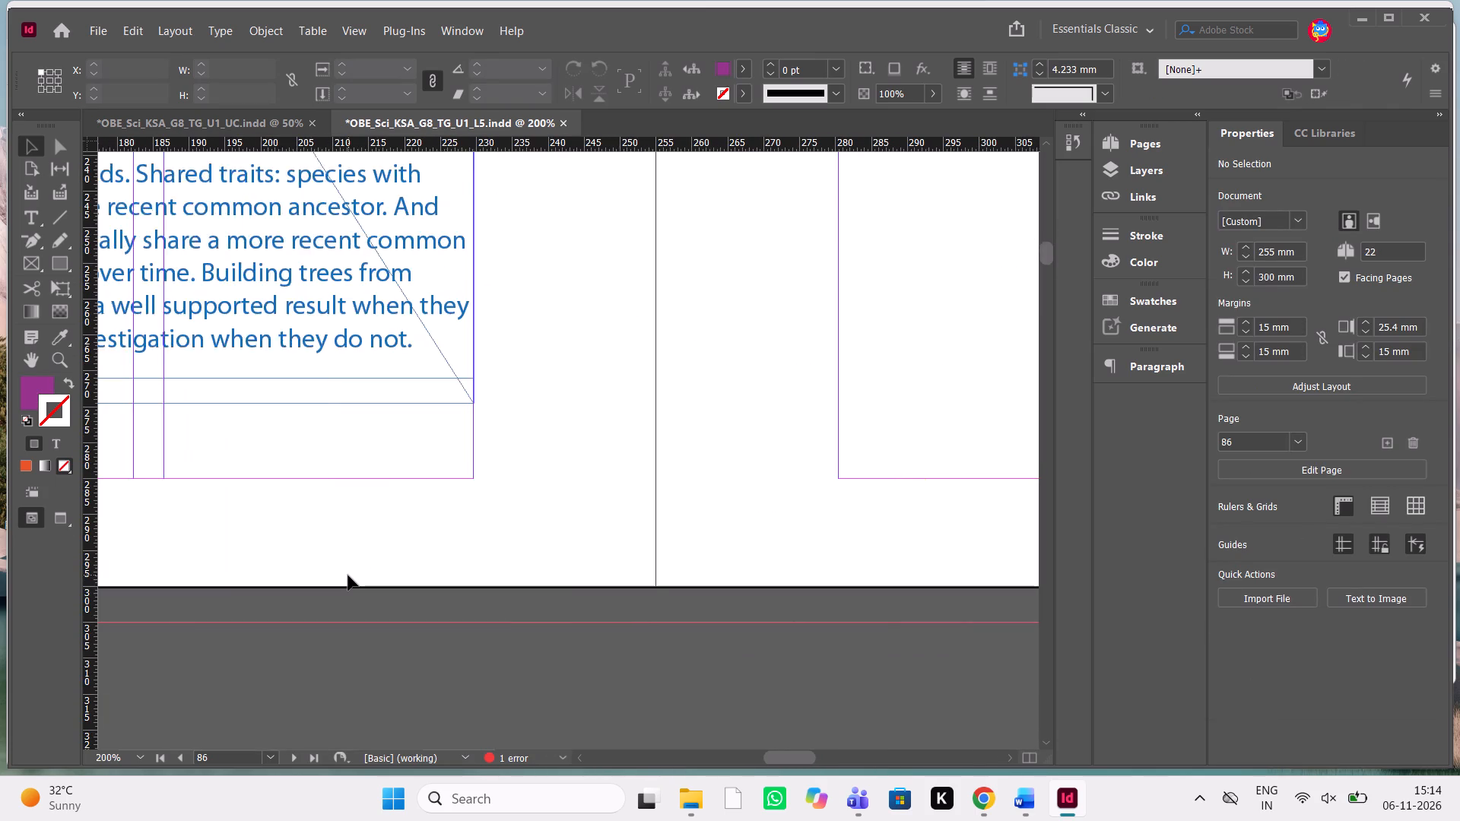
pyautogui.scroll(-3, 348, 575)
pyautogui.scroll(1, 348, 575)
pyautogui.click(545, 565)
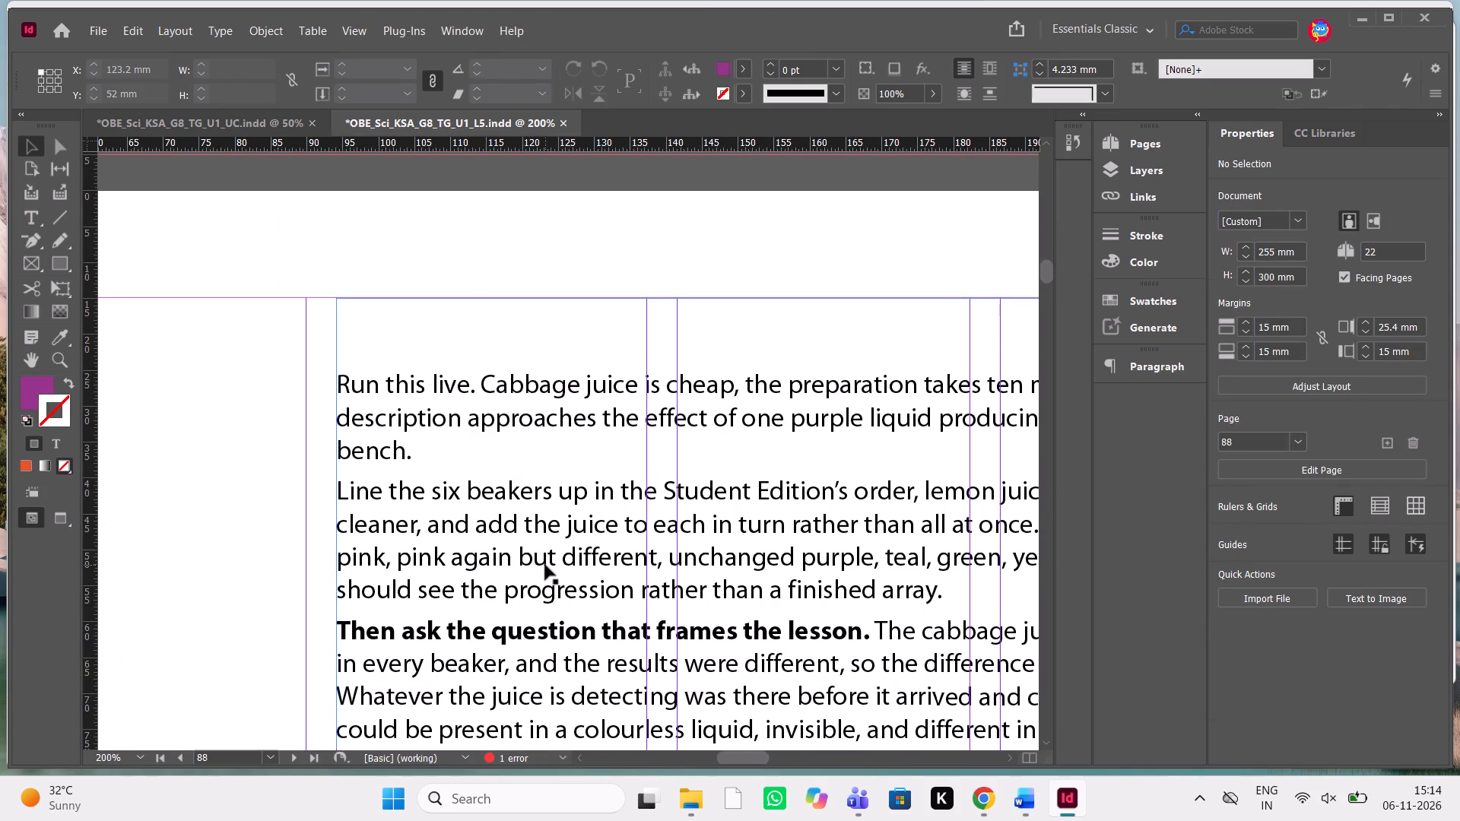
pyautogui.press('Delete')
# Delete the empty rectangle spacer frame above the "What Are Acids and Bases" heading on page 88.
pyautogui.scroll(-1, 545, 565)
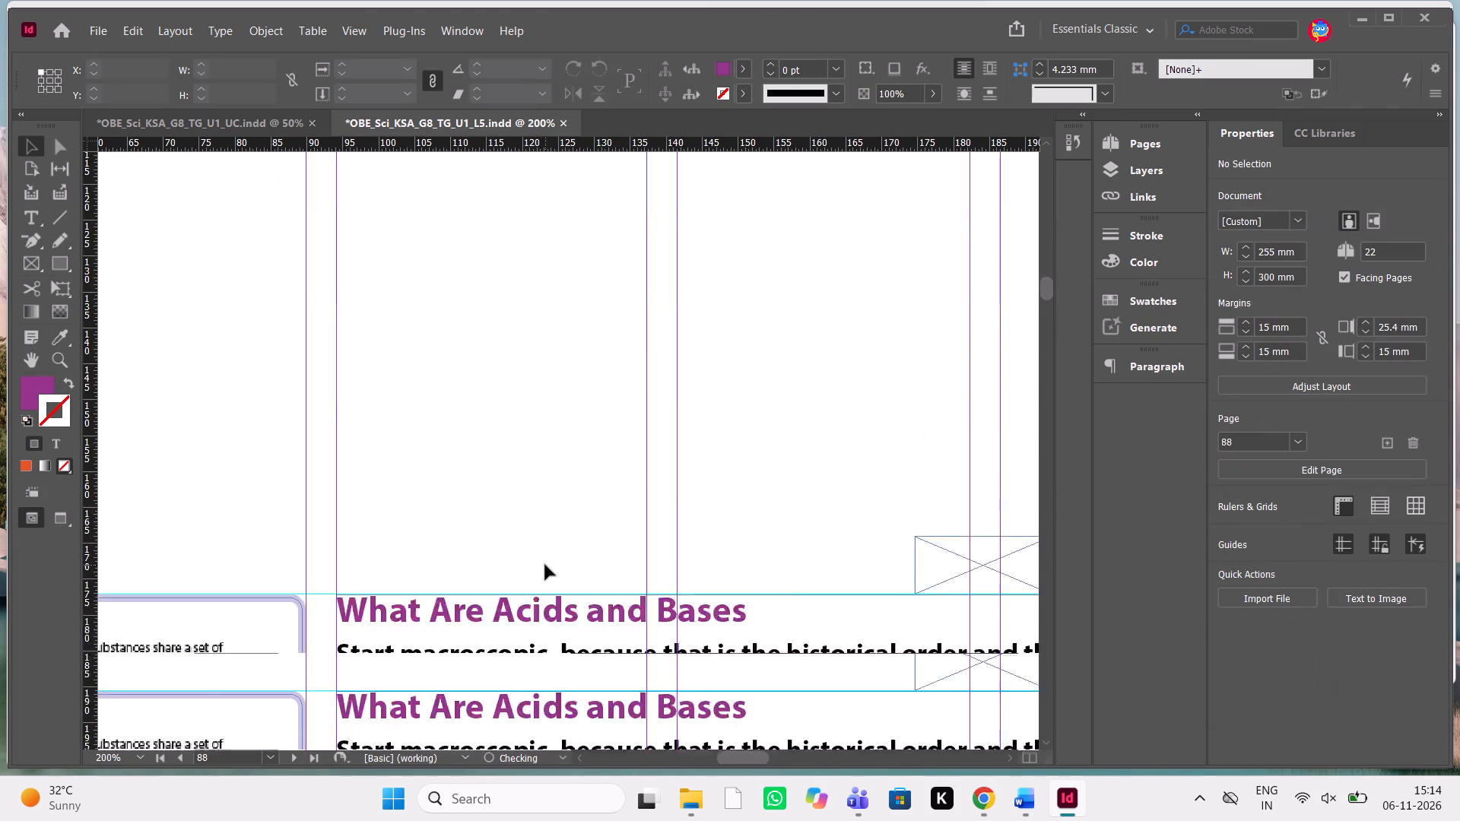
pyautogui.scroll(-3, 545, 565)
pyautogui.hscroll(-1, 545, 565)
pyautogui.scroll(-1, 545, 565)
pyautogui.scroll(1, 757, 412)
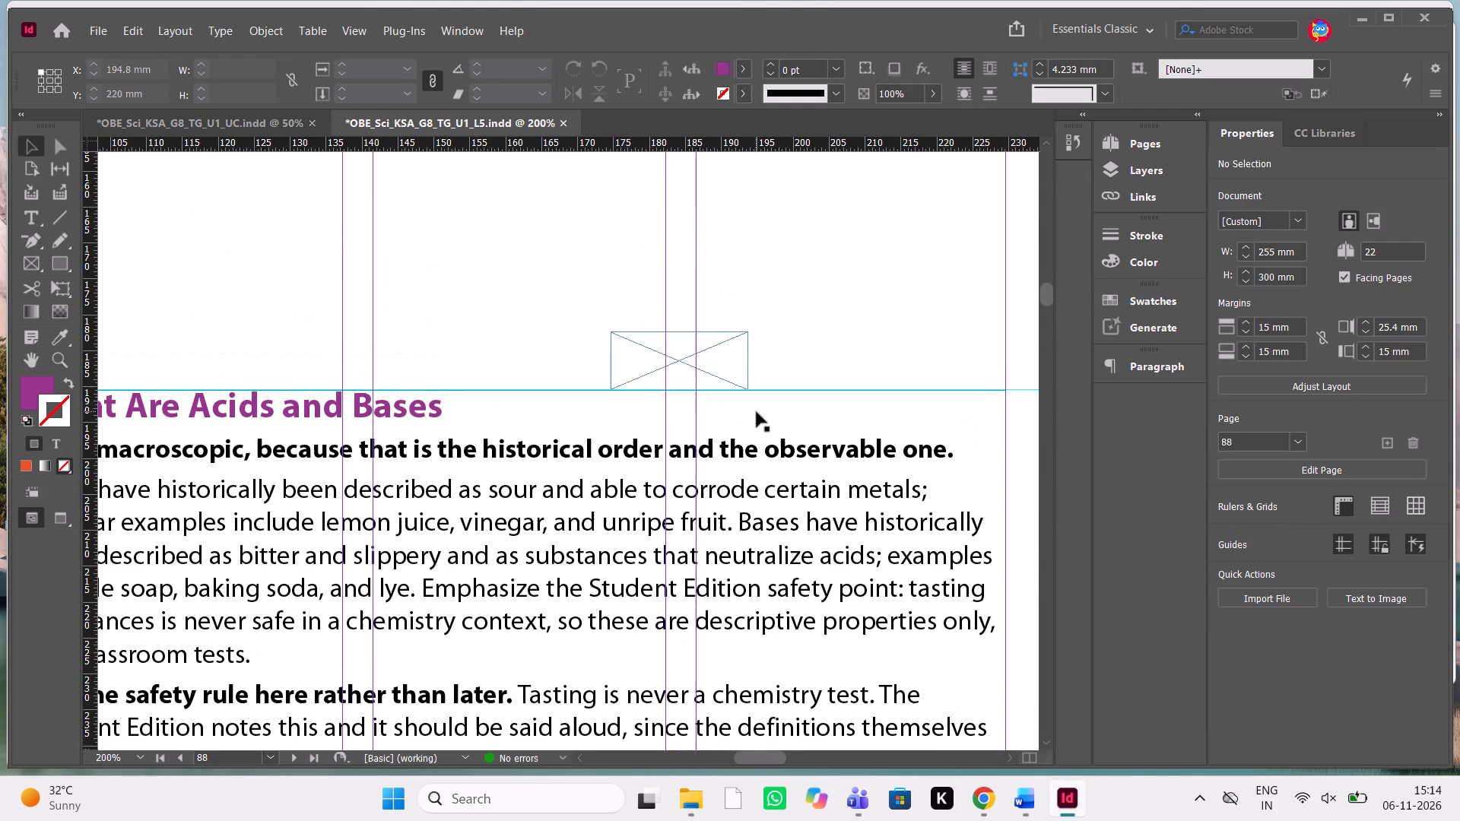
pyautogui.click(657, 353)
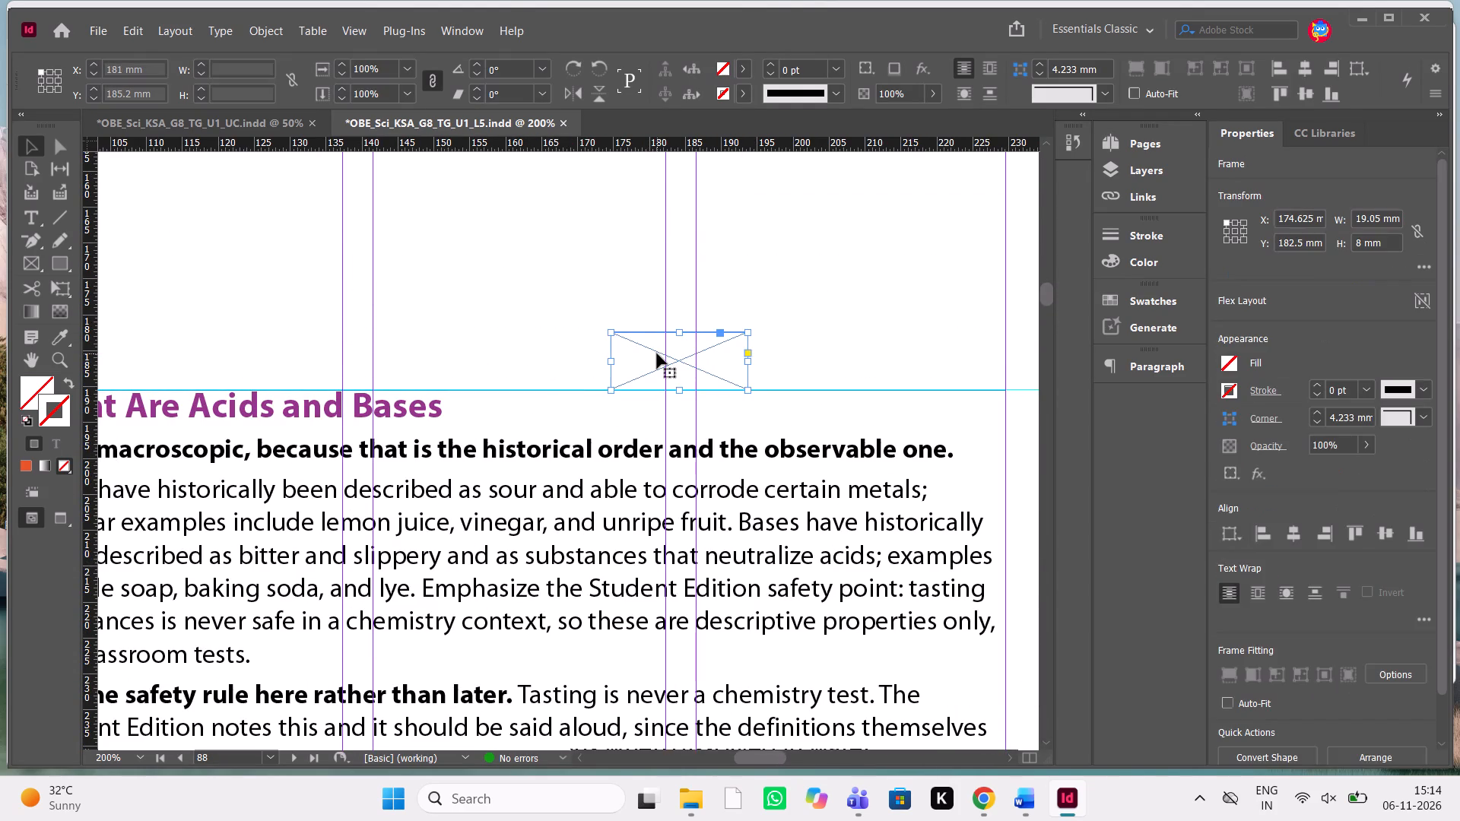
pyautogui.press('Delete')
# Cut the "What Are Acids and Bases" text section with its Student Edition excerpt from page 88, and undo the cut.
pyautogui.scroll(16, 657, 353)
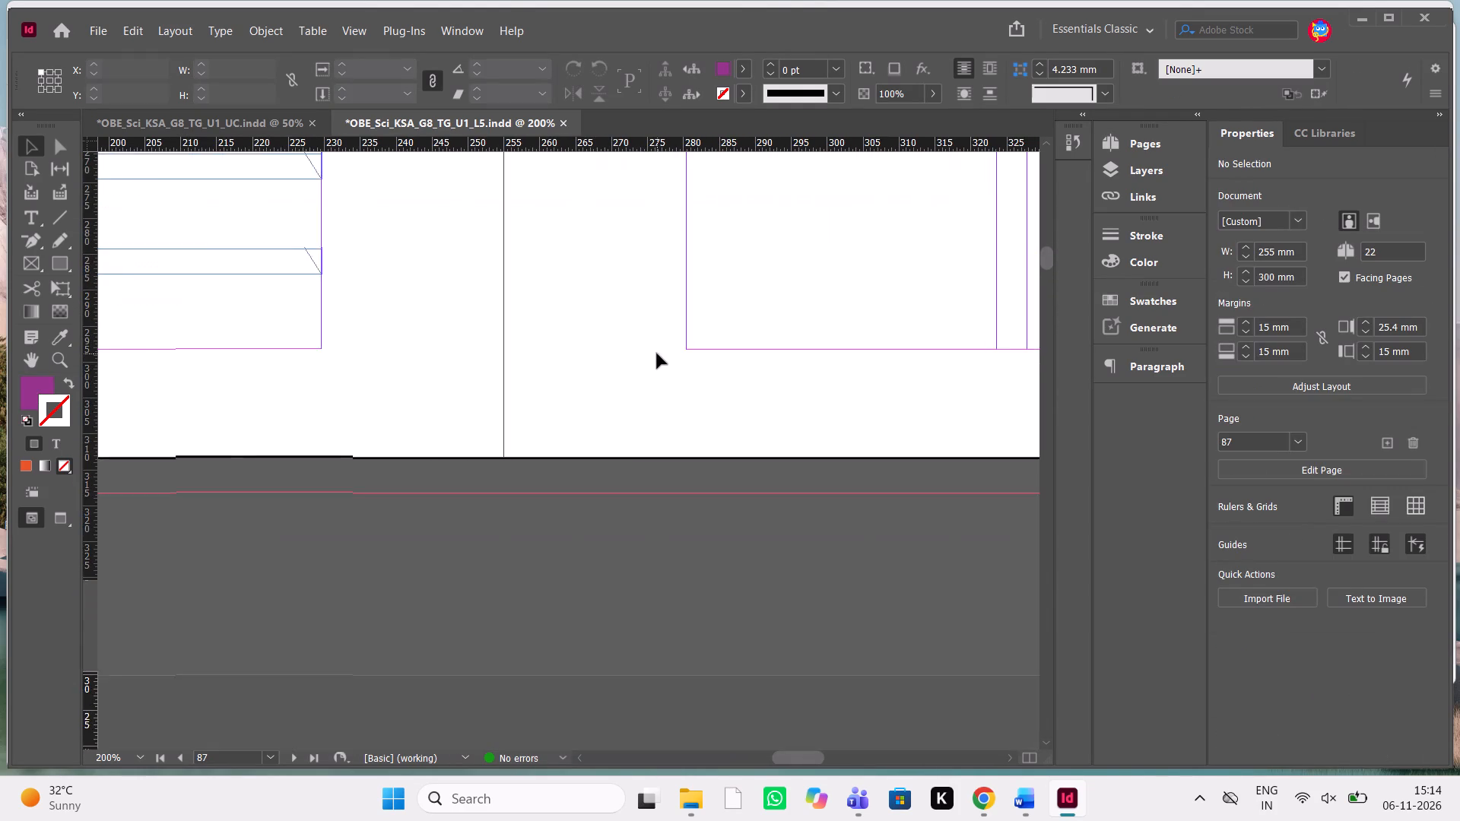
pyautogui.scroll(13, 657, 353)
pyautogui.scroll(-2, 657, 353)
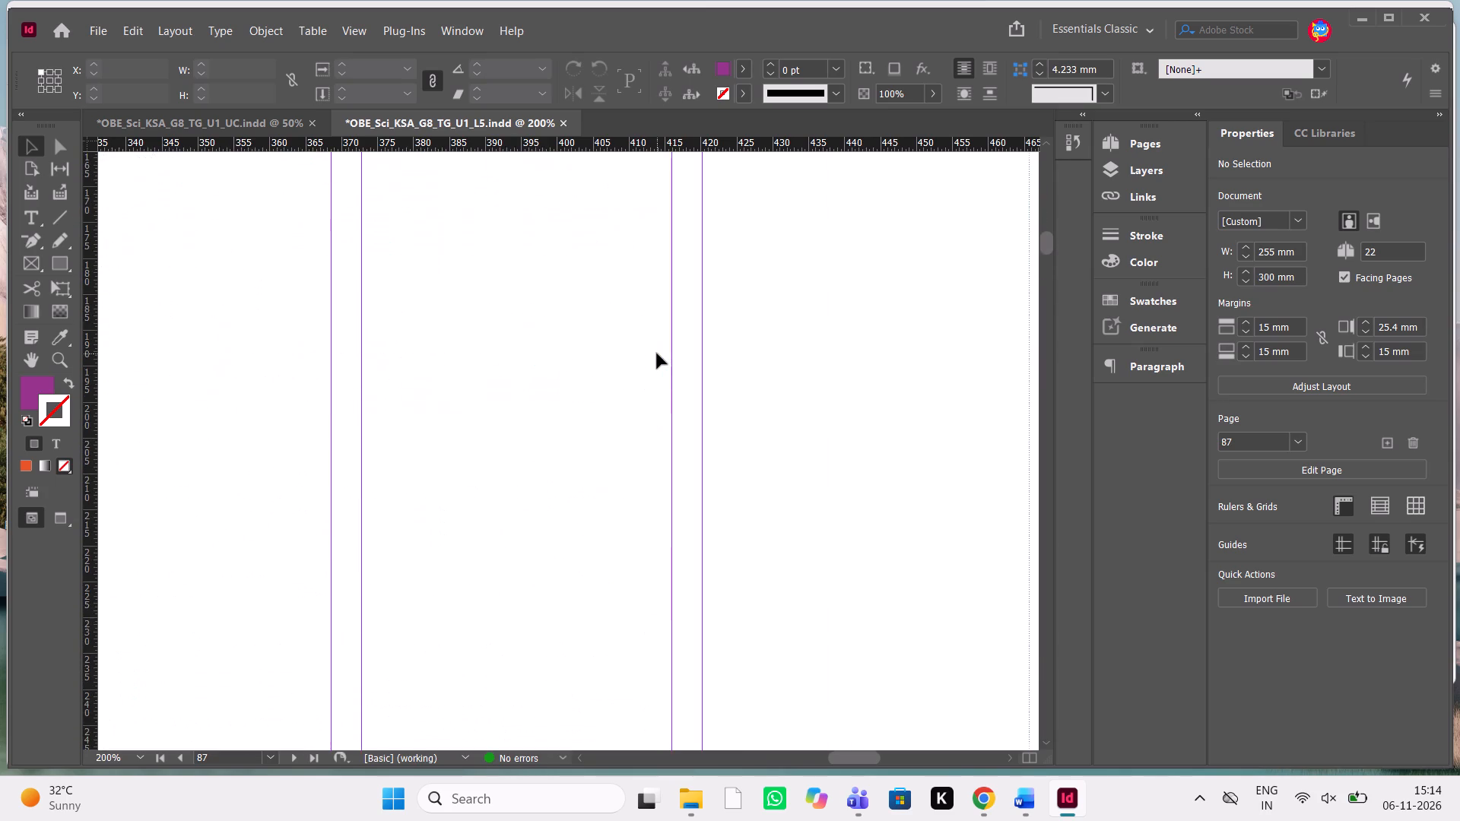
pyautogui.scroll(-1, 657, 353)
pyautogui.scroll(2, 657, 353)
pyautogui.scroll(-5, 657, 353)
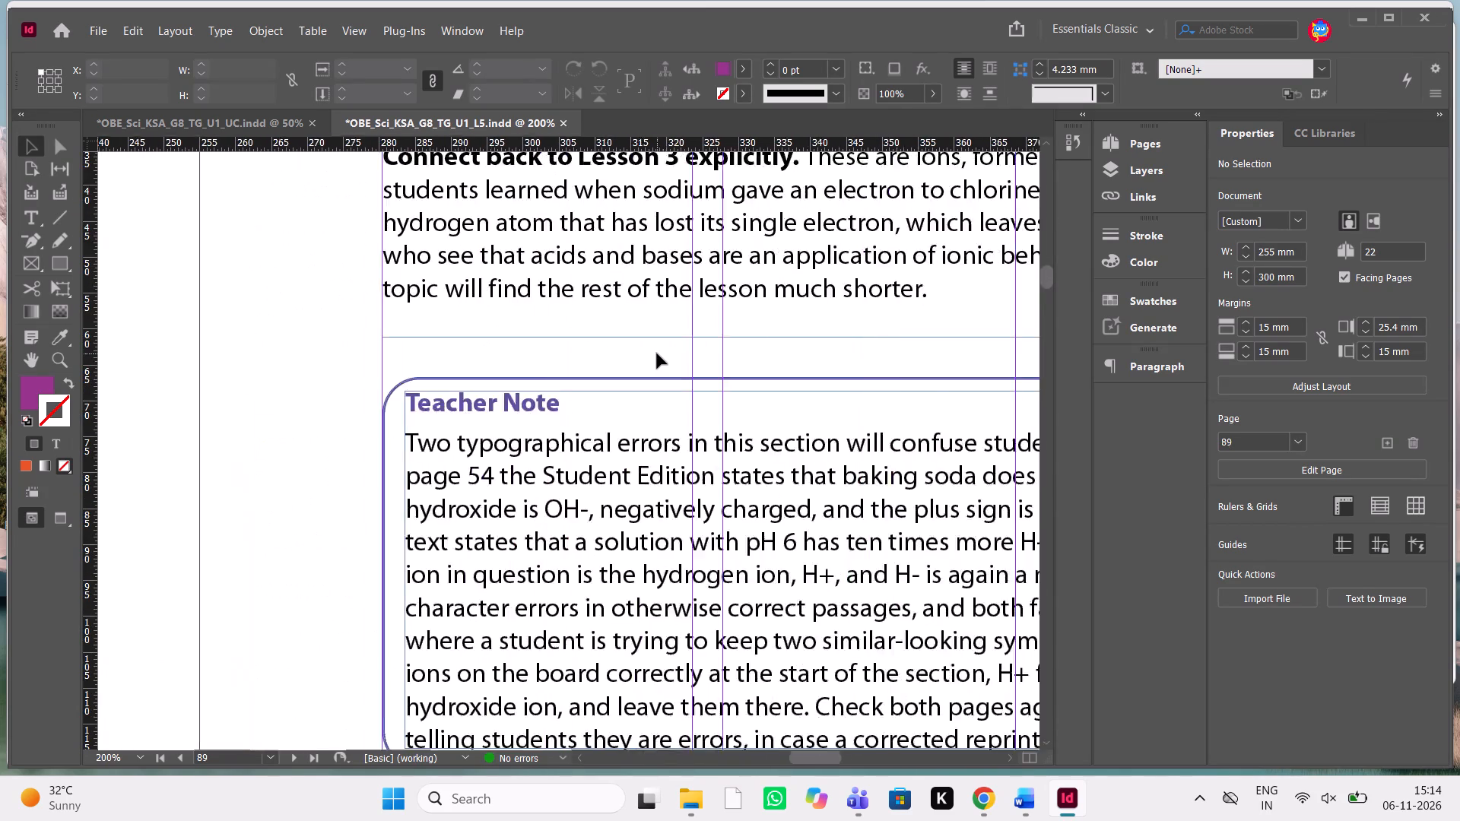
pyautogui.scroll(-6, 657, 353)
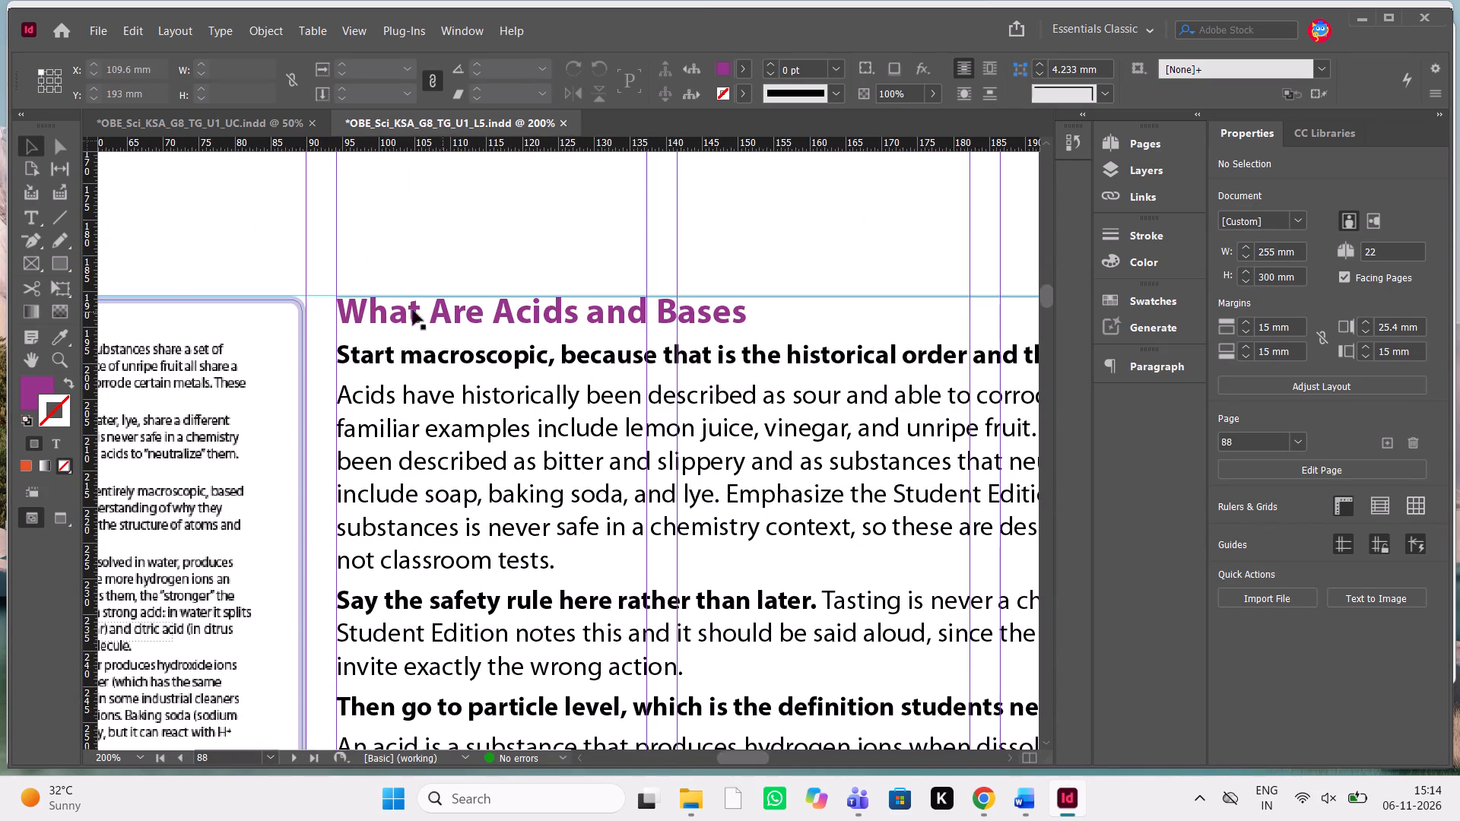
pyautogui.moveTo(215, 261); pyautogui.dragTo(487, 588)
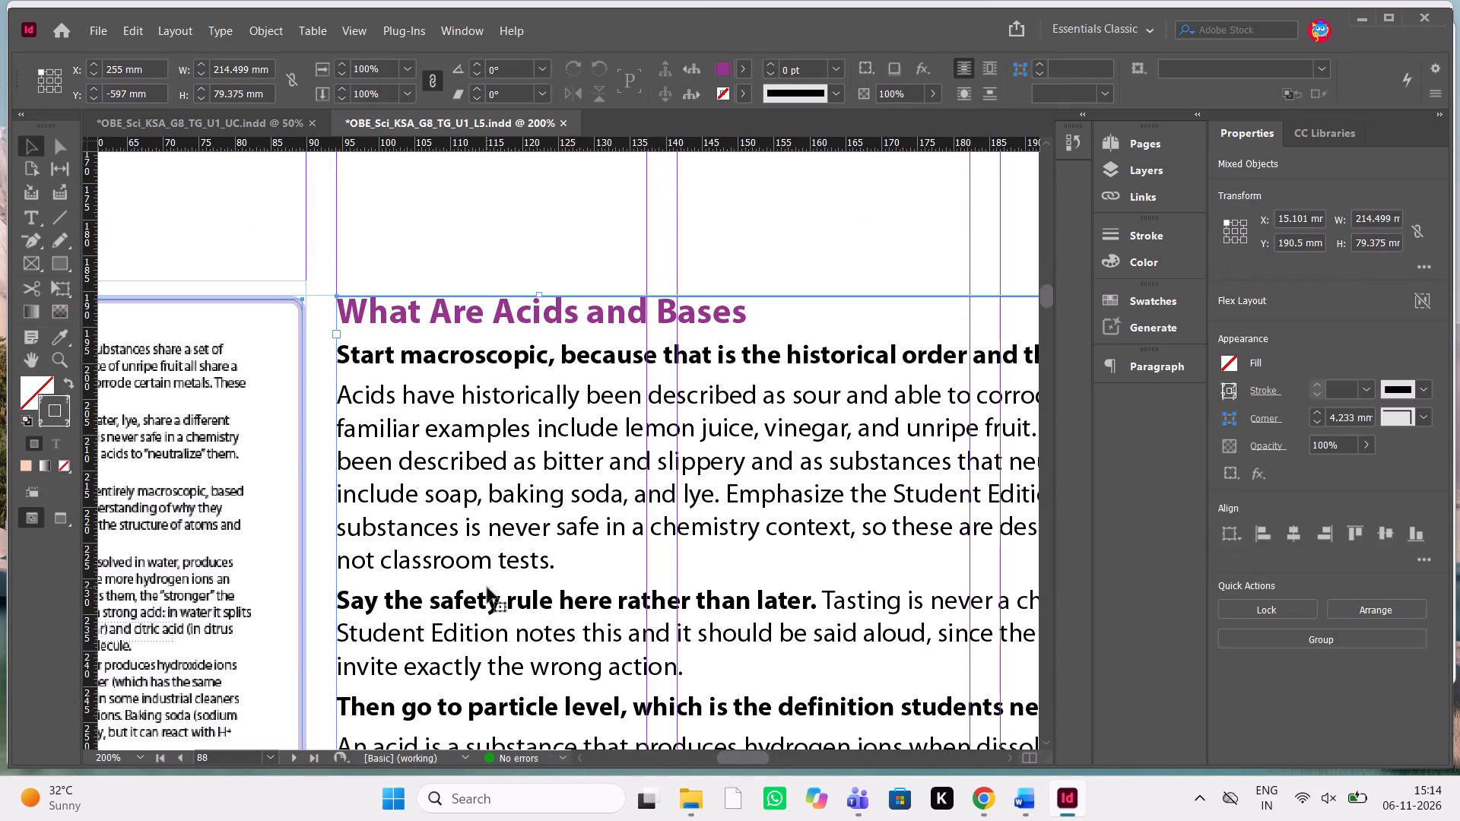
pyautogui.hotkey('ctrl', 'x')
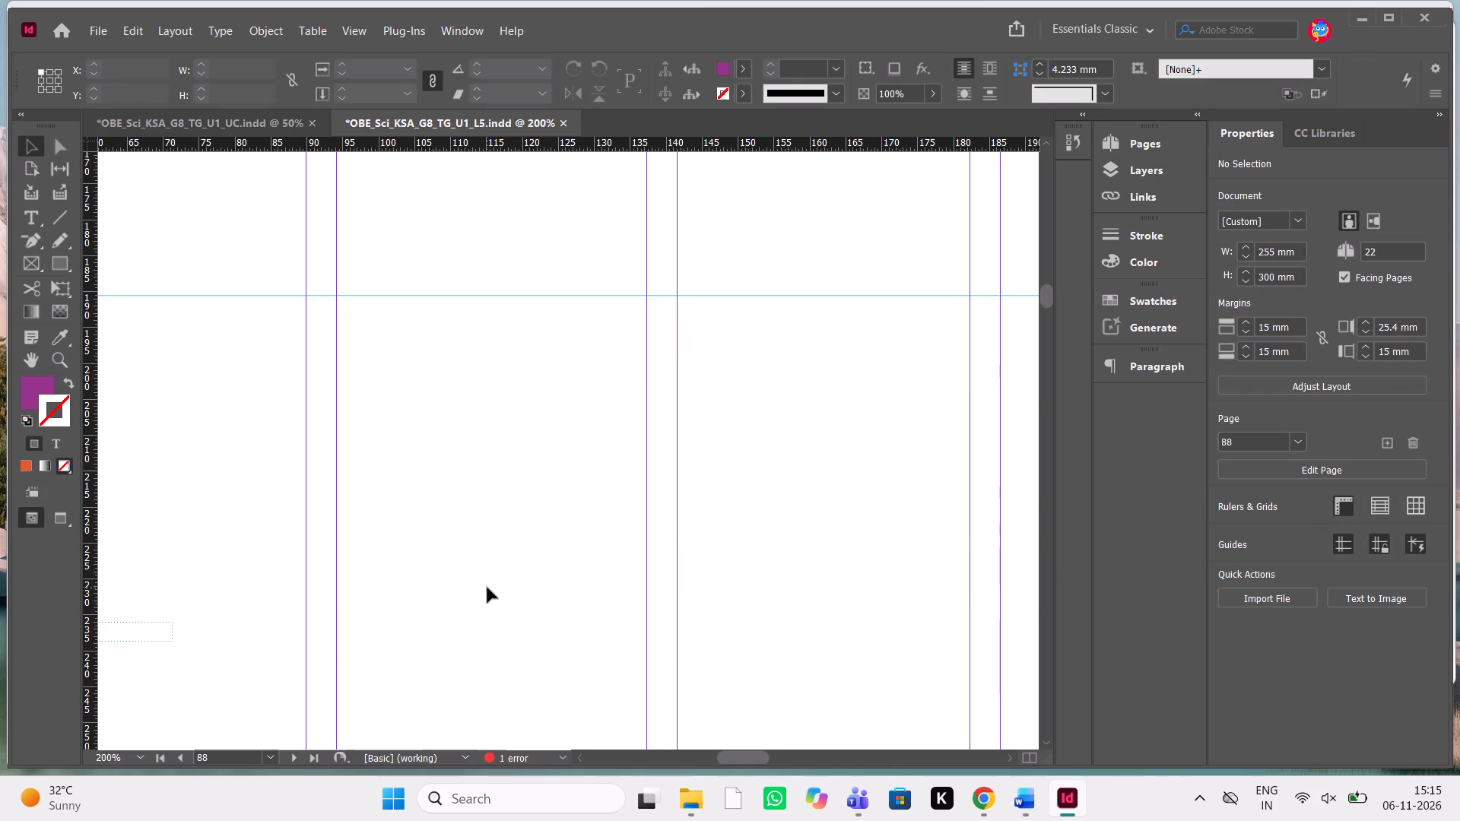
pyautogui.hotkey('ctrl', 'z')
# Look through pages 88 to 90 to examine the sections following "What Are Acids and Bases".
pyautogui.hscroll(2, 487, 588)
pyautogui.scroll(1, 487, 588)
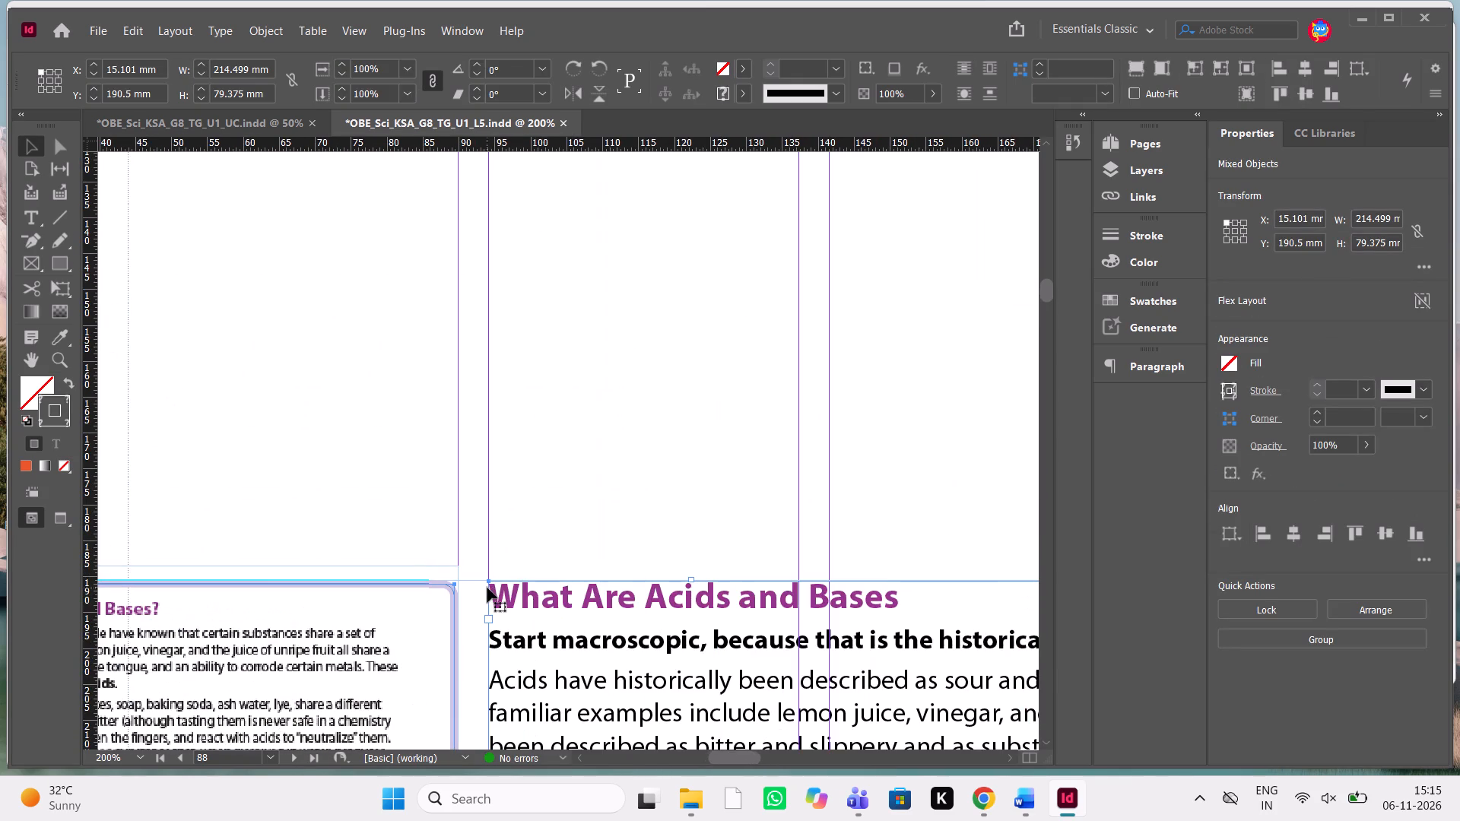
pyautogui.click(587, 482)
pyautogui.hscroll(-2, 587, 482)
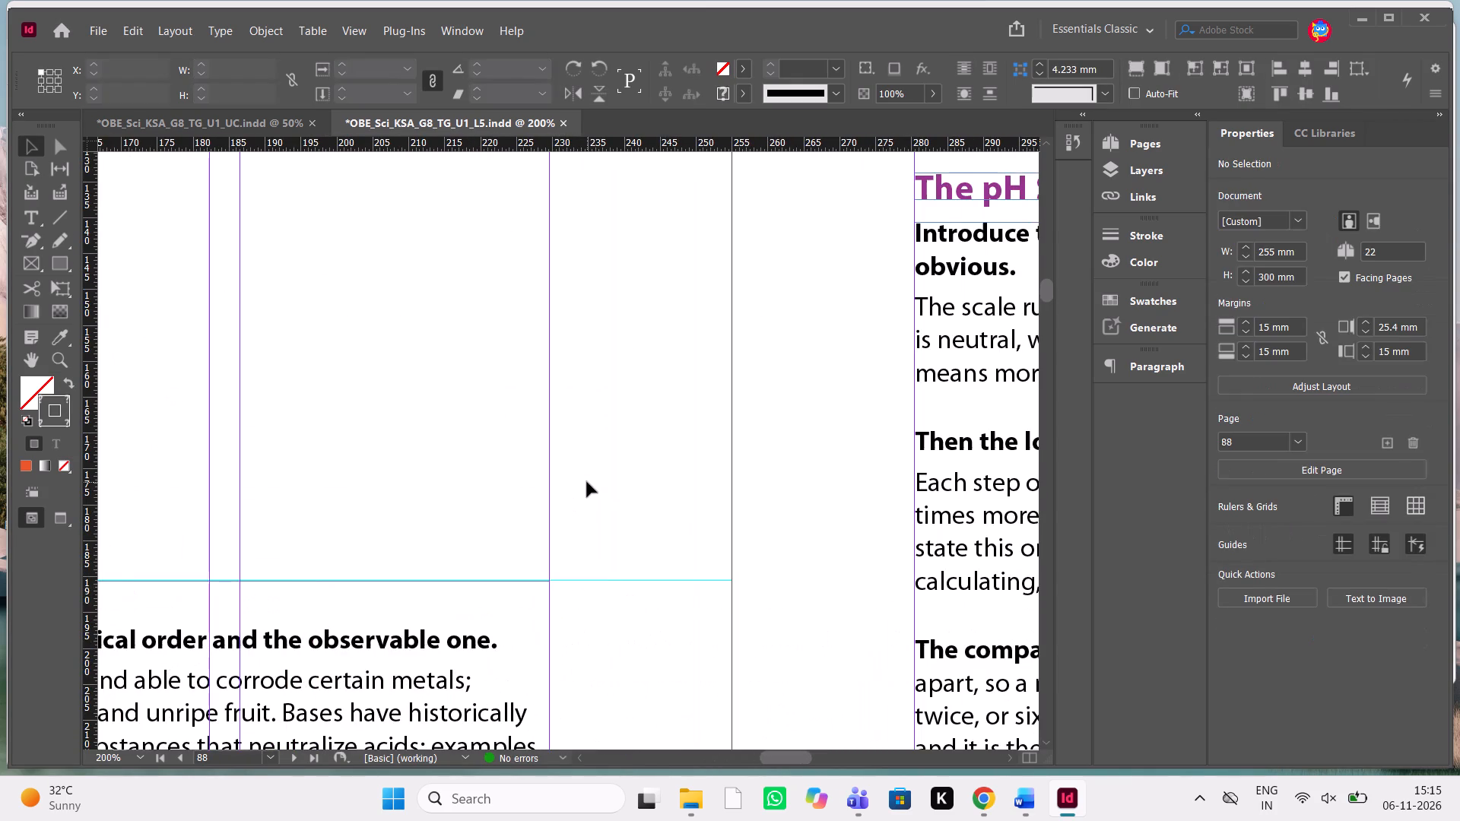
pyautogui.scroll(7, 587, 482)
pyautogui.scroll(-3, 587, 482)
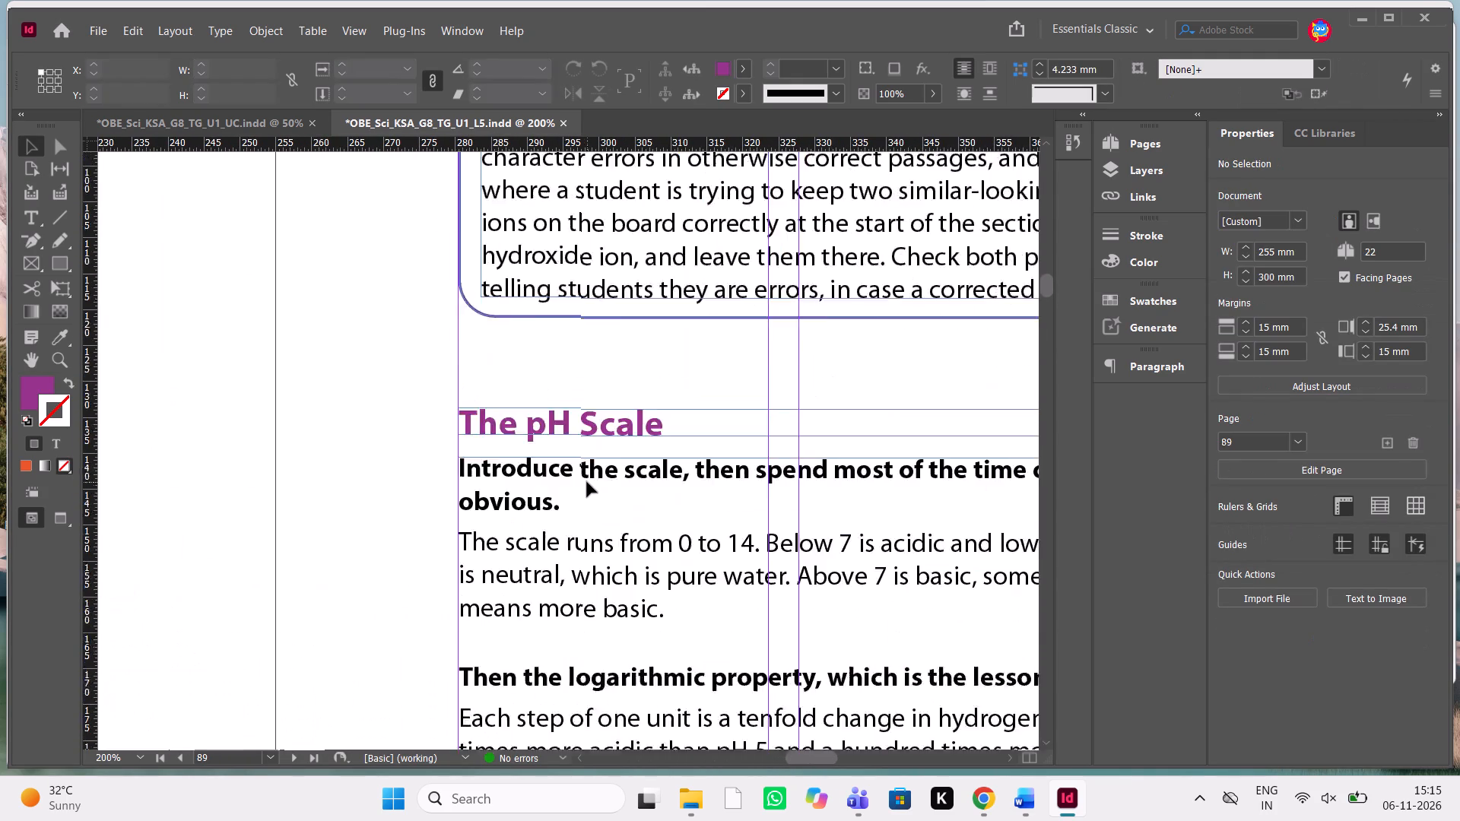
pyautogui.scroll(-20, 587, 482)
pyautogui.scroll(-20, 587, 482)
pyautogui.scroll(-20, 587, 482)
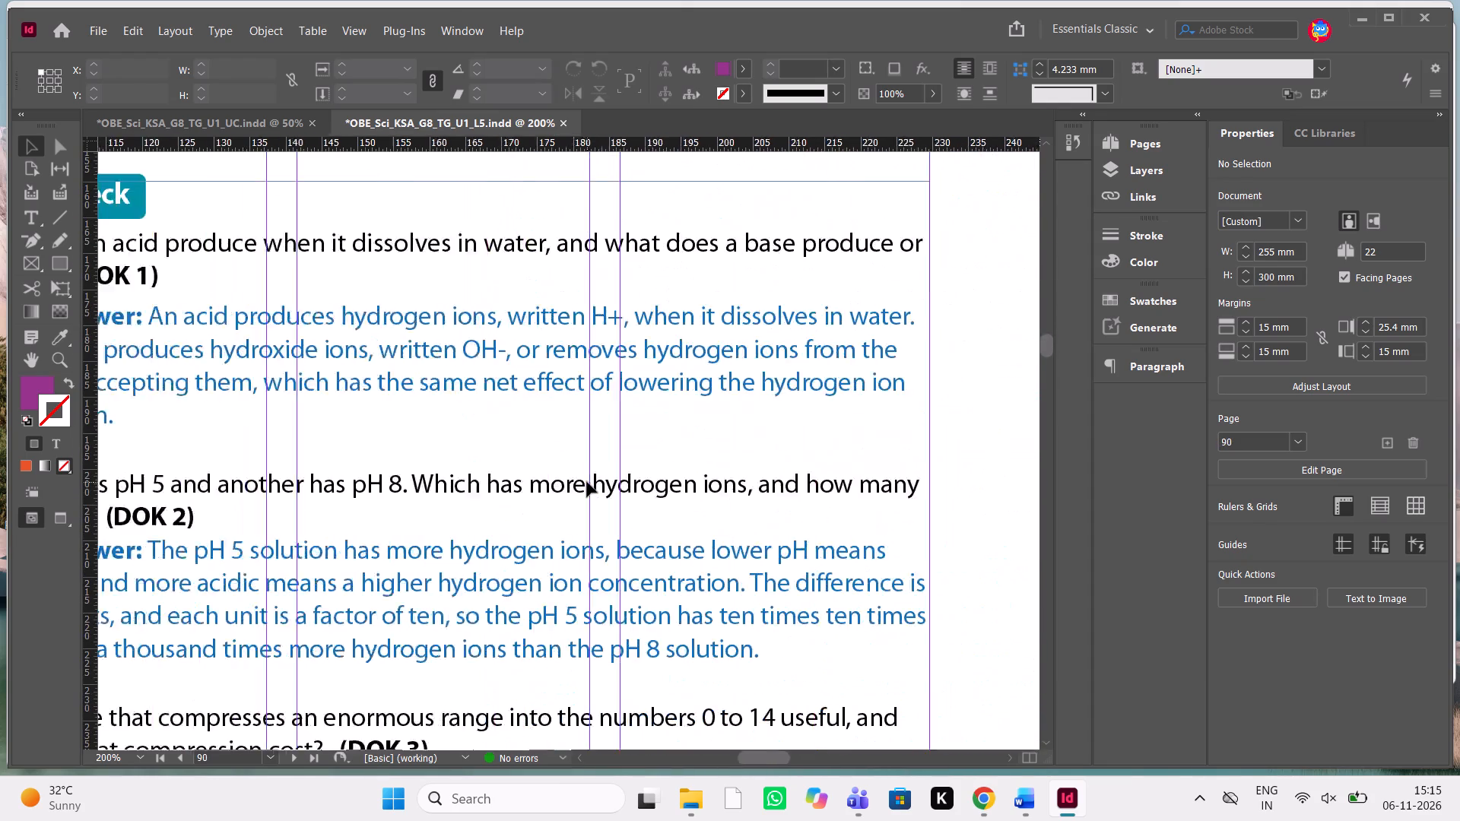
pyautogui.scroll(-16, 587, 482)
pyautogui.scroll(20, 587, 482)
pyautogui.scroll(15, 587, 482)
pyautogui.scroll(20, 587, 482)
pyautogui.scroll(3, 587, 482)
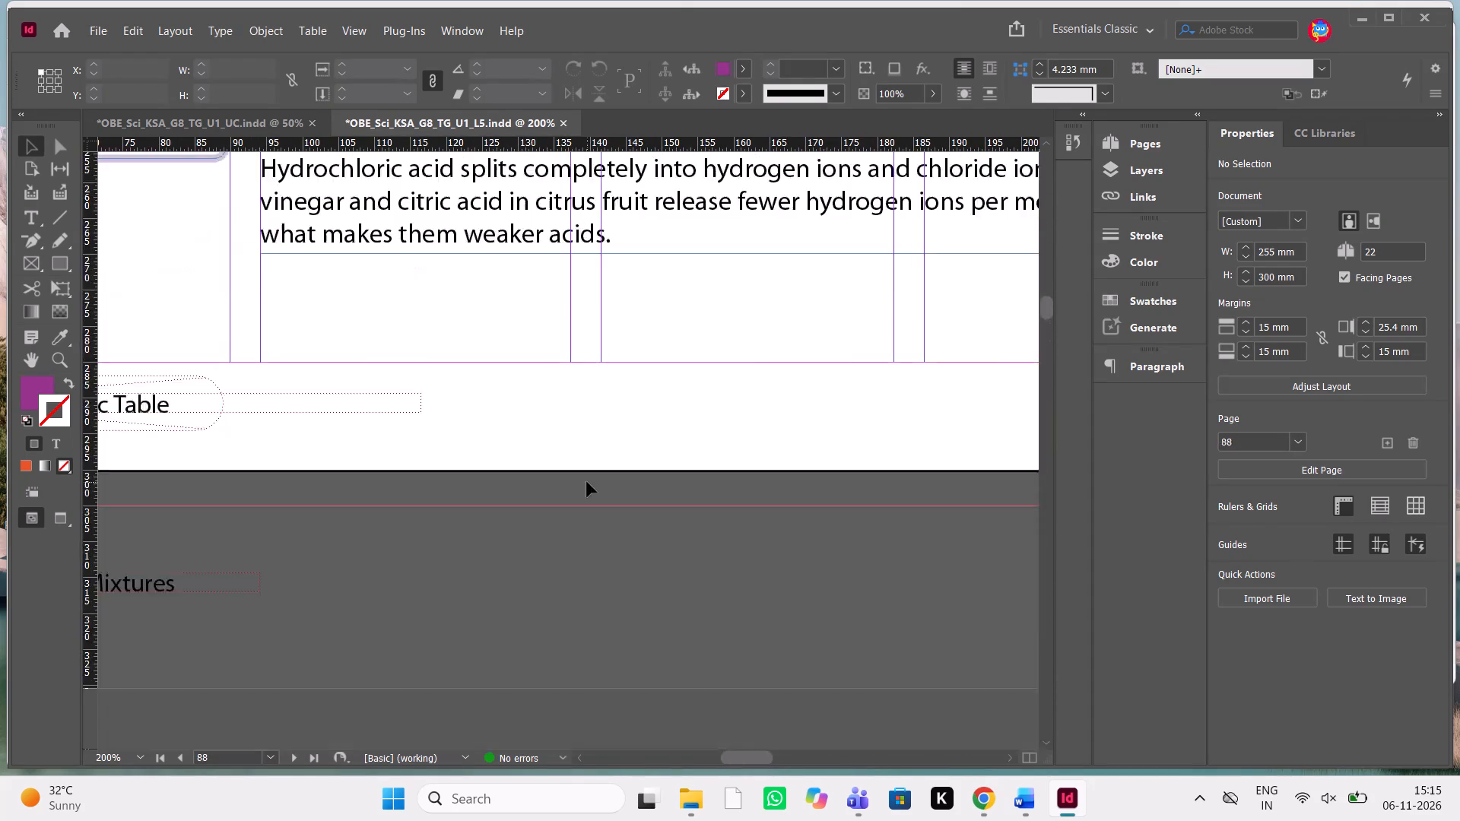
pyautogui.scroll(20, 587, 482)
pyautogui.scroll(1, 587, 482)
pyautogui.scroll(-5, 587, 482)
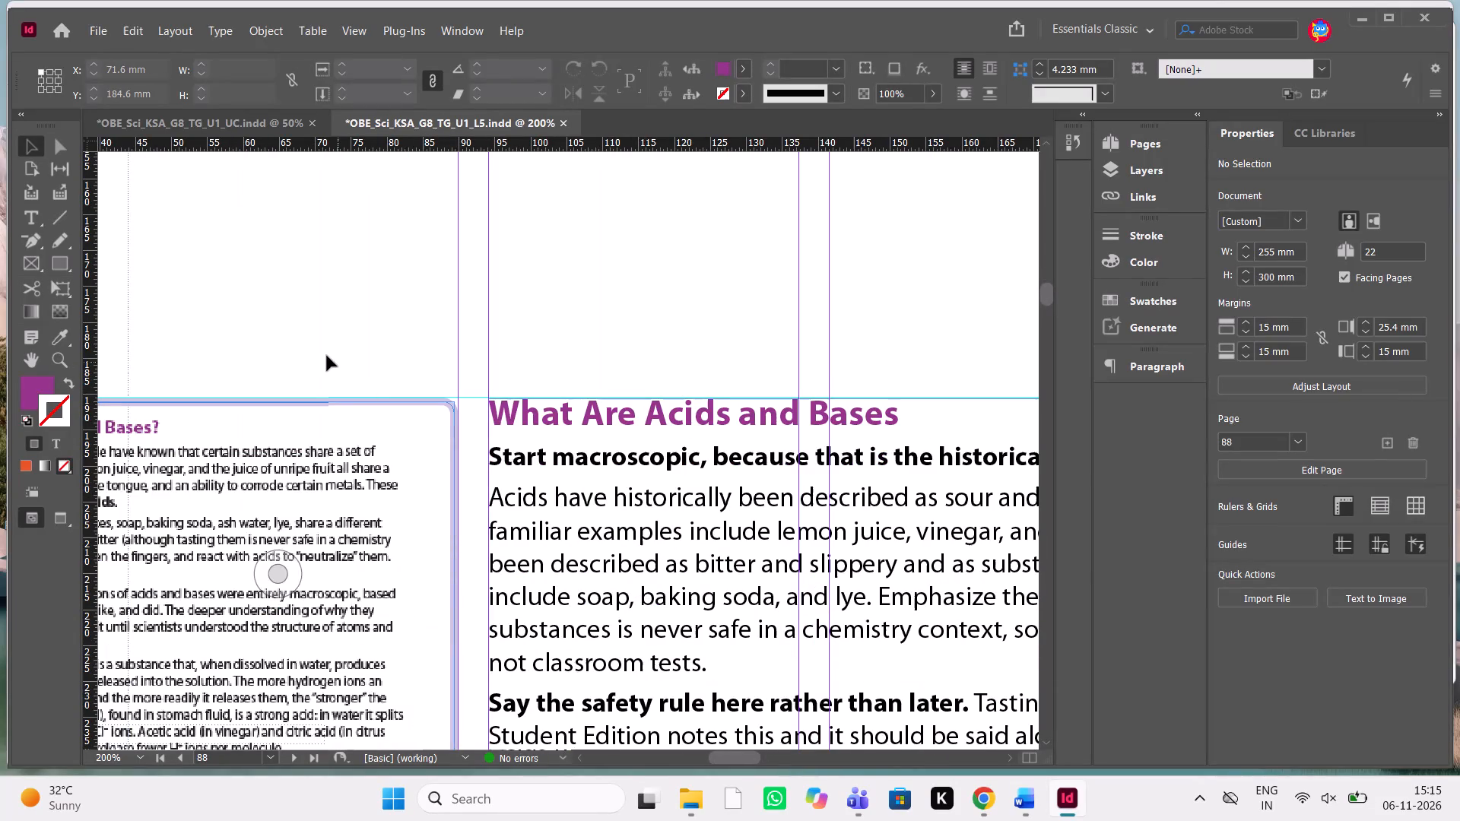
# Move the "What Are Acids and Bases" text section and its Student Edition excerpt from page 88 to page 87.
pyautogui.moveTo(327, 356); pyautogui.dragTo(691, 642)
pyautogui.hotkey('ctrl', 'x')
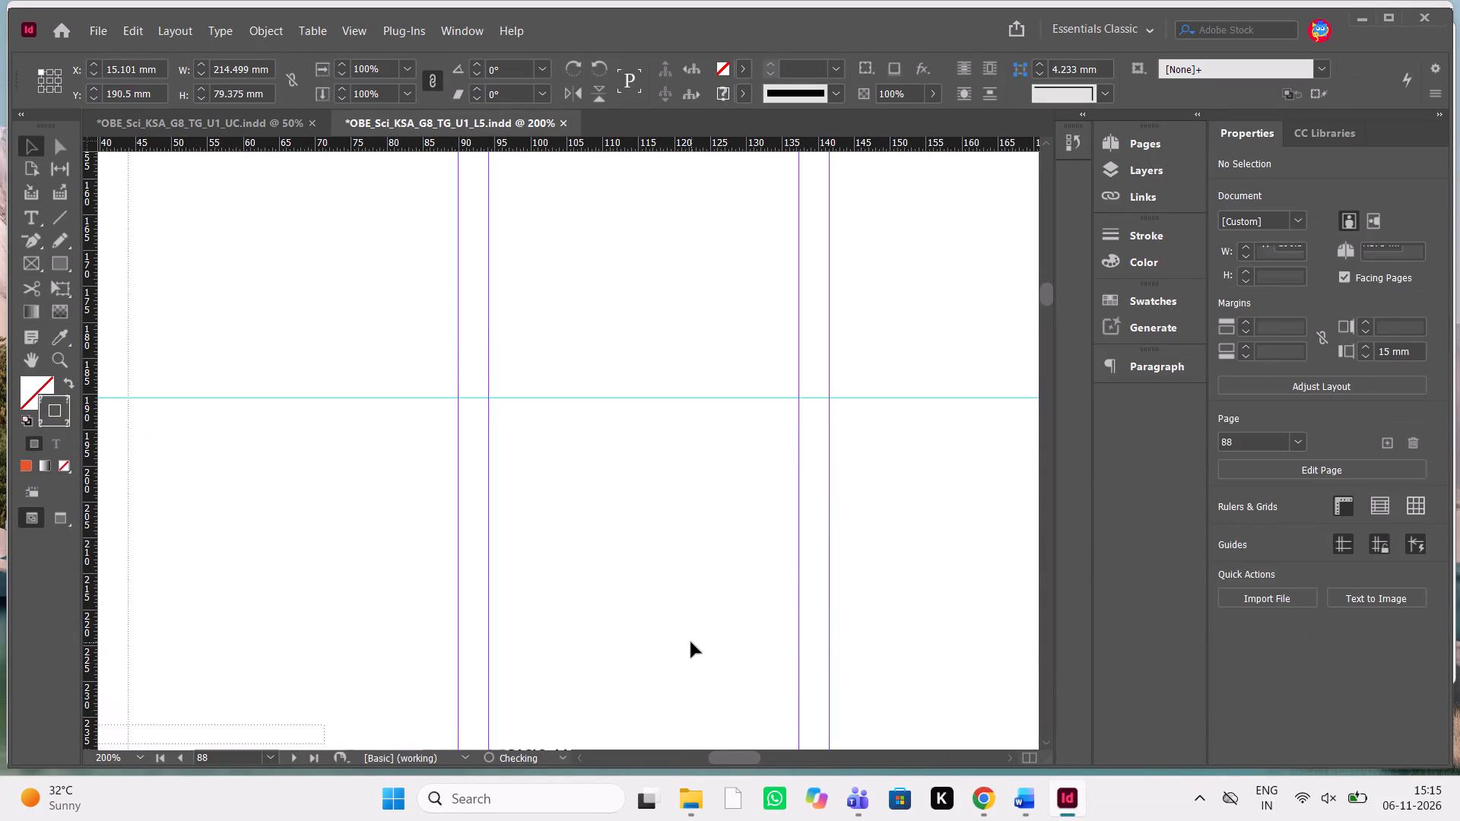
pyautogui.scroll(7, 691, 642)
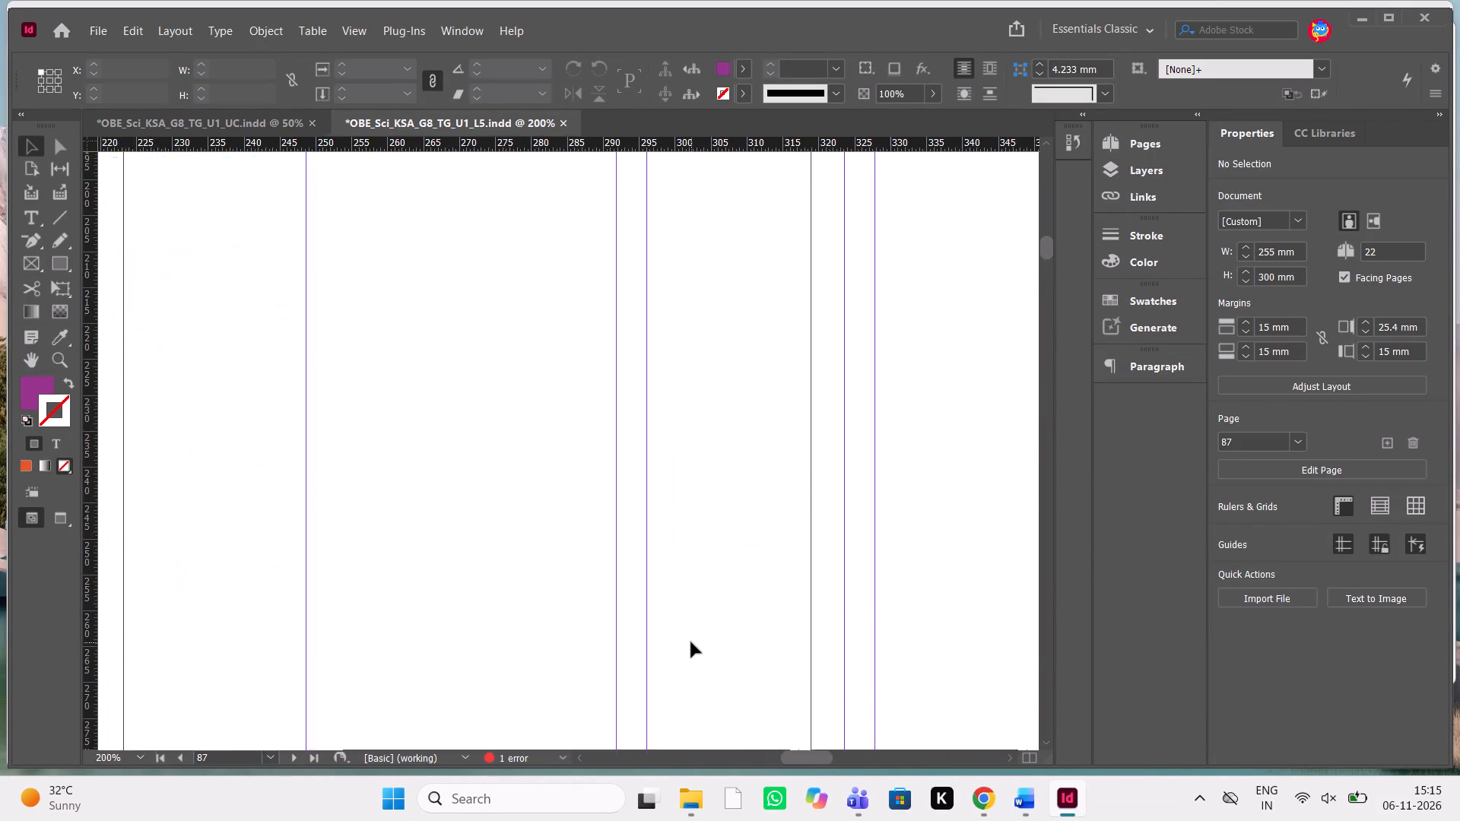
pyautogui.scroll(2, 691, 642)
pyautogui.scroll(-1, 691, 642)
pyautogui.hotkey('ctrl', 'v')
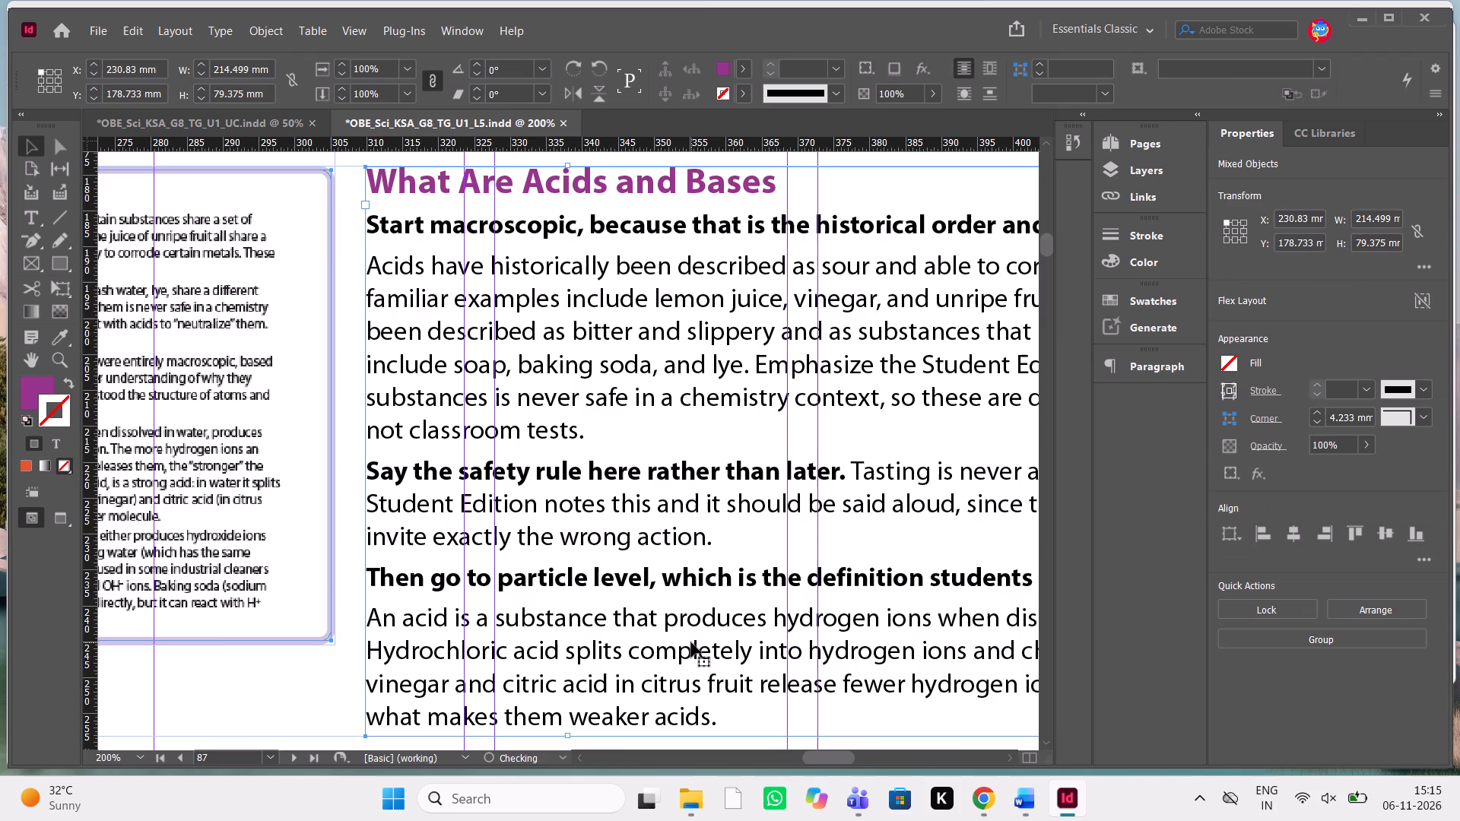
# Shift the pasted section left to X 201.33 mm so its text aligns with page 87's inner text margin.
pyautogui.scroll(1, 691, 642)
pyautogui.hotkey('shift', 'Left')
pyautogui.hotkey('shift', 'Left')
pyautogui.hotkey('shift', 'Left')
pyautogui.hotkey('shift', 'Left')
pyautogui.hotkey('shift', 'Left')
pyautogui.hotkey('shift', 'Left')
pyautogui.hotkey('shift', 'Left')
pyautogui.hotkey('shift', 'Left')
pyautogui.hotkey('shift', 'Left')
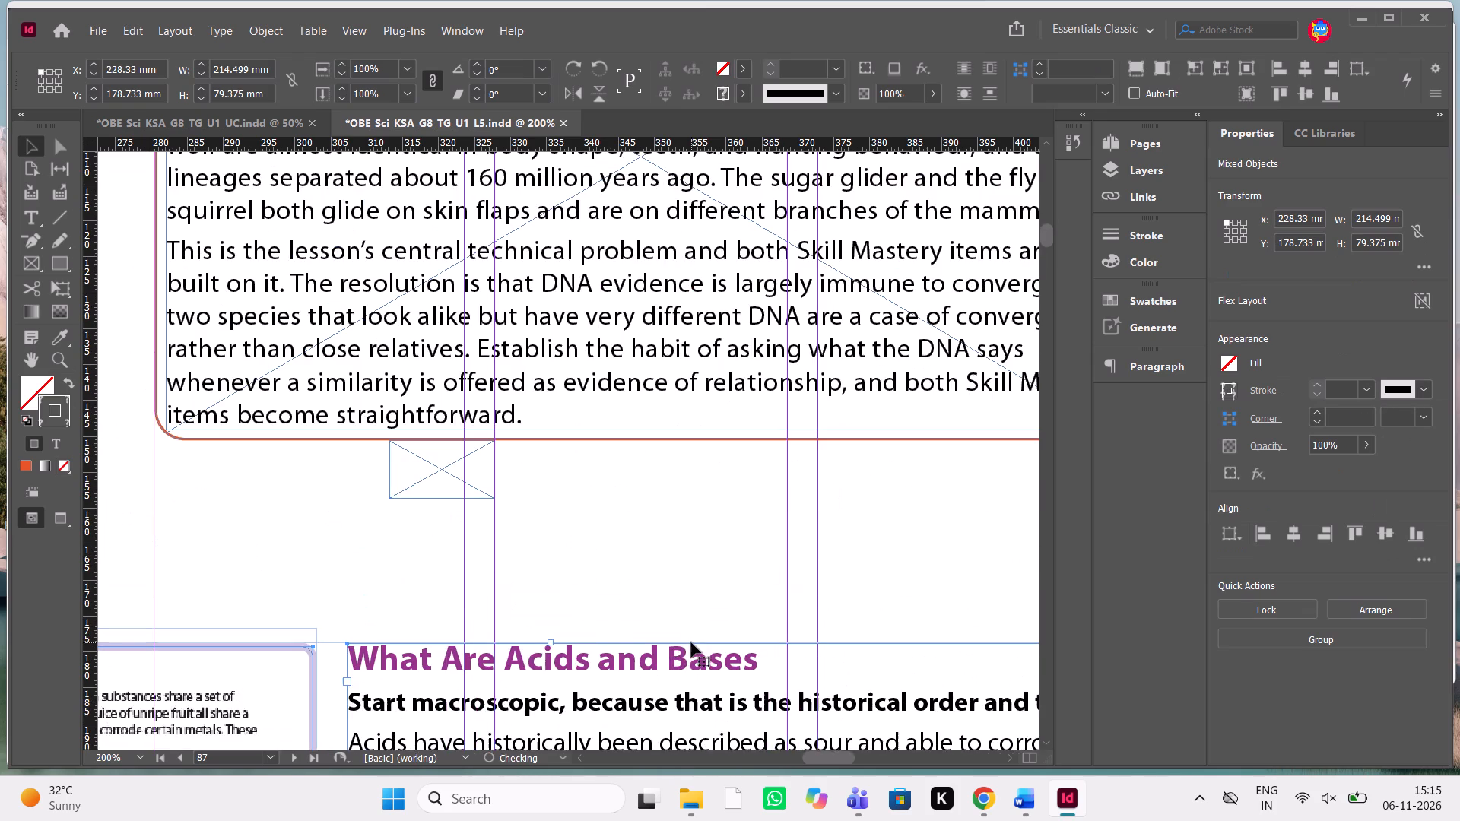
pyautogui.hotkey('shift', 'Left')
pyautogui.hotkey('shift', 'Left')
pyautogui.hotkey('shift', 'Left')
pyautogui.press('Right')
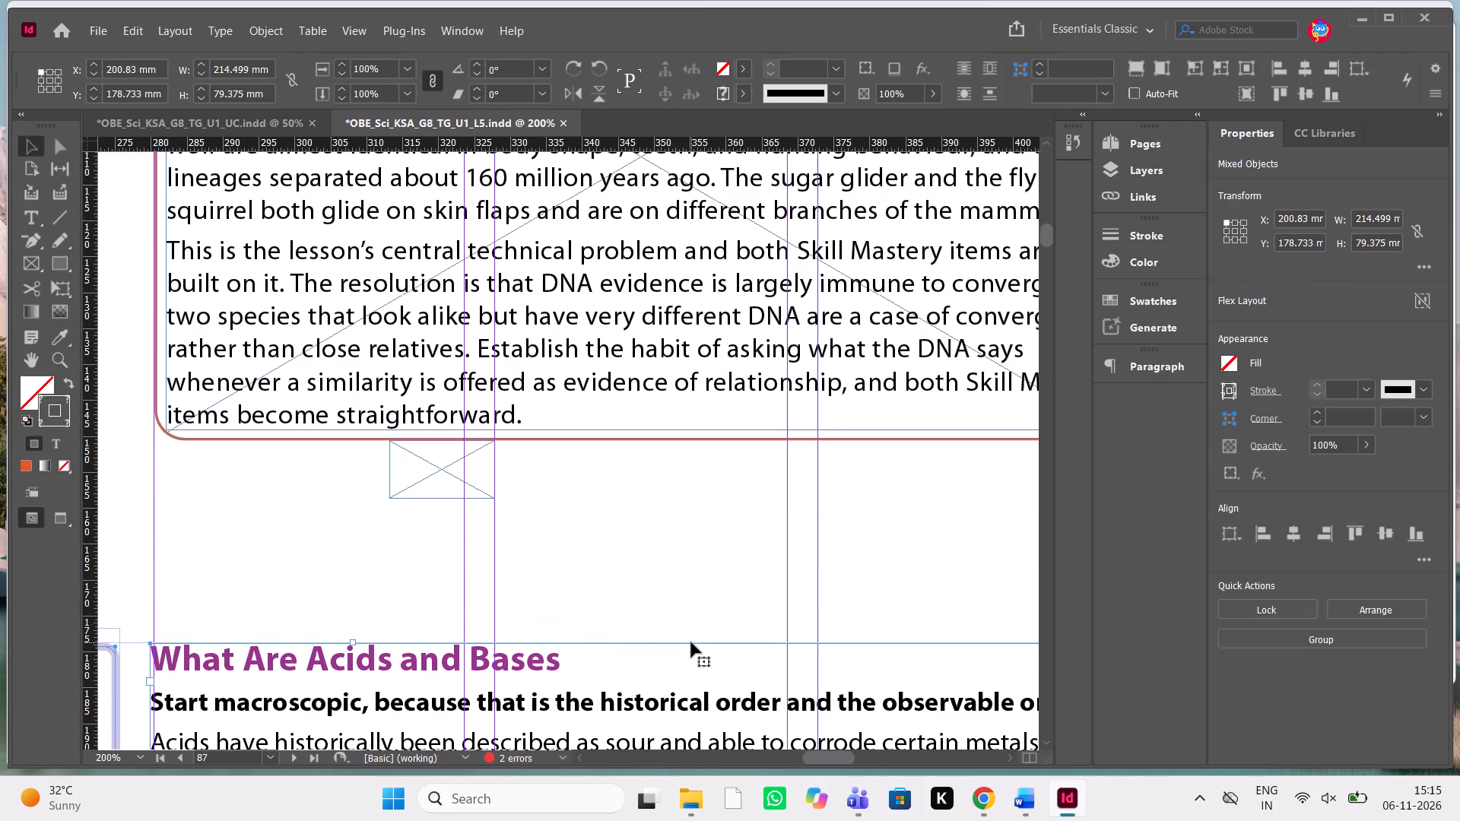
pyautogui.press('Right')
# Move the pasted section up until its heading frame meets the bottom edge of the 8 mm spacer below the Misconception Alert box.
pyautogui.hotkey('shift', 'Up')
pyautogui.hotkey('shift', 'Down')
pyautogui.hotkey('shift', 'Up')
pyautogui.hotkey('shift', 'Up')
pyautogui.hotkey('shift', 'Up')
pyautogui.hotkey('shift', 'Up')
pyautogui.hotkey('shift', 'Up')
pyautogui.hotkey('shift', 'Up')
pyautogui.hotkey('shift', 'Up')
pyautogui.hotkey('shift', 'Up')
pyautogui.hotkey('shift', 'Up')
pyautogui.hotkey('shift', 'Up')
pyautogui.hotkey('shift', 'Up')
pyautogui.hotkey('shift', 'Up')
pyautogui.hotkey('shift', 'Up')
pyautogui.hotkey('shift', 'Up')
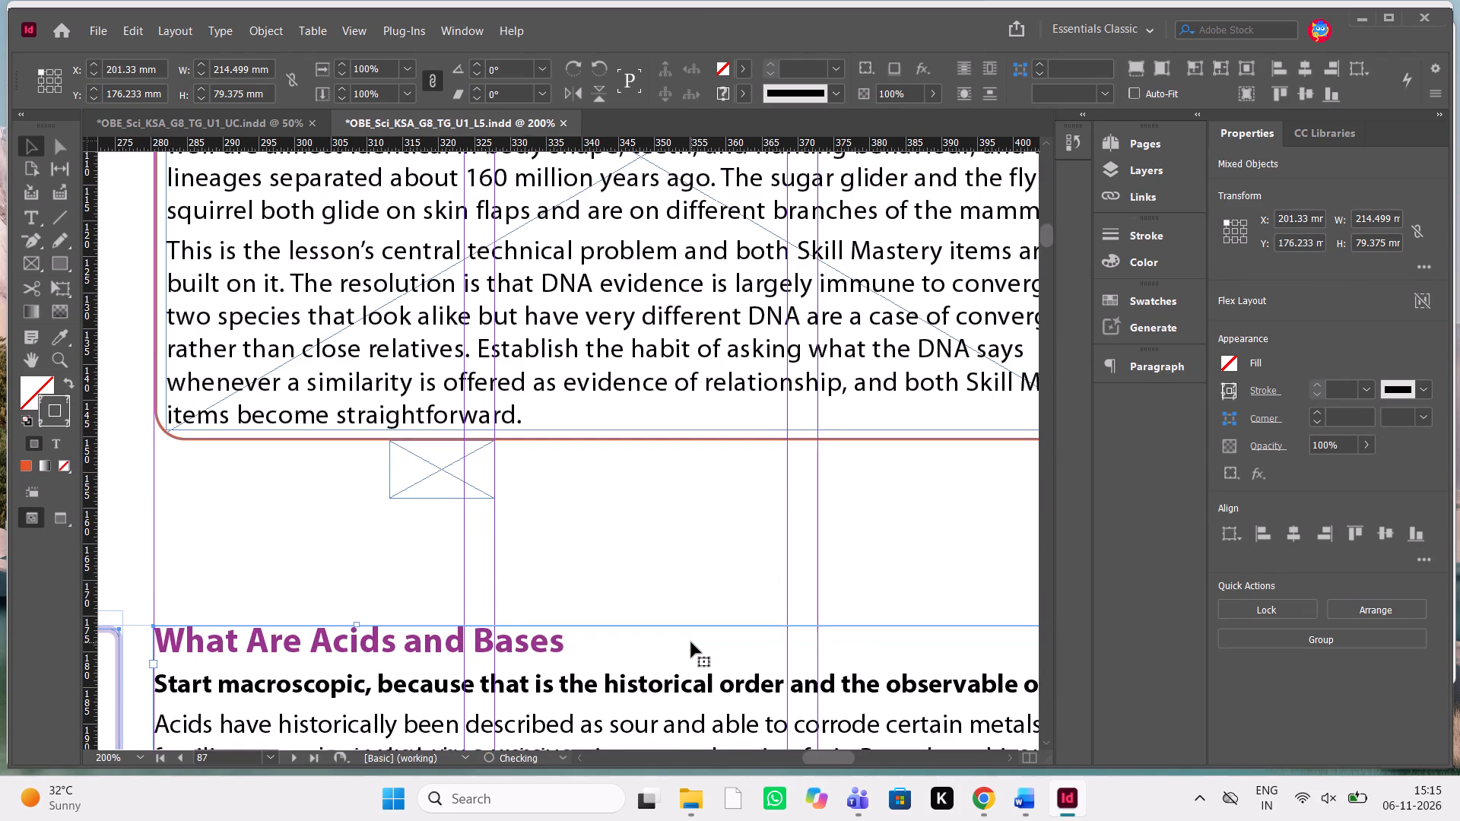
pyautogui.hotkey('shift', 'Down')
pyautogui.hotkey('shift', 'Down')
pyautogui.hotkey('shift', 'Down')
pyautogui.hotkey('shift', 'Down')
pyautogui.hotkey('shift', 'Down')
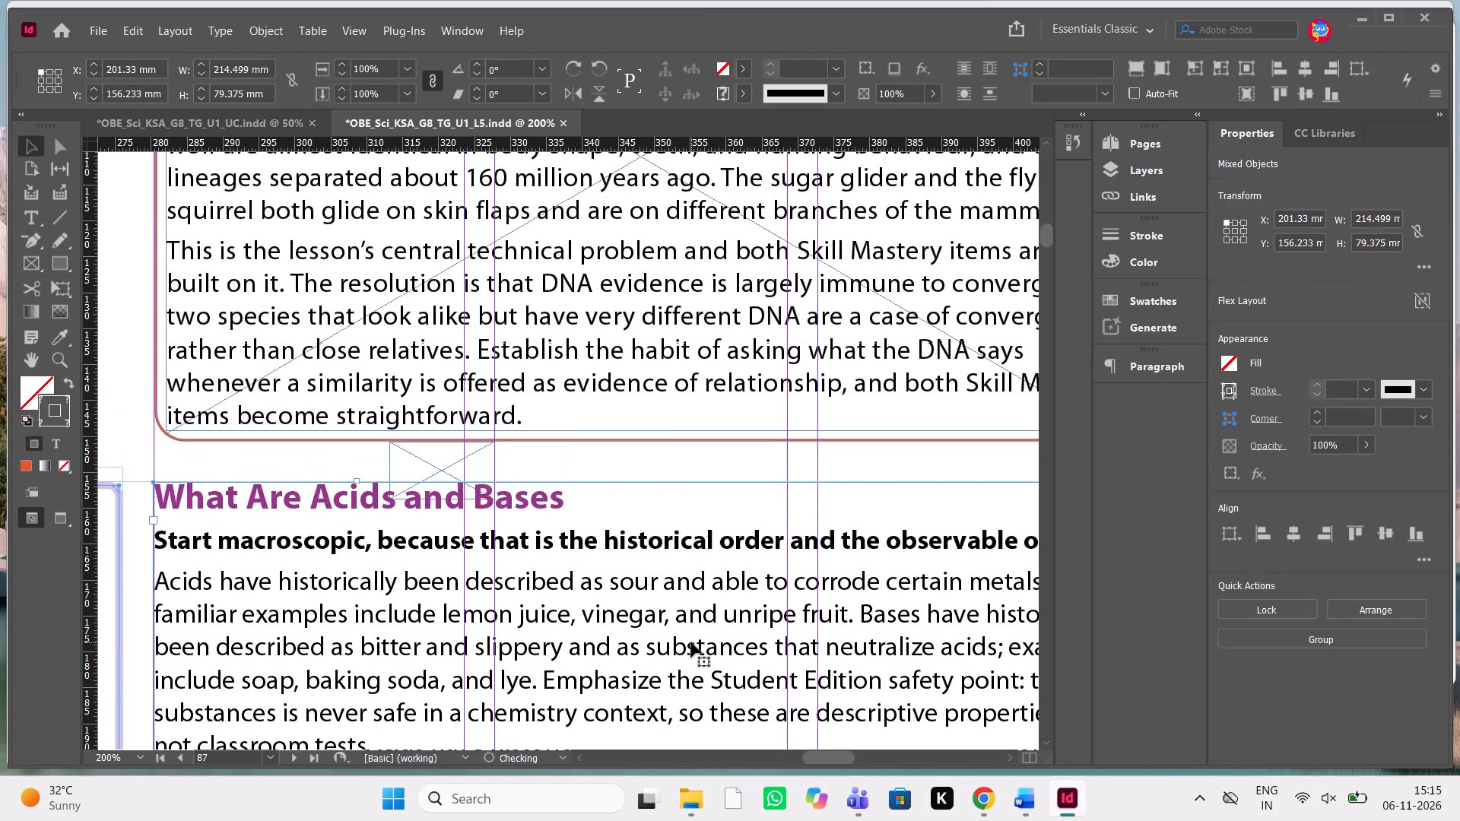
pyautogui.press('Down')
pyautogui.press('Down')
pyautogui.press('Down')
pyautogui.press('Down')
pyautogui.press('Down')
pyautogui.press('Down')
pyautogui.press('Down')
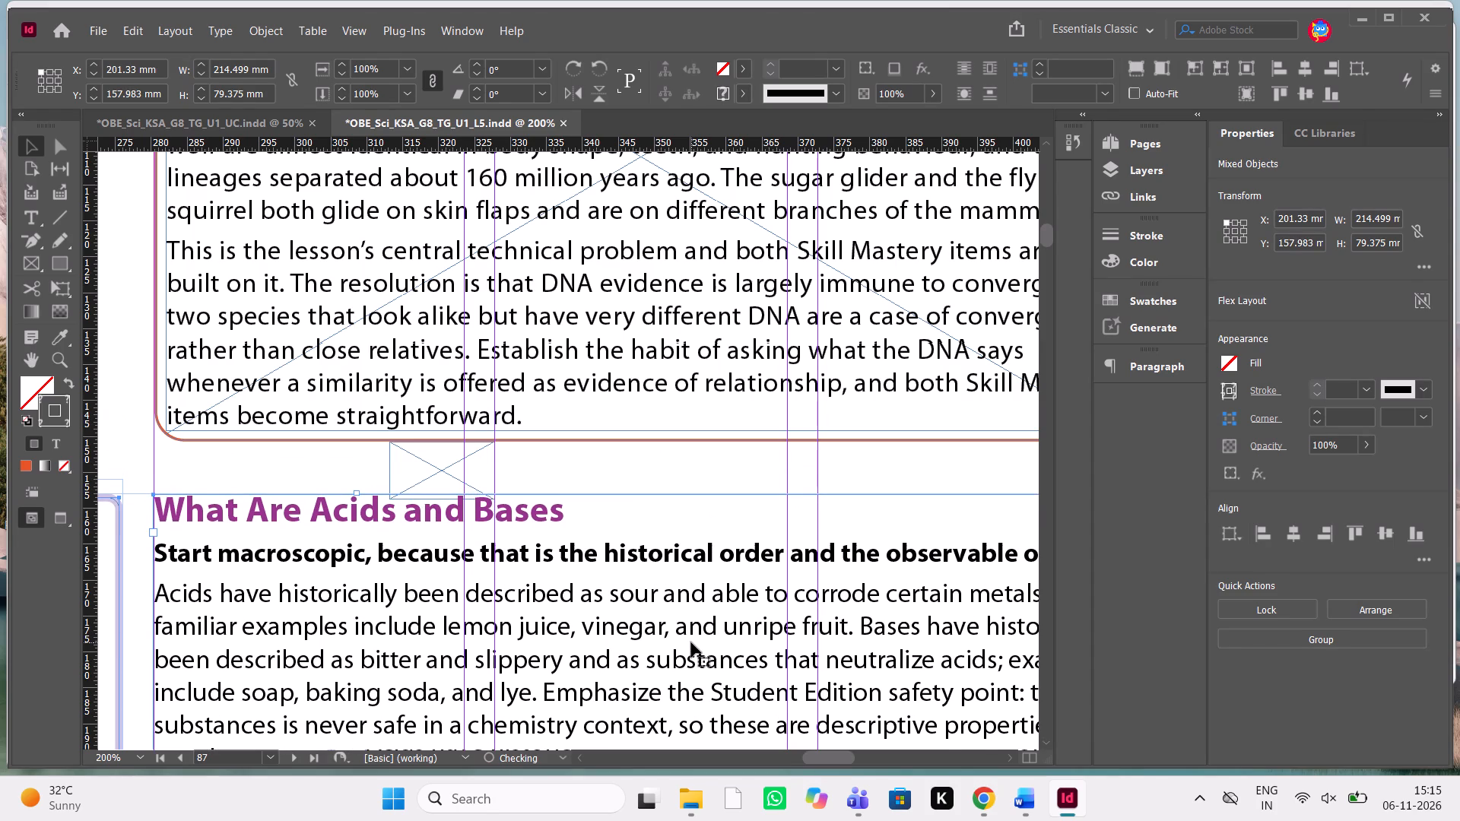
pyautogui.press('Down')
pyautogui.press('Down')
pyautogui.press('Down')
pyautogui.press('Up')
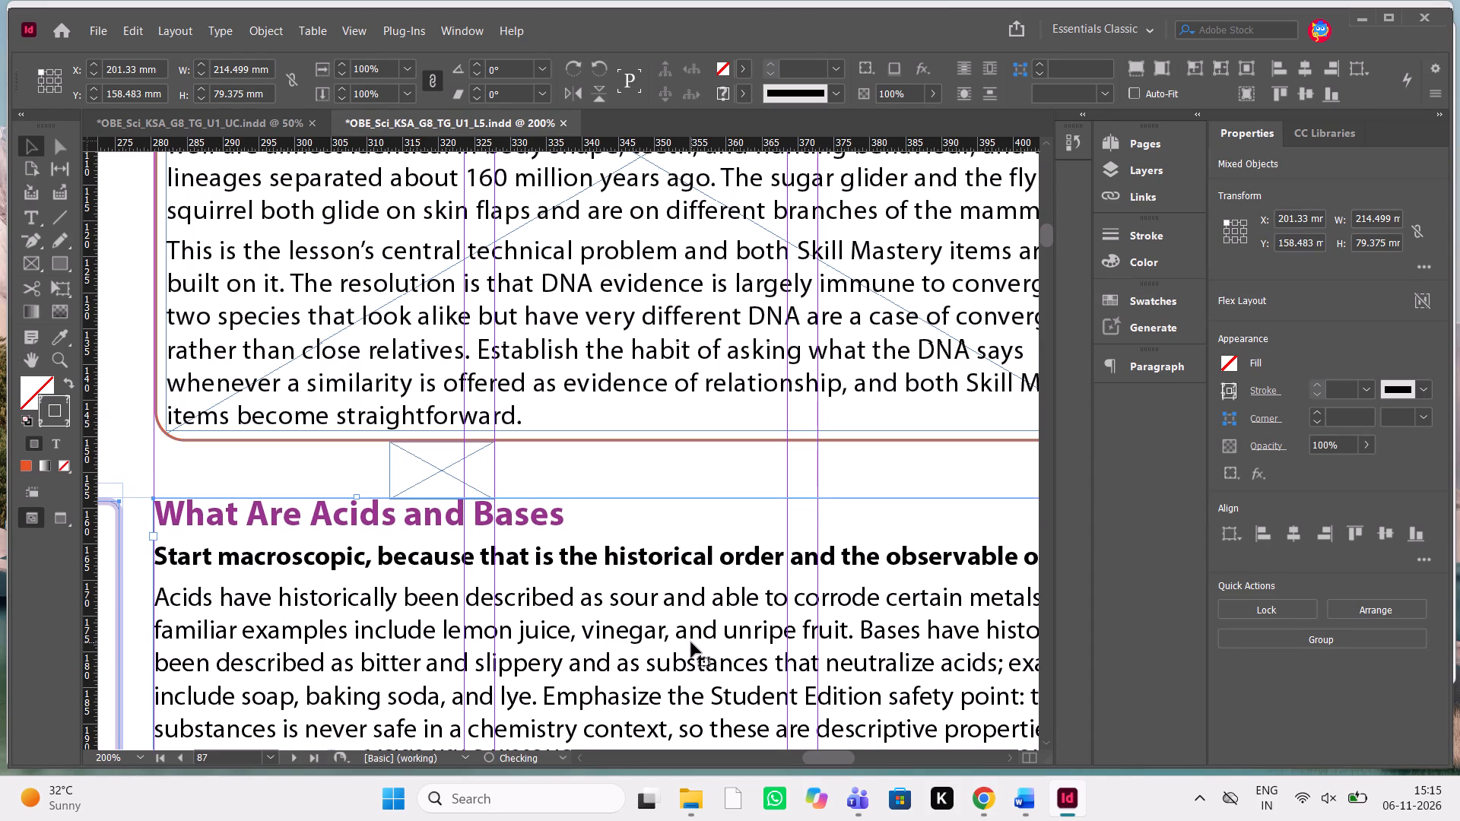
pyautogui.press('Down')
pyautogui.press('Down')
pyautogui.press('Up')
# Cut the linked "What Are Acids and Bases?" Student Edition excerpt between pages 86 and 87, and paste it in page 87's outer margin.
pyautogui.scroll(-1, 691, 642)
pyautogui.hscroll(-1, 691, 642)
pyautogui.click(709, 348)
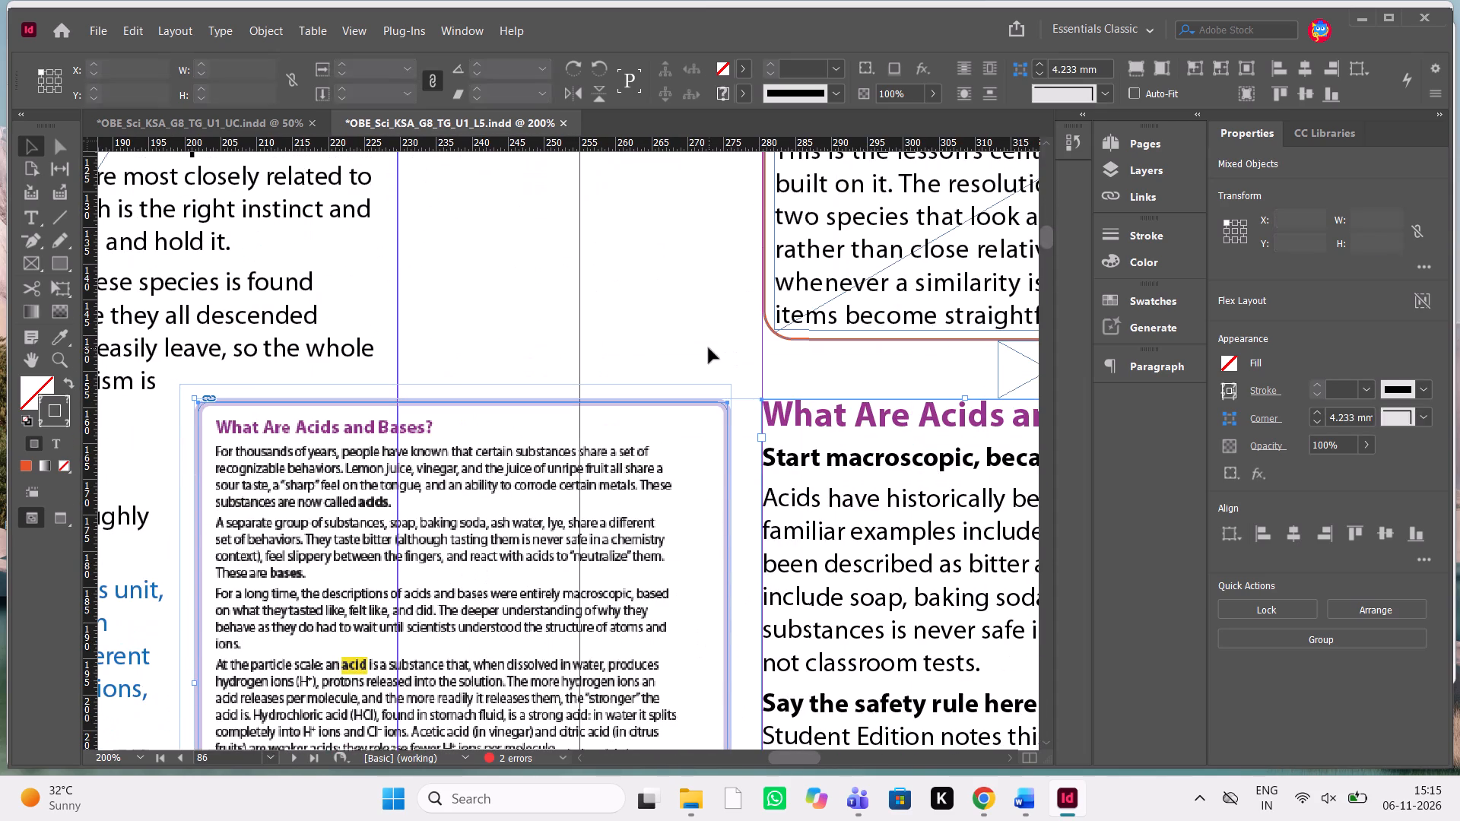
pyautogui.moveTo(494, 329); pyautogui.dragTo(639, 535)
pyautogui.hotkey('ctrl', 'x')
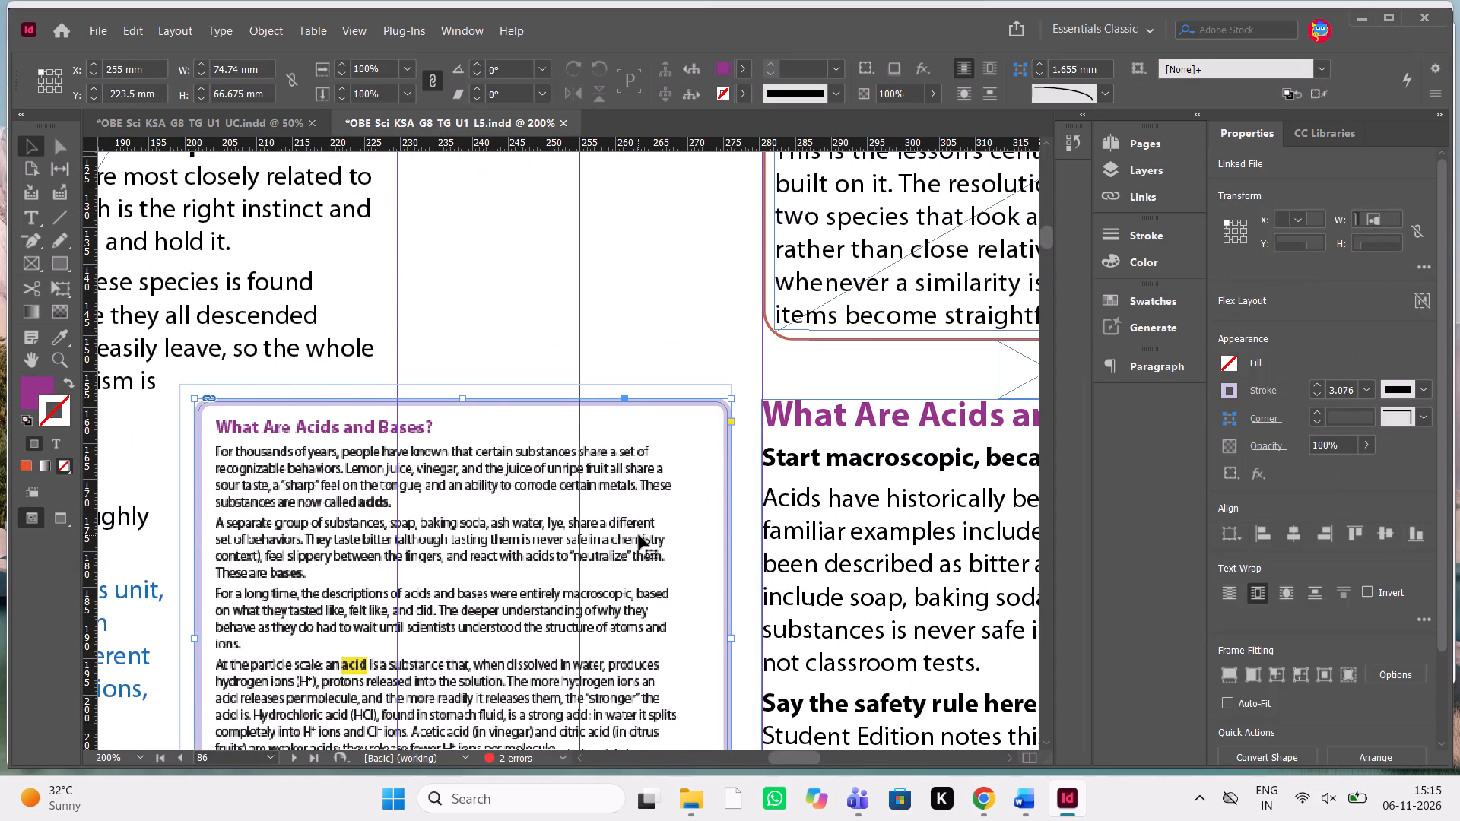
pyautogui.hscroll(-5, 639, 535)
pyautogui.hotkey('ctrl', 'v')
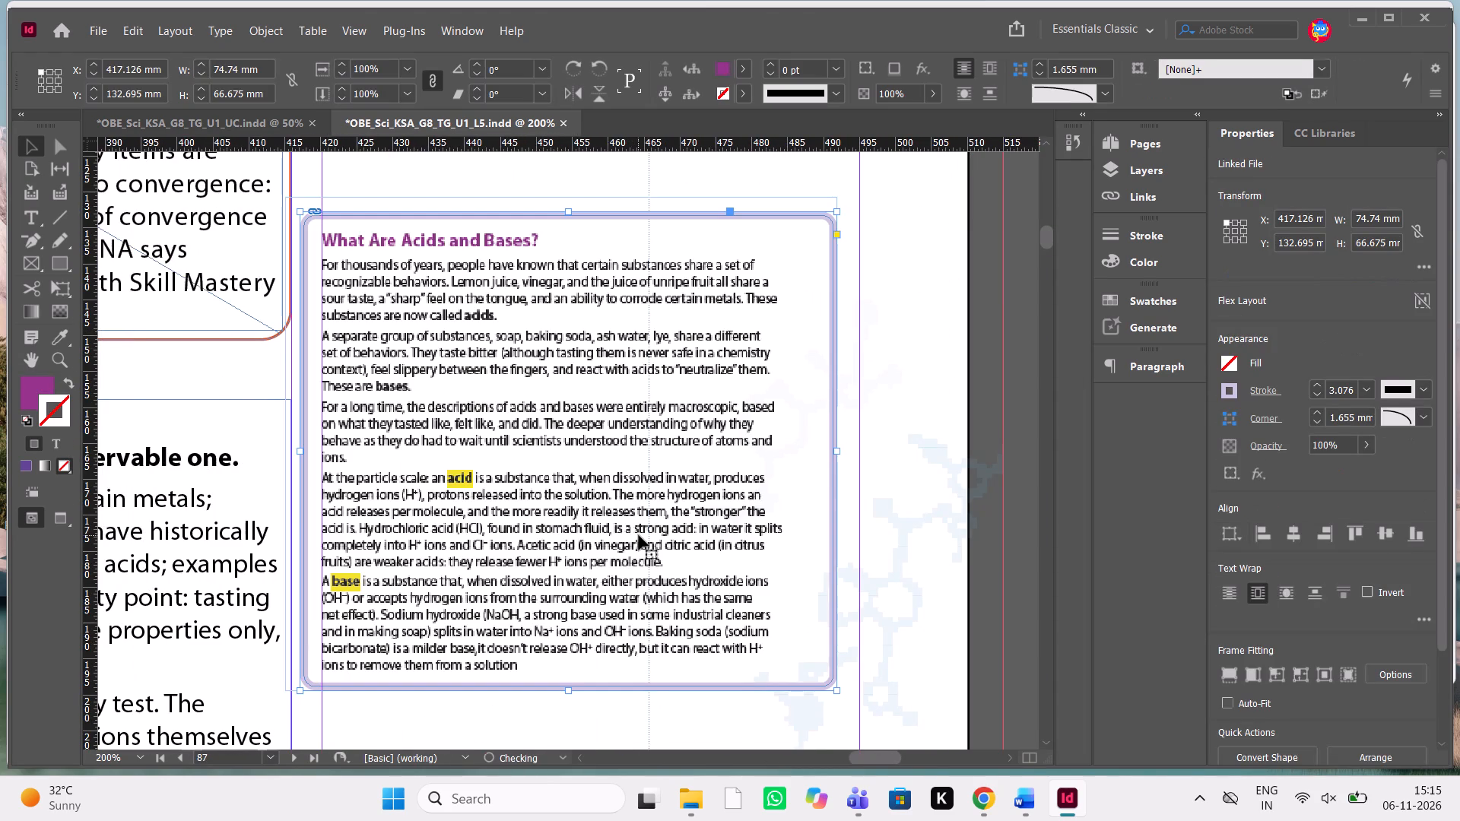
# Move the "What Are Acids and Bases?" Student Edition excerpt down page 87 to about Y 157.7 mm, near the section's text frame top.
pyautogui.hotkey('shift', 'Down')
pyautogui.hotkey('shift', 'Down')
pyautogui.hotkey('shift', 'Down')
pyautogui.hotkey('shift', 'Down')
pyautogui.hotkey('shift', 'Down')
pyautogui.hotkey('shift', 'Down')
pyautogui.hotkey('shift', 'Down')
pyautogui.hotkey('shift', 'Down')
pyautogui.hotkey('shift', 'Down')
pyautogui.hotkey('shift', 'Down')
pyautogui.hotkey('shift', 'Down')
pyautogui.hotkey('shift', 'Down')
pyautogui.hotkey('shift', 'Down')
pyautogui.hotkey('shift', 'Down')
pyautogui.hotkey('shift', 'Down')
pyautogui.hotkey('shift', 'Down')
pyautogui.hotkey('shift', 'Down')
pyautogui.hotkey('shift', 'Down')
pyautogui.hotkey('shift', 'Down')
pyautogui.hotkey('shift', 'Down')
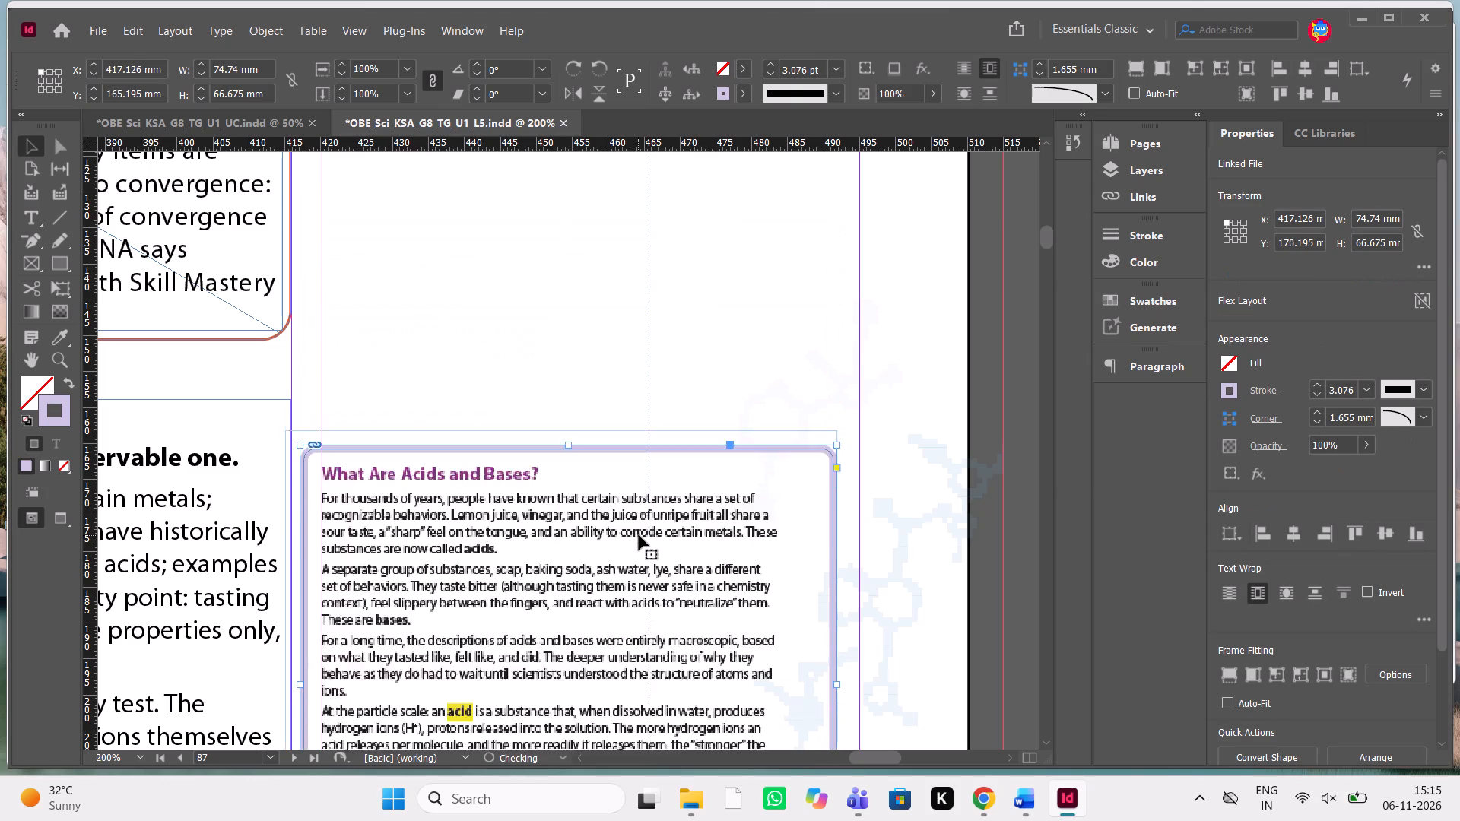
pyautogui.hotkey('shift', 'Left')
pyautogui.hotkey('shift', 'Up')
pyautogui.hotkey('shift', 'Up')
pyautogui.hotkey('shift', 'Up')
pyautogui.hotkey('shift', 'Up')
pyautogui.hotkey('shift', 'Up')
pyautogui.hotkey('shift', 'Up')
pyautogui.hotkey('shift', 'Up')
pyautogui.hotkey('shift', 'Up')
pyautogui.hotkey('shift', 'Up')
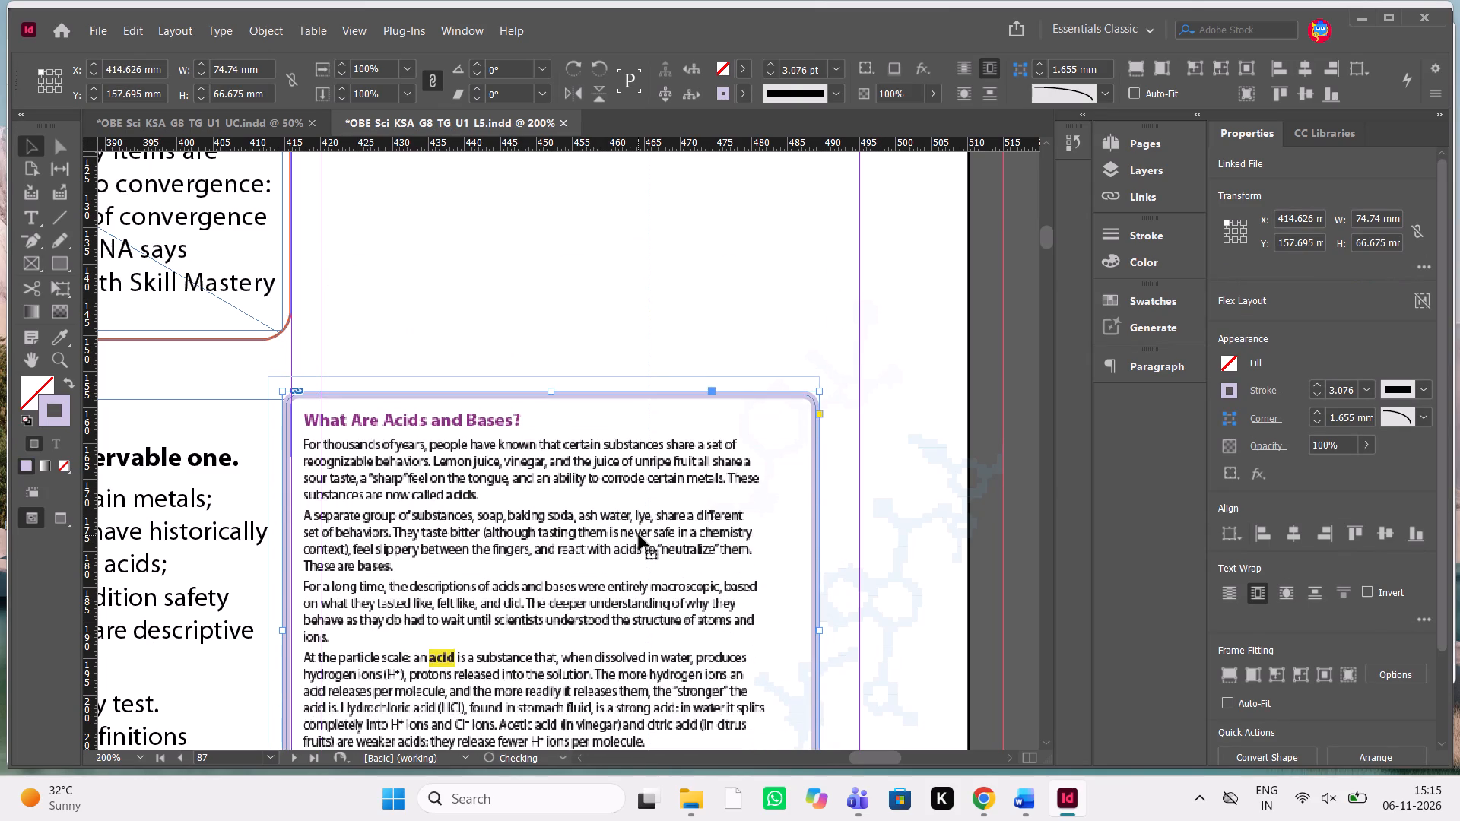
# Shift the excerpt left so it overlaps the section text's outer edge, and align its top with the section frame at about Y 159.2 mm.
pyautogui.hotkey('shift', 'Left')
pyautogui.hotkey('shift', 'Left')
pyautogui.hotkey('shift', 'Left')
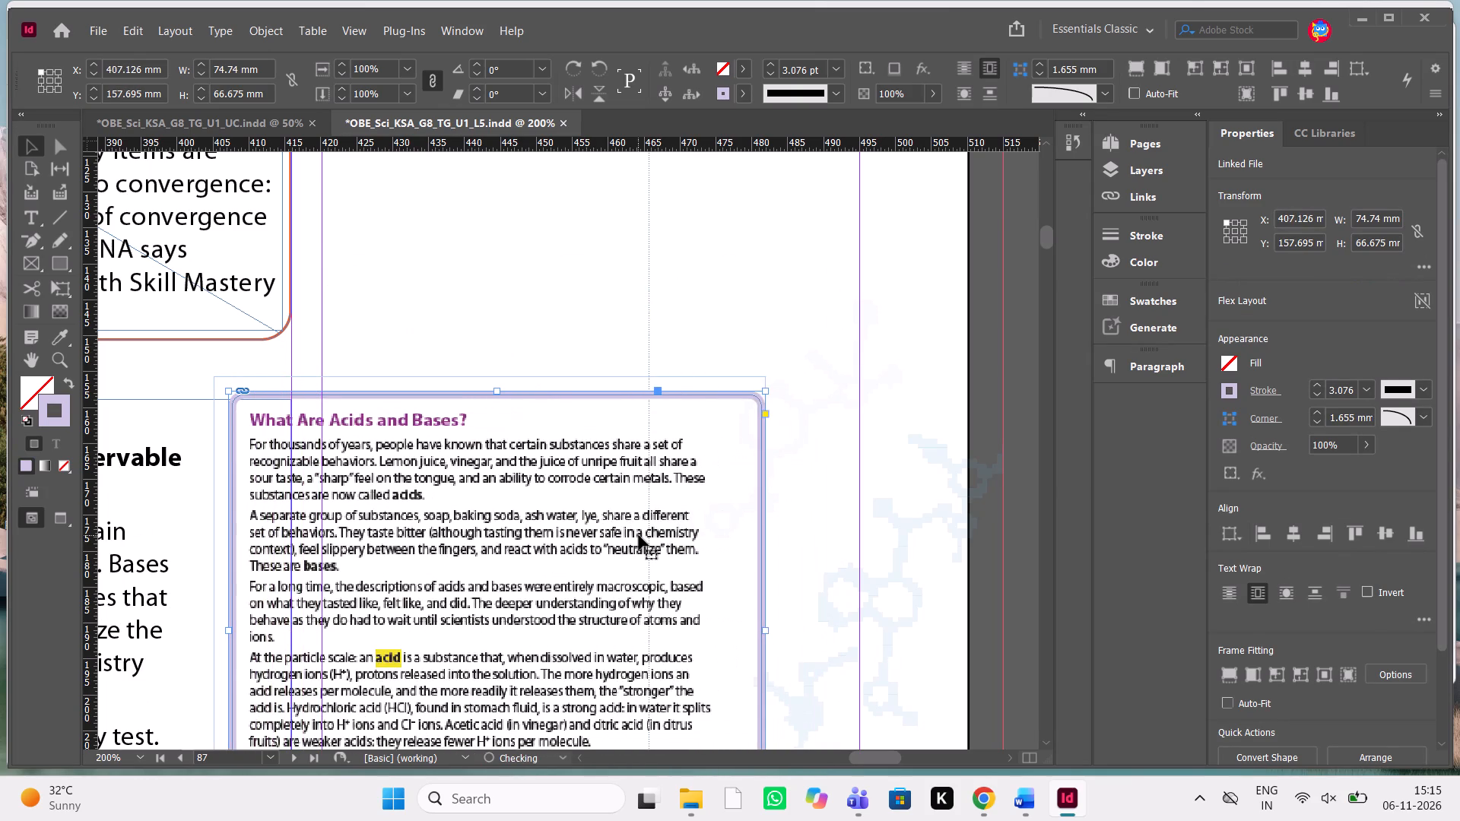
pyautogui.hotkey('shift', 'Left')
pyautogui.hotkey('shift', 'Left')
pyautogui.hotkey('shift', 'Down')
pyautogui.press('Up')
pyautogui.press('Up')
pyautogui.press('Up')
pyautogui.press('Up')
pyautogui.press('Up')
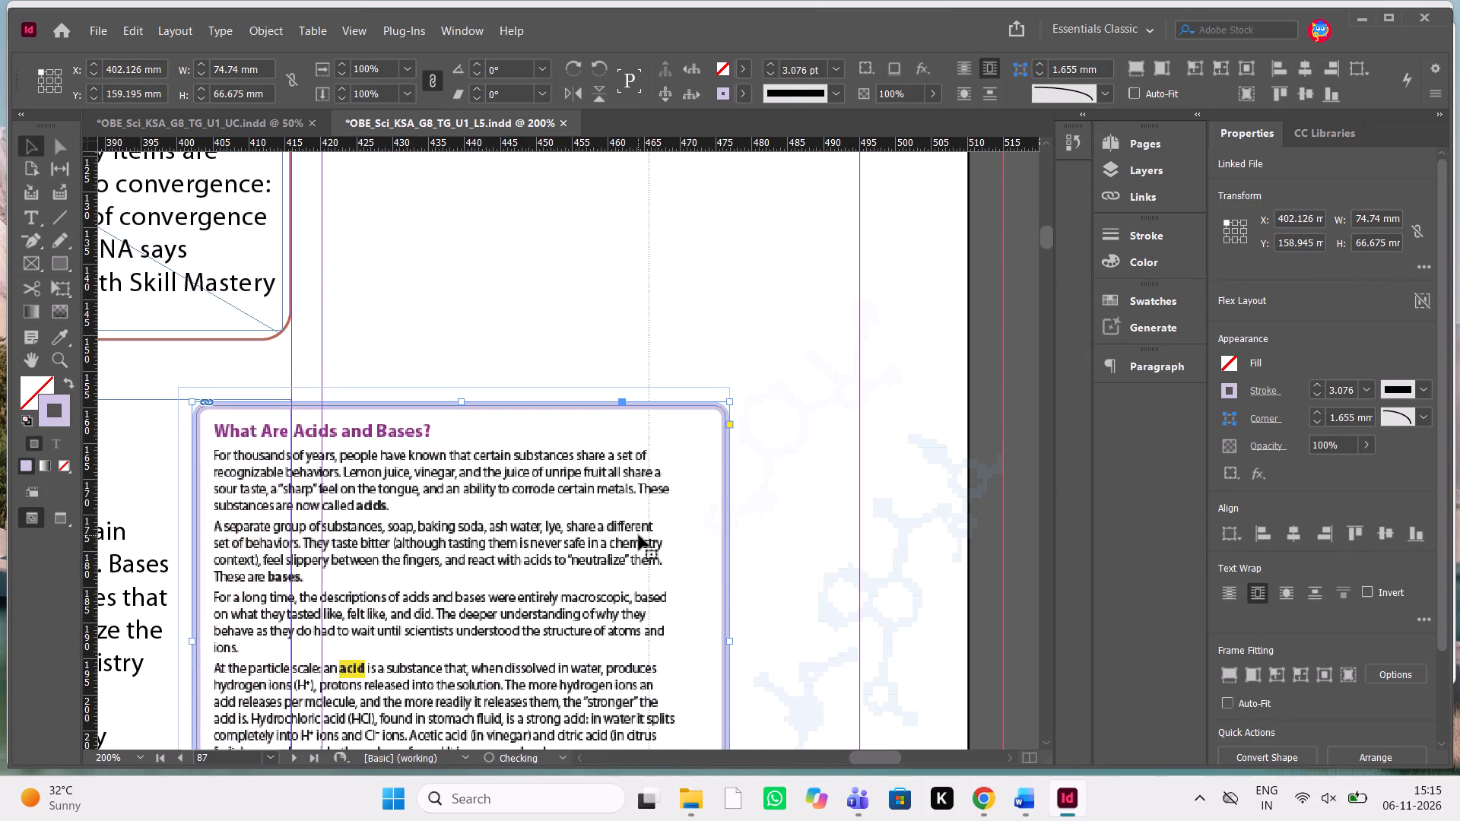
pyautogui.press('Up')
pyautogui.press('Down')
pyautogui.press('Down')
pyautogui.press('Up')
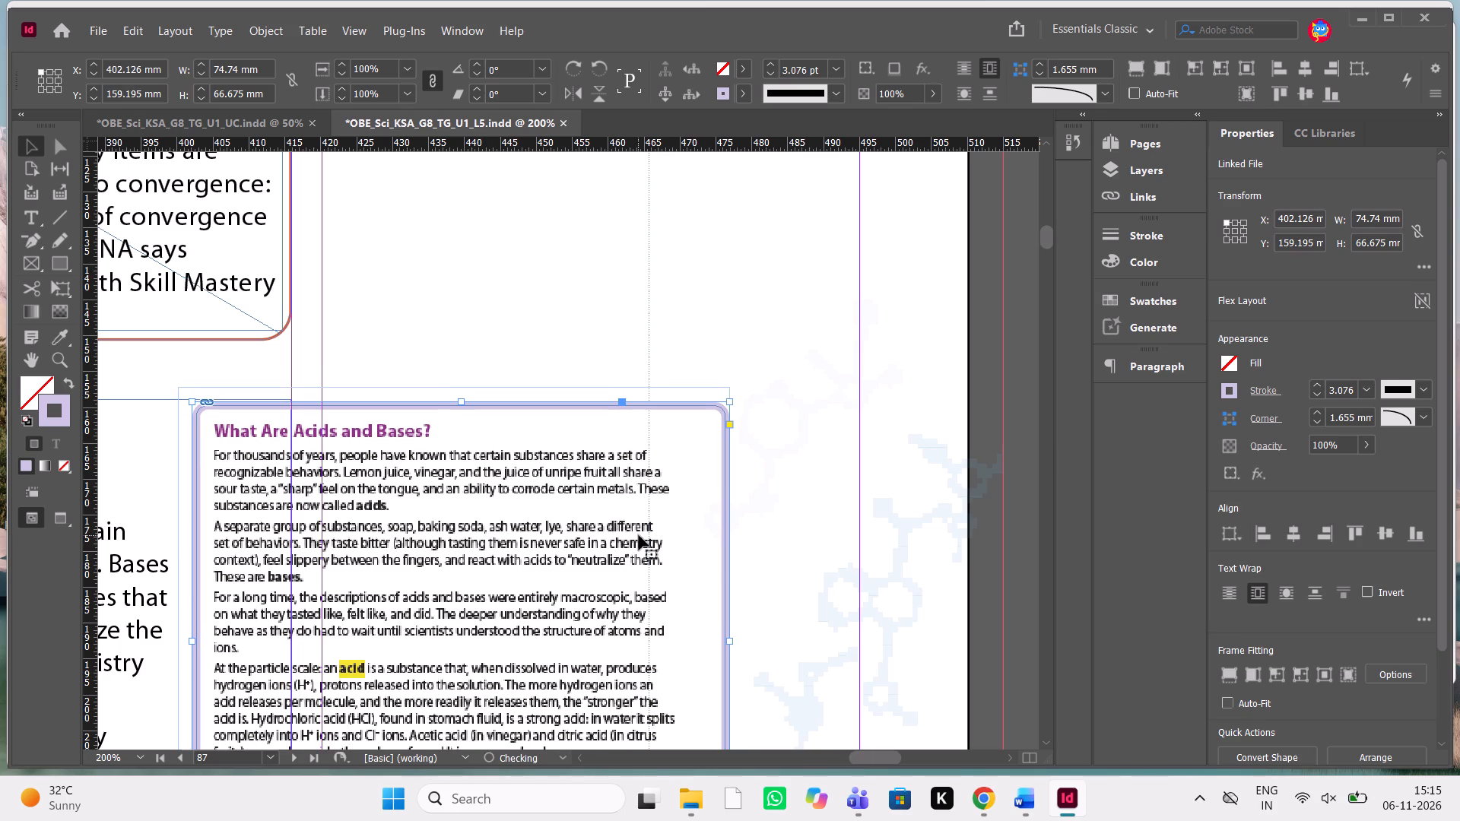
pyautogui.hotkey('shift', 'Right')
pyautogui.hotkey('shift', 'Right')
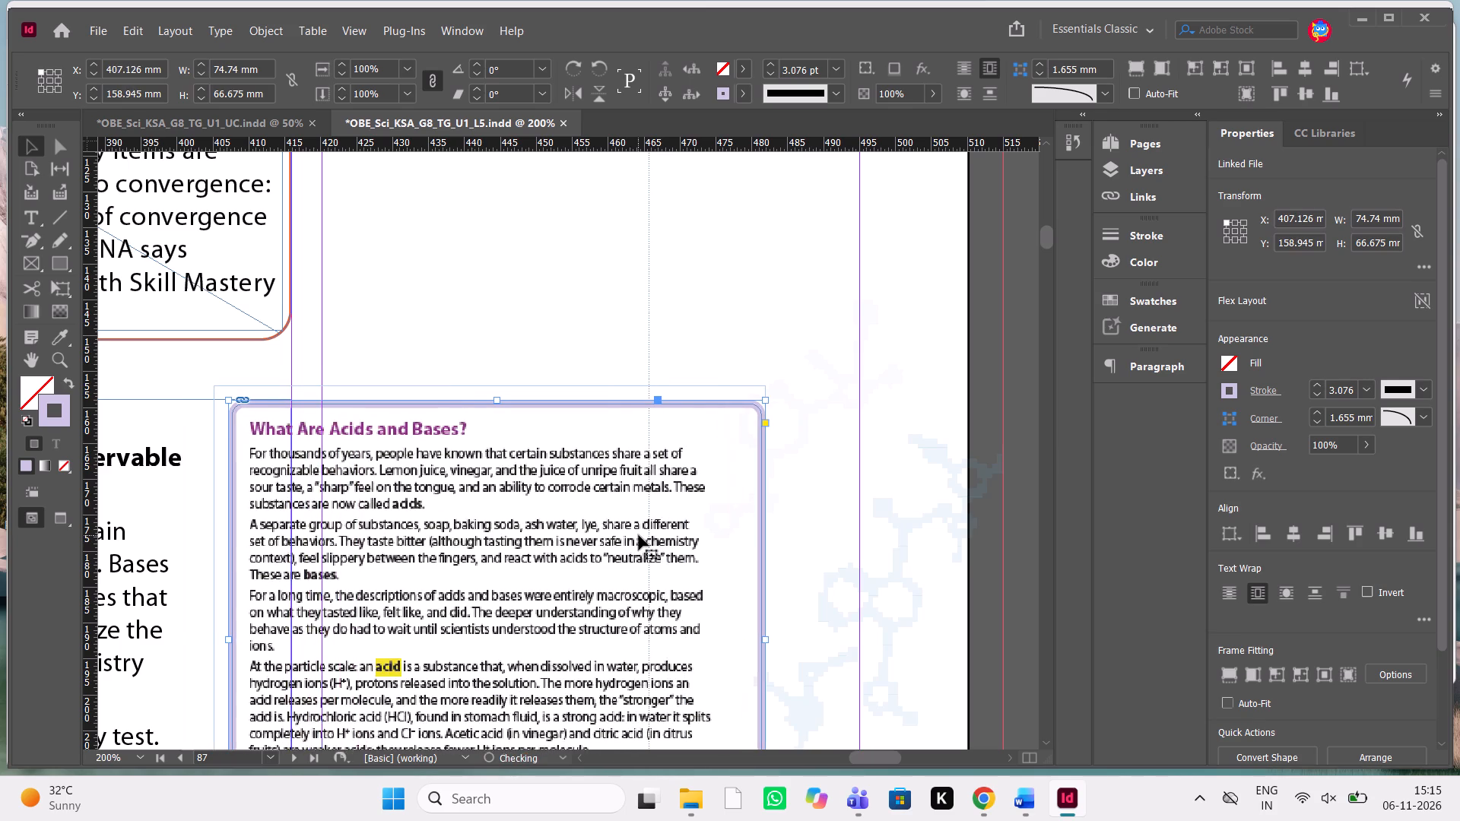
# Move the "What Are Acids and Bases?" Student Edition excerpt right into page 87's outer margin column, to about X 420.4 mm.
pyautogui.hotkey('shift', 'Right')
pyautogui.hotkey('shift', 'Right')
pyautogui.hotkey('shift', 'Right')
pyautogui.hotkey('shift', 'Right')
pyautogui.hotkey('shift', 'Right')
pyautogui.press('Right')
pyautogui.press('Right')
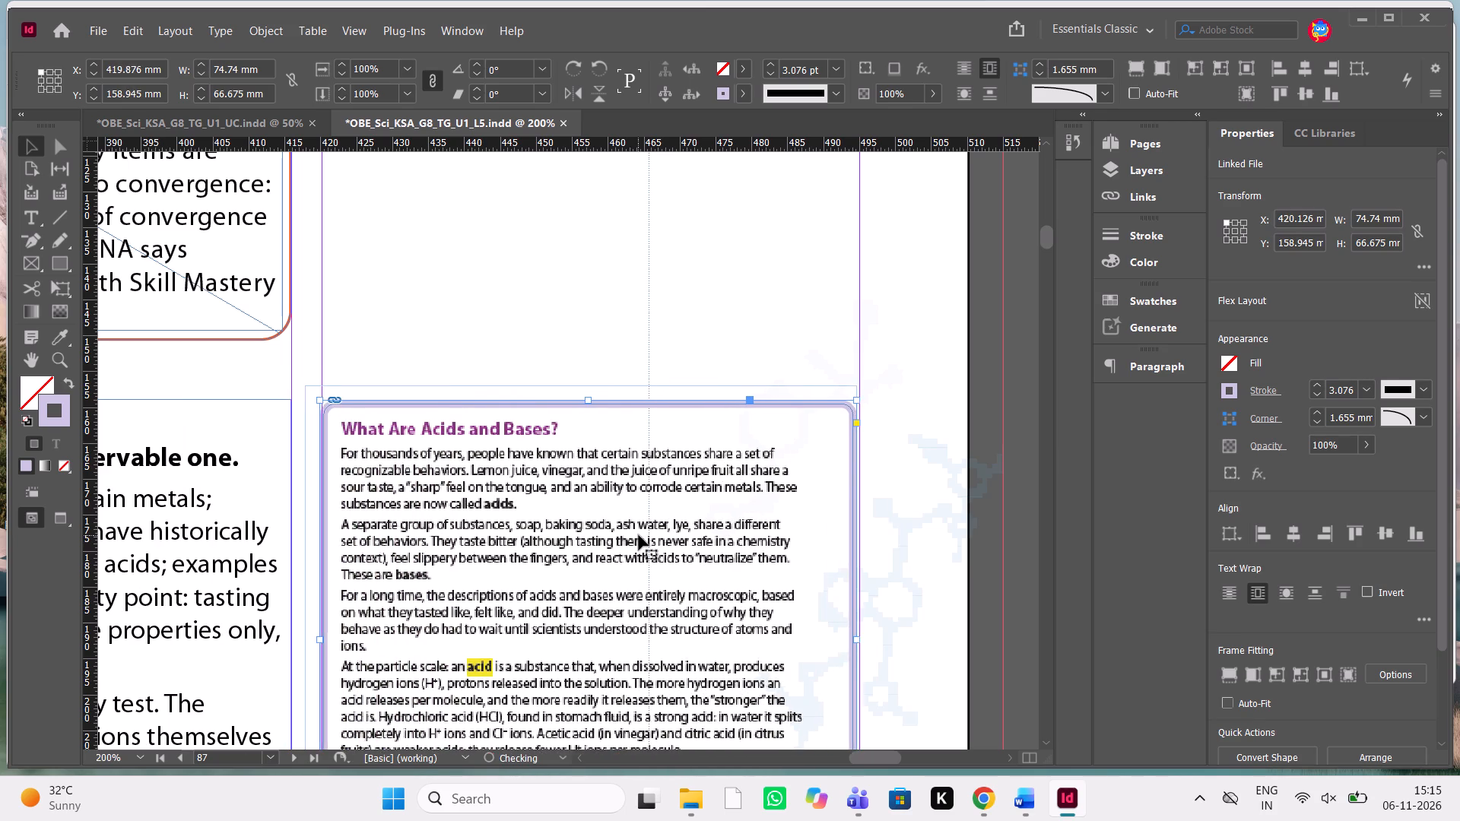
pyautogui.press('Right')
pyautogui.press('Right')
pyautogui.press('Left')
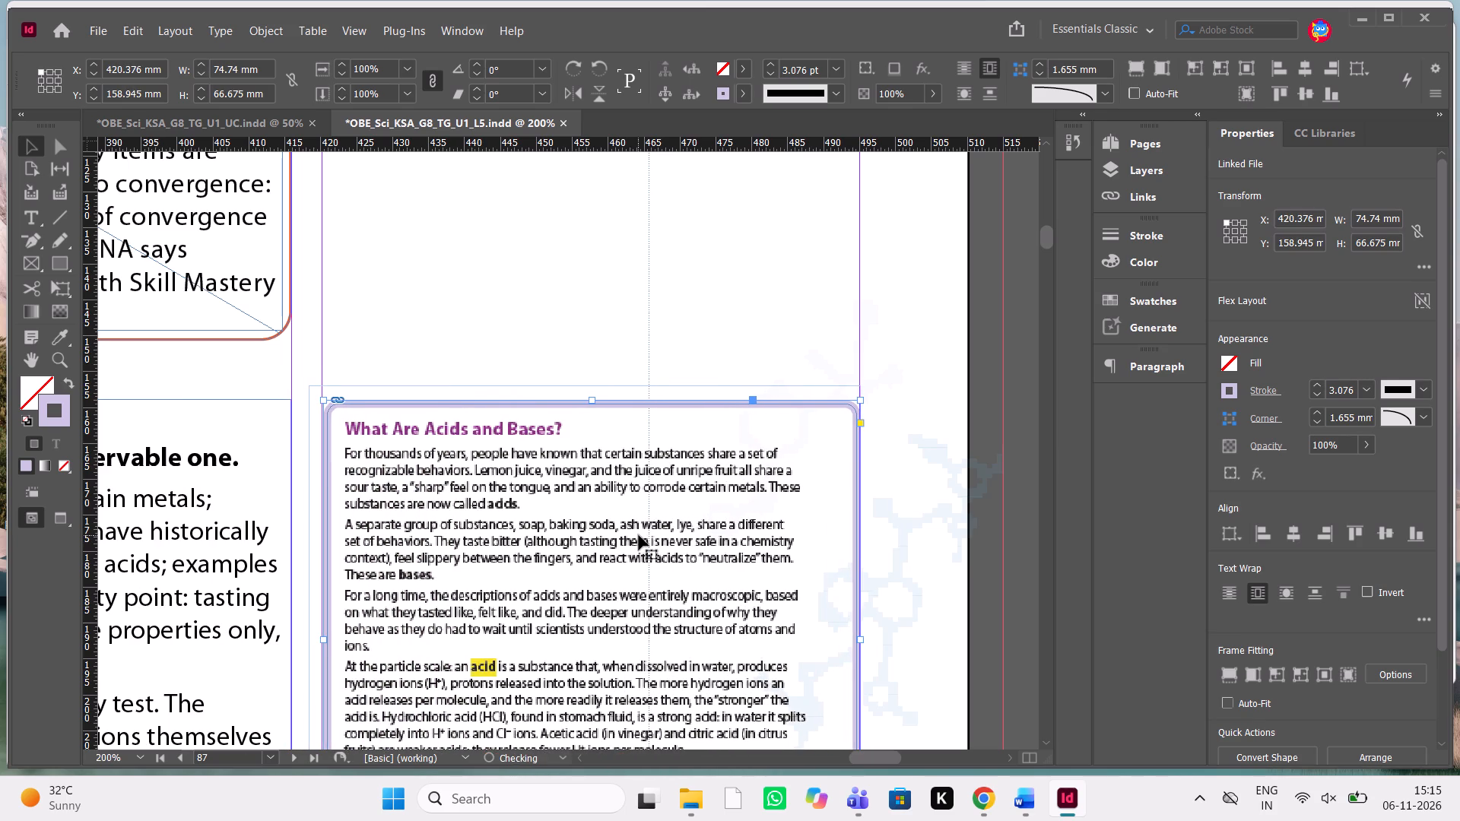
# Copy "Diversification and the Tree of Life" from the Direct Instruction heading in the Word document and replace page 87's "What Are Acids and Bases" heading with it.
pyautogui.hscroll(7, 639, 535)
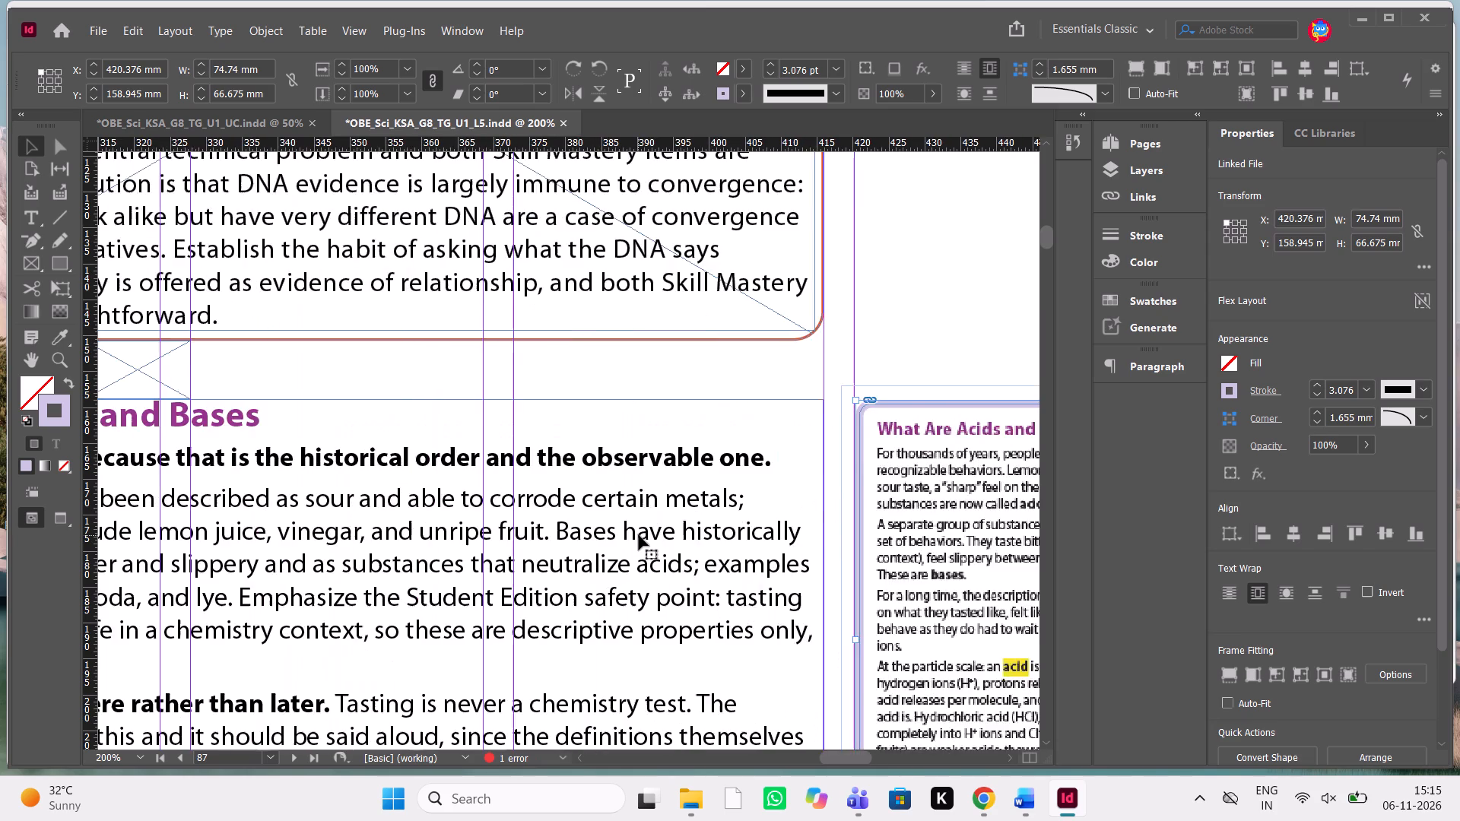
pyautogui.scroll(-1, 639, 535)
pyautogui.scroll(1, 639, 535)
pyautogui.hotkey('alt', 'Tab')
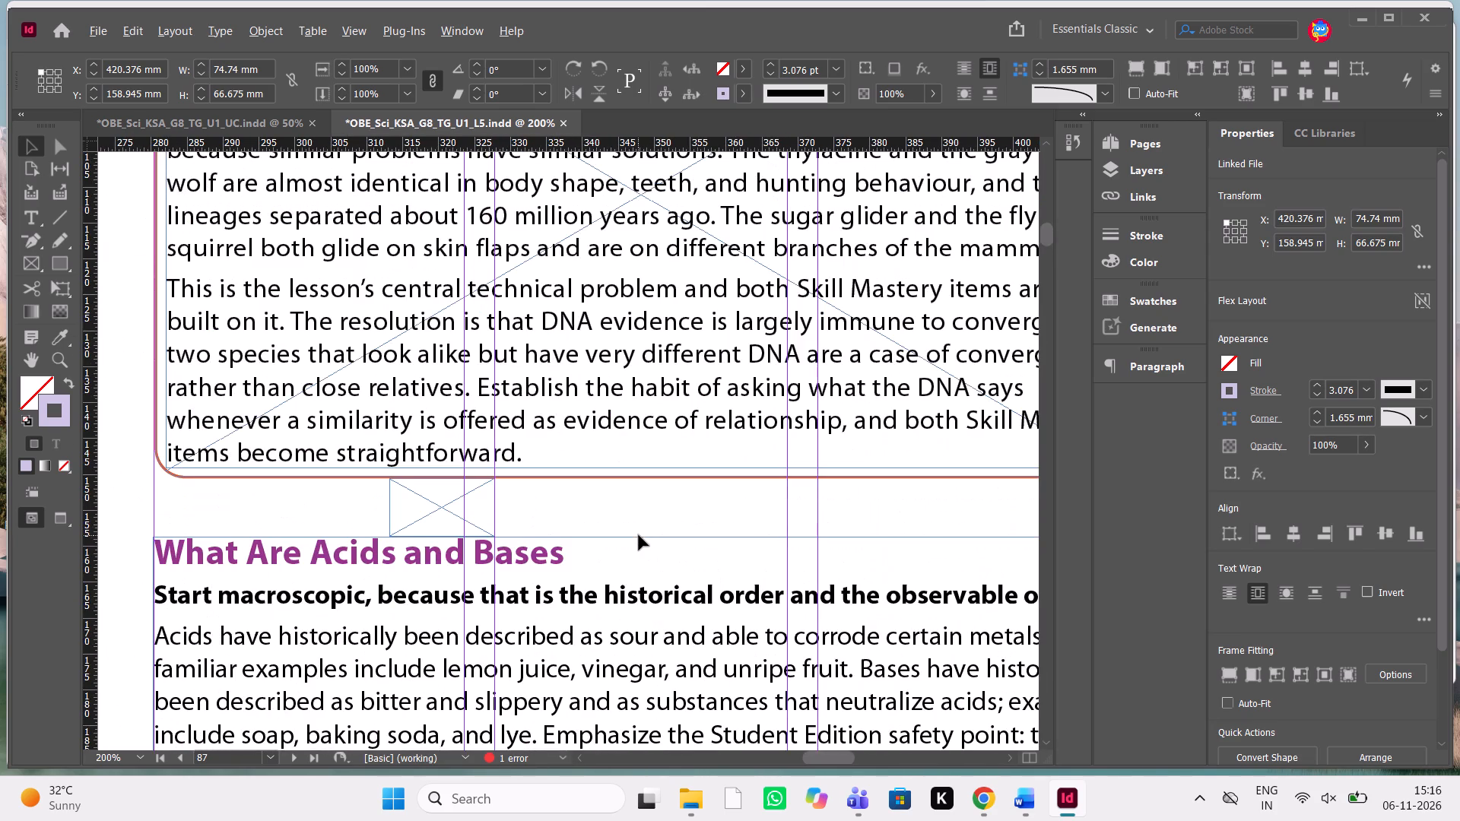
pyautogui.scroll(-1, 1111, 425)
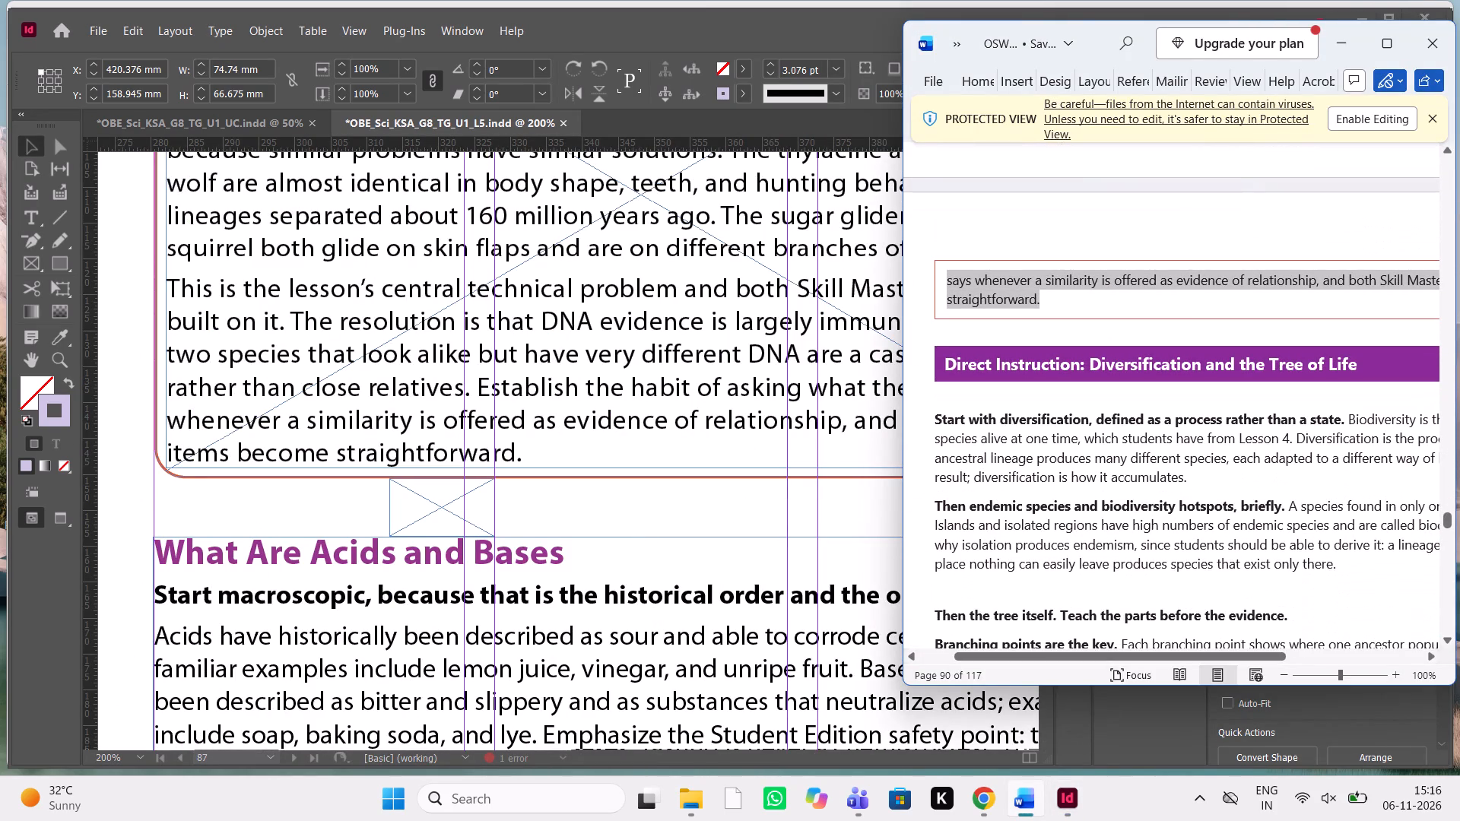
pyautogui.moveTo(1369, 360); pyautogui.dragTo(1125, 353)
pyautogui.hotkey('ctrl', 'c')
pyautogui.hotkey('ctrl', 'c')
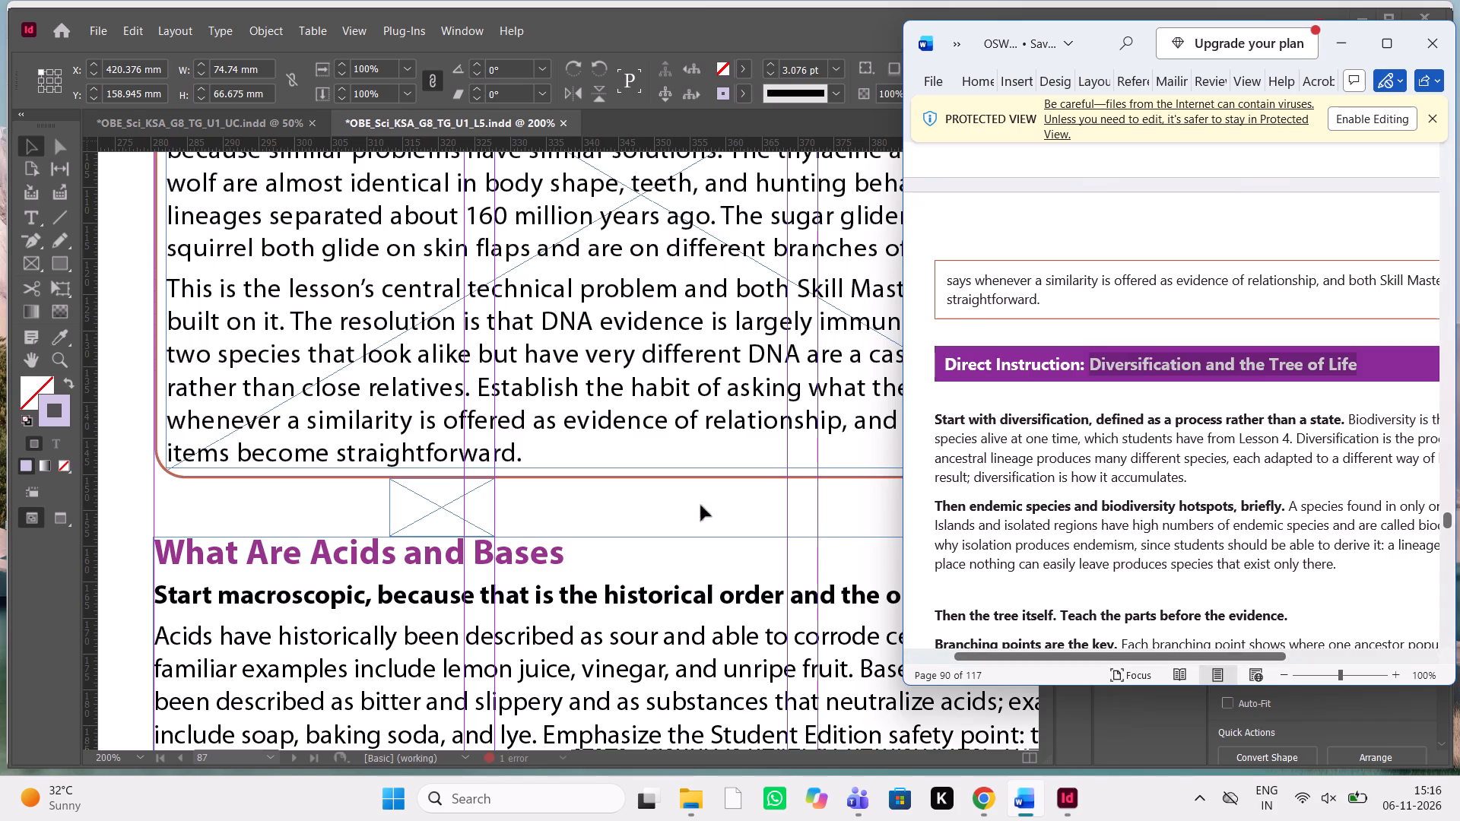
pyautogui.doubleClick(550, 550)
pyautogui.click(601, 567)
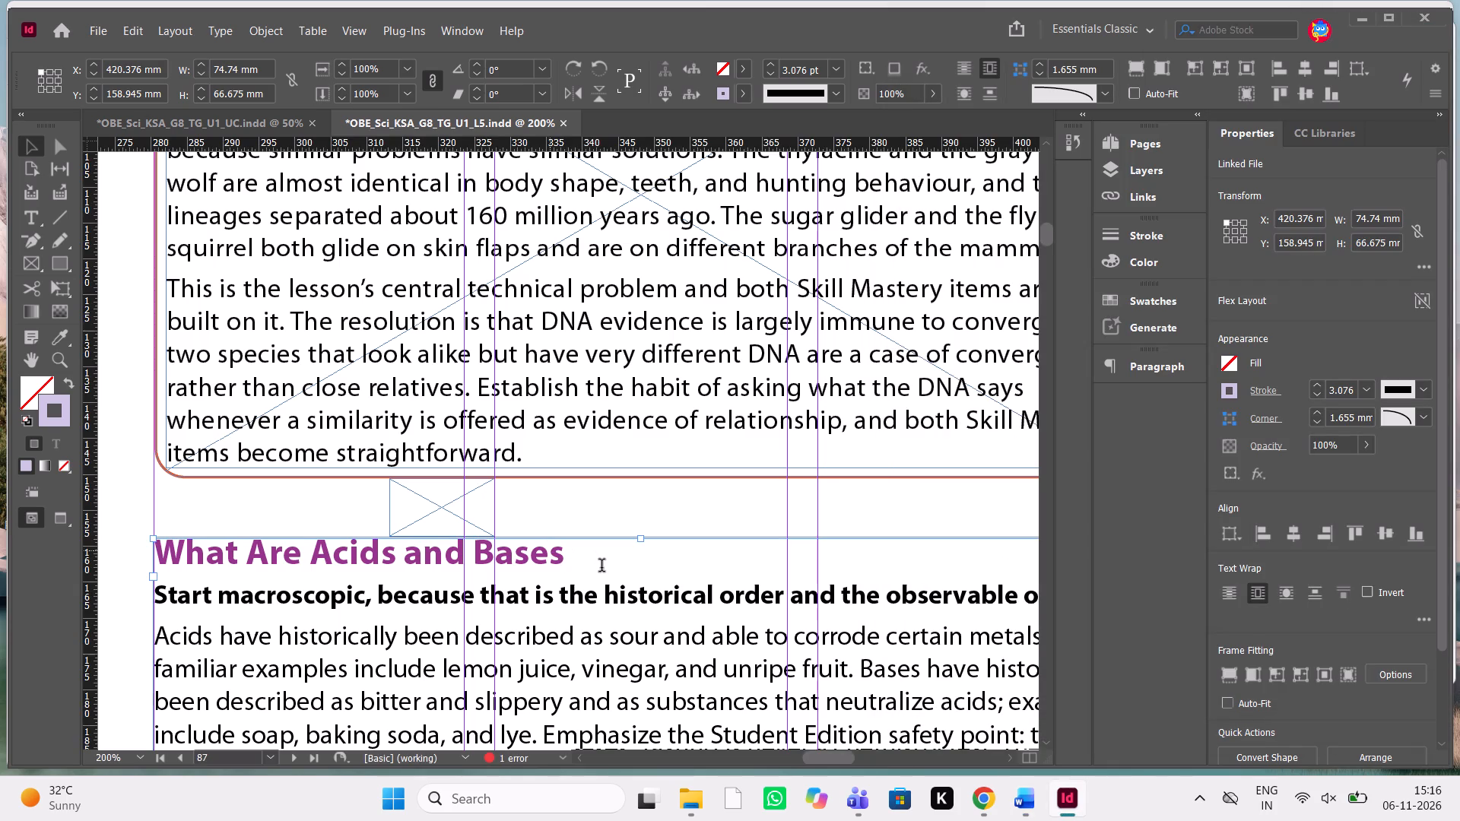
pyautogui.moveTo(607, 569); pyautogui.dragTo(287, 571)
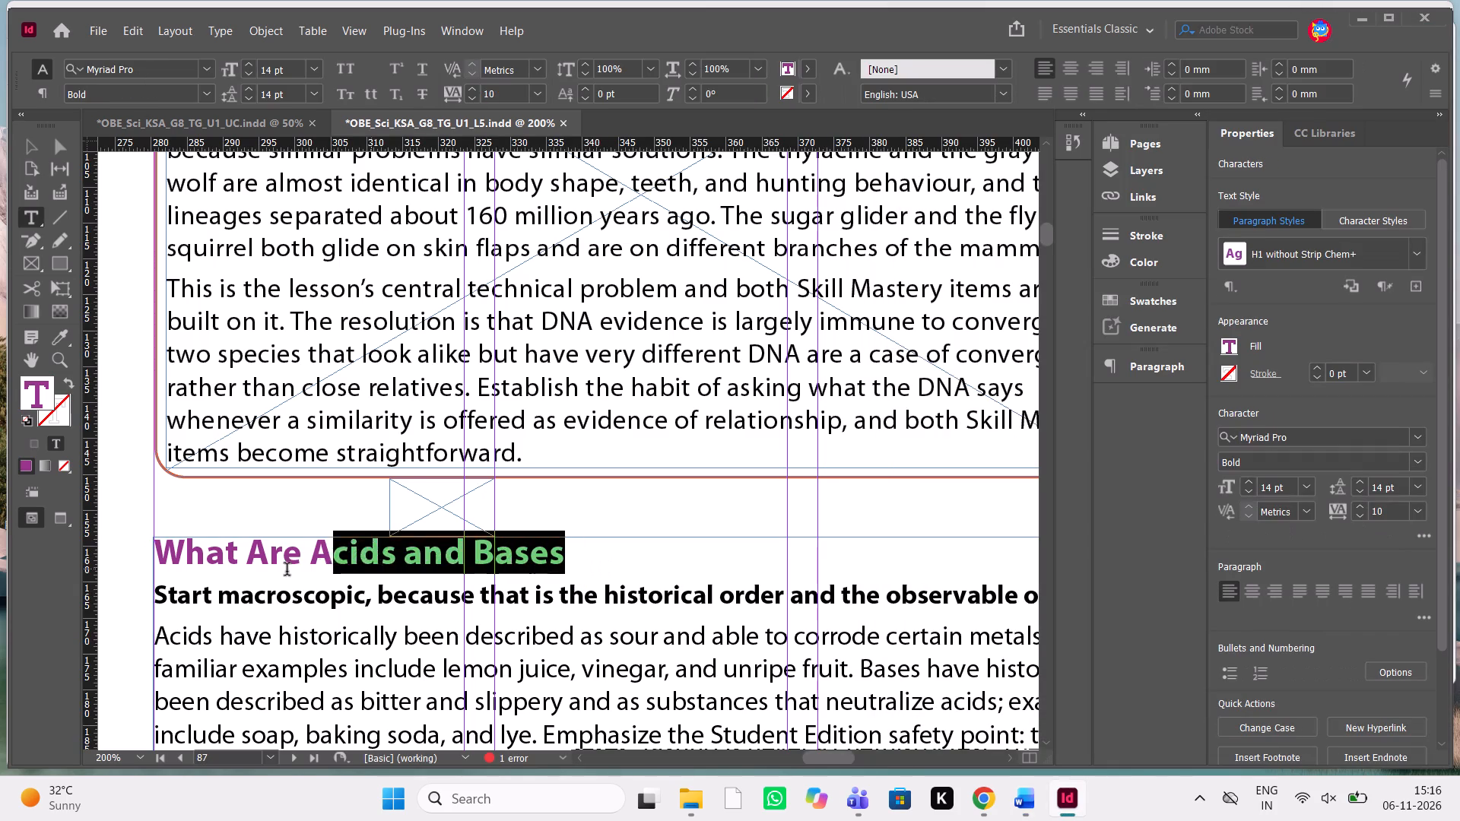
pyautogui.moveTo(287, 571); pyautogui.dragTo(154, 563)
pyautogui.hotkey('ctrl', 'v')
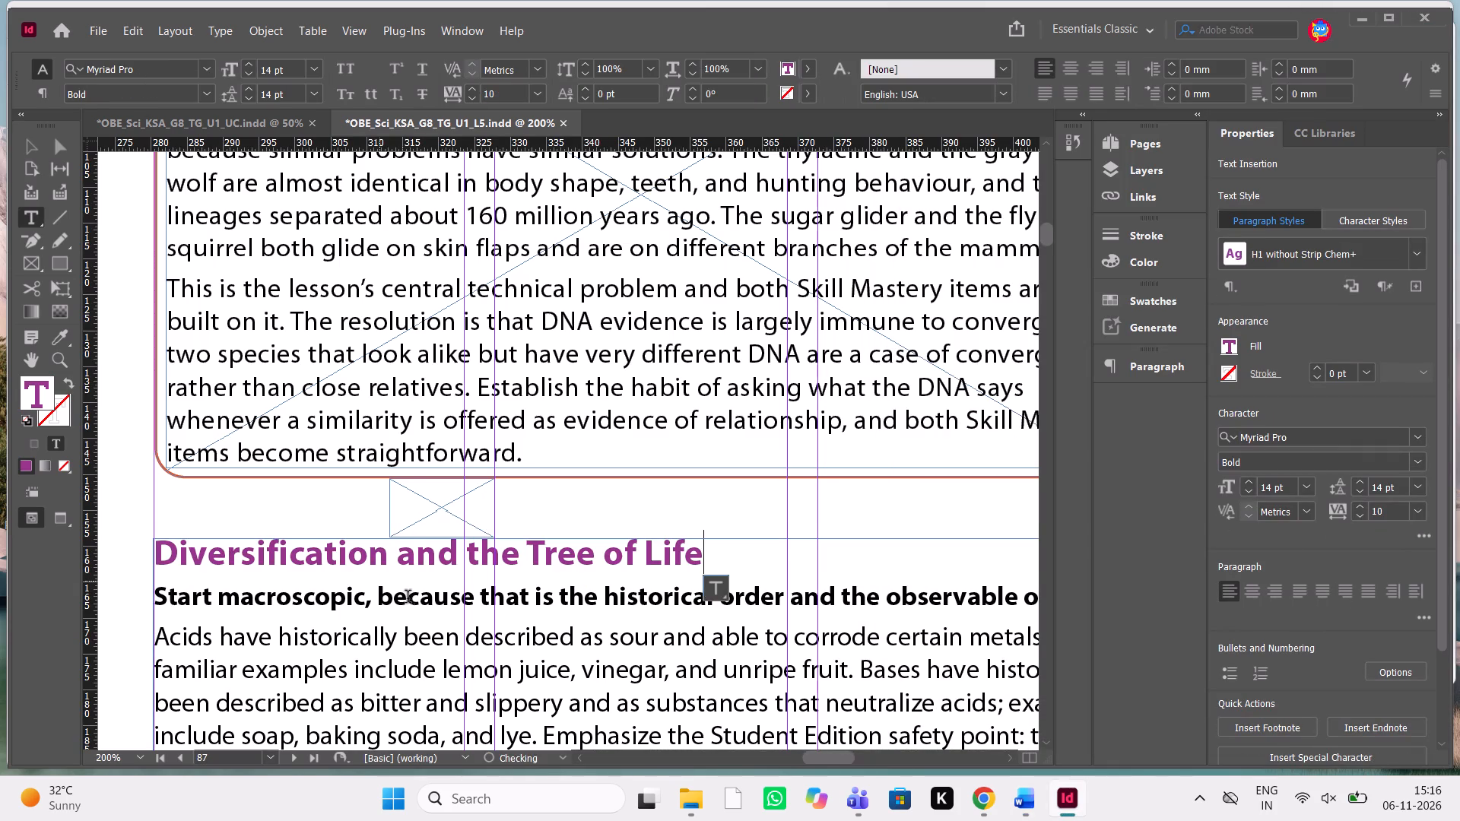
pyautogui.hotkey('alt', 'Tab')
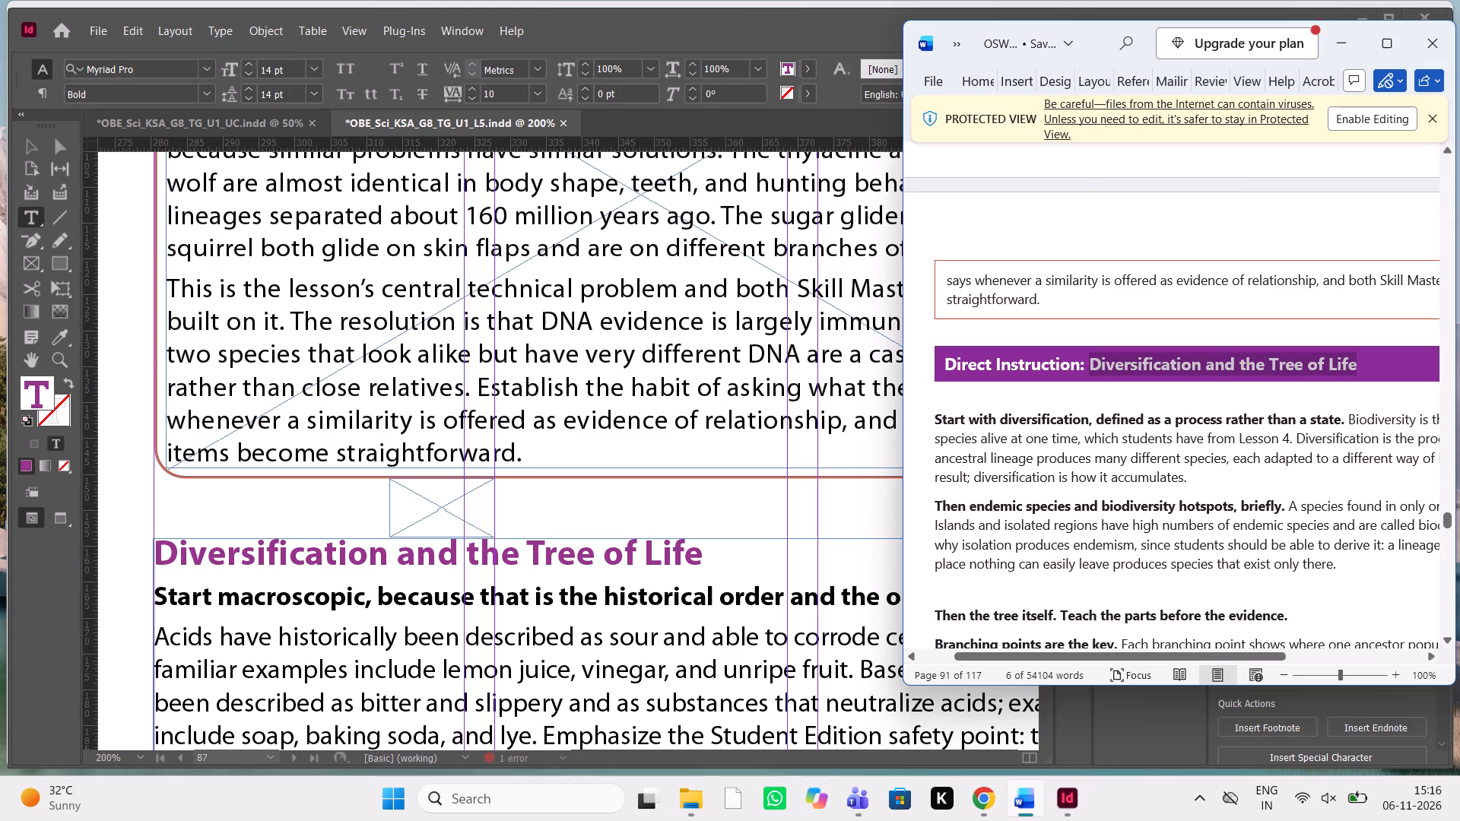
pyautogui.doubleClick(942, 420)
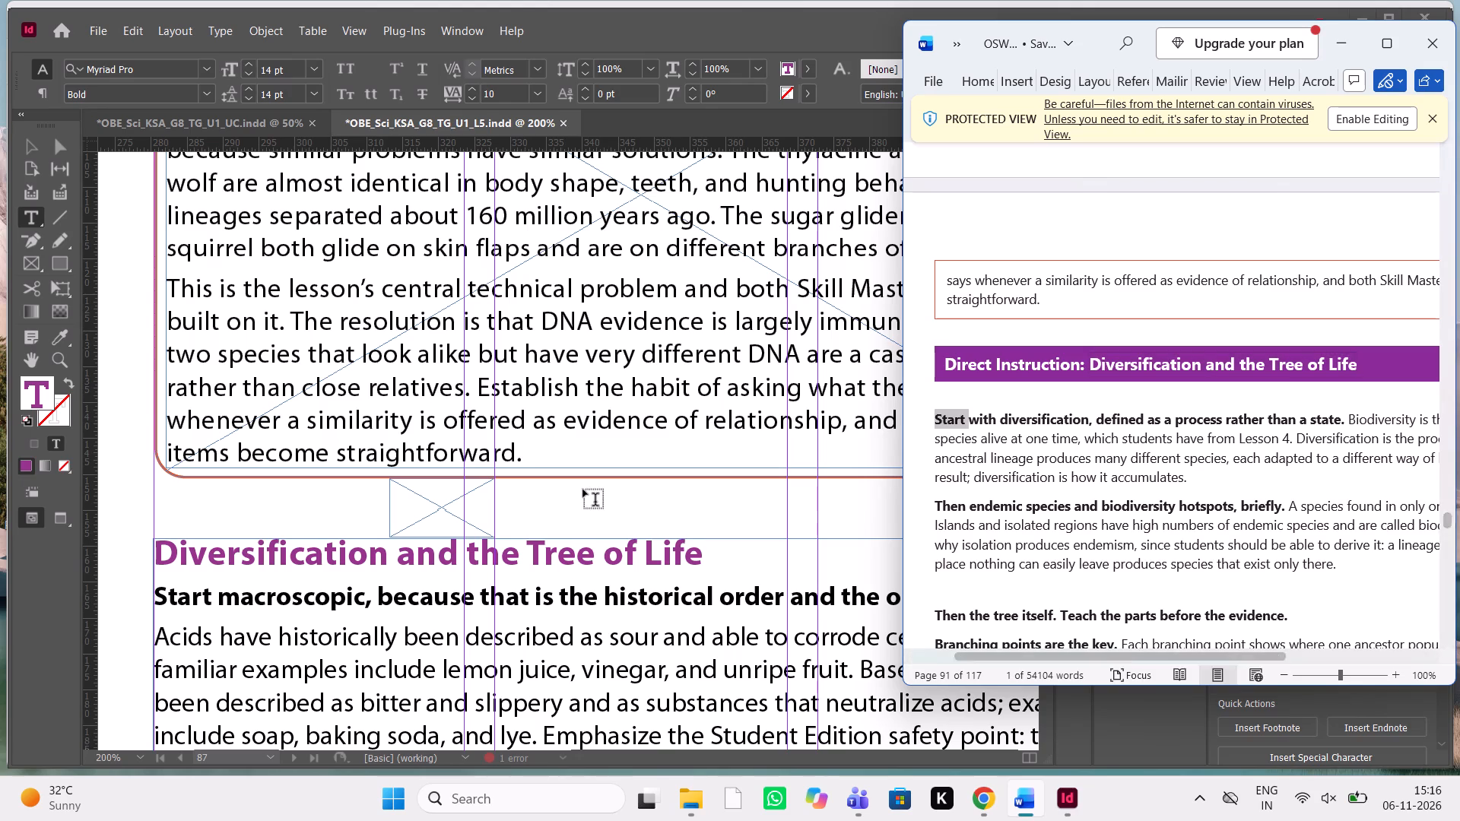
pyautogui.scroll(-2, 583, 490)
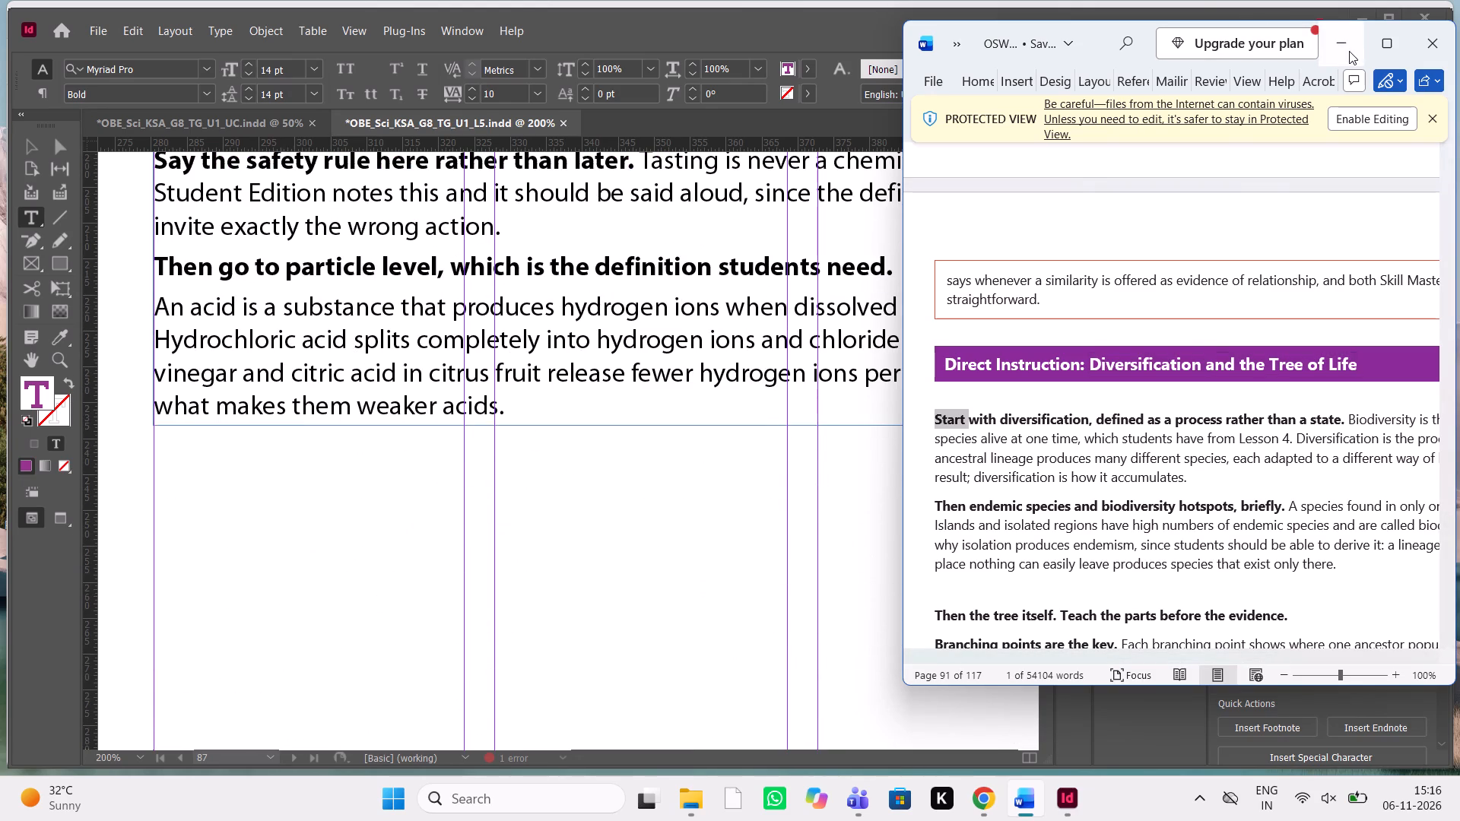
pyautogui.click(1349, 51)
# Extend the "Diversification and the Tree of Life" text frame down to page 87's bottom margin, about 126.1 mm high.
pyautogui.scroll(-1, 709, 407)
pyautogui.press('Escape')
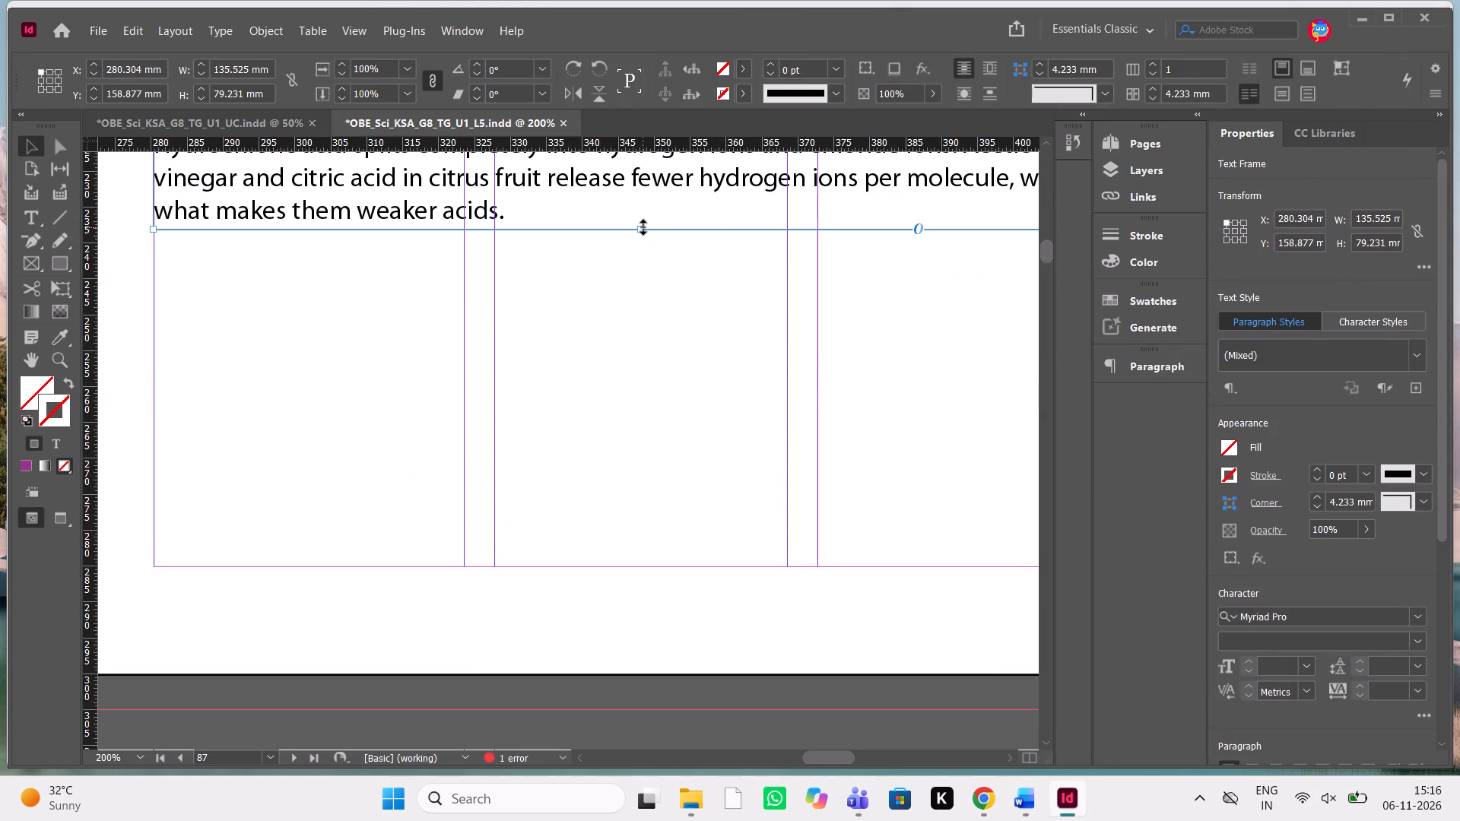
pyautogui.moveTo(643, 227); pyautogui.dragTo(646, 566)
pyautogui.scroll(2, 627, 328)
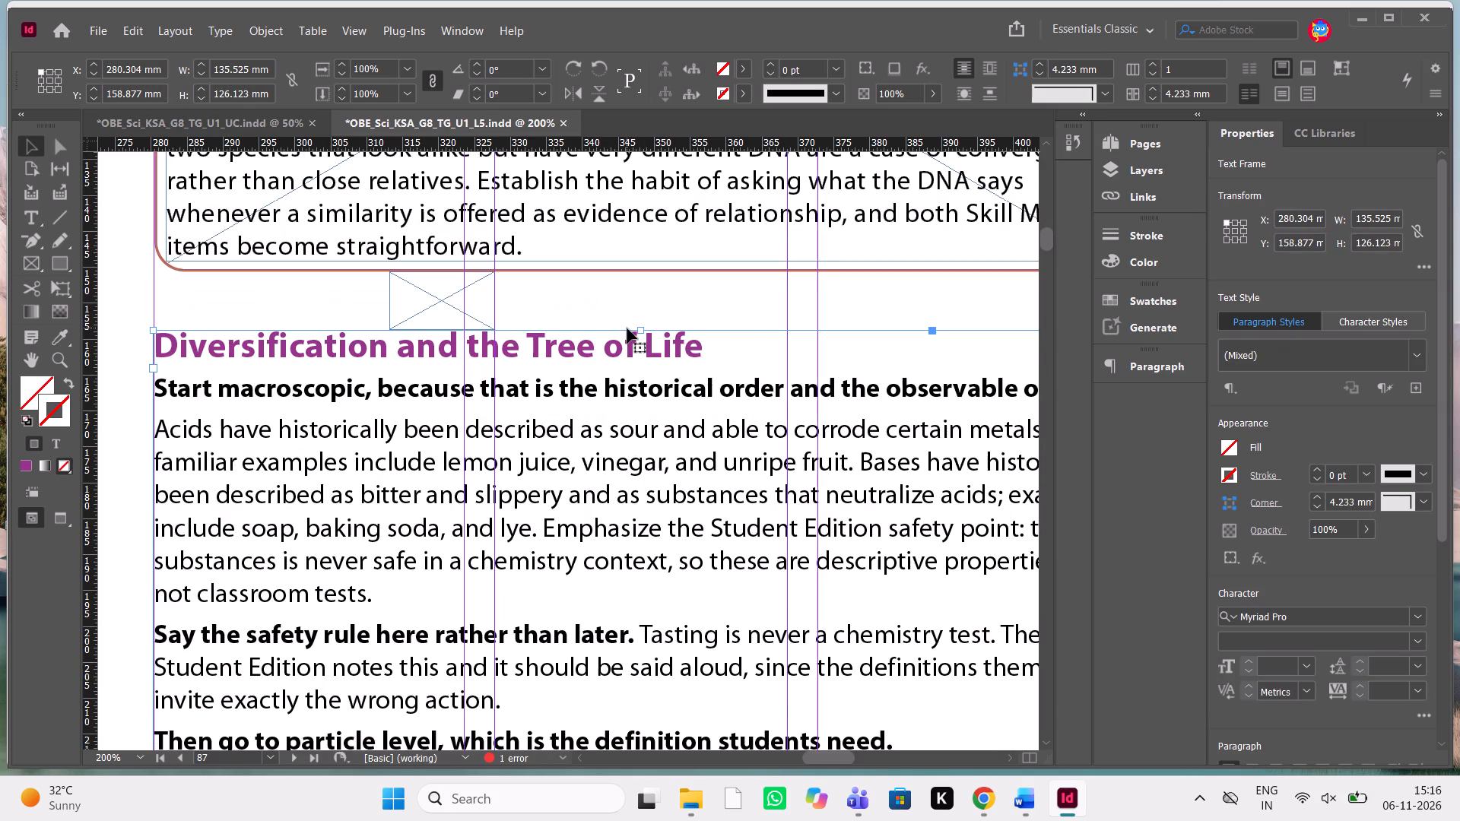
# Switch to Word and copy the Direct Instruction text from "Start with diversification" through the Systems and System Models paragraph ending "no descendants.".
pyautogui.hotkey('alt', 'Tab')
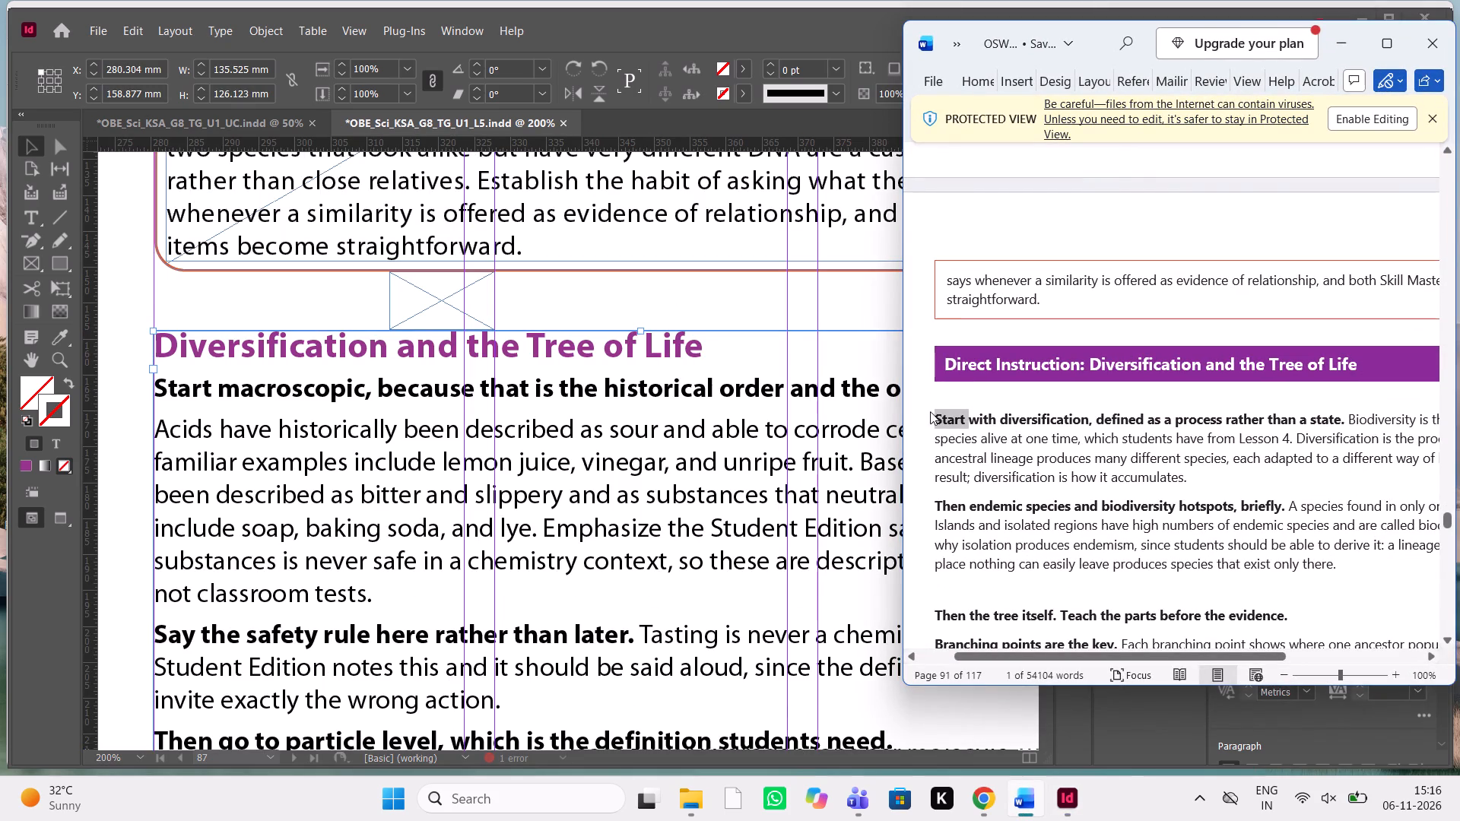
pyautogui.click(928, 407)
pyautogui.click(935, 417)
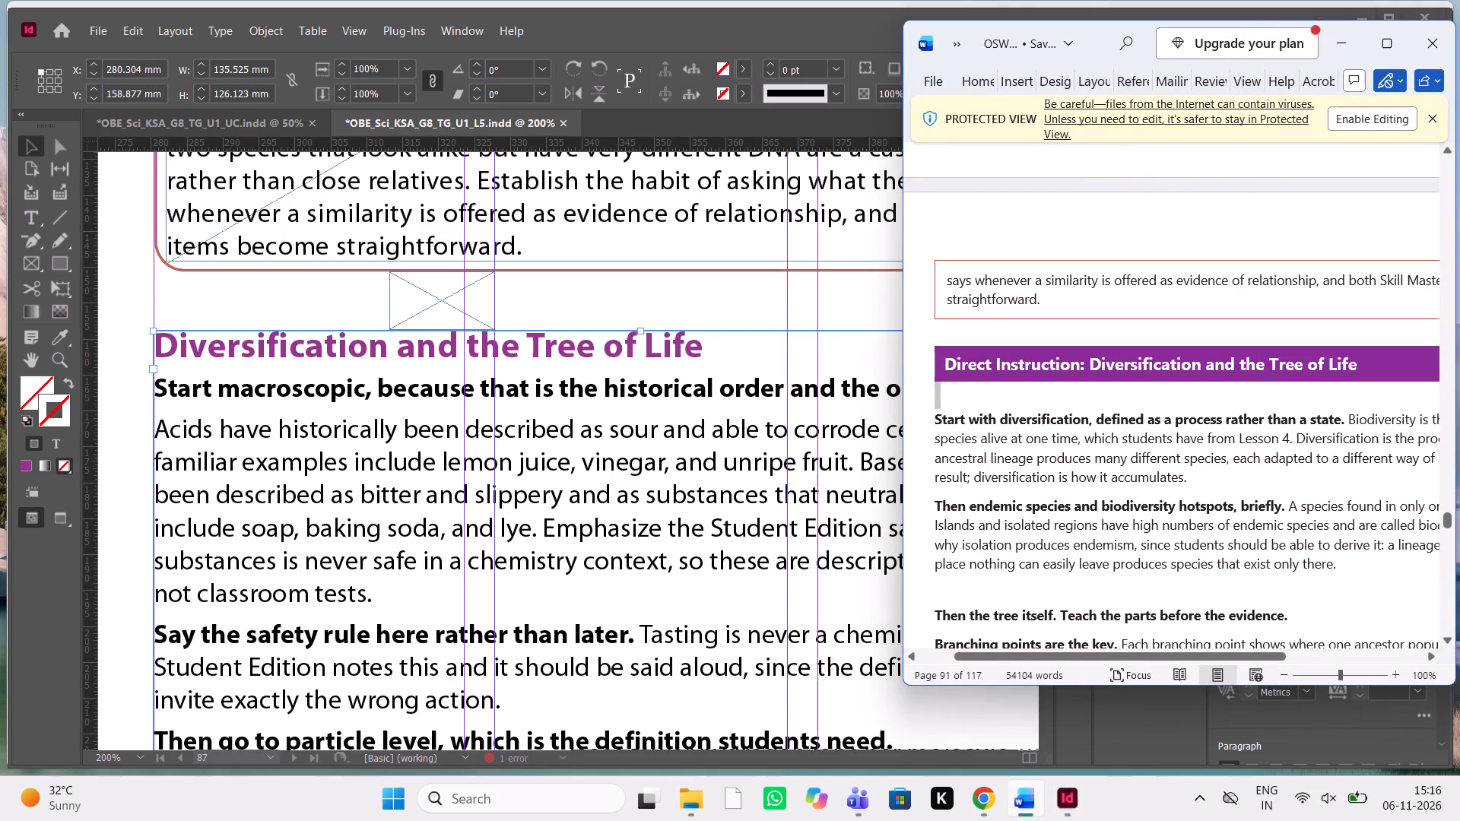
pyautogui.click(935, 417)
pyautogui.moveTo(935, 417); pyautogui.dragTo(1049, 762)
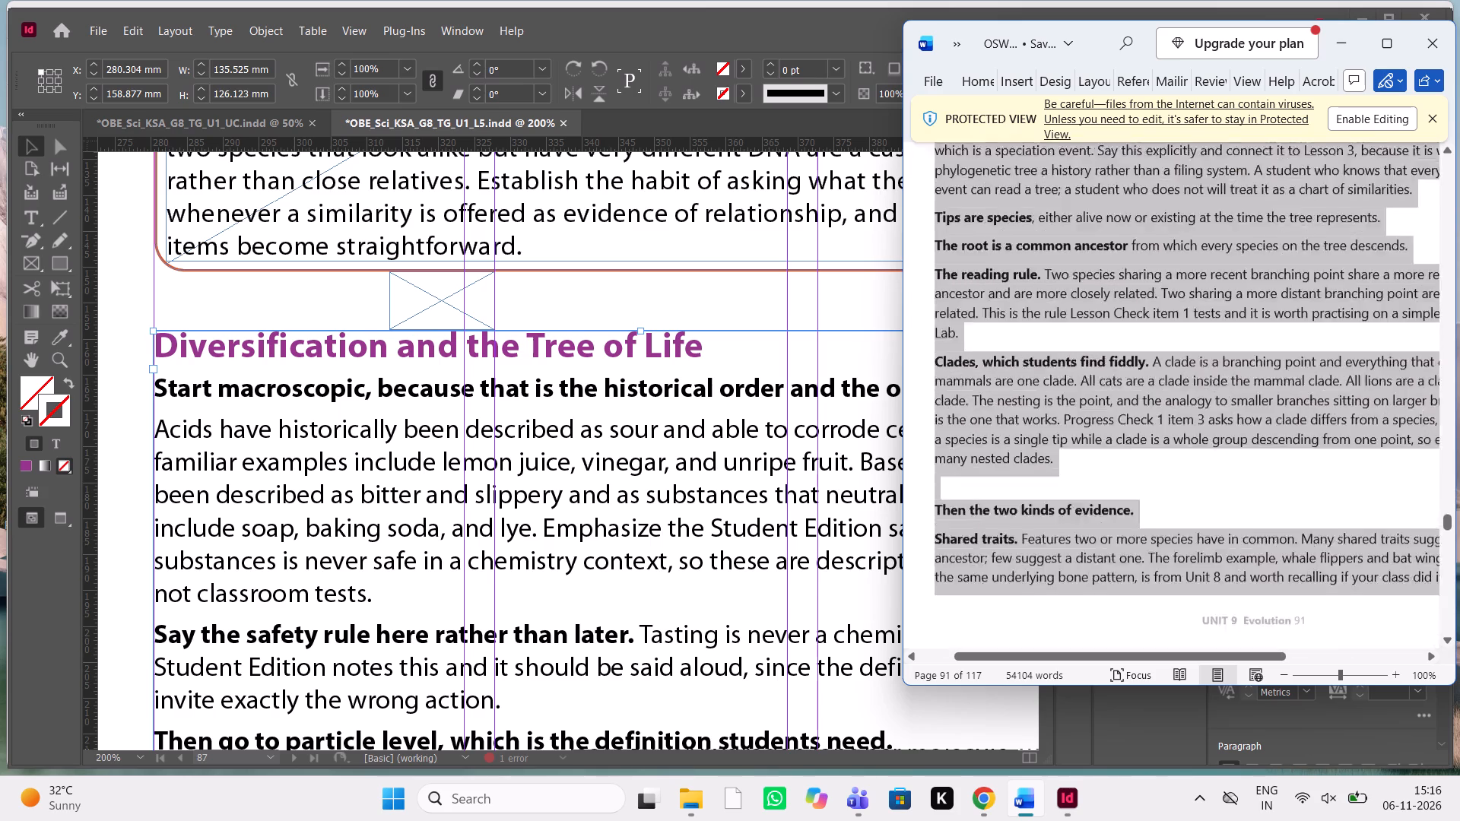
pyautogui.moveTo(1049, 762); pyautogui.dragTo(1179, 101)
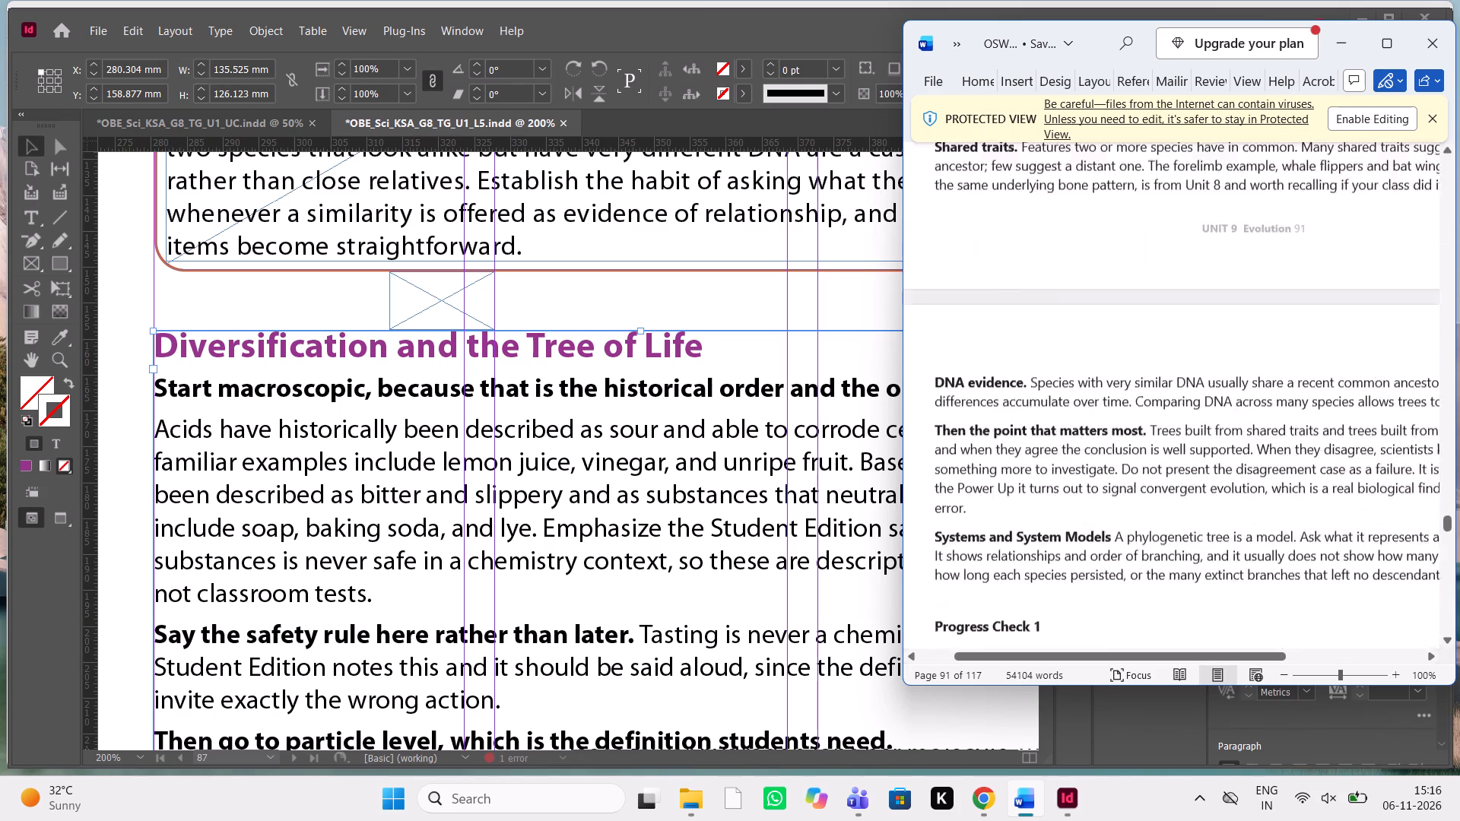
pyautogui.moveTo(1179, 101); pyautogui.dragTo(1017, 405)
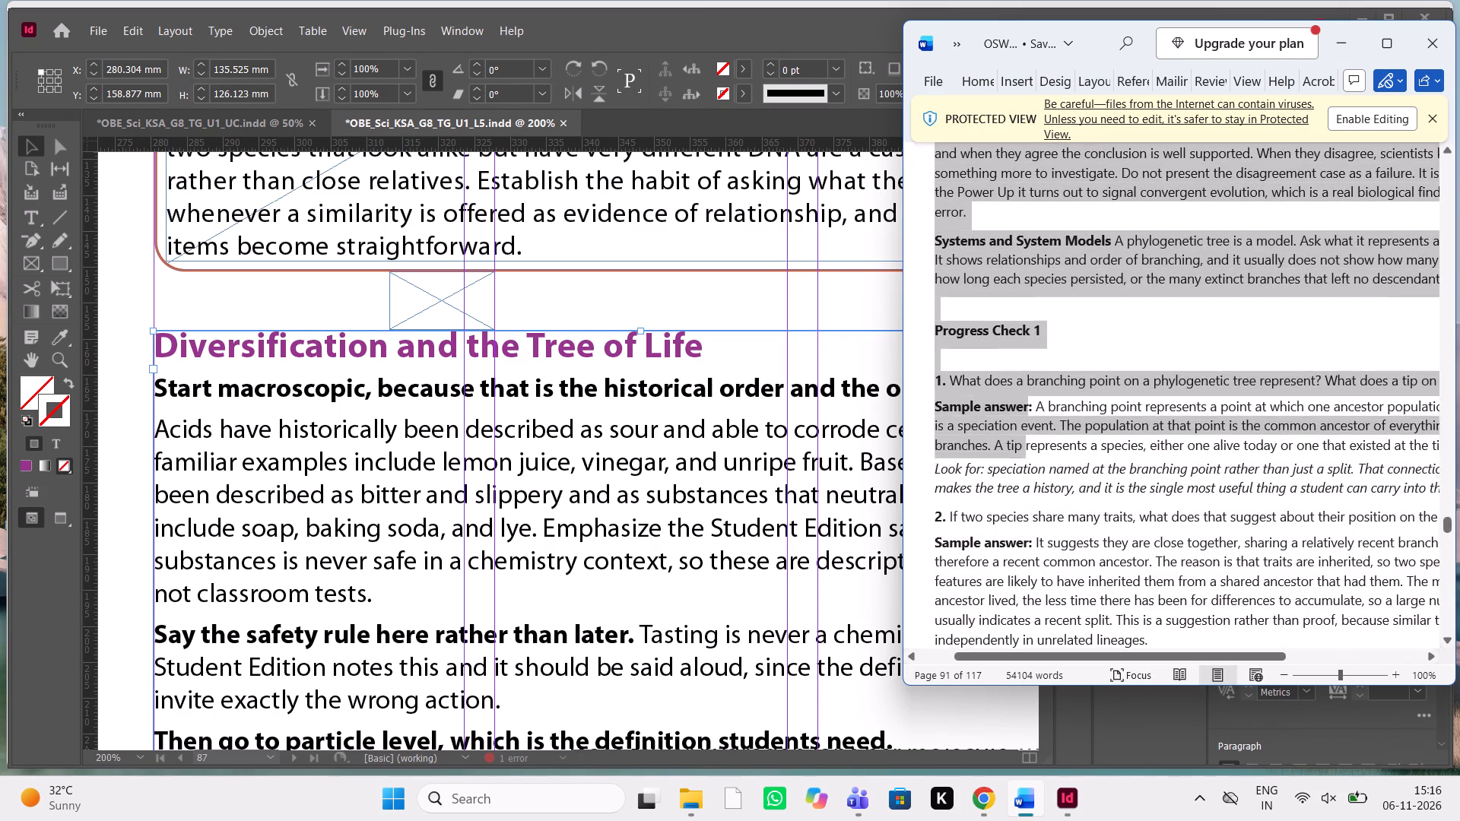
pyautogui.moveTo(1017, 405); pyautogui.dragTo(1271, 261)
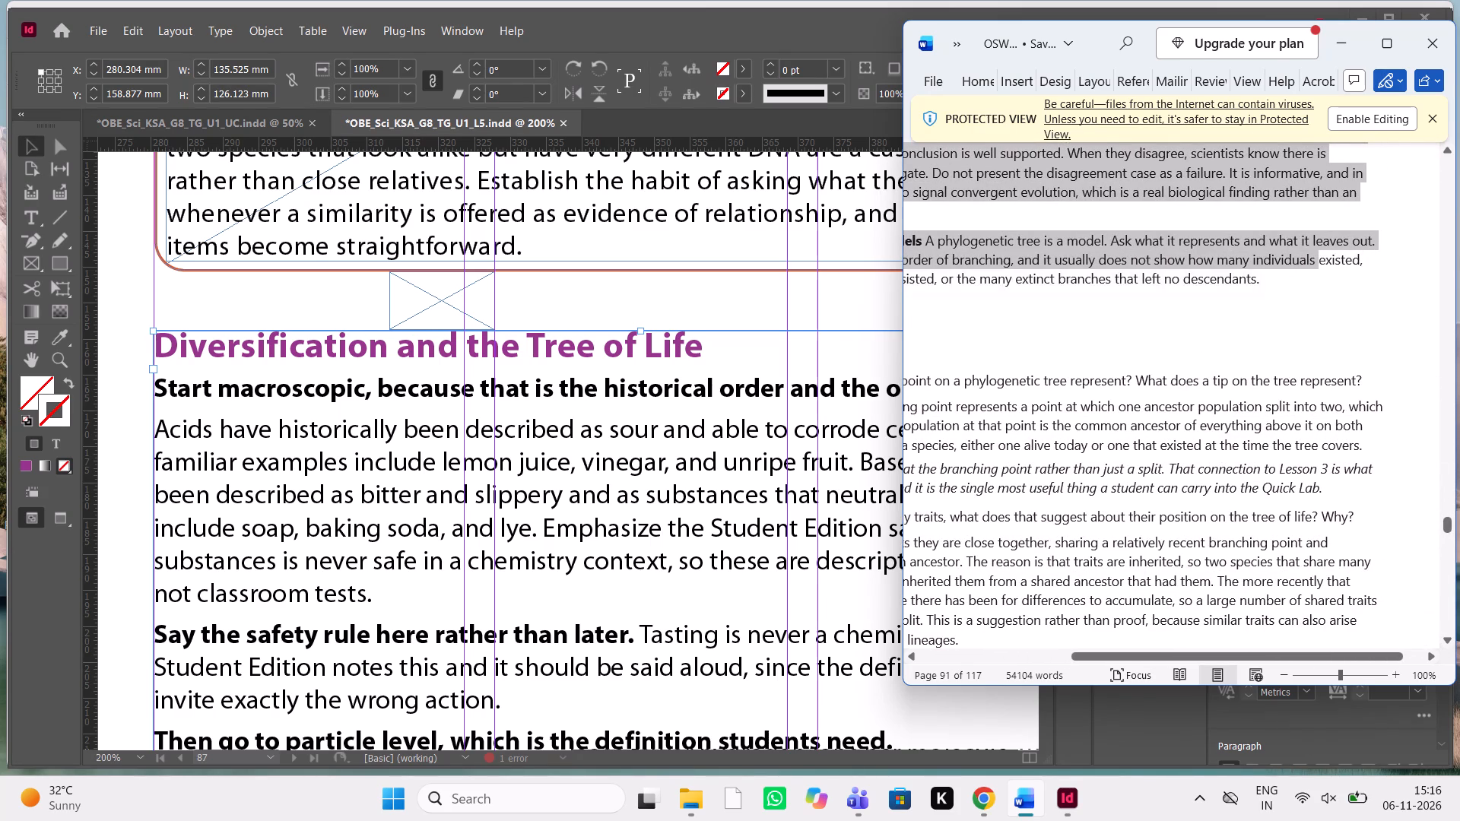
pyautogui.moveTo(1271, 261); pyautogui.dragTo(1267, 271)
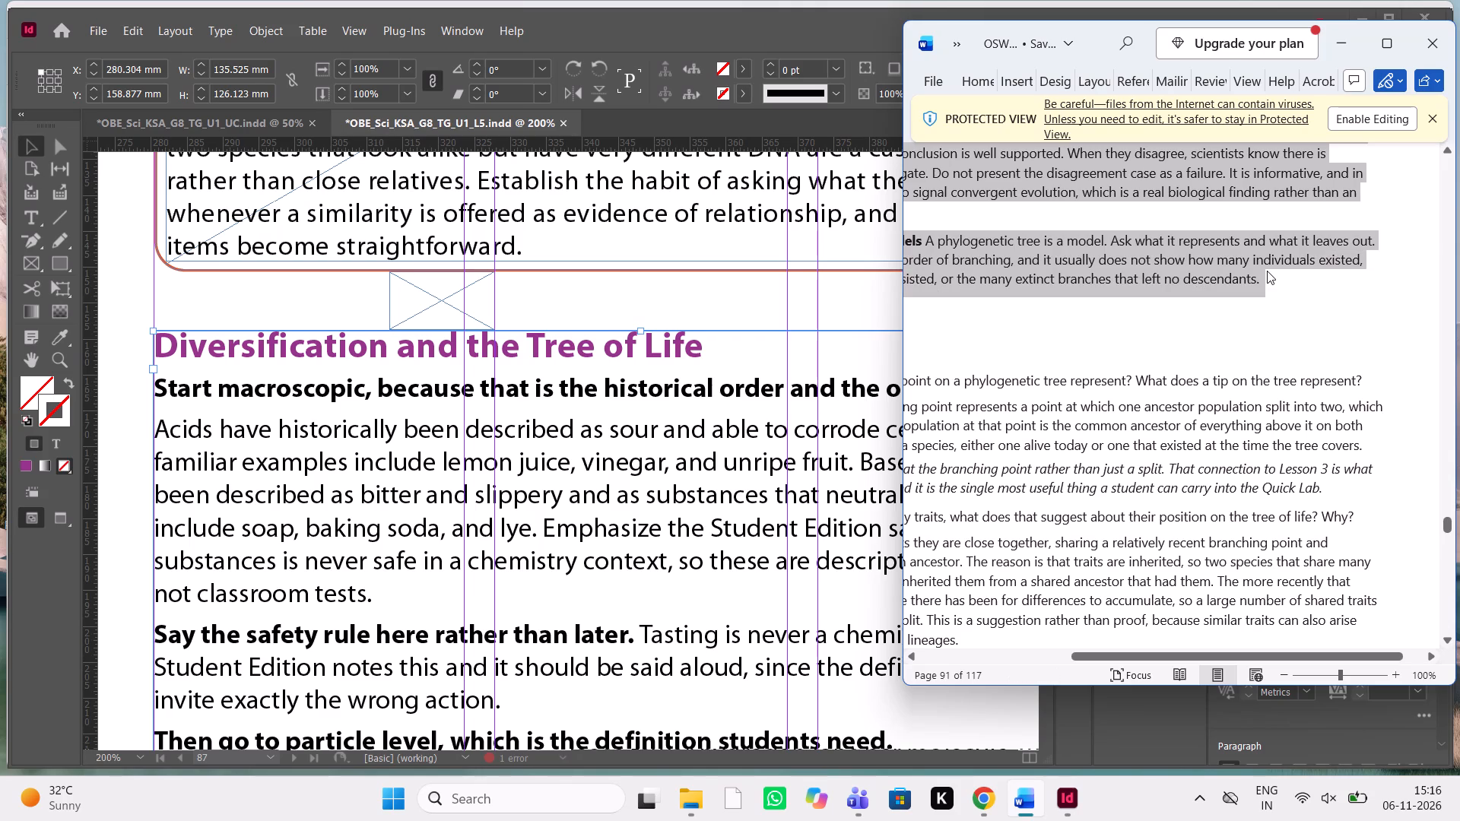
pyautogui.hotkey('ctrl', 'c')
pyautogui.hotkey('ctrl', 'c')
pyautogui.hotkey('ctrl', 'c')
pyautogui.hotkey('ctrl', 'c')
# Back in InDesign, replace the acids and bases body text under "Diversification and the Tree of Life" with the copied text.
pyautogui.doubleClick(555, 382)
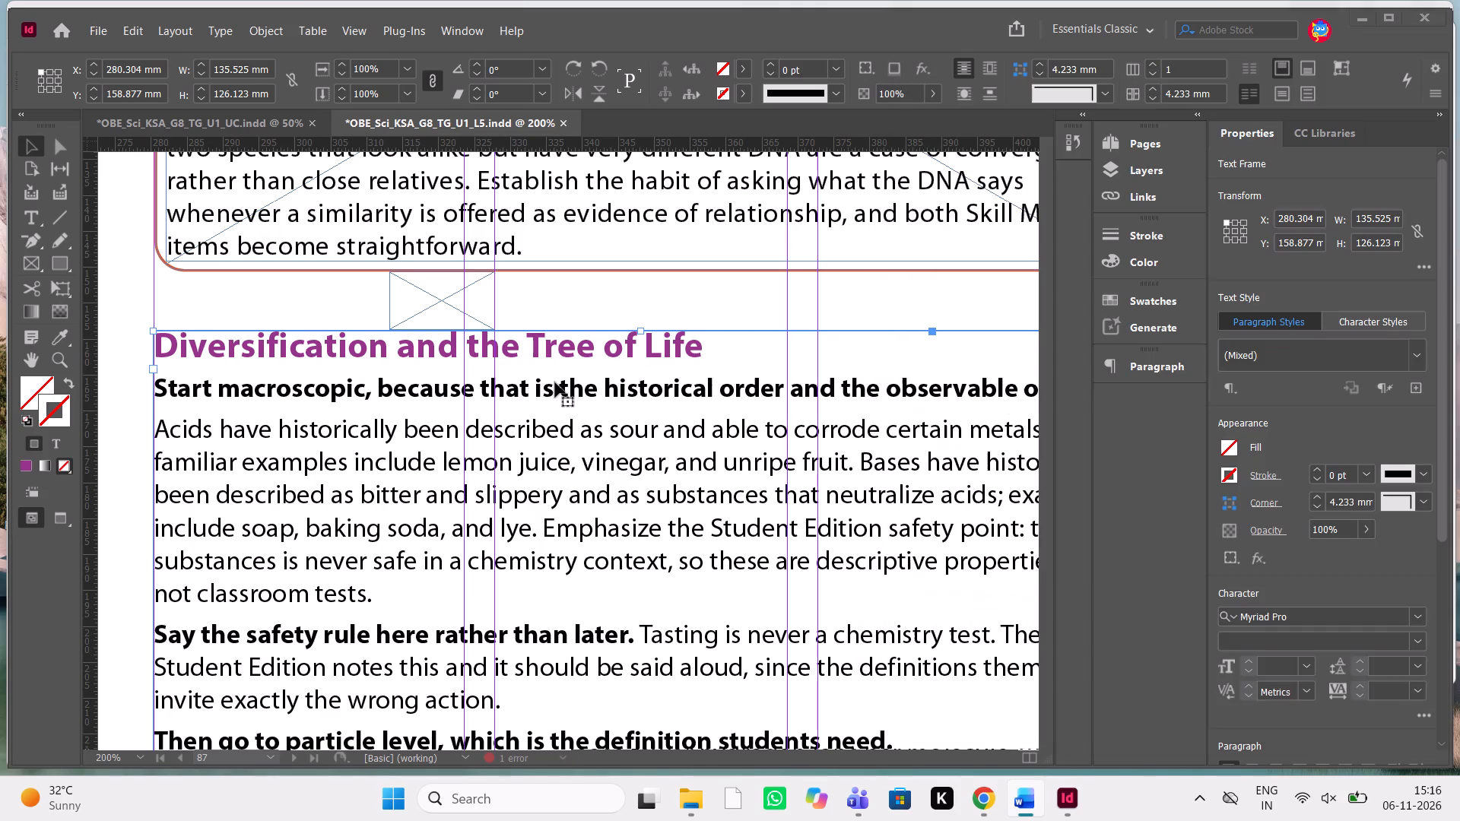
pyautogui.moveTo(163, 392); pyautogui.dragTo(177, 401)
pyautogui.scroll(-2, 177, 401)
pyautogui.scroll(3, 177, 401)
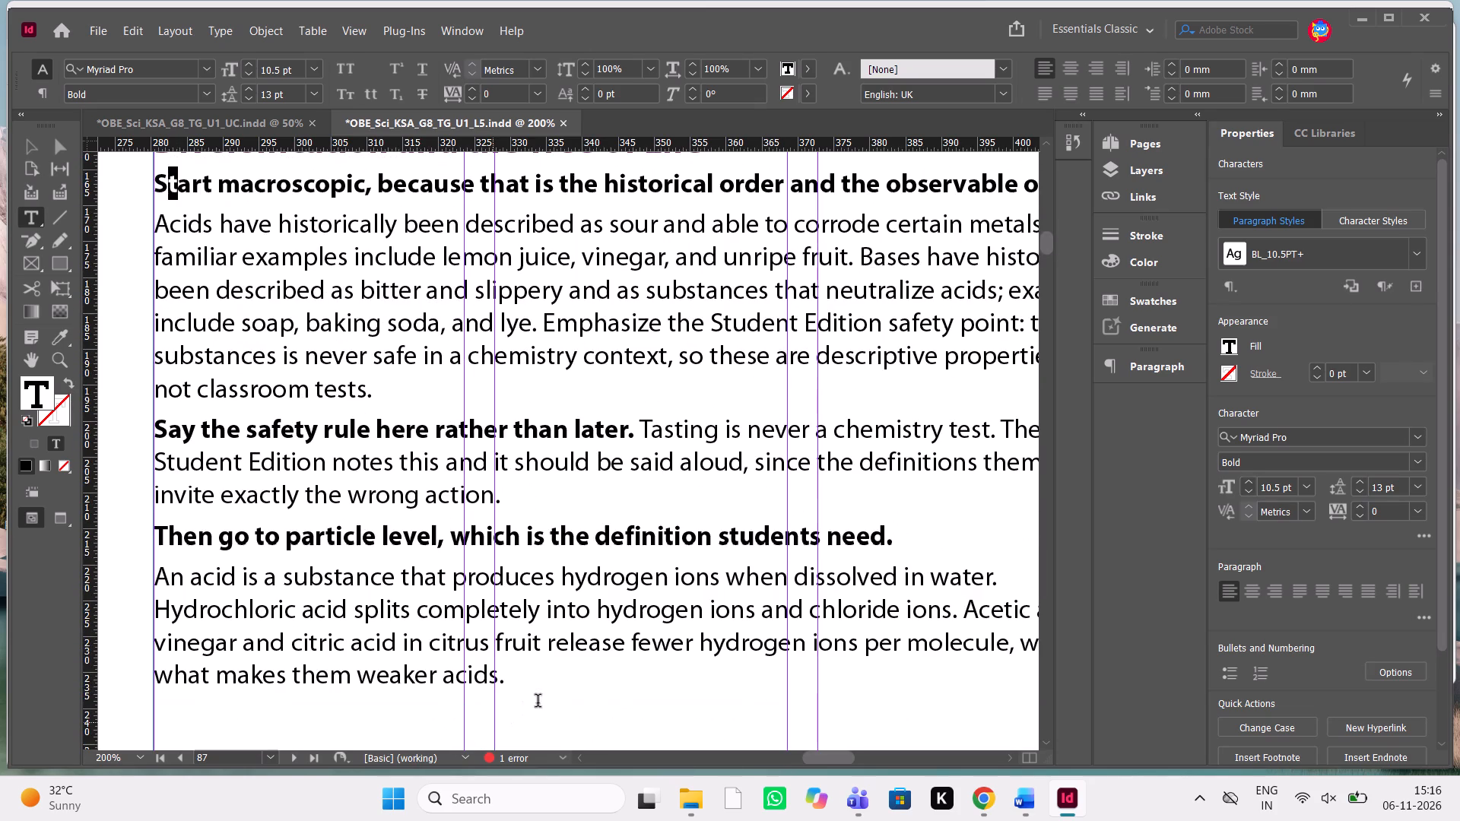
pyautogui.moveTo(565, 687); pyautogui.dragTo(249, 347)
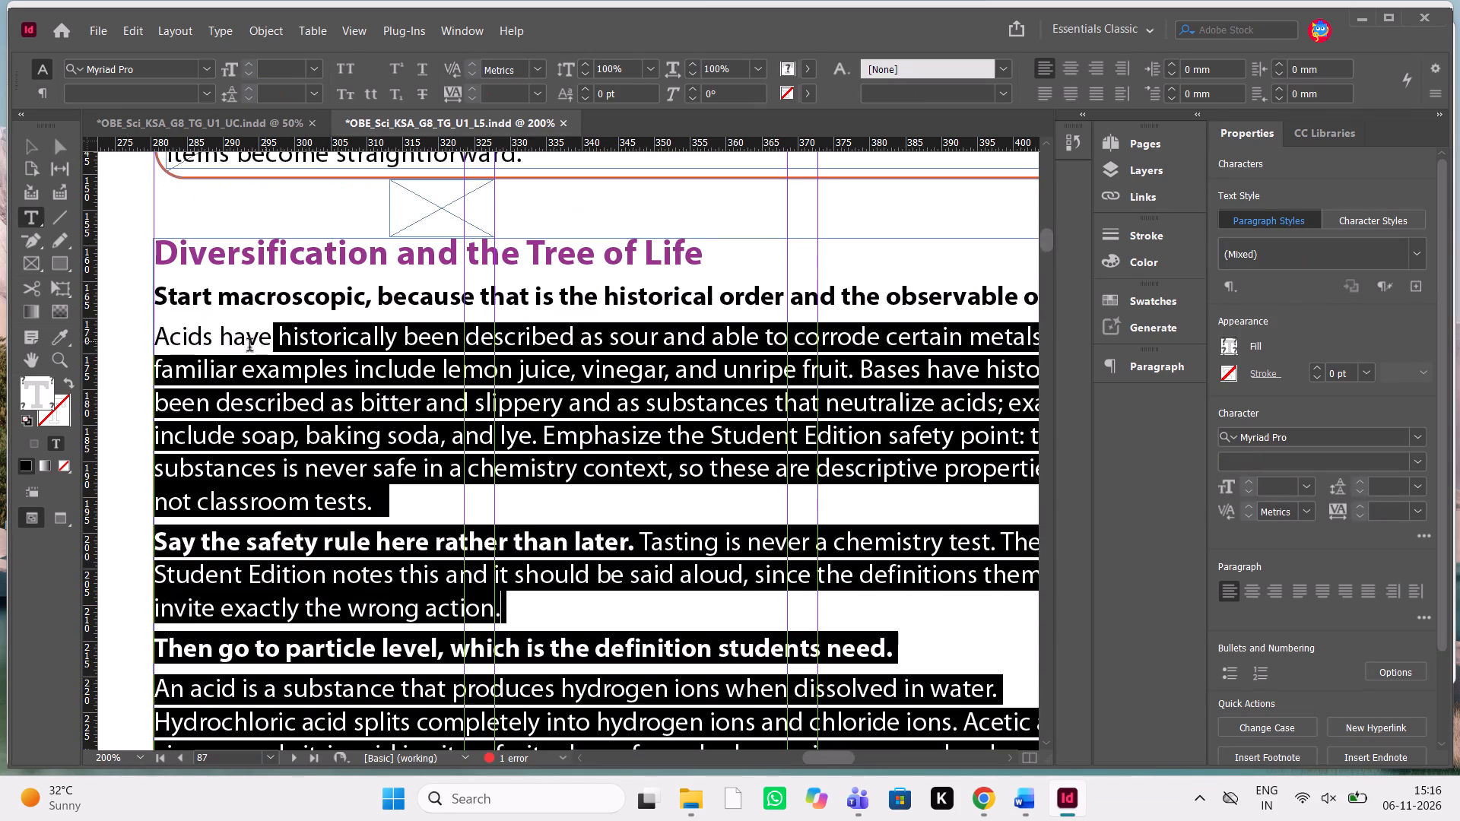
pyautogui.moveTo(249, 347); pyautogui.dragTo(150, 307)
pyautogui.hotkey('ctrl', 'v')
# Apply the paragraph style "Body text 10.5_3mm_Space" to all the pasted body text below the "Diversification and the Tree of Life" heading.
pyautogui.hscroll(-1, 401, 426)
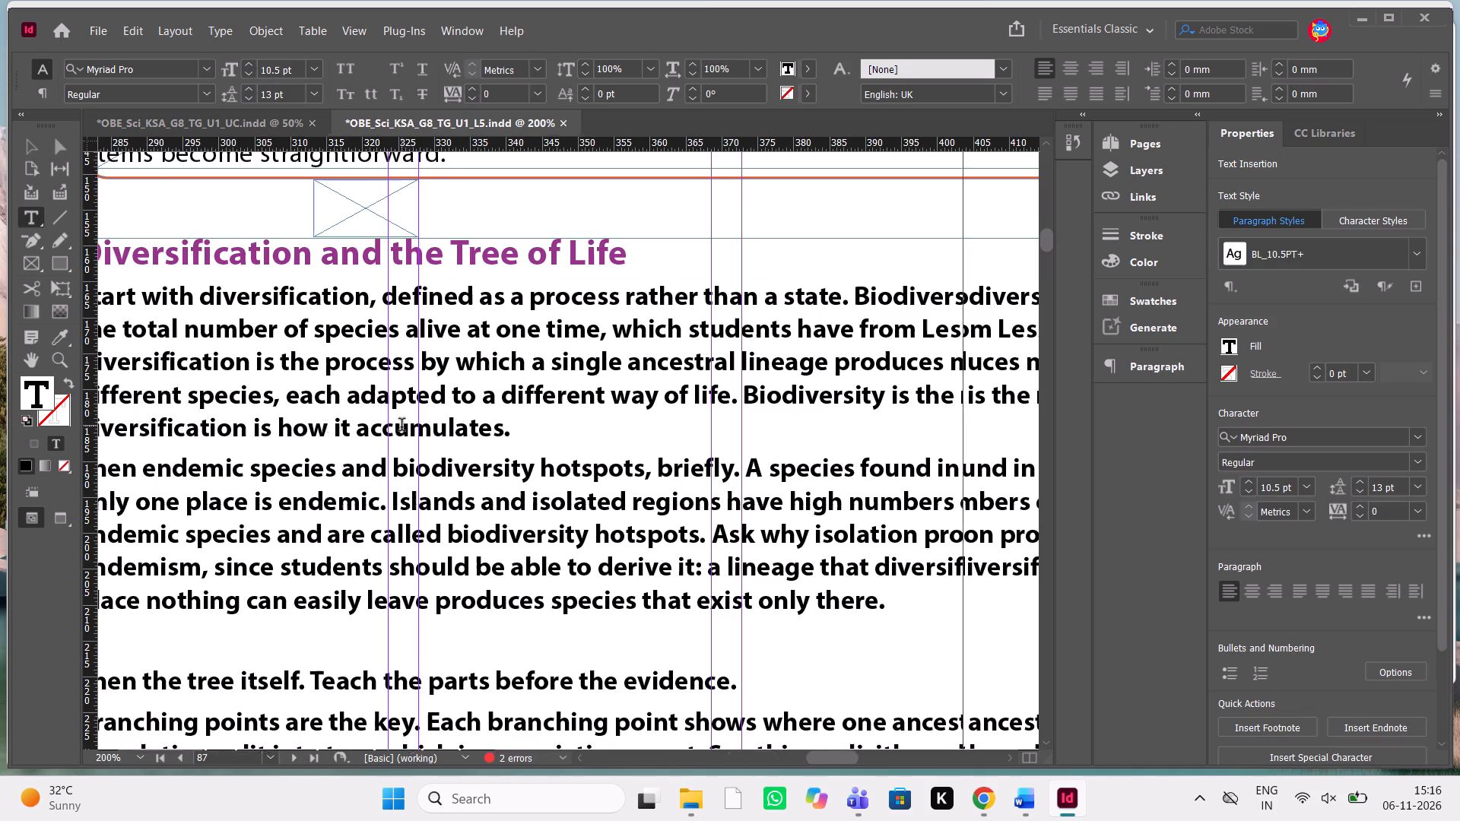
pyautogui.hscroll(-1, 401, 426)
pyautogui.hscroll(2, 401, 426)
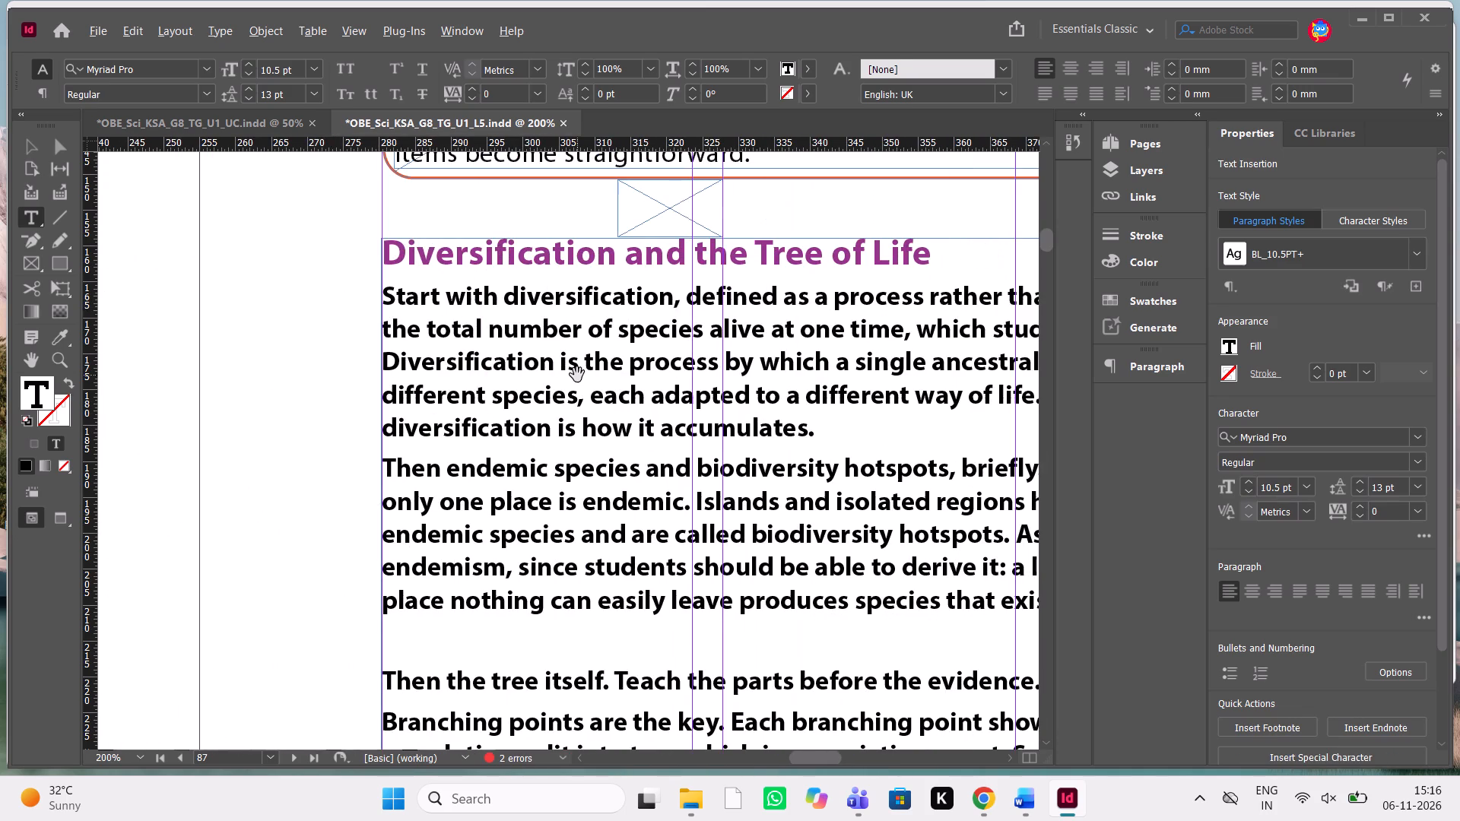
pyautogui.hotkey('alt', 'Tab')
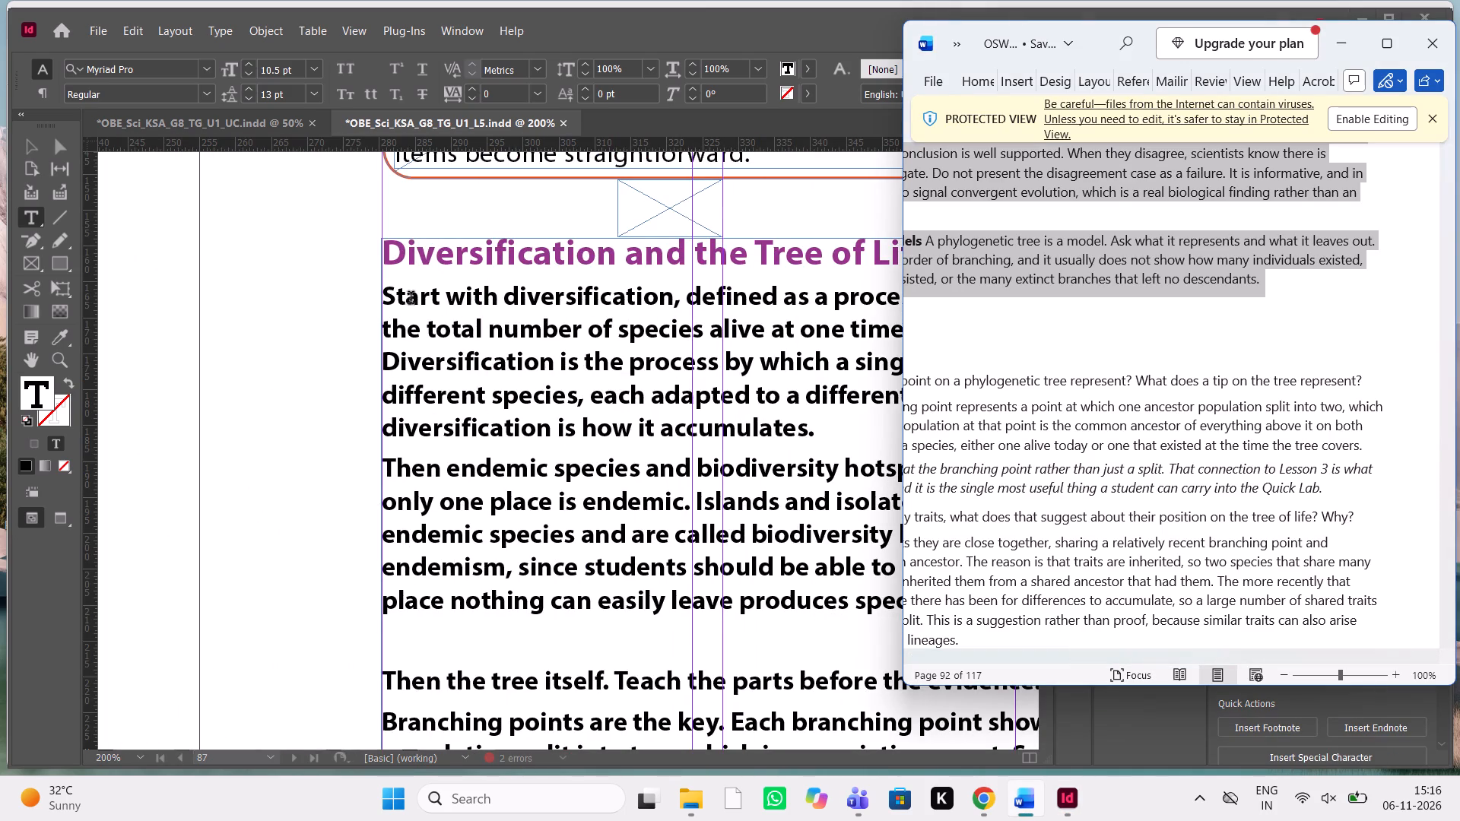
pyautogui.moveTo(384, 296); pyautogui.dragTo(972, 328)
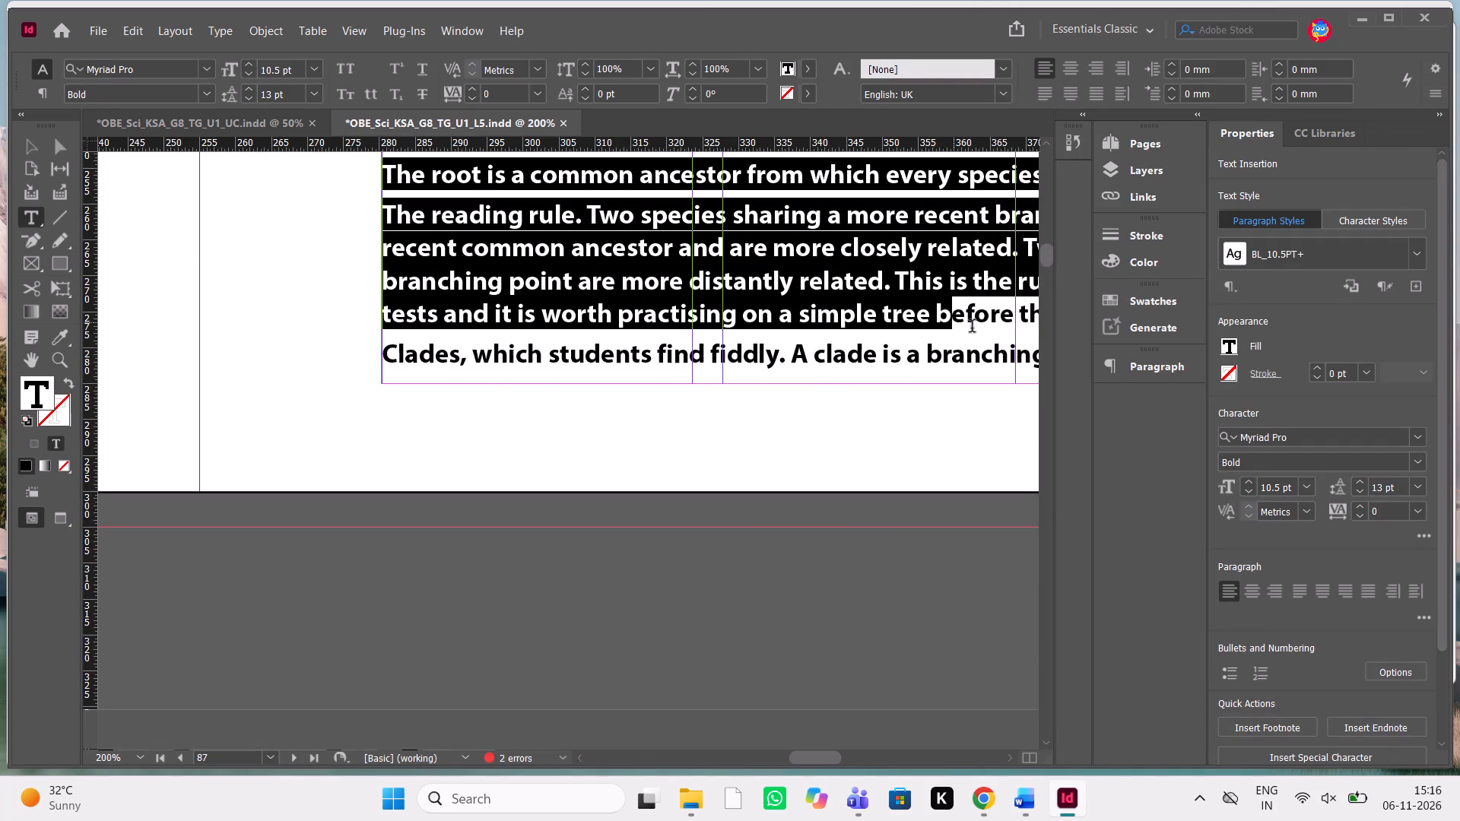
pyautogui.moveTo(972, 328); pyautogui.dragTo(587, 377)
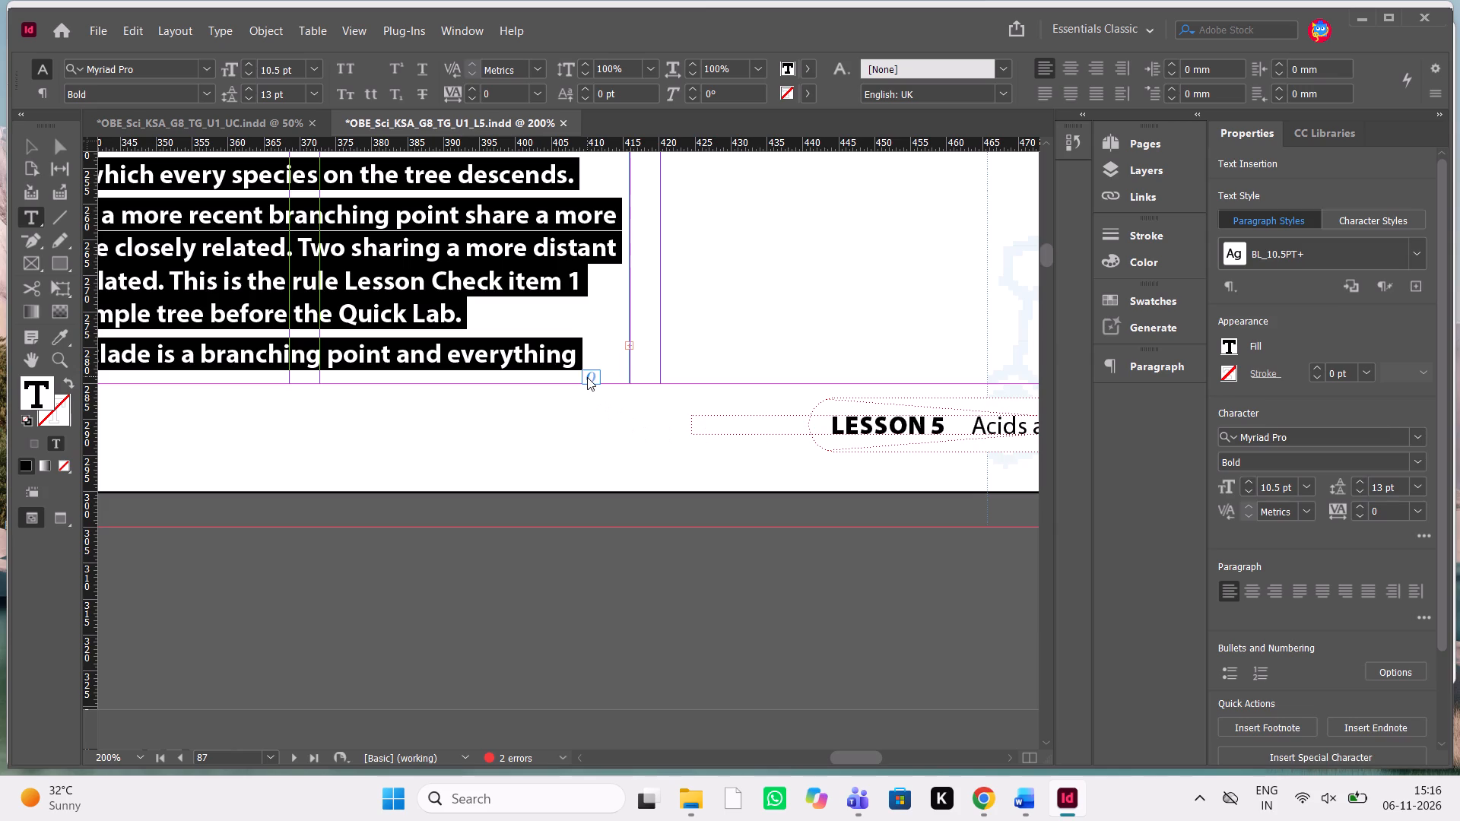
pyautogui.click(1428, 262)
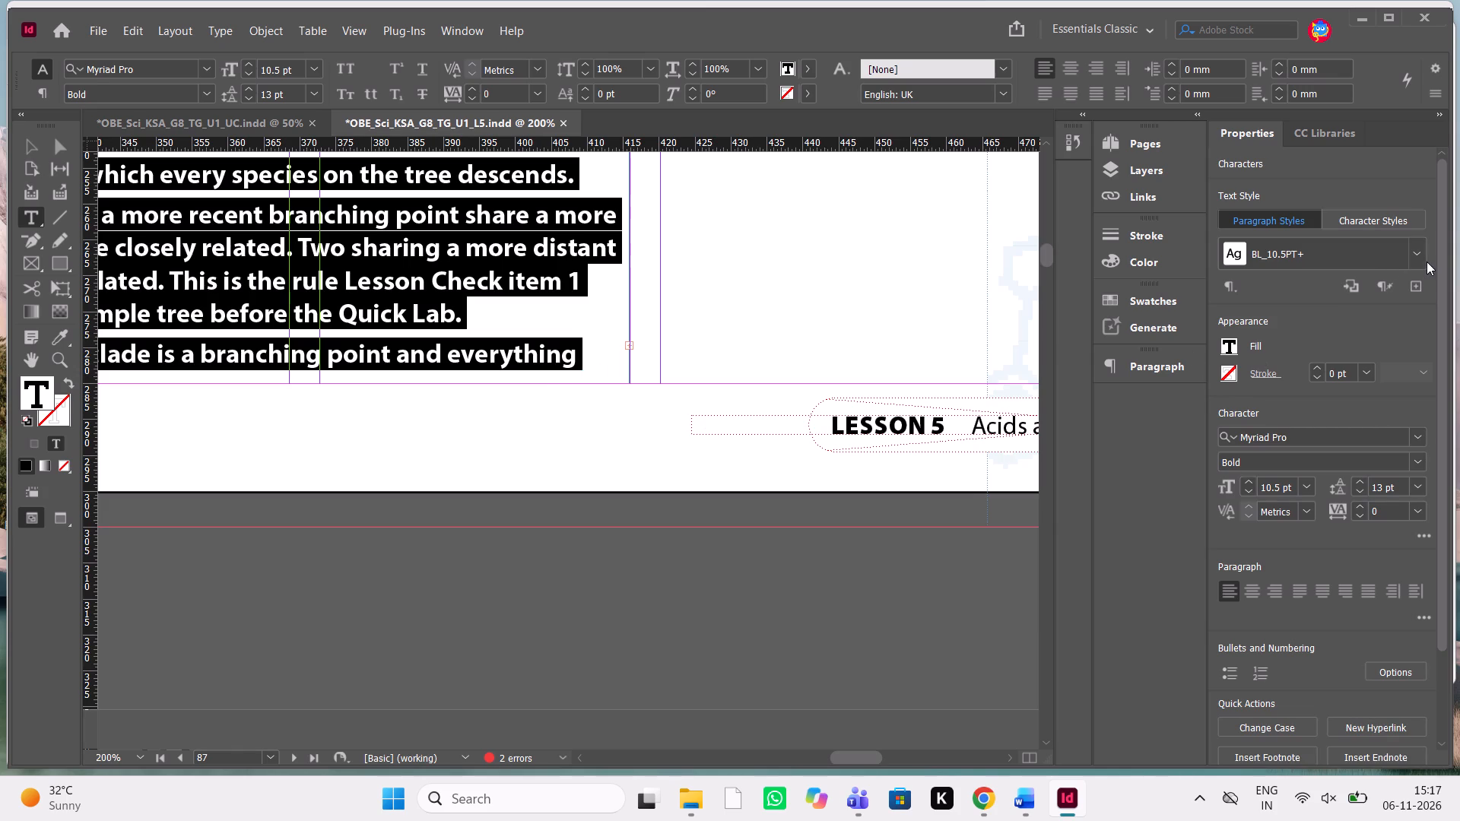
pyautogui.click(1415, 255)
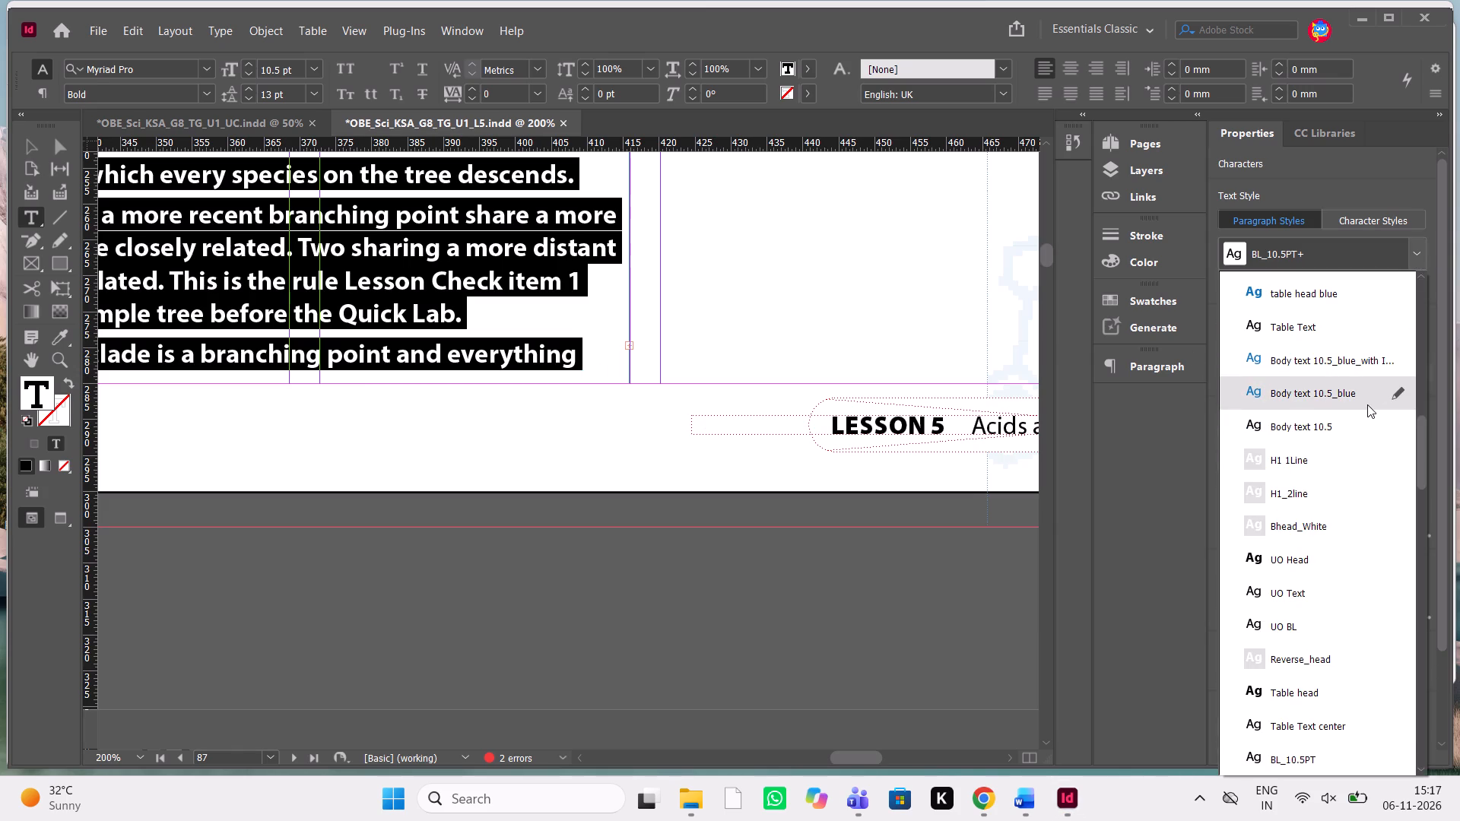
pyautogui.scroll(1, 1347, 377)
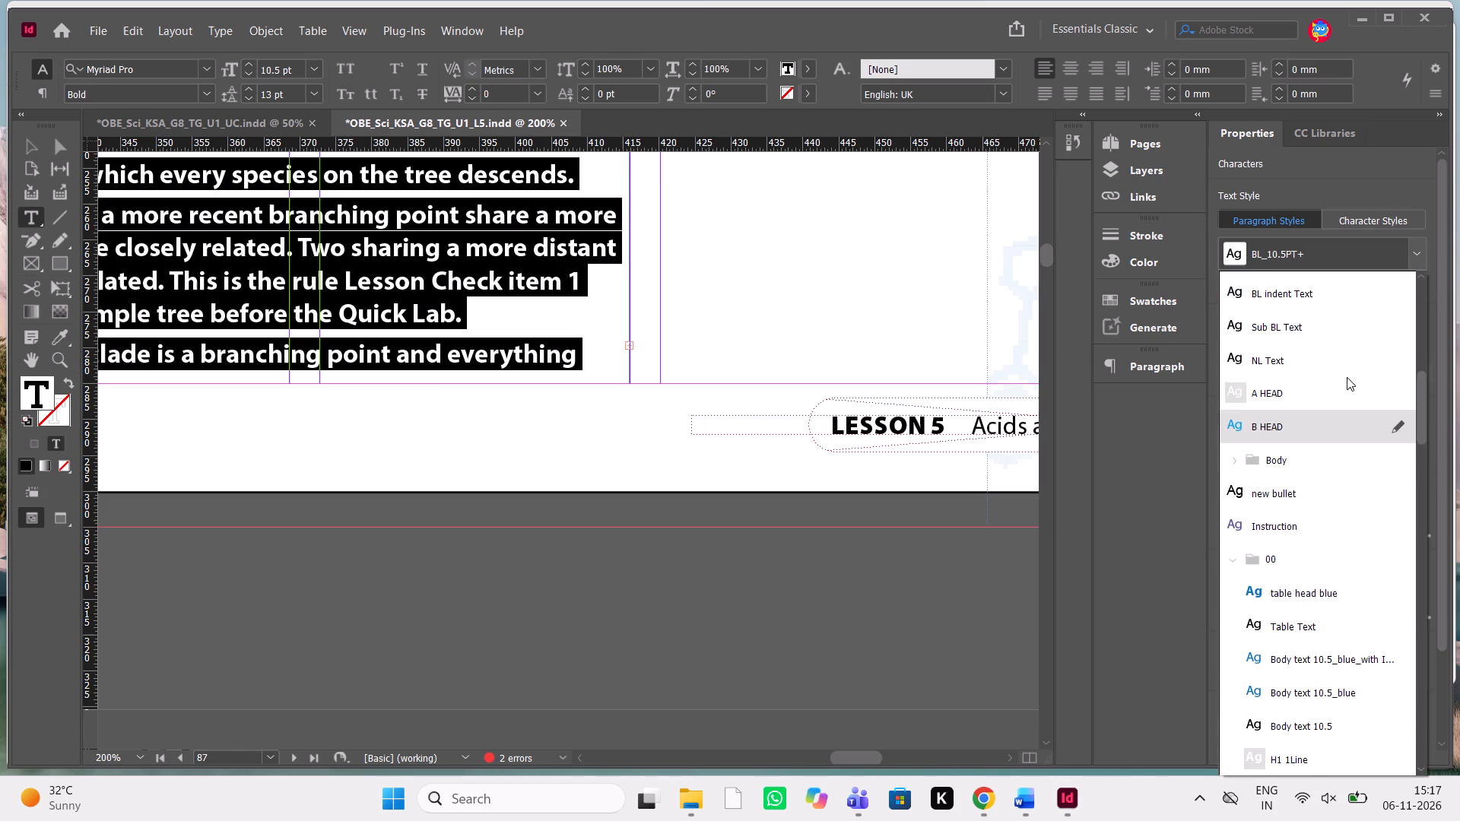
pyautogui.scroll(3, 1347, 377)
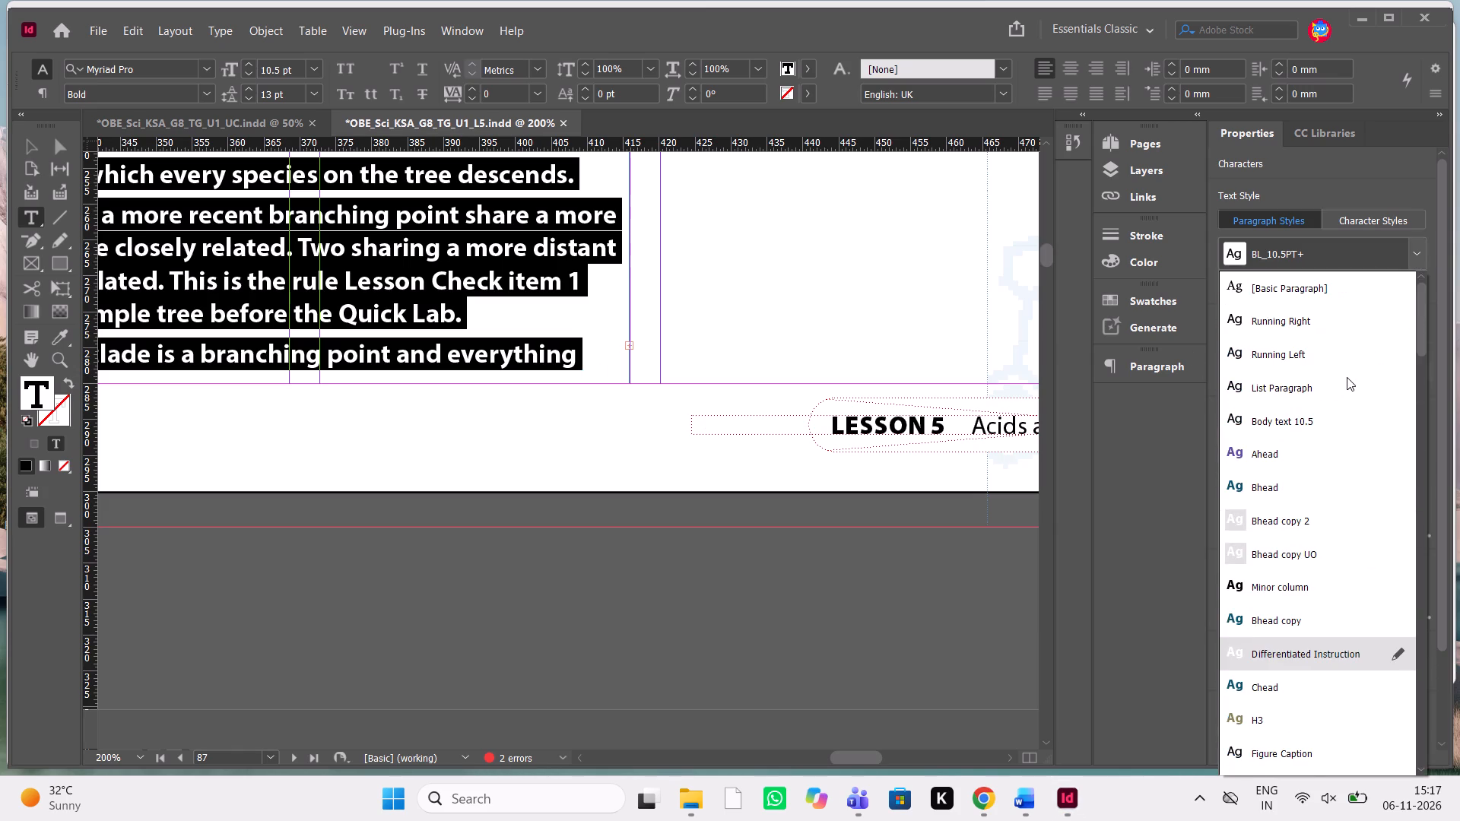
pyautogui.scroll(2, 1347, 377)
pyautogui.scroll(-2, 1347, 377)
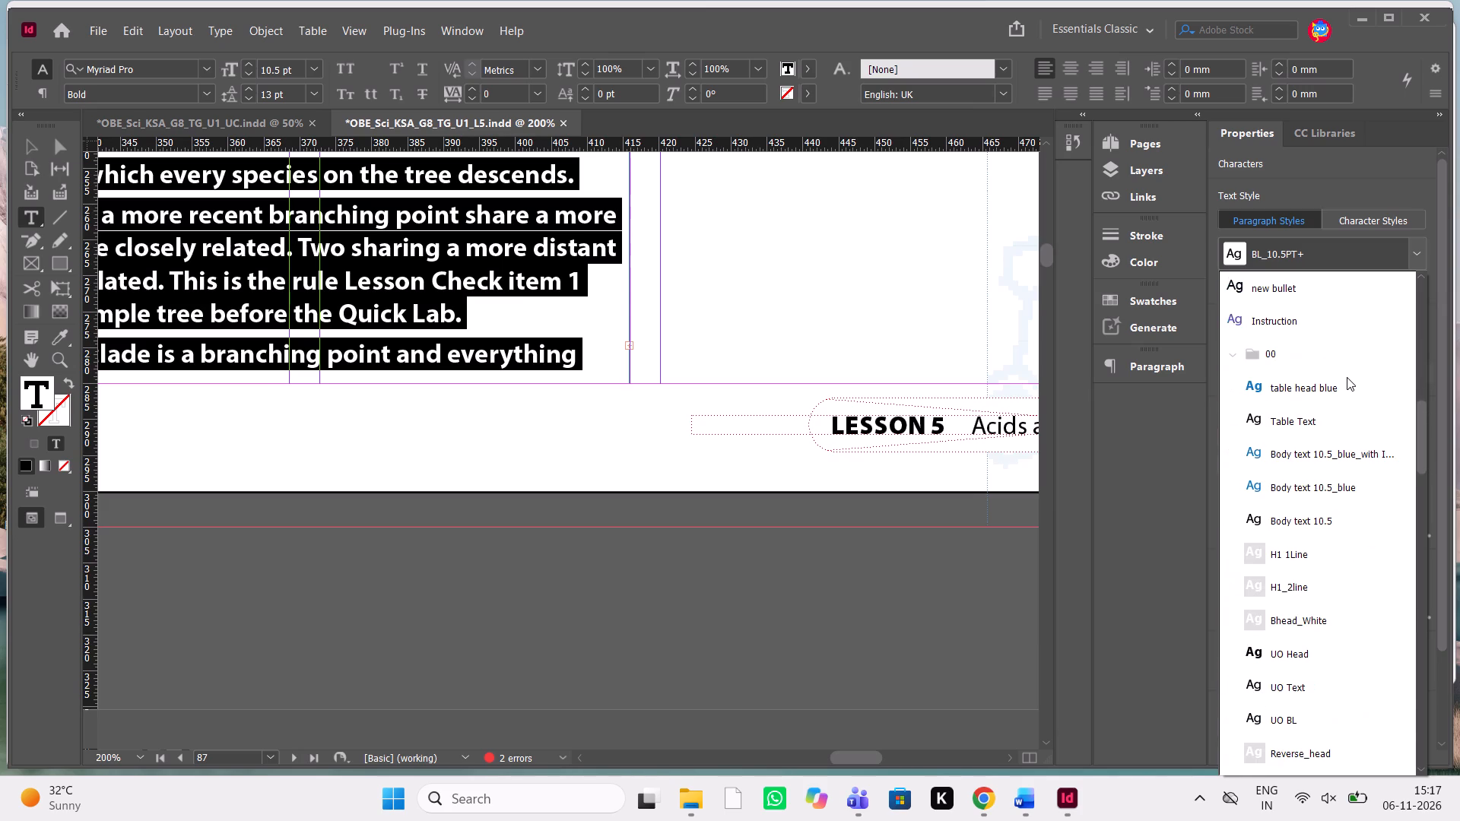
pyautogui.scroll(-1, 1347, 377)
pyautogui.scroll(-1, 1328, 656)
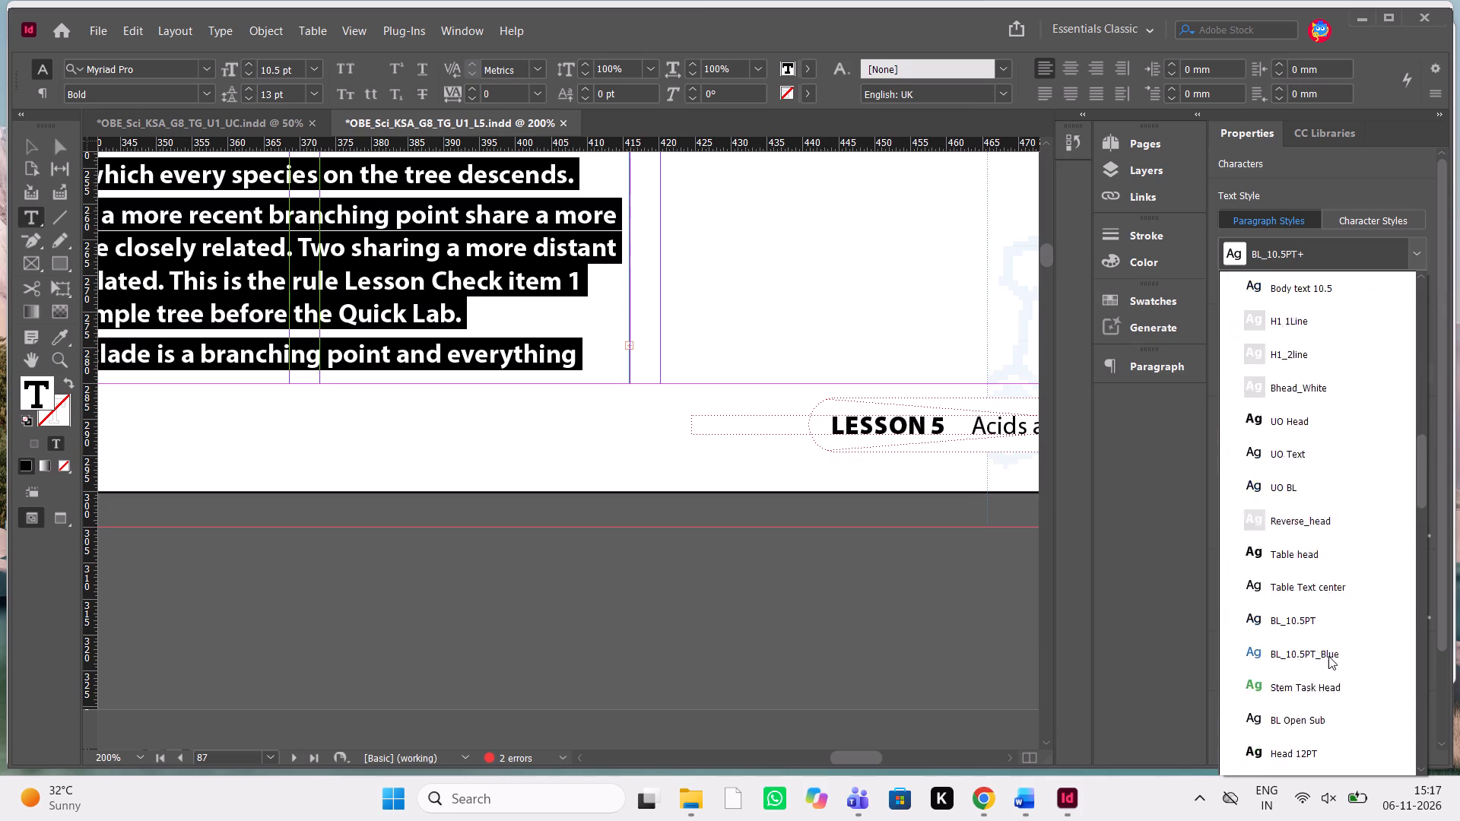
pyautogui.scroll(-2, 1328, 656)
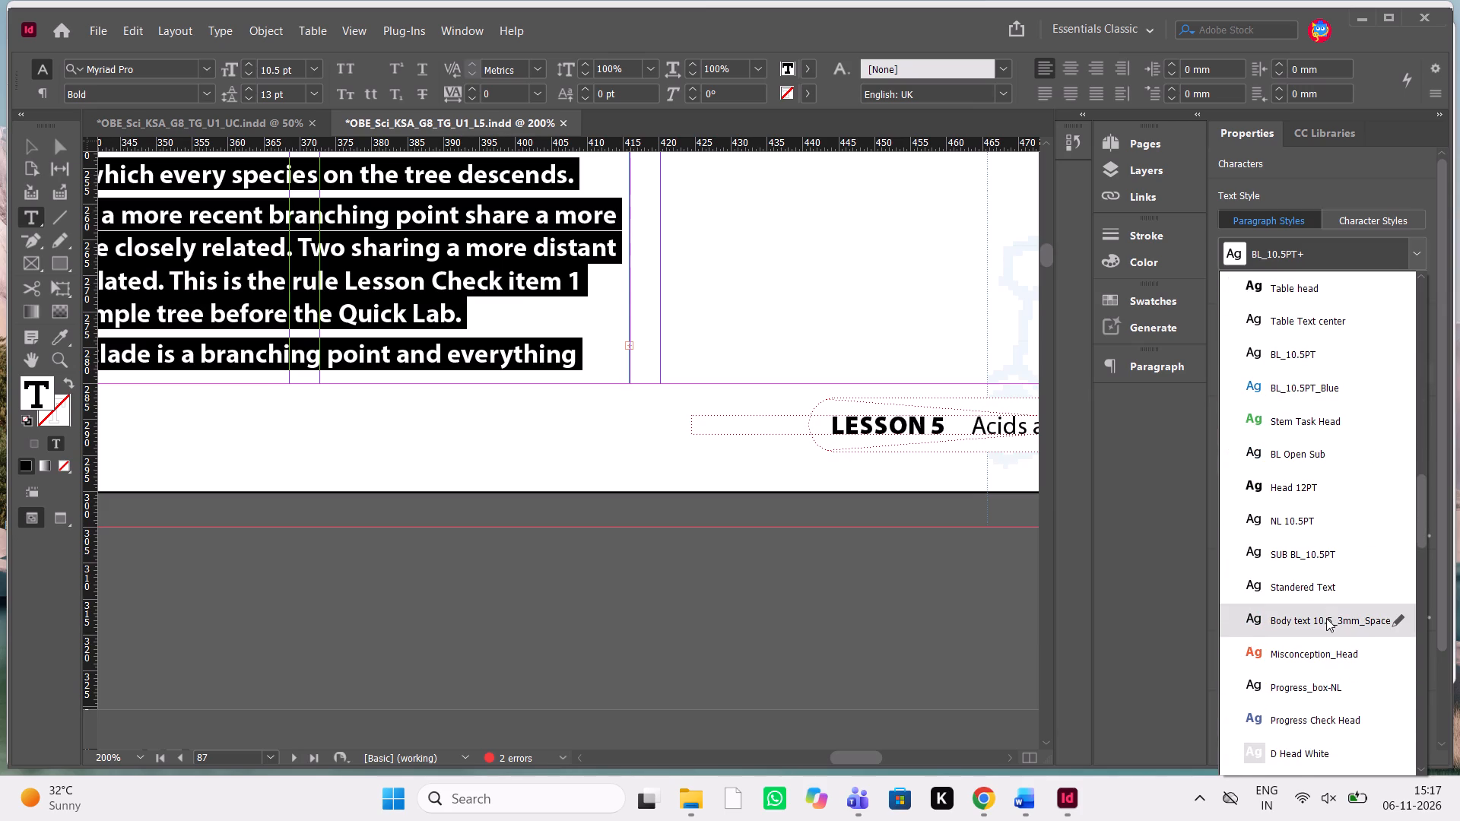
pyautogui.click(1326, 618)
pyautogui.scroll(1, 434, 340)
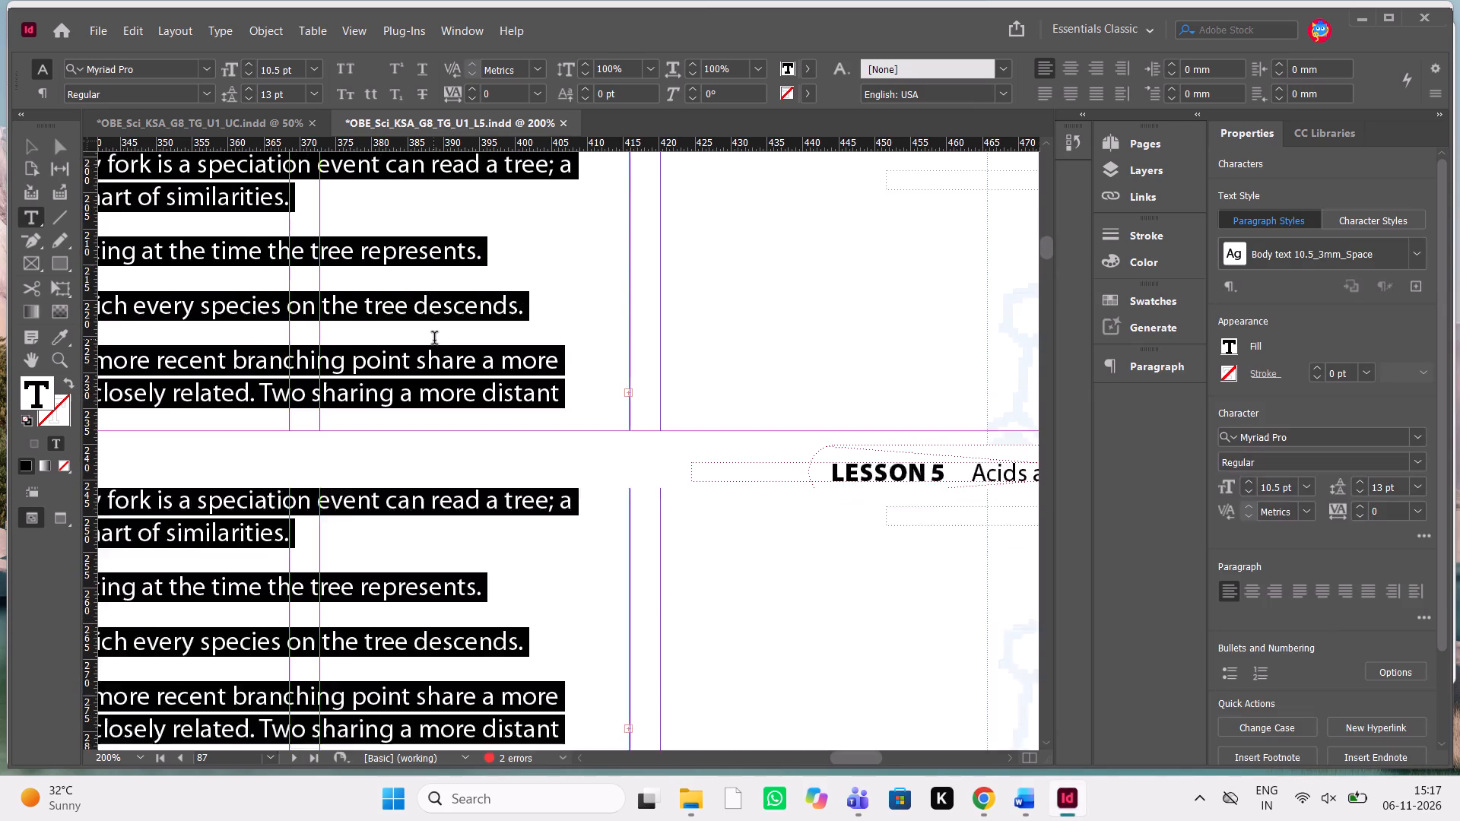
pyautogui.scroll(1, 434, 340)
pyautogui.hscroll(1, 434, 340)
pyautogui.scroll(1, 434, 340)
pyautogui.hscroll(1, 434, 340)
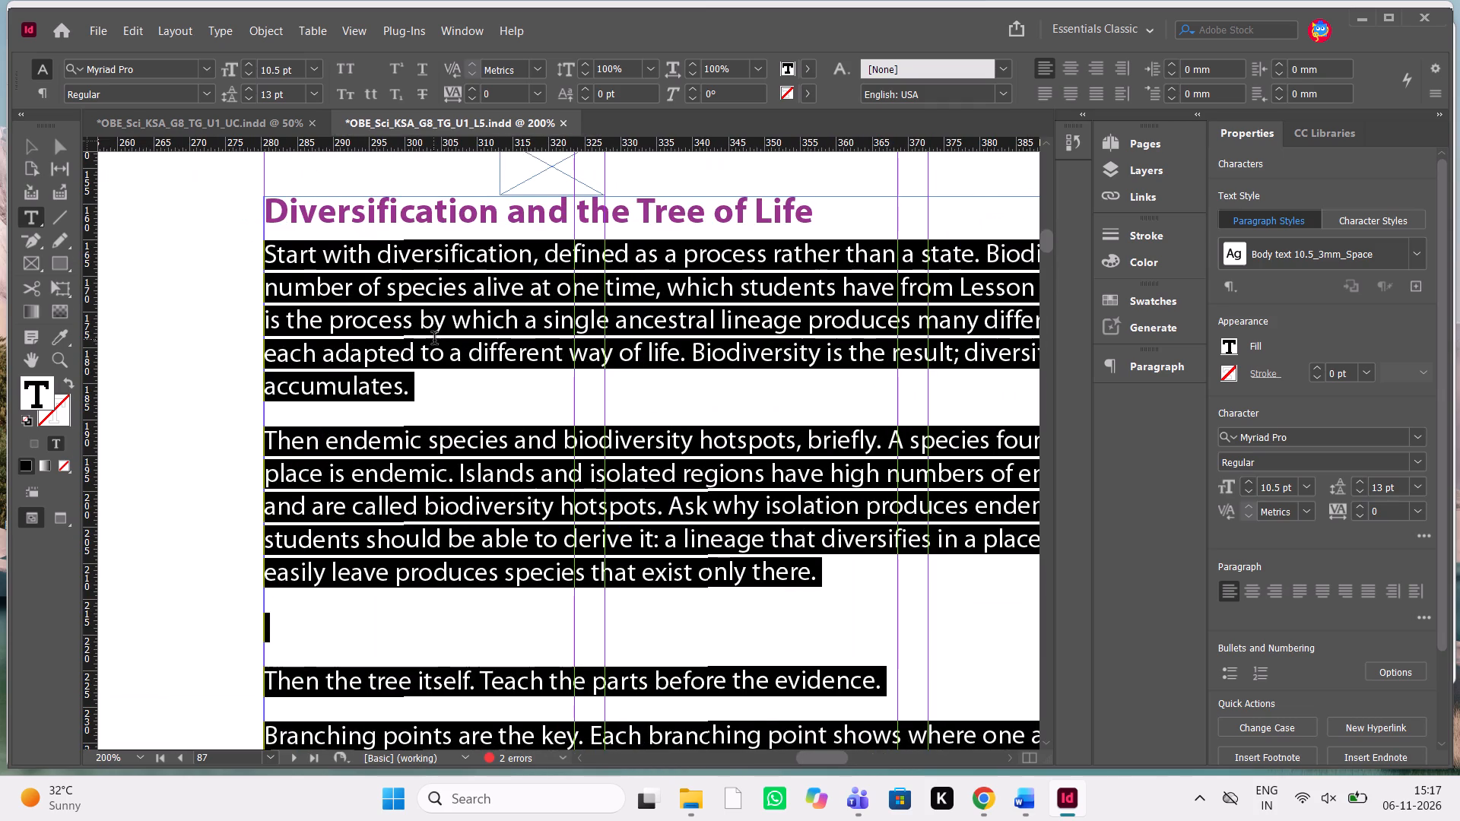
# Set the tracking of the selected body text under "Diversification and the Tree of Life" to 20.
pyautogui.hscroll(-1, 903, 383)
pyautogui.scroll(-1, 903, 383)
pyautogui.hscroll(-1, 903, 383)
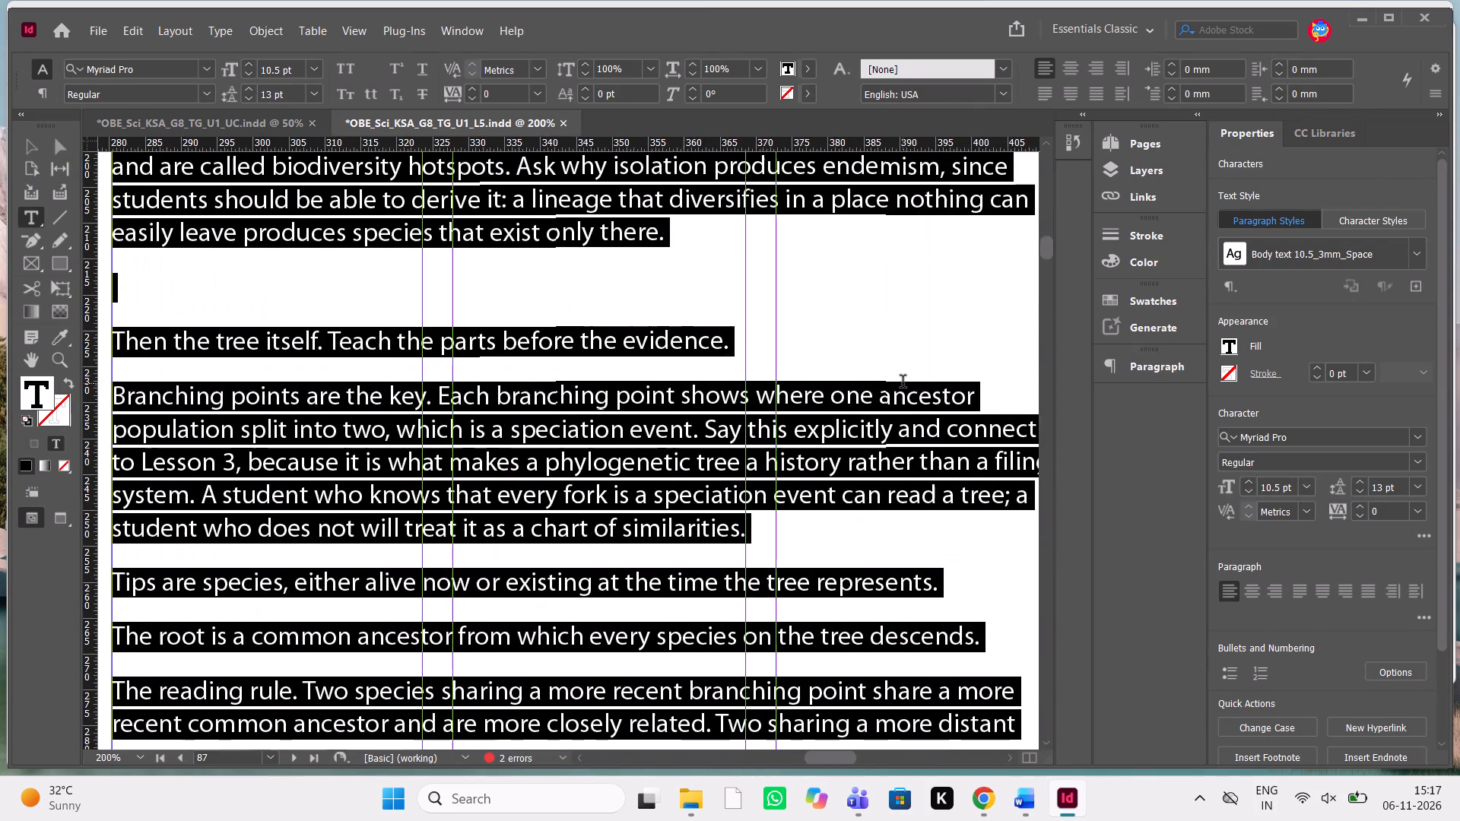
pyautogui.scroll(1, 903, 383)
pyautogui.hscroll(1, 903, 383)
pyautogui.scroll(1, 903, 383)
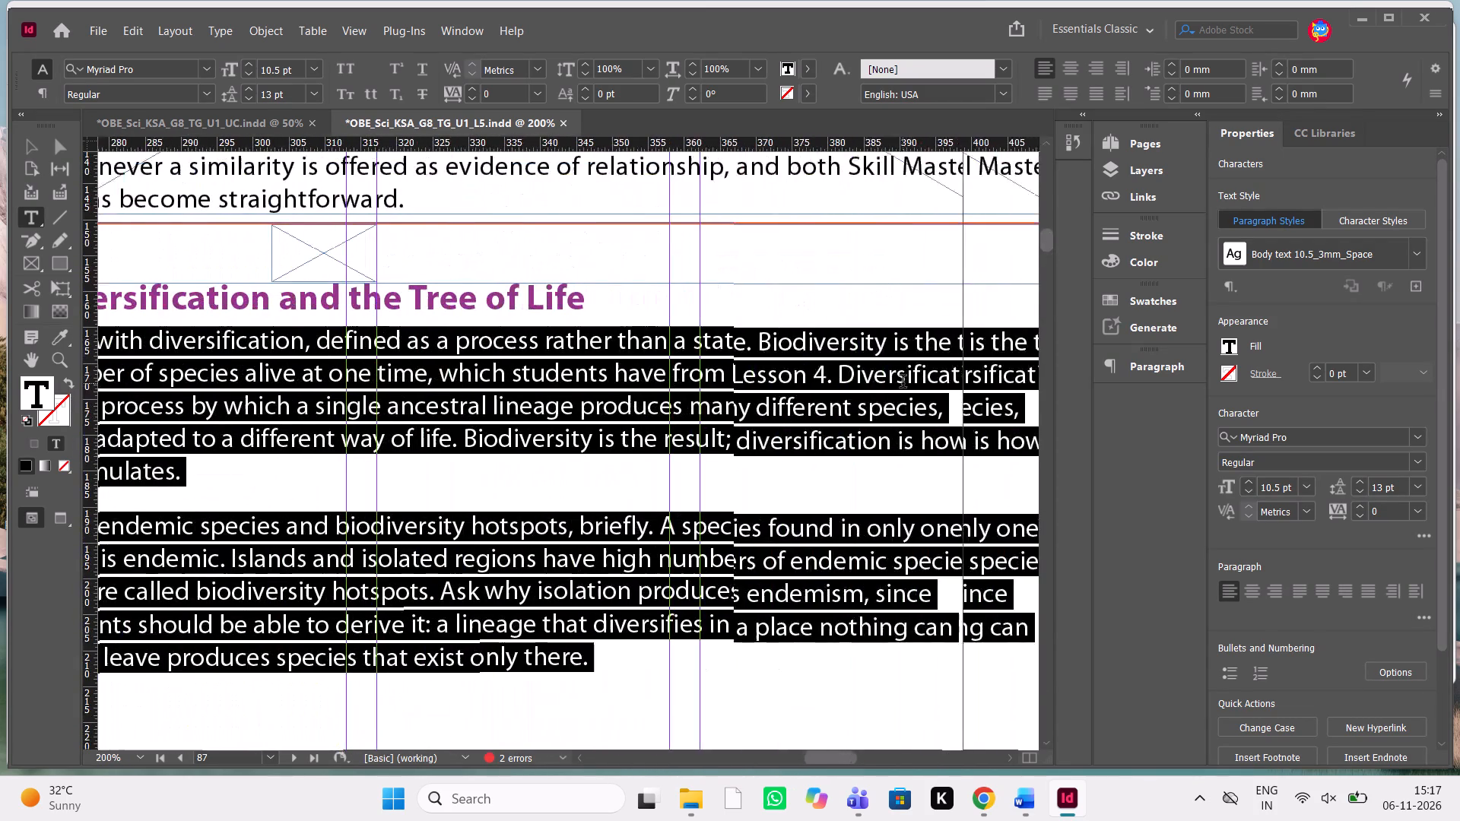
pyautogui.scroll(1, 903, 383)
pyautogui.click(1414, 514)
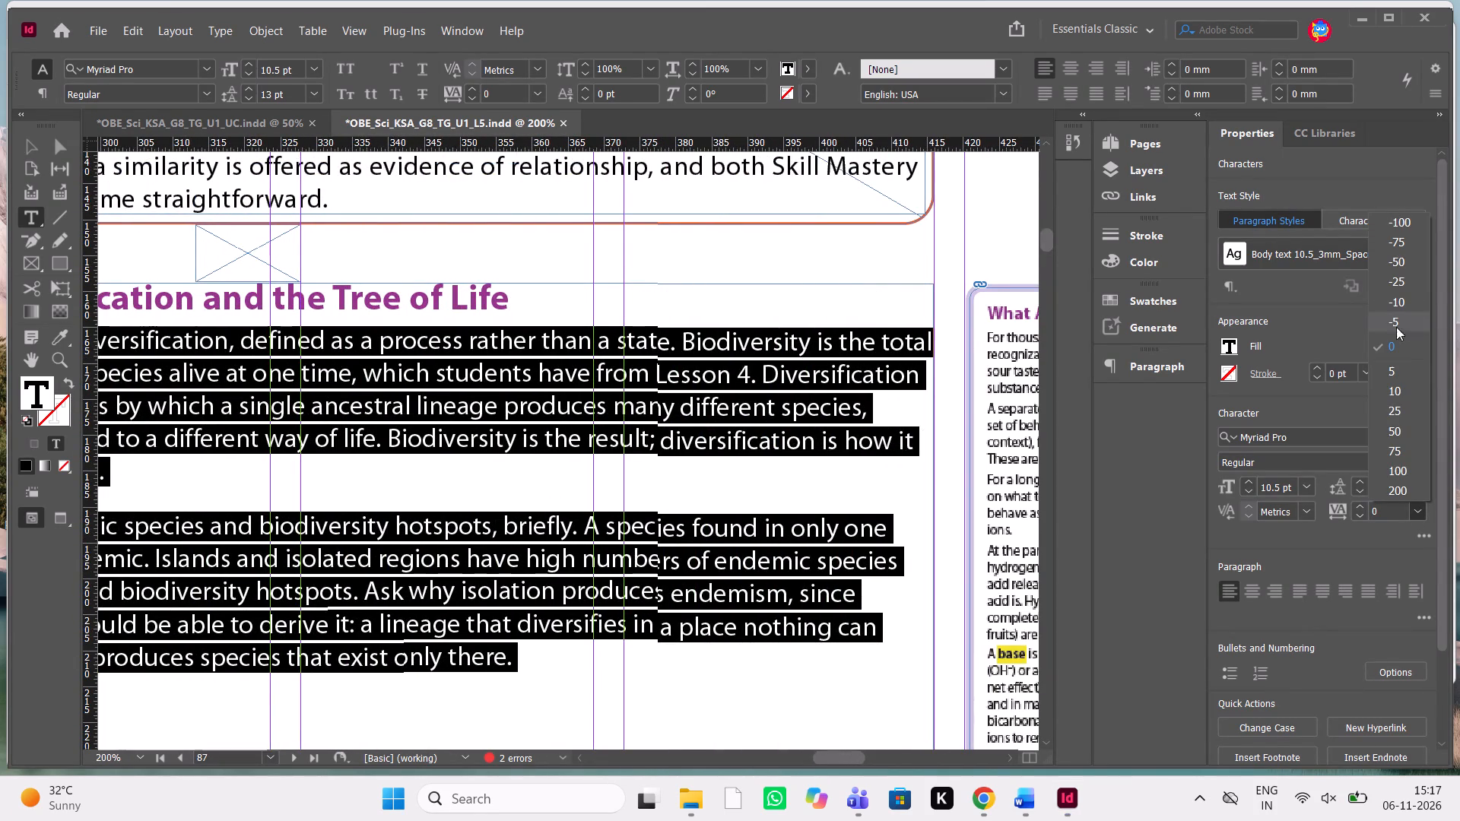
pyautogui.tripleClick(1383, 506)
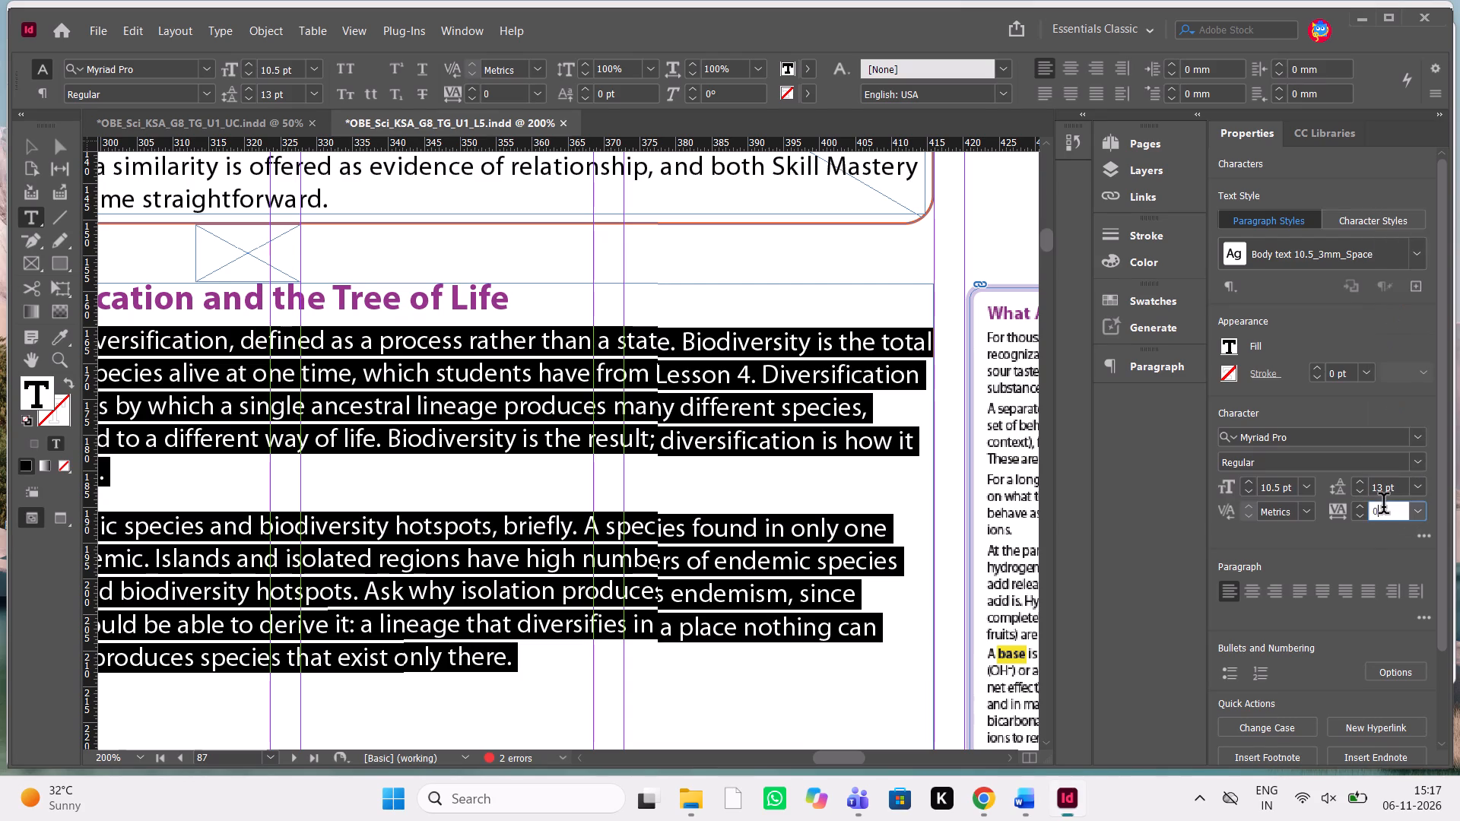
pyautogui.click(1420, 512)
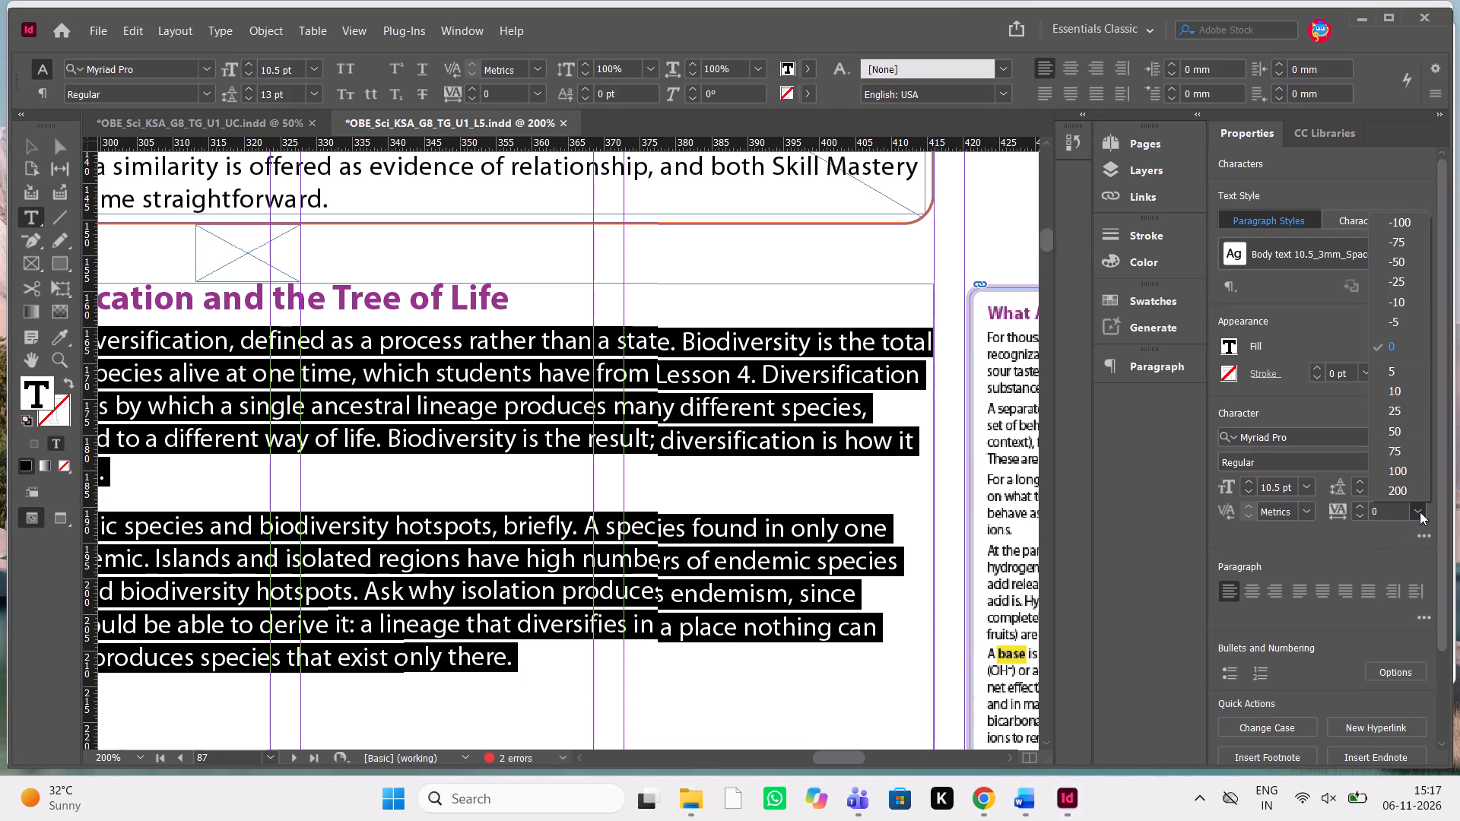
pyautogui.click(1402, 377)
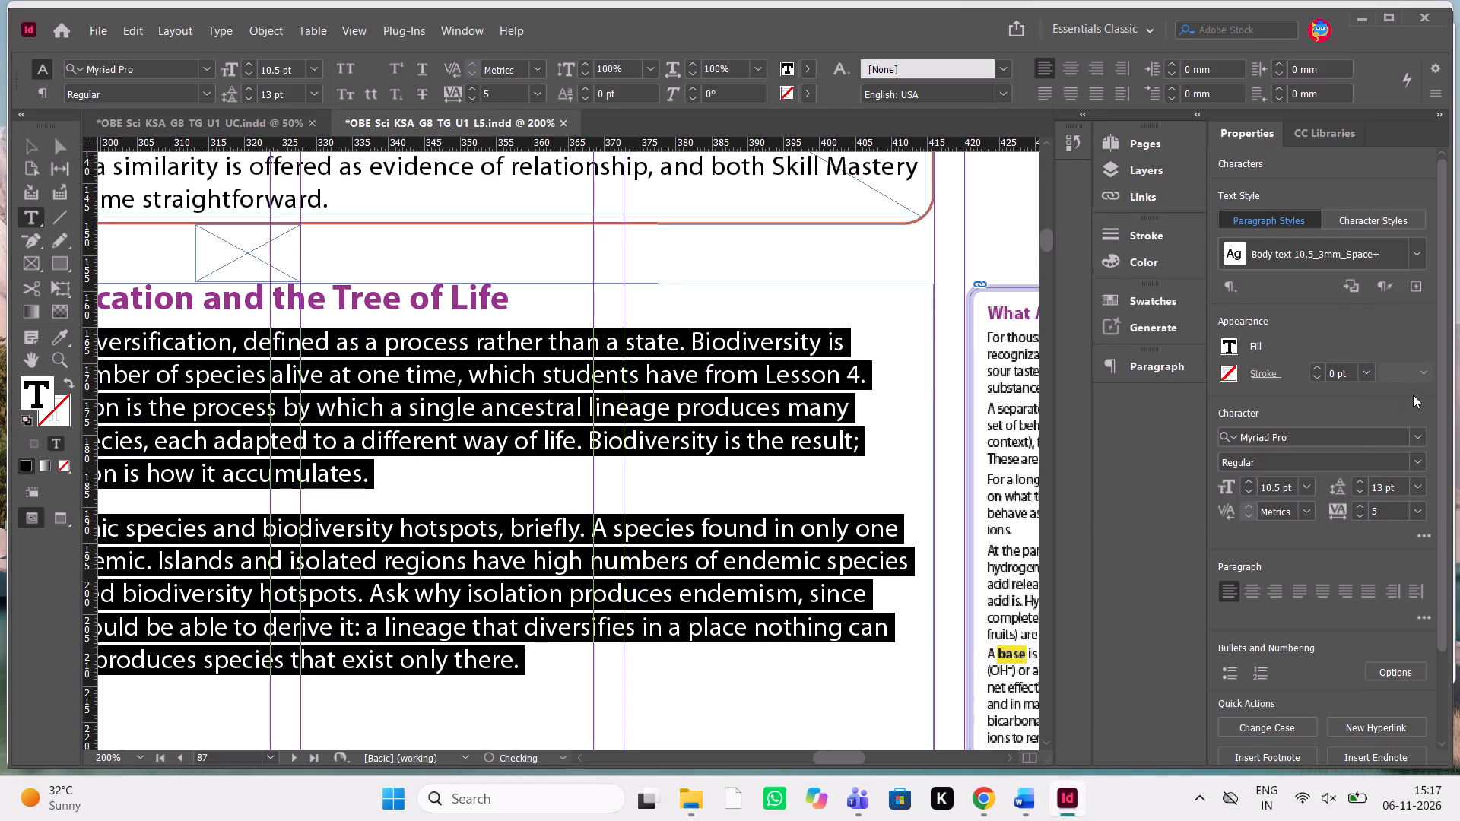
pyautogui.click(1423, 511)
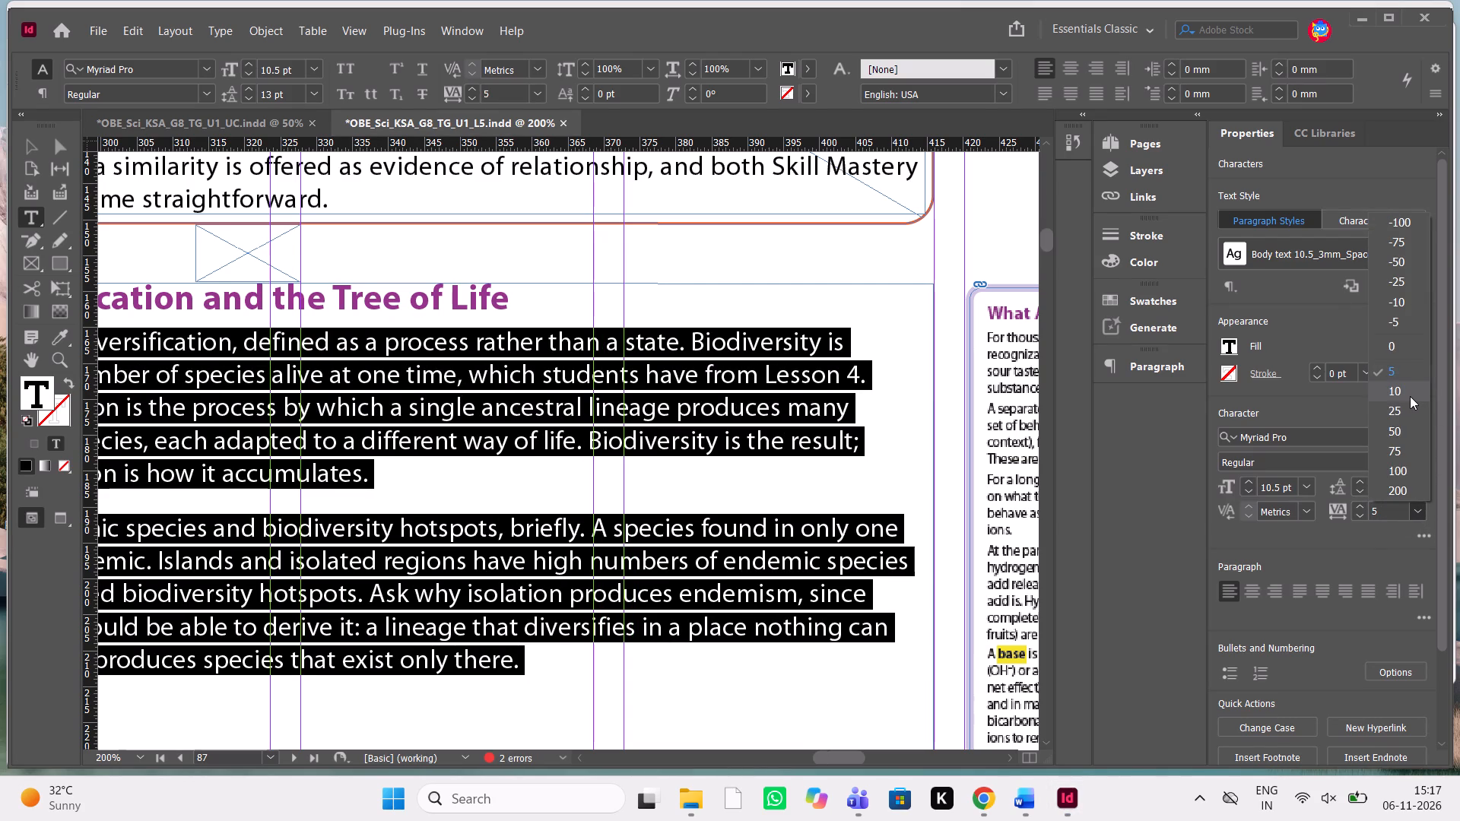
pyautogui.click(1410, 396)
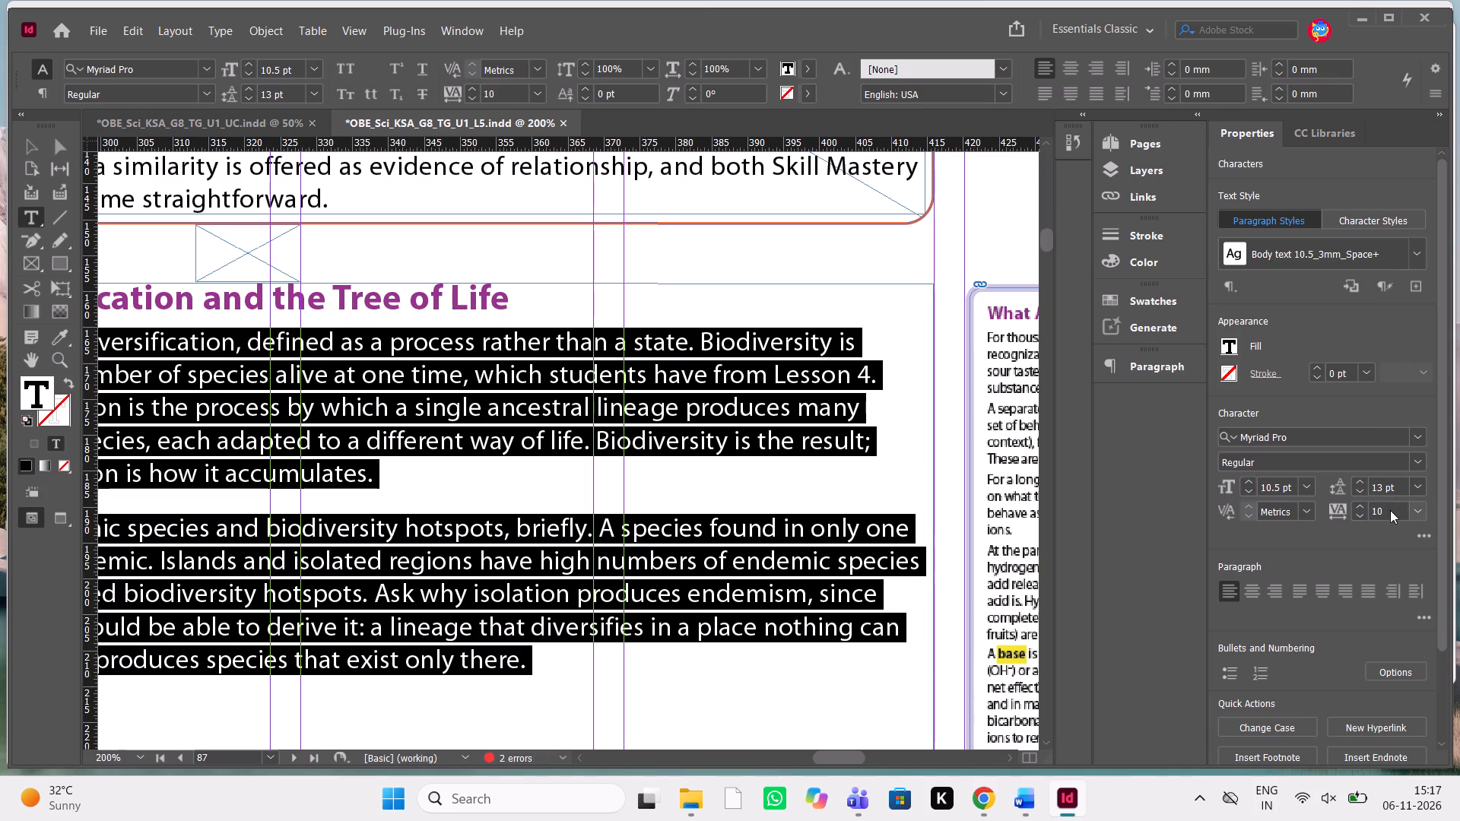
pyautogui.tripleClick(1390, 510)
pyautogui.press('BackSpace')
pyautogui.write('20')
pyautogui.press('Return')
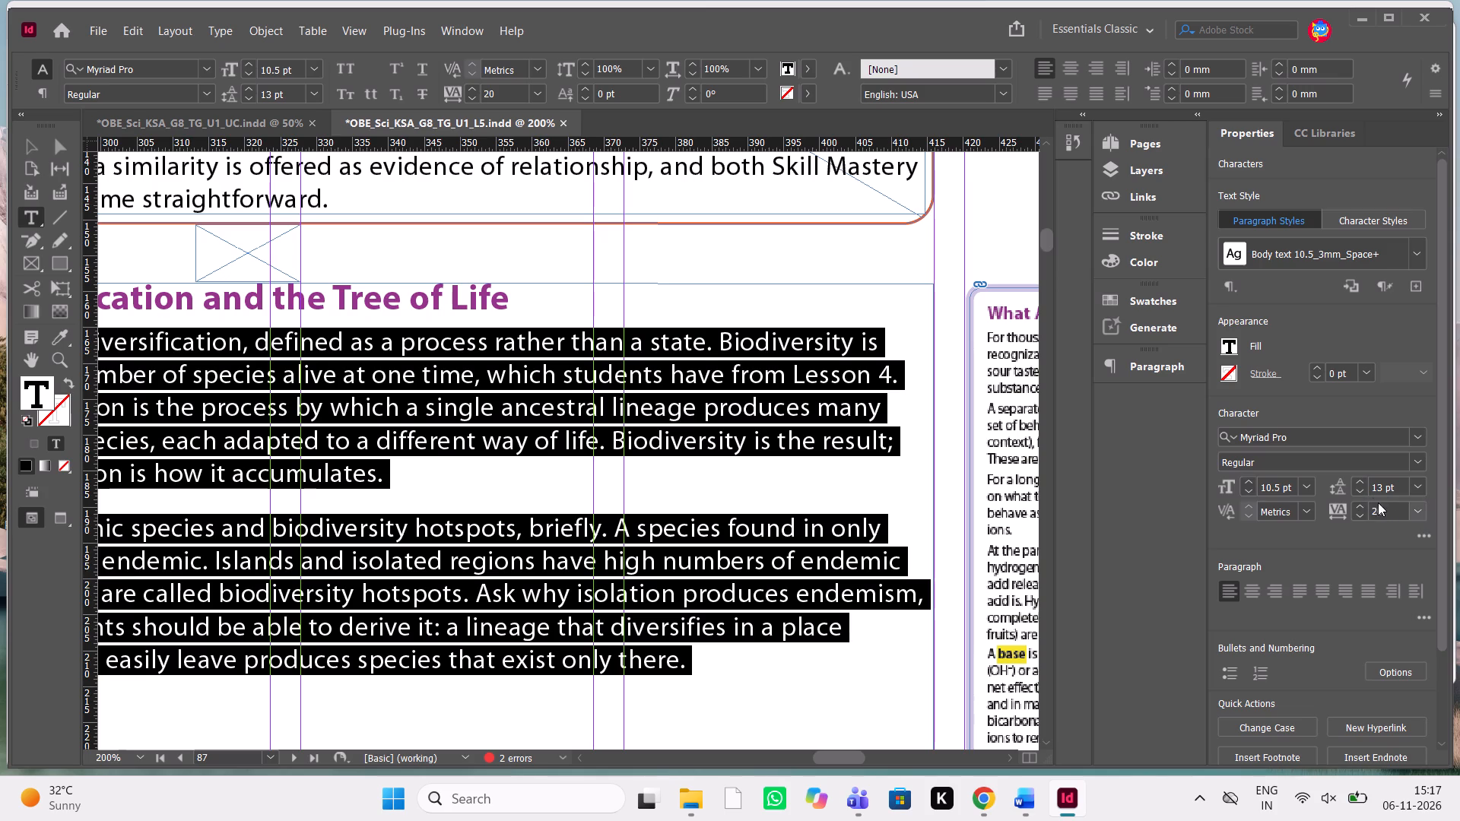
pyautogui.click(645, 464)
# Delete the empty paragraph above "Then the tree itself. Teach the parts before the evidence.".
pyautogui.scroll(-1, 645, 464)
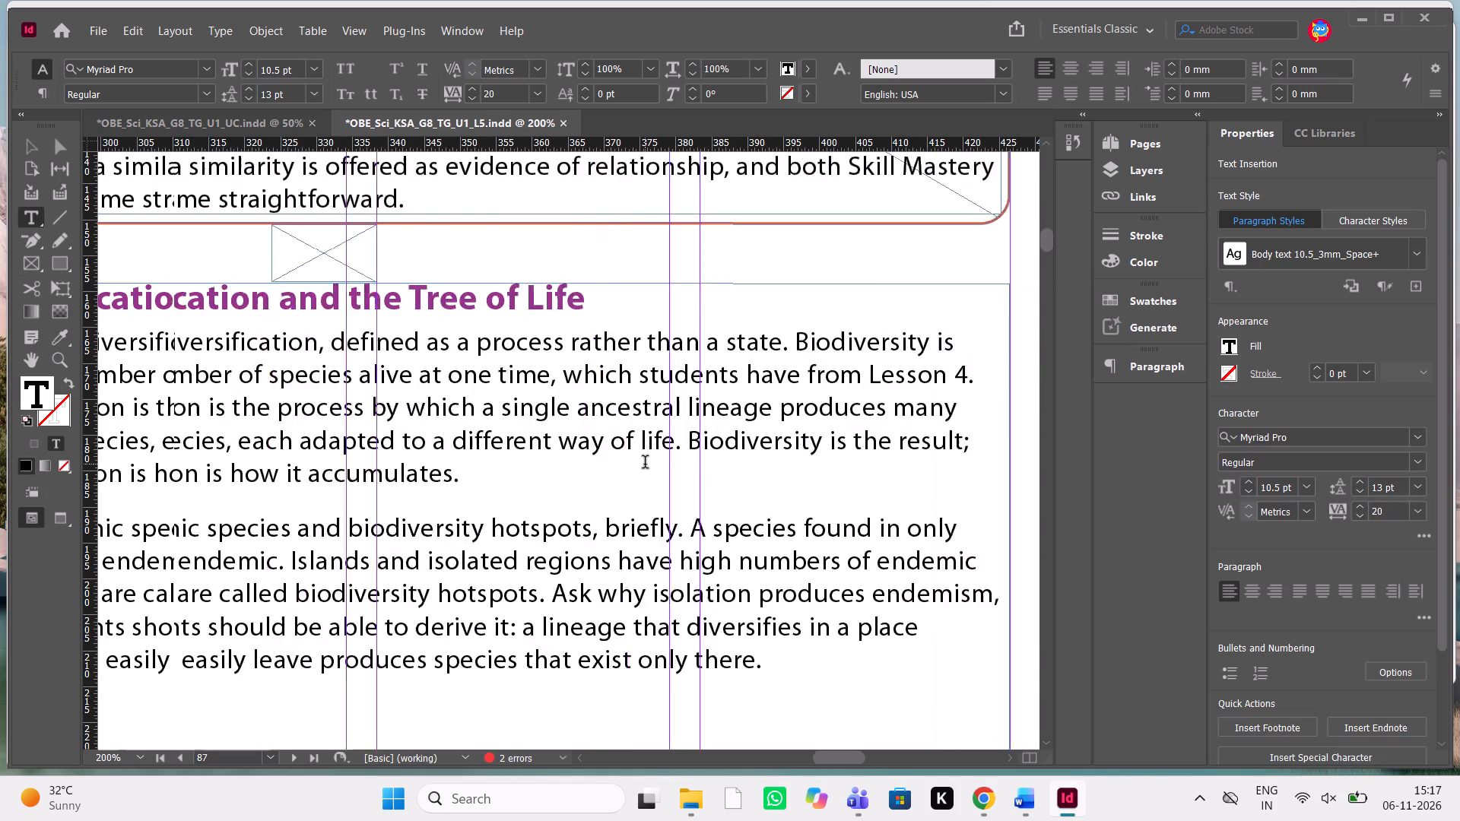
pyautogui.scroll(-1, 645, 464)
pyautogui.hscroll(-1, 645, 464)
pyautogui.click(205, 458)
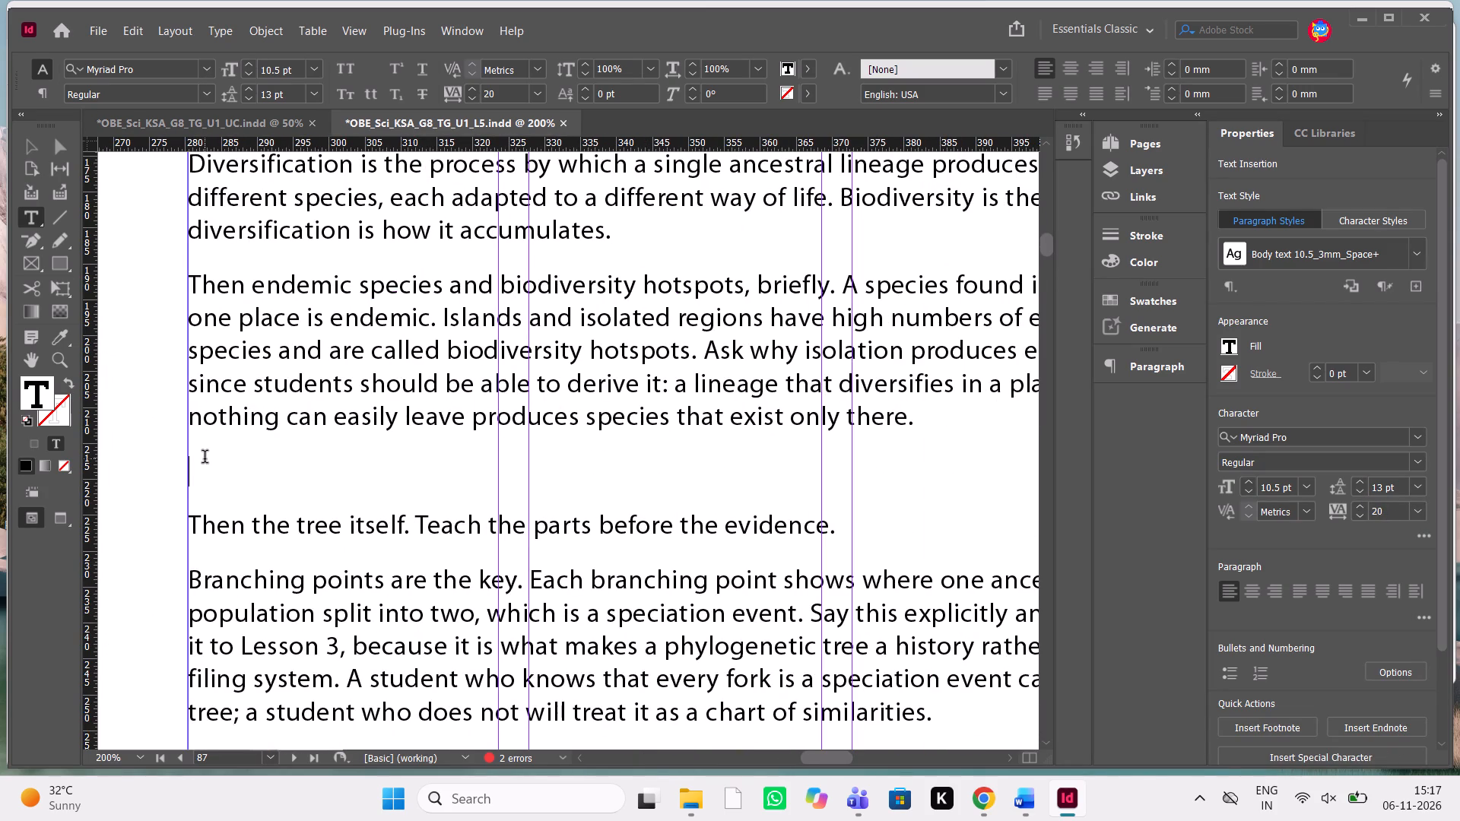
pyautogui.press('Delete')
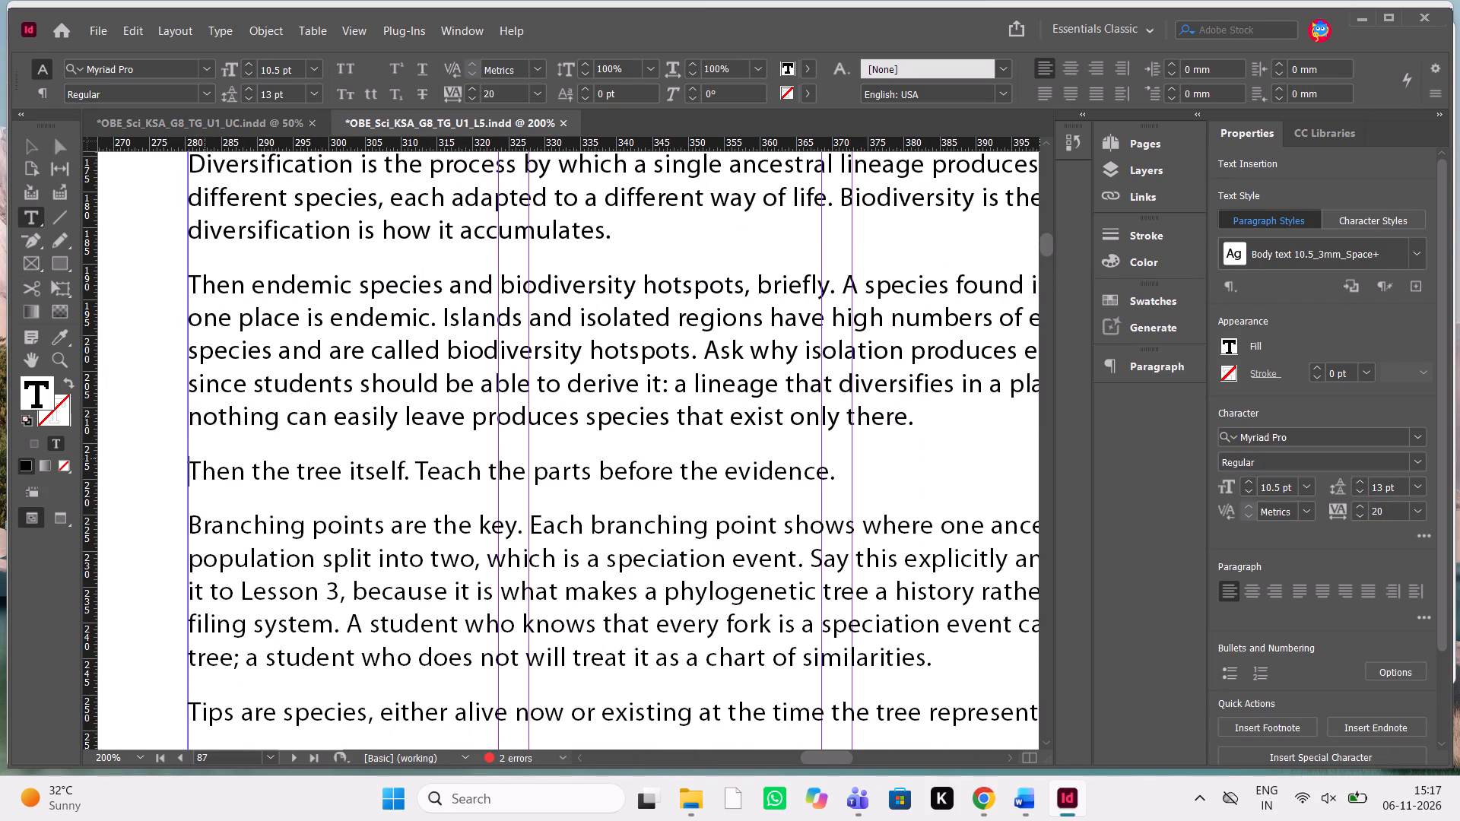
# Compare the end of page 87's text with the Word manuscript, from "Then endemic species" through Systems and System Models.
pyautogui.scroll(-1, 262, 581)
pyautogui.hscroll(-1, 262, 581)
pyautogui.scroll(-1, 262, 581)
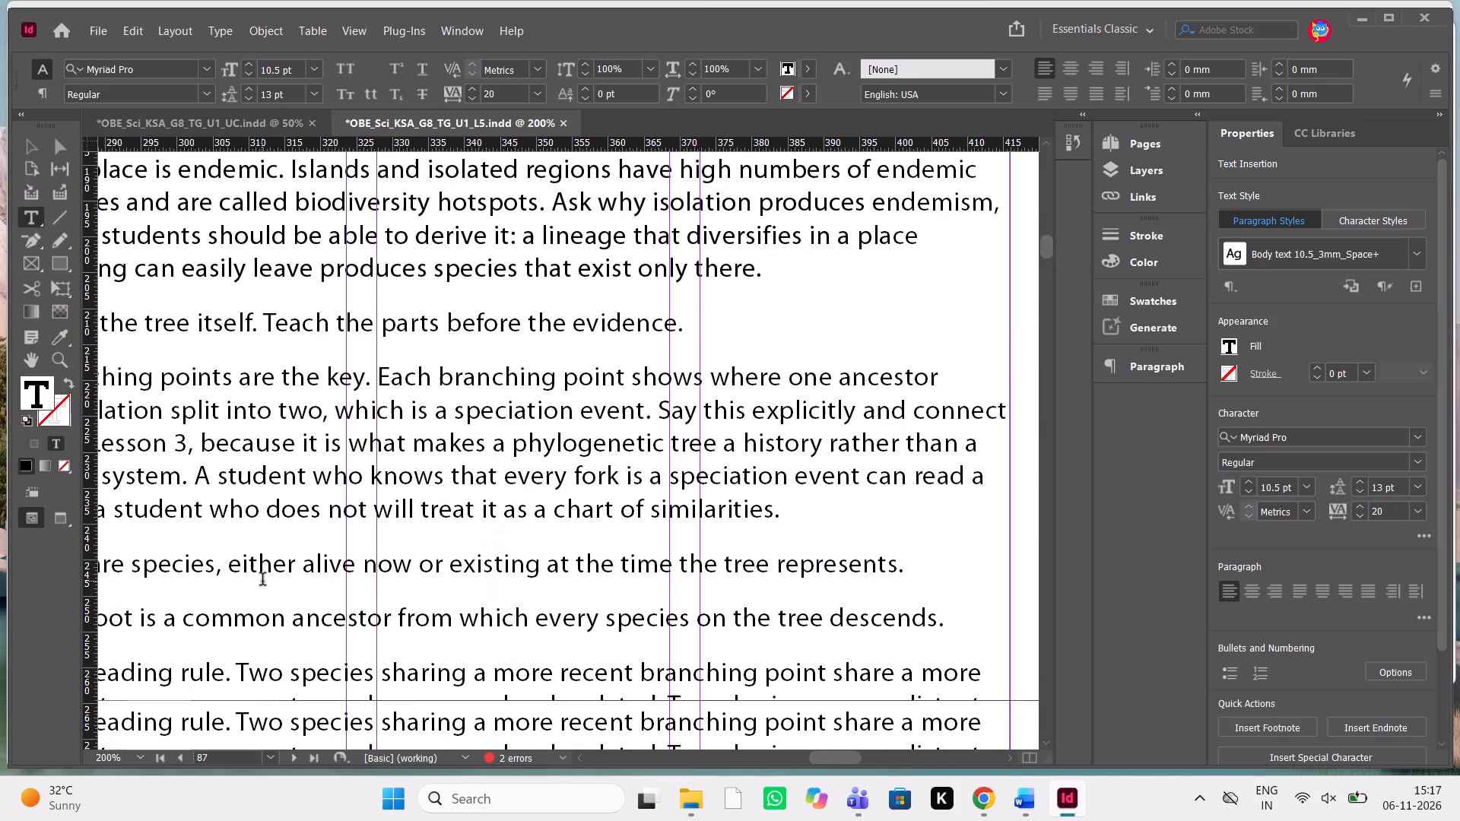
pyautogui.scroll(-1, 262, 581)
pyautogui.scroll(1, 262, 581)
pyautogui.scroll(-1, 262, 581)
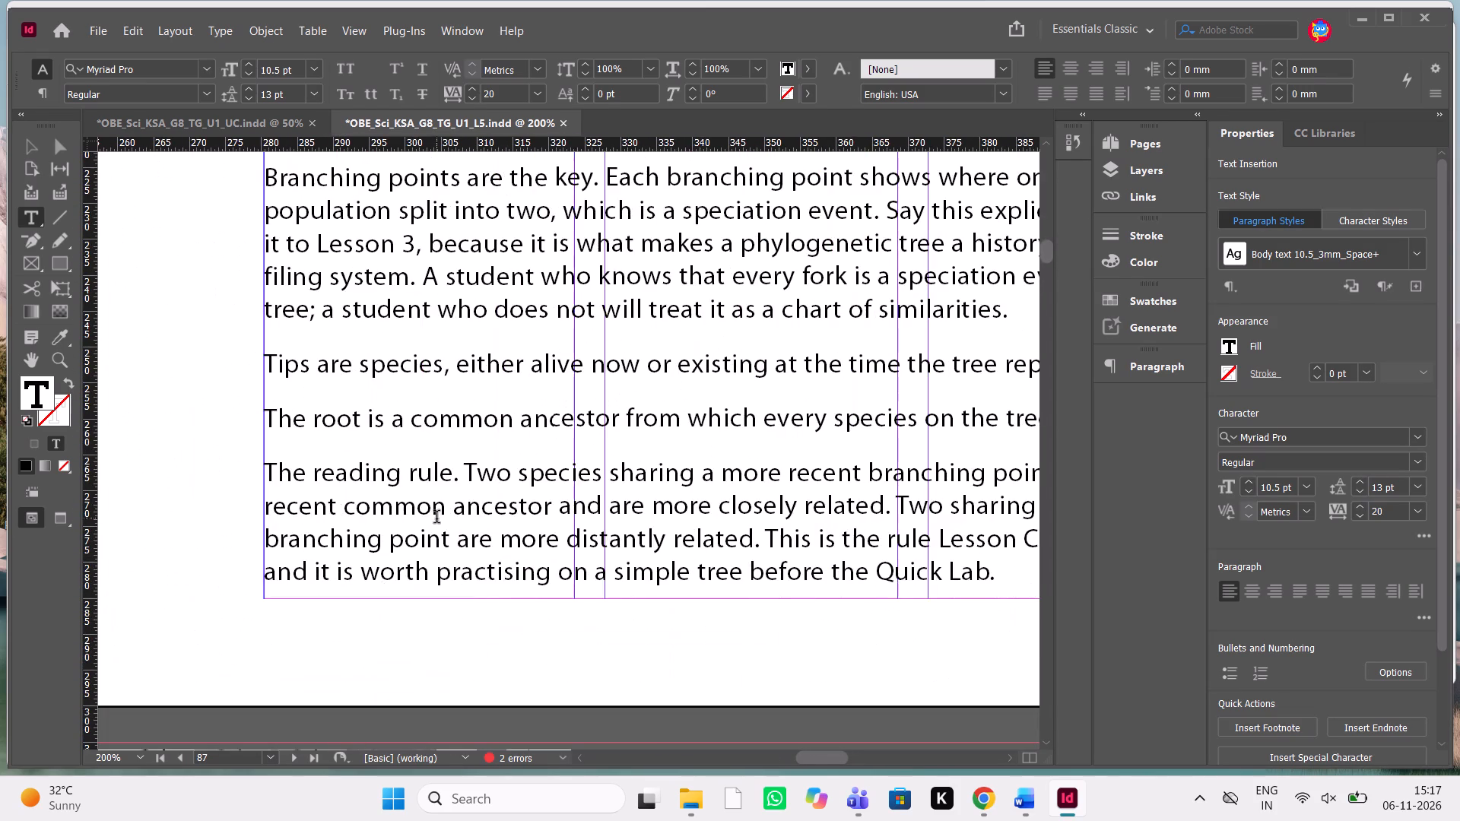
pyautogui.hscroll(-1, 426, 521)
pyautogui.click(127, 385)
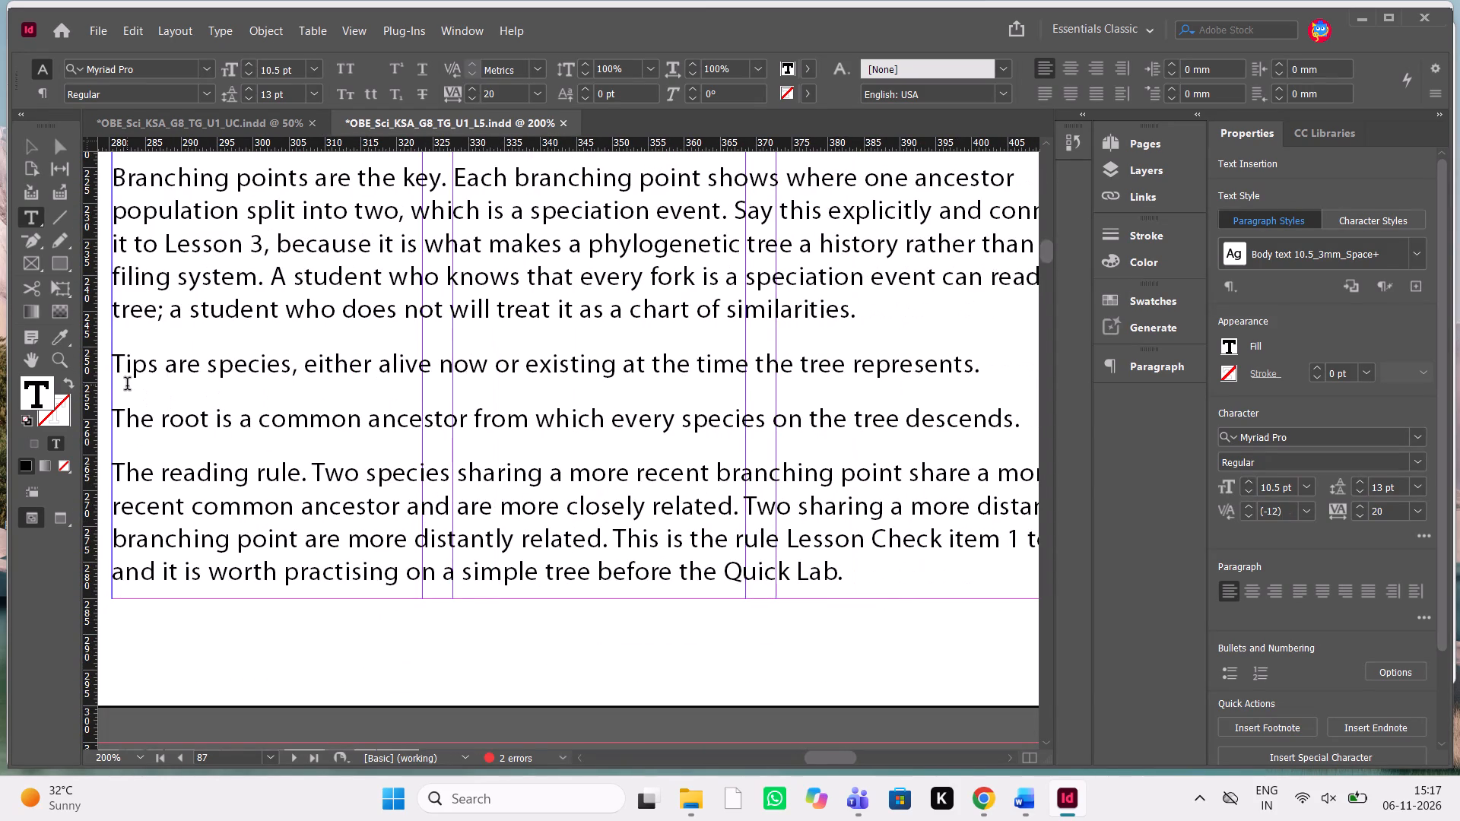
pyautogui.click(1031, 813)
pyautogui.hscroll(1, 1159, 512)
pyautogui.scroll(1, 1159, 512)
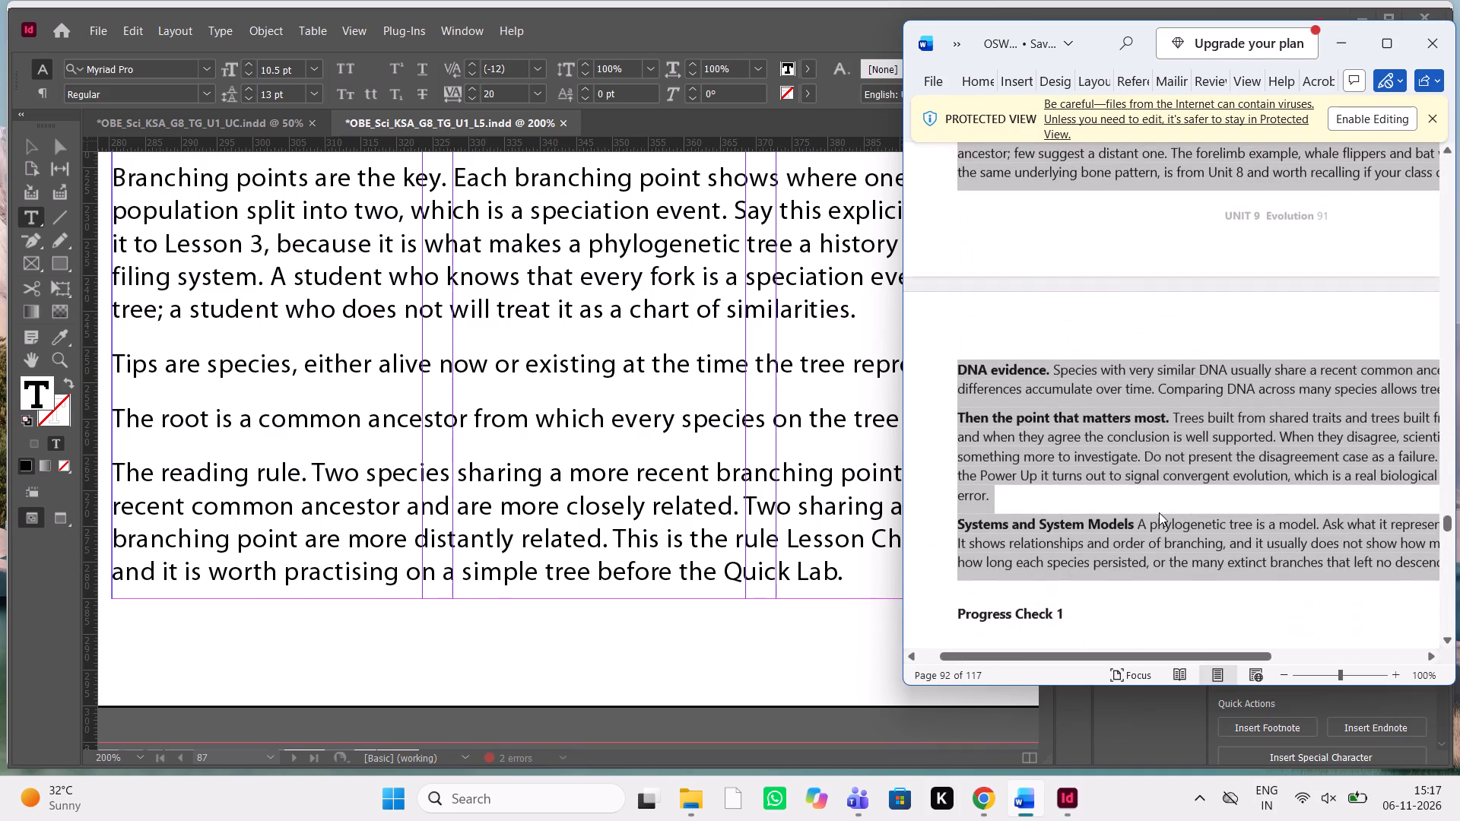
pyautogui.scroll(2, 1159, 512)
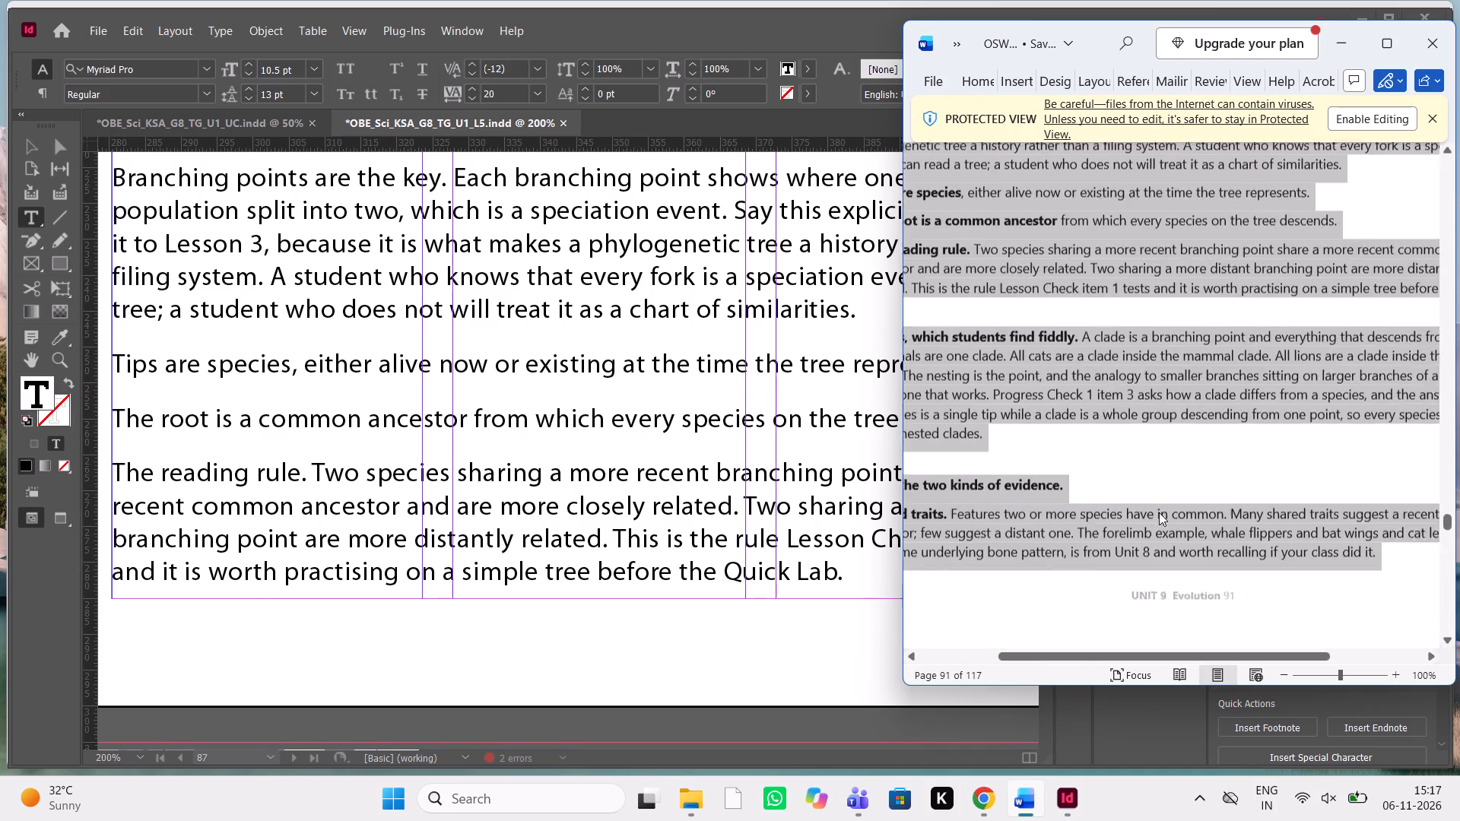
pyautogui.scroll(1, 1159, 512)
pyautogui.hscroll(1, 1159, 512)
pyautogui.scroll(1, 1159, 512)
pyautogui.hscroll(1, 1159, 512)
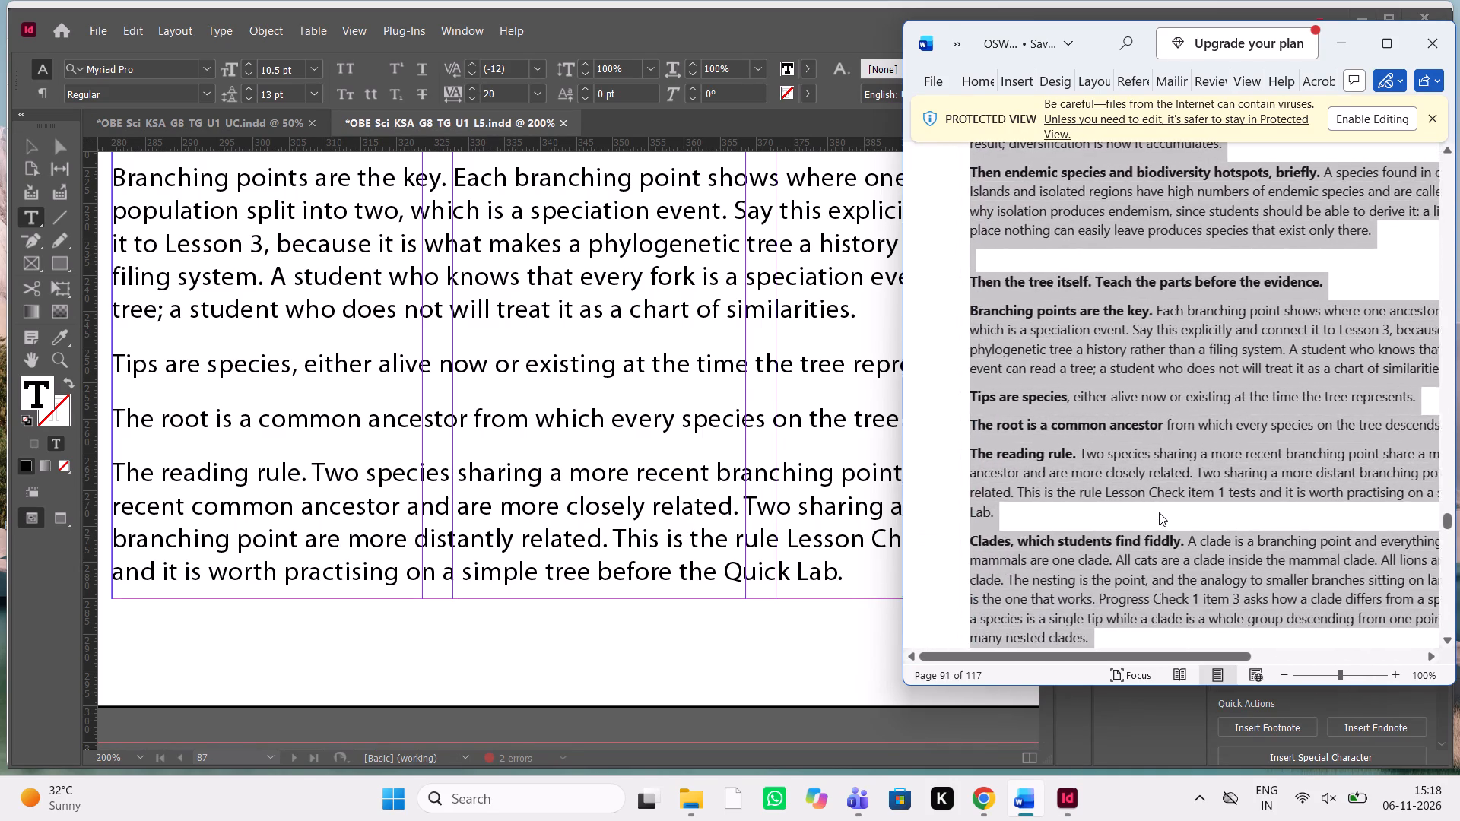
pyautogui.scroll(1, 1159, 512)
pyautogui.hscroll(-1, 1159, 512)
pyautogui.scroll(-1, 1159, 512)
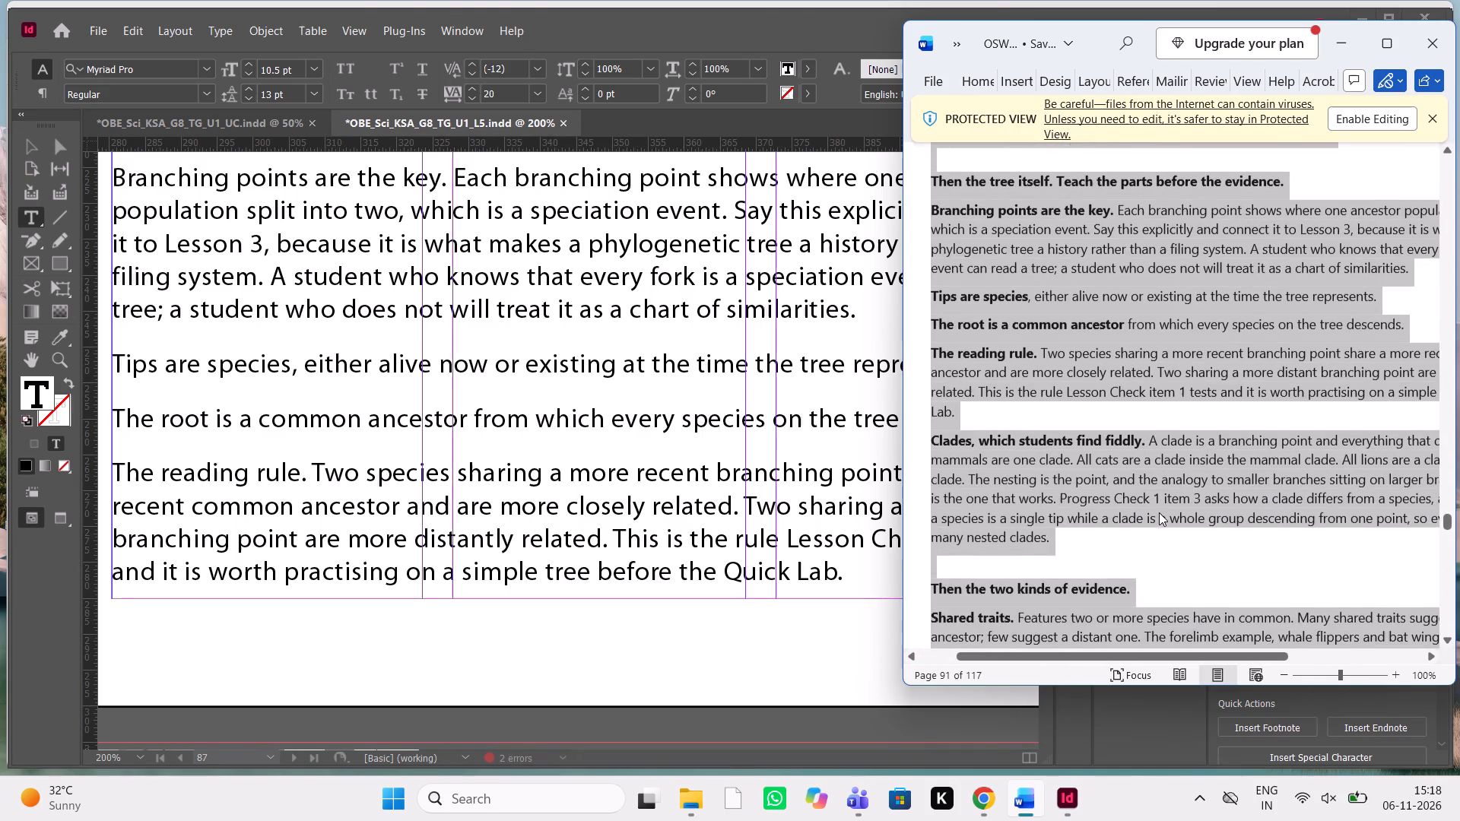
pyautogui.scroll(-2, 1159, 512)
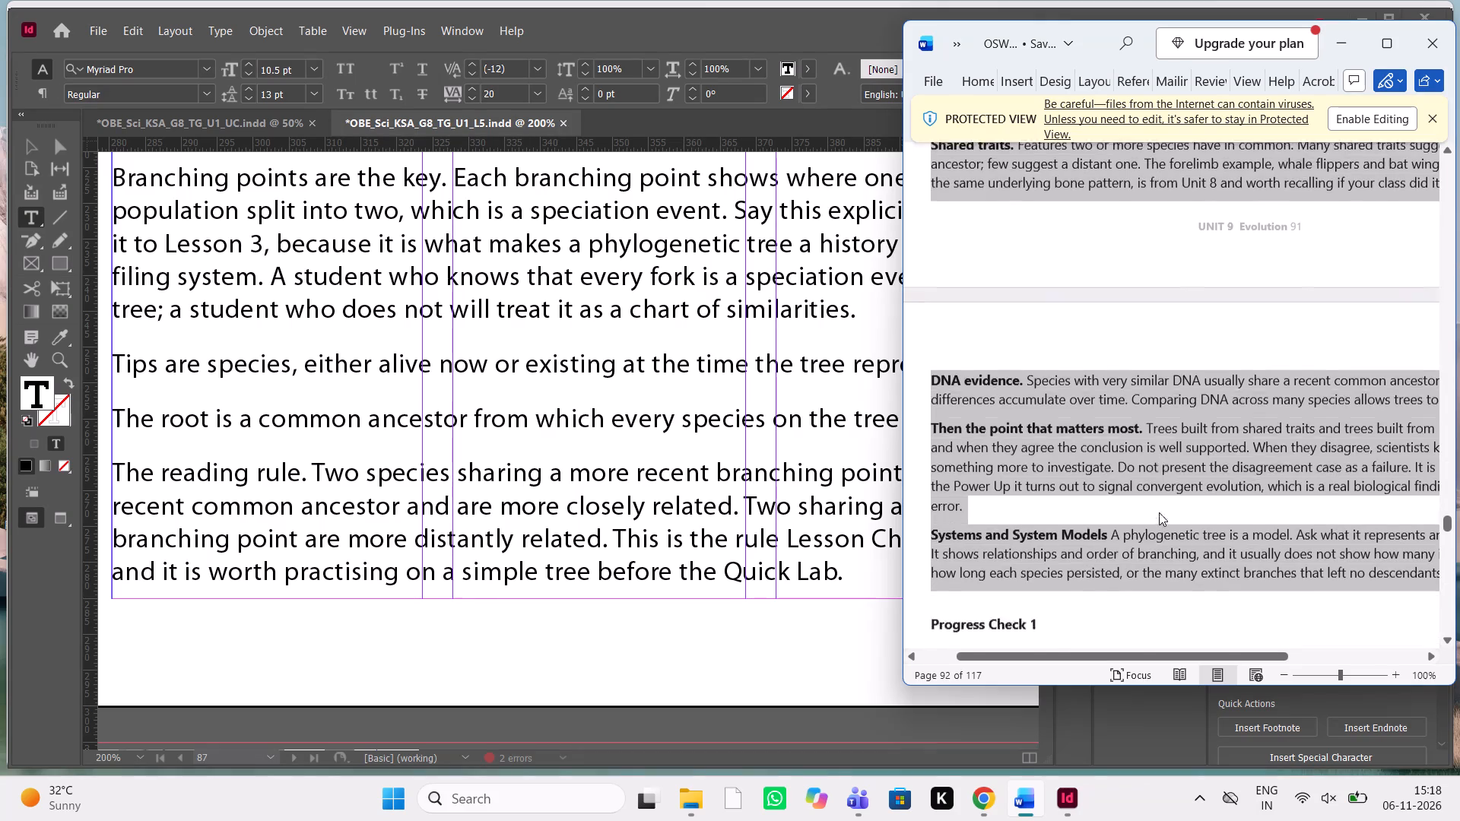
pyautogui.scroll(-1, 1159, 512)
pyautogui.scroll(2, 1159, 512)
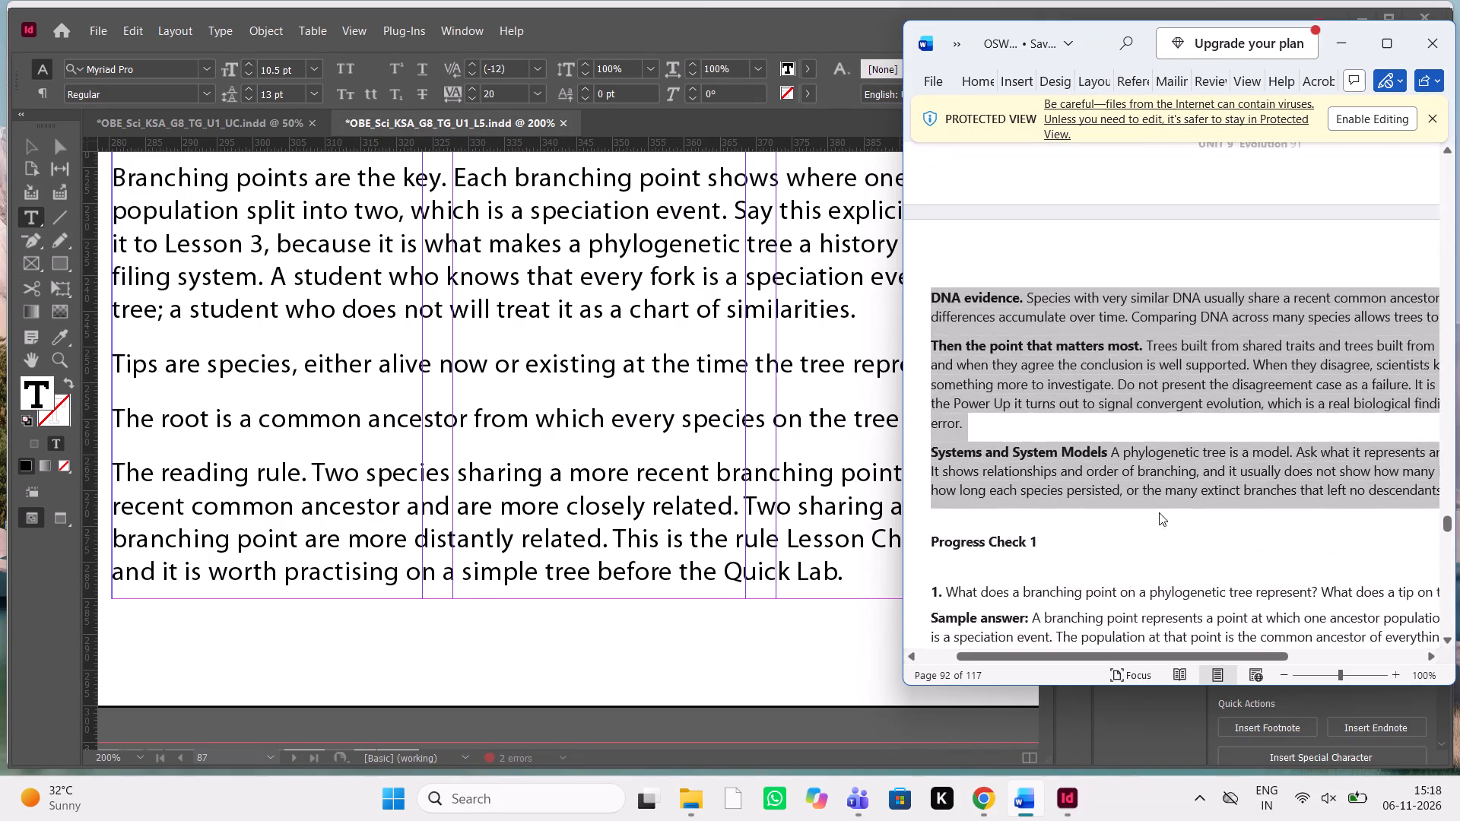
pyautogui.scroll(2, 1159, 512)
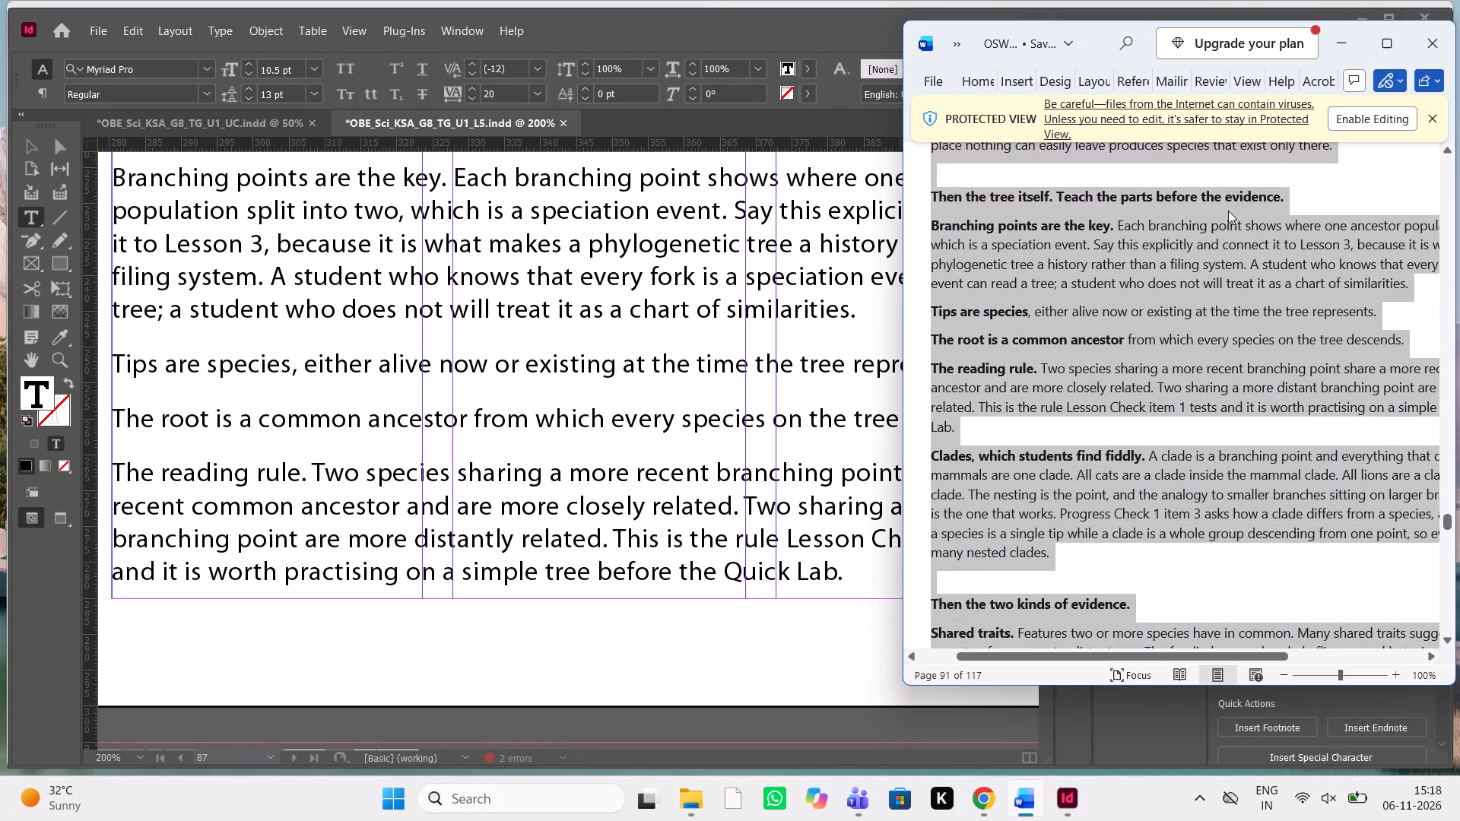
pyautogui.click(1350, 46)
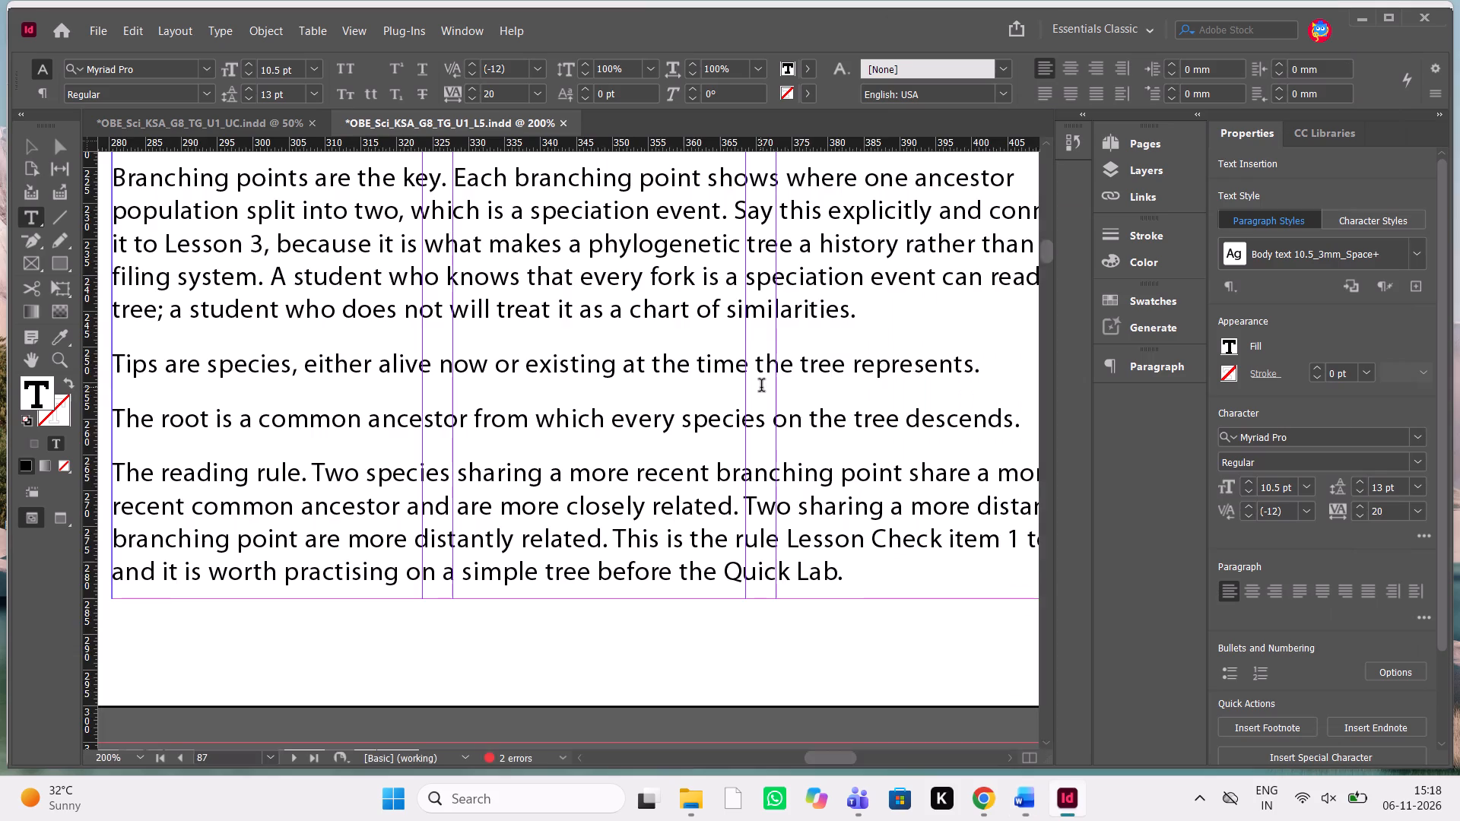
# Review page 87's layout in InDesign from the Clarification box down to the end of the "Diversification and the Tree of Life" frame.
pyautogui.scroll(3, 761, 387)
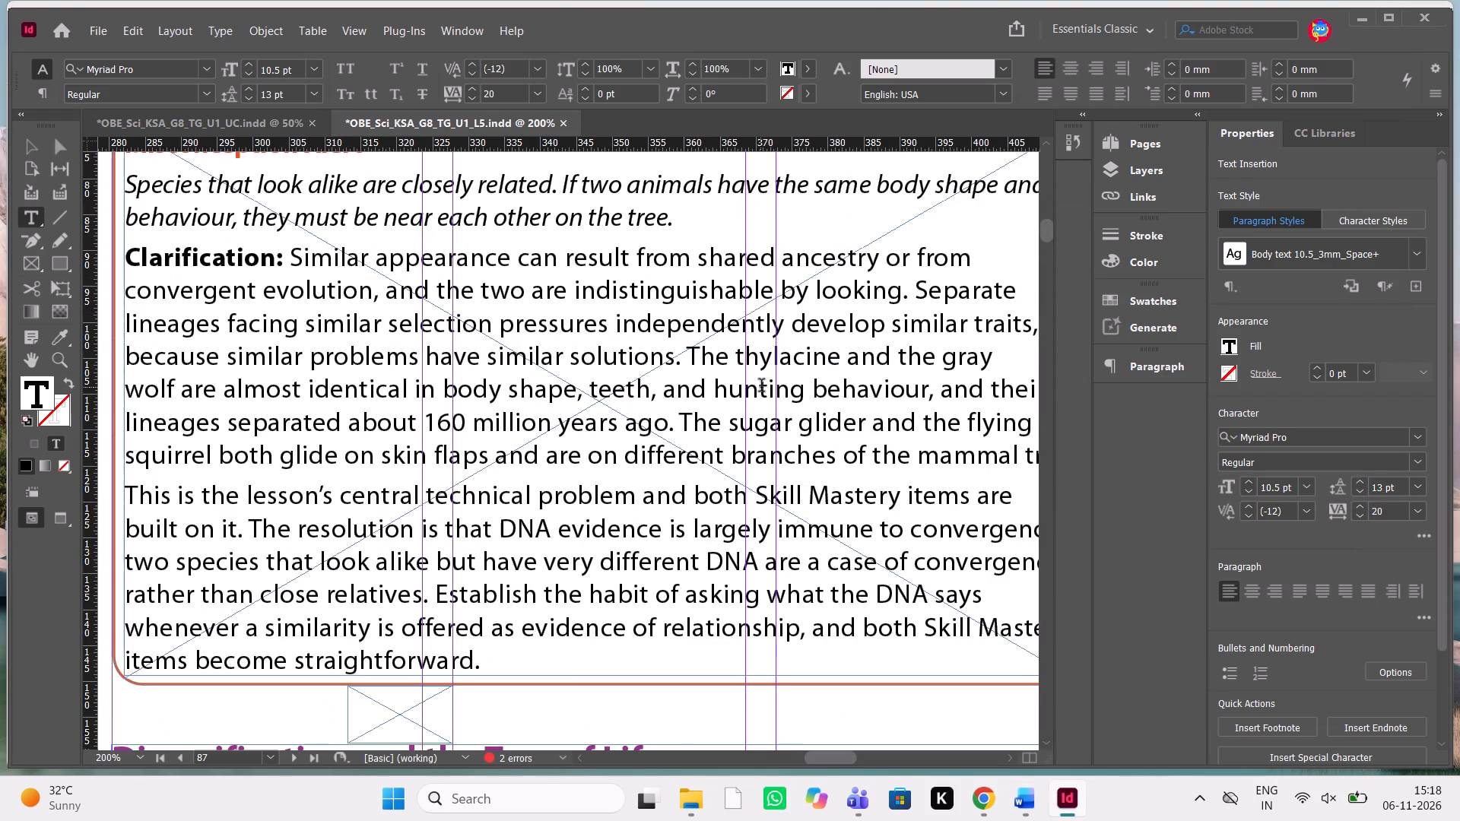
pyautogui.scroll(-1, 701, 303)
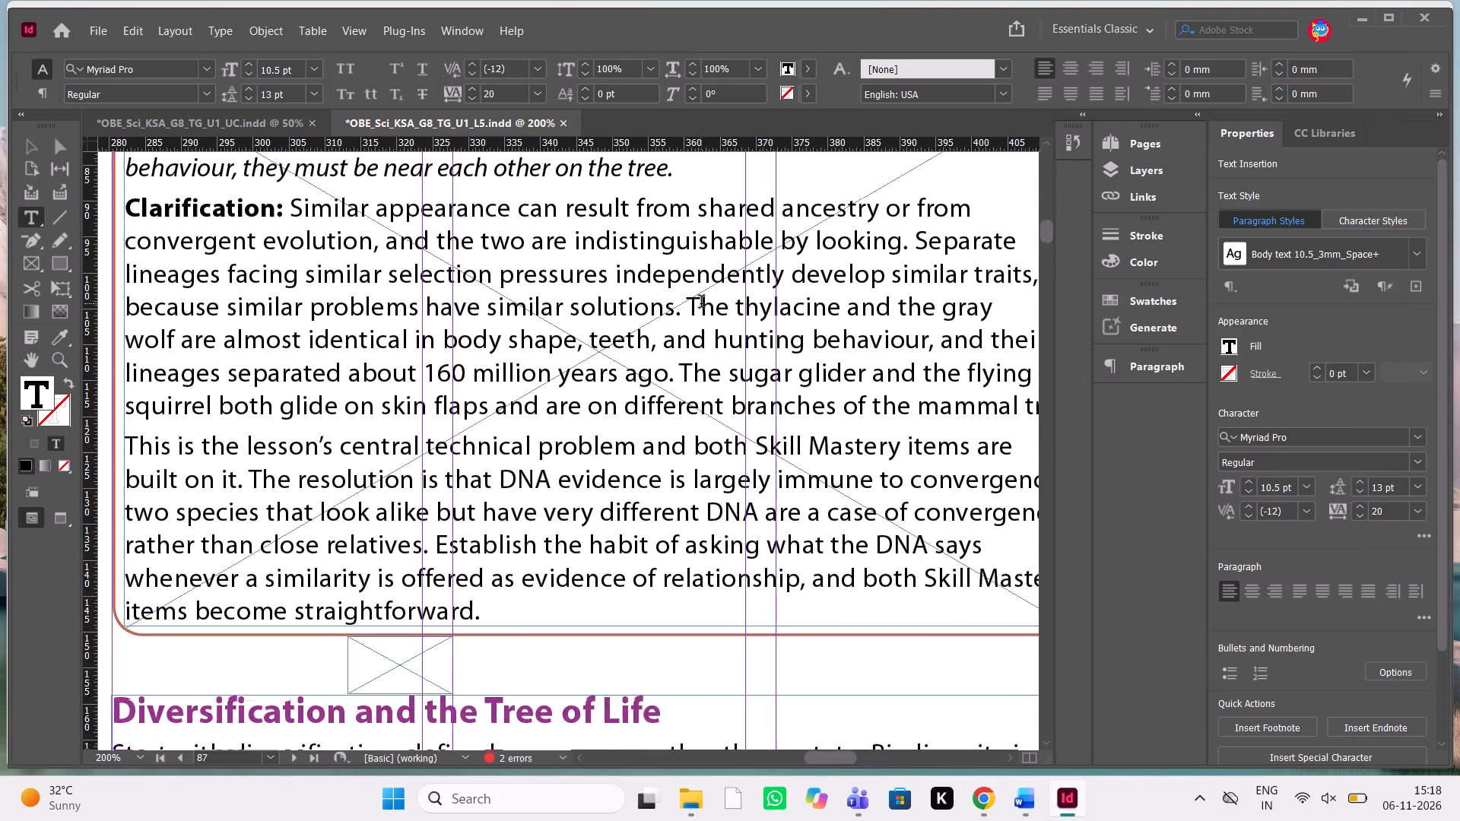
pyautogui.scroll(-2, 701, 303)
pyautogui.hotkey('ctrl', '-')
pyautogui.hotkey('ctrl', '-')
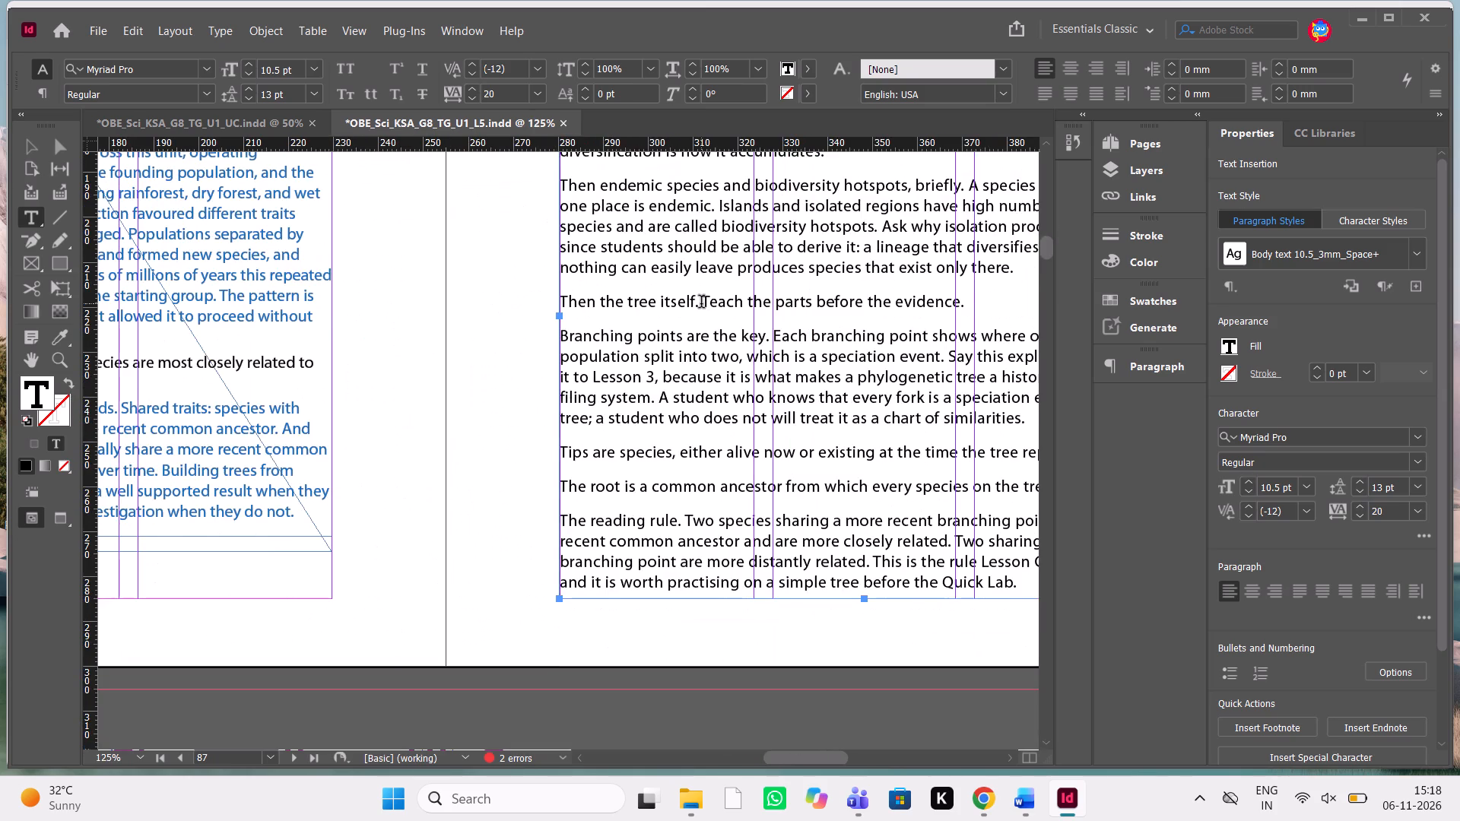
pyautogui.scroll(1, 701, 303)
pyautogui.scroll(-3, 701, 303)
pyautogui.scroll(1, 701, 303)
pyautogui.hscroll(-1, 701, 303)
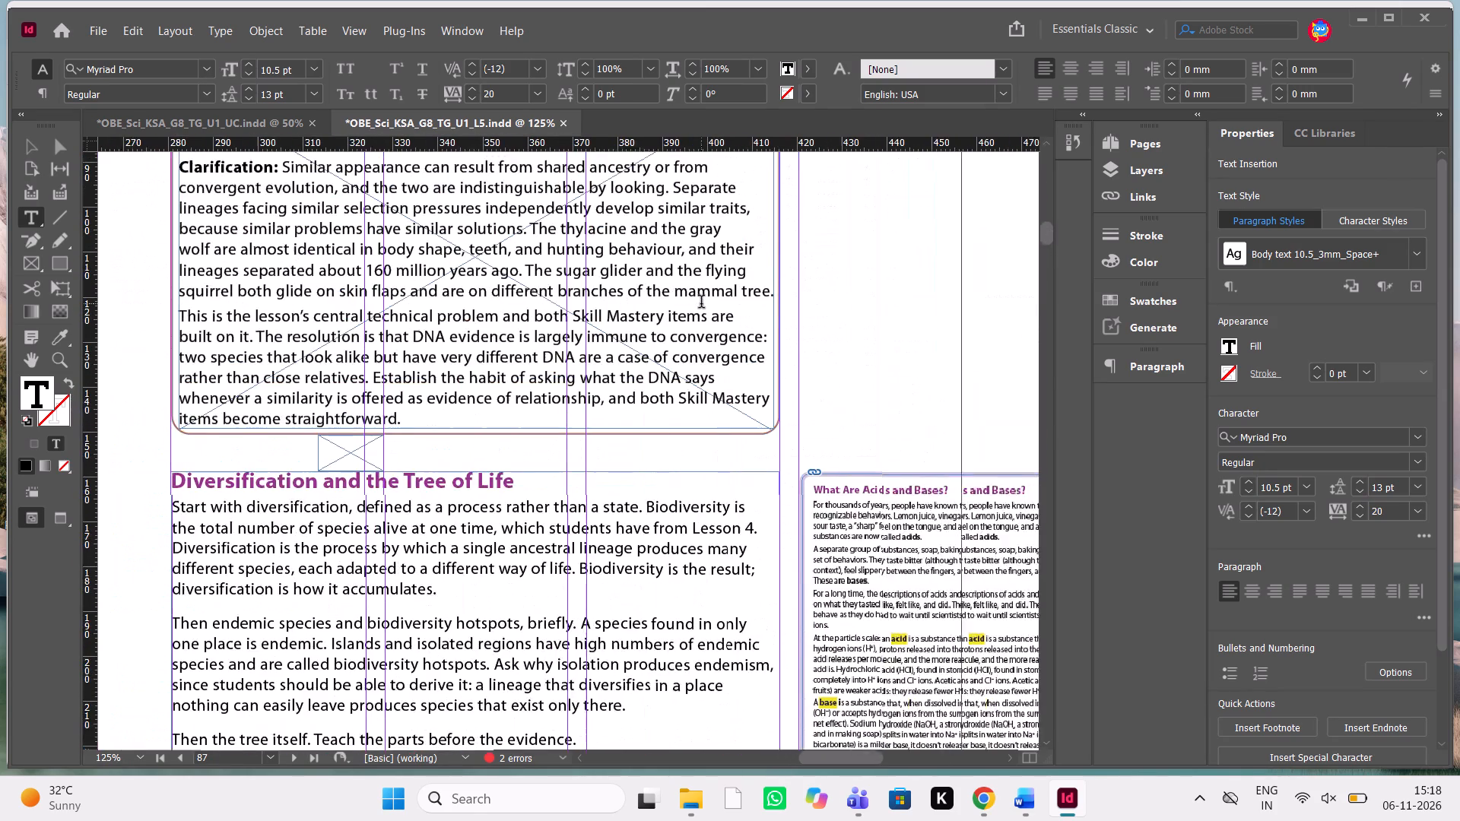
pyautogui.hscroll(-1, 701, 303)
pyautogui.scroll(-1, 701, 303)
pyautogui.hscroll(-1, 701, 303)
pyautogui.scroll(-1, 701, 303)
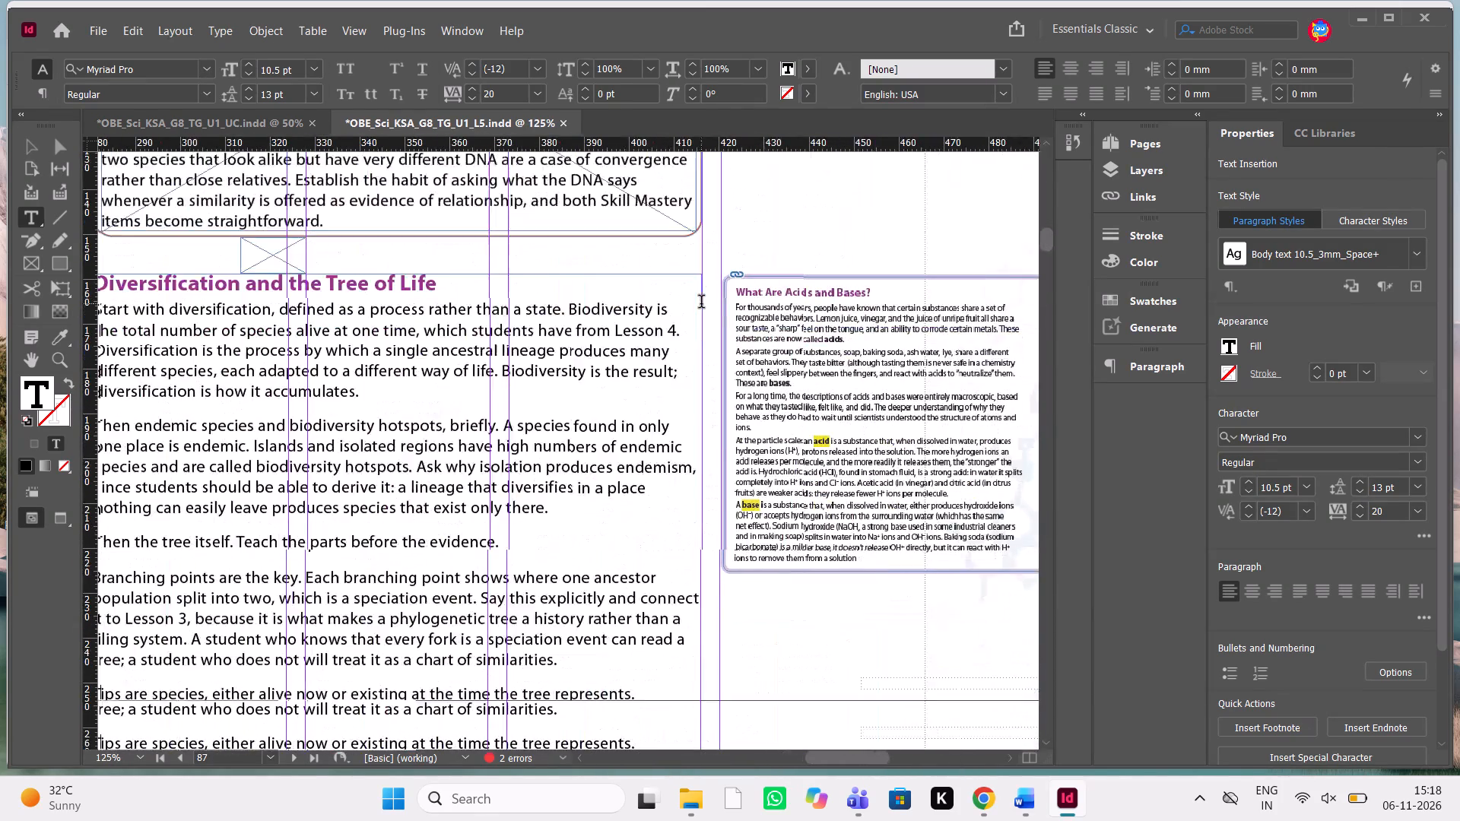
pyautogui.scroll(-1, 701, 303)
pyautogui.scroll(-1, 425, 452)
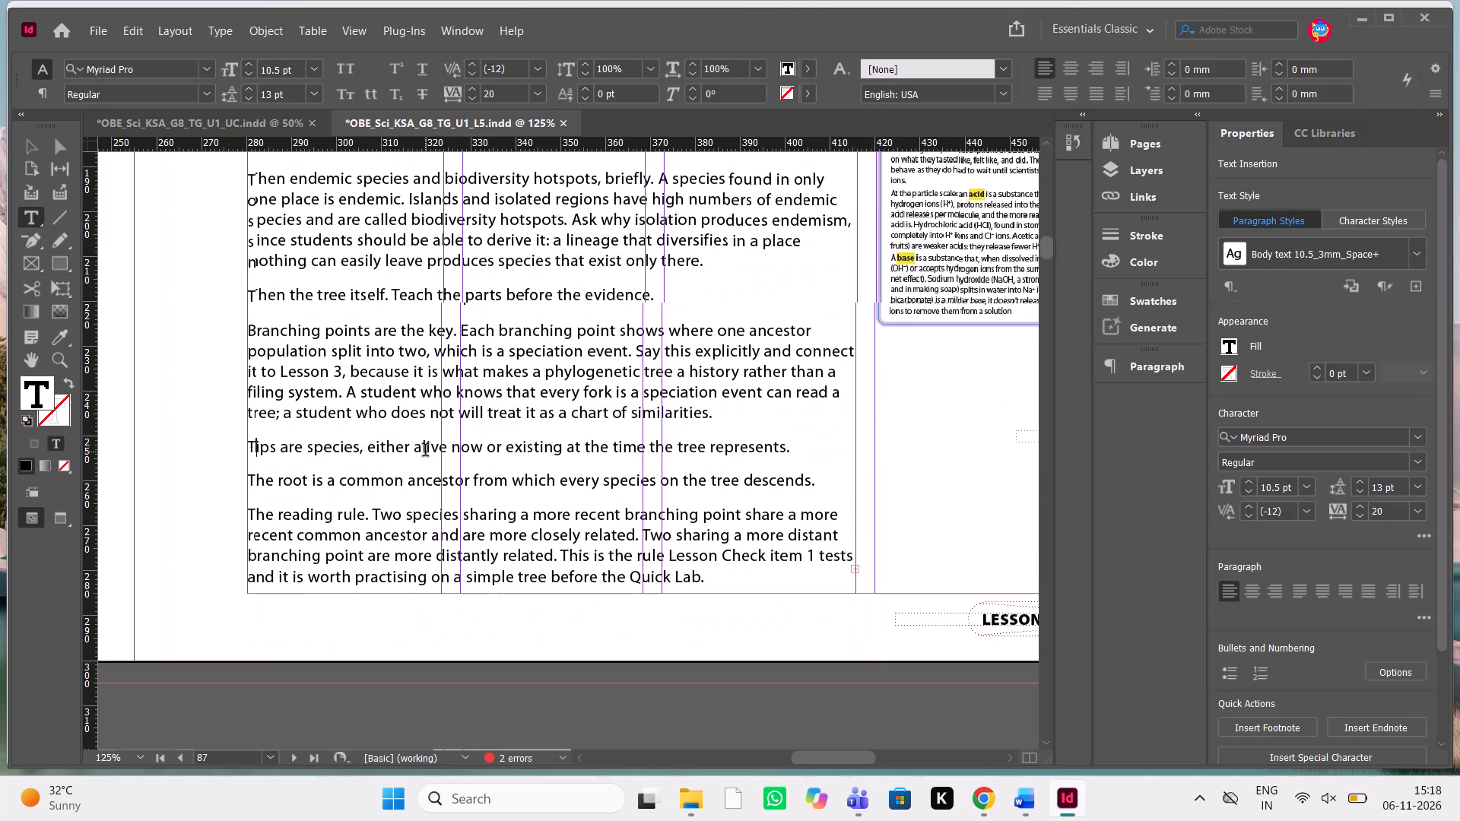
# Examine the paragraph styling of the body text under "The pH Scale" on page 89.
pyautogui.press('Escape')
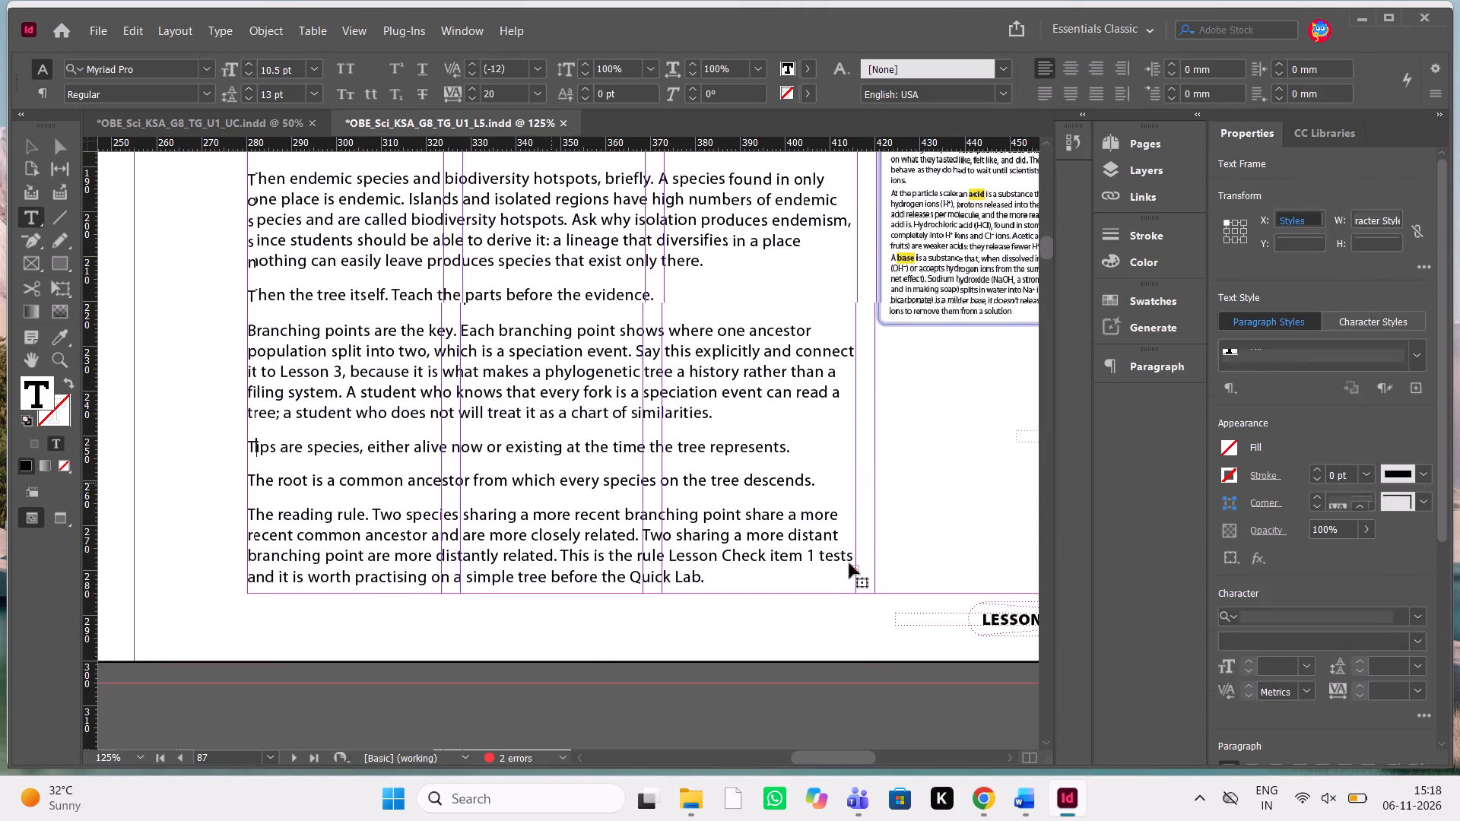
pyautogui.scroll(-5, 593, 655)
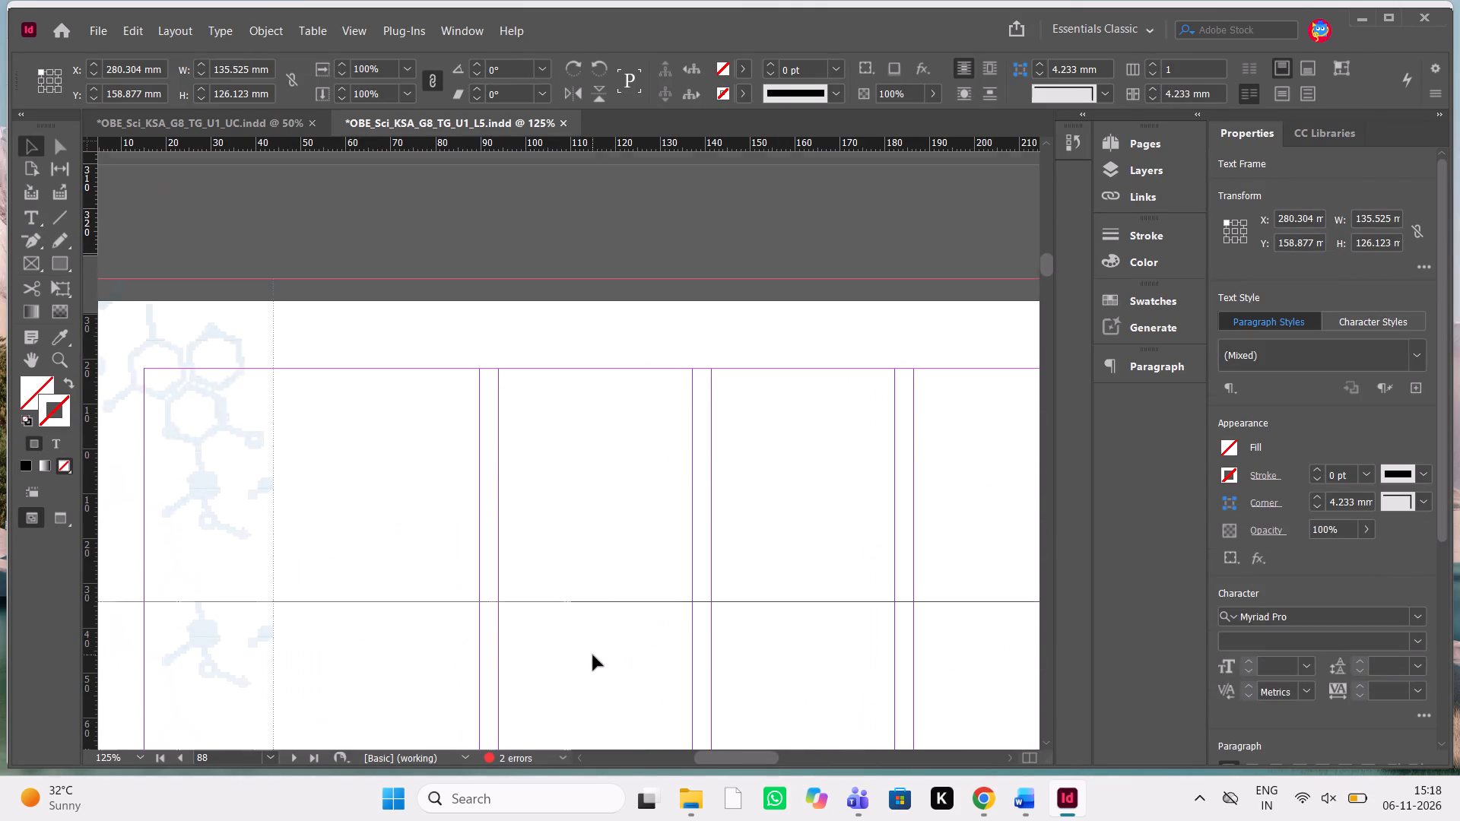
pyautogui.scroll(-3, 593, 655)
pyautogui.scroll(2, 593, 655)
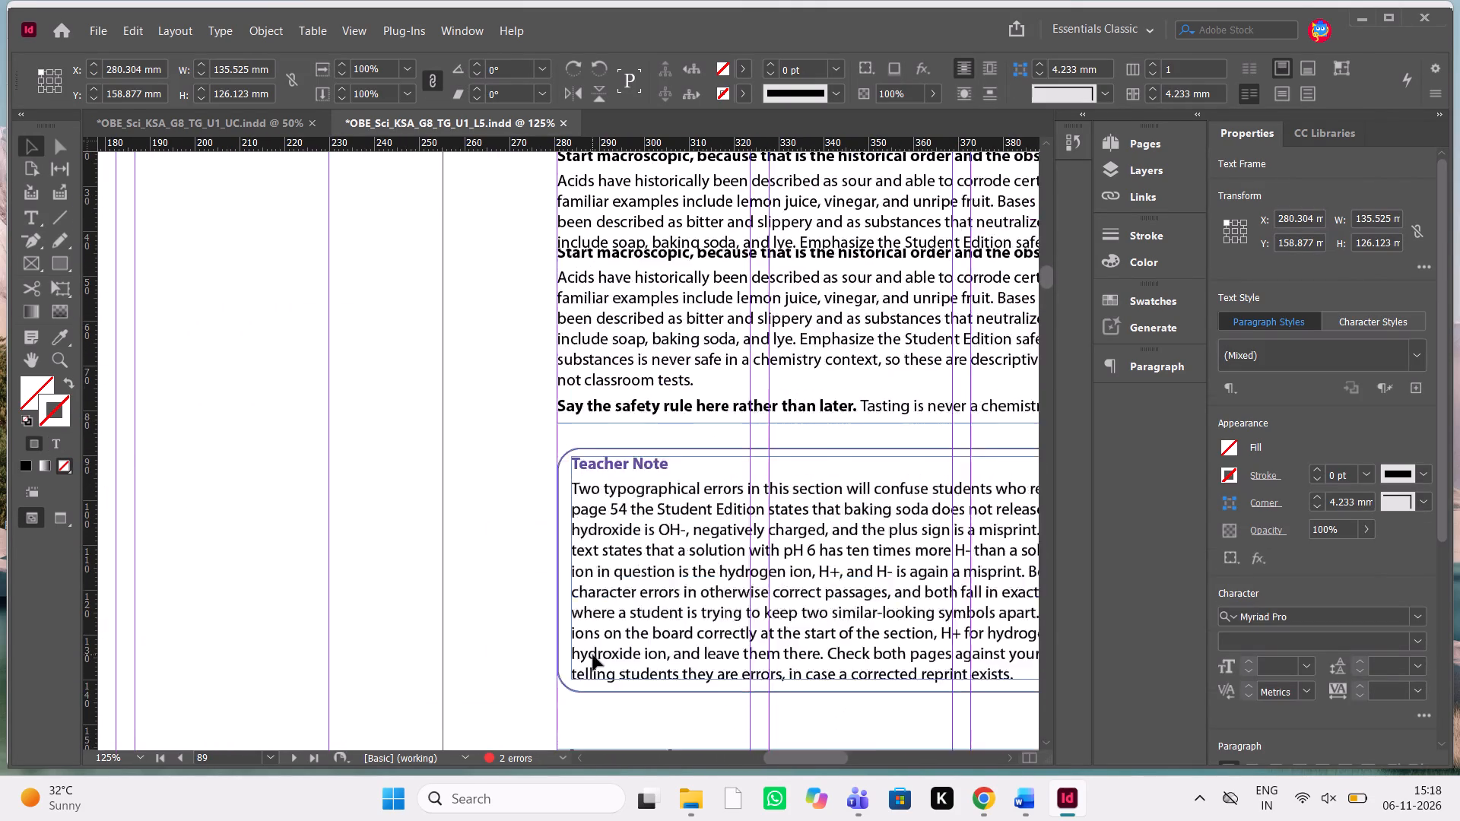
pyautogui.scroll(1, 593, 655)
pyautogui.hscroll(-1, 593, 655)
pyautogui.scroll(-2, 593, 655)
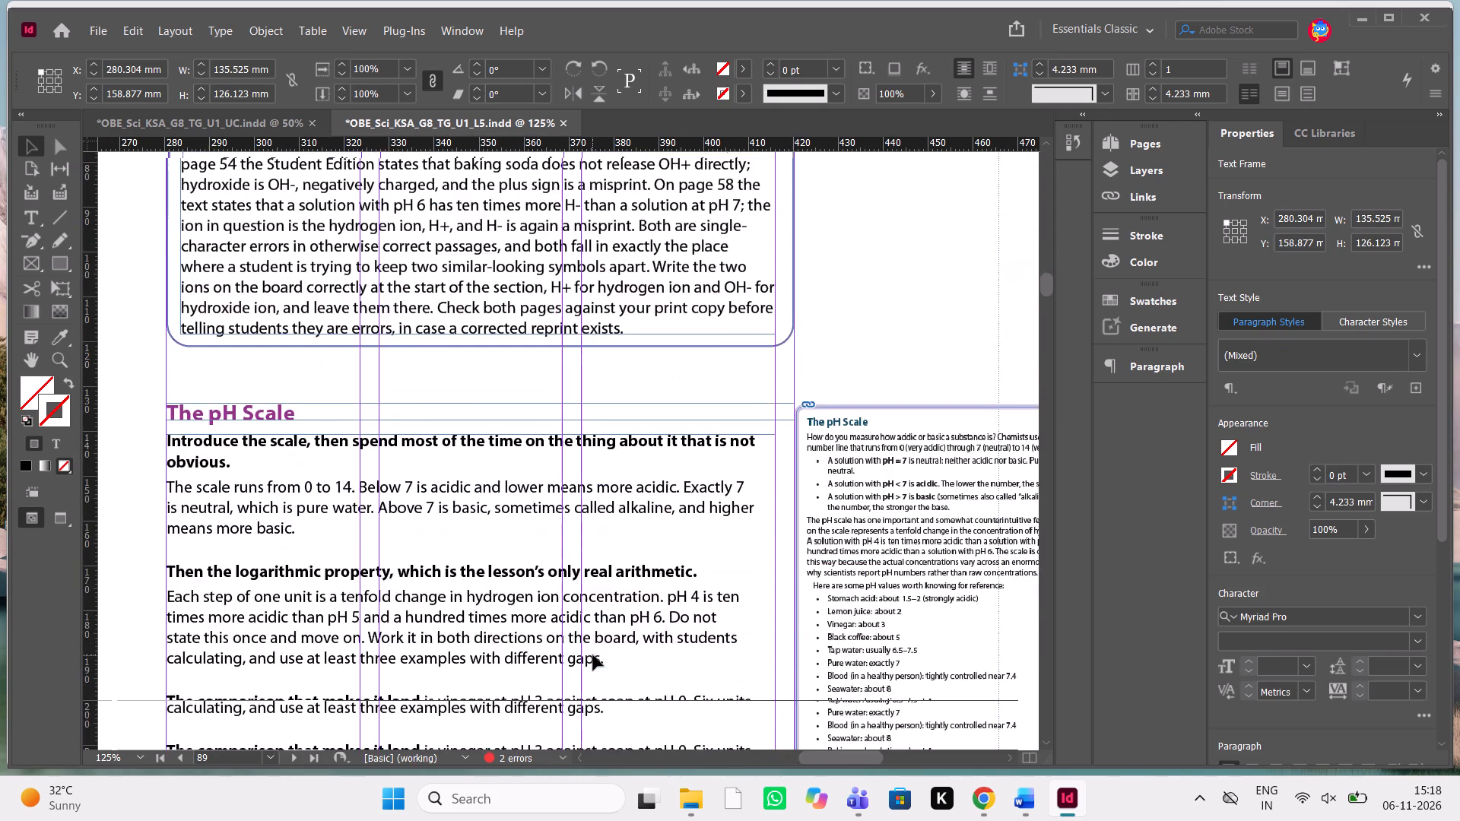
pyautogui.scroll(-1, 593, 655)
pyautogui.doubleClick(408, 400)
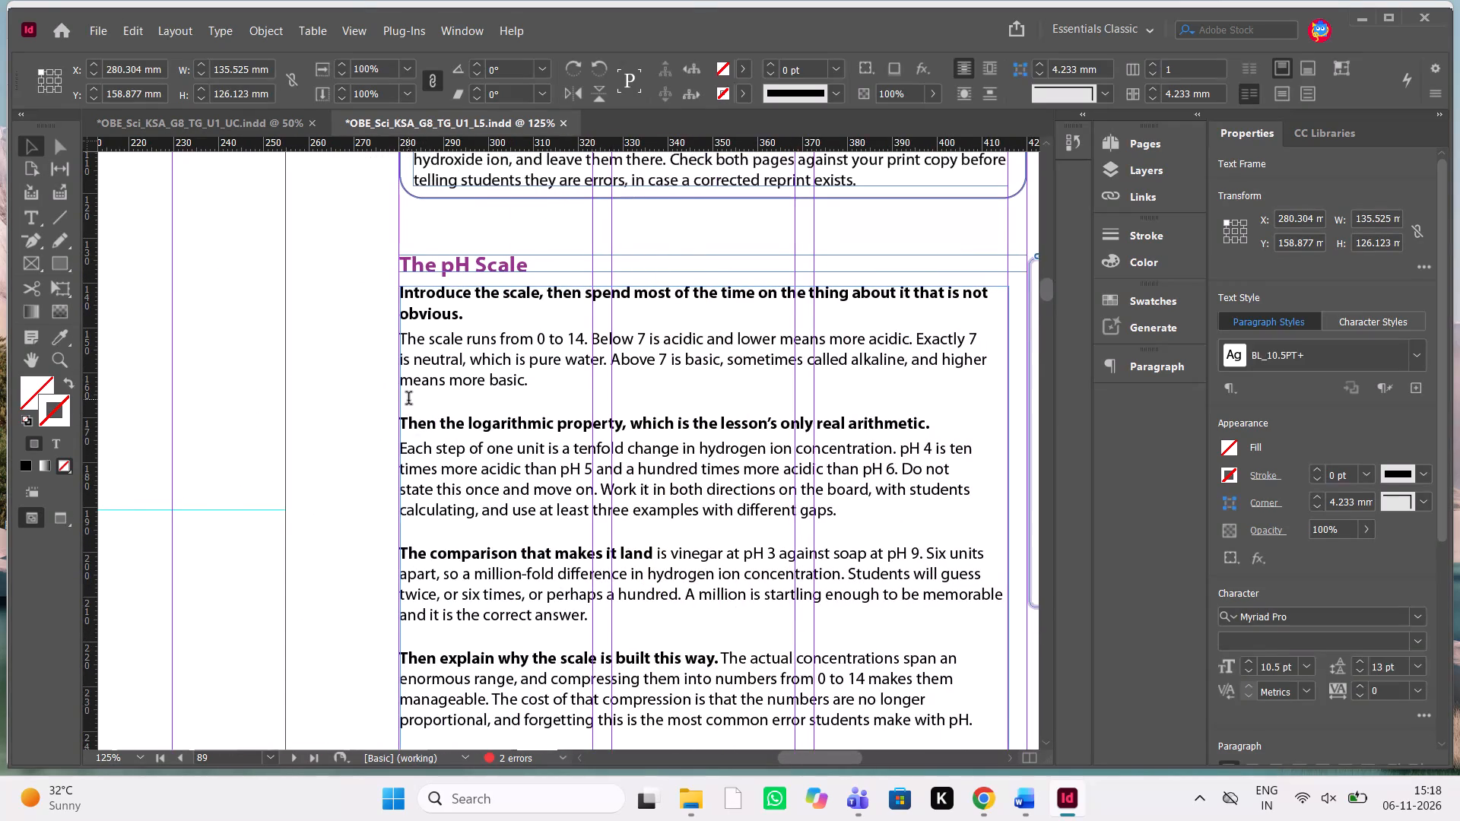
pyautogui.moveTo(852, 507); pyautogui.dragTo(463, 311)
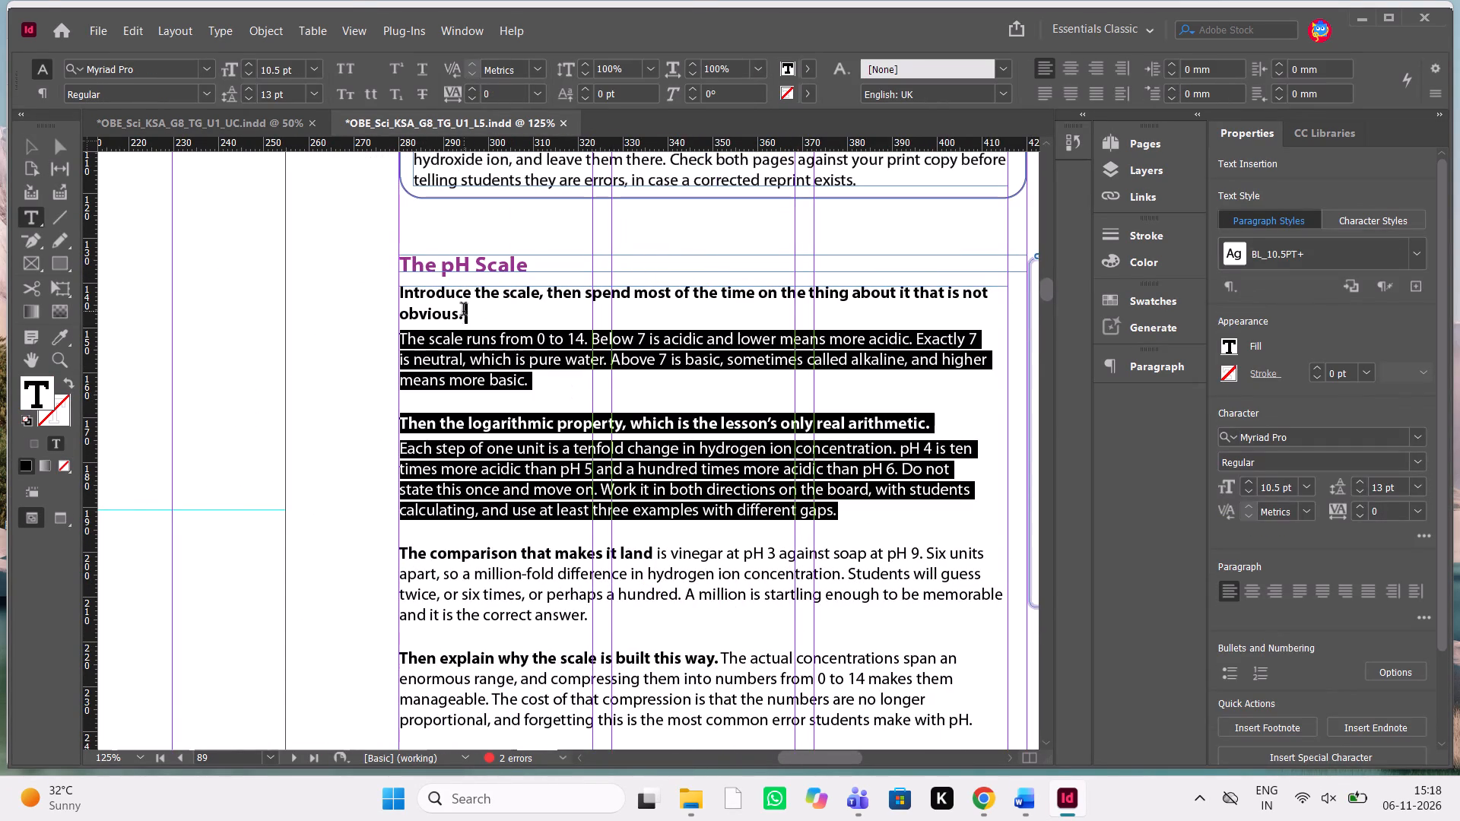
pyautogui.moveTo(463, 311); pyautogui.dragTo(398, 337)
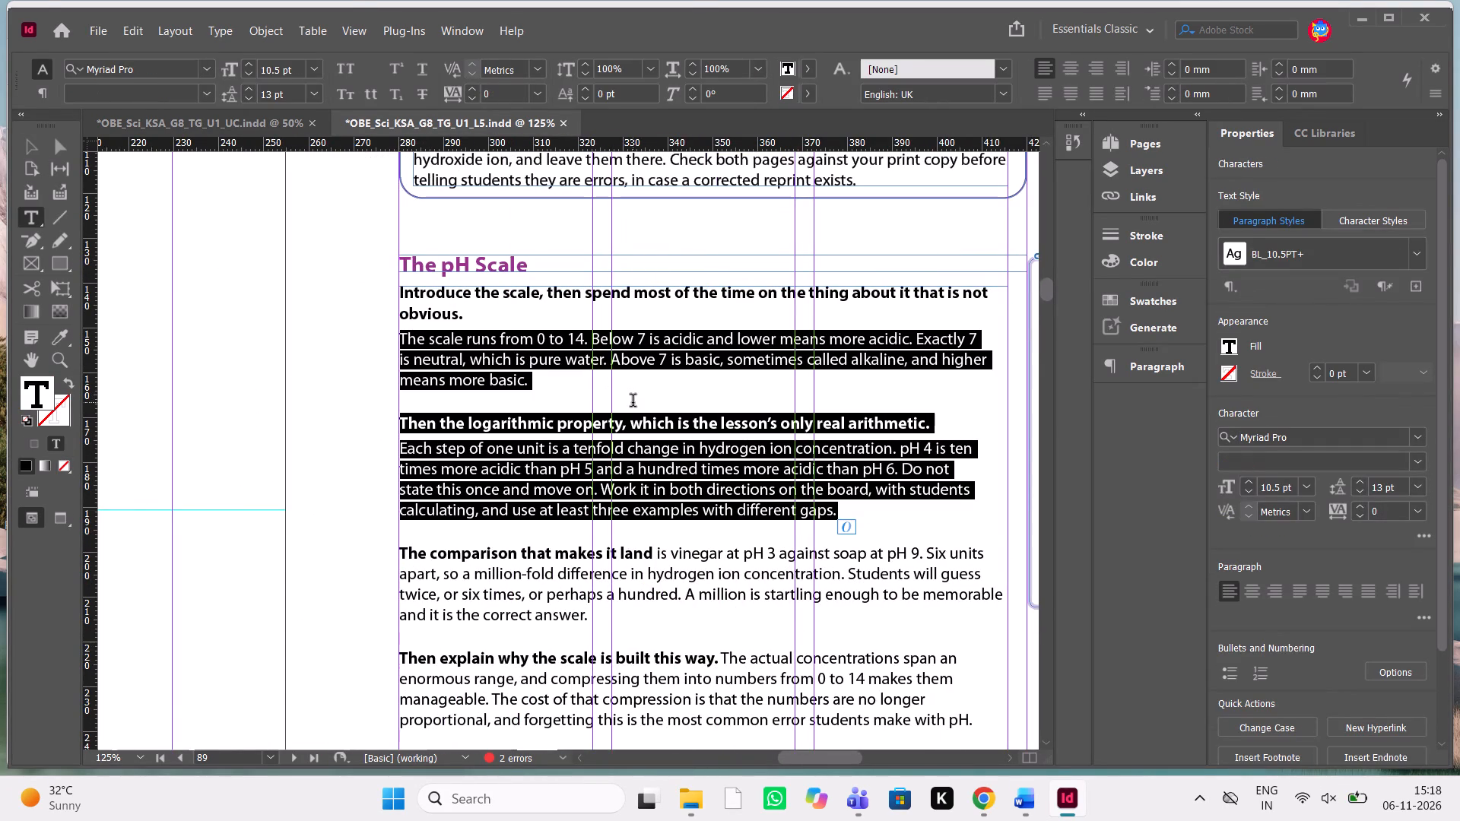
pyautogui.click(1420, 258)
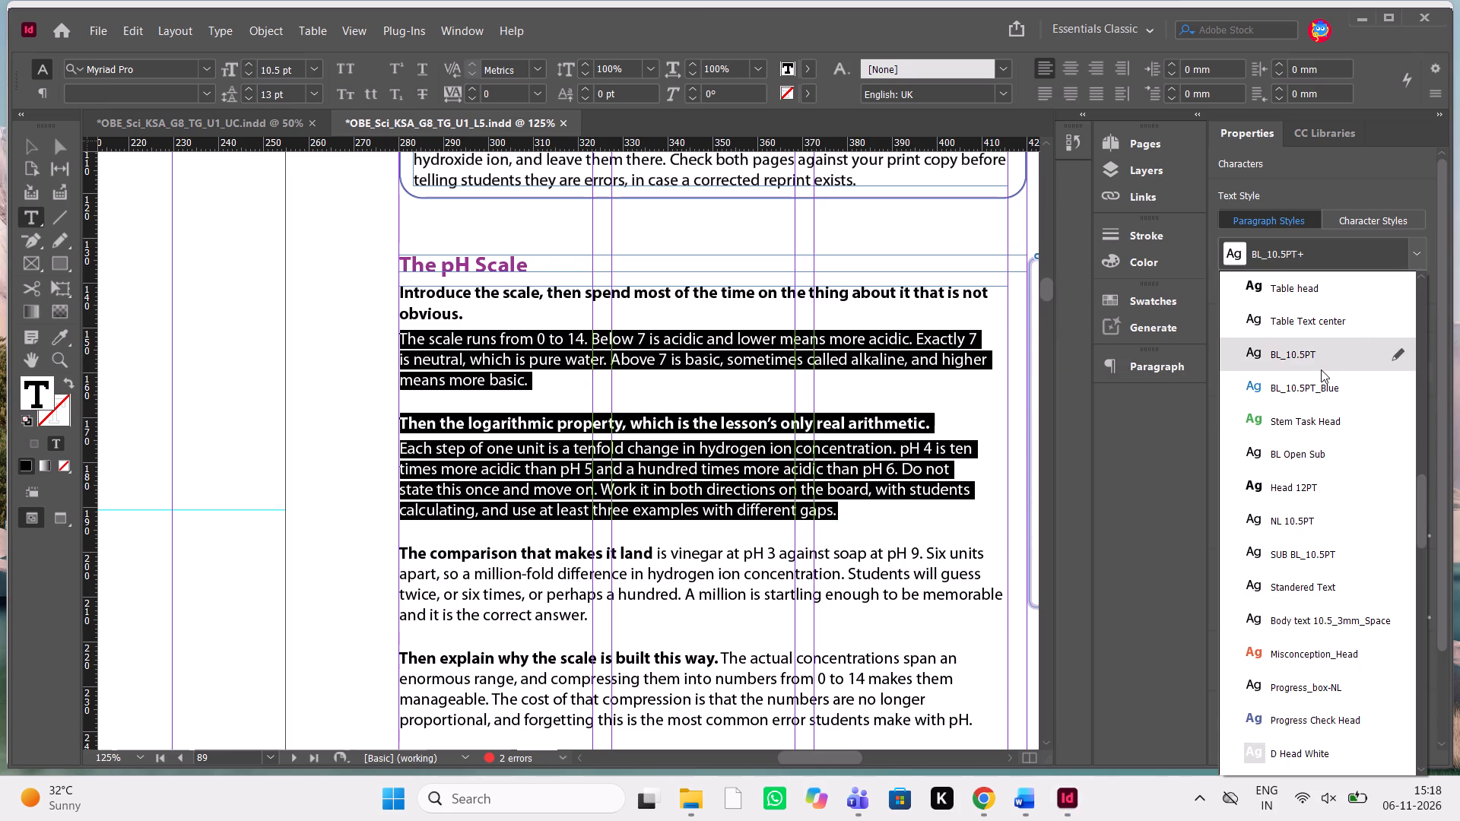
pyautogui.click(655, 436)
pyautogui.scroll(-1, 655, 436)
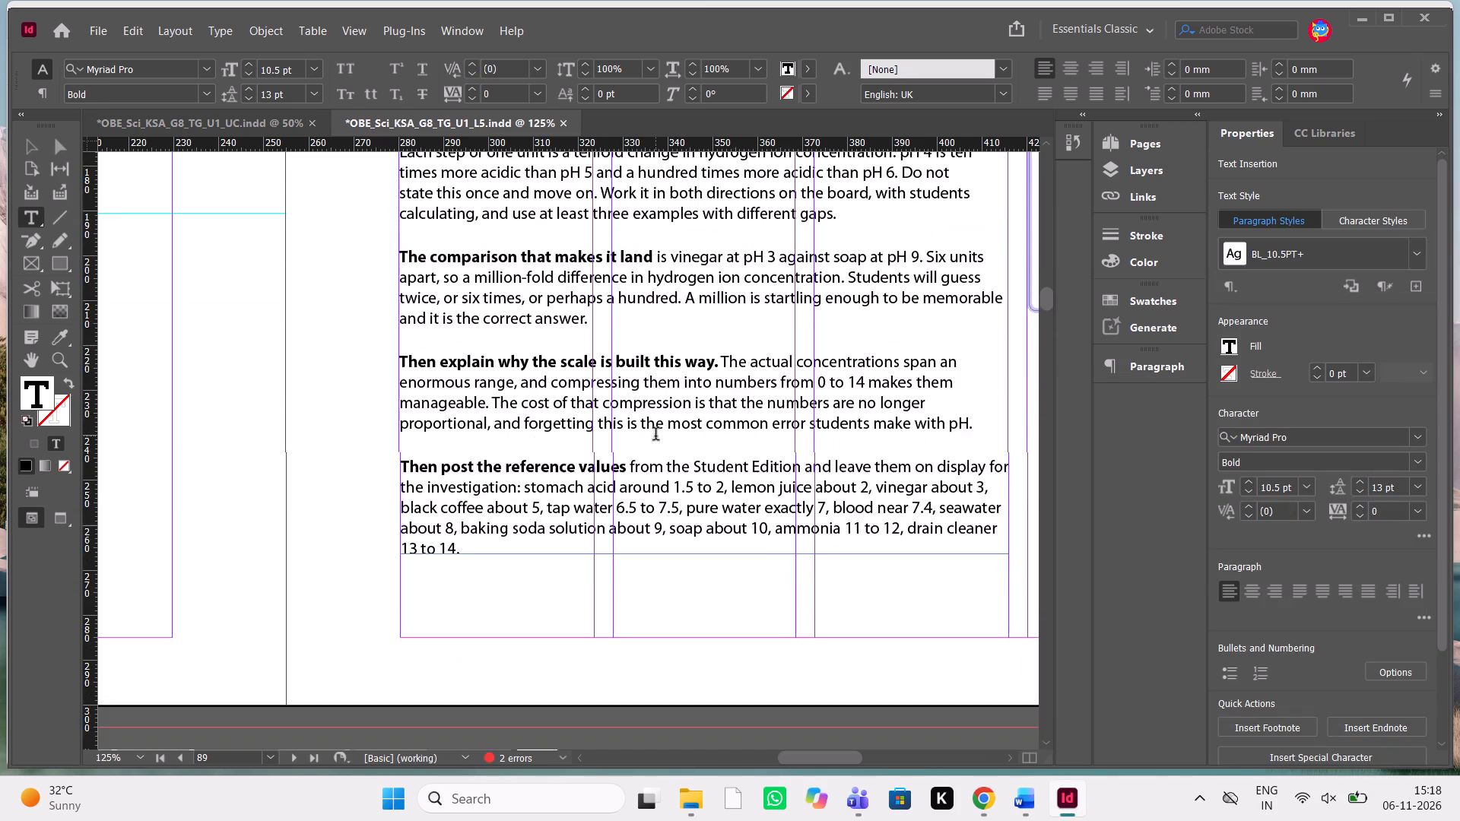
# Thread the overset text from page 87 into a new frame about 135.5 by 98.4 mm at page 88's top margin, nudged up to Y 15.125 mm.
pyautogui.scroll(6, 655, 436)
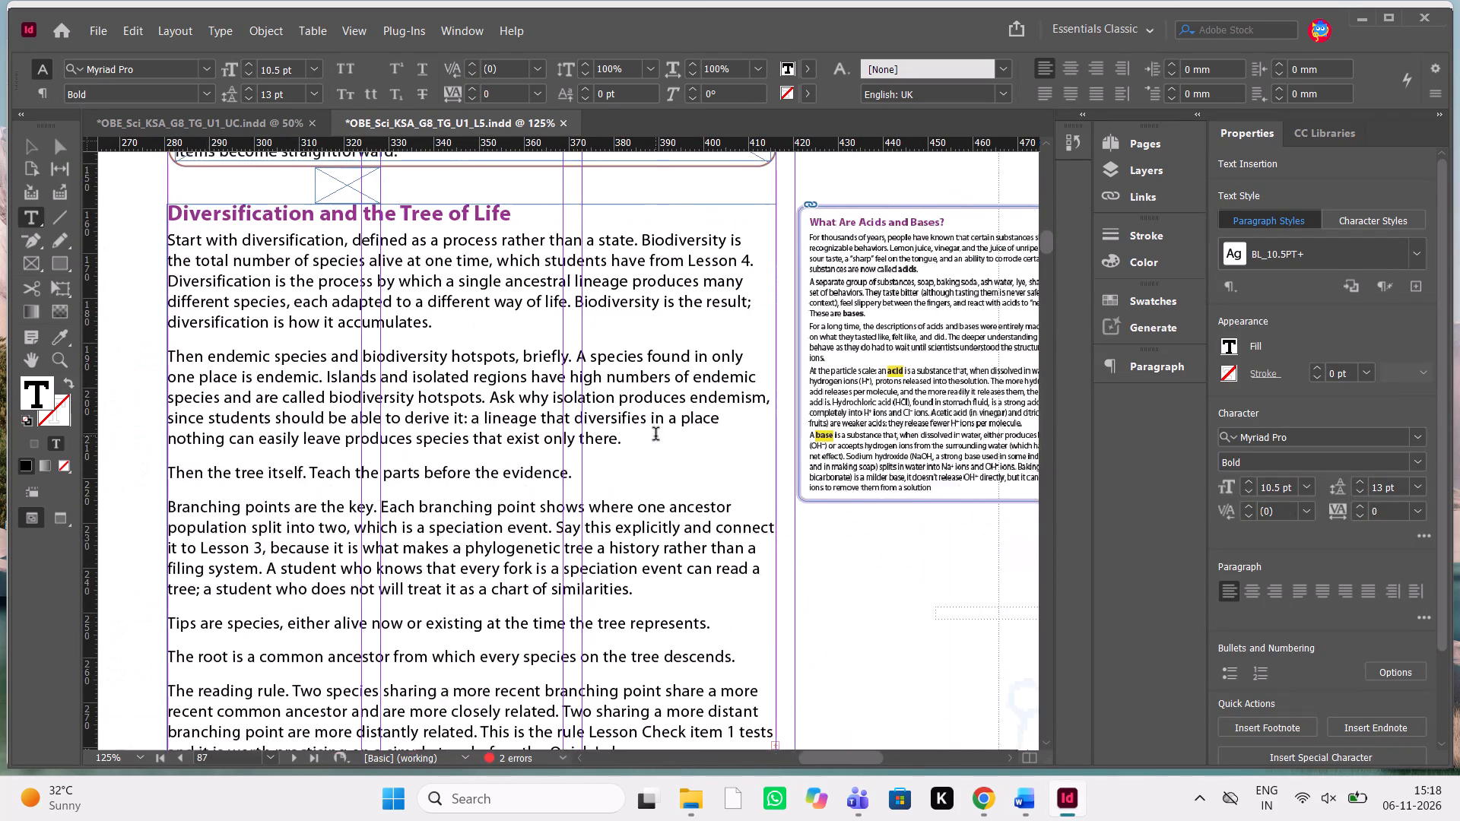
pyautogui.scroll(-1, 655, 436)
pyautogui.hscroll(-1, 655, 436)
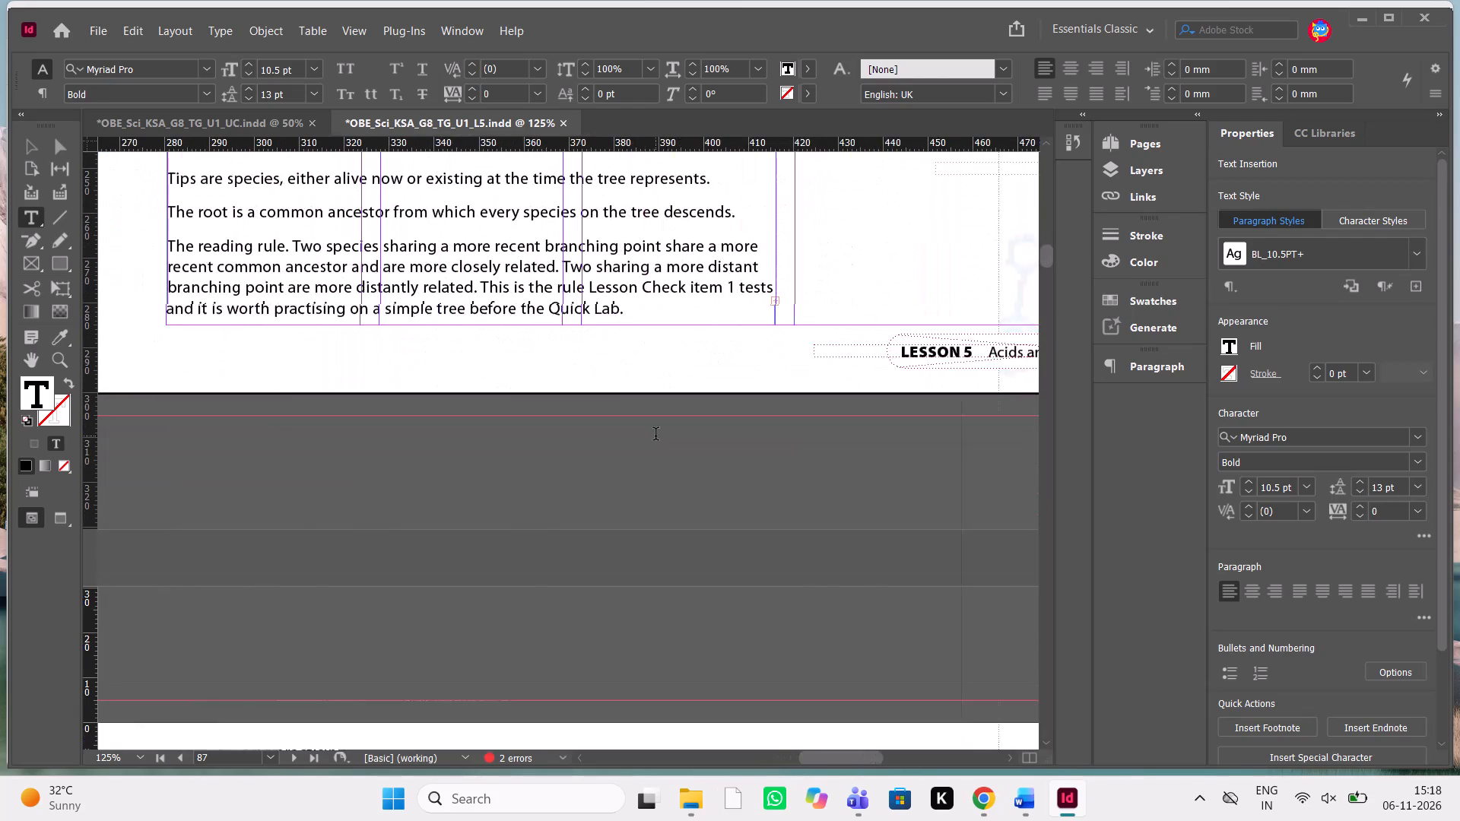
pyautogui.press('Escape')
pyautogui.click(706, 262)
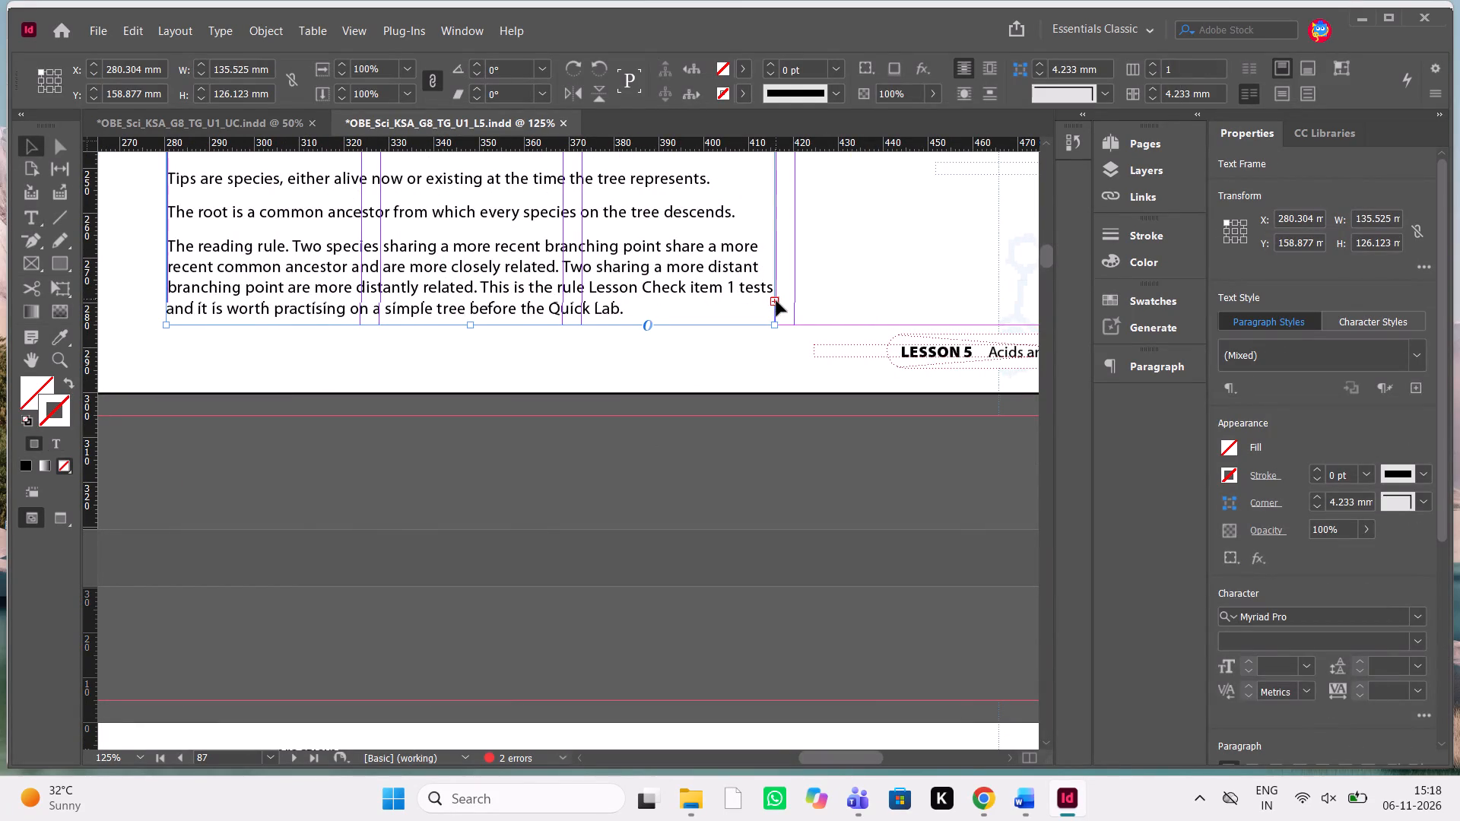
pyautogui.click(776, 301)
pyautogui.scroll(-1, 494, 476)
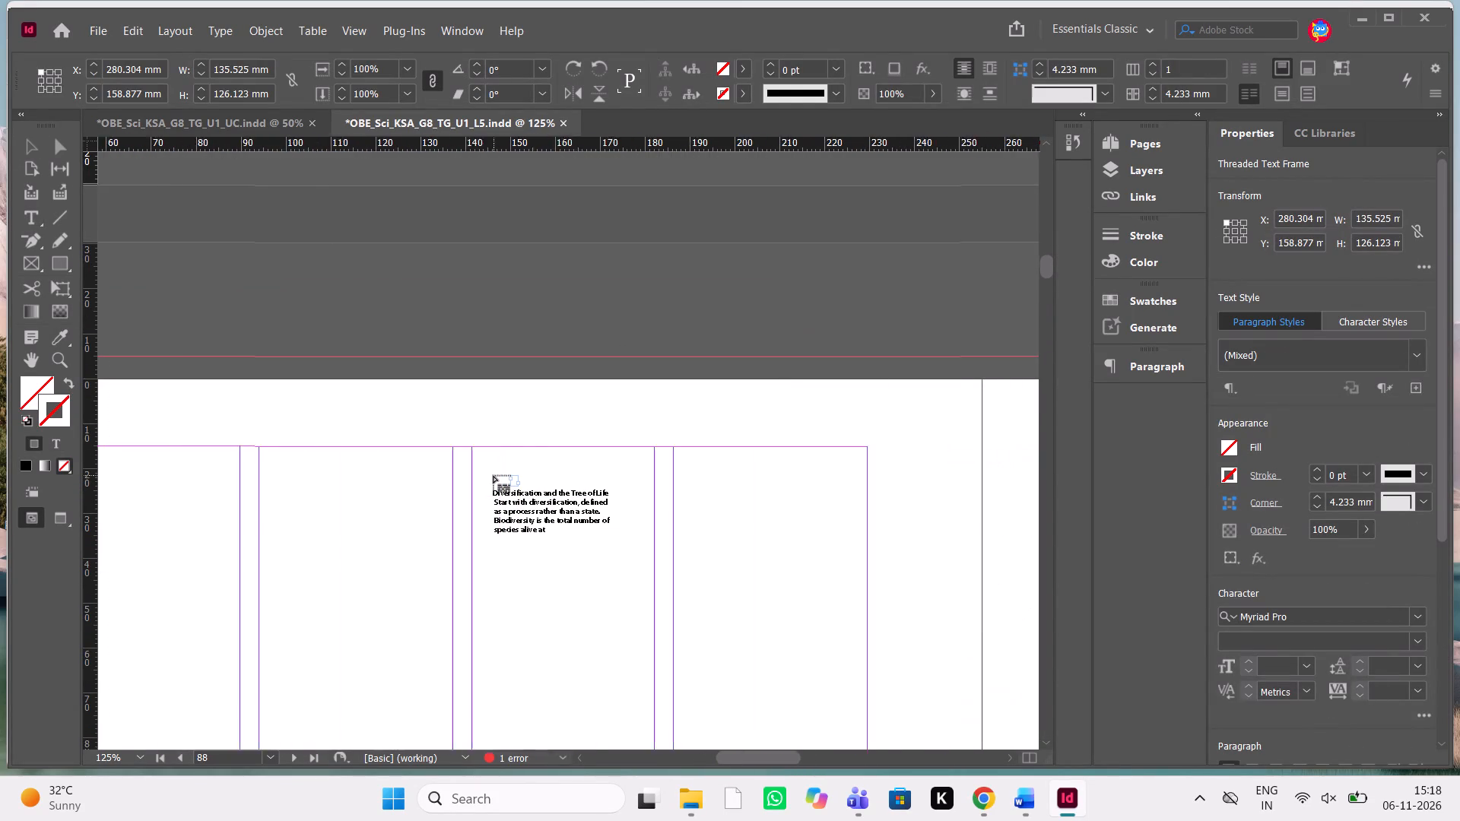
pyautogui.hscroll(-1, 494, 476)
pyautogui.hscroll(1, 387, 493)
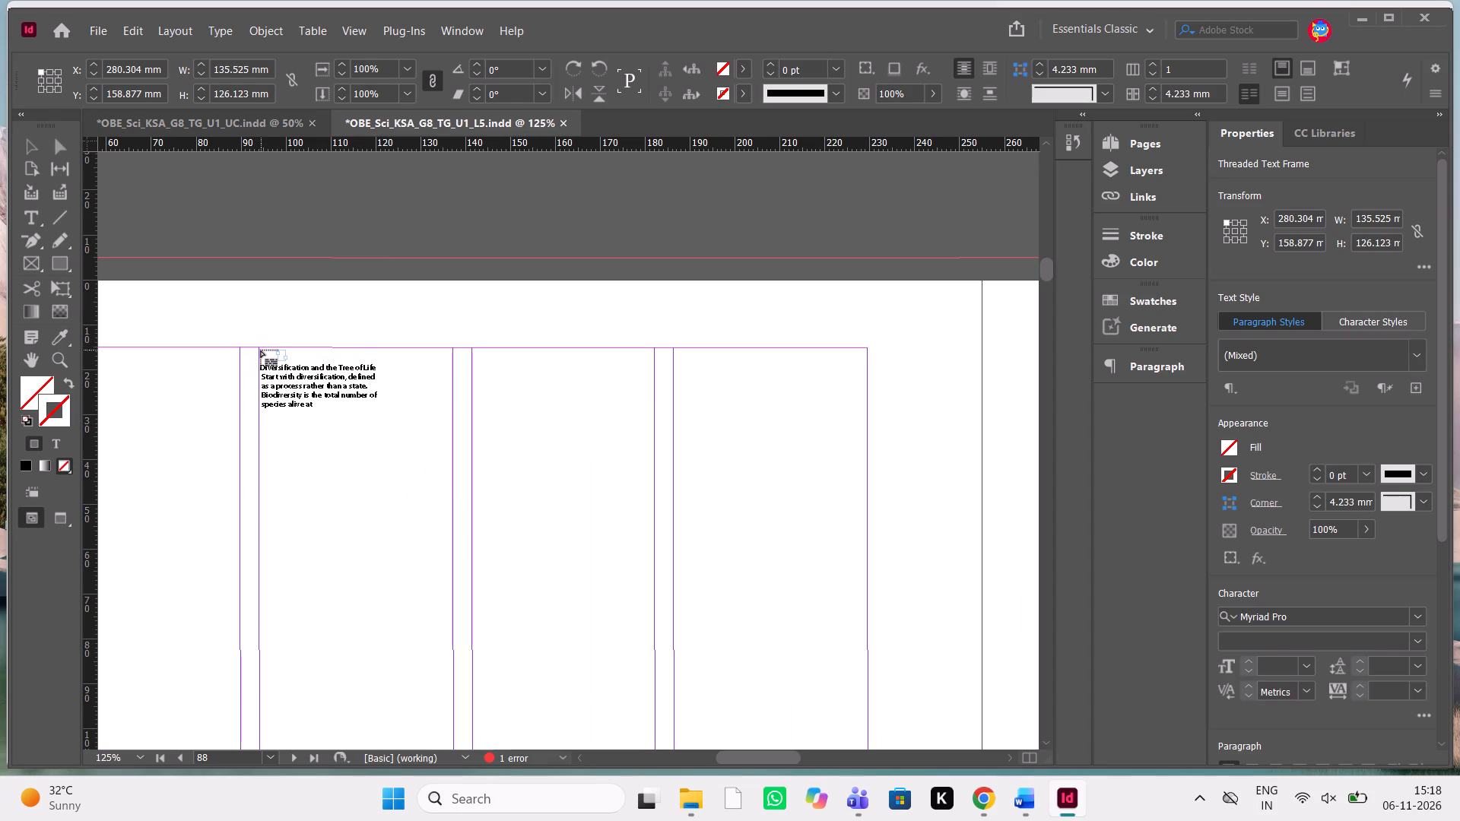
pyautogui.moveTo(259, 353); pyautogui.dragTo(887, 712)
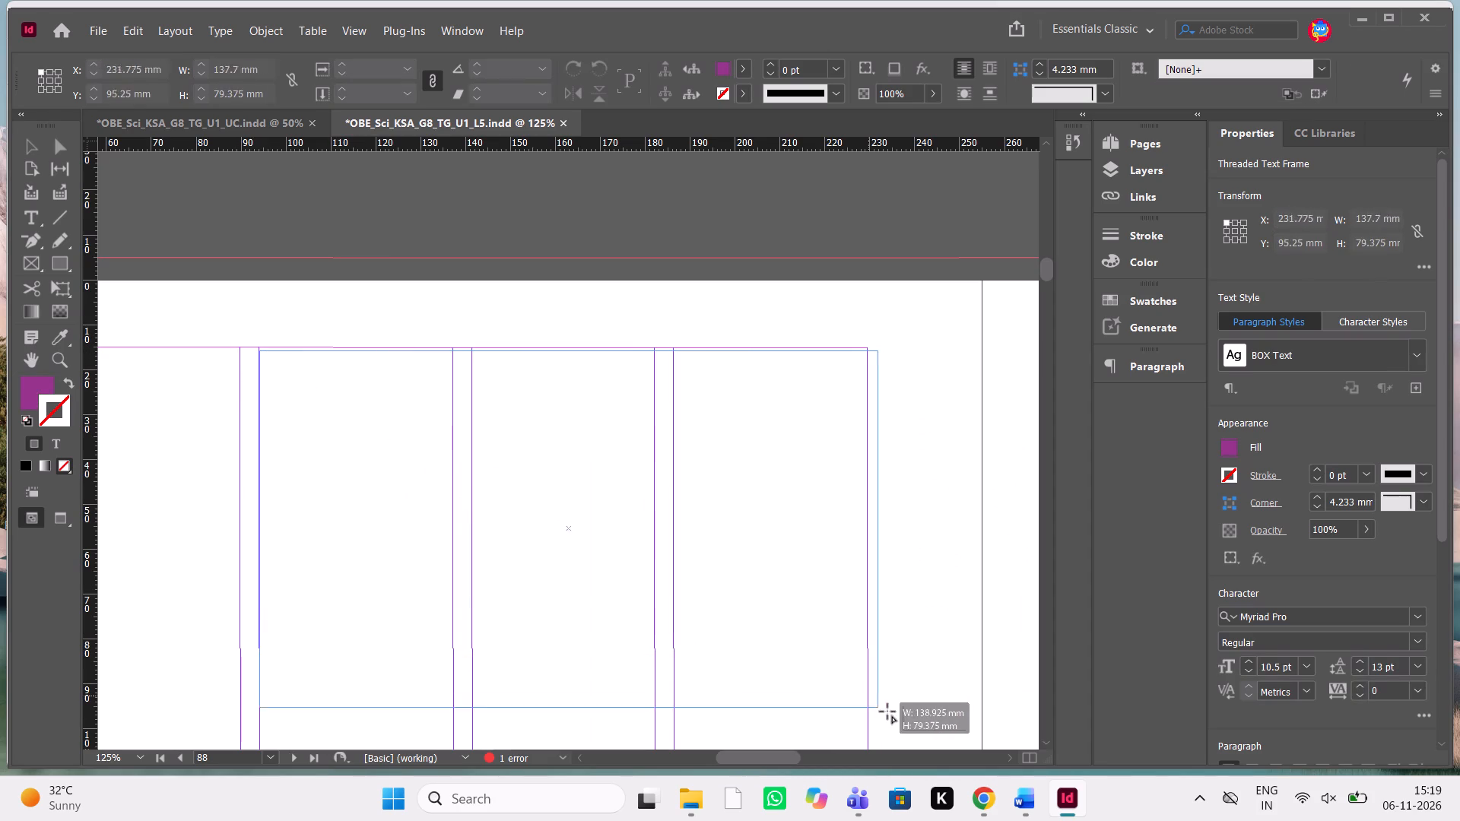
pyautogui.moveTo(887, 712); pyautogui.dragTo(866, 750)
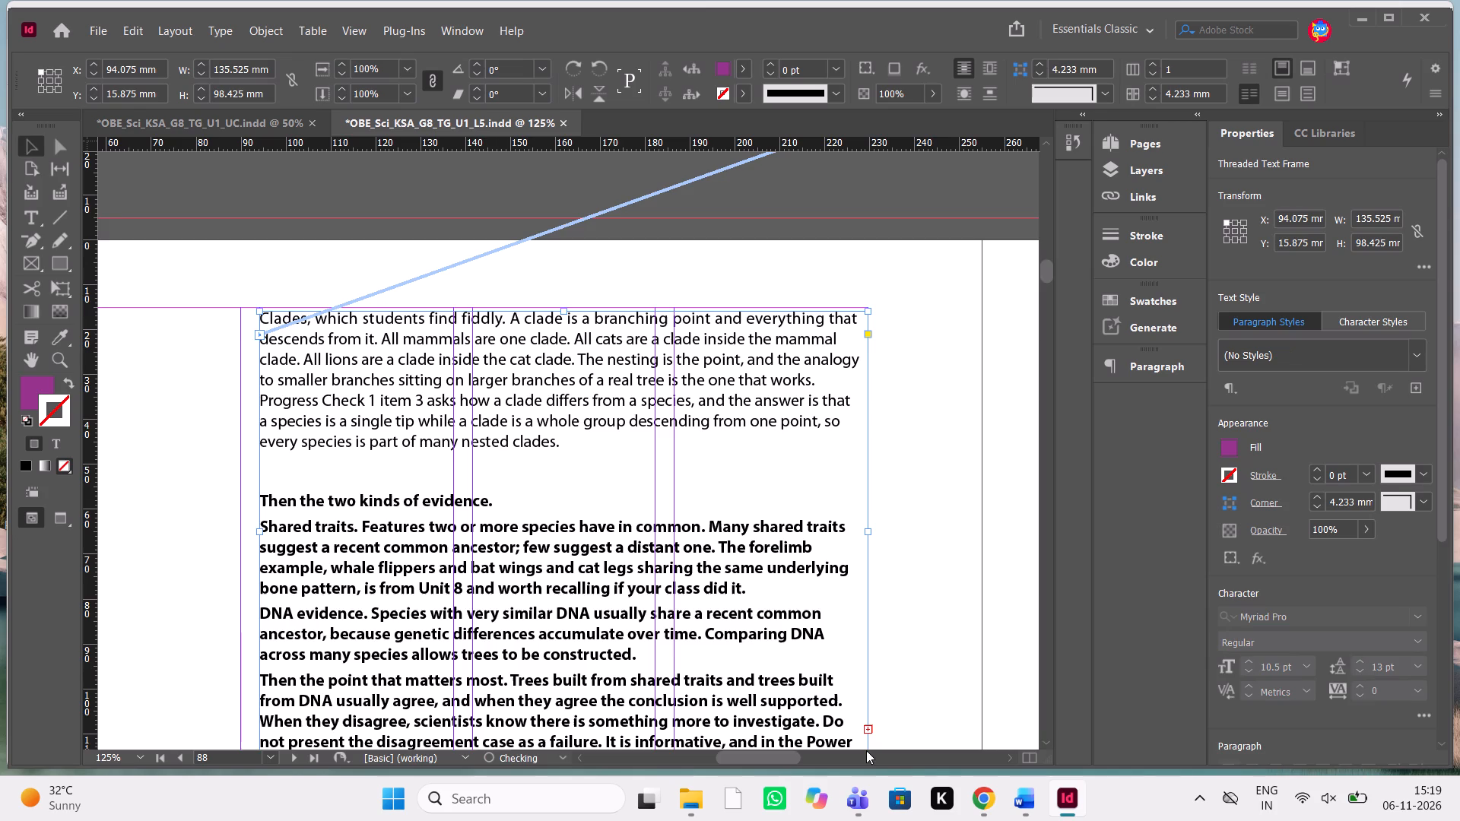
pyautogui.scroll(1, 703, 582)
pyautogui.press('Up')
pyautogui.press('Up')
pyautogui.press('Up')
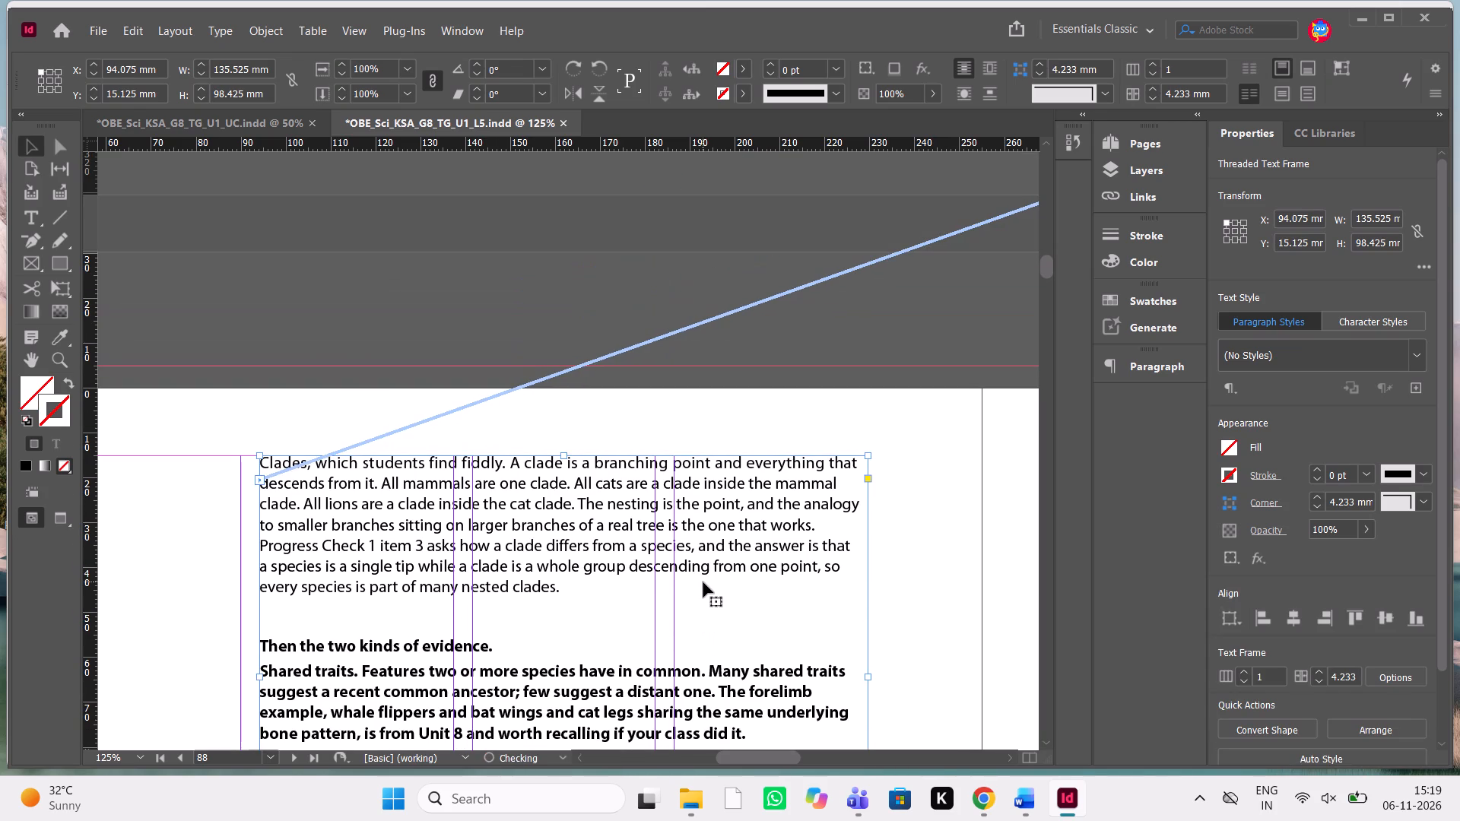
# Check the section's ending in the Word manuscript and lengthen page 88's text frame to about 140 mm to fit the remaining text.
pyautogui.scroll(-1, 703, 582)
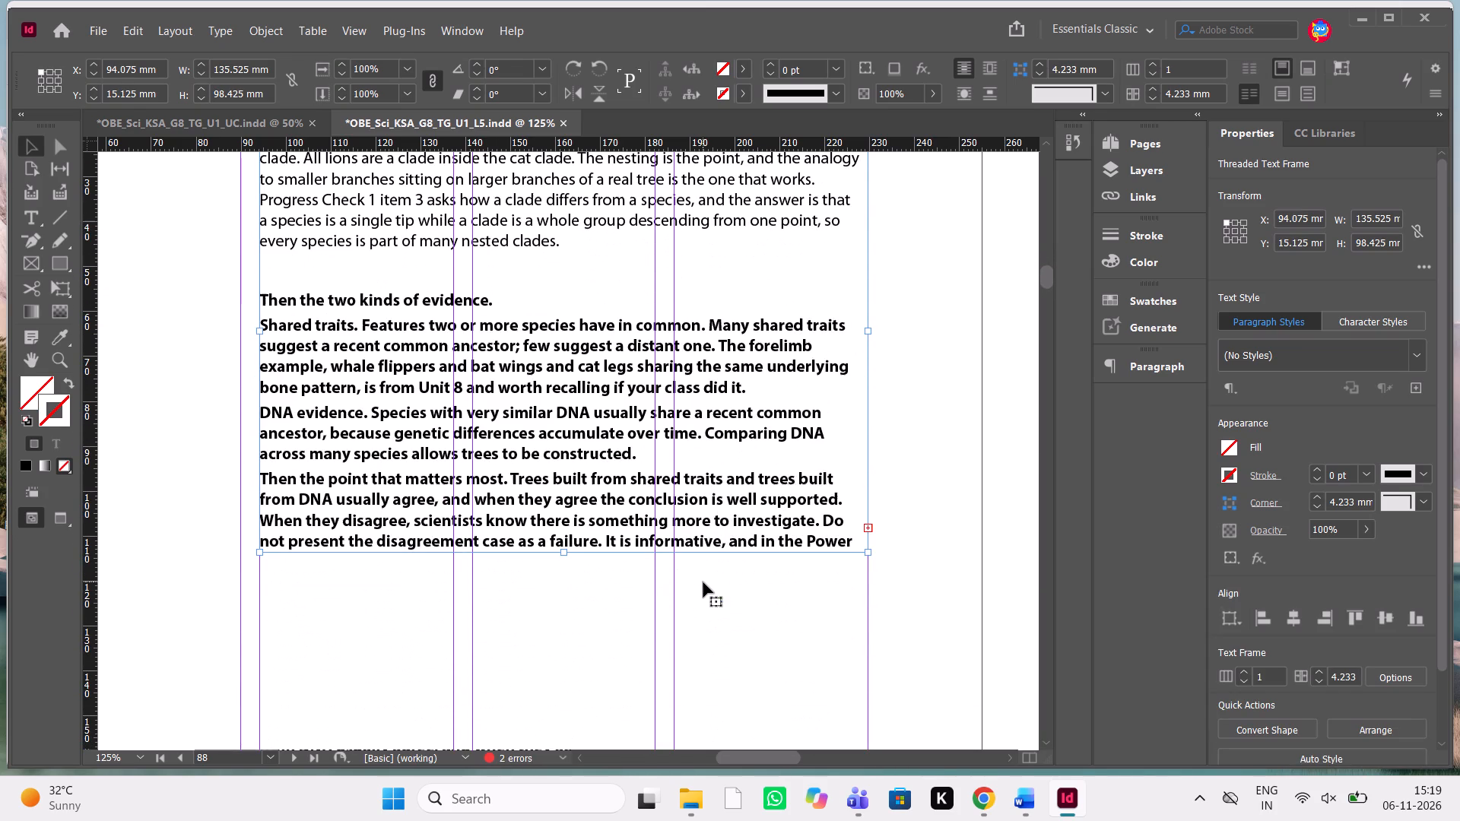
pyautogui.hotkey('alt', 'Tab')
pyautogui.scroll(-1, 1227, 406)
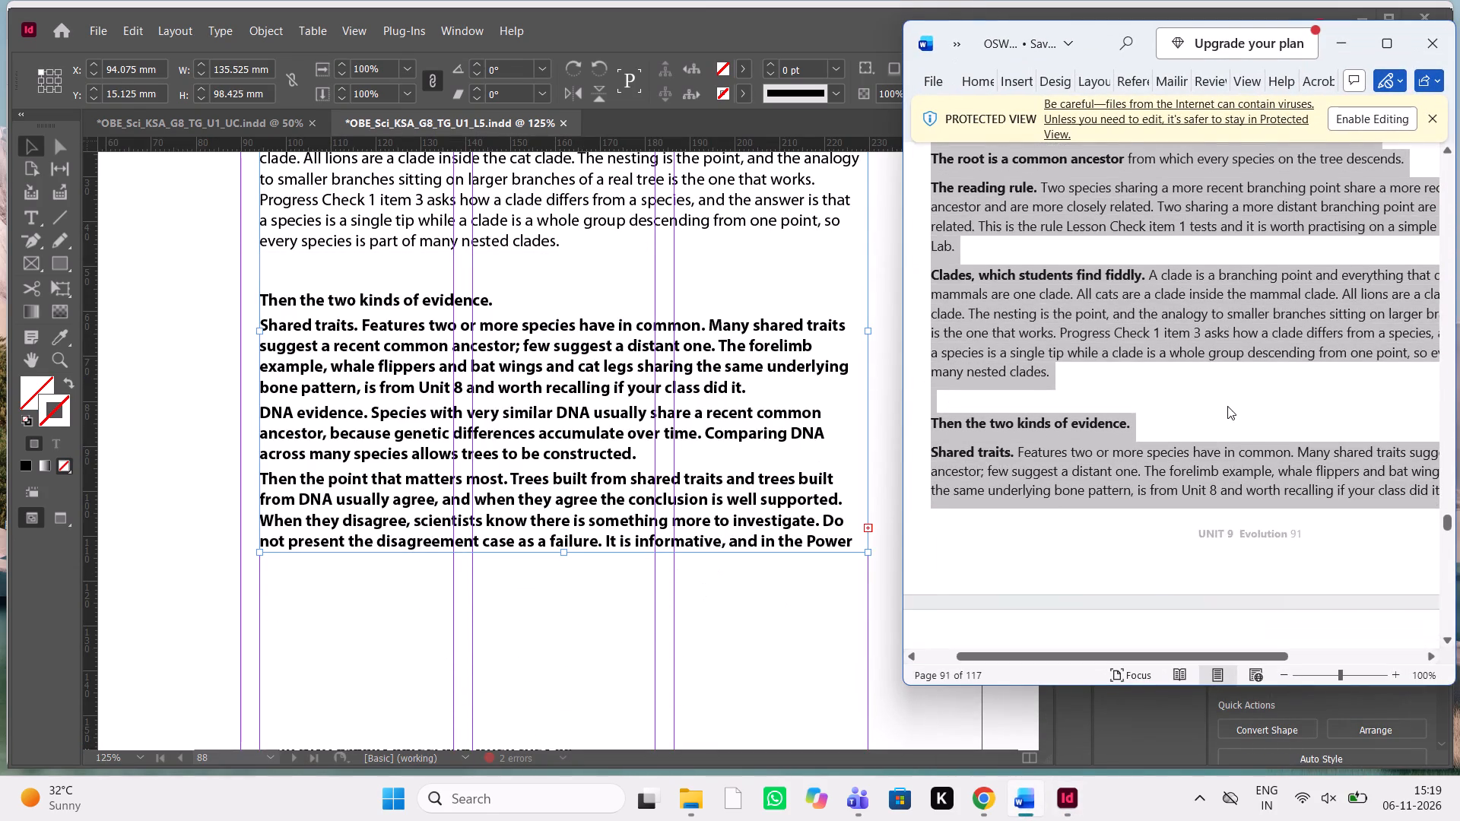
pyautogui.scroll(-2, 1227, 406)
pyautogui.hscroll(-1, 1227, 406)
pyautogui.hscroll(1, 1227, 406)
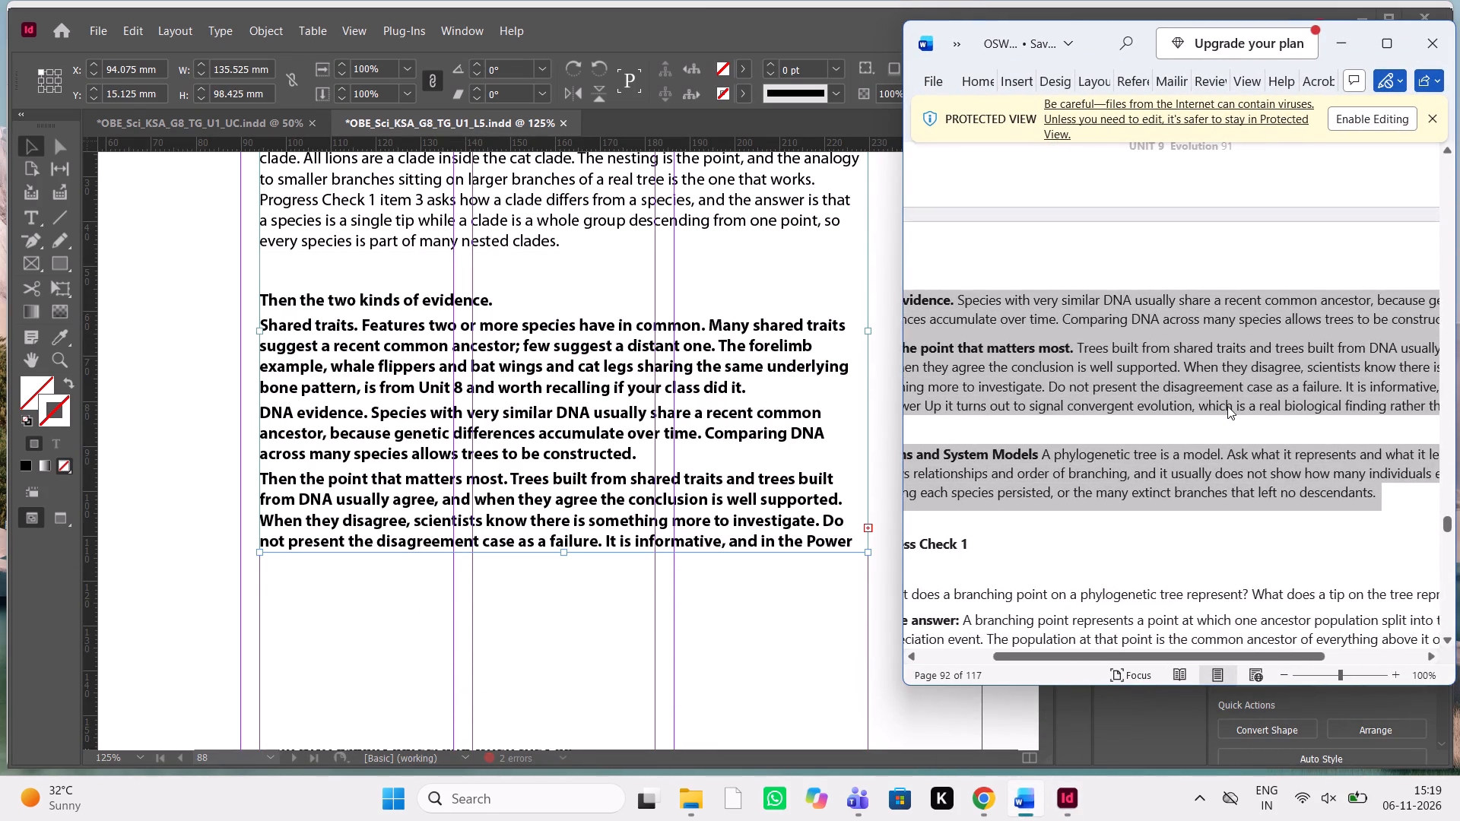
pyautogui.hscroll(1, 1227, 406)
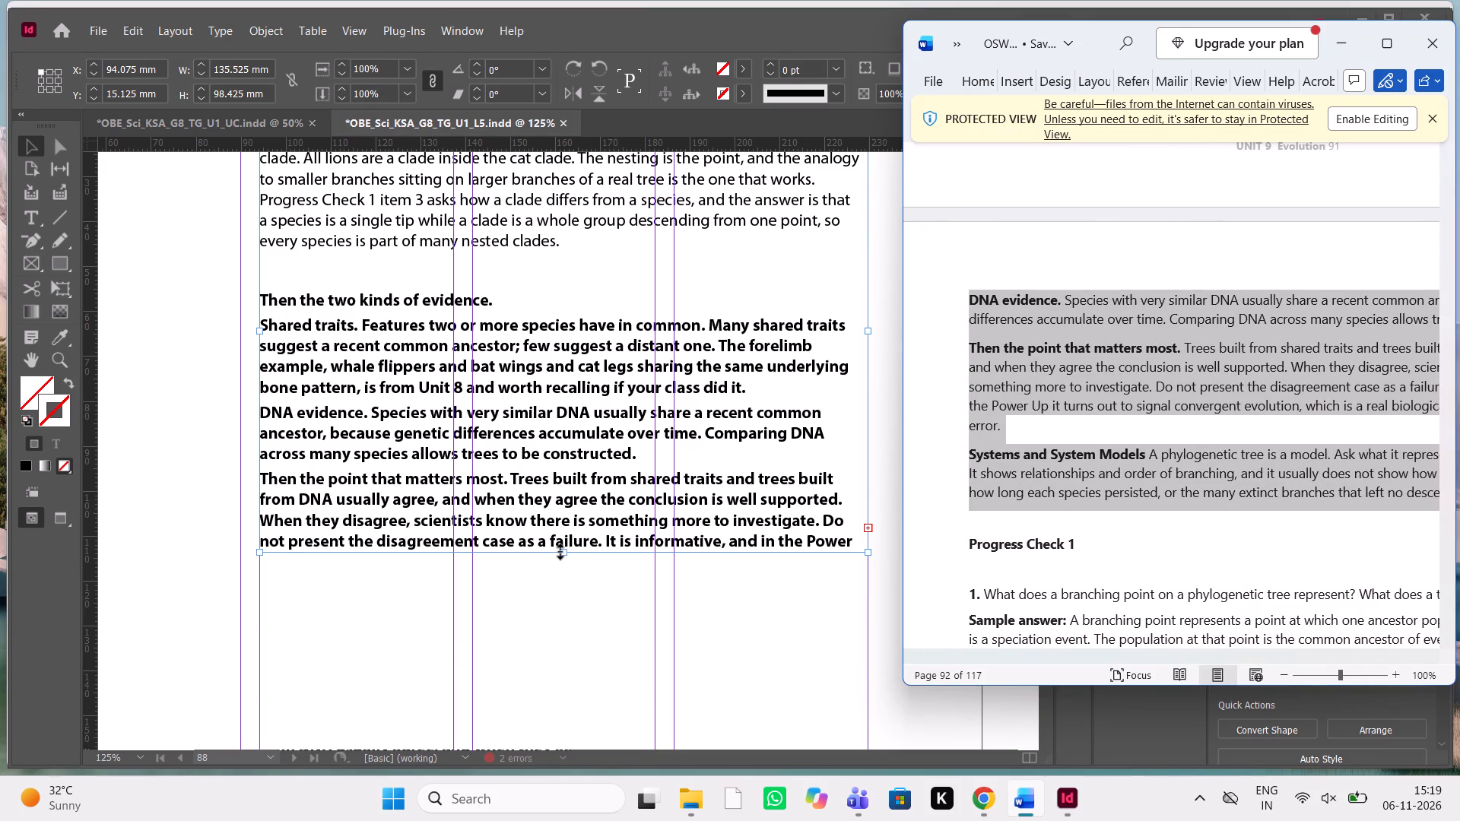
pyautogui.moveTo(561, 551); pyautogui.dragTo(574, 623)
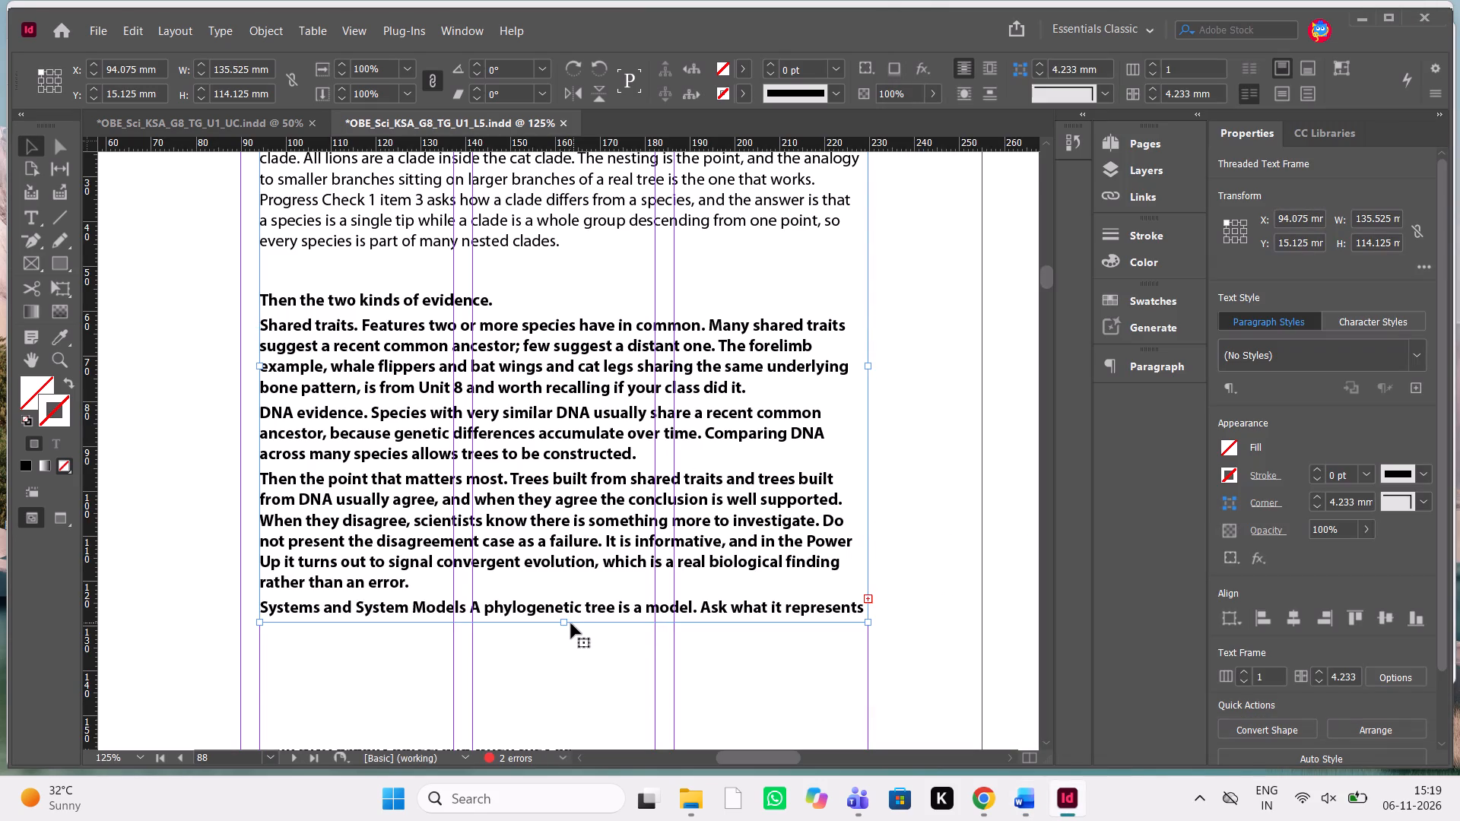
pyautogui.moveTo(563, 623); pyautogui.dragTo(571, 673)
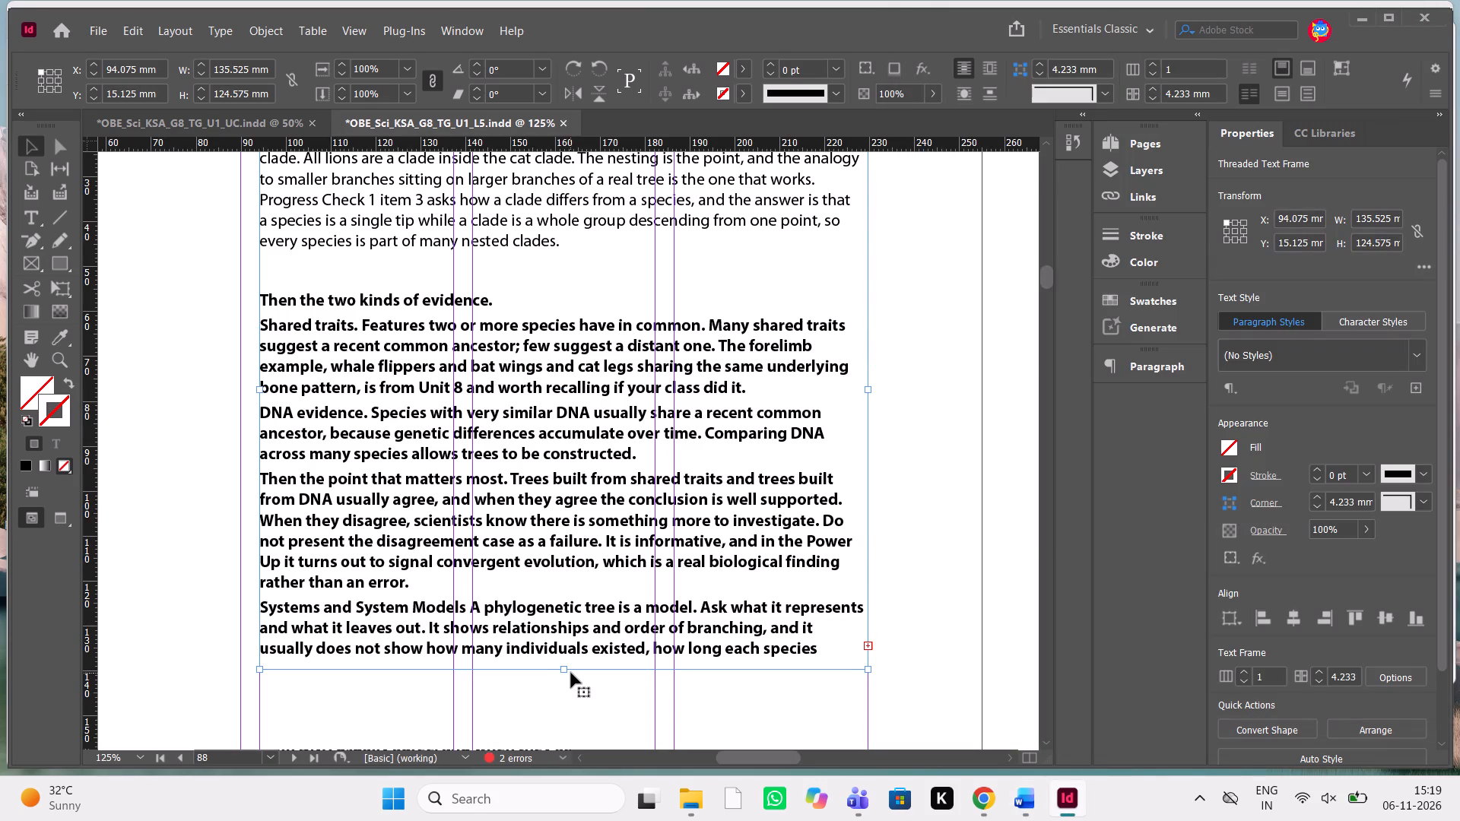
pyautogui.moveTo(564, 668); pyautogui.dragTo(568, 741)
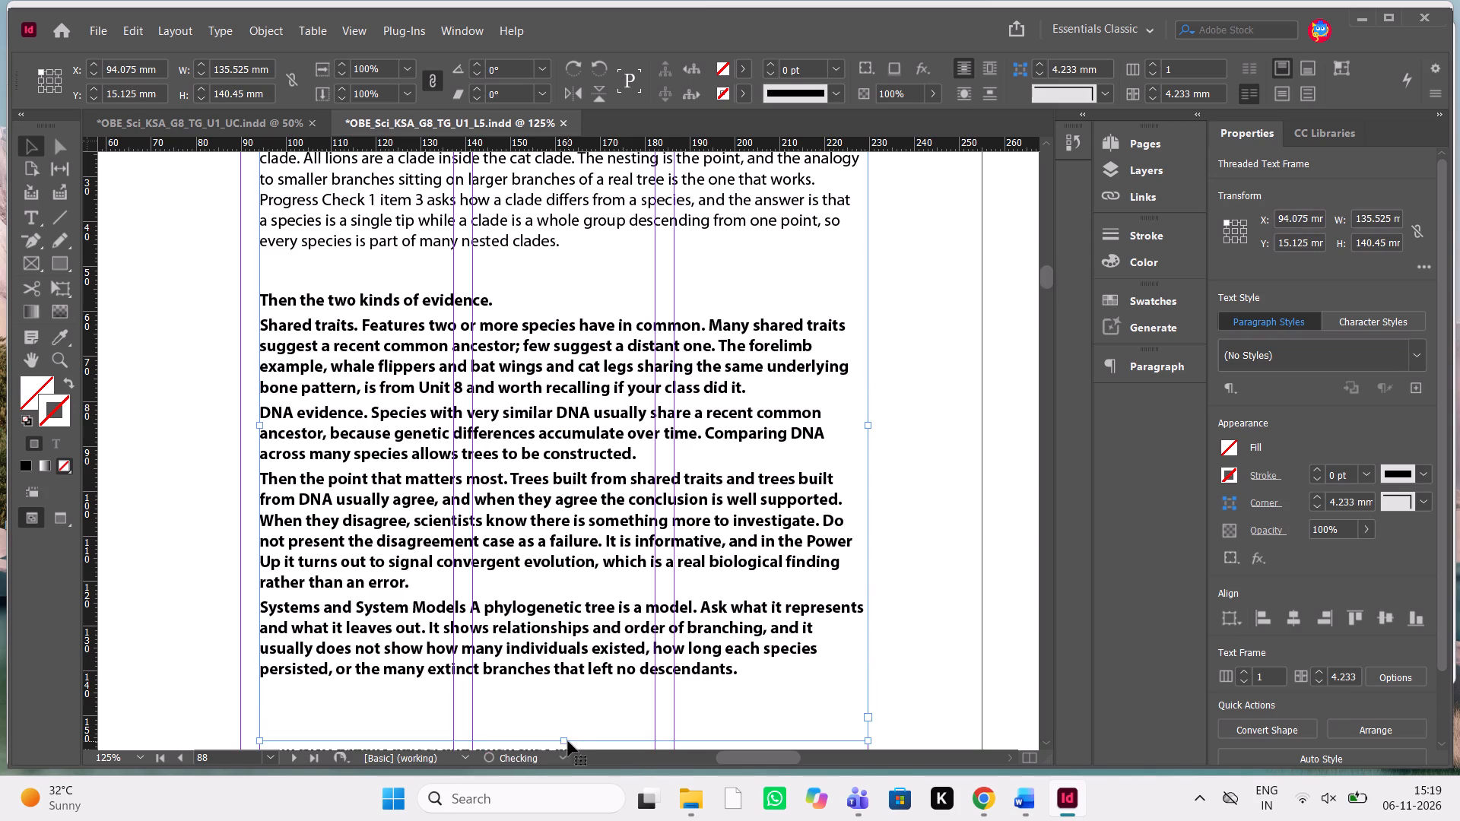
# Delete the empty paragraph above "Then the two kinds of evidence." on page 88.
pyautogui.doubleClick(600, 642)
pyautogui.moveTo(764, 671); pyautogui.dragTo(324, 417)
pyautogui.click(275, 265)
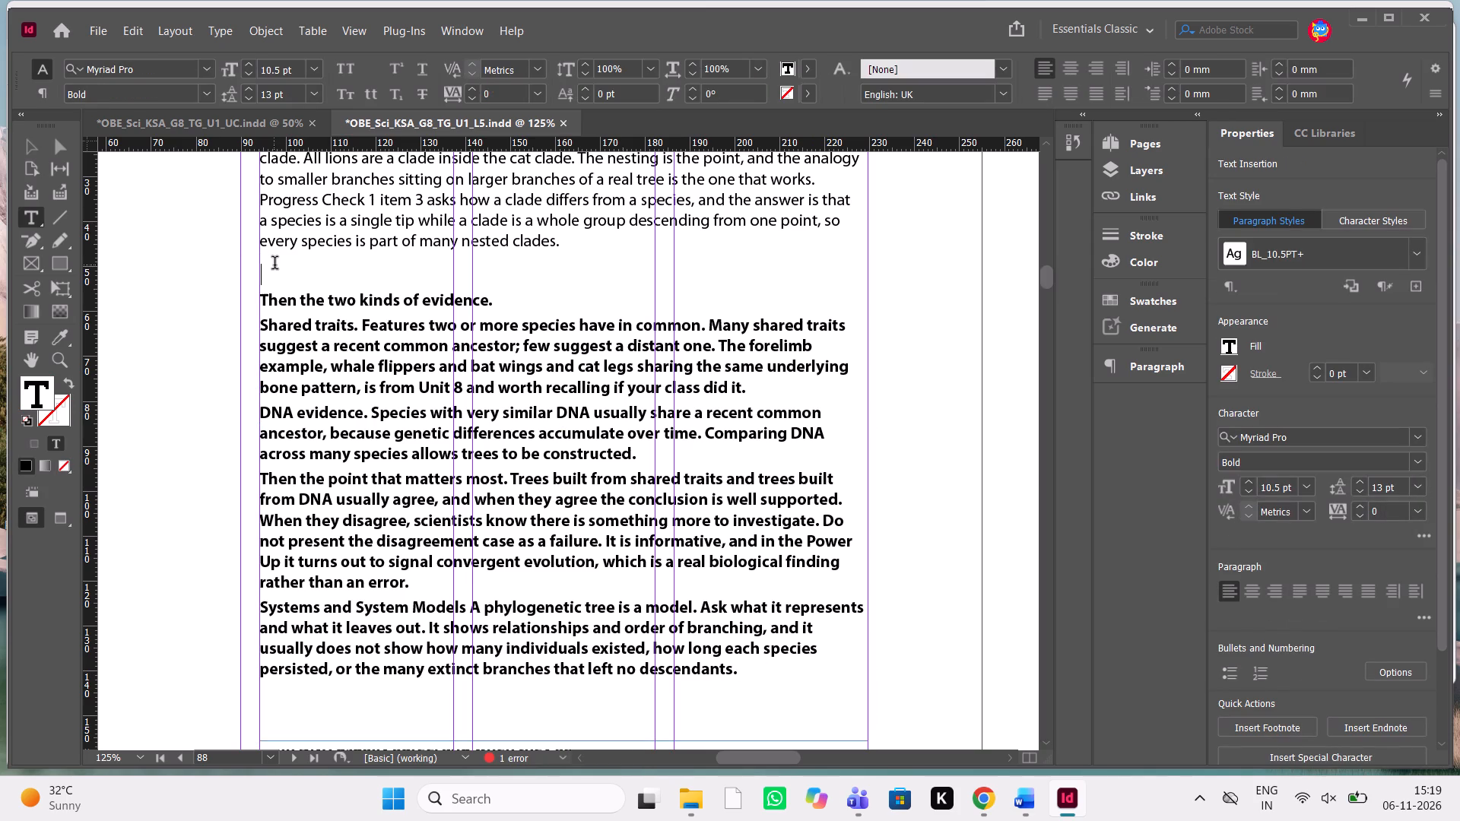
pyautogui.press('Delete')
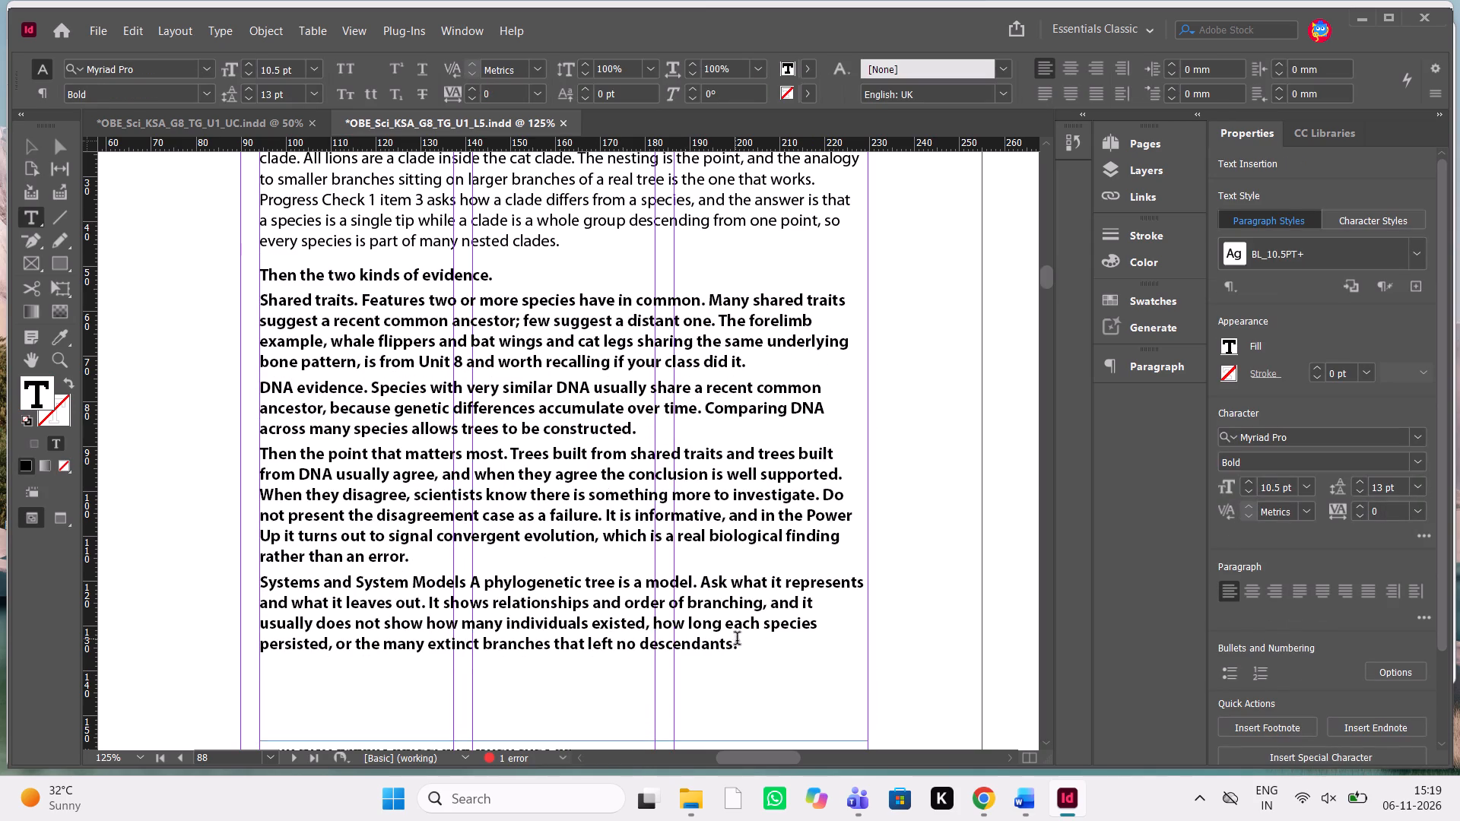
# Change the bold text from "Then the two kinds of evidence." through the Systems and System Models paragraph to Regular.
pyautogui.moveTo(751, 648); pyautogui.dragTo(218, 282)
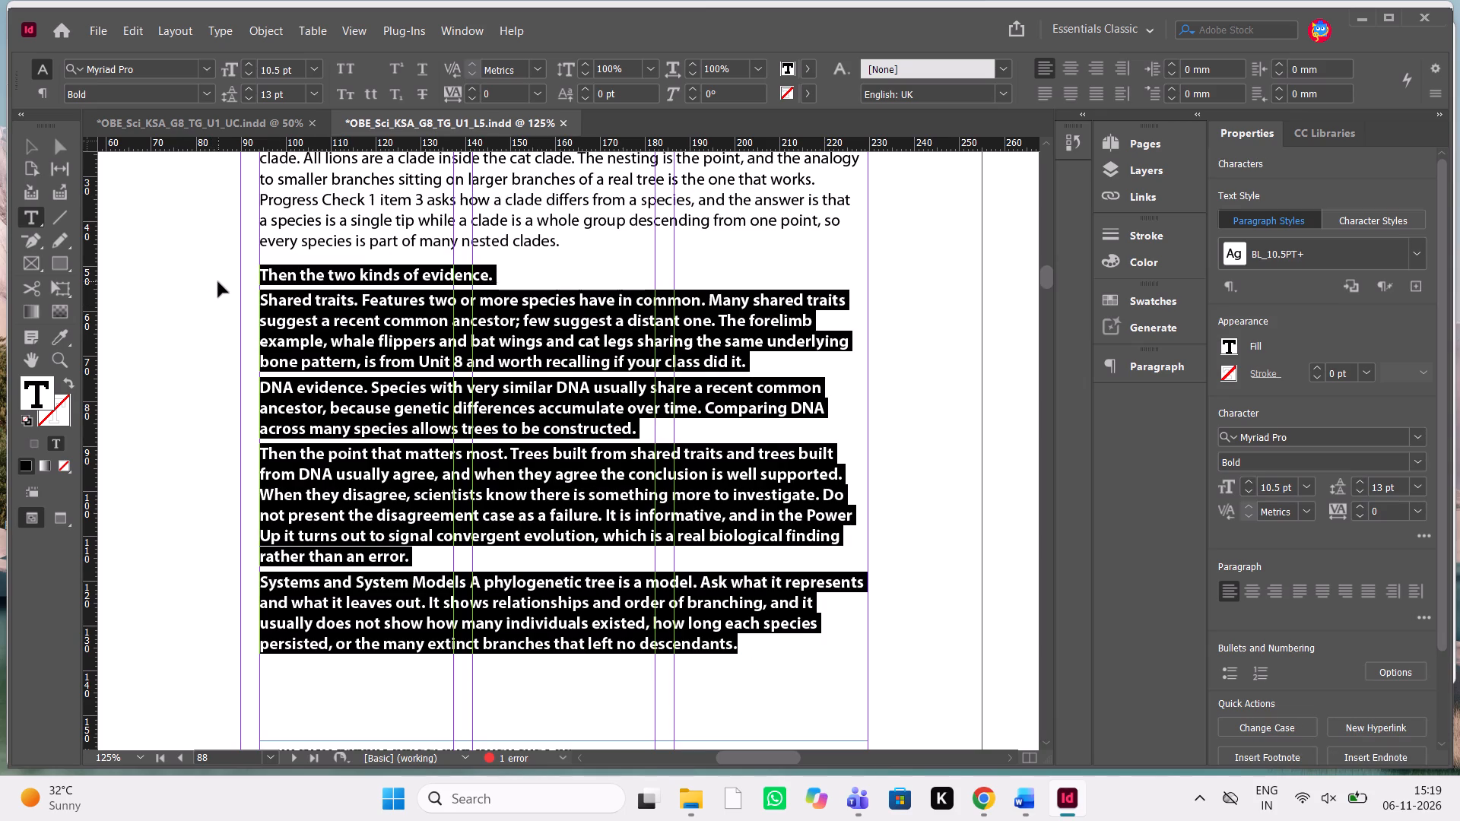
pyautogui.hotkey('ctrl', 'shift', 'b')
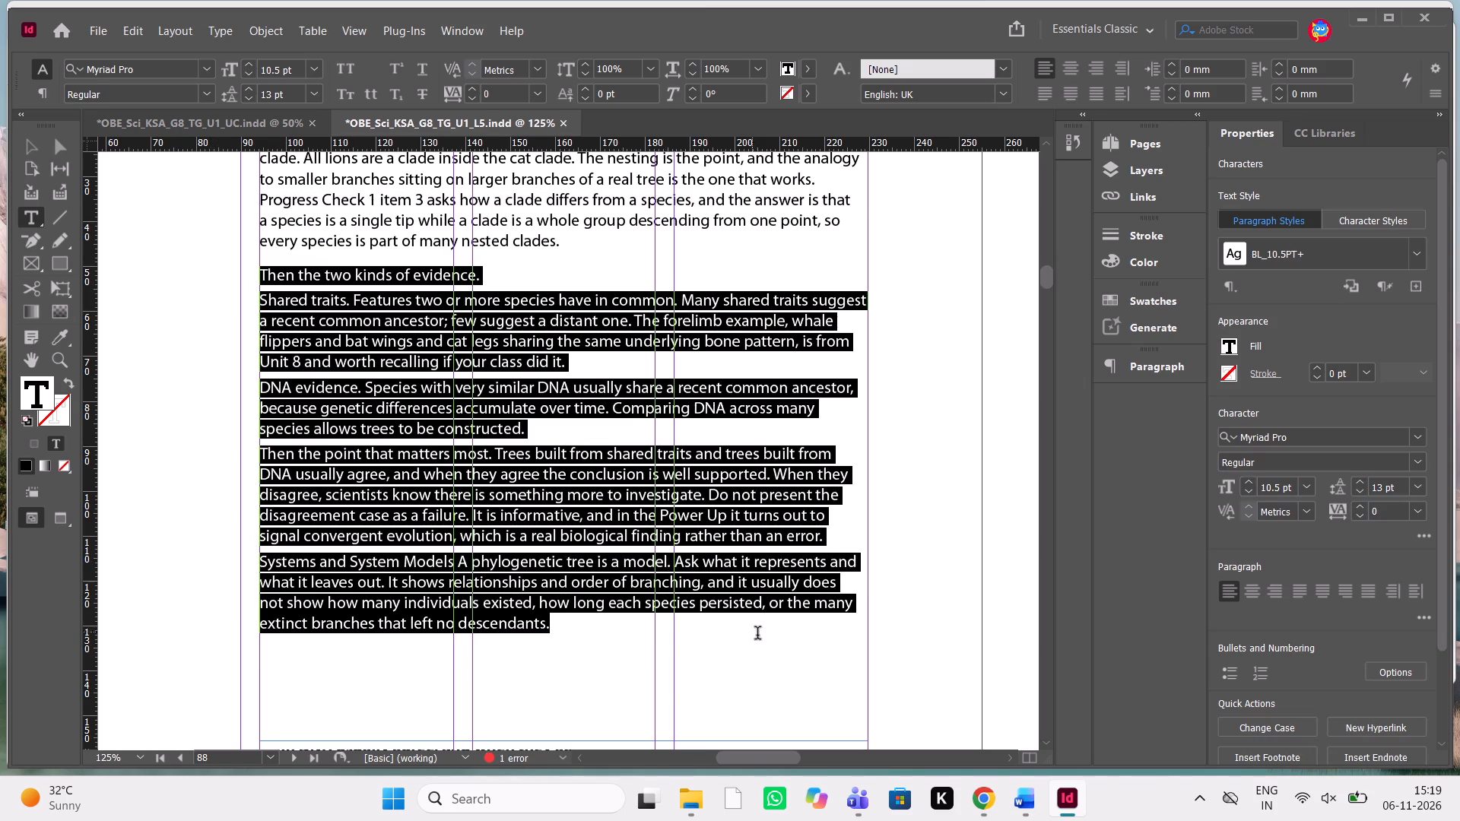
# Check the formatting of the opening "The pH Scale" paragraphs on page 89 against page 88's text.
pyautogui.scroll(2, 757, 635)
pyautogui.scroll(-3, 757, 635)
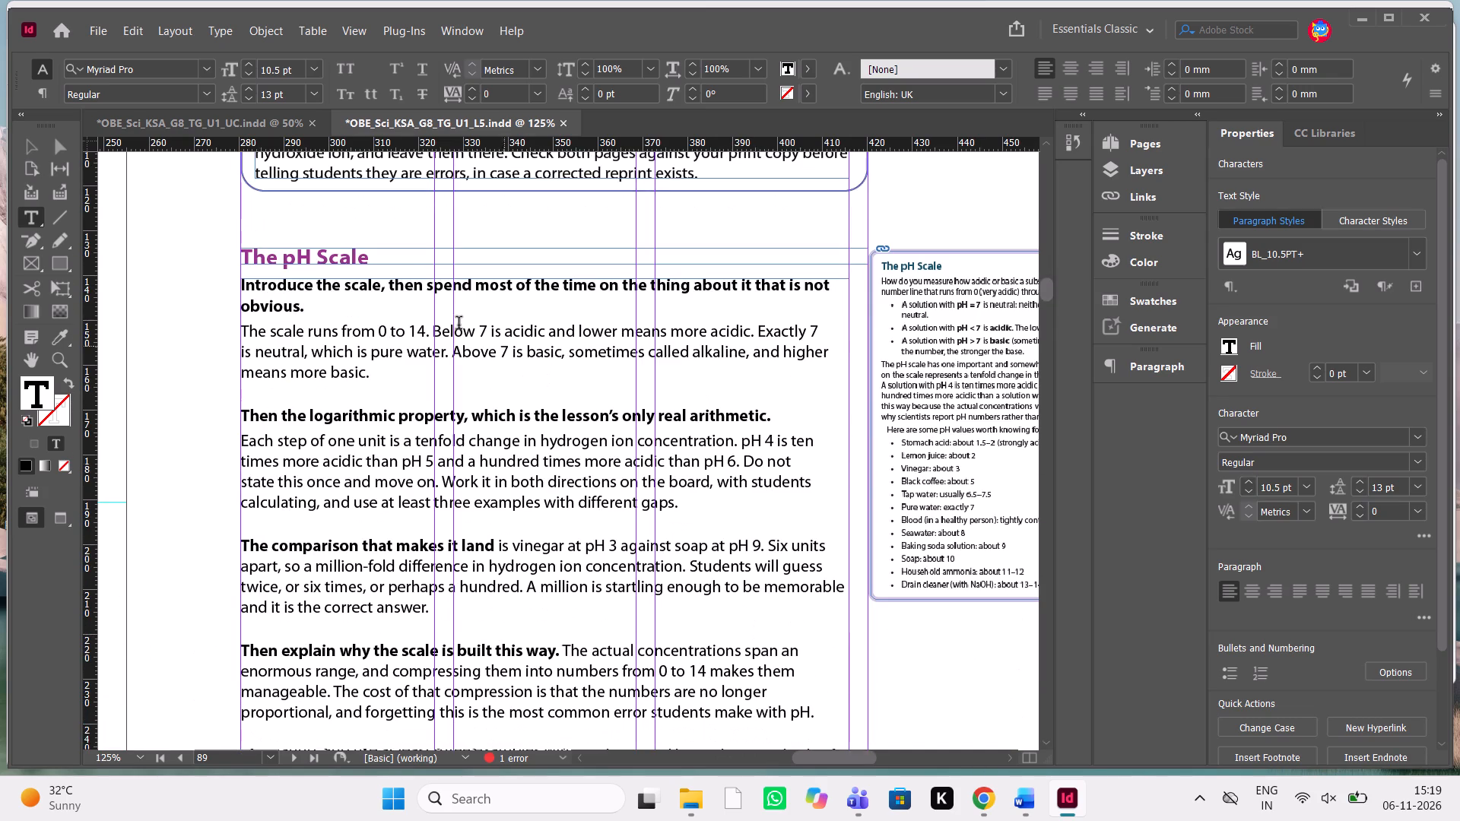
pyautogui.moveTo(702, 517); pyautogui.dragTo(179, 277)
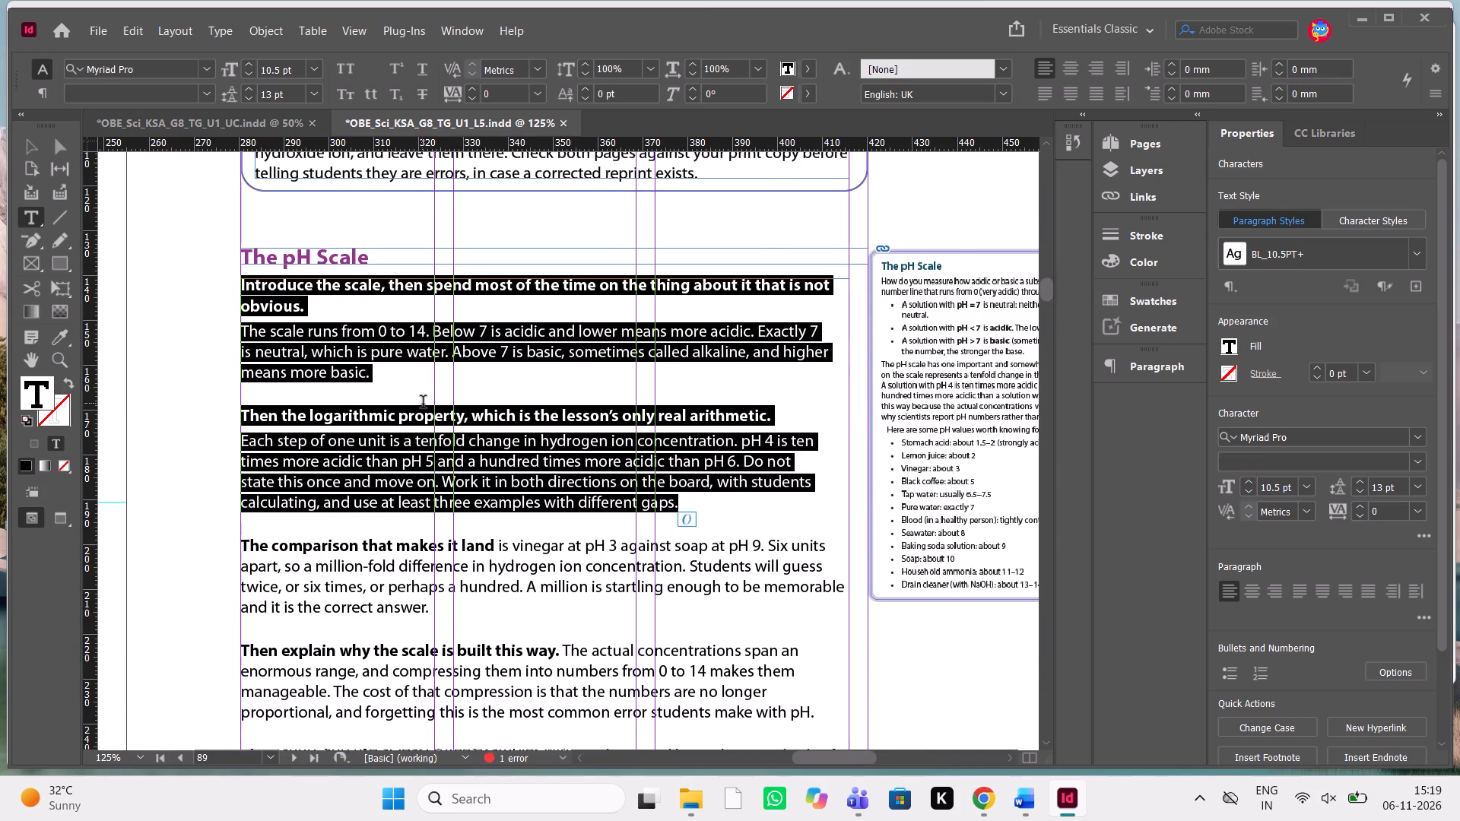
pyautogui.hscroll(1, 423, 404)
pyautogui.scroll(1, 423, 404)
pyautogui.hscroll(1, 423, 404)
pyautogui.scroll(1, 423, 404)
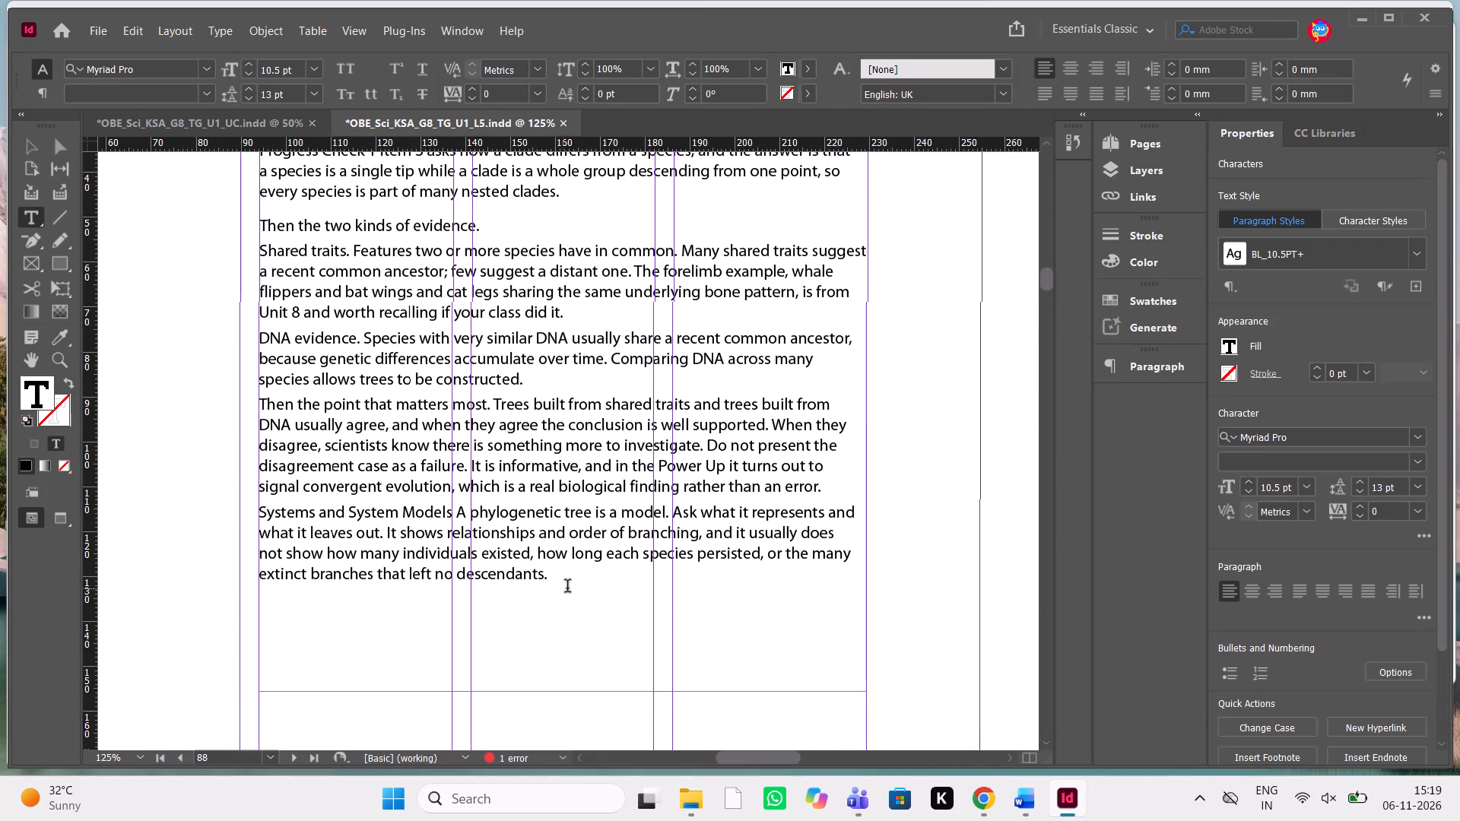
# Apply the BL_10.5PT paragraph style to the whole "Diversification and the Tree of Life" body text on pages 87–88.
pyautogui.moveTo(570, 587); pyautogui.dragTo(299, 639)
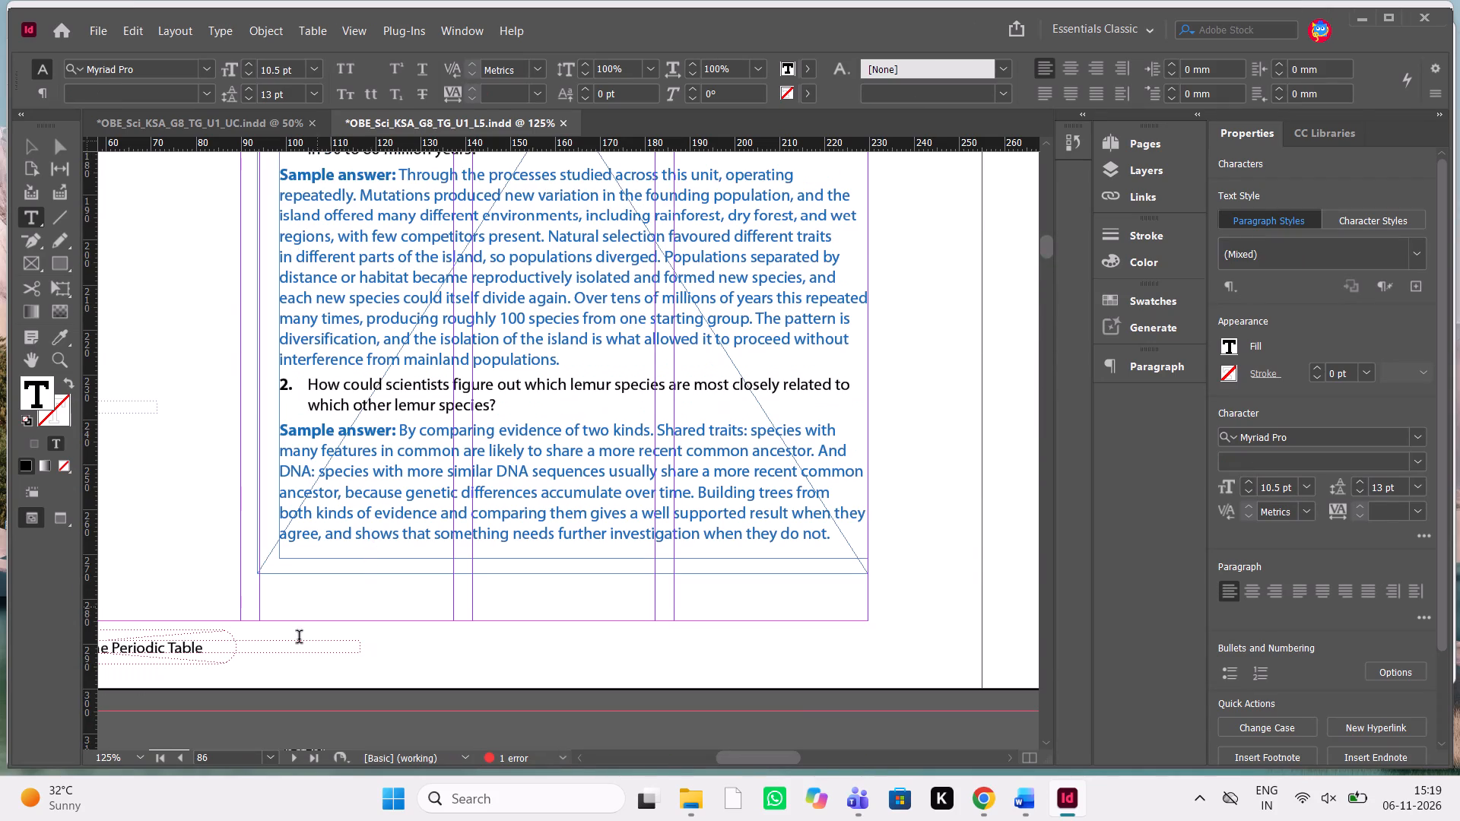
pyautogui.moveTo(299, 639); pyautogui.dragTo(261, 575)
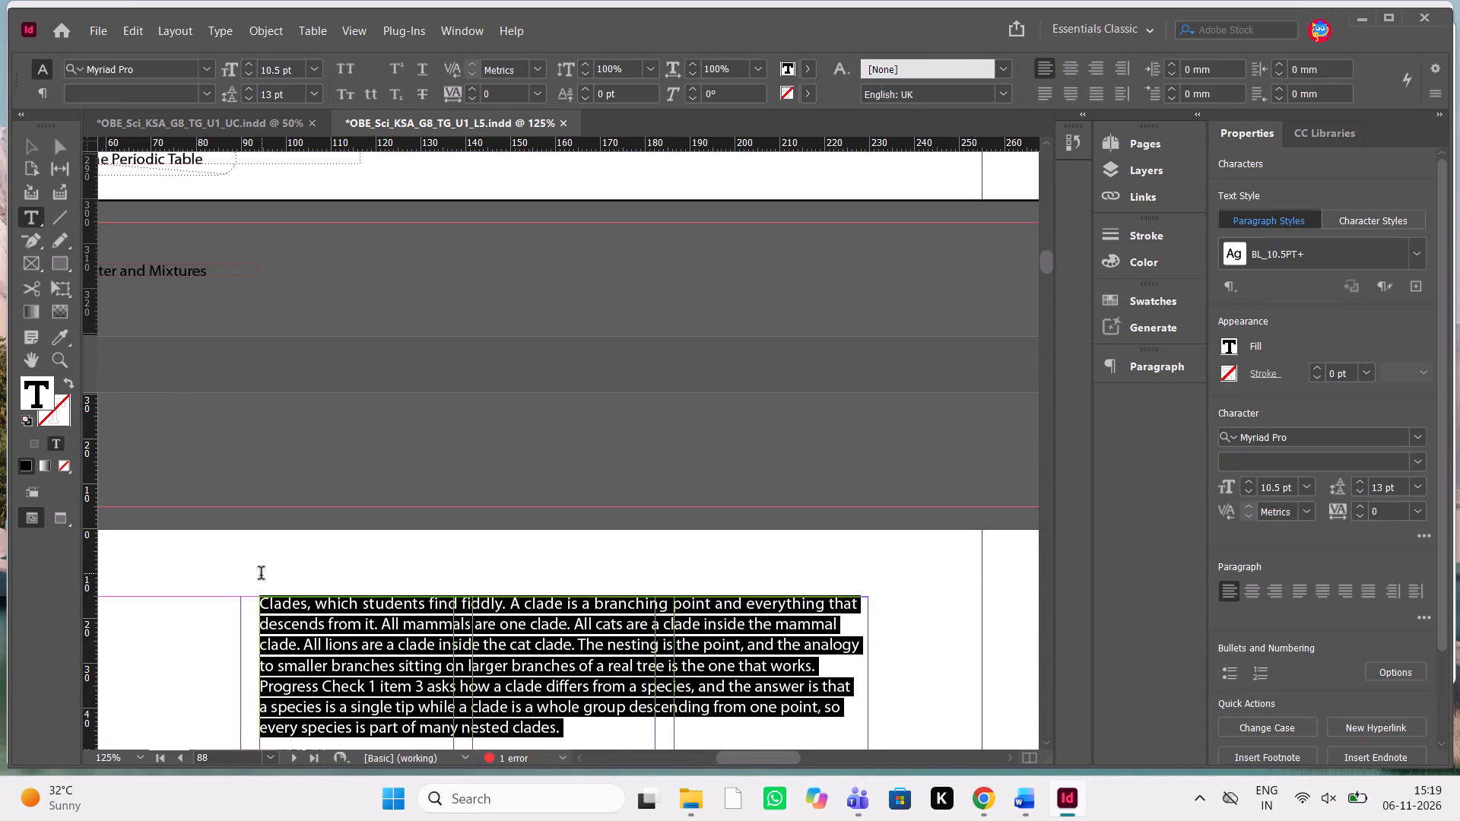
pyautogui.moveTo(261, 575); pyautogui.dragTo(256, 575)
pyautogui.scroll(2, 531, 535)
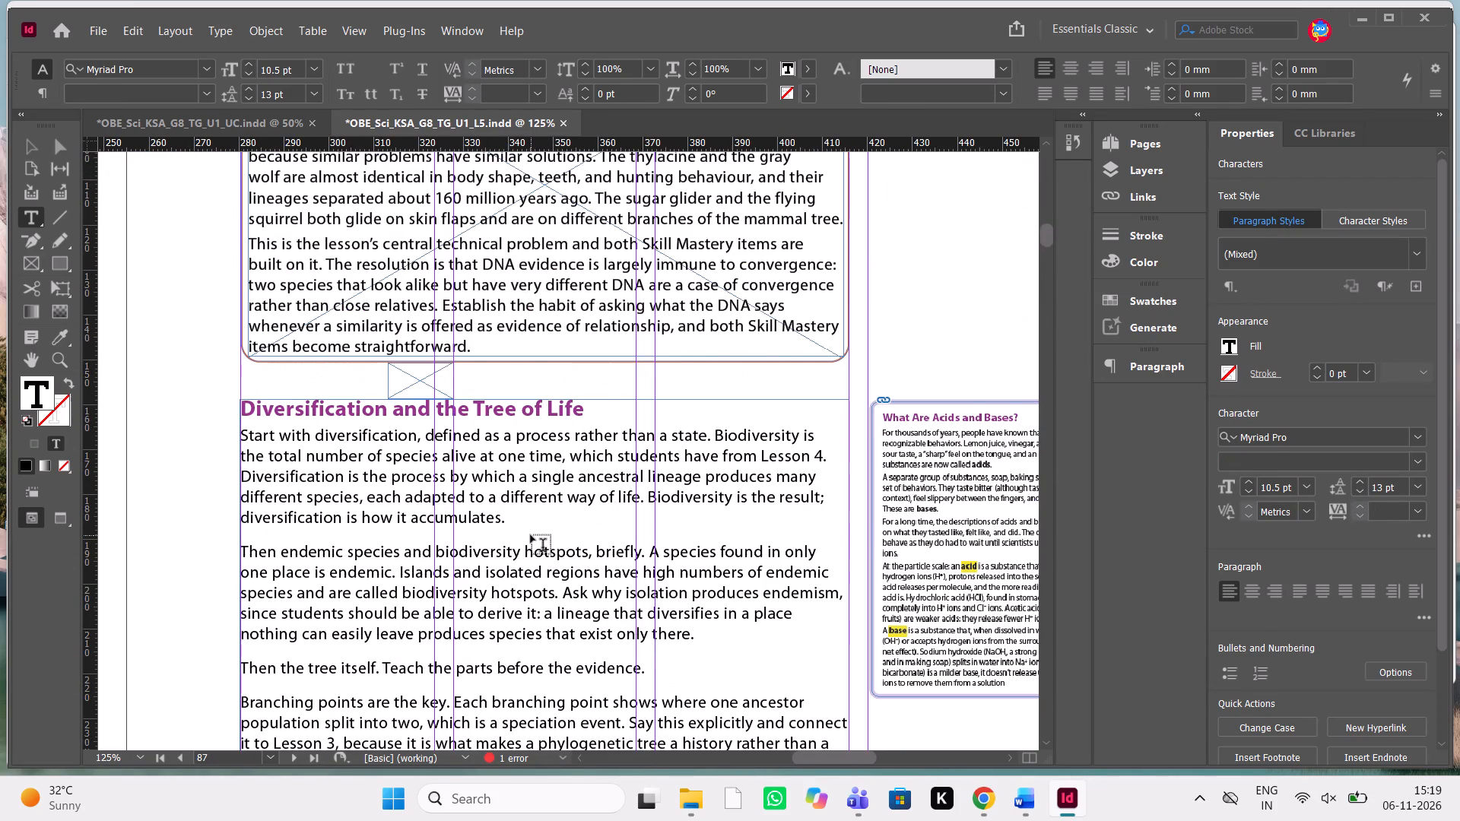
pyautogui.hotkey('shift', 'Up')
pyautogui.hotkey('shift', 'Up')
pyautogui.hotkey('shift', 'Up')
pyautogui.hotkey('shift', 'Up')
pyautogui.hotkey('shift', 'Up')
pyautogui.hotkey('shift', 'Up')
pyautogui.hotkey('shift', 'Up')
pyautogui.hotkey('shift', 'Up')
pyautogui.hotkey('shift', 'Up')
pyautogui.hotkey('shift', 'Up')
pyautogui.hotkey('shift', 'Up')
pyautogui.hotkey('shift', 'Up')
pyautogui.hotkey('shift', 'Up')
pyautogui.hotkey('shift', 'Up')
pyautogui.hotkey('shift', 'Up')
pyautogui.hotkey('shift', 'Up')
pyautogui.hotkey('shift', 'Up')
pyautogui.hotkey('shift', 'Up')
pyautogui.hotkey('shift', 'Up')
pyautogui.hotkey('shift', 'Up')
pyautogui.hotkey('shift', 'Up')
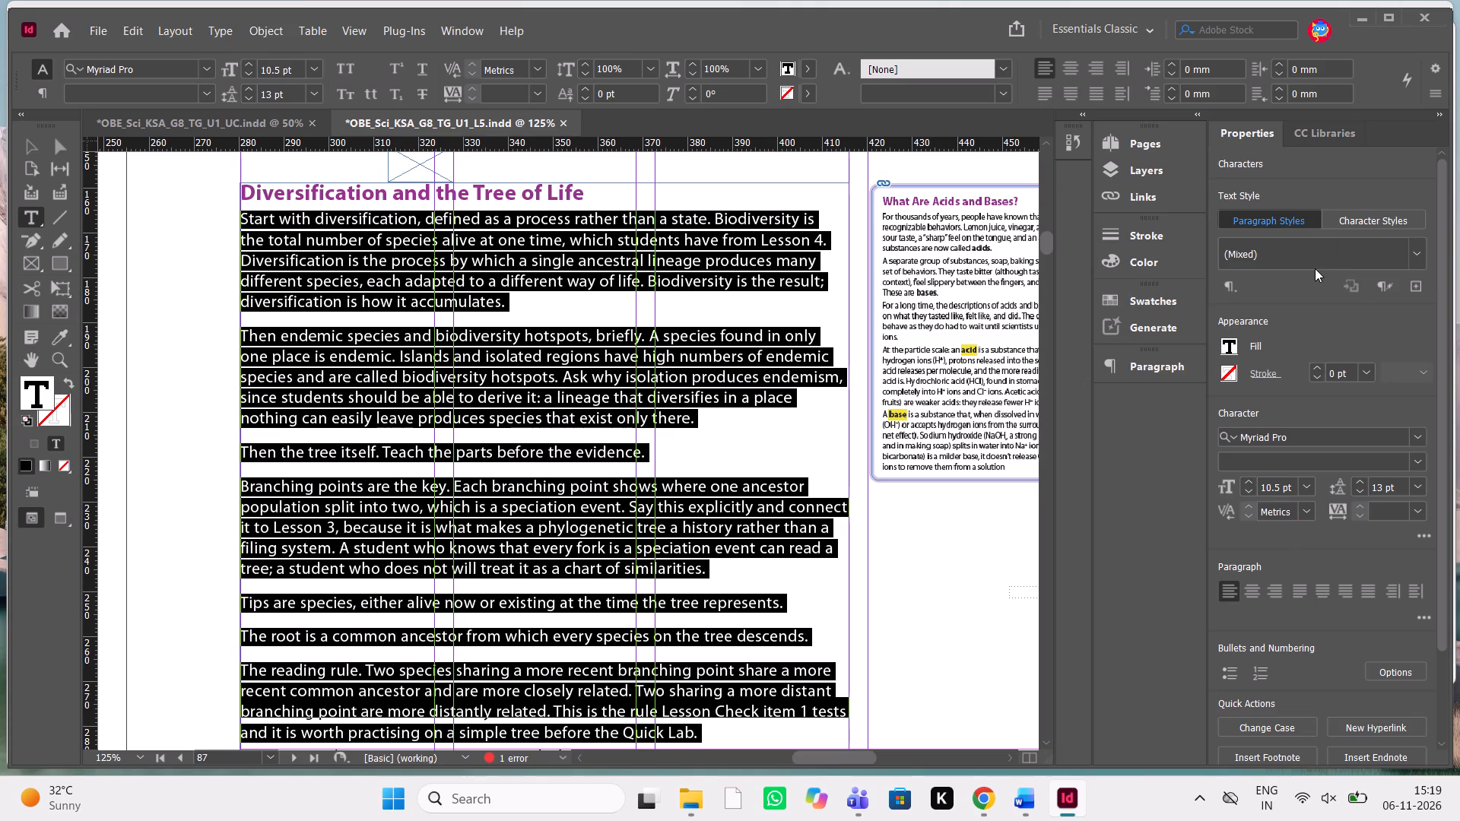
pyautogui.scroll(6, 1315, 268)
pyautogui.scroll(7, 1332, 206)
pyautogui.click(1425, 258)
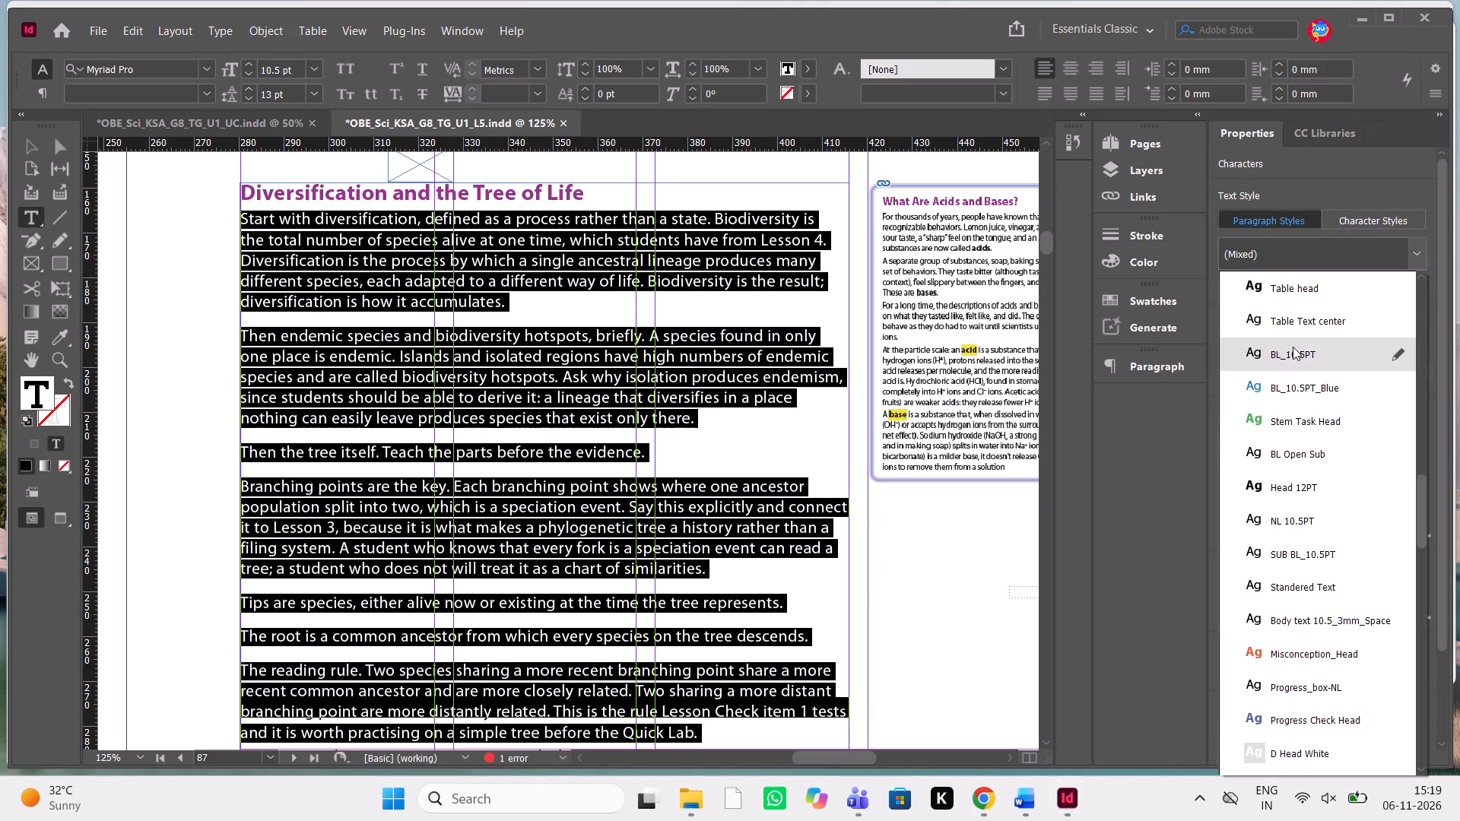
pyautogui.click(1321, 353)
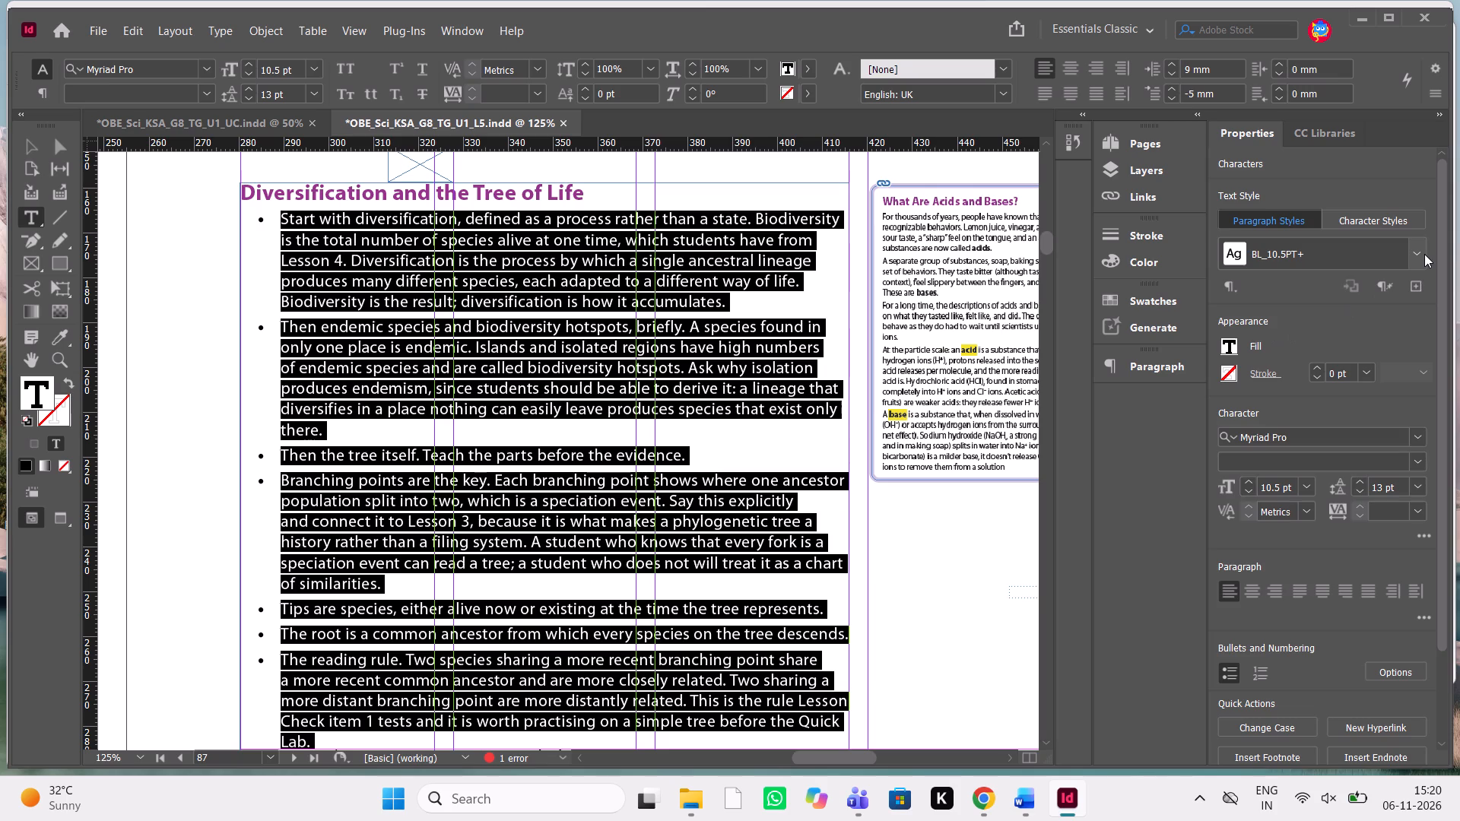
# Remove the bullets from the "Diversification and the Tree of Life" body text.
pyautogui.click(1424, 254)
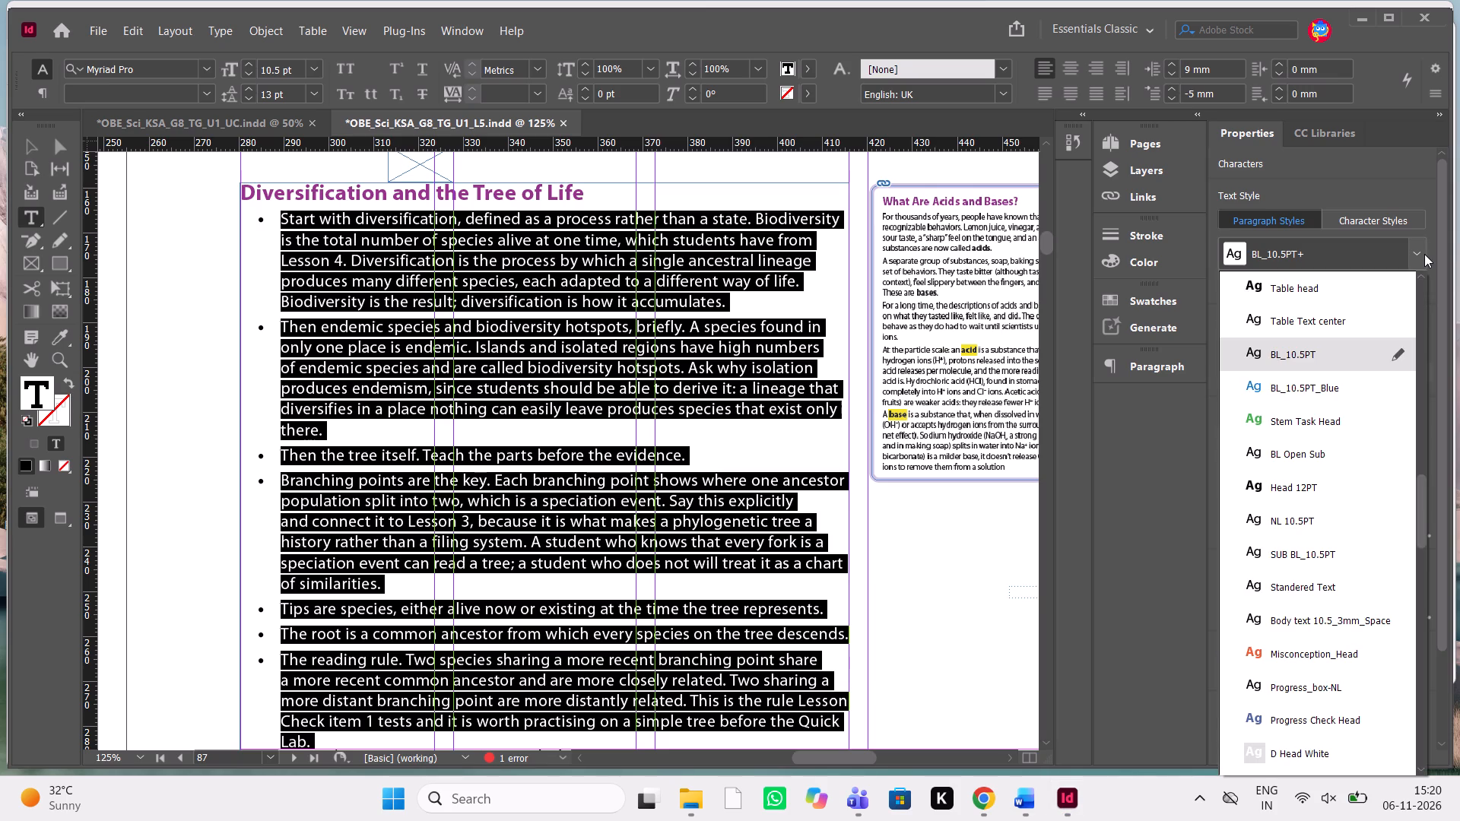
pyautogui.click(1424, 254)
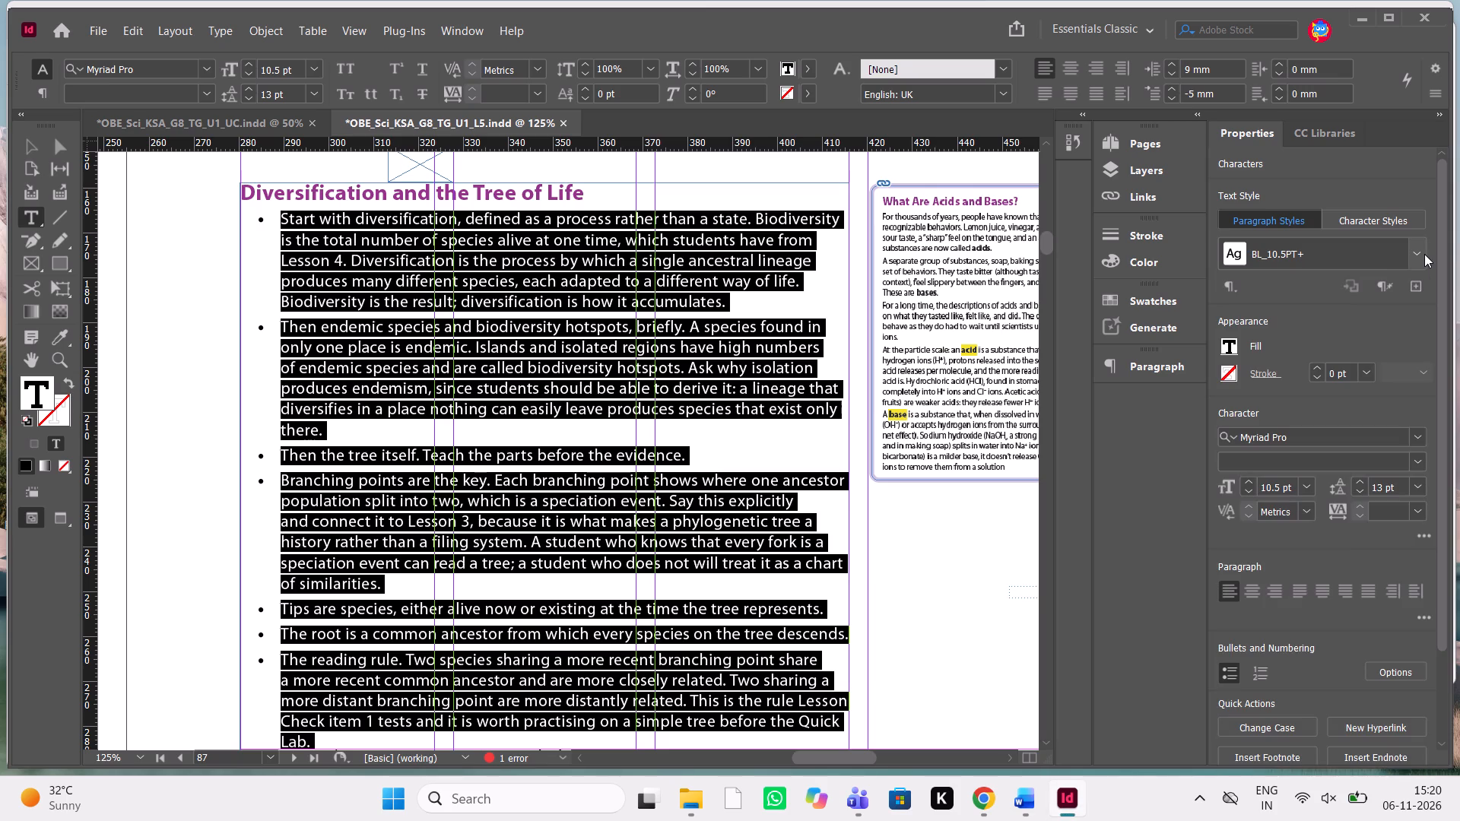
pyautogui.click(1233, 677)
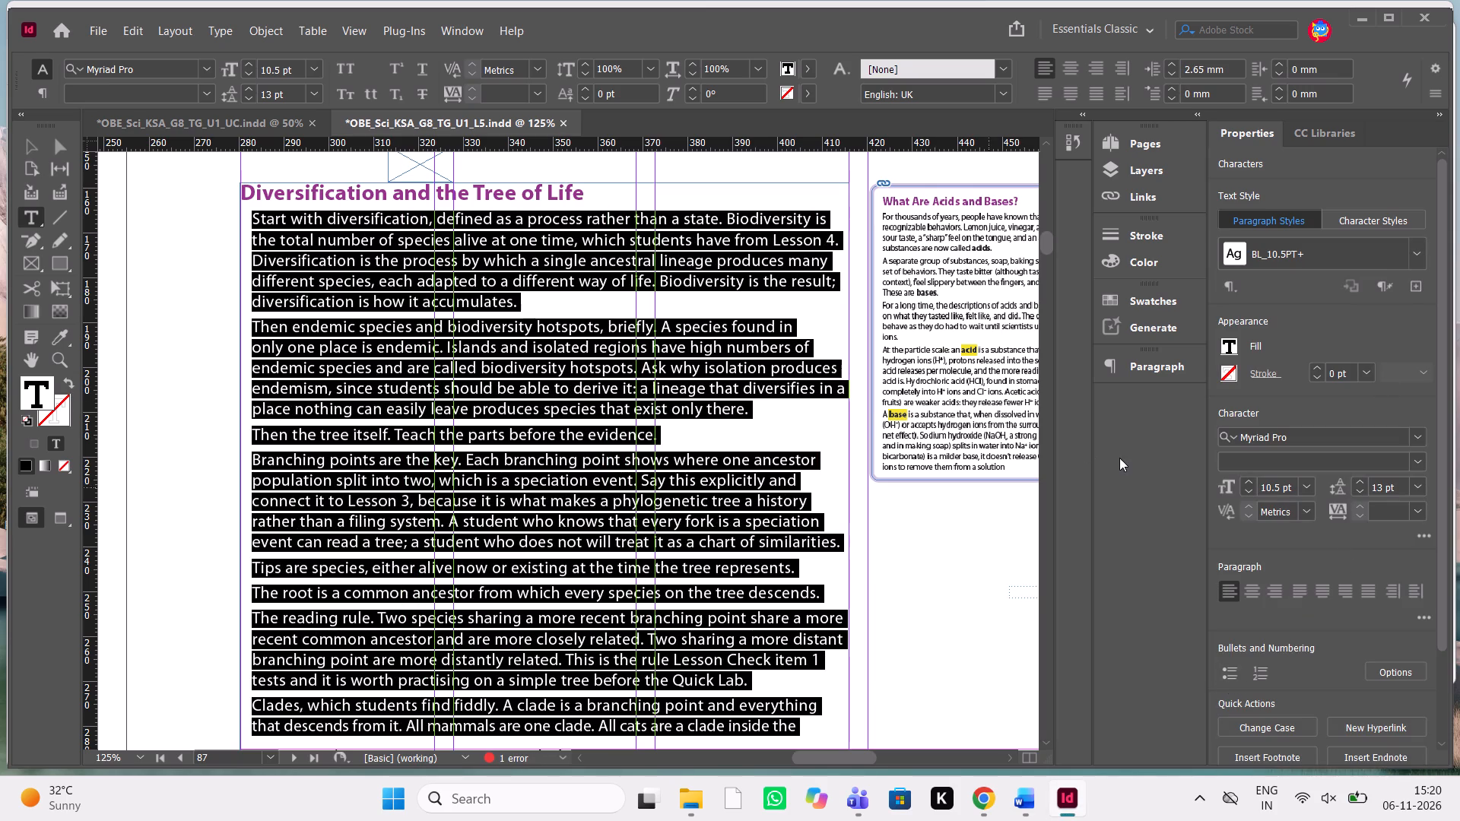
# Compare the formatting and indents of "The pH Scale" paragraphs on page 89 with the Diversification text on page 87.
pyautogui.scroll(-2, 779, 533)
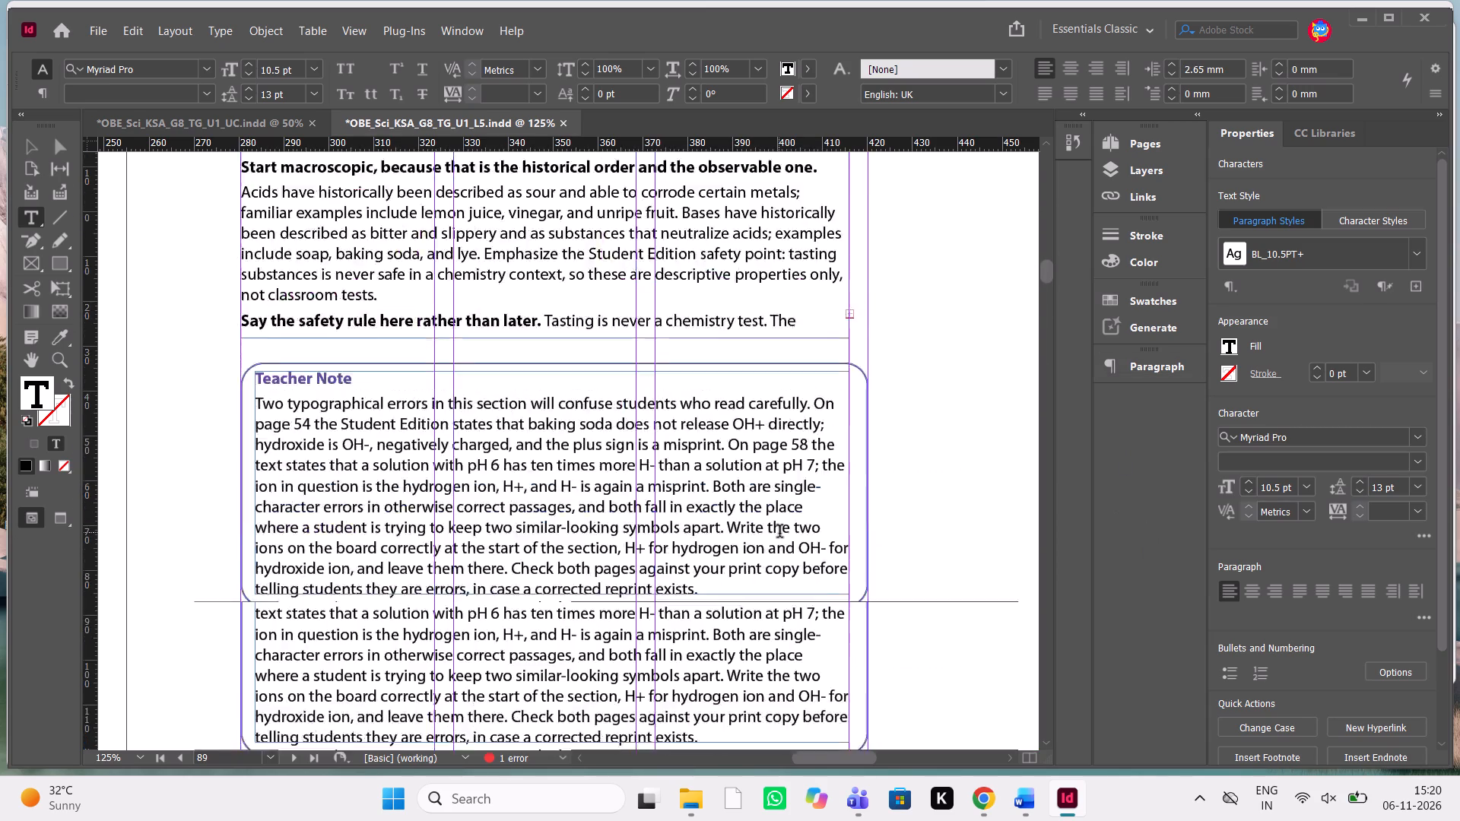
pyautogui.scroll(-3, 779, 533)
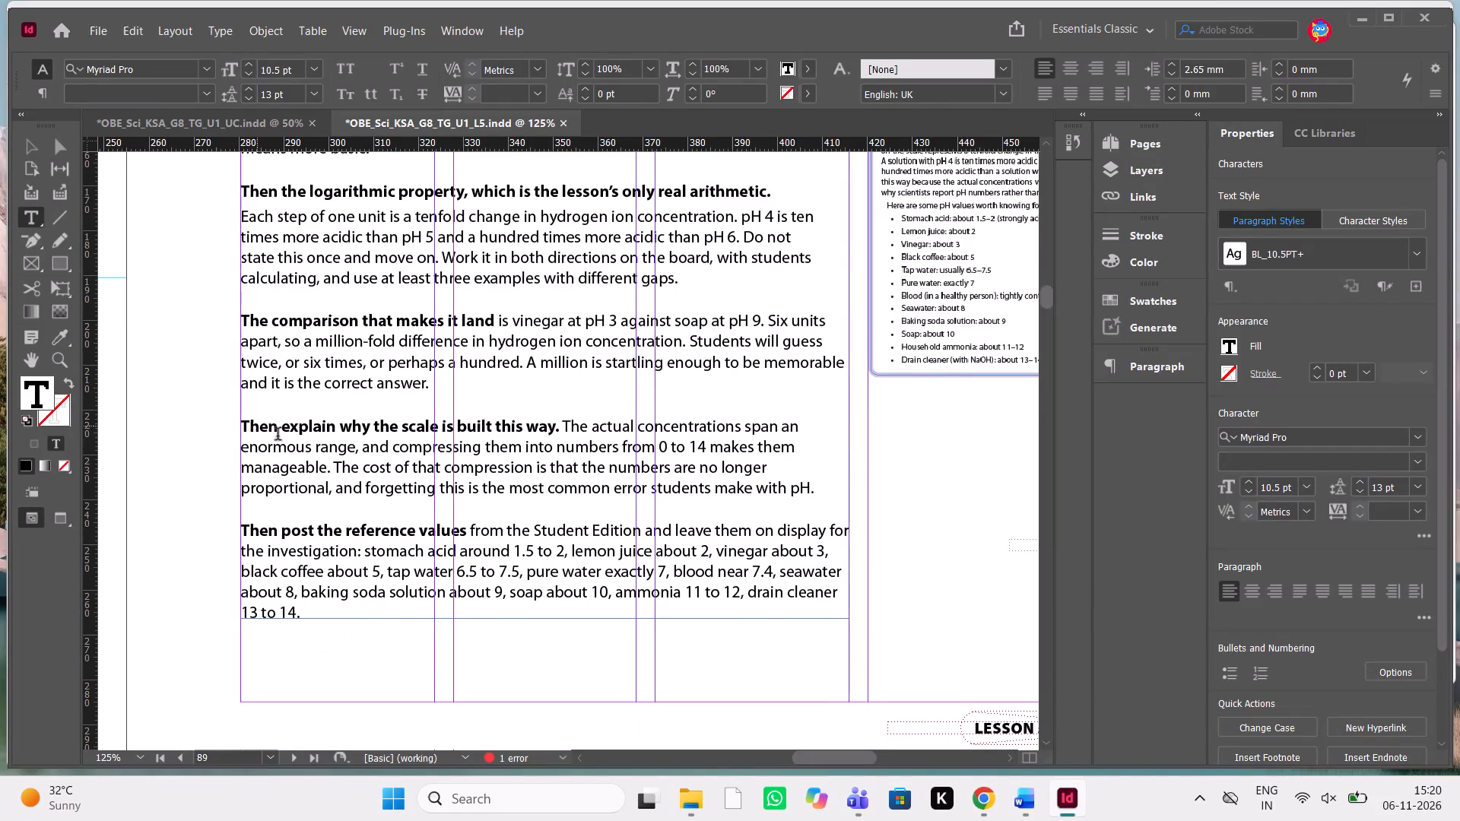
pyautogui.moveTo(826, 479); pyautogui.dragTo(220, 414)
pyautogui.scroll(6, 470, 386)
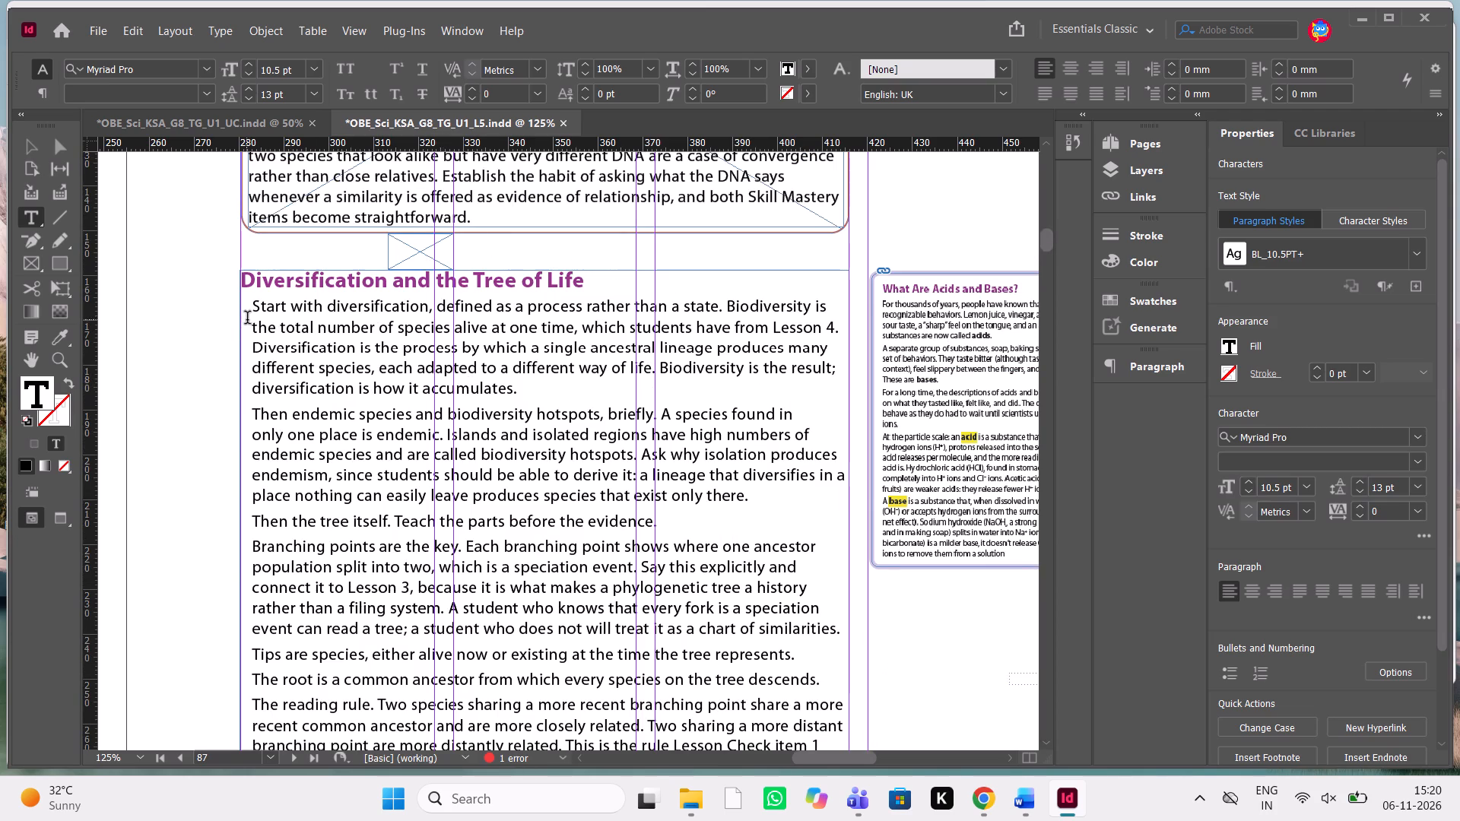
pyautogui.moveTo(246, 314); pyautogui.dragTo(777, 676)
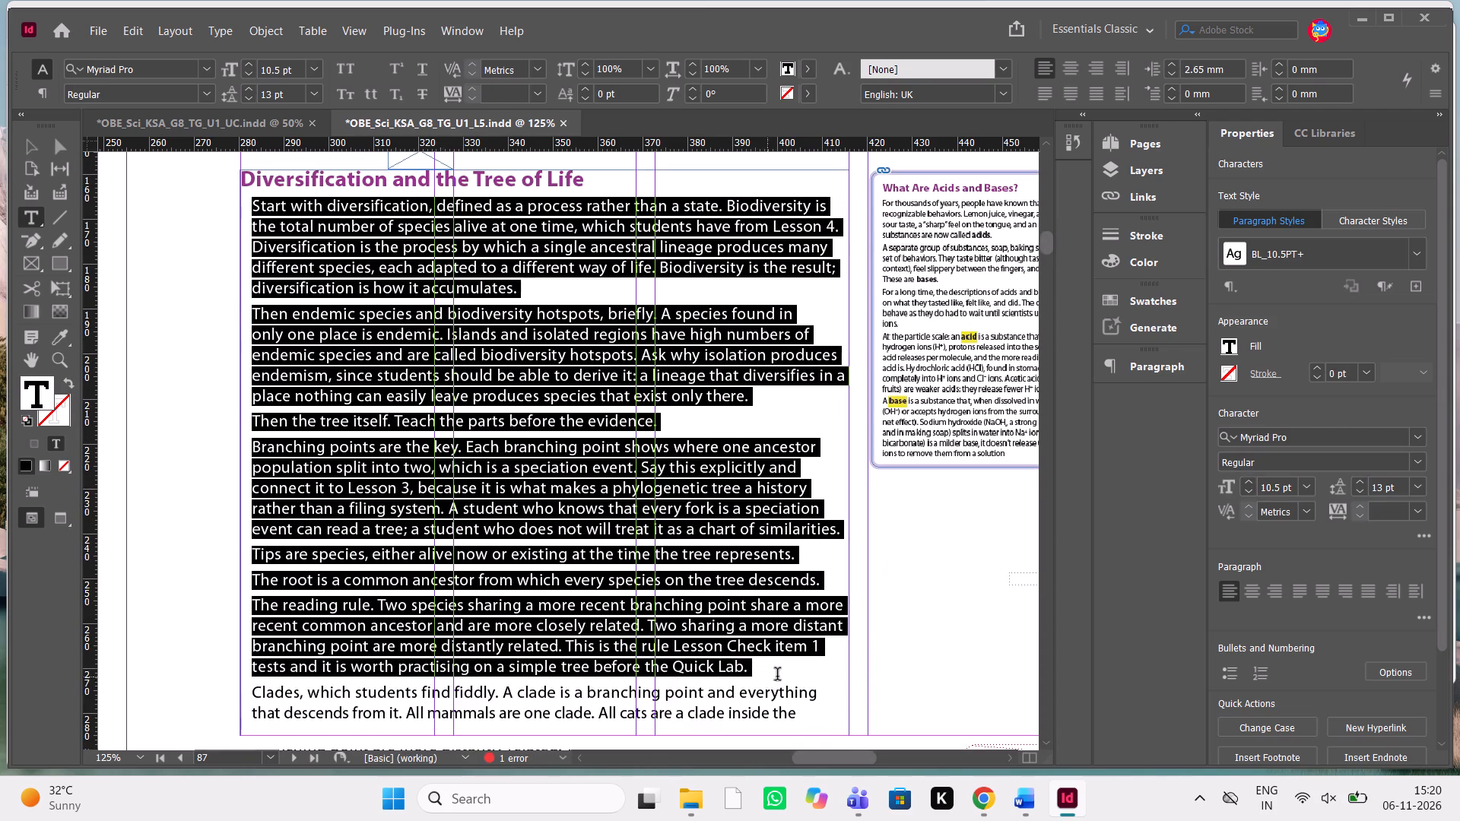
pyautogui.moveTo(777, 676); pyautogui.dragTo(801, 713)
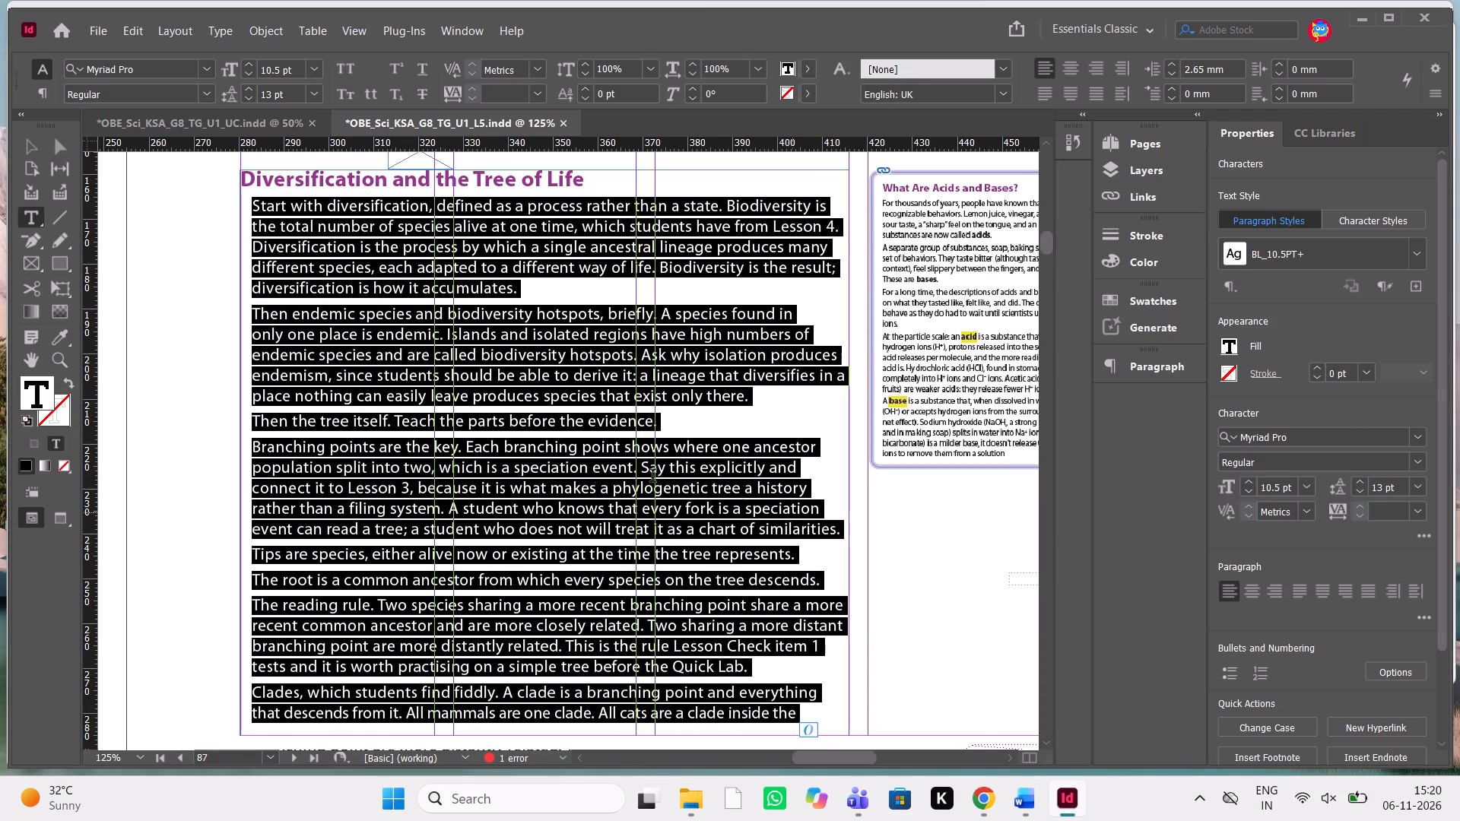
pyautogui.scroll(-5, 563, 493)
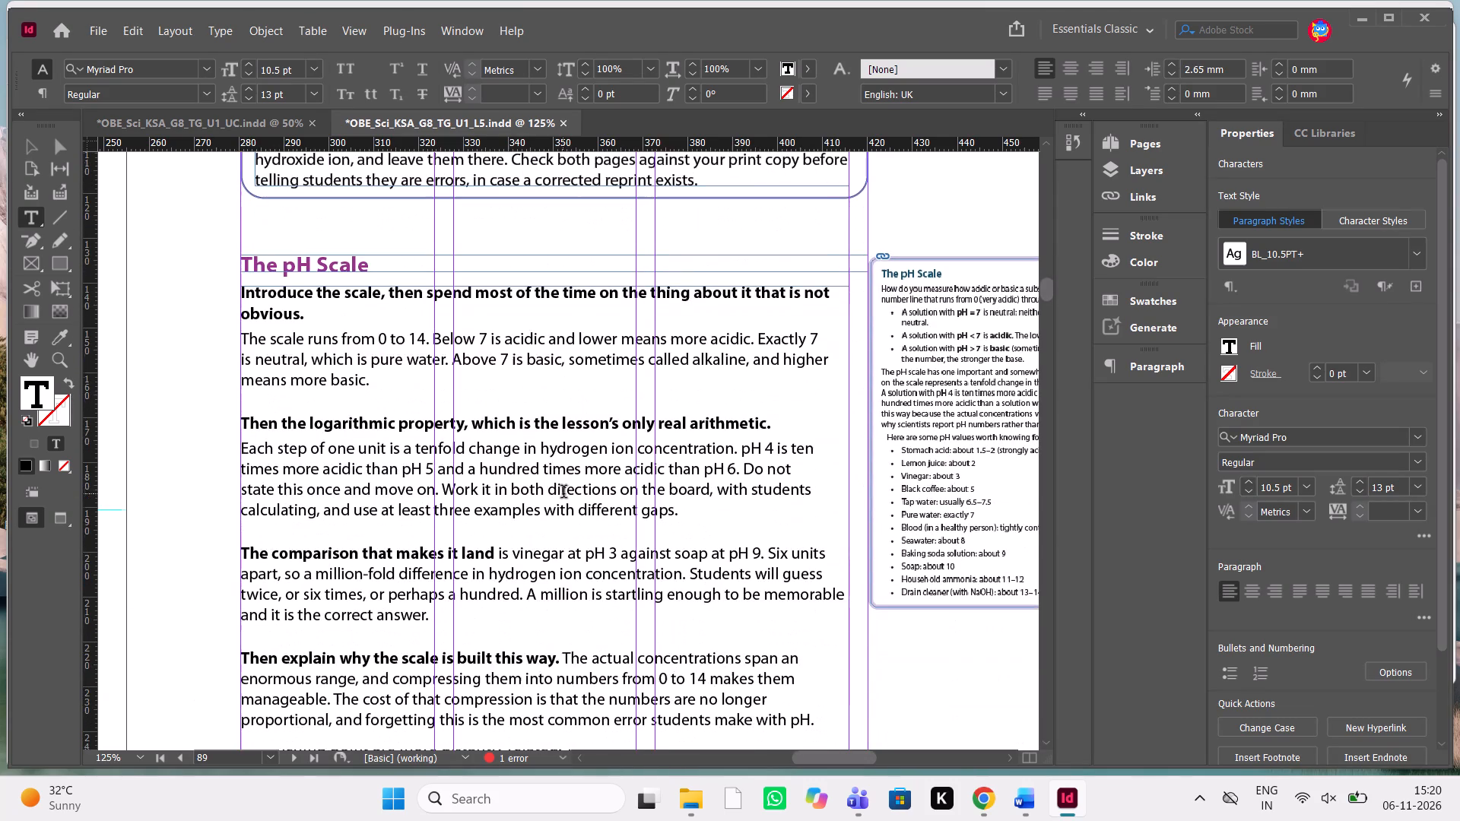
pyautogui.scroll(-1, 563, 493)
pyautogui.moveTo(395, 379); pyautogui.dragTo(246, 307)
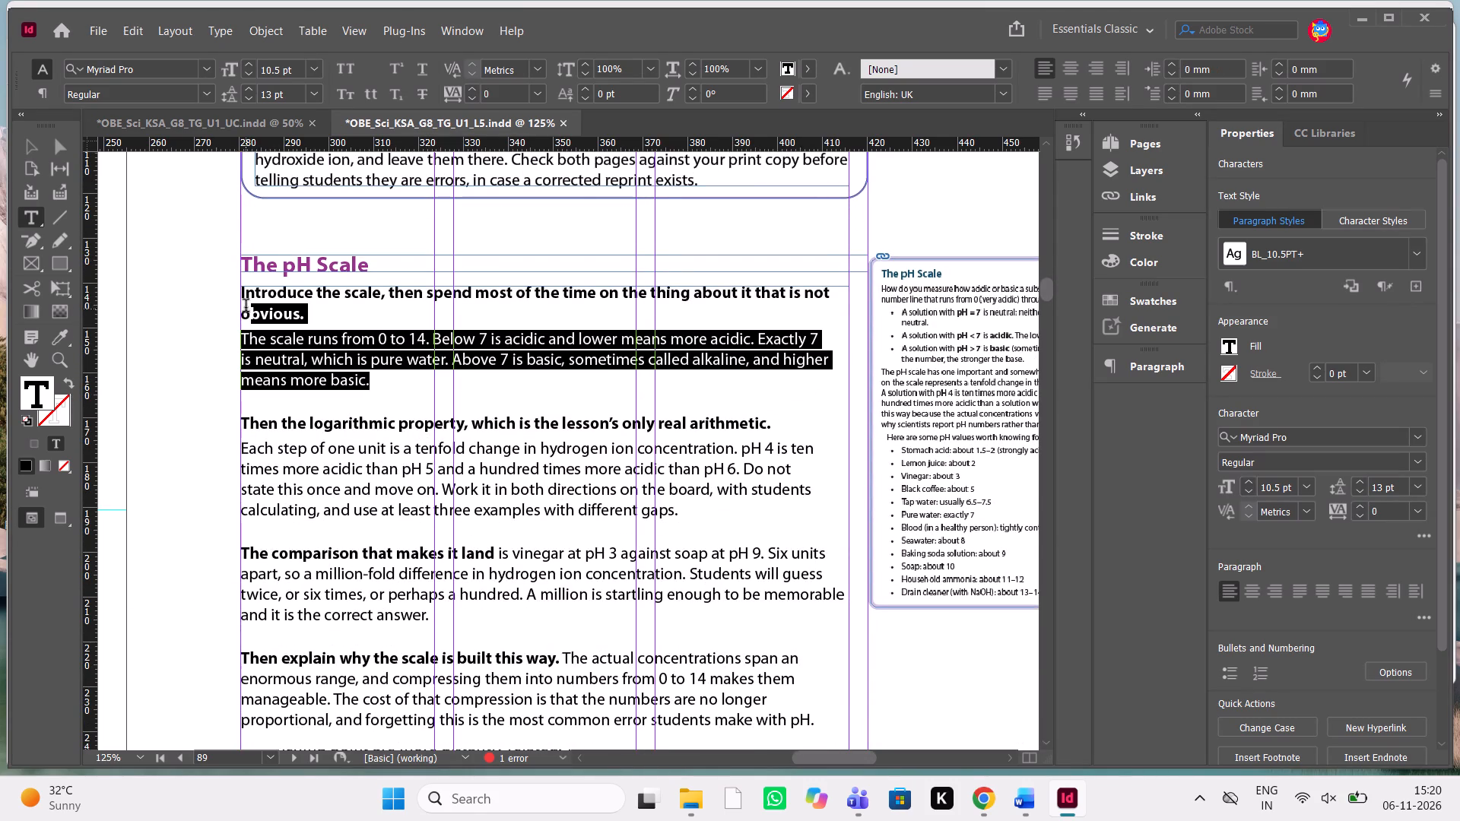
pyautogui.moveTo(246, 307); pyautogui.dragTo(229, 293)
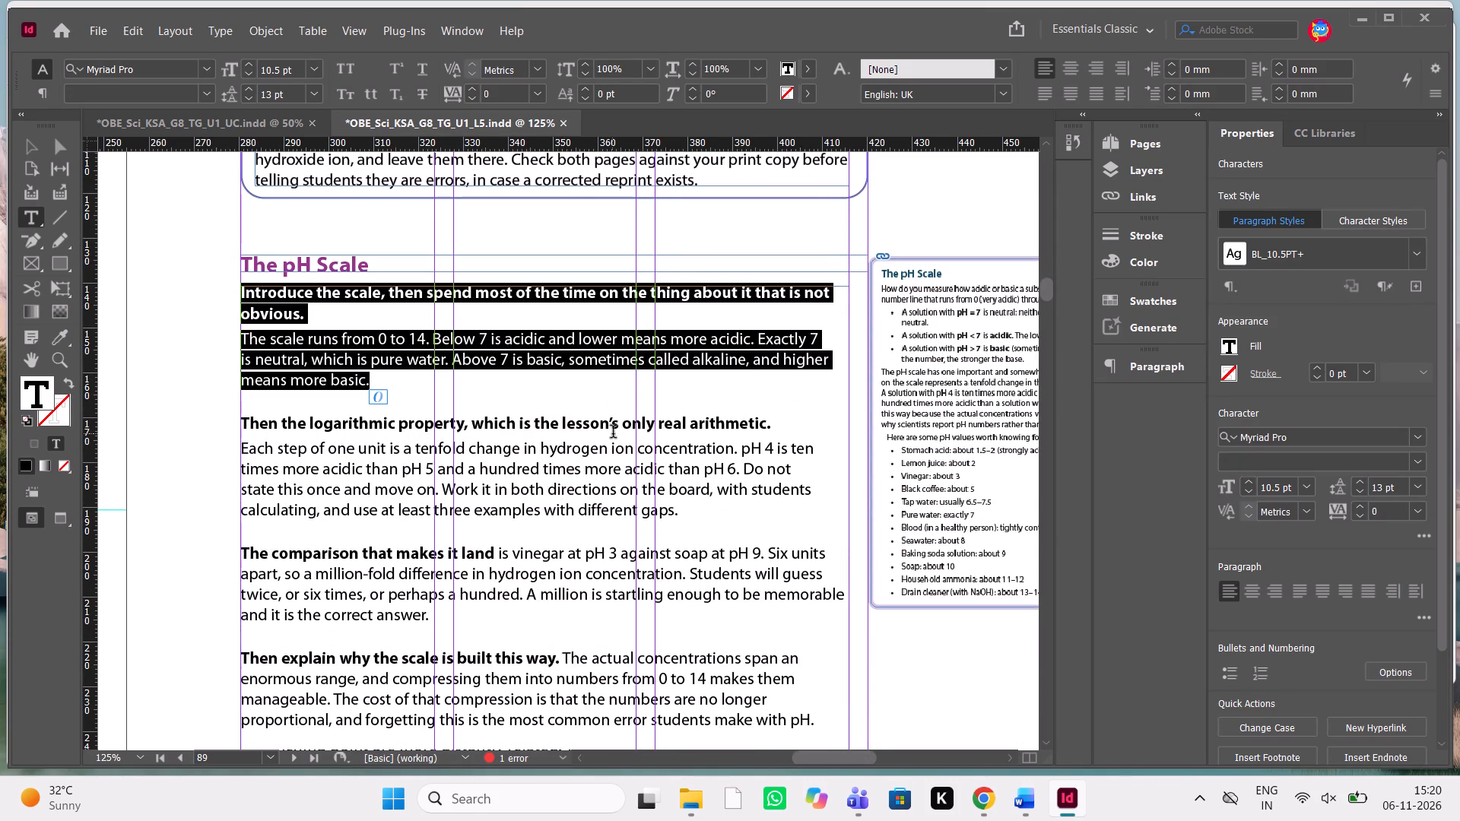
pyautogui.click(759, 415)
# Apply the Body text 10.5_3mm_Space paragraph style to all the Diversification body text from page 88's end back to page 87's opening paragraph.
pyautogui.hscroll(2, 759, 415)
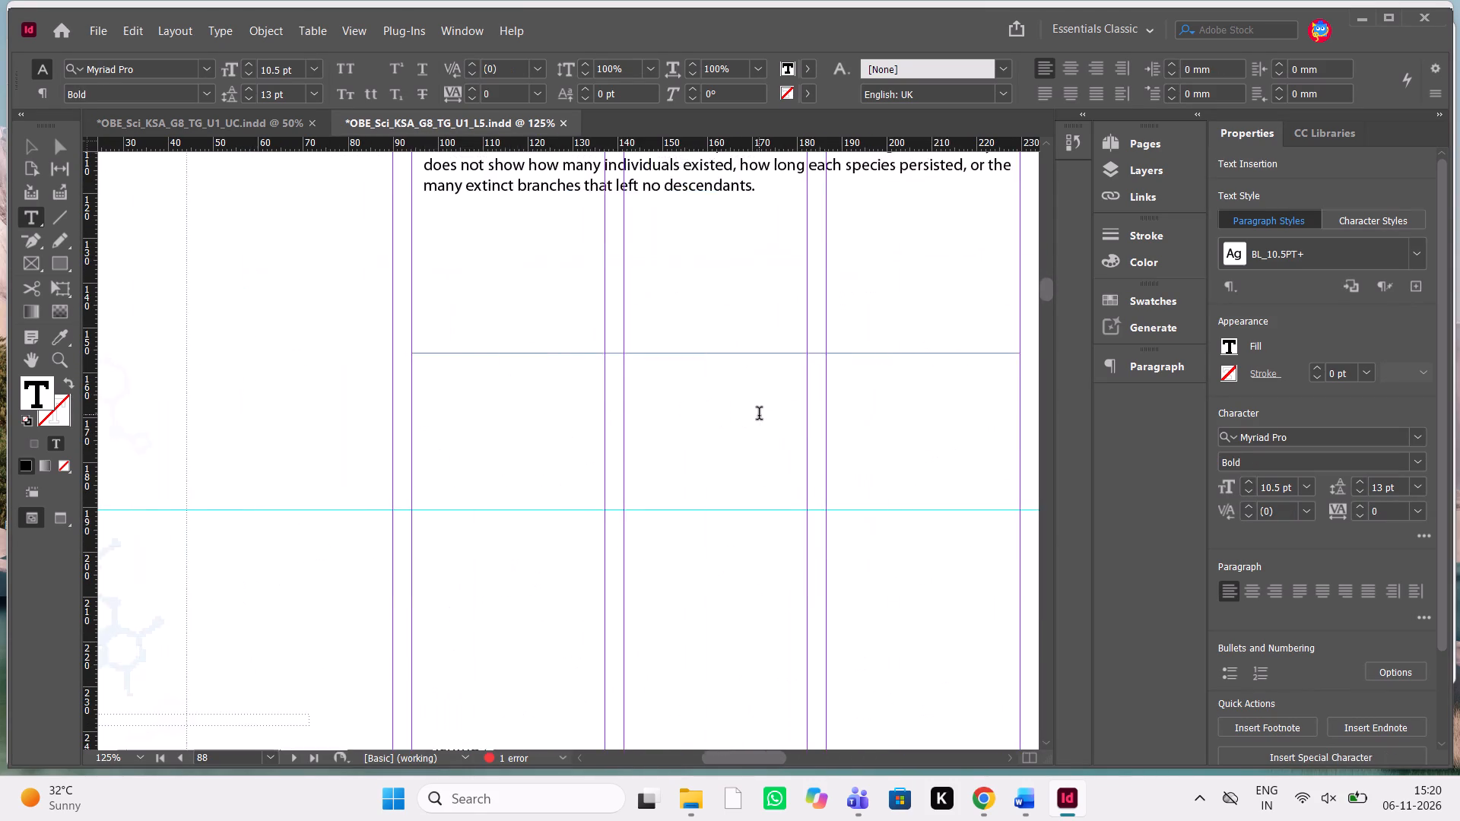
pyautogui.scroll(1, 759, 415)
pyautogui.hscroll(-1, 759, 415)
pyautogui.hscroll(1, 759, 415)
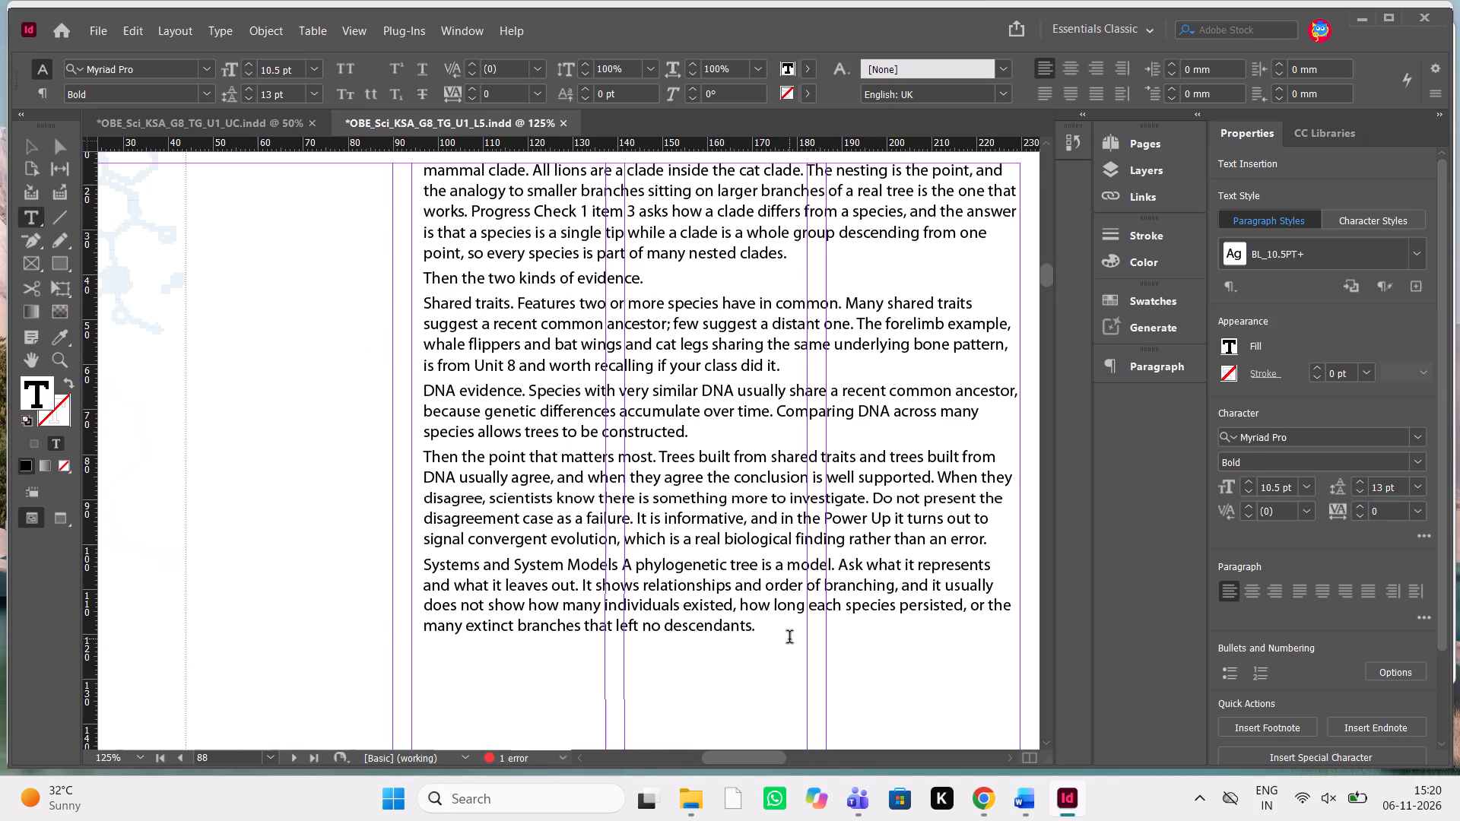
pyautogui.moveTo(789, 639); pyautogui.dragTo(425, 252)
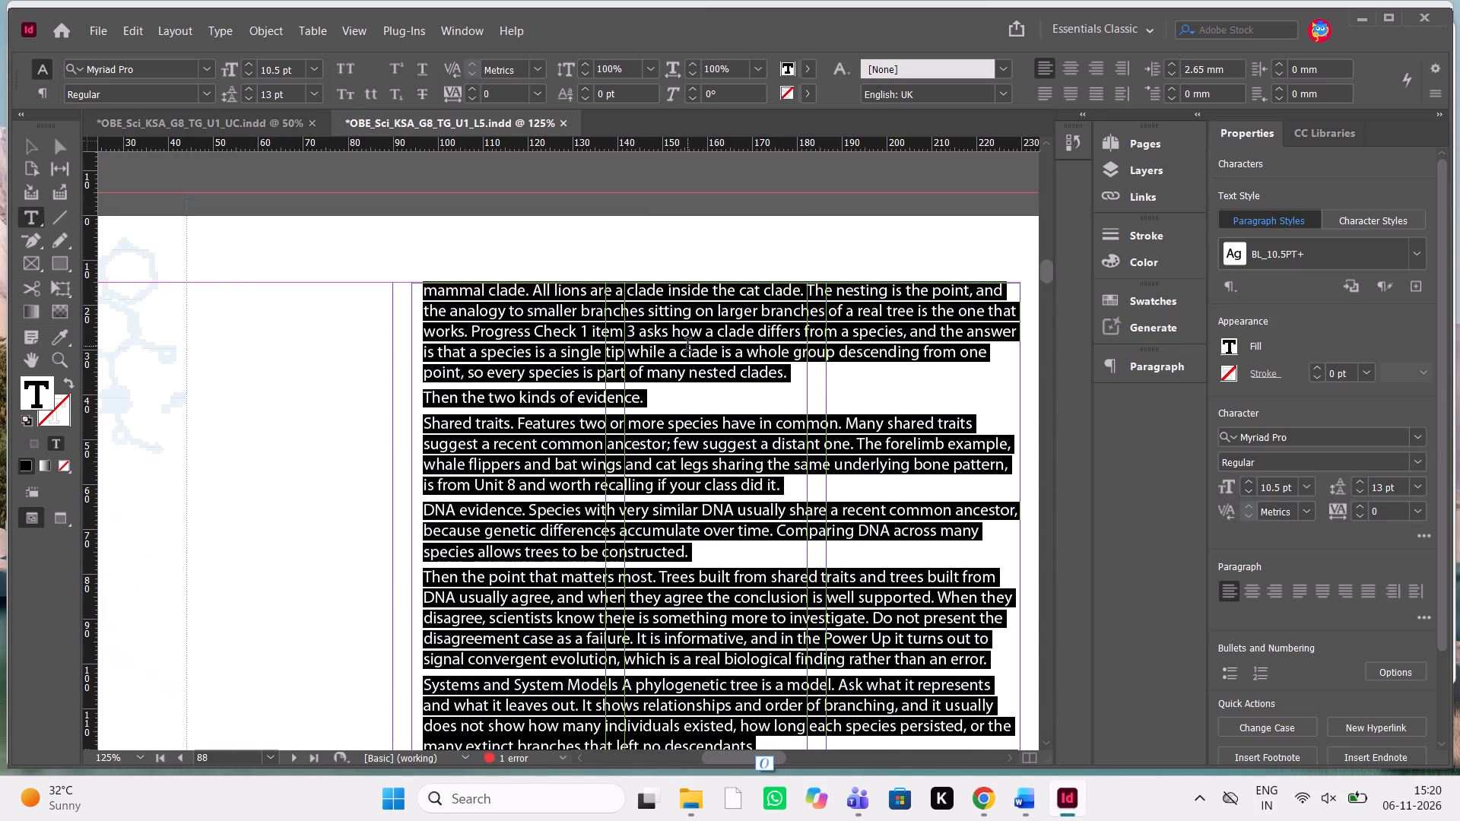
pyautogui.scroll(3, 687, 346)
pyautogui.hotkey('shift', 'Up')
pyautogui.hotkey('shift', 'Up')
pyautogui.hotkey('shift', 'Up')
pyautogui.hotkey('shift', 'Up')
pyautogui.hotkey('shift', 'Up')
pyautogui.hotkey('shift', 'Up')
pyautogui.hotkey('shift', 'Up')
pyautogui.hotkey('shift', 'Up')
pyautogui.hotkey('shift', 'Up')
pyautogui.hotkey('shift', 'Up')
pyautogui.hotkey('shift', 'Up')
pyautogui.hotkey('shift', 'Up')
pyautogui.hotkey('shift', 'Up')
pyautogui.hotkey('shift', 'Up')
pyautogui.hotkey('shift', 'Up')
pyautogui.hotkey('shift', 'Up')
pyautogui.hotkey('shift', 'Up')
pyautogui.hotkey('shift', 'Up')
pyautogui.hotkey('shift', 'Up')
pyautogui.hotkey('shift', 'Up')
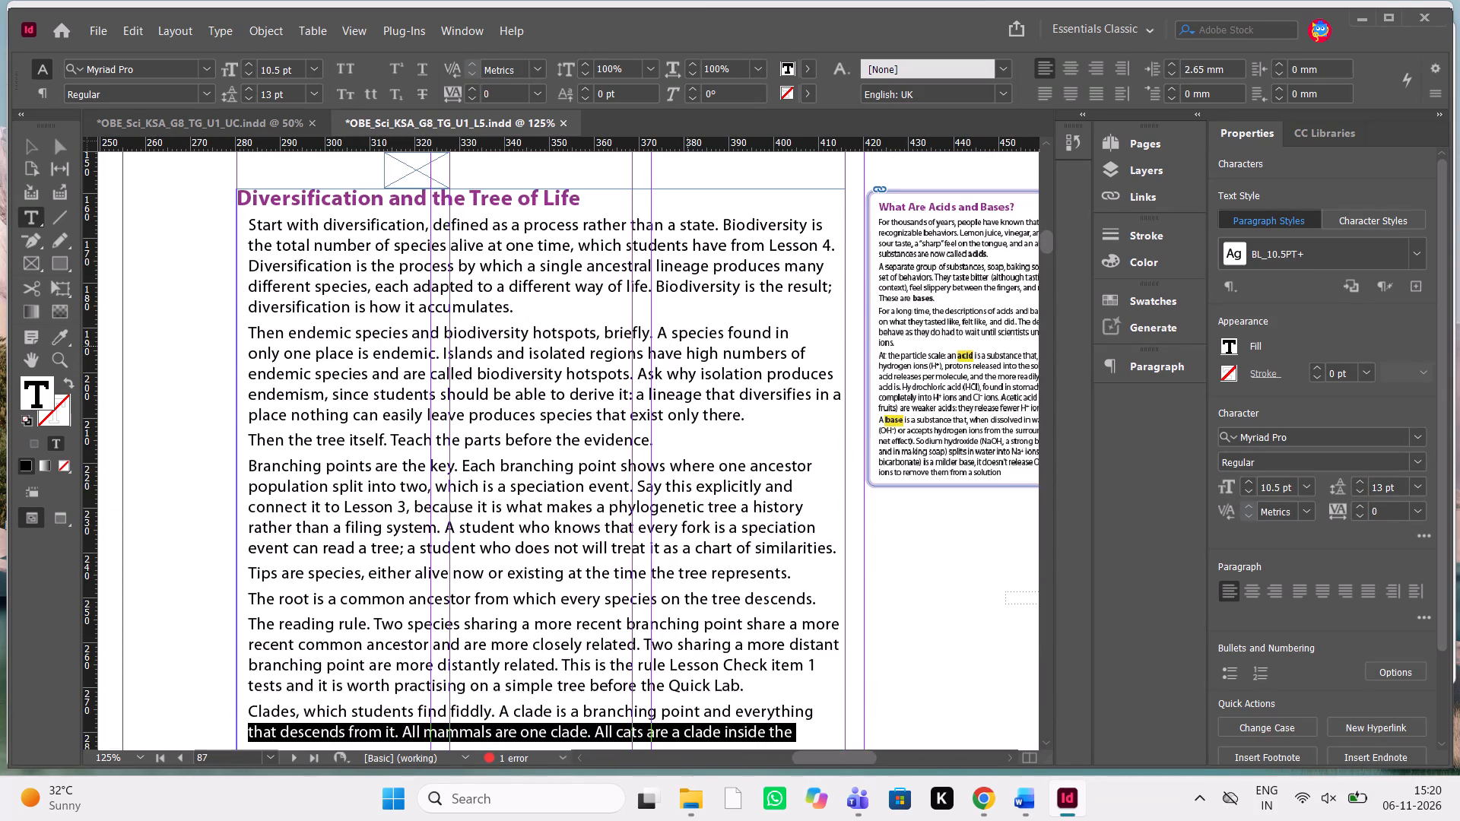
pyautogui.hotkey('shift', 'Up')
pyautogui.hotkey('shift', 'Up')
pyautogui.hotkey('shift', 'Up')
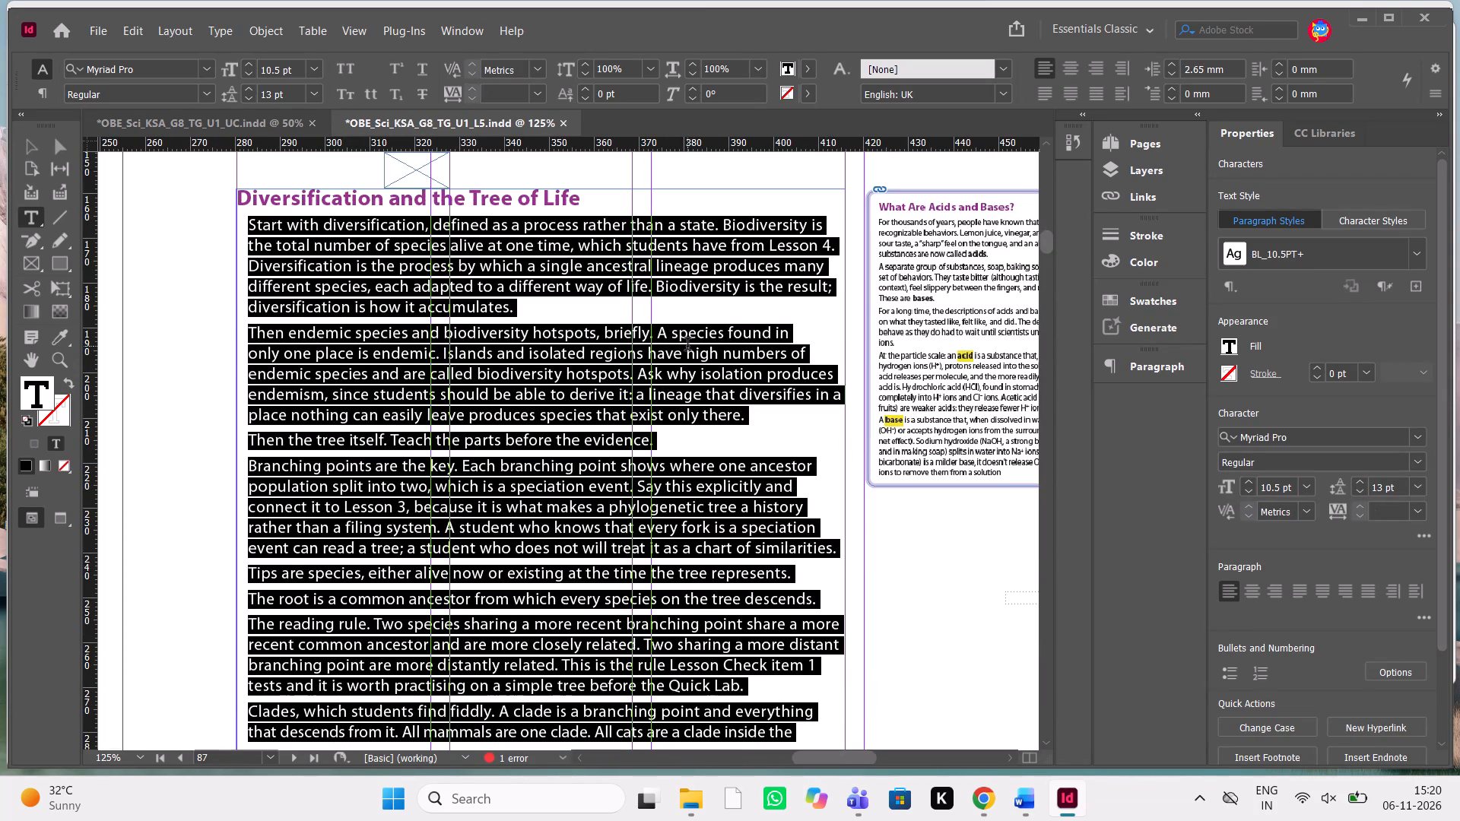
pyautogui.click(1410, 249)
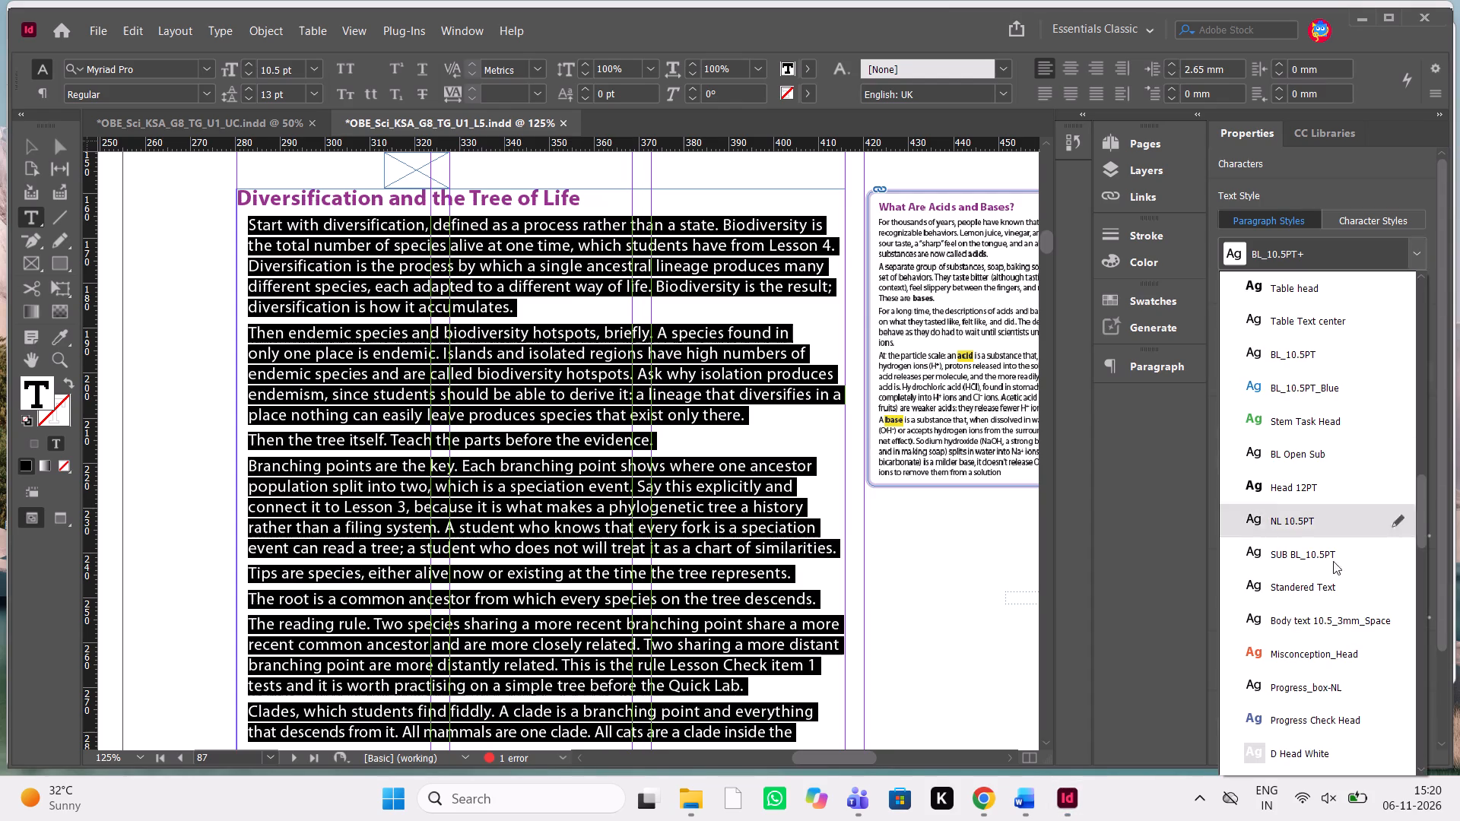
pyautogui.click(1324, 620)
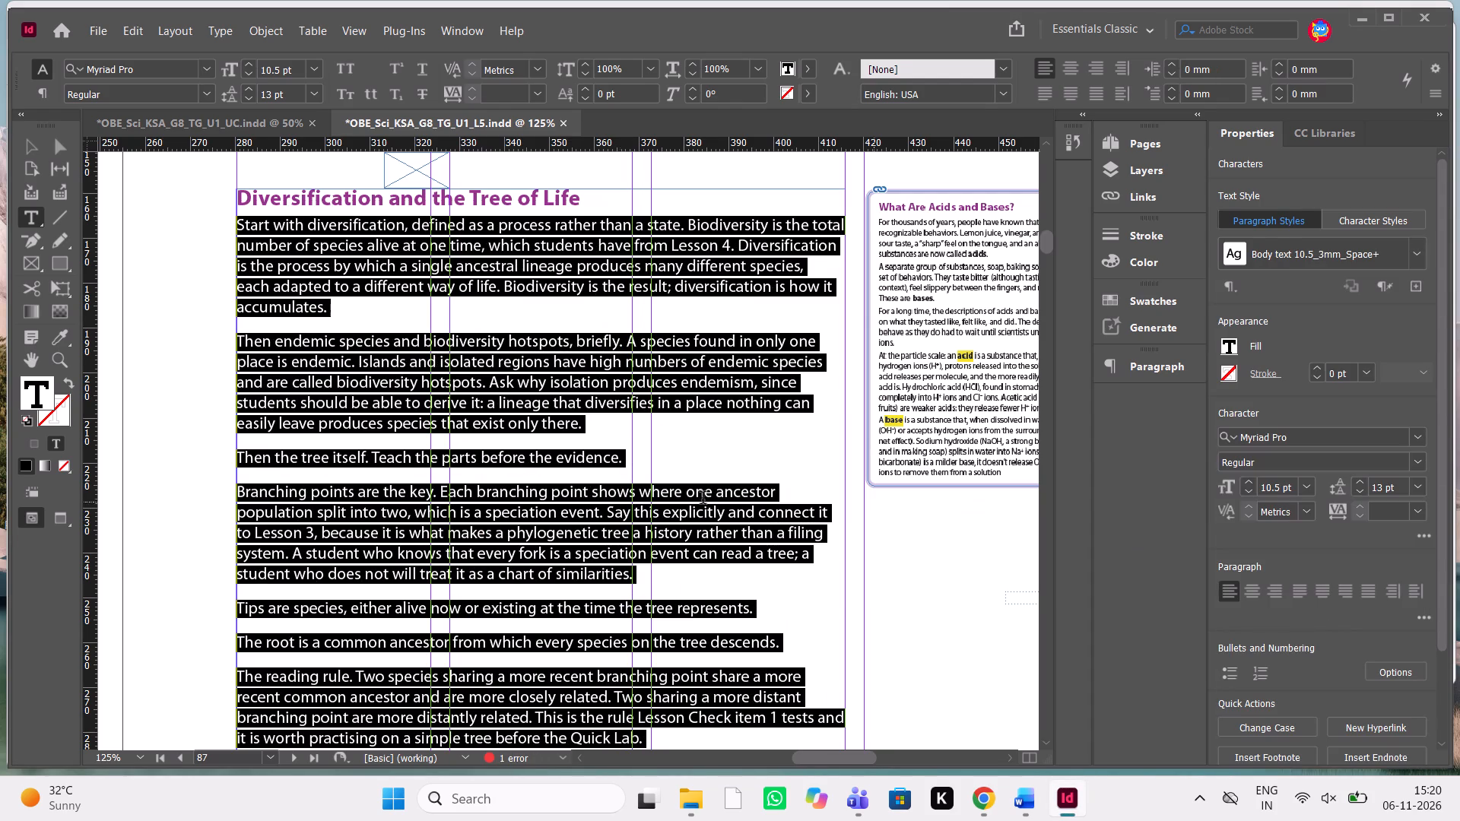
pyautogui.click(560, 507)
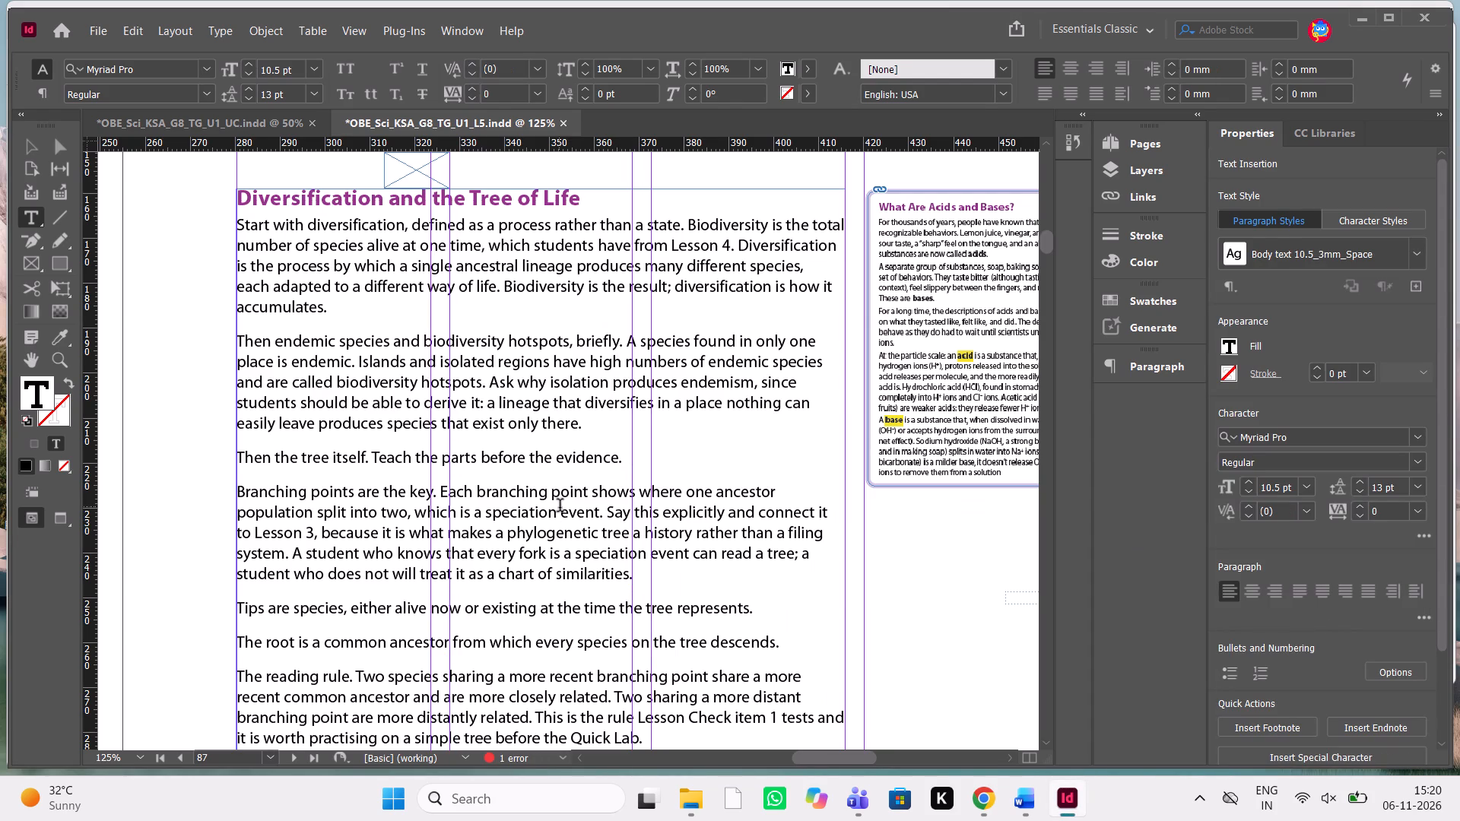
# Try a tracking of -5 on the opening "Start with diversification" paragraph, and set it to 5 instead.
pyautogui.moveTo(342, 308); pyautogui.dragTo(240, 239)
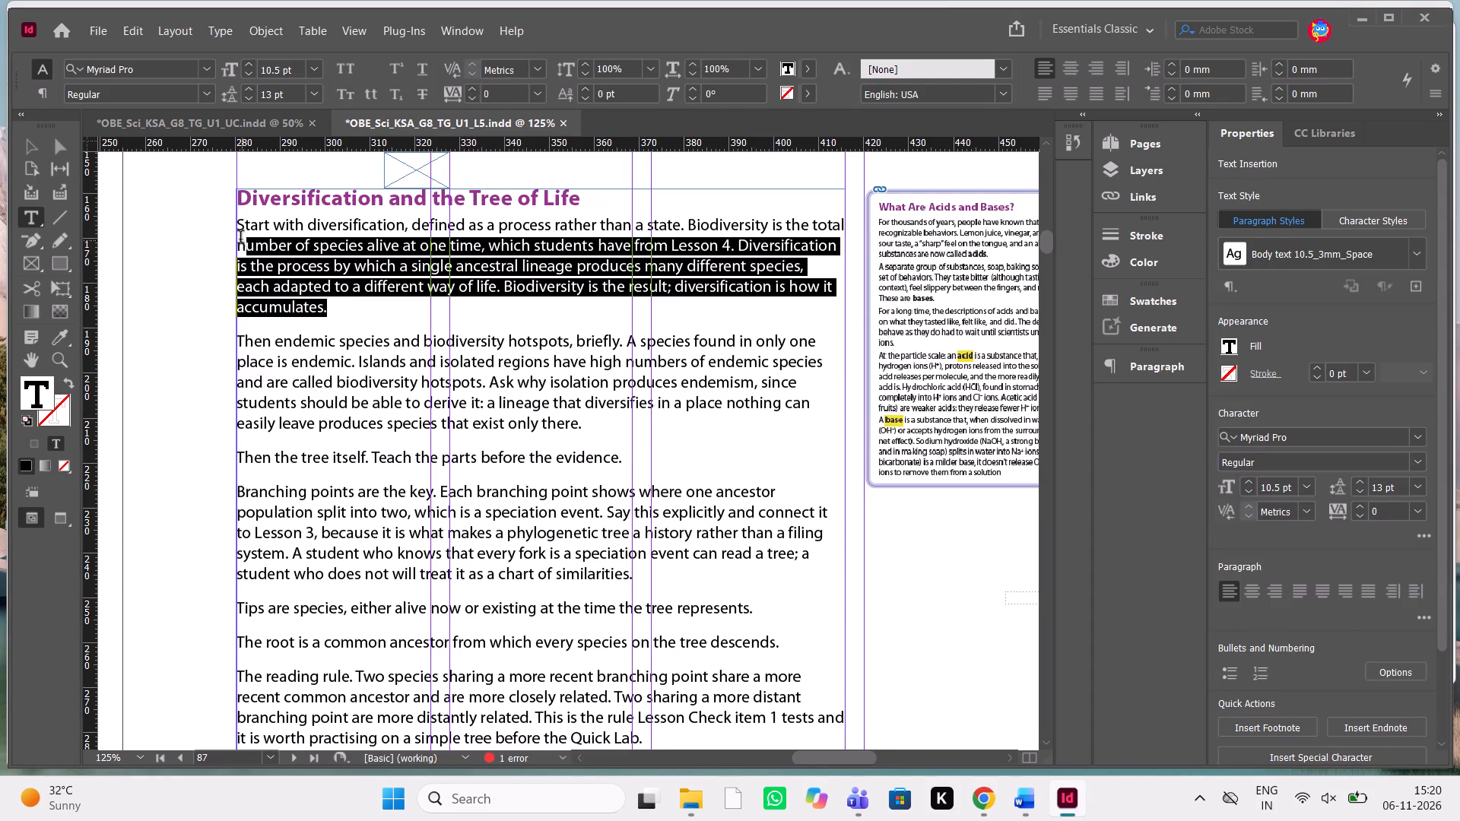
pyautogui.moveTo(240, 239); pyautogui.dragTo(233, 236)
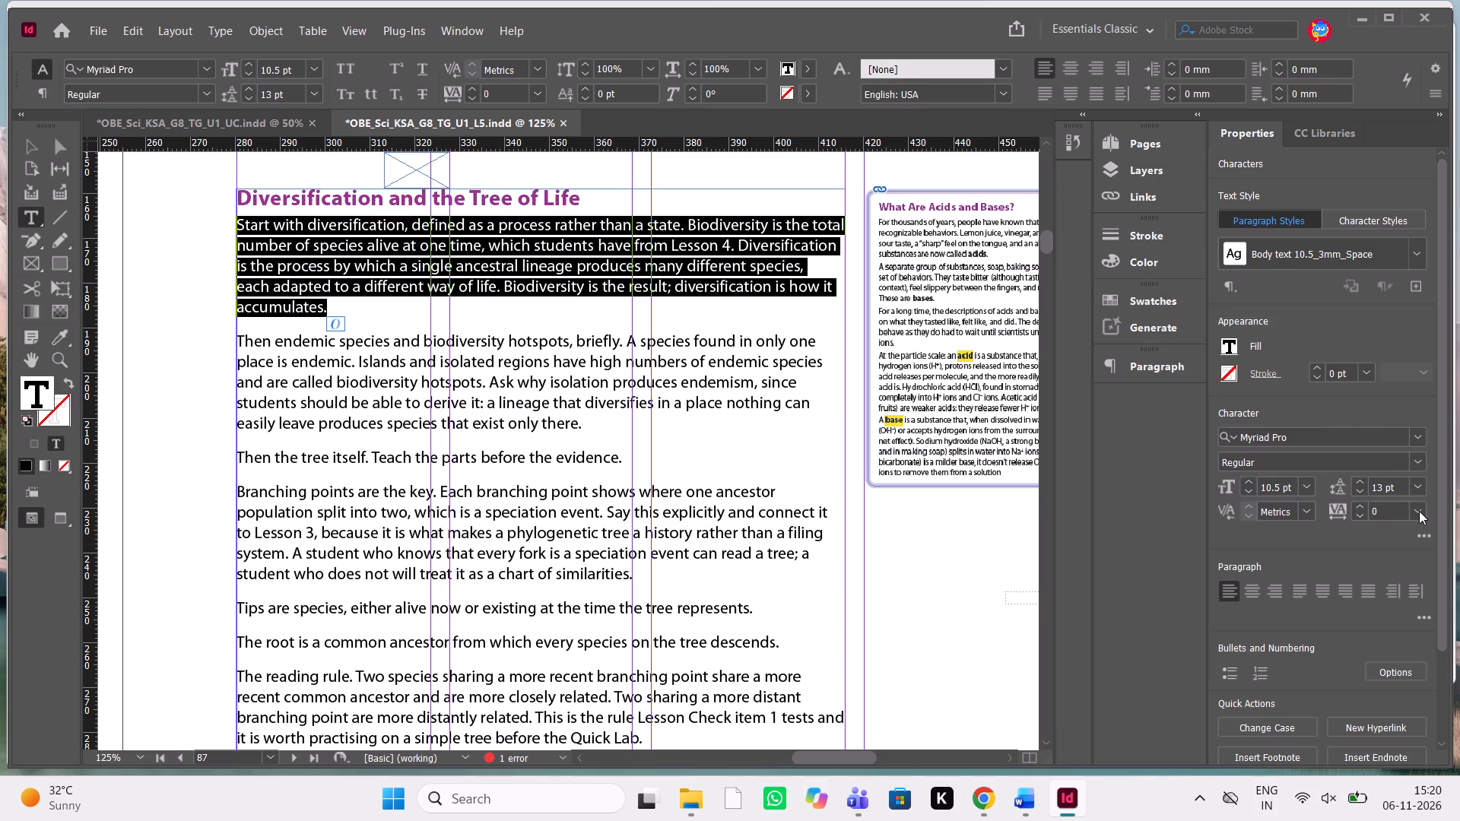
pyautogui.click(1418, 510)
pyautogui.click(1410, 320)
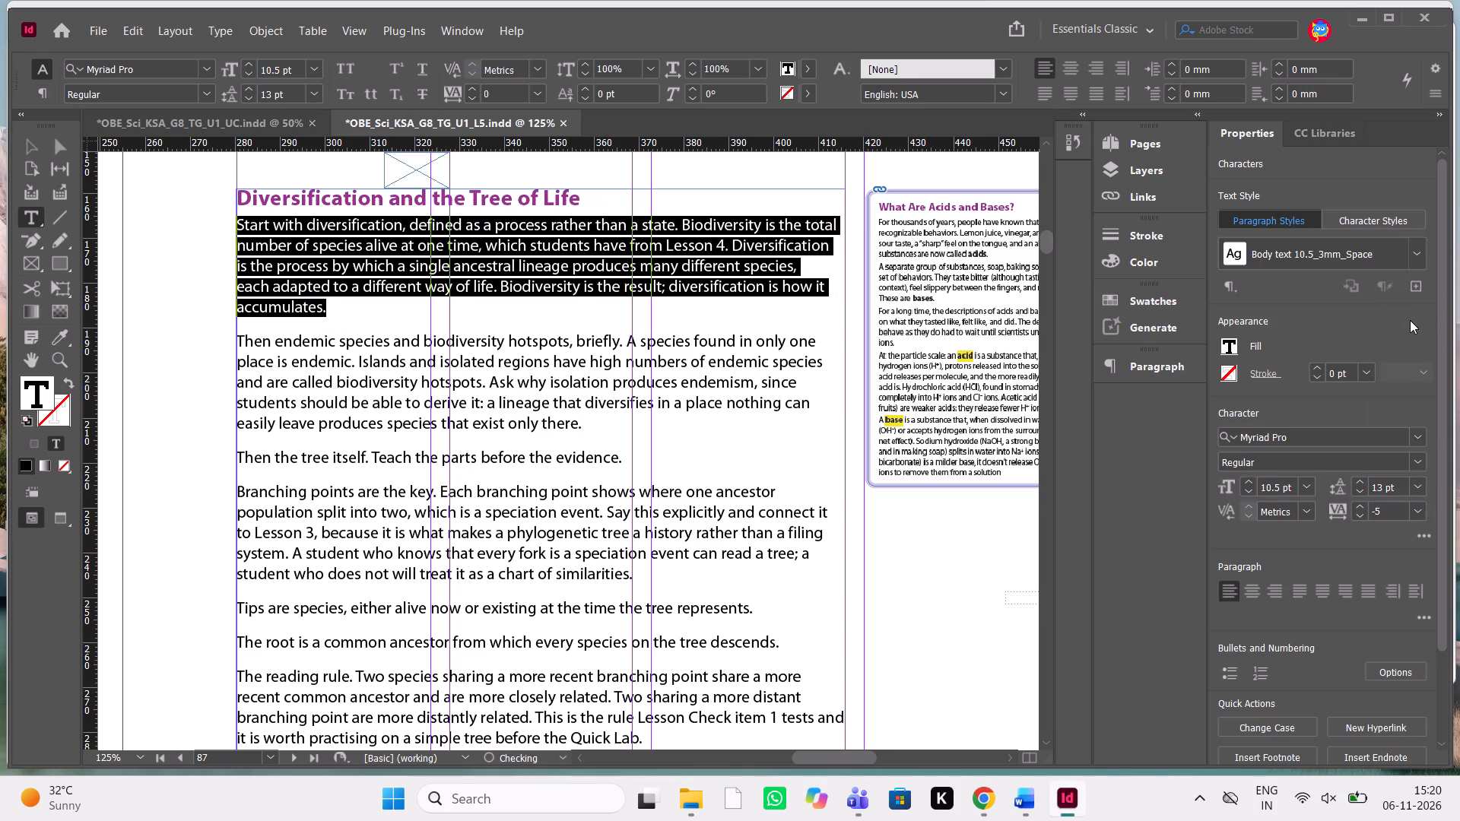
pyautogui.click(1426, 516)
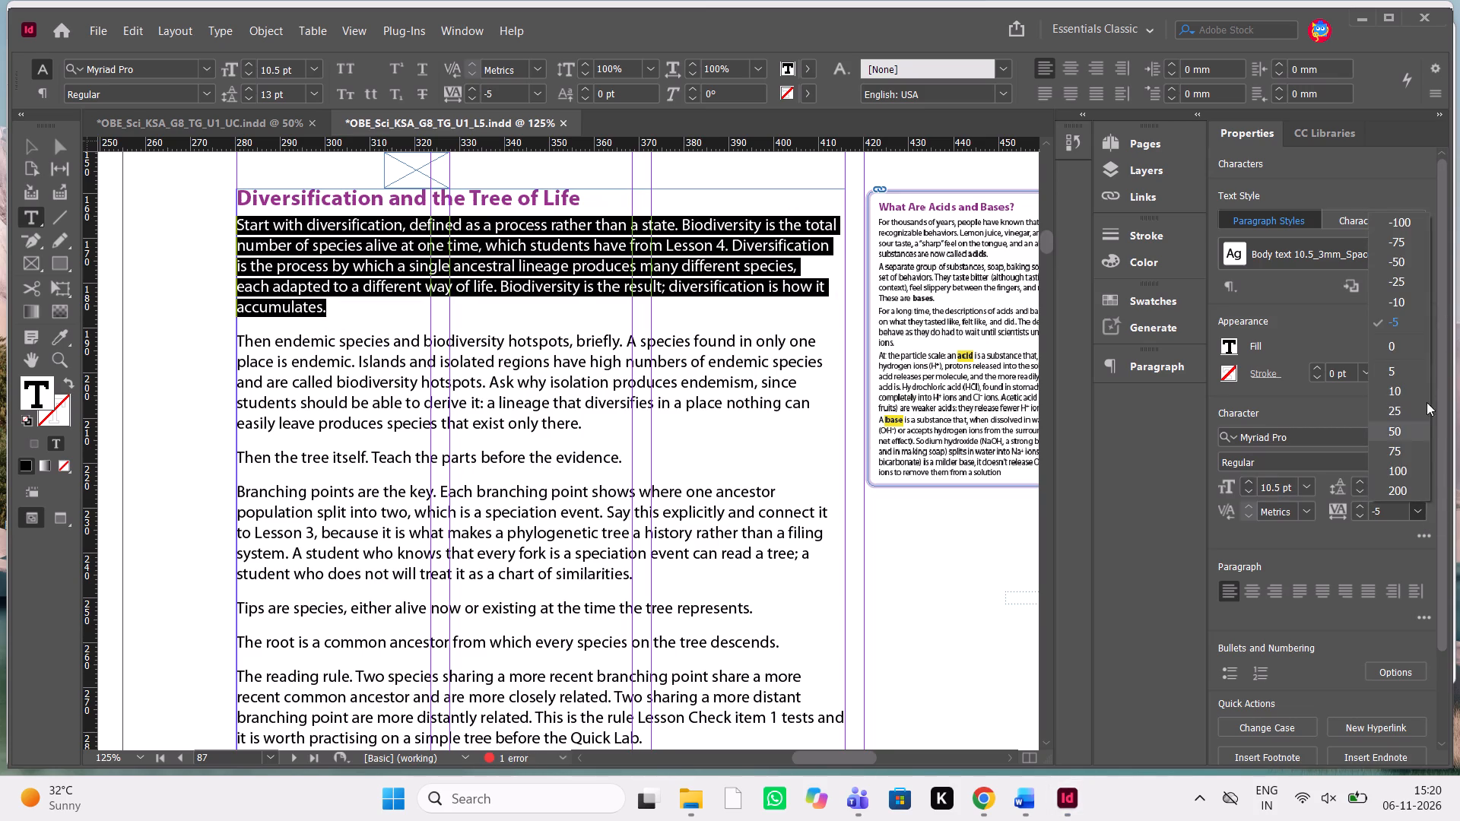
pyautogui.click(1403, 369)
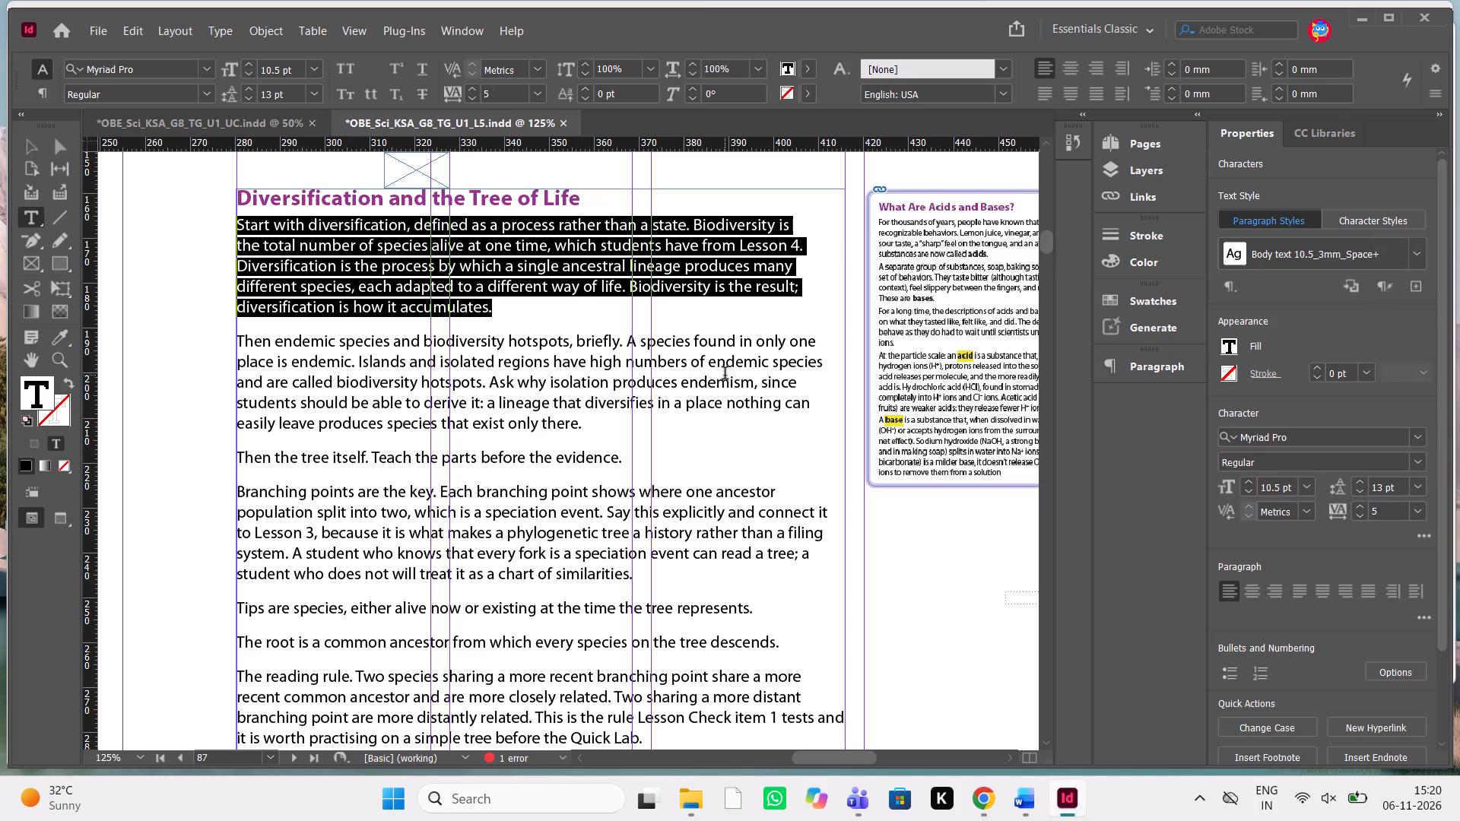
# Following the Word manuscript, bold page 87's lead-ins from "Start with diversification, defined as a process rather than a state." through "Branching points are the key.".
pyautogui.hotkey('alt', 'Tab')
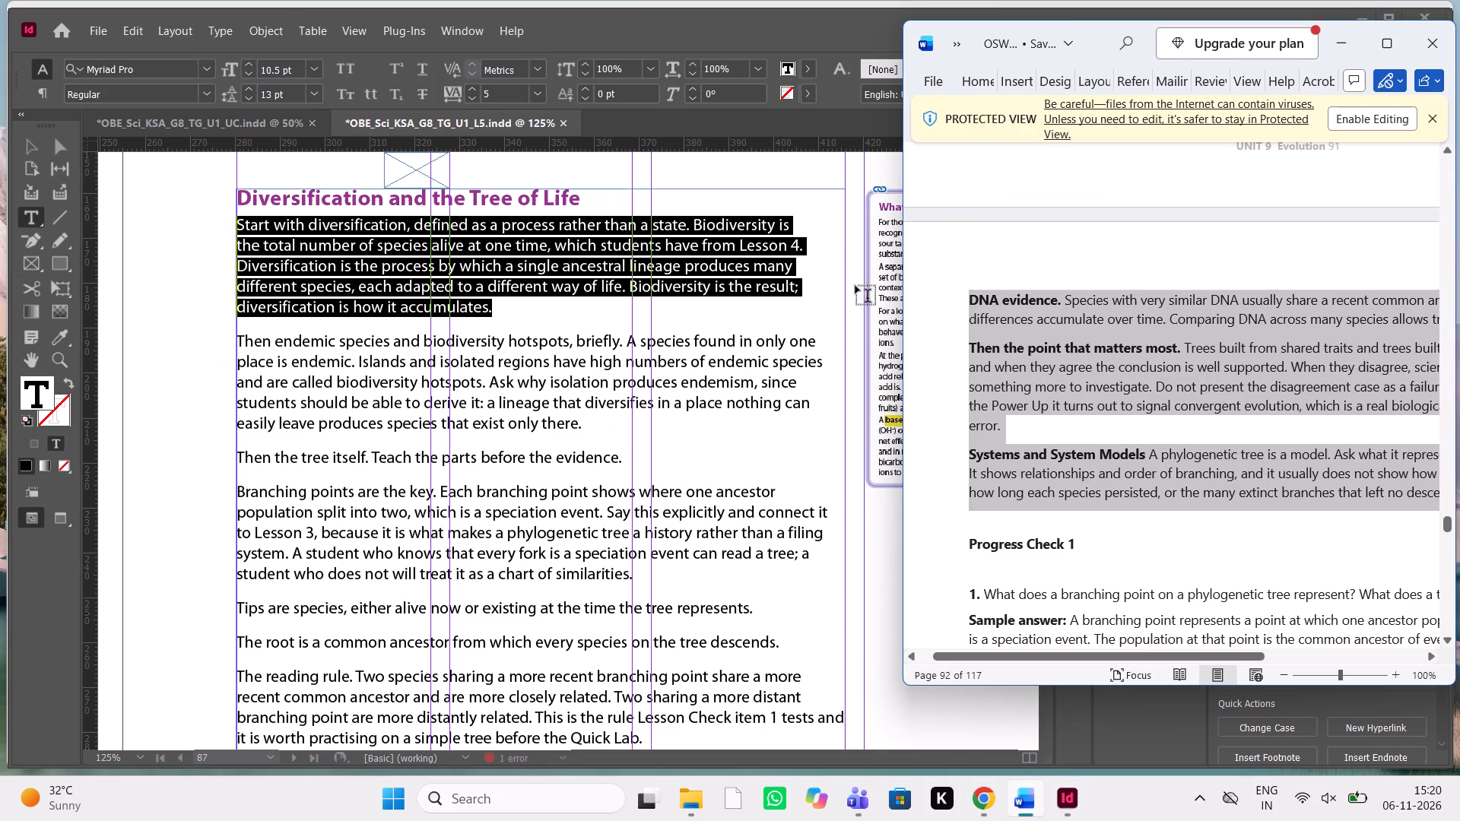
pyautogui.scroll(4, 1097, 411)
pyautogui.scroll(-1, 1097, 411)
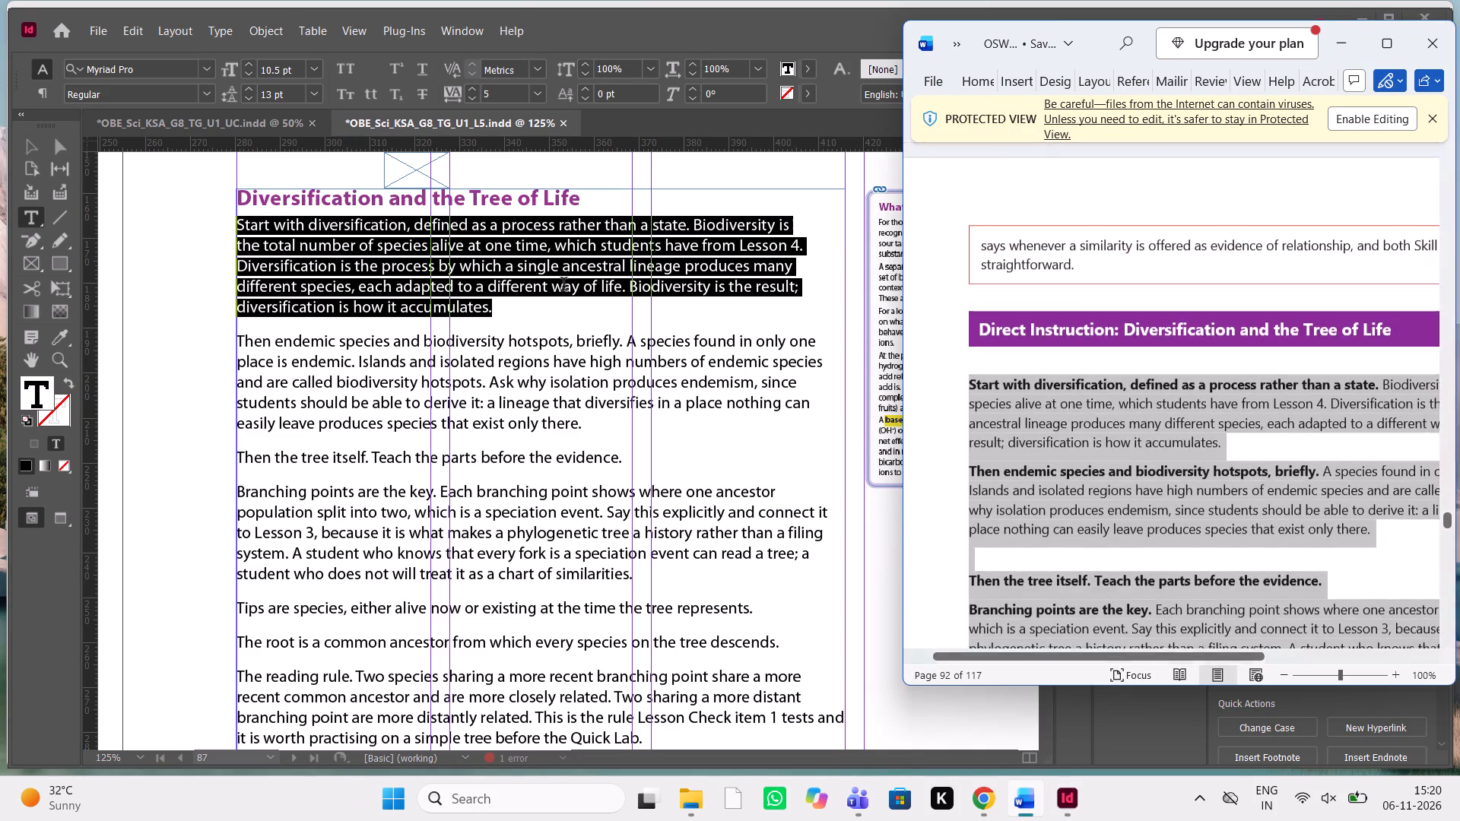
pyautogui.click(463, 293)
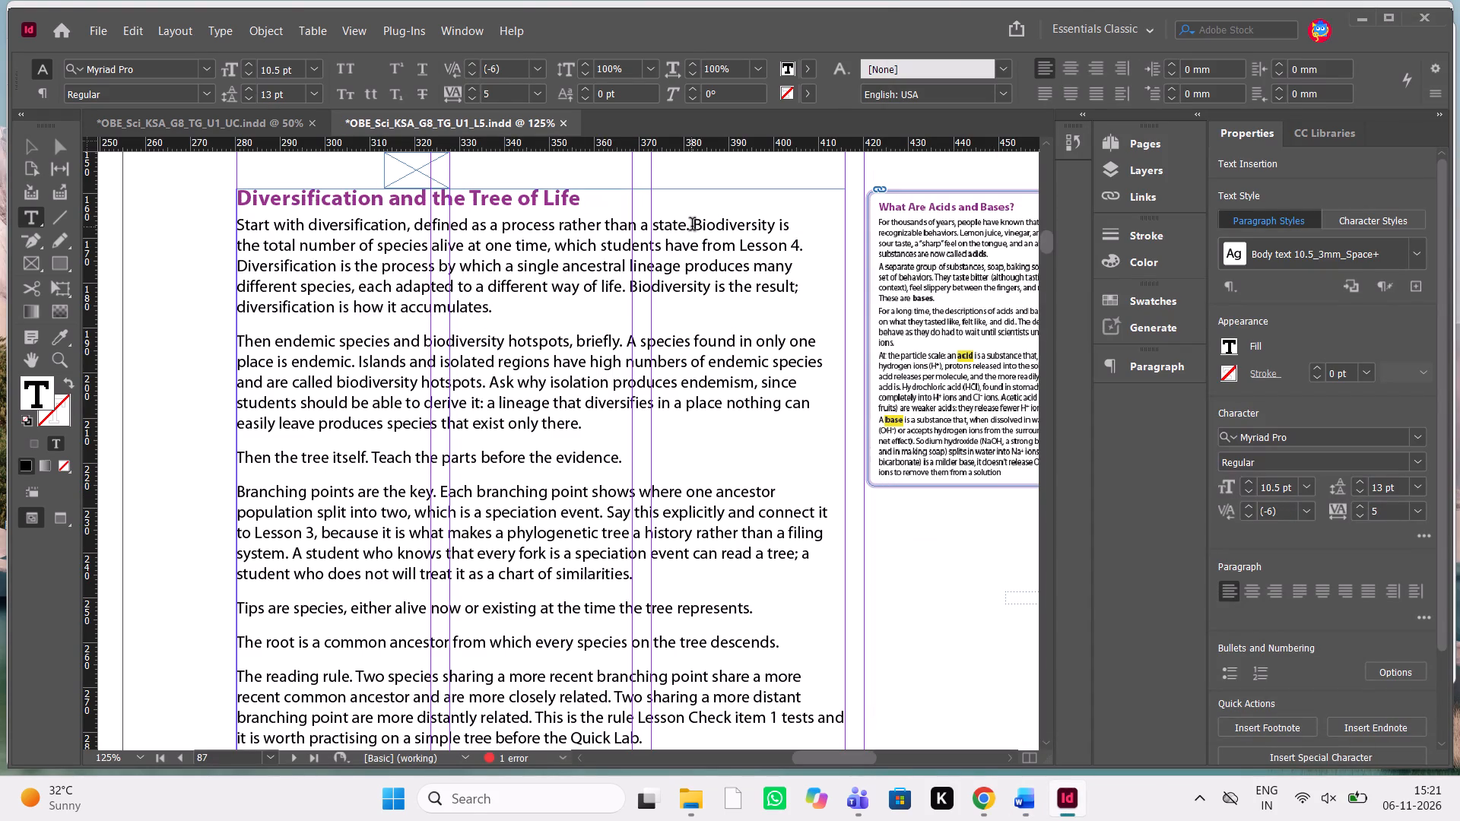
pyautogui.moveTo(691, 226); pyautogui.dragTo(217, 225)
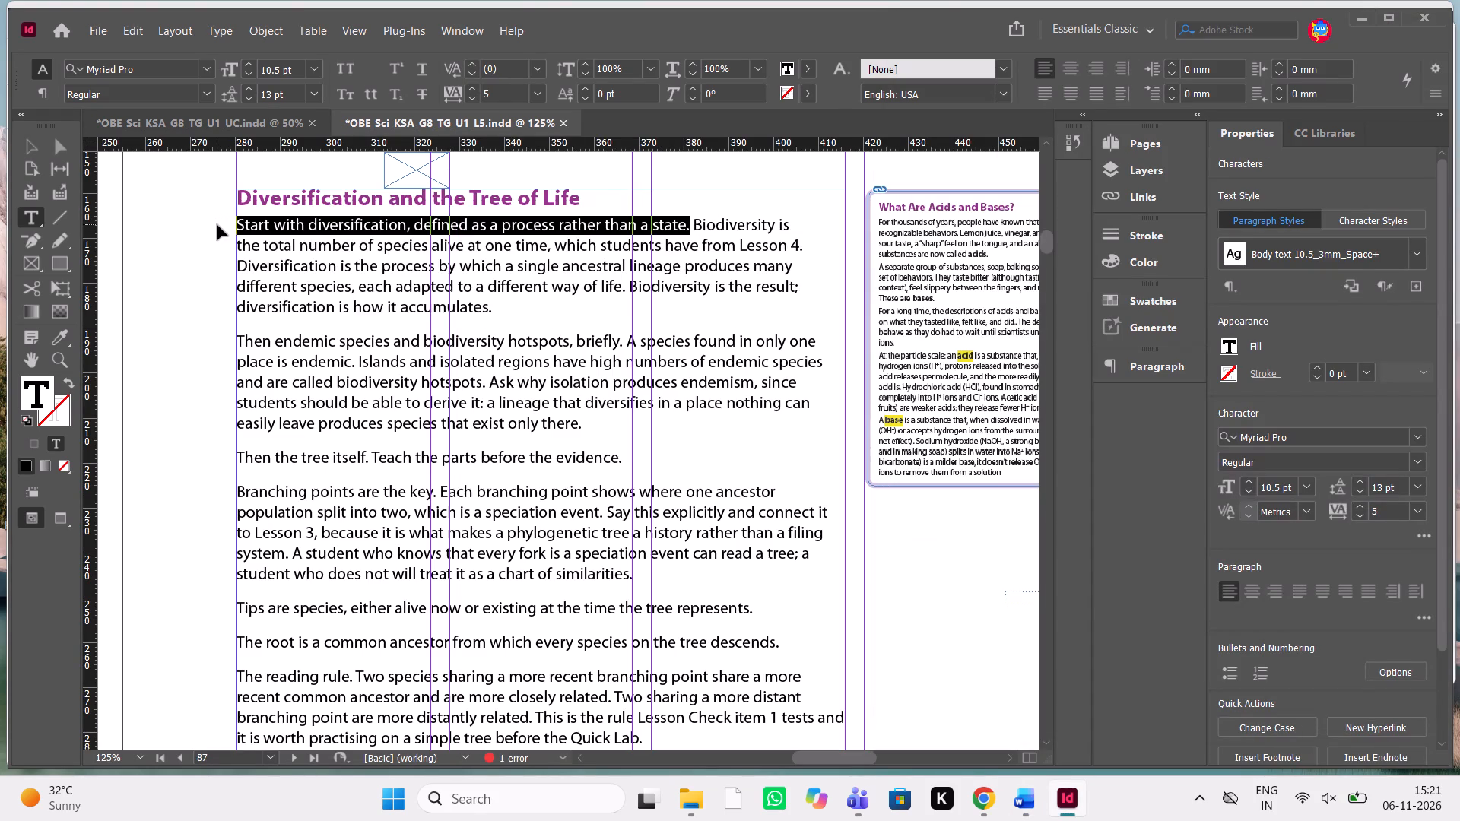
# Following the Word manuscript, bold page 87's lead-ins from "Start with diversification, defined as a process rather than a state." through "Branching points are the key.".
pyautogui.hotkey('ctrl', 'shift', 'b')
pyautogui.hotkey('alt', 'Tab')
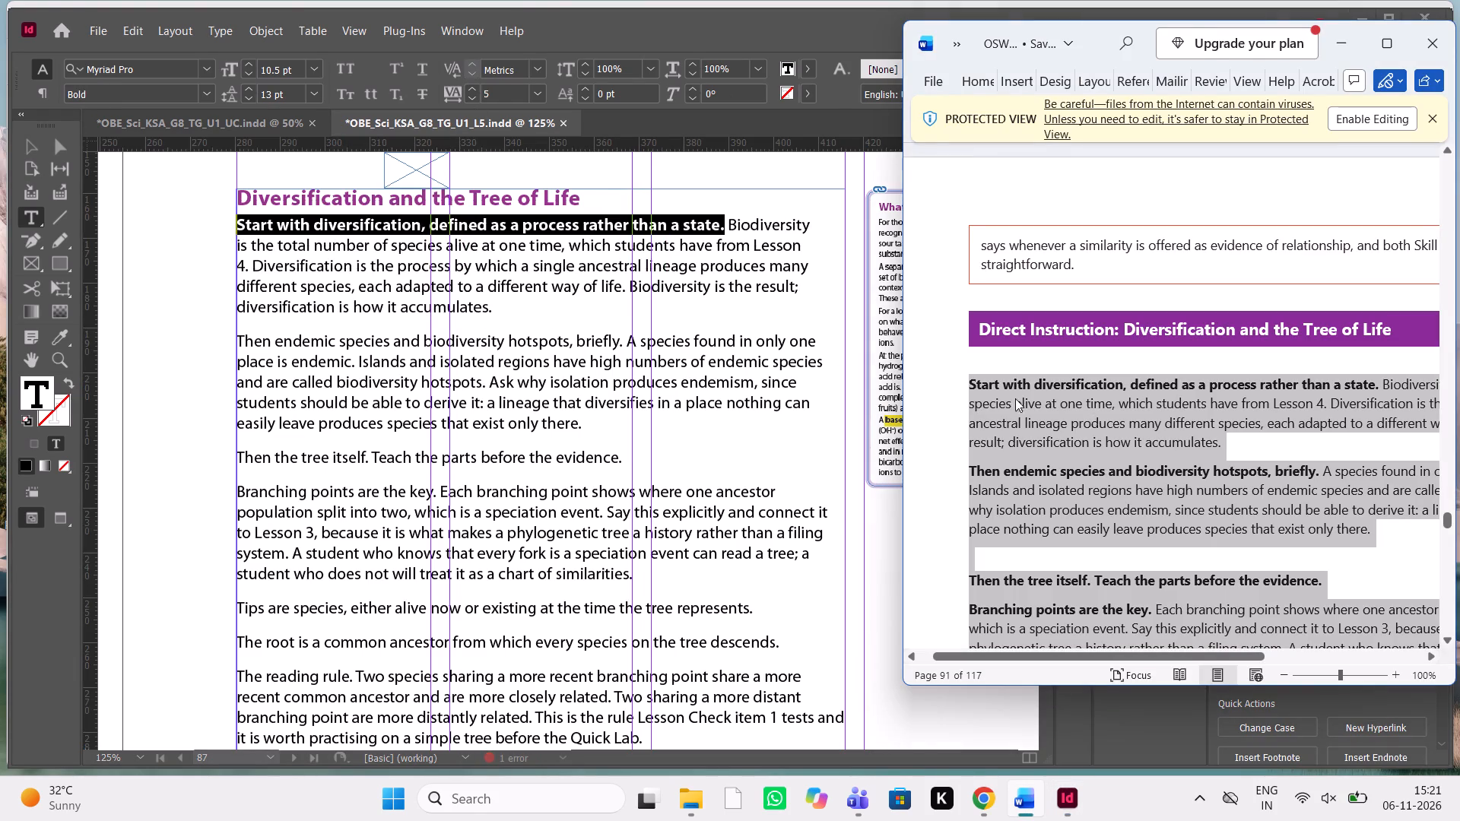
pyautogui.moveTo(625, 344); pyautogui.dragTo(215, 348)
pyautogui.hotkey('ctrl', 'shift', 'b')
pyautogui.hotkey('alt', 'Tab')
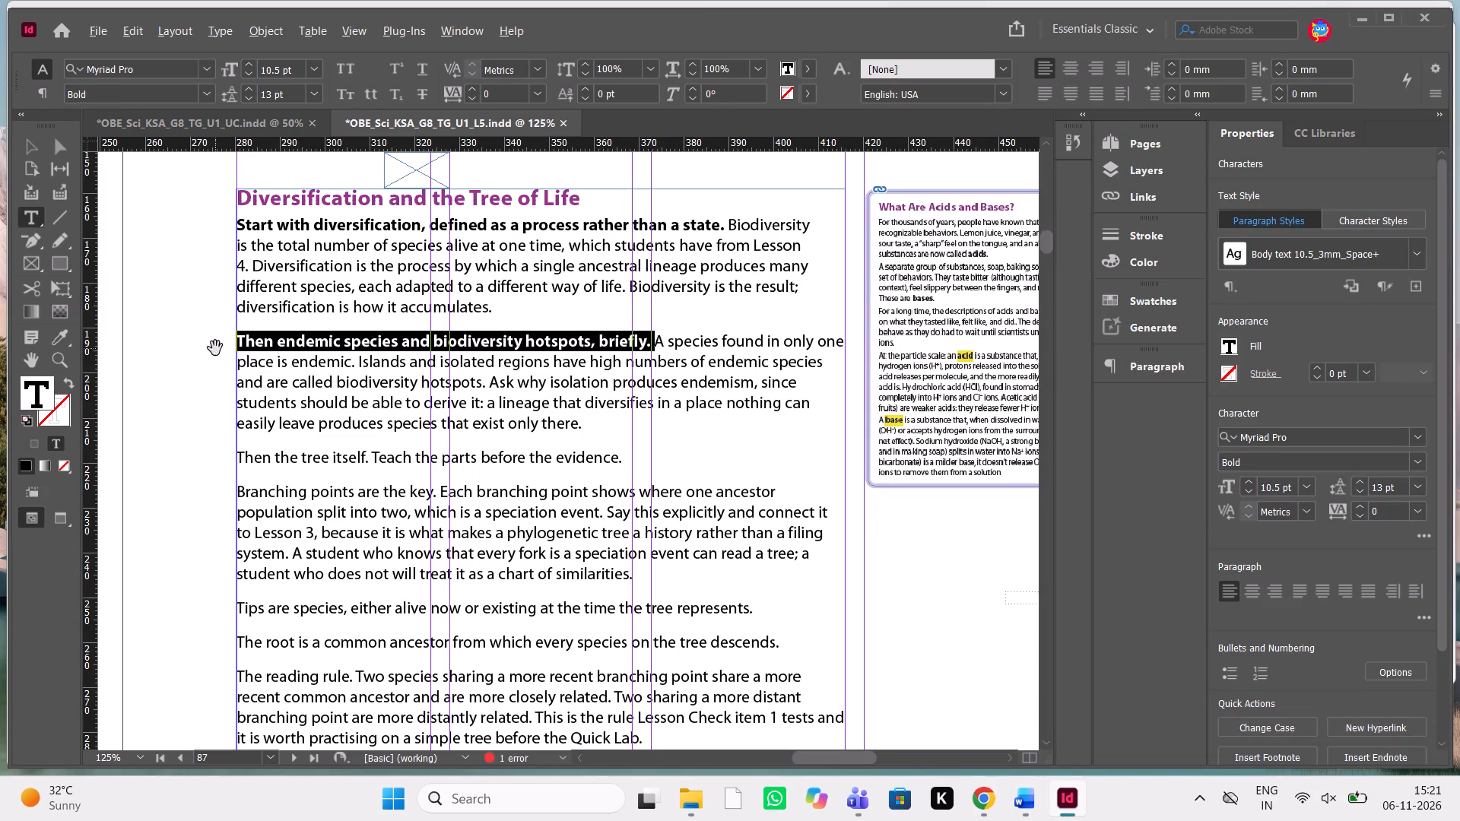
pyautogui.scroll(-1, 543, 521)
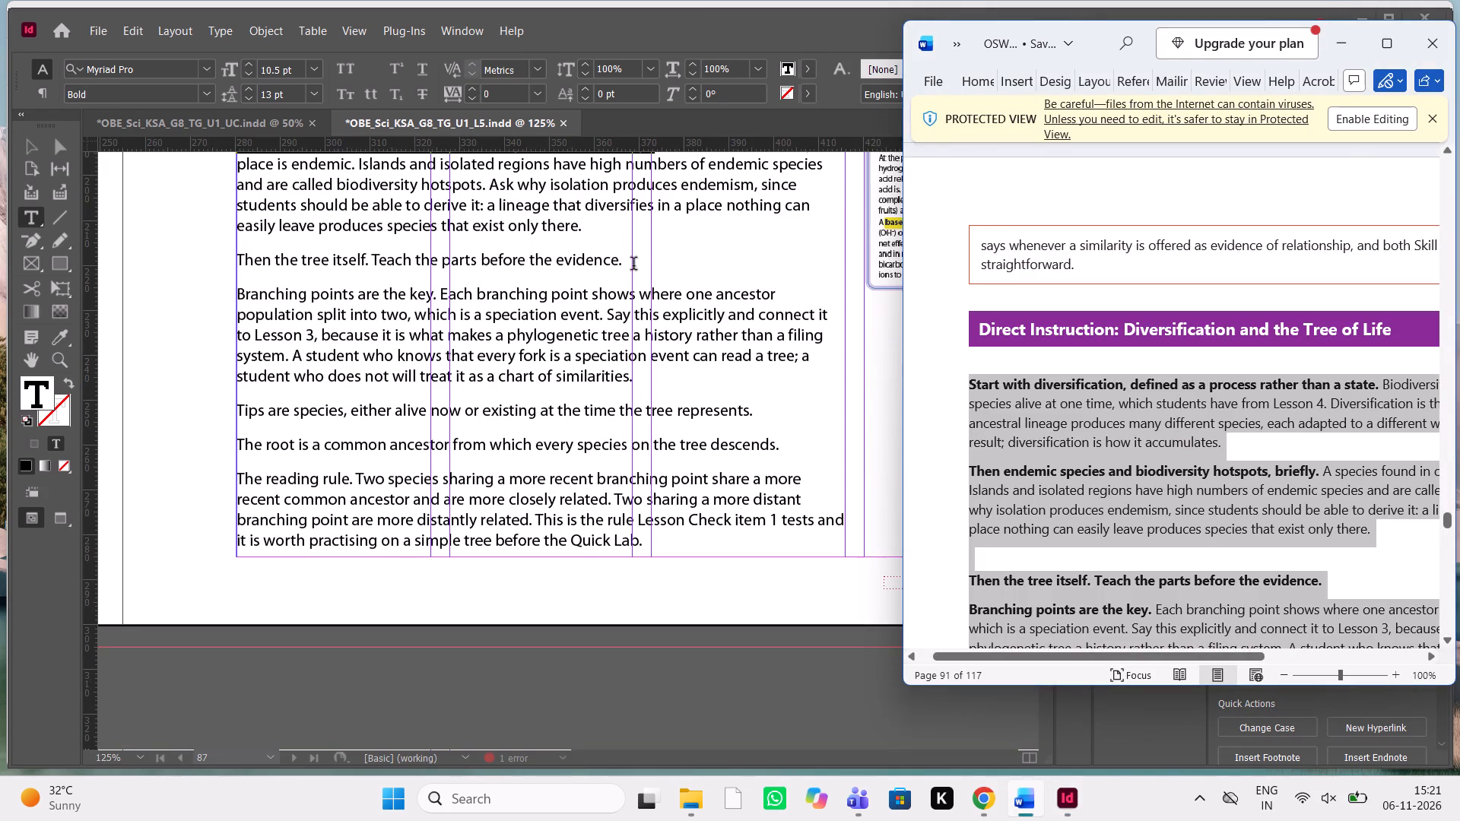
pyautogui.moveTo(633, 265); pyautogui.dragTo(227, 258)
pyautogui.hotkey('ctrl', 'shift', 'b')
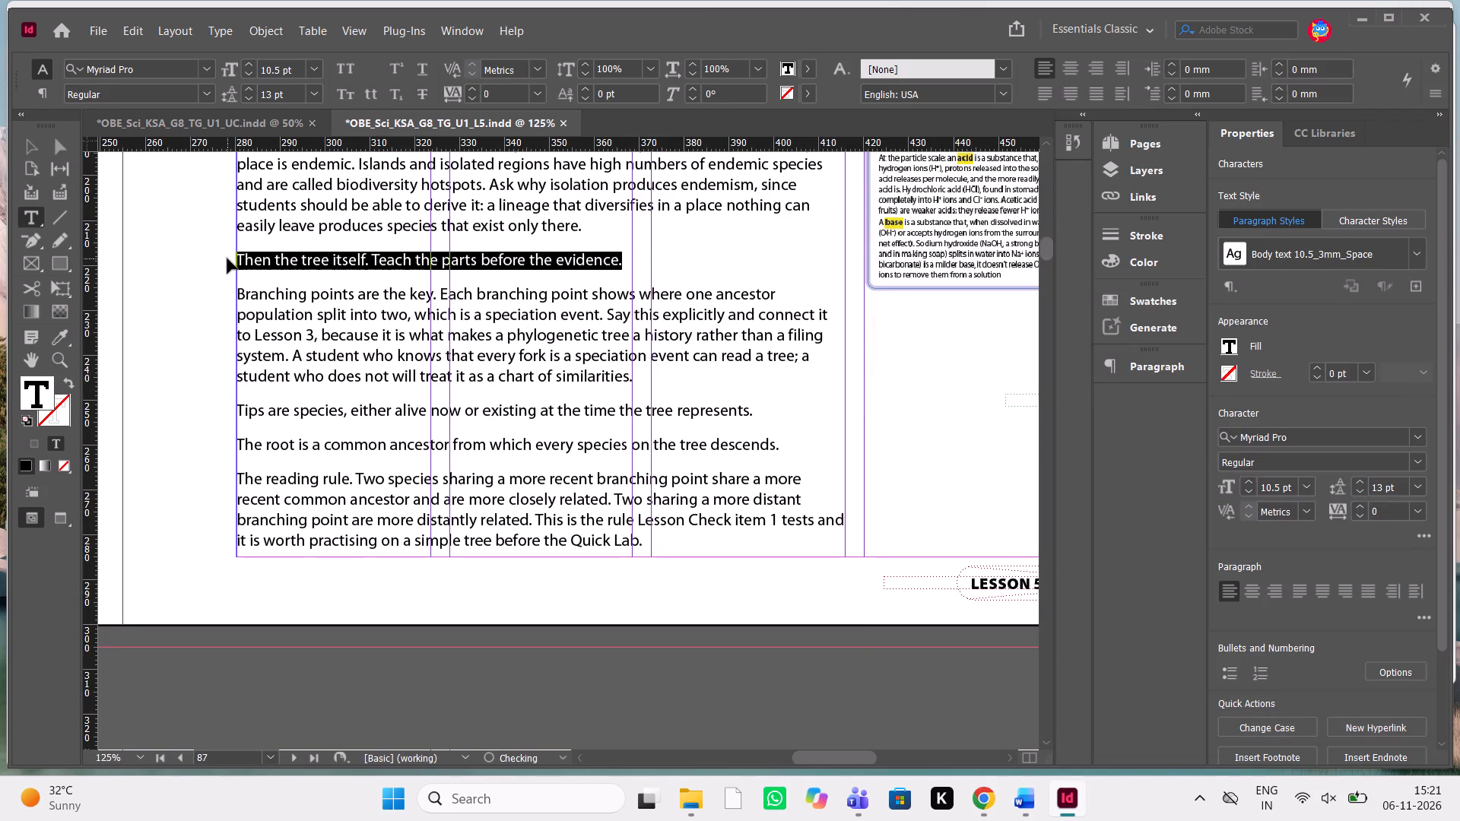
pyautogui.moveTo(438, 293); pyautogui.dragTo(309, 293)
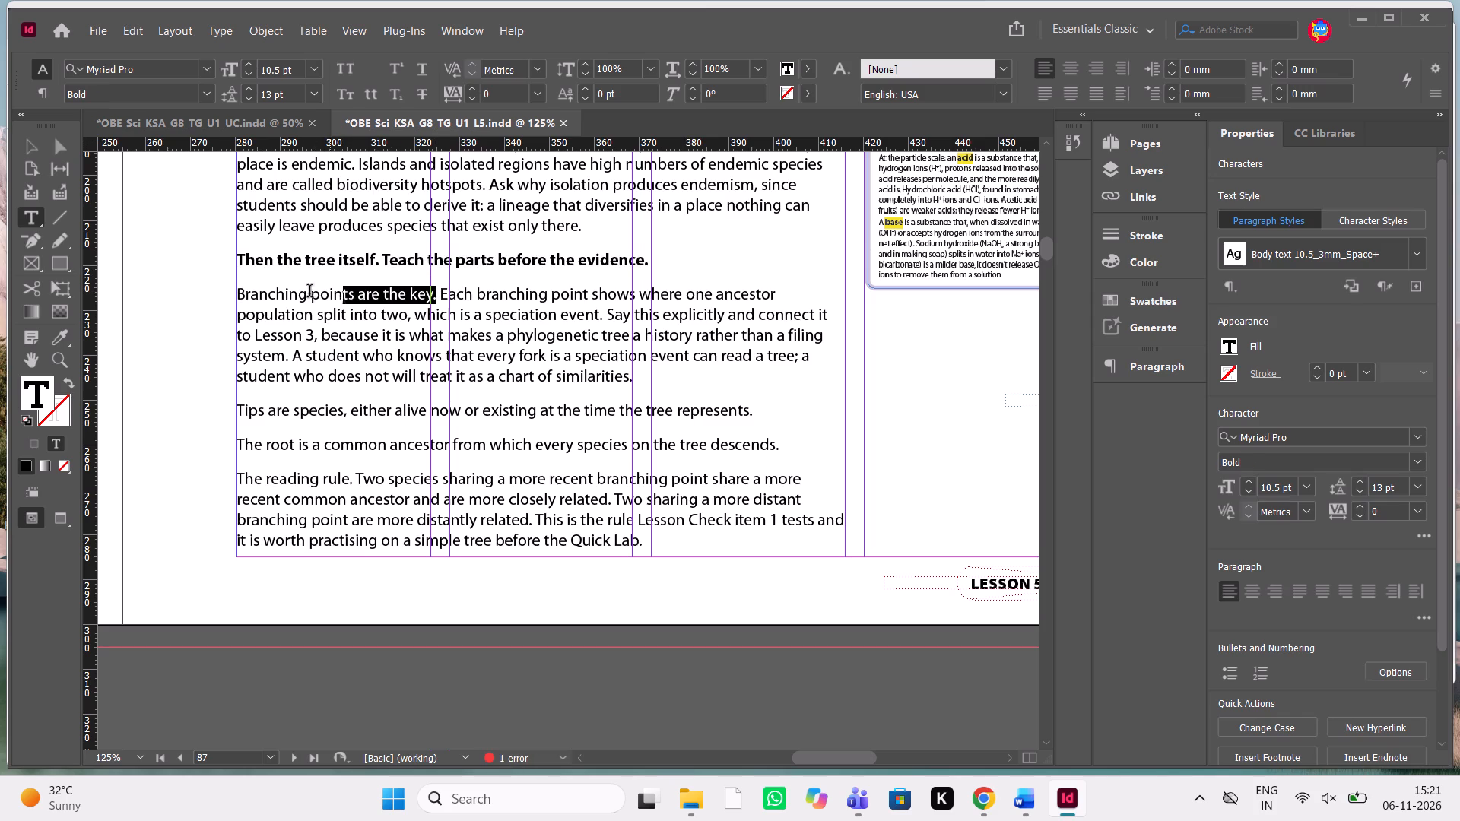
pyautogui.moveTo(309, 293); pyautogui.dragTo(230, 293)
pyautogui.hotkey('ctrl', 'shift', 'b')
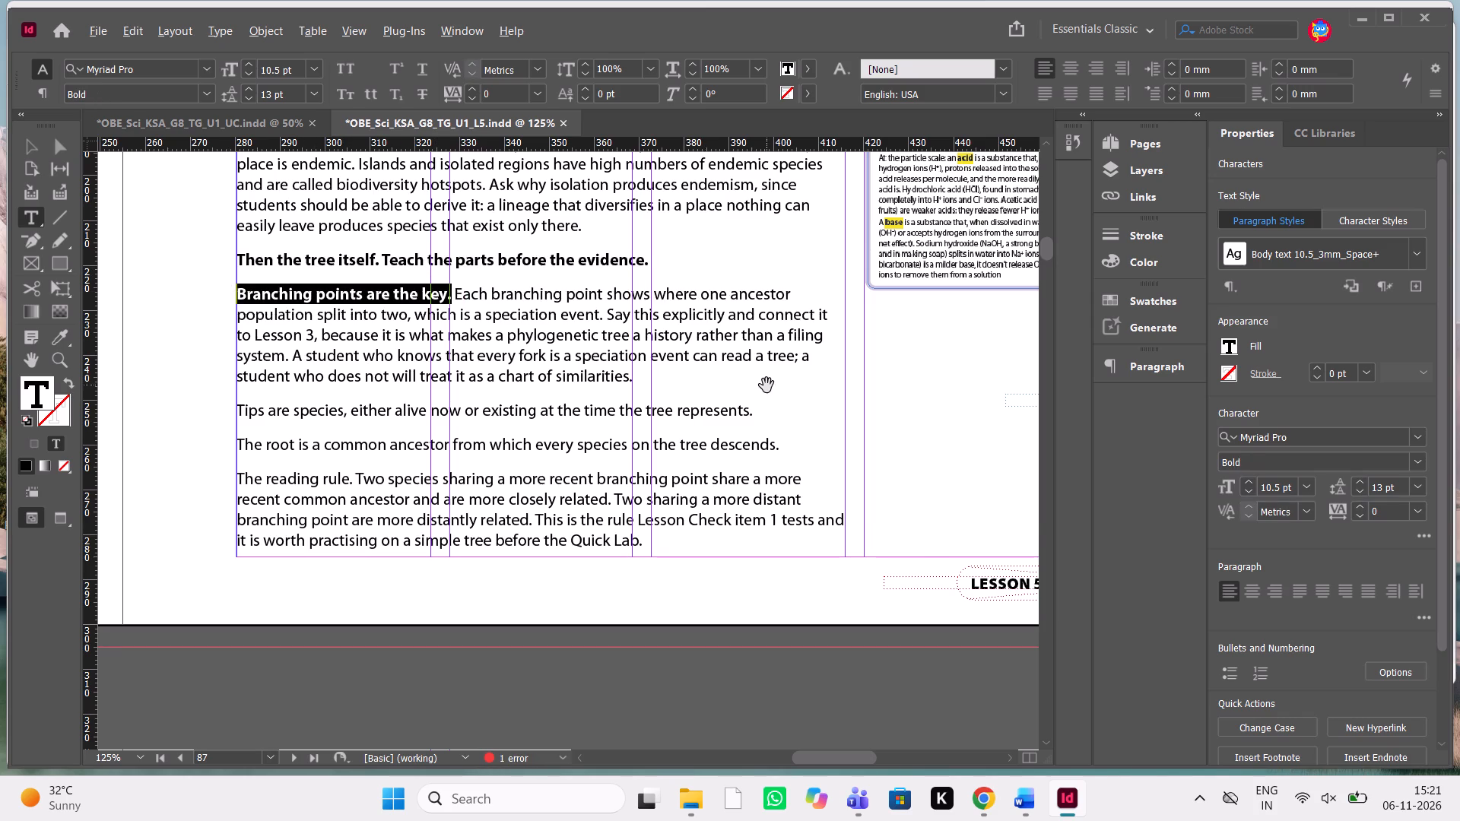
# Bold the lead-ins "Tips are species,", "The root is a common ancestor" and "The reading rule." on page 87, matching the Word manuscript.
pyautogui.hotkey('alt', 'Tab')
pyautogui.scroll(-1, 1179, 434)
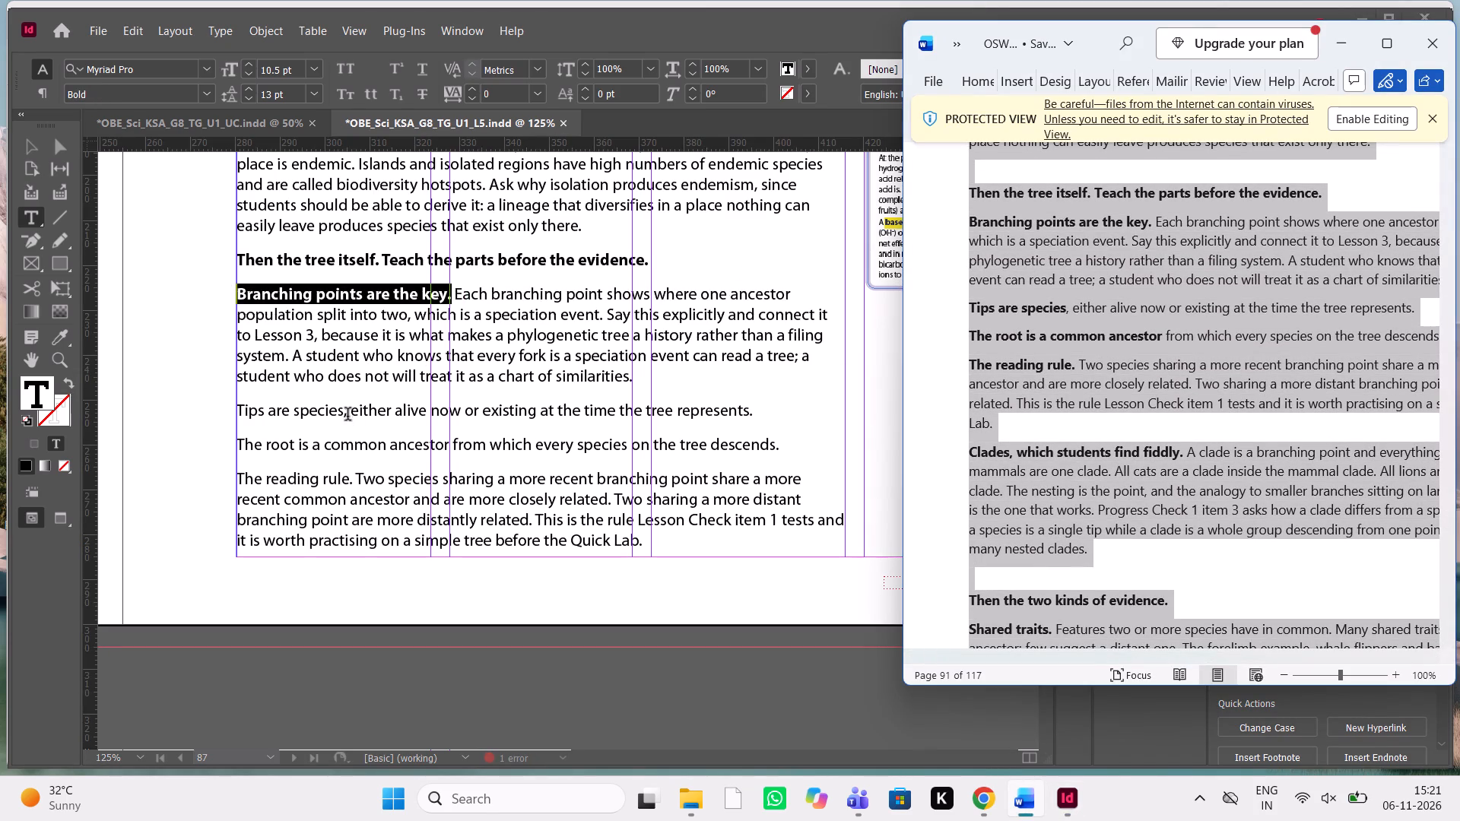
pyautogui.moveTo(347, 410); pyautogui.dragTo(232, 406)
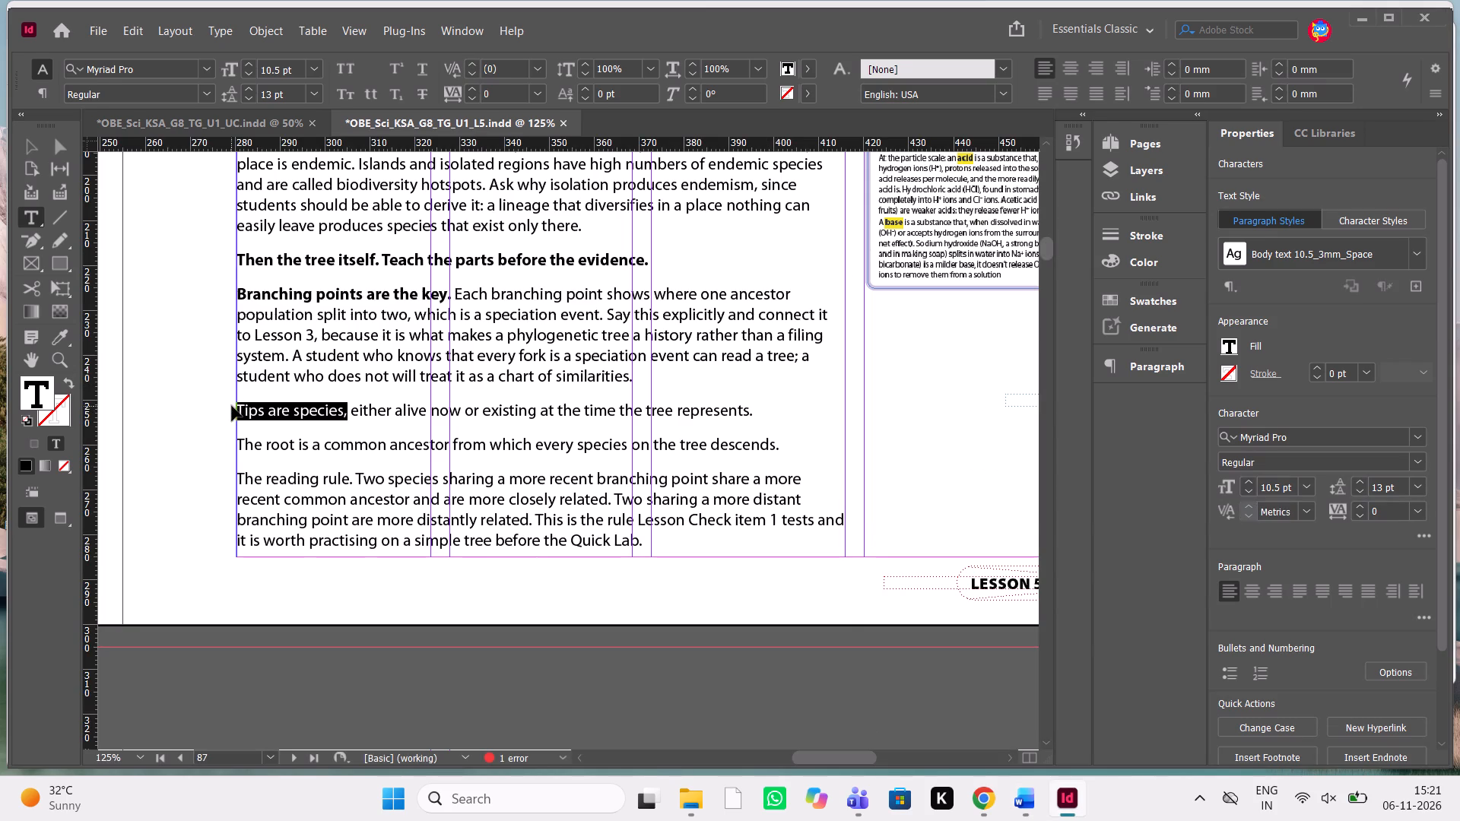
pyautogui.hotkey('ctrl', 'shift', 'b')
pyautogui.hotkey('alt', 'Tab')
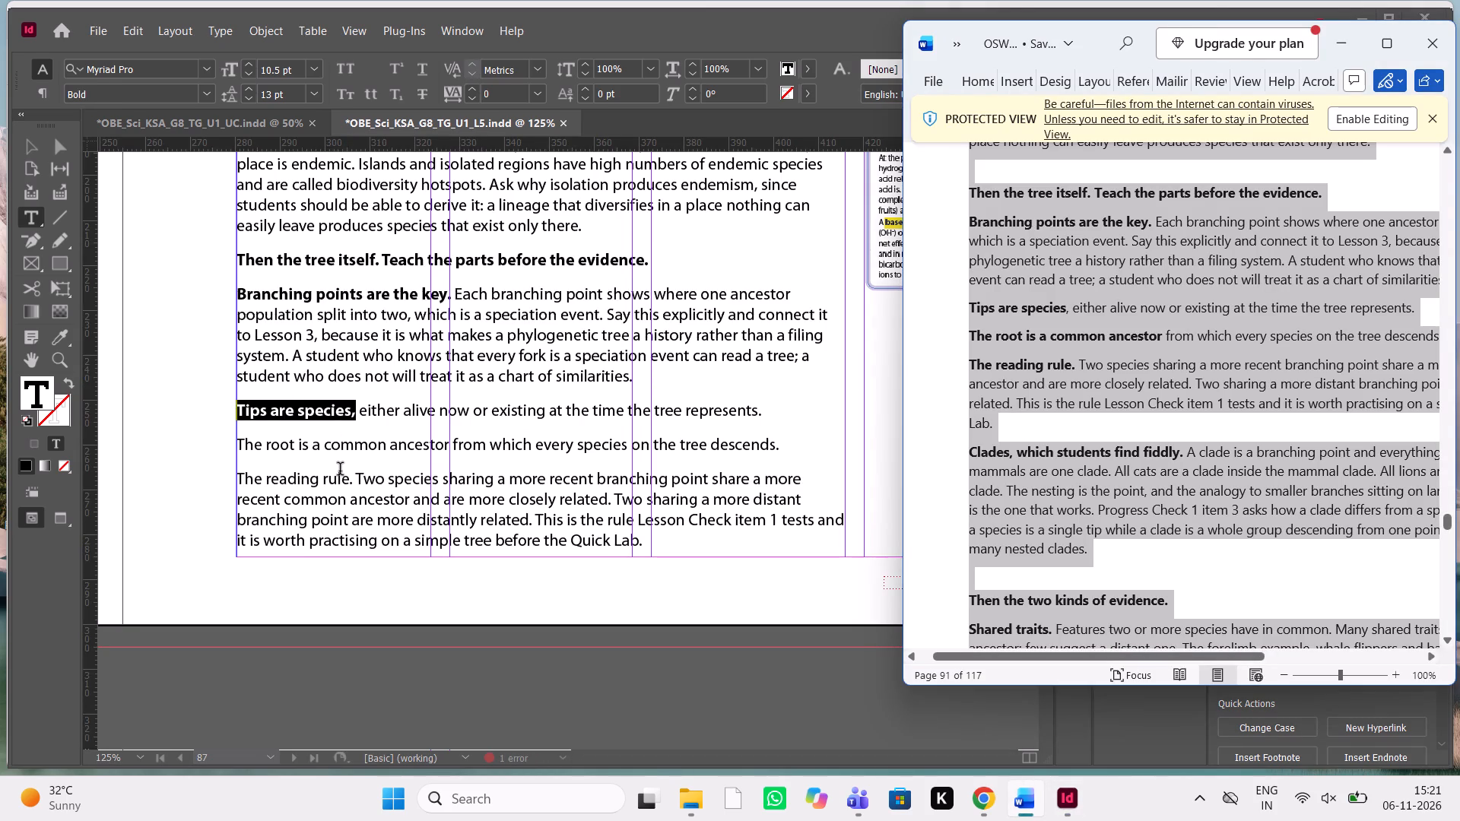
pyautogui.moveTo(449, 449); pyautogui.dragTo(214, 441)
pyautogui.hotkey('ctrl', 'shift', 'b')
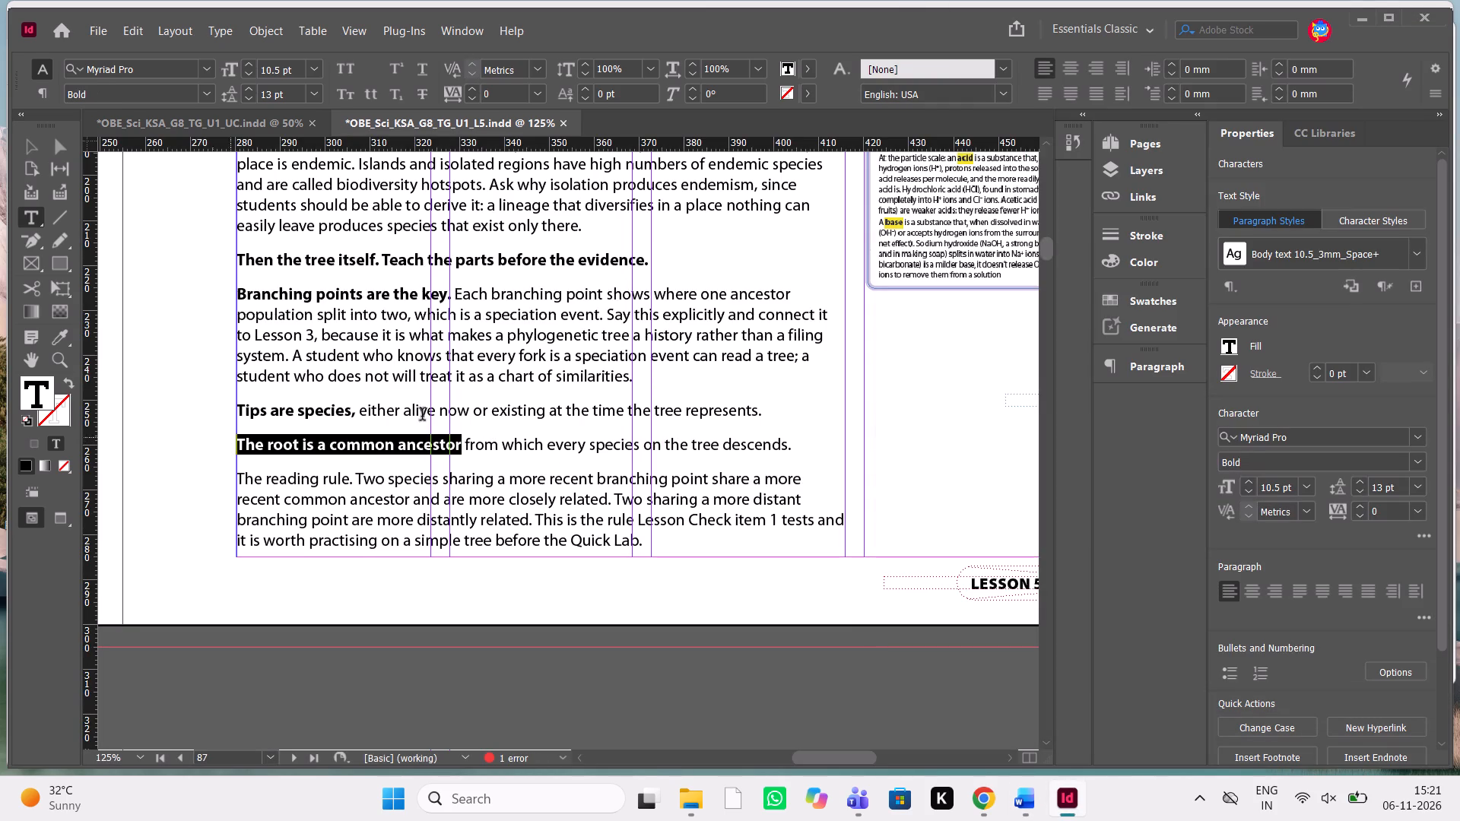
pyautogui.hotkey('alt', 'Tab')
pyautogui.hotkey('alt', 'Tab')
pyautogui.moveTo(354, 477); pyautogui.dragTo(241, 484)
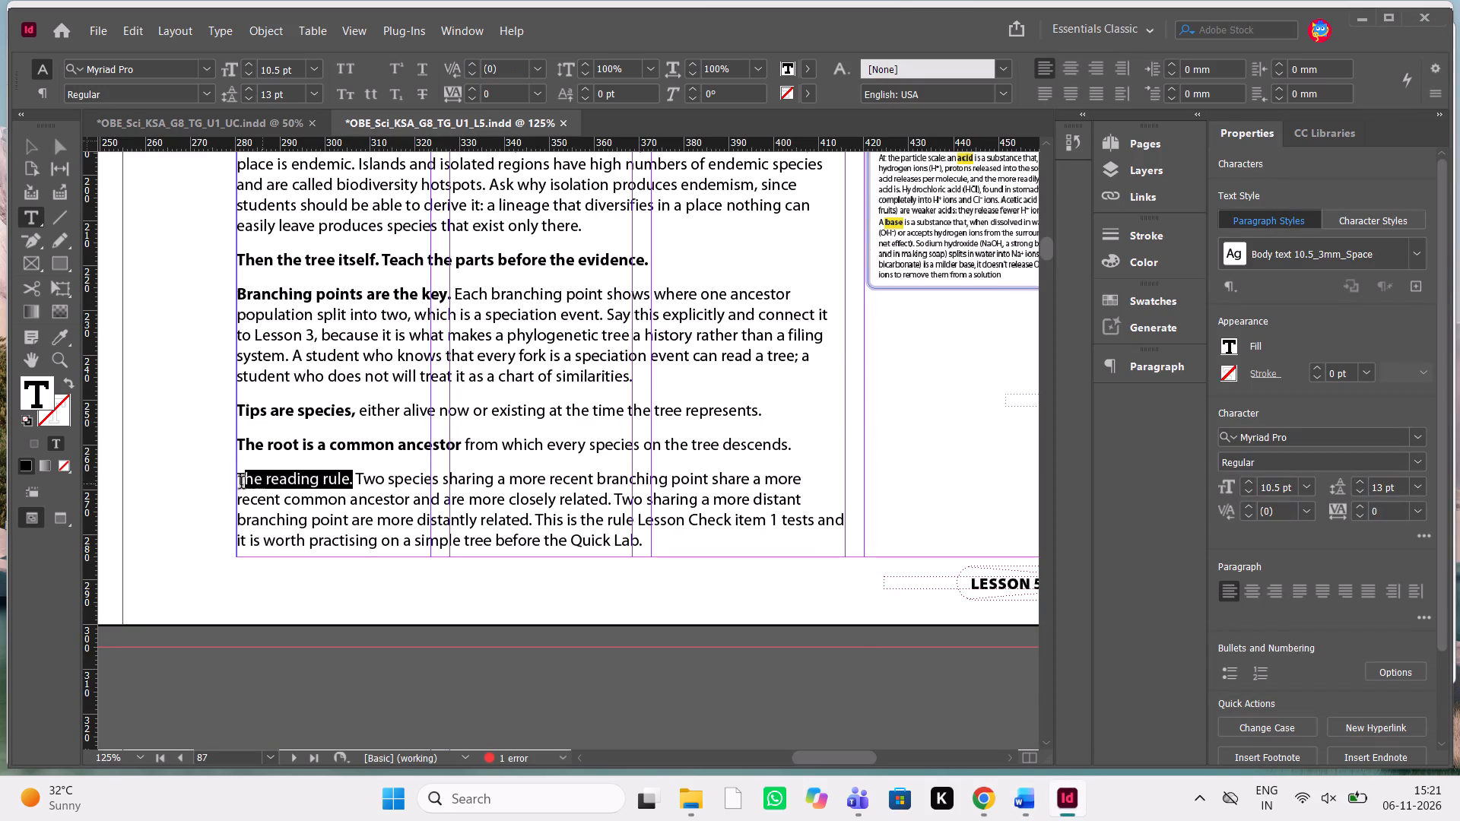
pyautogui.moveTo(241, 484); pyautogui.dragTo(217, 483)
pyautogui.hotkey('ctrl', 'shift', 'b')
# Bold the lead-in "Clades, which students find fiddly." in page 88's first paragraph, following the Word manuscript.
pyautogui.scroll(-1, 217, 483)
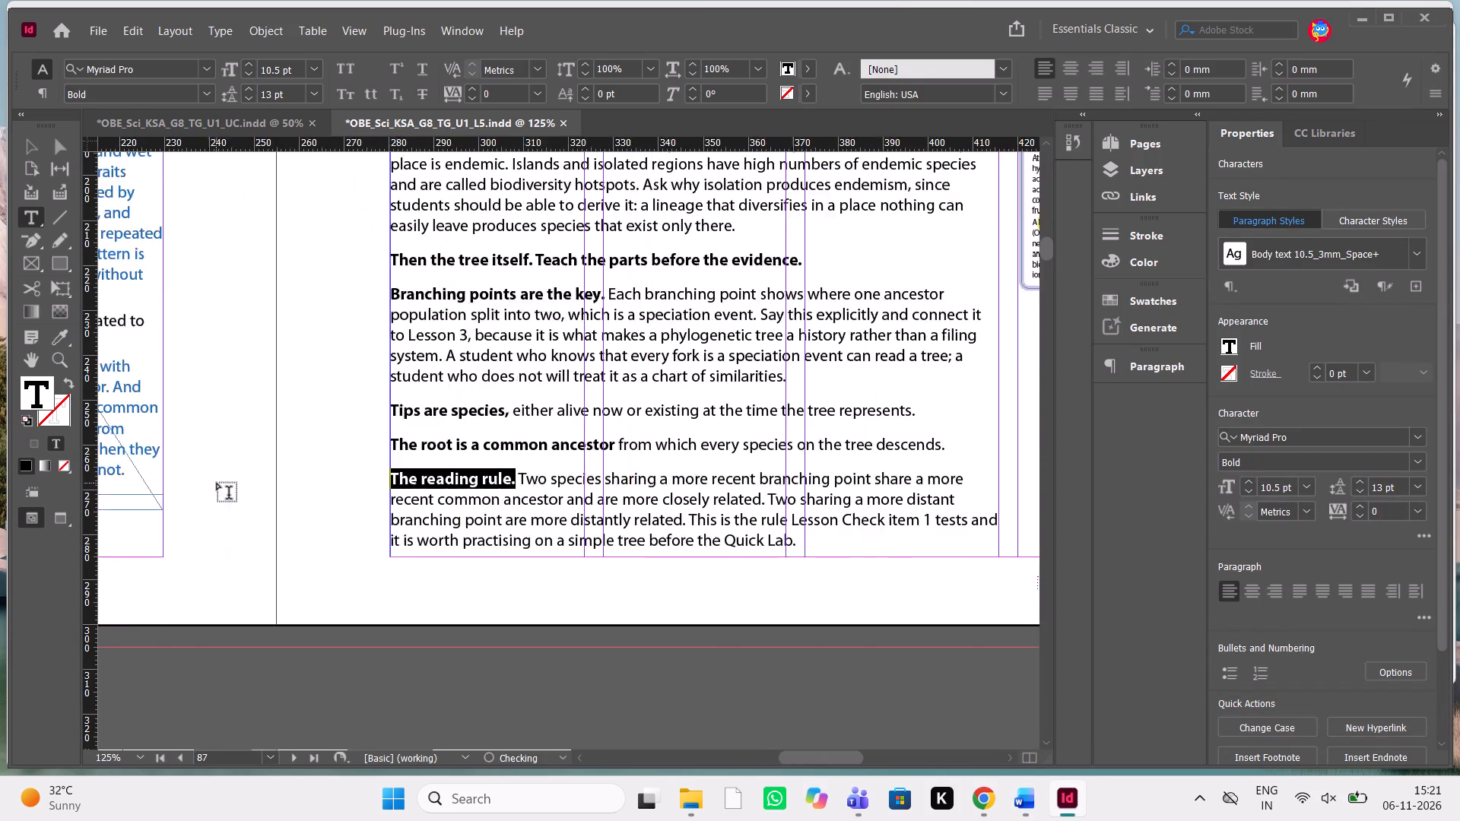
pyautogui.scroll(-1, 217, 483)
pyautogui.hscroll(-1, 217, 483)
pyautogui.scroll(-1, 217, 483)
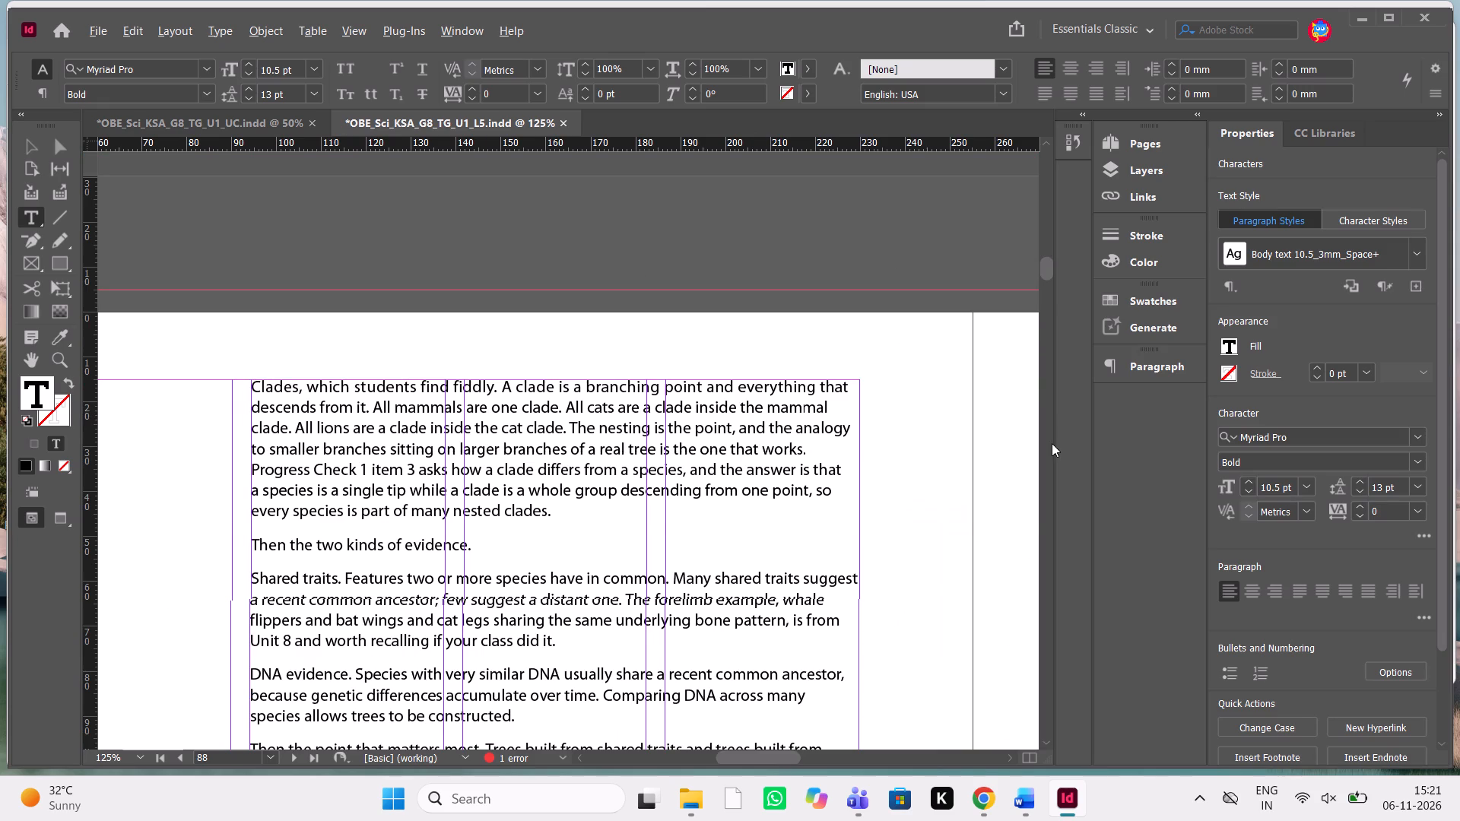
pyautogui.hotkey('alt', 'Tab')
pyautogui.scroll(-1, 1284, 401)
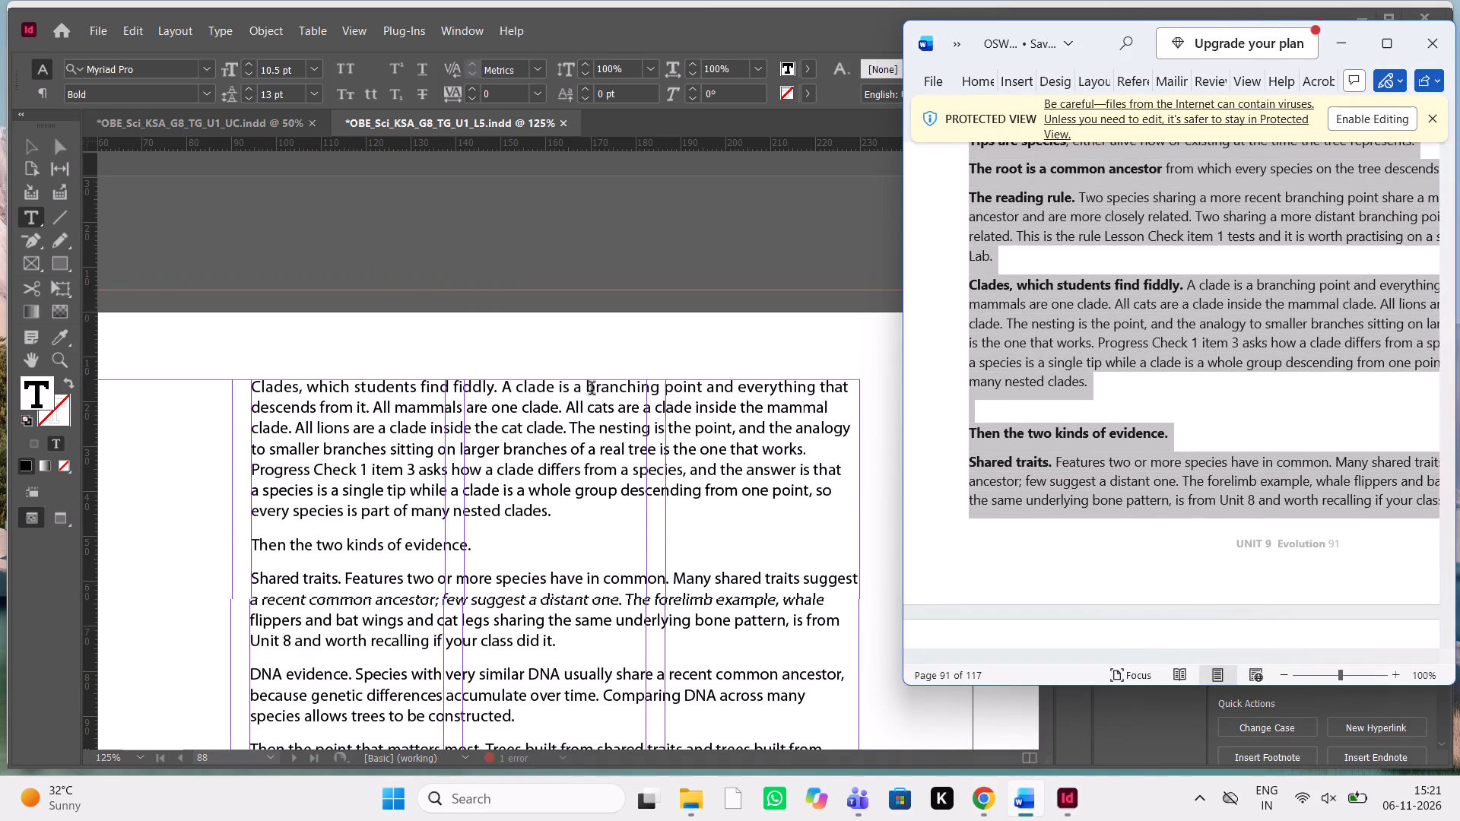
pyautogui.moveTo(497, 388); pyautogui.dragTo(237, 396)
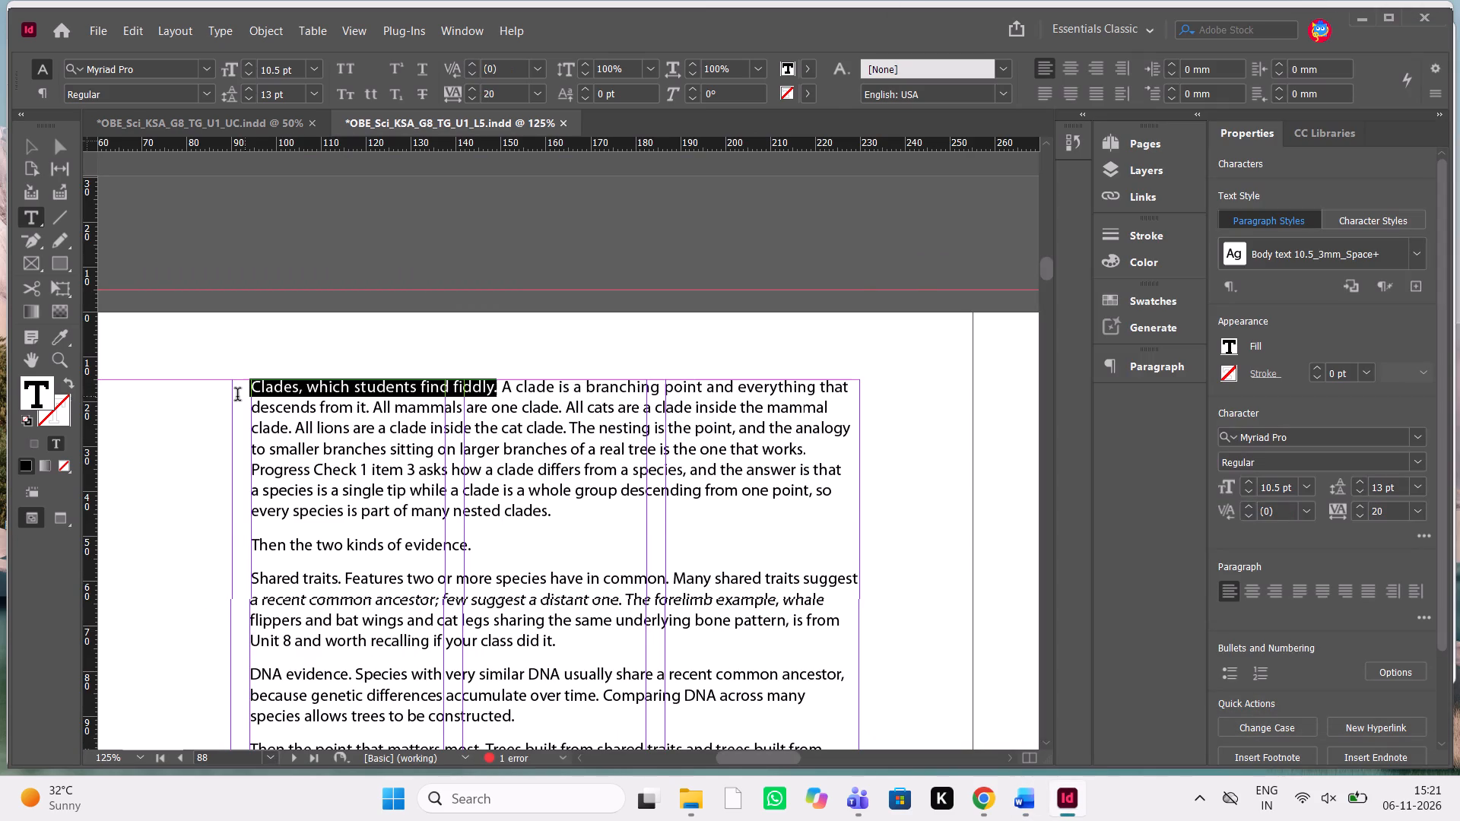
pyautogui.moveTo(237, 396); pyautogui.dragTo(236, 395)
pyautogui.hotkey('ctrl', 'shift', 'b')
# Bold only the line "Then the two kinds of evidence." on page 88, as in the Word manuscript.
pyautogui.hotkey('alt', 'Tab')
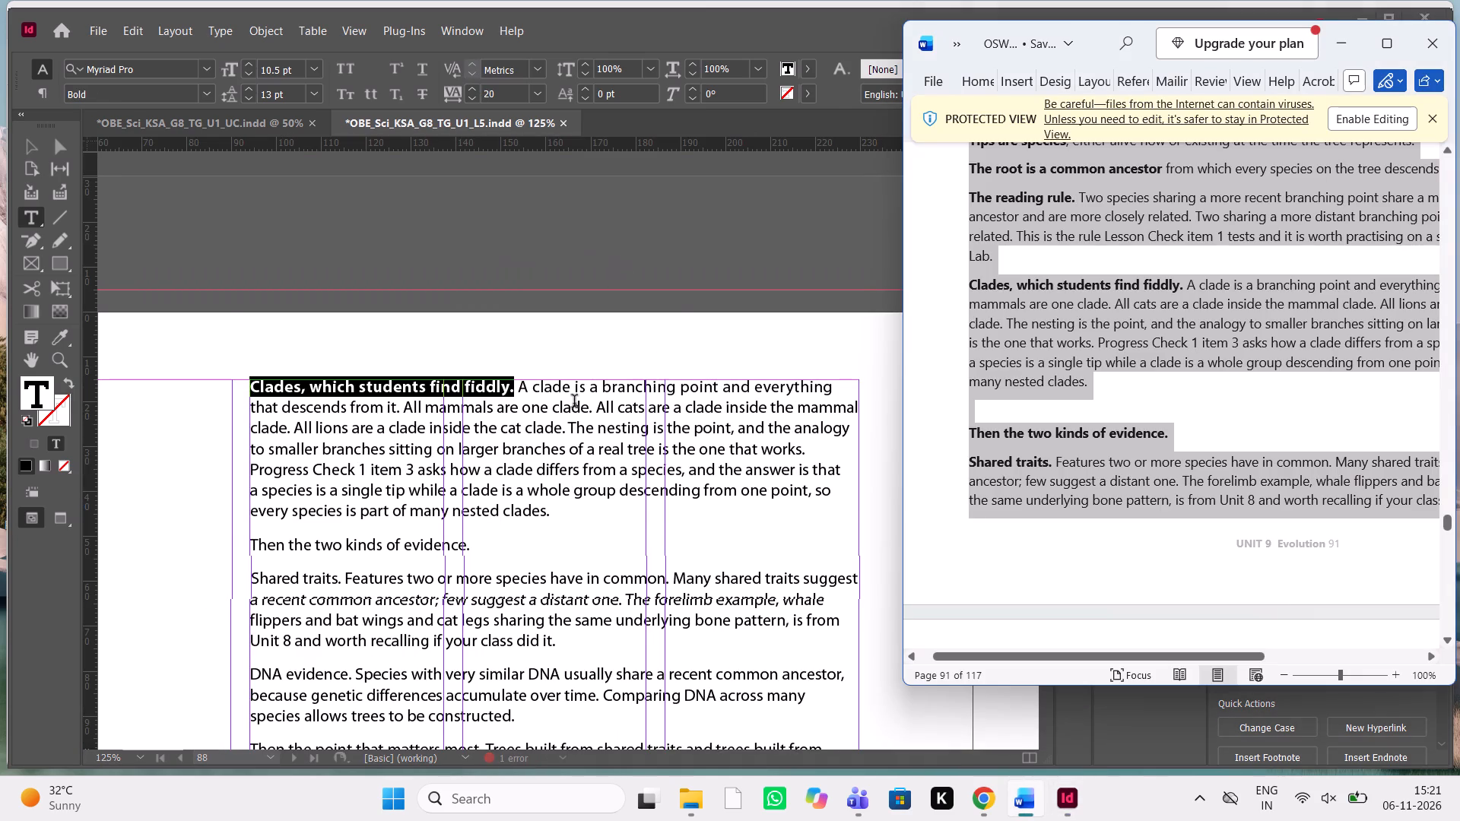
pyautogui.moveTo(482, 547); pyautogui.dragTo(233, 529)
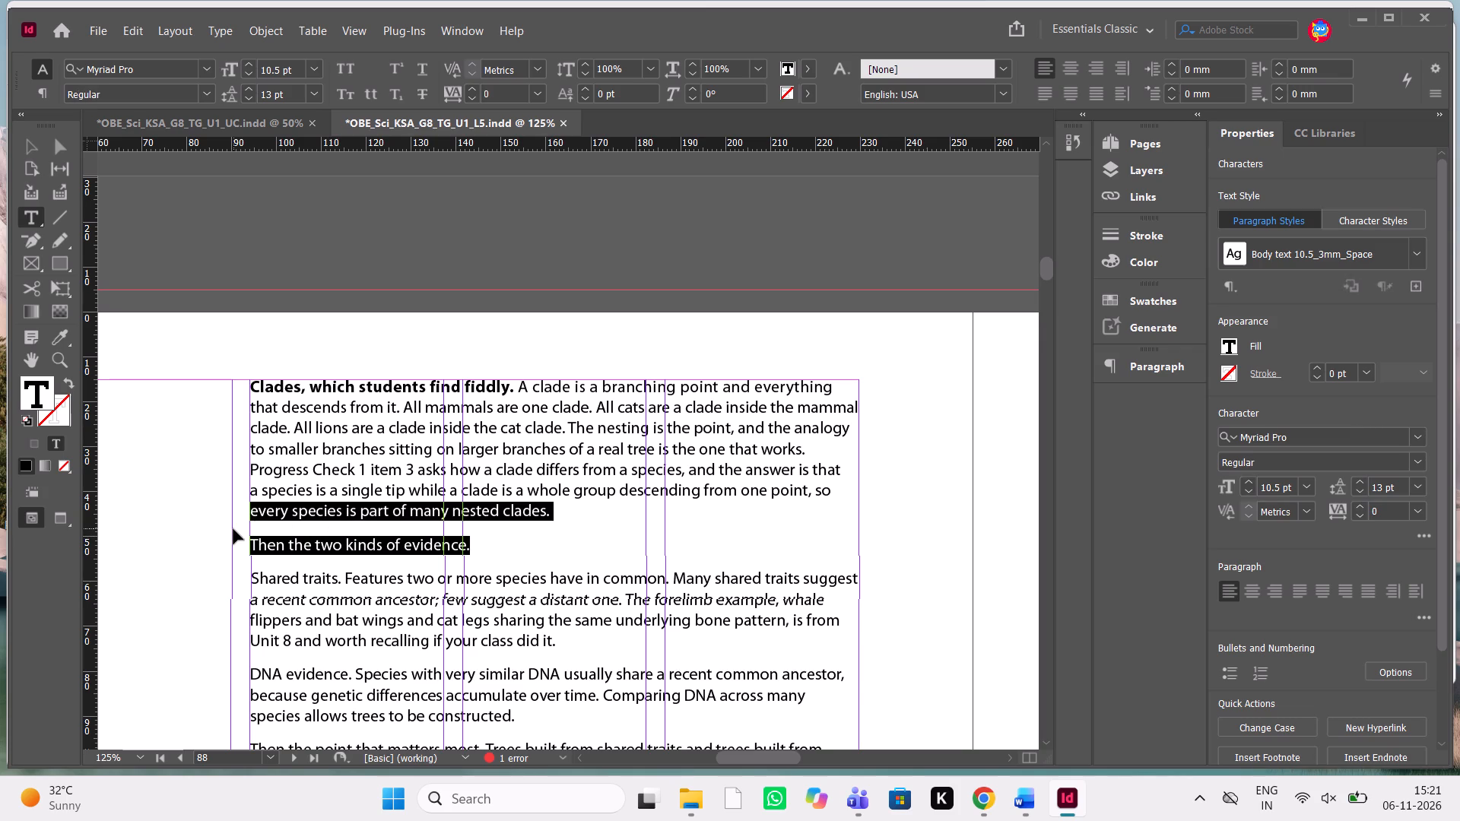
pyautogui.hotkey('ctrl', 'shift', 'b')
pyautogui.hotkey('ctrl', 'z')
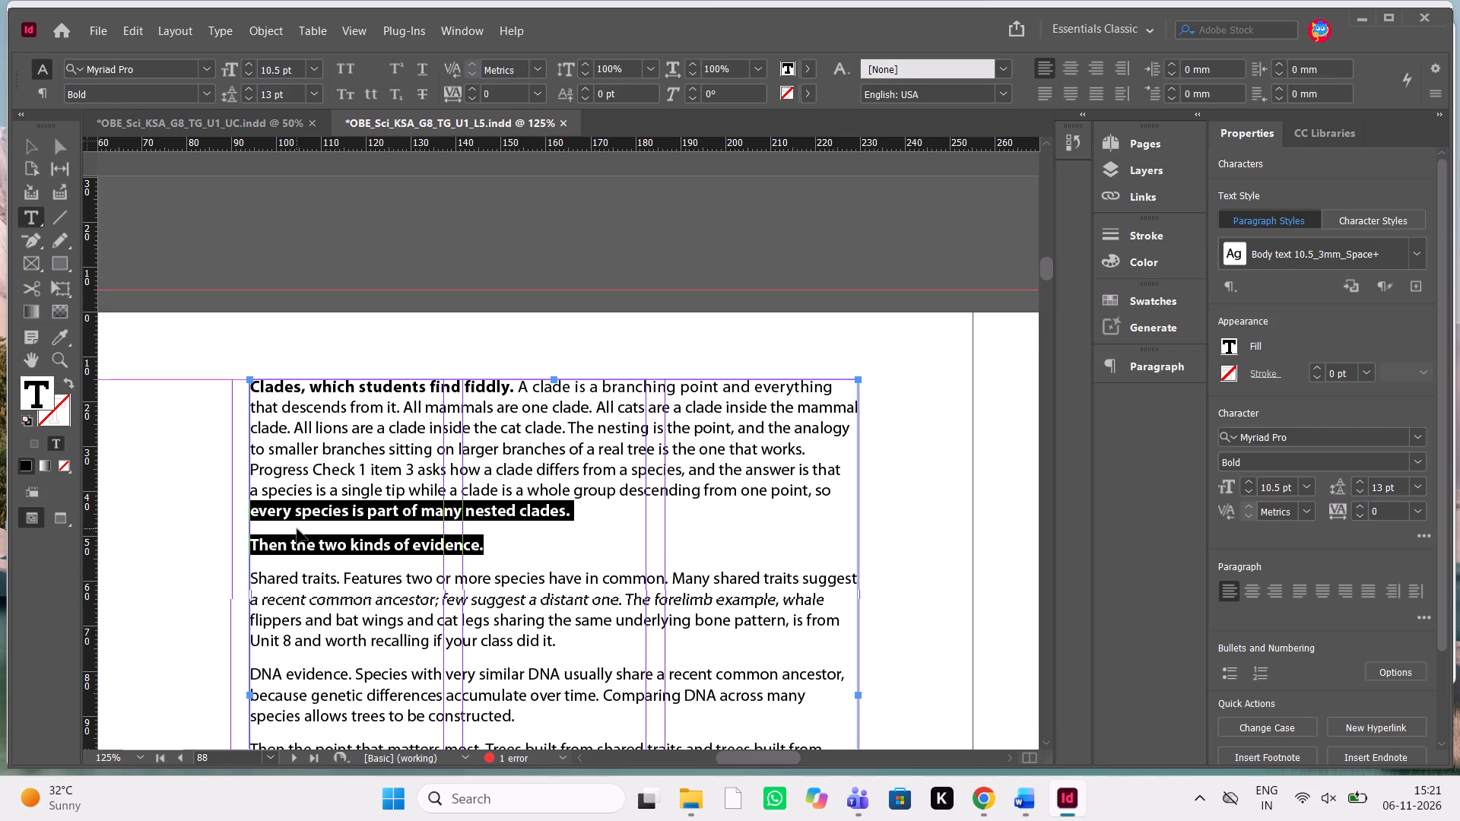
pyautogui.moveTo(471, 551); pyautogui.dragTo(209, 541)
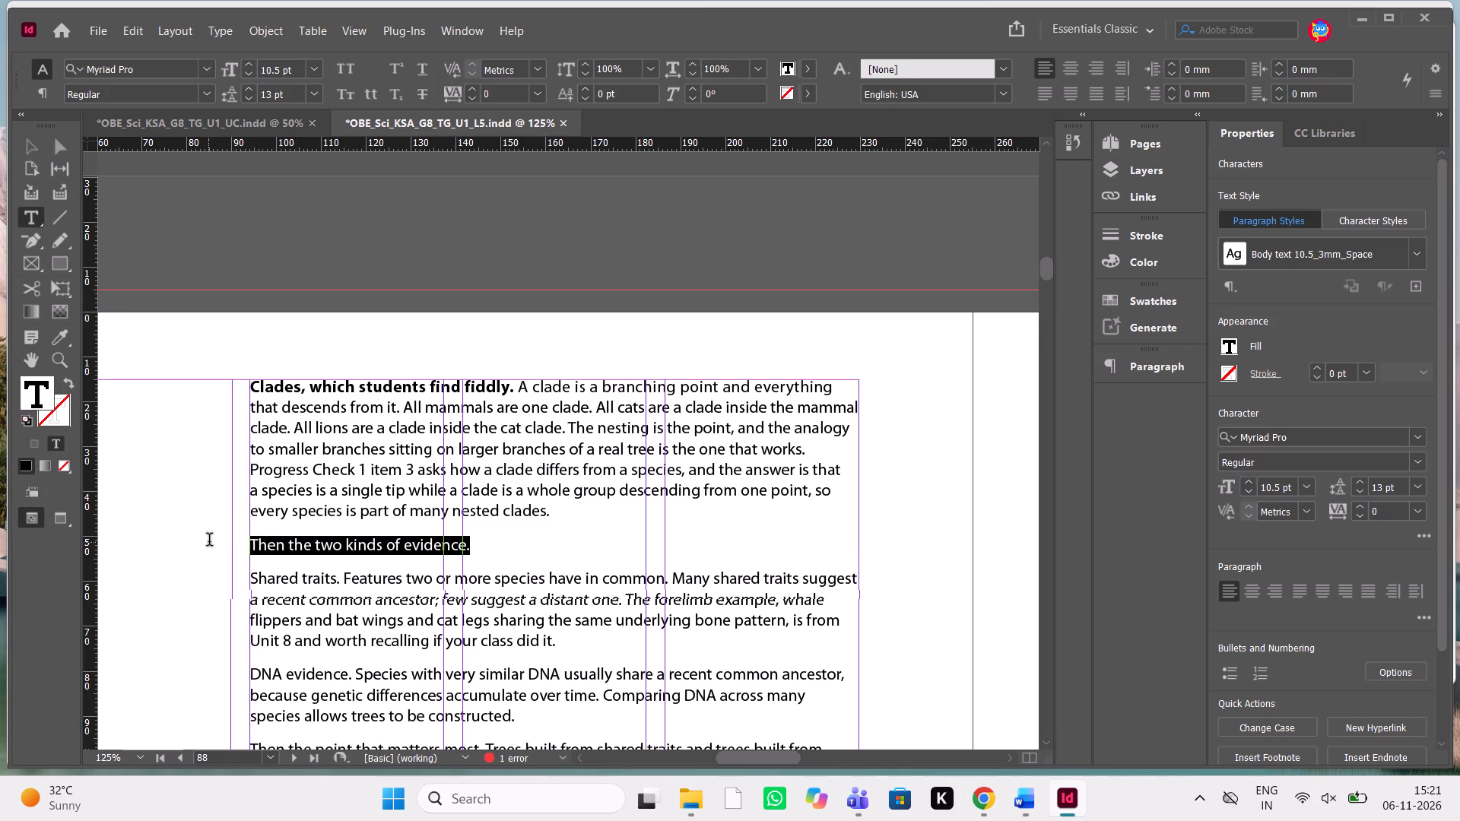
pyautogui.moveTo(209, 541); pyautogui.dragTo(209, 540)
pyautogui.hotkey('ctrl', 'shift', 'b')
# Bold the lead-ins "Shared traits.", "DNA evidence." and "Then the point that matters most." on page 88.
pyautogui.hotkey('alt', 'Tab')
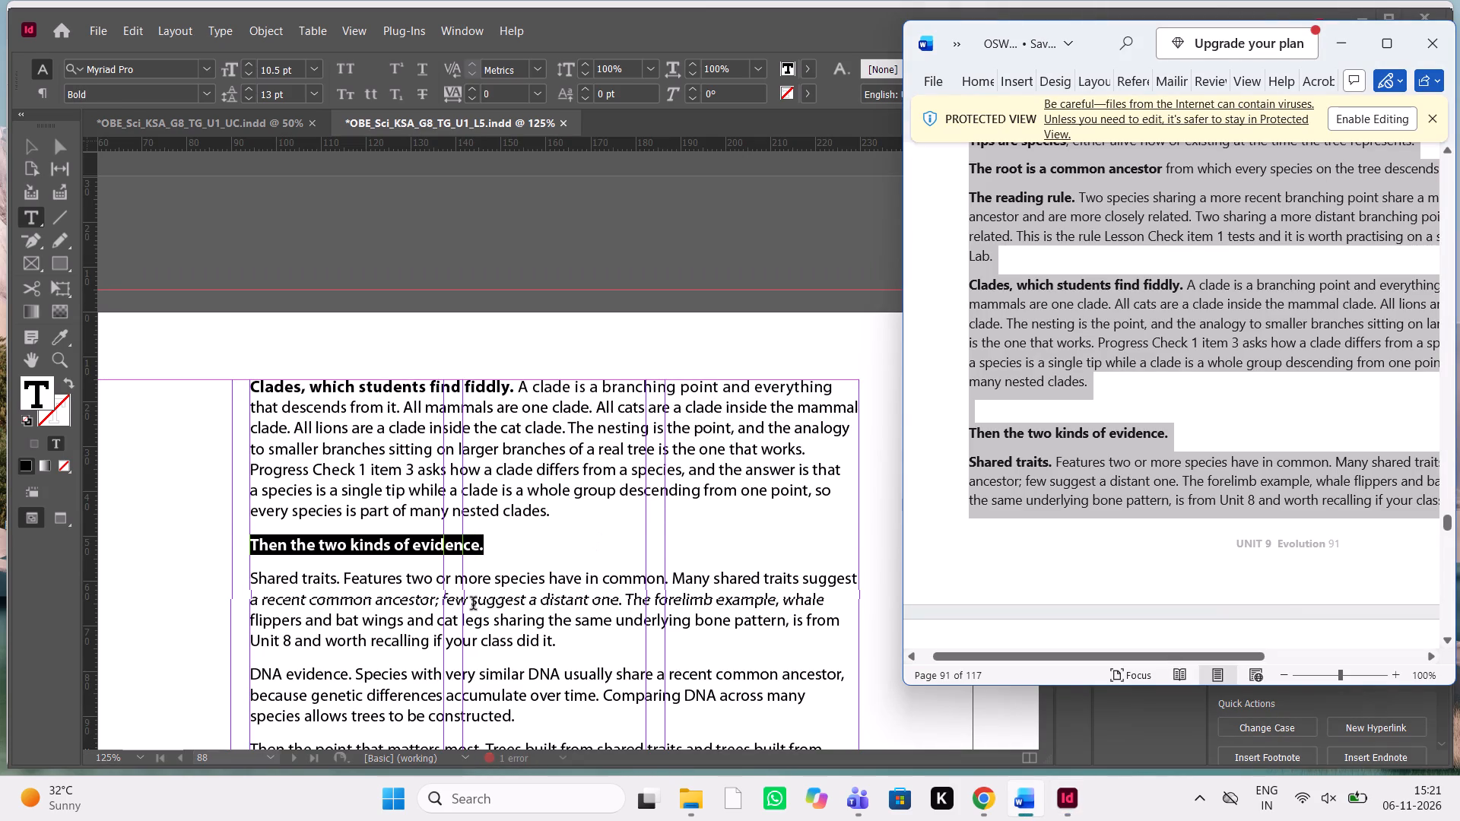
pyautogui.scroll(-2, 461, 611)
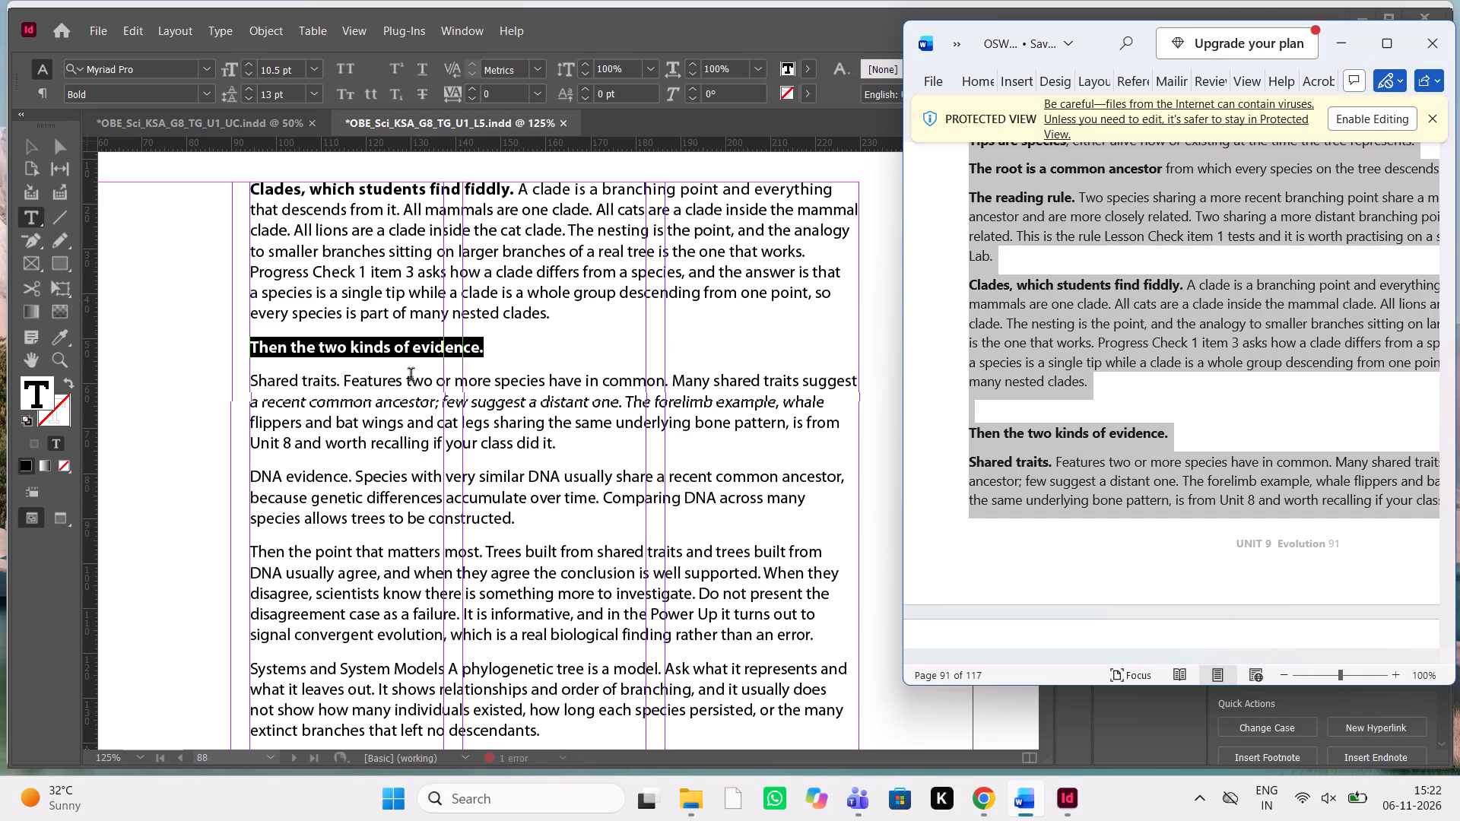
pyautogui.moveTo(341, 379); pyautogui.dragTo(221, 379)
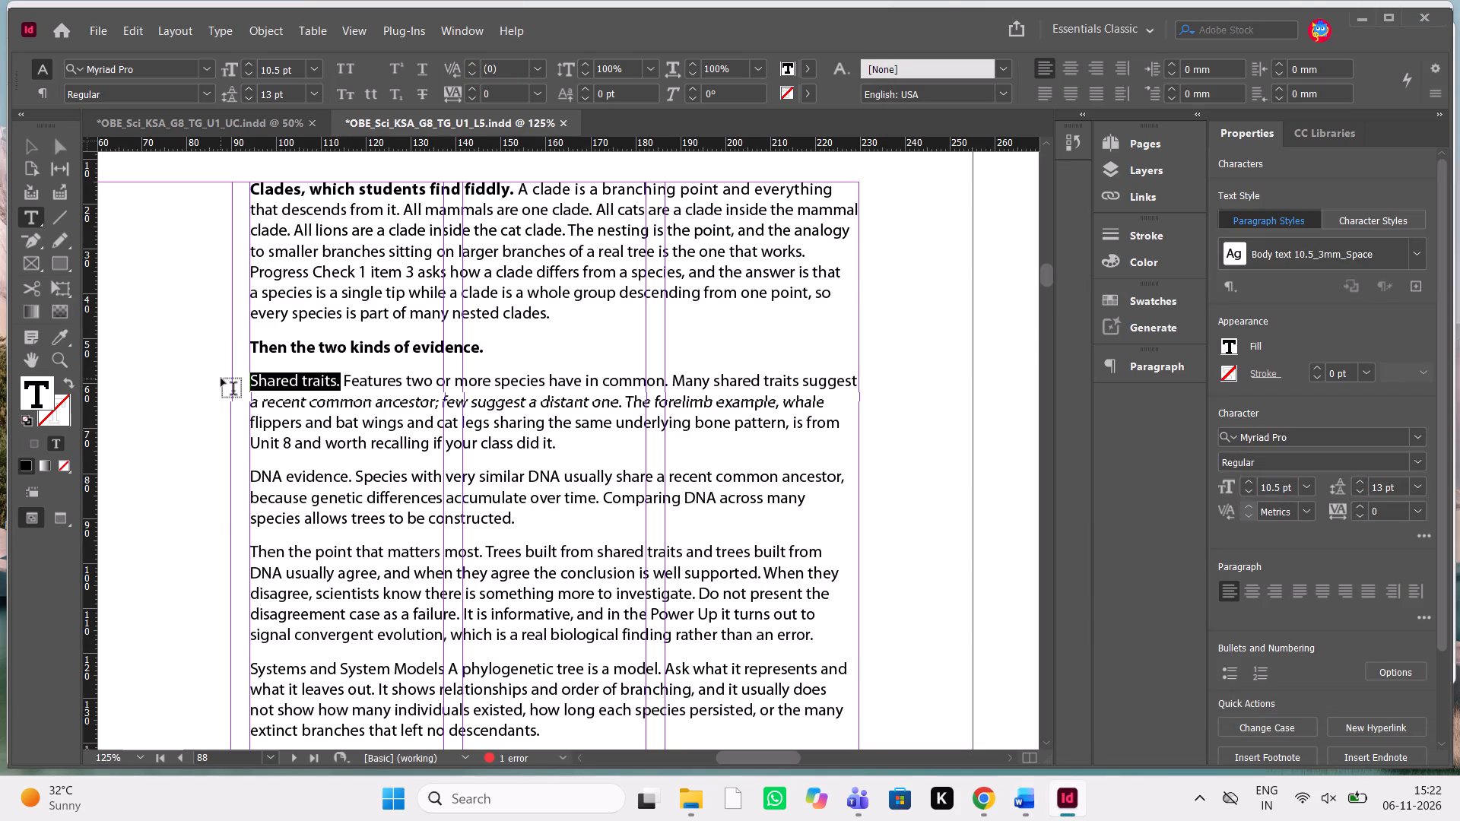
pyautogui.hotkey('ctrl', 'shift', 'b')
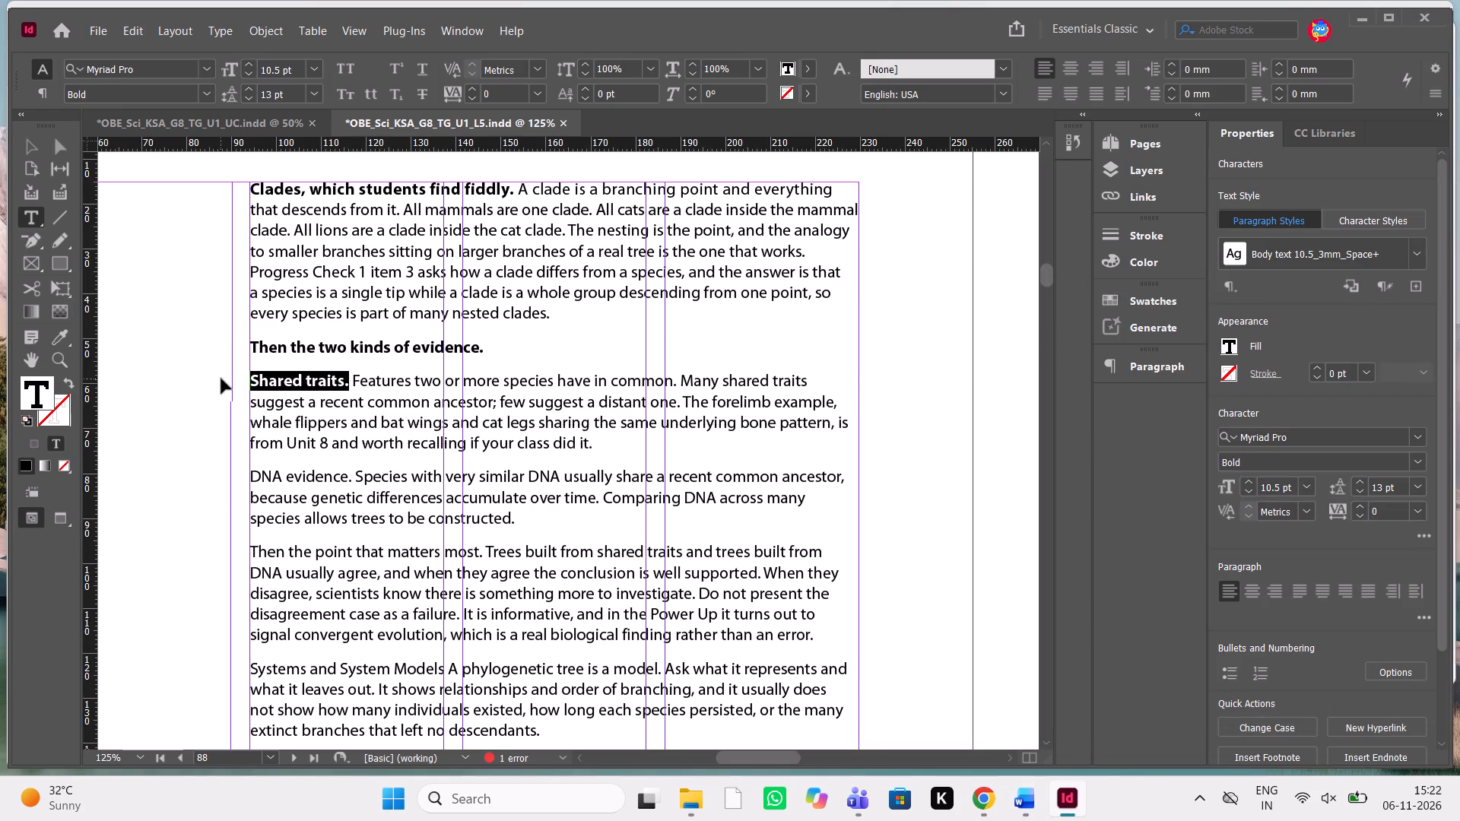
pyautogui.moveTo(354, 476); pyautogui.dragTo(249, 455)
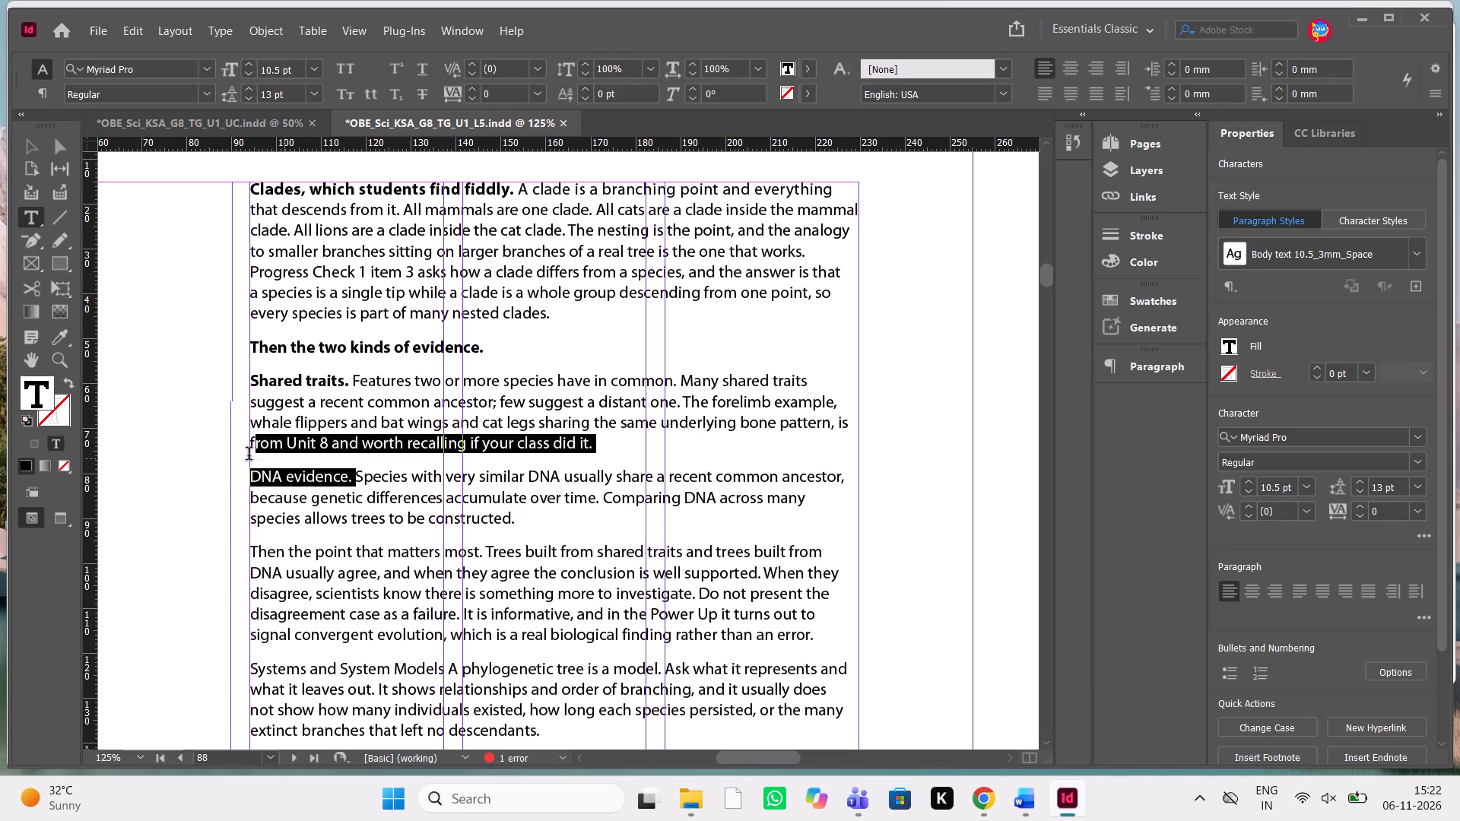
pyautogui.moveTo(249, 455); pyautogui.dragTo(218, 474)
pyautogui.hotkey('ctrl', 'shift', 'b')
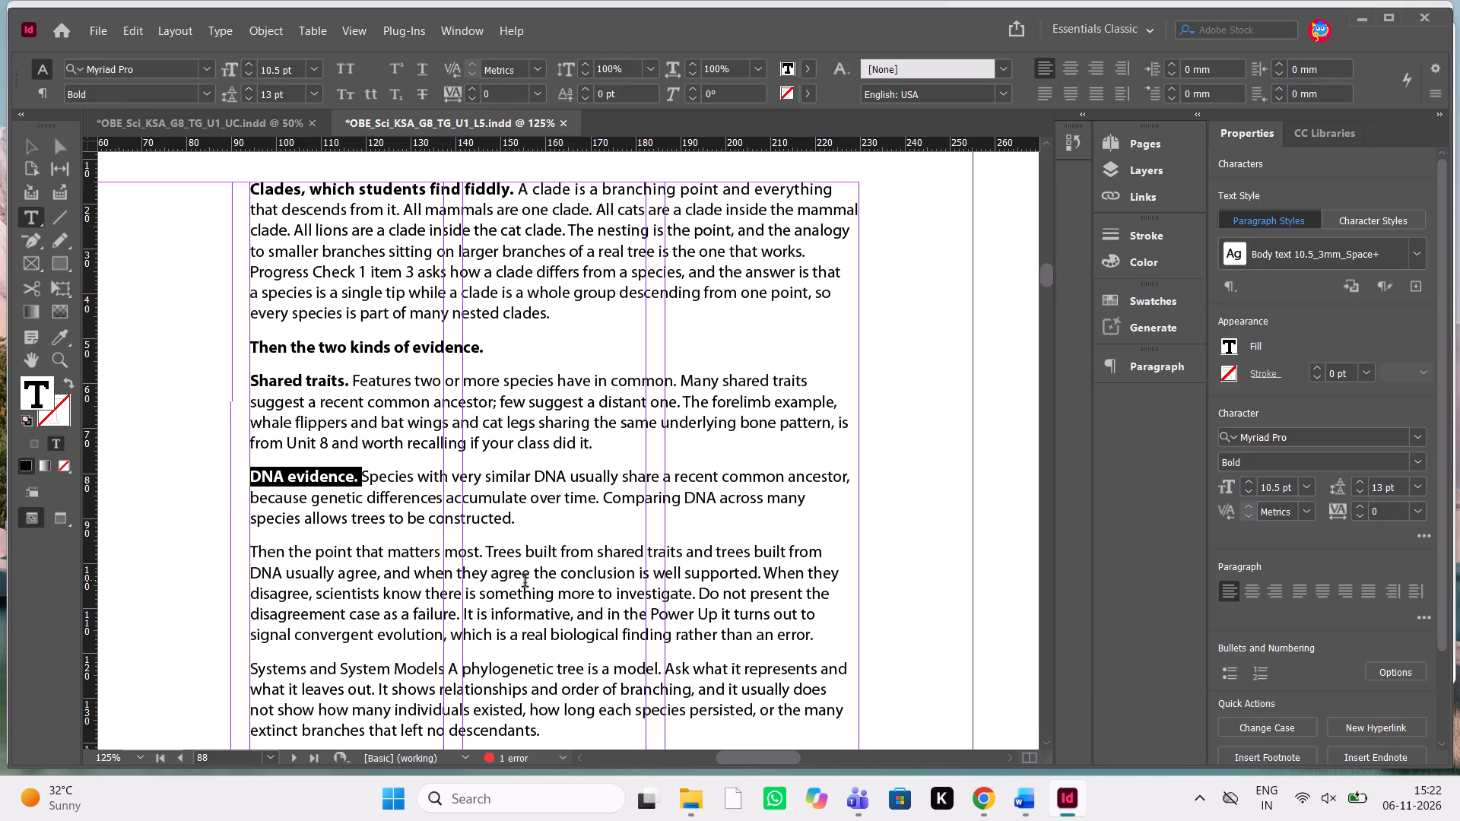
pyautogui.moveTo(488, 555); pyautogui.dragTo(210, 543)
pyautogui.hotkey('ctrl', 'shift', 'b')
# Check the manuscript and bold "Systems and System Models" at the start of page 88's last Diversification paragraph.
pyautogui.hotkey('alt', 'Tab')
pyautogui.scroll(-1, 496, 642)
pyautogui.scroll(-2, 1026, 487)
pyautogui.scroll(1, 1026, 487)
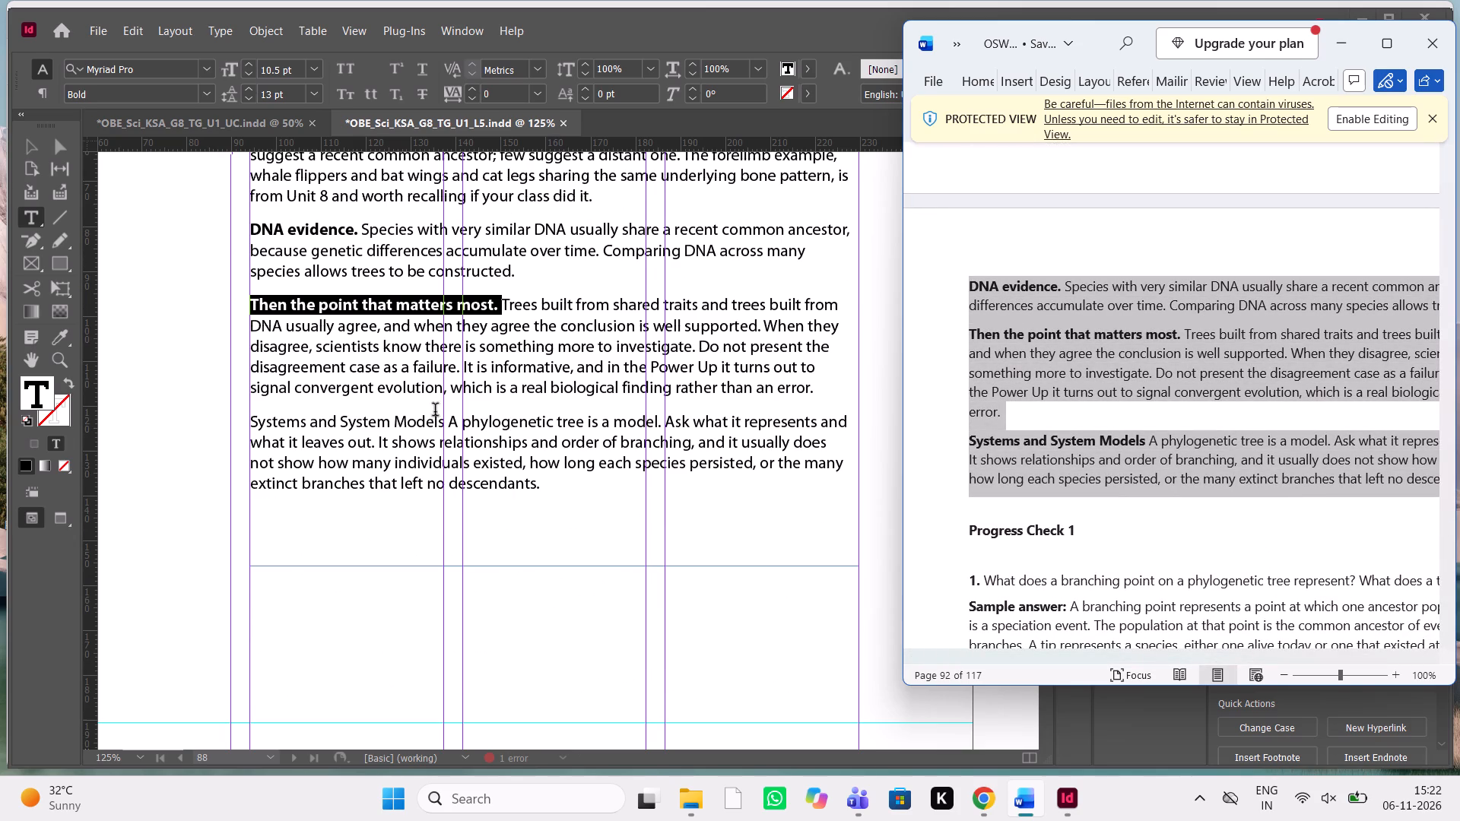
pyautogui.moveTo(446, 423); pyautogui.dragTo(254, 421)
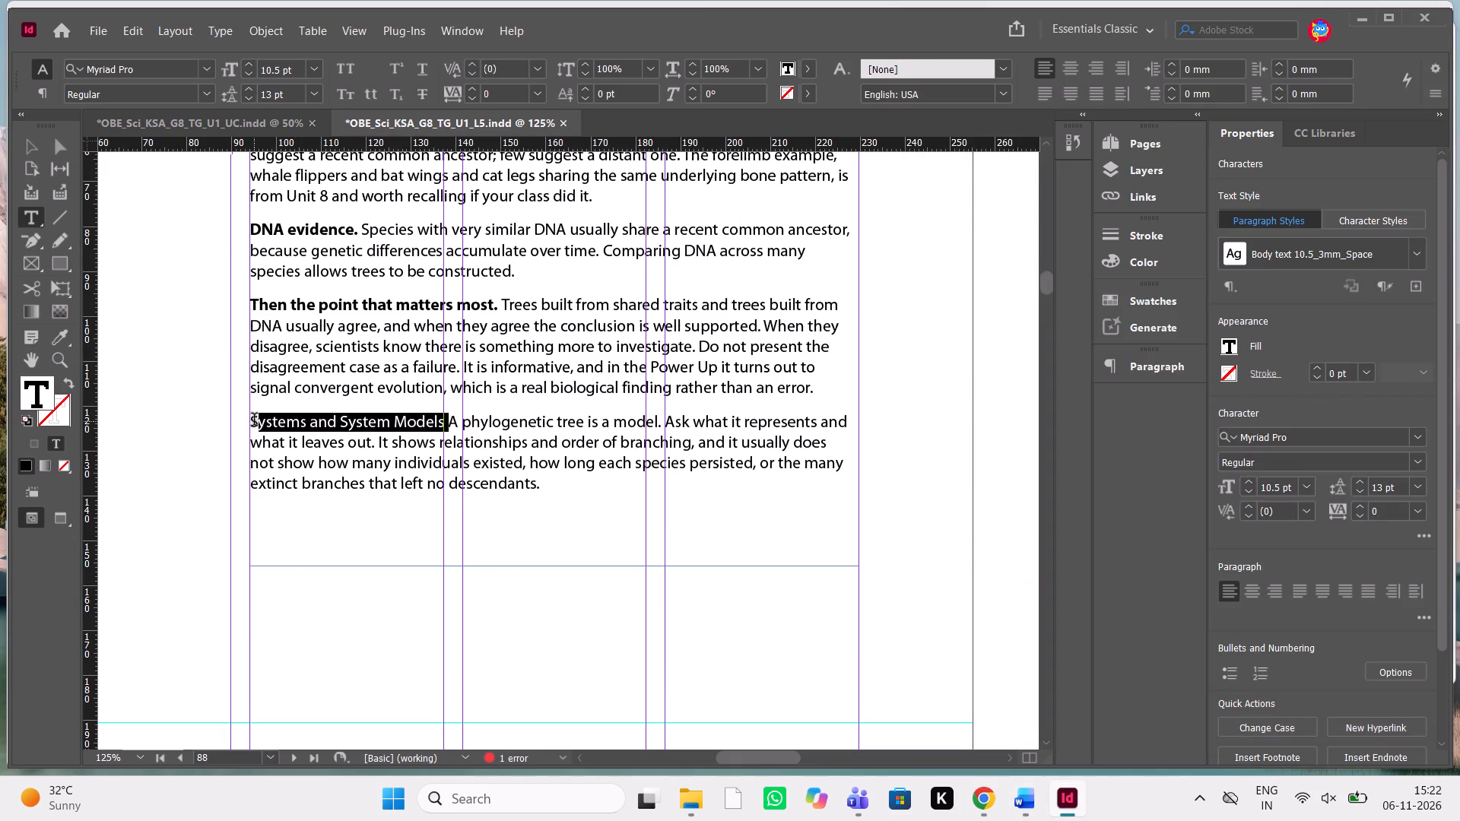
pyautogui.moveTo(254, 421); pyautogui.dragTo(249, 419)
pyautogui.hotkey('ctrl', 'shift', 'b')
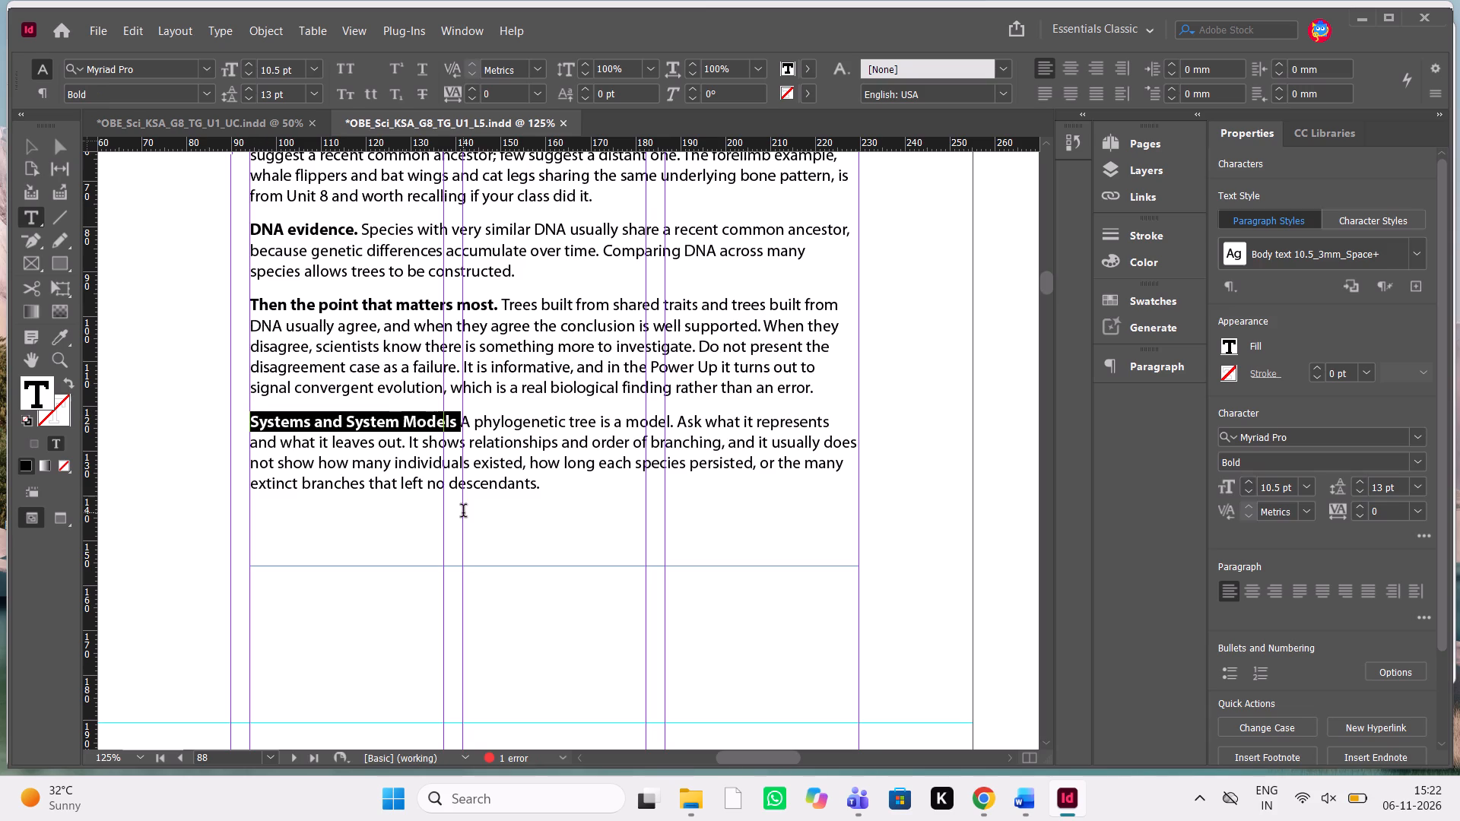
# Examine the formatting of the "Scale, Proportion, and Quantity" heading on page 90 and return to the Diversification text on page 88.
pyautogui.hscroll(-2, 555, 528)
pyautogui.scroll(-4, 555, 528)
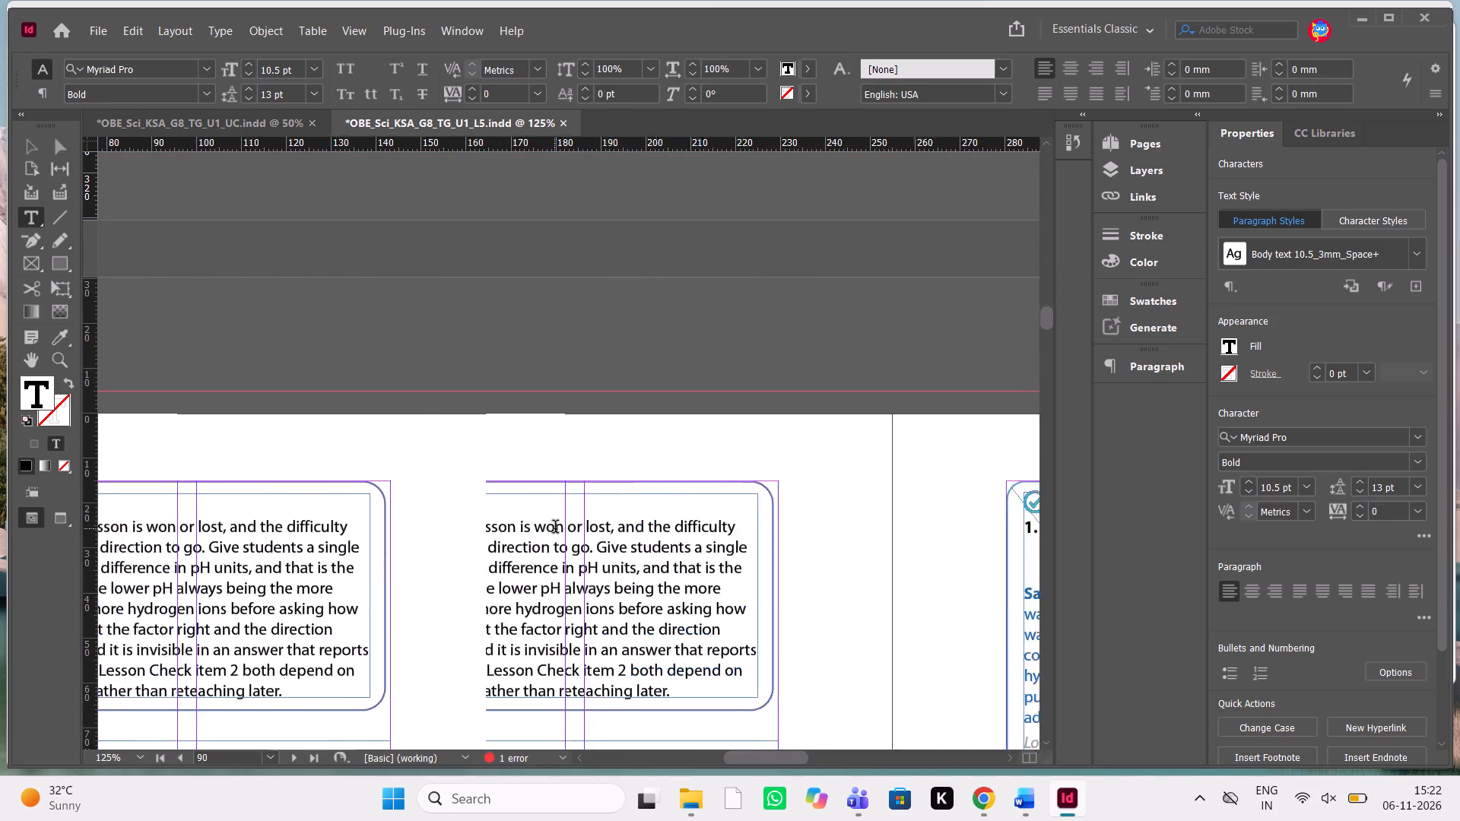
pyautogui.scroll(-4, 555, 528)
pyautogui.scroll(3, 555, 528)
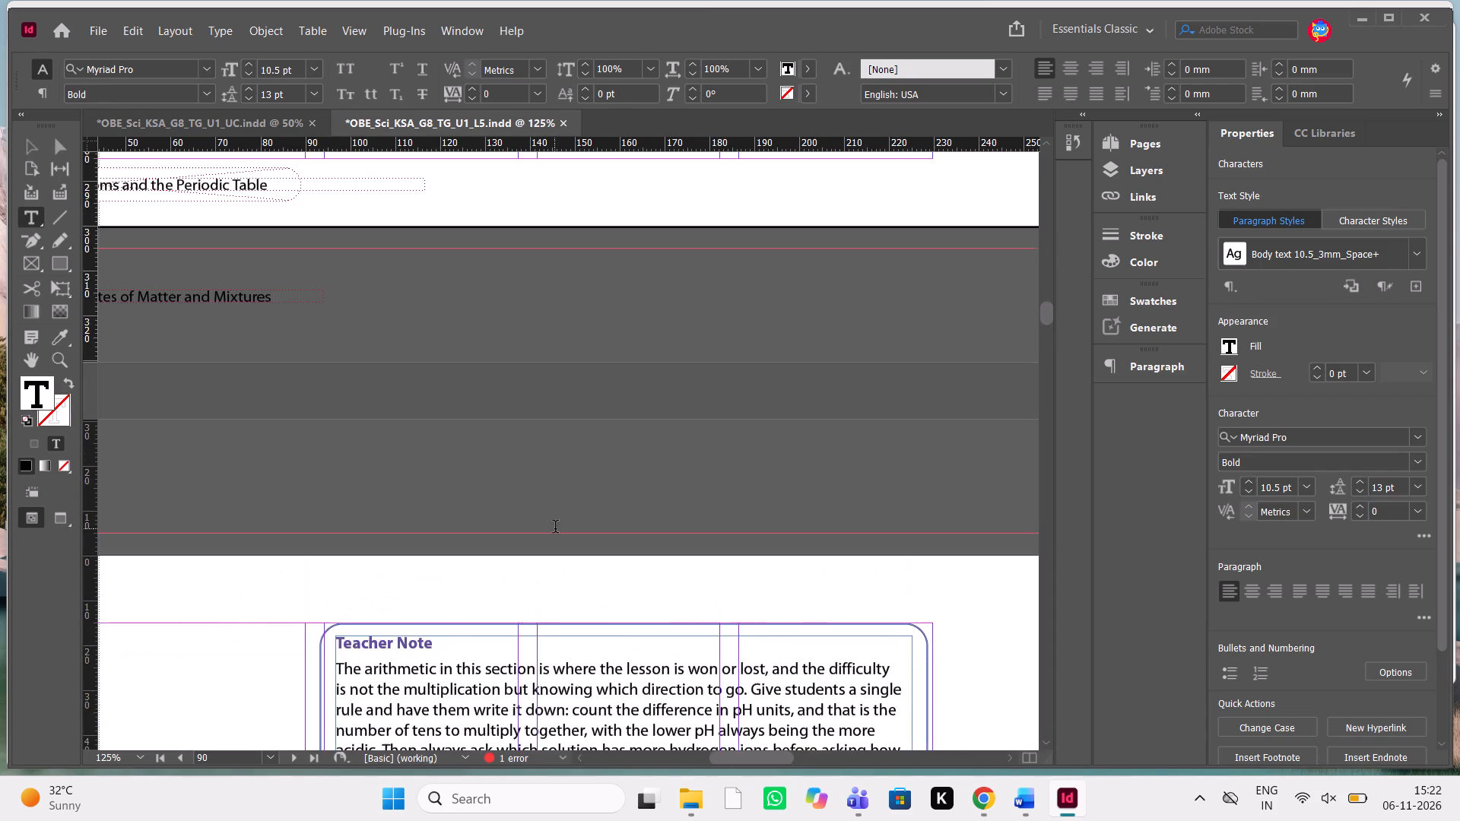
pyautogui.scroll(-3, 555, 528)
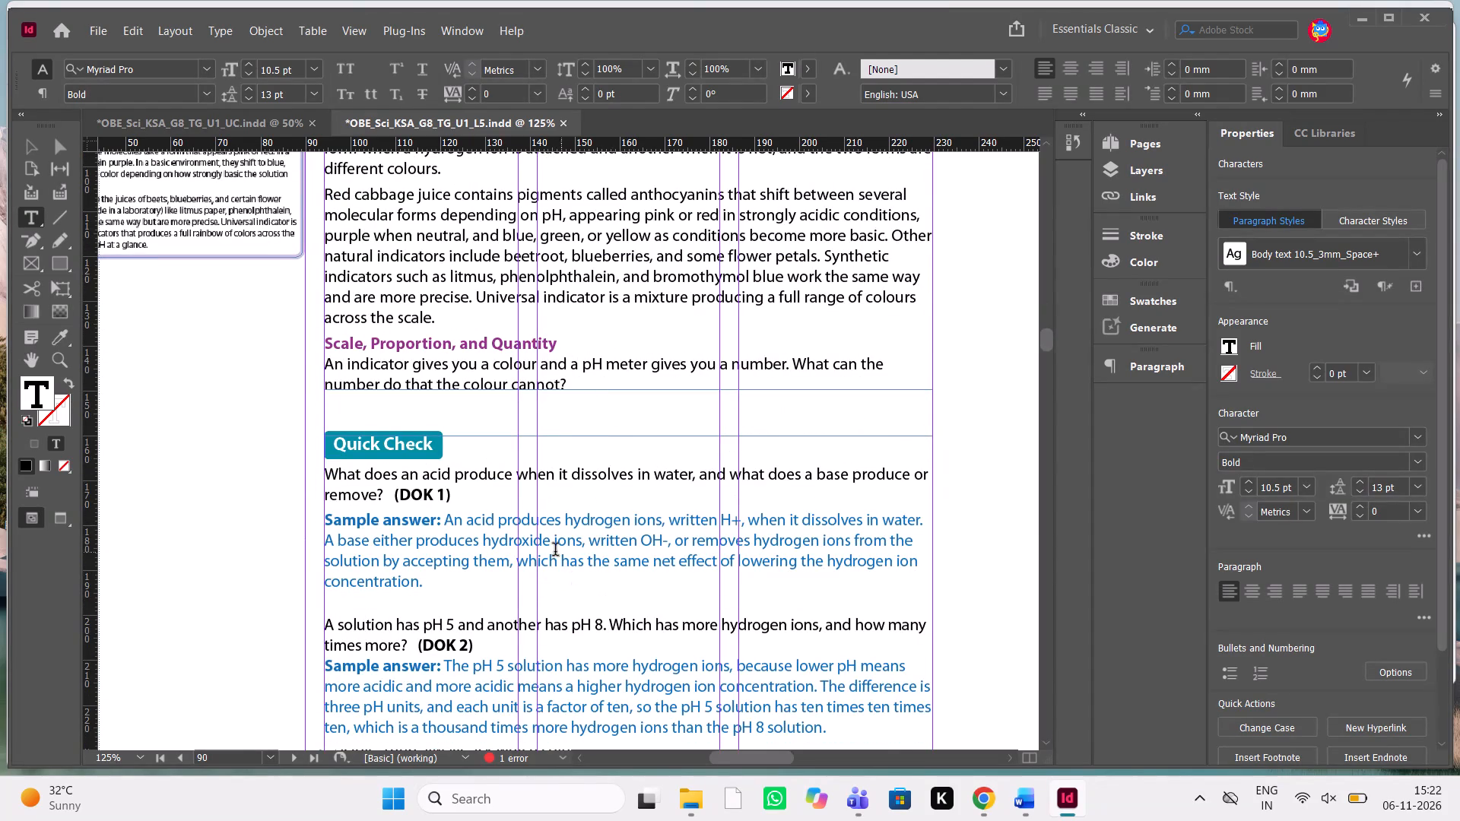
pyautogui.moveTo(568, 341); pyautogui.dragTo(356, 355)
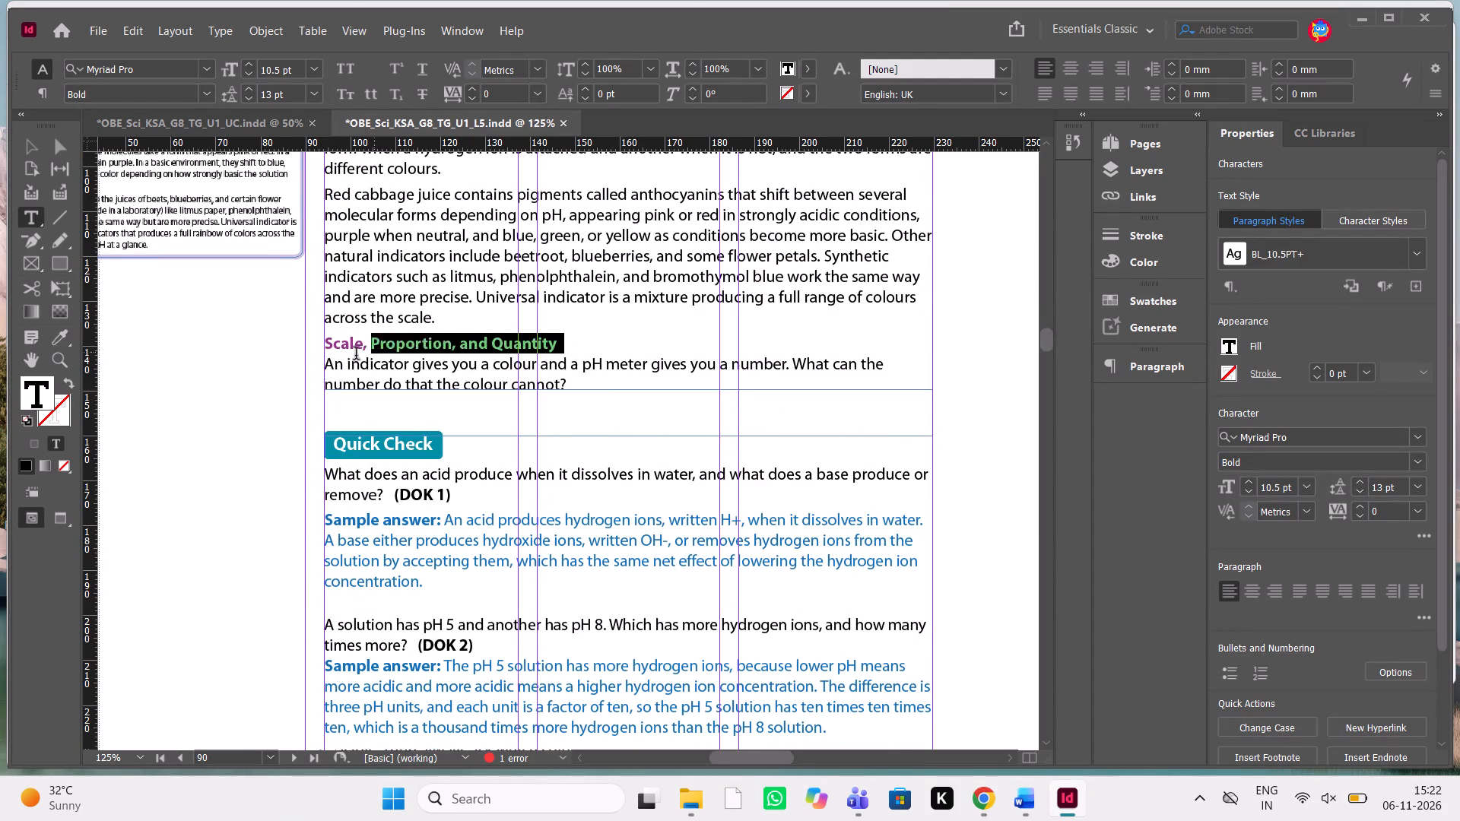
pyautogui.moveTo(356, 355); pyautogui.dragTo(319, 346)
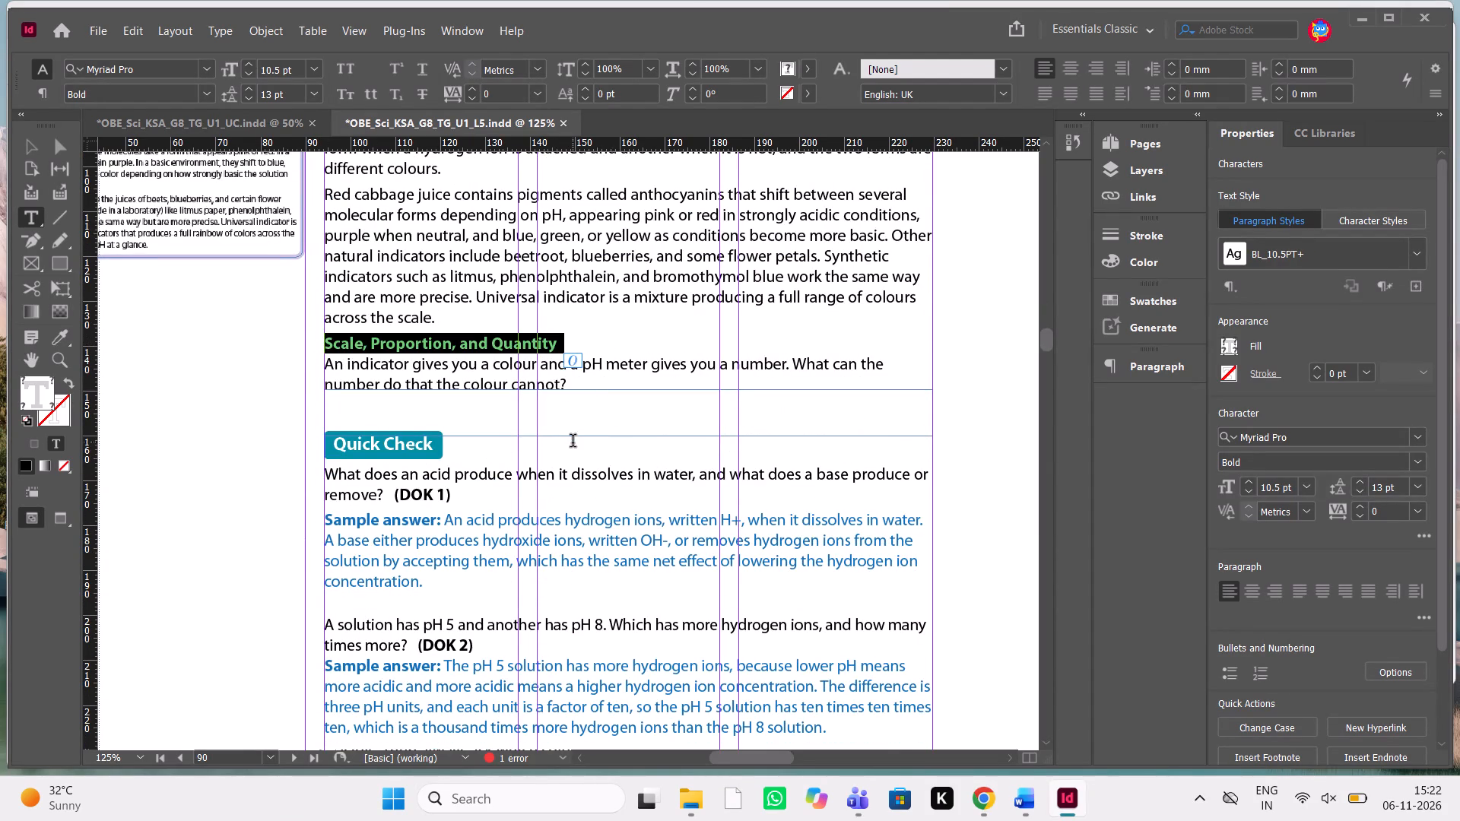
pyautogui.scroll(1, 573, 442)
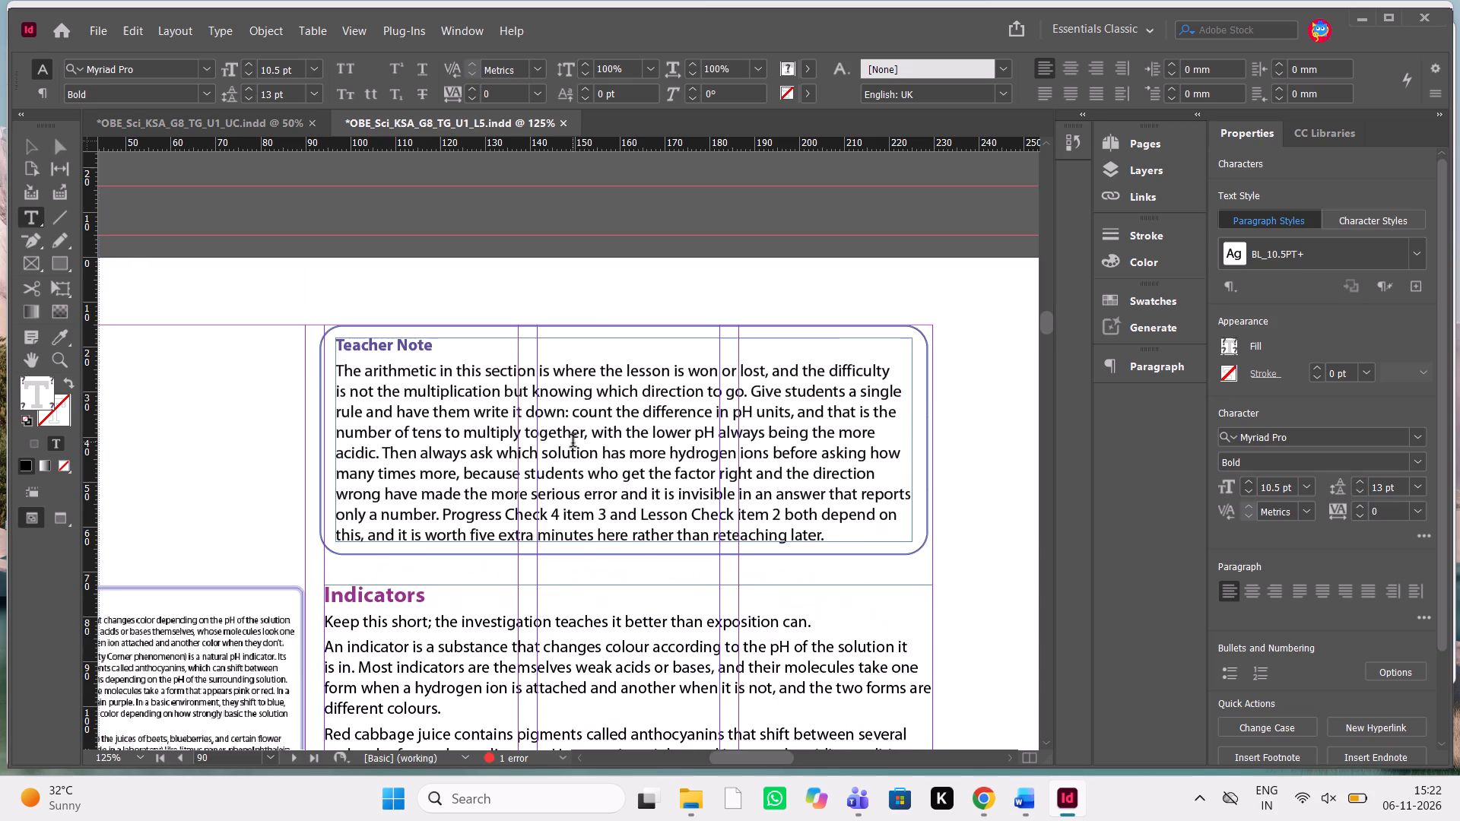
pyautogui.scroll(4, 573, 442)
pyautogui.scroll(-4, 573, 442)
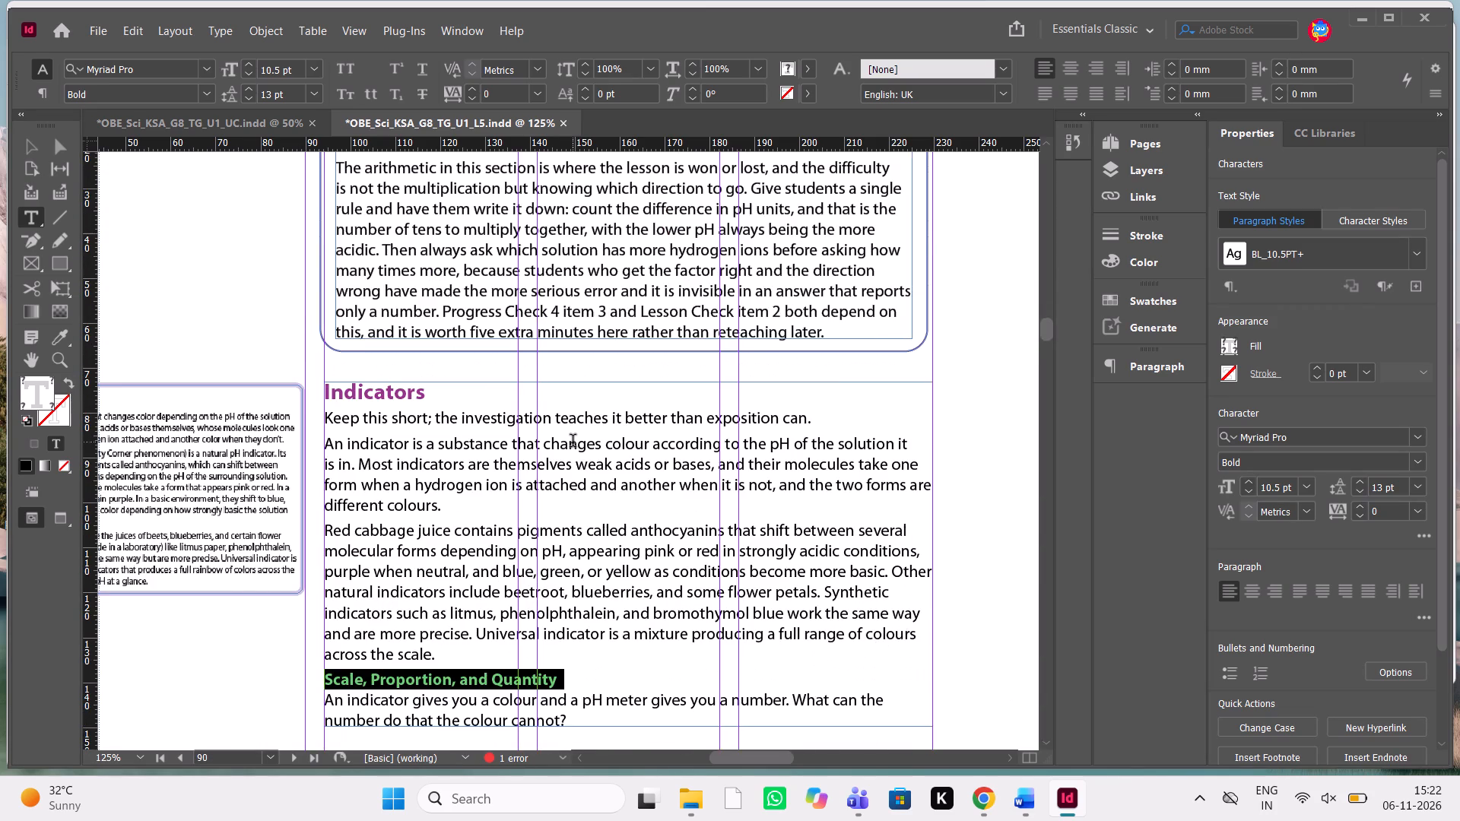
pyautogui.scroll(-2, 573, 442)
pyautogui.scroll(6, 573, 442)
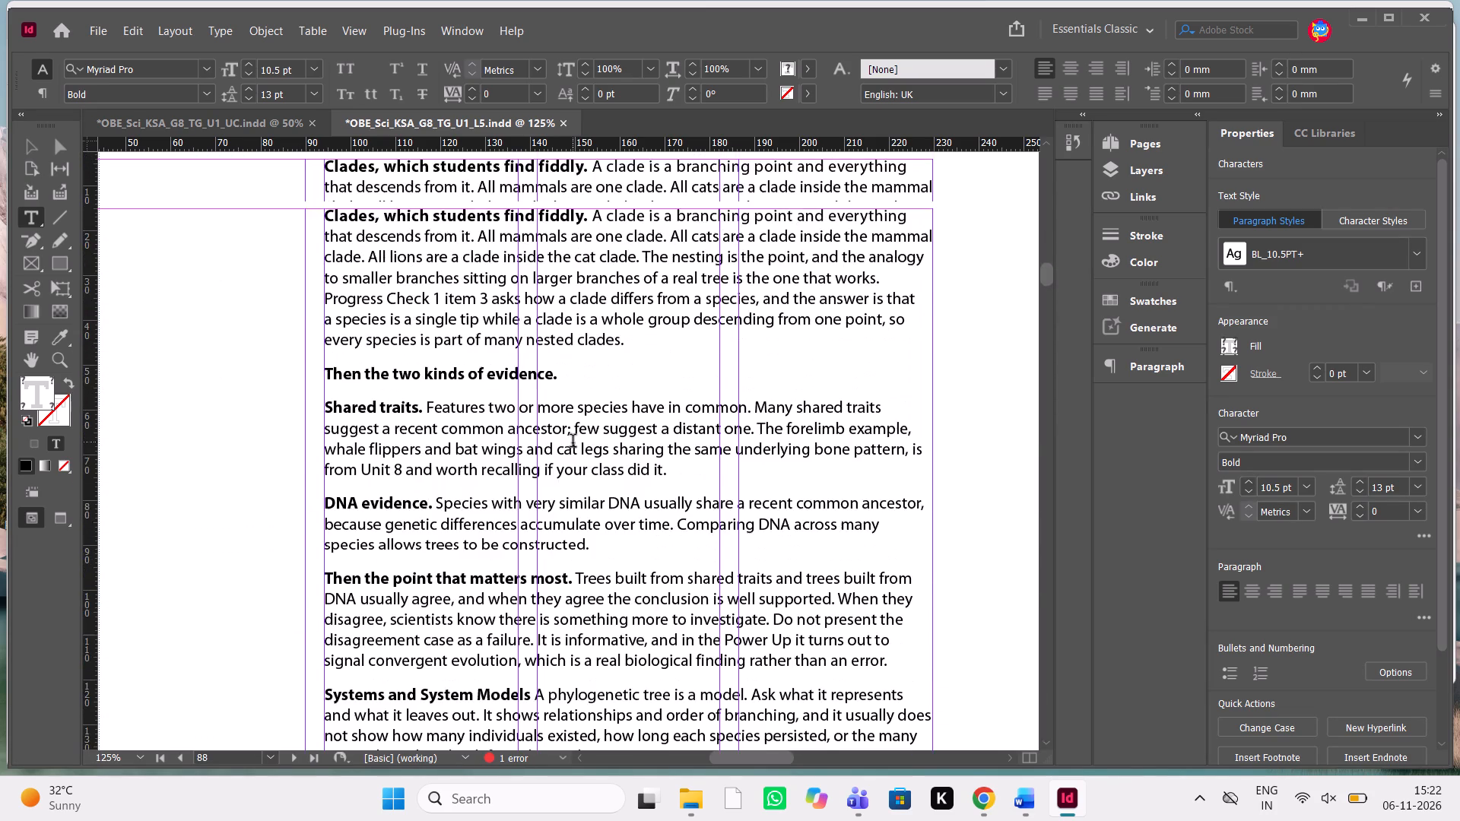
# Colour the bold "Systems and System Models" lead-in on page 88 with the purple C=51 M=91 Y=0 K=0 swatch.
pyautogui.scroll(-1, 573, 442)
pyautogui.moveTo(532, 497); pyautogui.dragTo(364, 496)
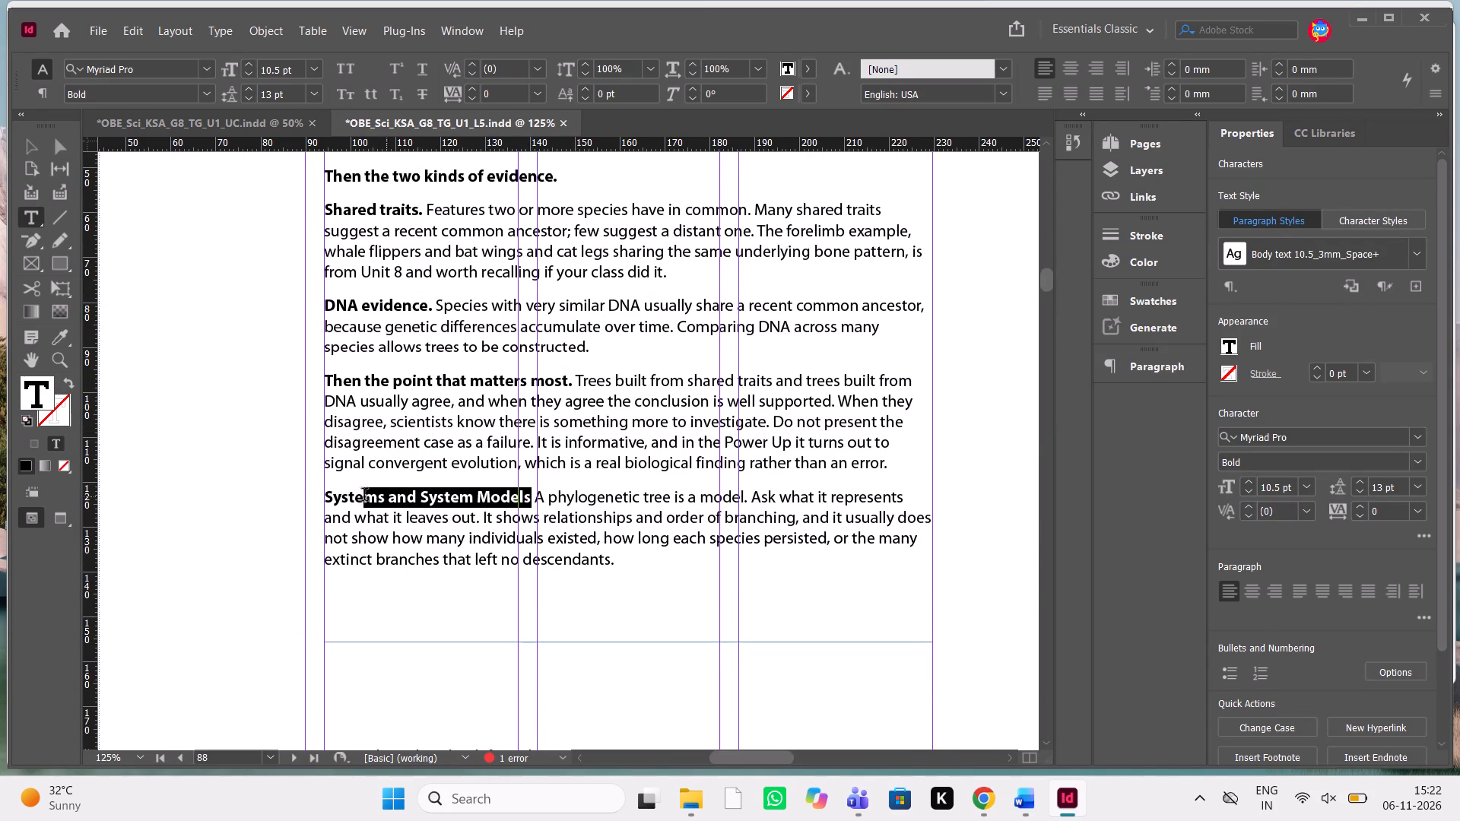
pyautogui.moveTo(364, 496); pyautogui.dragTo(323, 493)
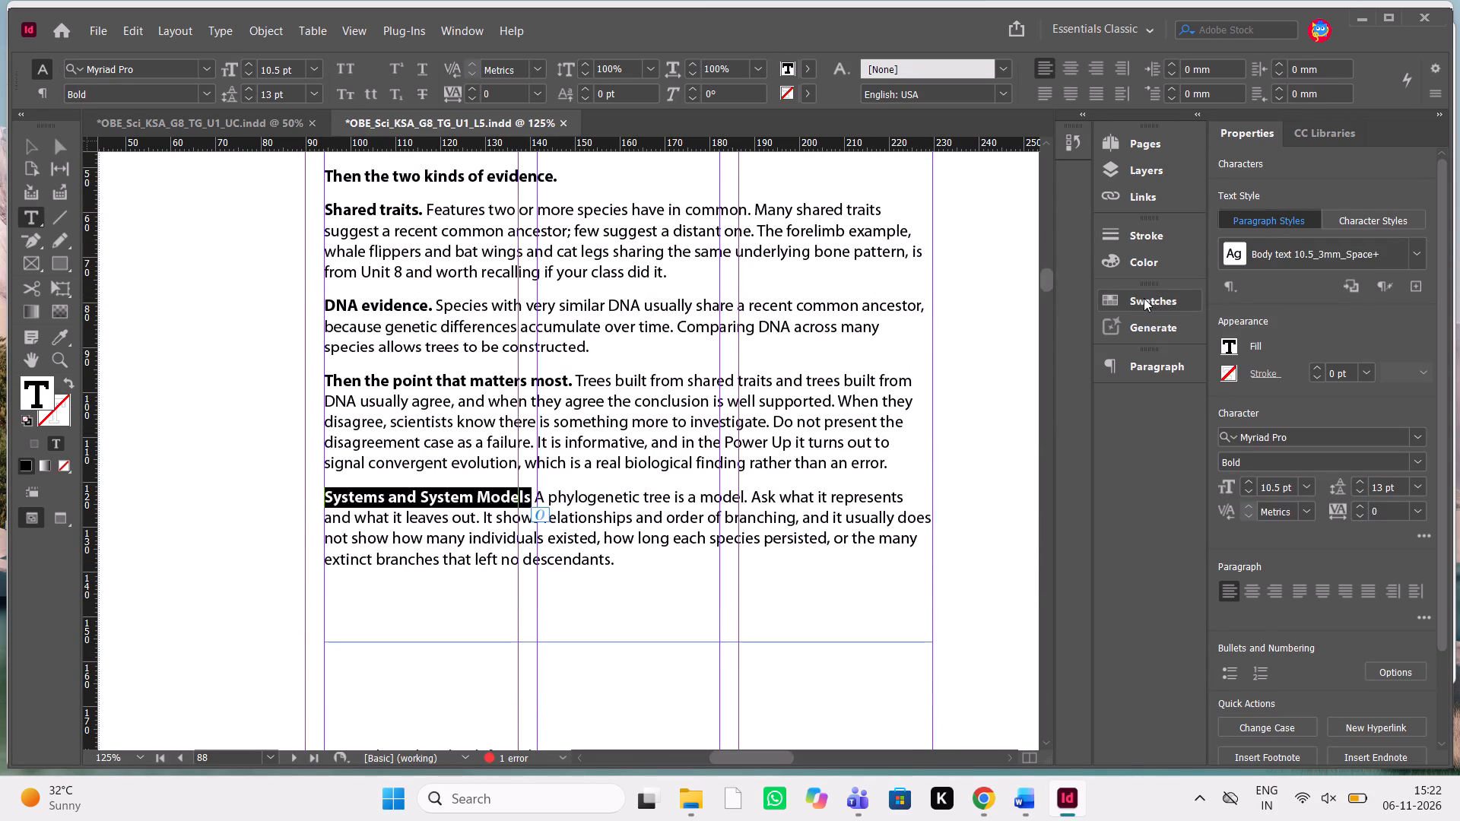
pyautogui.click(1144, 298)
pyautogui.click(951, 389)
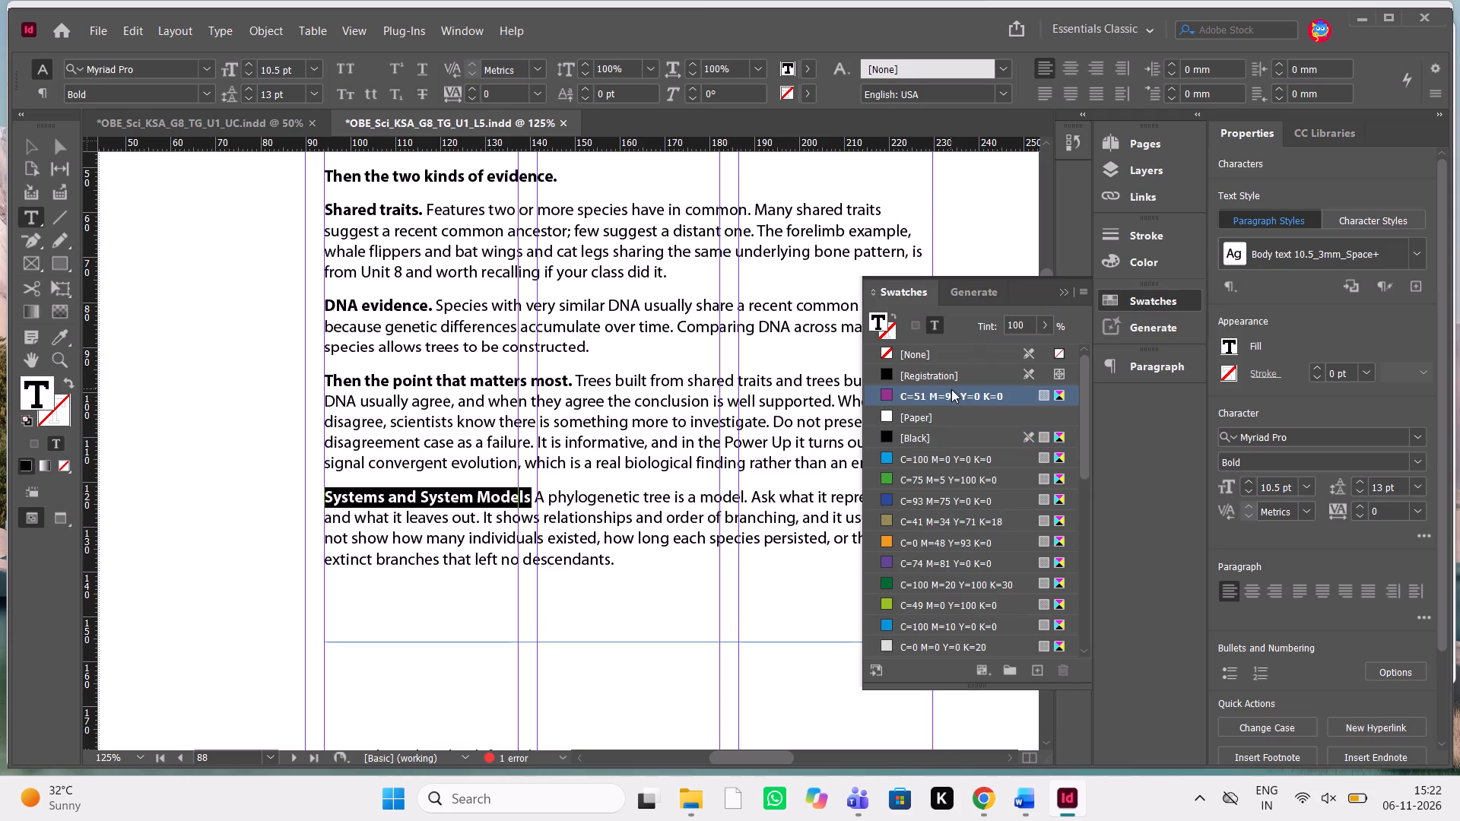
pyautogui.click(540, 548)
pyautogui.press('Escape')
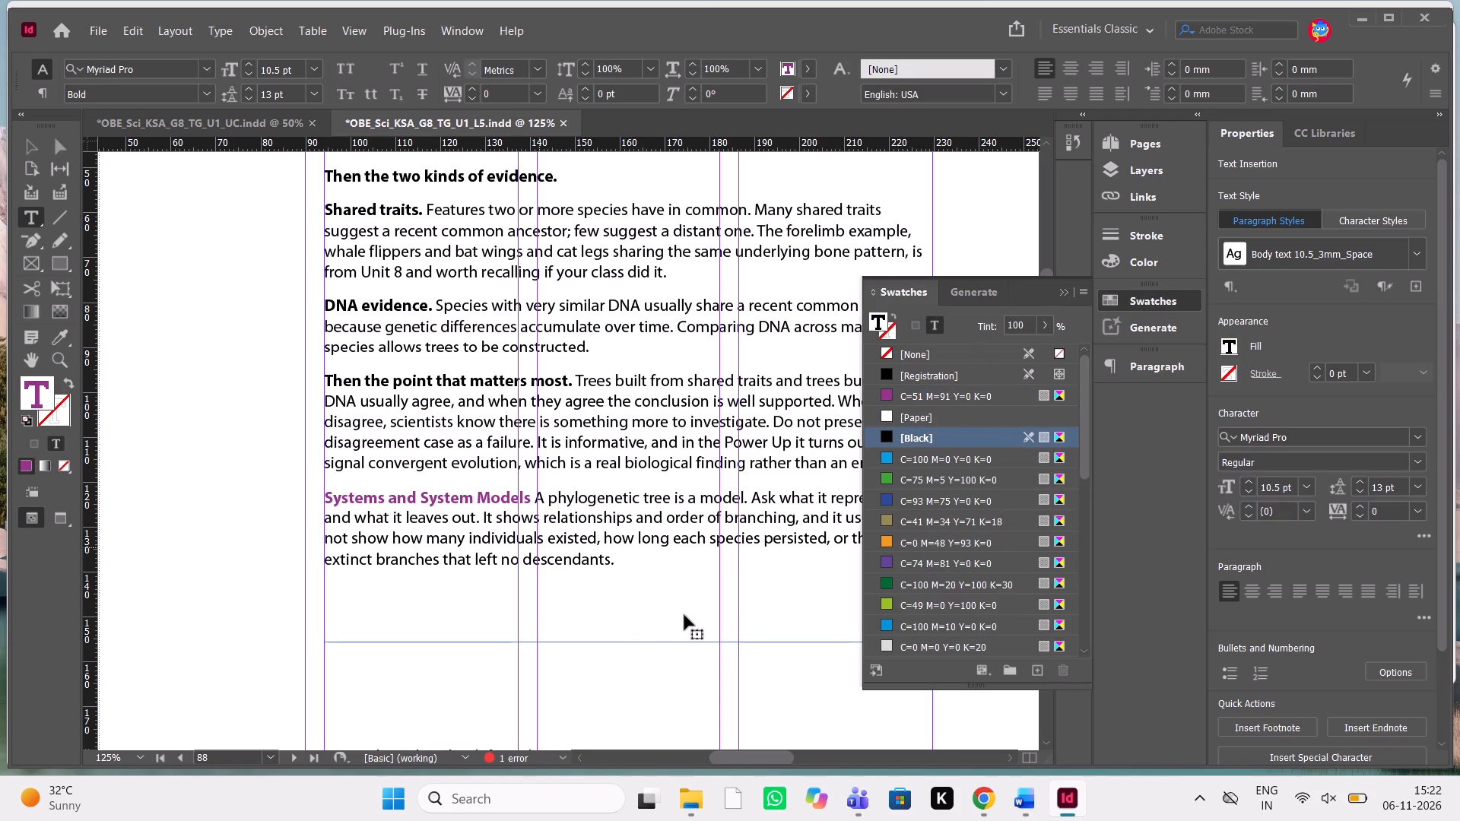
# Shorten page 88's Diversification text frame to about 123.6 mm high so it ends just below its last line.
pyautogui.click(684, 615)
pyautogui.moveTo(628, 639); pyautogui.dragTo(640, 567)
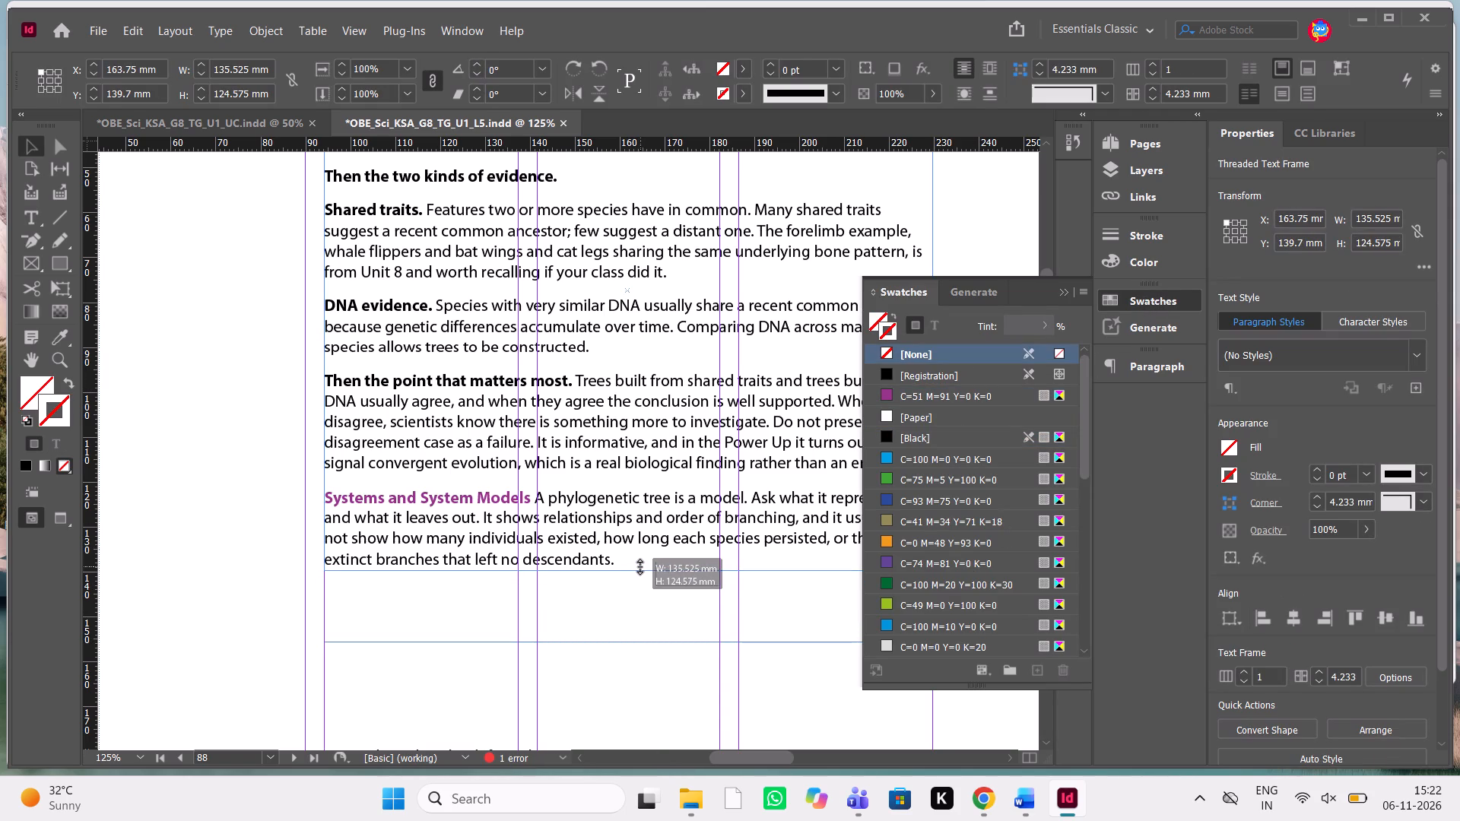
pyautogui.moveTo(640, 567); pyautogui.dragTo(628, 567)
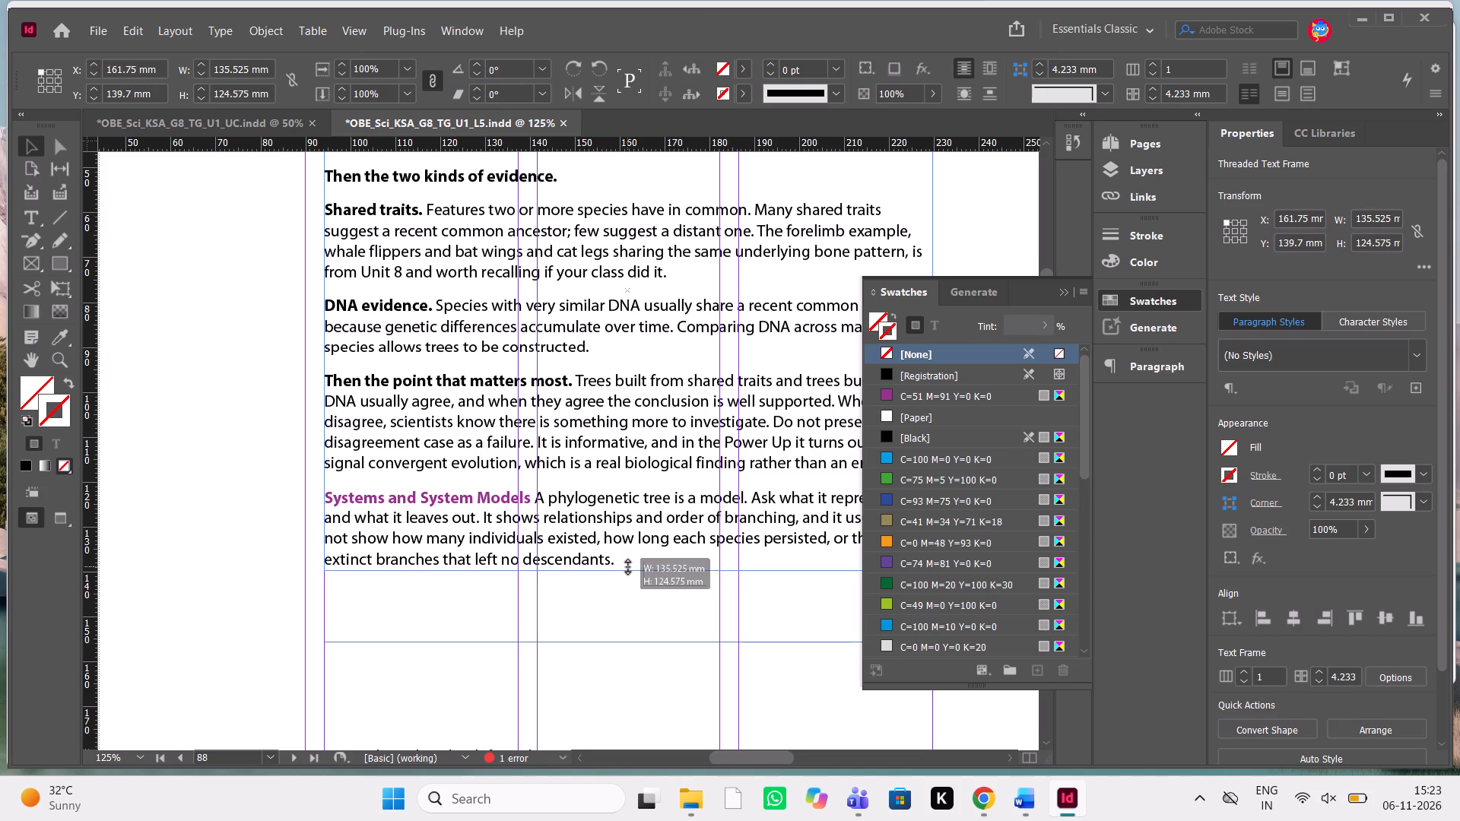
pyautogui.moveTo(628, 567); pyautogui.dragTo(630, 566)
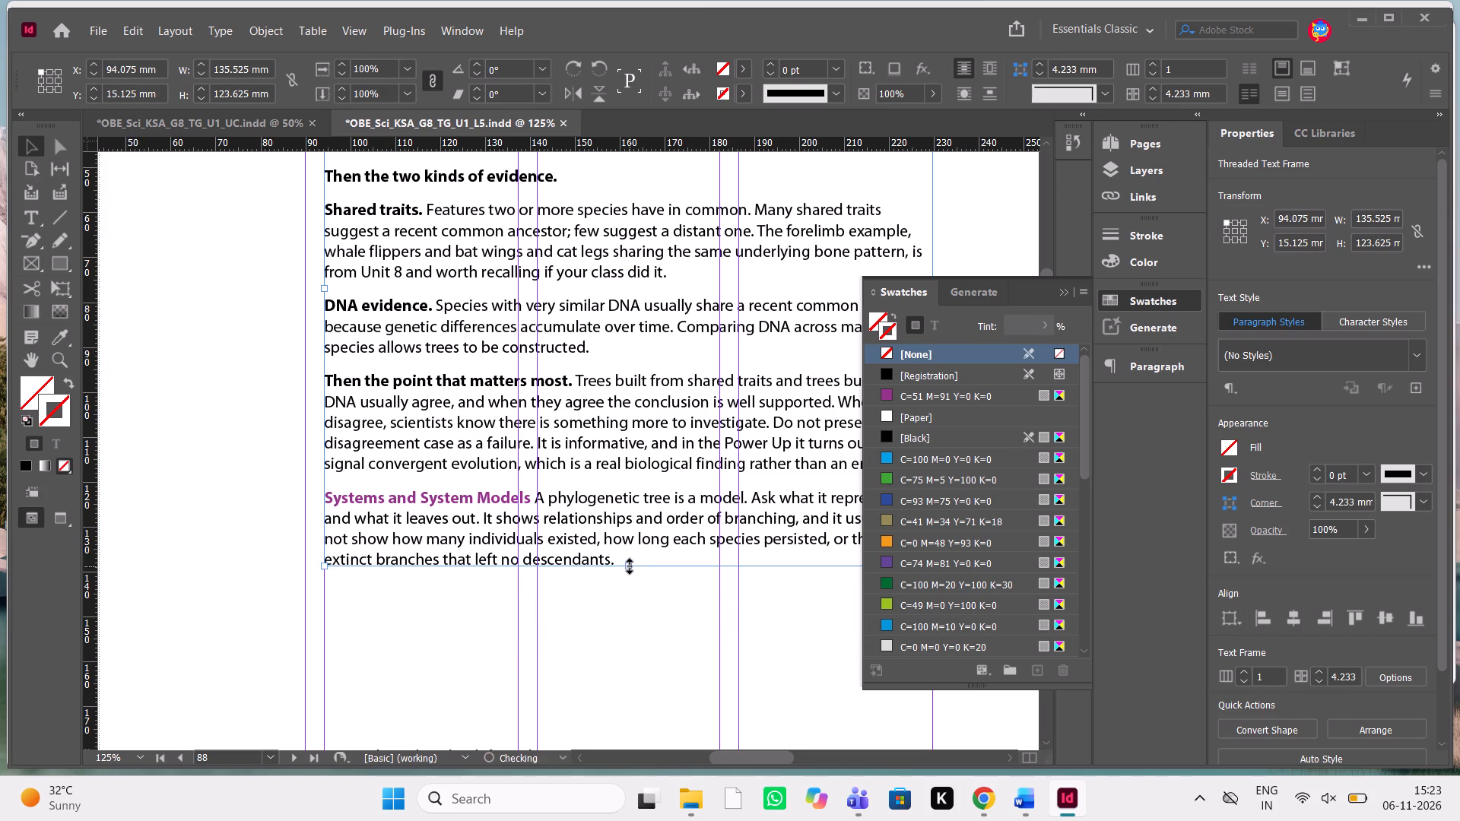
pyautogui.click(560, 623)
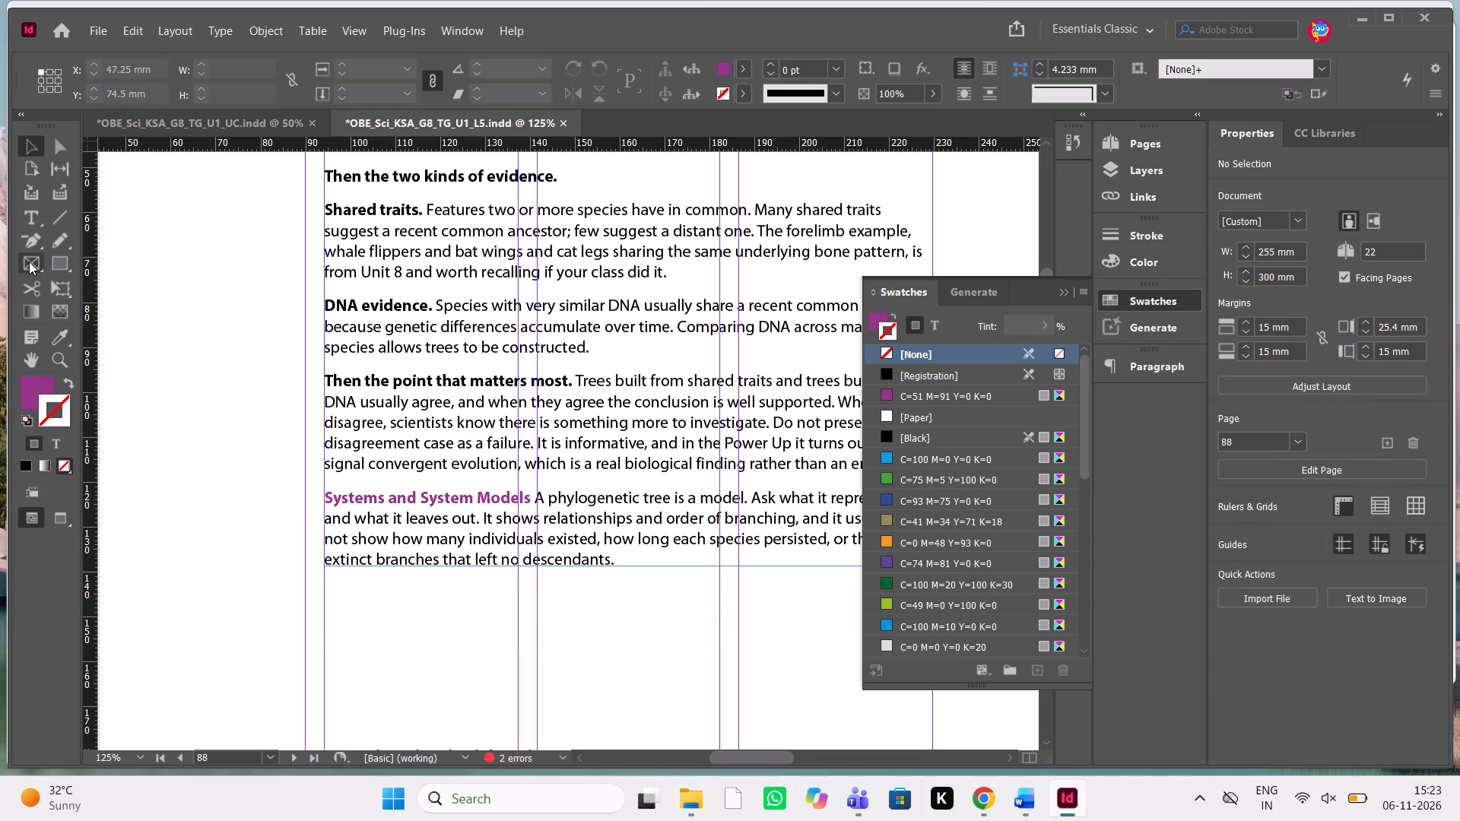
# Draw an empty spacer frame about 17 mm wide directly below page 88's text frame and set its height to 8 mm.
pyautogui.click(29, 262)
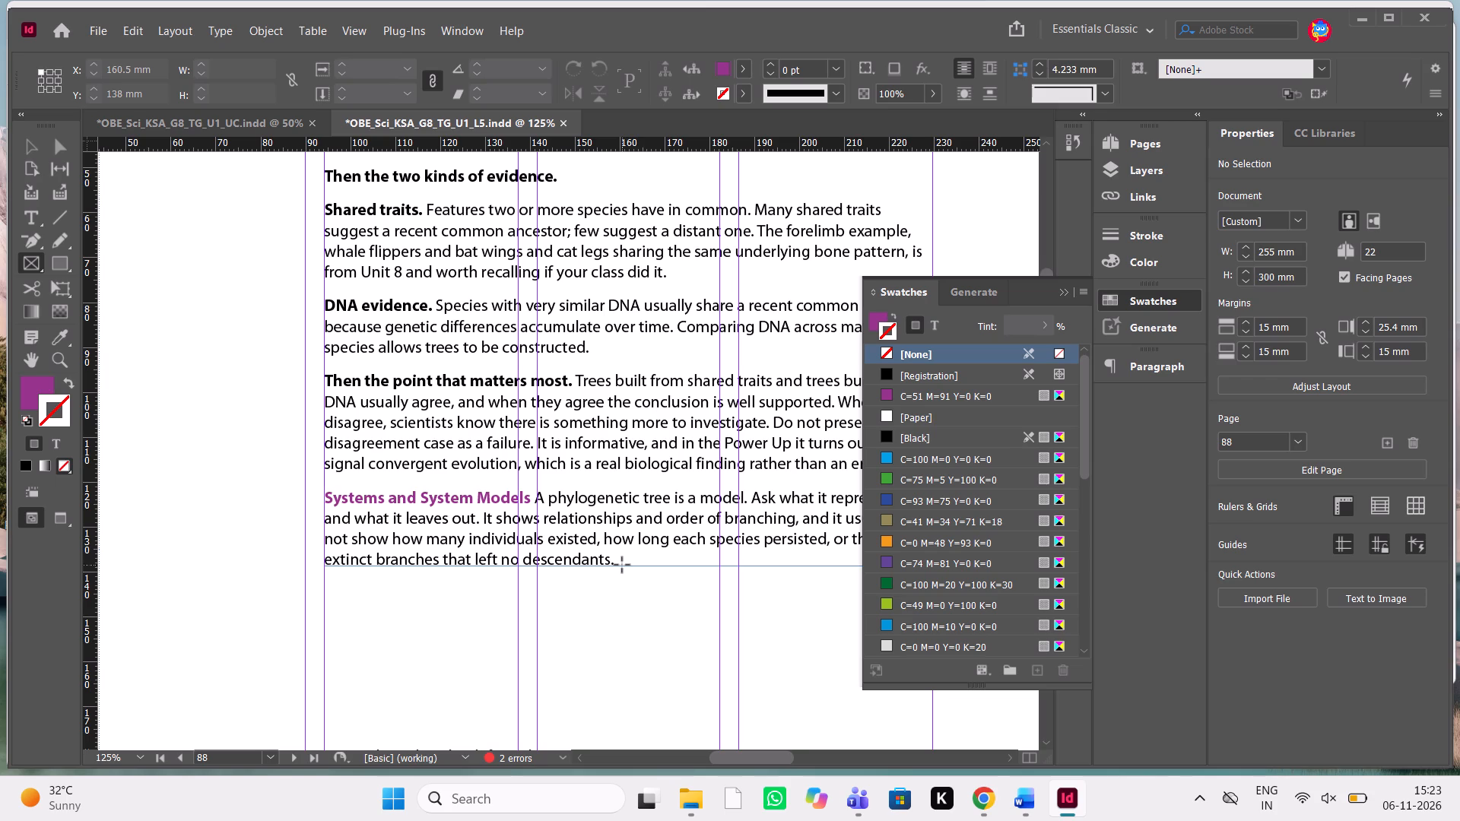
pyautogui.moveTo(622, 566); pyautogui.dragTo(700, 702)
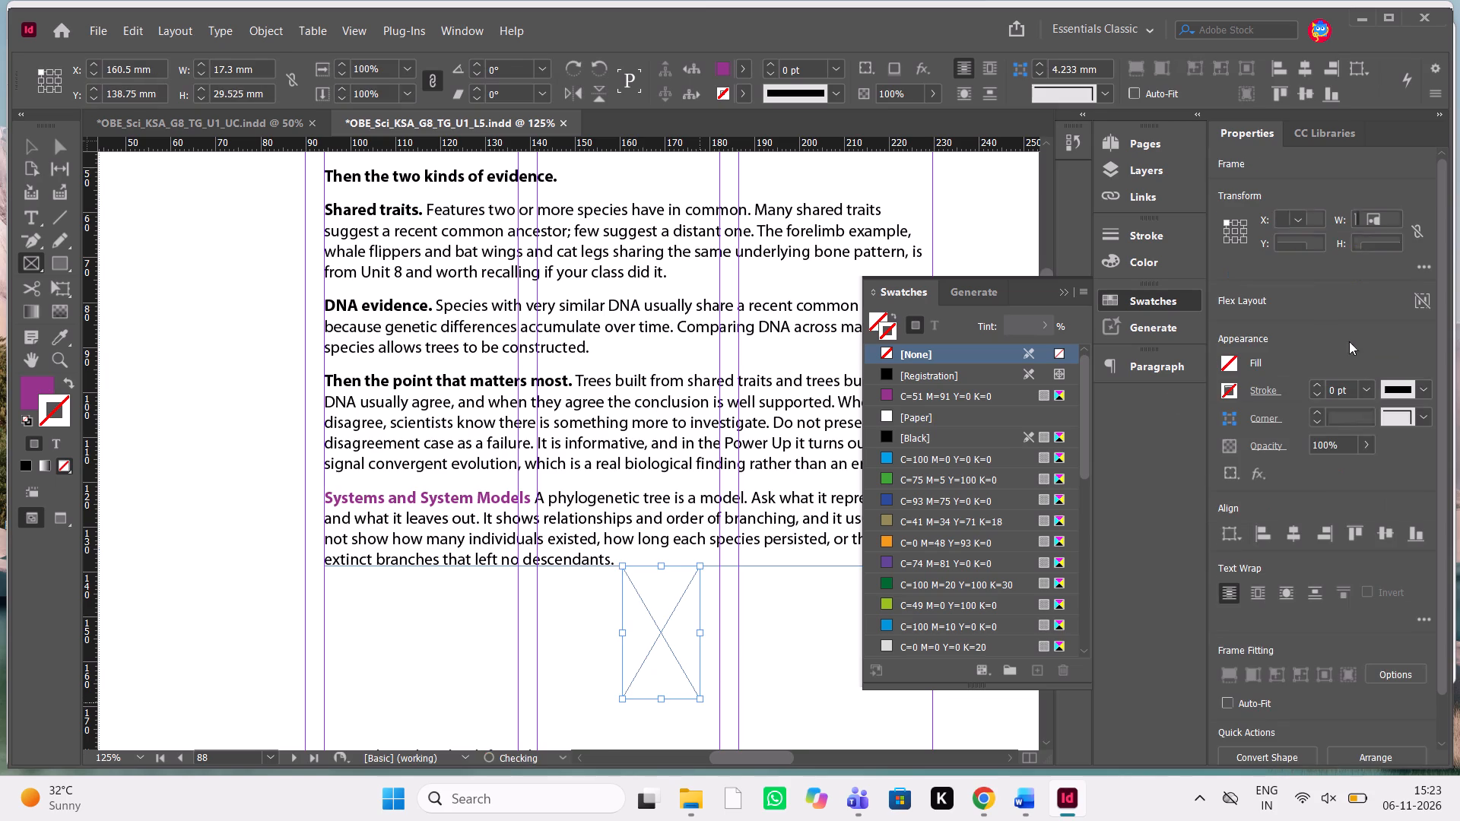
pyautogui.moveTo(1385, 242); pyautogui.dragTo(1186, 272)
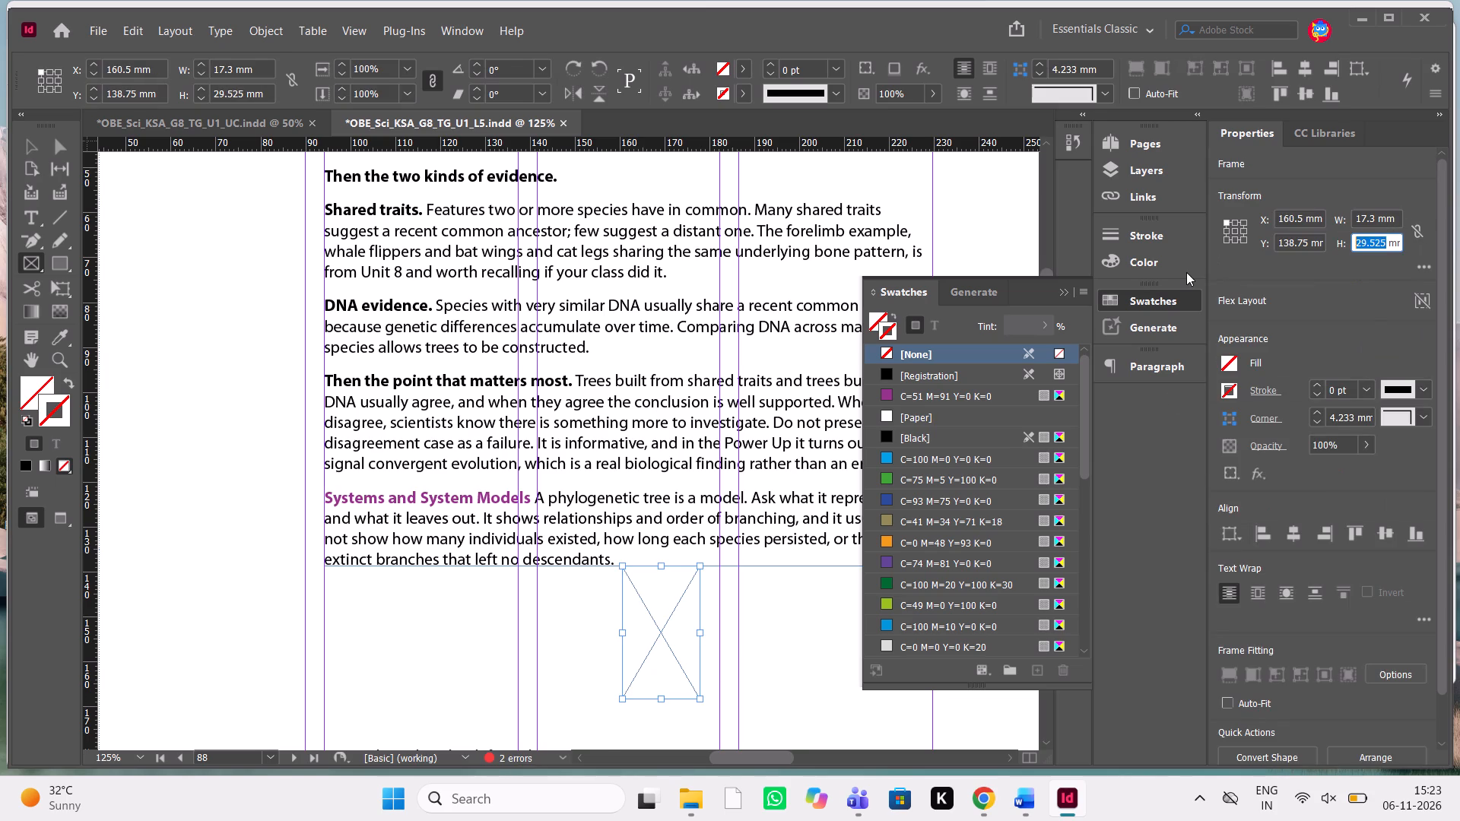
pyautogui.press('BackSpace')
pyautogui.press('8')
pyautogui.press('Return')
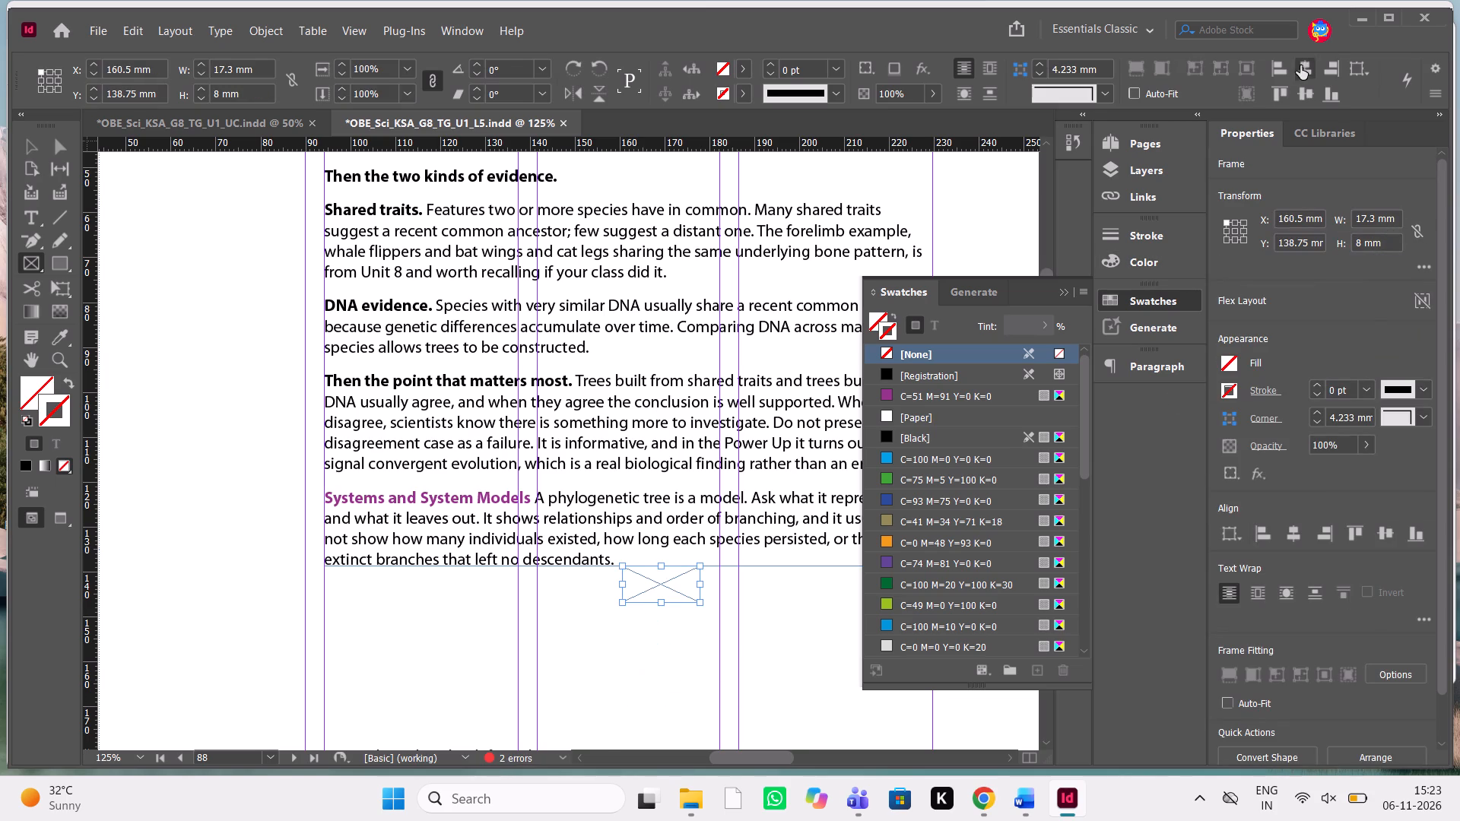
pyautogui.moveTo(1059, 302); pyautogui.dragTo(1069, 291)
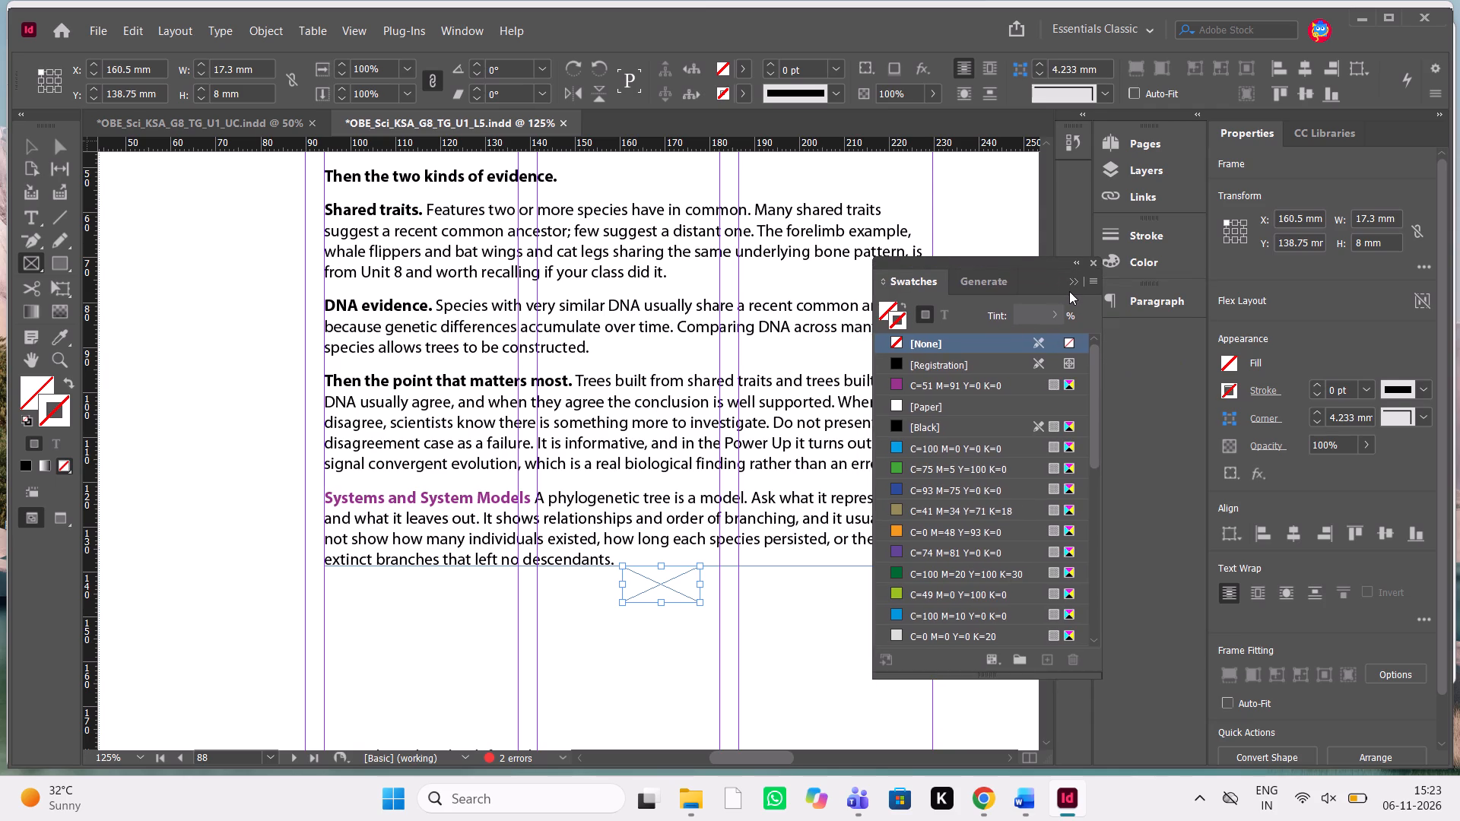
pyautogui.moveTo(1031, 264); pyautogui.dragTo(1160, 331)
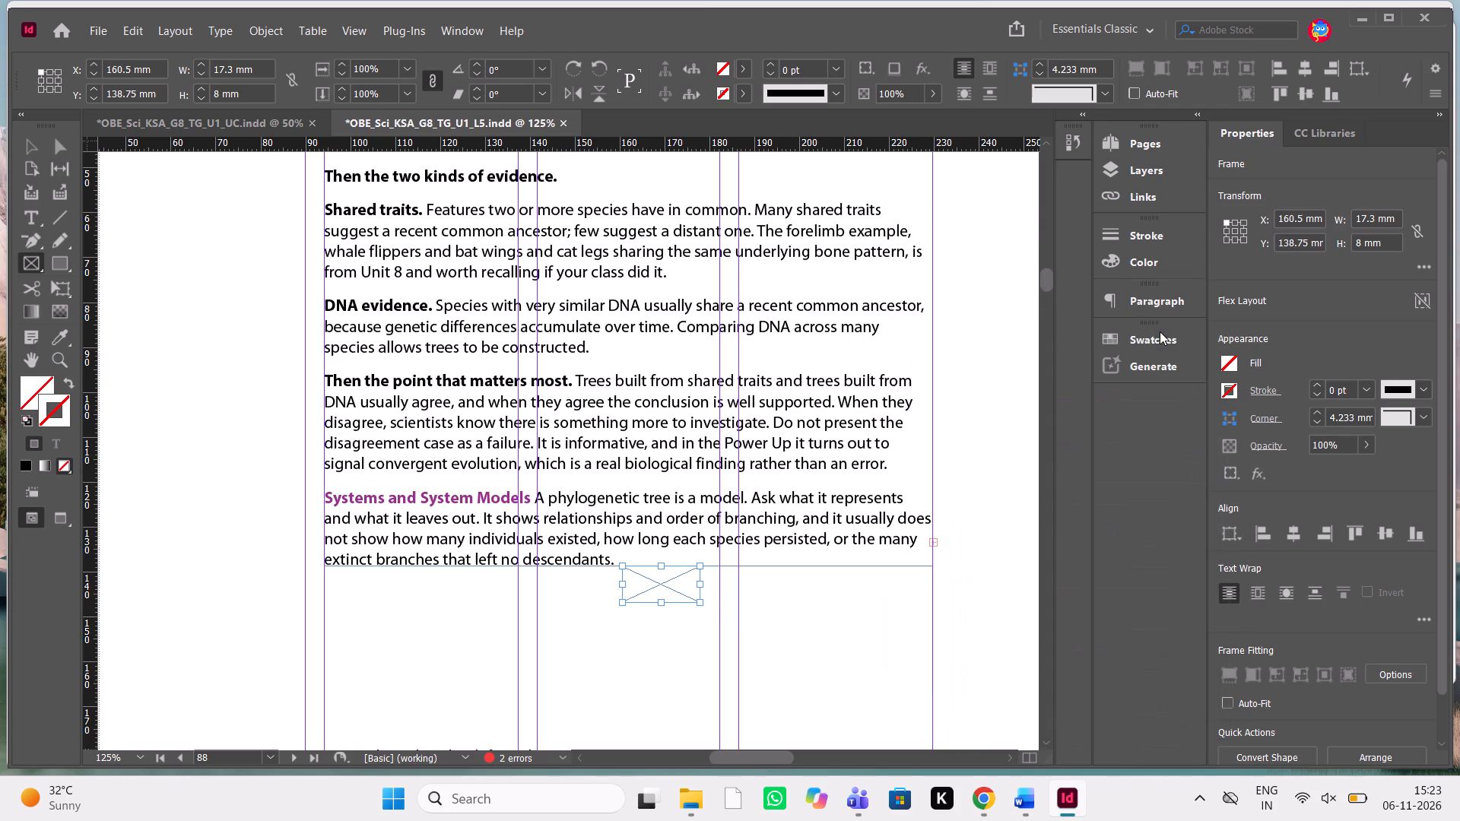
pyautogui.click(856, 635)
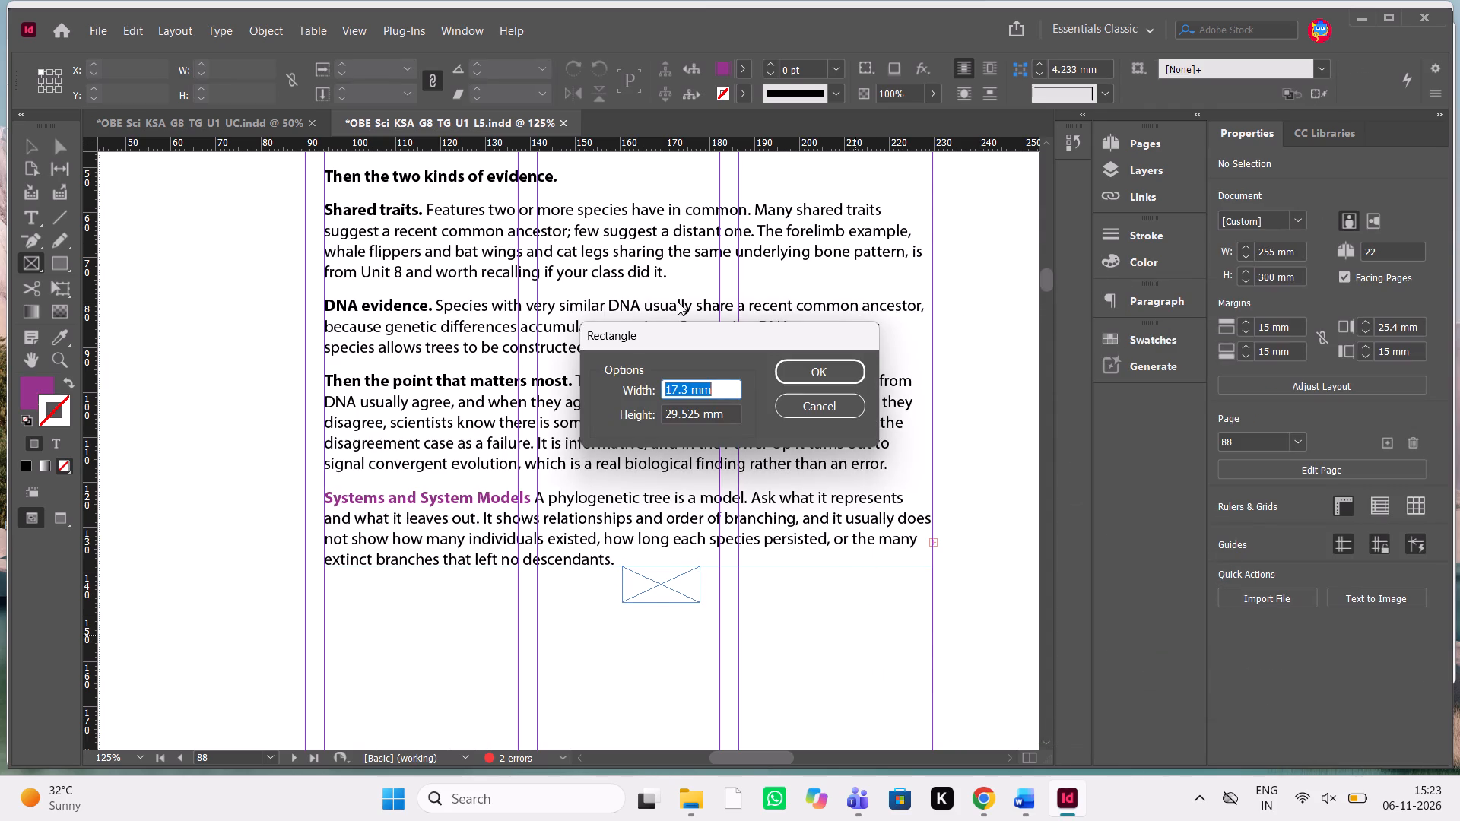
pyautogui.click(836, 415)
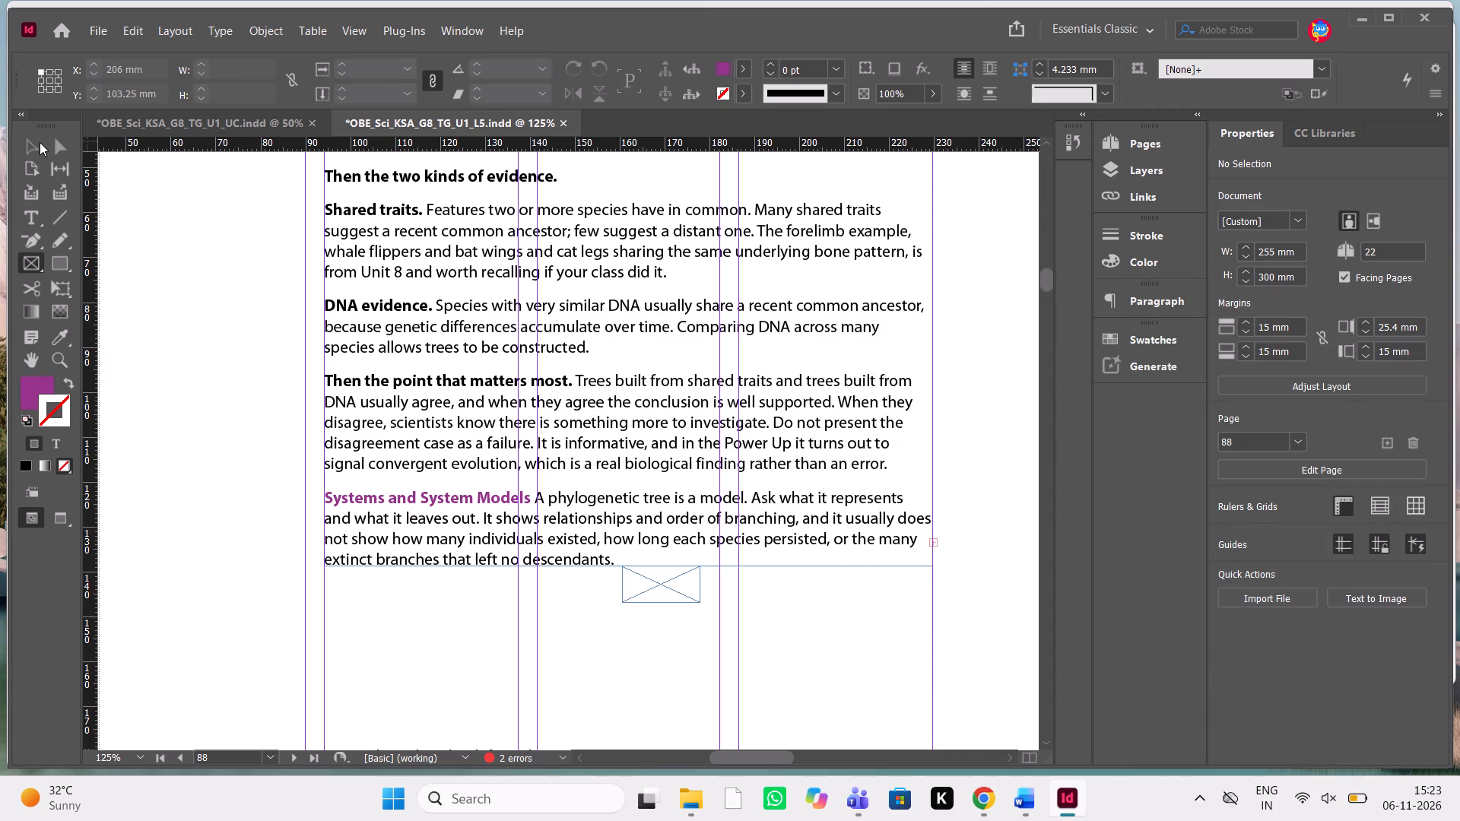
pyautogui.click(37, 152)
pyautogui.click(162, 338)
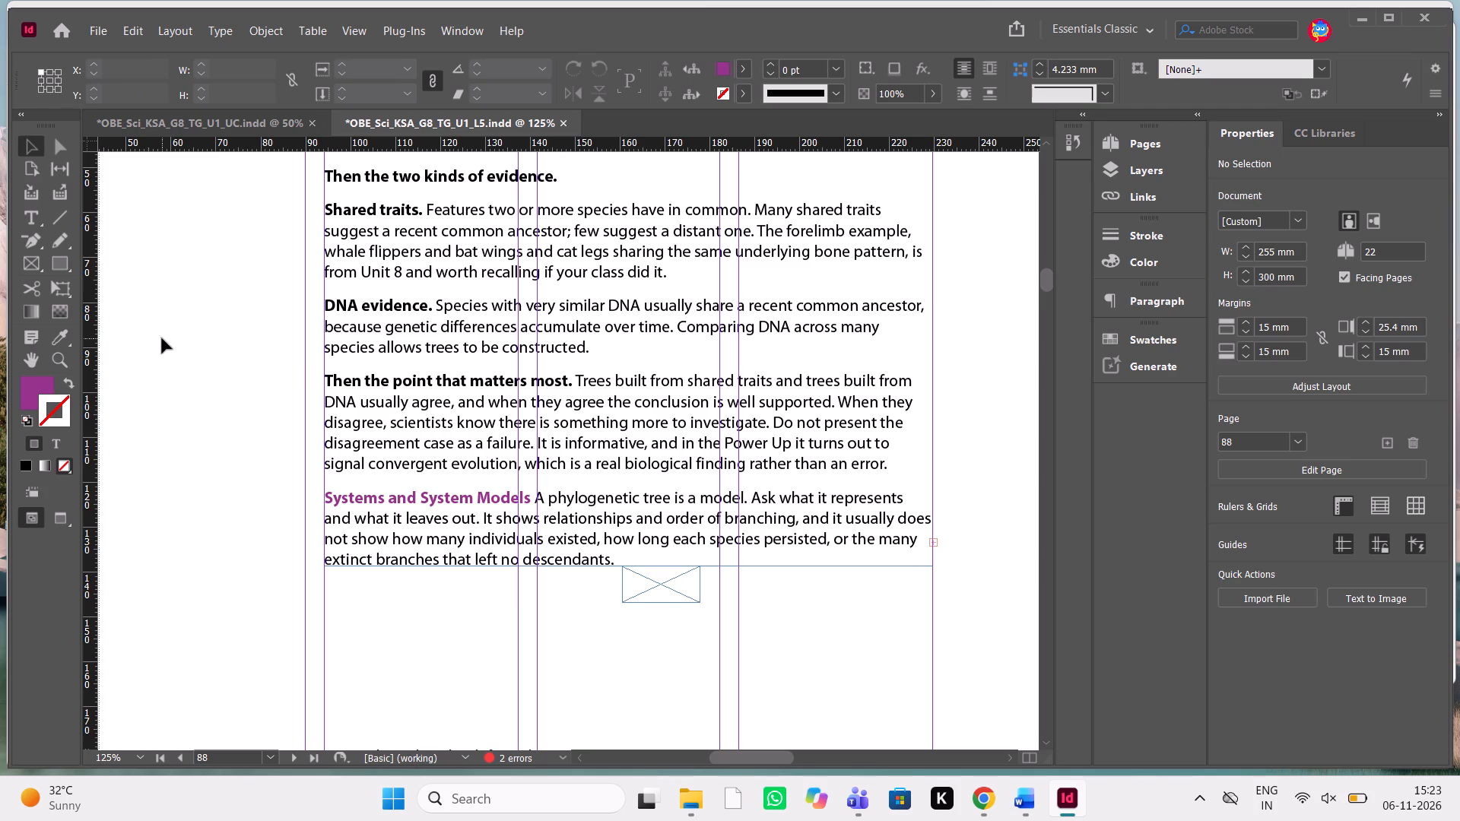
pyautogui.write('ww')
# Check in the Word manuscript what follows the "Systems and System Models" paragraph.
pyautogui.scroll(1, 162, 338)
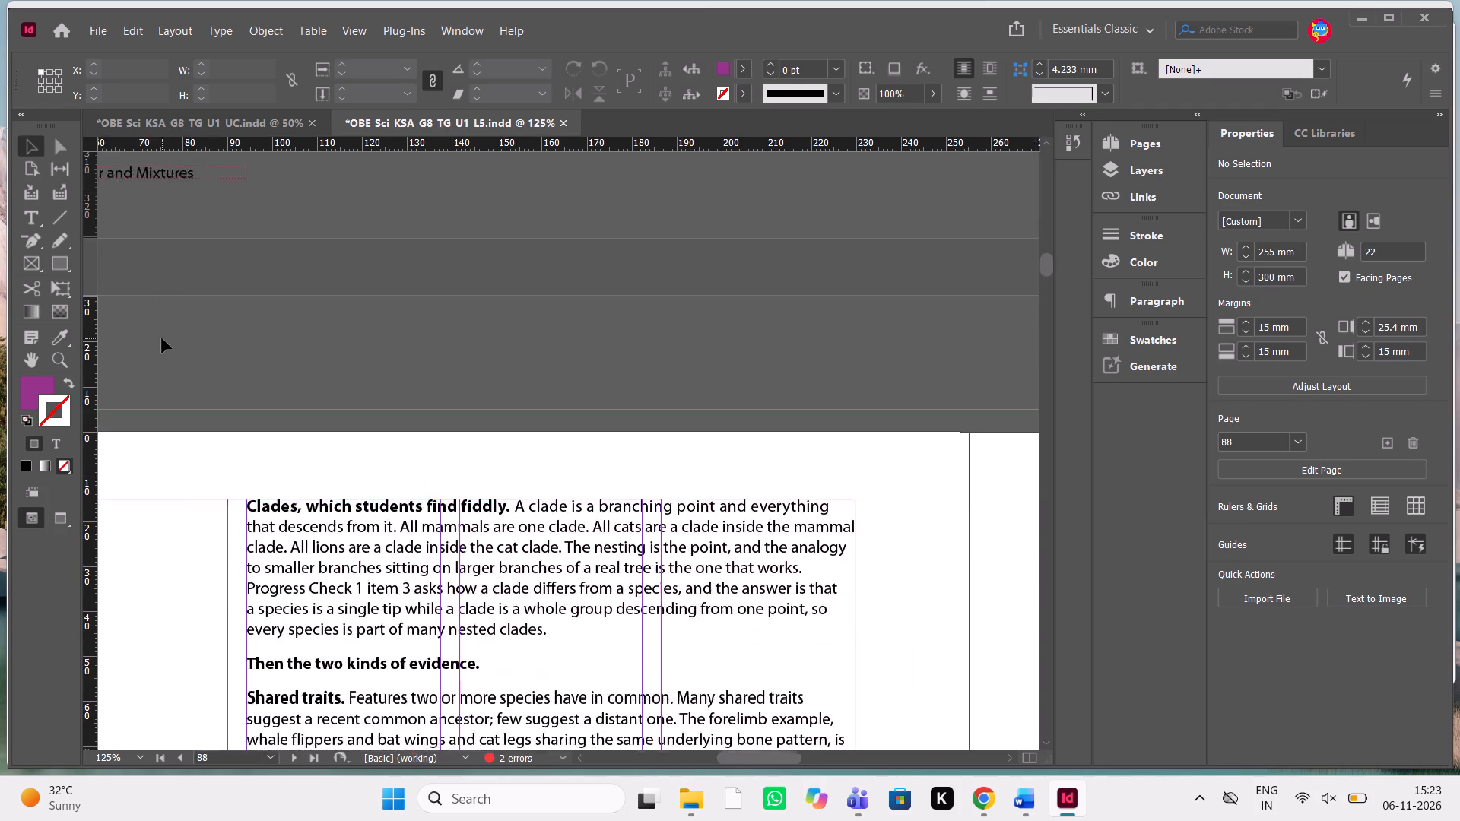
pyautogui.scroll(1, 162, 338)
pyautogui.scroll(-1, 162, 338)
pyautogui.click(1024, 803)
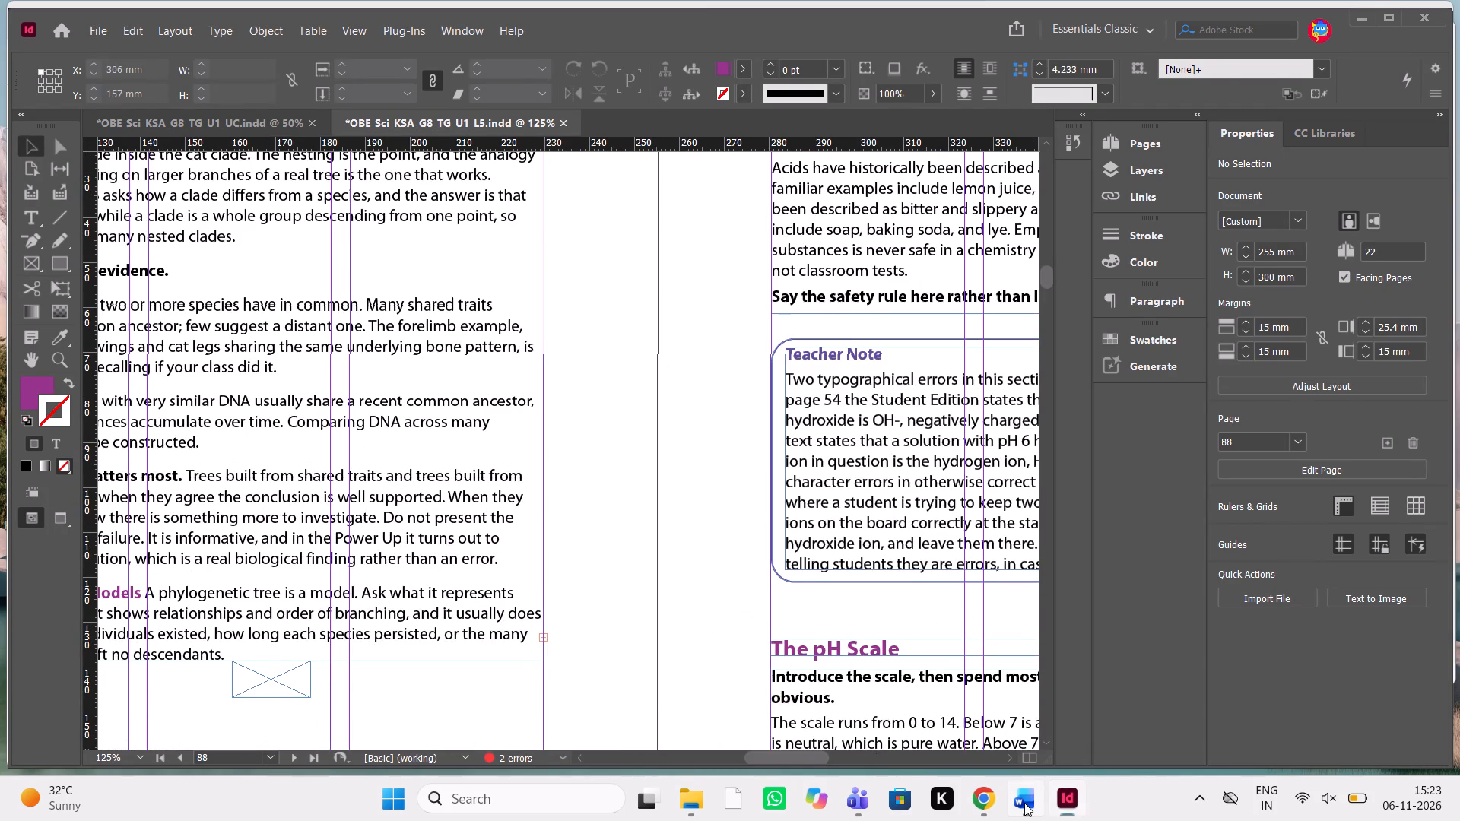
pyautogui.scroll(-1, 1075, 366)
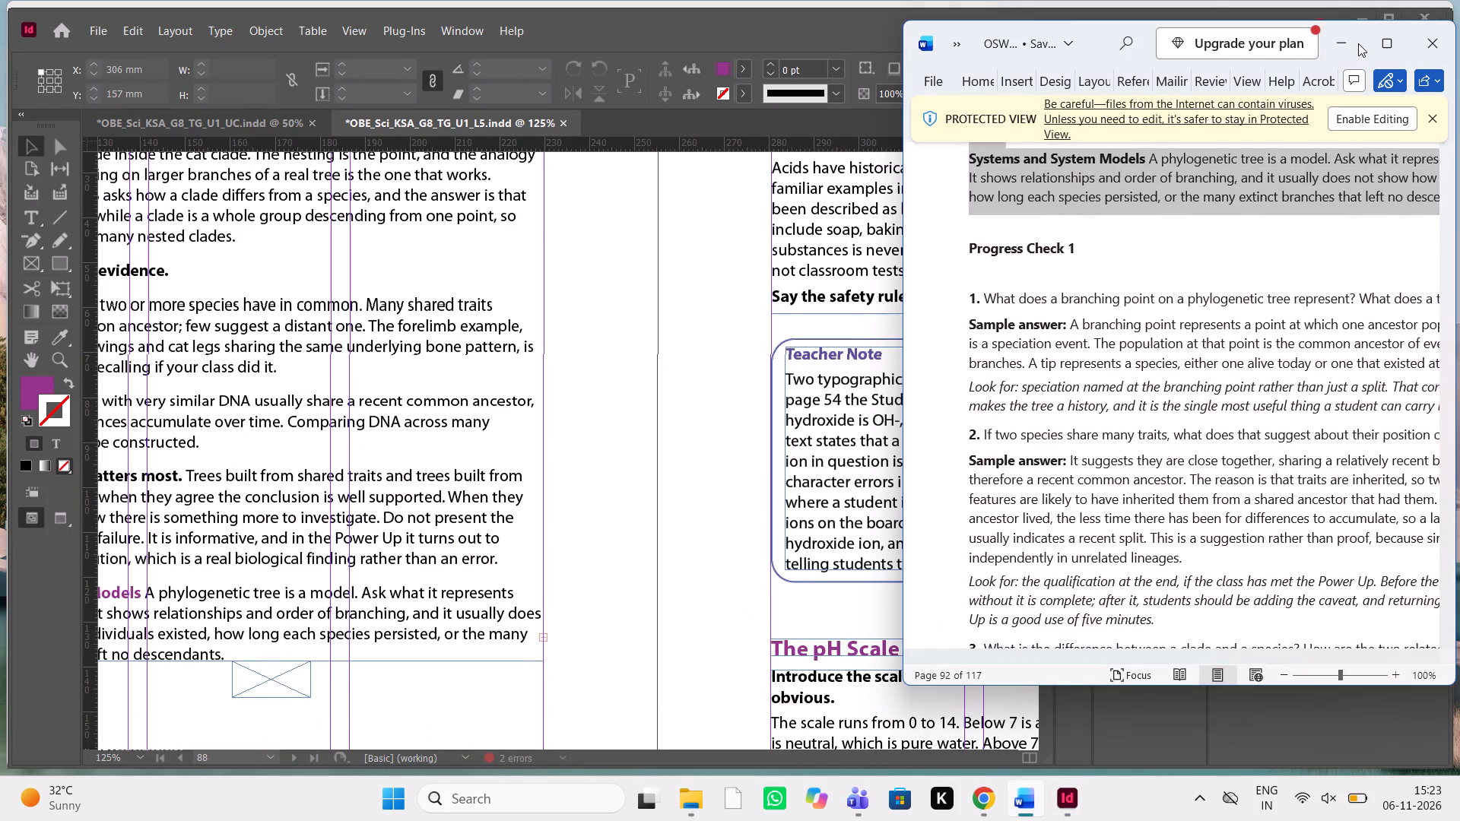
pyautogui.click(1344, 45)
# Cut the grouped Progress Check 2 box on page 91 and paste it back slightly lower on that page.
pyautogui.scroll(-4, 881, 406)
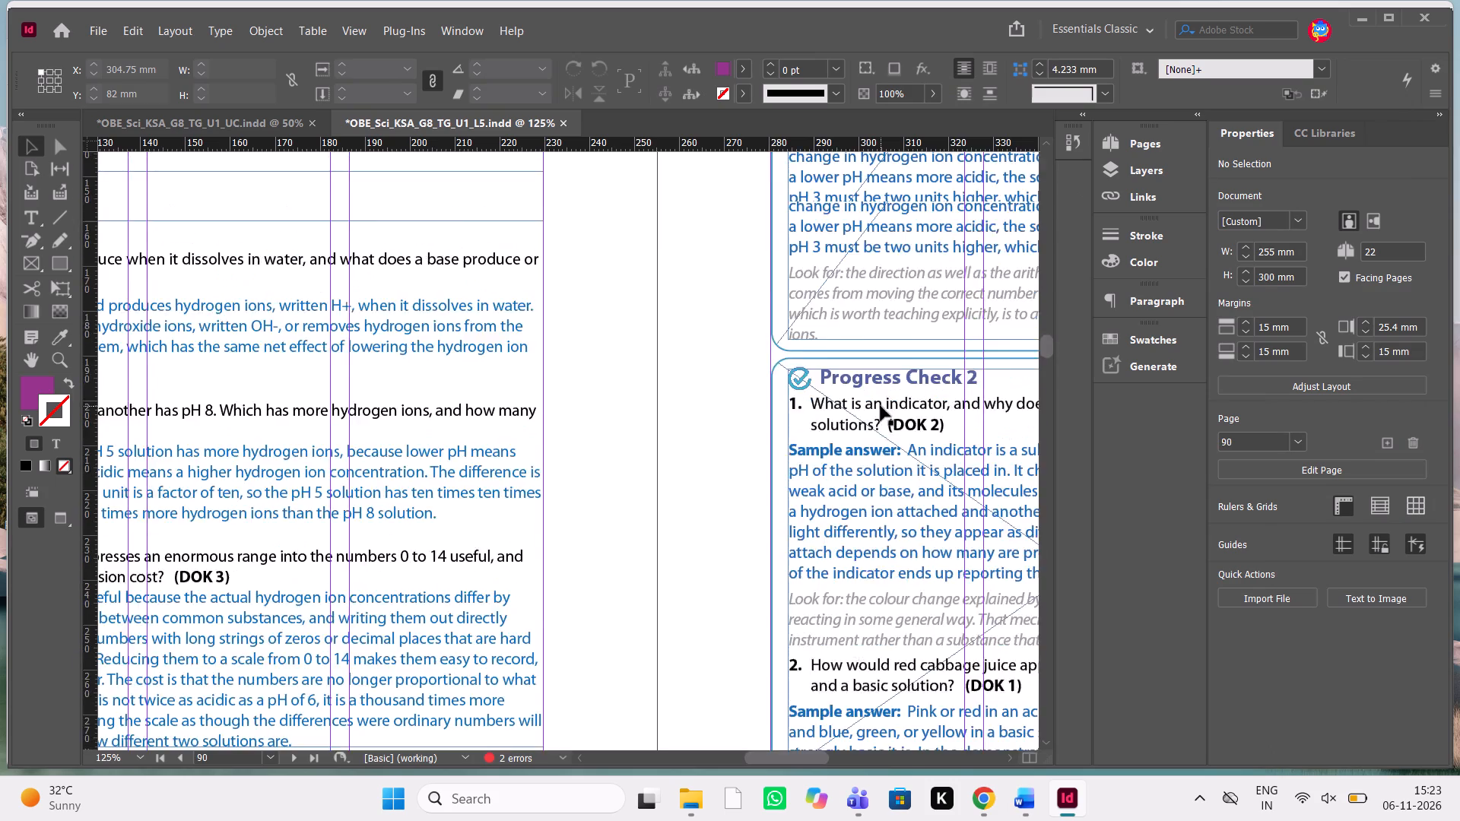
pyautogui.scroll(-3, 881, 406)
pyautogui.scroll(3, 881, 406)
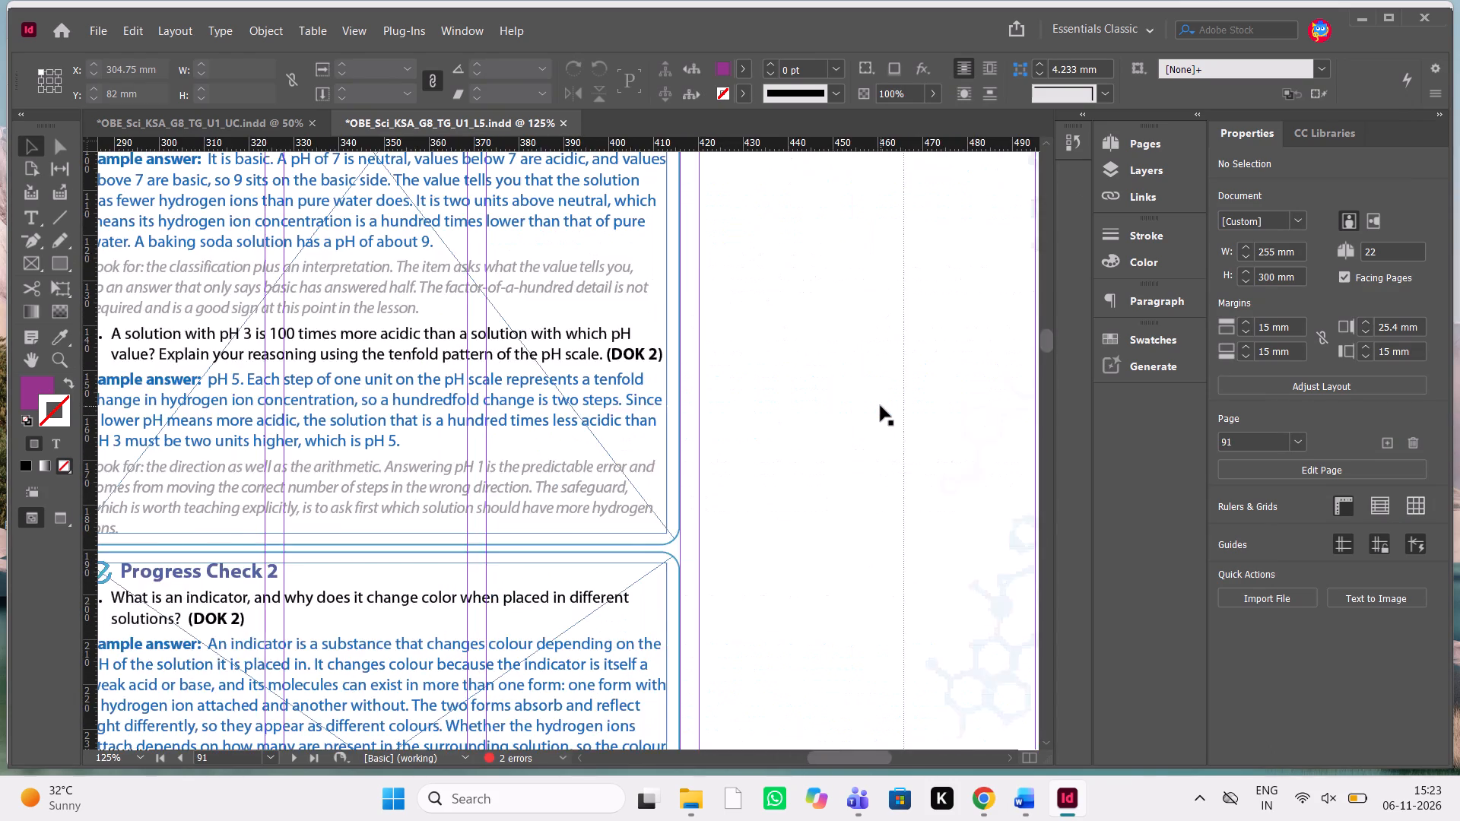
pyautogui.scroll(1, 881, 406)
pyautogui.hscroll(1, 881, 406)
pyautogui.scroll(1, 881, 406)
pyautogui.scroll(-2, 881, 406)
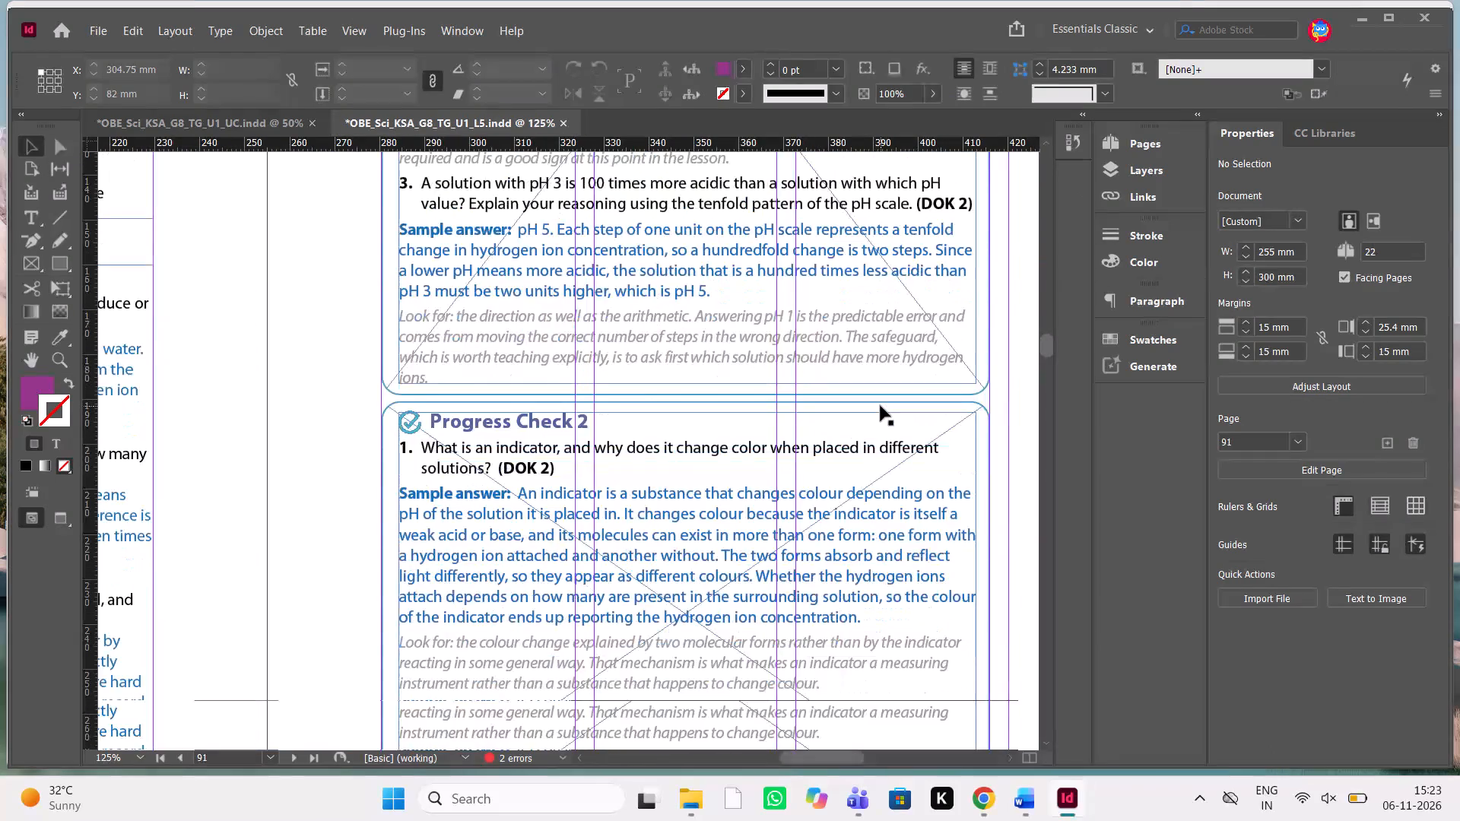
pyautogui.scroll(-1, 881, 406)
pyautogui.scroll(8, 881, 406)
pyautogui.scroll(-1, 881, 406)
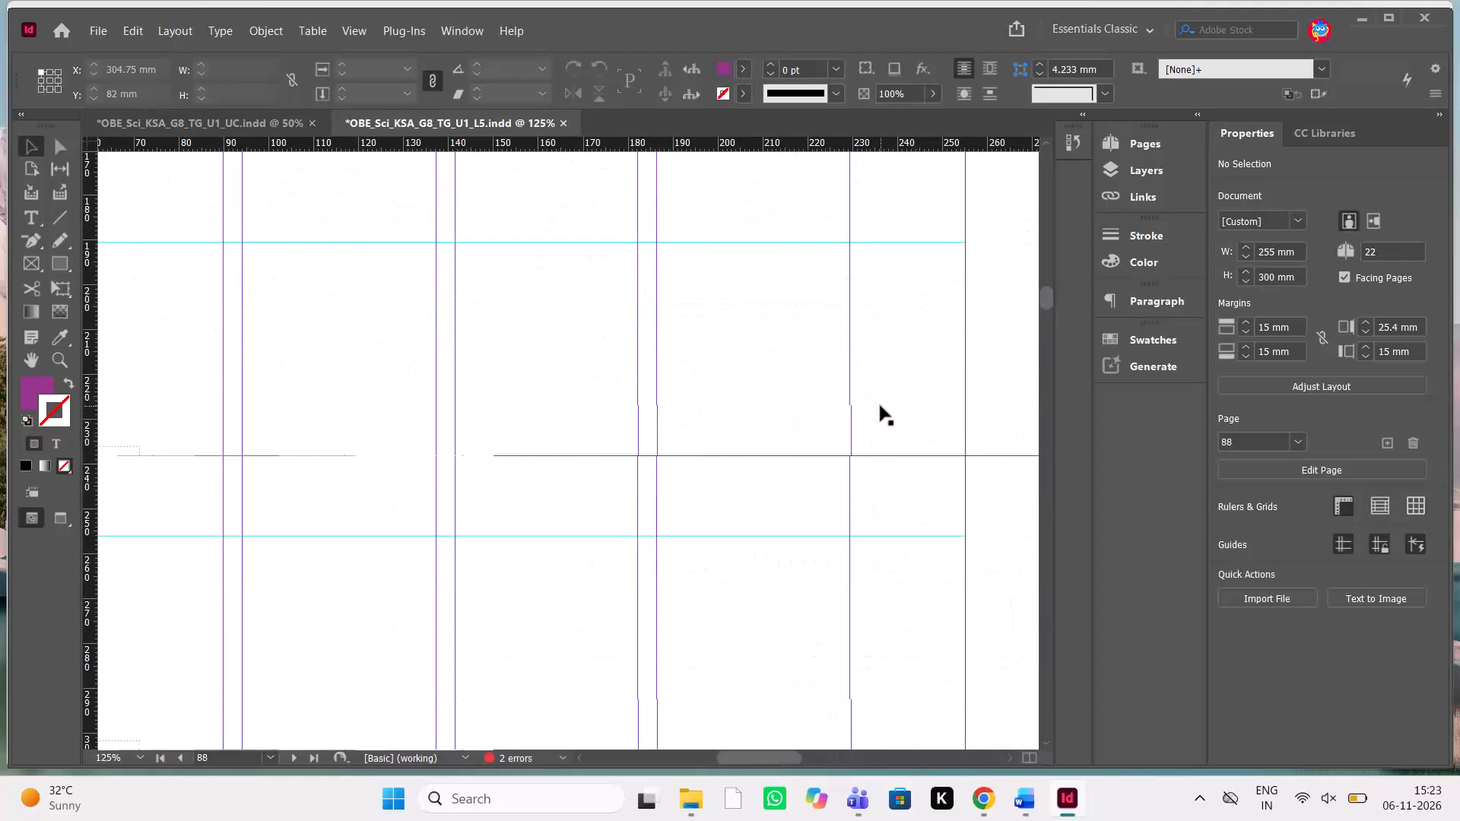
pyautogui.scroll(-1, 881, 406)
pyautogui.scroll(4, 881, 406)
pyautogui.scroll(-4, 881, 406)
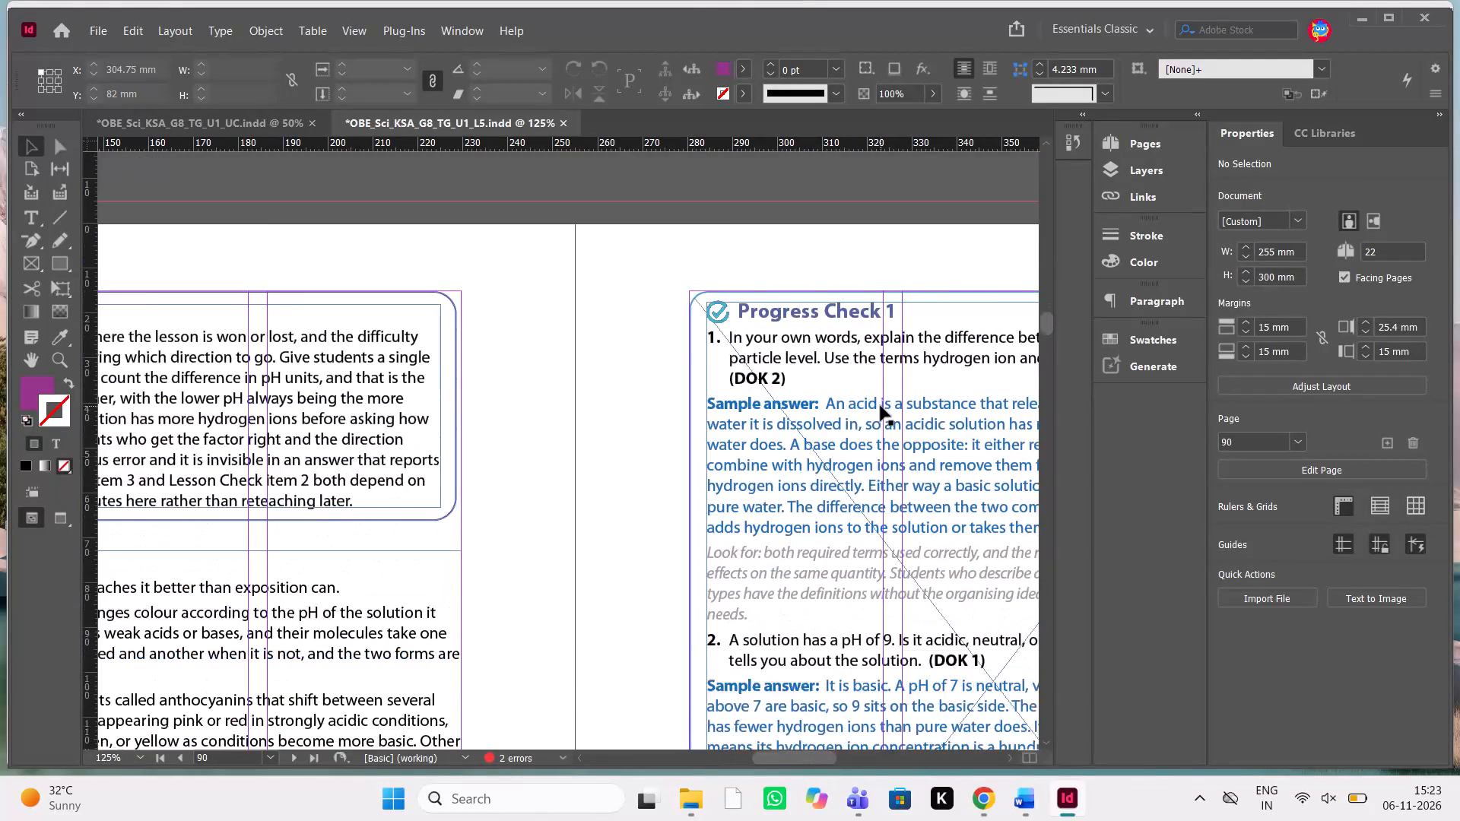
pyautogui.scroll(-2, 881, 406)
pyautogui.hscroll(-1, 881, 406)
pyautogui.scroll(-2, 881, 406)
pyautogui.scroll(1, 881, 406)
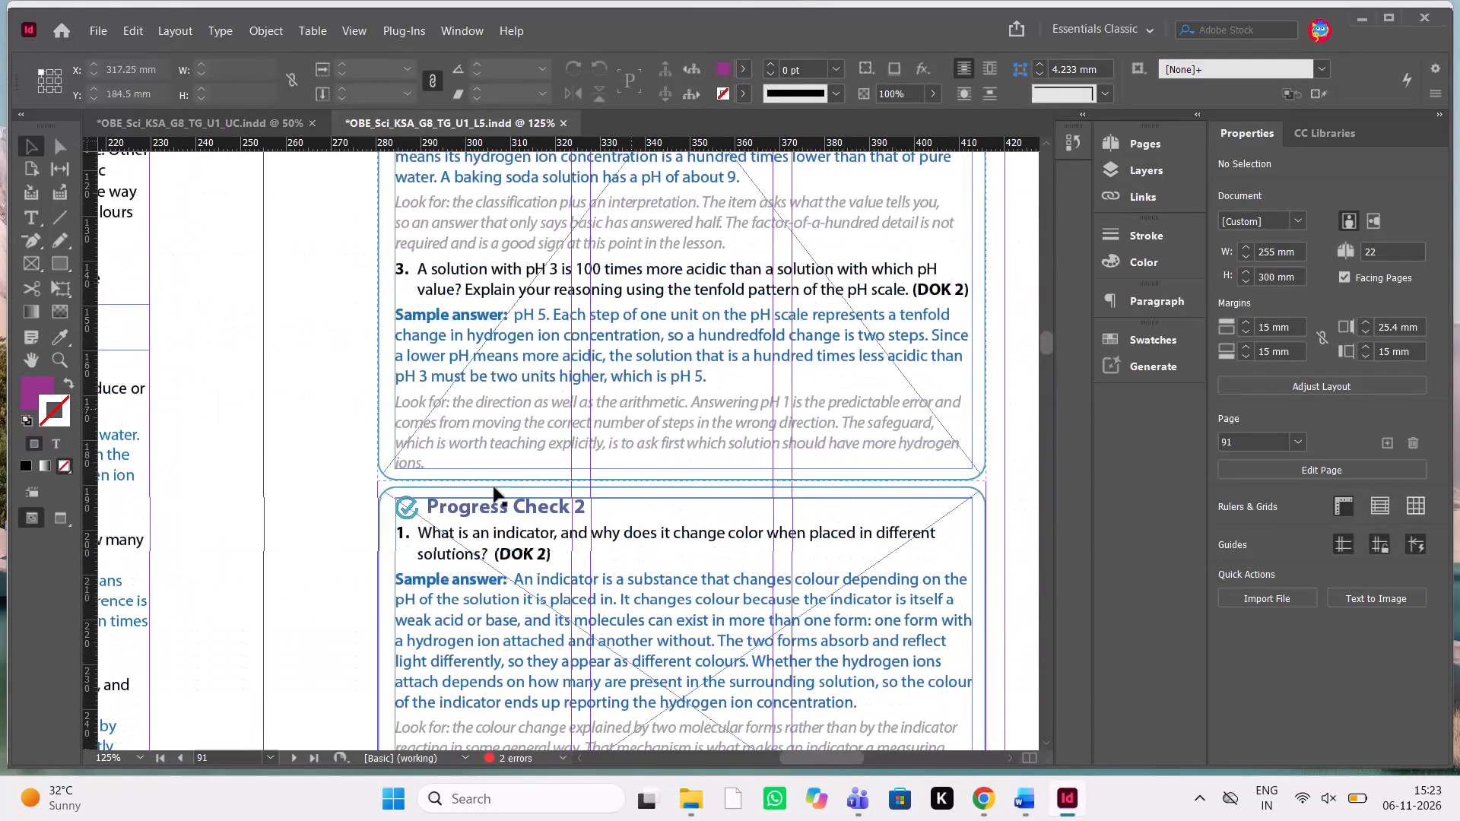
pyautogui.moveTo(354, 502); pyautogui.dragTo(582, 642)
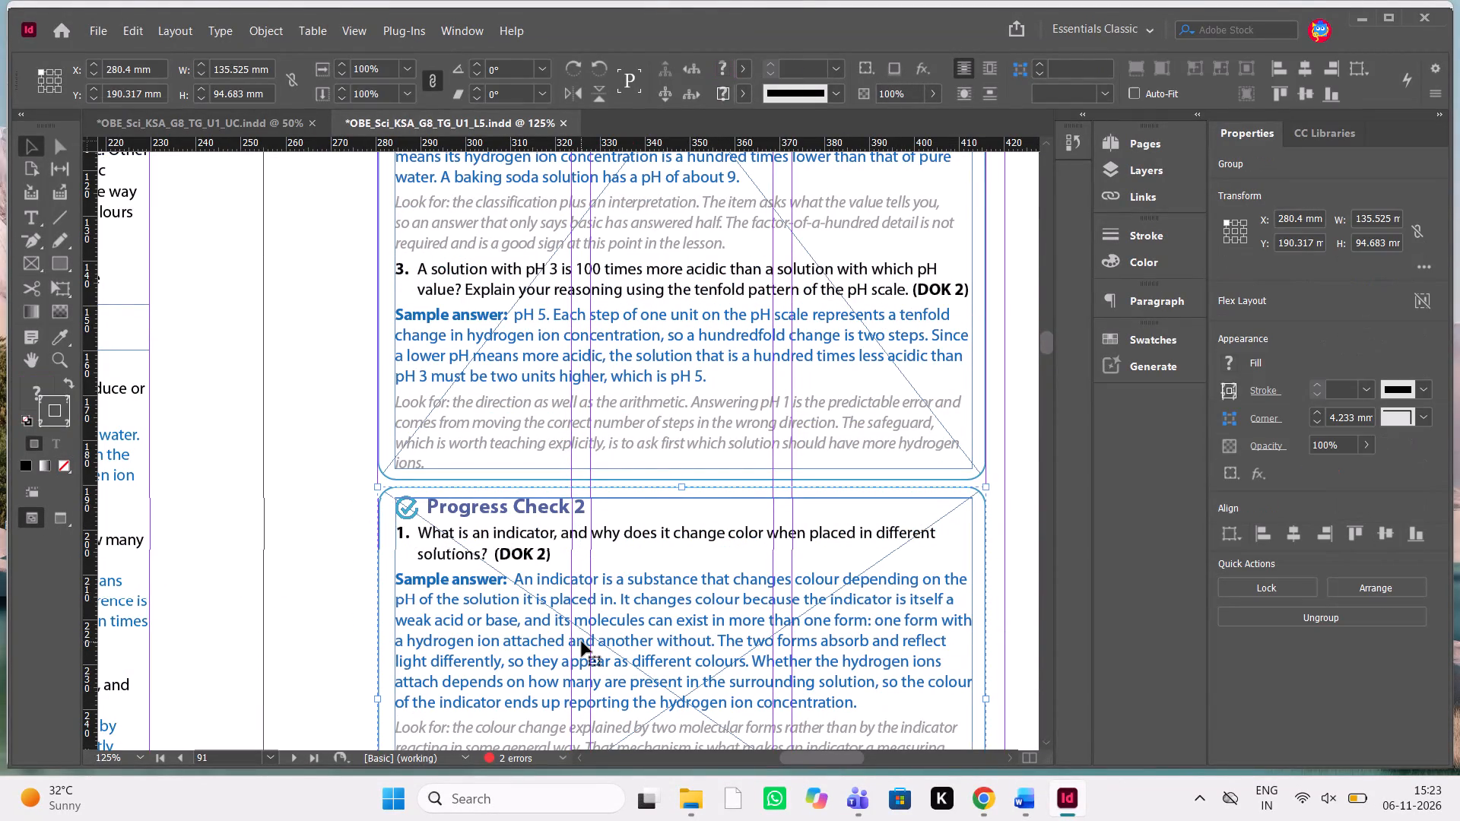
pyautogui.hotkey('ctrl', 'x')
pyautogui.scroll(1, 582, 642)
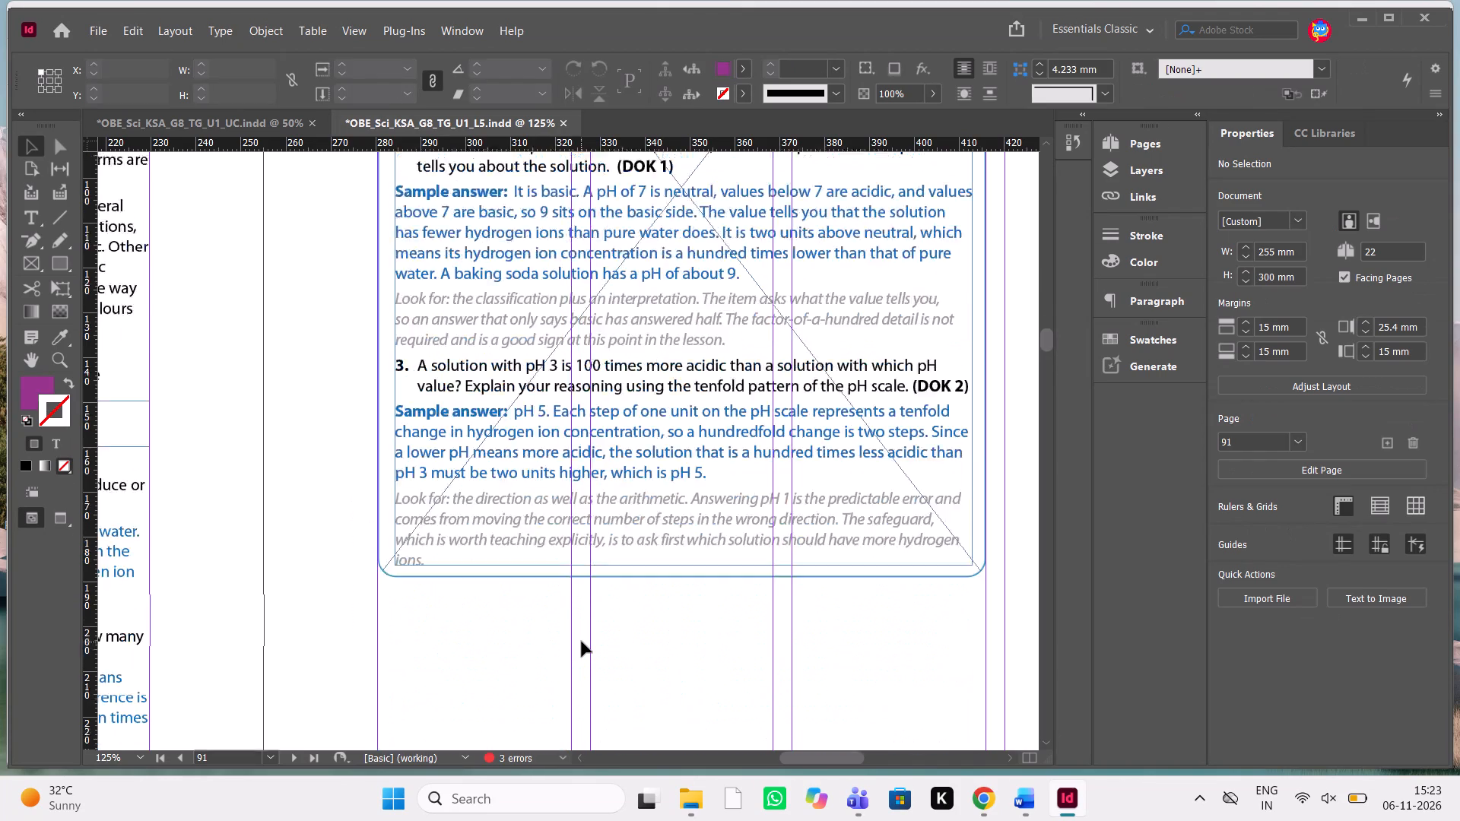
pyautogui.scroll(1, 582, 642)
pyautogui.hscroll(2, 582, 642)
pyautogui.scroll(3, 582, 642)
pyautogui.hscroll(1, 582, 642)
pyautogui.scroll(1, 582, 642)
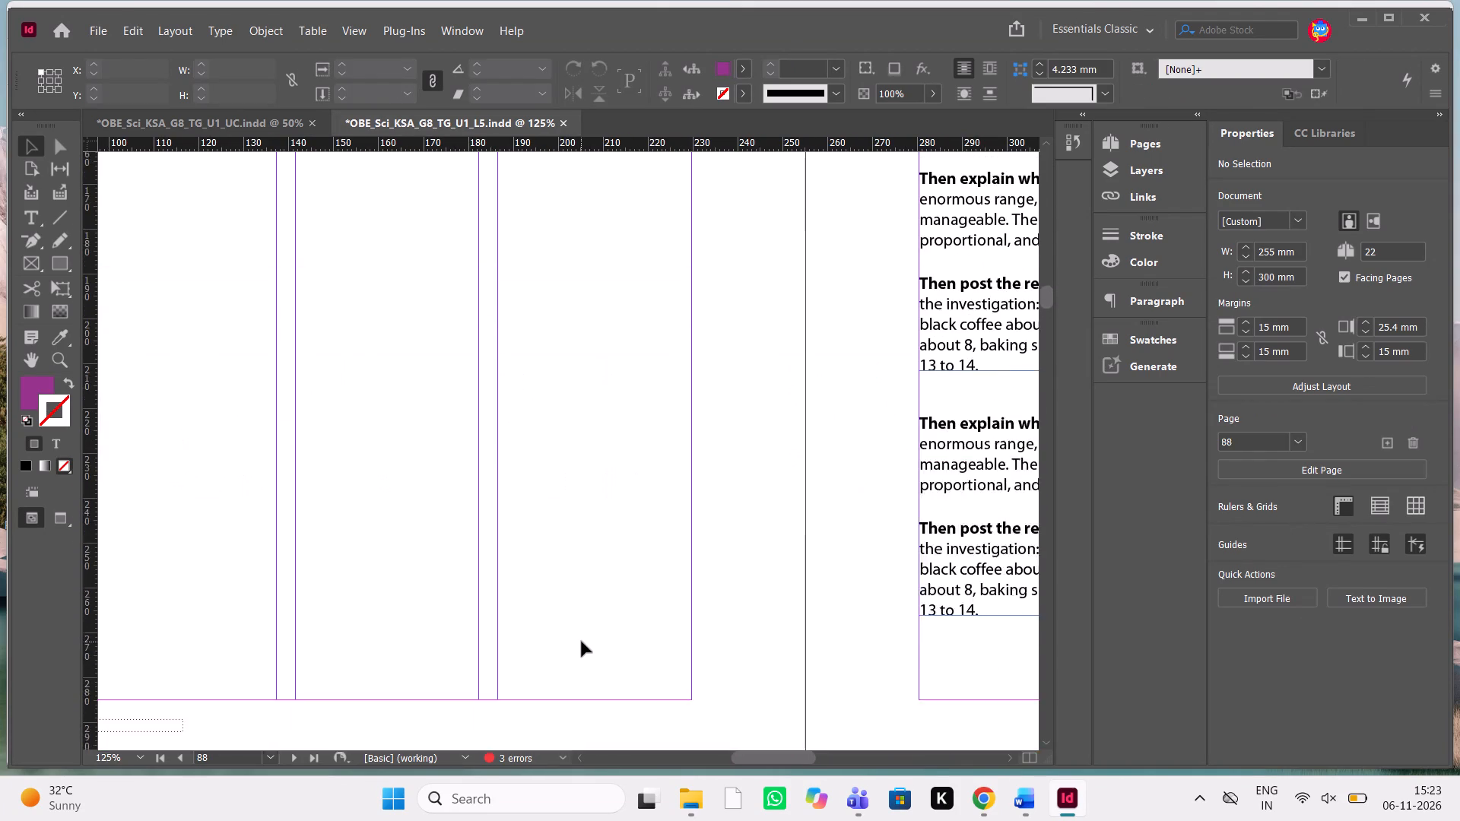
pyautogui.scroll(1, 582, 642)
pyautogui.scroll(-2, 582, 642)
pyautogui.scroll(1, 582, 642)
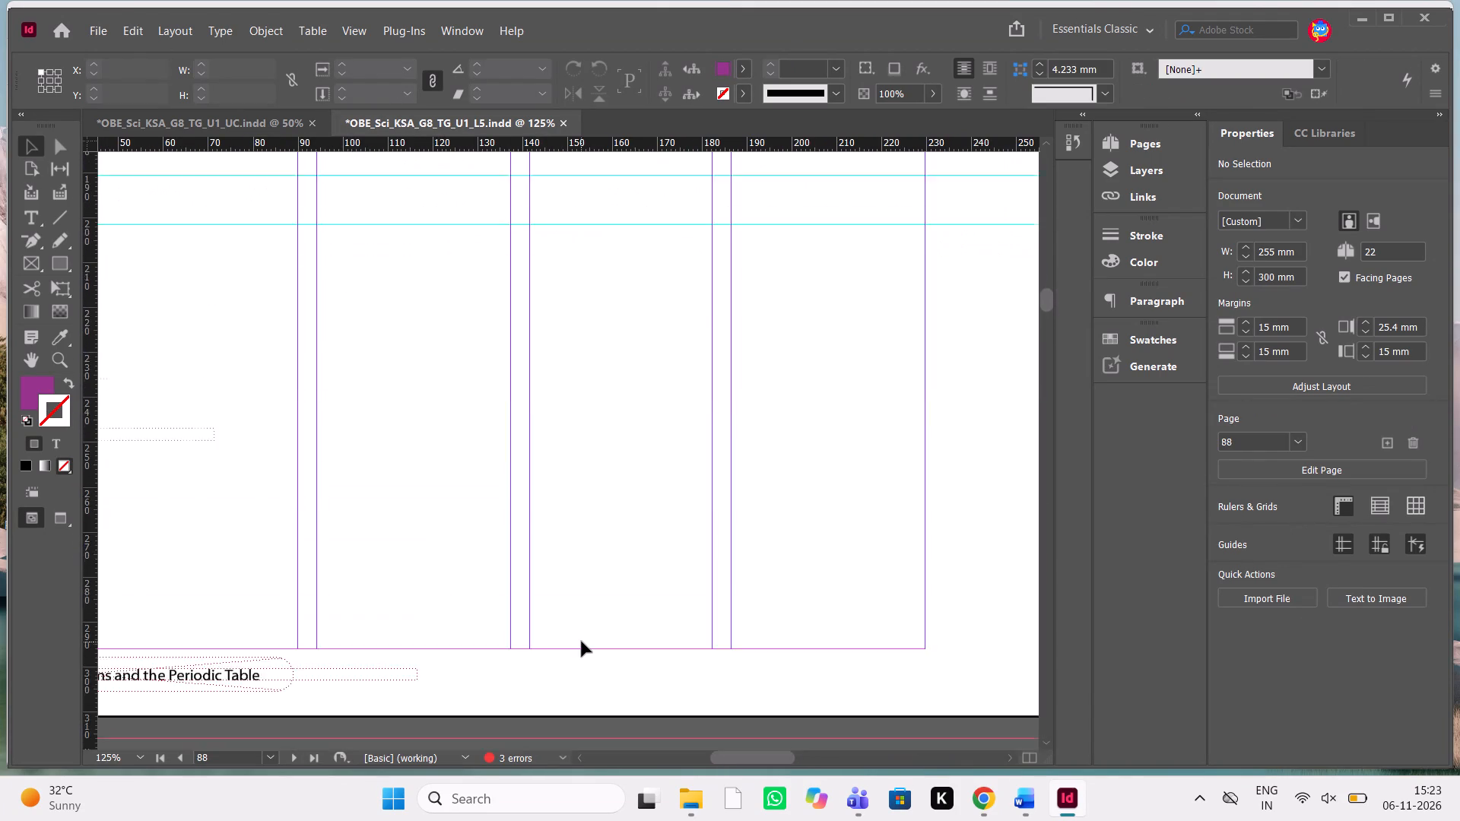
pyautogui.scroll(2, 582, 642)
pyautogui.scroll(-2, 582, 642)
pyautogui.hscroll(-2, 582, 642)
pyautogui.scroll(-2, 582, 642)
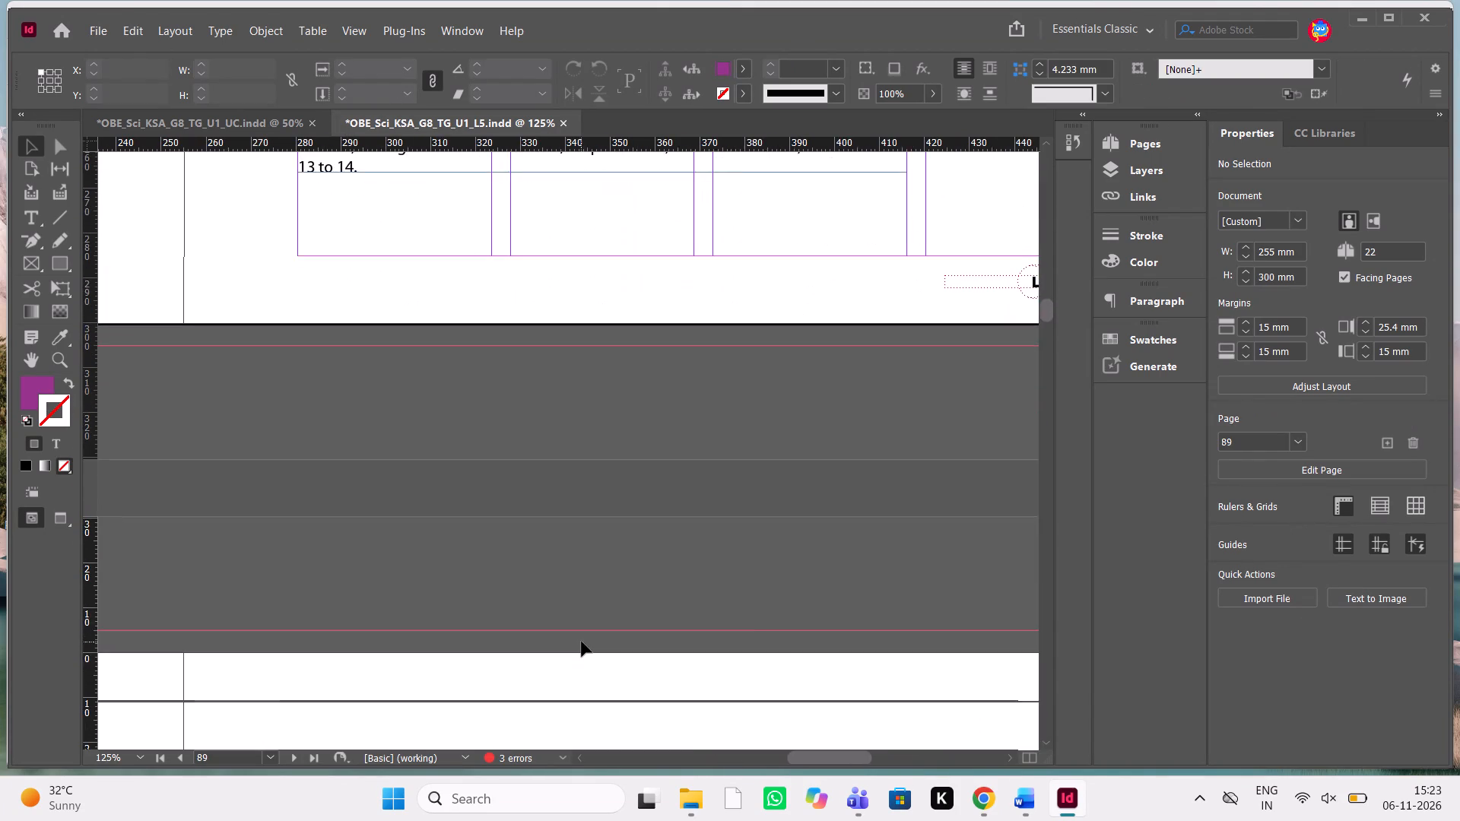
pyautogui.scroll(-4, 582, 642)
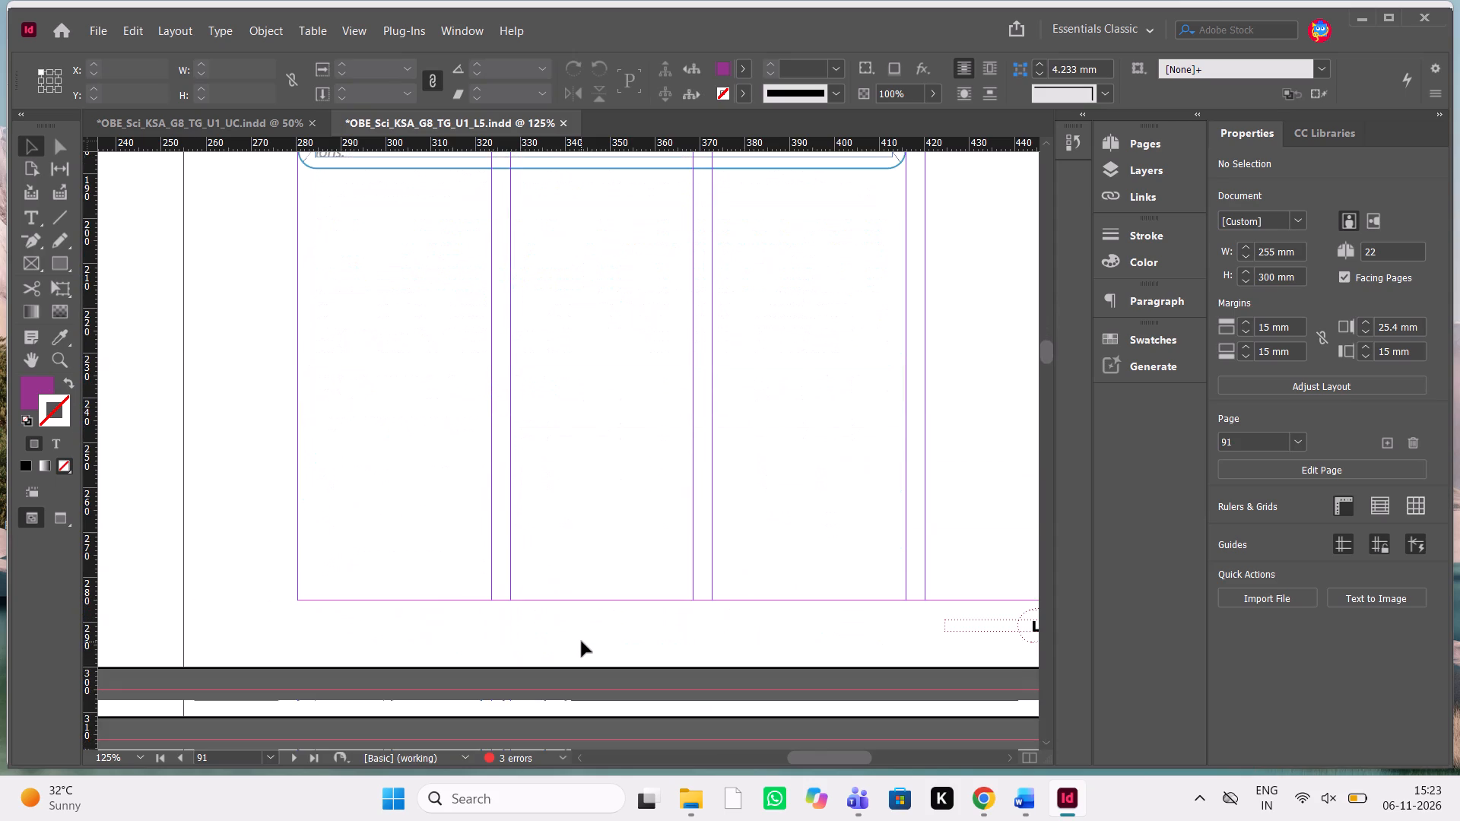
pyautogui.scroll(-1, 582, 642)
pyautogui.hotkey('ctrl', 'v')
# Delete the leftover characters after "descendants." at the end of page 88's text frame.
pyautogui.scroll(2, 588, 642)
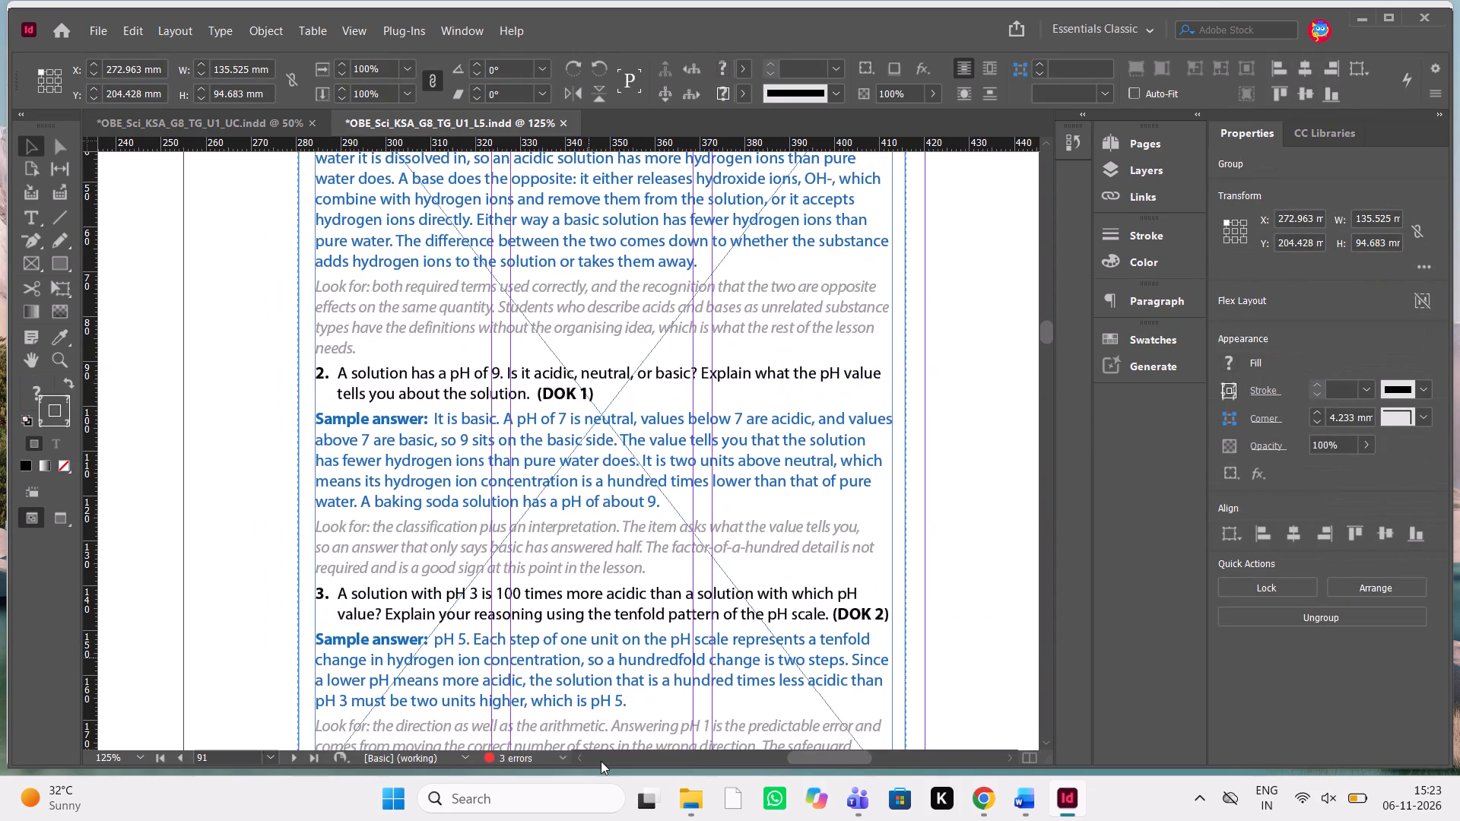
pyautogui.scroll(1, 601, 761)
pyautogui.scroll(-2, 698, 316)
pyautogui.scroll(1, 698, 316)
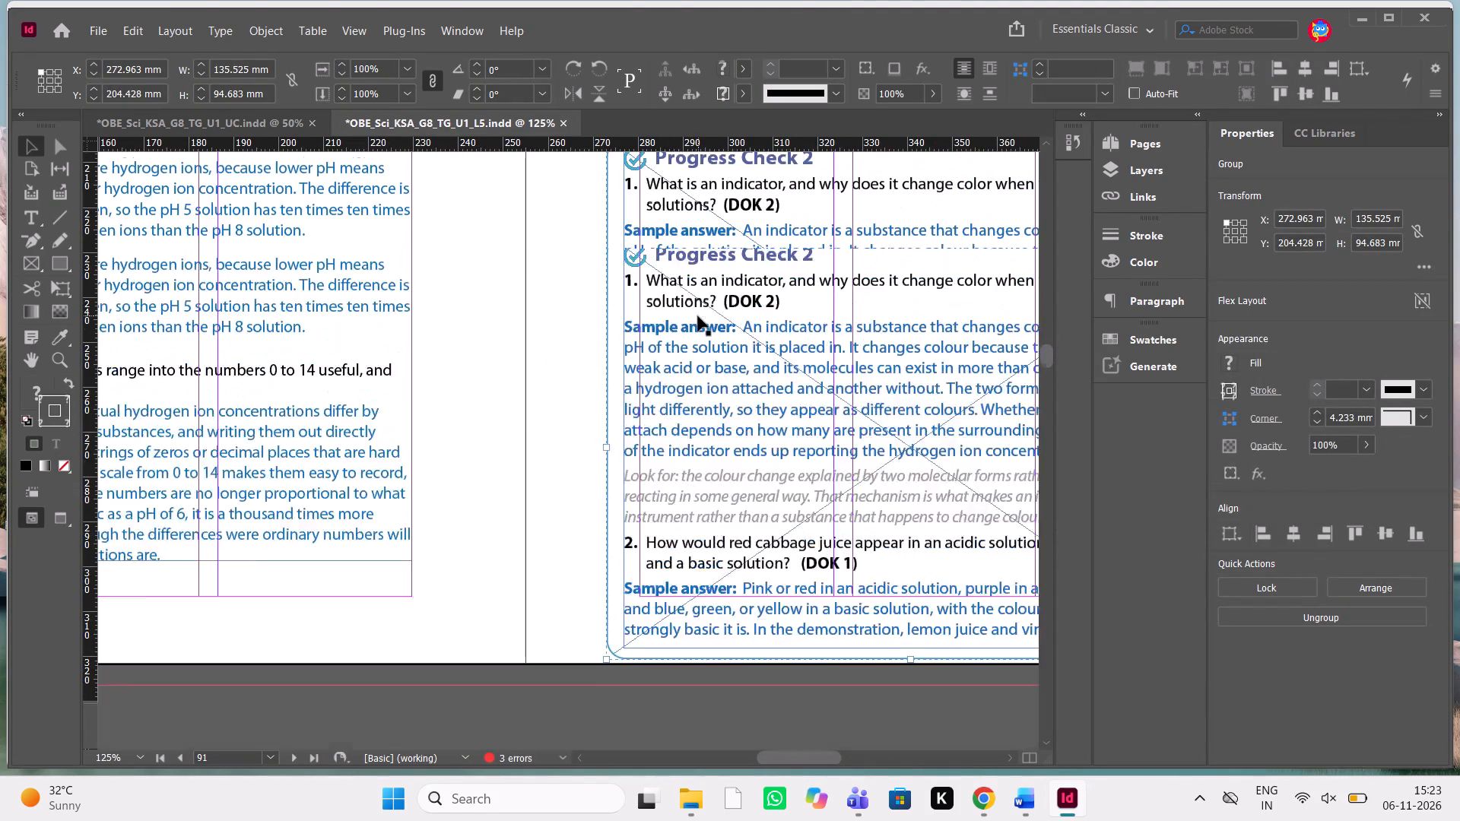
pyautogui.scroll(7, 698, 316)
pyautogui.hscroll(1, 698, 316)
pyautogui.scroll(1, 698, 316)
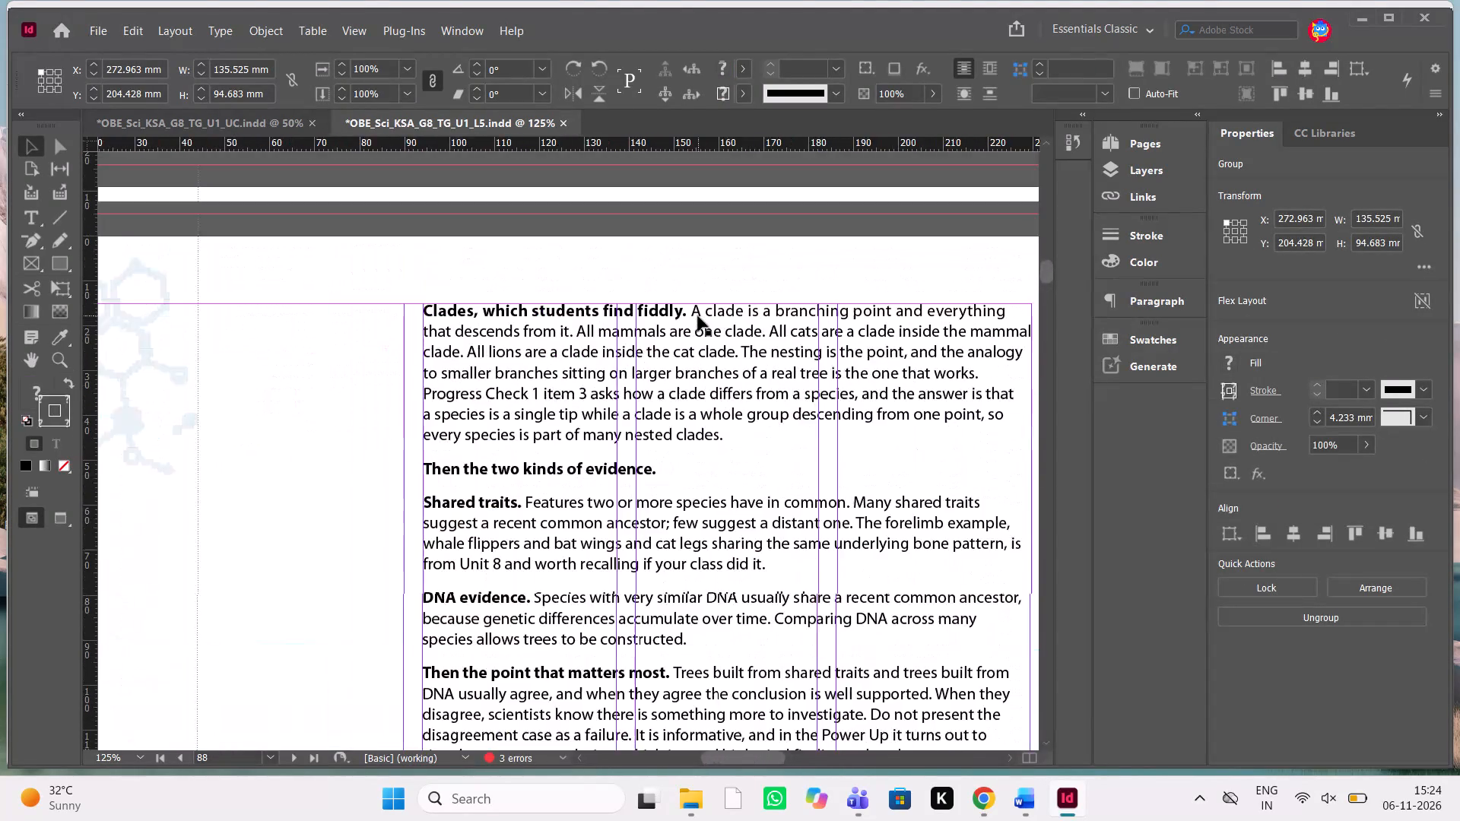
pyautogui.scroll(1, 698, 316)
pyautogui.scroll(-1, 698, 316)
pyautogui.doubleClick(407, 441)
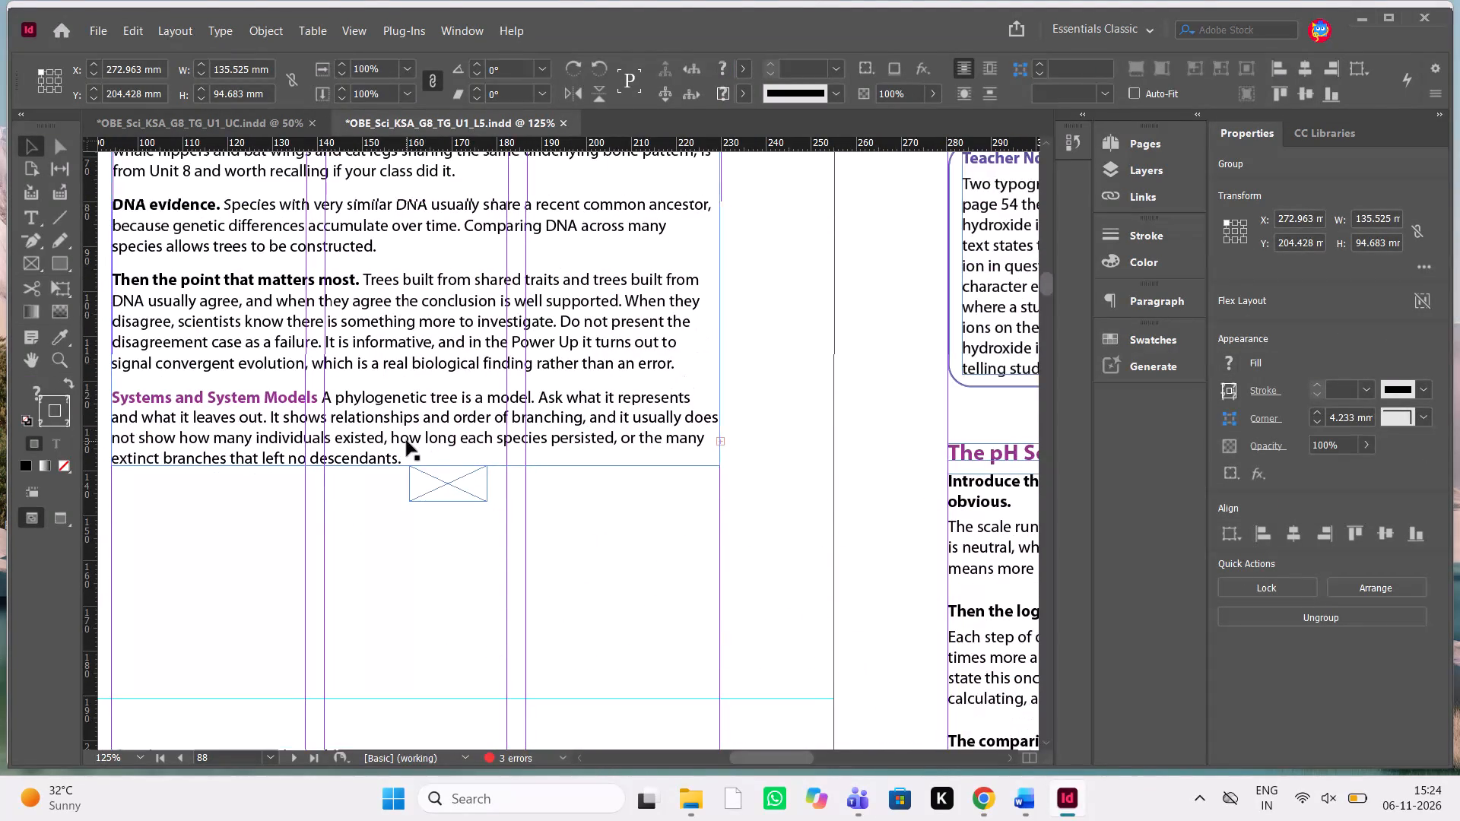
pyautogui.click(407, 459)
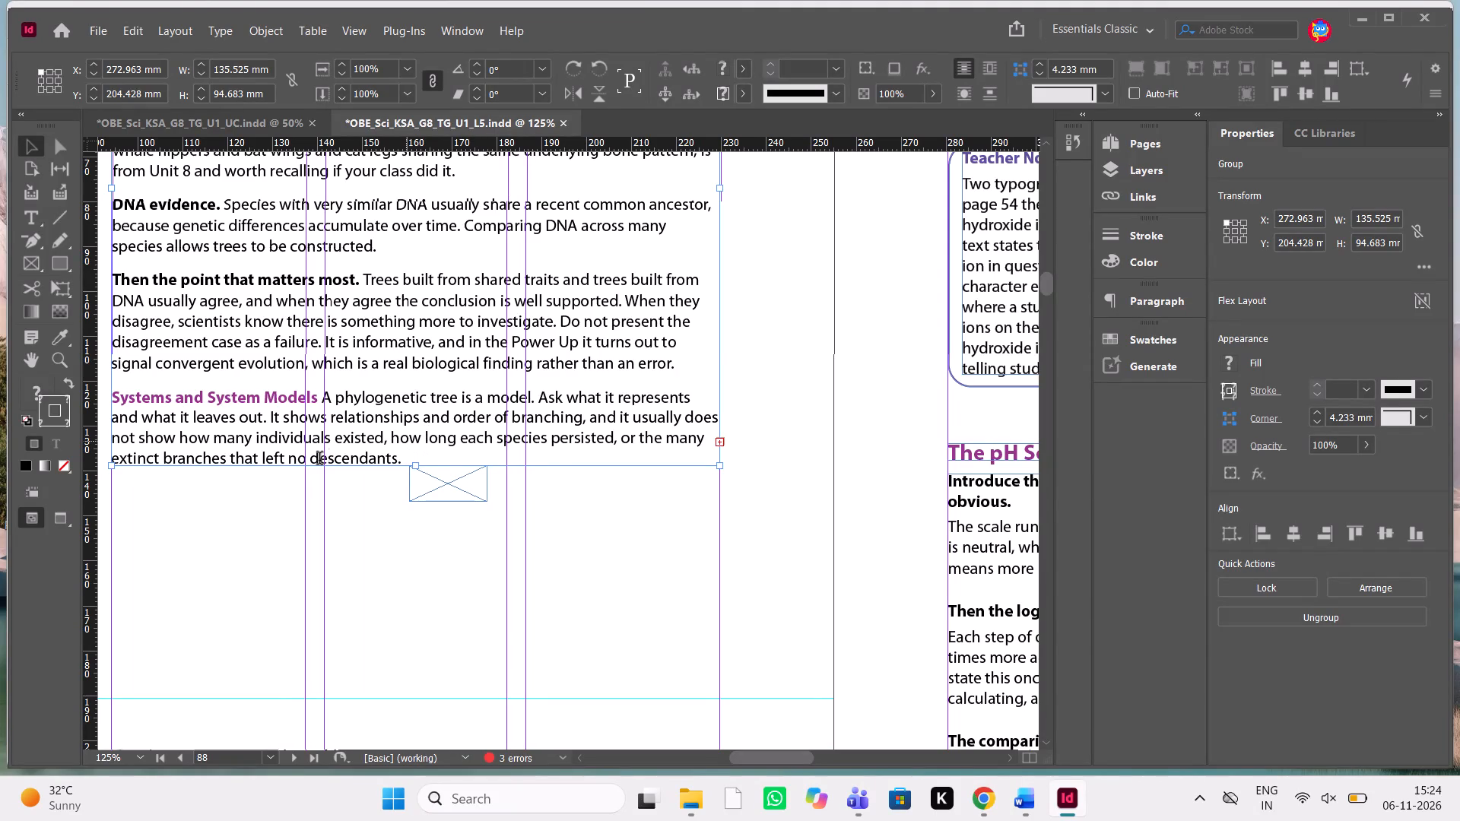
pyautogui.doubleClick(319, 460)
pyautogui.doubleClick(409, 449)
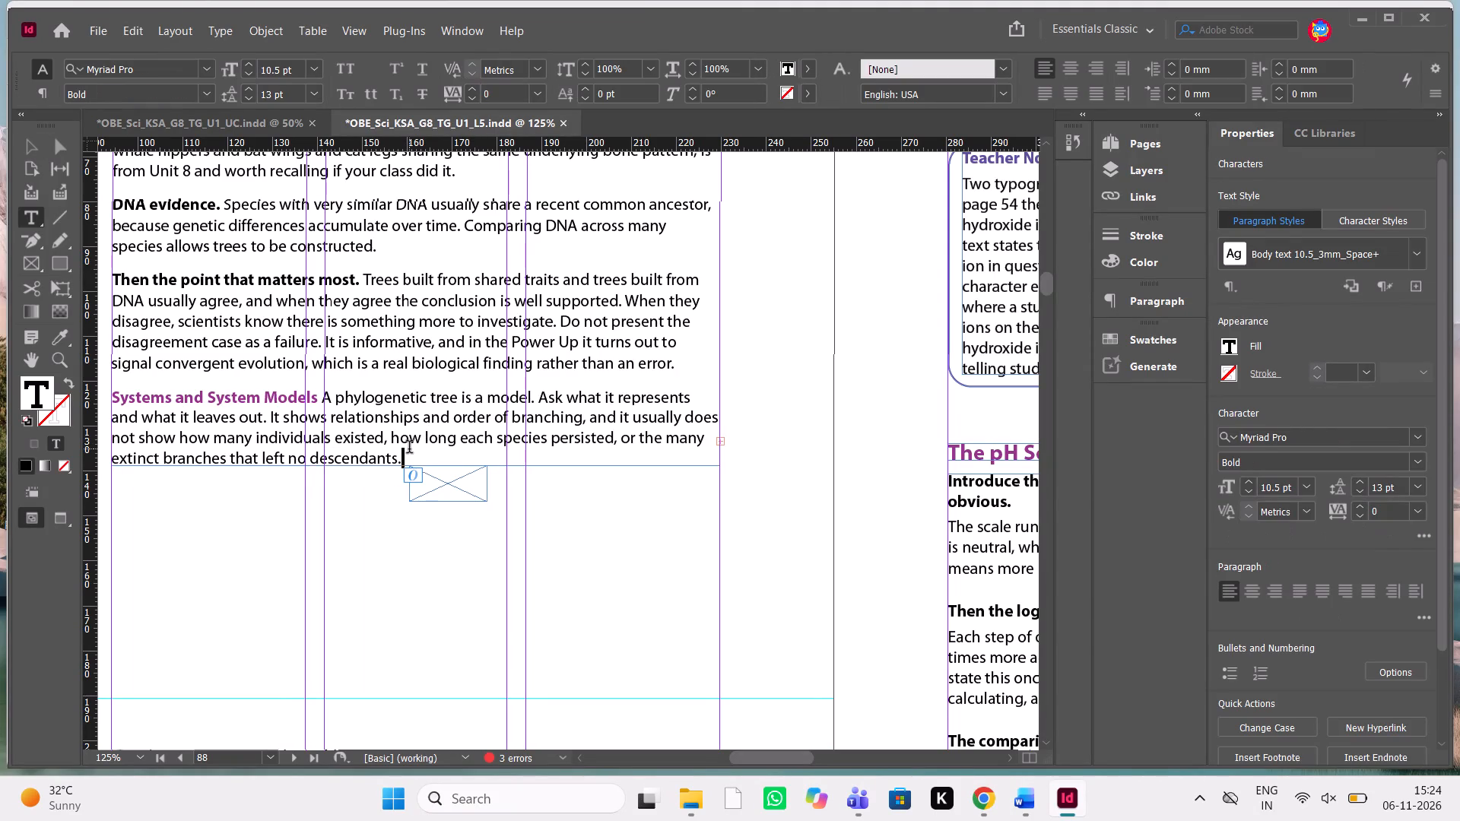
pyautogui.click(423, 449)
pyautogui.press('Delete')
pyautogui.press('Delete')
pyautogui.press('Delete')
pyautogui.press('Delete')
pyautogui.press('Delete')
pyautogui.press('Delete')
pyautogui.press('Delete')
pyautogui.press('Delete')
pyautogui.press('Delete')
pyautogui.press('Delete')
pyautogui.press('Delete')
pyautogui.press('Delete')
pyautogui.press('Delete')
pyautogui.press('Delete')
pyautogui.press('Delete')
pyautogui.press('Delete')
pyautogui.press('Delete')
pyautogui.press('Delete')
pyautogui.press('Delete')
pyautogui.press('Delete')
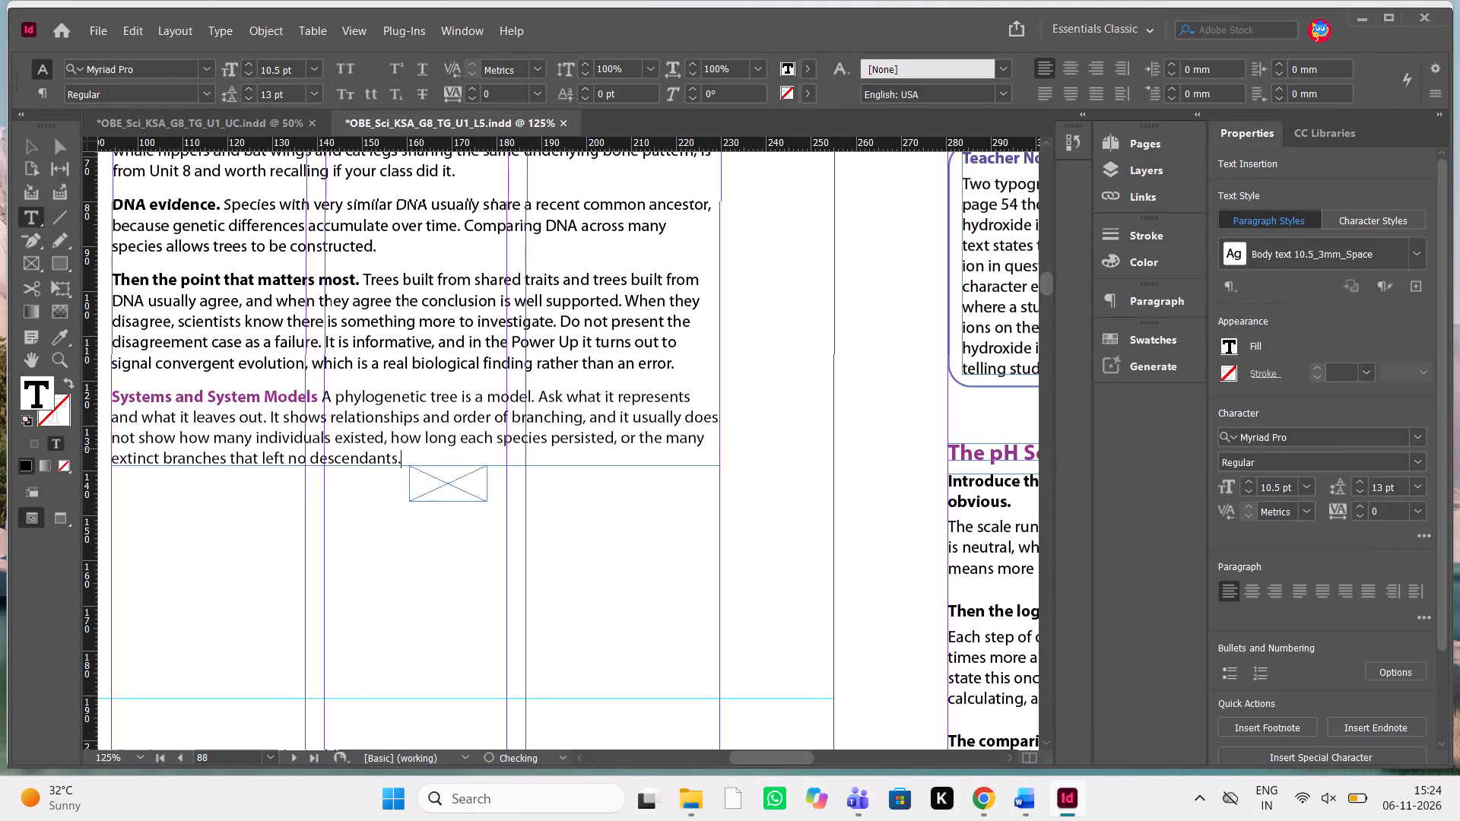
# Cut the grouped Progress Check 1 box from page 91 and paste it onto page 88.
pyautogui.click(1020, 808)
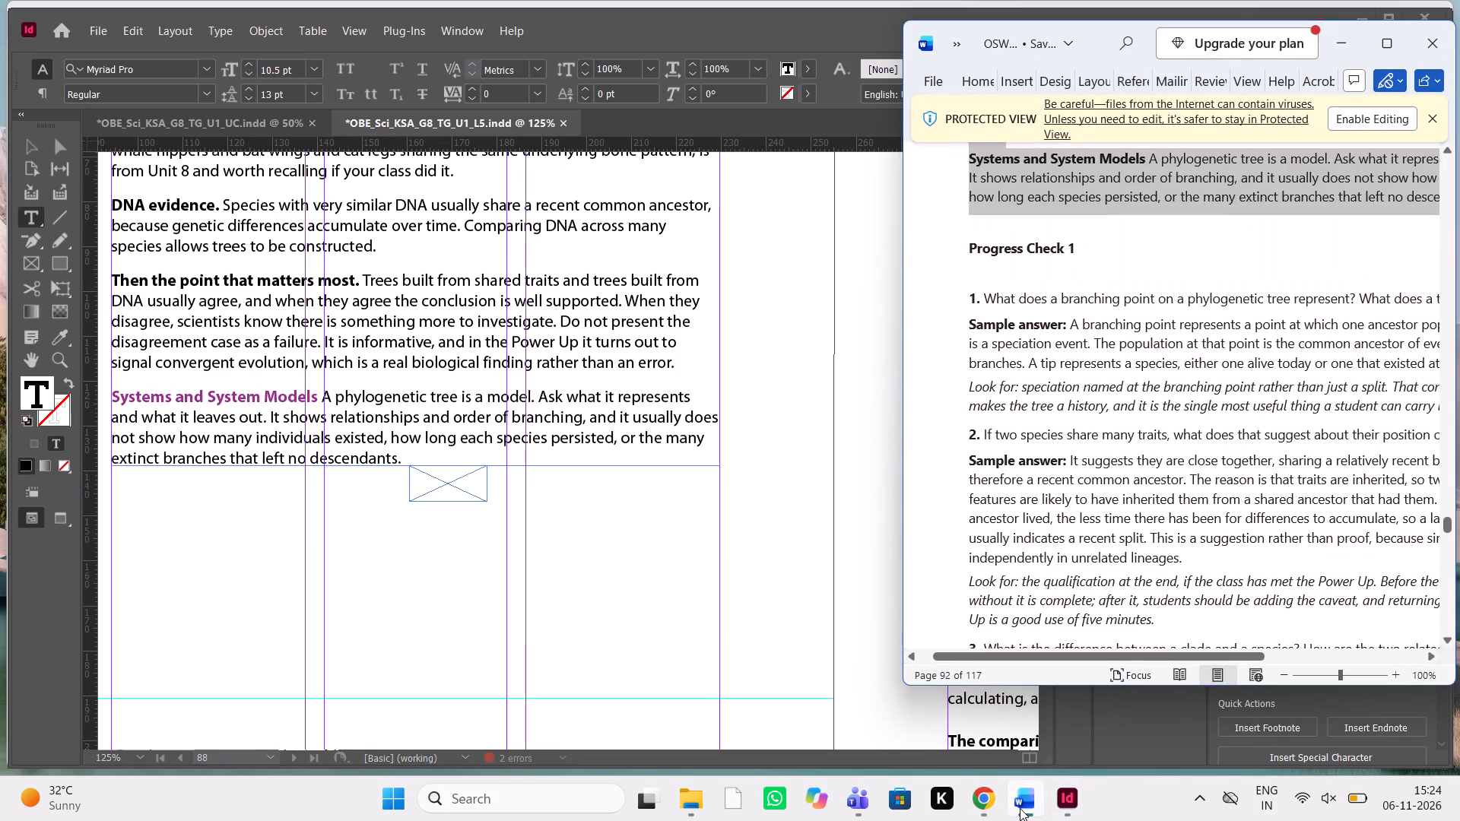
pyautogui.hscroll(1, 1111, 398)
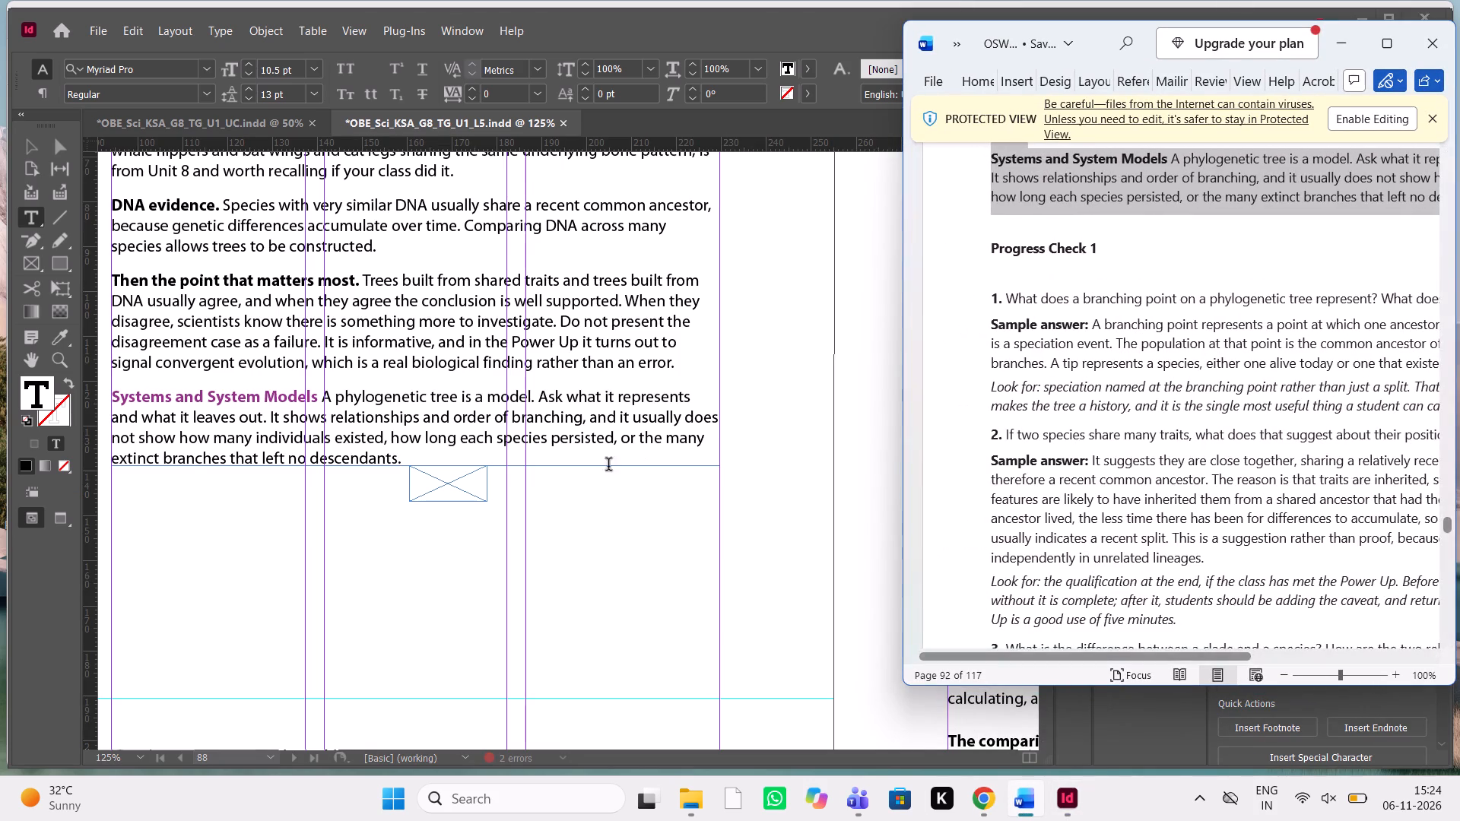
pyautogui.click(570, 480)
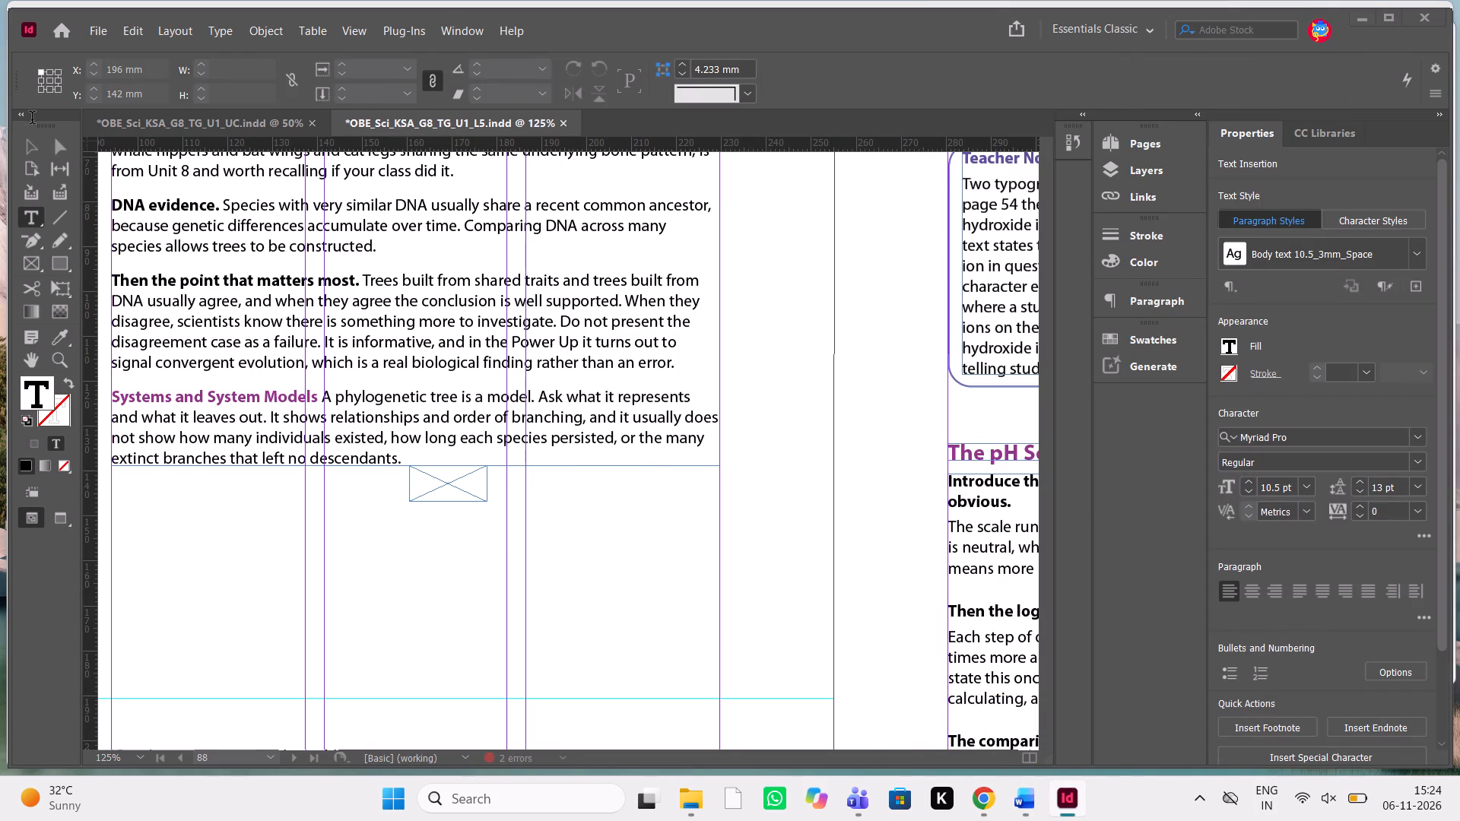
pyautogui.click(33, 149)
pyautogui.scroll(-3, 354, 350)
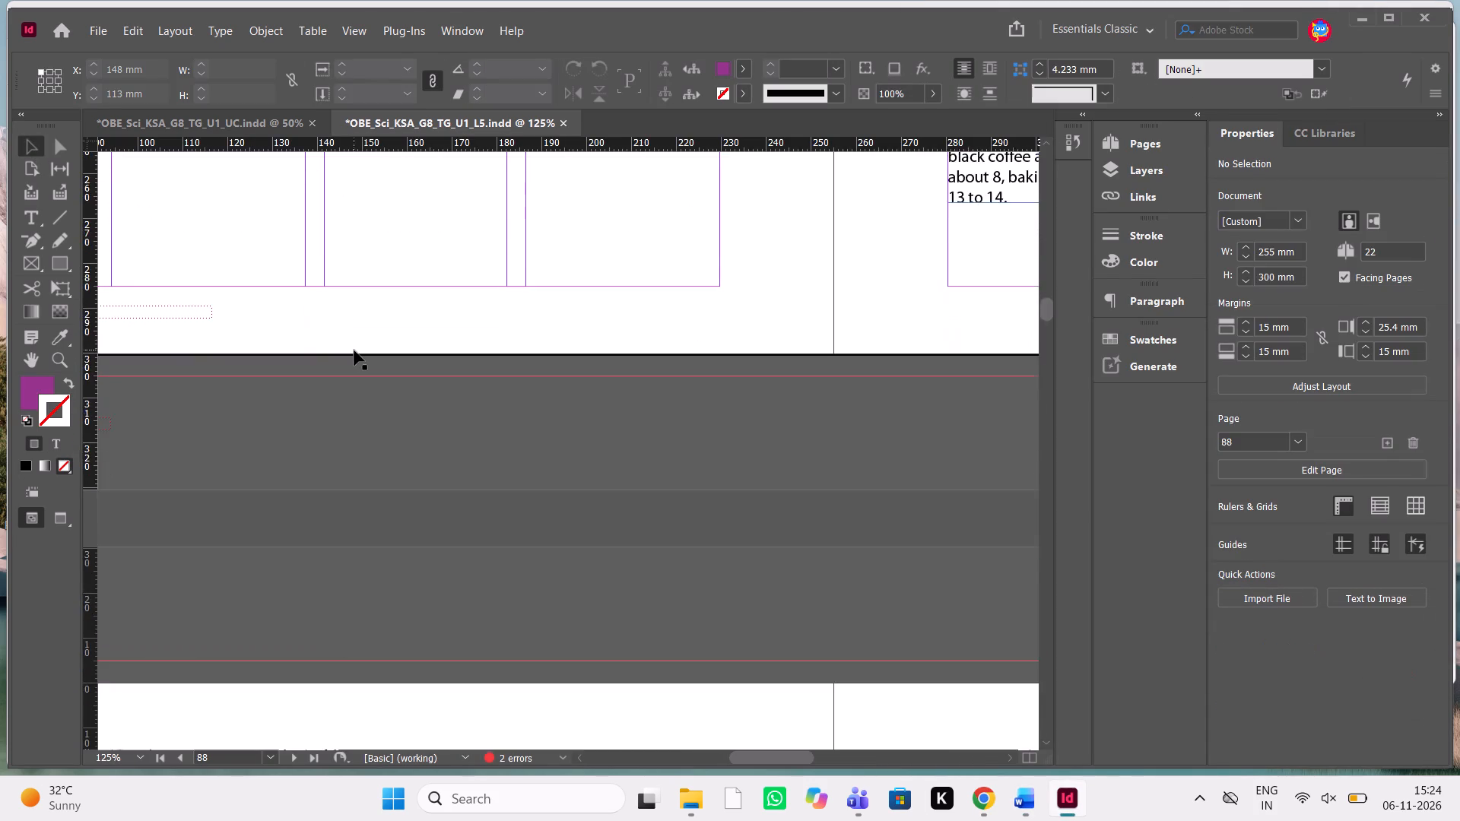
pyautogui.scroll(-3, 354, 350)
pyautogui.scroll(2, 354, 350)
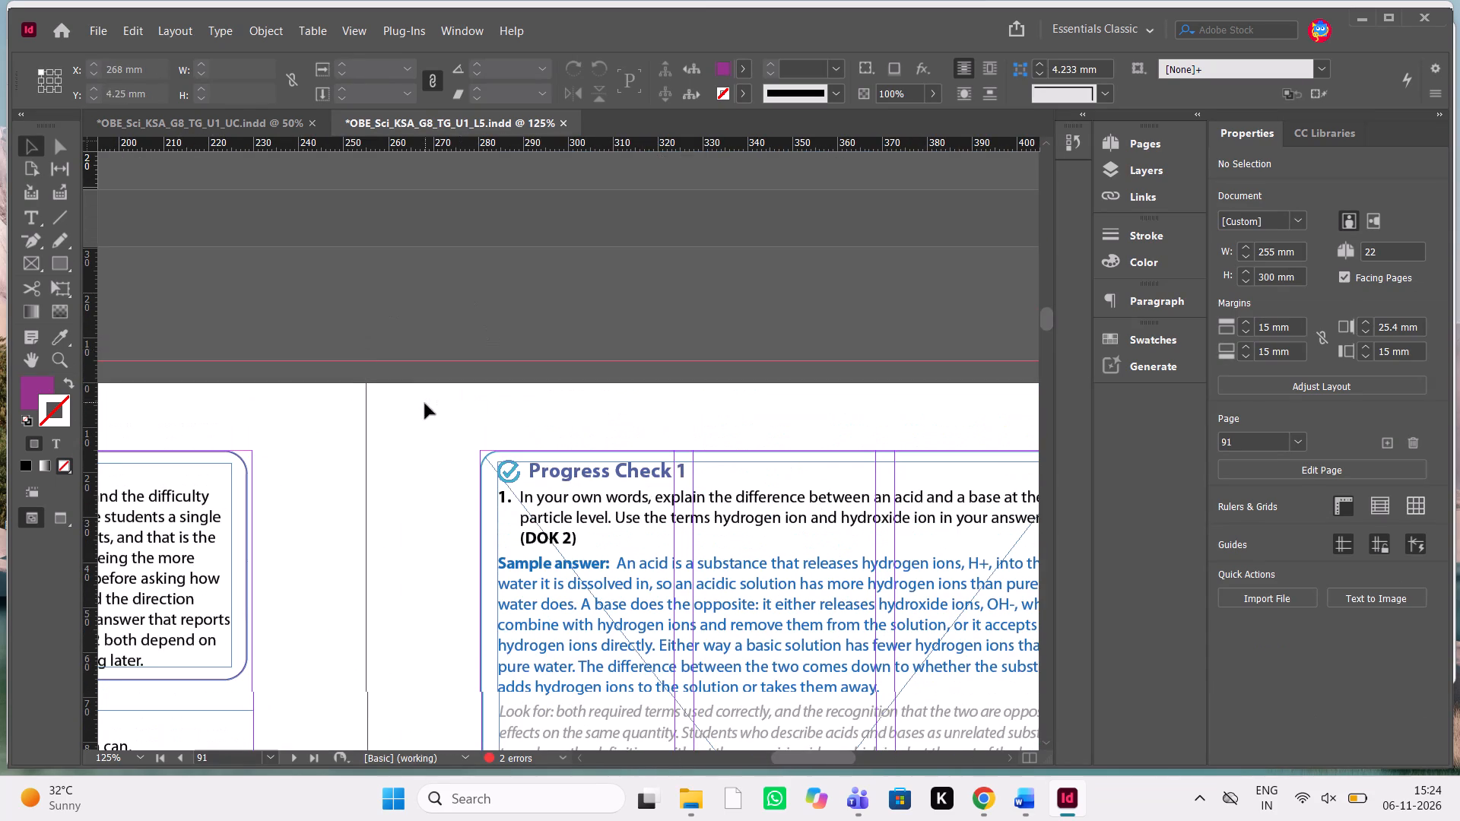
pyautogui.moveTo(425, 404); pyautogui.dragTo(657, 560)
pyautogui.hotkey('ctrl', 'x')
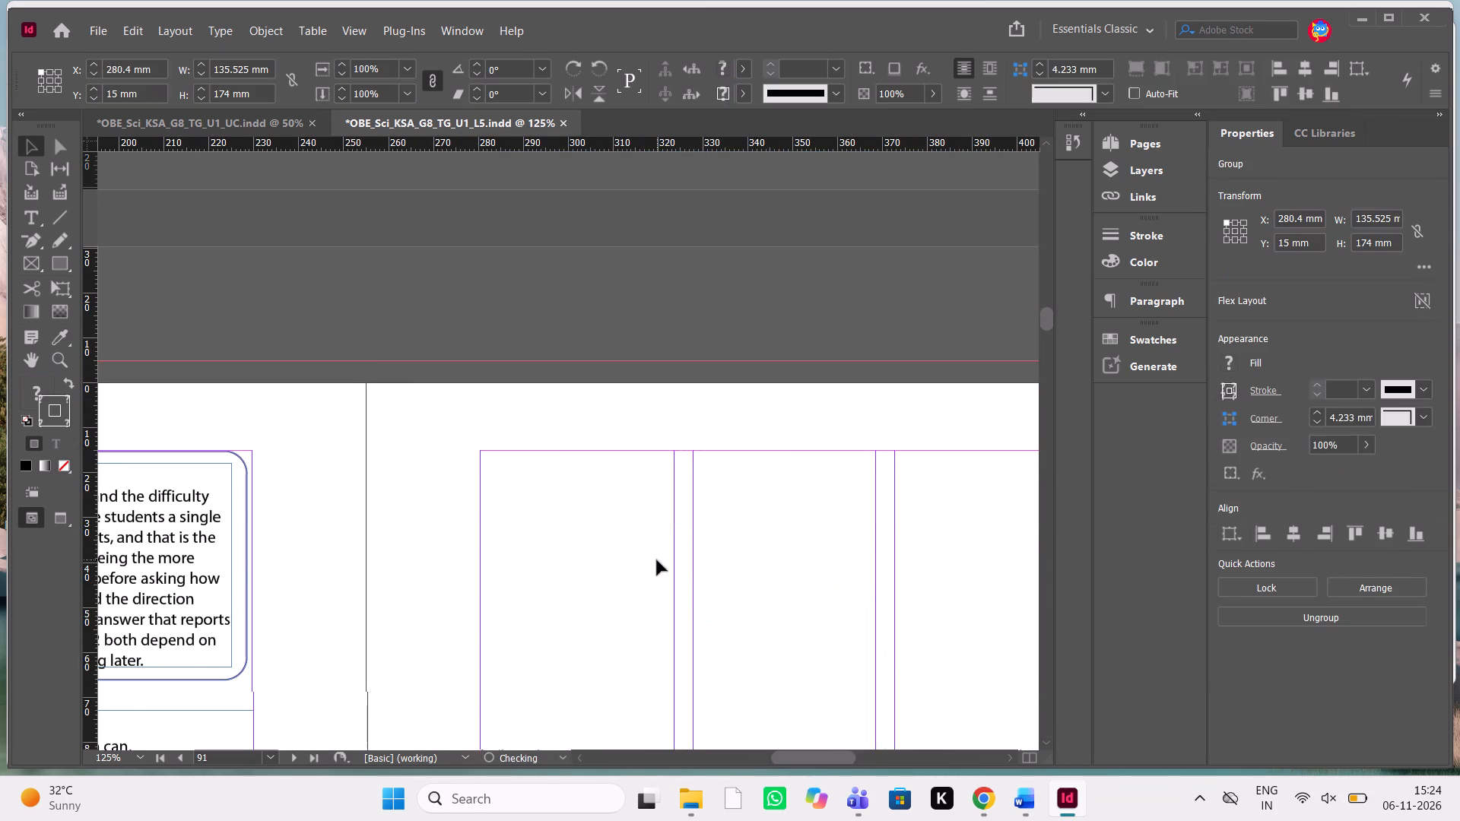
pyautogui.scroll(2, 657, 560)
pyautogui.hscroll(1, 657, 560)
pyautogui.scroll(4, 657, 560)
pyautogui.scroll(-3, 657, 560)
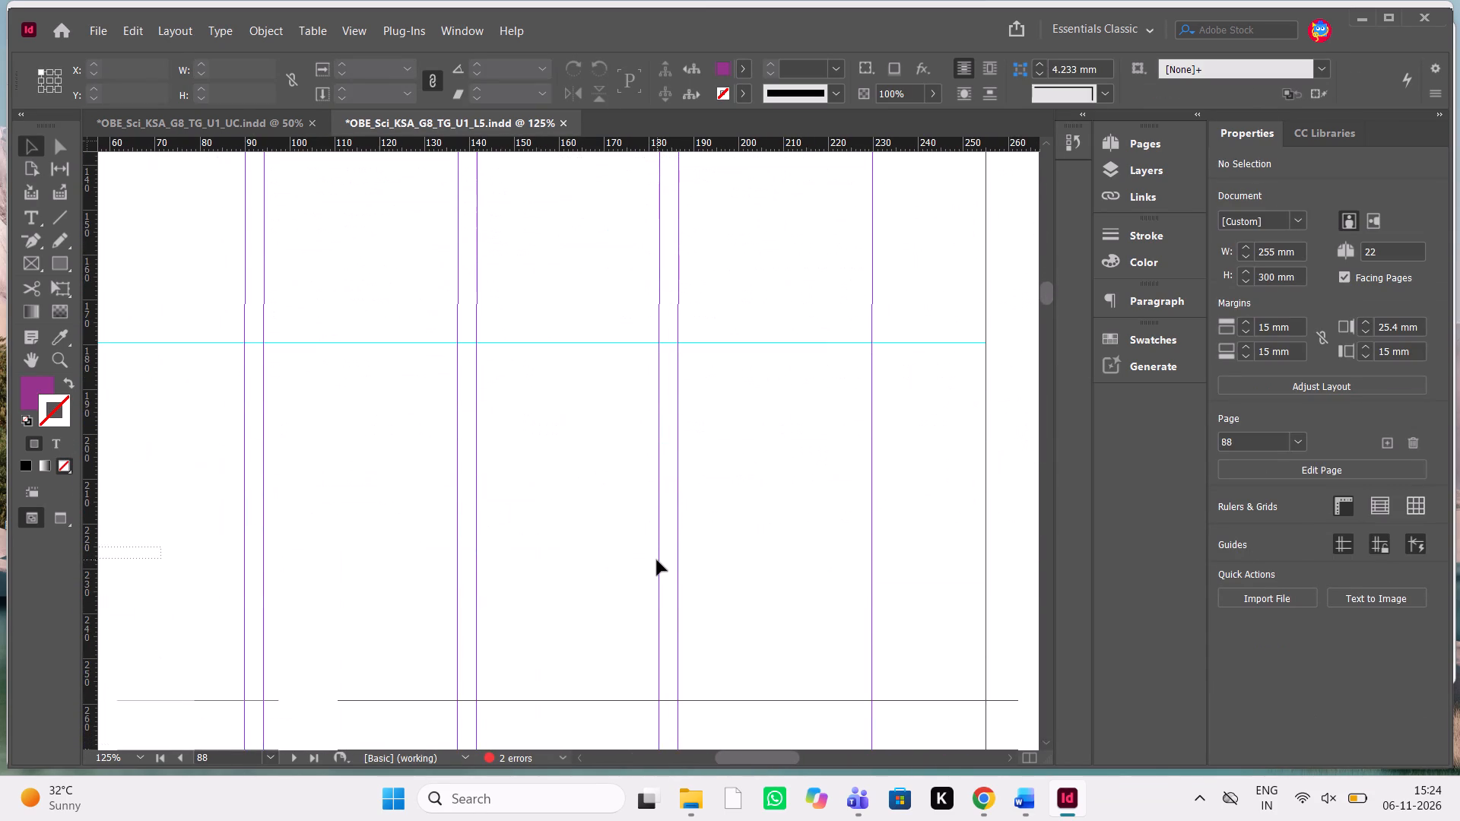
pyautogui.hotkey('ctrl', 'v')
# Move the Progress Check 1 box down to about Y 146.9 mm, just below page 88's spacer frame.
pyautogui.scroll(1, 657, 560)
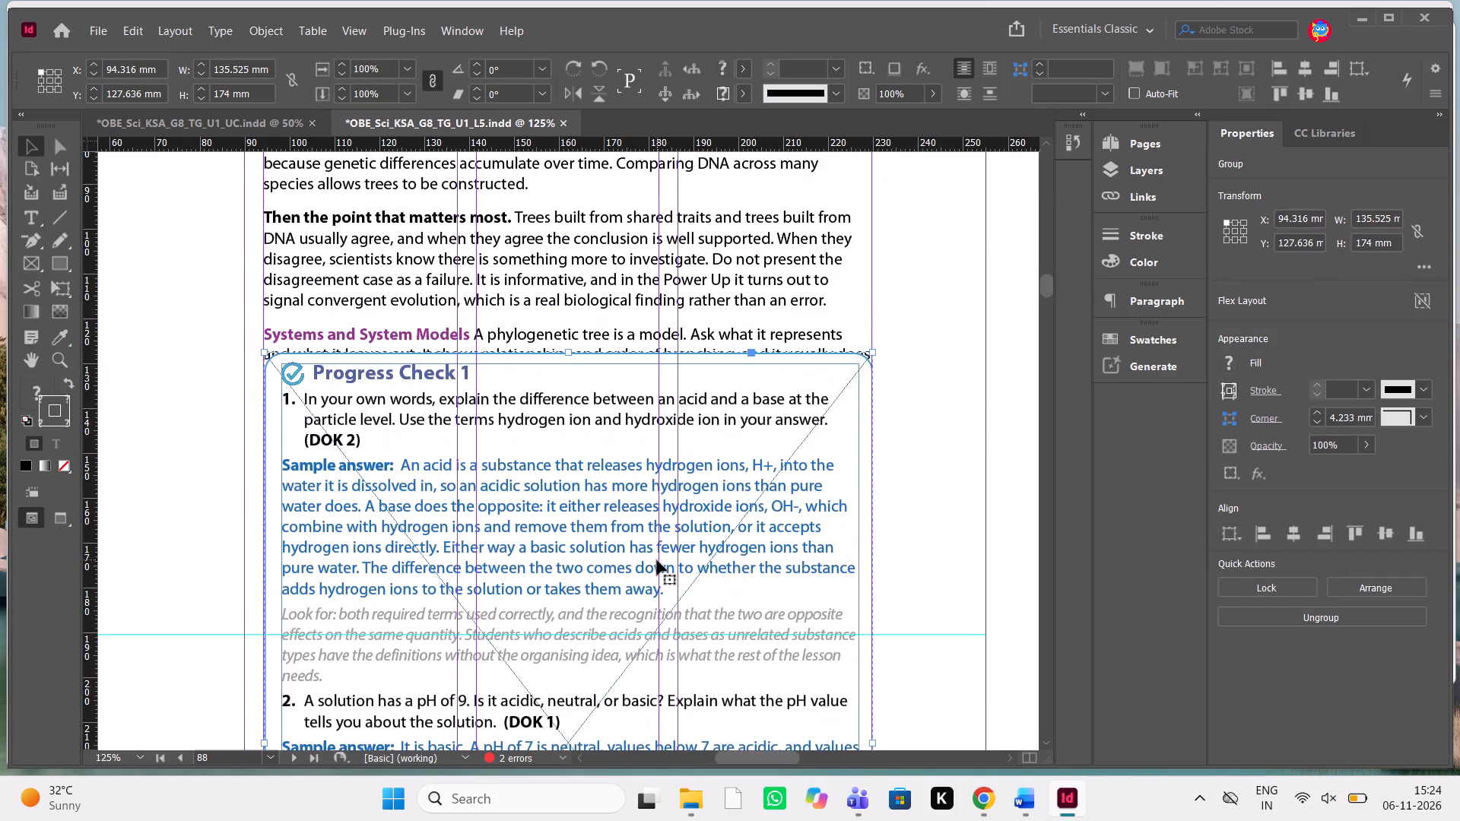
pyautogui.hotkey('shift', 'Down')
pyautogui.hotkey('shift', 'Down')
pyautogui.hotkey('shift', 'Down')
pyautogui.hotkey('shift', 'Down')
pyautogui.hotkey('shift', 'Down')
pyautogui.hotkey('shift', 'Down')
pyautogui.hotkey('shift', 'Down')
pyautogui.hotkey('shift', 'Down')
pyautogui.hotkey('shift', 'Down')
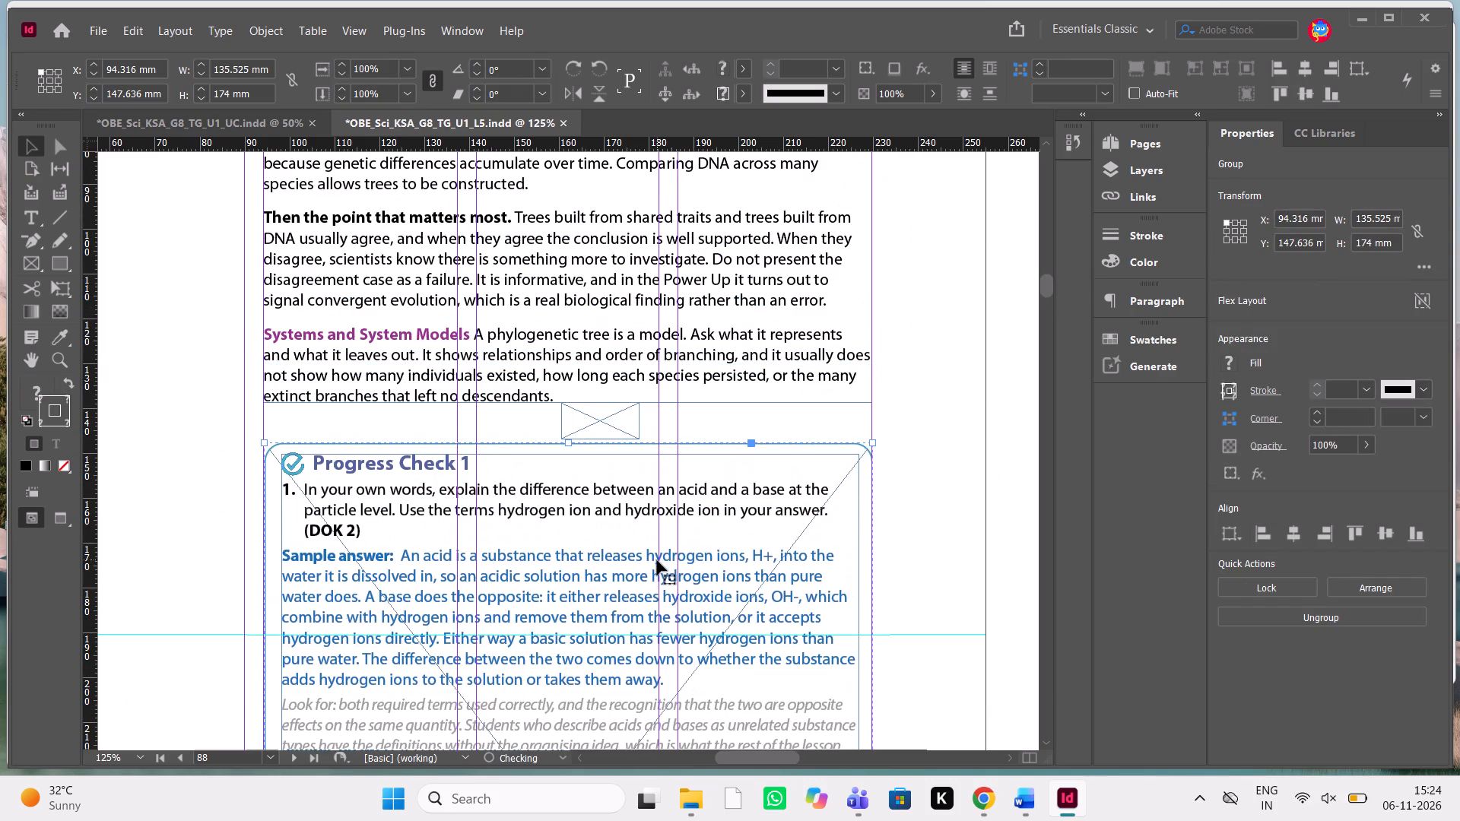
pyautogui.hotkey('shift', 'Up')
pyautogui.press('Down')
pyautogui.press('Down')
pyautogui.press('Down')
pyautogui.press('Down')
pyautogui.press('Down')
pyautogui.press('Down')
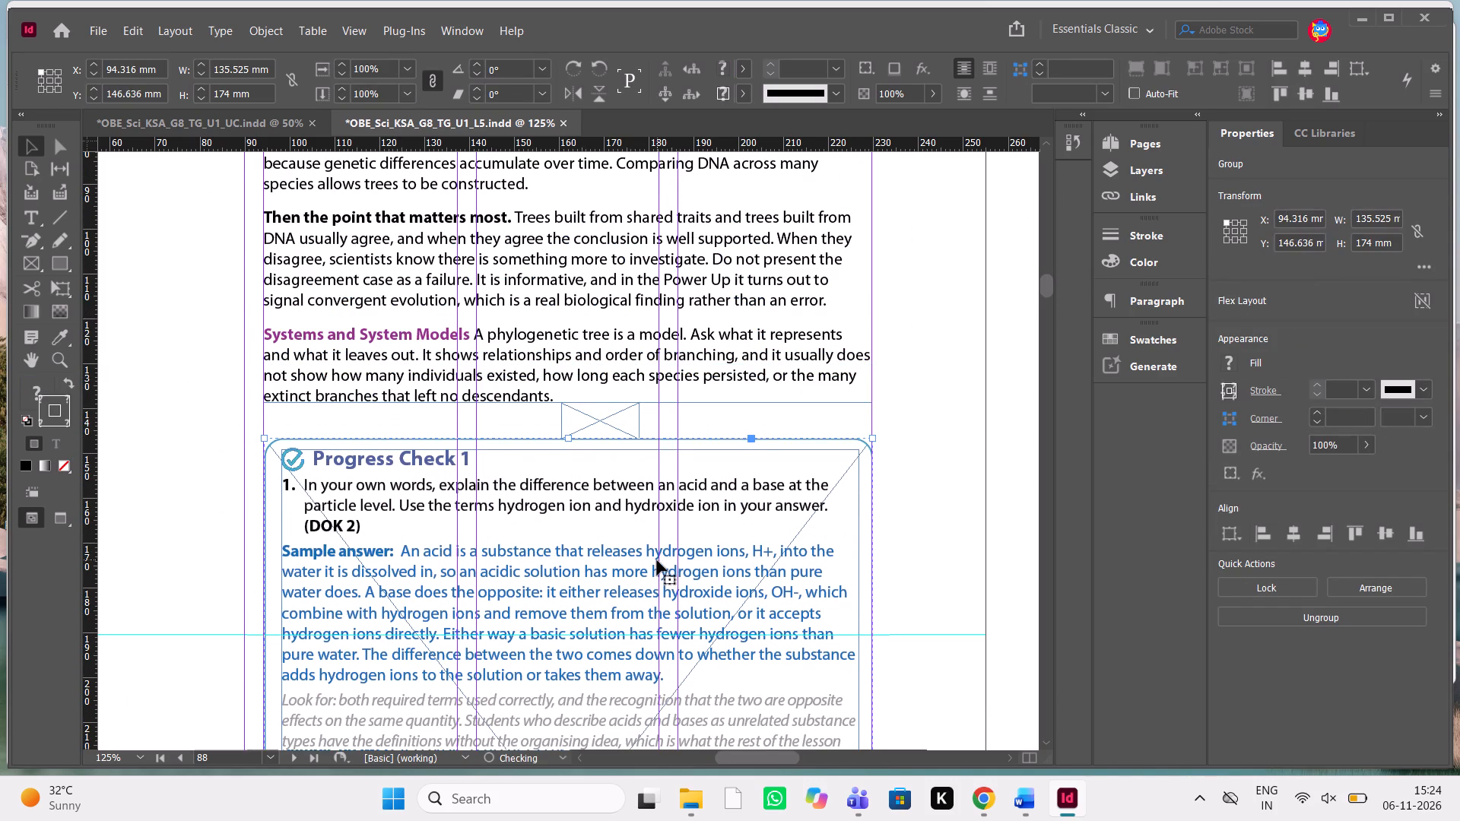
pyautogui.press('Down')
pyautogui.press('Down')
pyautogui.press('Up')
# Measure the gap between page 90's Teacher Note box and the Indicators text with a temporary frame, and delete that frame.
pyautogui.scroll(-3, 657, 560)
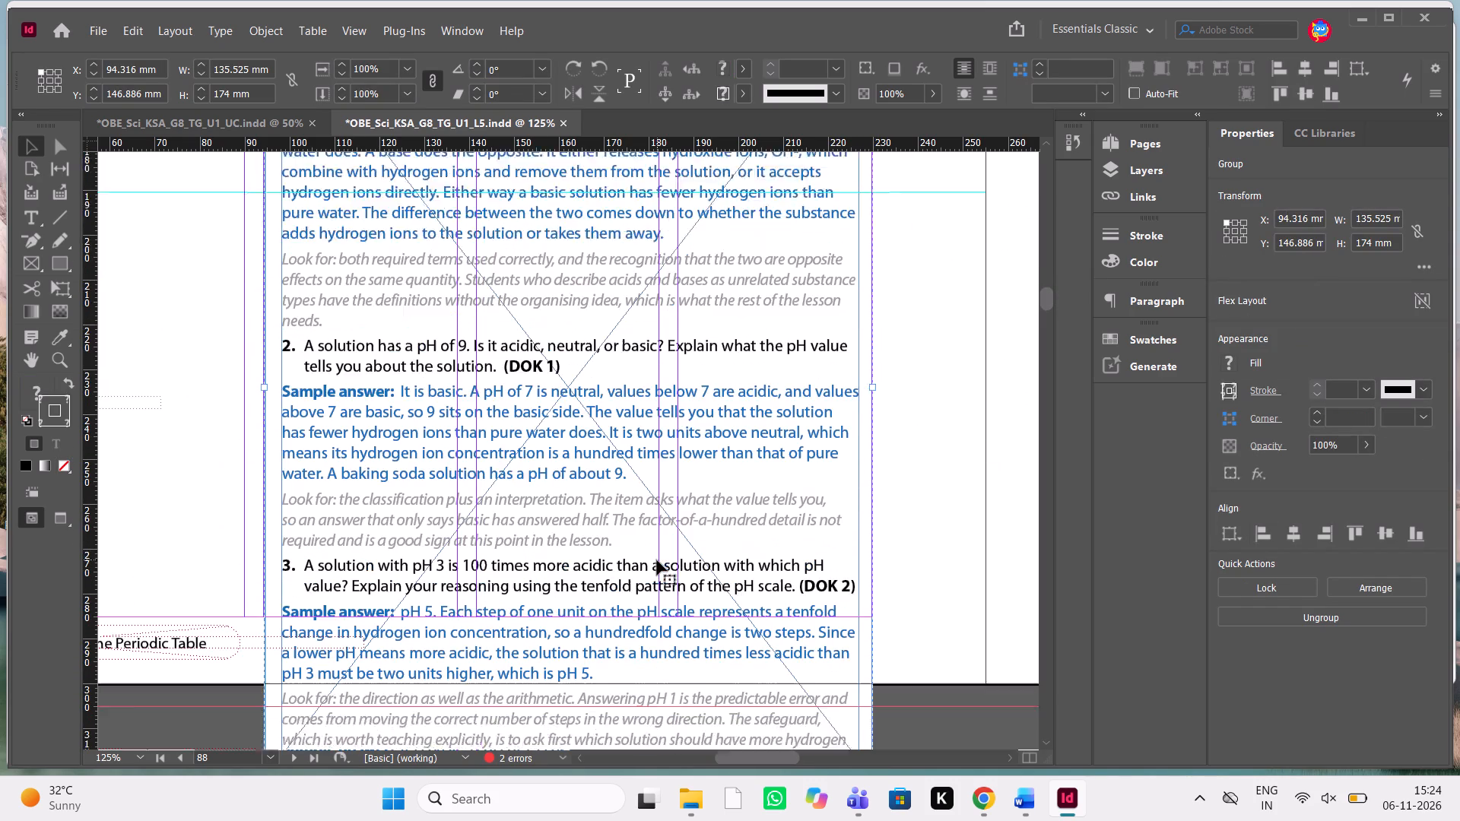
pyautogui.scroll(-9, 657, 560)
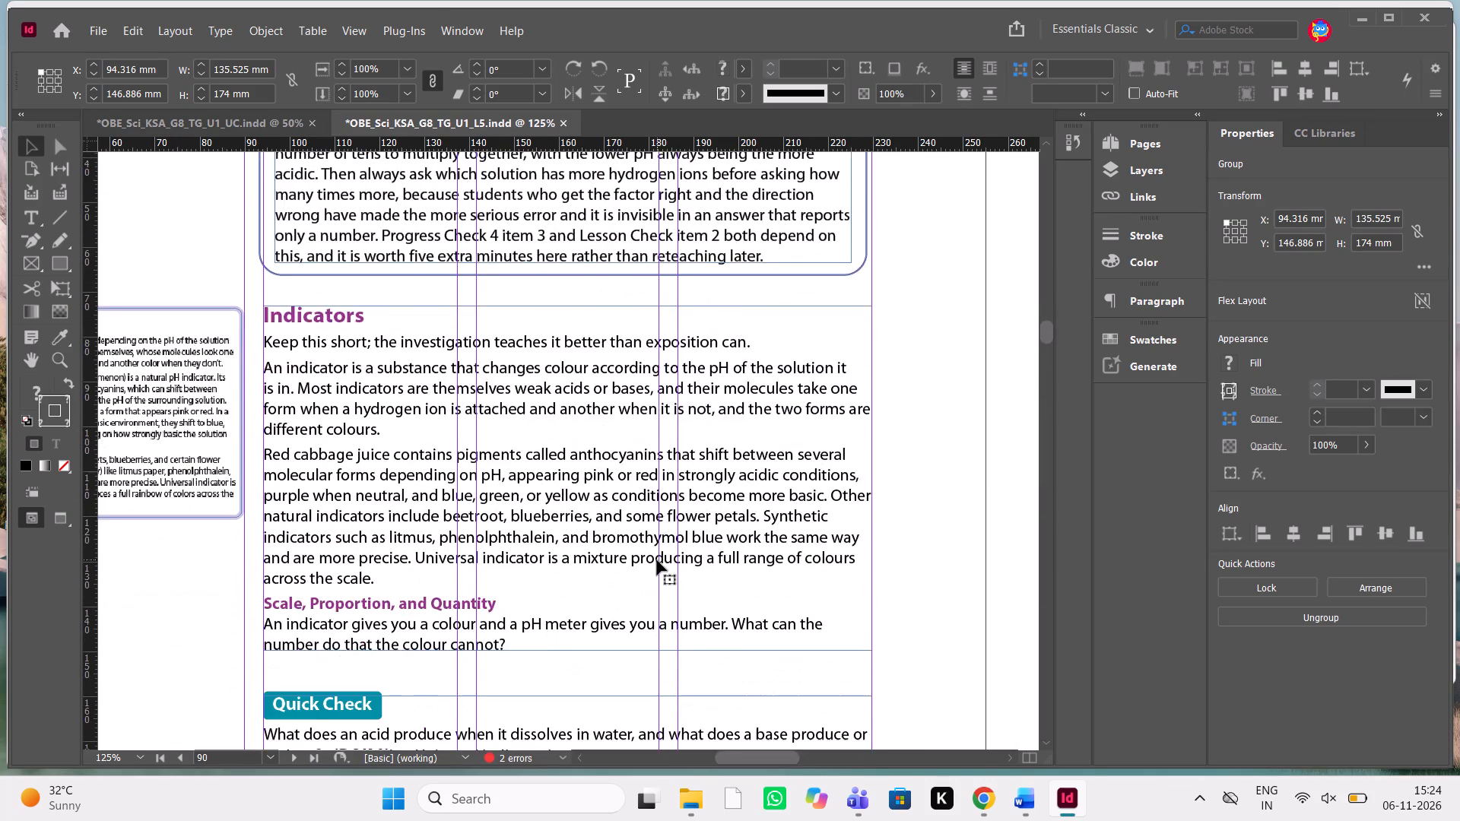
pyautogui.click(40, 255)
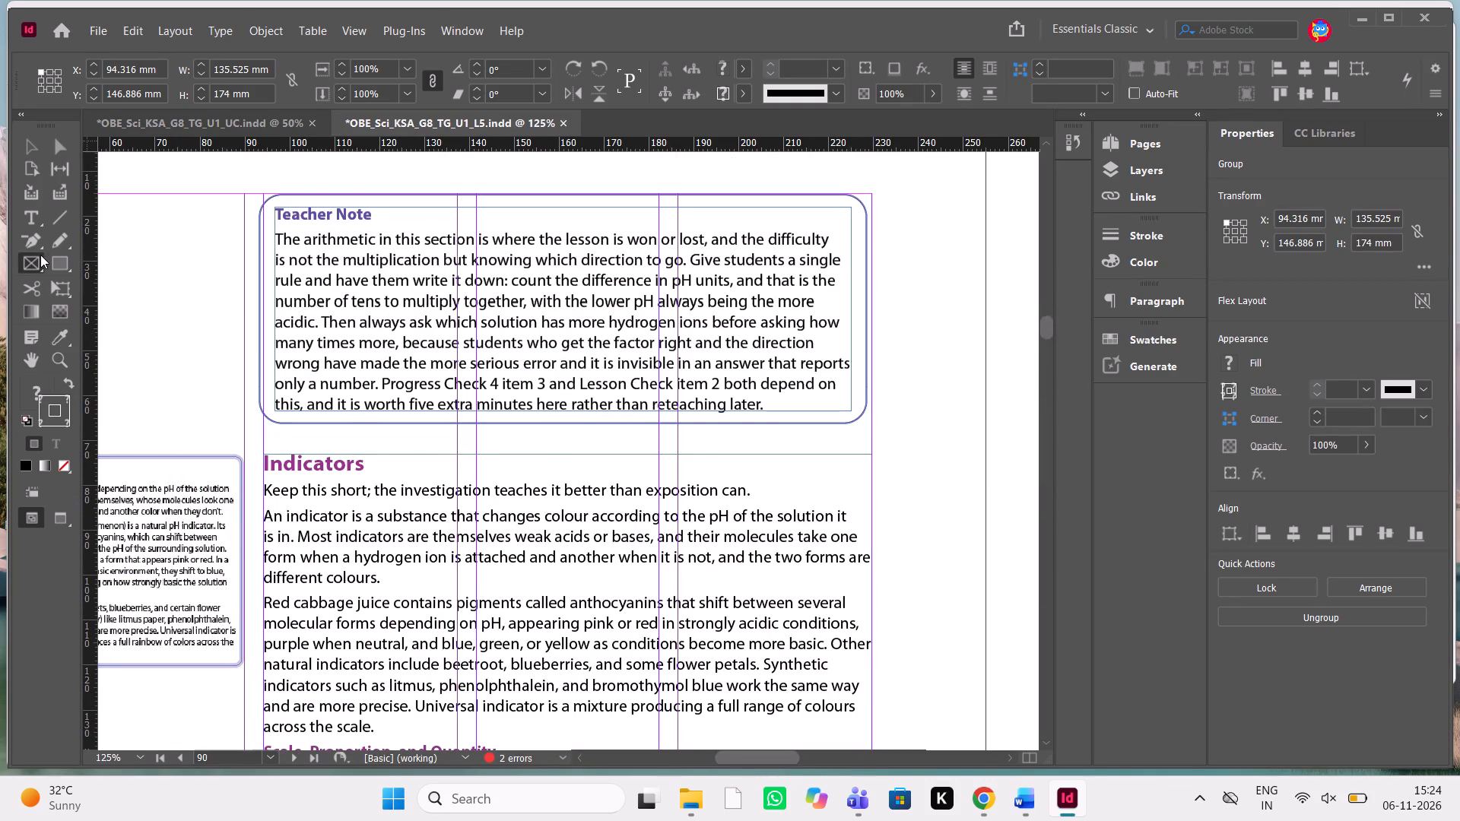
pyautogui.moveTo(370, 424); pyautogui.dragTo(456, 468)
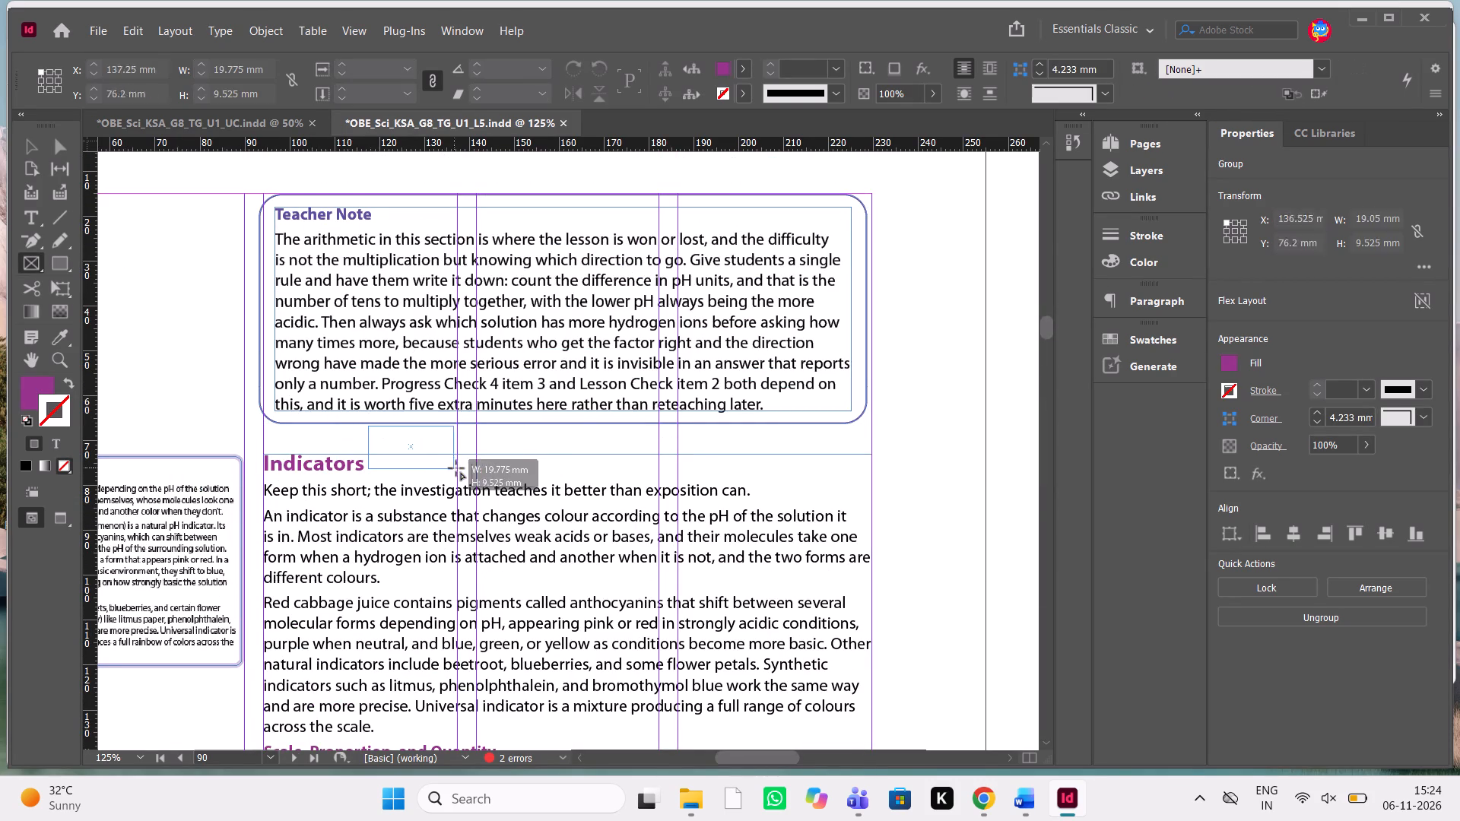
pyautogui.moveTo(456, 468); pyautogui.dragTo(478, 456)
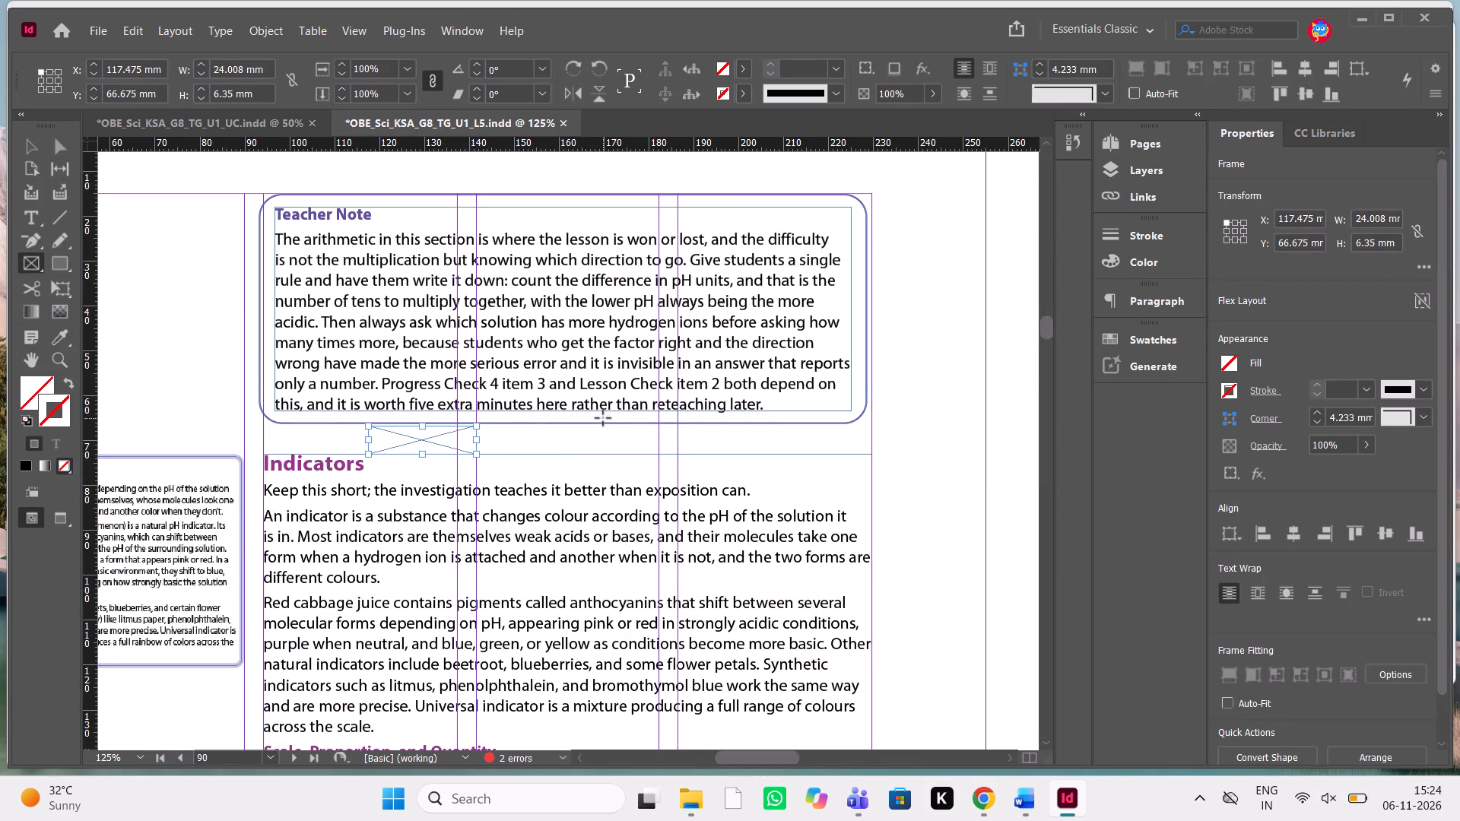
pyautogui.press('Up')
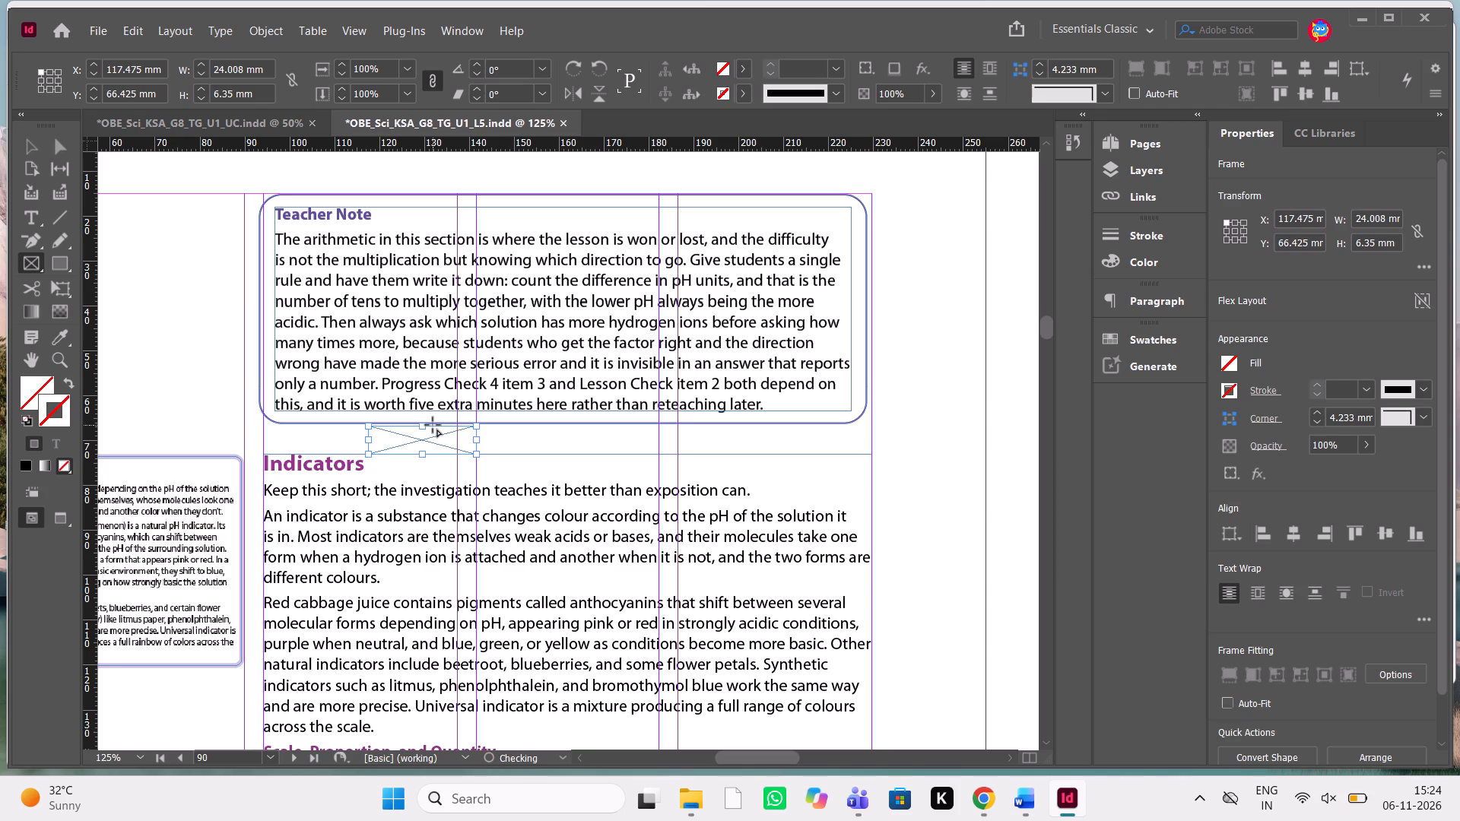
pyautogui.press('Down')
pyautogui.press('Up')
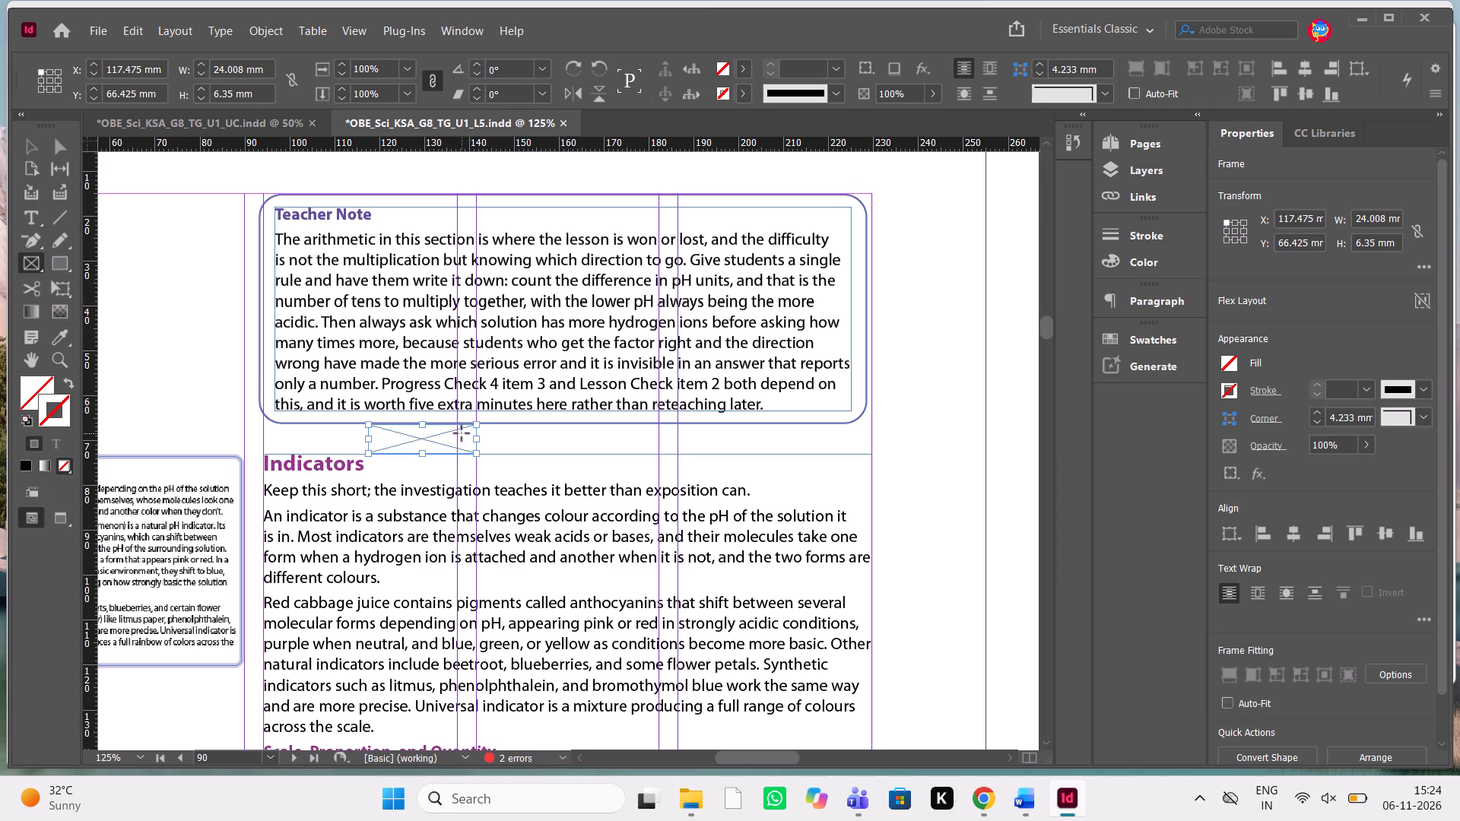
pyautogui.press('Delete')
# Set the height of the spacer frame below page 88's text frame to 5 mm.
pyautogui.scroll(2, 462, 433)
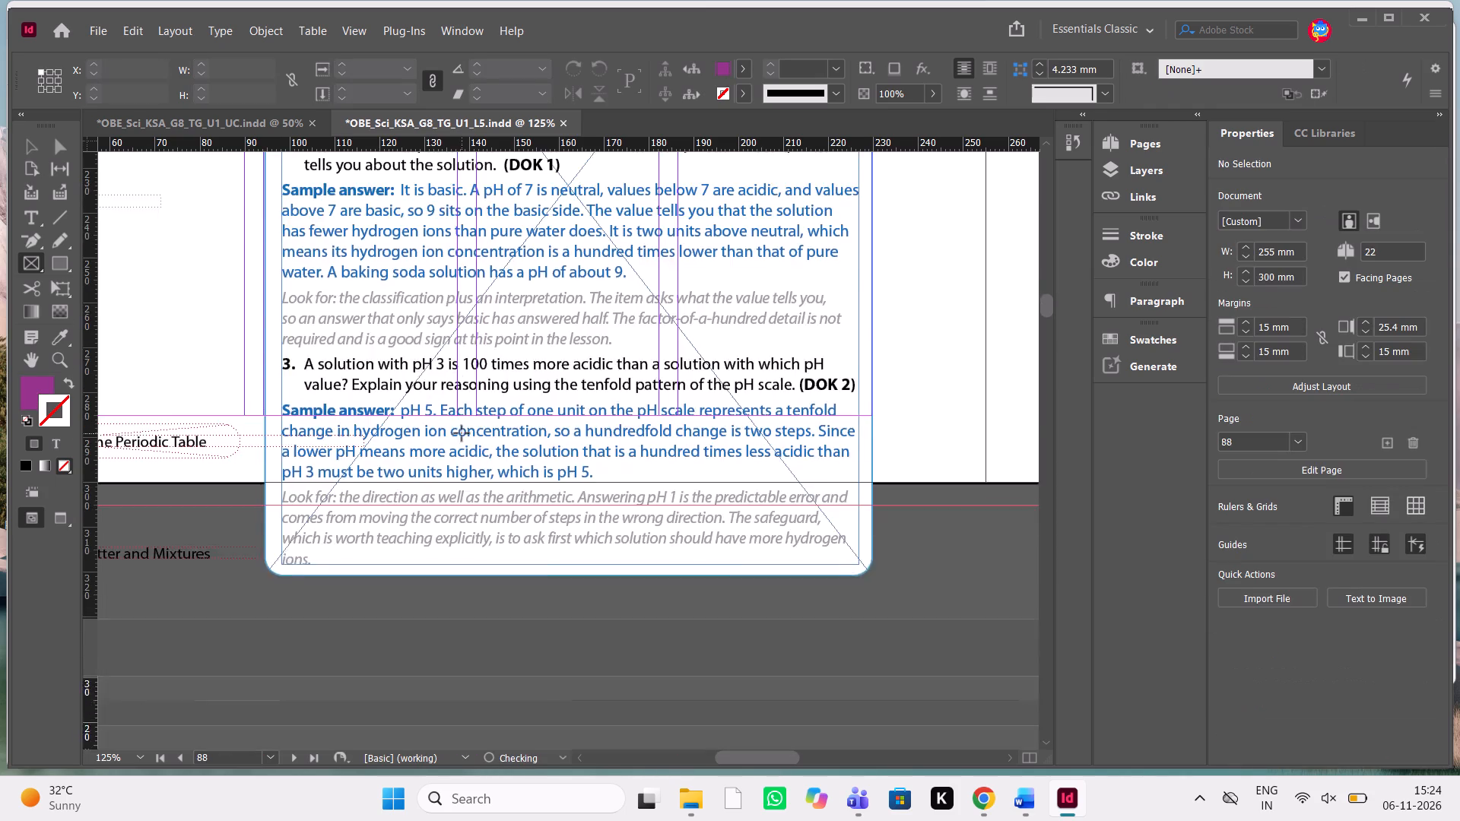
pyautogui.scroll(3, 462, 433)
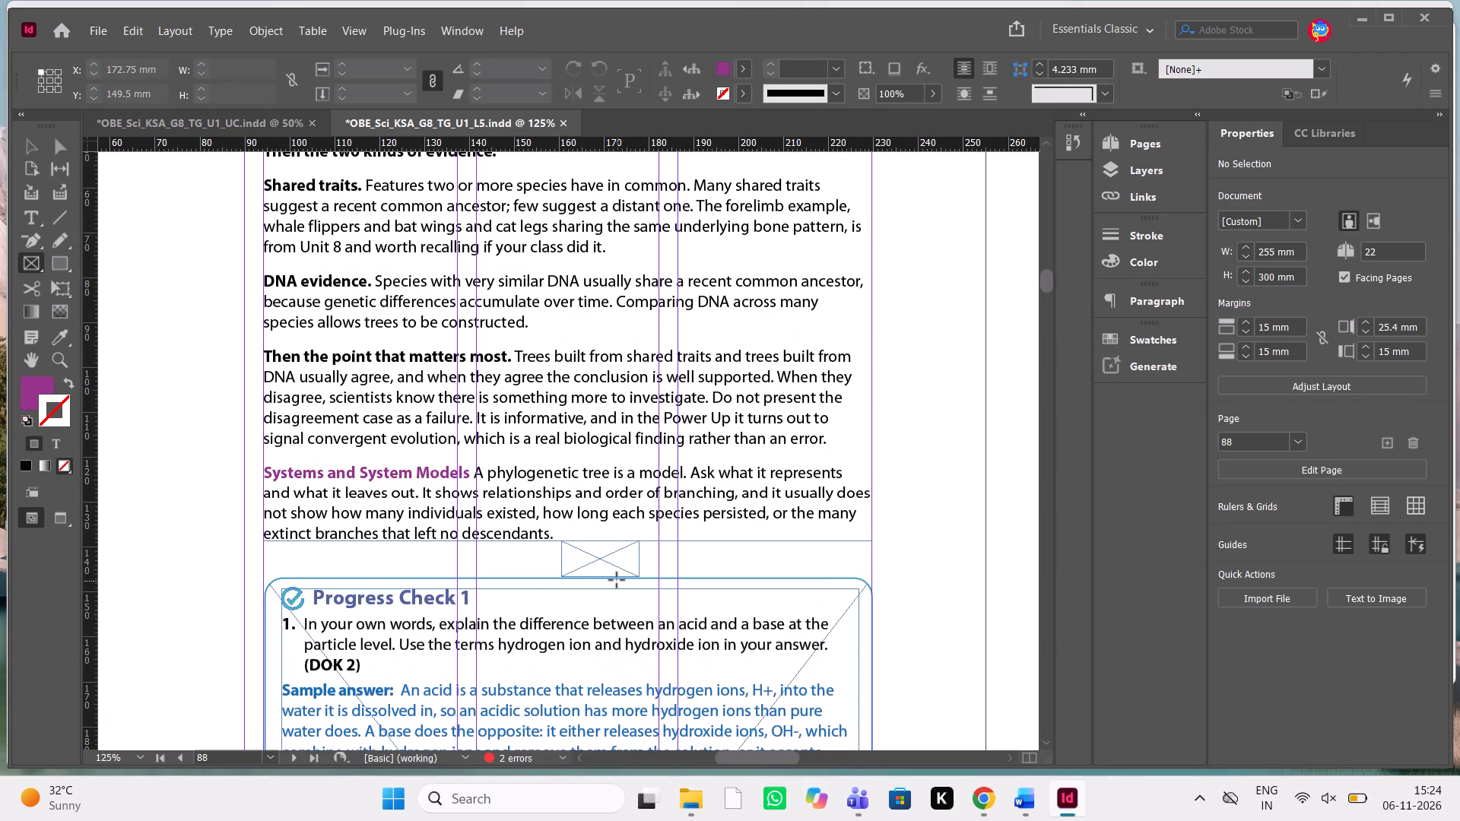
pyautogui.press('Escape')
pyautogui.click(40, 147)
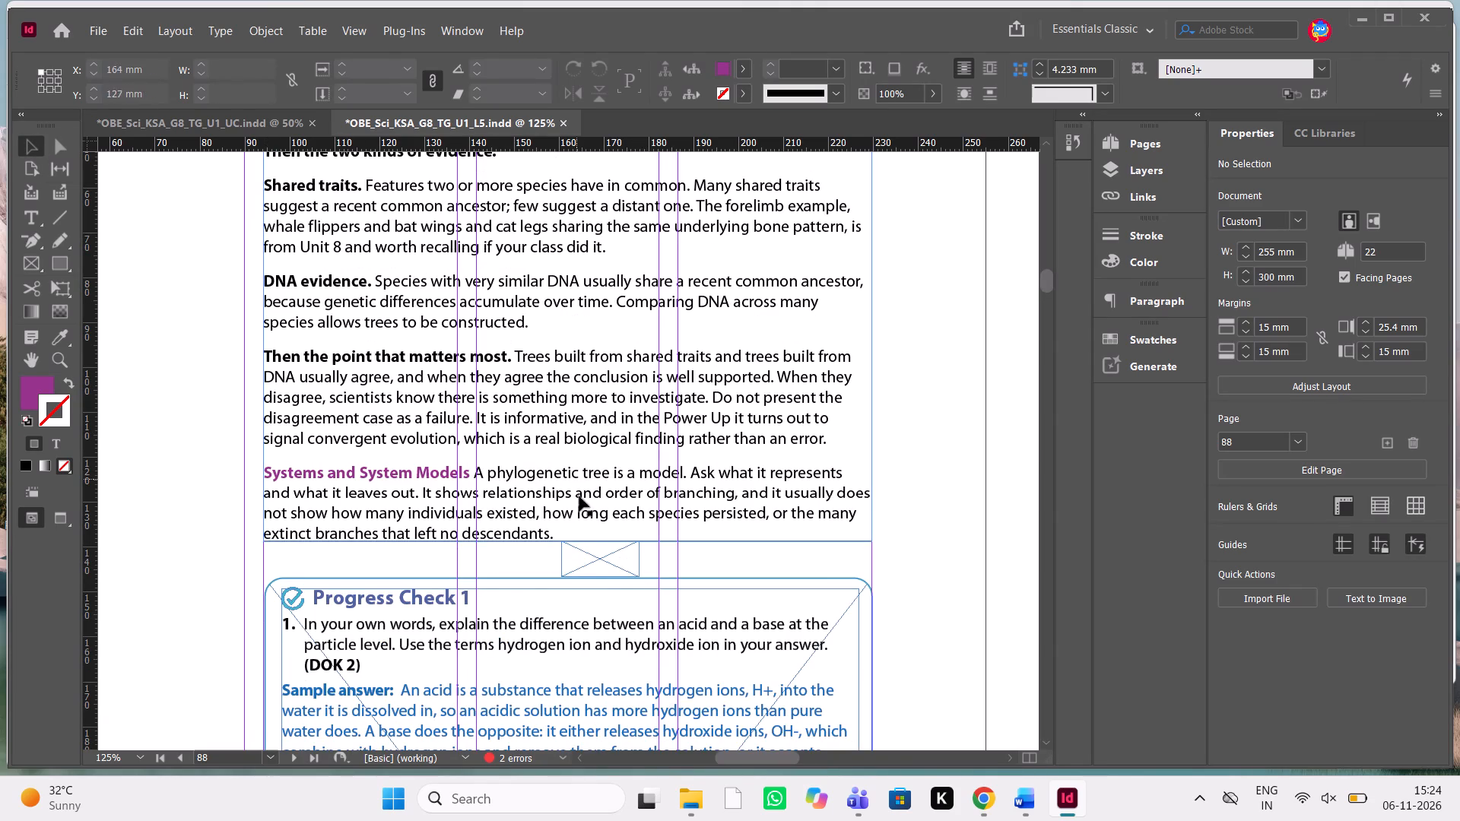
pyautogui.click(598, 565)
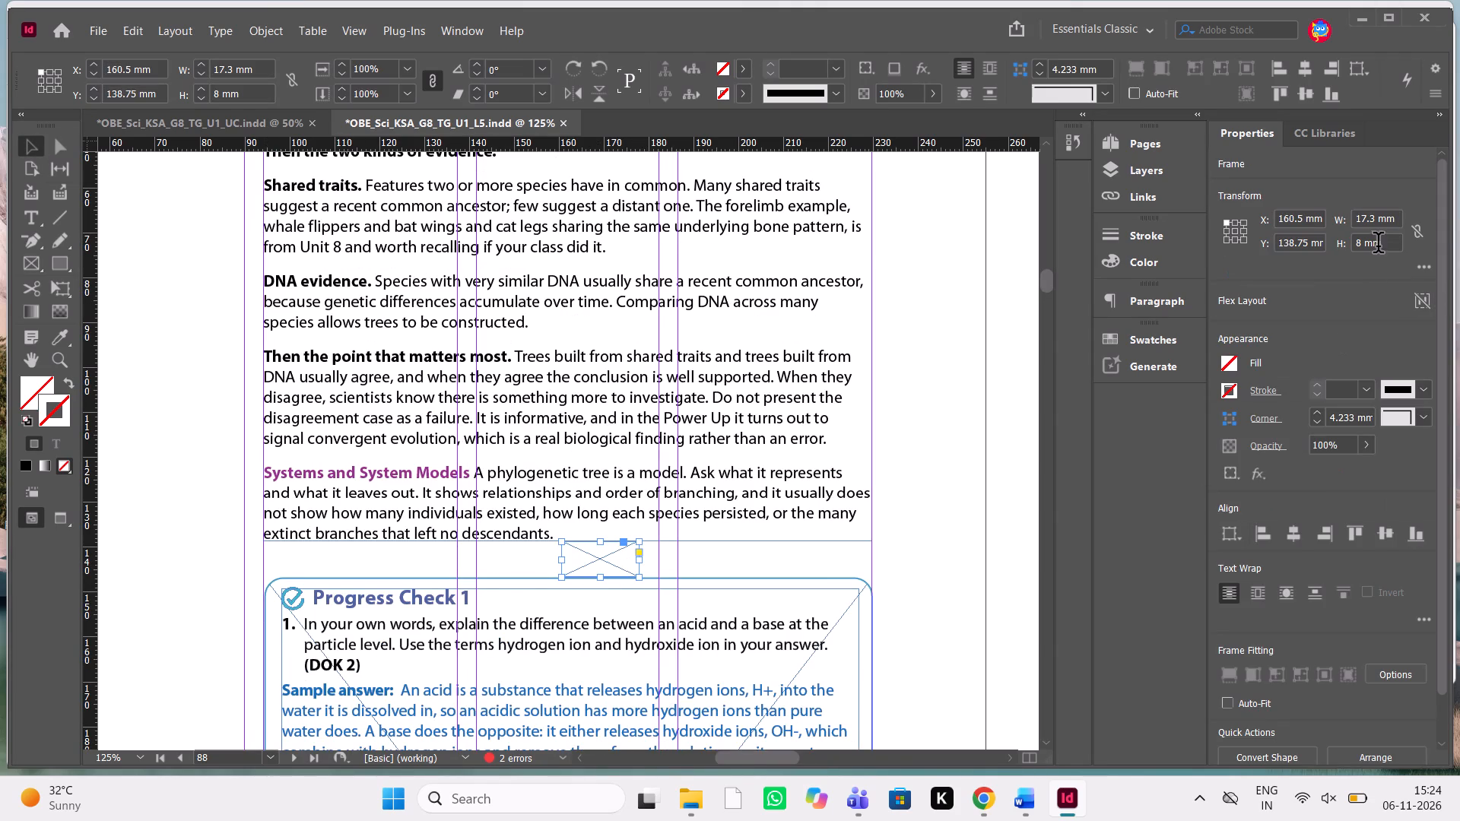
pyautogui.moveTo(1364, 246); pyautogui.dragTo(1318, 253)
pyautogui.press('BackSpace')
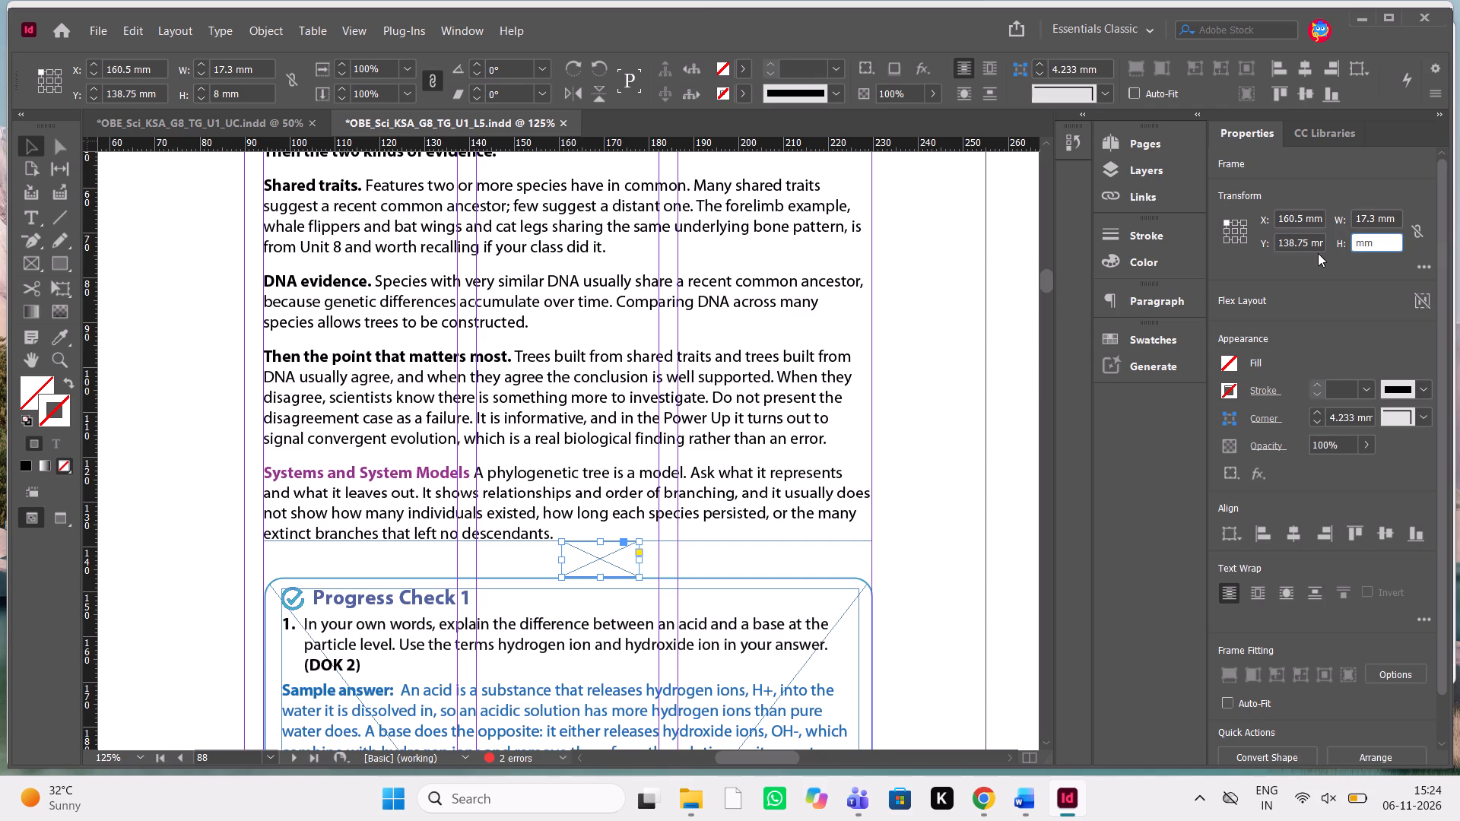
pyautogui.press('5')
pyautogui.press('Return')
# Move page 88's Progress Check 1 box up to about Y 143.9 mm so it sits just below the spacer frame.
pyautogui.moveTo(201, 613); pyautogui.dragTo(429, 566)
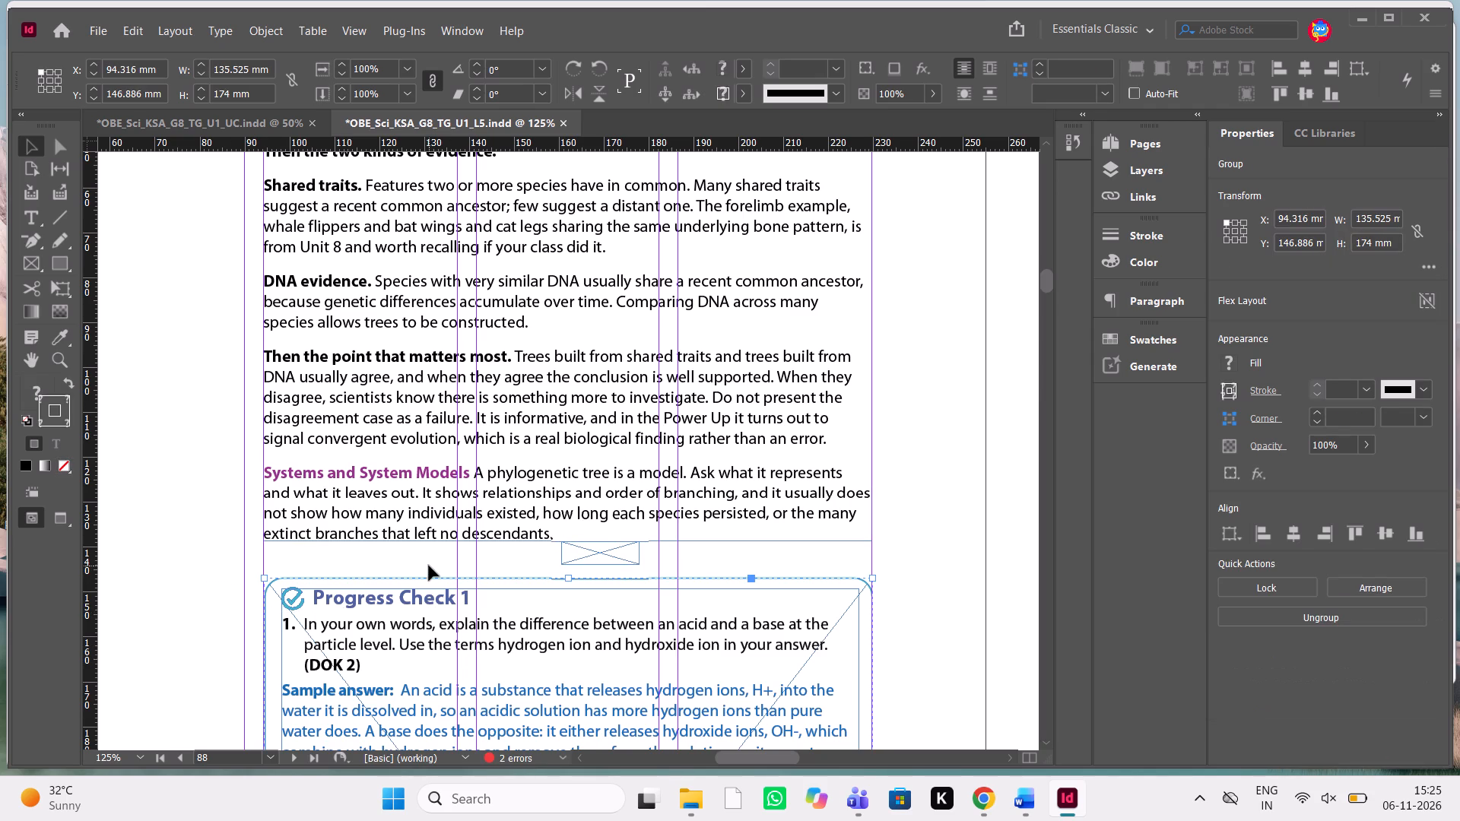
pyautogui.press('Up')
pyautogui.press('Up')
pyautogui.press('Up')
pyautogui.press('Up')
pyautogui.press('Up')
pyautogui.press('Up')
pyautogui.press('Up')
pyautogui.press('Up')
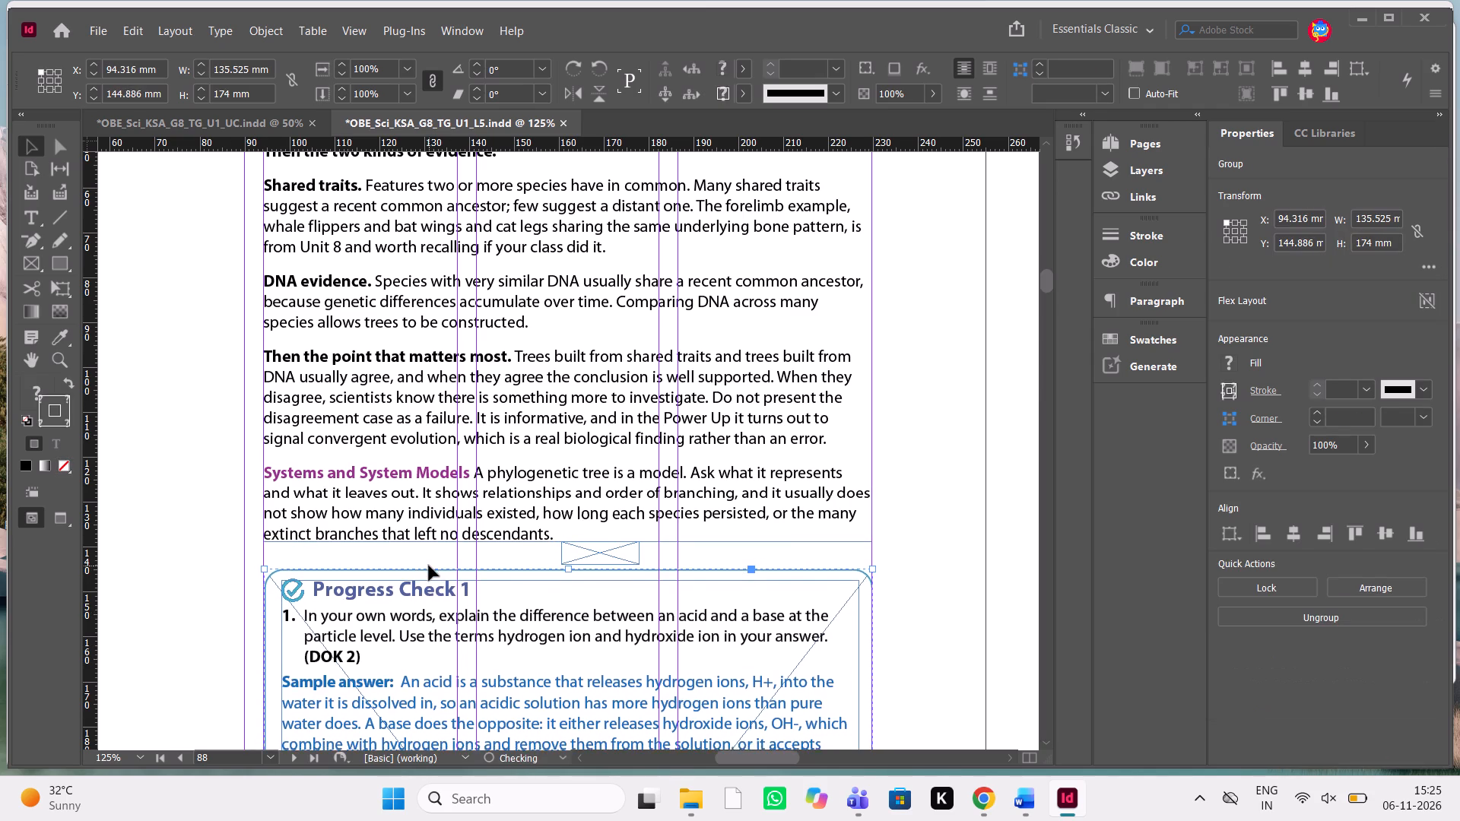
pyautogui.press('Up')
pyautogui.press('Up')
pyautogui.press('Up')
pyautogui.press('Up')
# Preview the layout without frame edges and examine pages 86 and 87 through the end of the Diversification text.
pyautogui.scroll(2, 429, 566)
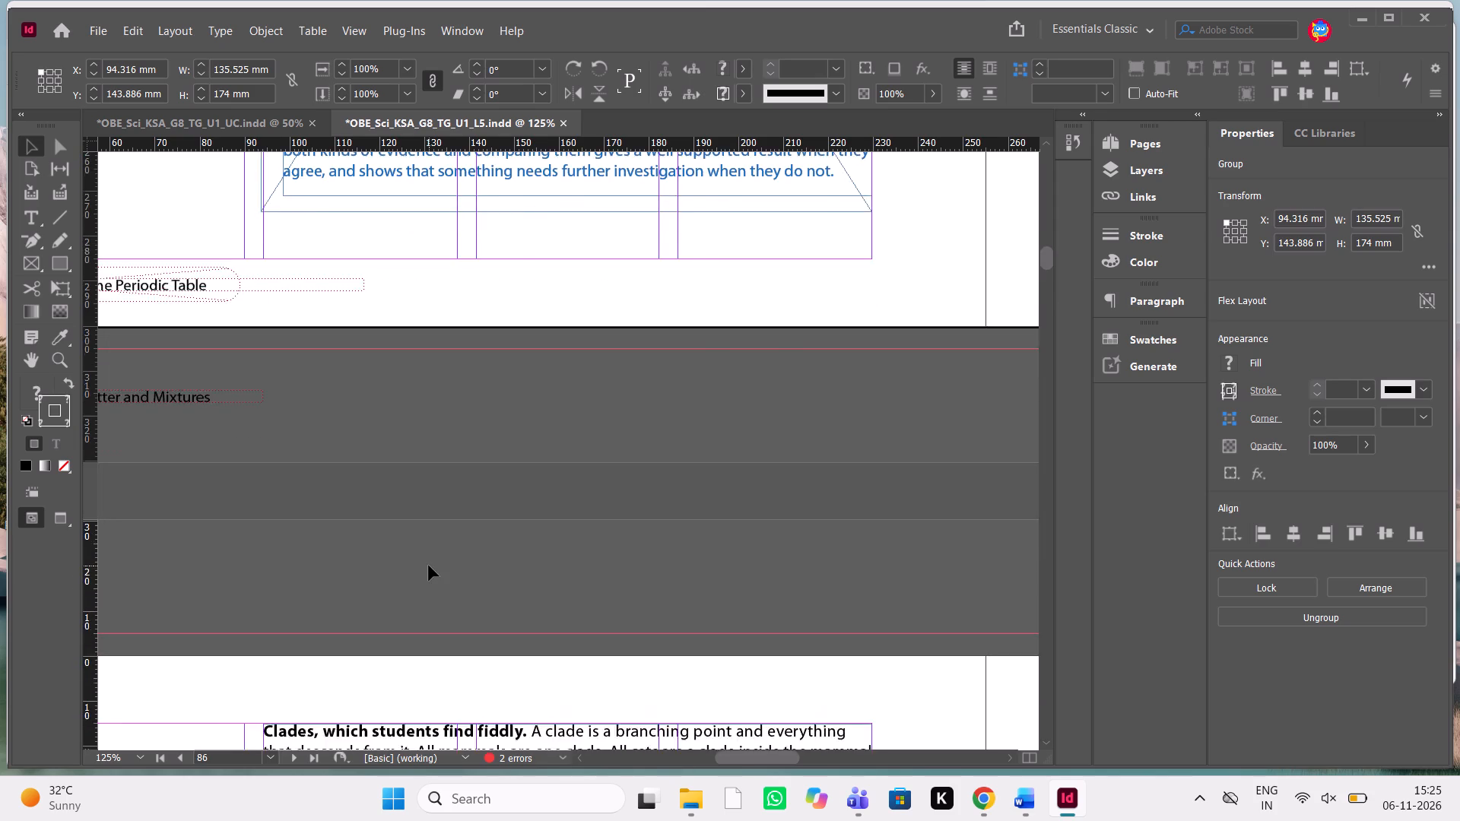
pyautogui.scroll(4, 429, 566)
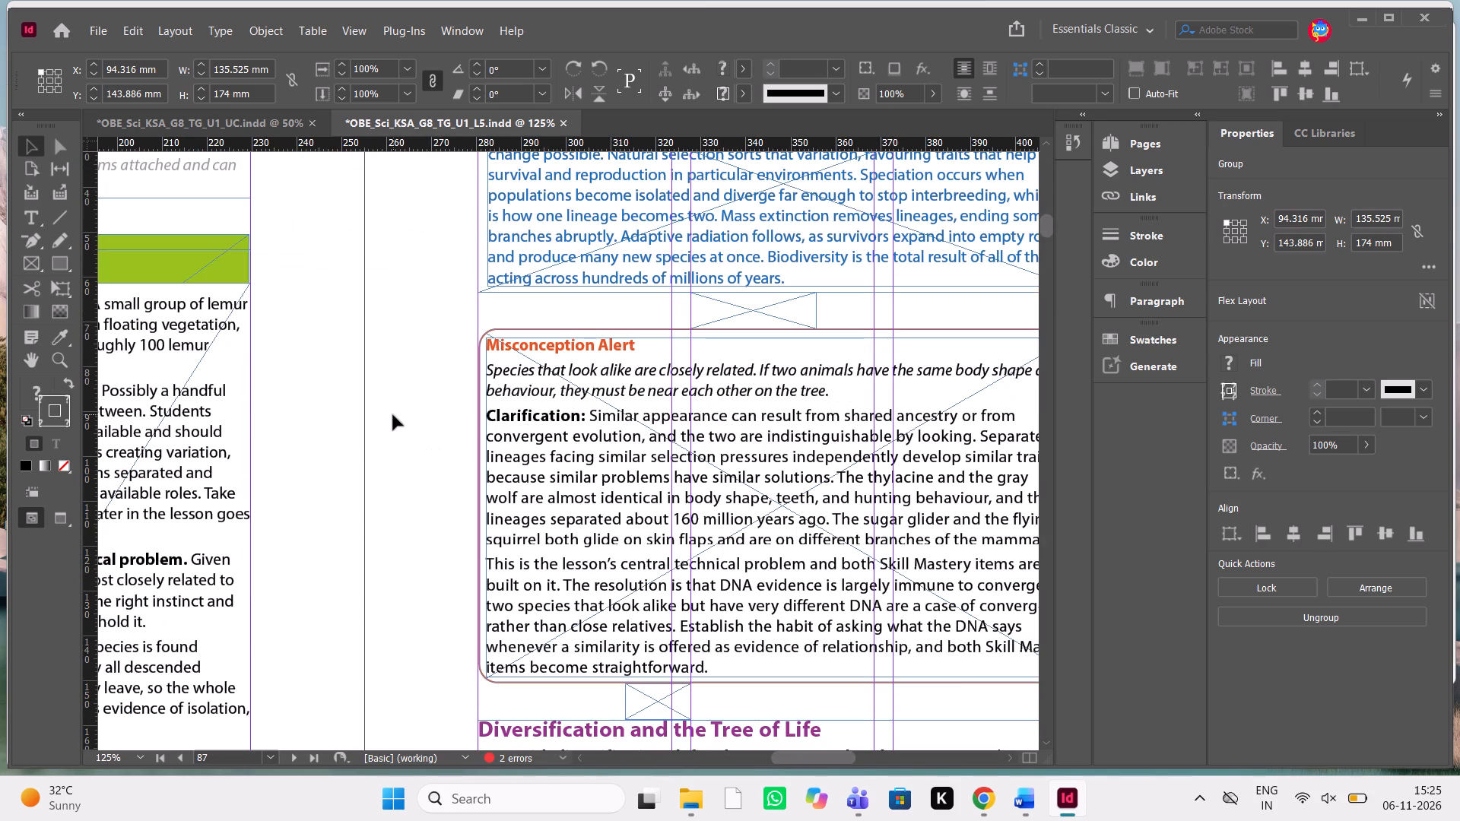
pyautogui.click(393, 415)
pyautogui.press('w')
pyautogui.scroll(-1, 393, 415)
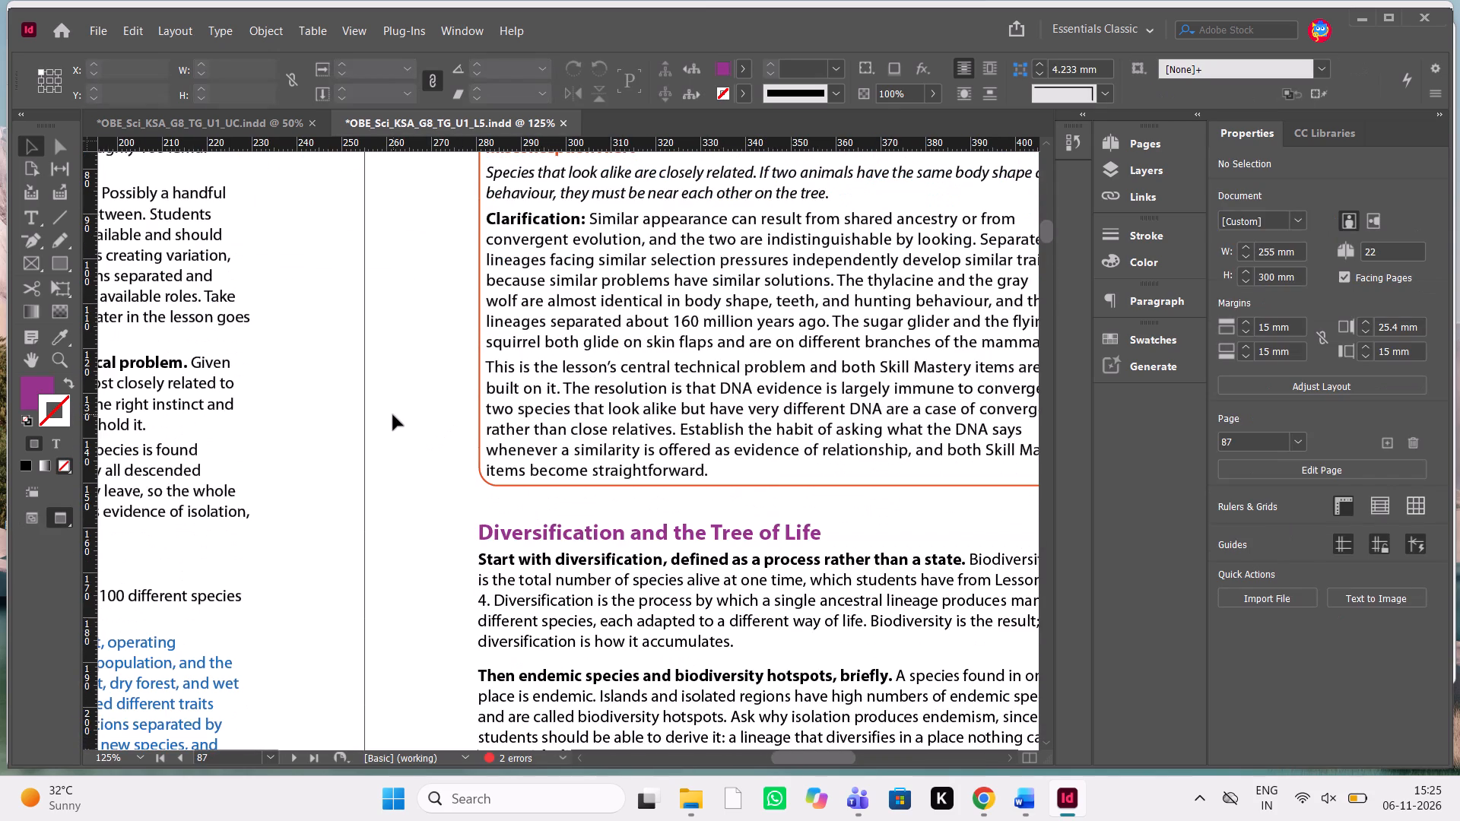
pyautogui.scroll(2, 393, 415)
pyautogui.scroll(-1, 393, 415)
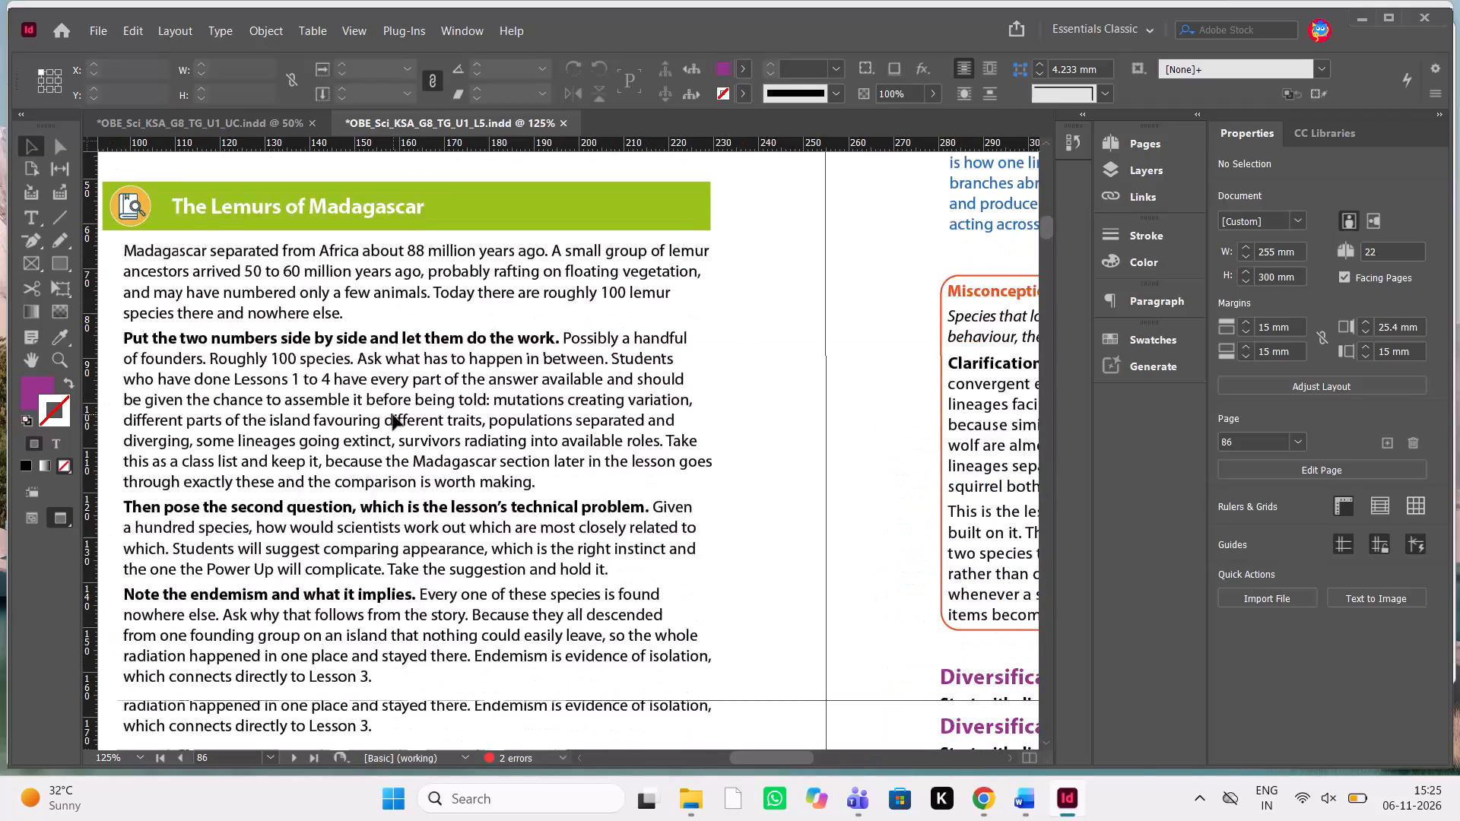
pyautogui.scroll(-1, 393, 415)
pyautogui.scroll(2, 393, 415)
pyautogui.scroll(-1, 393, 415)
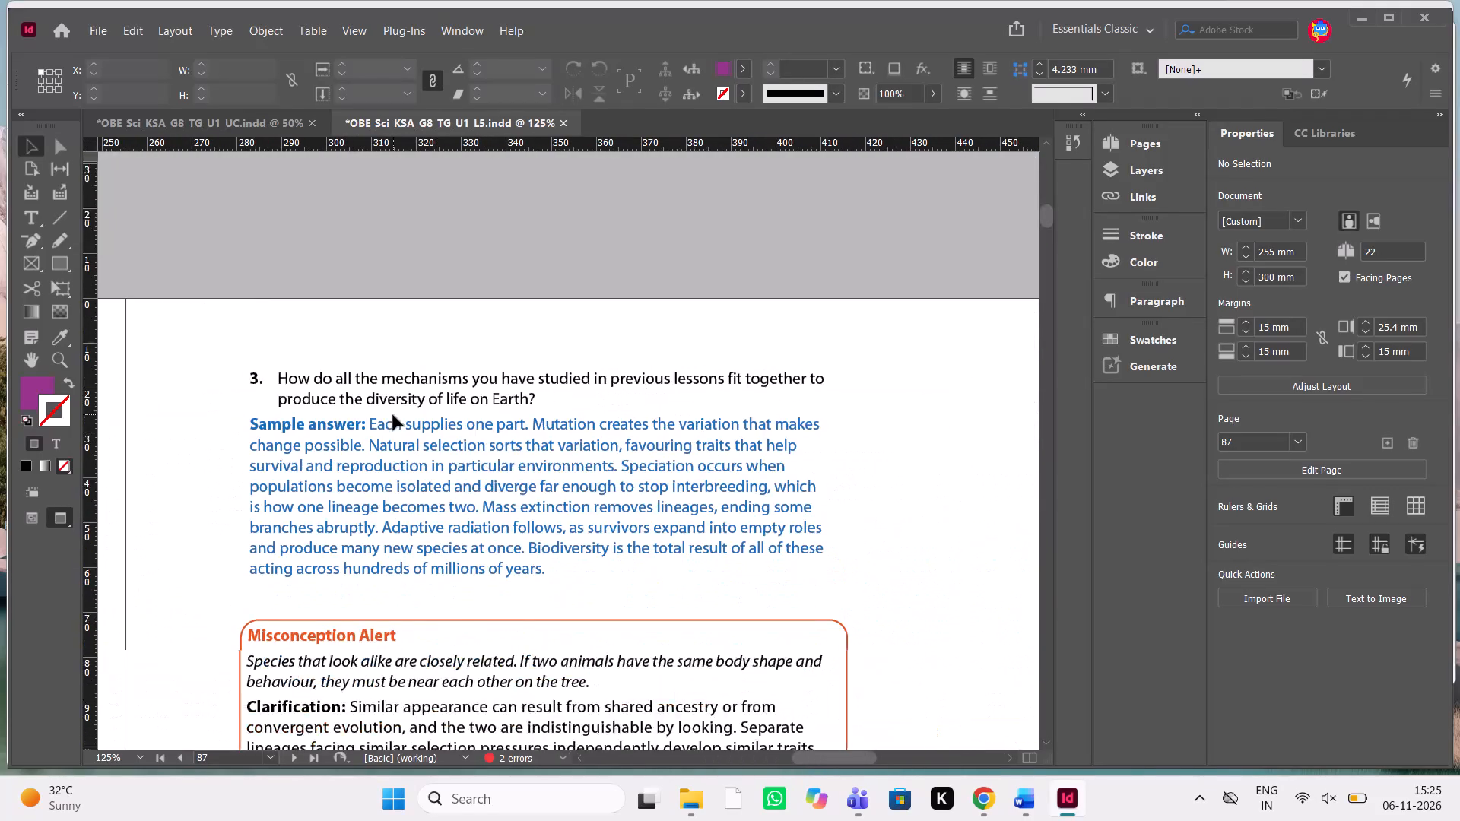
pyautogui.scroll(-3, 393, 415)
pyautogui.scroll(1, 393, 415)
pyautogui.scroll(-1, 393, 415)
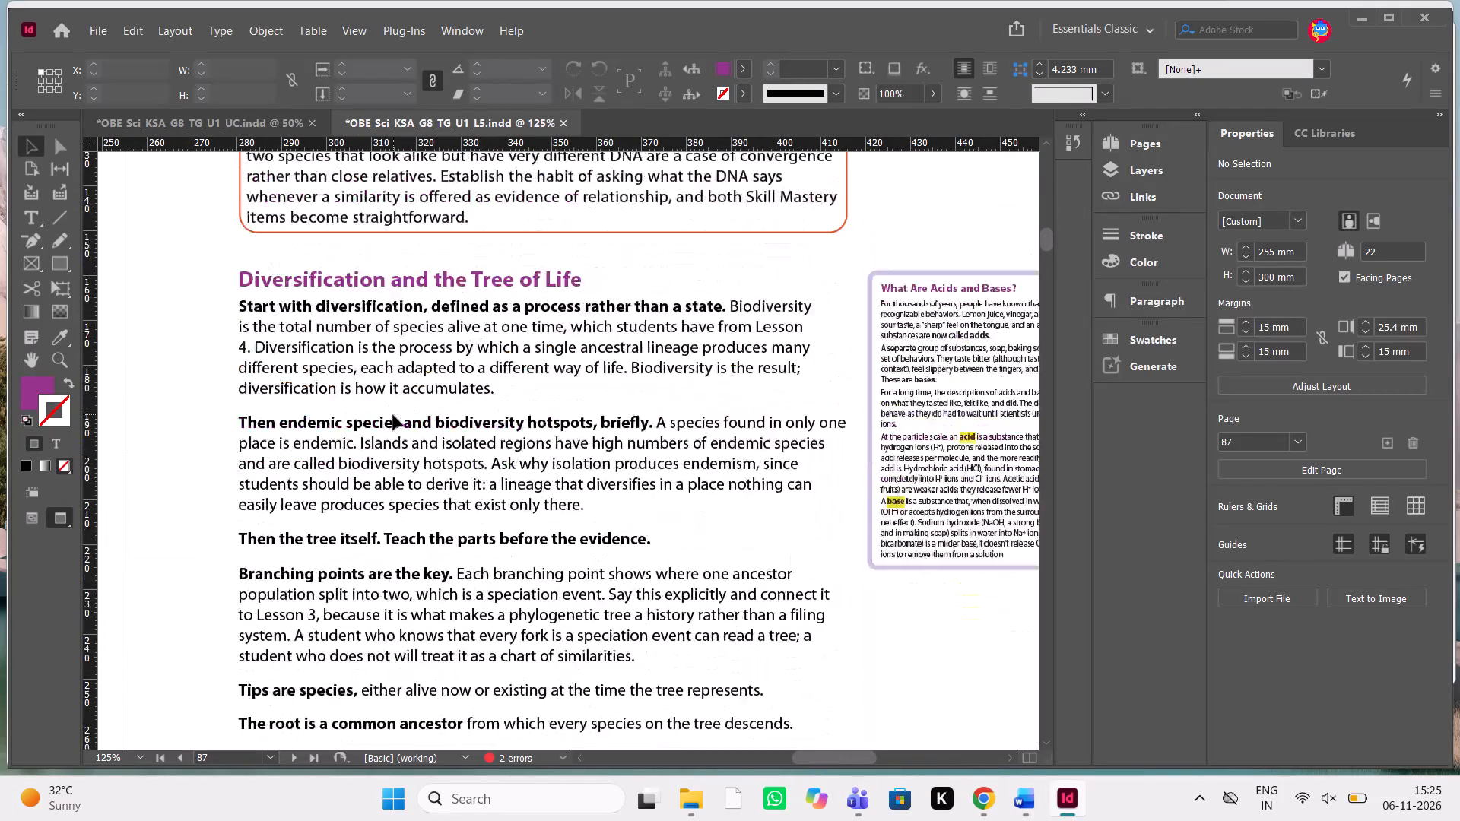
pyautogui.scroll(-1, 393, 415)
pyautogui.doubleClick(436, 537)
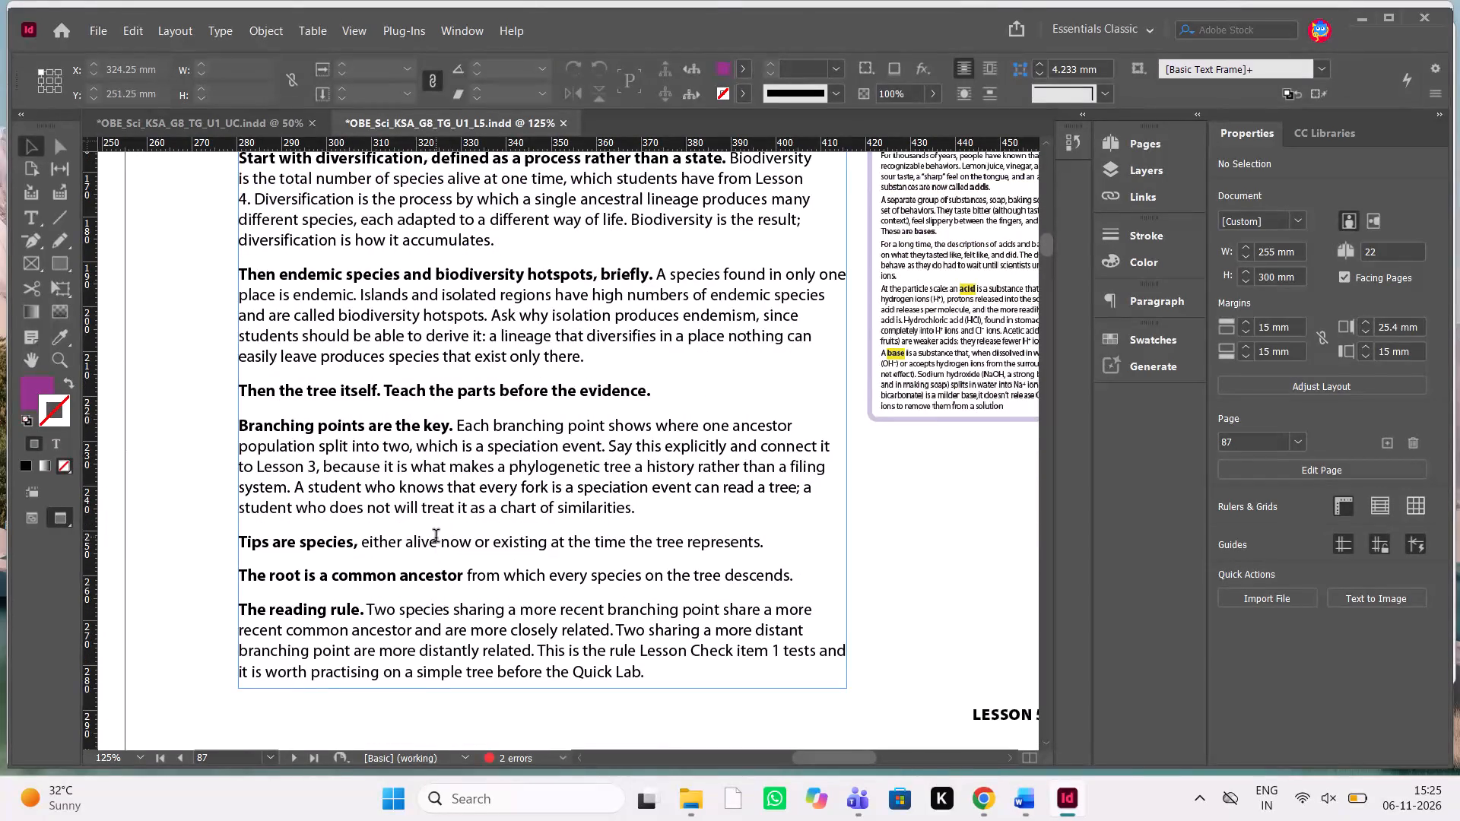
pyautogui.click(665, 395)
pyautogui.click(350, 615)
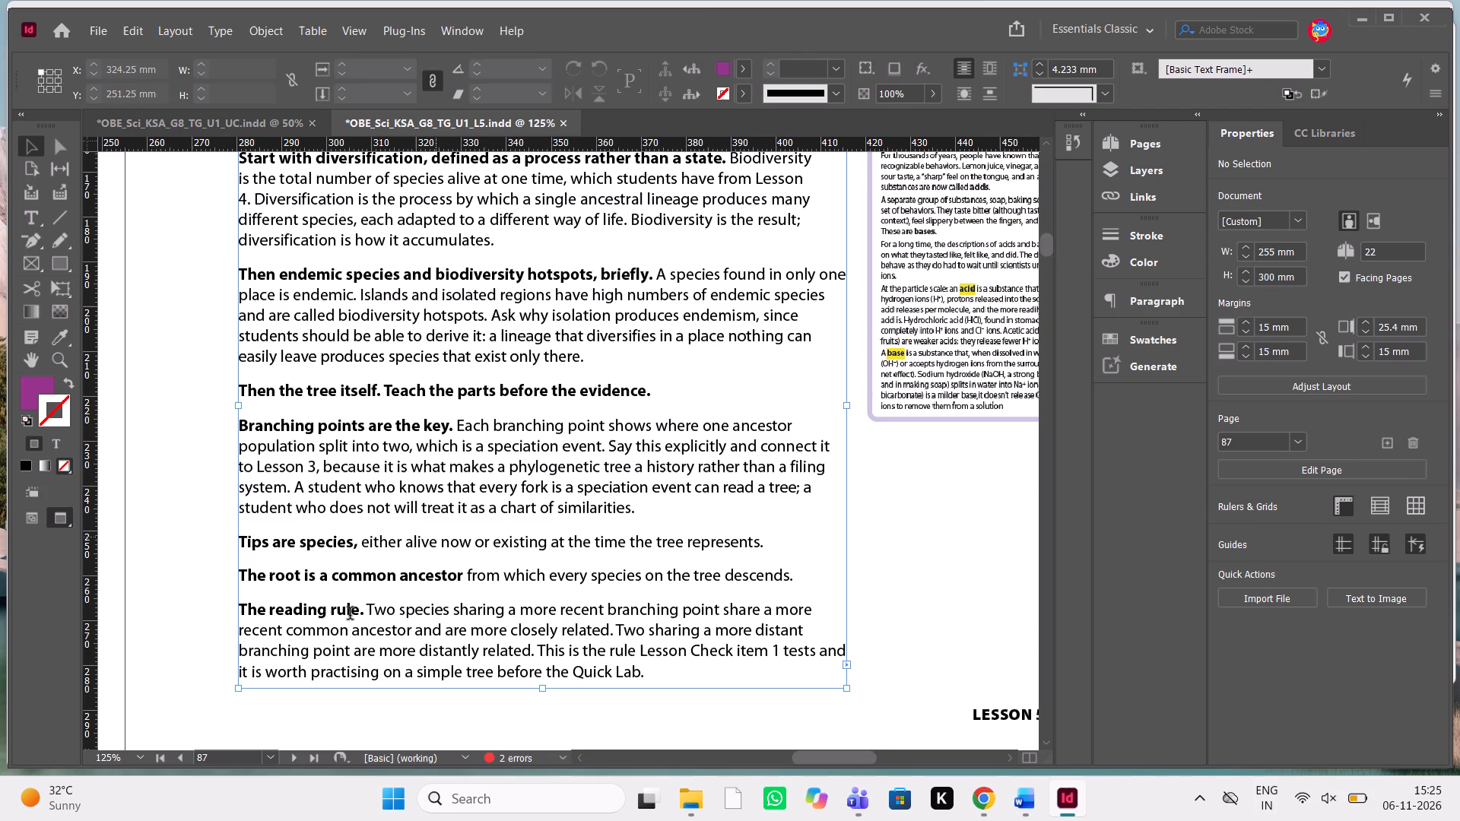
pyautogui.click(538, 610)
# Review the previewed layout from page 87's Misconception Alert through pages 88 to 91, including the Progress Check, Teacher Note and Indicators sections.
pyautogui.scroll(1, 538, 610)
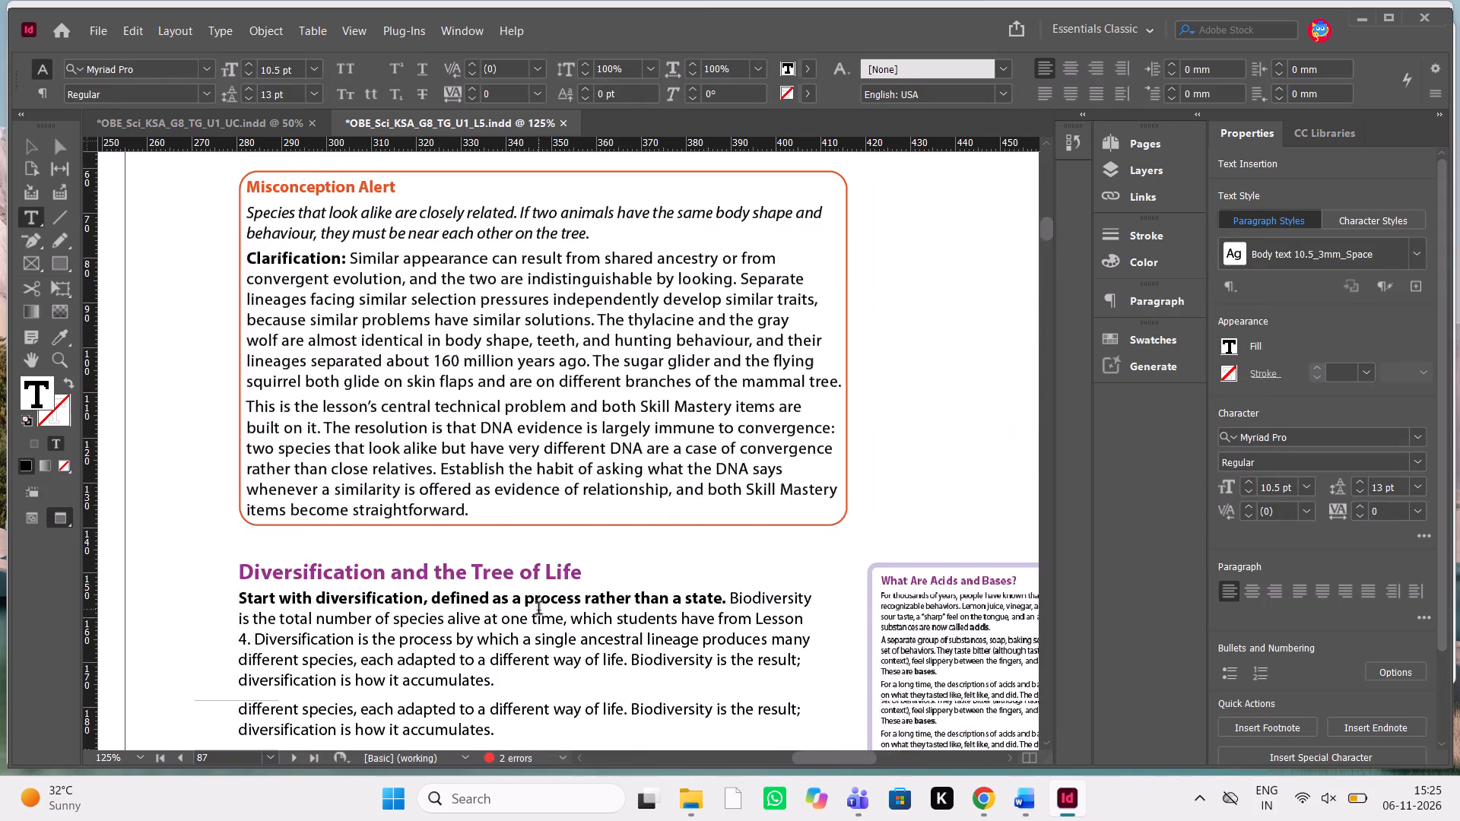
pyautogui.scroll(2, 538, 610)
pyautogui.scroll(-5, 538, 610)
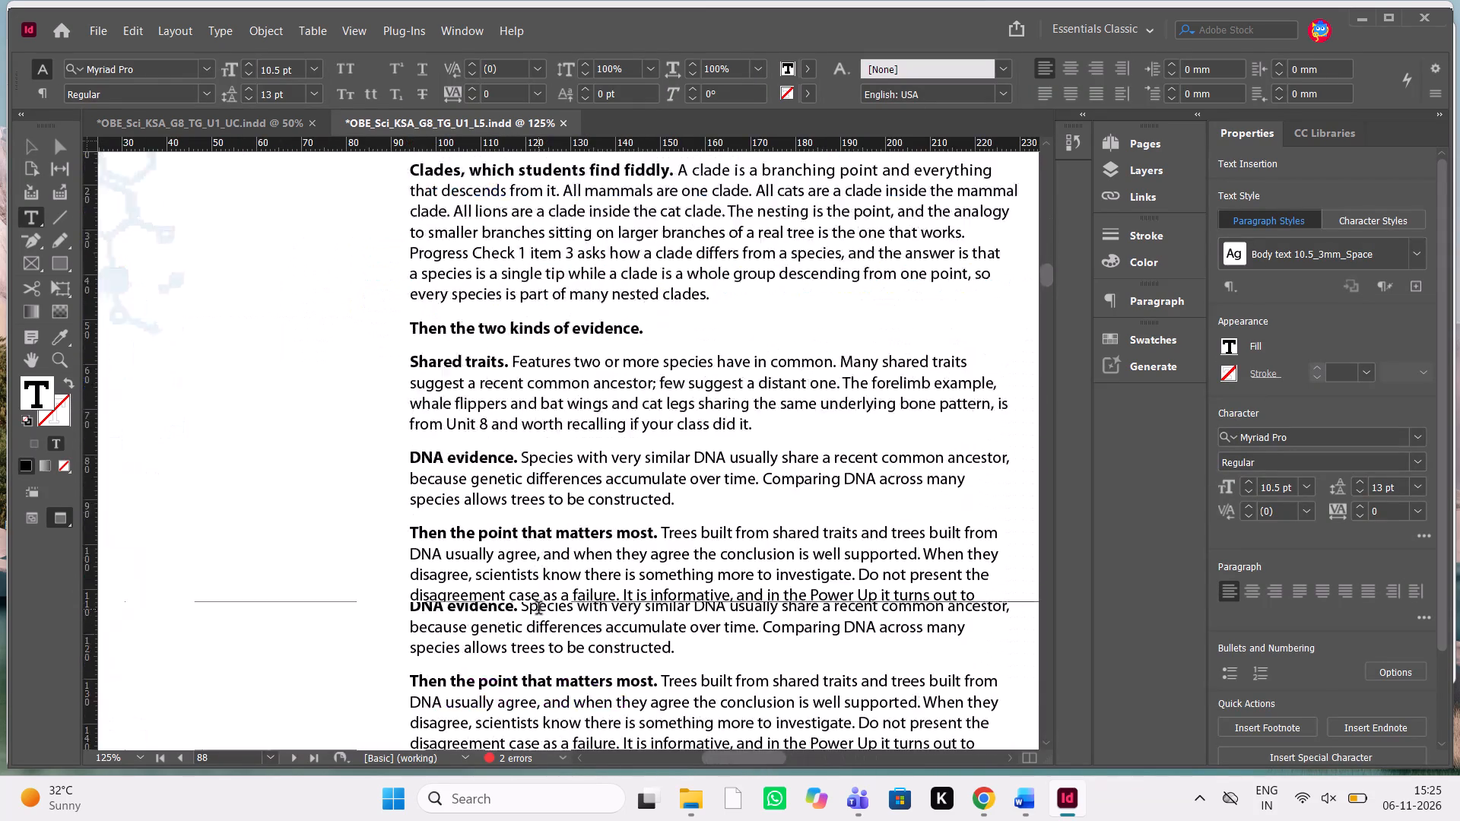
pyautogui.scroll(-3, 538, 610)
pyautogui.hscroll(-1, 538, 610)
pyautogui.scroll(-1, 538, 610)
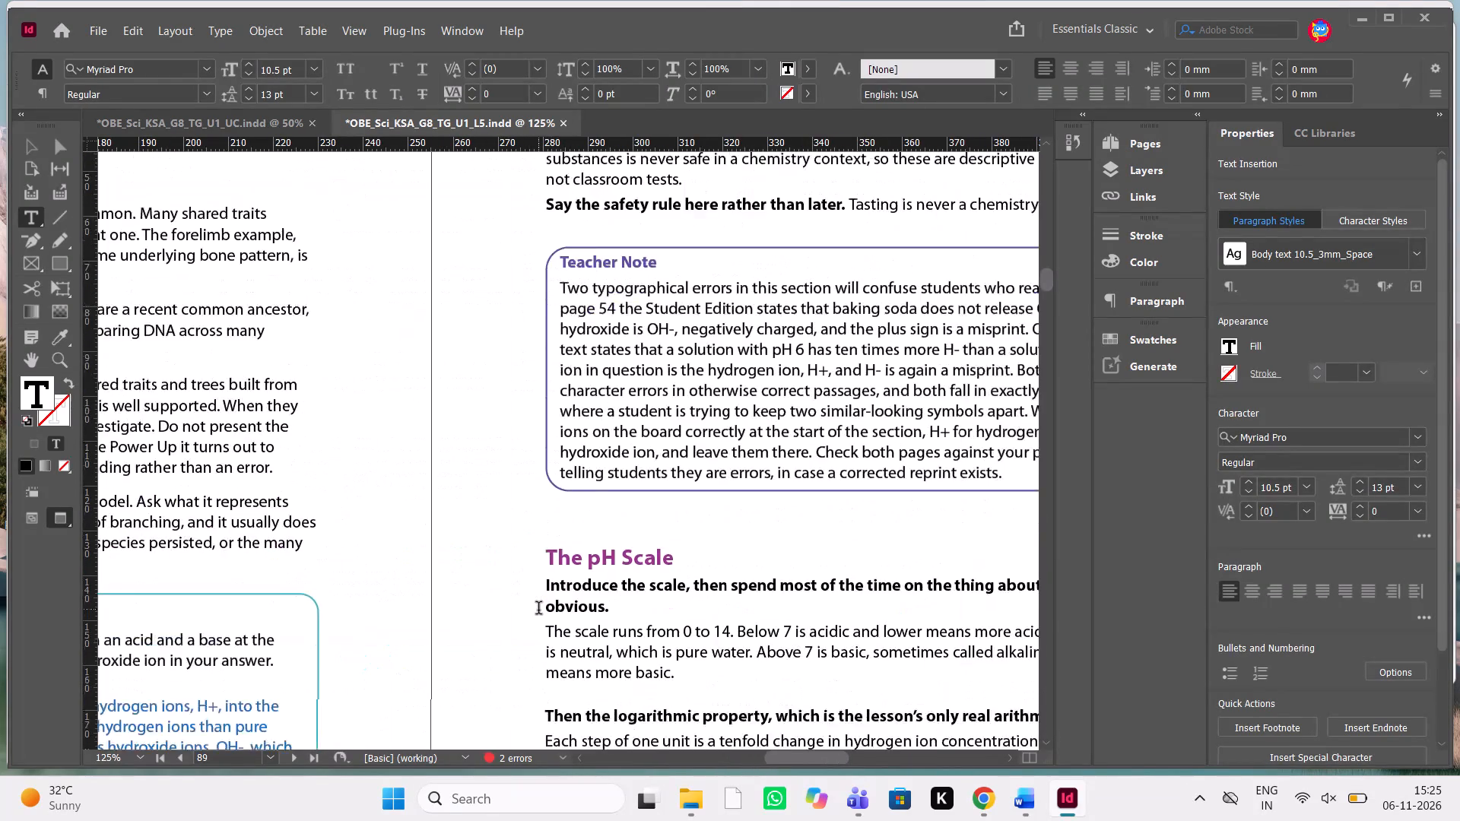
pyautogui.scroll(-1, 538, 610)
pyautogui.hscroll(-1, 538, 610)
pyautogui.scroll(-1, 538, 610)
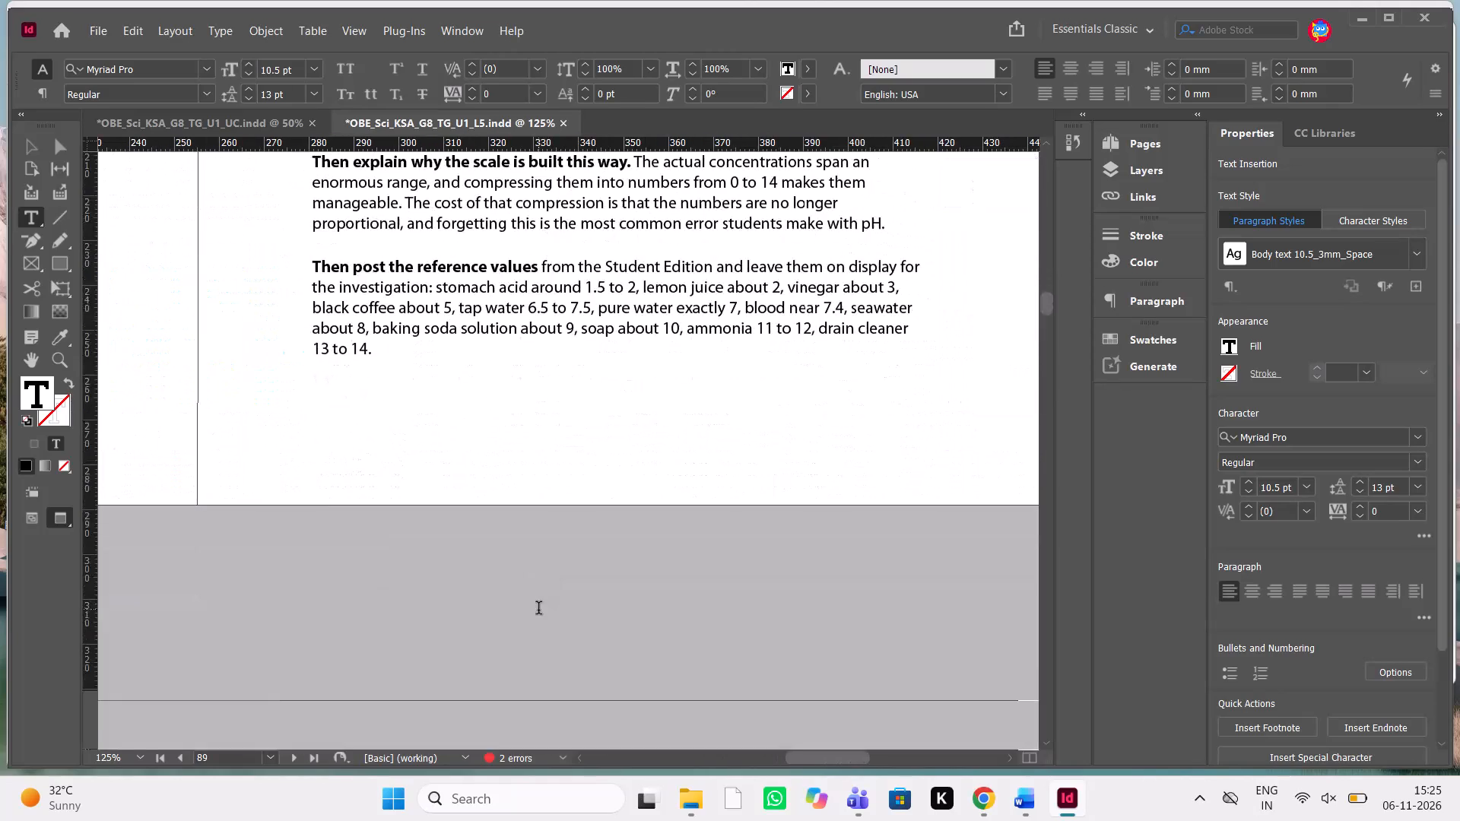
pyautogui.scroll(1, 538, 610)
pyautogui.scroll(-6, 538, 610)
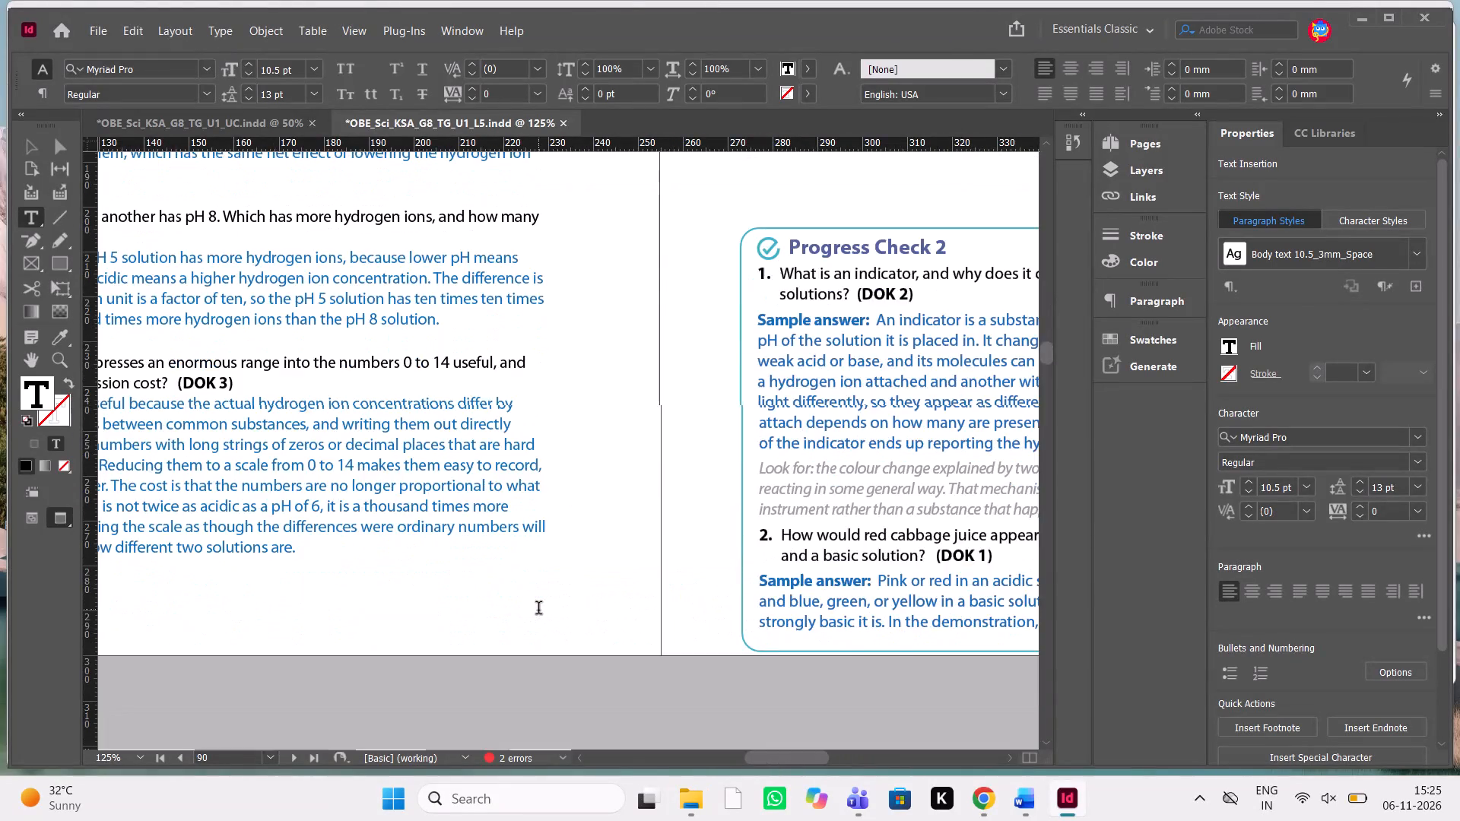
pyautogui.scroll(1, 538, 610)
pyautogui.hscroll(1, 538, 610)
pyautogui.scroll(1, 538, 610)
pyautogui.scroll(-1, 538, 610)
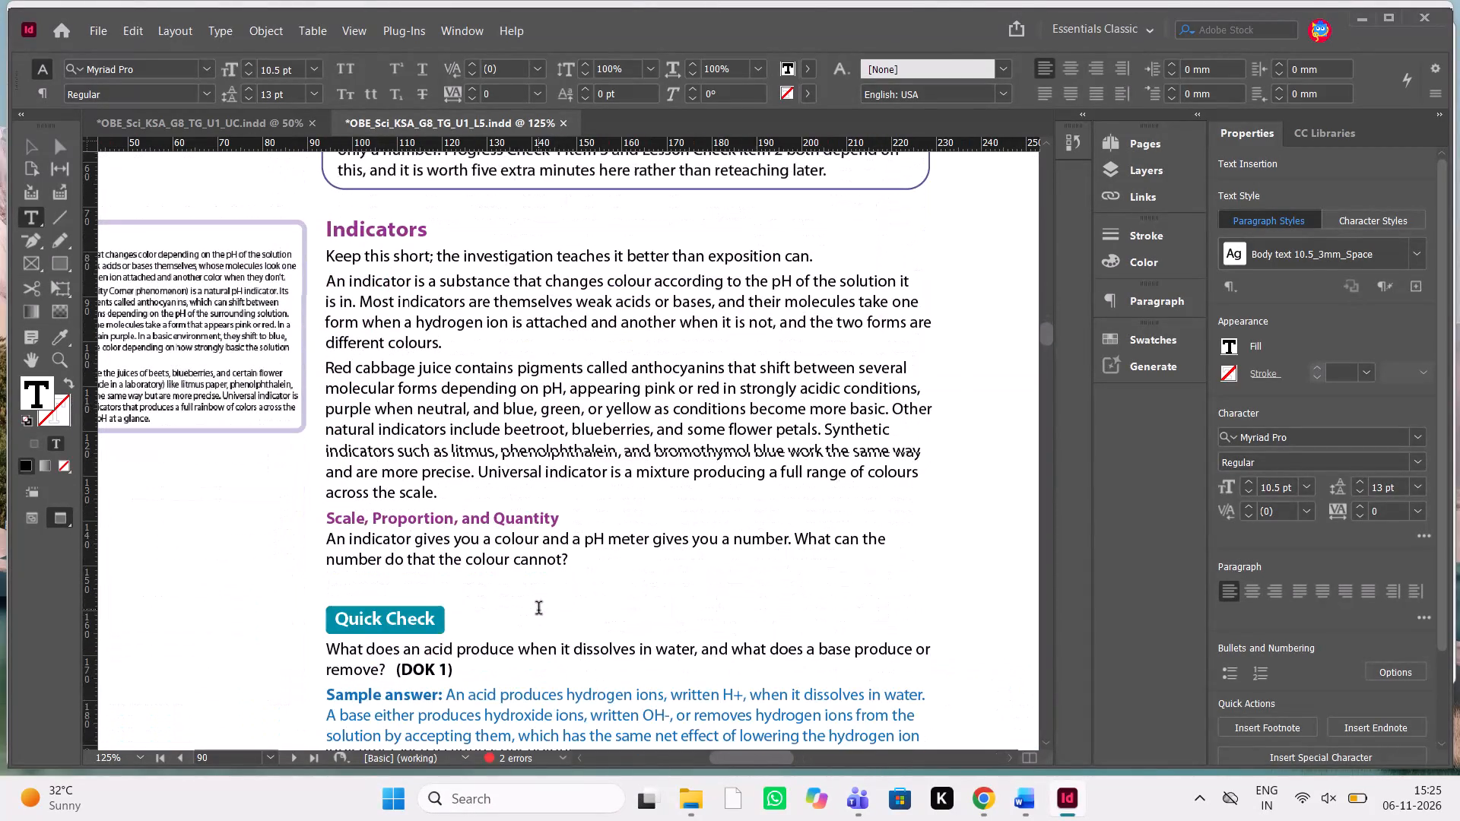
pyautogui.scroll(-5, 538, 610)
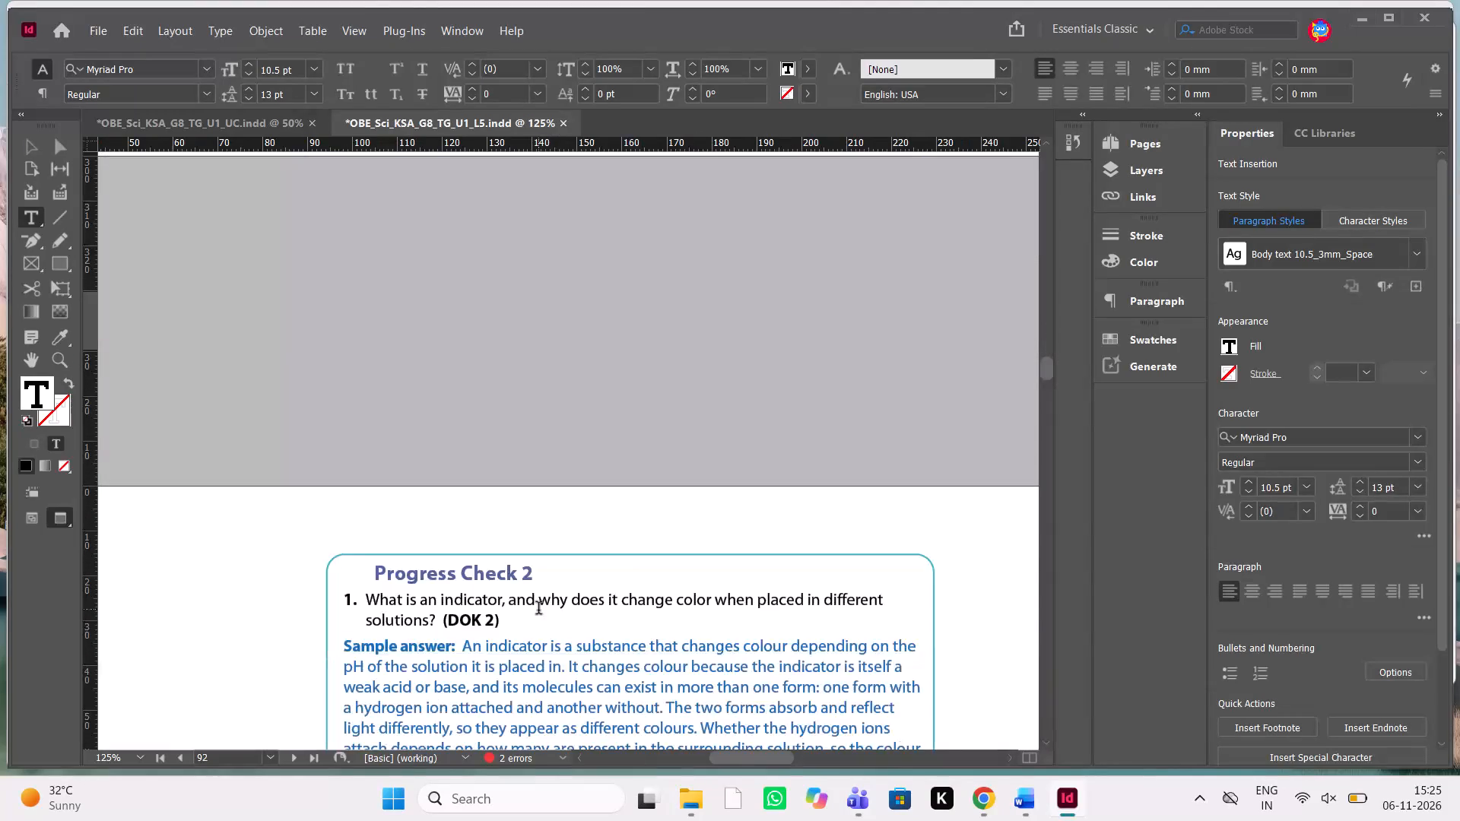
# Review the remaining previewed Lesson 5 pages from page 92's Progress Check 2 and Quick Lab through page 100.
pyautogui.hscroll(-1, 538, 610)
pyautogui.scroll(-2, 538, 610)
pyautogui.hscroll(-1, 538, 610)
pyautogui.hscroll(1, 538, 610)
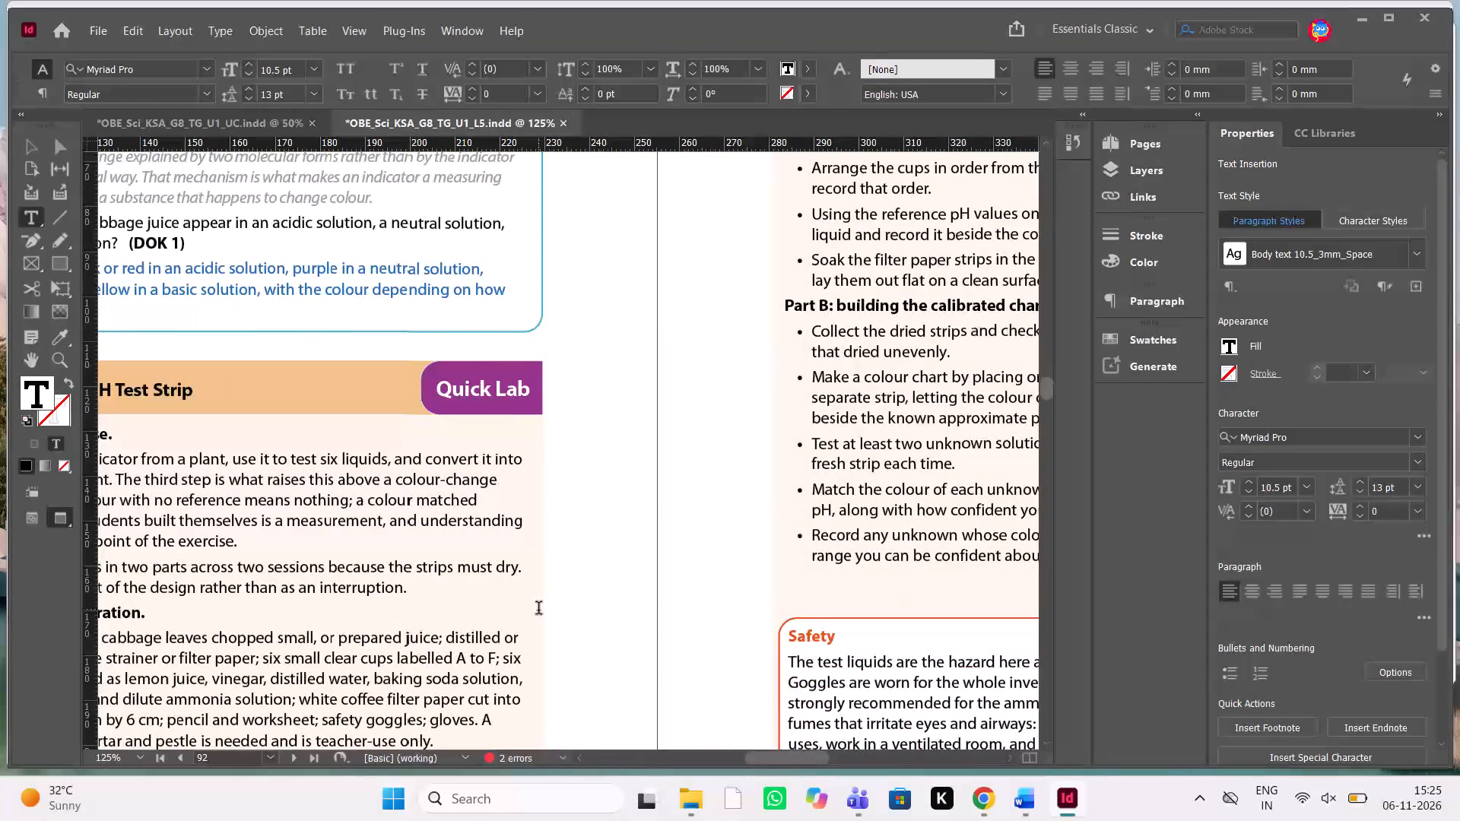
pyautogui.hscroll(-1, 538, 610)
pyautogui.scroll(-2, 538, 610)
pyautogui.scroll(1, 538, 610)
pyautogui.scroll(-1, 538, 610)
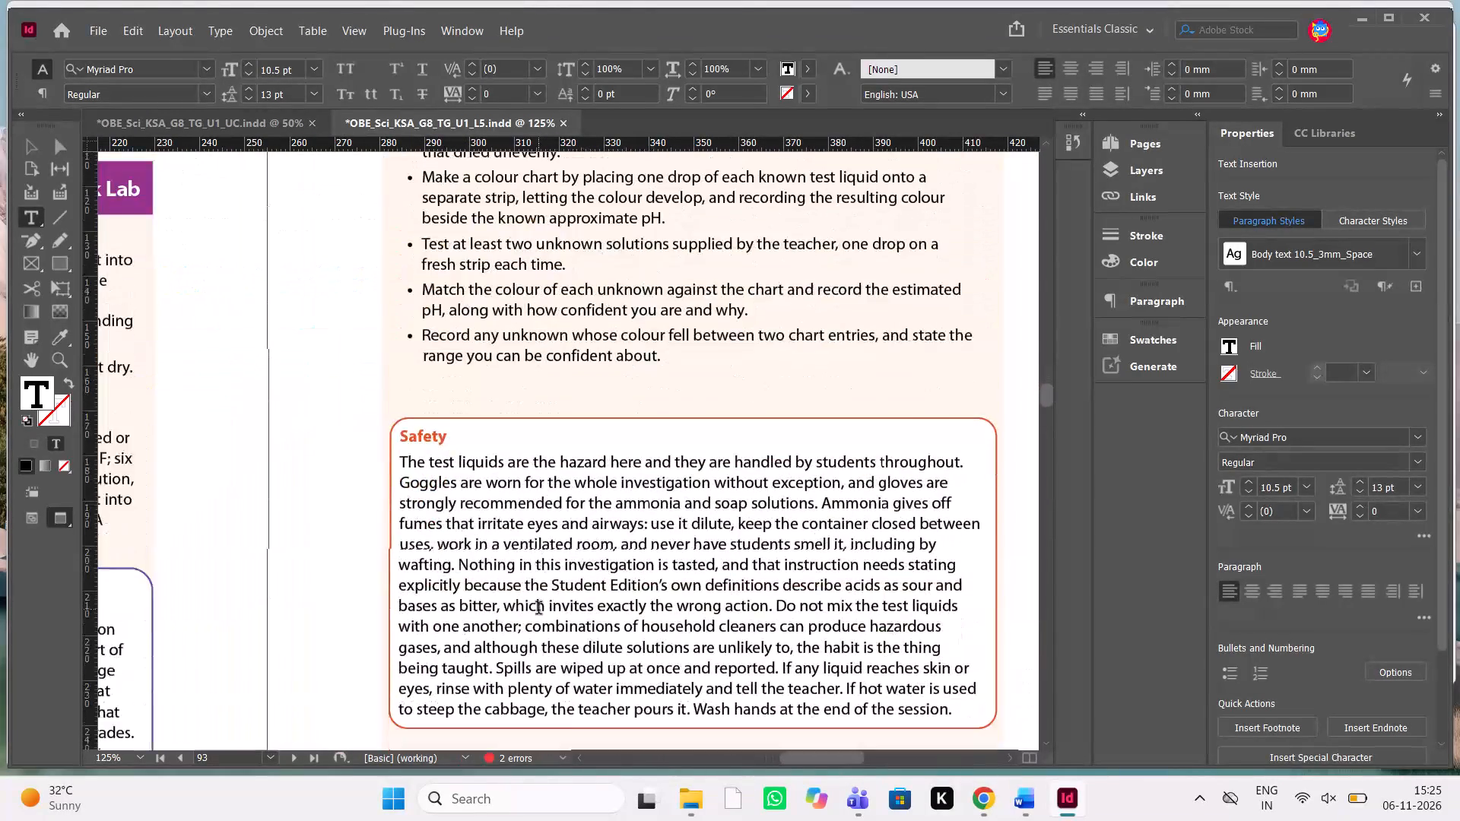
pyautogui.scroll(-2, 538, 610)
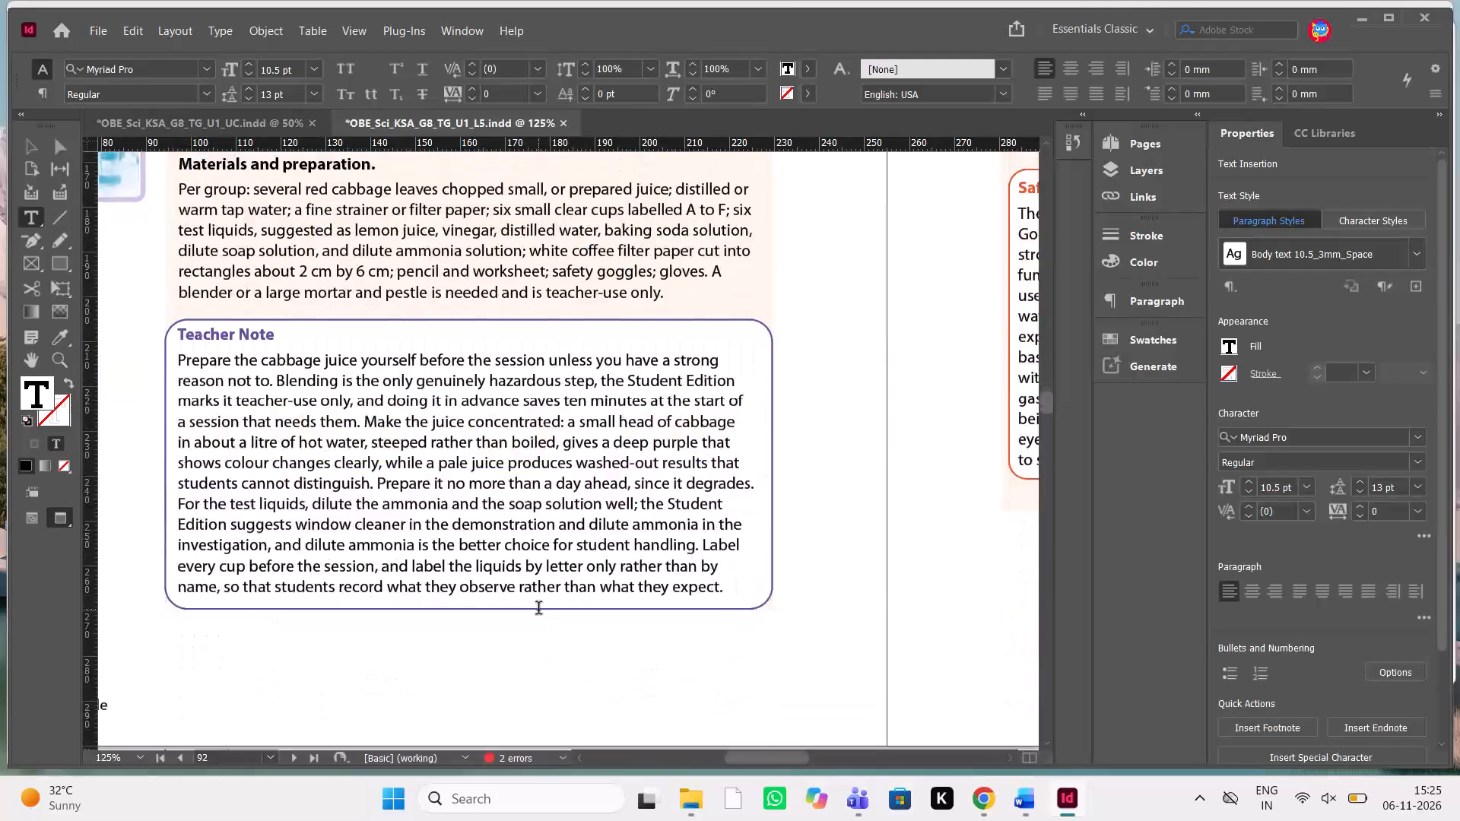
pyautogui.scroll(-5, 538, 610)
pyautogui.hscroll(-1, 538, 610)
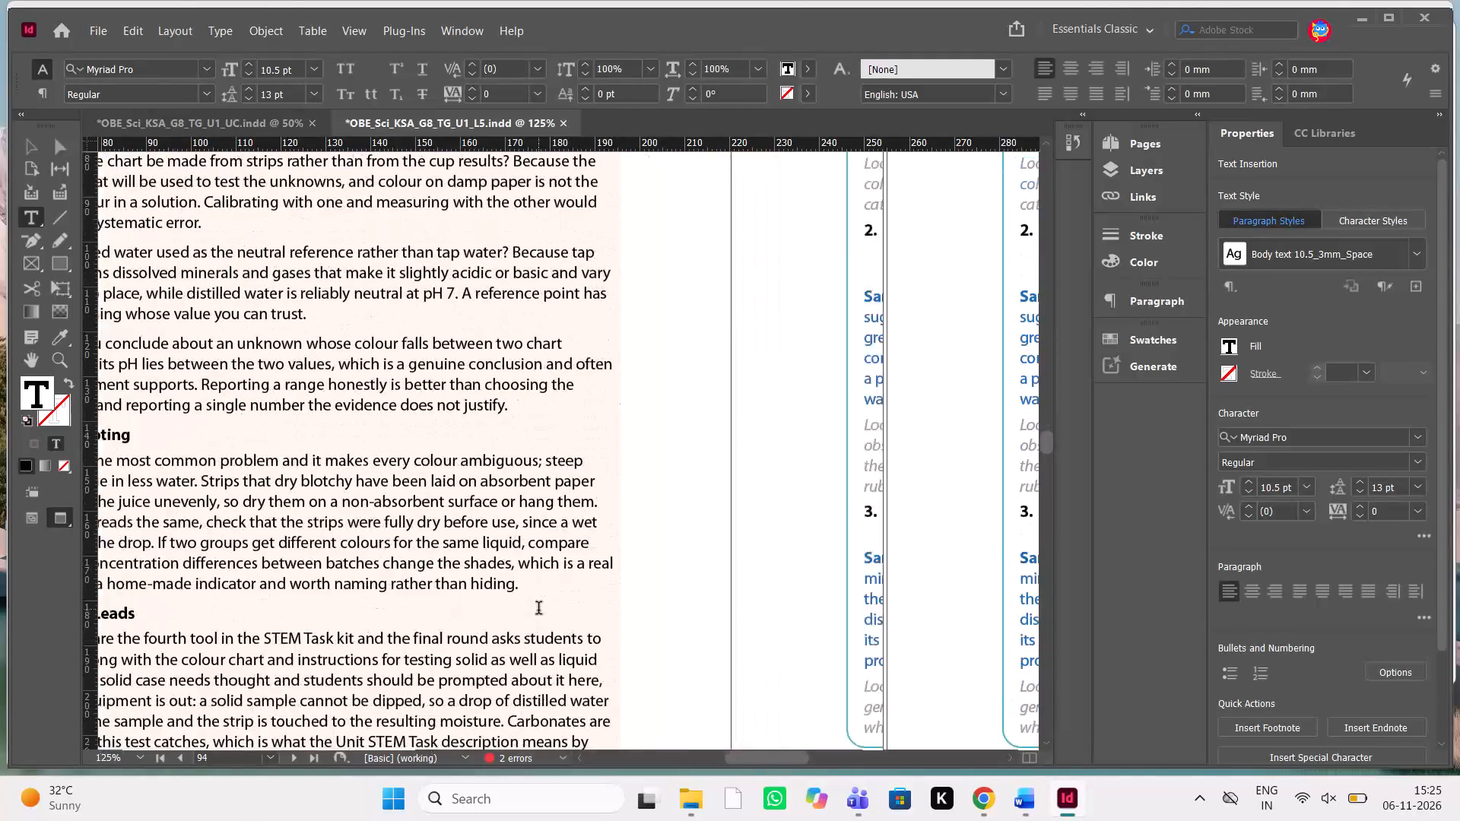
pyautogui.hscroll(-1, 538, 610)
pyautogui.scroll(-3, 538, 610)
pyautogui.scroll(2, 538, 610)
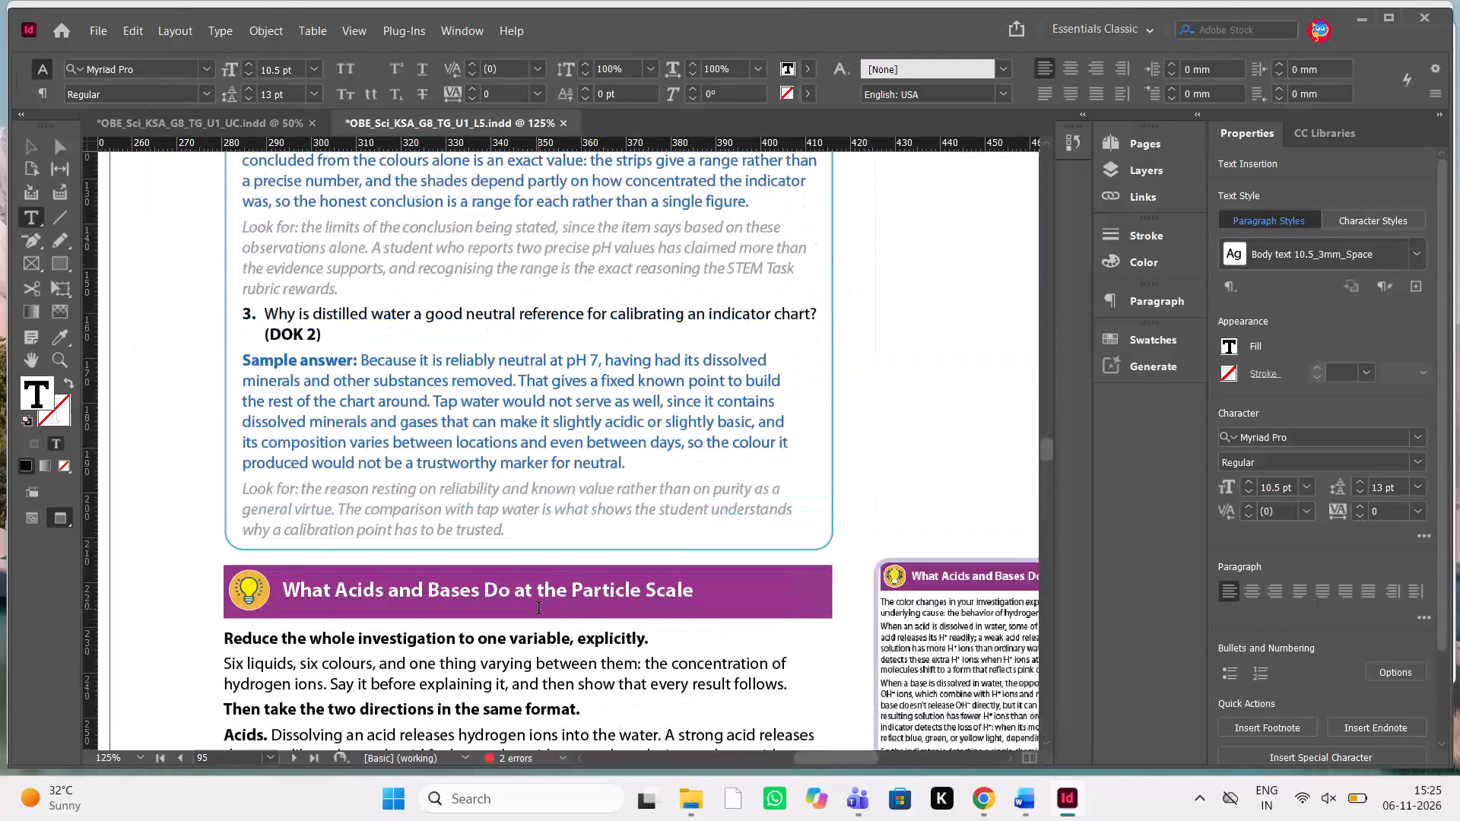
pyautogui.scroll(-1, 538, 610)
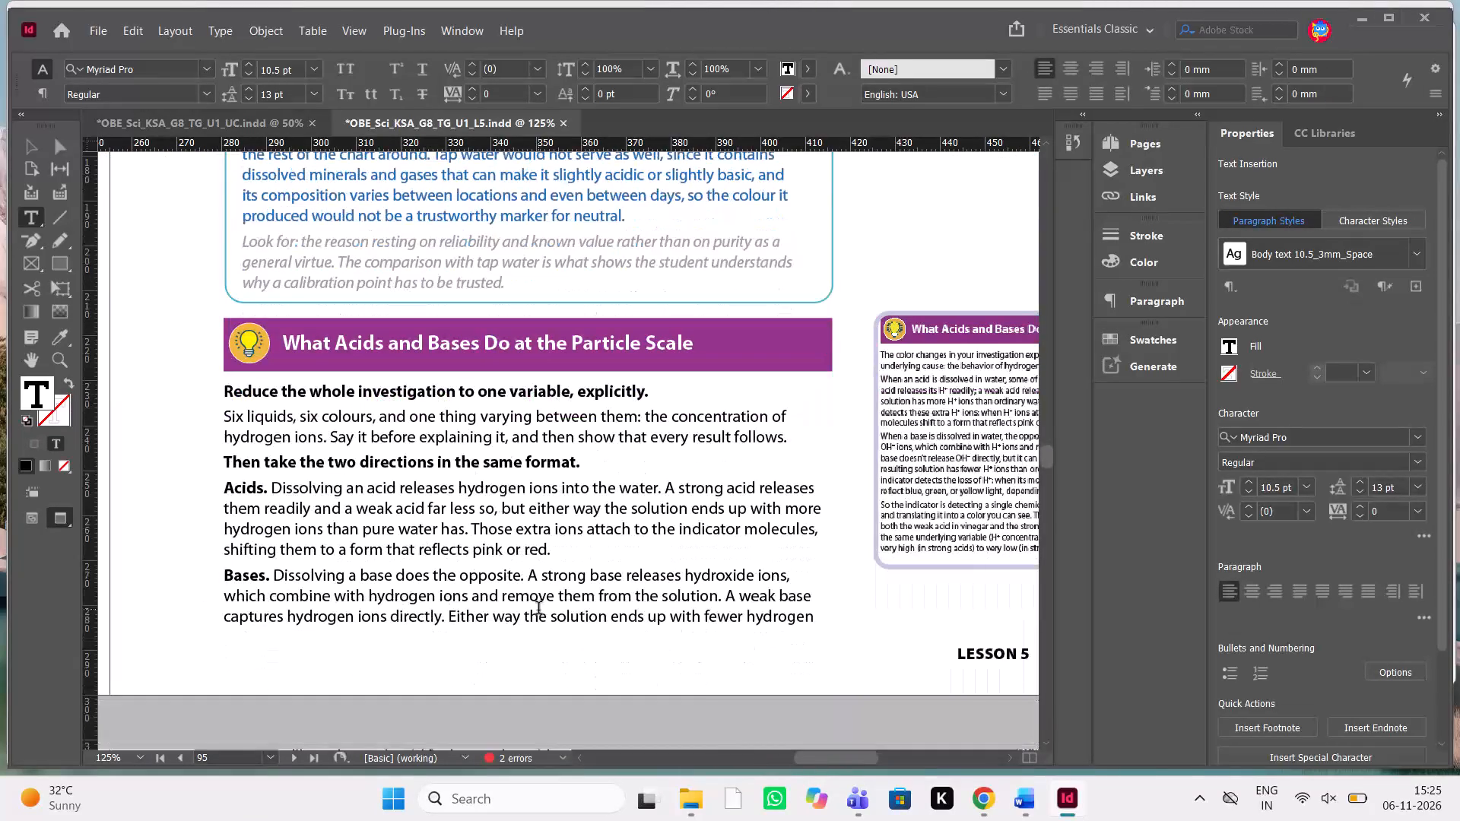
pyautogui.scroll(-2, 538, 610)
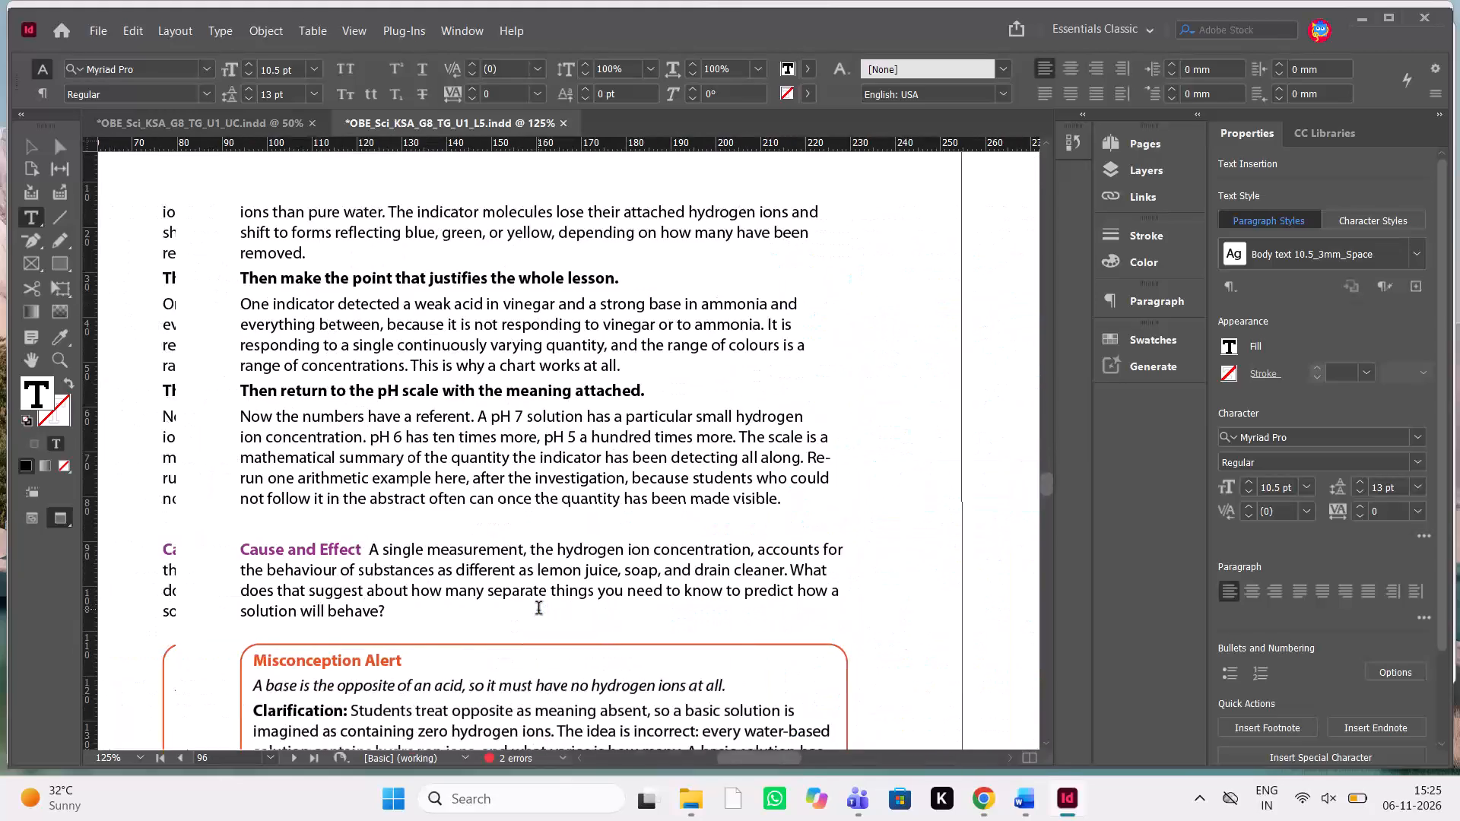
pyautogui.scroll(-1, 538, 610)
pyautogui.hscroll(-1, 538, 610)
pyautogui.scroll(-3, 538, 610)
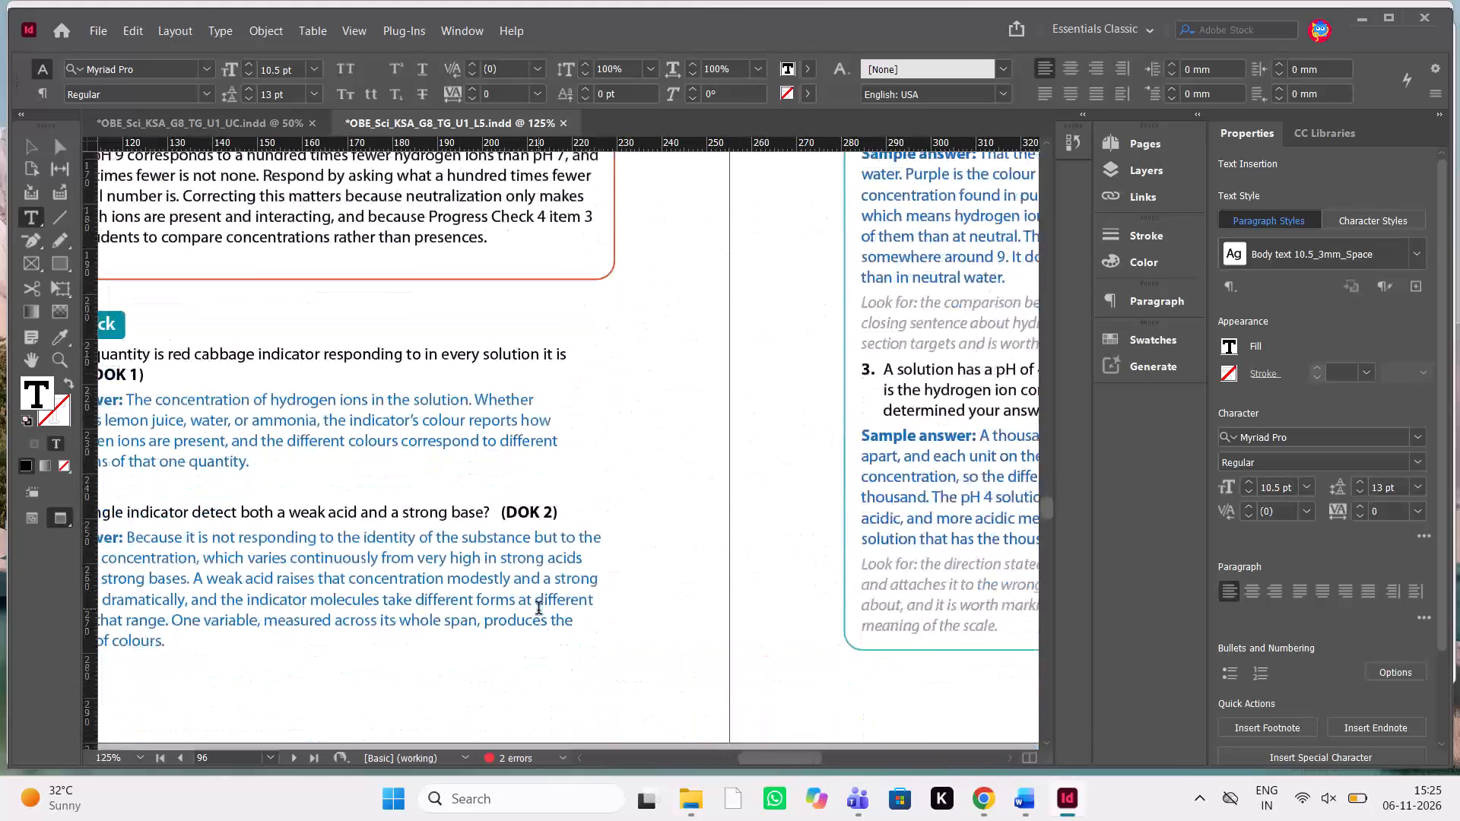
pyautogui.scroll(-5, 538, 610)
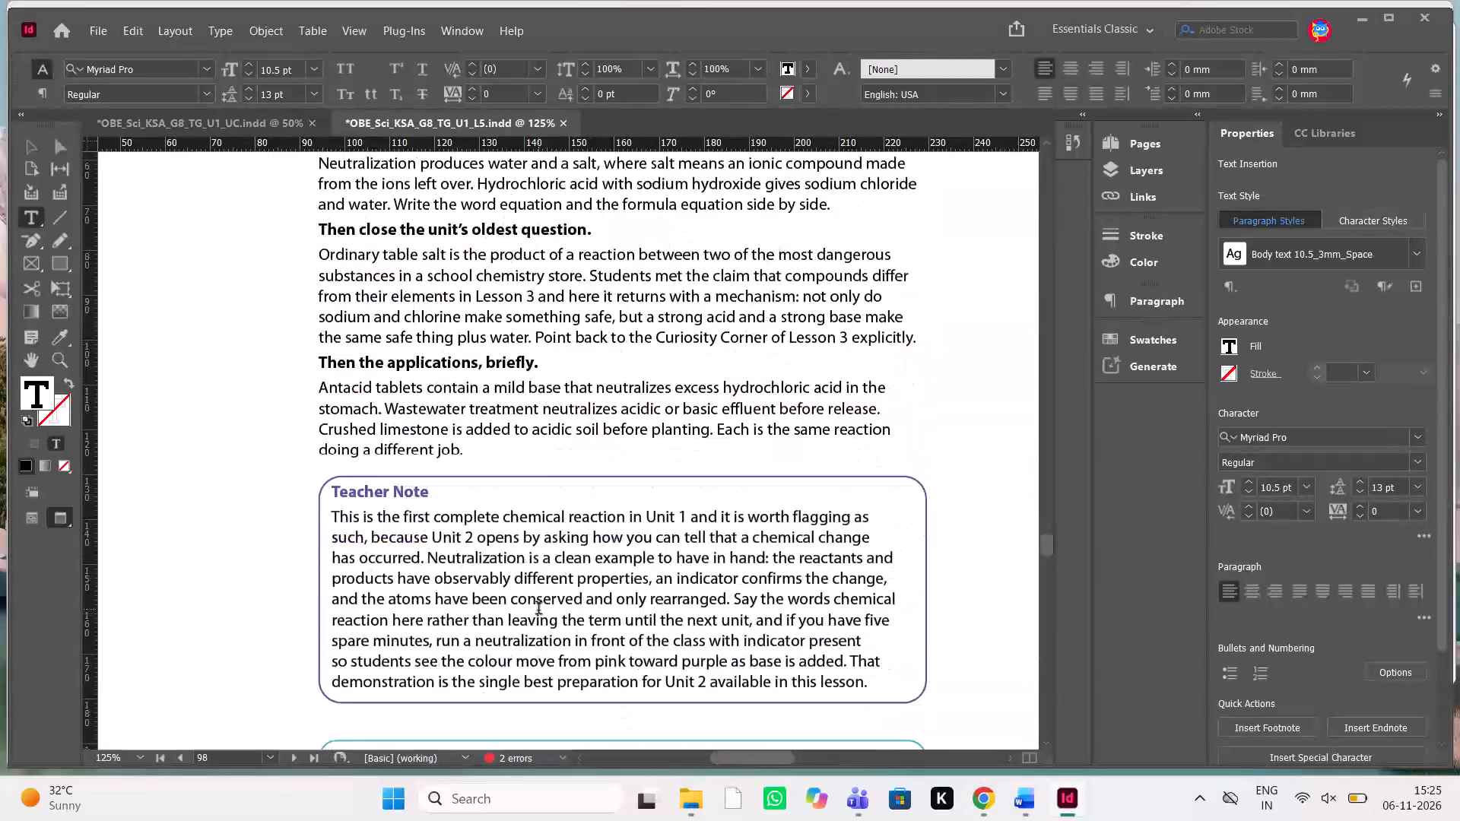
pyautogui.scroll(2, 538, 610)
pyautogui.scroll(-4, 538, 610)
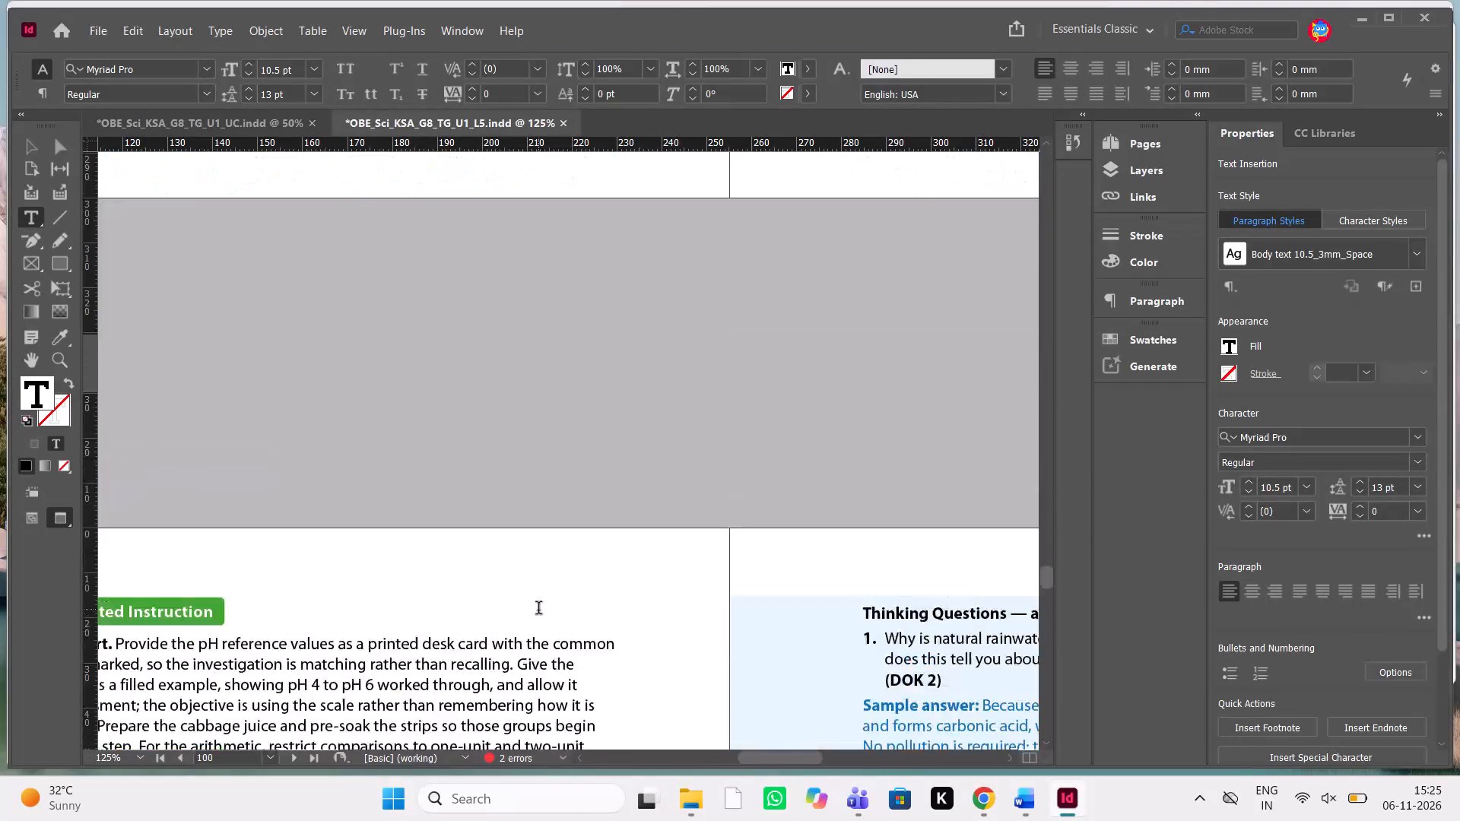
pyautogui.scroll(-2, 538, 610)
# Return to pages 86 and 87 and recheck the scientist questions, Misconception Alert and Diversification section in preview.
pyautogui.scroll(20, 538, 610)
pyautogui.scroll(20, 538, 610)
pyautogui.scroll(20, 538, 610)
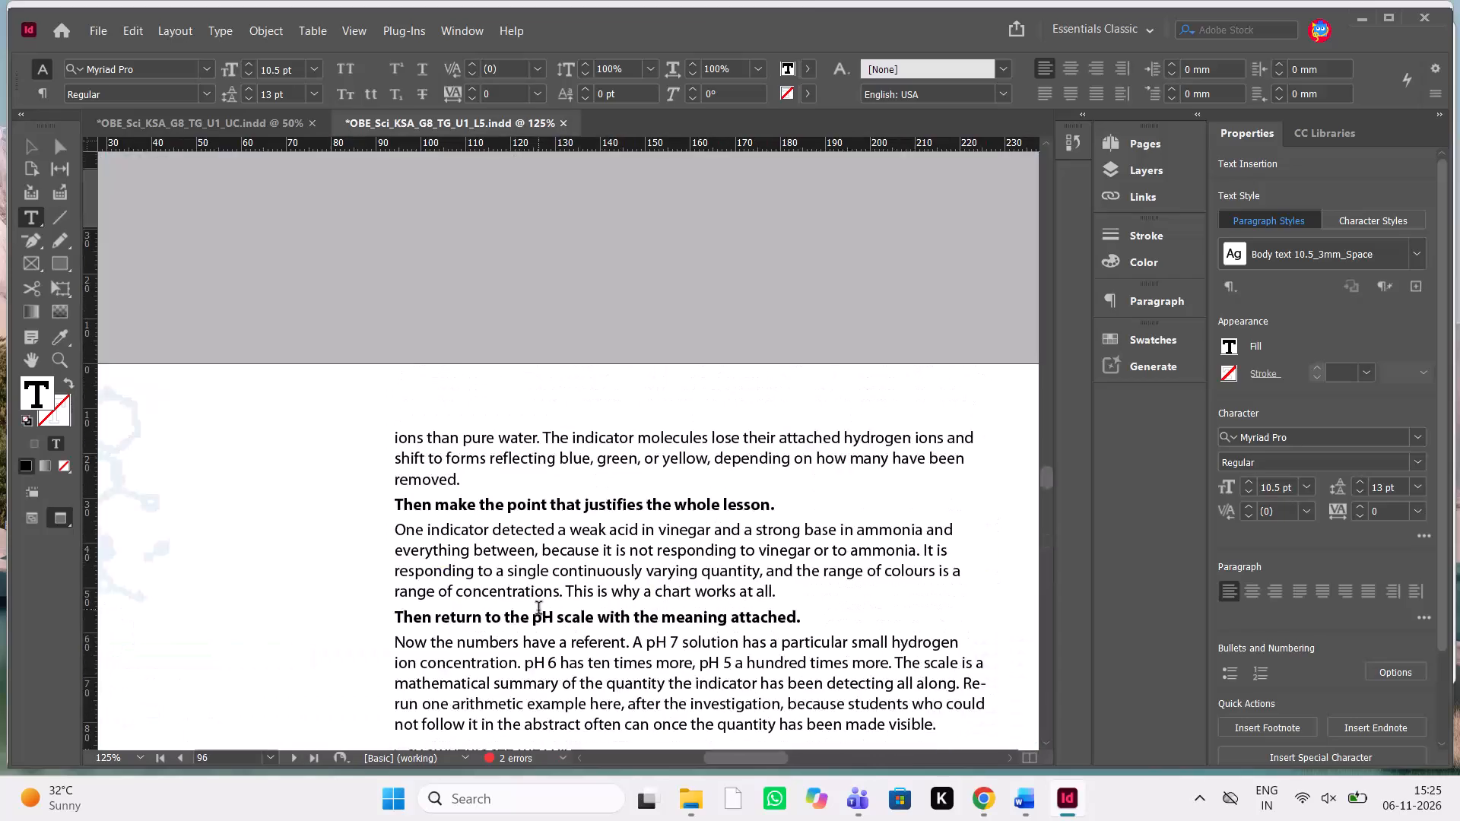
pyautogui.scroll(20, 538, 610)
pyautogui.scroll(20, 538, 610)
pyautogui.scroll(20, 538, 610)
pyautogui.scroll(-5, 538, 610)
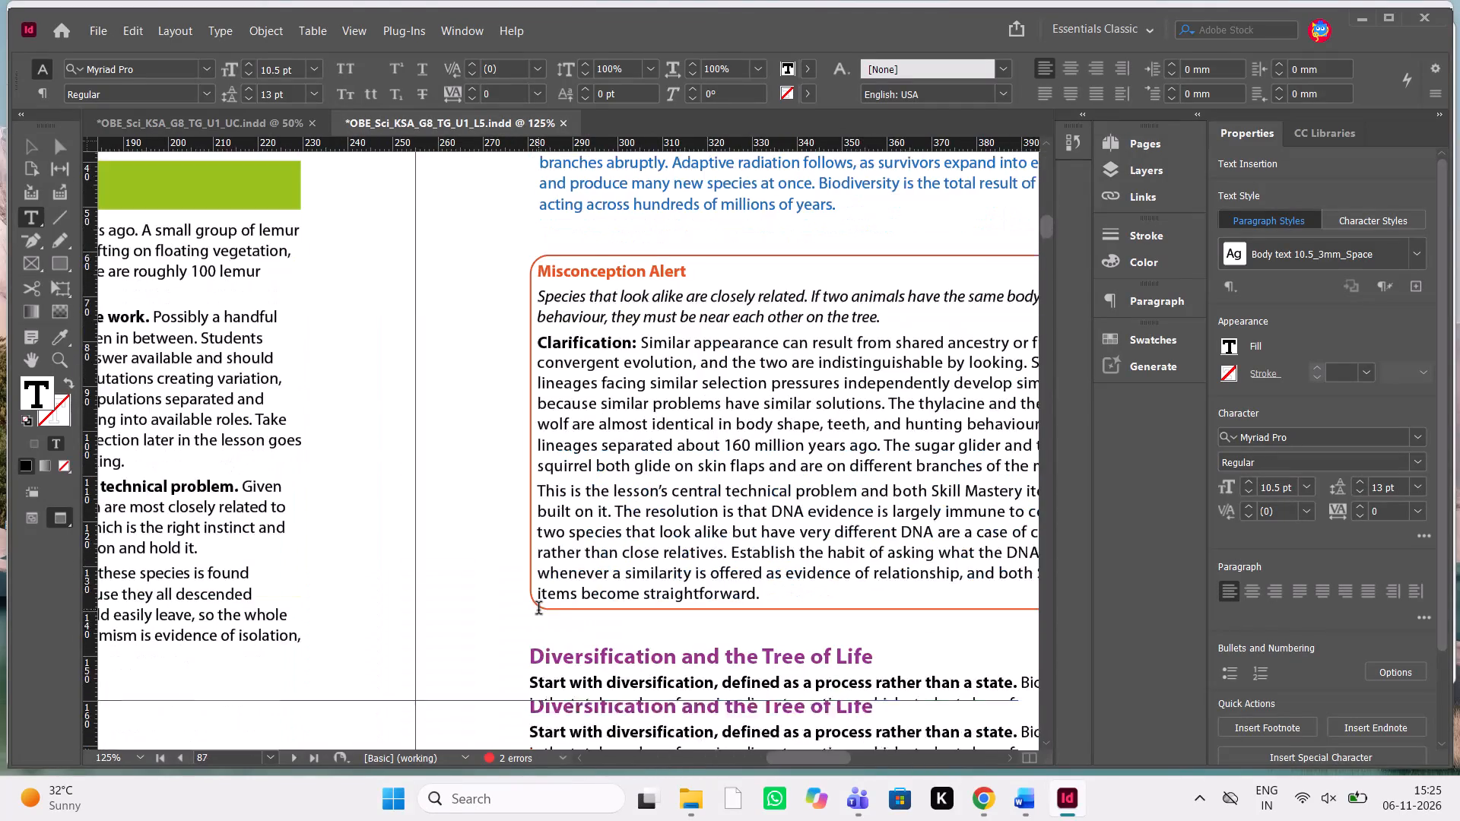
pyautogui.scroll(-11, 538, 610)
pyautogui.scroll(1, 538, 610)
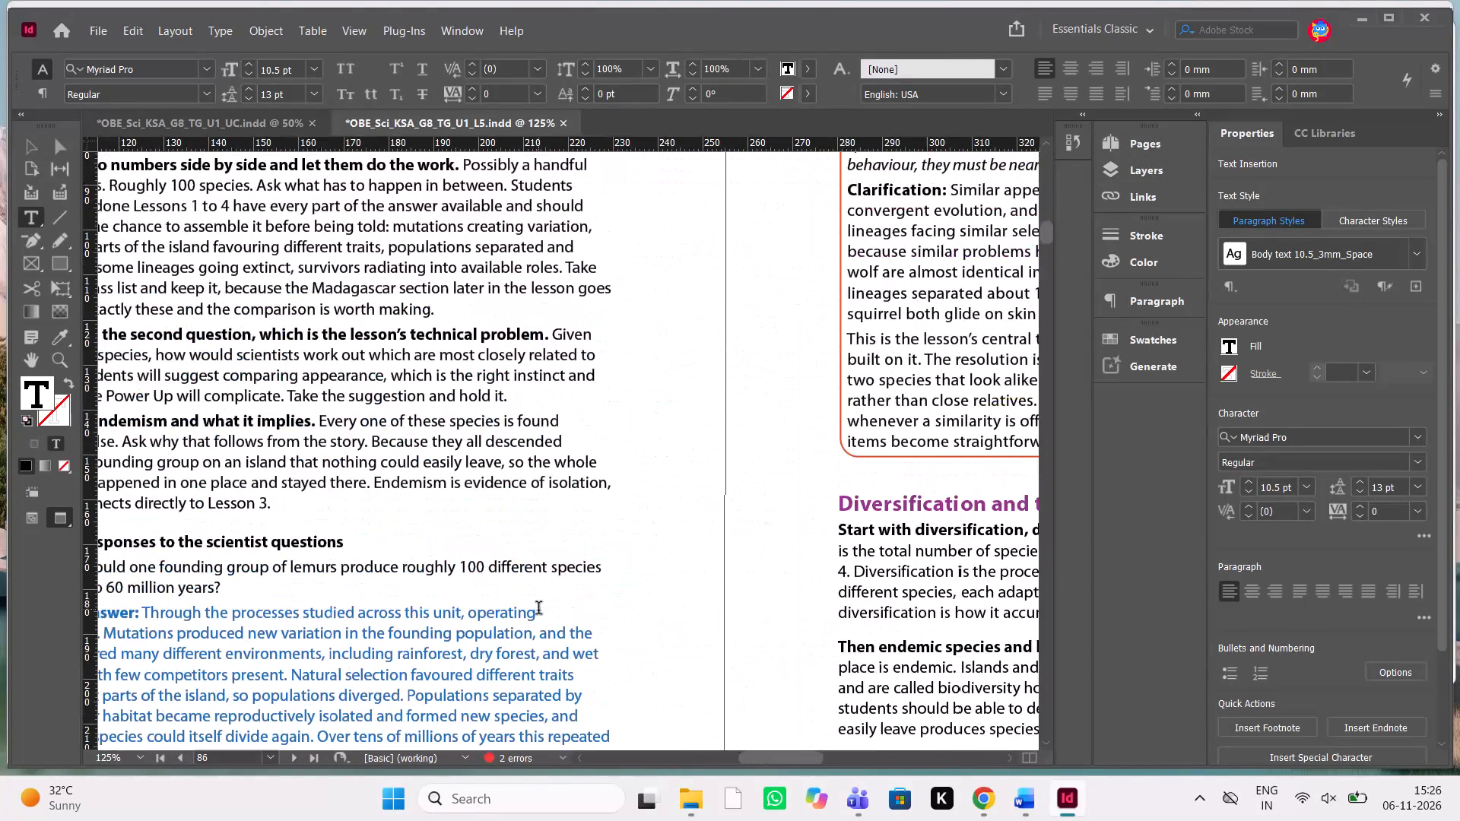
pyautogui.hscroll(1, 538, 610)
pyautogui.click(36, 145)
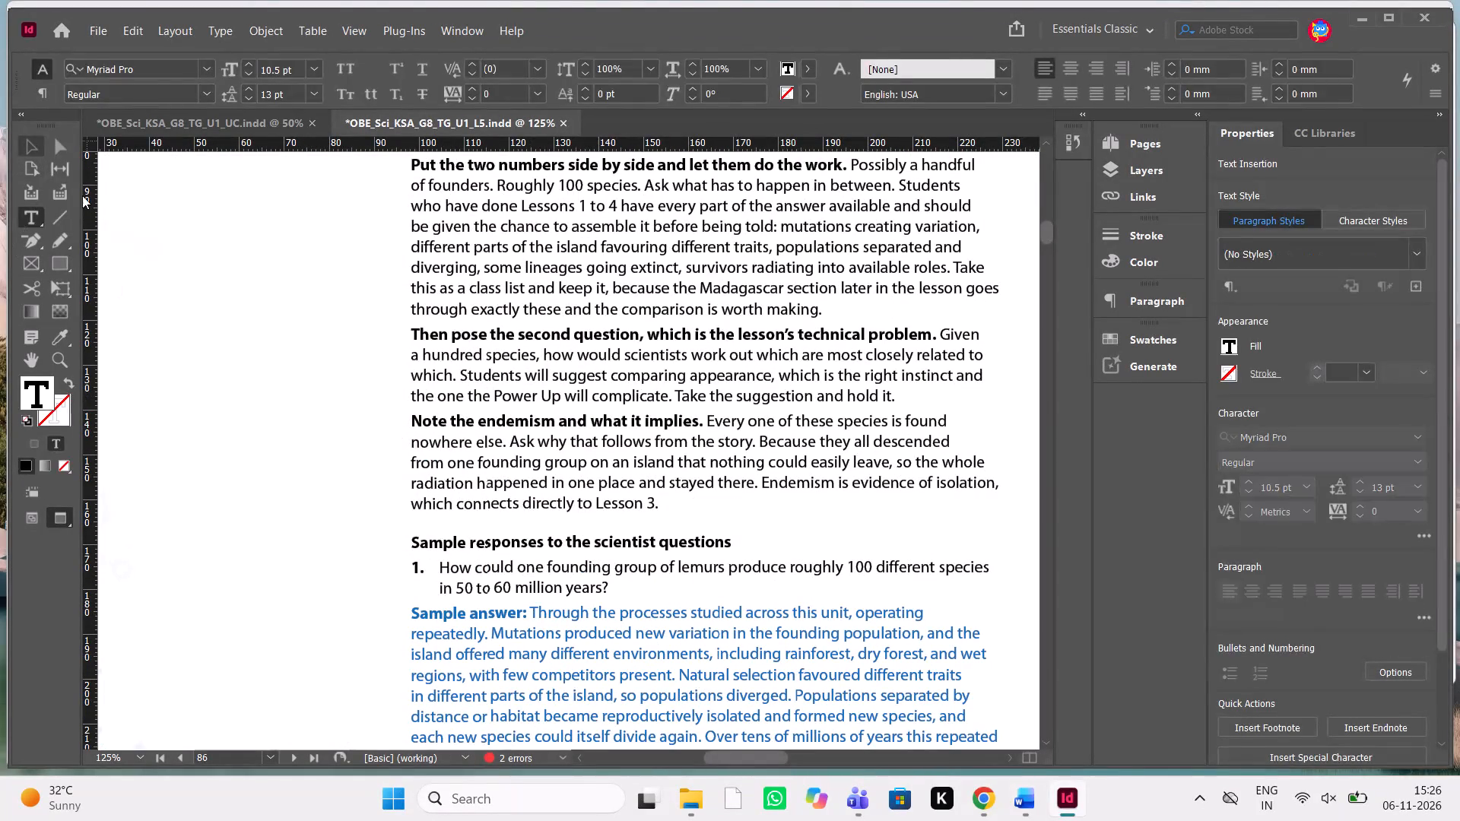
pyautogui.click(184, 388)
pyautogui.scroll(2, 184, 388)
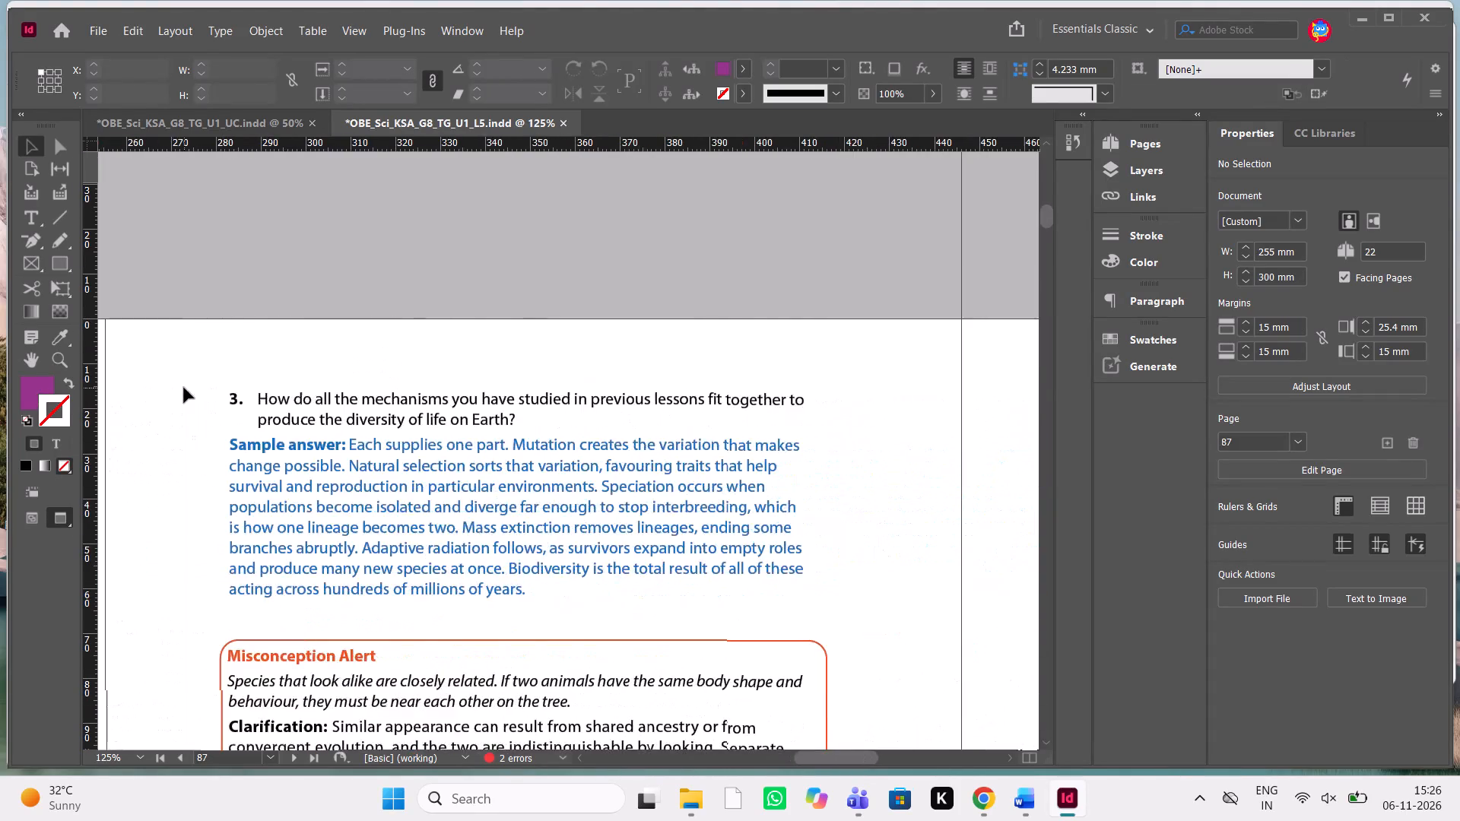
pyautogui.scroll(-1, 184, 388)
pyautogui.scroll(1, 184, 388)
pyautogui.click(440, 357)
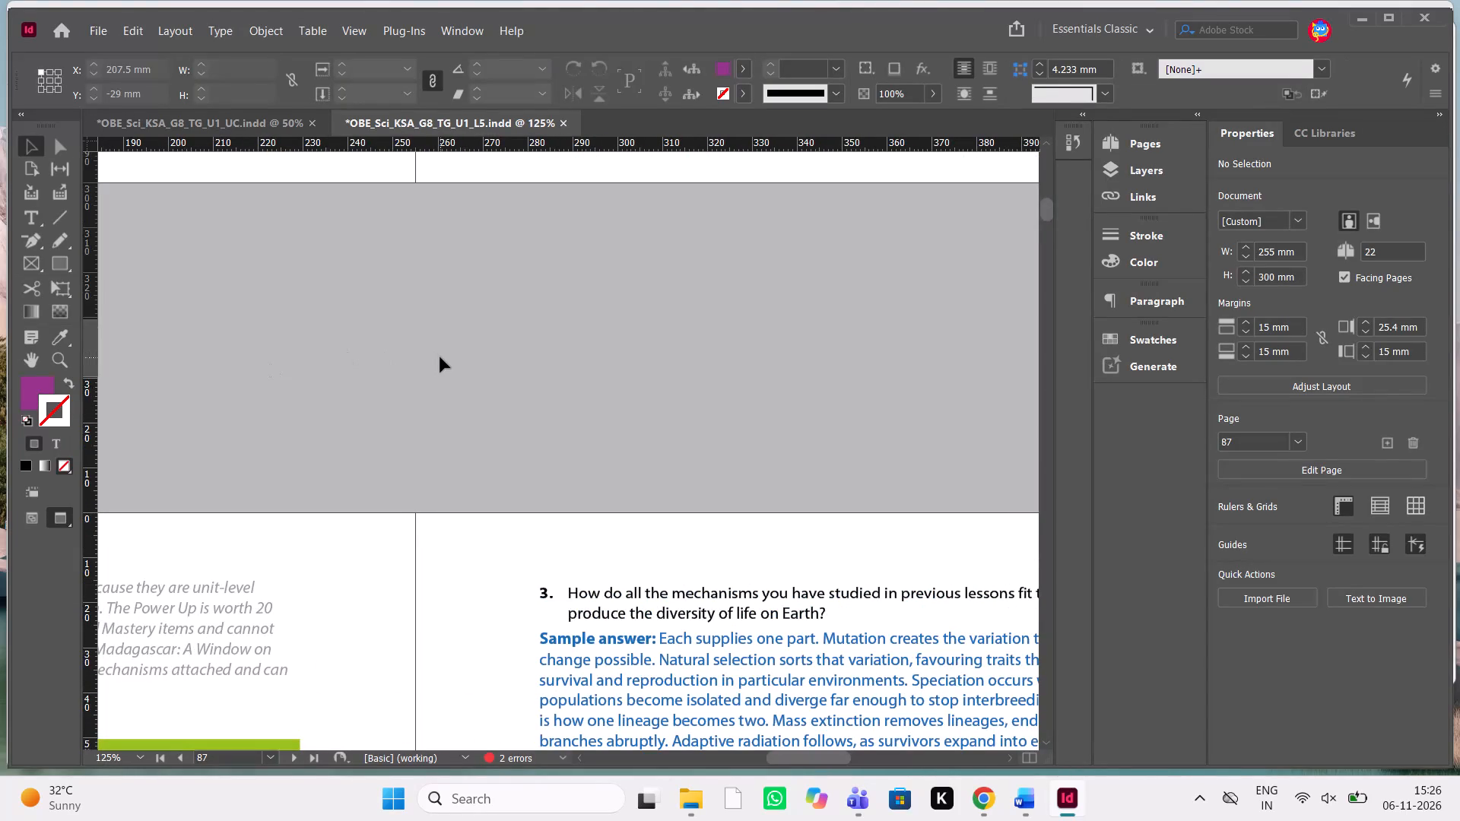
# Examine the spacing on pages 85 to 87 with frame edges shown, and recheck page 87 in preview.
pyautogui.press('w')
pyautogui.scroll(4, 440, 357)
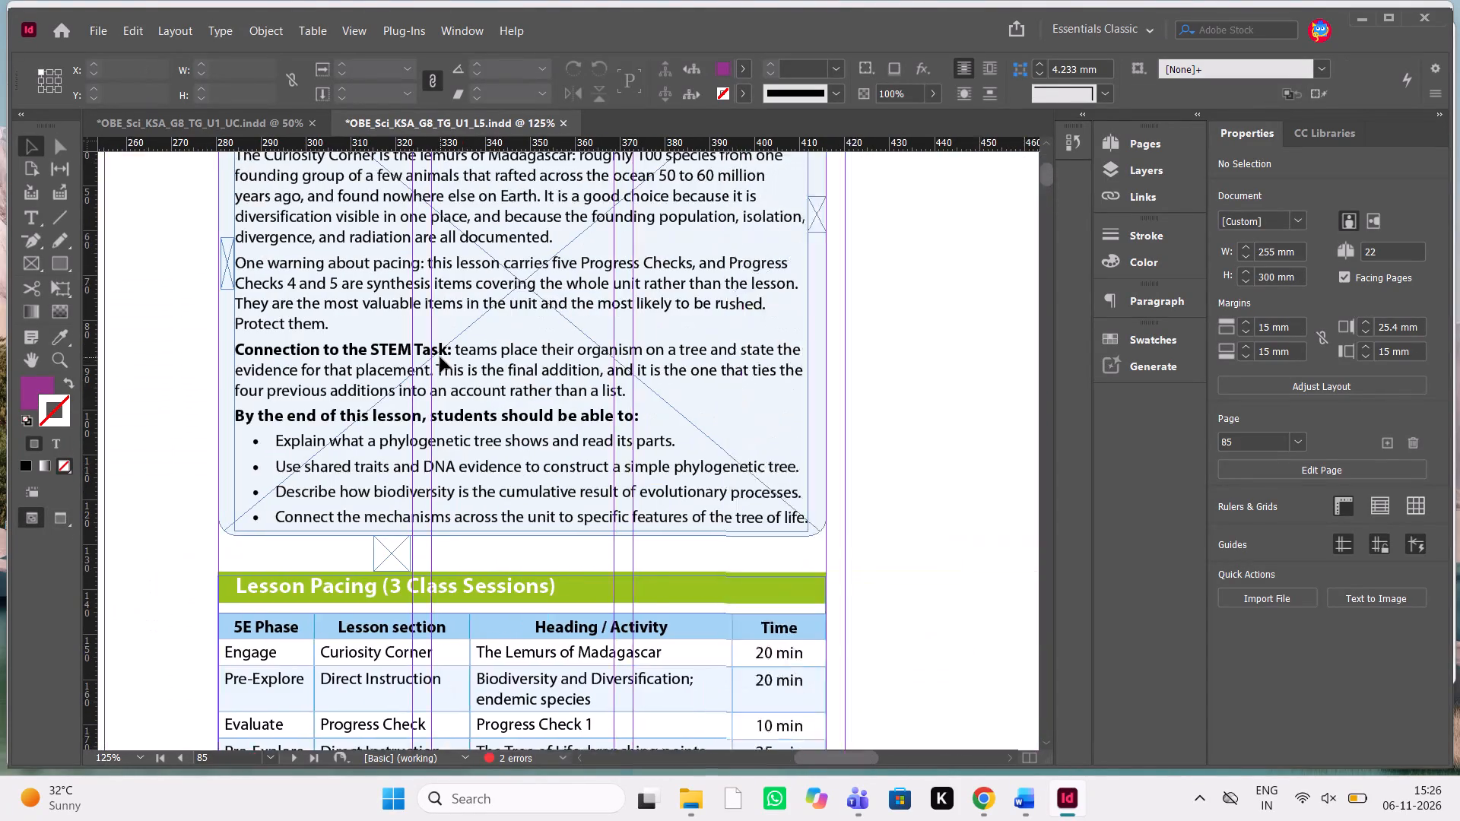
pyautogui.scroll(1, 440, 357)
pyautogui.scroll(-6, 440, 357)
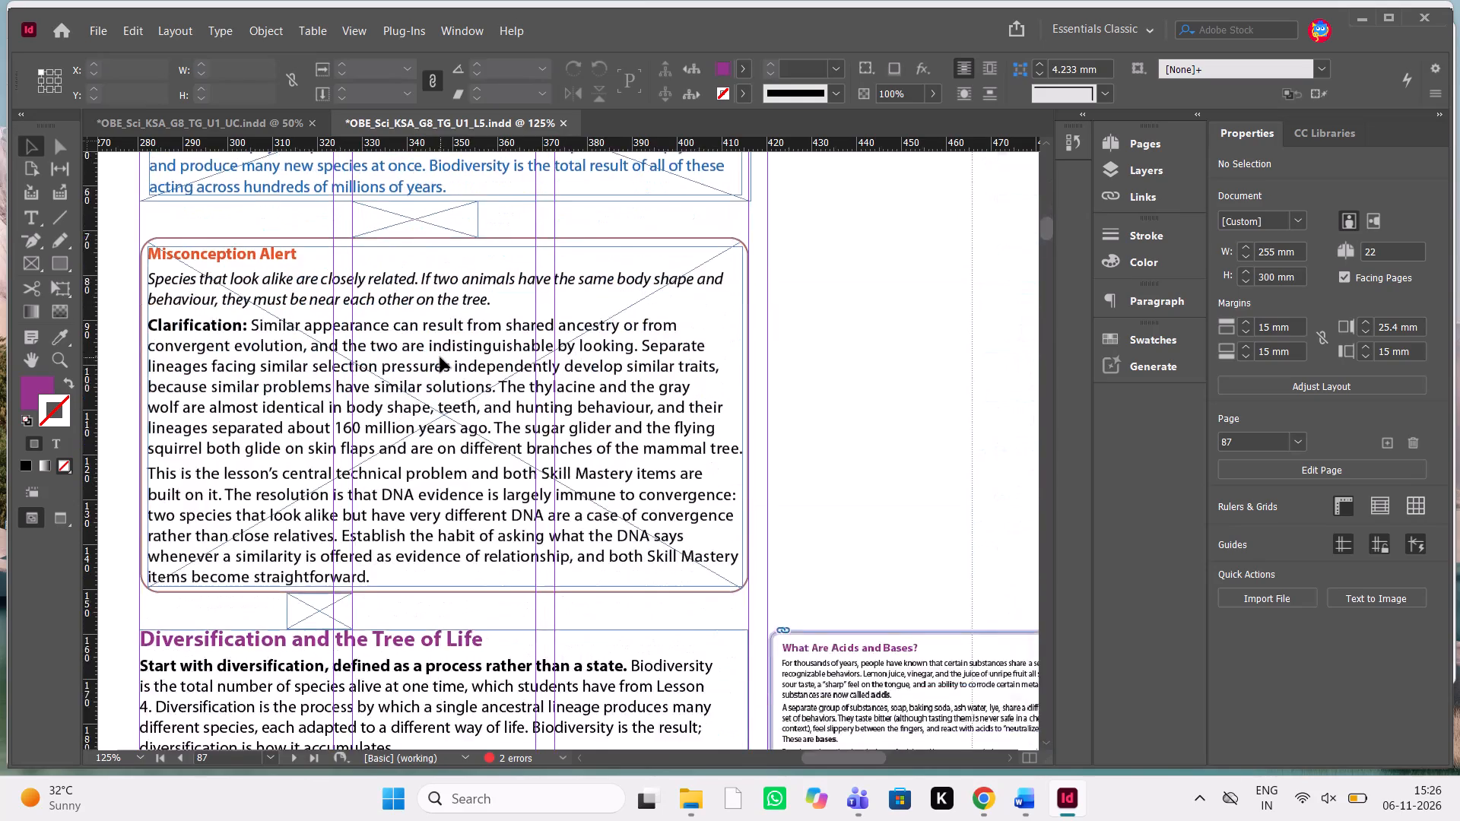
pyautogui.scroll(-1, 440, 357)
pyautogui.scroll(2, 440, 357)
pyautogui.click(932, 412)
pyautogui.press('w')
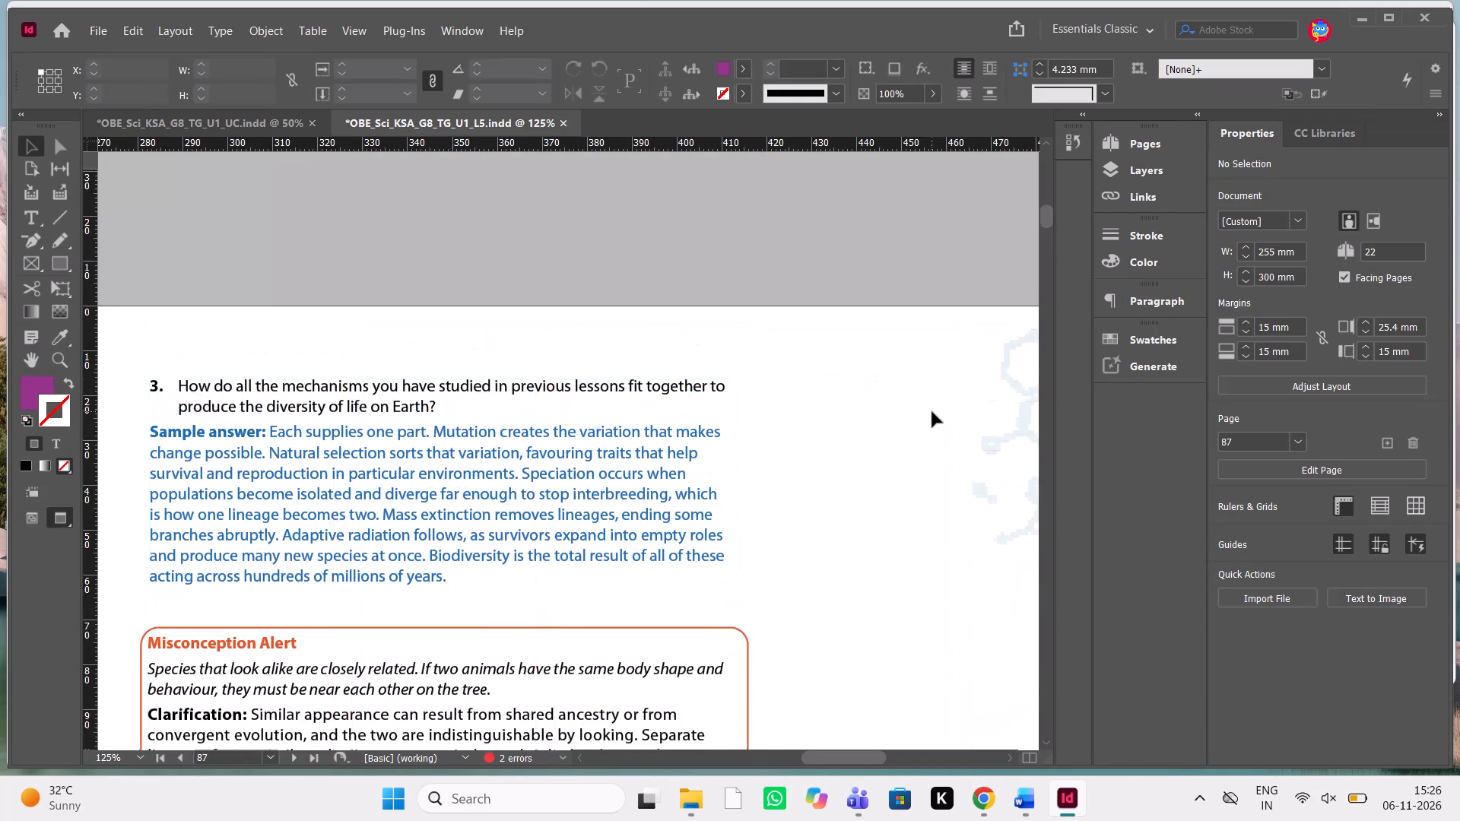
pyautogui.scroll(-2, 932, 412)
pyautogui.scroll(1, 932, 412)
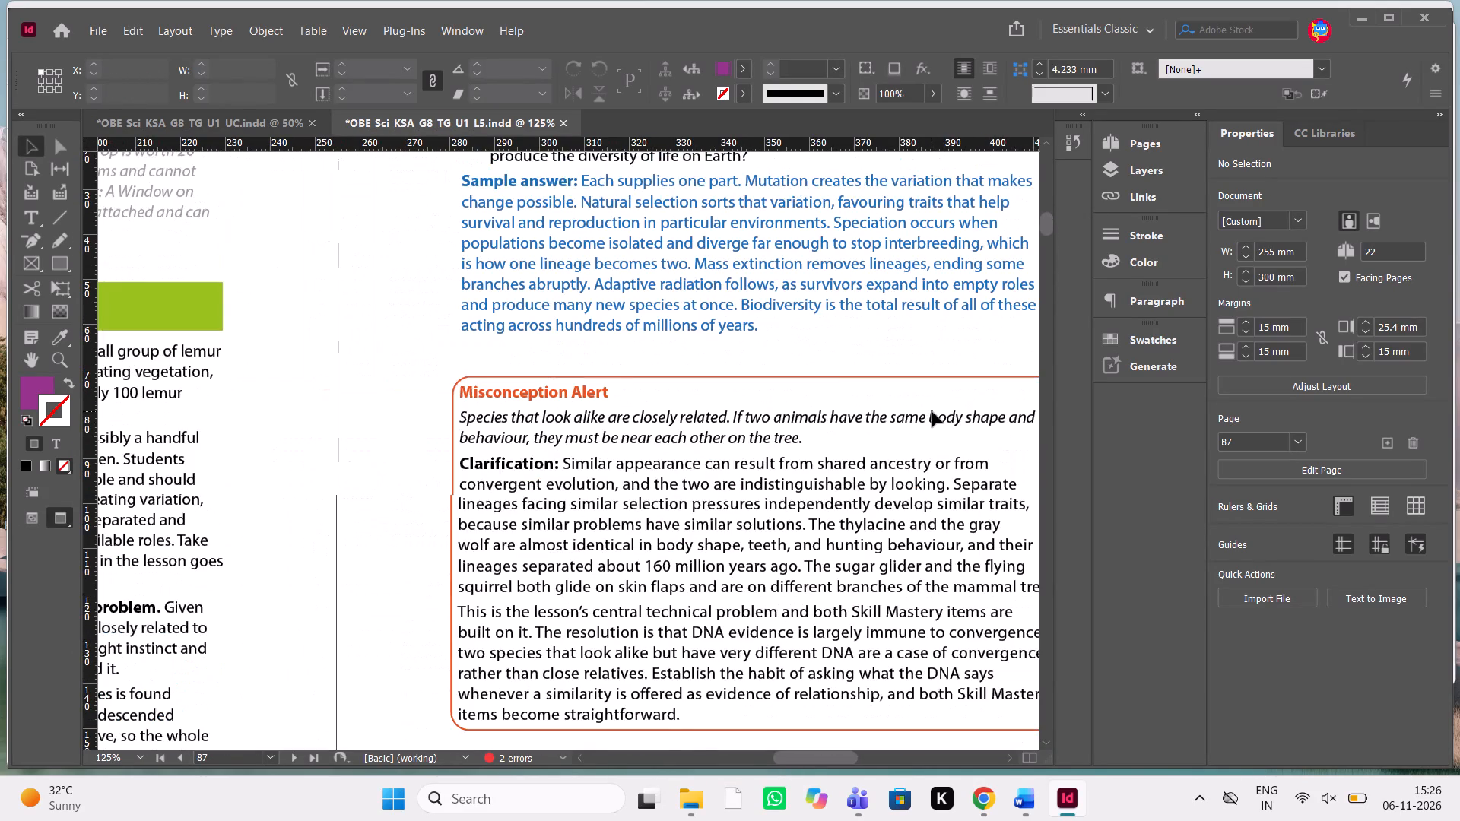
# Examine the gap between page 87's Sample answer and Misconception Alert box, and the note and heading at the top of page 86.
pyautogui.doubleClick(542, 347)
pyautogui.click(490, 305)
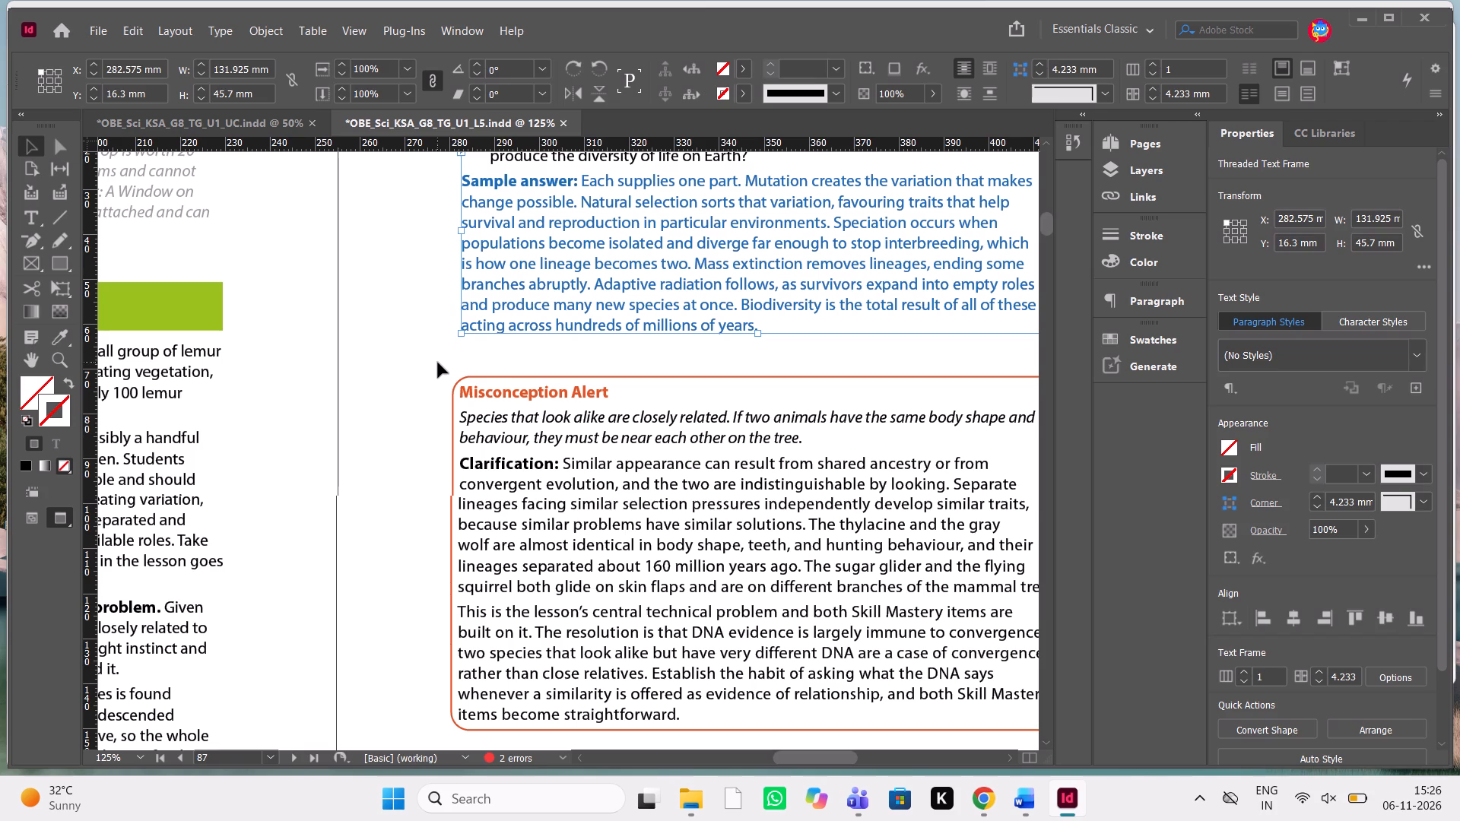
pyautogui.click(438, 363)
pyautogui.click(500, 344)
pyautogui.moveTo(500, 344); pyautogui.dragTo(660, 378)
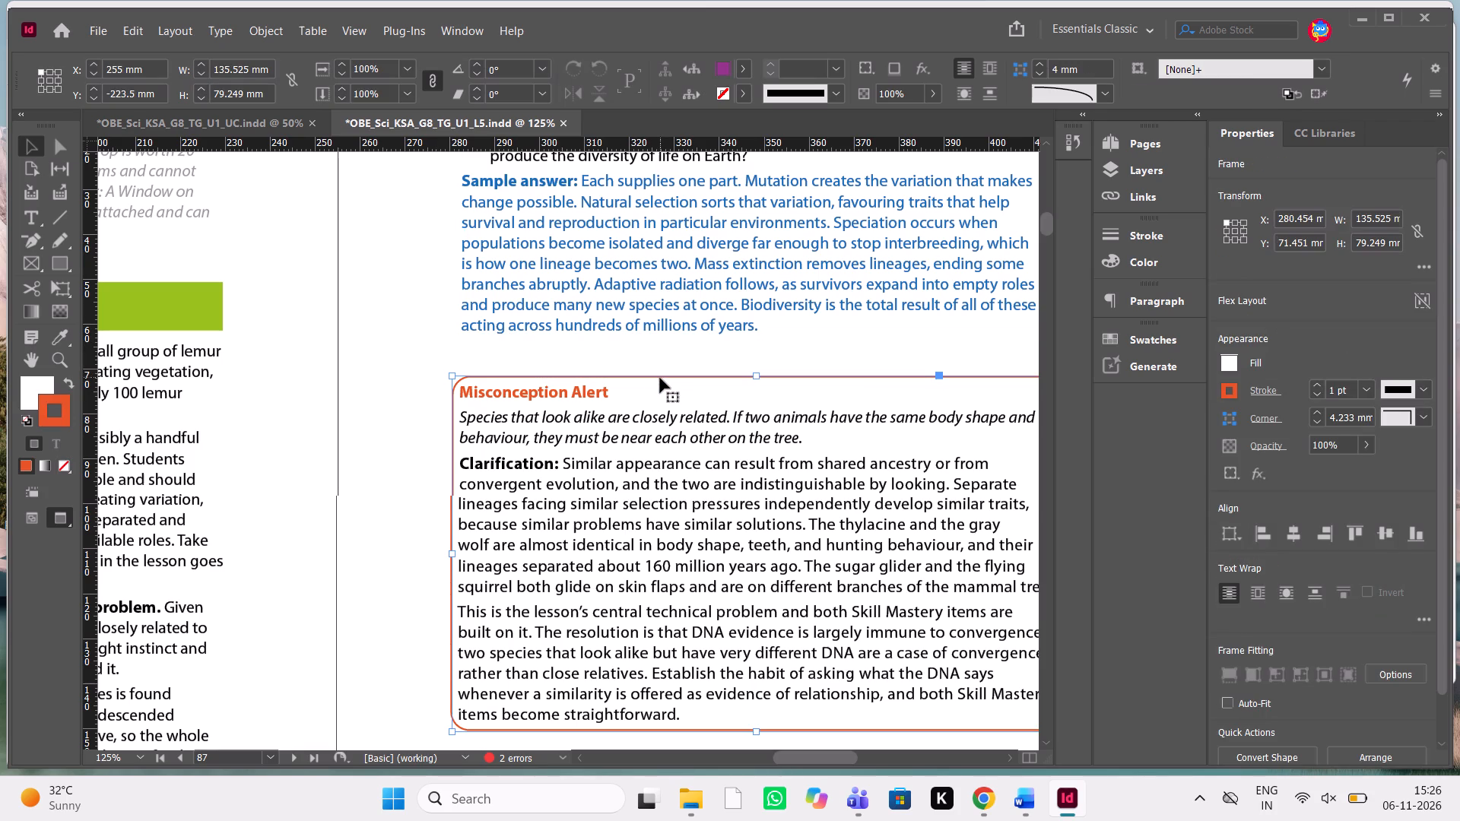
pyautogui.click(382, 341)
pyautogui.hscroll(-1, 382, 341)
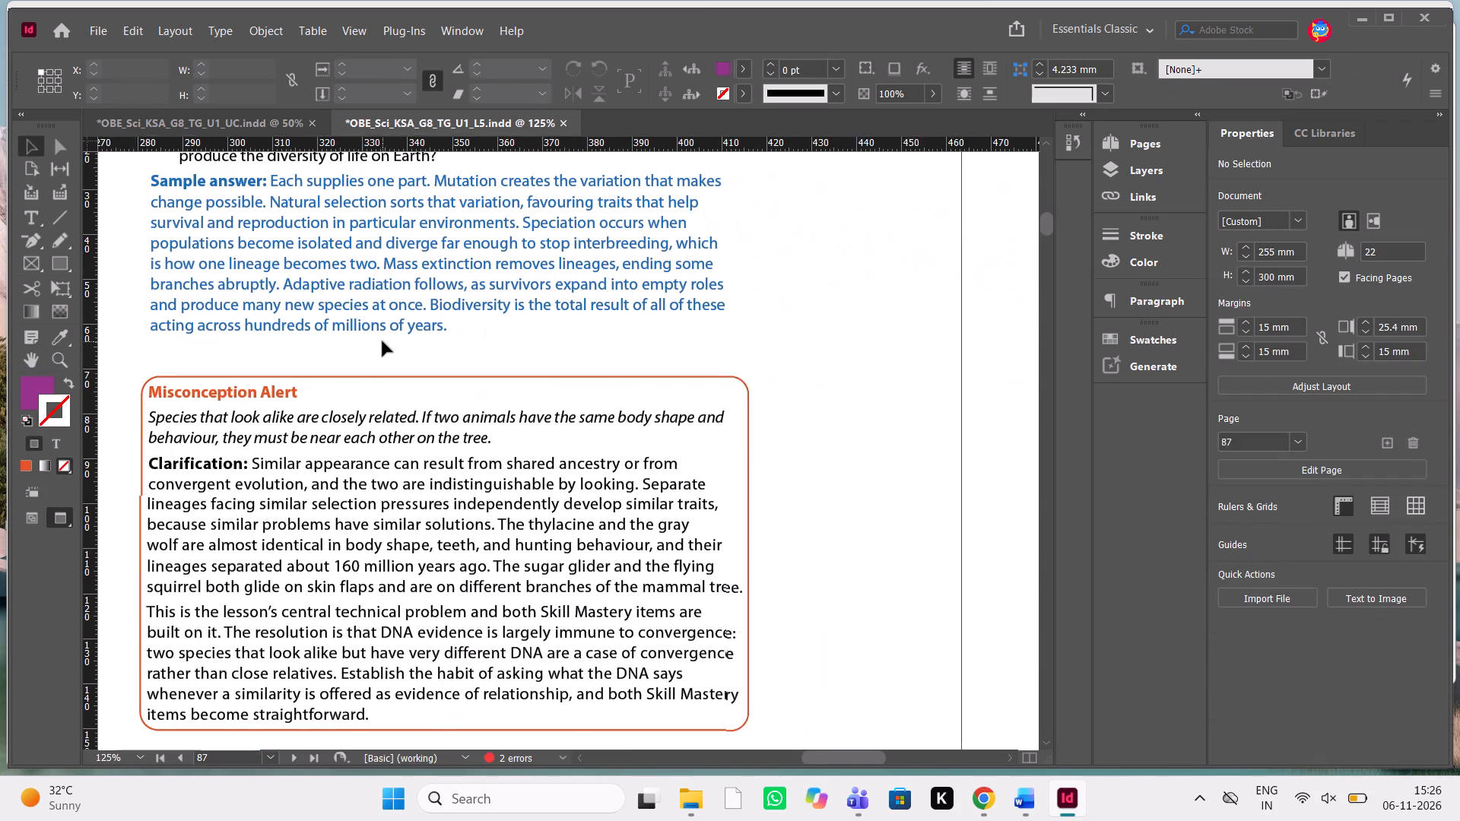
pyautogui.hscroll(-1, 382, 341)
pyautogui.hscroll(2, 382, 341)
pyautogui.scroll(1, 382, 341)
pyautogui.hscroll(1, 382, 341)
pyautogui.scroll(-1, 382, 341)
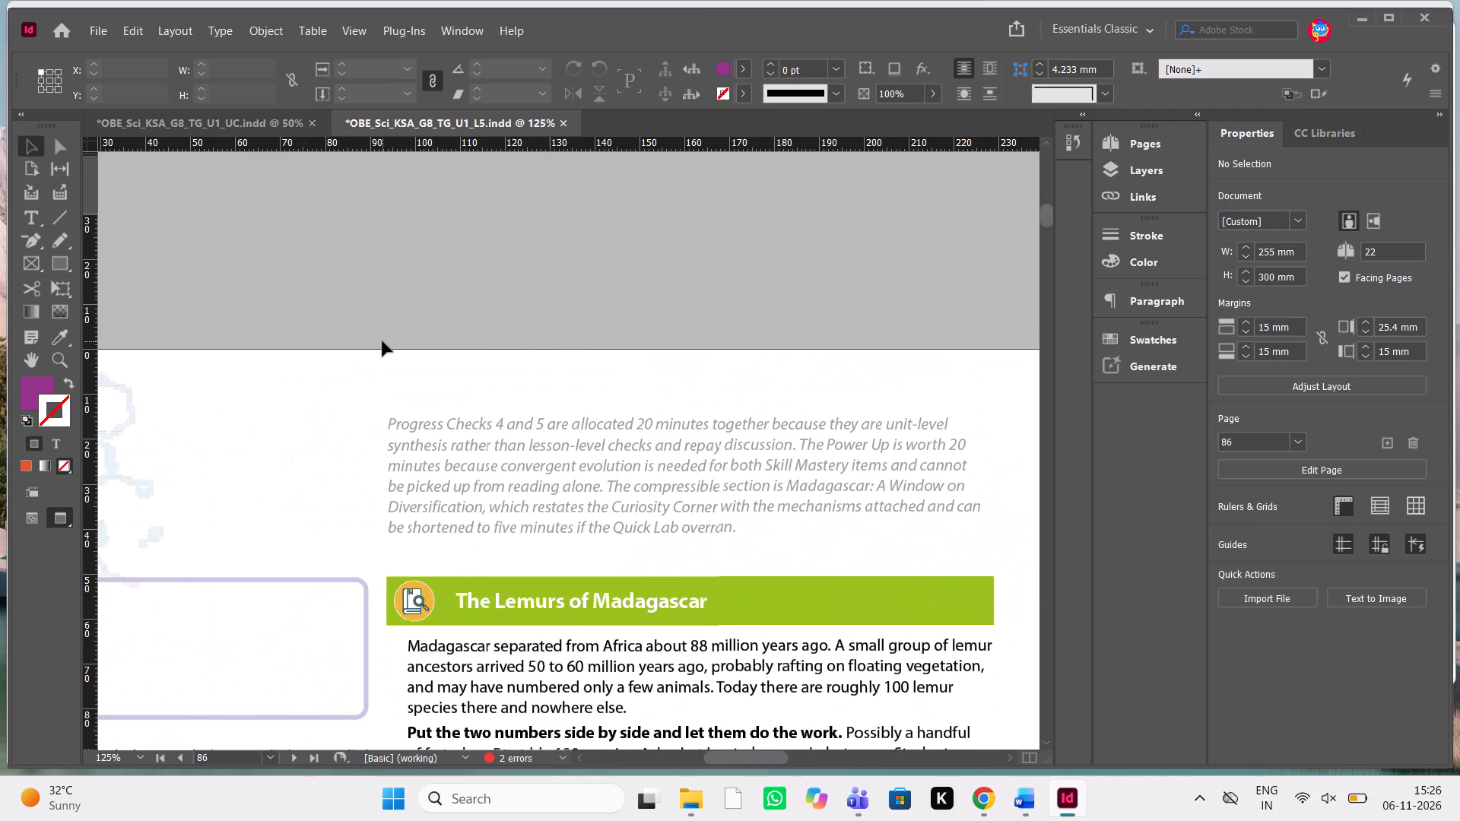
pyautogui.scroll(-1, 382, 341)
pyautogui.click(326, 204)
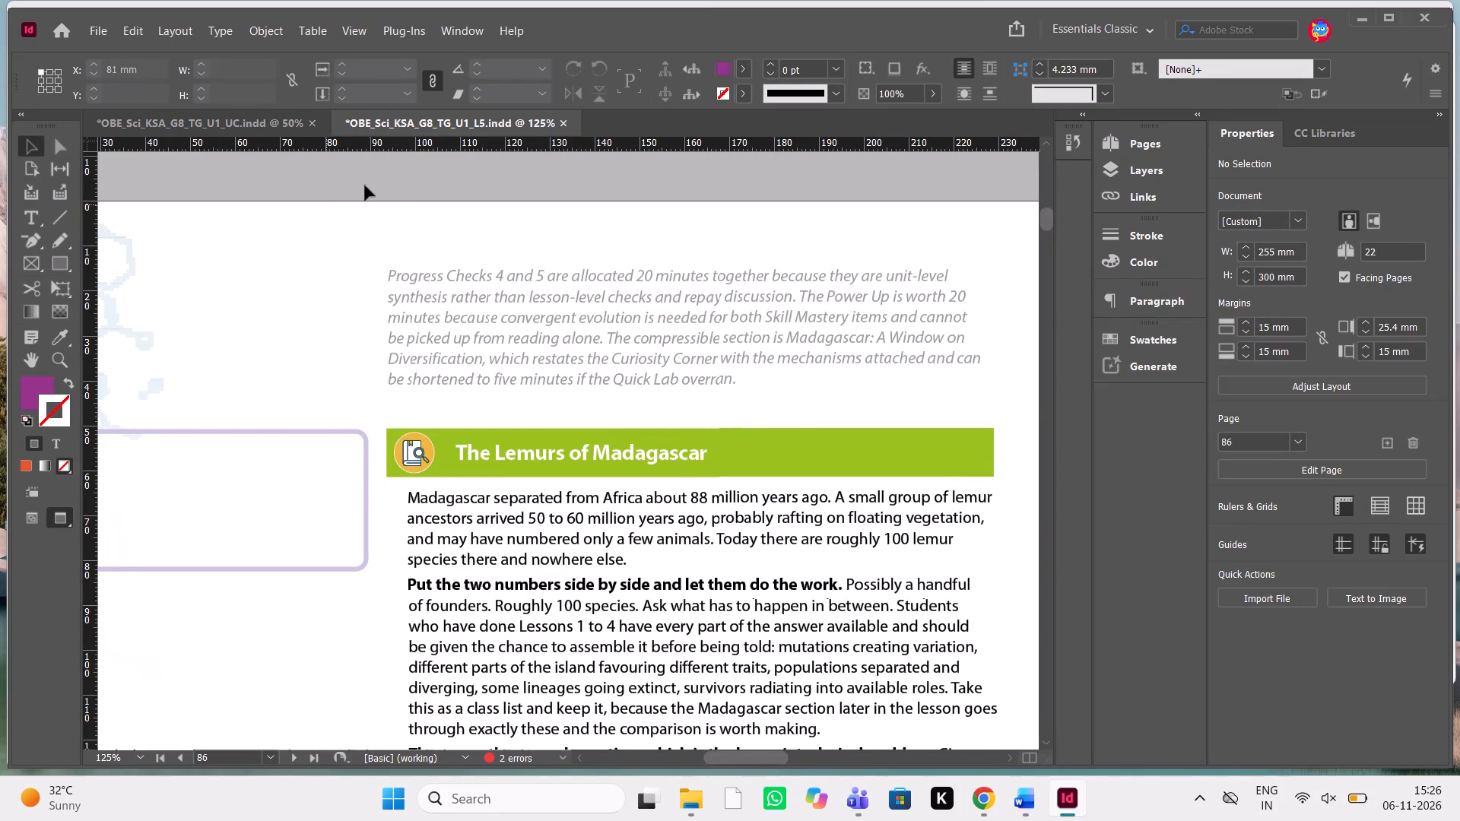
pyautogui.click(217, 347)
# Review the previewed pages 86 to 89, from the Misconception Alert and Diversification section through the Teacher Note.
pyautogui.hscroll(-1, 217, 347)
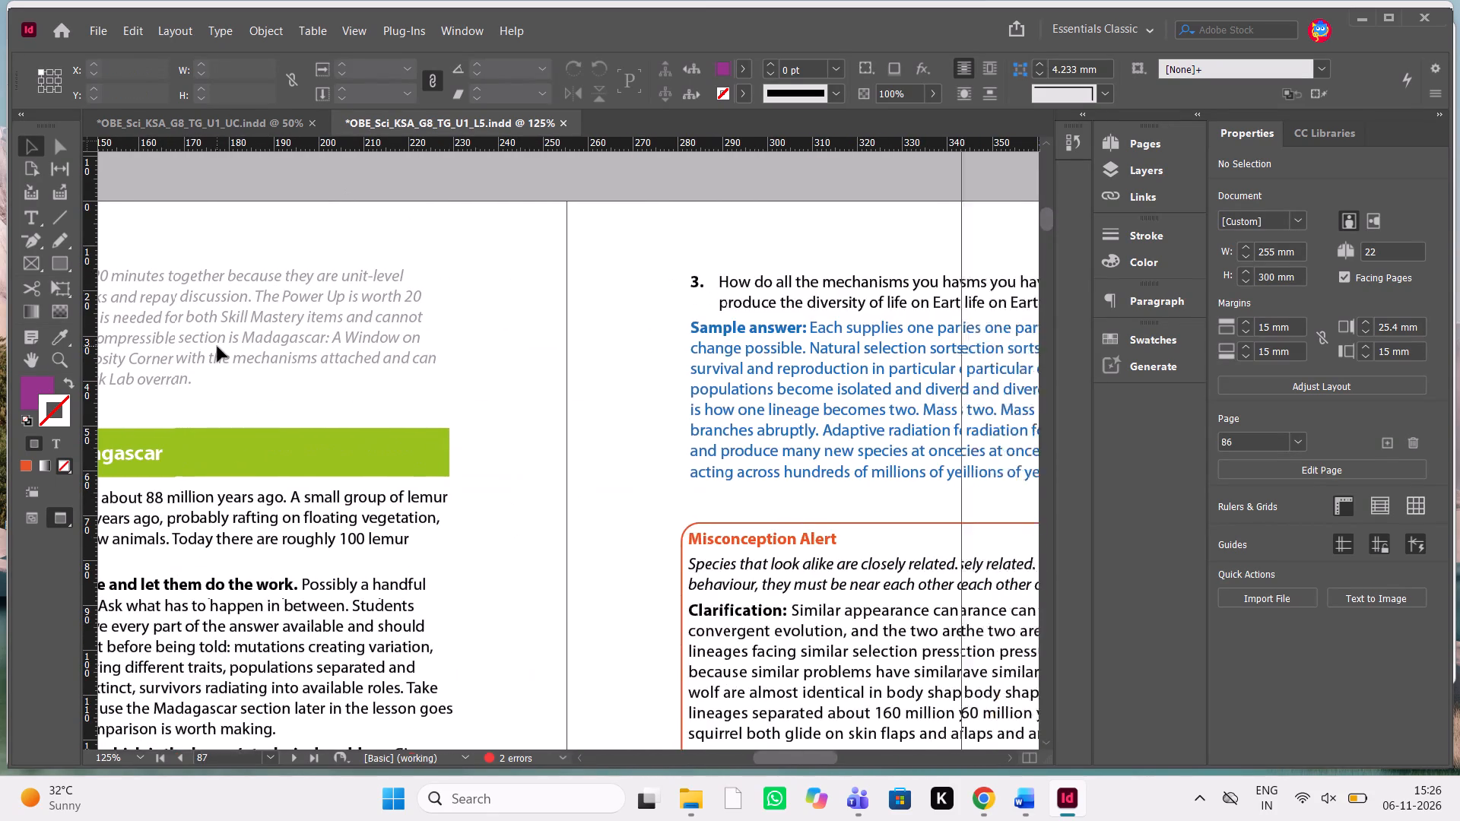
pyautogui.hscroll(-1, 217, 347)
pyautogui.scroll(-3, 217, 347)
pyautogui.scroll(1, 217, 347)
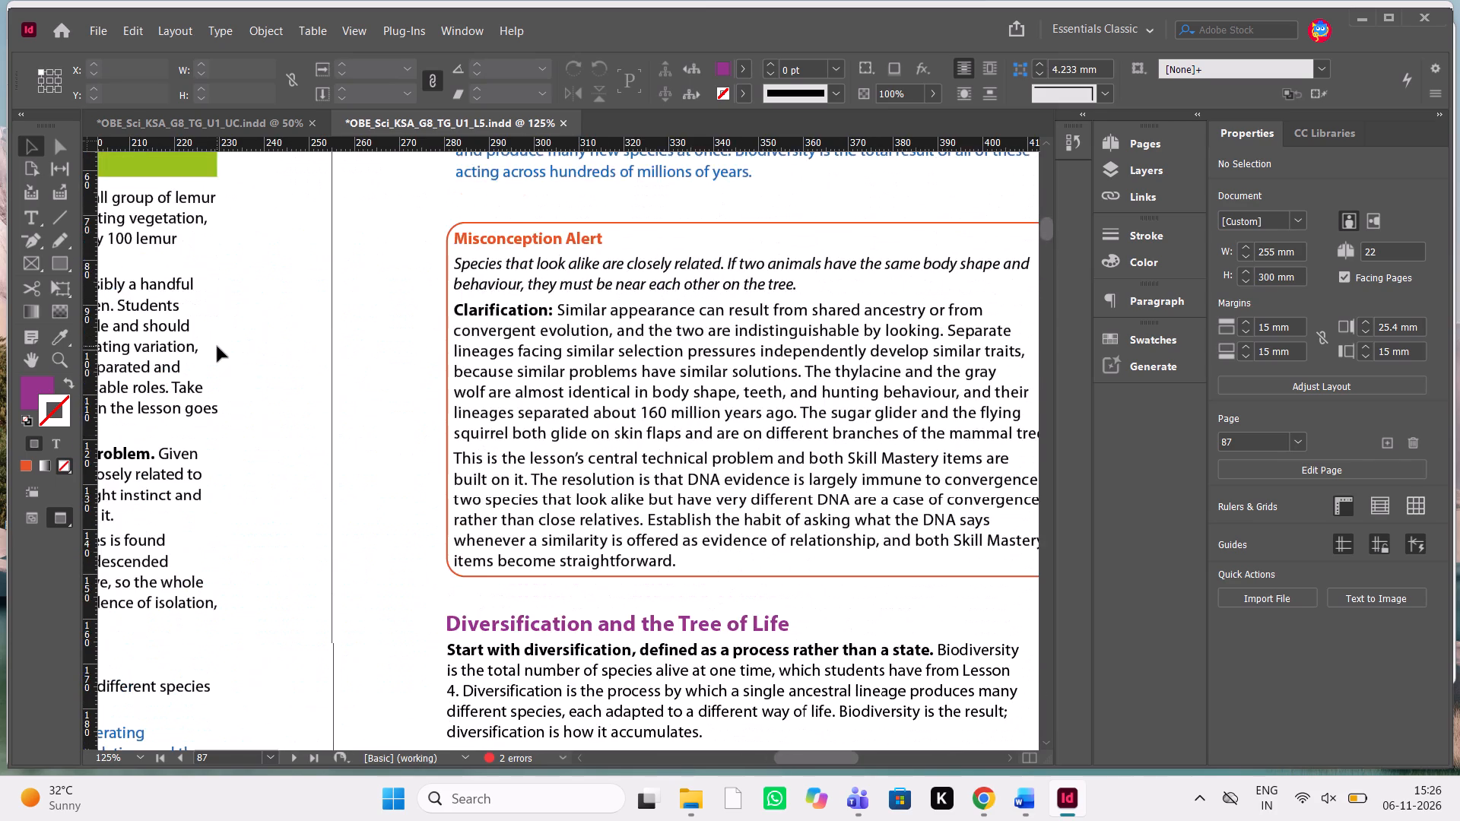
pyautogui.scroll(1, 217, 347)
pyautogui.hscroll(1, 217, 347)
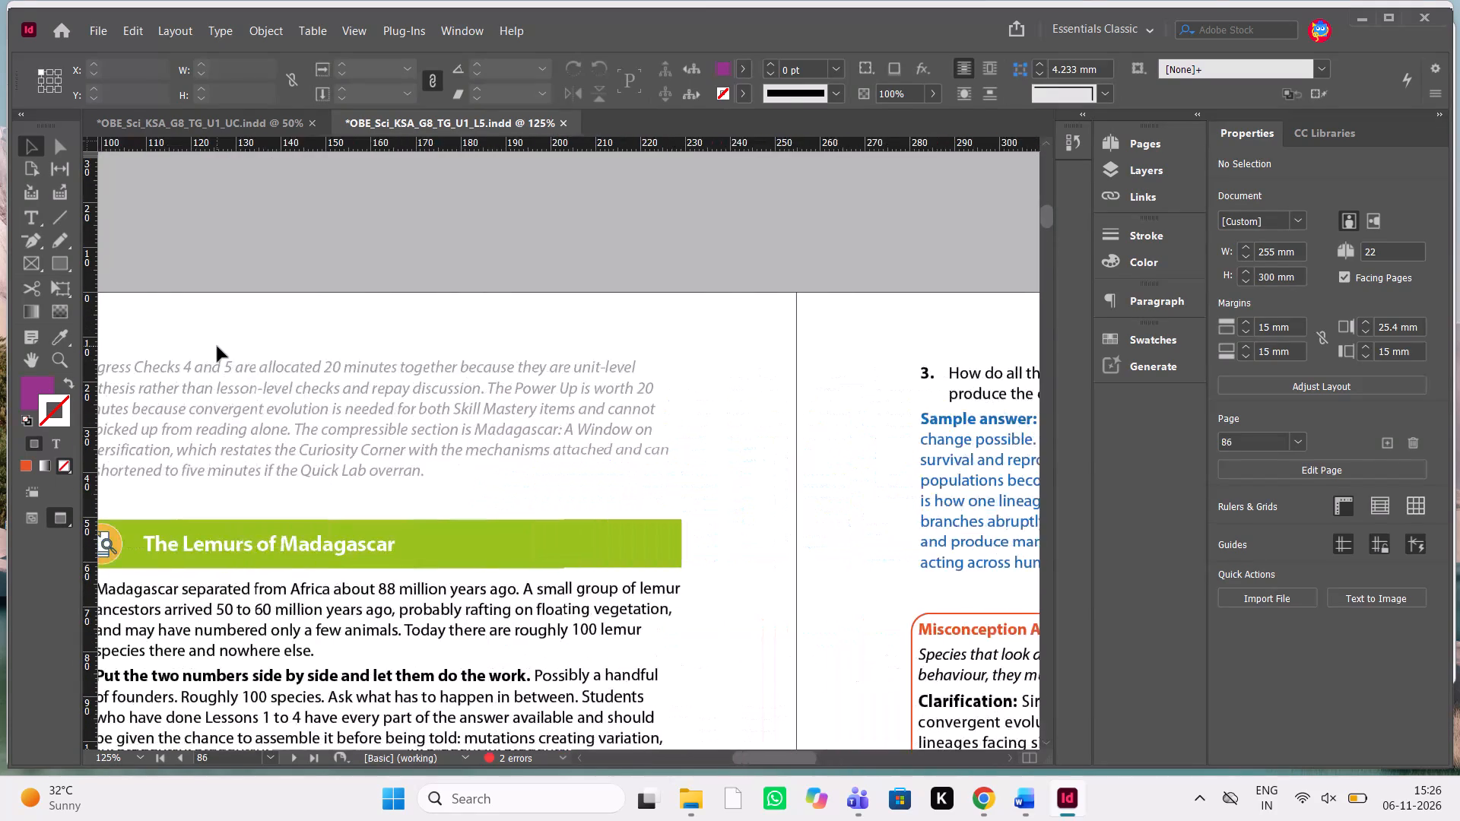
pyautogui.scroll(-2, 217, 347)
pyautogui.hscroll(-1, 217, 347)
pyautogui.scroll(-2, 217, 347)
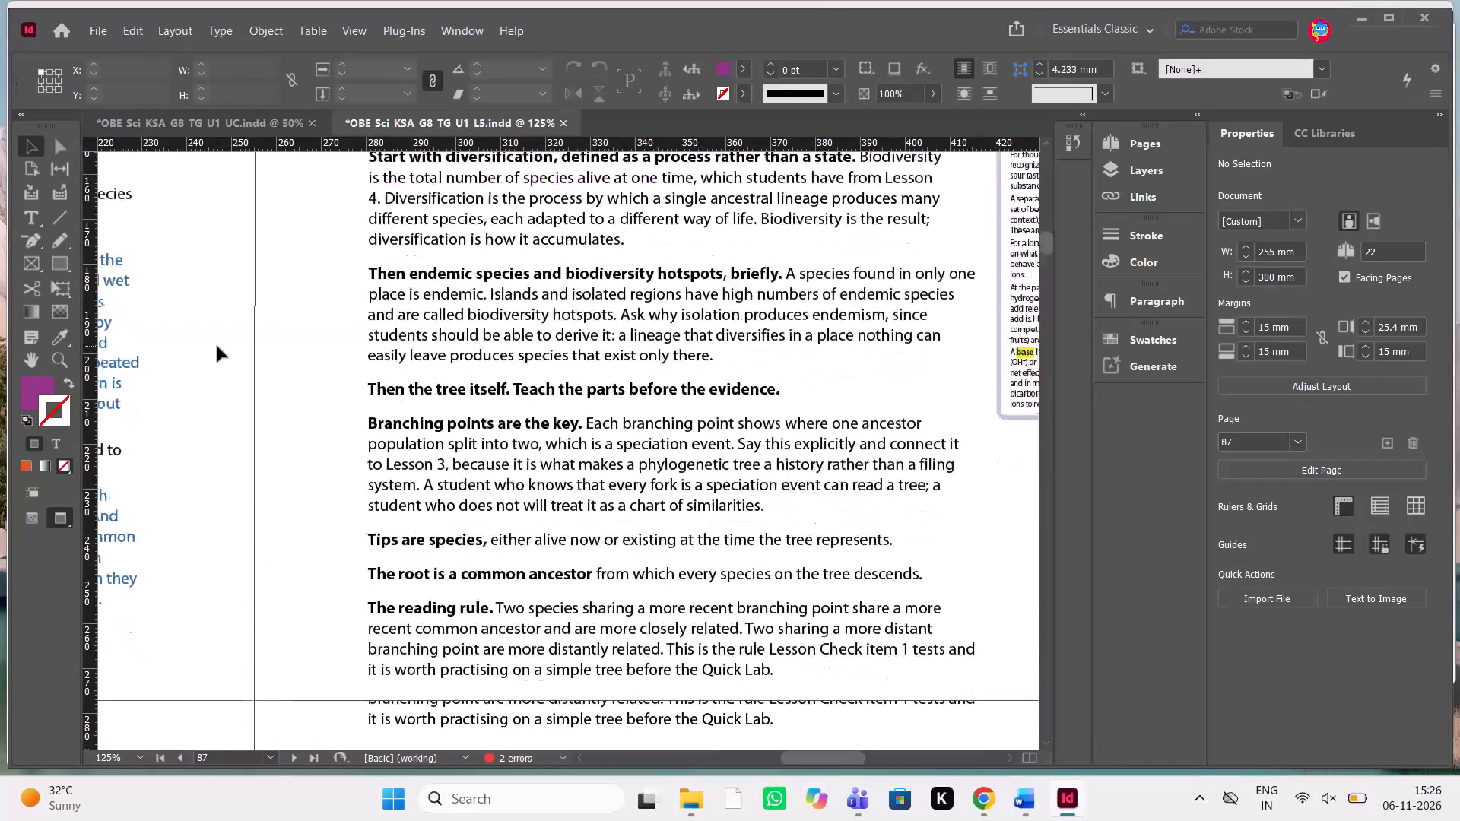
pyautogui.scroll(-1, 217, 347)
pyautogui.scroll(3, 217, 347)
pyautogui.scroll(-3, 217, 347)
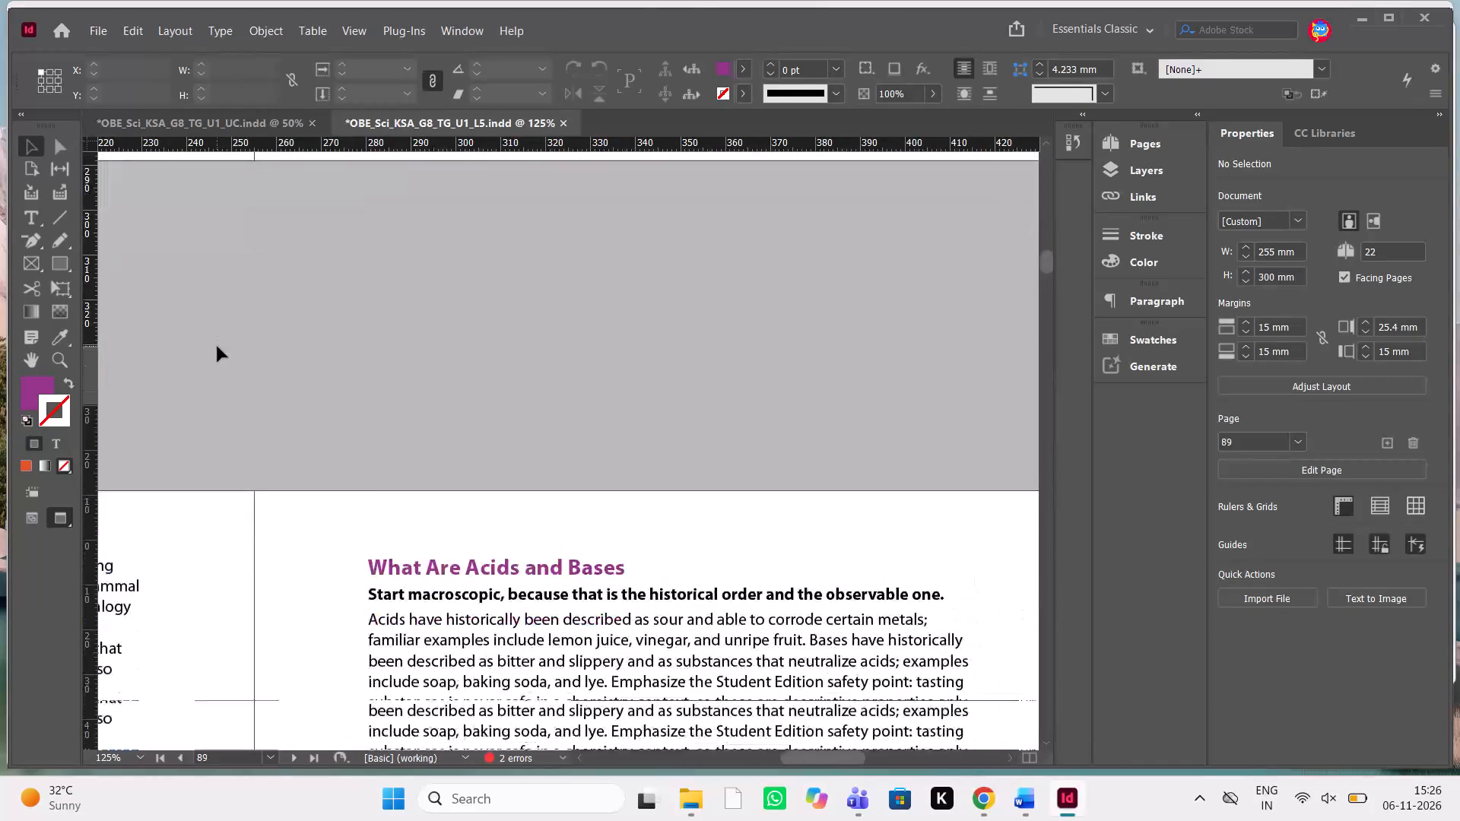
pyautogui.scroll(-5, 217, 347)
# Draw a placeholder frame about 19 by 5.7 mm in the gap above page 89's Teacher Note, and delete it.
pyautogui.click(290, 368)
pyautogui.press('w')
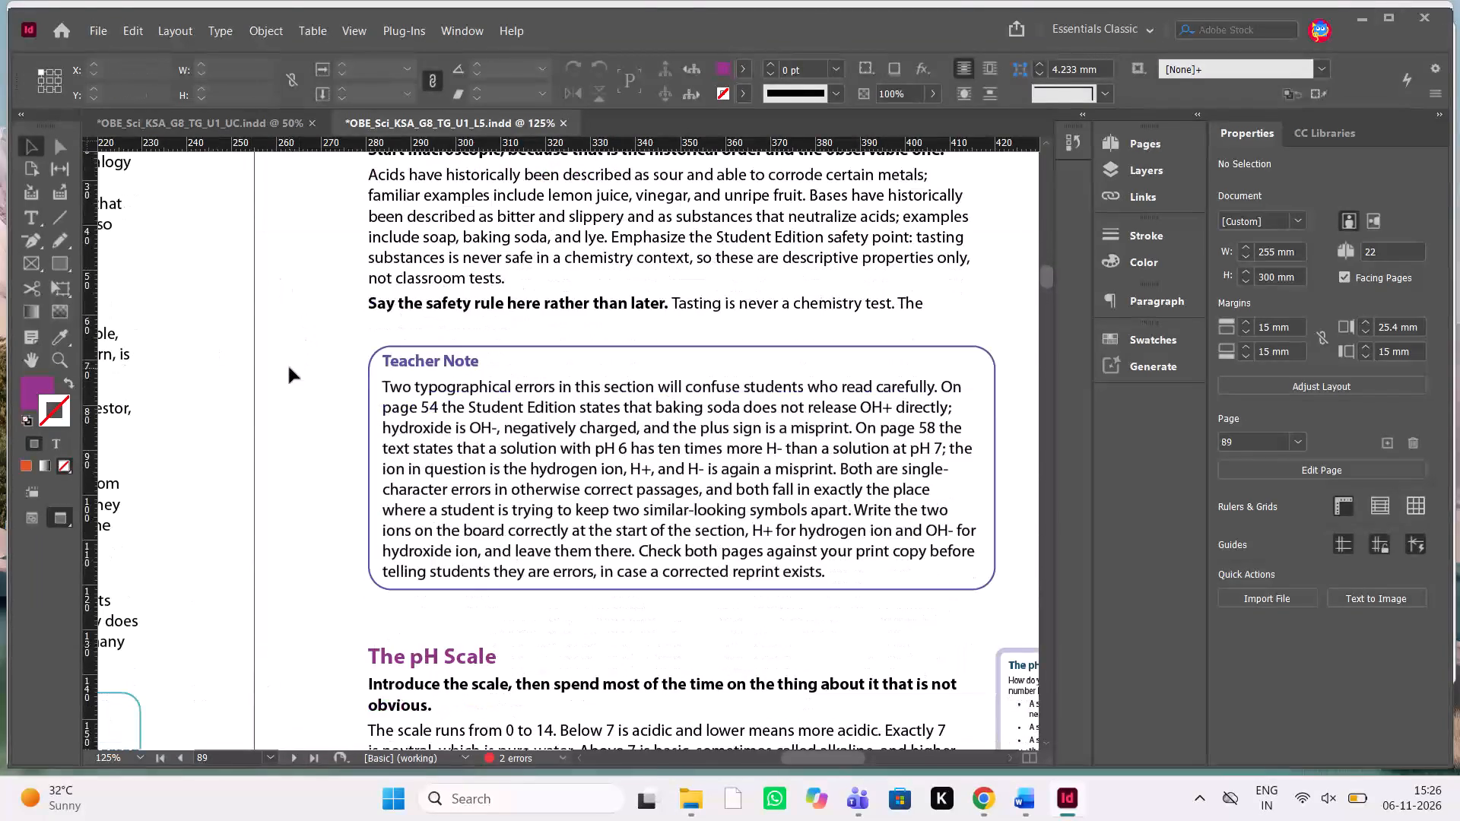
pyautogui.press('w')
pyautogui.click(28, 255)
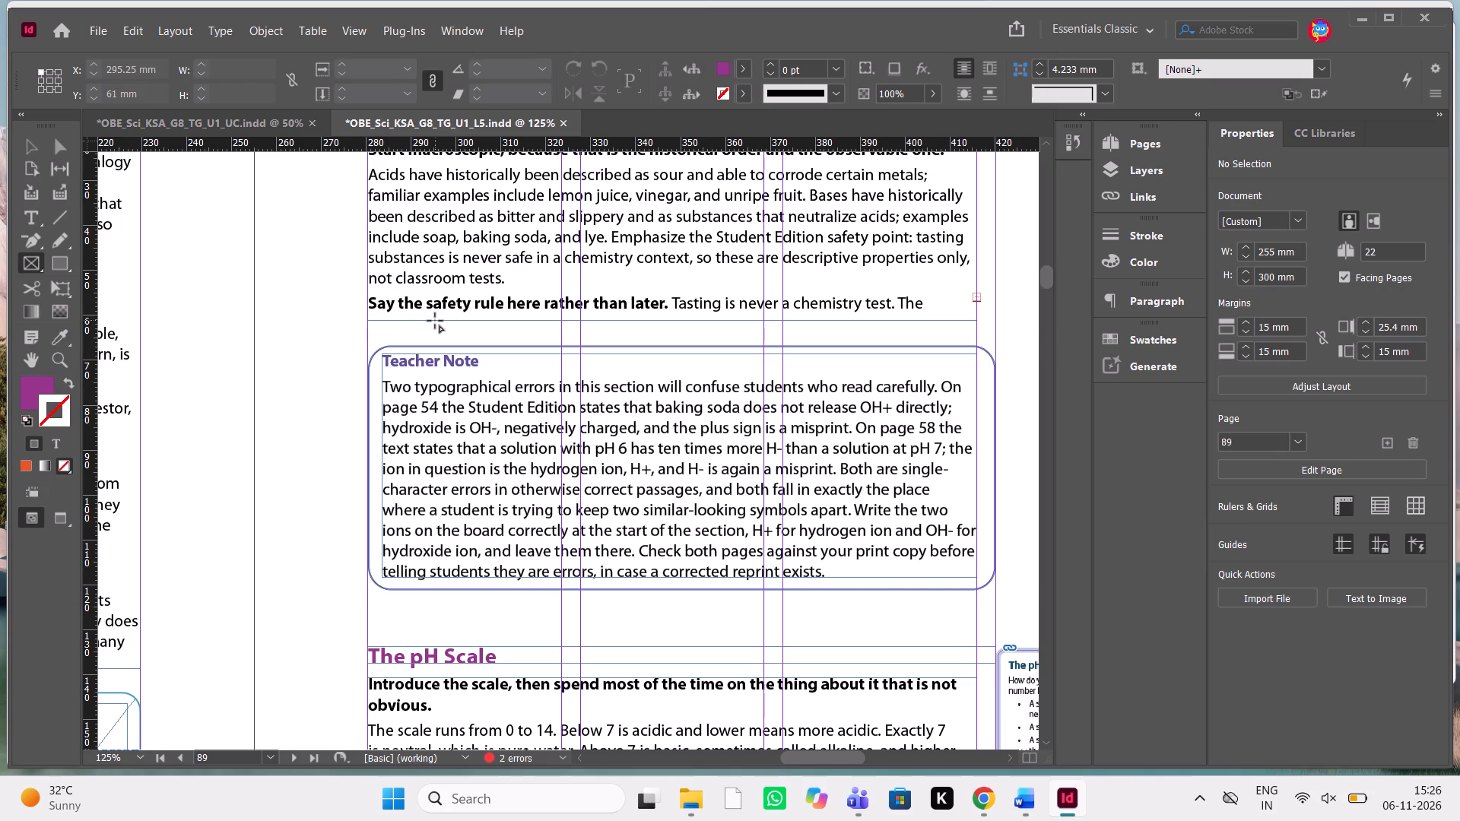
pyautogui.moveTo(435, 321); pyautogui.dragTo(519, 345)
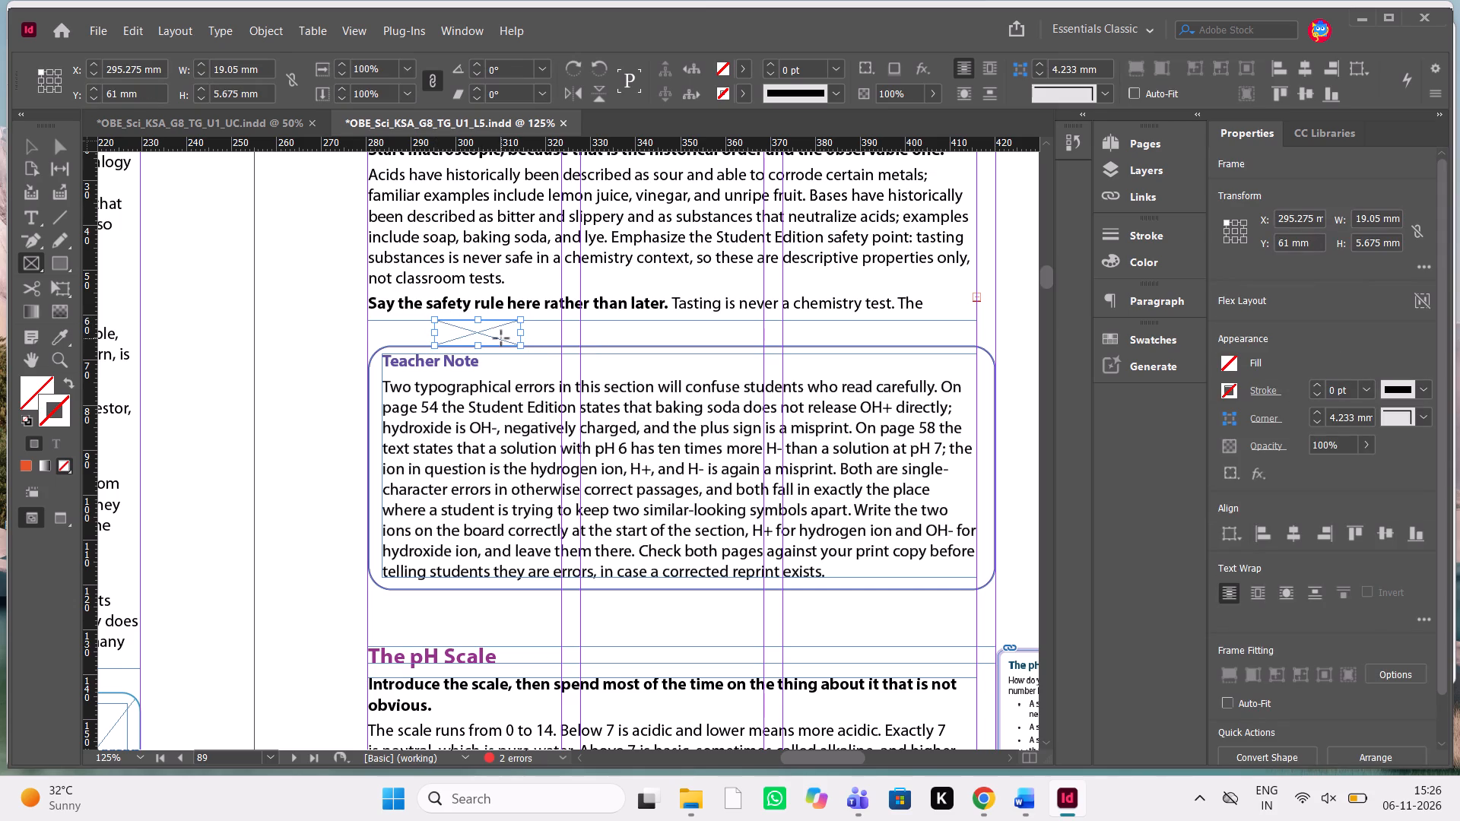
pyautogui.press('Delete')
# Examine the spacing around page 84's Lesson Overview box and page 85's Lesson Pacing heading, both in preview and with frame edges shown.
pyautogui.scroll(4, 501, 338)
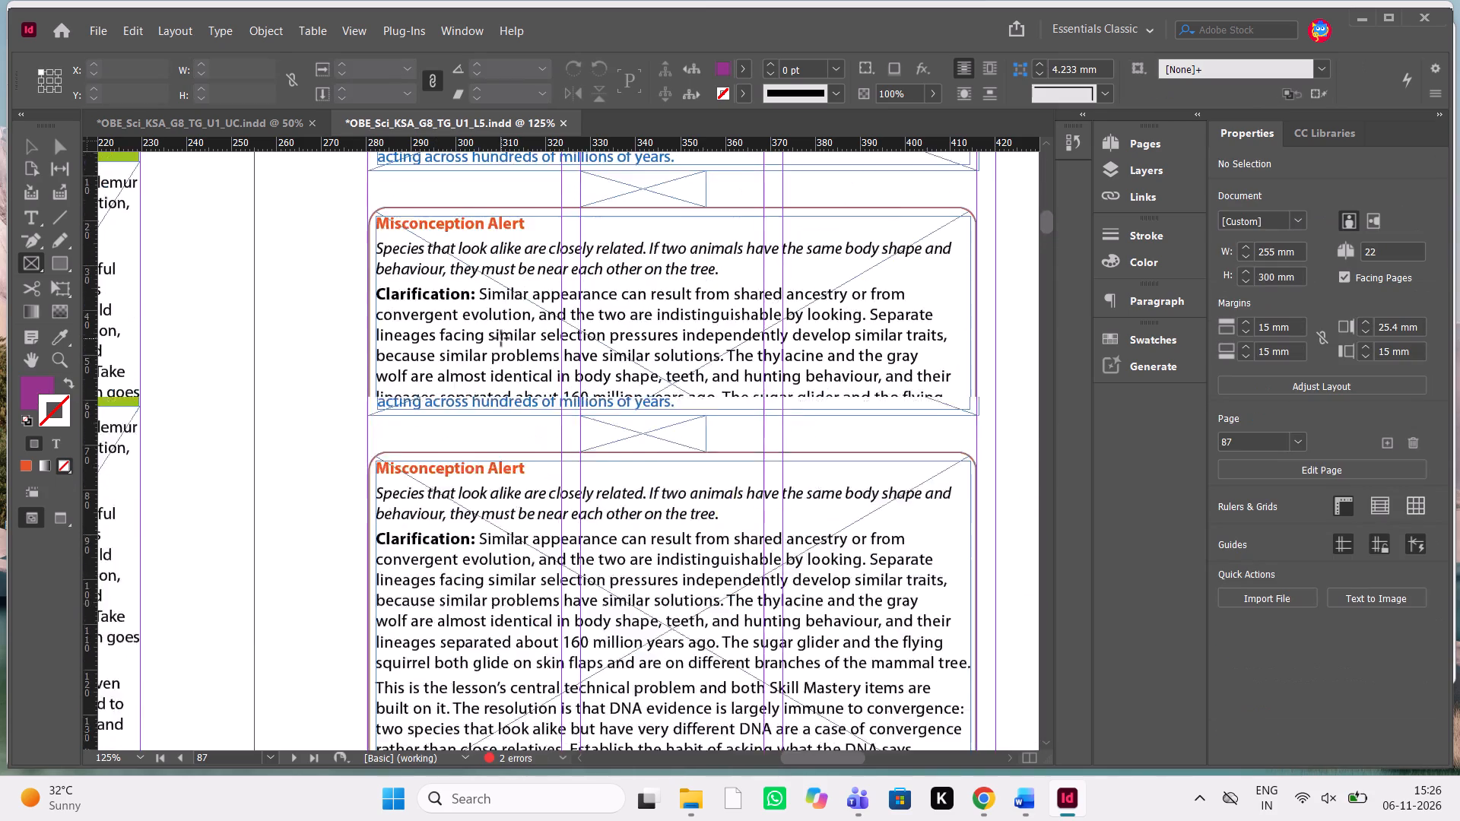
pyautogui.scroll(6, 501, 338)
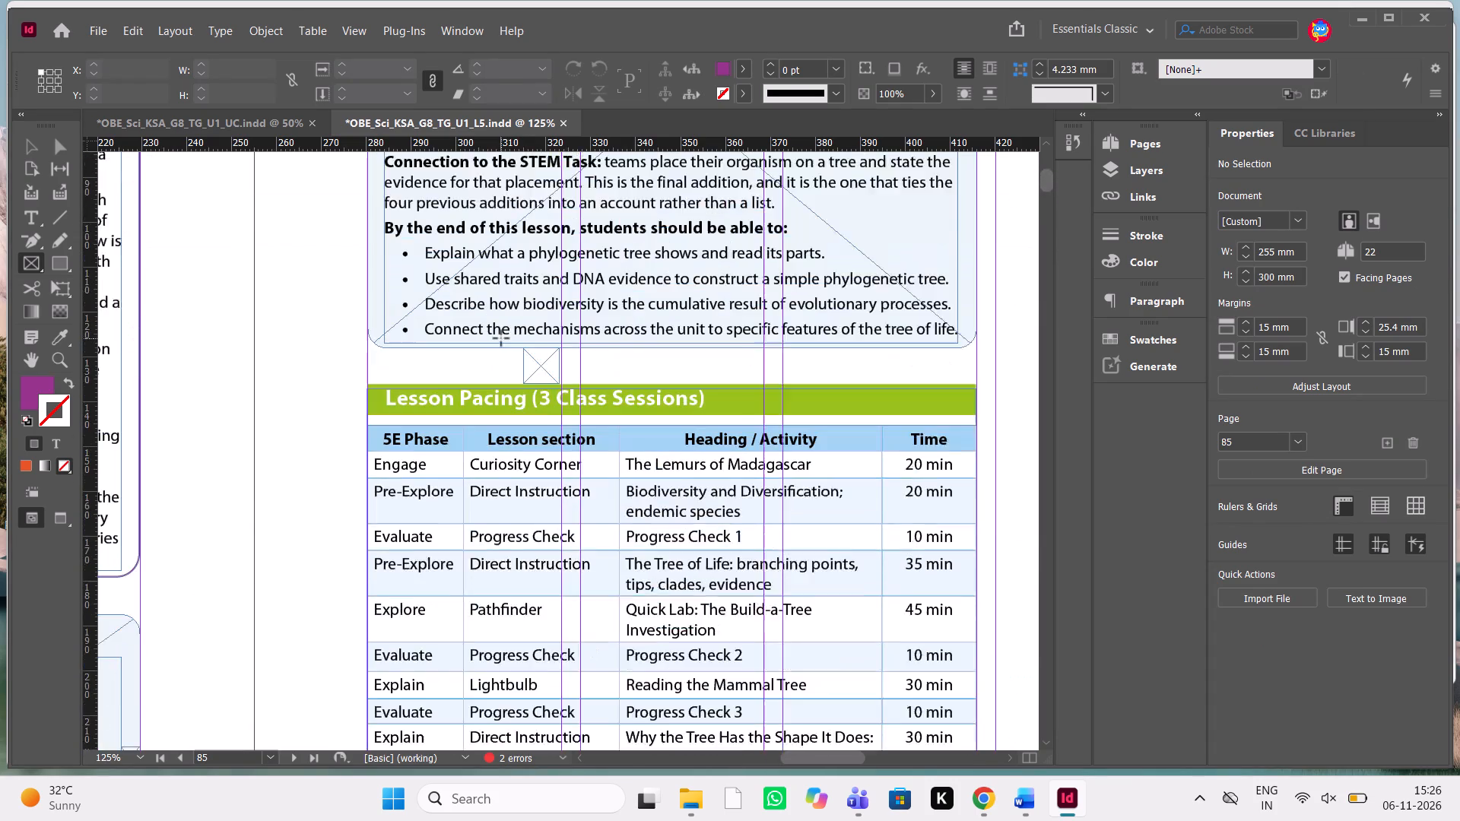
pyautogui.scroll(1, 501, 338)
pyautogui.hscroll(1, 501, 338)
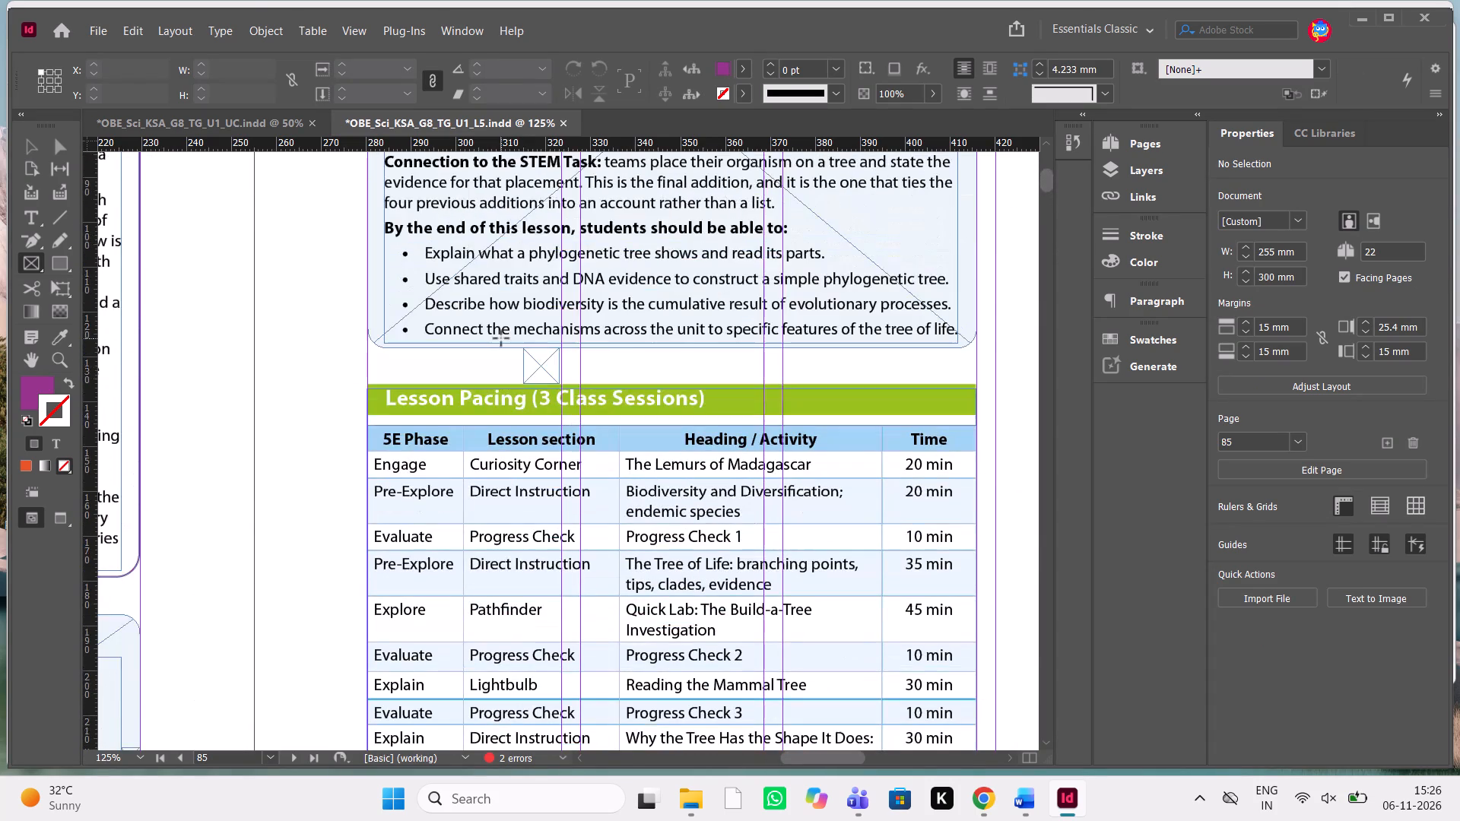
pyautogui.click(35, 152)
pyautogui.click(555, 369)
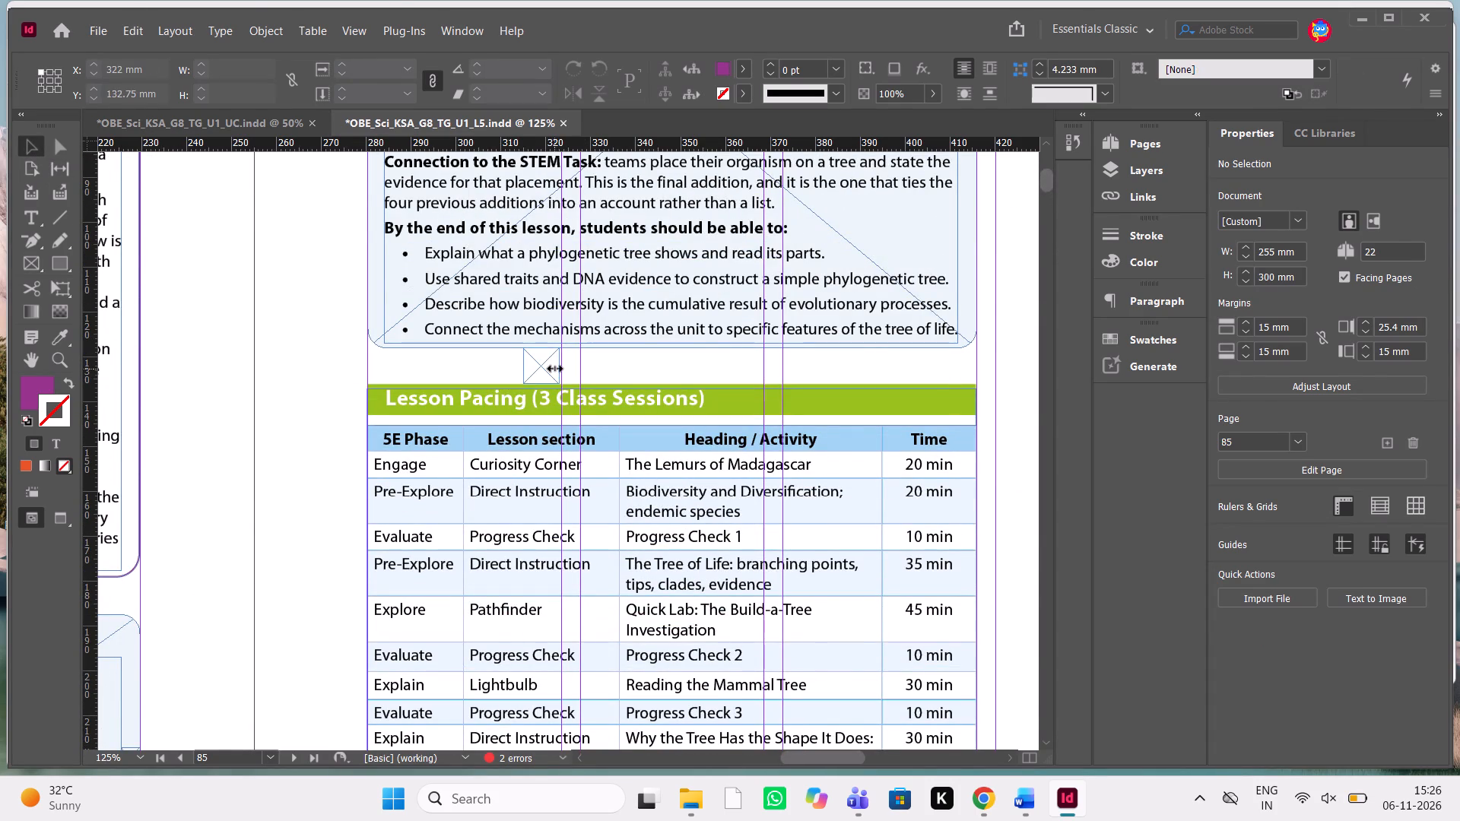
pyautogui.hscroll(1, 555, 369)
pyautogui.hscroll(1, 614, 427)
pyautogui.click(820, 480)
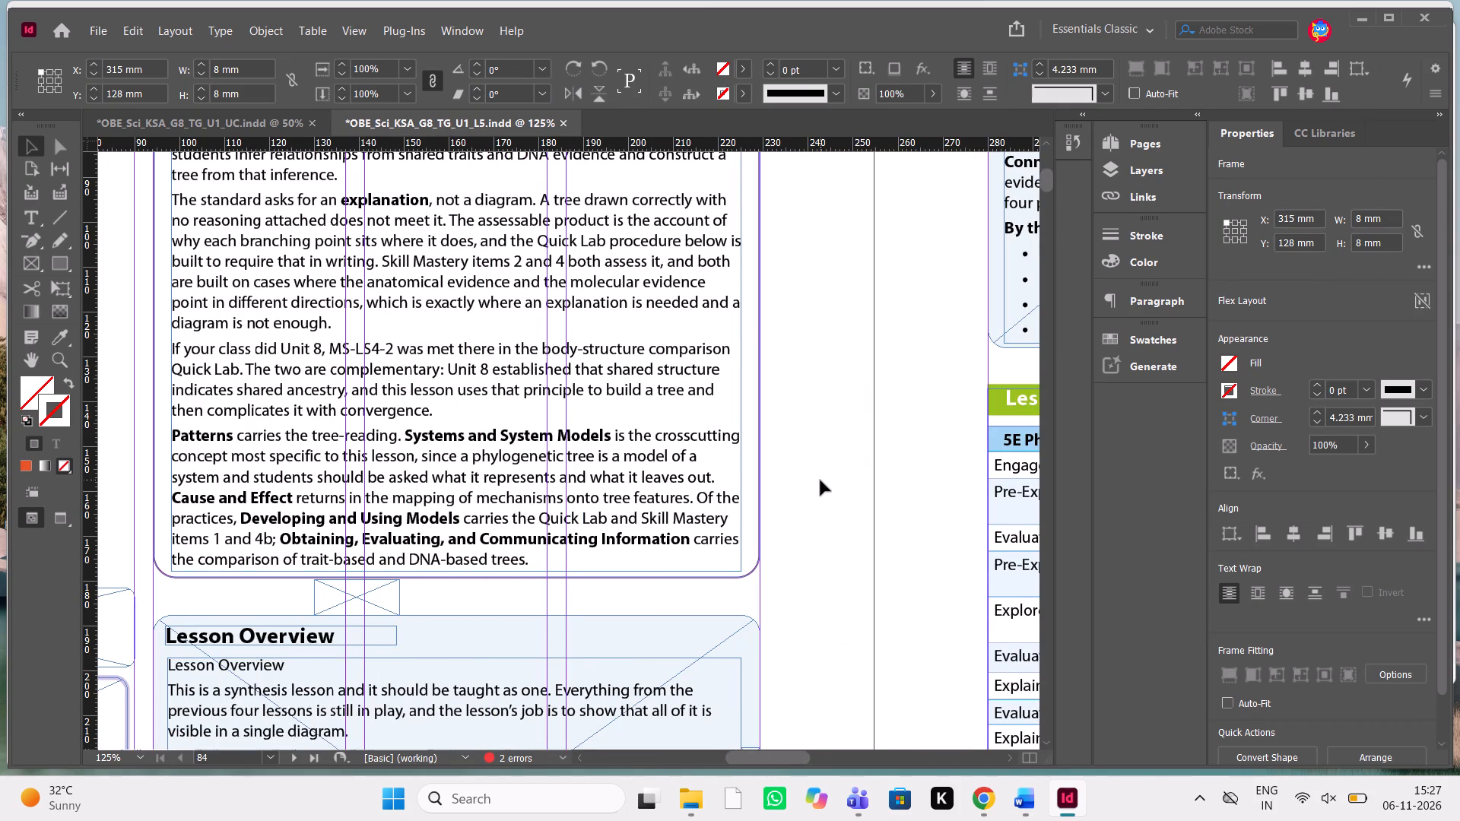
pyautogui.press('w')
pyautogui.hscroll(1, 820, 480)
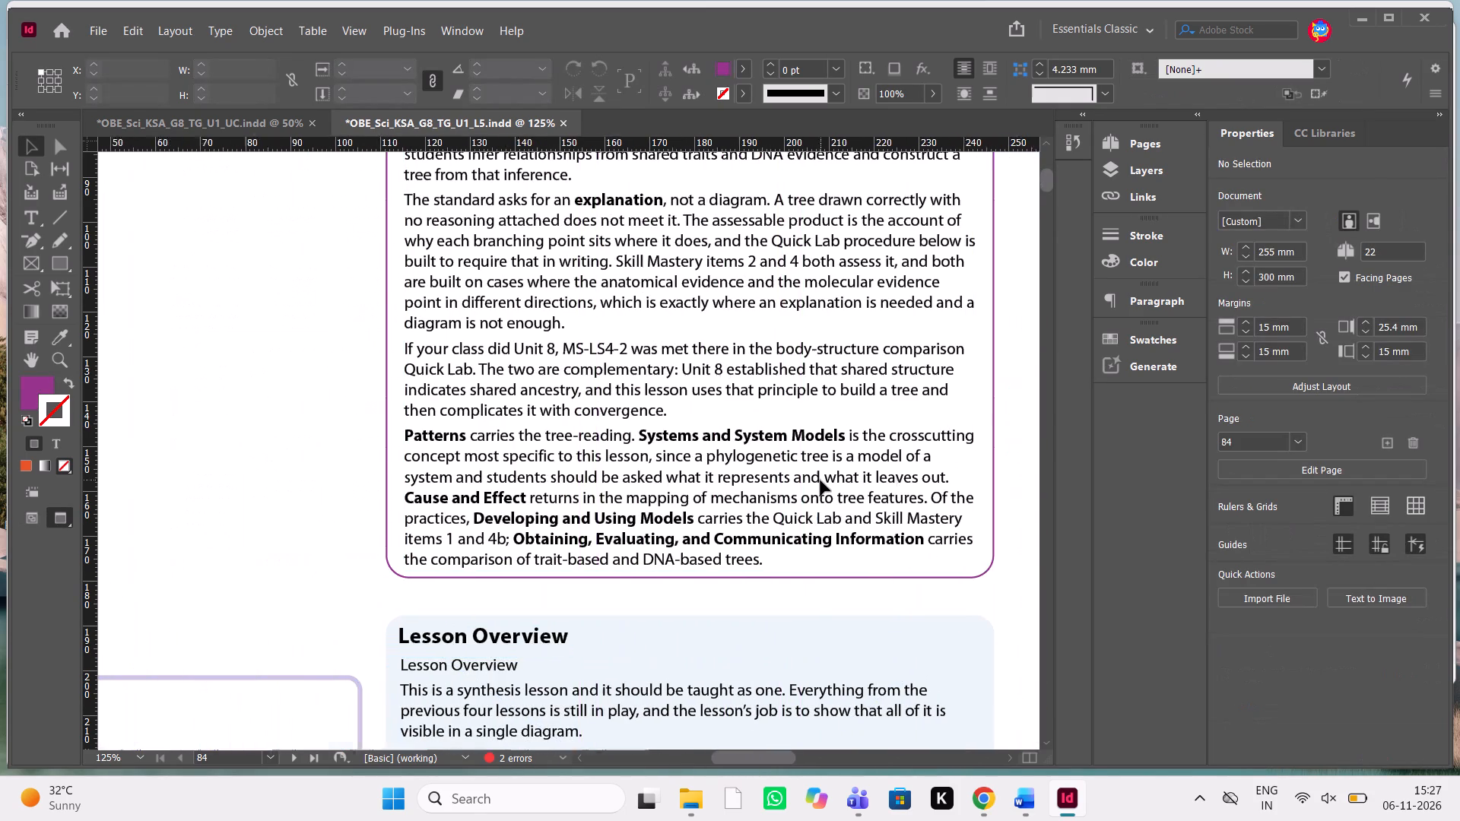
pyautogui.hscroll(1, 820, 480)
pyautogui.write('ww')
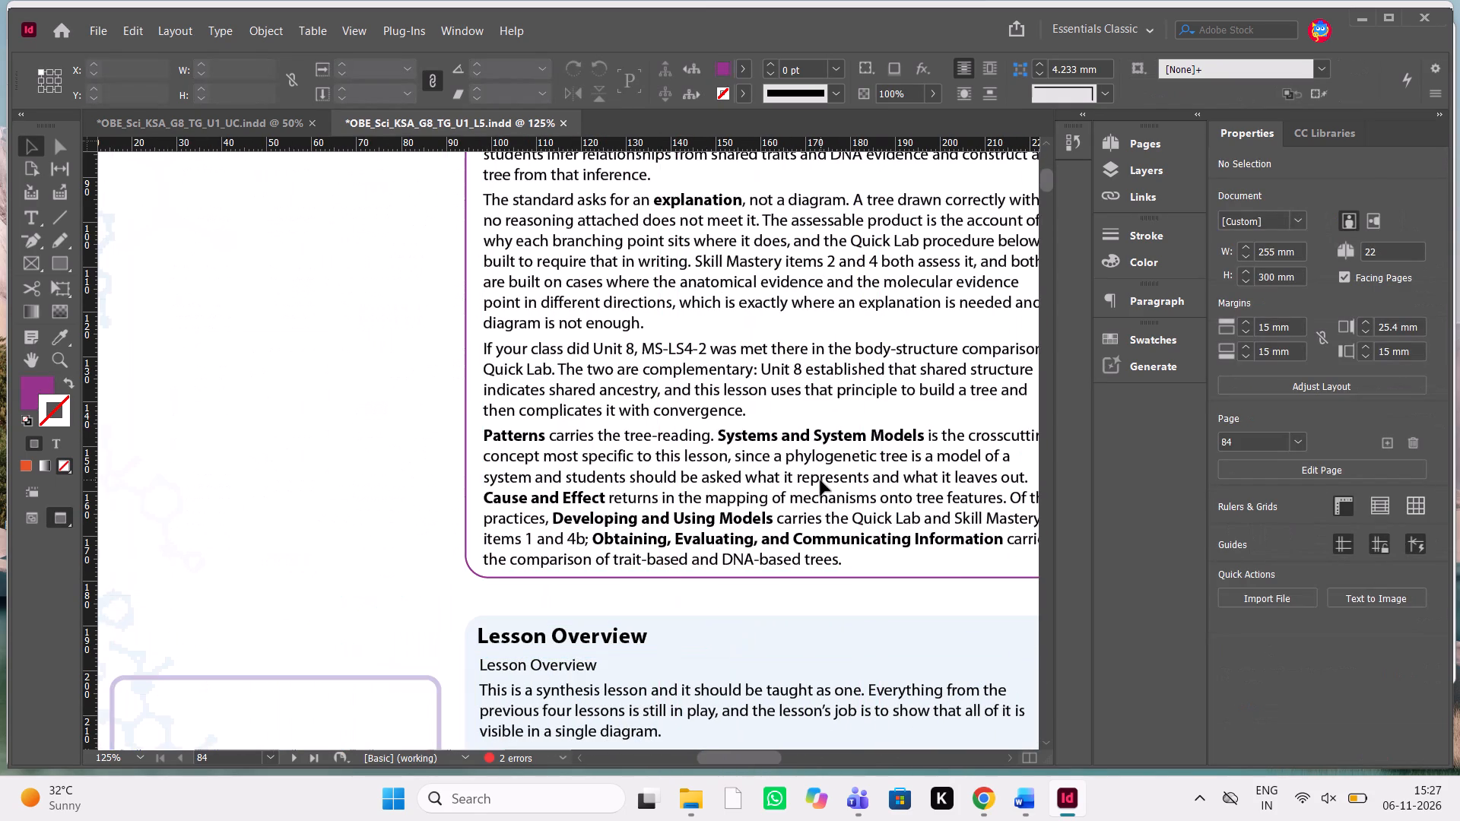
pyautogui.hscroll(-1, 820, 480)
pyautogui.click(898, 467)
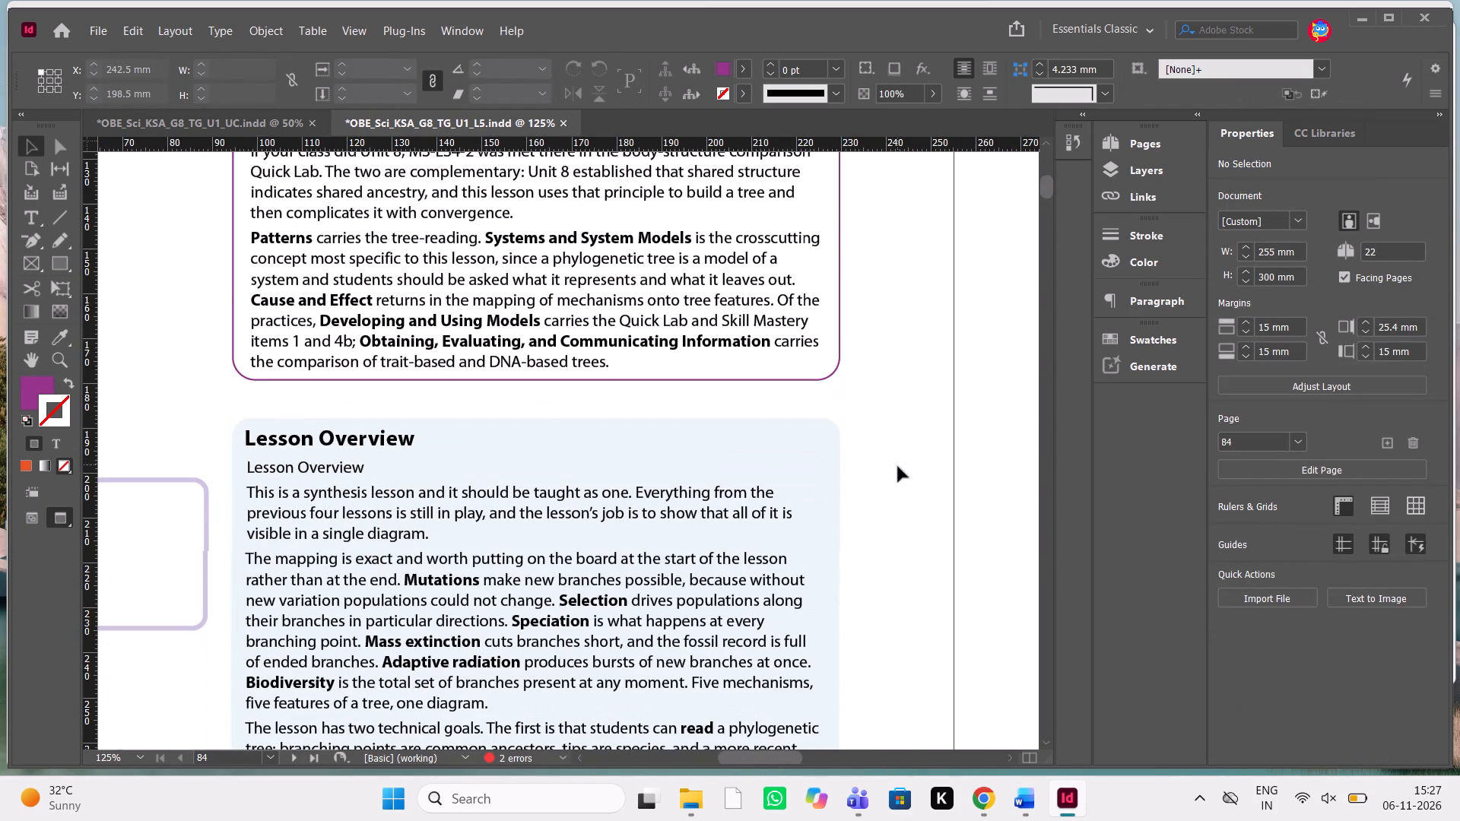
pyautogui.press('w')
pyautogui.scroll(1, 898, 467)
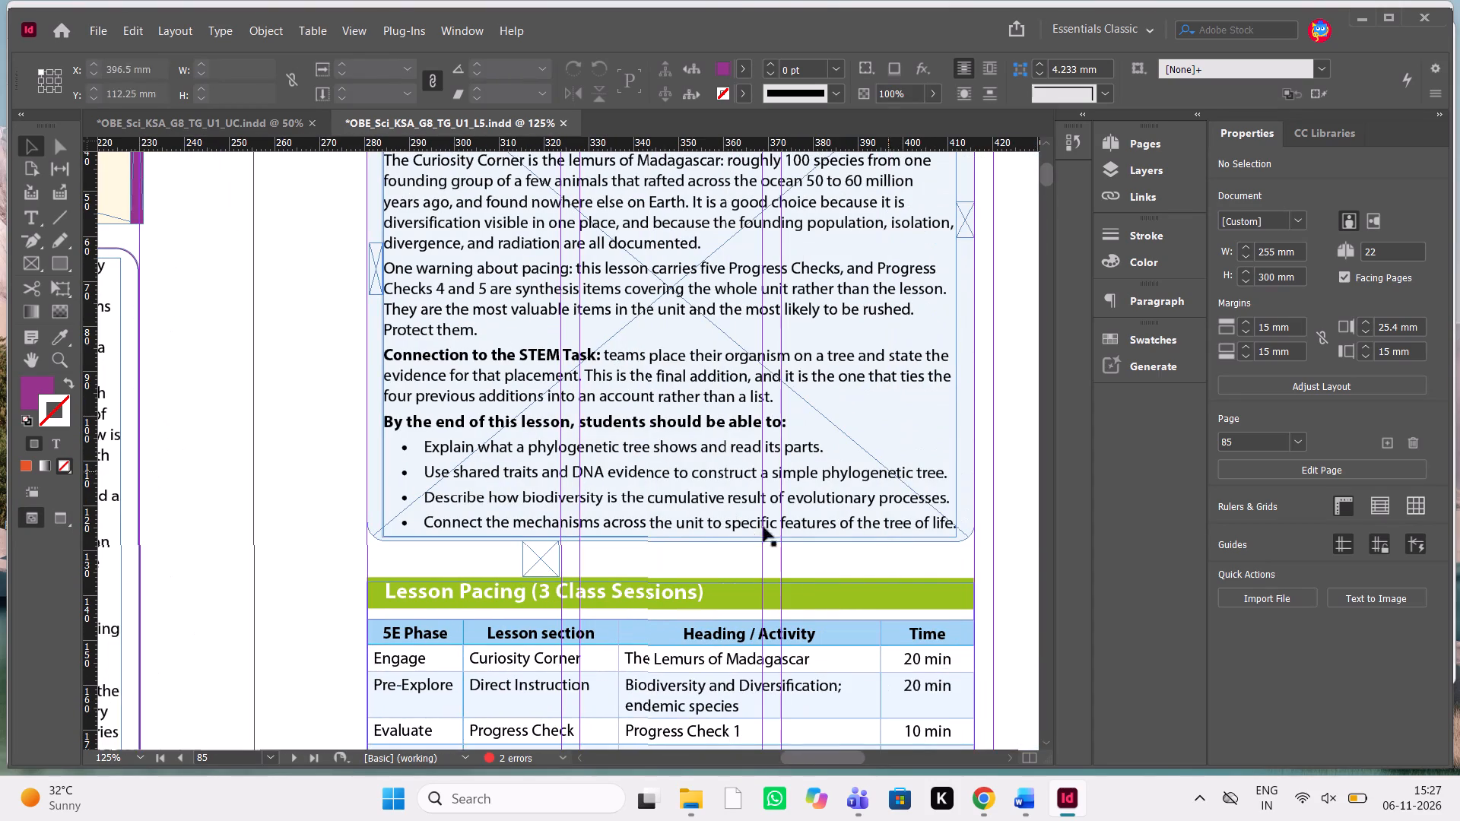
# Set the height of the small spacer frame above page 85's Lesson Pacing heading to 5 mm.
pyautogui.click(547, 553)
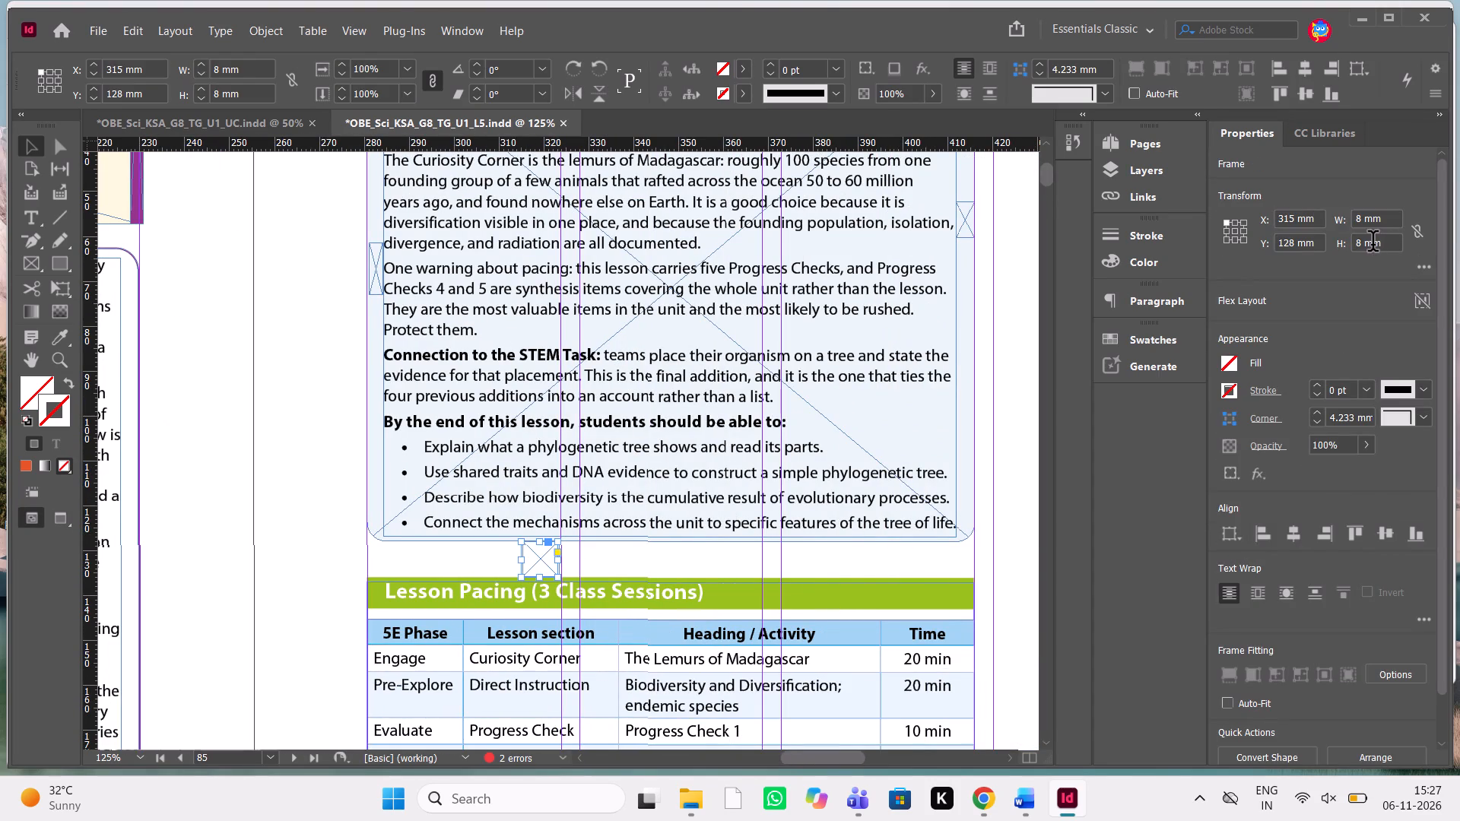
pyautogui.moveTo(1365, 245); pyautogui.dragTo(1314, 246)
pyautogui.press('BackSpace')
pyautogui.press('5')
pyautogui.press('Return')
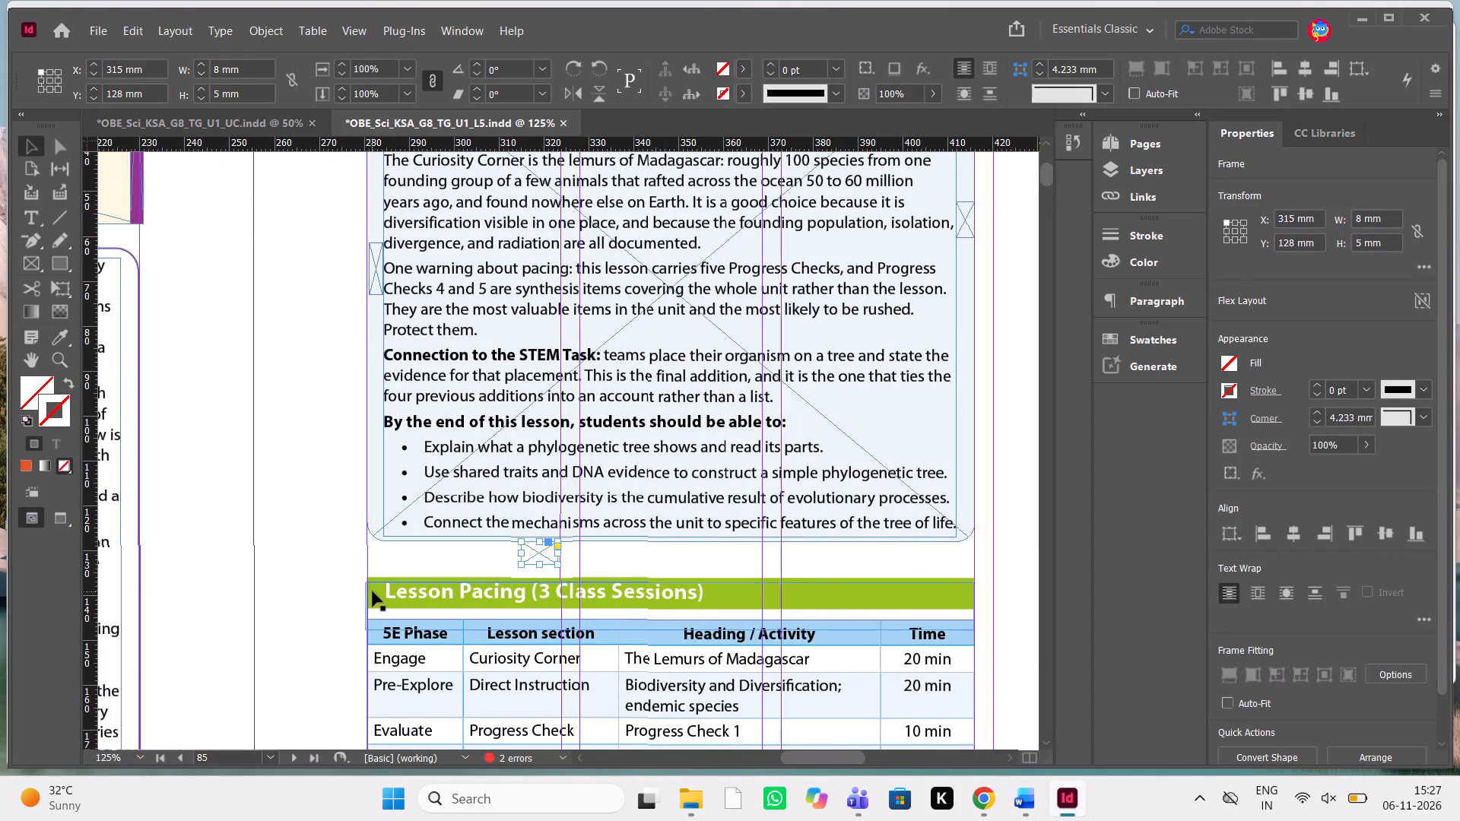
# Shift page 85's Lesson Pacing heading and table together up towards the spacer frame, to about Y 134.1 mm.
pyautogui.moveTo(322, 582); pyautogui.dragTo(506, 701)
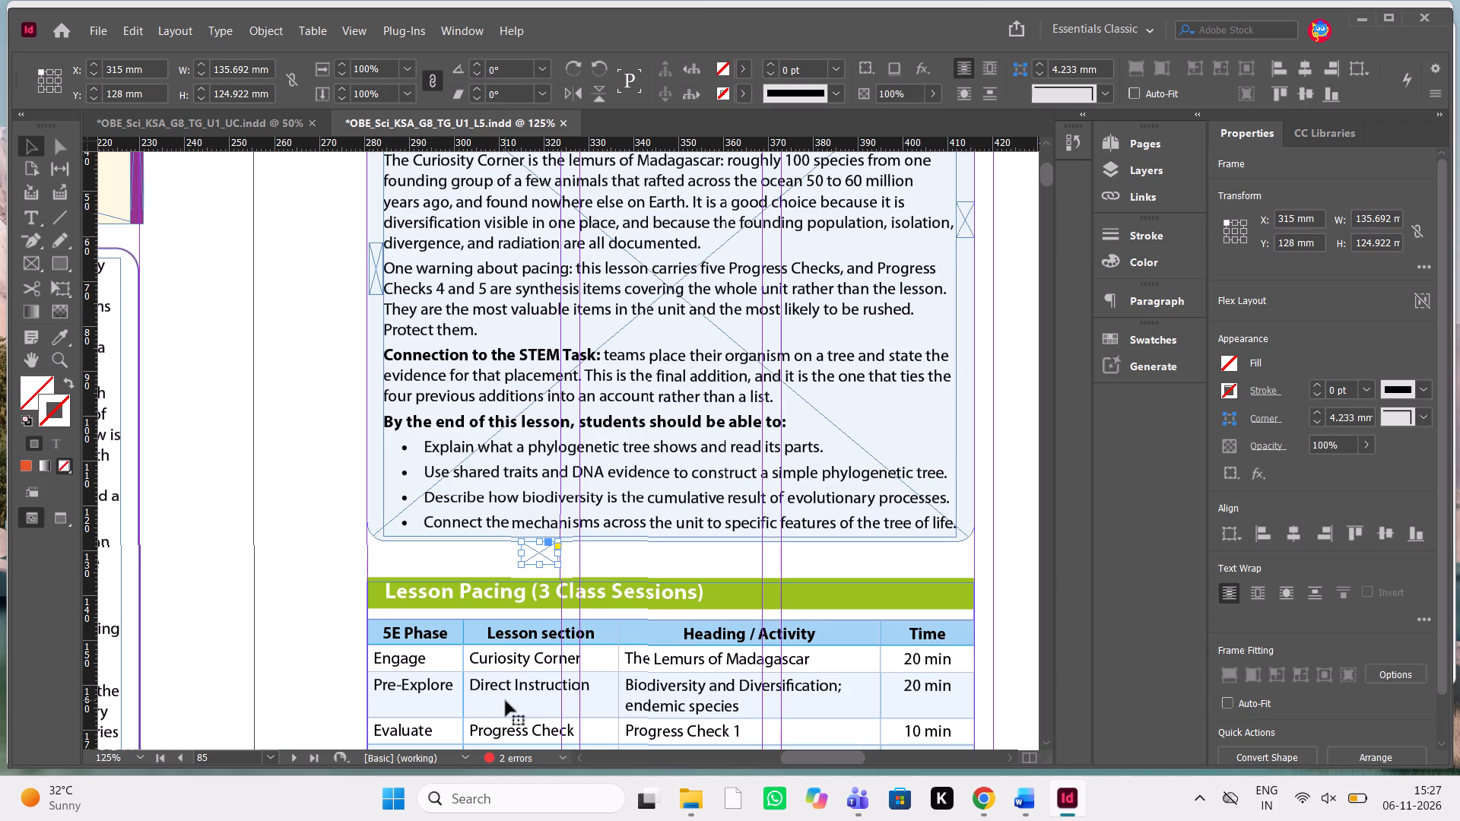
pyautogui.press('Up')
pyautogui.press('Up')
pyautogui.press('Up')
pyautogui.press('Up')
pyautogui.press('Up')
pyautogui.press('Up')
pyautogui.press('Up')
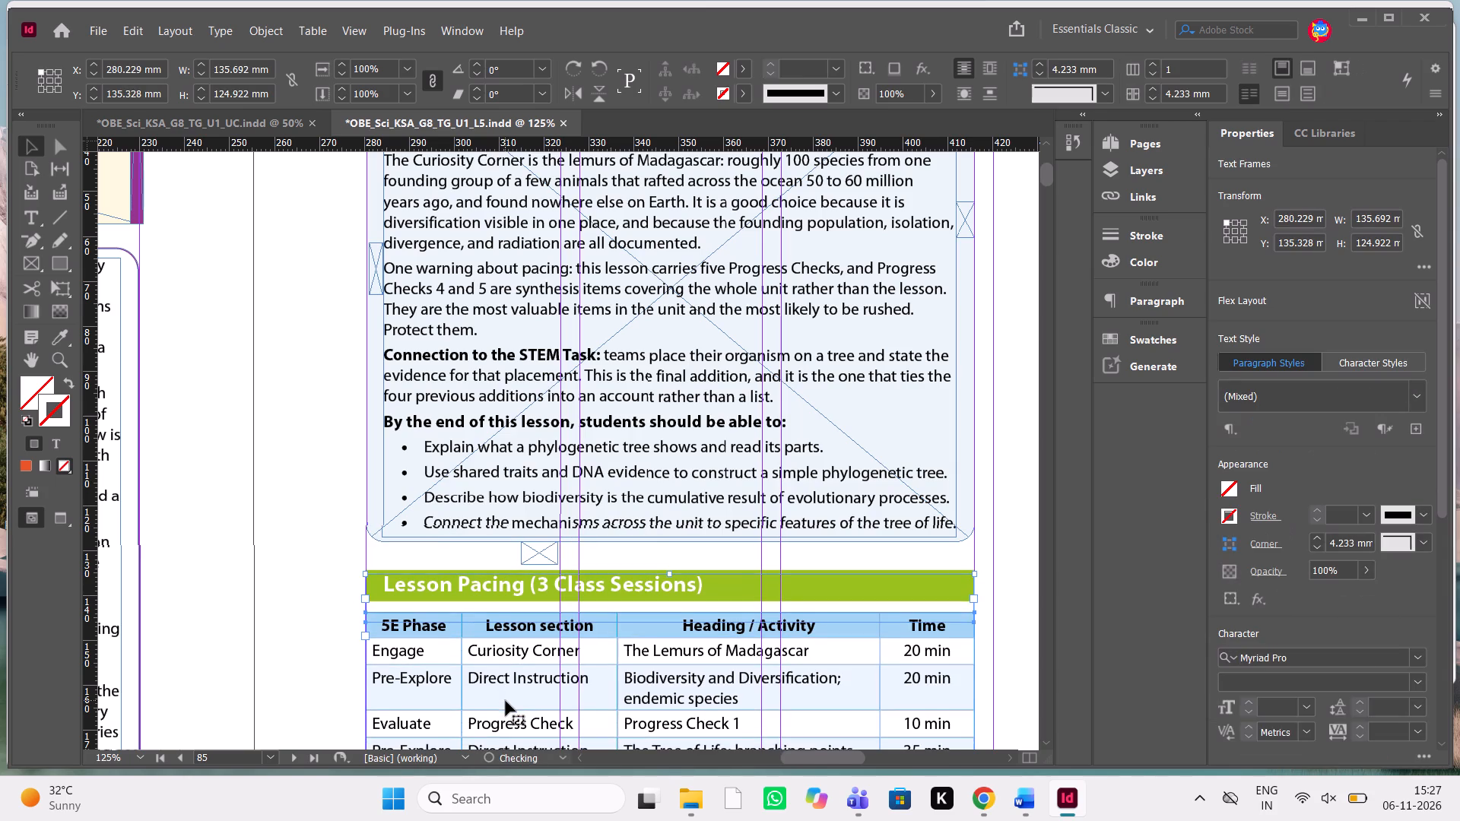
pyautogui.press('Up')
pyautogui.press('Up')
pyautogui.press('Up')
pyautogui.press('Up')
pyautogui.press('Up')
# Cut the italic Progress Checks 4 and 5 note from the top of page 86 and paste it onto page 85.
pyautogui.scroll(-2, 506, 701)
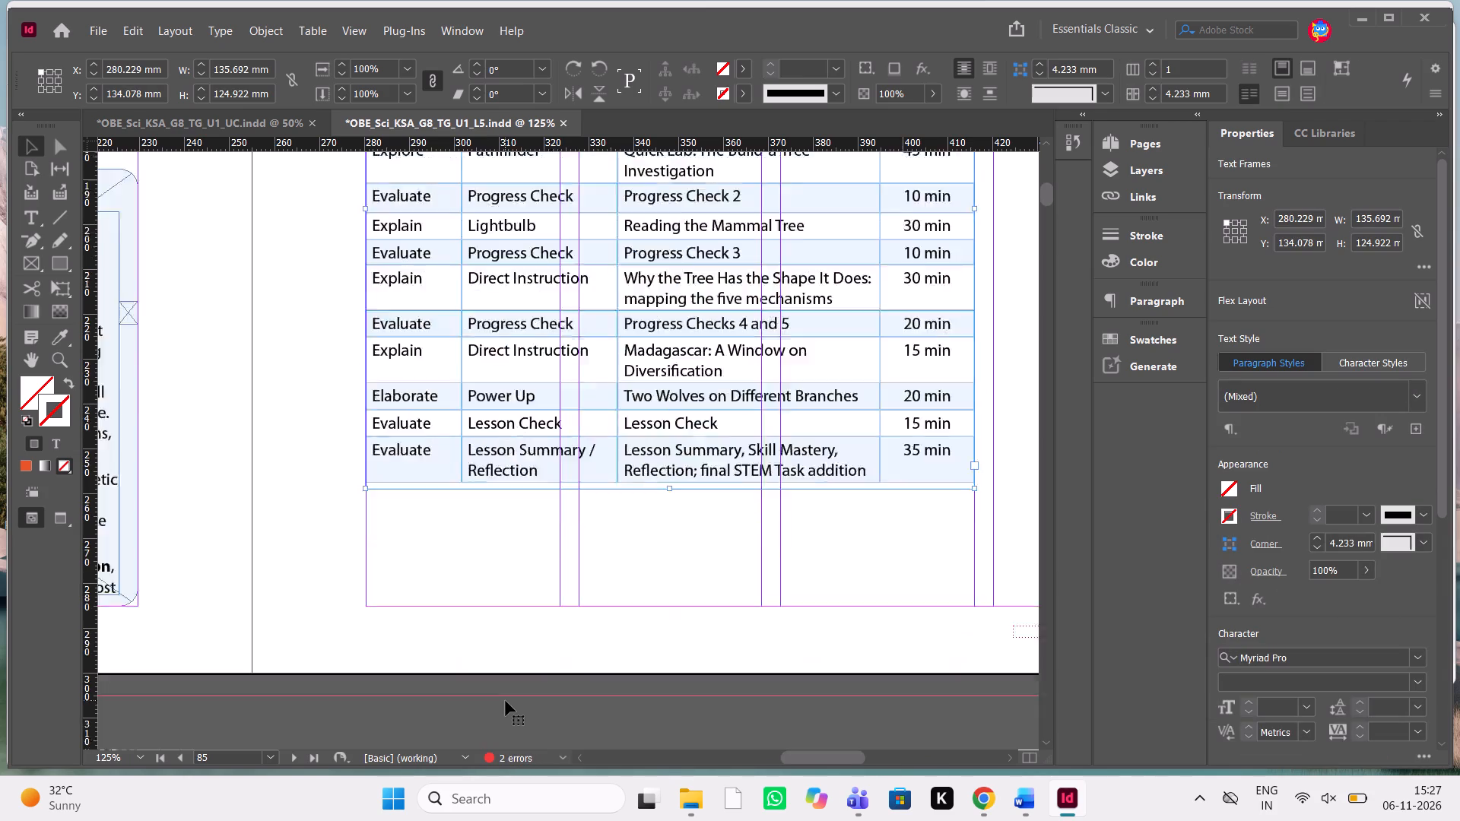
pyautogui.scroll(-1, 506, 701)
pyautogui.scroll(1, 506, 701)
pyautogui.scroll(-2, 506, 701)
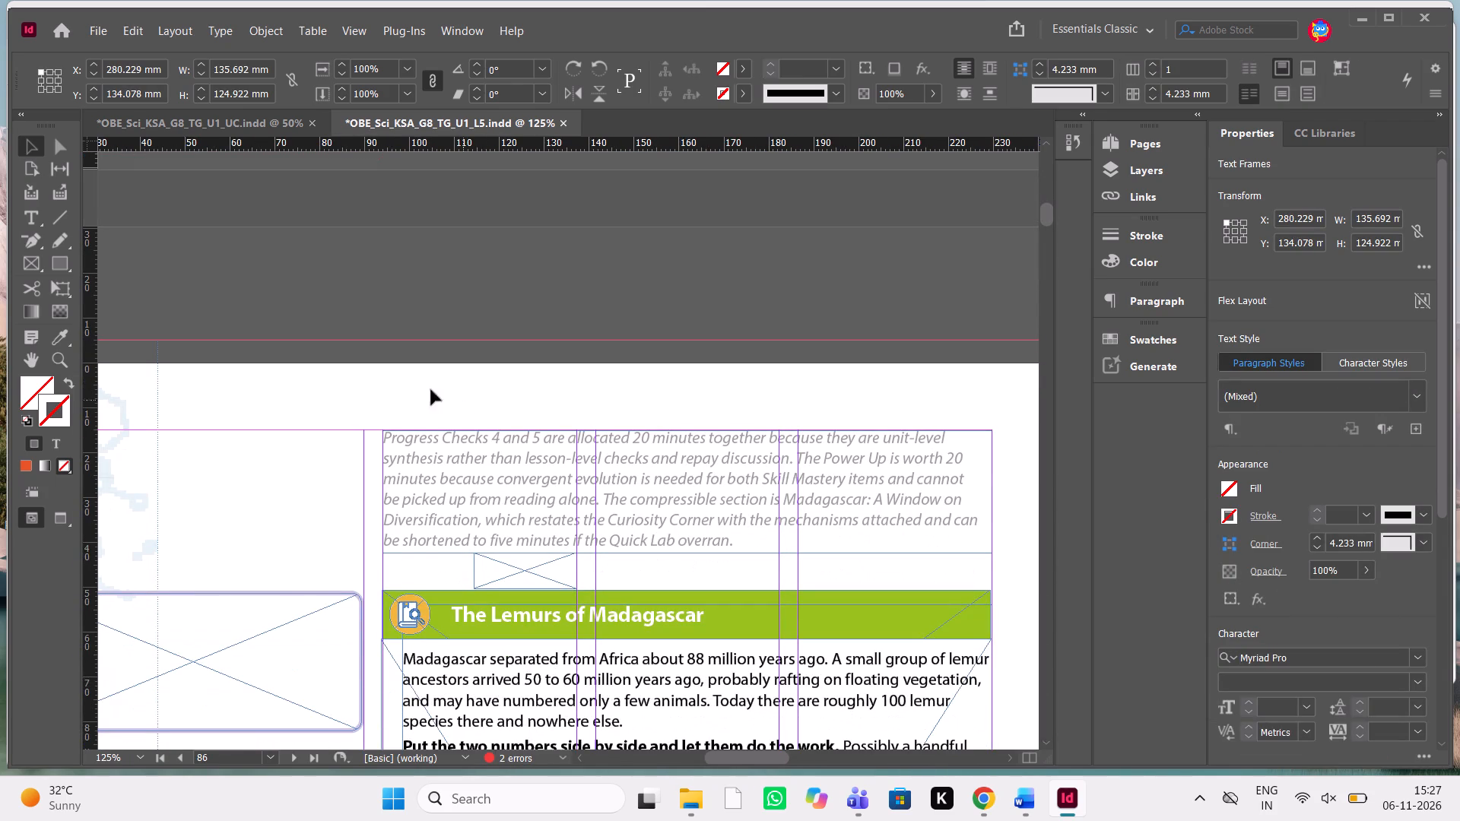
pyautogui.moveTo(379, 399); pyautogui.dragTo(494, 503)
pyautogui.hotkey('ctrl', 'x')
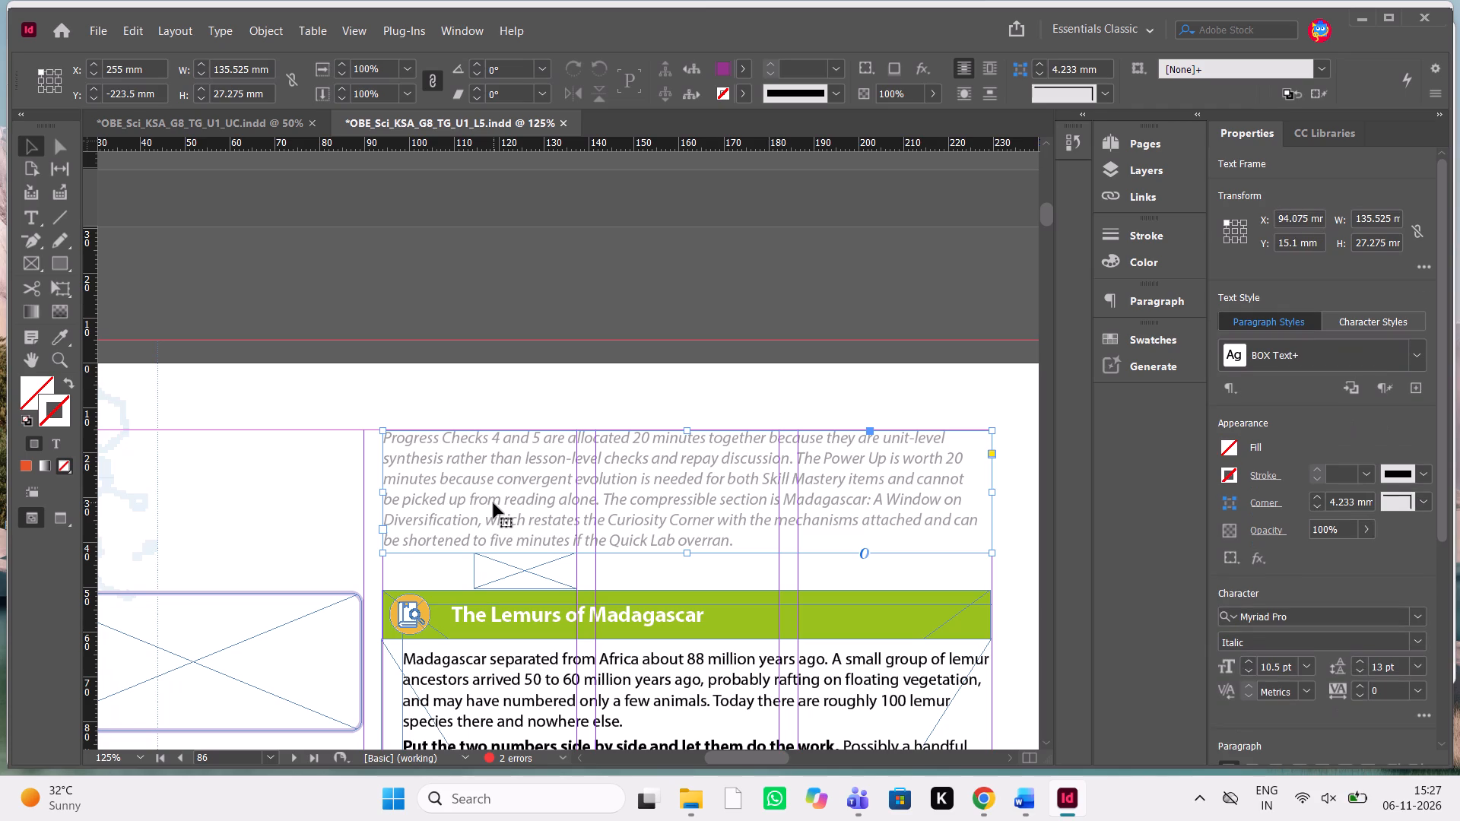
pyautogui.scroll(5, 494, 503)
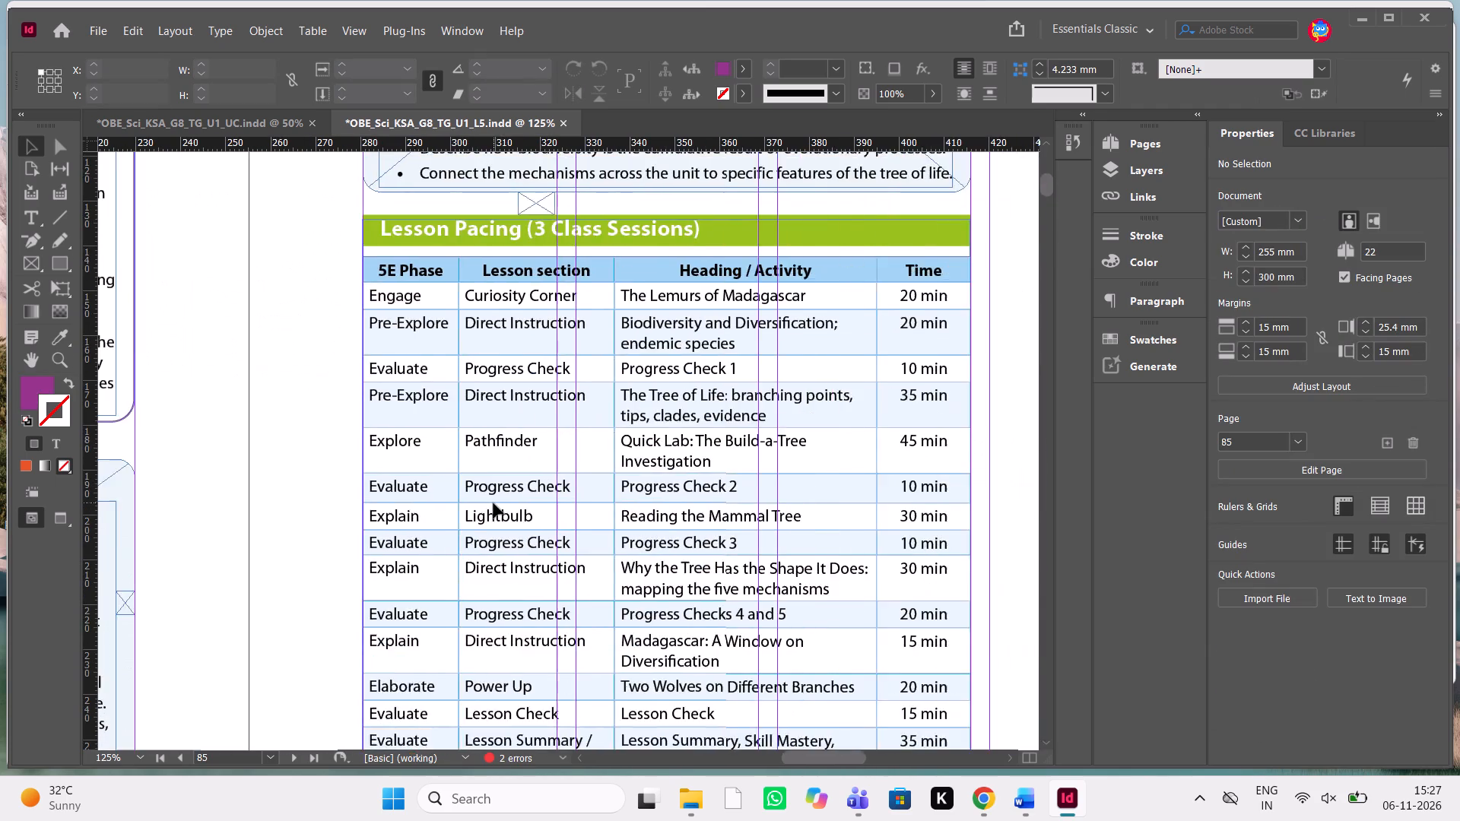
pyautogui.scroll(-1, 494, 503)
pyautogui.hotkey('ctrl', 'v')
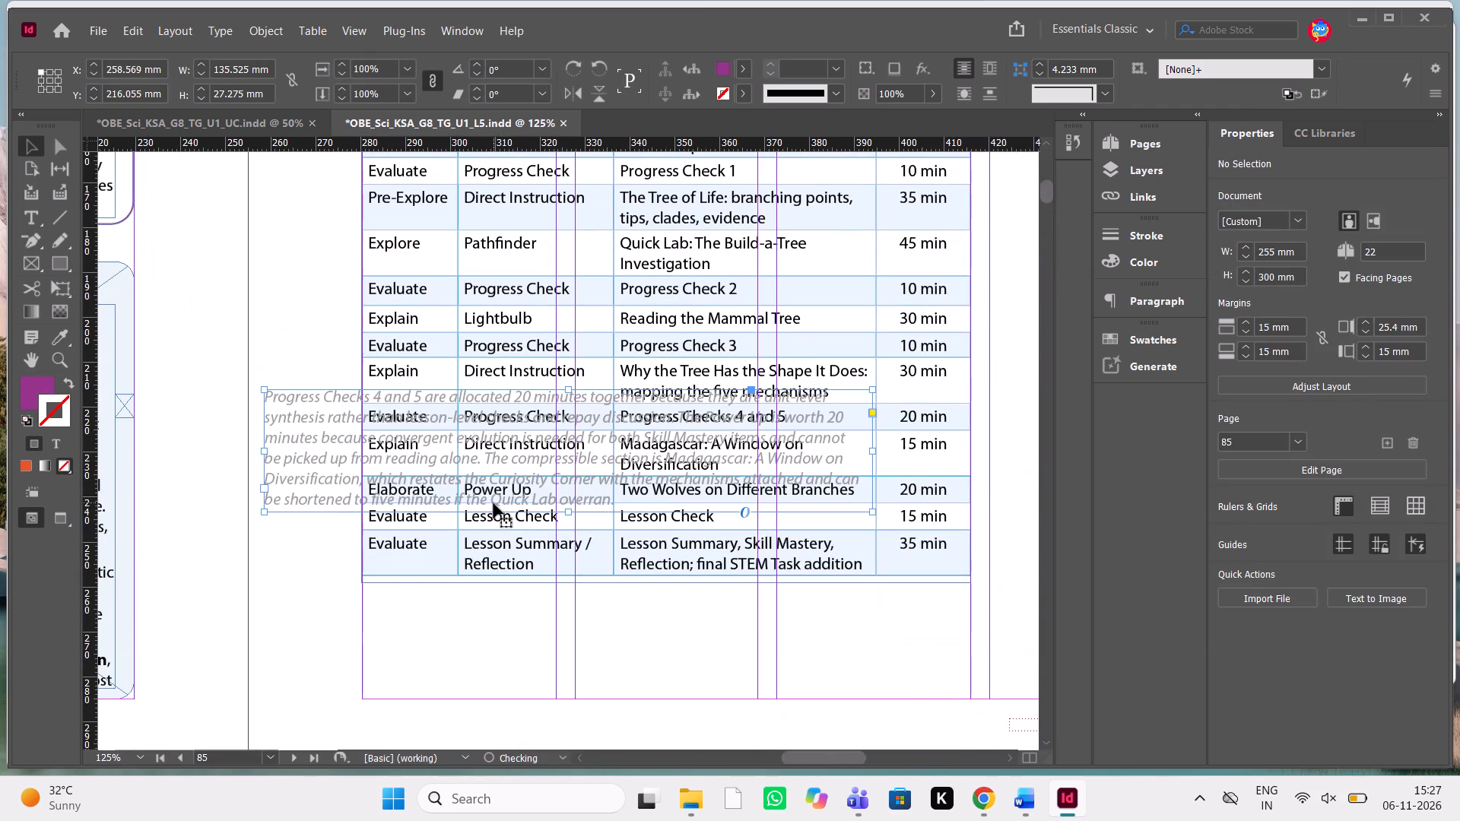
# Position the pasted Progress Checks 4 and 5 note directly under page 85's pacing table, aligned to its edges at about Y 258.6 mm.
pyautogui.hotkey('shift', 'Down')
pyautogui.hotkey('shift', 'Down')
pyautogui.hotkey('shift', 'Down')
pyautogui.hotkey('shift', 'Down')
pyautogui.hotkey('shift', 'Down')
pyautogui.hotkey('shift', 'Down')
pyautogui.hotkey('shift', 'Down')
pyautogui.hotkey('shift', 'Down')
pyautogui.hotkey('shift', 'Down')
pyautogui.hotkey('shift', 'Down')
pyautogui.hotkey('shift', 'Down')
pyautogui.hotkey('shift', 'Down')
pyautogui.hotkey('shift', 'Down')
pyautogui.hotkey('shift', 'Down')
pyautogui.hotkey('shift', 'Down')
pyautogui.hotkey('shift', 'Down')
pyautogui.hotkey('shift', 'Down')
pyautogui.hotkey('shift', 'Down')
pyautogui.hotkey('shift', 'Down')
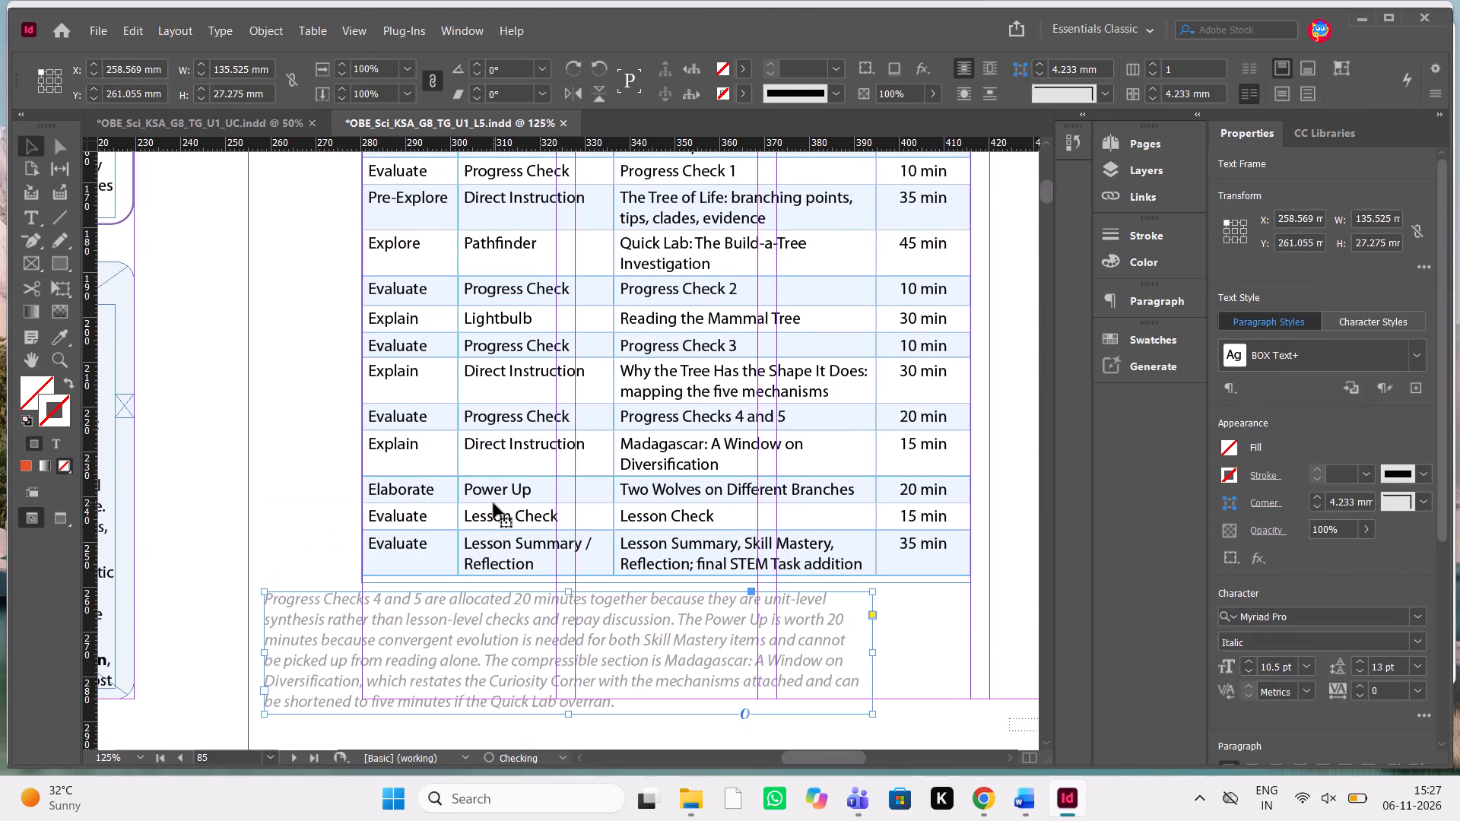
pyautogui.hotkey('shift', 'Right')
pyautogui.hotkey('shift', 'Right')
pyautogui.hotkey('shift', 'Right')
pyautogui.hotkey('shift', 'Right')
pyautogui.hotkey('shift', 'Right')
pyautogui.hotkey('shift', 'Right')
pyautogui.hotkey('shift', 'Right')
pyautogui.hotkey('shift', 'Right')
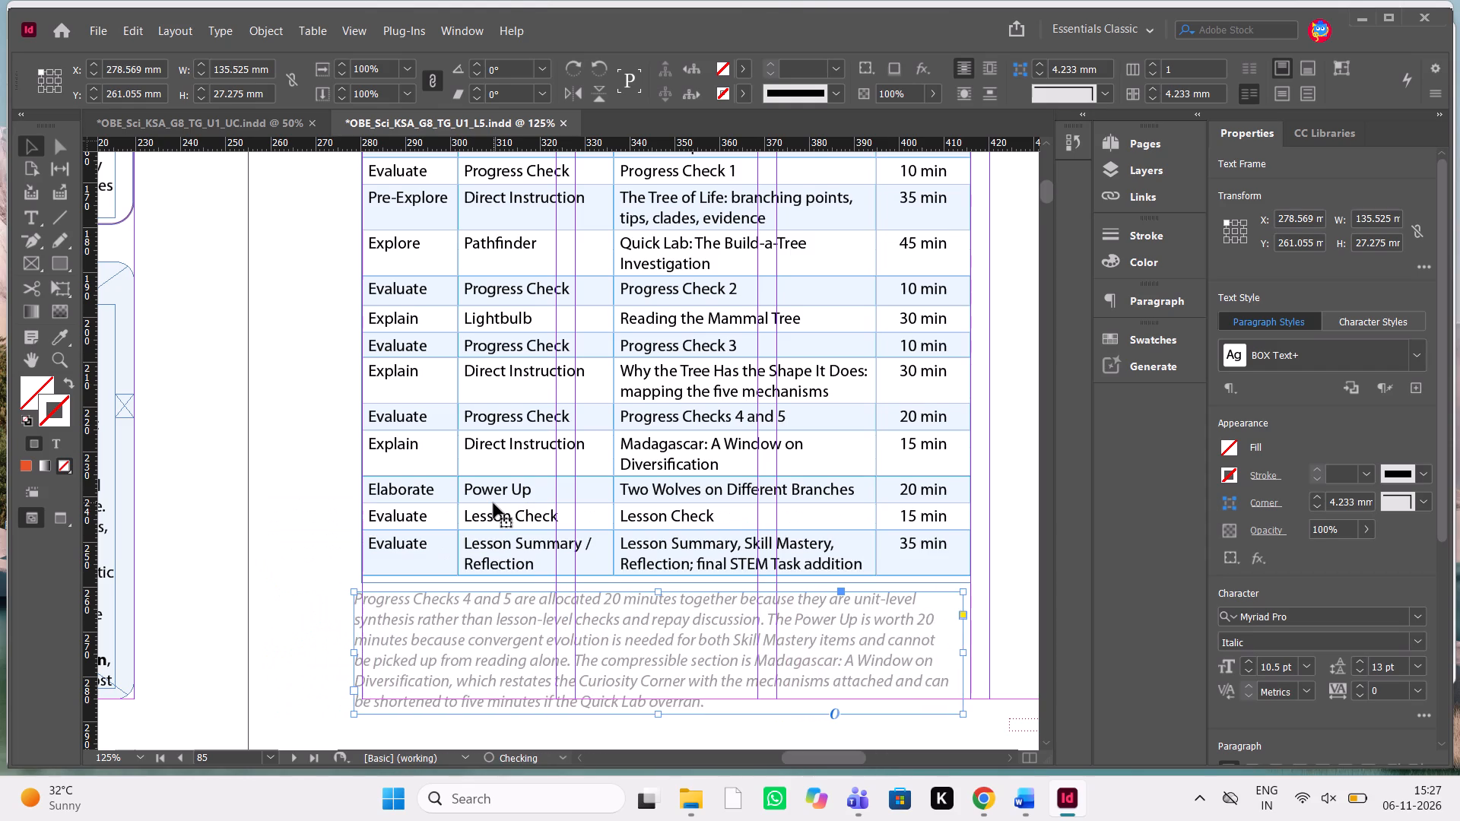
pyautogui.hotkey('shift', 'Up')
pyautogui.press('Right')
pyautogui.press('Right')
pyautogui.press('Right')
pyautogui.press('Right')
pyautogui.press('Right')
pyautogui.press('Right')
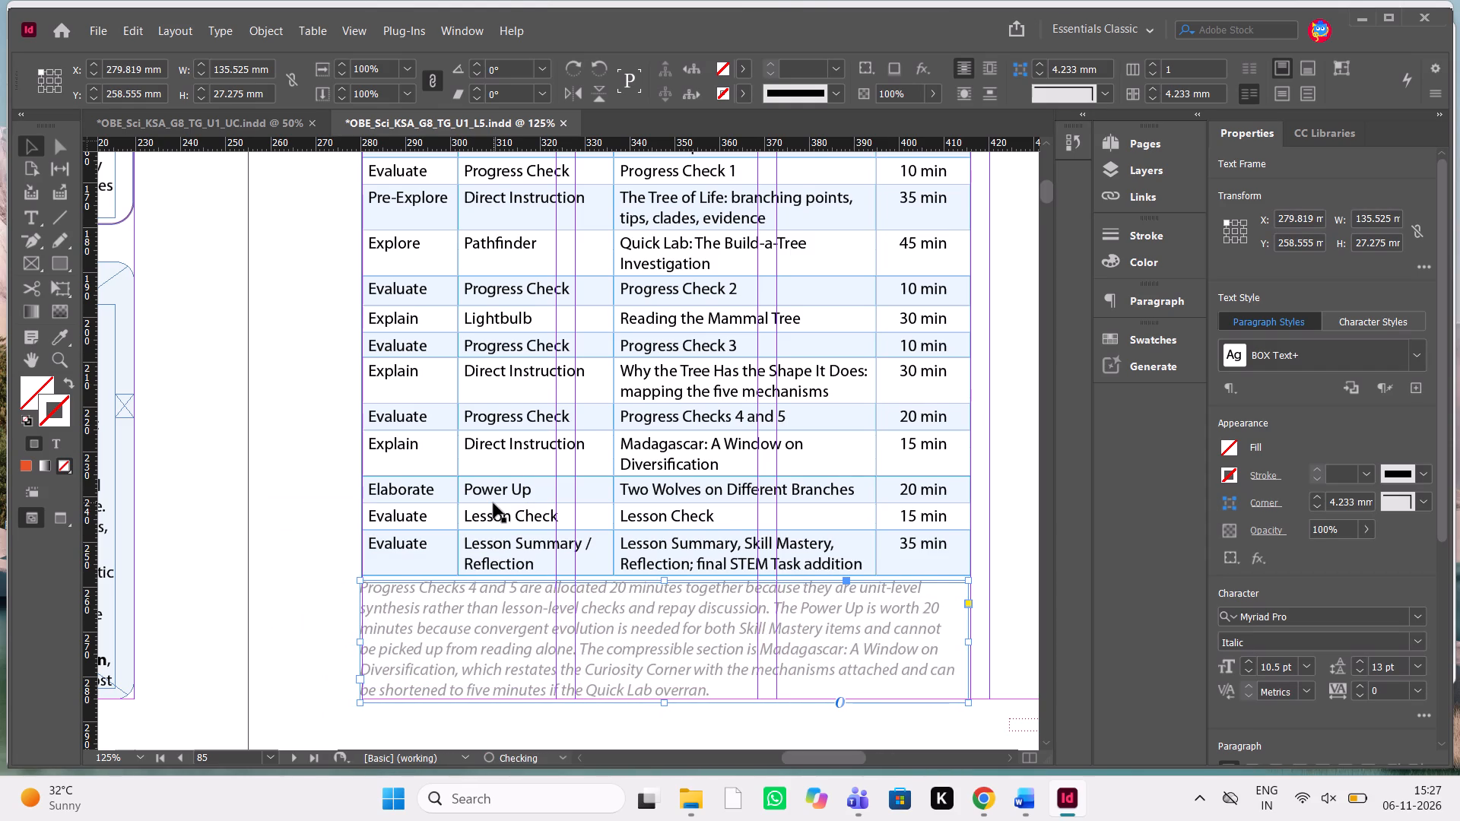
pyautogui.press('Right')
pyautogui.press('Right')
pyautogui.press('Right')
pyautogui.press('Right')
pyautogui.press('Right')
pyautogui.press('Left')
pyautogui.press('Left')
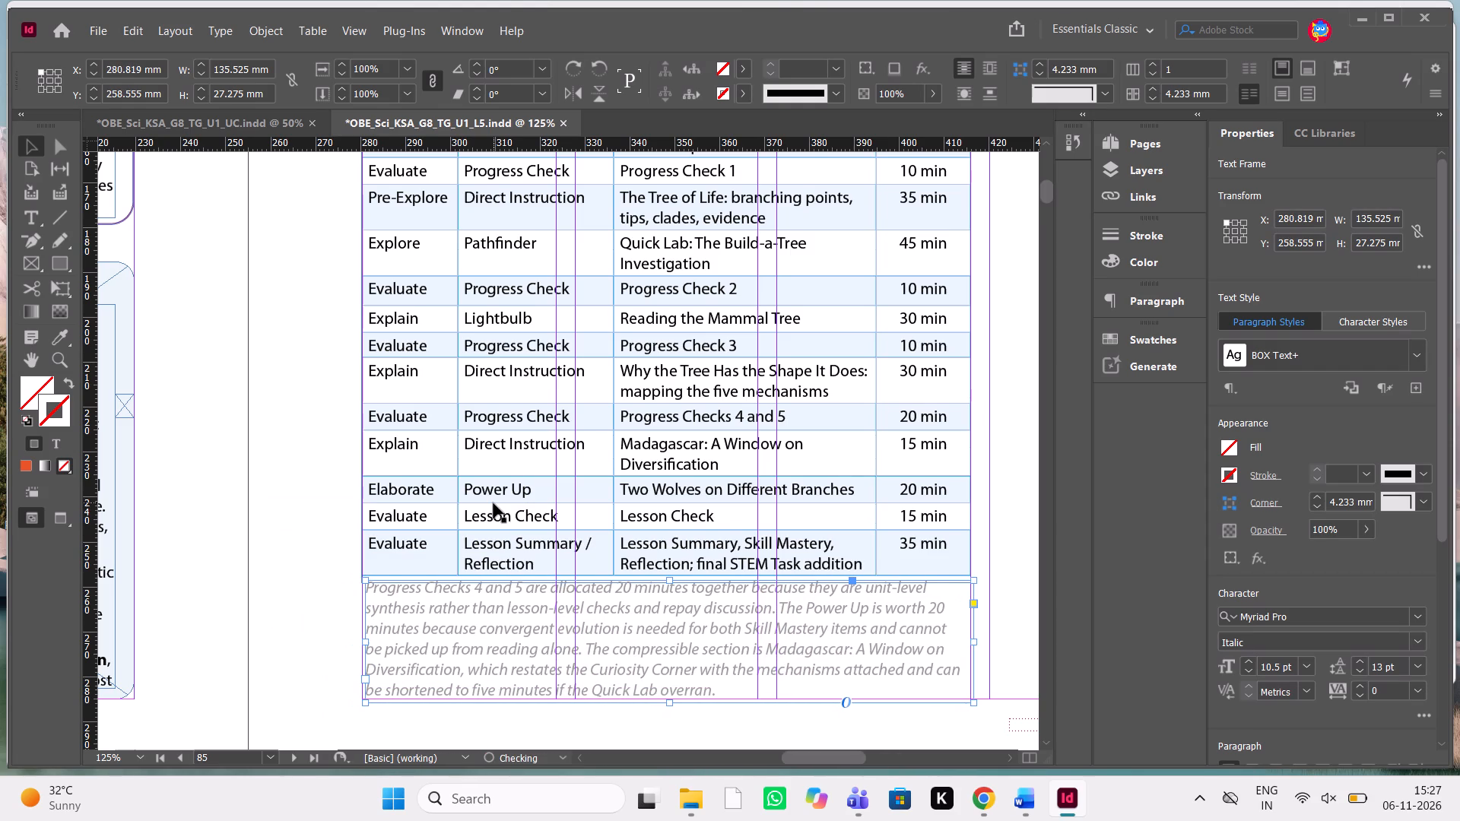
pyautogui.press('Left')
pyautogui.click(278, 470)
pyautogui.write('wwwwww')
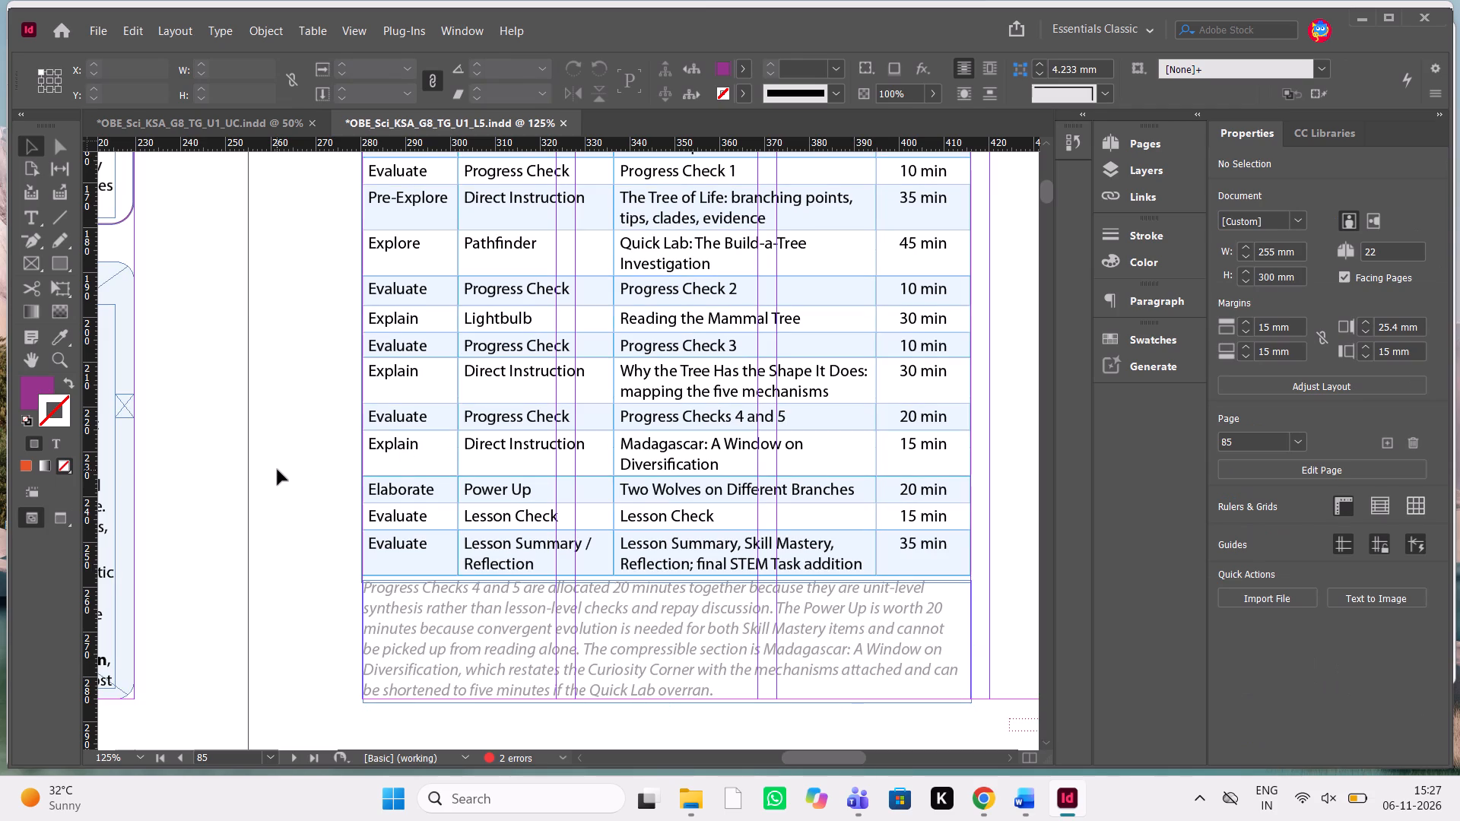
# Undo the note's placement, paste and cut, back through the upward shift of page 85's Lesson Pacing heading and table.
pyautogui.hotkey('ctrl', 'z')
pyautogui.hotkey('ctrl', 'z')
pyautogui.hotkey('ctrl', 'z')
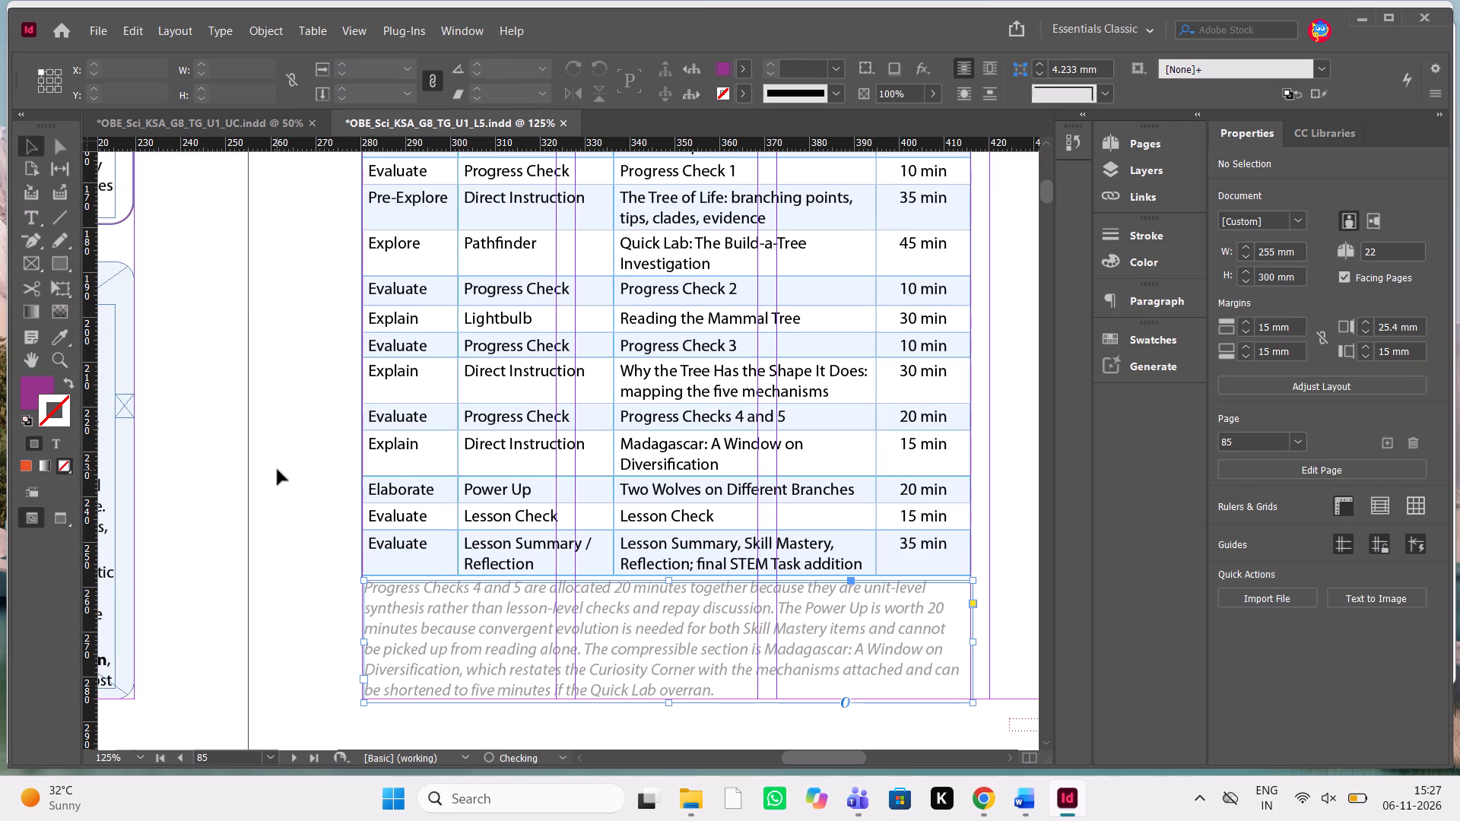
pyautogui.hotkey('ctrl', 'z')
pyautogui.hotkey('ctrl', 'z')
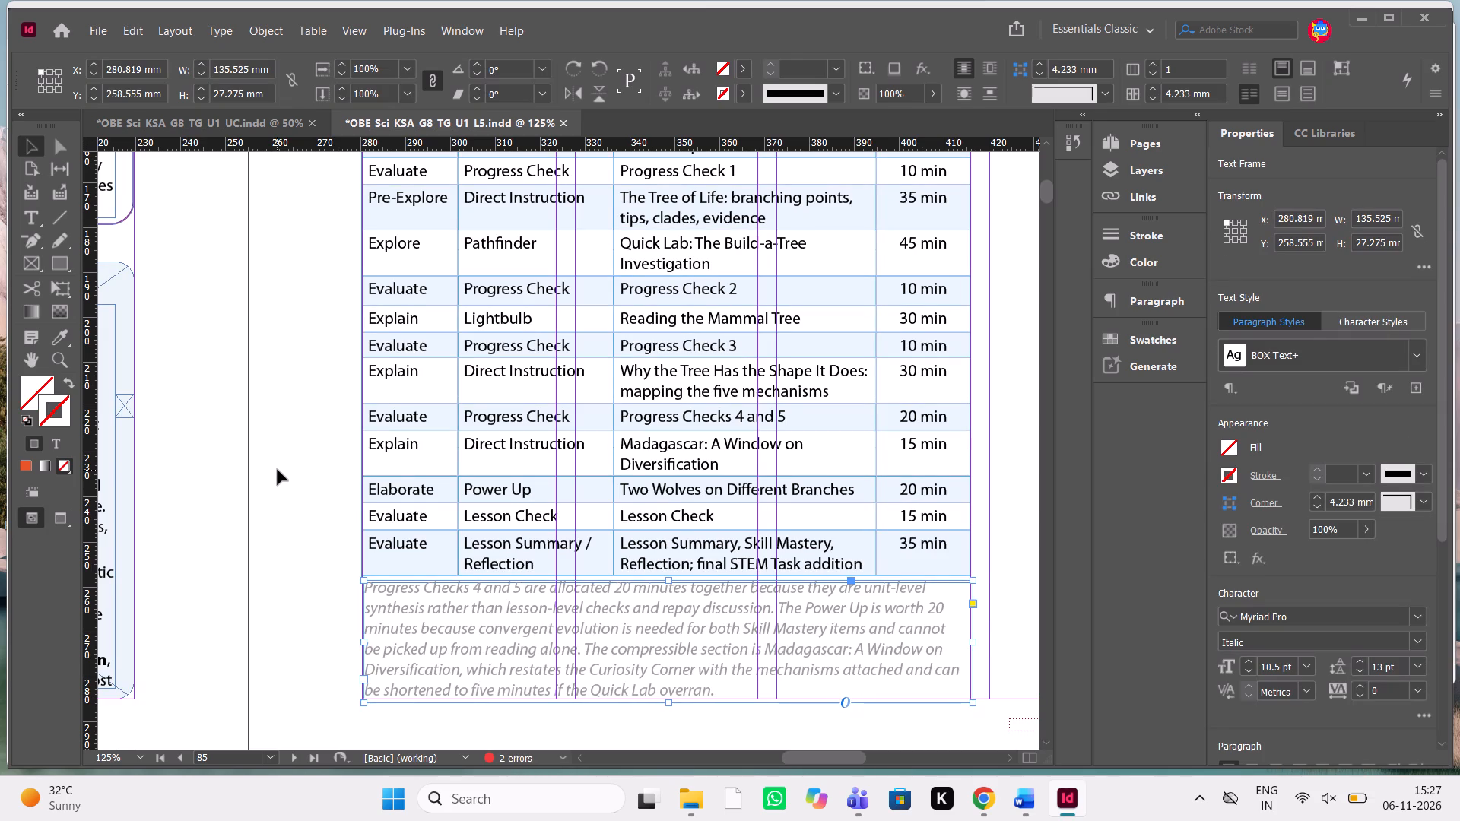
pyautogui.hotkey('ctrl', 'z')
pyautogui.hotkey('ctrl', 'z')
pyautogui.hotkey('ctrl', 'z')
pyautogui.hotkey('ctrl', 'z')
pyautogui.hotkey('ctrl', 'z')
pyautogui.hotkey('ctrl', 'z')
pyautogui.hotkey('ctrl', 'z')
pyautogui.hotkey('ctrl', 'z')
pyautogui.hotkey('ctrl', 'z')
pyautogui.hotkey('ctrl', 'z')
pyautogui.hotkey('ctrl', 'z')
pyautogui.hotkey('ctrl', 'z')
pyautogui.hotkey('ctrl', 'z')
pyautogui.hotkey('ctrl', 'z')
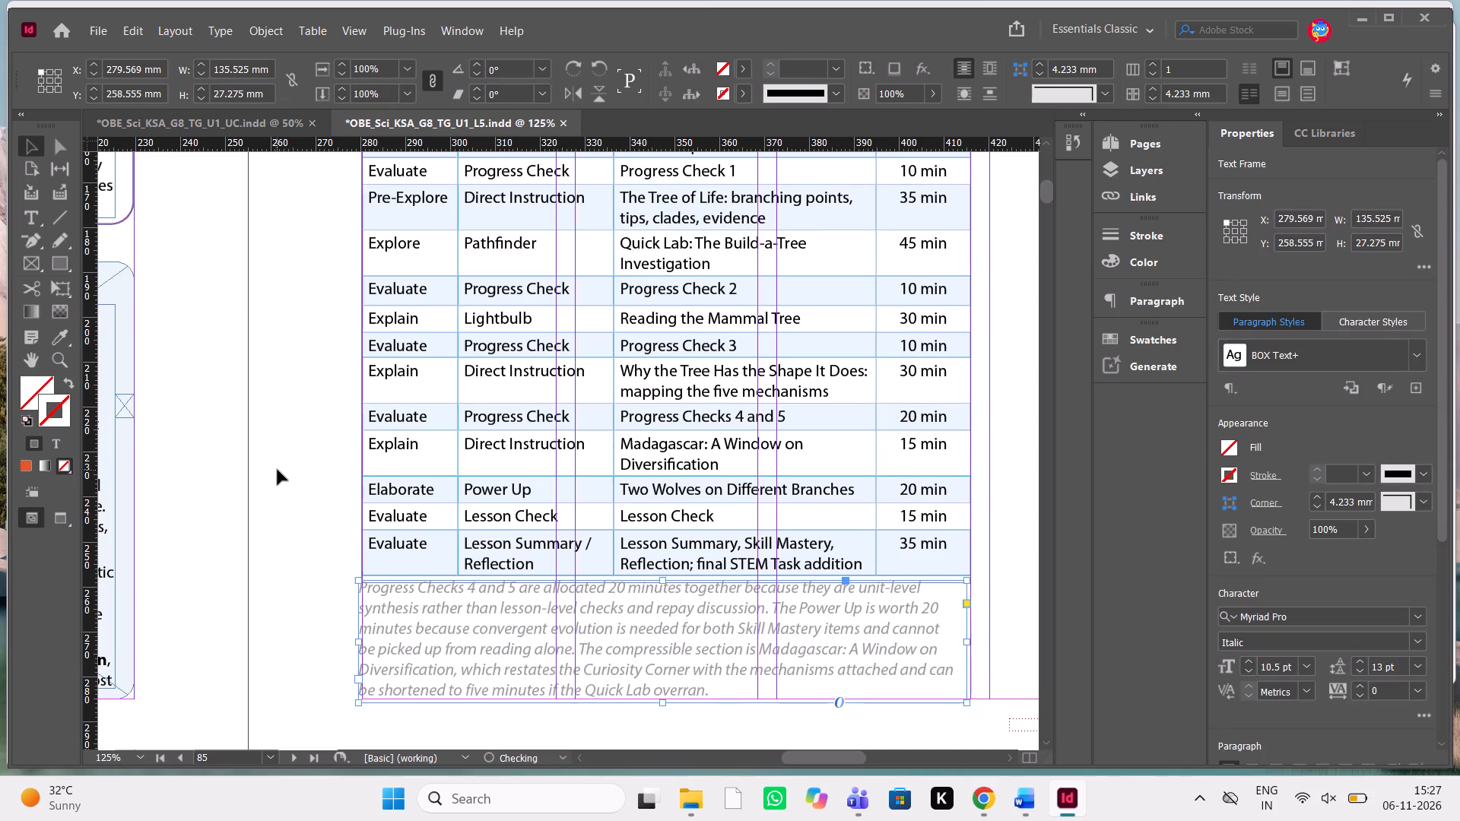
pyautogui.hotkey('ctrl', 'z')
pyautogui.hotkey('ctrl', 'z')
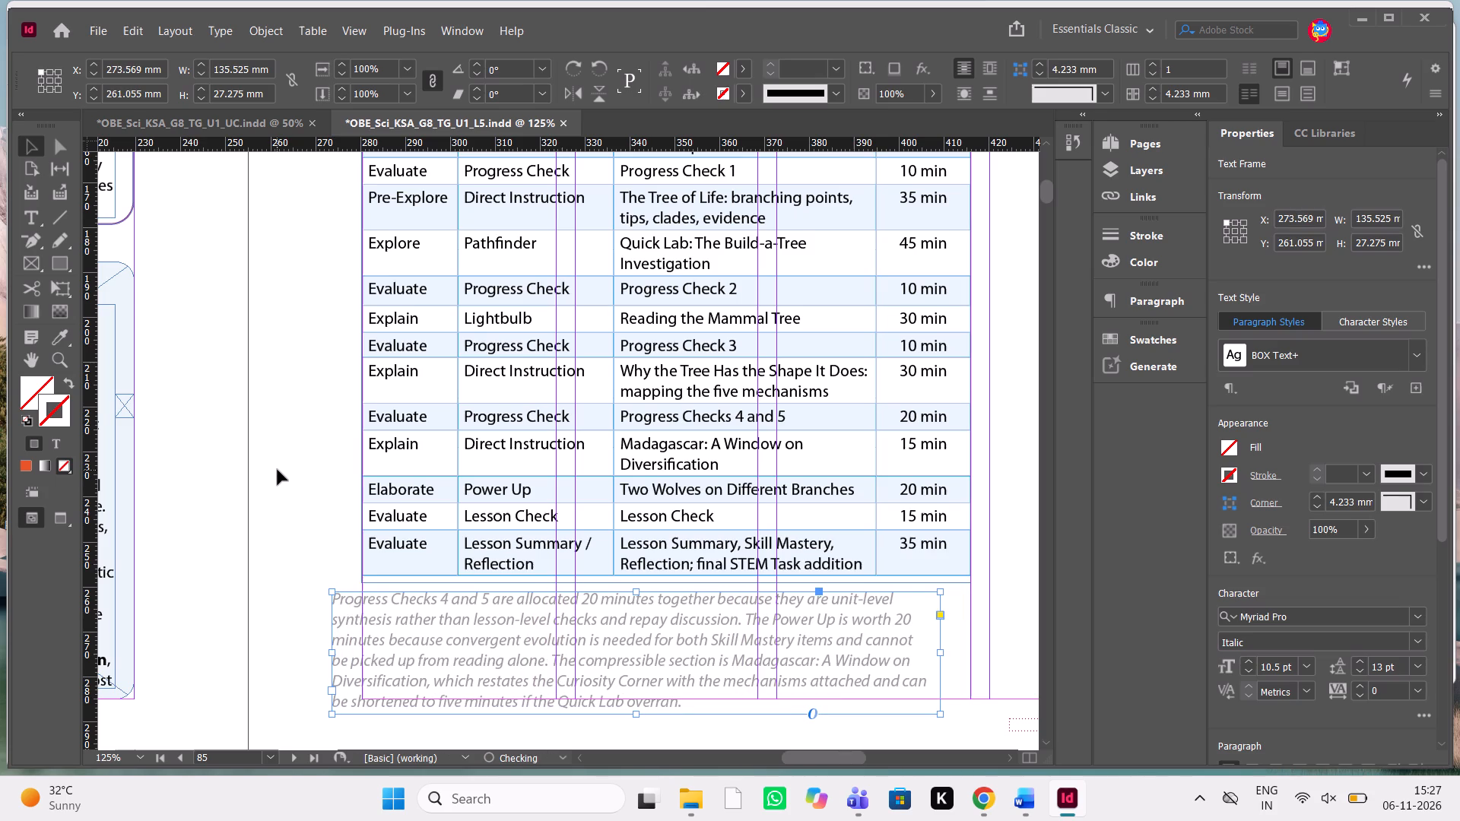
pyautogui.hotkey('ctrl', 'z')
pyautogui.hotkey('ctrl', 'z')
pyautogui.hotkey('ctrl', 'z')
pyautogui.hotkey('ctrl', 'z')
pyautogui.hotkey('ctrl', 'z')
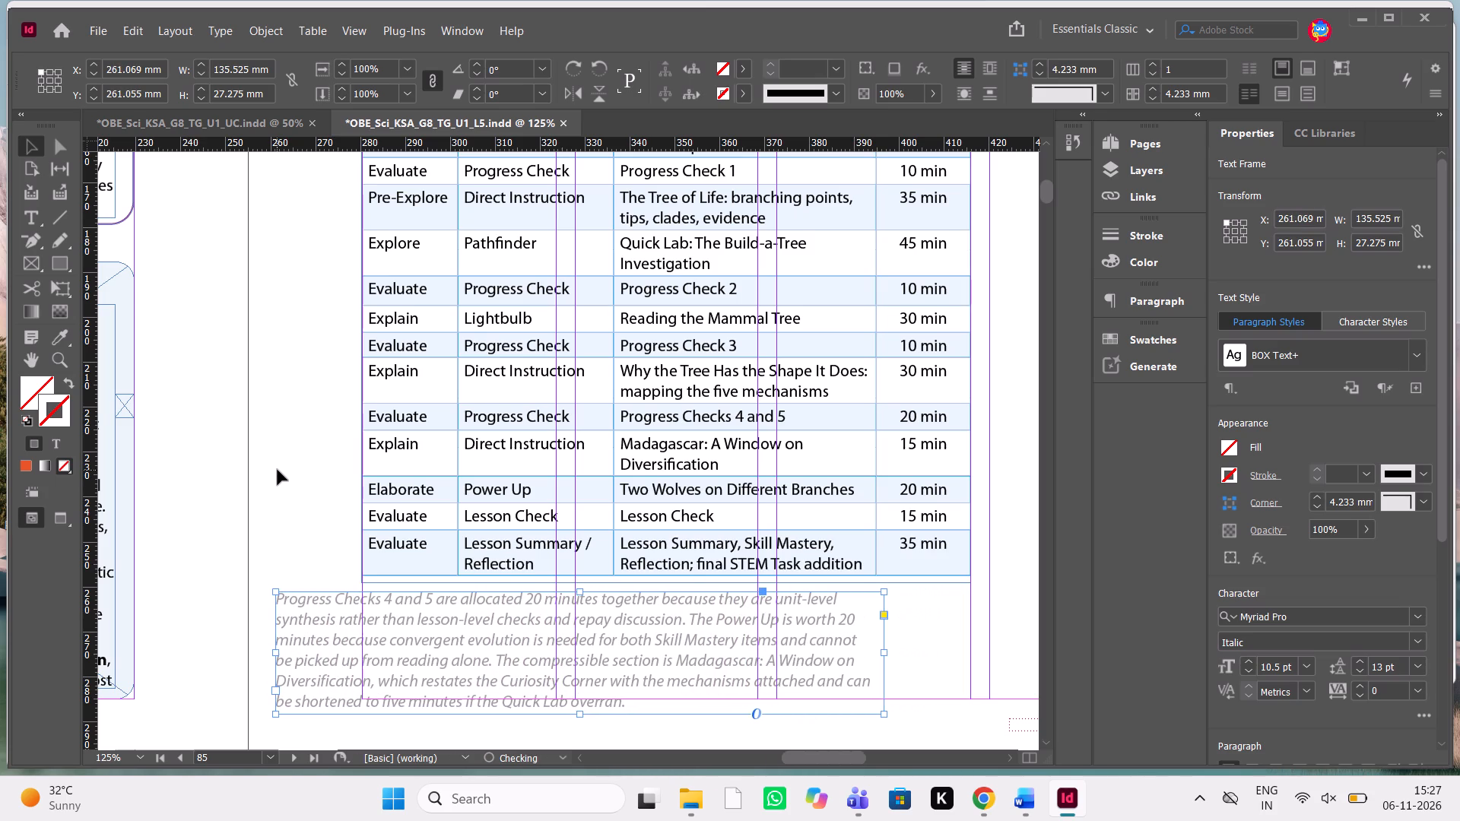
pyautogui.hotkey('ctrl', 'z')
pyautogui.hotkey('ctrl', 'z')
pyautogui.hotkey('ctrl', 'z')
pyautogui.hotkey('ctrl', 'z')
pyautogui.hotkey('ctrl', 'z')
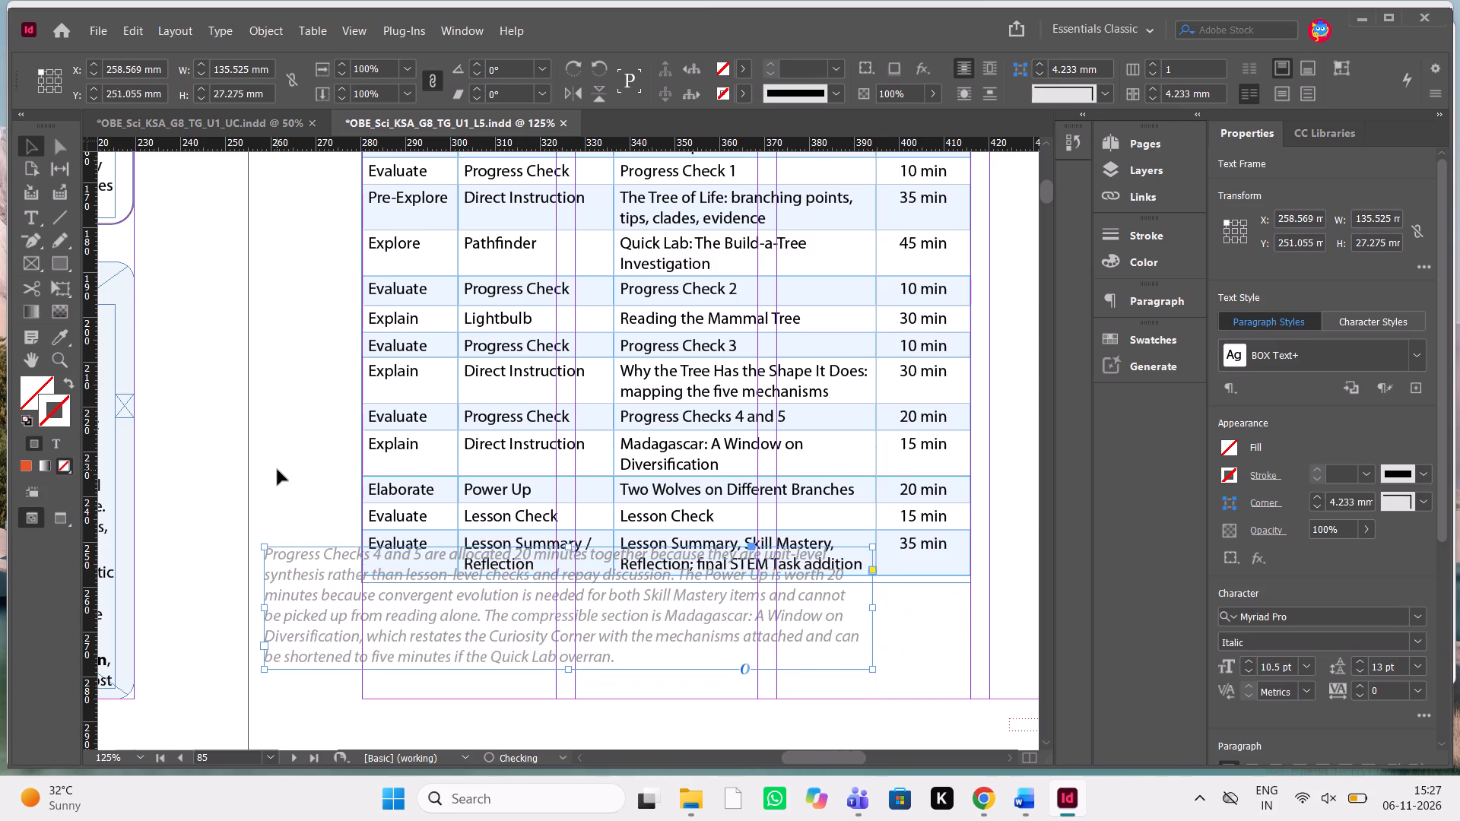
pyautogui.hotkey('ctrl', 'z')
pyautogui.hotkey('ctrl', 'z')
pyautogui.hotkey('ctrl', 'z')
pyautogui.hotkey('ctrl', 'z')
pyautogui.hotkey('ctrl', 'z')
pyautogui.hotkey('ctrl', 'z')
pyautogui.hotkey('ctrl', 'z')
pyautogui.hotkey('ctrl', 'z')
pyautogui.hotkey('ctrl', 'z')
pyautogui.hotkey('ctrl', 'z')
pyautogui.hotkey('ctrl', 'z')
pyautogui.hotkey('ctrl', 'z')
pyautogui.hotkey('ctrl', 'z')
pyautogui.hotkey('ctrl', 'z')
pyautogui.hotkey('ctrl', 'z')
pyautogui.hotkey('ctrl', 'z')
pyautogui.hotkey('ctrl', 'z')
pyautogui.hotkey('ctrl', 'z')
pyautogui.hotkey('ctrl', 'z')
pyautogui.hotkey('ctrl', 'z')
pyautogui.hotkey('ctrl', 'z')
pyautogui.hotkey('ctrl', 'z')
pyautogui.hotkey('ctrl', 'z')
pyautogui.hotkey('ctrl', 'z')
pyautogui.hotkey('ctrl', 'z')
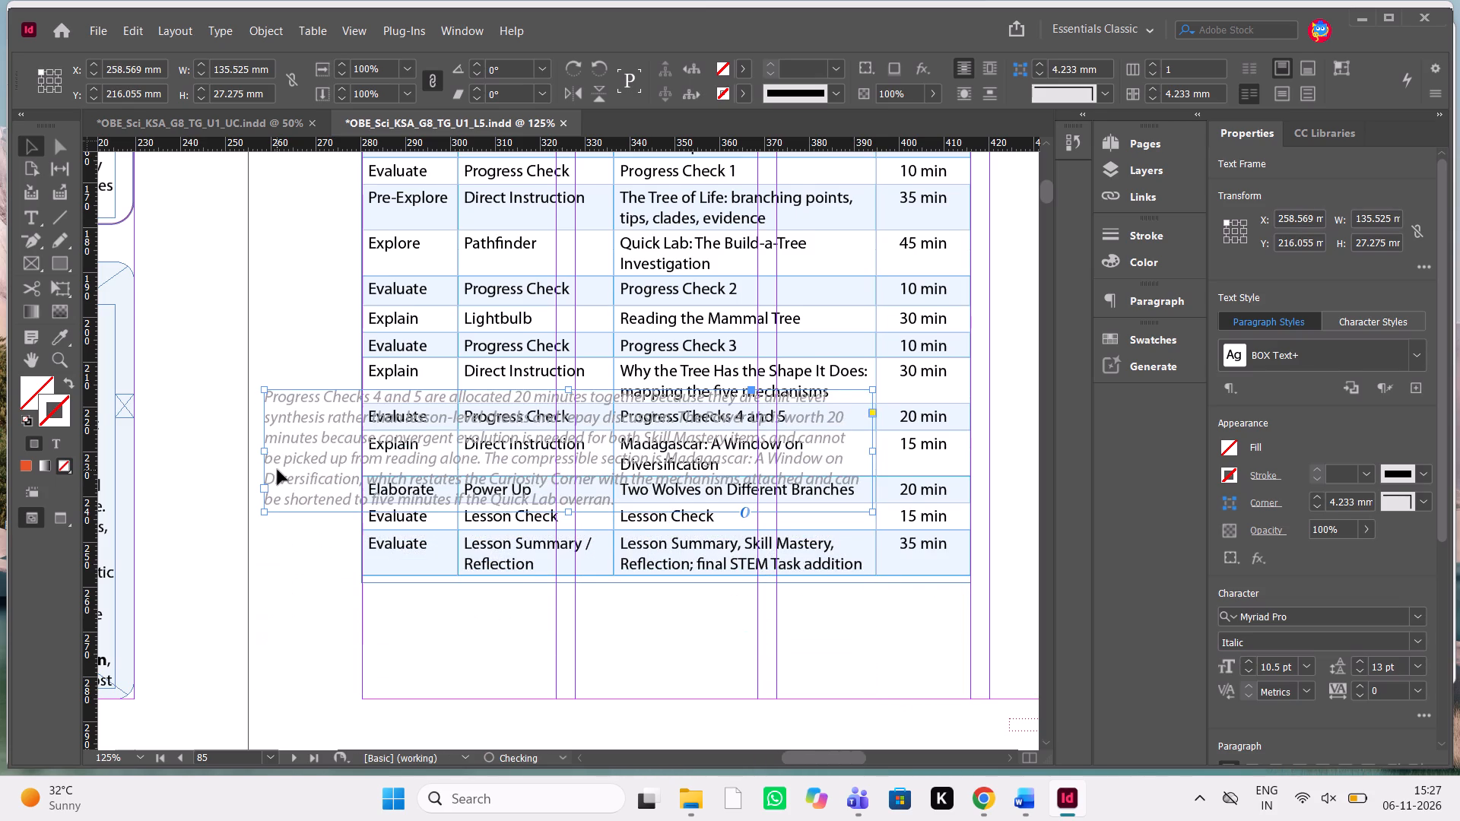
# Shift page 85's Lesson Pacing heading and table together up towards the spacer frame, to about Y 134.1 mm.
pyautogui.keyDown('ctrl'); pyautogui.scroll(2, 278, 470); pyautogui.keyUp('ctrl')
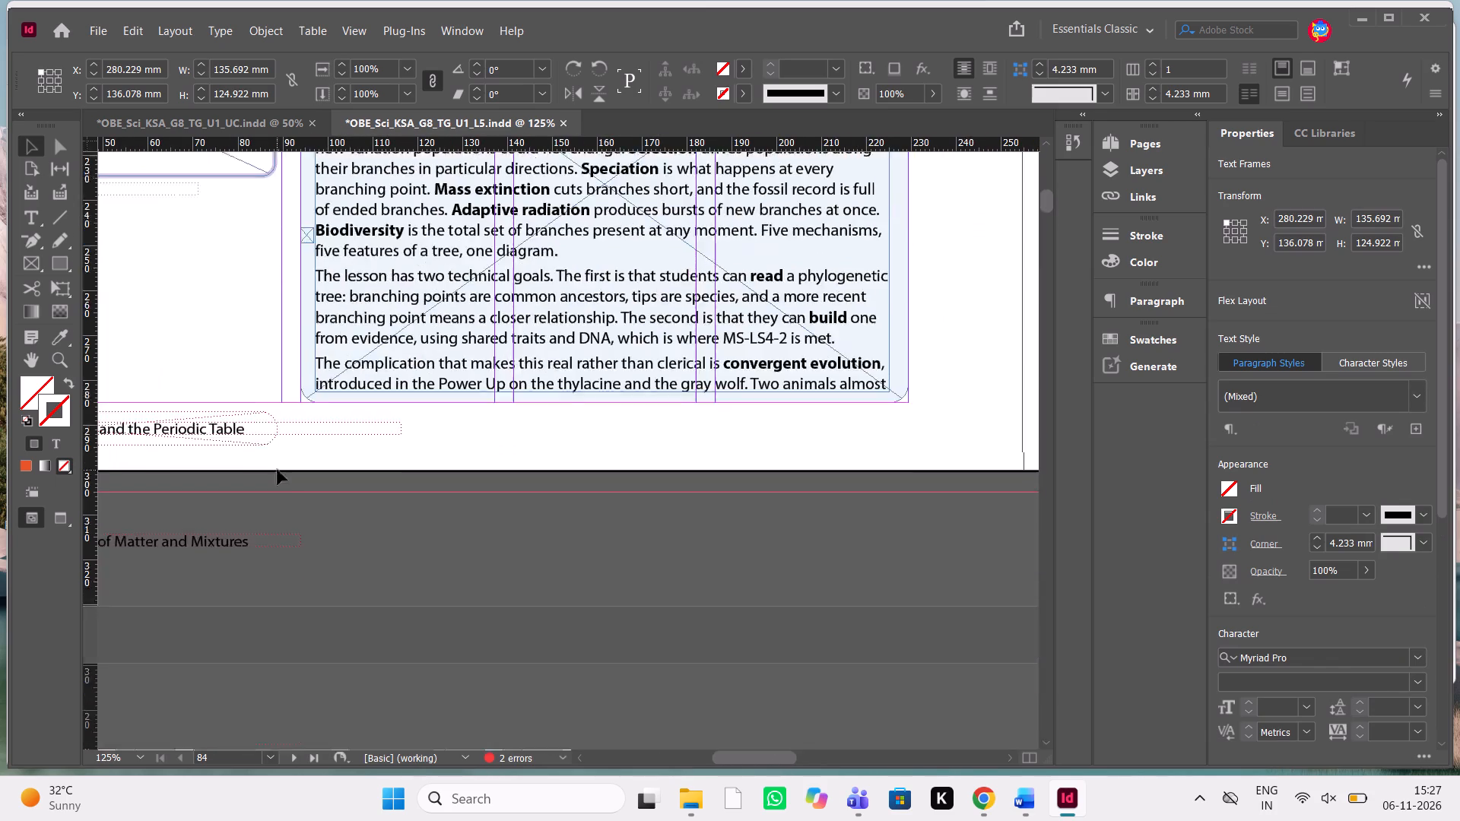
pyautogui.keyDown('ctrl'); pyautogui.scroll(2, 278, 470); pyautogui.keyUp('ctrl')
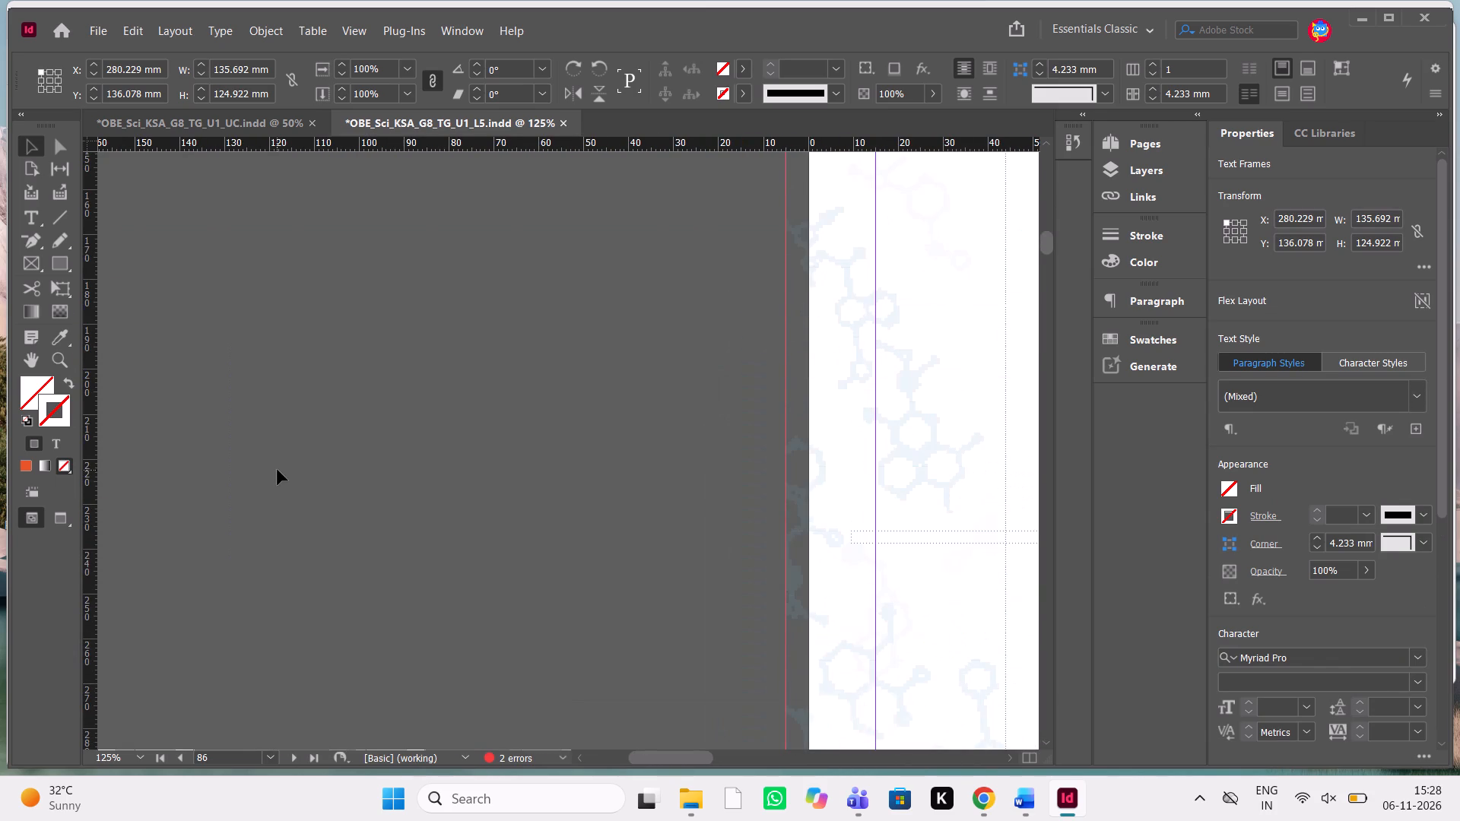
pyautogui.hotkey('ctrl', '=')
pyautogui.hotkey('ctrl', '=')
pyautogui.hotkey('ctrl', '-')
pyautogui.hotkey('ctrl', '-')
pyautogui.hotkey('ctrl', '-')
pyautogui.hotkey('ctrl', '-')
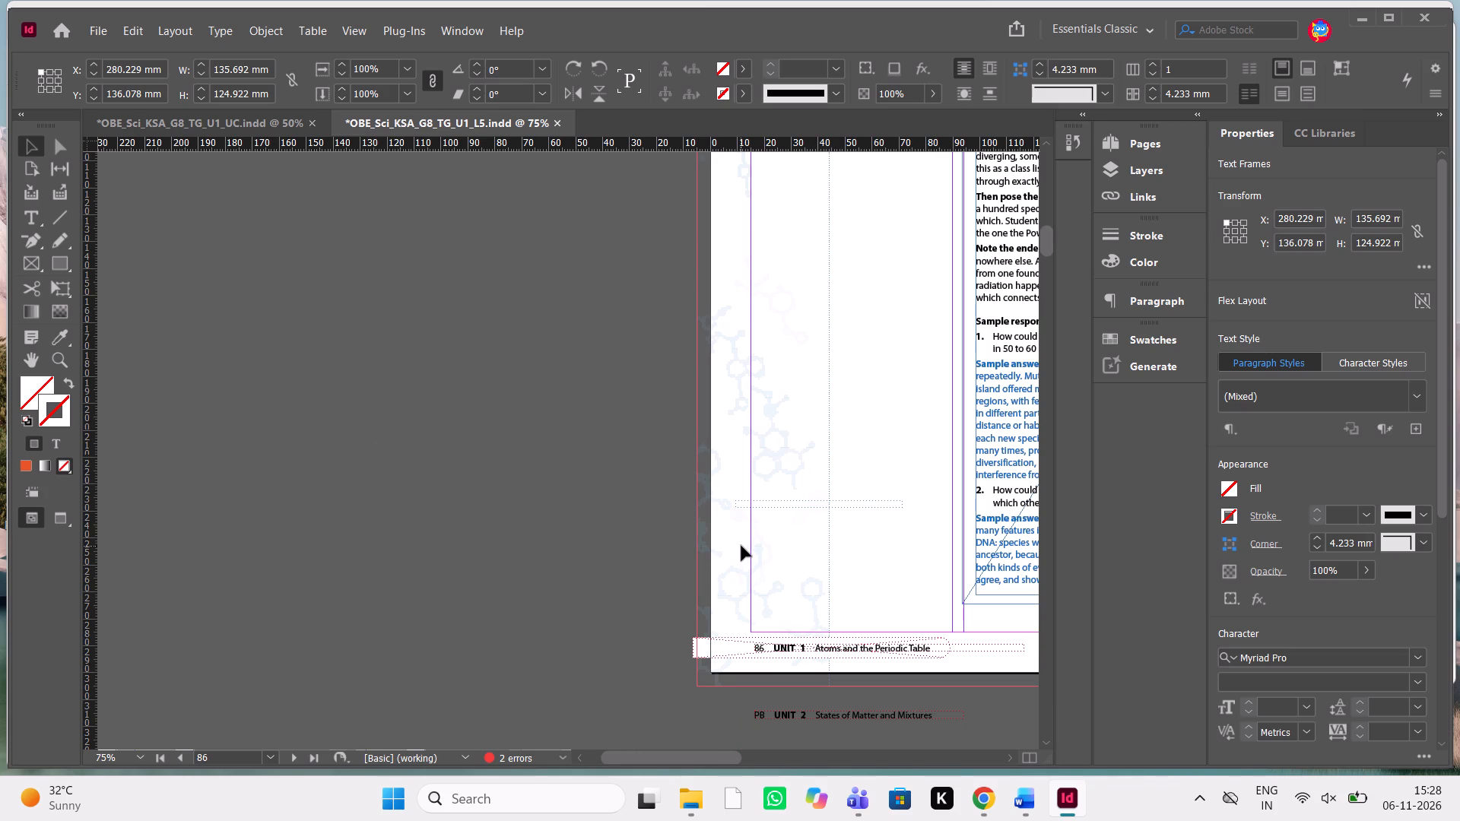
pyautogui.hotkey('ctrl', '-')
pyautogui.hotkey('ctrl', '-')
pyautogui.hotkey('ctrl', '-')
pyautogui.hotkey('ctrl', '-')
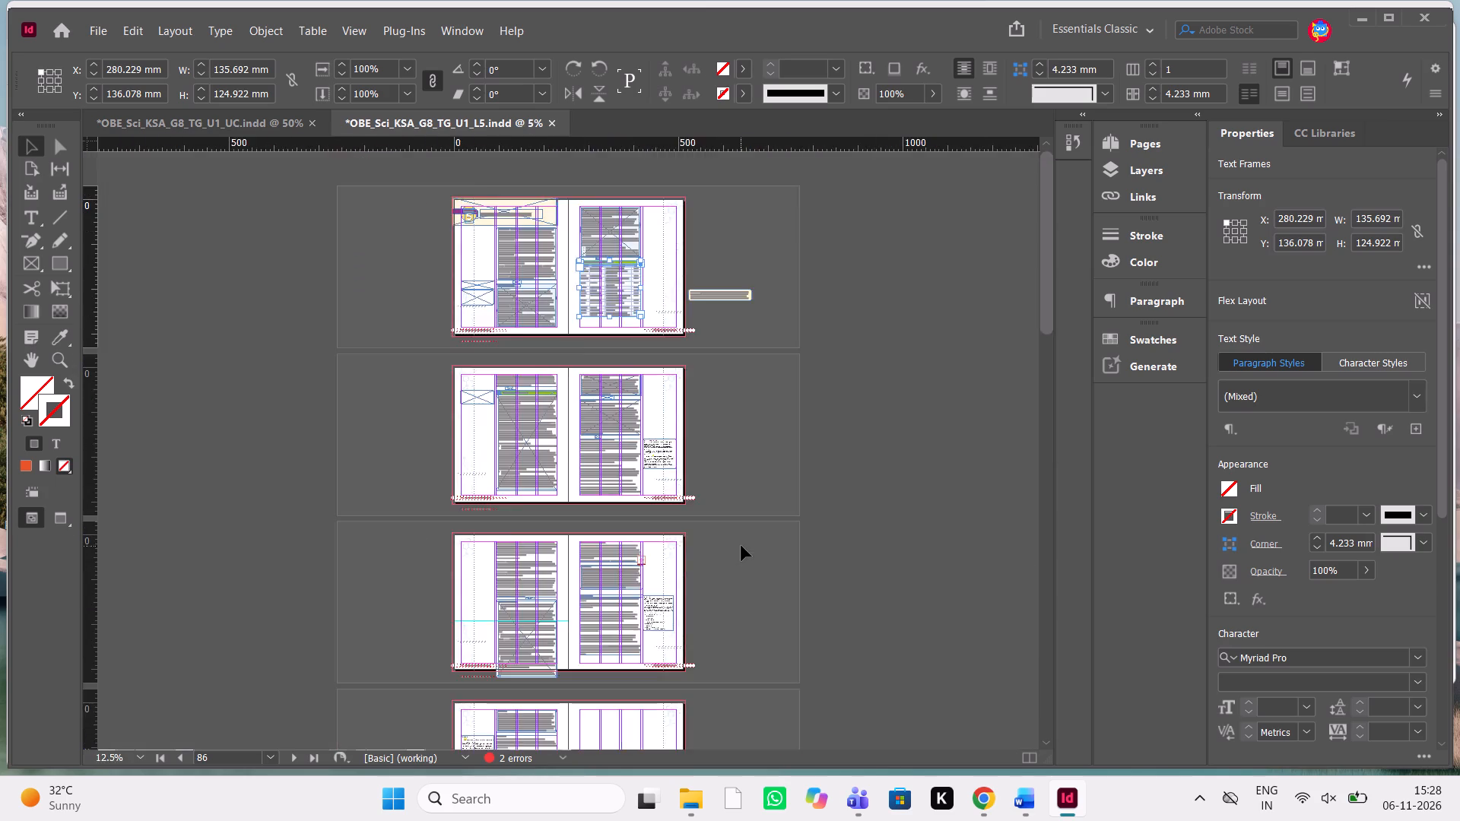
pyautogui.hotkey('ctrl', '=')
pyautogui.hotkey('ctrl', '=')
pyautogui.hotkey('ctrl', '=')
pyautogui.hotkey('ctrl', '=')
pyautogui.hotkey('ctrl', '=')
pyautogui.scroll(1, 741, 546)
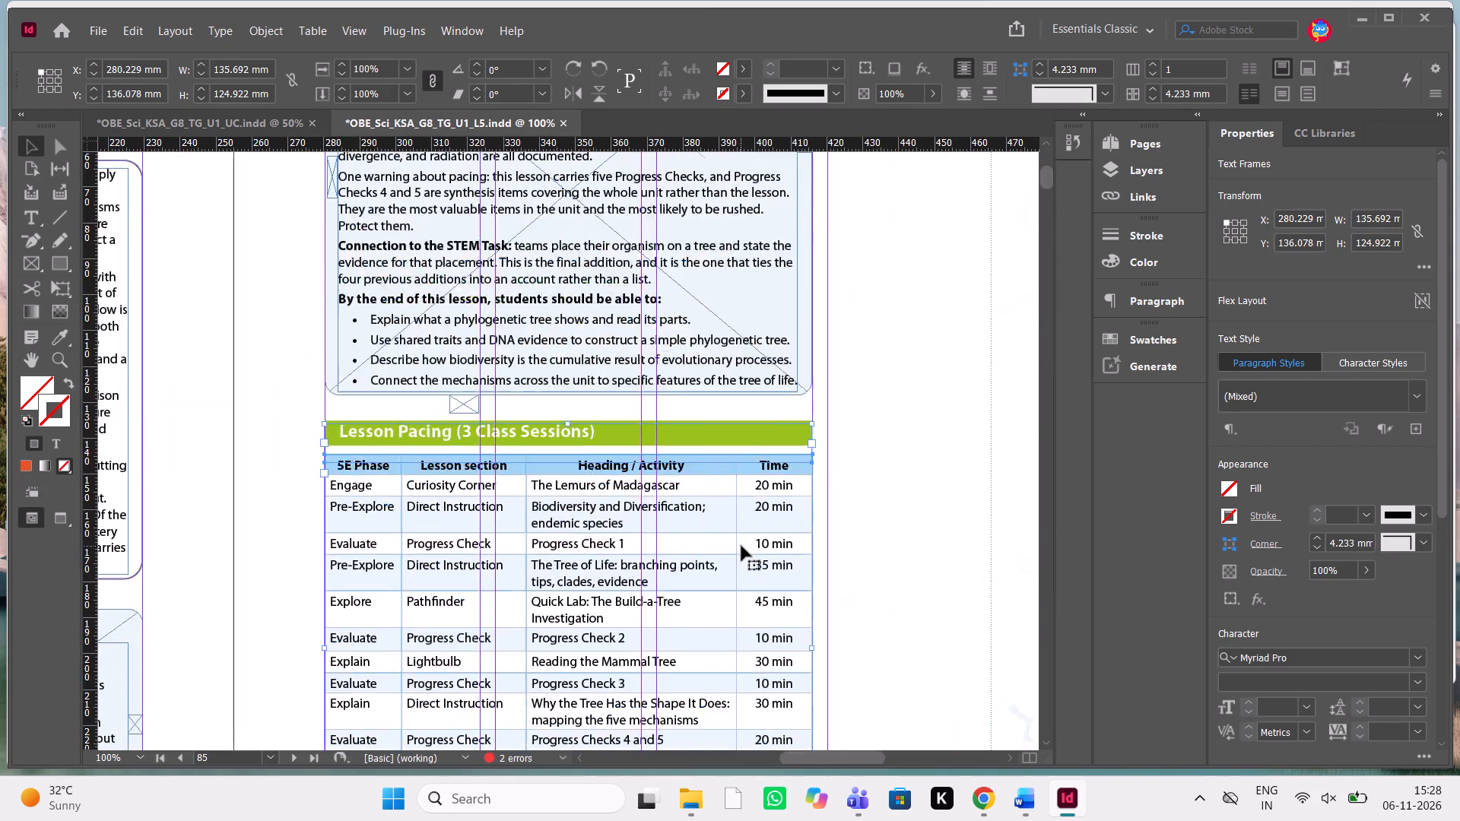
pyautogui.scroll(1, 741, 546)
pyautogui.hscroll(1, 741, 546)
pyautogui.scroll(1, 741, 546)
pyautogui.hscroll(1, 741, 546)
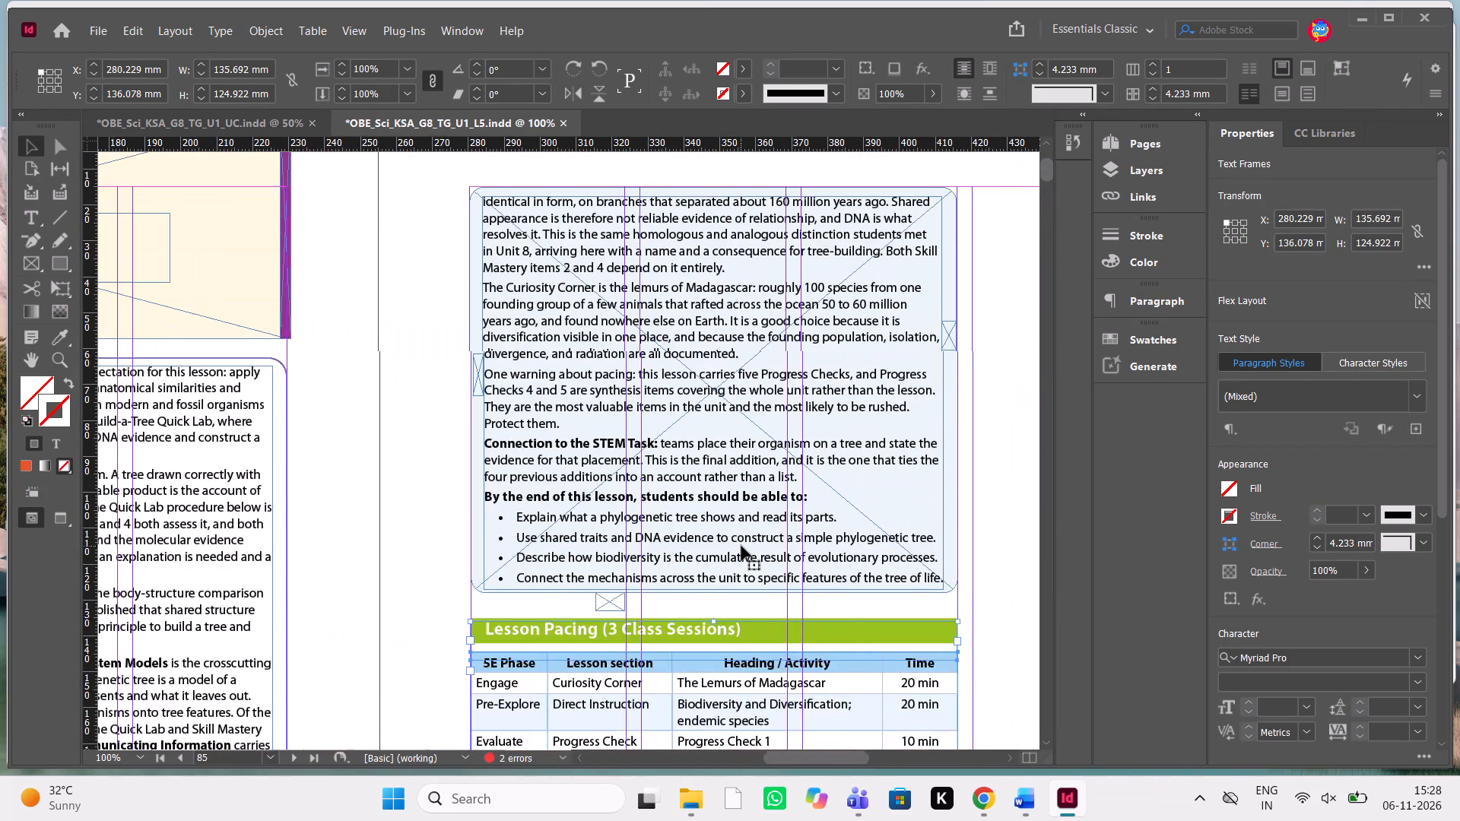
pyautogui.hscroll(-1, 741, 546)
pyautogui.press('Up')
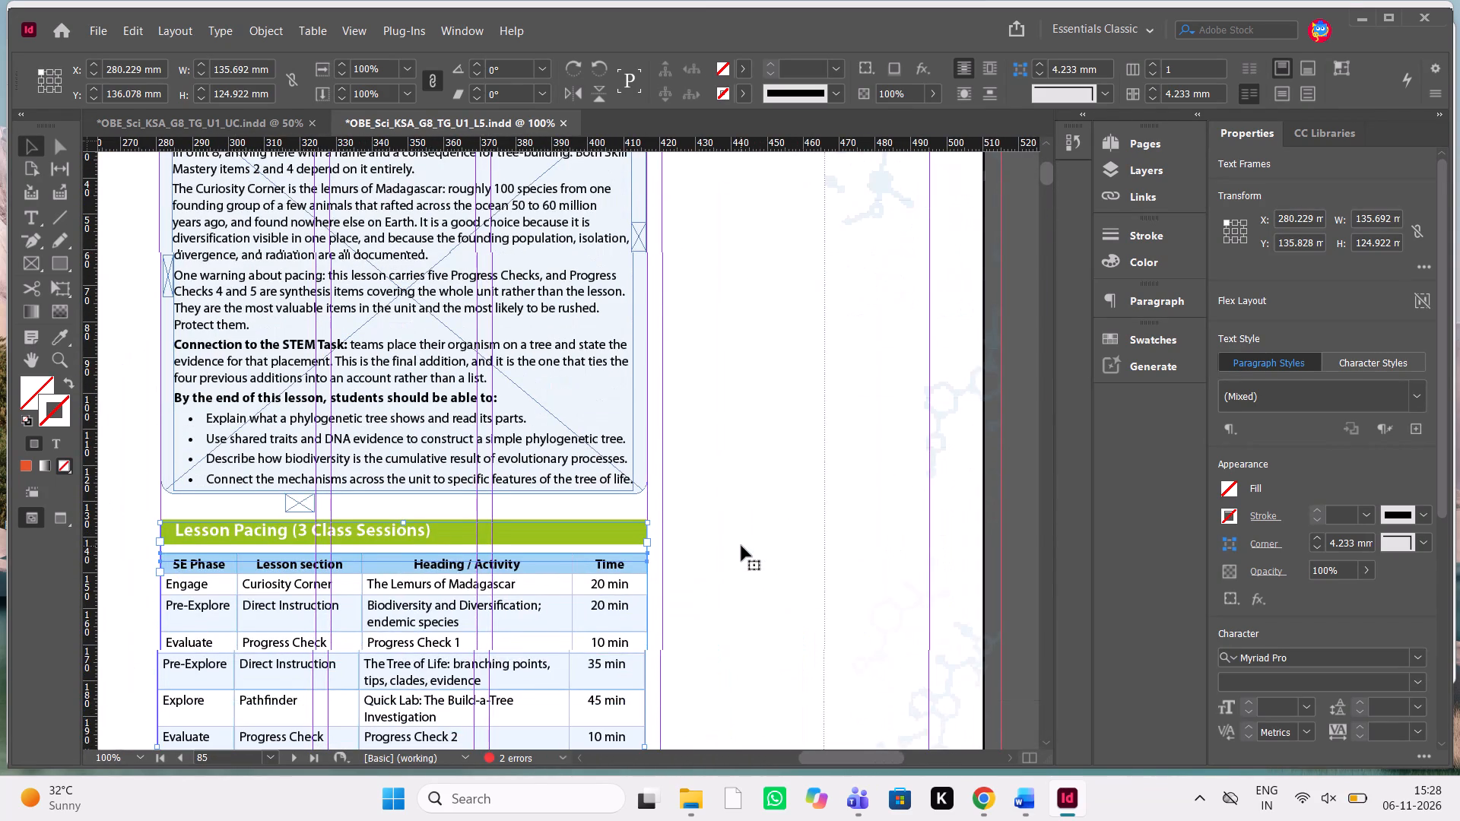
pyautogui.press('Up')
pyautogui.press('Up')
pyautogui.press('Up')
pyautogui.press('Up')
pyautogui.press('Up')
pyautogui.press('Up')
pyautogui.press('Up')
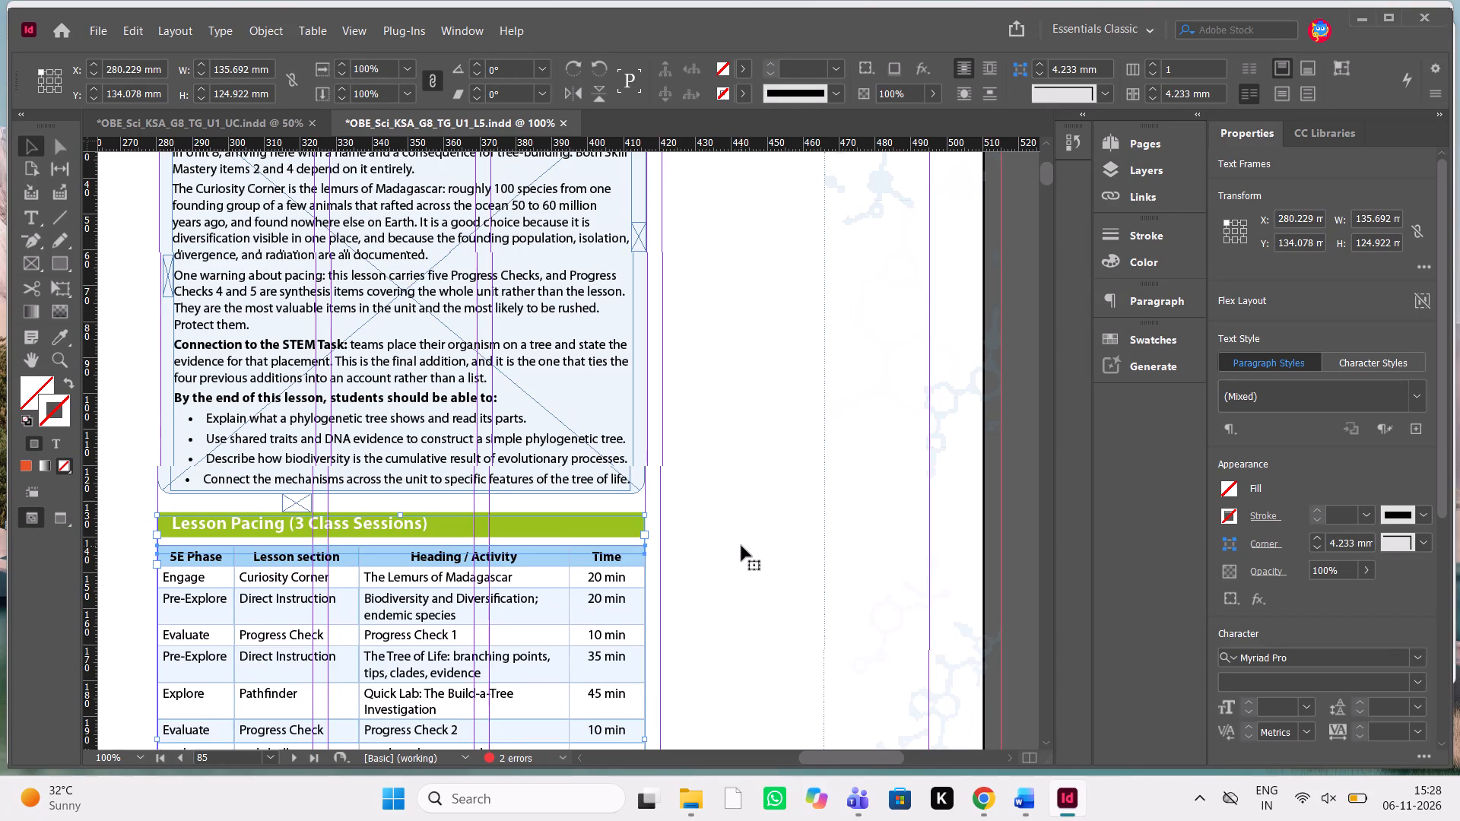
# Set the height of the spacer frame above page 86's The Lemurs of Madagascar heading to 5 mm.
pyautogui.scroll(-1, 741, 546)
pyautogui.scroll(2, 741, 546)
pyautogui.scroll(-1, 741, 546)
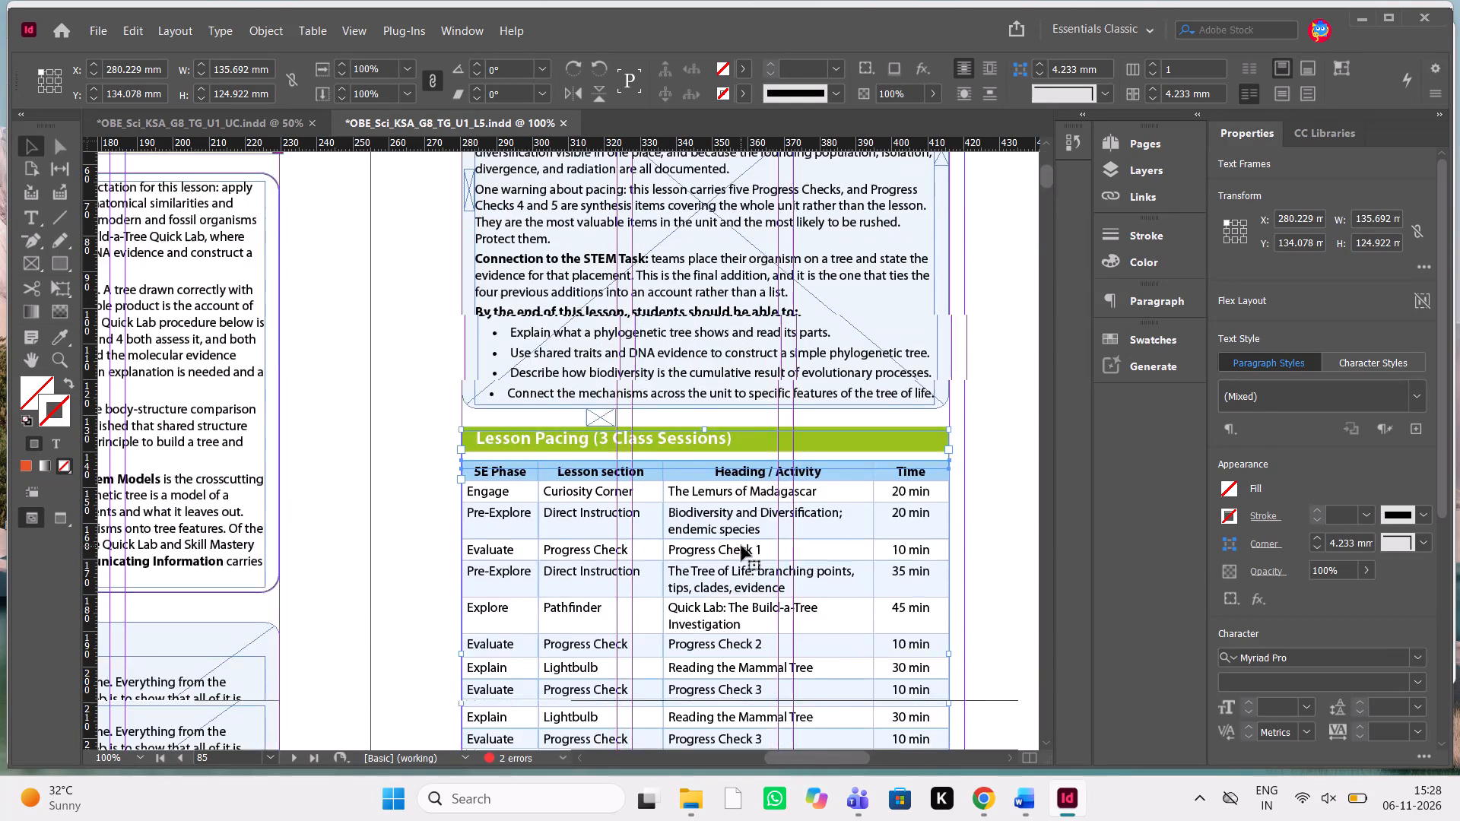
pyautogui.scroll(-3, 741, 546)
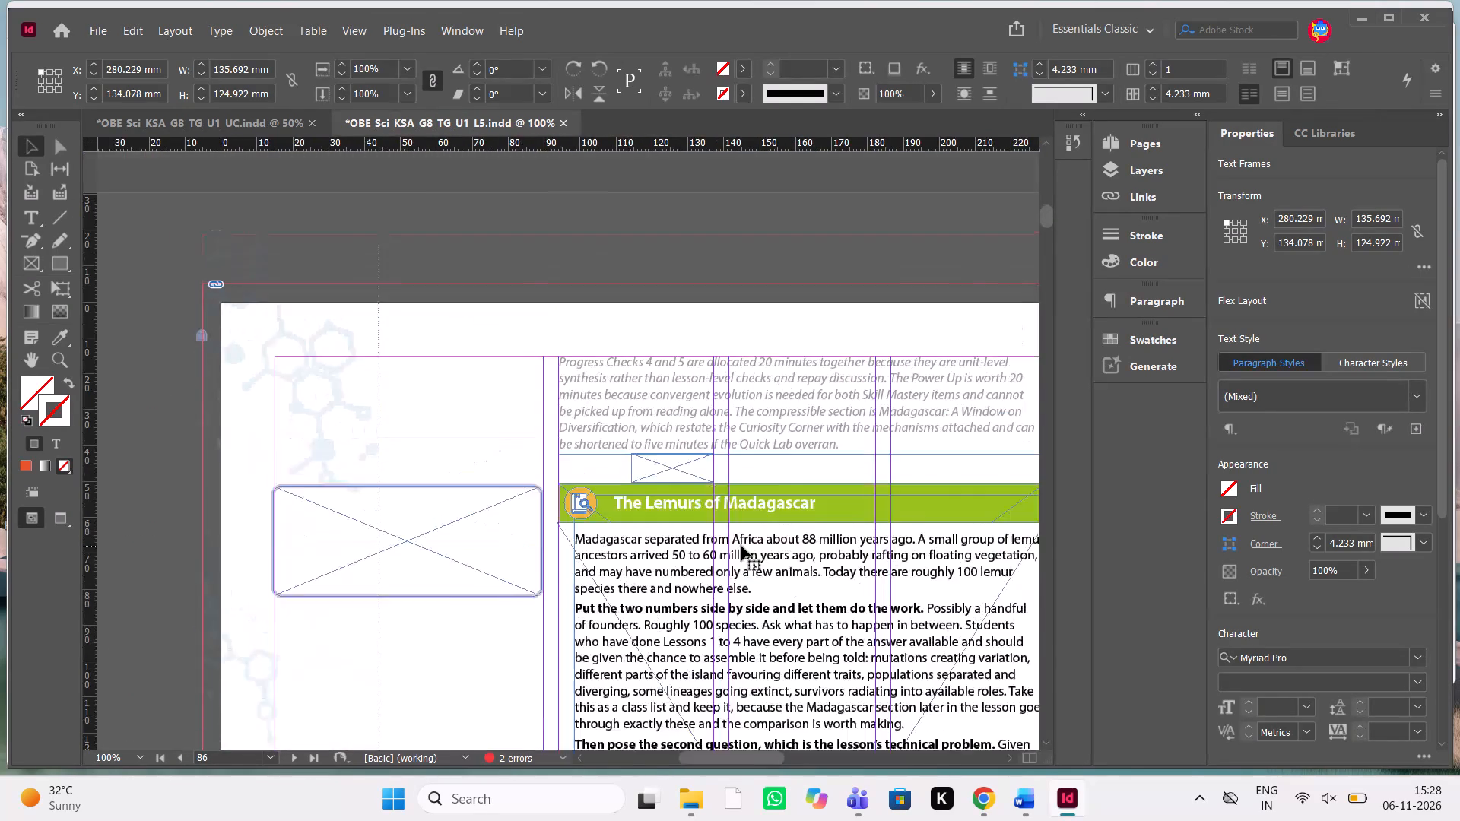
pyautogui.scroll(1, 741, 546)
pyautogui.scroll(-1, 741, 546)
pyautogui.click(444, 461)
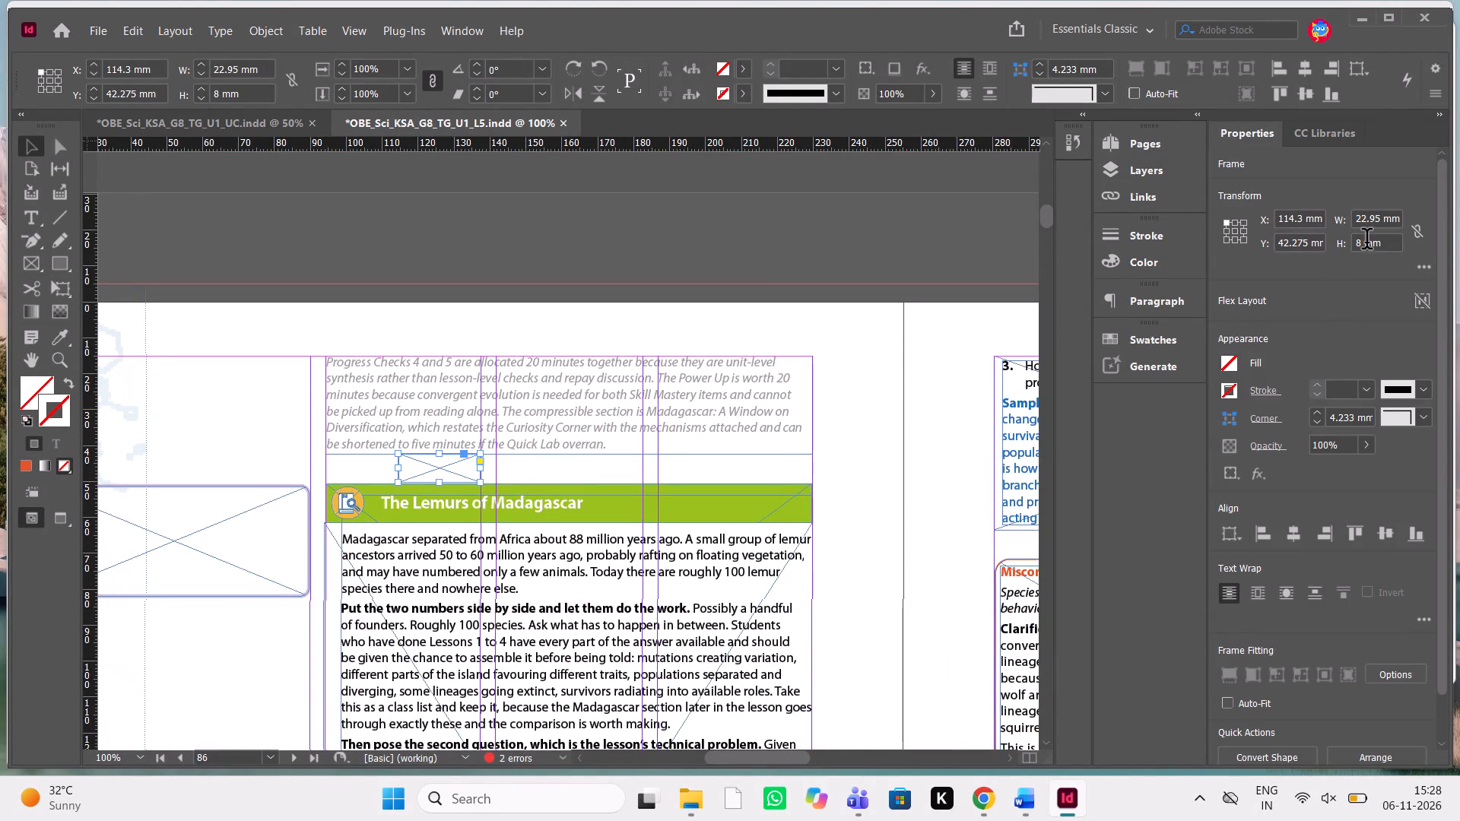
pyautogui.moveTo(1363, 246); pyautogui.dragTo(1330, 248)
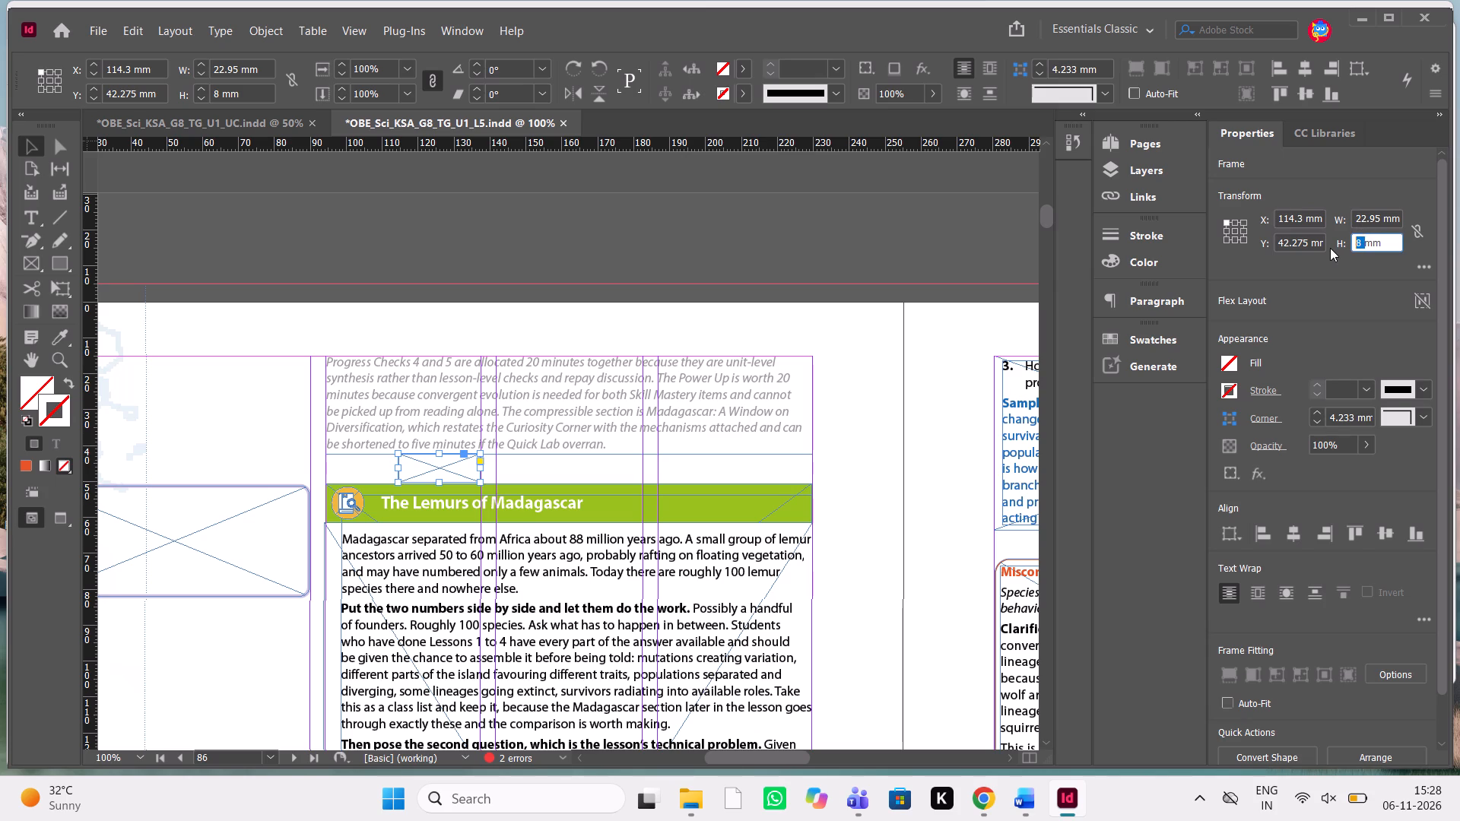
pyautogui.press('BackSpace')
pyautogui.write('5.')
pyautogui.press('BackSpace')
pyautogui.press('Return')
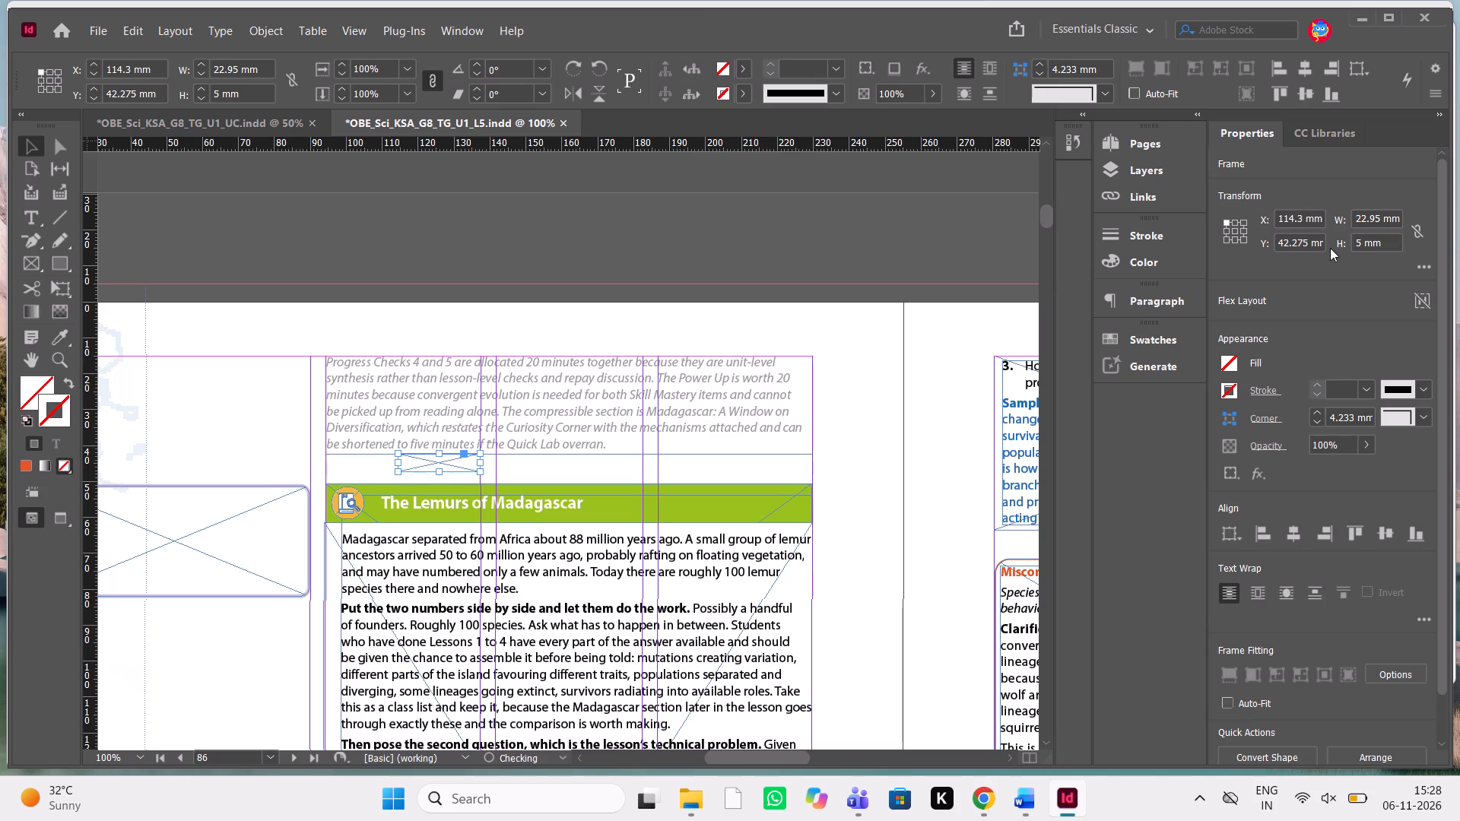
# Shift page 86's The Lemurs of Madagascar heading, body frames and adjacent margin frame together up to the spacer, to about Y 47.3 mm.
pyautogui.scroll(-1, 406, 474)
pyautogui.scroll(1, 406, 474)
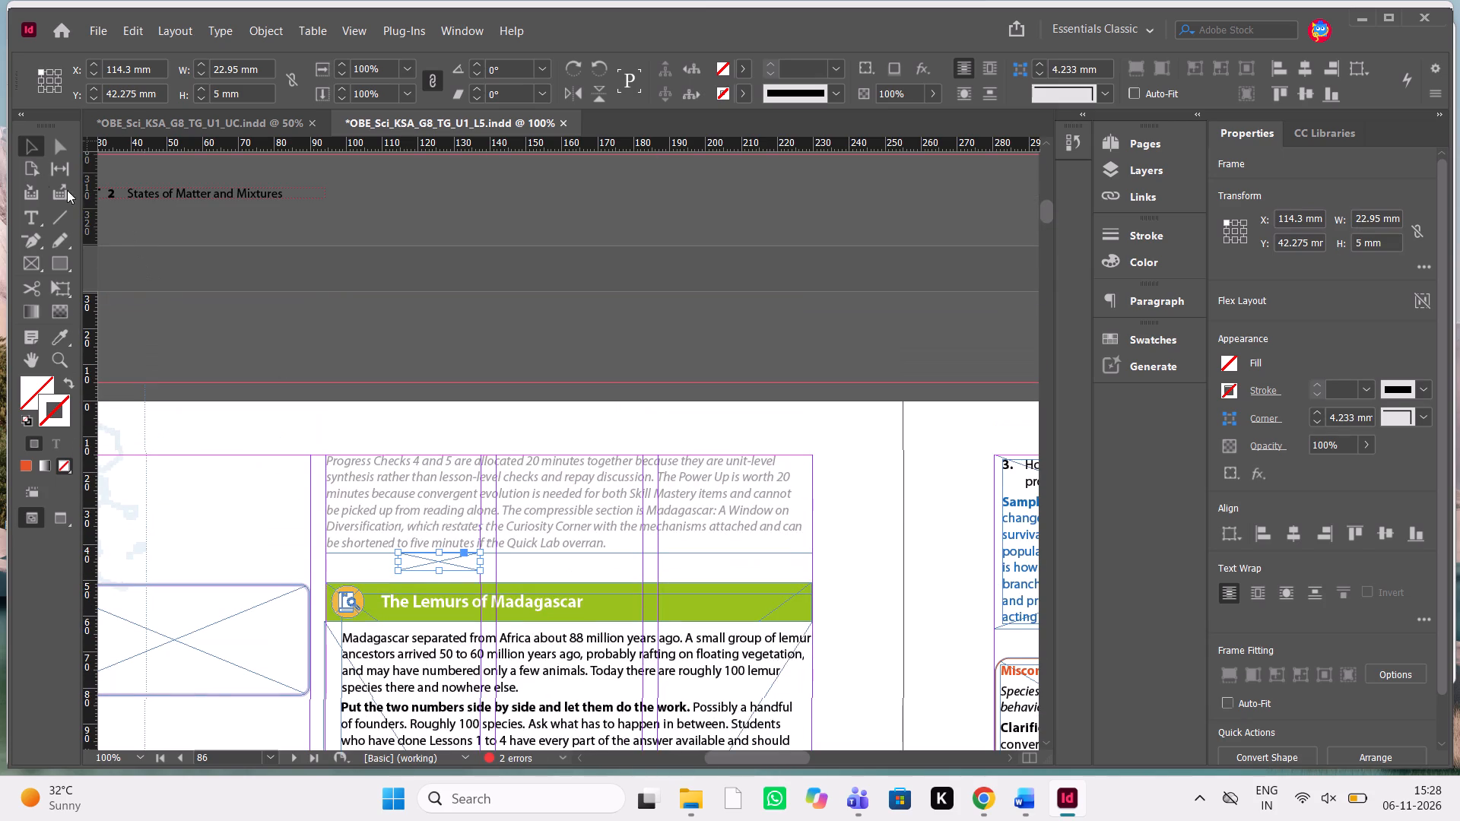
pyautogui.click(30, 144)
pyautogui.scroll(-1, 230, 689)
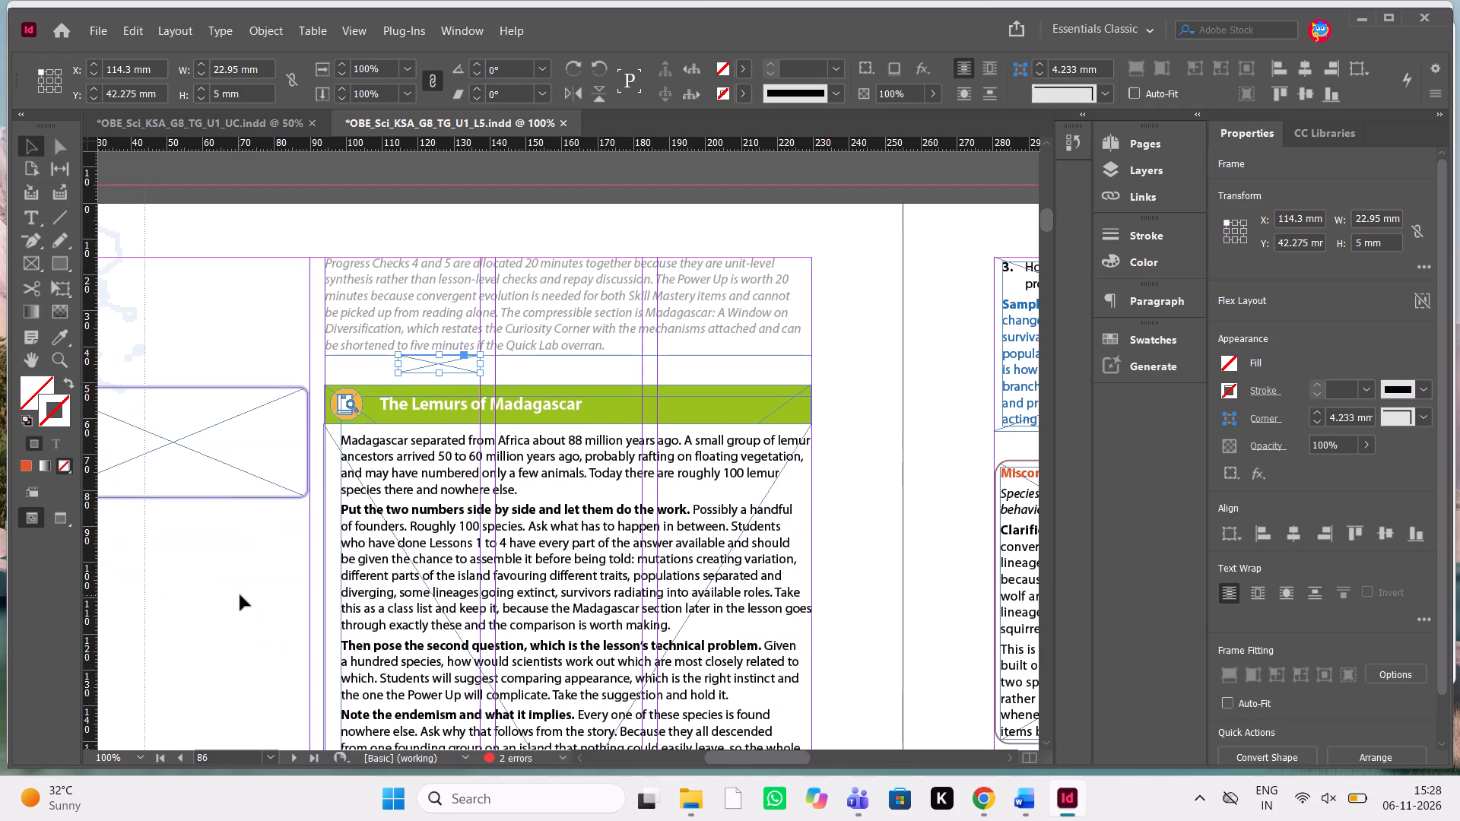
pyautogui.click(240, 594)
pyautogui.moveTo(240, 594); pyautogui.dragTo(394, 395)
pyautogui.press('Up')
pyautogui.press('Up')
pyautogui.press('Up')
pyautogui.press('Up')
pyautogui.press('Up')
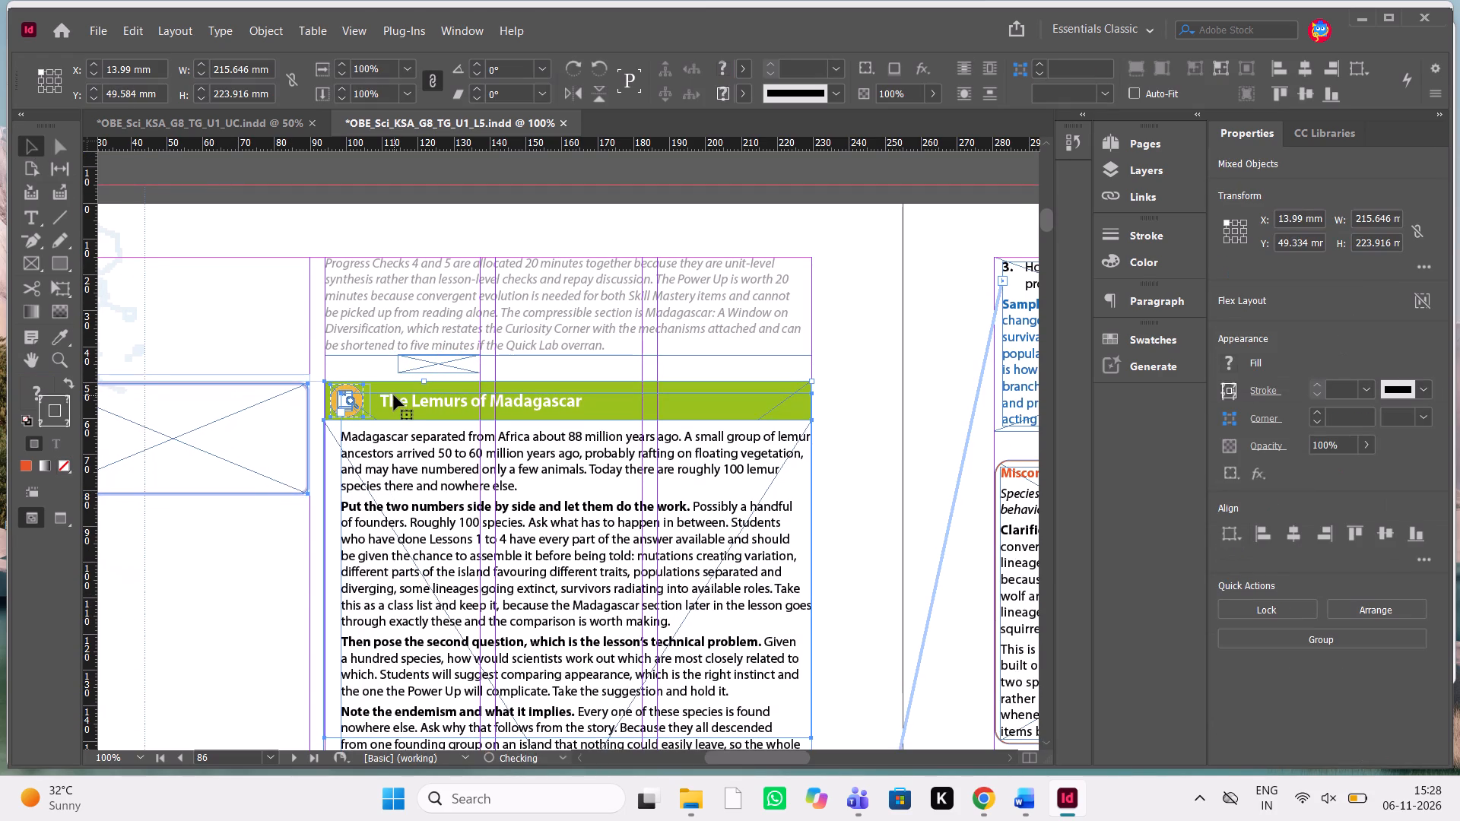
pyautogui.press('Up')
pyautogui.press('Up')
pyautogui.press('Up')
pyautogui.press('Up')
pyautogui.press('Up')
pyautogui.press('Up')
pyautogui.press('Up')
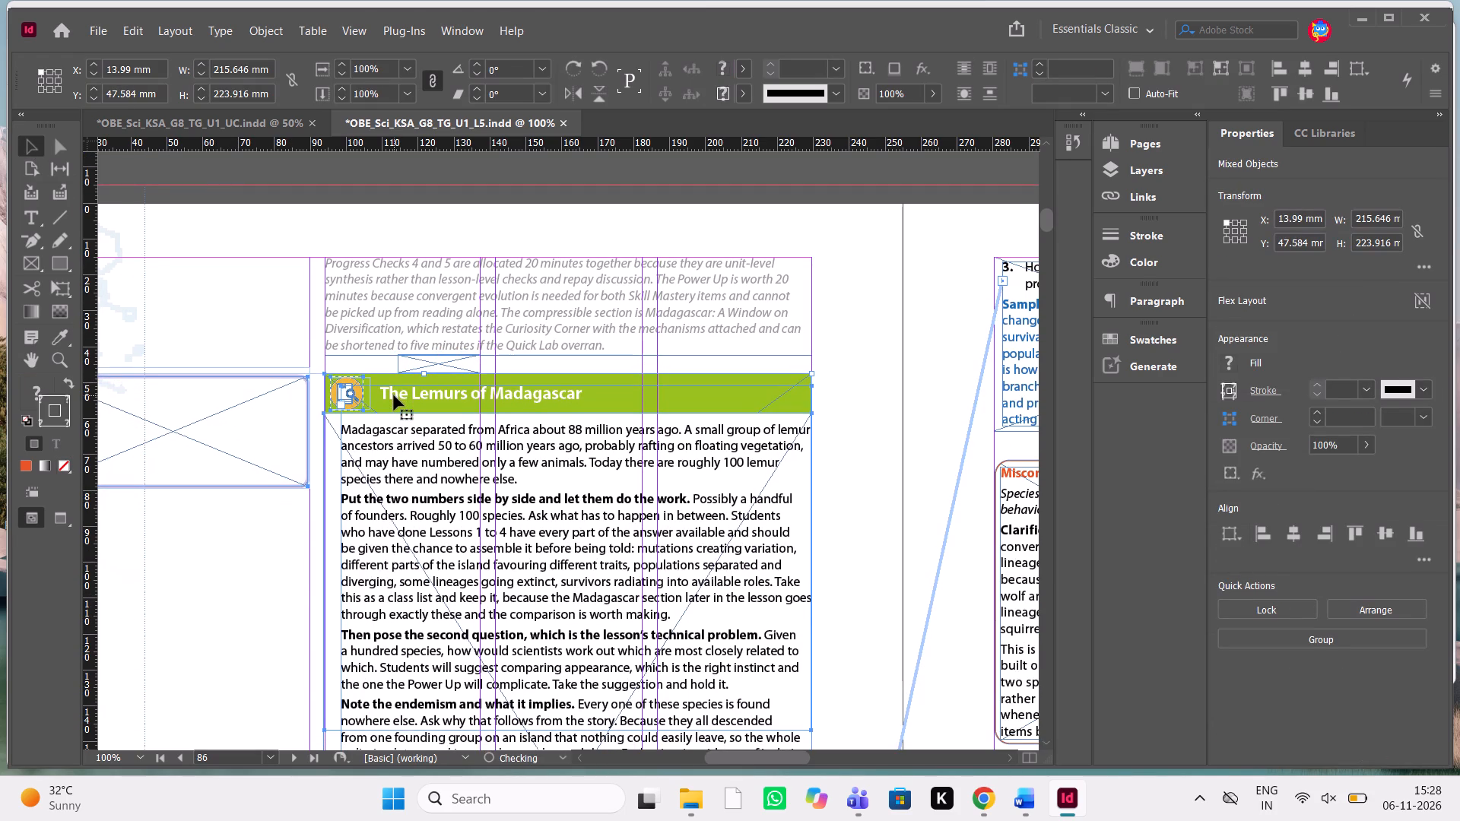
pyautogui.press('Up')
pyautogui.press('Down')
pyautogui.press('Up')
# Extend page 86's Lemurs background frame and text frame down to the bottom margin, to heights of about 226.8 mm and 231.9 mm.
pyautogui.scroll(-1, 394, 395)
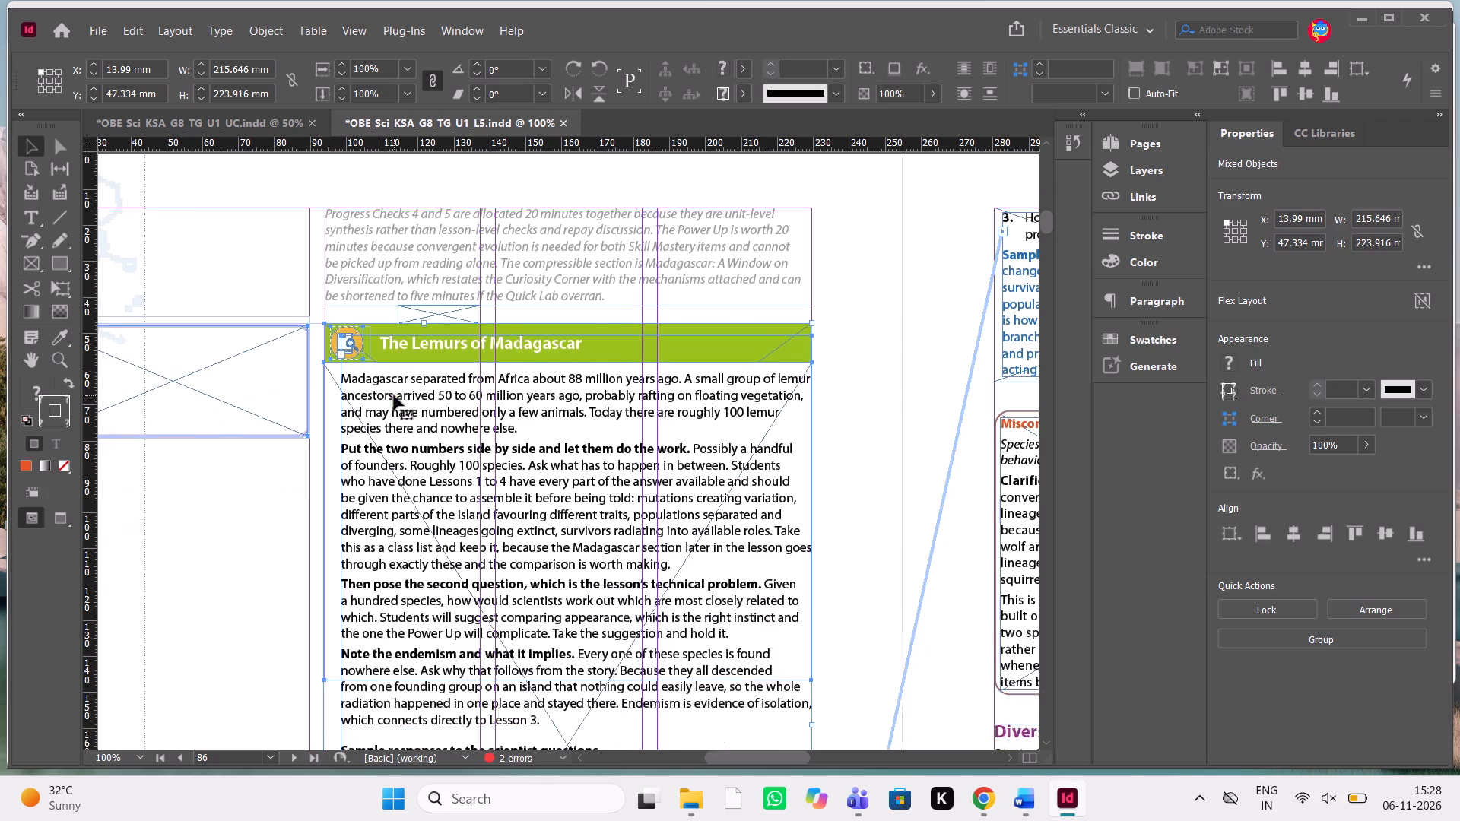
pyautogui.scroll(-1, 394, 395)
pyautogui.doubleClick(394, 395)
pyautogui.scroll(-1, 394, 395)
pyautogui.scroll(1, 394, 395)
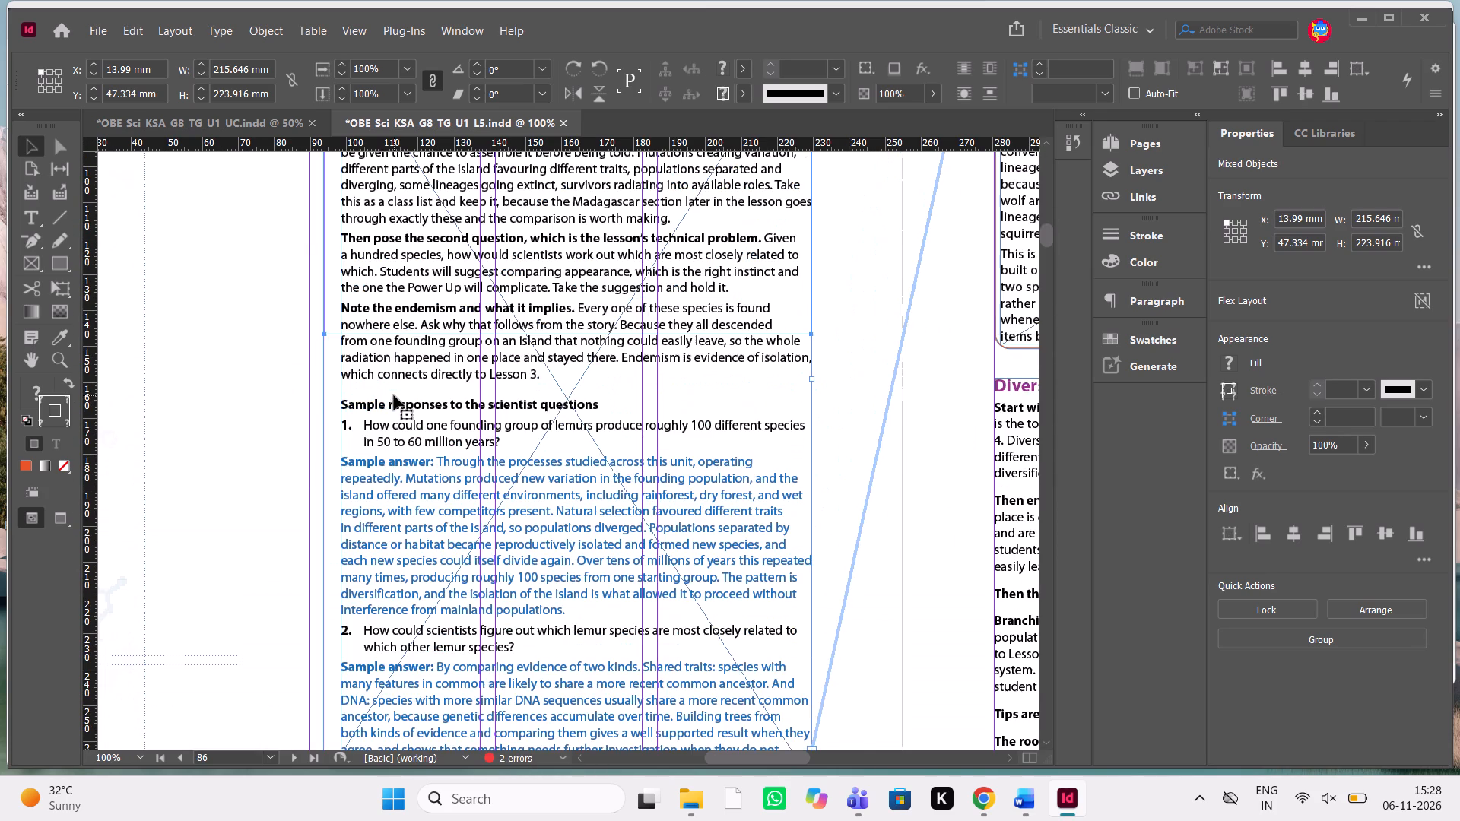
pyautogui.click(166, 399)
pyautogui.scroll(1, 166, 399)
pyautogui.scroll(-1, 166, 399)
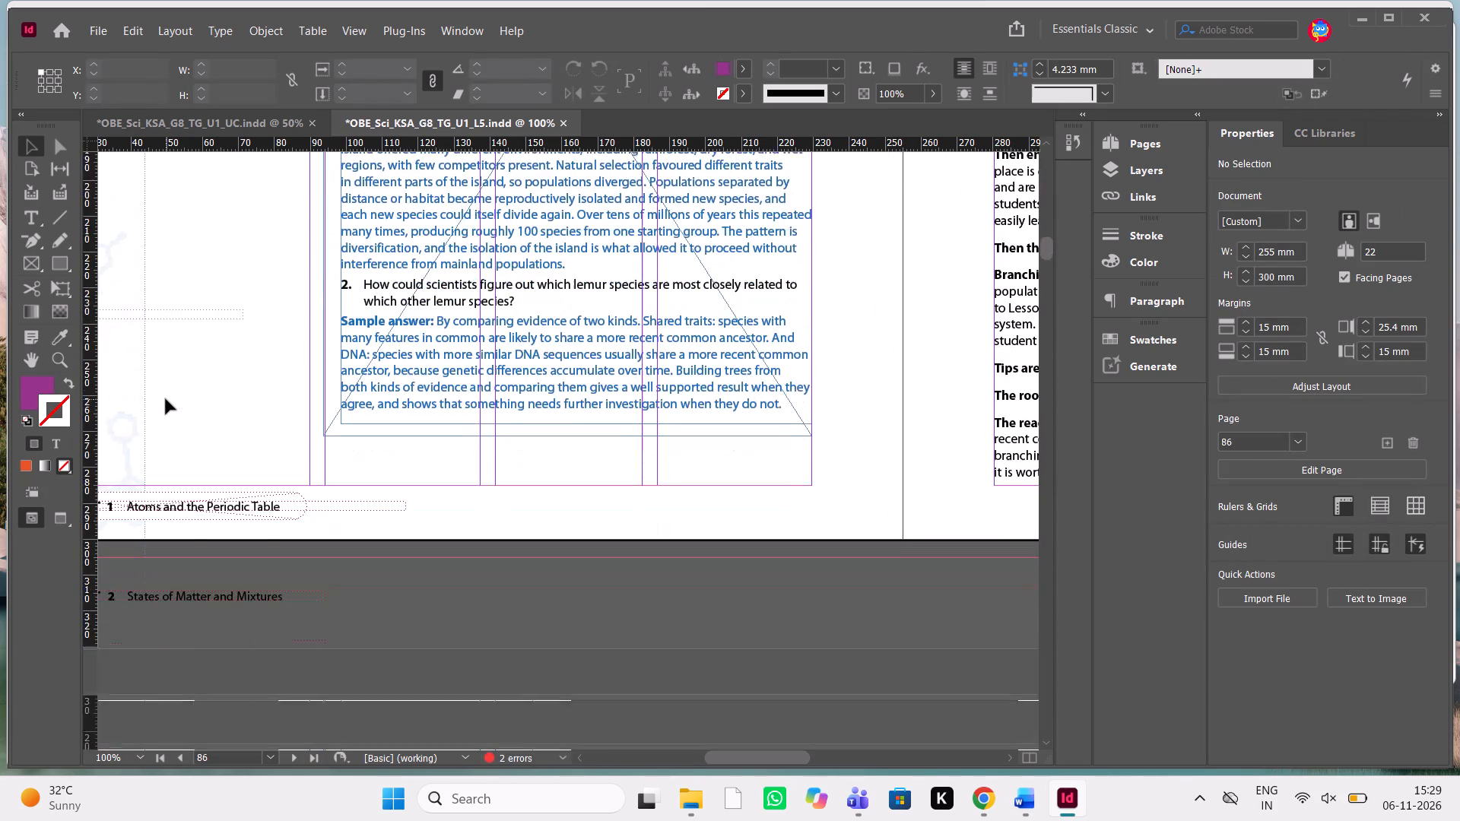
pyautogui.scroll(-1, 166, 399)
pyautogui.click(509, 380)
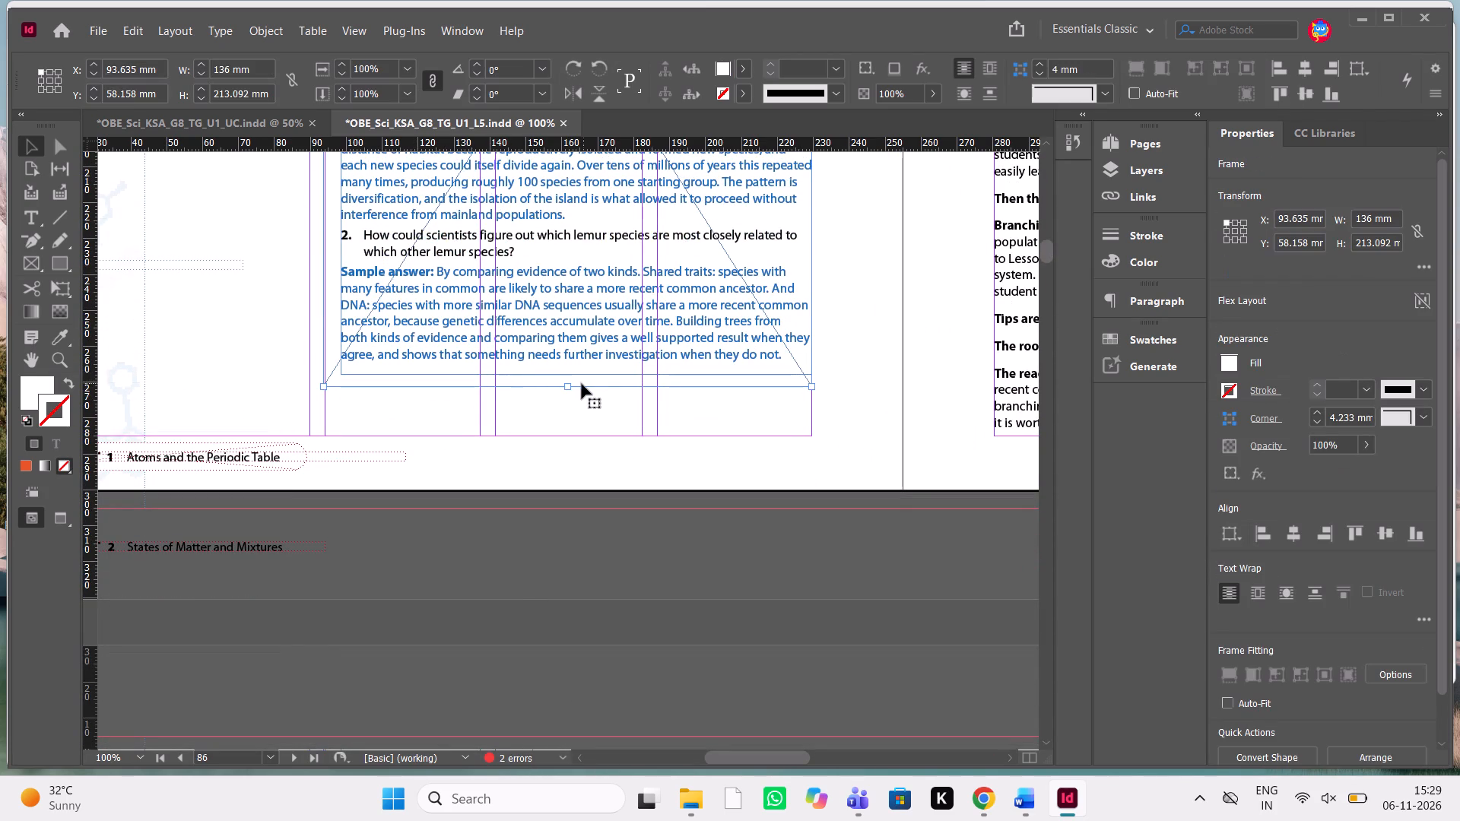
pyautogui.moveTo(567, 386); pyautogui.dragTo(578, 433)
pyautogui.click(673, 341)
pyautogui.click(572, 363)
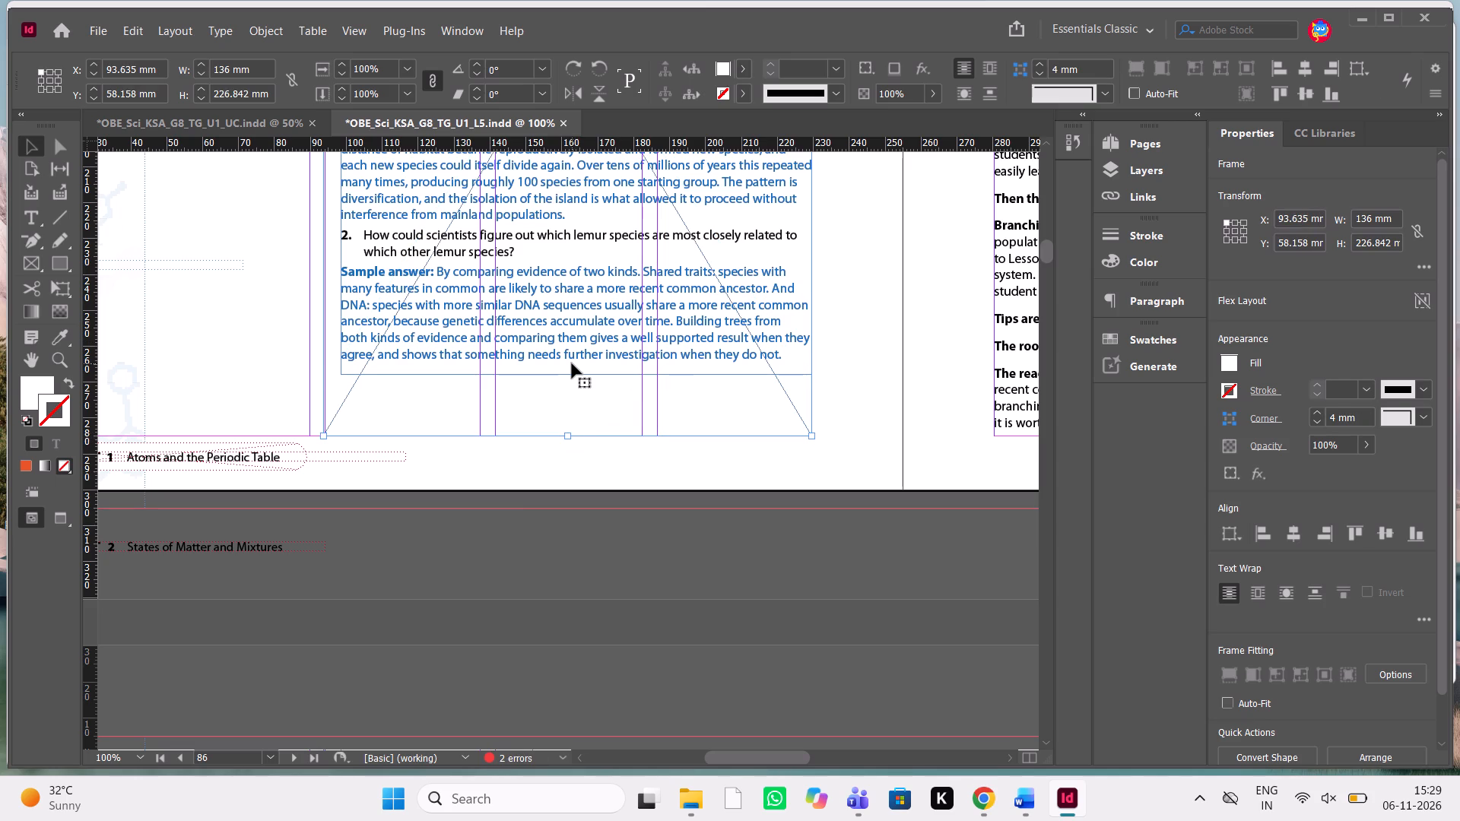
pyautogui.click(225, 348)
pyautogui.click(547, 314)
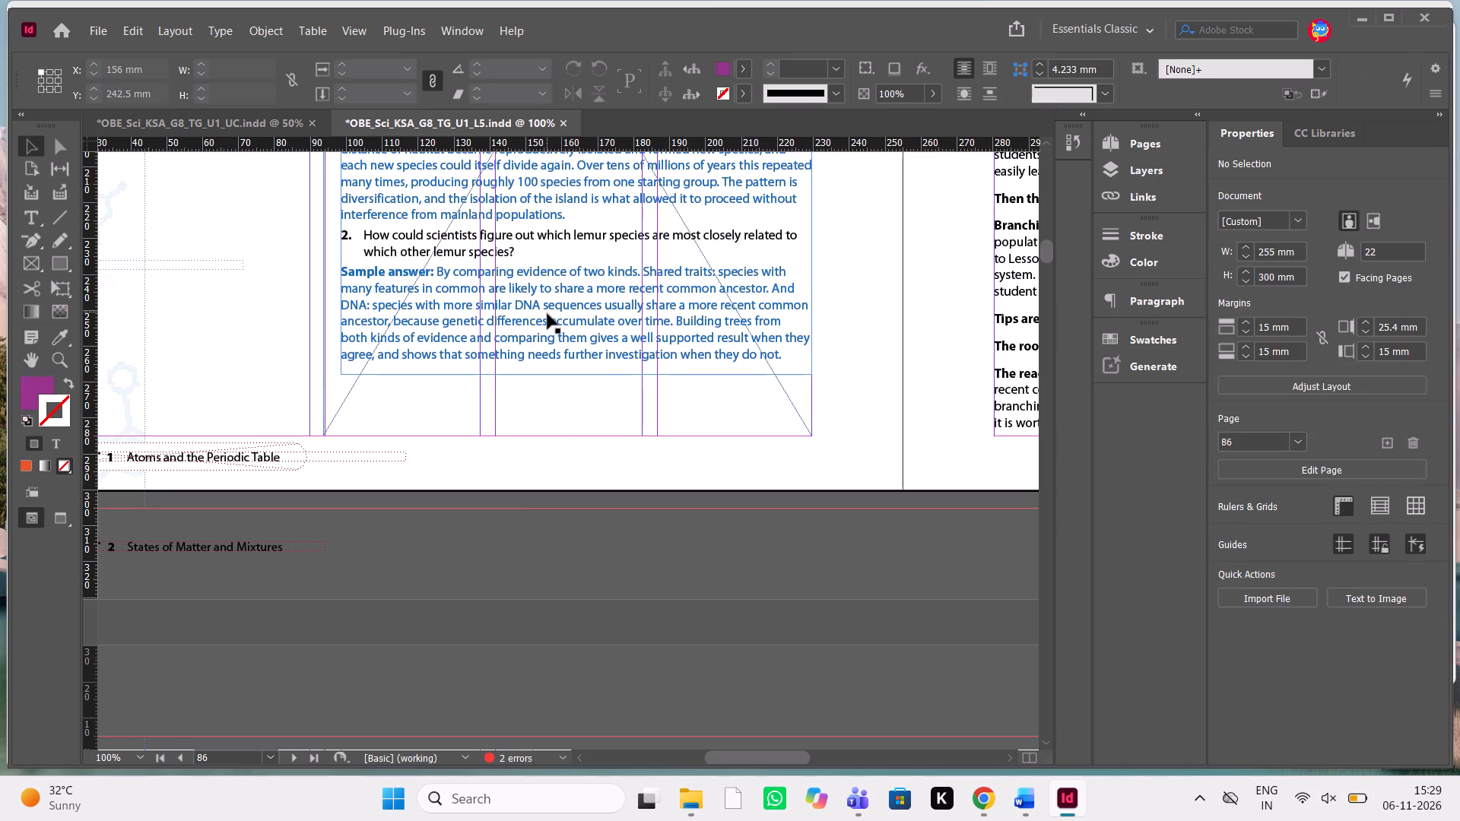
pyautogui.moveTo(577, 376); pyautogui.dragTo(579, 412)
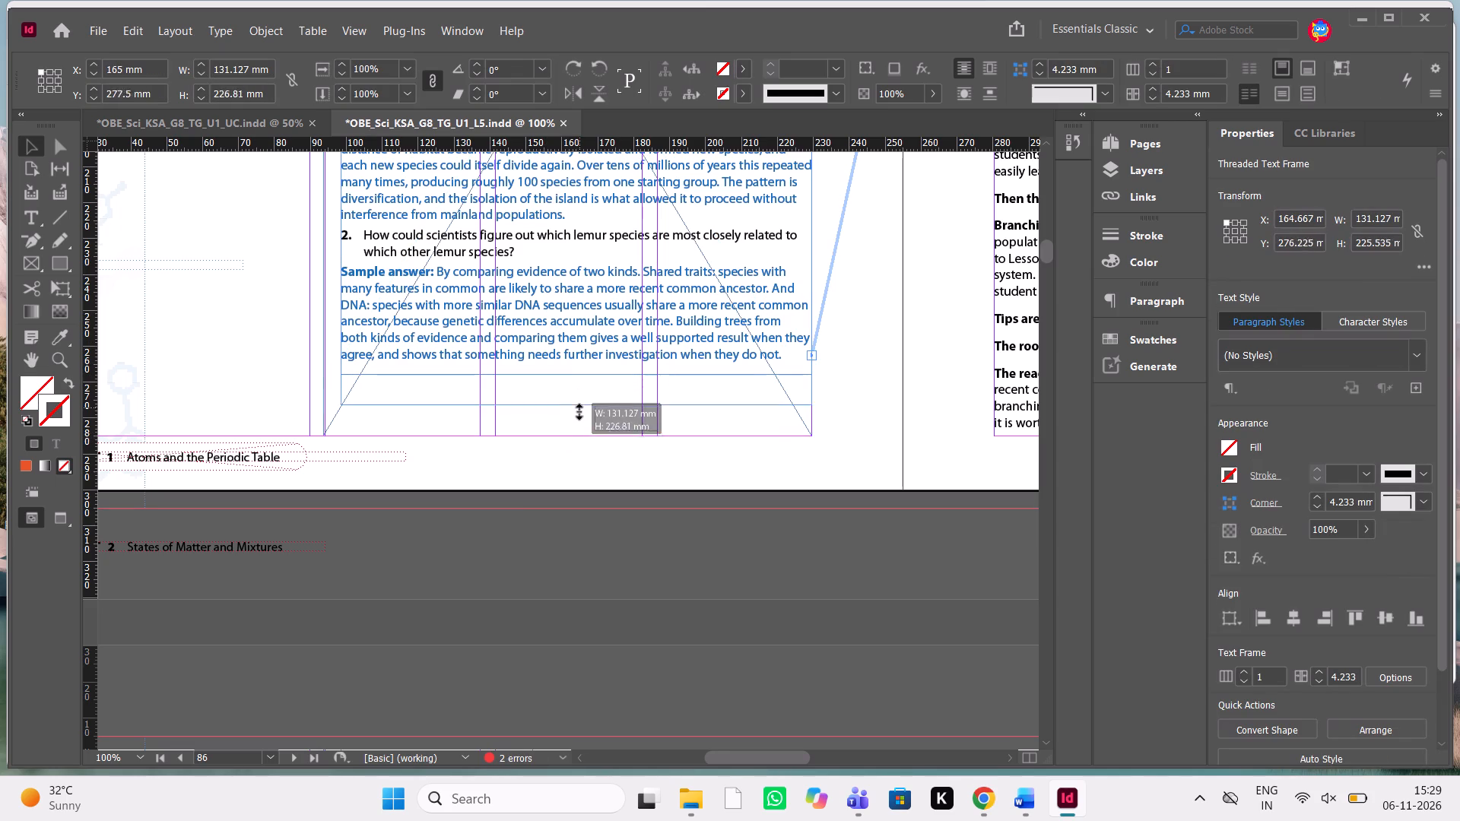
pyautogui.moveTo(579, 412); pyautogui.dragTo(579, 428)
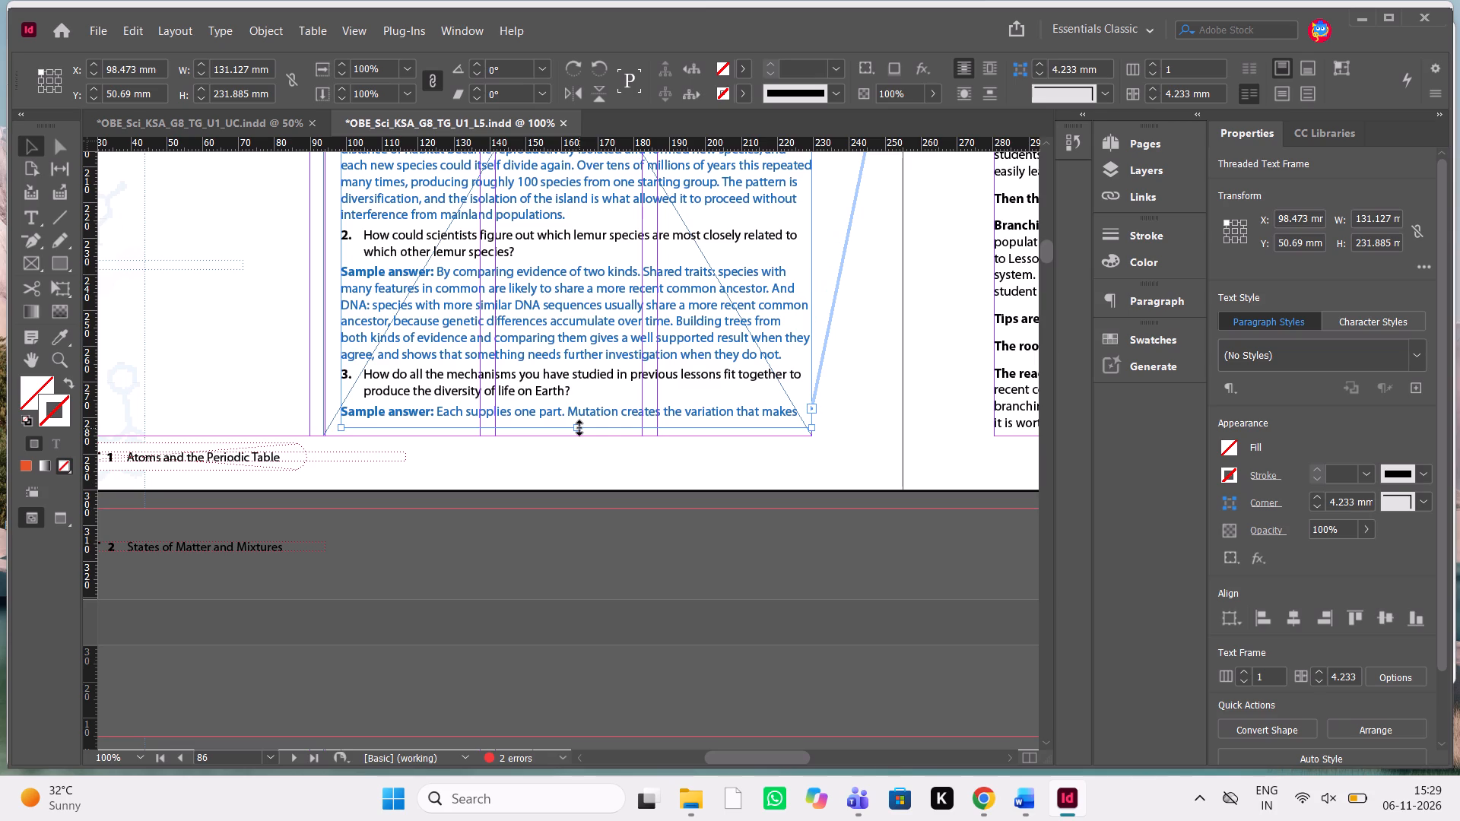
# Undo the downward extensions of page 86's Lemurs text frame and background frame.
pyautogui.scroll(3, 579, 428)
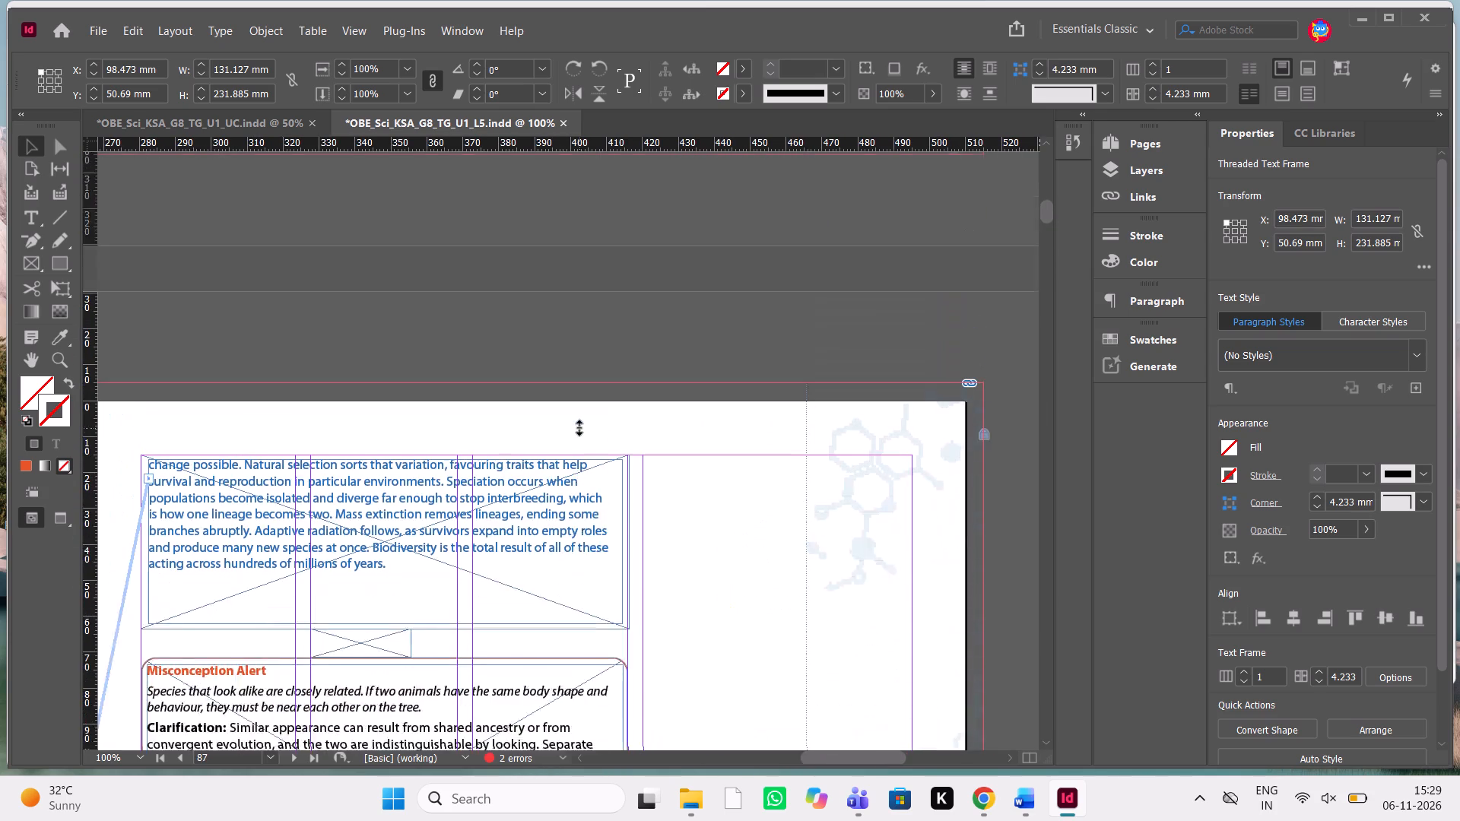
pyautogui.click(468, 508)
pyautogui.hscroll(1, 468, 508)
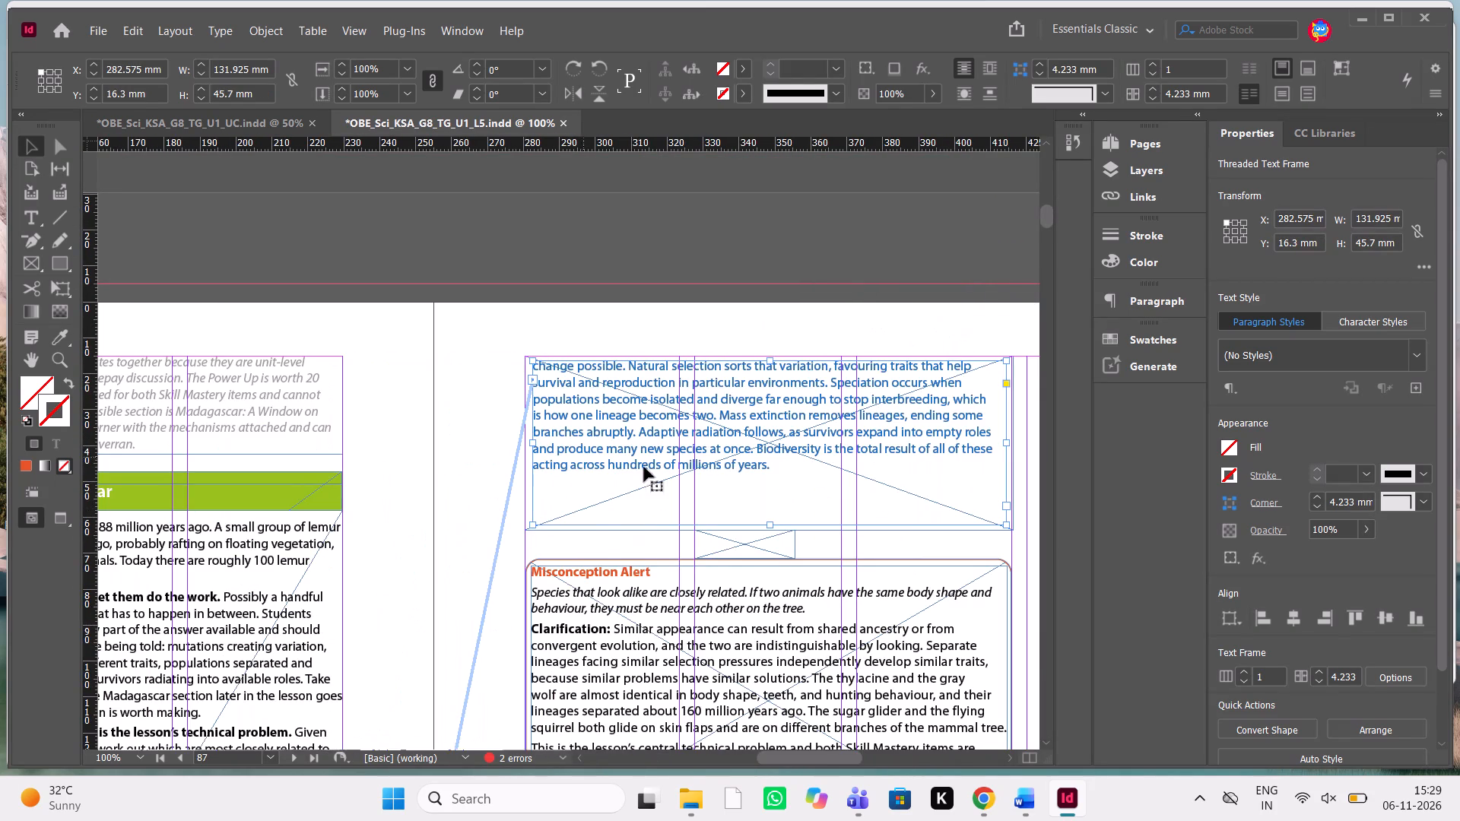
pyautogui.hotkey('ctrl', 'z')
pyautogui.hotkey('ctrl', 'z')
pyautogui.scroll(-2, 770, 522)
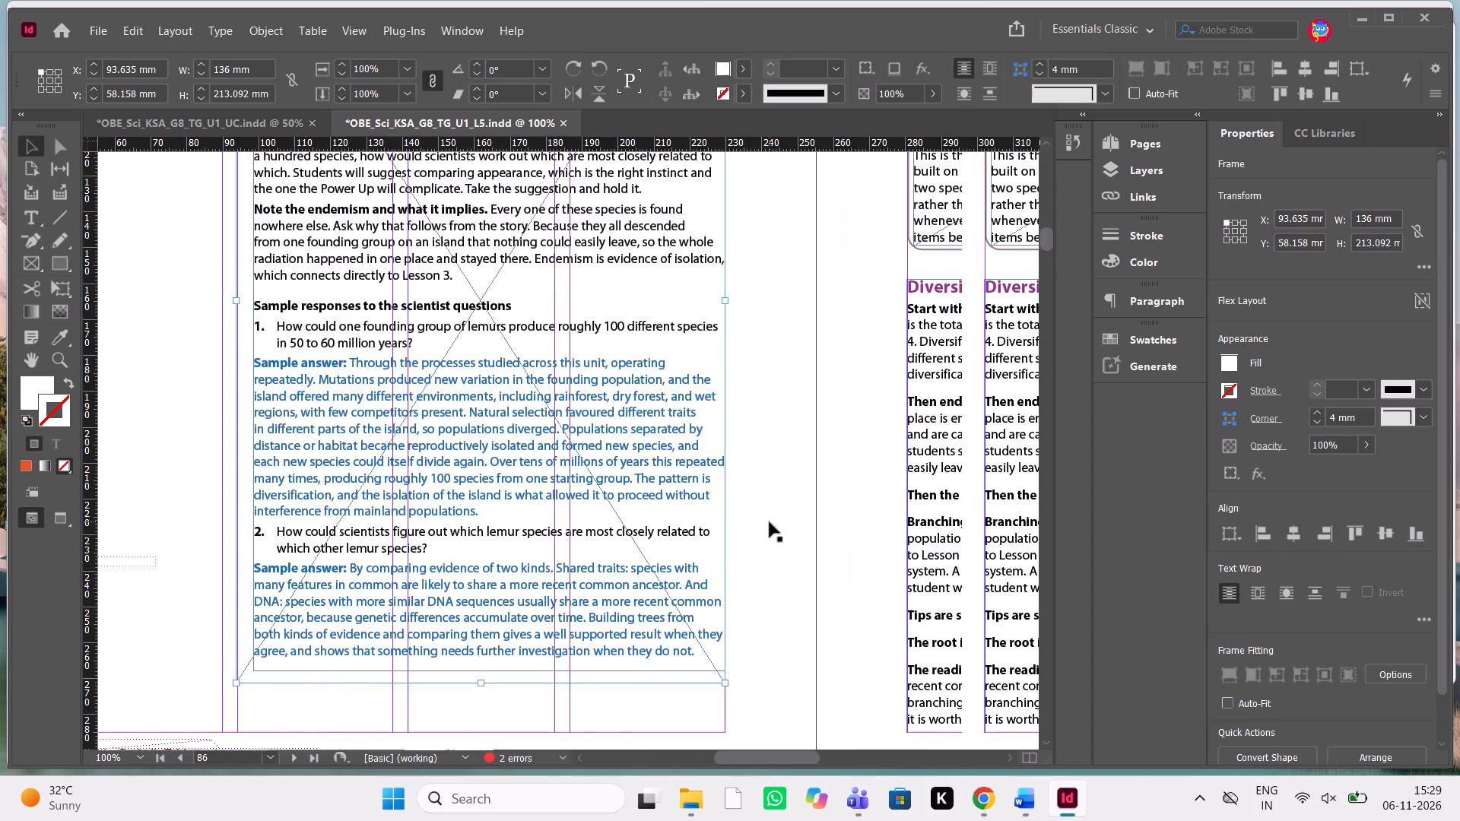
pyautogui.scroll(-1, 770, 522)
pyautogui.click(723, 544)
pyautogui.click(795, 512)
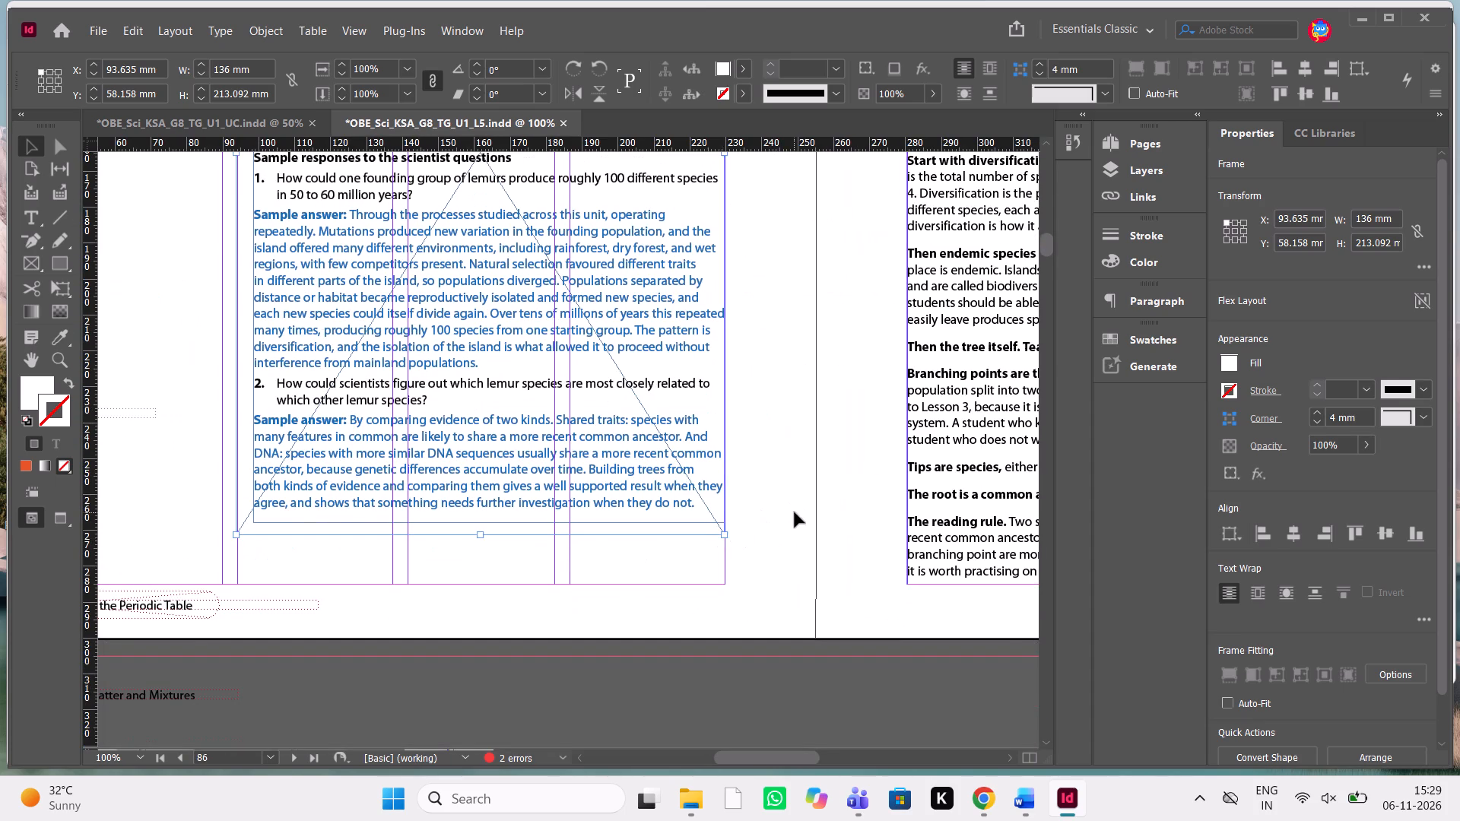
# Set the height of the spacer frame above page 87's Misconception Alert box to 5 mm.
pyautogui.scroll(2, 795, 512)
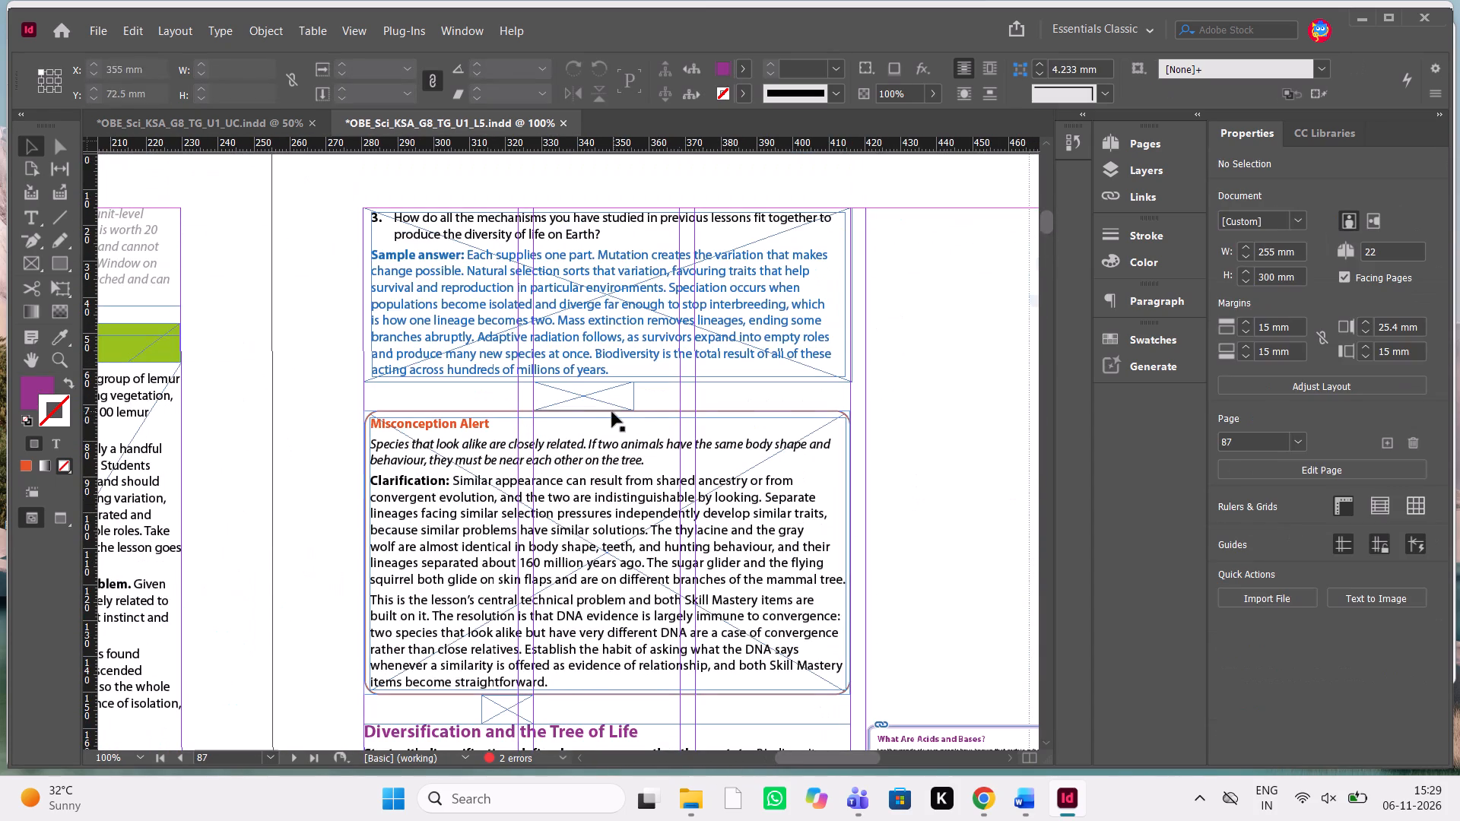
pyautogui.click(589, 392)
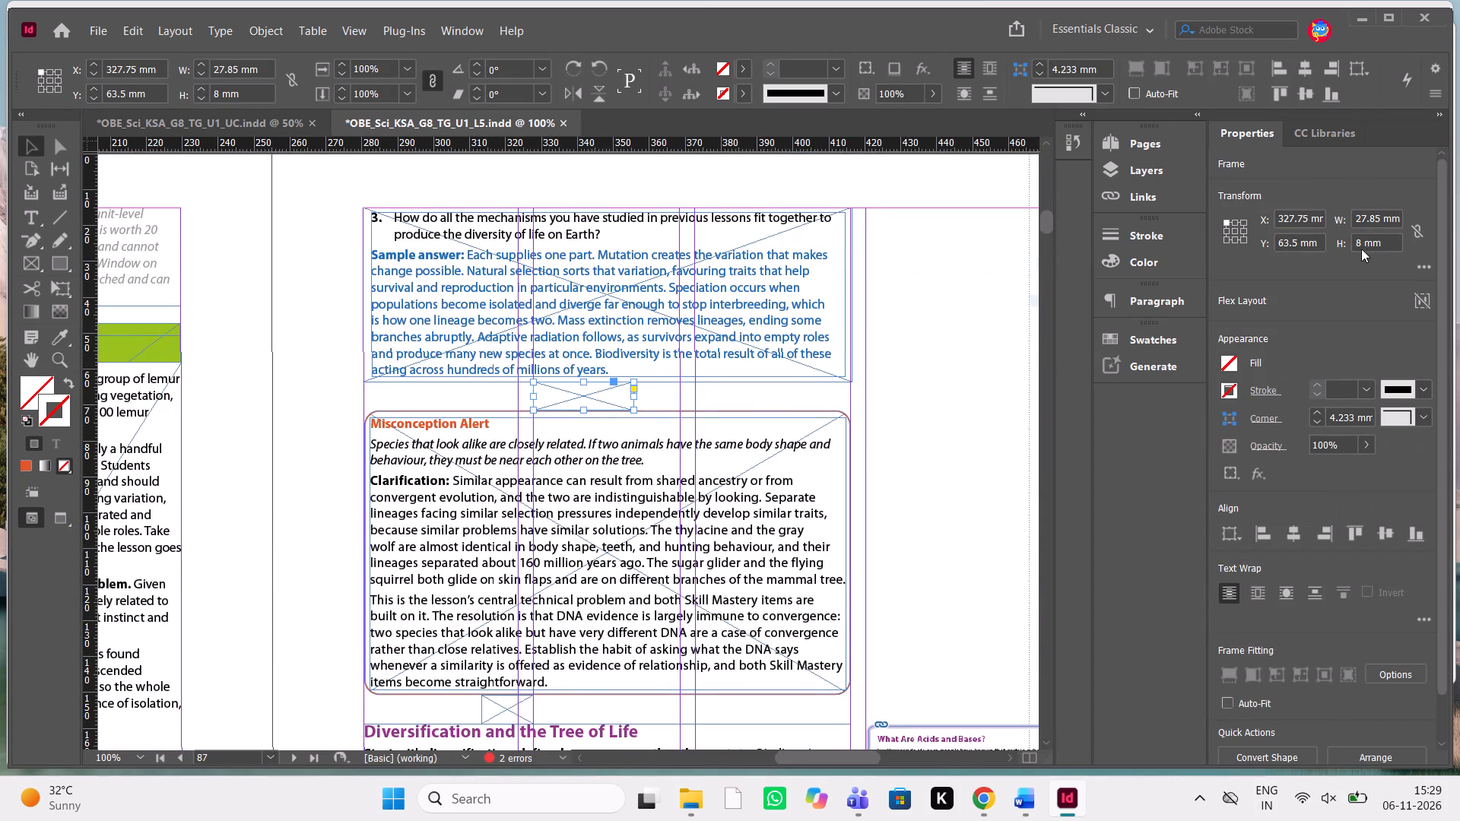
pyautogui.moveTo(1359, 247); pyautogui.dragTo(1322, 254)
pyautogui.press('BackSpace')
pyautogui.press('5')
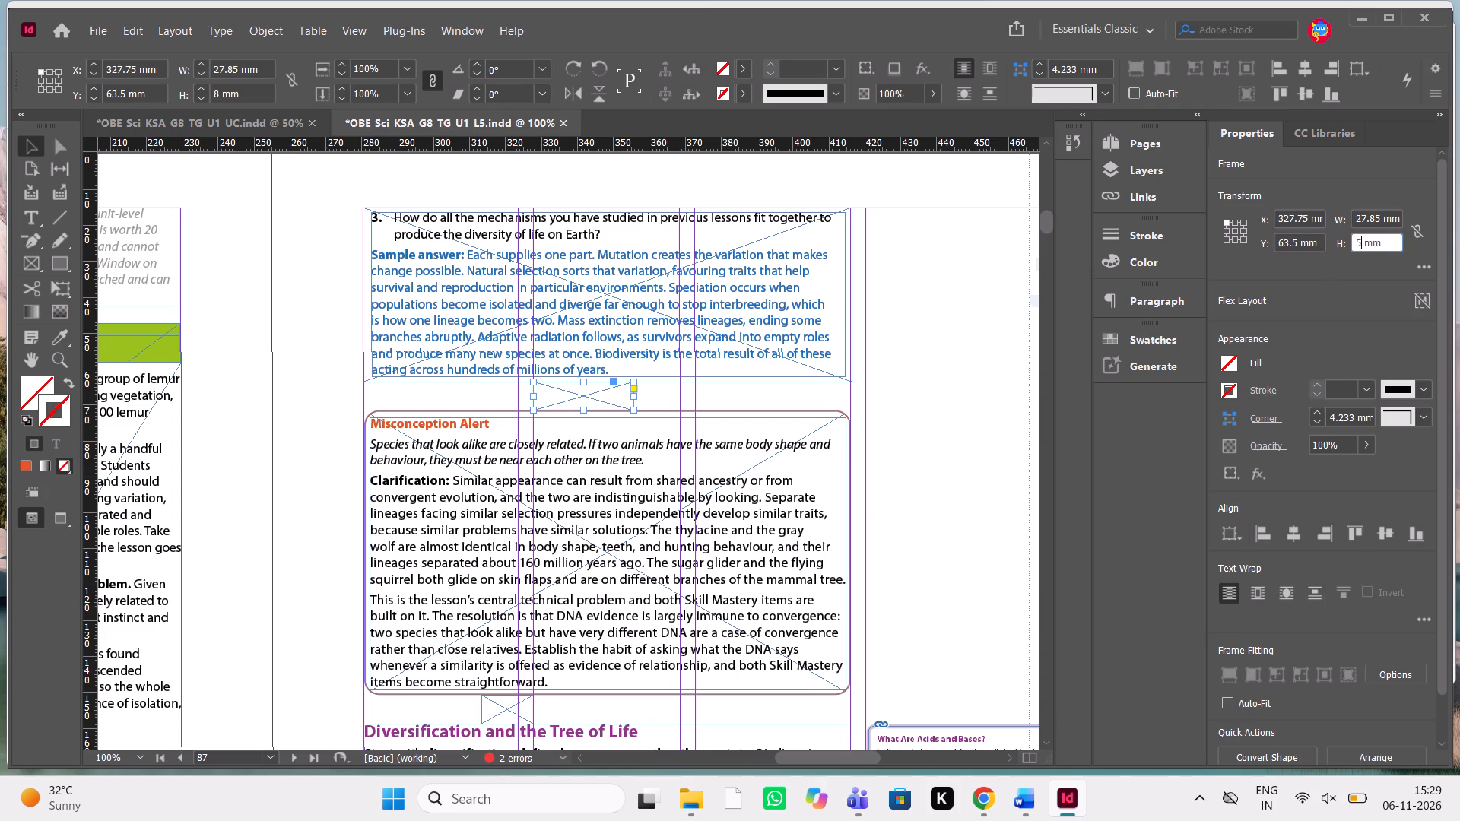
pyautogui.press('Return')
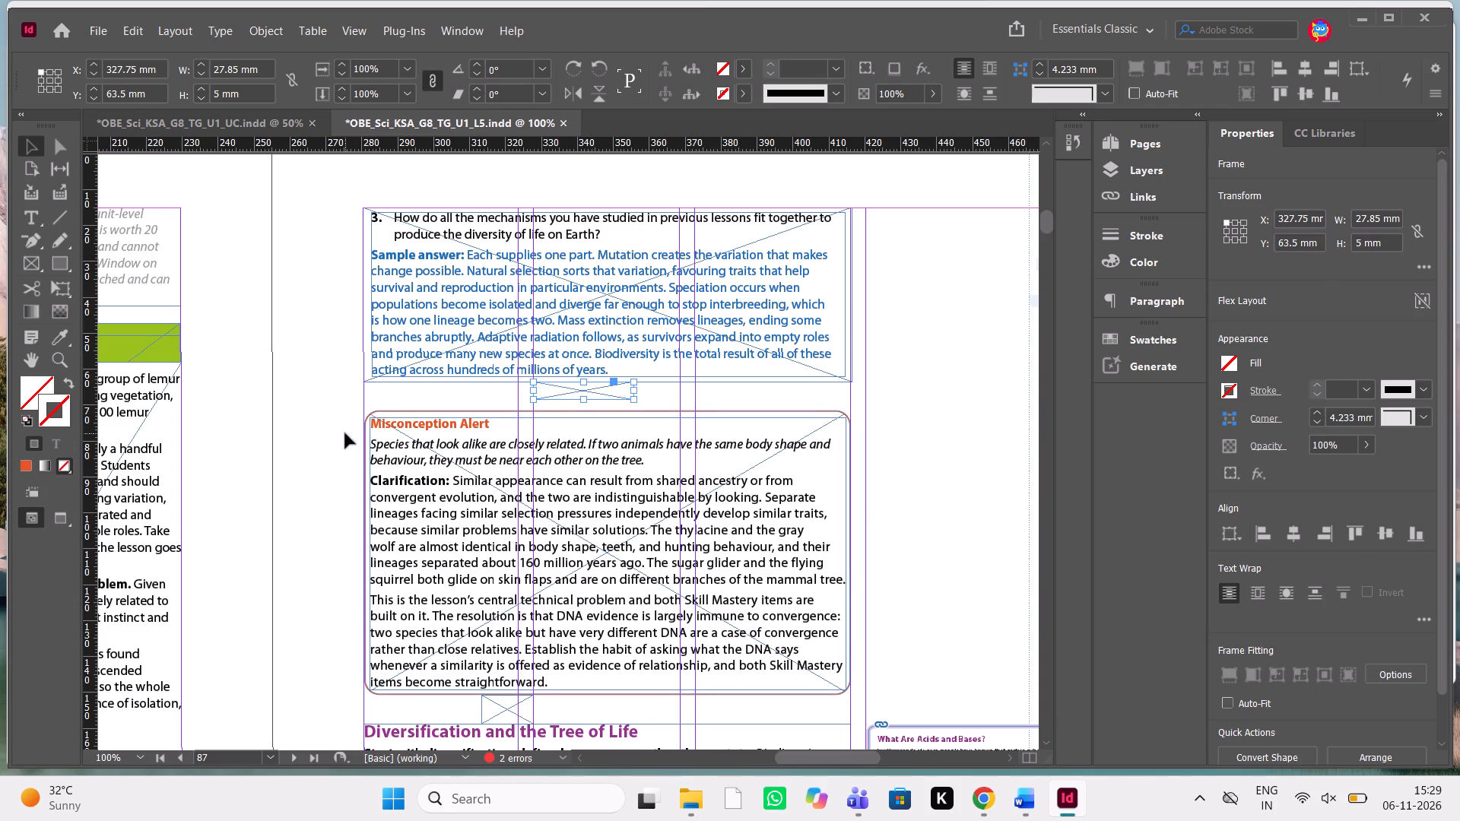
# Shift page 87's Misconception Alert box and its text up against the spacer frame, to about Y 68.5 mm.
pyautogui.moveTo(345, 433); pyautogui.dragTo(553, 632)
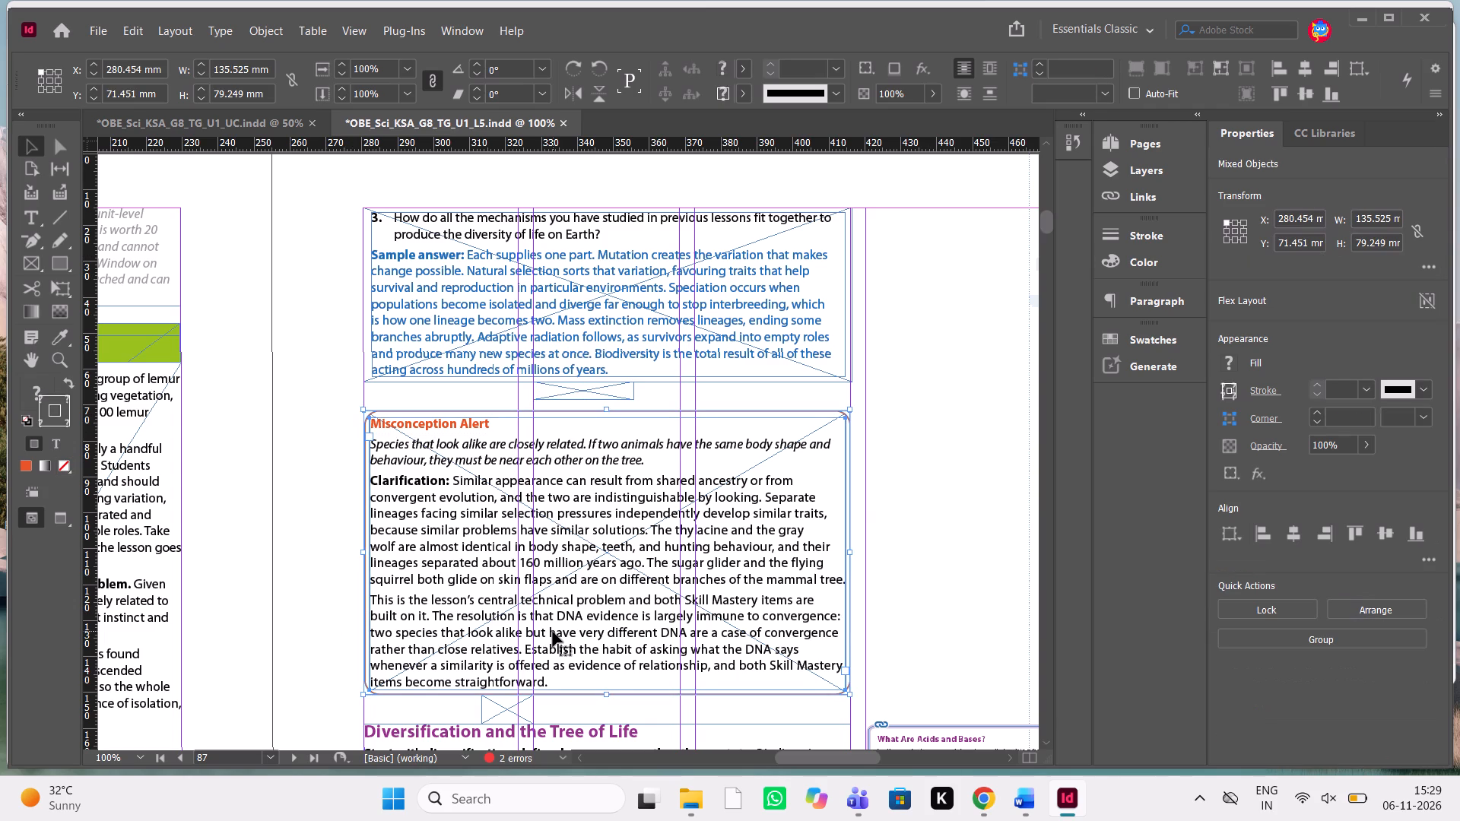
pyautogui.press('Up')
pyautogui.press('Up')
pyautogui.press('Up')
pyautogui.press('Up')
pyautogui.press('Up')
pyautogui.press('Up')
pyautogui.press('Up')
pyautogui.press('Up')
pyautogui.press('Up')
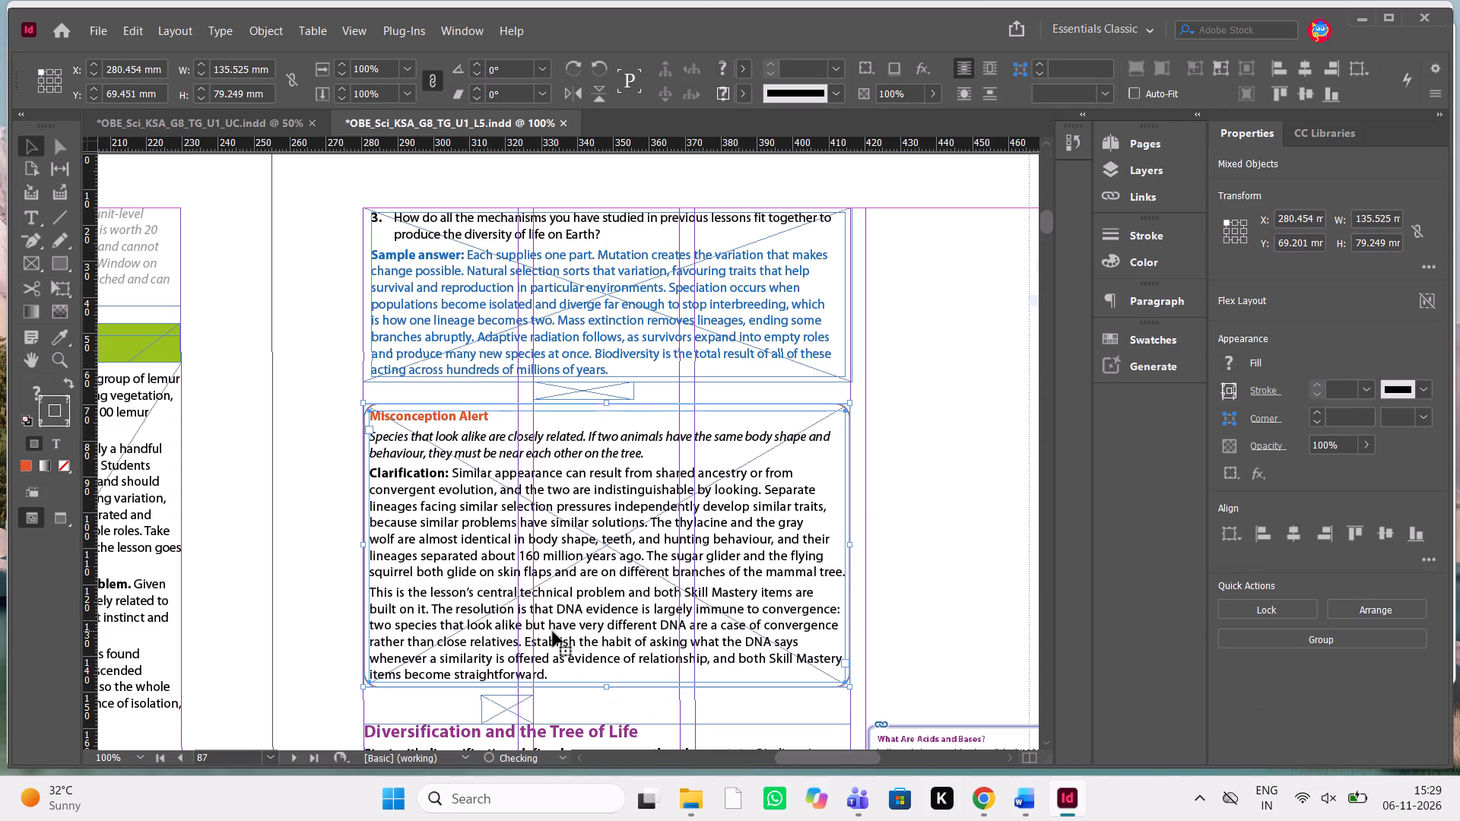
pyautogui.press('Up')
pyautogui.press('Up')
pyautogui.press('Up')
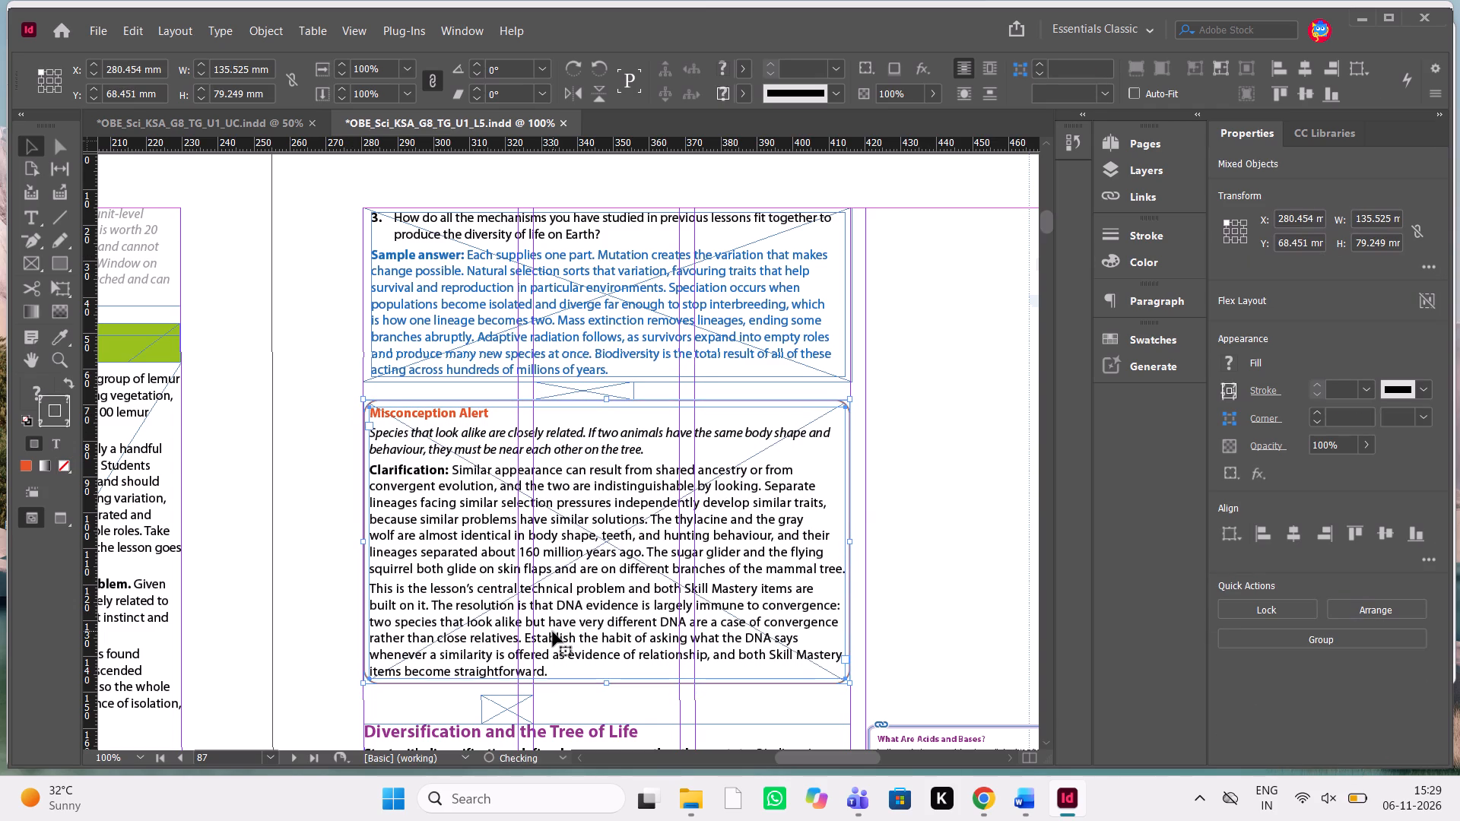
pyautogui.press('Down')
pyautogui.press('Up')
# Review the overset text errors in Preflight and inspect each flagged text frame in the layout.
pyautogui.scroll(-1, 553, 632)
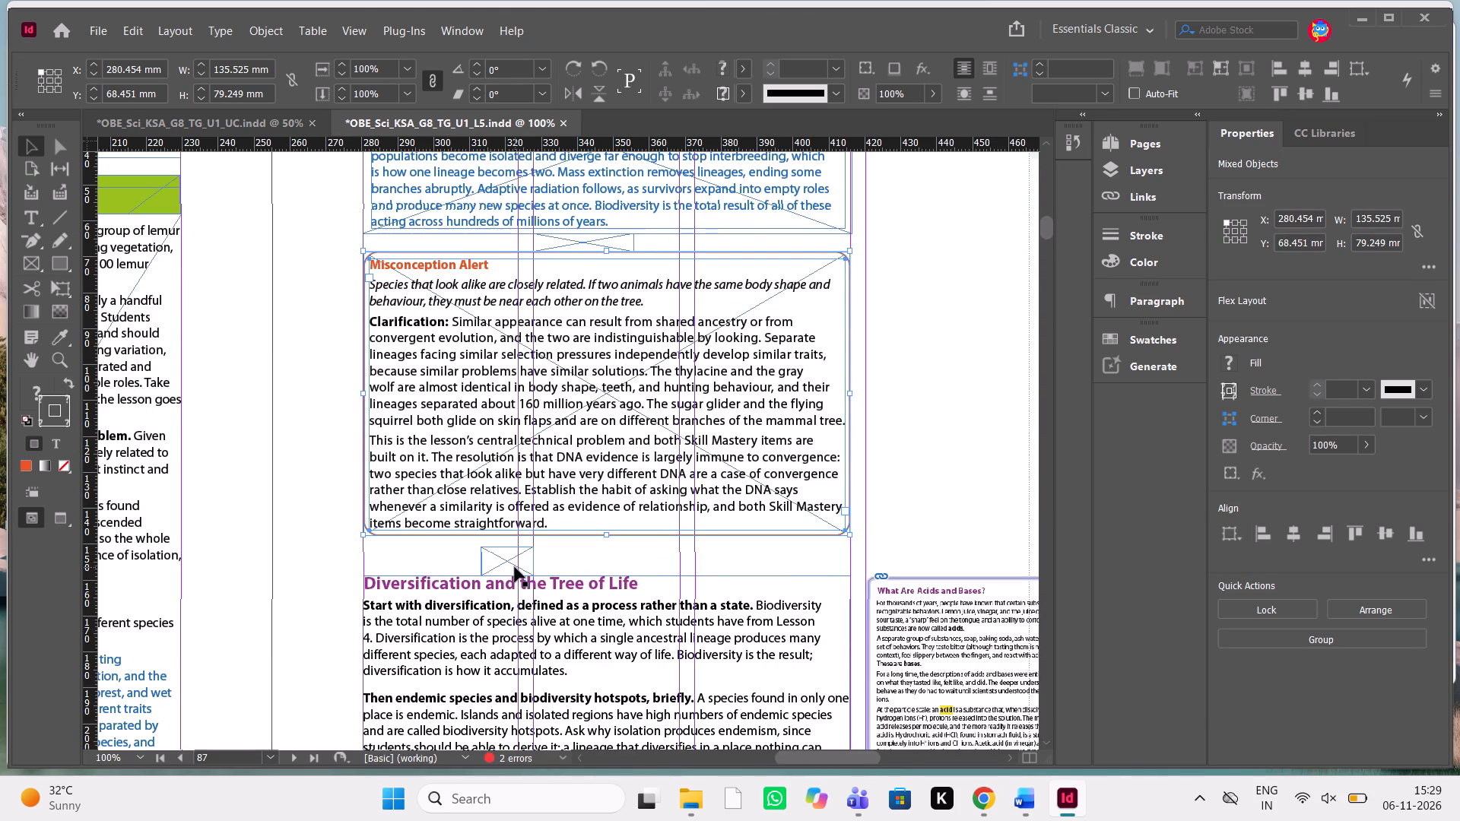
pyautogui.click(515, 562)
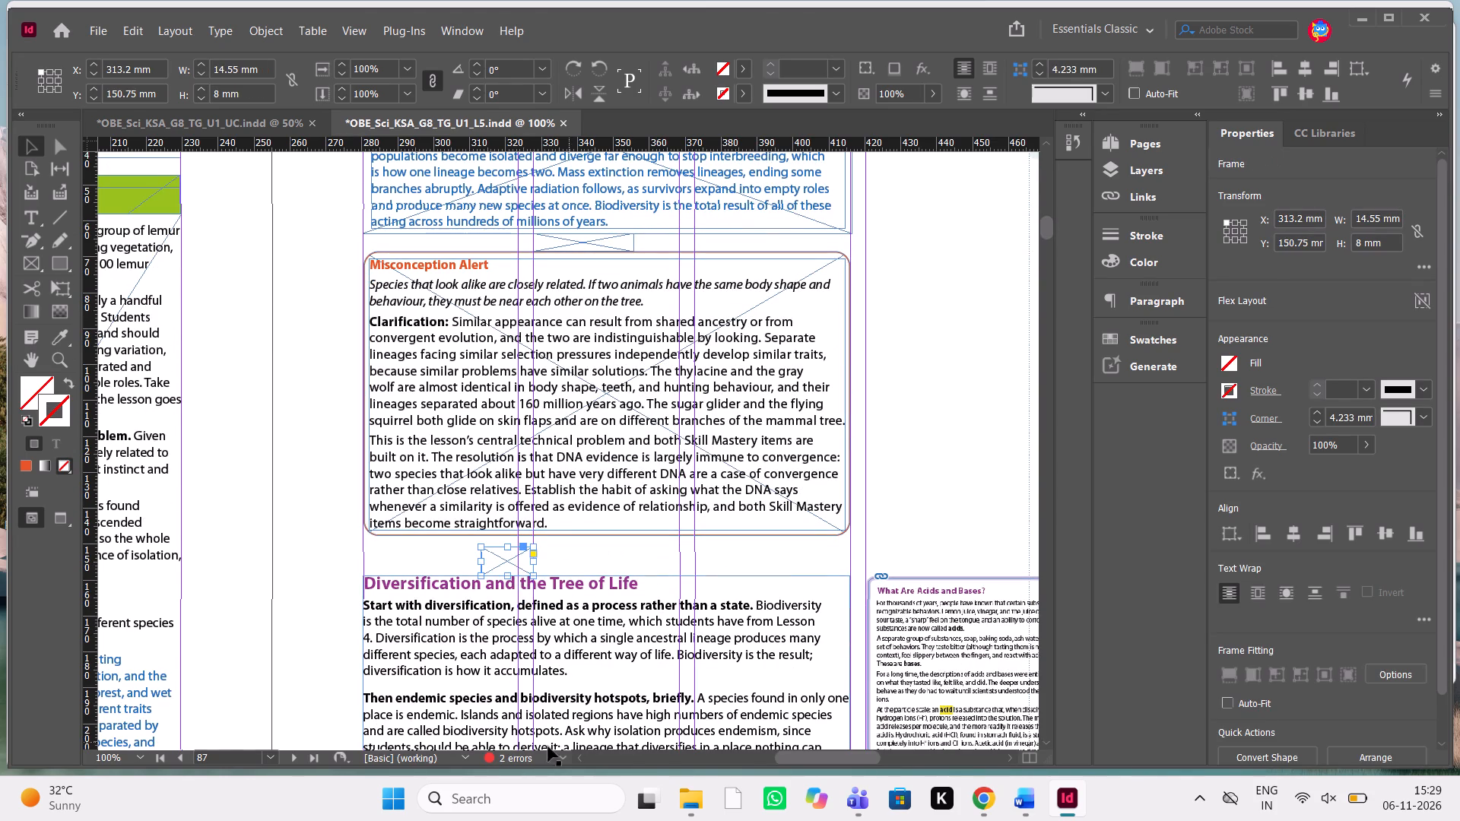
pyautogui.doubleClick(522, 758)
pyautogui.doubleClick(772, 409)
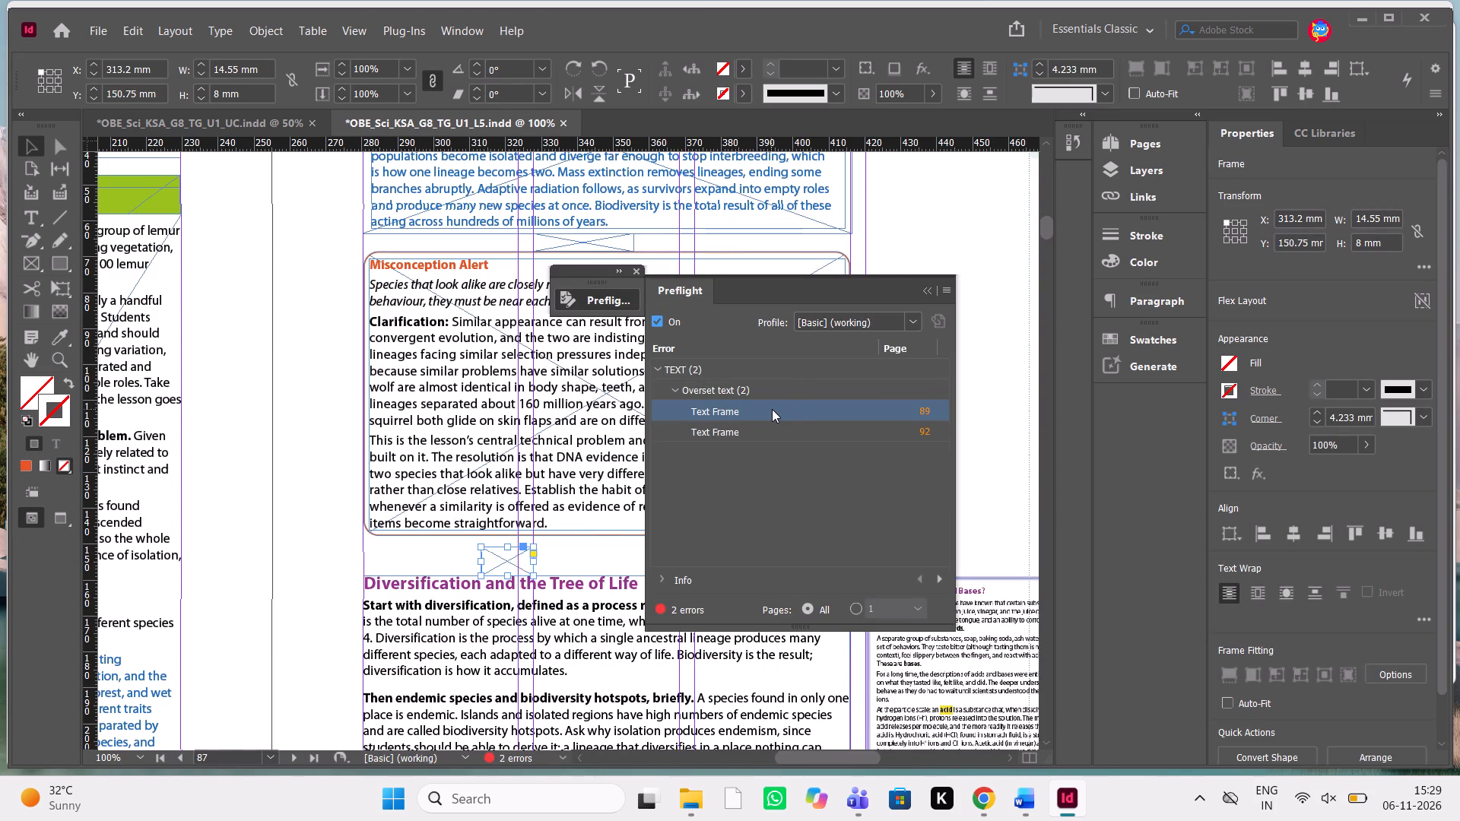
pyautogui.scroll(1, 651, 436)
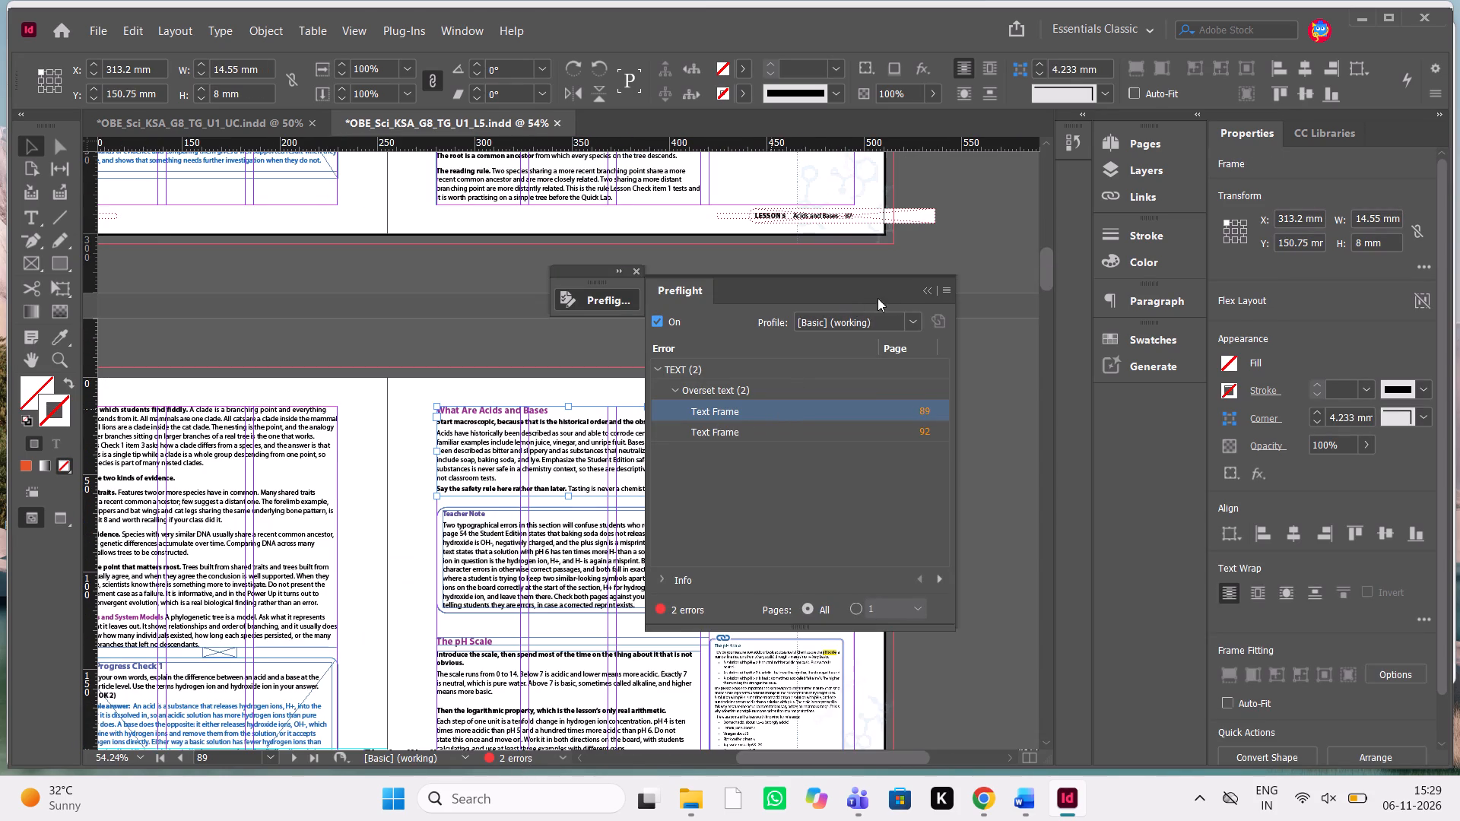
pyautogui.scroll(2, 878, 298)
pyautogui.doubleClick(776, 433)
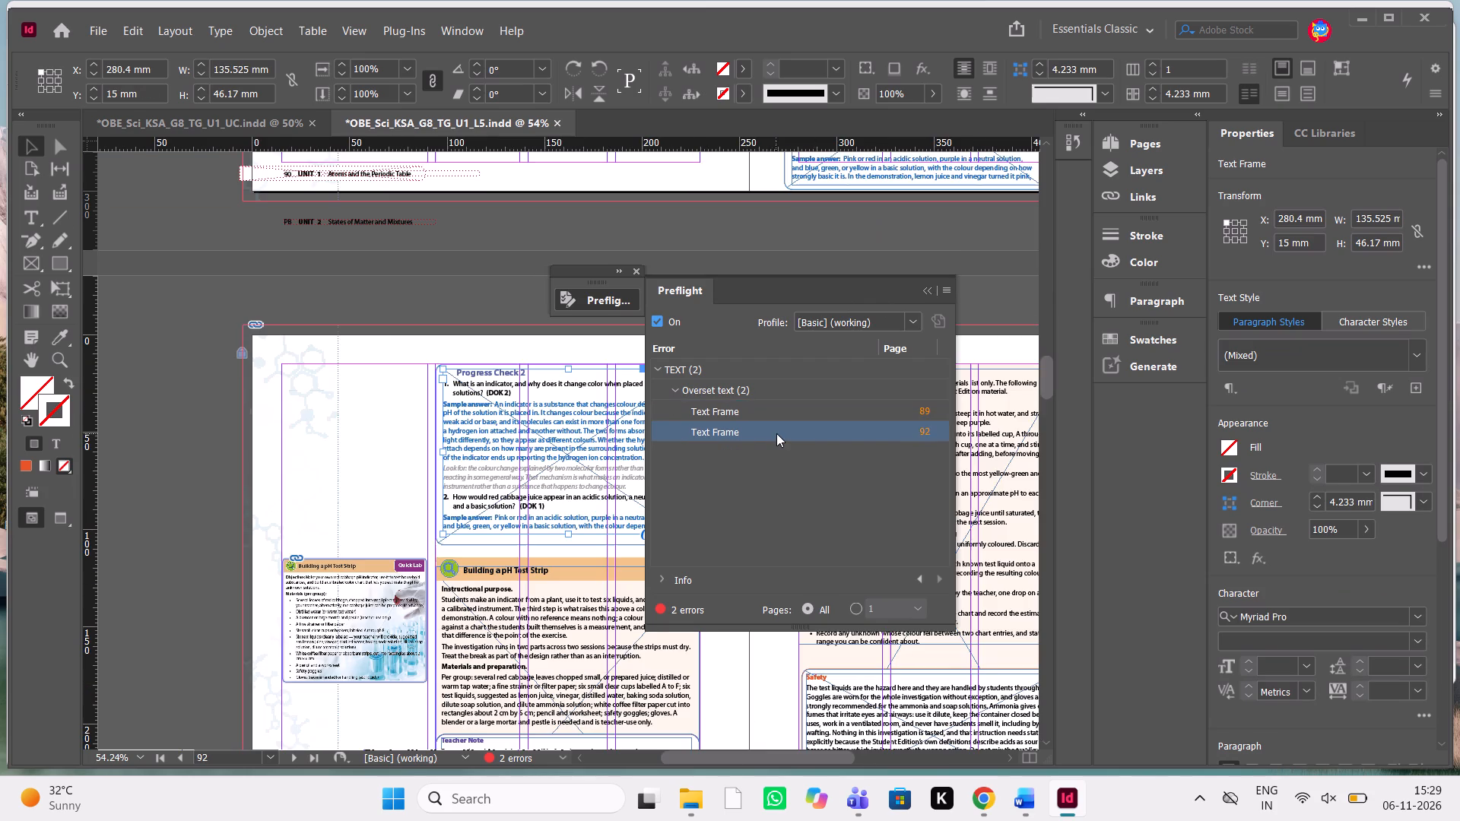
pyautogui.click(926, 283)
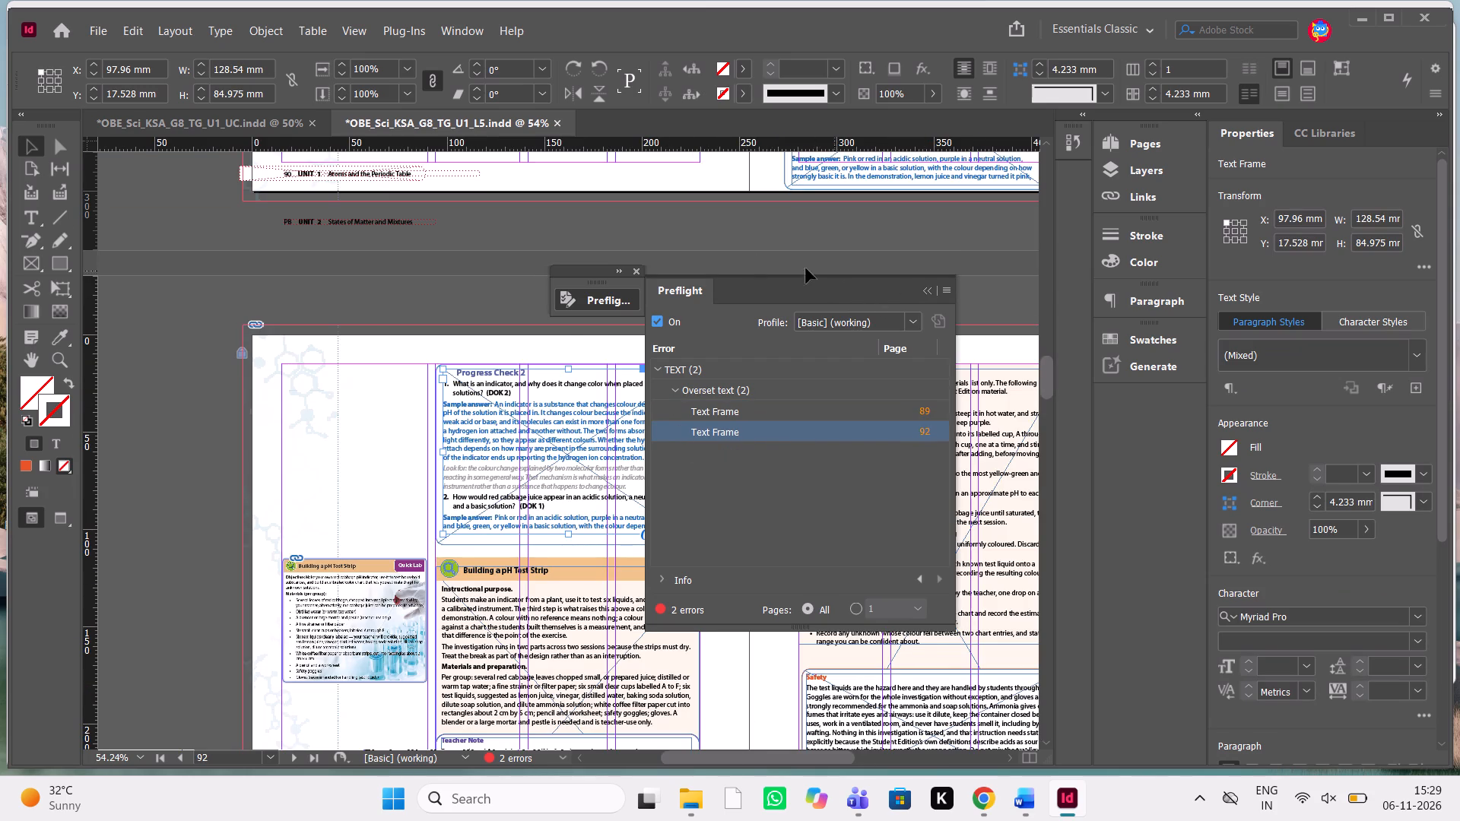
pyautogui.click(635, 265)
# Set the height of the spacer frame below page 87's Misconception Alert box to 5 mm.
pyautogui.scroll(1, 673, 274)
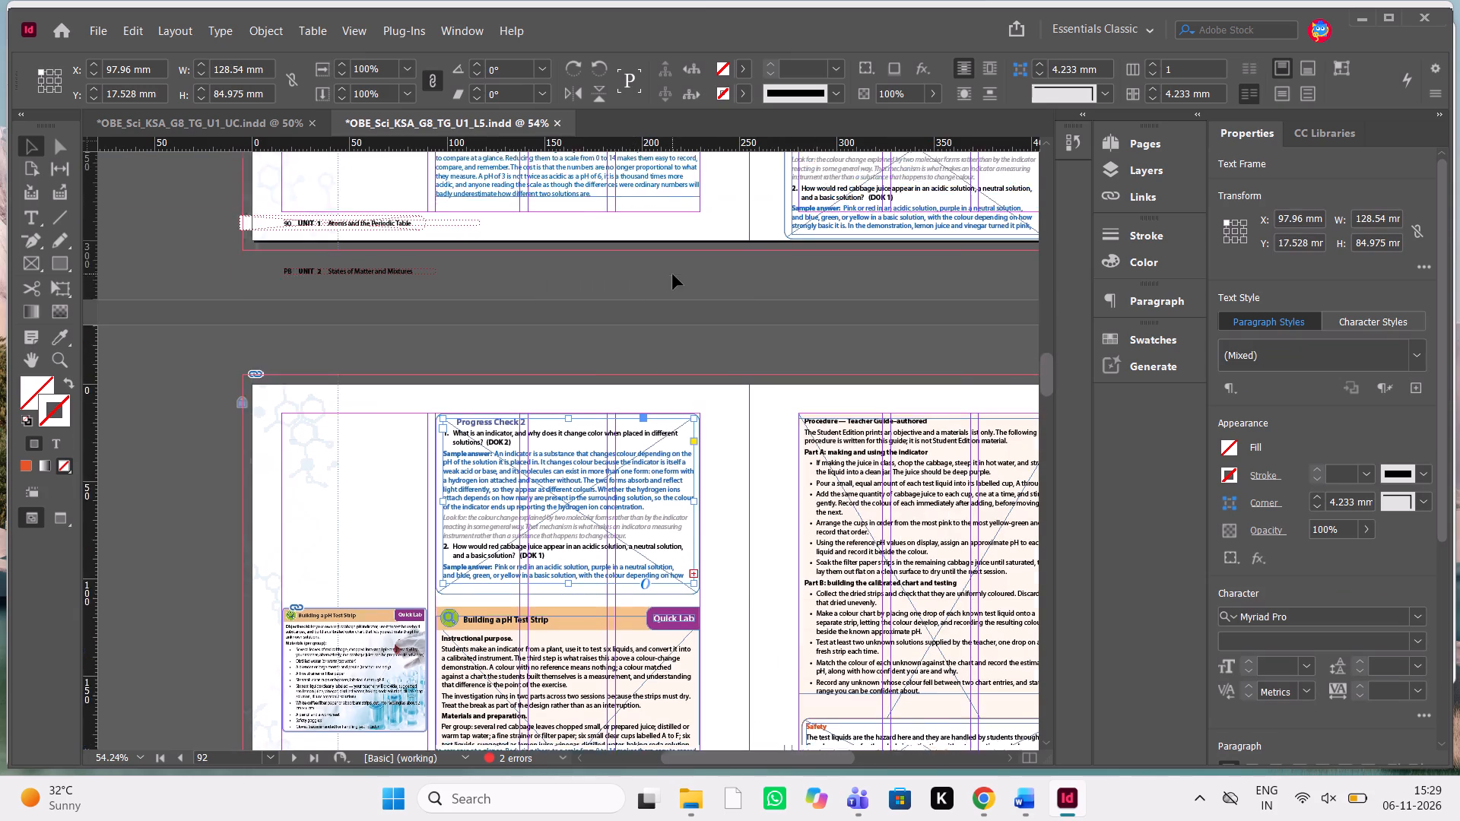
pyautogui.scroll(6, 673, 274)
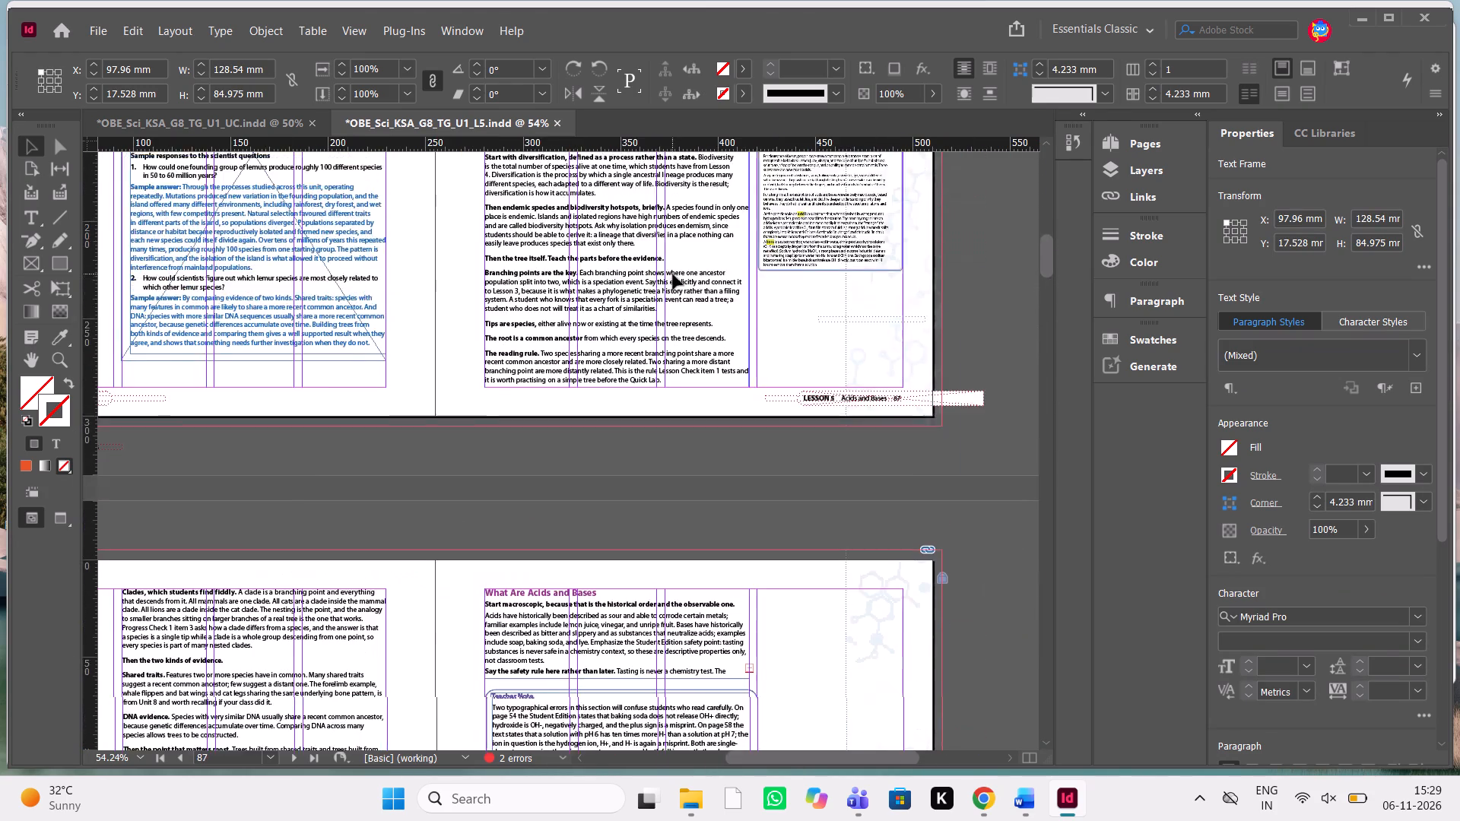
pyautogui.scroll(1, 673, 274)
pyautogui.hotkey('ctrl', '=')
pyautogui.hotkey('ctrl', '=')
pyautogui.hotkey('ctrl', '=')
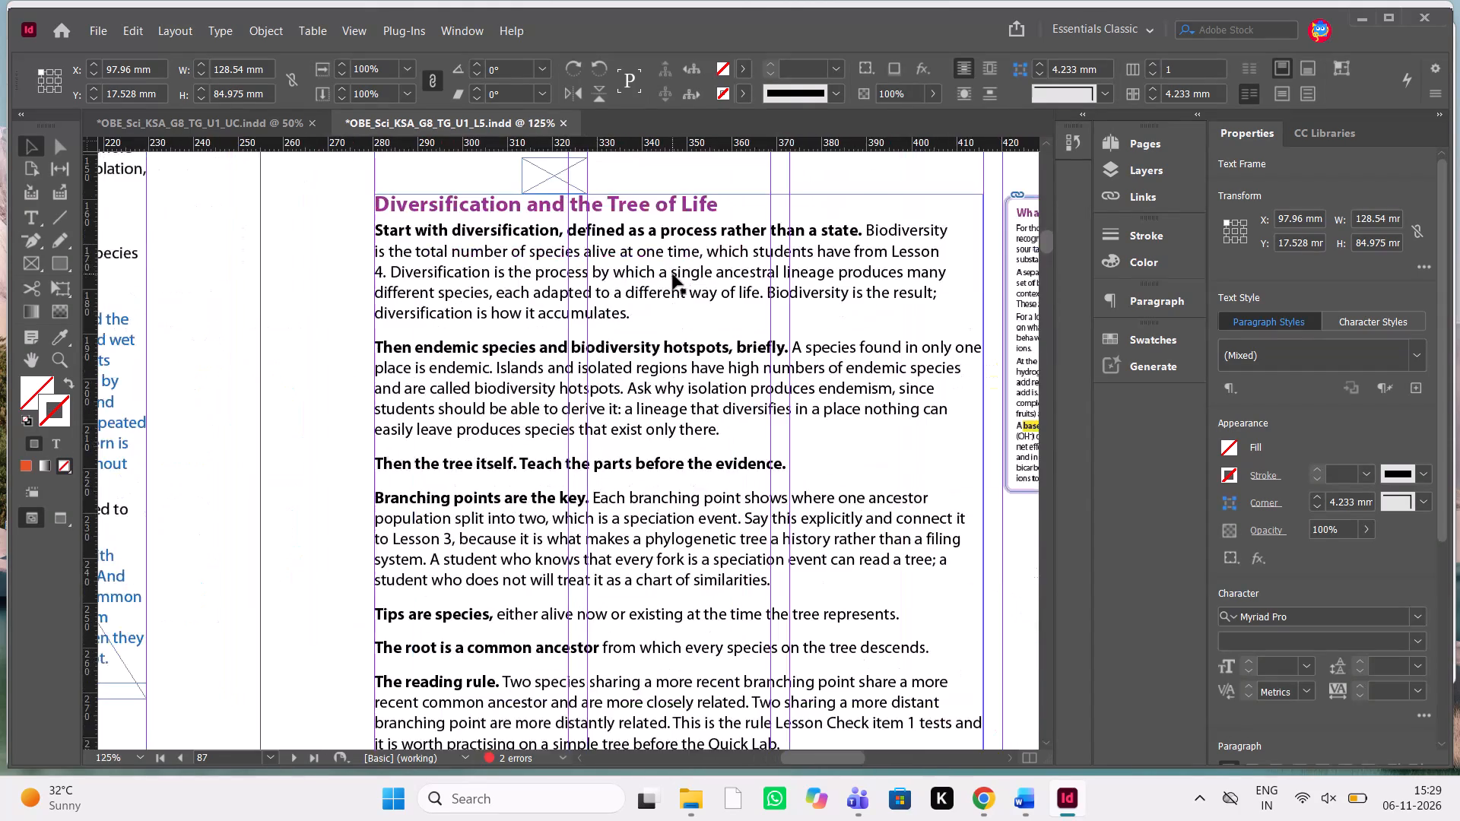
pyautogui.scroll(1, 673, 274)
pyautogui.click(547, 563)
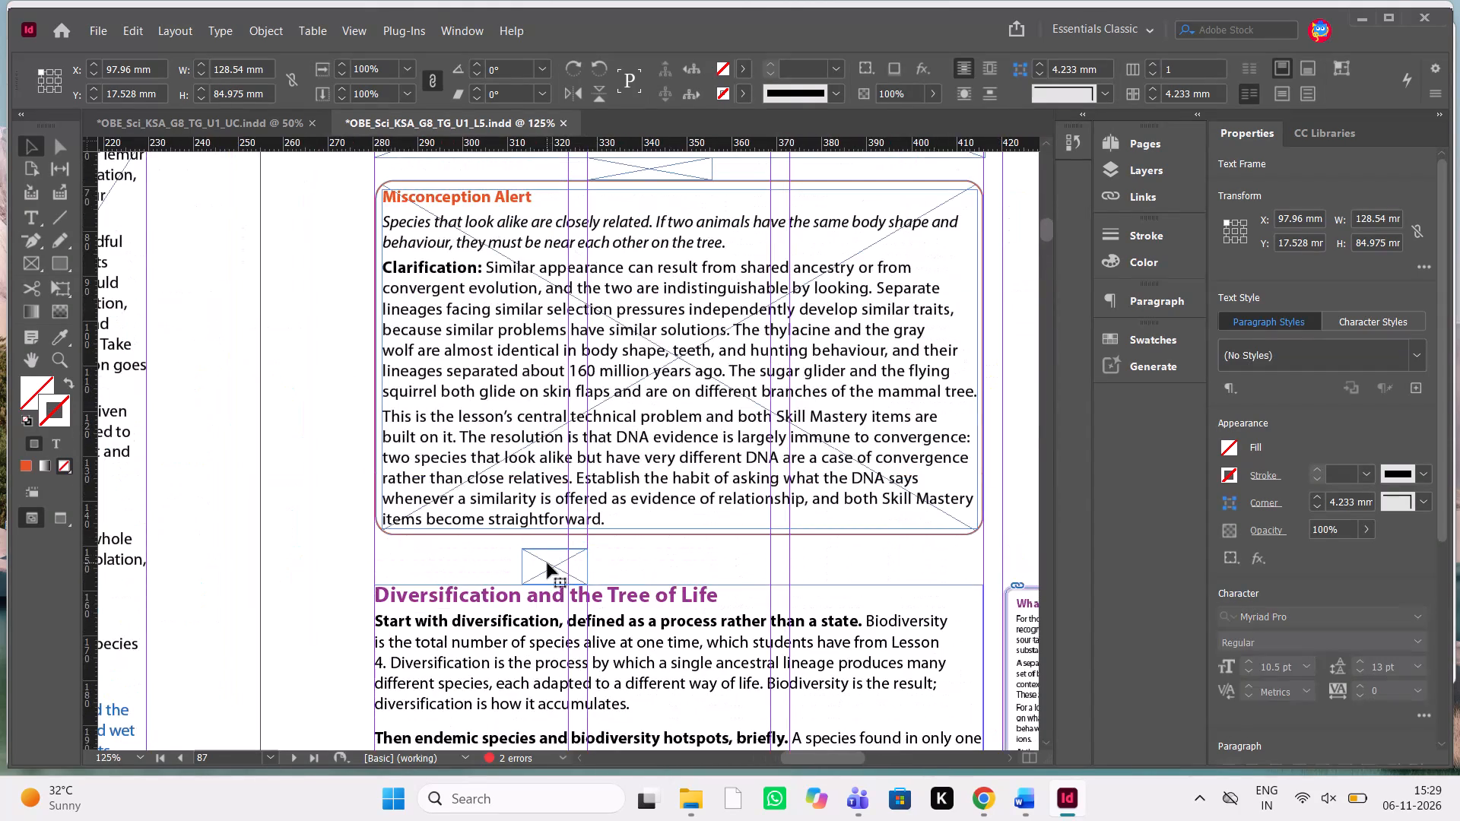
pyautogui.moveTo(1361, 242); pyautogui.dragTo(1348, 243)
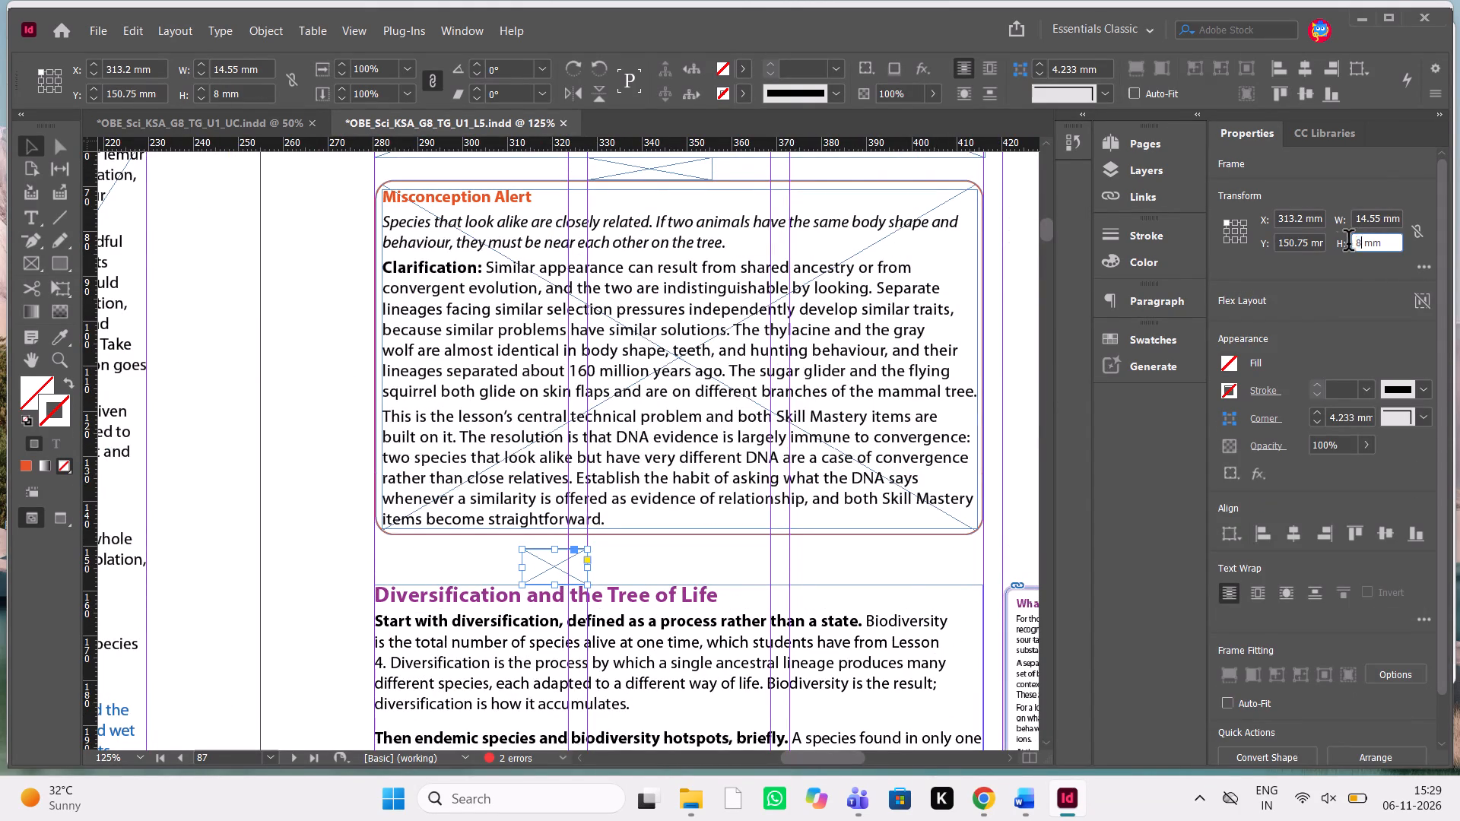
pyautogui.moveTo(1348, 243); pyautogui.dragTo(1306, 243)
pyautogui.press('BackSpace')
pyautogui.press('5')
pyautogui.press('Return')
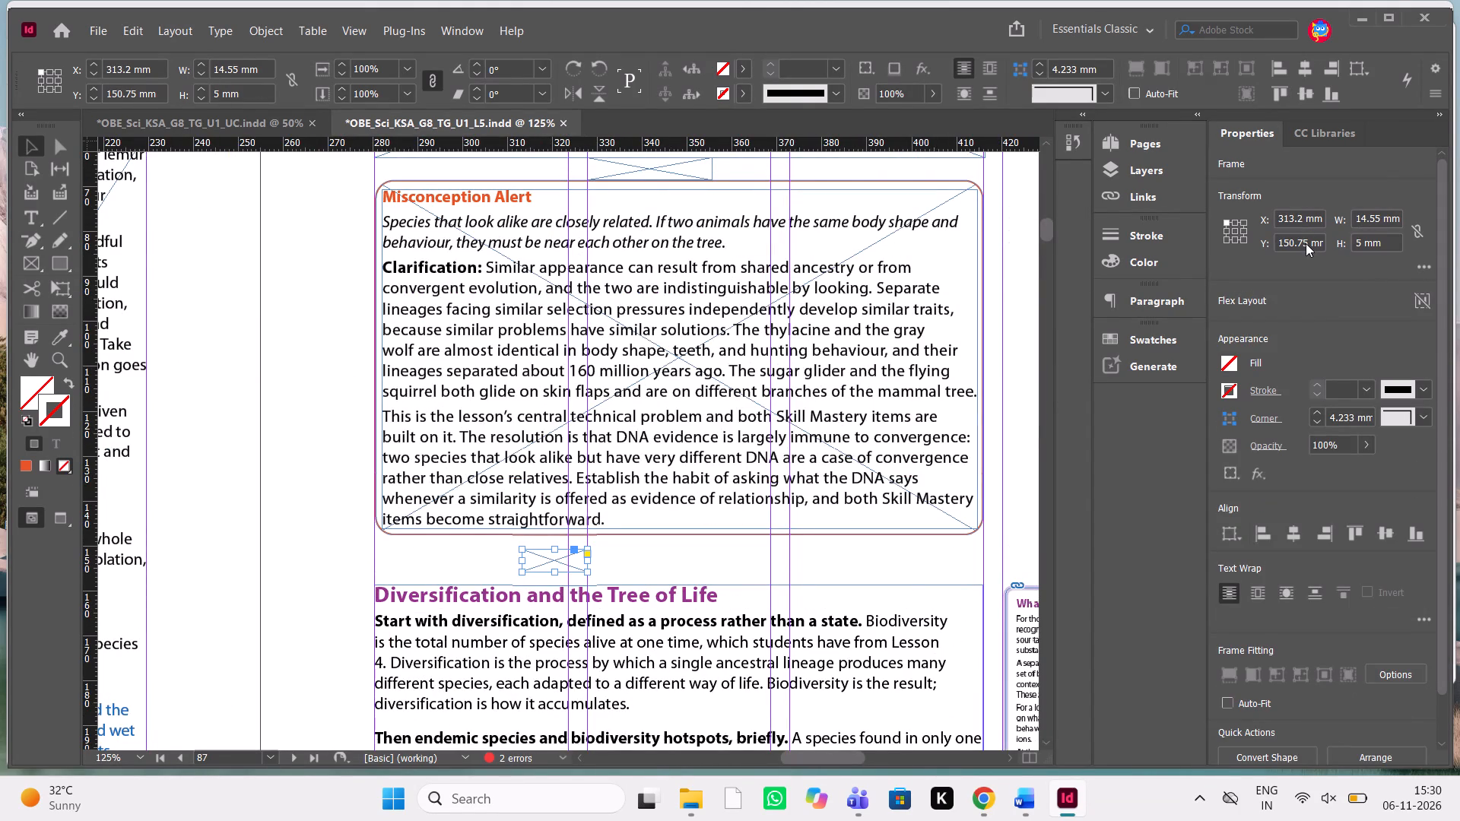
# Move that spacer frame up against the bottom edge of page 87's Misconception Alert box, to about Y 148 mm.
pyautogui.scroll(-1, 1140, 322)
pyautogui.press('Up')
pyautogui.press('Up')
pyautogui.press('Up')
pyautogui.press('Up')
pyautogui.press('Up')
pyautogui.press('Up')
pyautogui.press('Up')
pyautogui.press('Up')
pyautogui.press('Up')
pyautogui.press('Up')
pyautogui.press('Up')
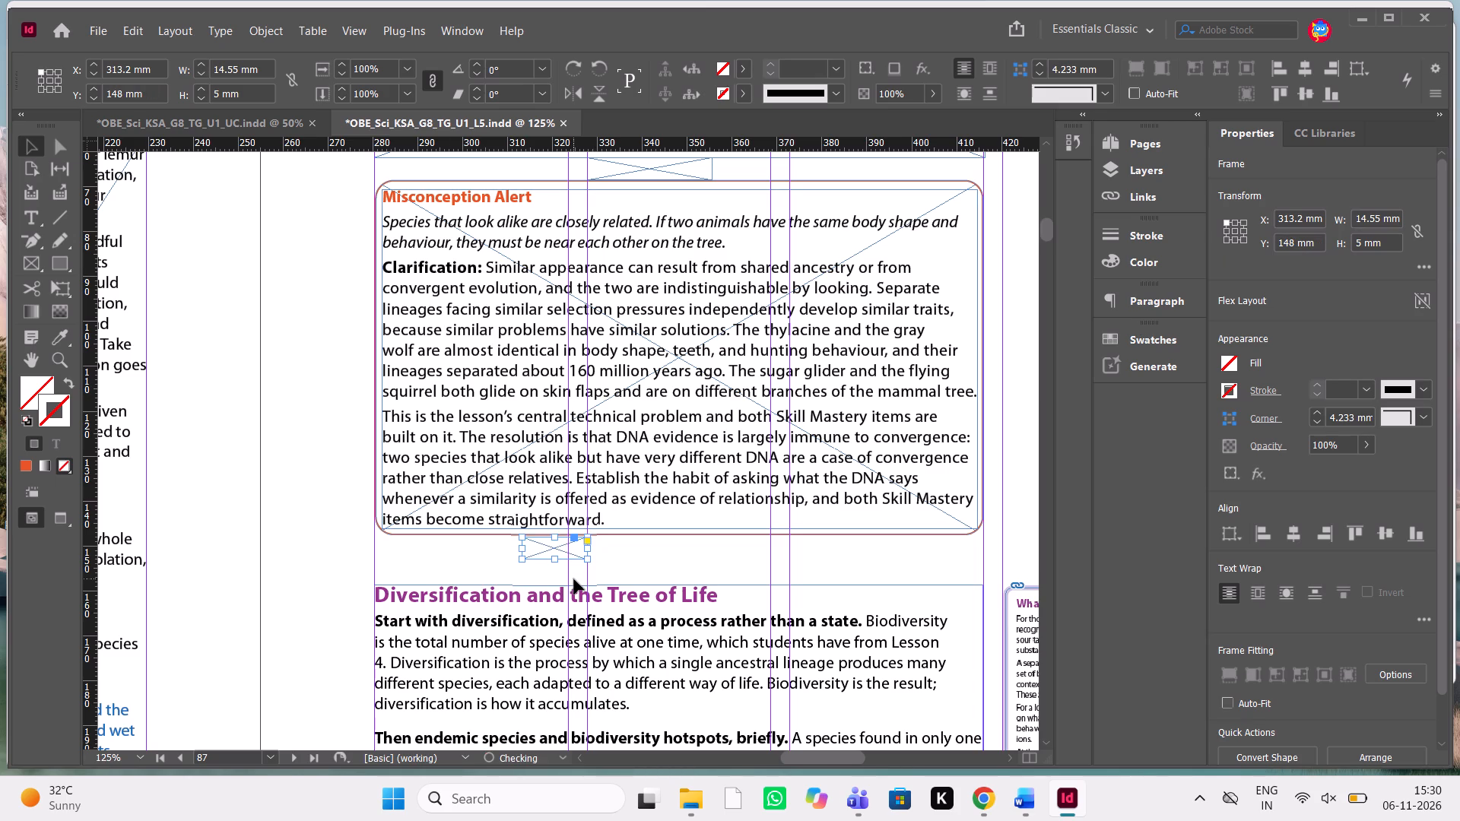
pyautogui.press('Down')
pyautogui.press('Up')
pyautogui.press('Up')
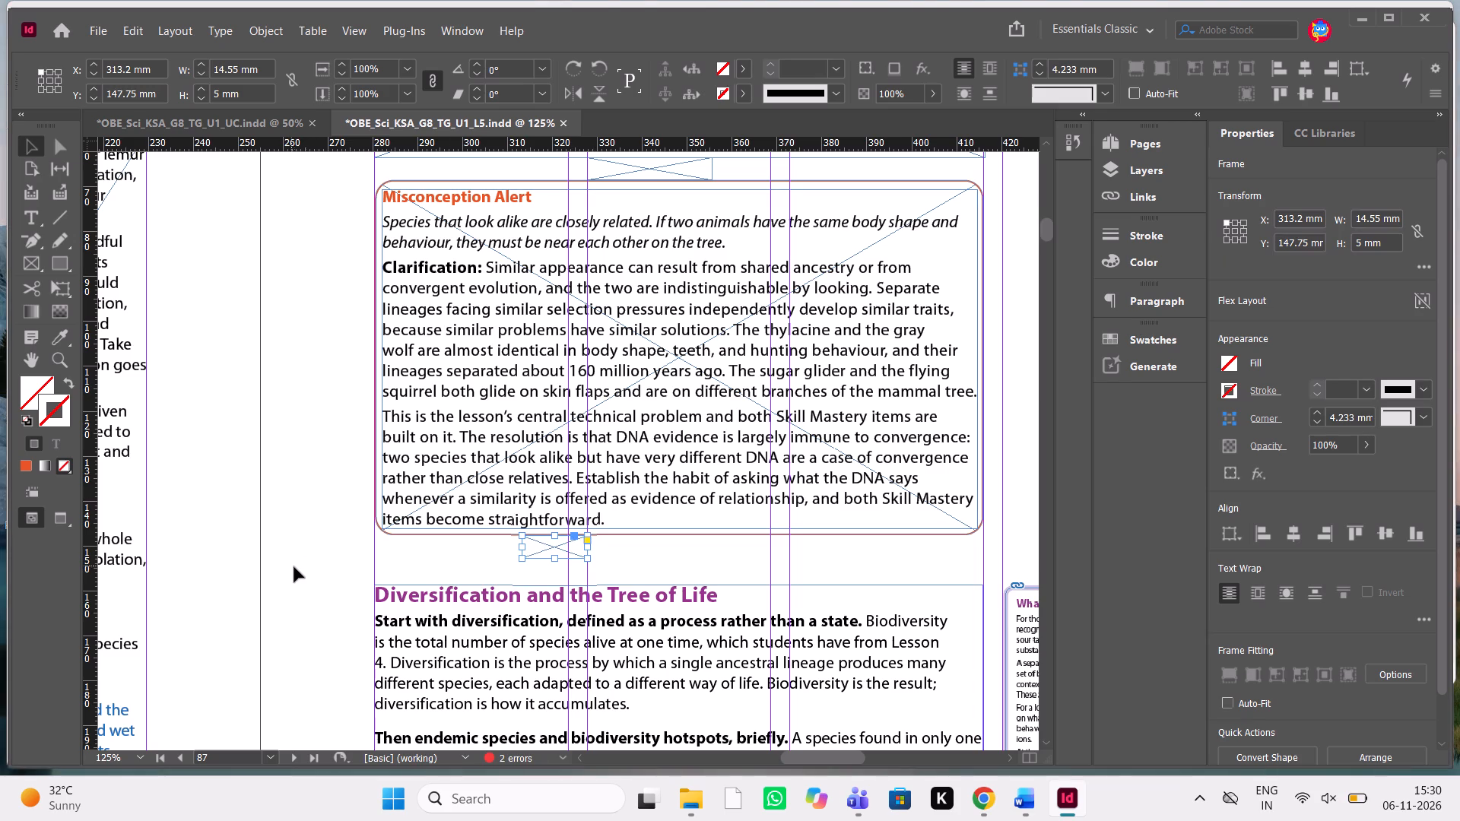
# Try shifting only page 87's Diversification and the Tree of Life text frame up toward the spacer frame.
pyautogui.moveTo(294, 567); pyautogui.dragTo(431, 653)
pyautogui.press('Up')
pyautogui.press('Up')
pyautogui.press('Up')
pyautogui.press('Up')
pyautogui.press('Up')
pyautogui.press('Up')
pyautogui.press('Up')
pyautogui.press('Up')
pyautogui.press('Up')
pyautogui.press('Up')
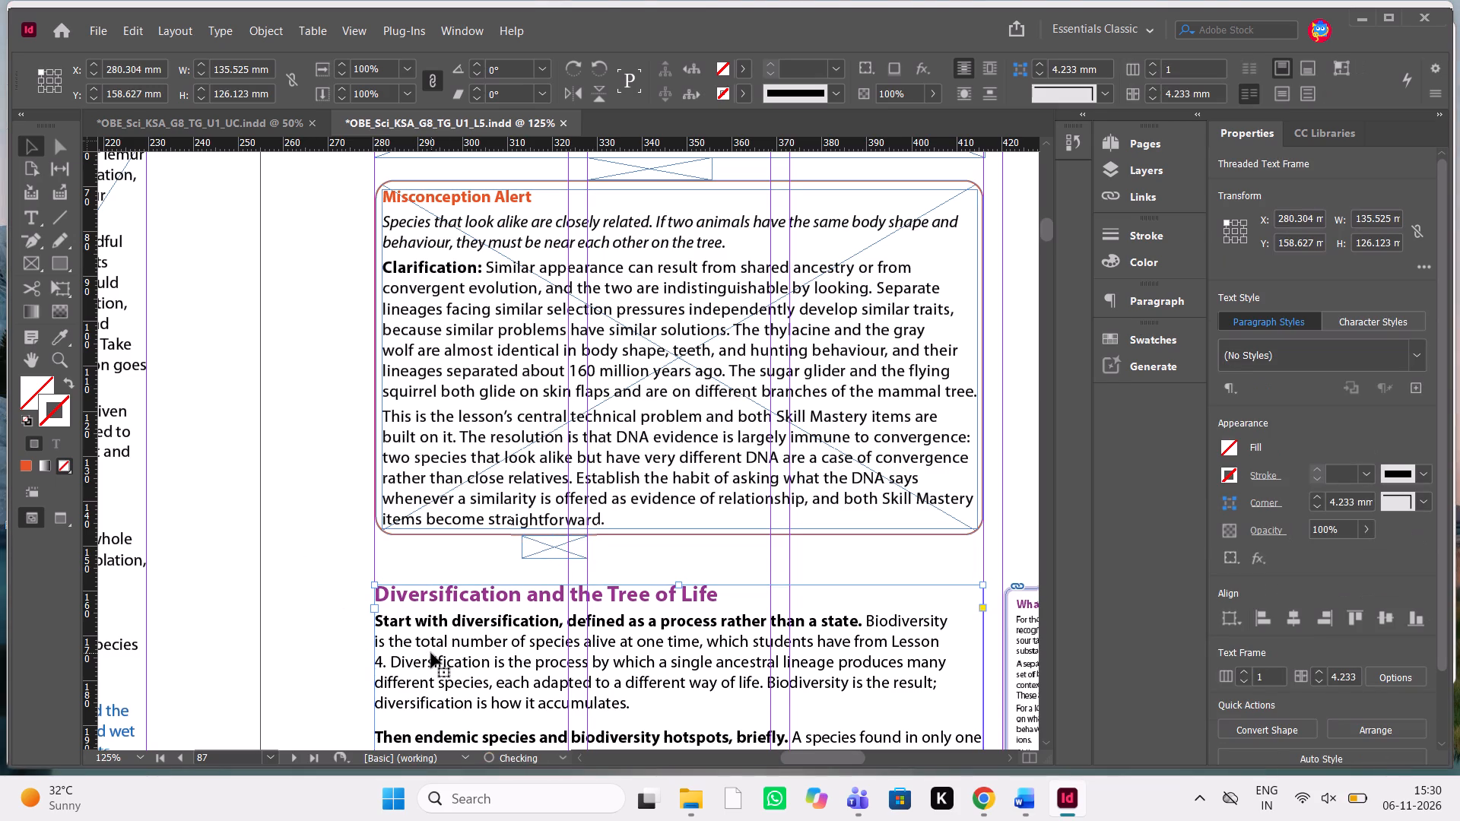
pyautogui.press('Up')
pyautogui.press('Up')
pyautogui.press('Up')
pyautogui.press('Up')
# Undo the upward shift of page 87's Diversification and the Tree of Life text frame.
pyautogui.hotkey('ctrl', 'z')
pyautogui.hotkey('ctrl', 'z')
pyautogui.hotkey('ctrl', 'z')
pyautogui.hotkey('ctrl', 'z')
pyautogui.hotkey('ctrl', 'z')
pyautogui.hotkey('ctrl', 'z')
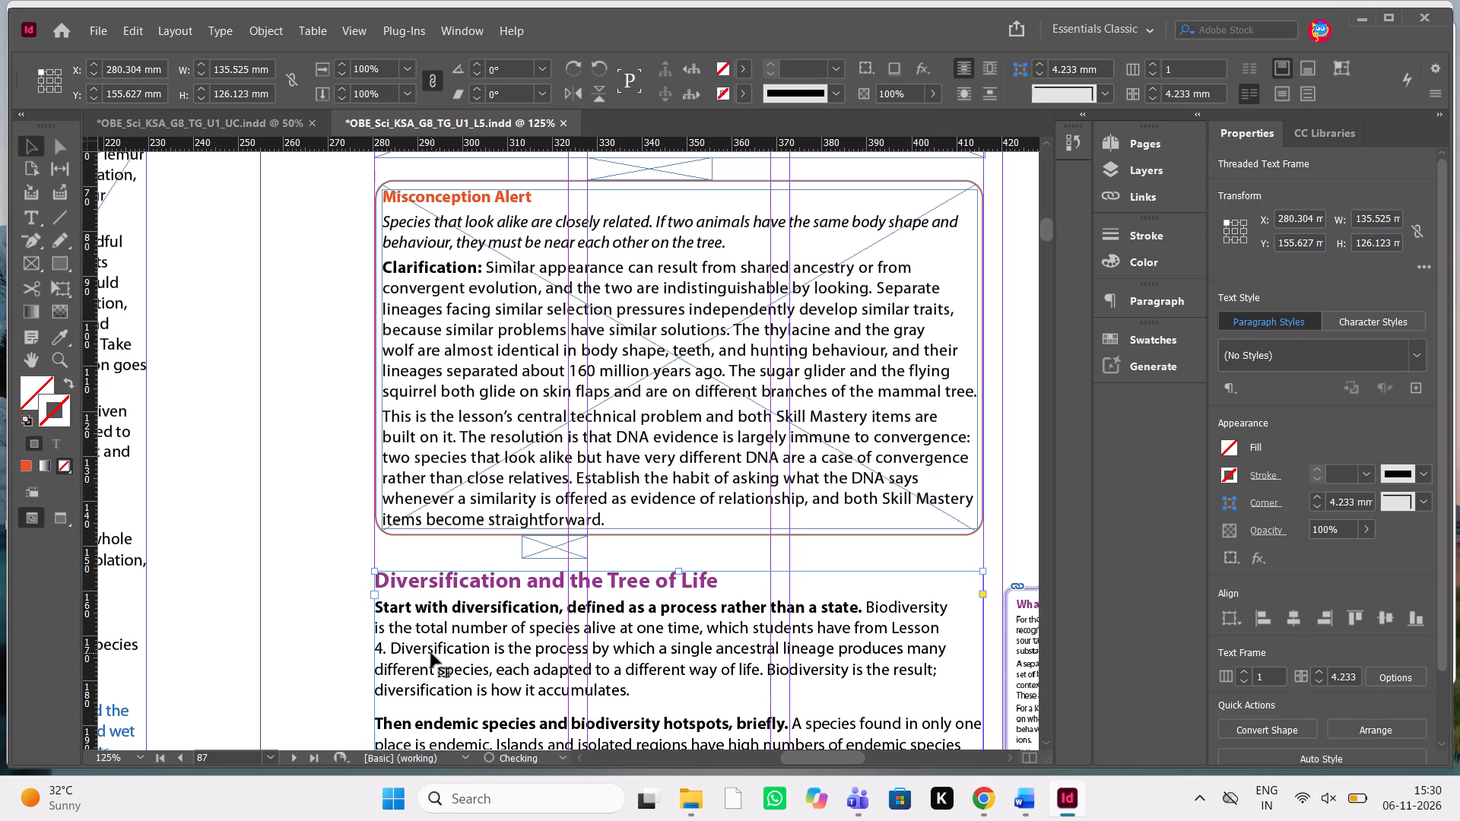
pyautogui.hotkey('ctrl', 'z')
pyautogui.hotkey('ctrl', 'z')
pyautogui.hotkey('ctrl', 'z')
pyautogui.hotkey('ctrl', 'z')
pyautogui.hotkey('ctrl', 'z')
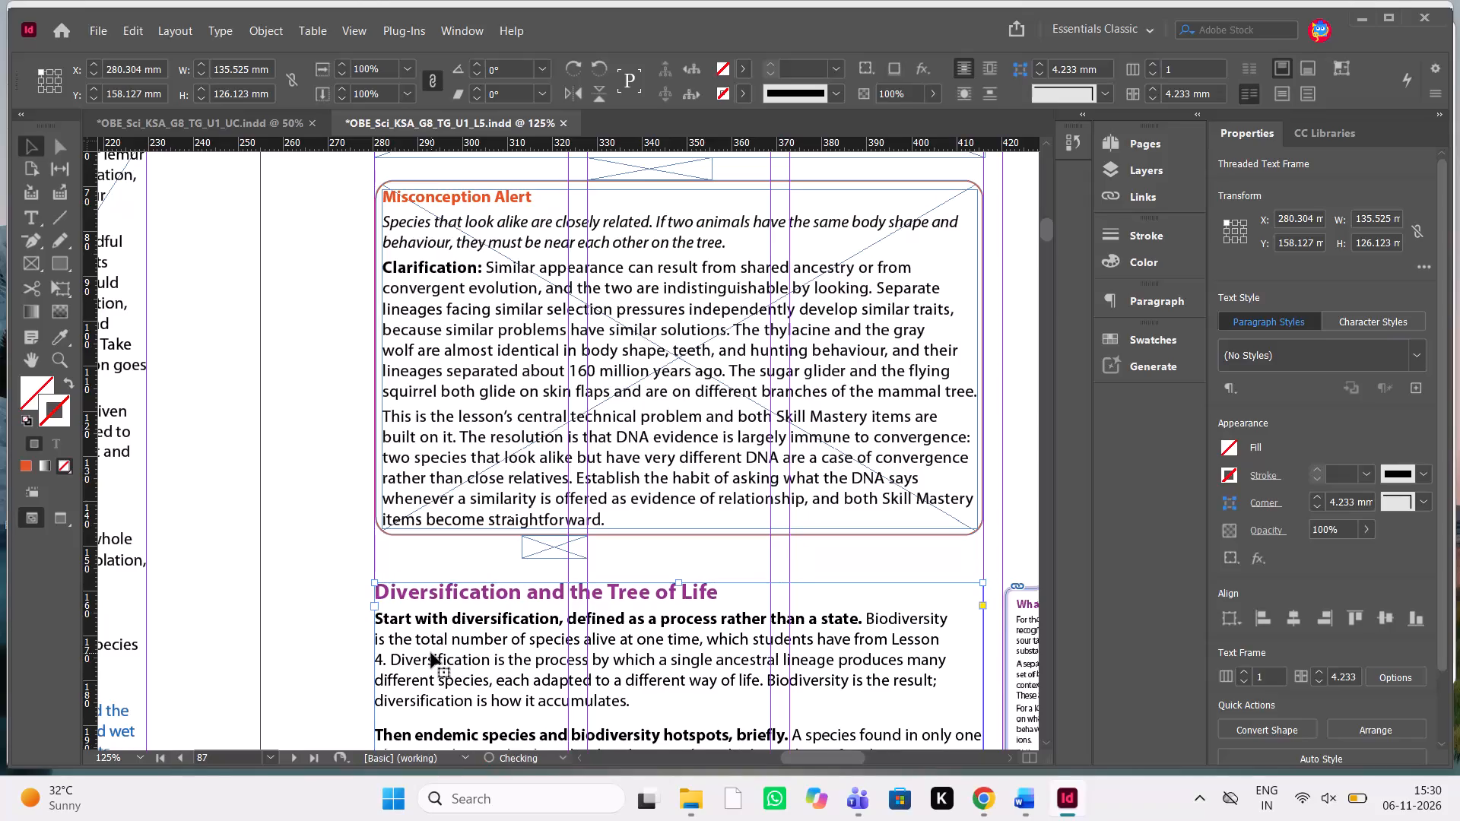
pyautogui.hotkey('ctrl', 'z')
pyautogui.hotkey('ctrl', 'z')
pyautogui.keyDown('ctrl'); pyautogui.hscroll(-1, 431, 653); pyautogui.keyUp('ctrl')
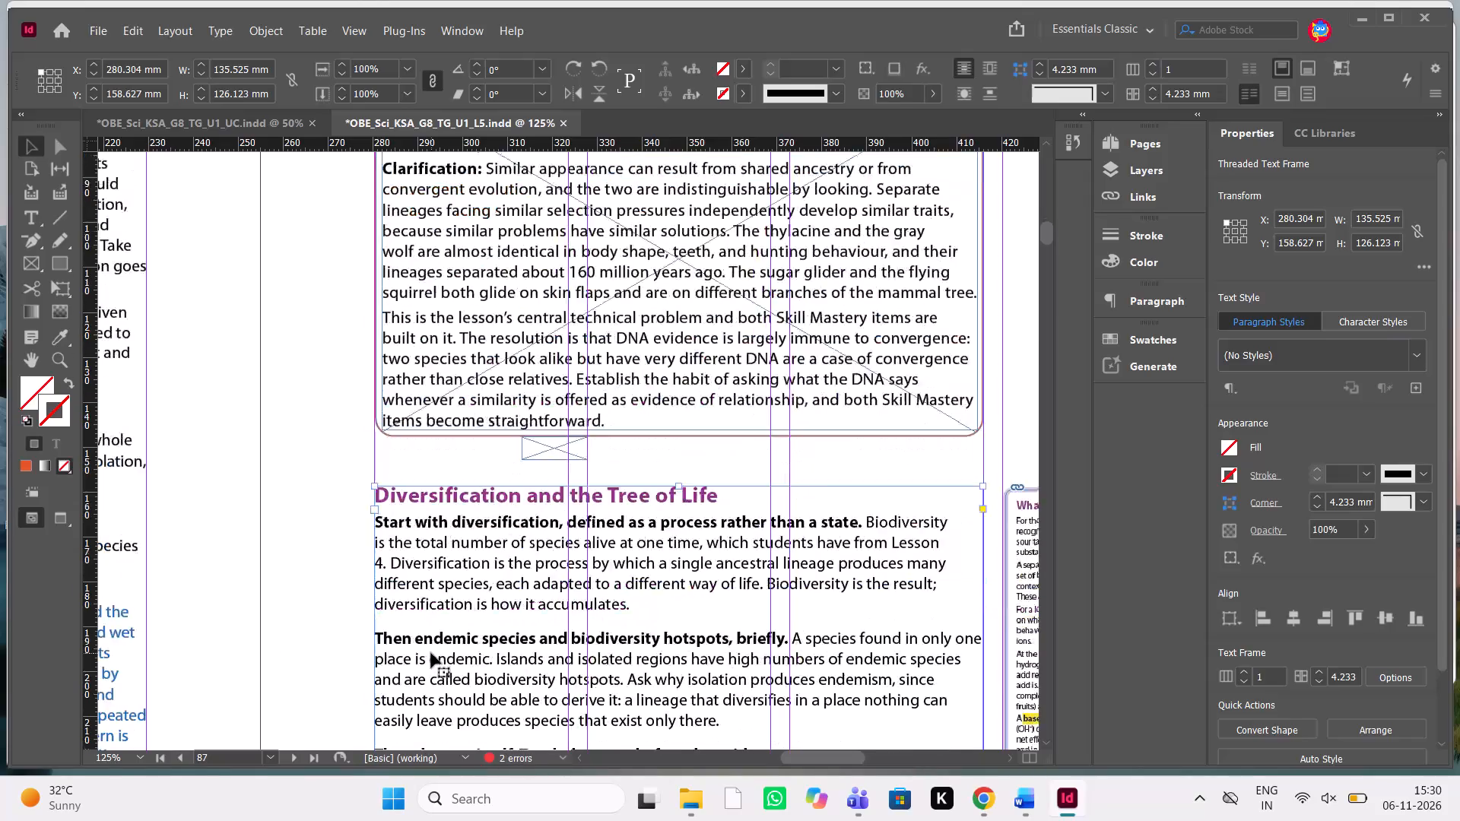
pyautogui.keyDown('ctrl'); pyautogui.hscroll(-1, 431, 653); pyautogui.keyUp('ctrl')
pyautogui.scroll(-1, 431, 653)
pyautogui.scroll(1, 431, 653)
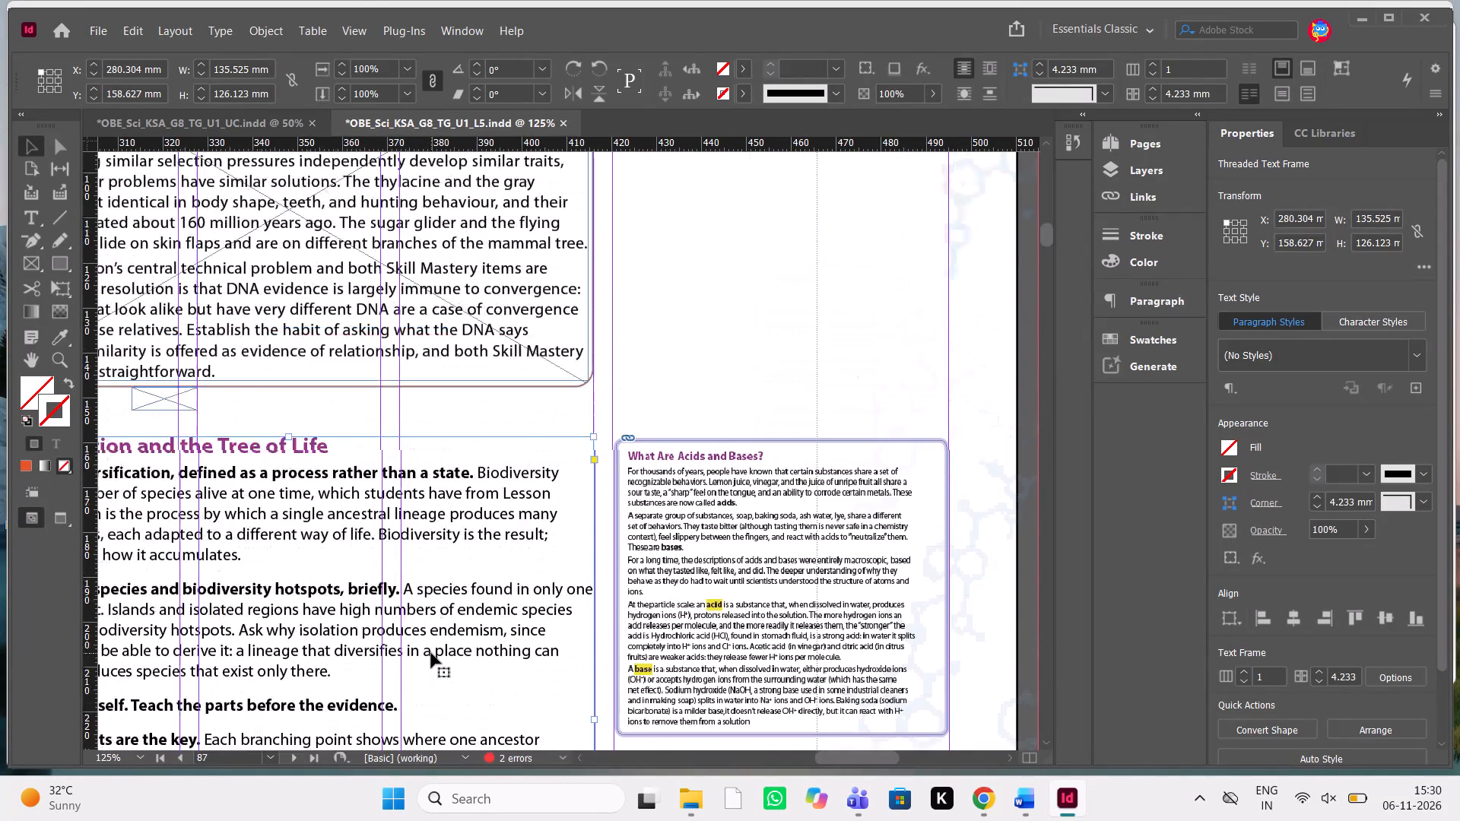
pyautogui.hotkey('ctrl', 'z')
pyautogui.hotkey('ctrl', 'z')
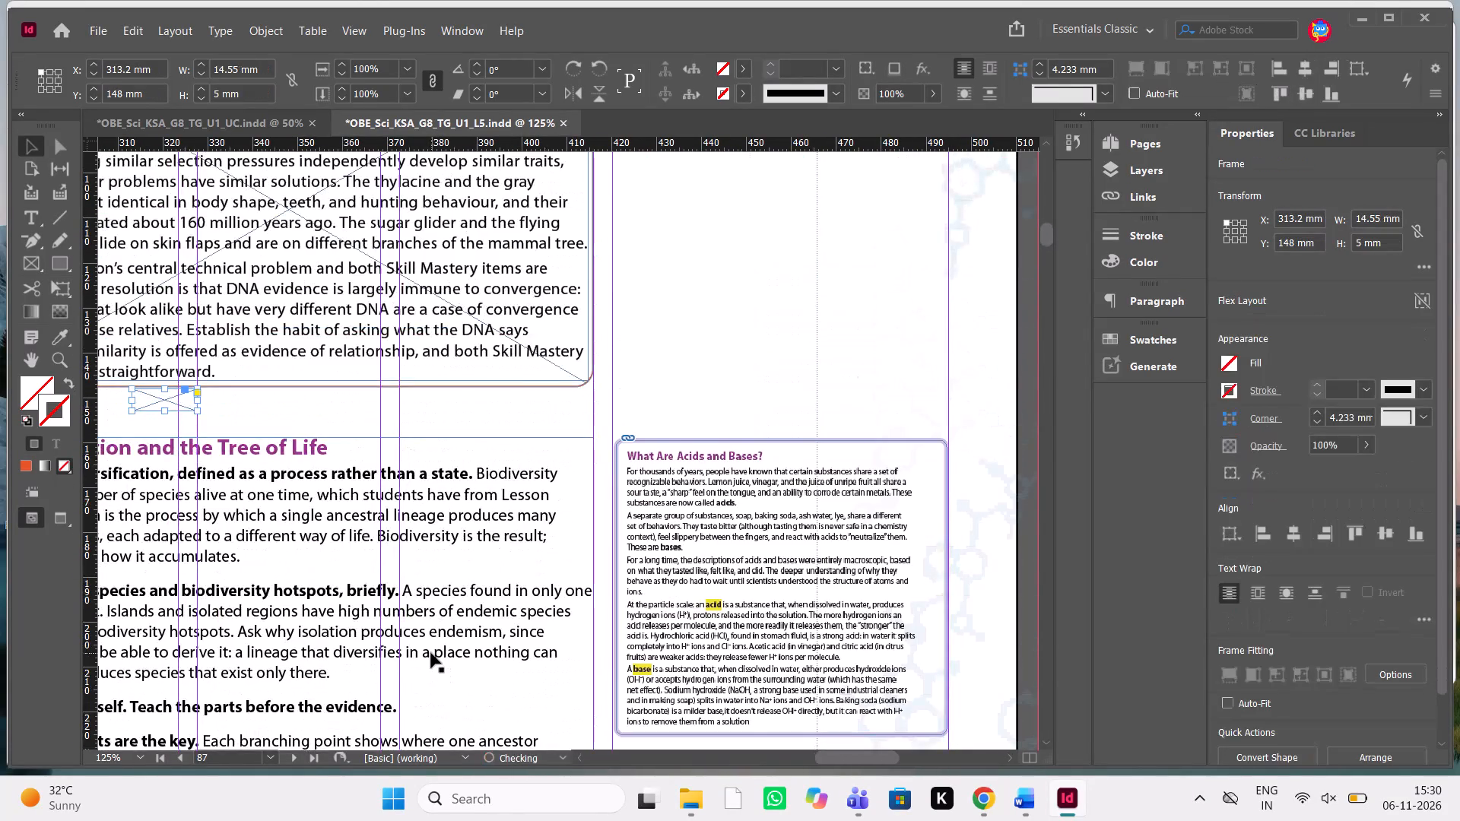
# Shift page 87's Diversification text frame and the adjacent What Are Acids and Bases excerpt up together to the spacer's lower edge, about Y 152.9 mm.
pyautogui.scroll(-1, 581, 745)
pyautogui.moveTo(787, 602); pyautogui.dragTo(481, 417)
pyautogui.scroll(1, 481, 417)
pyautogui.hscroll(1, 481, 417)
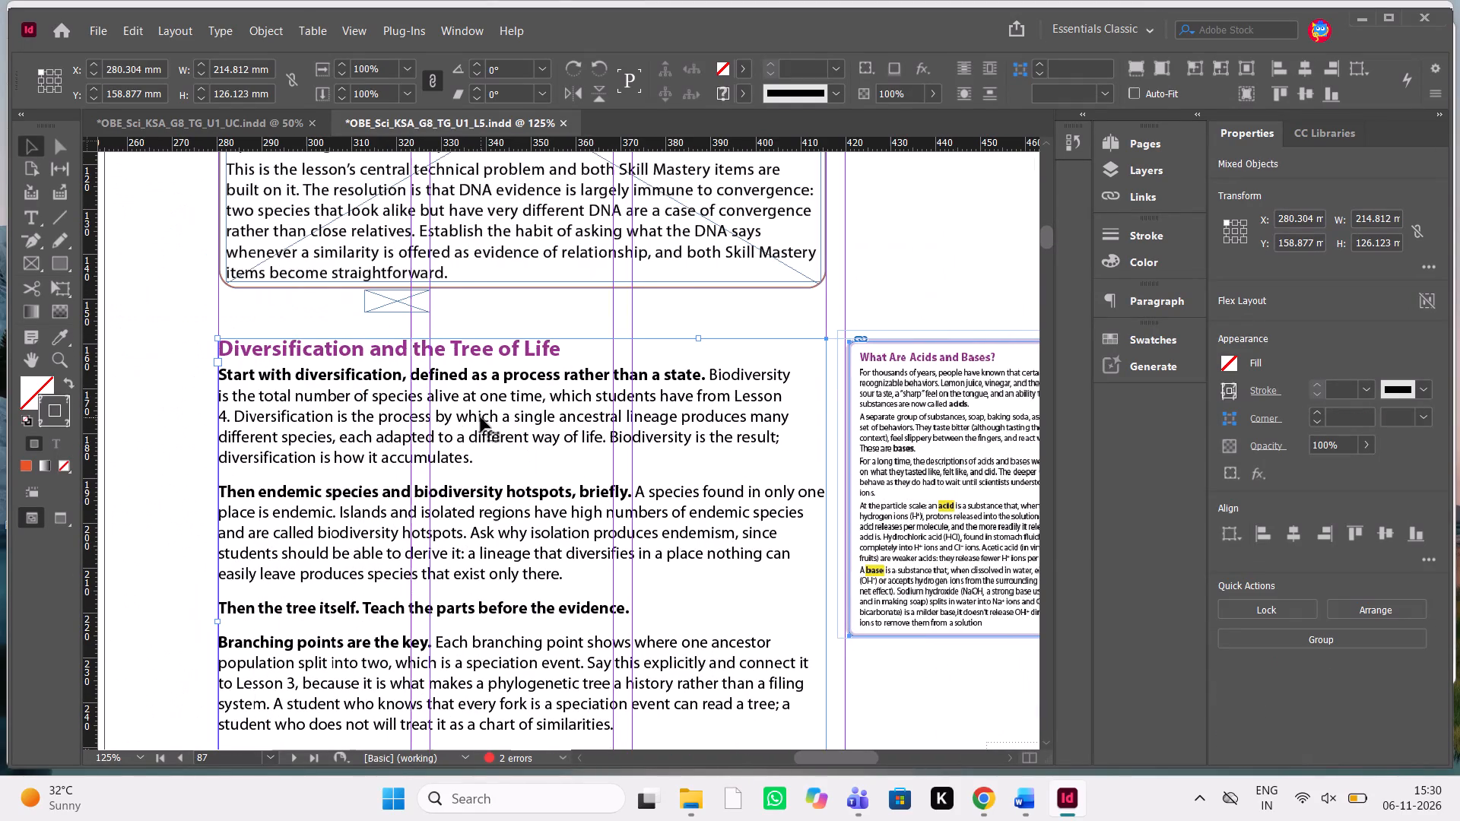
pyautogui.hotkey('shift', 'Up')
pyautogui.hotkey('shift', 'Up')
pyautogui.press('Up')
pyautogui.press('Up')
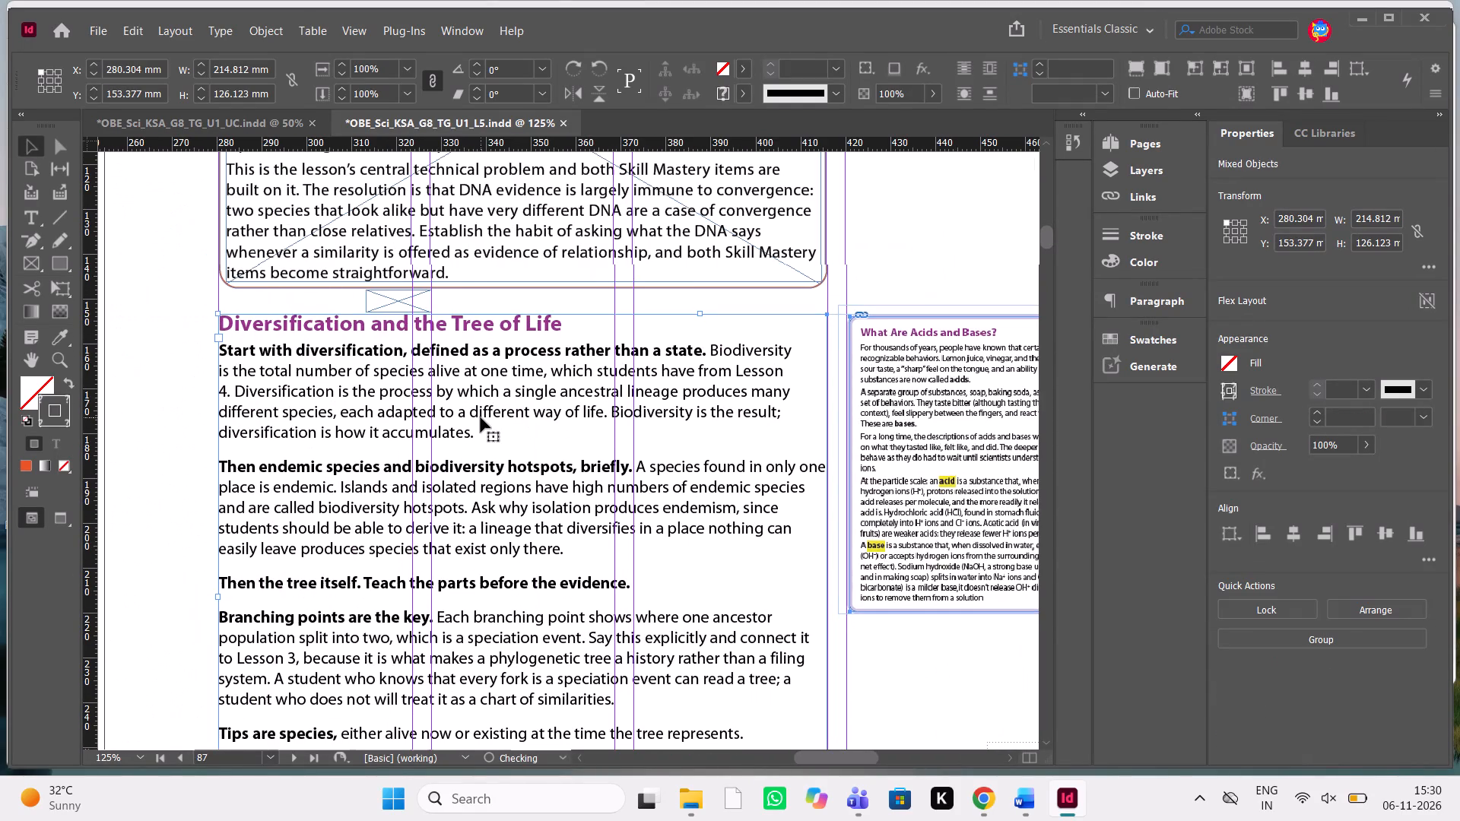
pyautogui.press('Up')
pyautogui.press('Up')
pyautogui.press('Down')
pyautogui.press('Up')
# Try extending page 87's Diversification text frame downward to pull in more text, and bring it back to about 126.5 mm high.
pyautogui.scroll(-1, 481, 417)
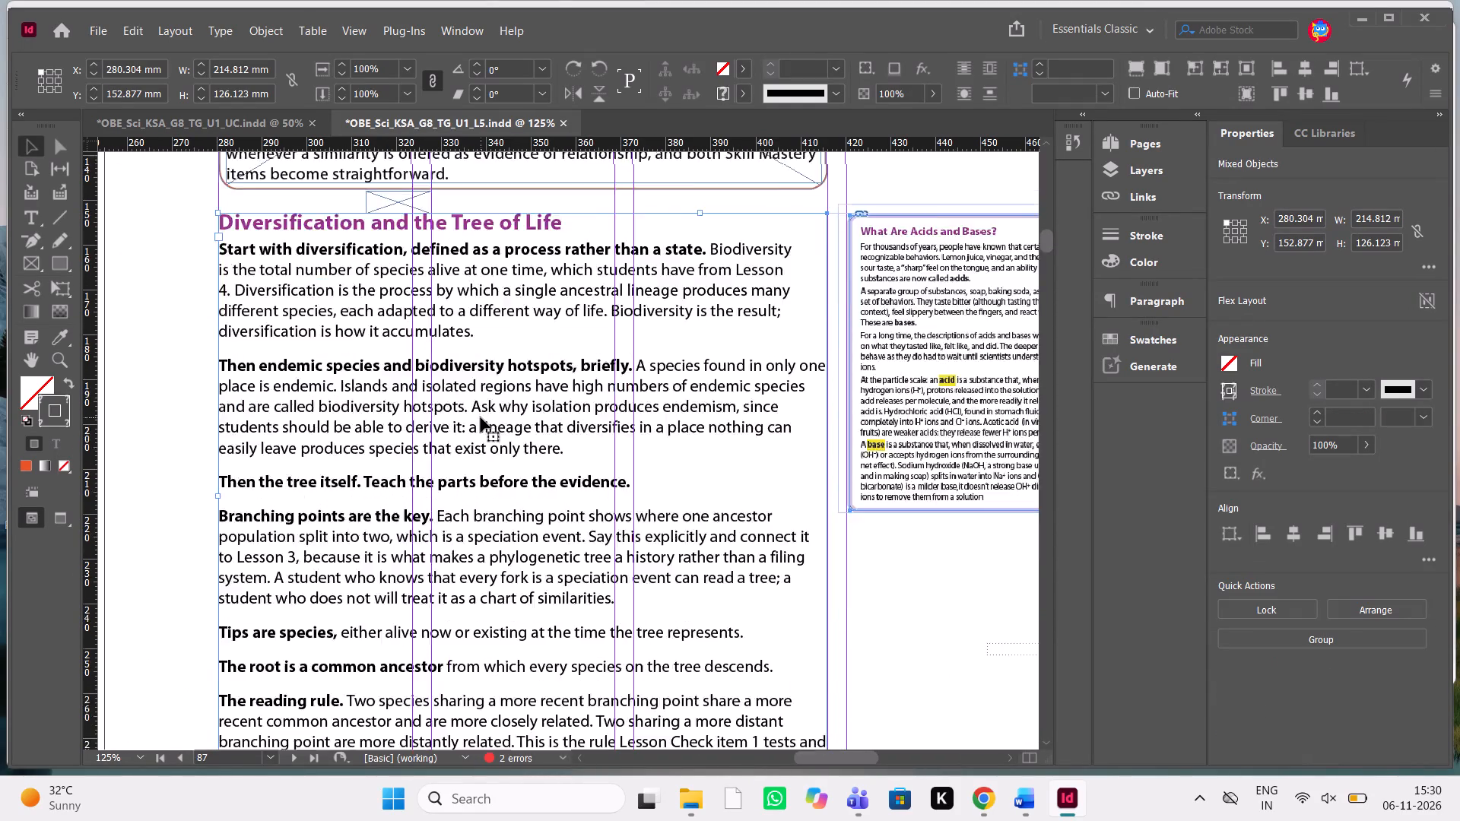
pyautogui.scroll(-2, 481, 417)
pyautogui.scroll(1, 481, 417)
pyautogui.click(521, 360)
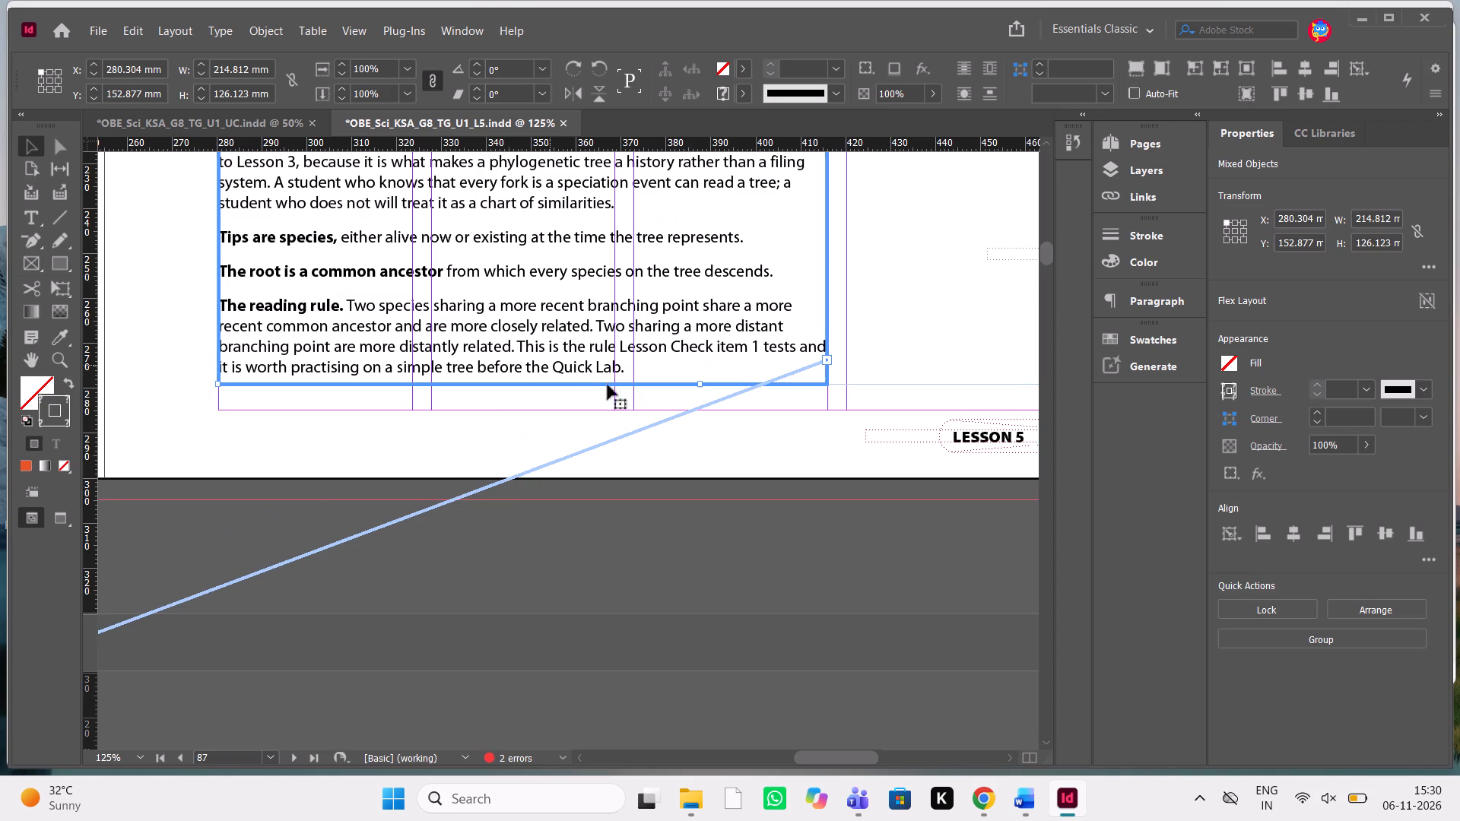
pyautogui.click(676, 443)
pyautogui.click(662, 328)
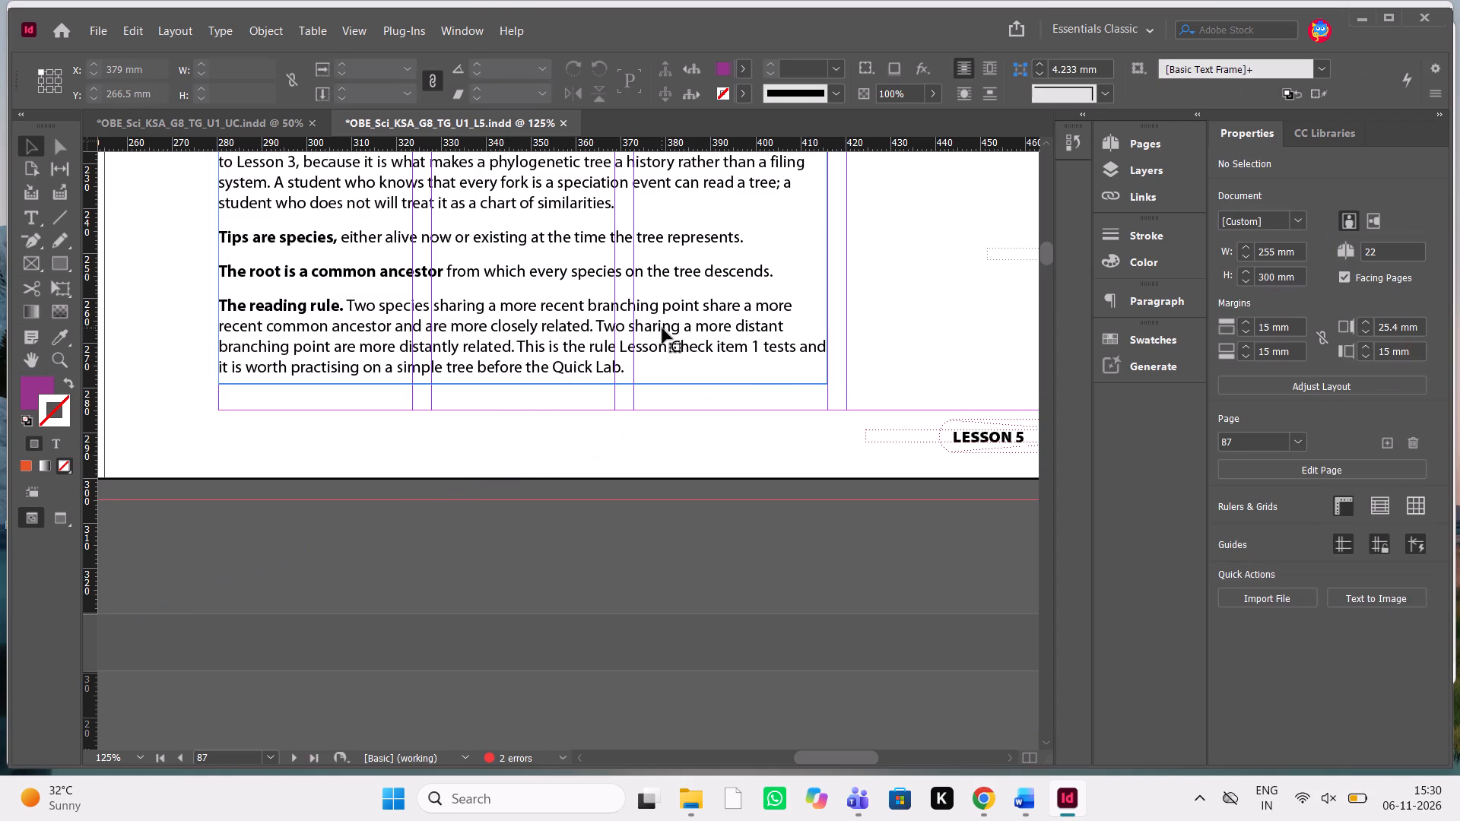
pyautogui.moveTo(524, 383); pyautogui.dragTo(525, 407)
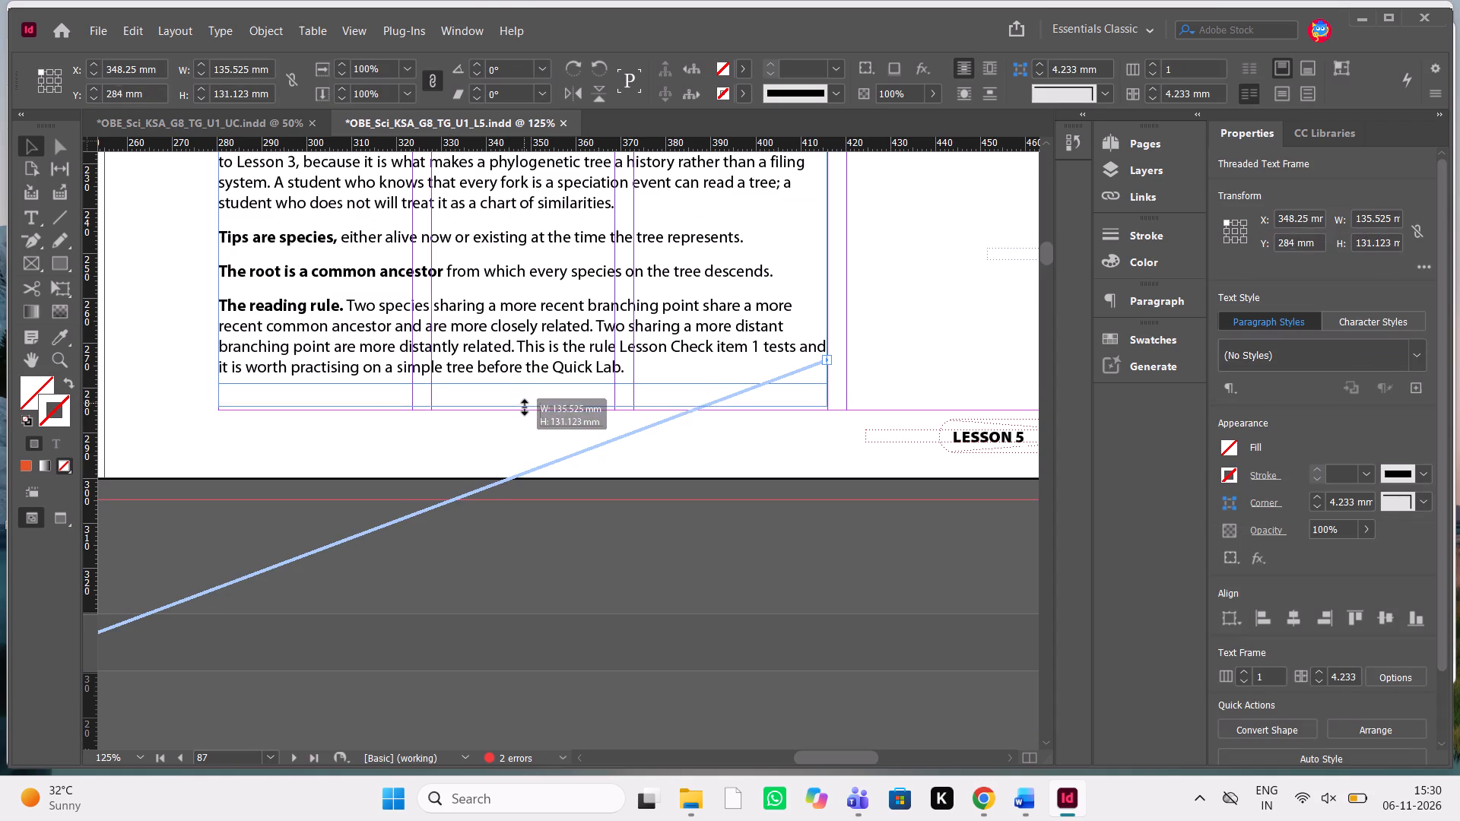
pyautogui.moveTo(525, 407); pyautogui.dragTo(525, 409)
pyautogui.moveTo(525, 409); pyautogui.dragTo(526, 463)
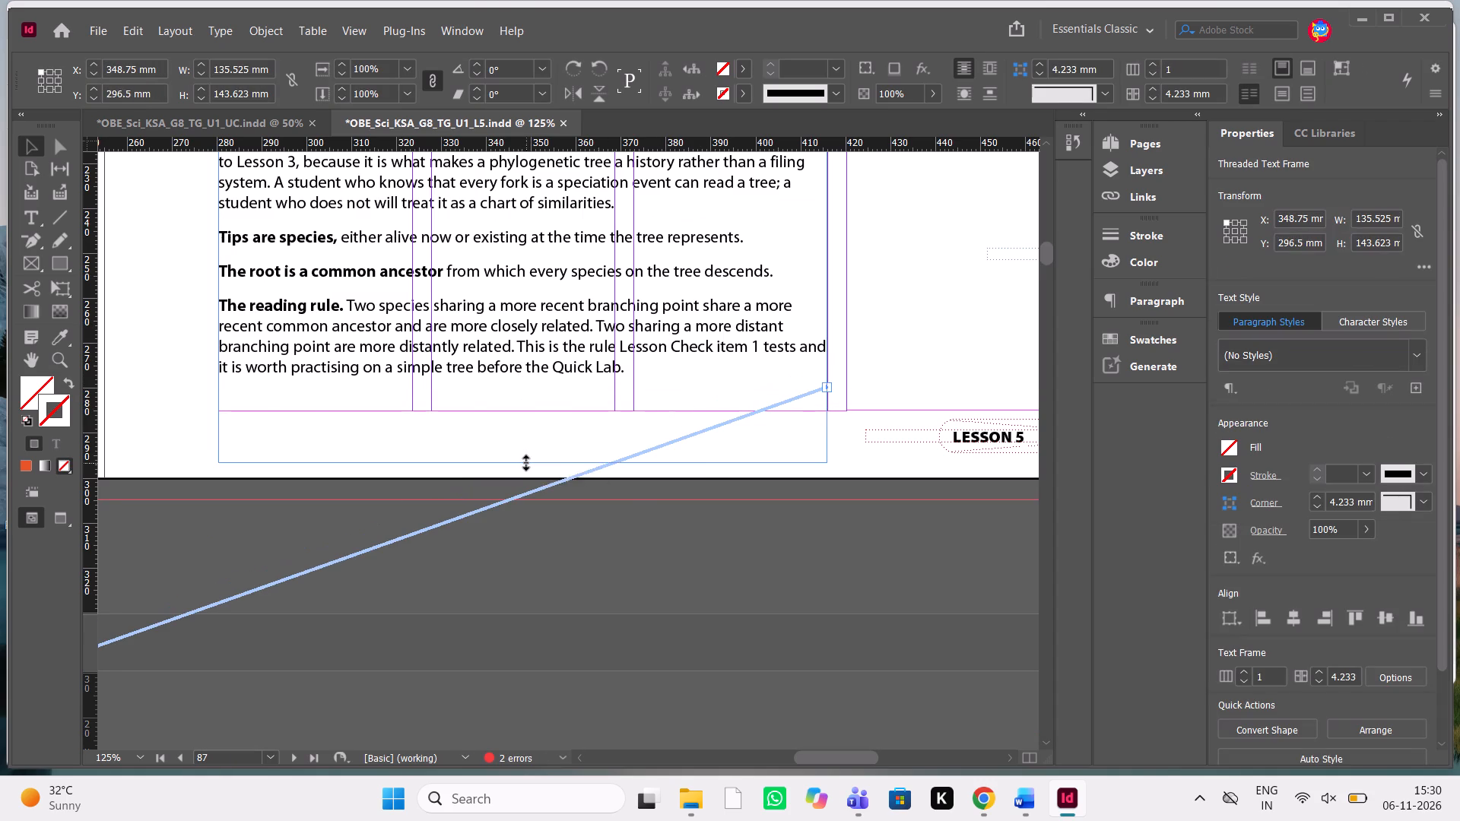
pyautogui.moveTo(526, 463); pyautogui.dragTo(576, 385)
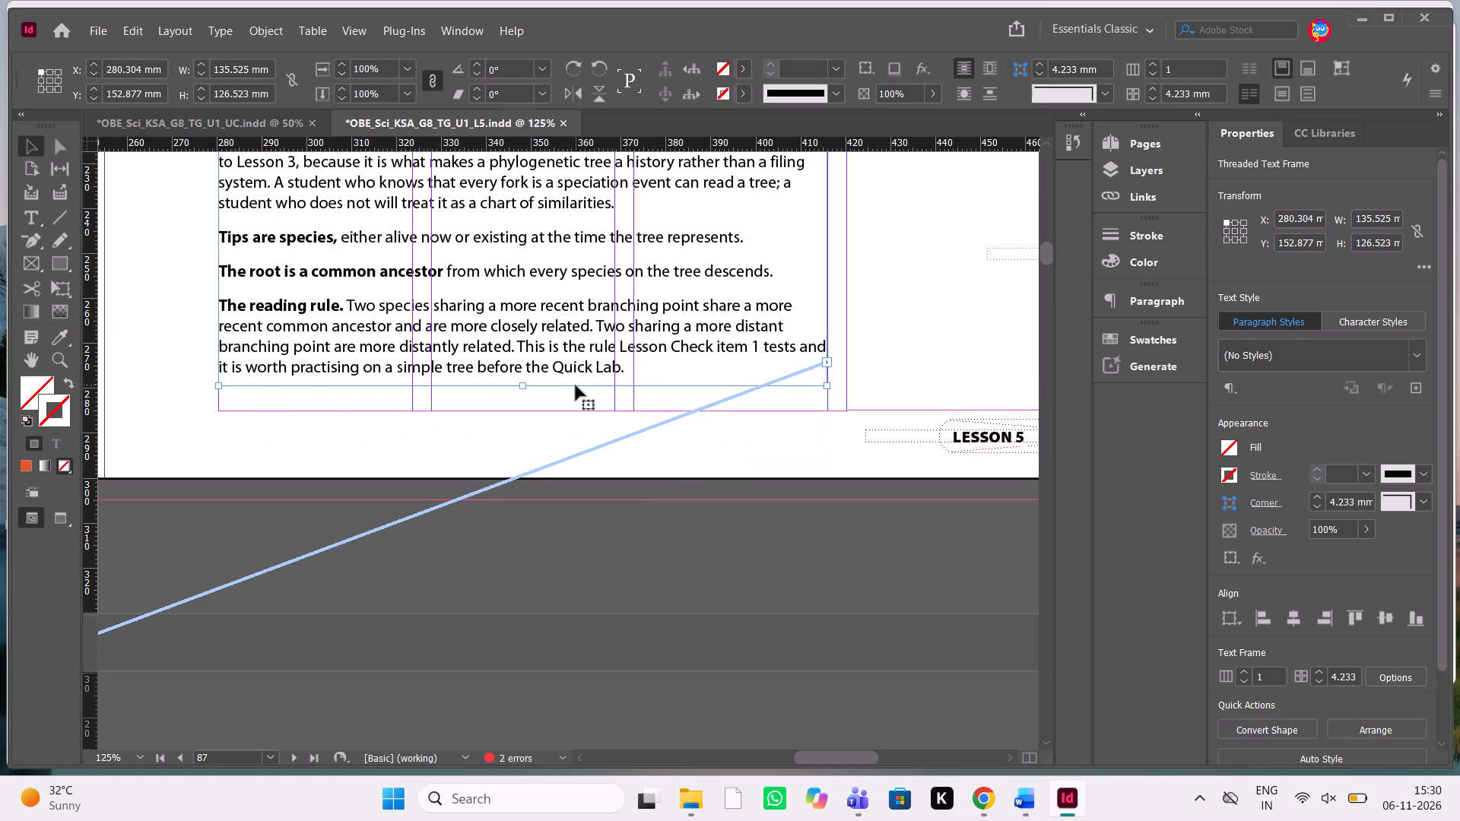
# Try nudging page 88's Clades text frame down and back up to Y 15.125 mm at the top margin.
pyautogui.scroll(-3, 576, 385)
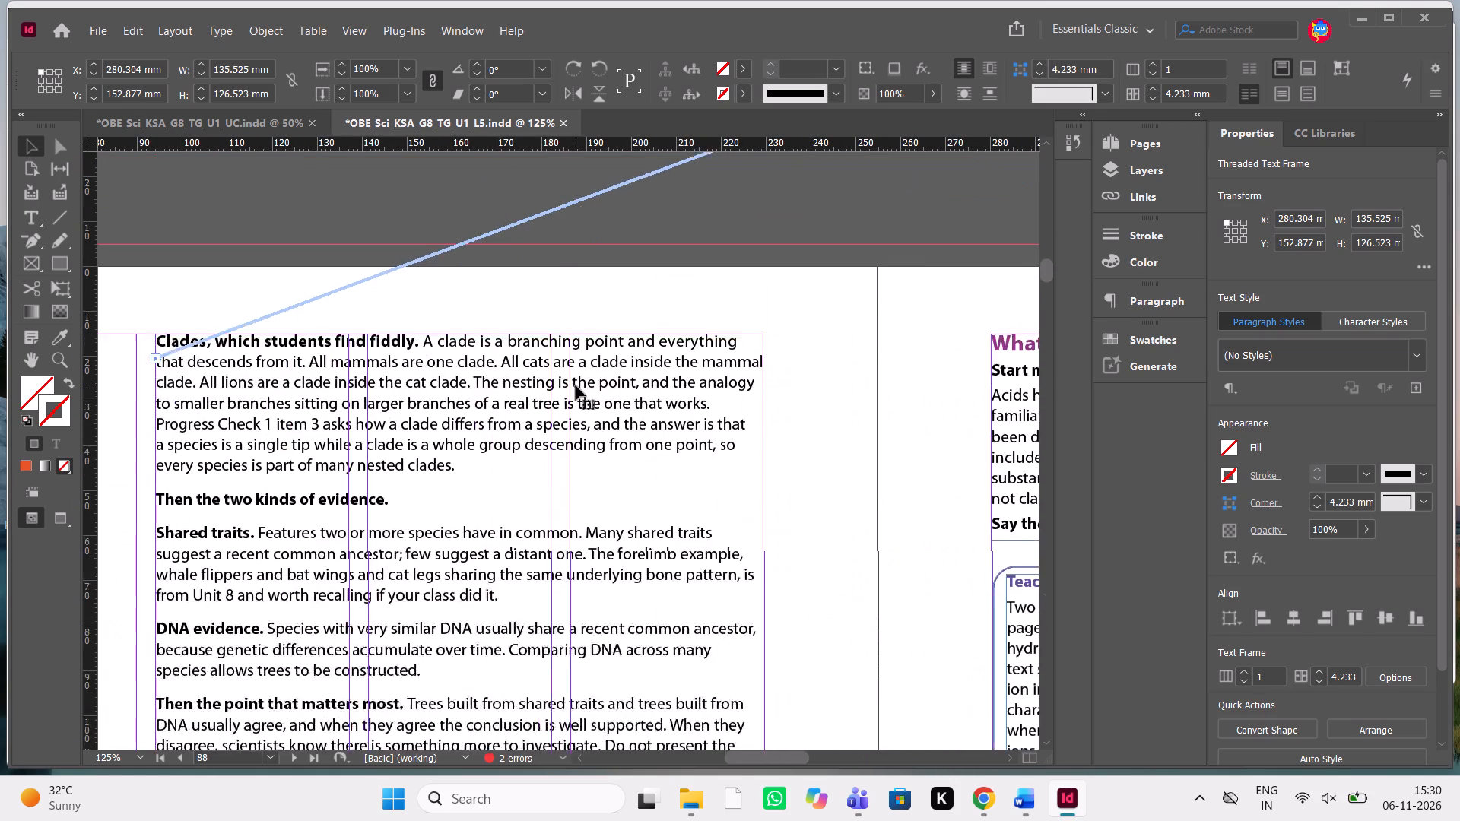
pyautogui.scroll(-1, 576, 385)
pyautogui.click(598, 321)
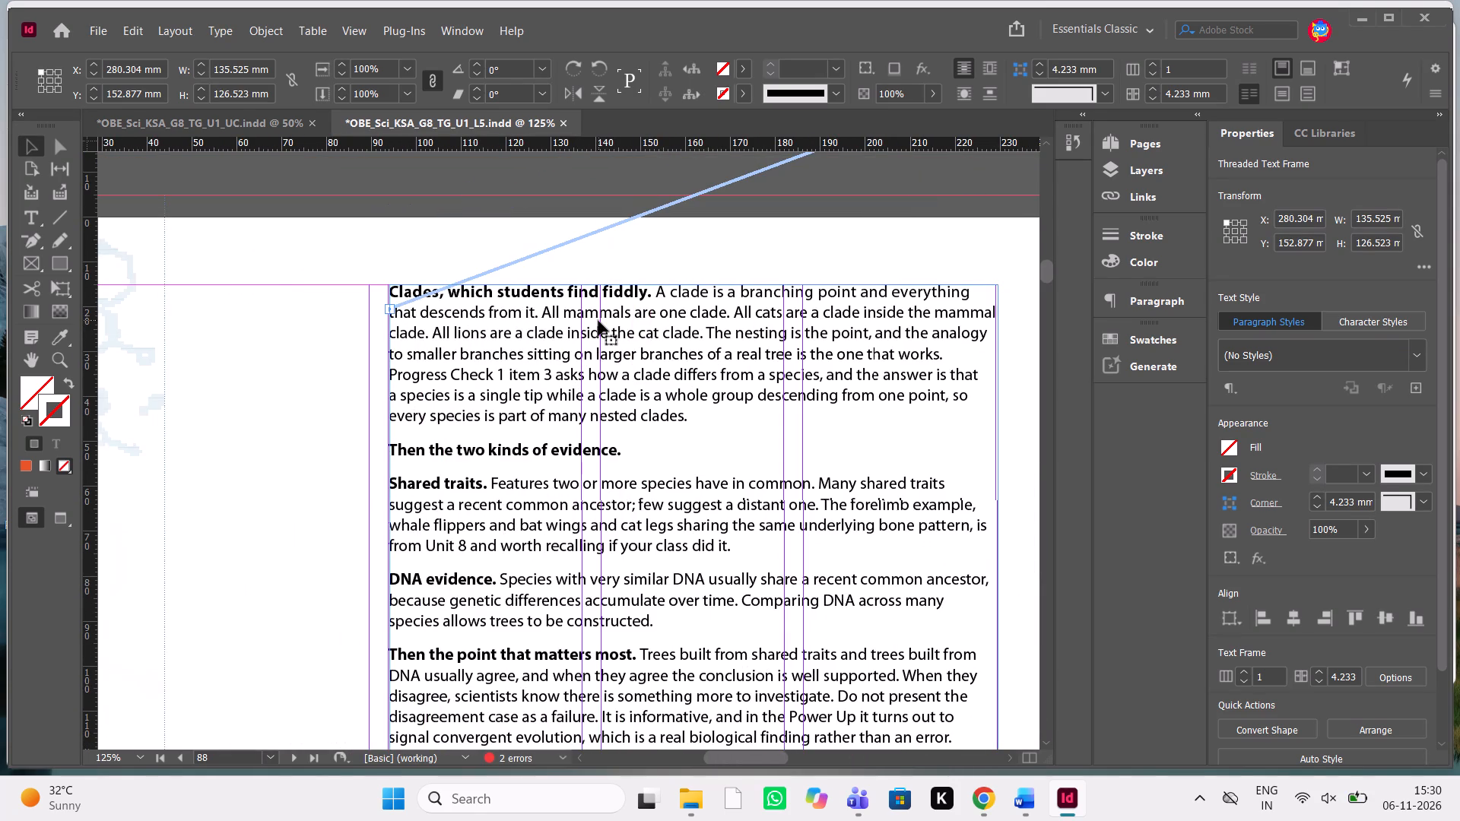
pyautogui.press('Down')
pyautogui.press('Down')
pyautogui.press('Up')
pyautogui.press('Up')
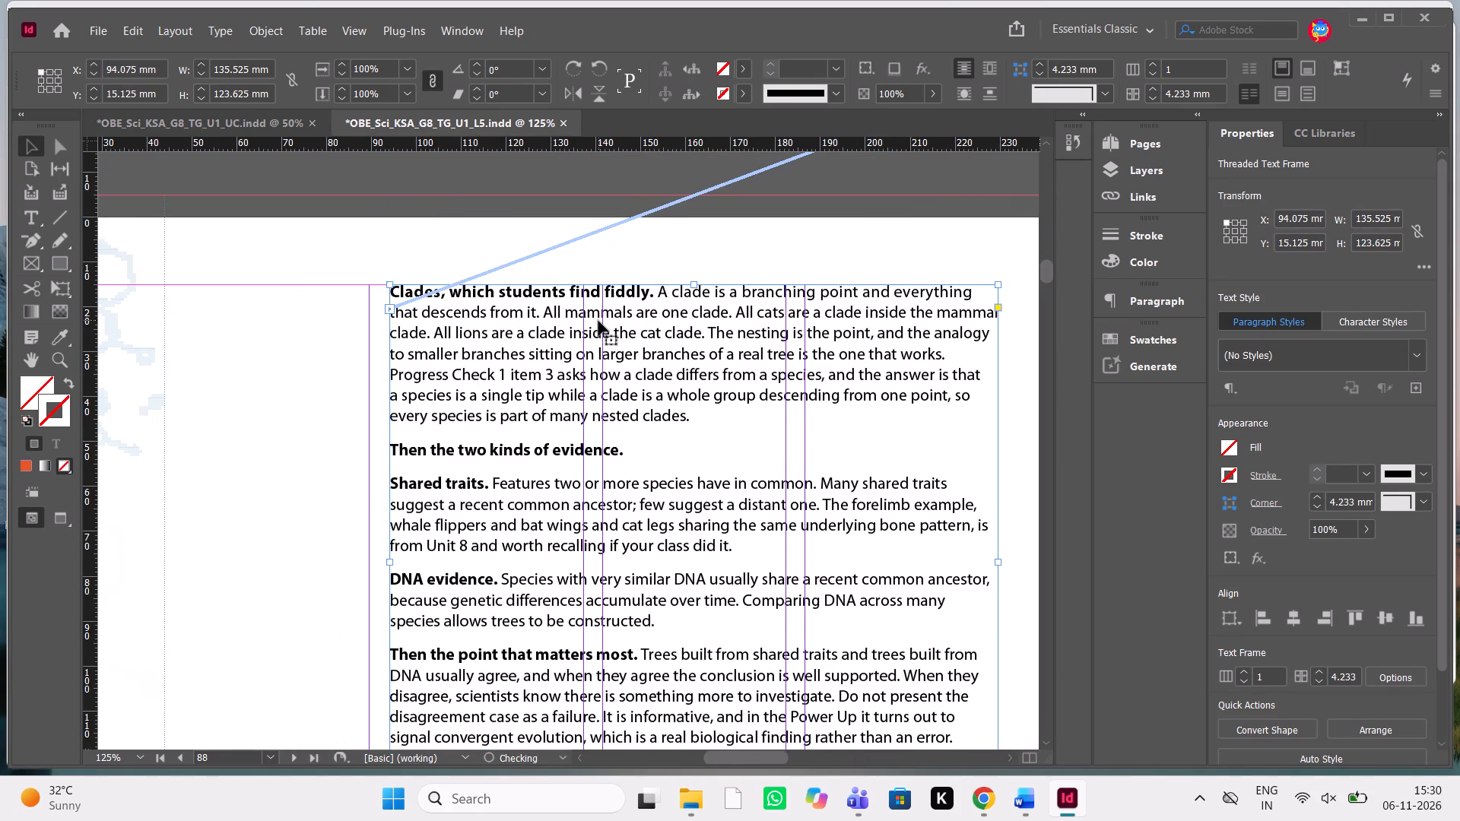
# Check the height and placement of the spacer frame between page 88's body text and the Progress Check 1 box.
pyautogui.scroll(-1, 598, 321)
pyautogui.hscroll(-1, 598, 321)
pyautogui.scroll(-1, 598, 321)
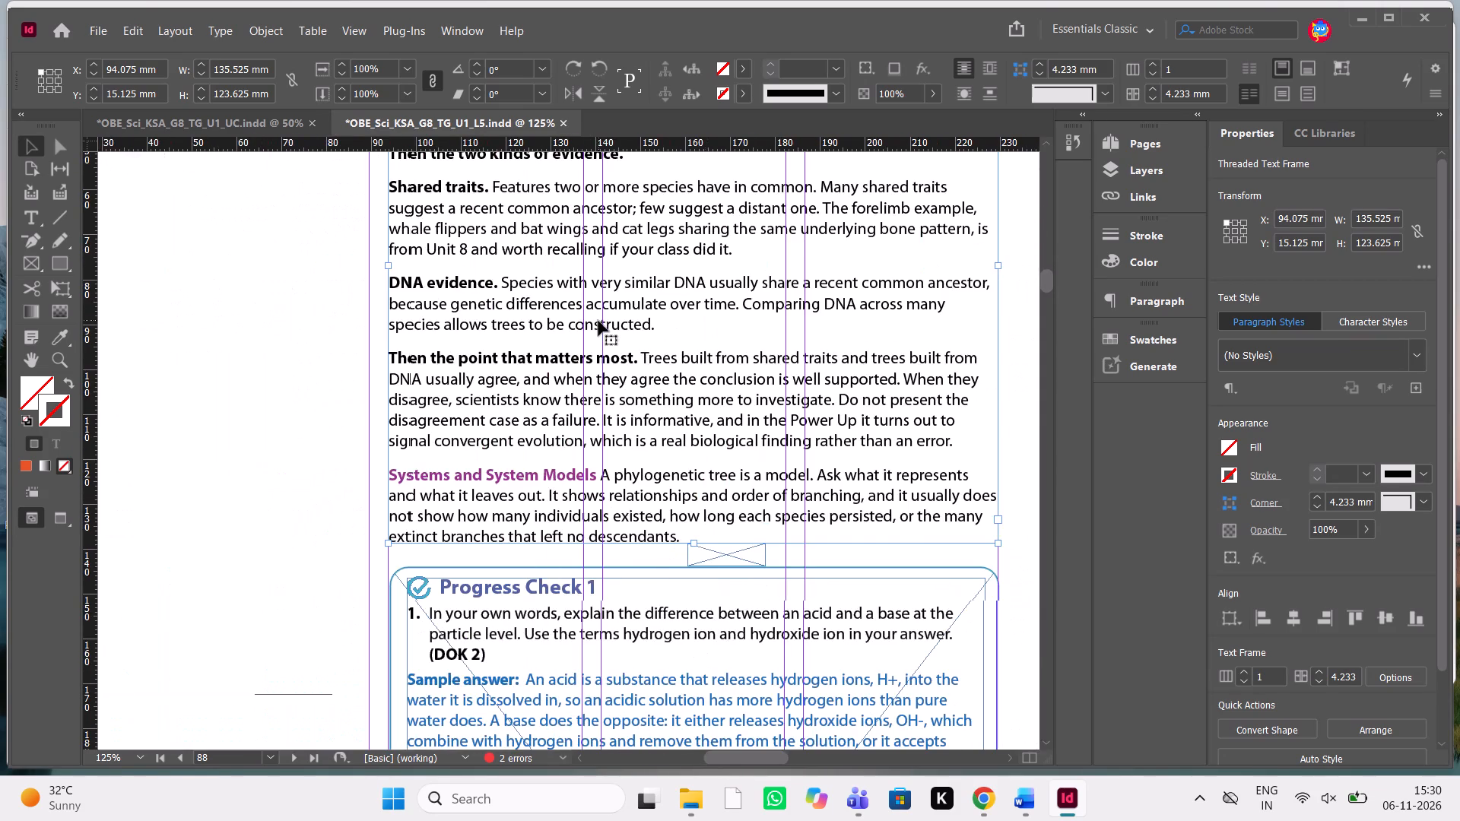
pyautogui.click(728, 553)
pyautogui.hscroll(-1, 728, 553)
pyautogui.scroll(-1, 728, 553)
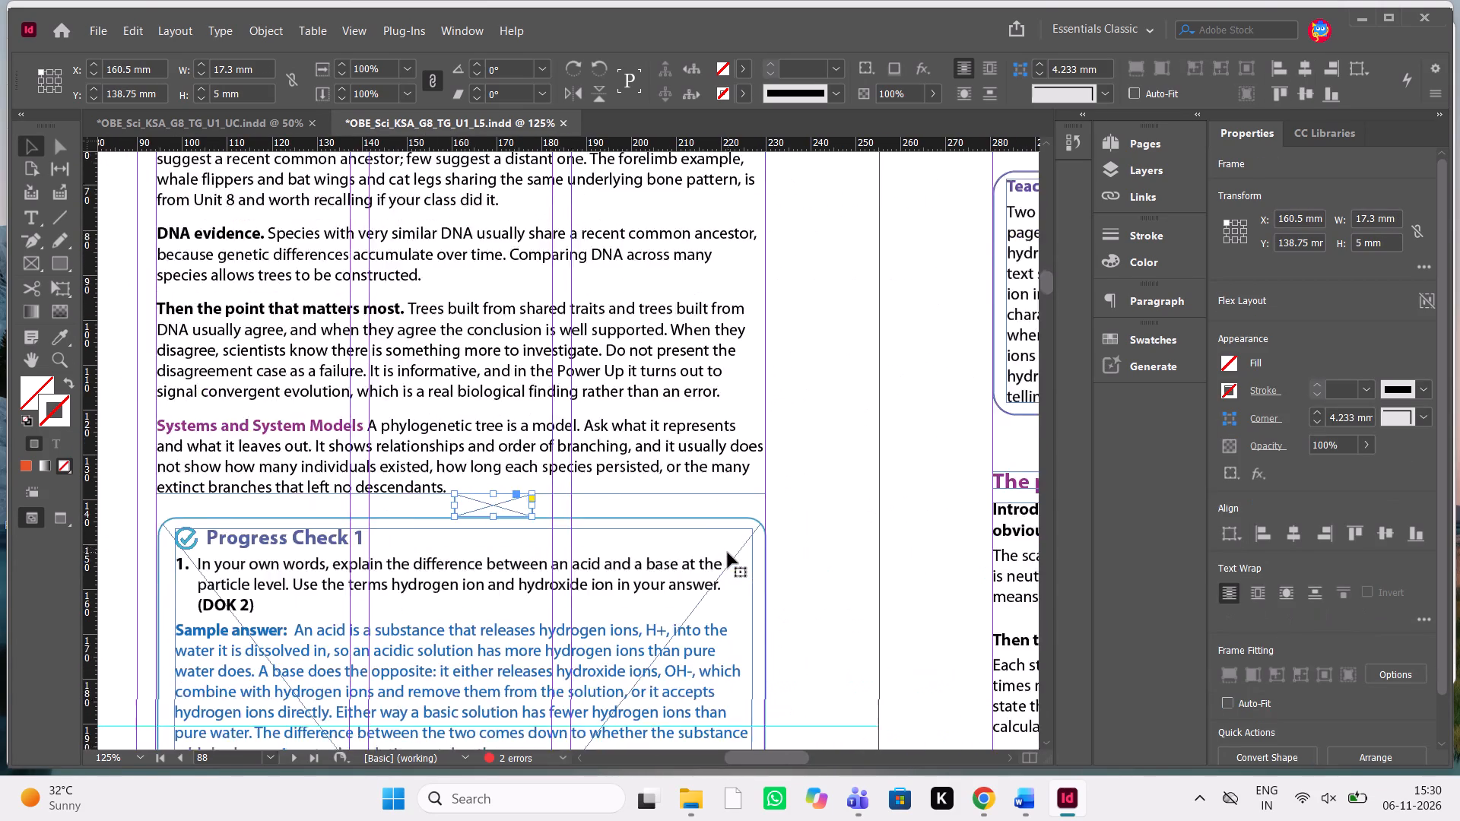
pyautogui.scroll(-1, 728, 553)
pyautogui.scroll(1, 728, 553)
# Switch to the Word manuscript and find the Progress Check 1 section following the Systems and System Models paragraph.
pyautogui.hotkey('alt', 'Tab')
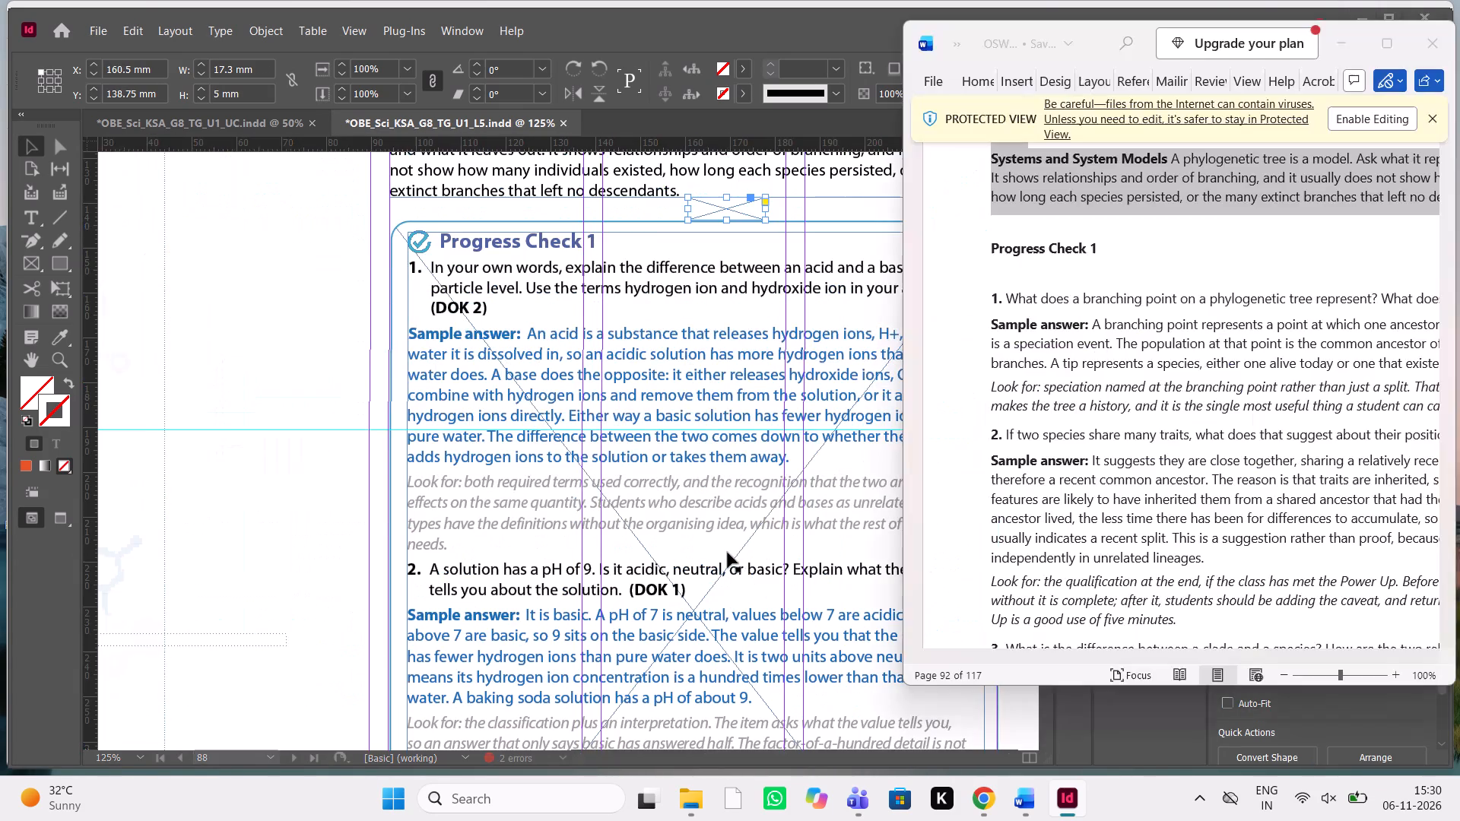
pyautogui.hscroll(-1, 1215, 319)
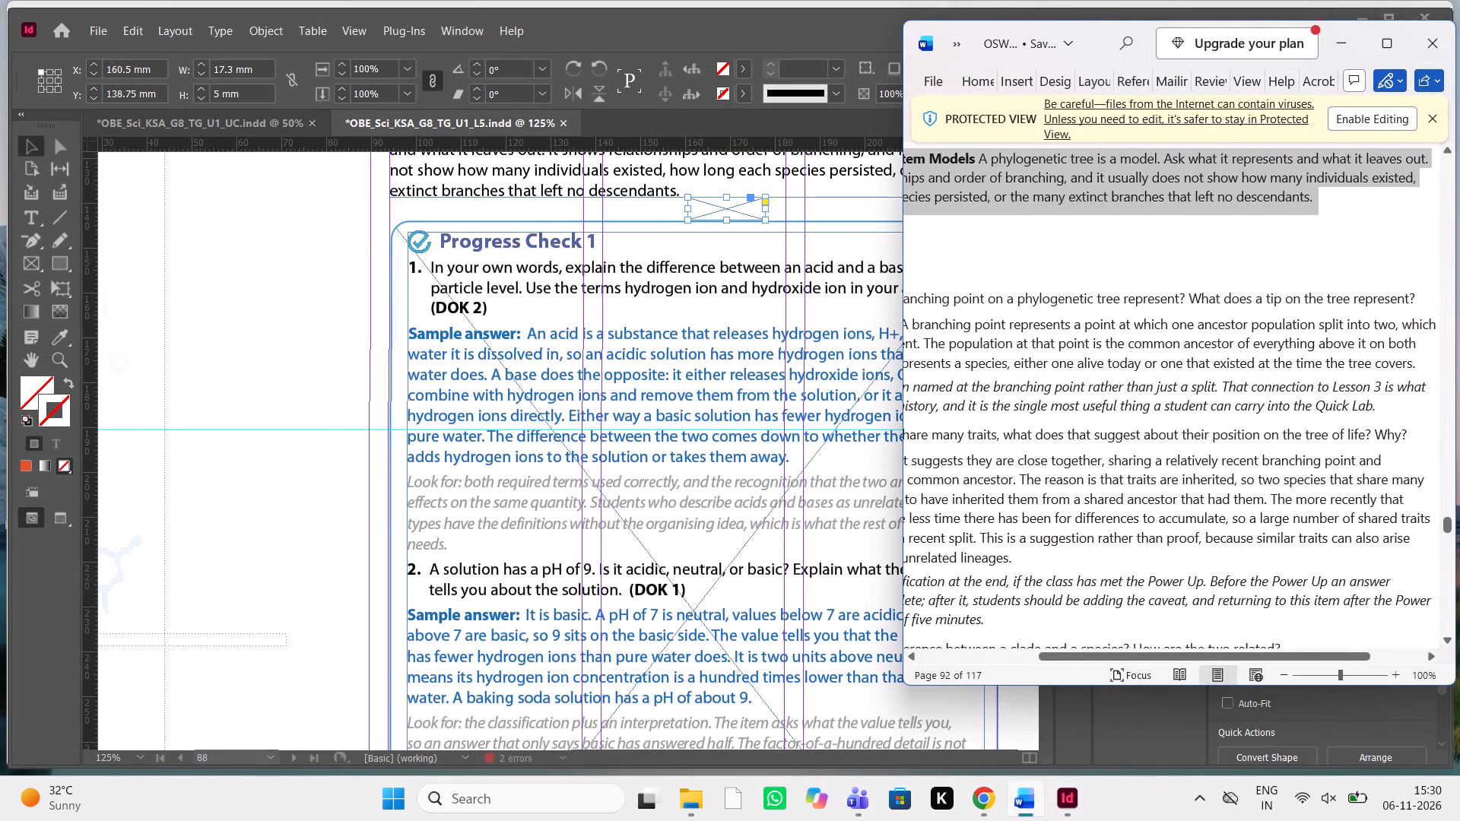
pyautogui.scroll(-1, 1327, 312)
pyautogui.scroll(1, 1327, 312)
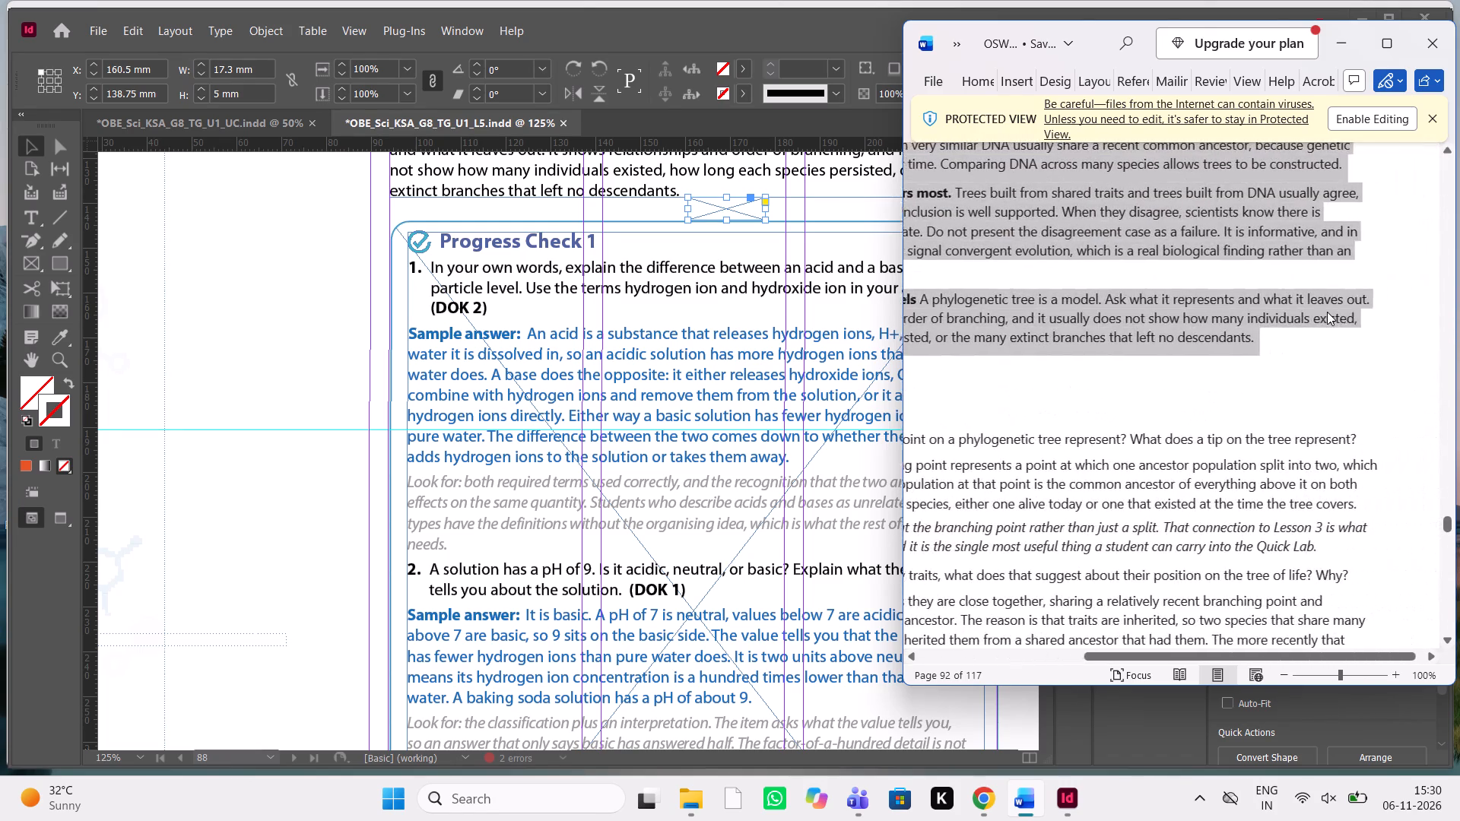
pyautogui.hscroll(1, 1327, 312)
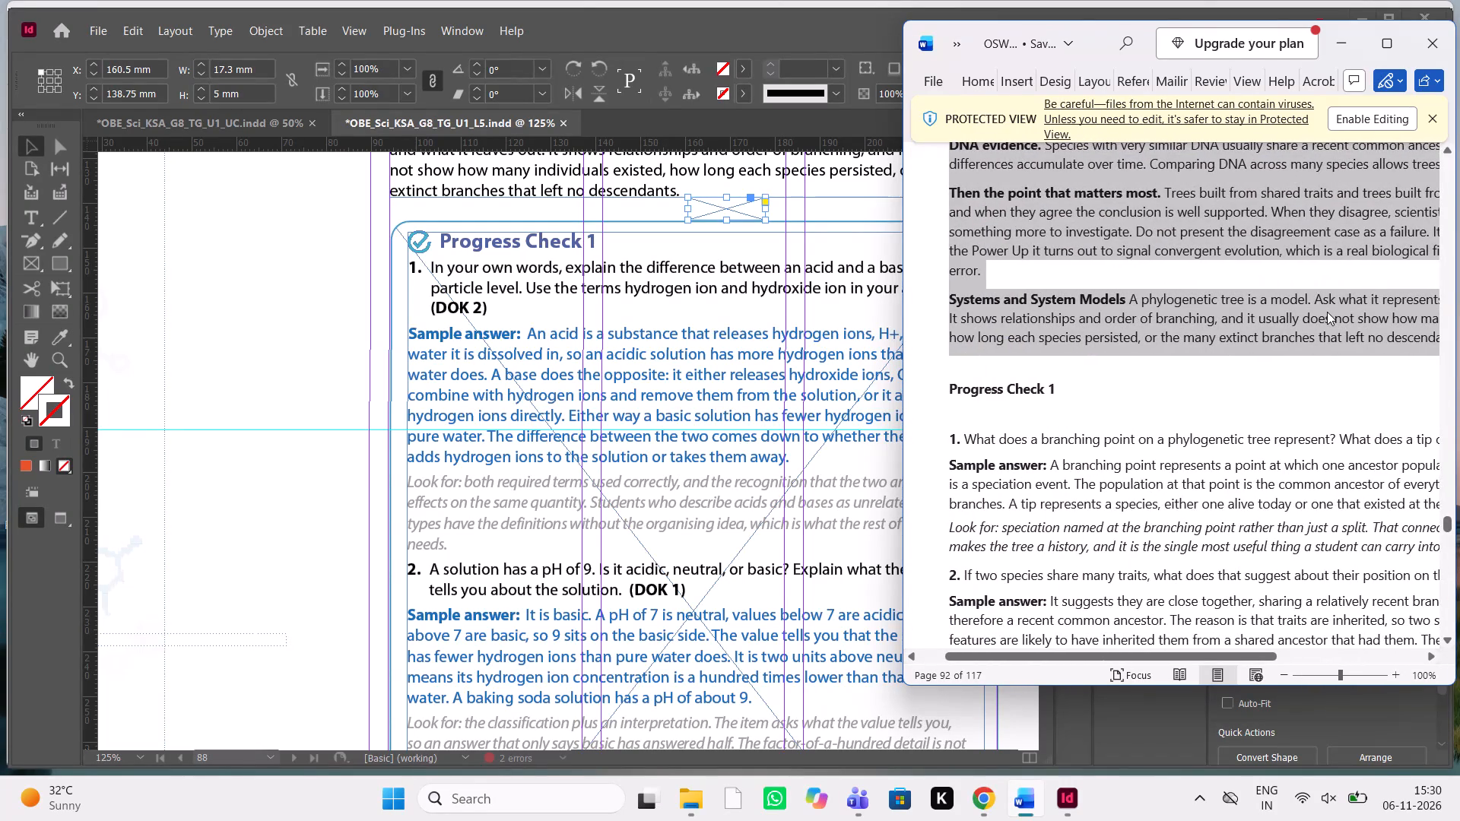